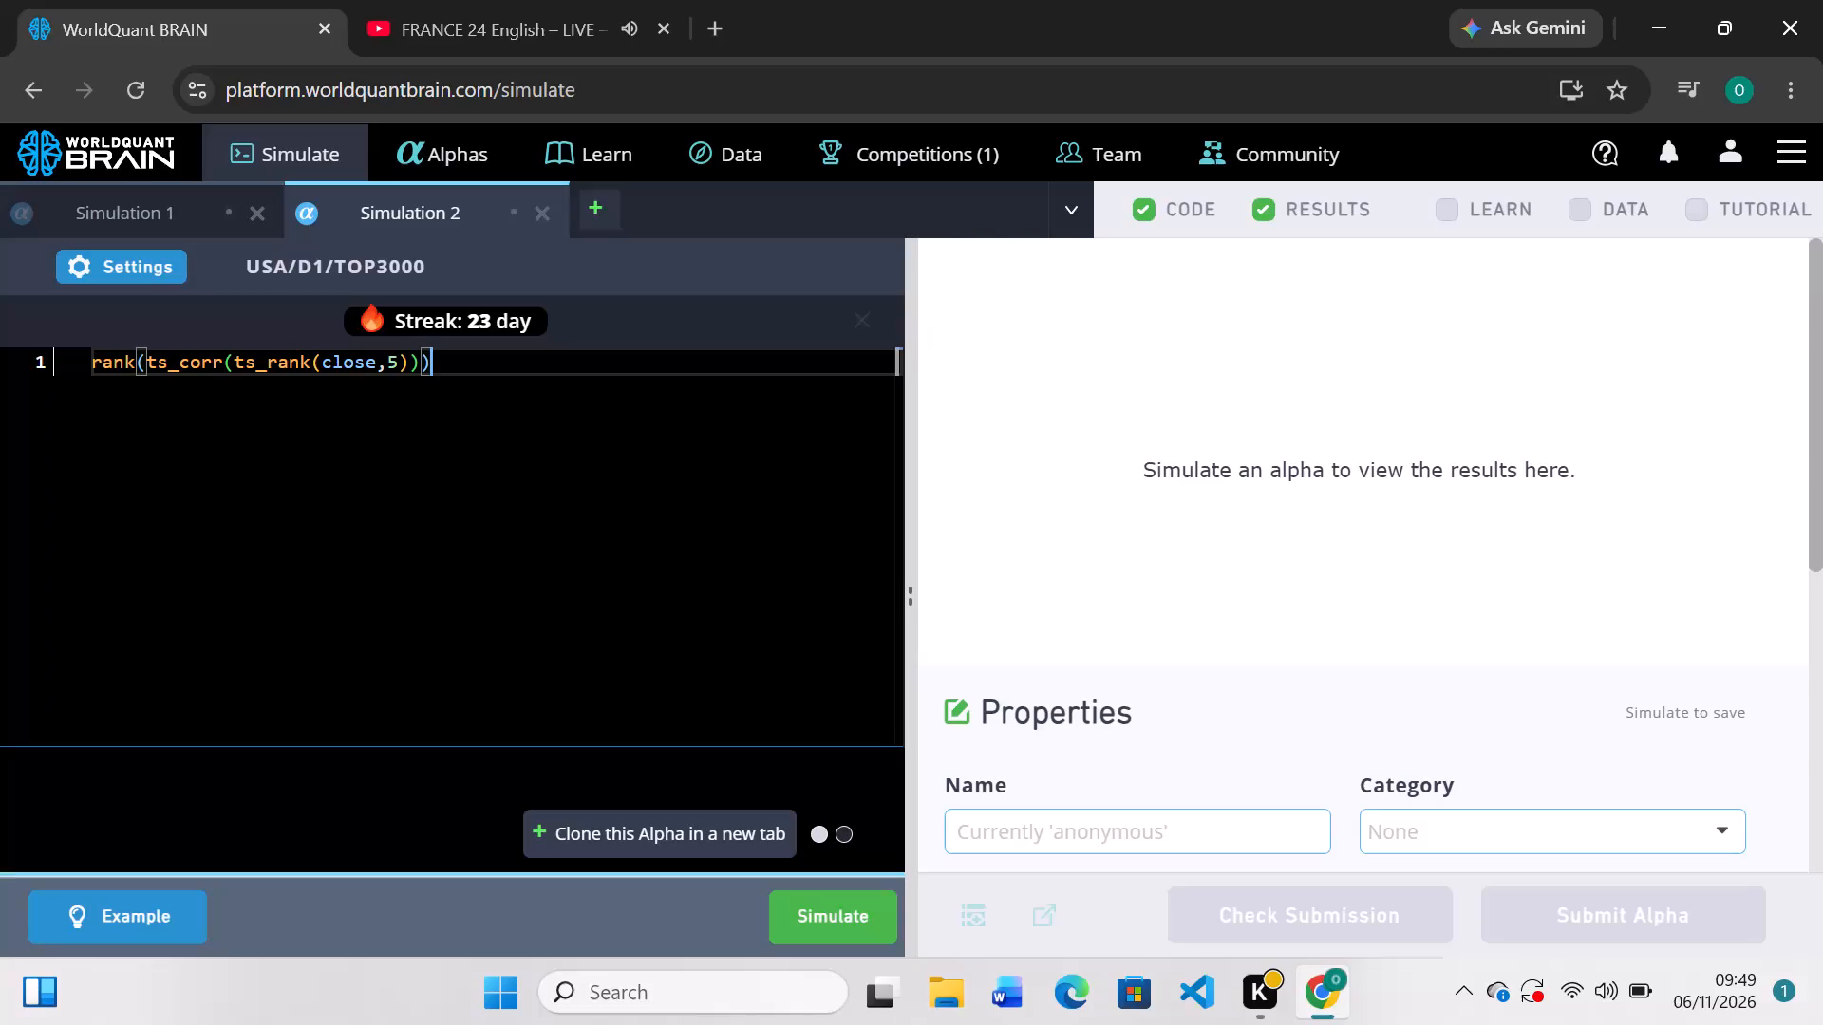
# Complete the Simulation 2 expression as rank(ts_corr(ts_rank(close,5),ts_rank(volume,5),10)) and run its simulation.
pyautogui.press('Left')
pyautogui.press('Left')
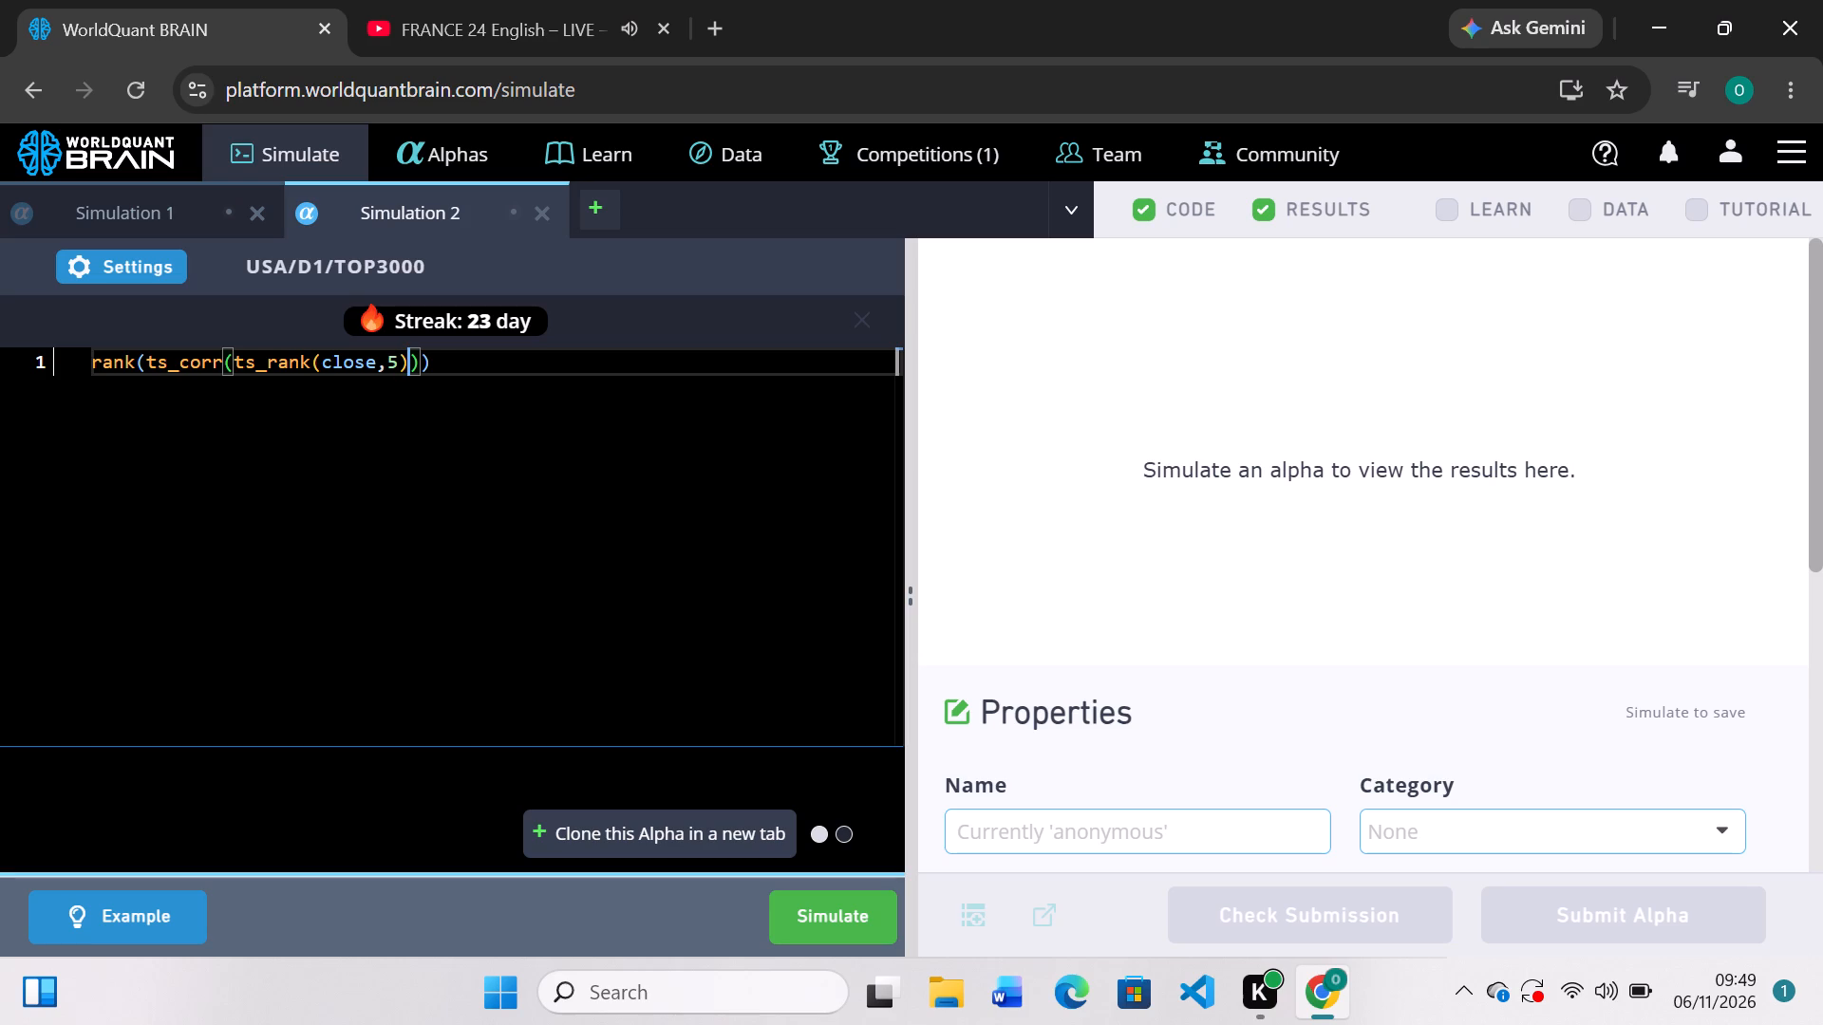
pyautogui.press(',')
pyautogui.write('ts')
pyautogui.write('_rank')
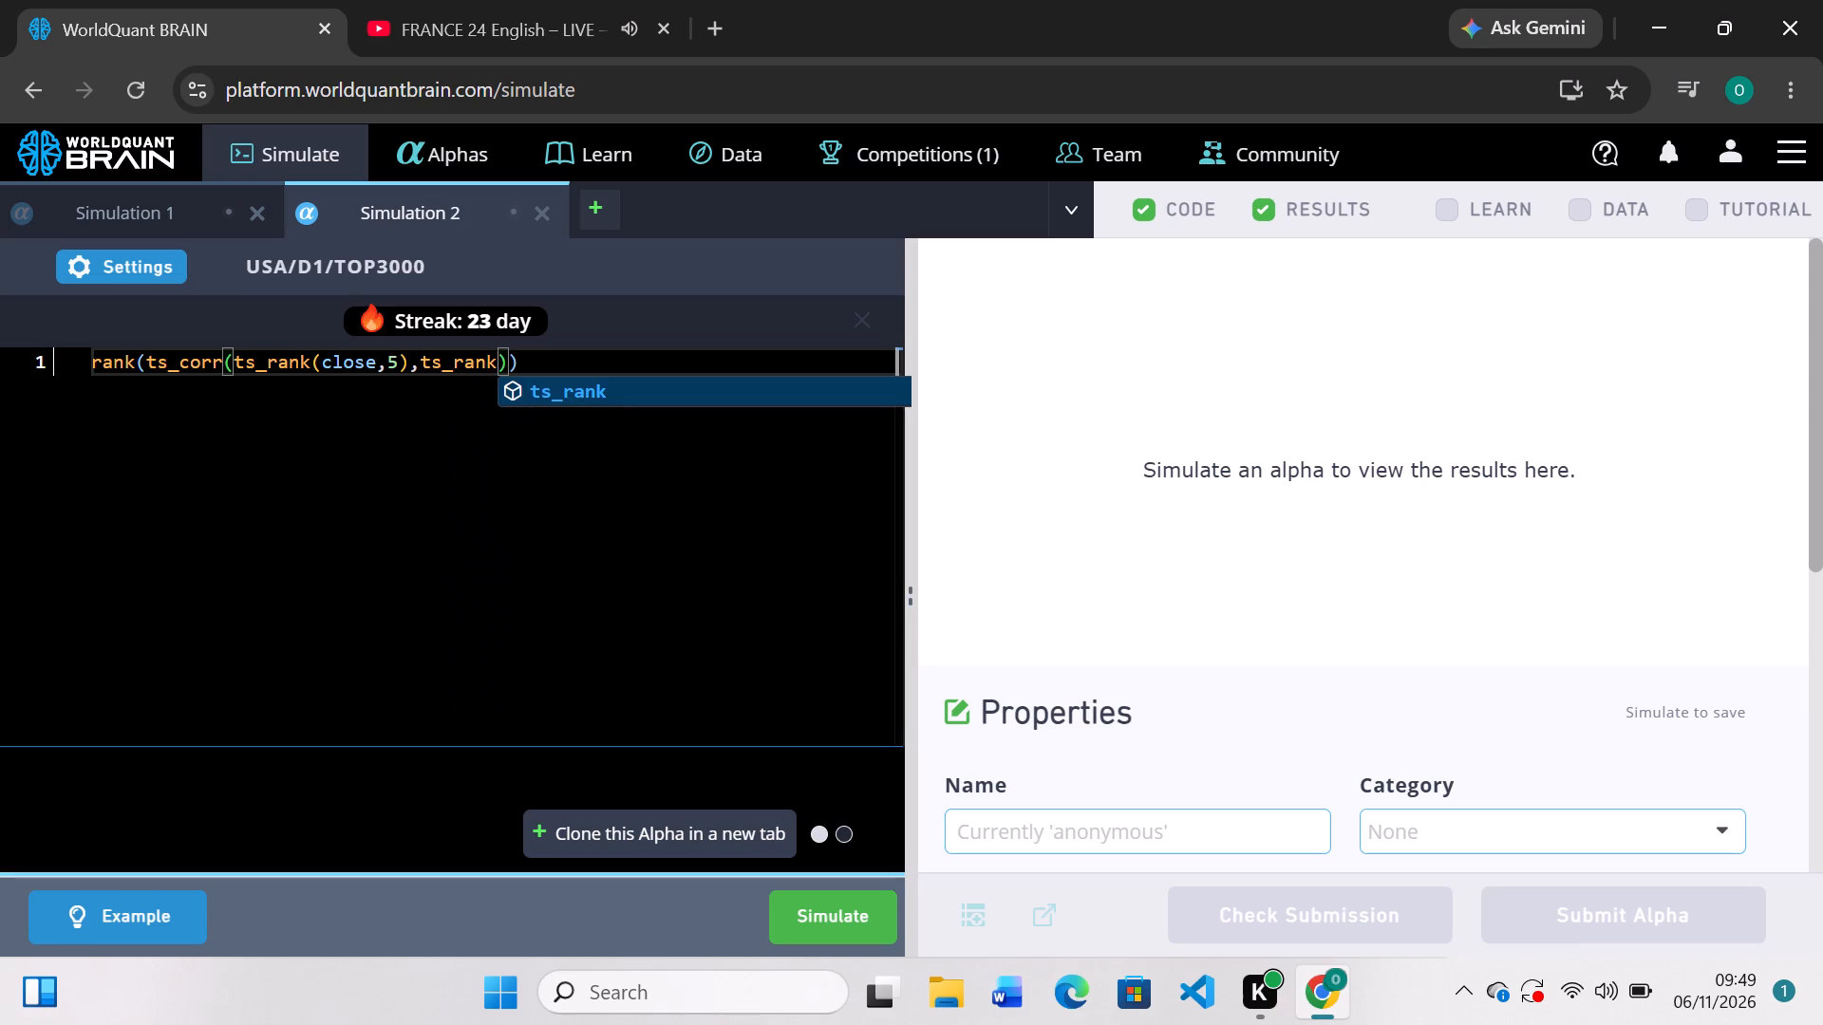
pyautogui.hotkey('shift', '(')
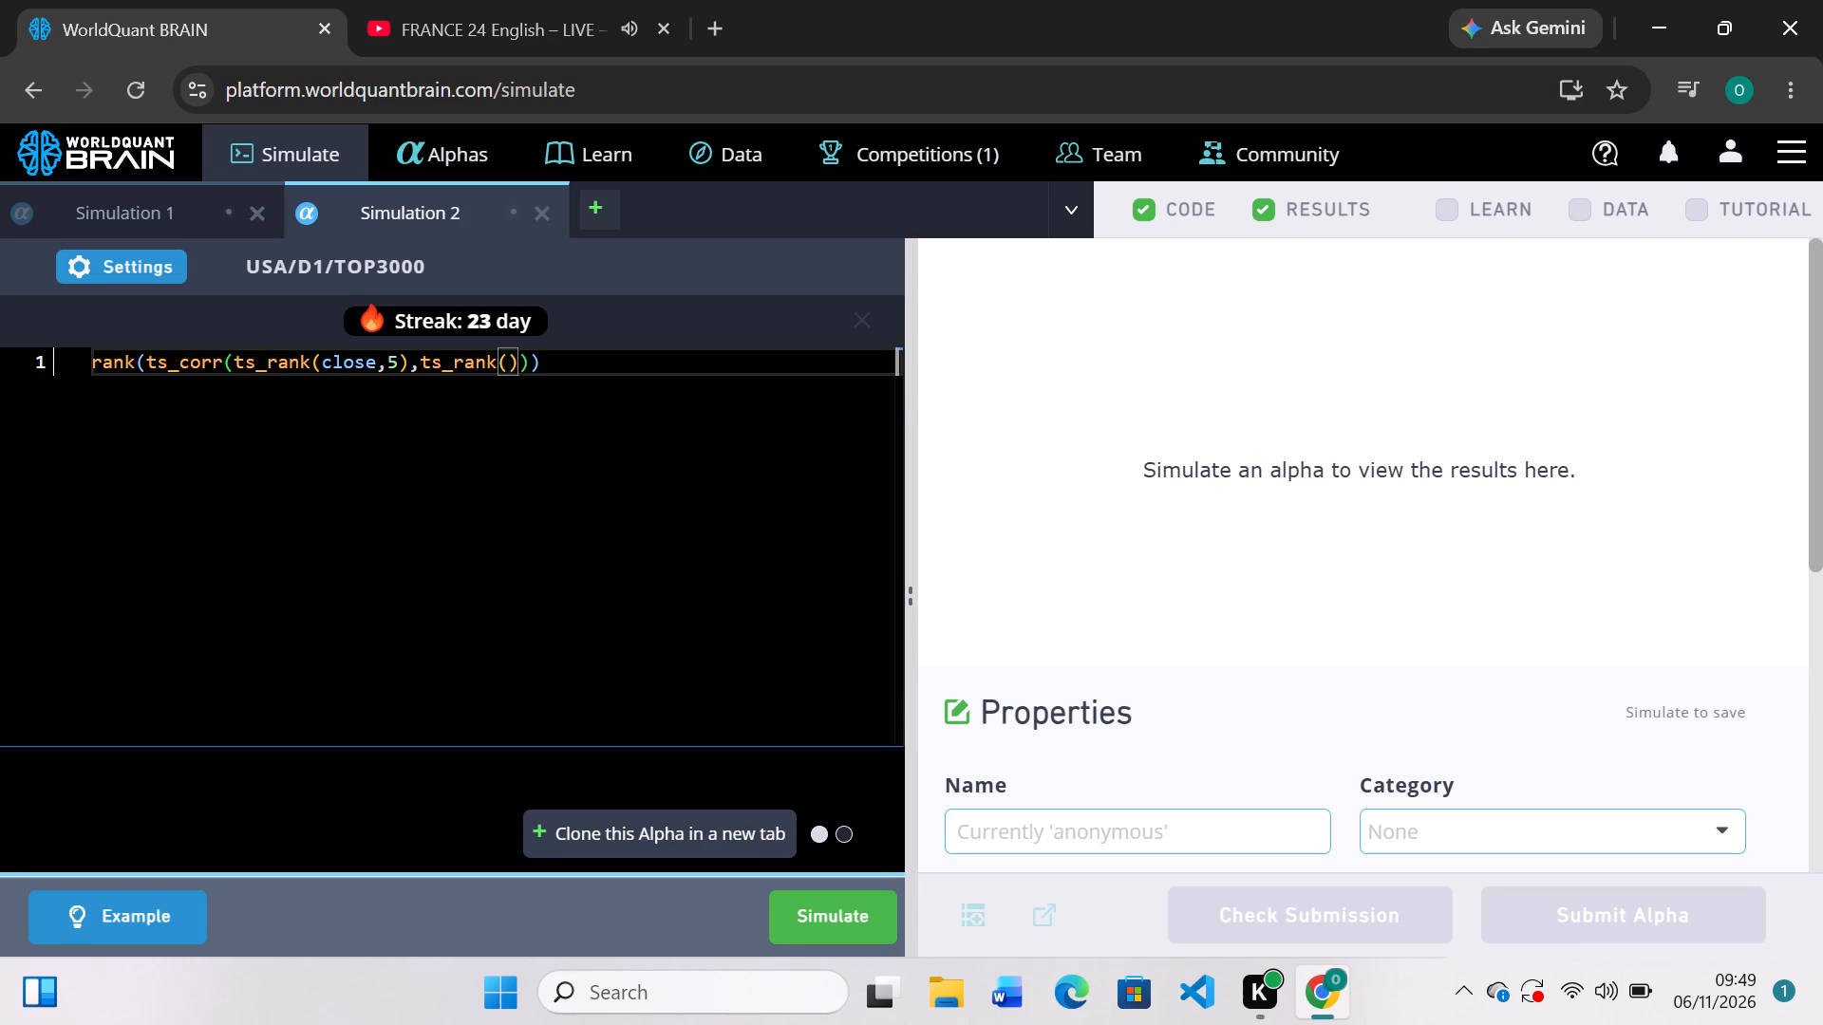
pyautogui.write('vol')
pyautogui.press('Tab')
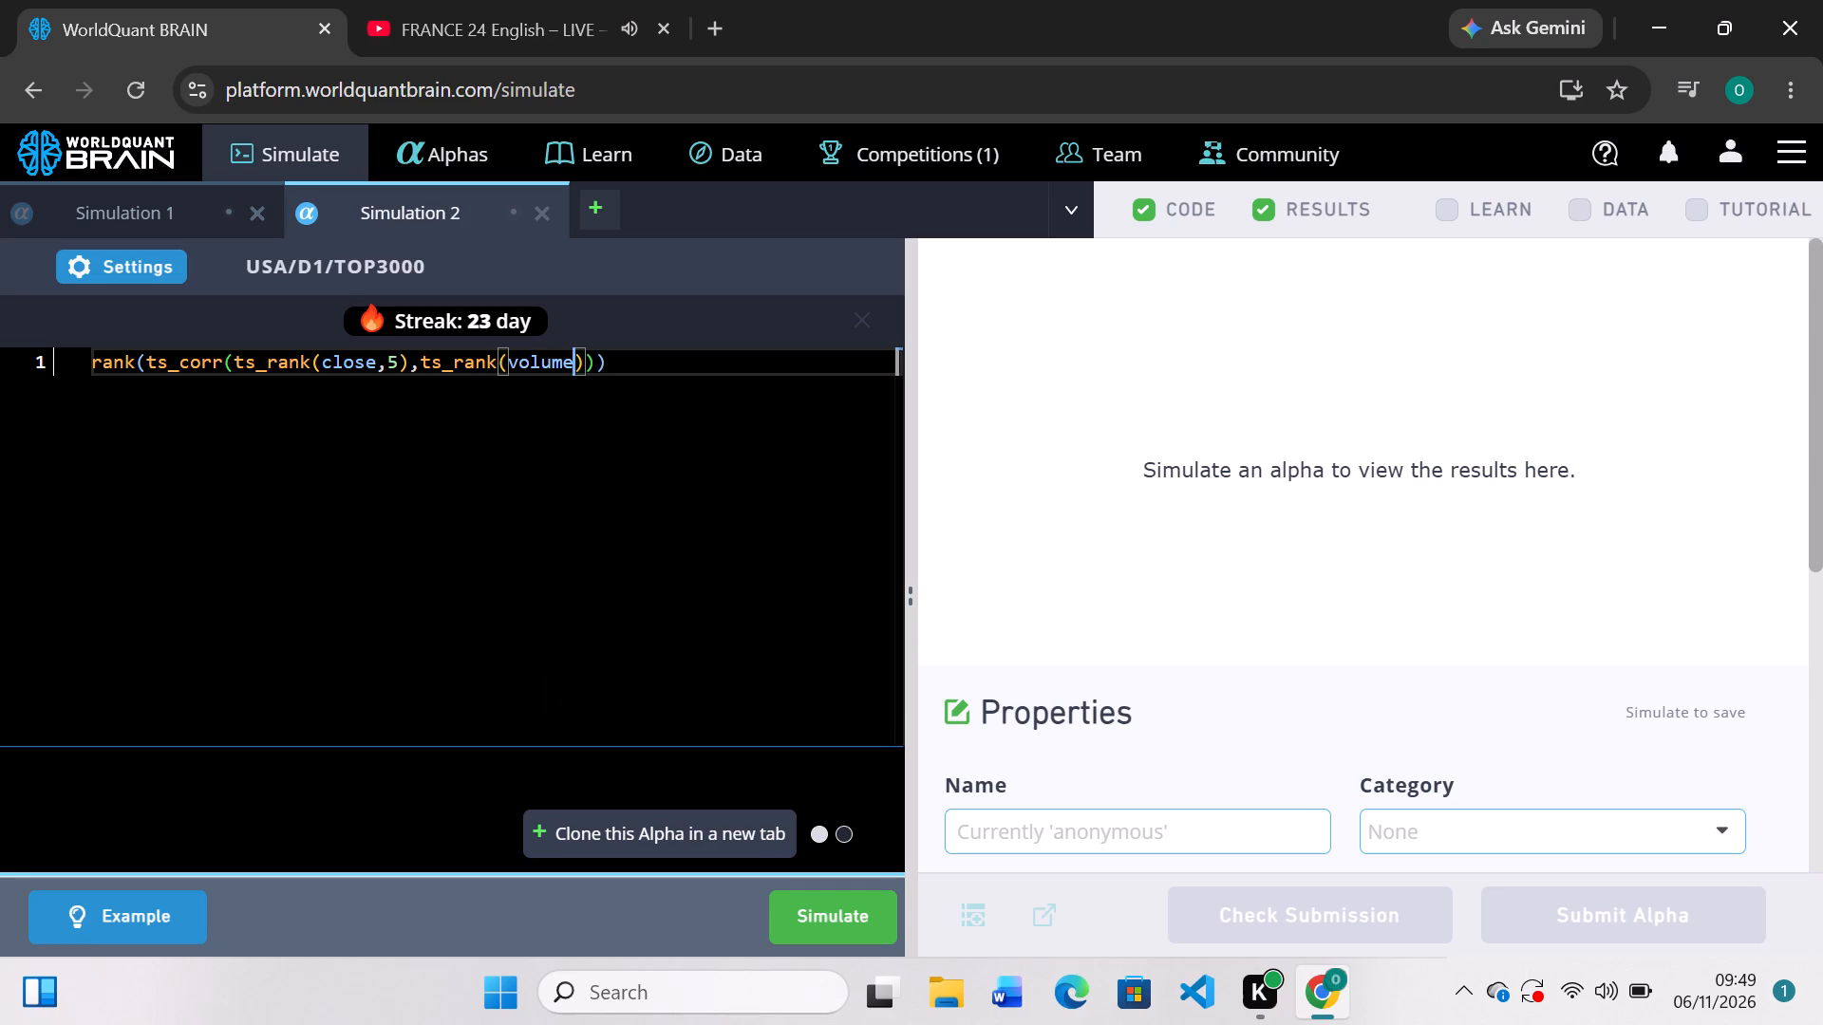
pyautogui.press(',')
pyautogui.press('5')
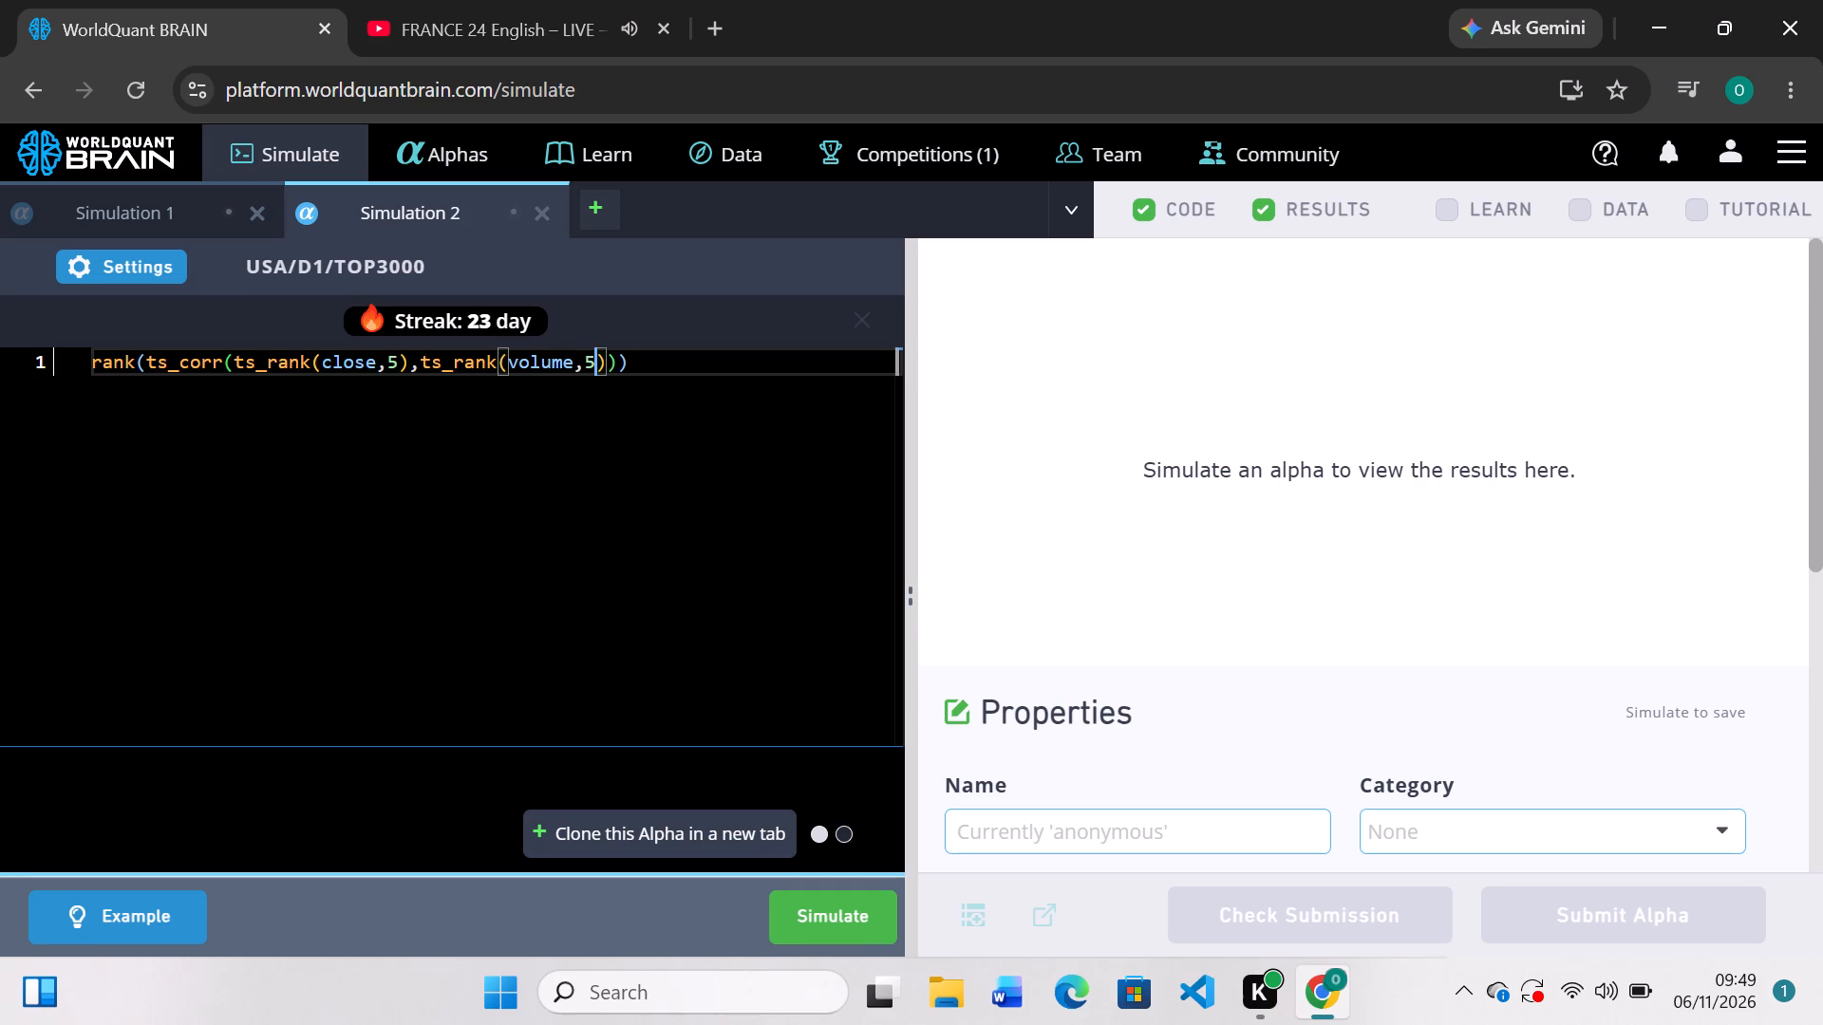
pyautogui.press('Right')
pyautogui.press(',')
pyautogui.write('10')
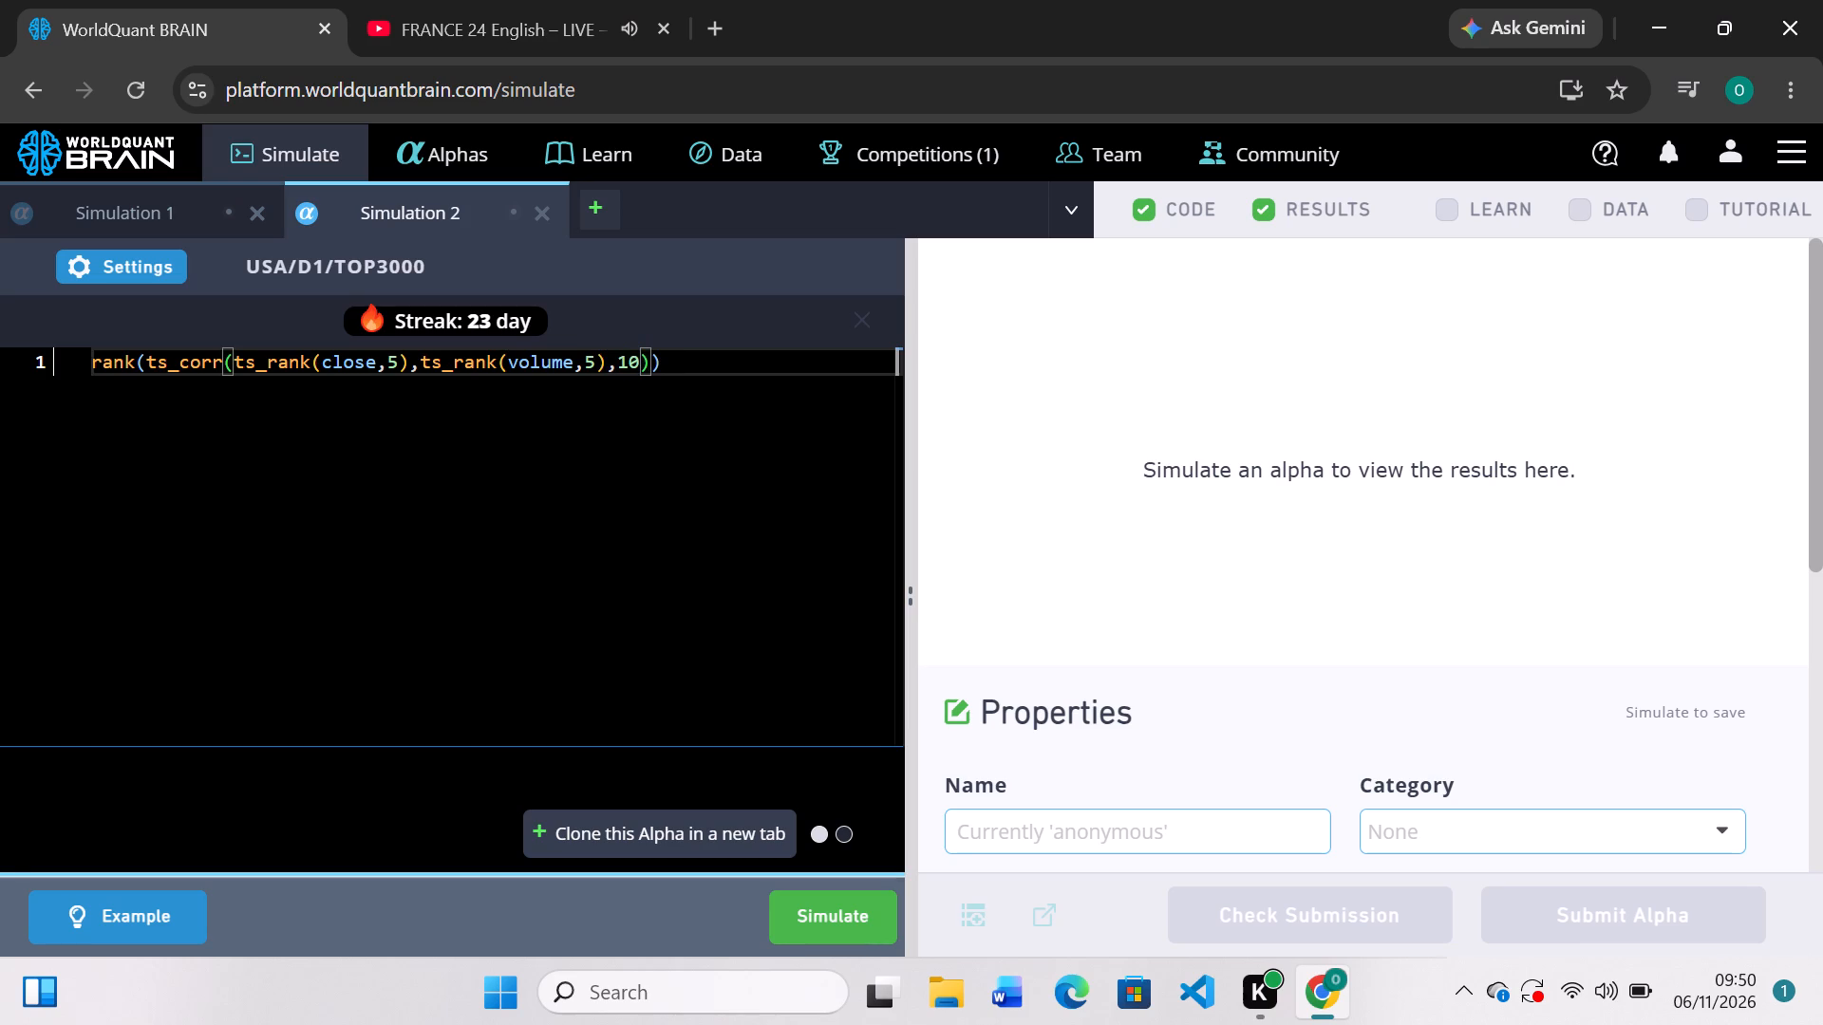
pyautogui.click(836, 922)
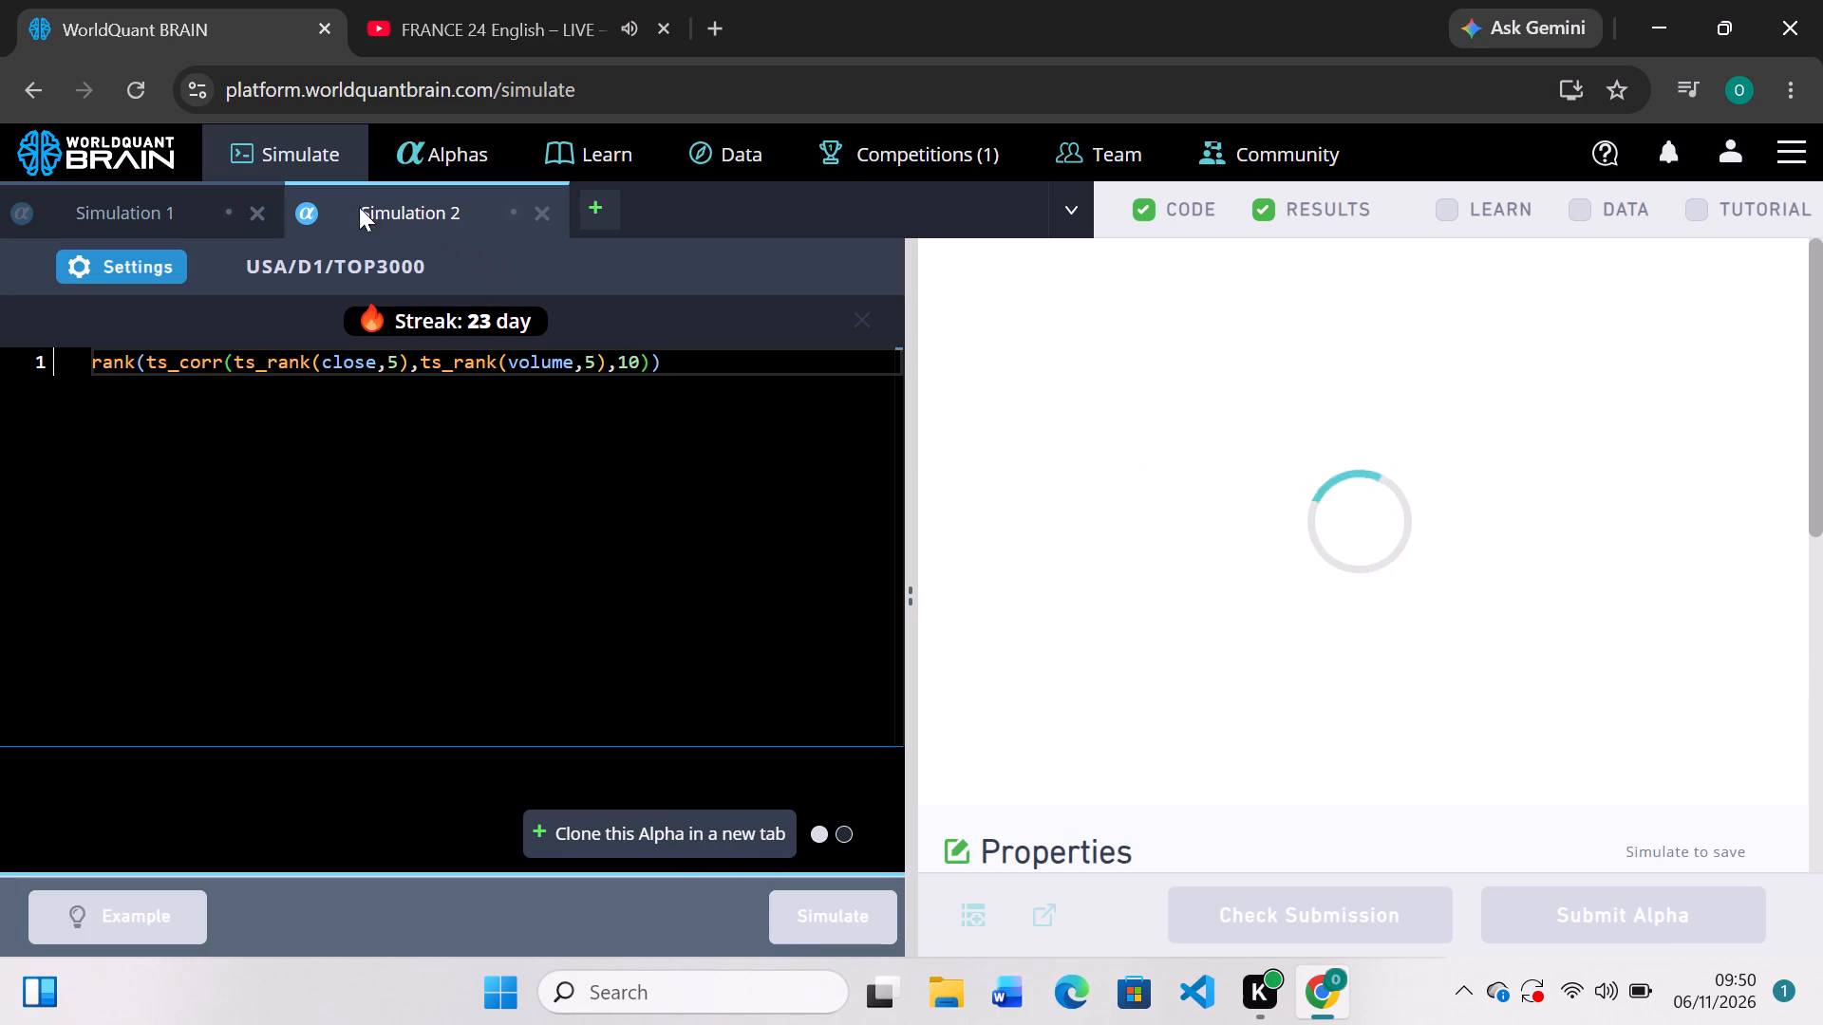
# In Simulation 1, write the expression -rank(ts_mean(close/open,10)).
pyautogui.click(213, 211)
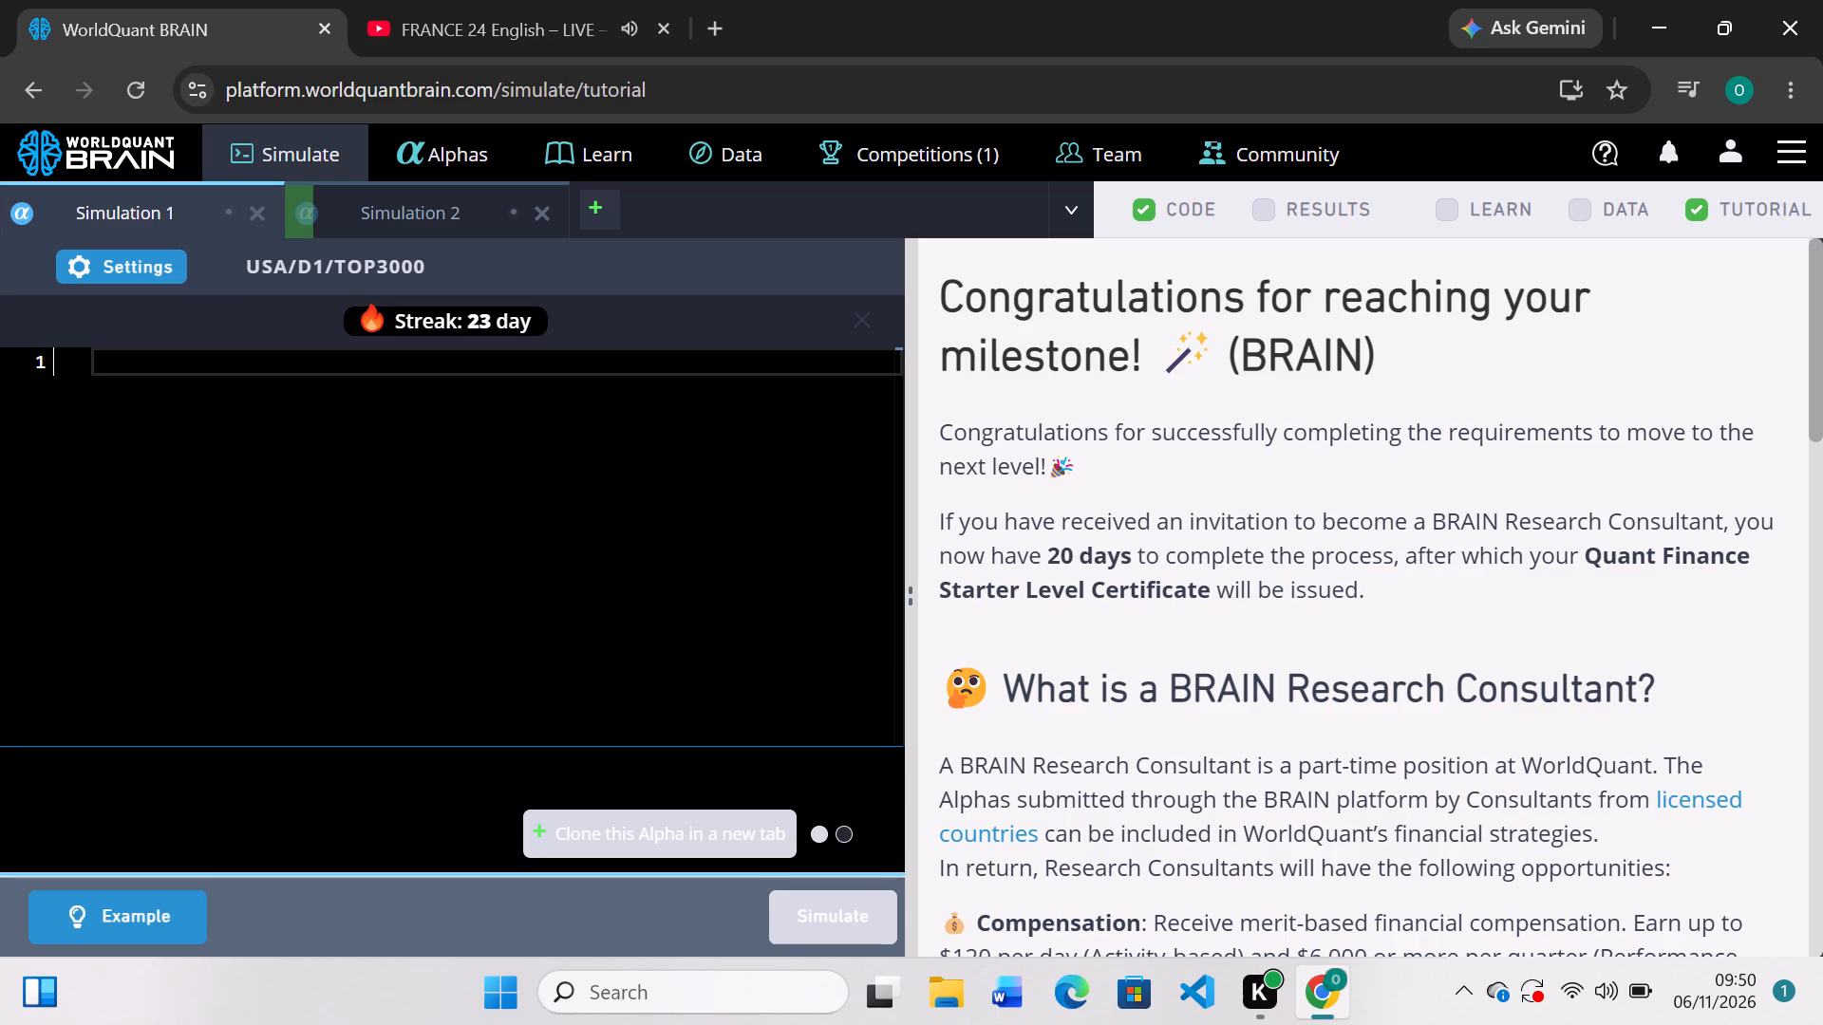
pyautogui.write('-rank')
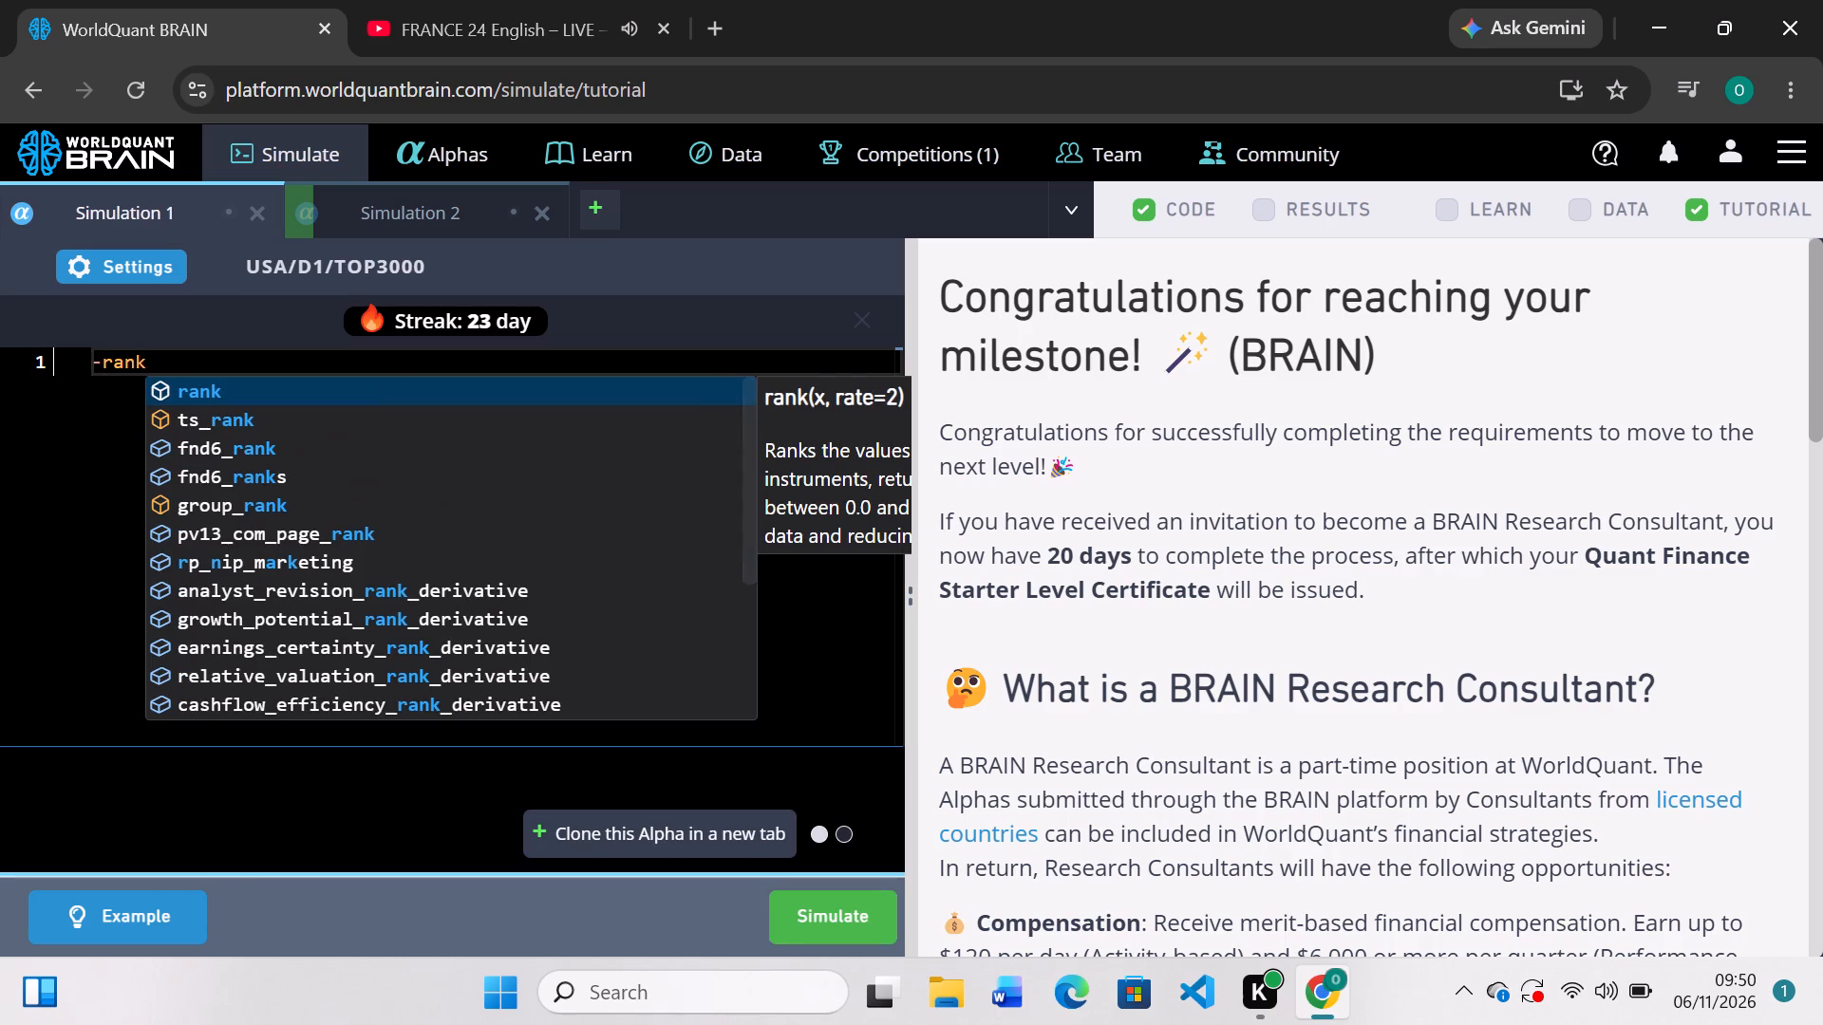
pyautogui.write('(ts')
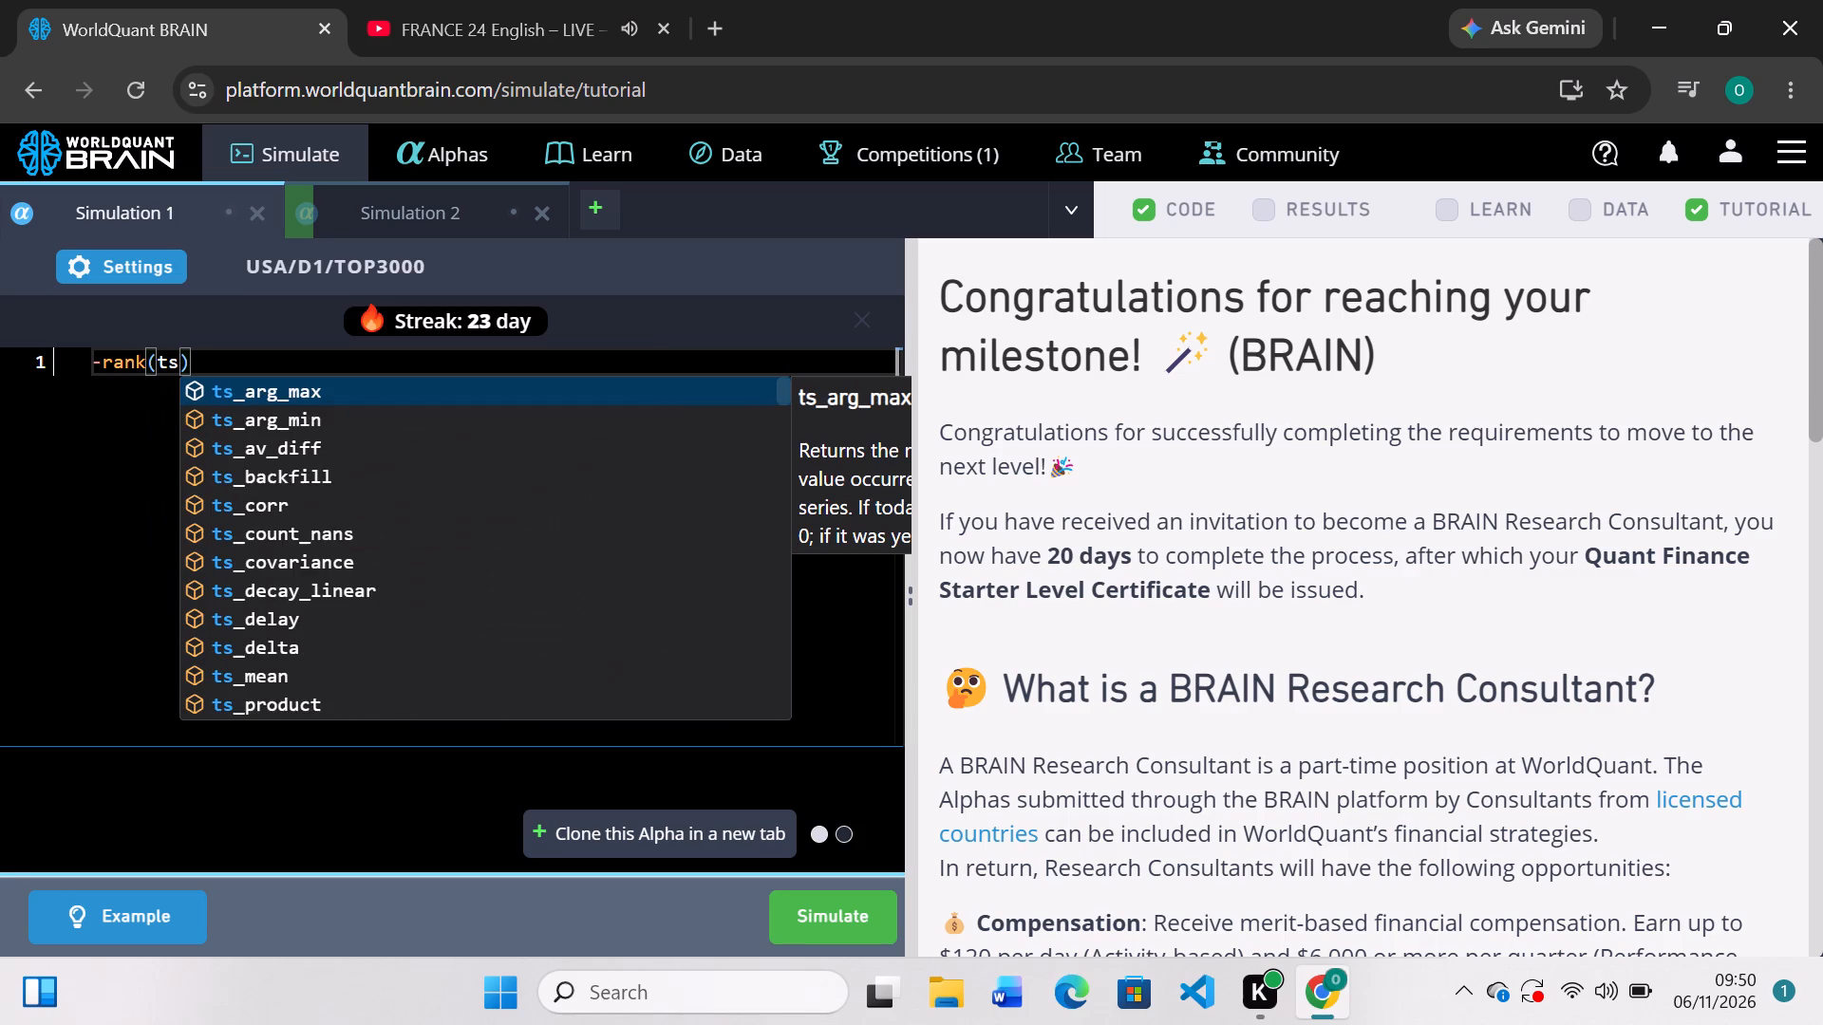
pyautogui.hotkey('shift', '_')
pyautogui.write('me')
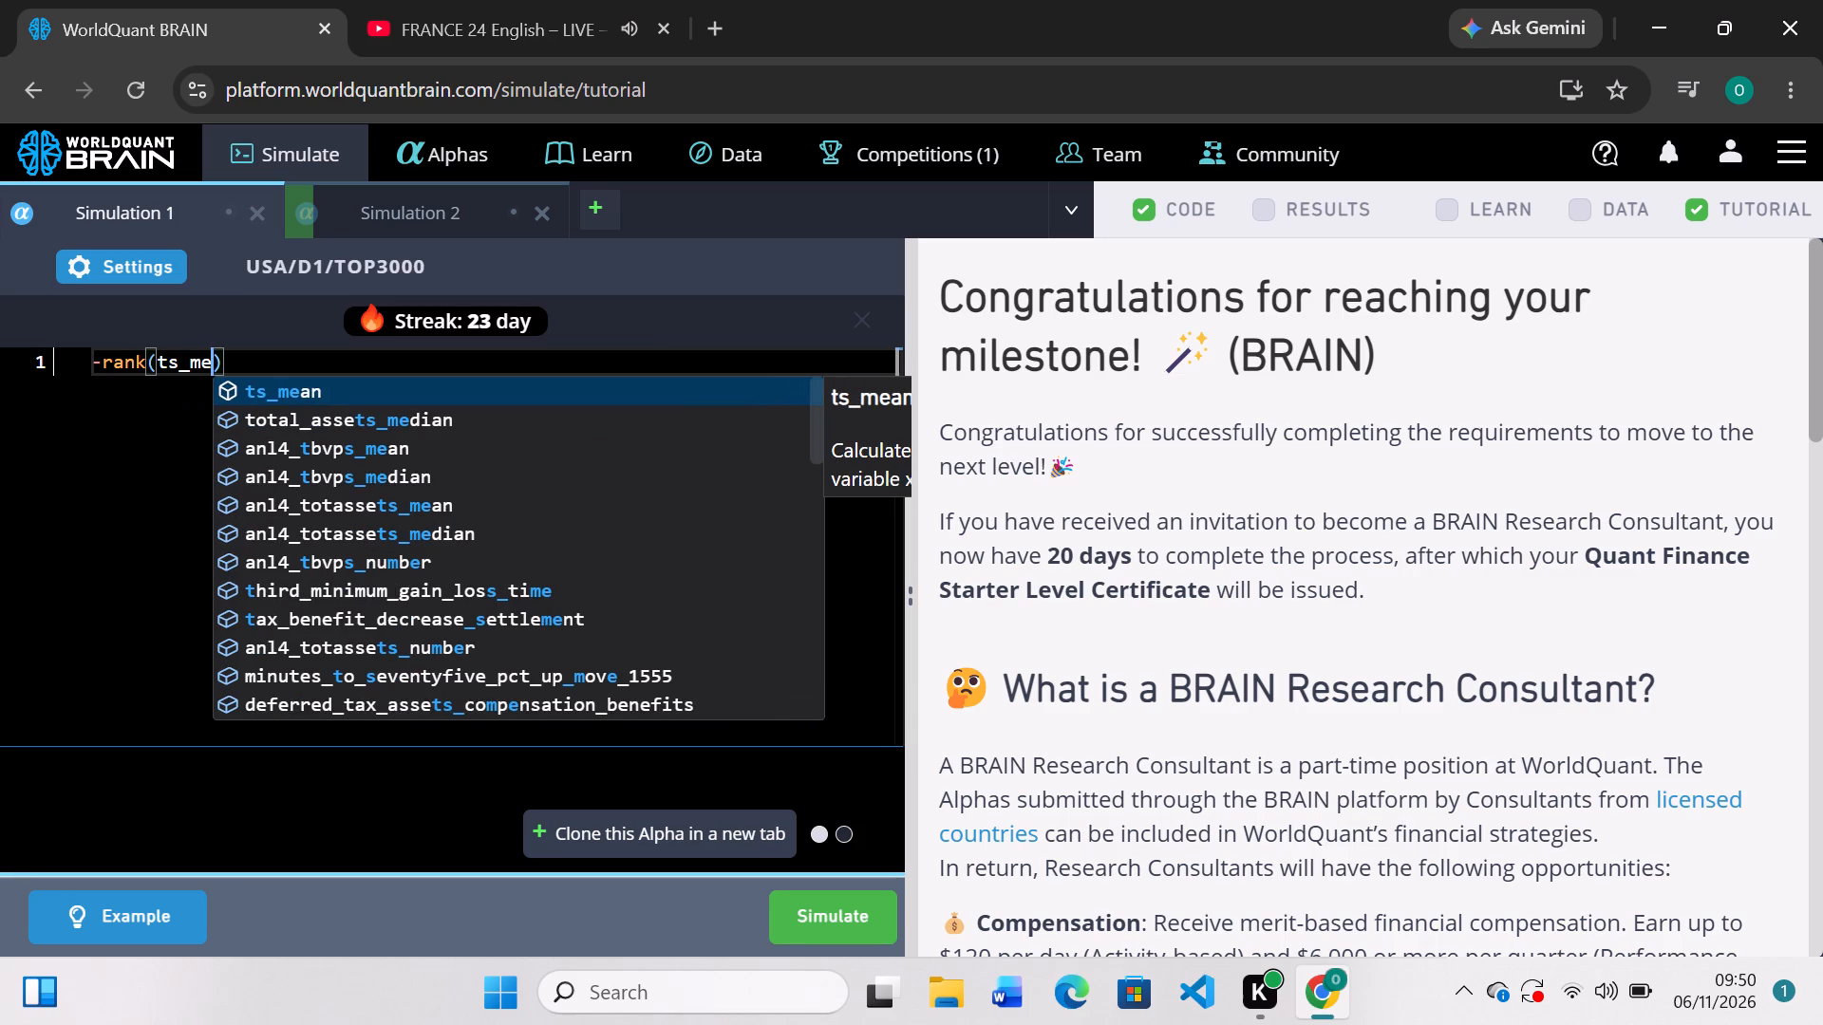
pyautogui.write('an')
pyautogui.hotkey('shift', '(')
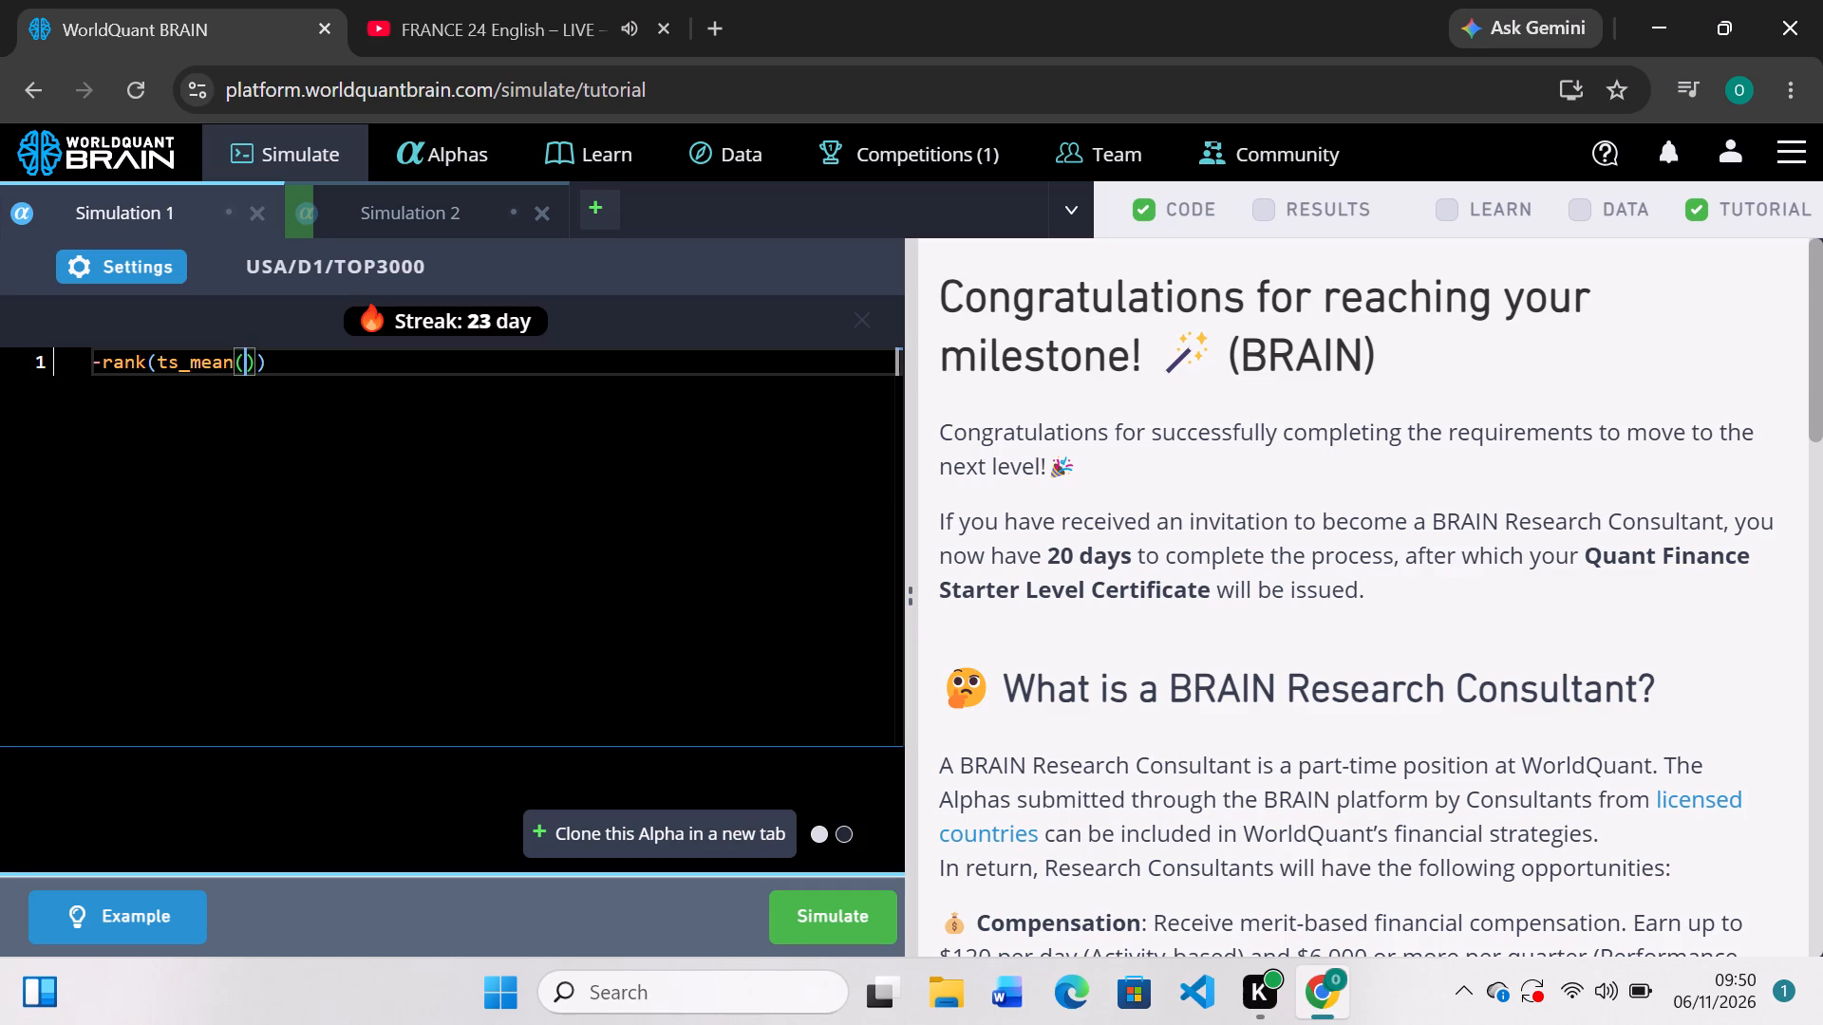
pyautogui.write('close')
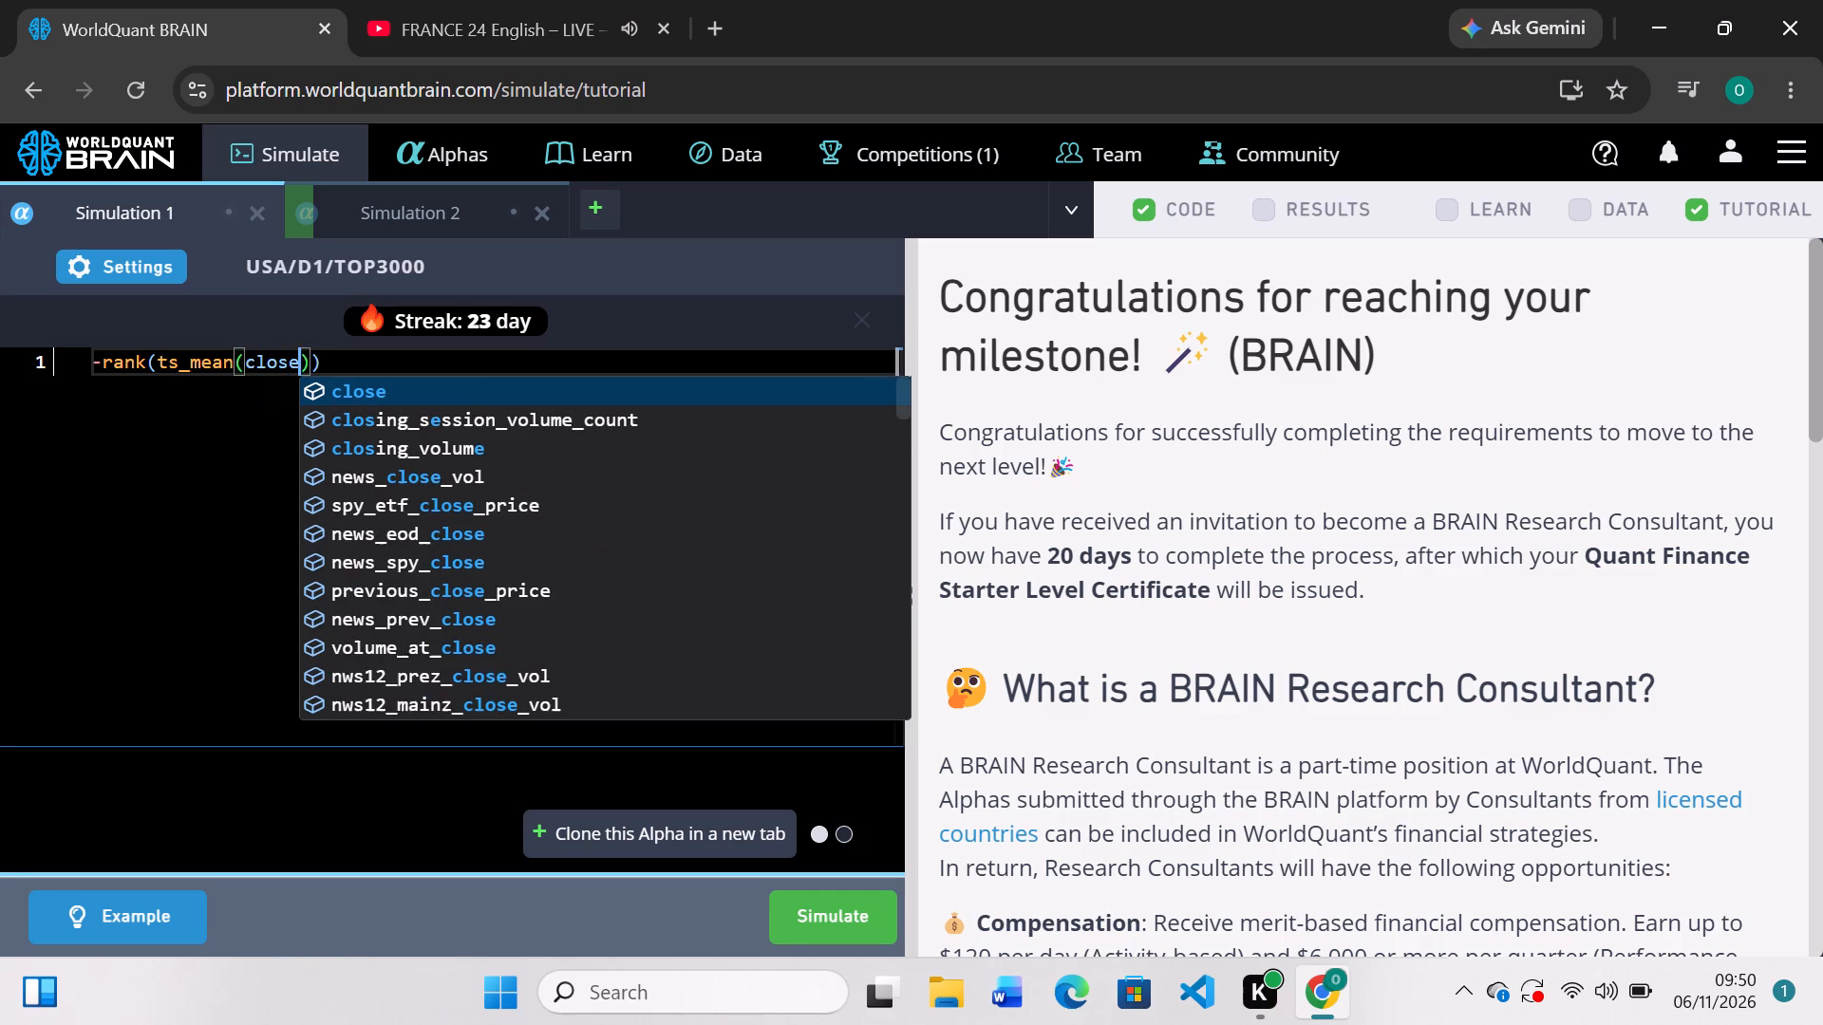
pyautogui.press('/')
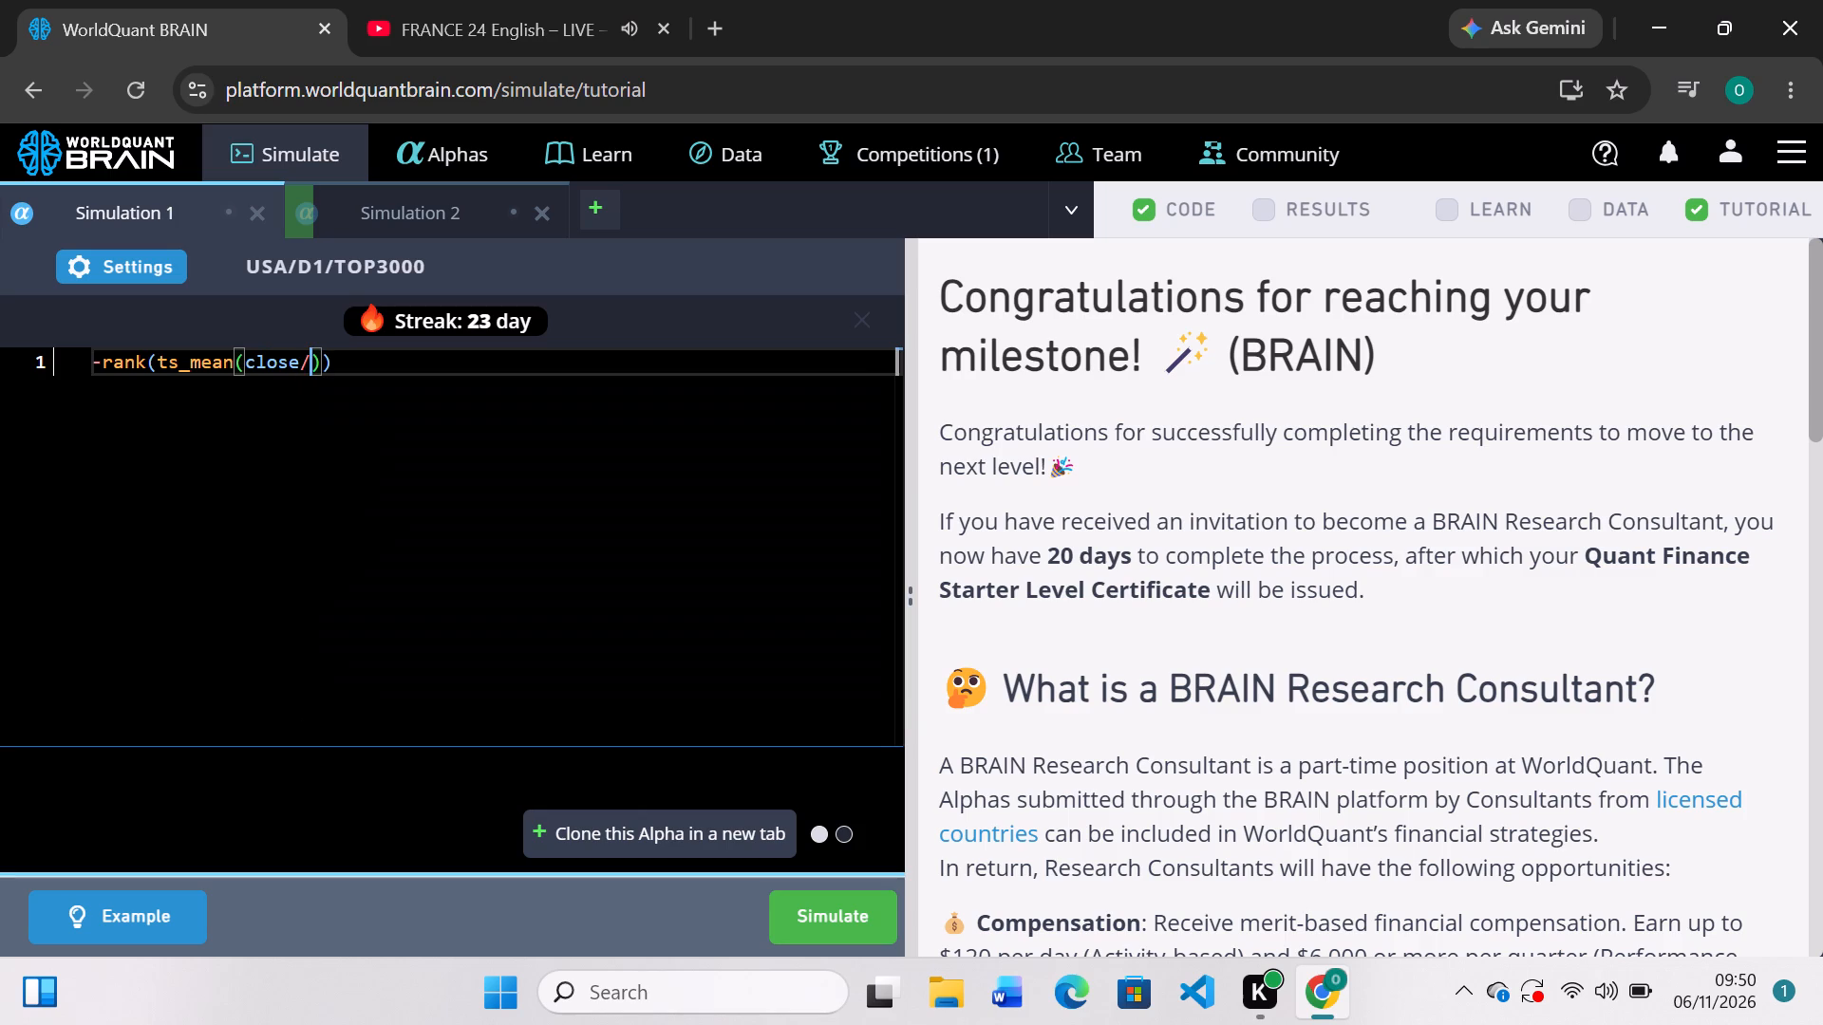
pyautogui.write('open')
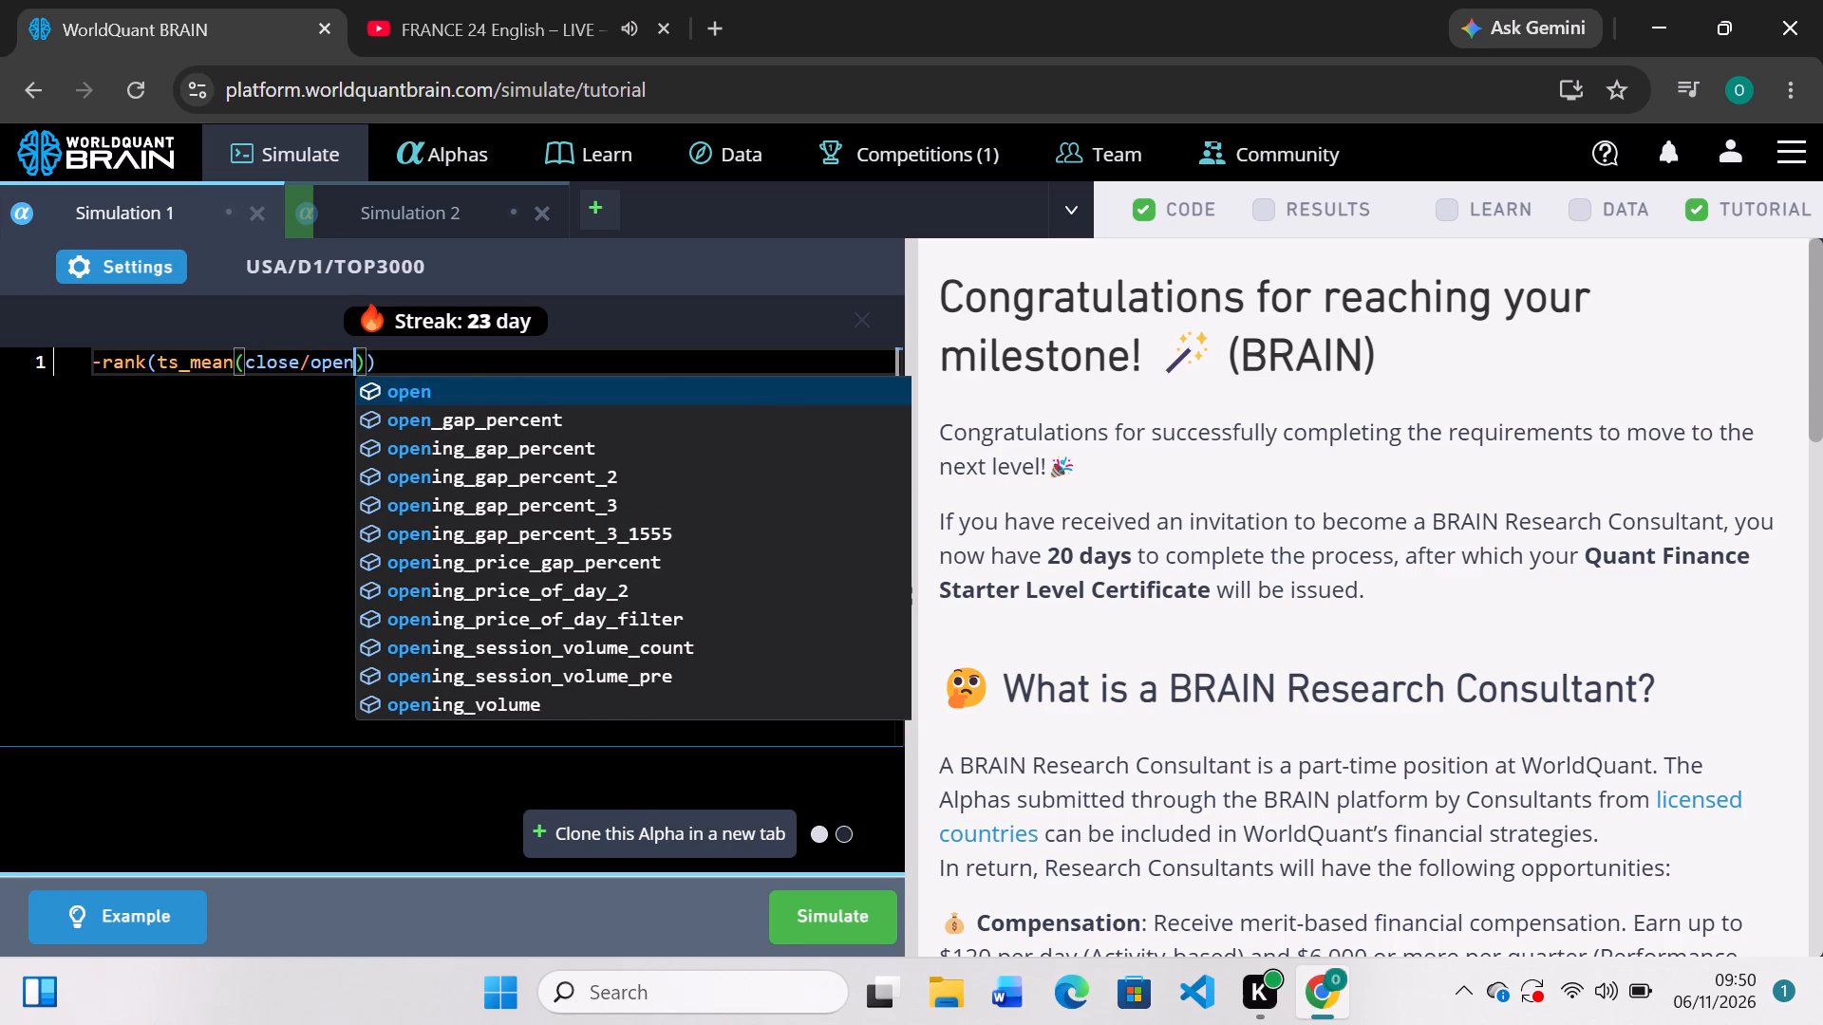
pyautogui.press(',')
pyautogui.write('10')
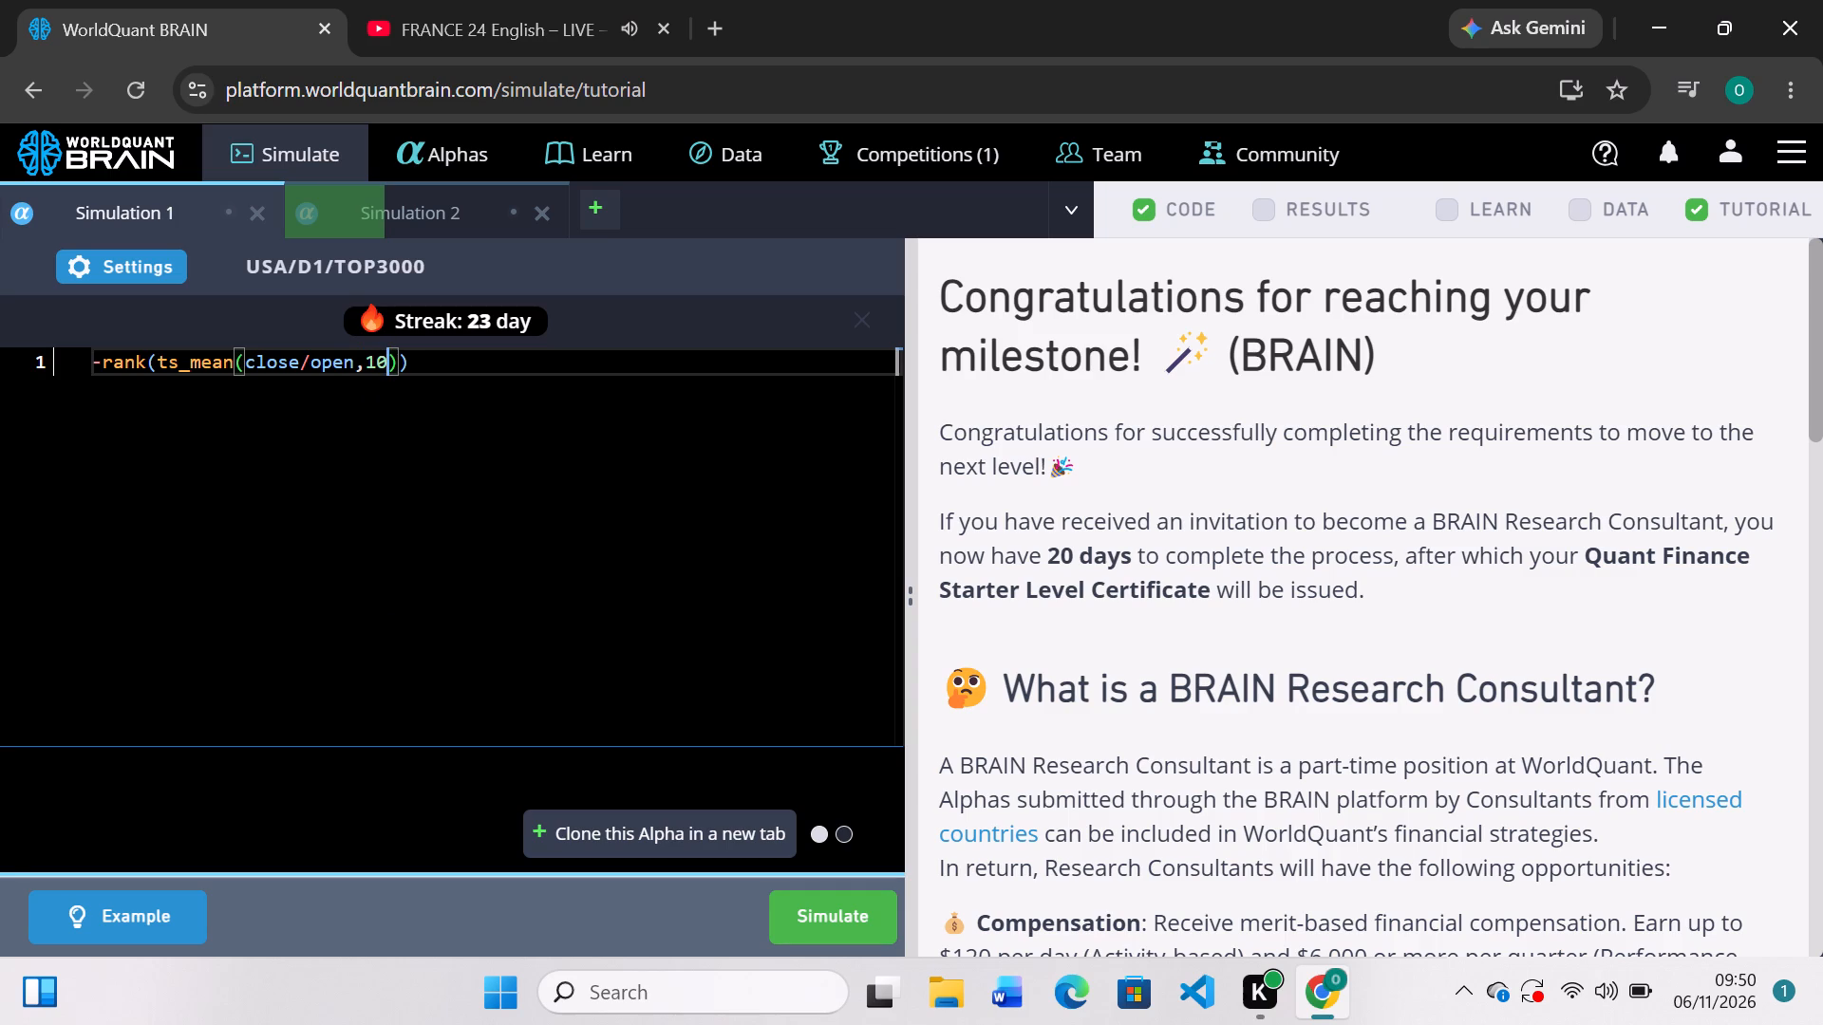
# Multiply the ts_mean term inside the rank by ts_std_dev(volume,20), run the simulation and dismiss the streak pop-up.
pyautogui.press('Right')
pyautogui.hotkey('shift', '*')
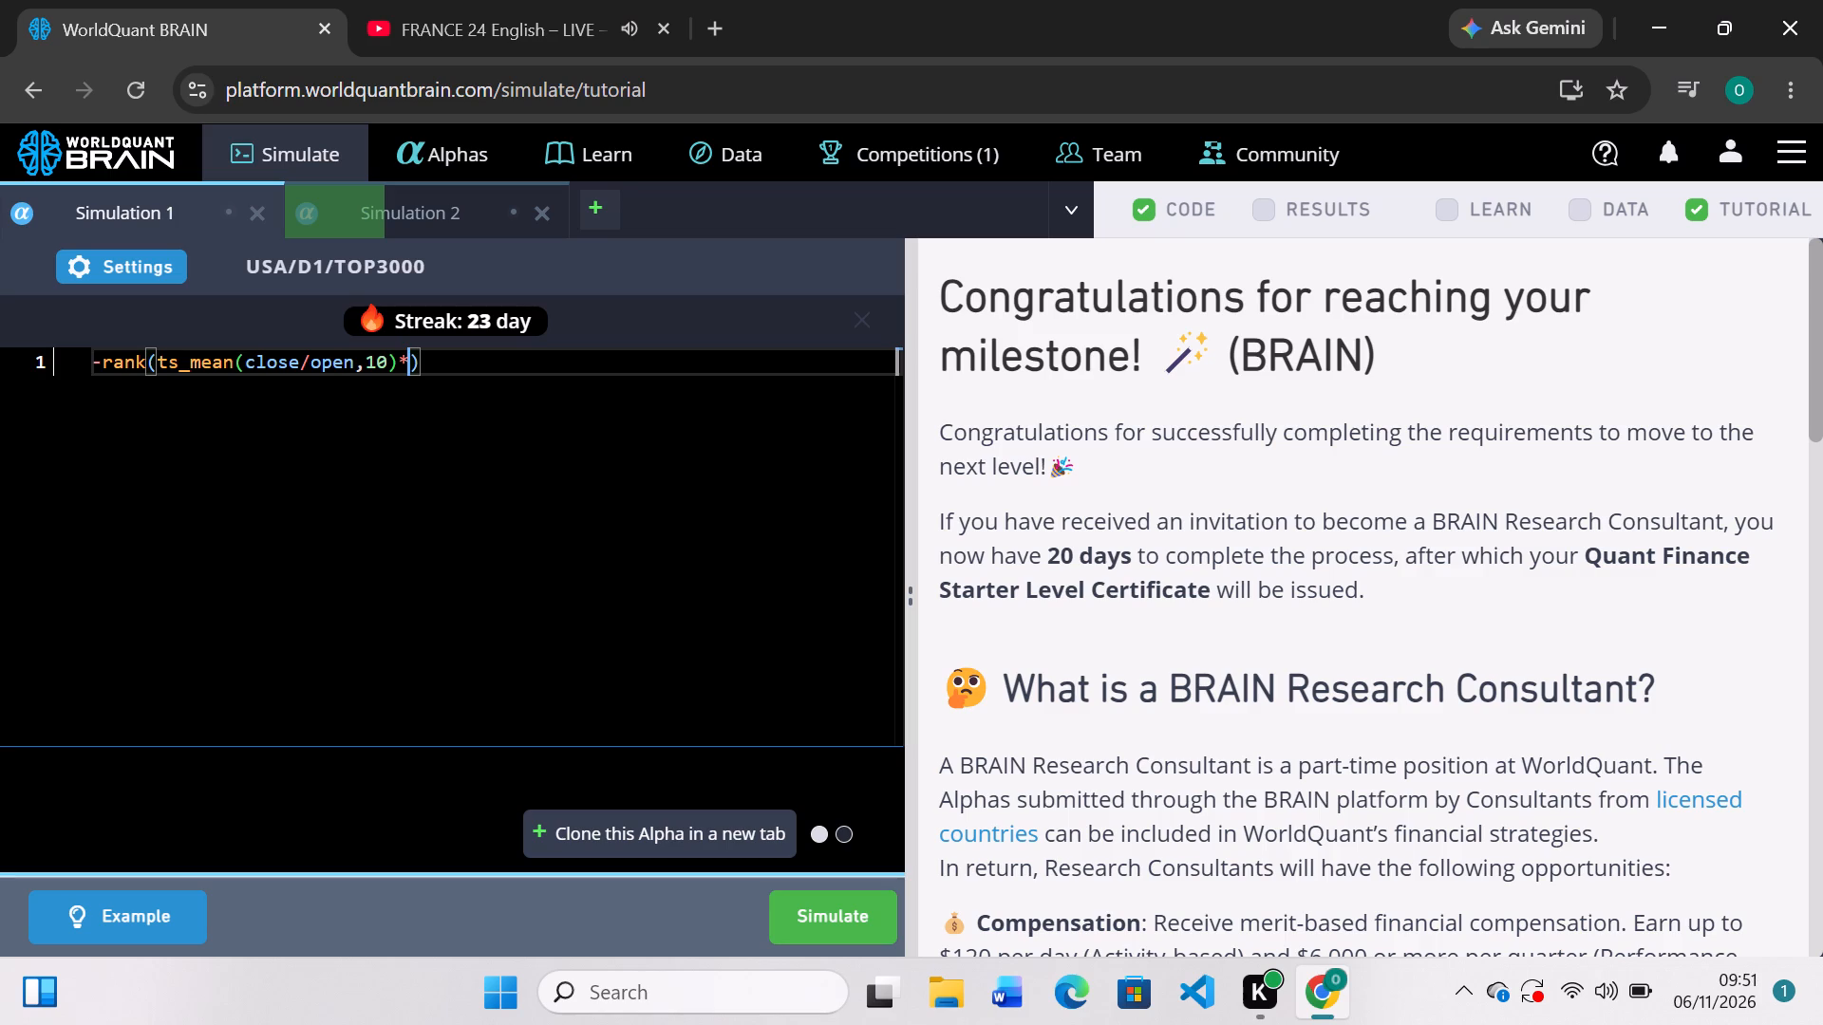
pyautogui.write('ts')
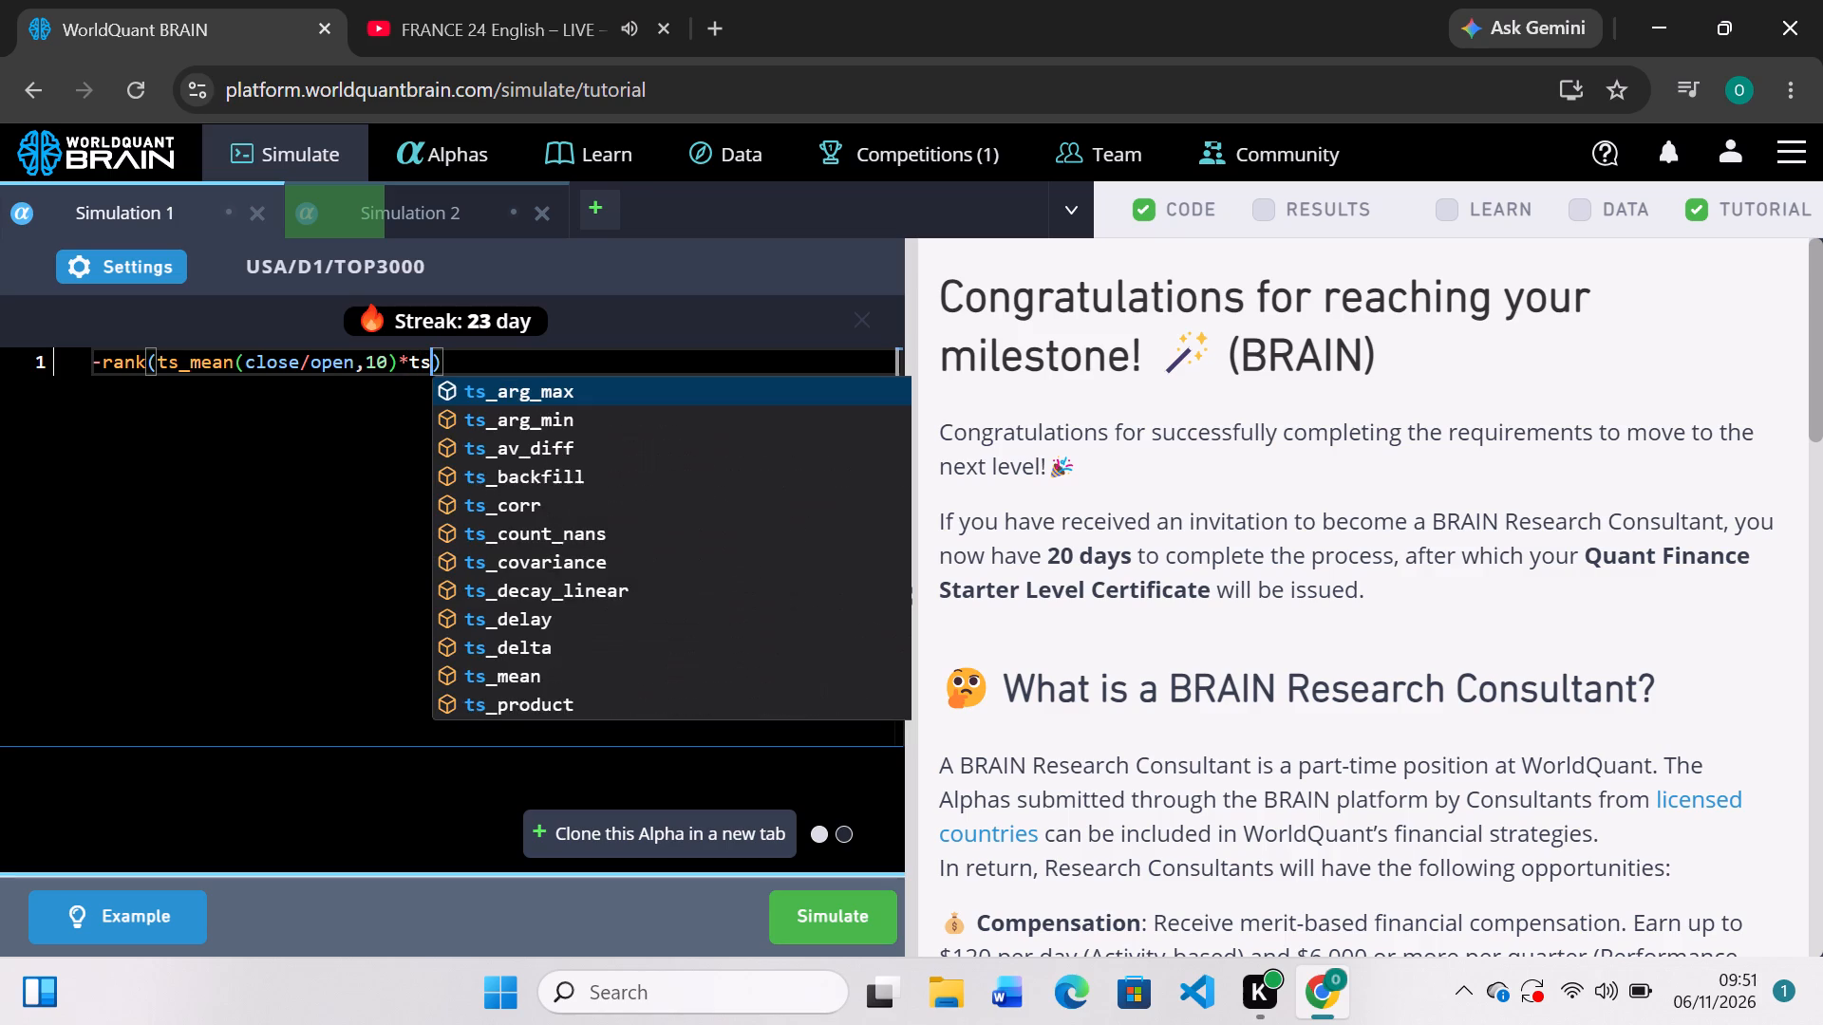
pyautogui.write('_st')
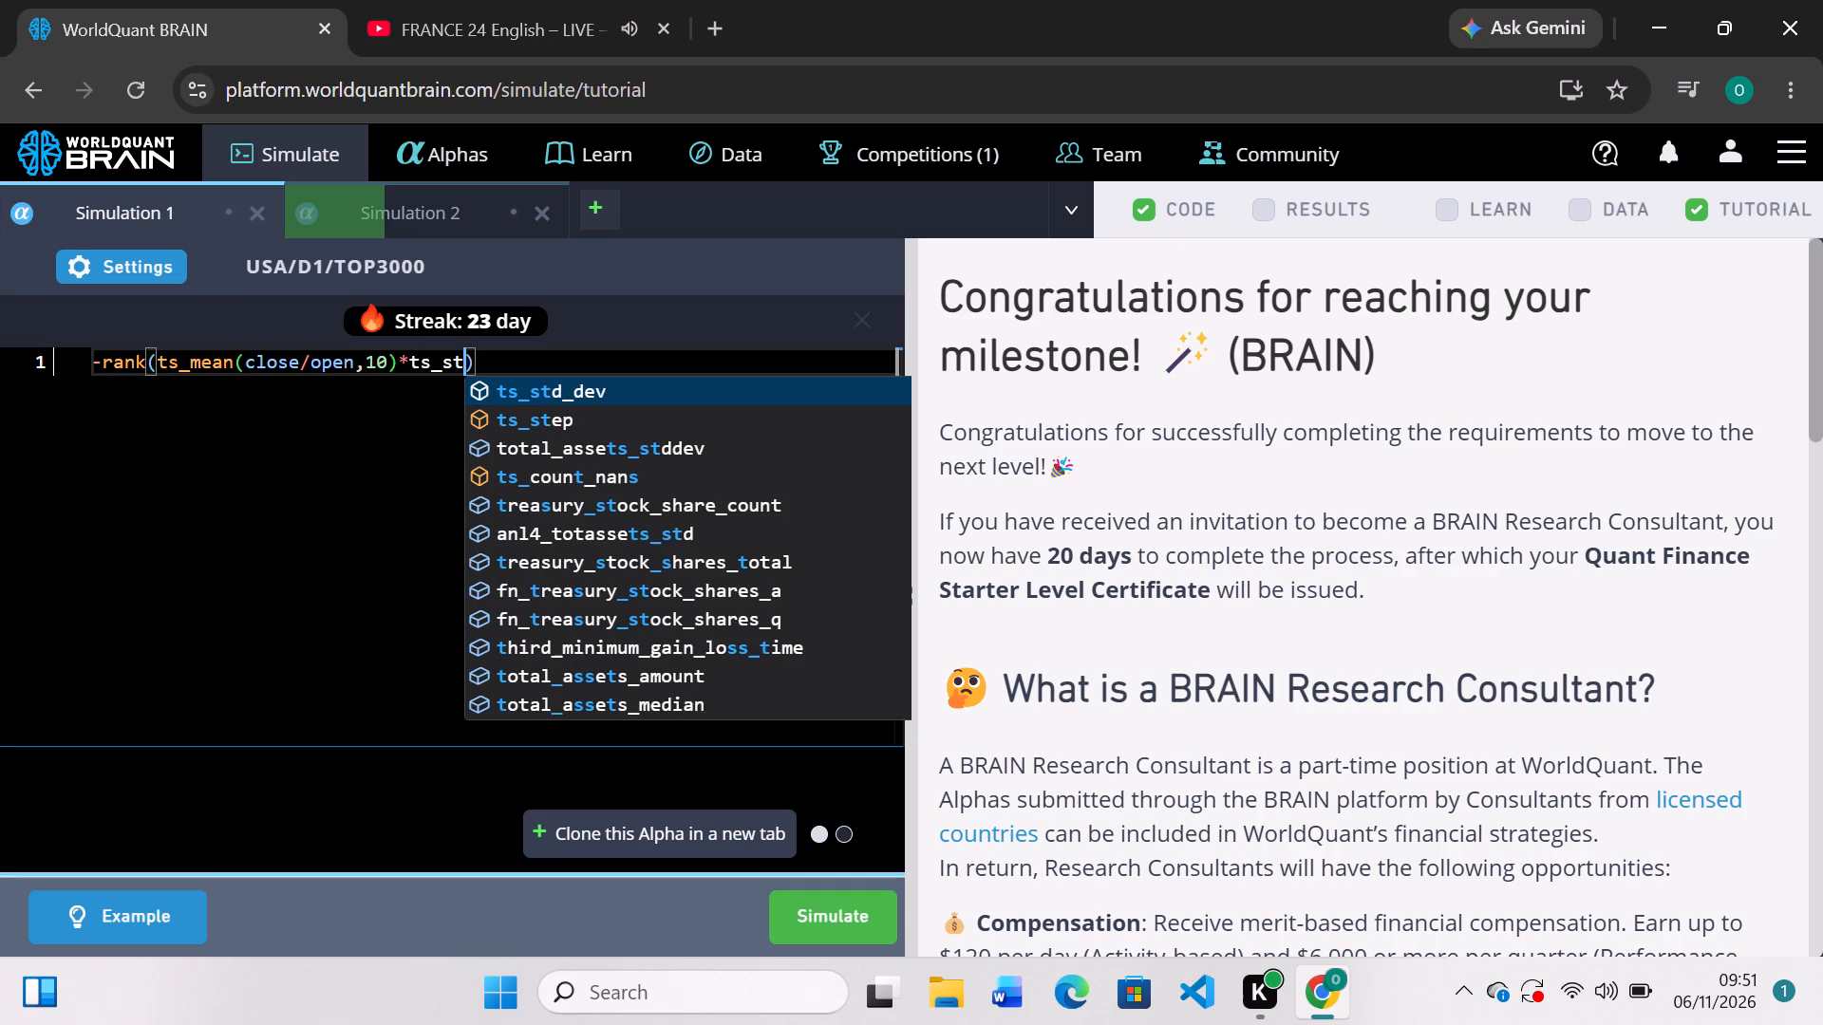
pyautogui.press('Tab')
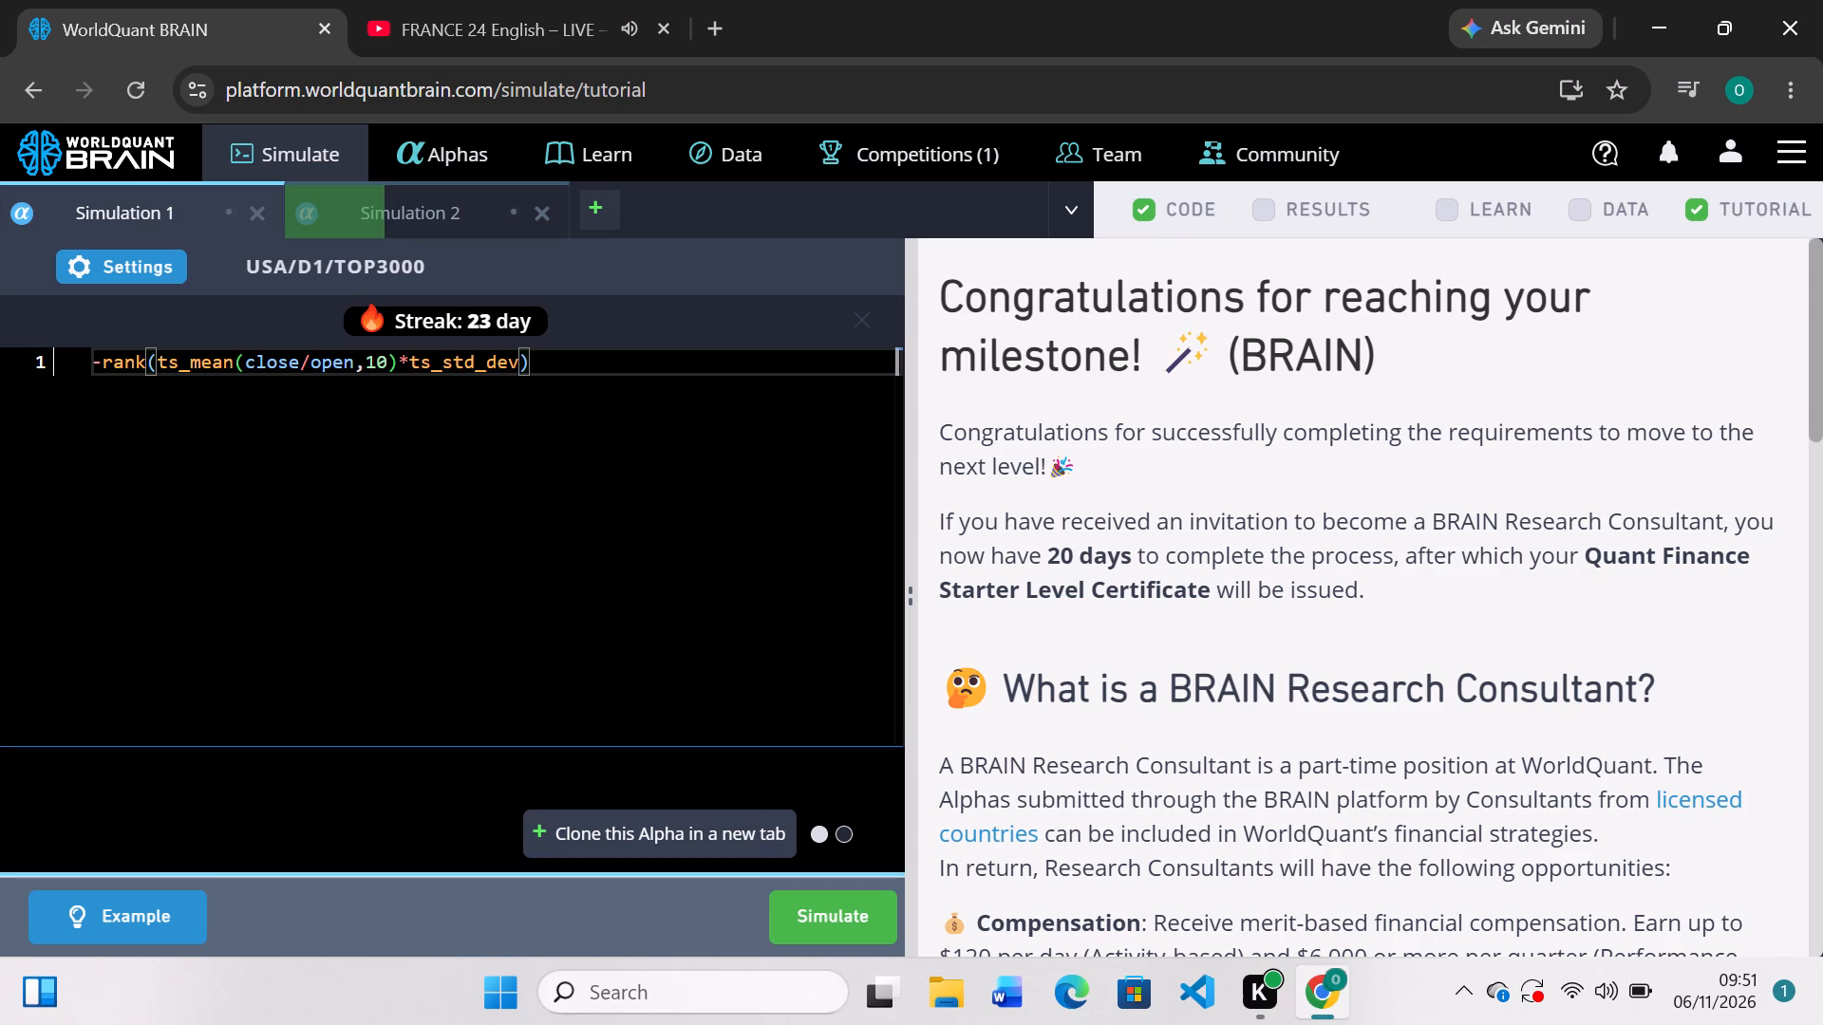
pyautogui.hotkey('shift', '(')
pyautogui.write('vol')
pyautogui.press('Tab')
pyautogui.press(',')
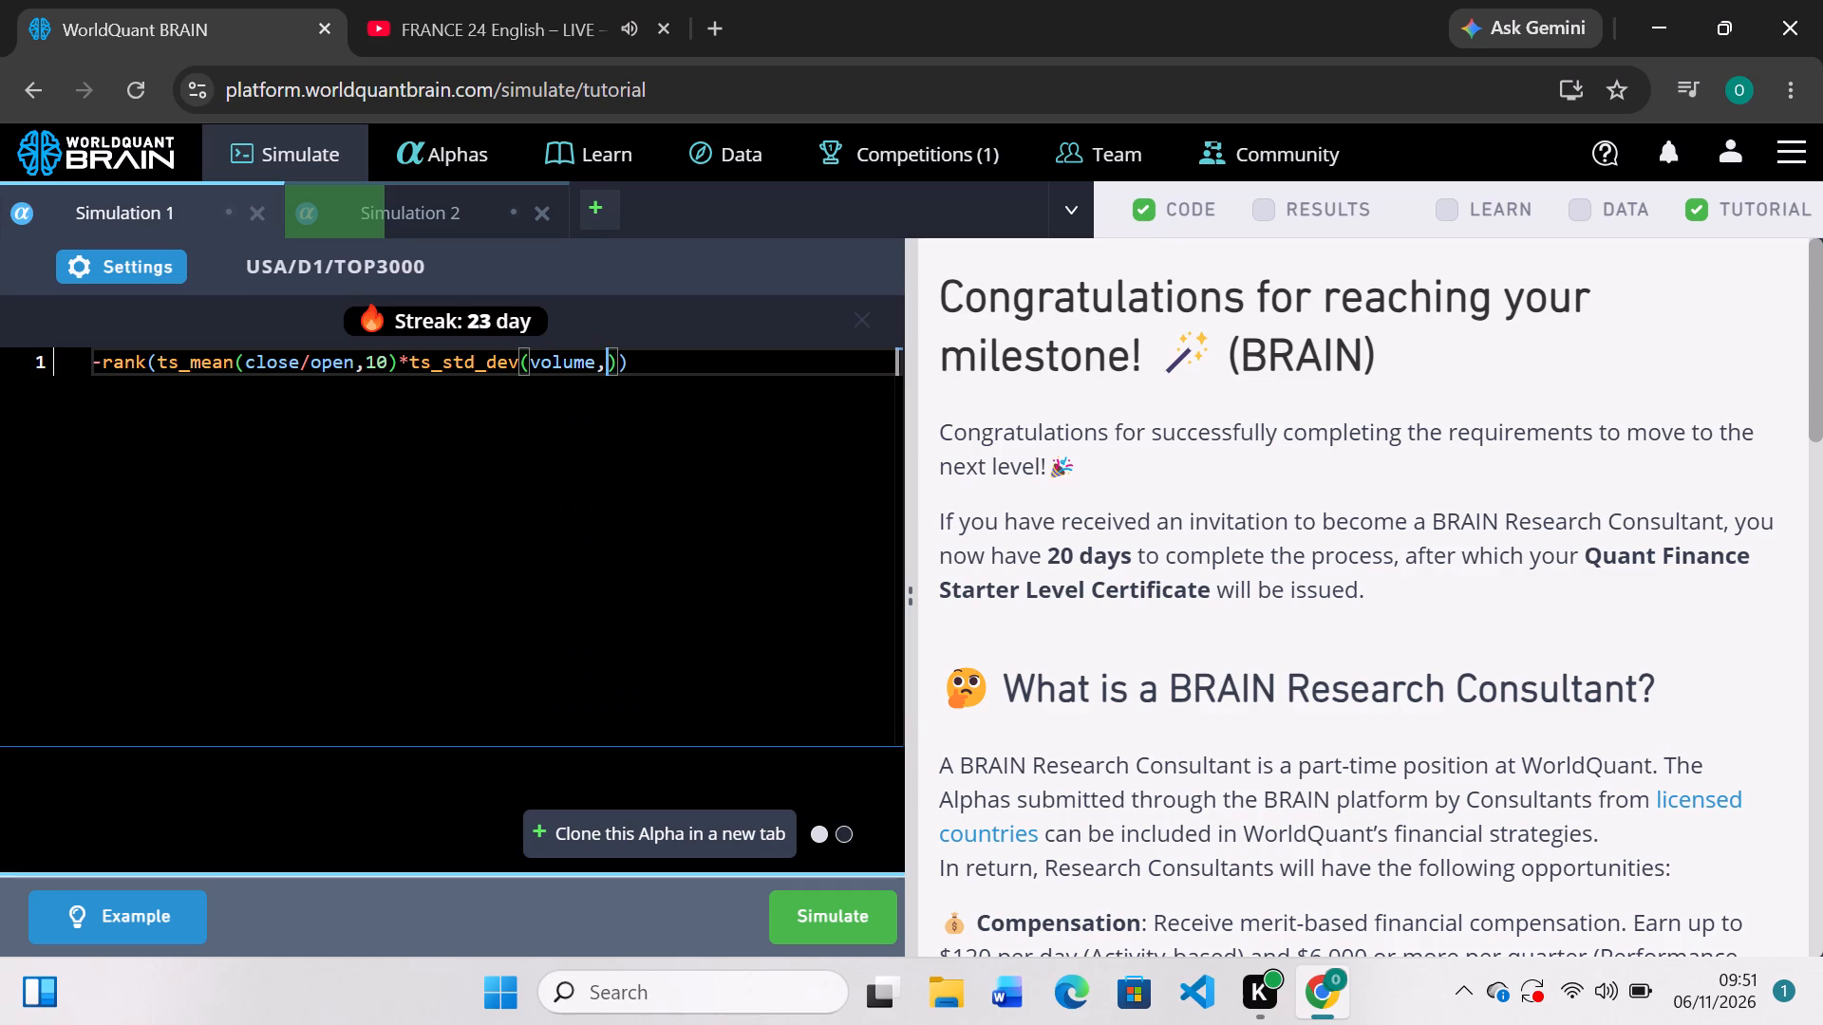
pyautogui.write('20')
pyautogui.click(843, 919)
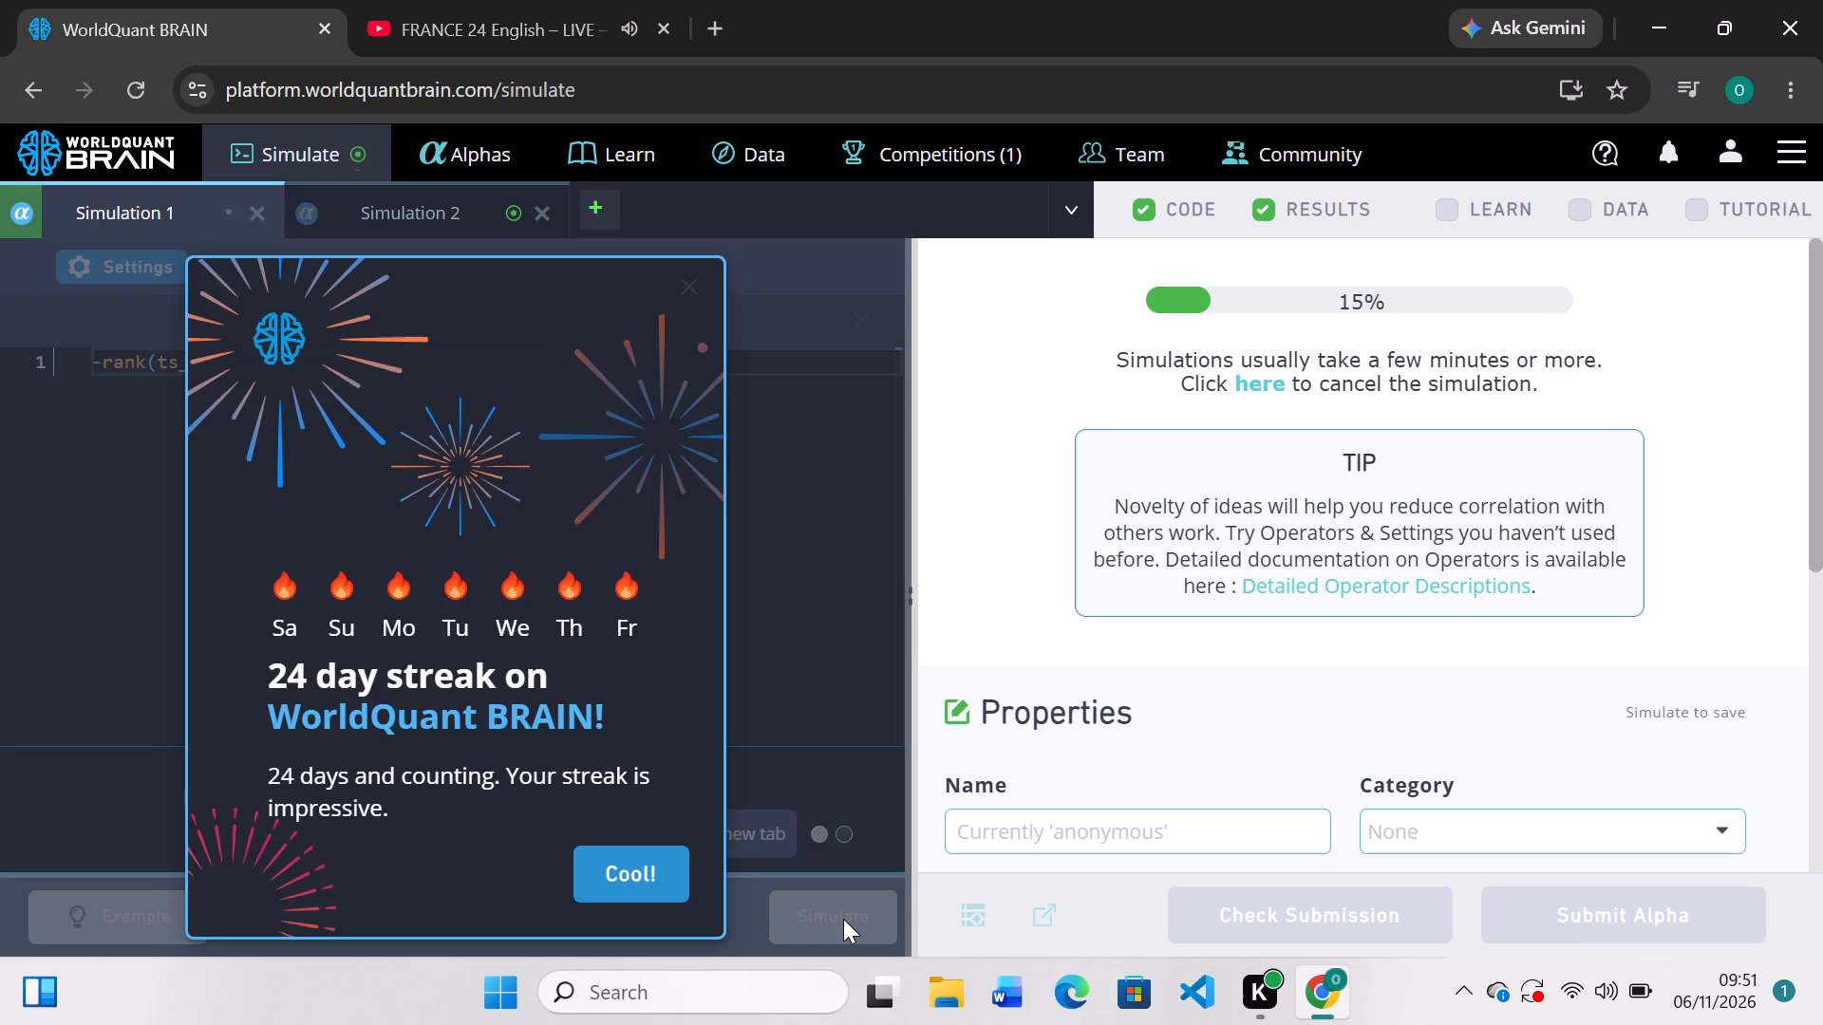
pyautogui.click(643, 870)
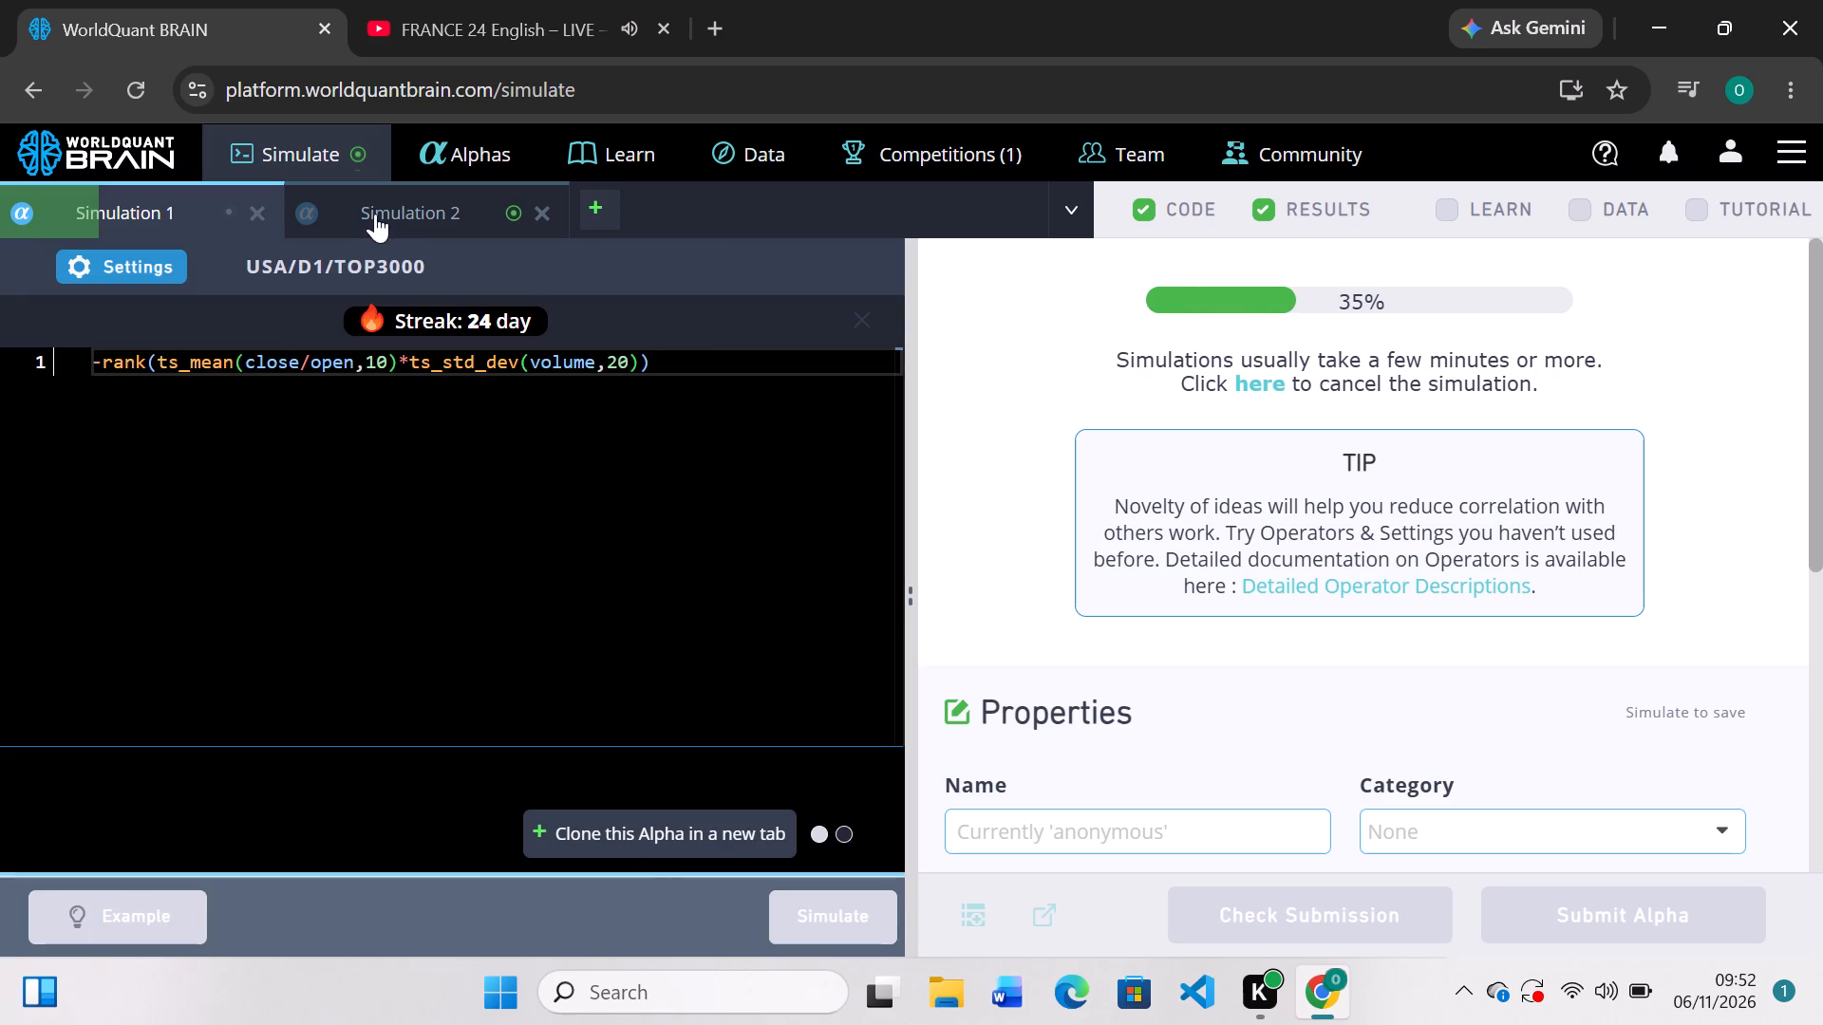
# Review the Simulation 2 results down to the IS Summary and negate its rank expression with a leading minus.
pyautogui.click(386, 202)
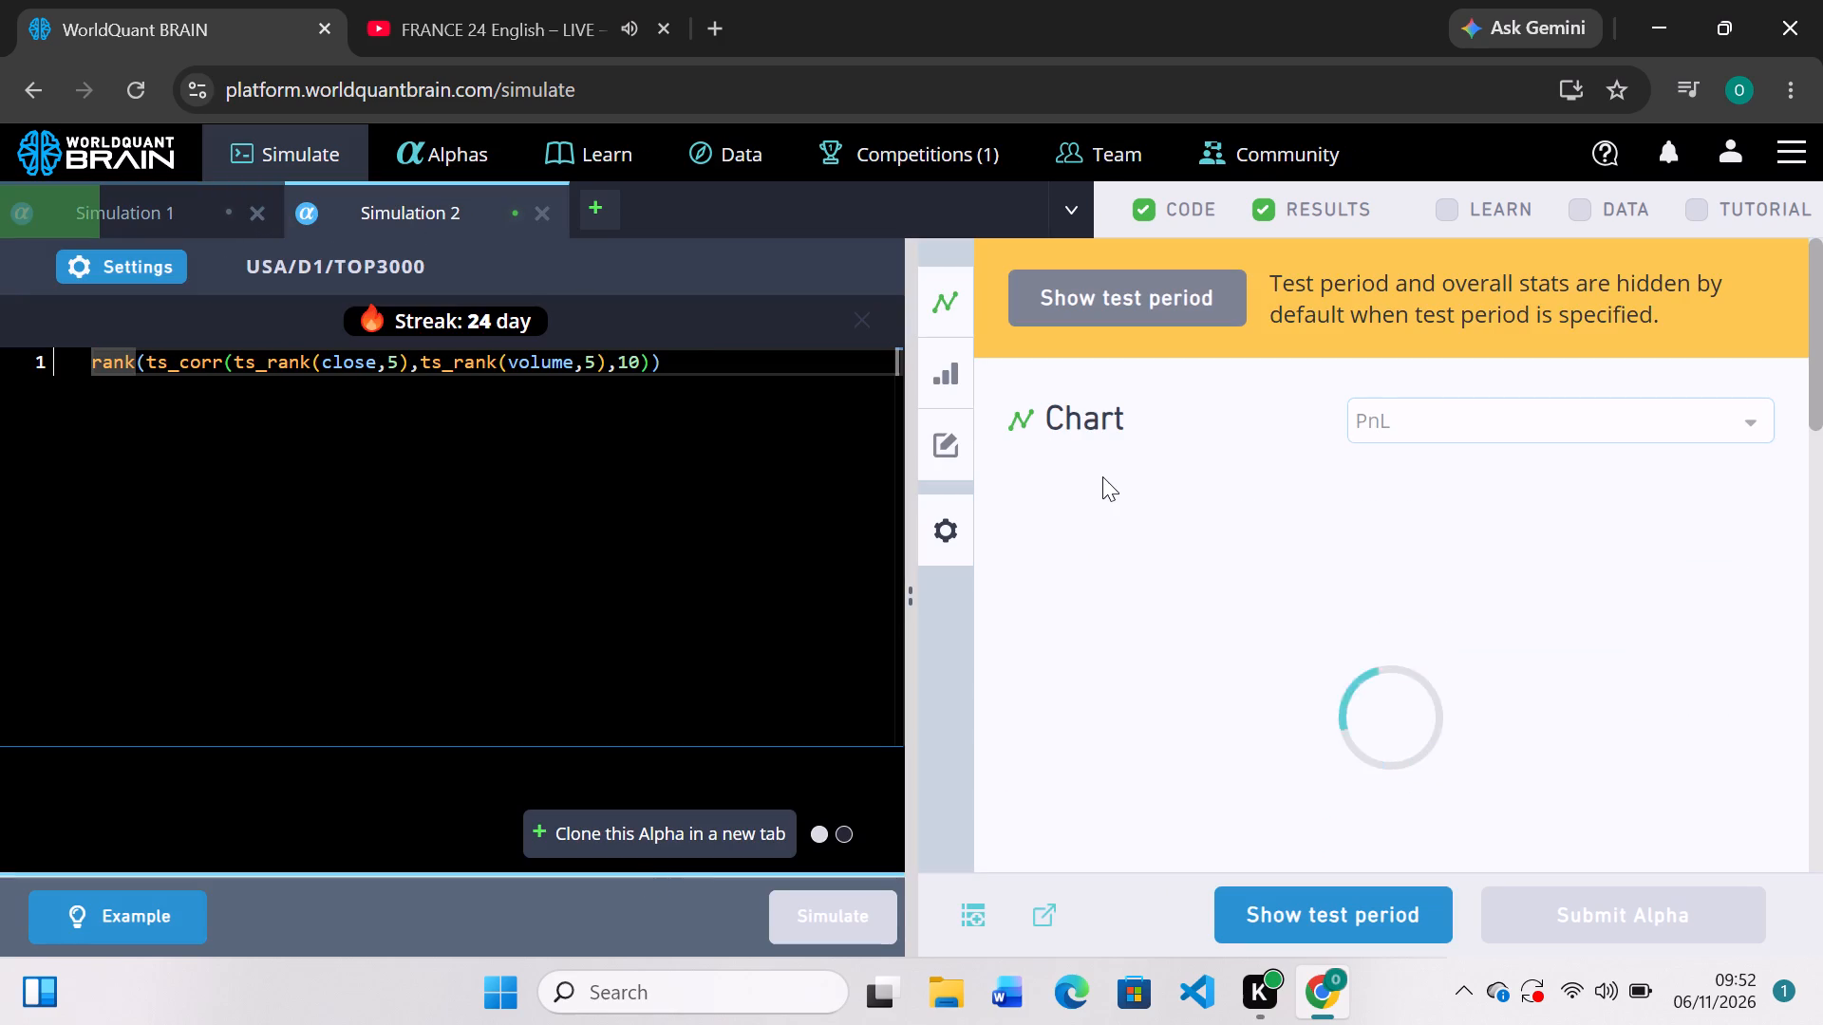
pyautogui.scroll(-3, 1102, 476)
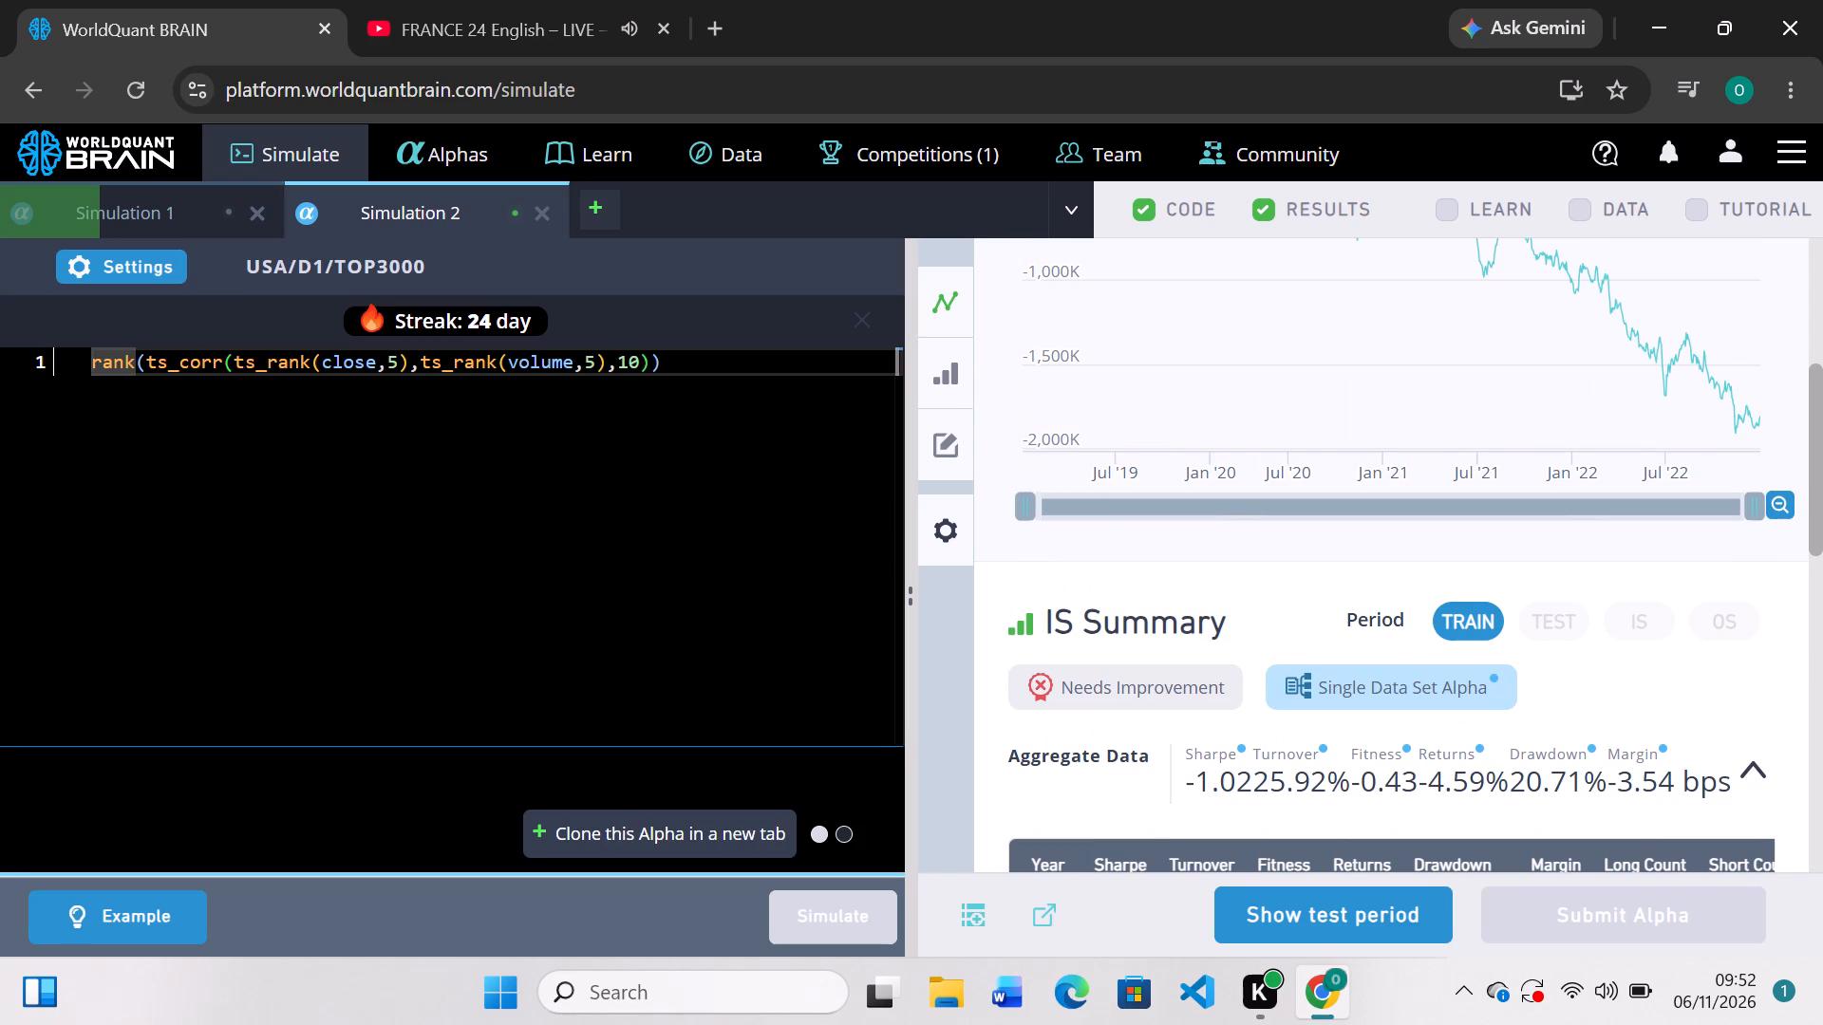
pyautogui.press('-')
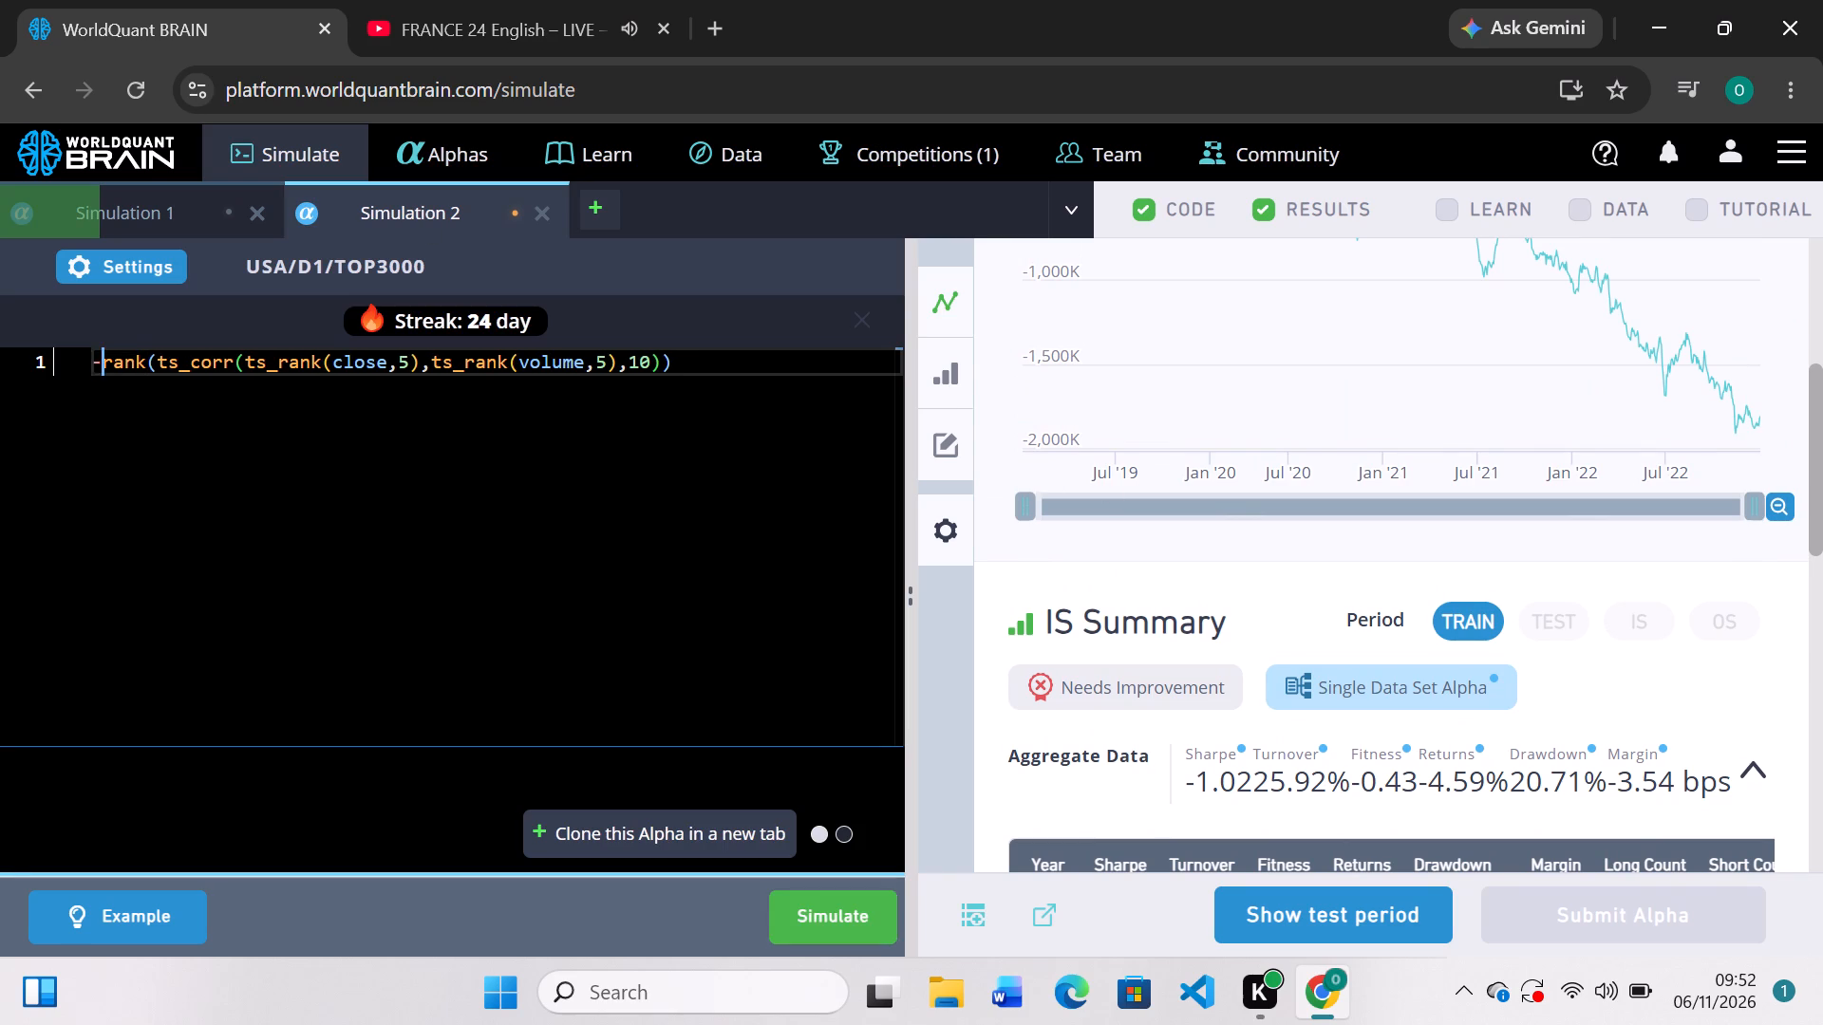
# Wrap the entire negated rank expression in Simulation 2 in ts_decay_linear with a window of 5 and run the simulation.
pyautogui.press('Left')
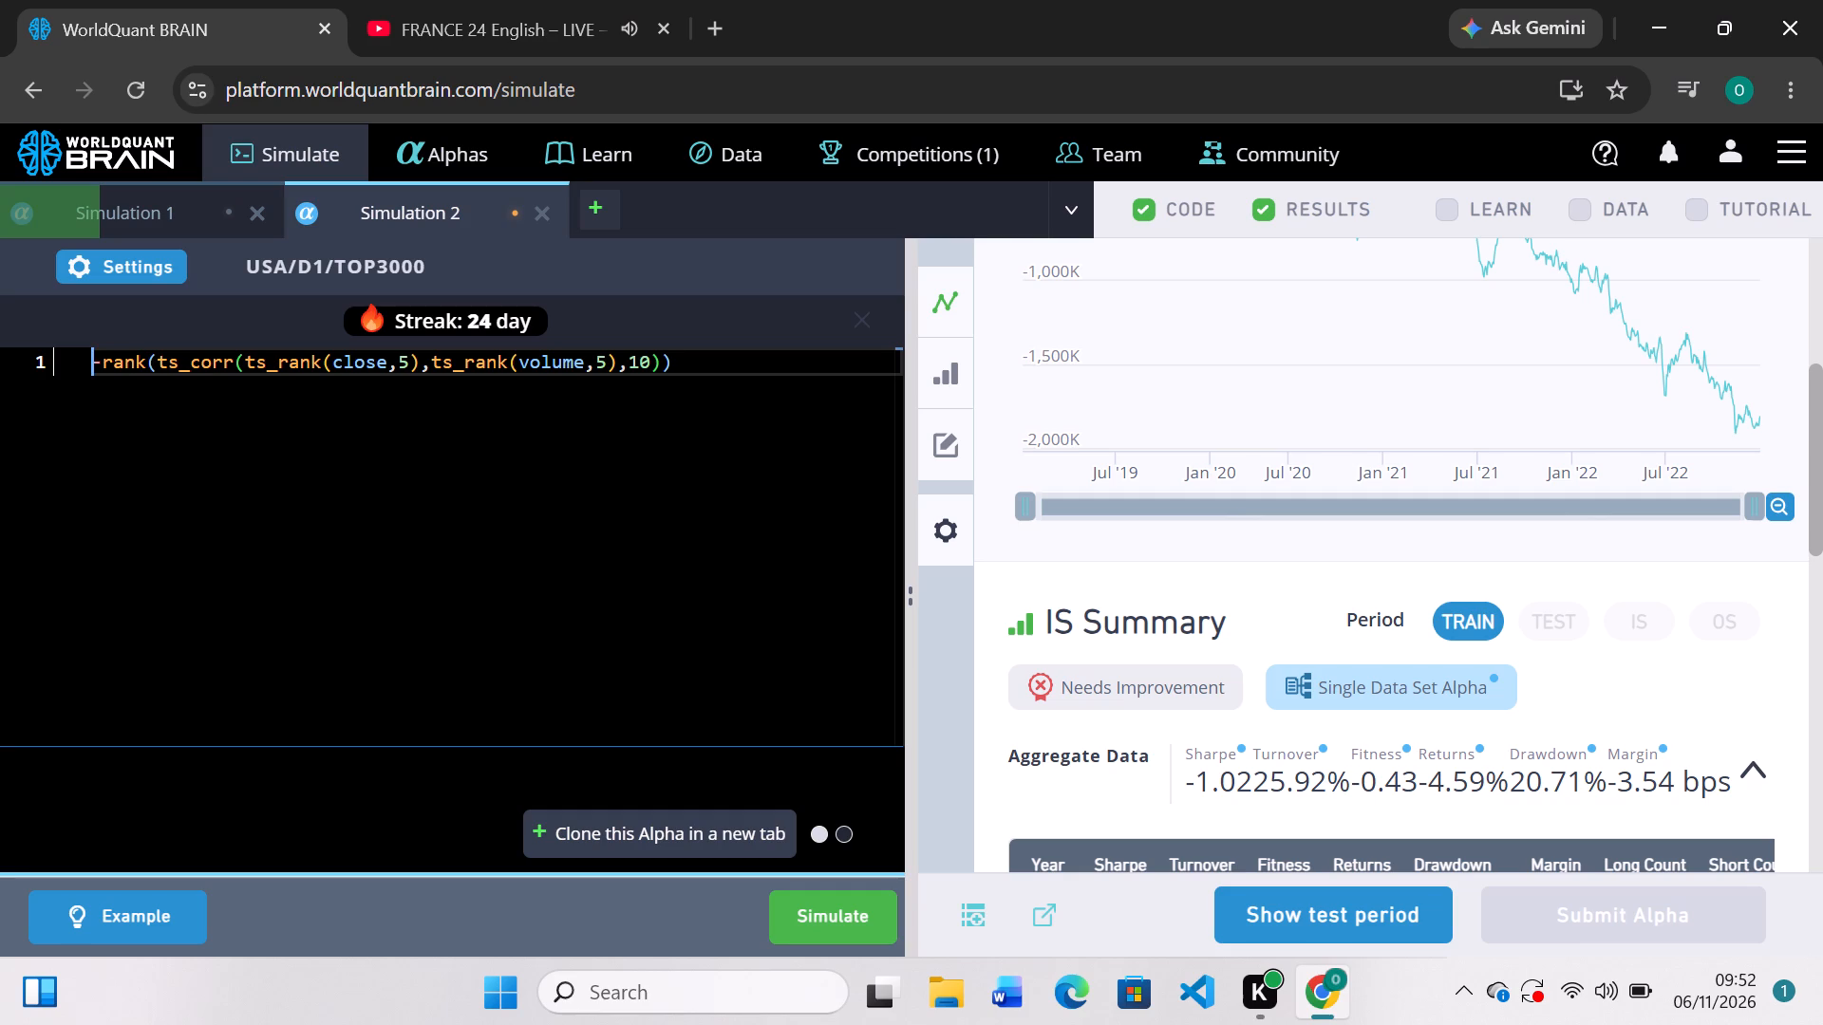
pyautogui.write('ts')
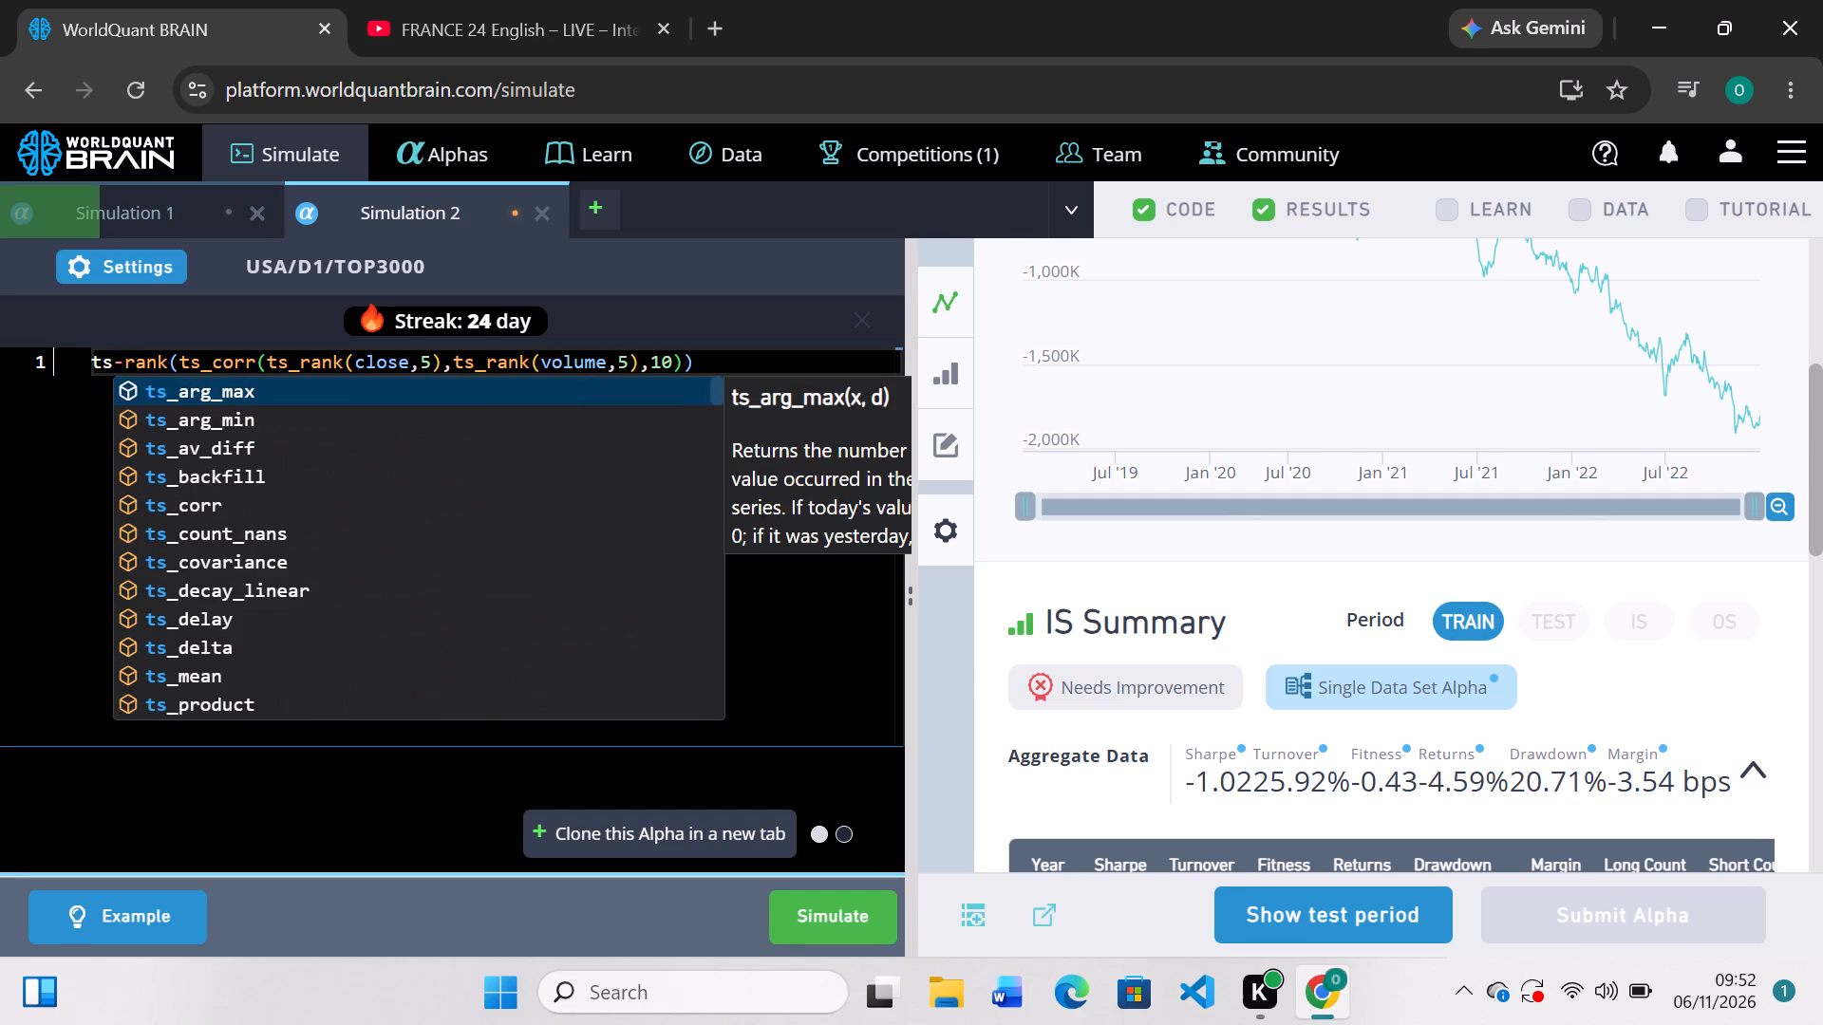
pyautogui.hotkey('shift', '_')
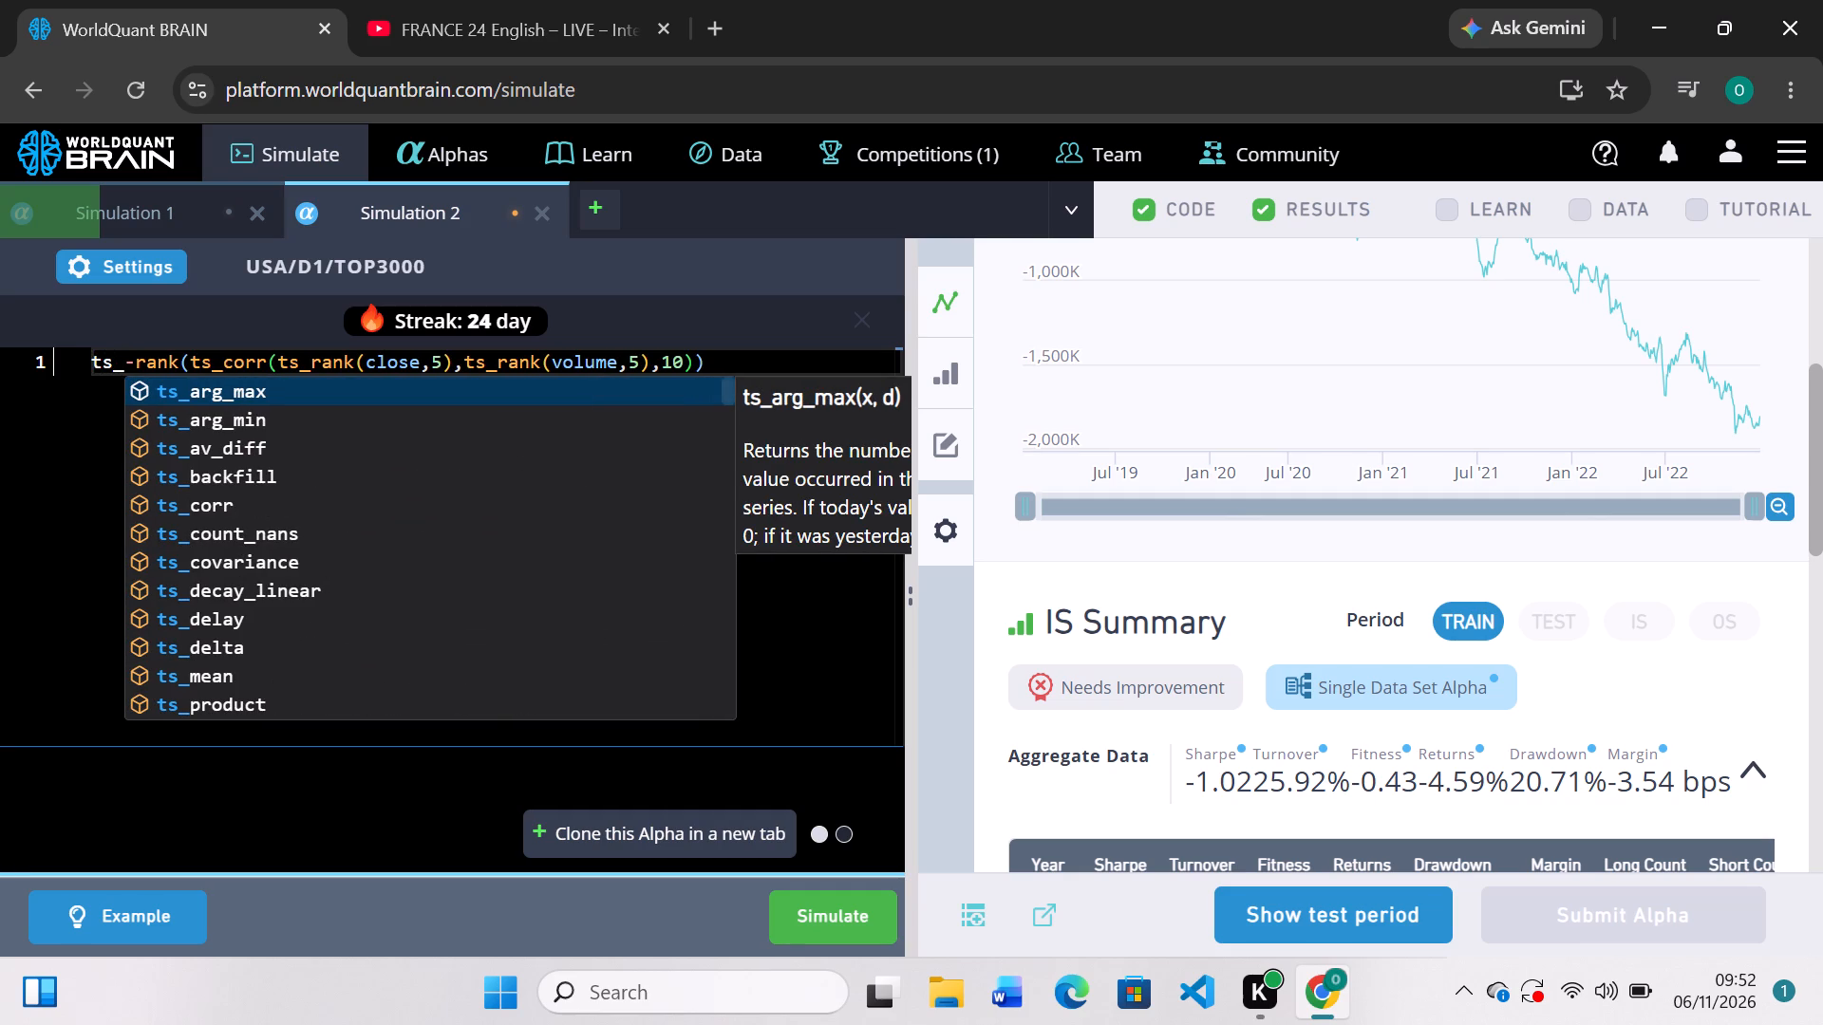
pyautogui.click(235, 587)
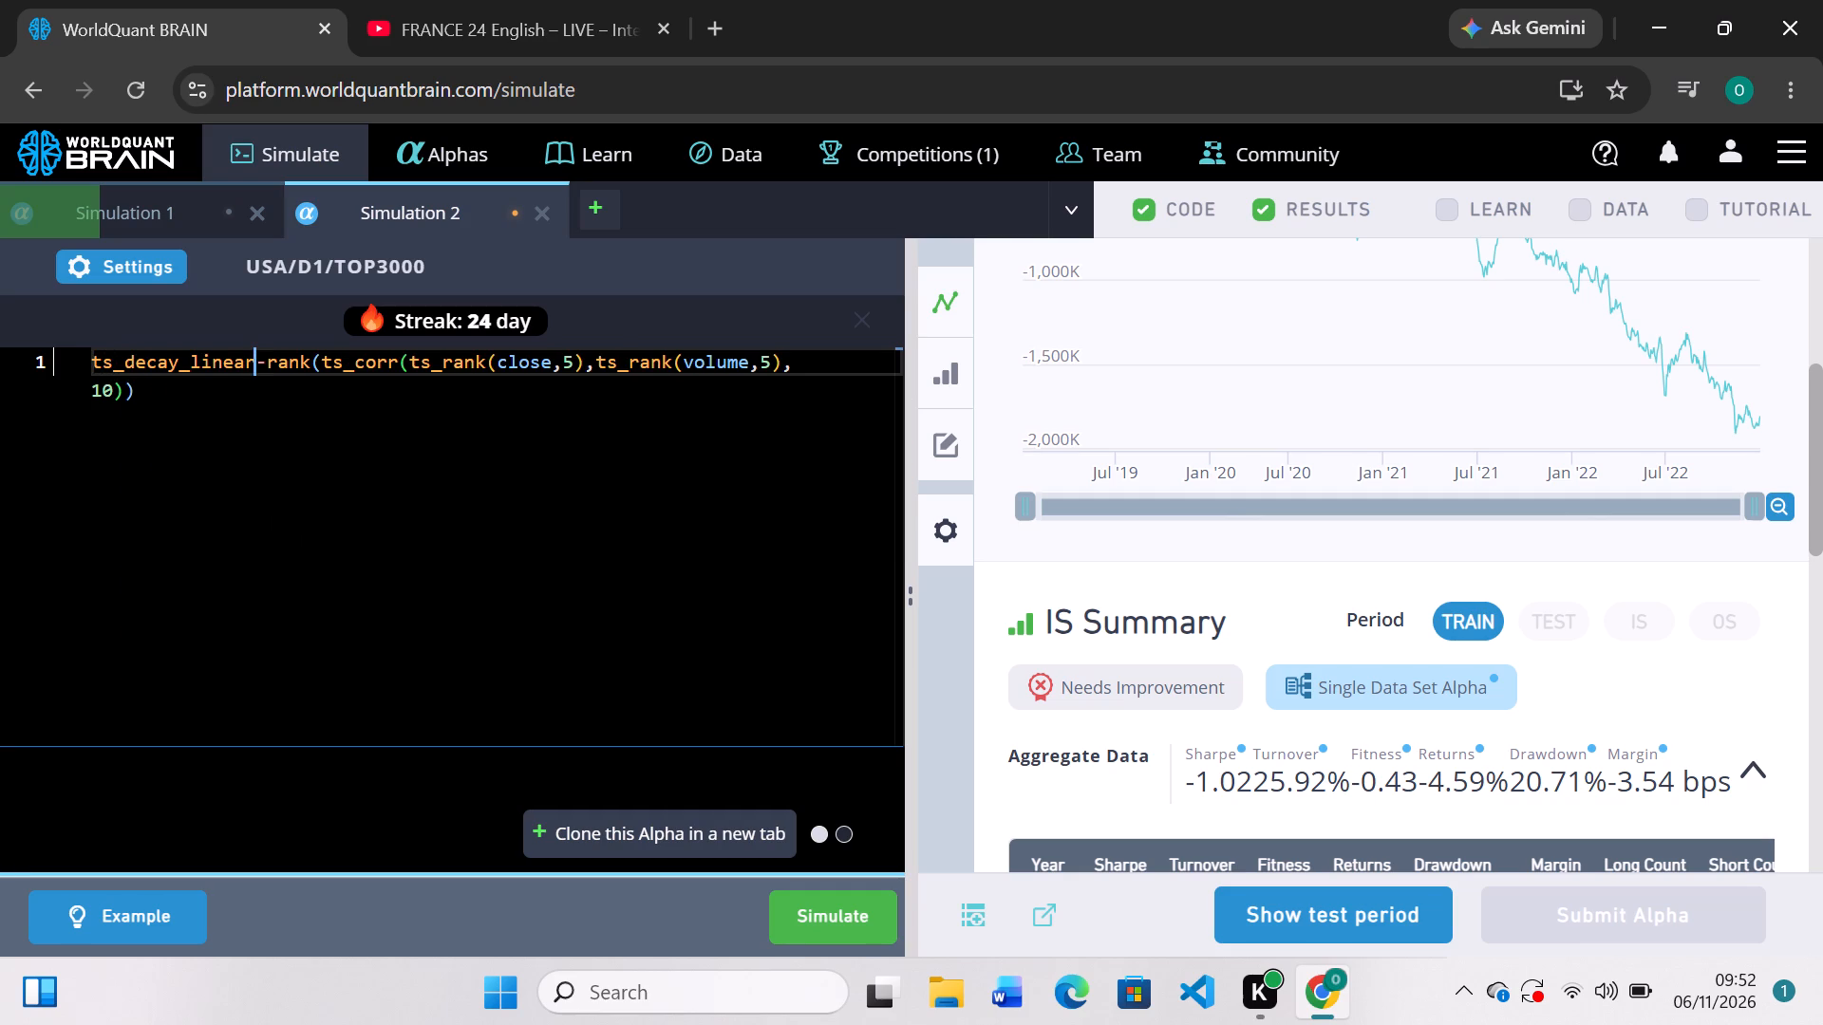
pyautogui.hotkey('shift', '(')
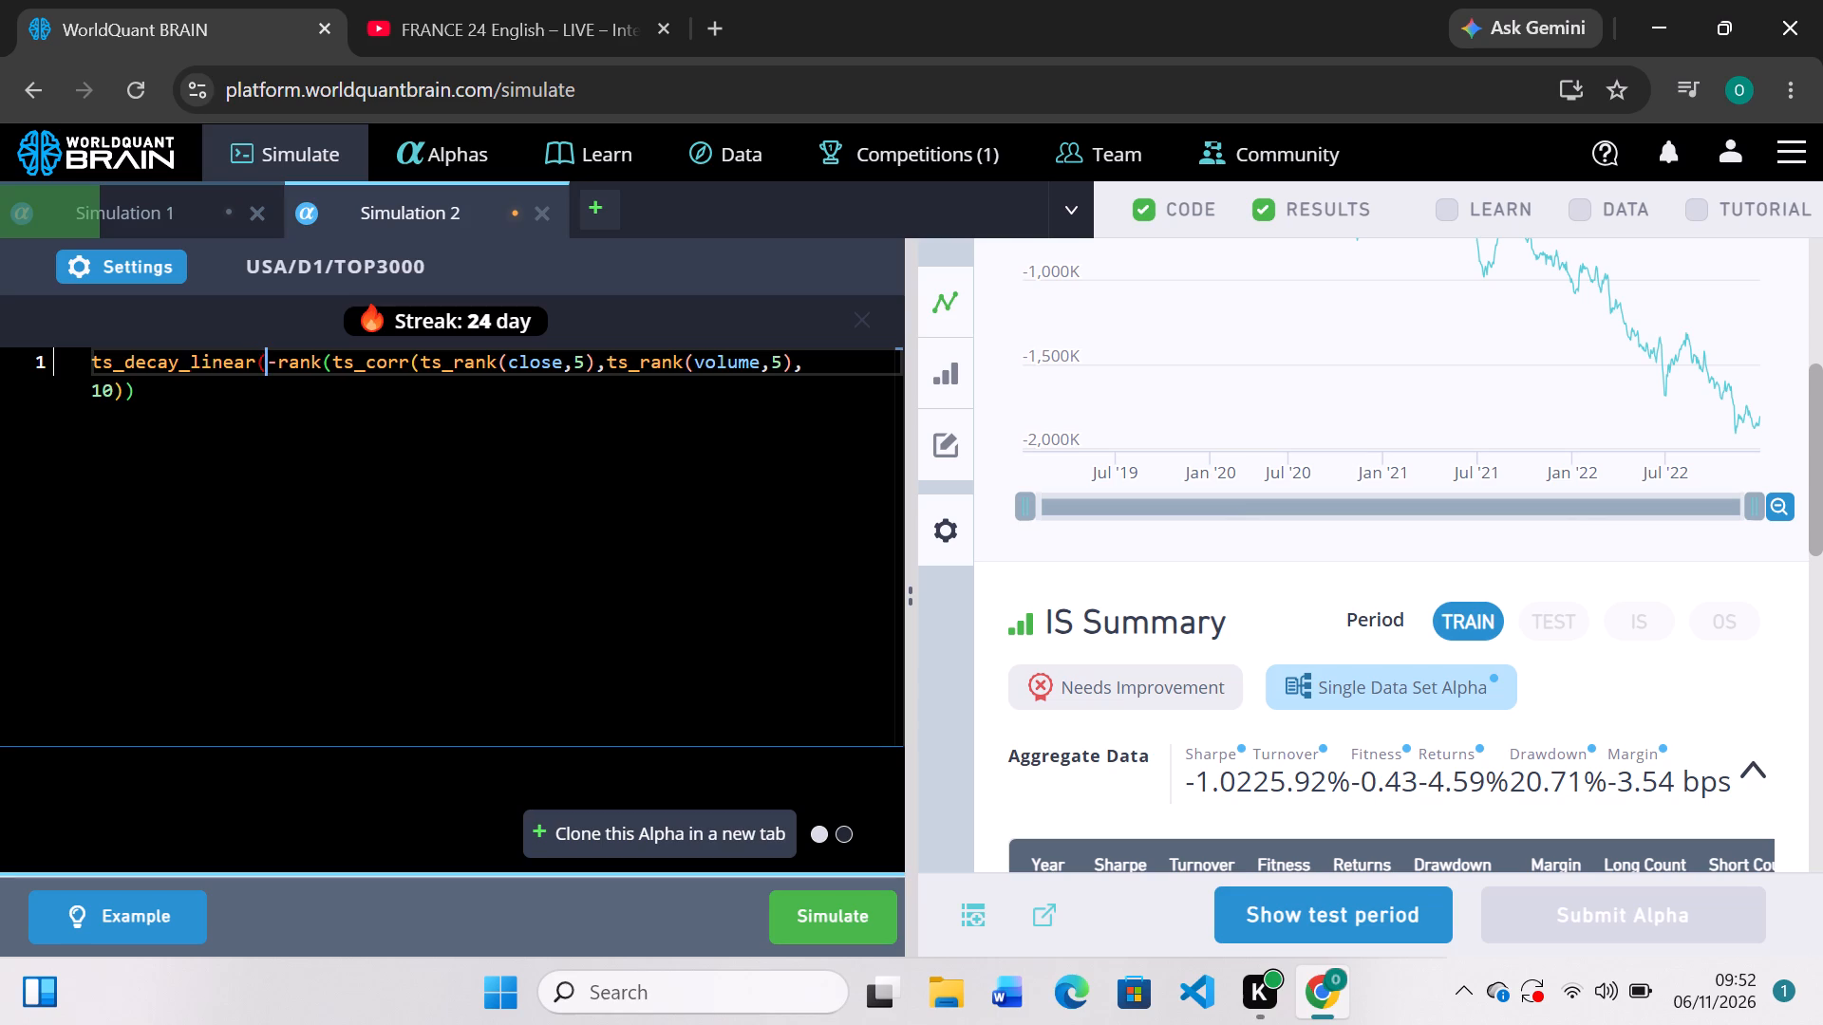
pyautogui.click(146, 396)
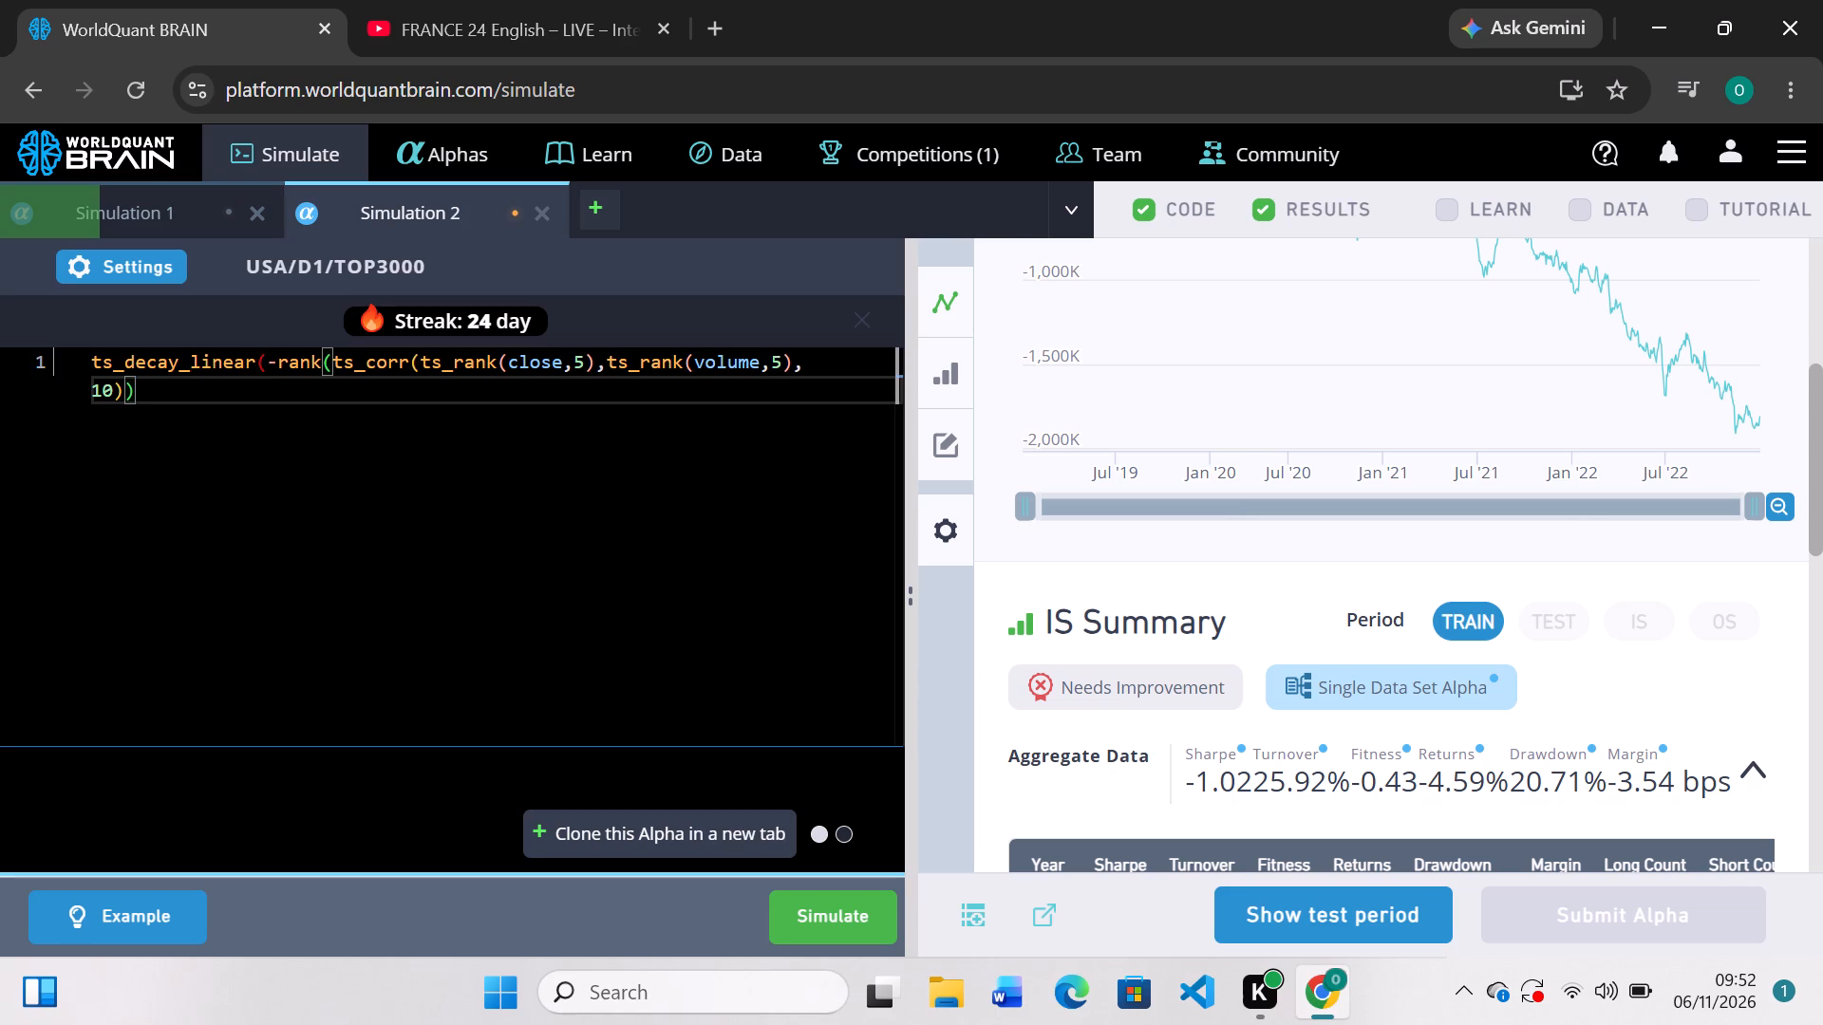
pyautogui.press(',')
pyautogui.press('5')
pyautogui.hotkey('shift', ')')
pyautogui.click(820, 922)
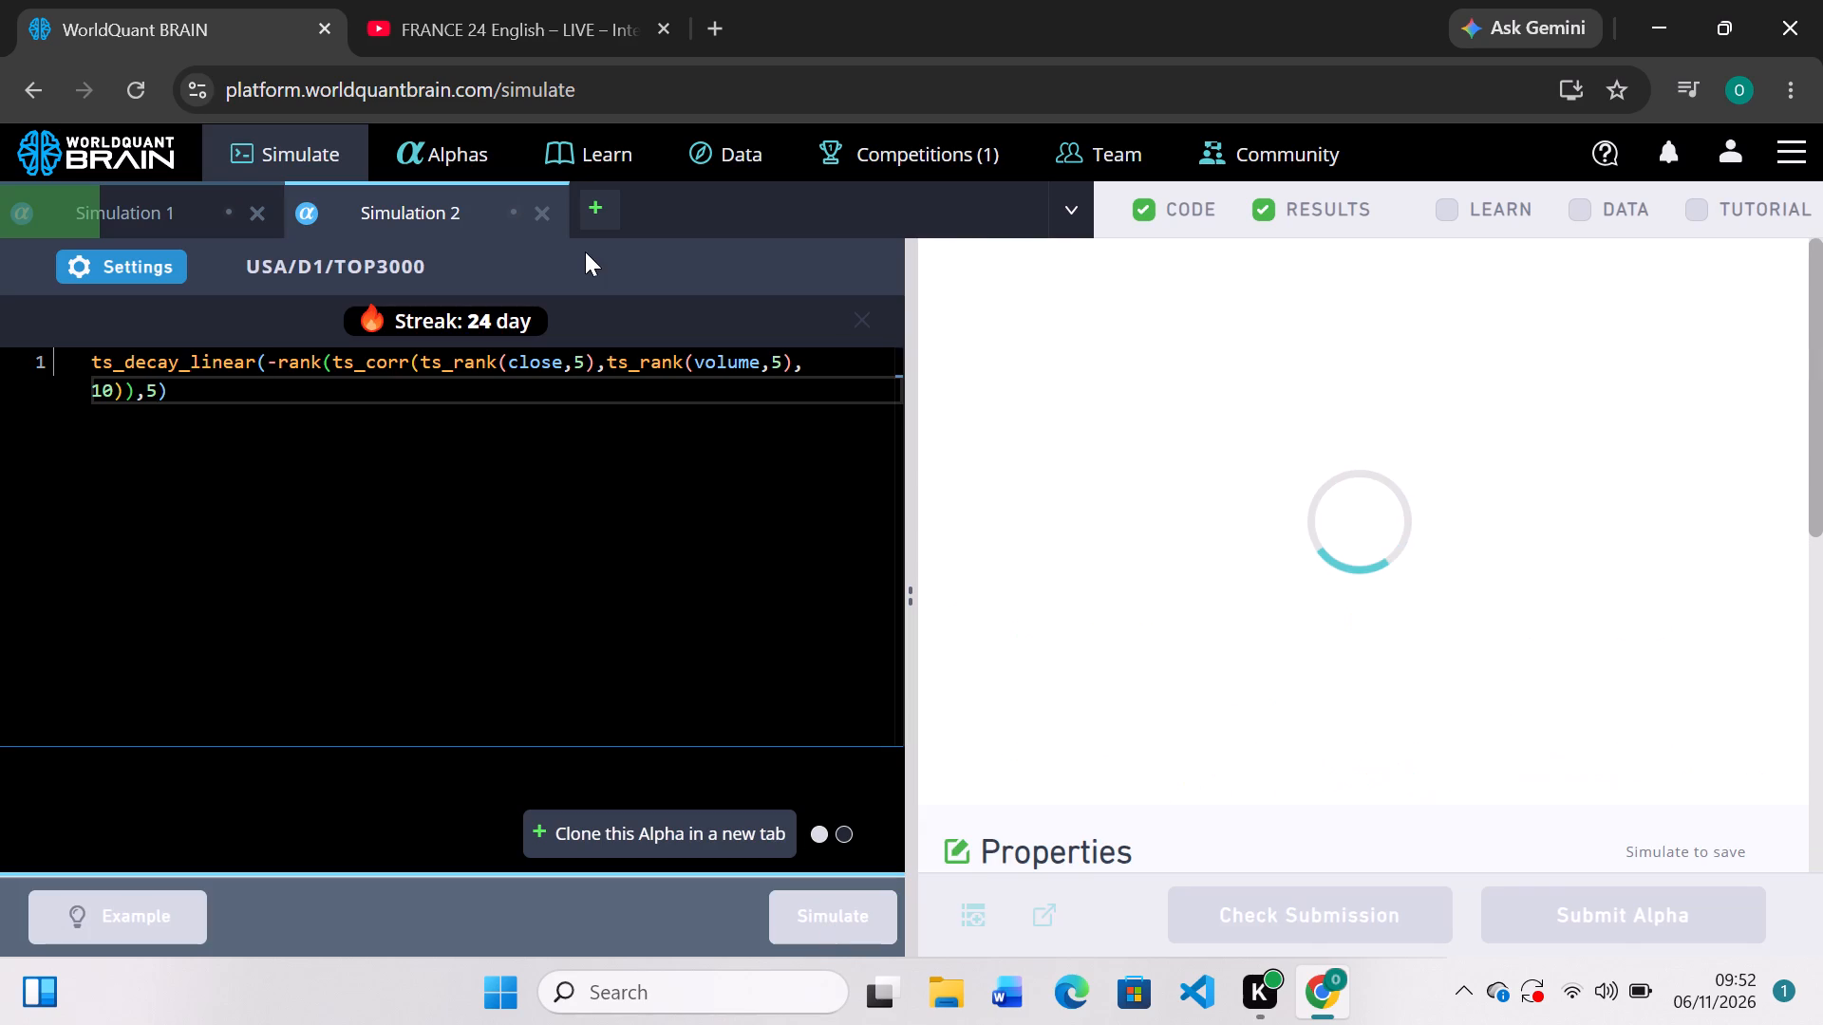
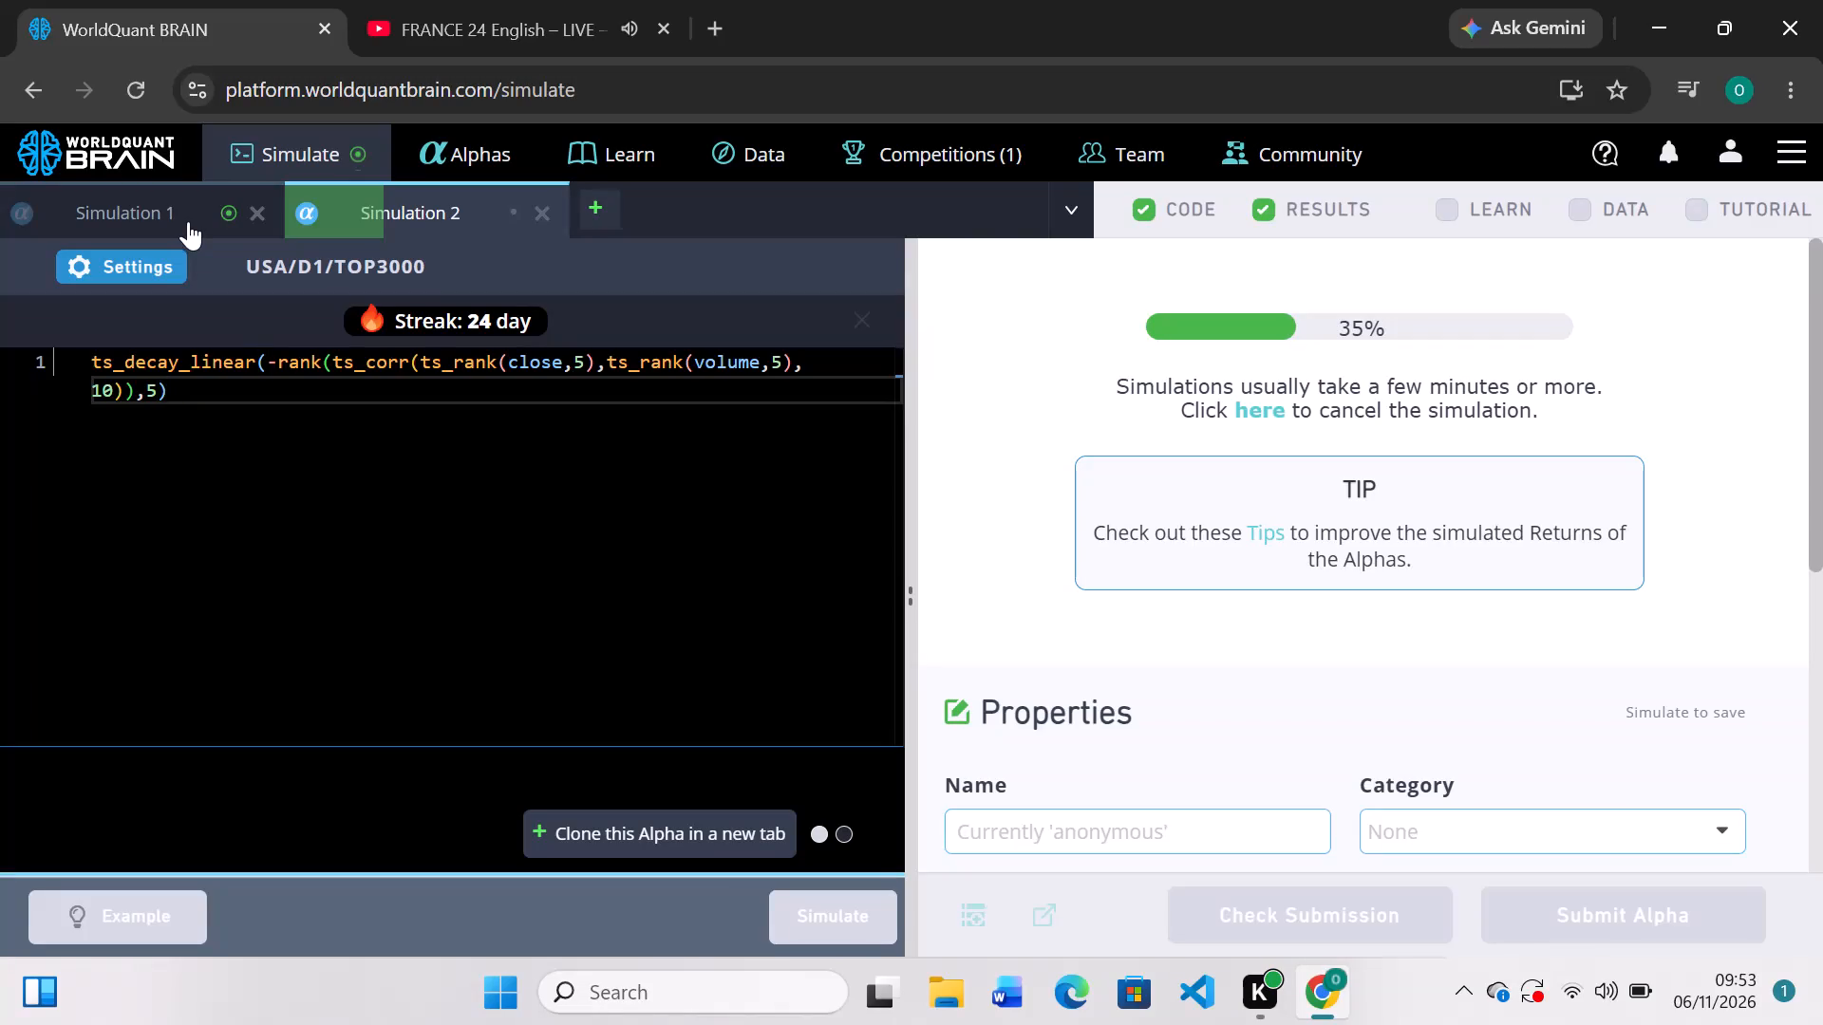
# Review Simulation 1's results, then simulate its ts_std_dev(volume,20) term on its own in a new Simulation 3.
pyautogui.scroll(-2, 1208, 487)
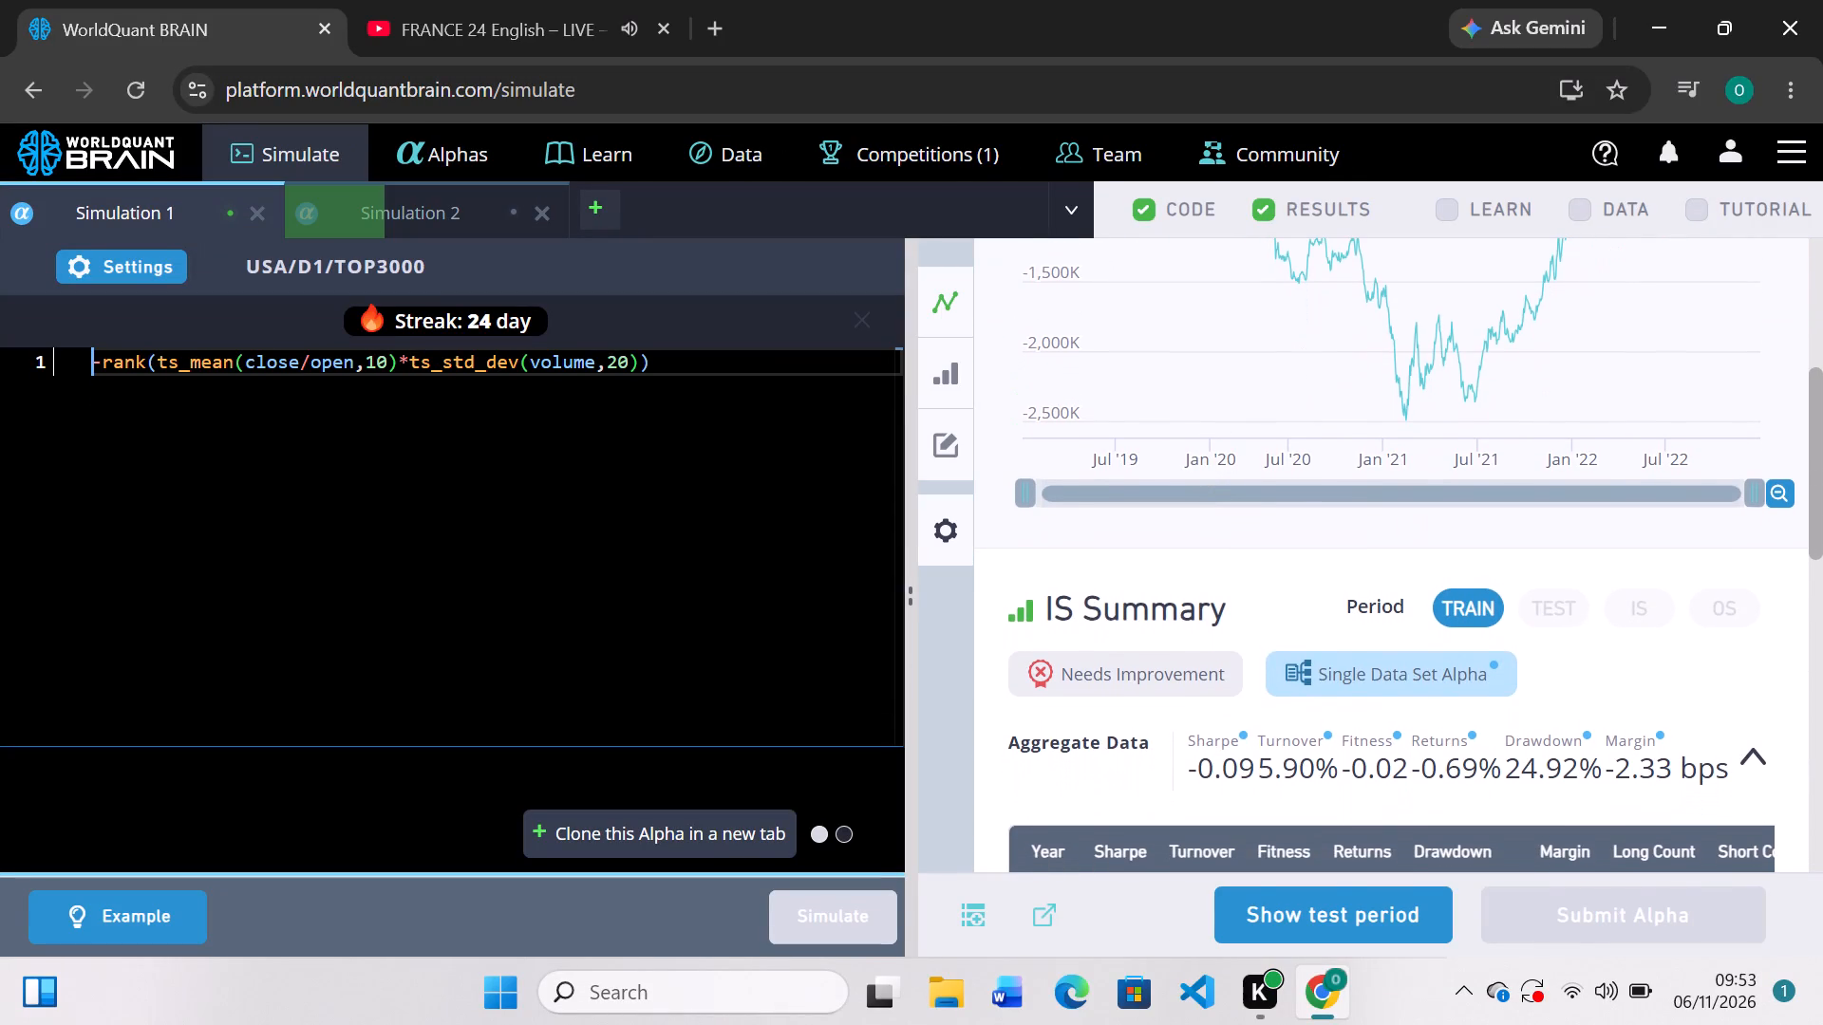
pyautogui.scroll(2, 1208, 487)
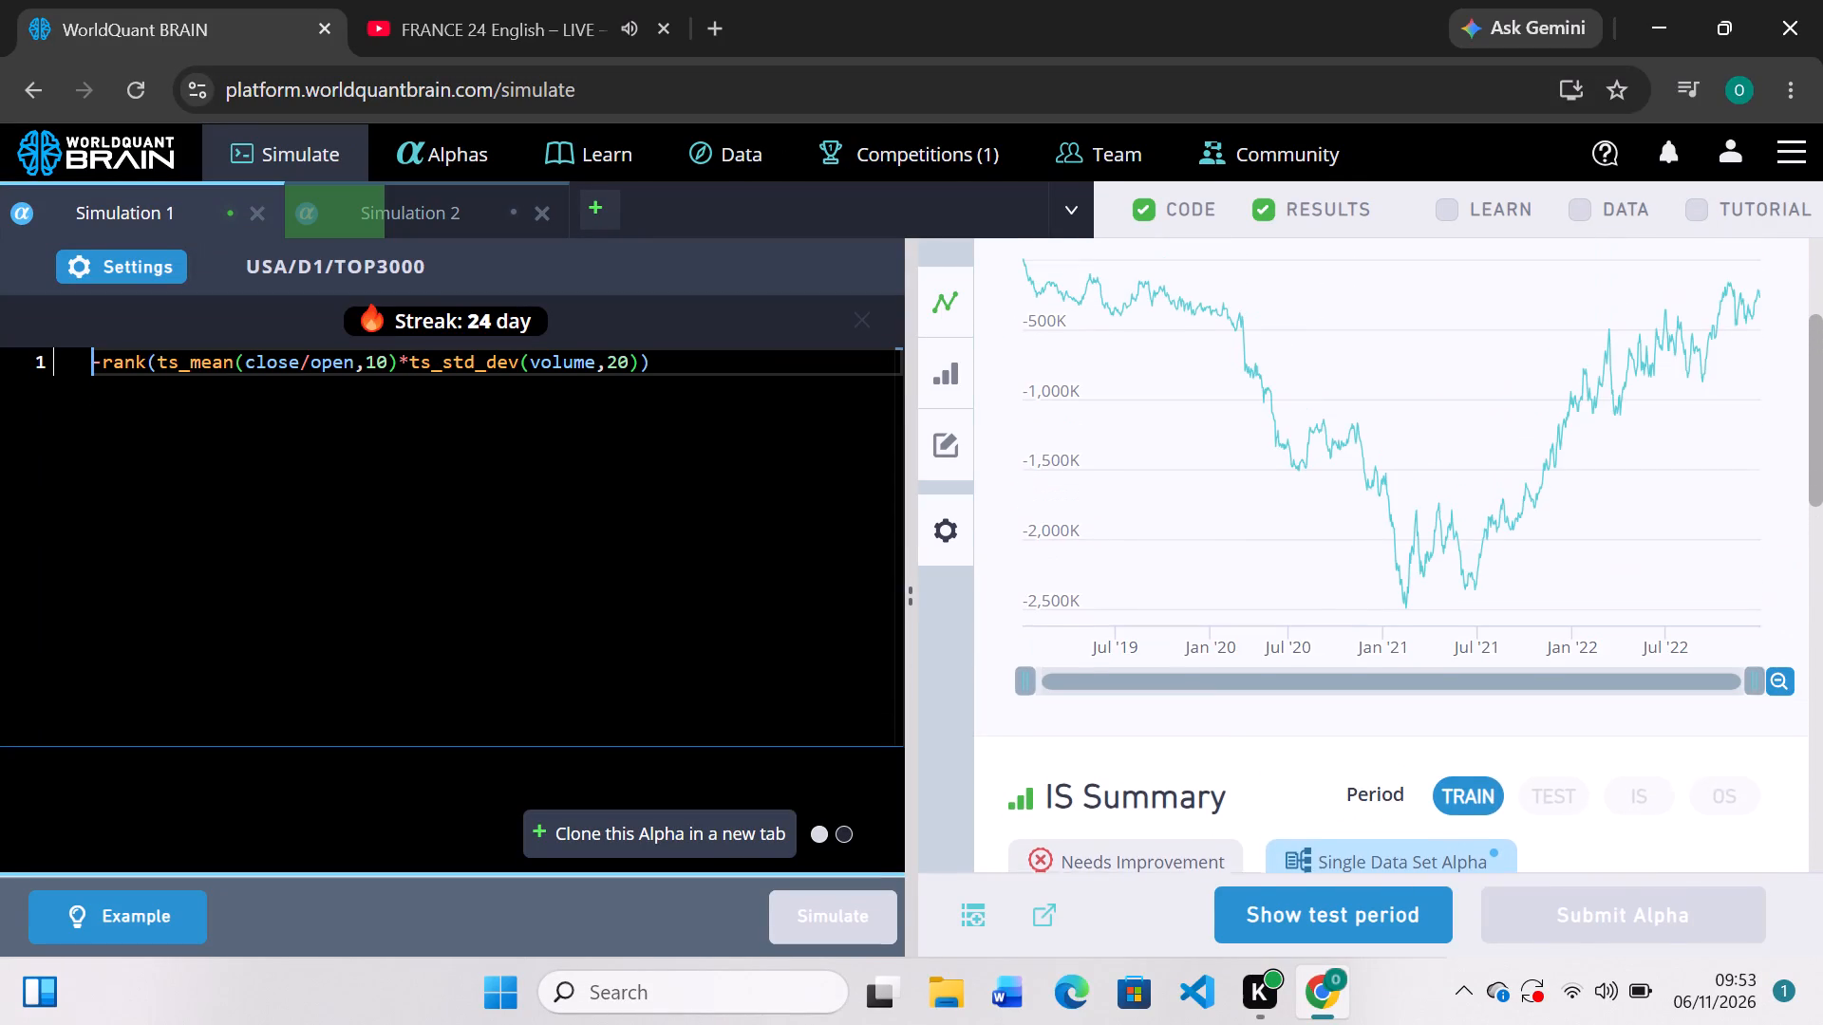
pyautogui.scroll(1, 1208, 487)
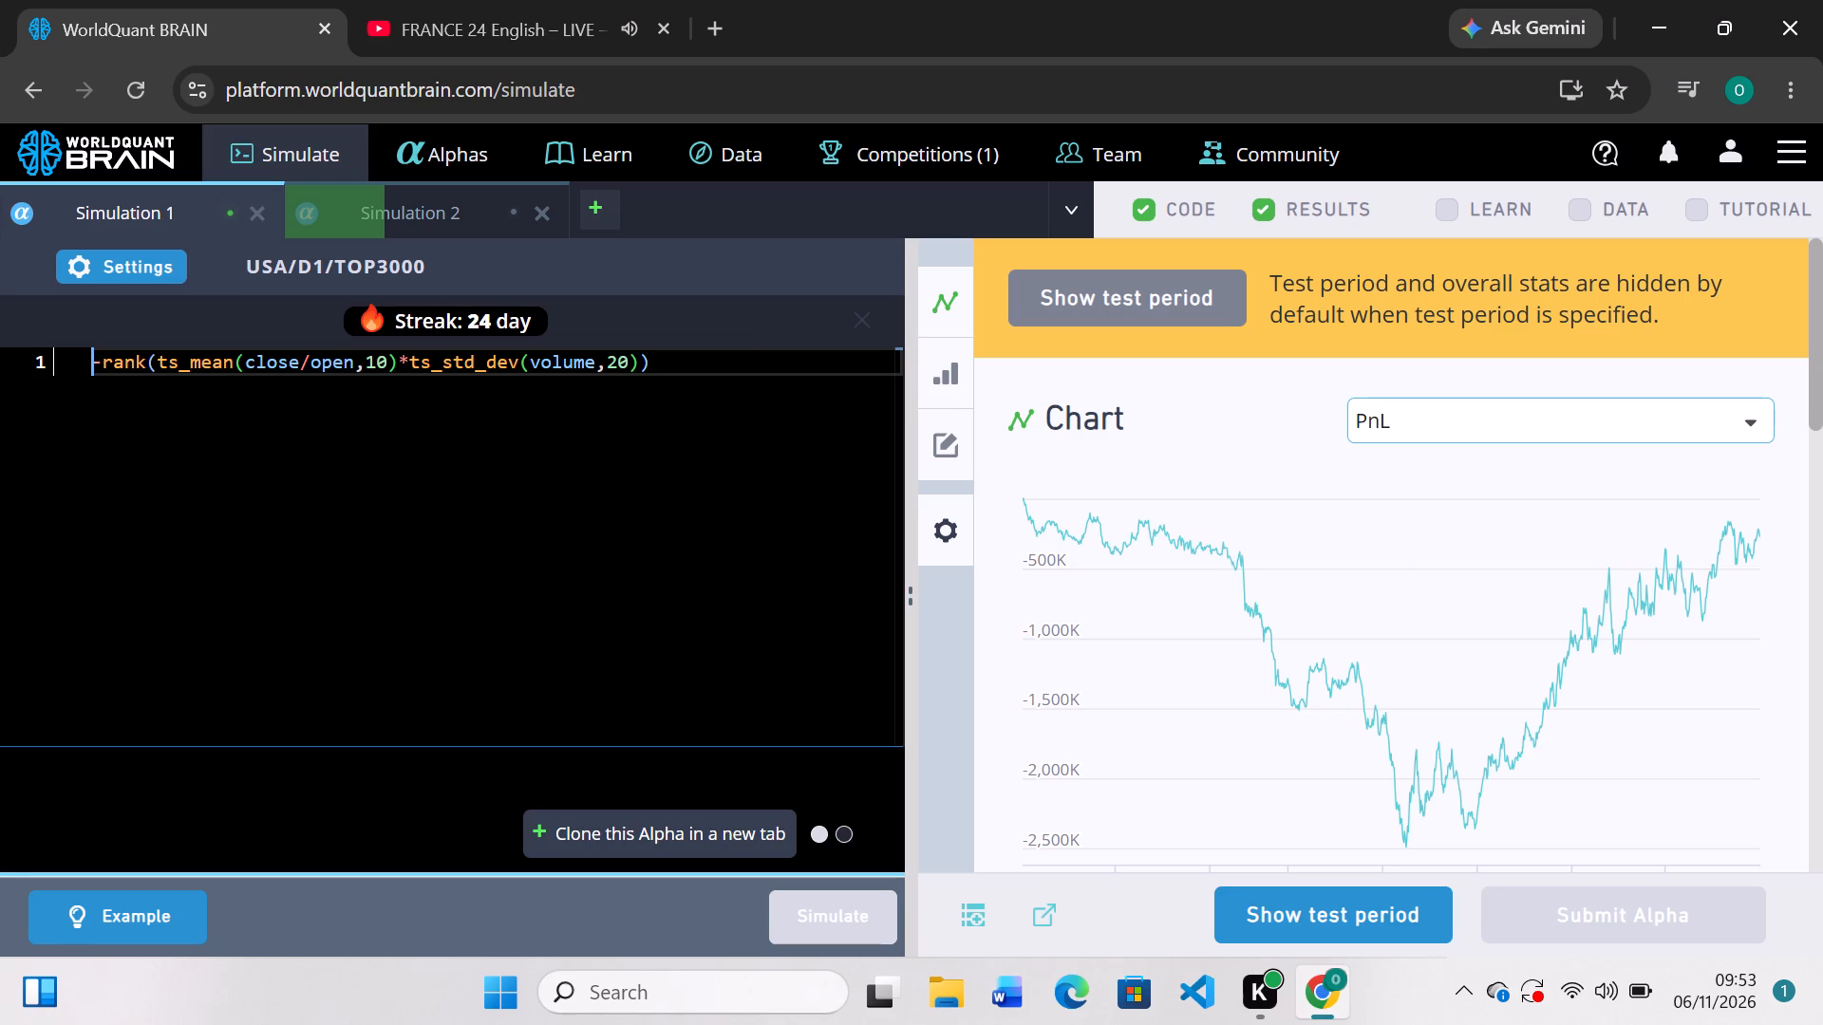
pyautogui.click(406, 359)
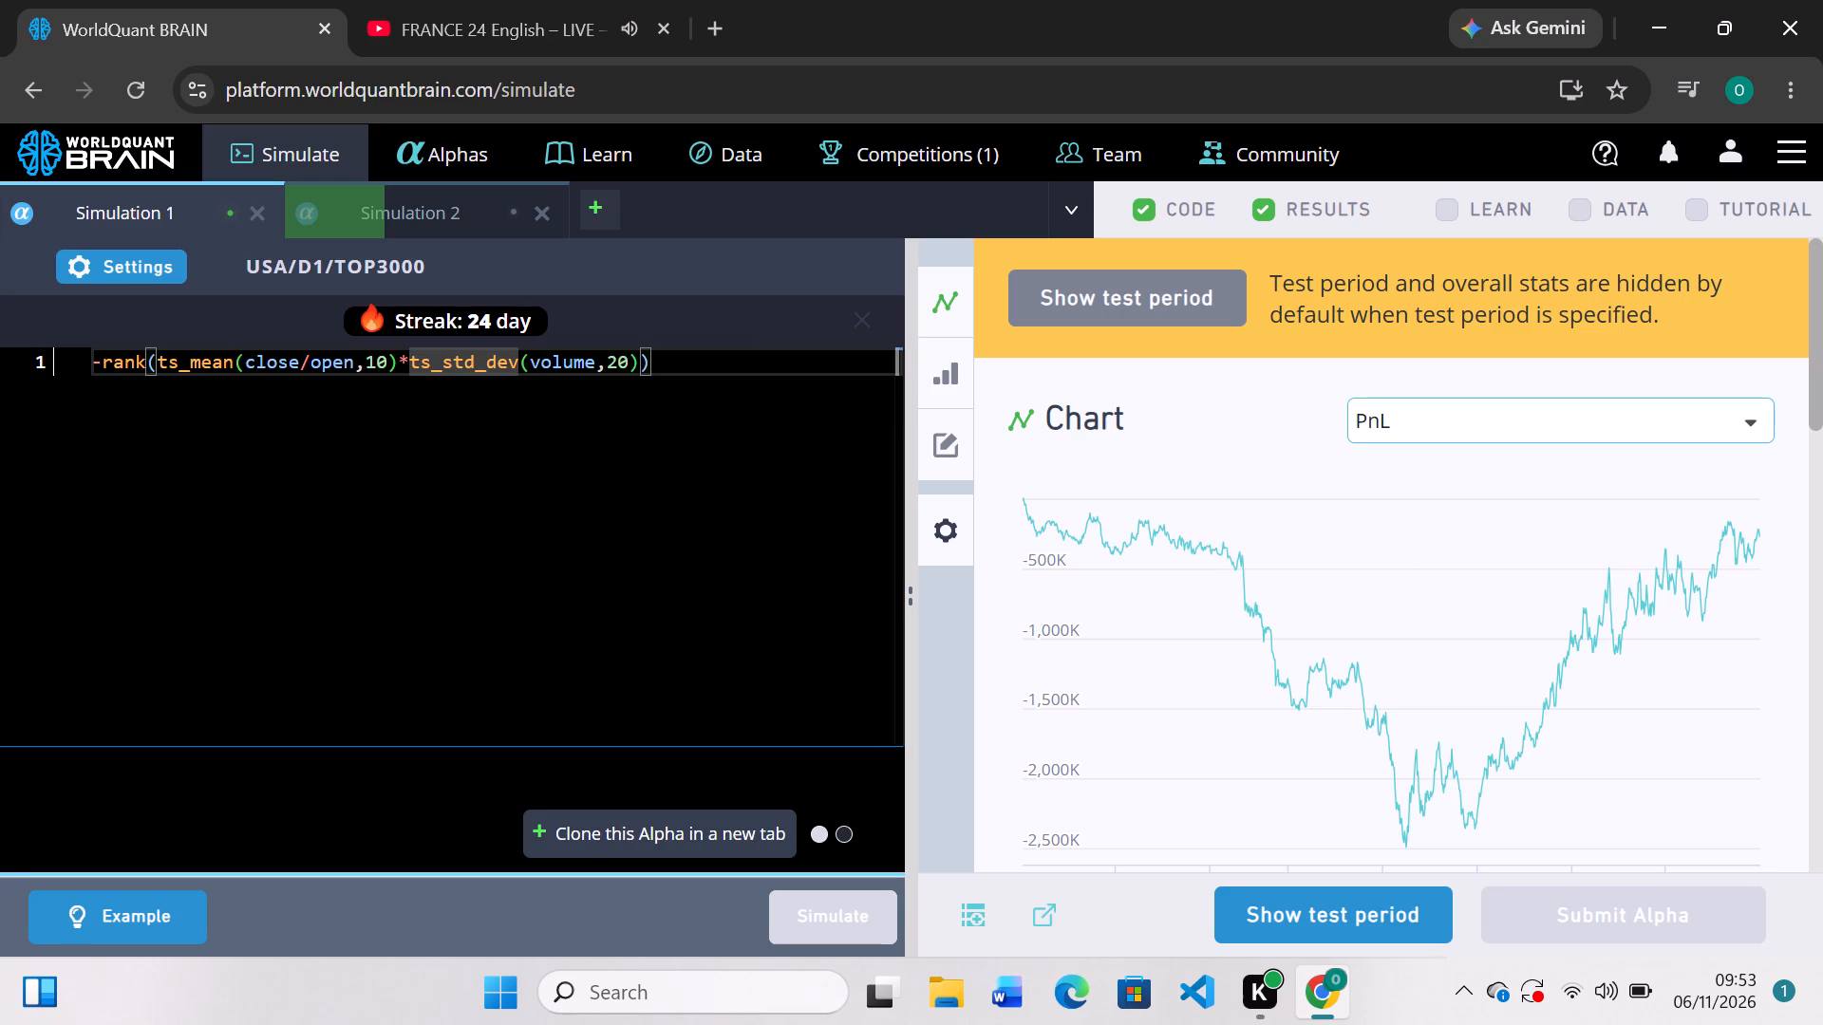
pyautogui.click(598, 194)
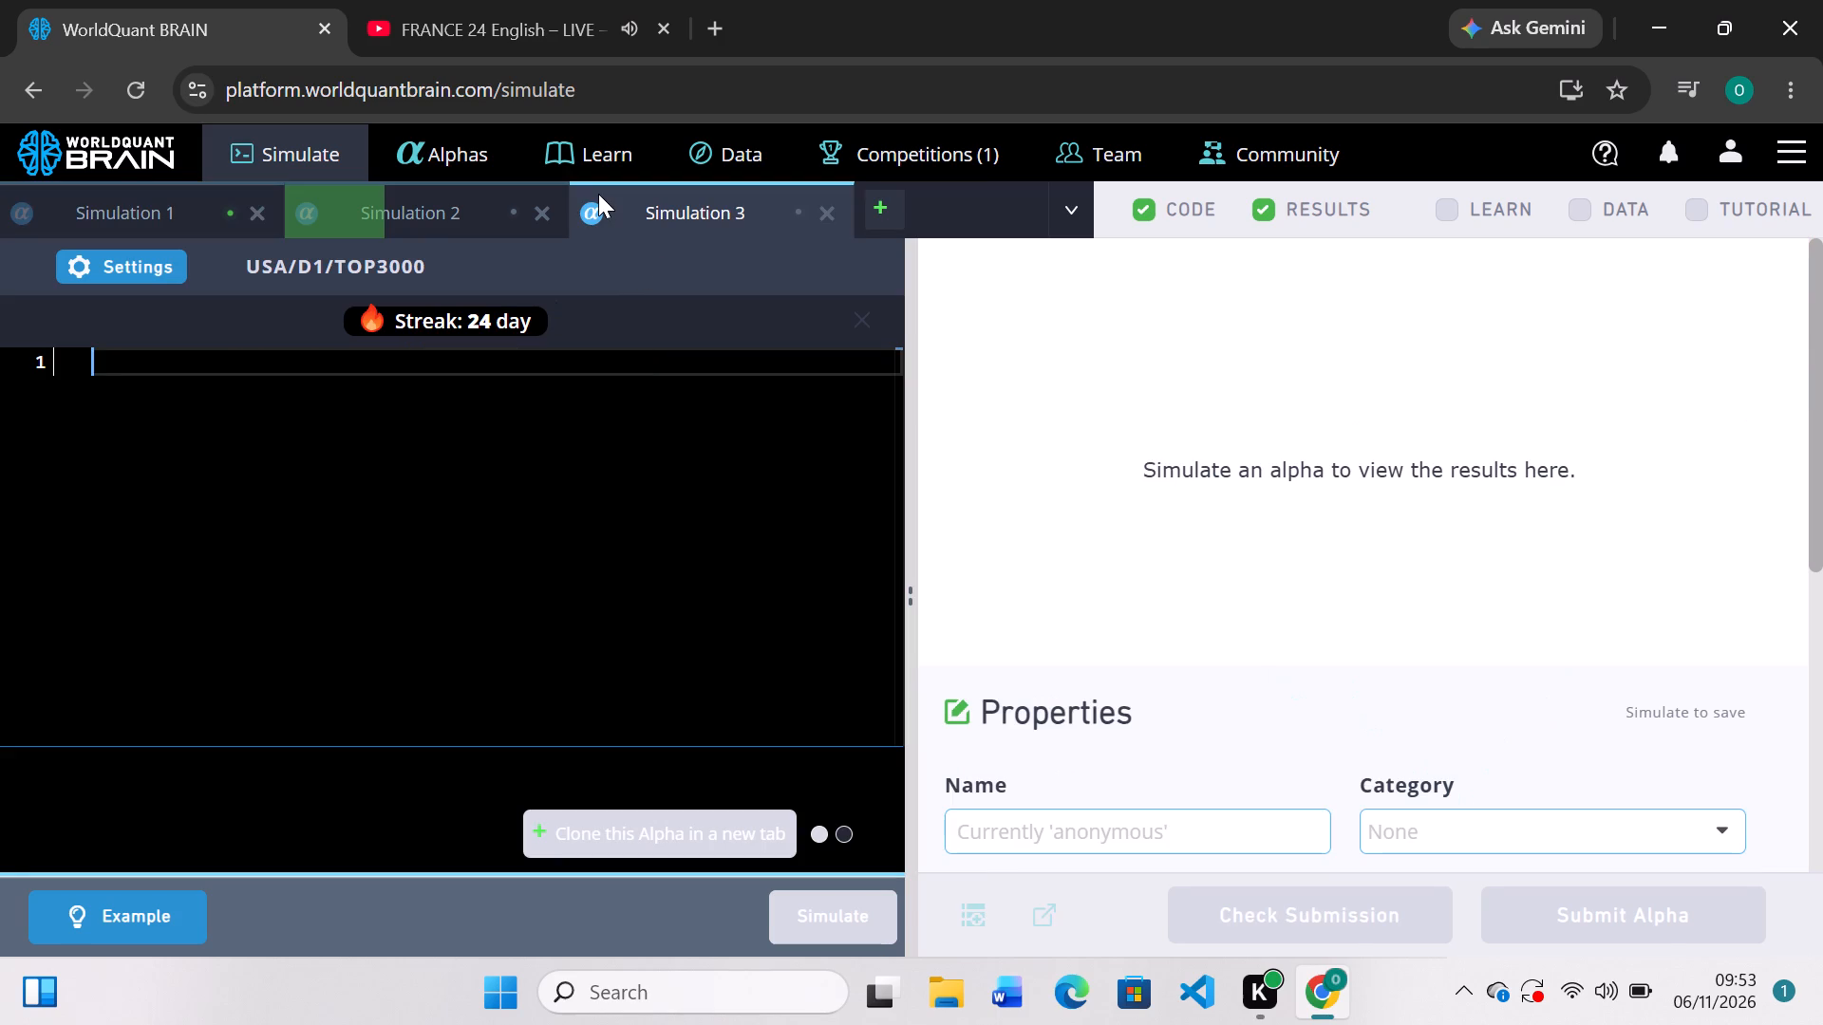
pyautogui.click(373, 216)
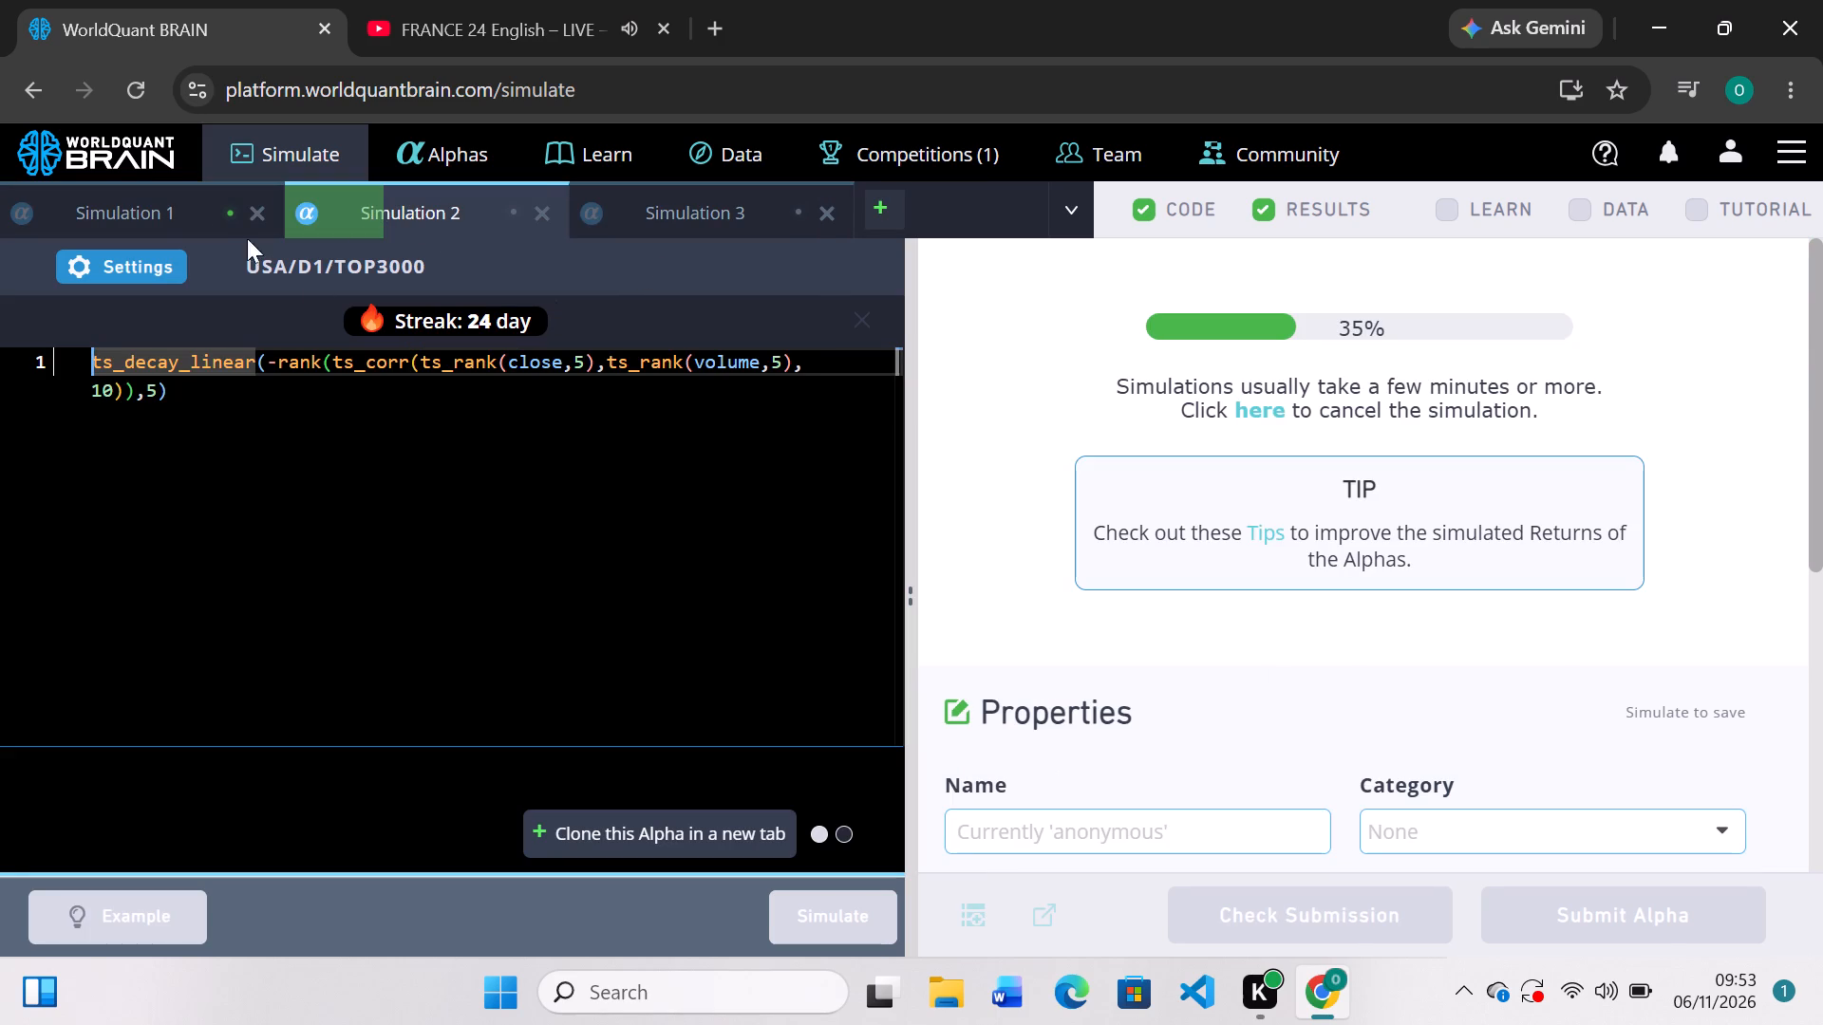
pyautogui.click(164, 205)
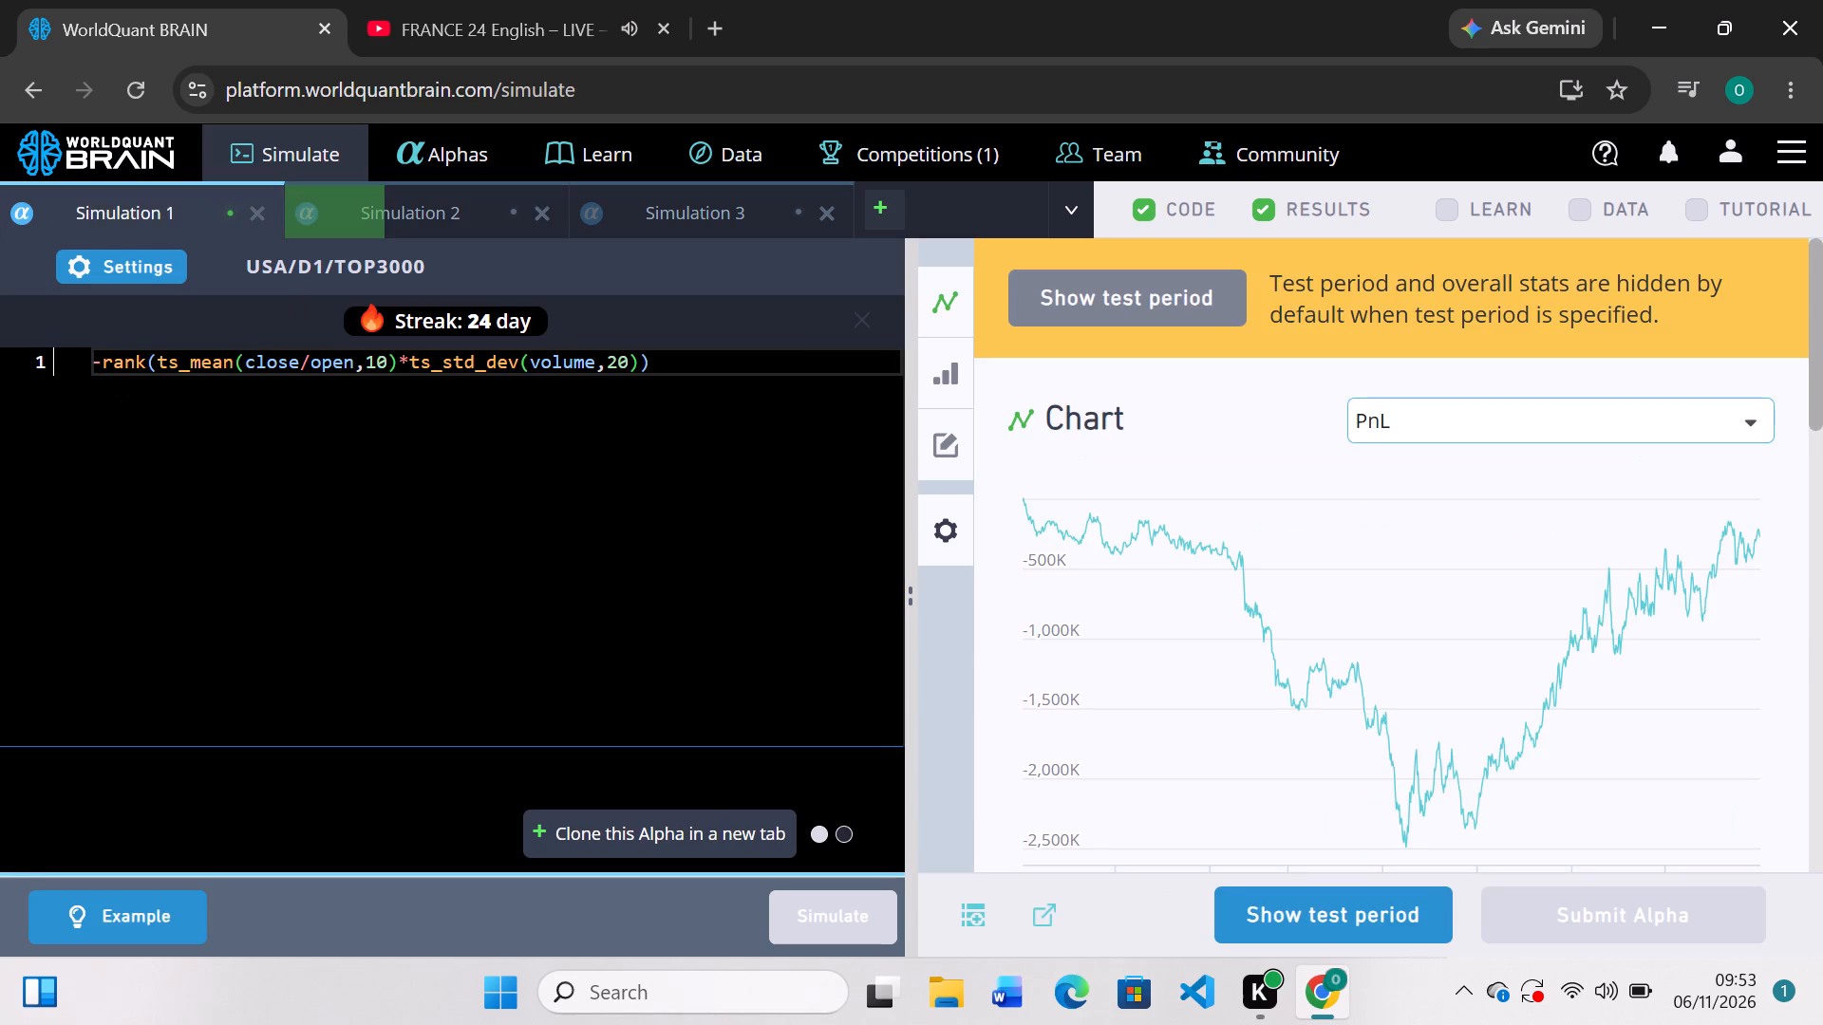
pyautogui.moveTo(407, 354); pyautogui.dragTo(676, 363)
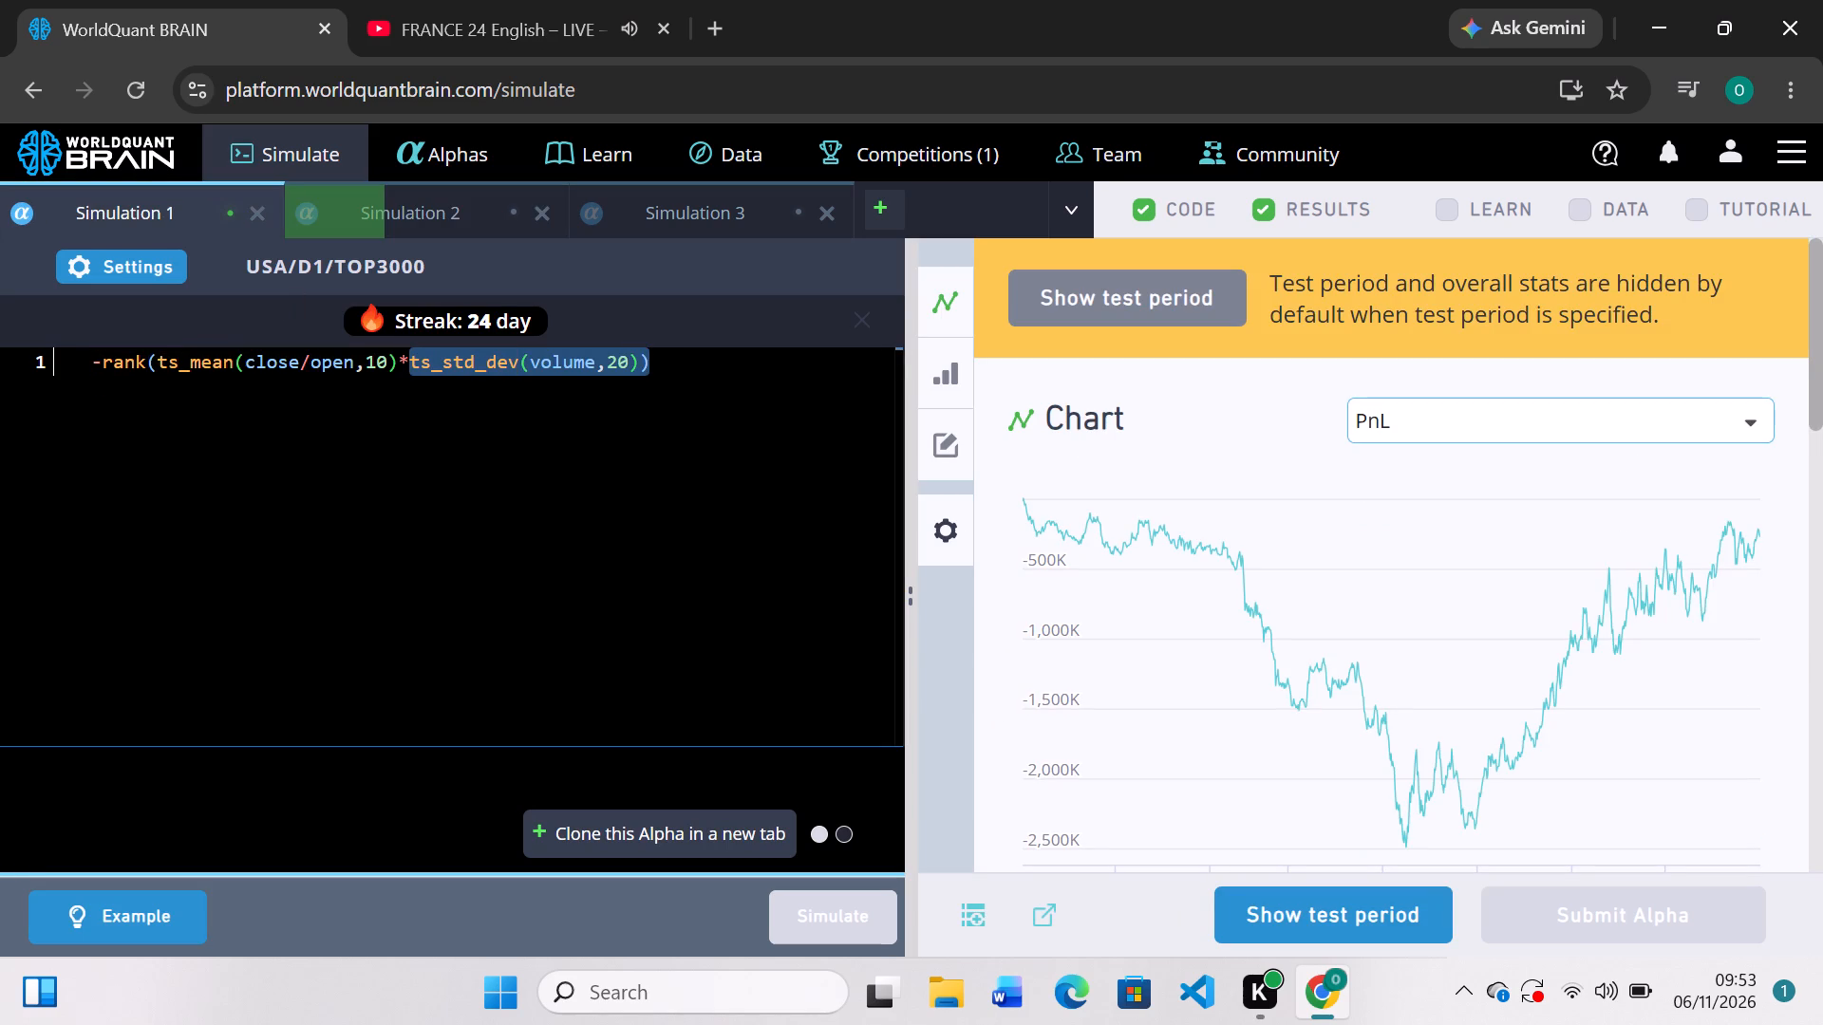
pyautogui.hotkey('ctrl', 'c')
pyautogui.click(716, 218)
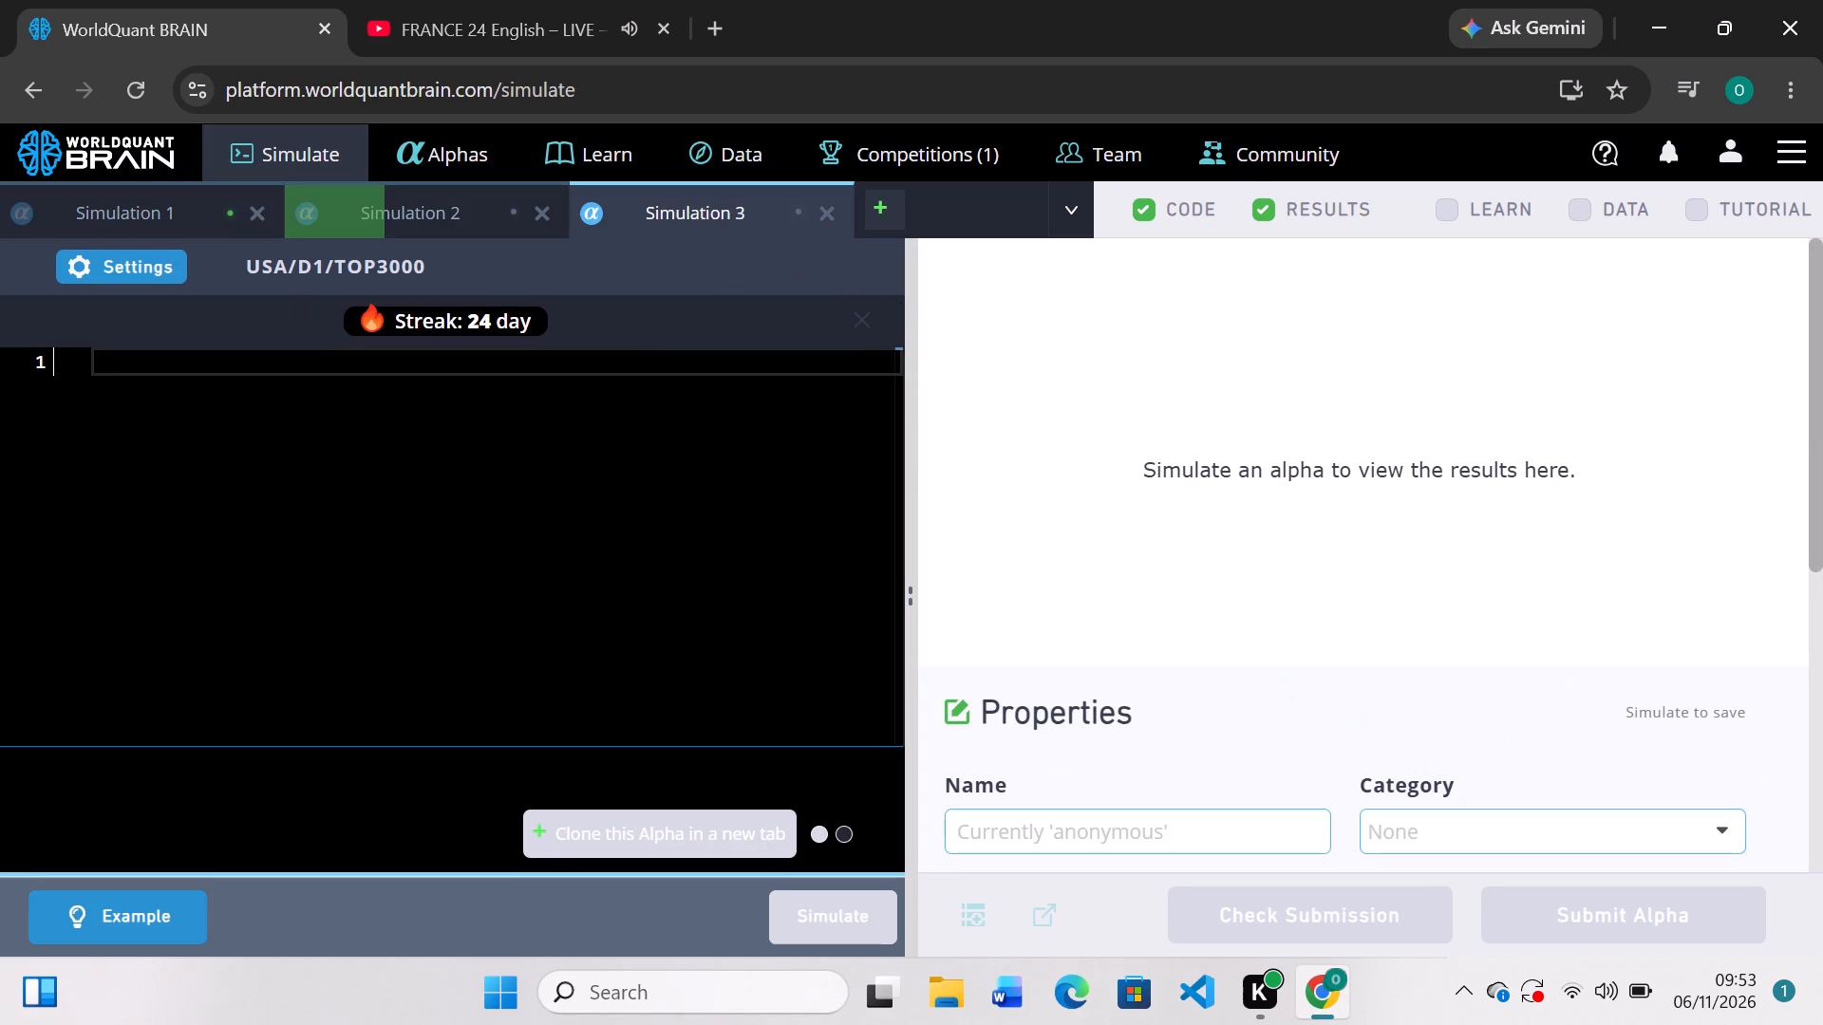
pyautogui.hotkey('ctrl', 'v')
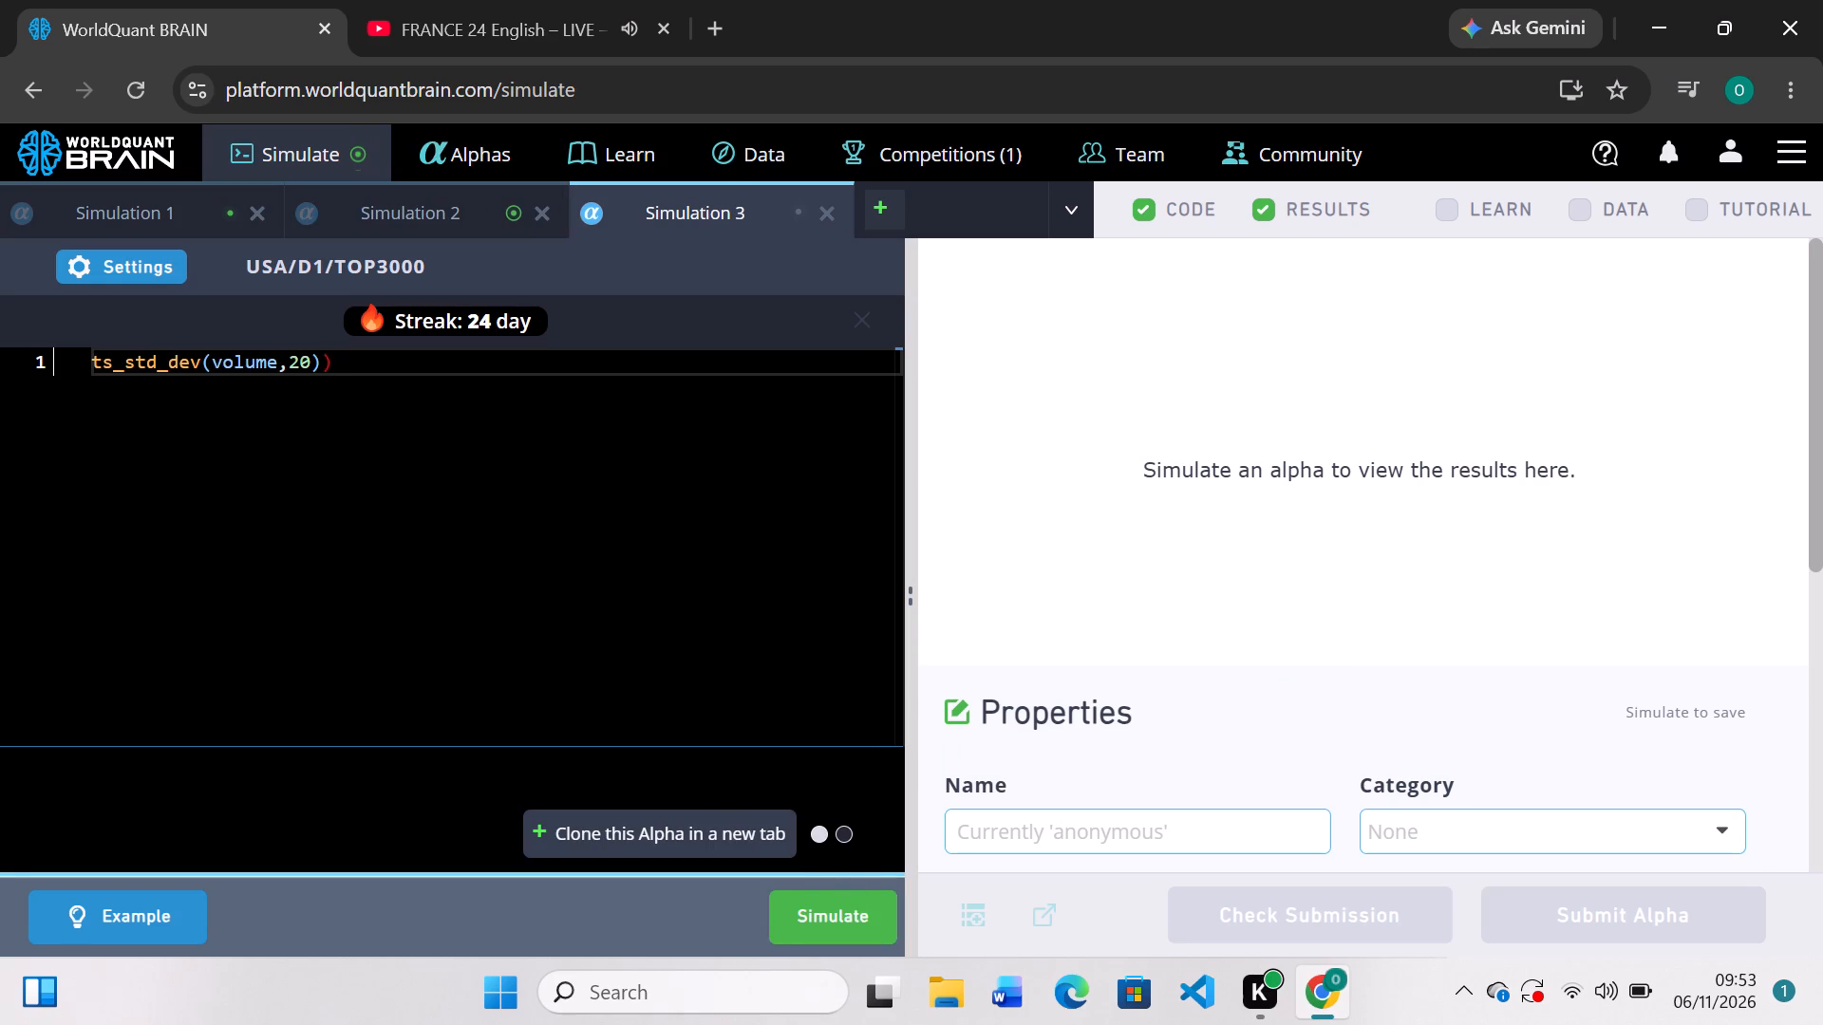
pyautogui.press('BackSpace')
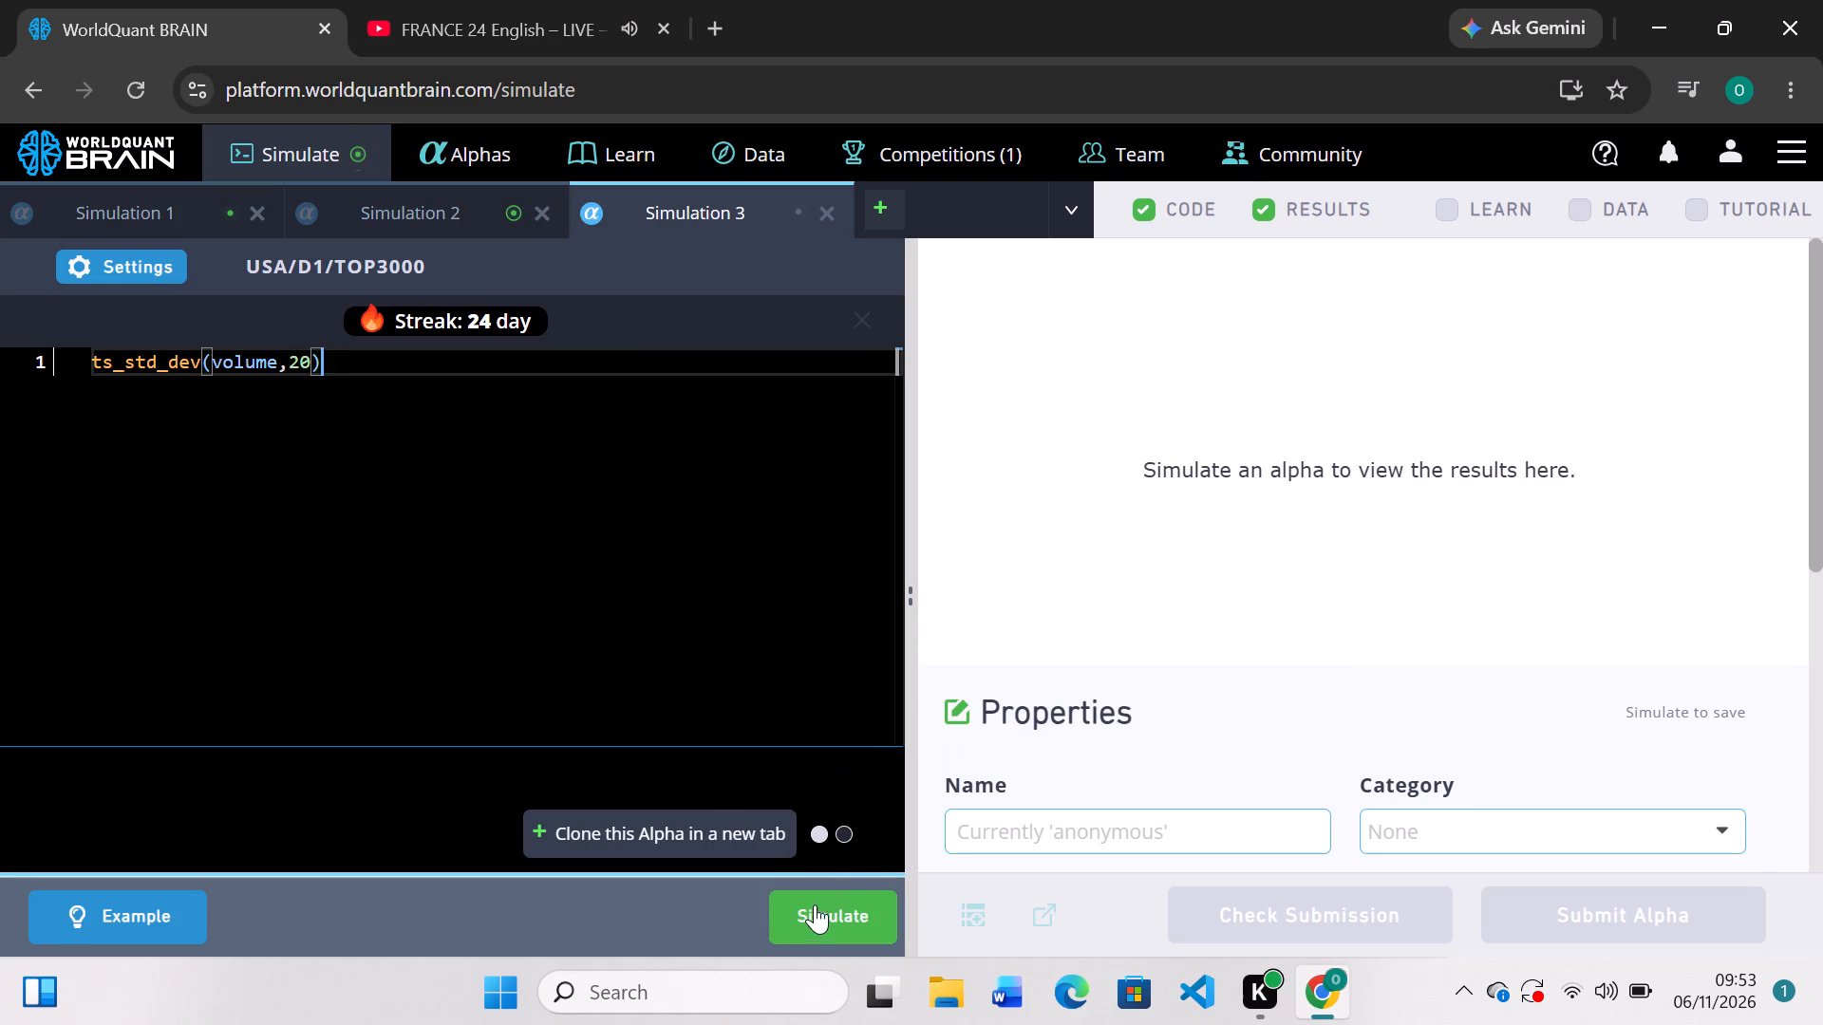
pyautogui.click(815, 910)
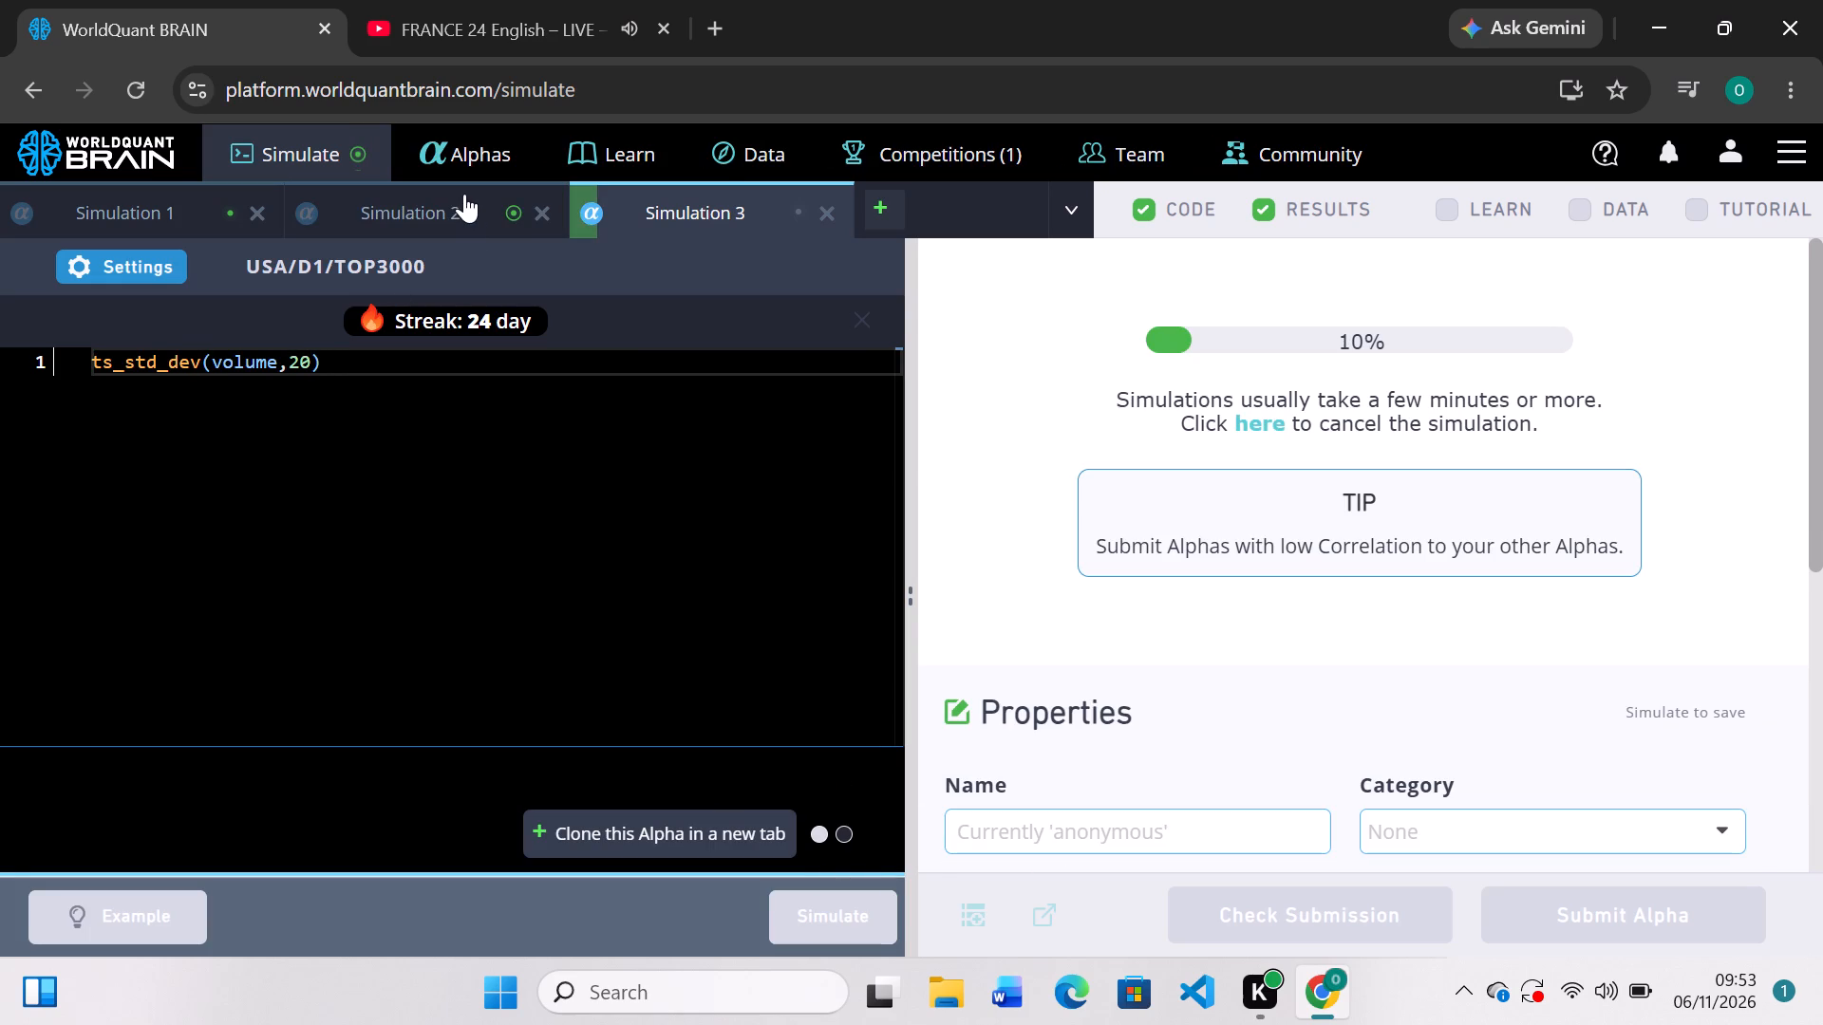
# Review Simulation 2's results down to the IS Summary, change its ts_decay_linear window to 20 and run the simulation.
pyautogui.click(464, 194)
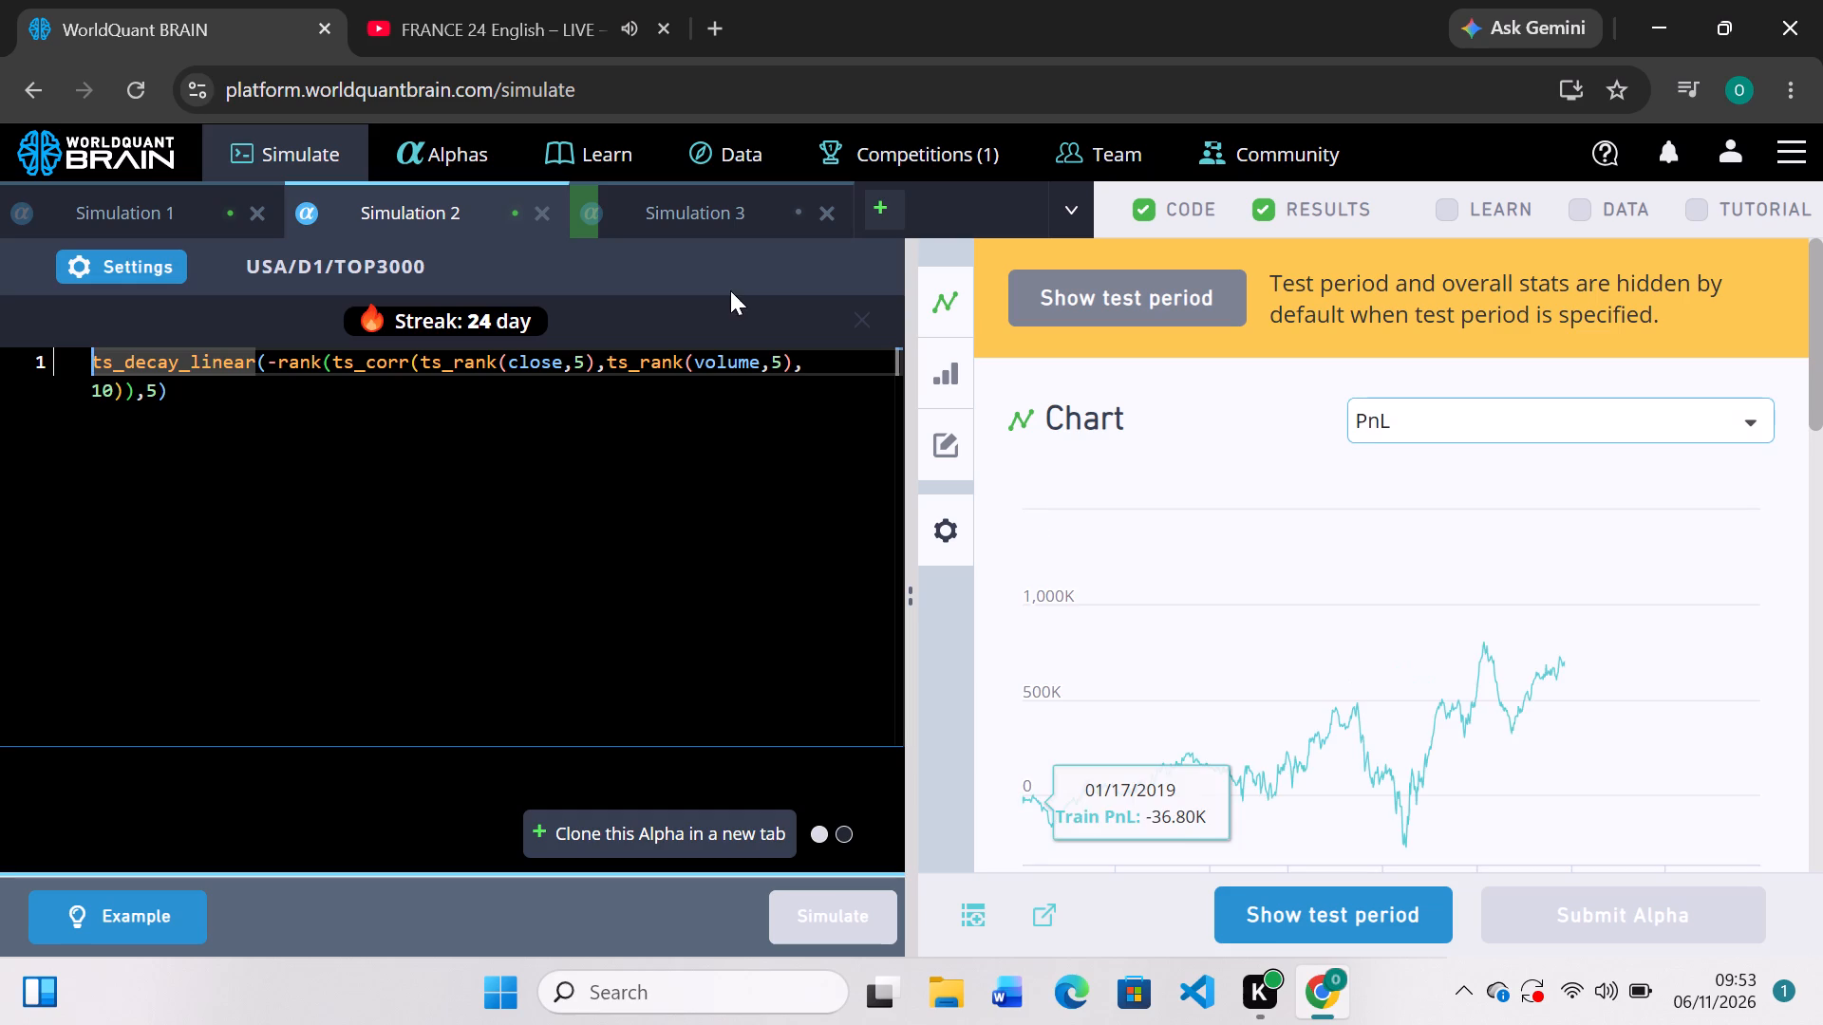
pyautogui.click(510, 0)
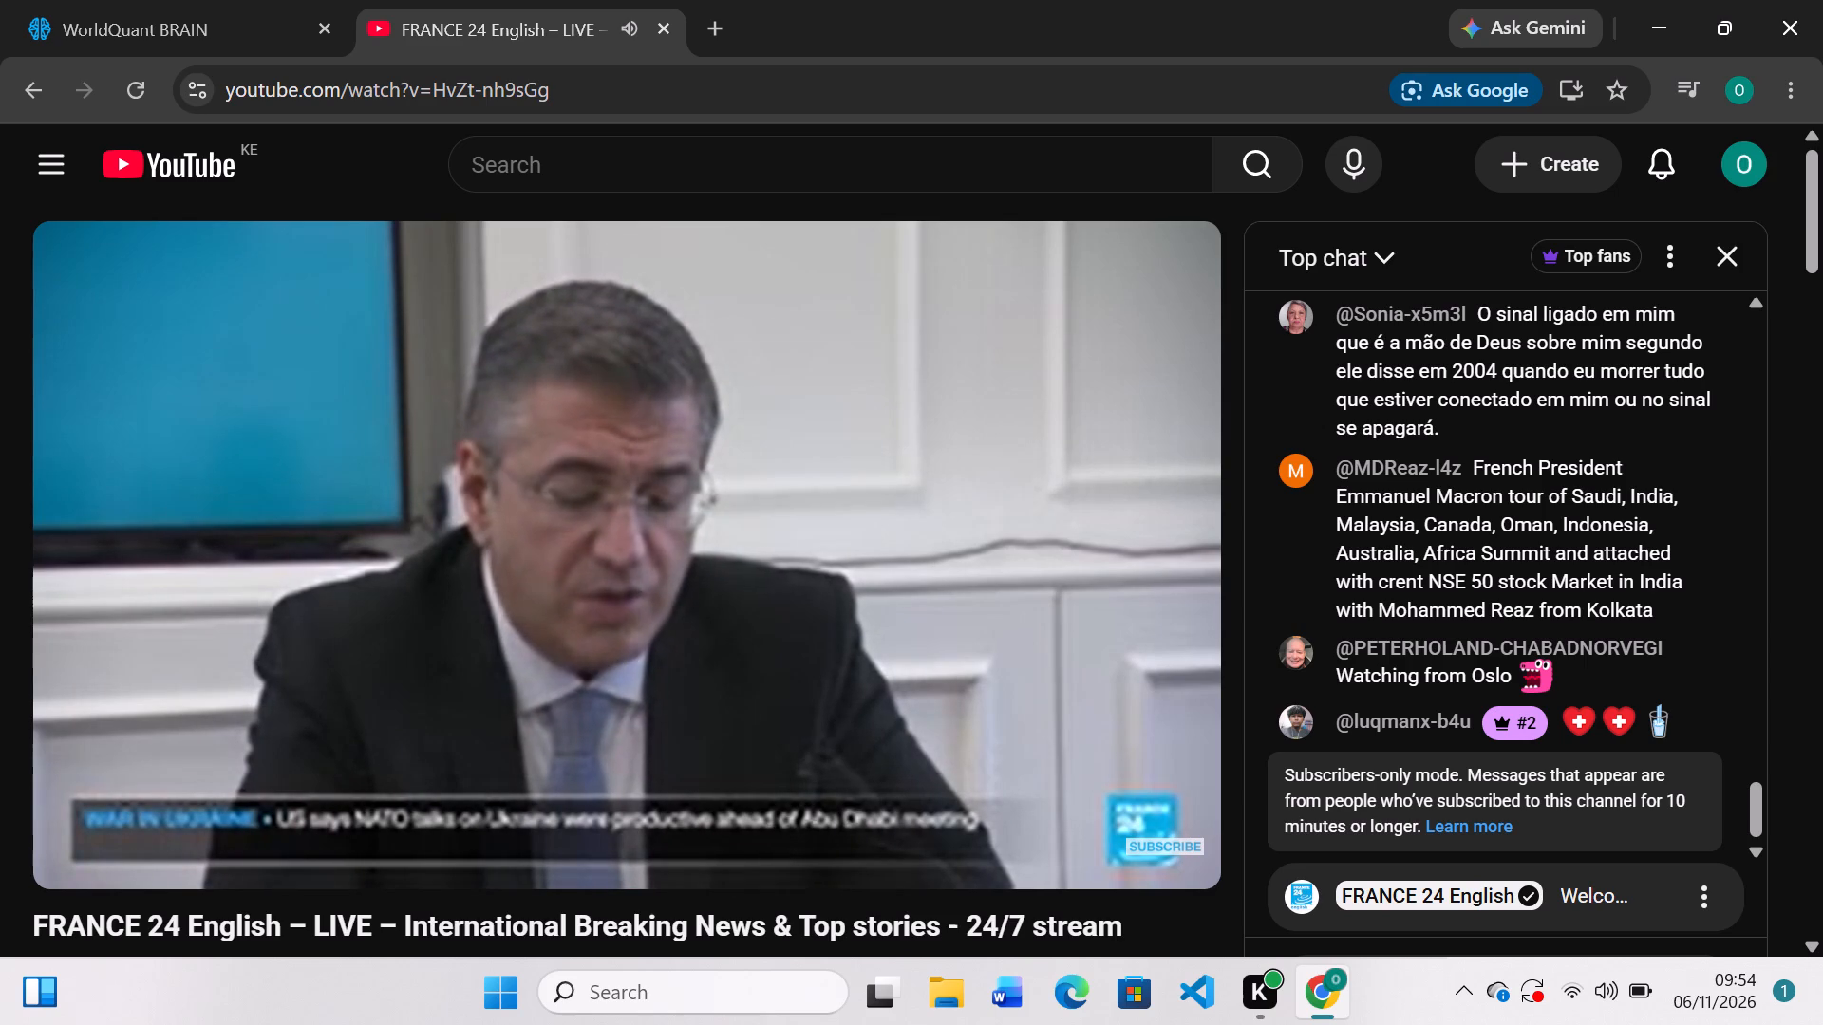
pyautogui.click(128, 28)
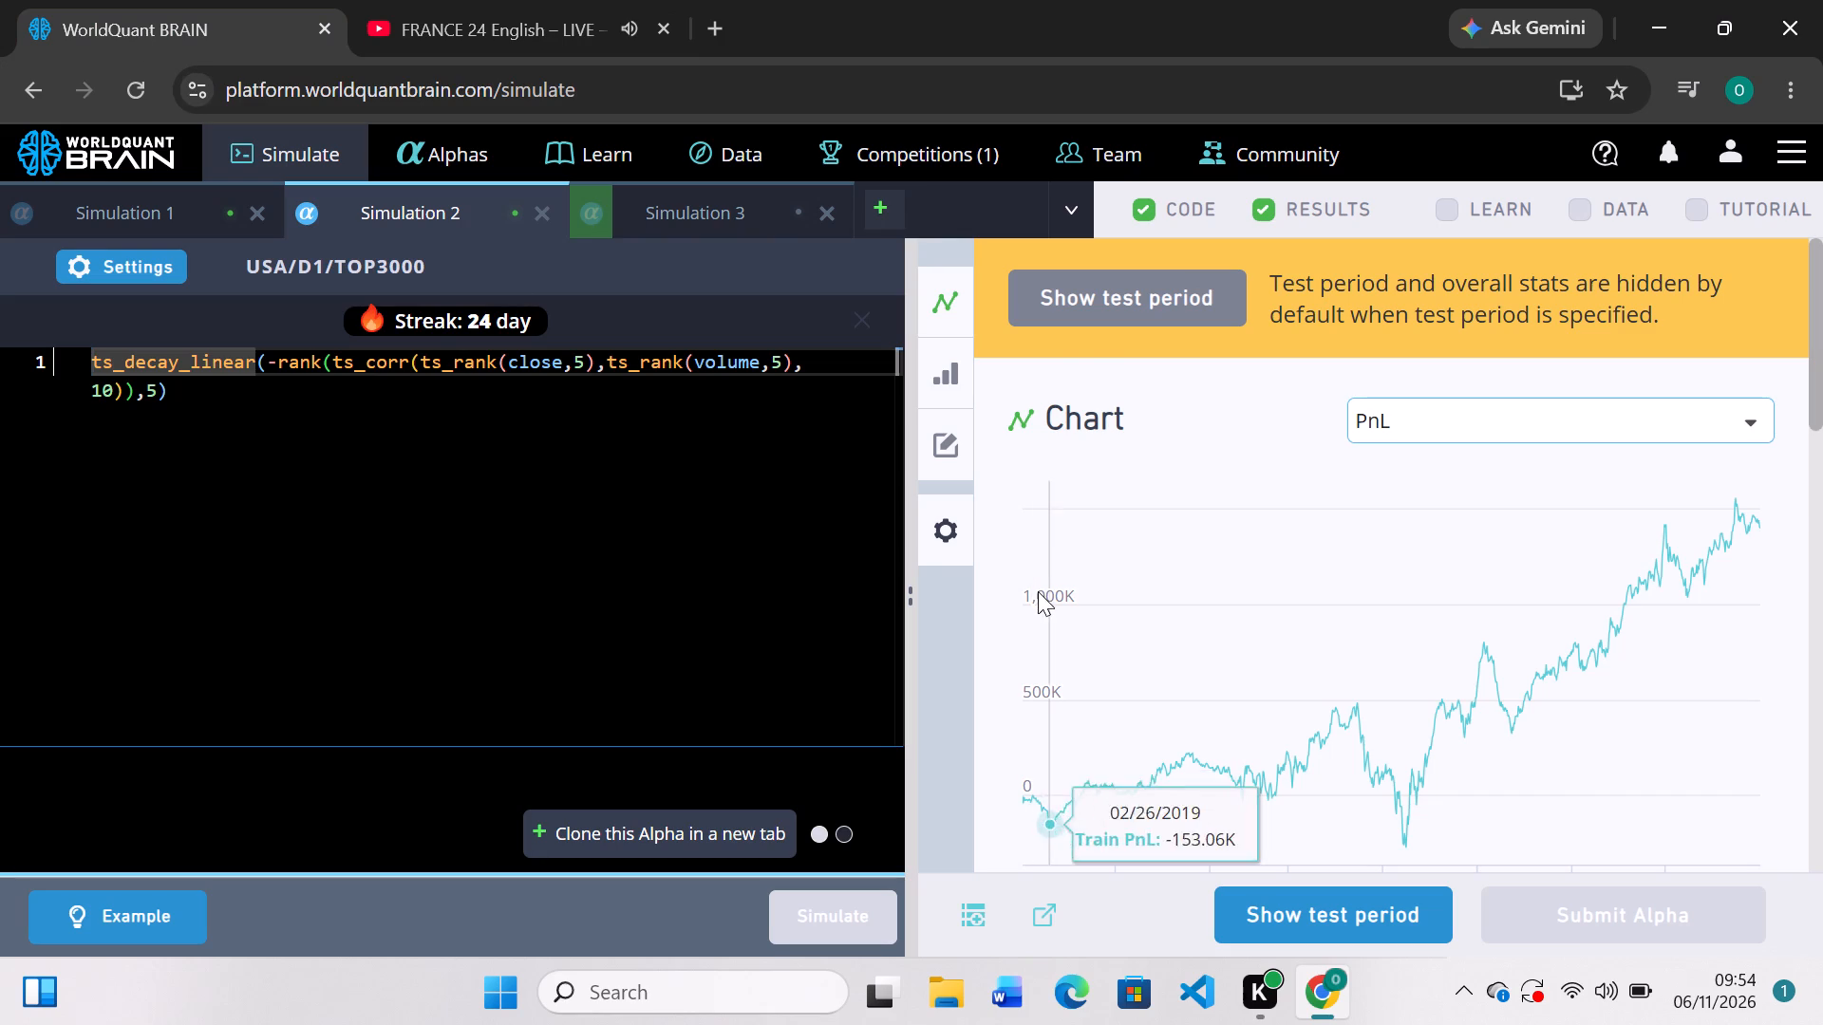
pyautogui.scroll(-3, 1038, 591)
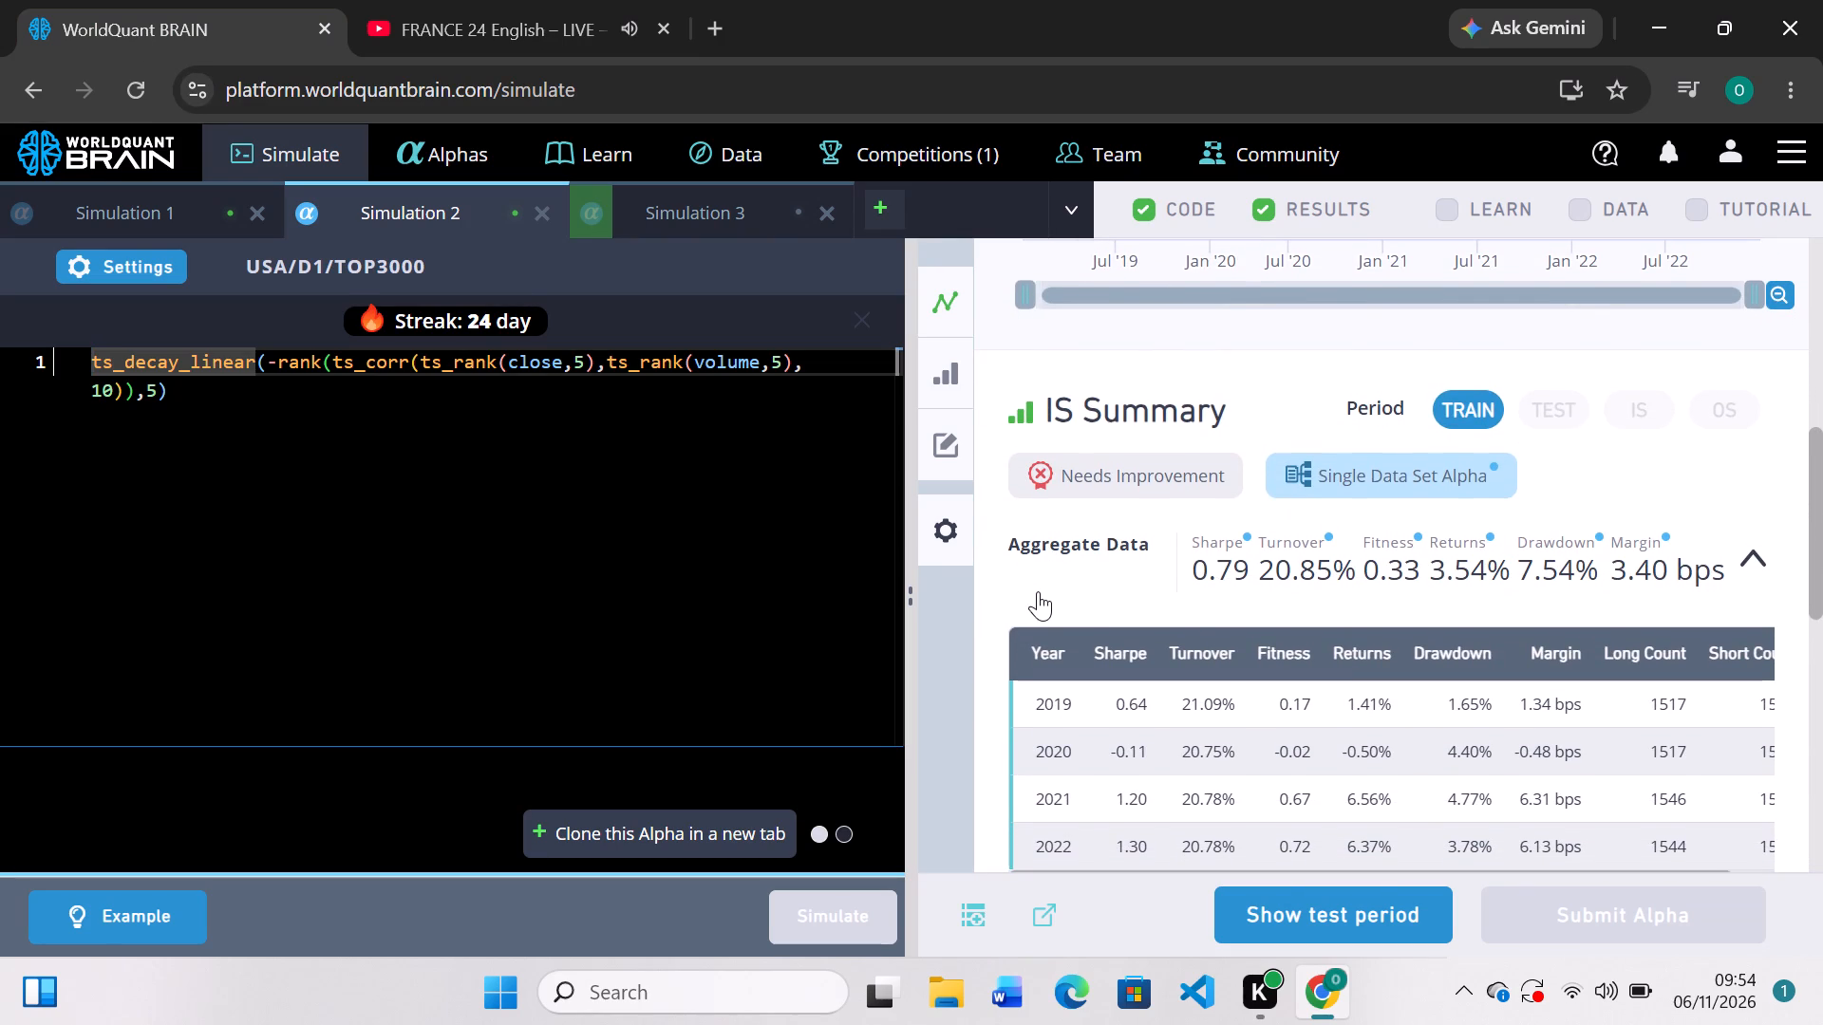
pyautogui.scroll(2, 1038, 591)
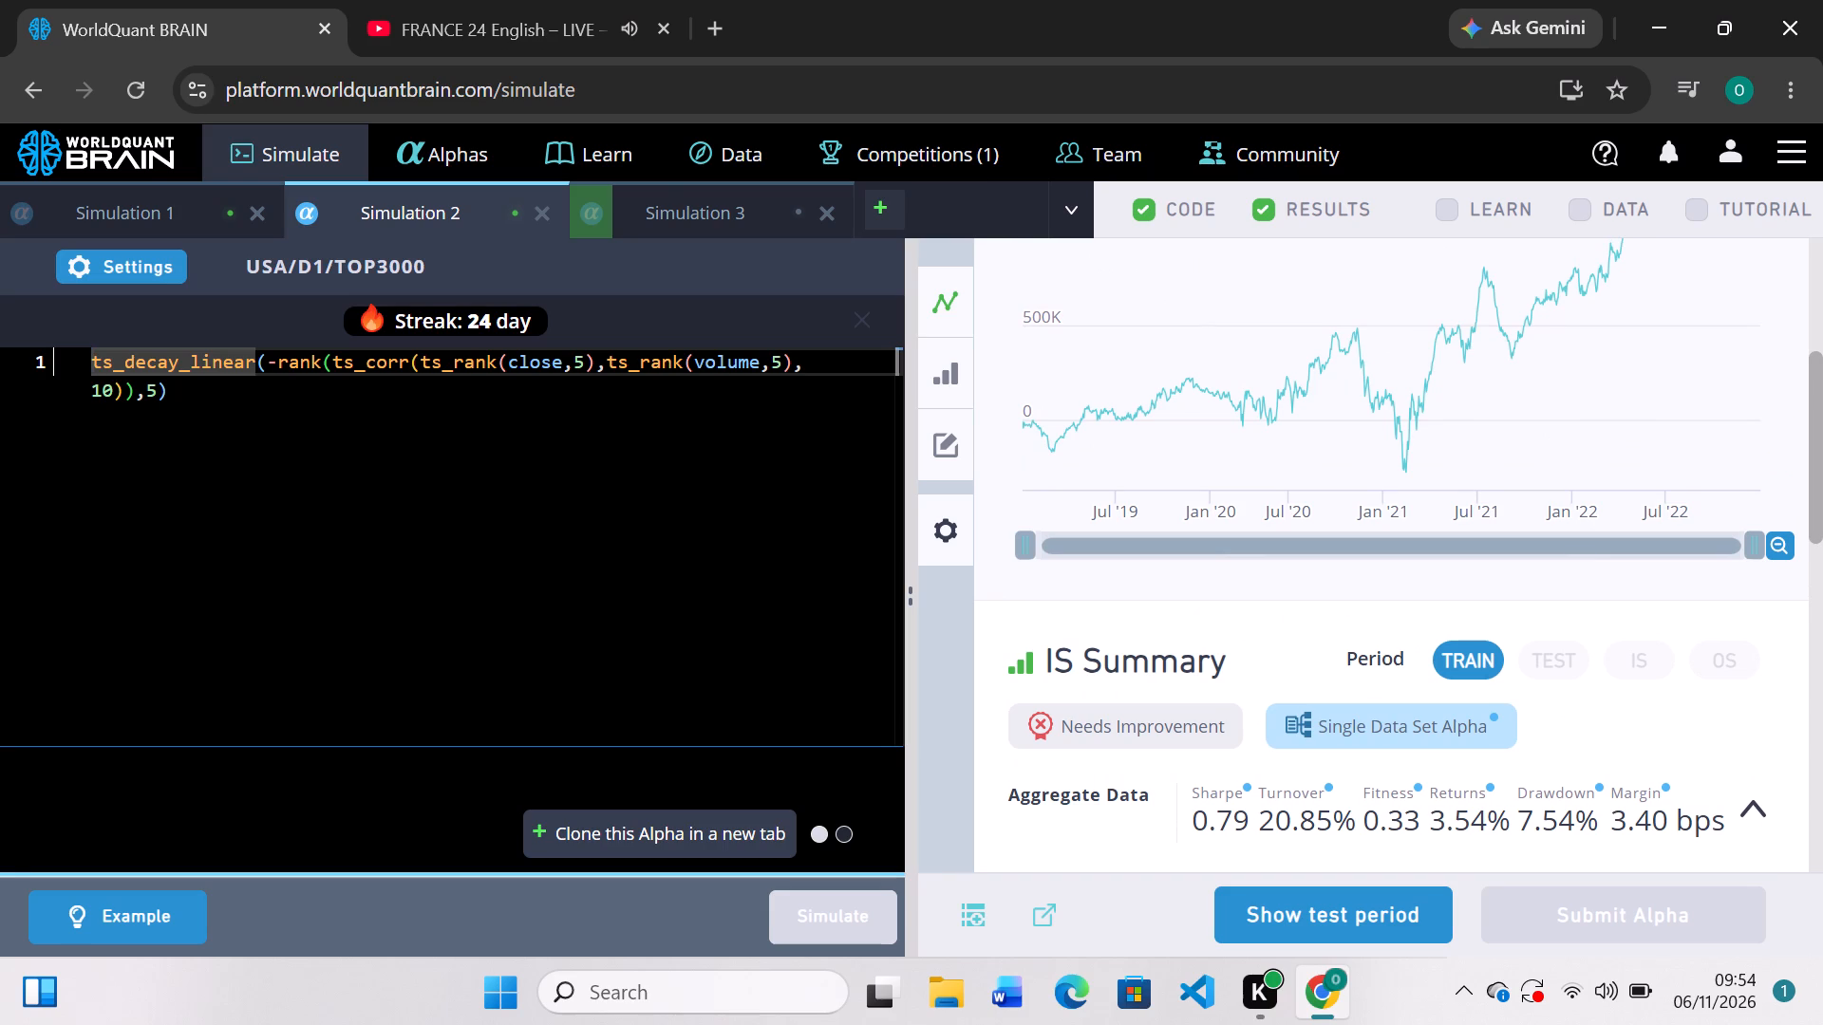
pyautogui.click(159, 395)
pyautogui.press('BackSpace')
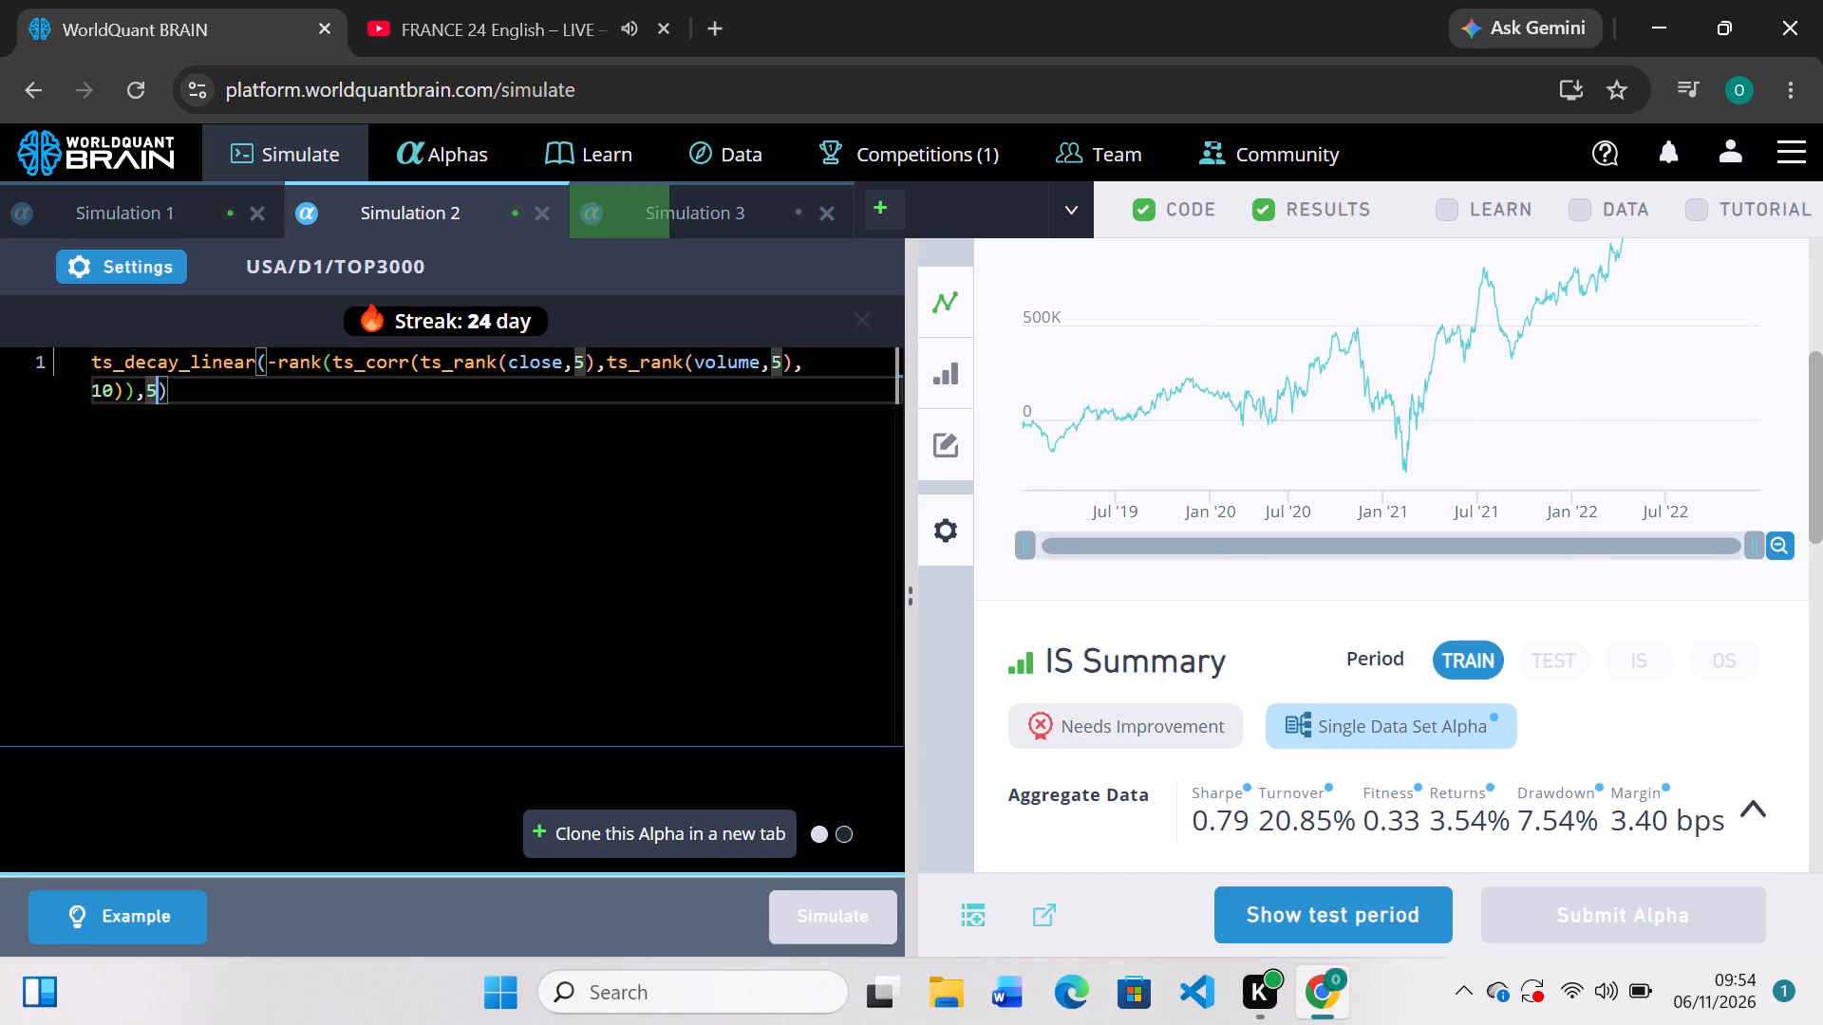
pyautogui.write('20')
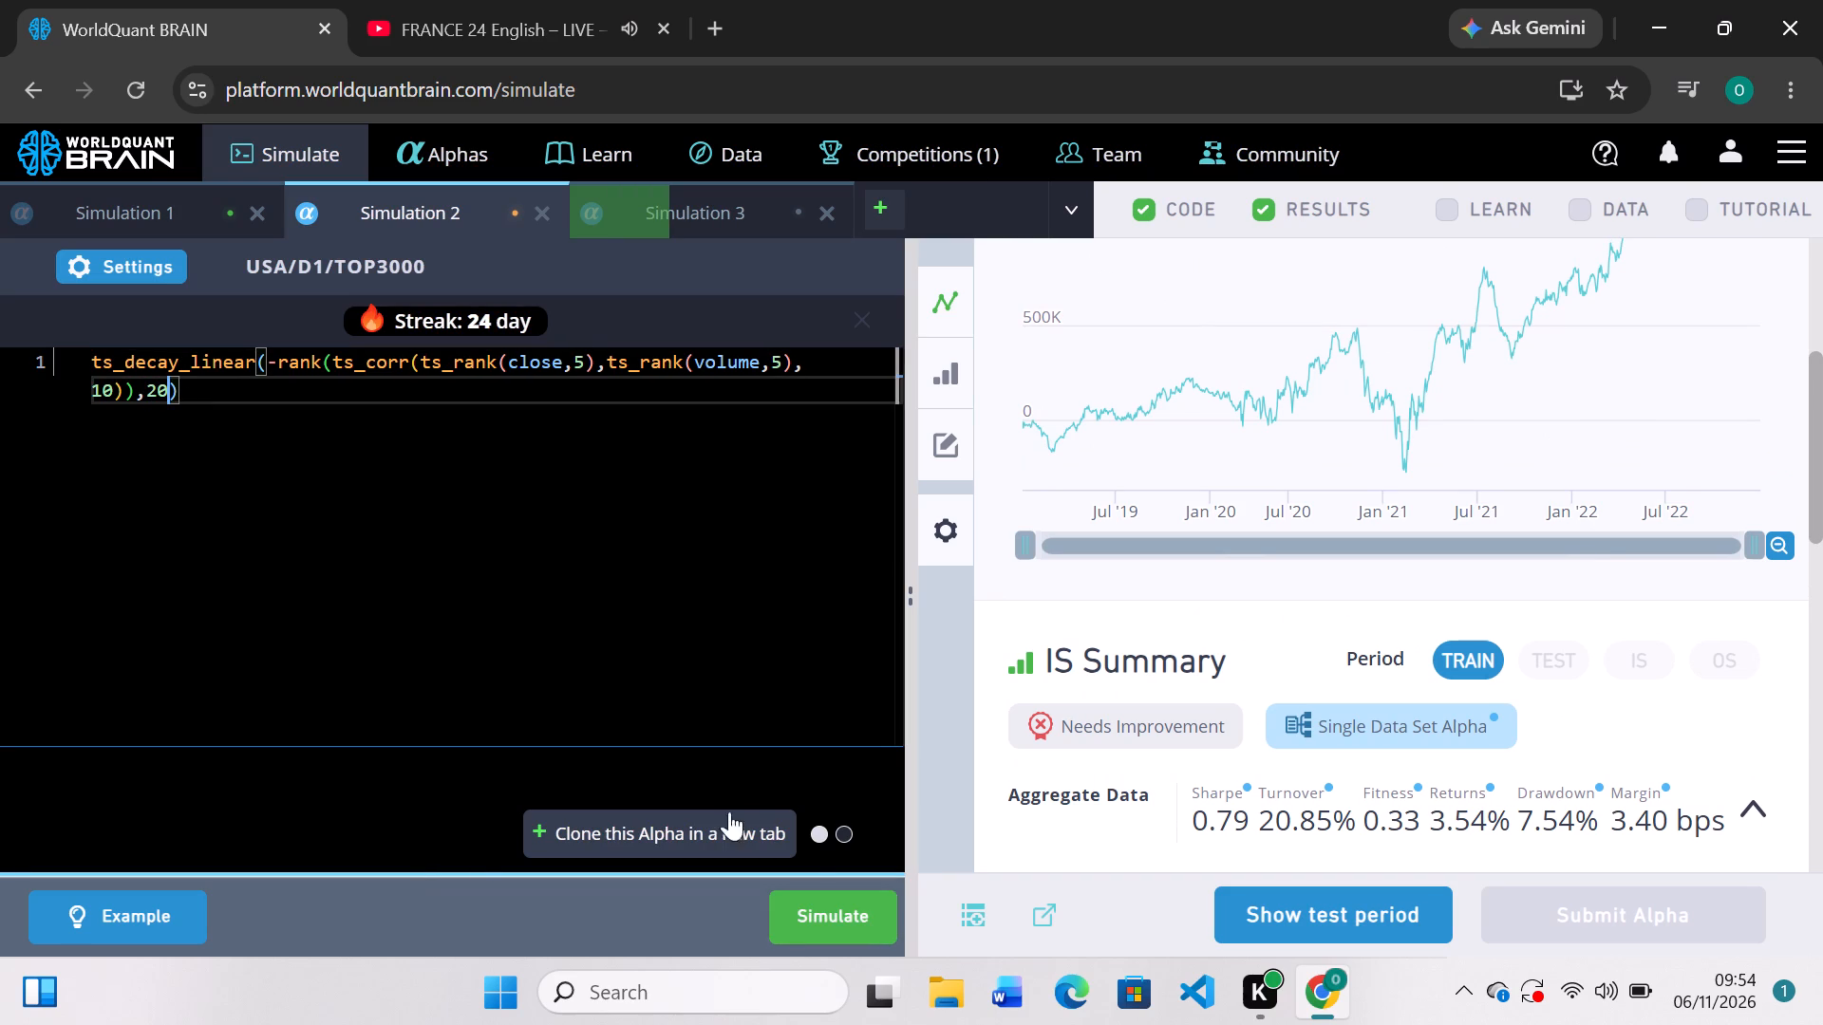
pyautogui.click(824, 904)
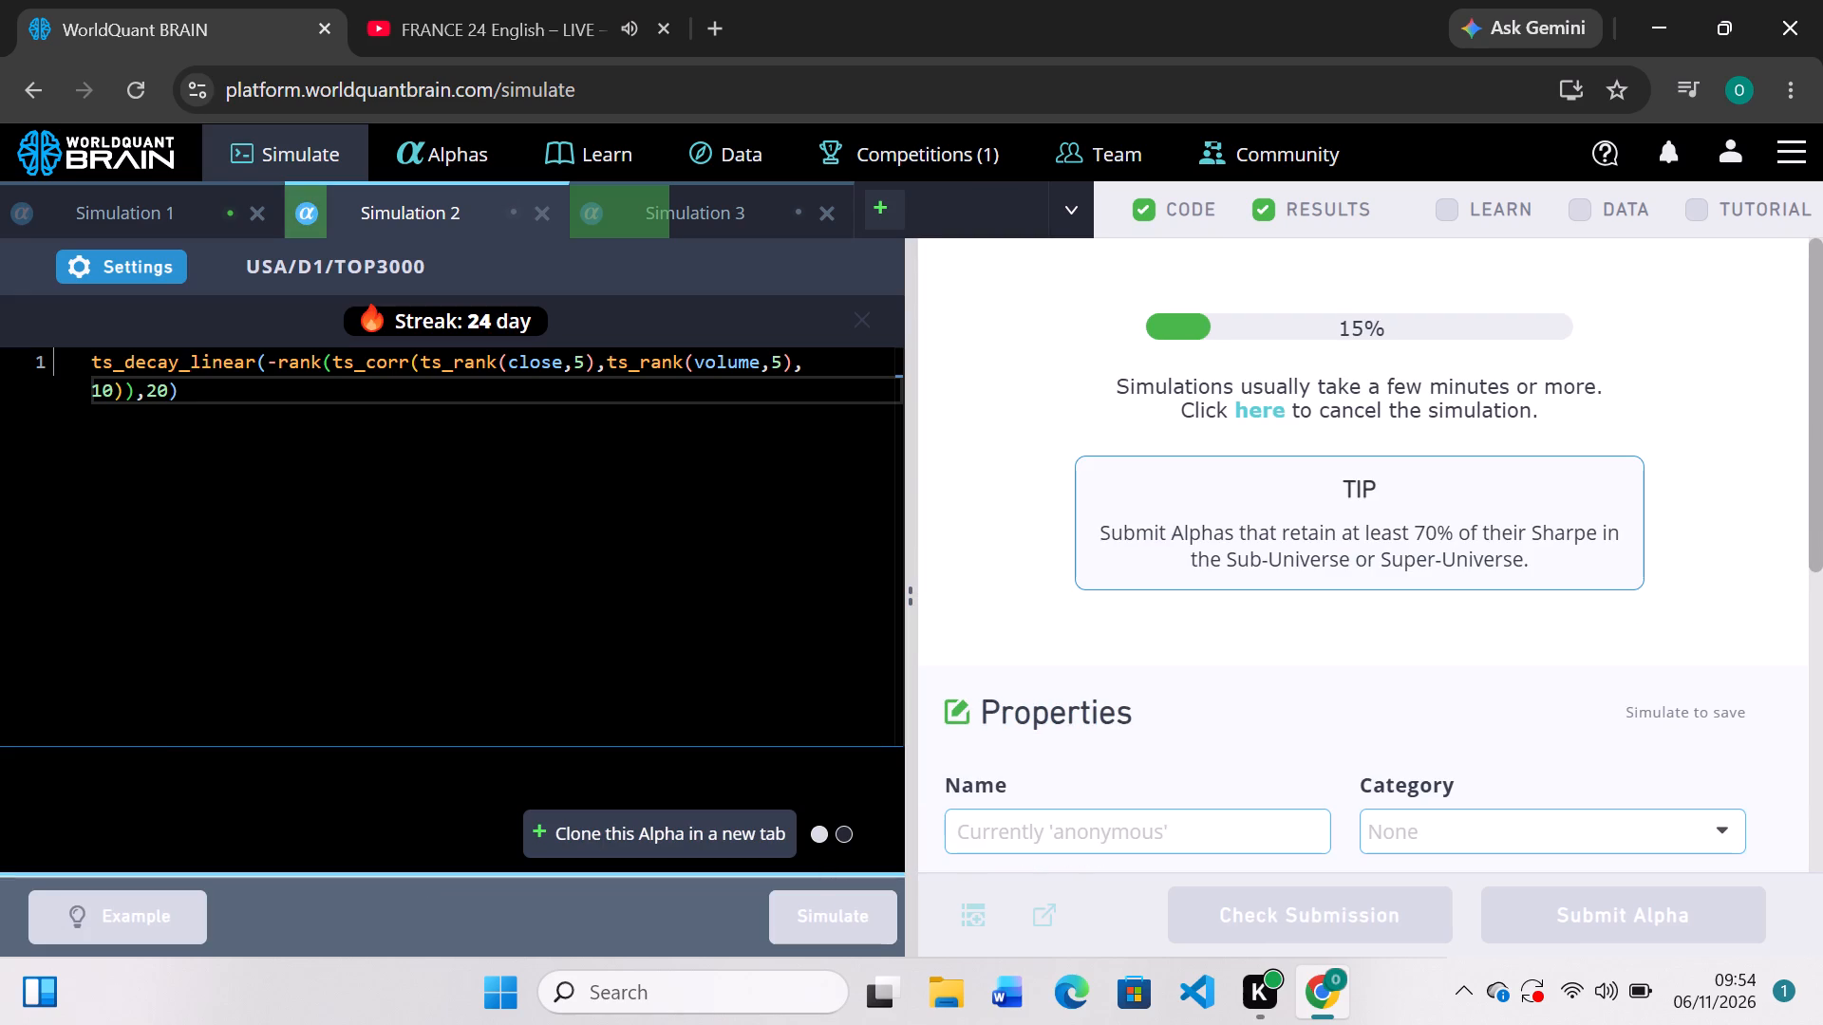
# Remove the ts_std_dev(volume,20) multiplier from Simulation 1, restoring -rank(ts_mean(close/open,10)), and run the simulation.
pyautogui.click(166, 213)
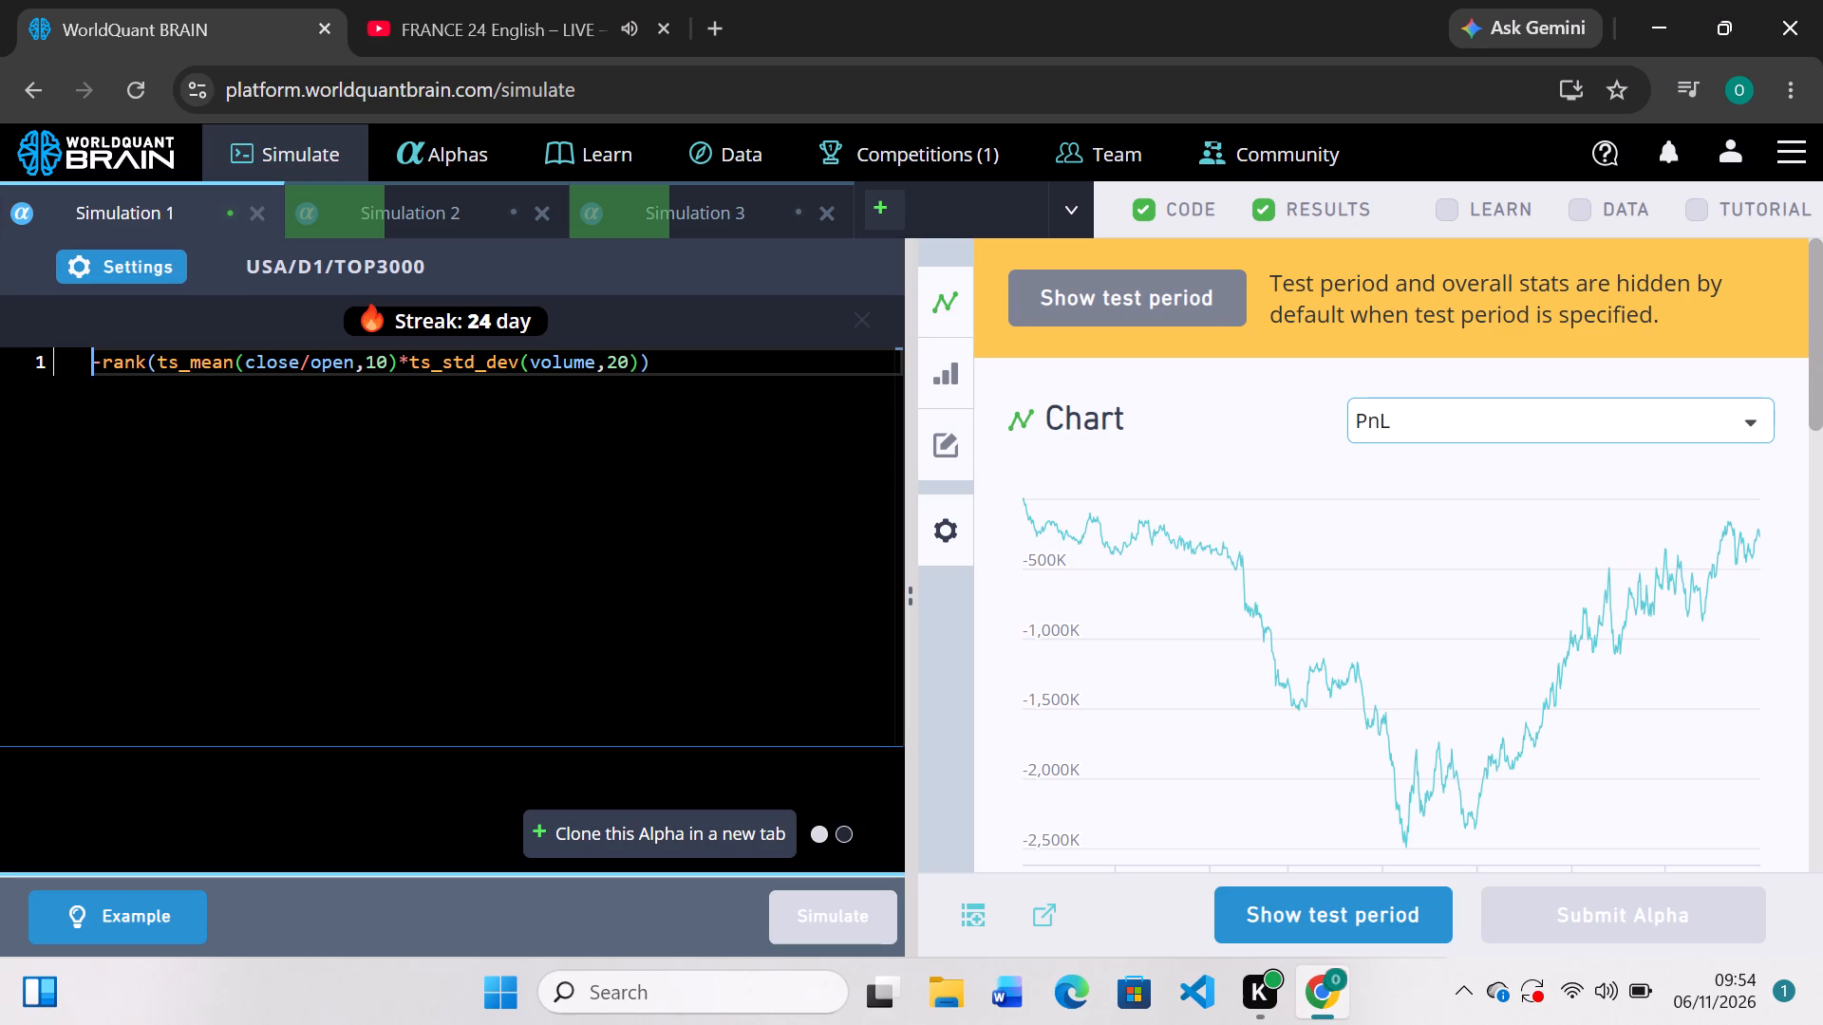
pyautogui.moveTo(647, 362); pyautogui.dragTo(404, 351)
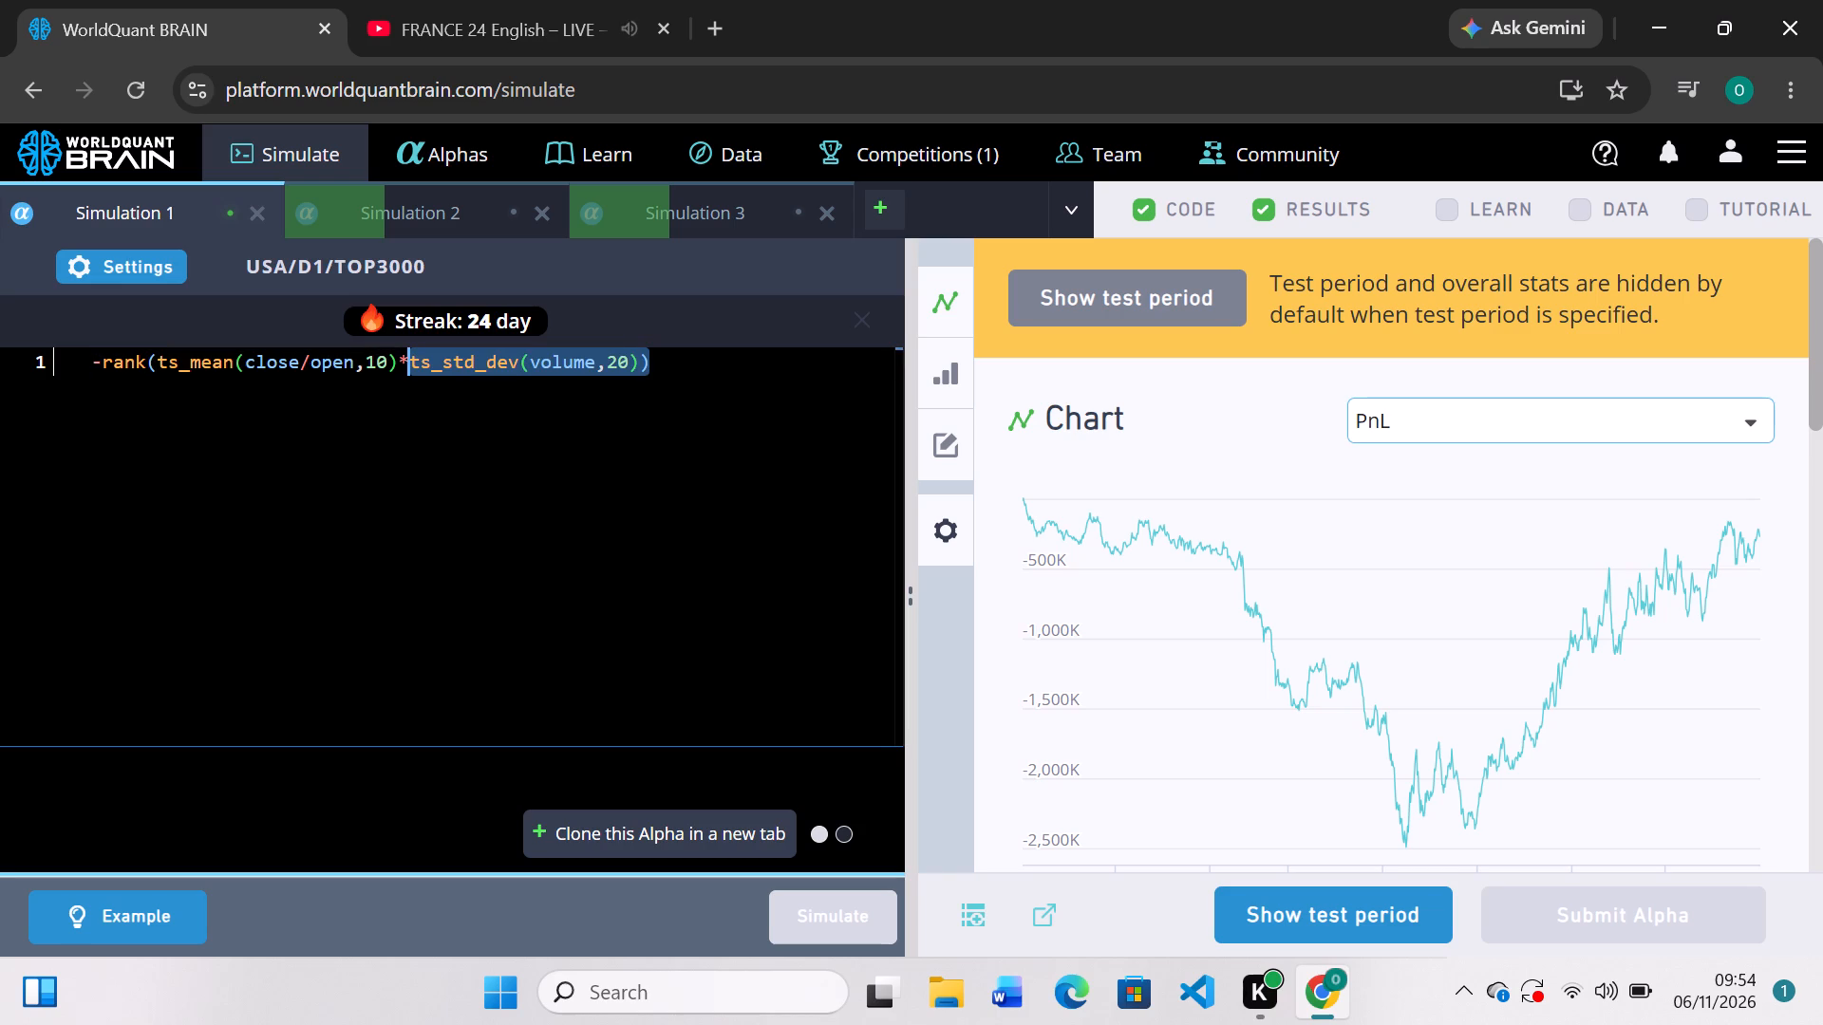
pyautogui.moveTo(404, 351); pyautogui.dragTo(396, 347)
pyautogui.press('Delete')
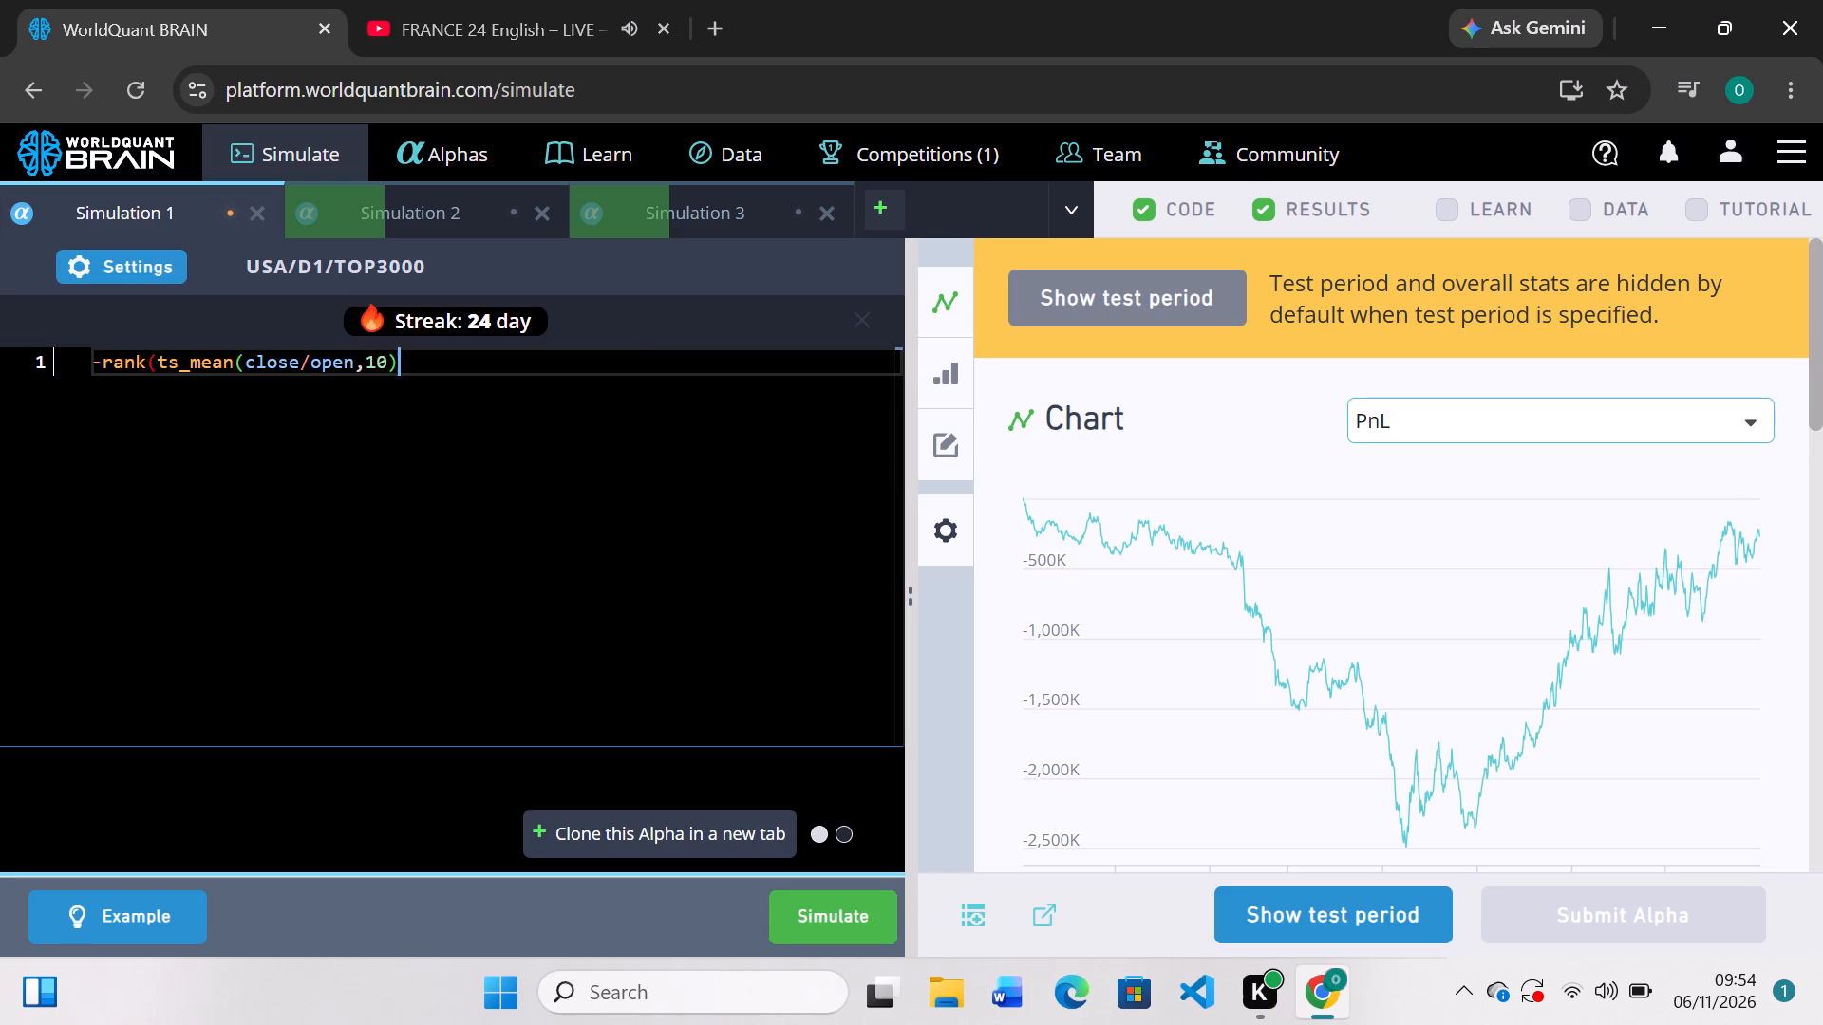
pyautogui.hotkey('shift', ')')
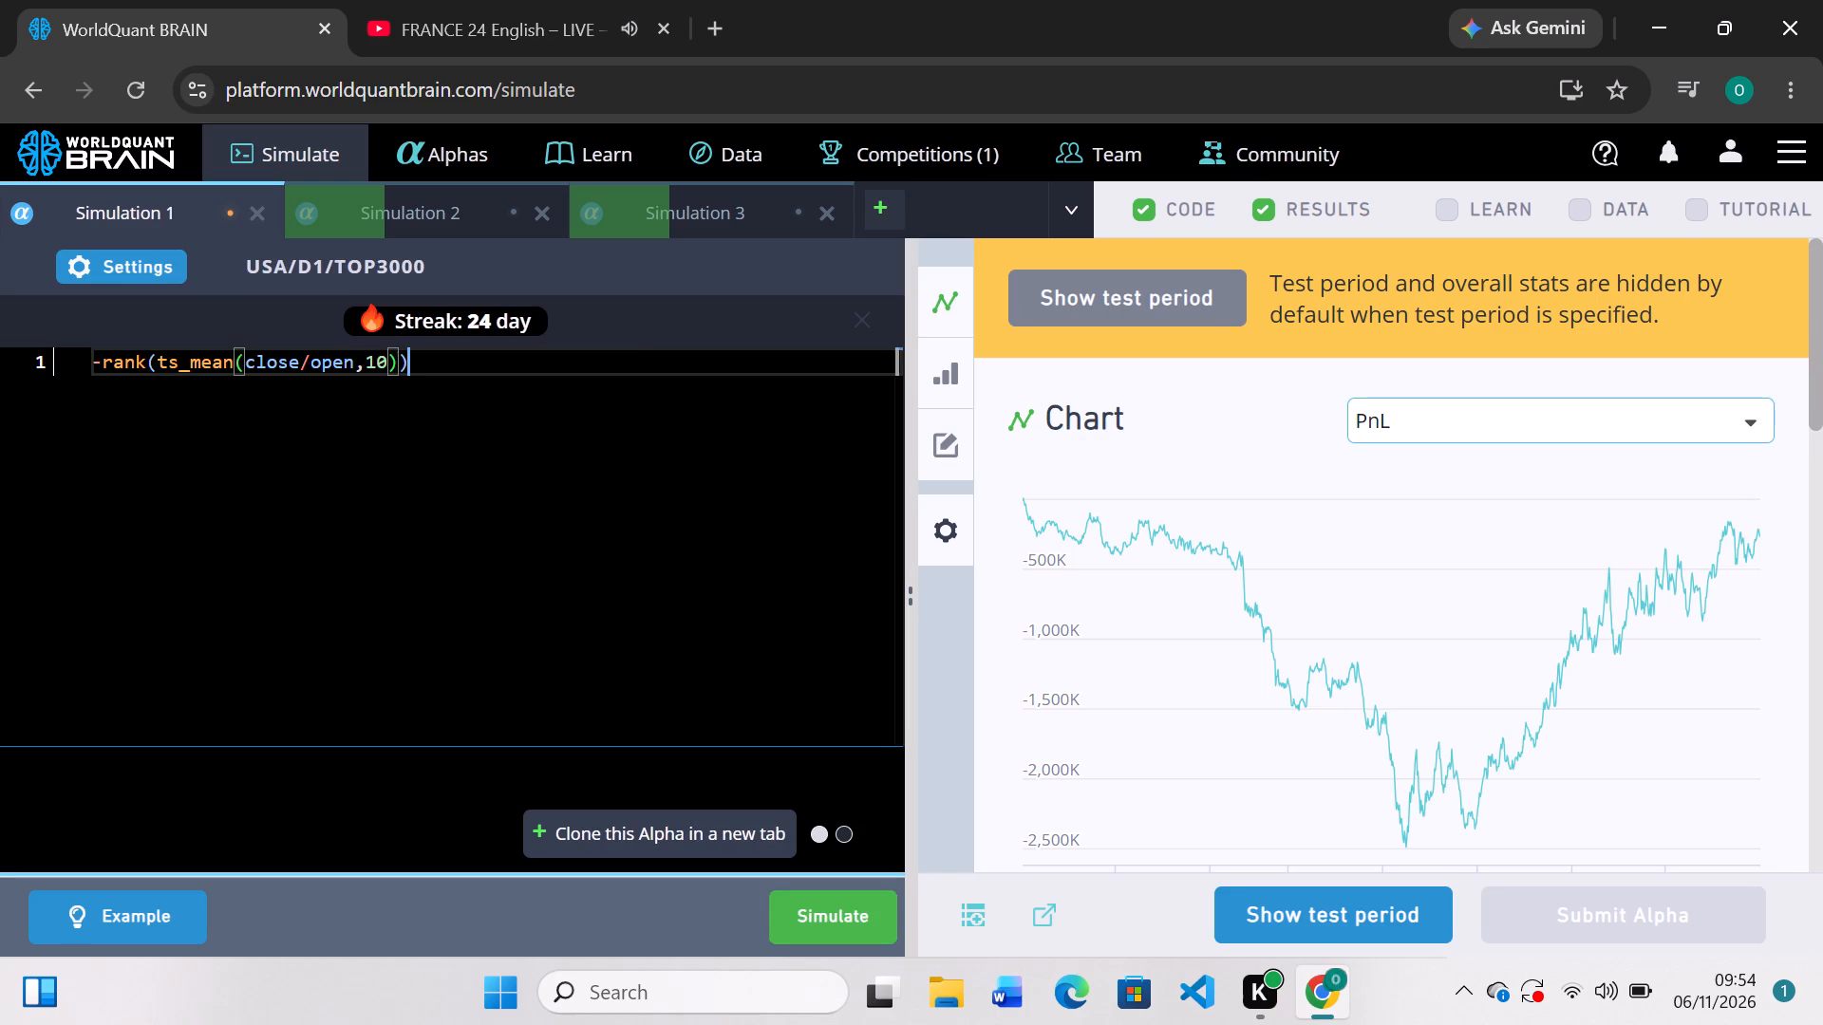
pyautogui.click(794, 908)
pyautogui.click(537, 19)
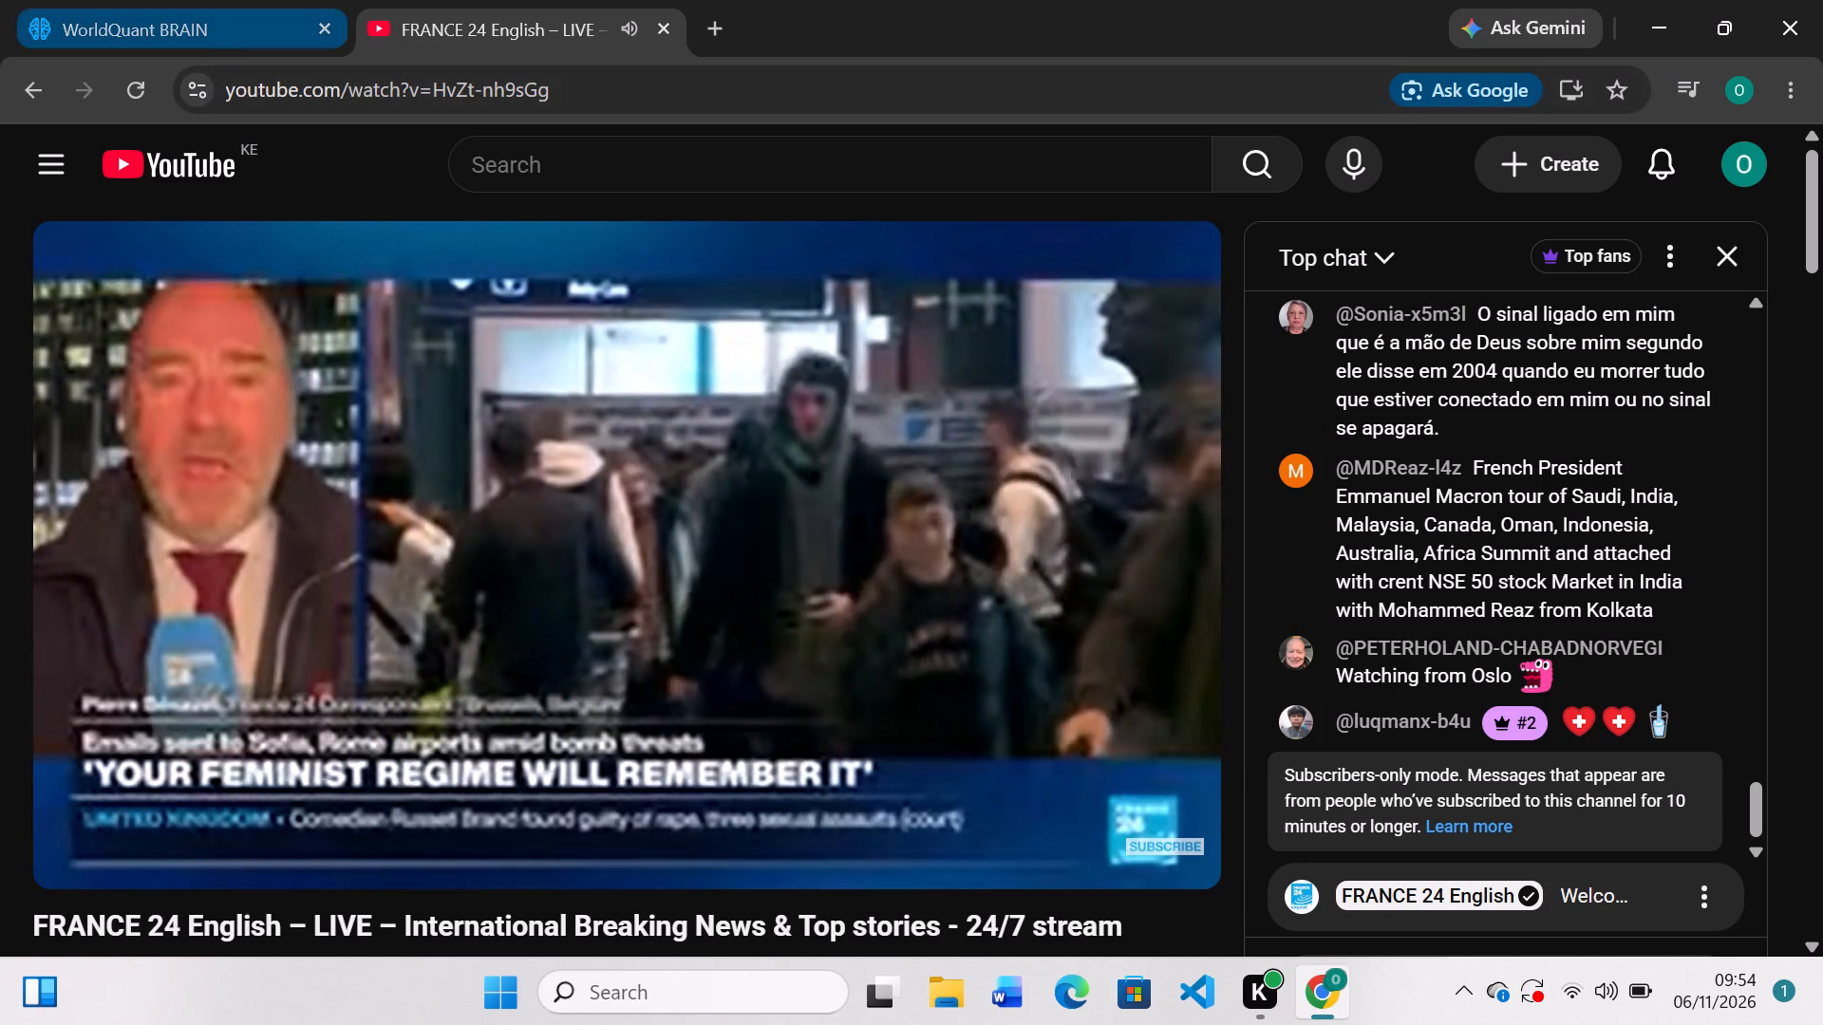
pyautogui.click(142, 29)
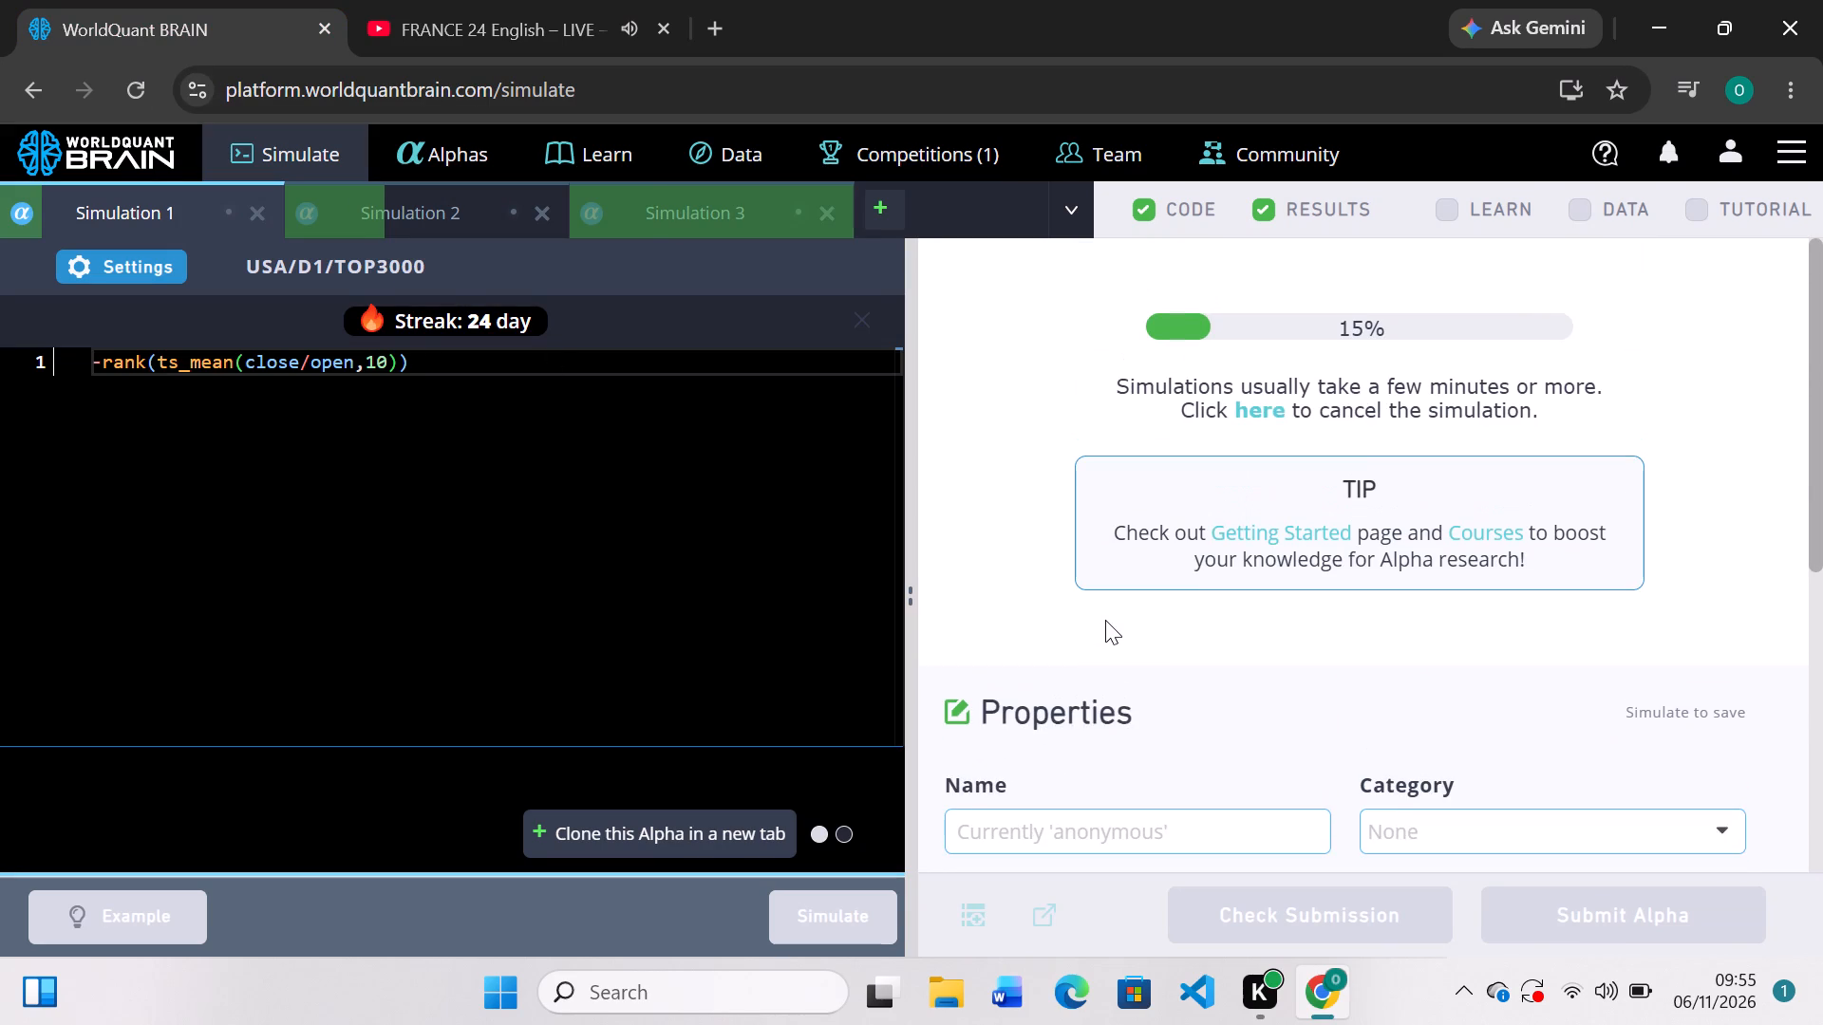
# Review Simulation 3's results down to the IS Summary and negate its ts_std_dev expression with a leading minus.
pyautogui.click(714, 211)
pyautogui.scroll(-2, 1198, 639)
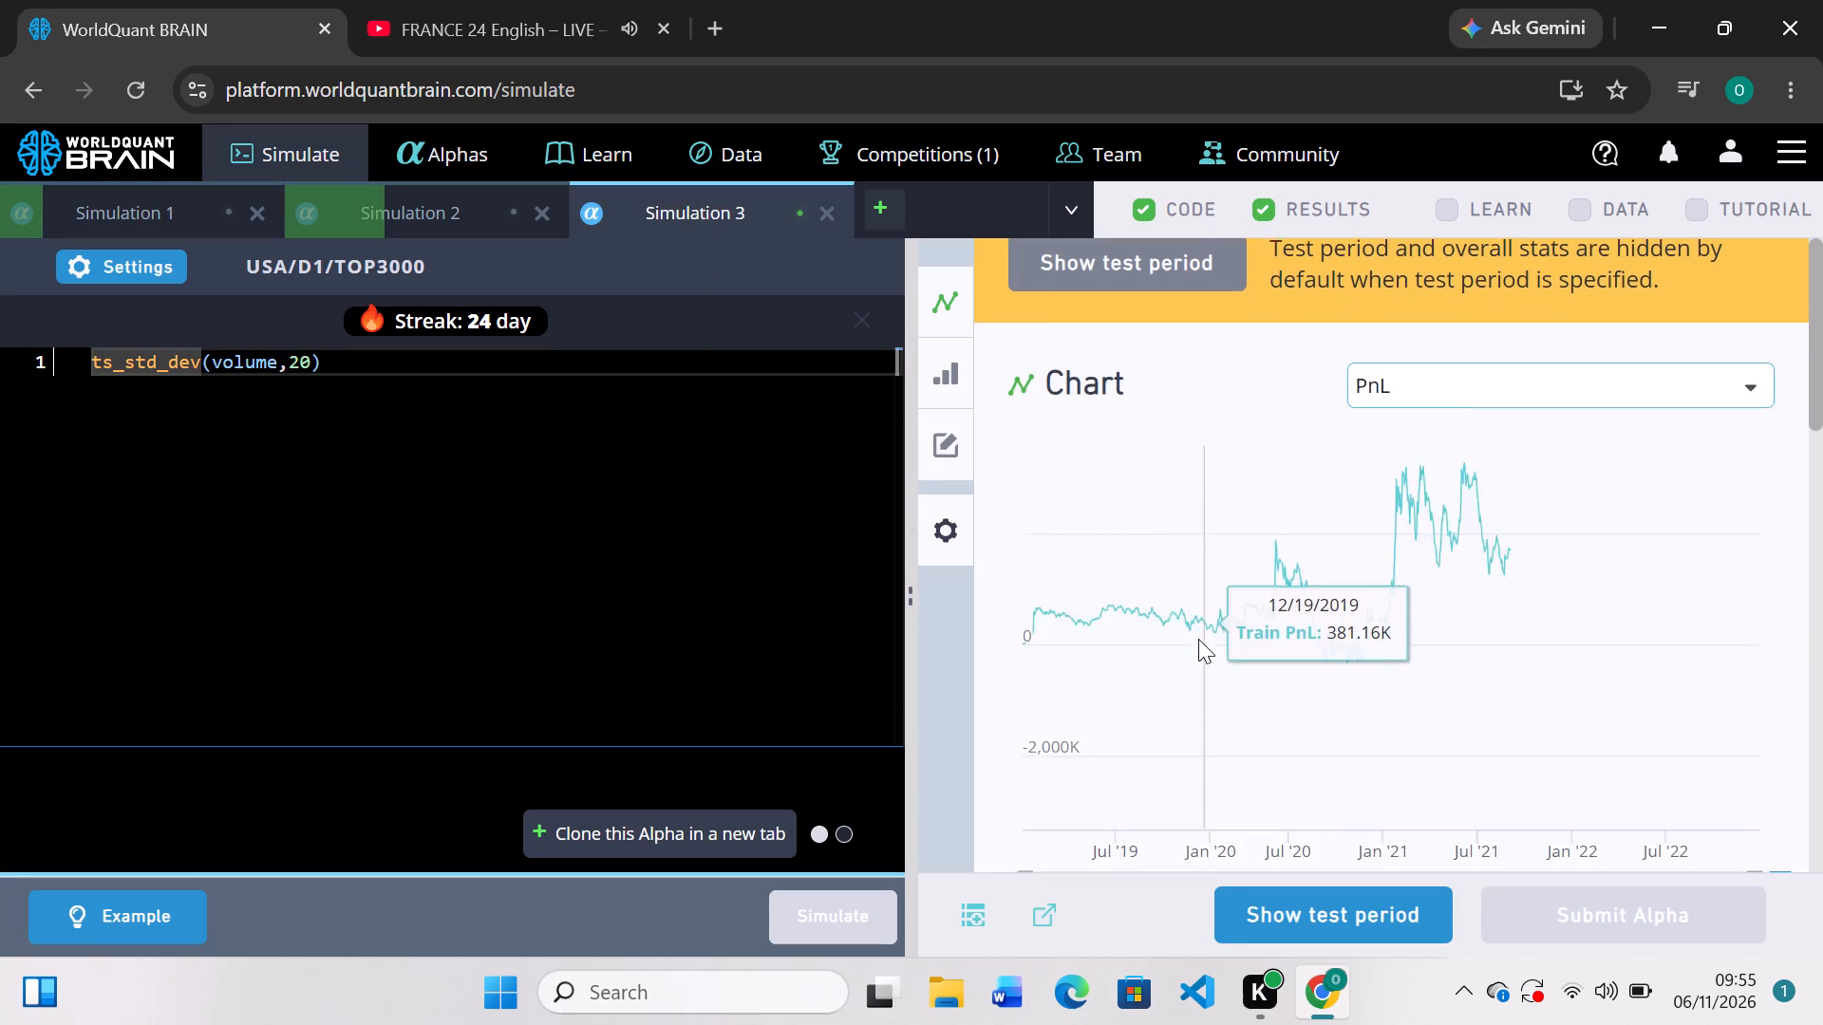
pyautogui.scroll(-1, 1198, 639)
pyautogui.scroll(1, 1198, 639)
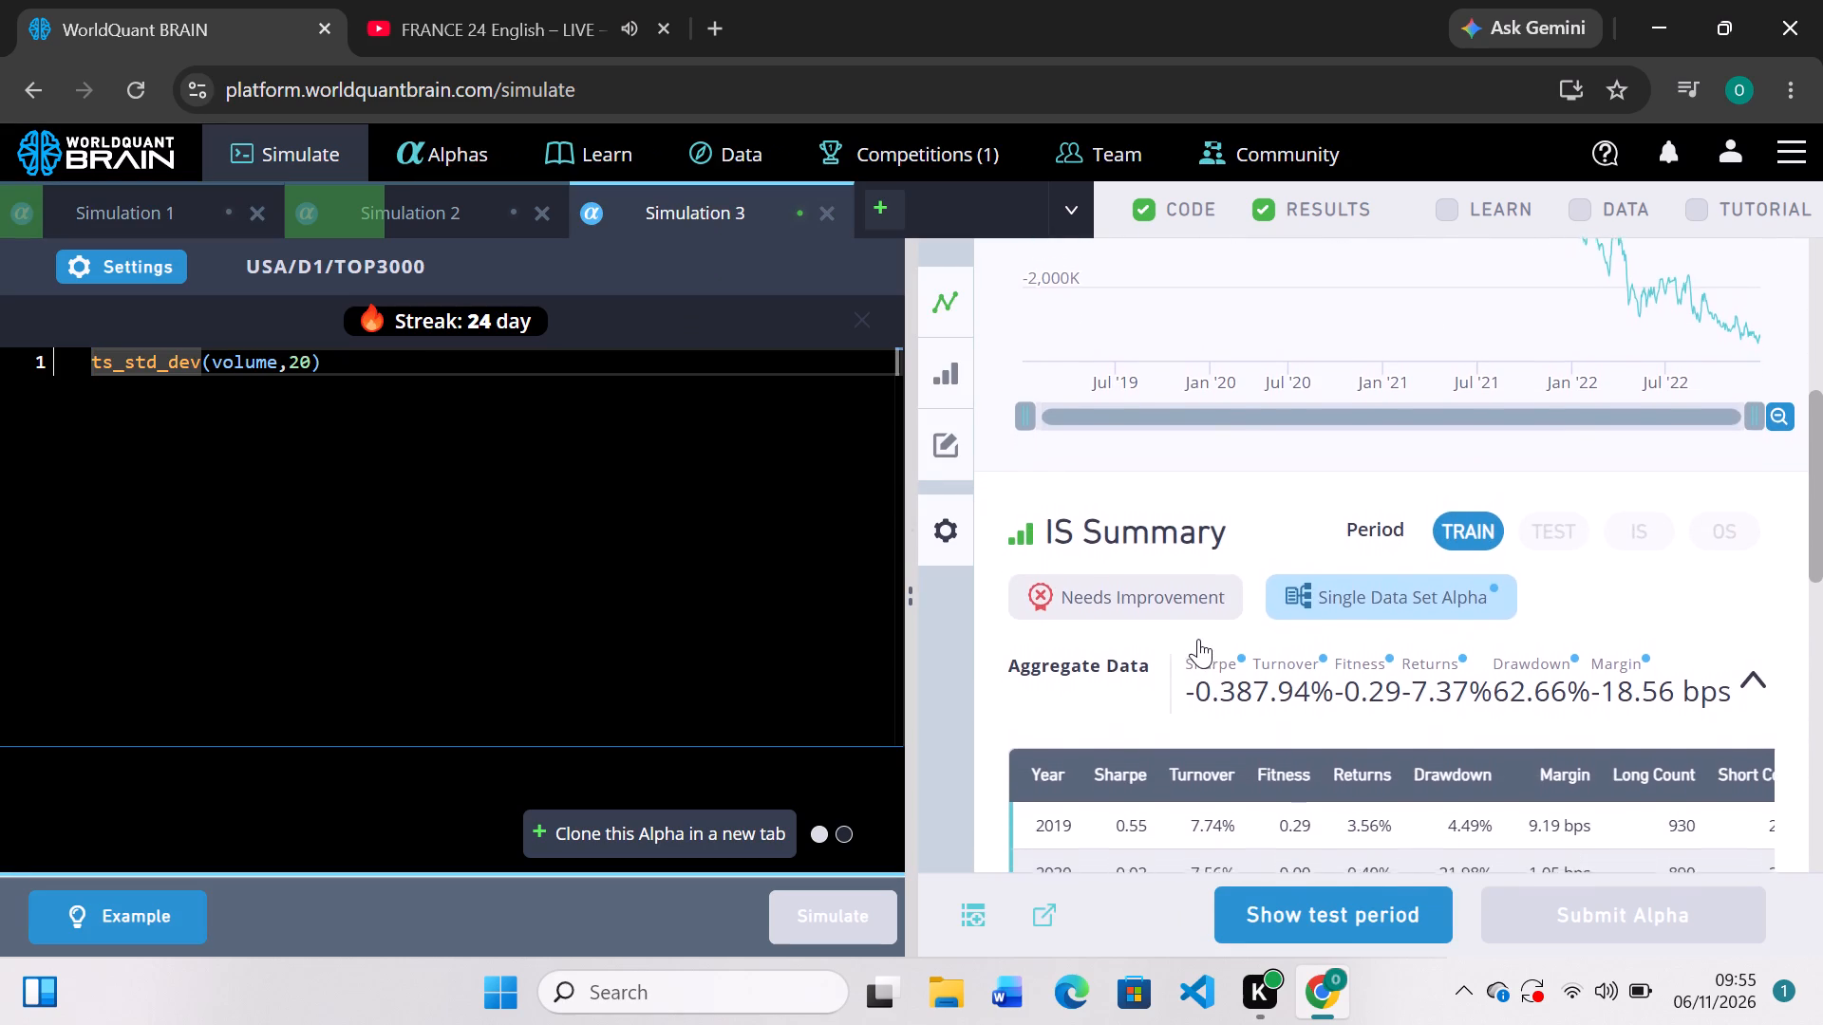
pyautogui.scroll(2, 1198, 639)
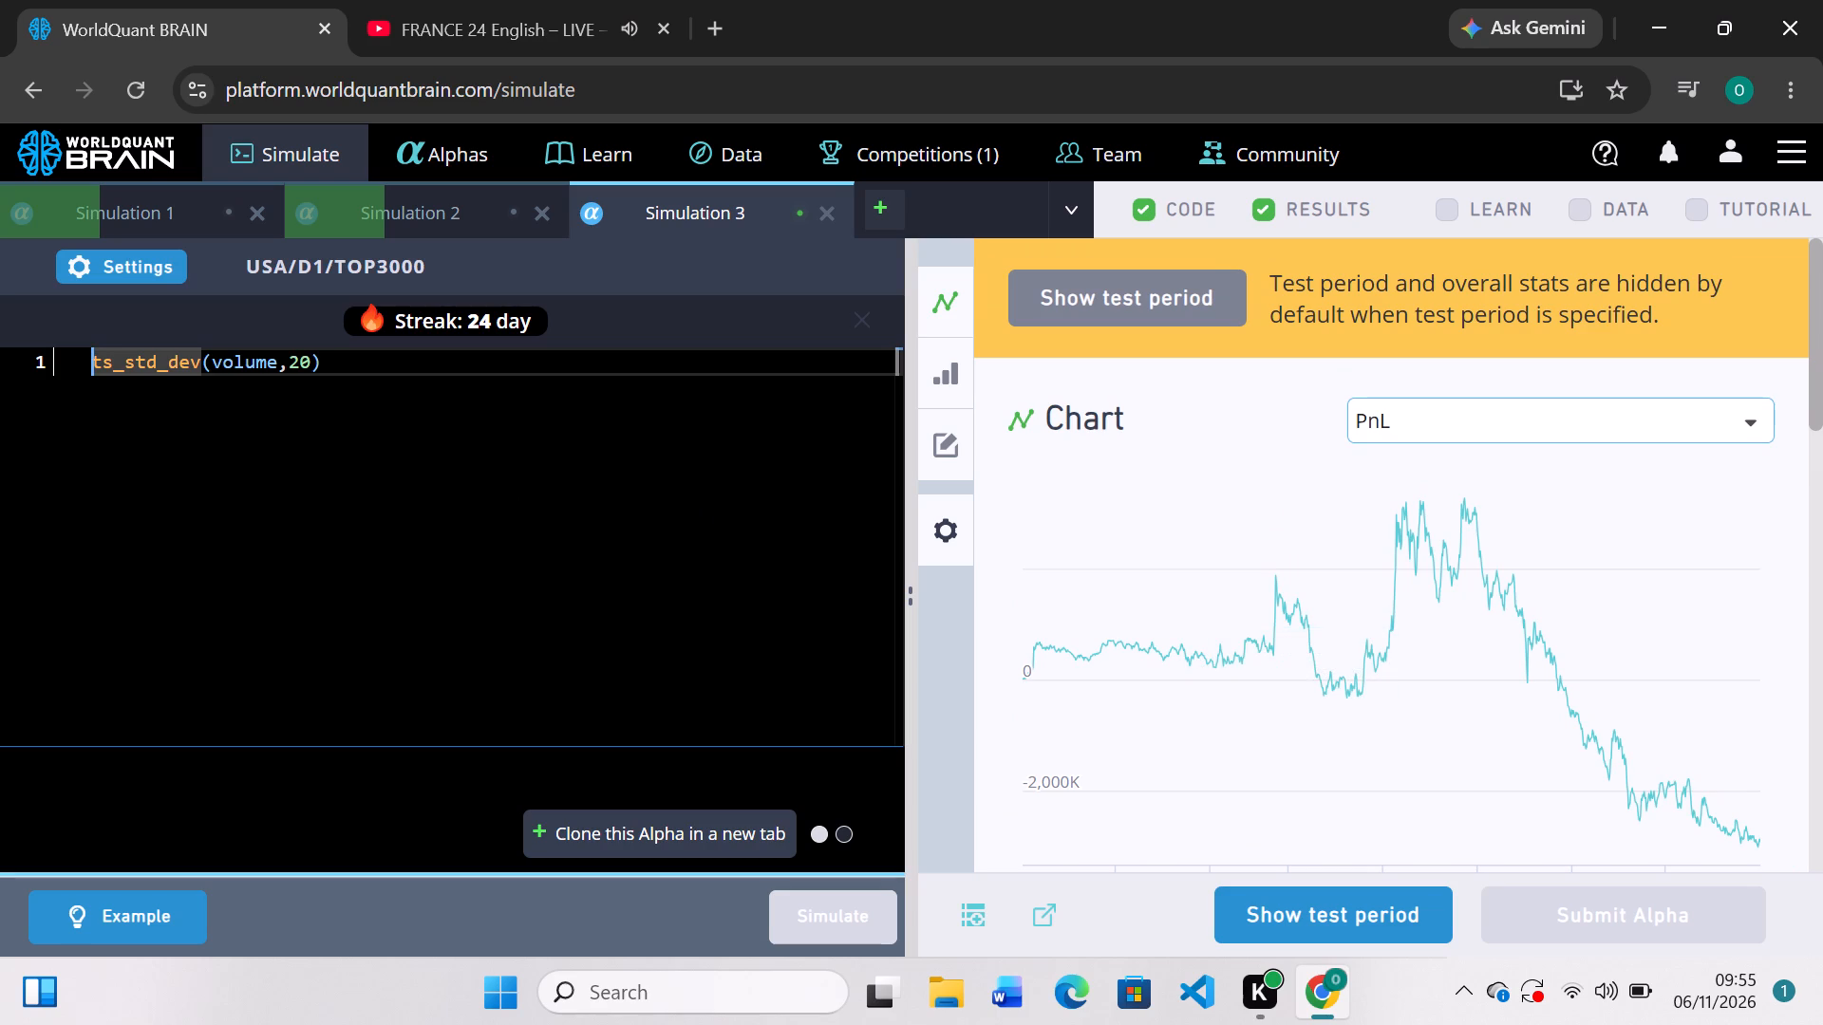
pyautogui.press('-')
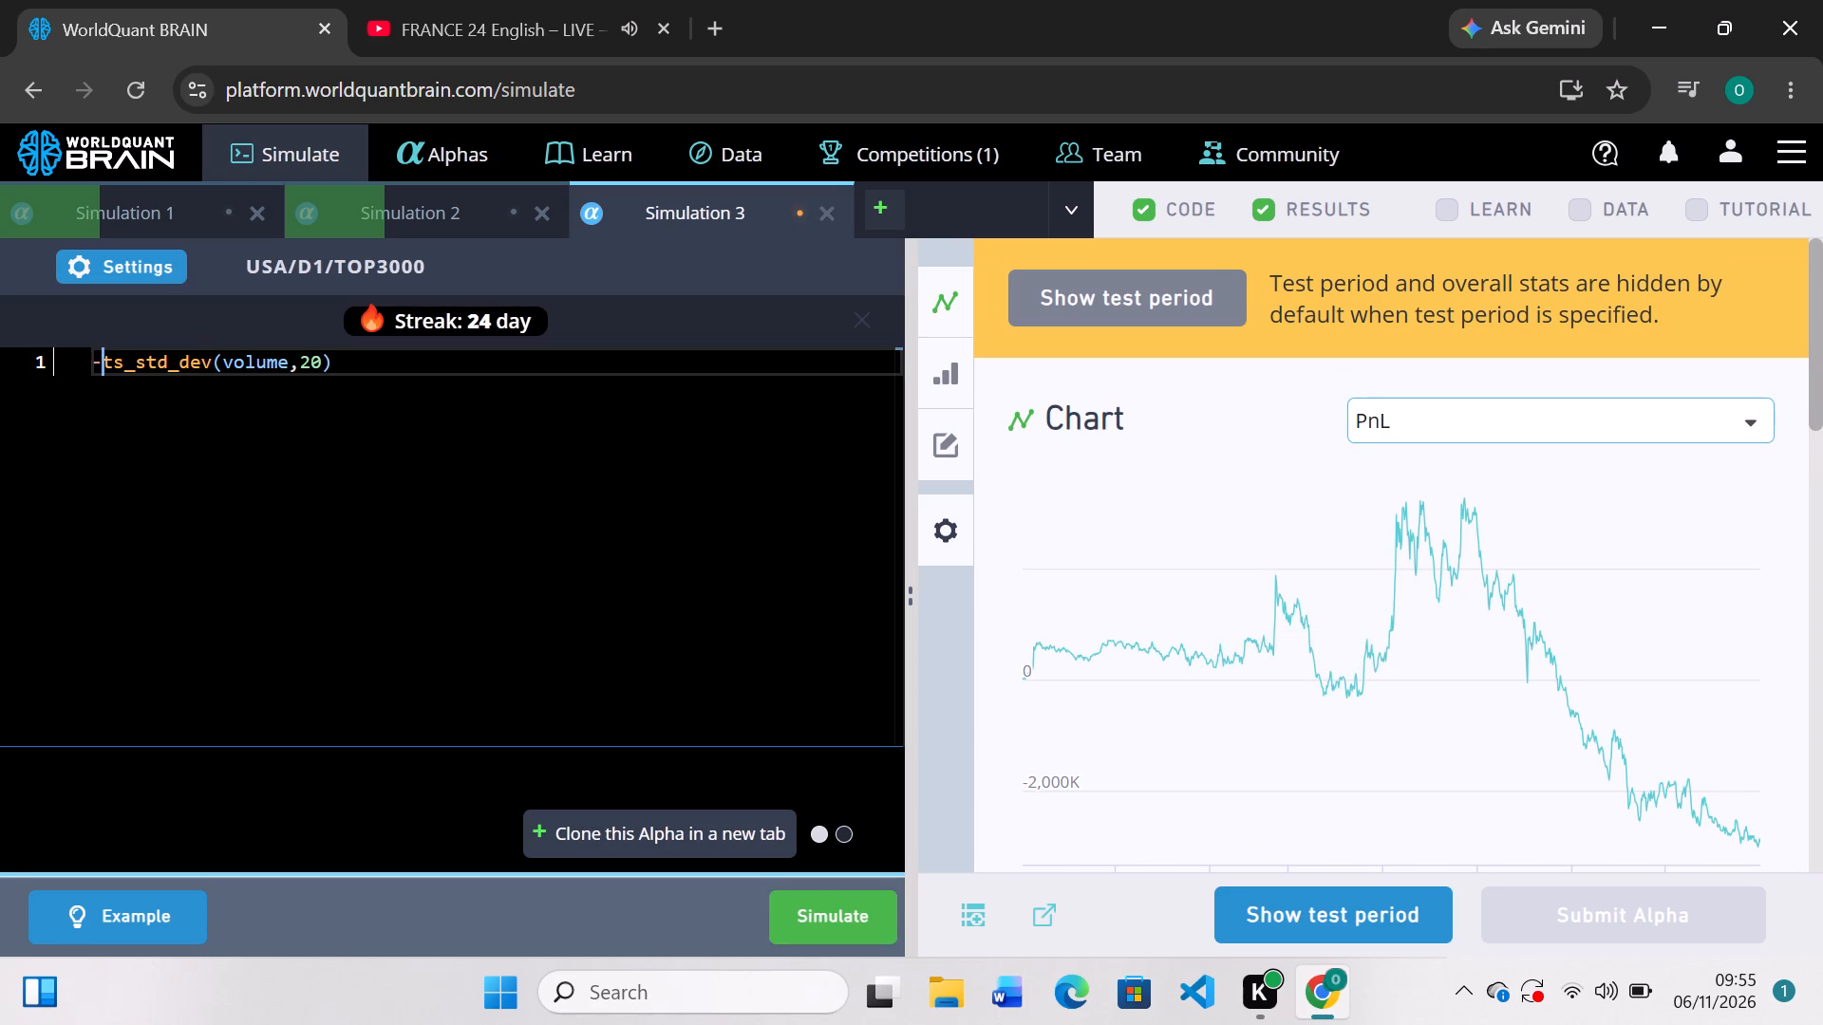
# In Simulation 3, divide volume by ts_mean(volume,5) inside the ts_std_dev expression, keeping its 20 window, and run the simulation.
pyautogui.click(292, 363)
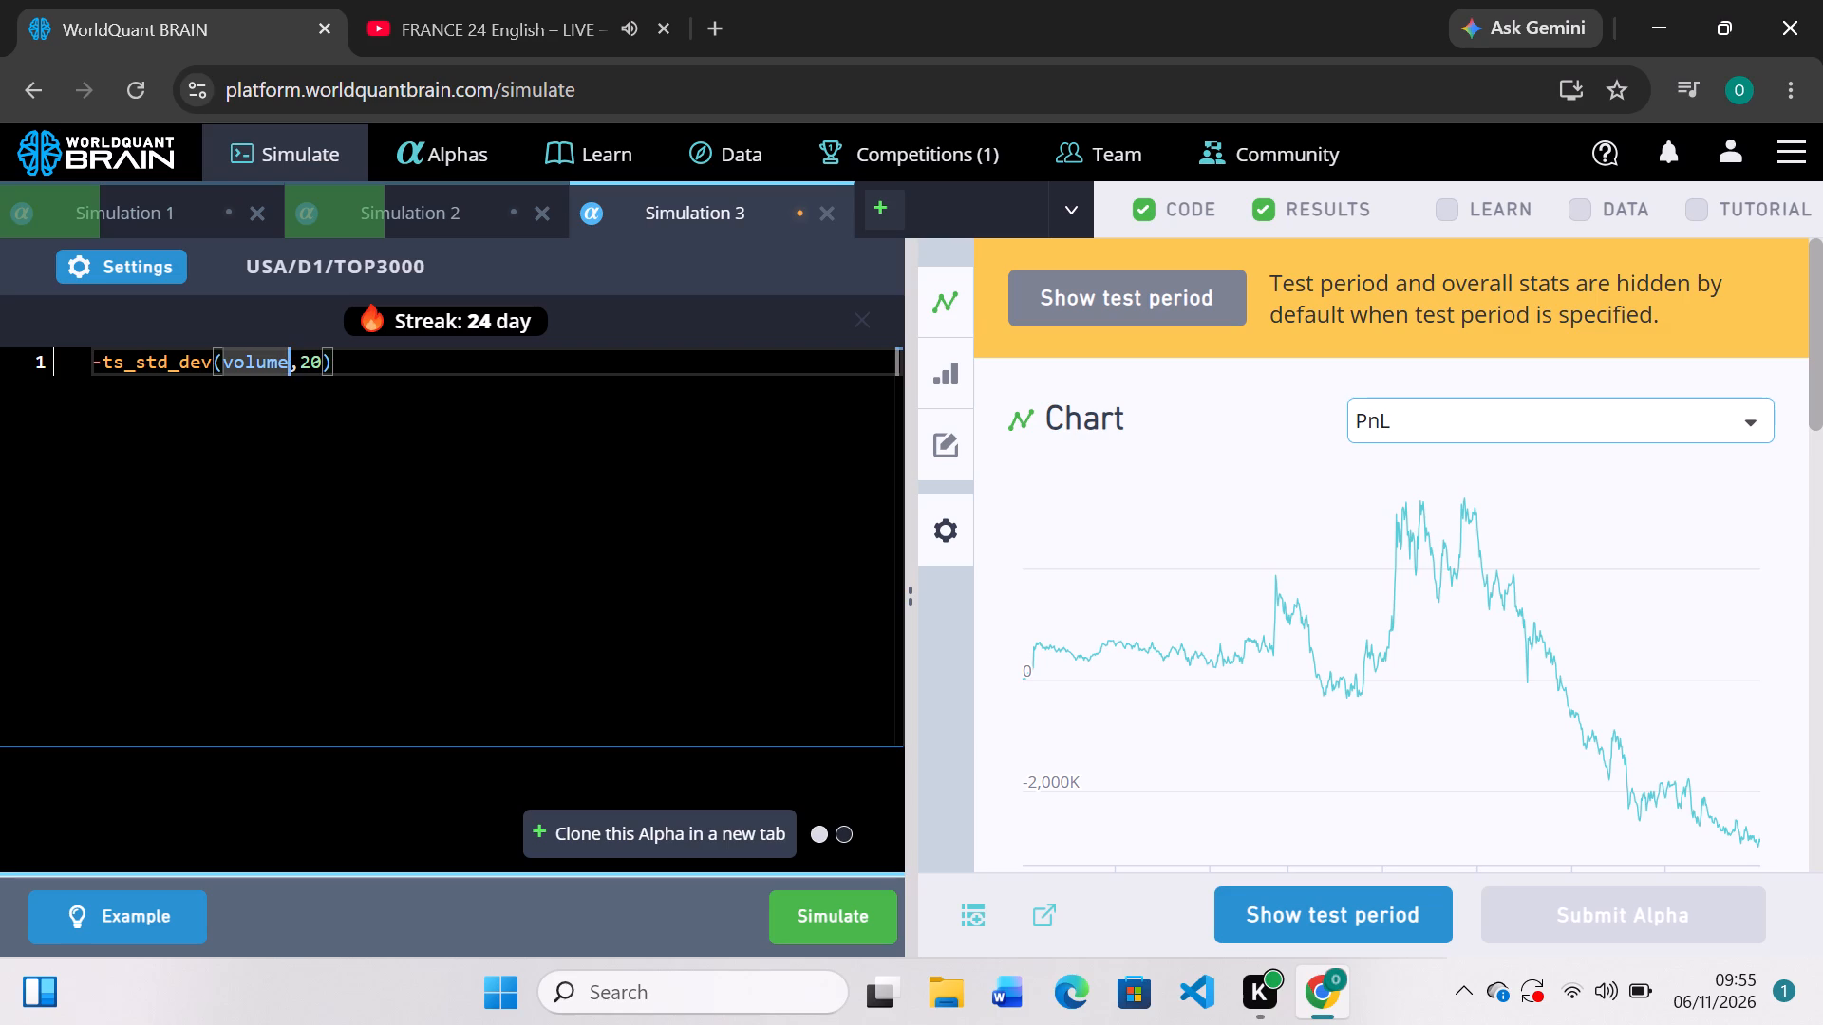
pyautogui.press('/')
pyautogui.write('ts')
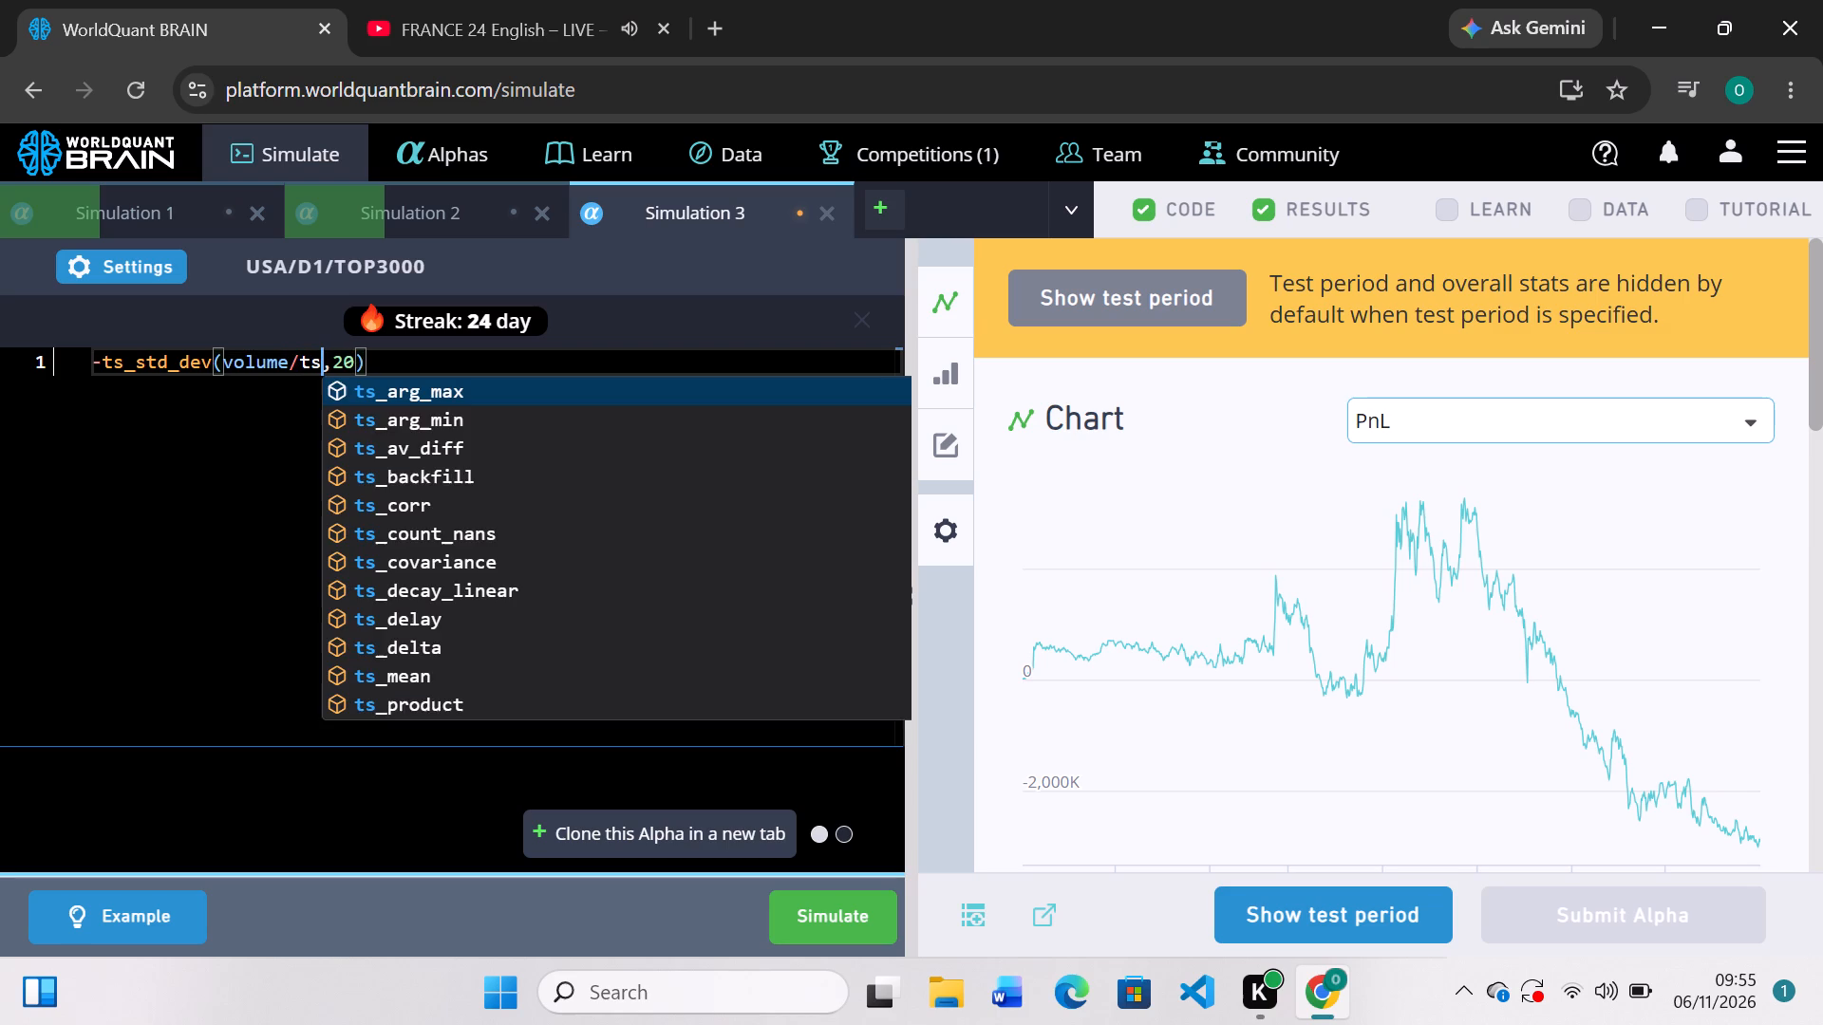
pyautogui.hotkey('shift', '_')
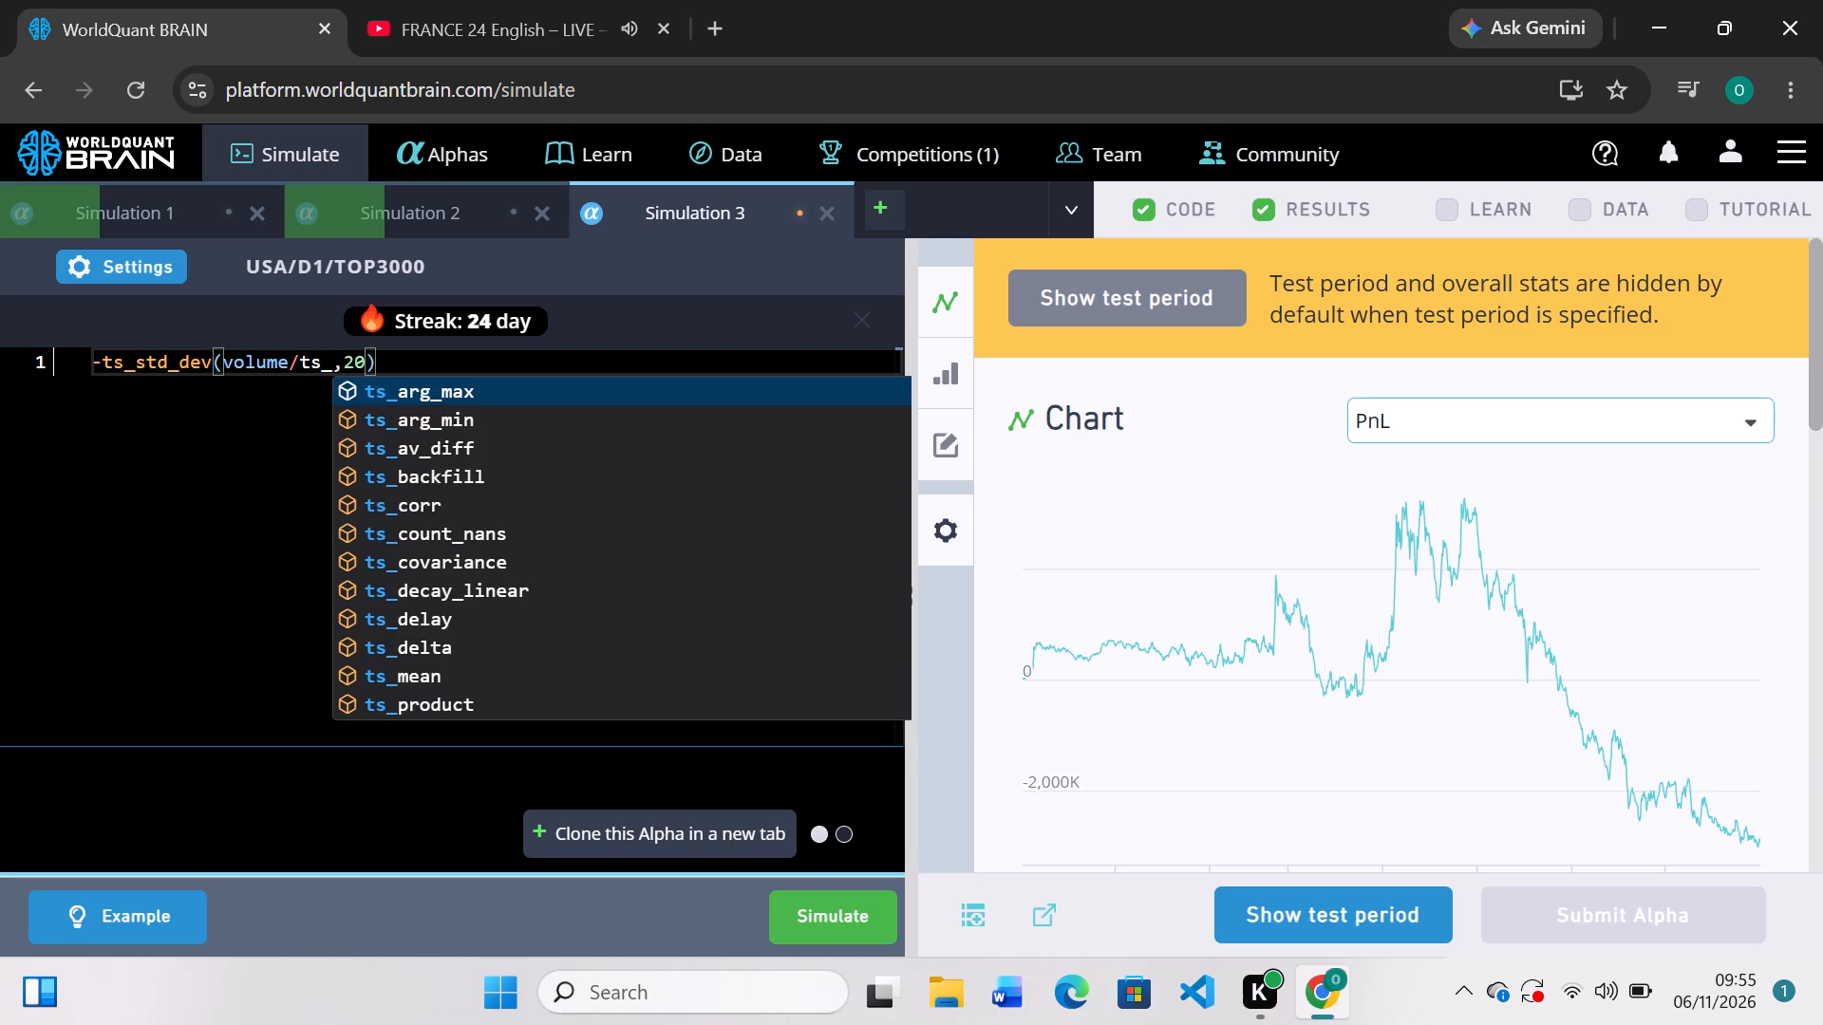
pyautogui.write('me')
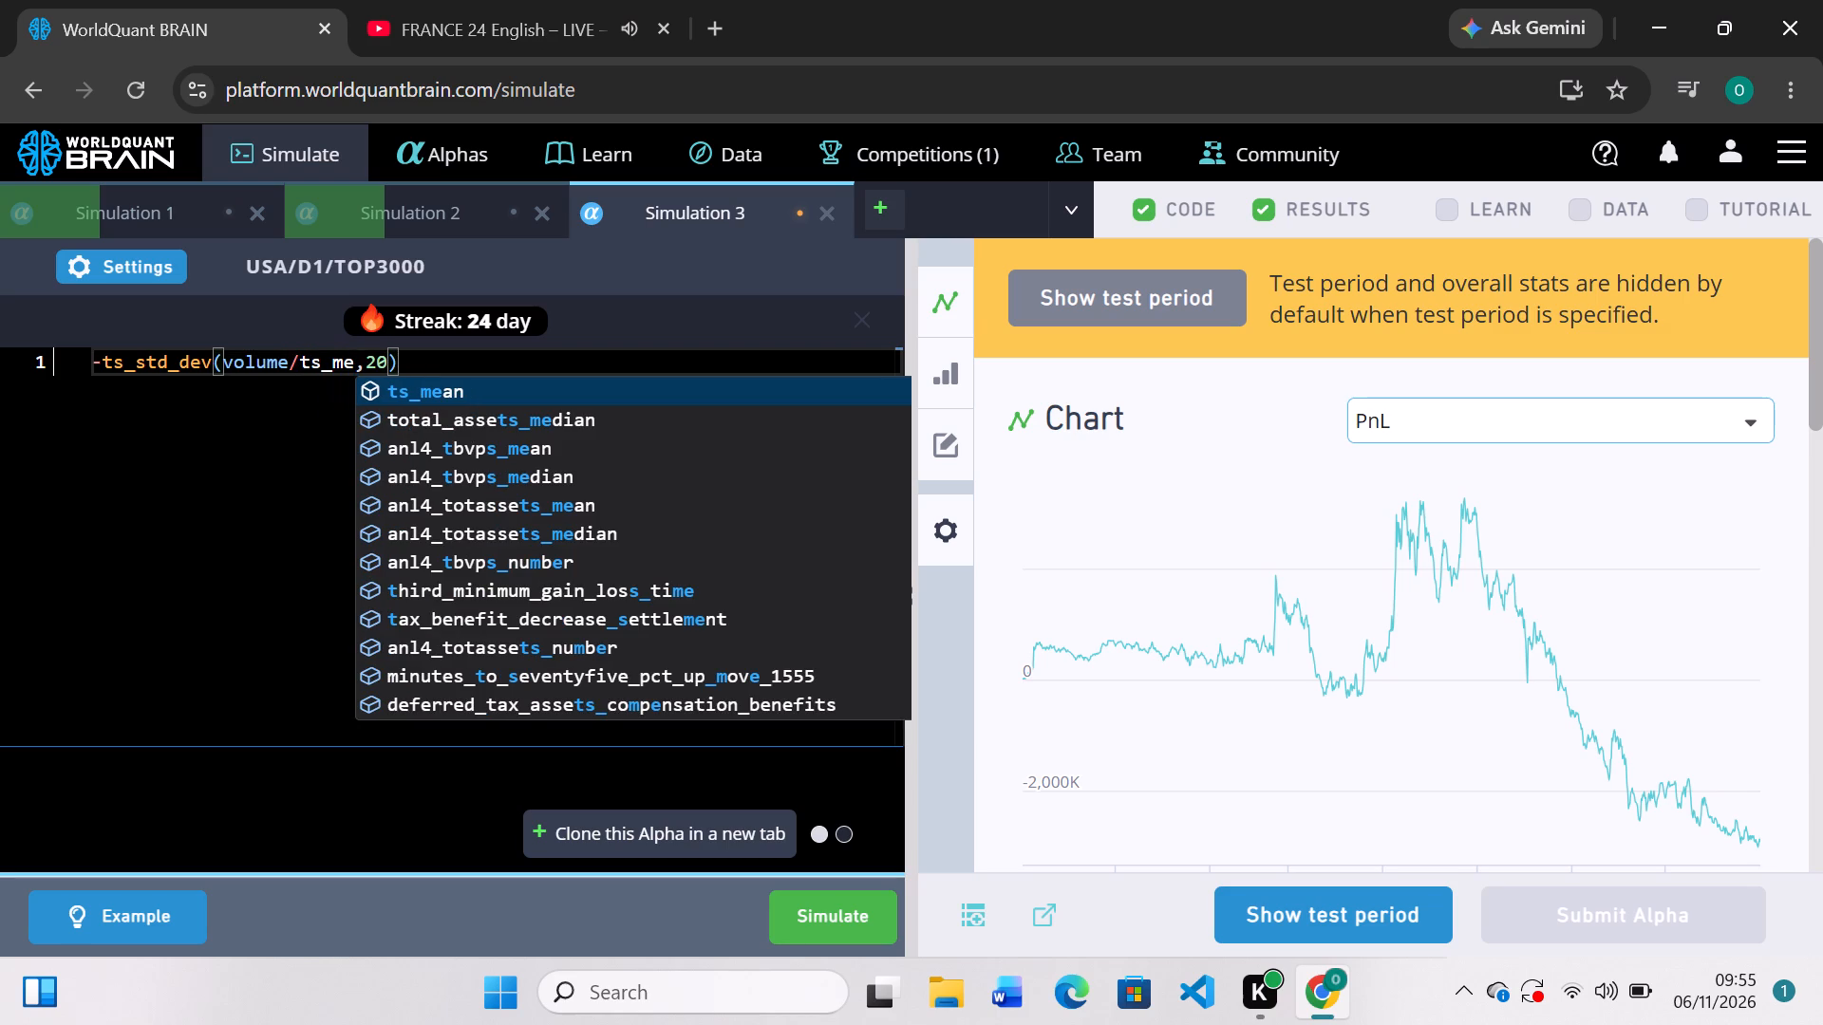
pyautogui.press('Tab')
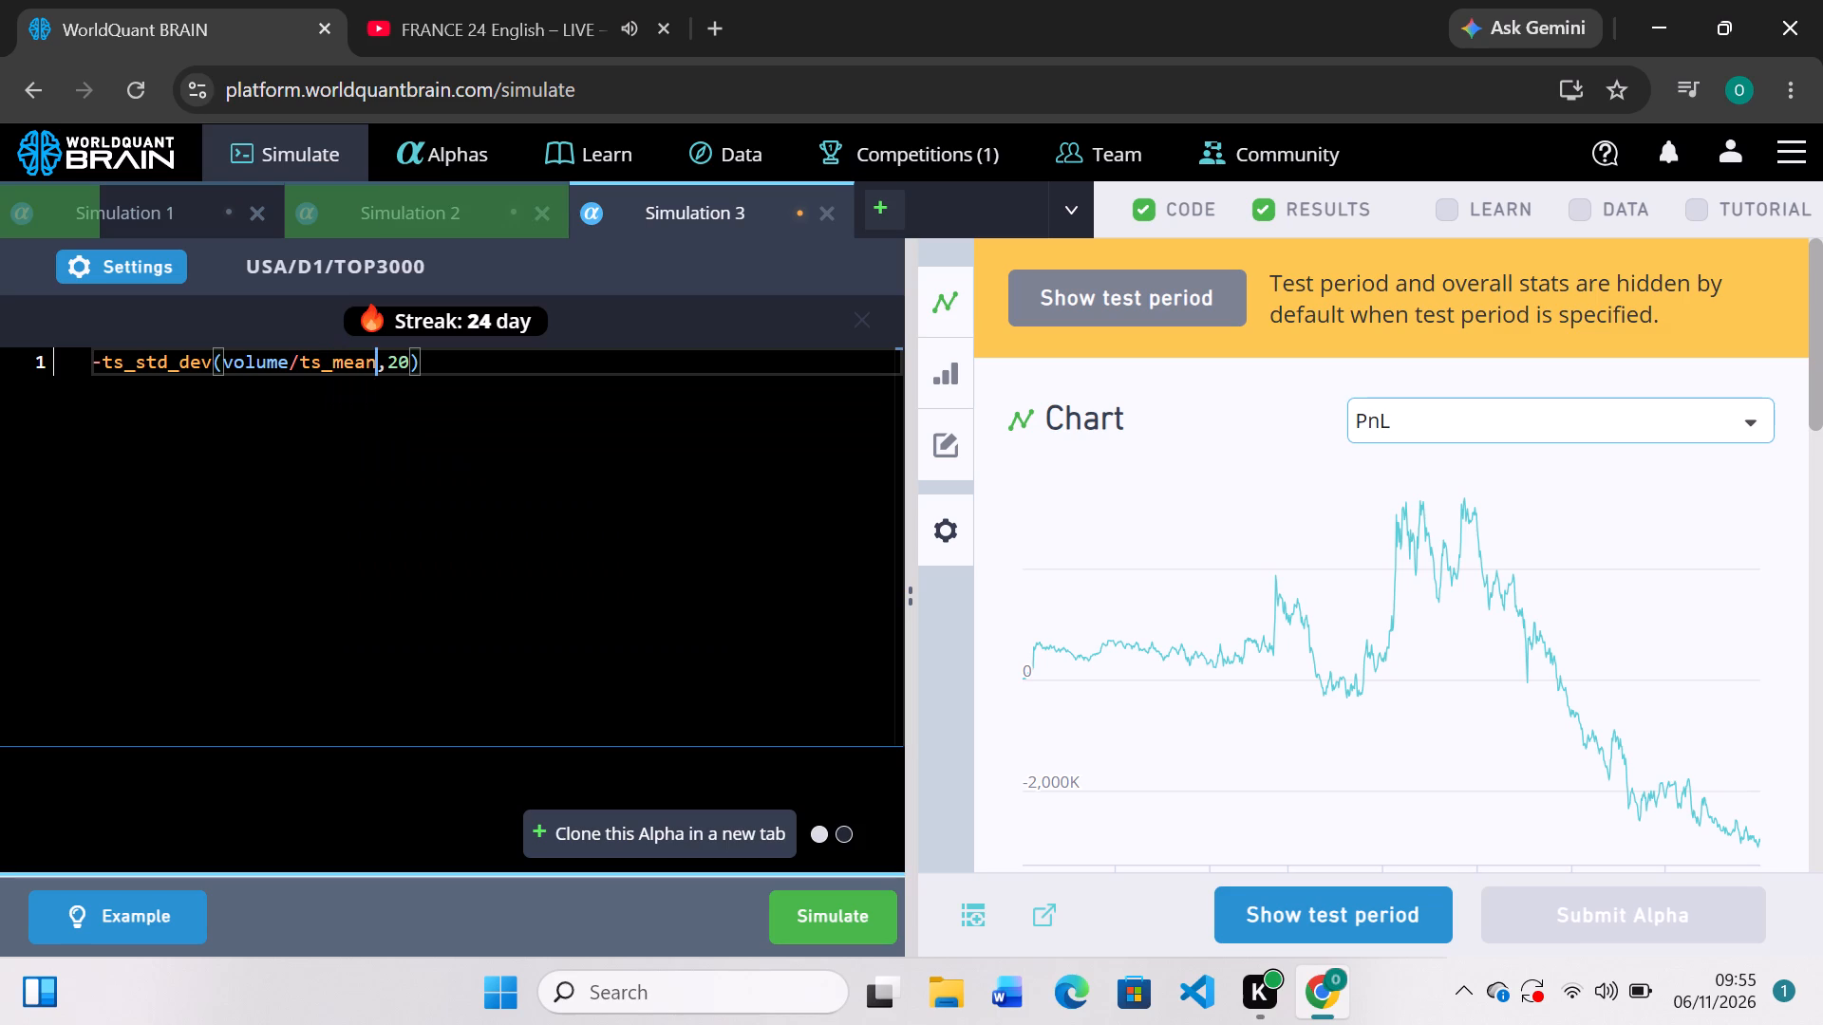
pyautogui.hotkey('shift', '(')
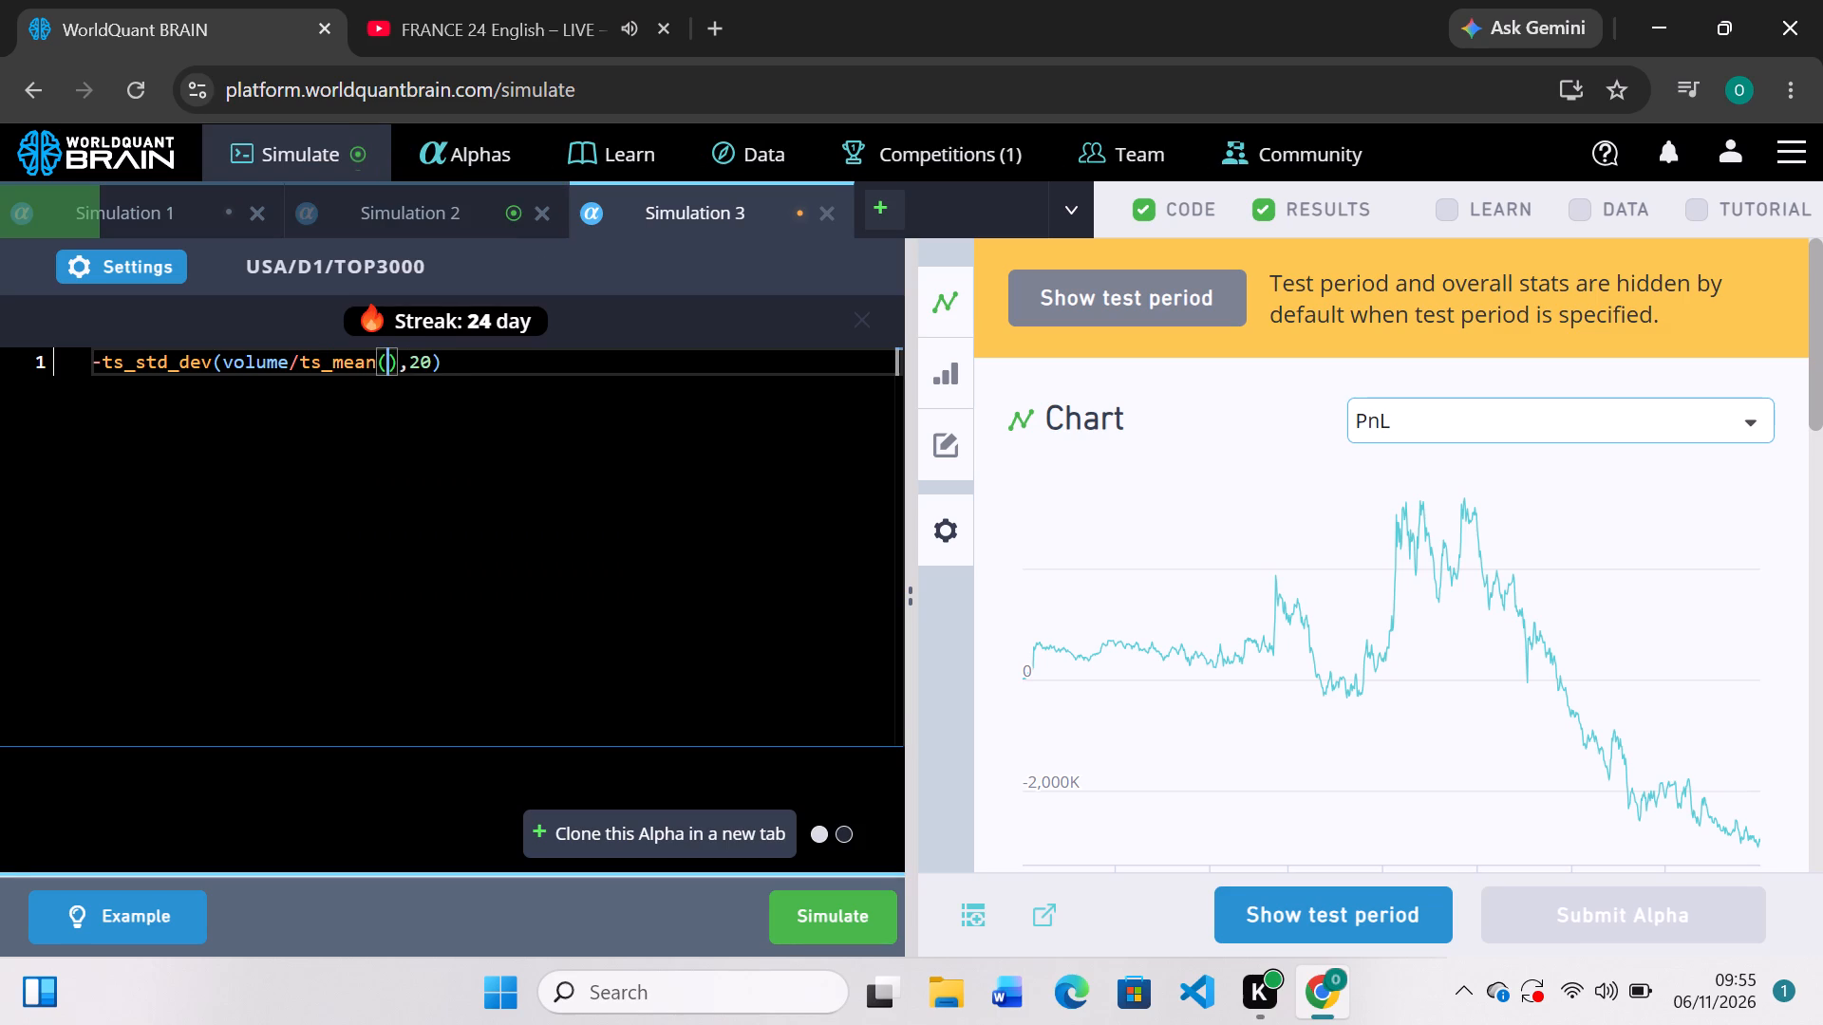
pyautogui.write('vol')
pyautogui.press('Tab')
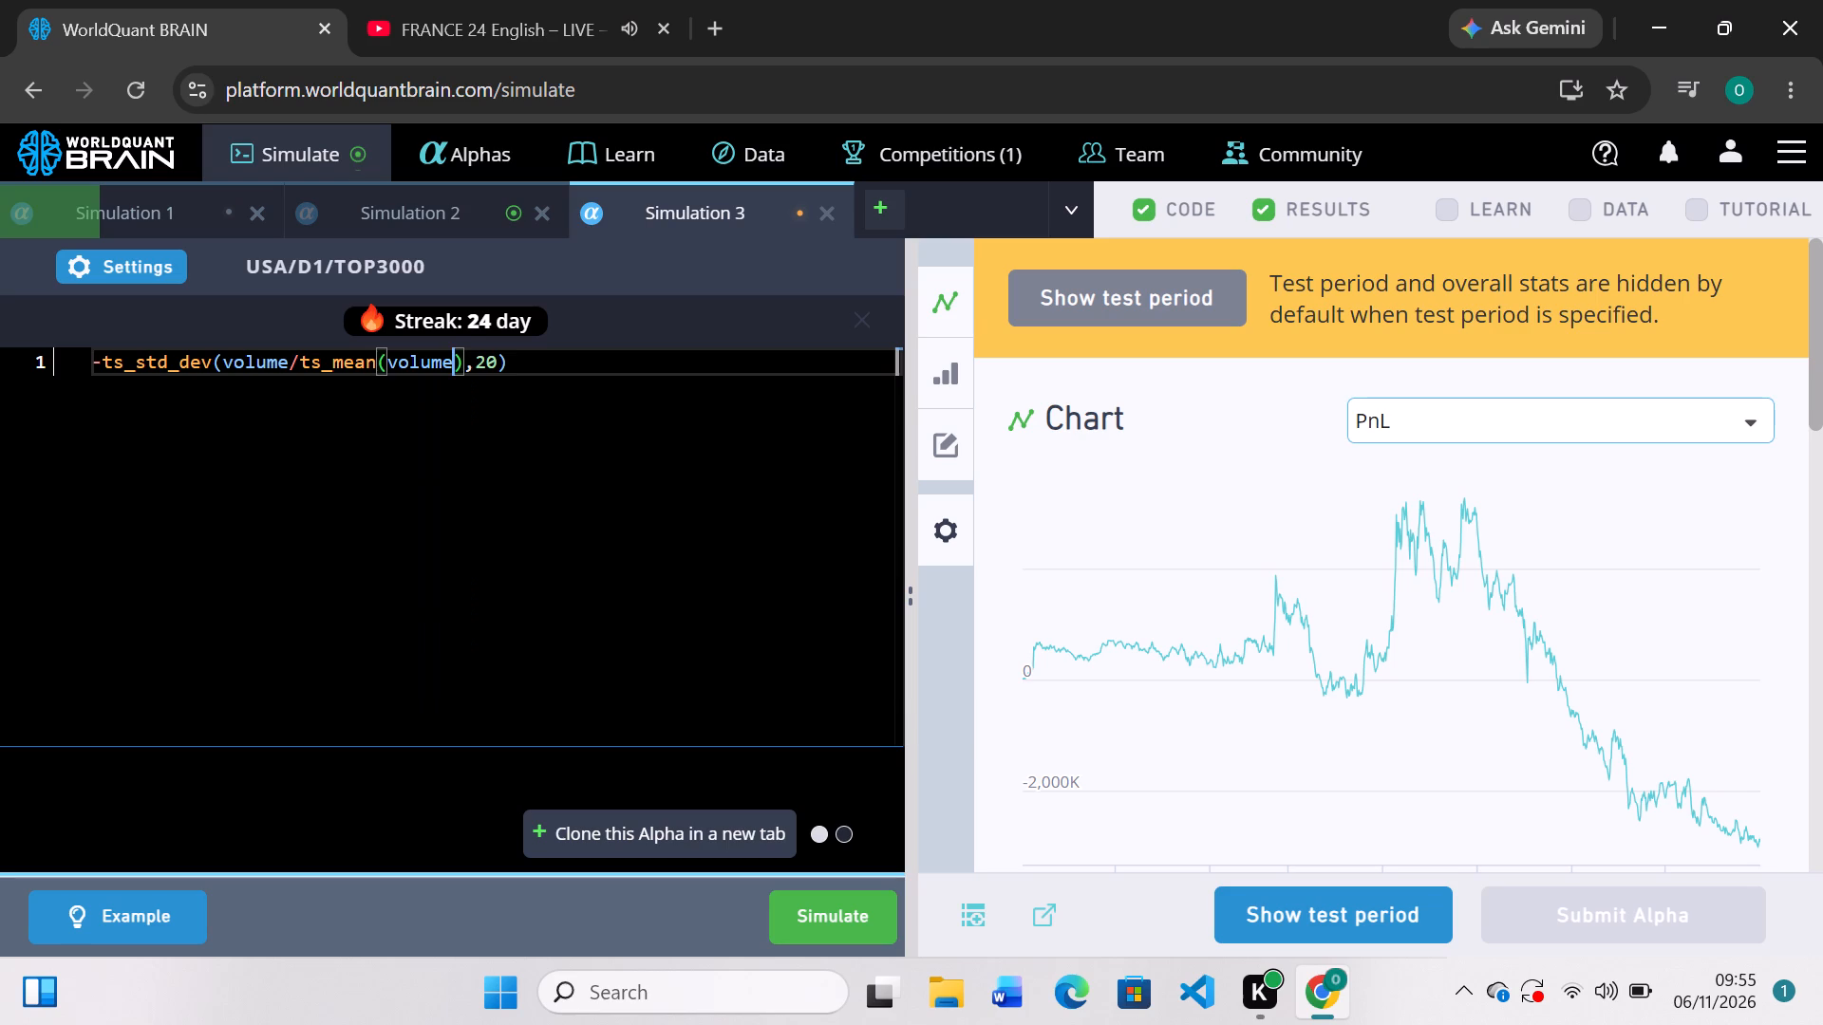
pyautogui.press(',')
pyautogui.press('5')
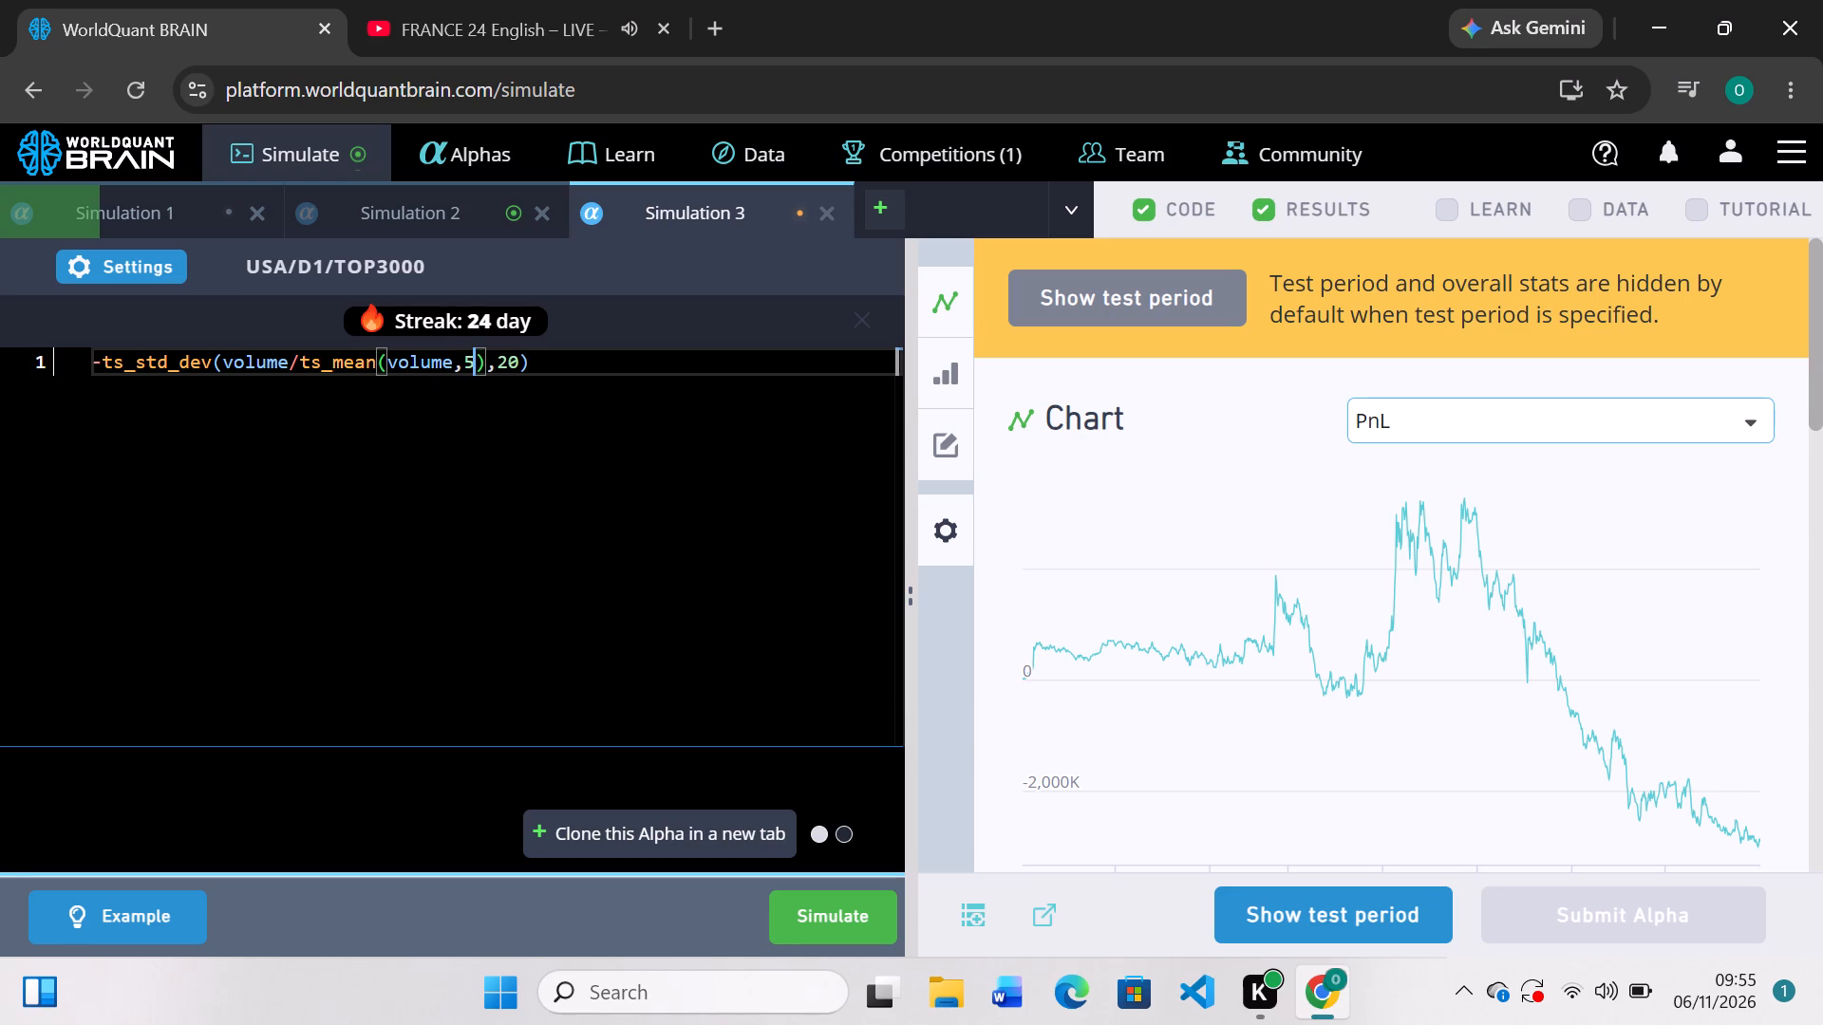
pyautogui.click(836, 912)
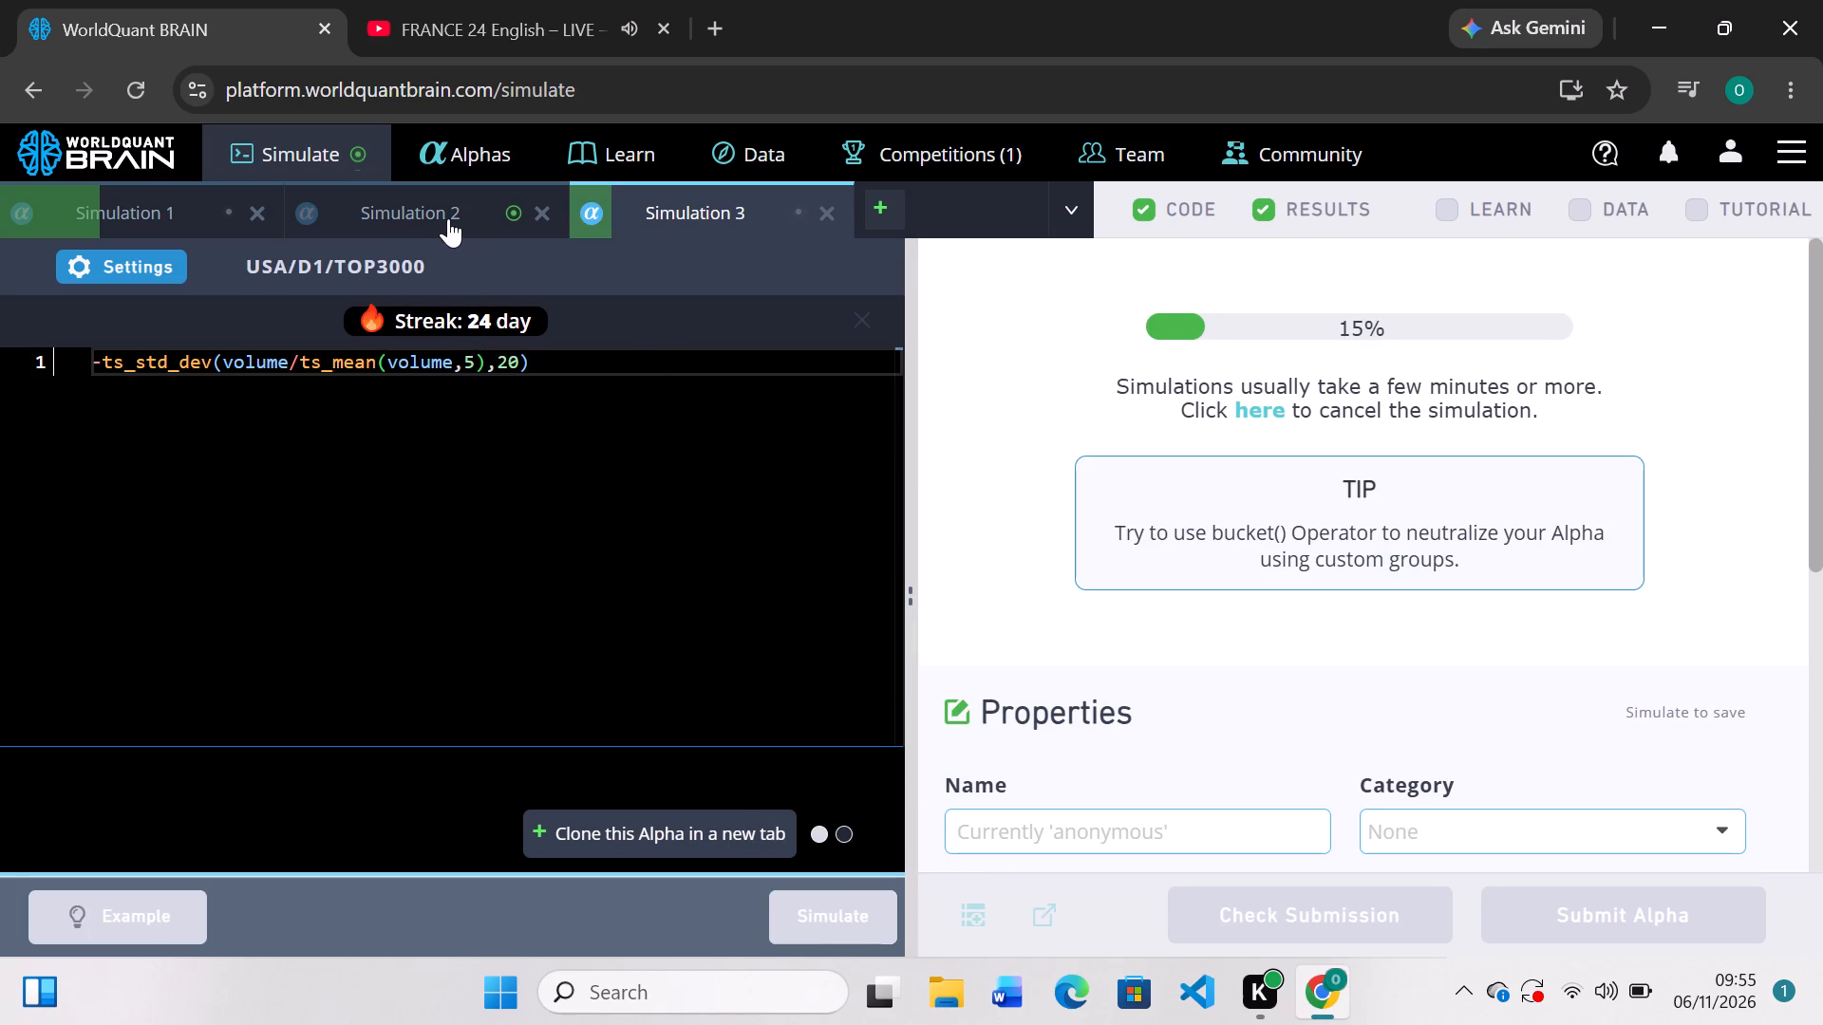
# Review Simulation 2's results, comparing its PnL chart with the IS Summary aggregate and yearly data.
pyautogui.click(448, 218)
pyautogui.scroll(-3, 1134, 639)
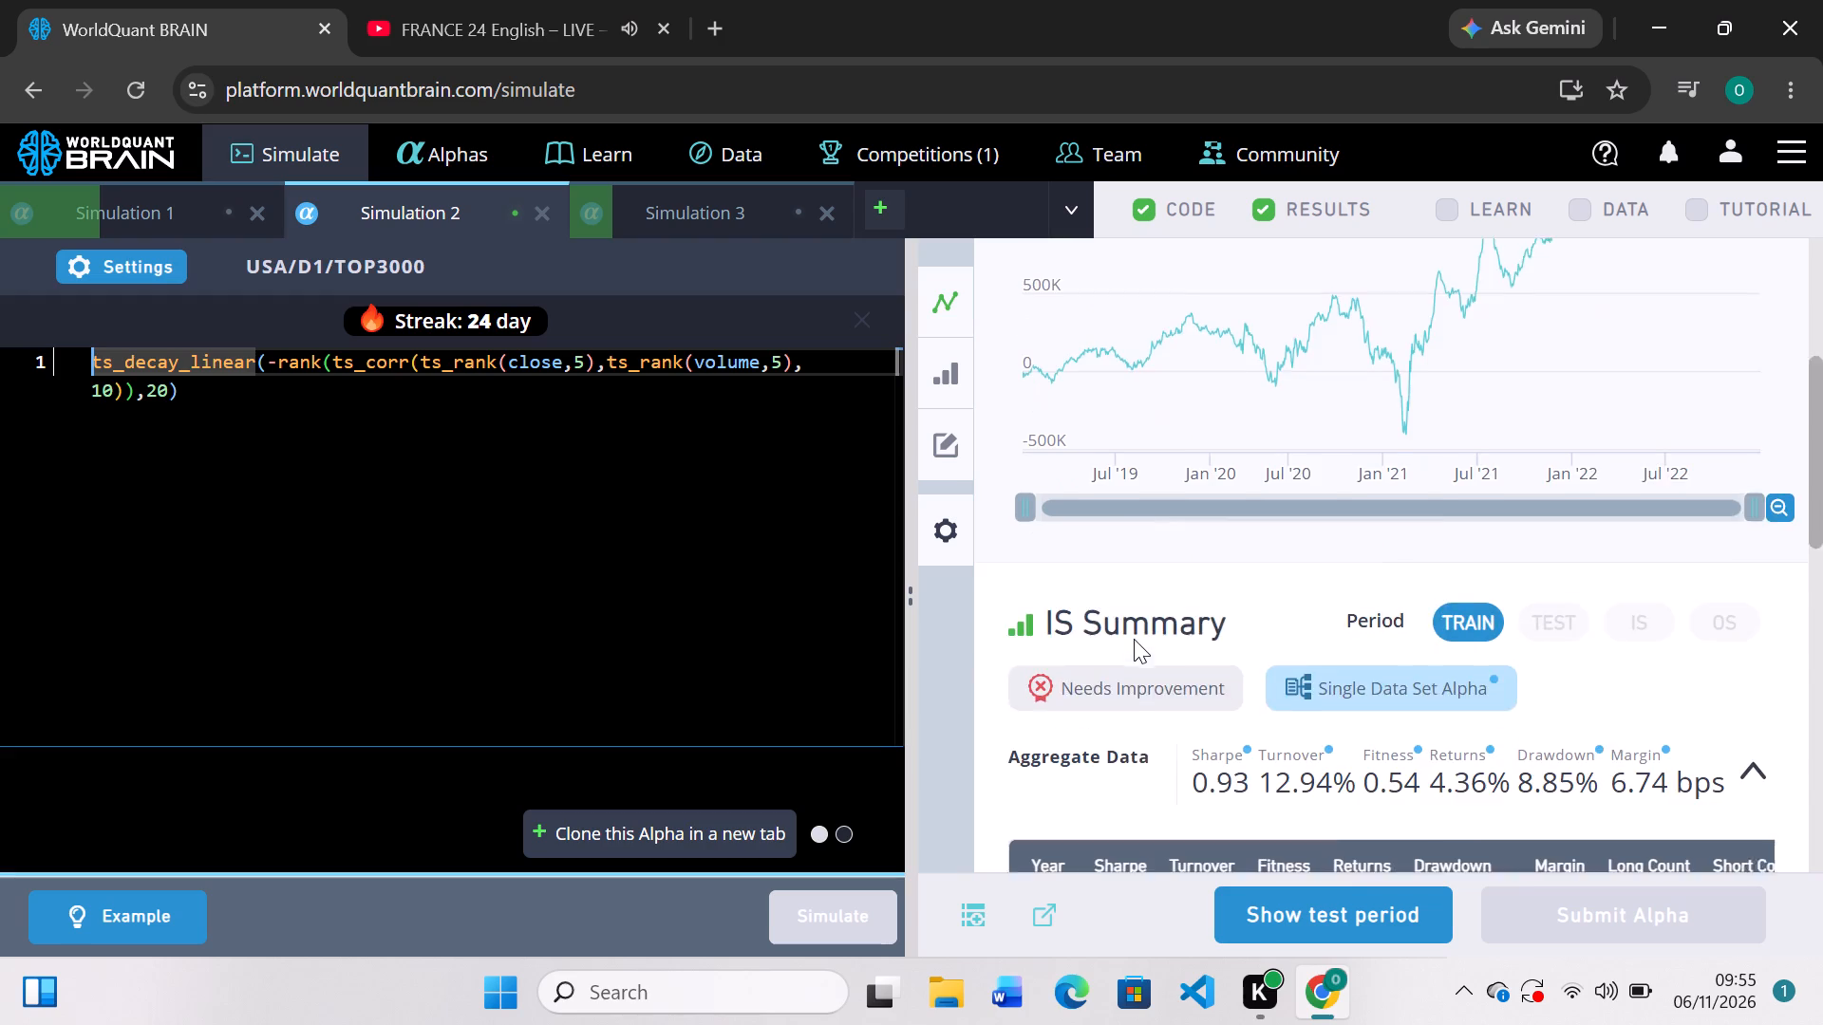
pyautogui.scroll(2, 1134, 639)
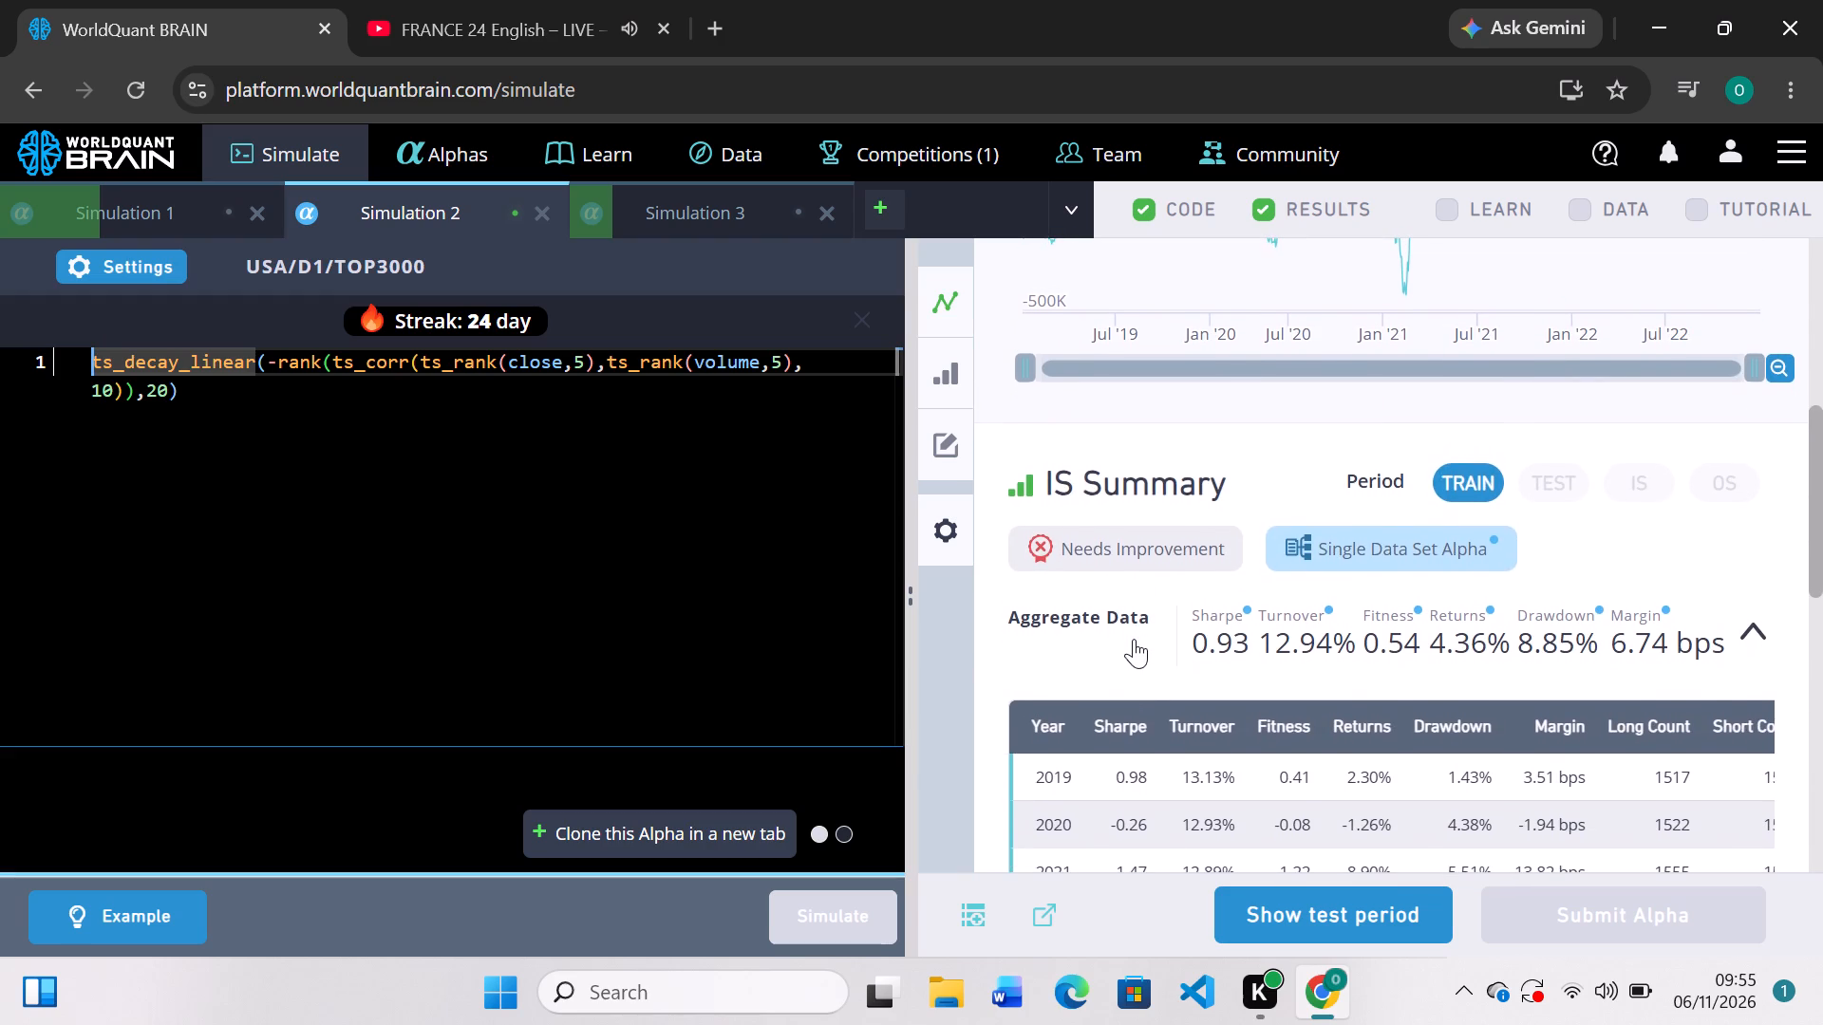
pyautogui.scroll(1, 1134, 639)
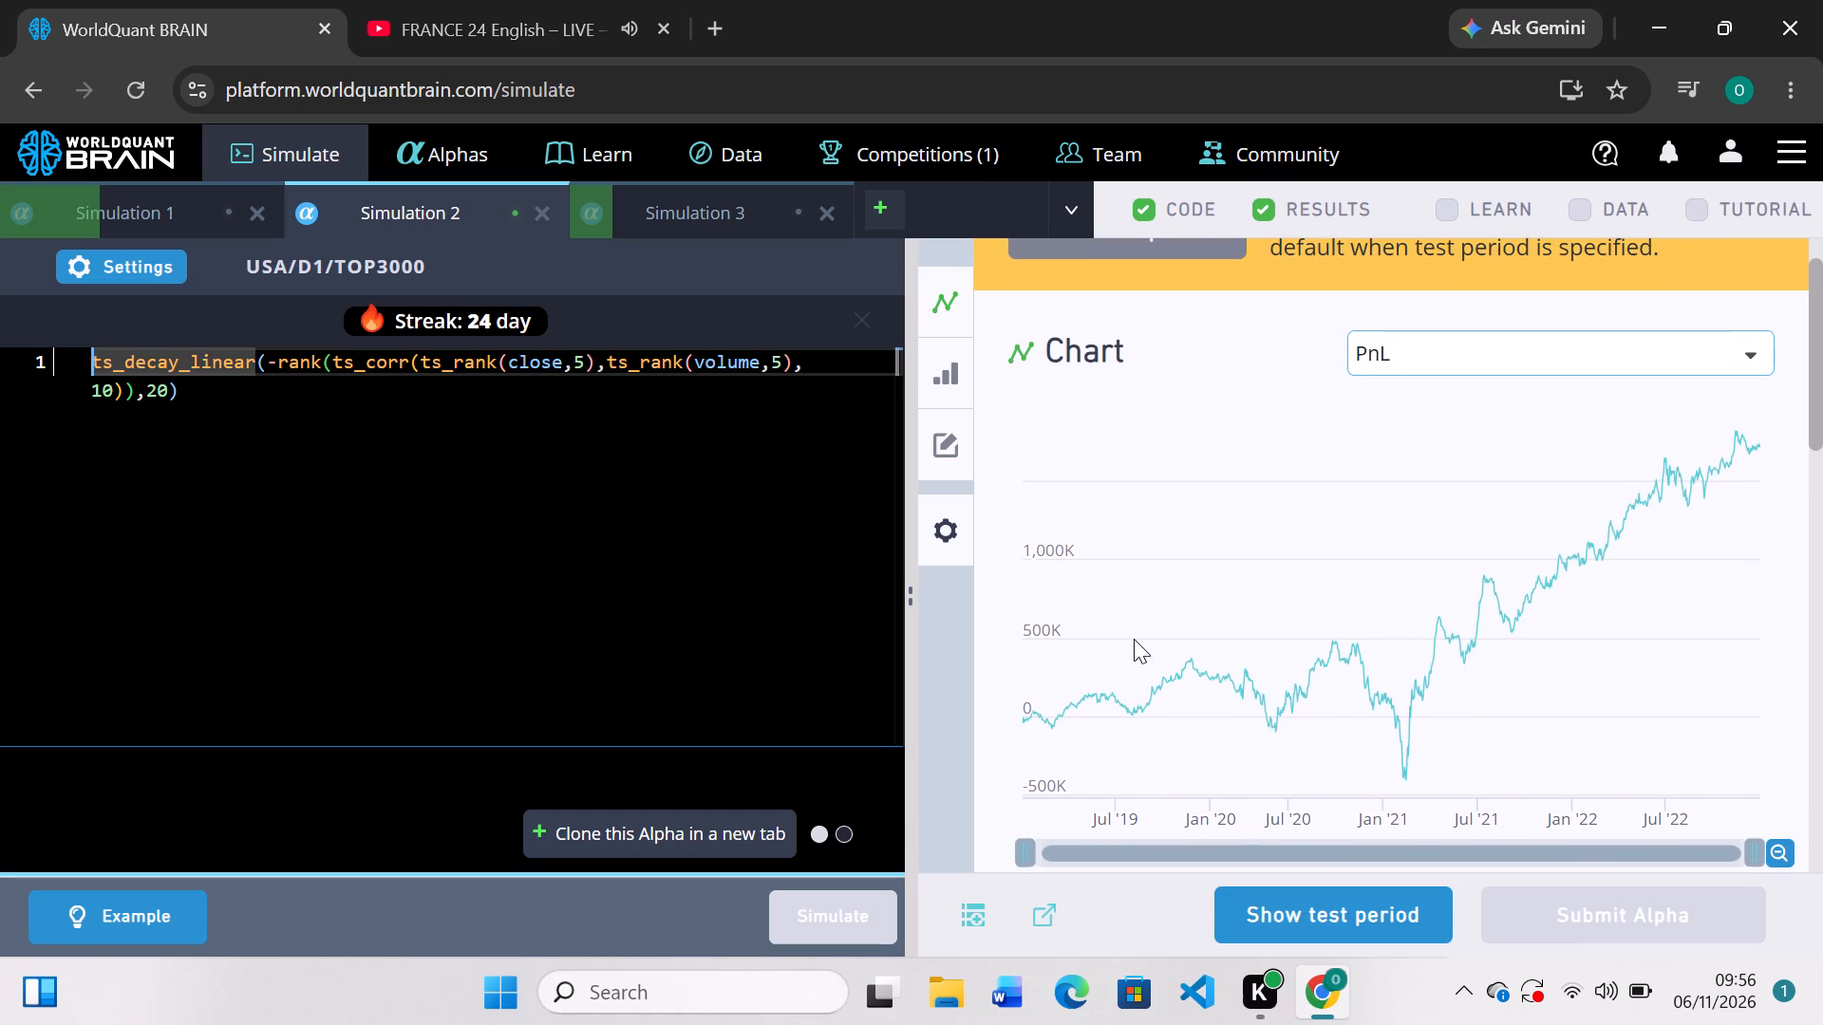
pyautogui.scroll(-2, 1134, 639)
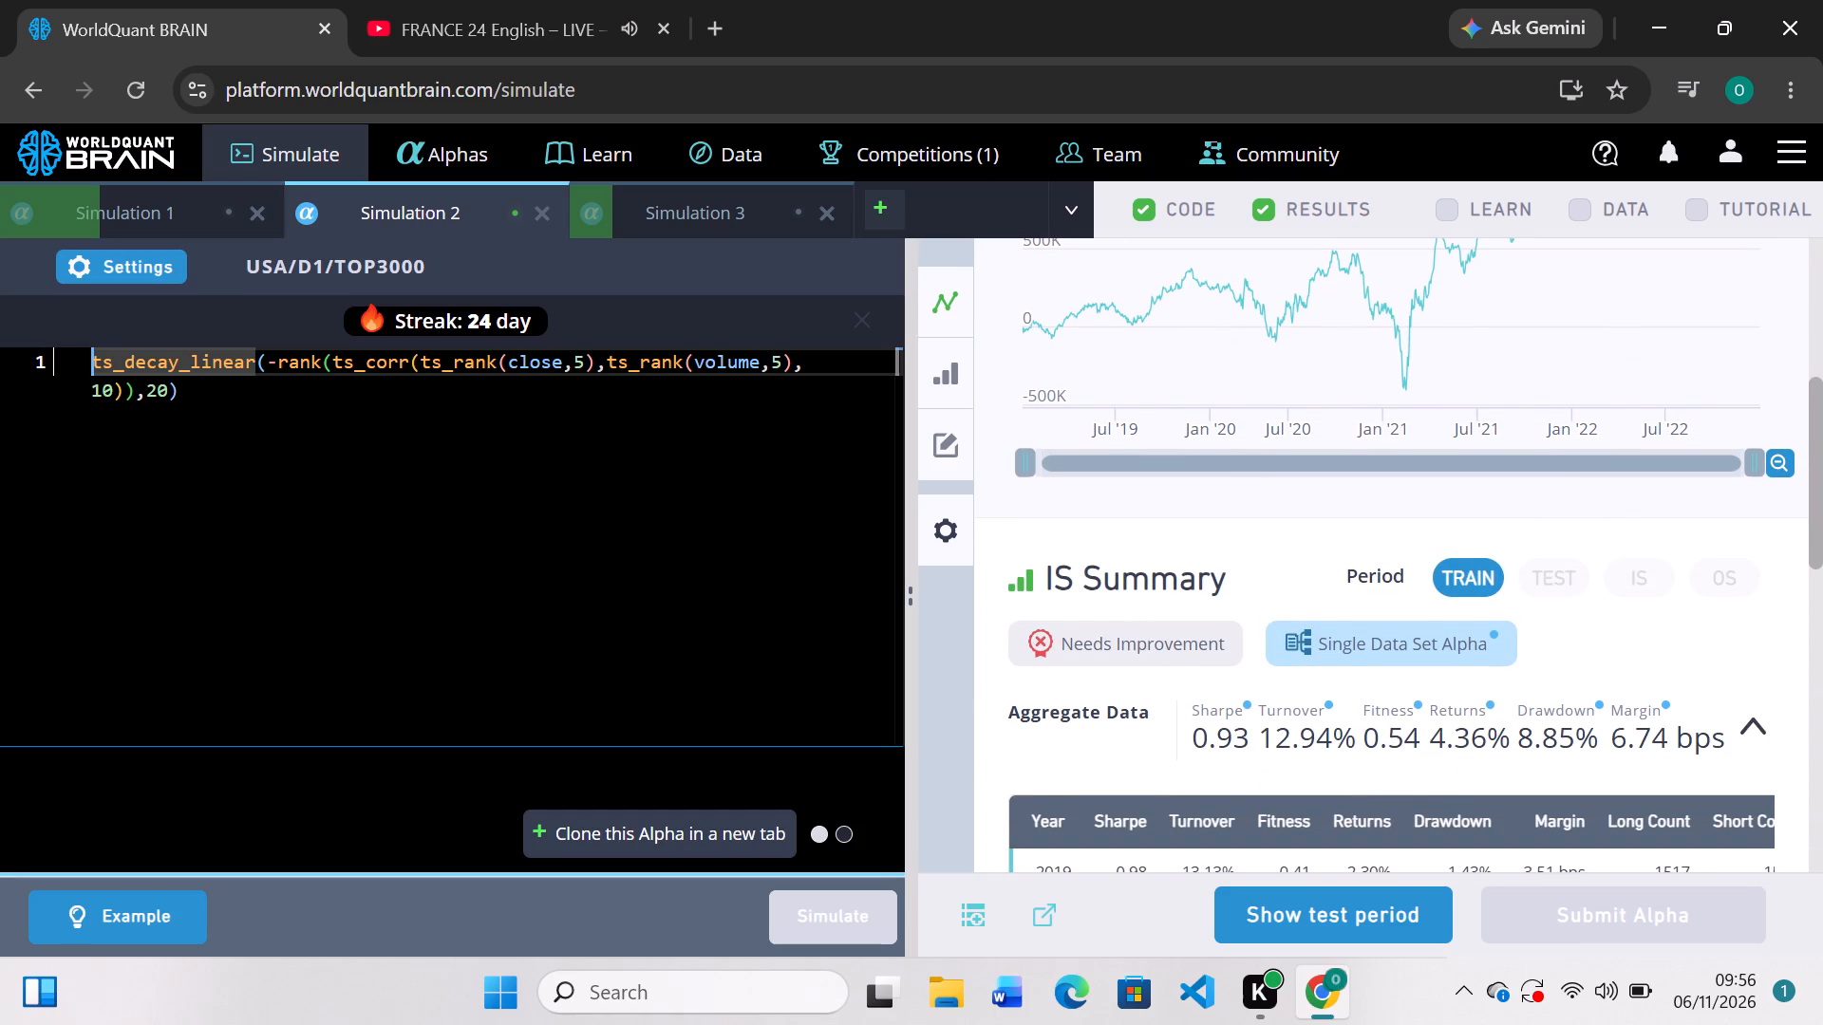
pyautogui.scroll(1, 1134, 639)
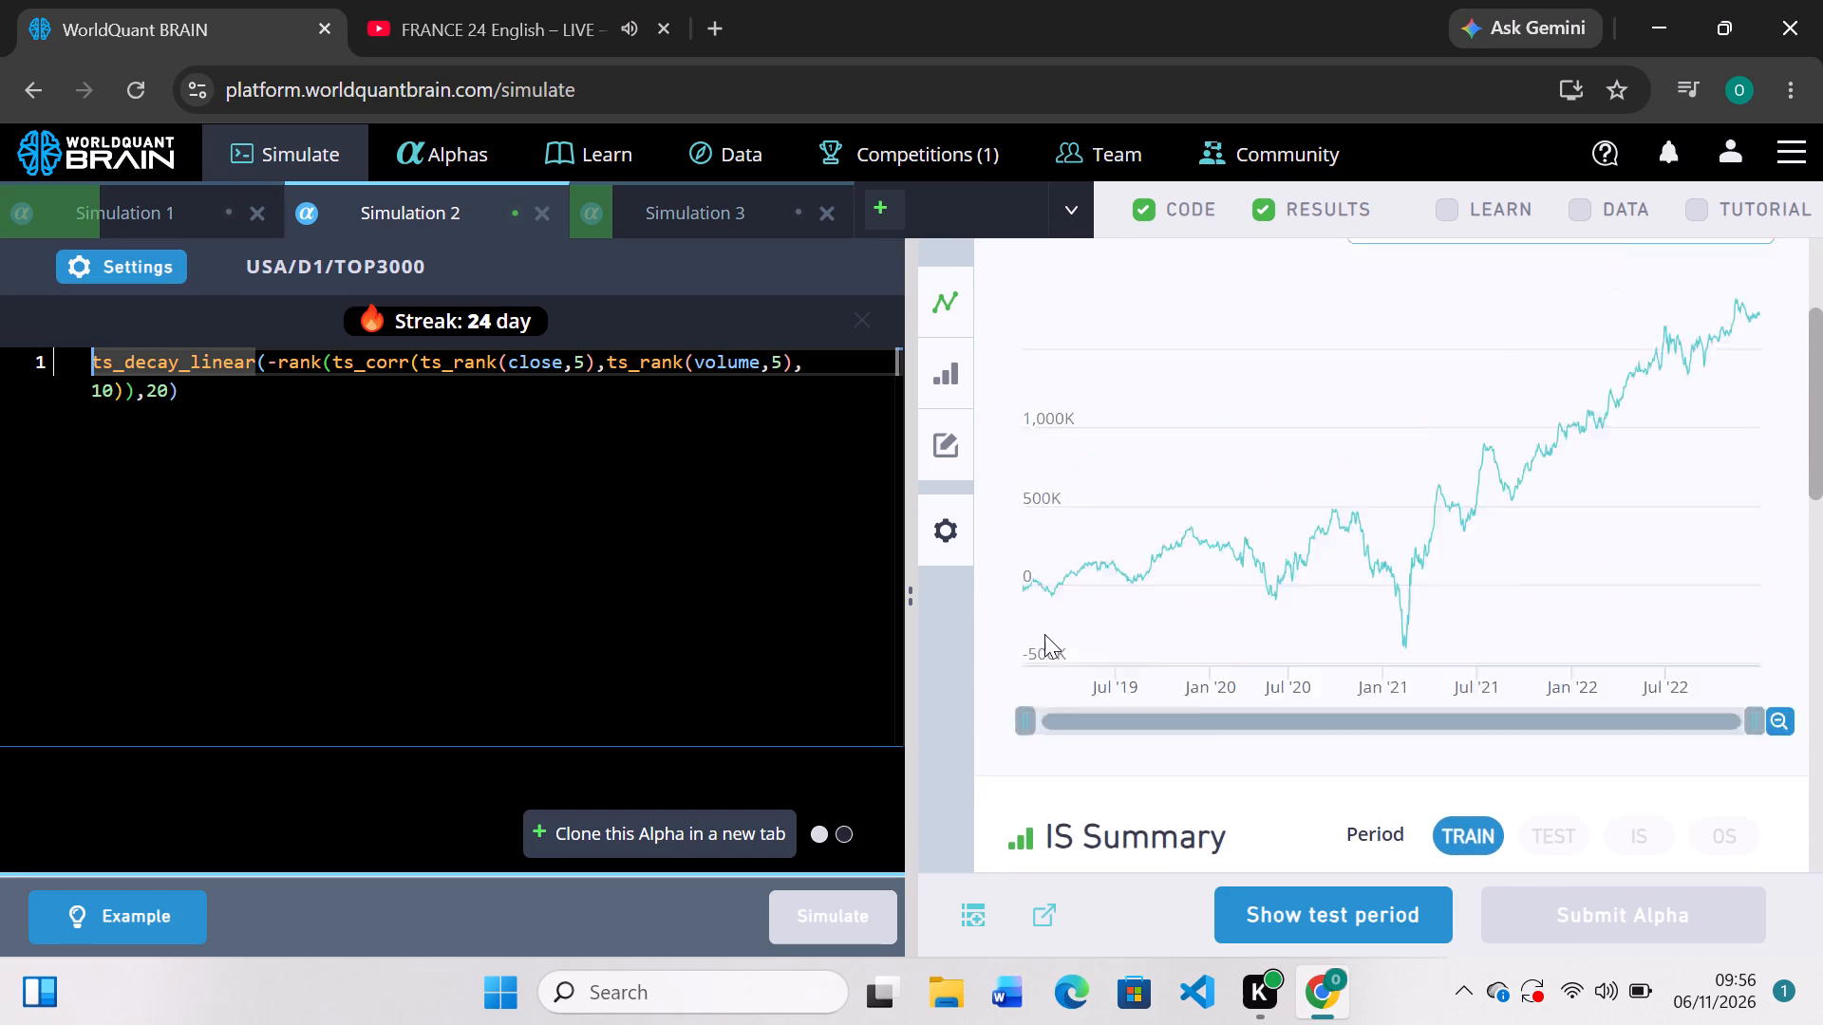
pyautogui.scroll(2, 1044, 634)
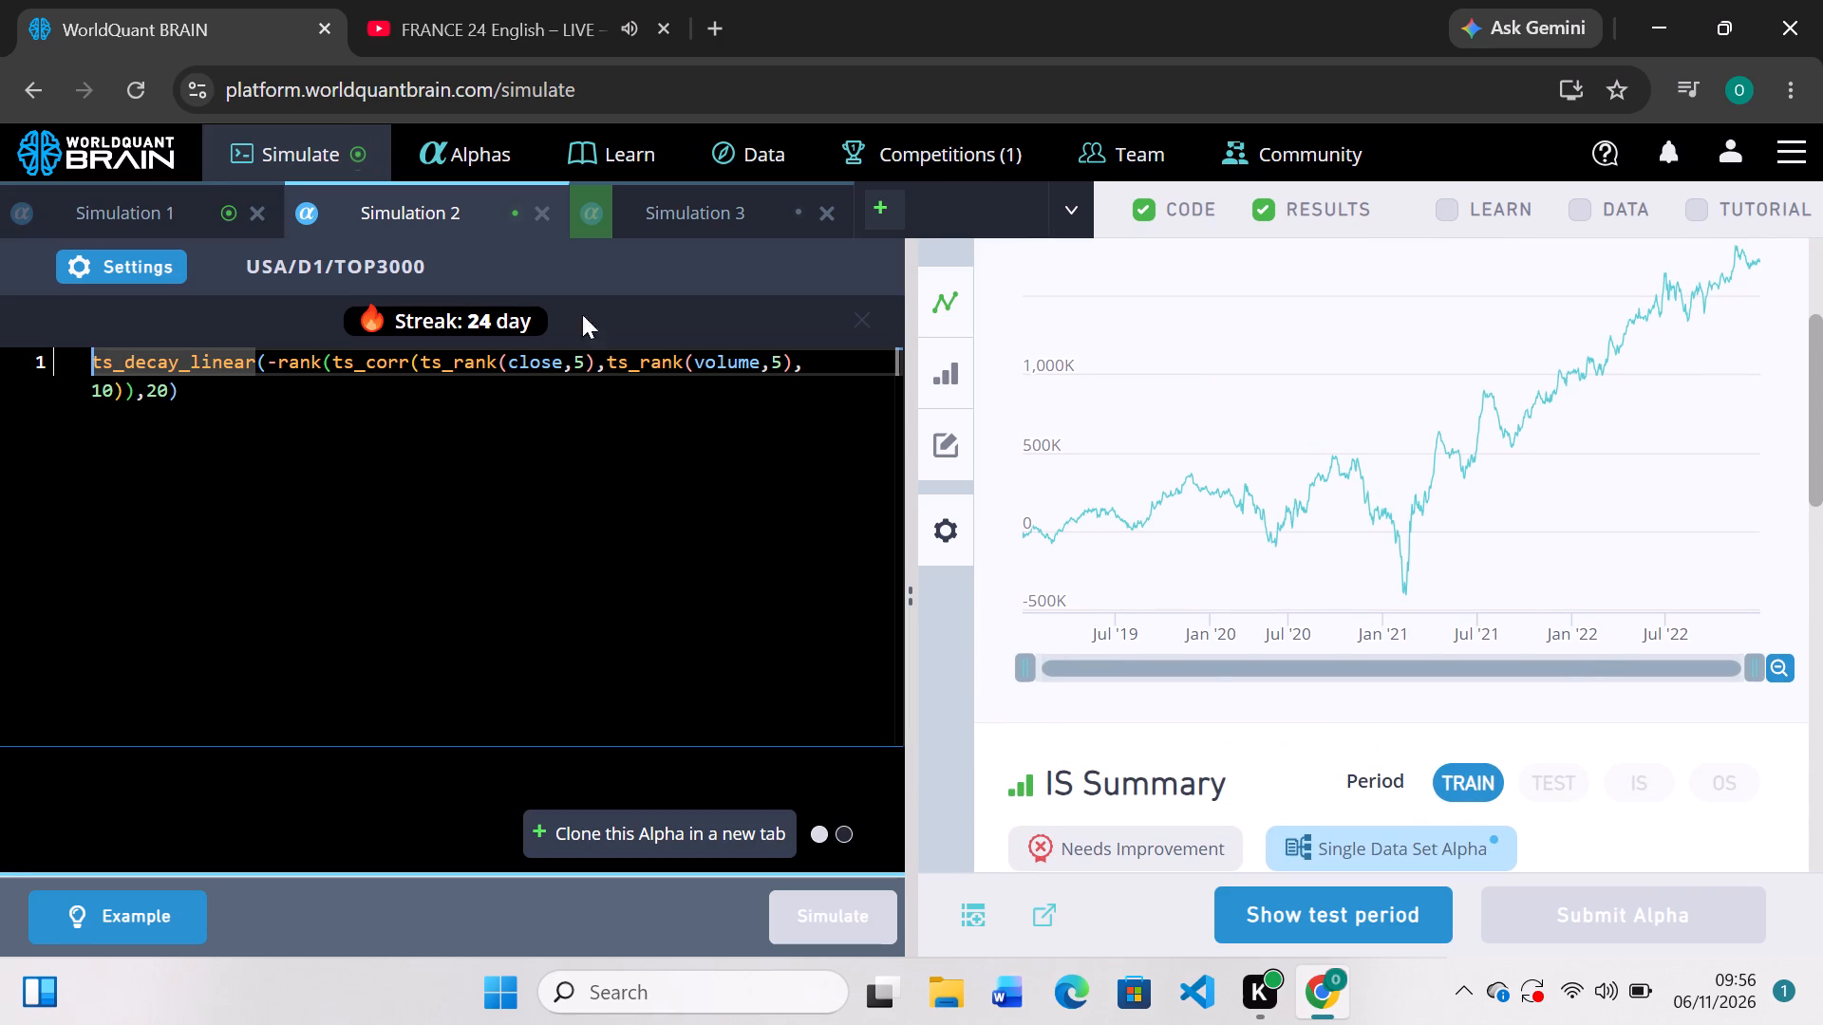
# In Simulation 2, replace close with returns in the first ts_rank term and run the simulation.
pyautogui.click(566, 363)
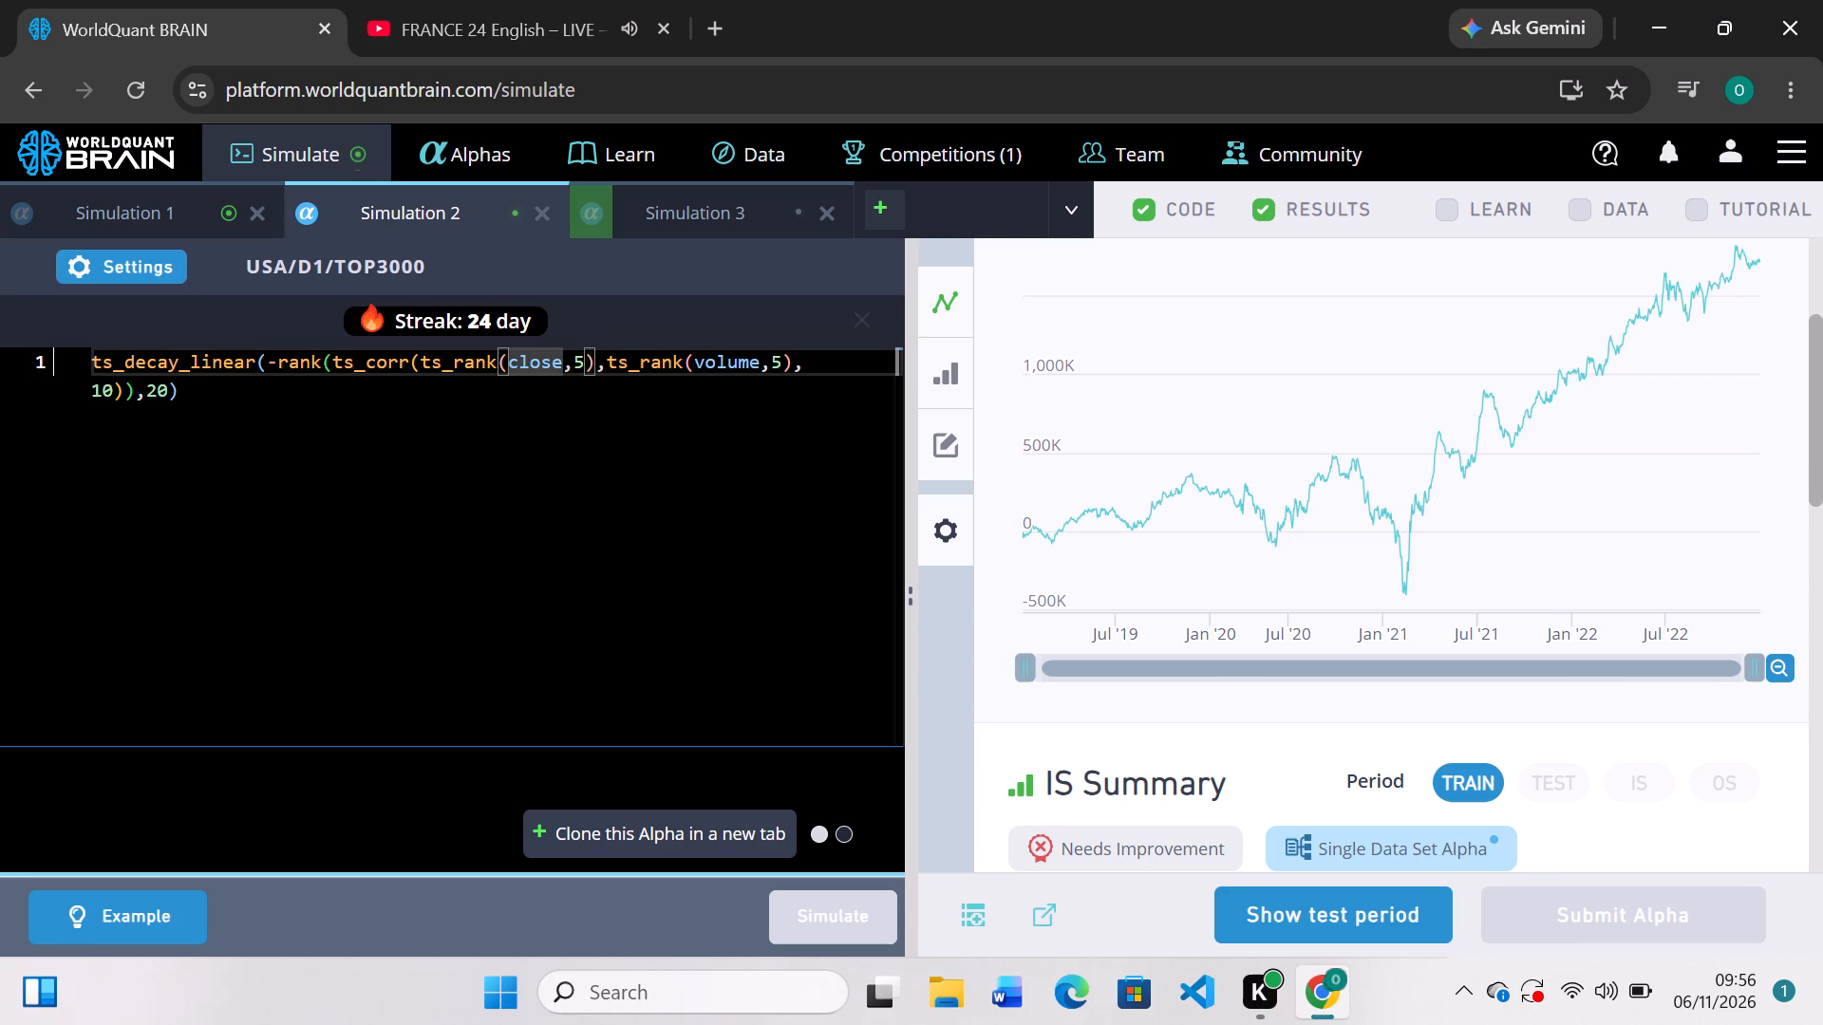
pyautogui.press('BackSpace')
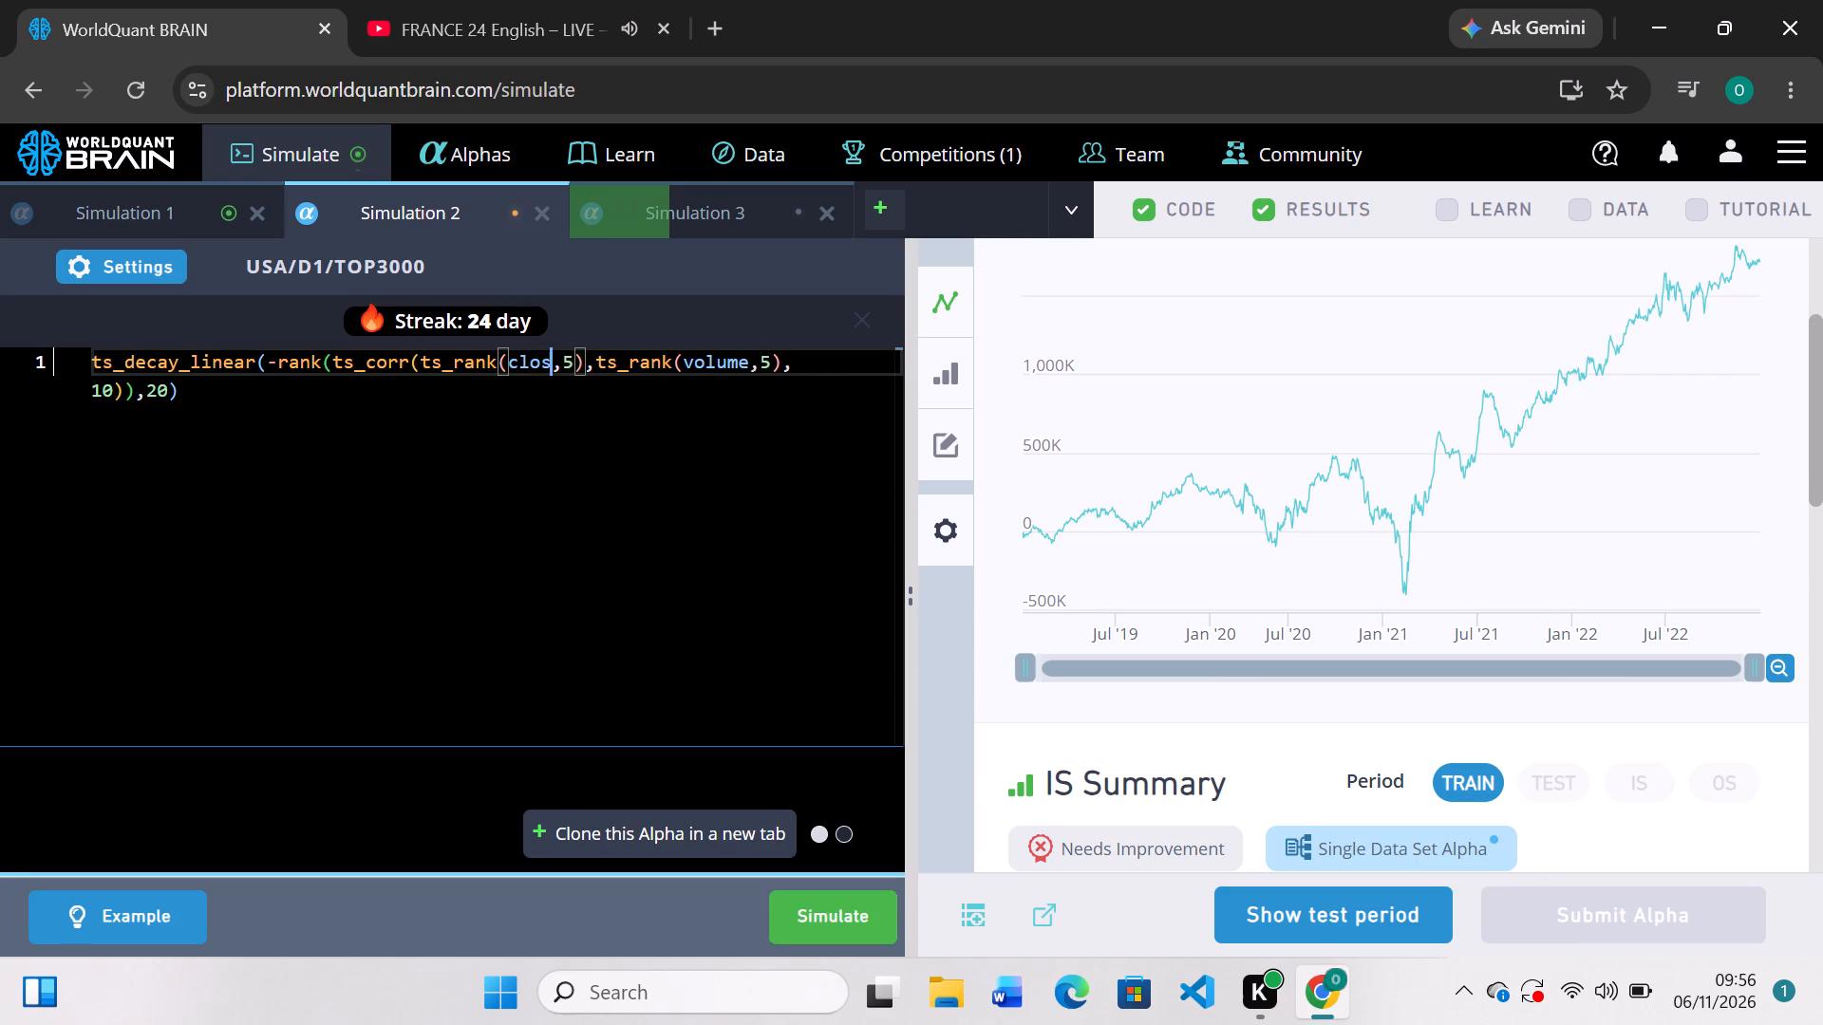
pyautogui.press('BackSpace')
pyautogui.press('BackSpace')
pyautogui.press('BackSpace')
pyautogui.press('BackSpace')
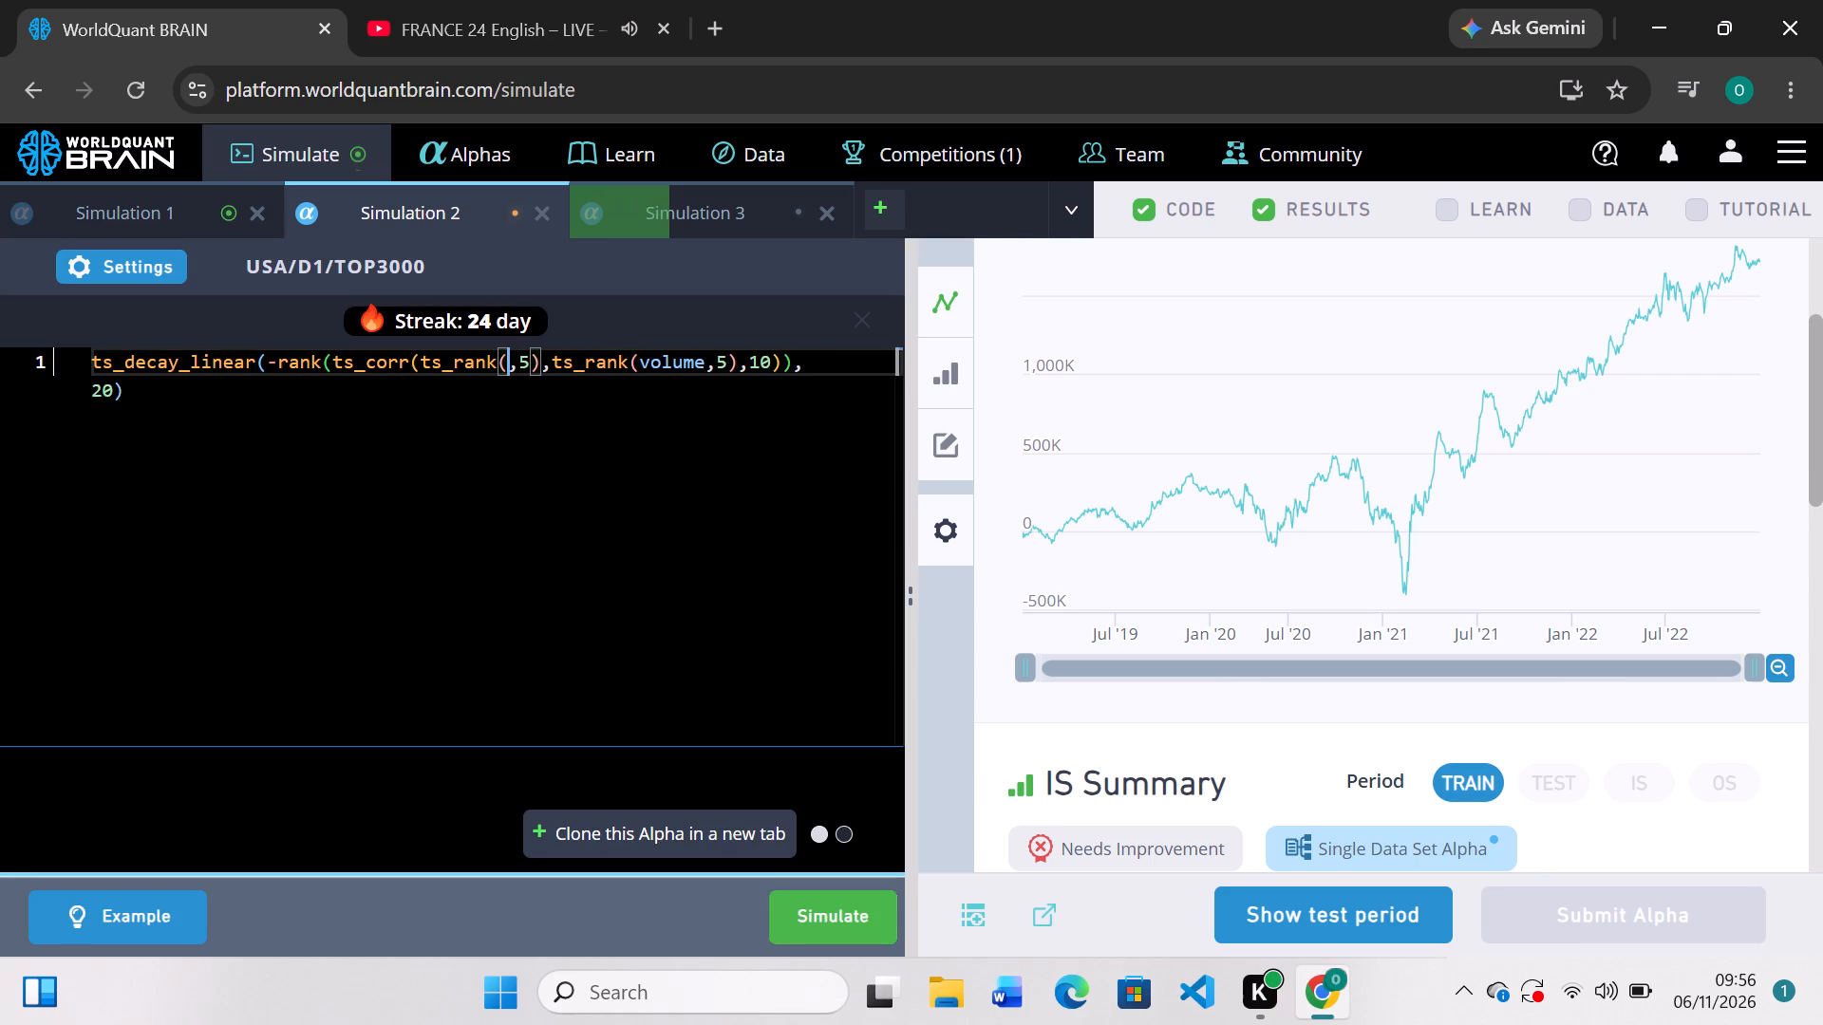
pyautogui.write('retu')
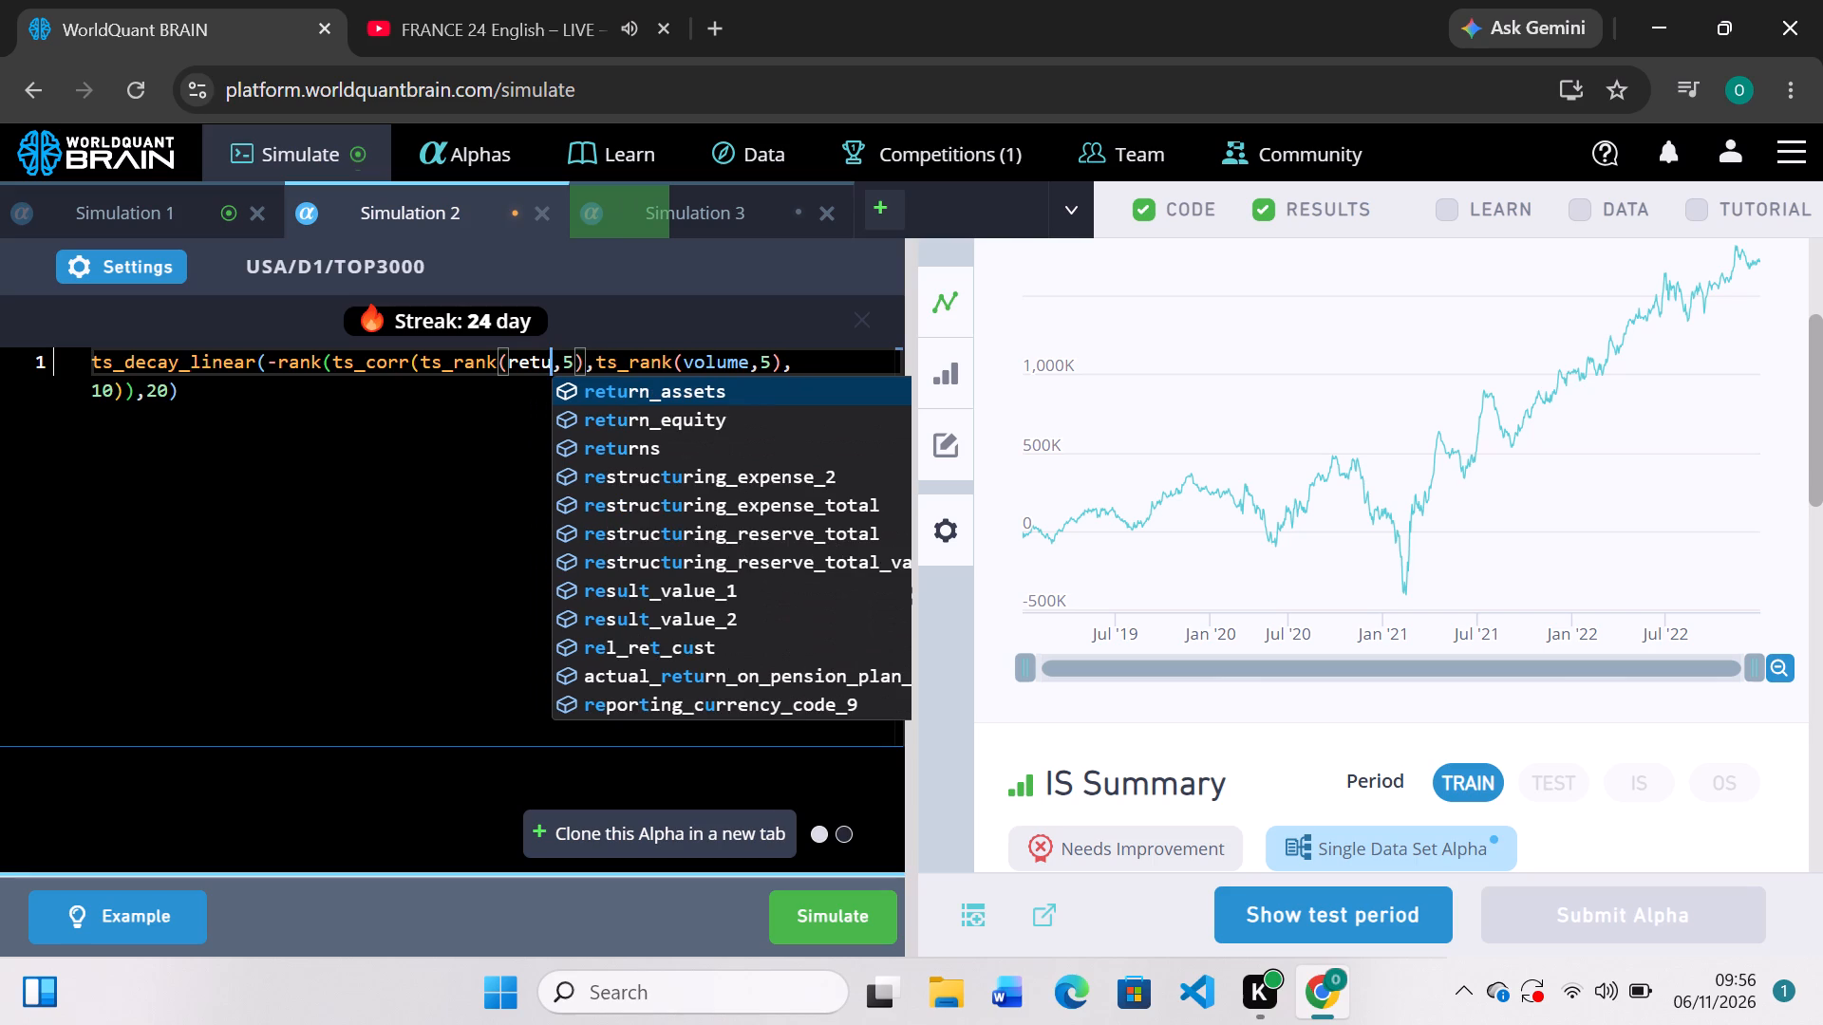
pyautogui.press('r')
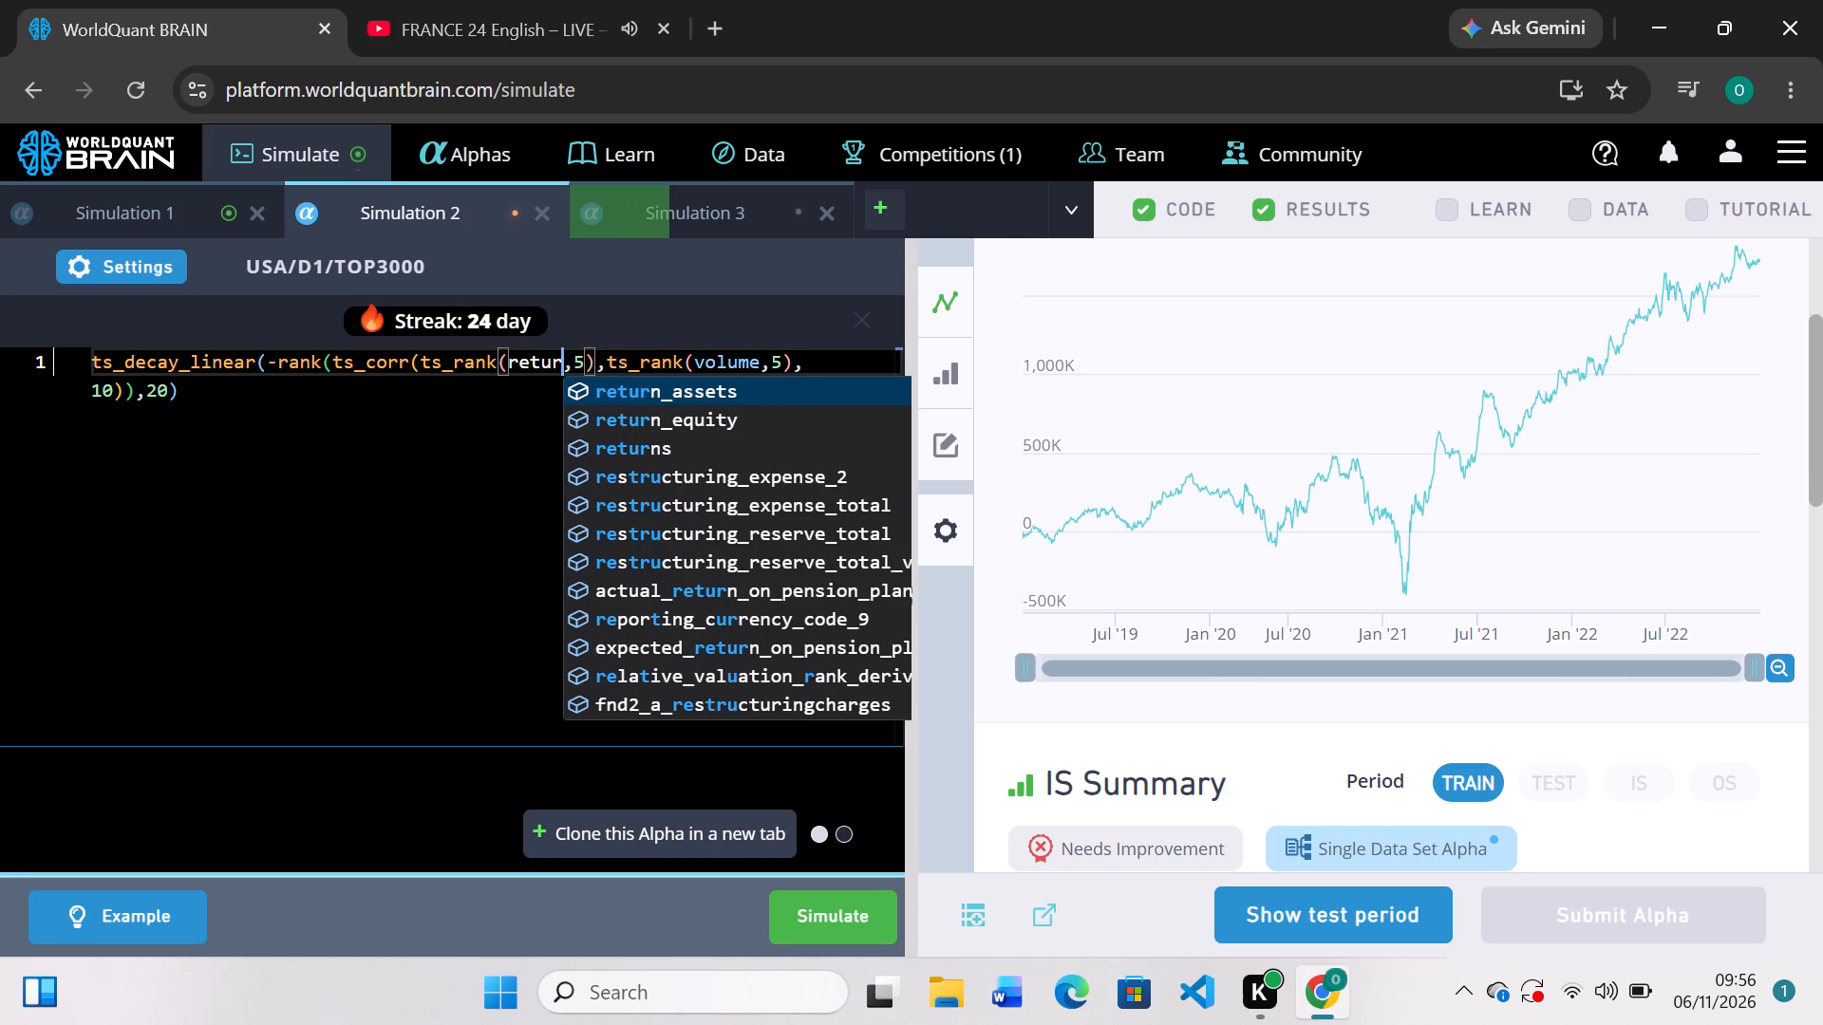
pyautogui.write('ns')
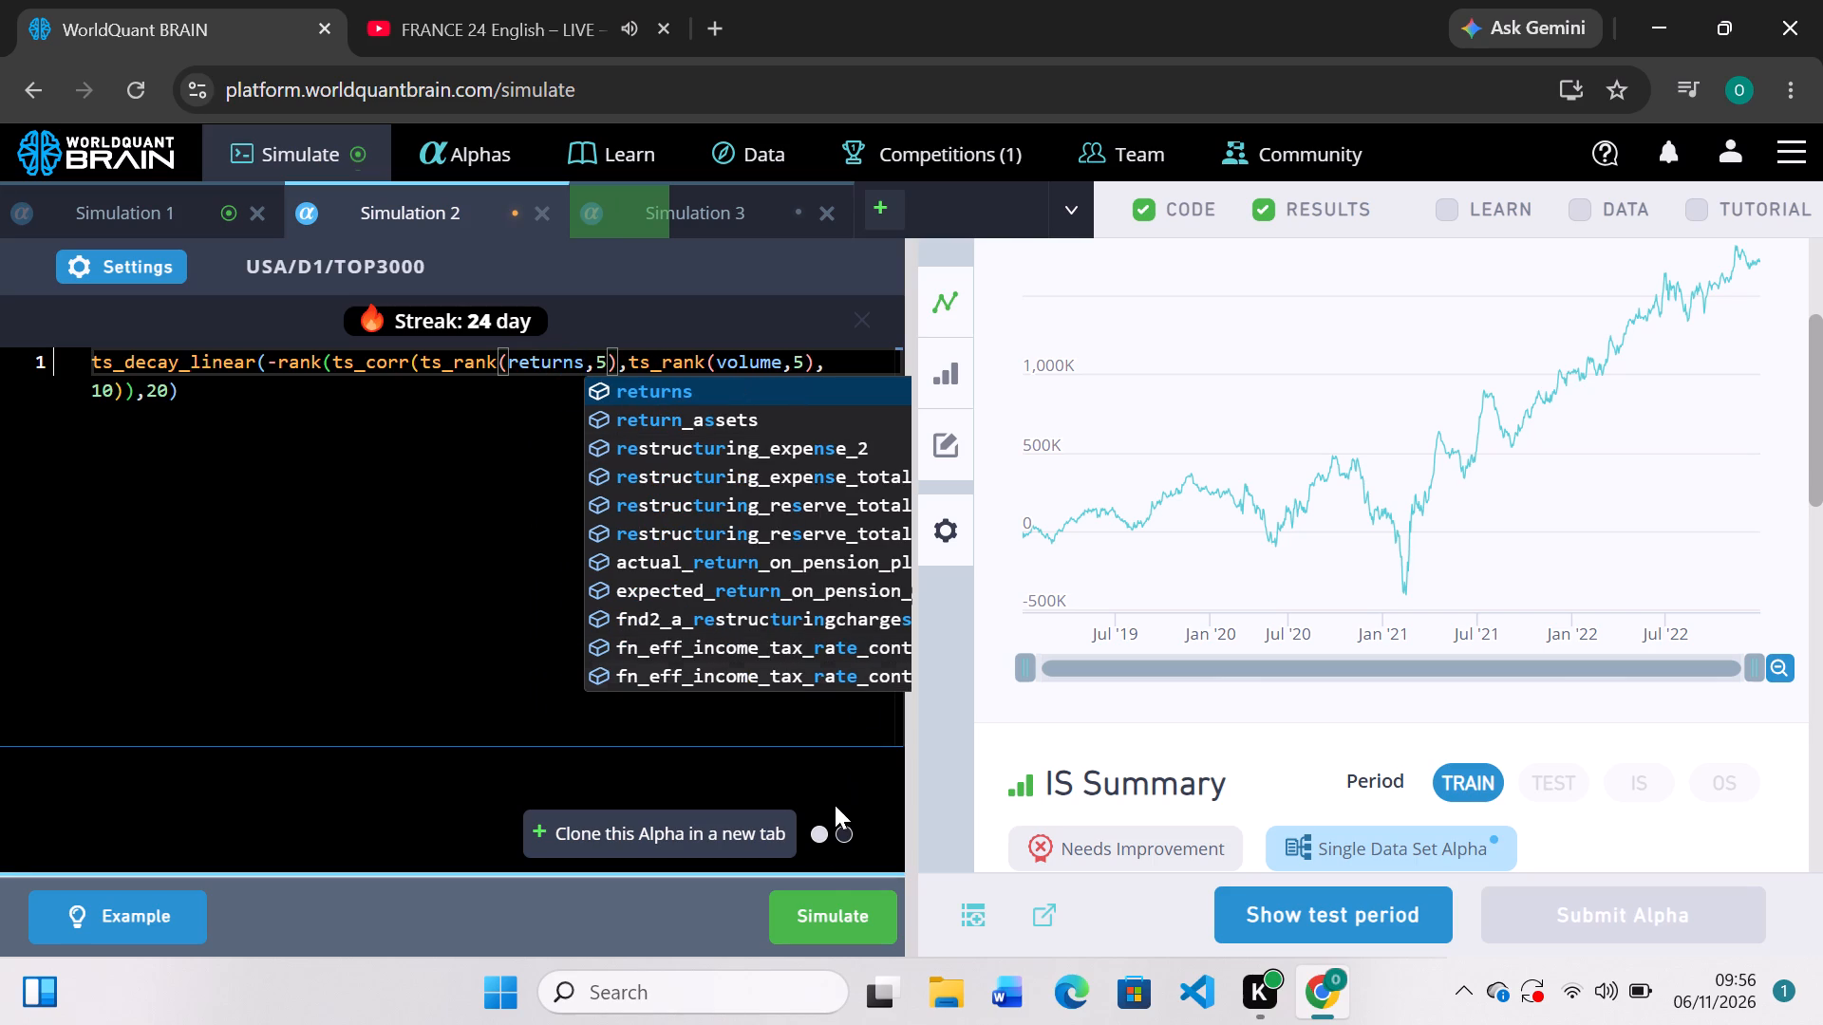
pyautogui.click(836, 906)
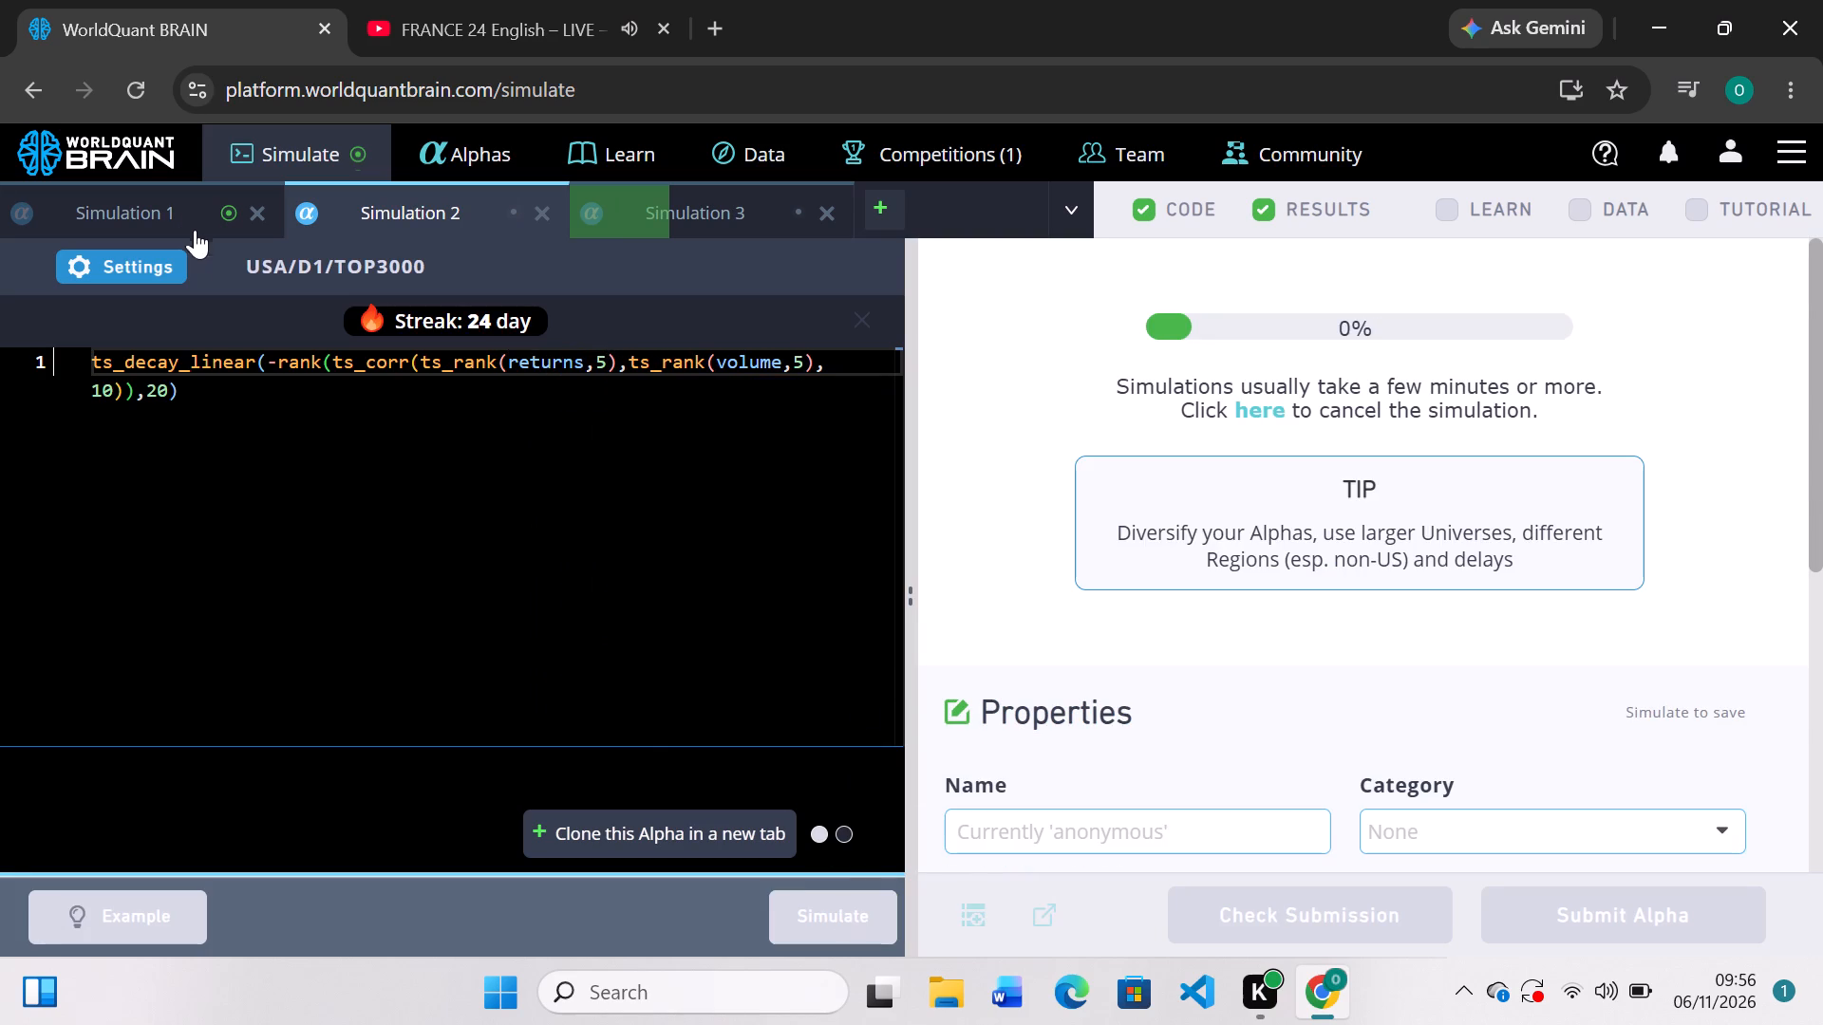
# Review Simulation 1's PnL chart and IS Summary, show its test period, and run the self-correlation check.
pyautogui.click(184, 206)
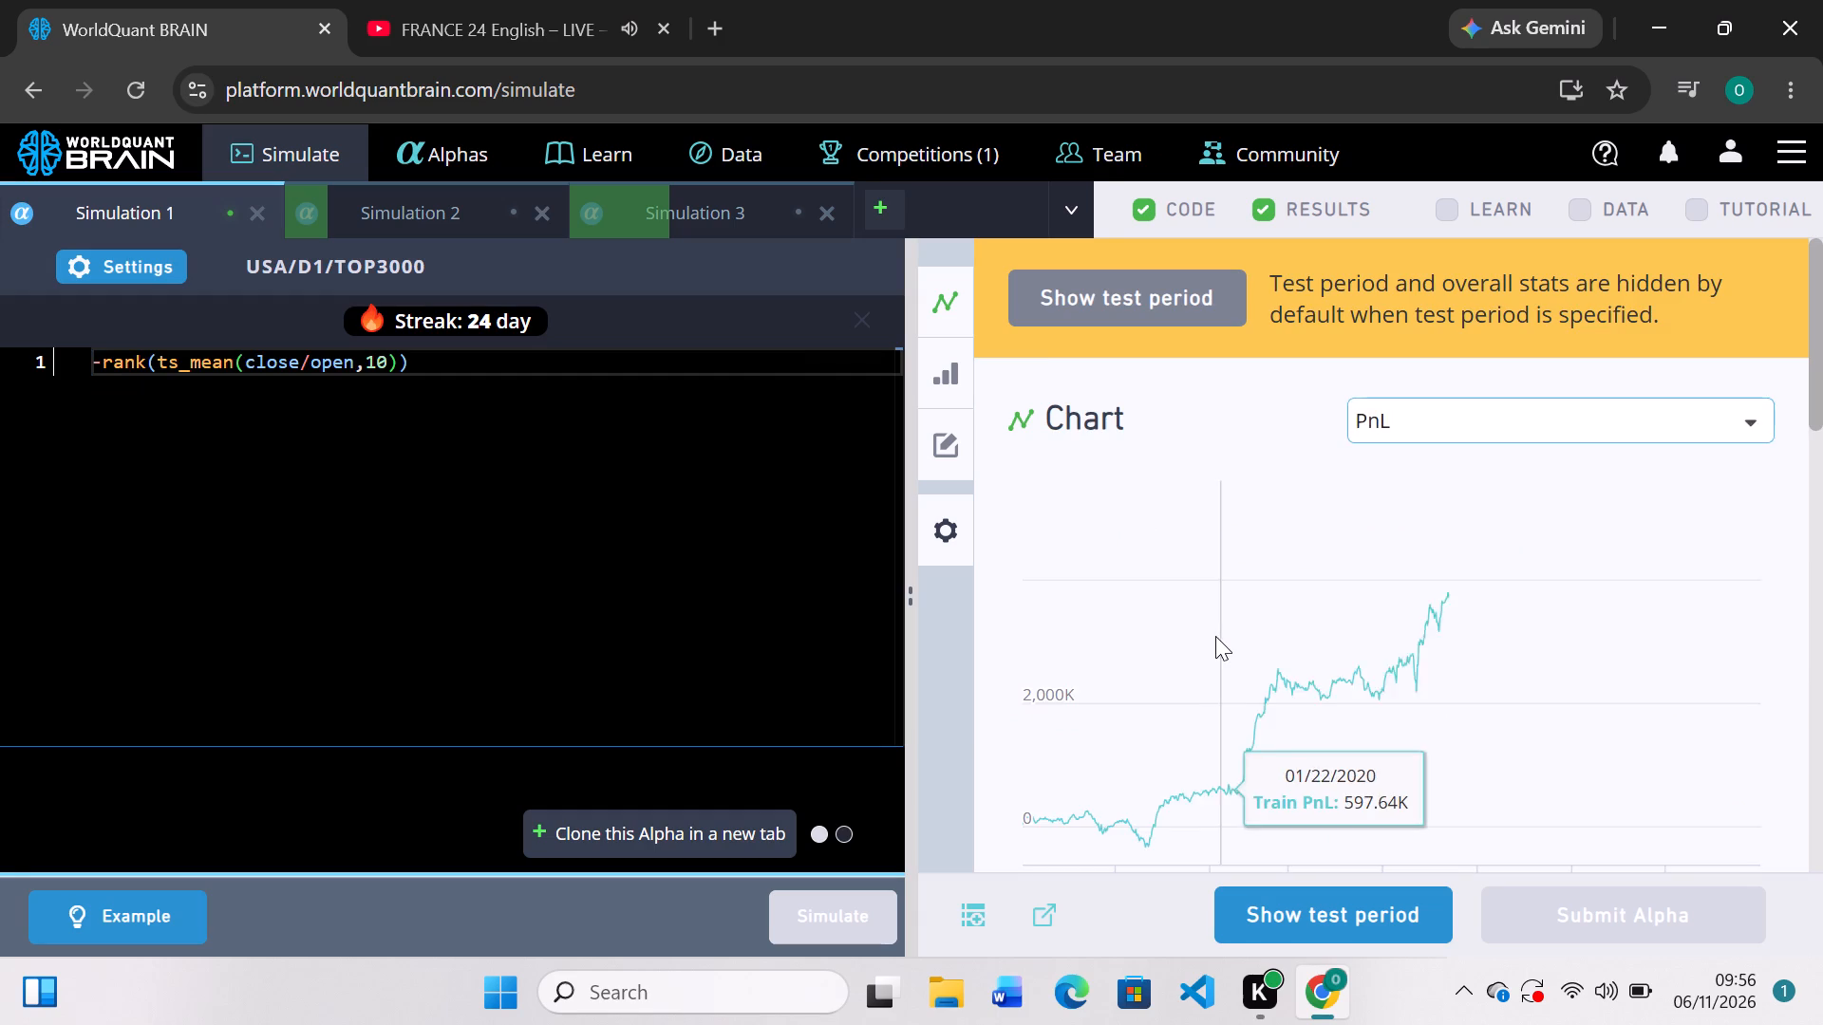
pyautogui.scroll(-3, 1215, 636)
pyautogui.scroll(3, 1215, 636)
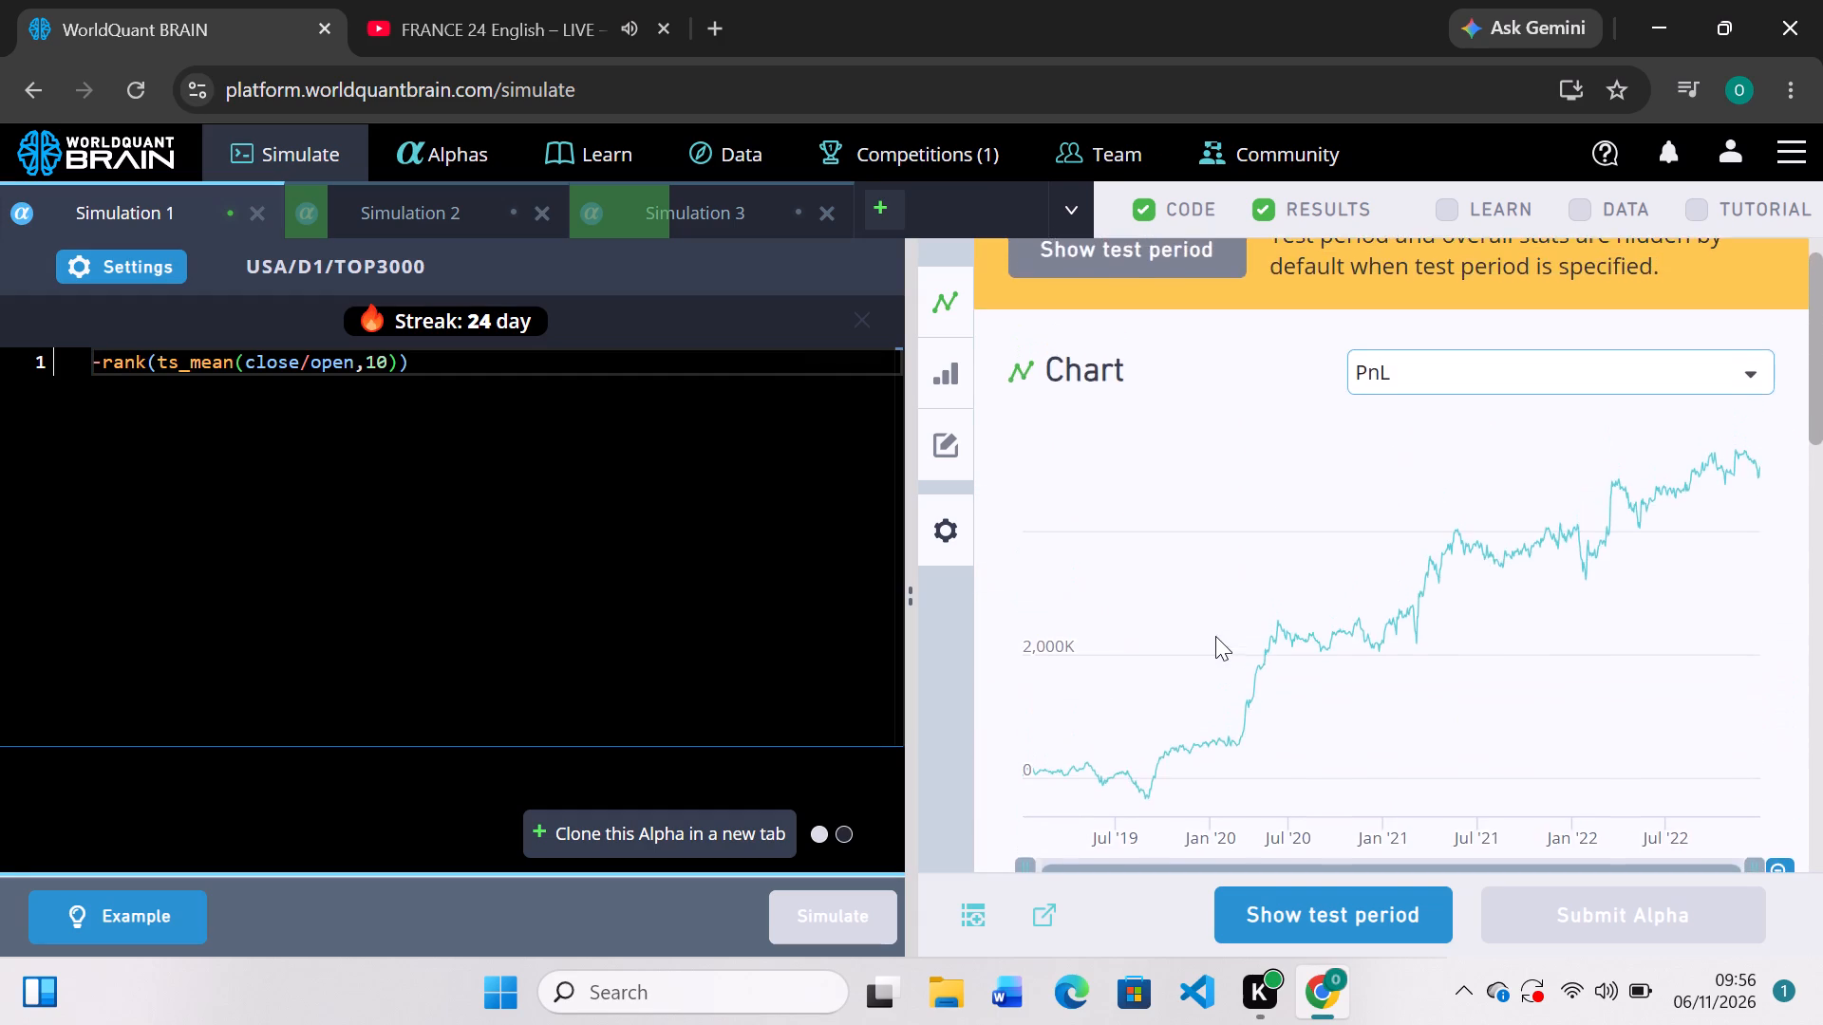
pyautogui.scroll(-1, 1215, 636)
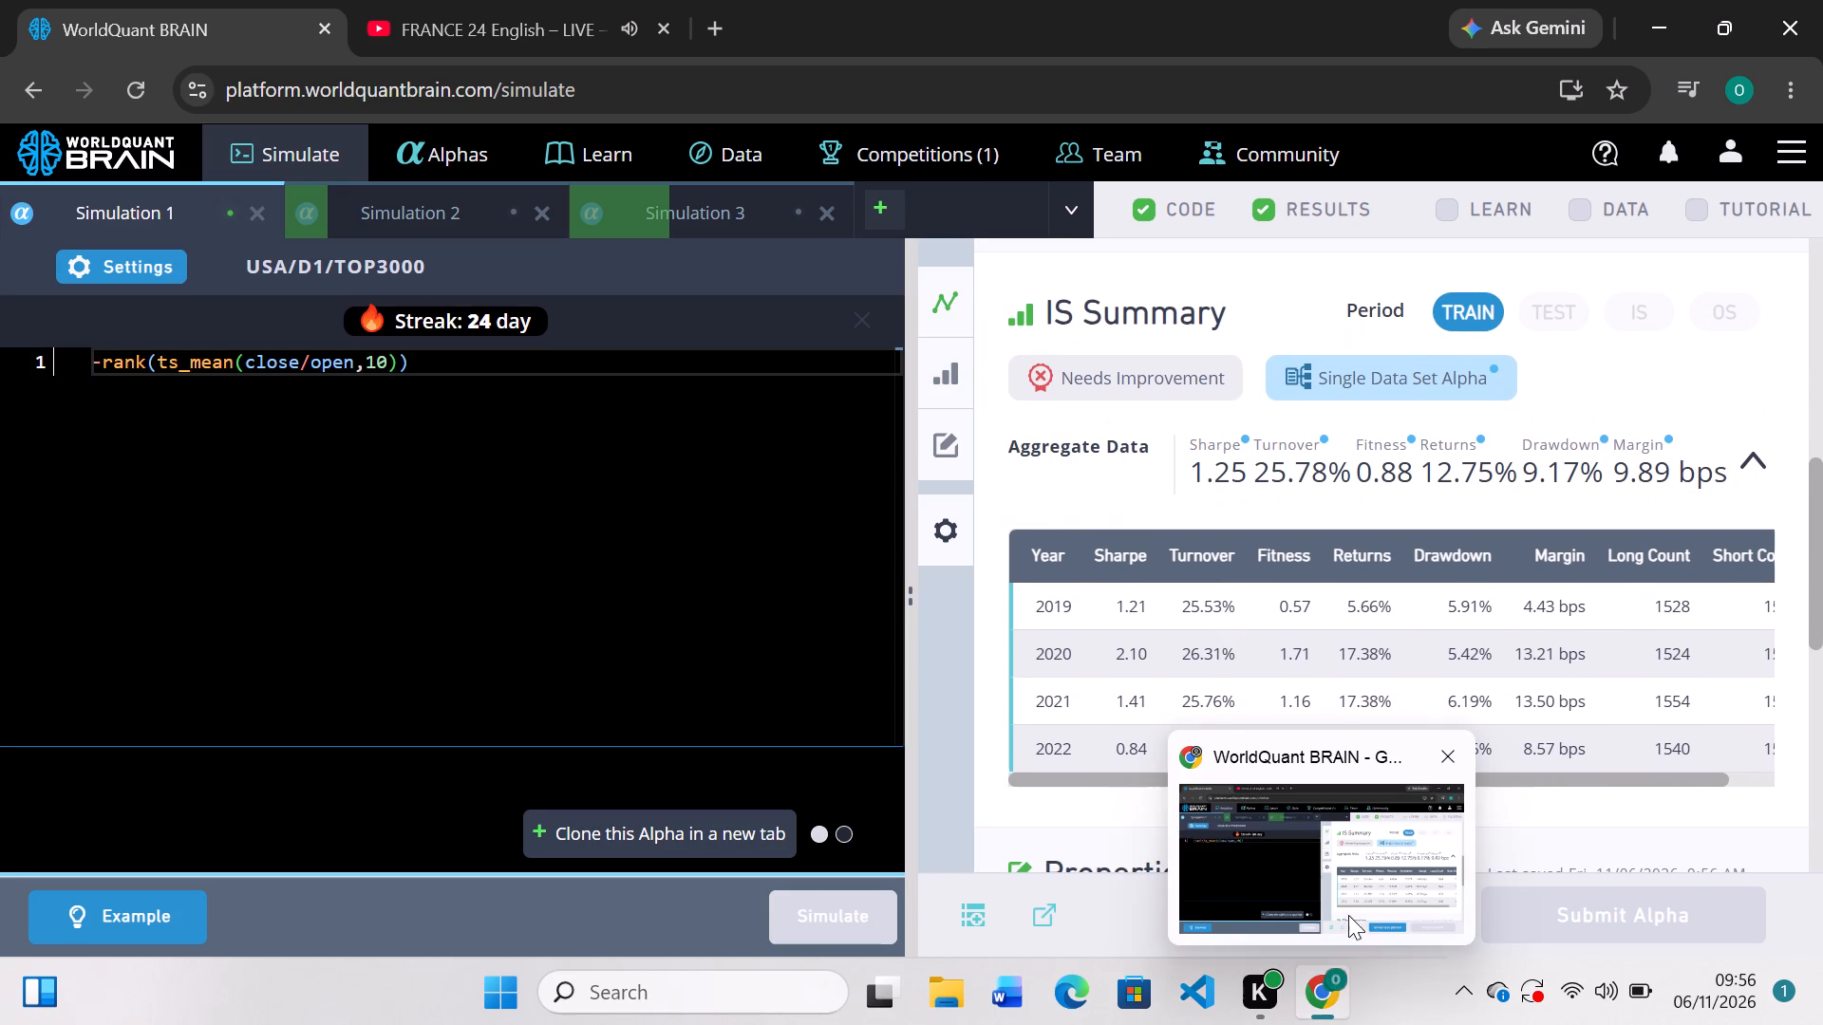
pyautogui.click(1554, 835)
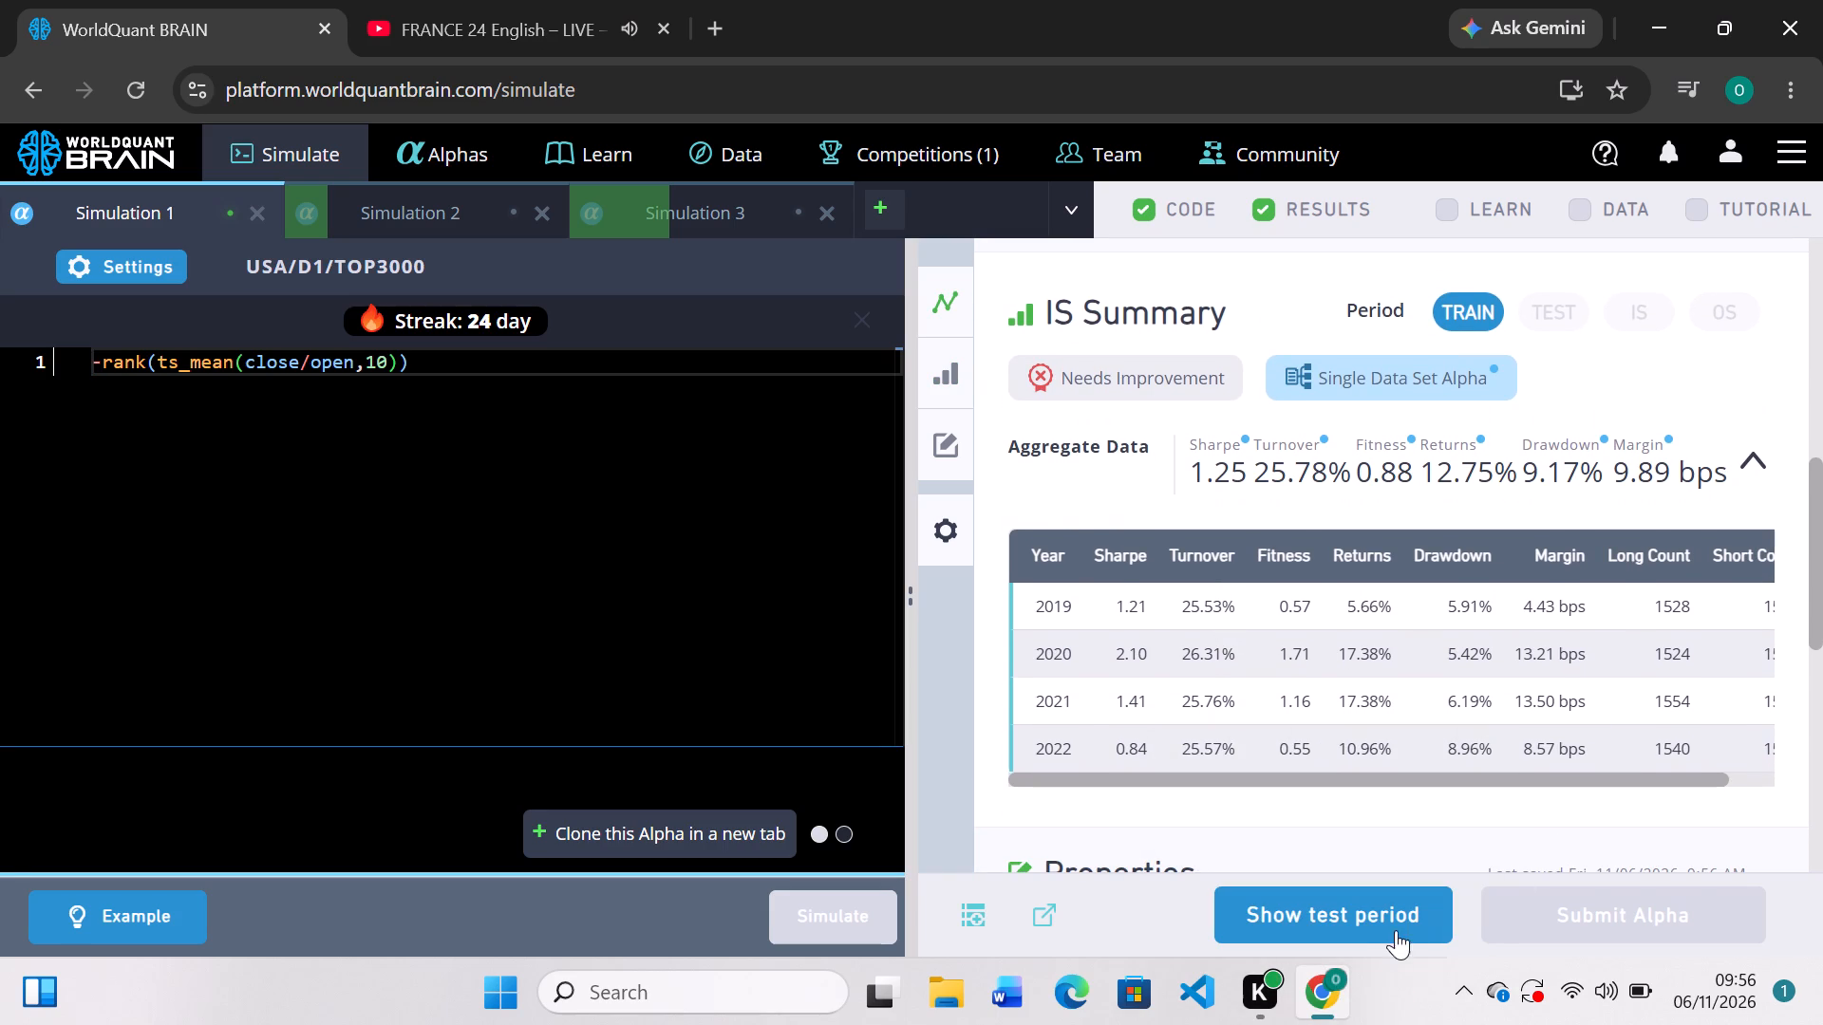
pyautogui.click(1373, 936)
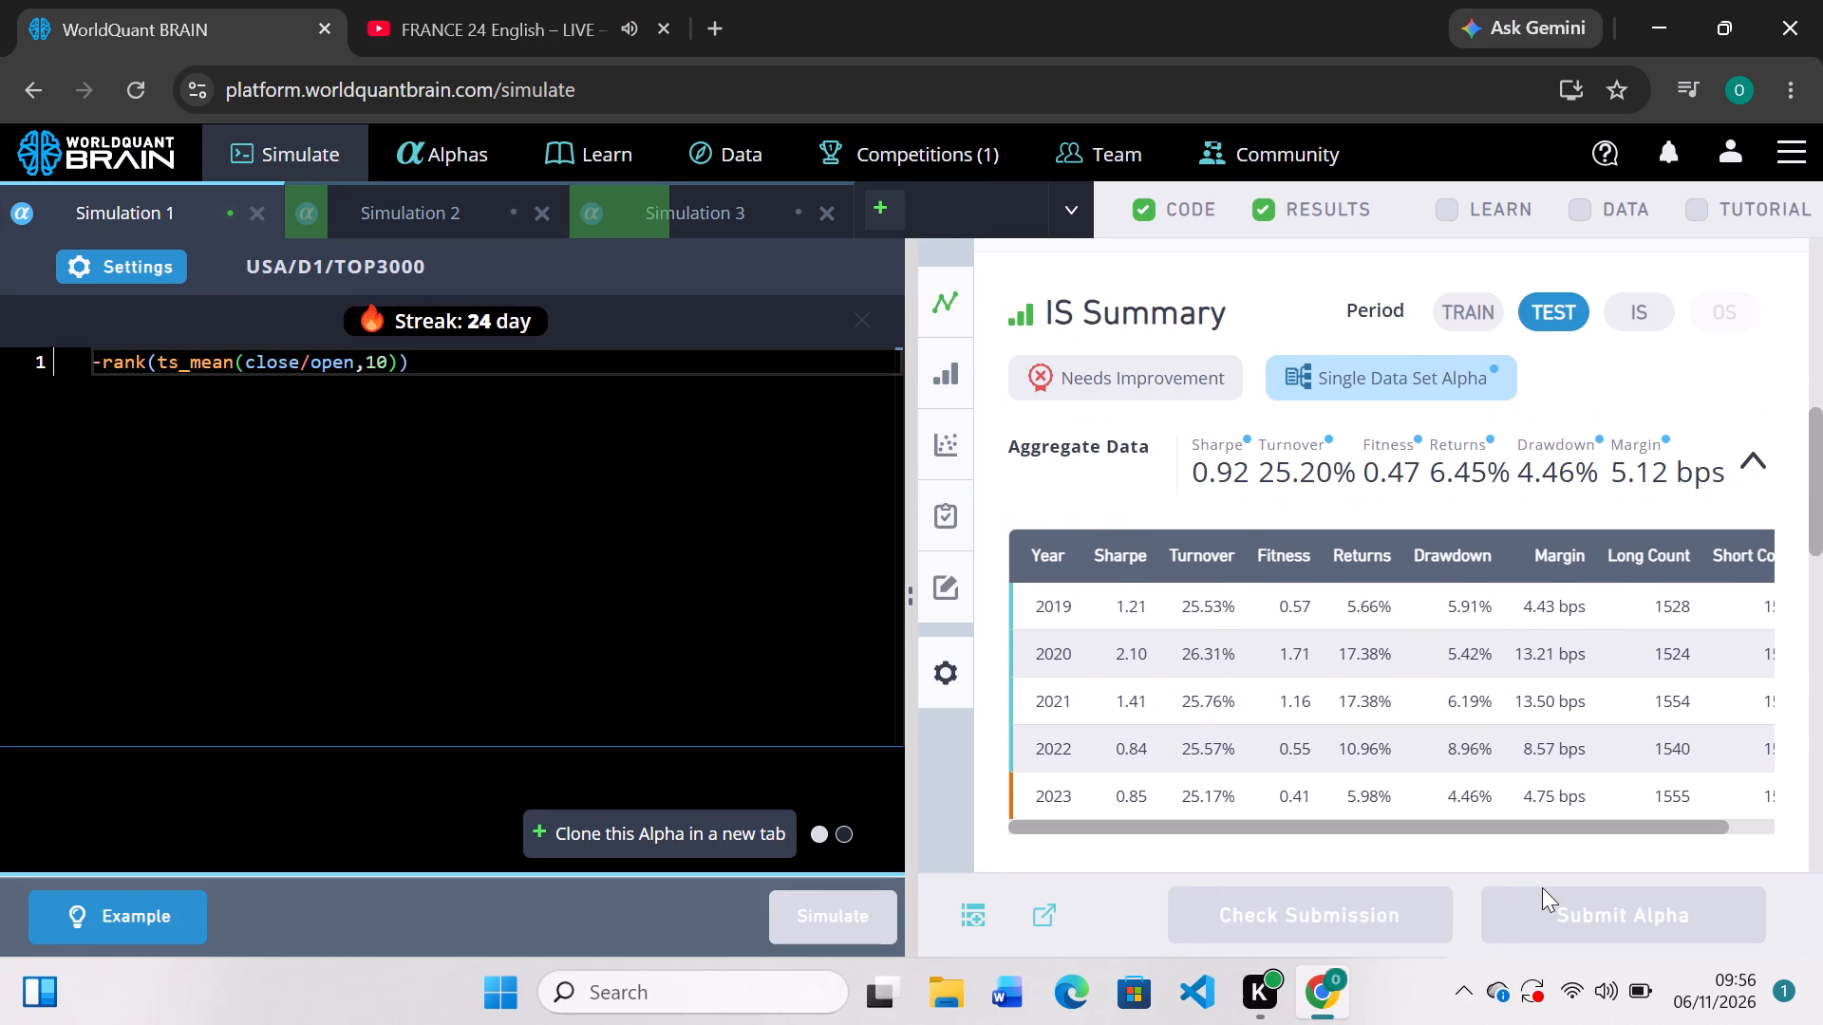
pyautogui.scroll(-3, 1542, 887)
pyautogui.scroll(-2, 1468, 768)
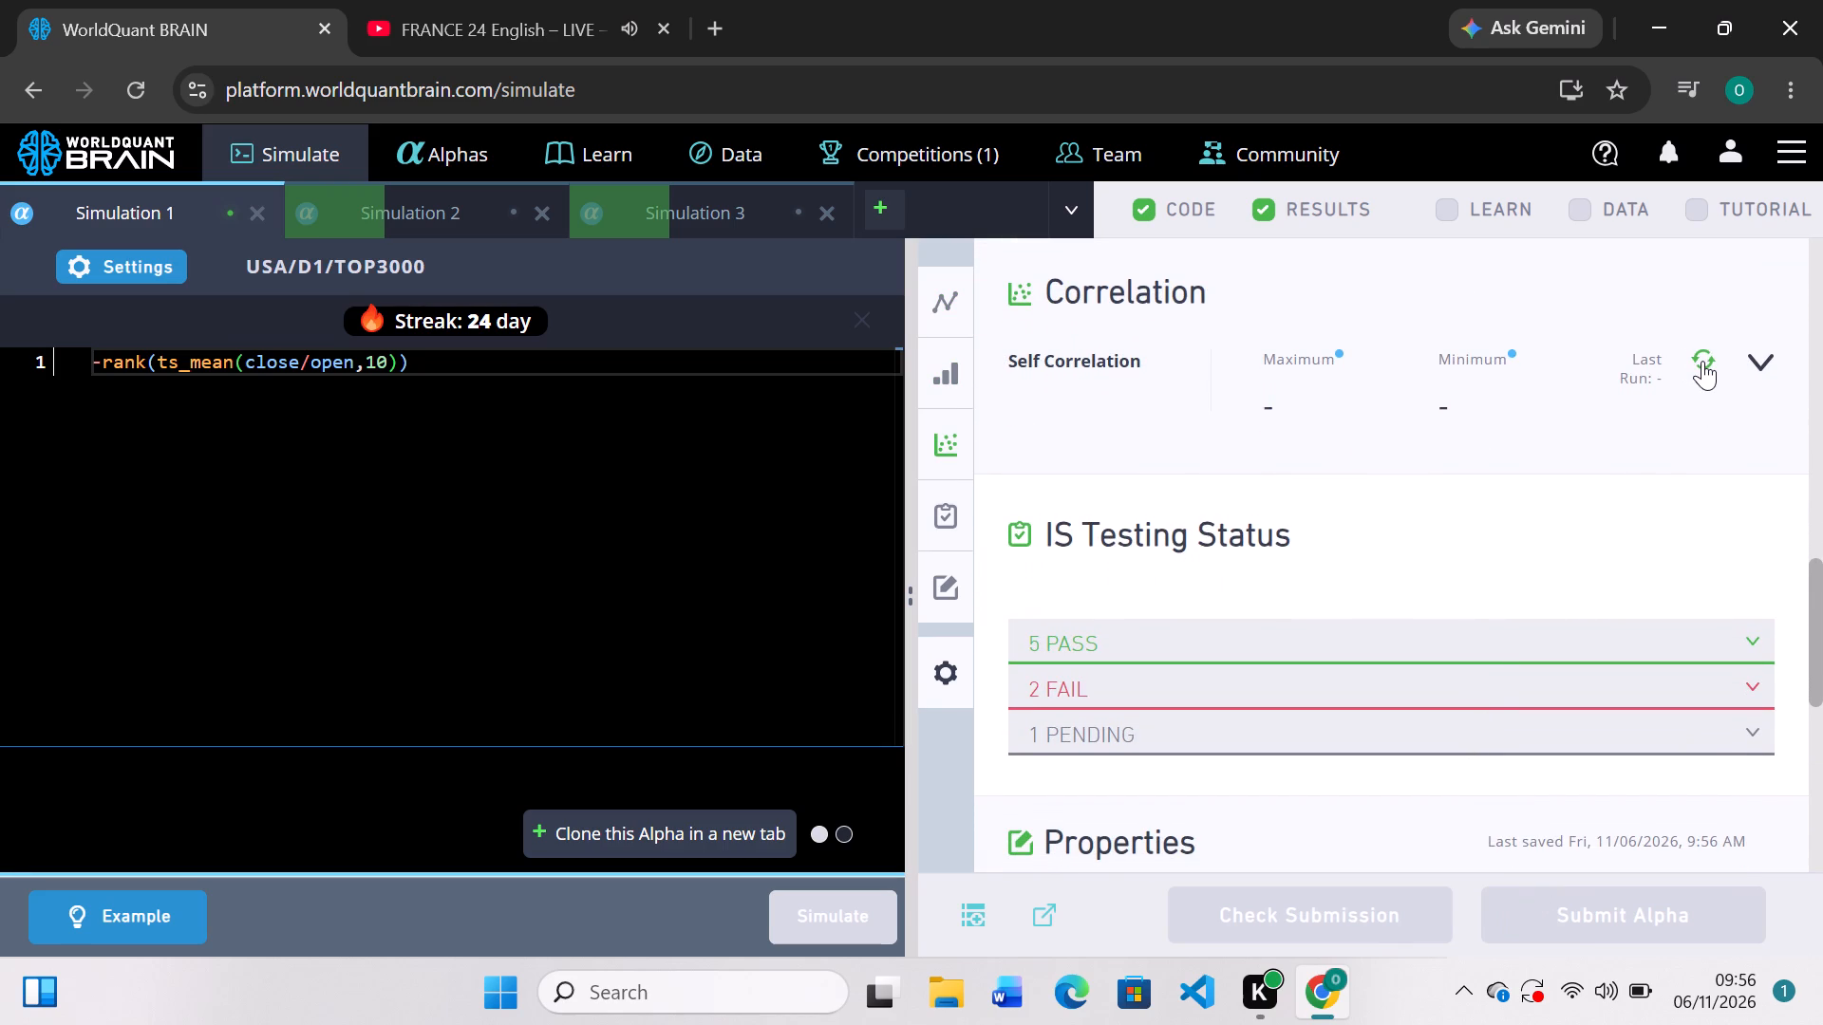
pyautogui.click(1702, 361)
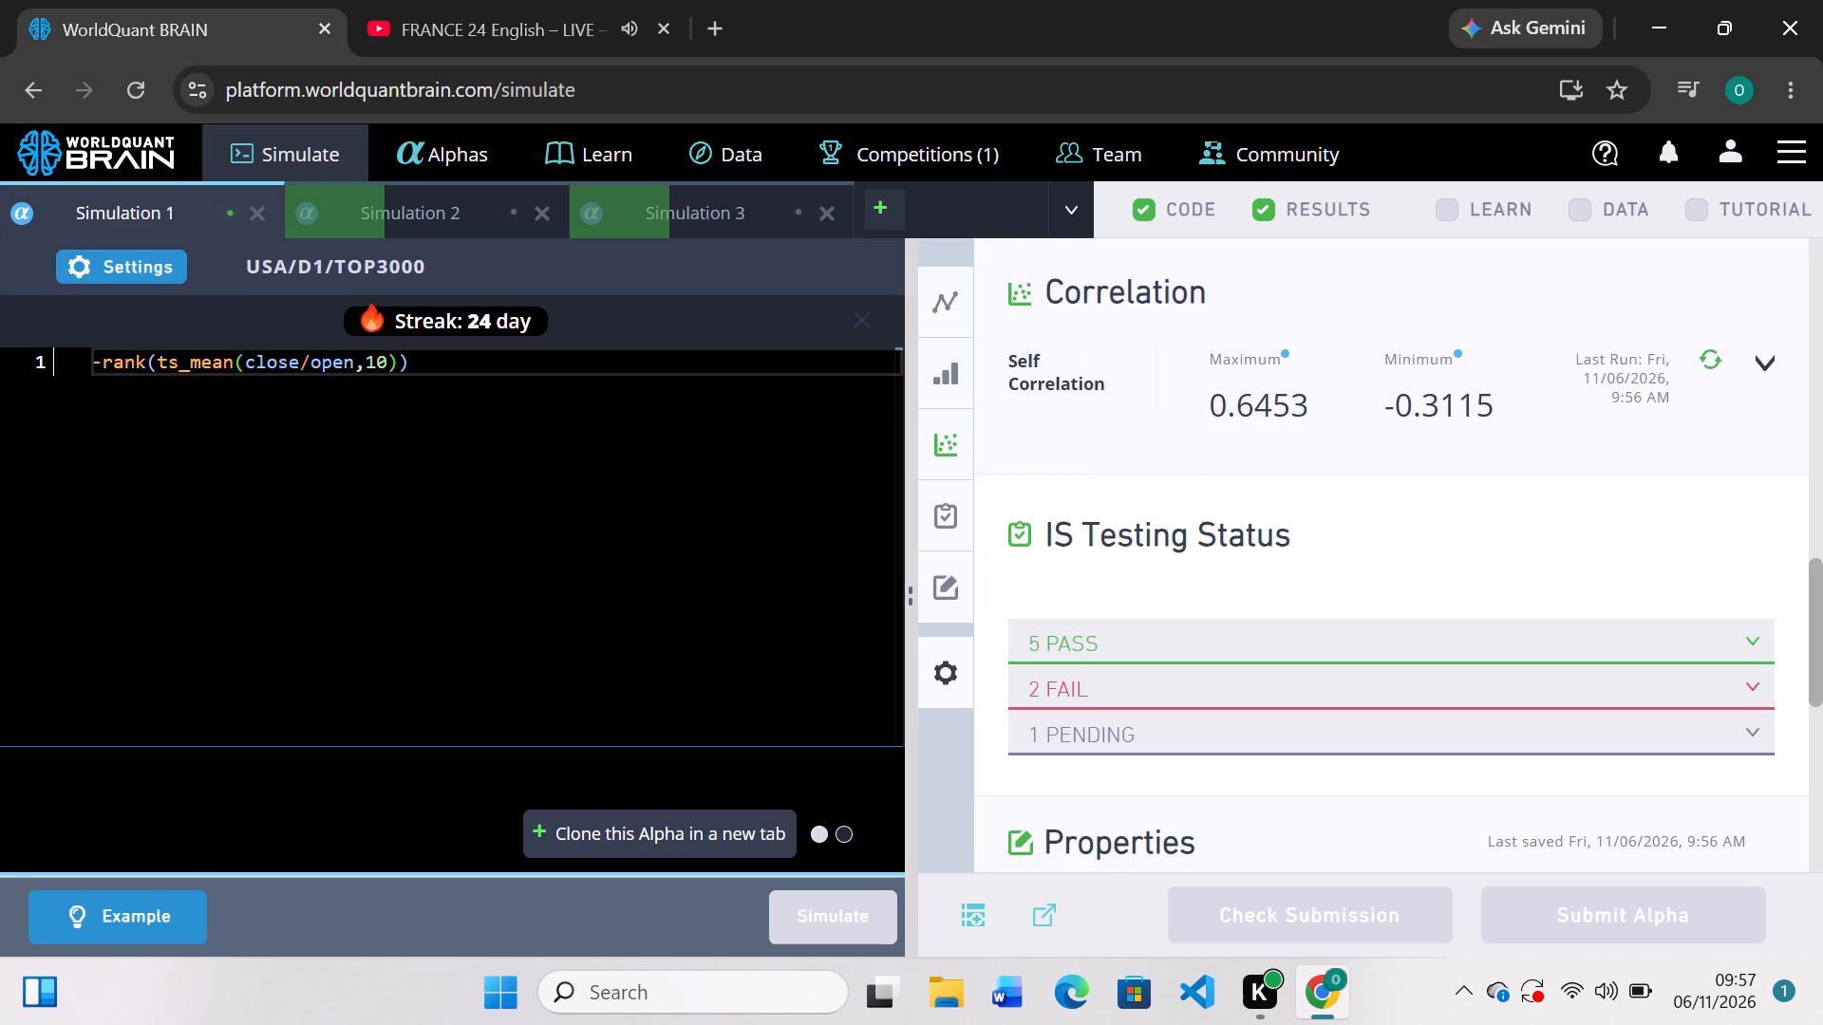
# In Simulation 1, change ts_mean to ts_sum, giving -rank(ts_sum(close/open,10)), and run the simulation.
pyautogui.click(232, 363)
pyautogui.press('BackSpace')
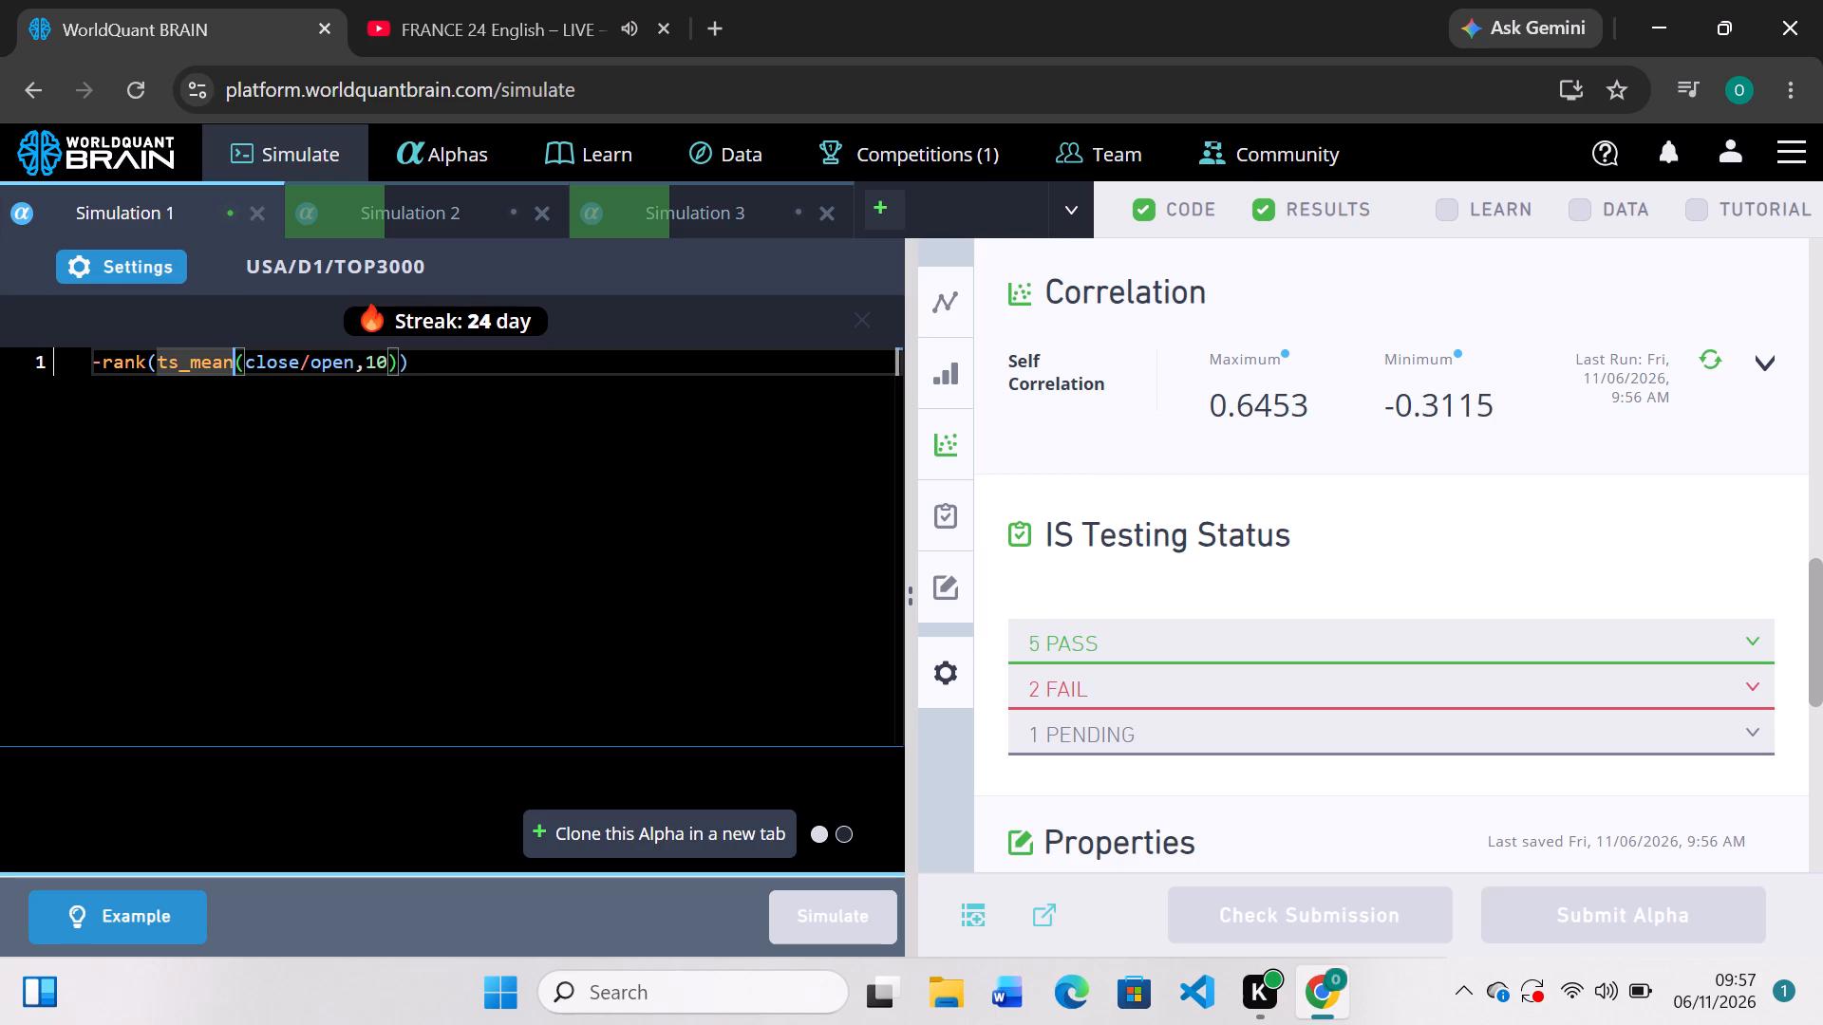
pyautogui.press('BackSpace')
pyautogui.press('BackSpace')
pyautogui.press('BackSpace')
pyautogui.write('sum')
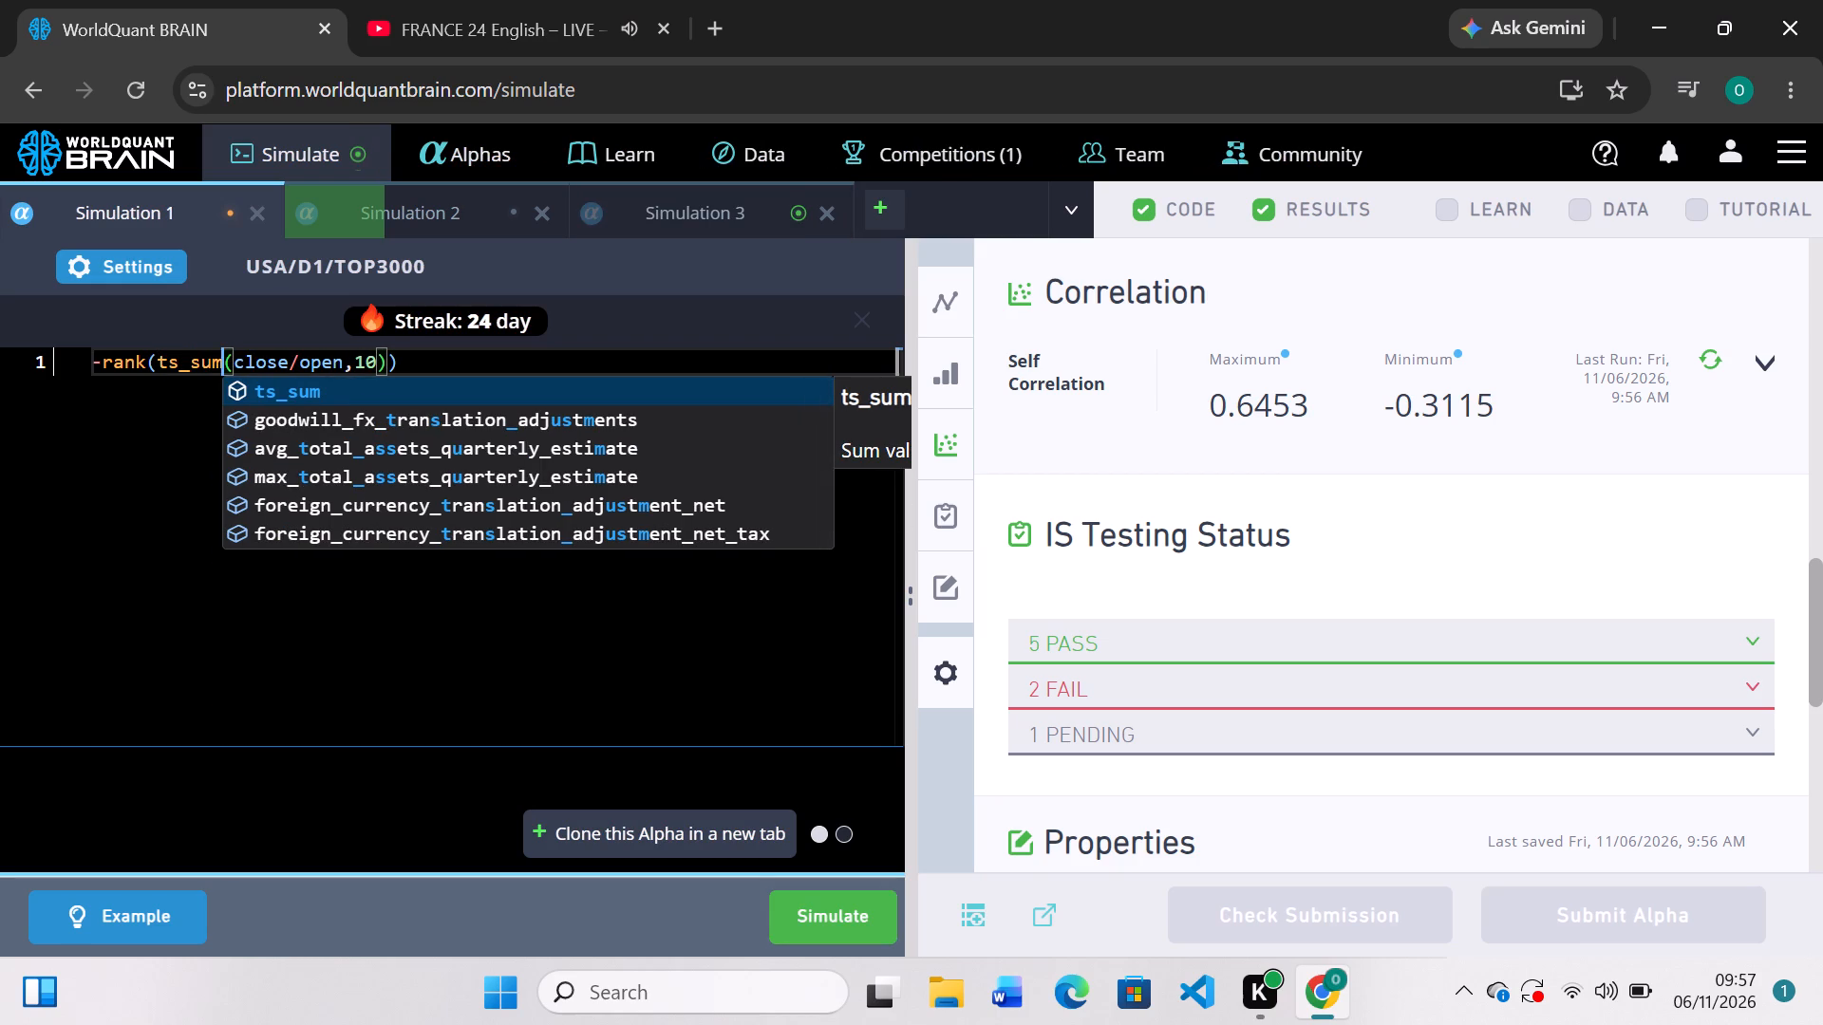
pyautogui.click(796, 907)
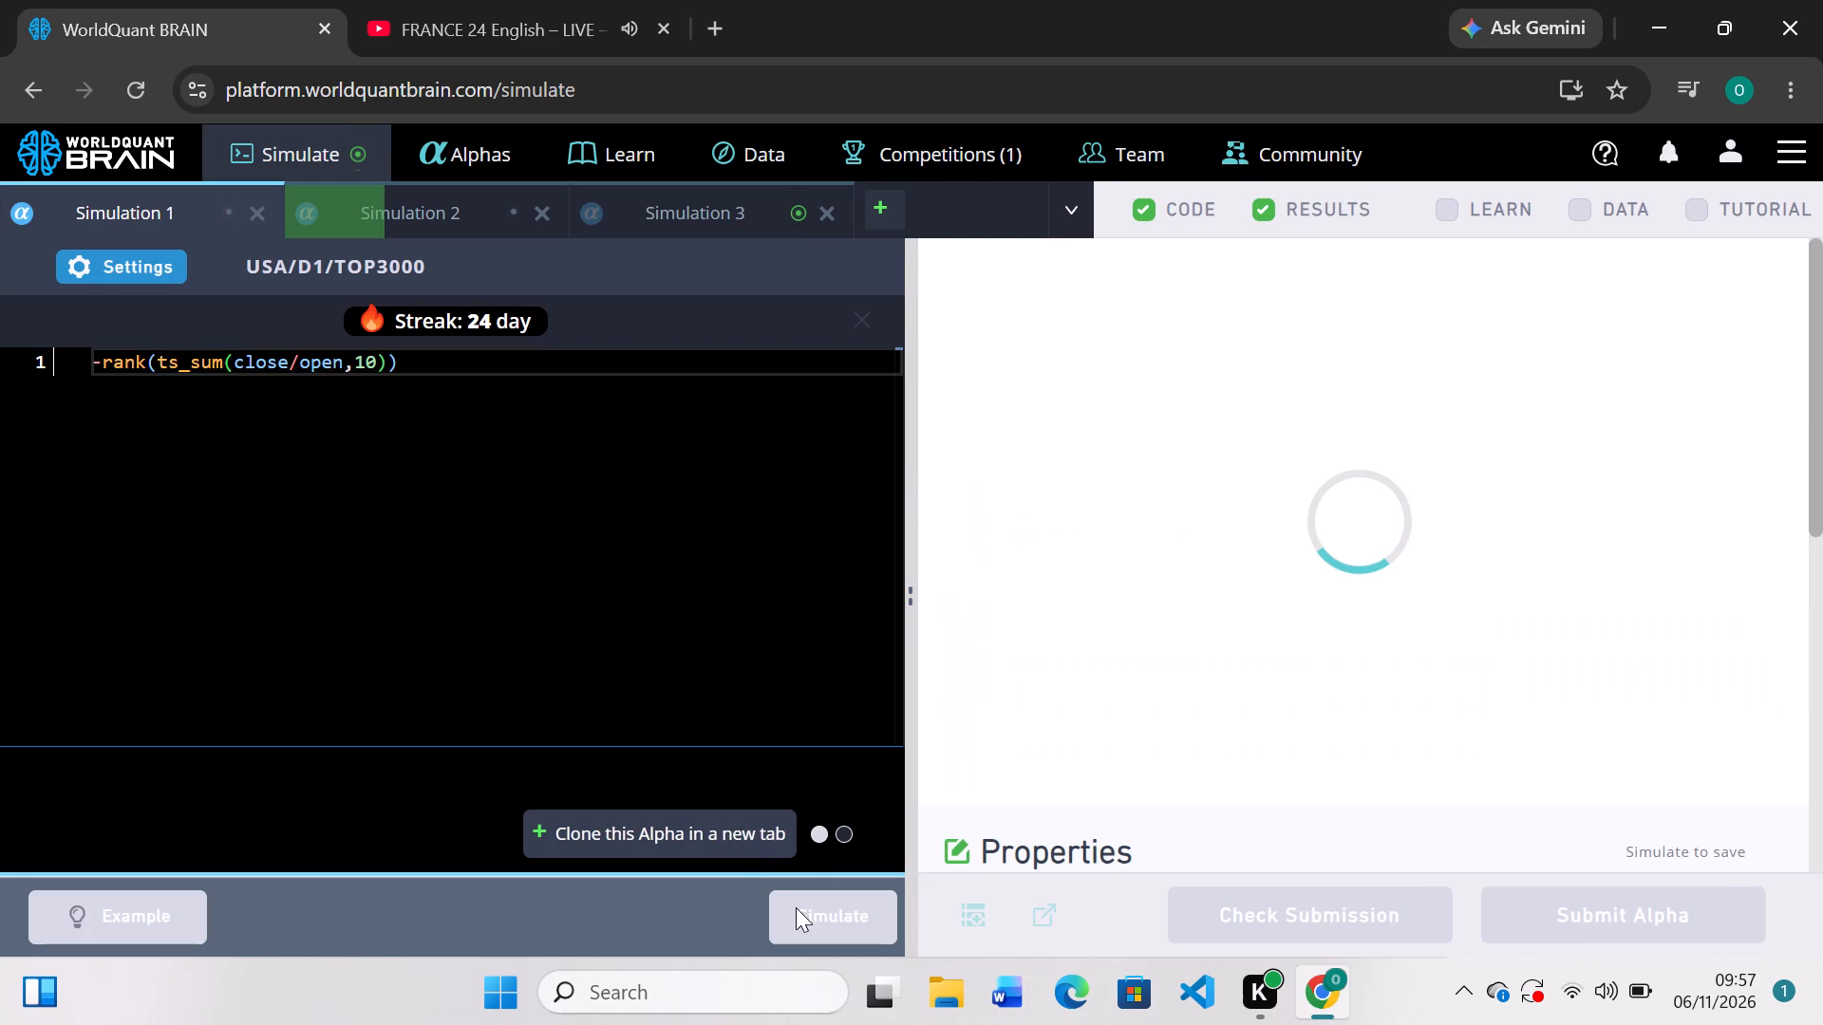
# Open Simulation 3 to view the PnL chart of its volume-ratio expression.
pyautogui.click(687, 216)
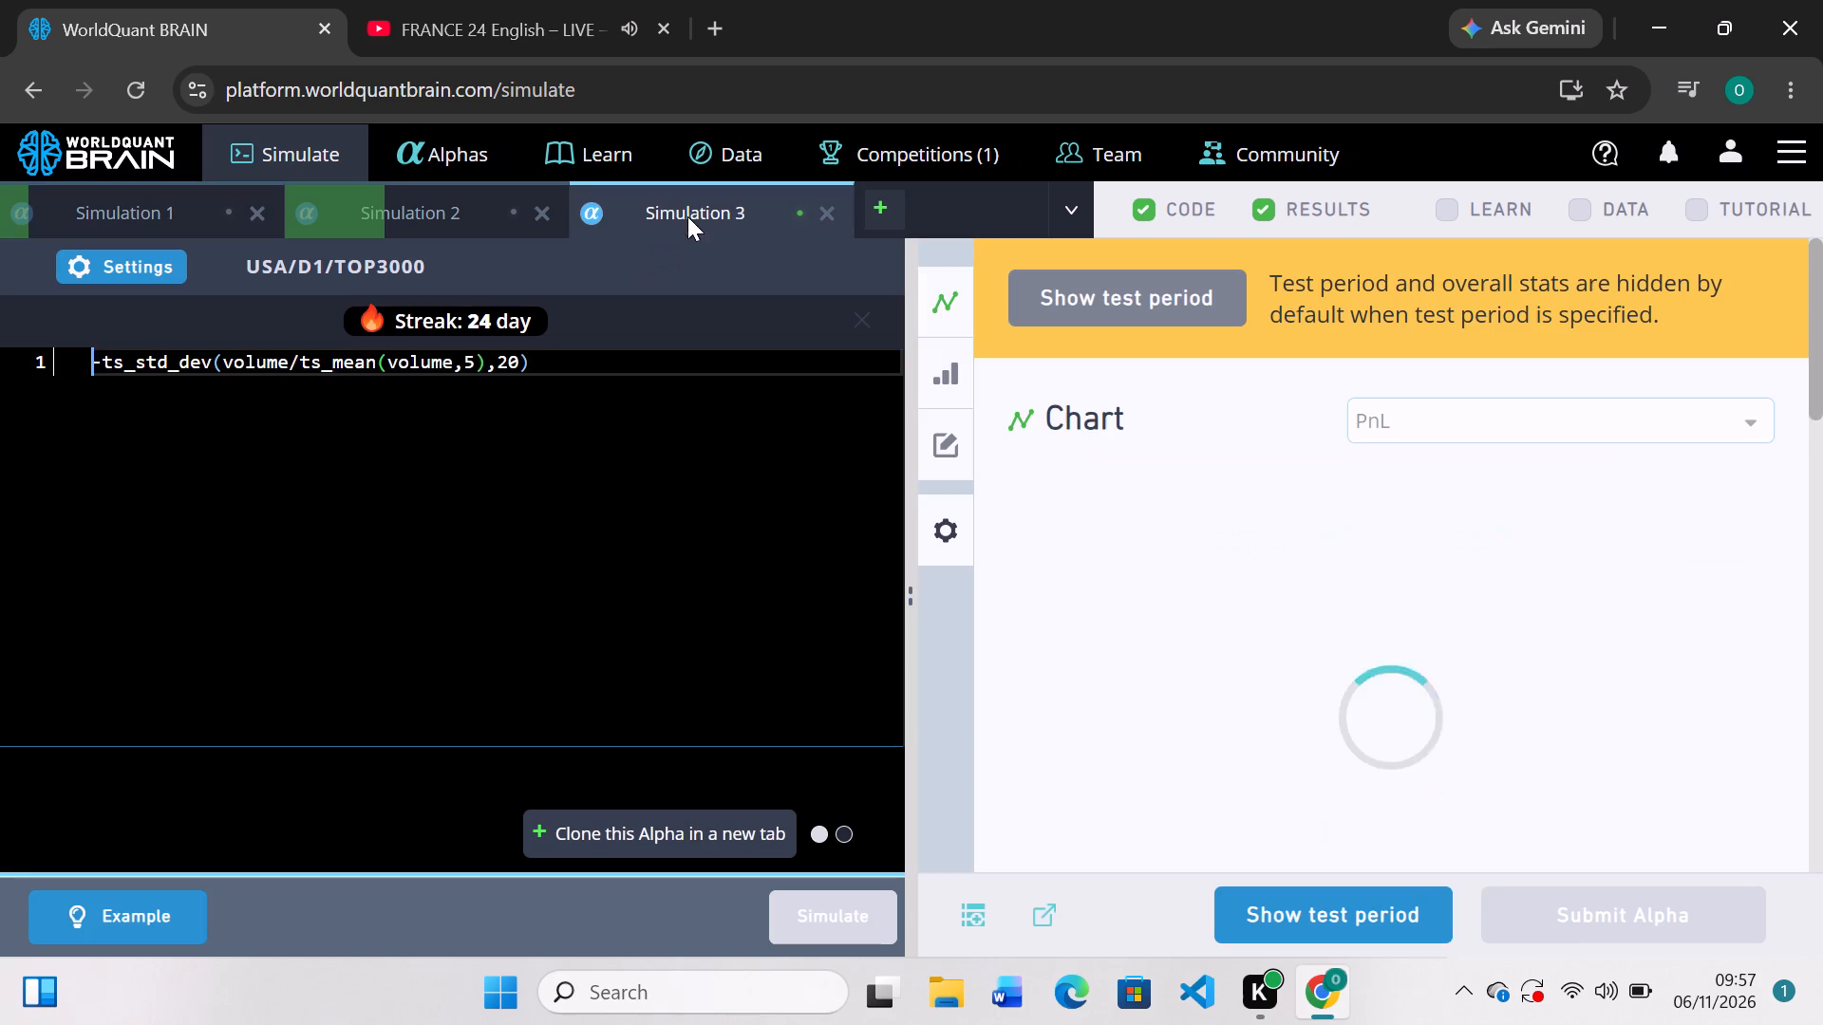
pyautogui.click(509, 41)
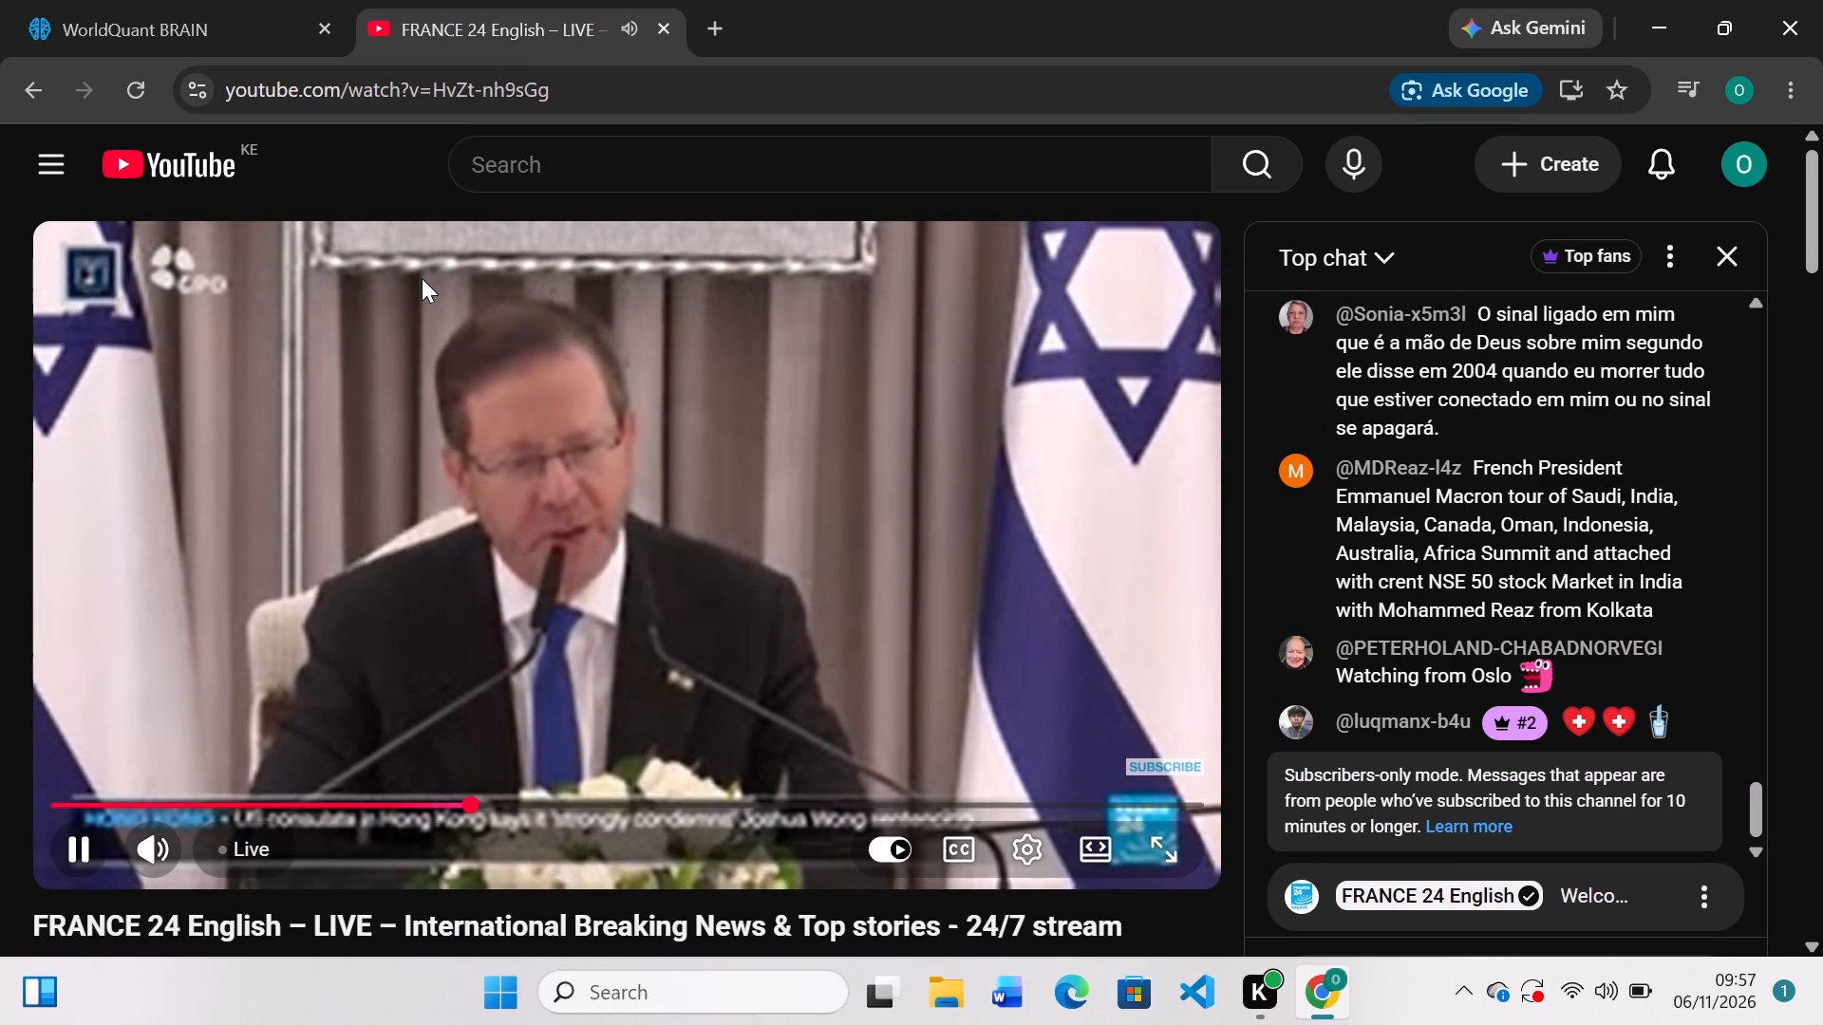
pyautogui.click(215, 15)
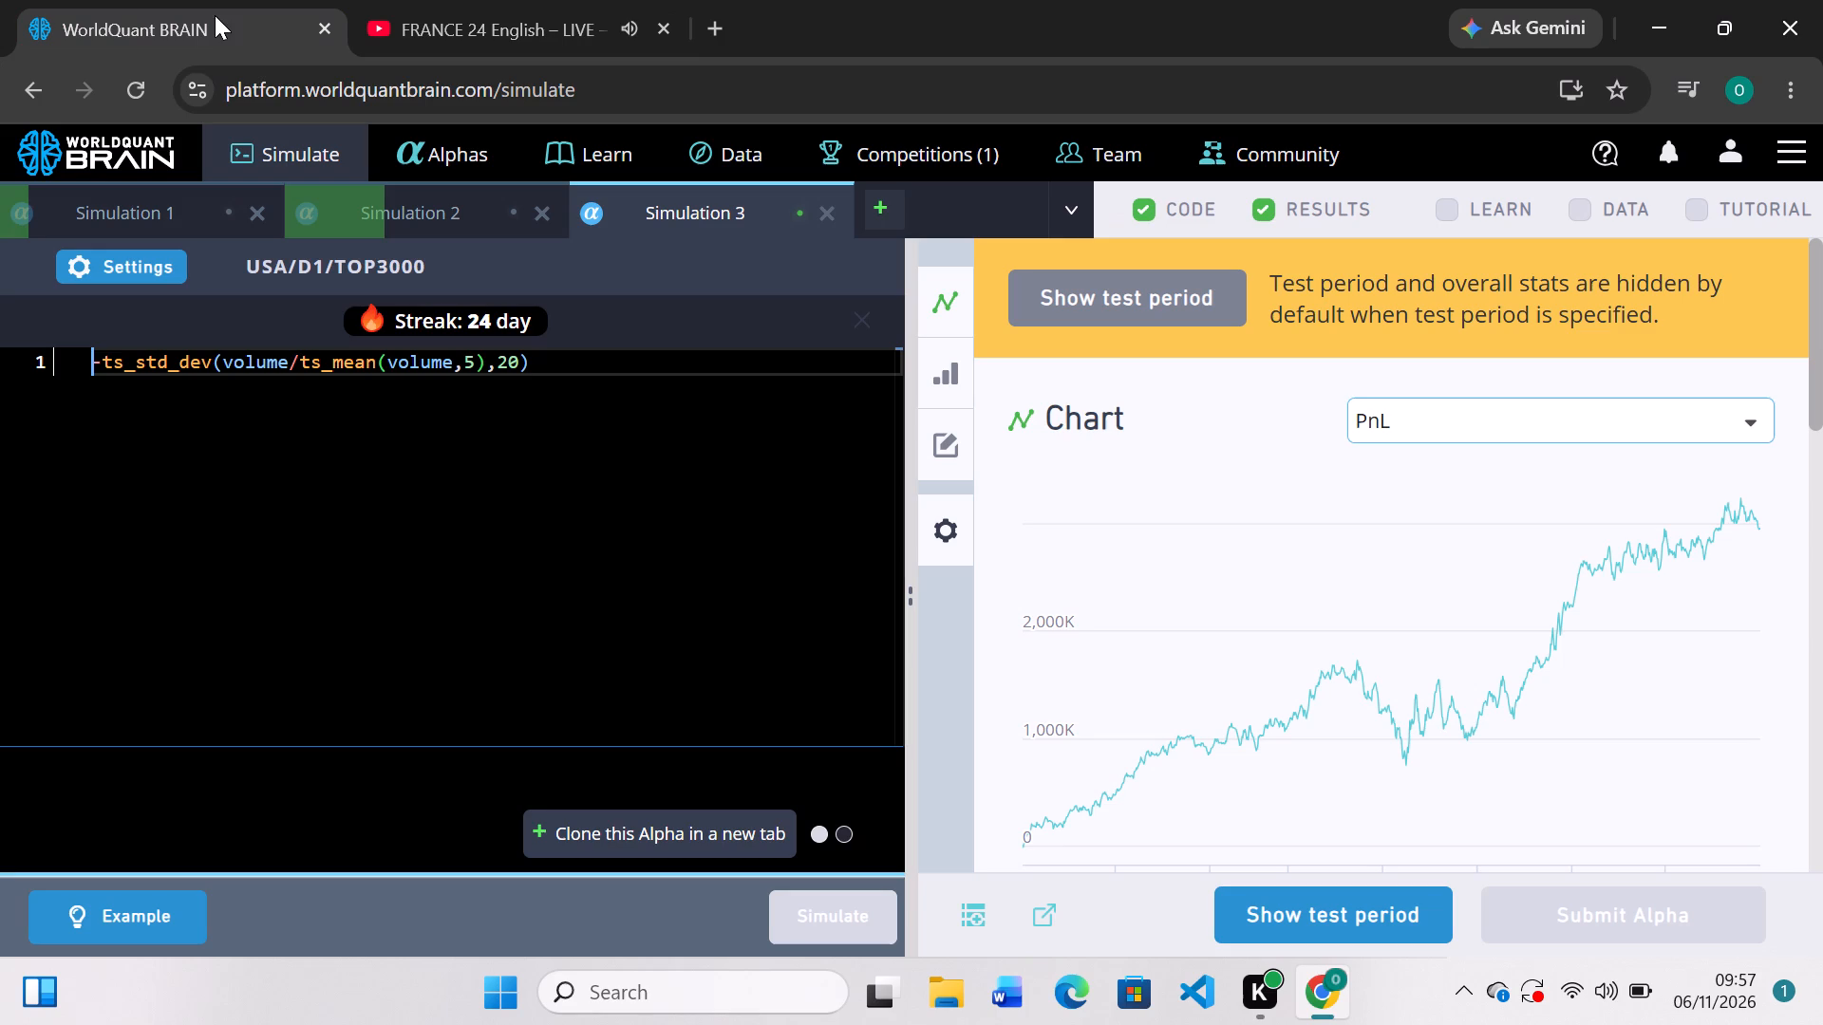
# Review Simulation 3's PnL chart and IS Summary, show its test period, and run the self-correlation check.
pyautogui.scroll(-2, 1291, 687)
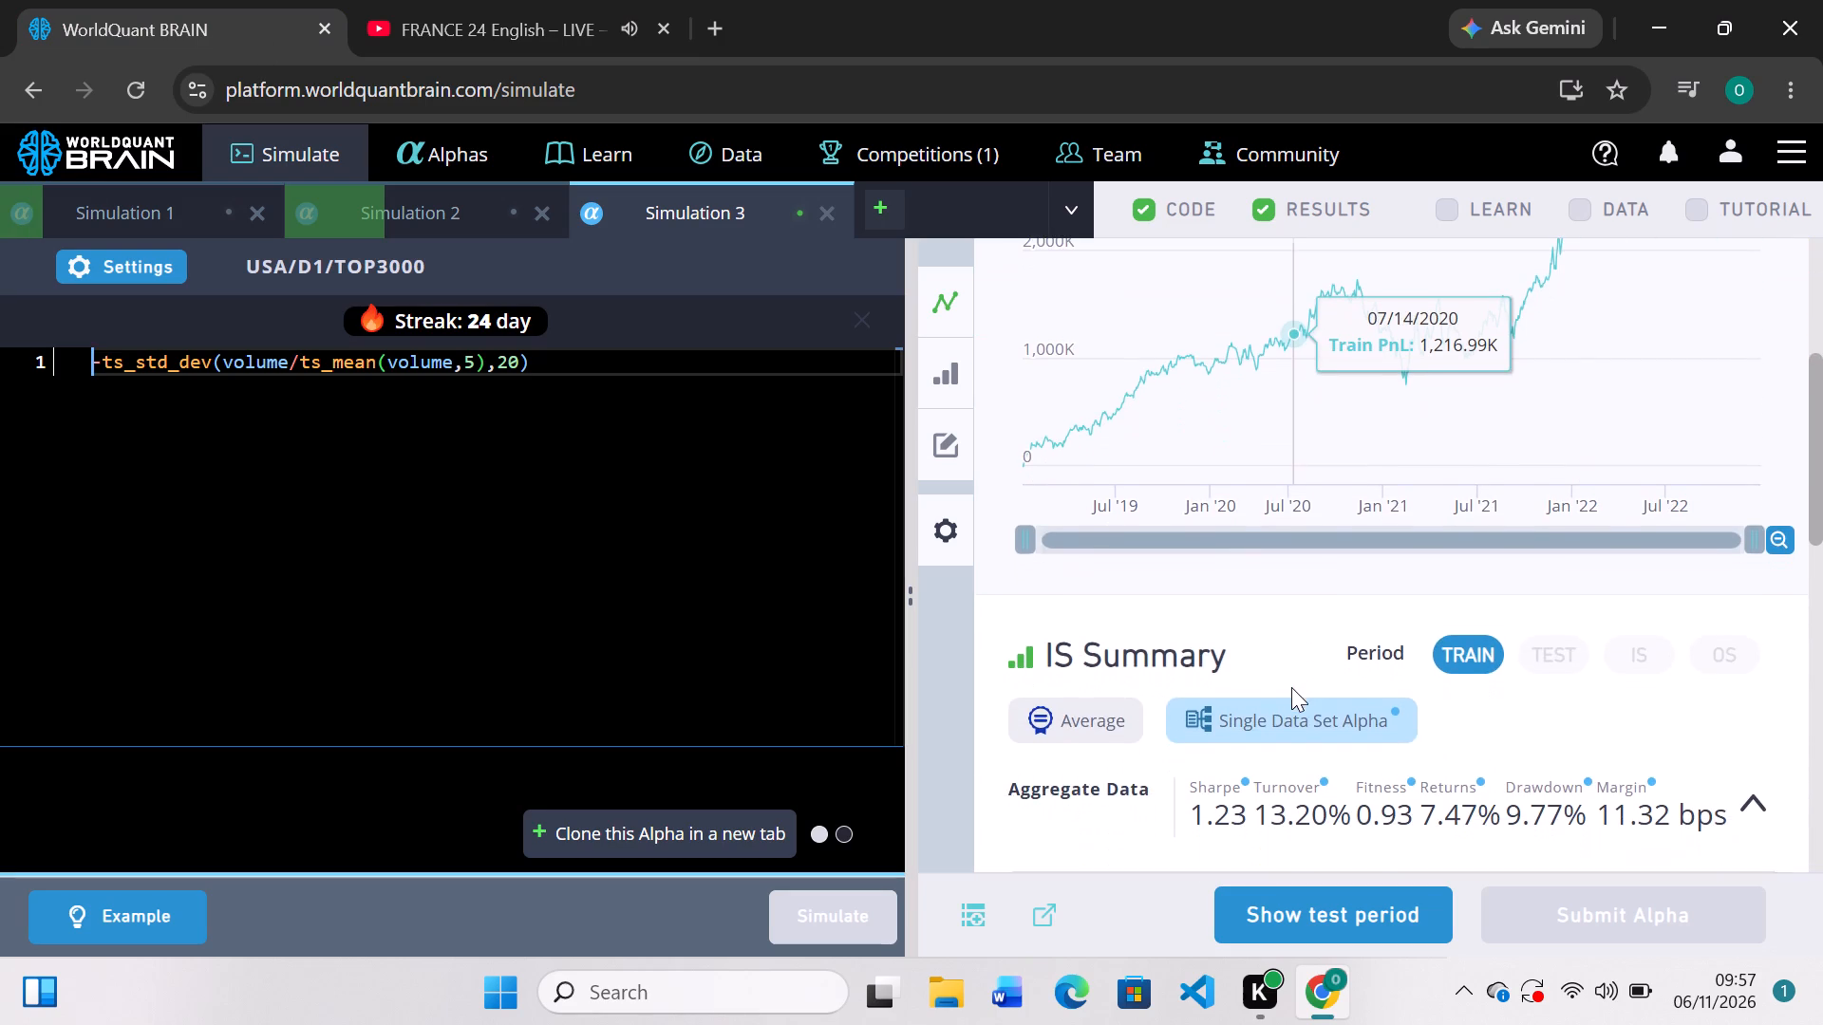
pyautogui.scroll(-5, 1291, 687)
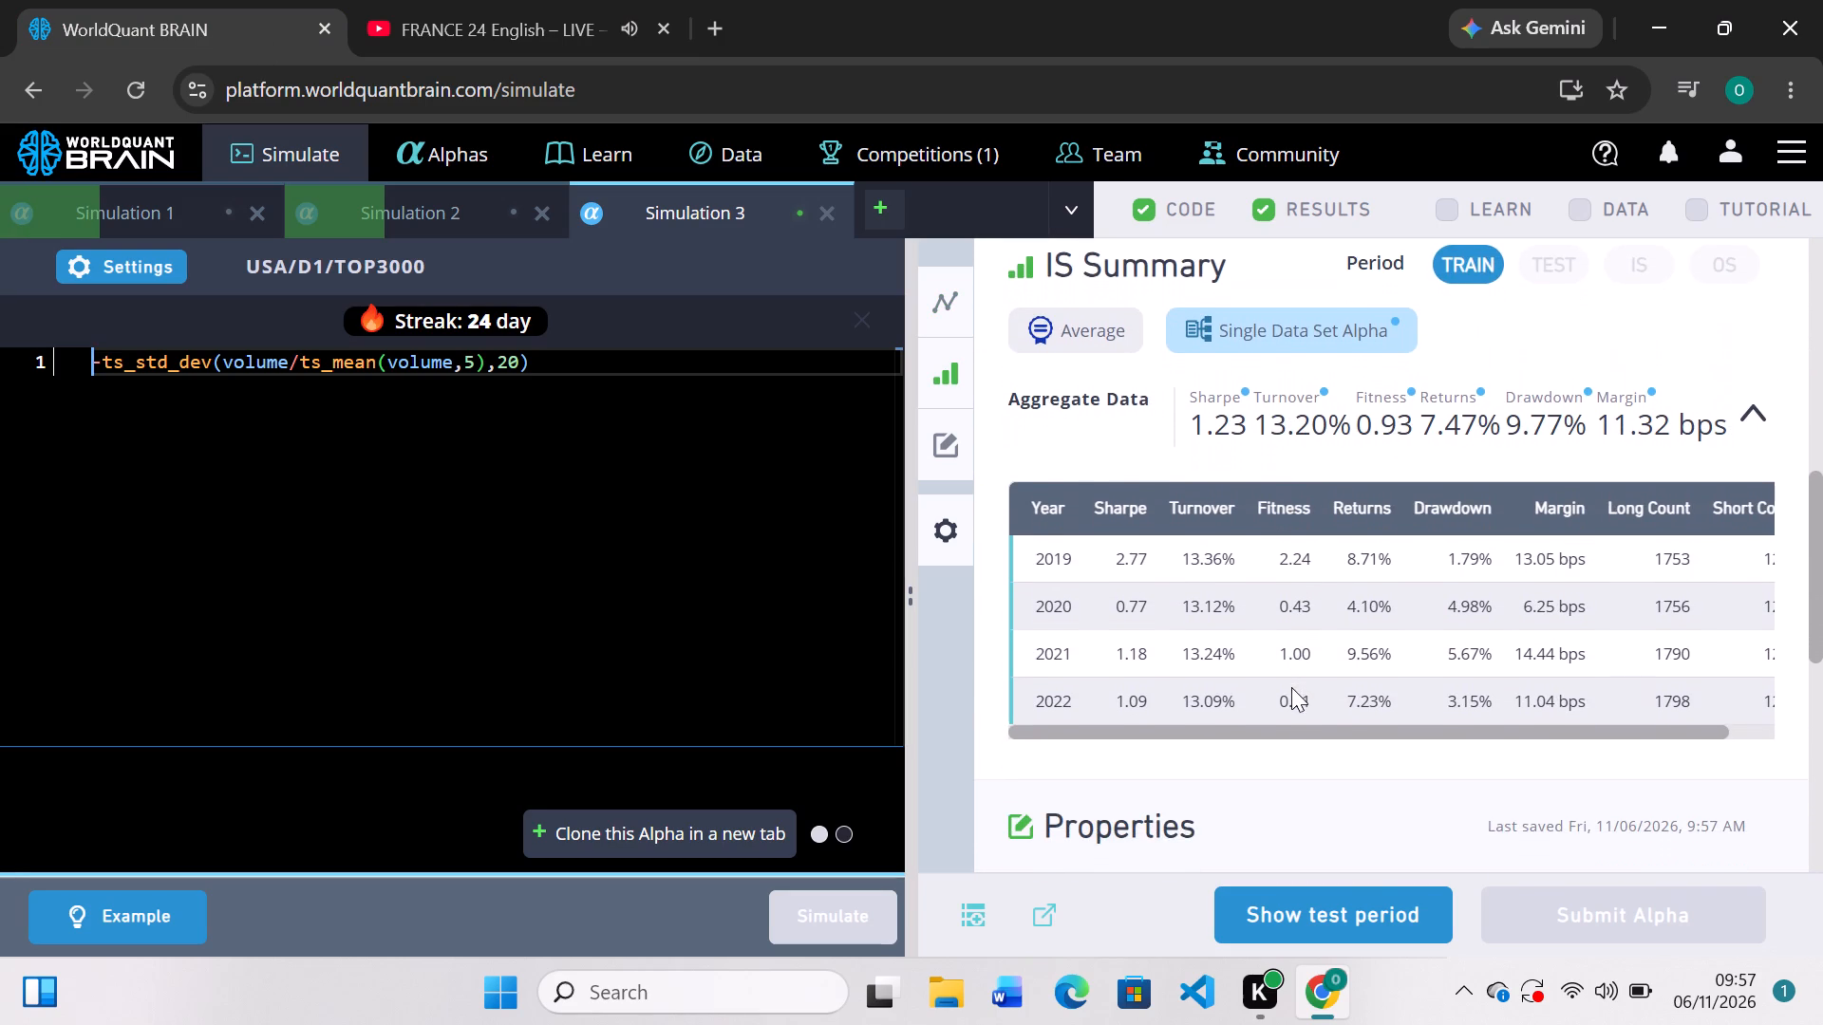
pyautogui.click(1320, 901)
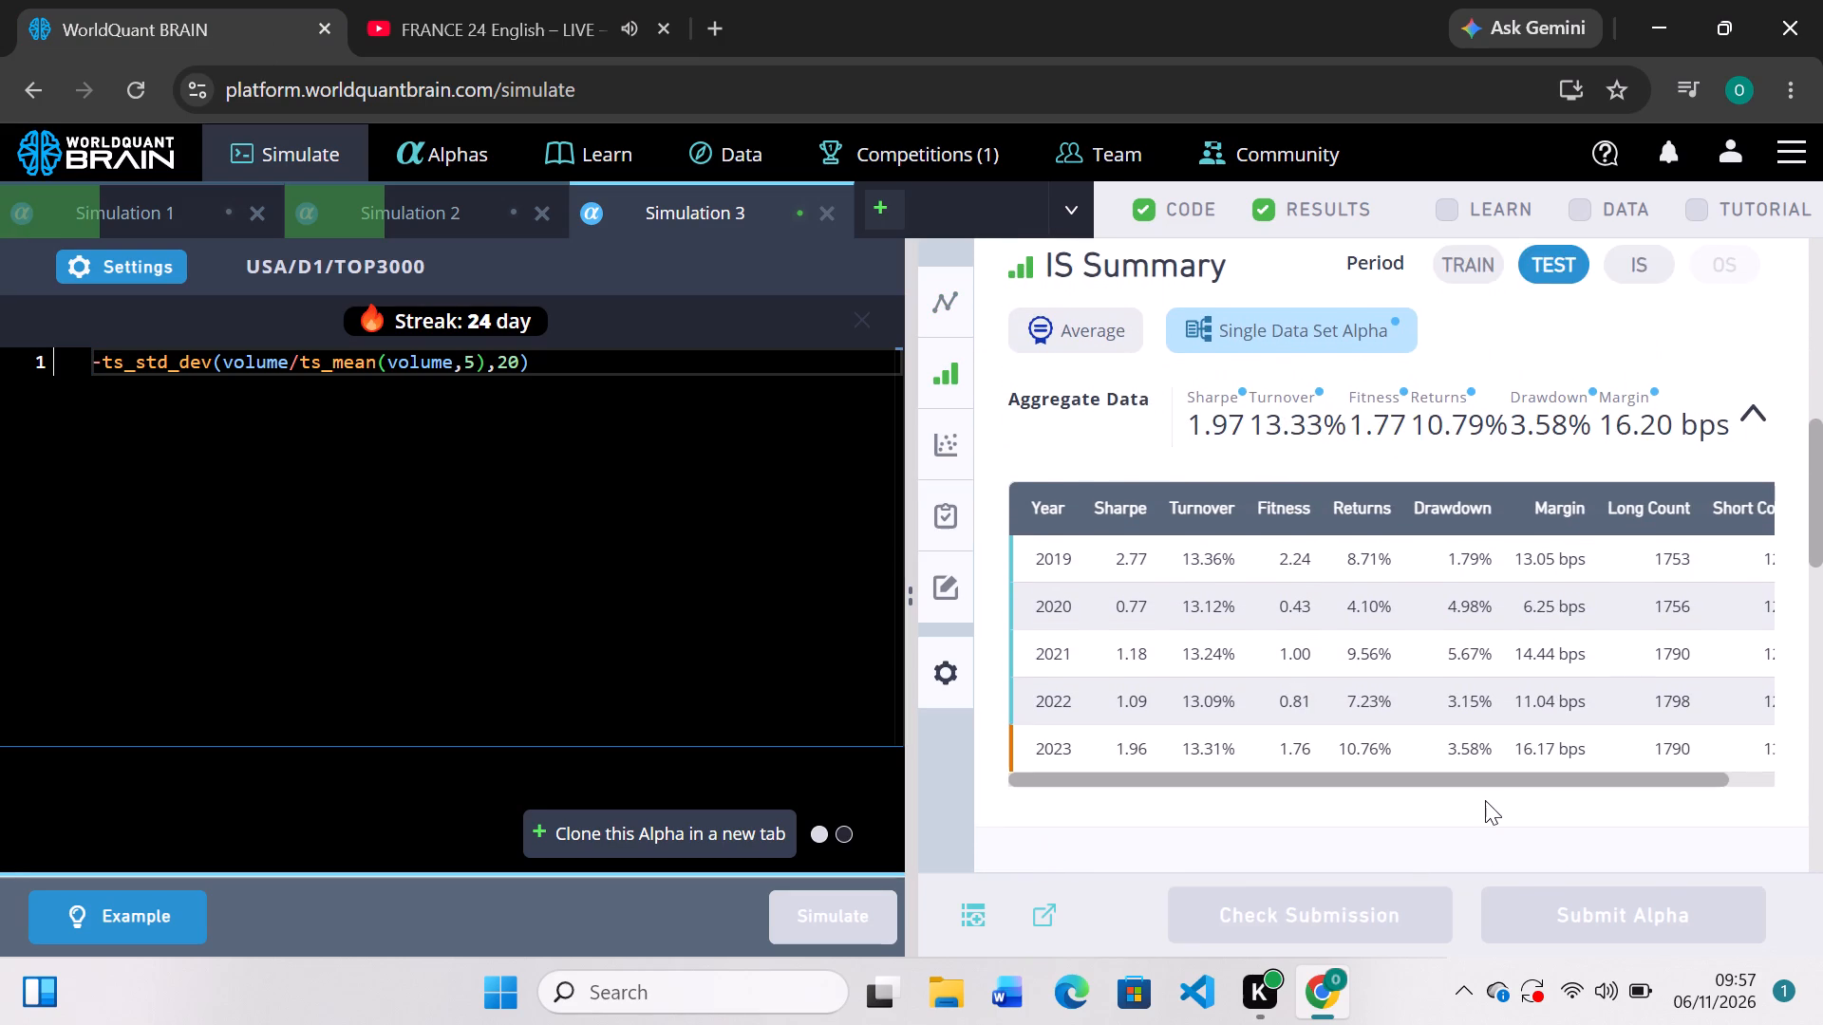
pyautogui.scroll(-3, 1485, 800)
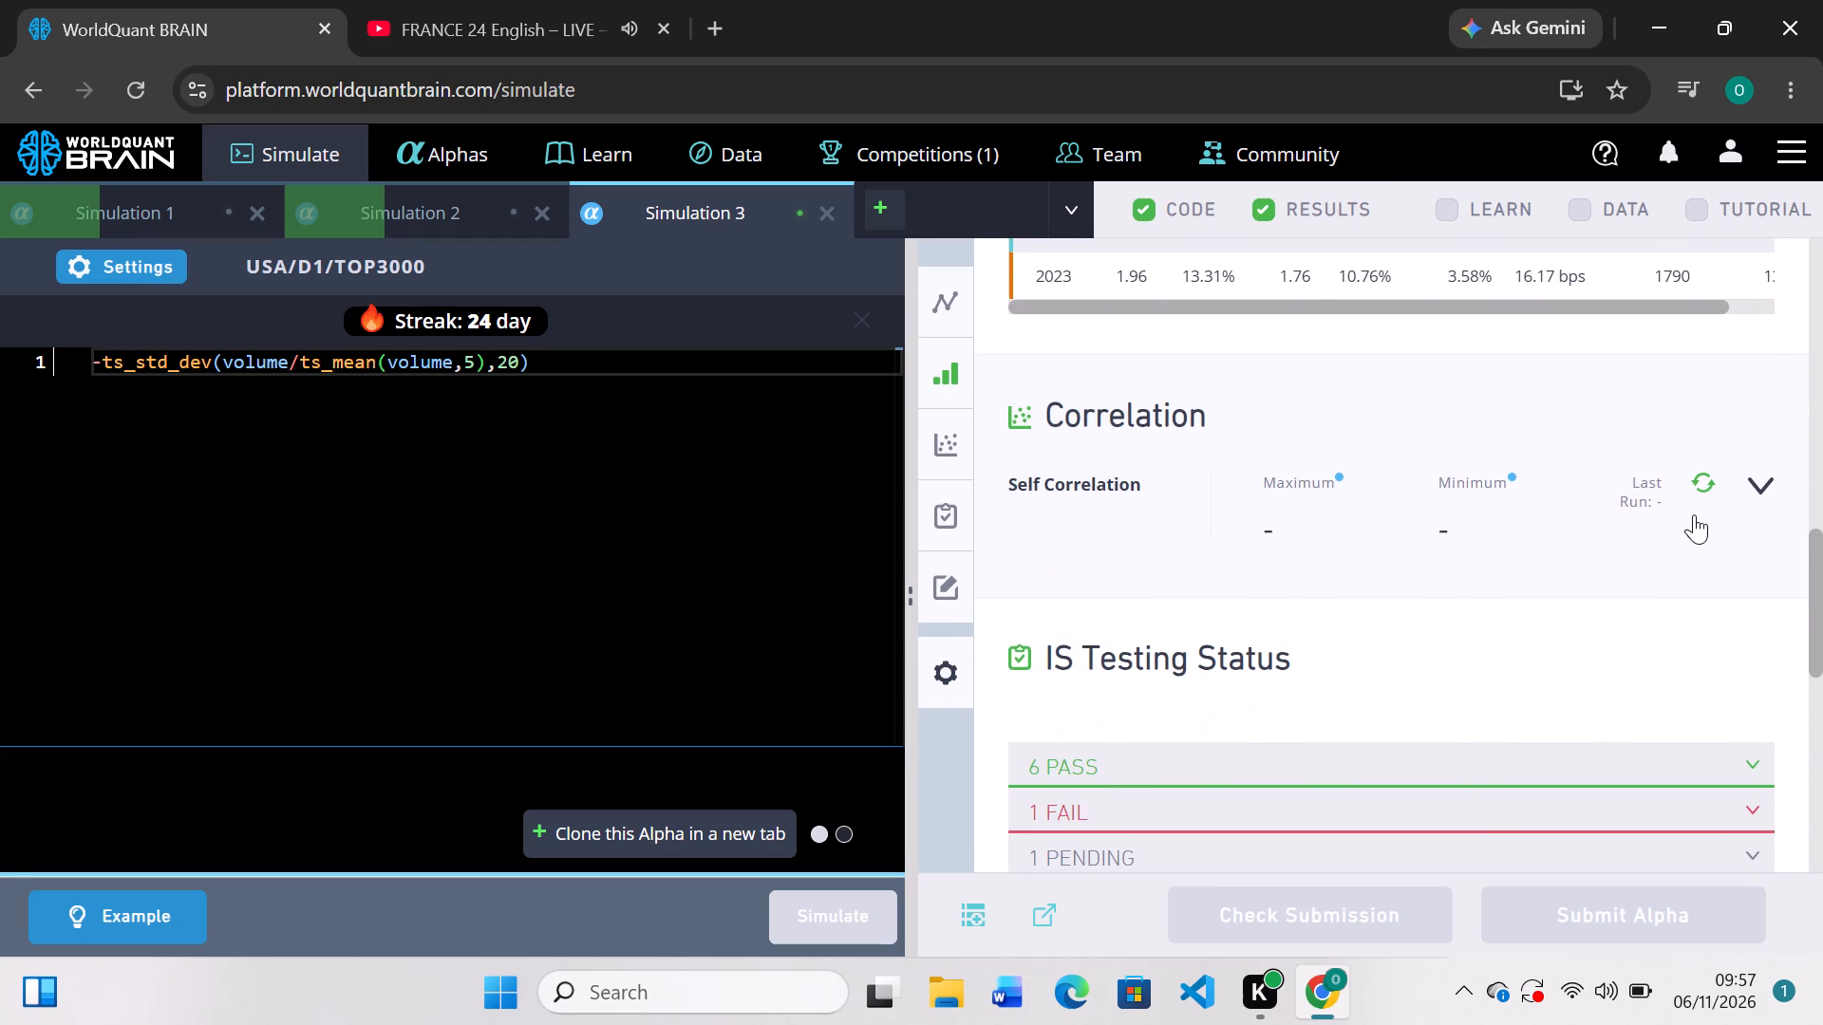
pyautogui.click(1706, 470)
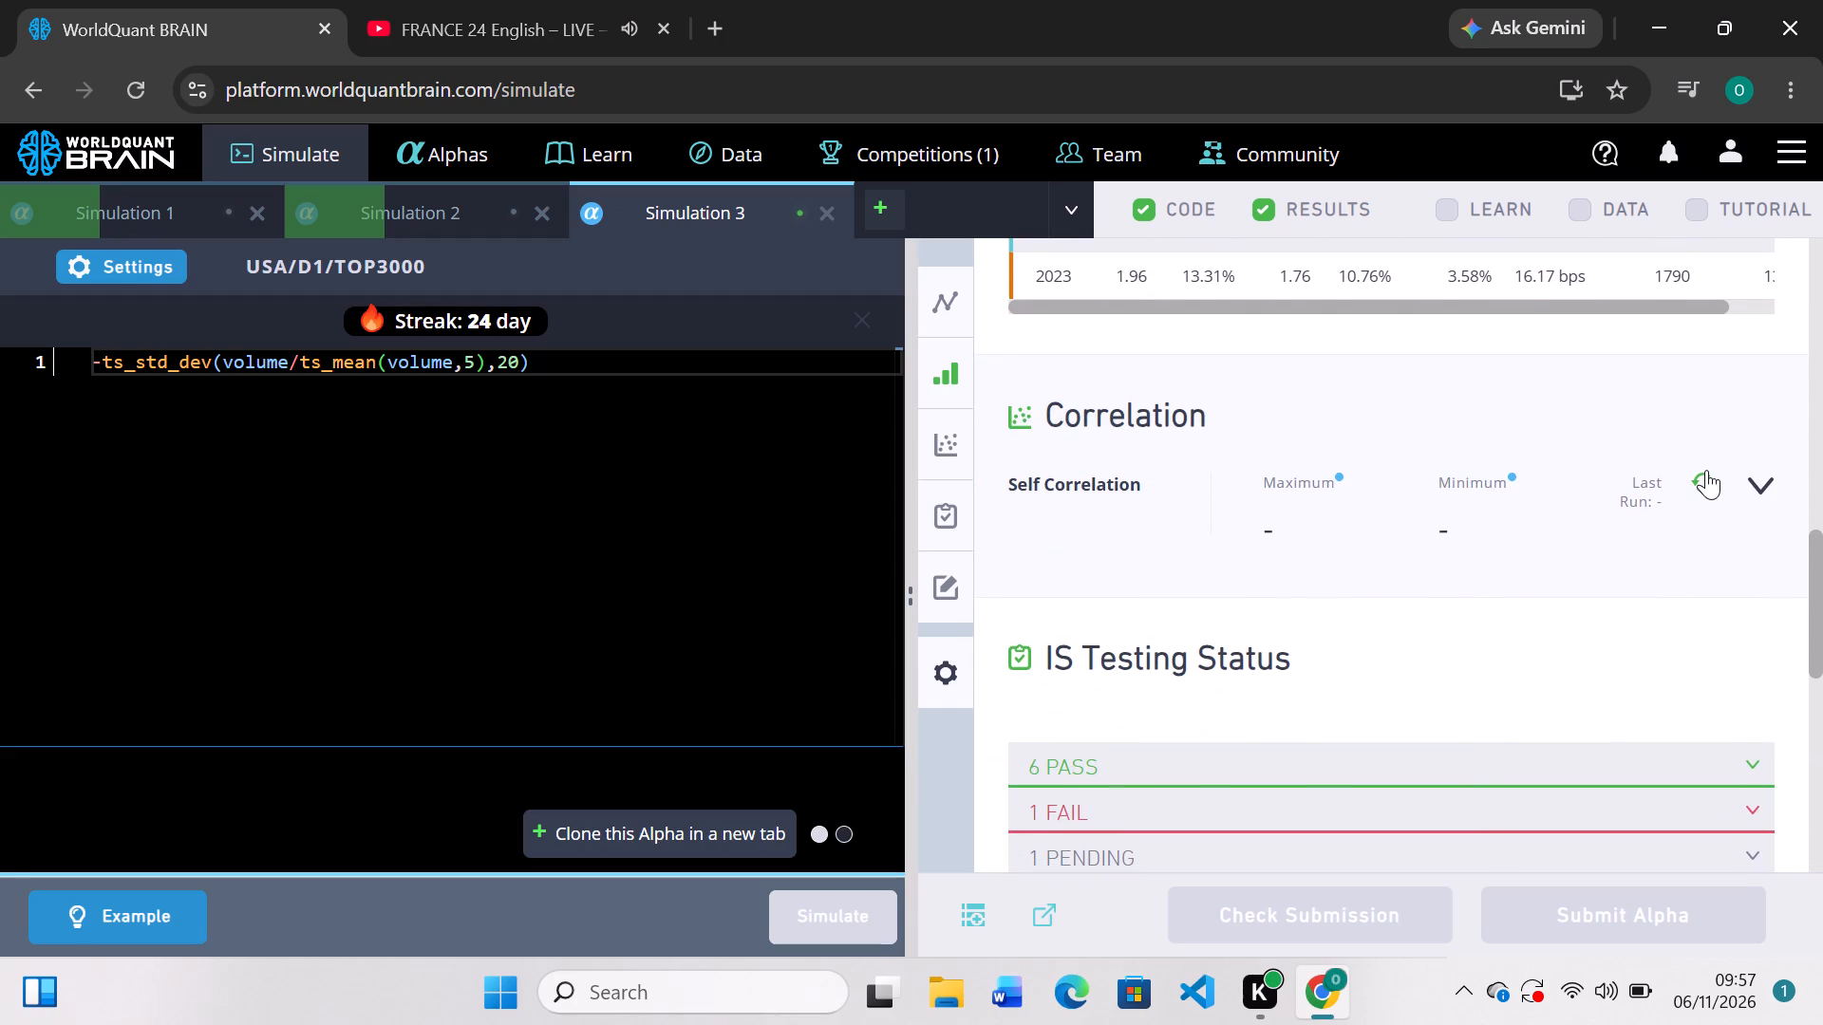
pyautogui.click(1706, 481)
# Expand the failed tests in Simulation 3's IS Testing Status and examine them alongside the self-correlation values.
pyautogui.click(1757, 809)
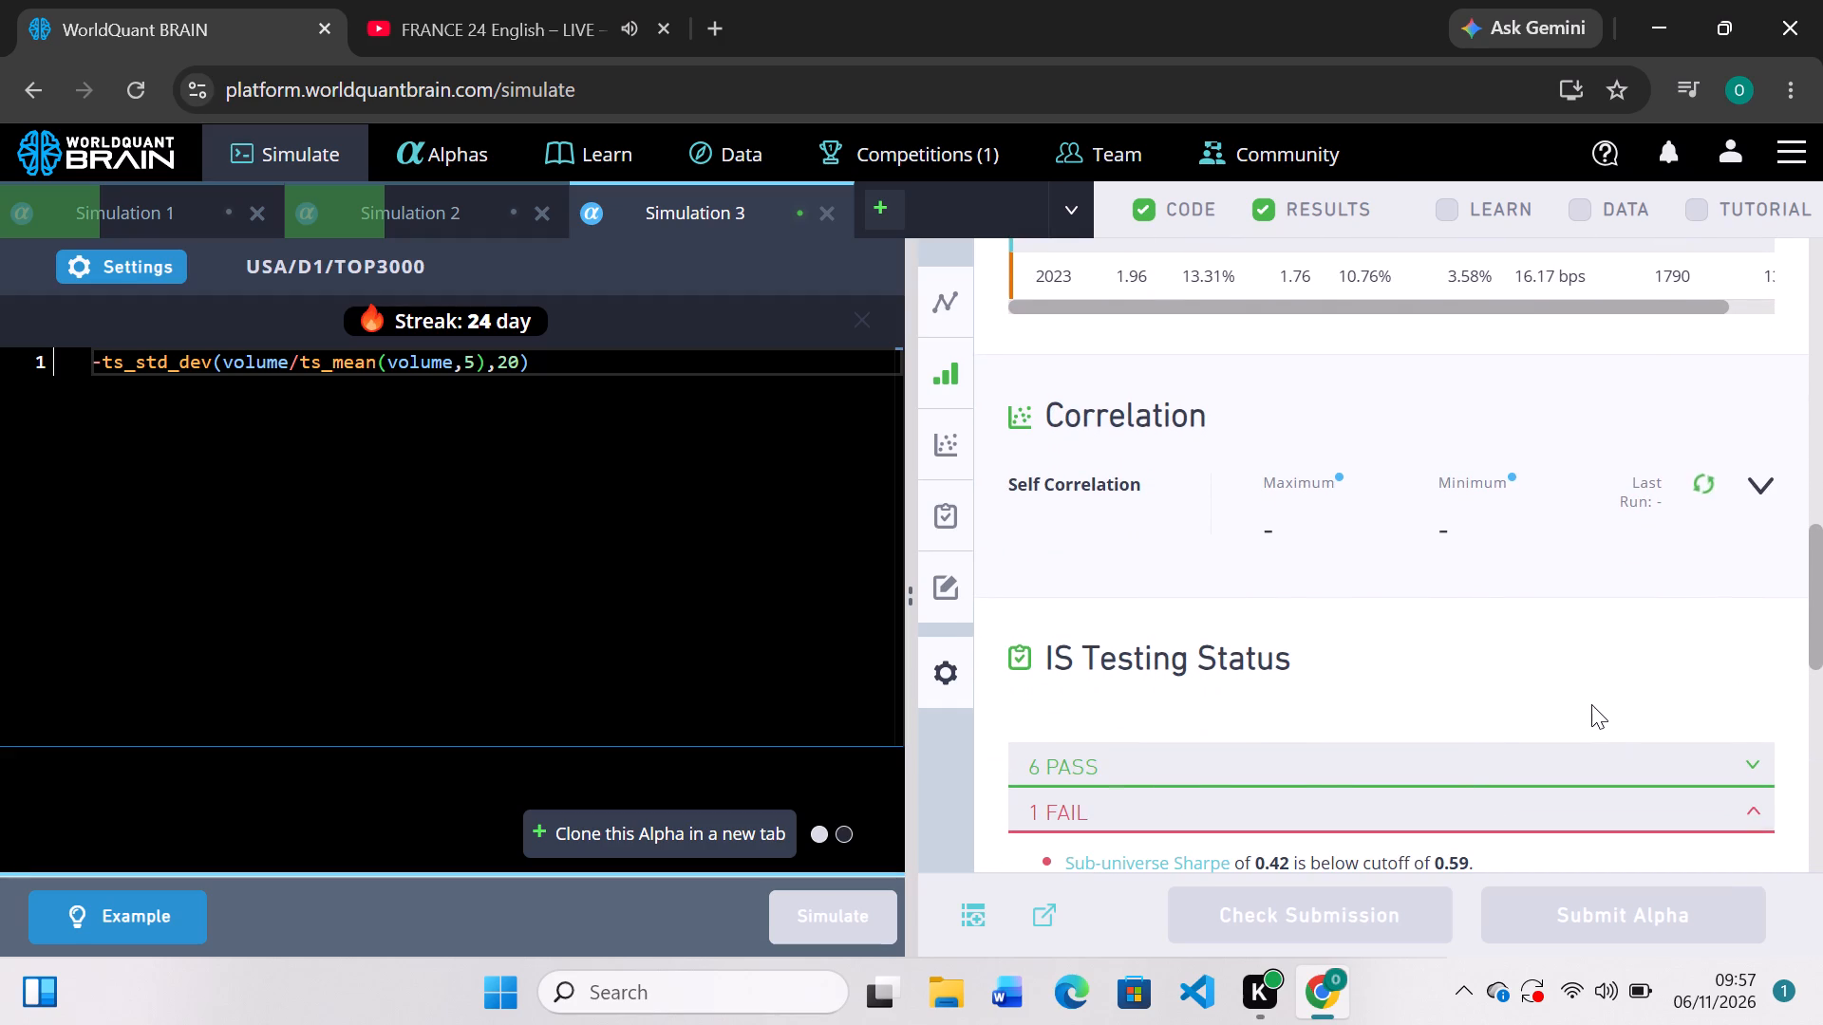
pyautogui.scroll(-3, 1591, 704)
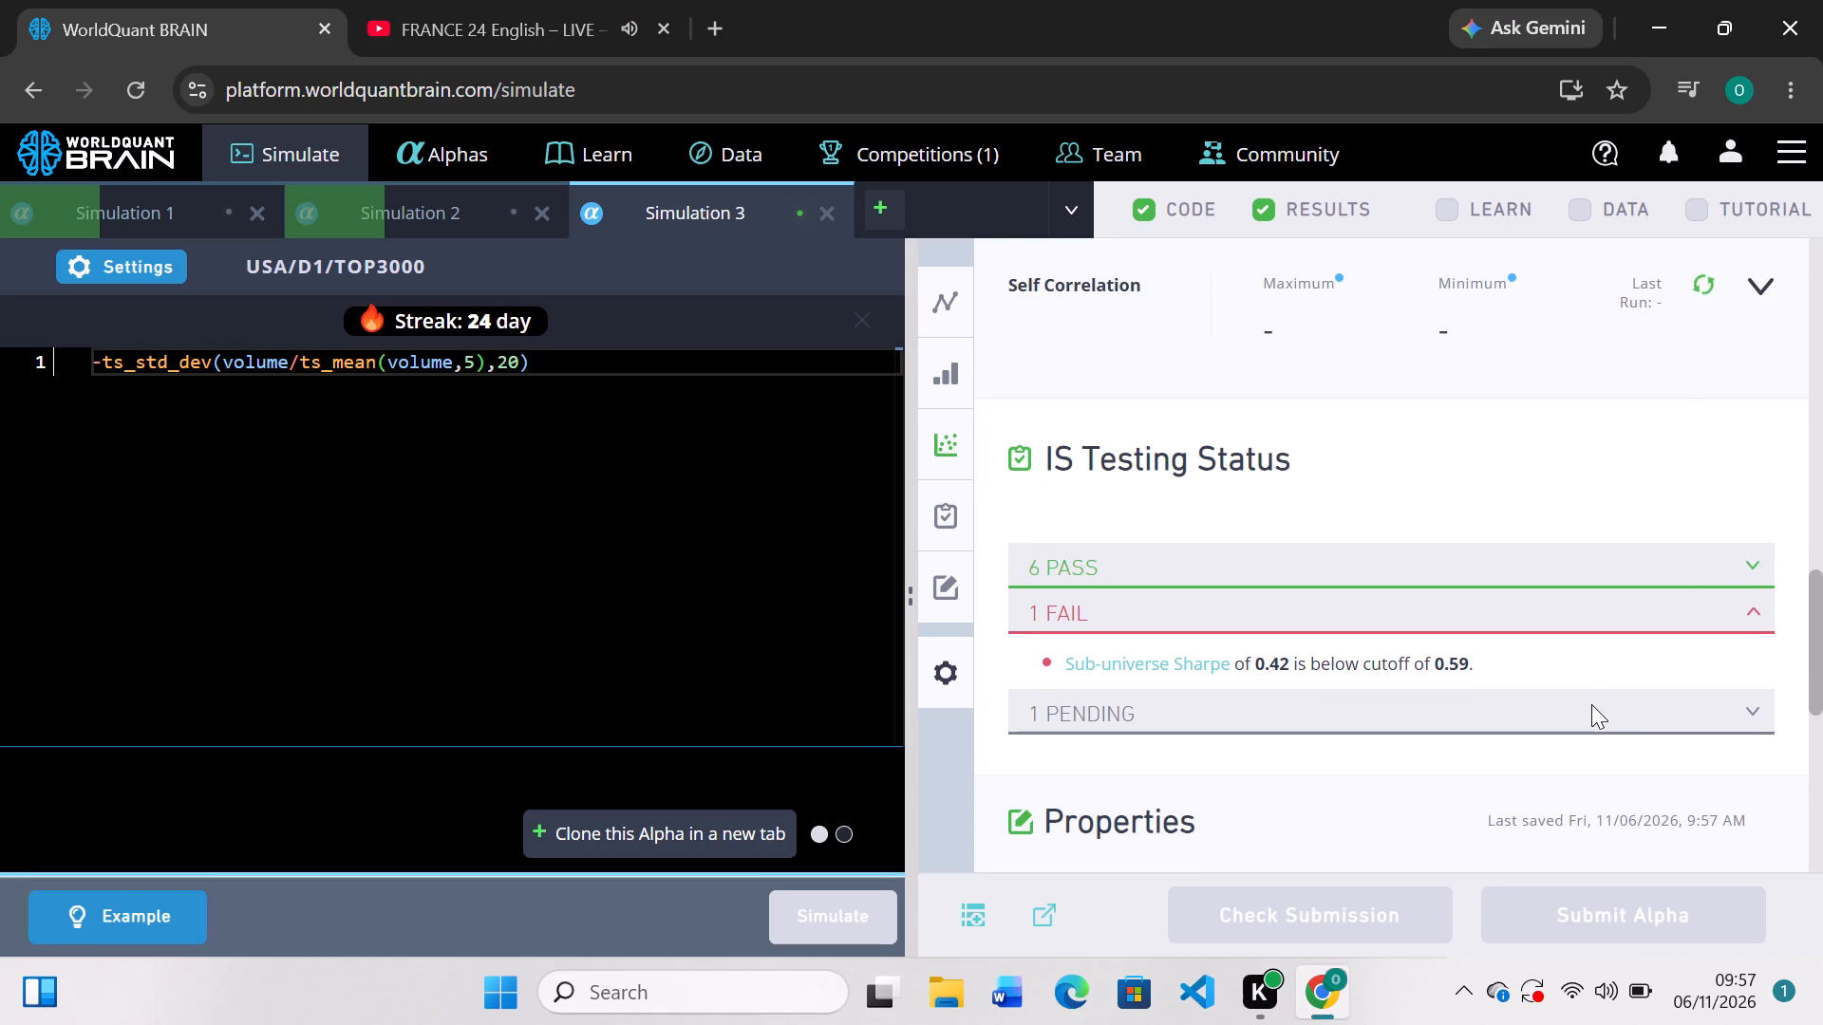
pyautogui.scroll(-2, 1591, 704)
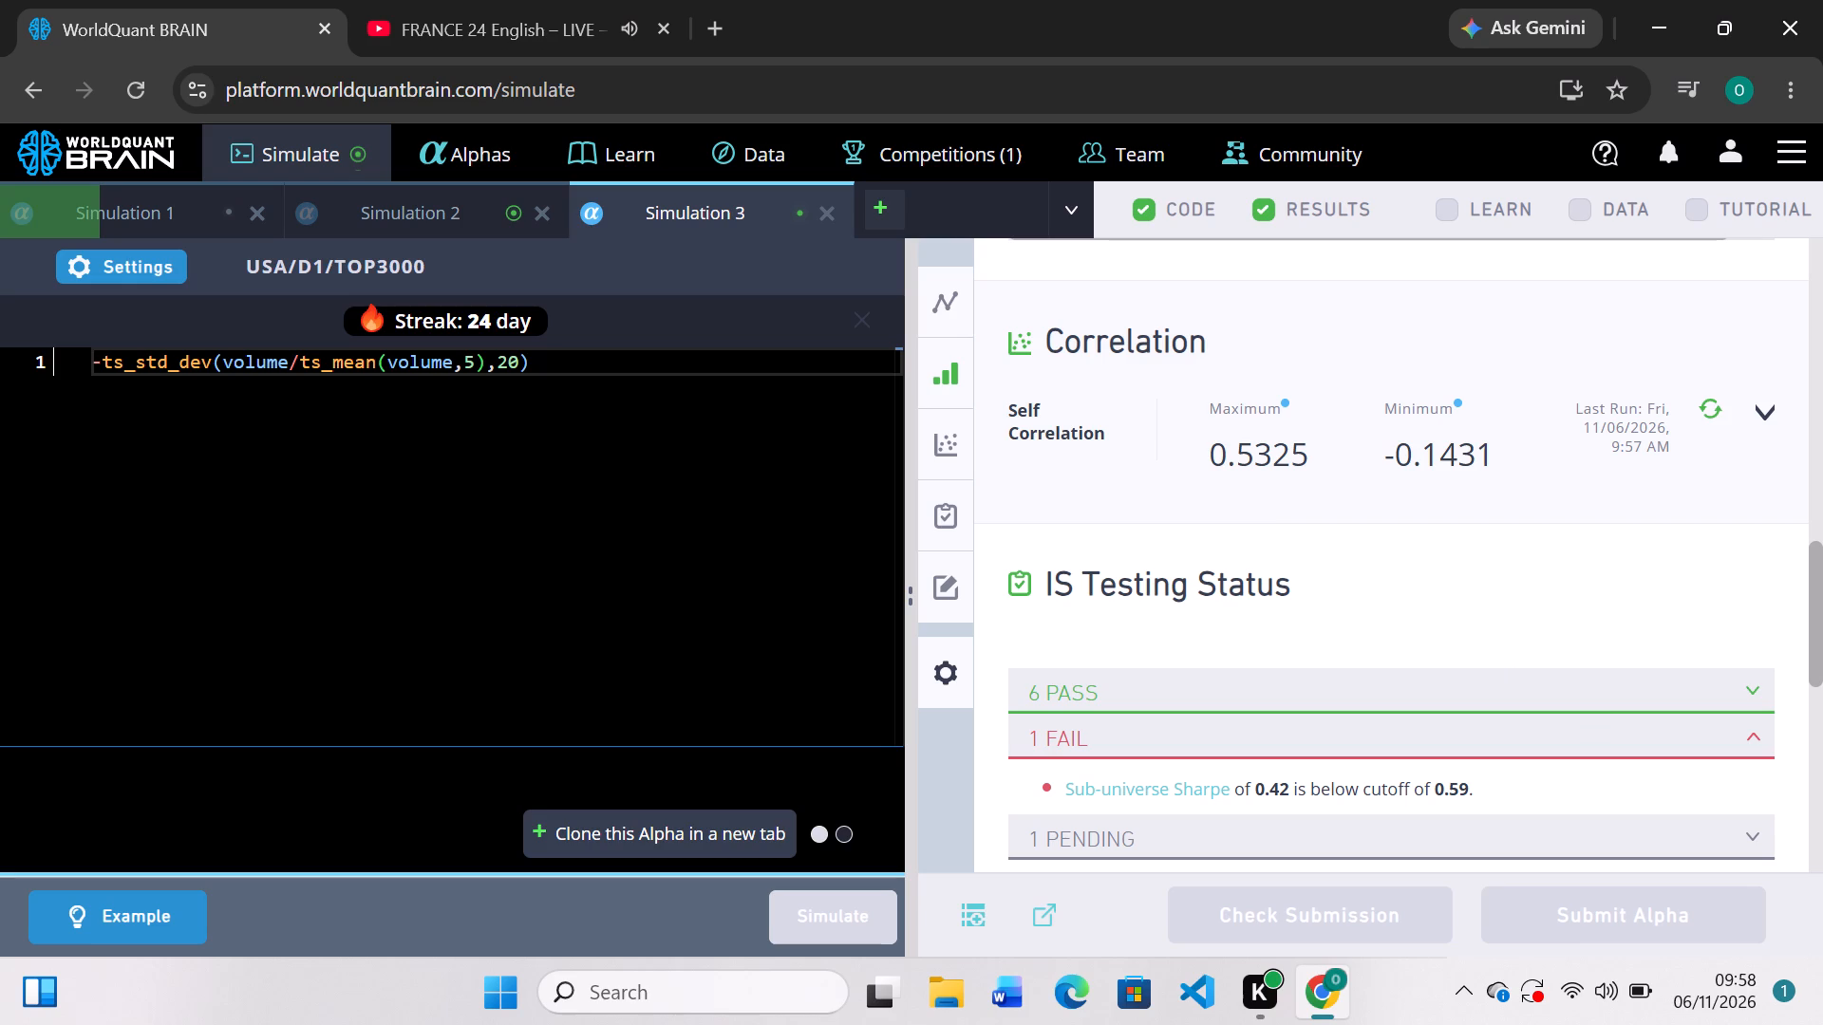
# Set Simulation 3's universe to TOP1000, apply the settings, and run the simulation.
pyautogui.click(139, 260)
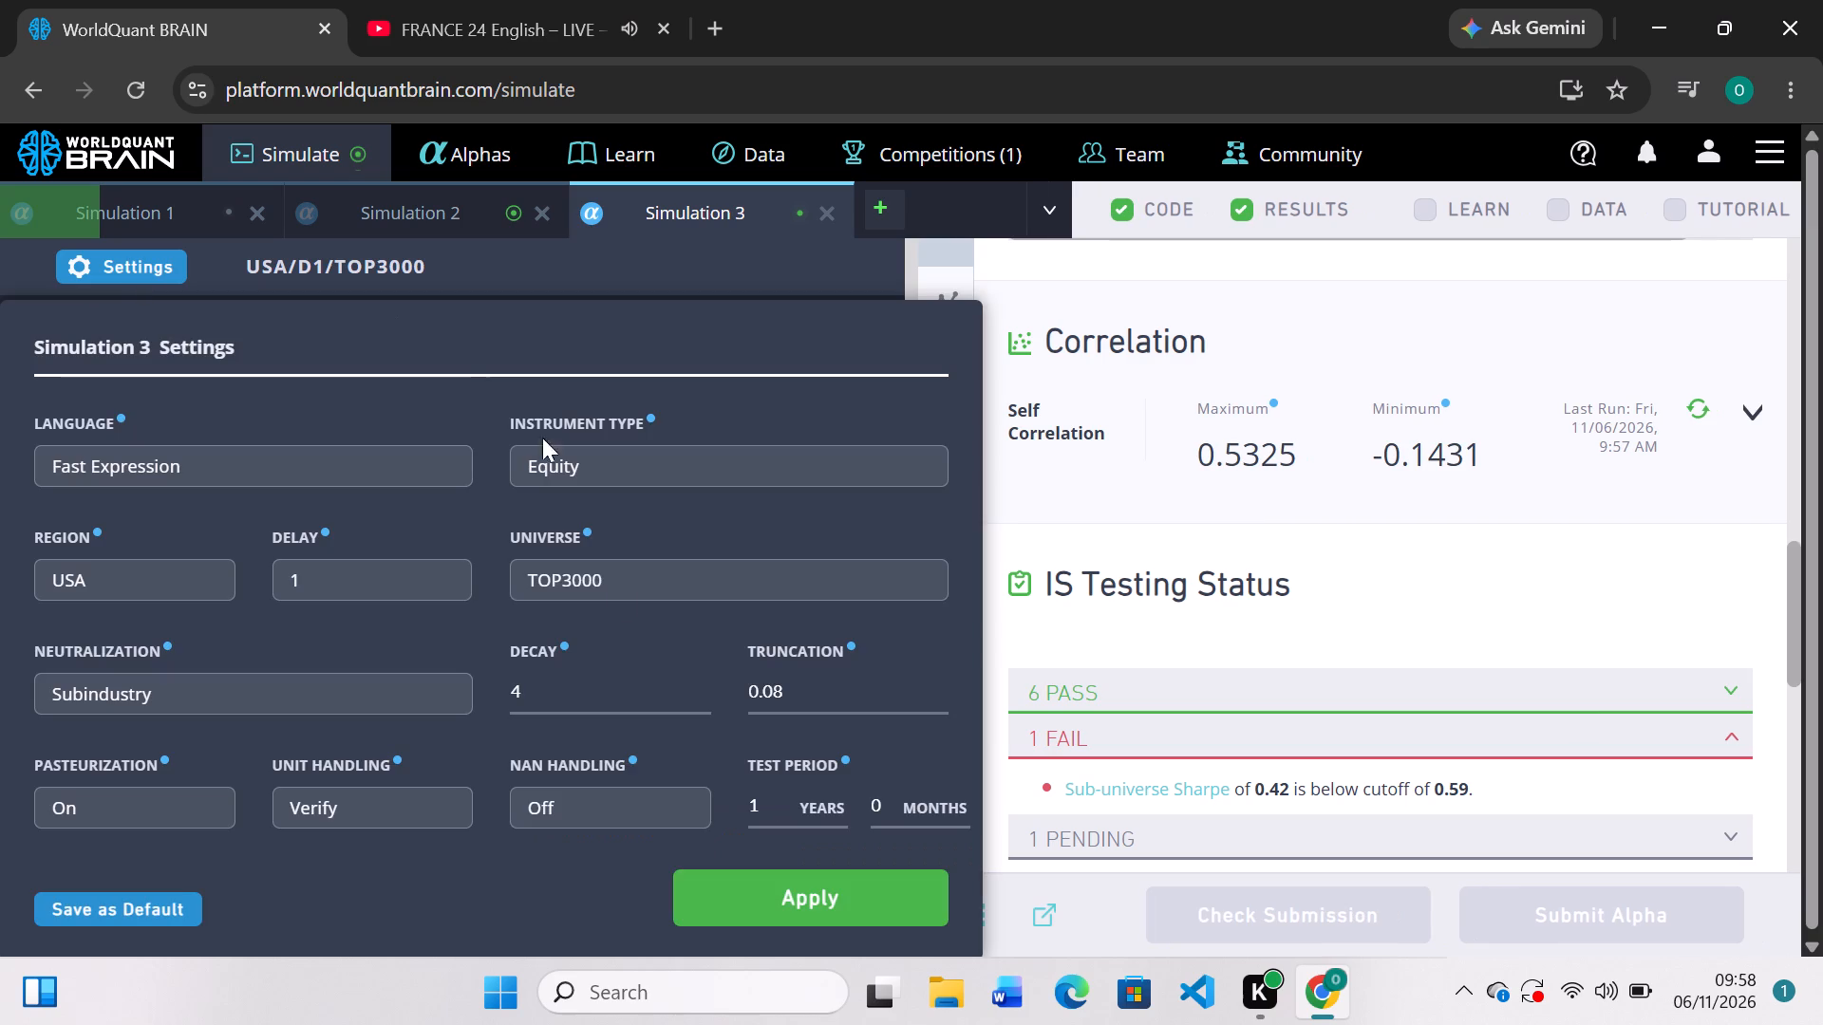
pyautogui.click(930, 576)
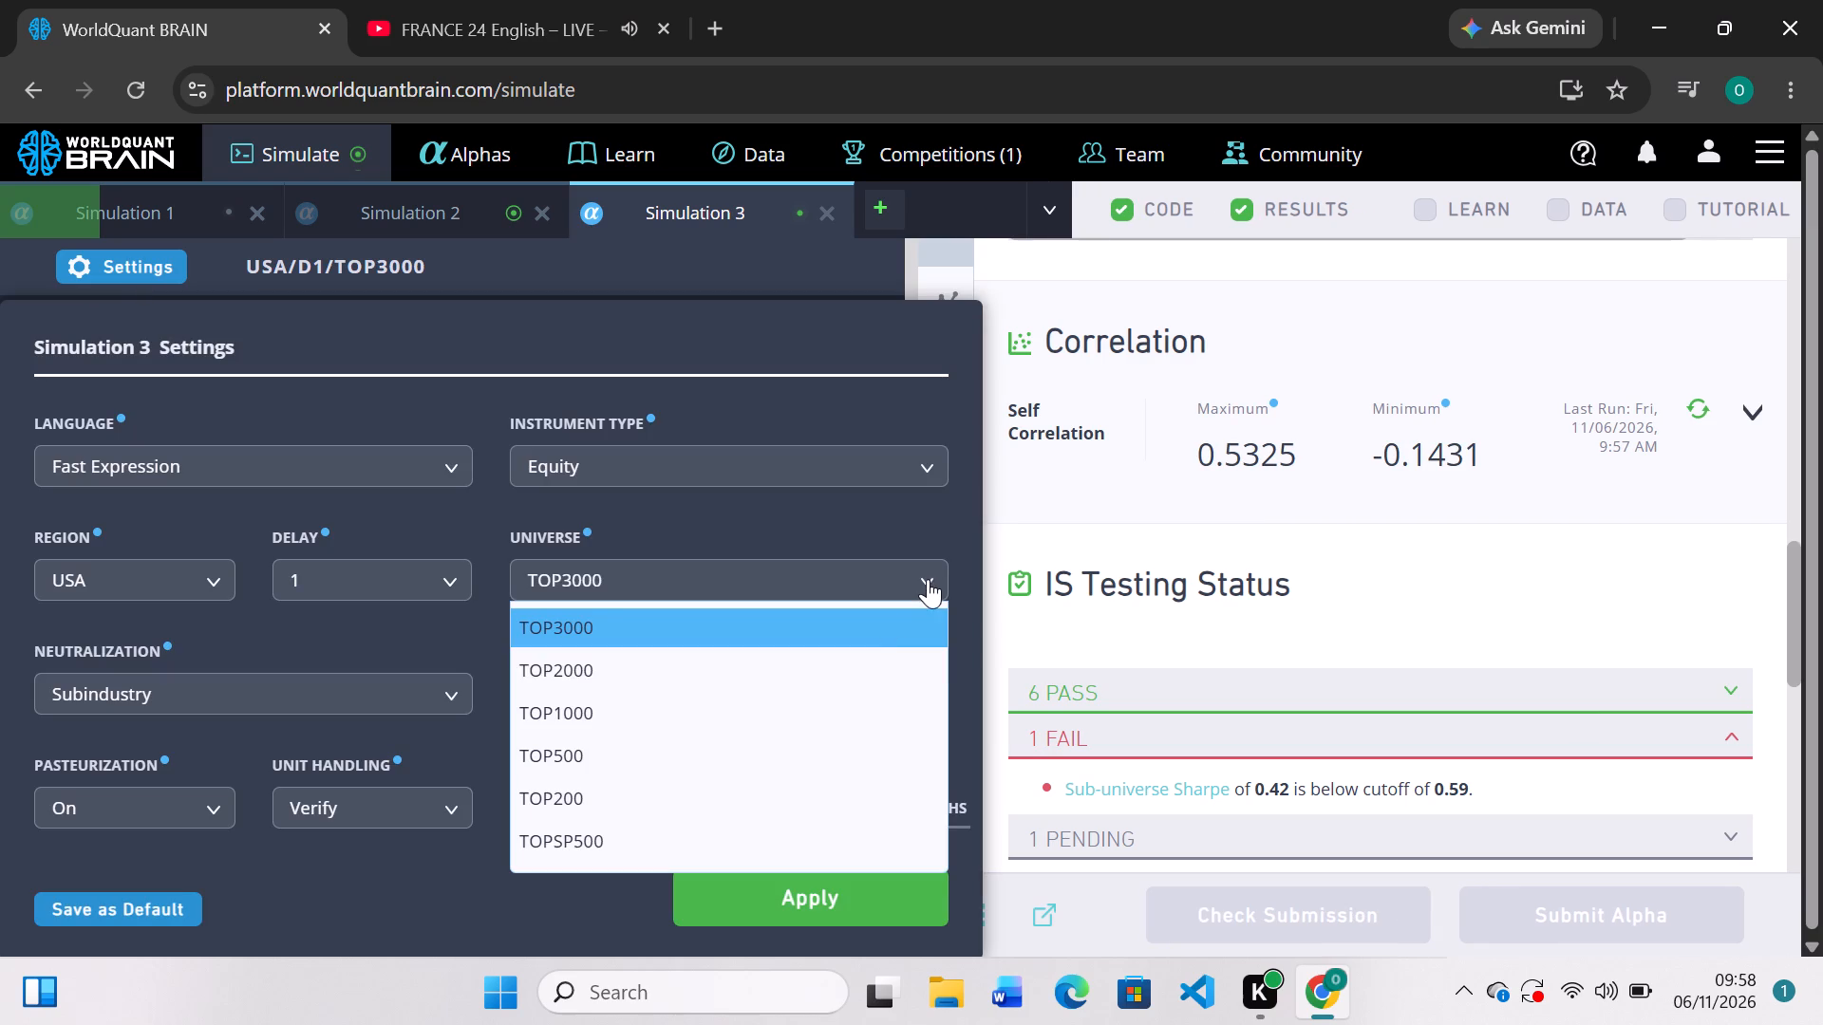
pyautogui.click(623, 732)
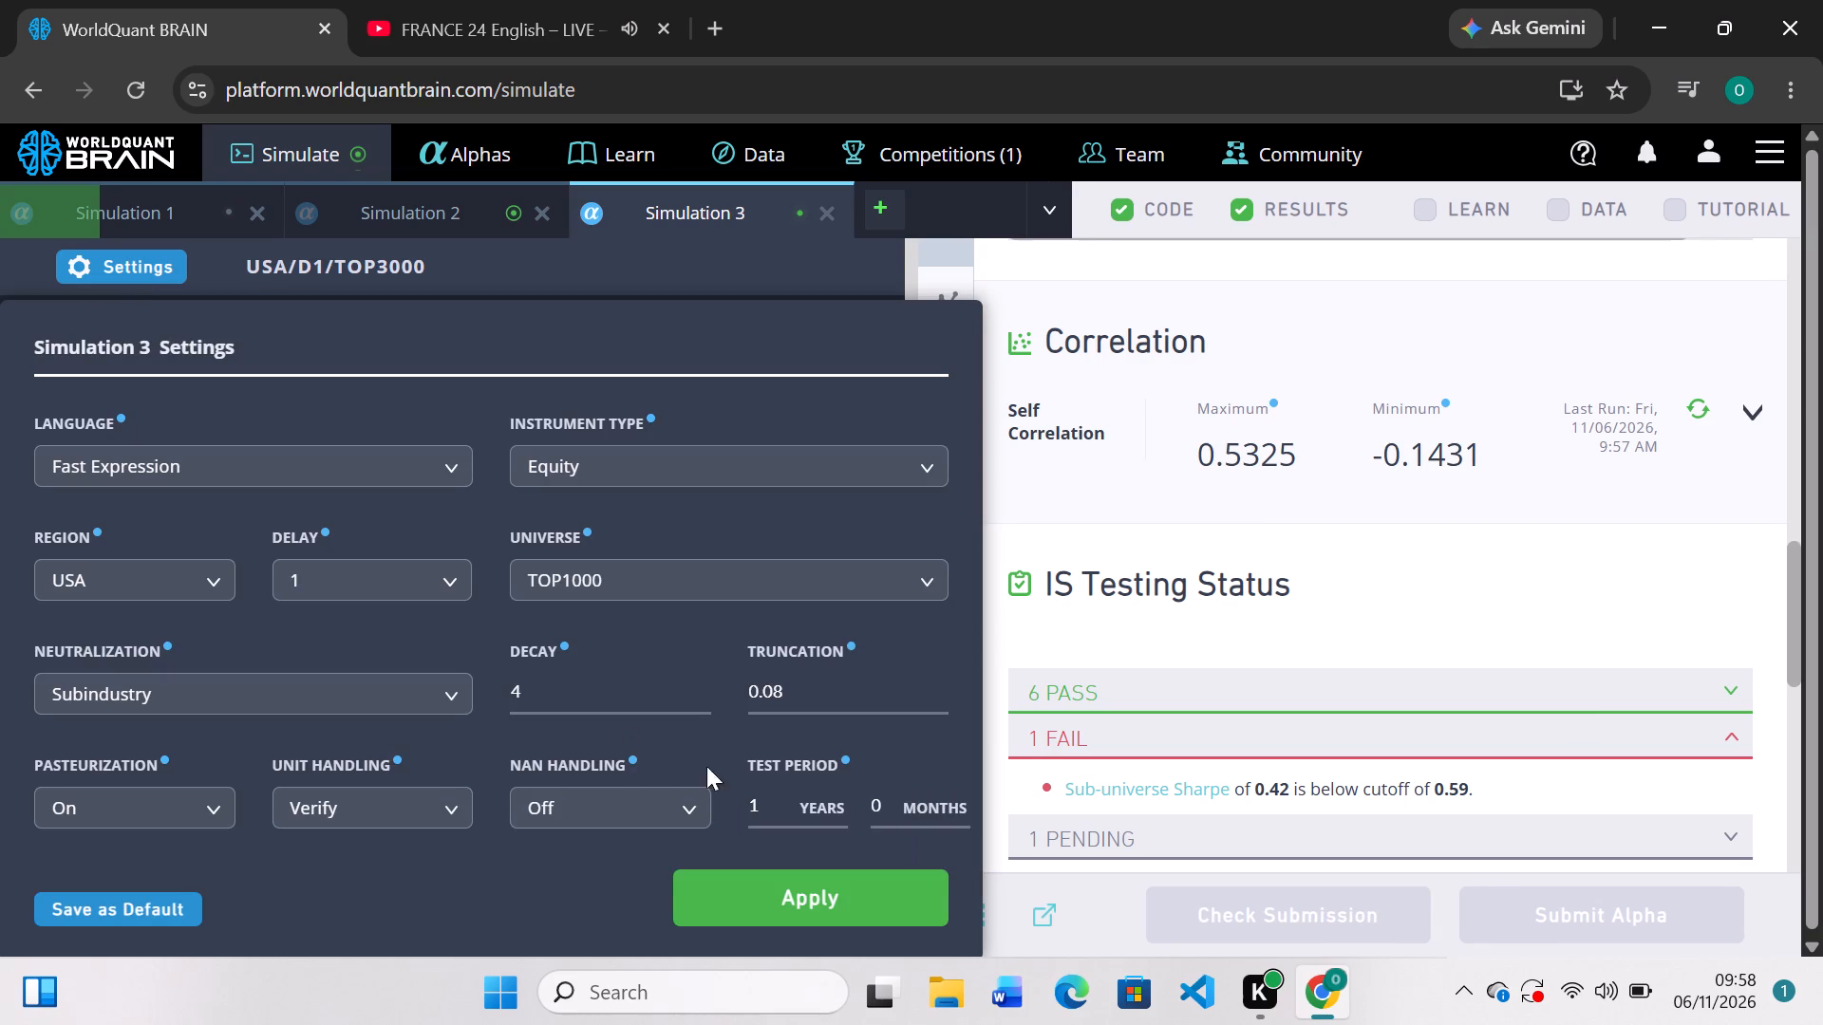
pyautogui.click(815, 894)
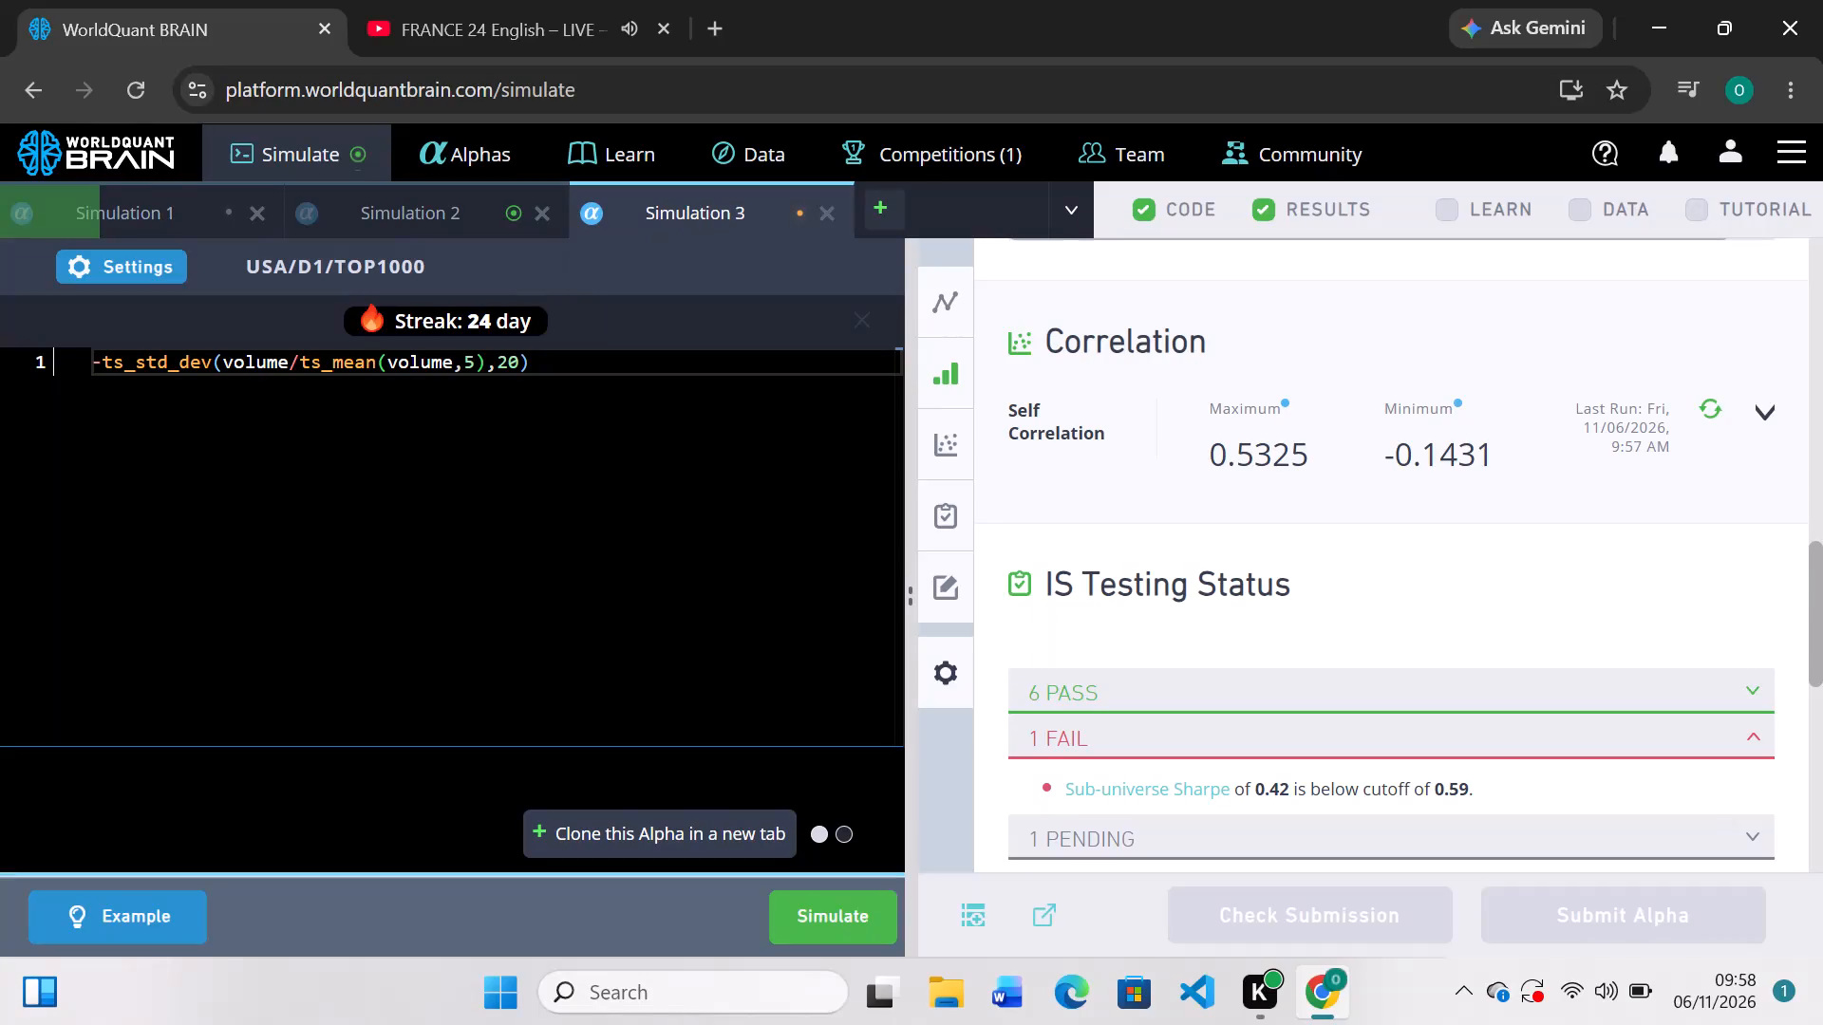
pyautogui.click(878, 922)
# In Simulation 2, check the results, replace returns with open in the first ts_rank term, and run the simulation.
pyautogui.click(434, 198)
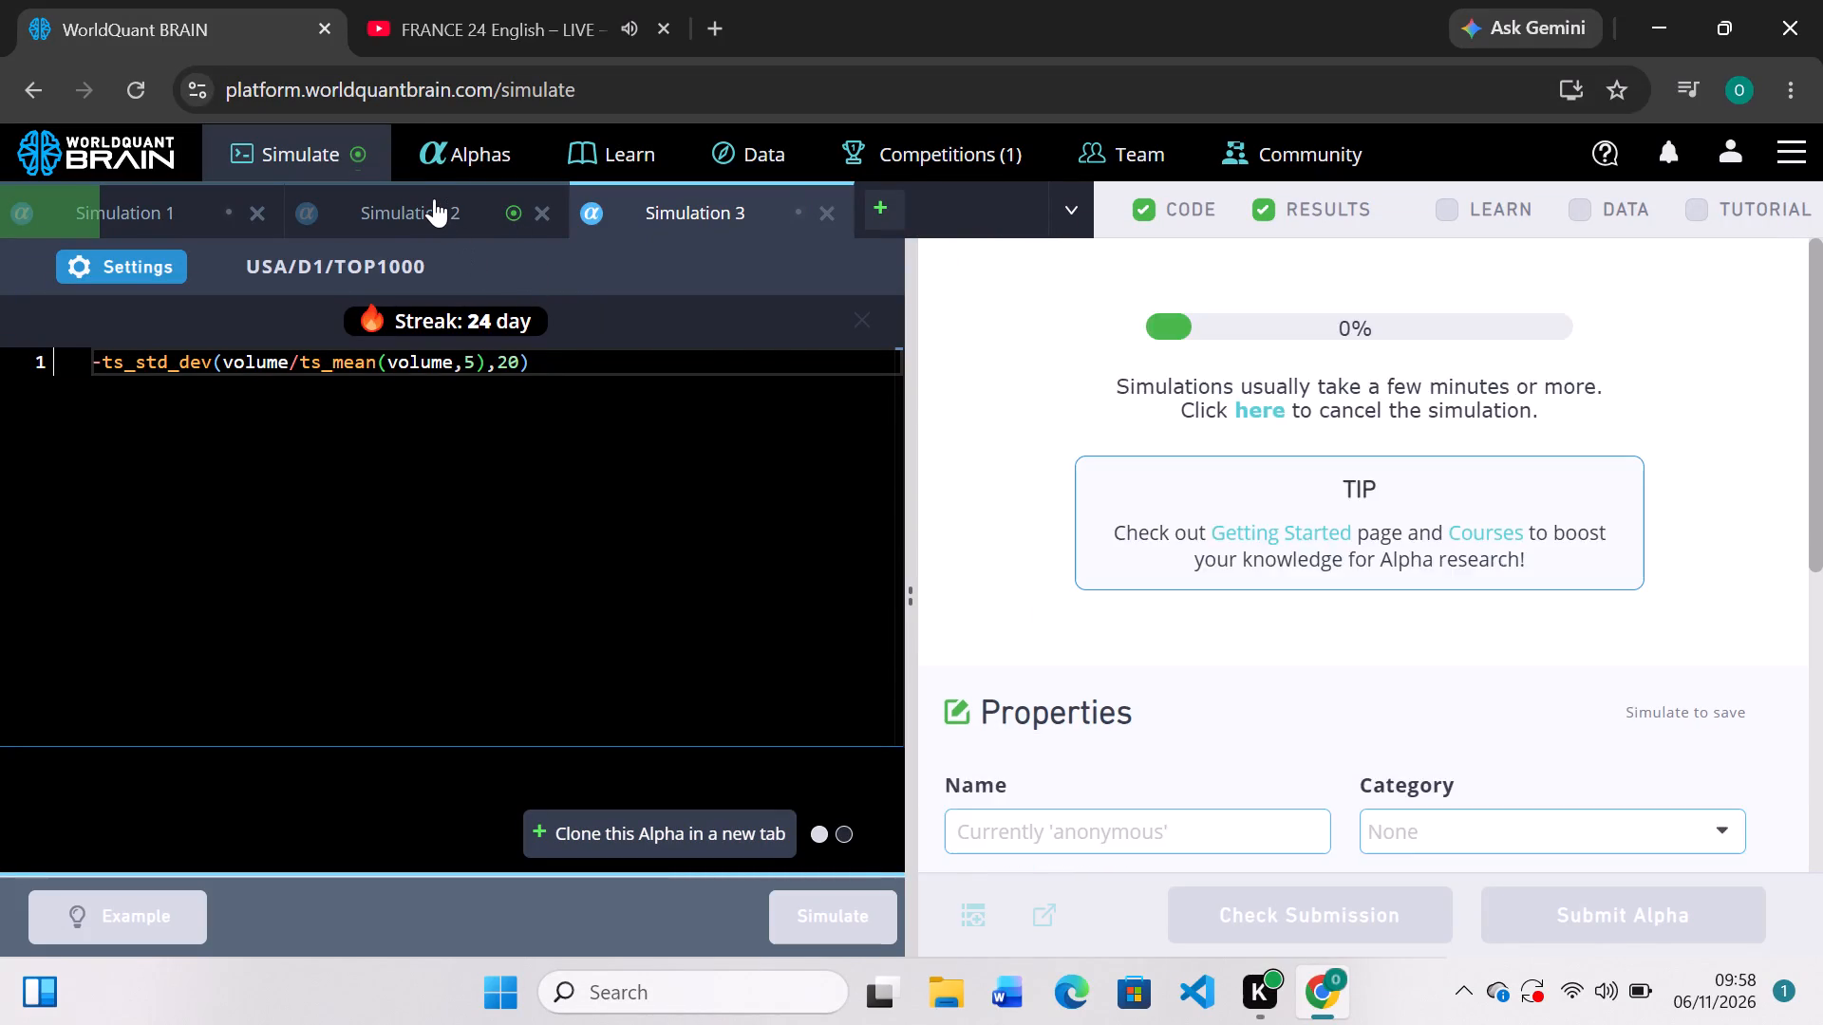
pyautogui.scroll(-3, 1075, 615)
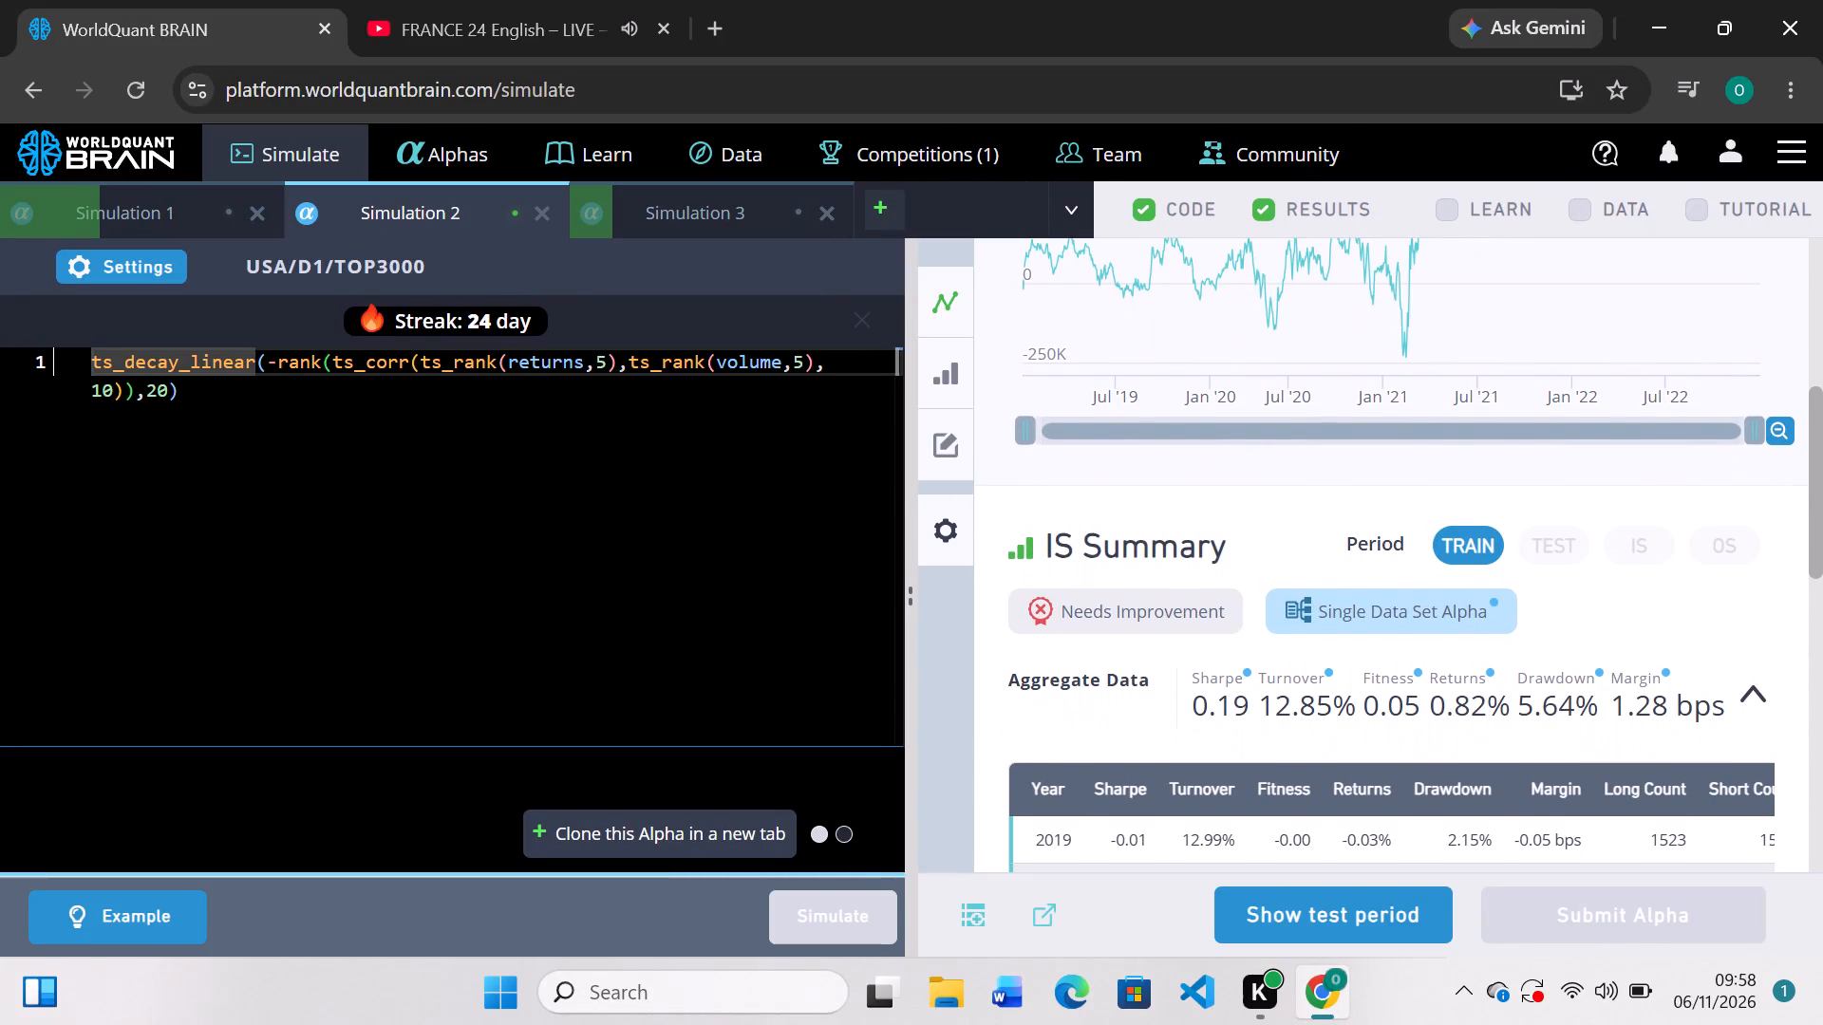
pyautogui.scroll(1, 1075, 615)
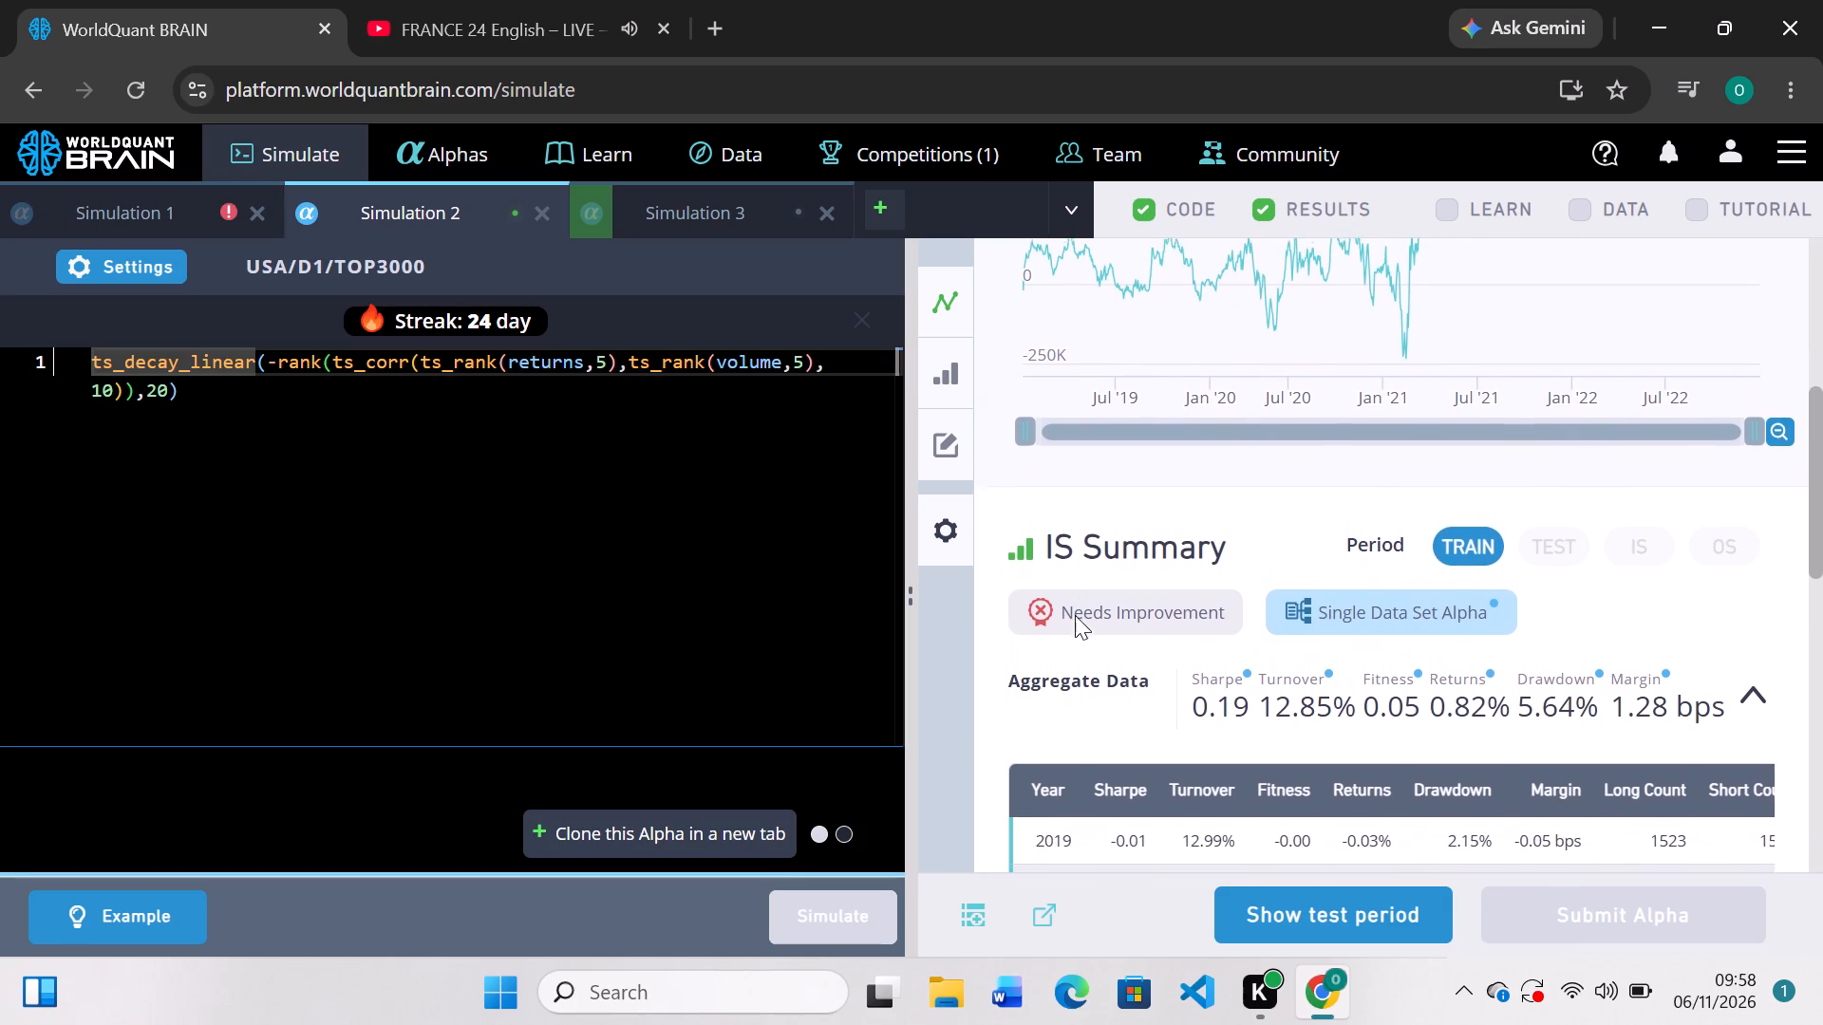
pyautogui.scroll(1, 1075, 615)
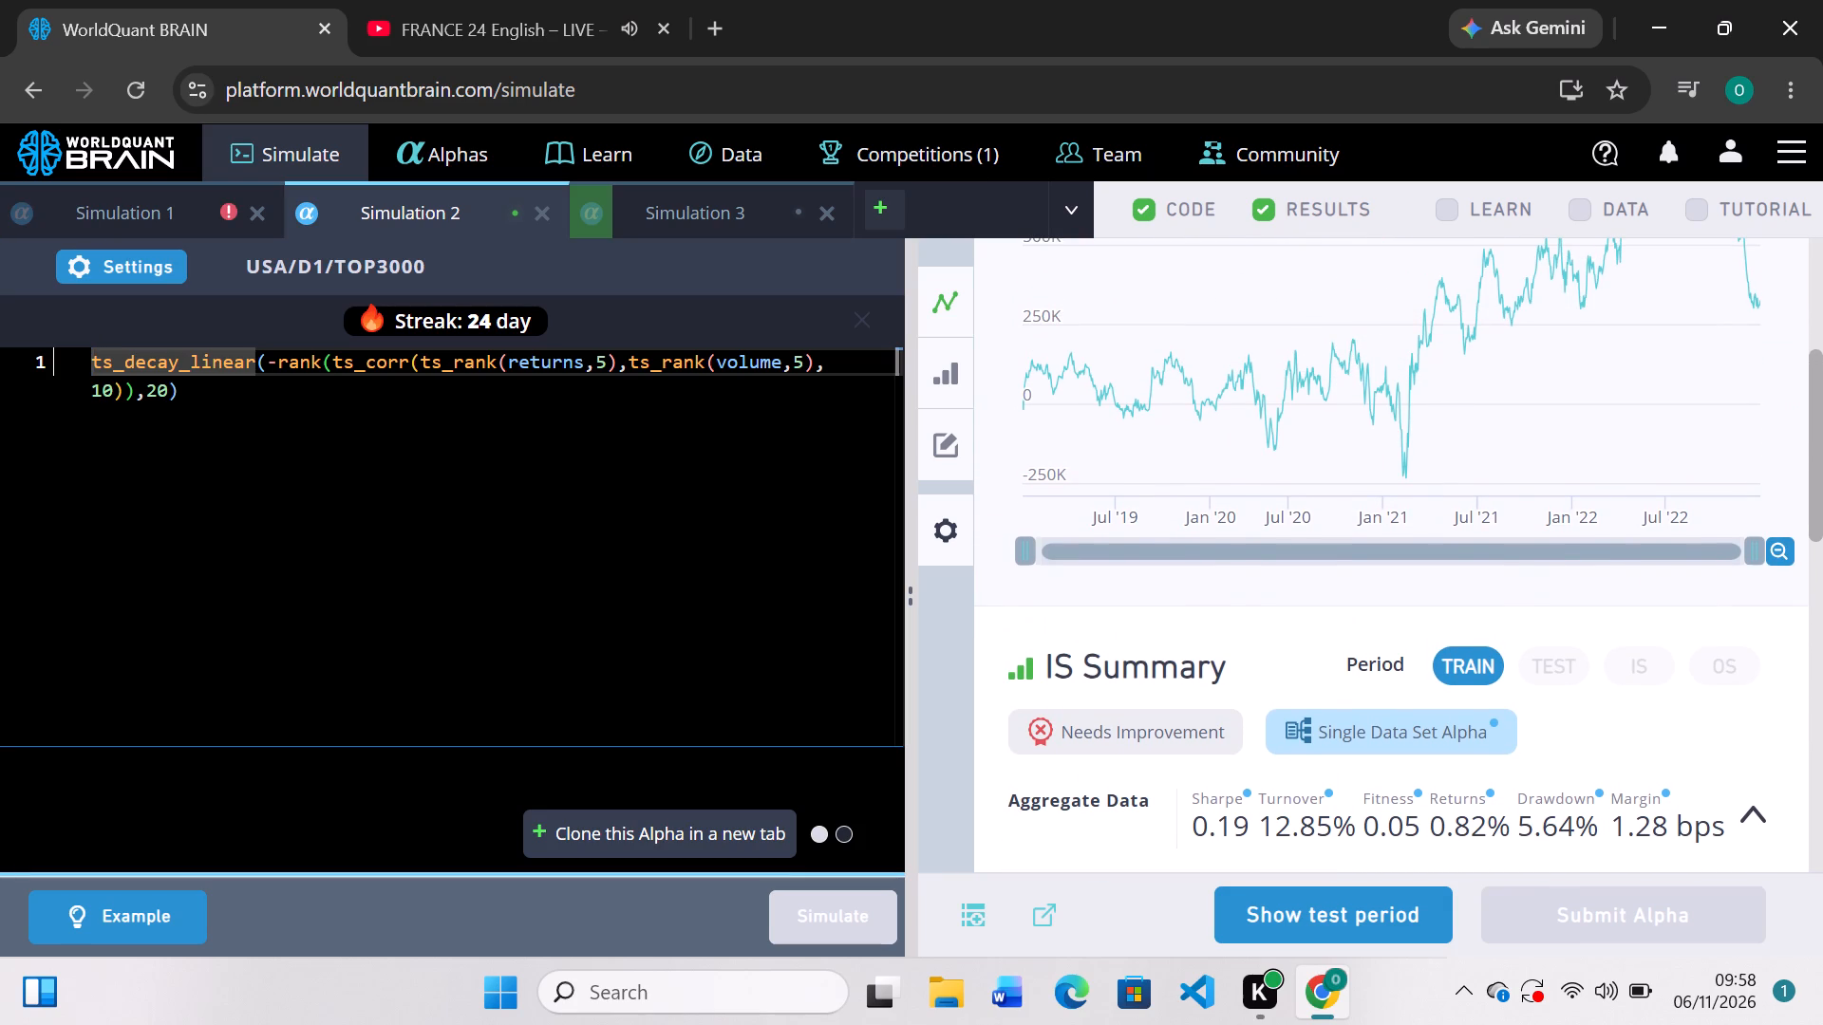
pyautogui.click(581, 363)
pyautogui.press('BackSpace')
pyautogui.press('BackSpace')
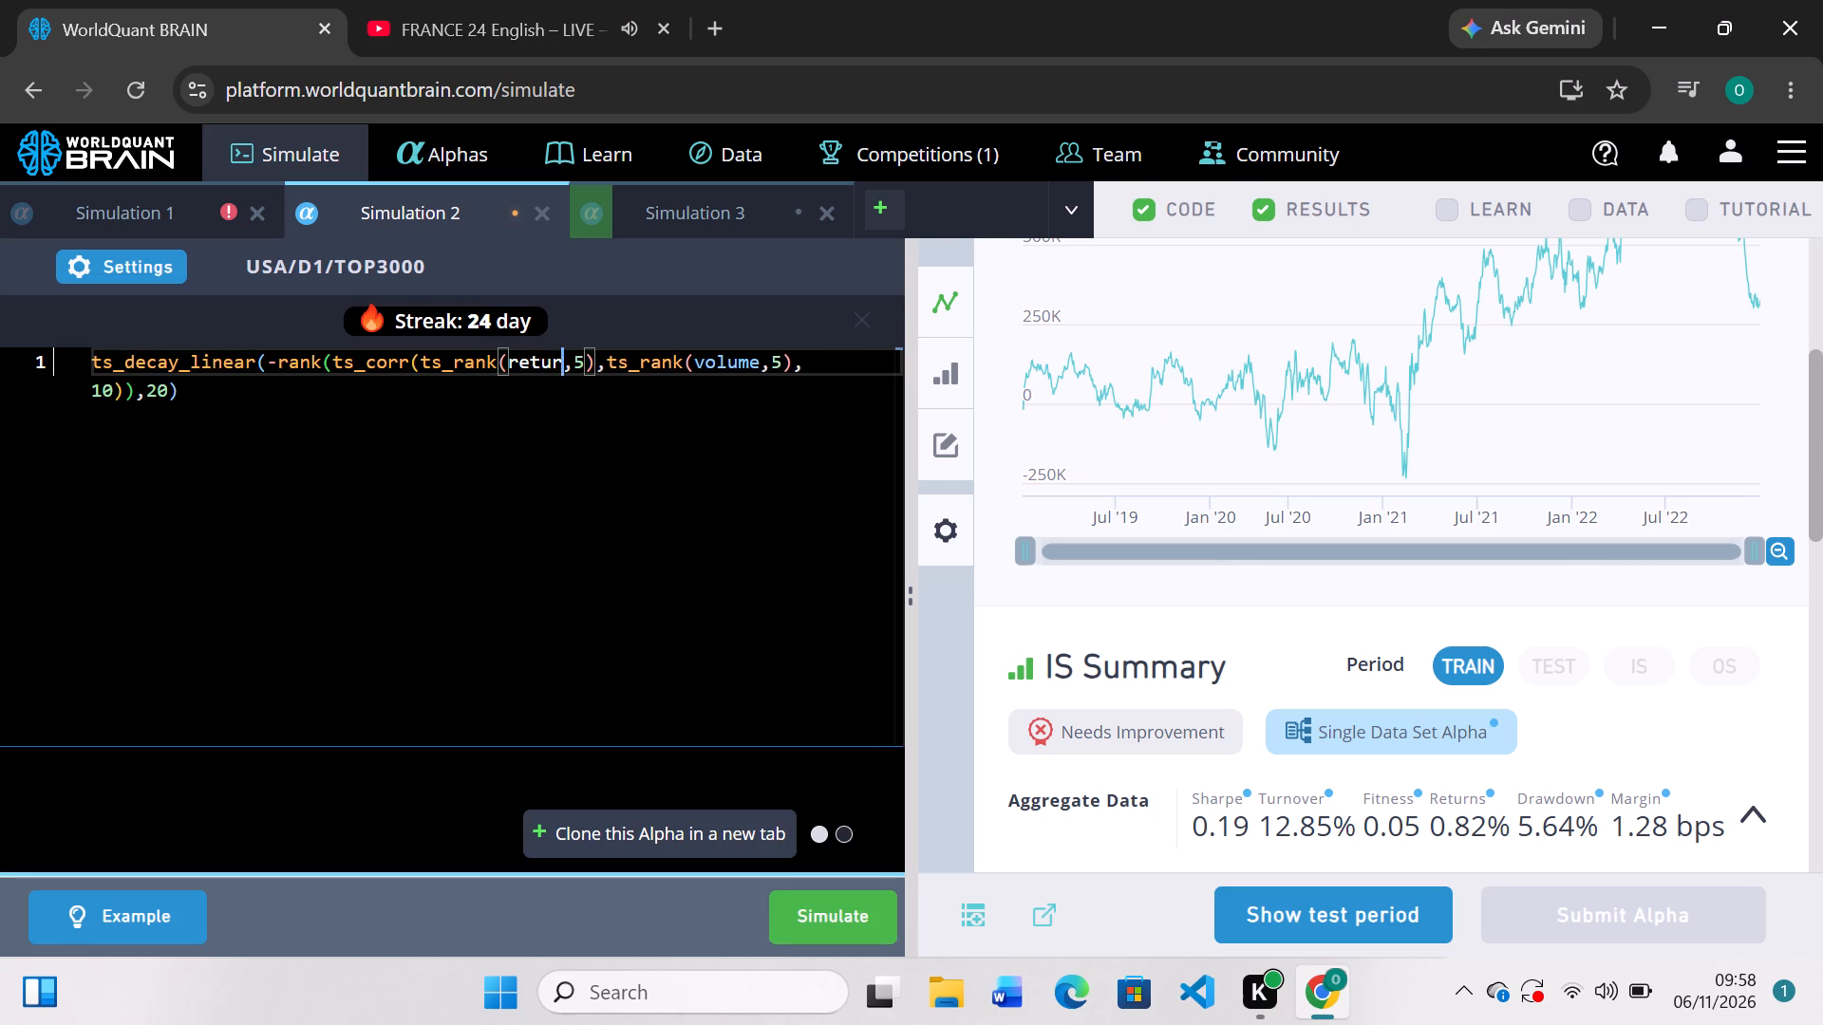
pyautogui.press('BackSpace')
pyautogui.press('BackSpace')
pyautogui.press('BackSpace')
pyautogui.press('BackSpace')
pyautogui.press('BackSpace')
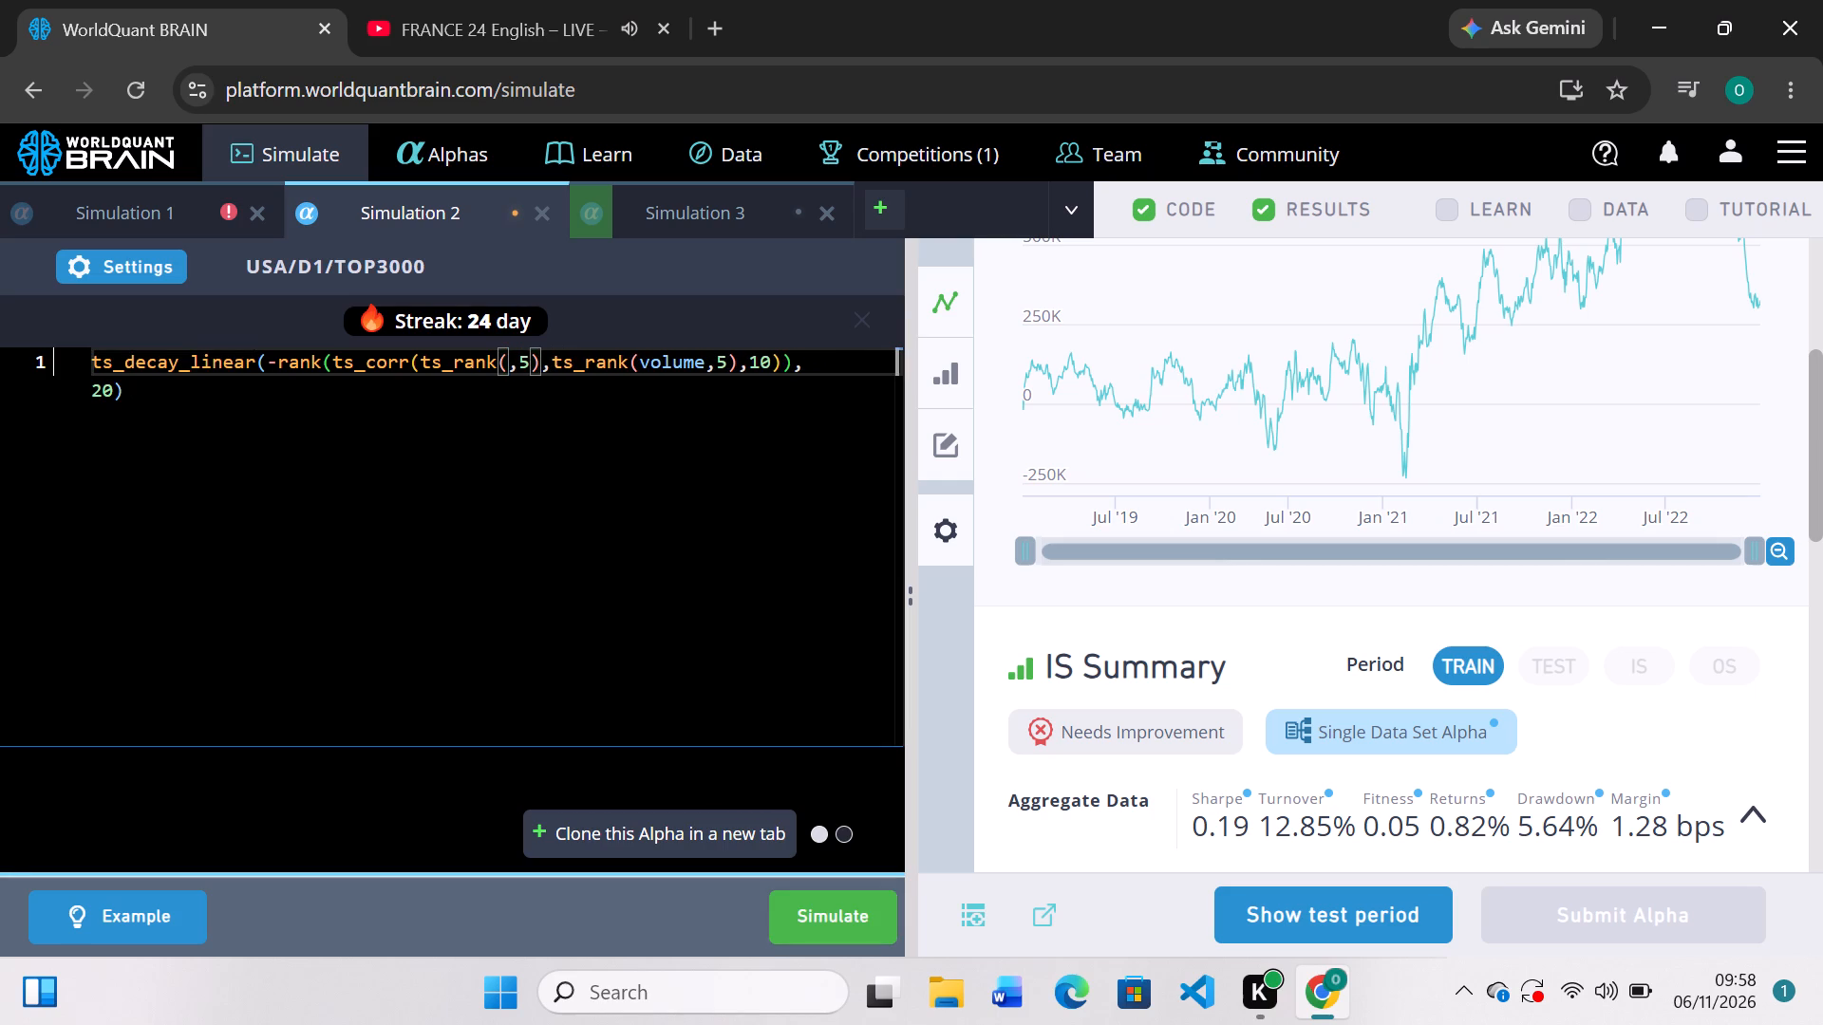
pyautogui.write('open')
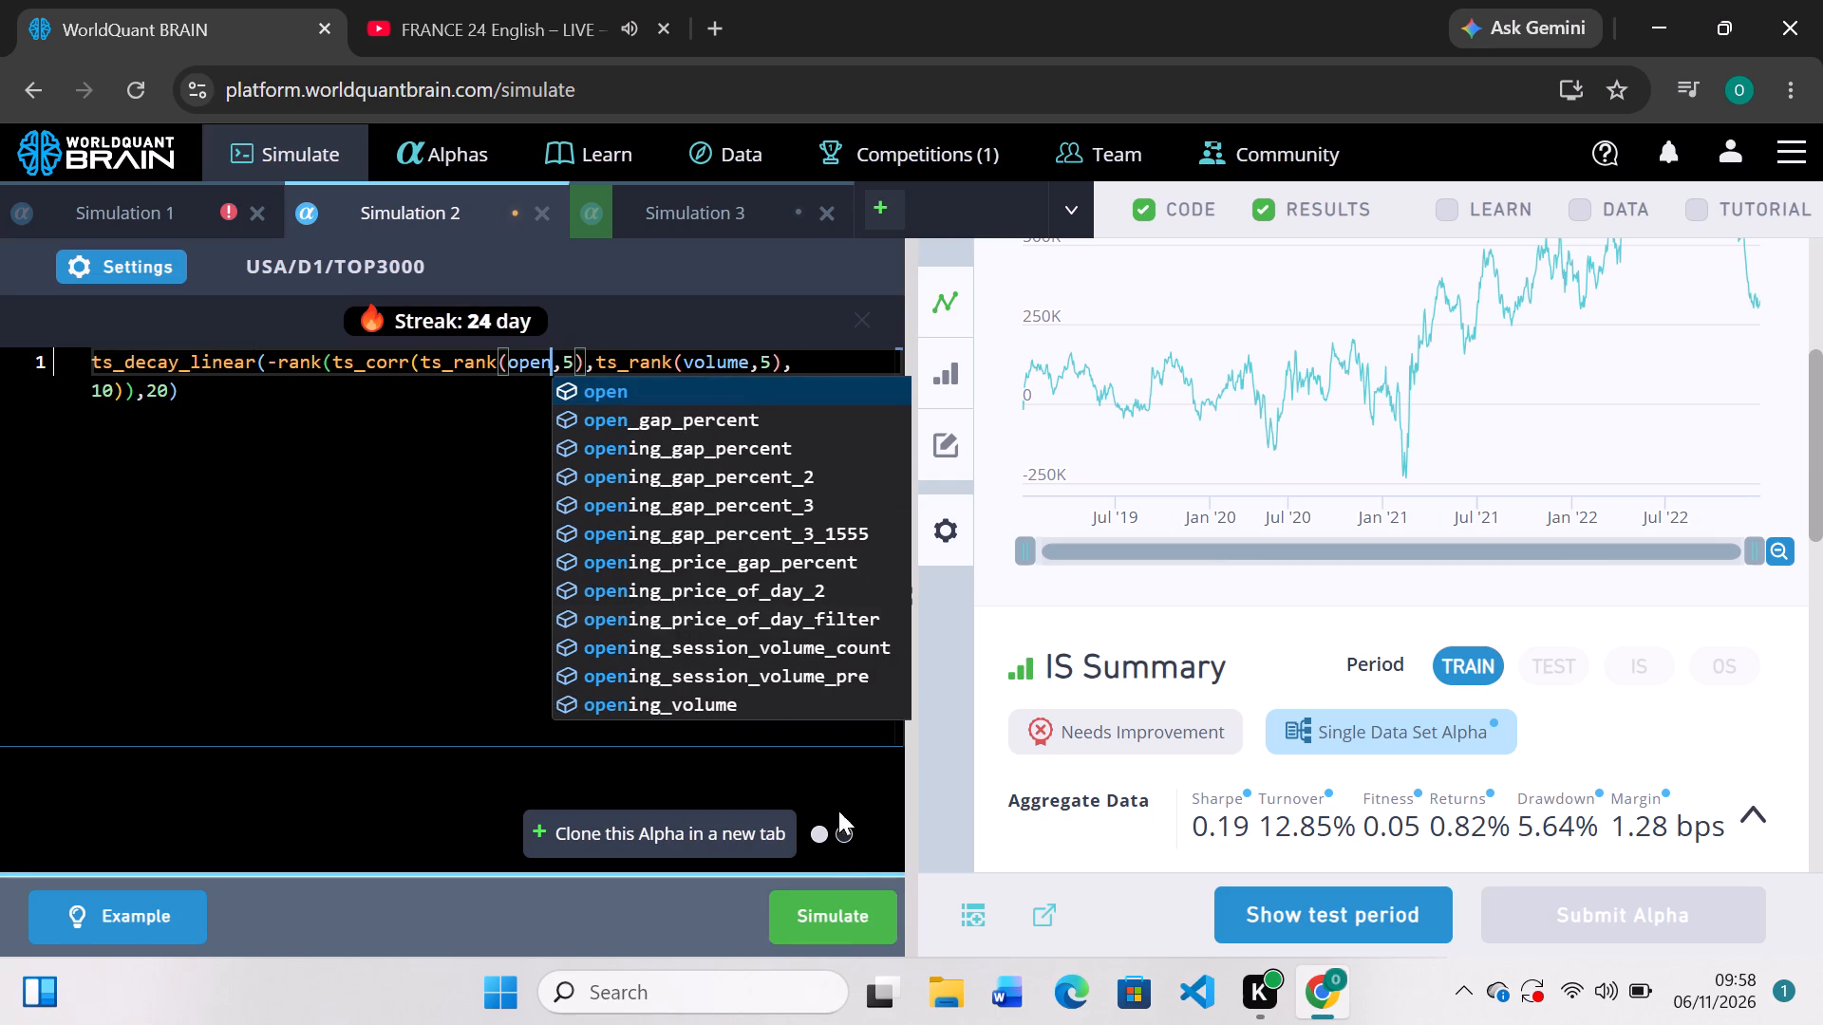
pyautogui.click(839, 923)
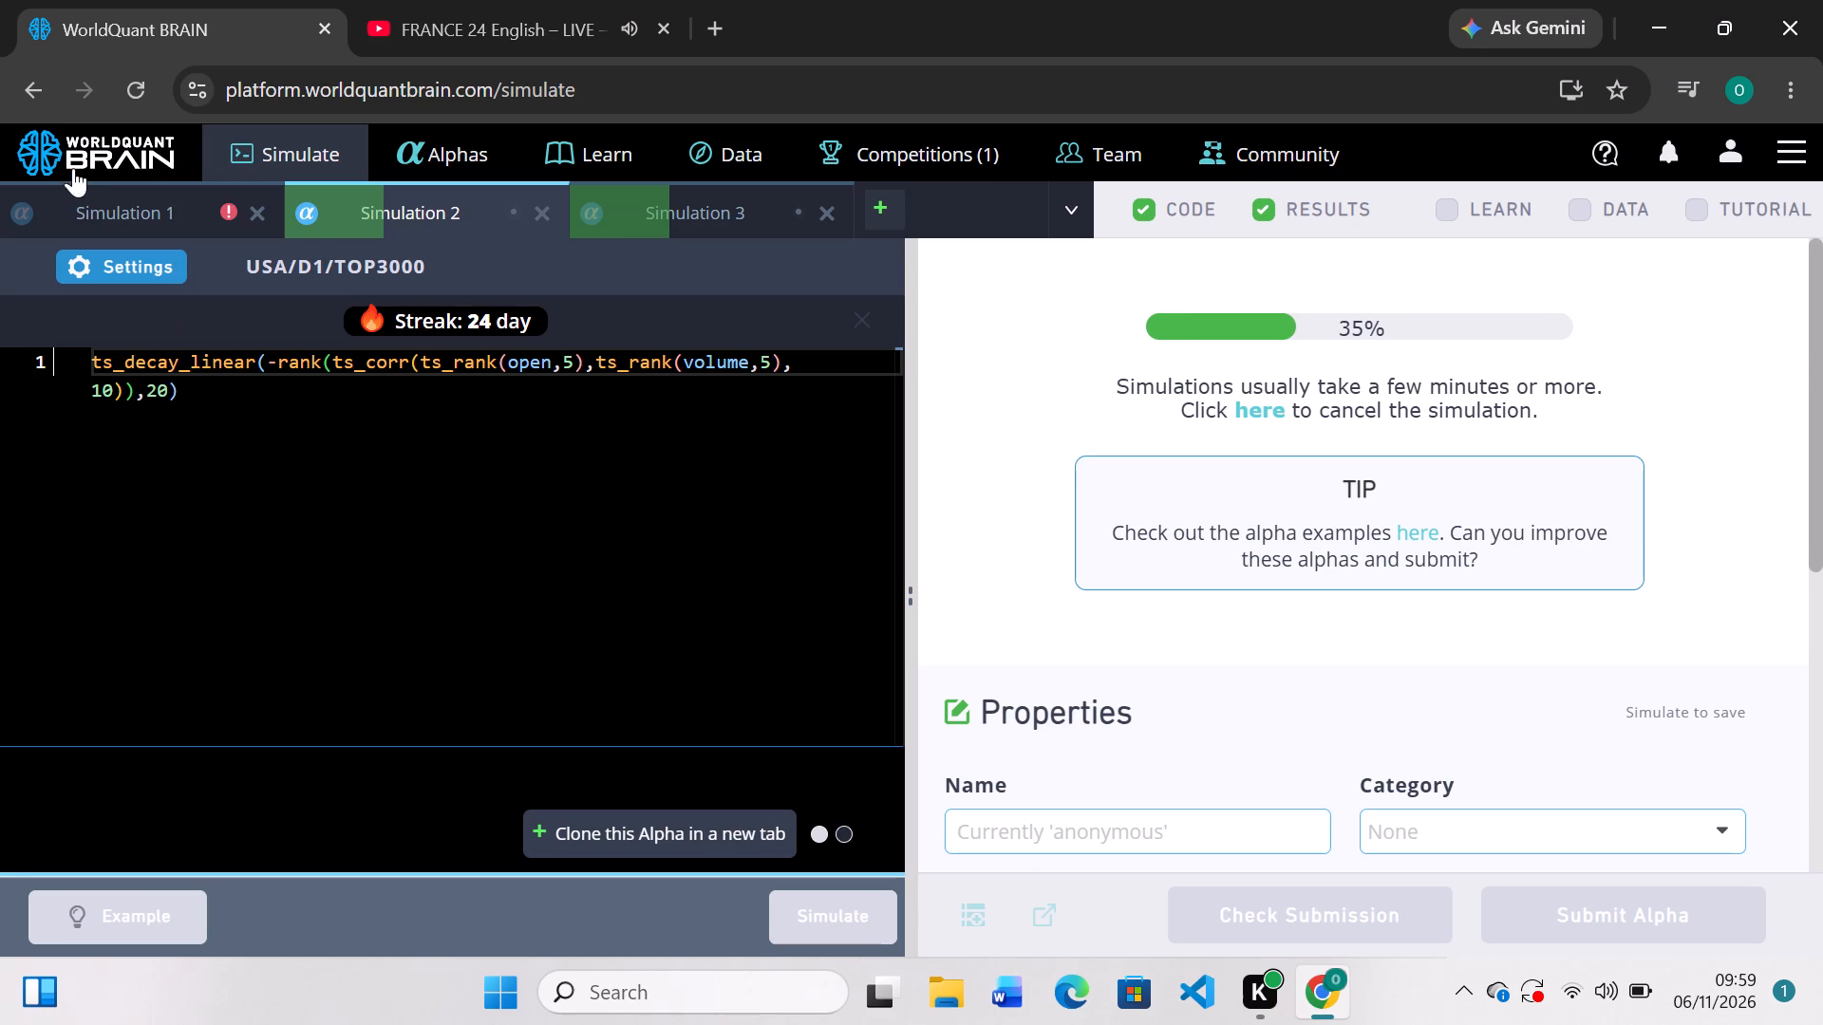
# Run Simulation 1 again with the expression -rank(ts_sum(close/open,10)).
pyautogui.click(115, 222)
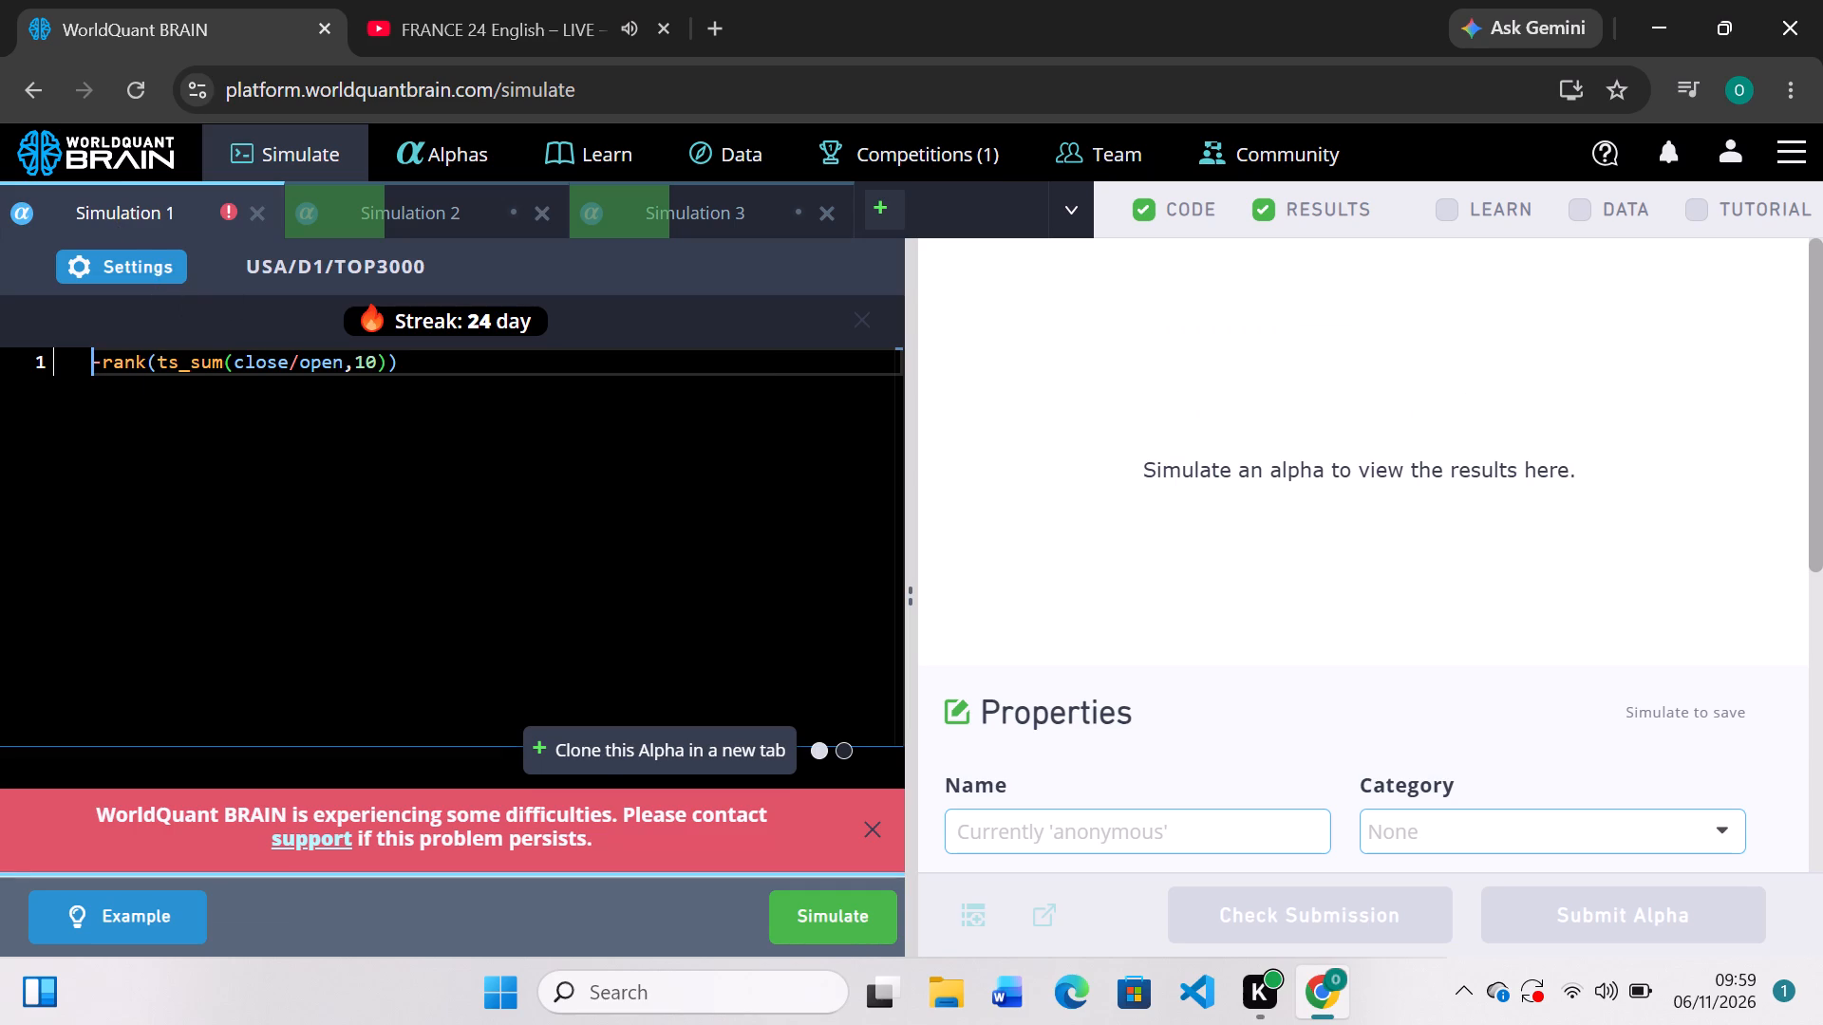
pyautogui.click(789, 916)
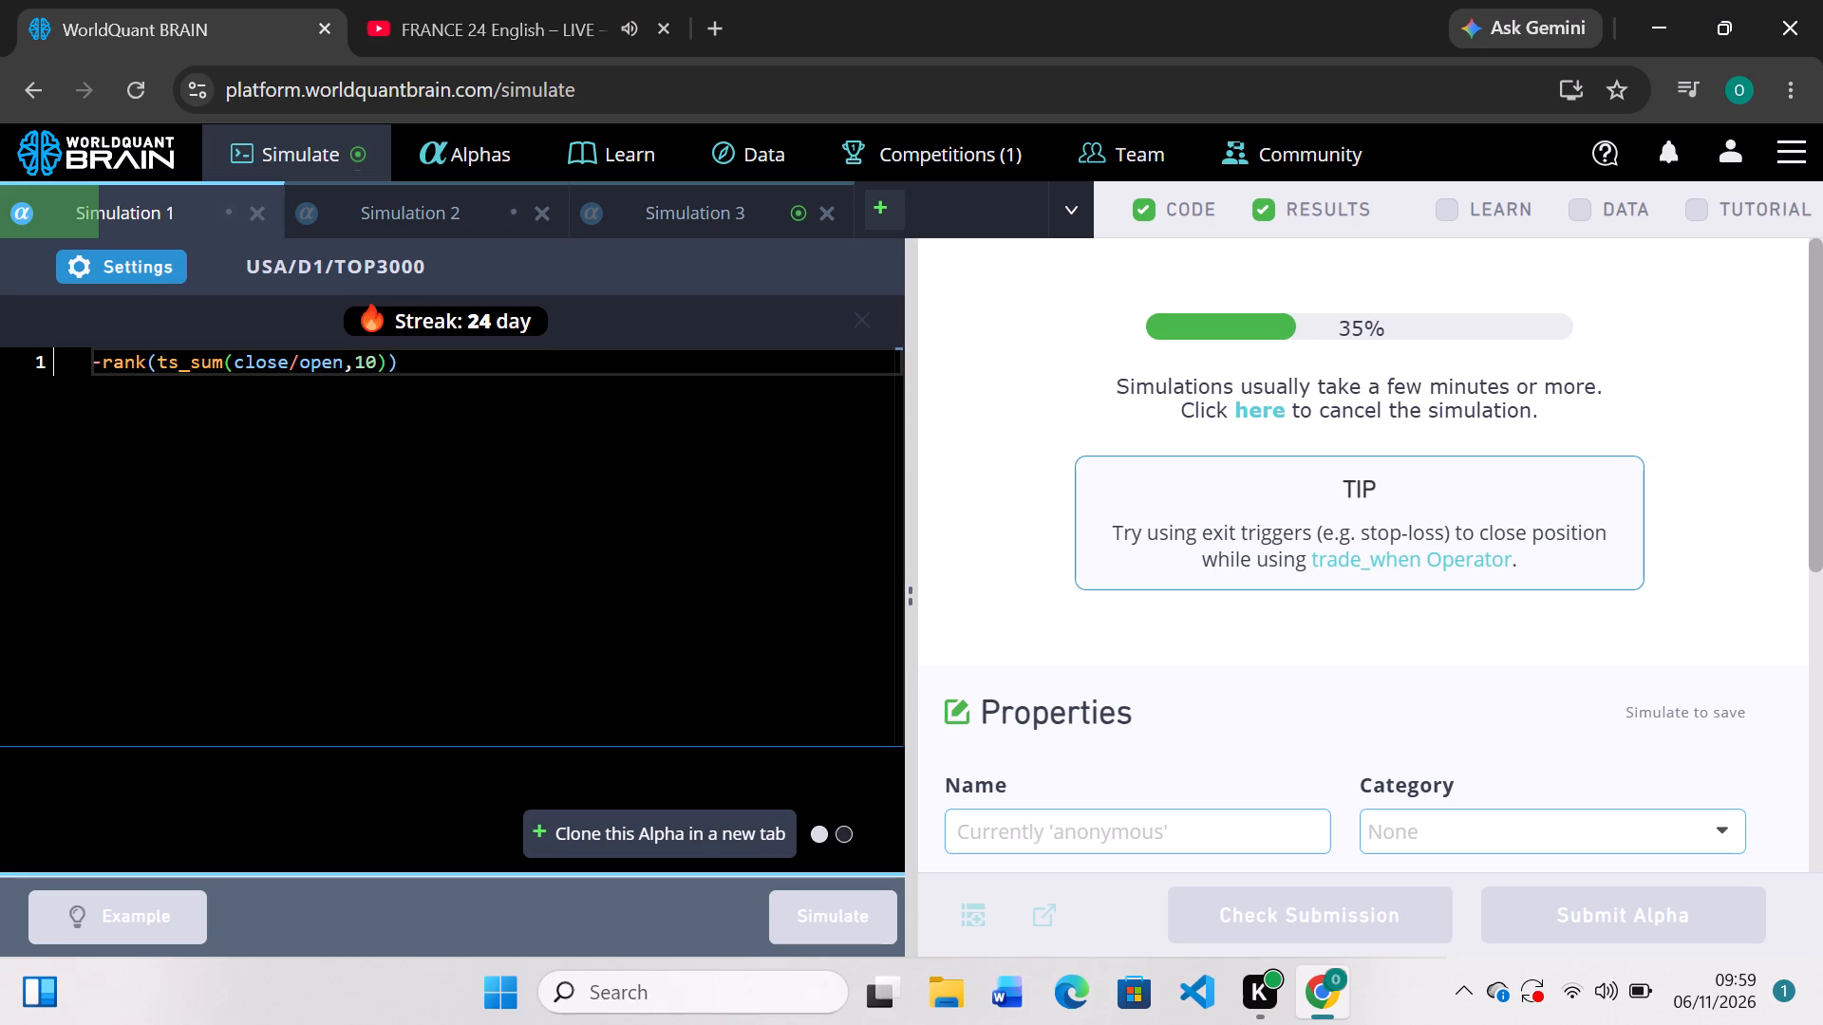
# Open Simulation 3 and review the PnL chart and IS Summary for the TOP1000 universe.
pyautogui.click(721, 180)
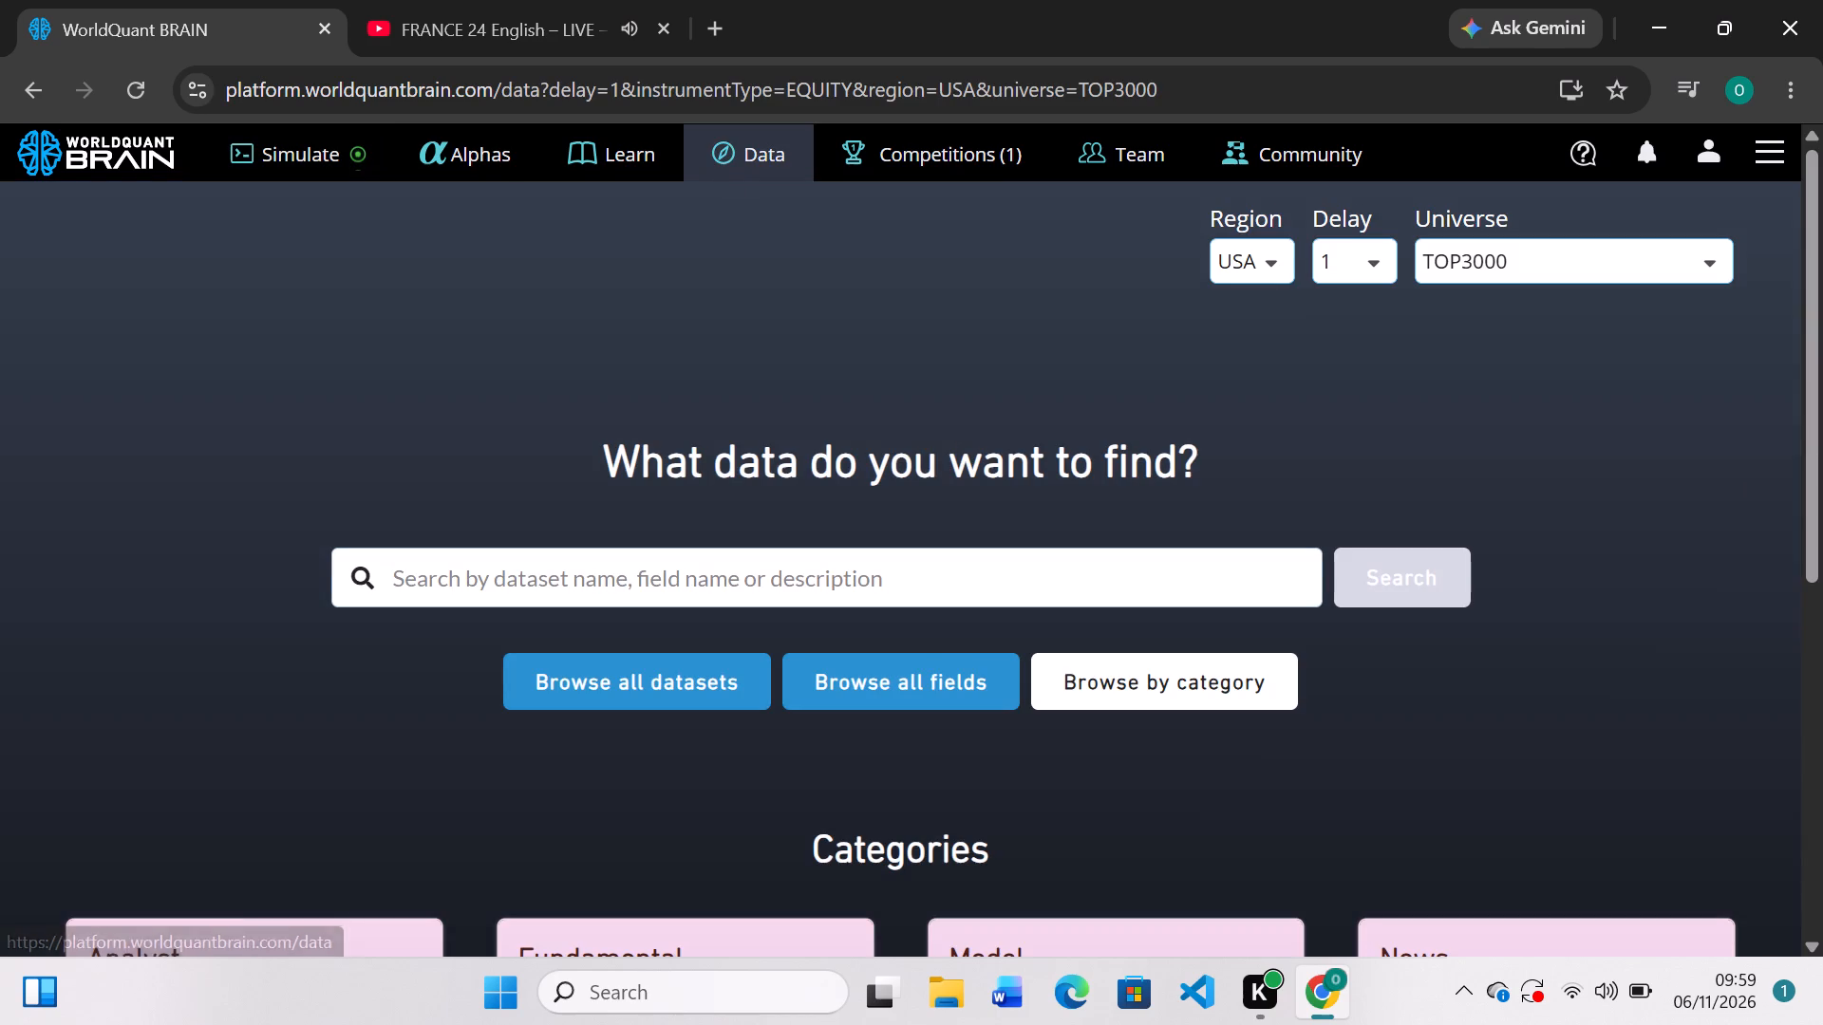
pyautogui.click(329, 160)
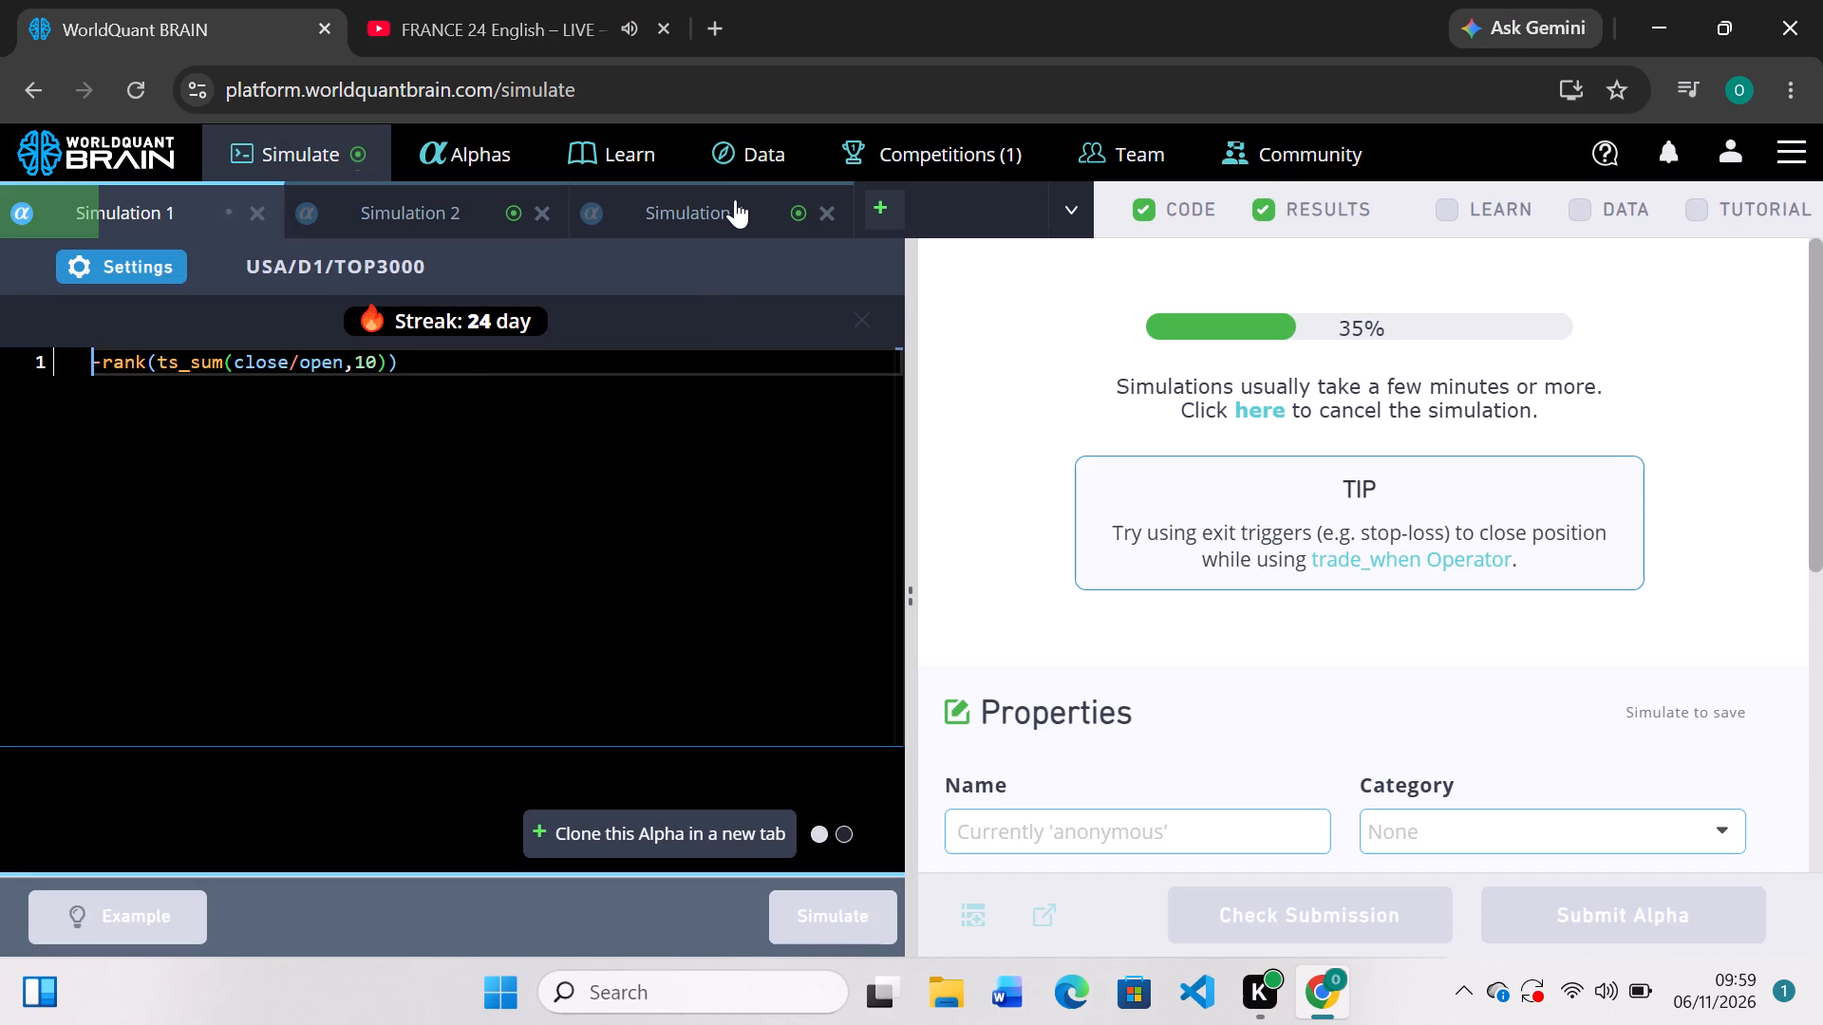
pyautogui.click(734, 207)
pyautogui.scroll(-3, 1201, 559)
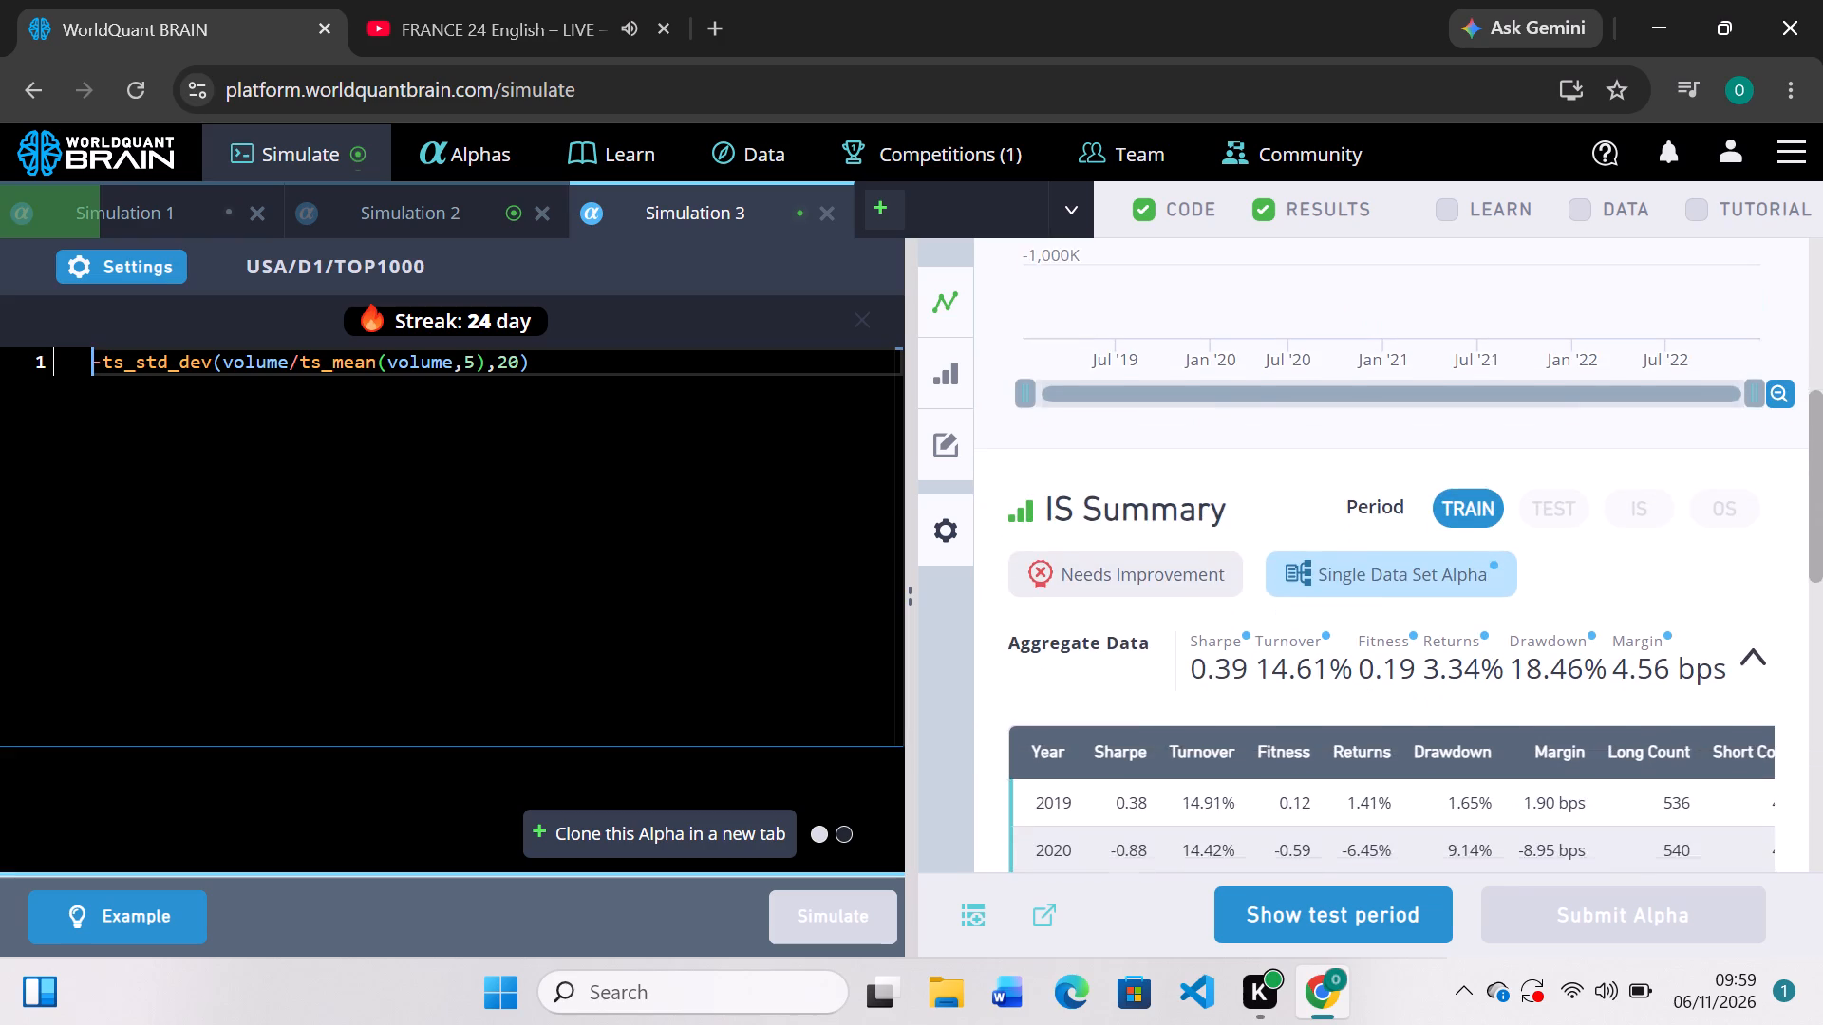
pyautogui.scroll(1, 1201, 559)
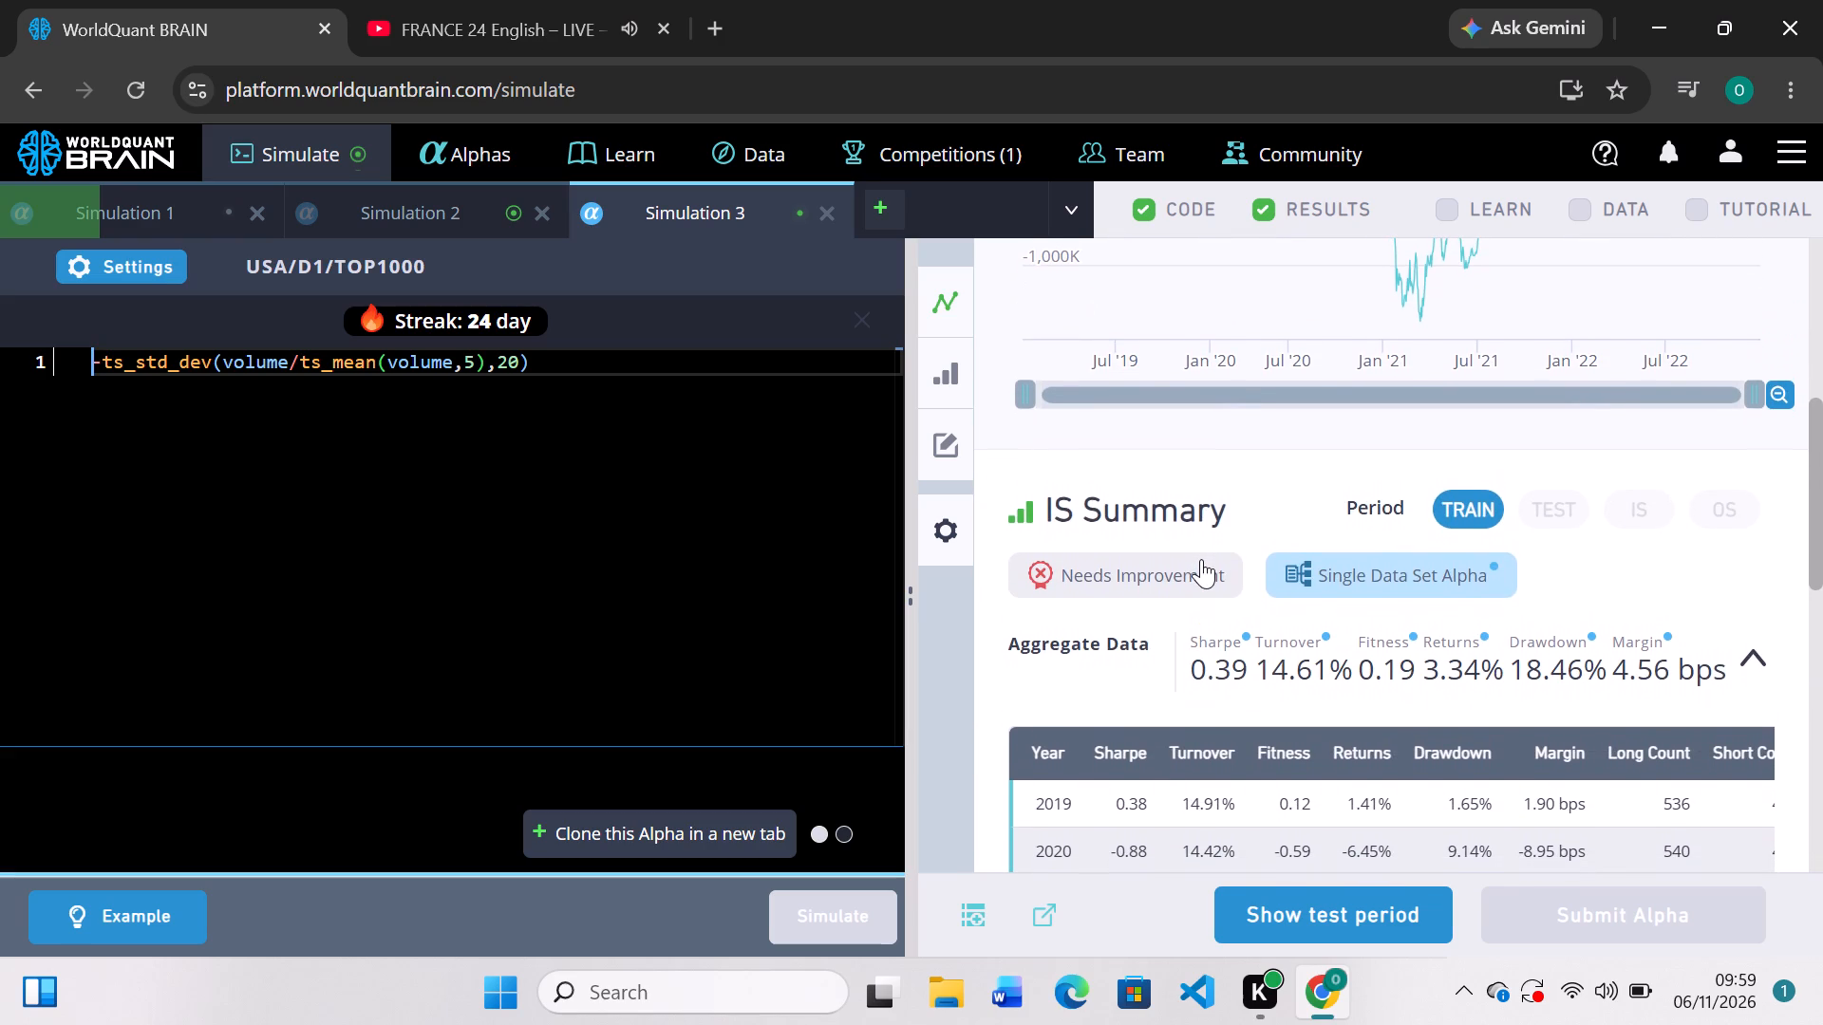
pyautogui.scroll(2, 1201, 559)
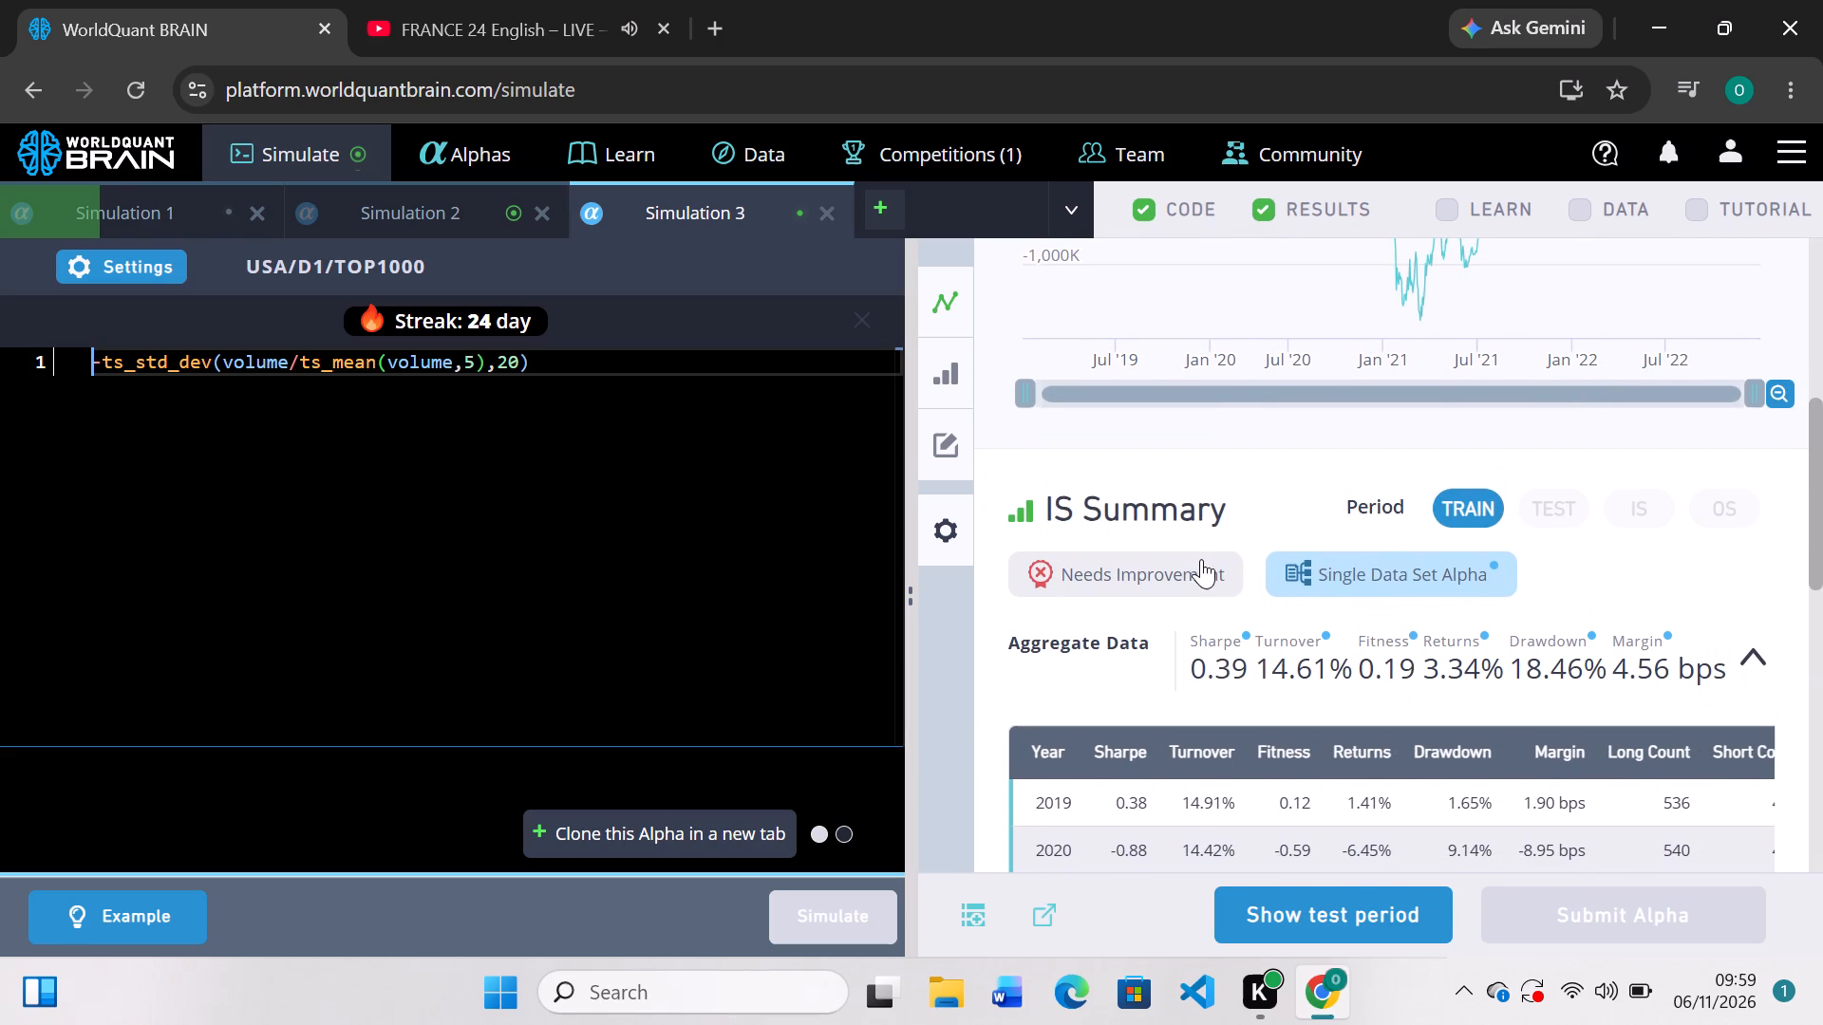
pyautogui.scroll(2, 1201, 559)
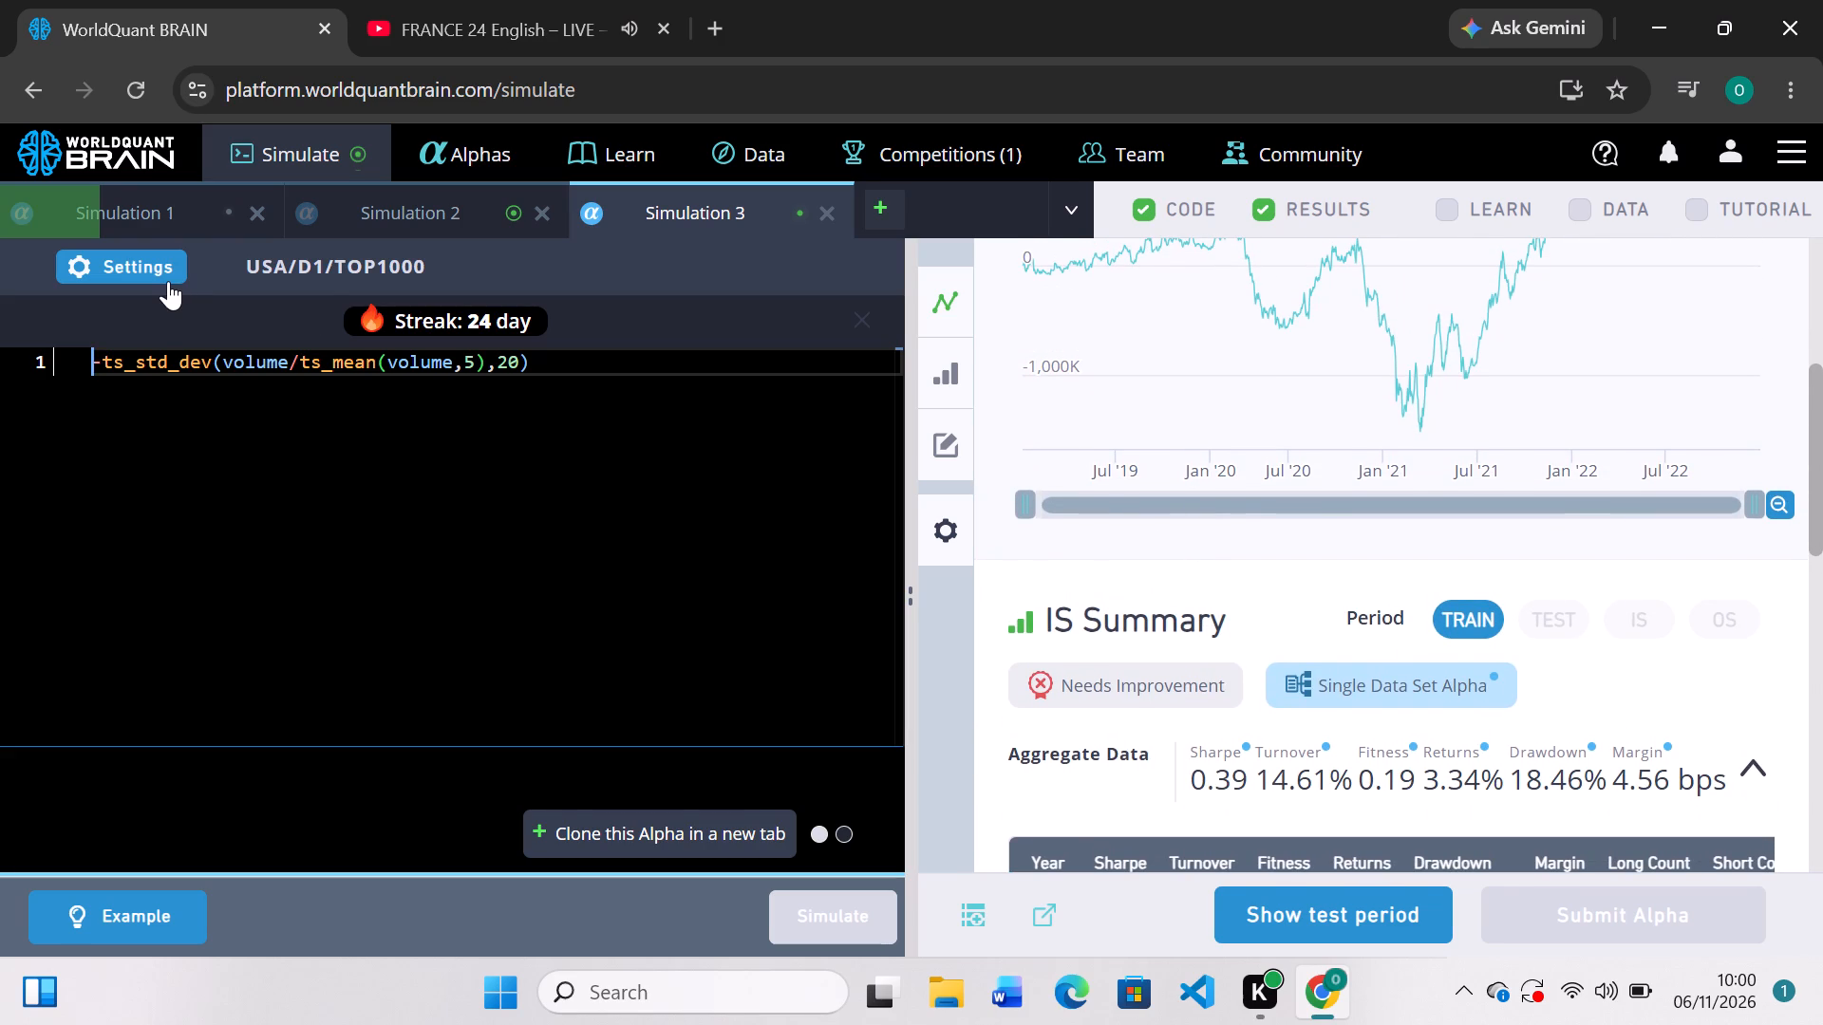
# Set Simulation 3's universe to TOP500, apply the settings, and run the simulation.
pyautogui.click(168, 281)
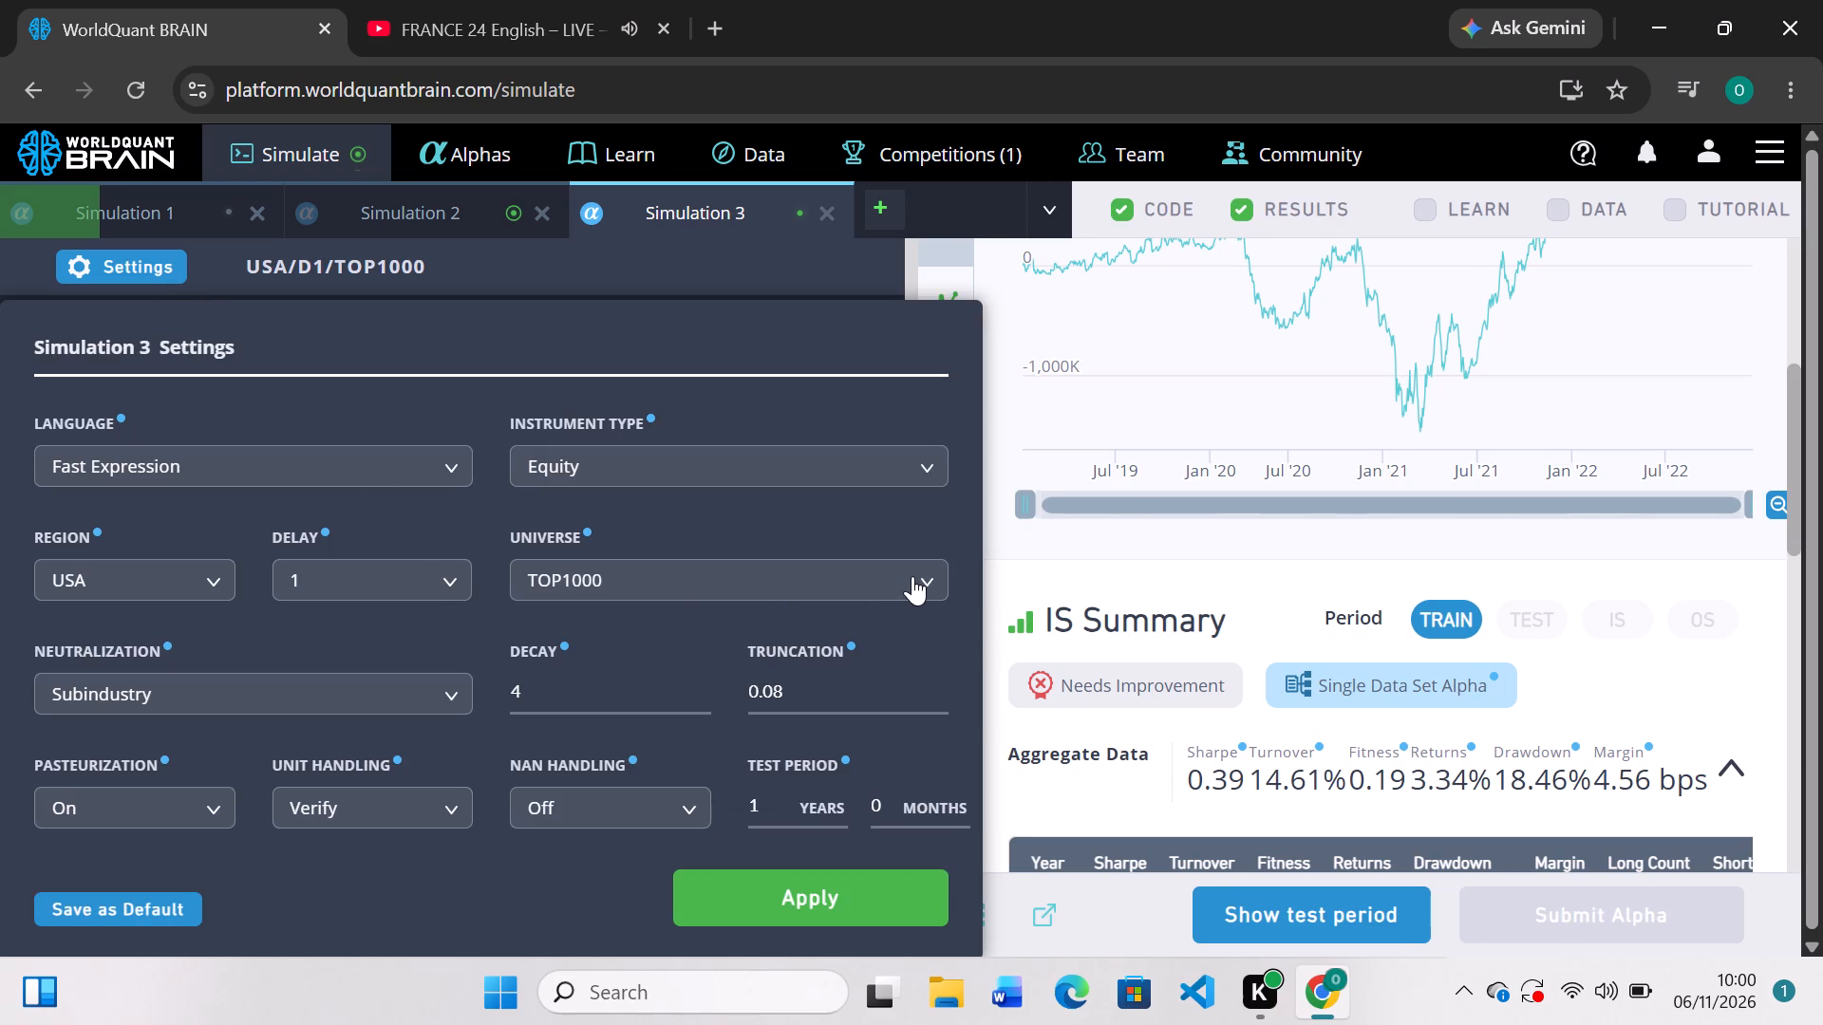
pyautogui.click(912, 576)
pyautogui.click(610, 770)
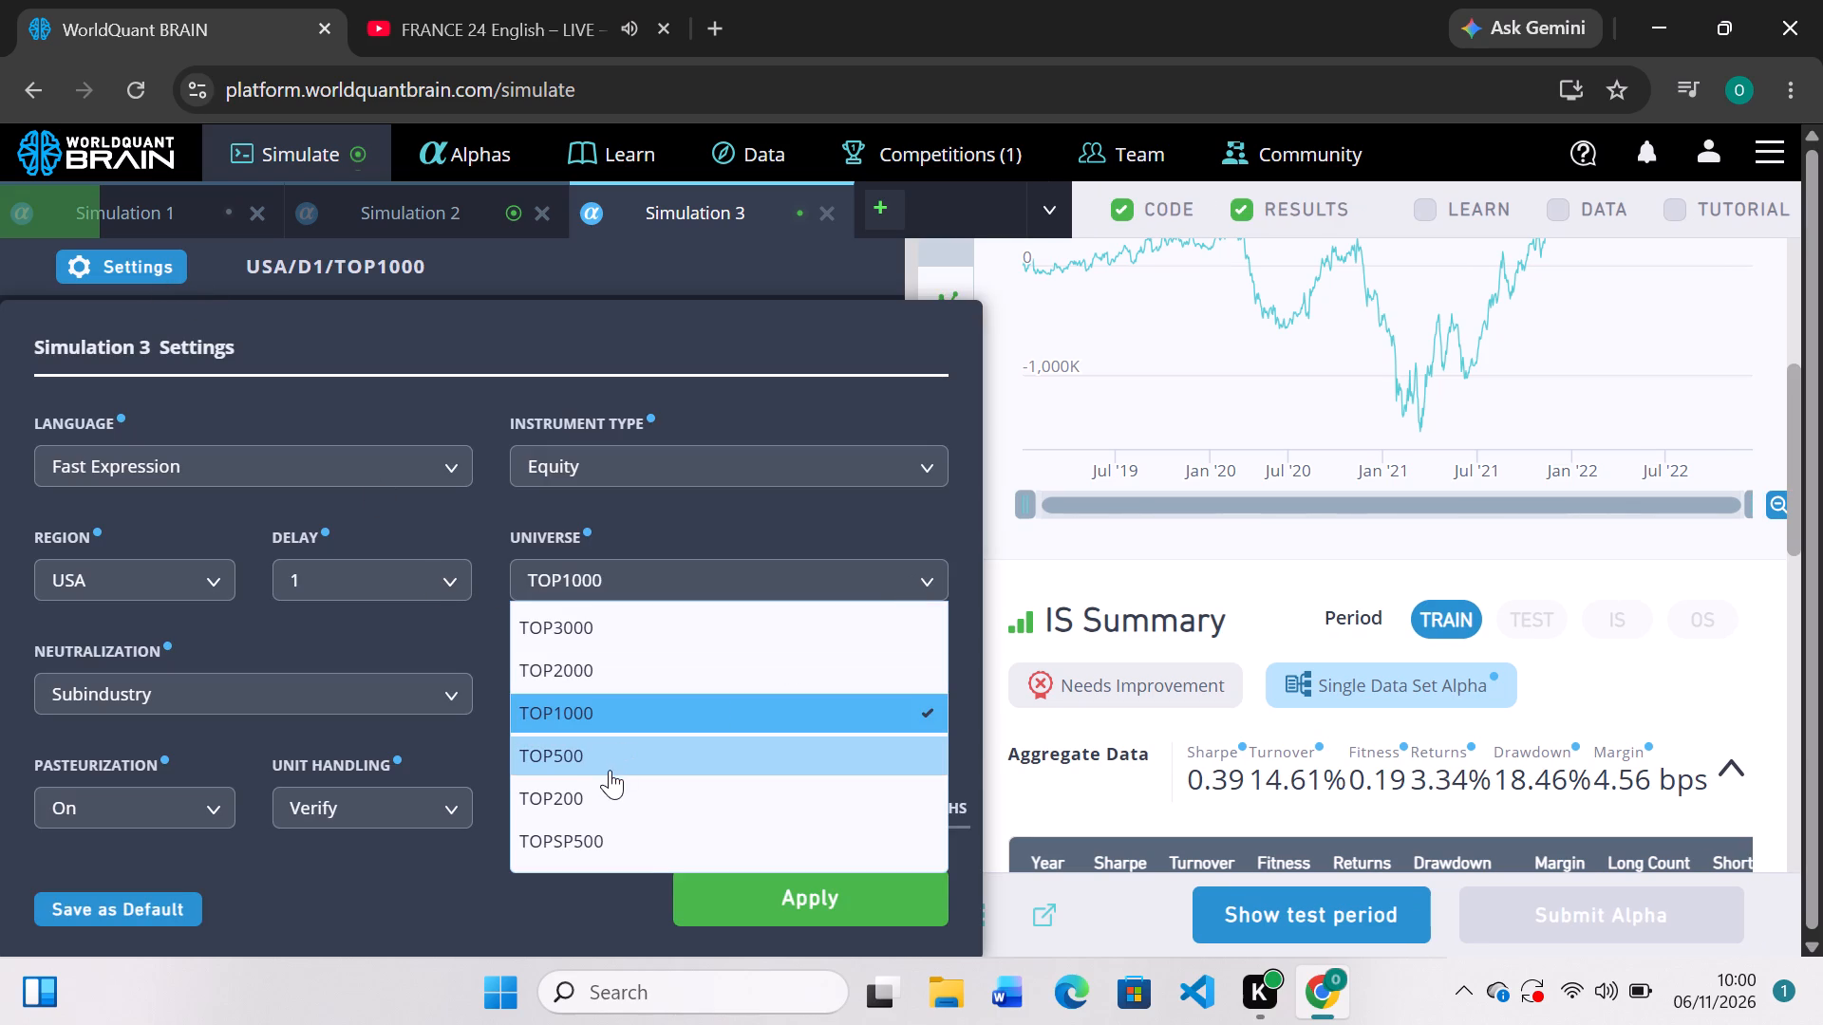
pyautogui.click(801, 904)
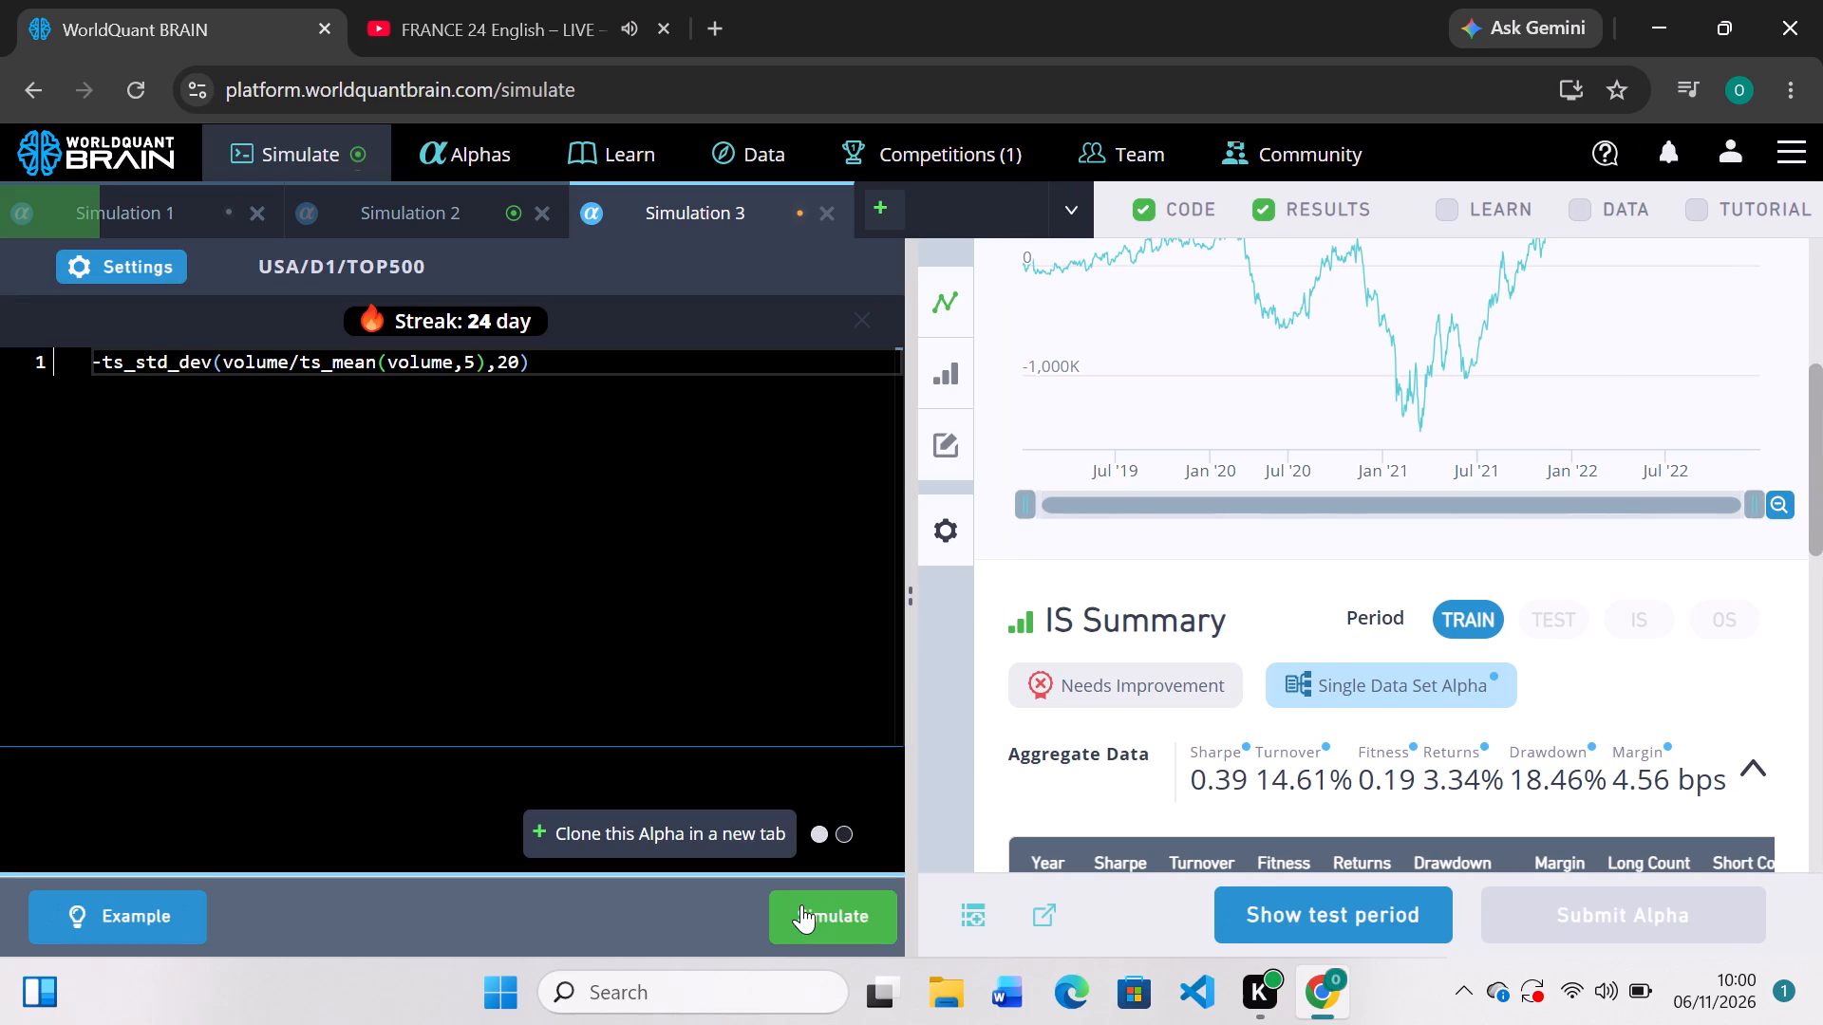
pyautogui.click(801, 904)
# Open Simulation 2 and review its PnL chart, IS Summary and yearly performance table for the training period.
pyautogui.click(468, 216)
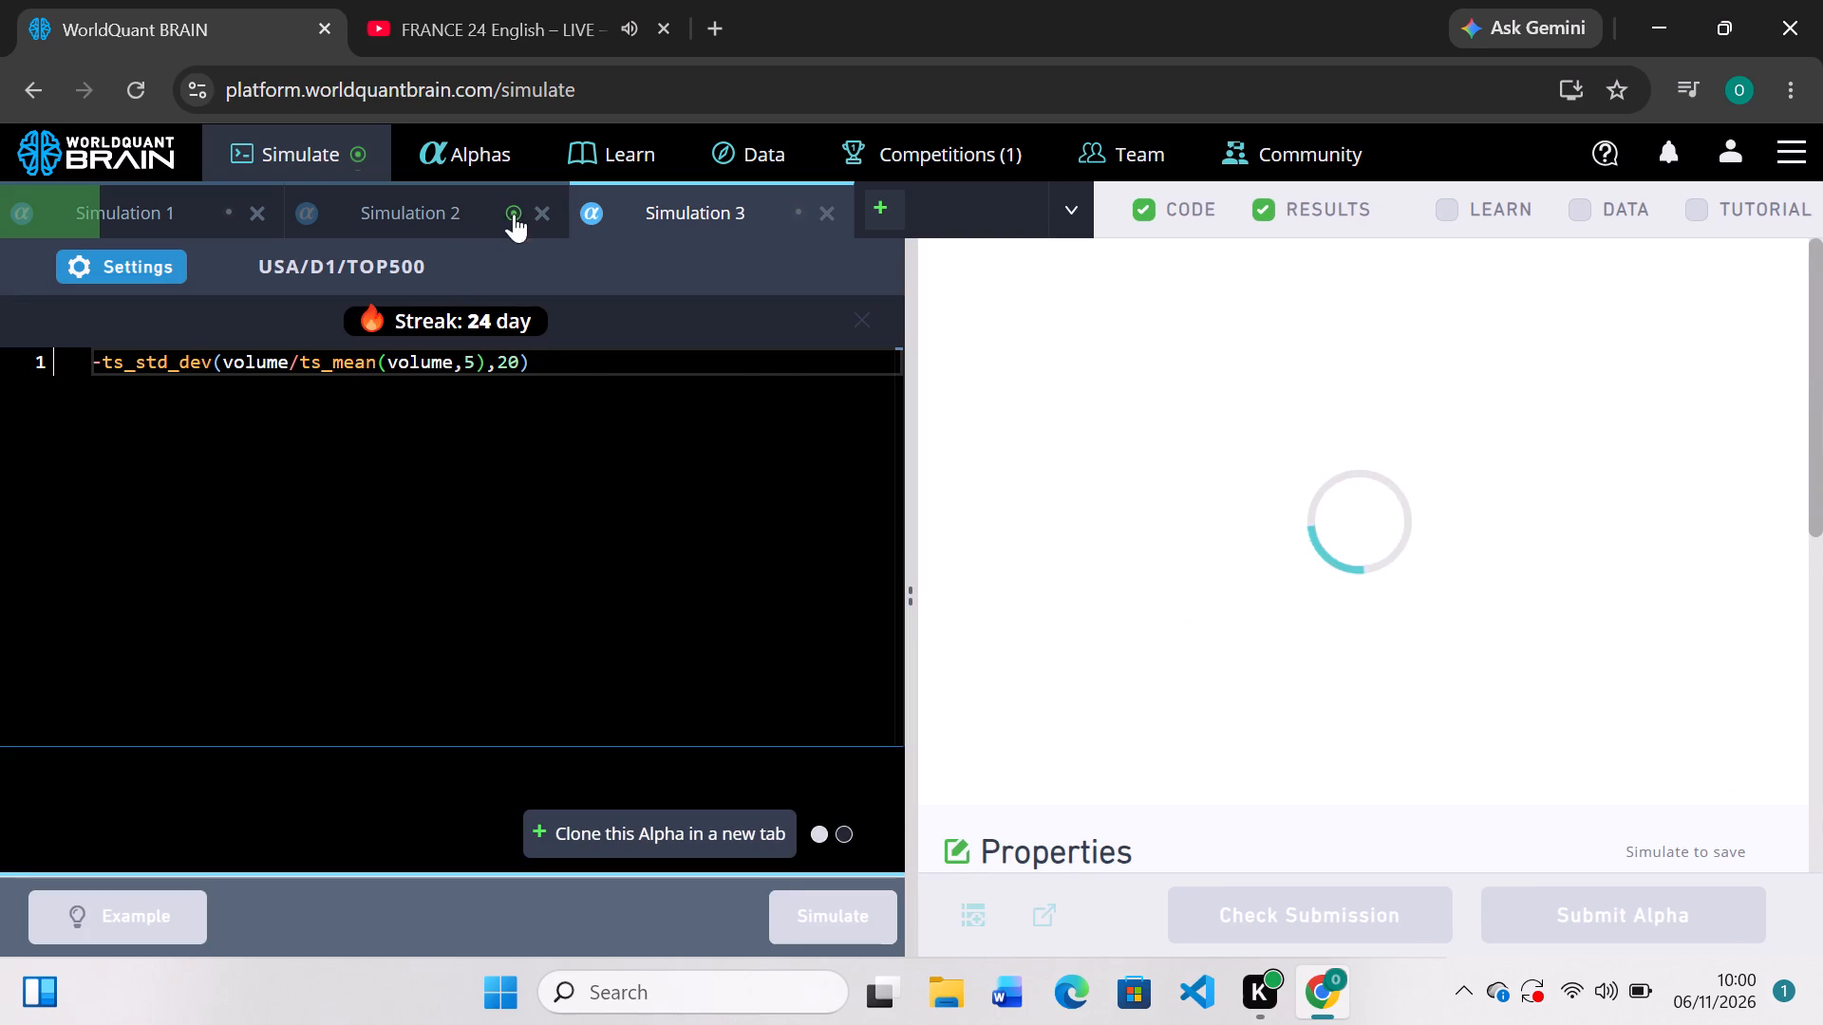
pyautogui.scroll(-3, 1181, 579)
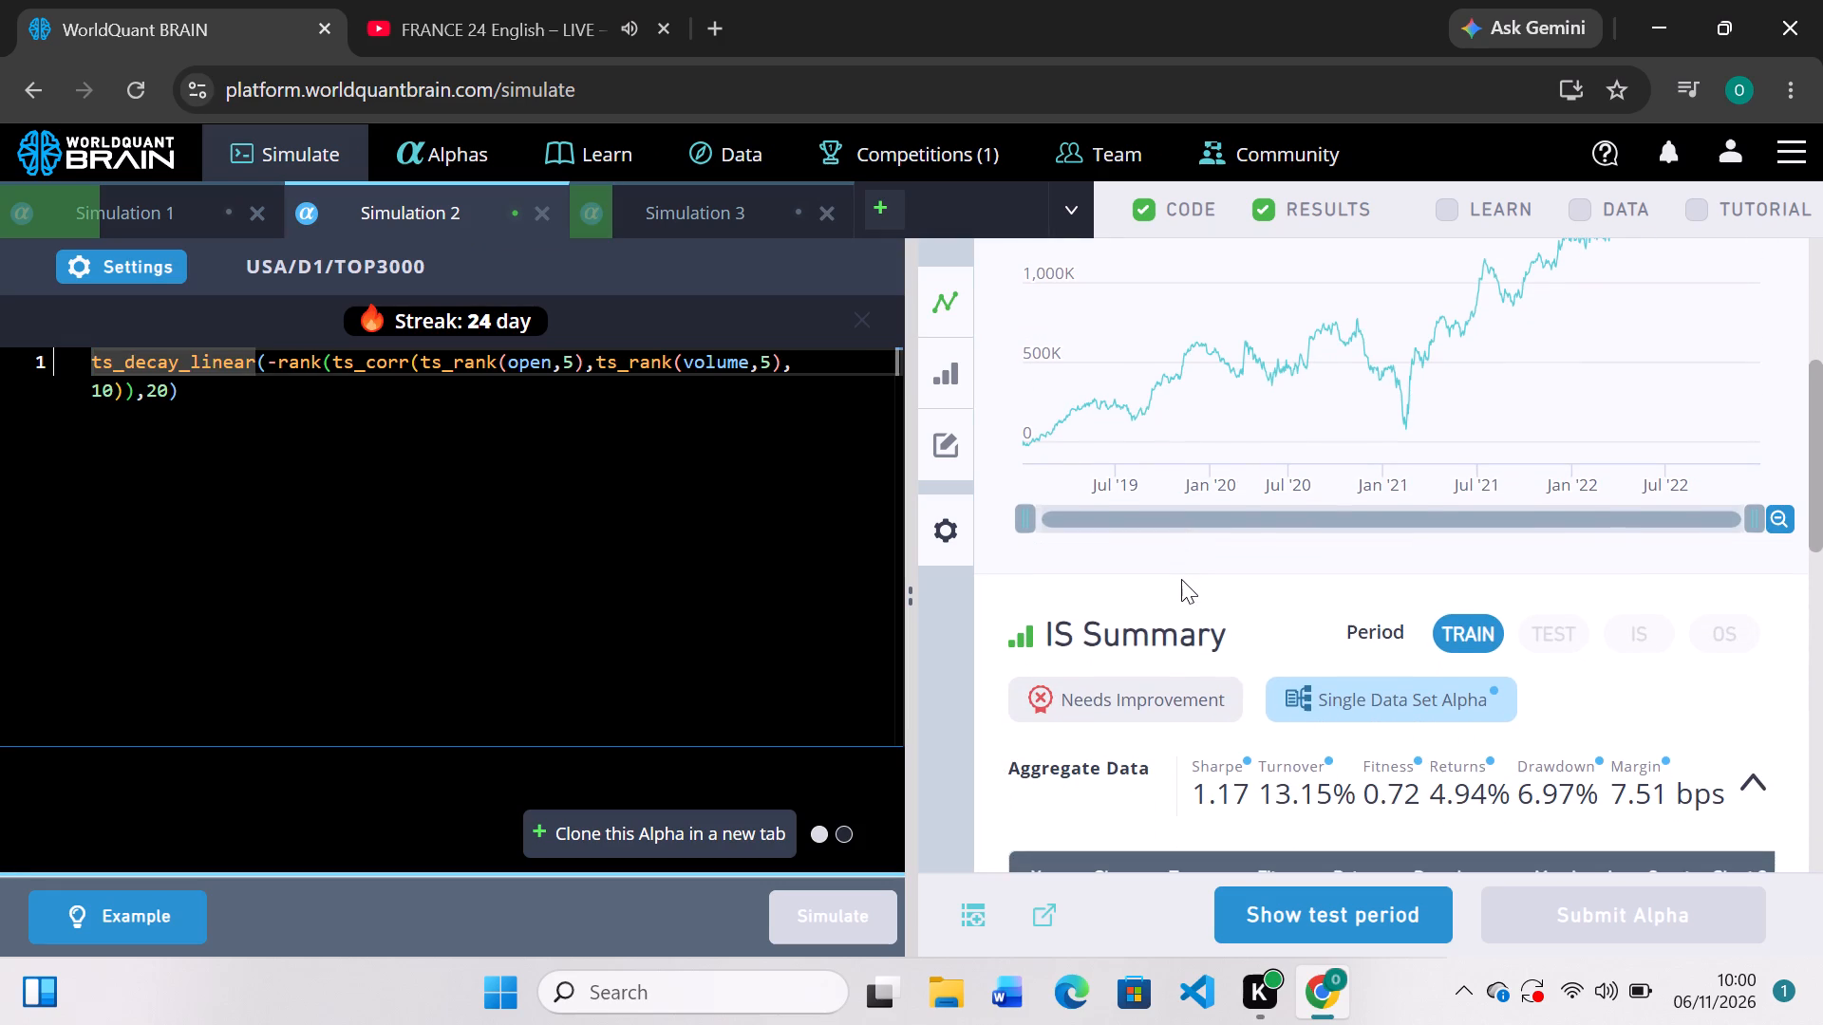
pyautogui.scroll(-3, 1181, 579)
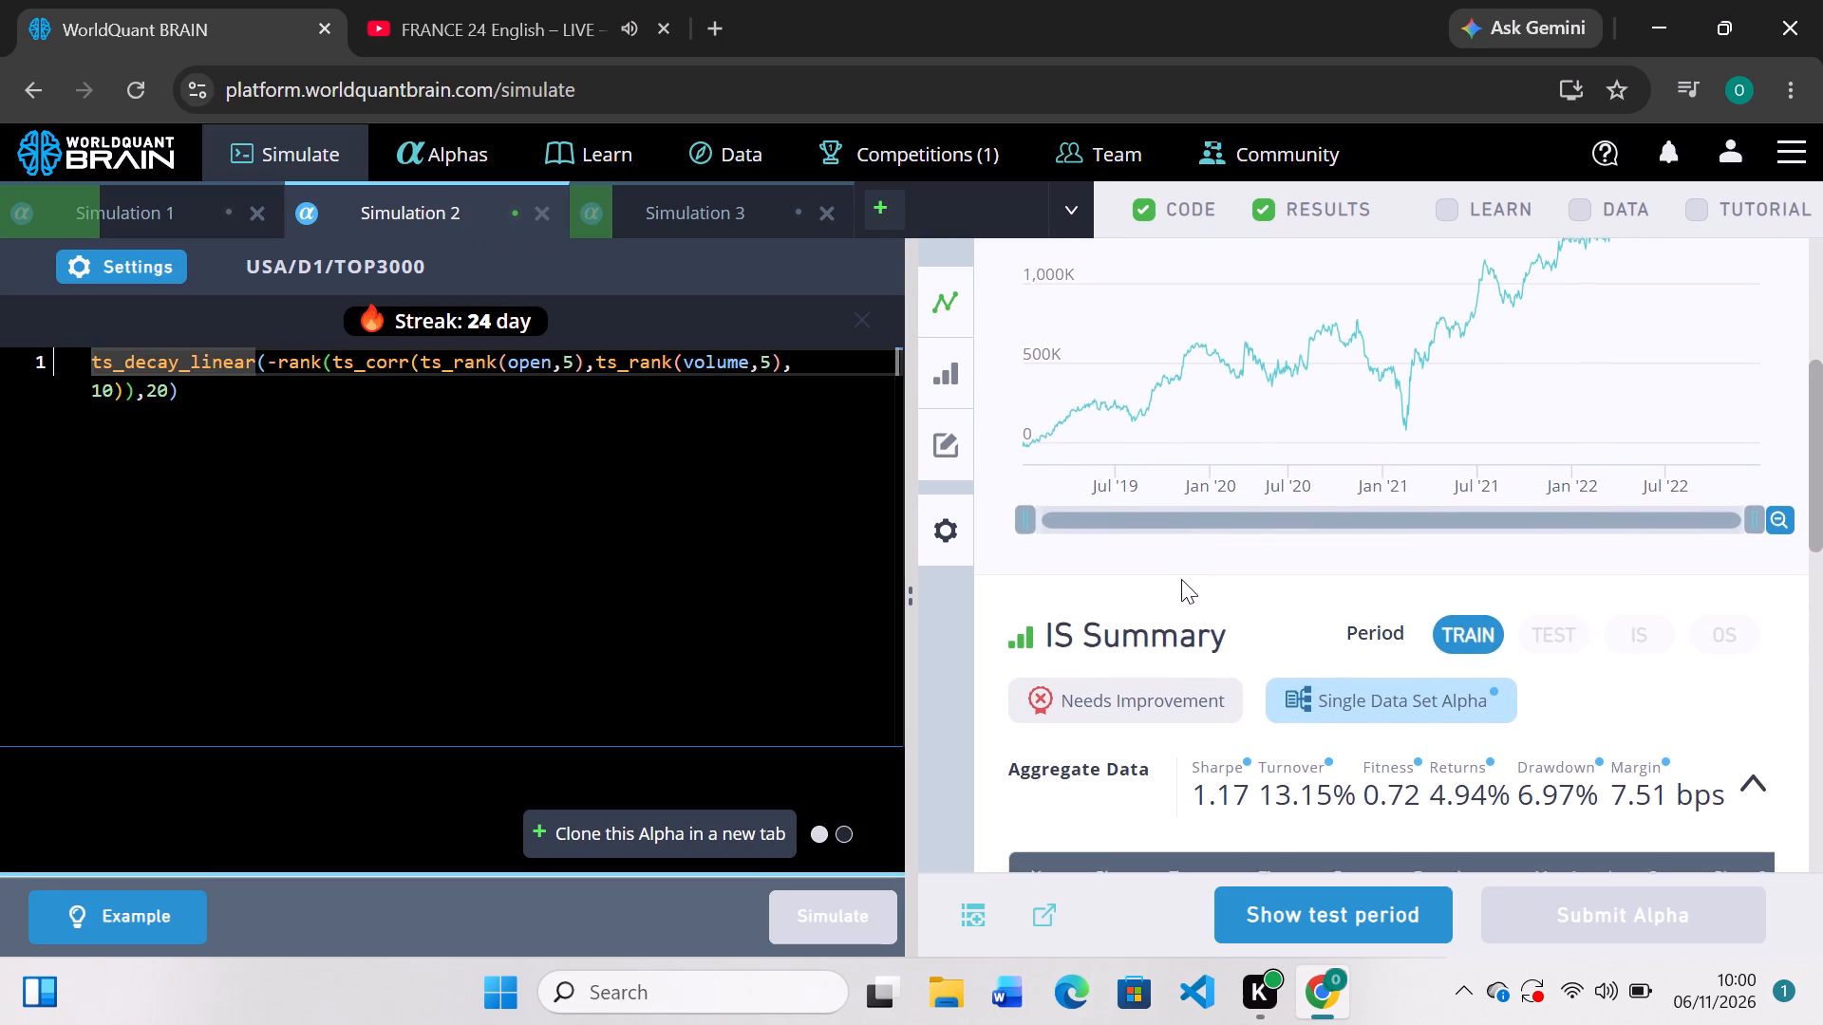
pyautogui.scroll(-1, 1181, 579)
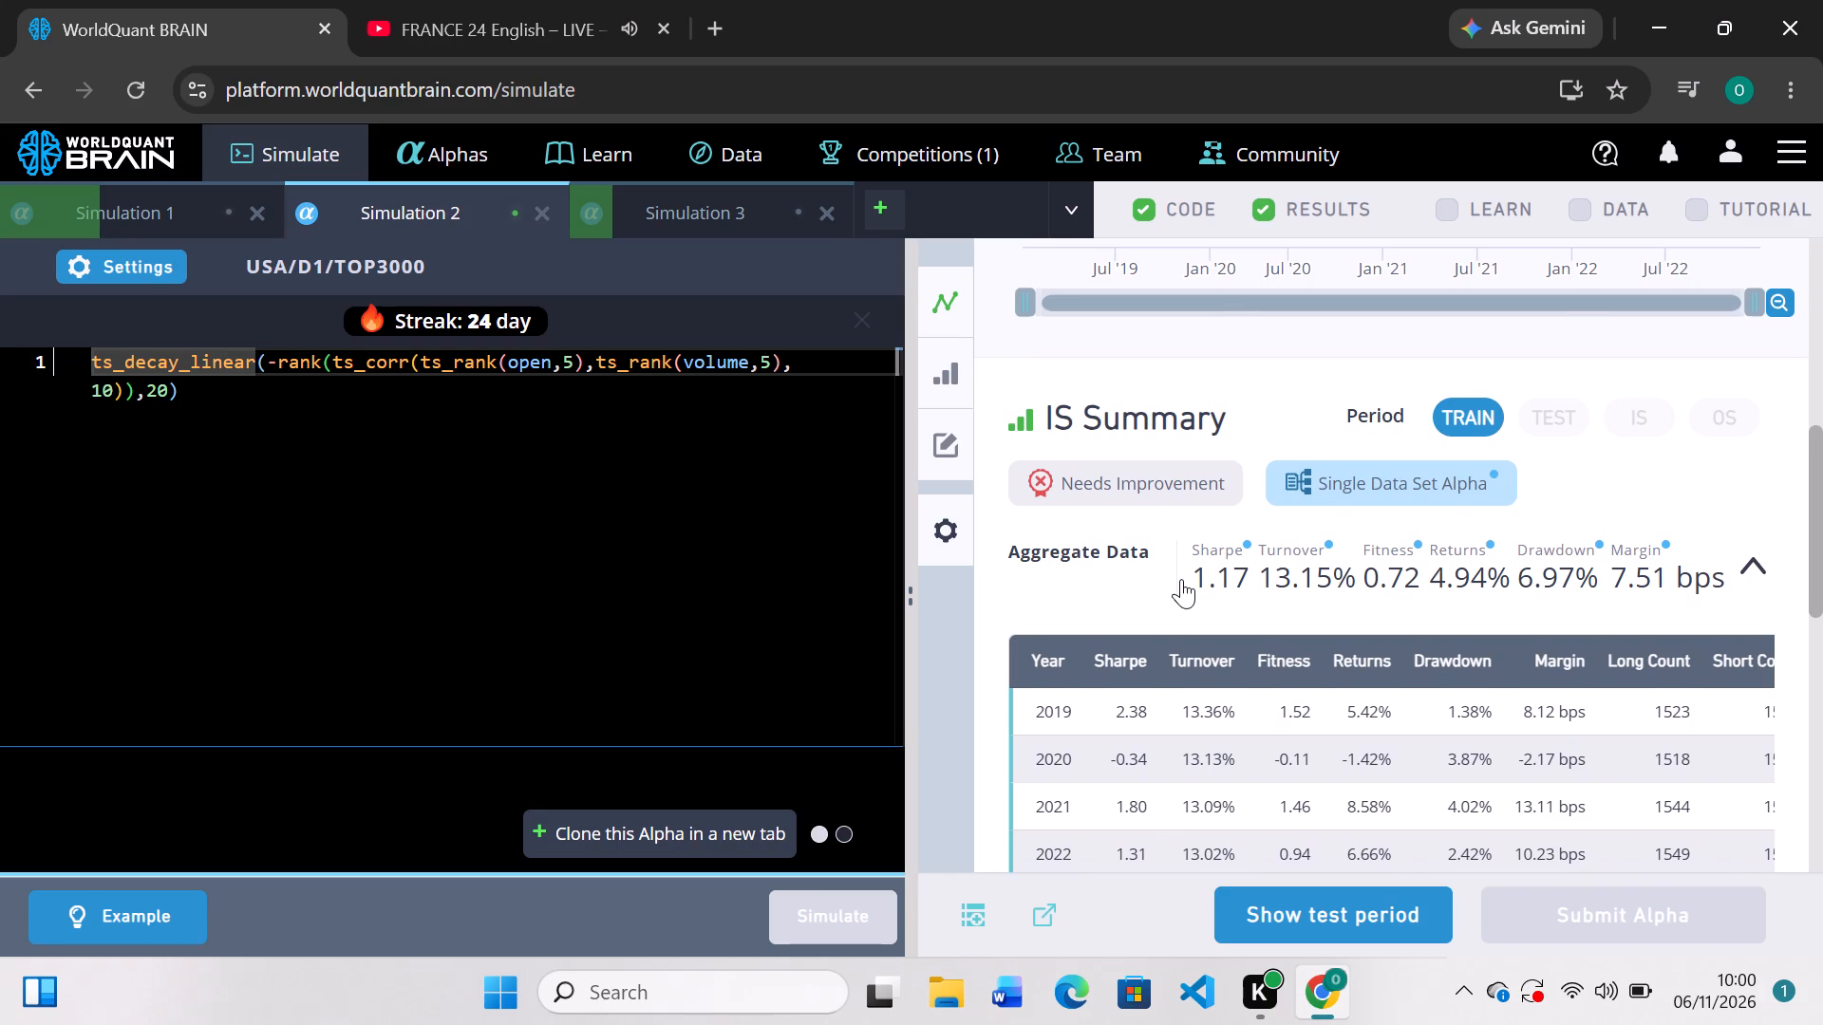
pyautogui.scroll(1, 1181, 579)
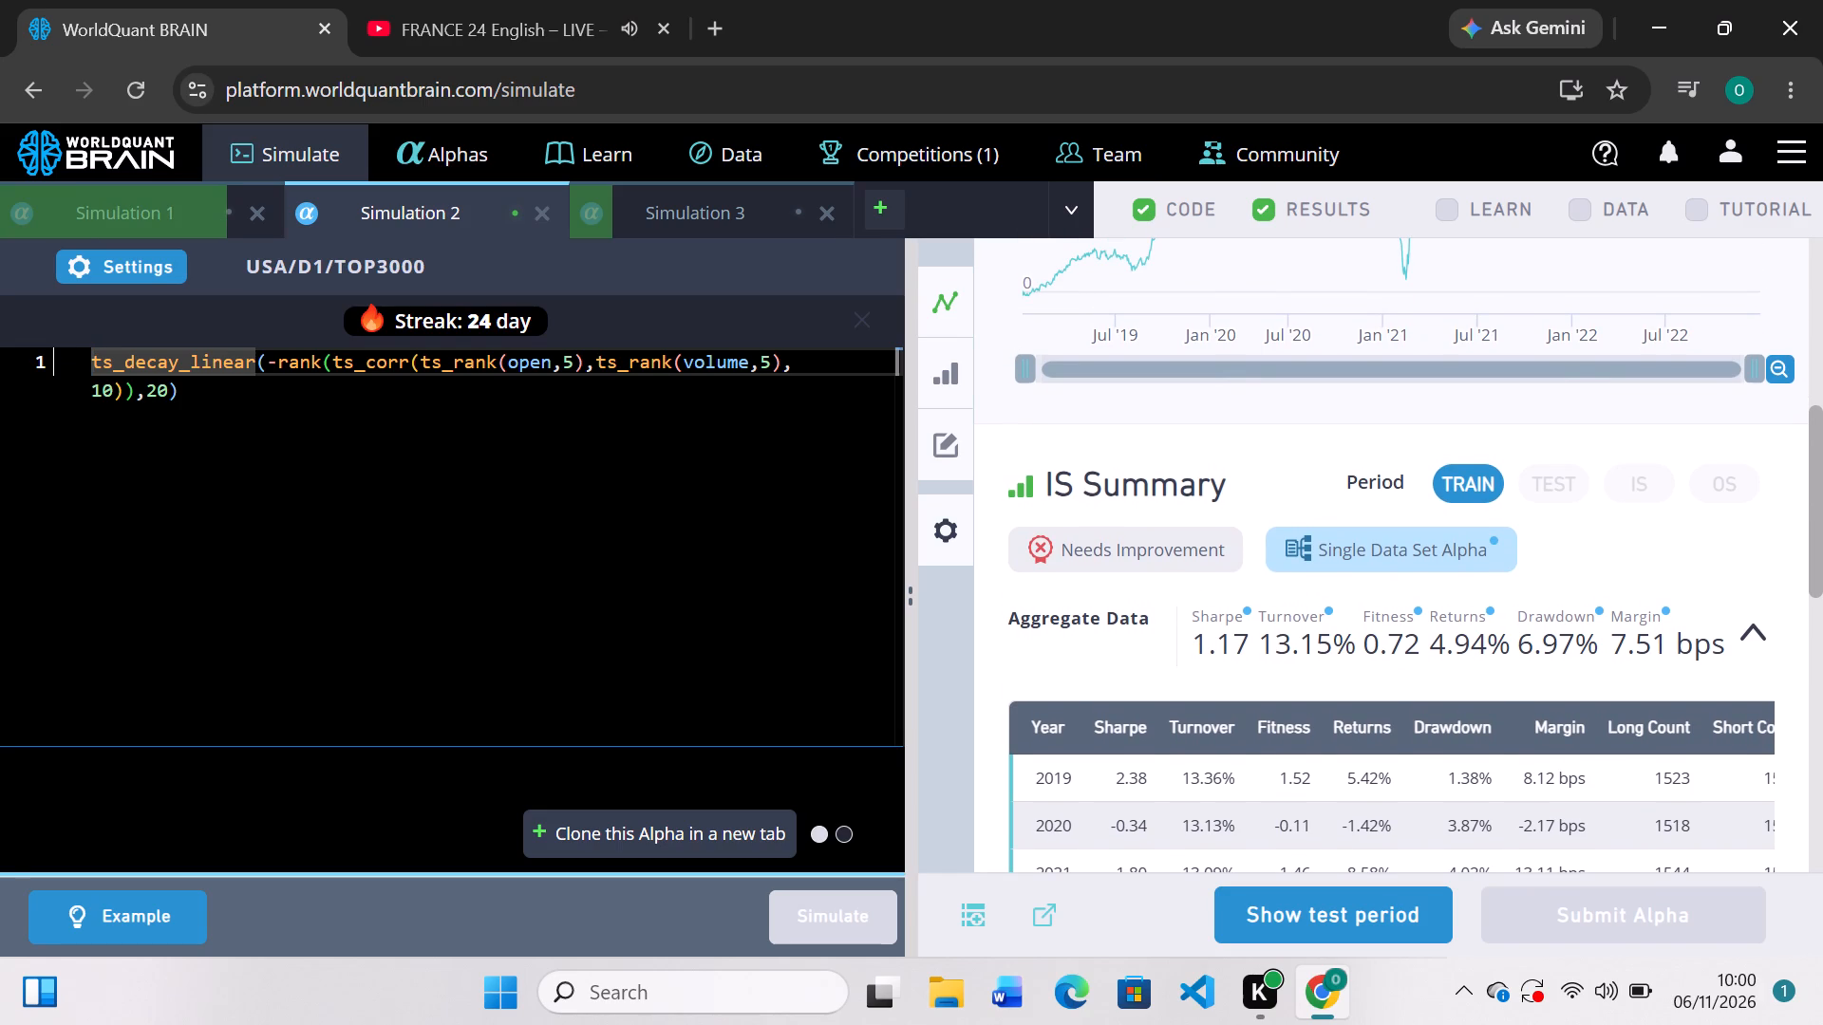
# Remove the minus sign in front of rank in Simulation 2's expression.
pyautogui.click(249, 364)
pyautogui.click(254, 363)
pyautogui.press('Delete')
pyautogui.press('Delete')
pyautogui.press('Delete')
pyautogui.press('Delete')
pyautogui.press('Delete')
pyautogui.press('Delete')
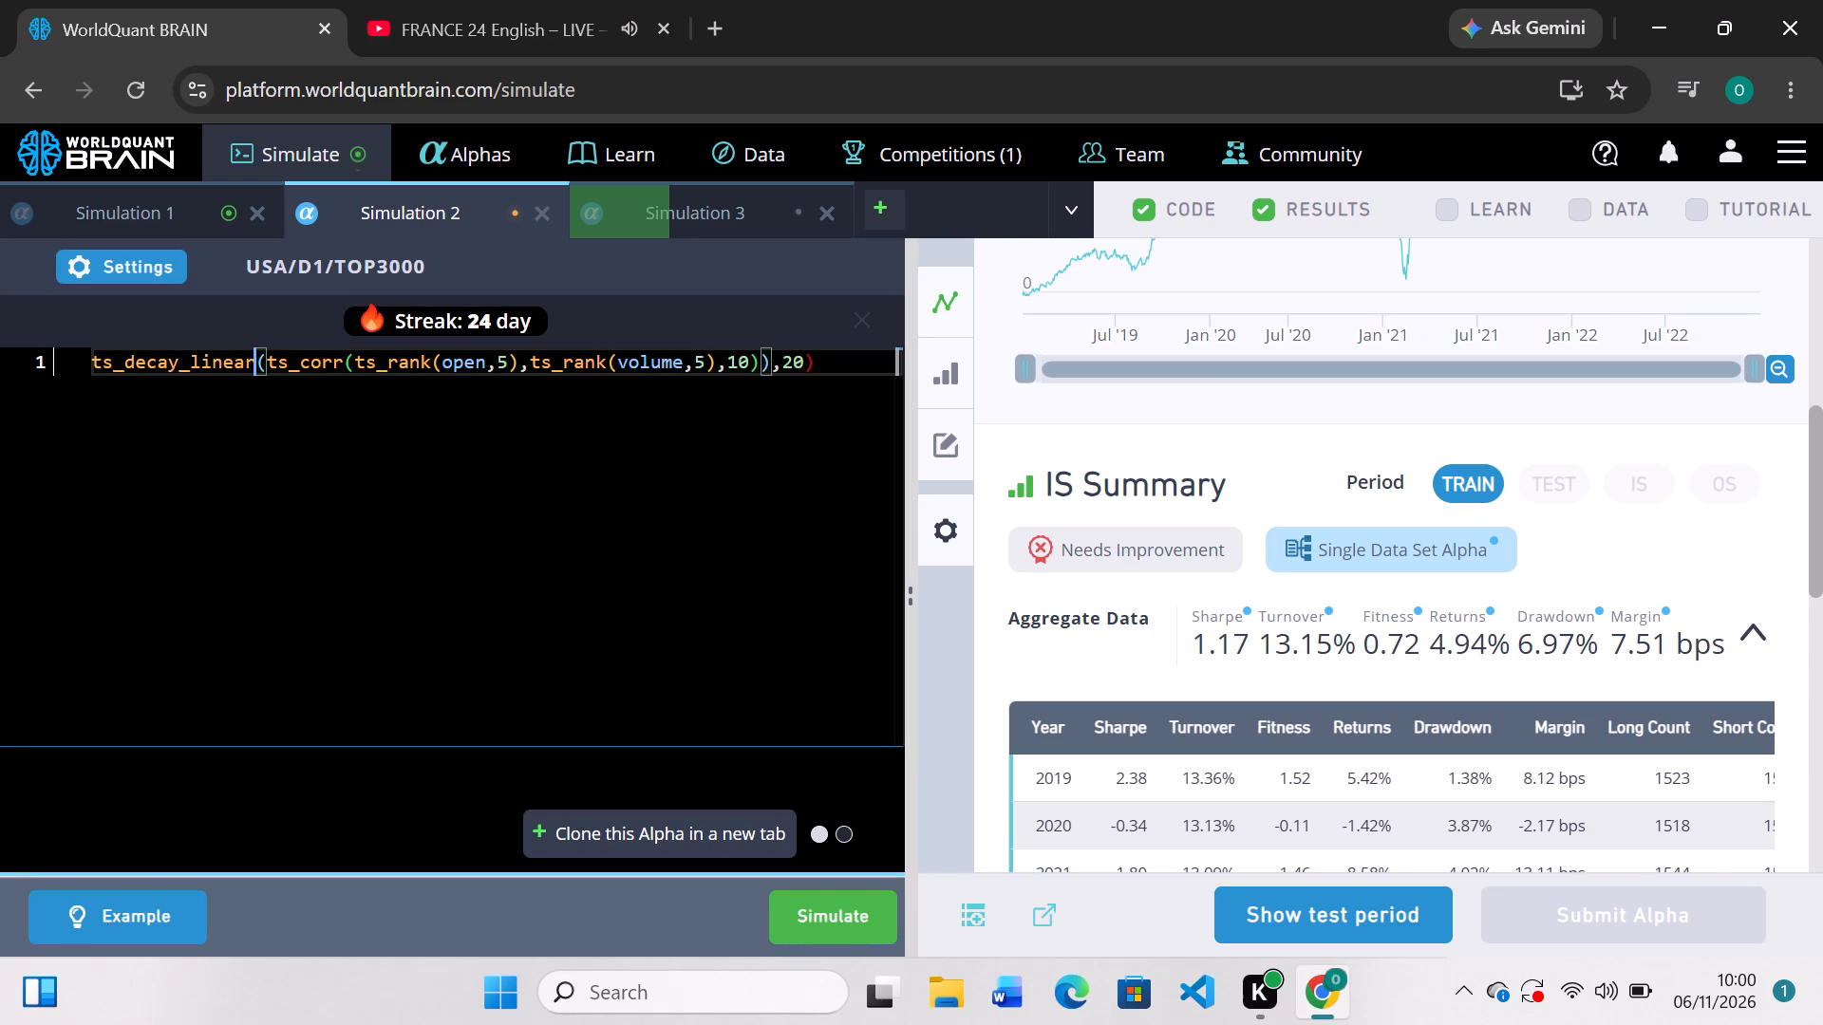
pyautogui.write('ra')
pyautogui.write('nk')
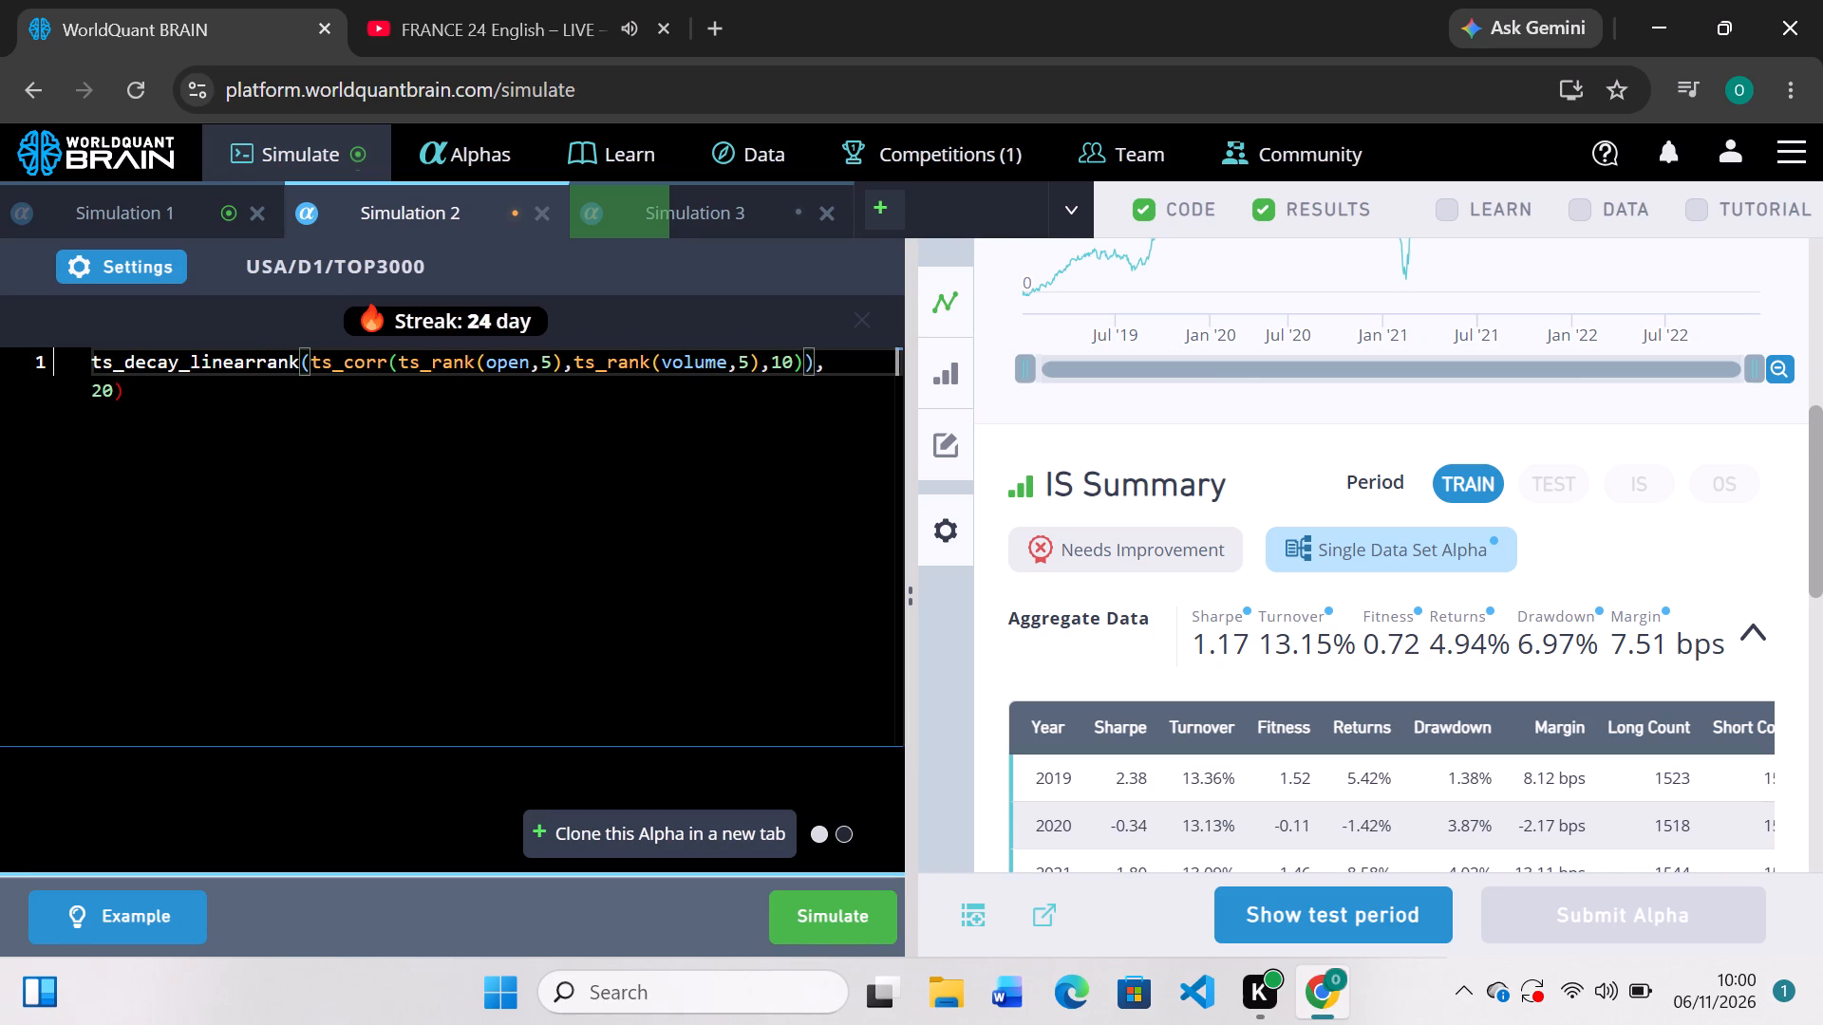
# Replace ts_decay_linear with ts_scale so the expression reads ts_scale(rank(ts_corr(ts_rank(open,5),ts_rank(volume,5),10)),20), and run Simulation 2.
pyautogui.click(251, 363)
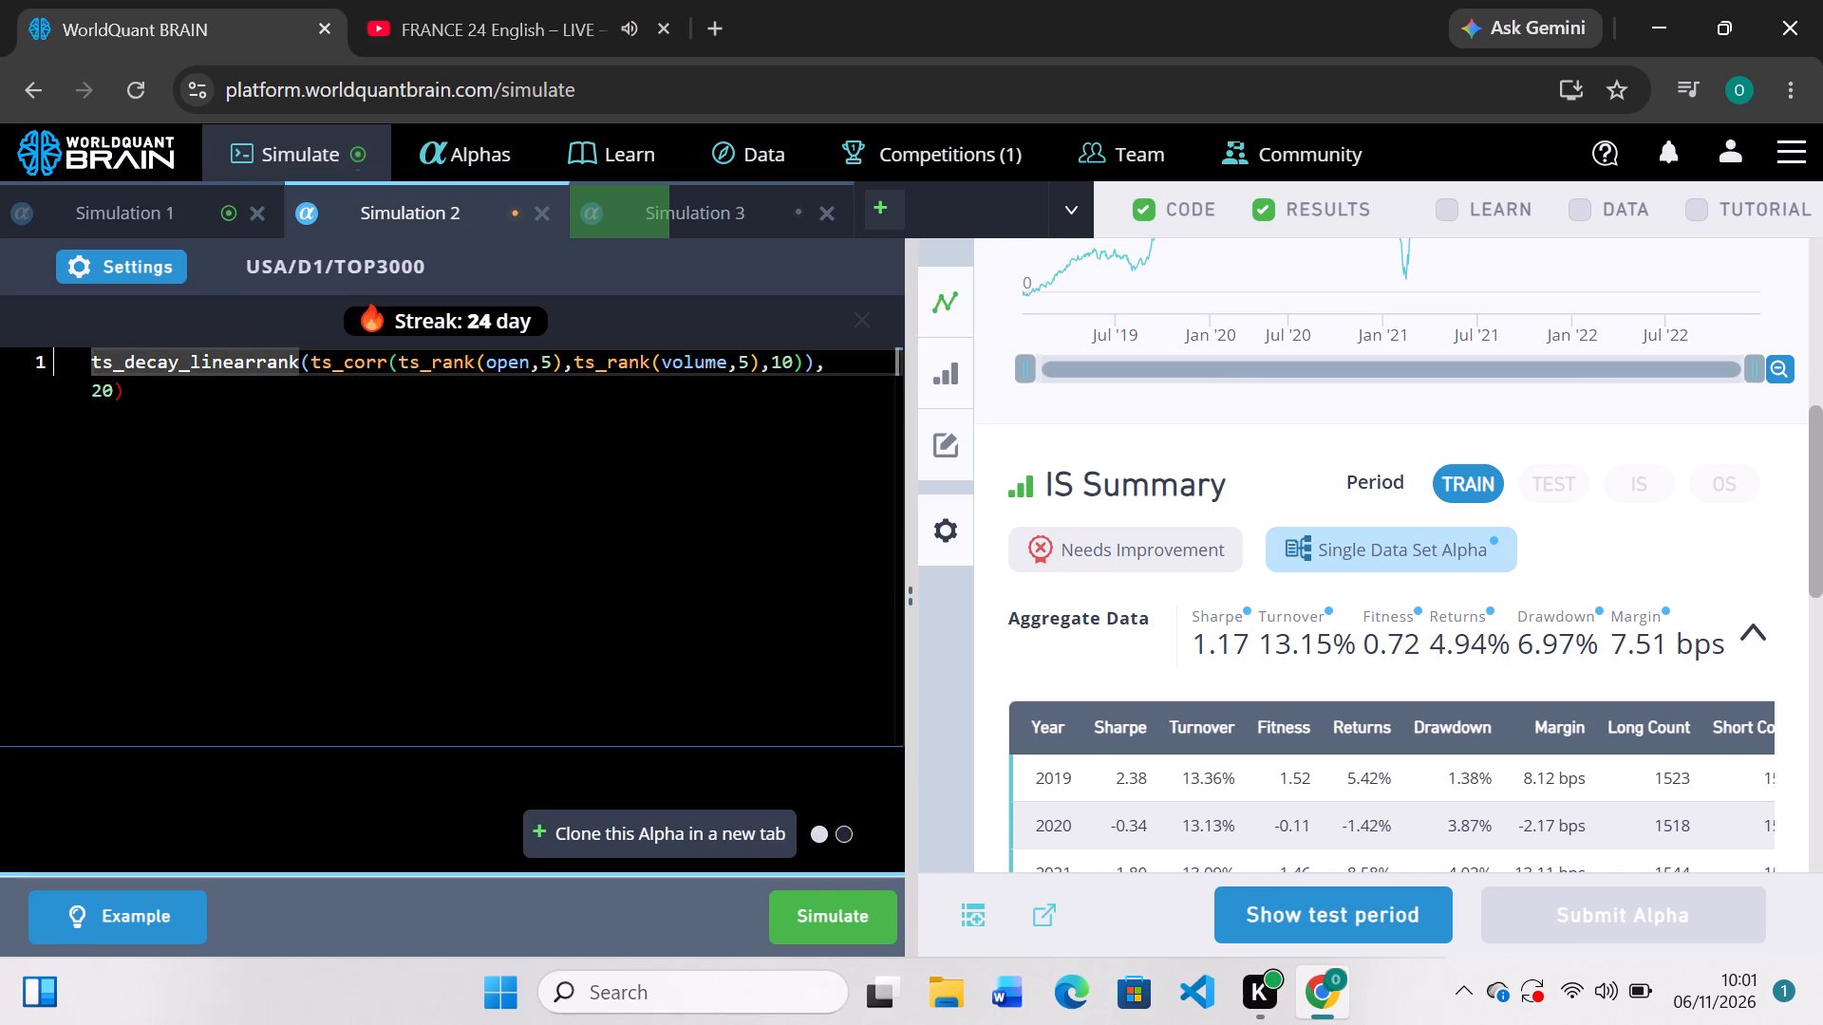
pyautogui.press('BackSpace')
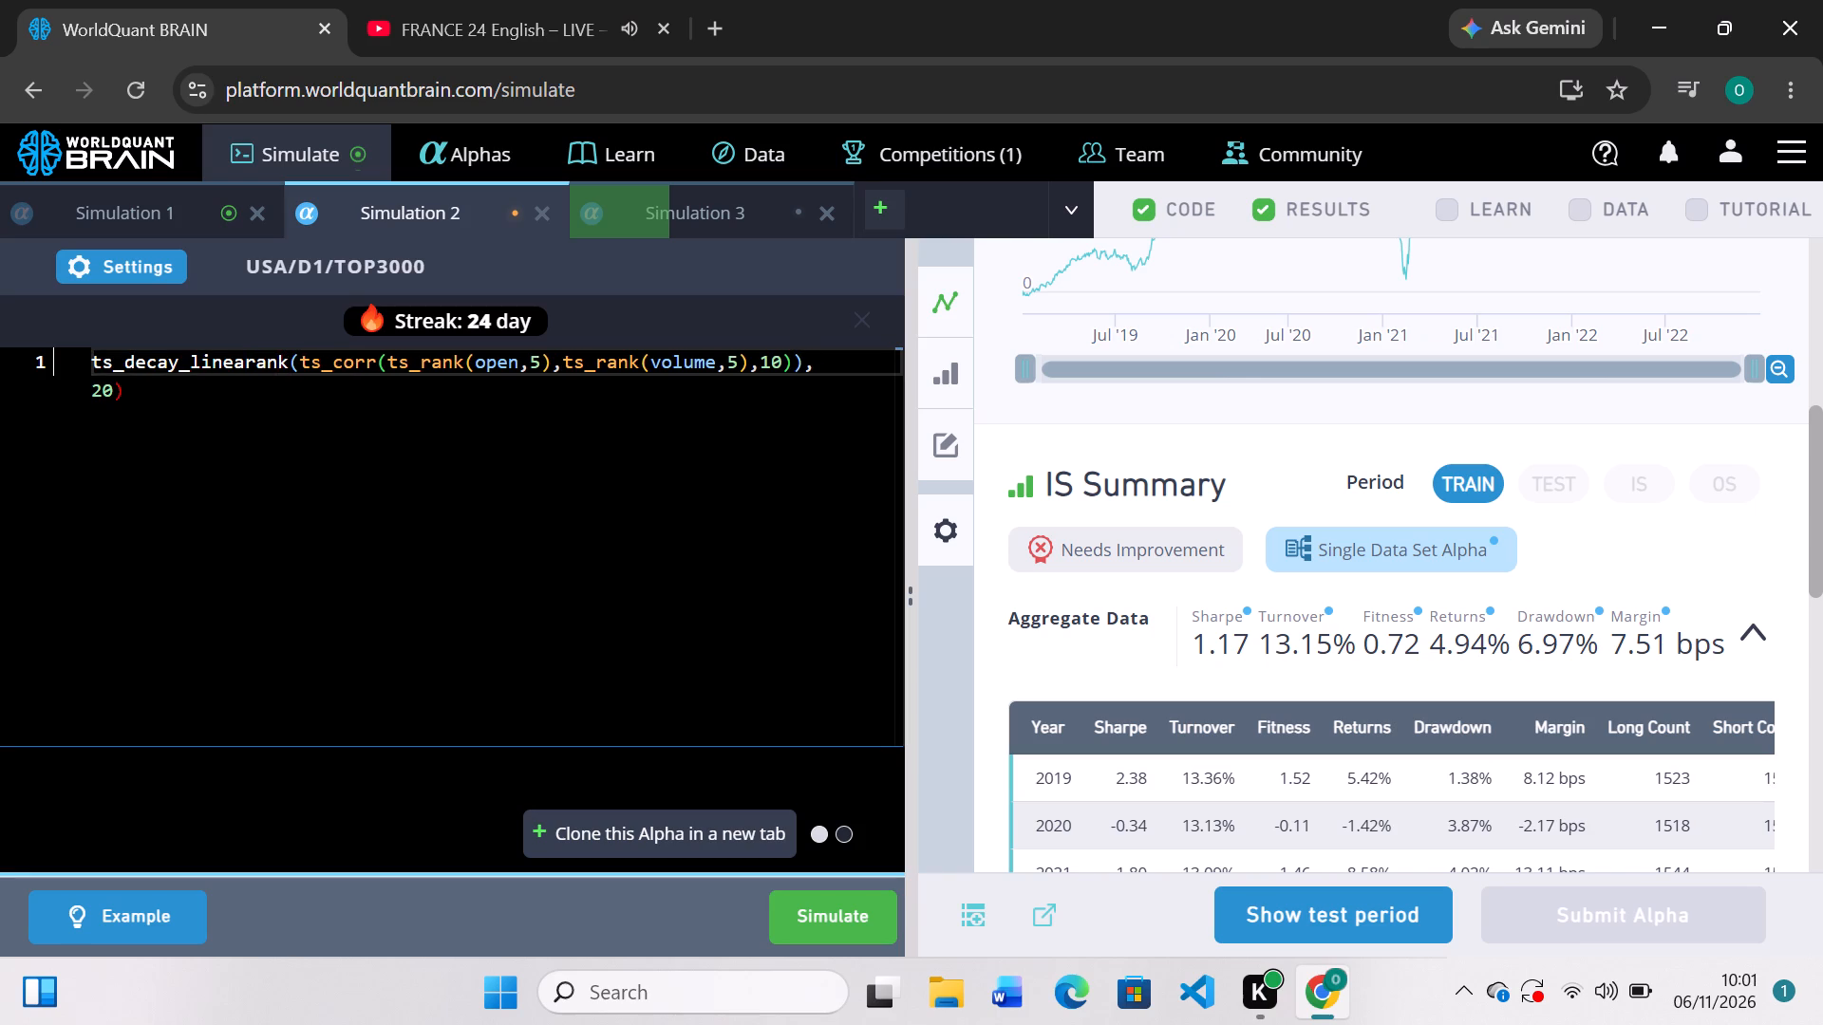
pyautogui.press('BackSpace')
pyautogui.press('BackSpace')
pyautogui.press('BackSpace')
pyautogui.press('BackSpace')
pyautogui.press('BackSpace')
pyautogui.press('BackSpace')
pyautogui.press('BackSpace')
pyautogui.press('BackSpace')
pyautogui.press('BackSpace')
pyautogui.press('BackSpace')
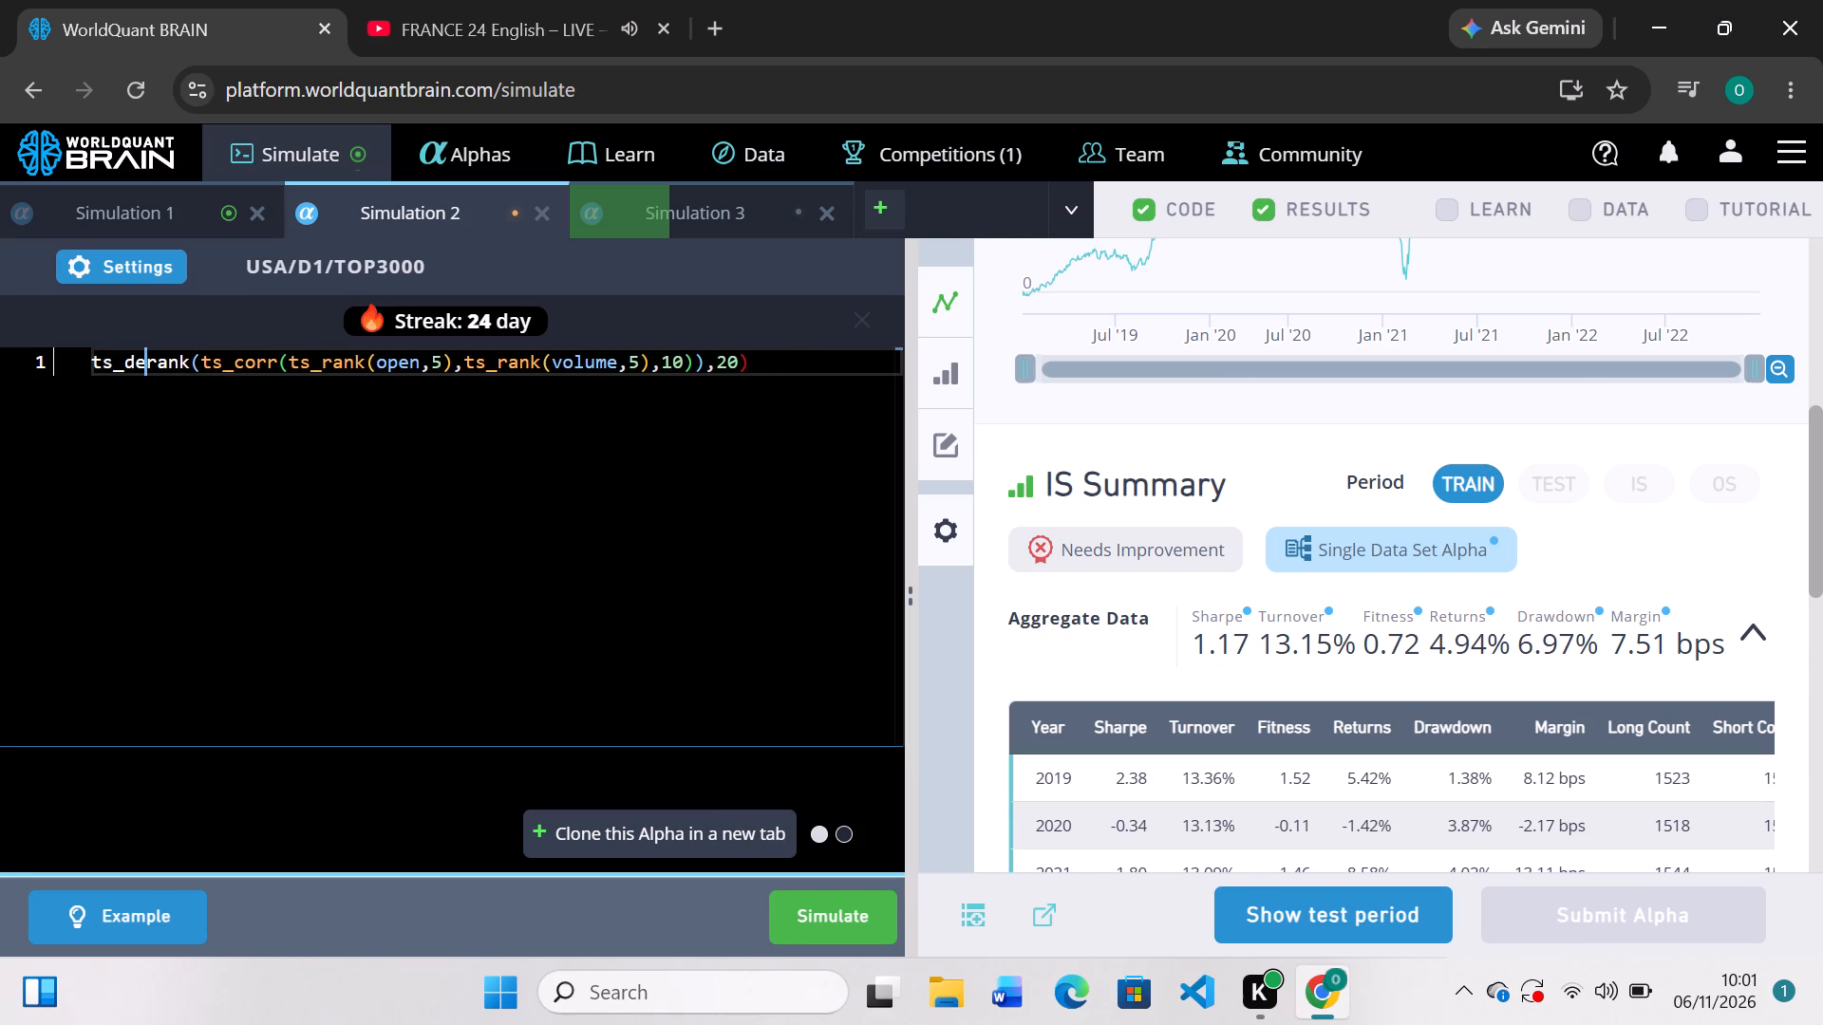
pyautogui.press('BackSpace')
pyautogui.press('BackSpace')
pyautogui.press('BackSpace')
pyautogui.press('BackSpace')
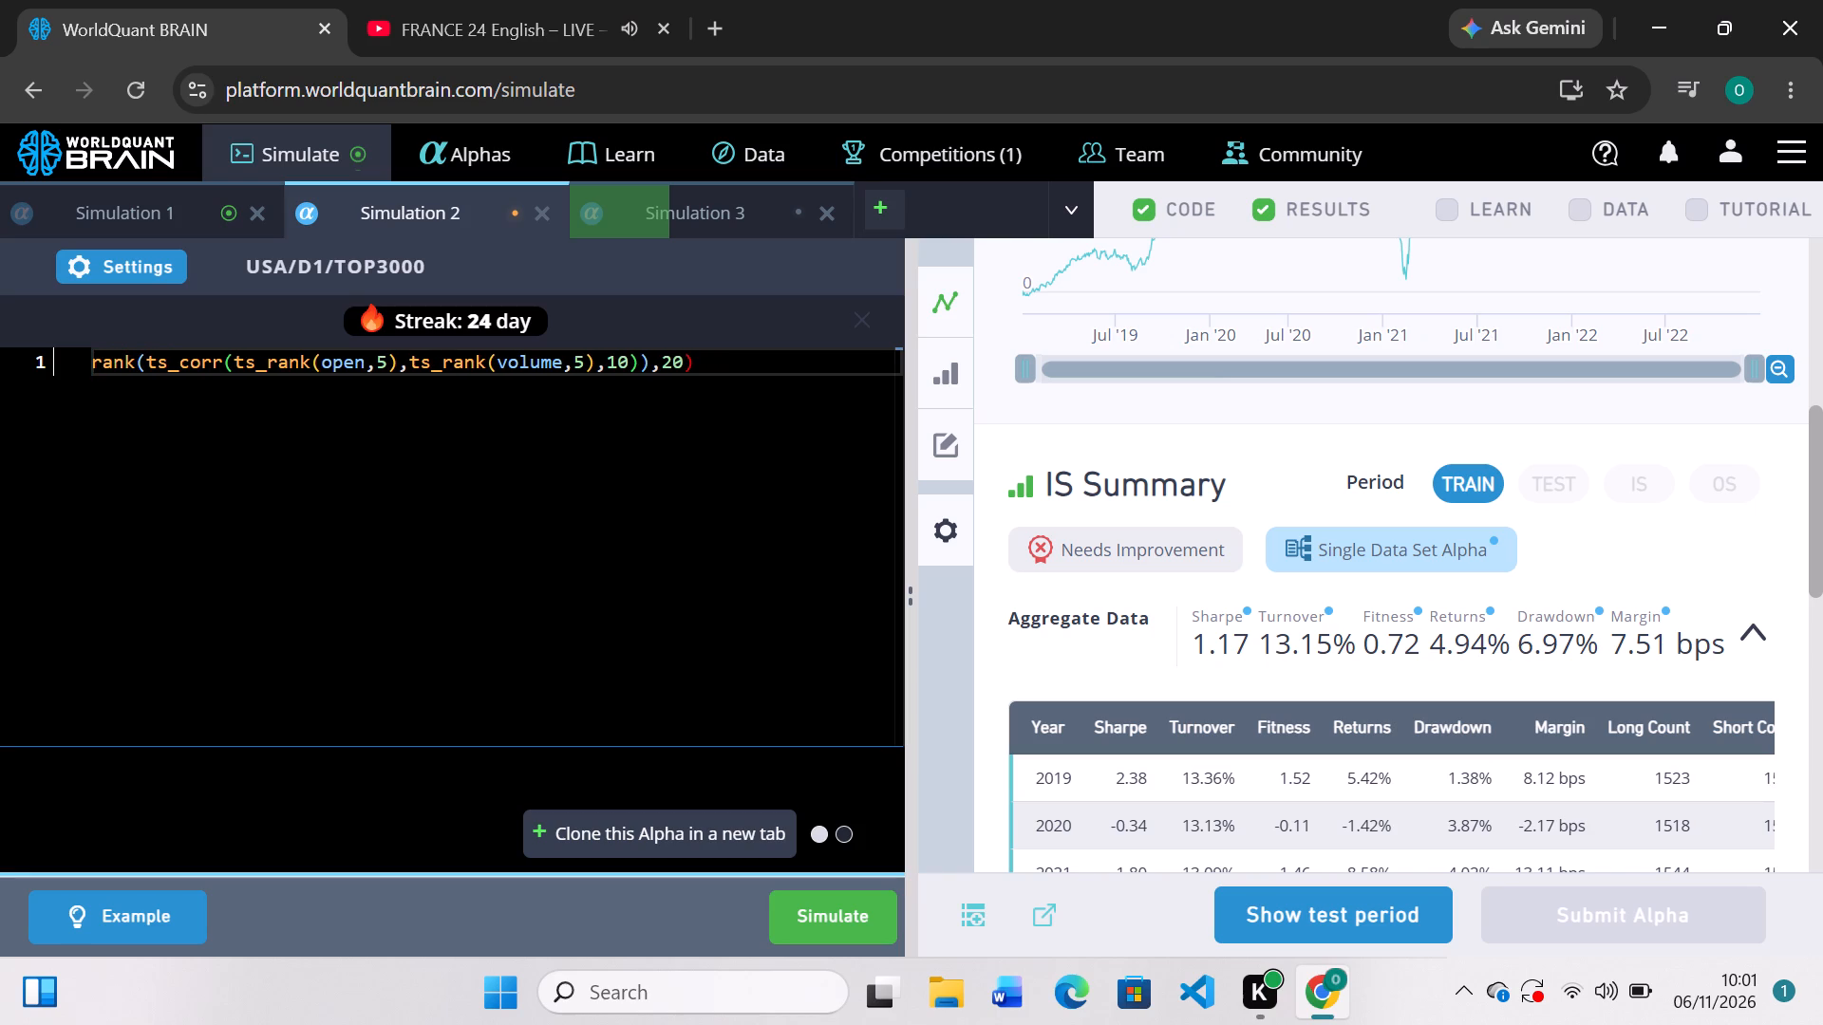
pyautogui.write('ts')
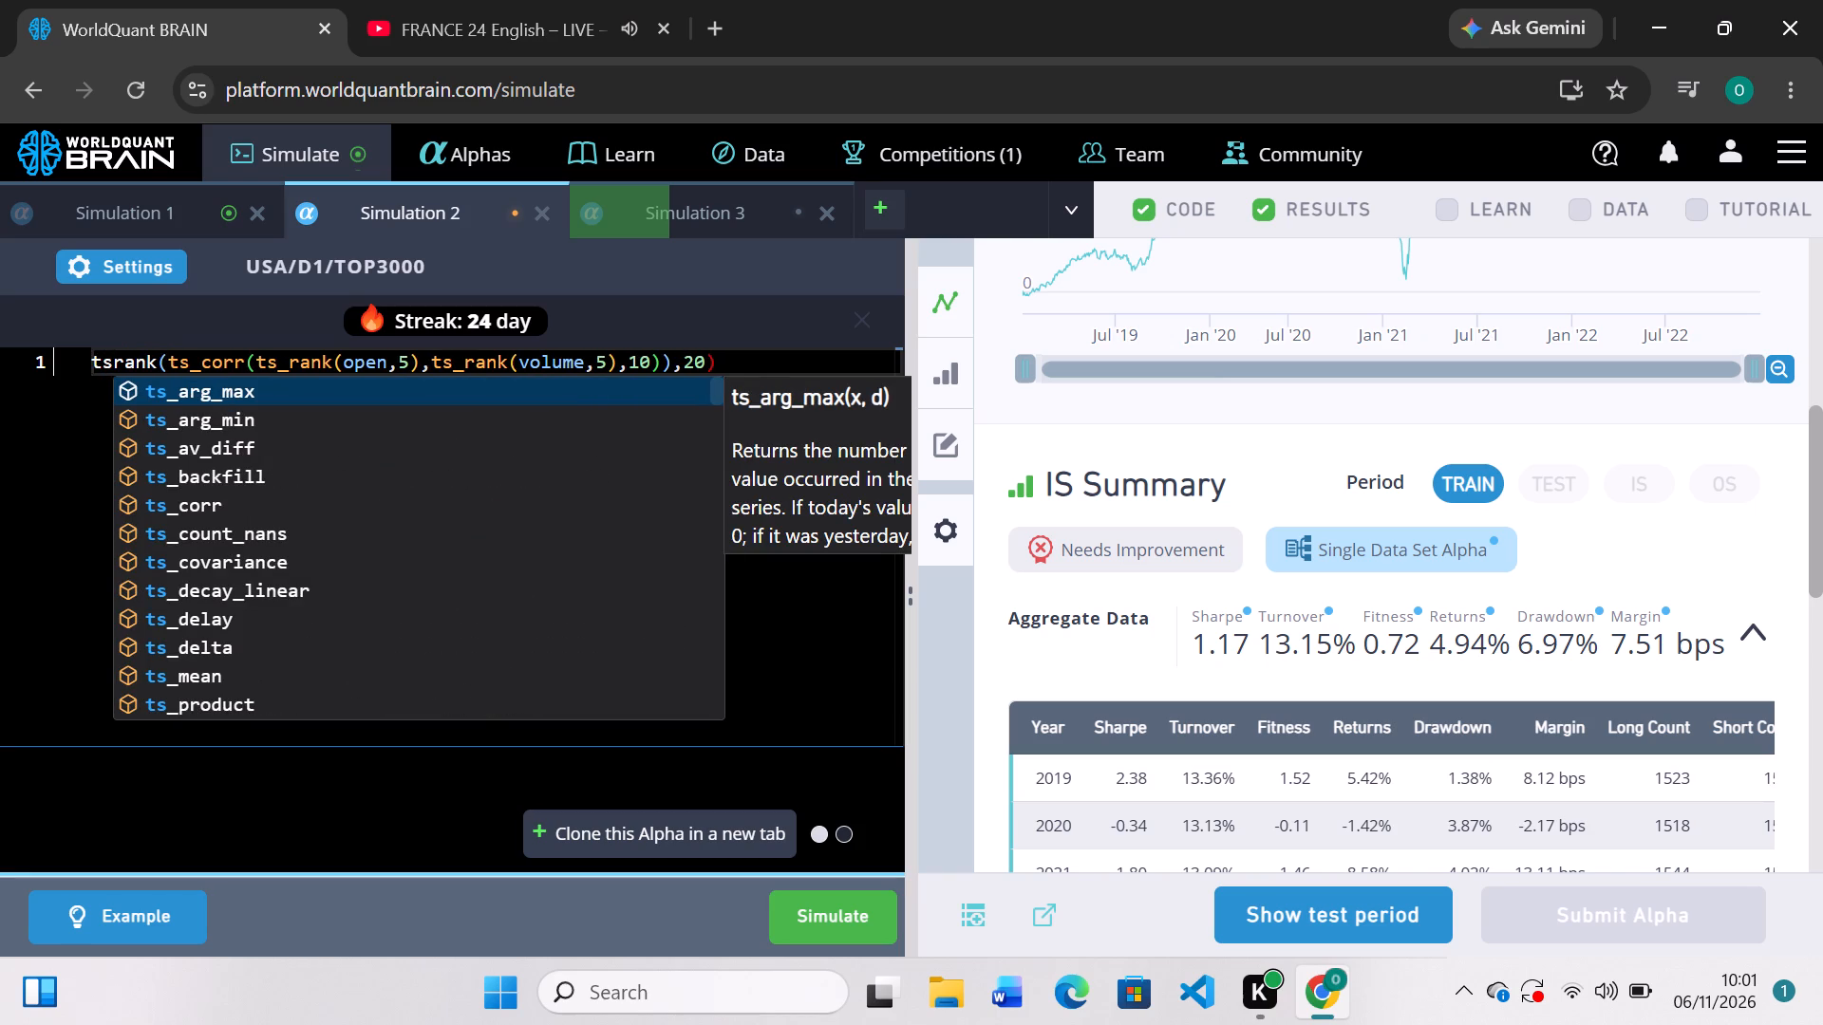
pyautogui.hotkey('shift', '_')
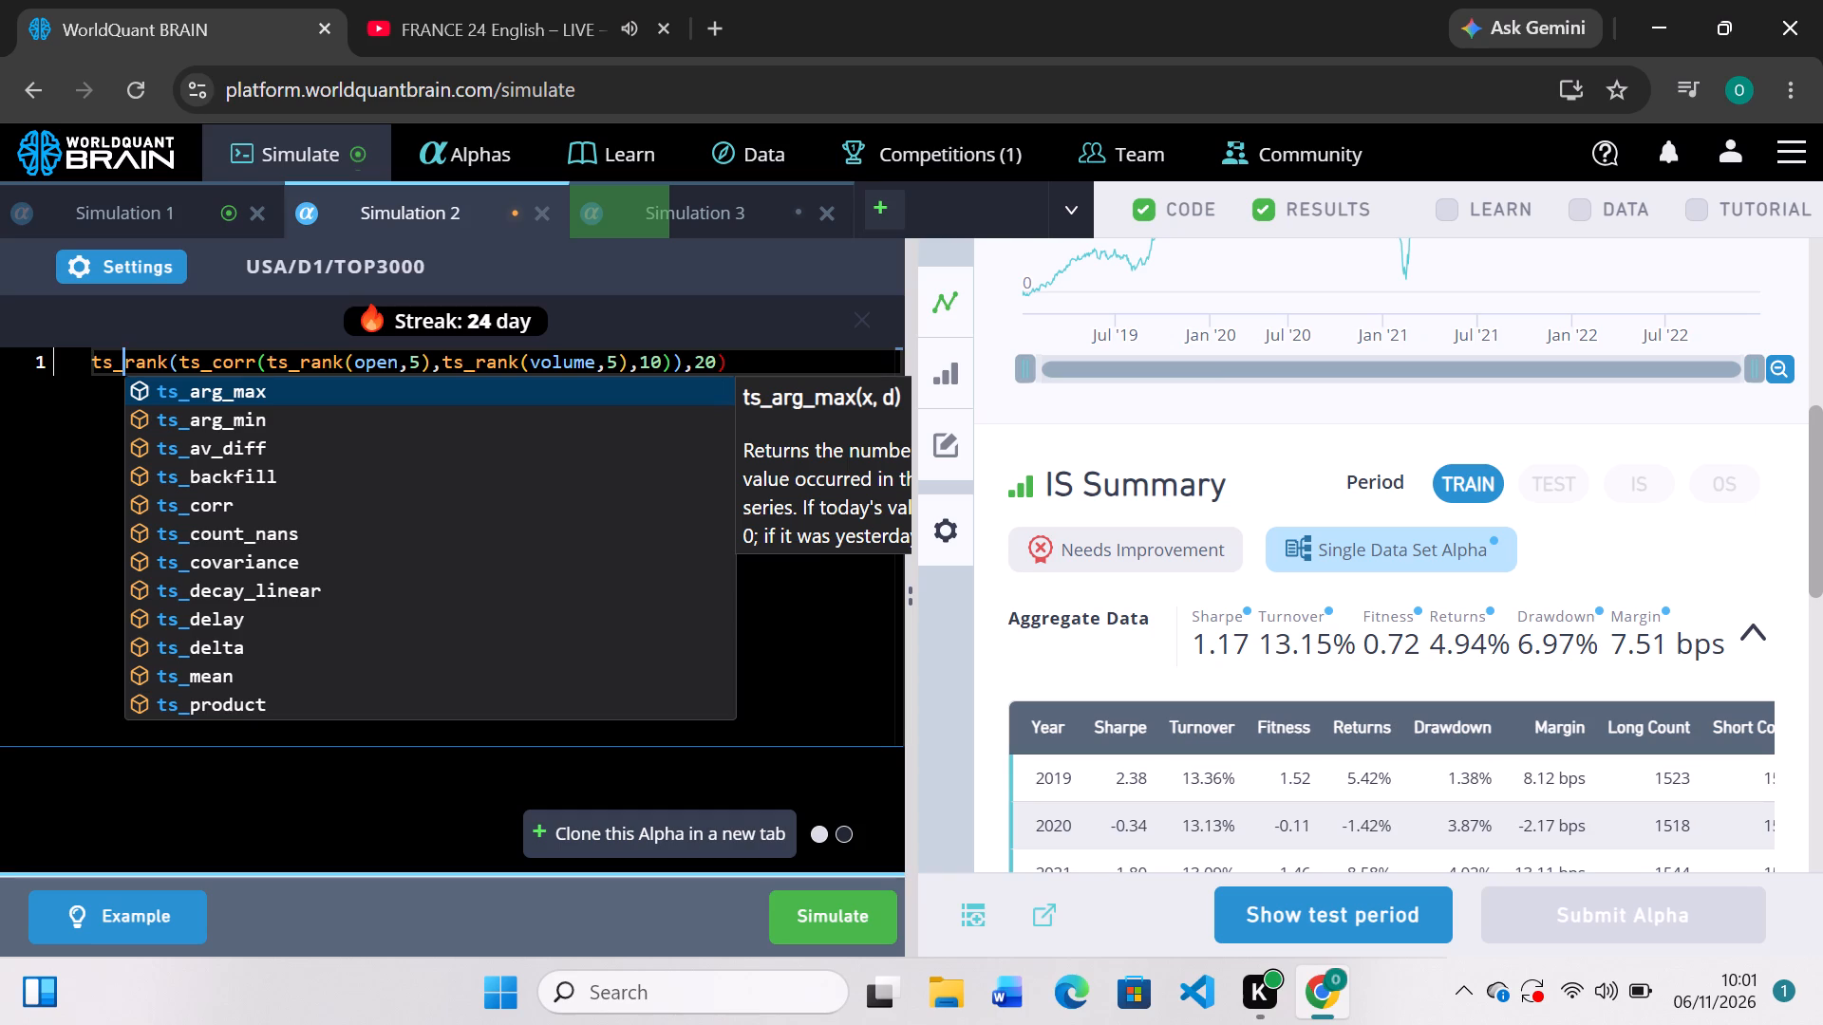
pyautogui.write('sca')
pyautogui.press('Tab')
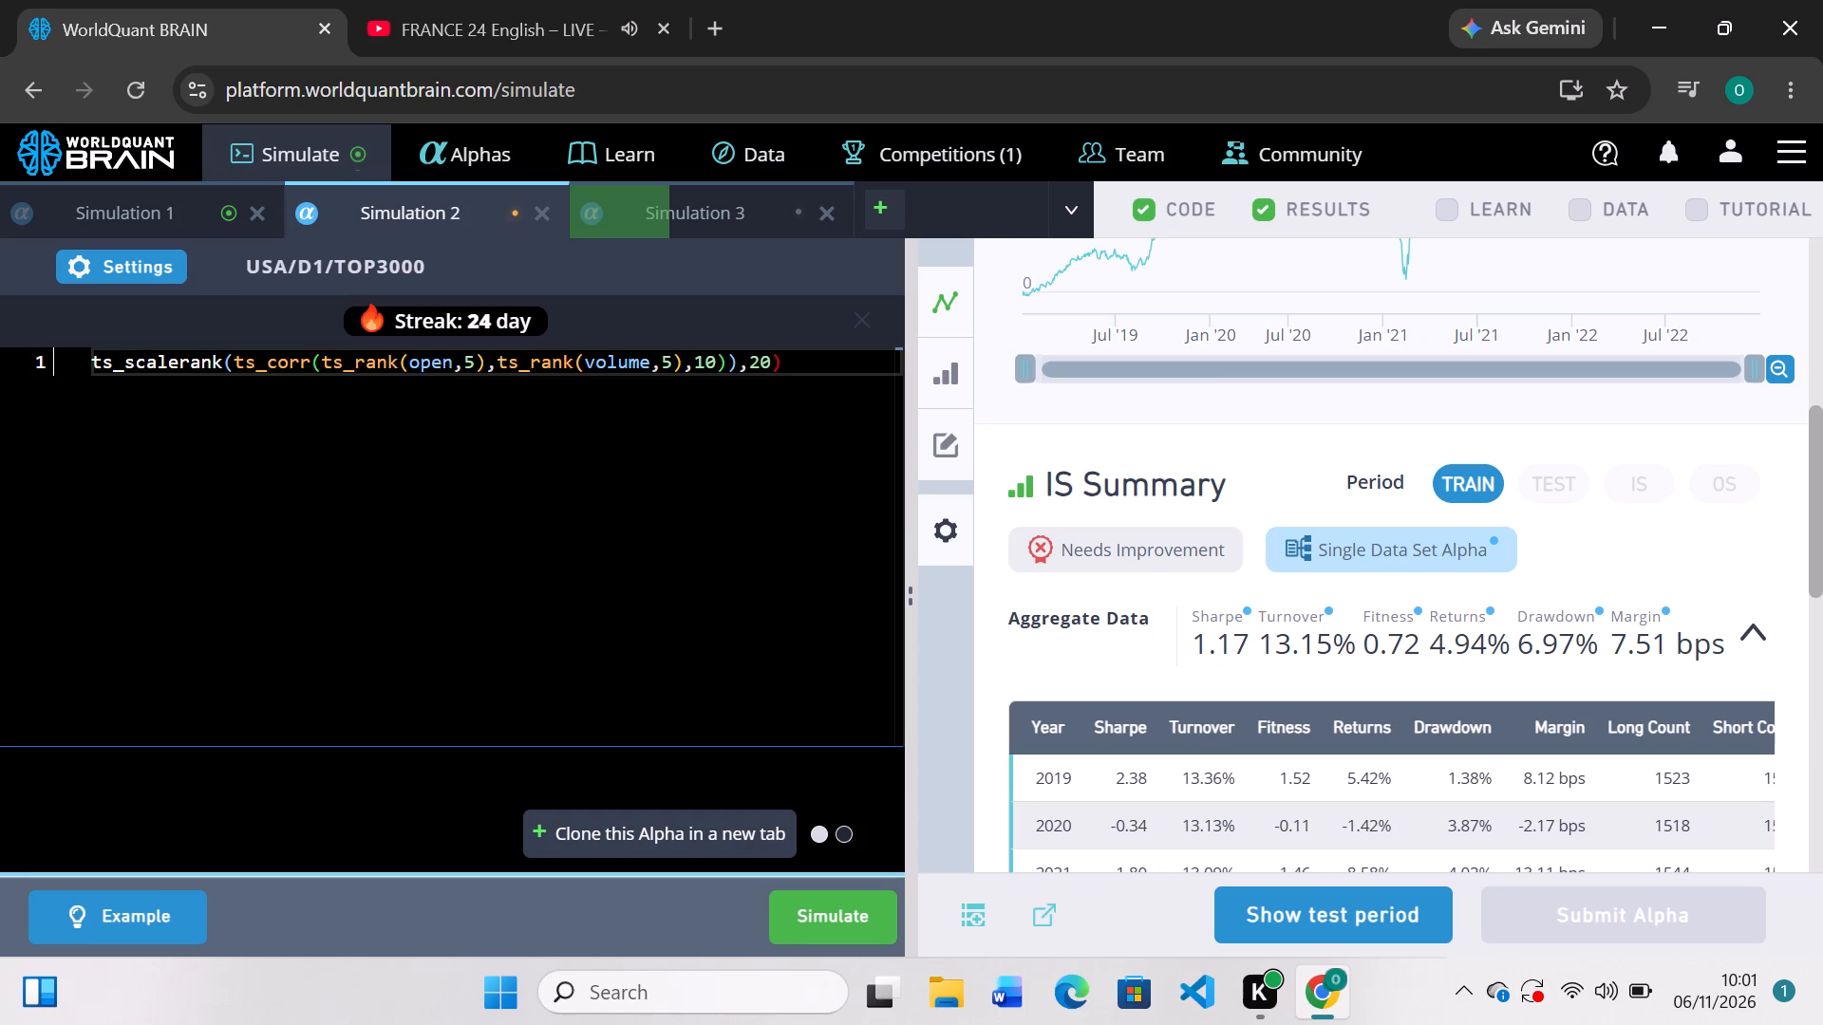
pyautogui.hotkey('shift', '(')
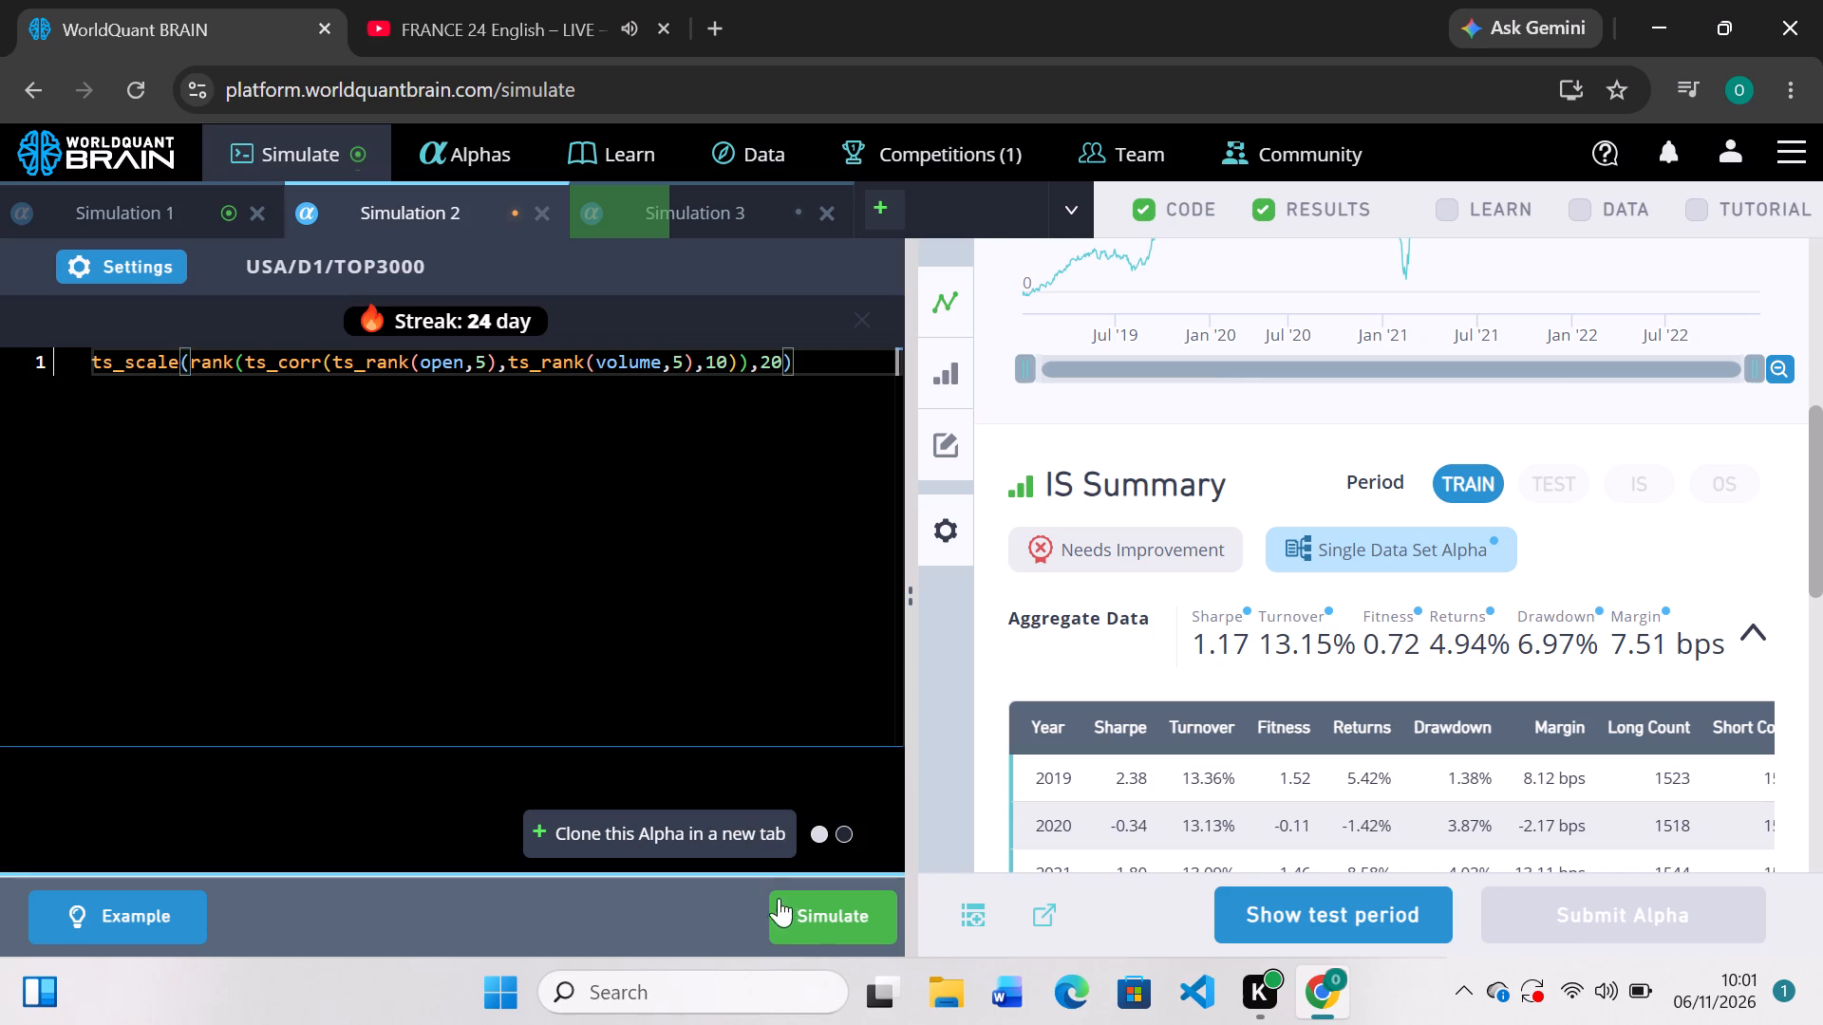
pyautogui.click(807, 921)
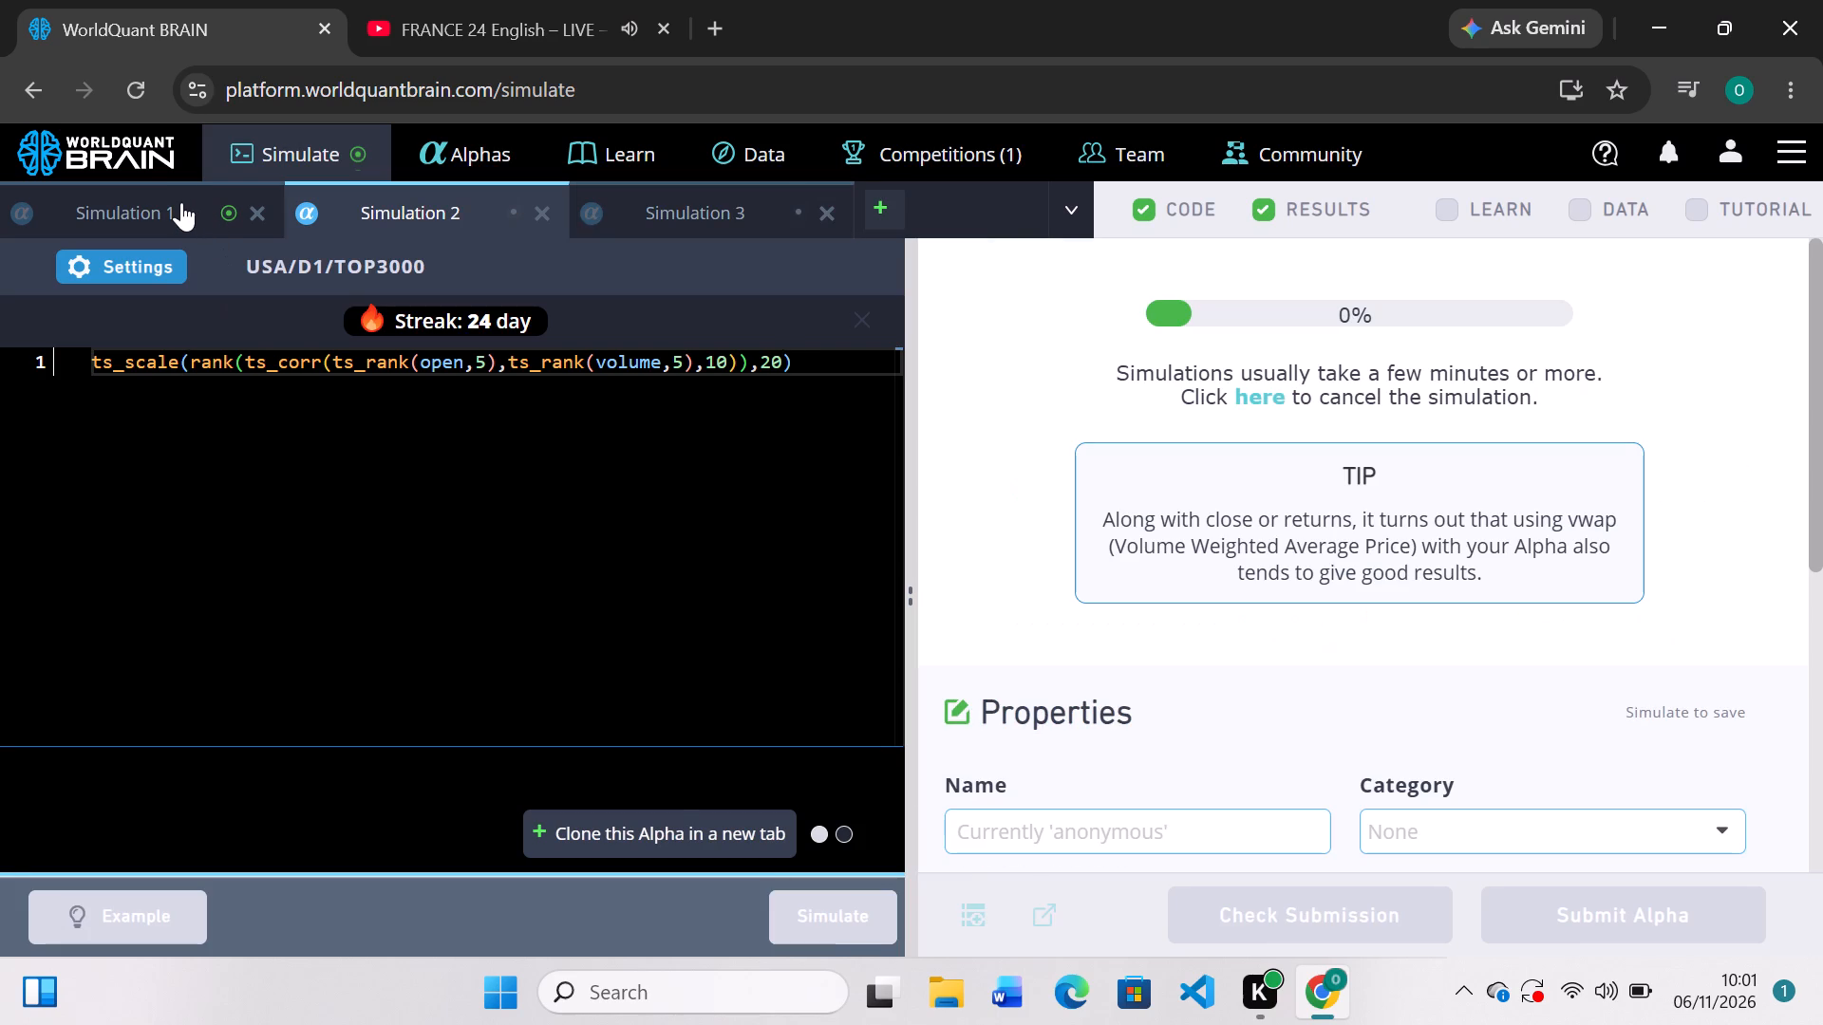
# Open Simulation 1, reveal its test period, and review the PnL chart and the IS Summary by year.
pyautogui.click(181, 202)
pyautogui.scroll(-2, 1251, 533)
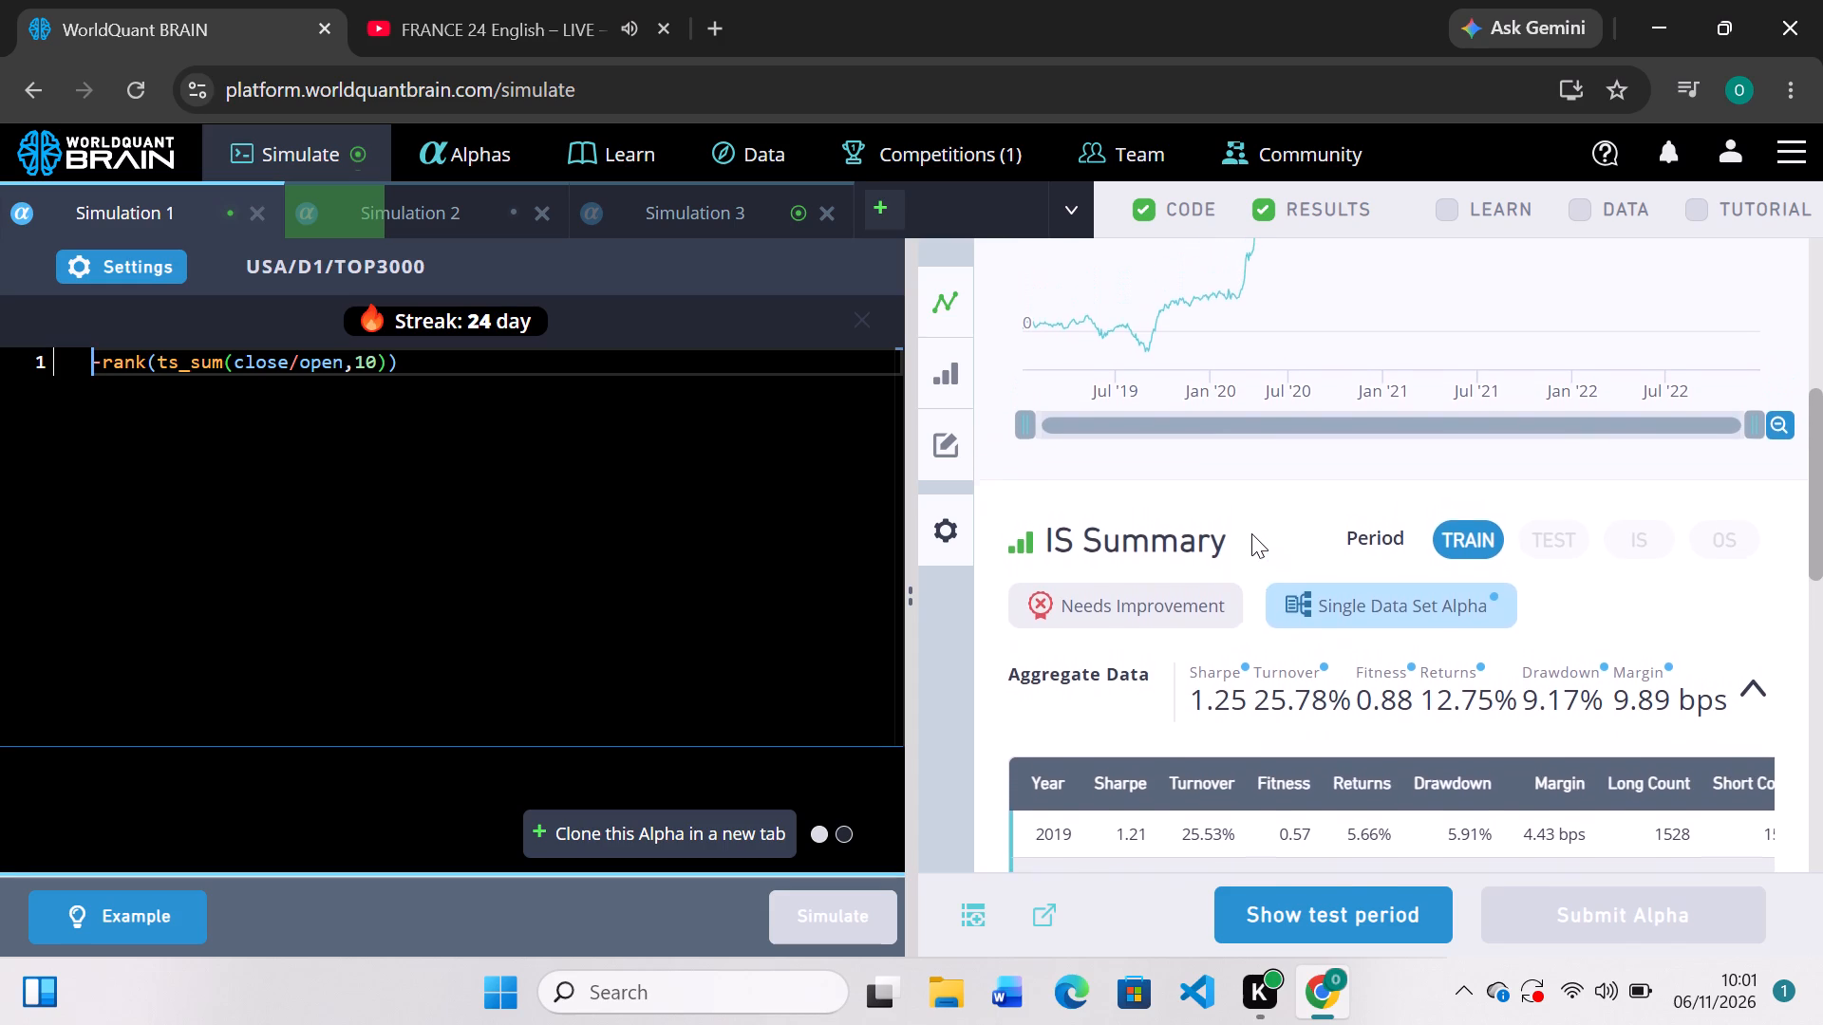
pyautogui.scroll(2, 1251, 533)
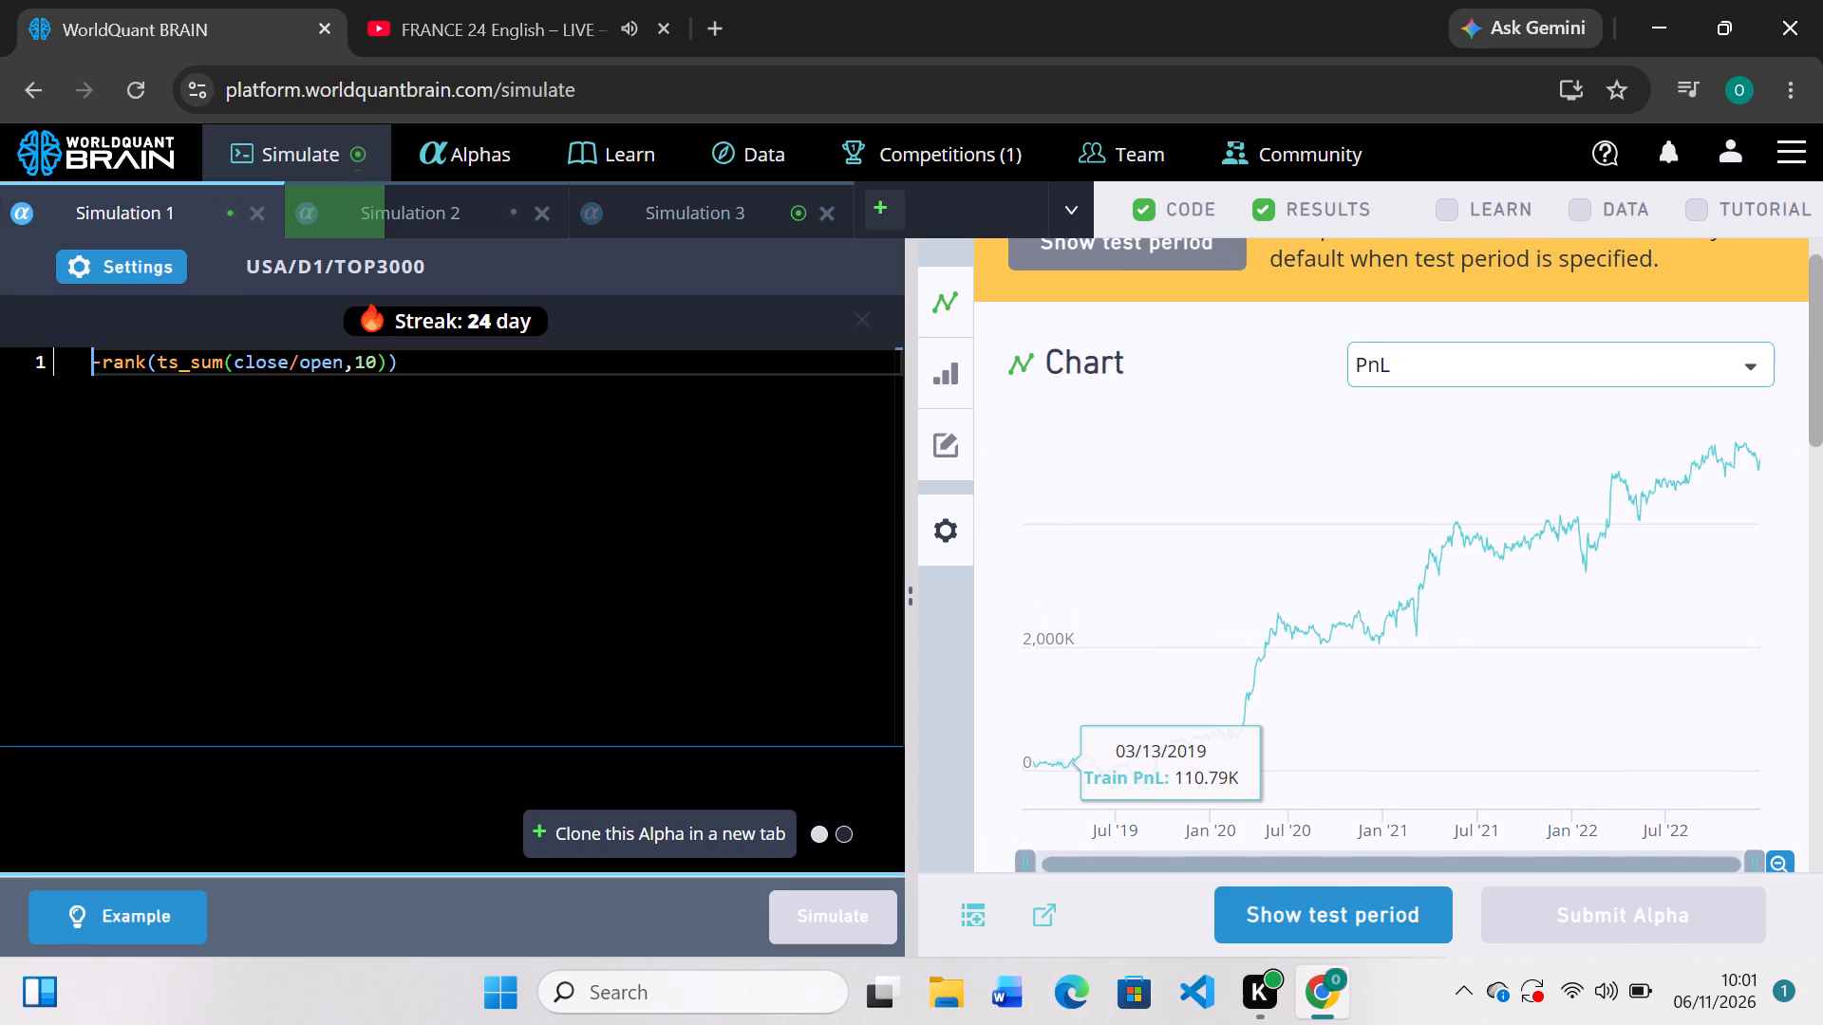
pyautogui.click(224, 363)
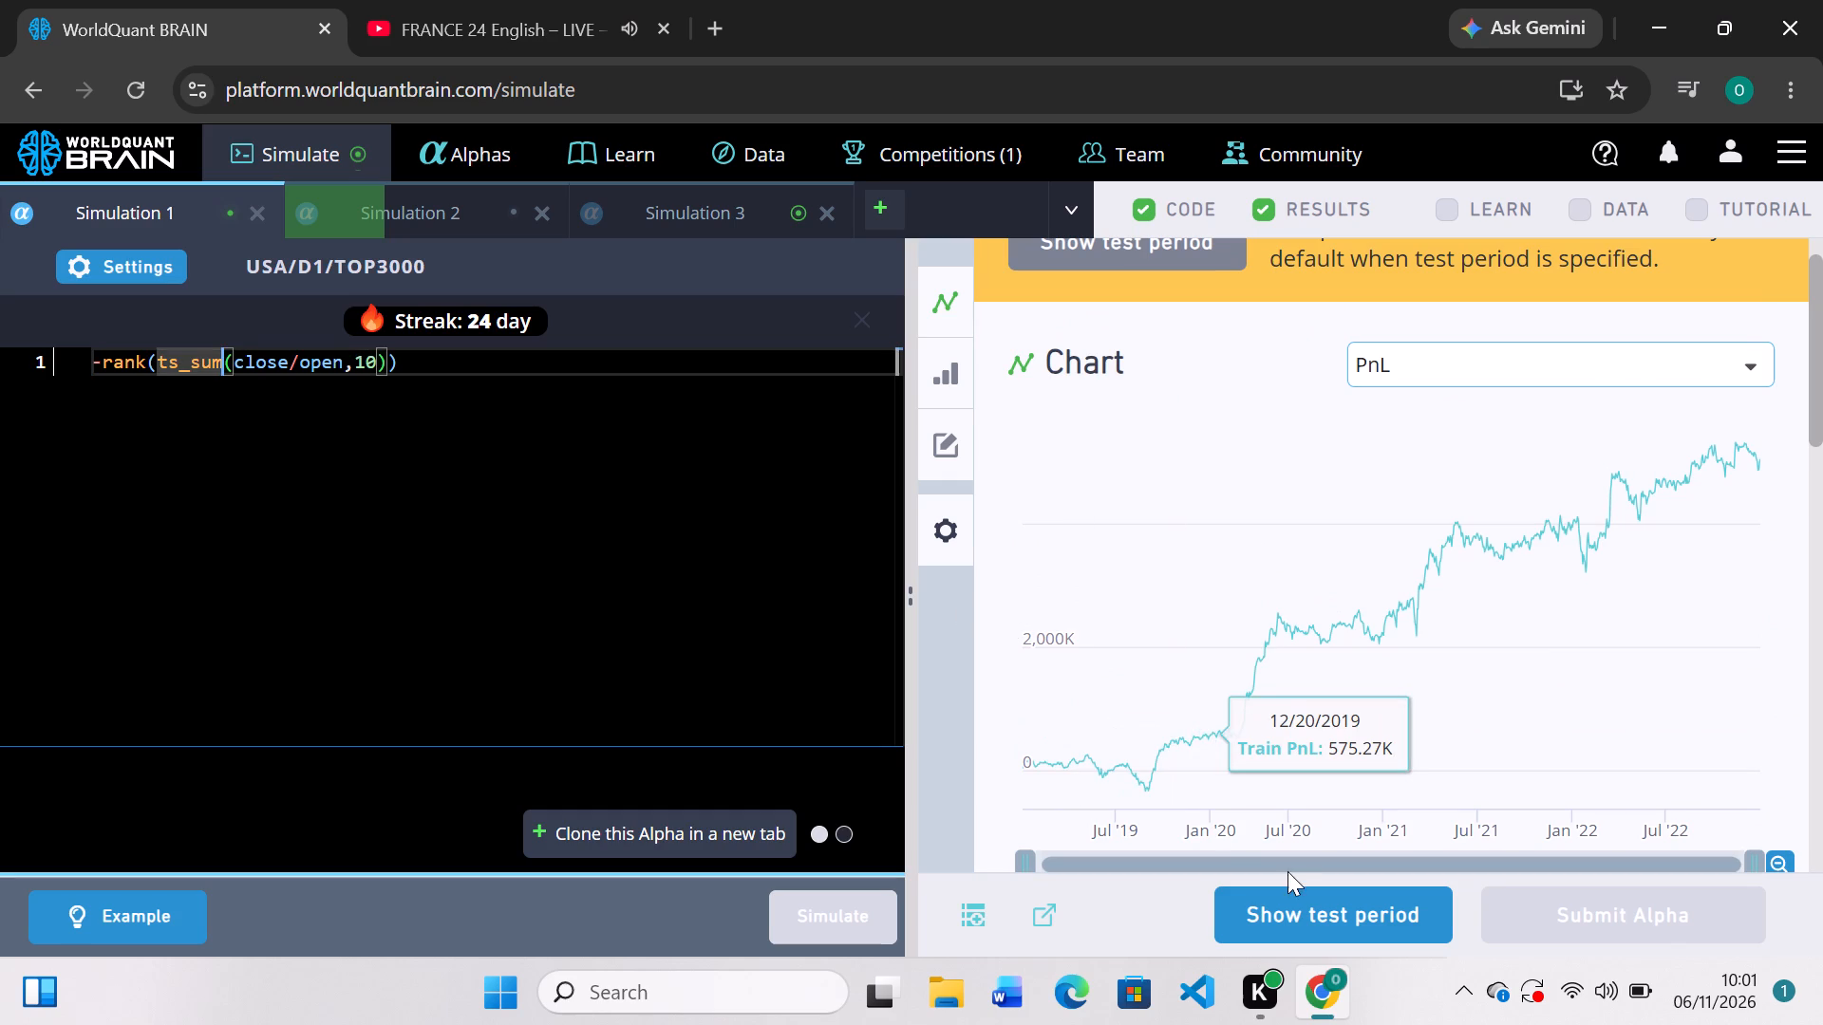
pyautogui.click(1290, 902)
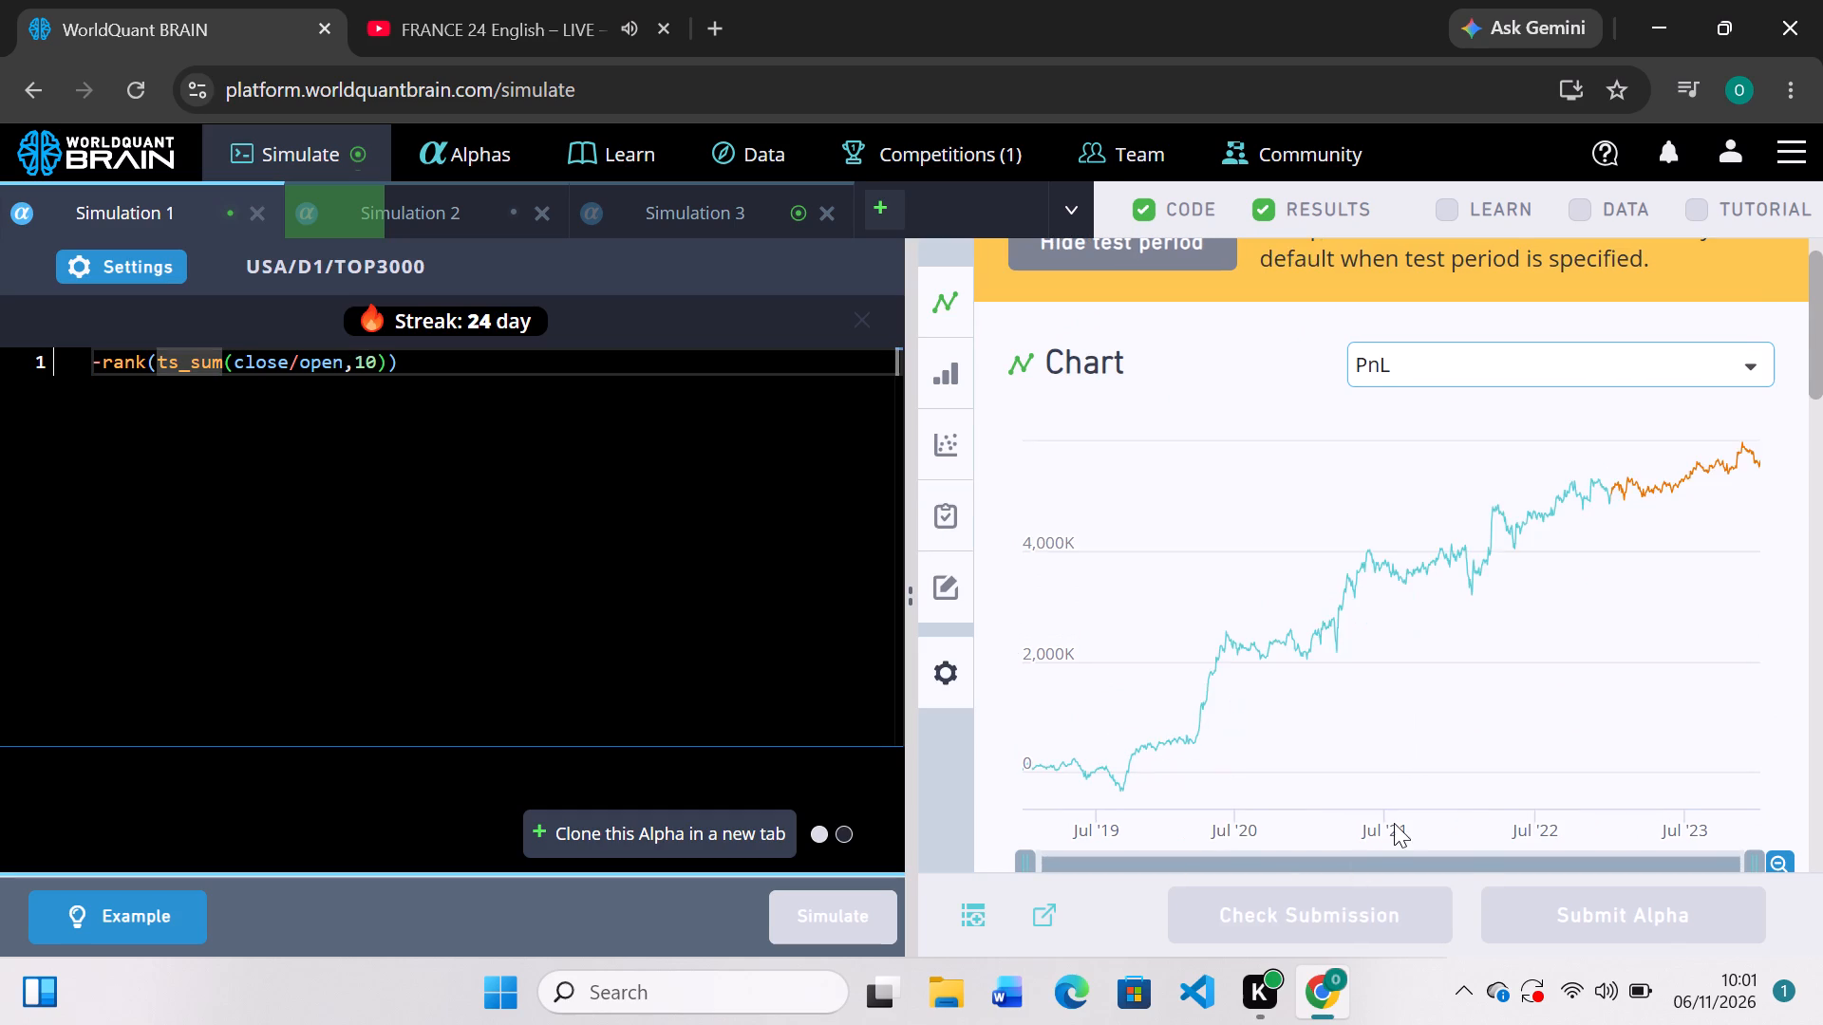
pyautogui.scroll(-2, 1394, 823)
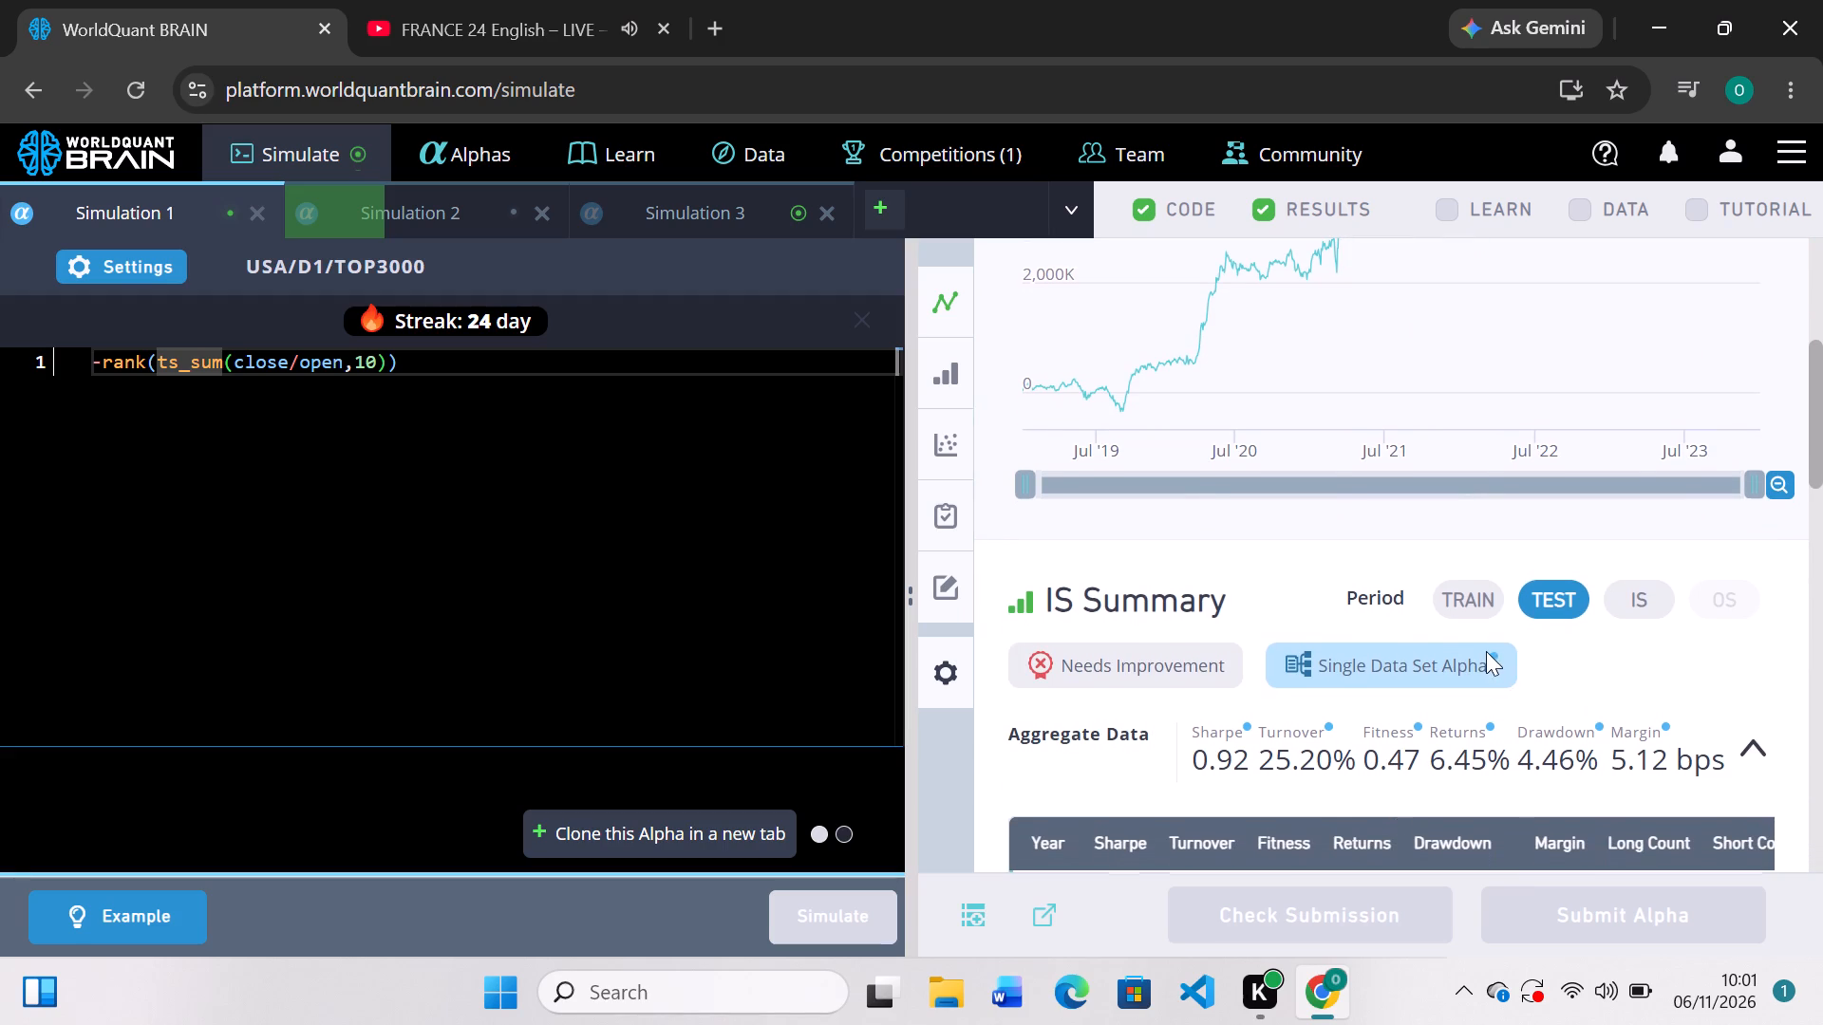
pyautogui.scroll(-4, 1486, 651)
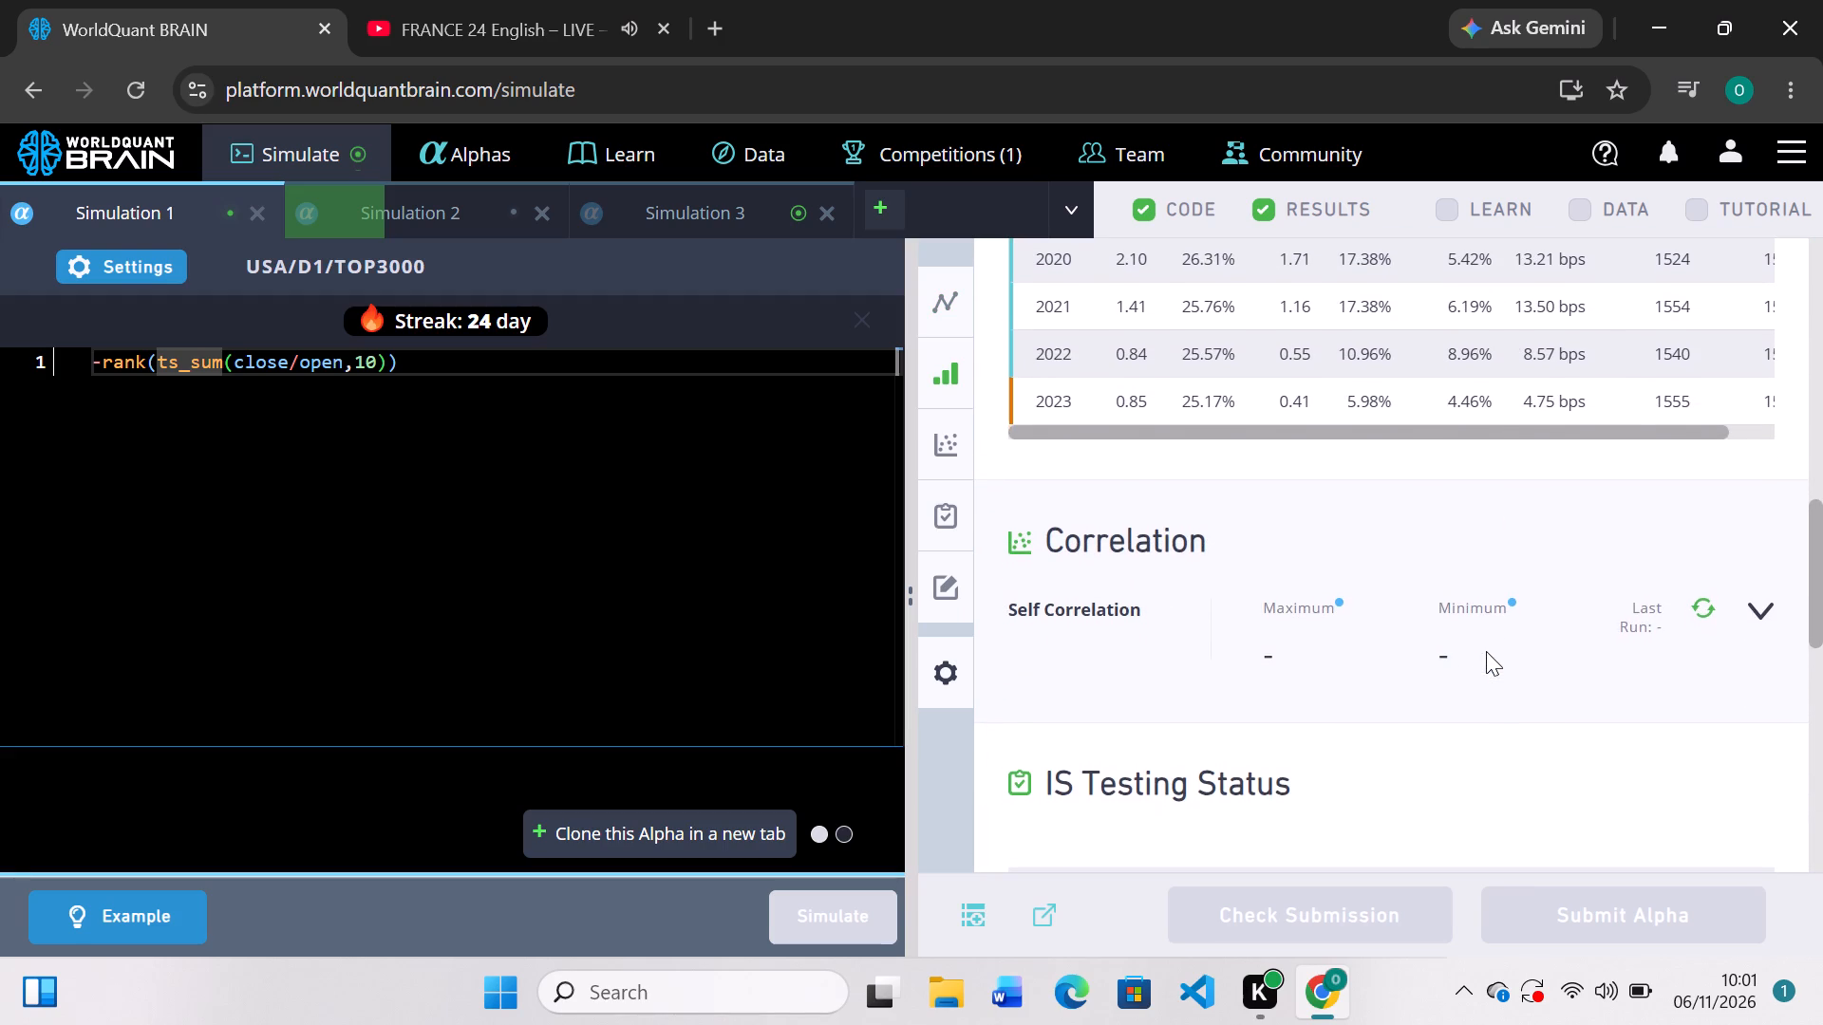
# Calculate Simulation 1's self correlation and expand the failed checks in the IS Testing Status.
pyautogui.click(1705, 603)
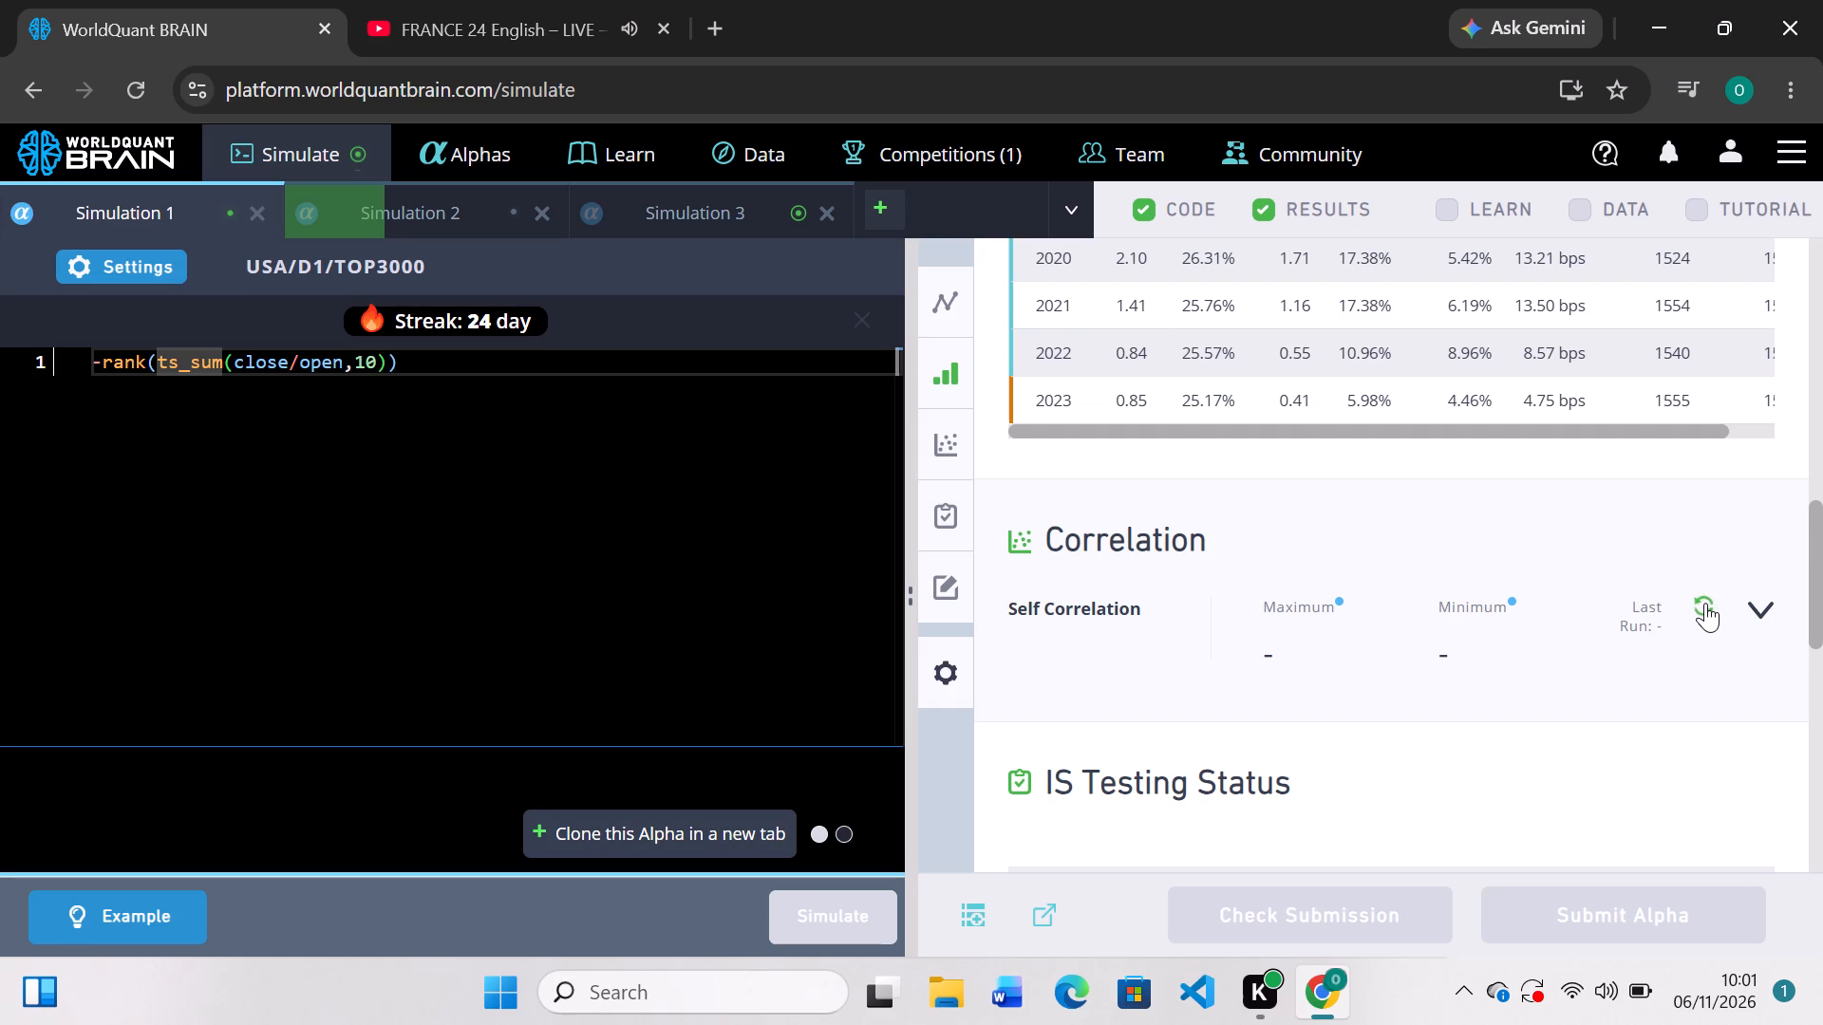
pyautogui.scroll(-3, 1705, 603)
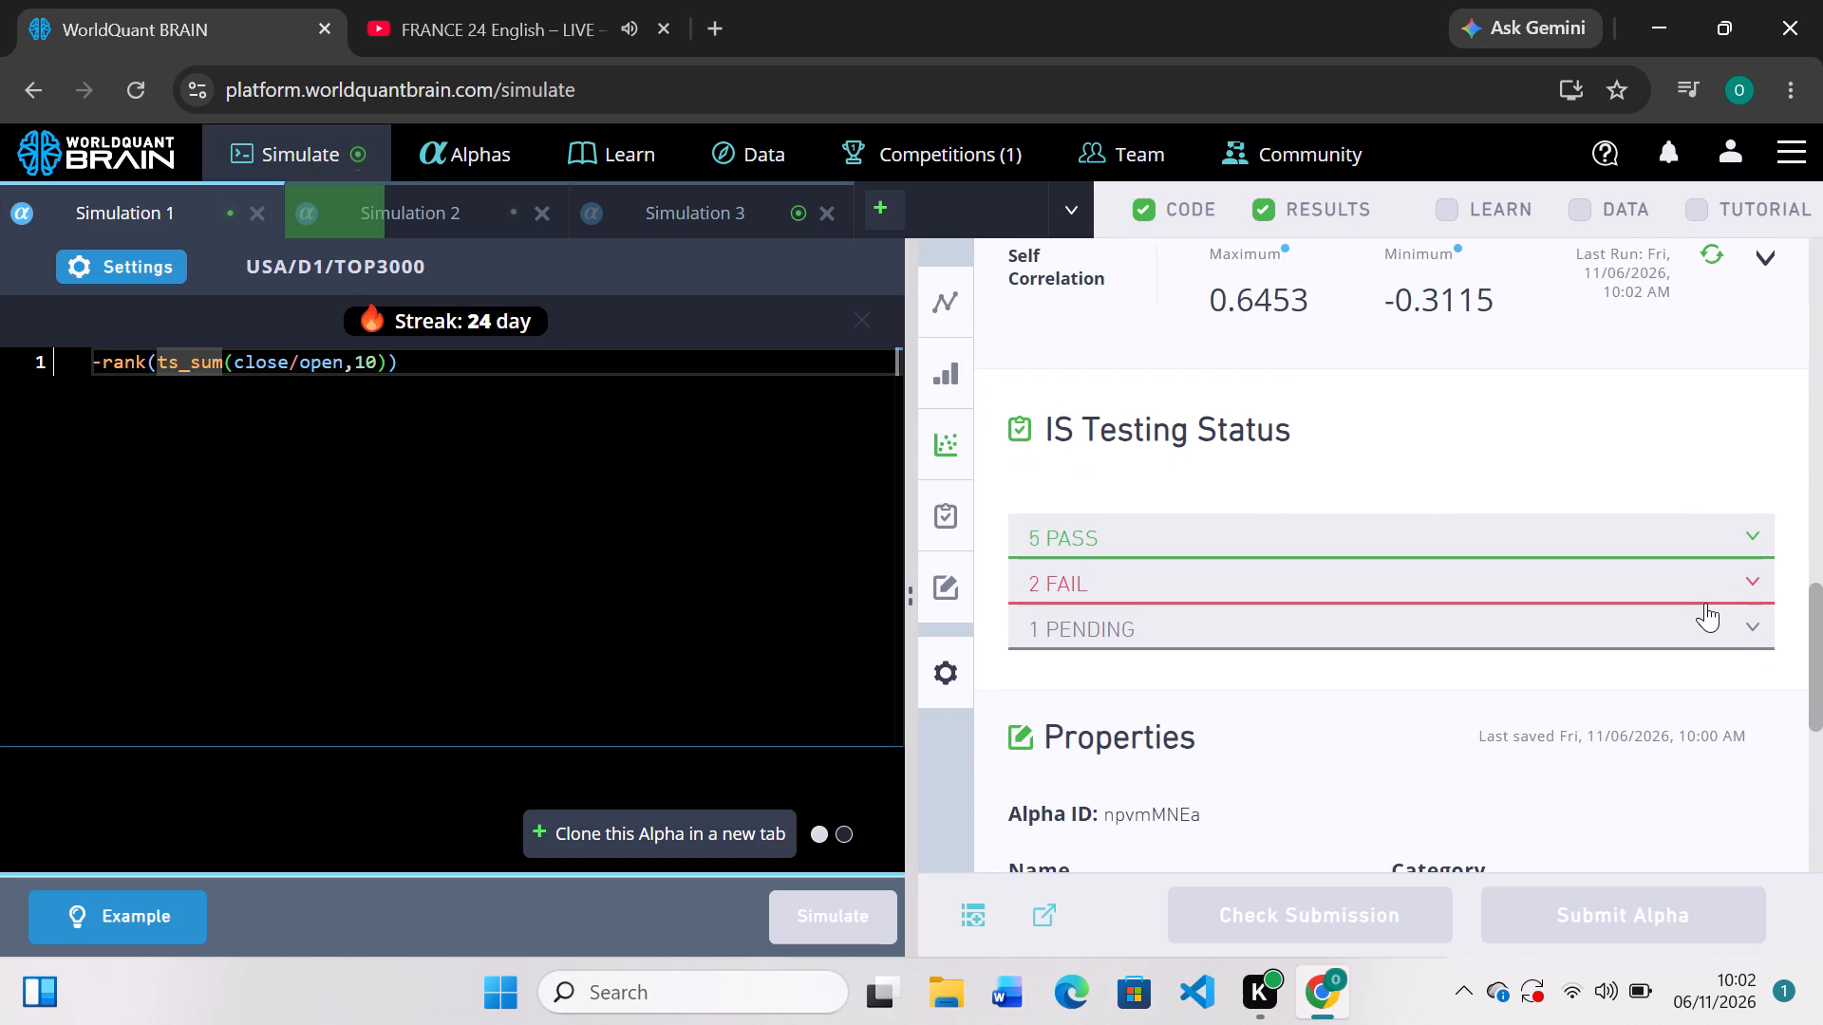
pyautogui.click(1748, 578)
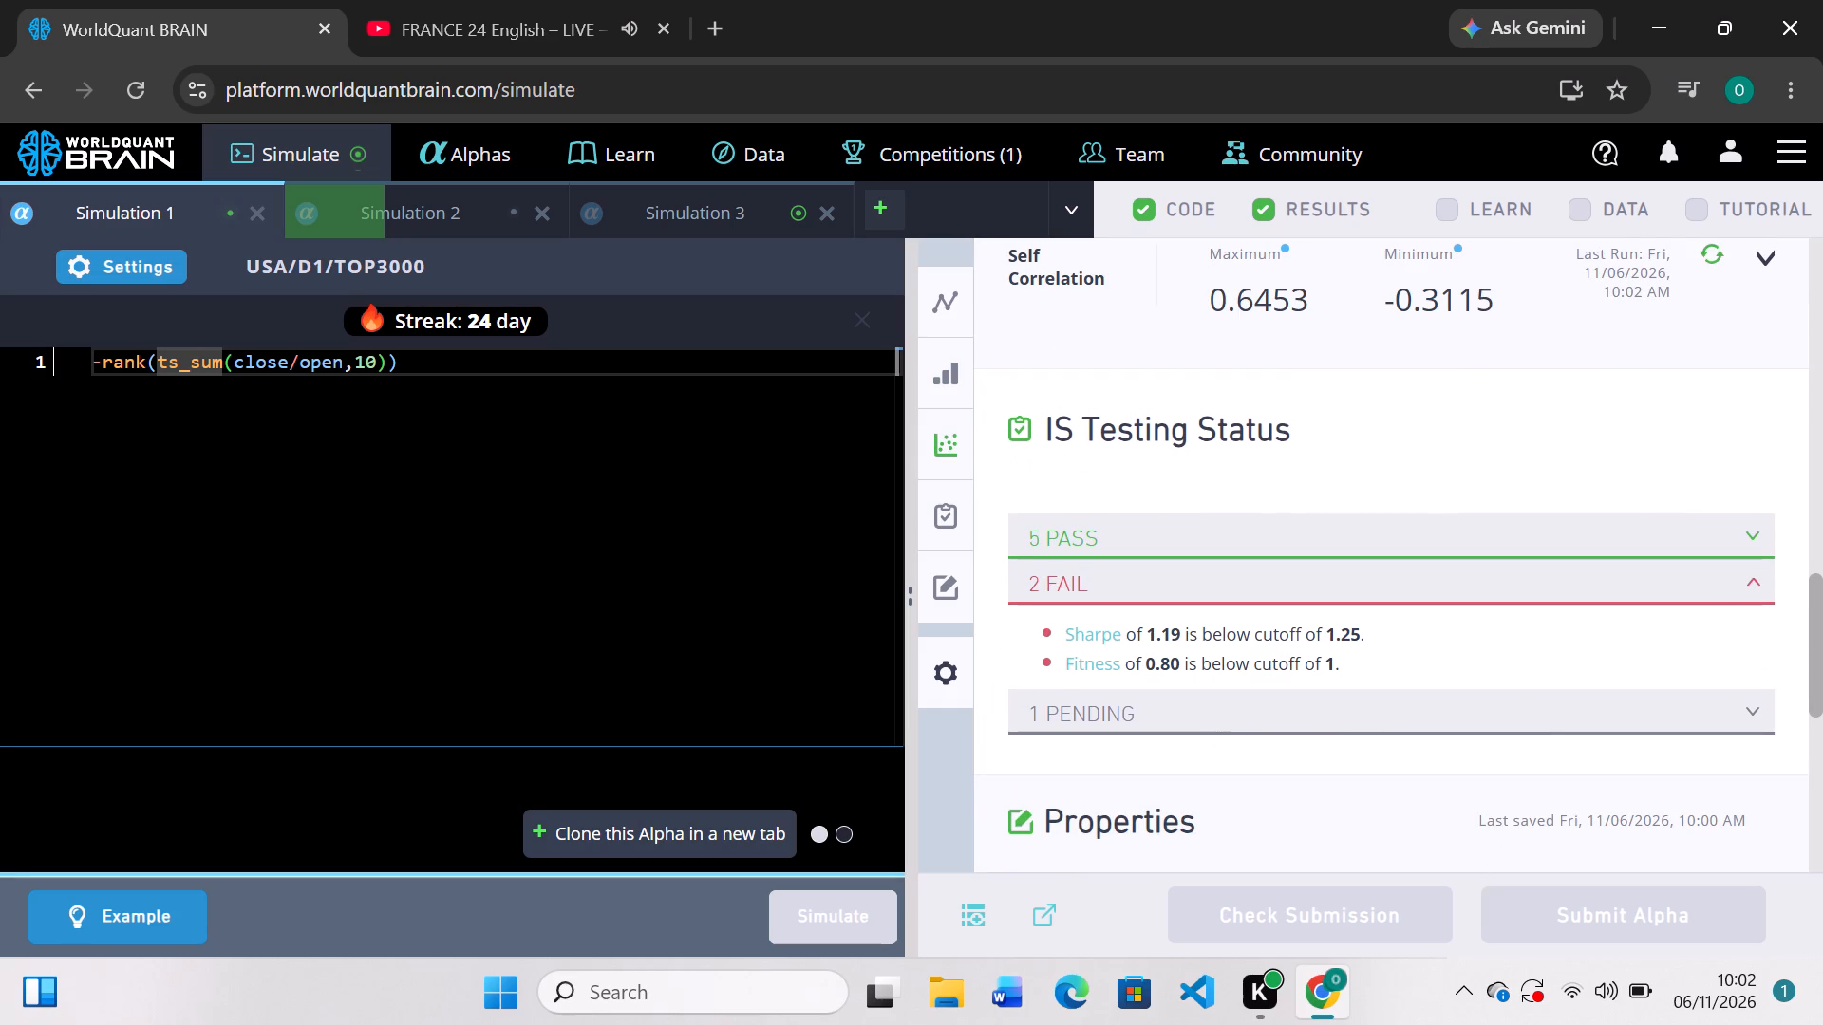
# Replace ts_sum with ts_mean in Simulation 1's expression.
pyautogui.click(223, 361)
pyautogui.press('BackSpace')
pyautogui.press('BackSpace')
pyautogui.press('BackSpace')
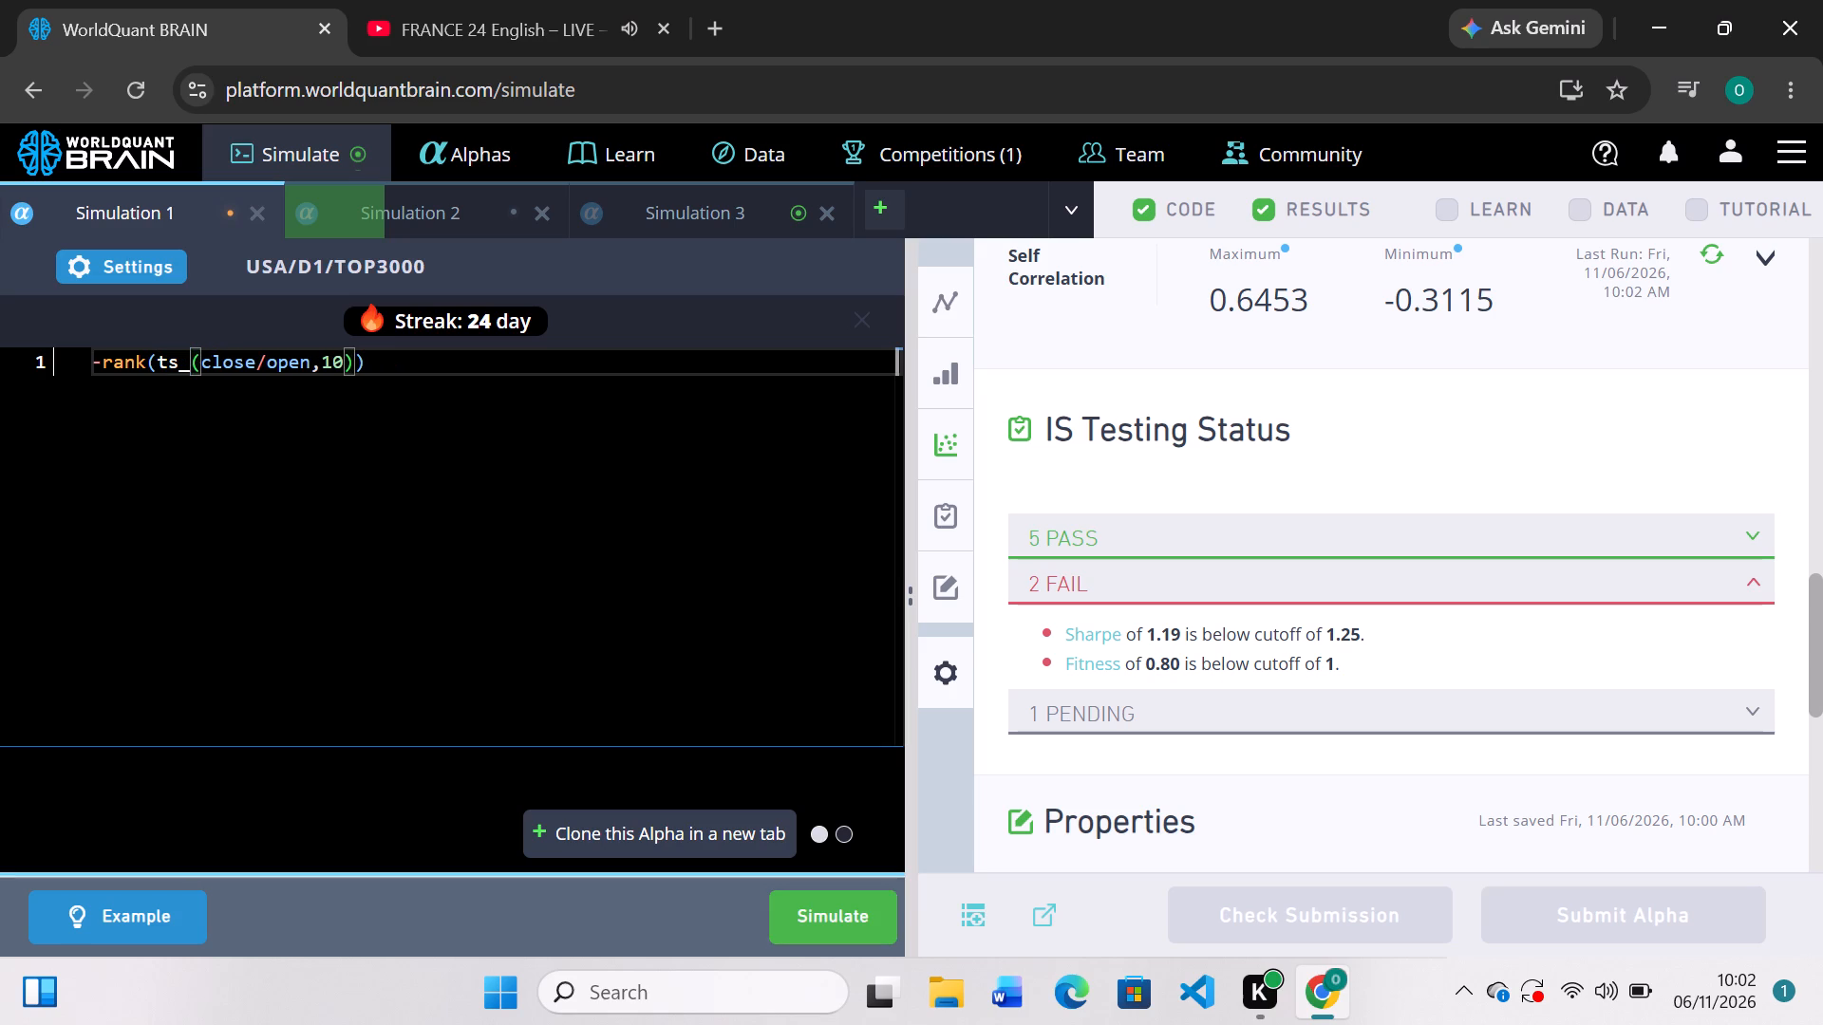
pyautogui.write('mea')
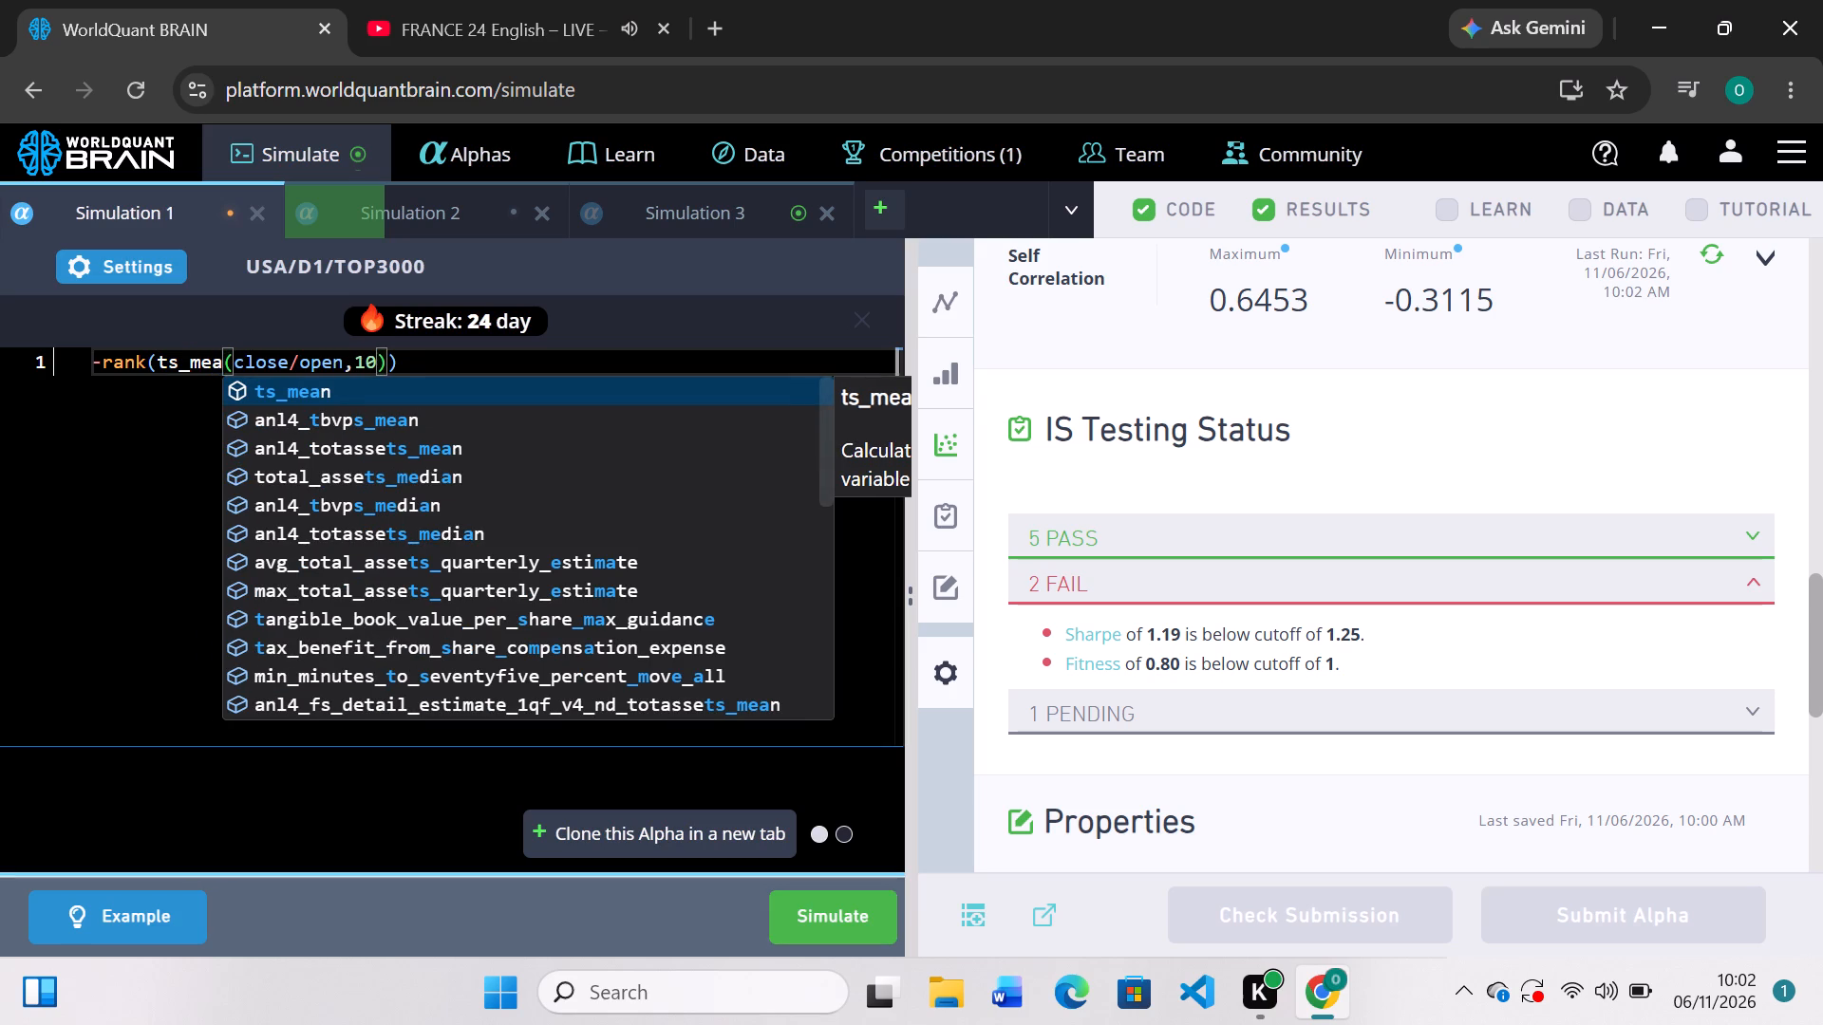
pyautogui.press('n')
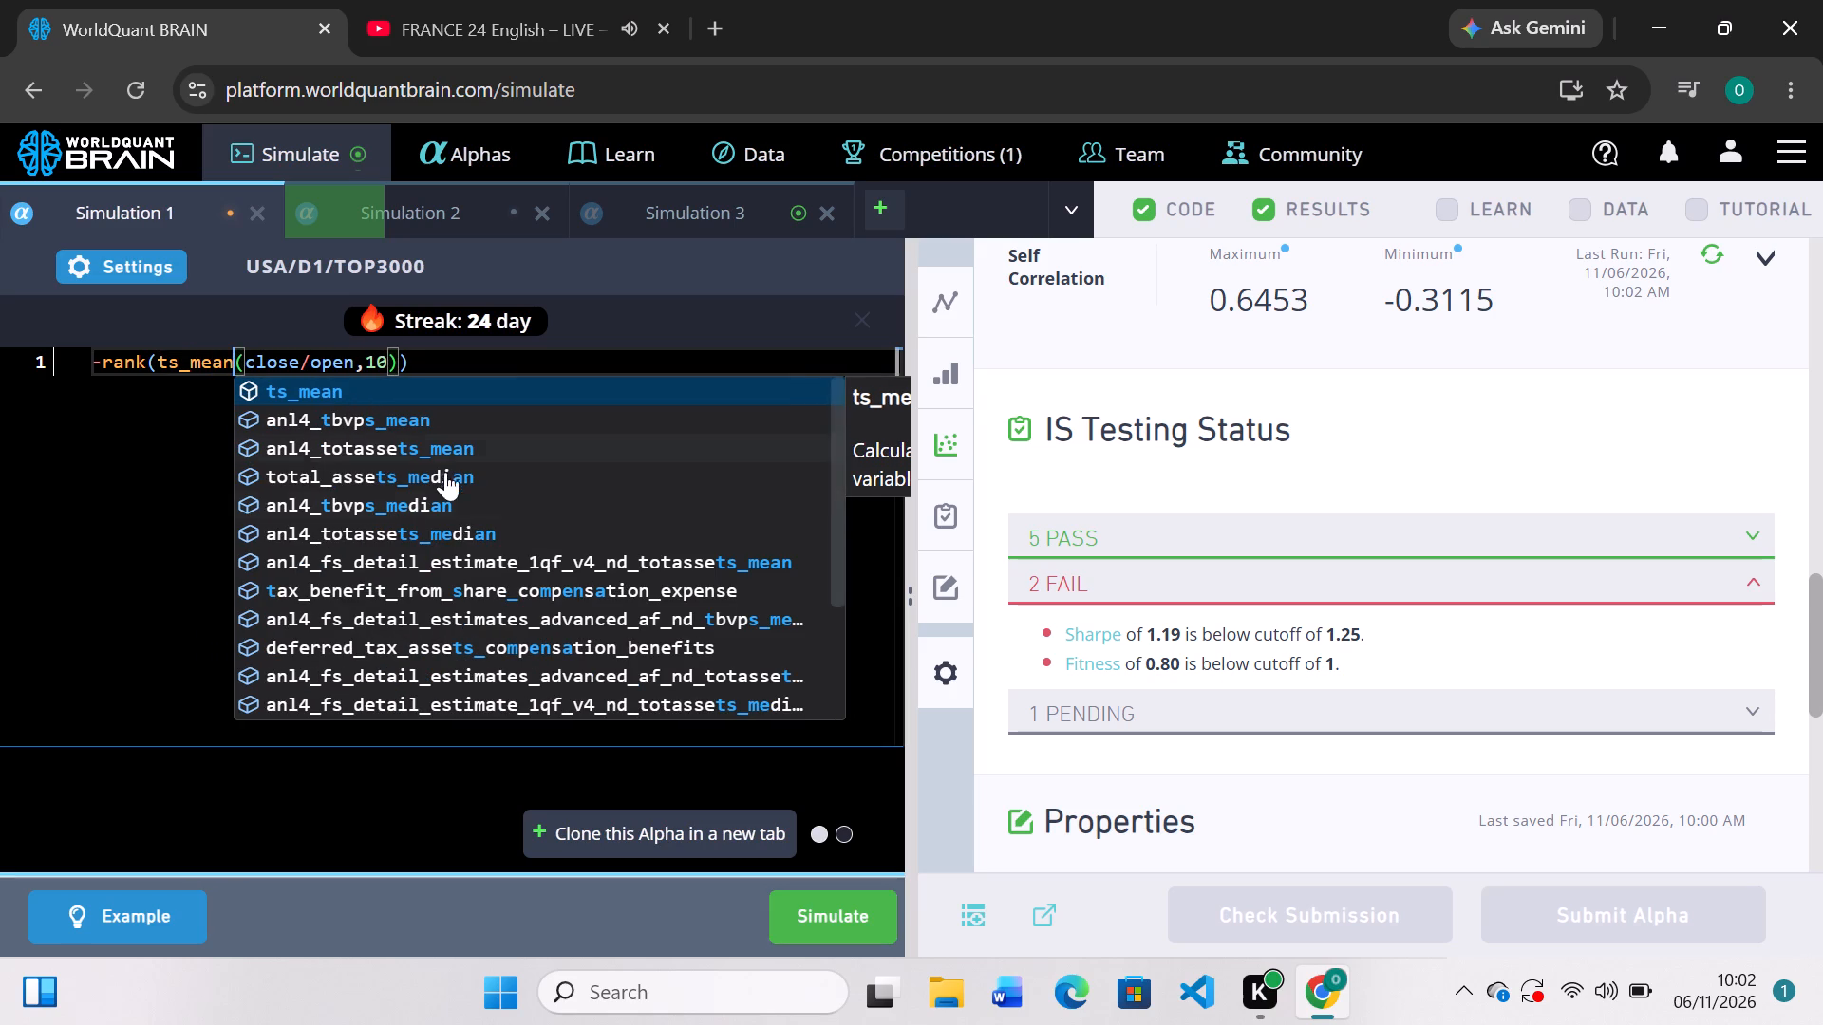
pyautogui.click(74, 497)
pyautogui.click(319, 386)
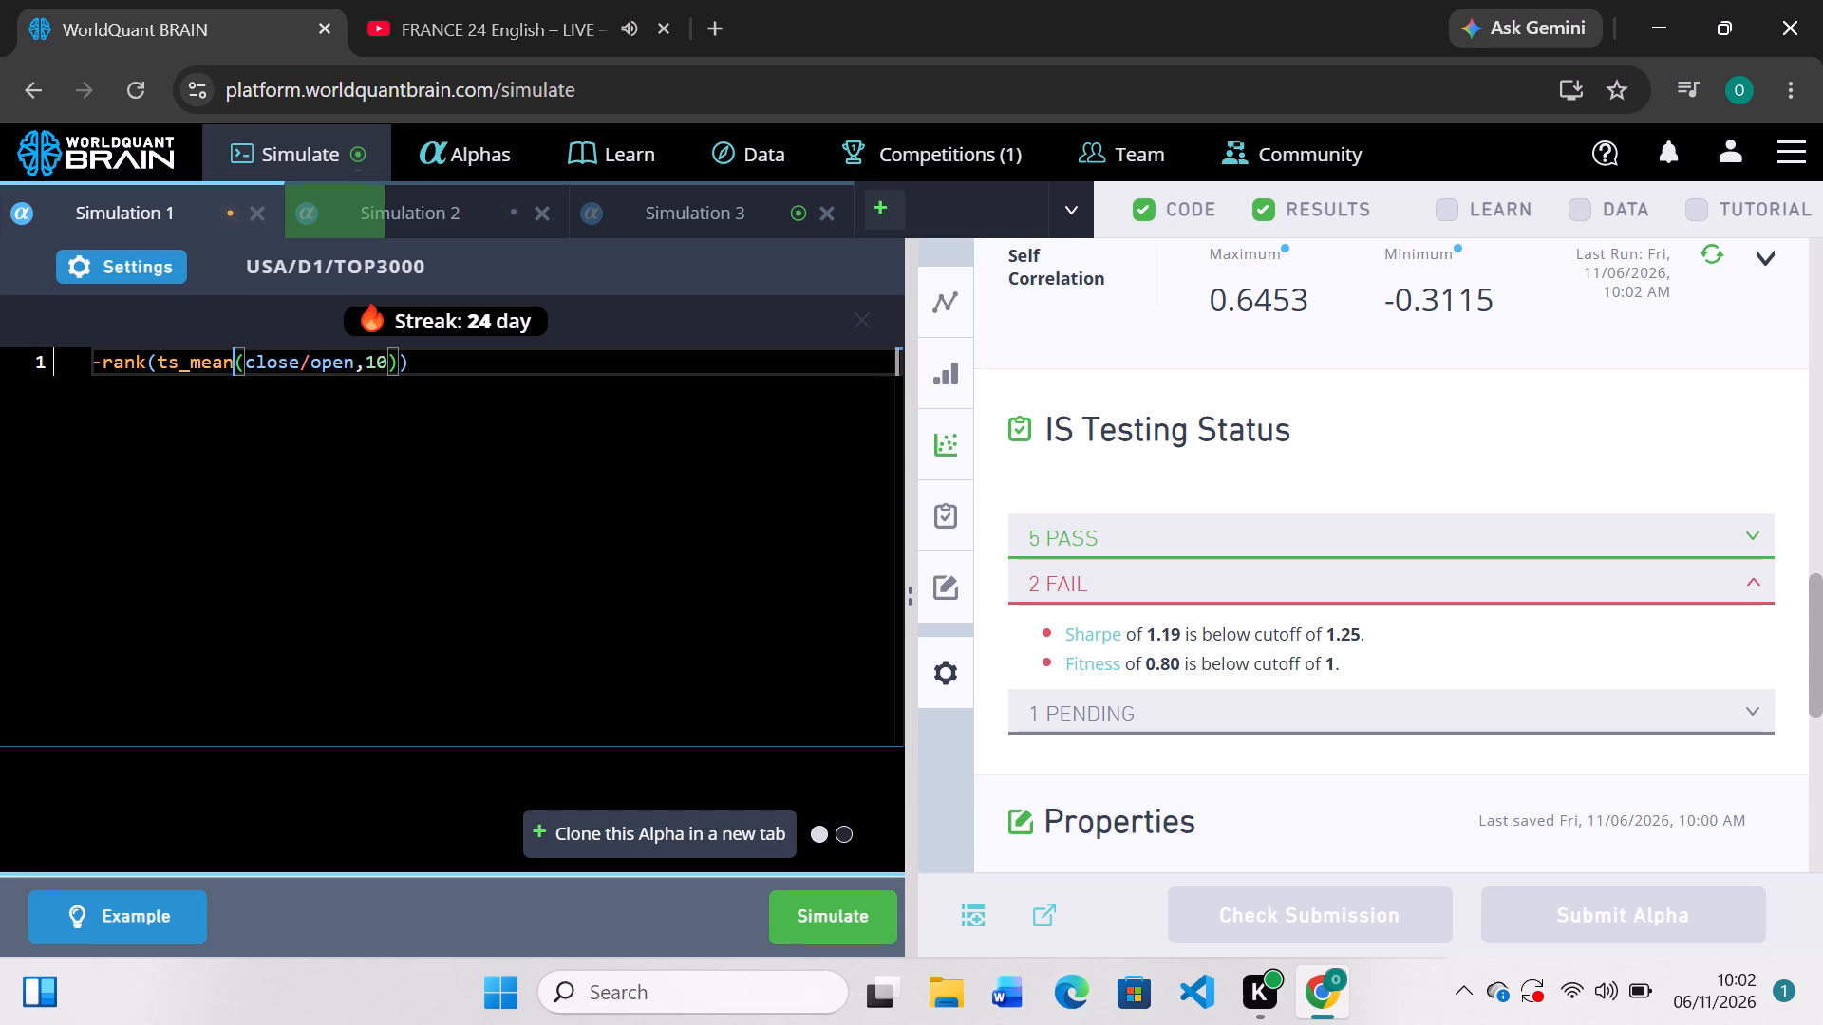
# Replace close with high as the numerator inside ts_mean in Simulation 1's expression.
pyautogui.click(300, 361)
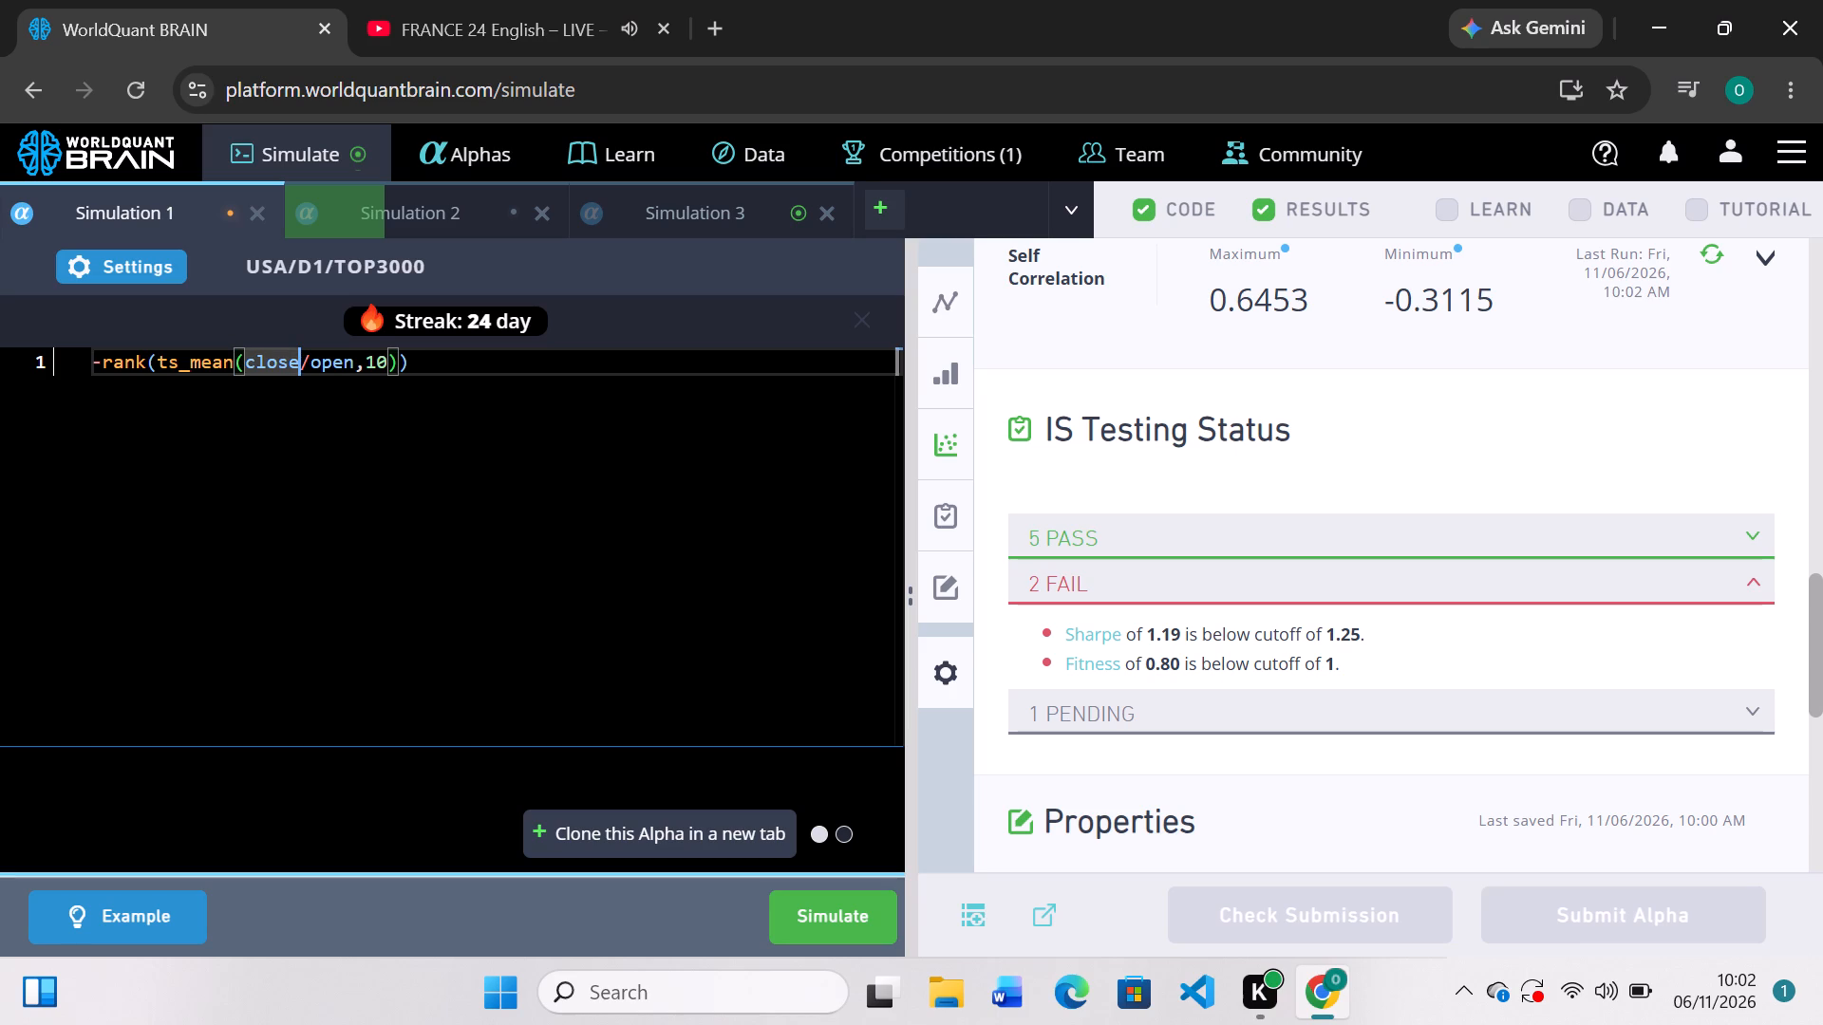
pyautogui.press('BackSpace')
pyautogui.press('BackSpace')
pyautogui.press('BackSpace')
pyautogui.press('BackSpace')
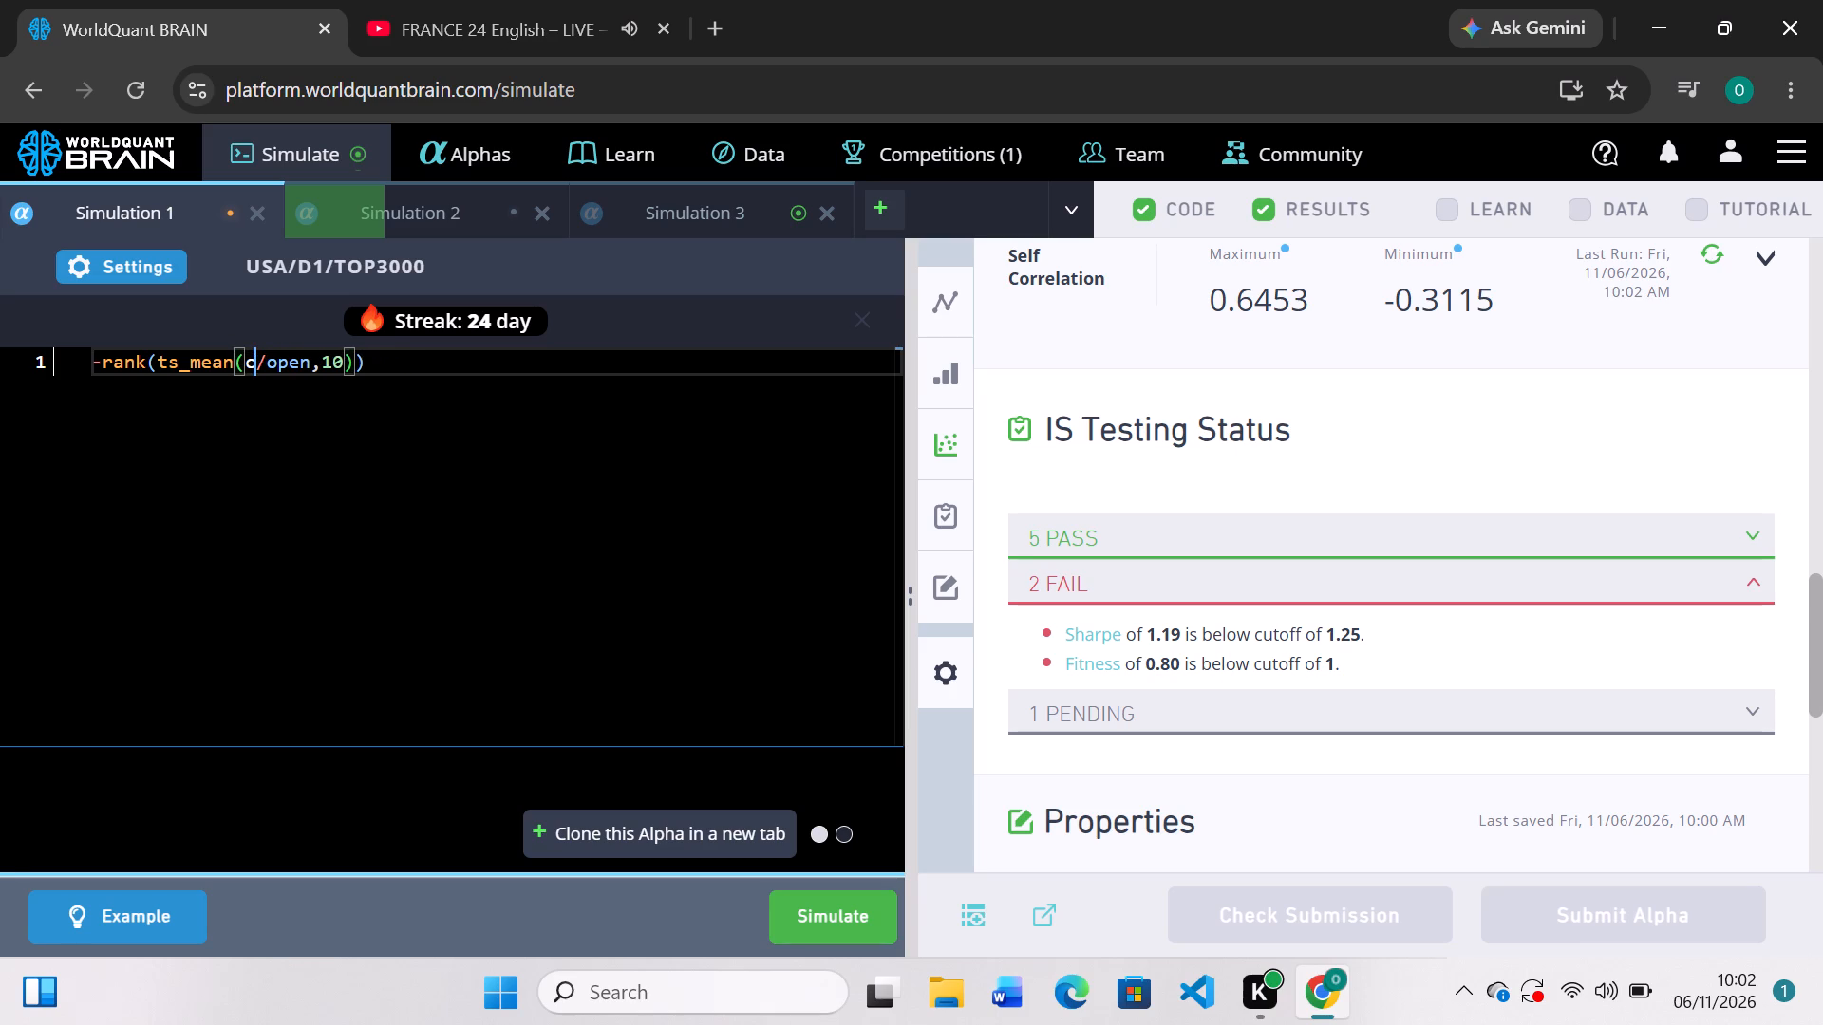
pyautogui.press('BackSpace')
pyautogui.write('lo')
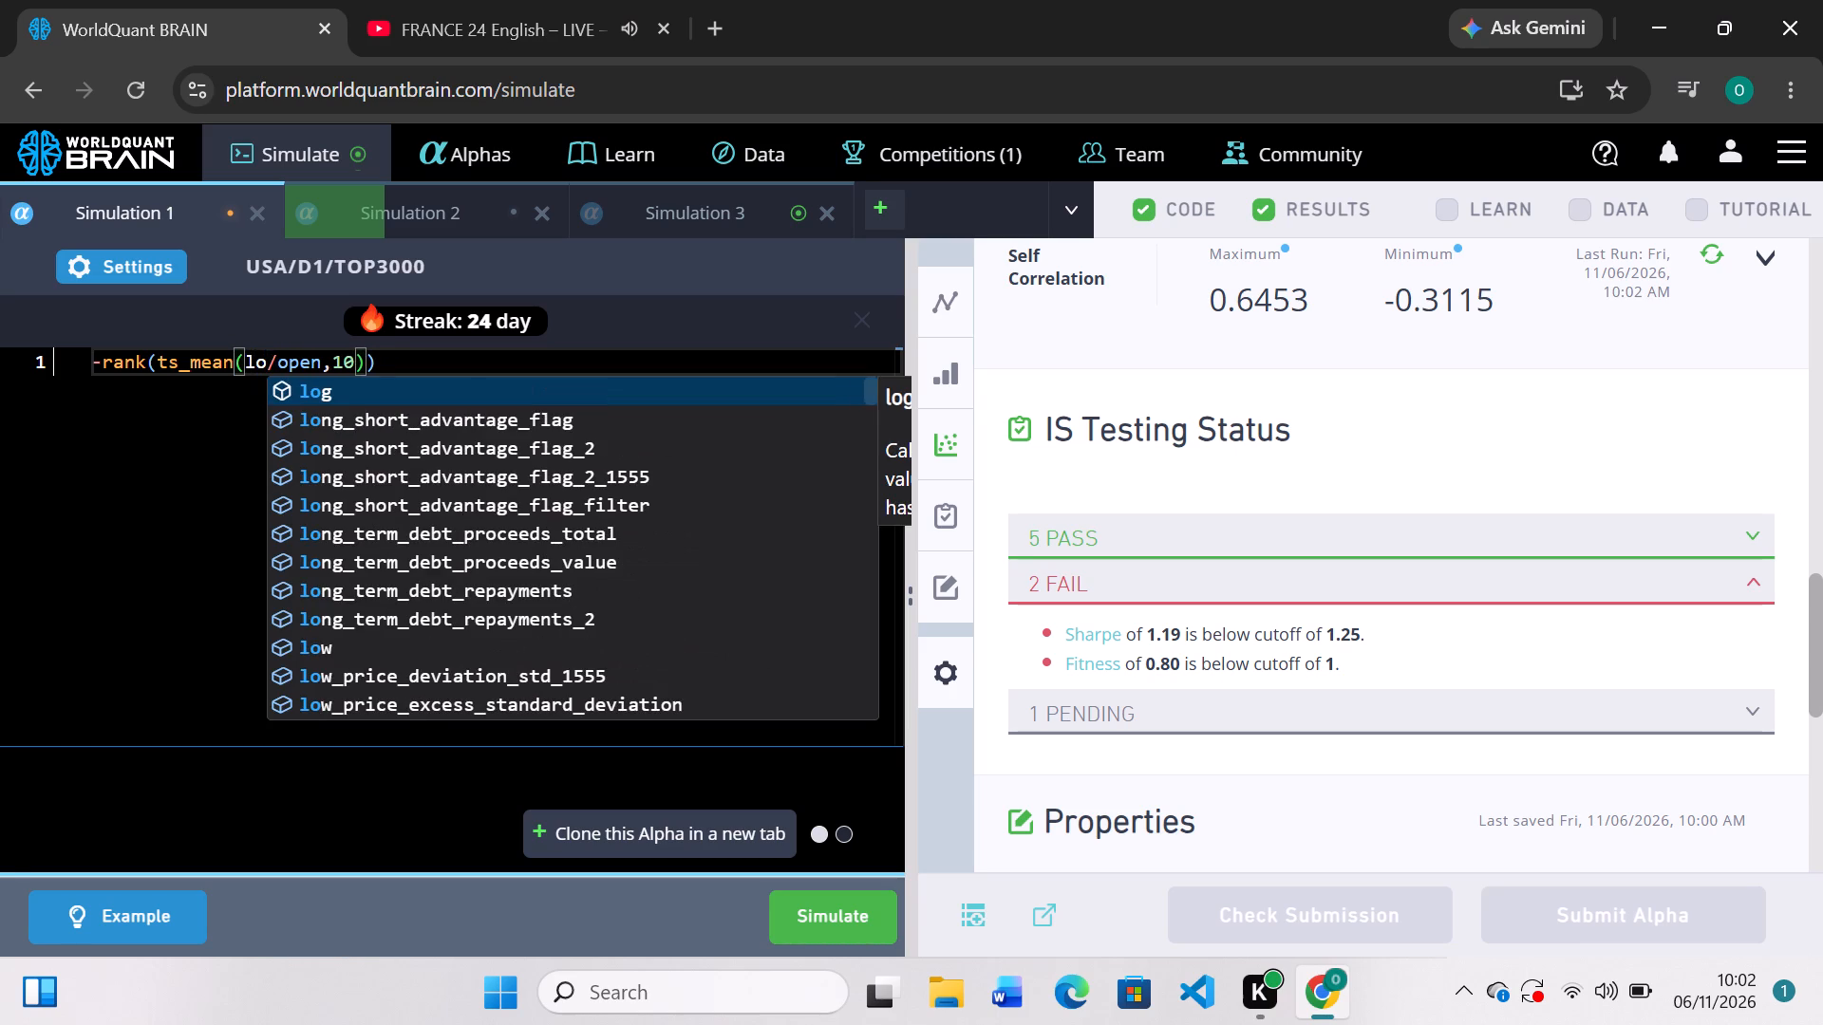
pyautogui.press('w')
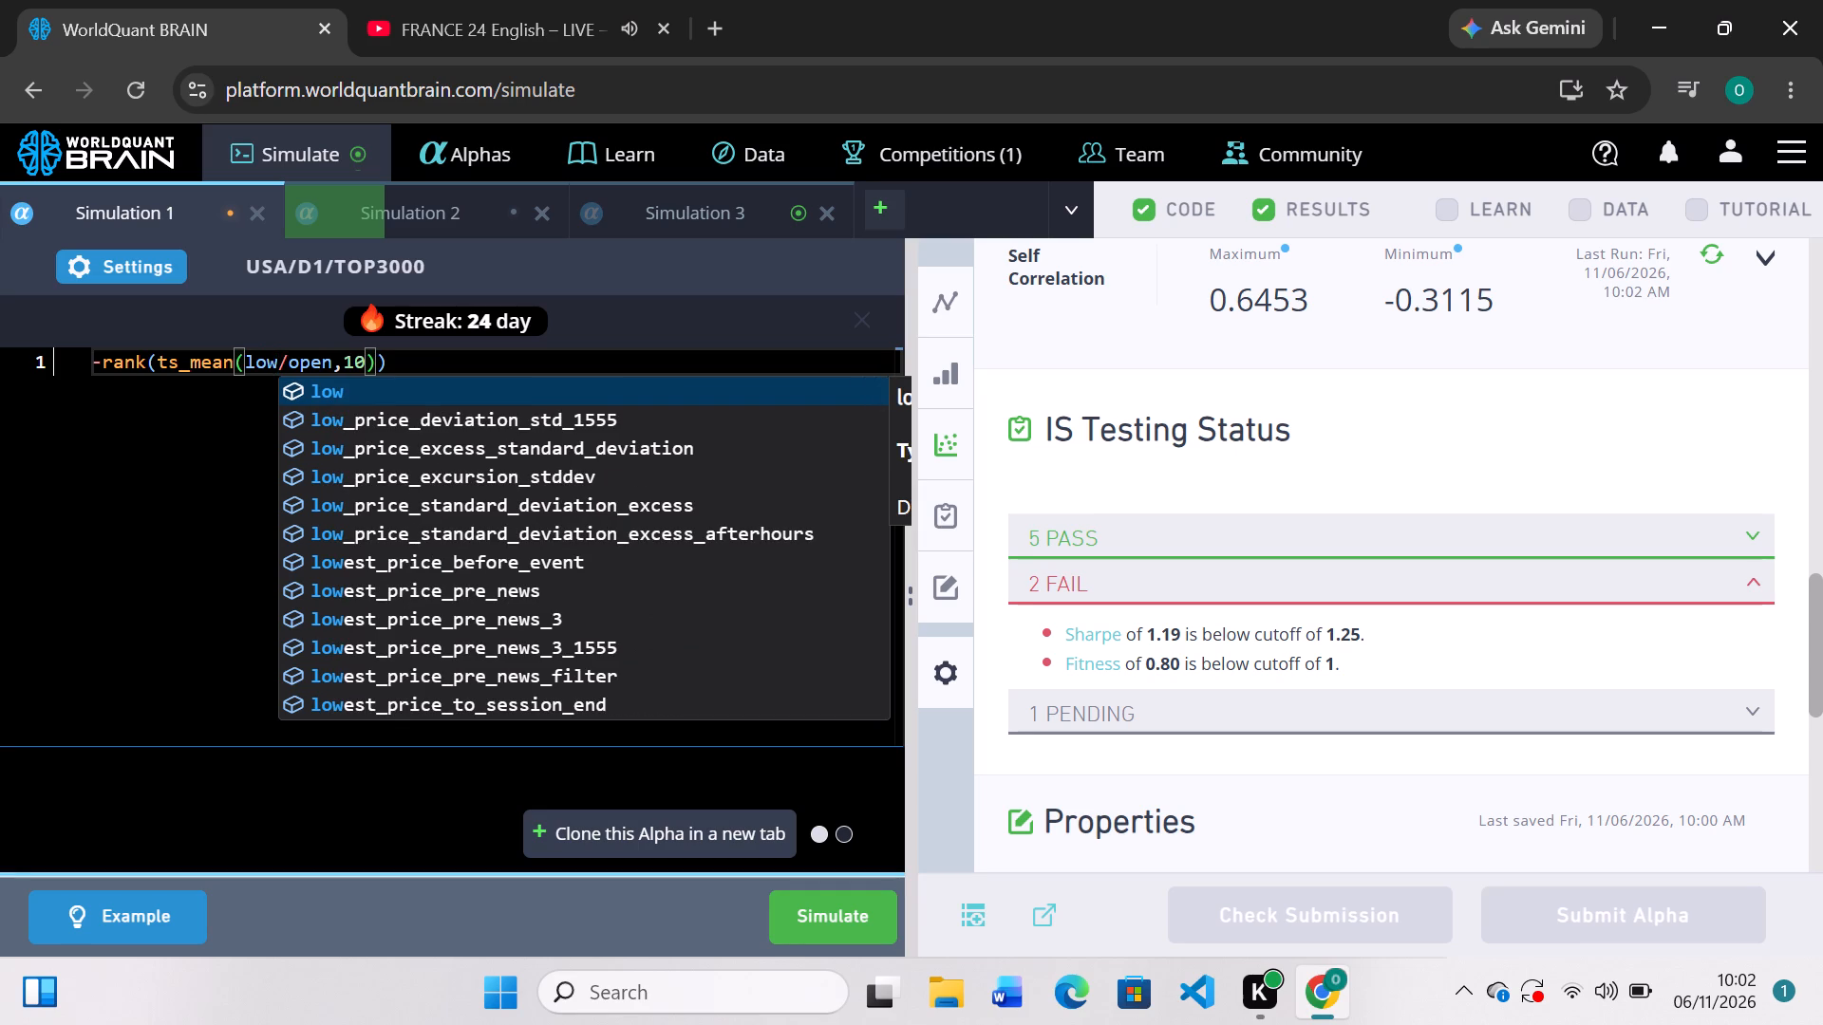
pyautogui.press('BackSpace')
pyautogui.press('BackSpace')
pyautogui.press('BackSpace')
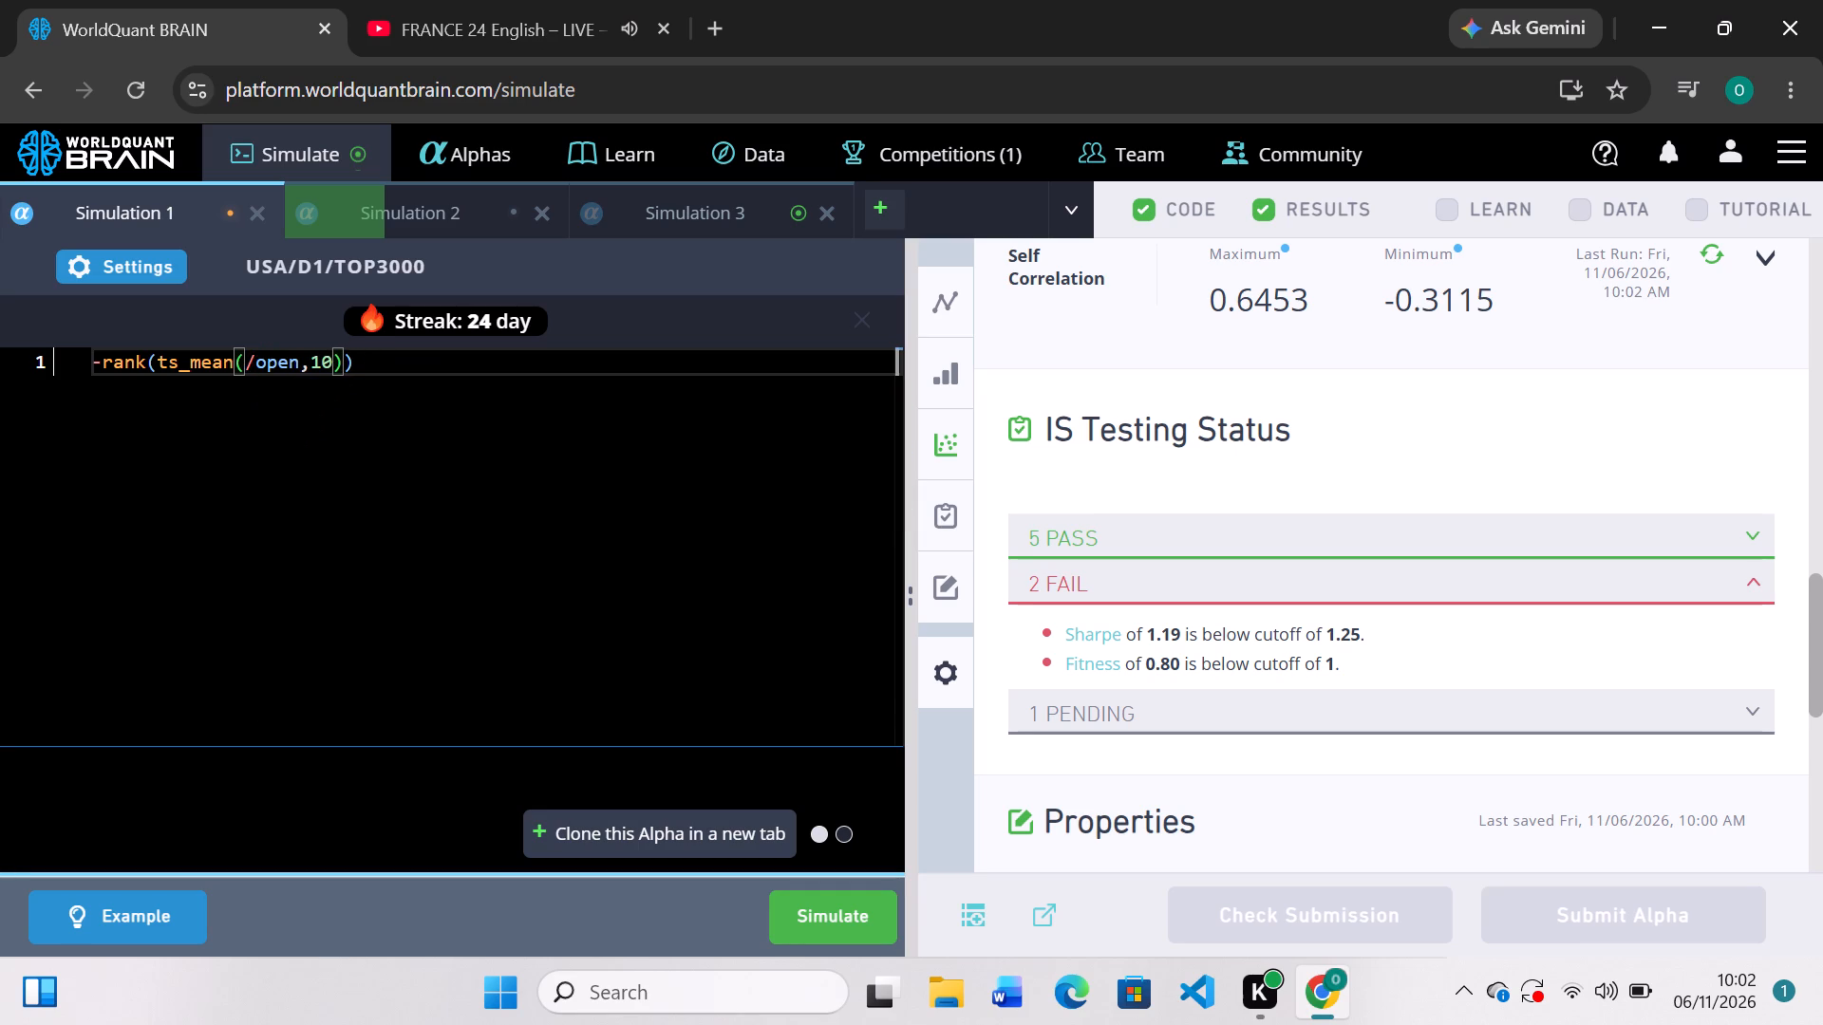
pyautogui.write('hi')
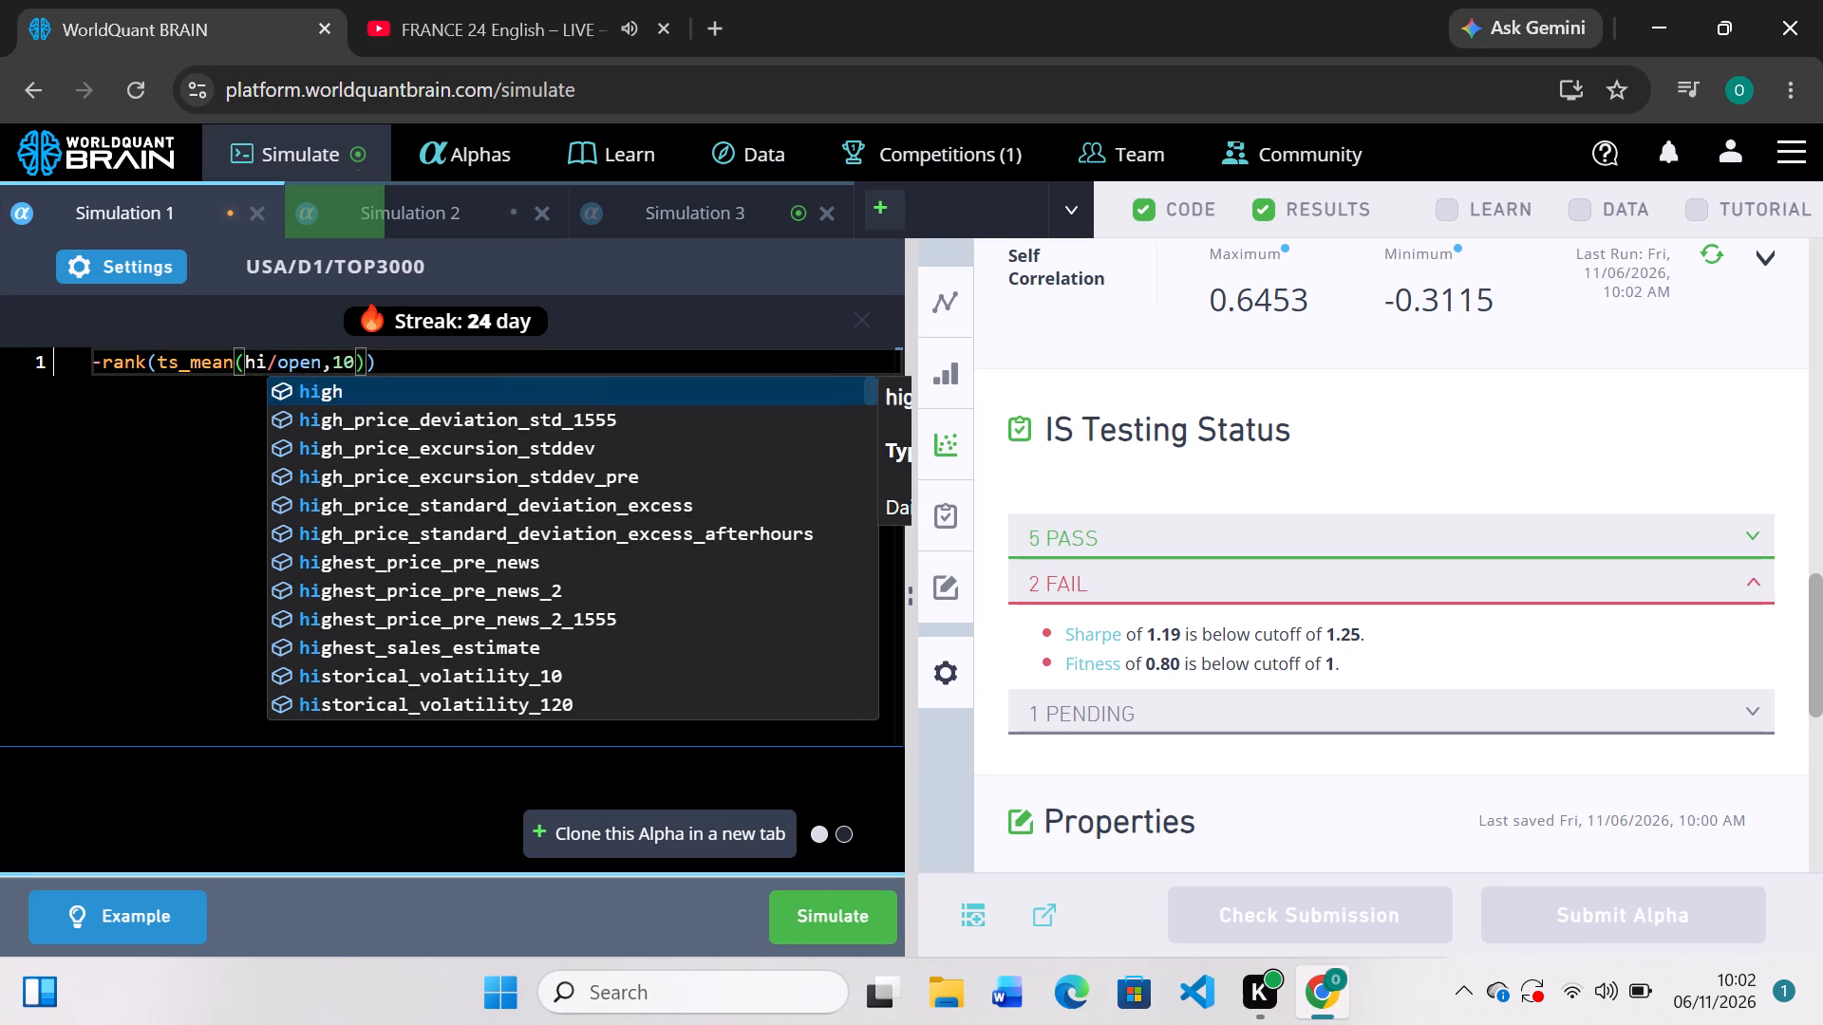
pyautogui.write('gh')
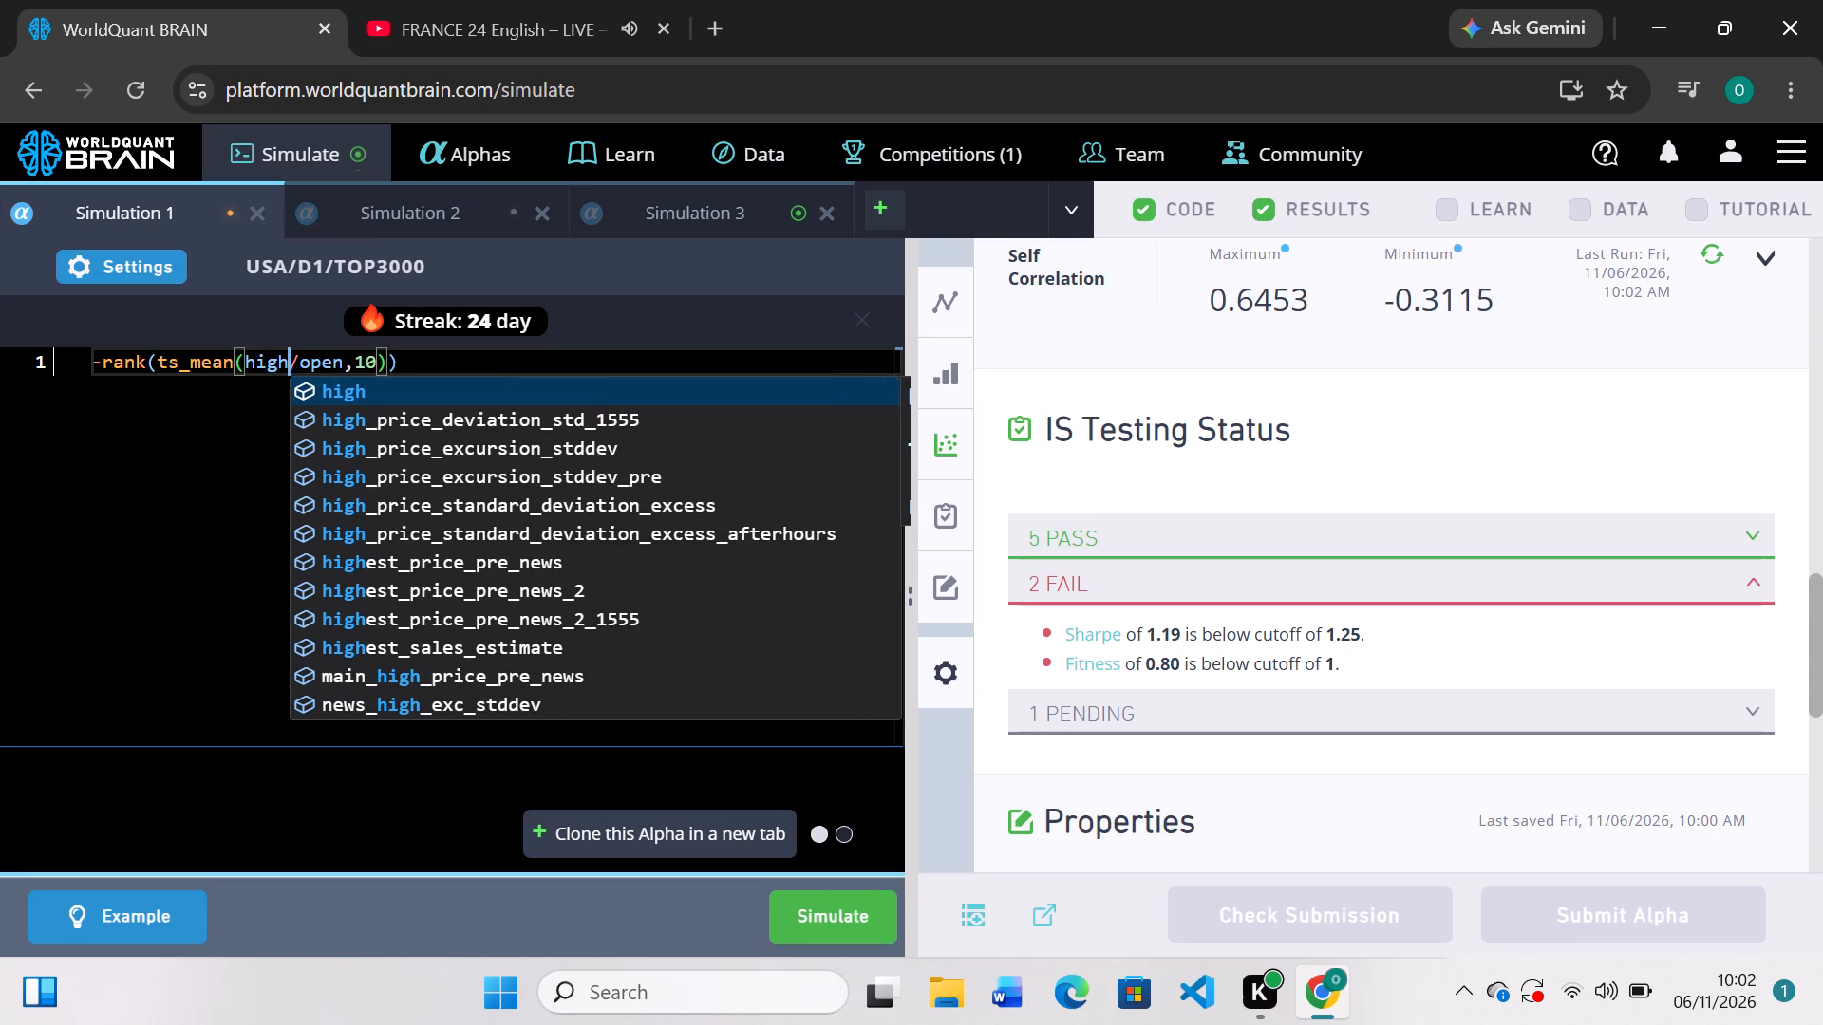
# Replace open with low so Simulation 1's expression reads -rank(ts_mean(high/low,10)), and run the simulation.
pyautogui.click(340, 359)
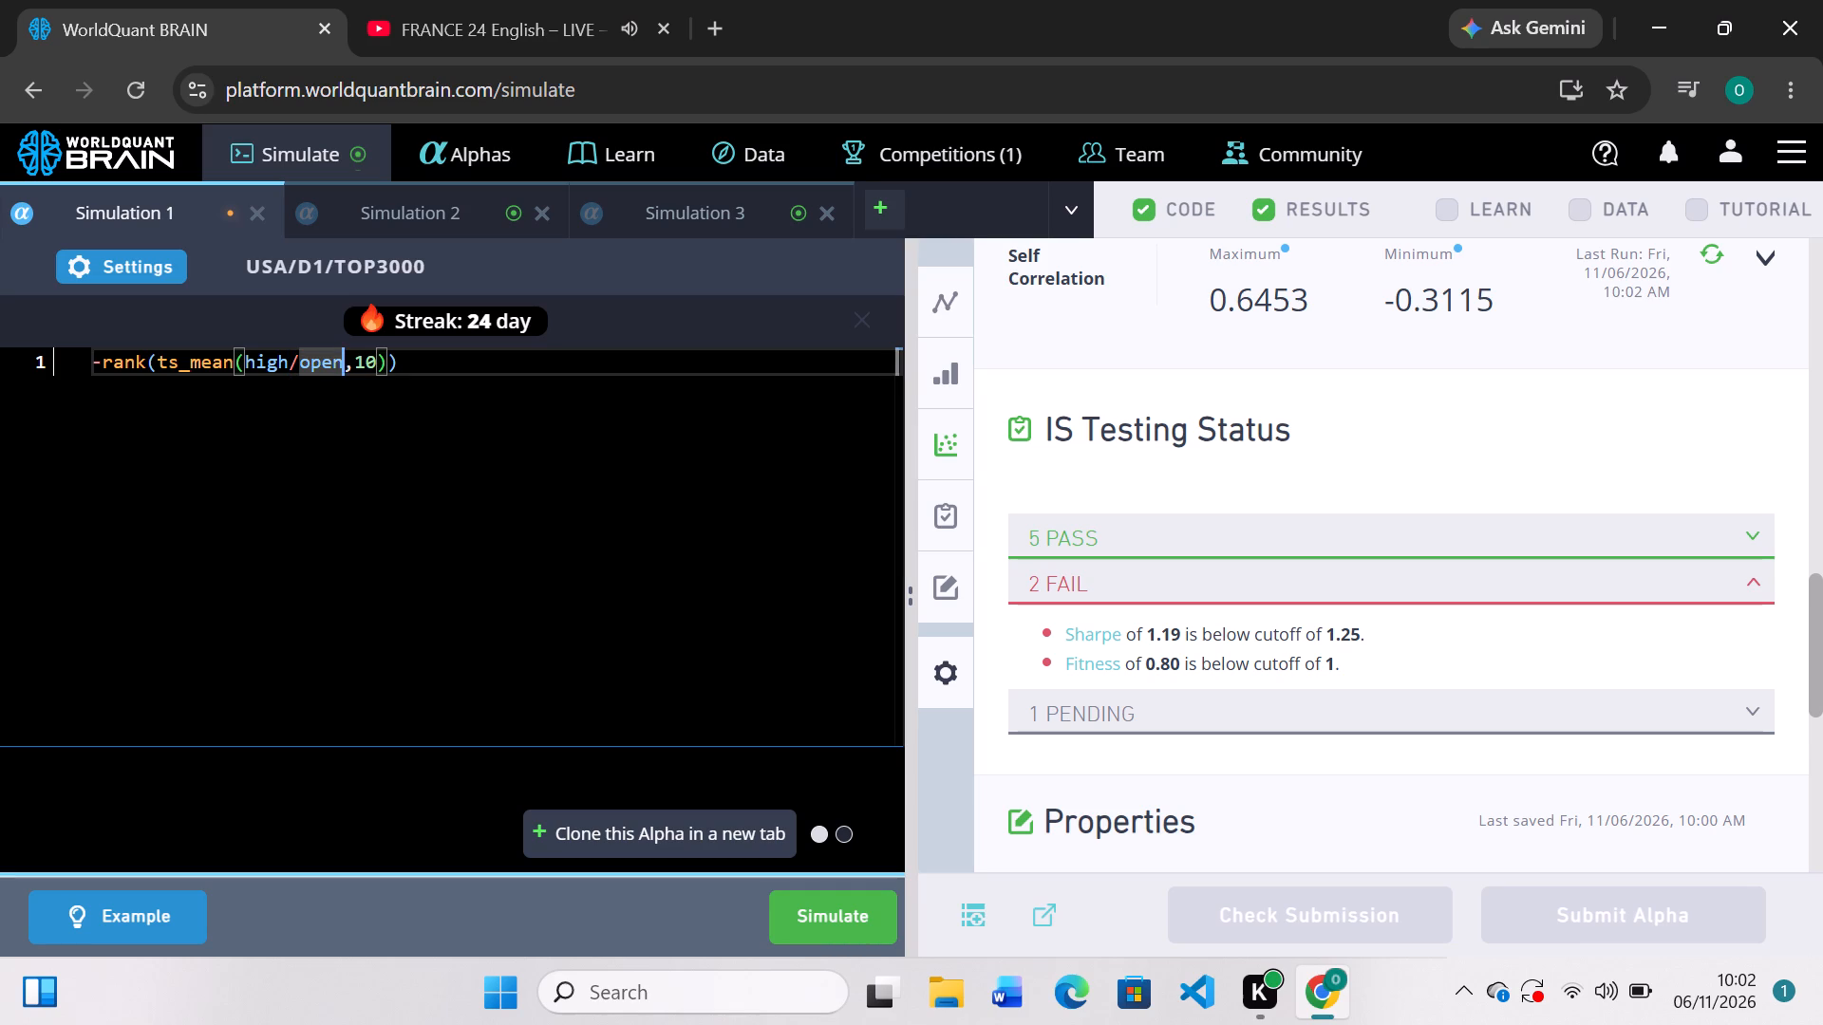
pyautogui.press('BackSpace')
pyautogui.press('BackSpace')
pyautogui.press('BackSpace')
pyautogui.press('BackSpace')
pyautogui.write('low')
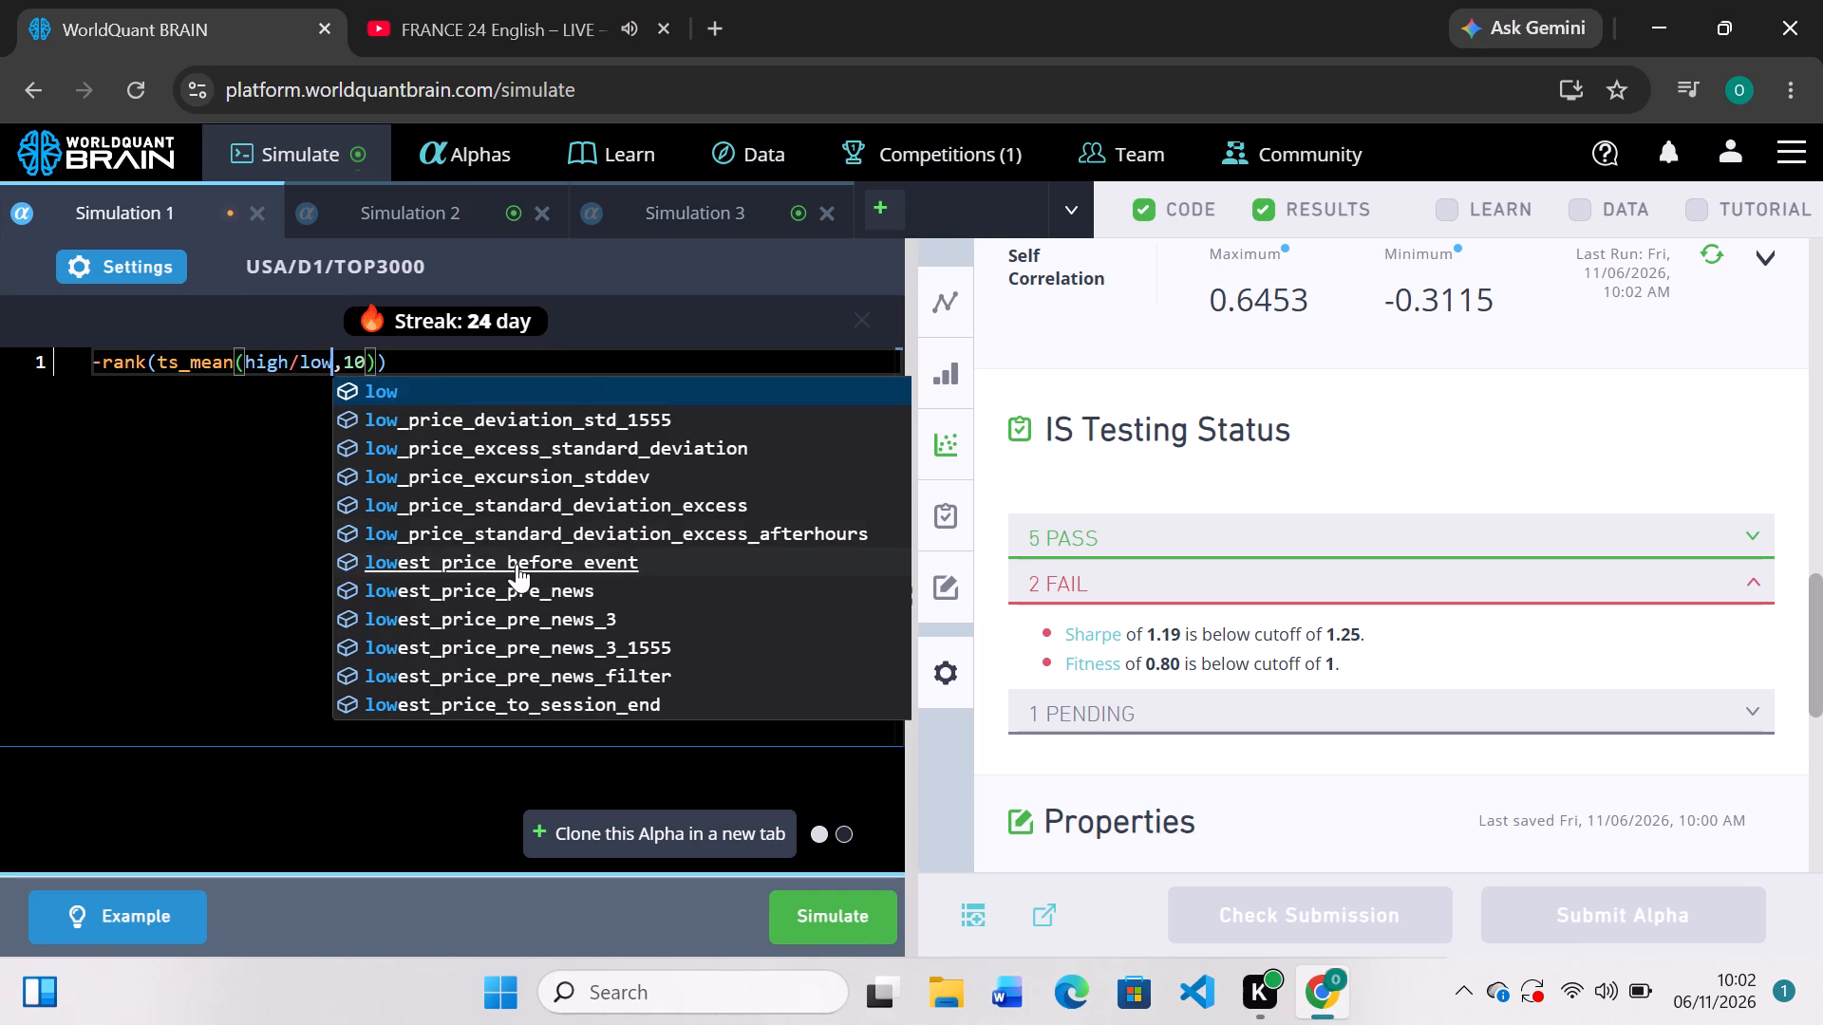
pyautogui.click(806, 900)
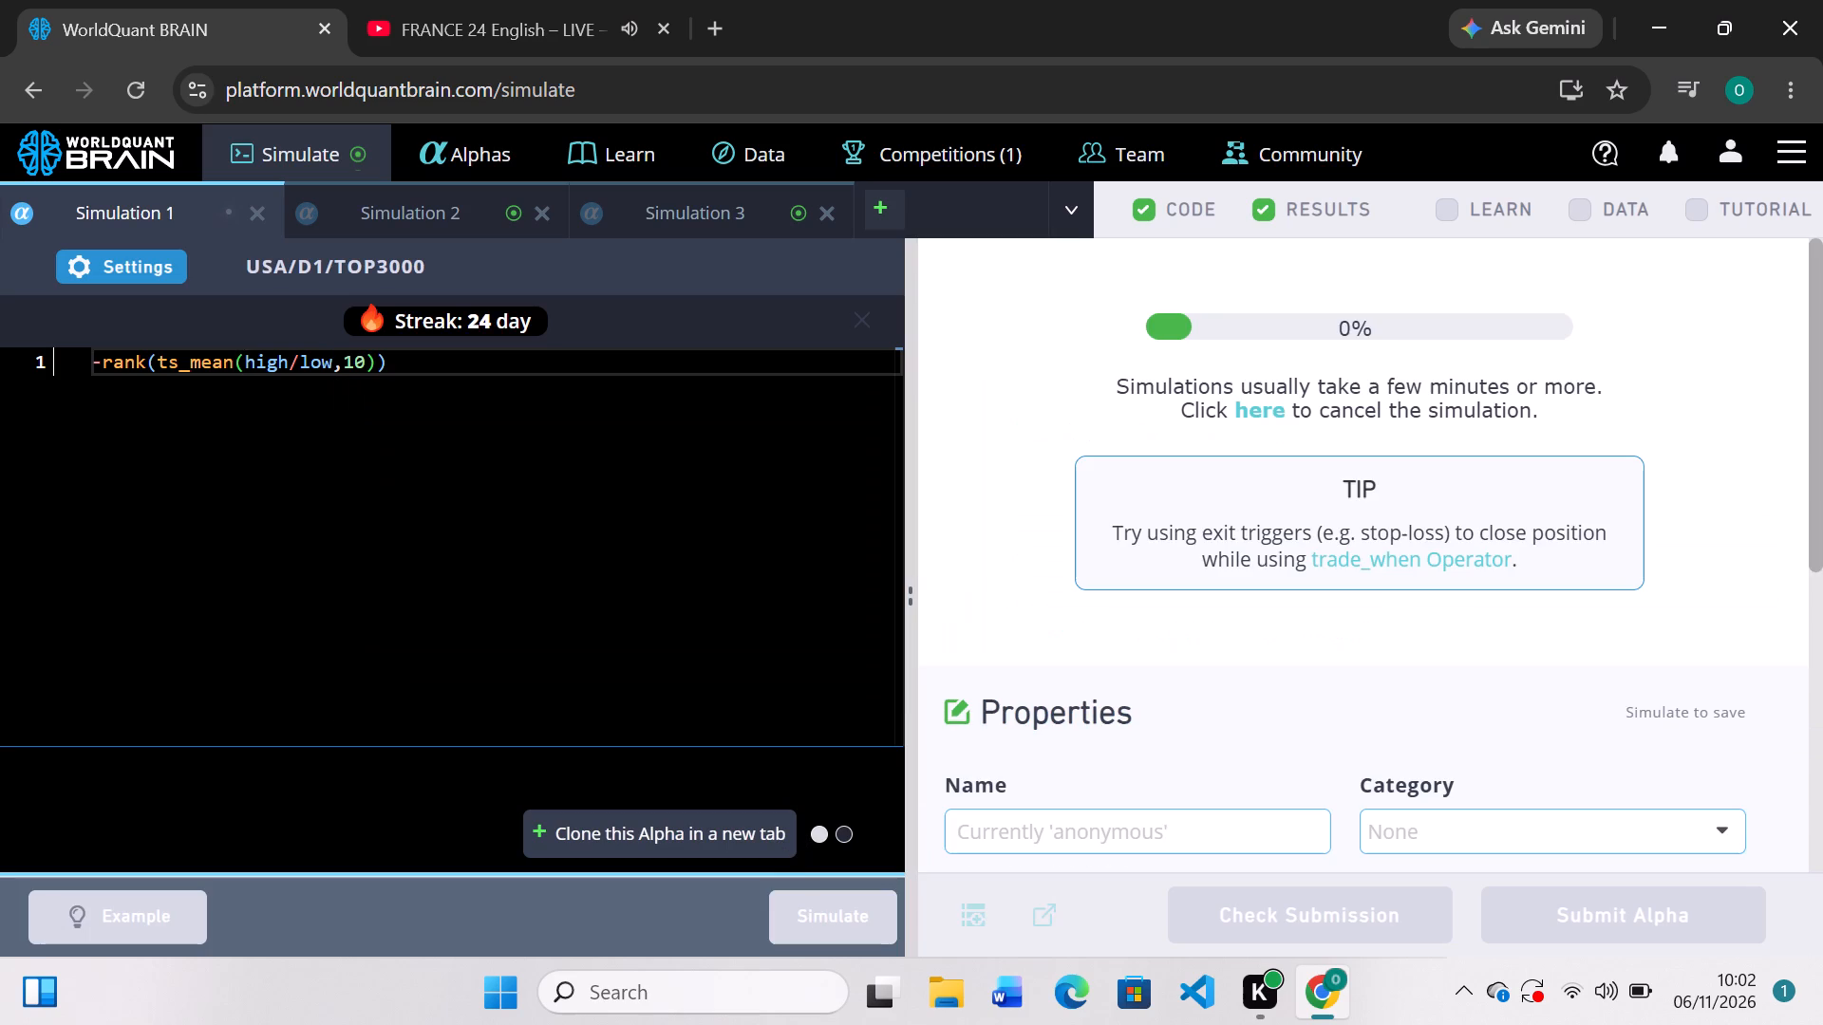
# Review Simulation 2's results, change its expression to -ts_scale(rank(ts_corr(ts_rank(open,5),ts_rank(volume,5),10)),10), and run it.
pyautogui.click(434, 213)
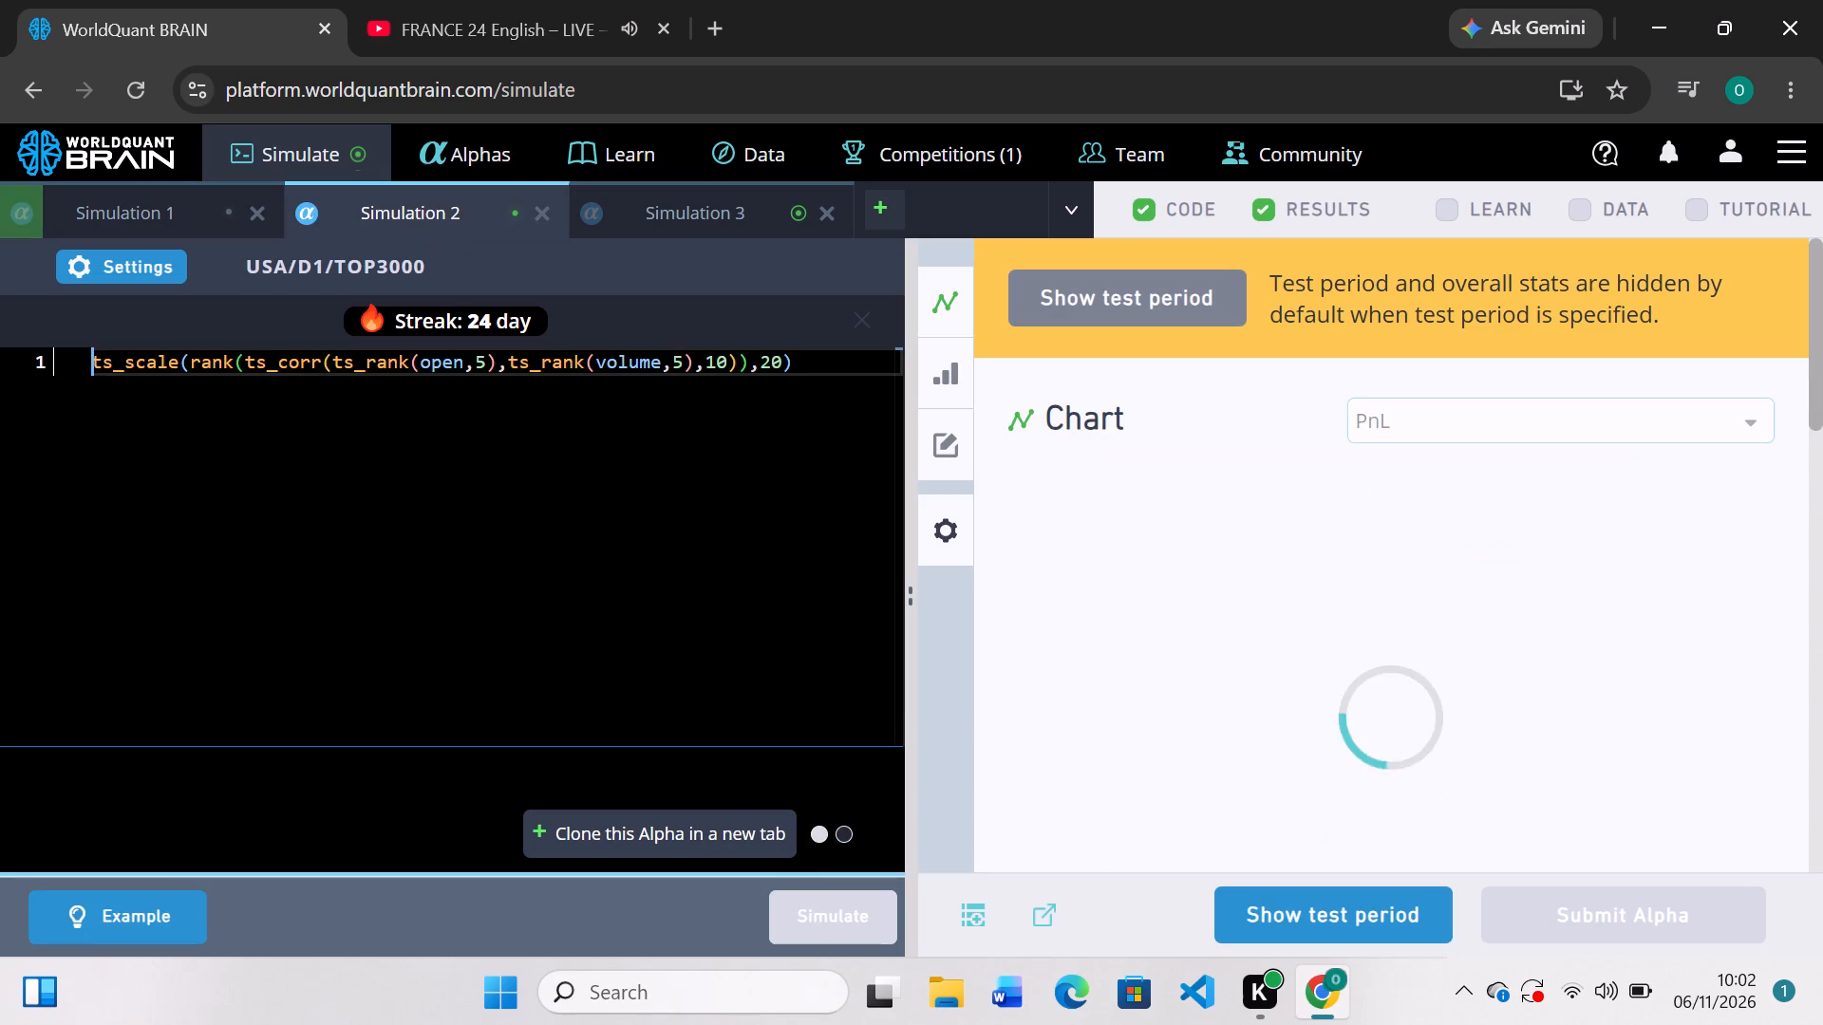
pyautogui.scroll(-2, 1205, 662)
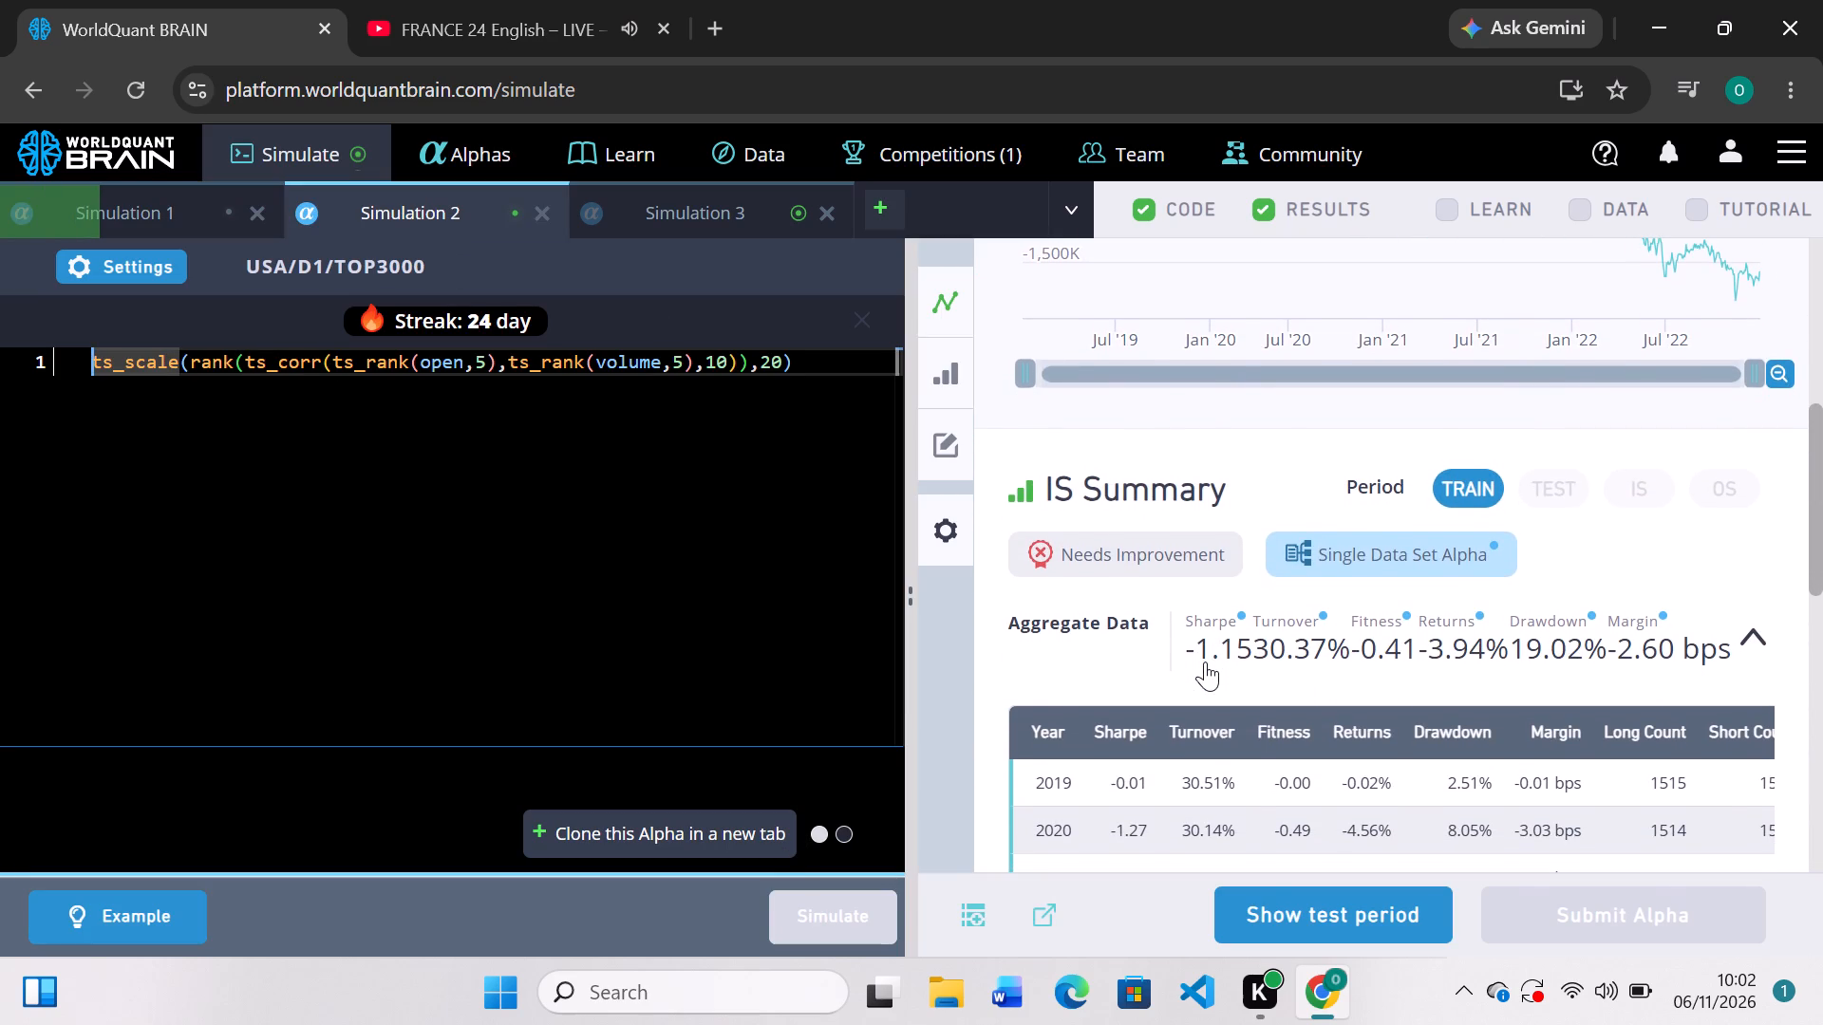
pyautogui.scroll(3, 1205, 662)
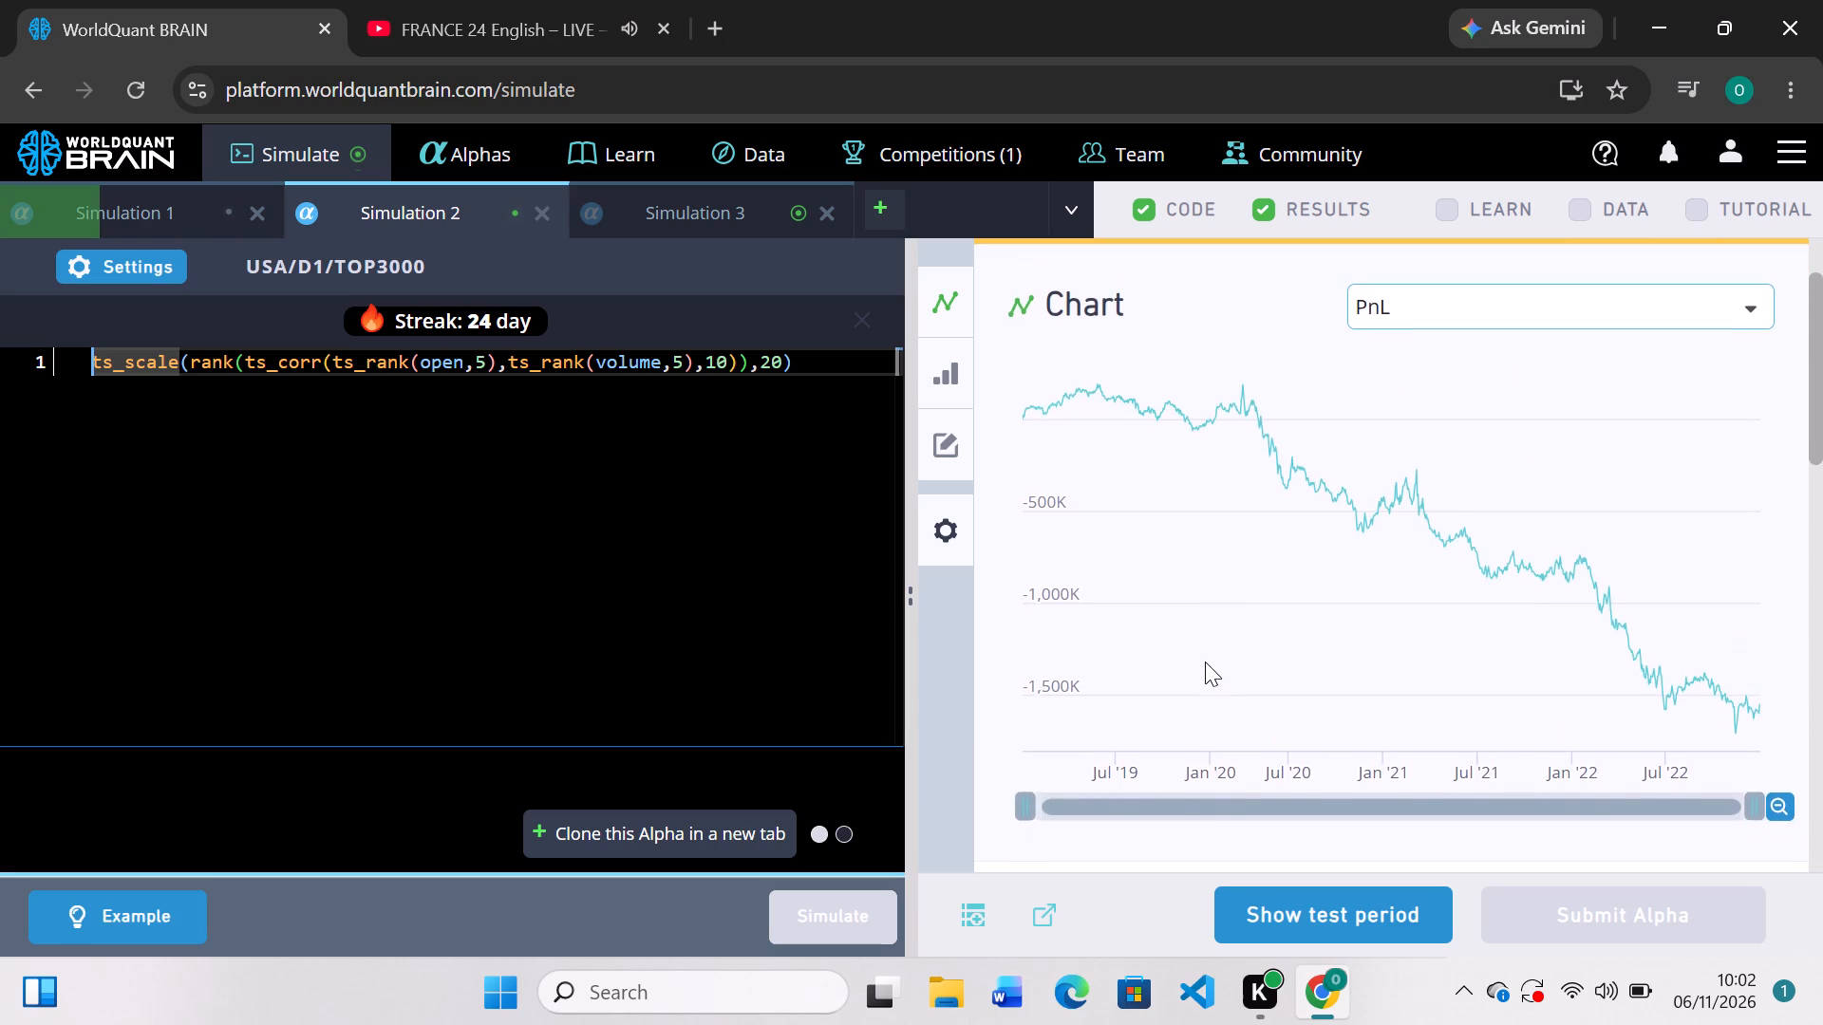
pyautogui.scroll(1, 1205, 662)
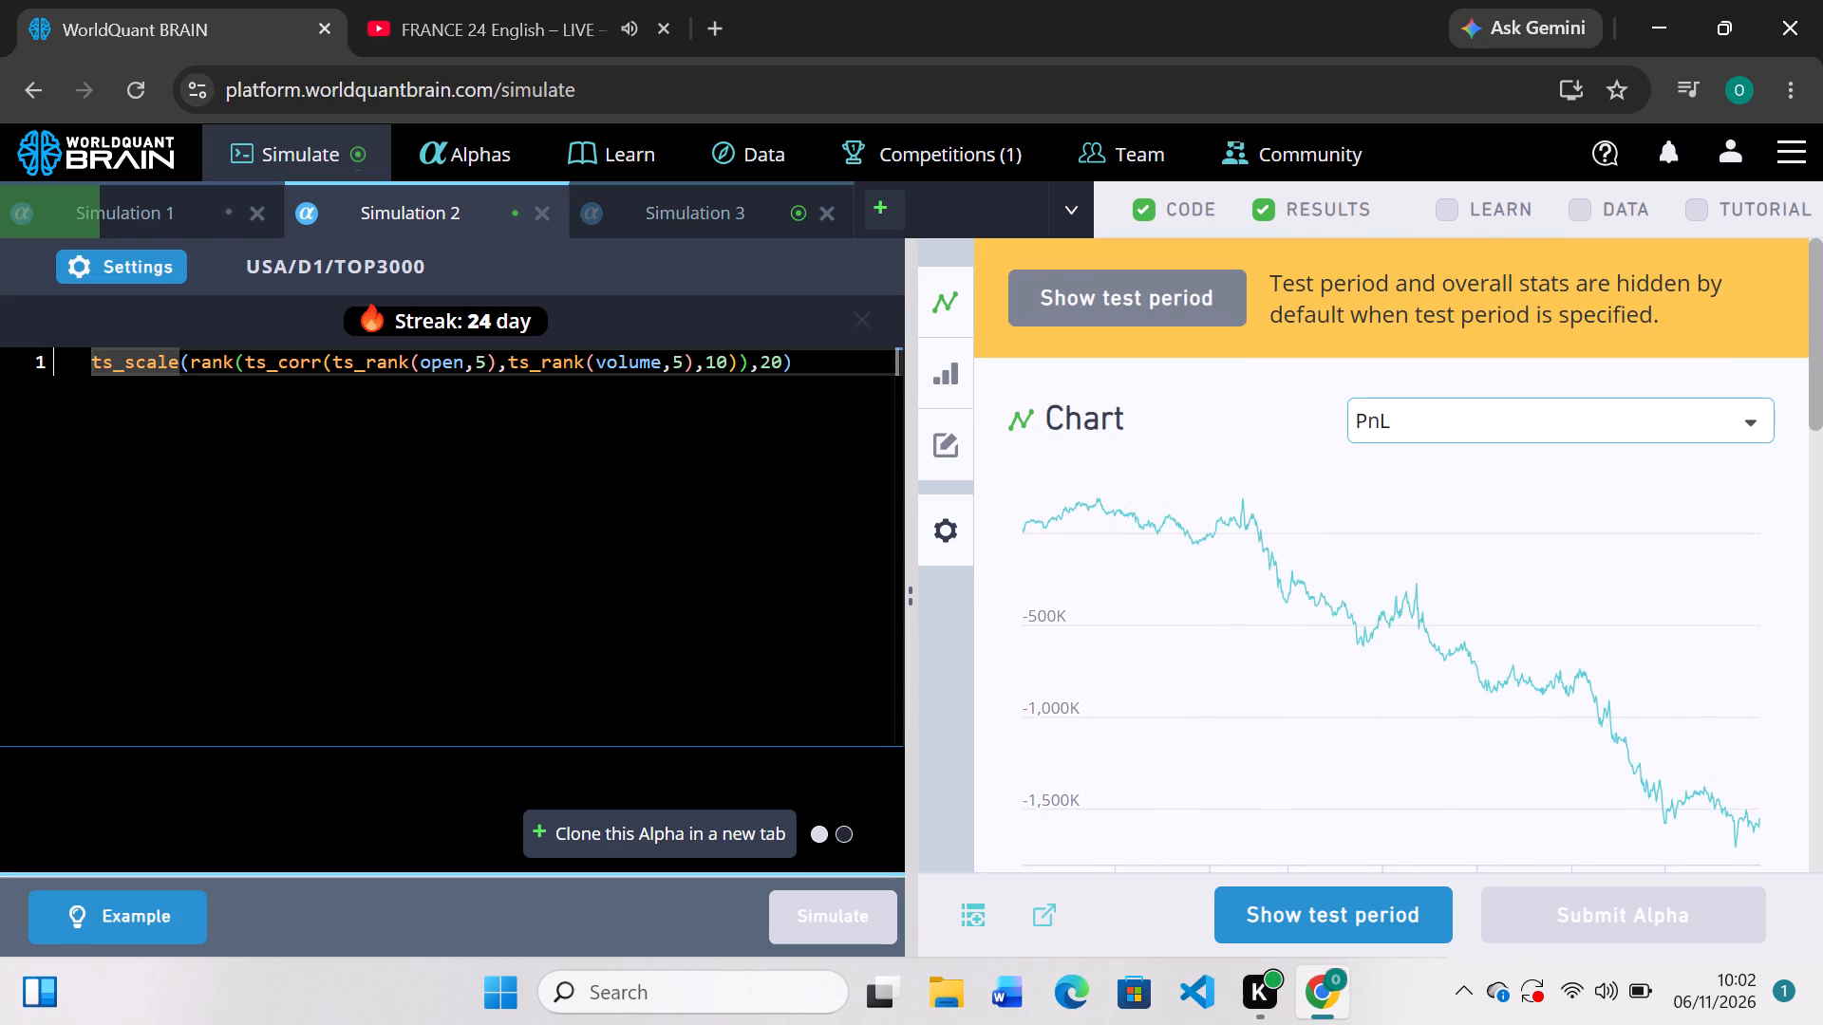
pyautogui.press('-')
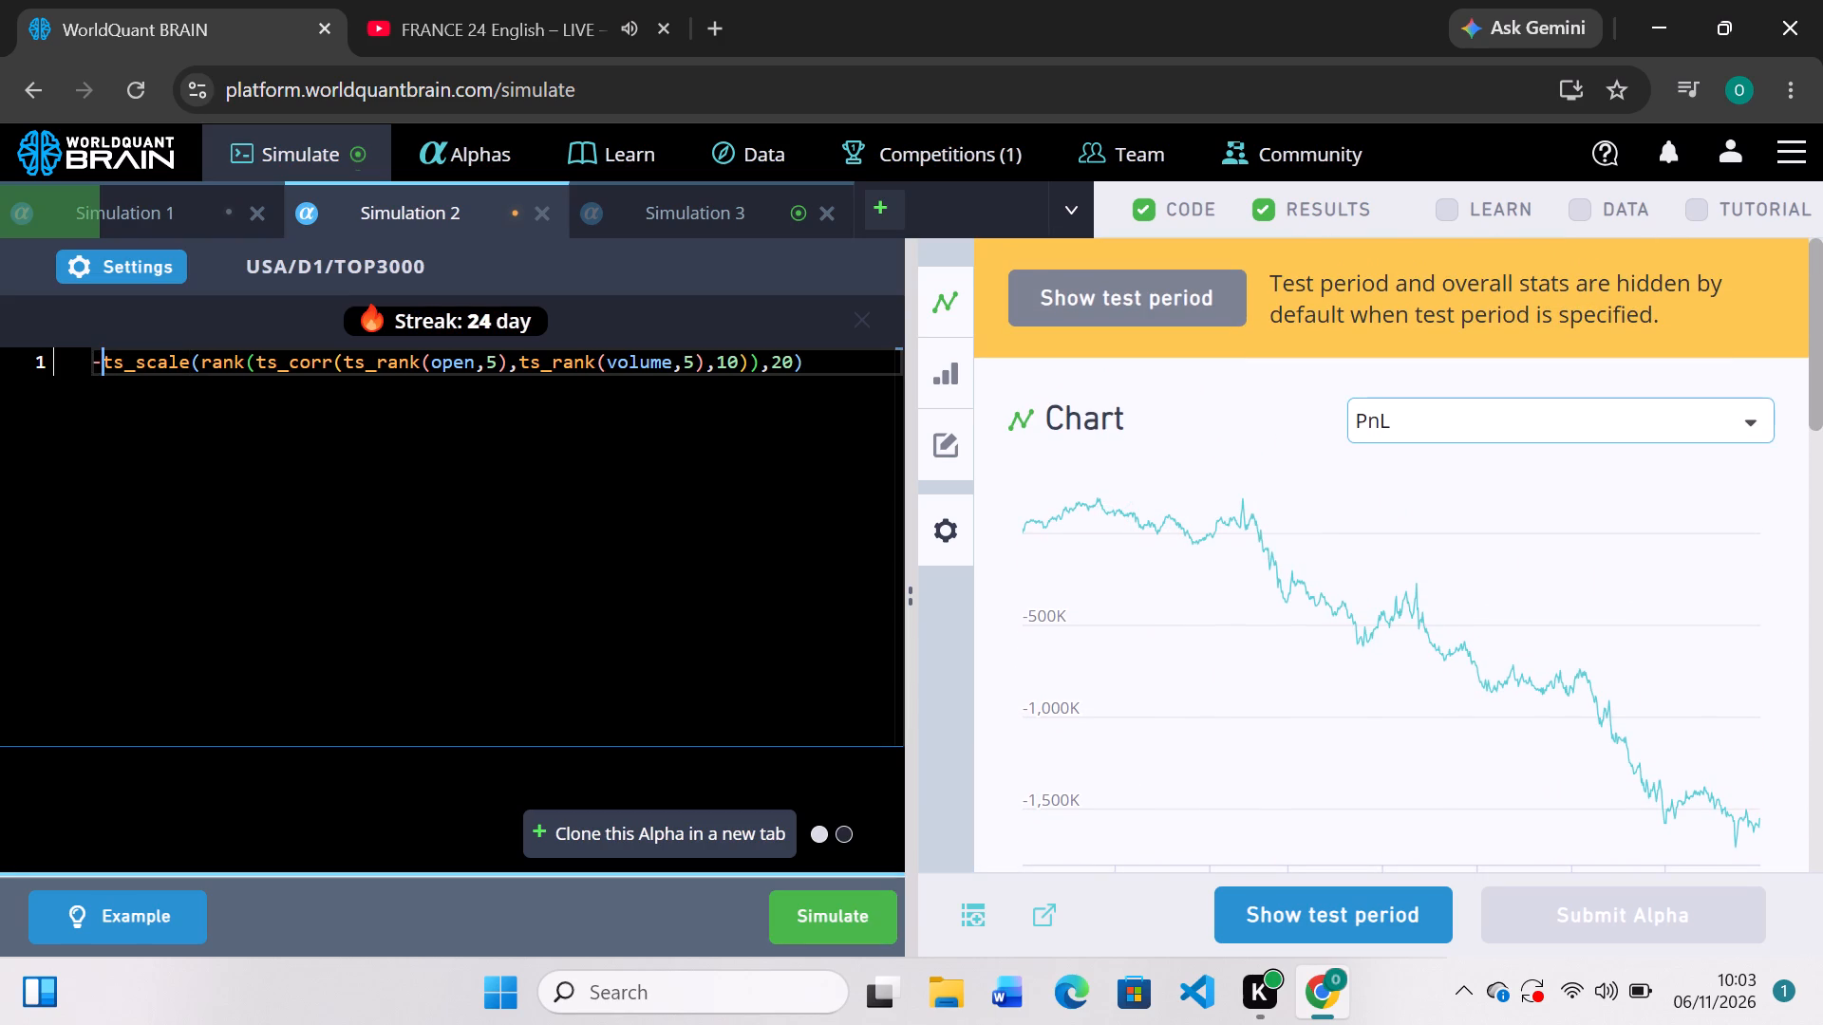
pyautogui.click(791, 362)
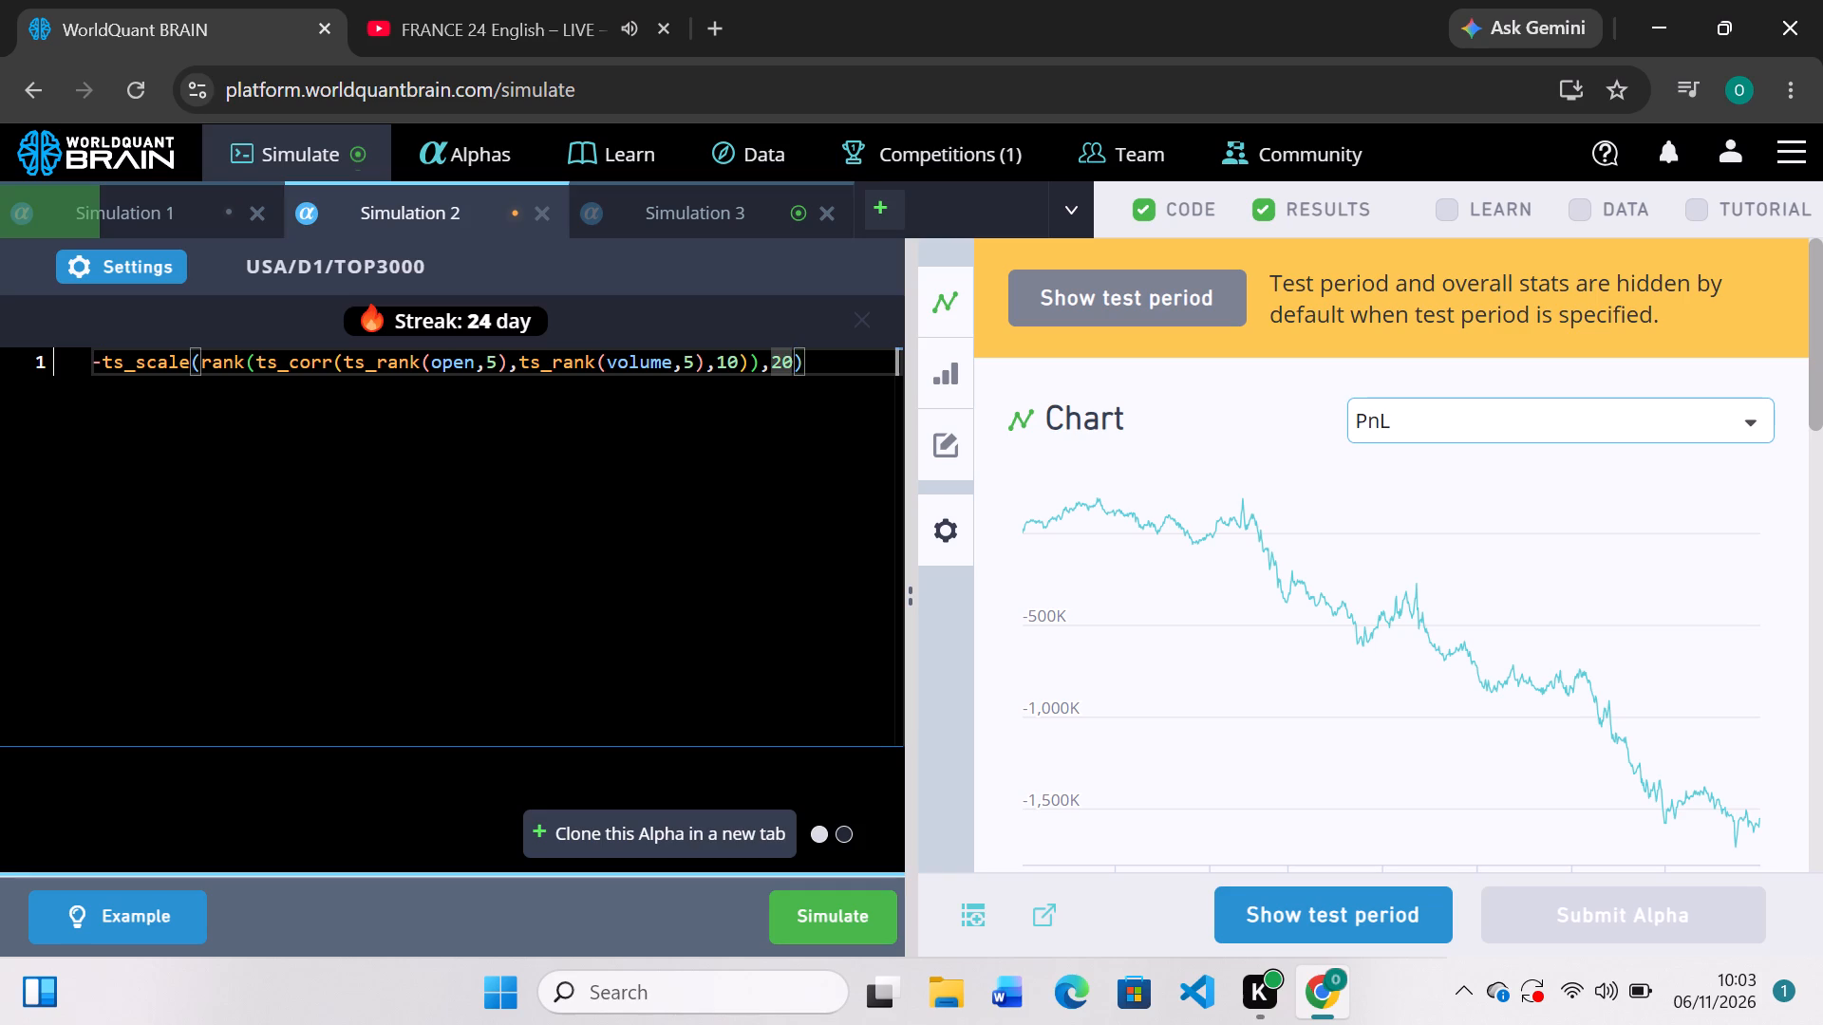
pyautogui.press('BackSpace')
pyautogui.press('BackSpace')
pyautogui.write('10')
pyautogui.click(803, 926)
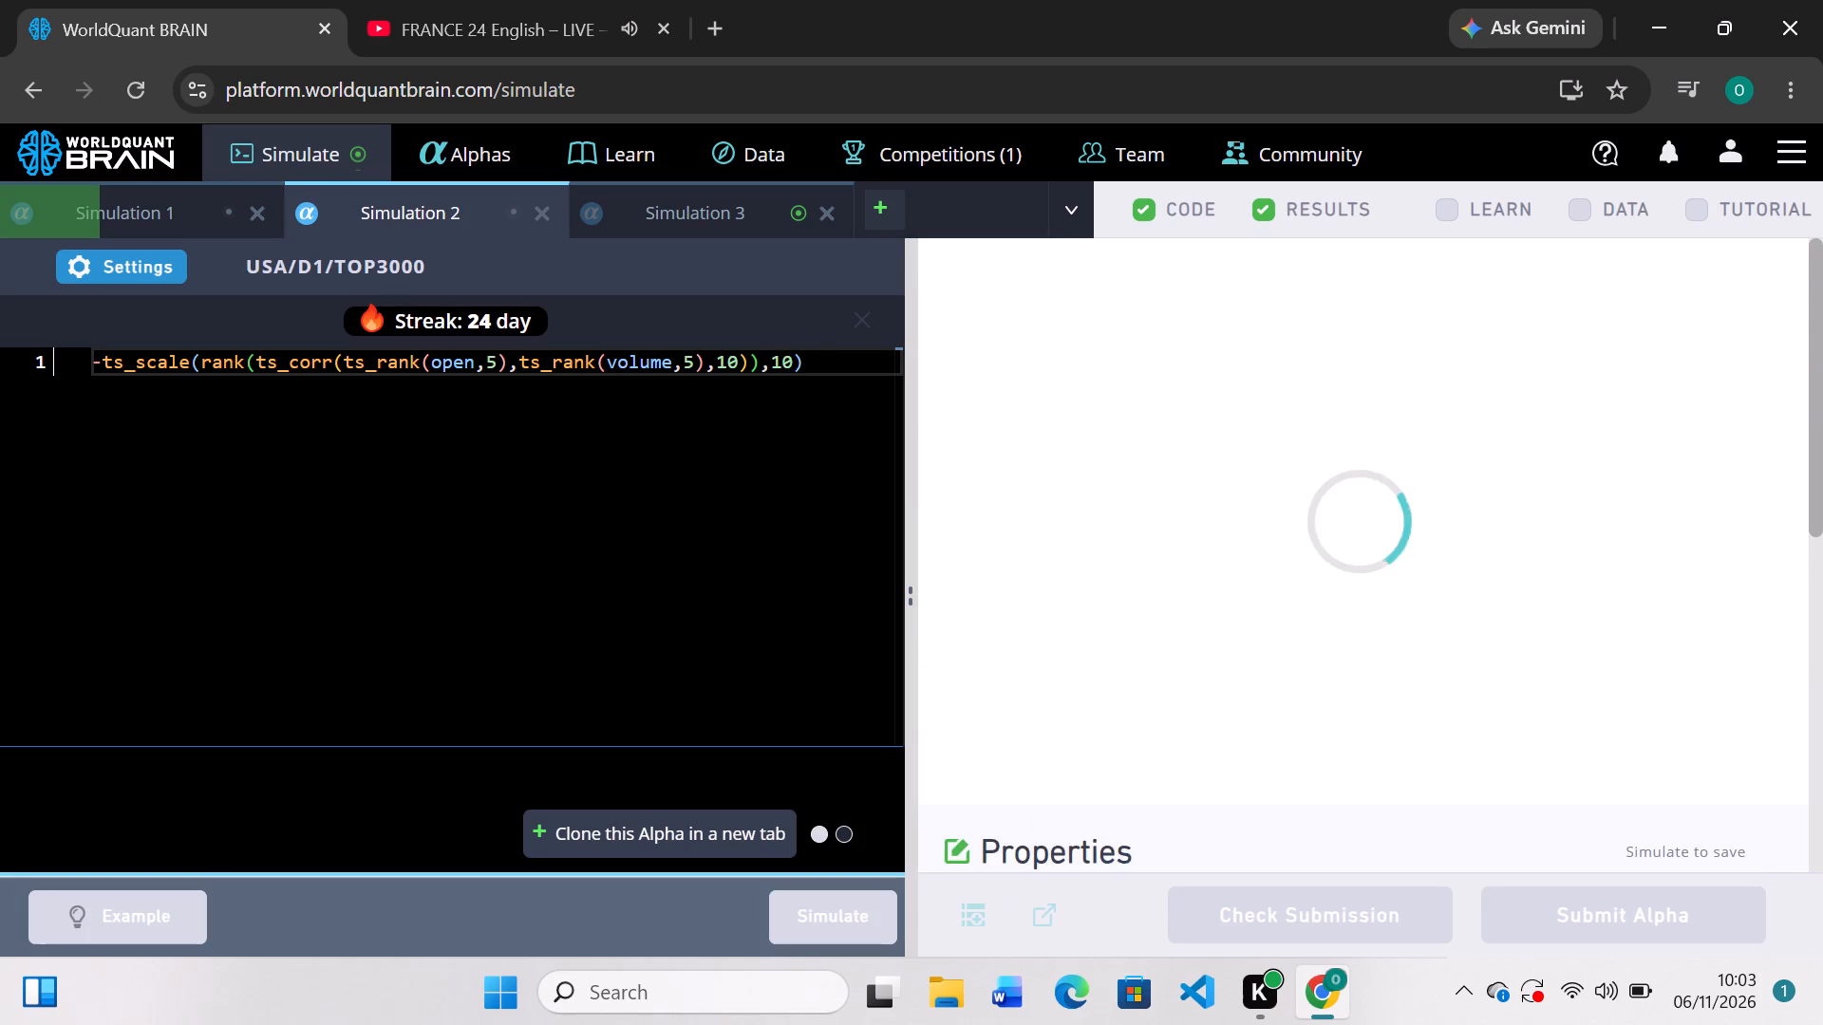
# Set Simulation 3's universe to TOP3000 and its delay to 0, apply the settings, and run the simulation.
pyautogui.click(730, 226)
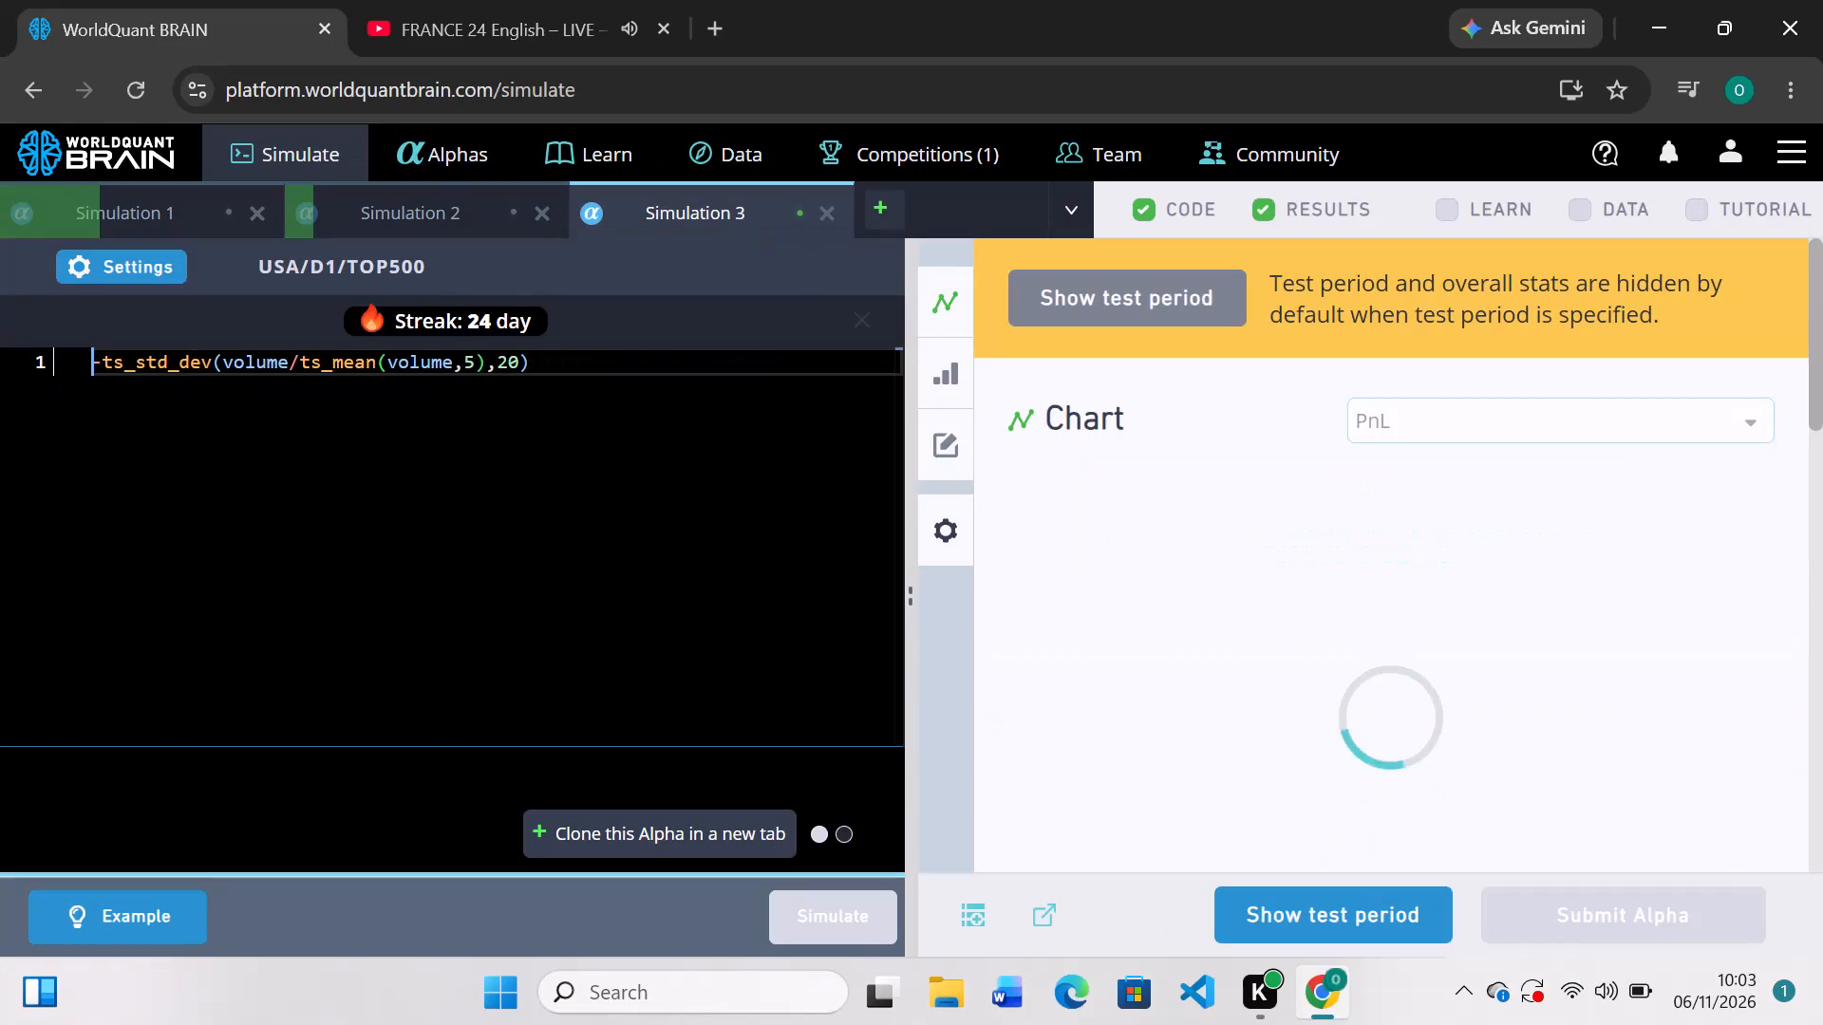
pyautogui.scroll(-2, 1165, 643)
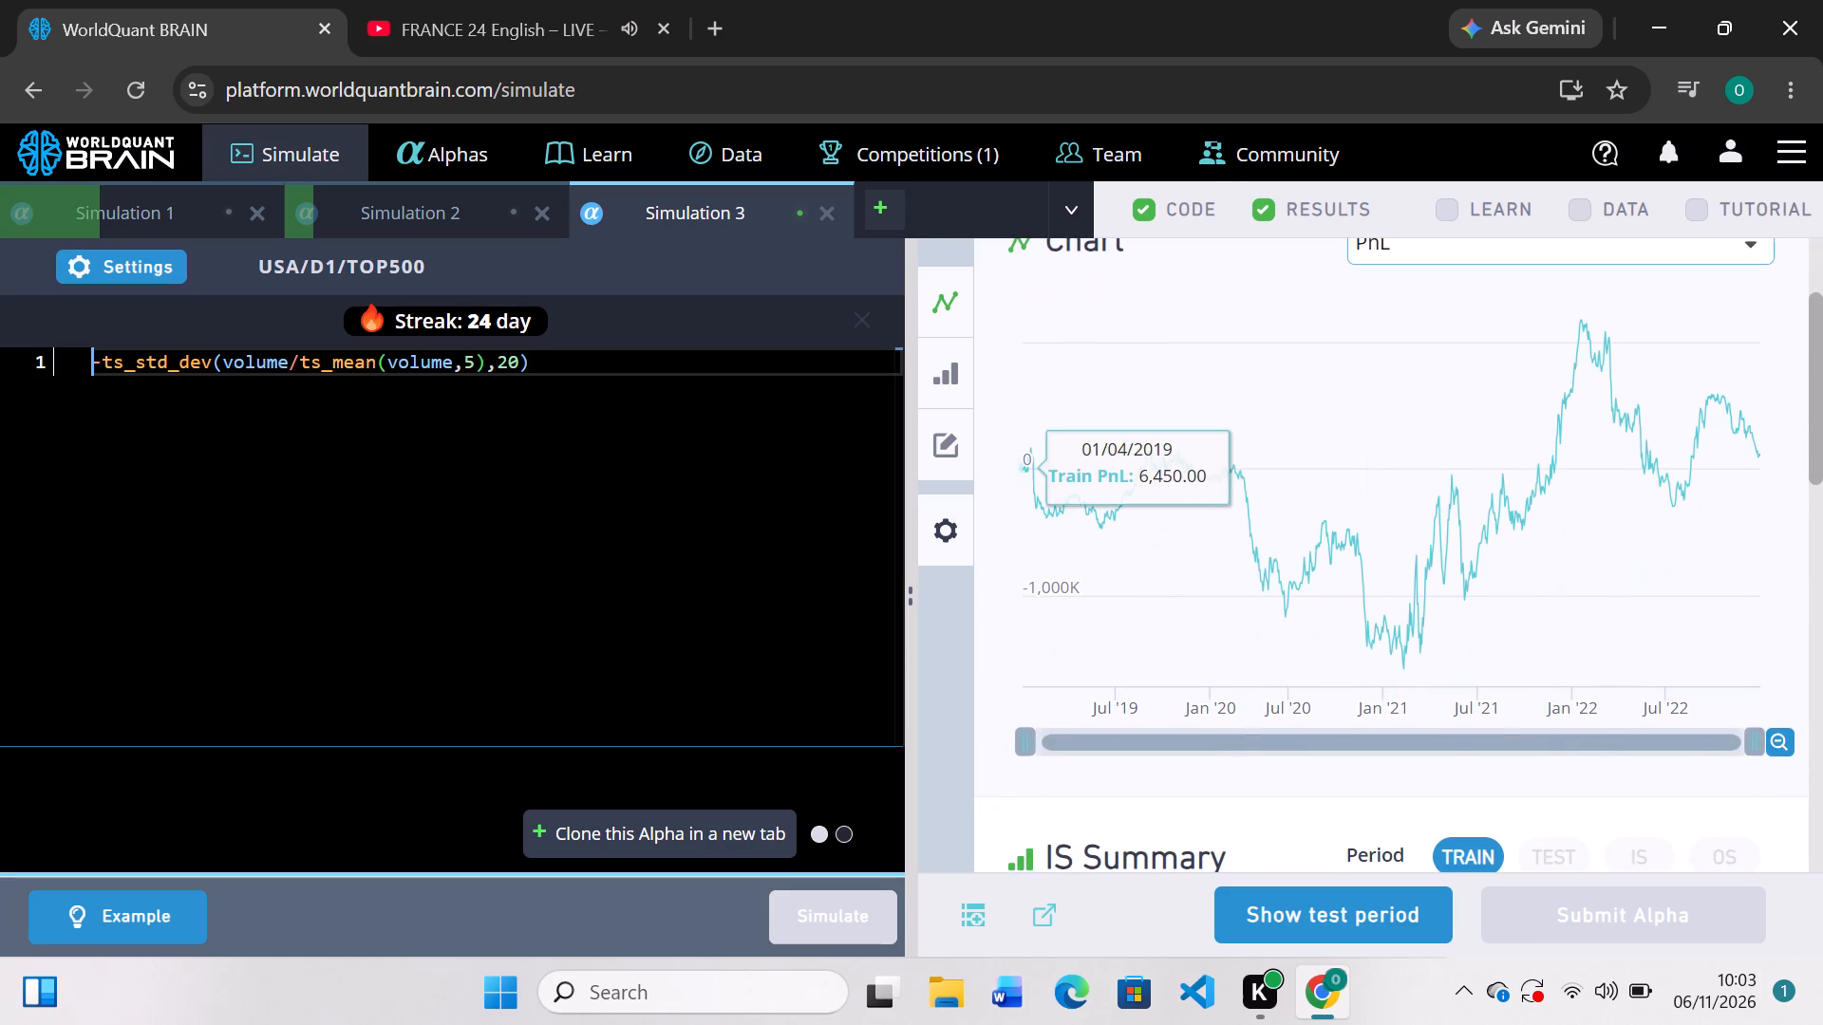
pyautogui.click(154, 263)
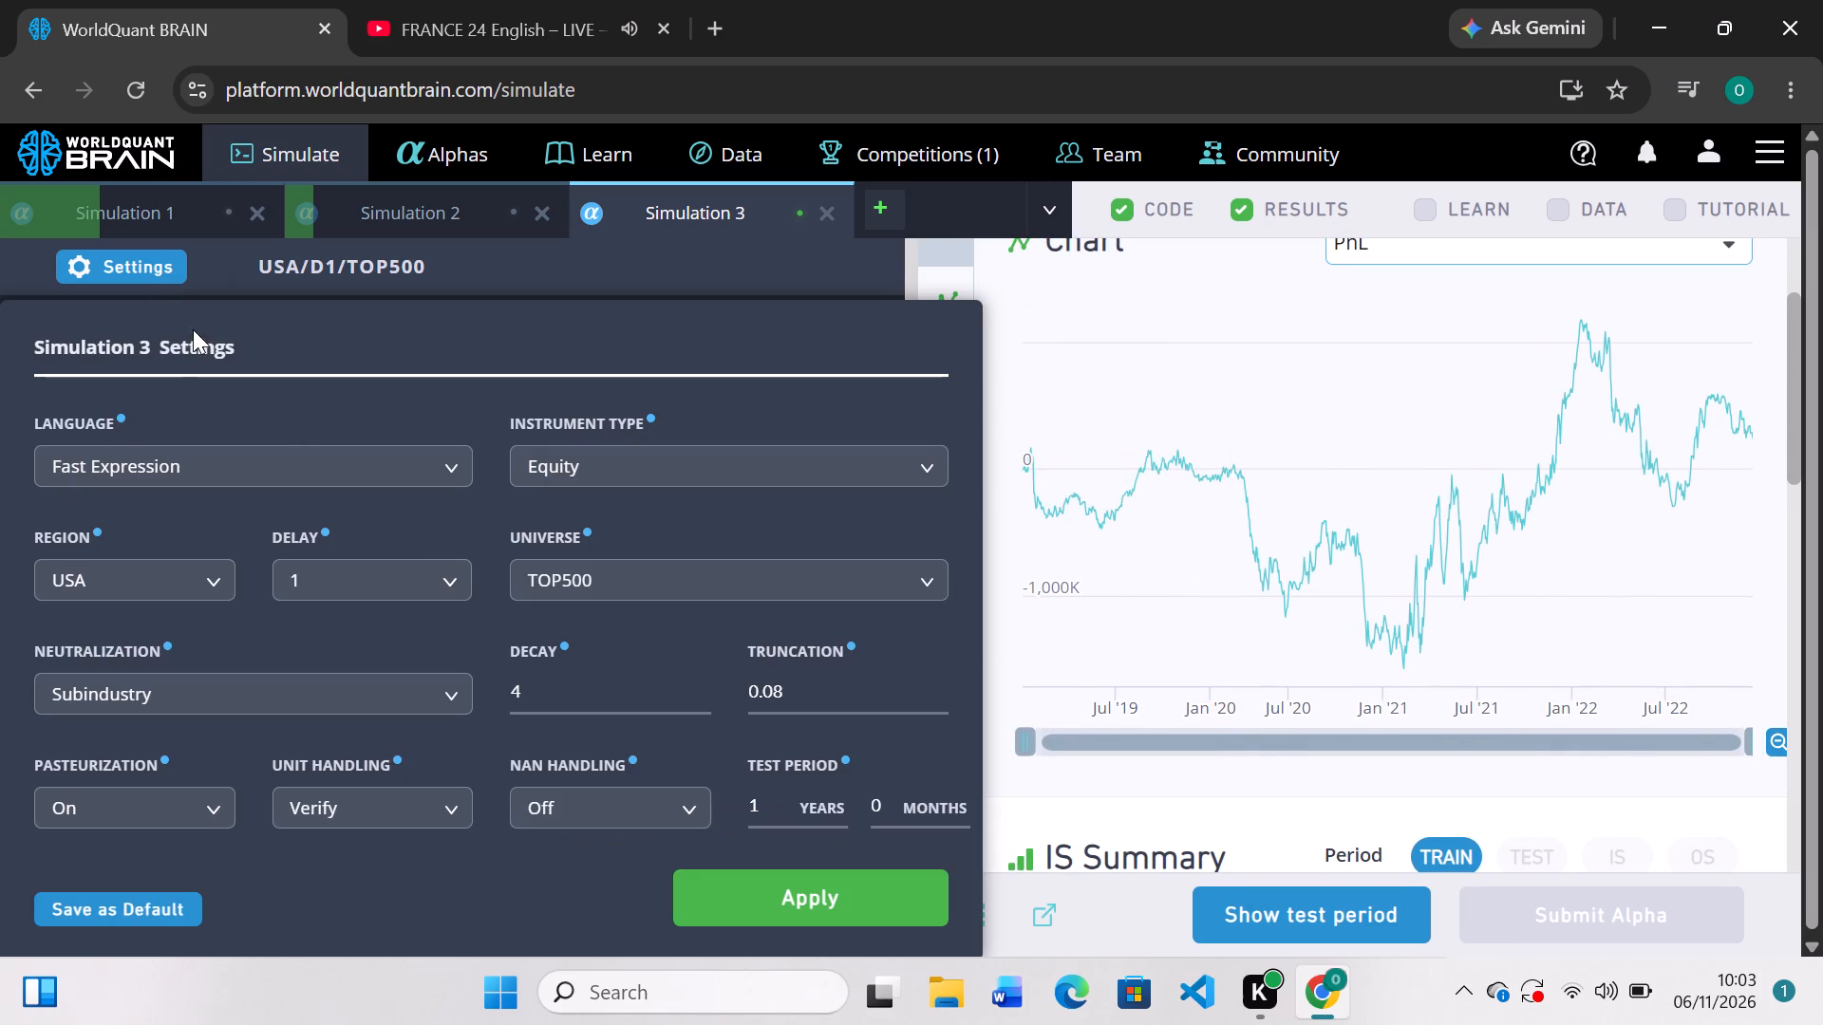
pyautogui.click(919, 579)
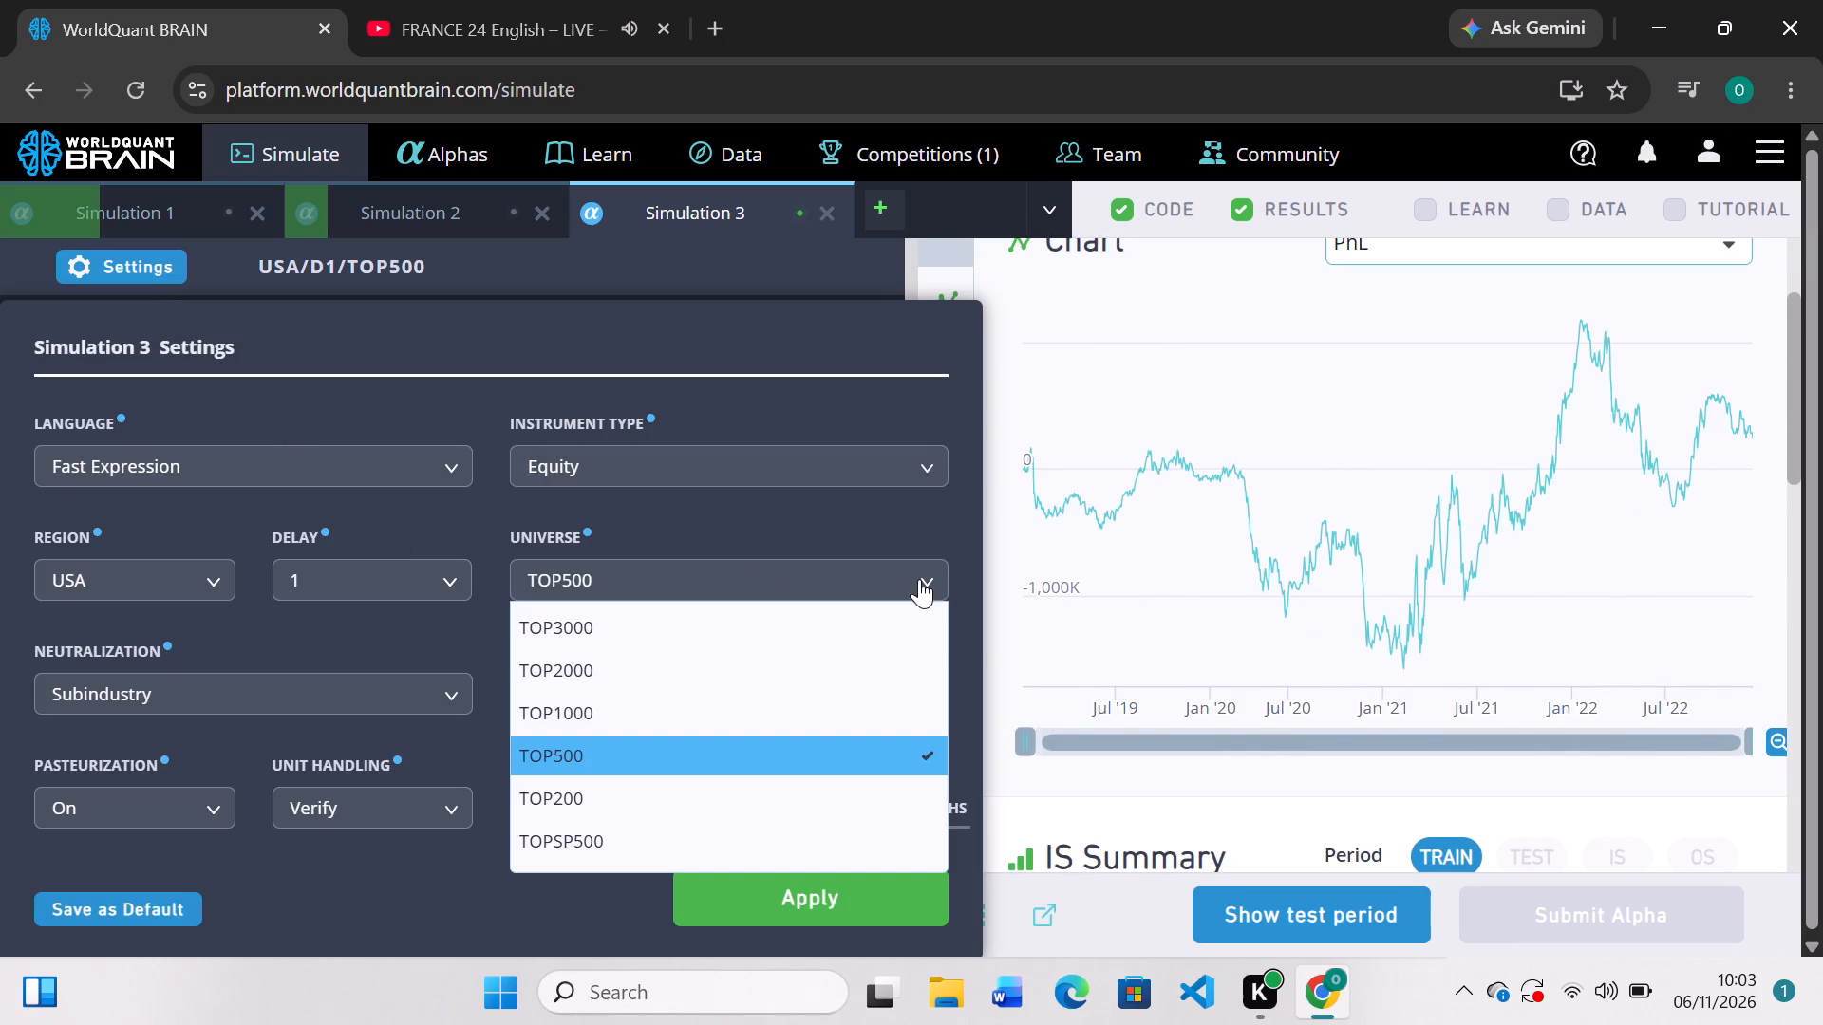
pyautogui.click(655, 609)
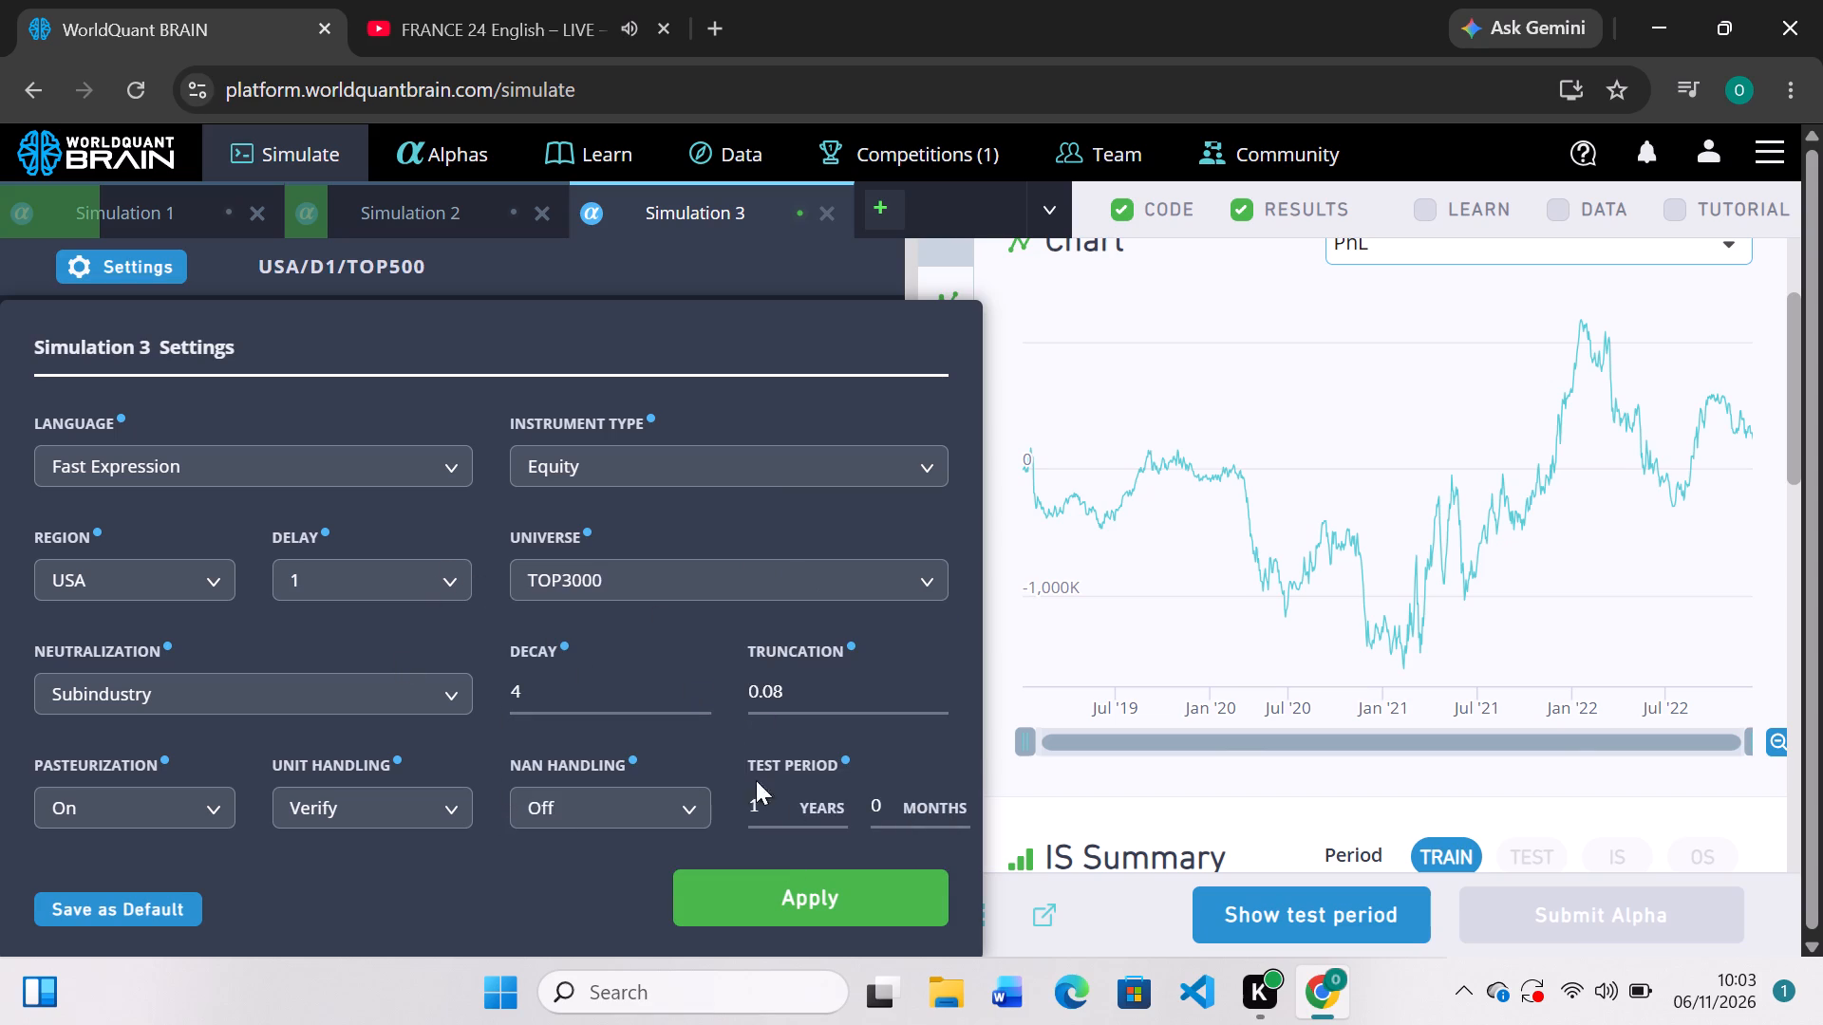
pyautogui.click(458, 580)
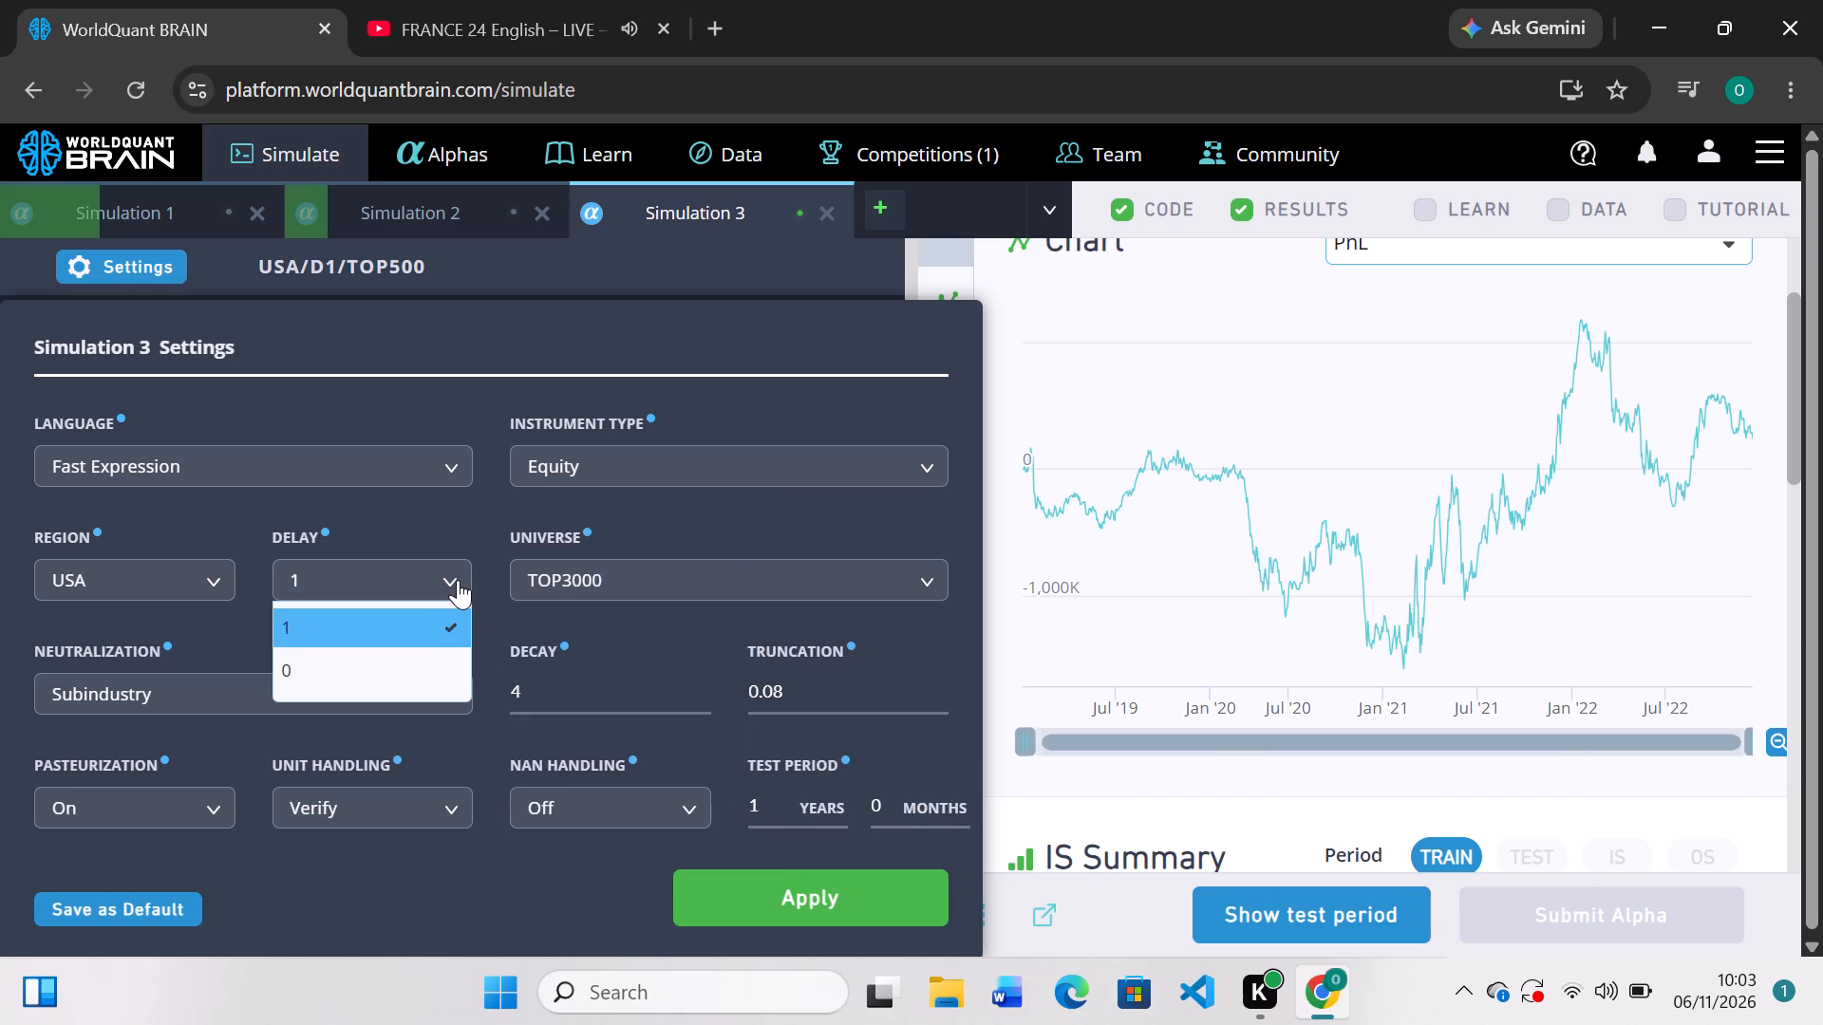
pyautogui.click(415, 680)
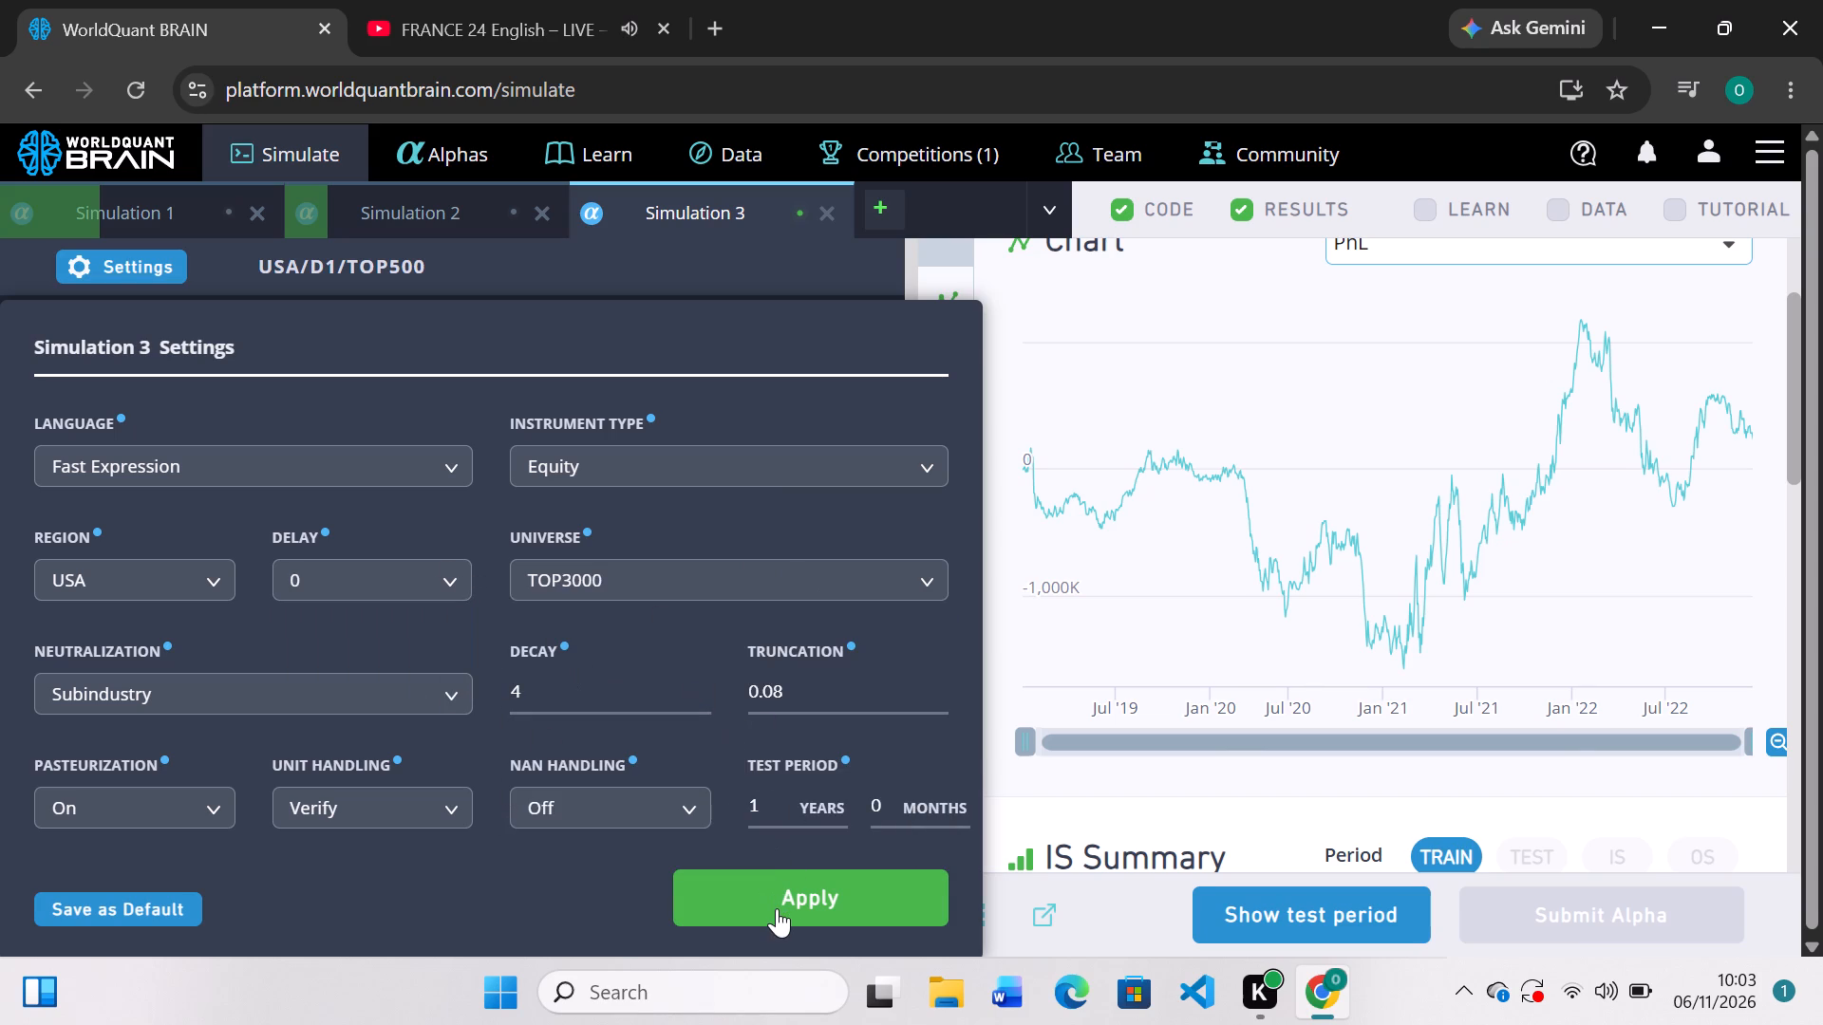
pyautogui.click(777, 908)
pyautogui.click(777, 908)
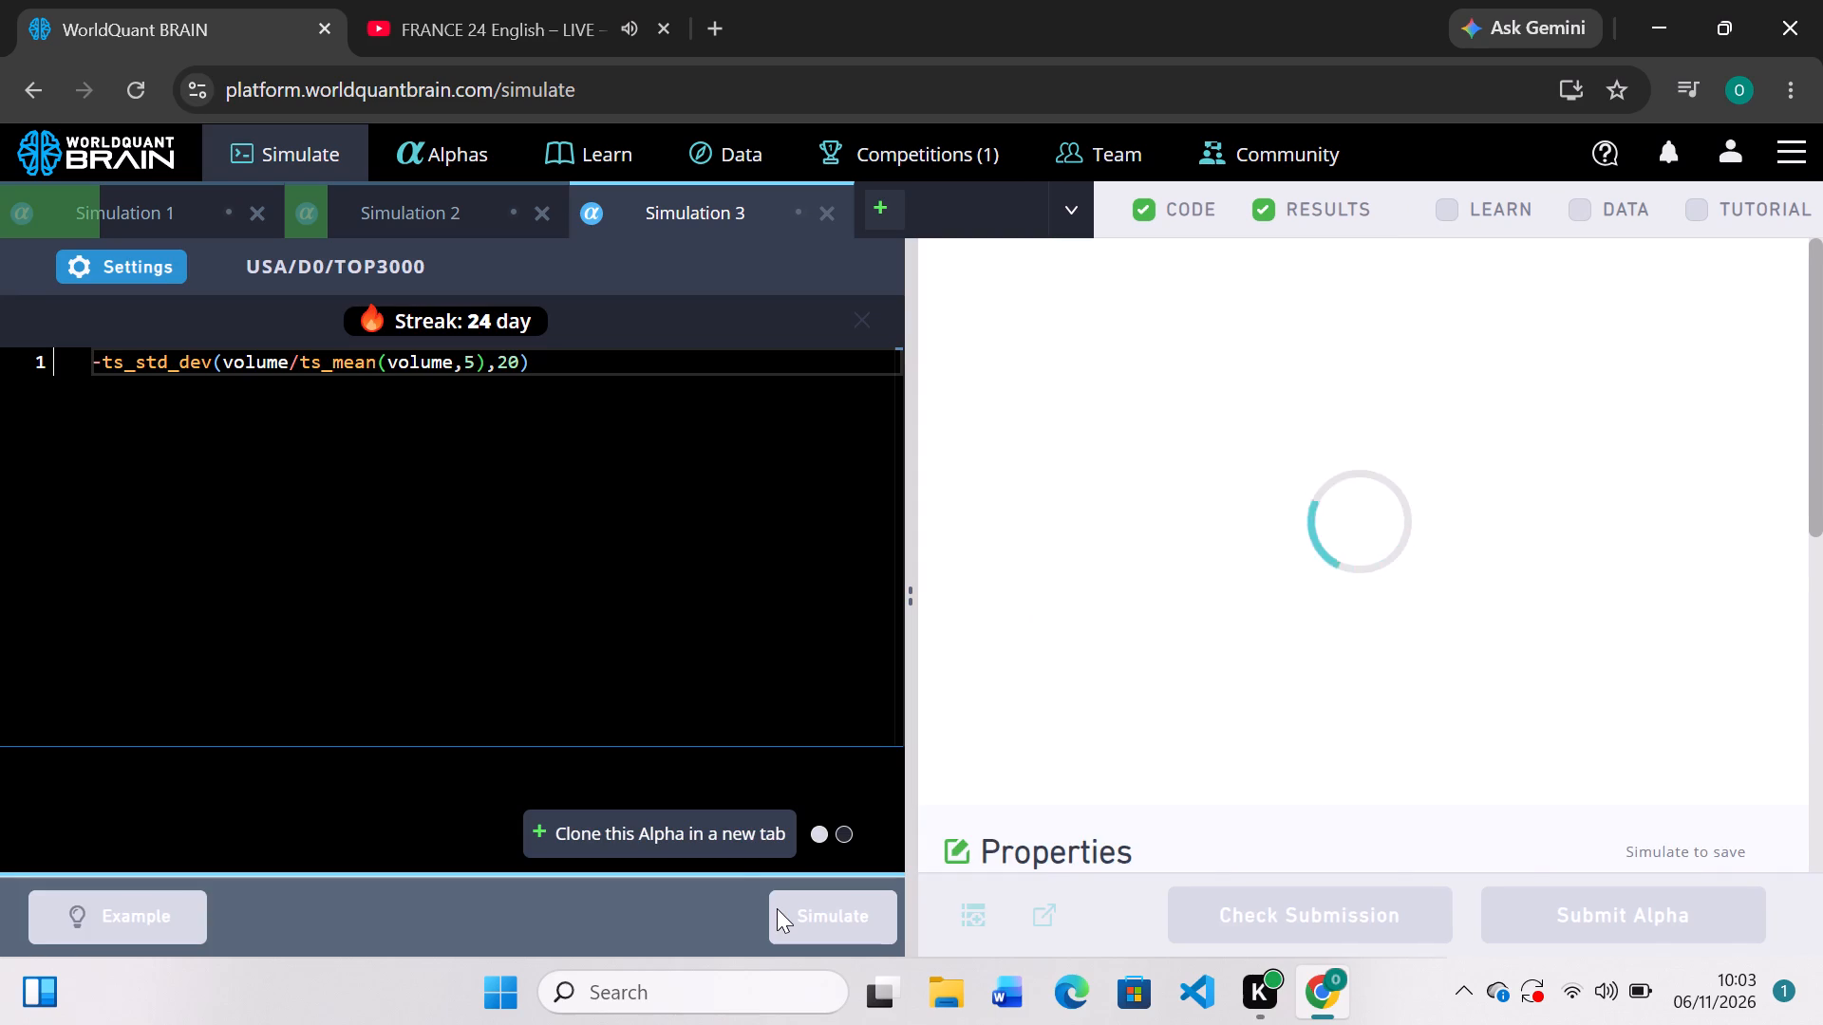
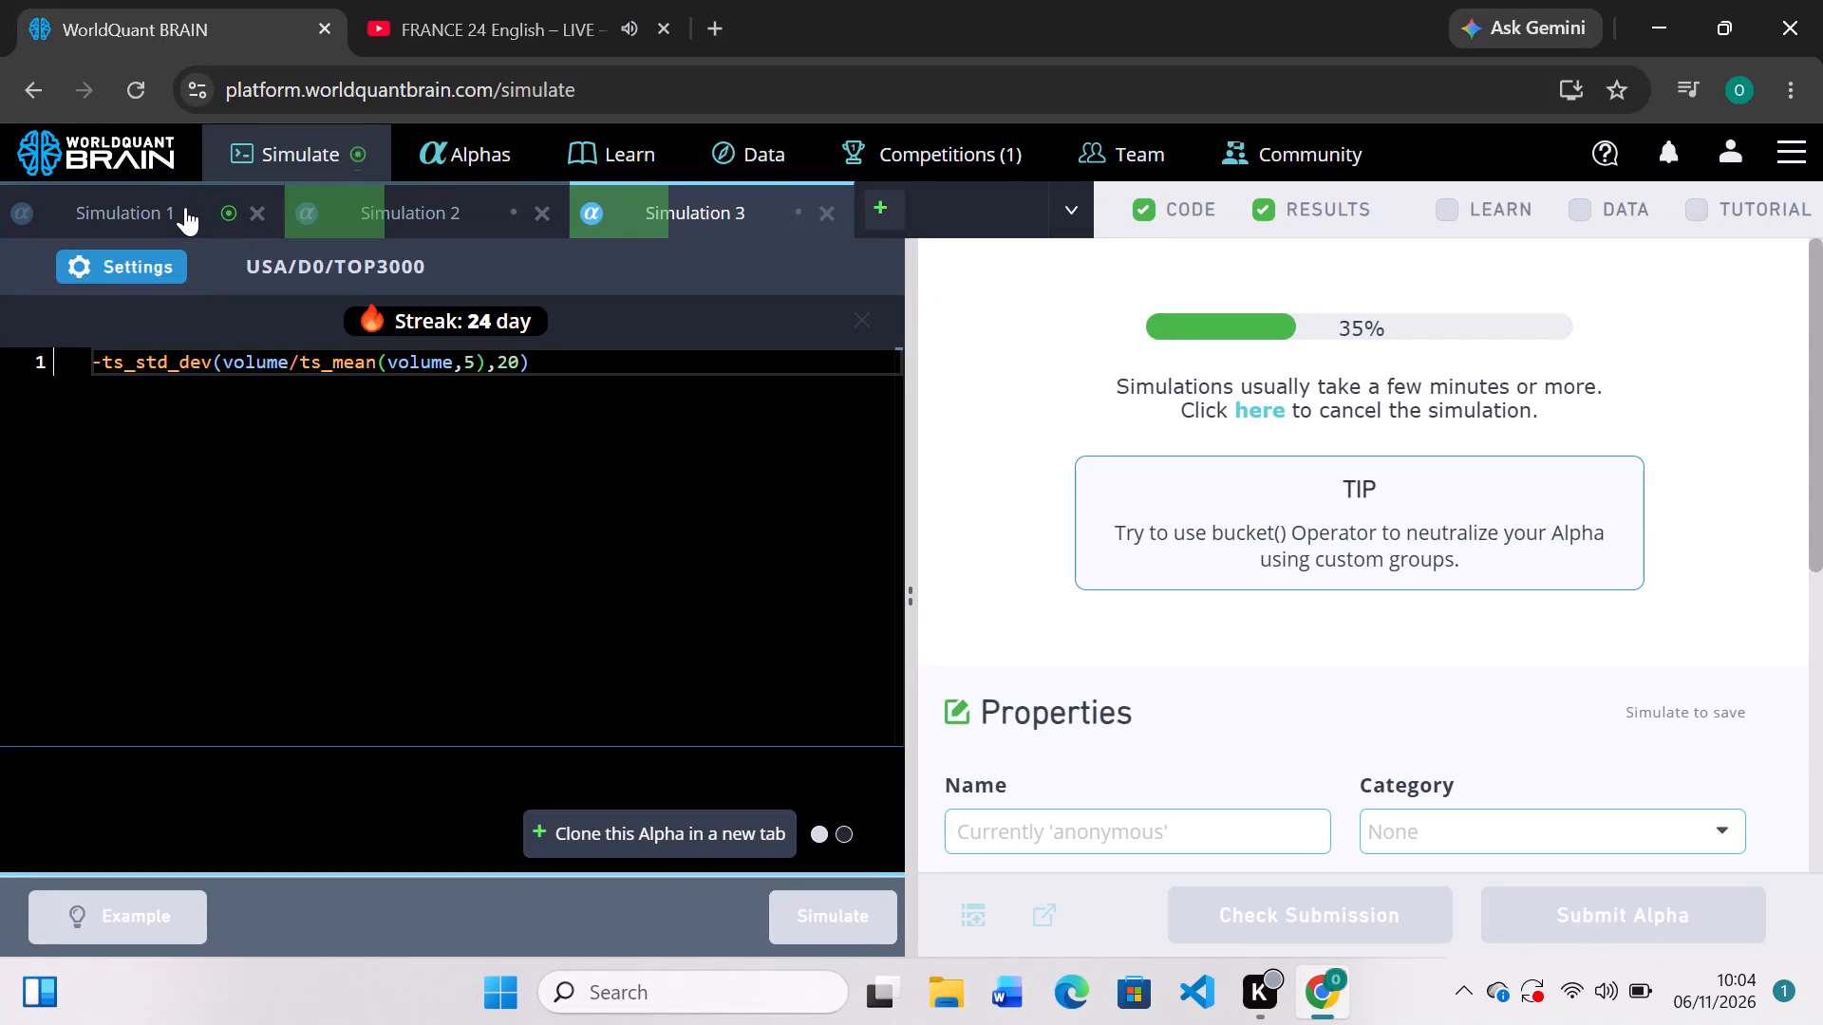
# Review Simulation 1's results, replace low with close so its expression reads -rank(ts_mean(high/close,10)), and run the simulation.
pyautogui.click(185, 207)
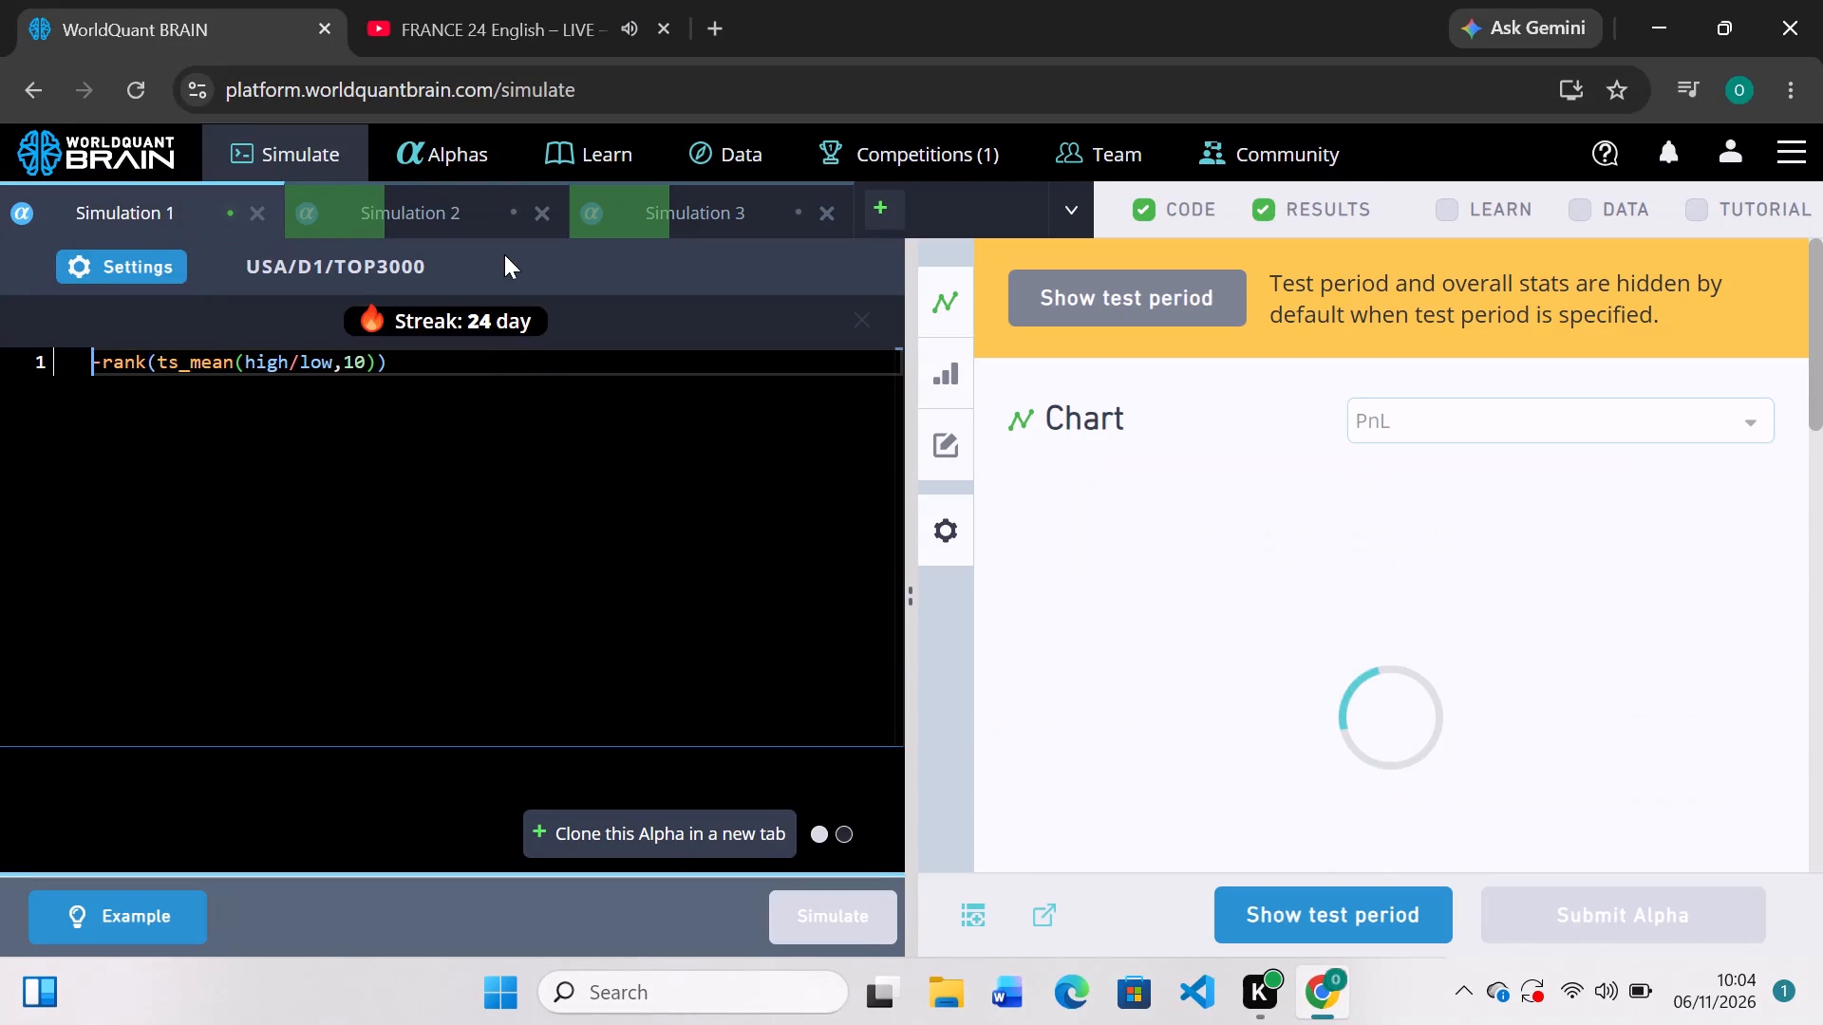
pyautogui.scroll(-3, 1273, 530)
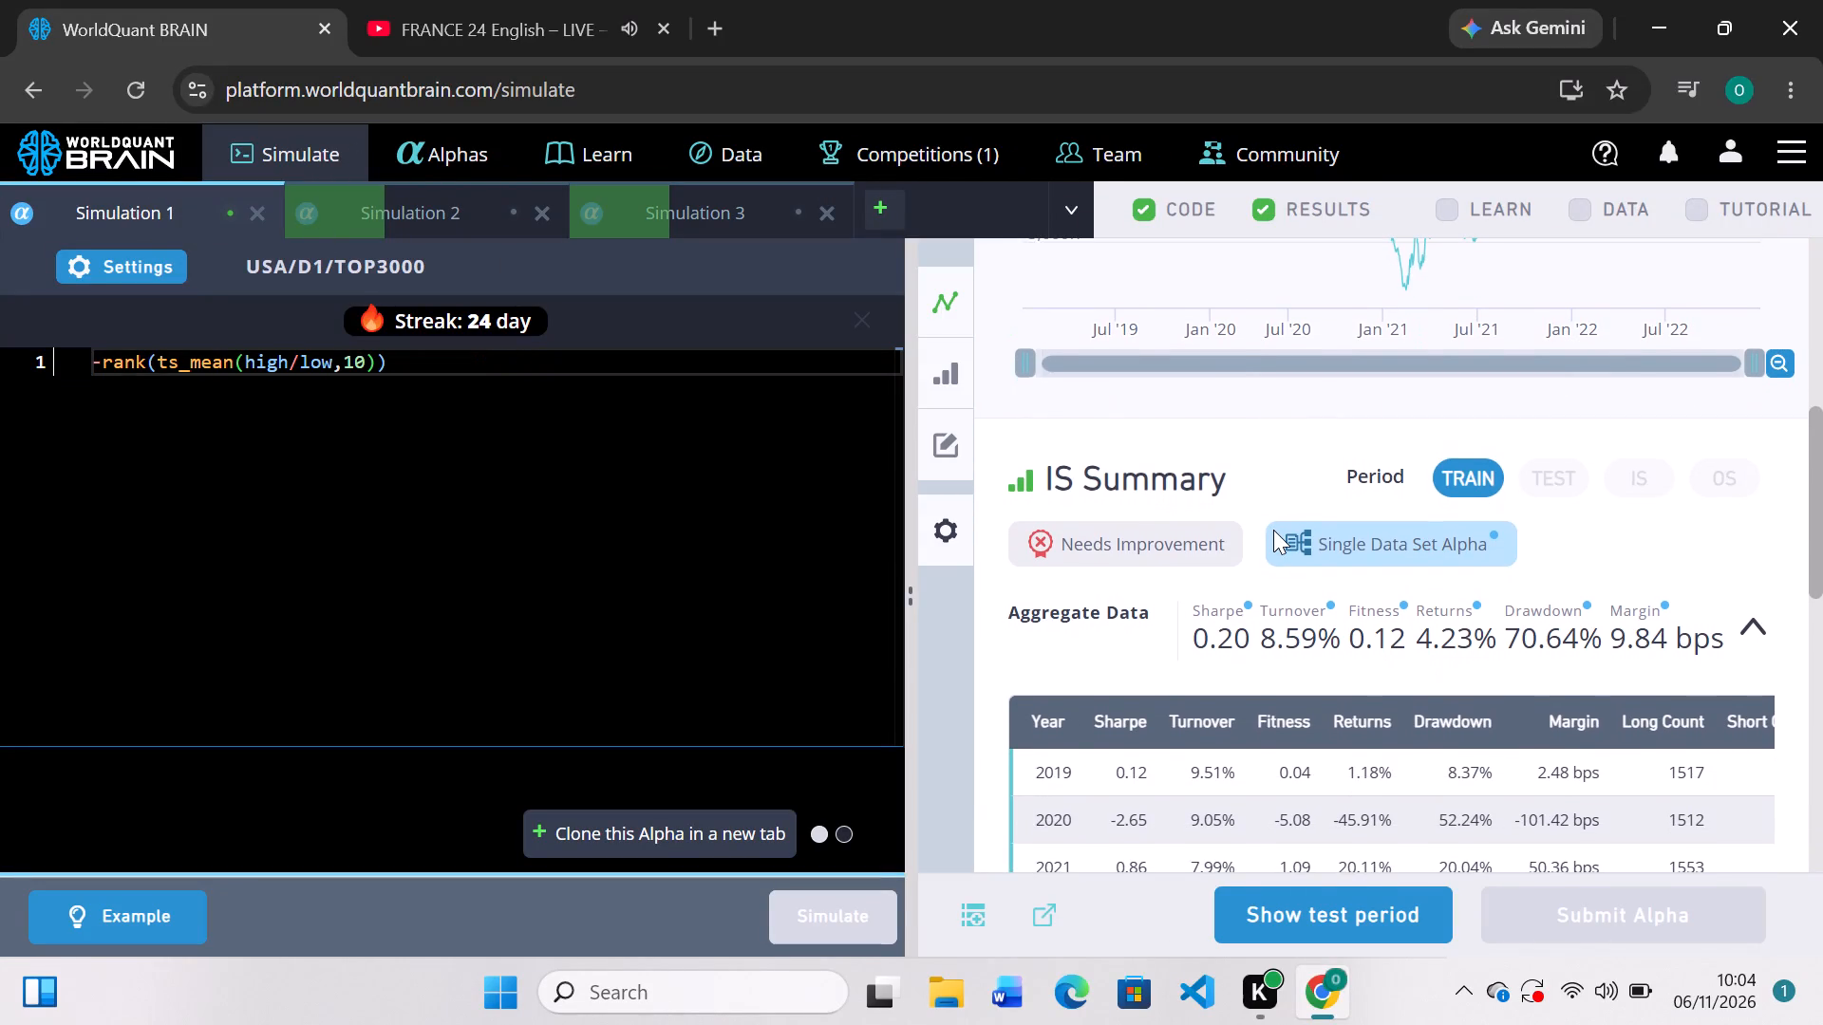
pyautogui.scroll(2, 1273, 530)
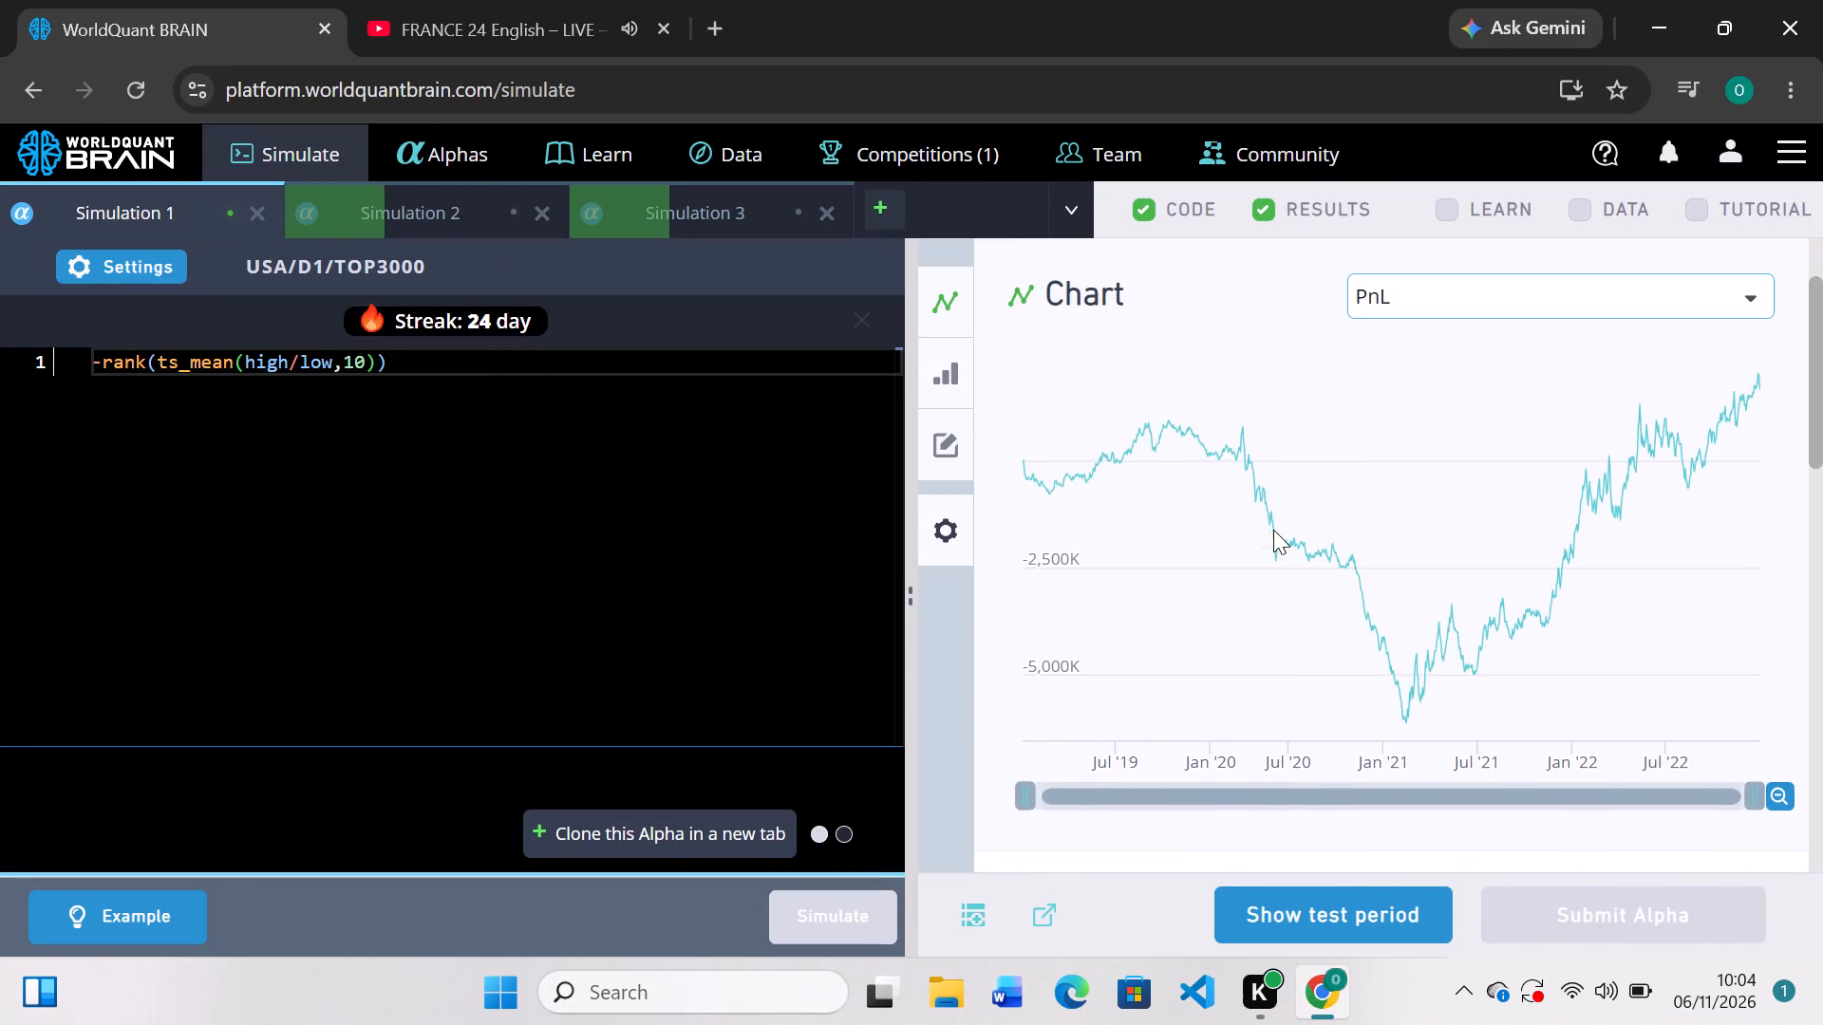
pyautogui.click(332, 363)
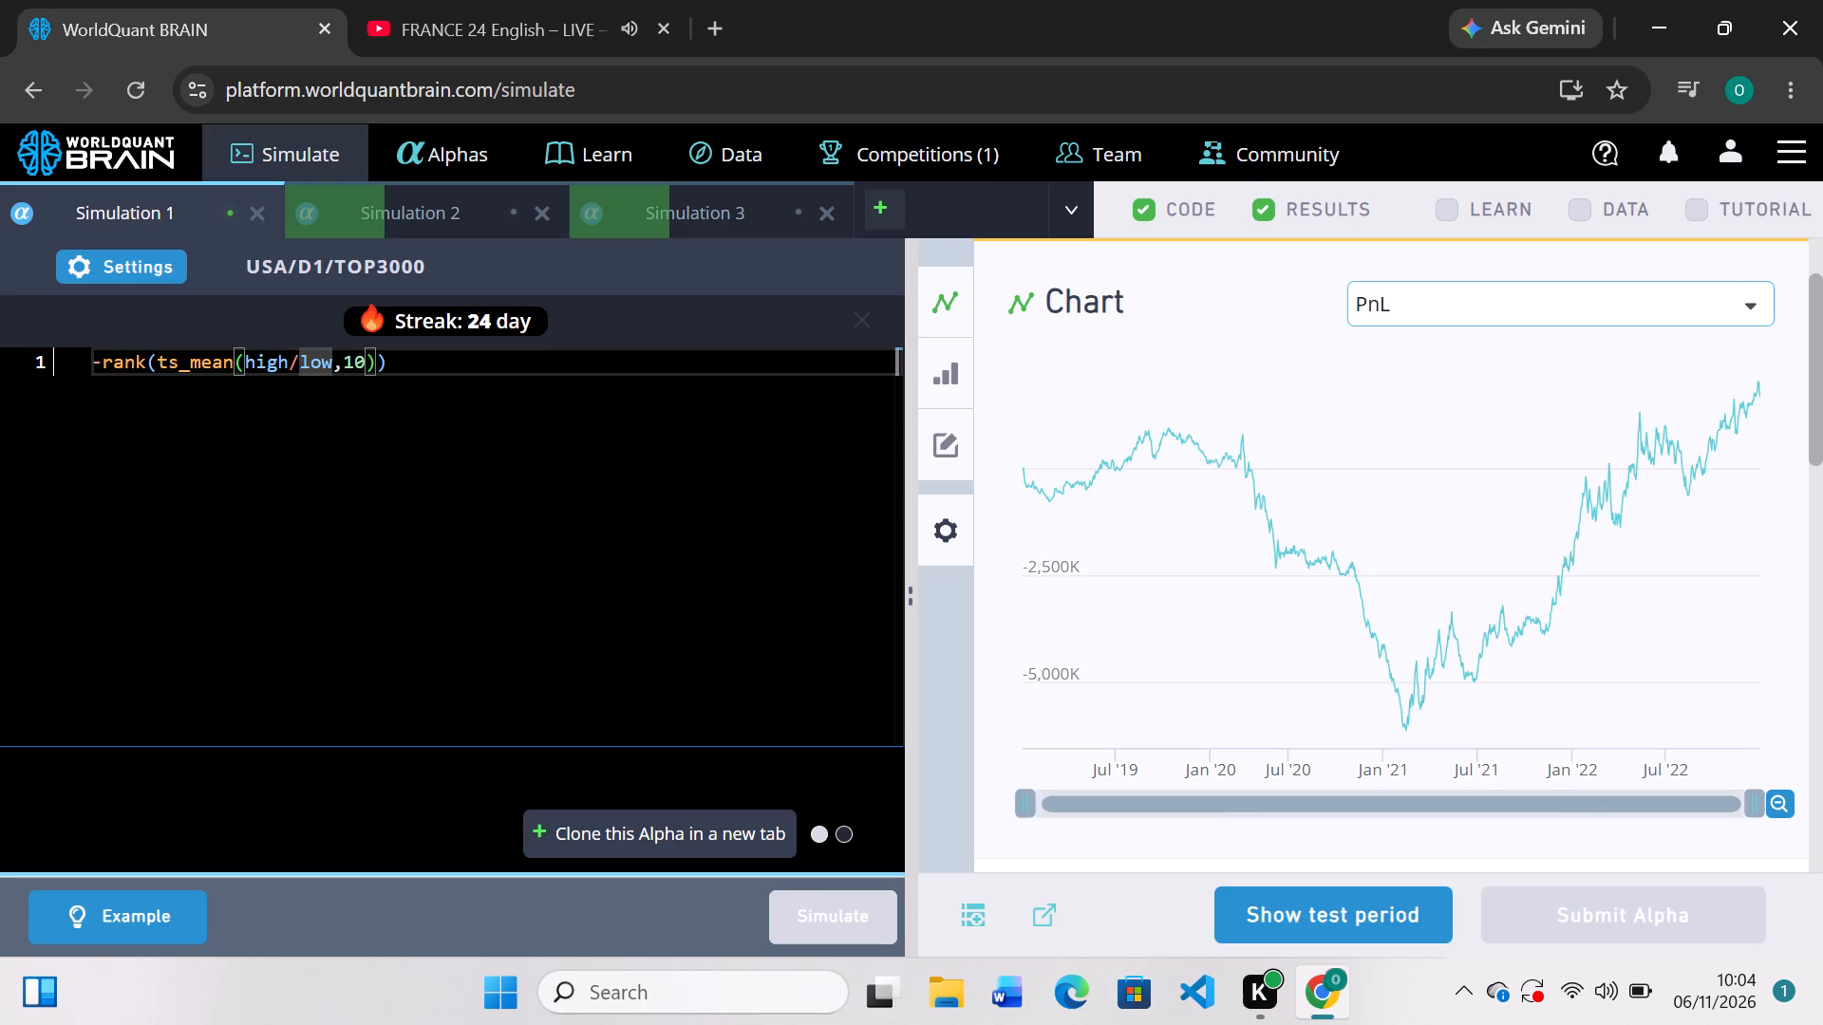
pyautogui.press('BackSpace')
pyautogui.press('BackSpace')
pyautogui.press('BackSpace')
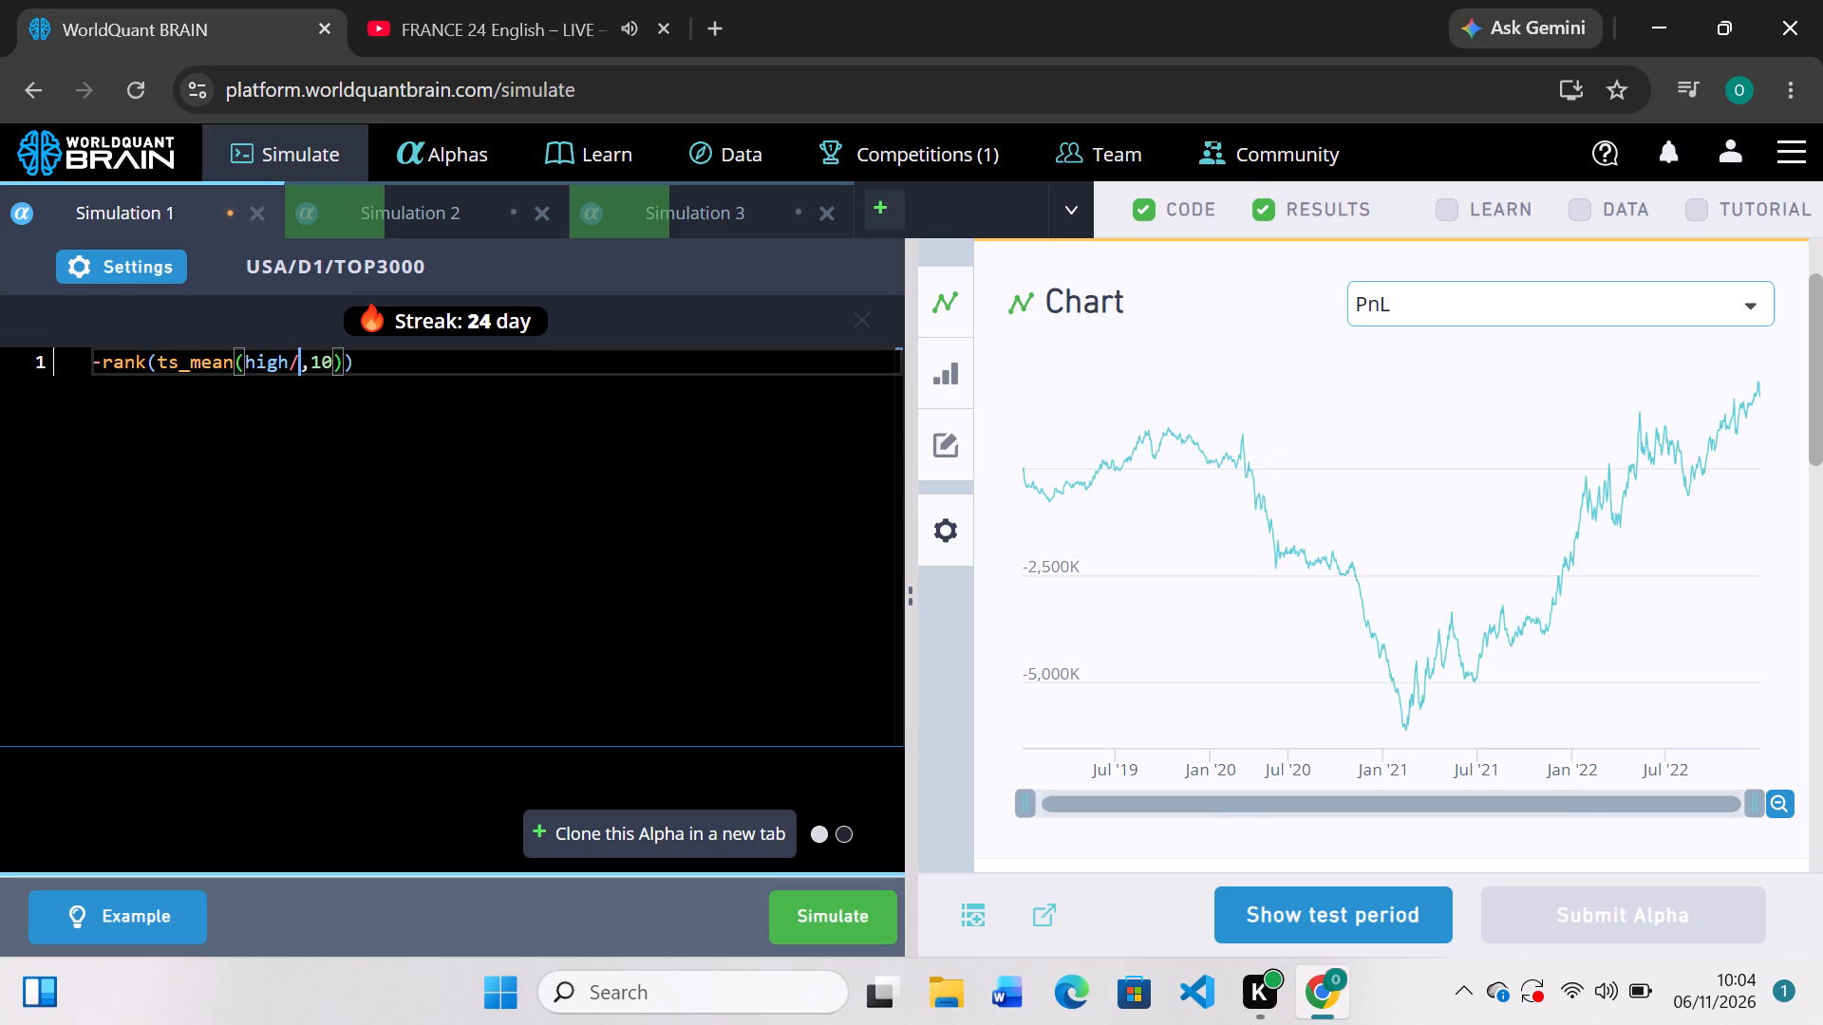
pyautogui.write('closse')
pyautogui.click(332, 363)
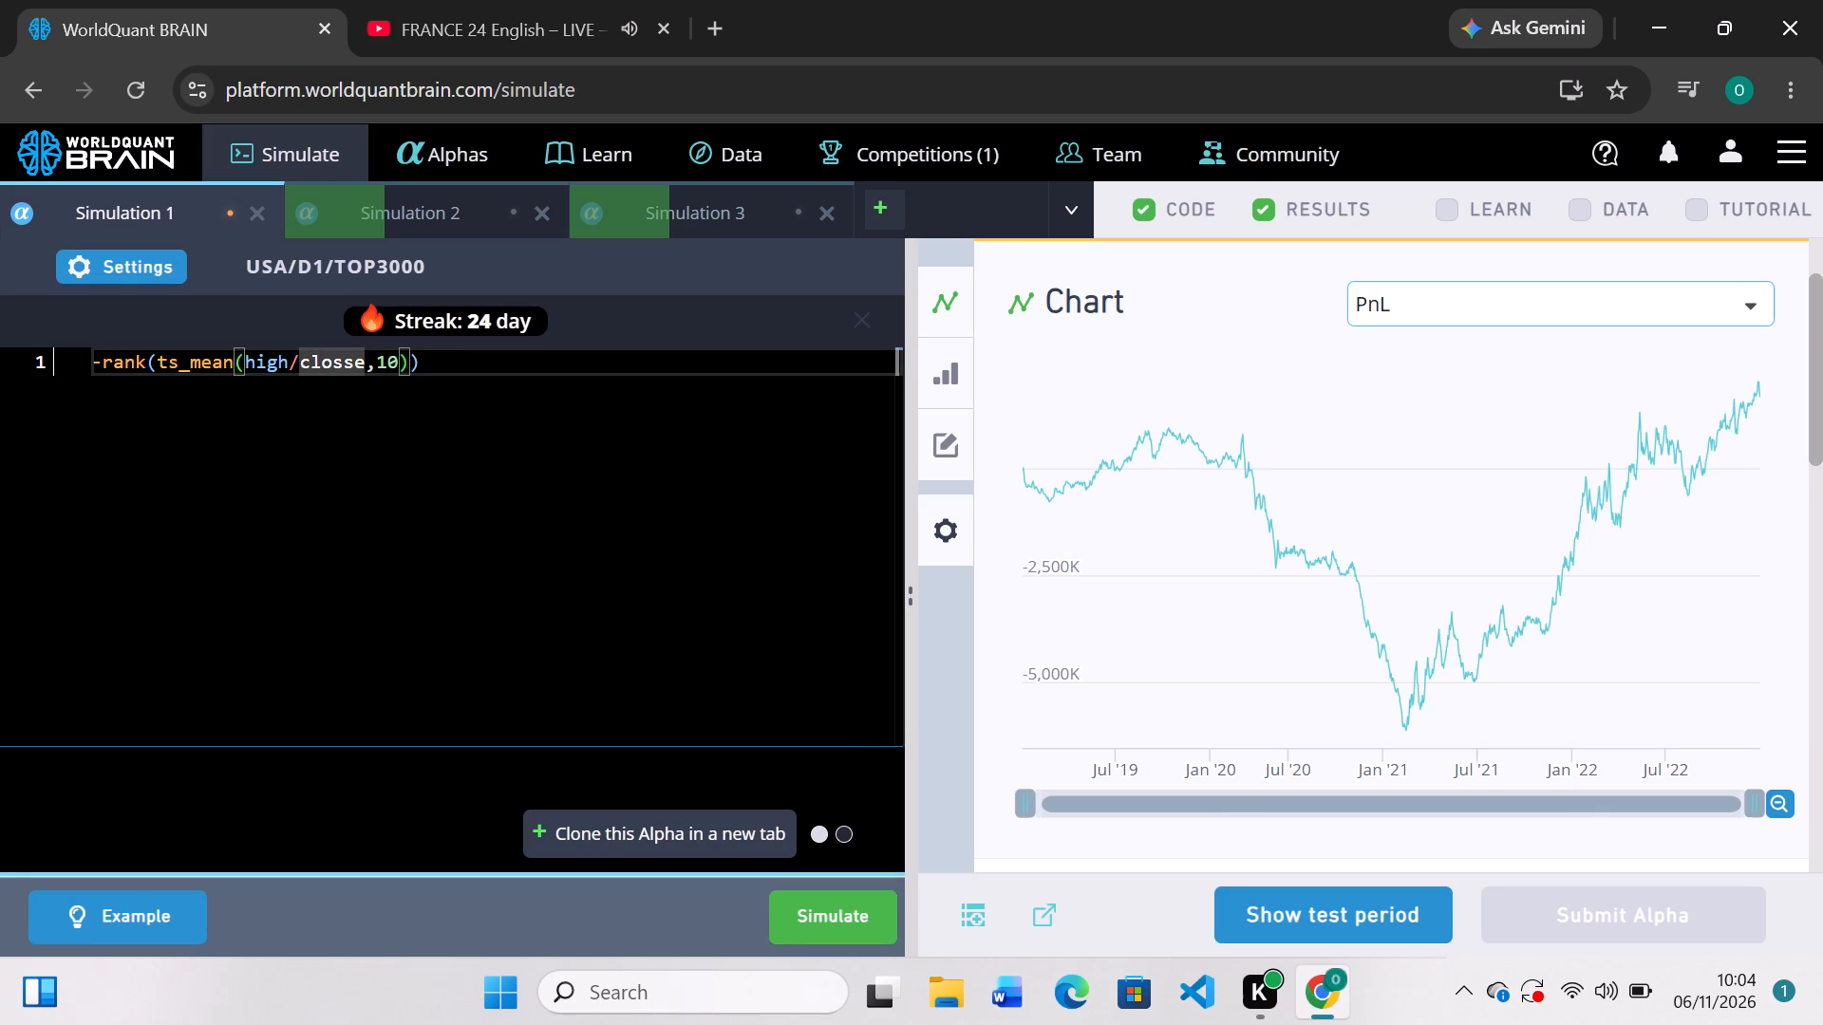
pyautogui.click(362, 363)
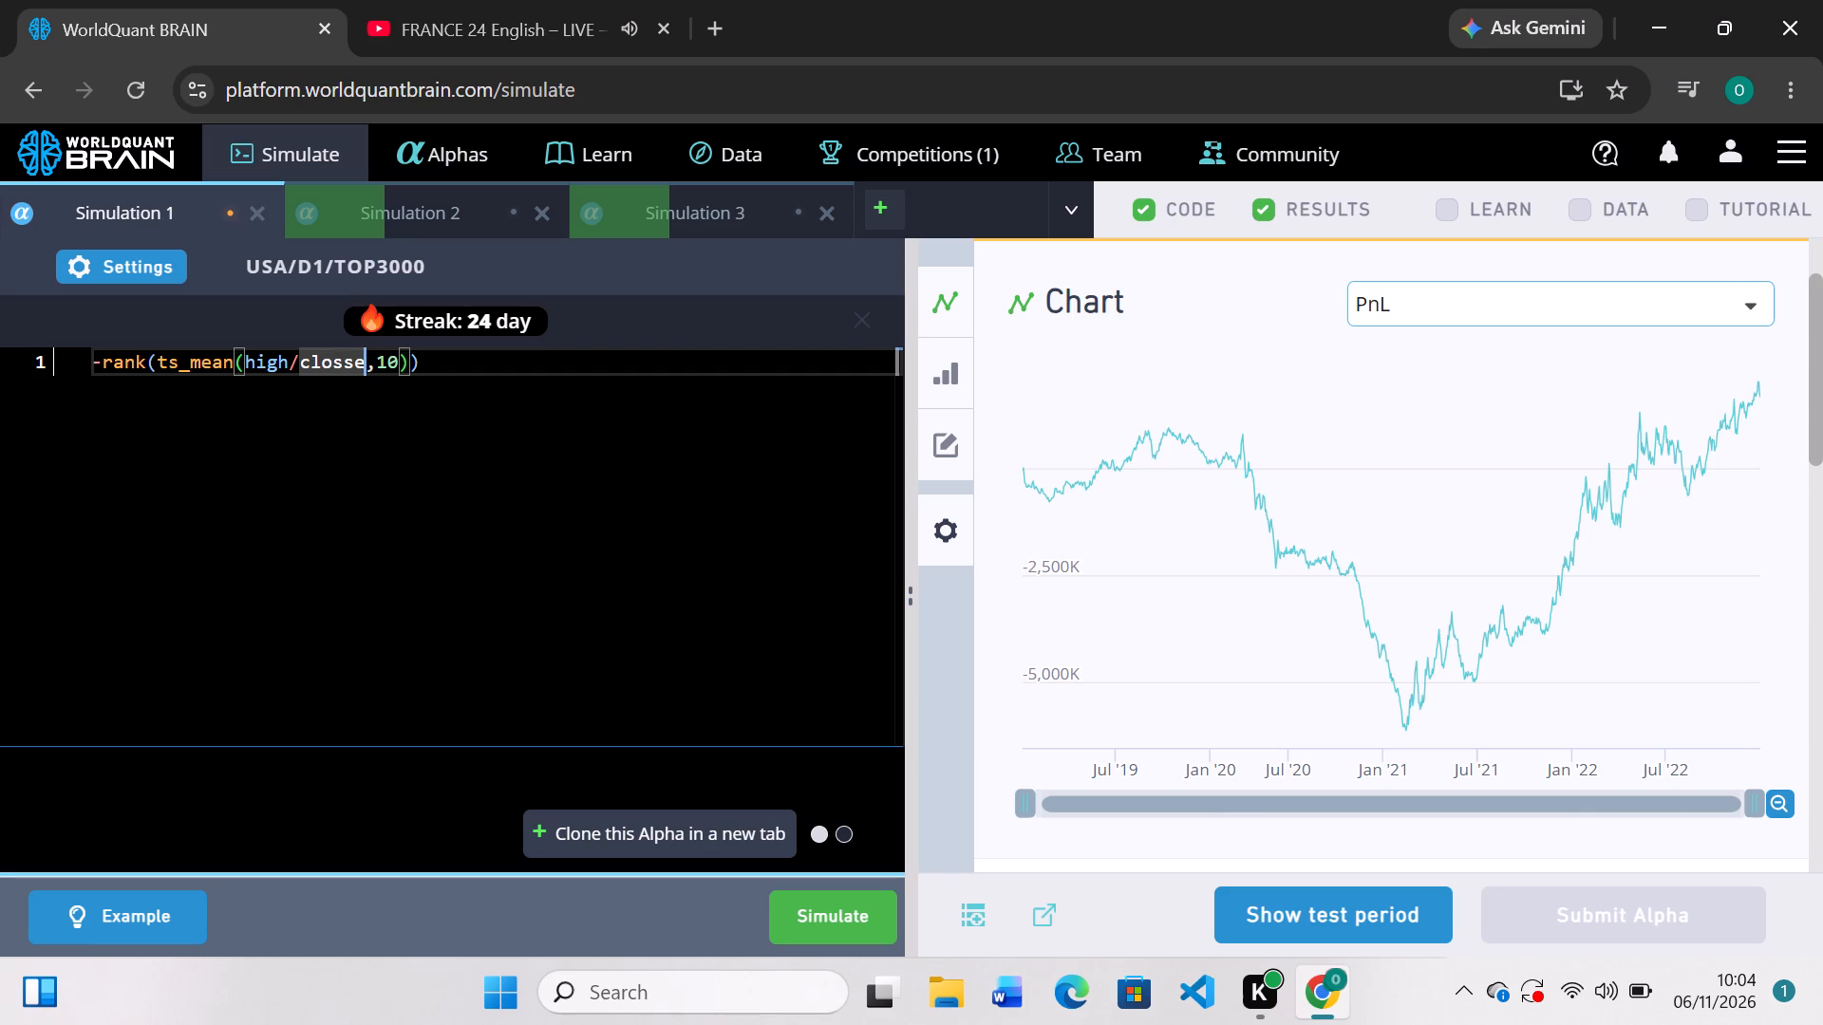
pyautogui.click(352, 363)
pyautogui.press('BackSpace')
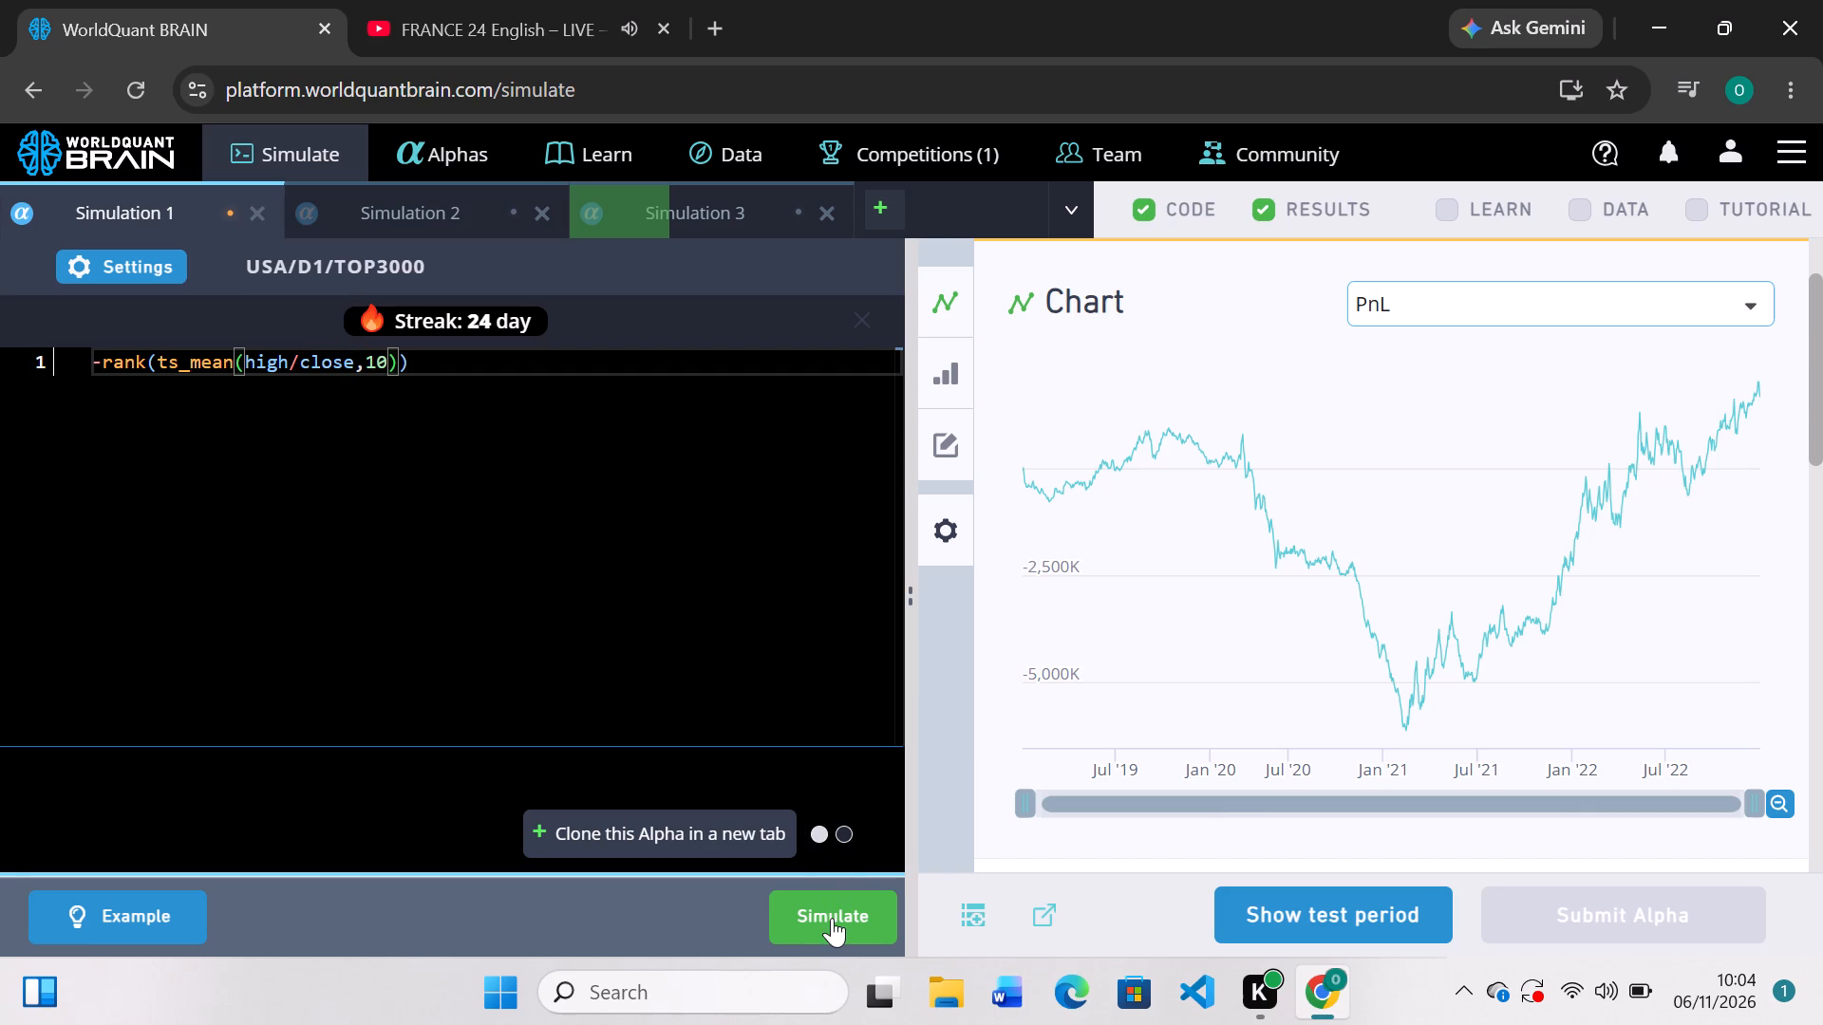
pyautogui.click(832, 926)
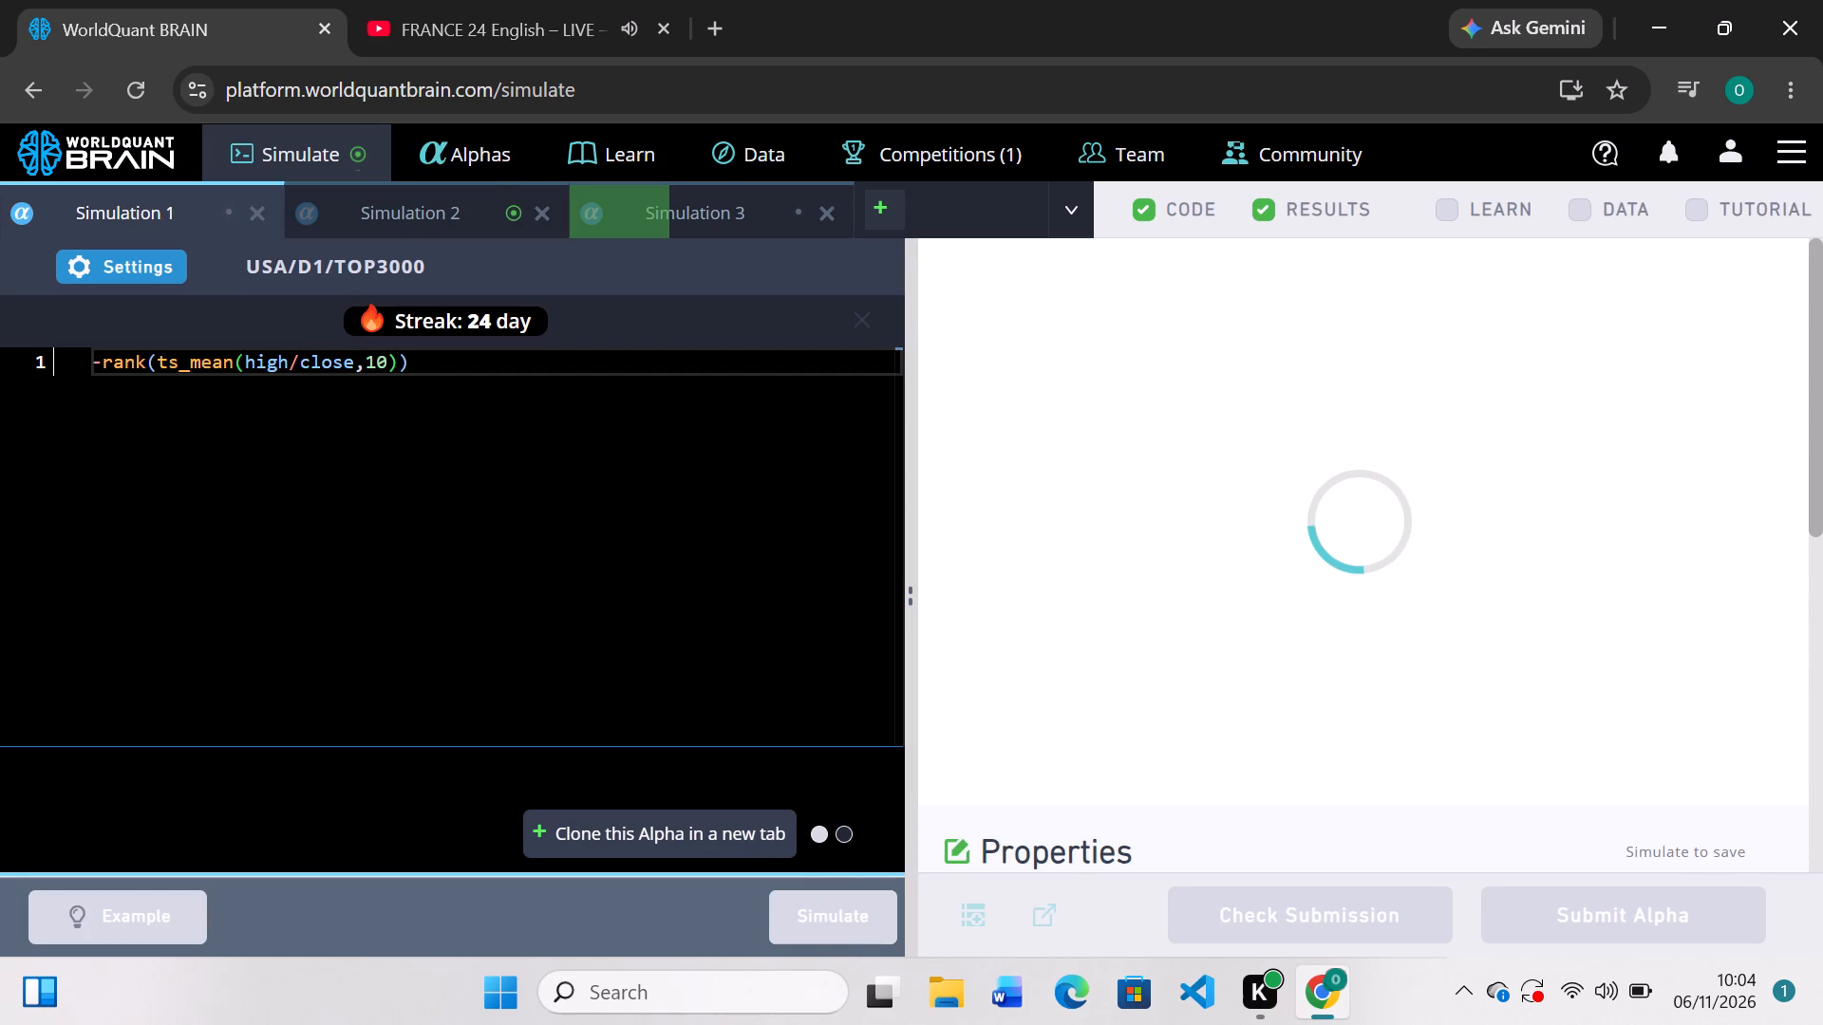
# Review Simulation 2's results, change the outer ts_scale window to 30, and run the simulation.
pyautogui.click(408, 216)
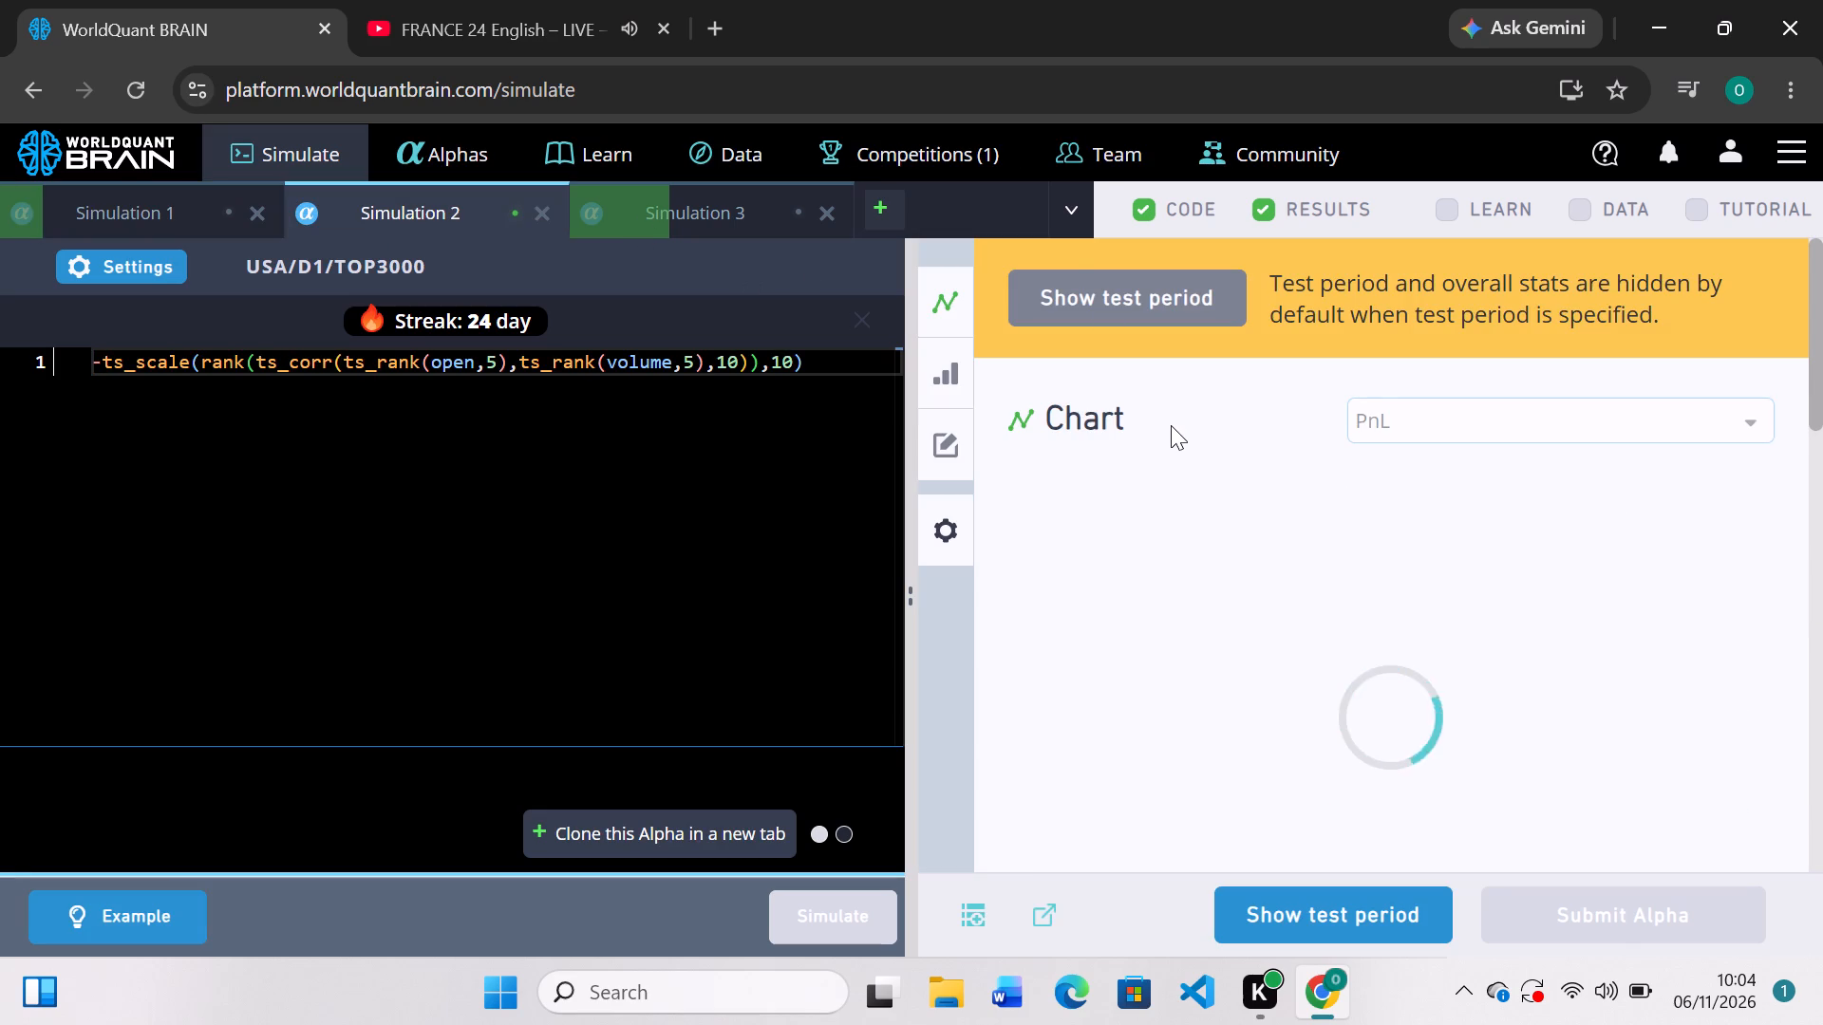
pyautogui.scroll(-3, 1171, 425)
pyautogui.scroll(2, 1171, 425)
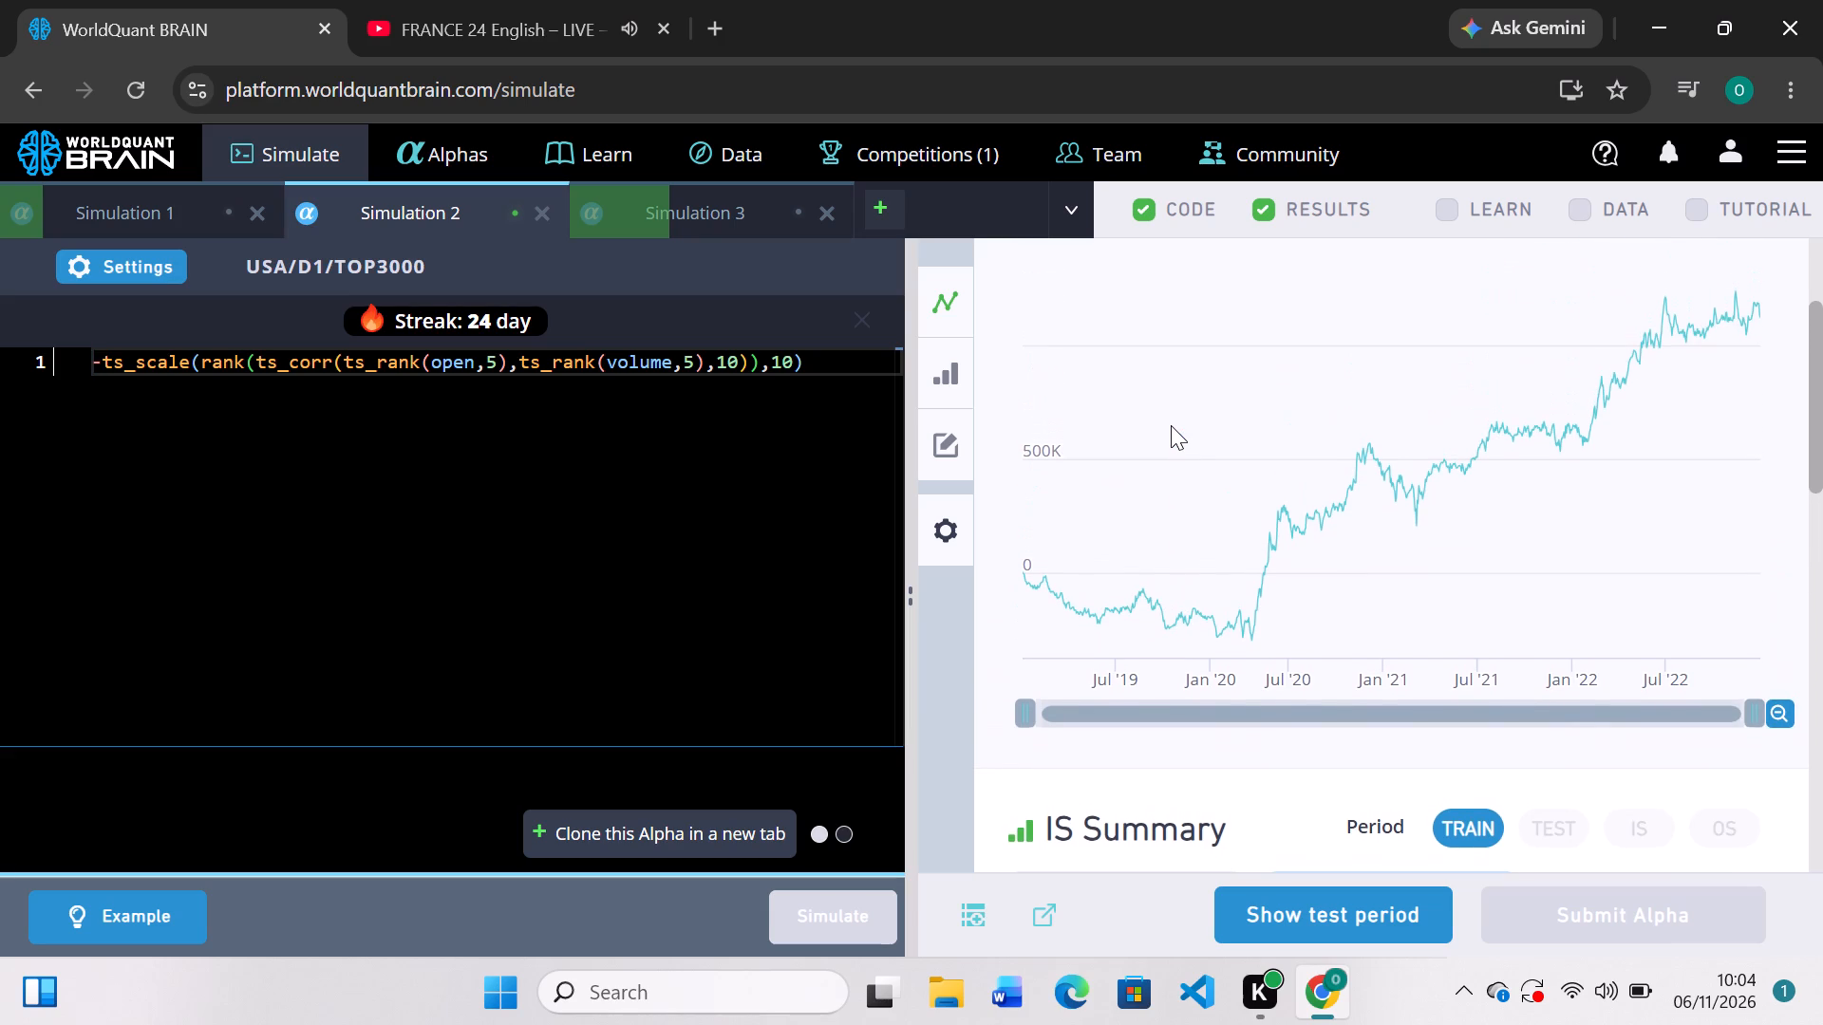
pyautogui.click(791, 363)
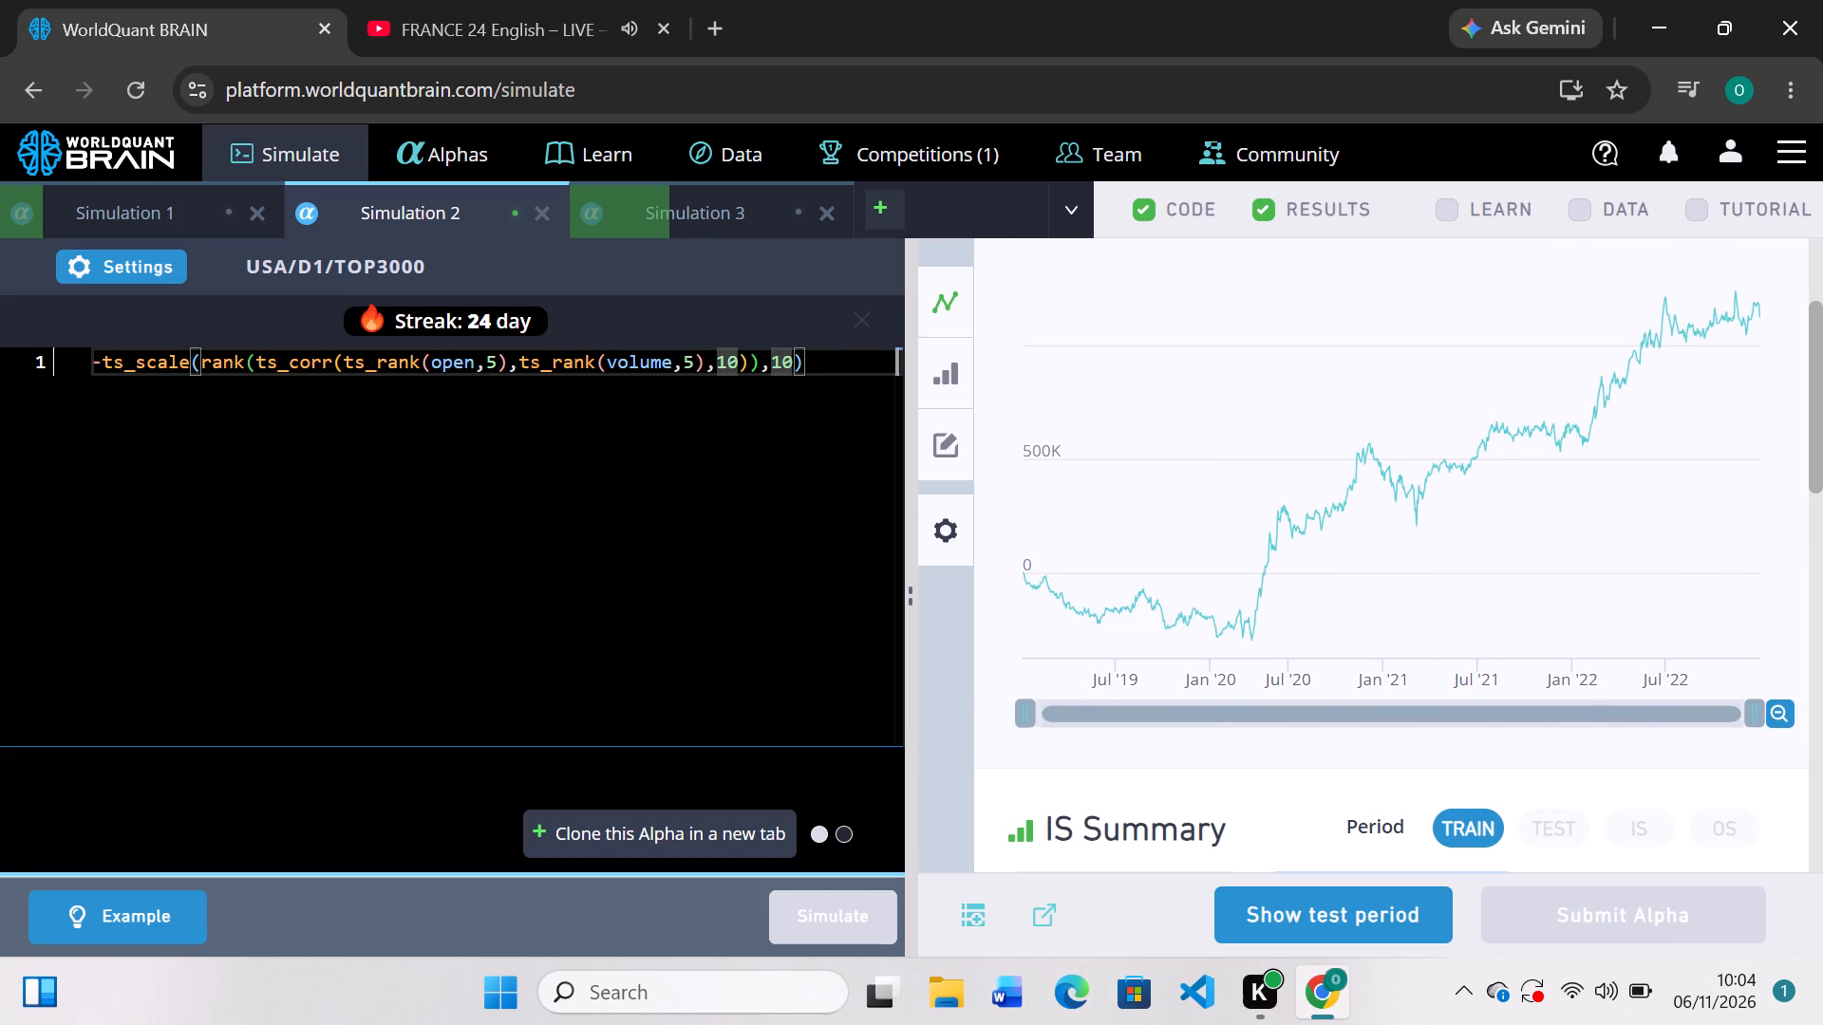
pyautogui.press('BackSpace')
pyautogui.press('BackSpace')
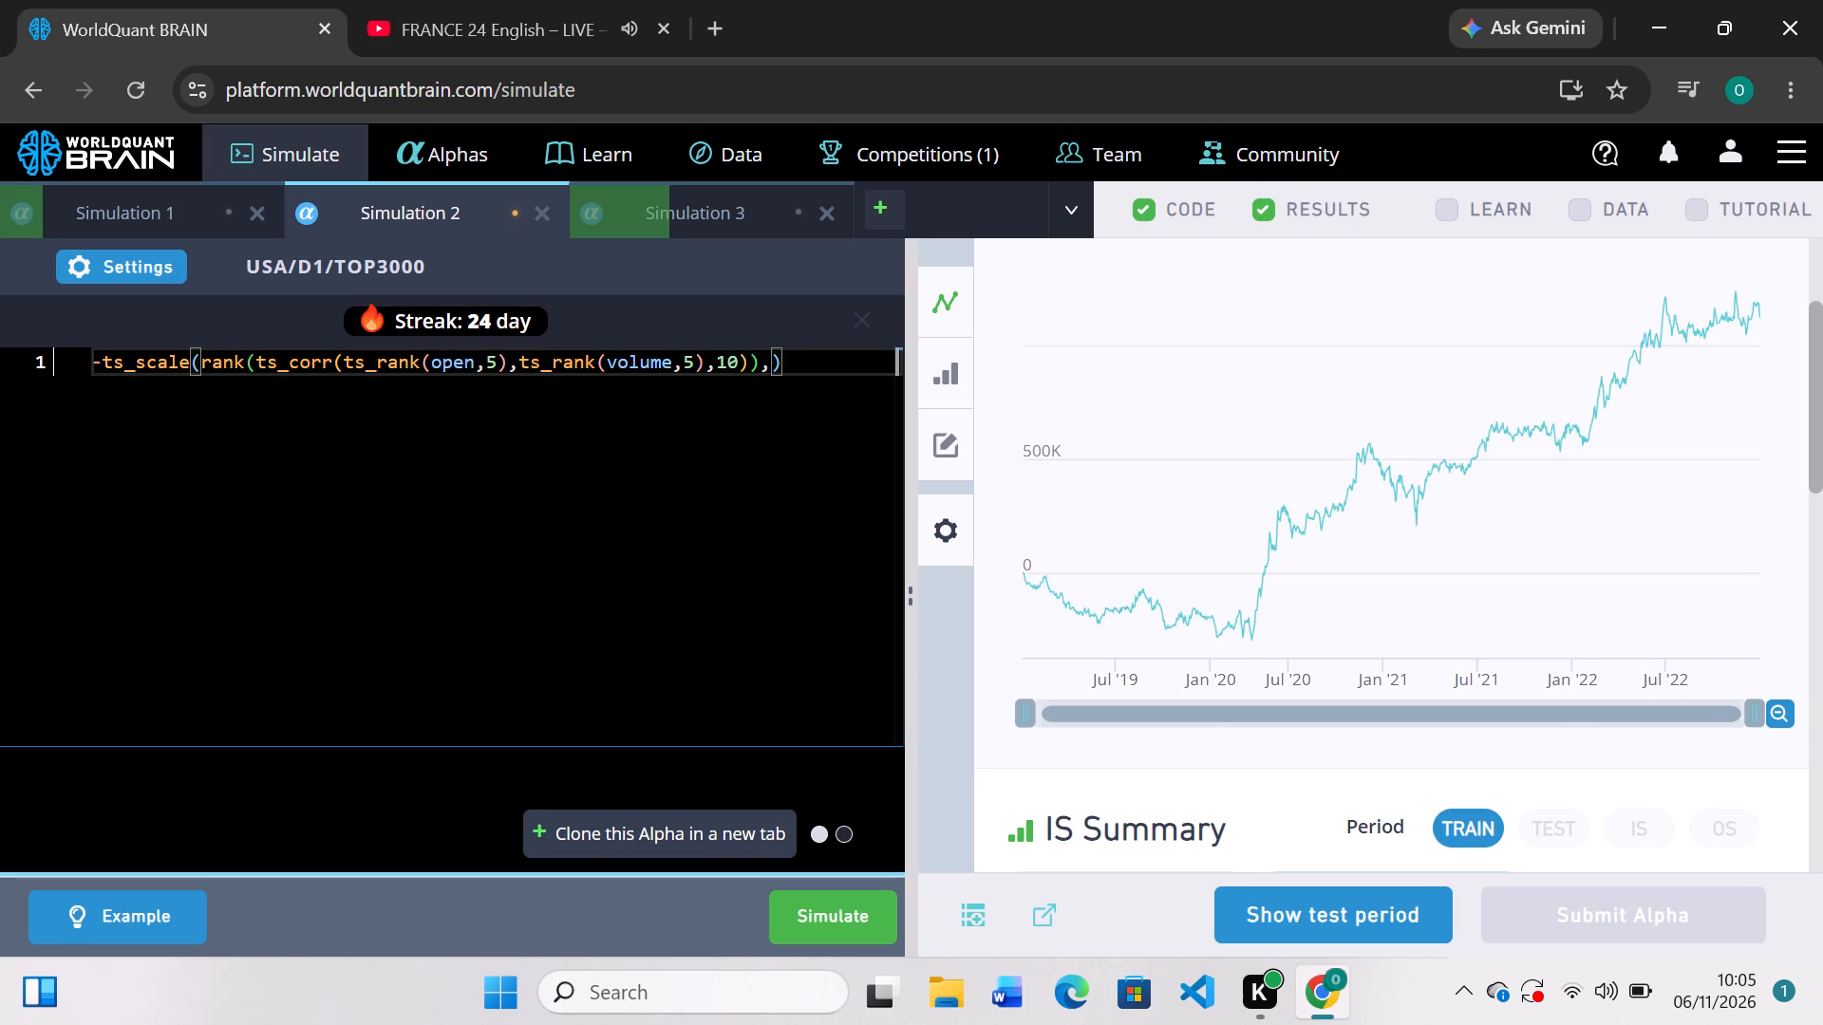
pyautogui.press('3')
pyautogui.press('0')
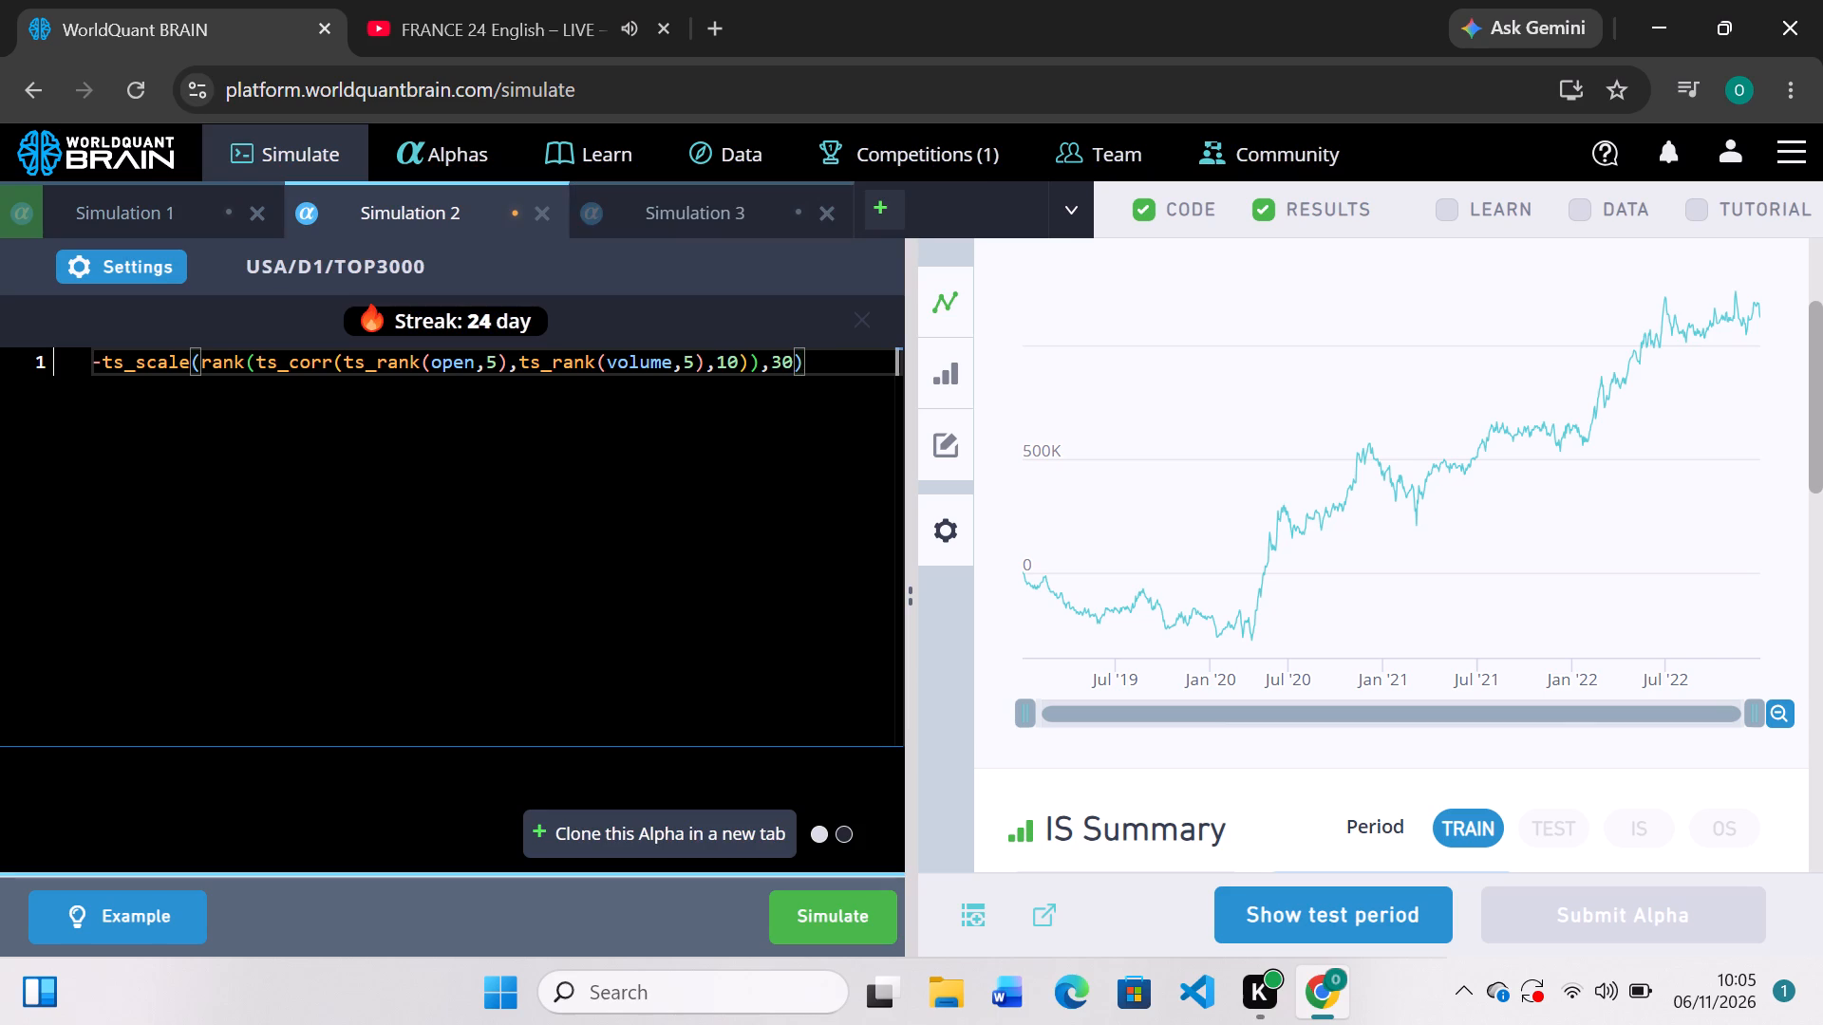
pyautogui.click(849, 908)
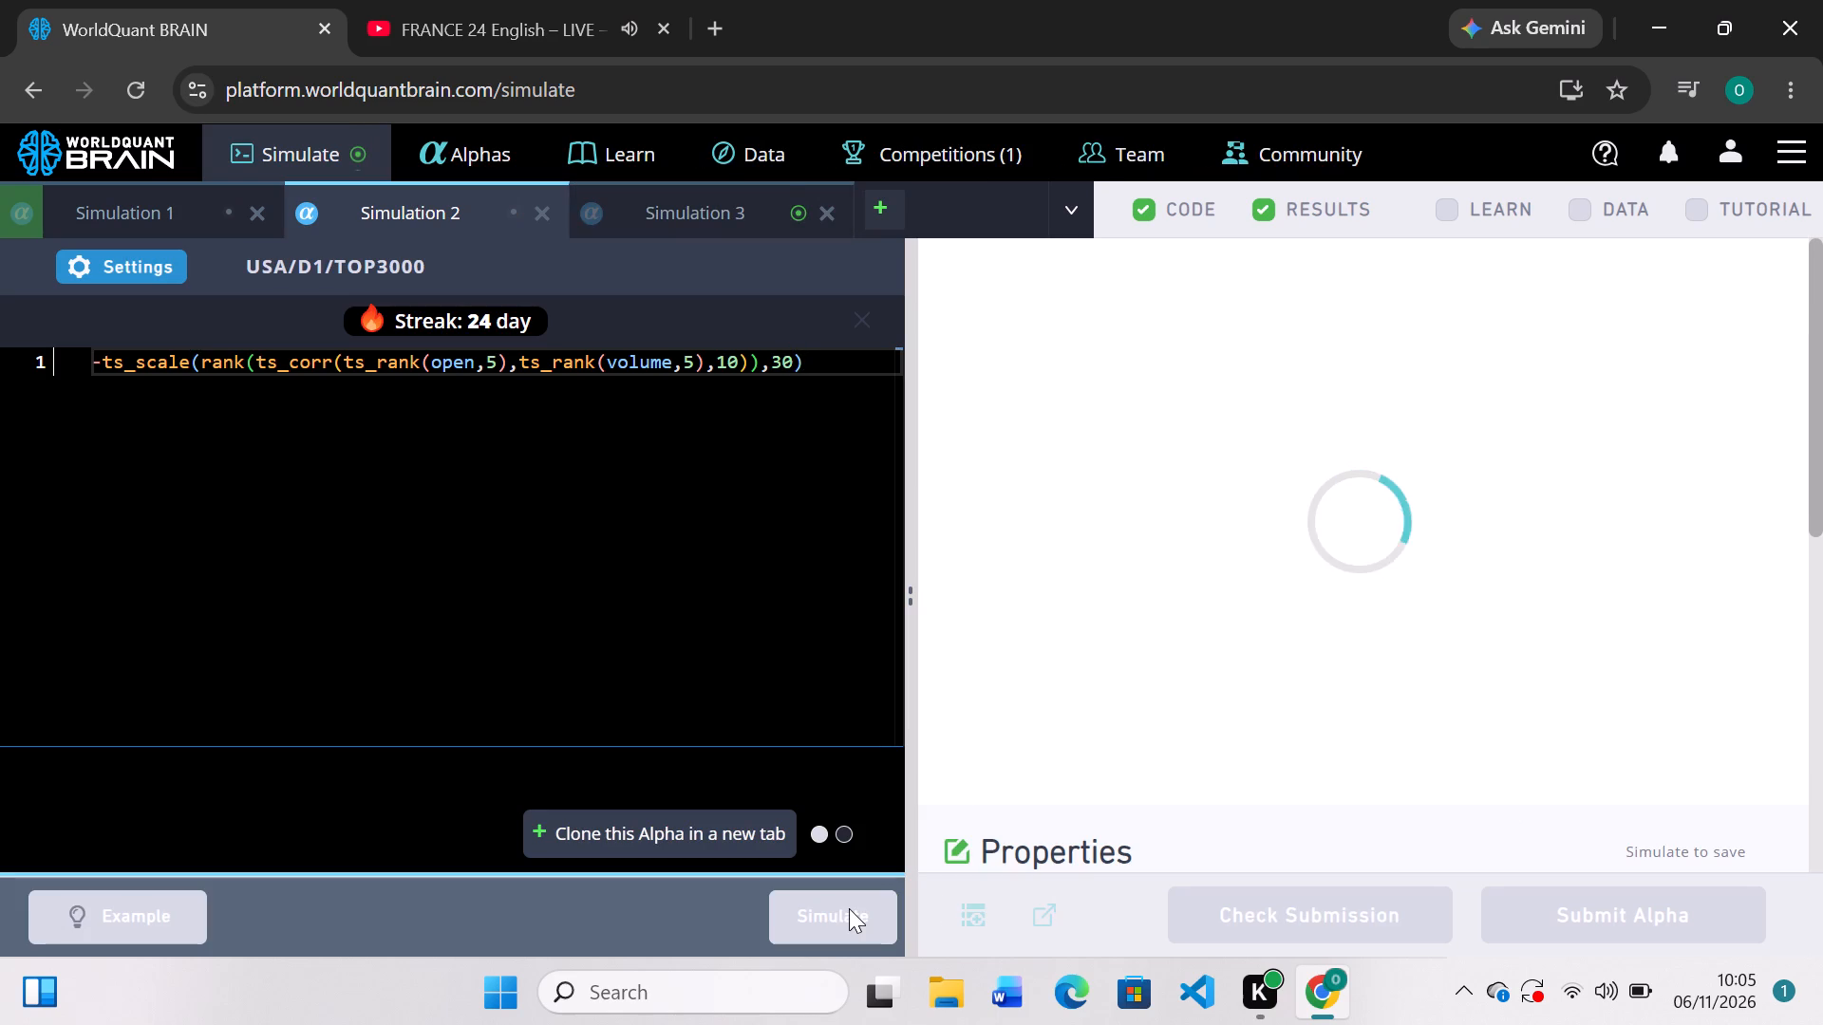
# Review Simulation 3's PnL chart and IS Summary, set its delay to 1, and apply the settings.
pyautogui.click(757, 208)
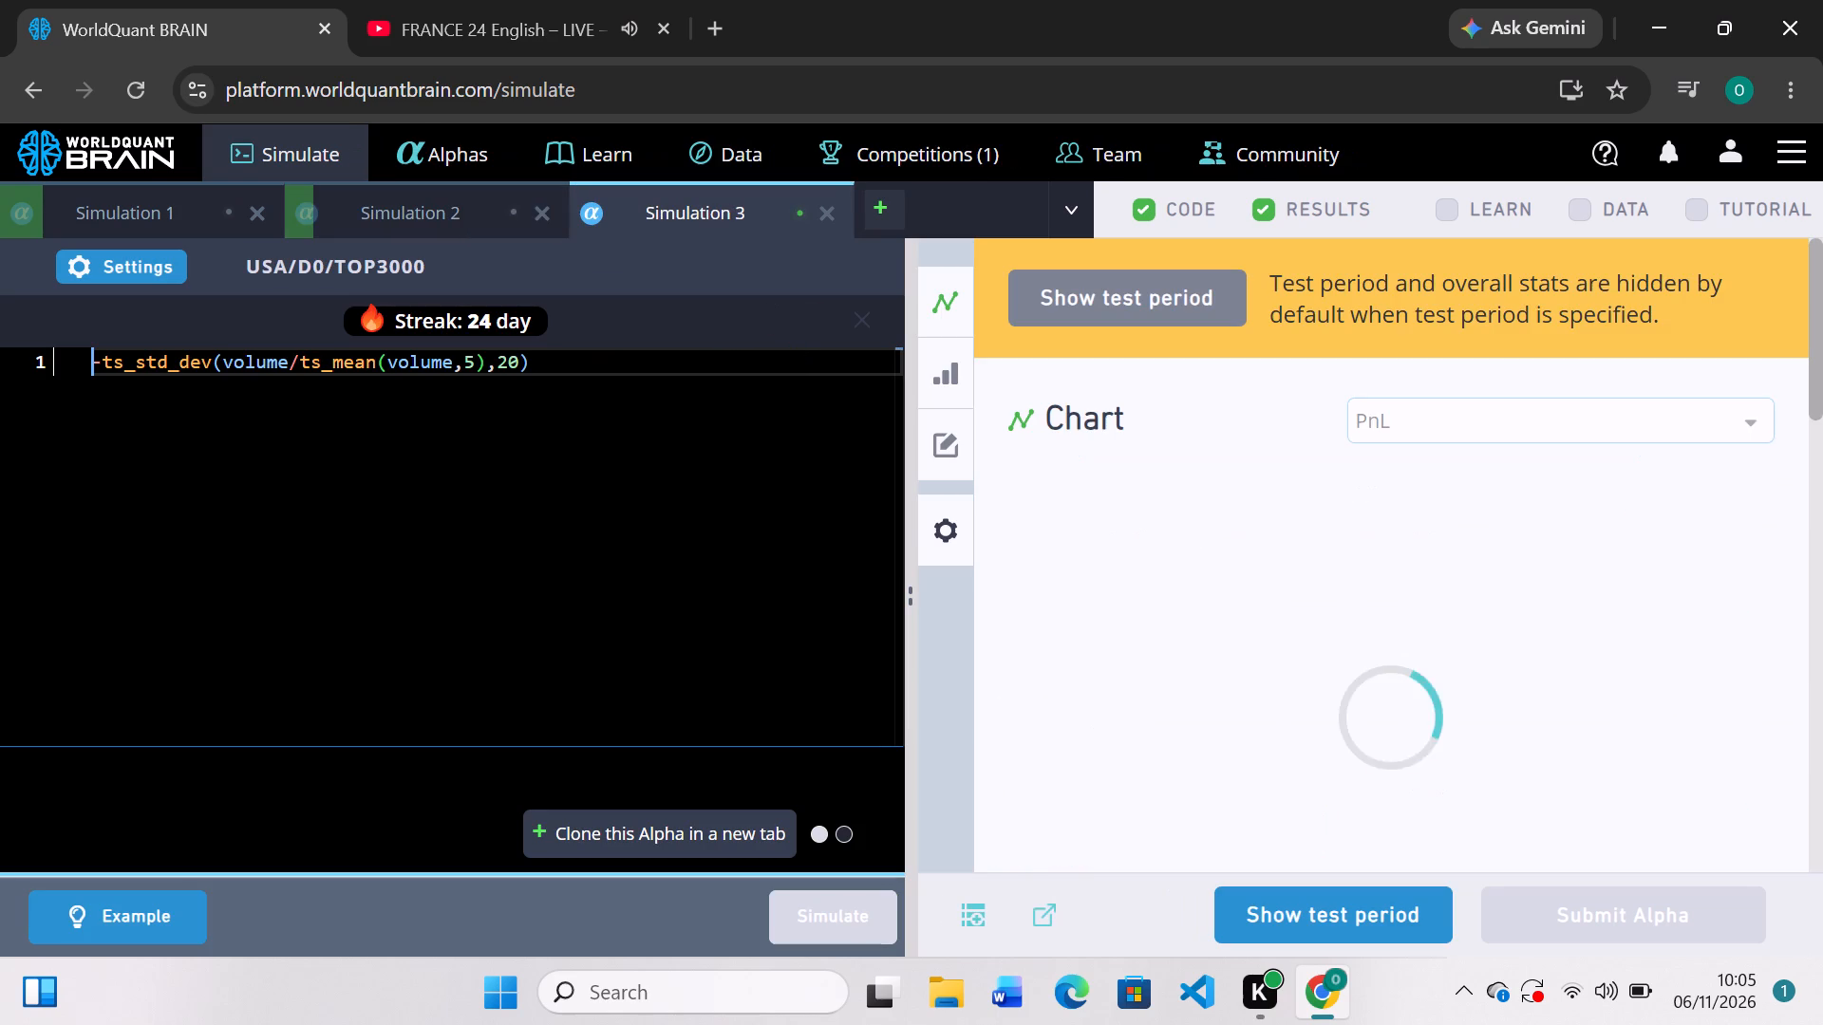
pyautogui.scroll(-2, 1236, 635)
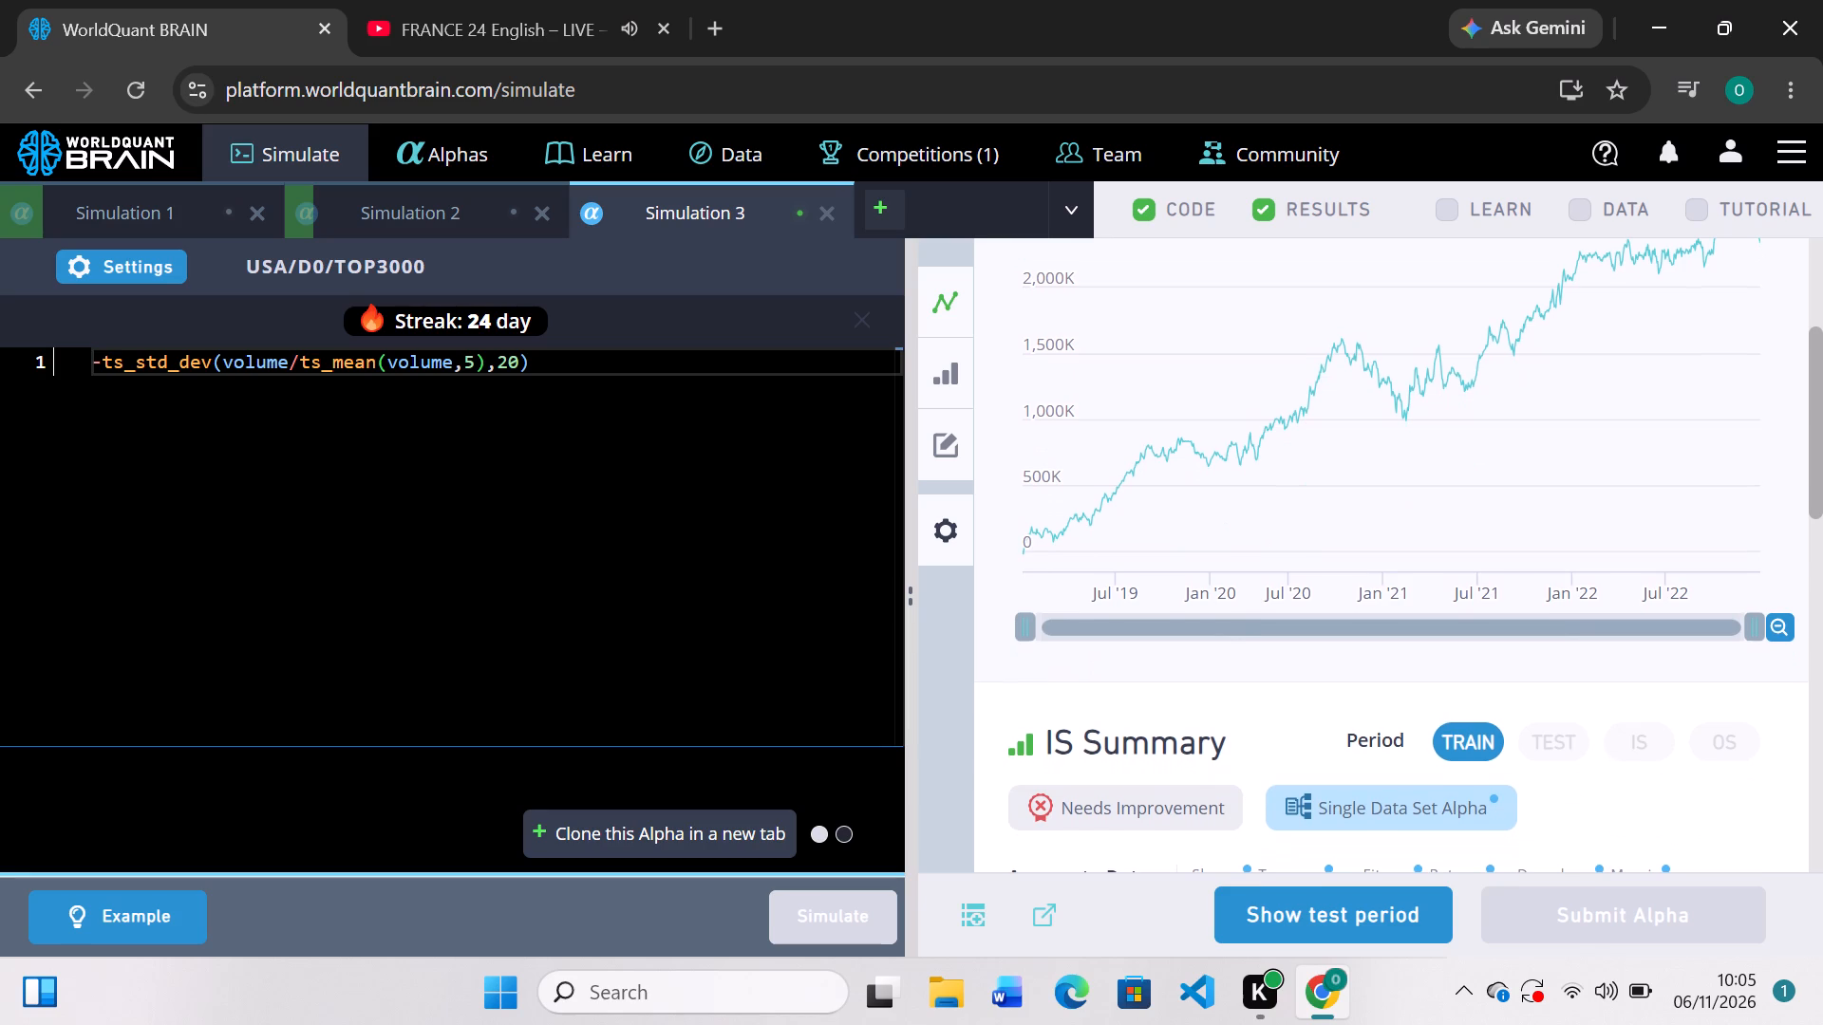
pyautogui.scroll(-2, 1236, 635)
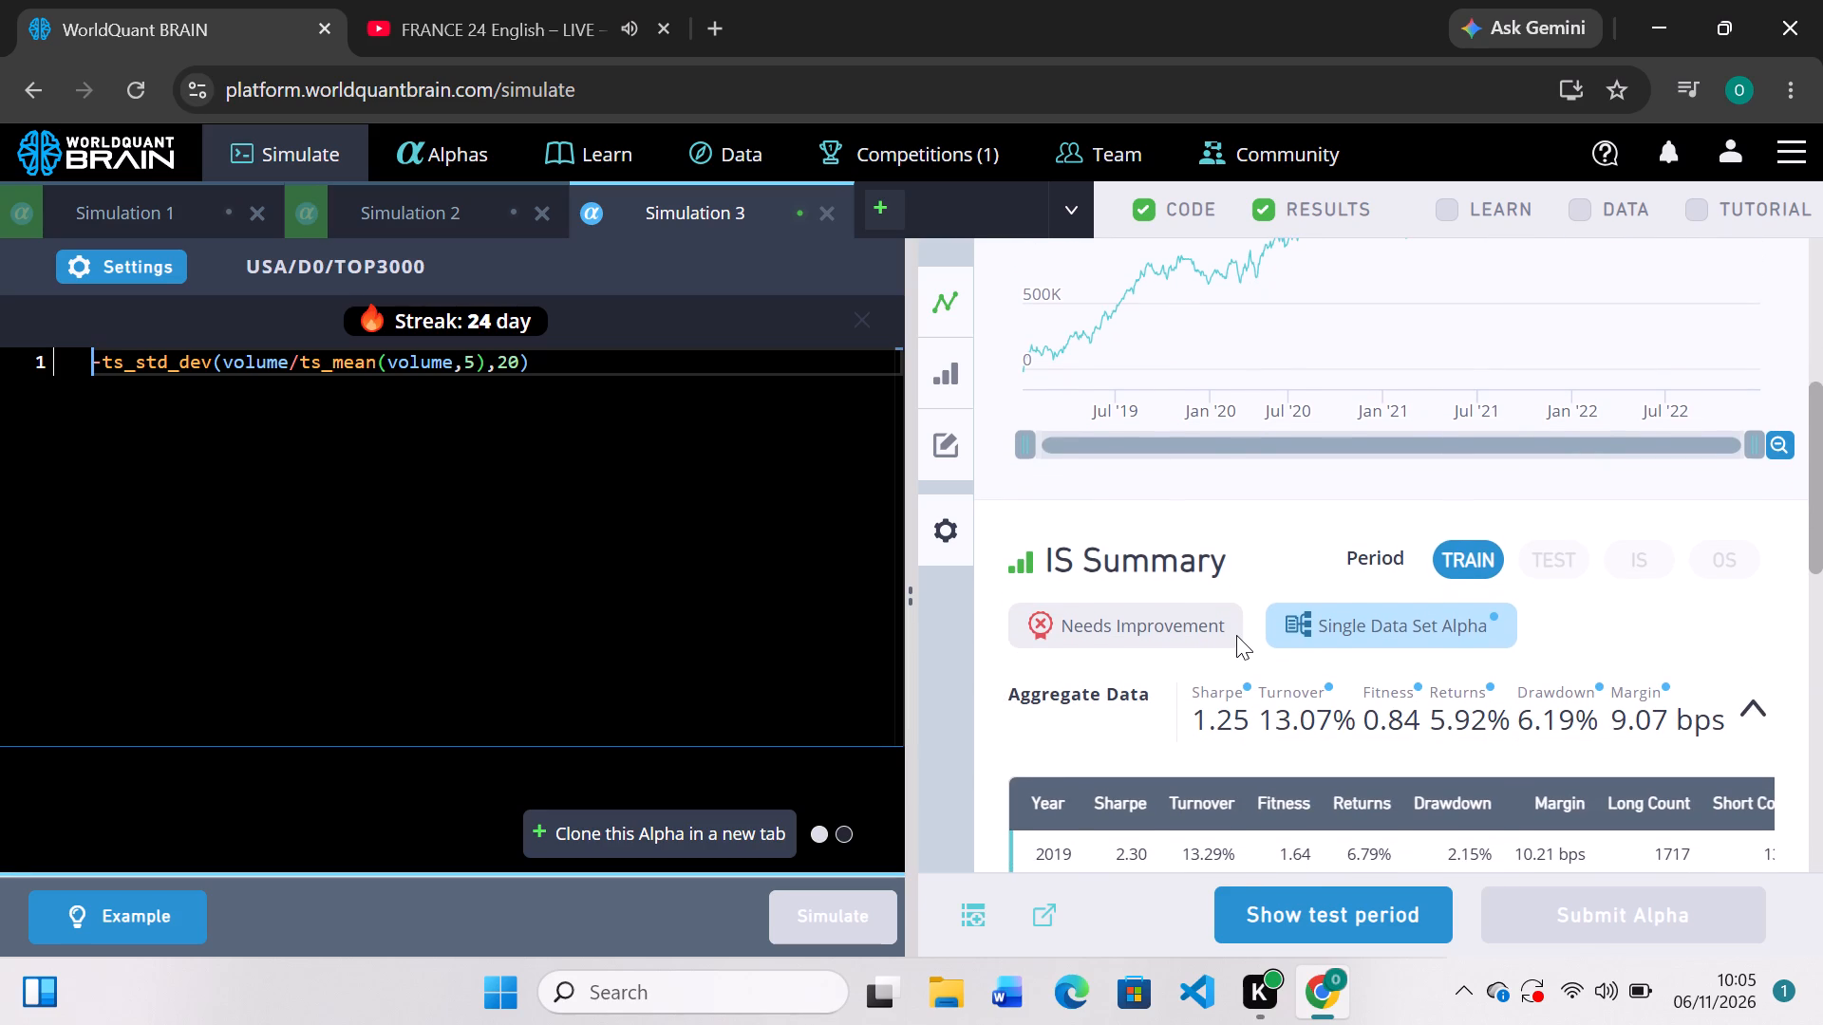
pyautogui.scroll(3, 1236, 635)
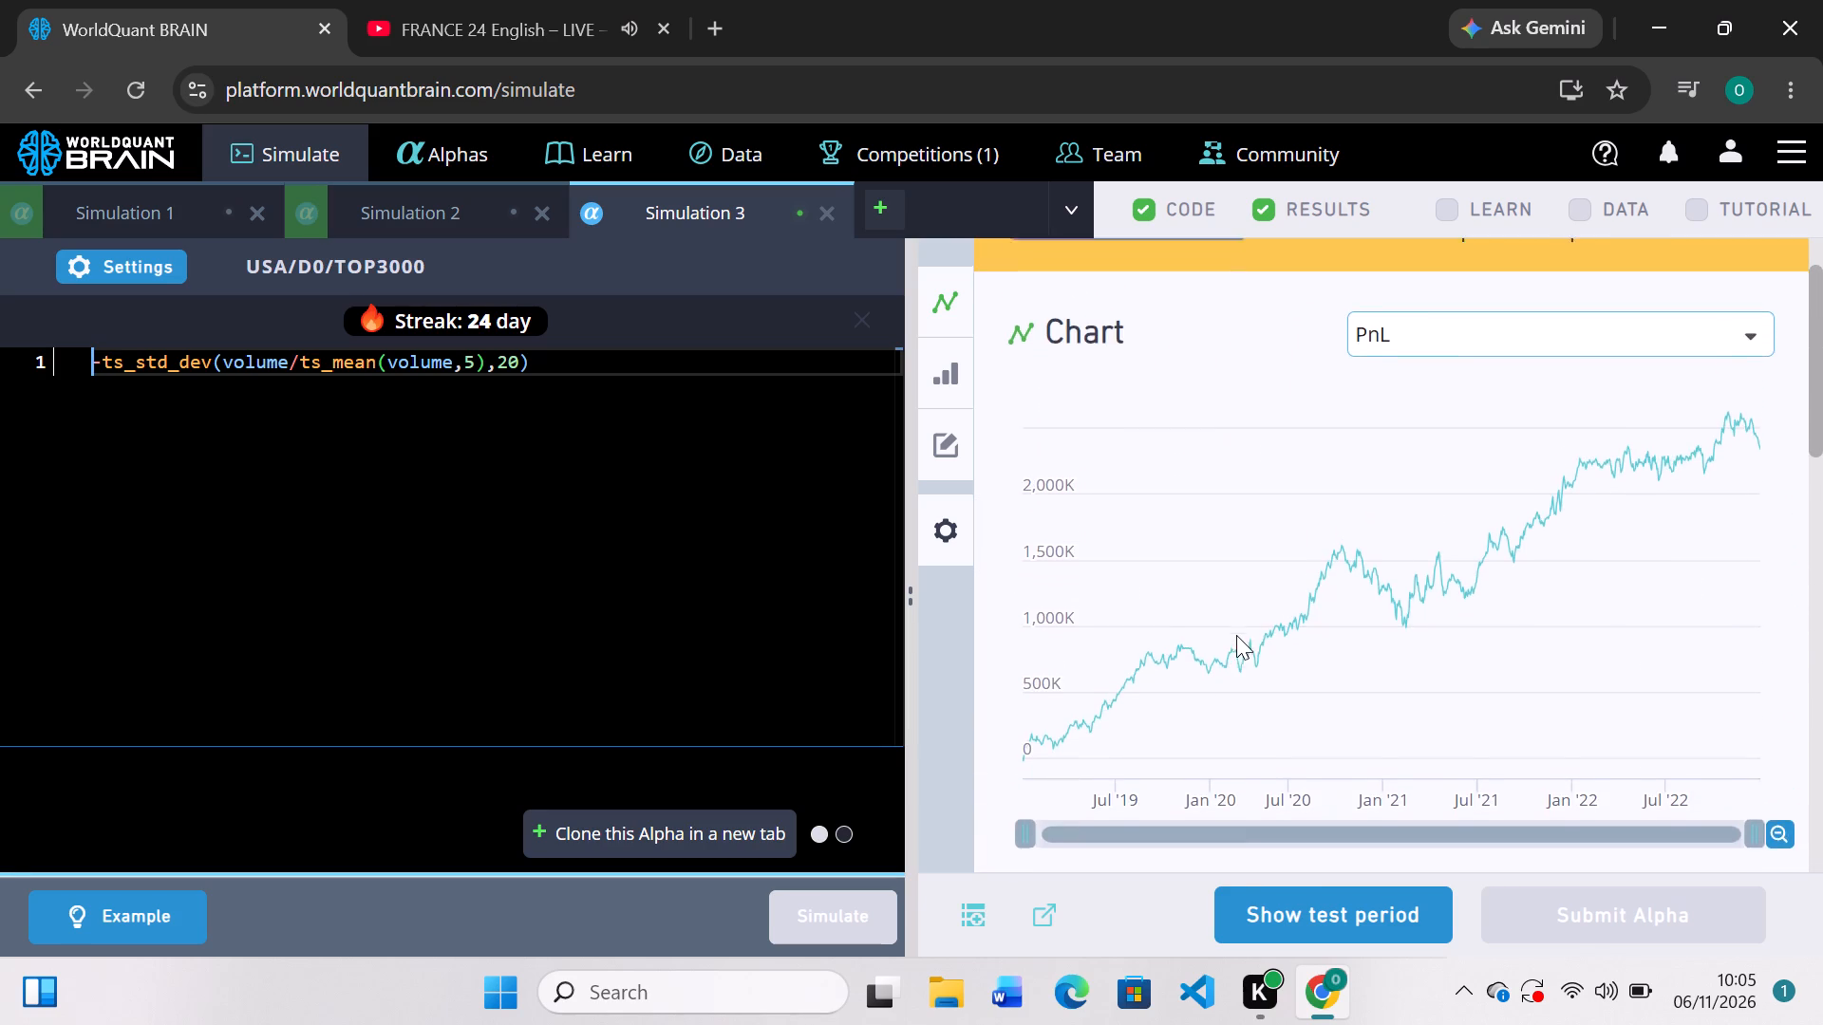
pyautogui.scroll(-3, 1236, 635)
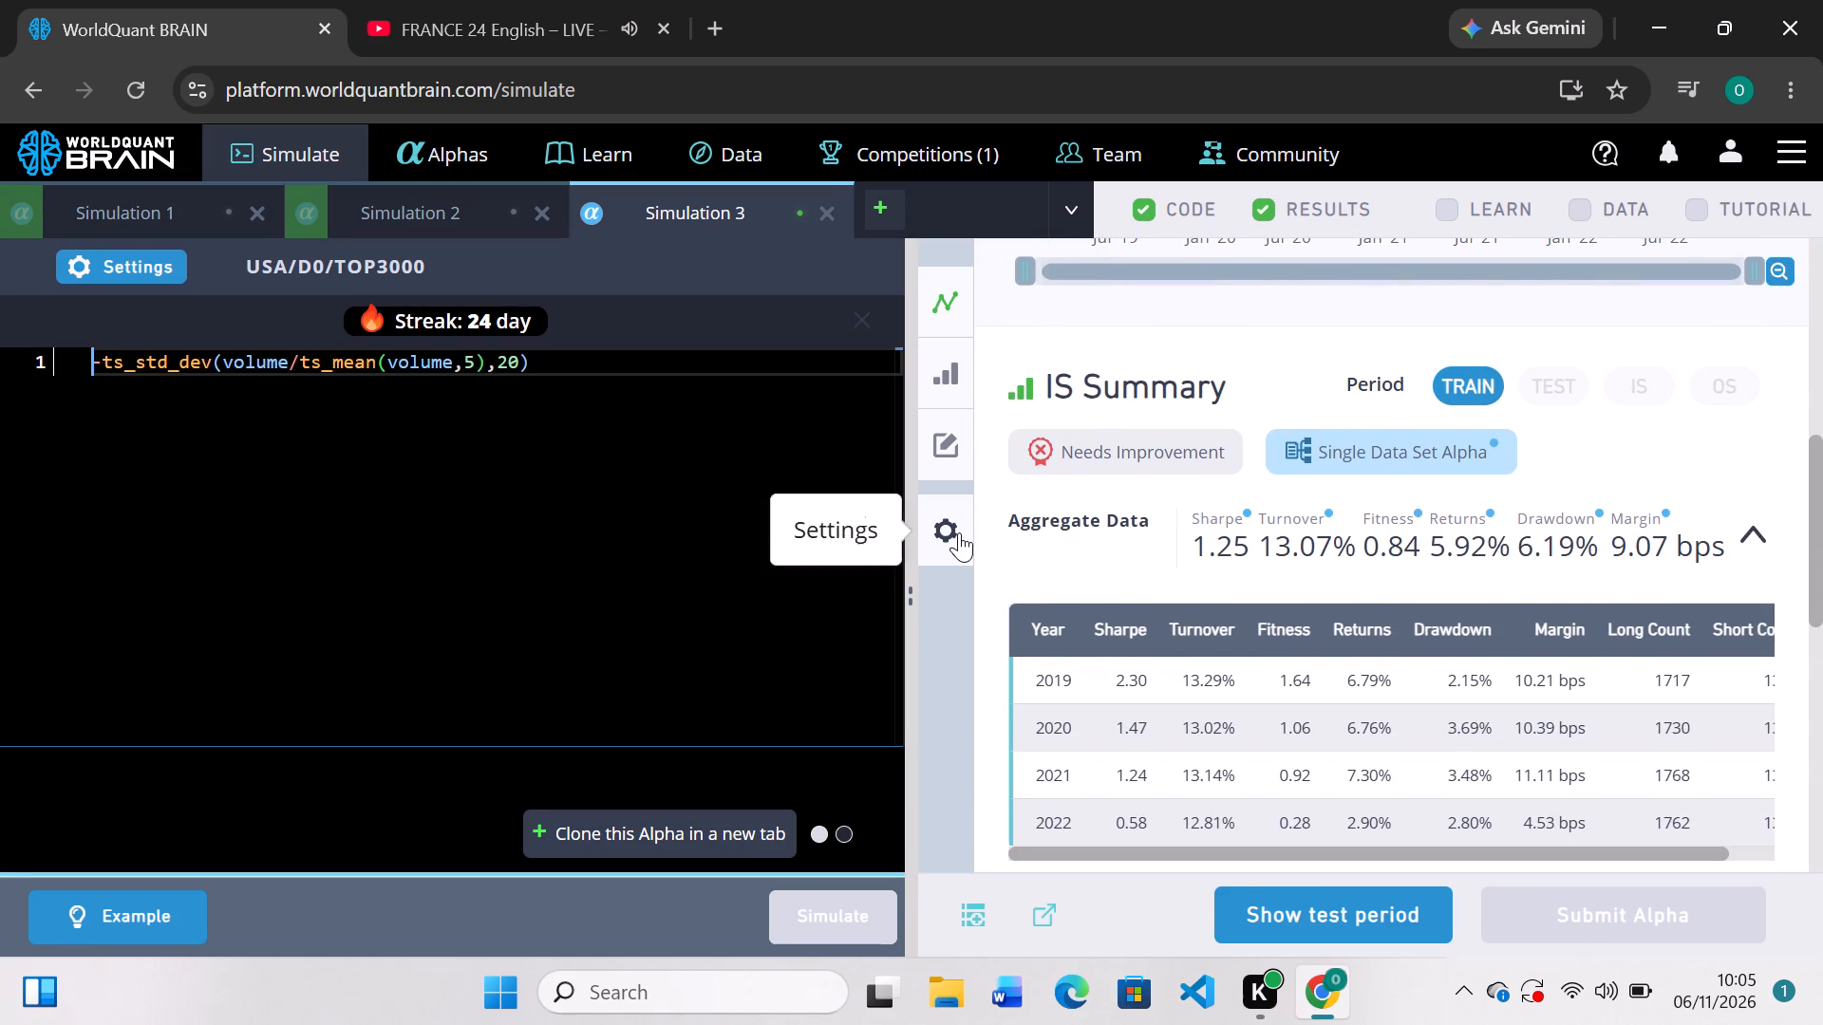
pyautogui.click(148, 258)
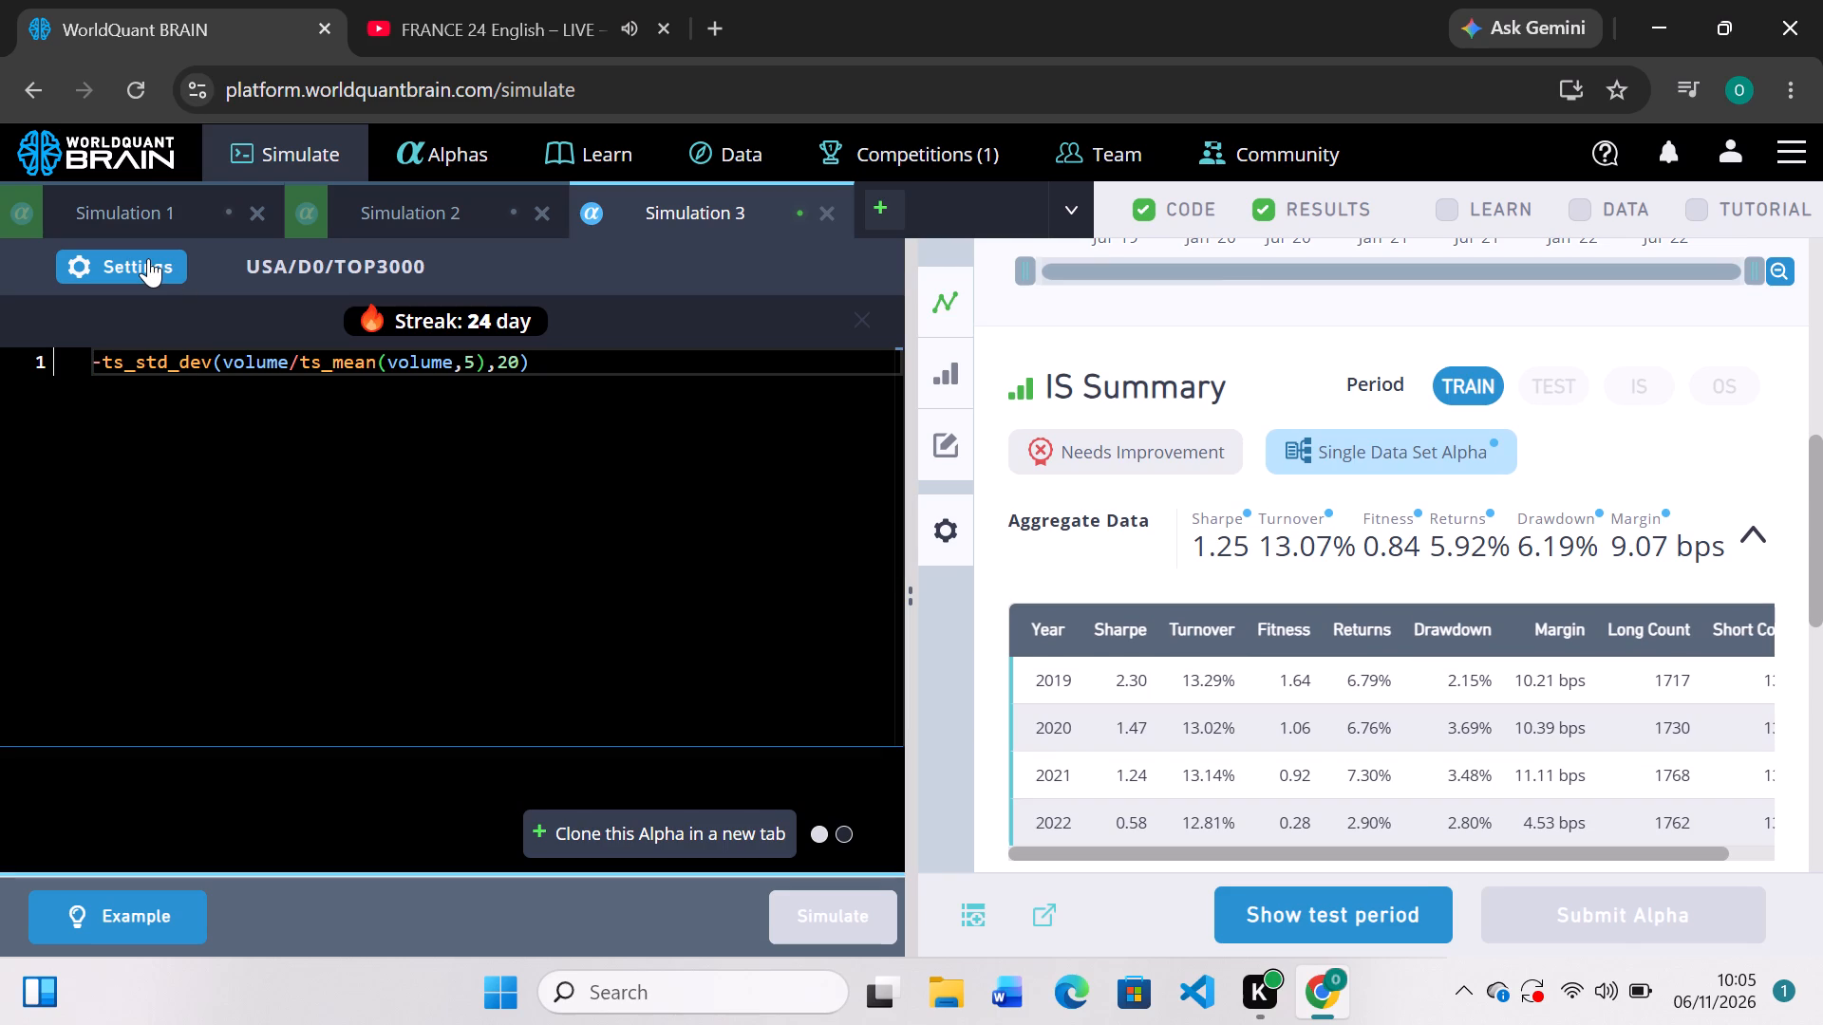
pyautogui.click(442, 575)
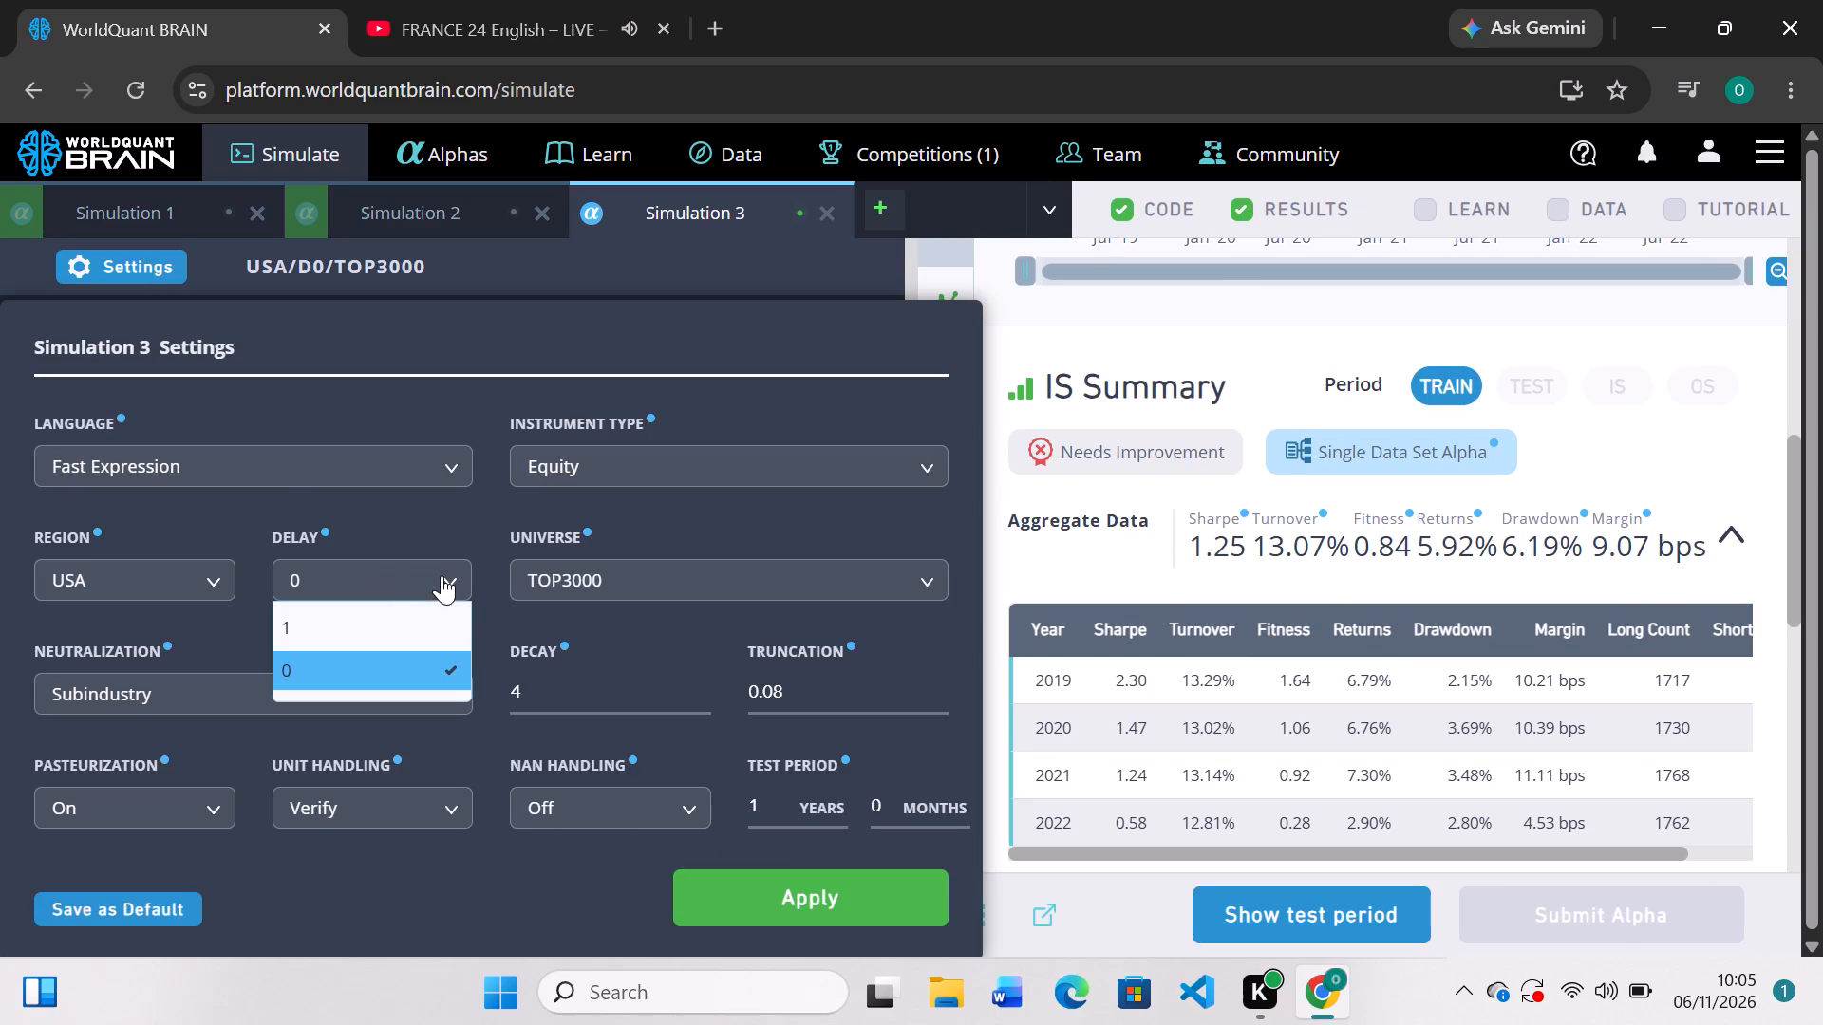
pyautogui.click(369, 620)
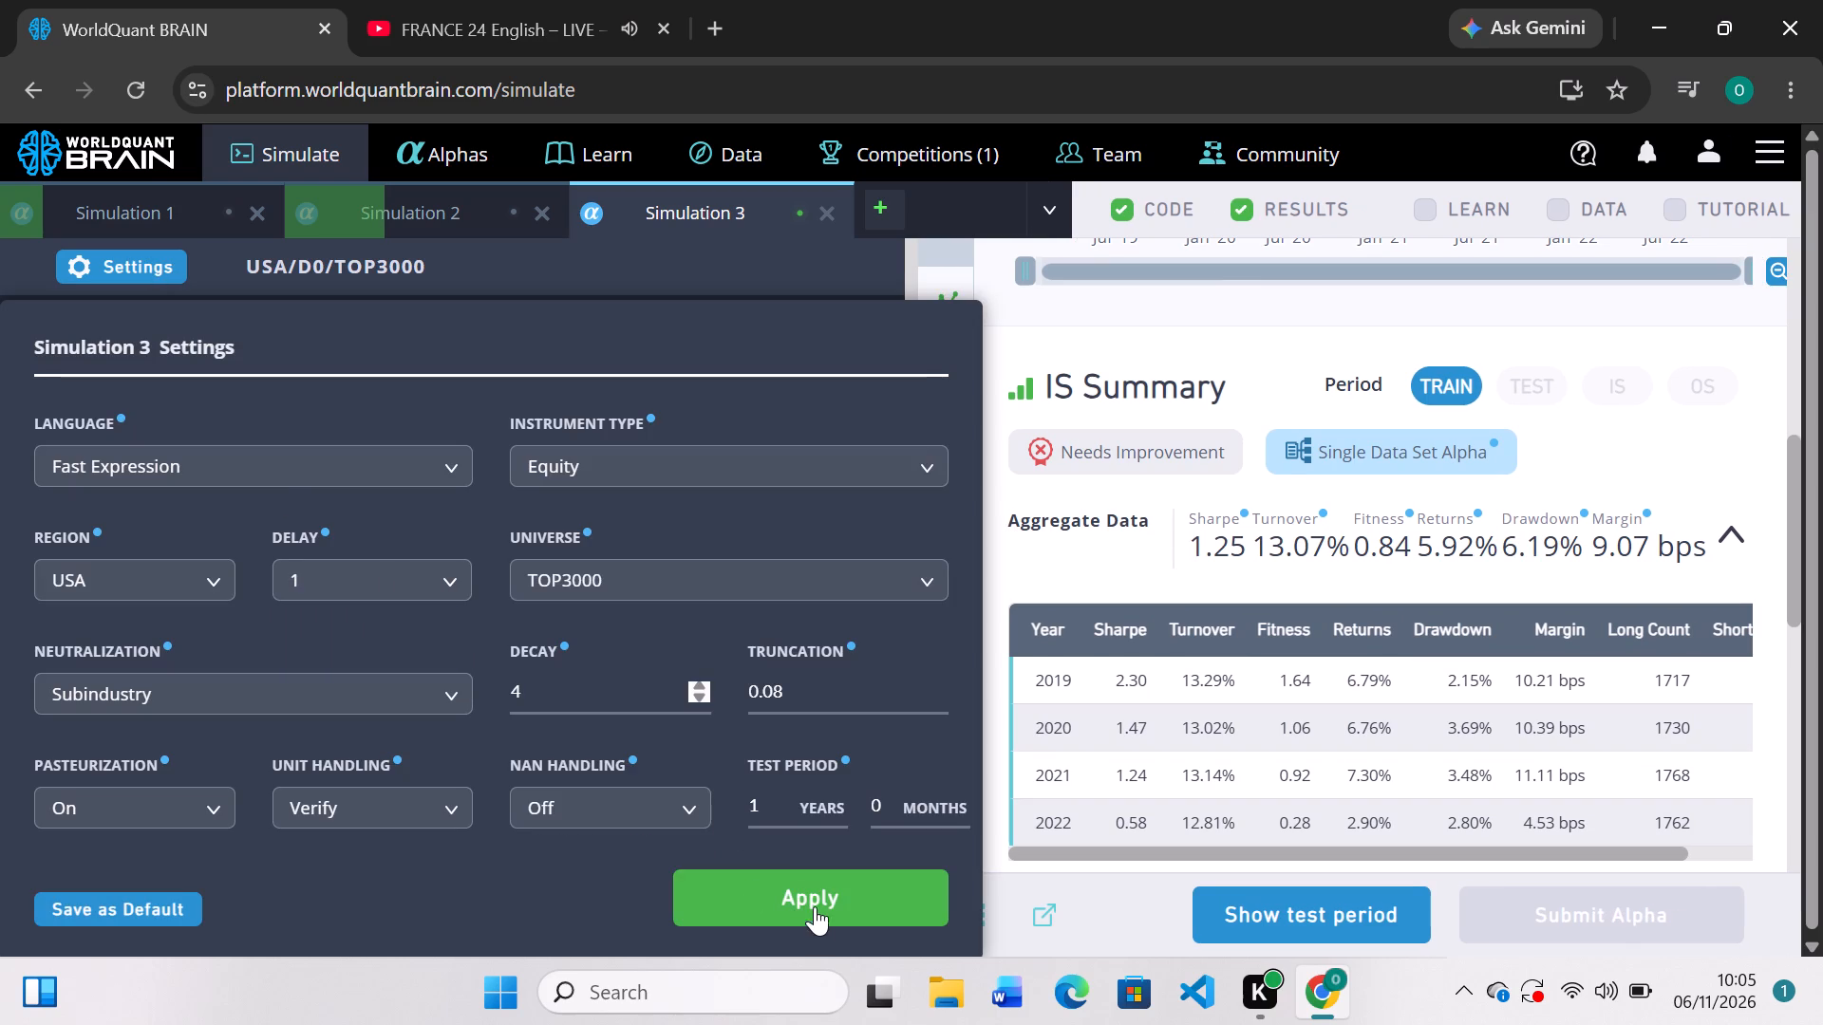
pyautogui.click(821, 917)
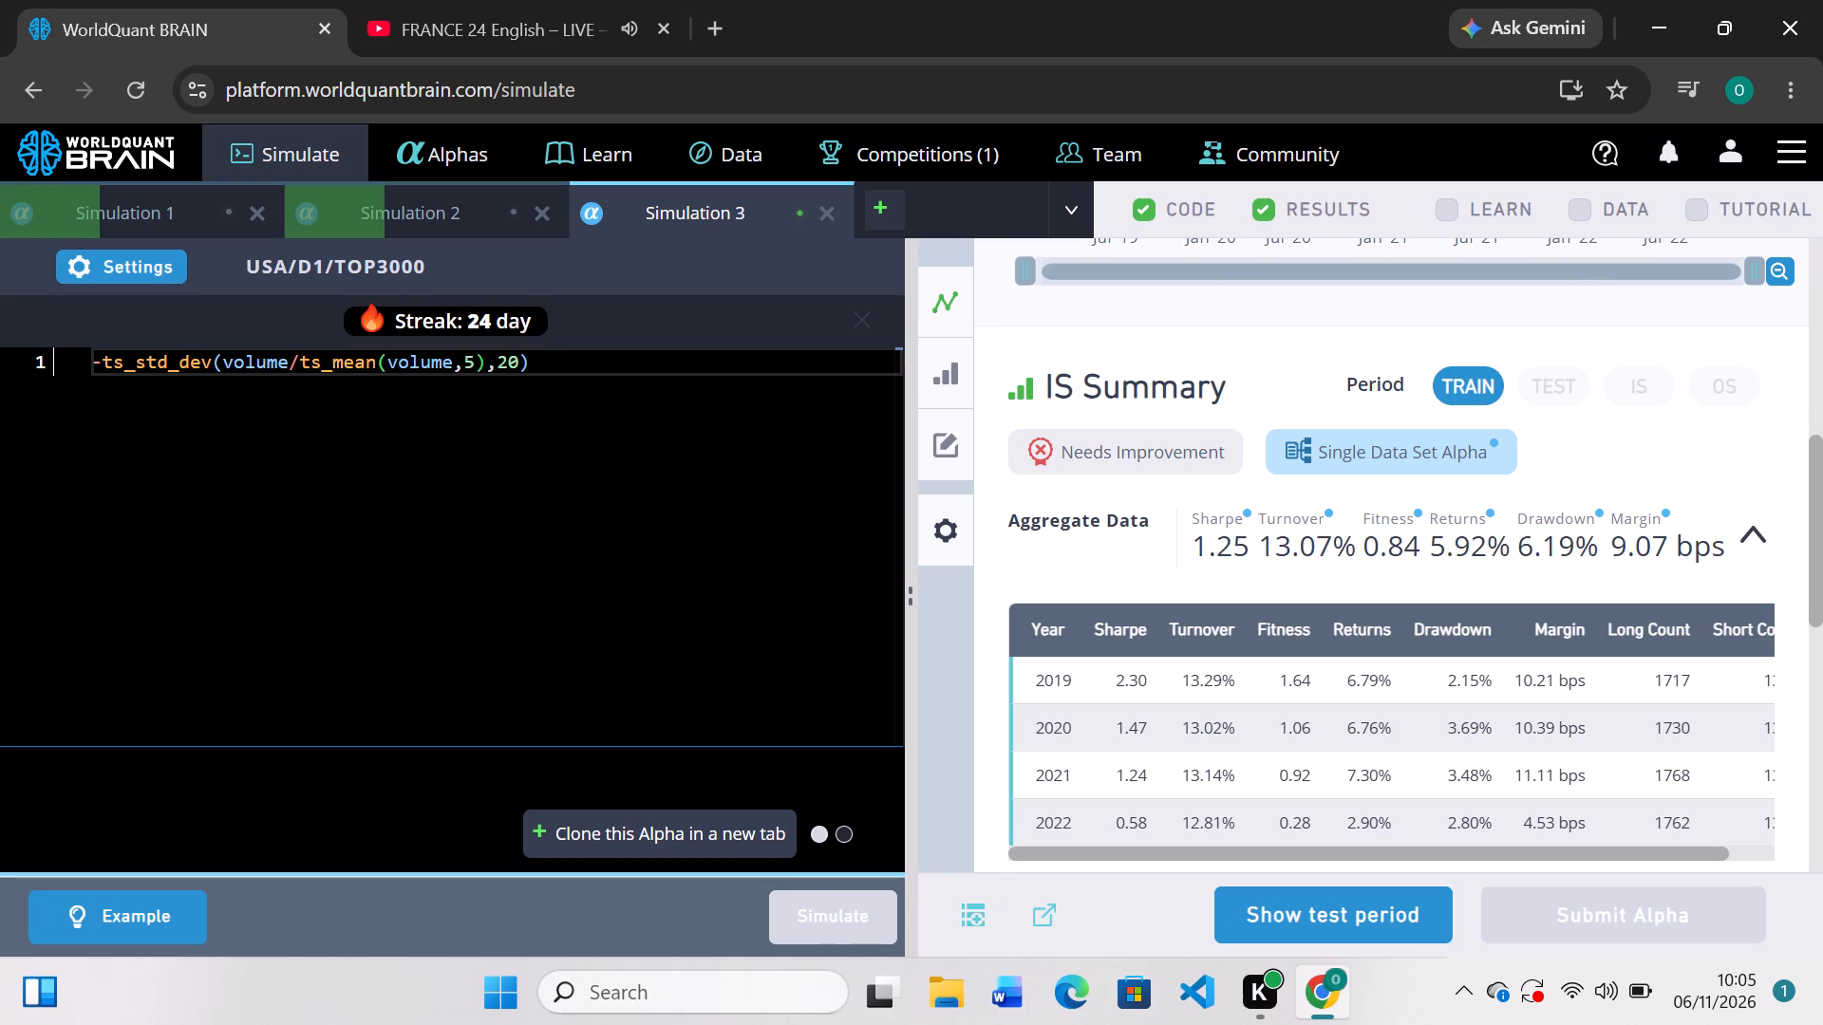
# Set Simulation 3's truncation to 0.11, decay to 61 and NaN handling to On, apply the settings, and run the simulation.
pyautogui.click(133, 268)
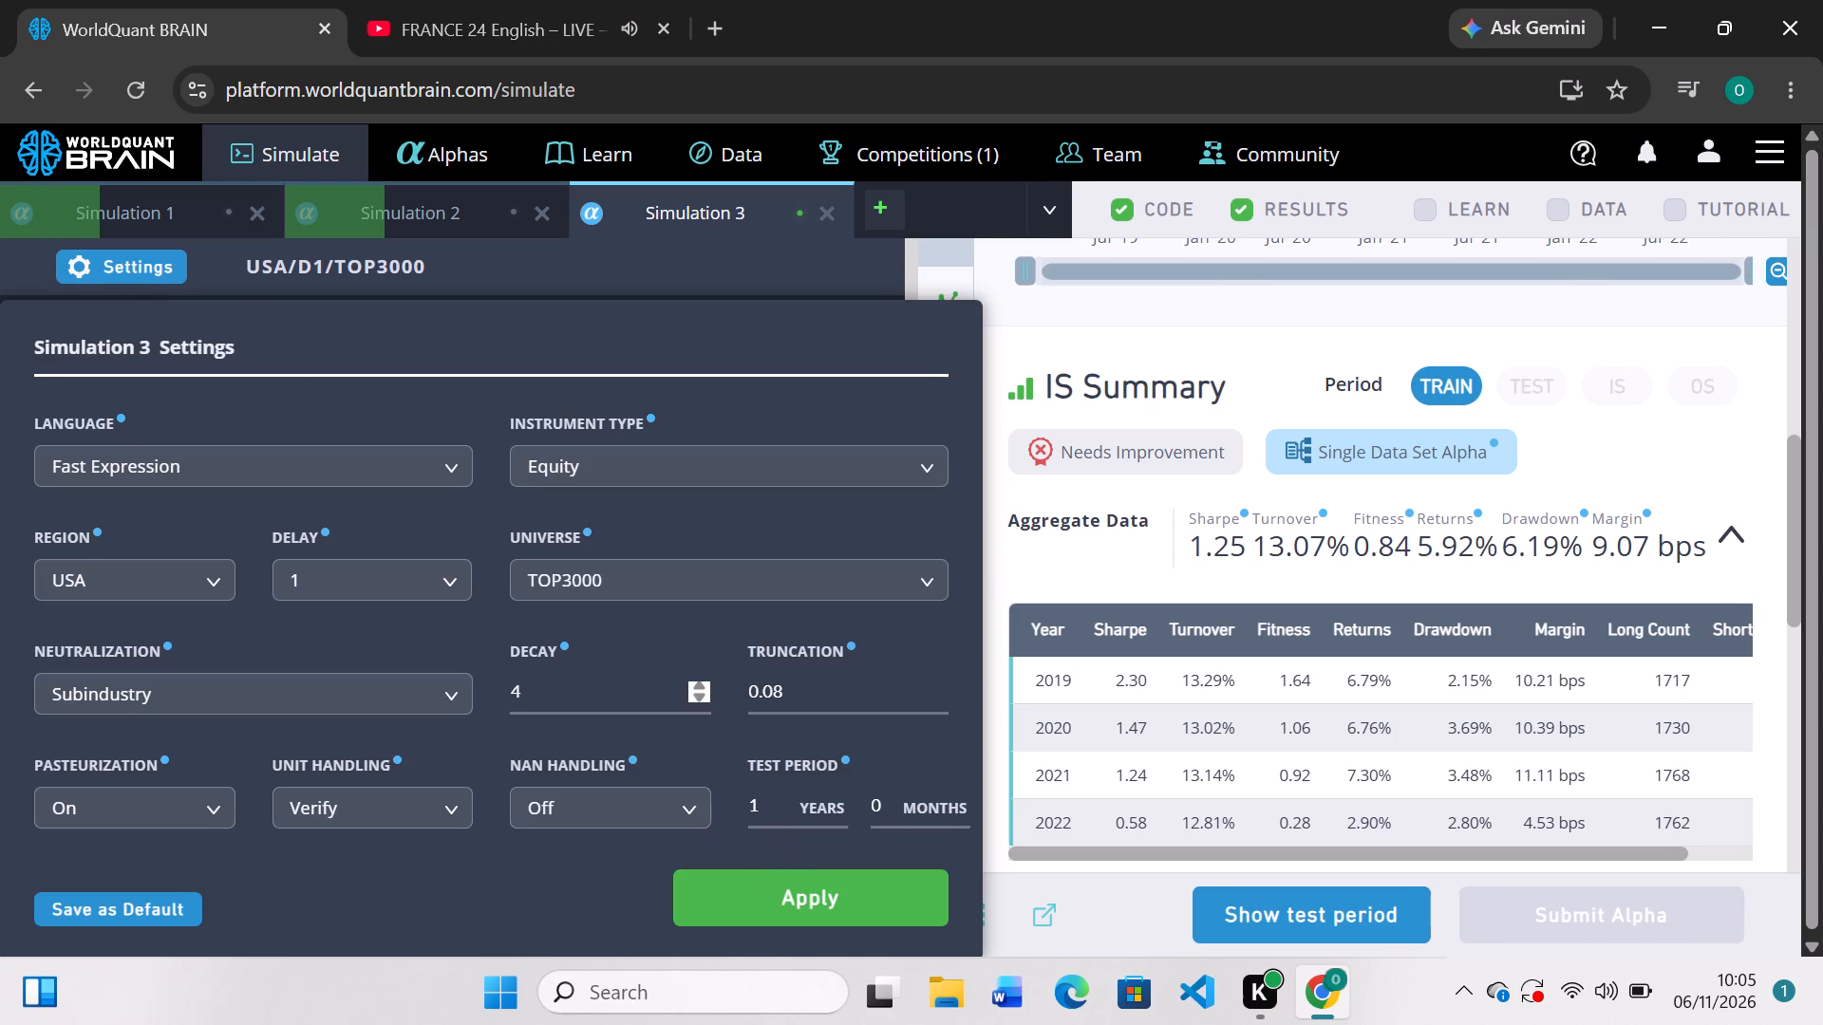
pyautogui.tripleClick(933, 683)
pyautogui.click(700, 690)
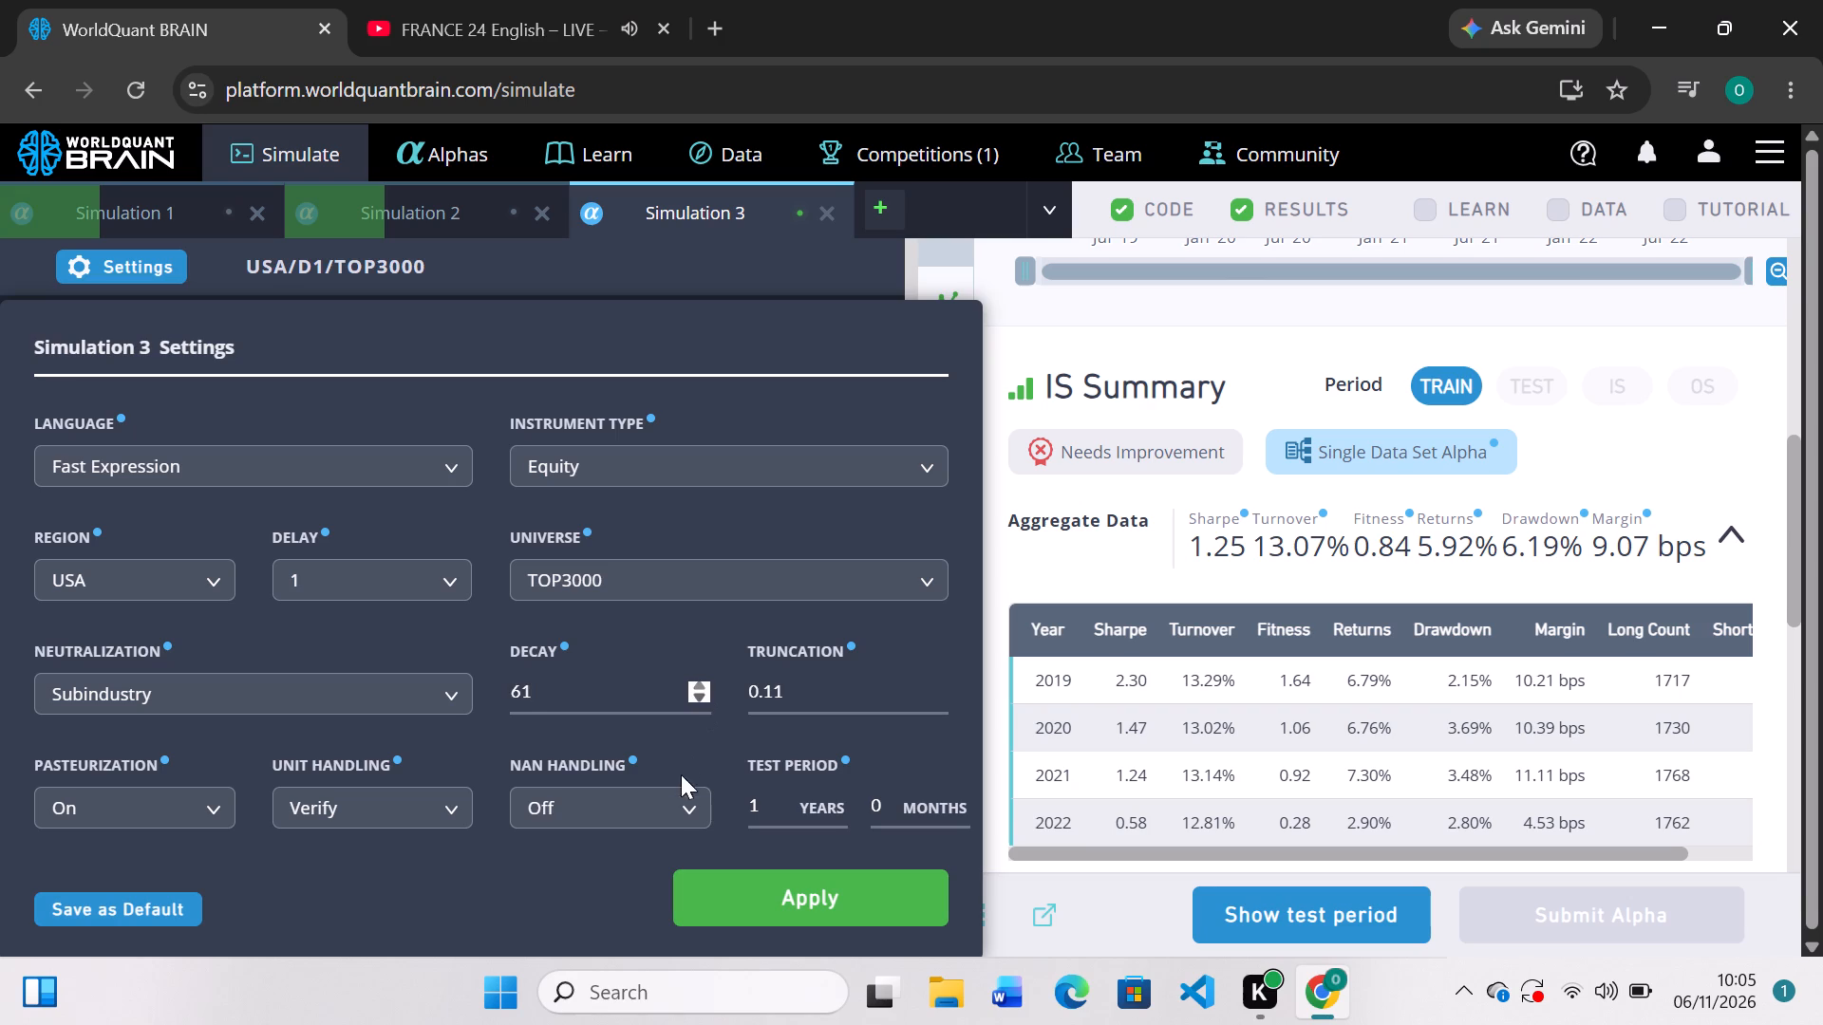
pyautogui.click(673, 797)
pyautogui.click(613, 844)
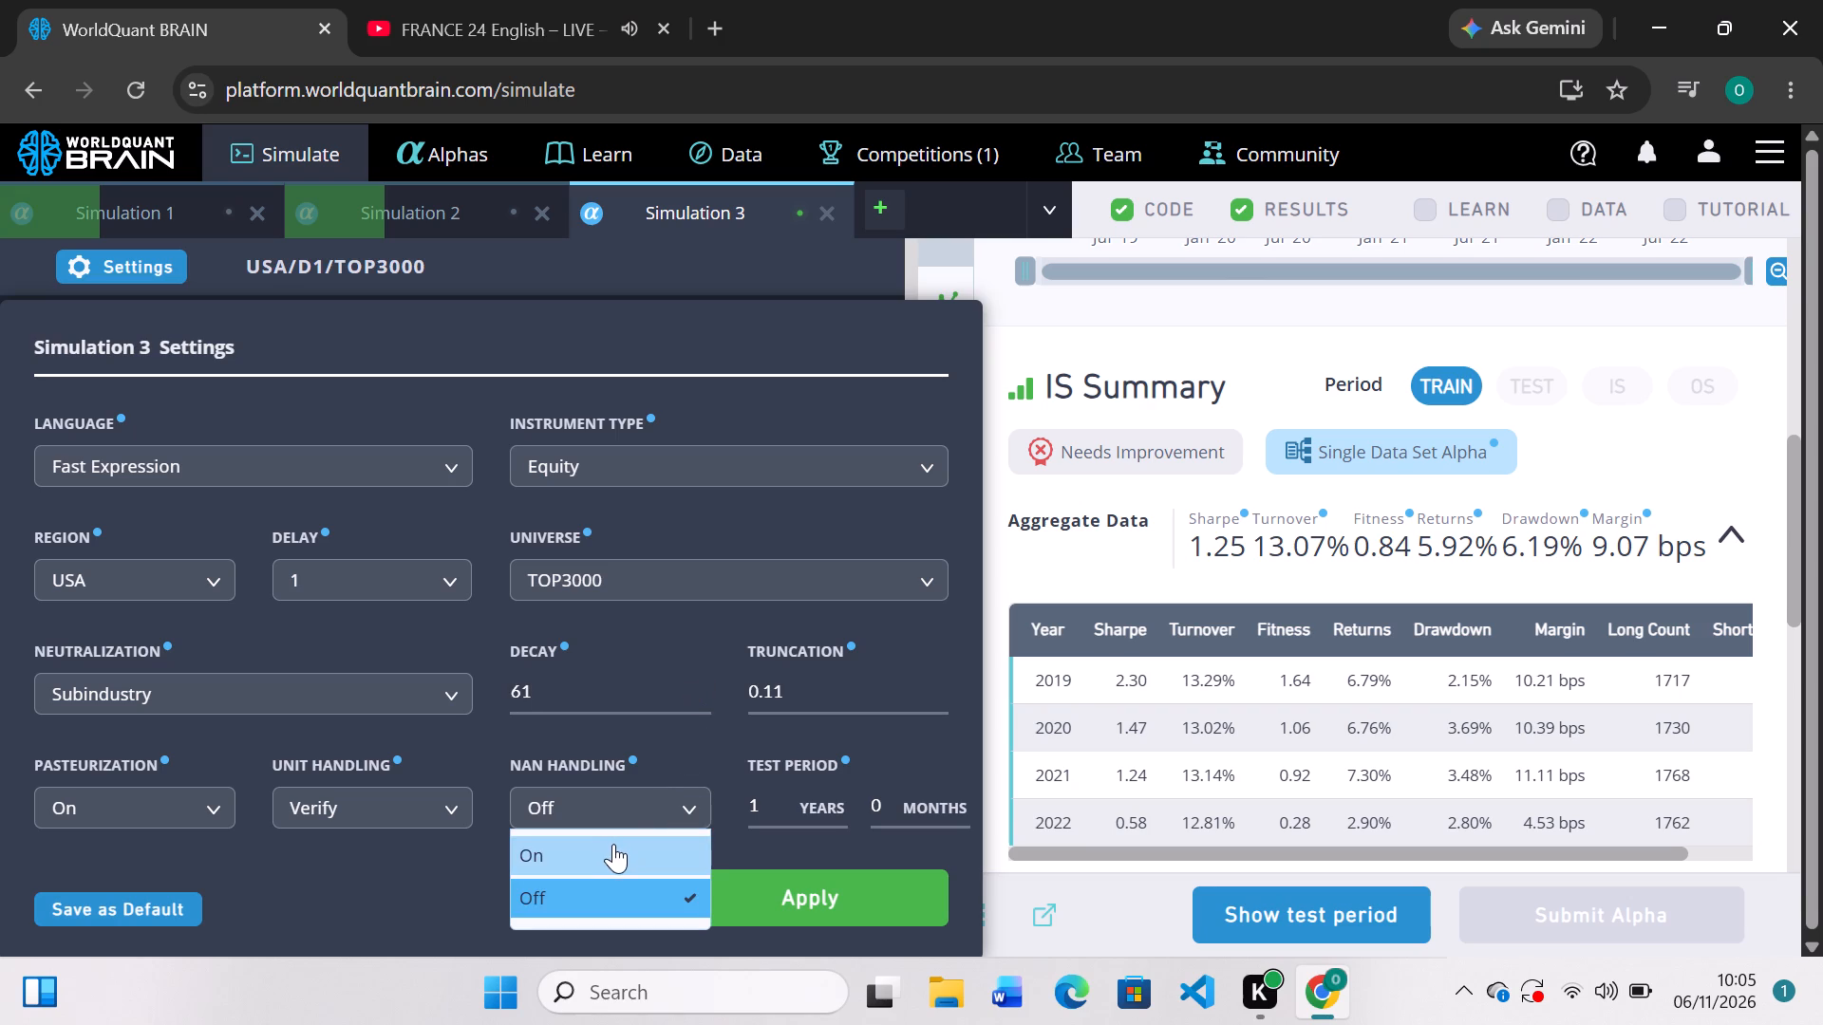
pyautogui.click(773, 879)
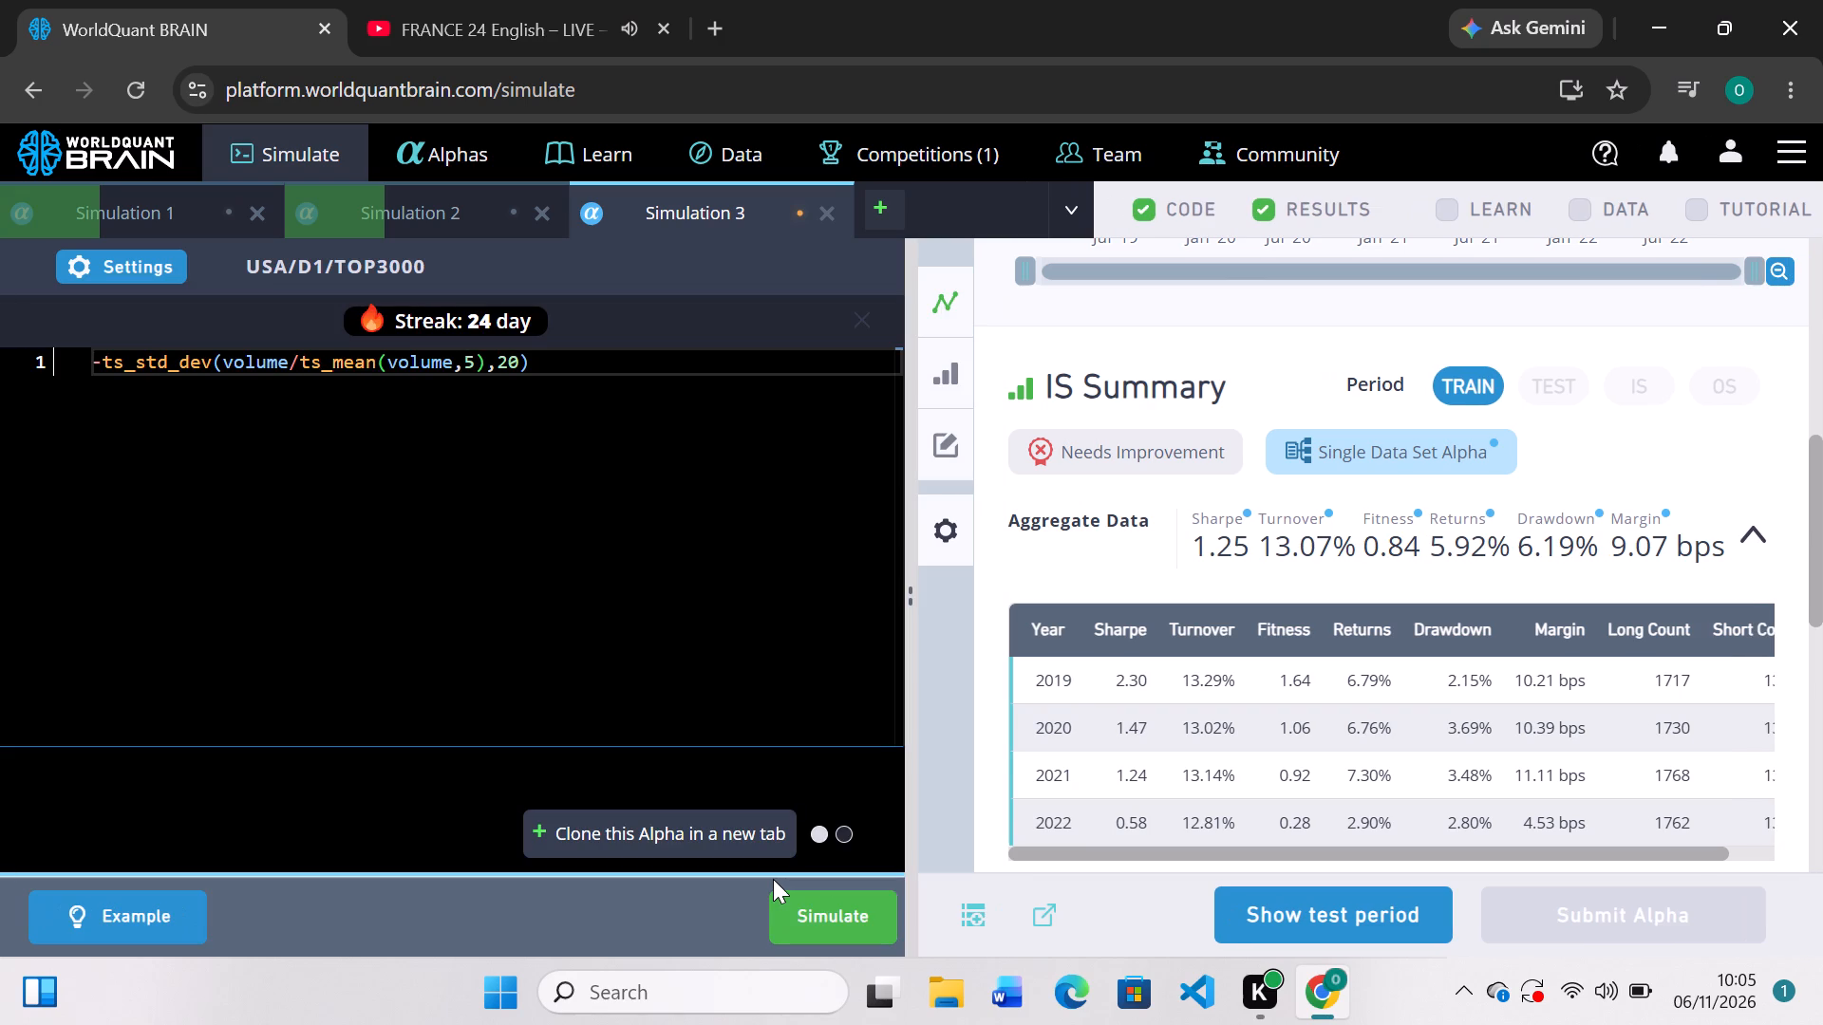
pyautogui.click(796, 899)
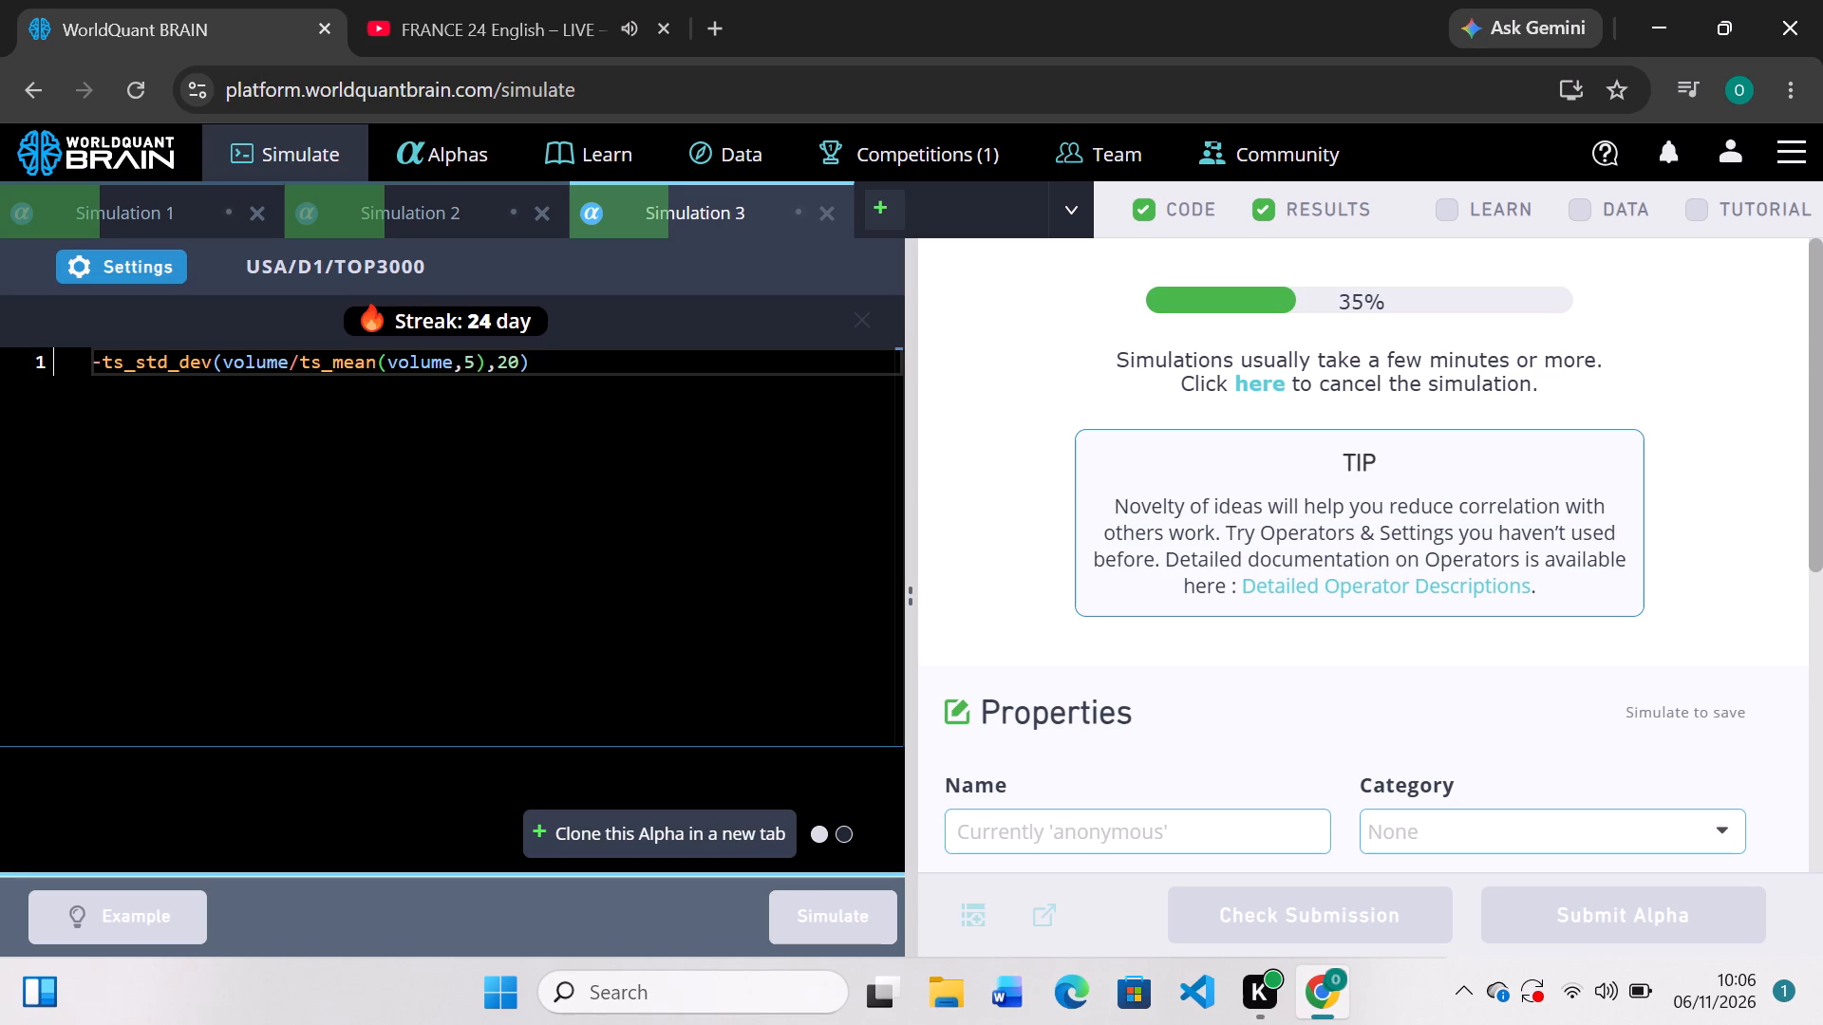
pyautogui.hscroll(3, 654, 450)
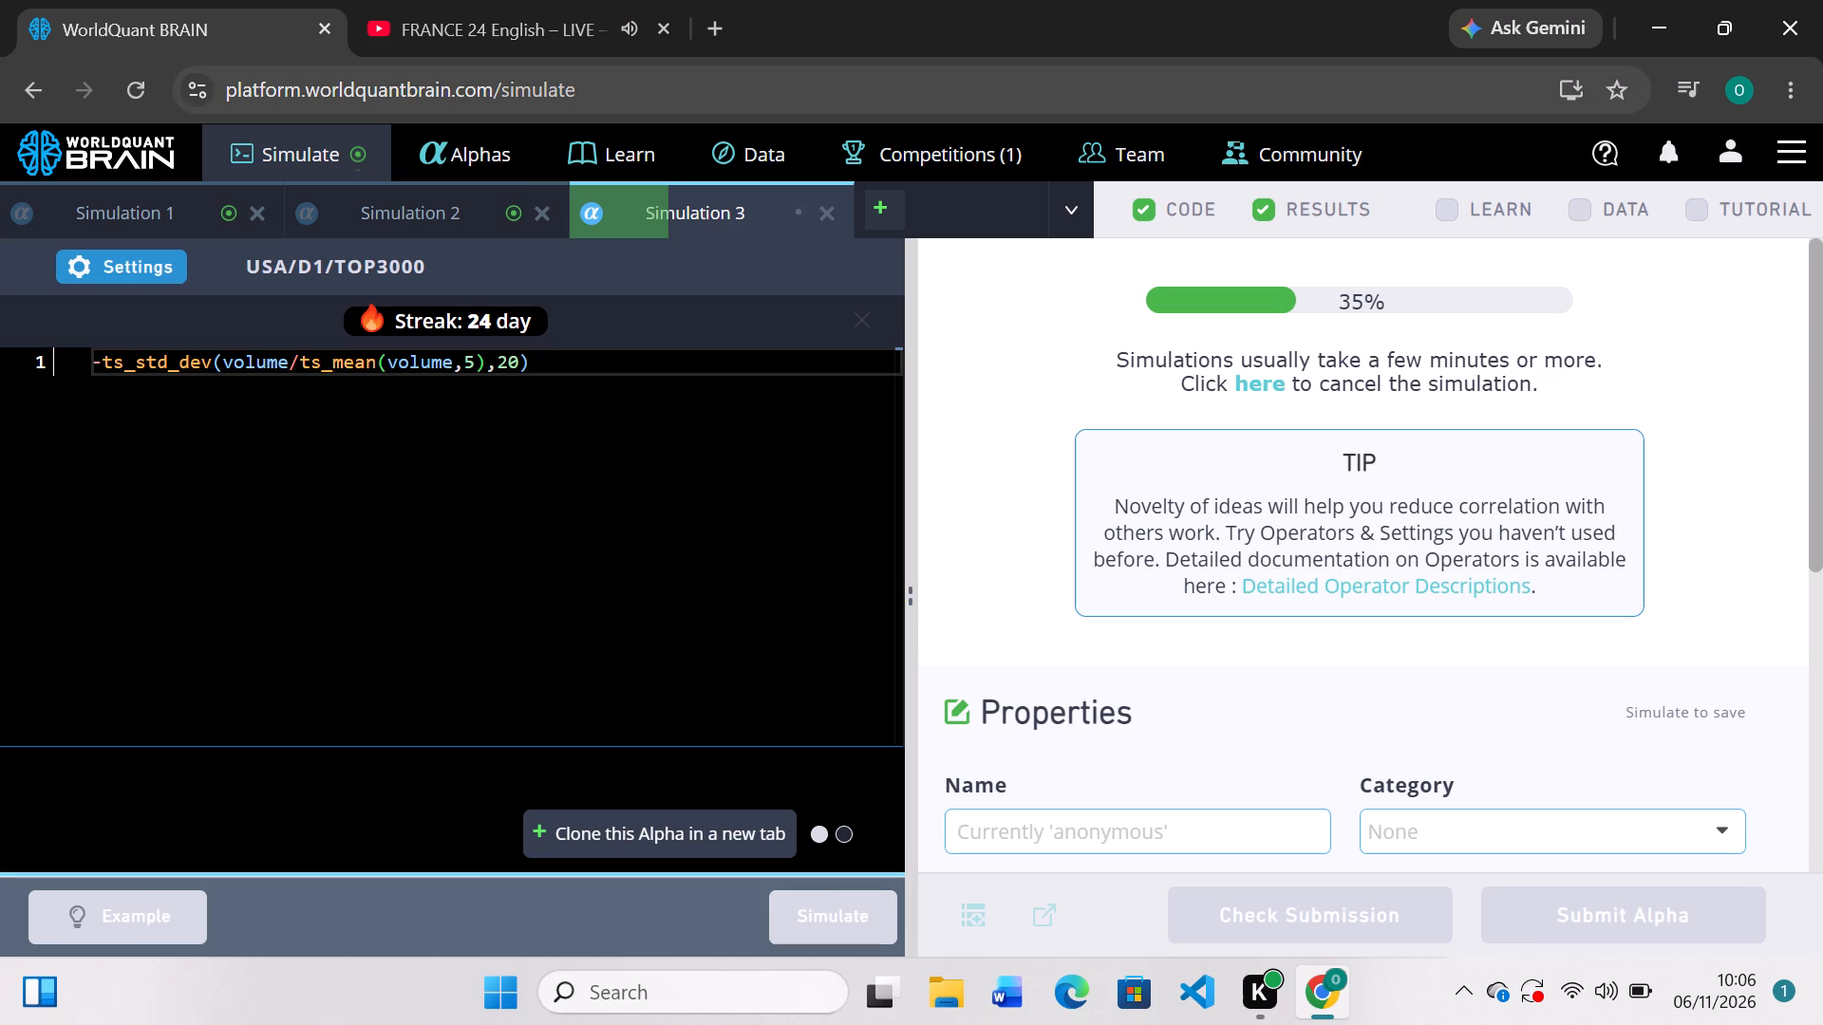
# Review the PnL chart and IS Summary of Simulation 1's high/close expression.
pyautogui.click(168, 218)
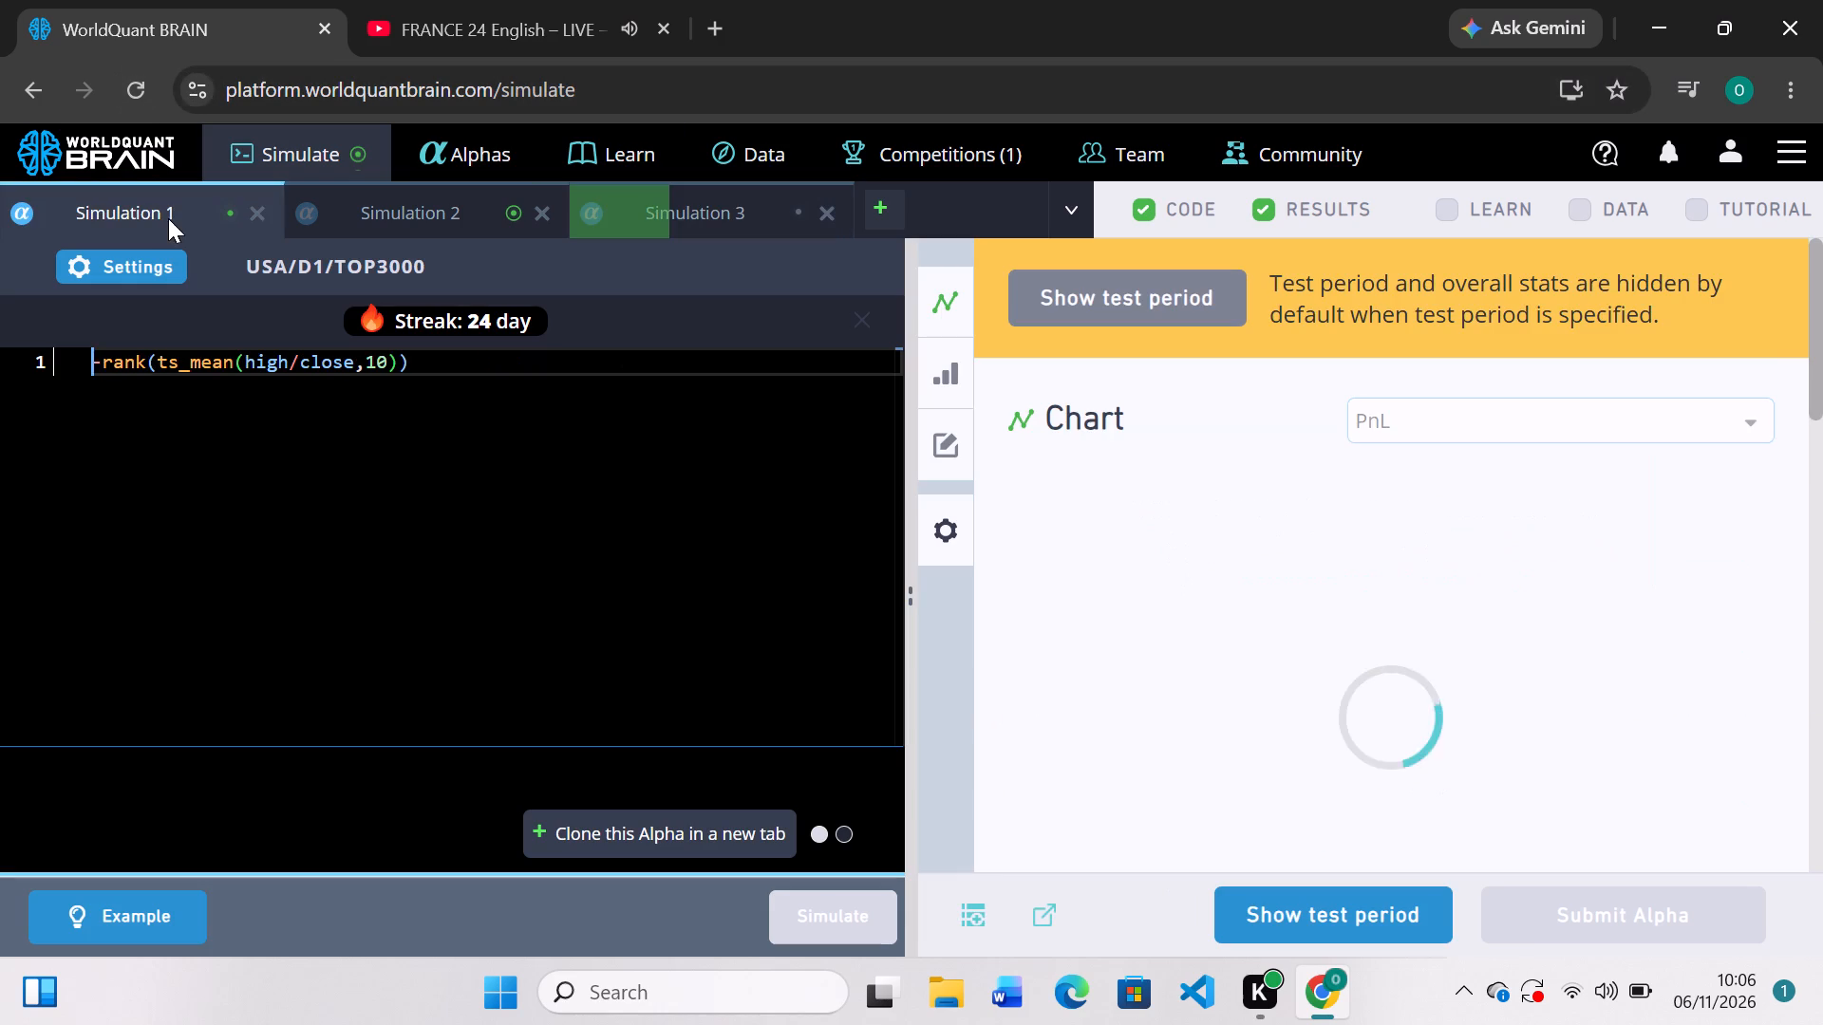
pyautogui.scroll(-2, 1274, 592)
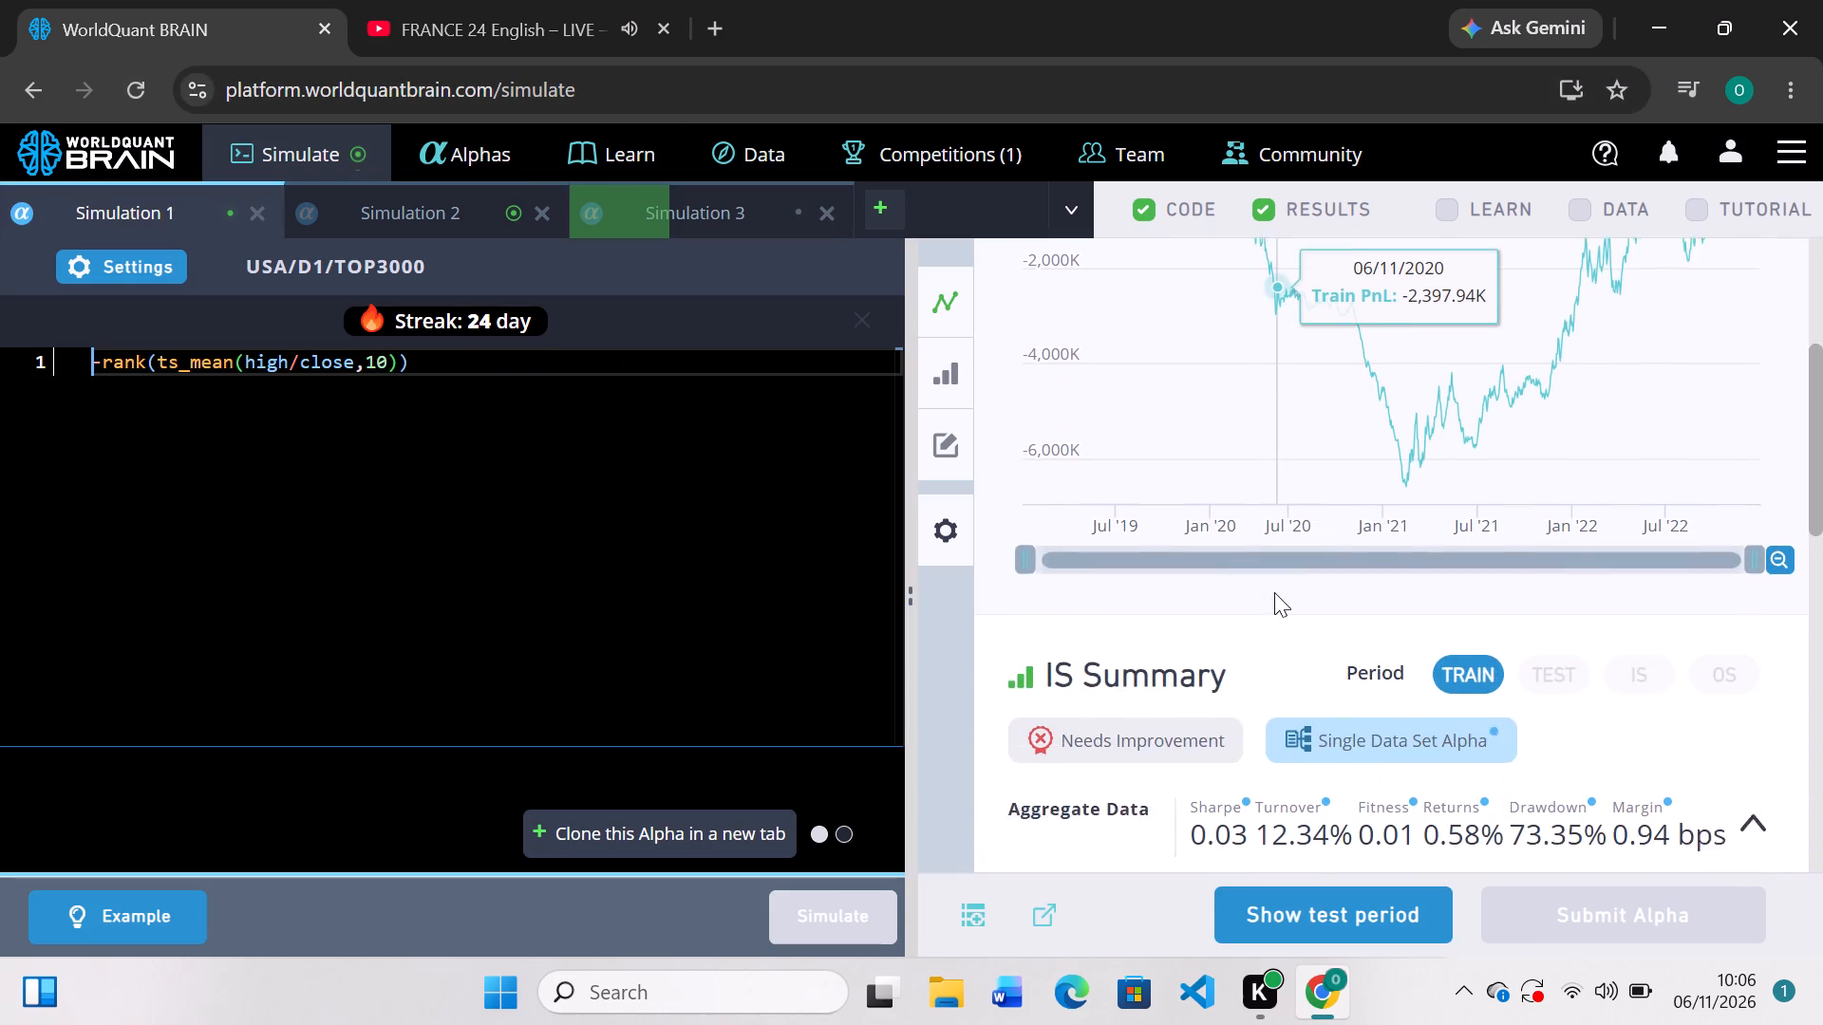
pyautogui.scroll(6, 1268, 610)
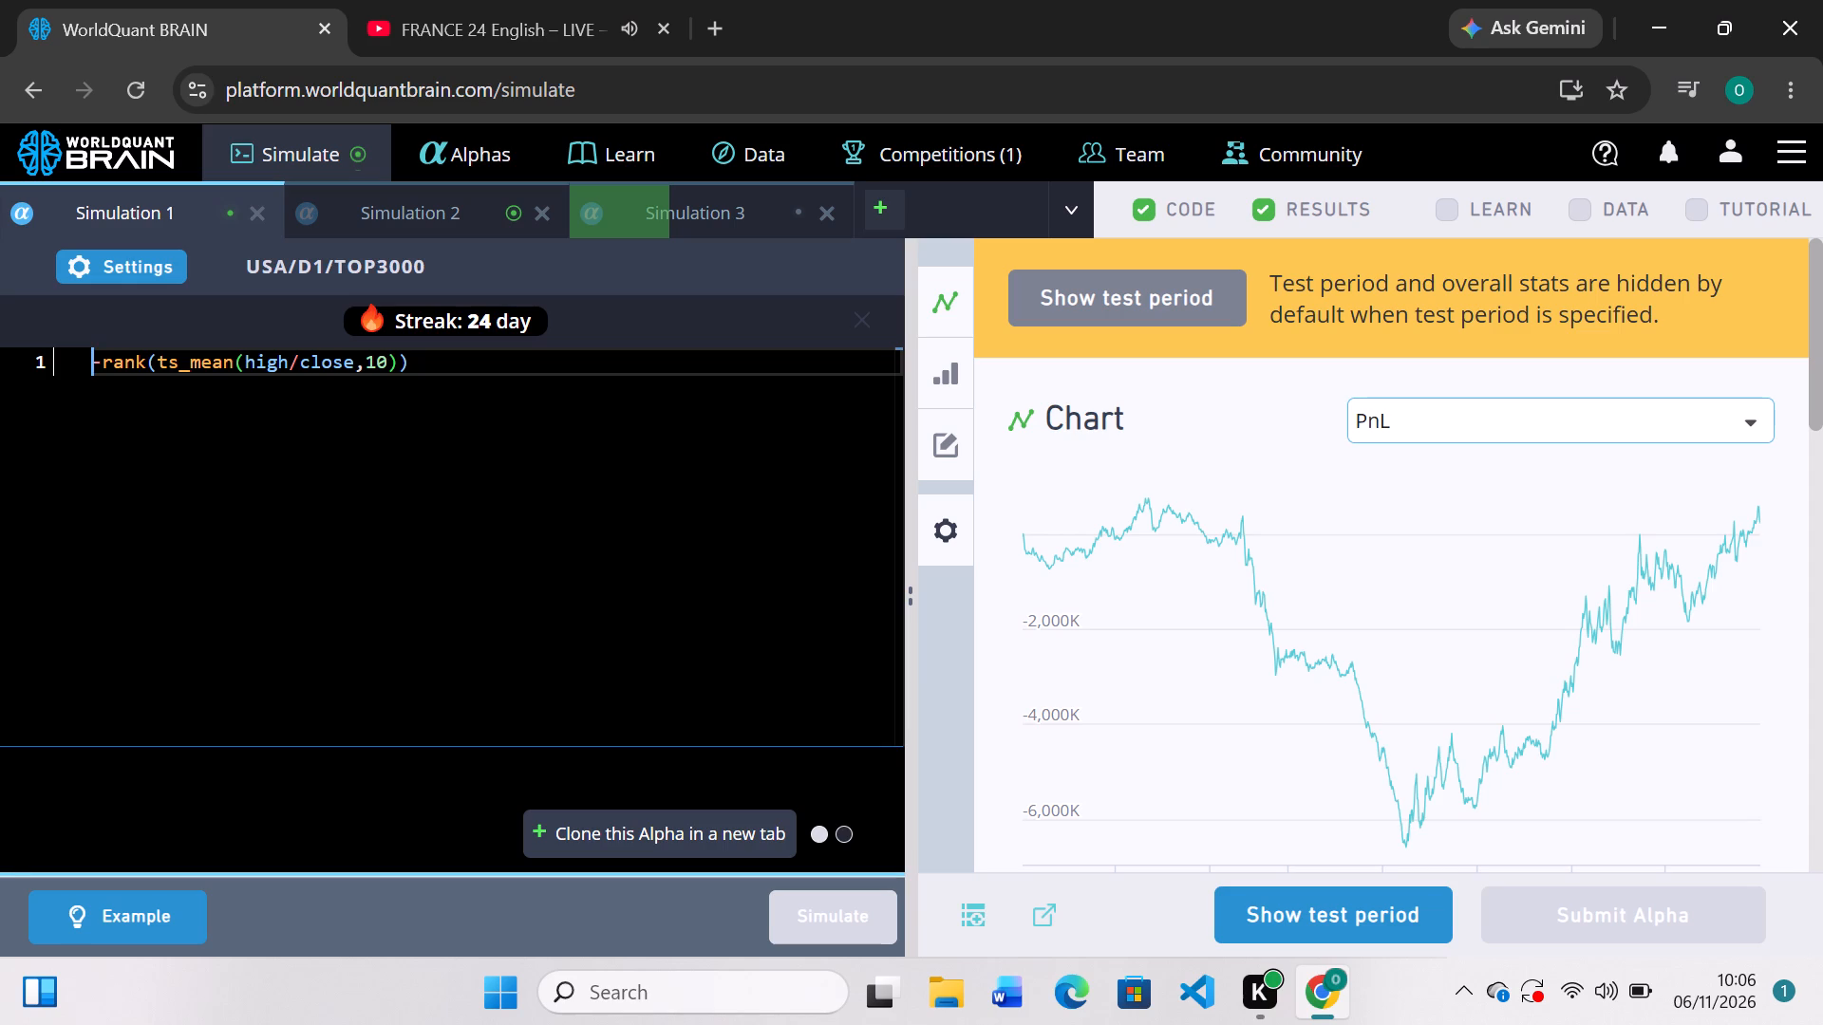
# Change Simulation 1's expression to -rank(ts_mean(close/open,10)) and run the simulation.
pyautogui.click(356, 360)
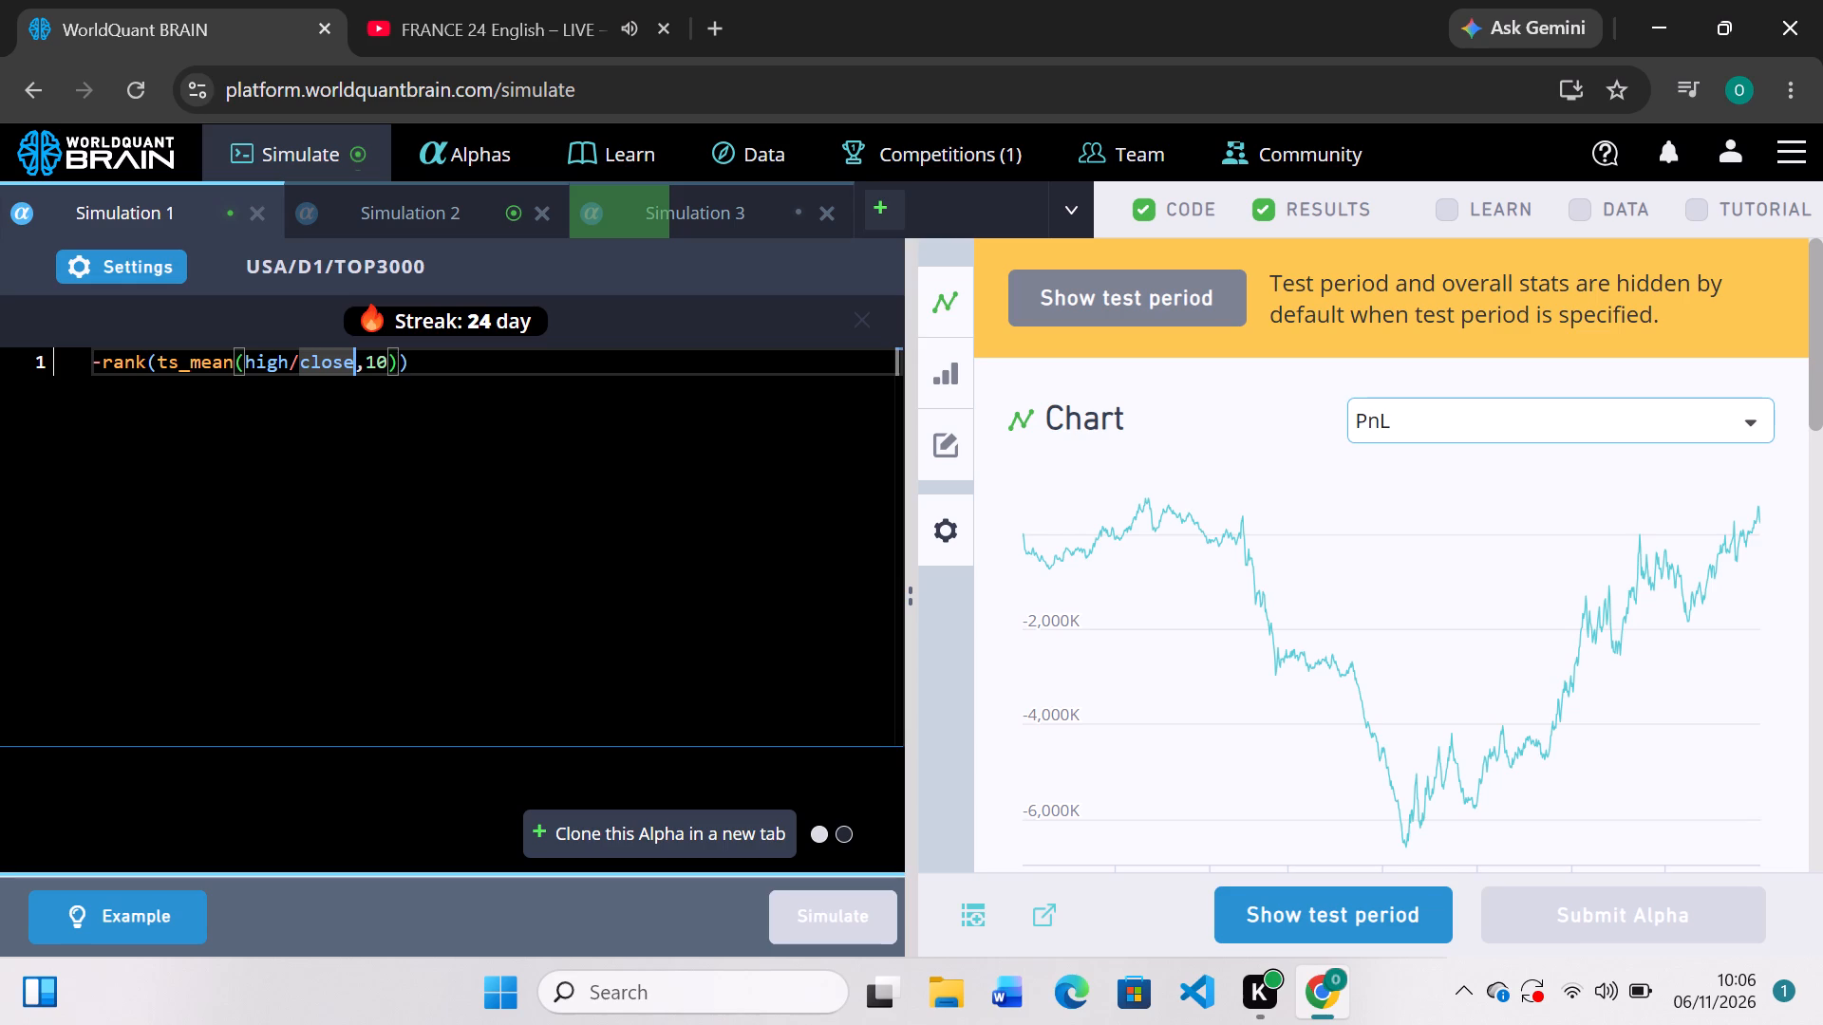
pyautogui.press('BackSpace')
pyautogui.press('BackSpace')
pyautogui.press('BackSpace')
pyautogui.press('BackSpace')
pyautogui.press('BackSpace')
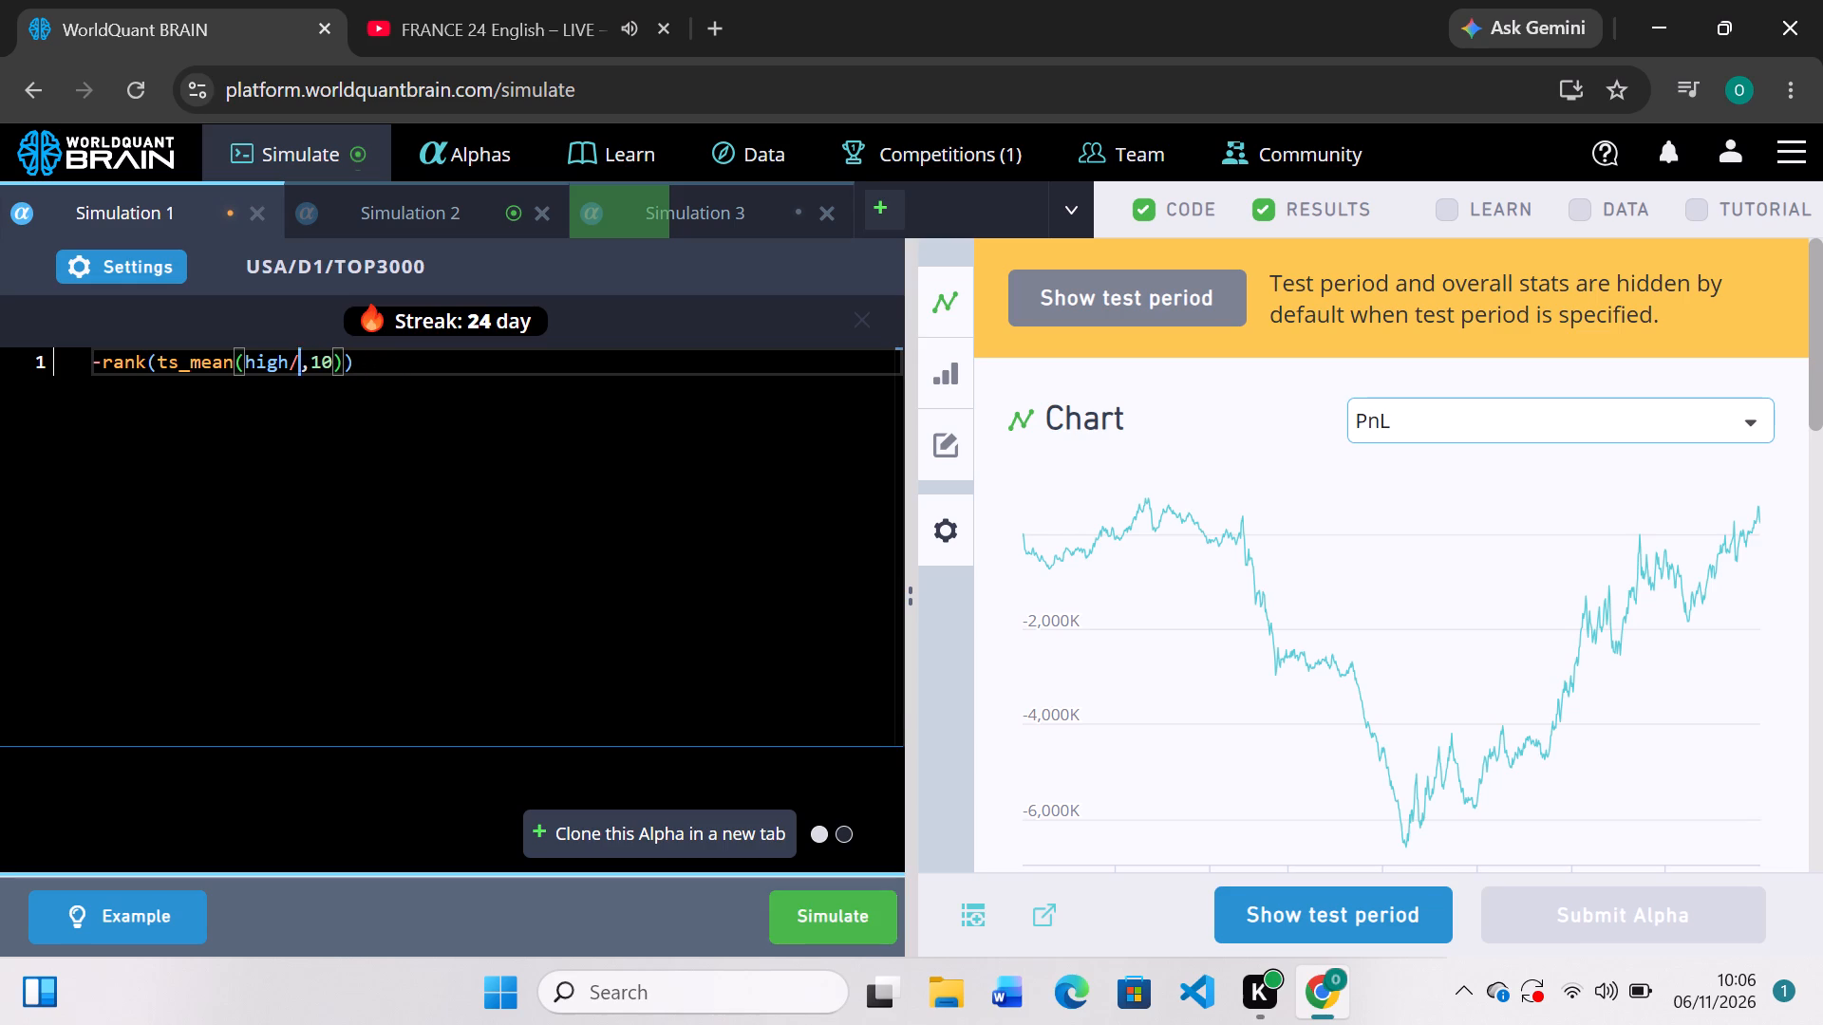
pyautogui.write('open')
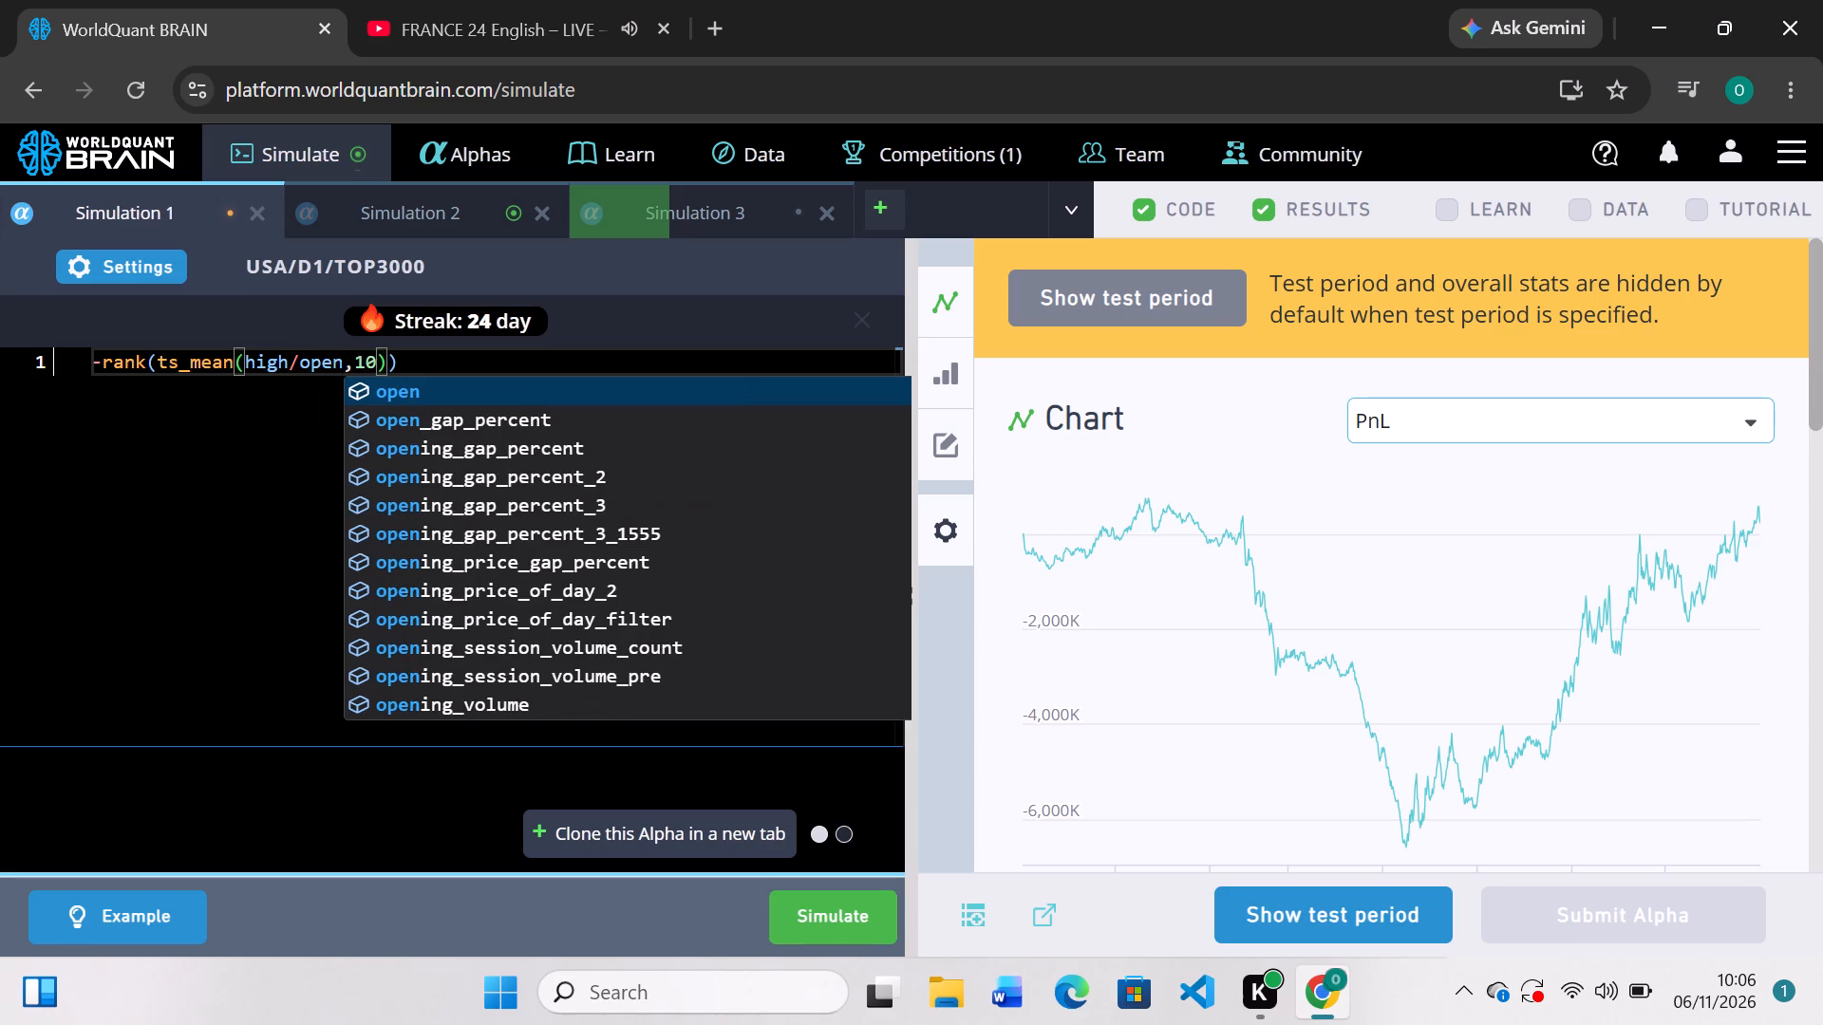
pyautogui.click(286, 359)
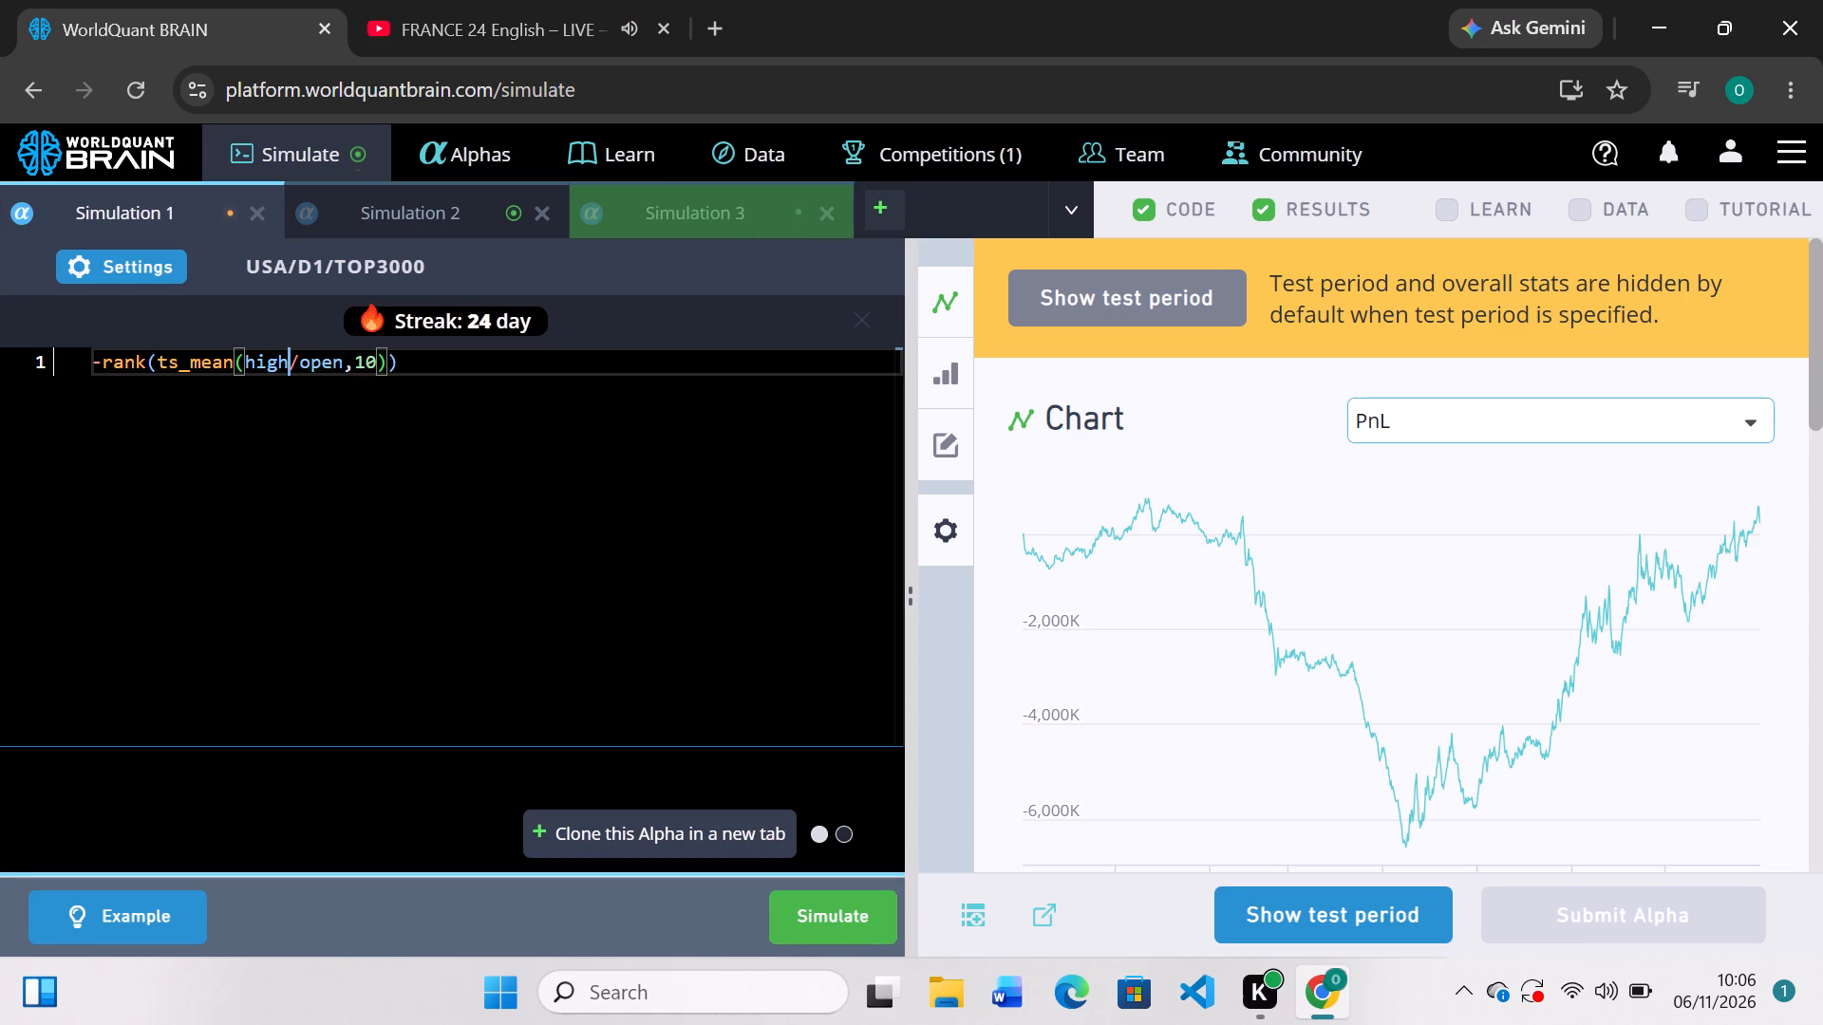
pyautogui.press('BackSpace')
pyautogui.press('BackSpace')
pyautogui.press('BackSpace')
pyautogui.press('BackSpace')
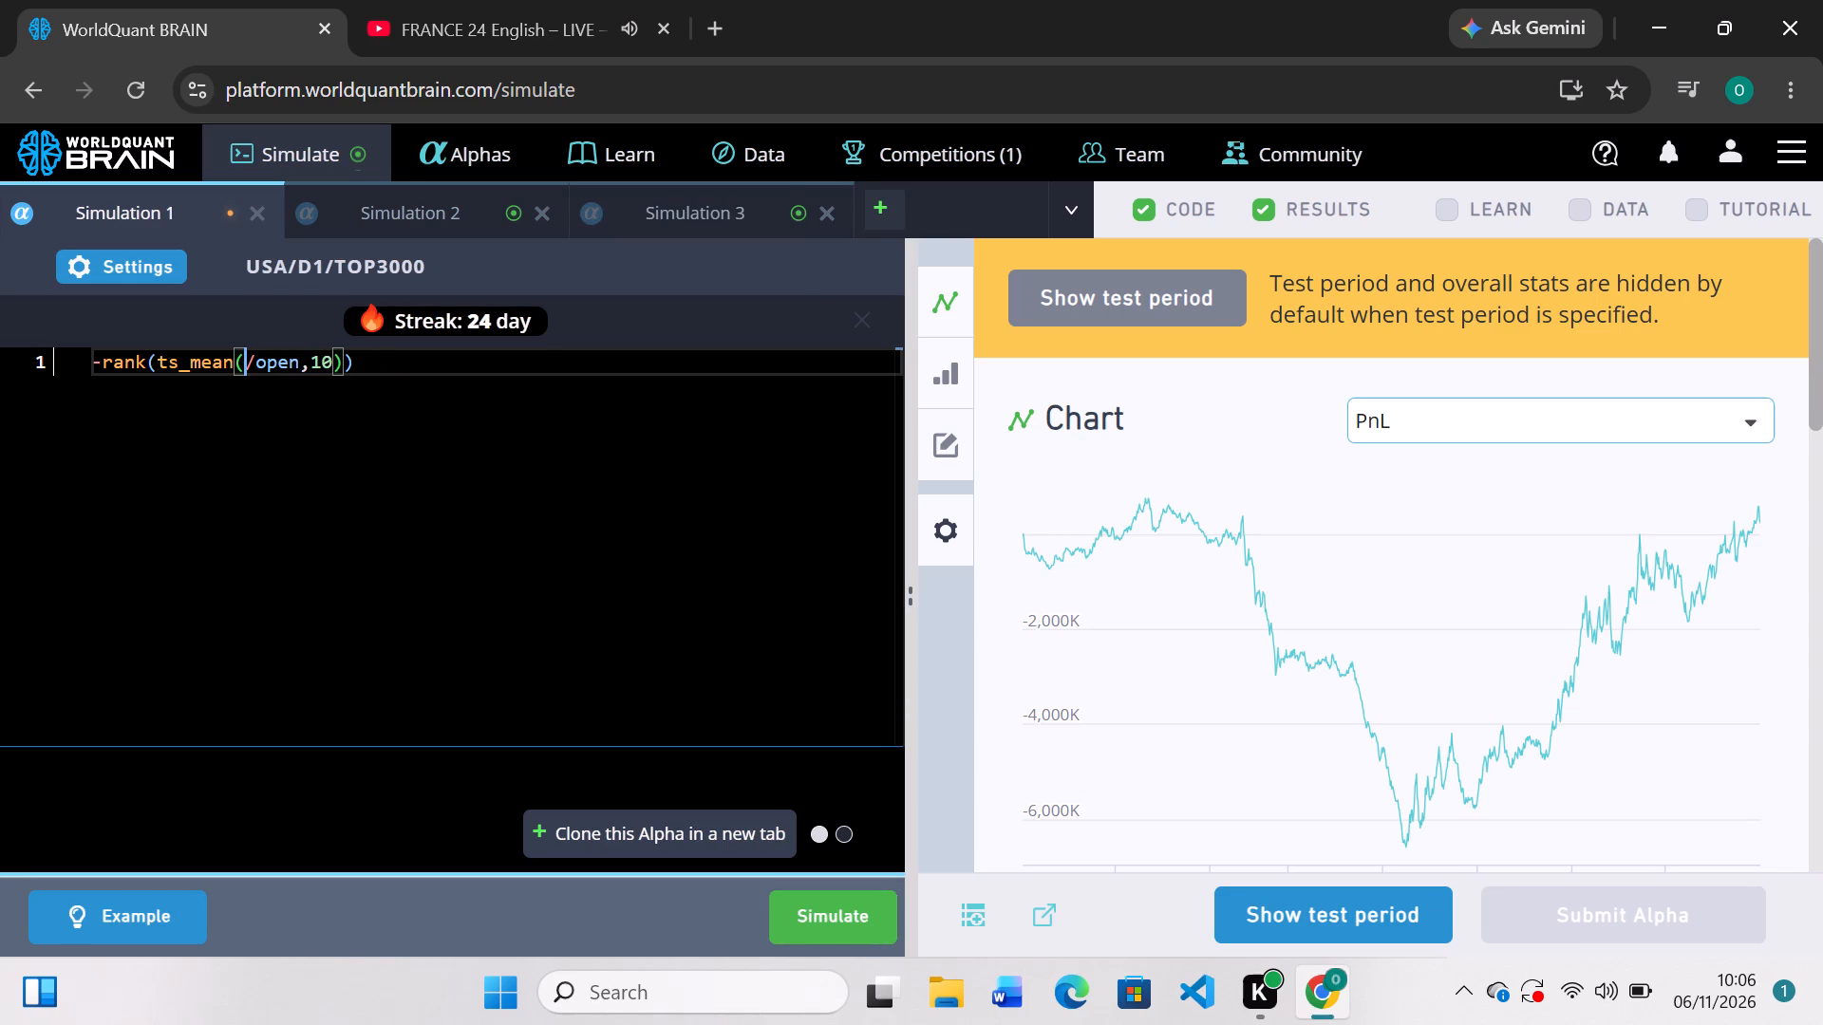
pyautogui.write('cl')
pyautogui.write('ose')
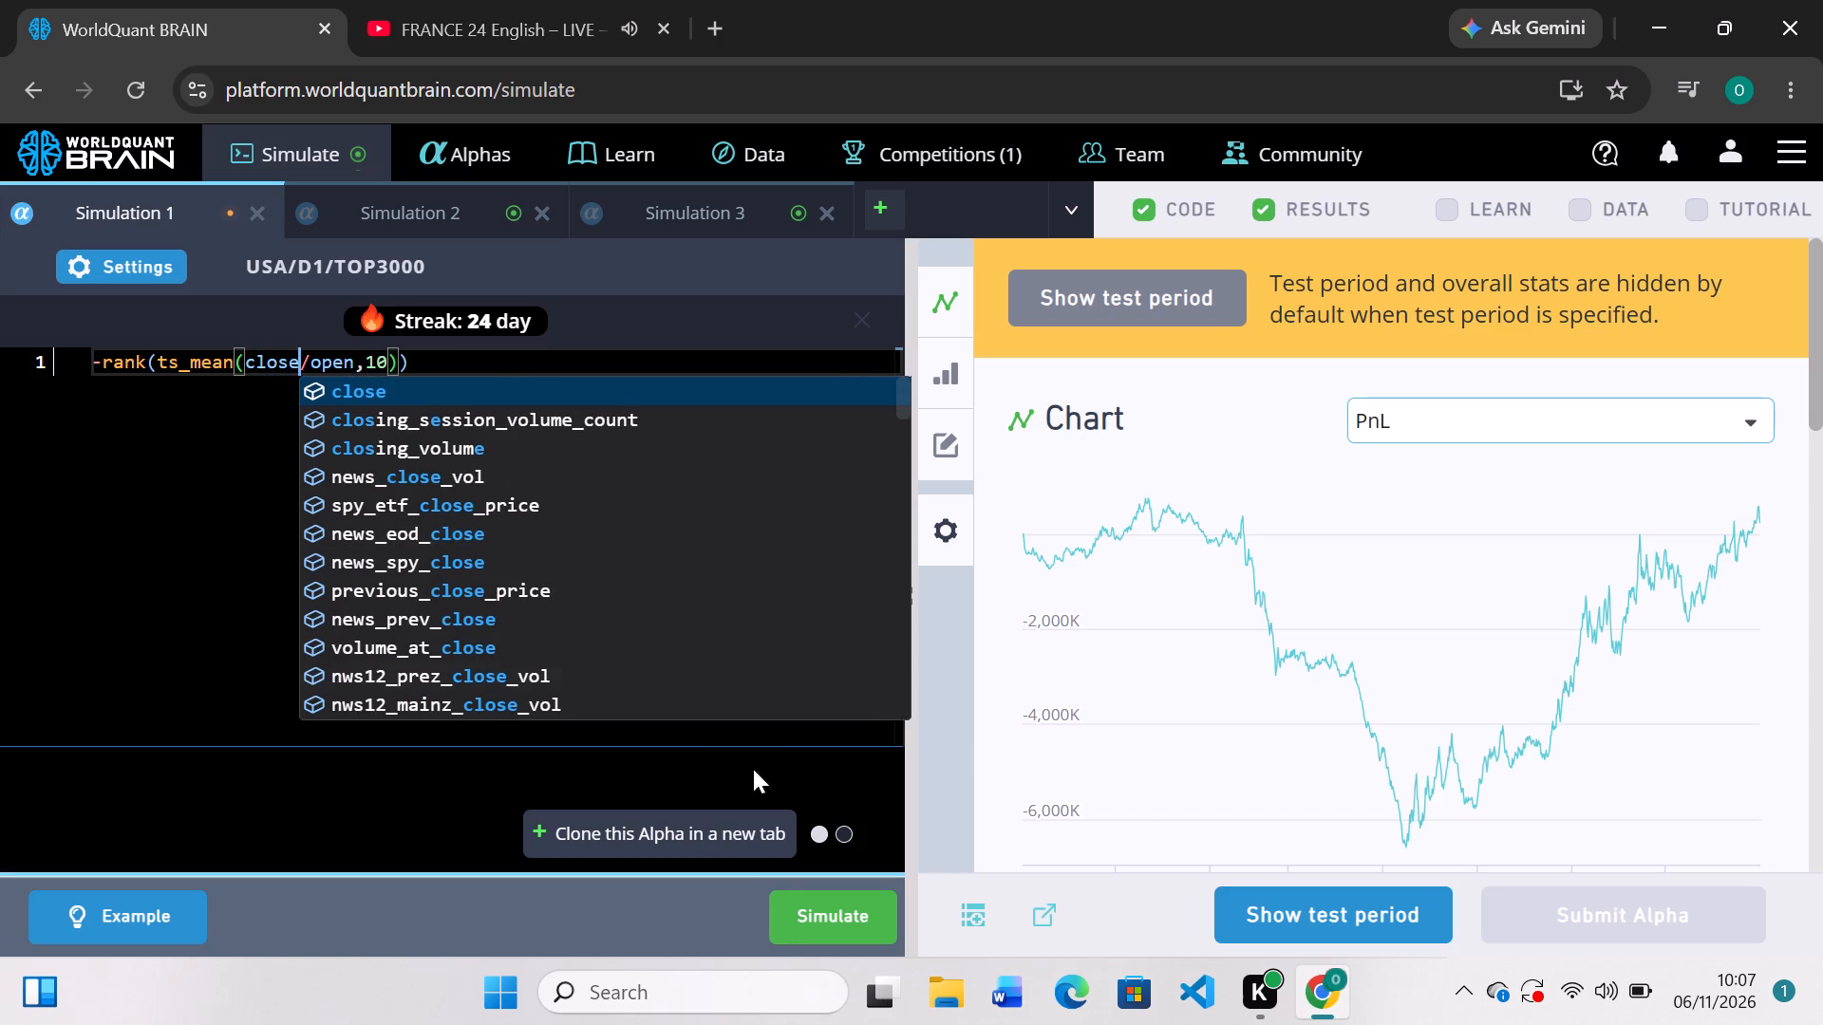
pyautogui.click(785, 911)
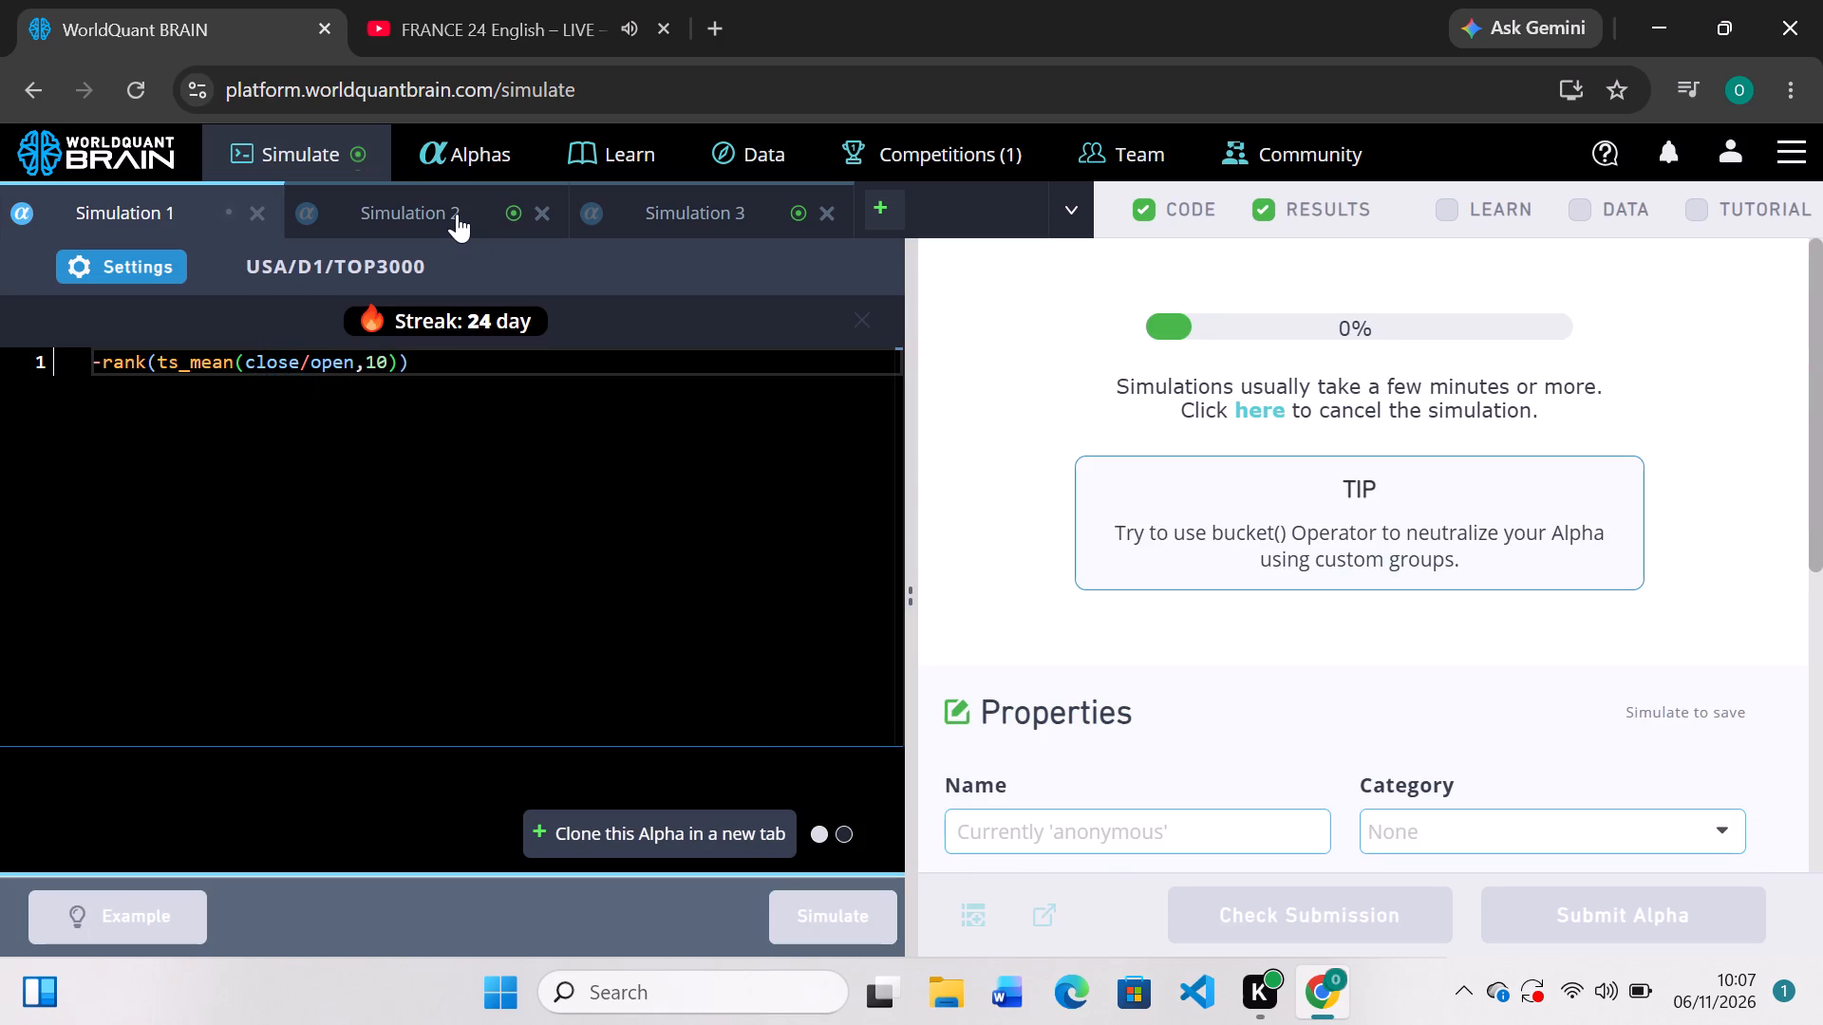
# Review Simulation 2's results, set its delay to 0 and NaN handling to On, apply the settings, and run the simulation.
pyautogui.click(453, 197)
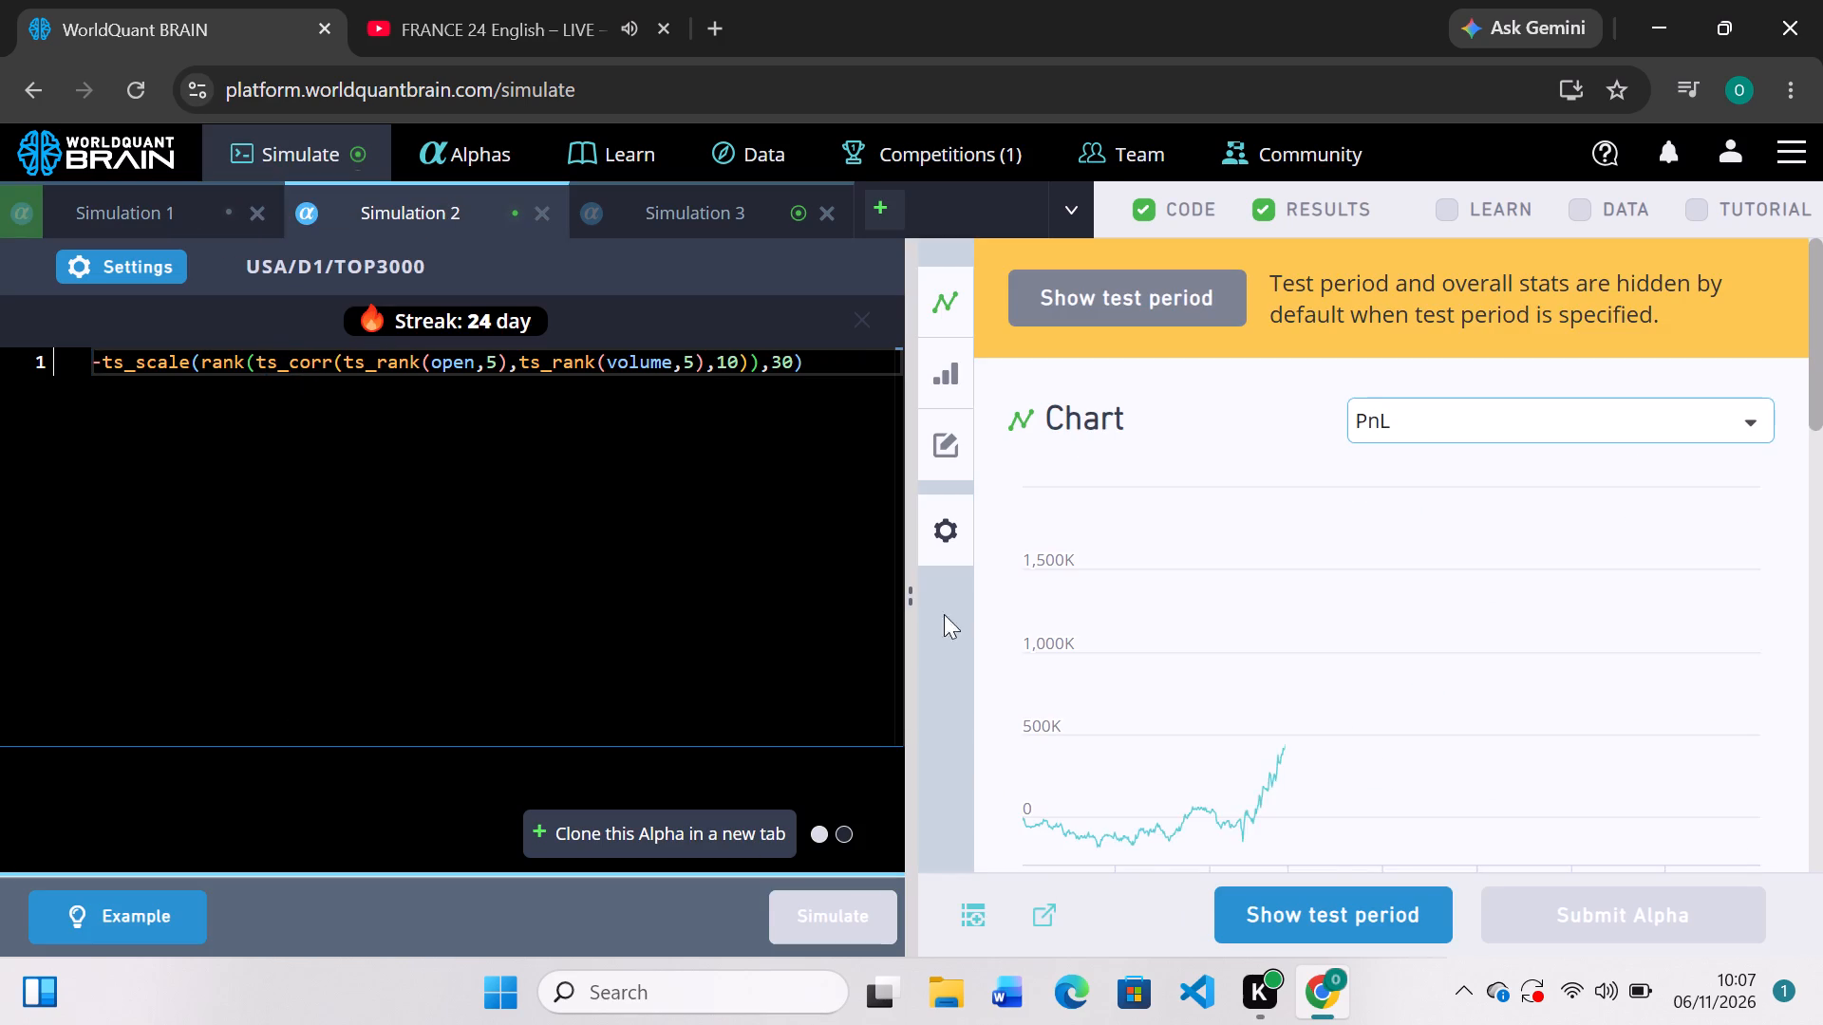
pyautogui.scroll(-2, 1124, 689)
pyautogui.scroll(2, 1124, 689)
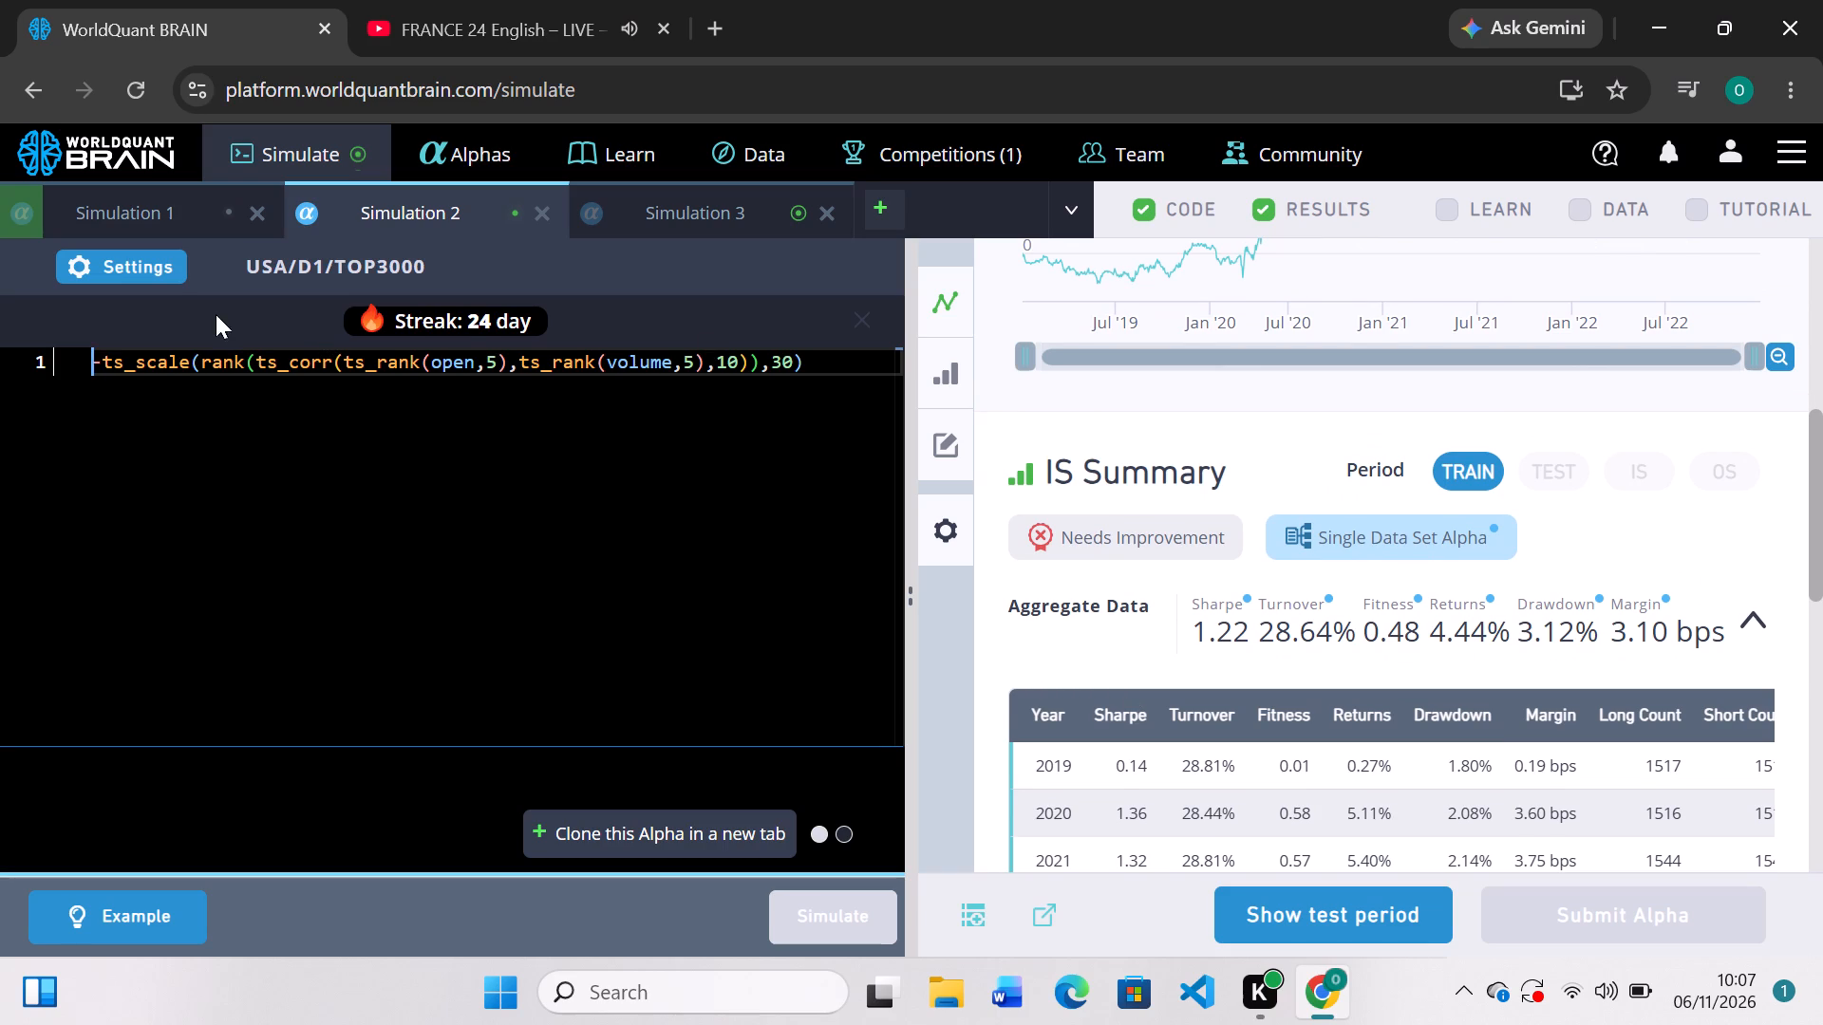
pyautogui.click(164, 273)
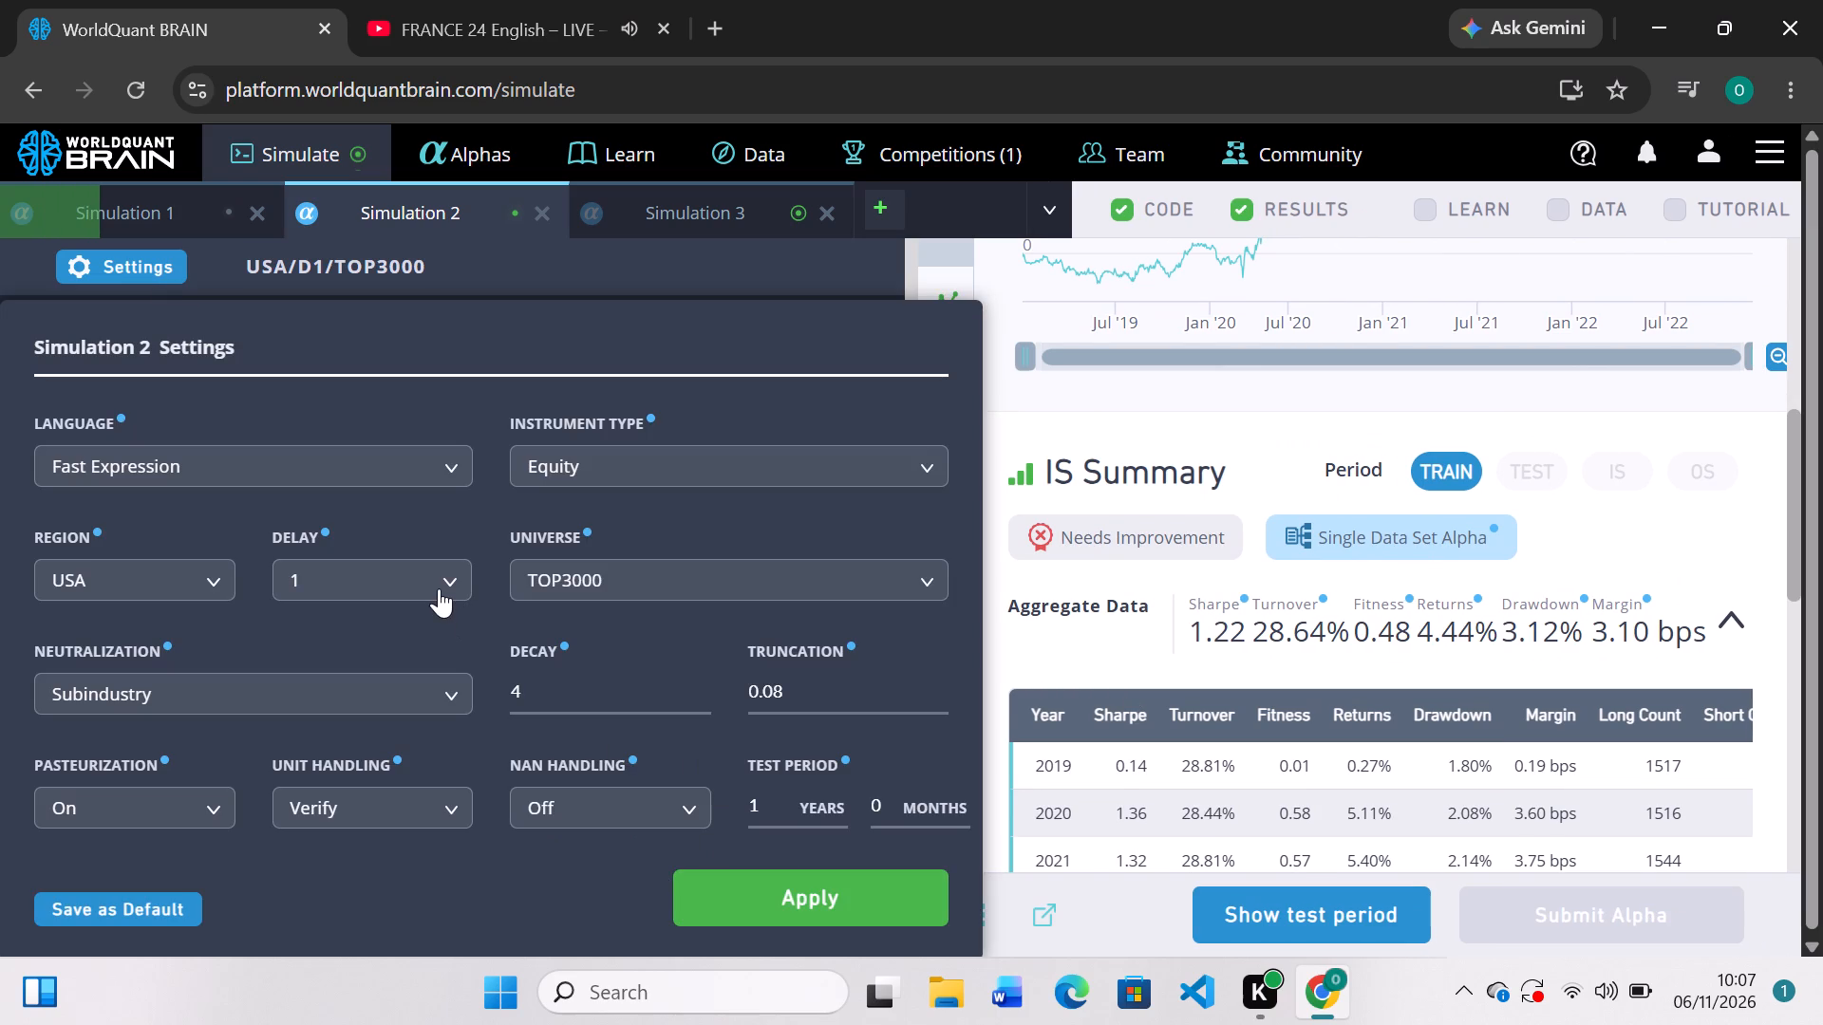
pyautogui.click(439, 588)
pyautogui.click(378, 650)
pyautogui.click(685, 798)
pyautogui.click(605, 859)
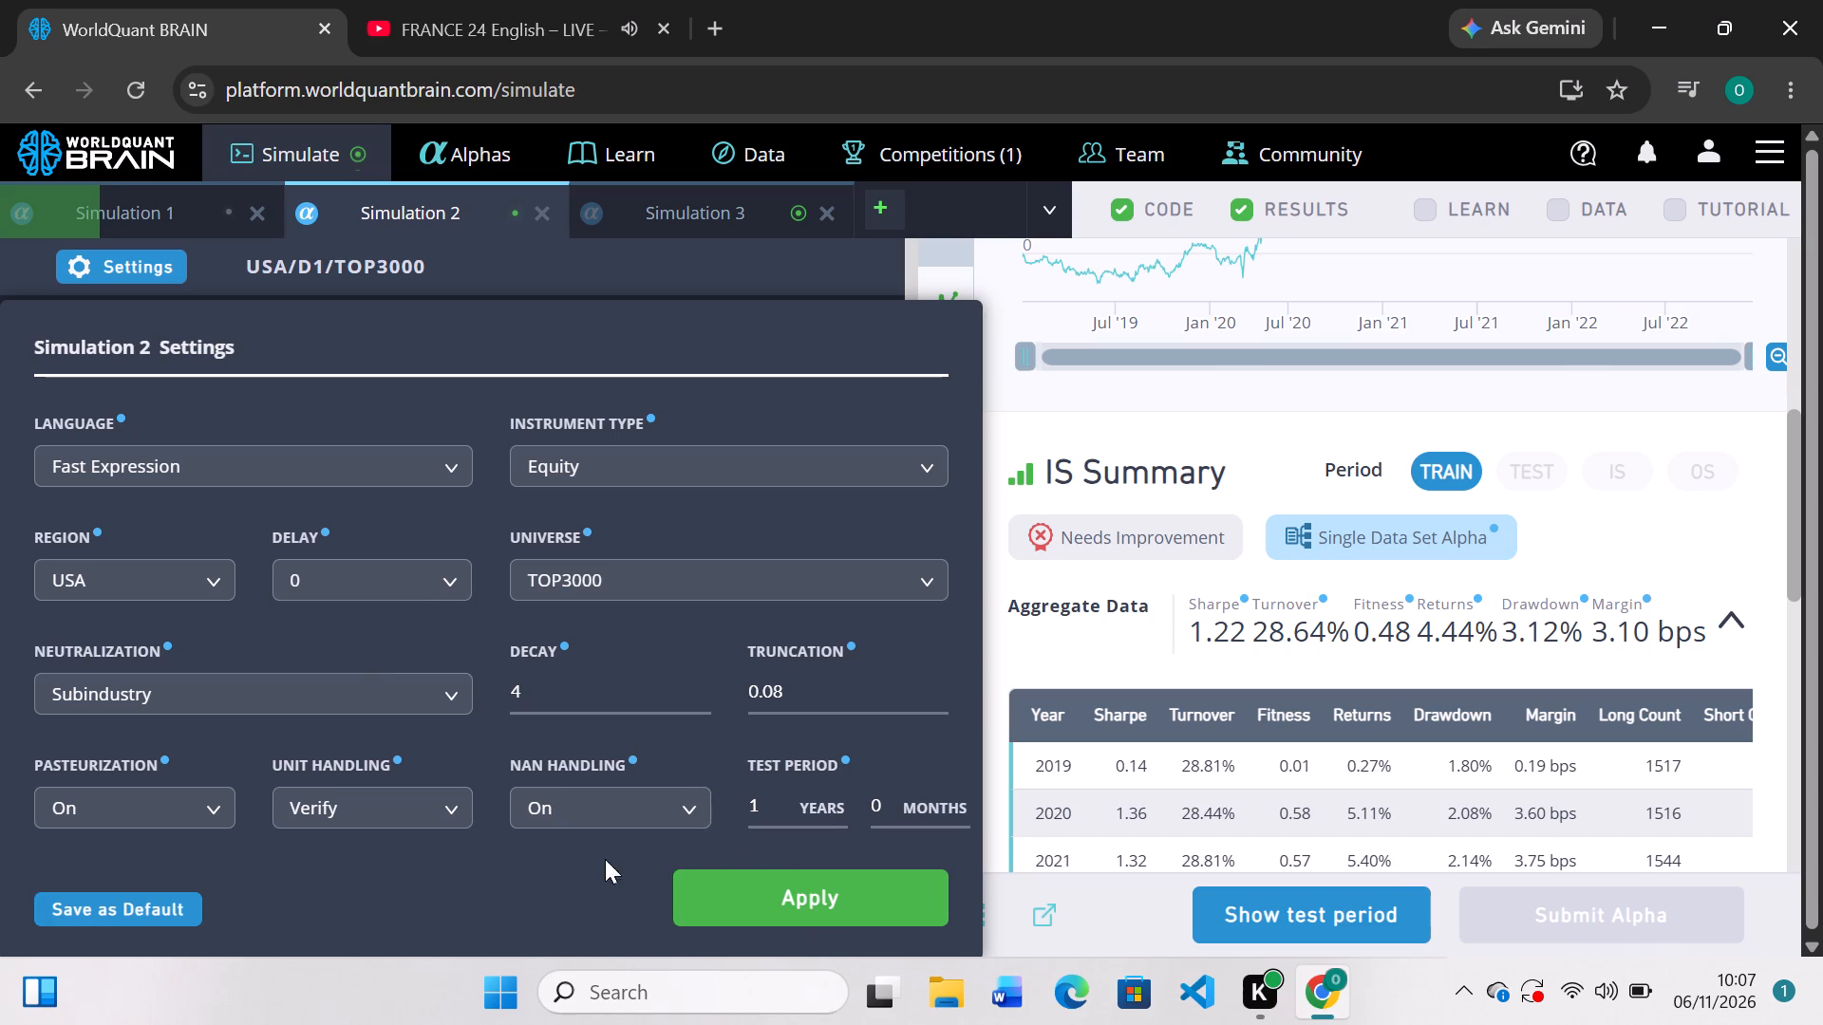
pyautogui.click(812, 901)
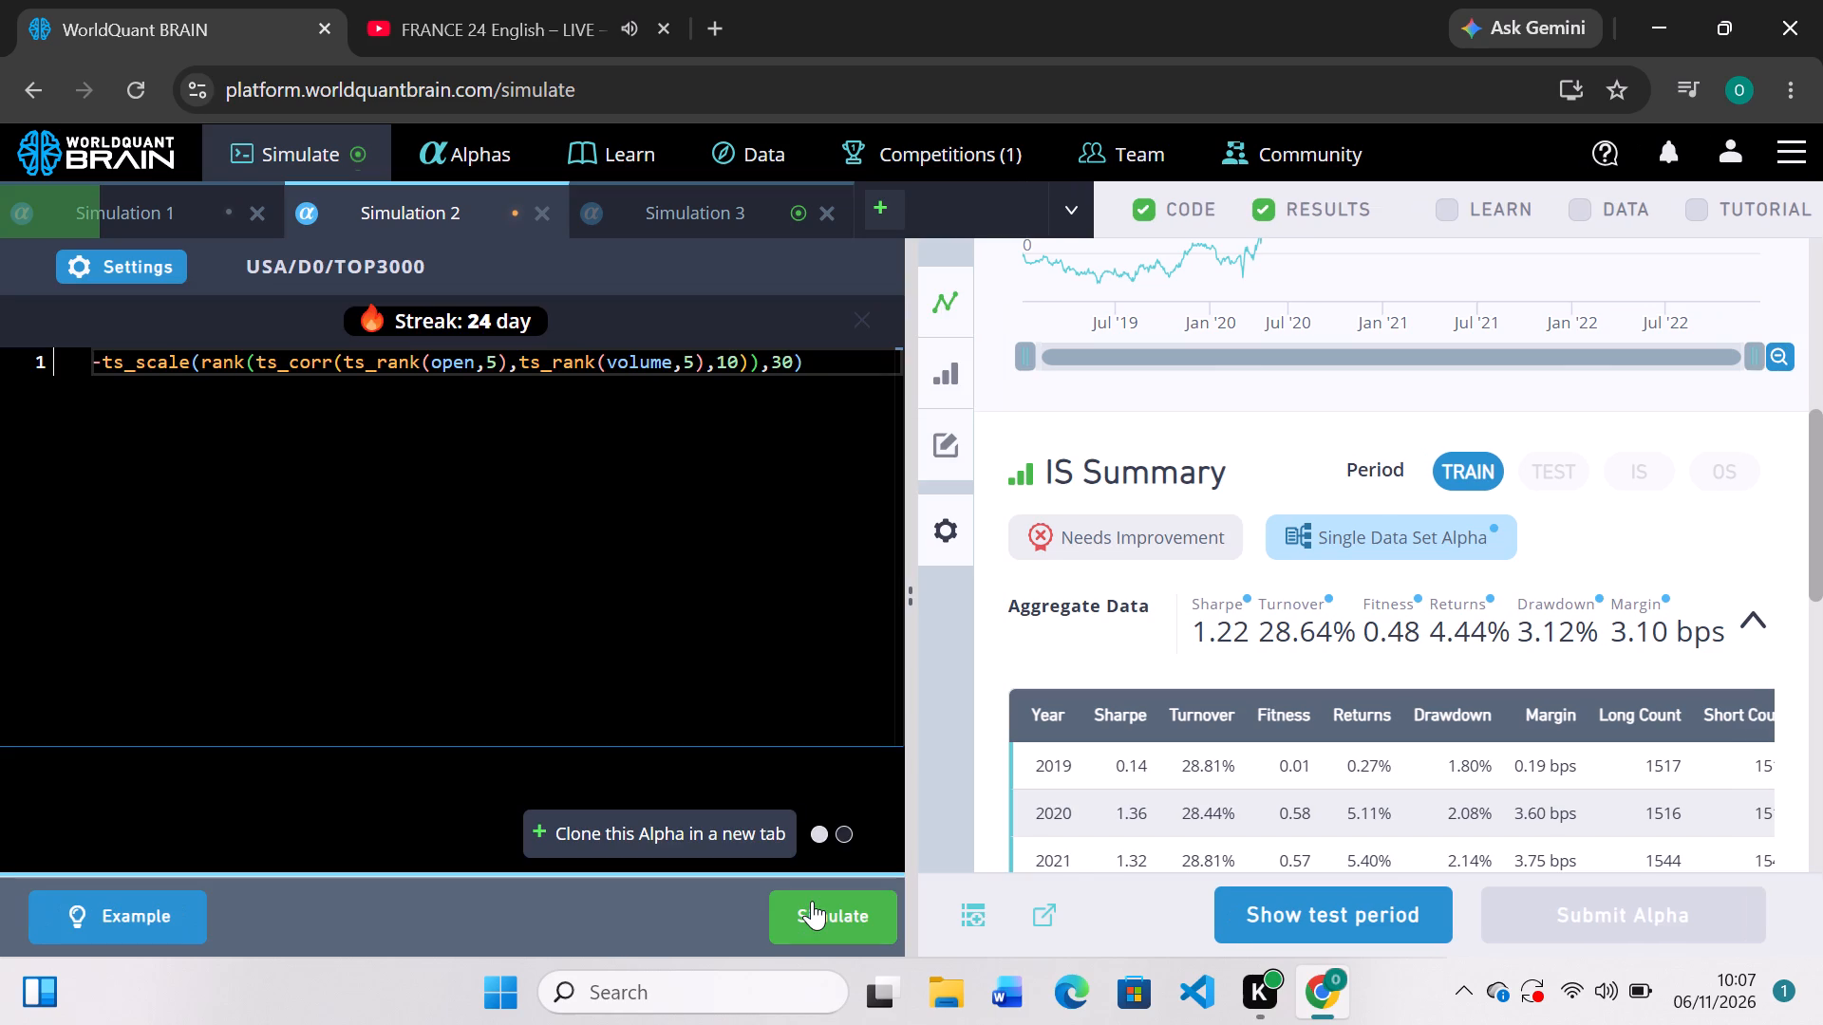
pyautogui.click(812, 901)
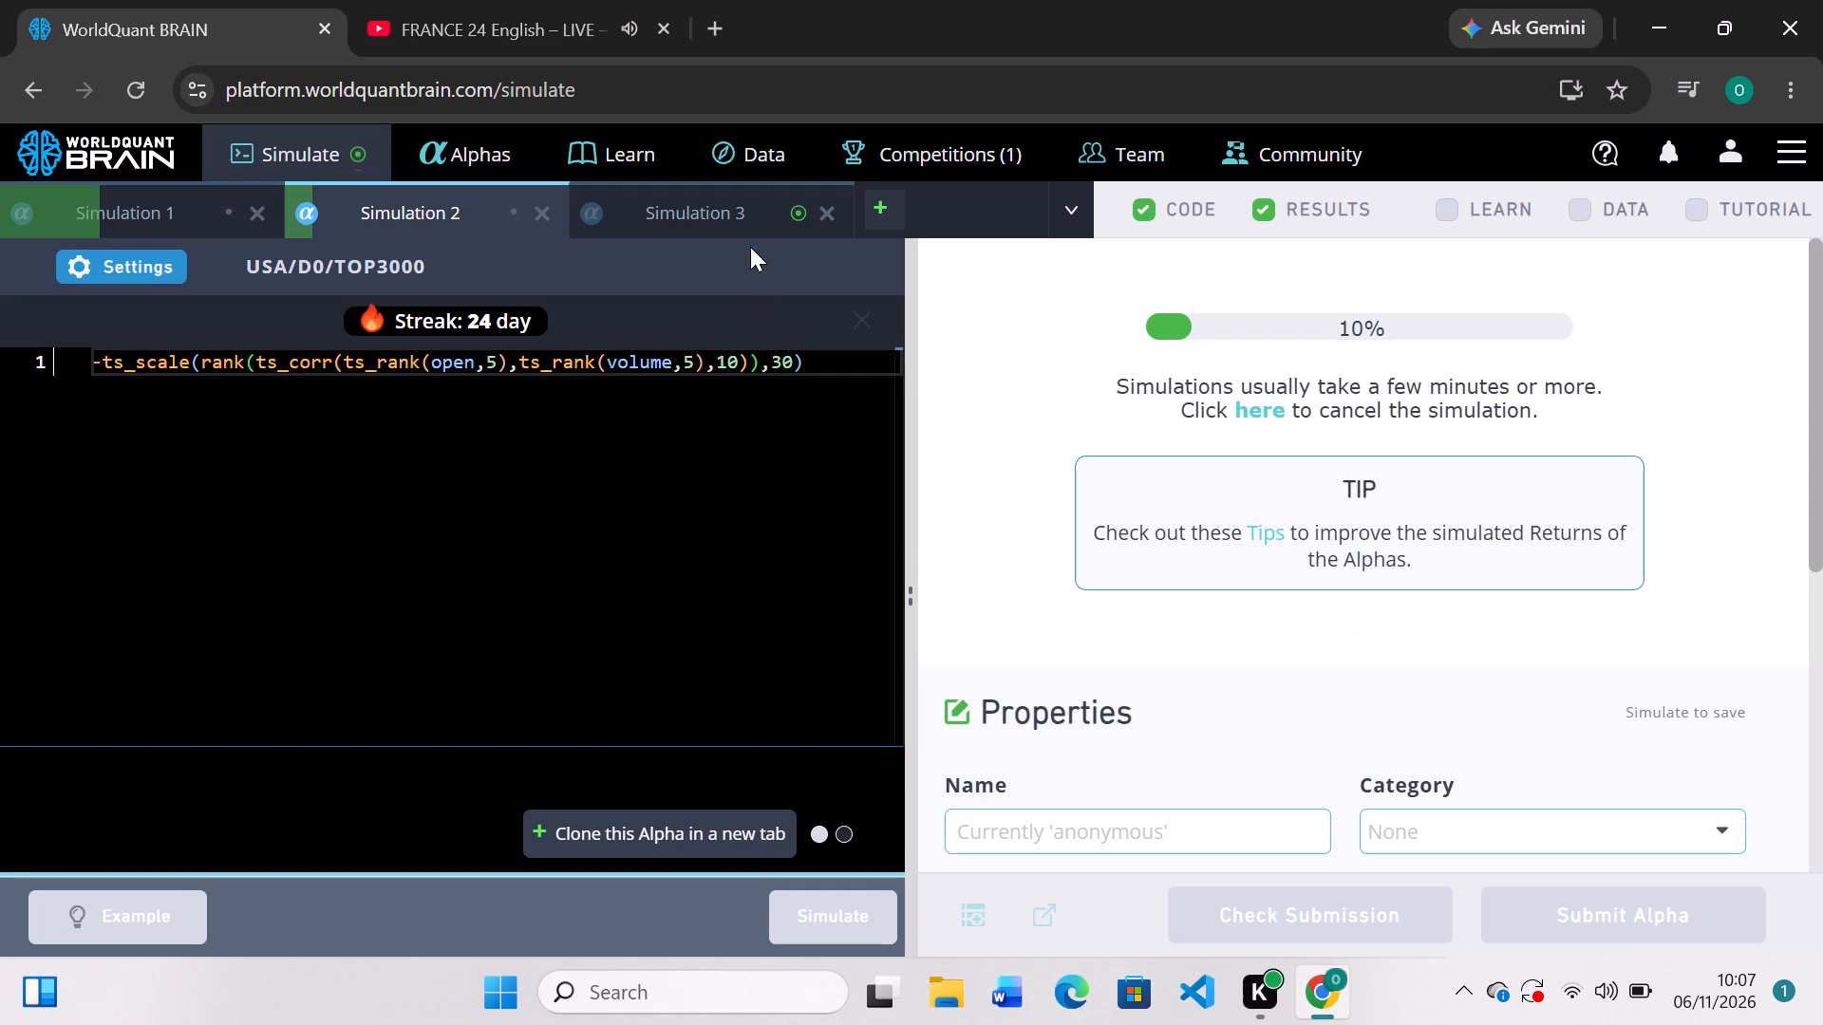
# Review Simulation 3's IS Summary, reveal its test period results, check the IS Testing Status, and run the self-correlation check.
pyautogui.click(750, 217)
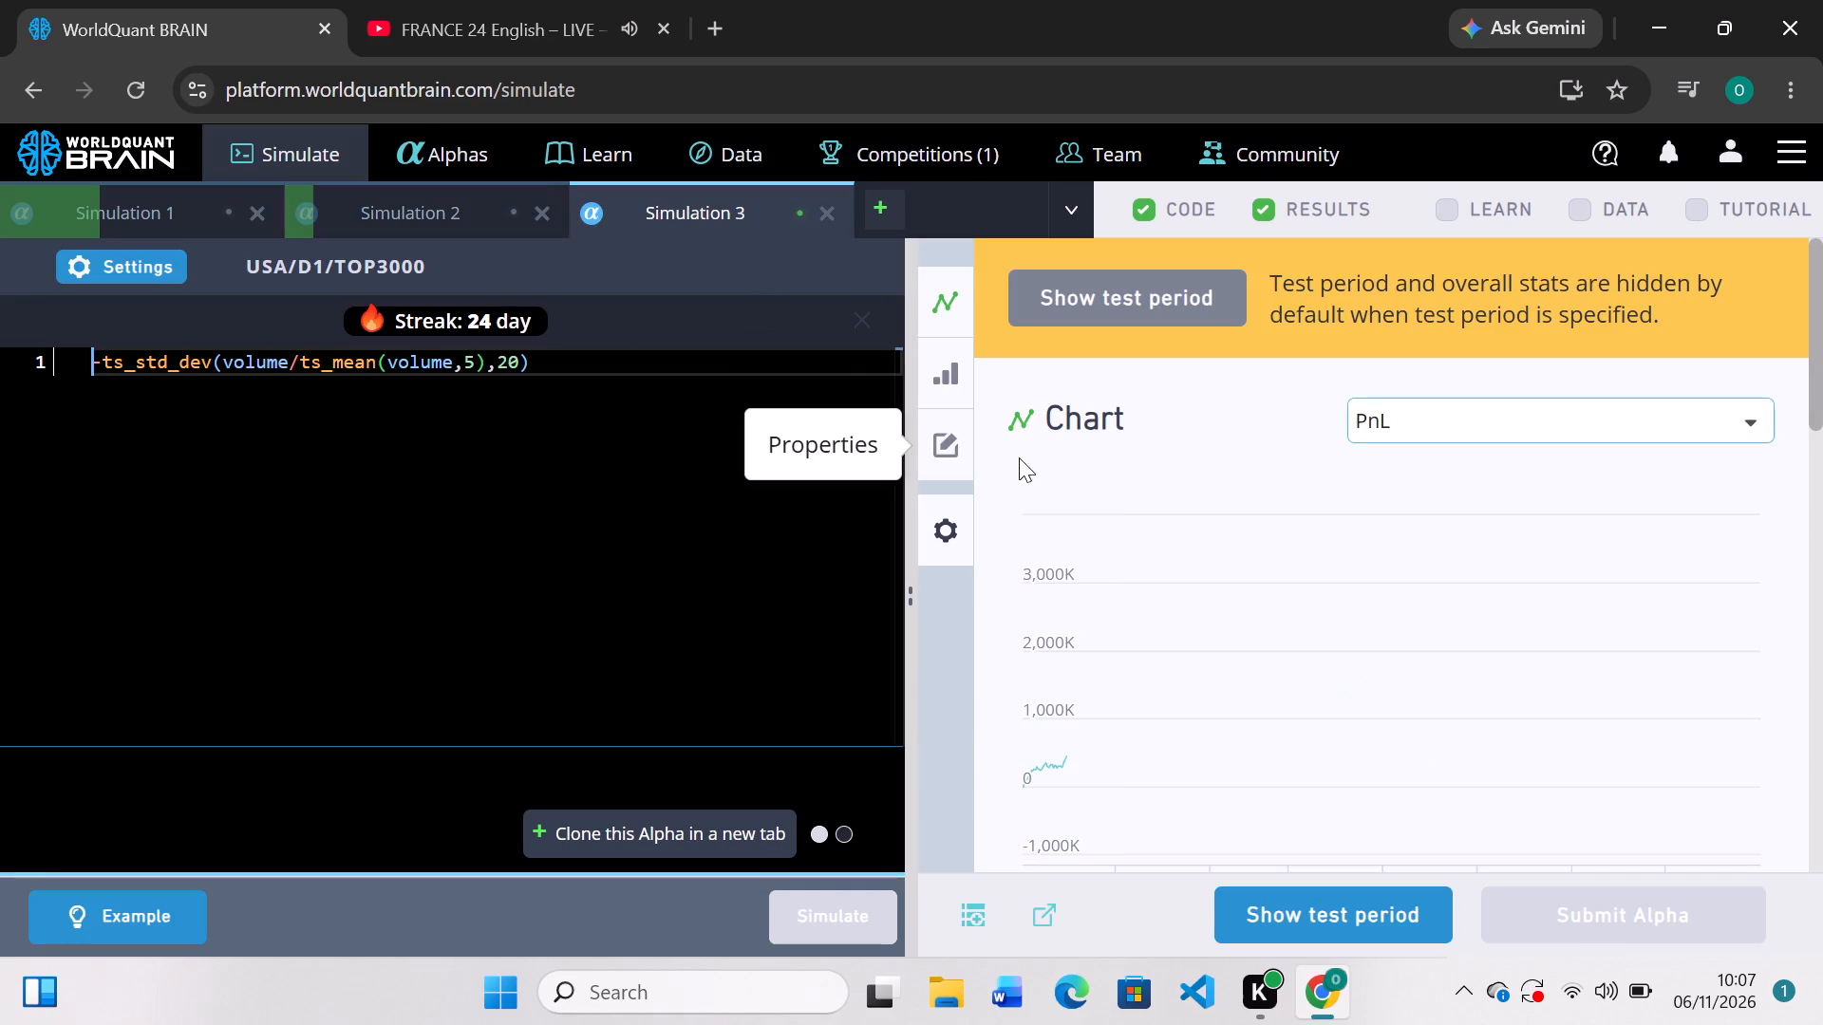
pyautogui.scroll(-3, 1172, 590)
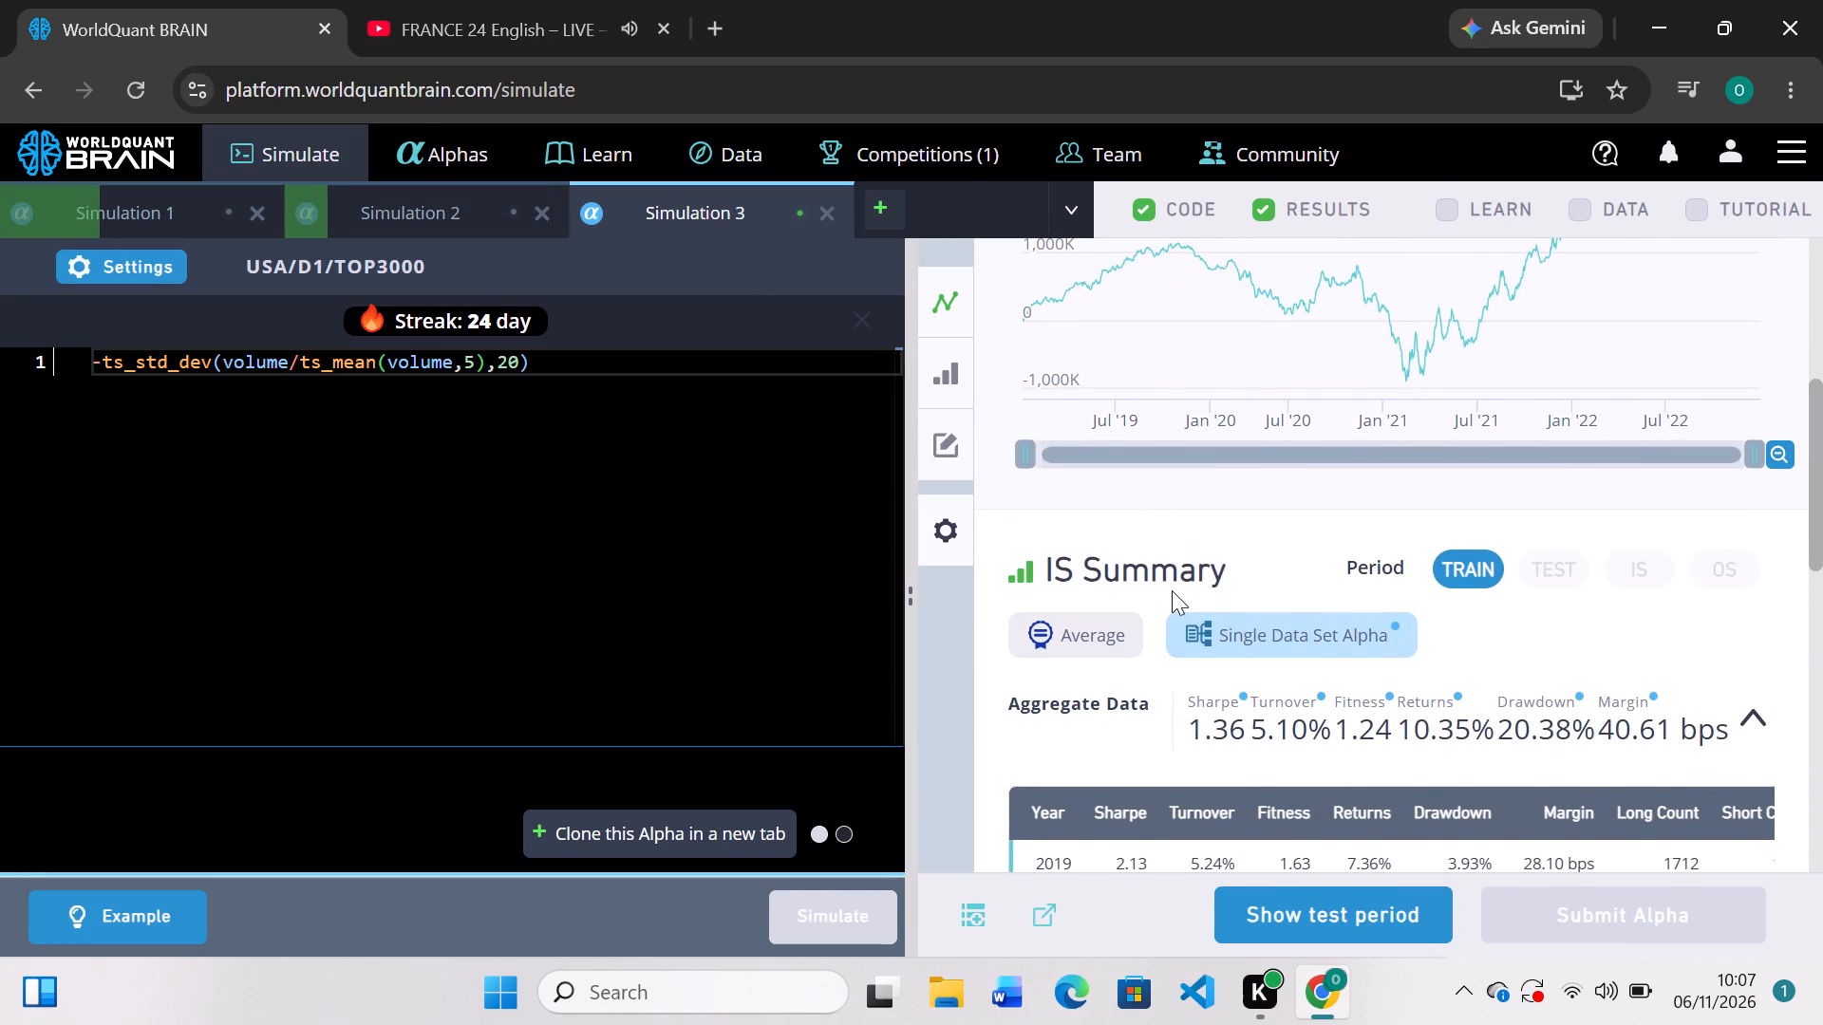
pyautogui.scroll(-2, 1172, 590)
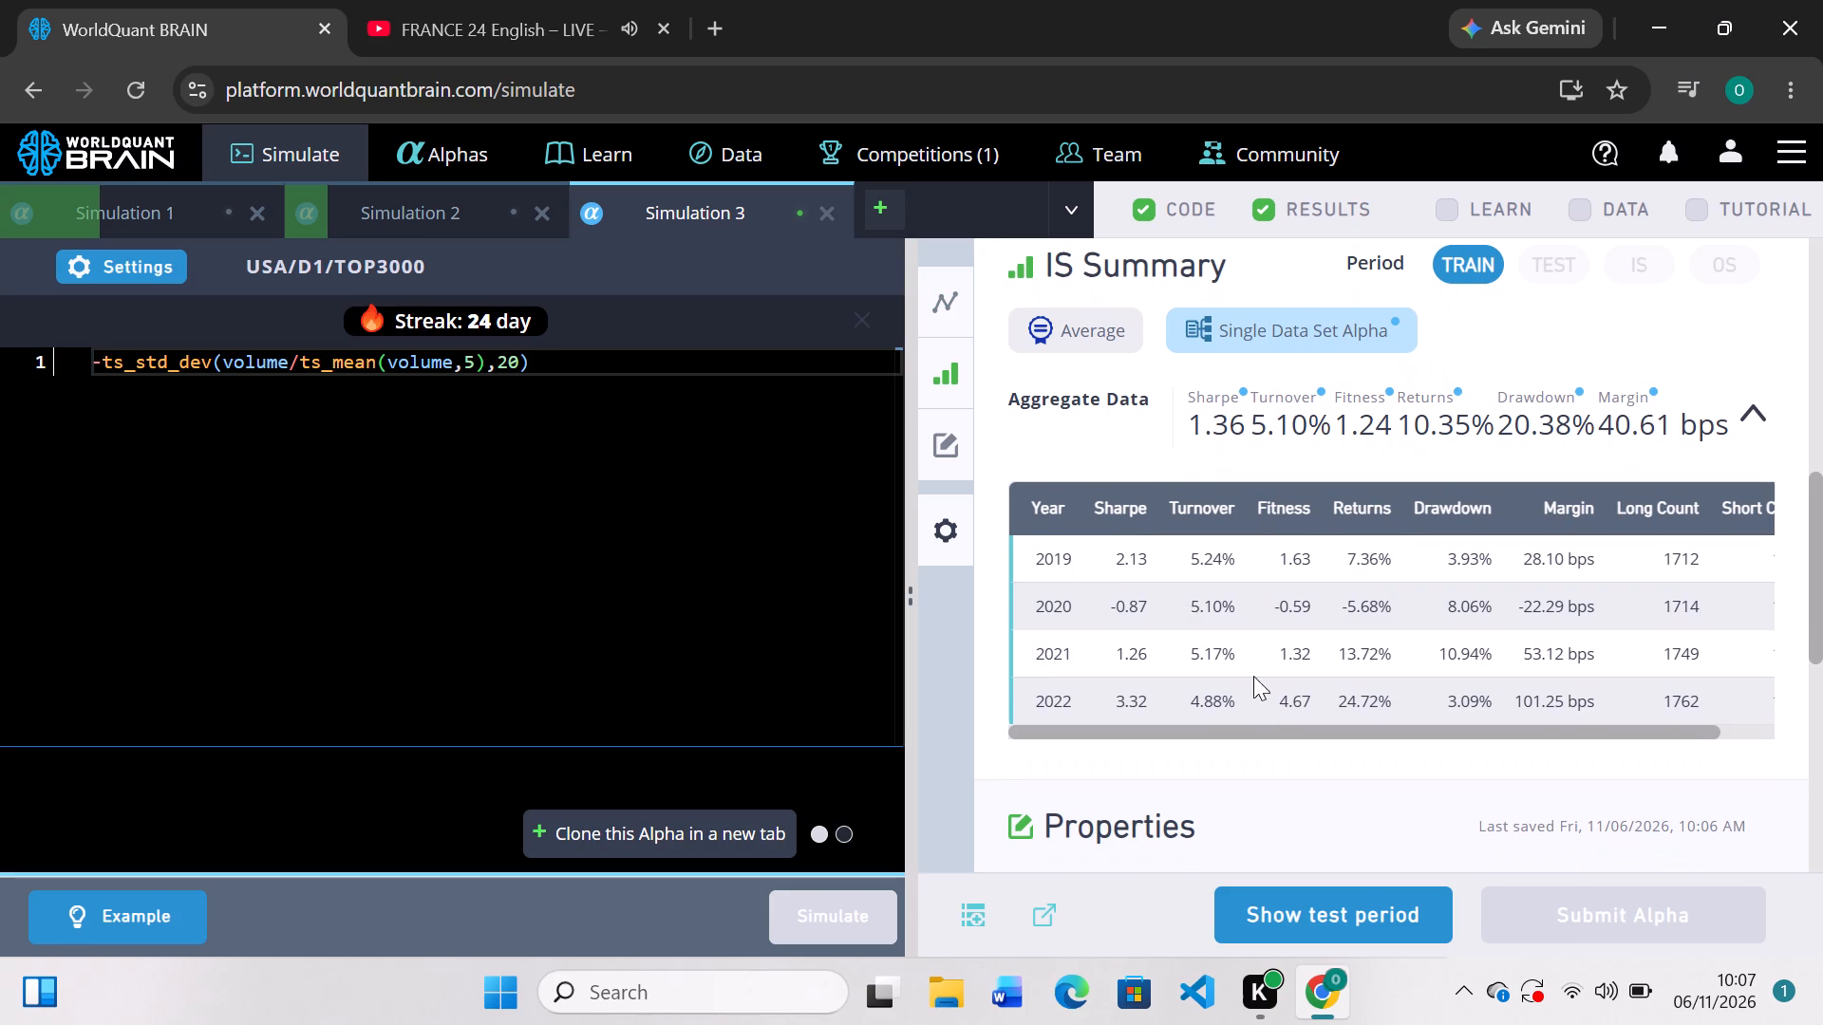
pyautogui.click(1363, 895)
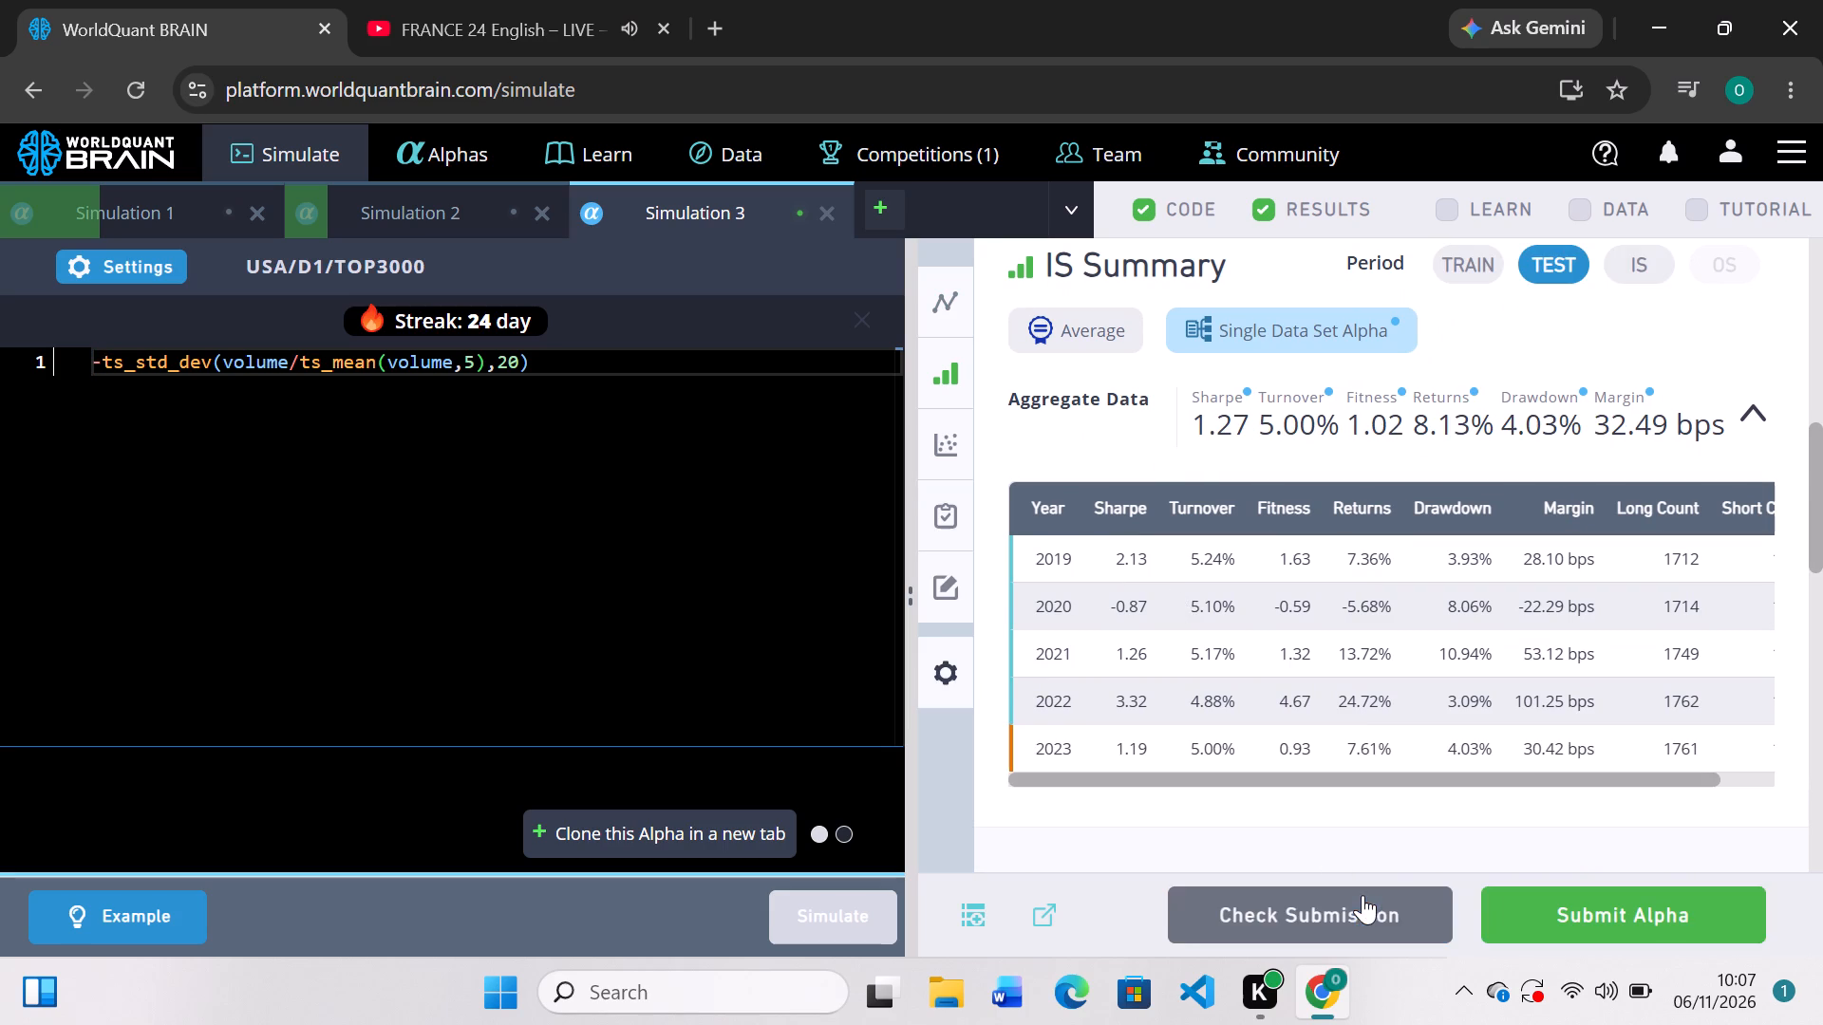
pyautogui.scroll(-5, 1350, 711)
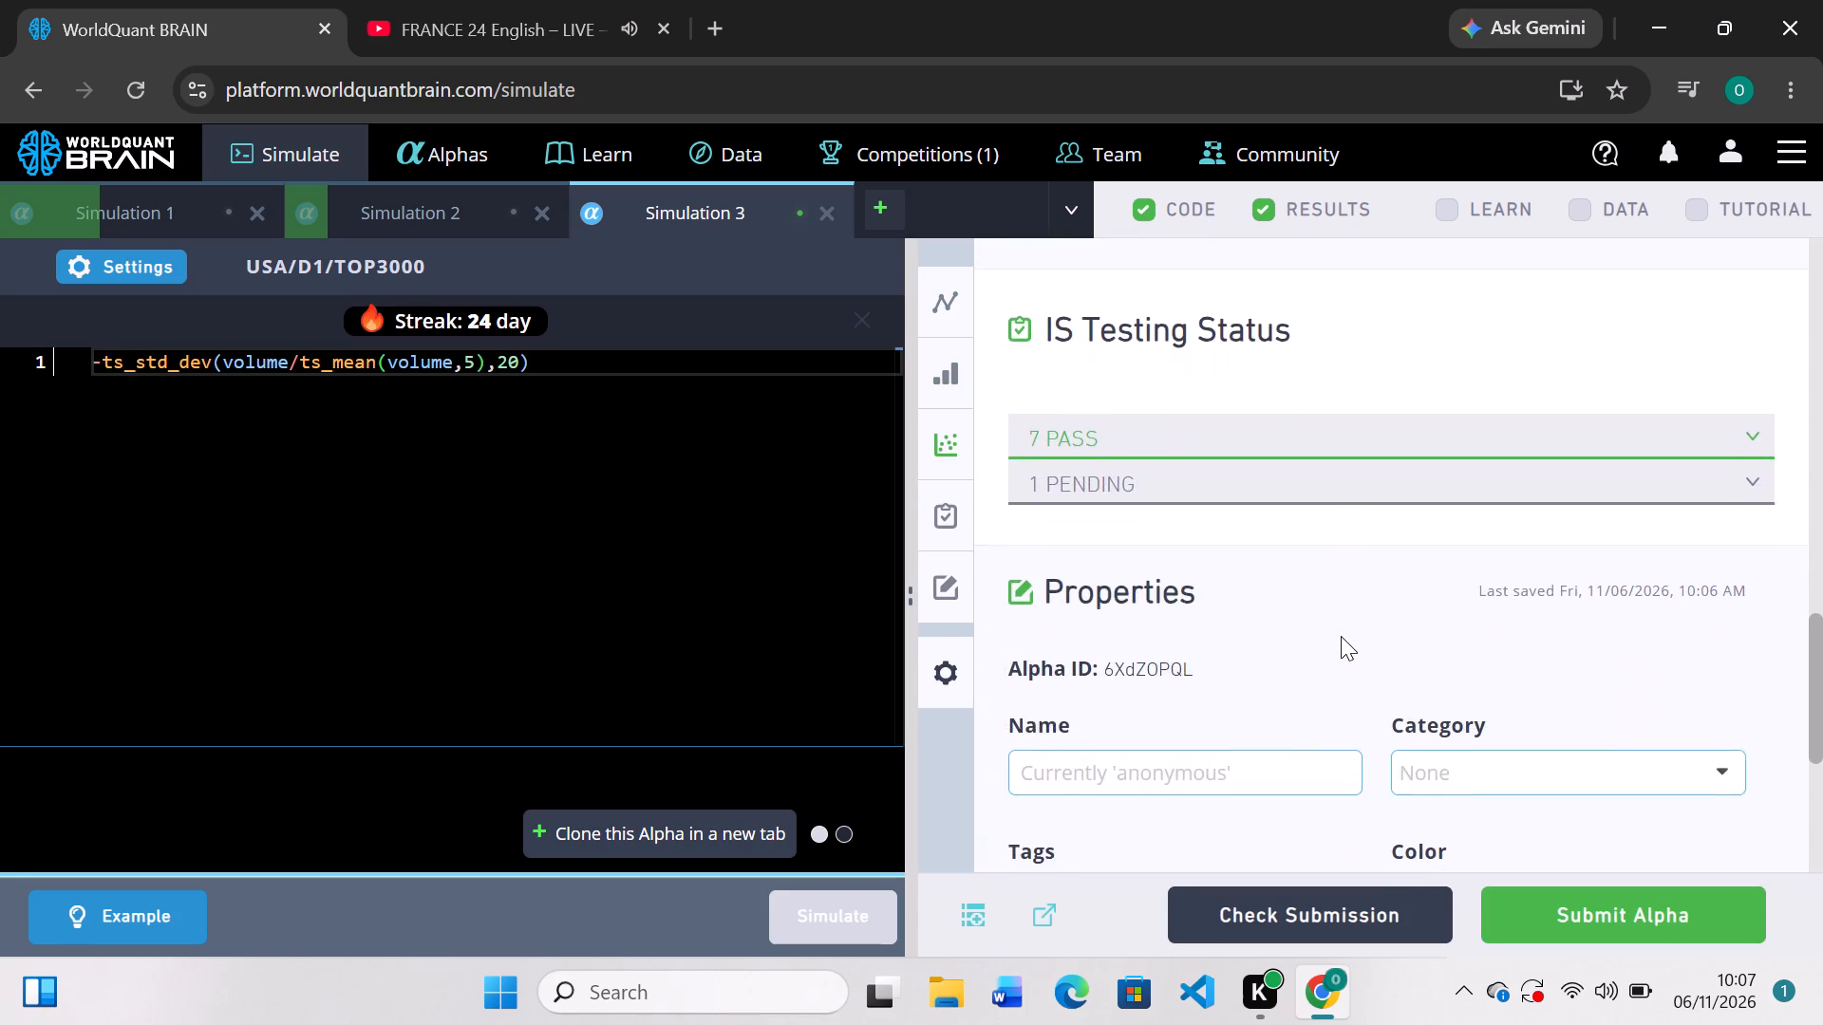
pyautogui.scroll(3, 1341, 636)
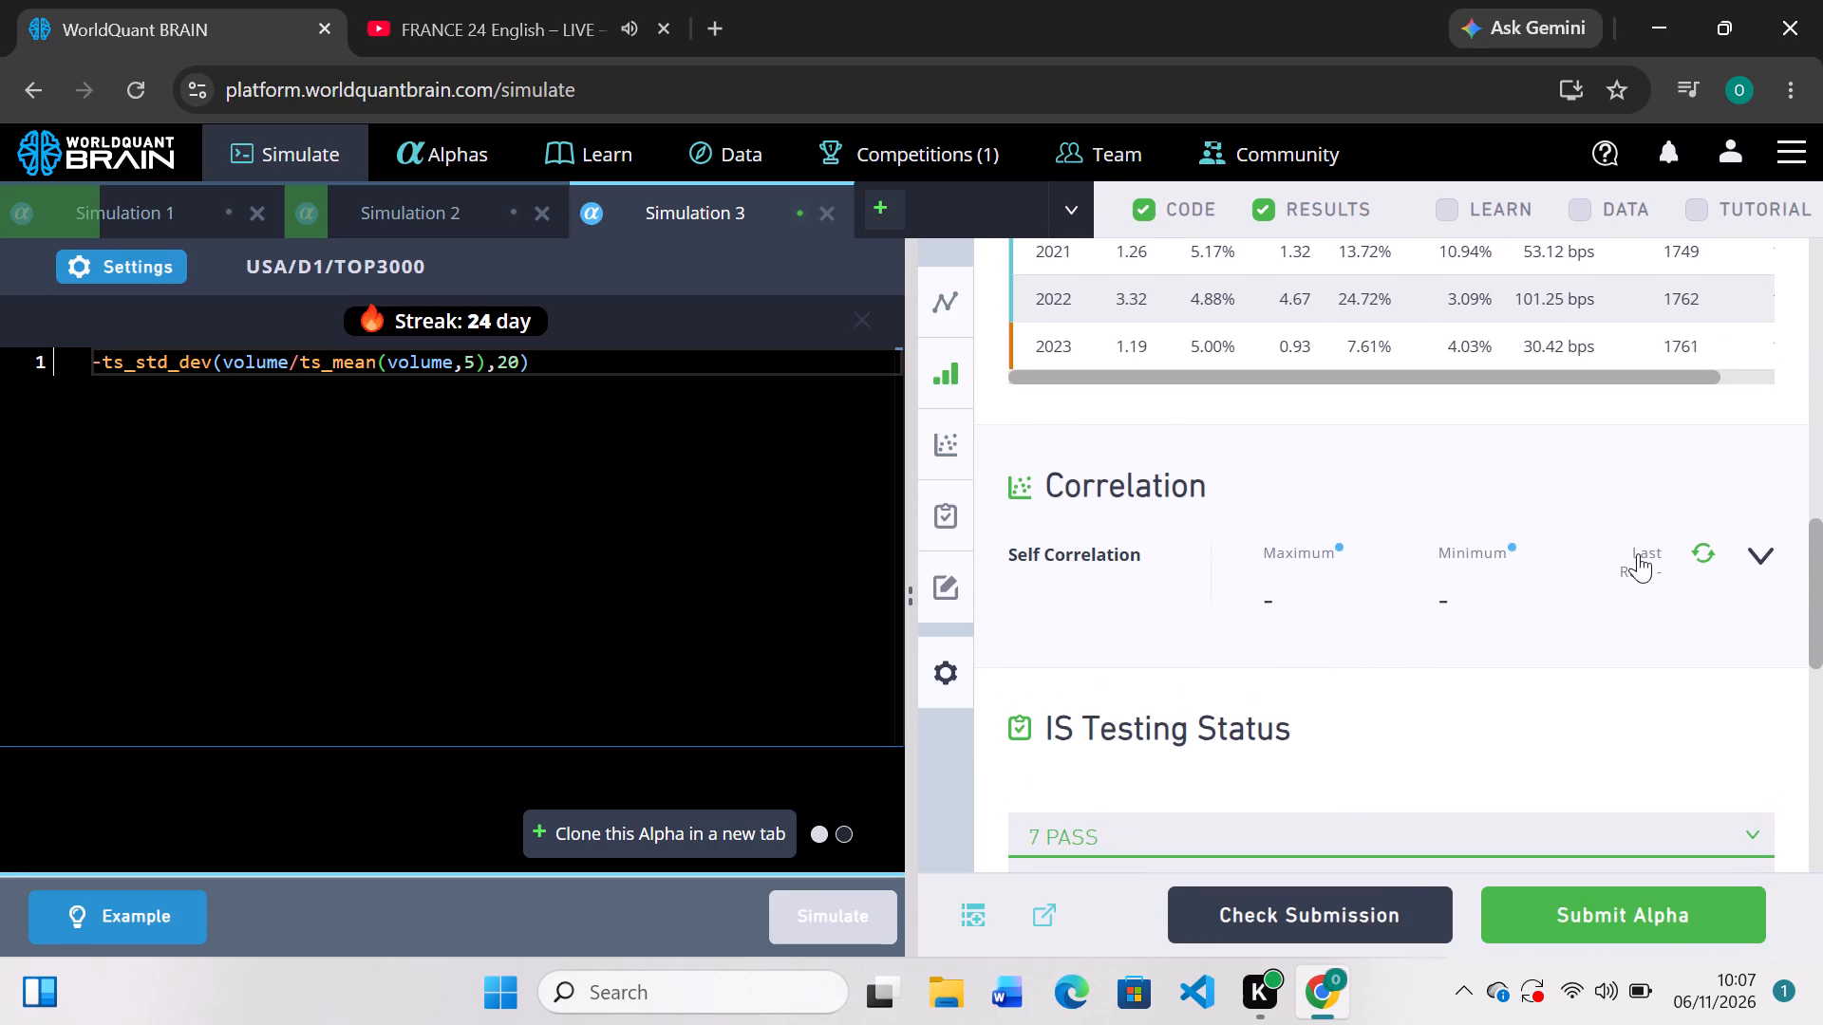
pyautogui.click(1714, 551)
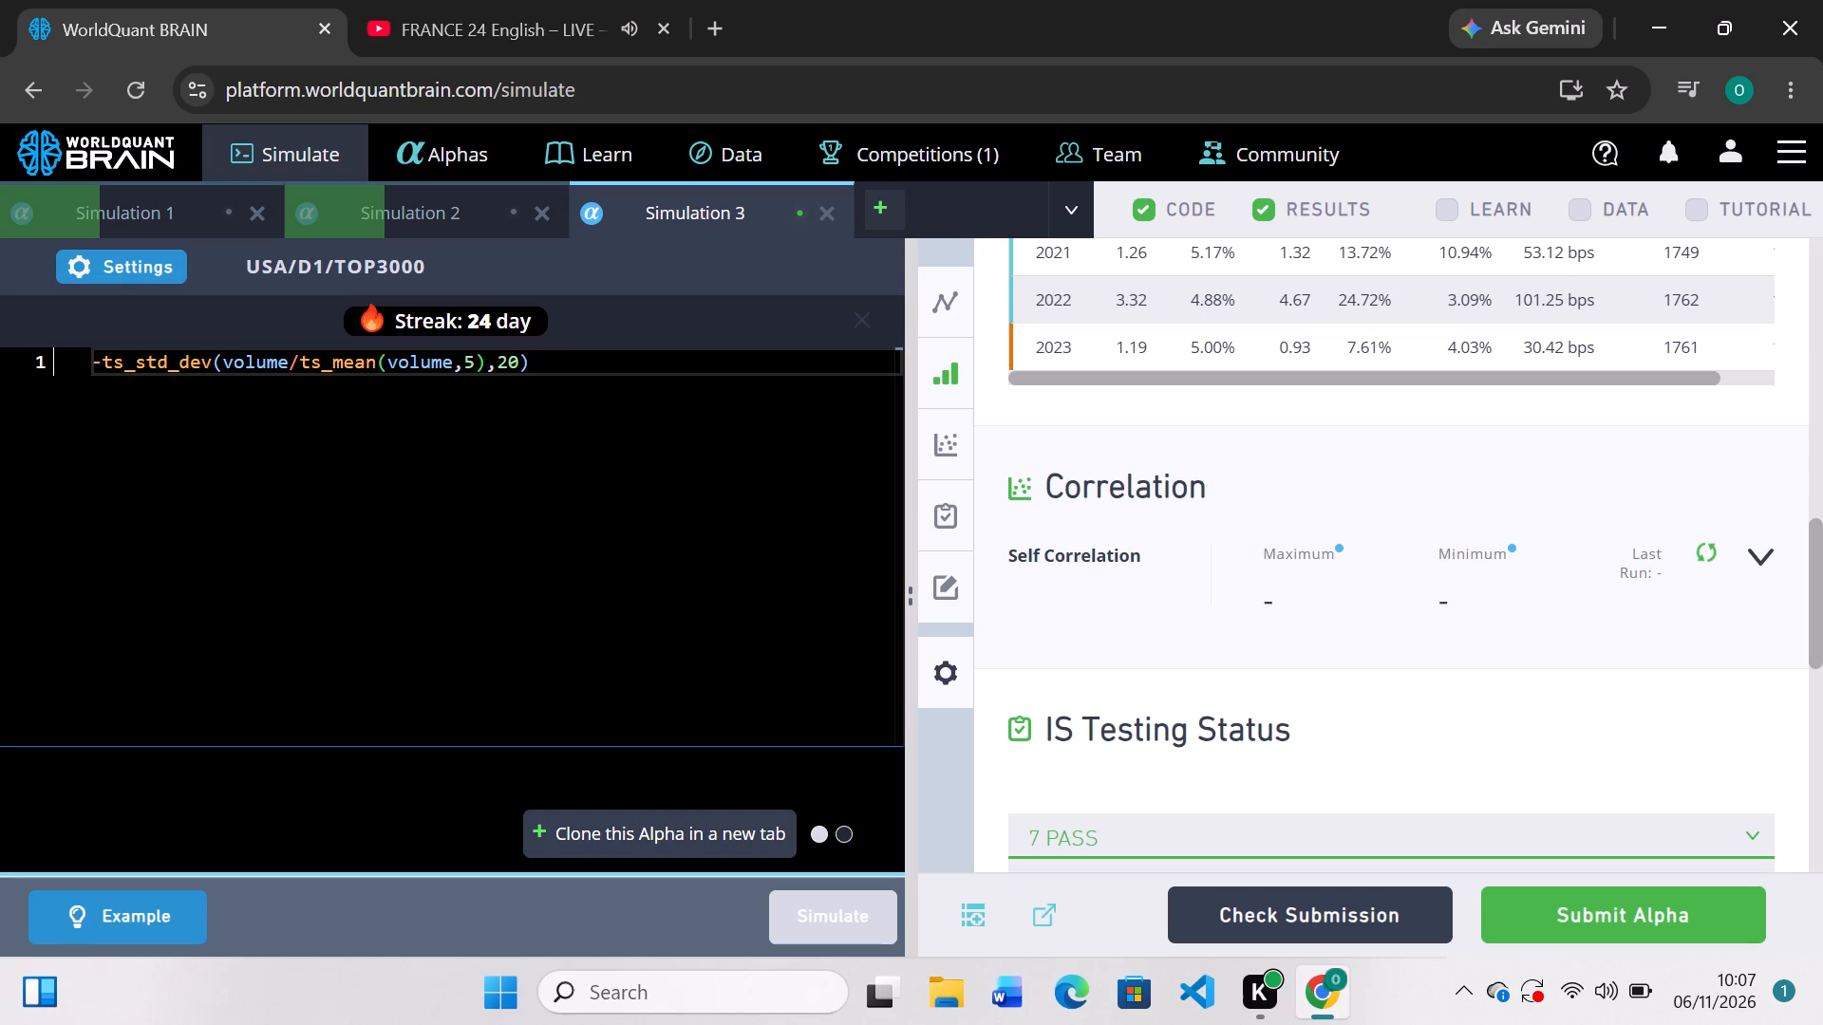
# Set Simulation 3's test period to 3 years, apply the settings, and run the simulation.
pyautogui.click(149, 270)
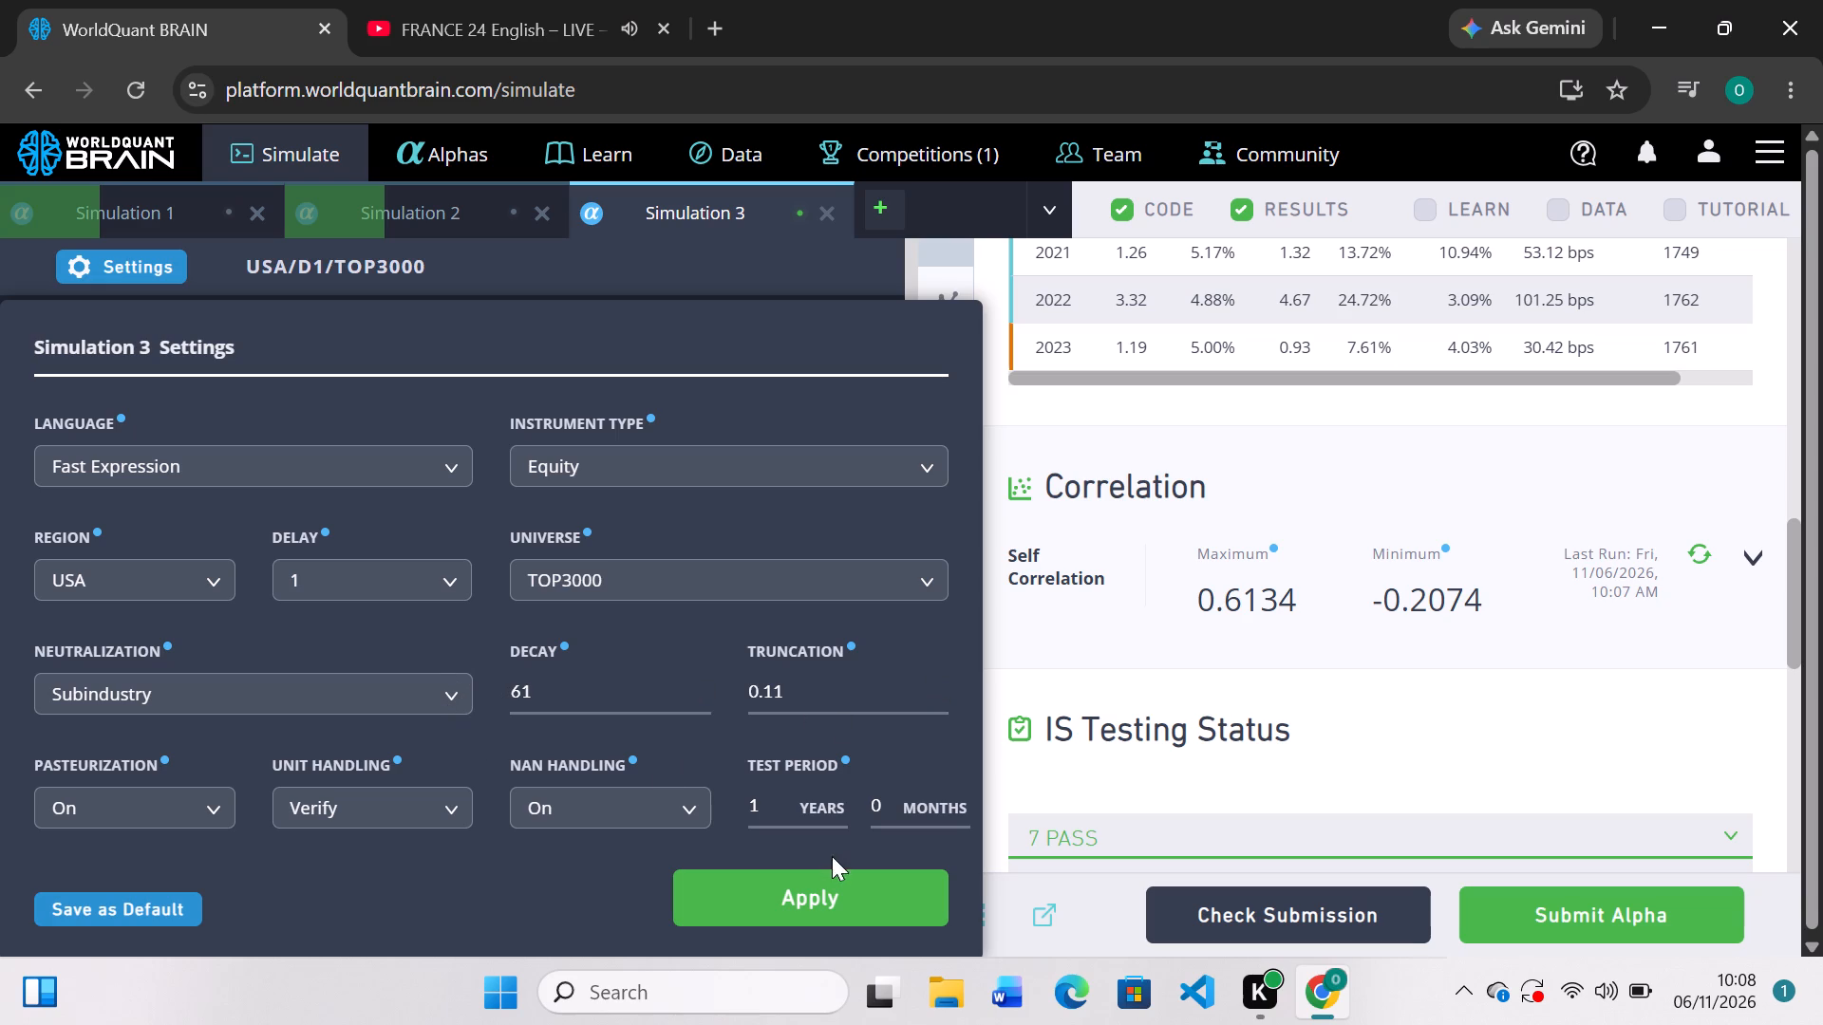
pyautogui.click(764, 808)
pyautogui.press('BackSpace')
pyautogui.press('3')
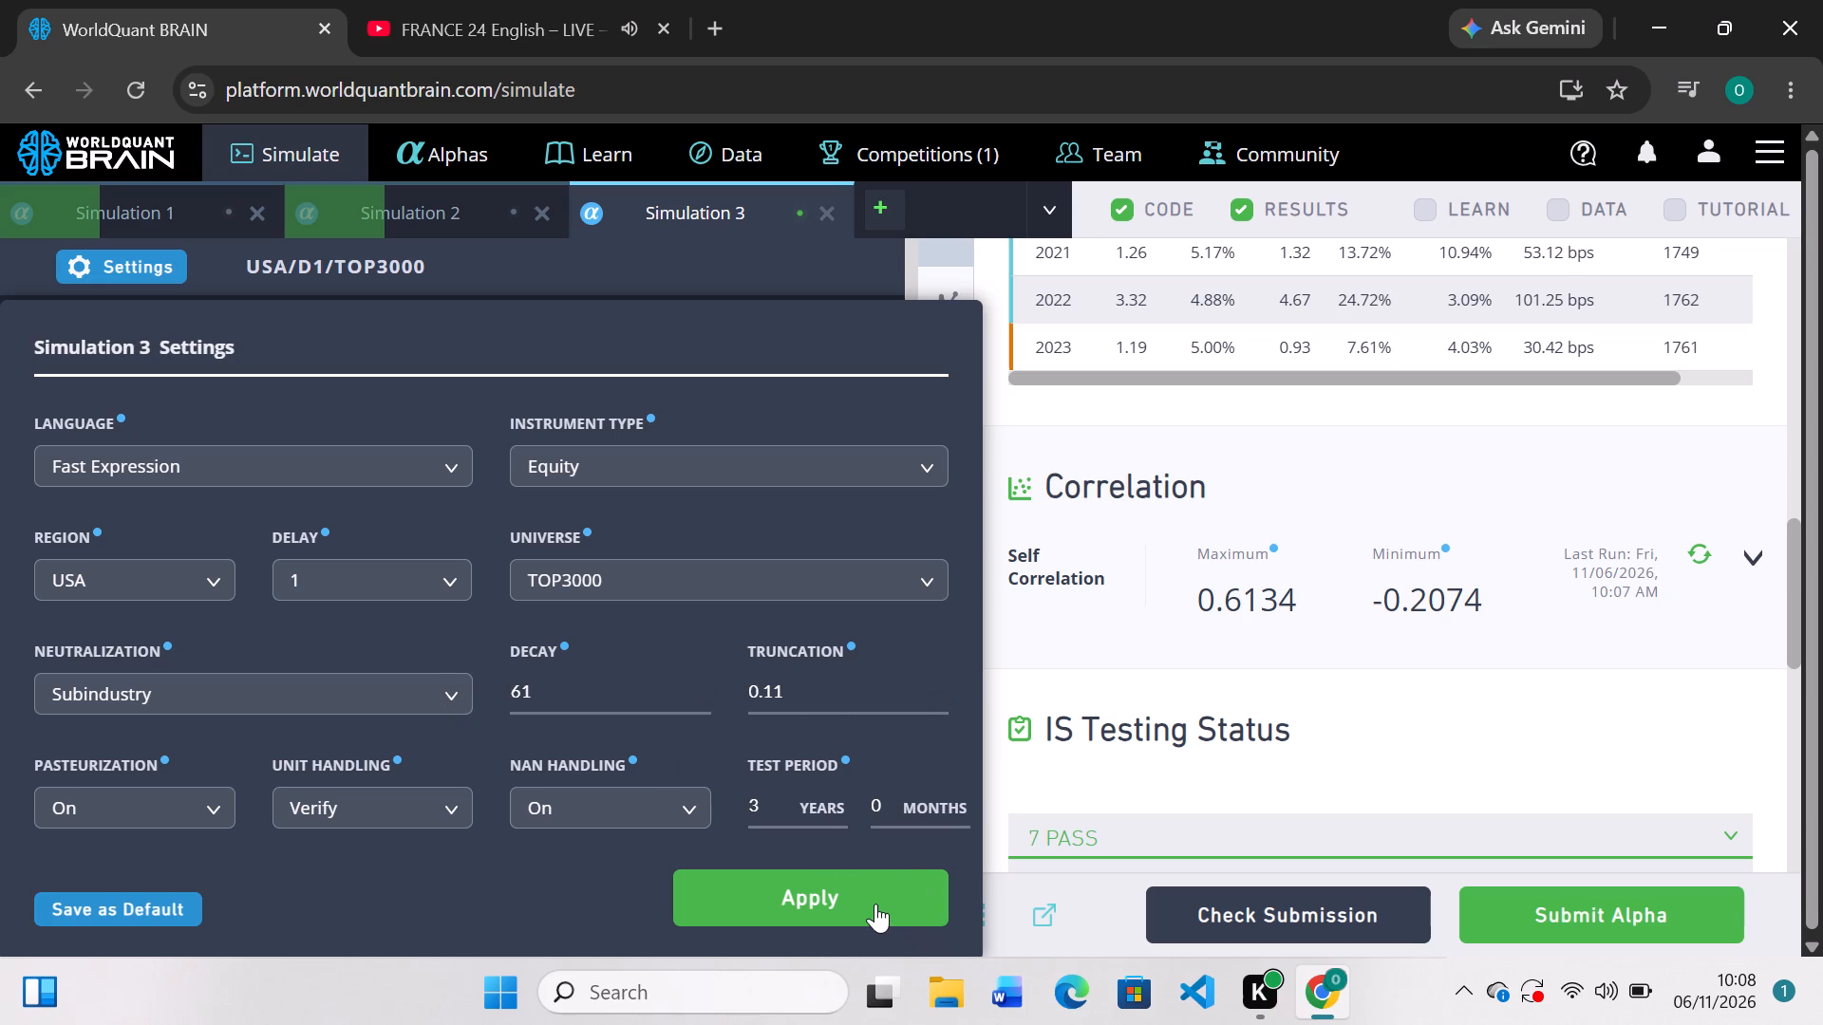
pyautogui.click(875, 904)
pyautogui.click(838, 904)
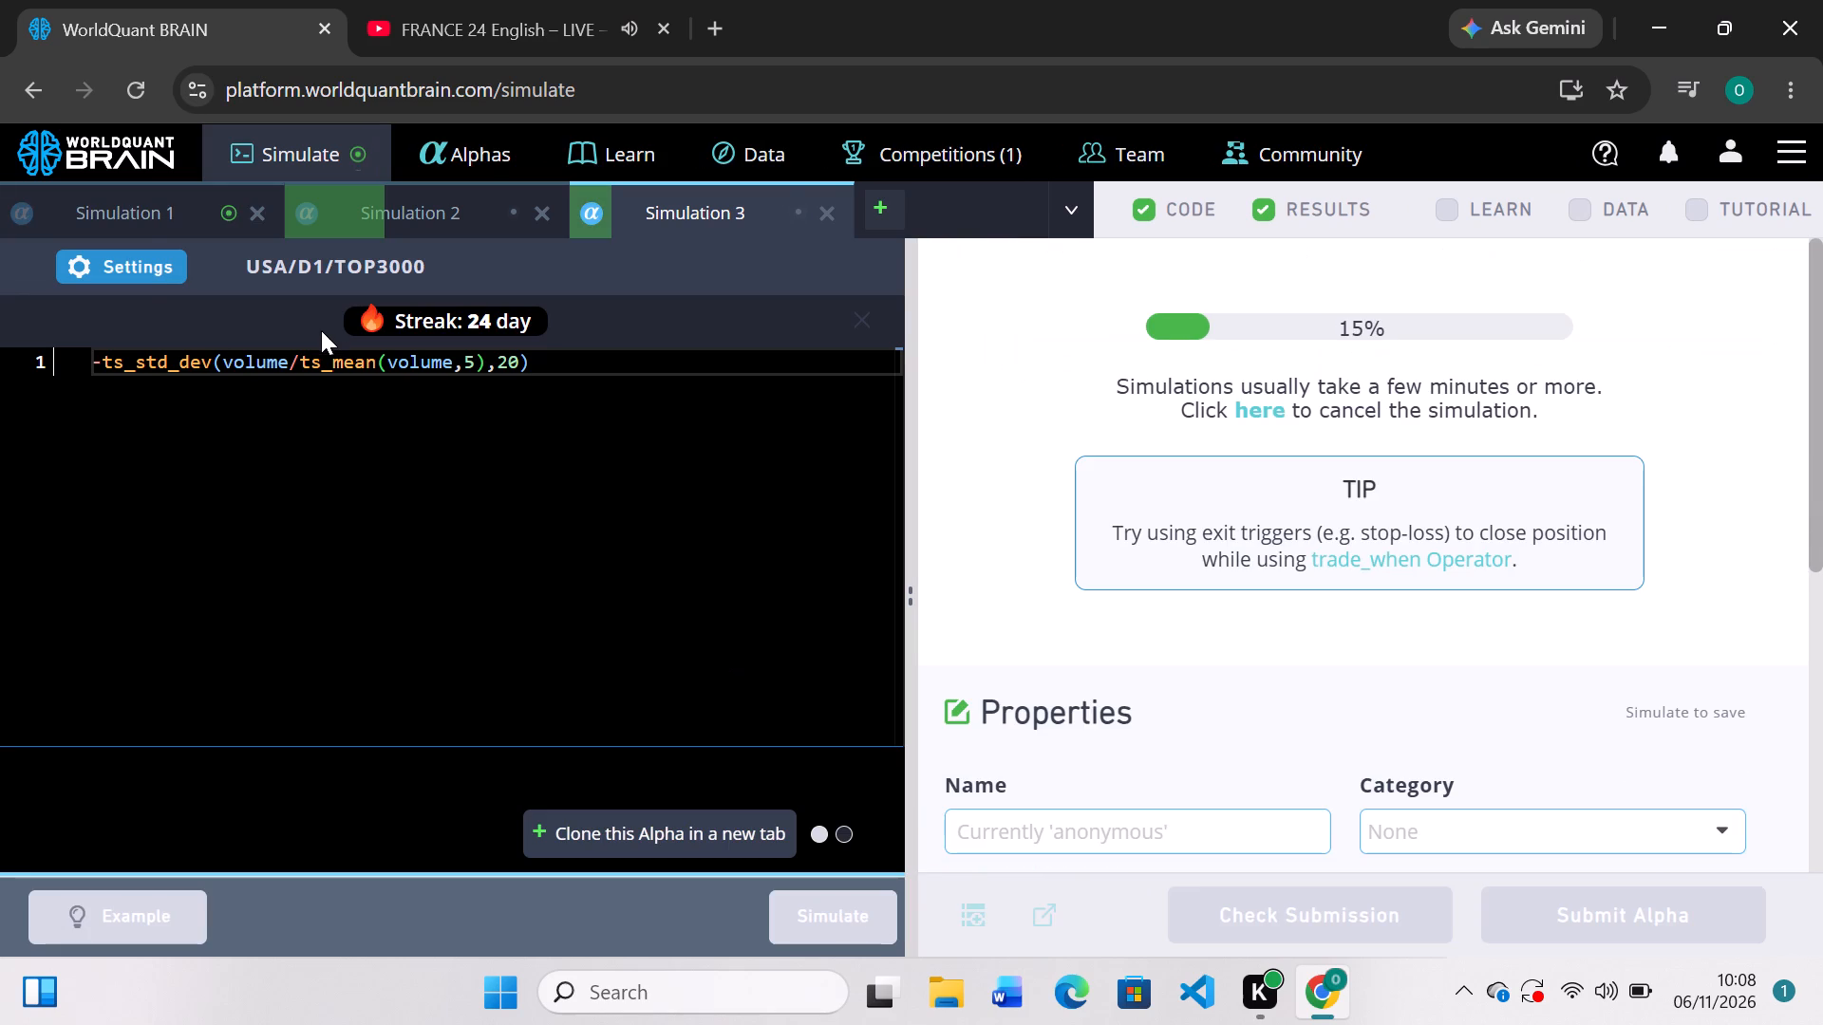
# Review Simulation 1's close/open results, change the ts_mean window to 20, and run the simulation.
pyautogui.click(132, 213)
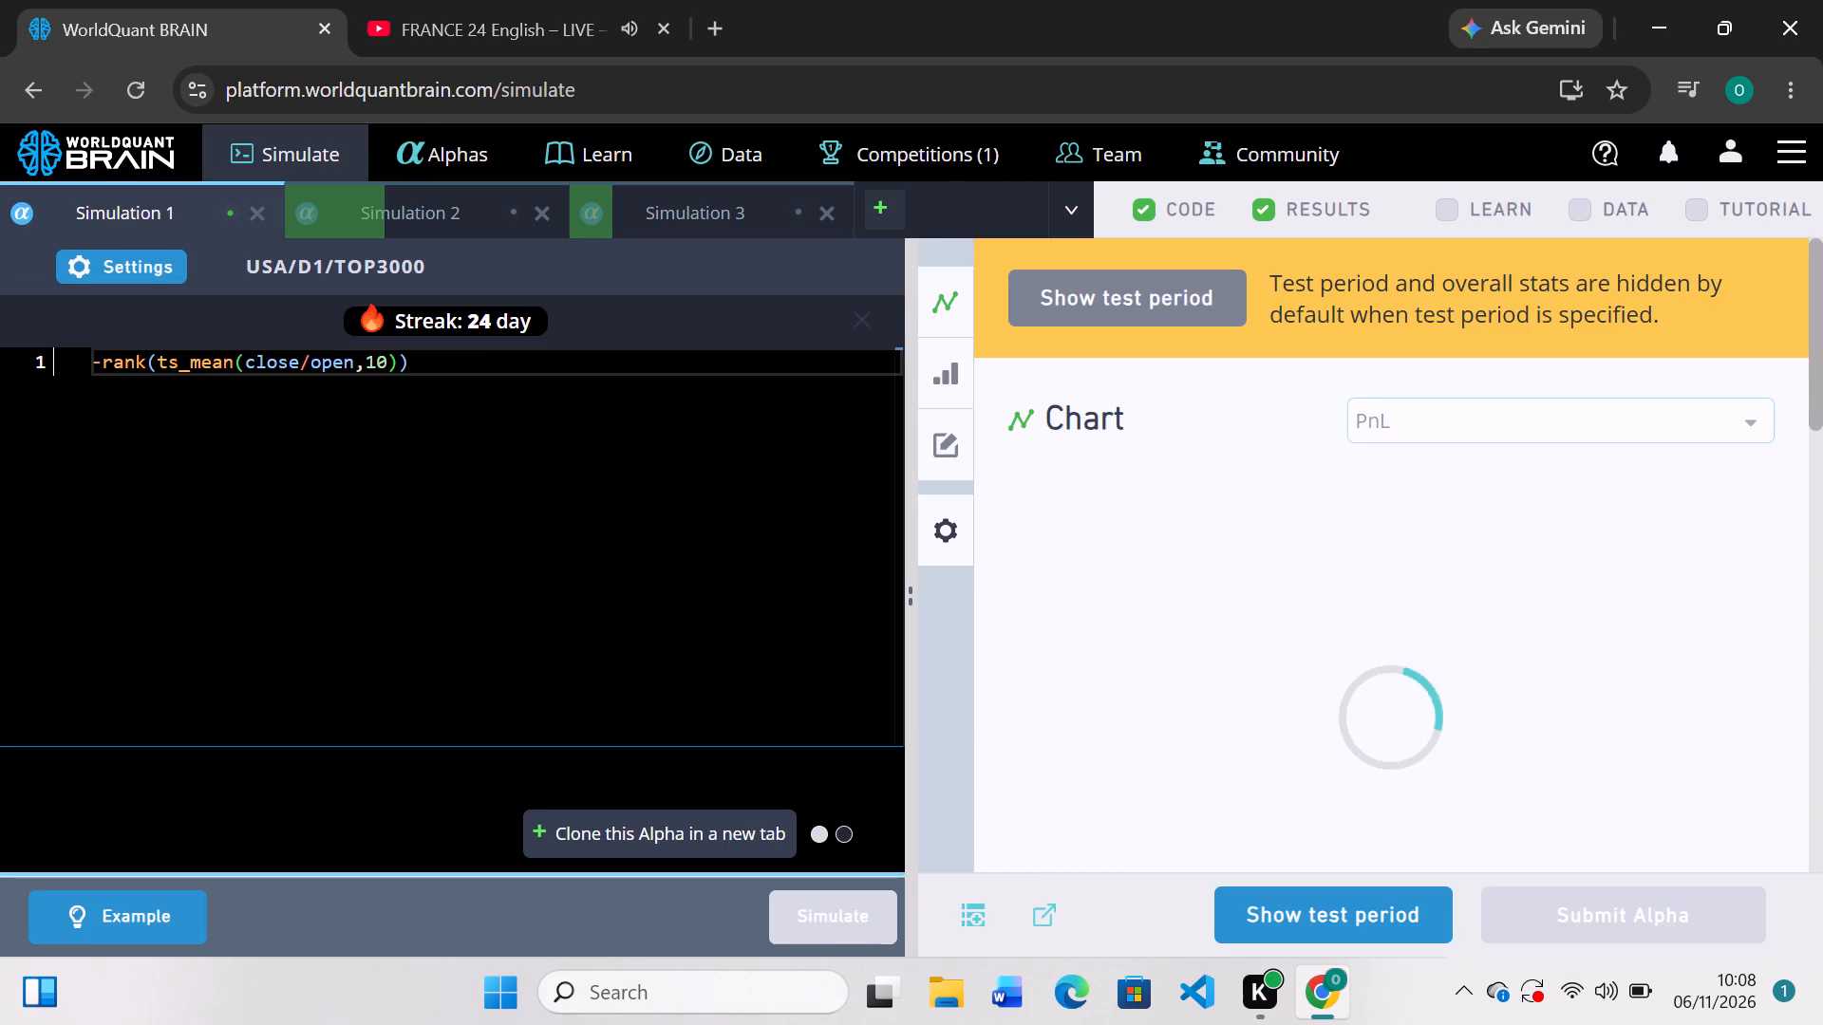
pyautogui.scroll(-3, 1116, 752)
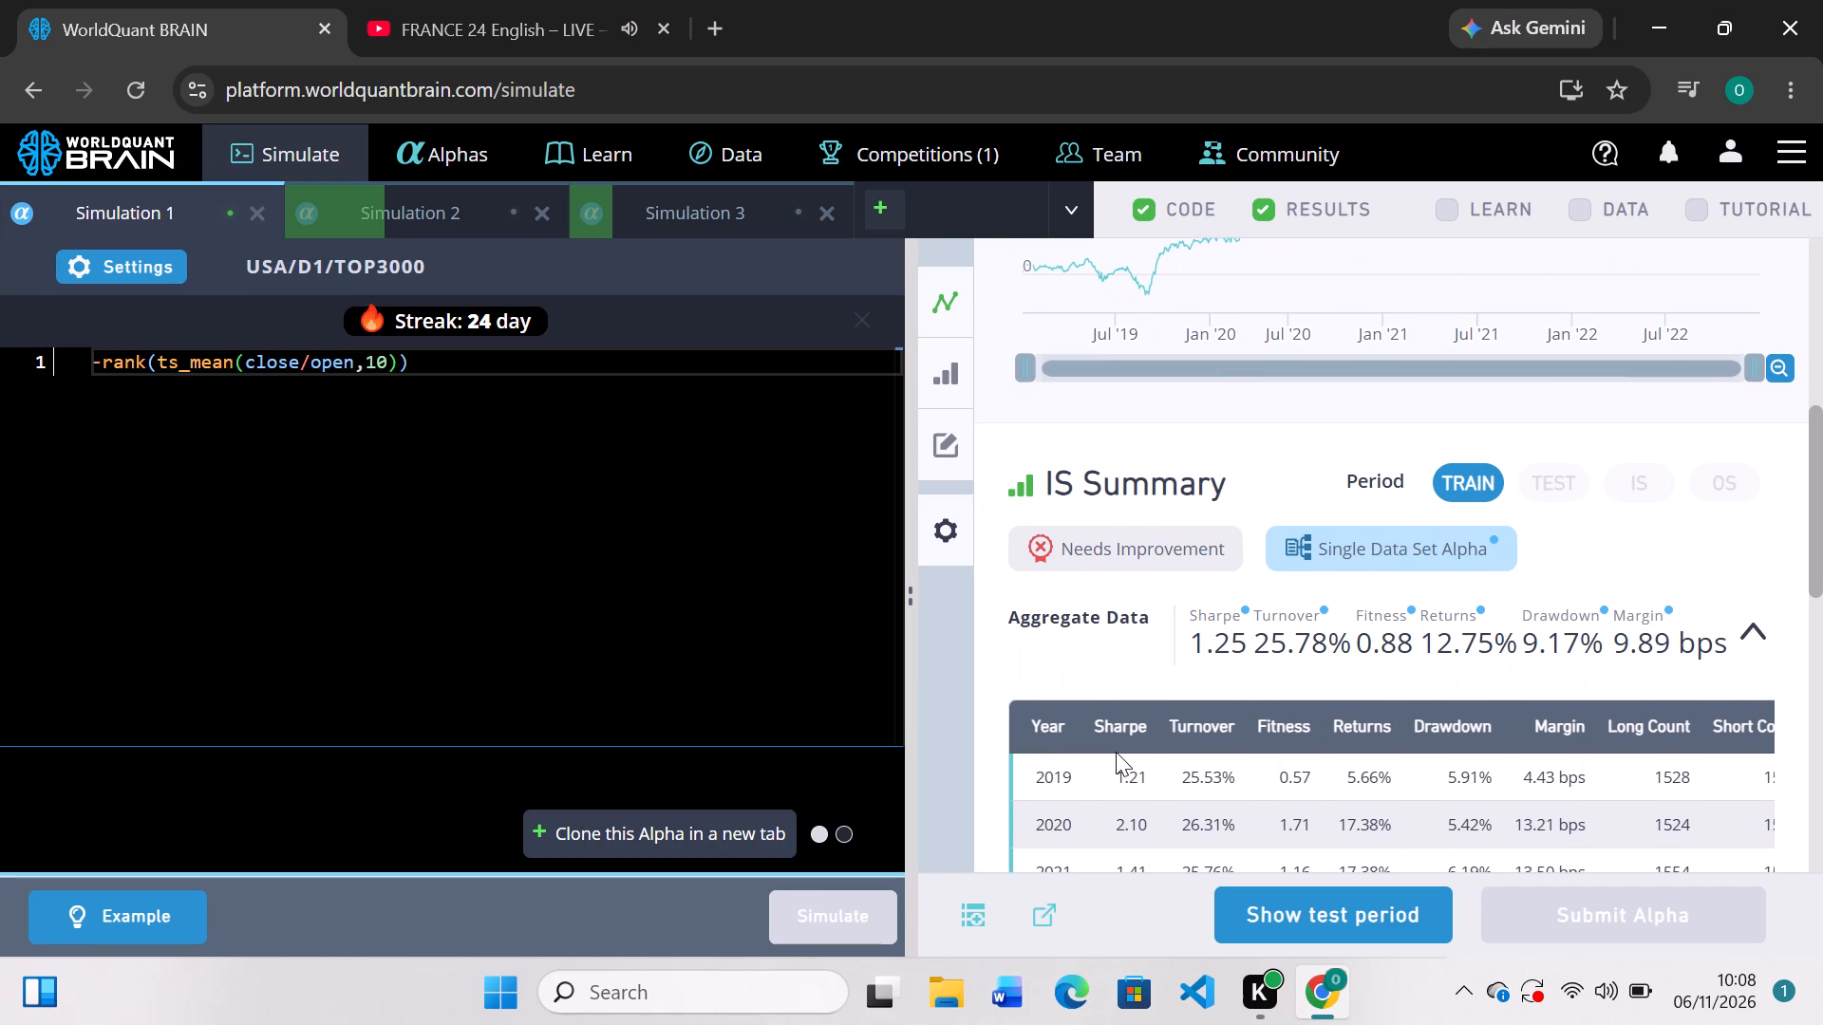
pyautogui.scroll(1, 1116, 752)
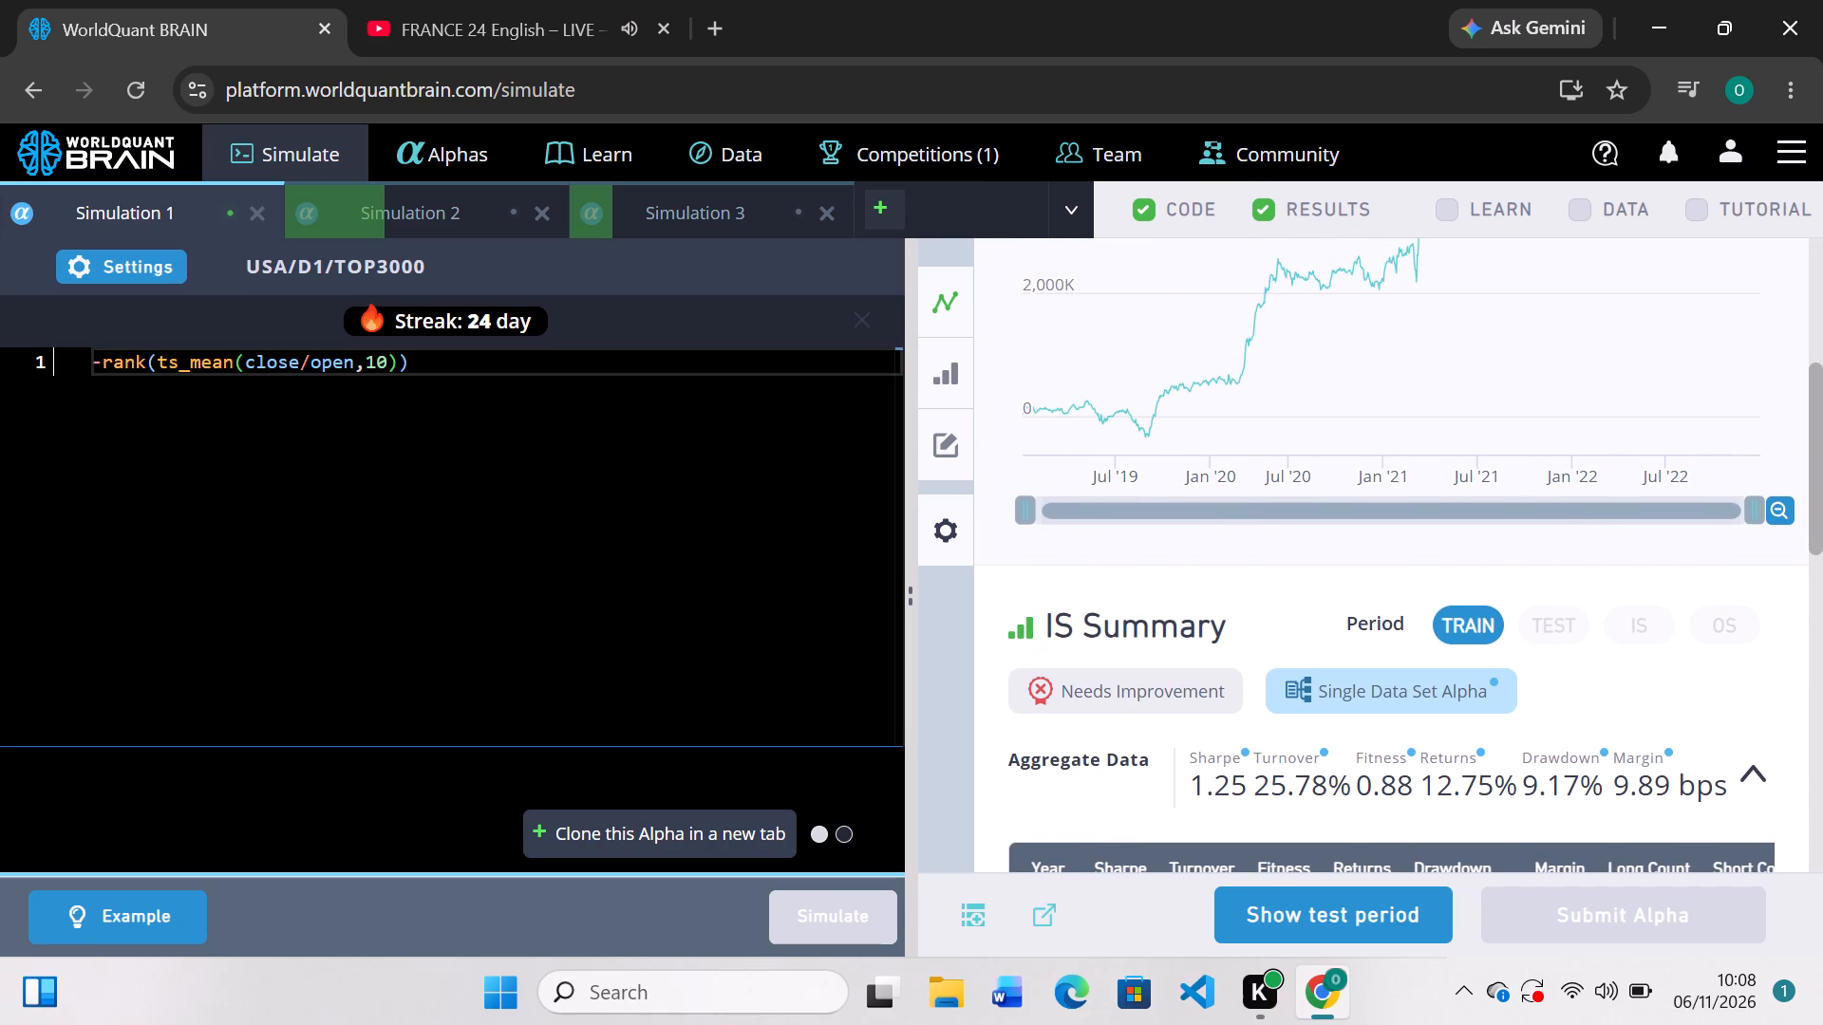
pyautogui.click(385, 361)
pyautogui.press('BackSpace')
pyautogui.press('BackSpace')
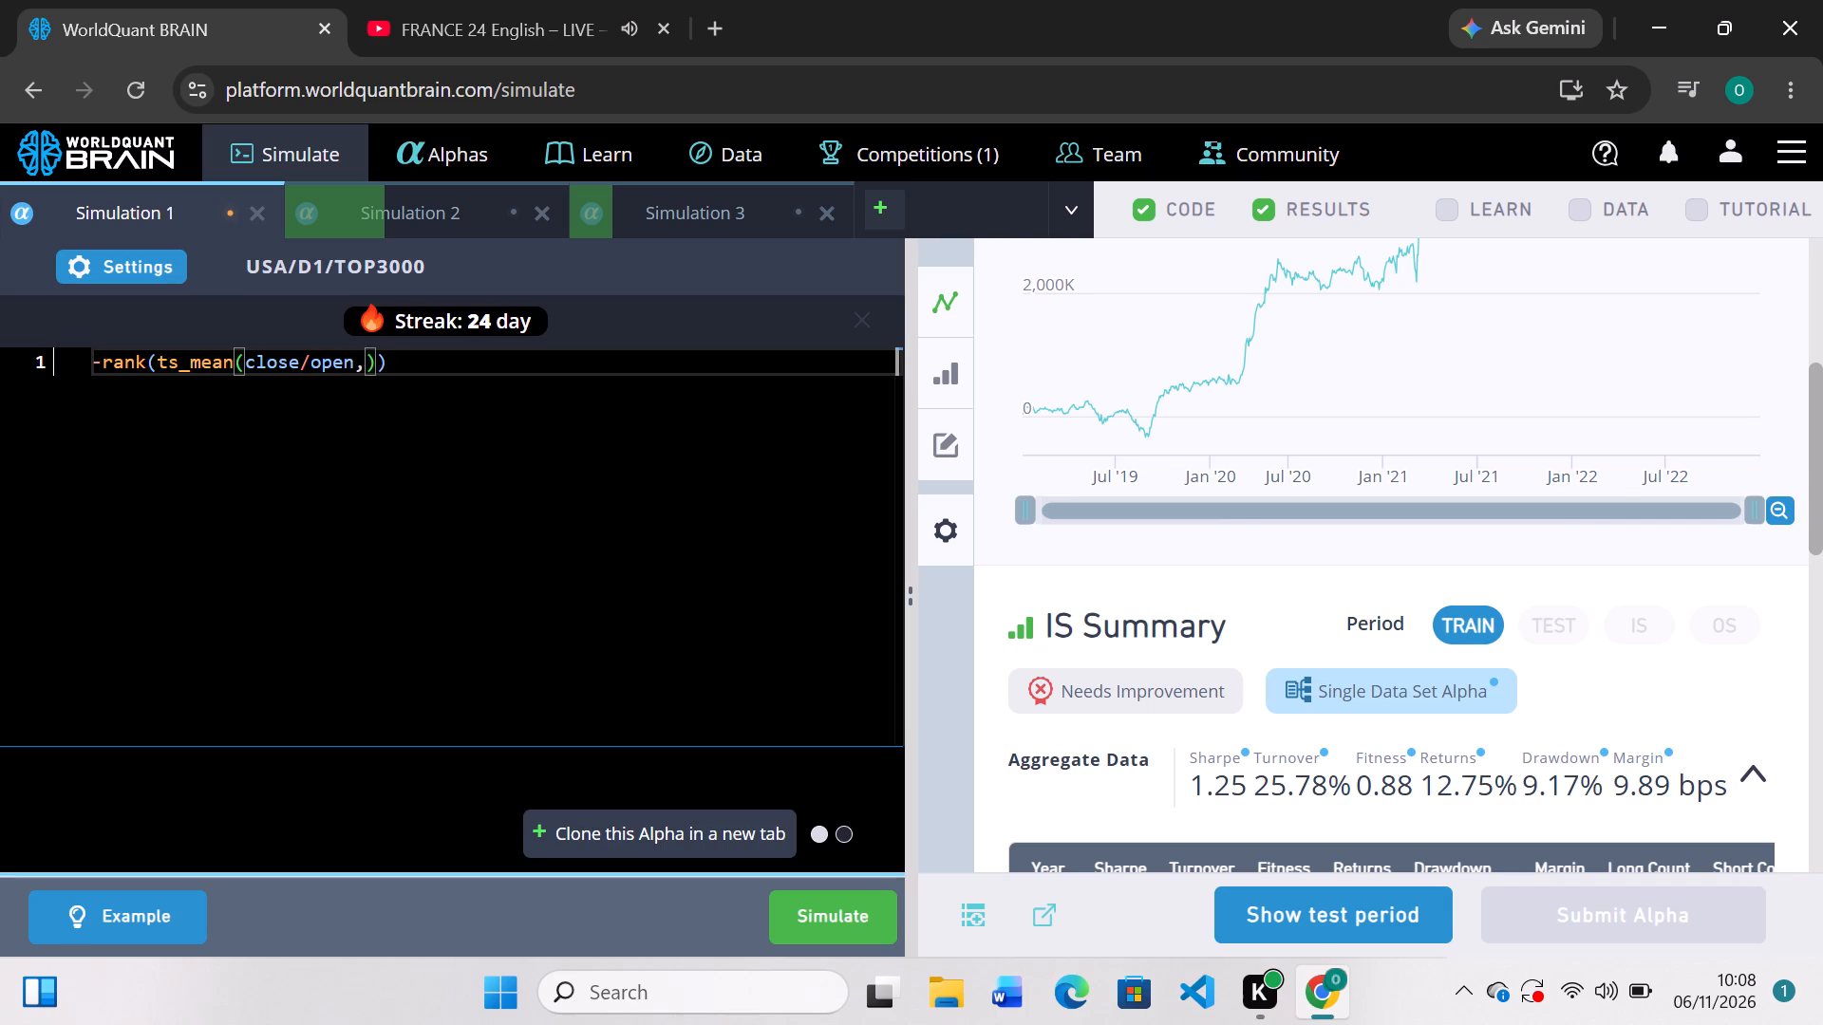
pyautogui.write('20')
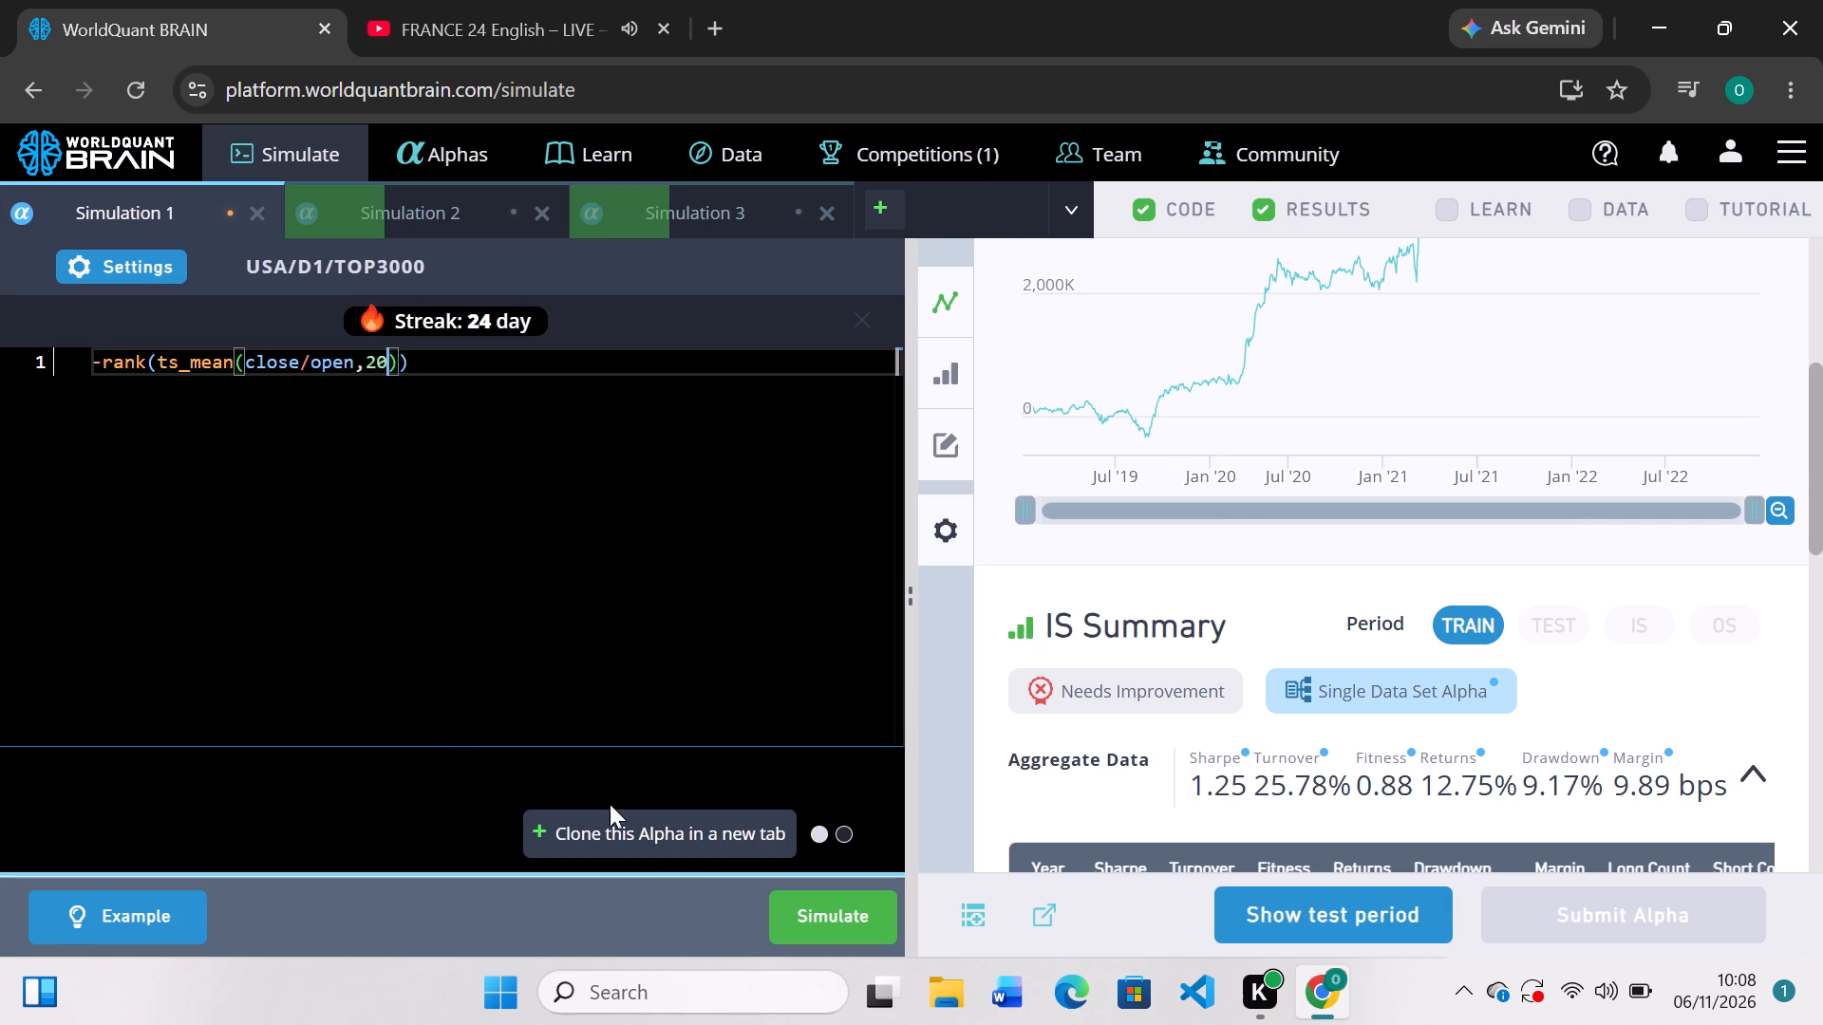
pyautogui.click(819, 934)
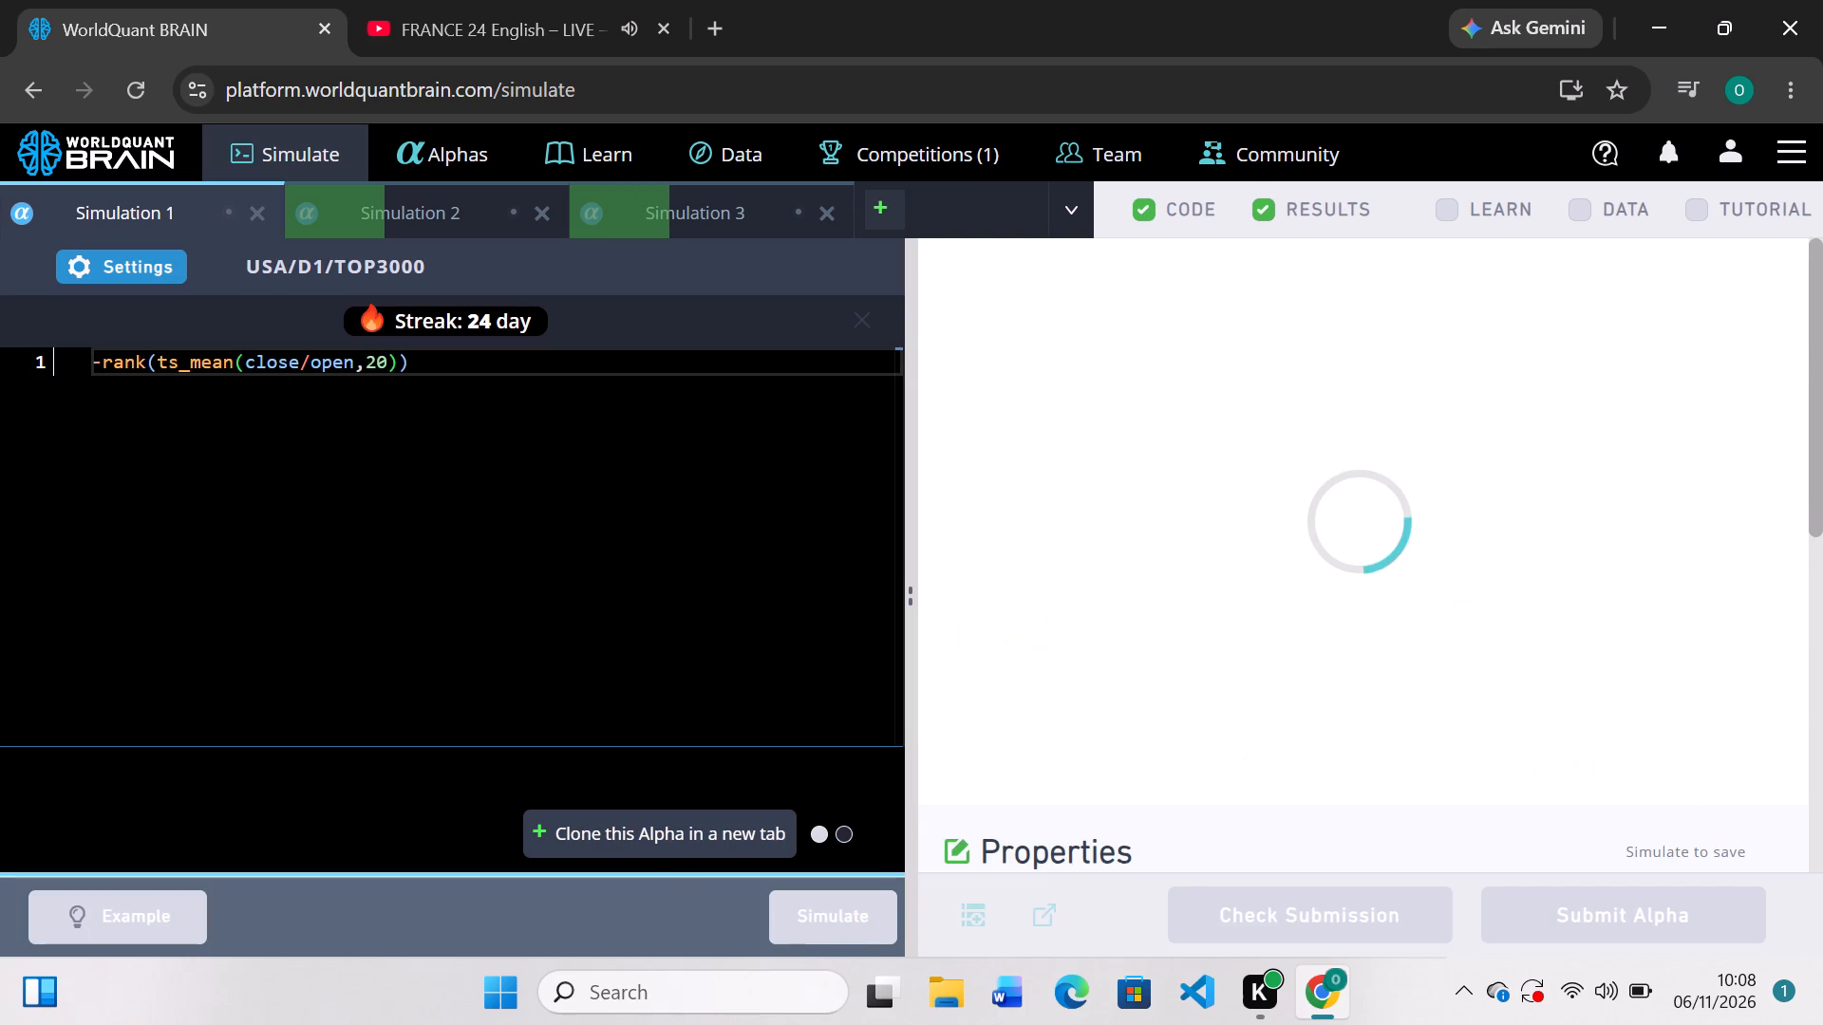
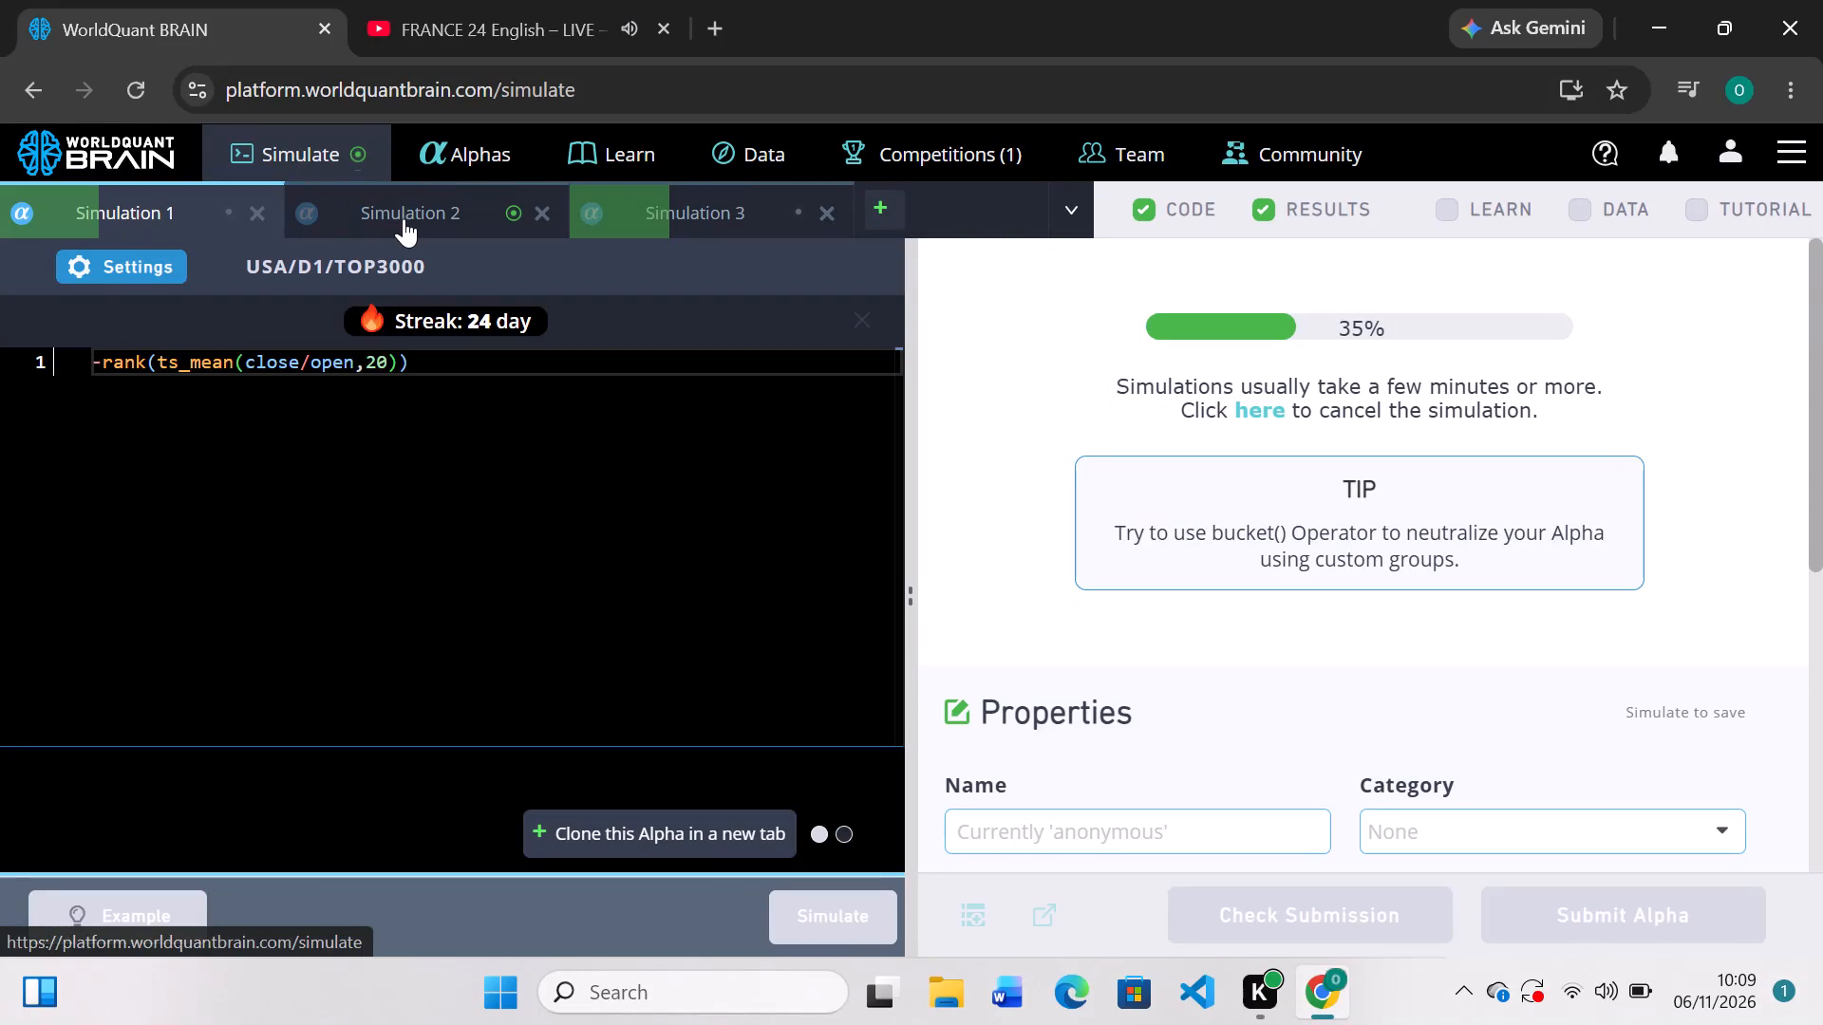
# Review Simulation 2's PnL chart and IS Summary, set its decay to 105, apply the settings, and run the simulation.
pyautogui.click(406, 218)
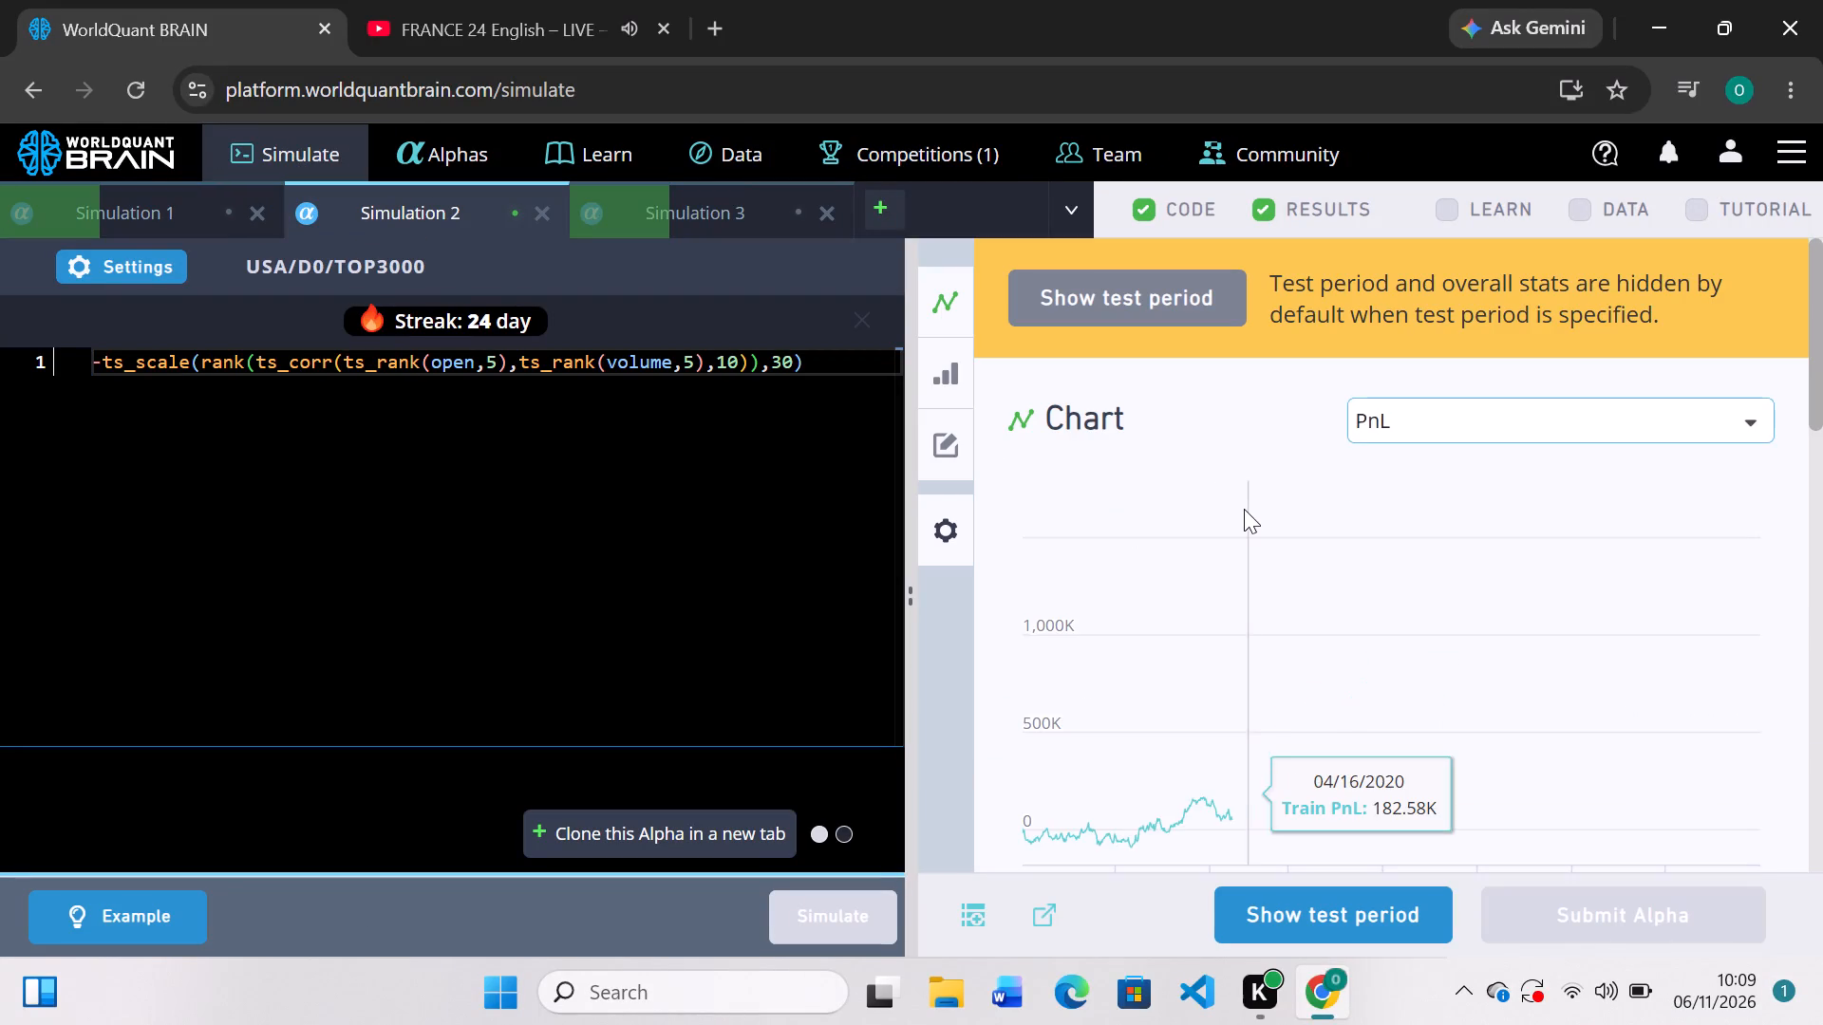
pyautogui.scroll(-3, 1244, 509)
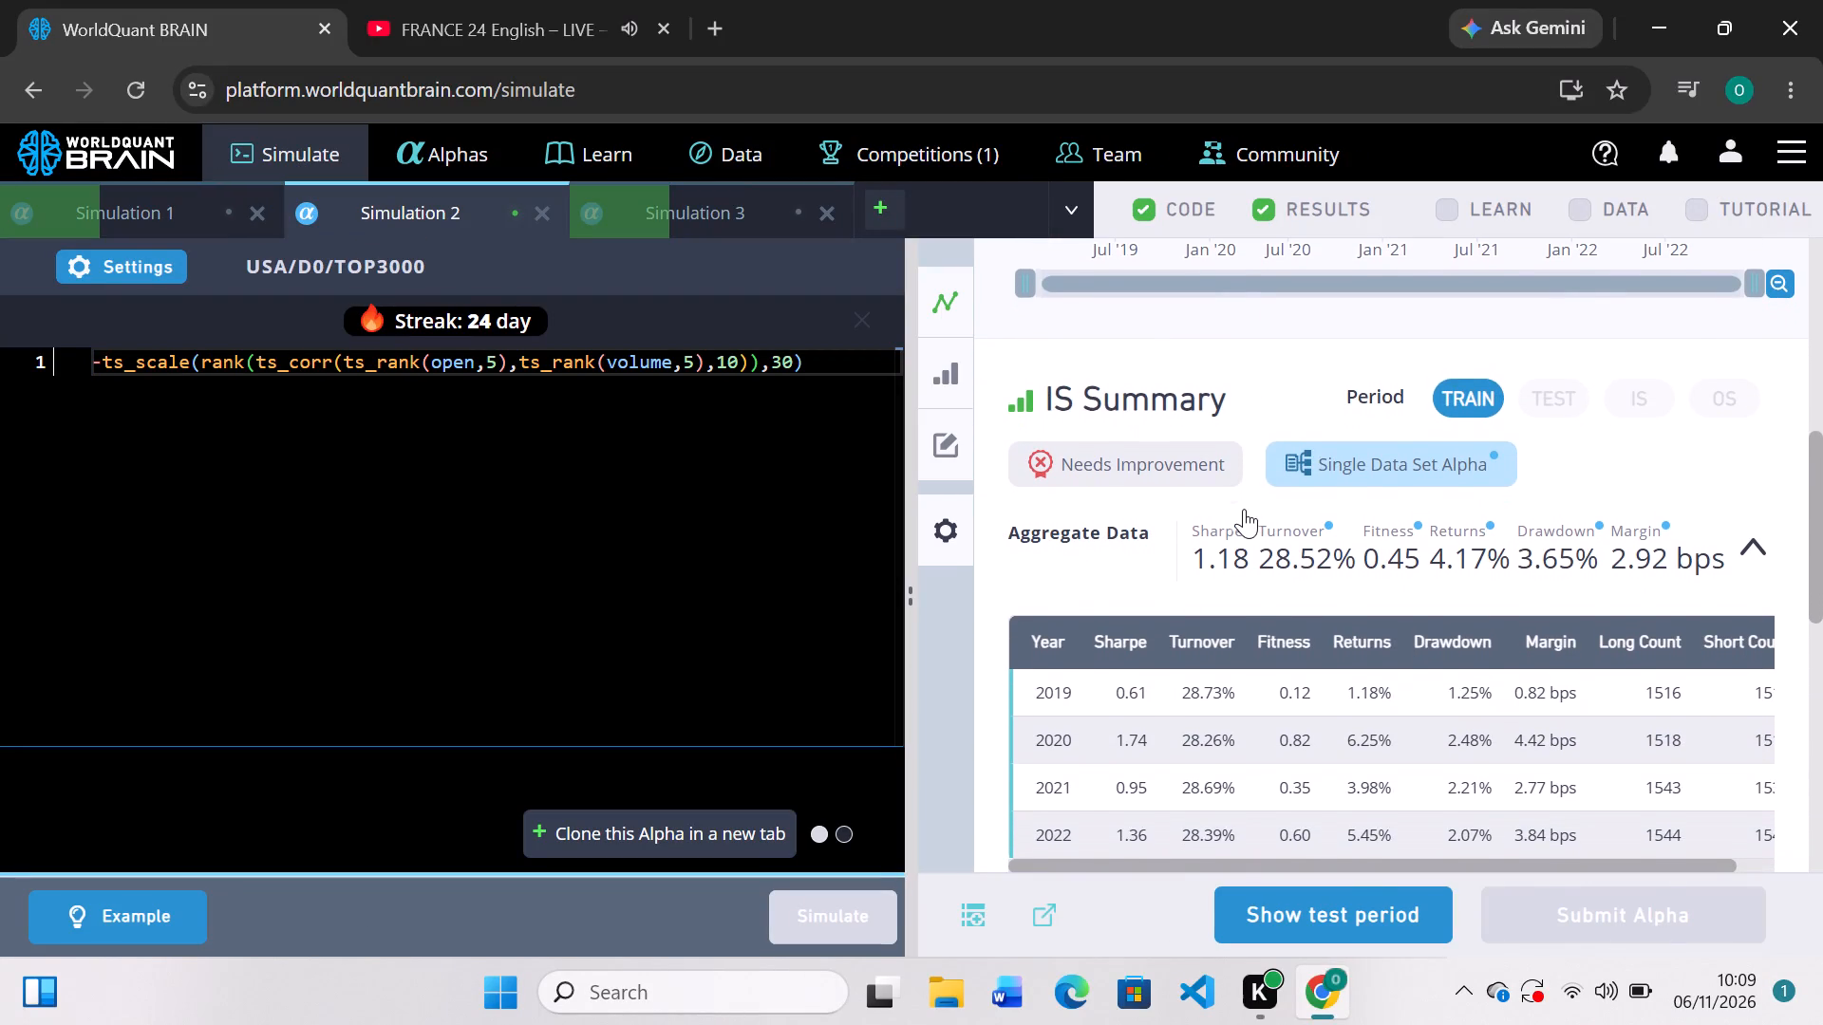
pyautogui.scroll(4, 1244, 509)
pyautogui.scroll(-1, 1244, 509)
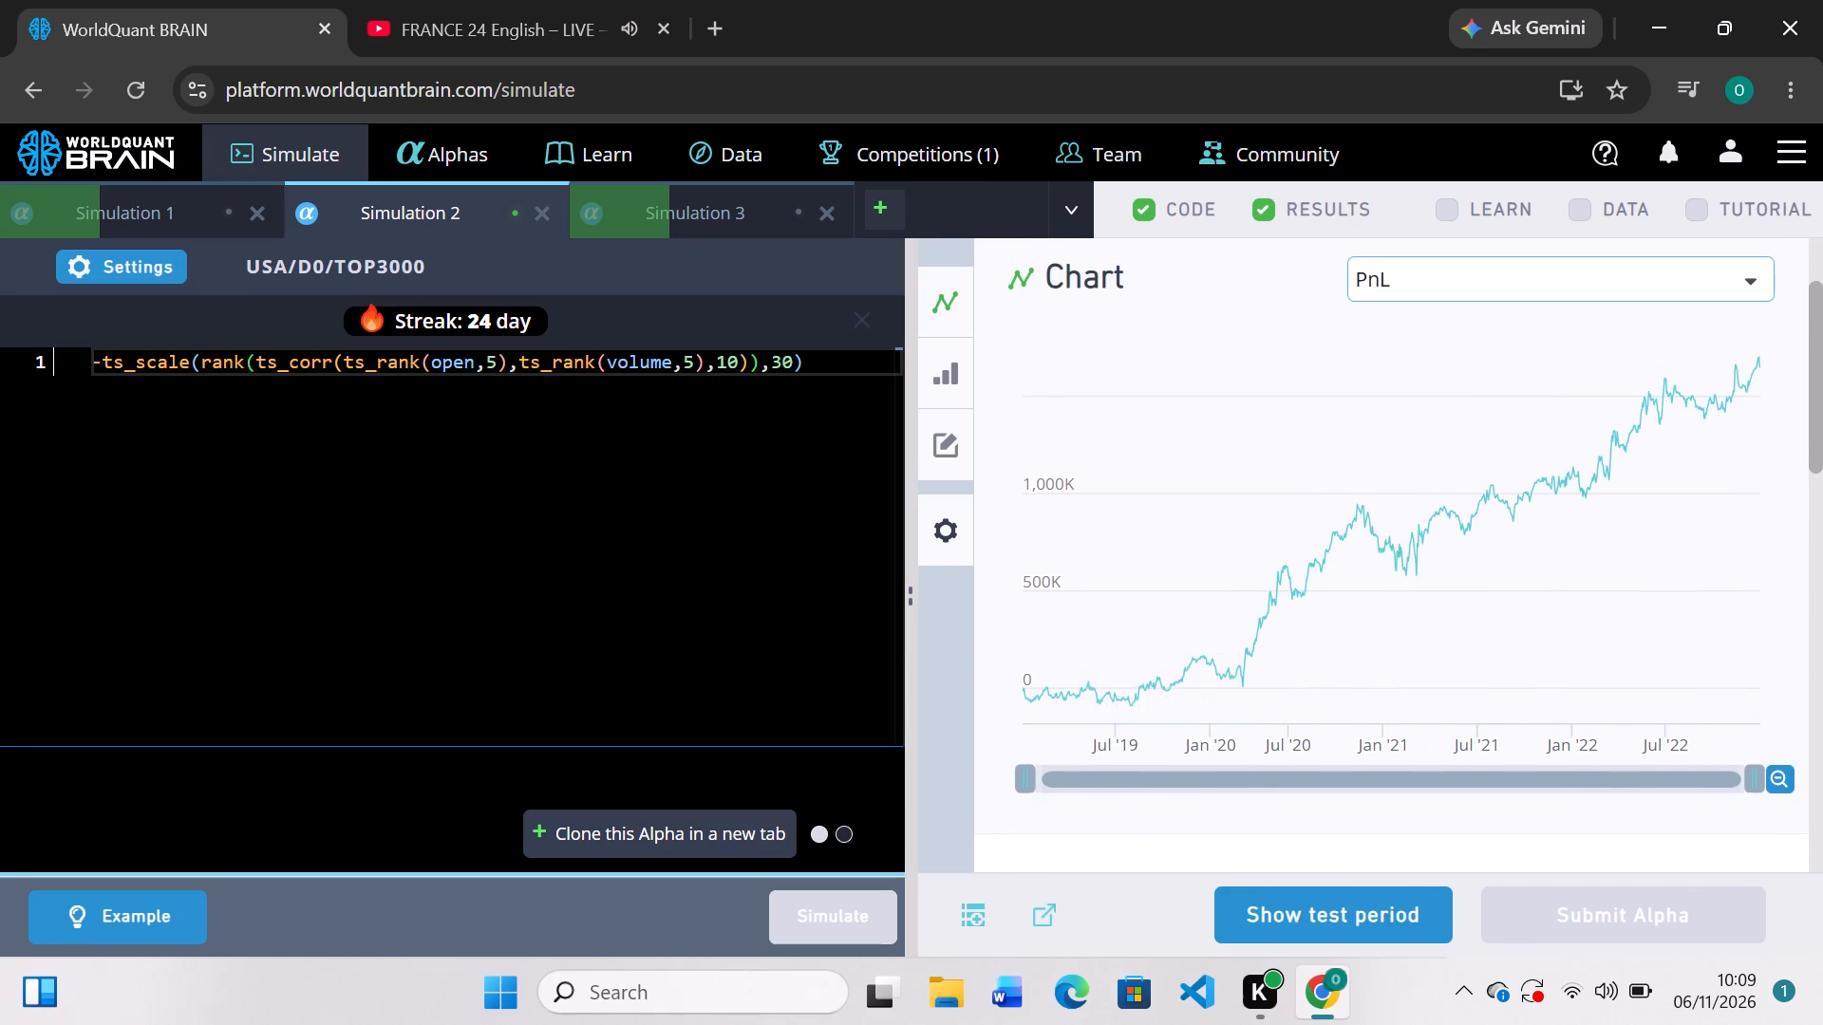
pyautogui.click(154, 277)
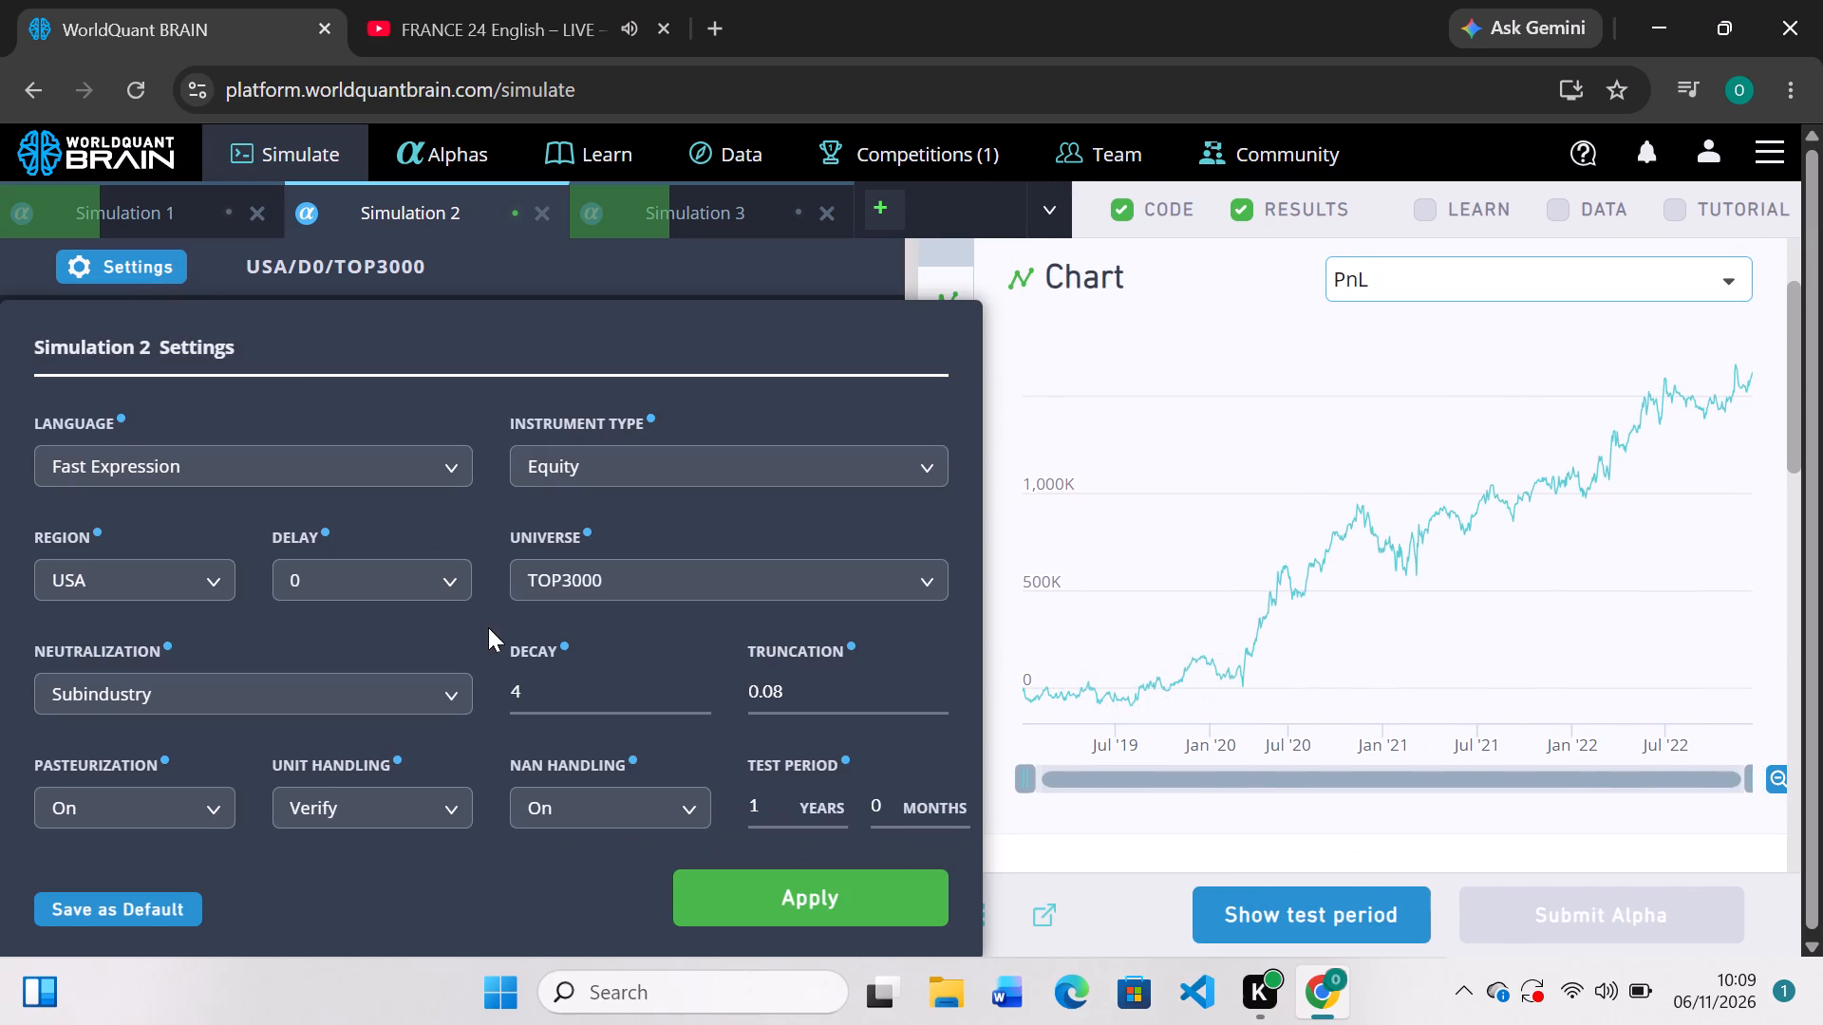
pyautogui.click(694, 686)
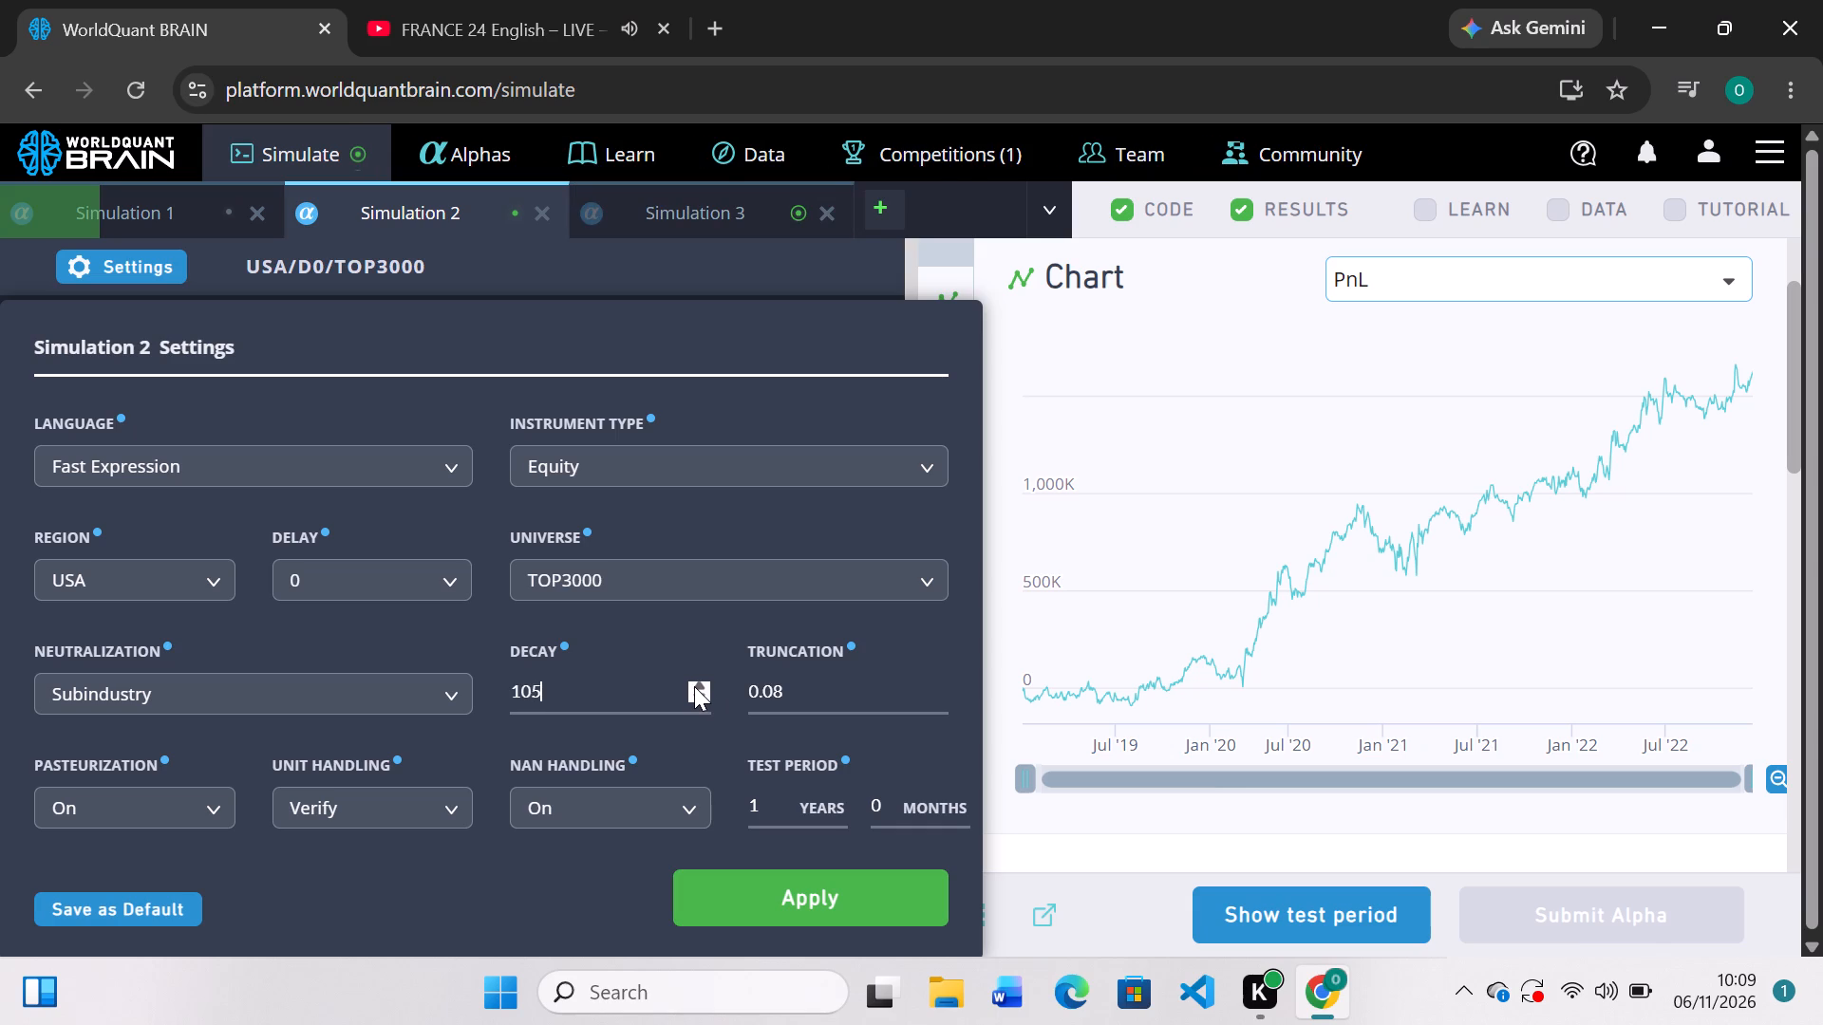
pyautogui.click(769, 878)
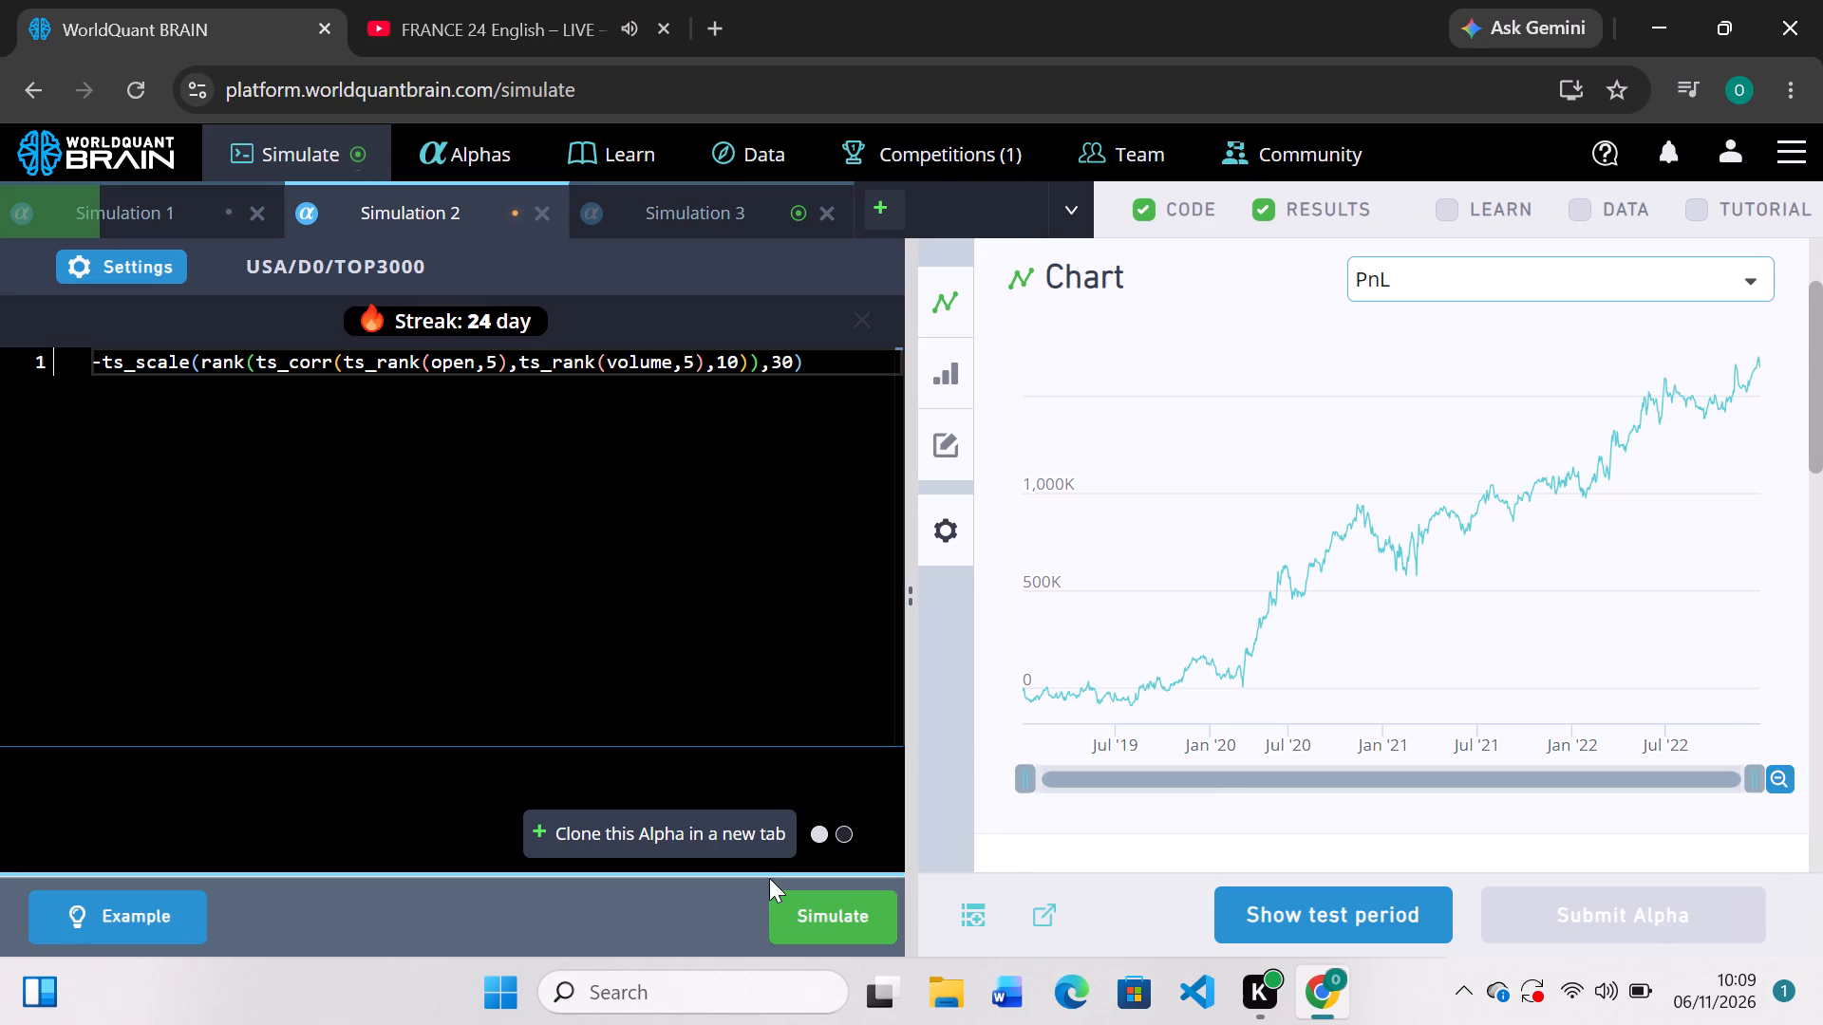
pyautogui.click(815, 899)
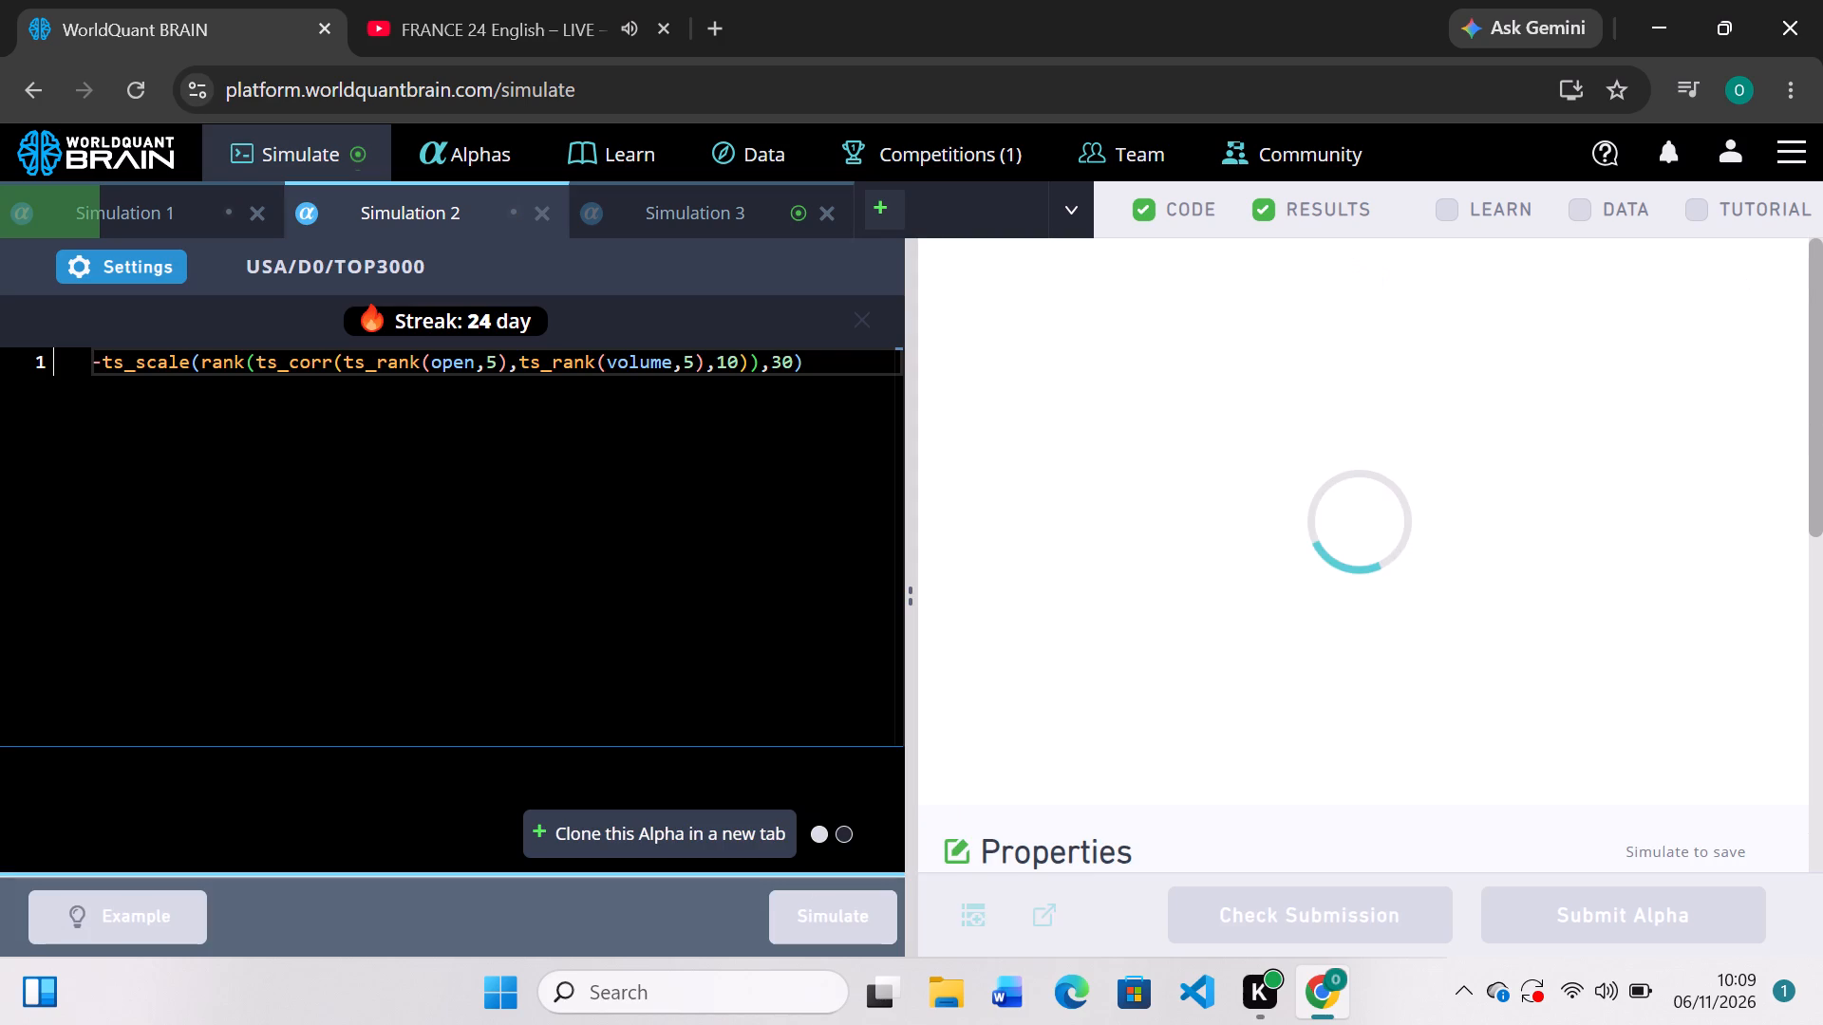
# Review Simulation 3's IS Summary, reveal its test period results, check the IS Testing Status, and run the self-correlation check.
pyautogui.click(749, 214)
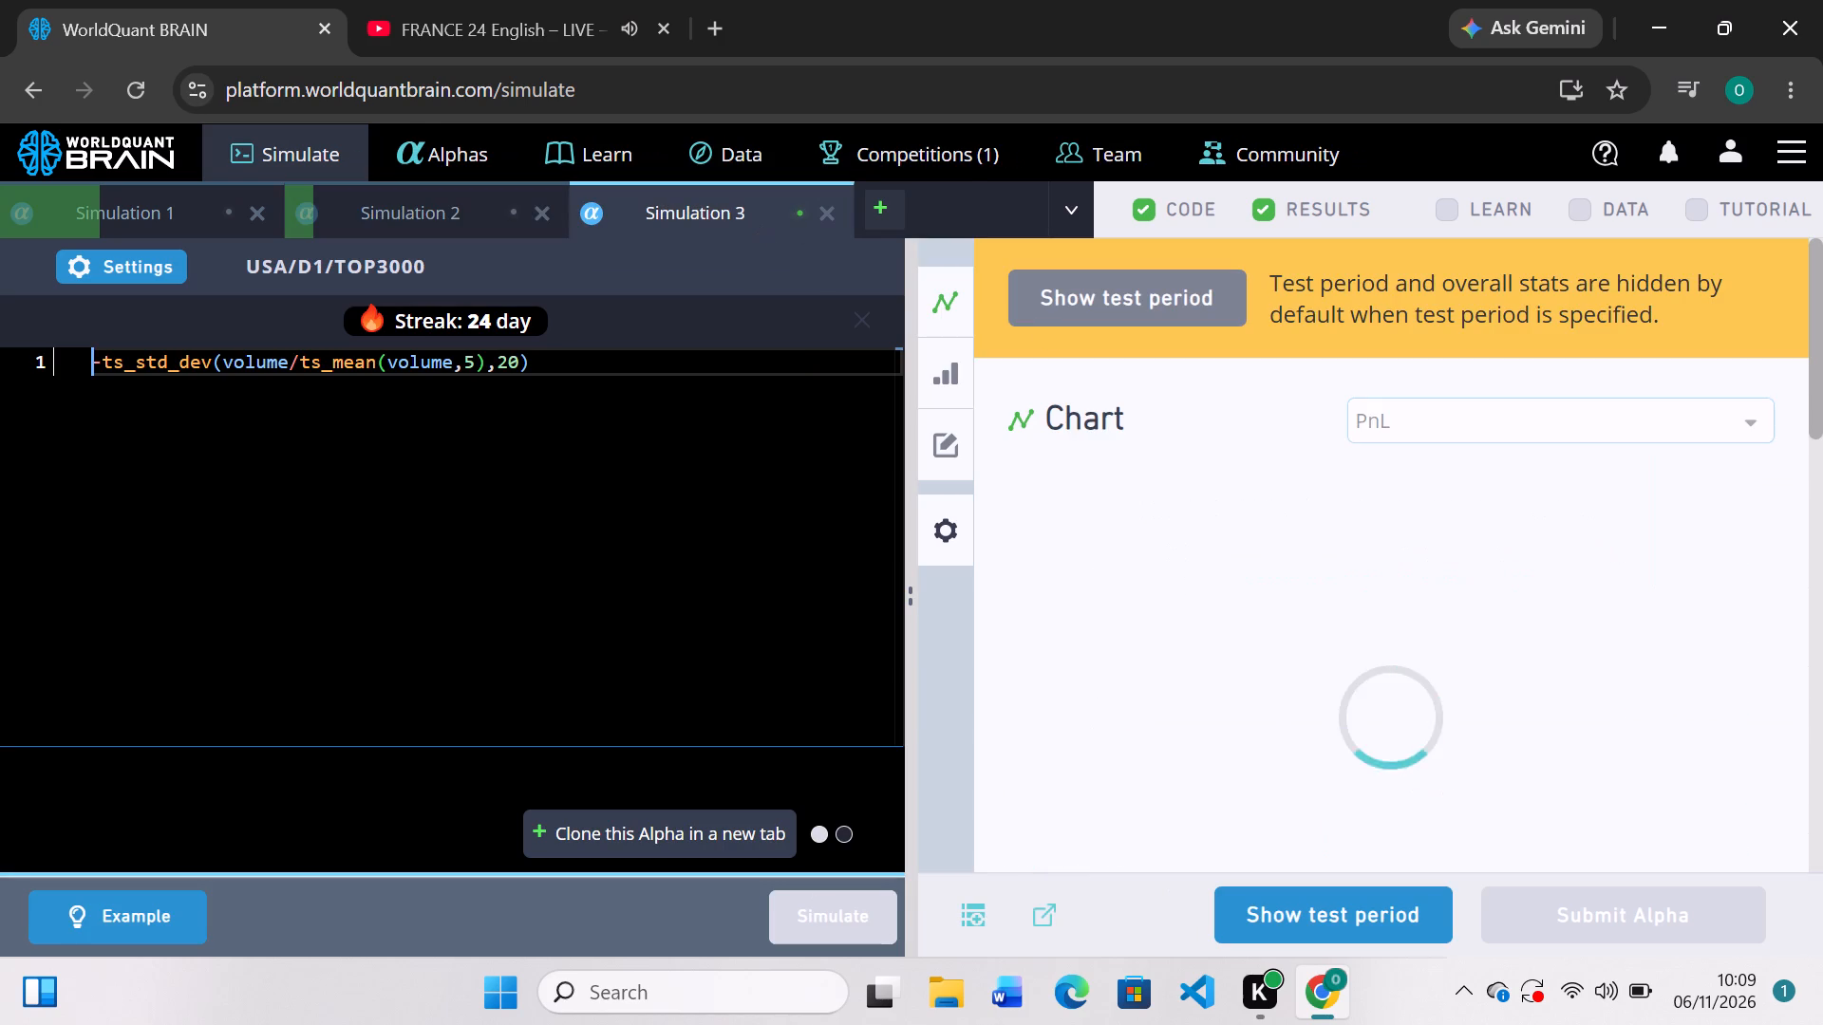
pyautogui.scroll(-2, 1308, 577)
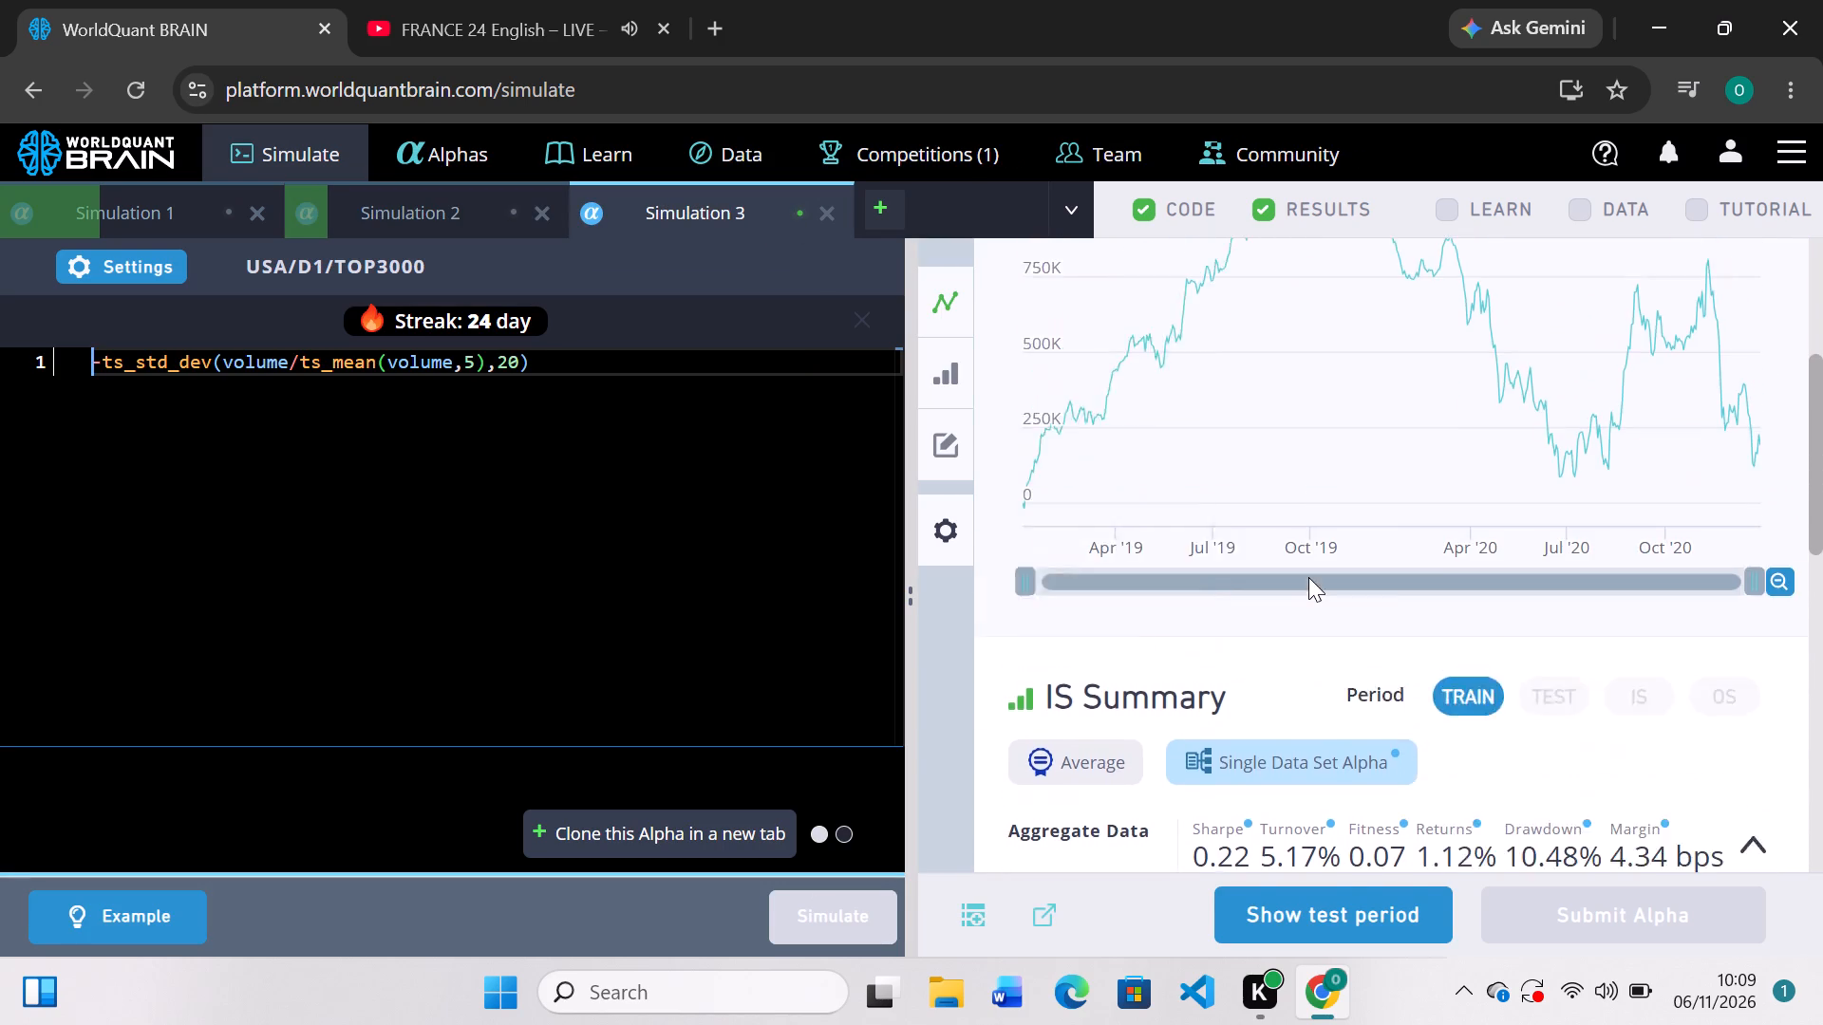
pyautogui.click(1363, 899)
pyautogui.scroll(-2, 1361, 718)
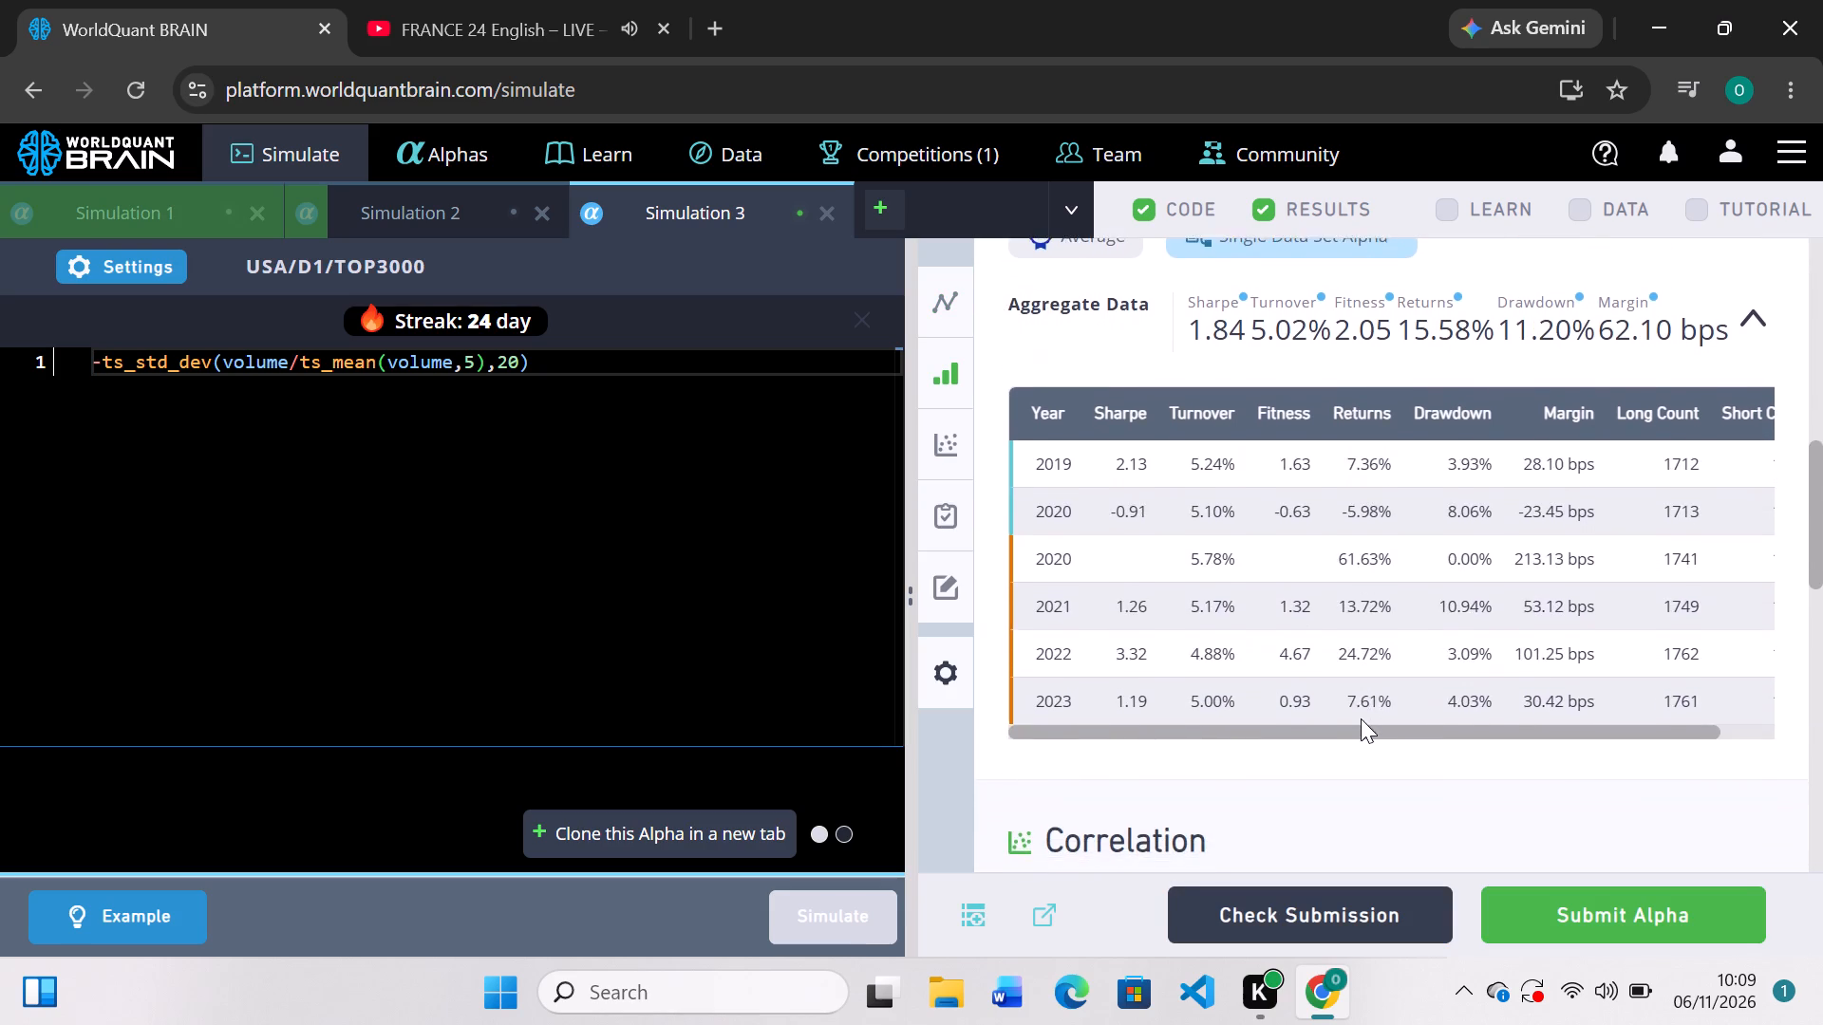
pyautogui.scroll(-2, 1361, 718)
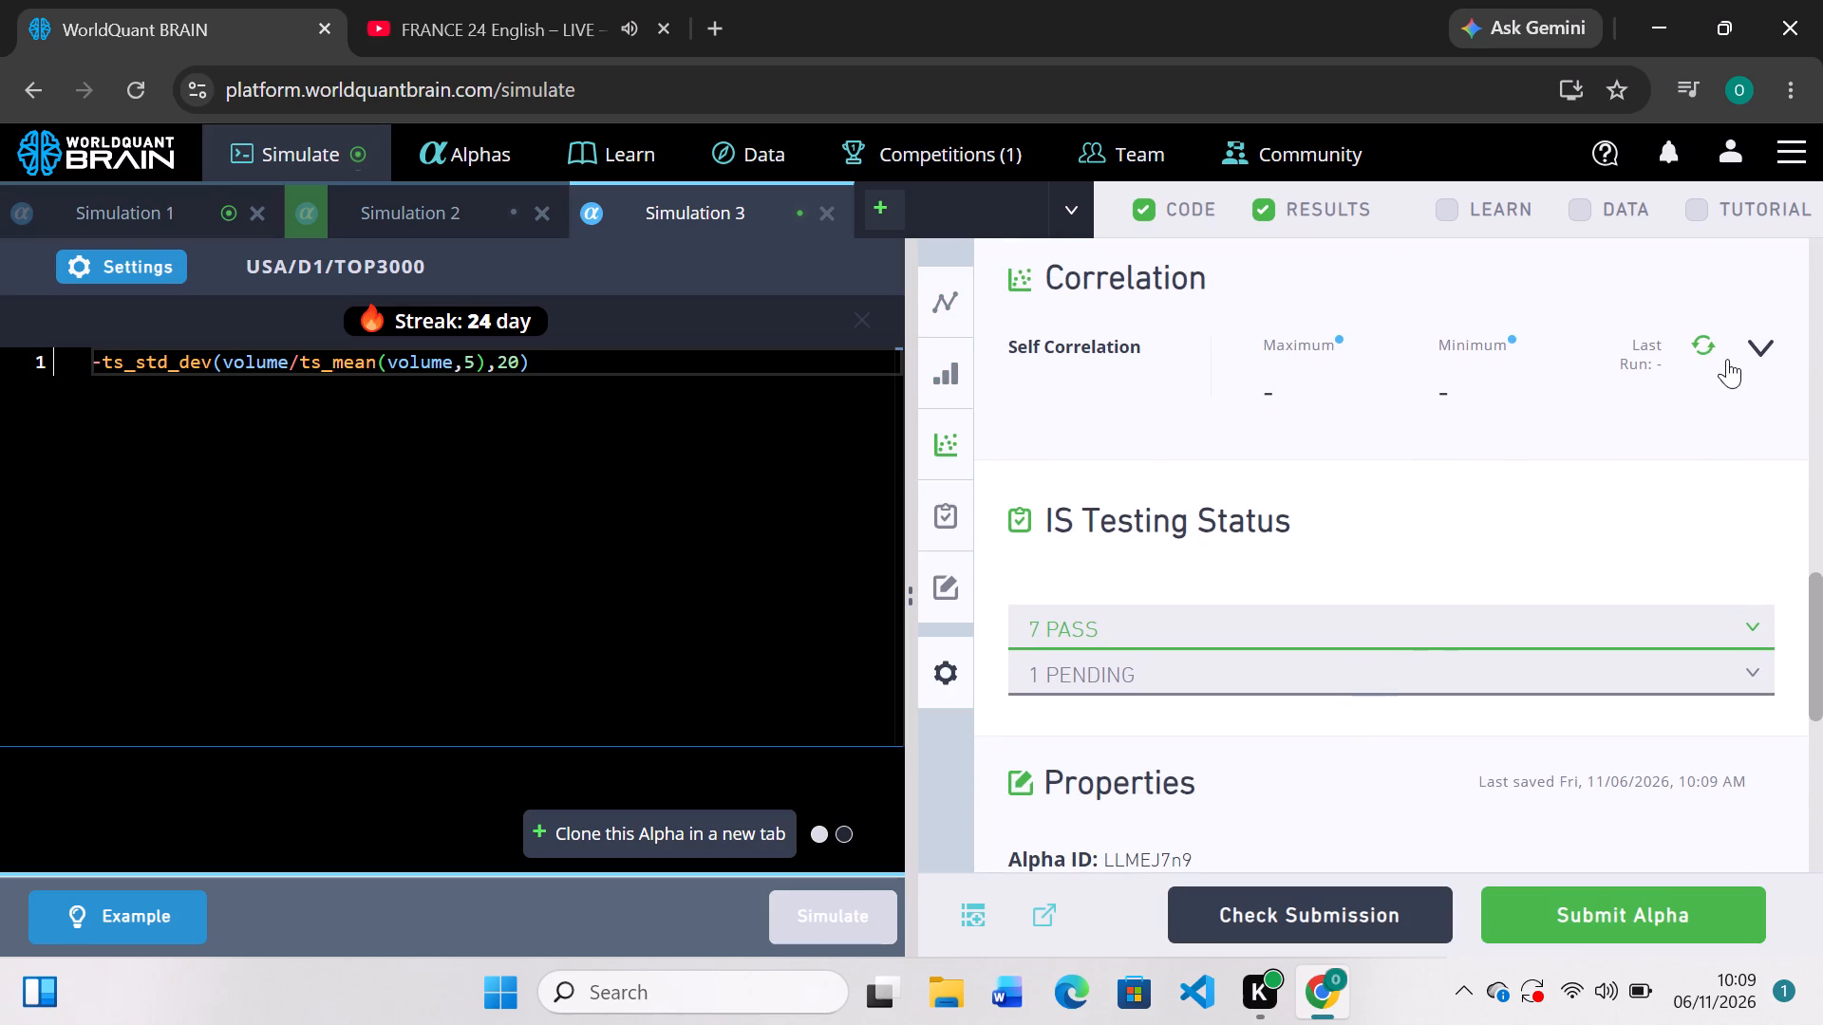
pyautogui.click(1701, 340)
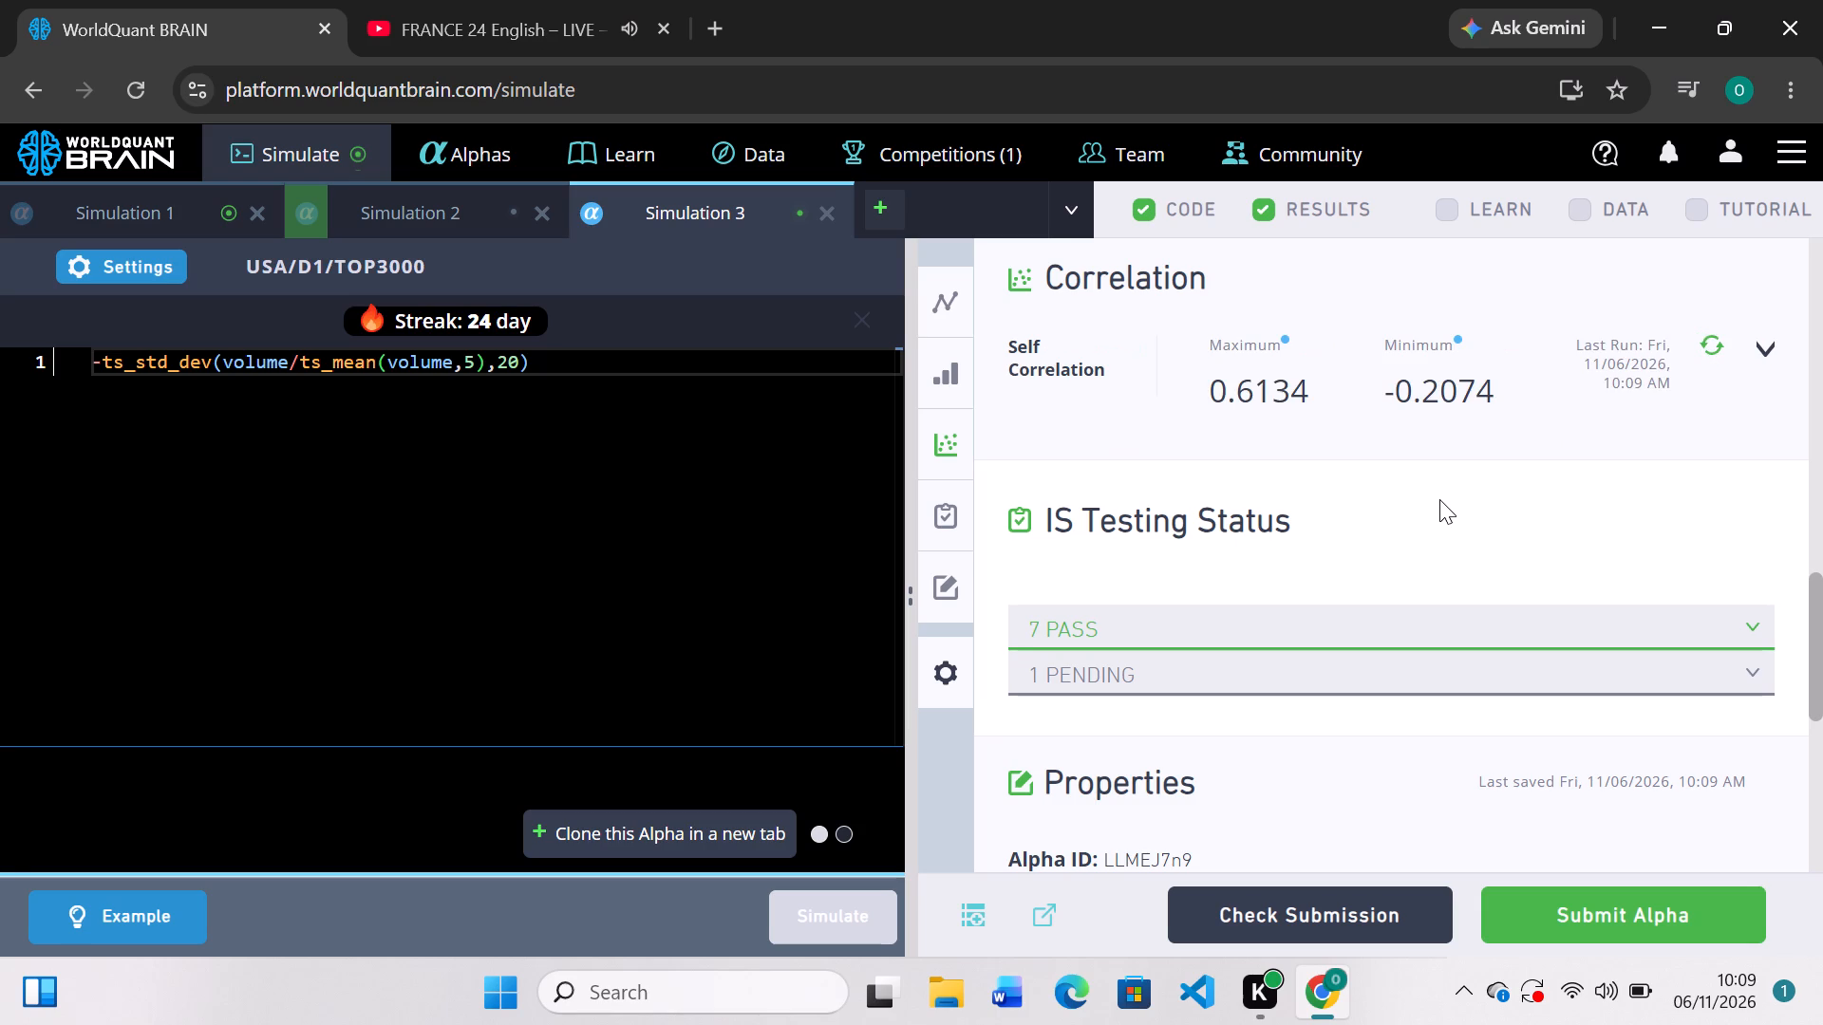
pyautogui.scroll(1, 1439, 499)
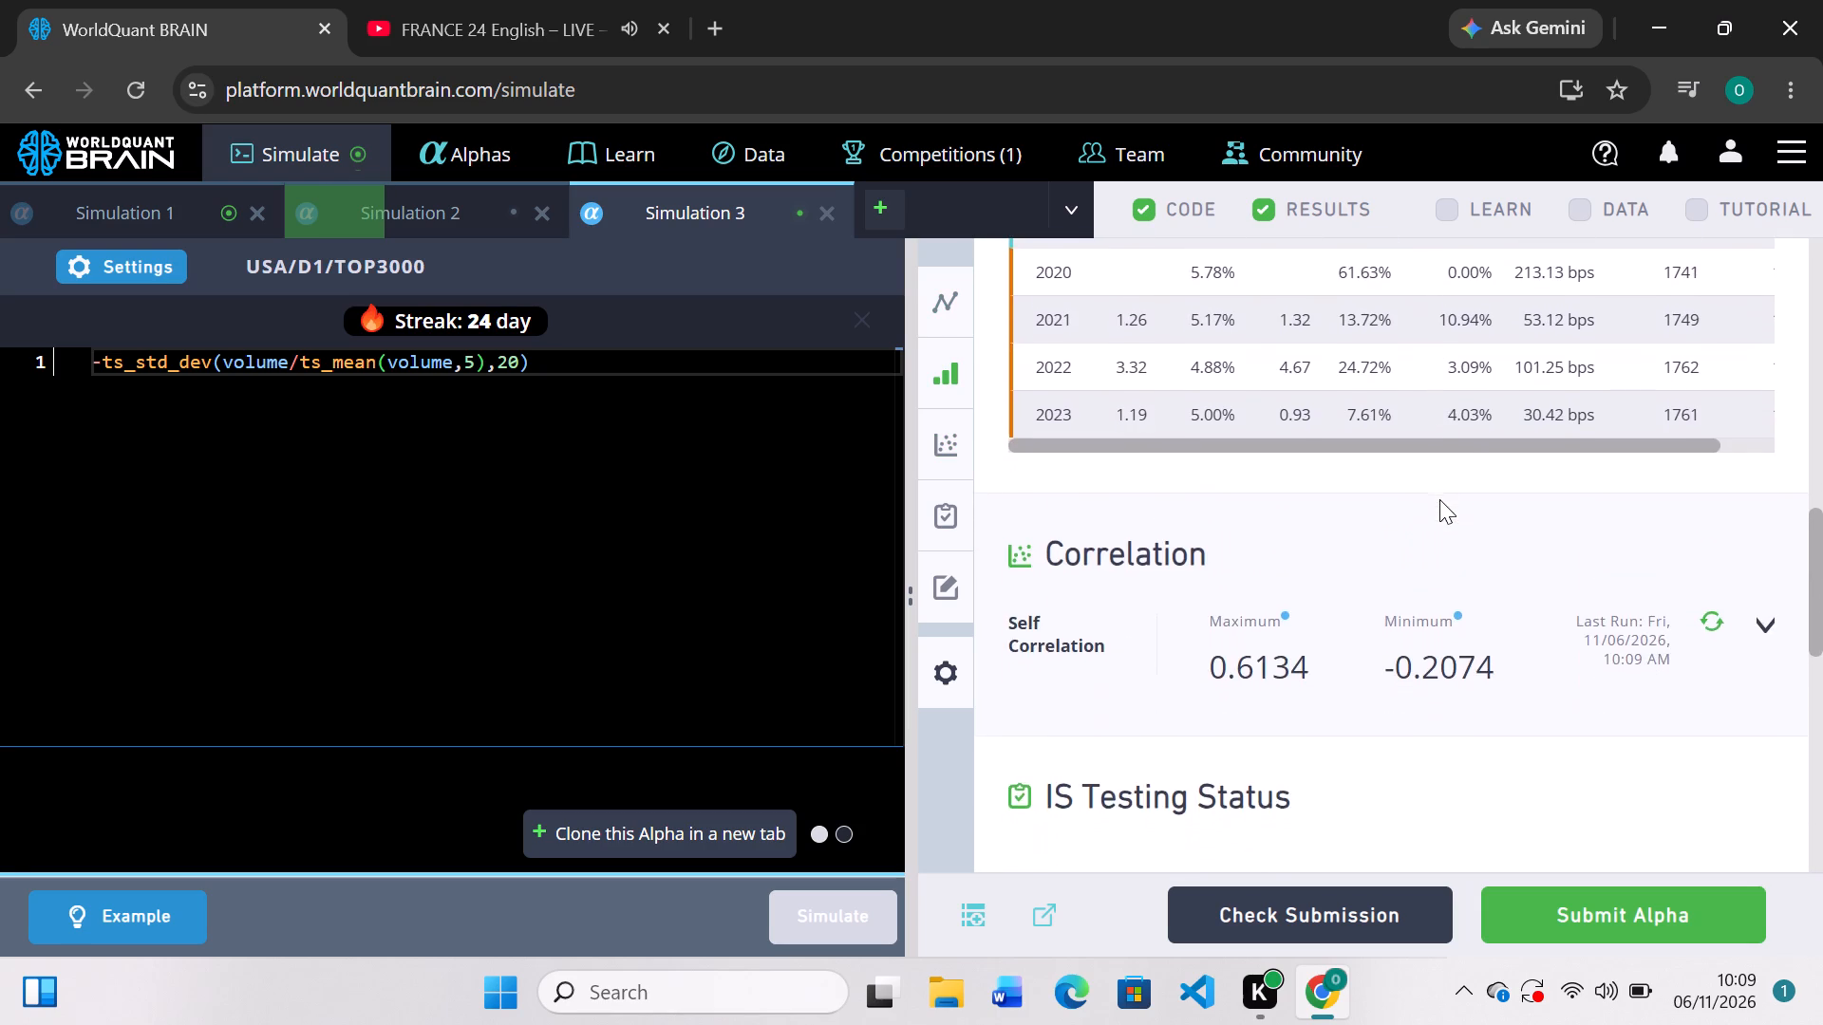
pyautogui.scroll(3, 1439, 499)
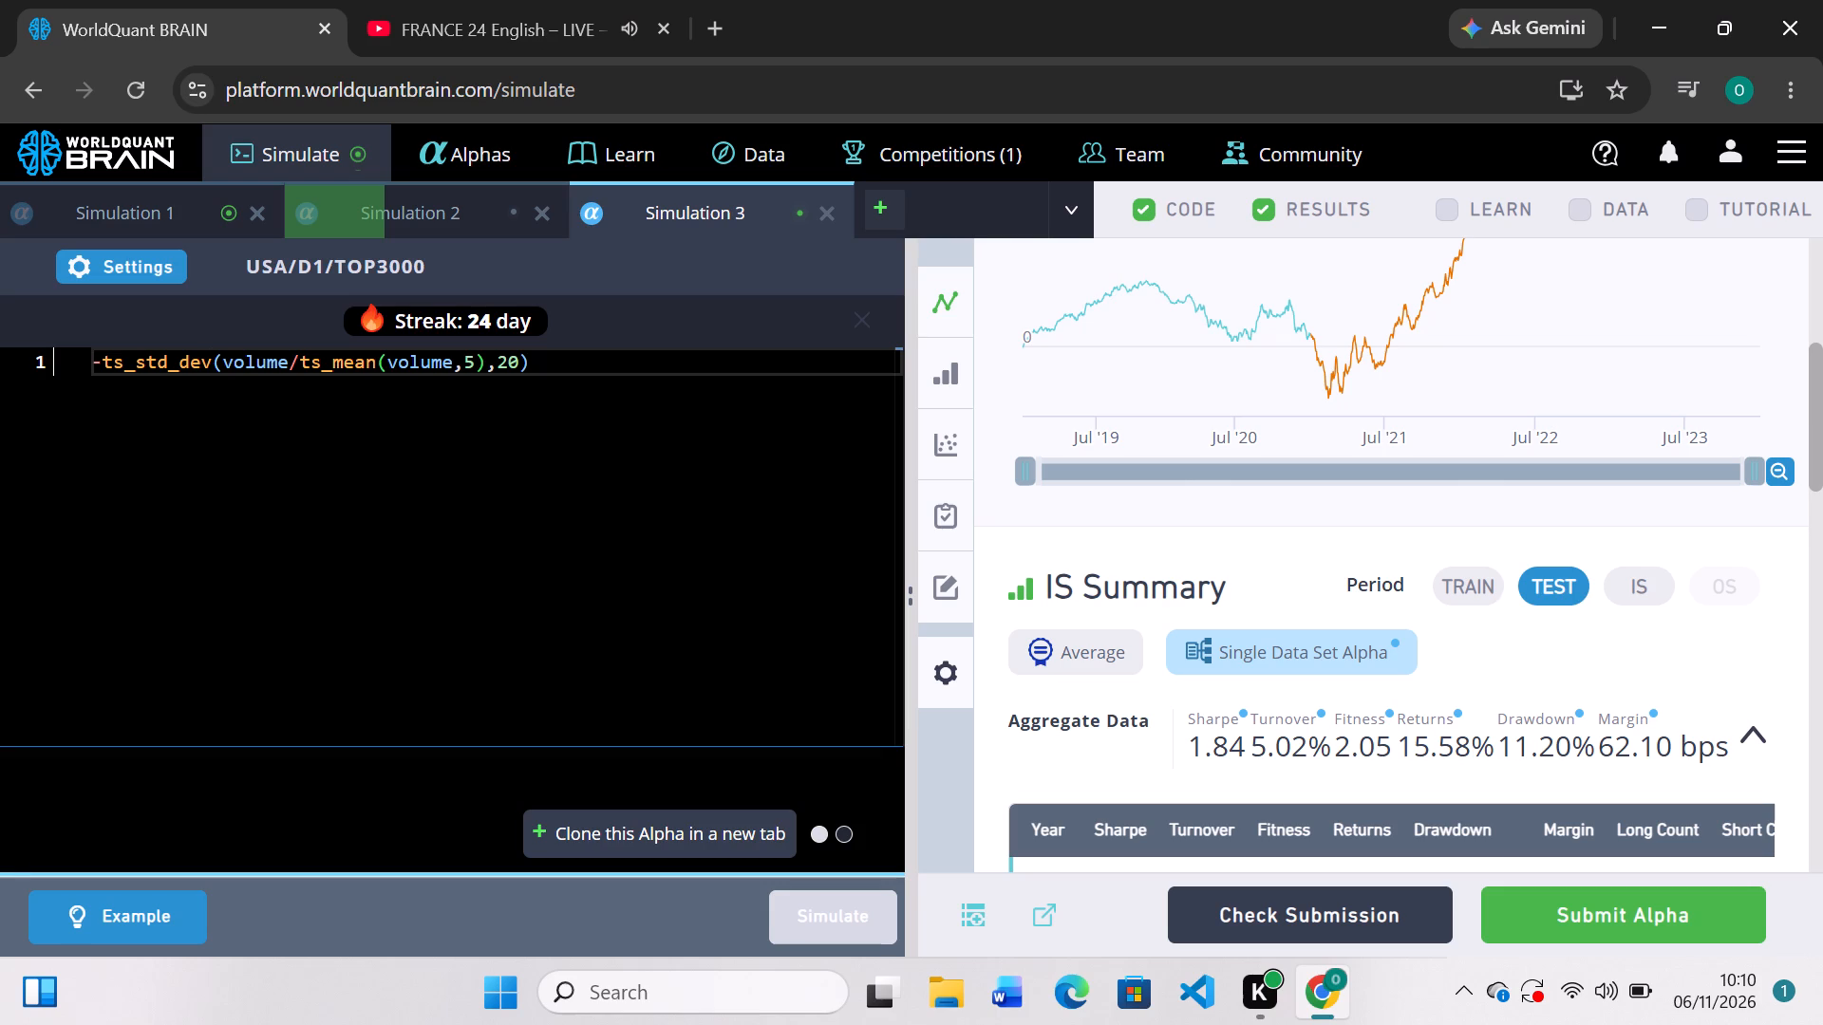
# Replace the numerator volume with adv20 in Simulation 3's expression, making it -ts_std_dev(adv20/ts_mean(volume,5),20).
pyautogui.click(290, 362)
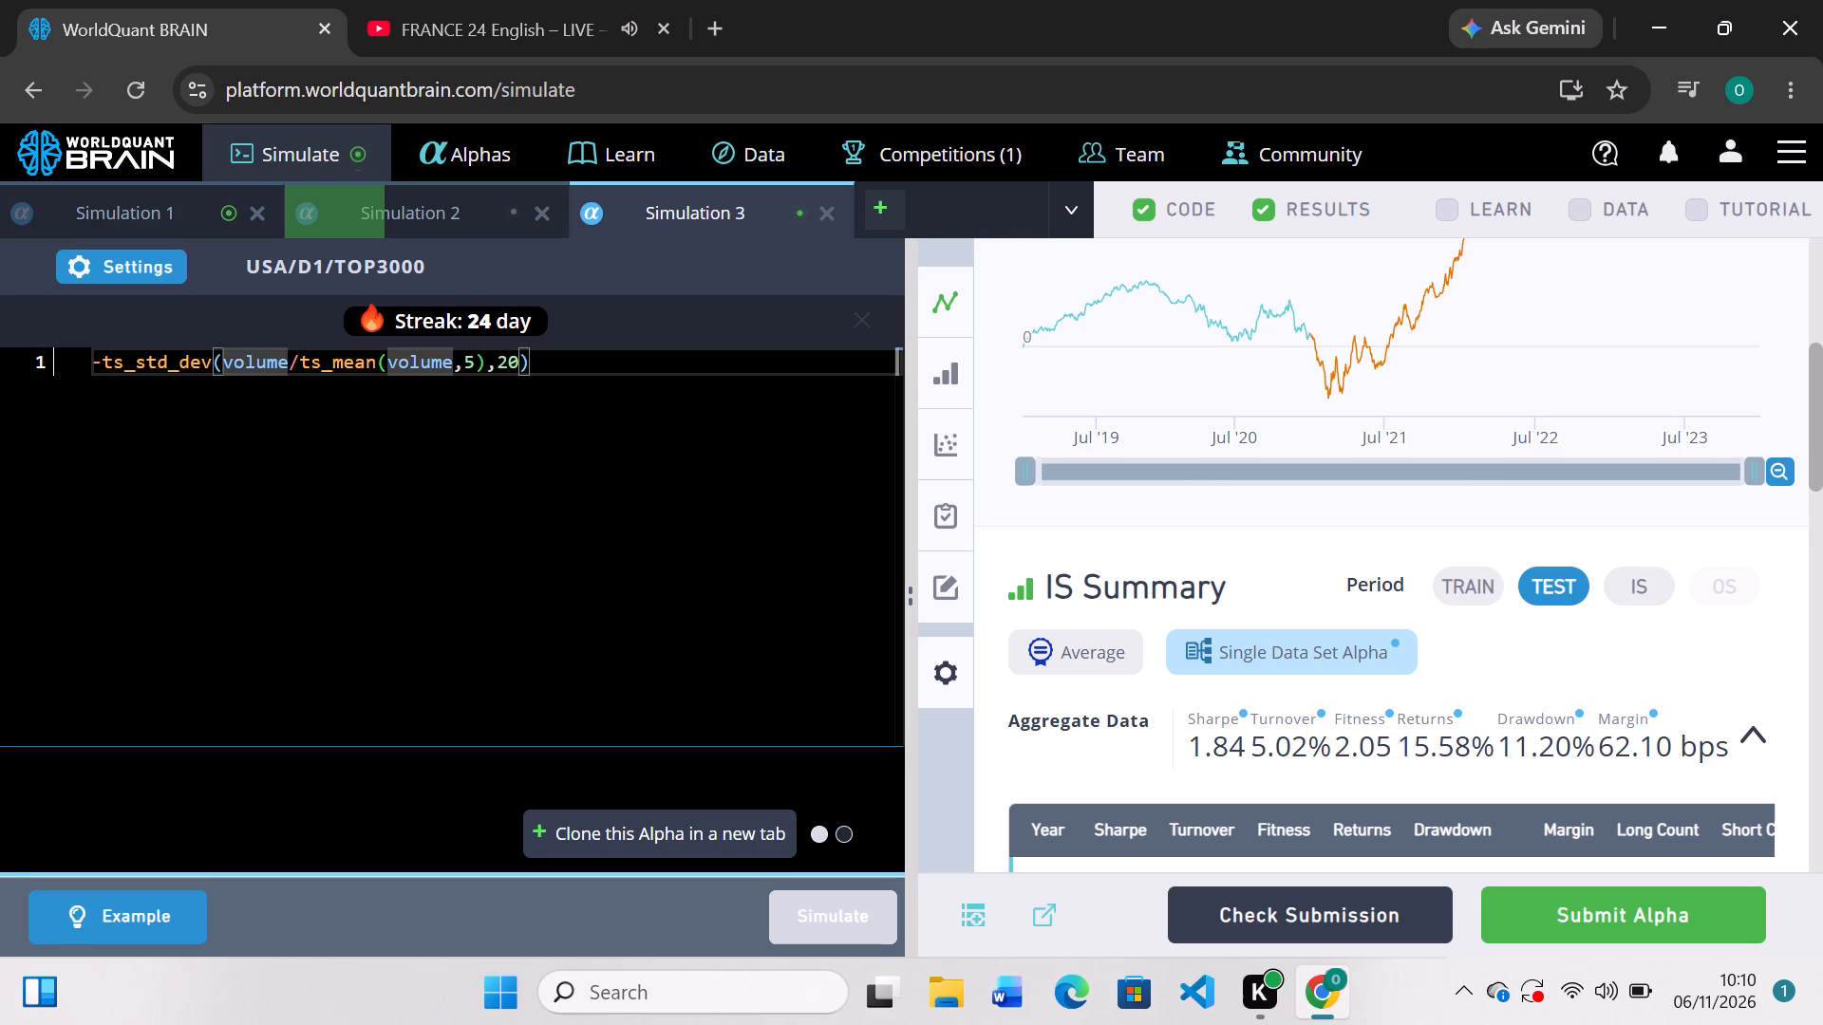
pyautogui.press('BackSpace')
pyautogui.press('BackSpace')
pyautogui.press('BackSpace')
pyautogui.press('BackSpace')
pyautogui.press('BackSpace')
pyautogui.press('BackSpace')
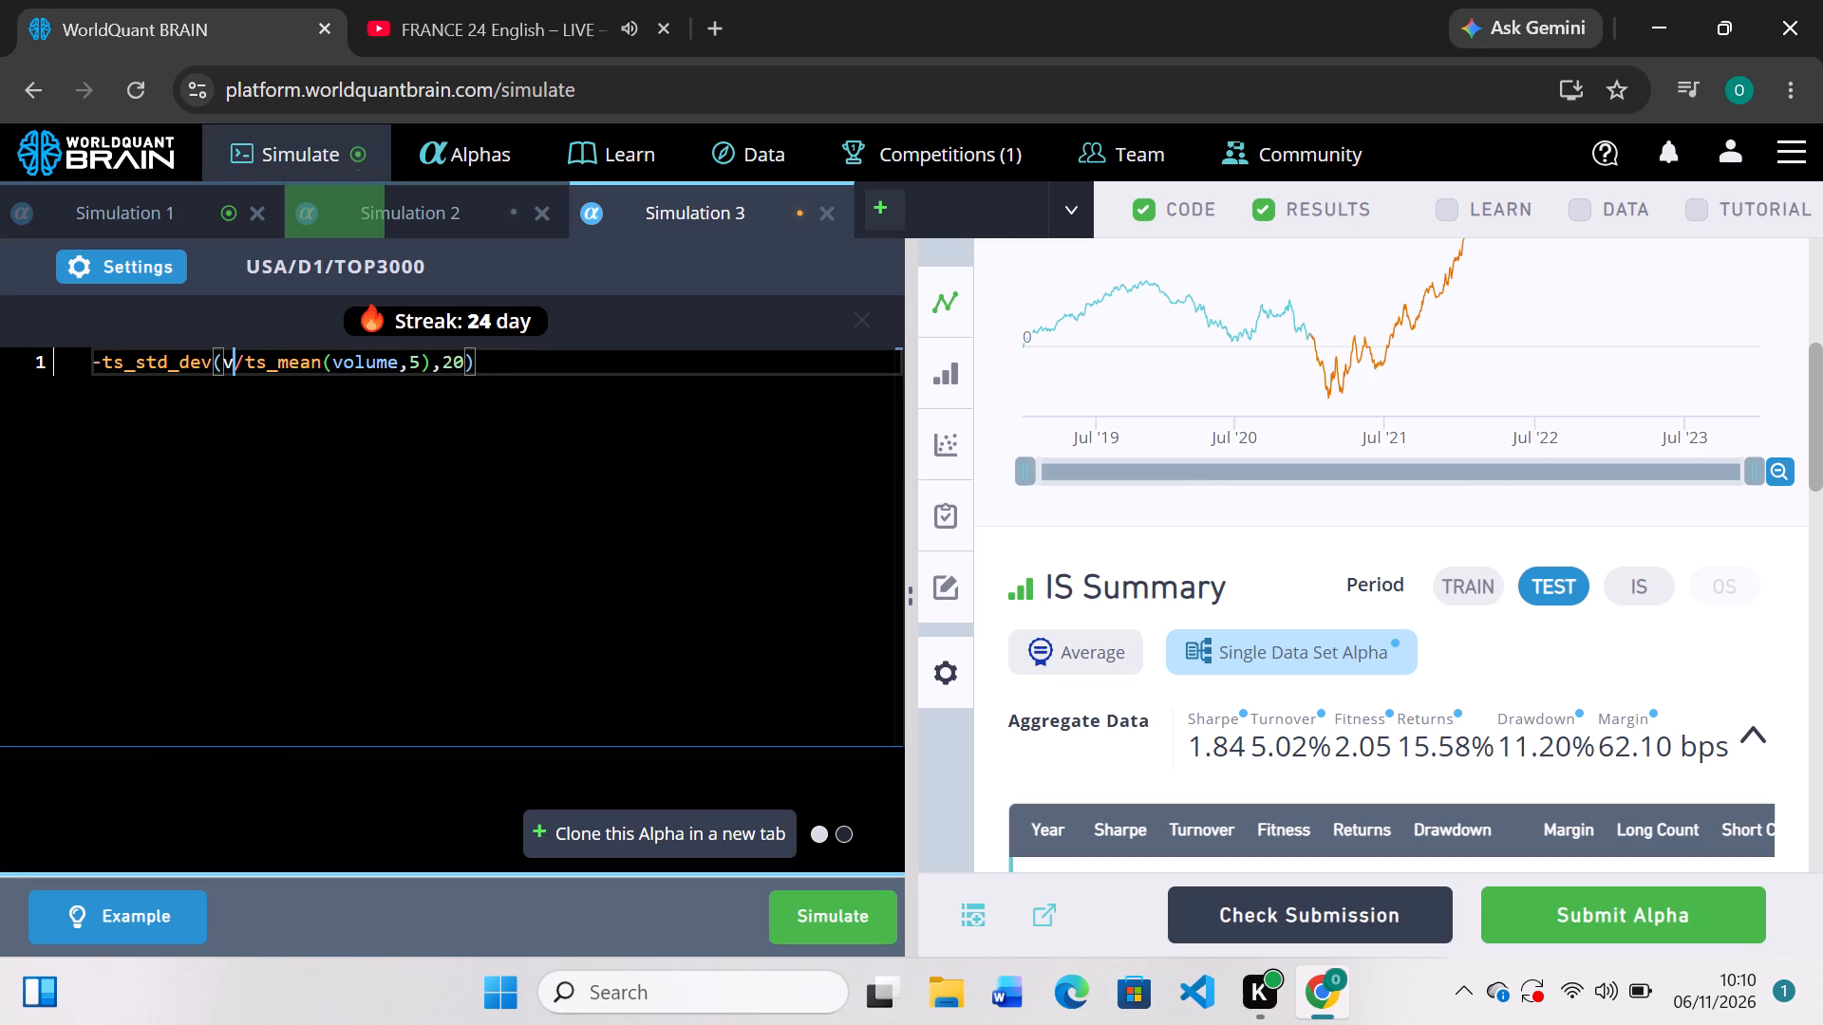
pyautogui.press('a')
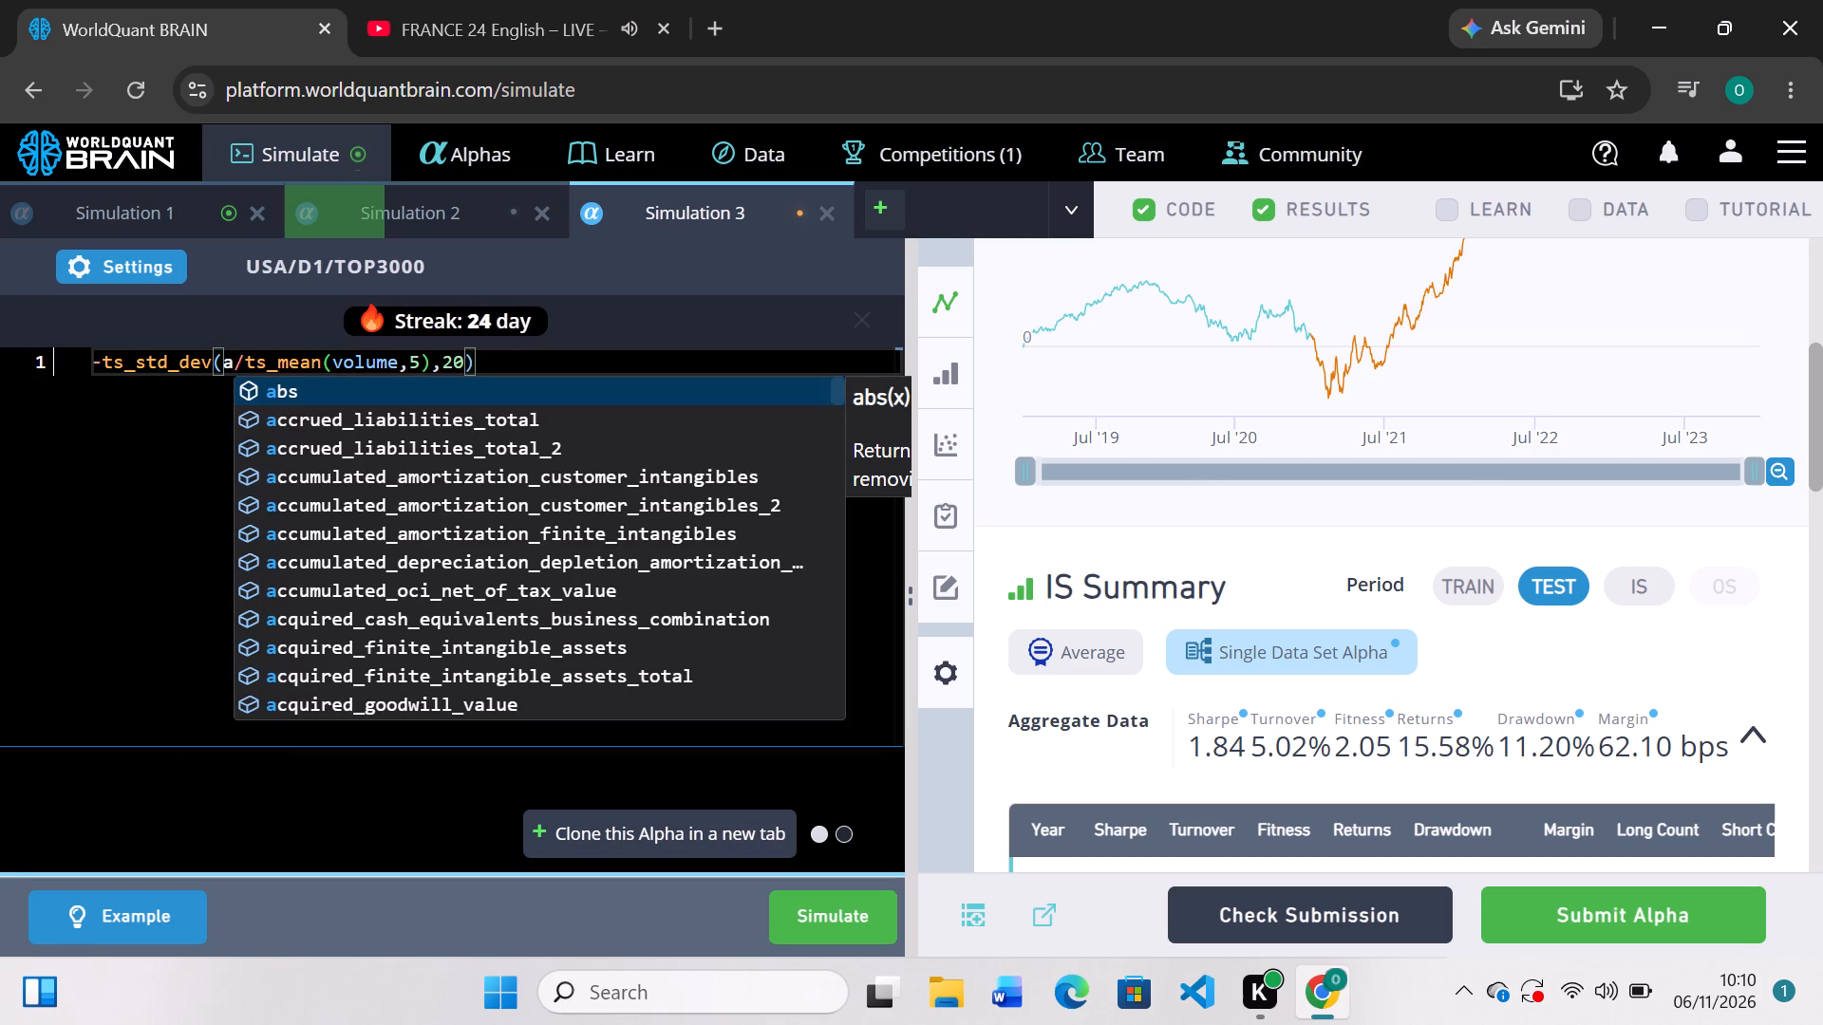
pyautogui.write('dv')
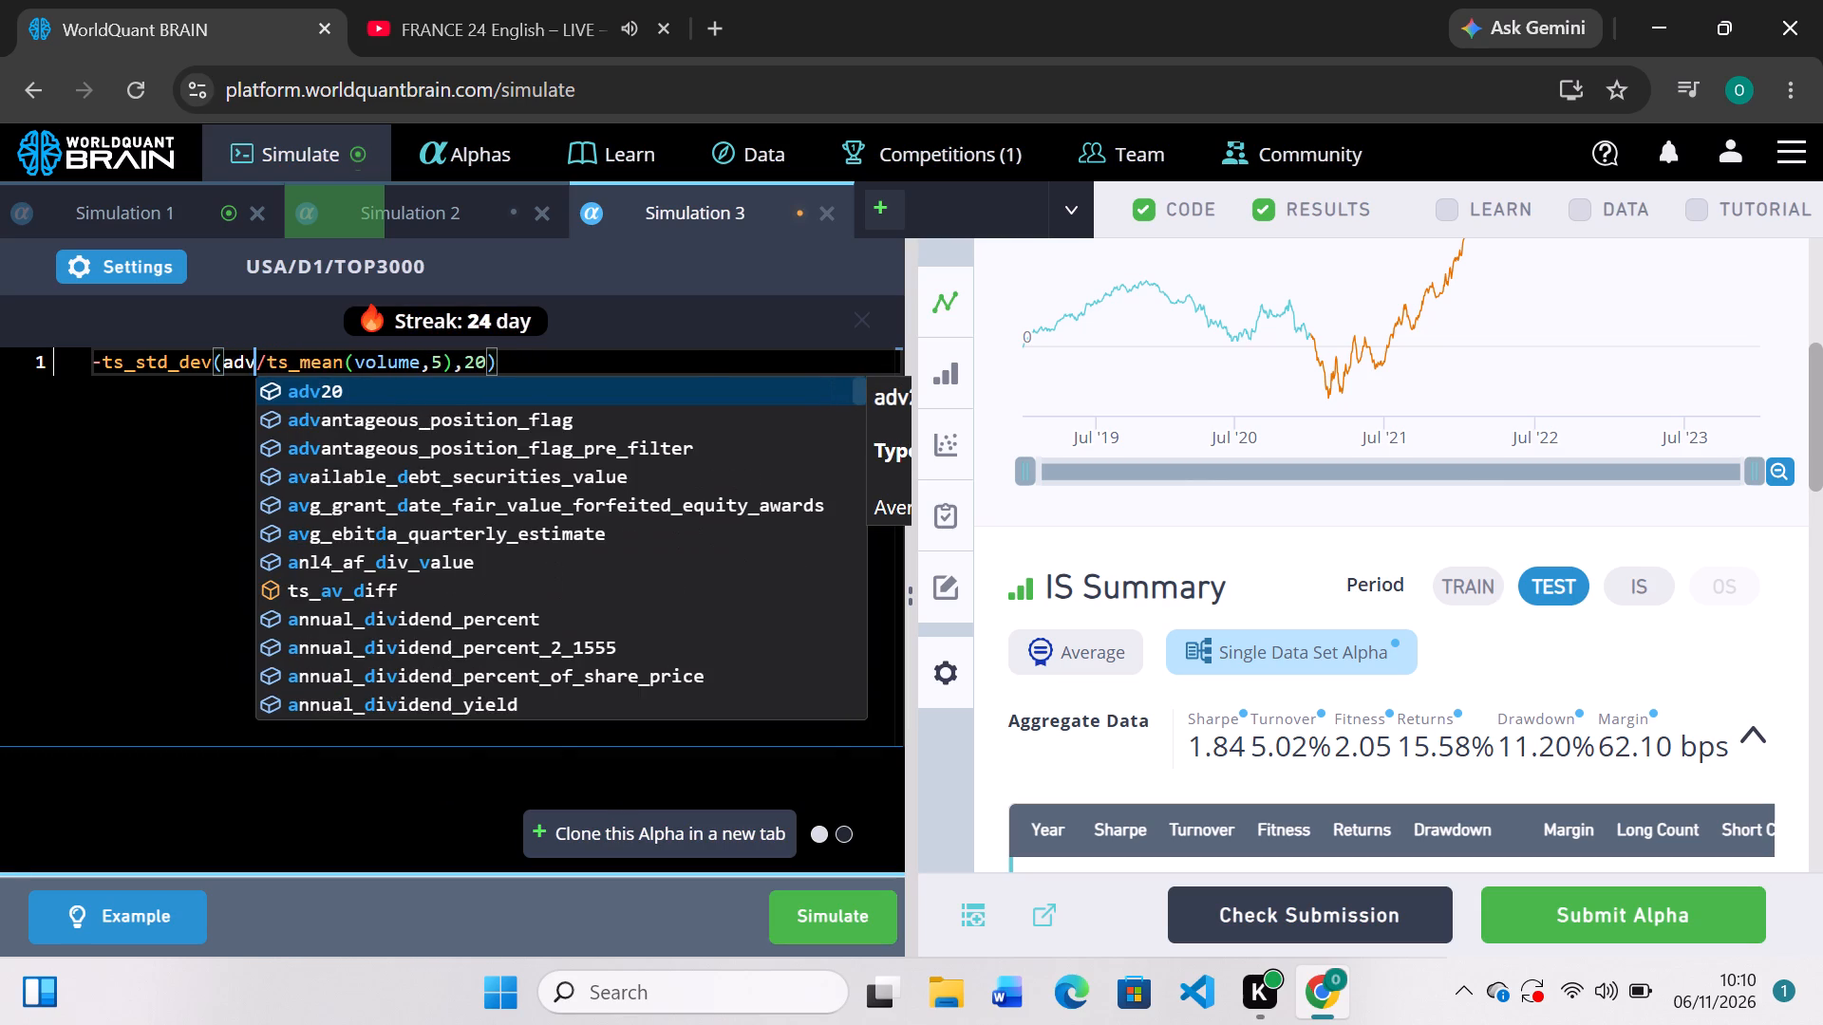
pyautogui.press('Tab')
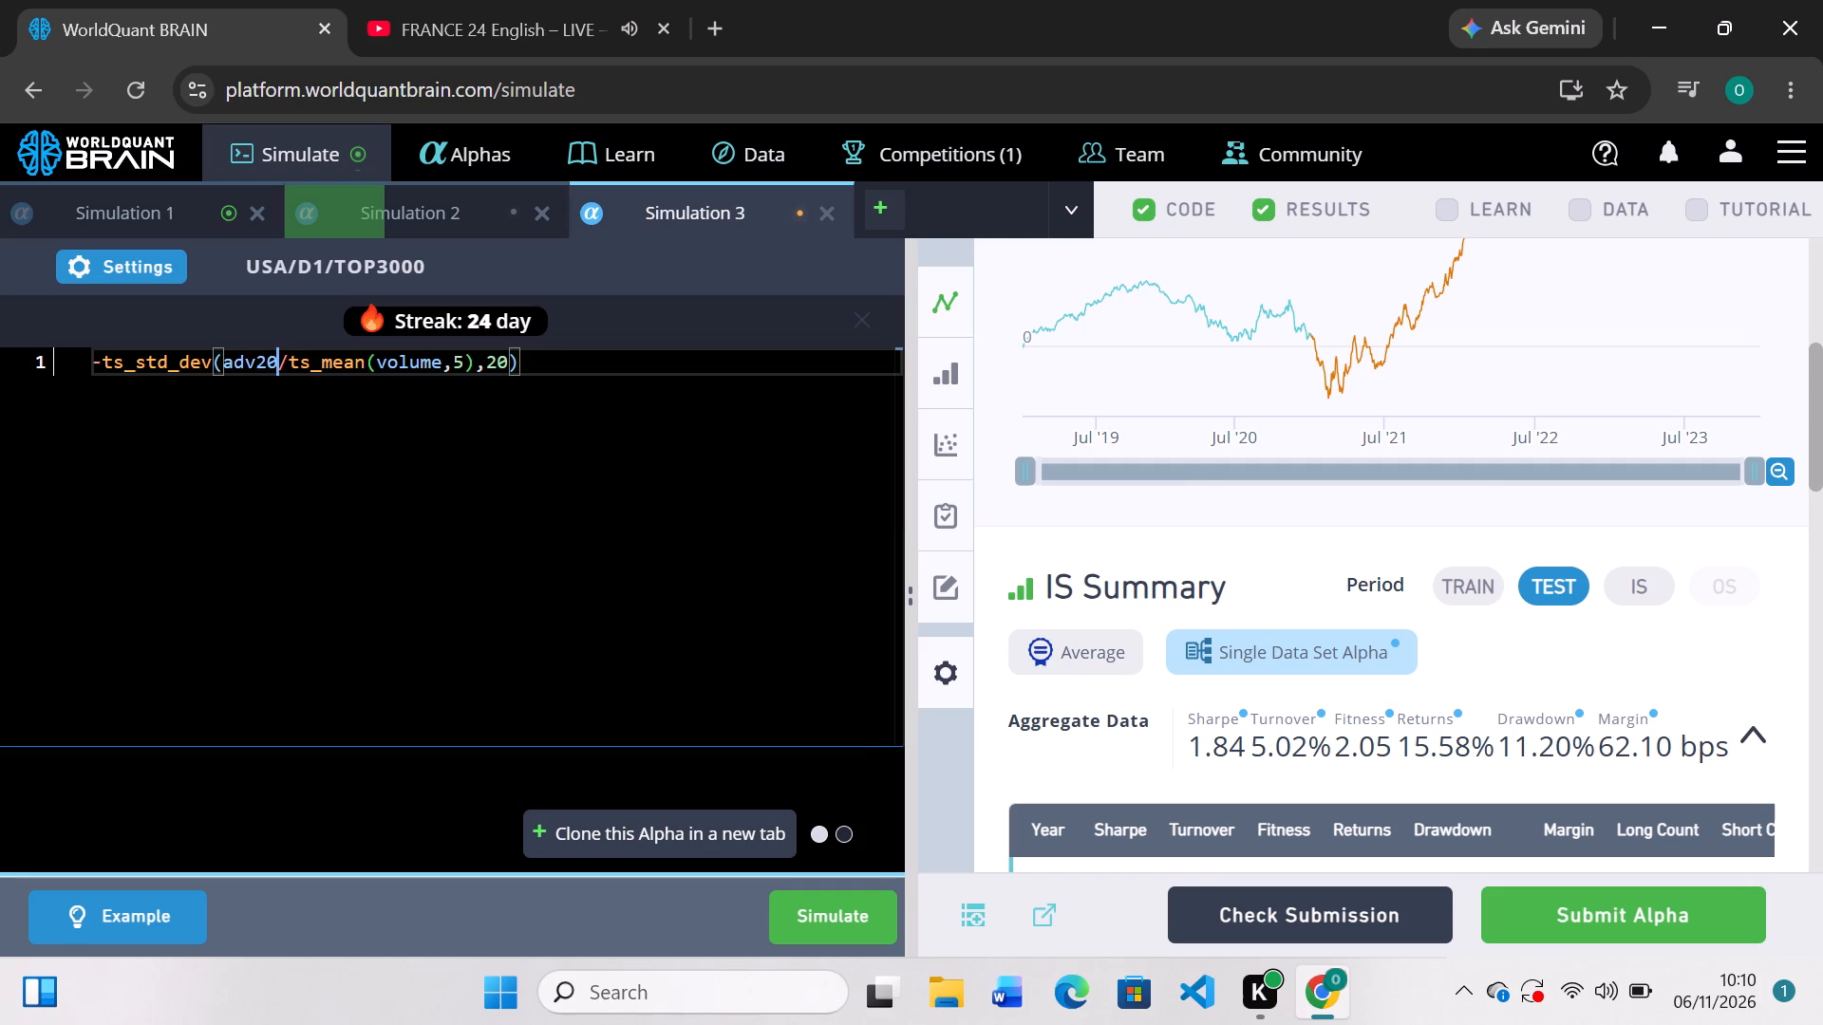
# Set Simulation 3's test period to 1 year, apply the settings, and run the simulation.
pyautogui.click(151, 262)
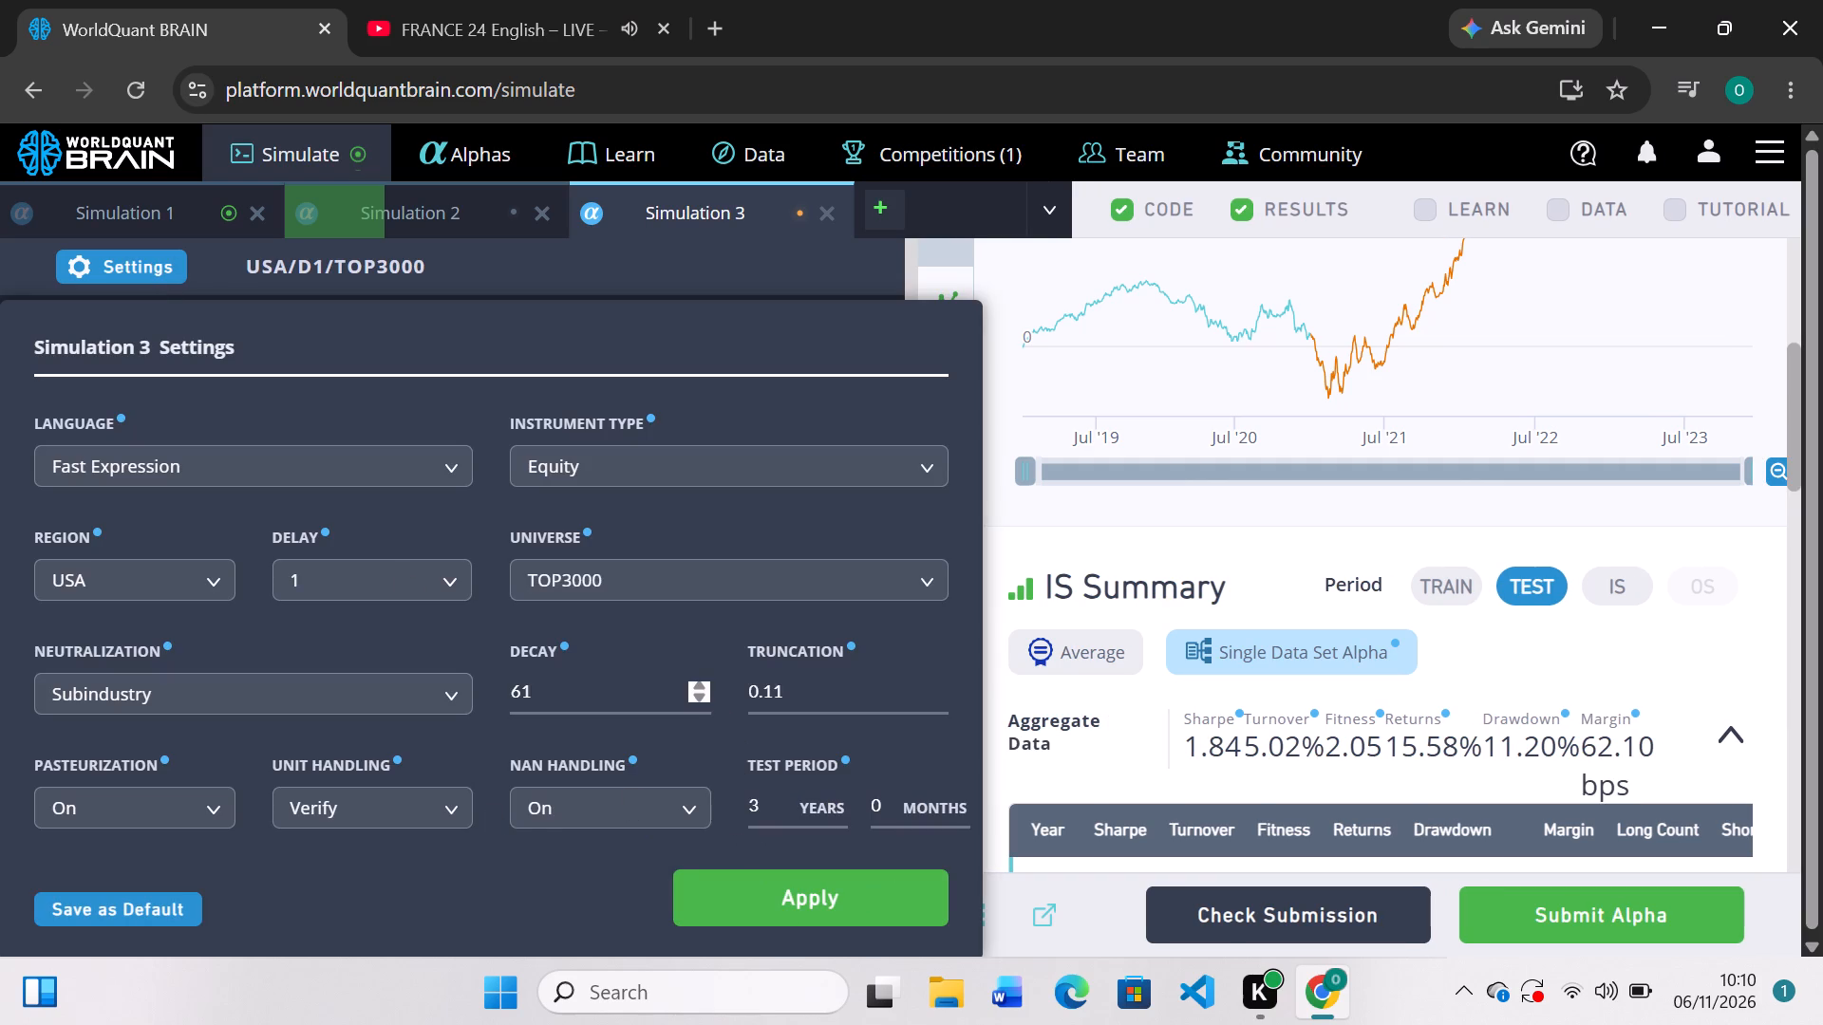
pyautogui.click(771, 800)
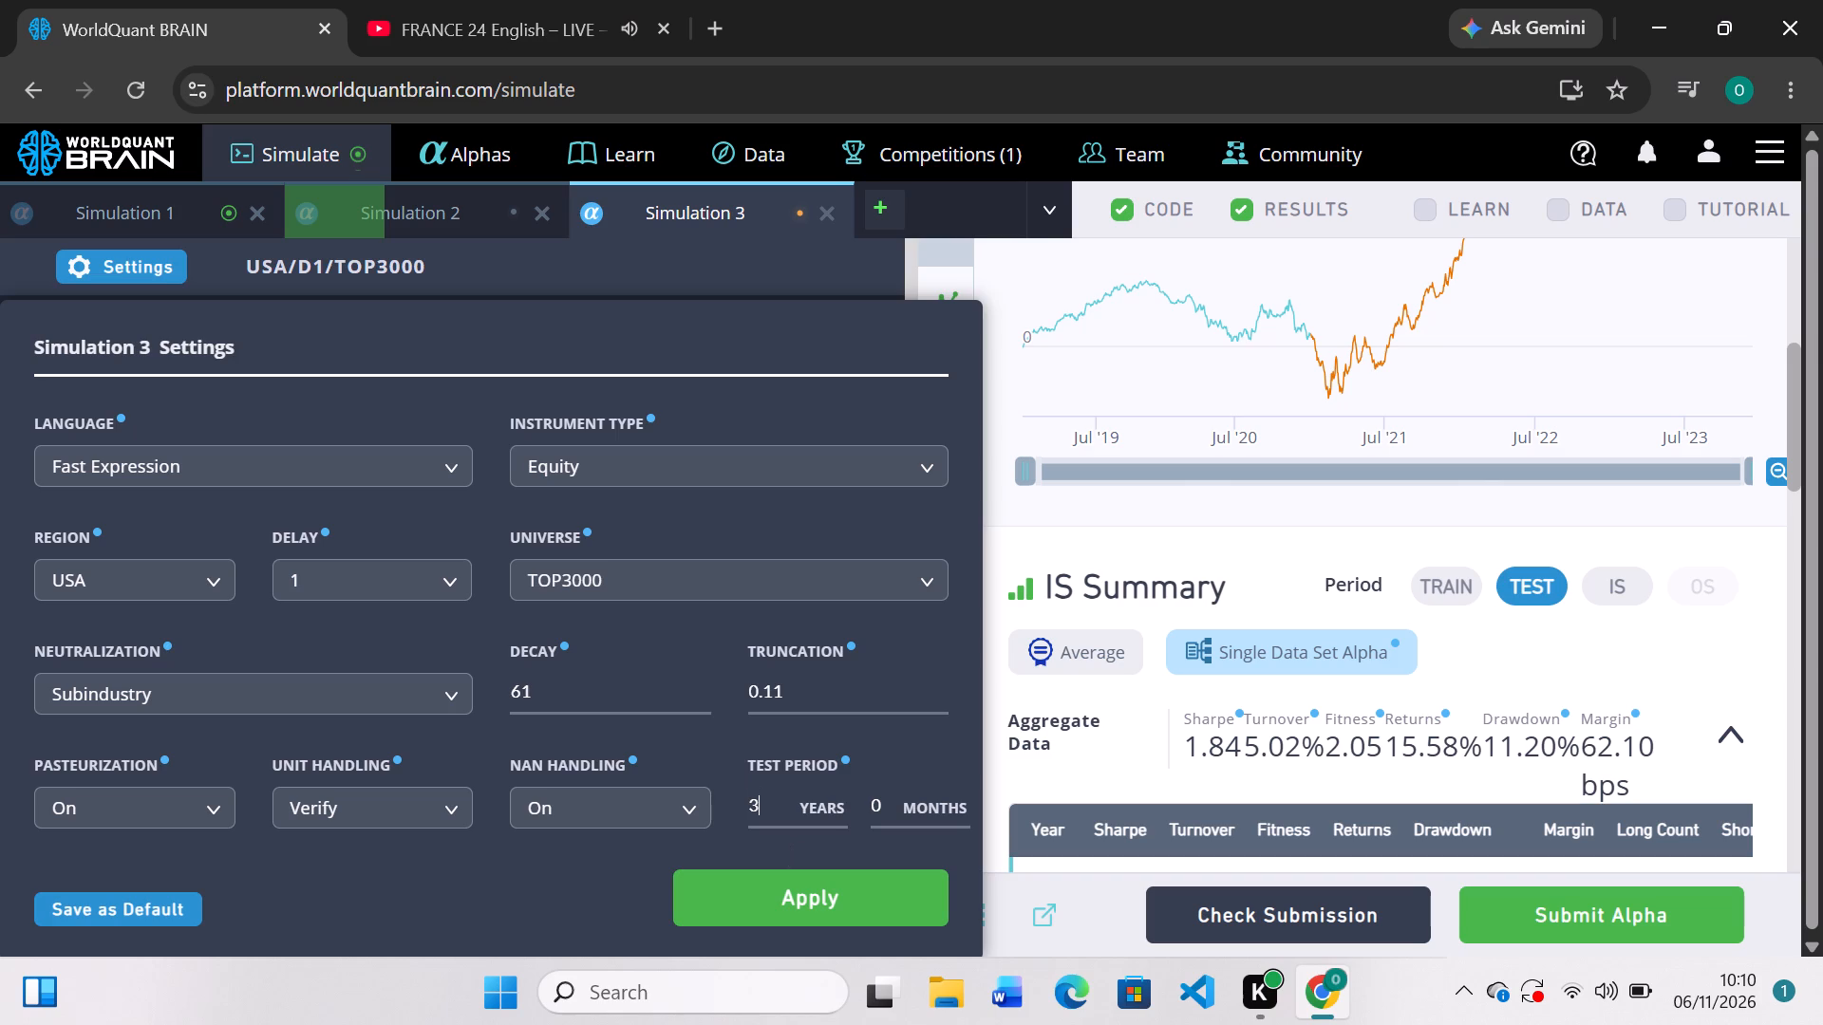
pyautogui.press('BackSpace')
pyautogui.press('1')
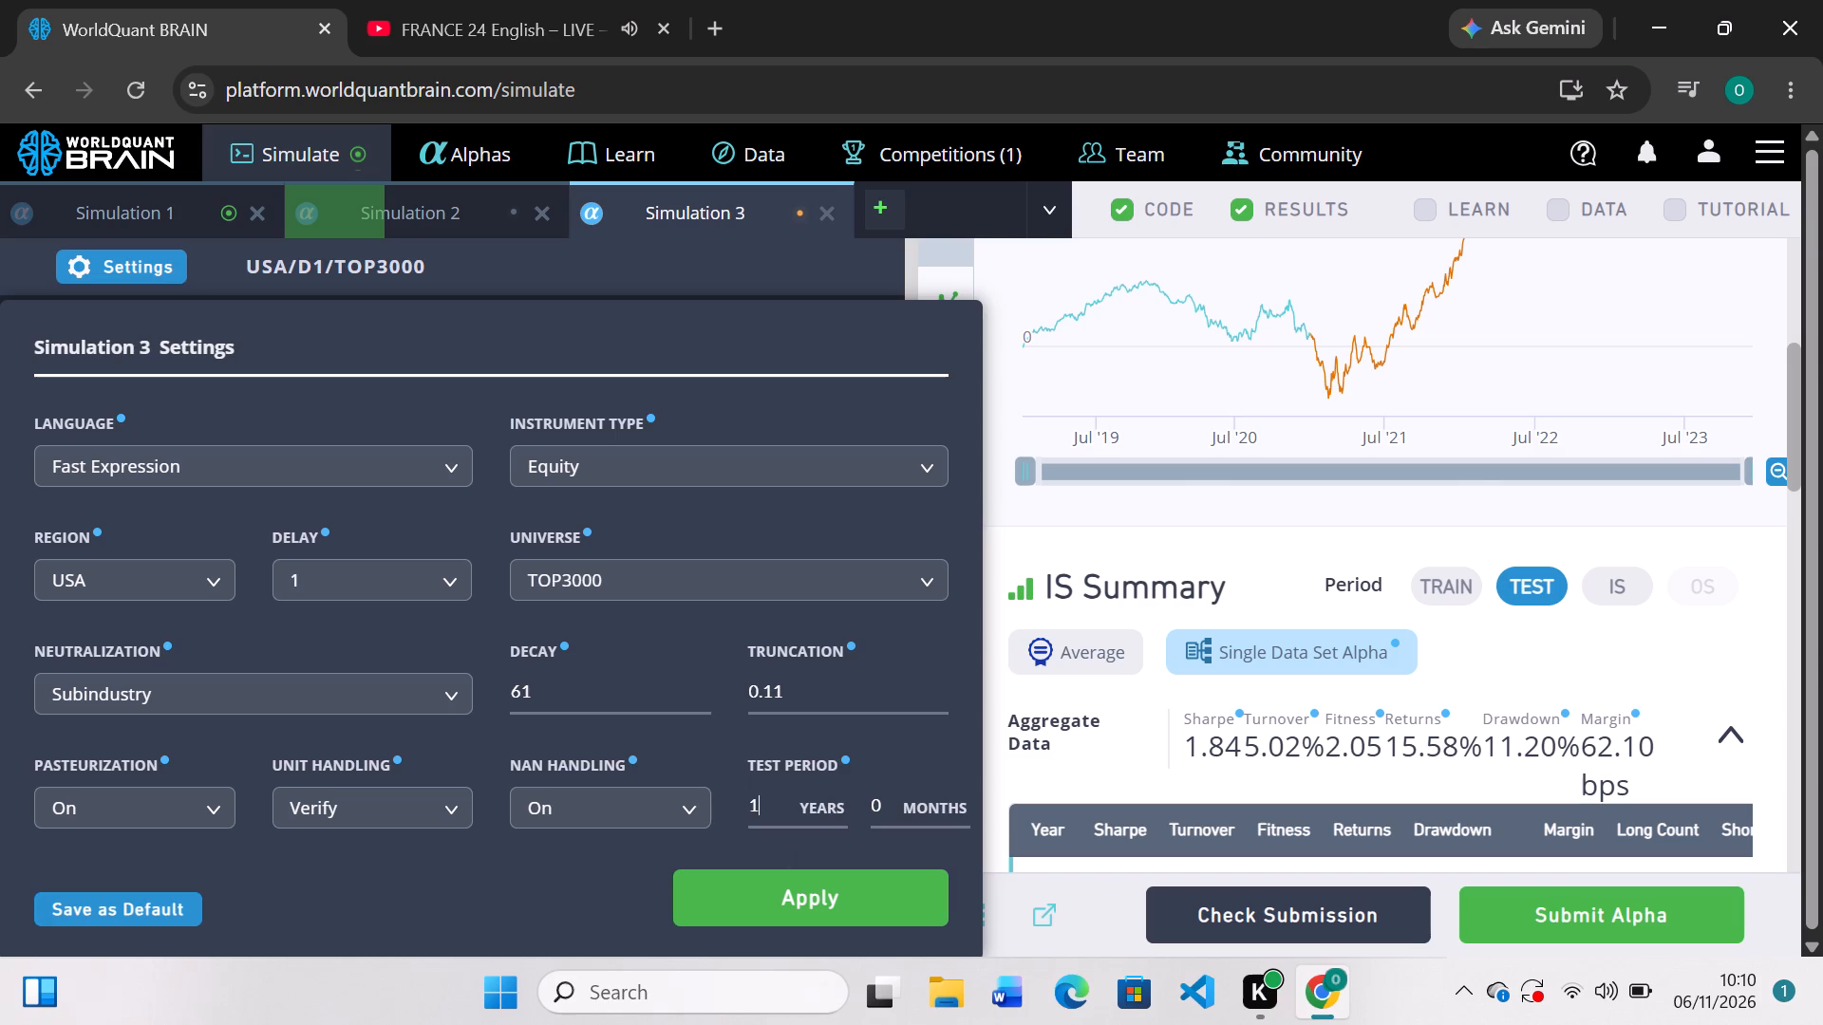
pyautogui.click(880, 895)
pyautogui.click(832, 910)
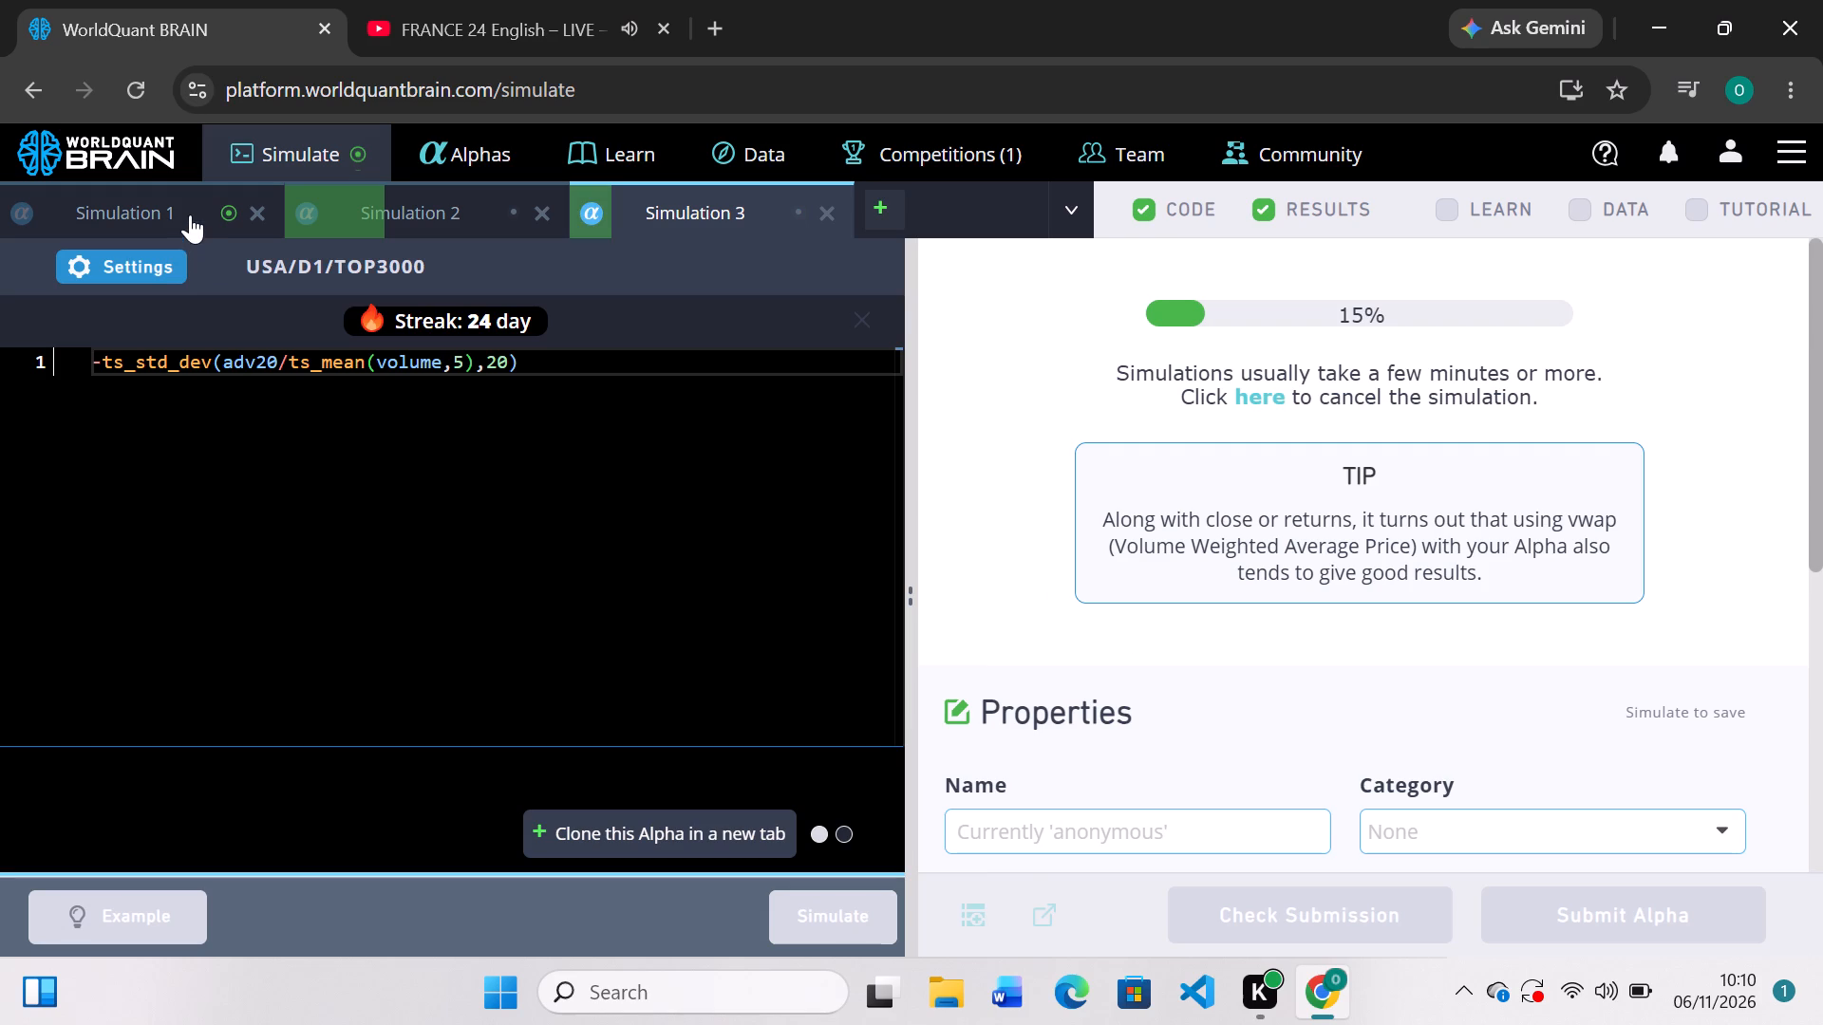
# Review Simulation 1's results, set its decay to 61 and NaN handling to On, apply the settings, and run the simulation.
pyautogui.click(190, 214)
pyautogui.scroll(-4, 1085, 609)
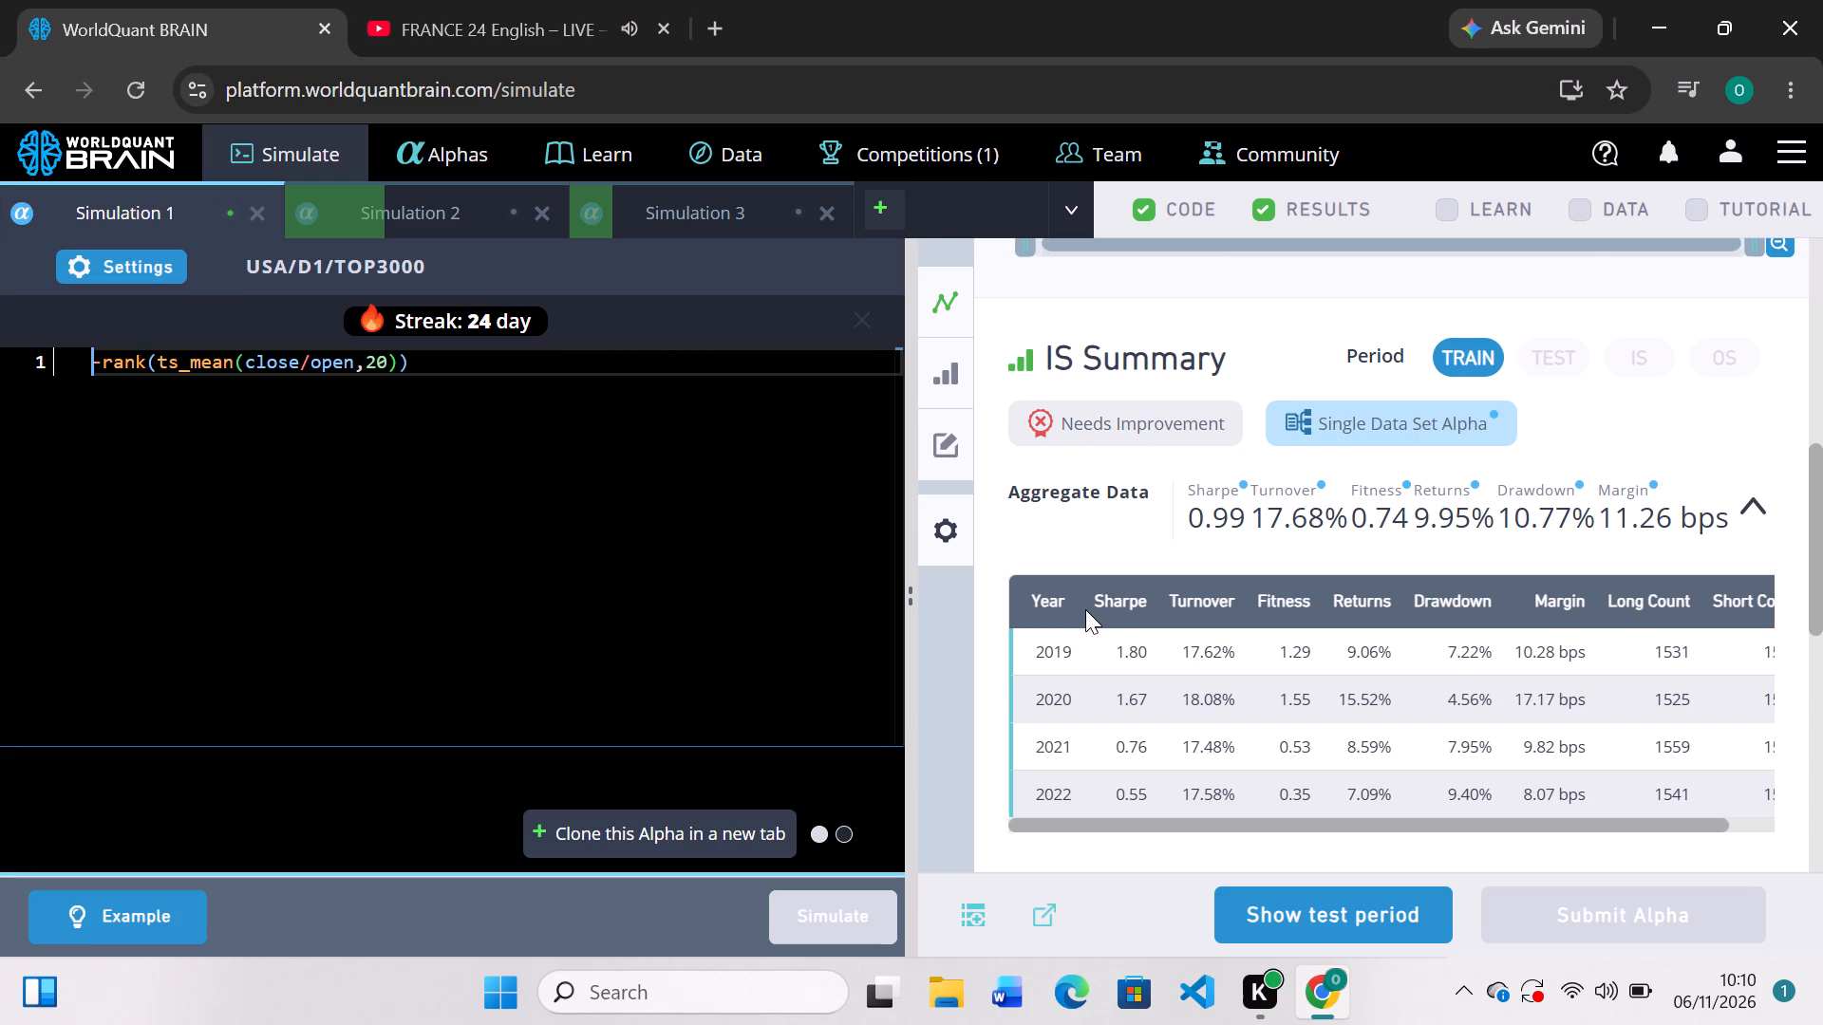
pyautogui.scroll(2, 1085, 609)
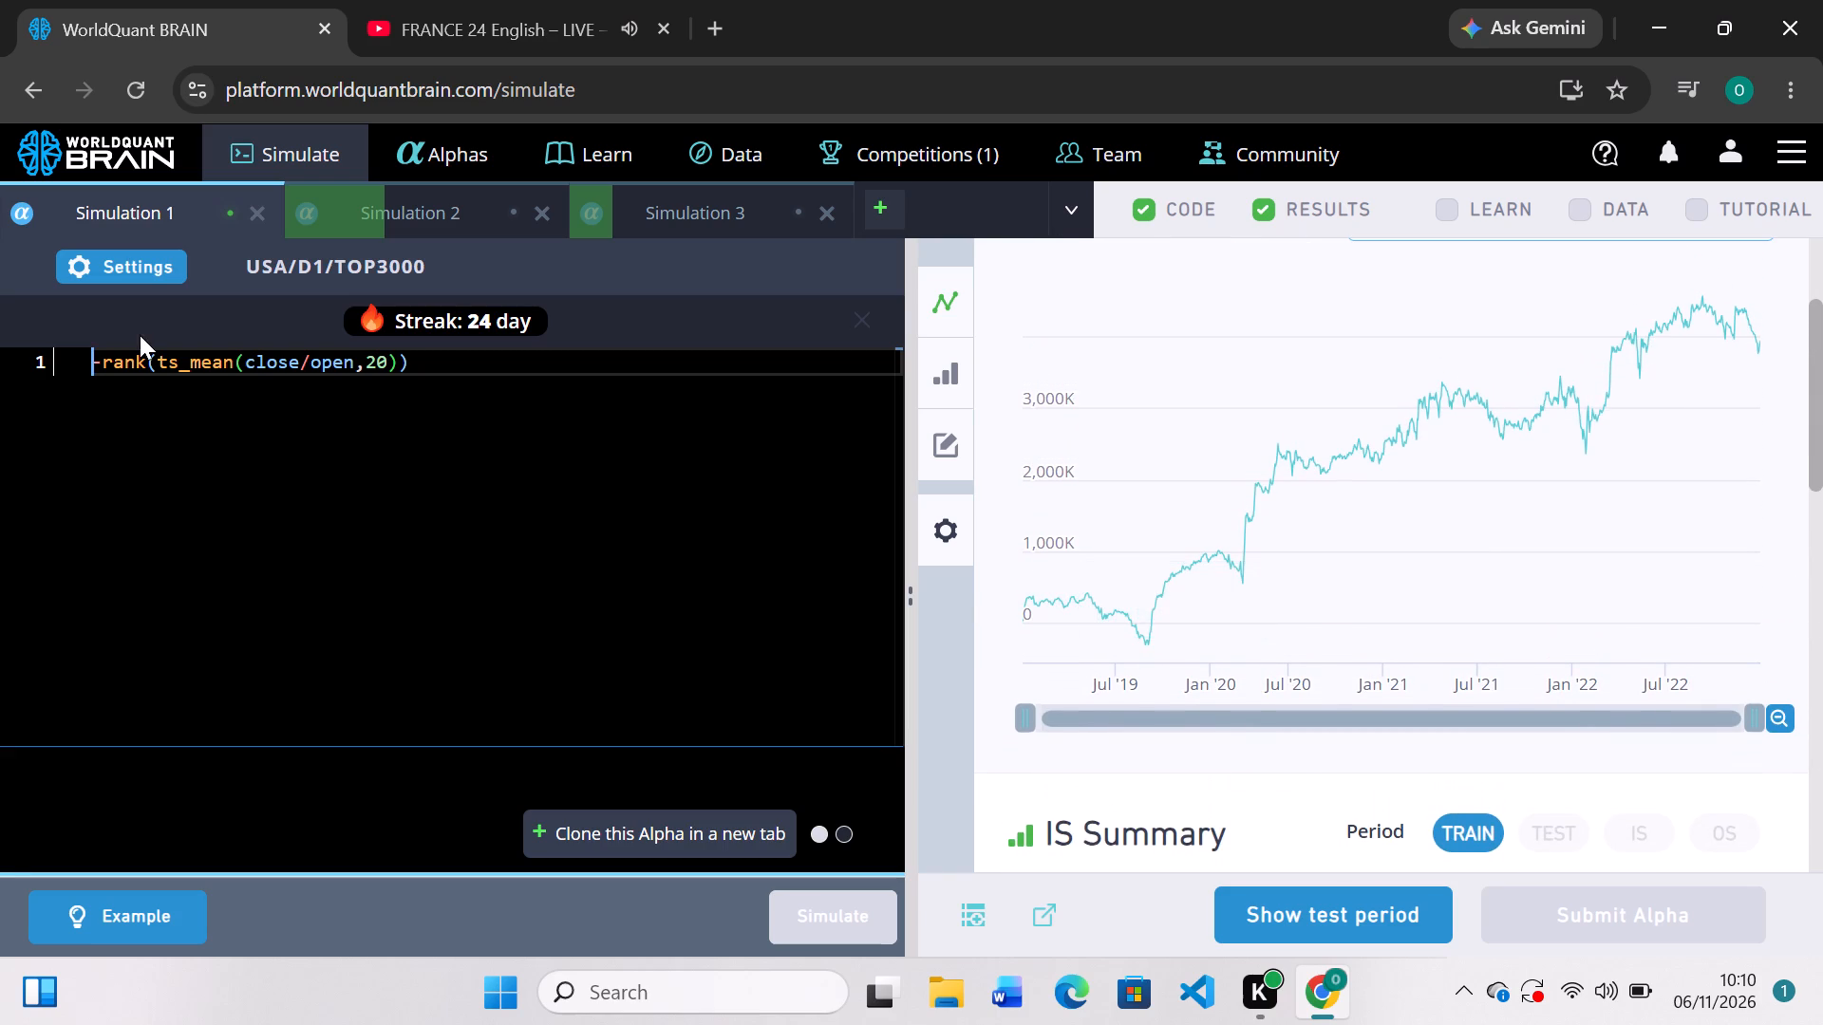
pyautogui.click(160, 268)
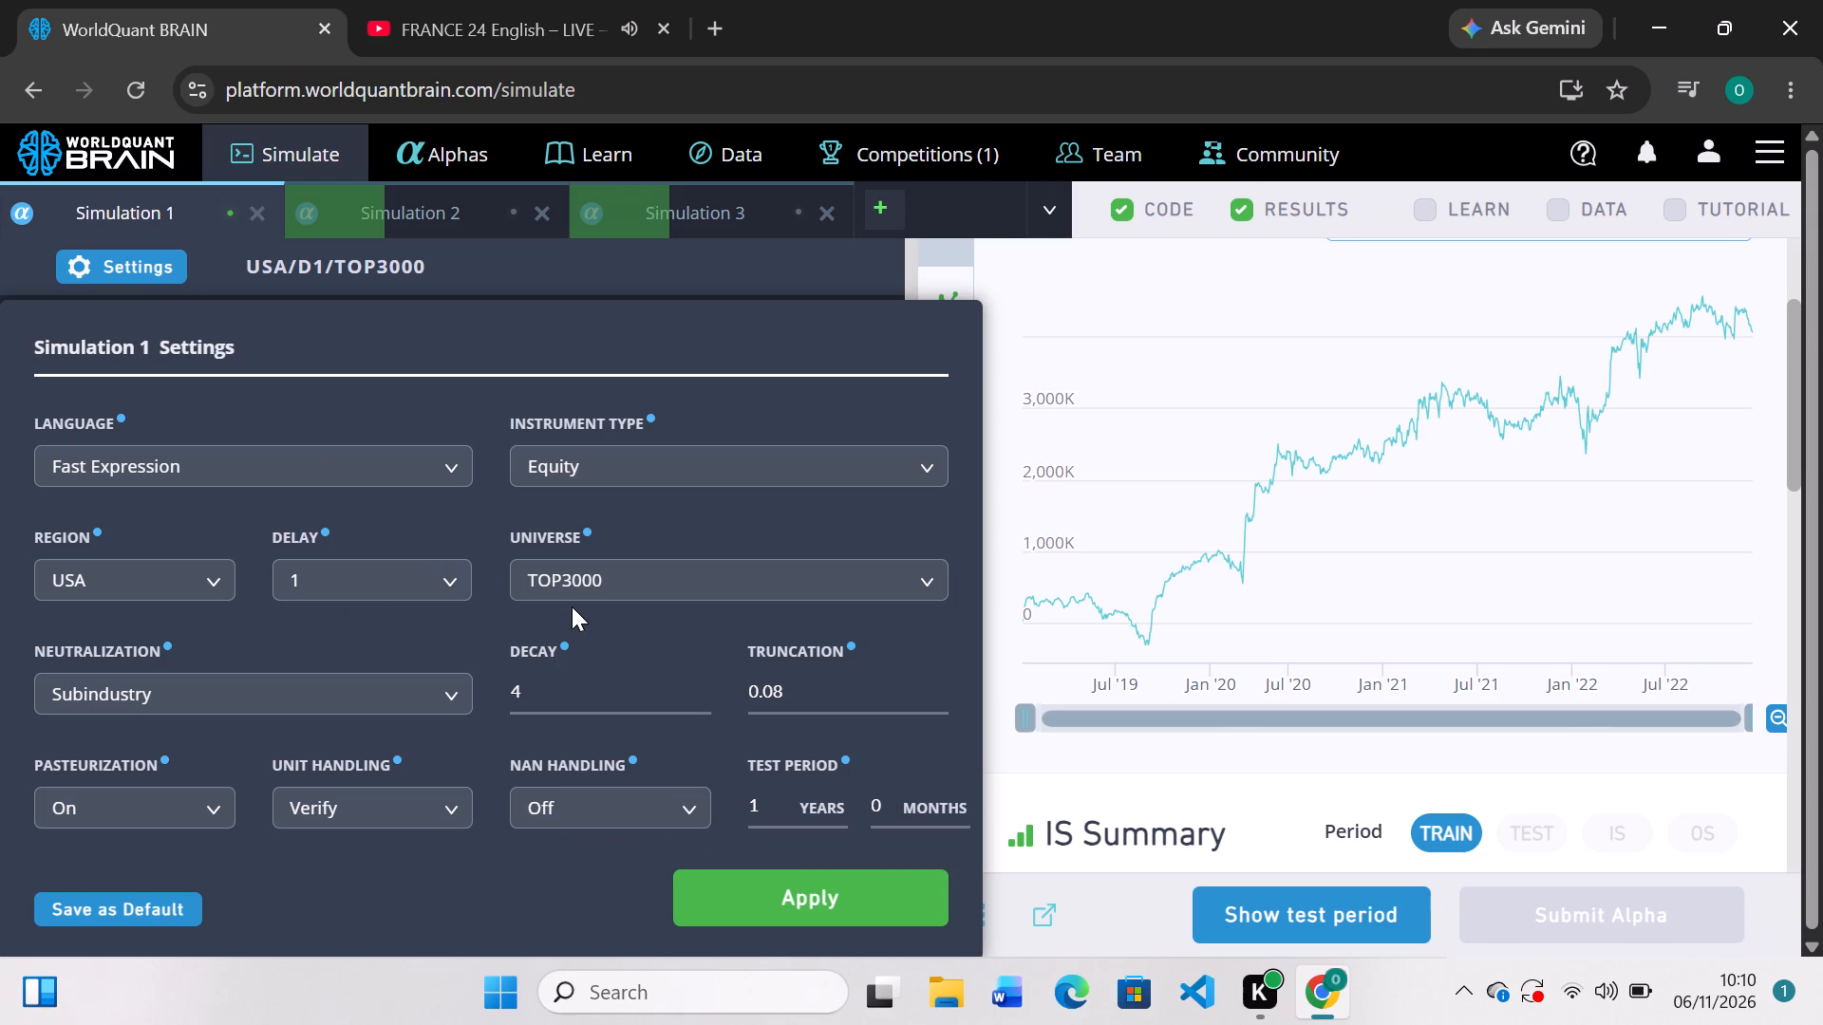
pyautogui.click(694, 687)
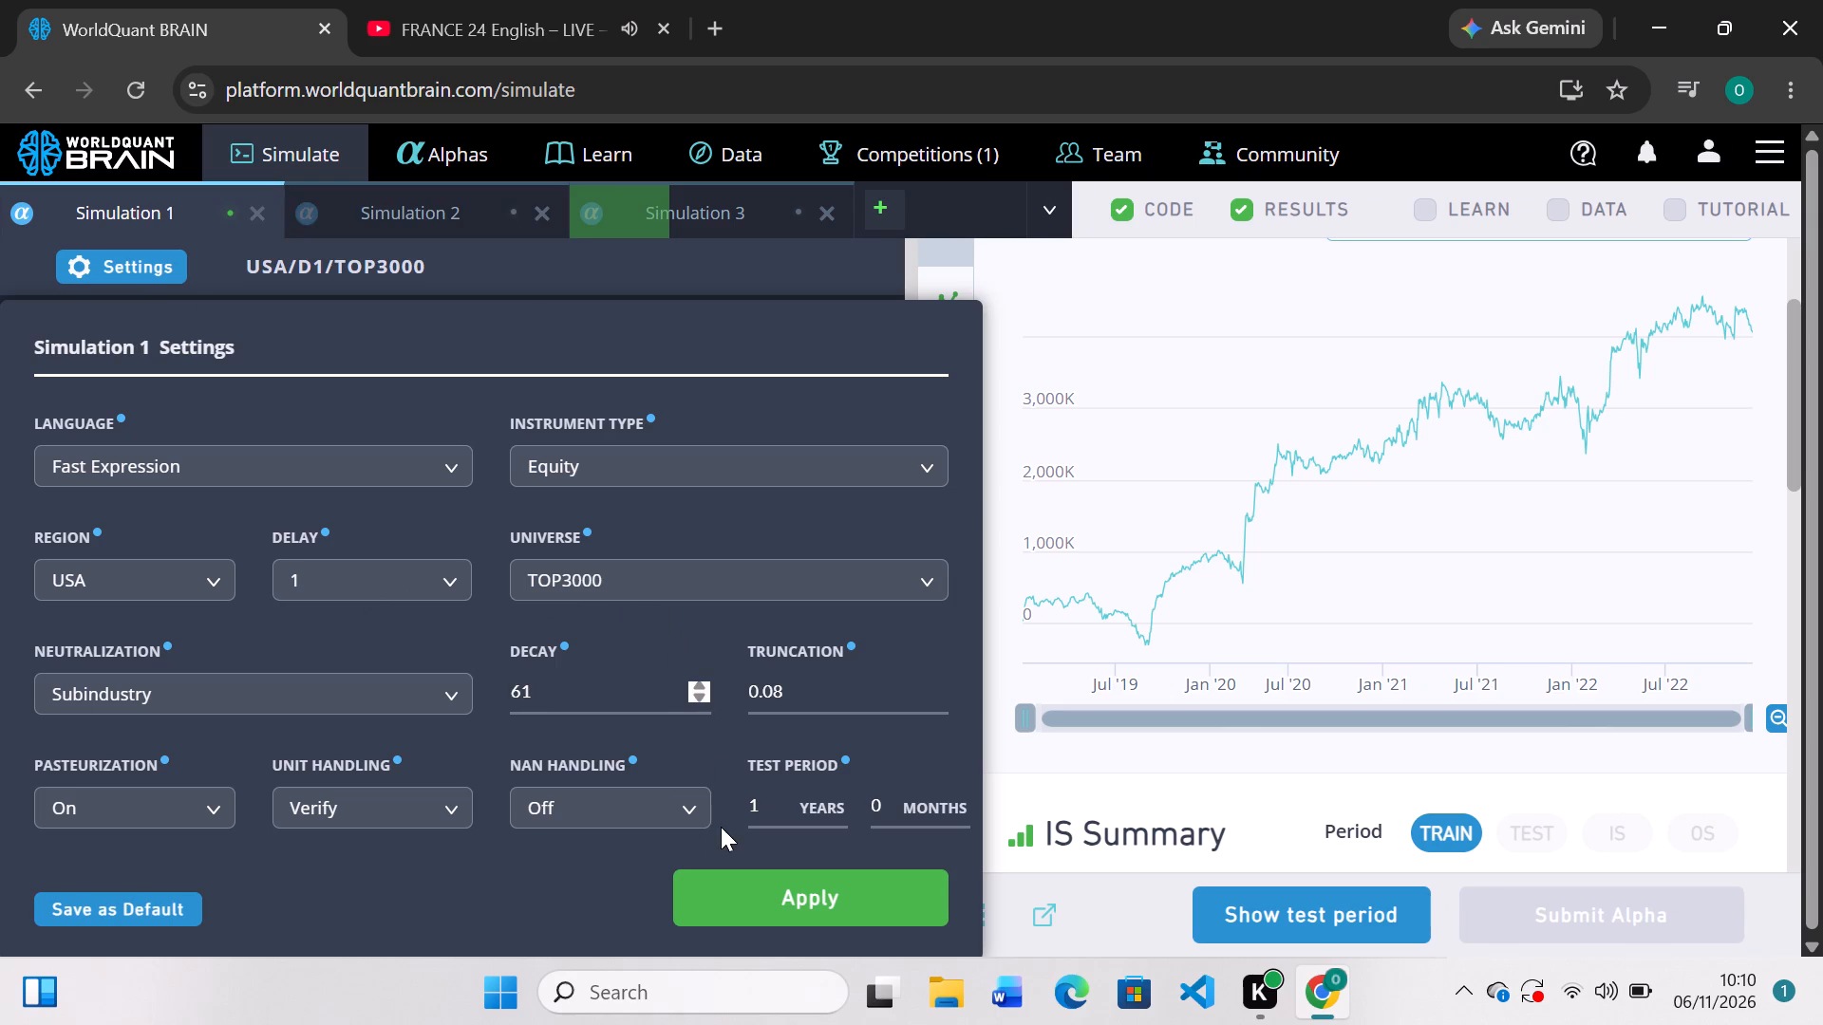
pyautogui.click(689, 816)
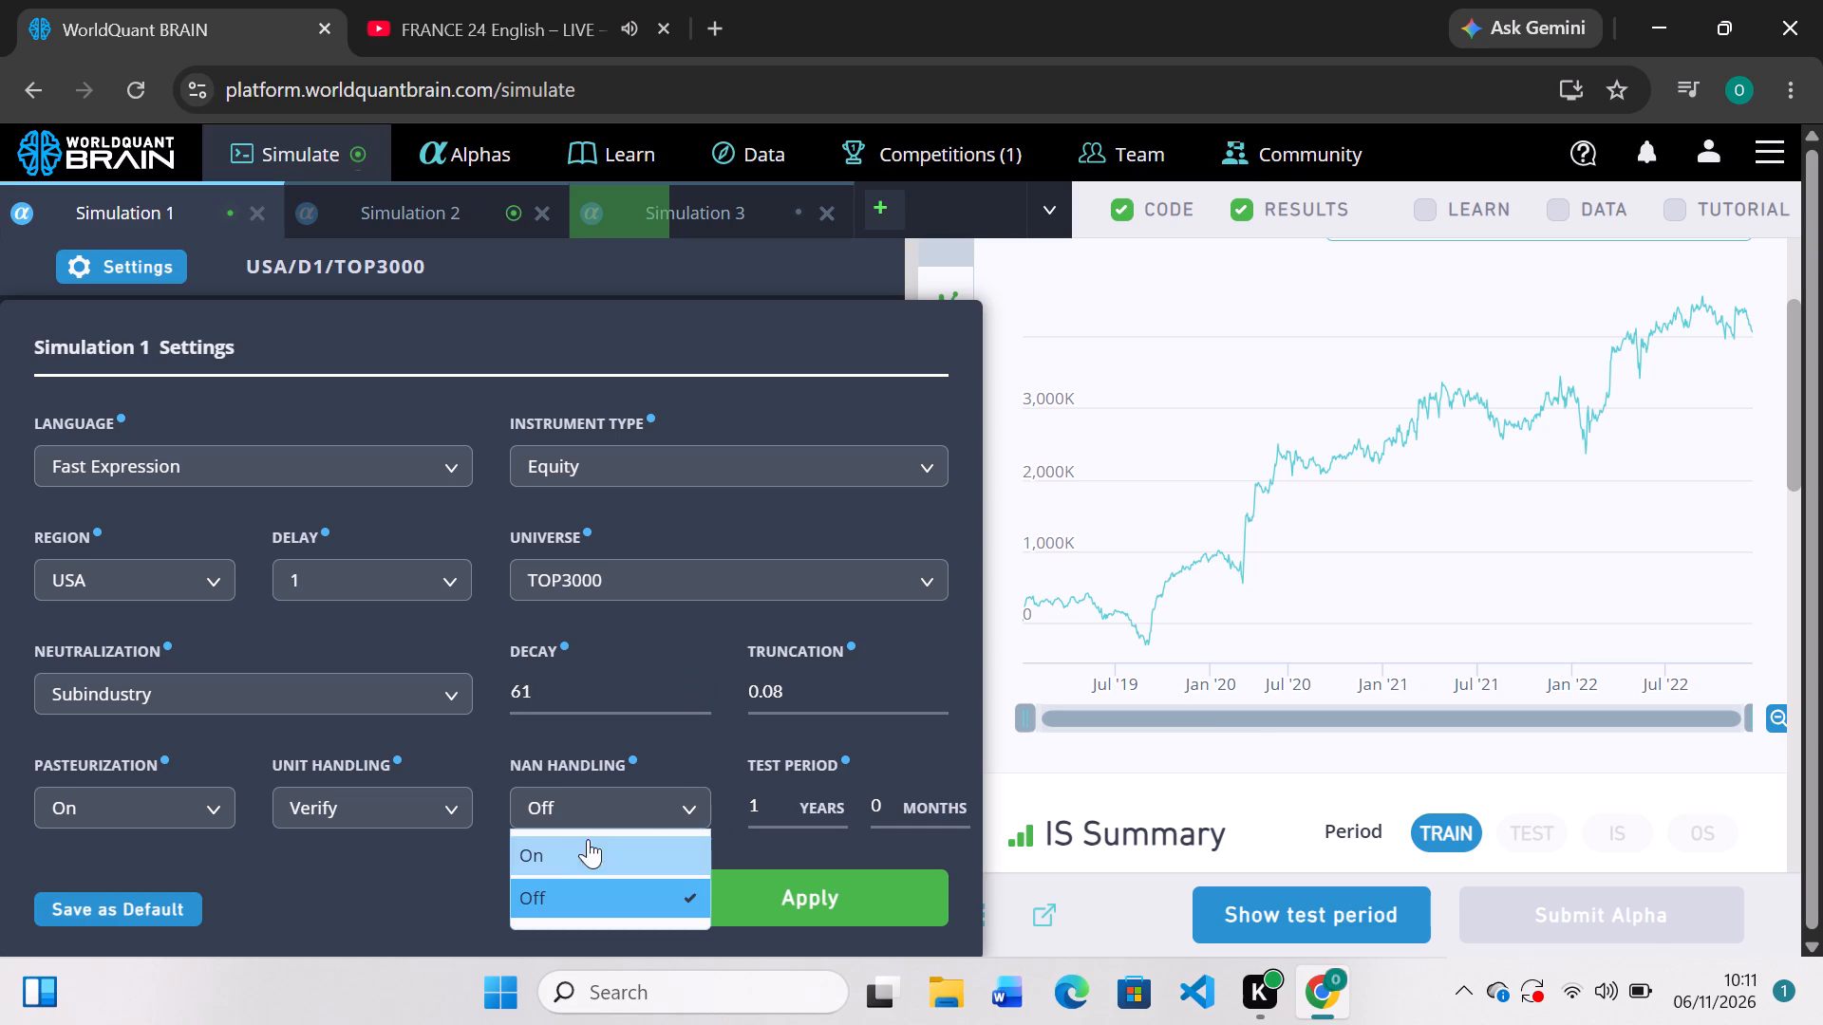
pyautogui.click(579, 853)
pyautogui.click(784, 892)
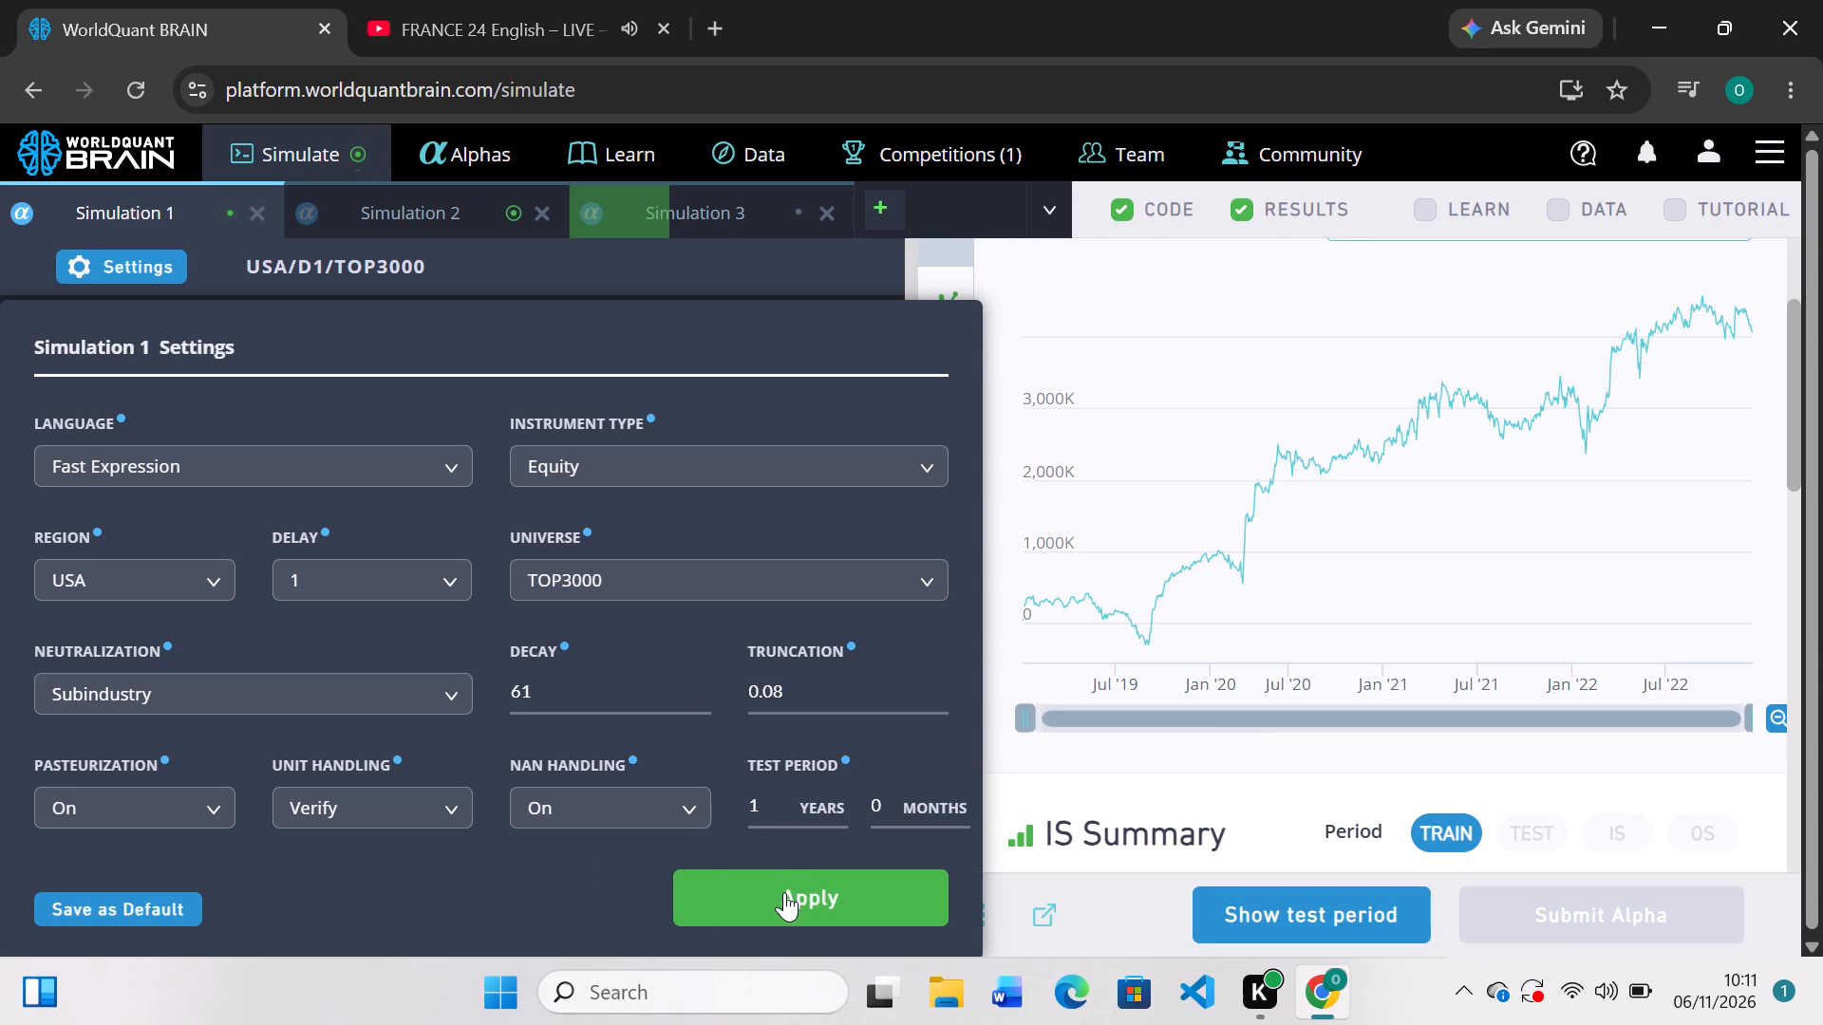
pyautogui.click(825, 906)
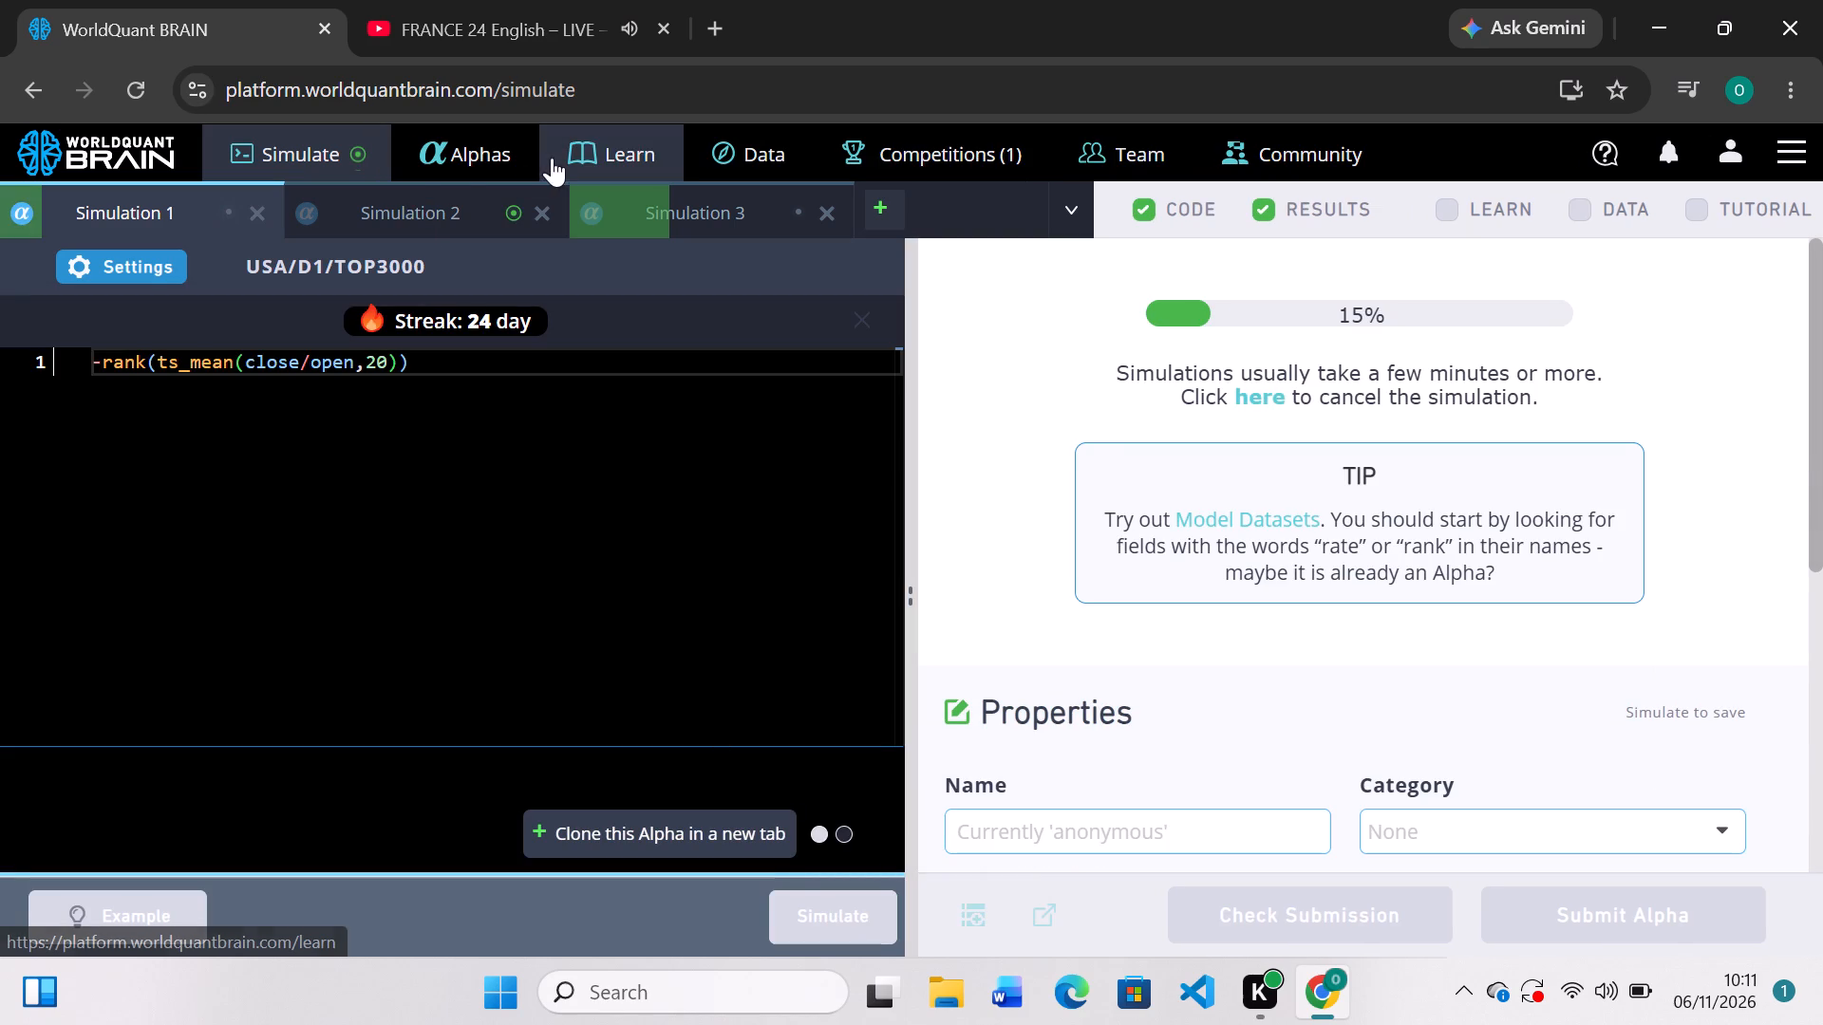
# Review Simulation 2's yearly IS Summary figures and PnL chart.
pyautogui.click(442, 215)
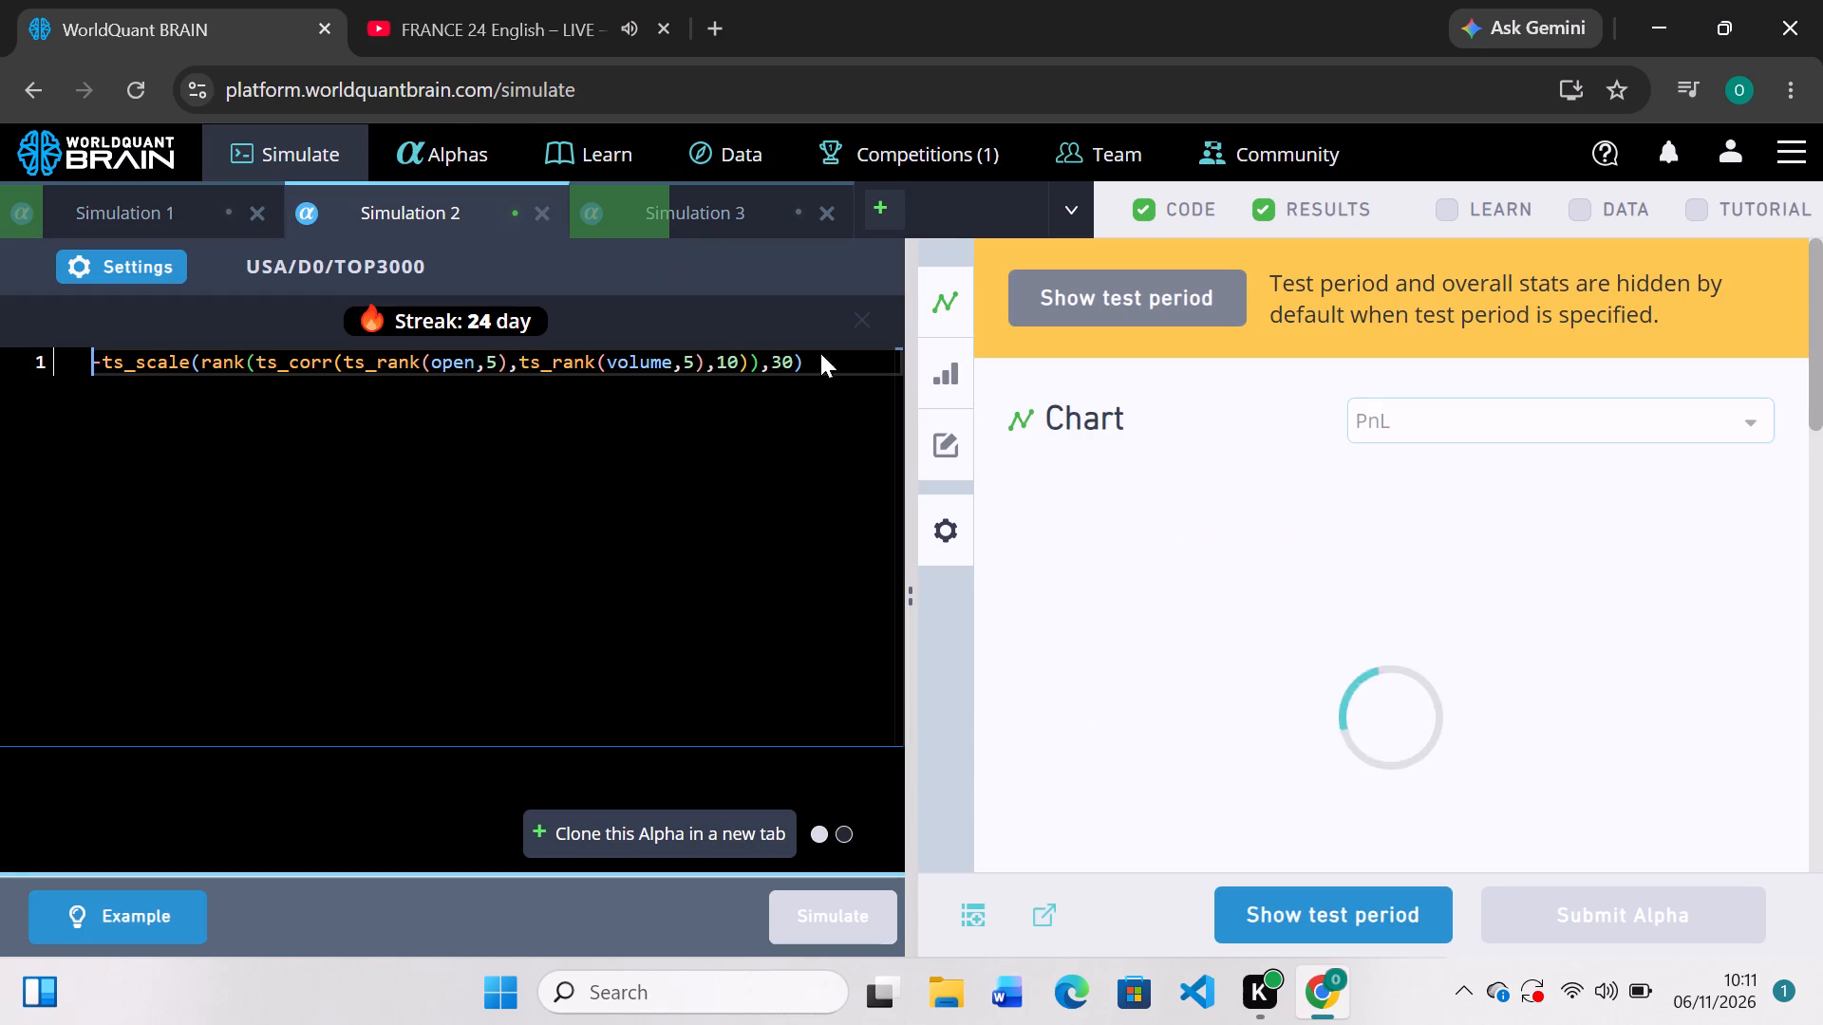
pyautogui.scroll(-2, 1263, 569)
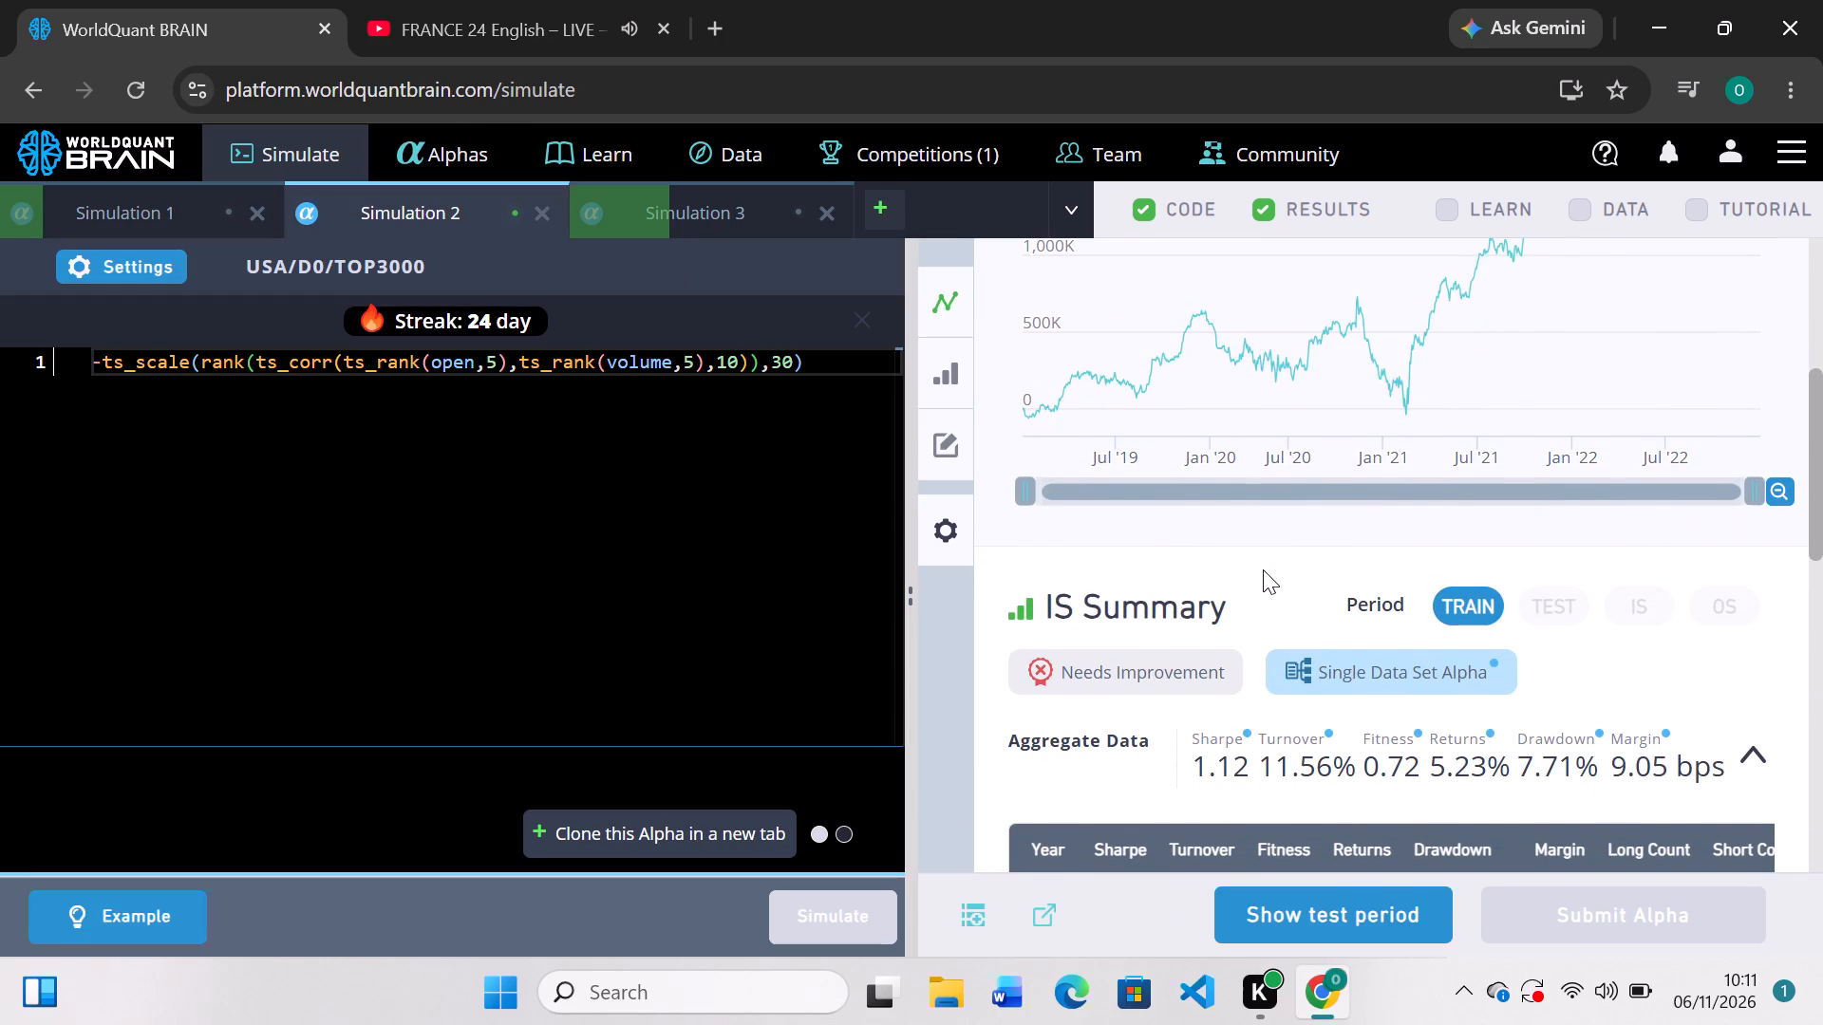
pyautogui.scroll(-2, 1263, 569)
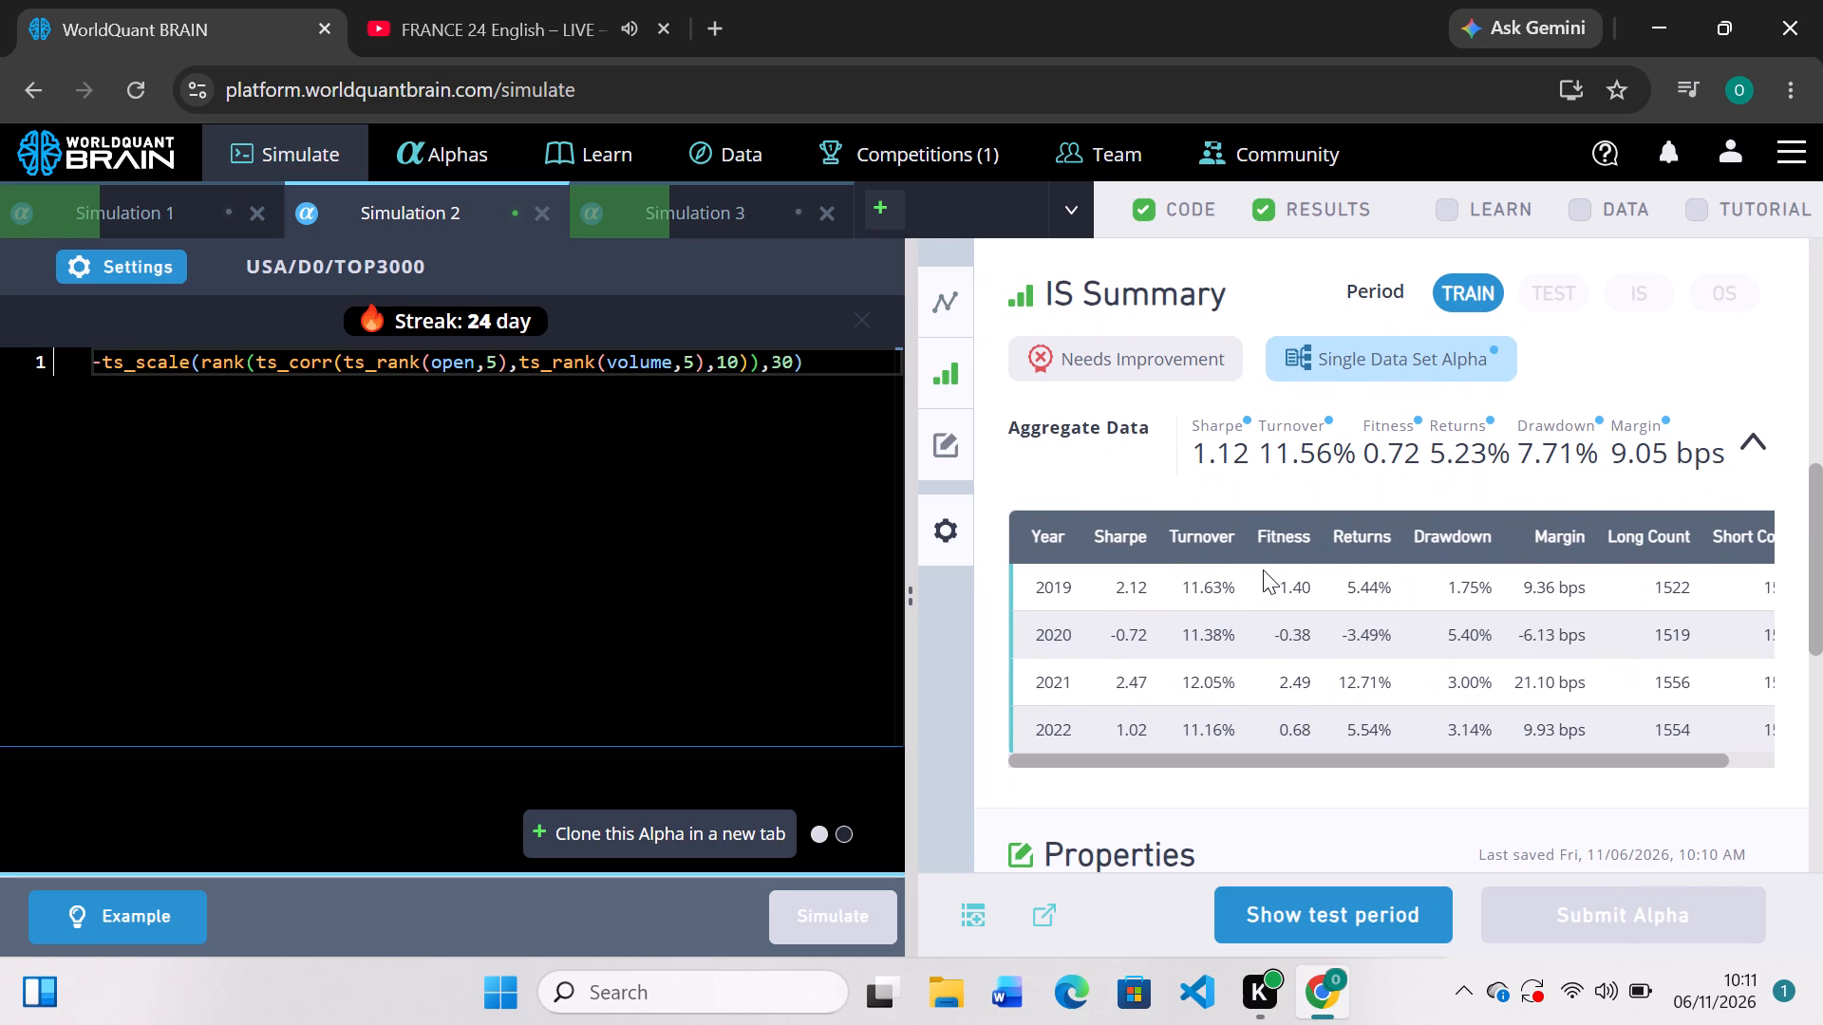
pyautogui.scroll(4, 1263, 569)
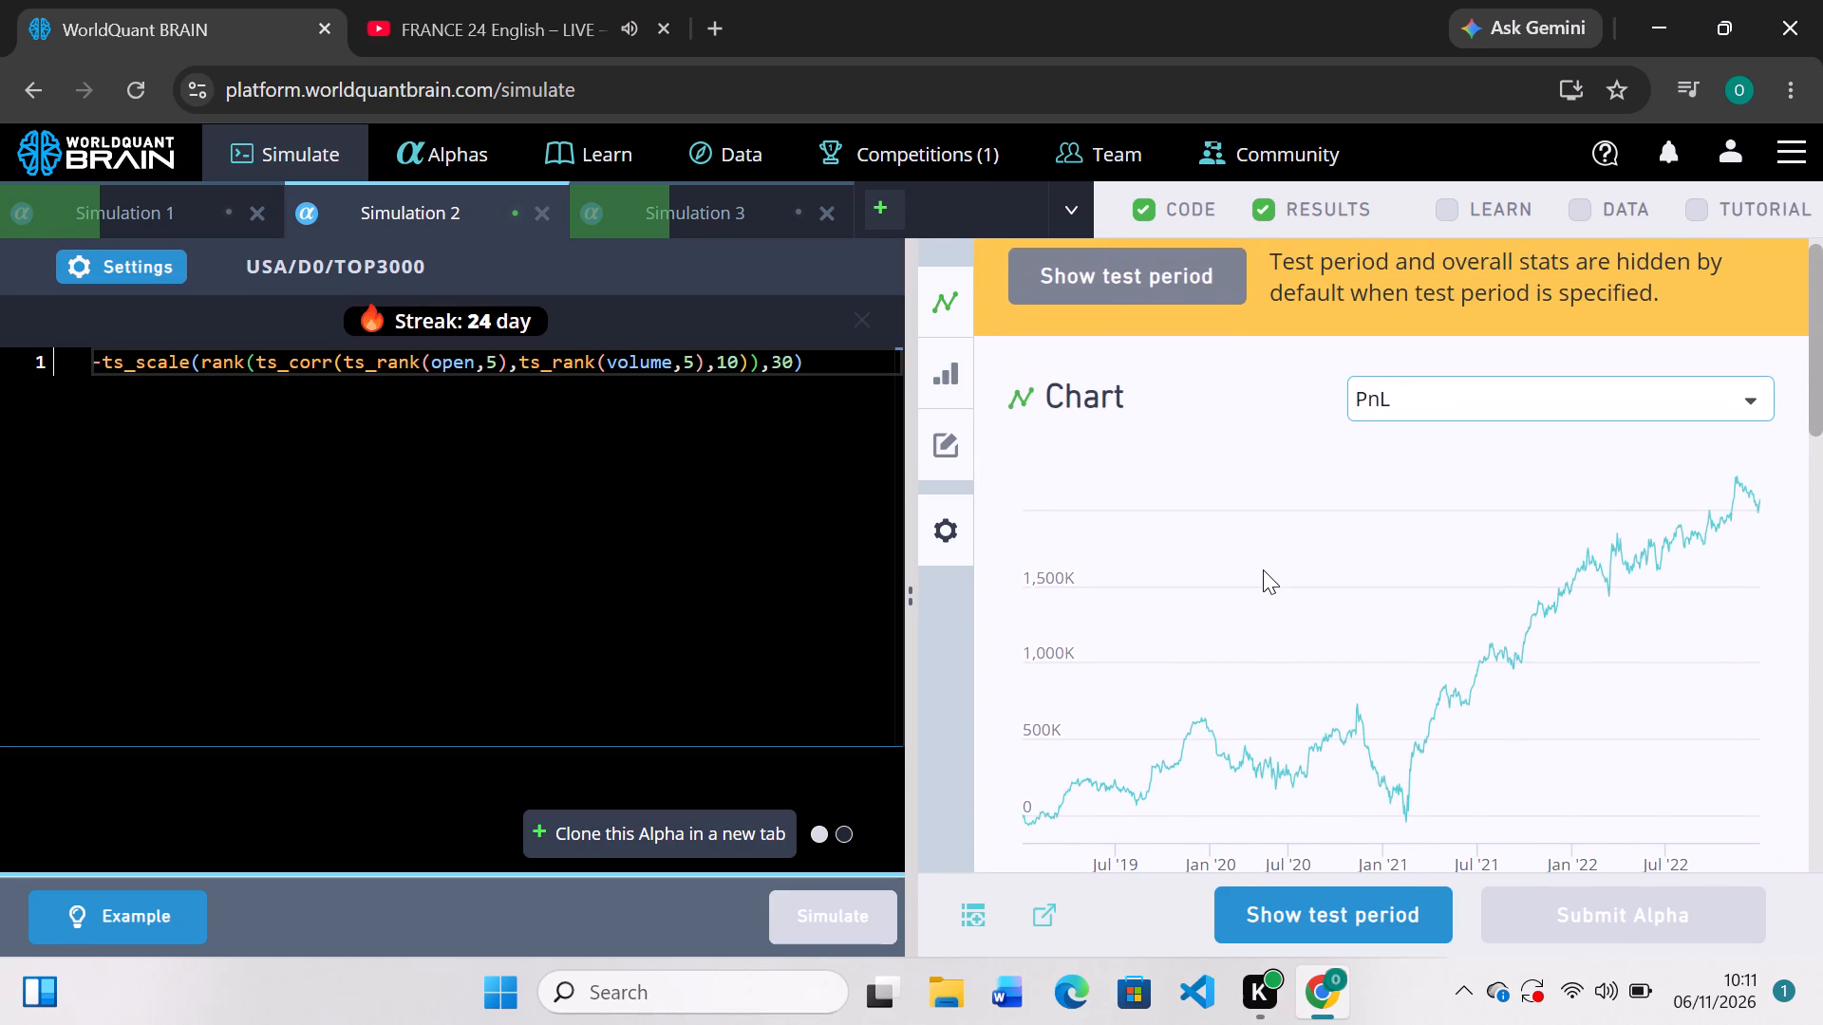
# Add a new blank simulation alongside the existing three.
pyautogui.click(876, 208)
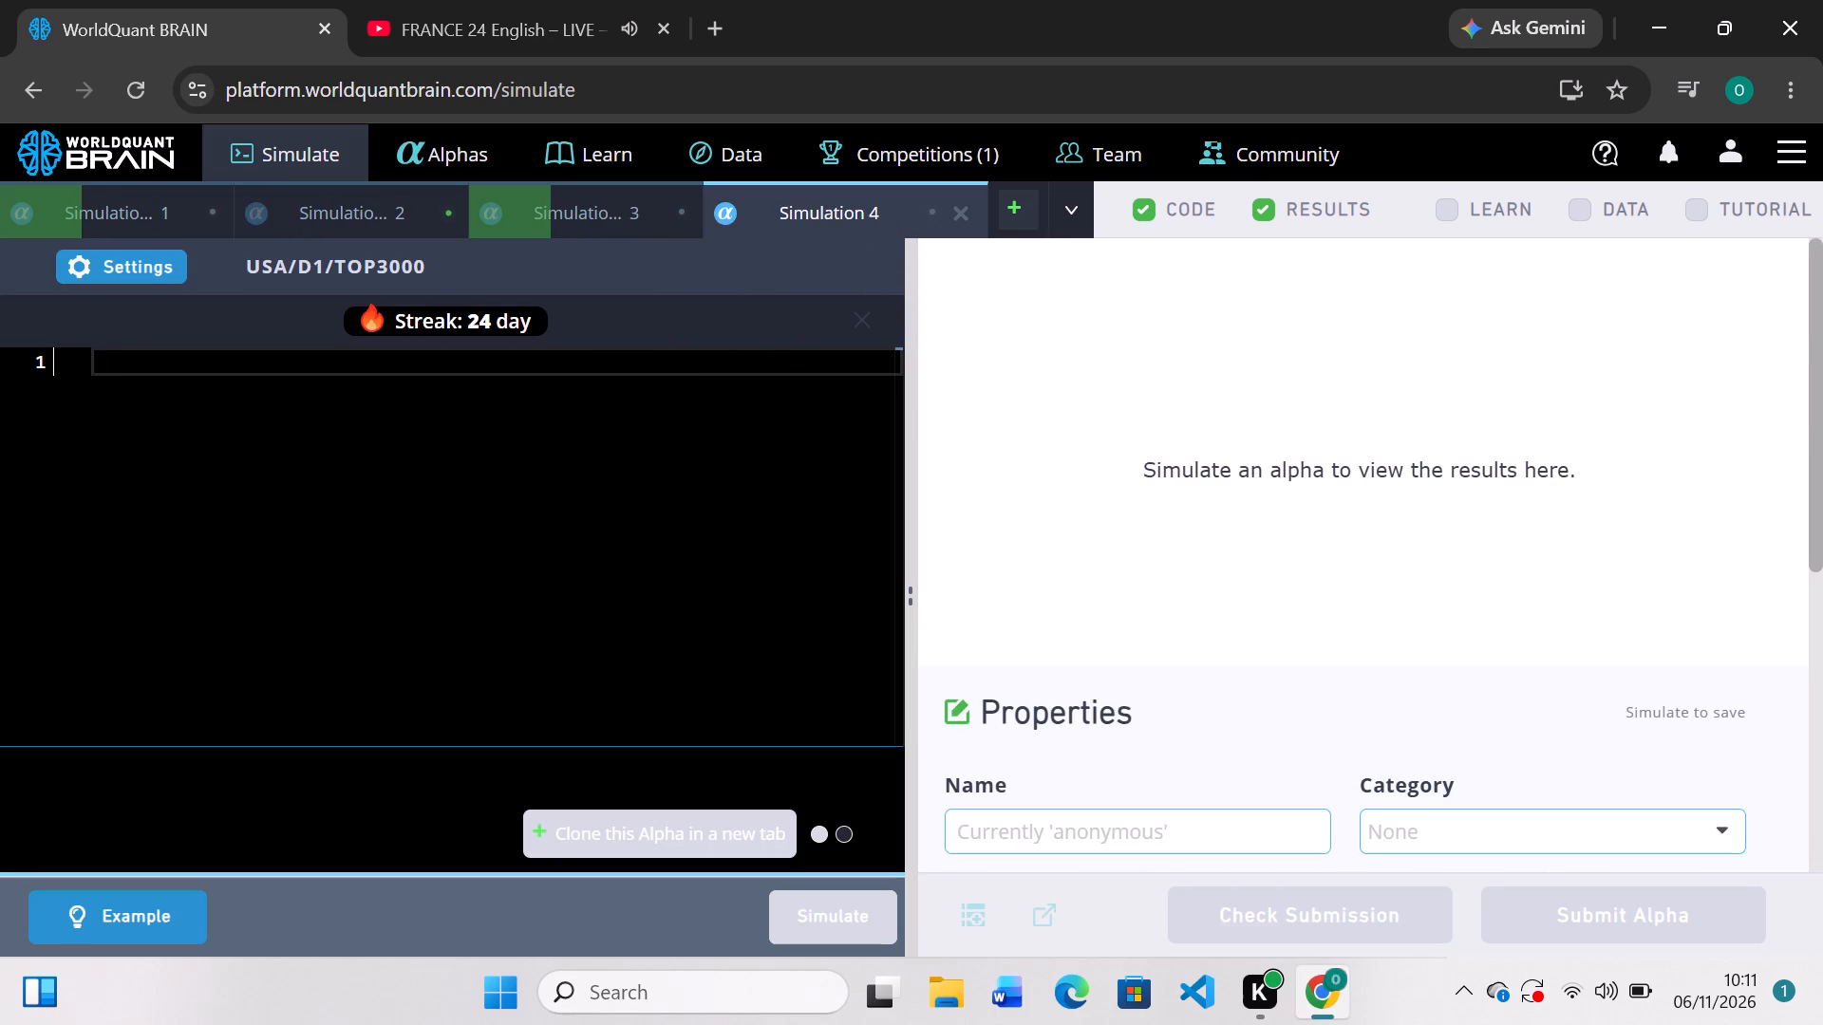
# Define alp1 in Simulation 4 as a copy of Simulation 2's expression, -ts_scale(rank(ts_corr(ts_rank(open,5),ts_rank(volume,5),10)),30), ending with a semicolon.
pyautogui.write('al')
pyautogui.press('p')
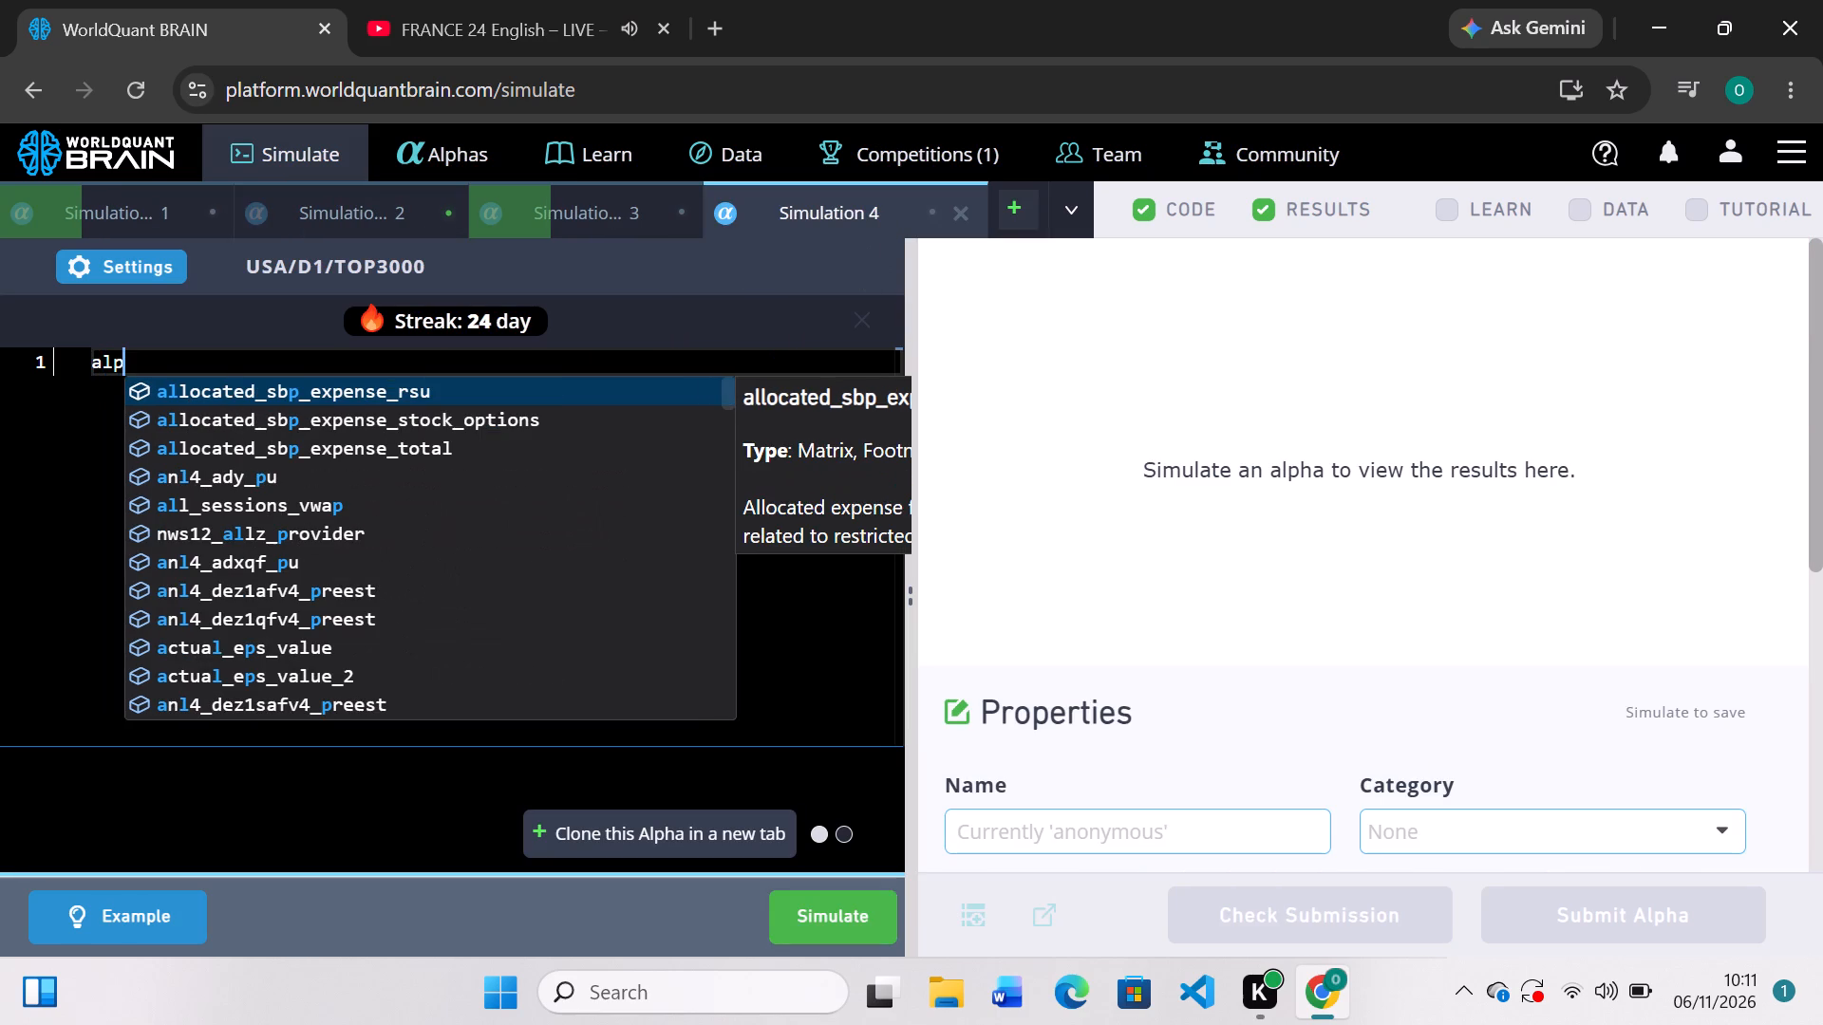
pyautogui.press('1')
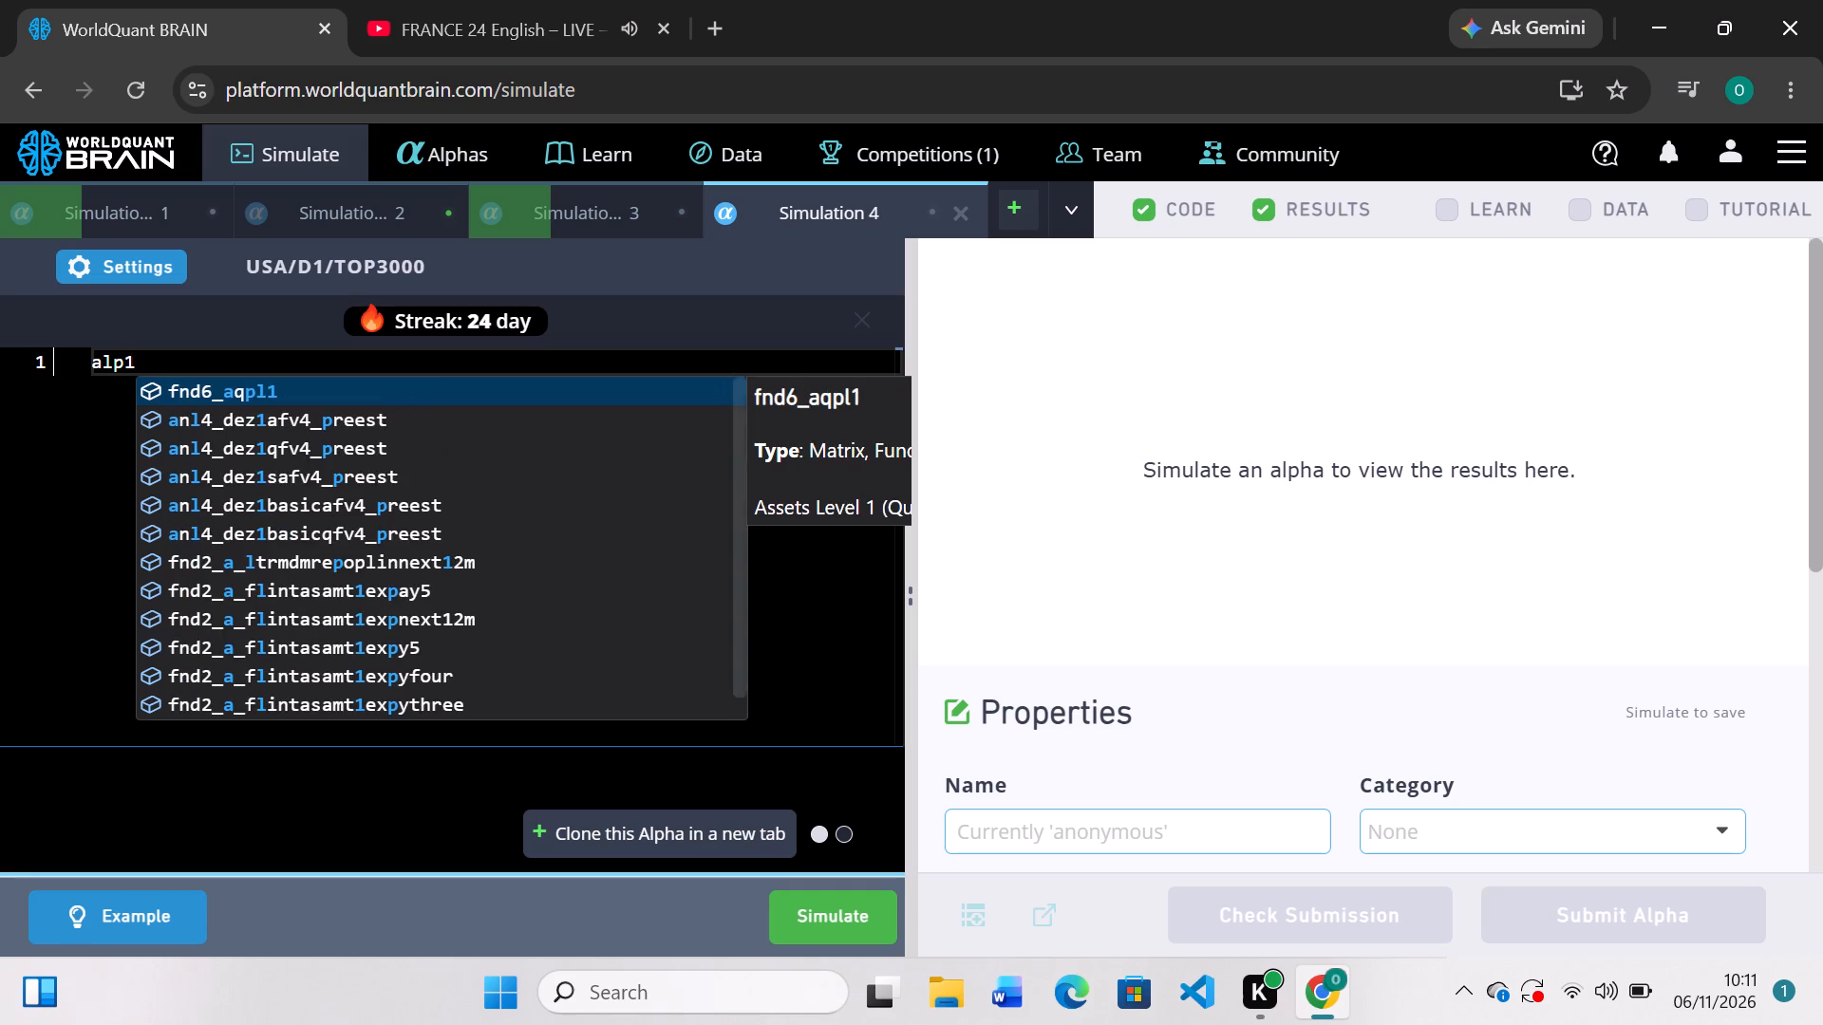
pyautogui.press('space')
pyautogui.write('=')
pyautogui.press('space')
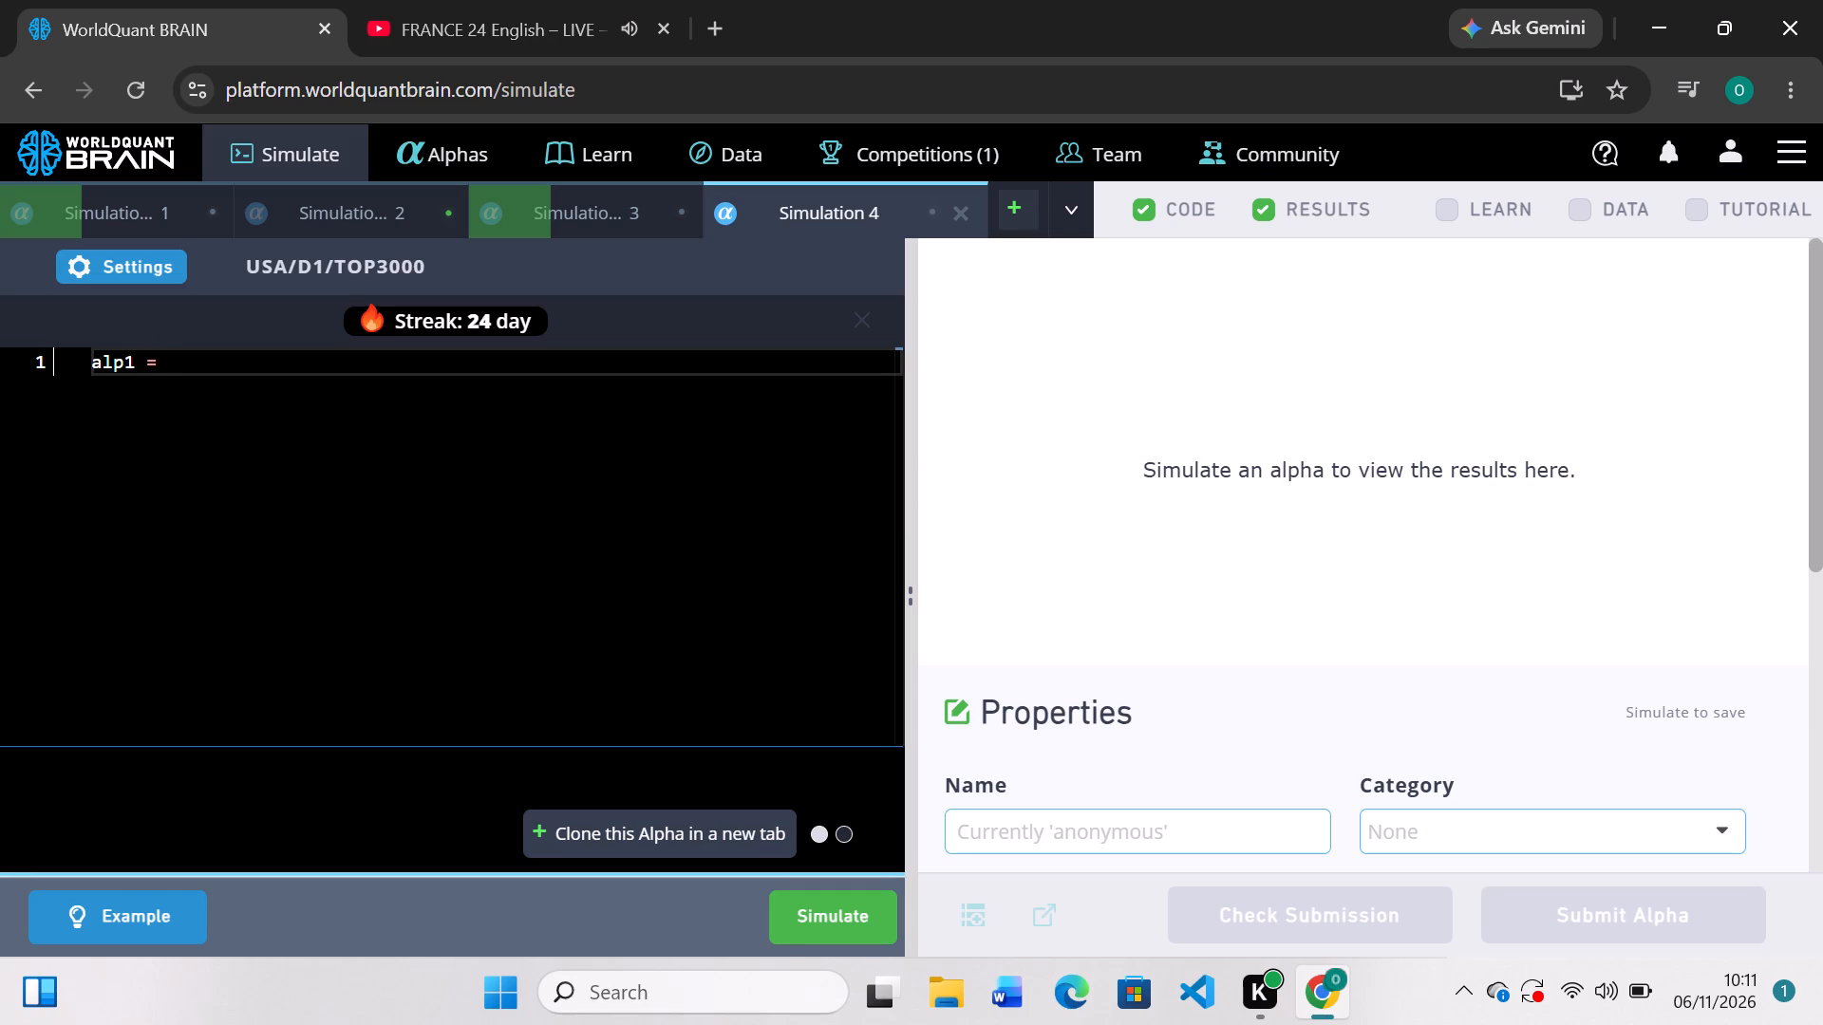
pyautogui.click(377, 213)
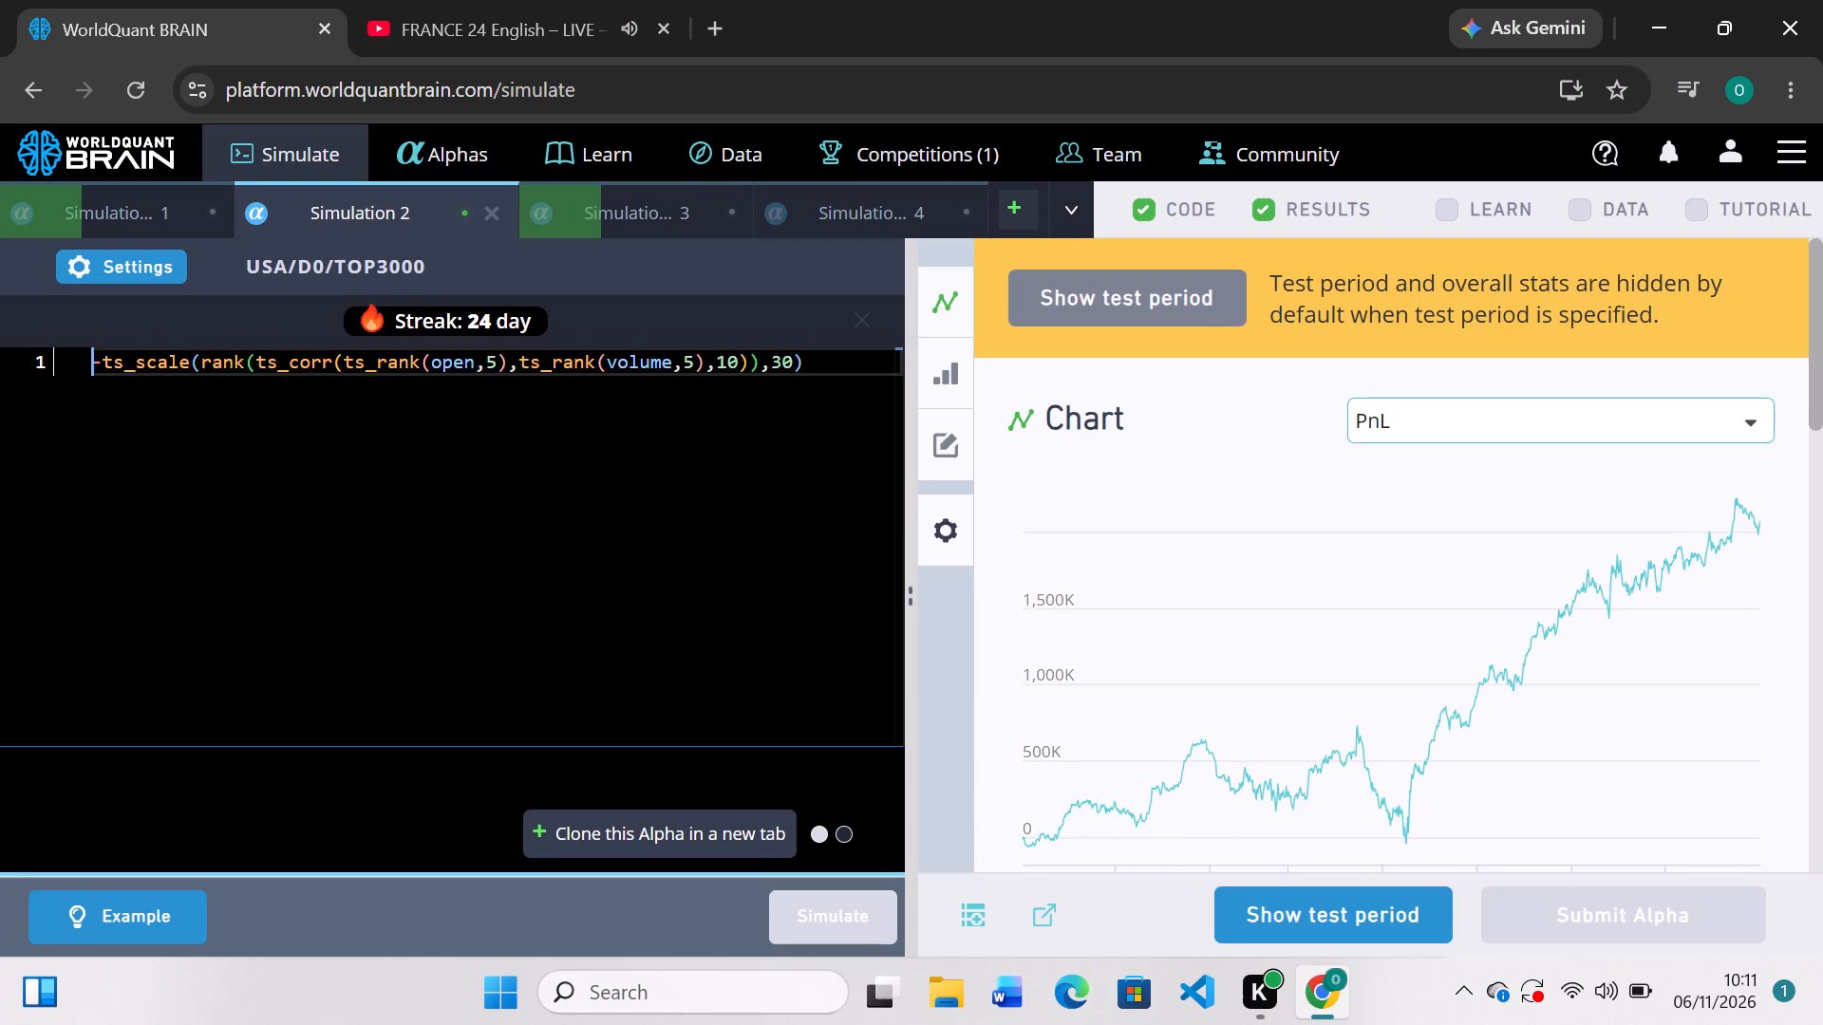
pyautogui.moveTo(806, 366); pyautogui.dragTo(90, 352)
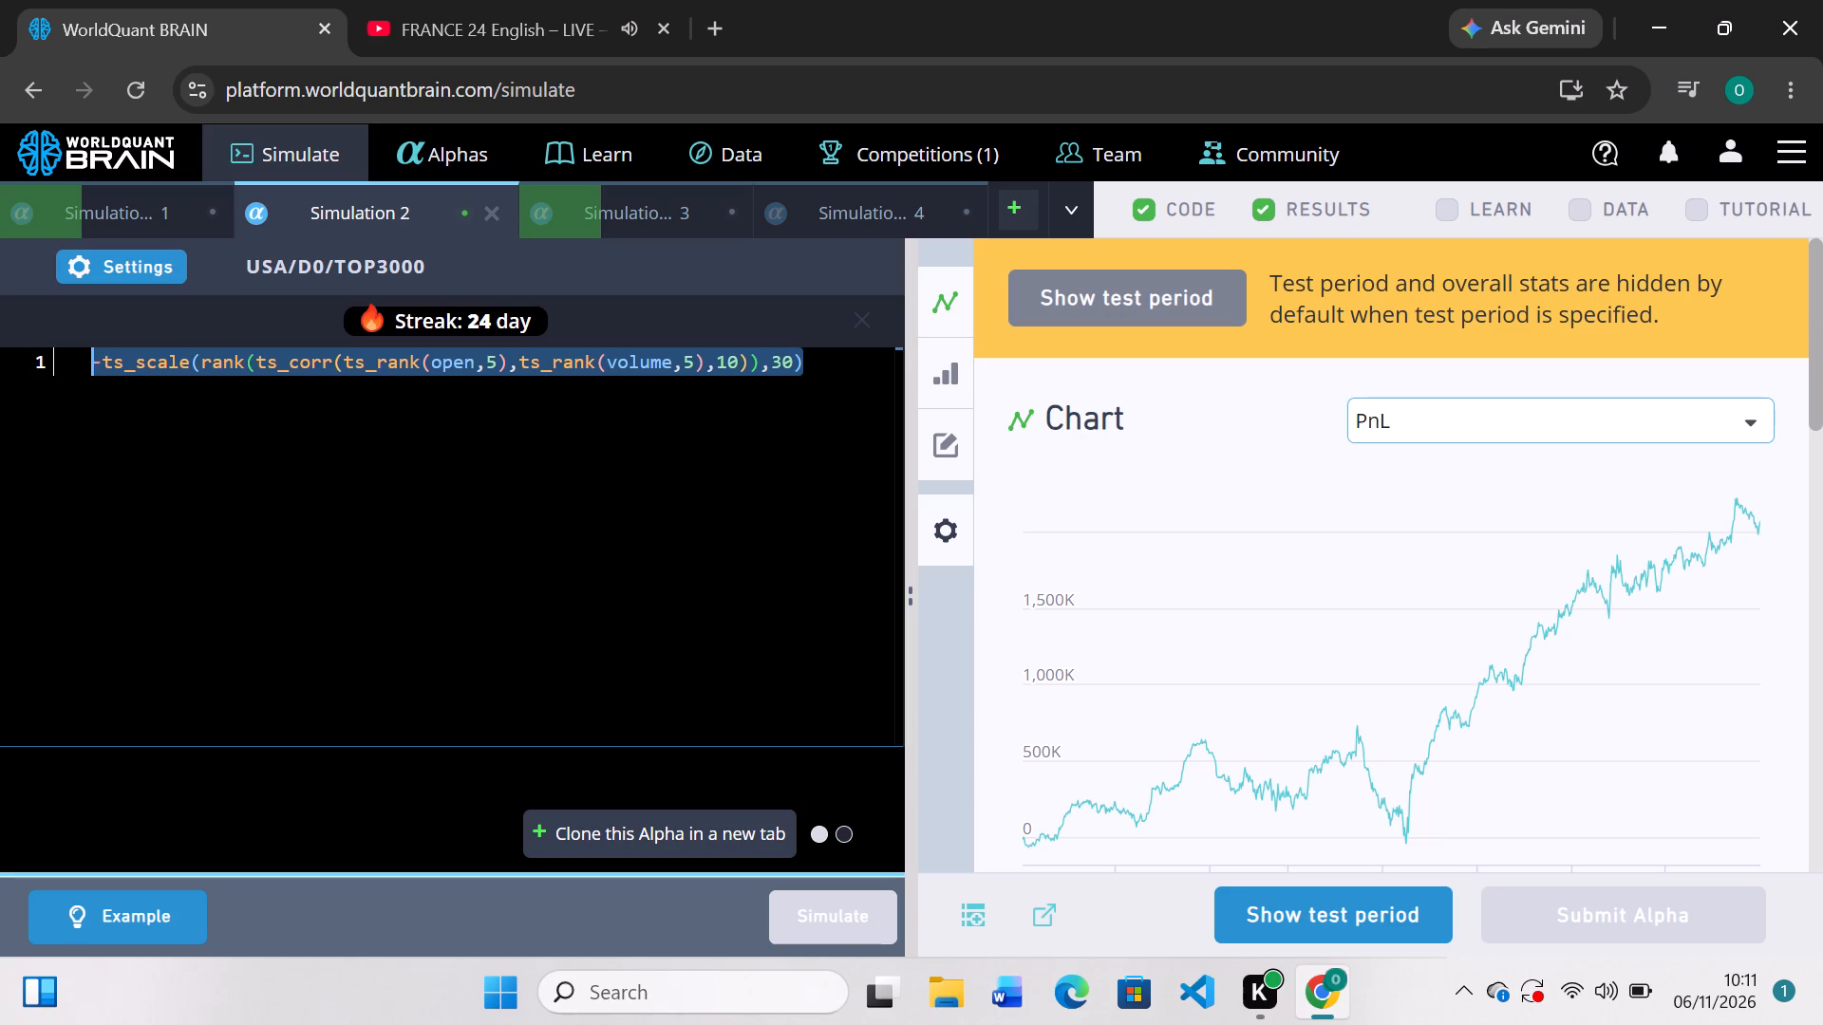
pyautogui.moveTo(90, 352); pyautogui.dragTo(83, 352)
pyautogui.hotkey('ctrl', 'c')
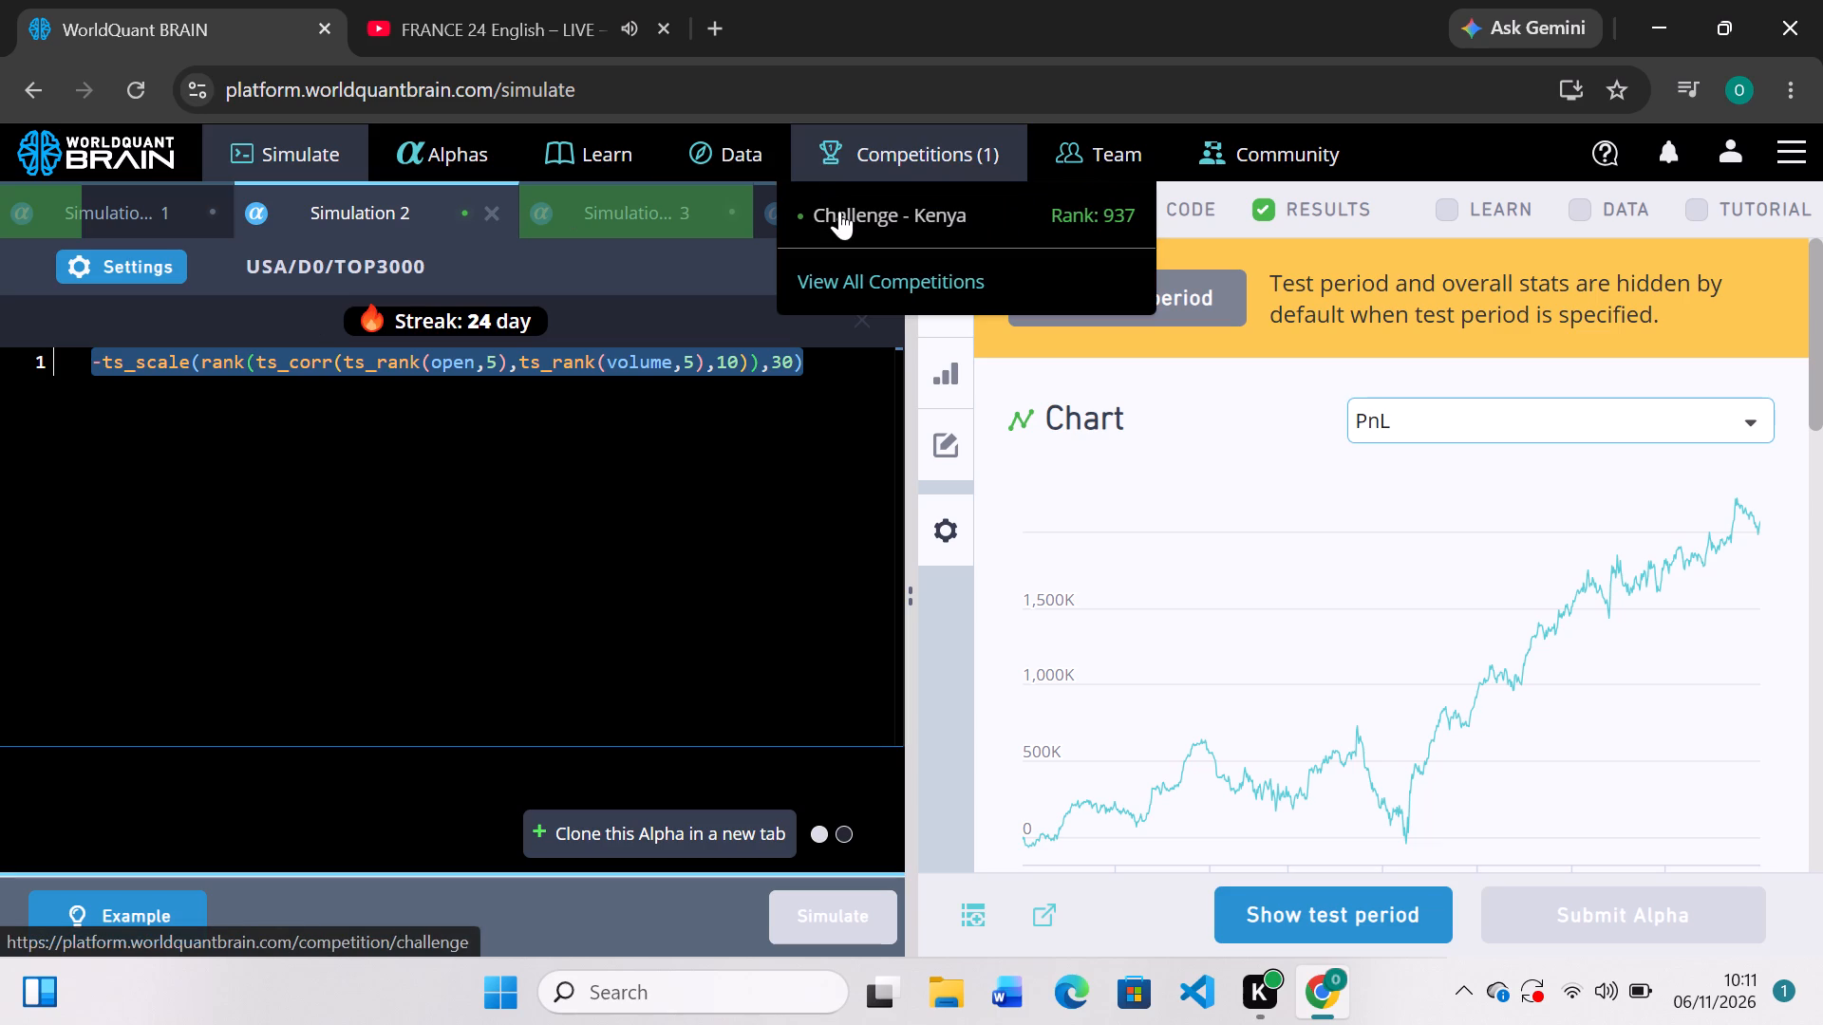
pyautogui.click(828, 217)
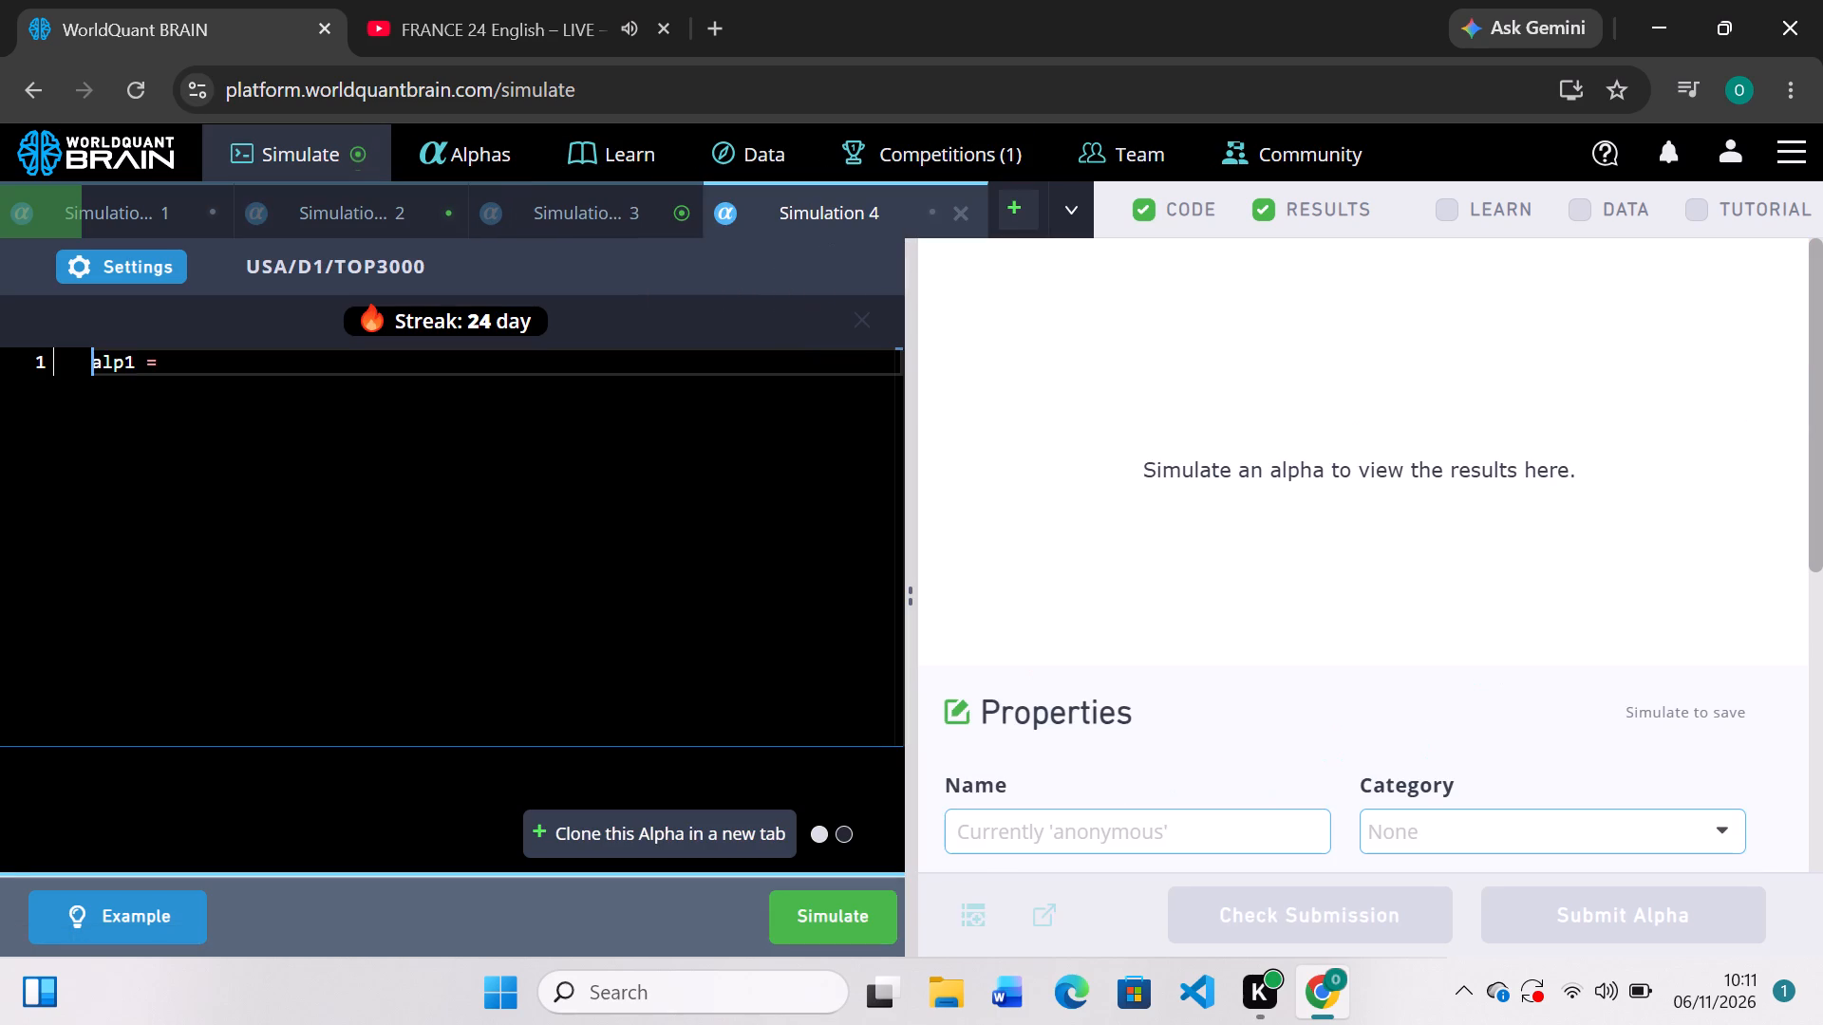
pyautogui.click(219, 361)
pyautogui.hotkey('ctrl', 'v')
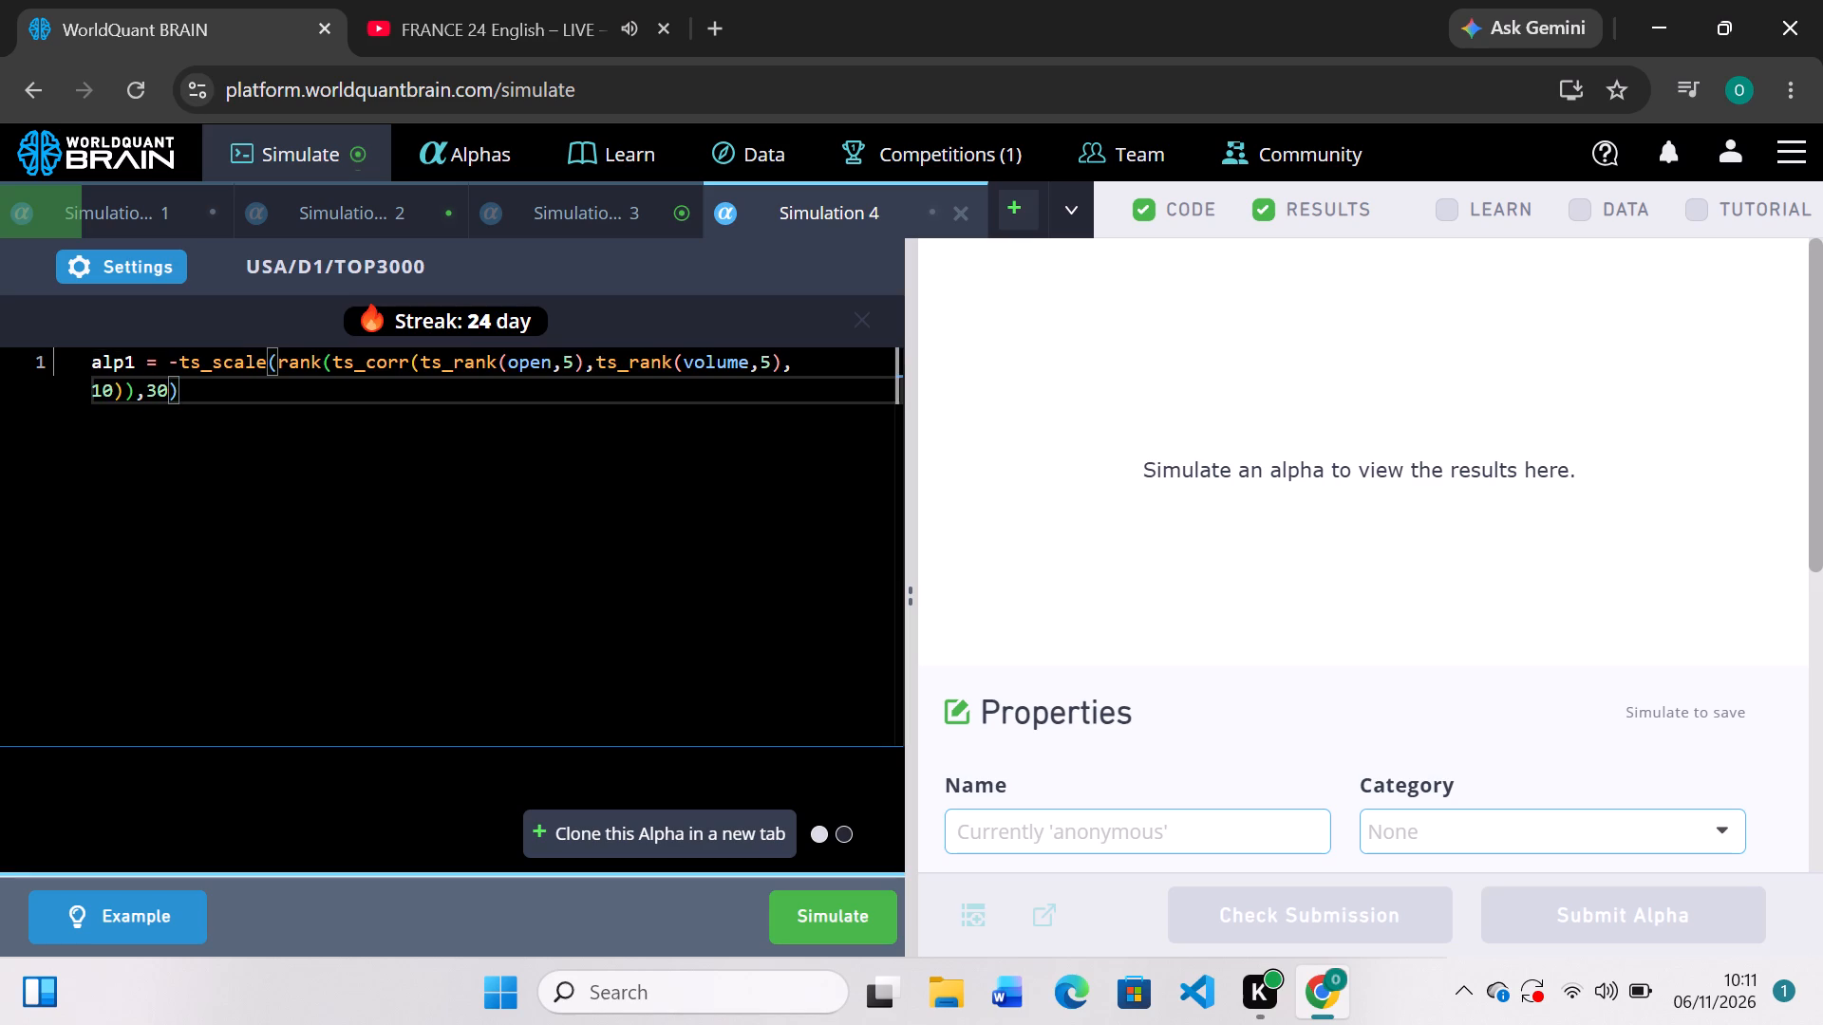
pyautogui.press(';')
pyautogui.press('Return')
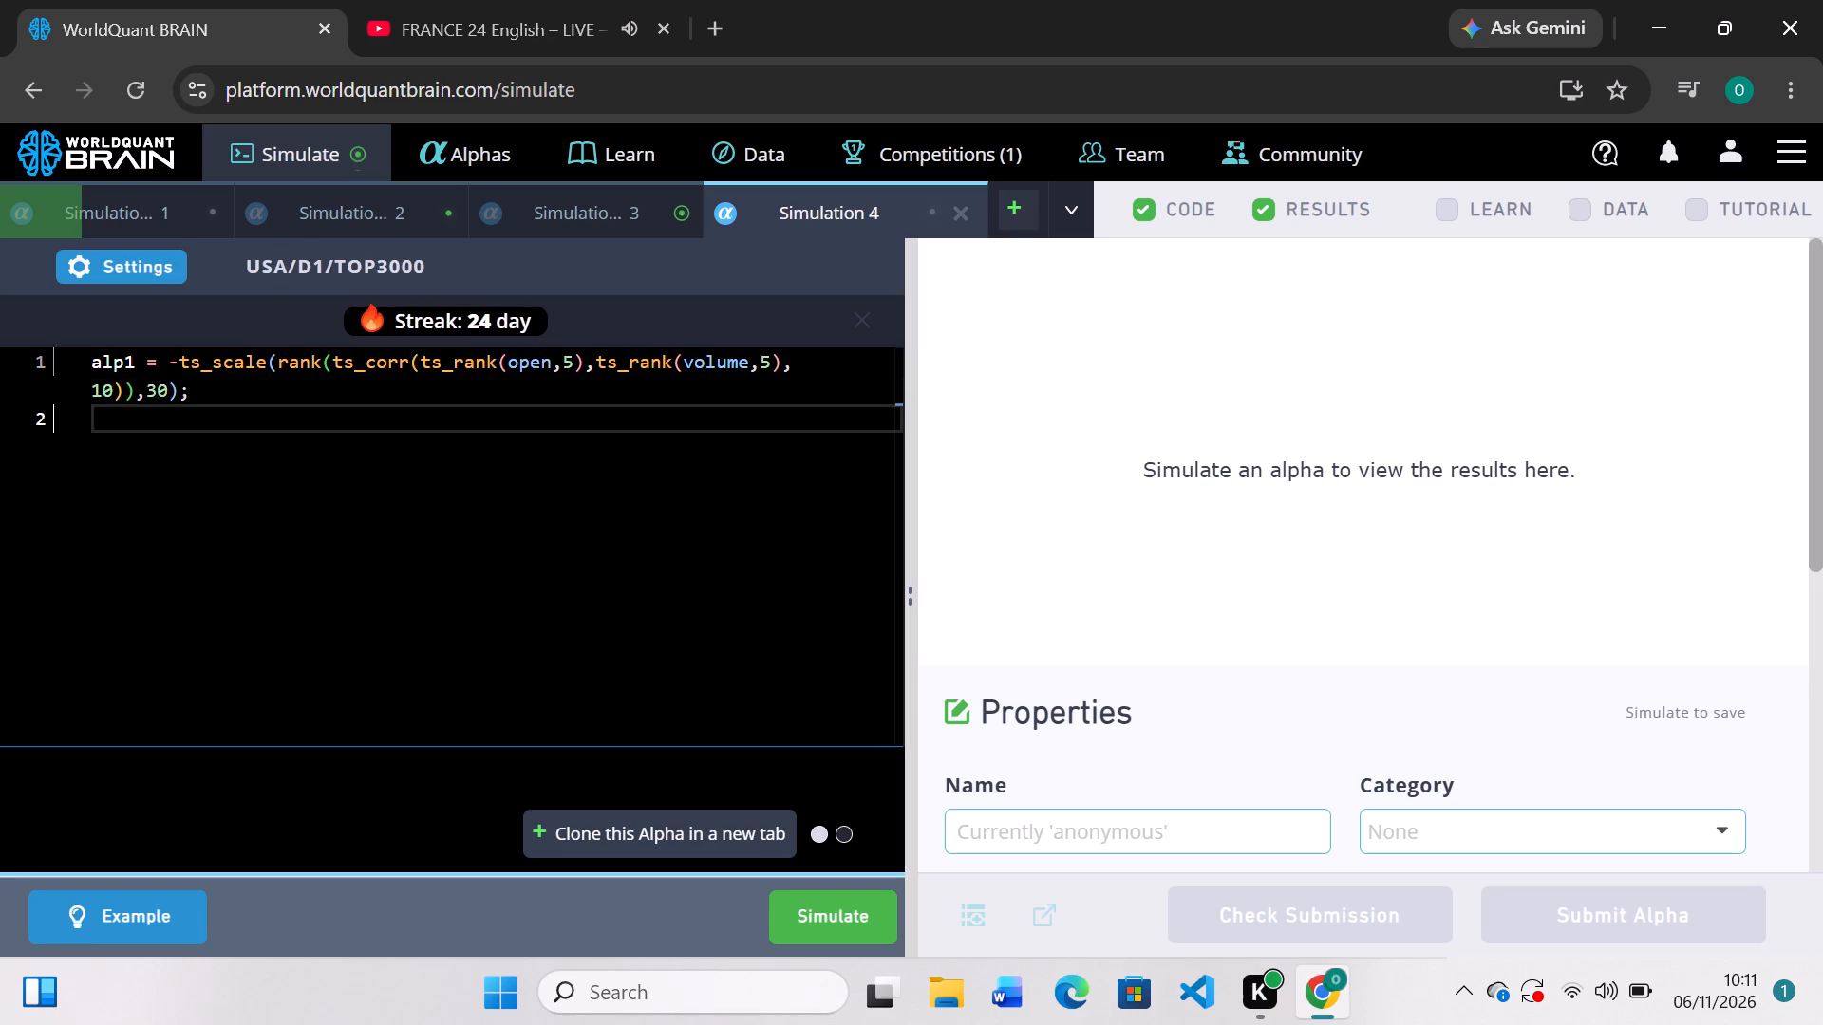
# Define alp2 on Simulation 4's second line as a copy of Simulation 3's expression, -ts_std_dev(adv20/ts_mean(volume,5),20), ending with a semicolon.
pyautogui.write('al')
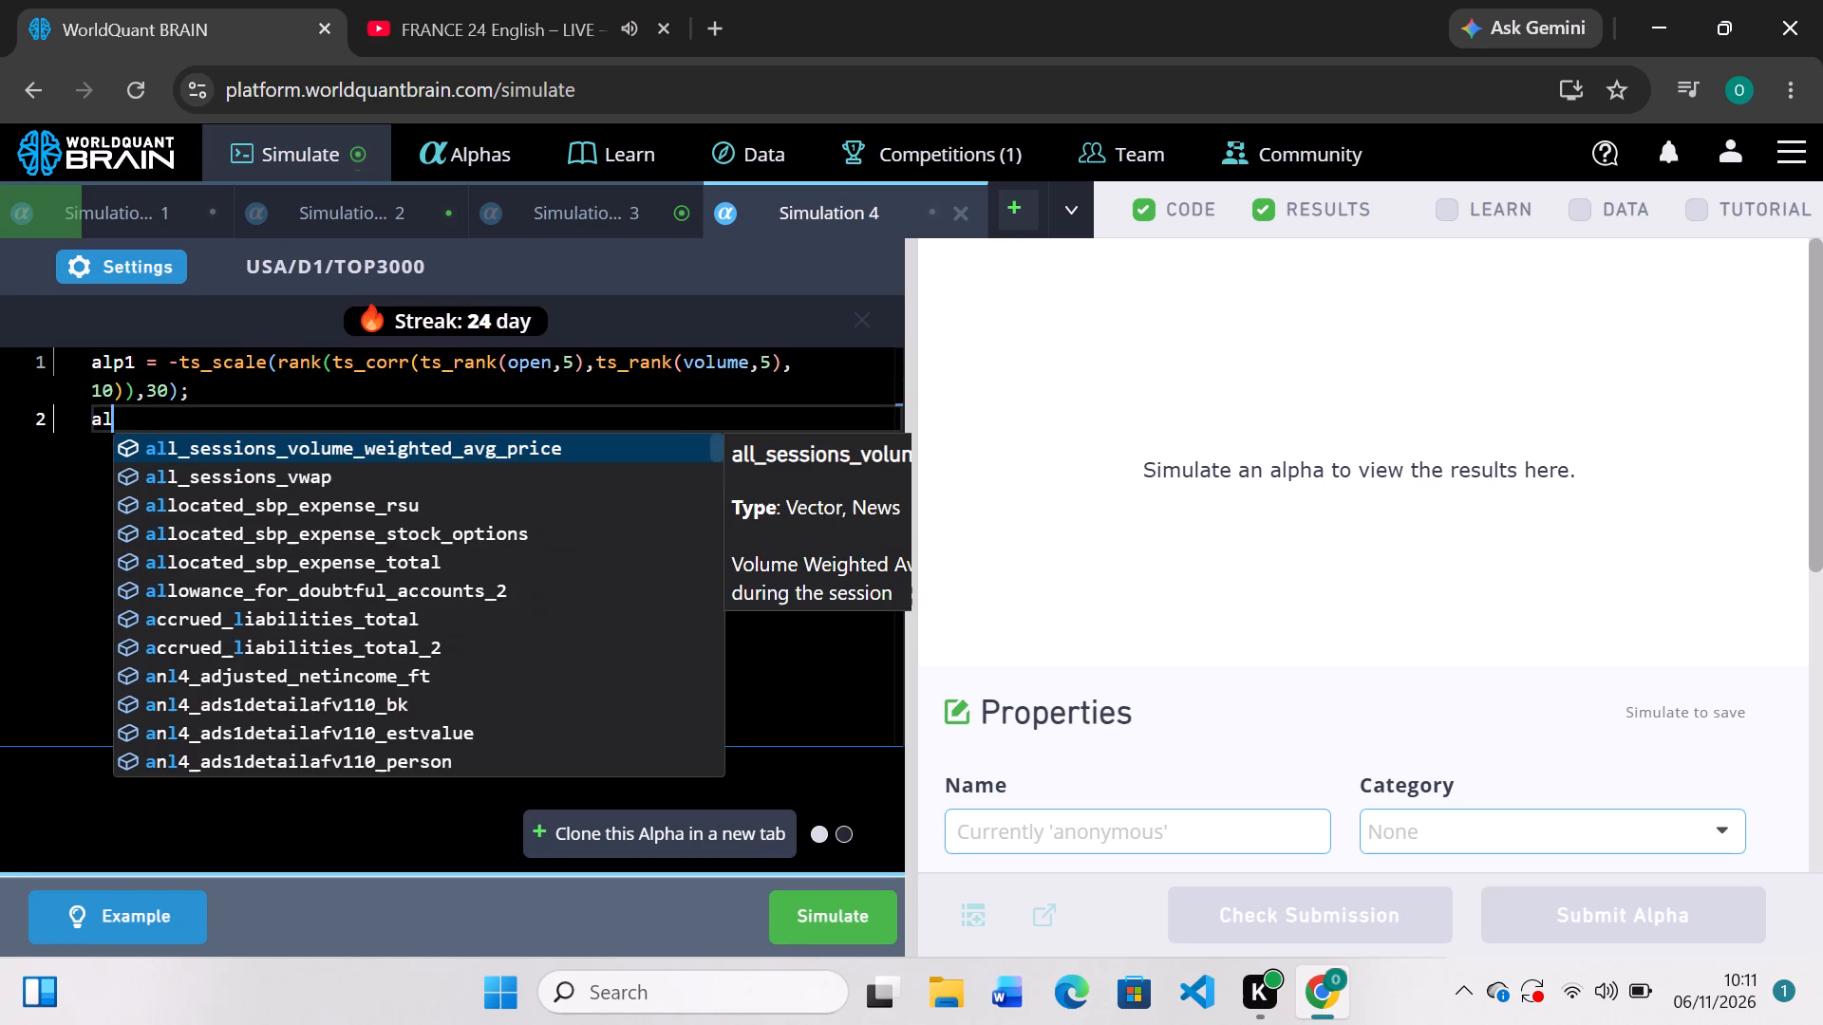
pyautogui.press('p')
pyautogui.press('2')
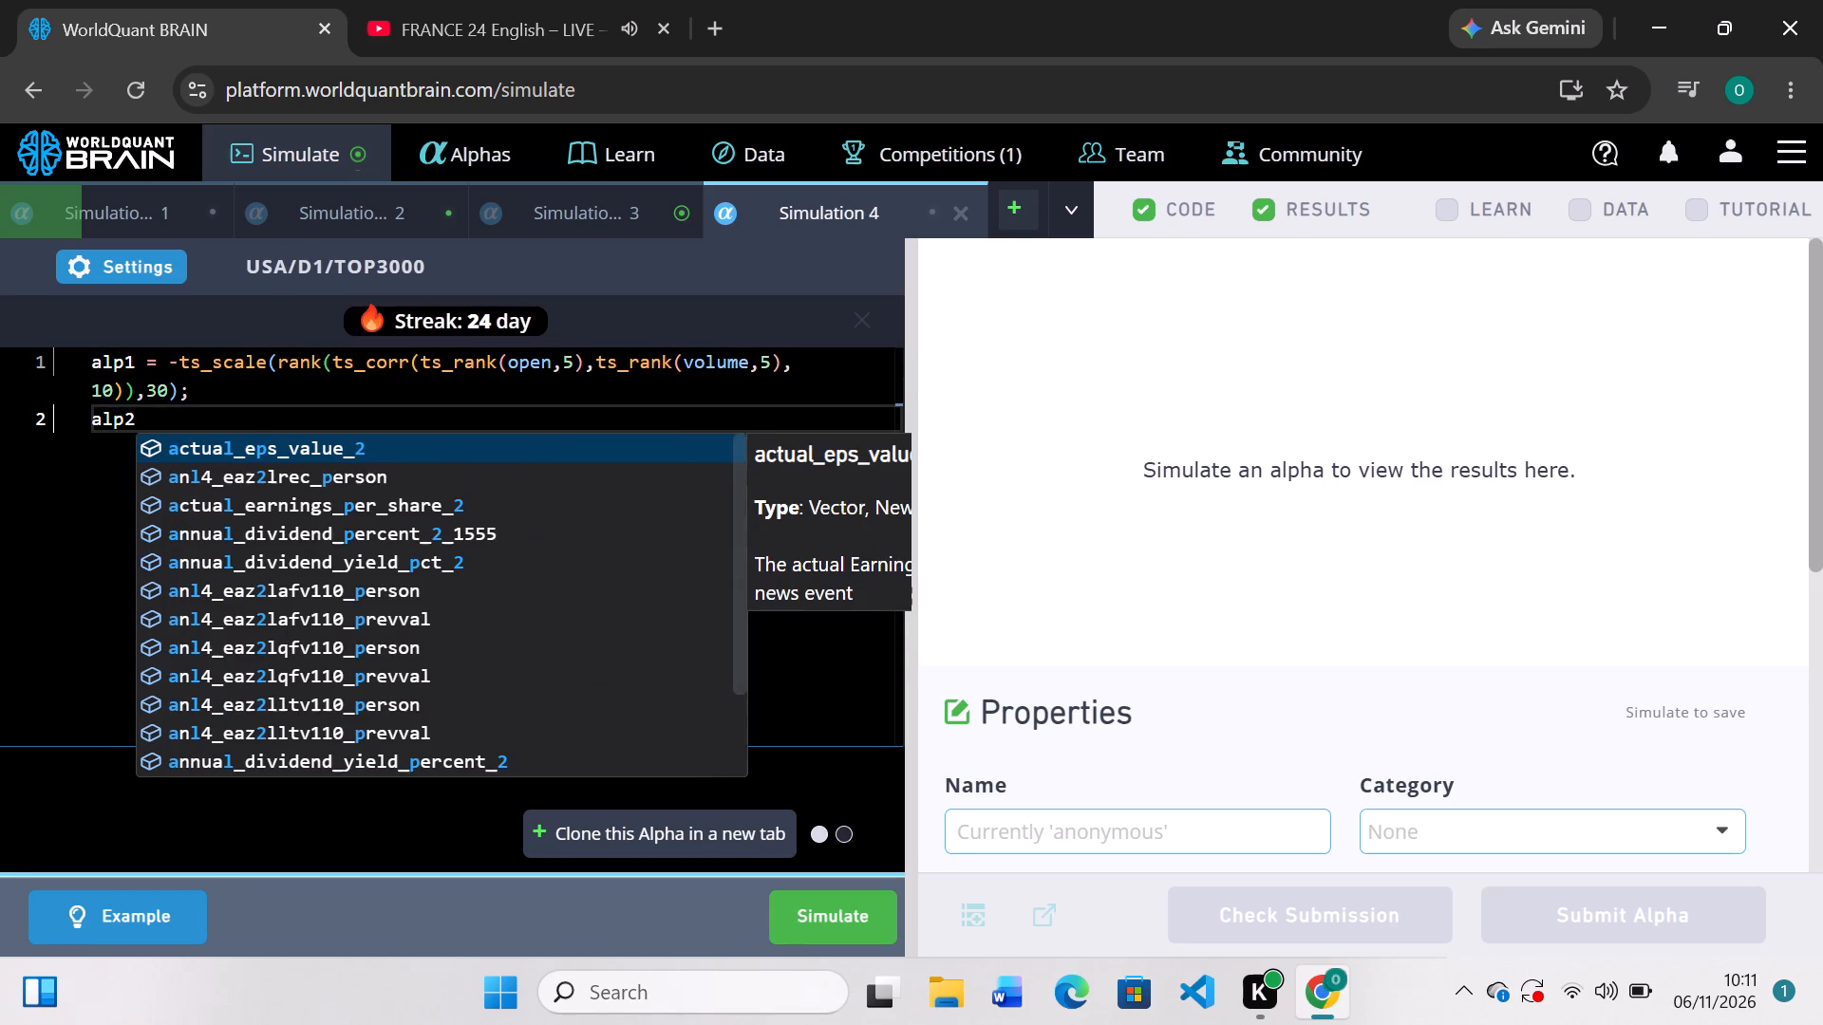
pyautogui.press('space')
pyautogui.write('=')
pyautogui.press('space')
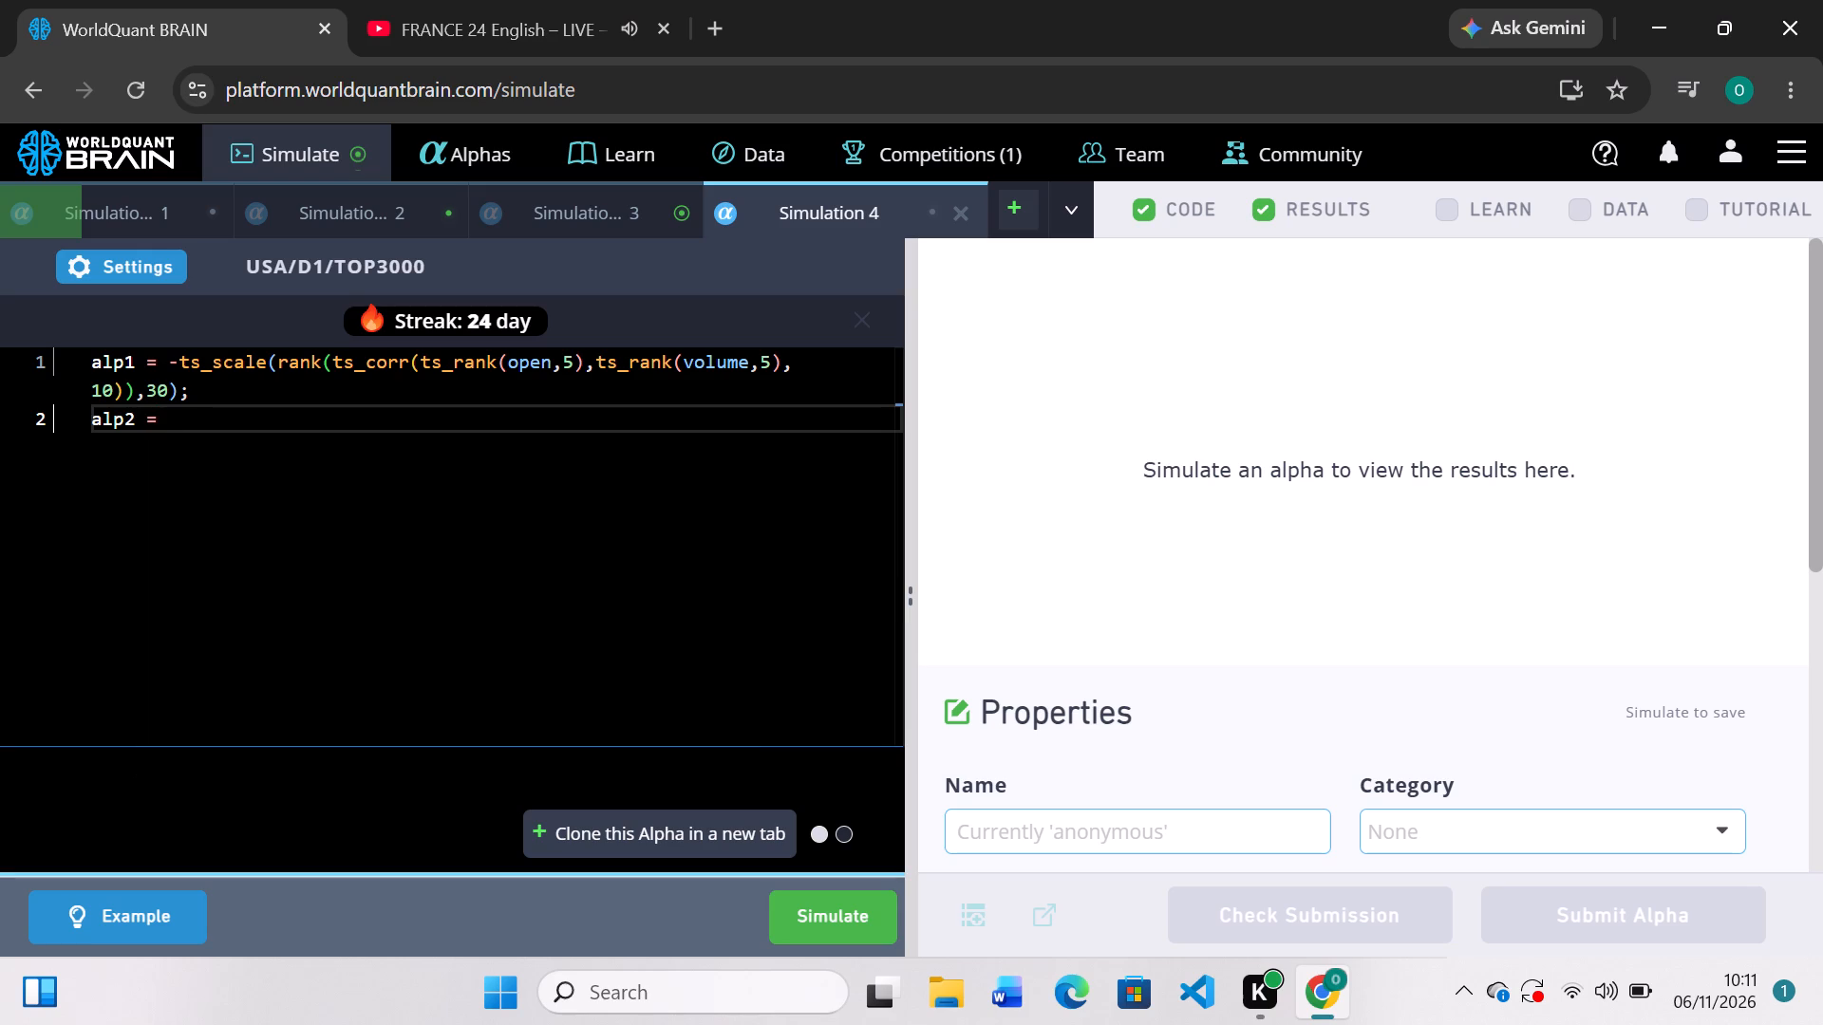
pyautogui.click(584, 205)
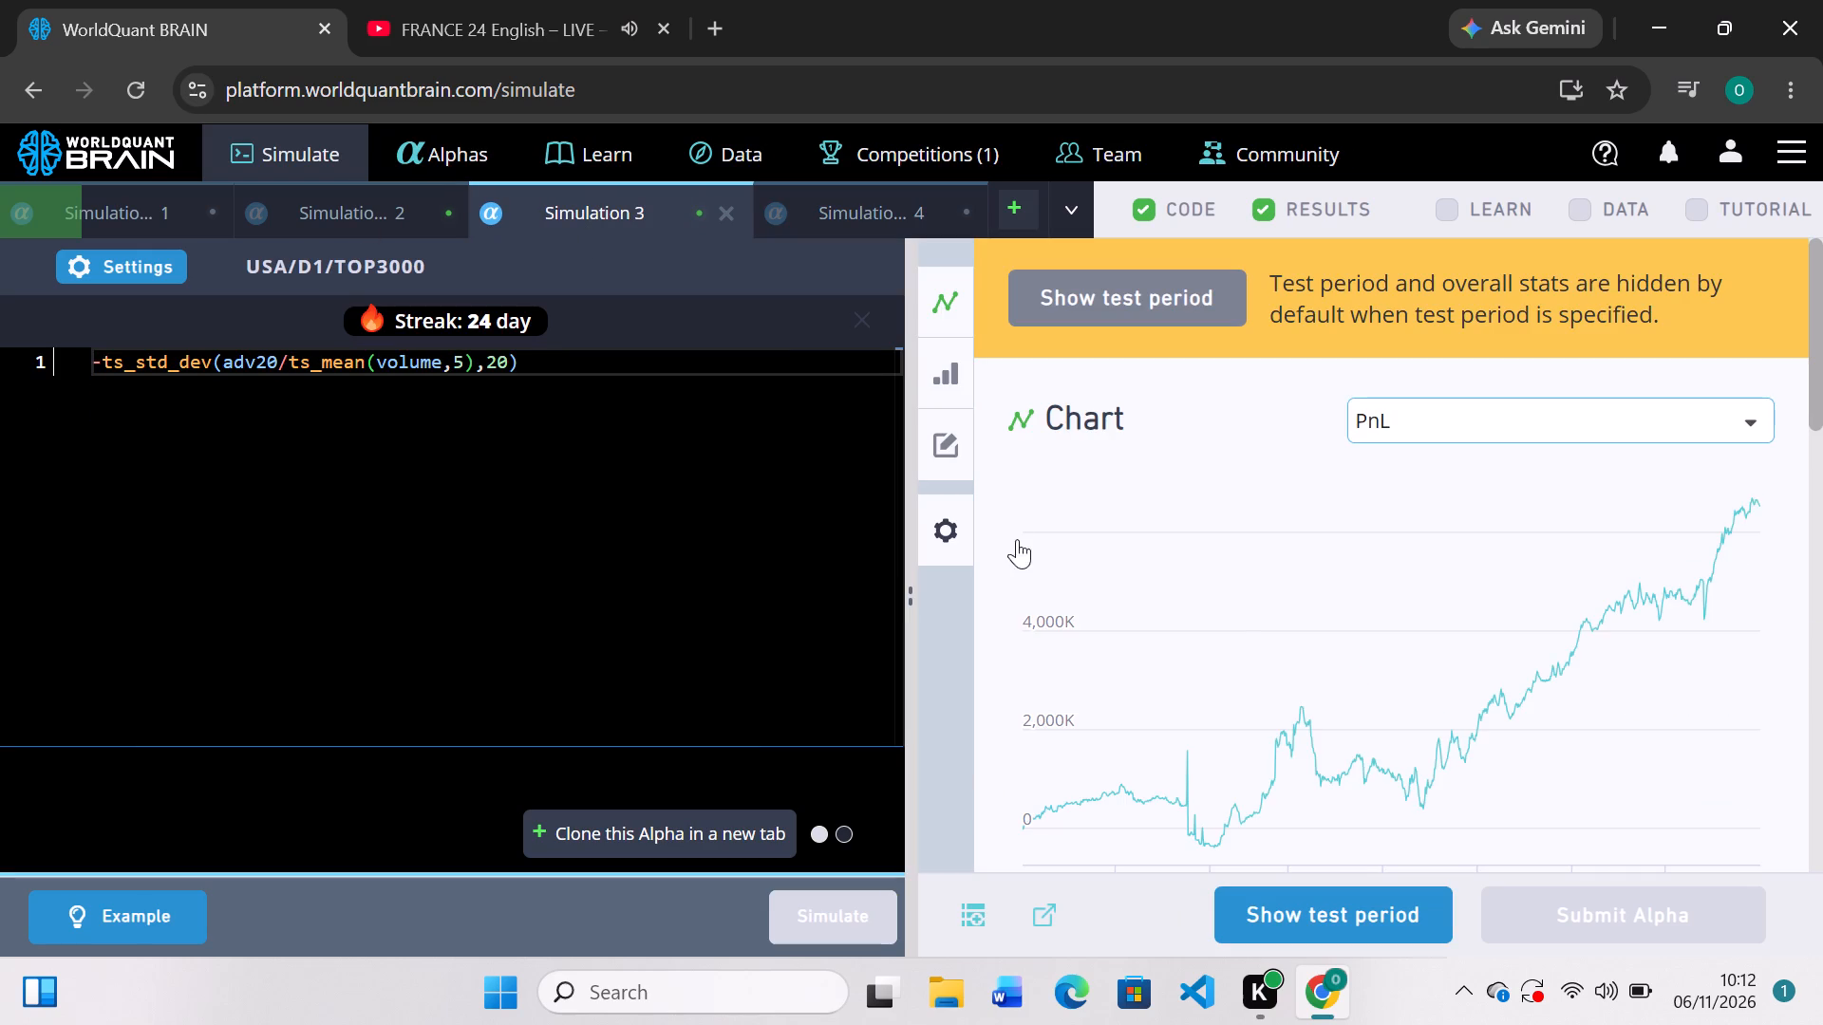
pyautogui.scroll(-2, 1235, 628)
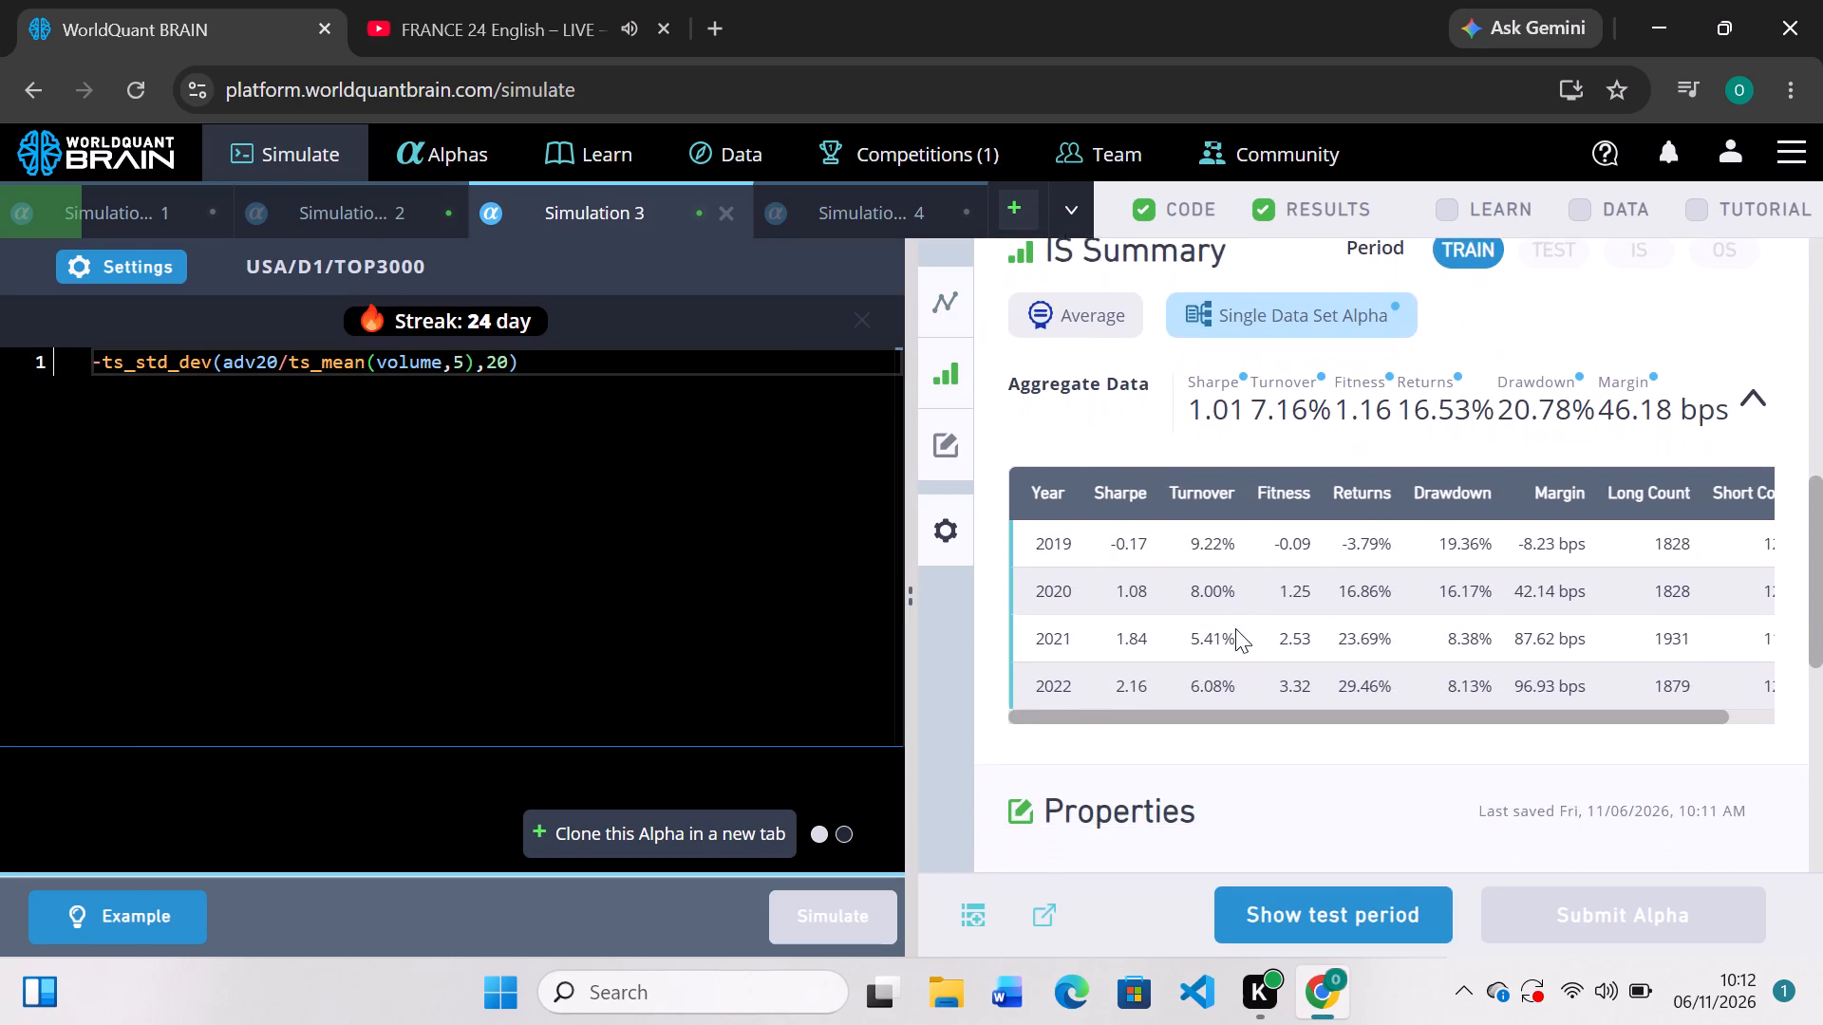
pyautogui.scroll(3, 1235, 628)
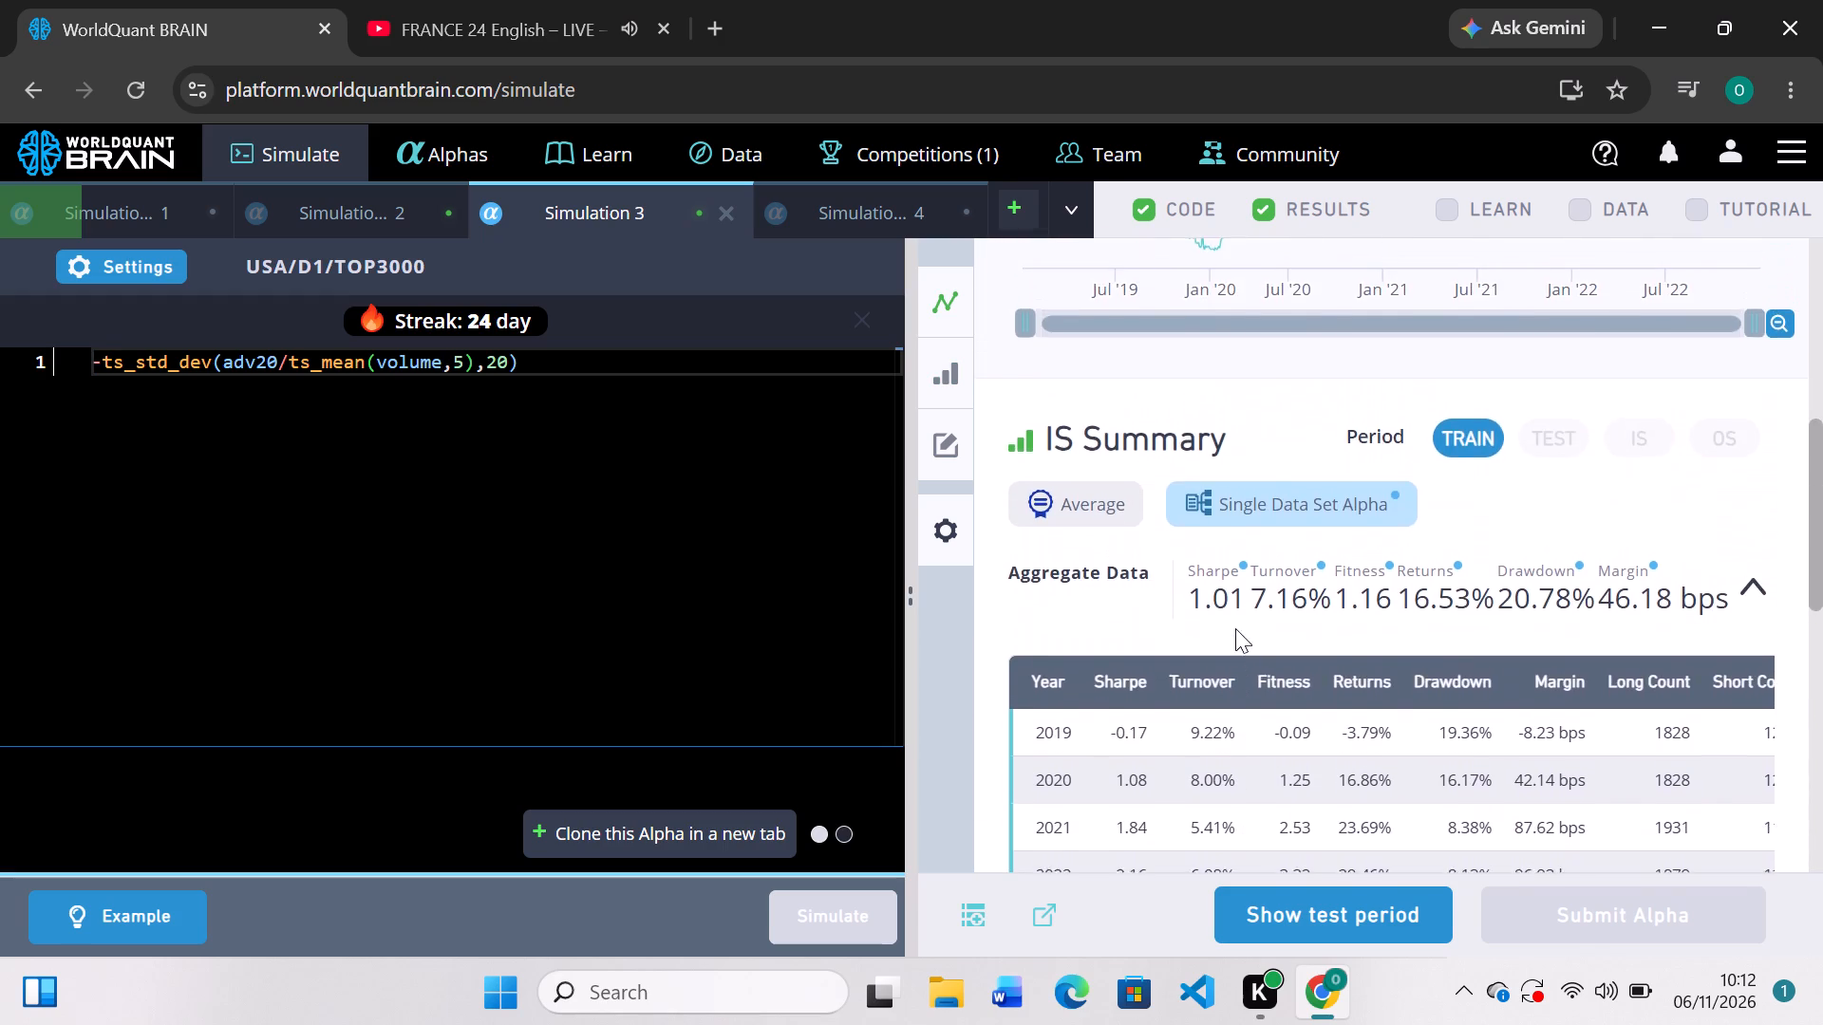
pyautogui.scroll(1, 1235, 628)
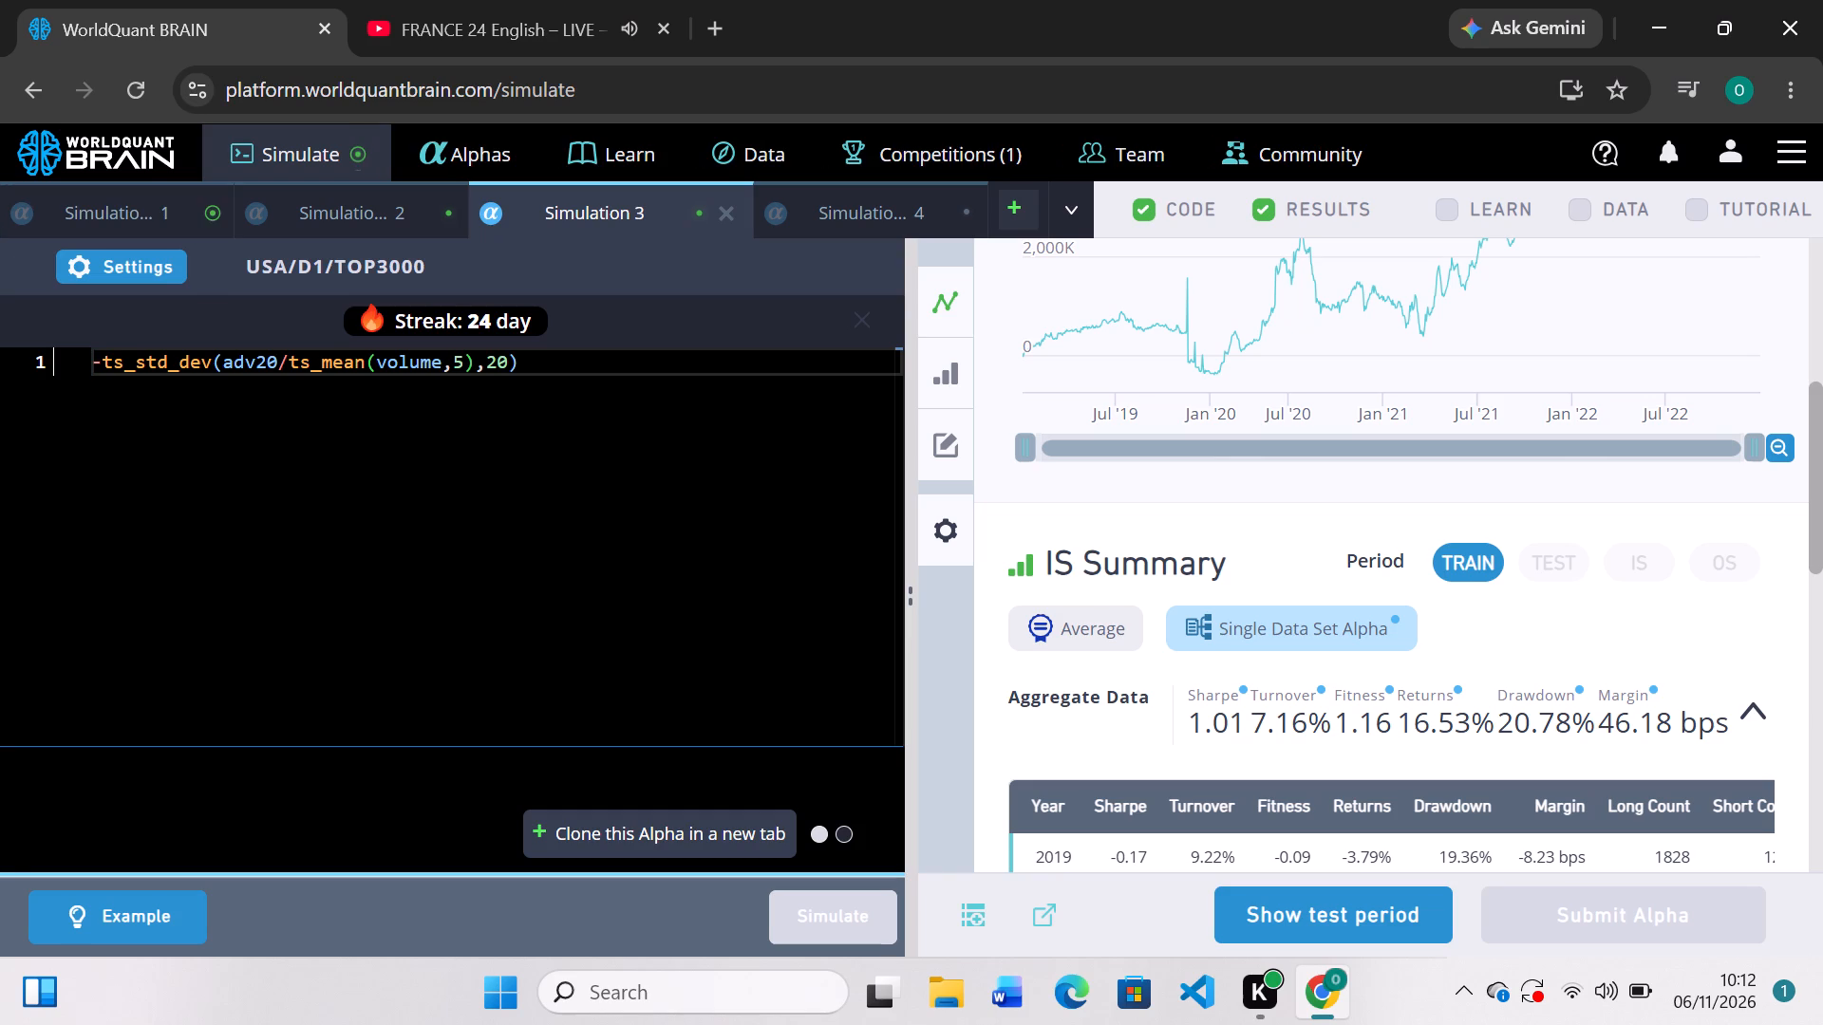
pyautogui.moveTo(547, 358); pyautogui.dragTo(54, 350)
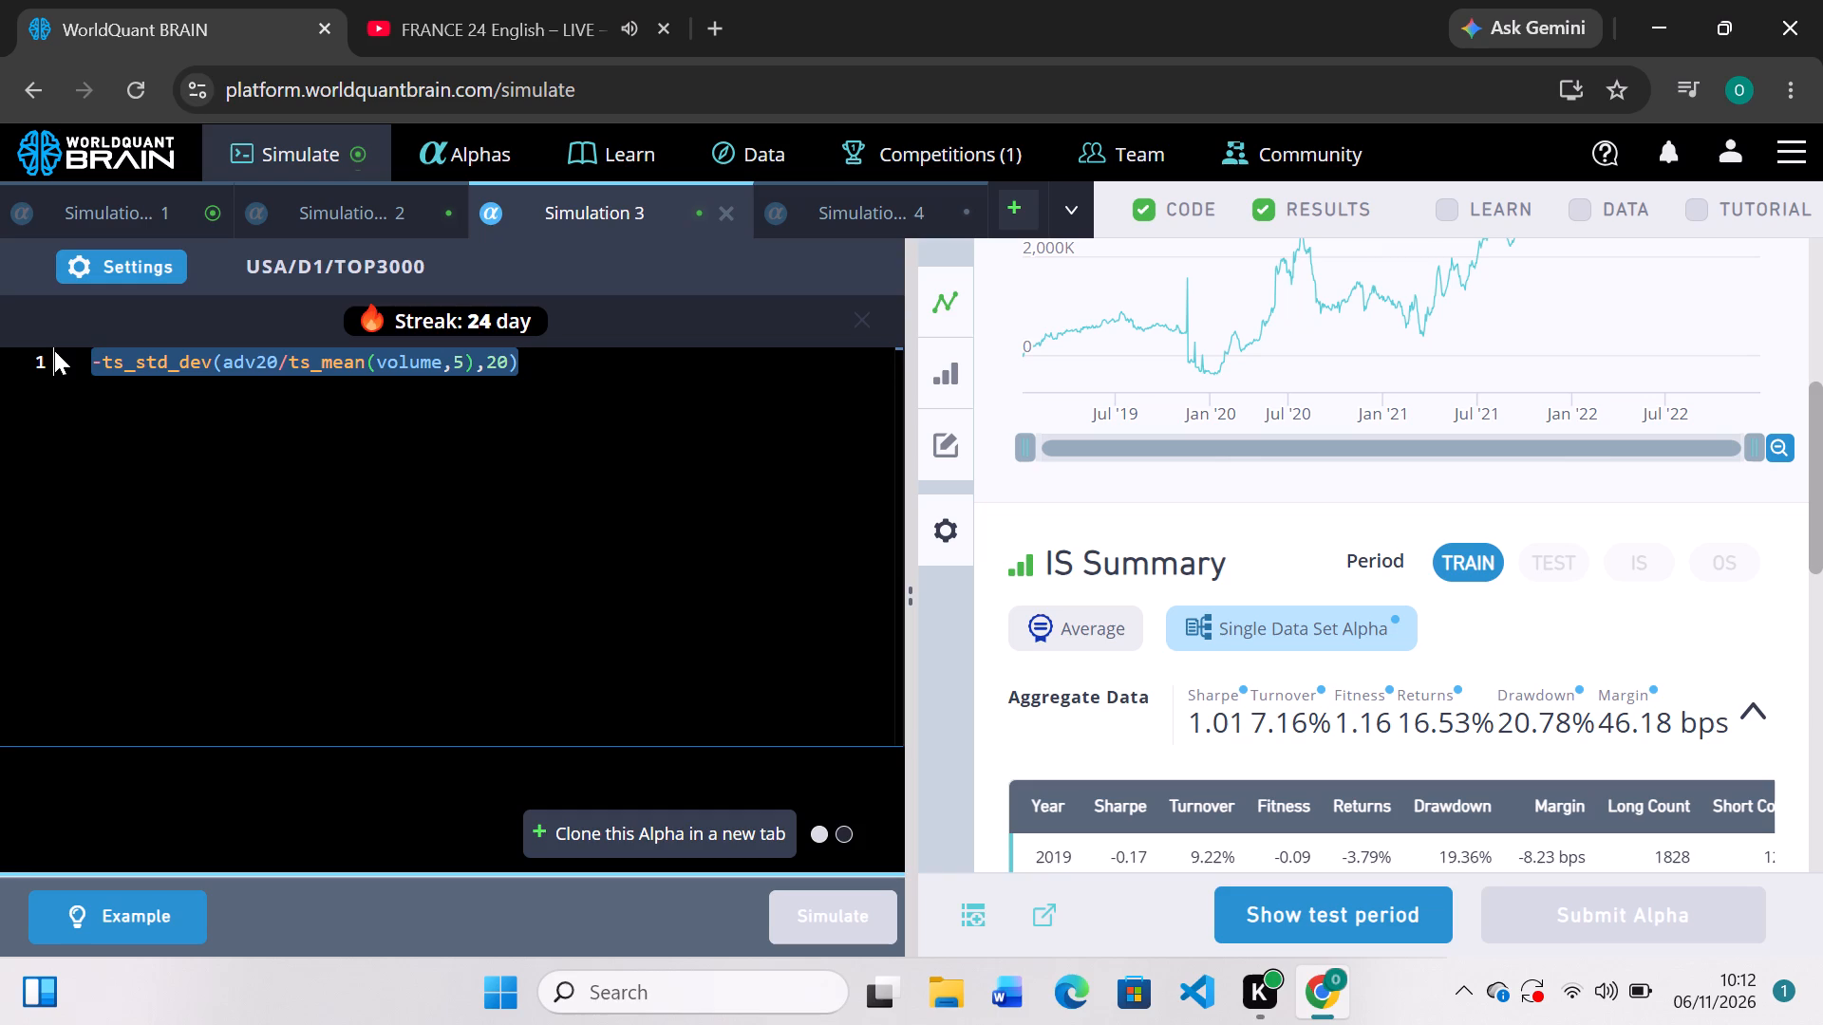
pyautogui.hotkey('ctrl', 'c')
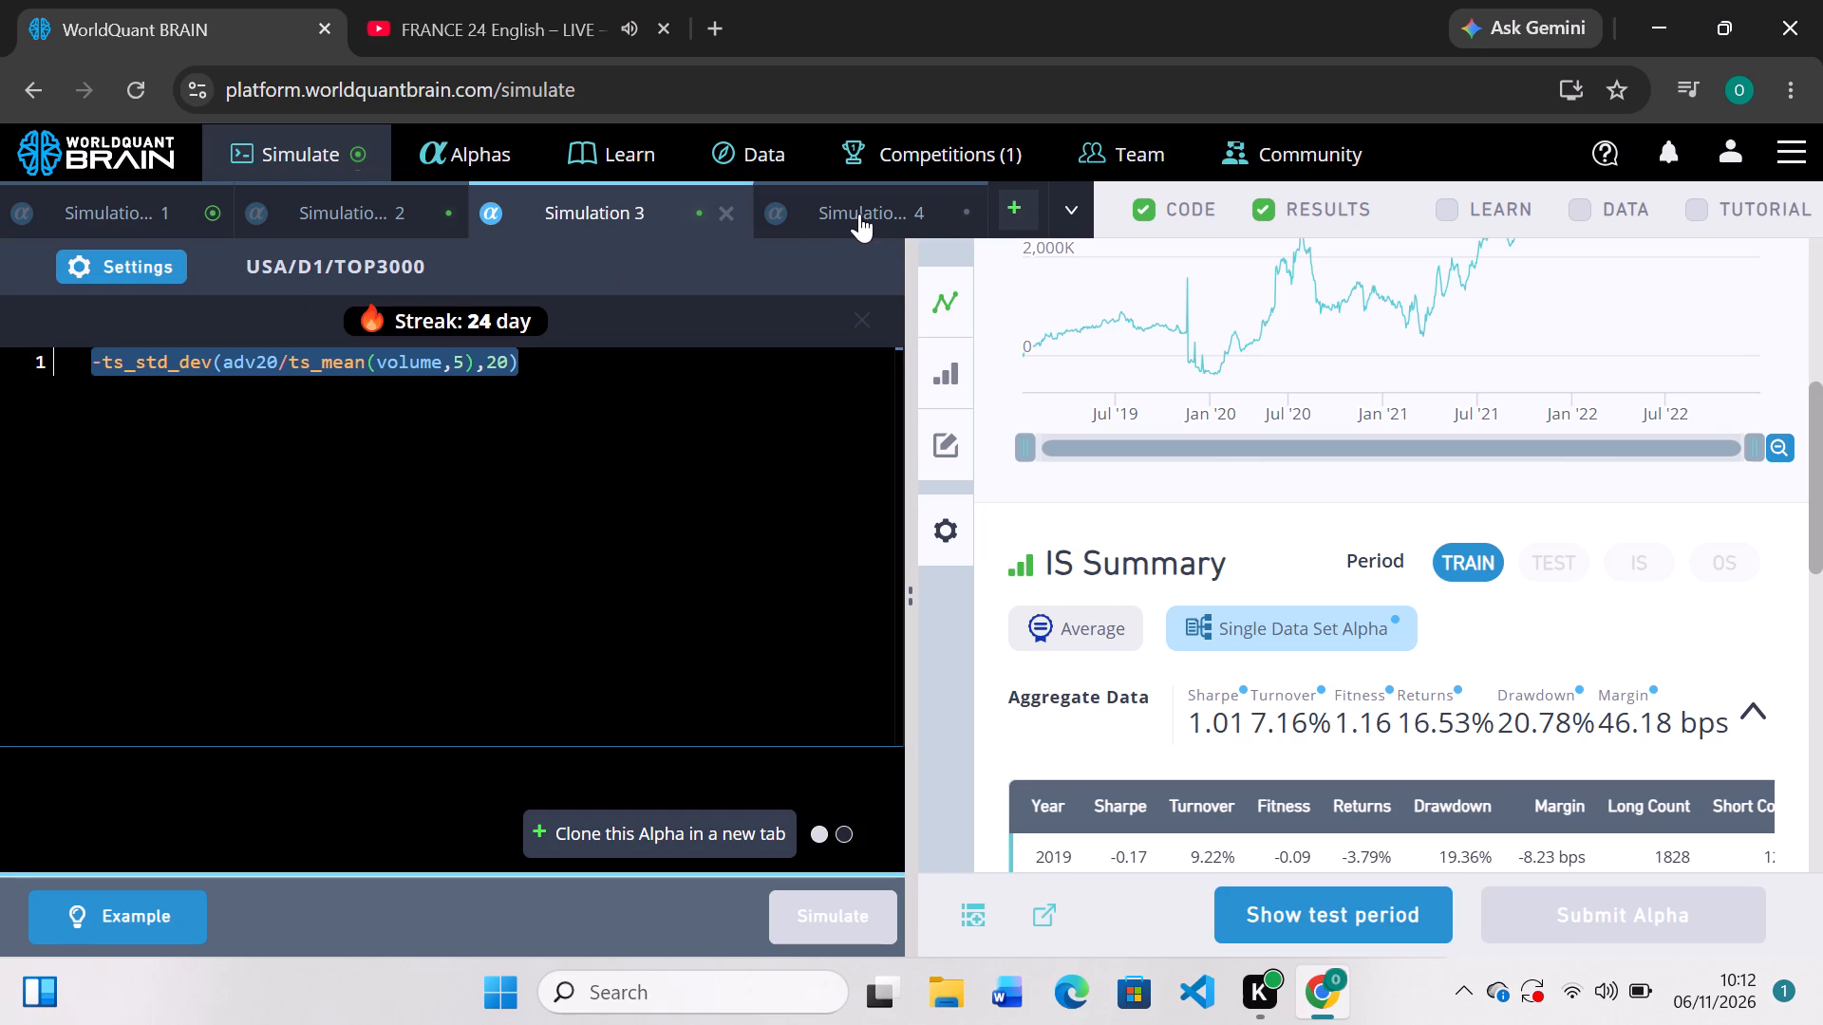
pyautogui.click(859, 214)
pyautogui.click(220, 421)
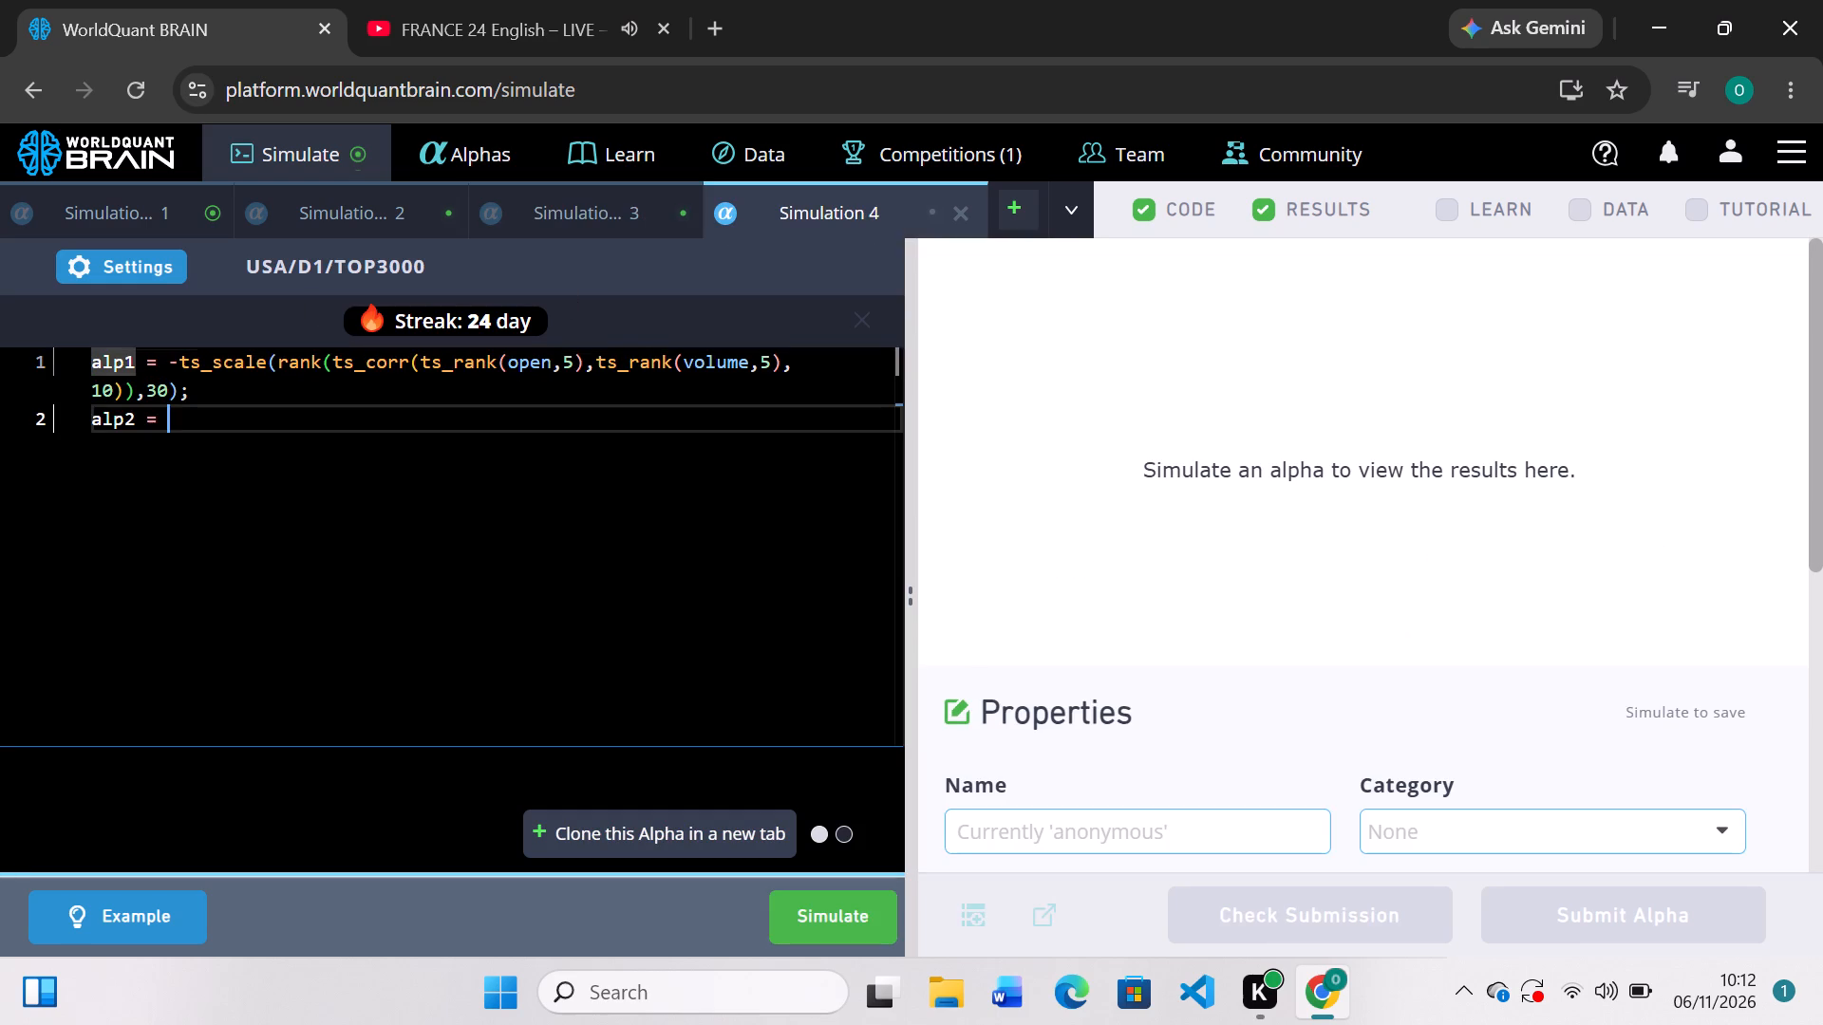
pyautogui.hotkey('ctrl', 'v')
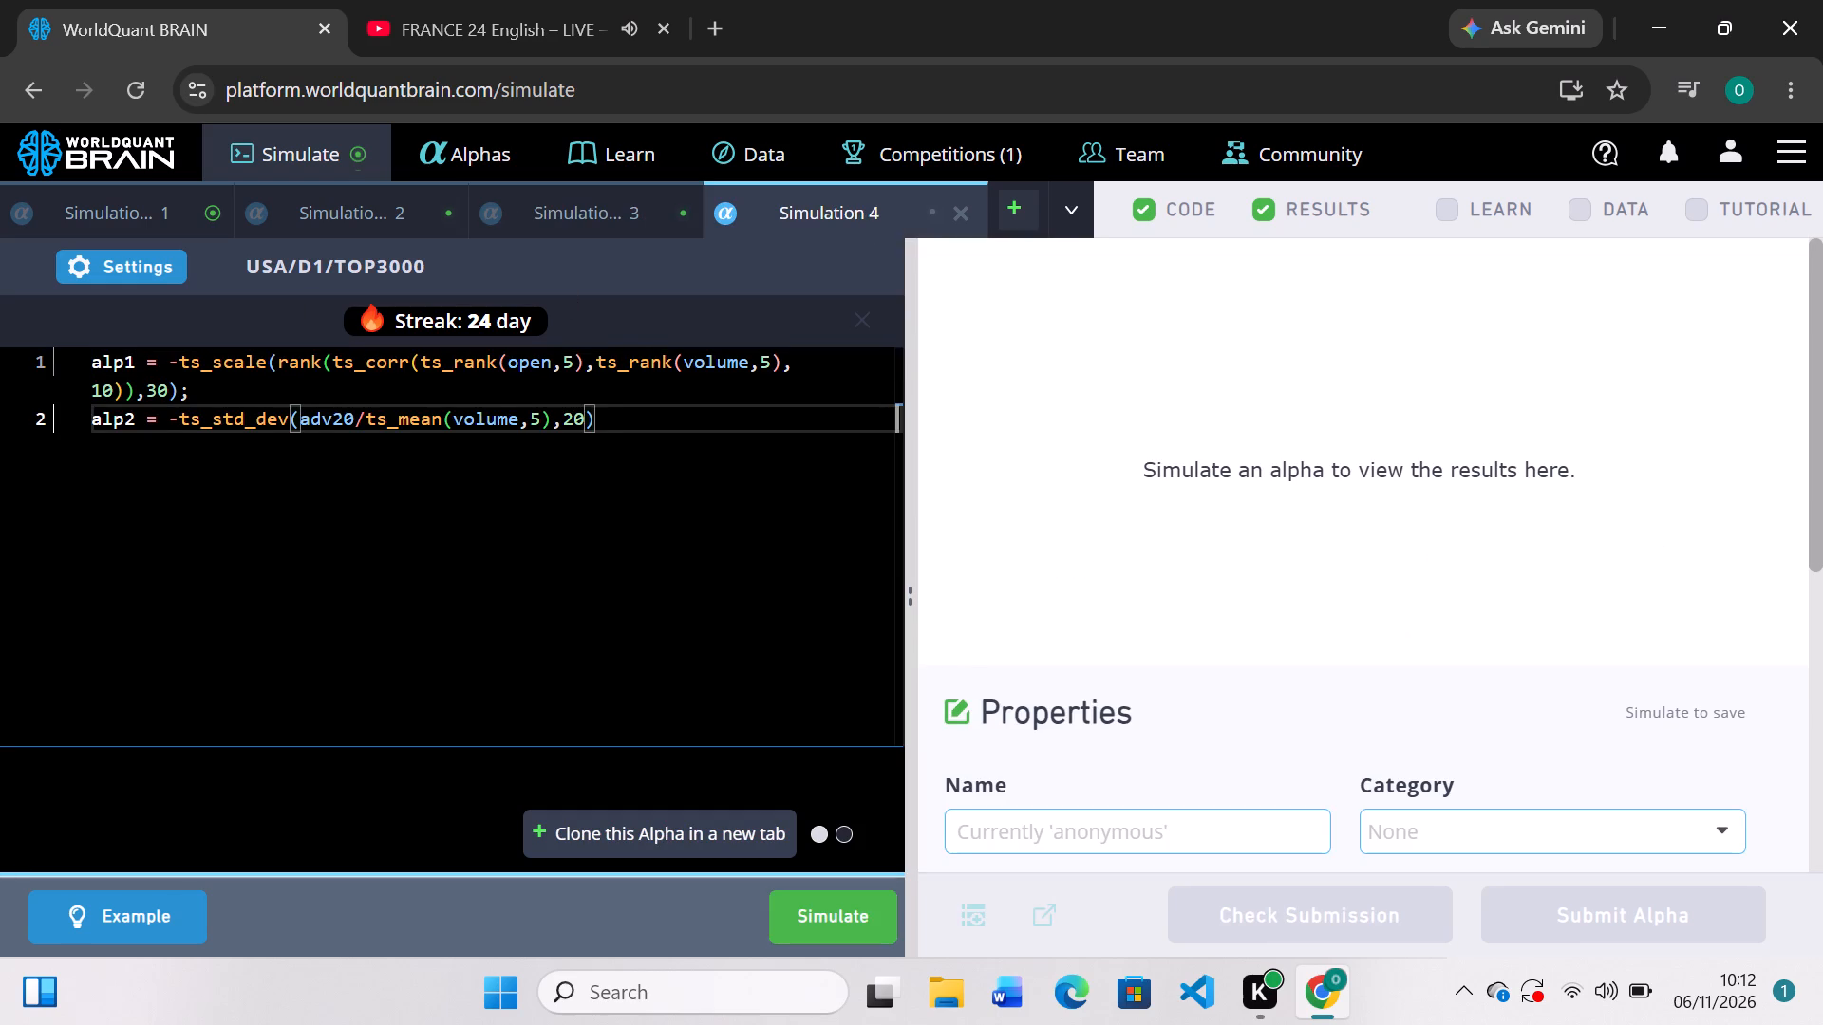
pyautogui.press(';')
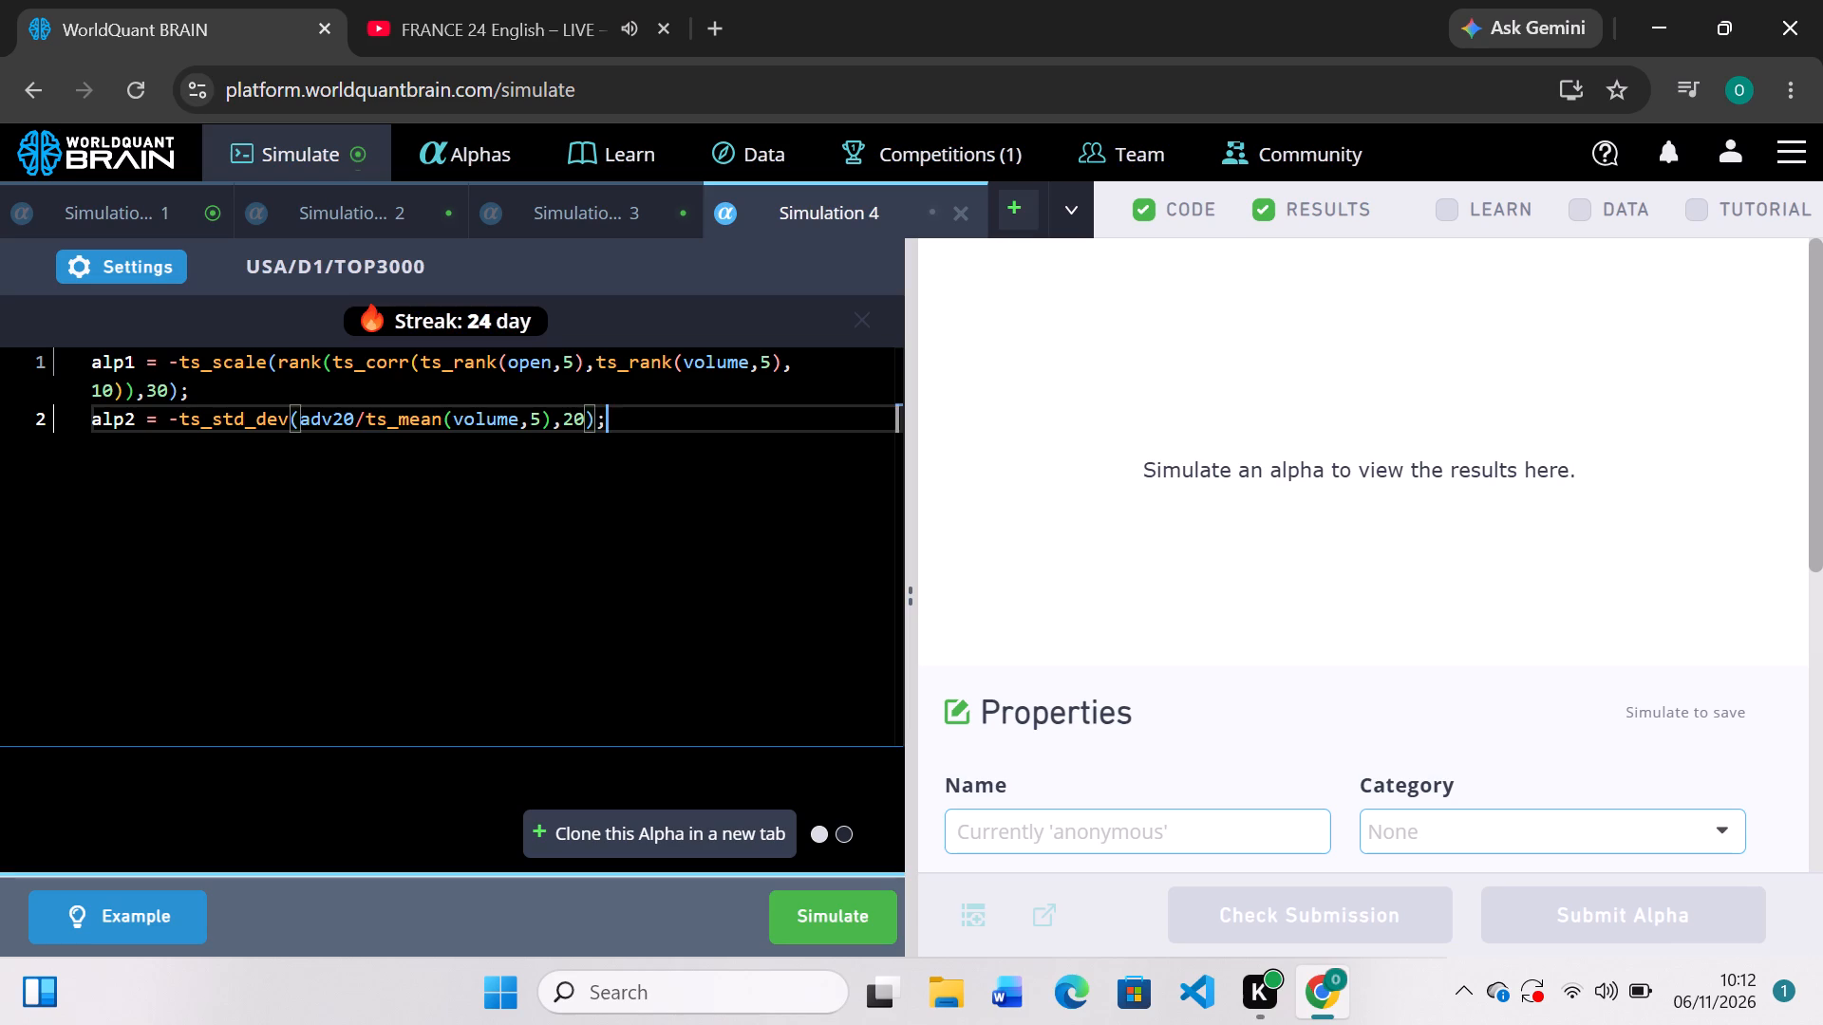
pyautogui.press('Return')
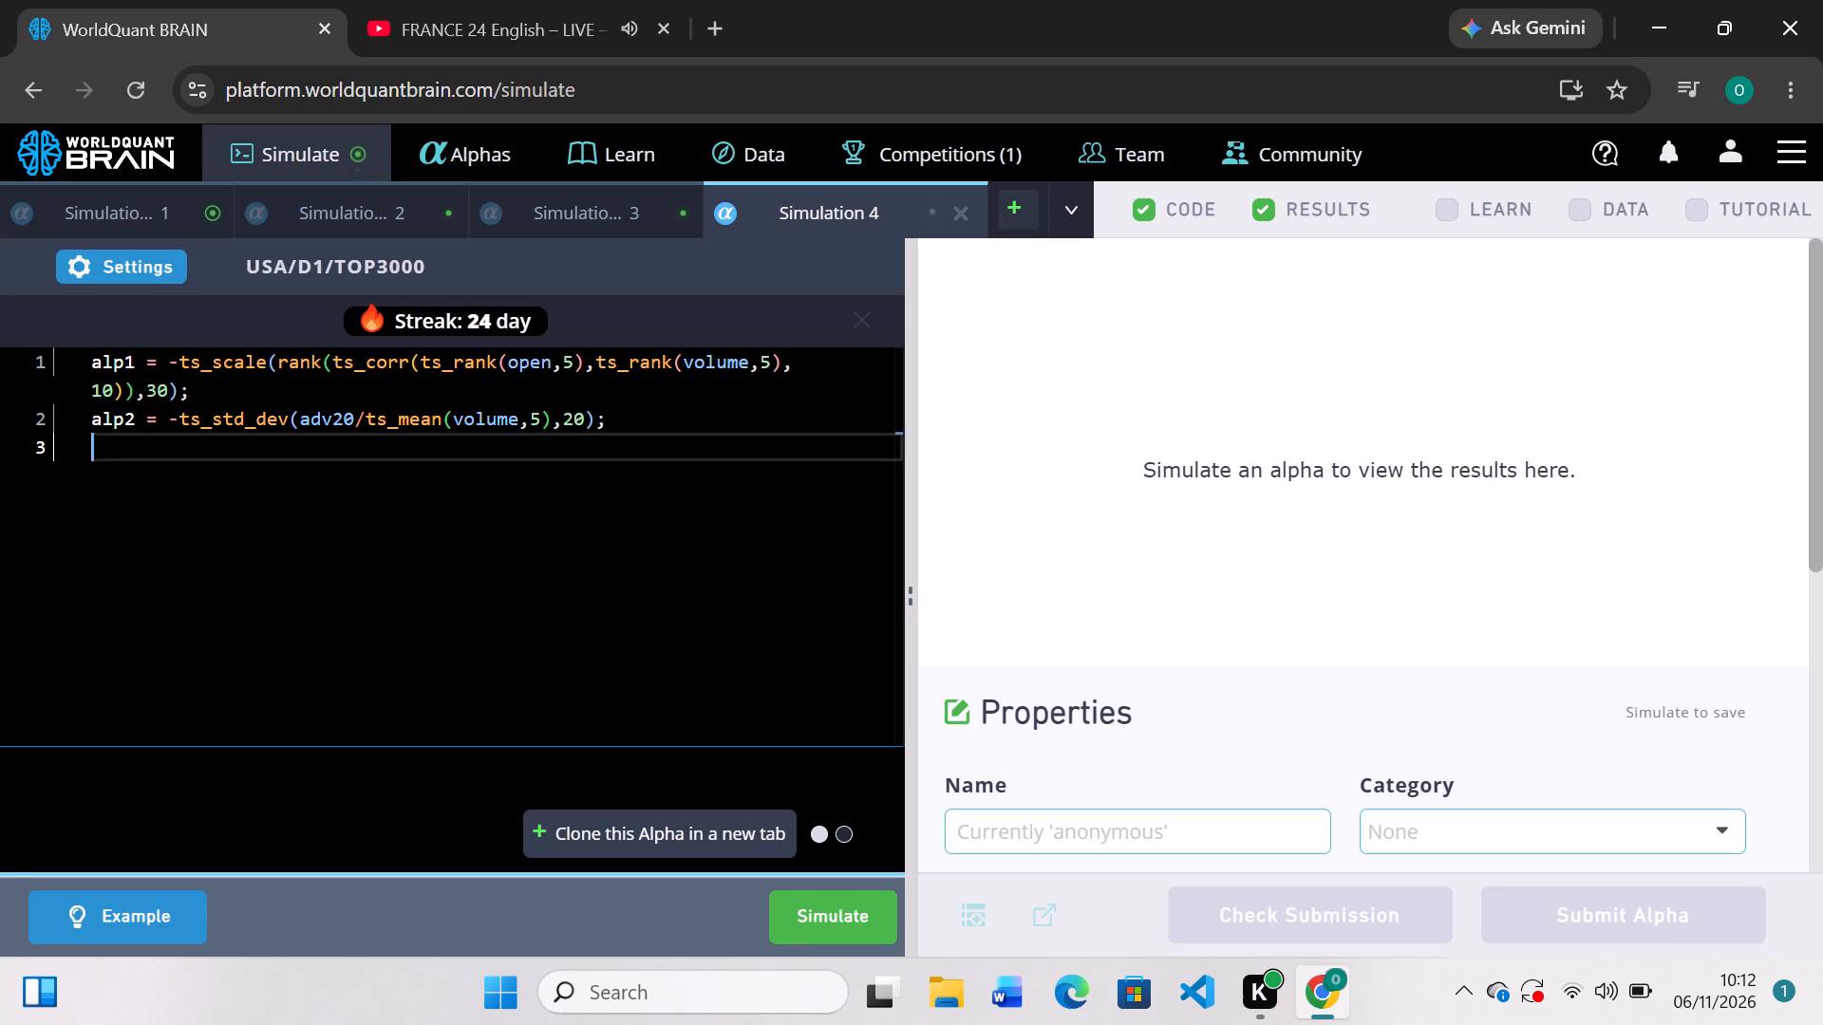
# Start an if_else expression on Simulation 4's third line, opening its condition with returns followed by a greater-than comparison.
pyautogui.press('i')
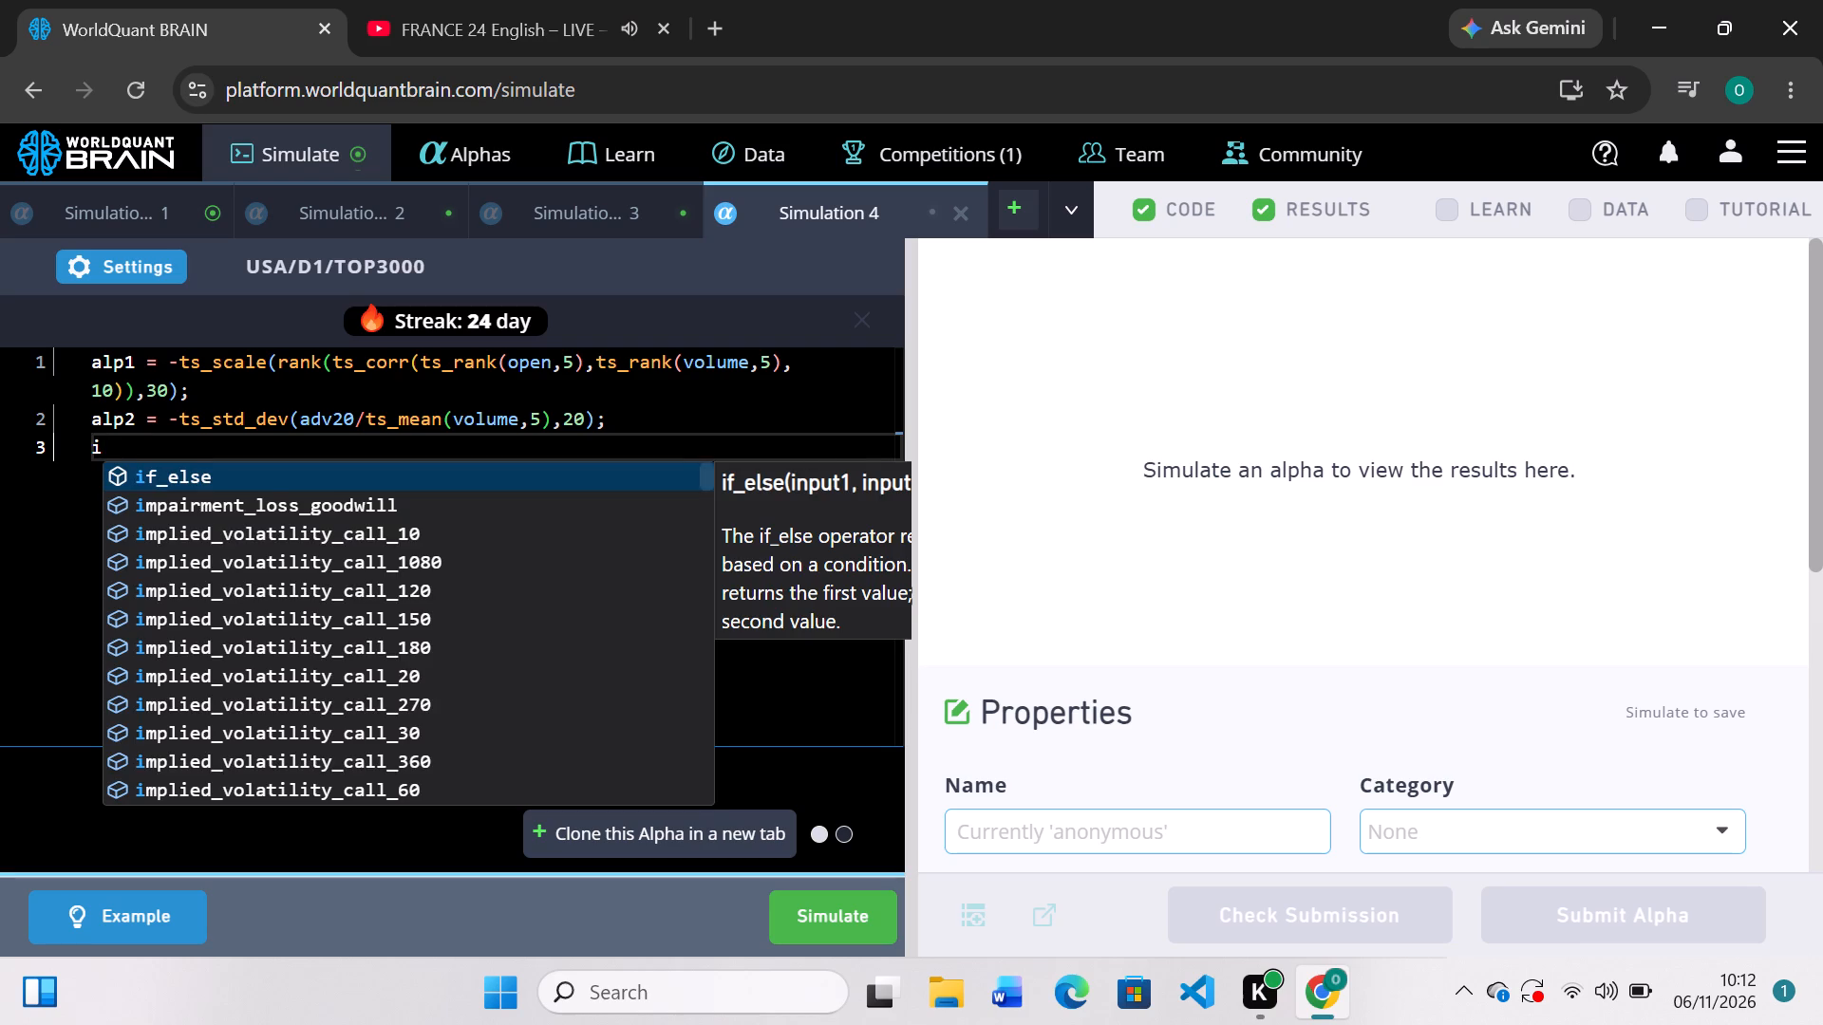
pyautogui.press('f')
pyautogui.press('Tab')
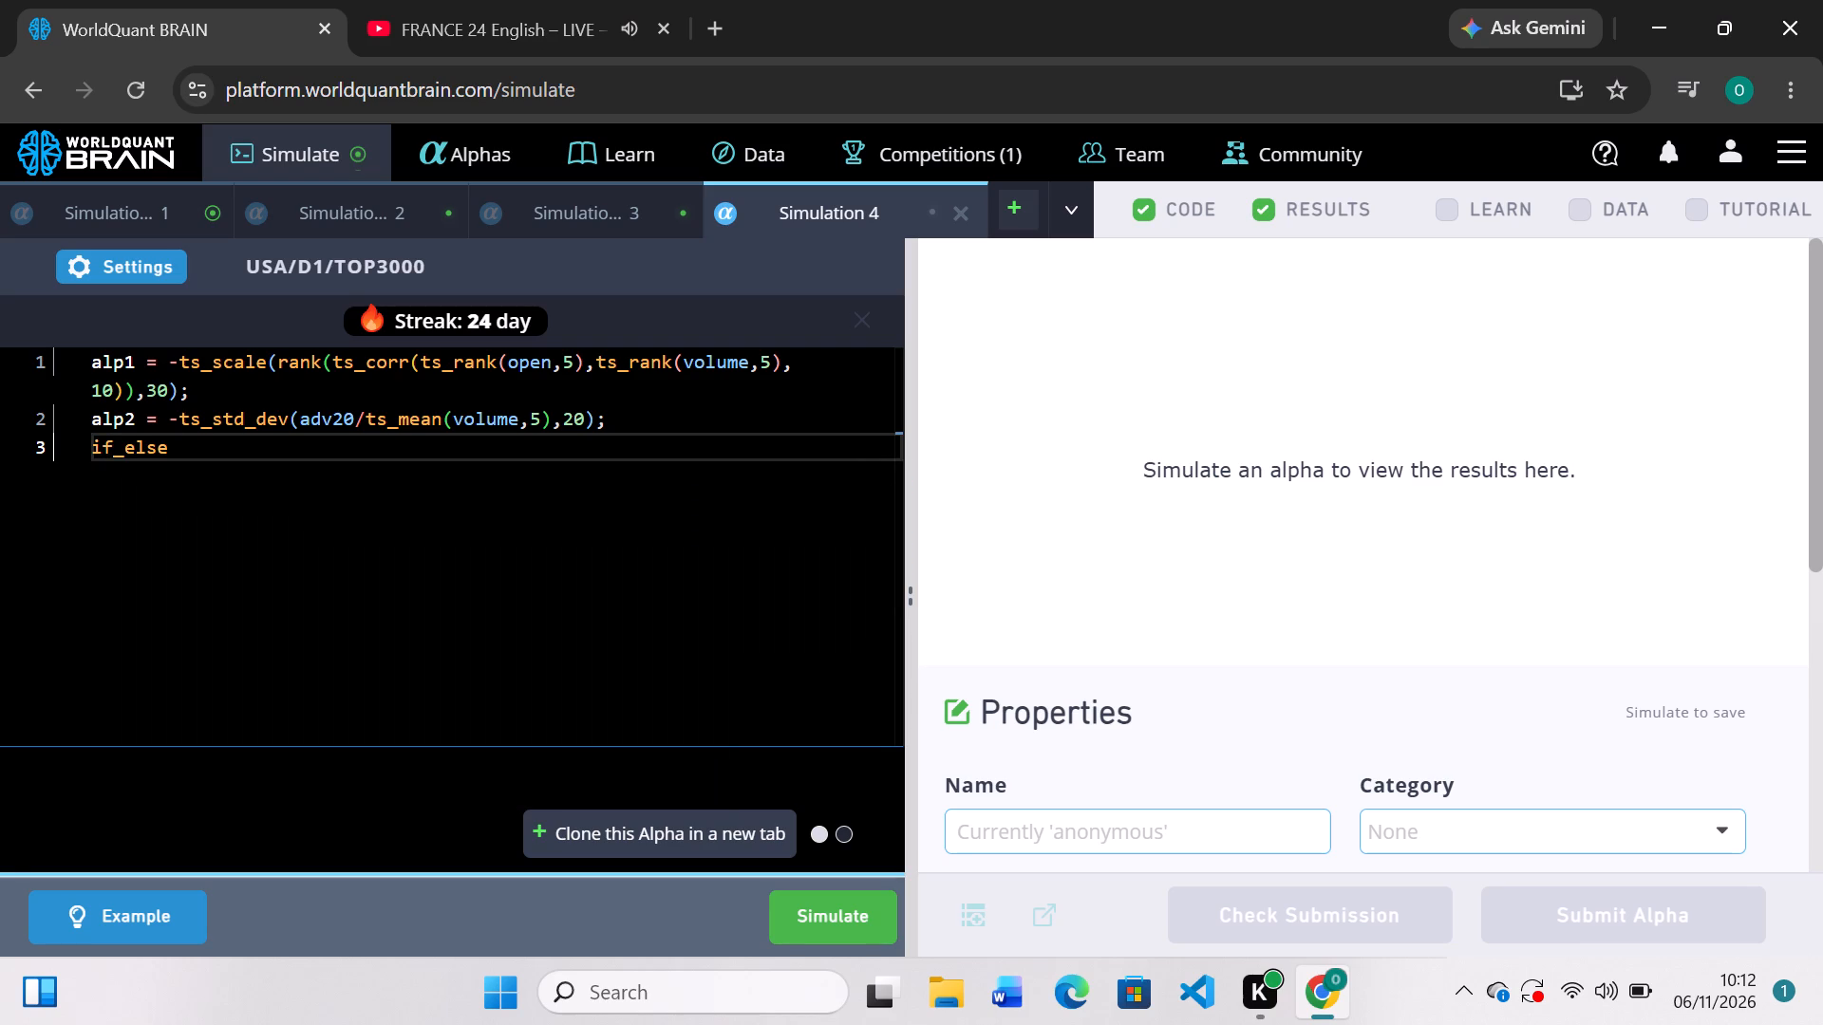
pyautogui.hotkey('shift', '(')
pyautogui.press('r')
pyautogui.write('etu')
pyautogui.press('r')
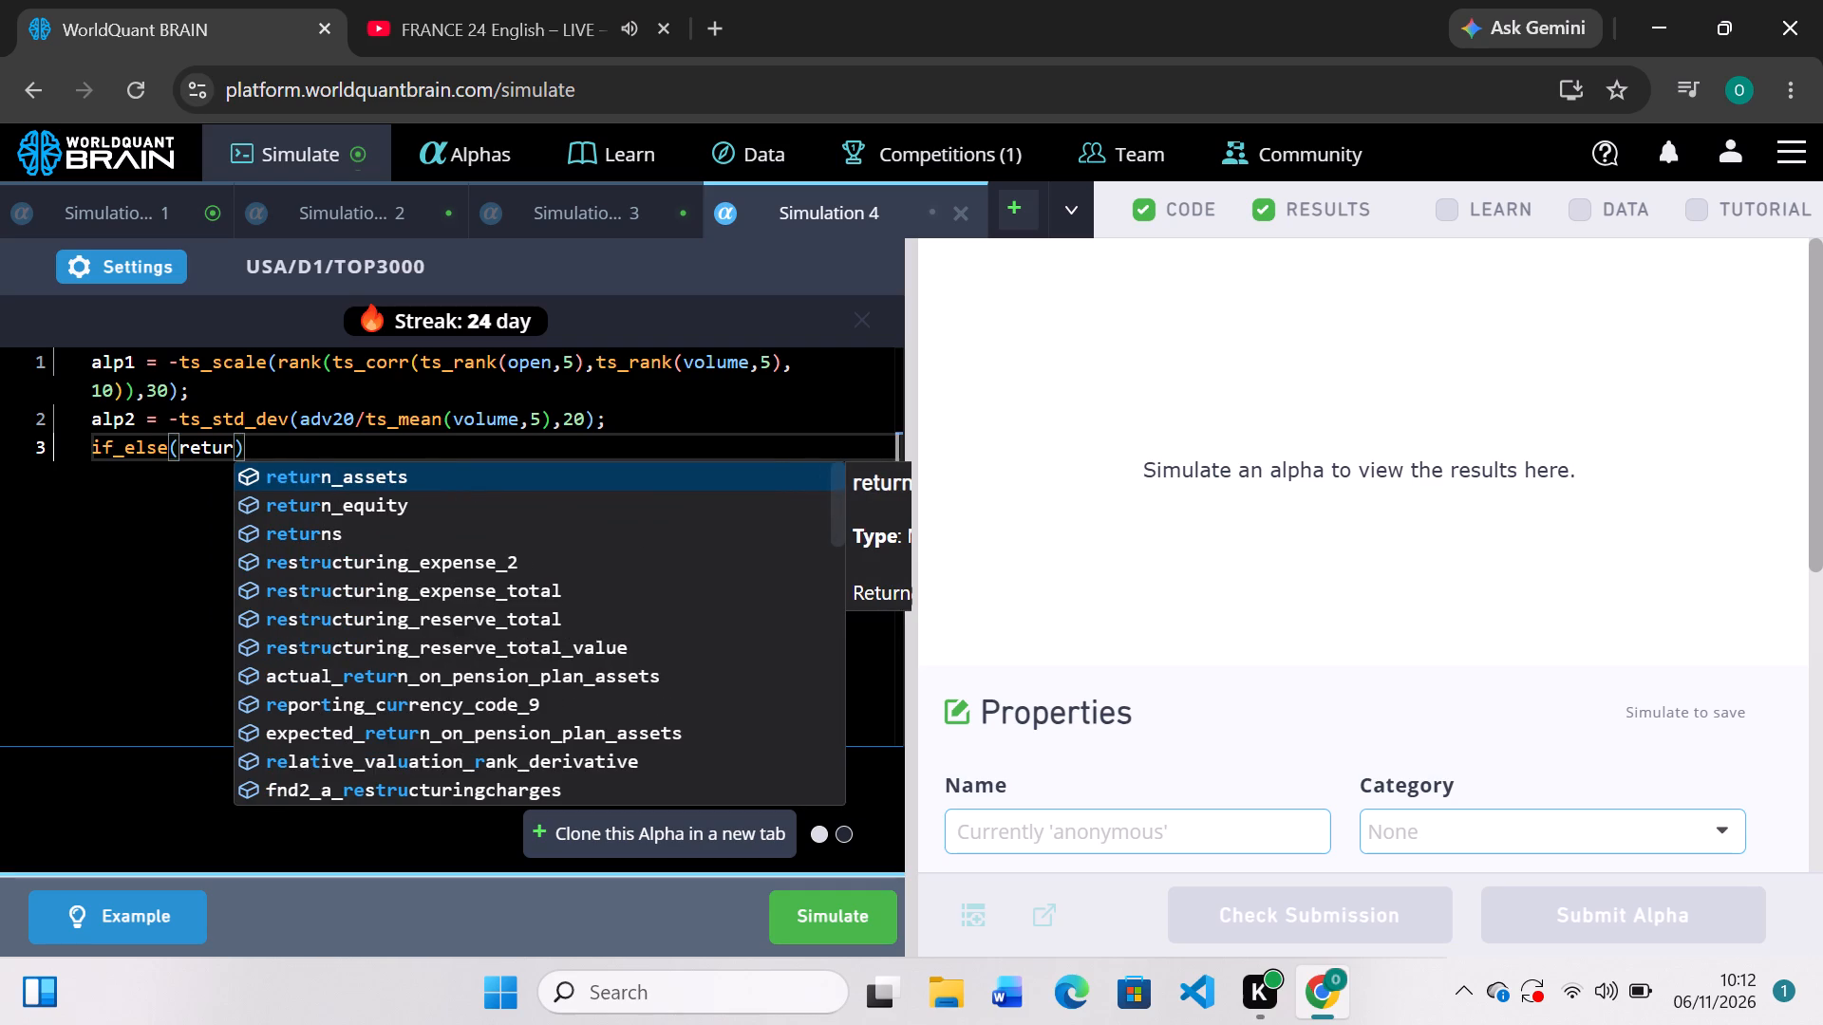
pyautogui.click(329, 534)
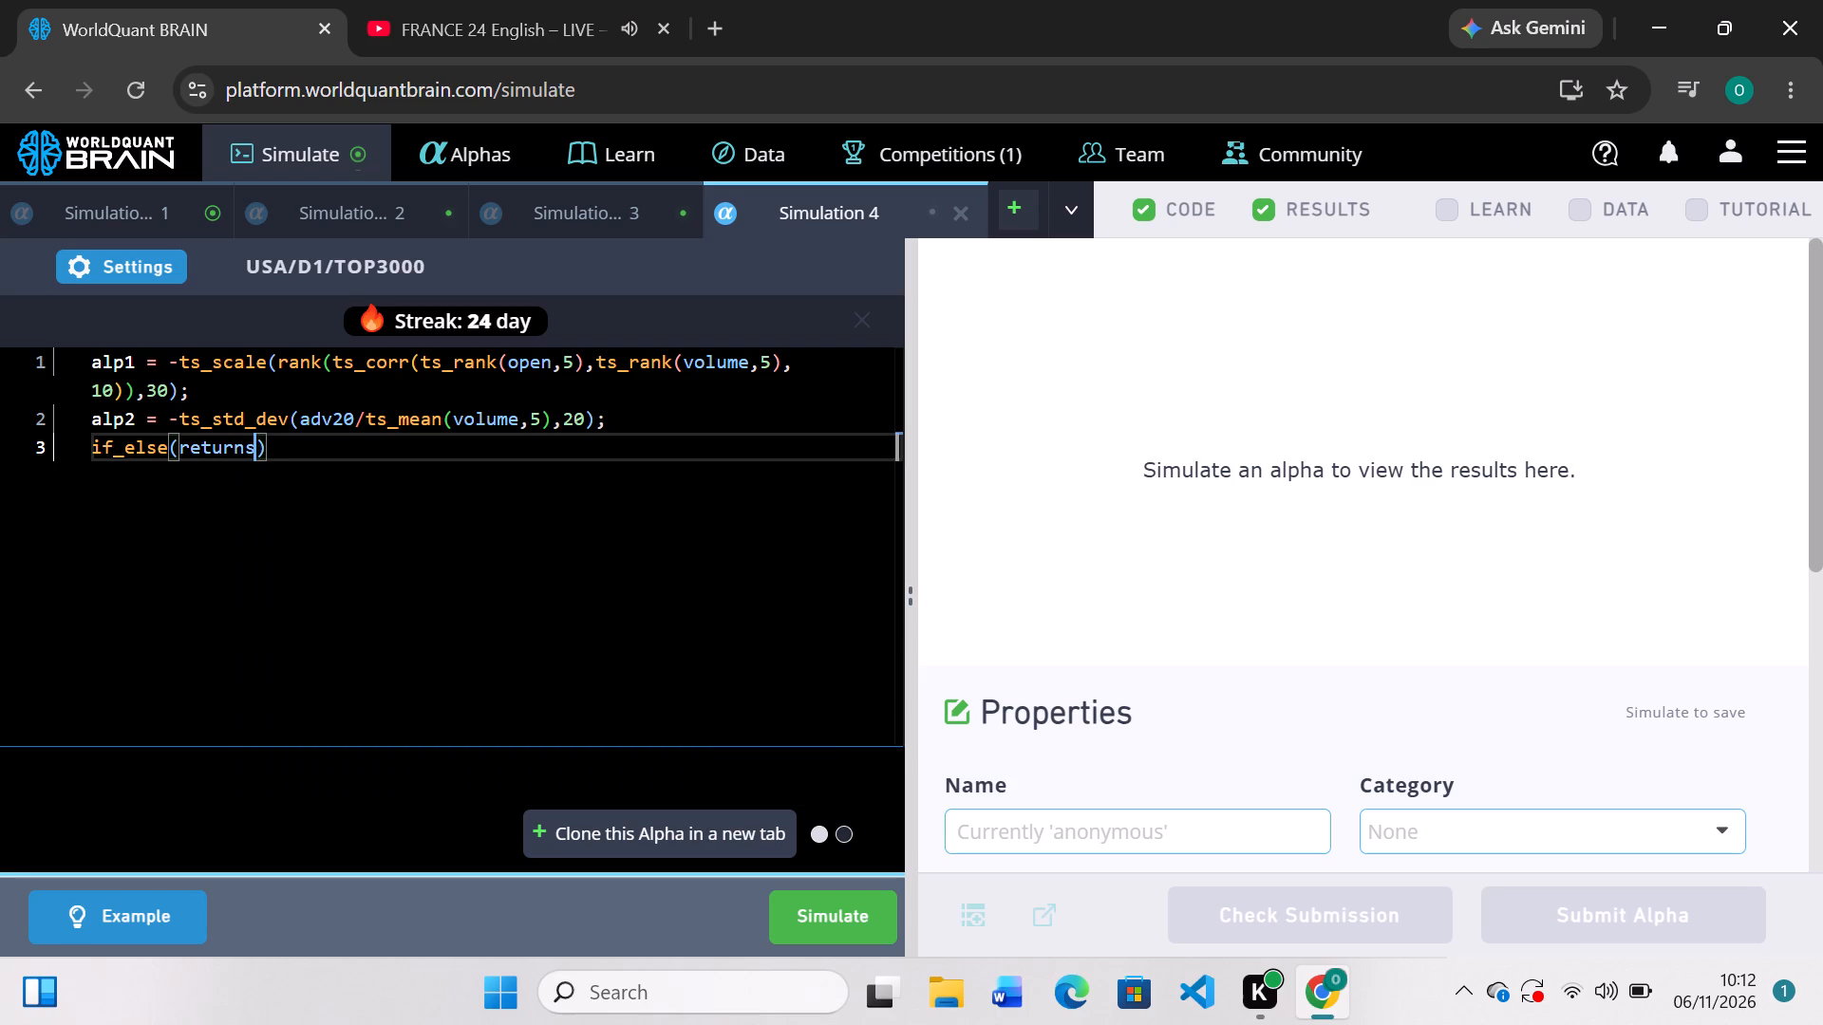
pyautogui.hotkey('shift', '>')
# Complete the if_else condition by comparing returns against ts_mean(returns,4), leaving the outer if_else parenthesis open.
pyautogui.write('ts')
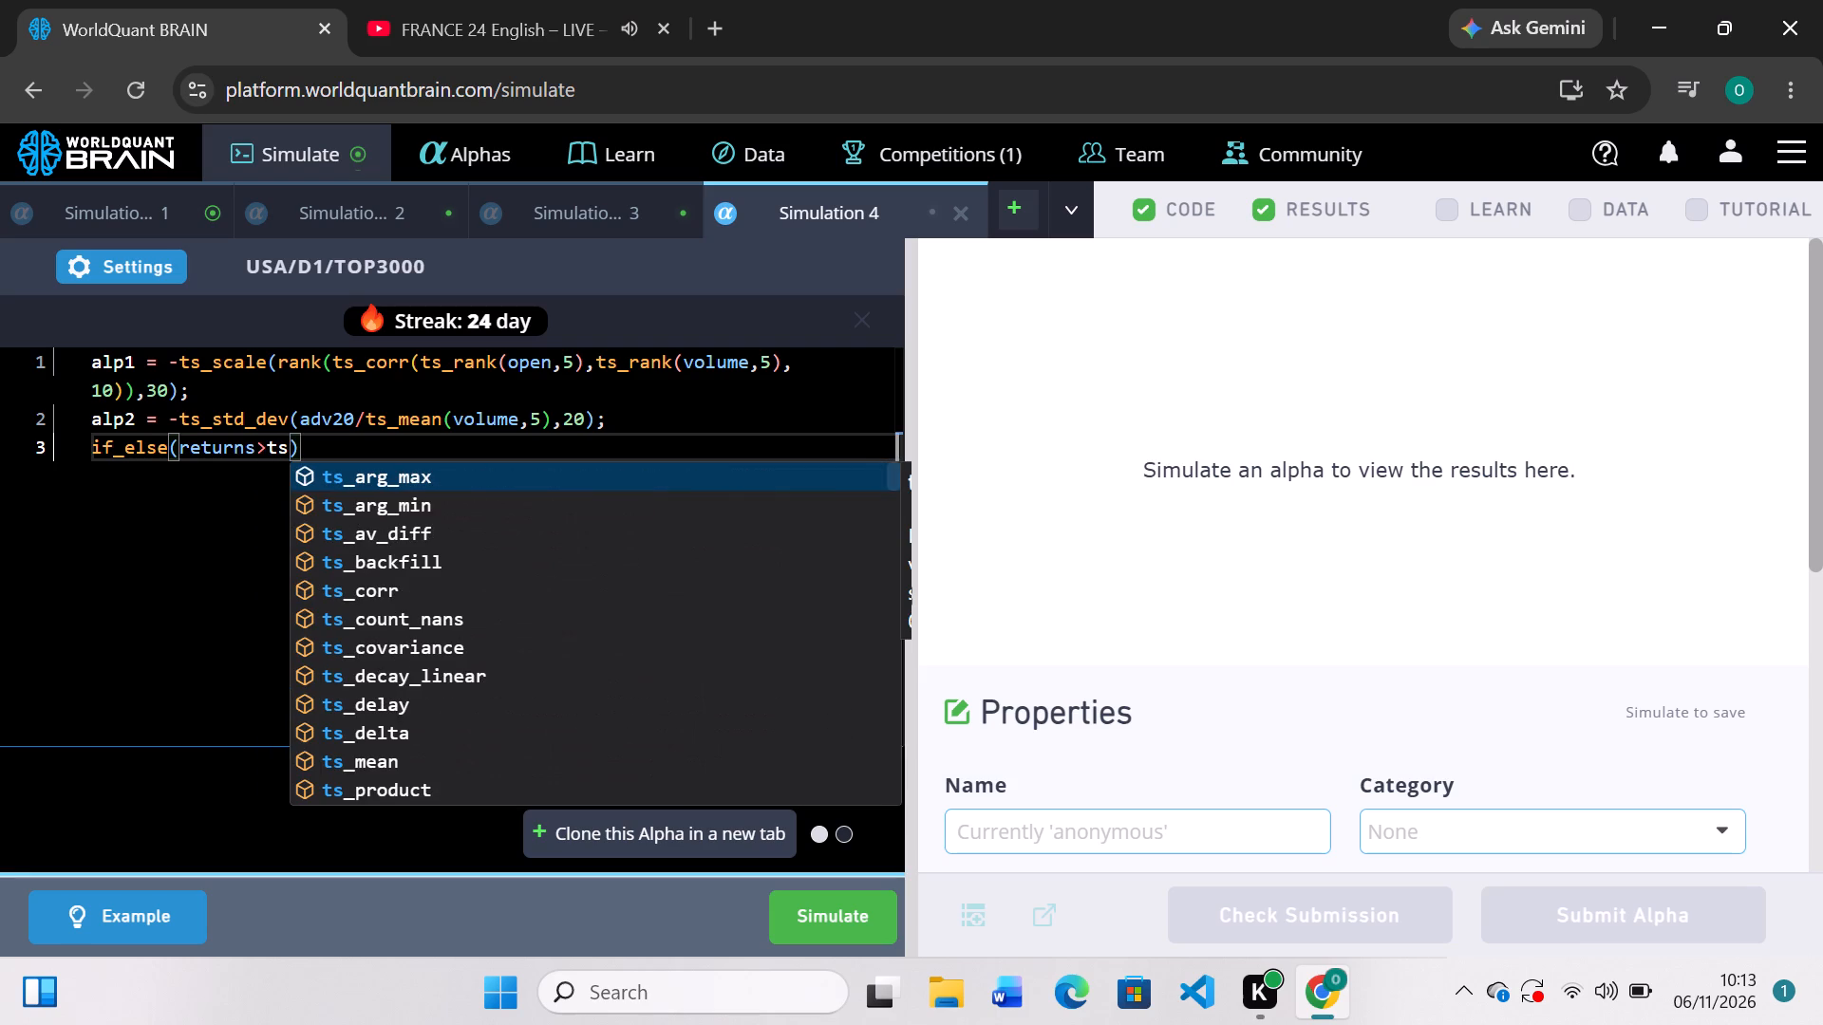
pyautogui.hotkey('shift', '_')
pyautogui.write('me')
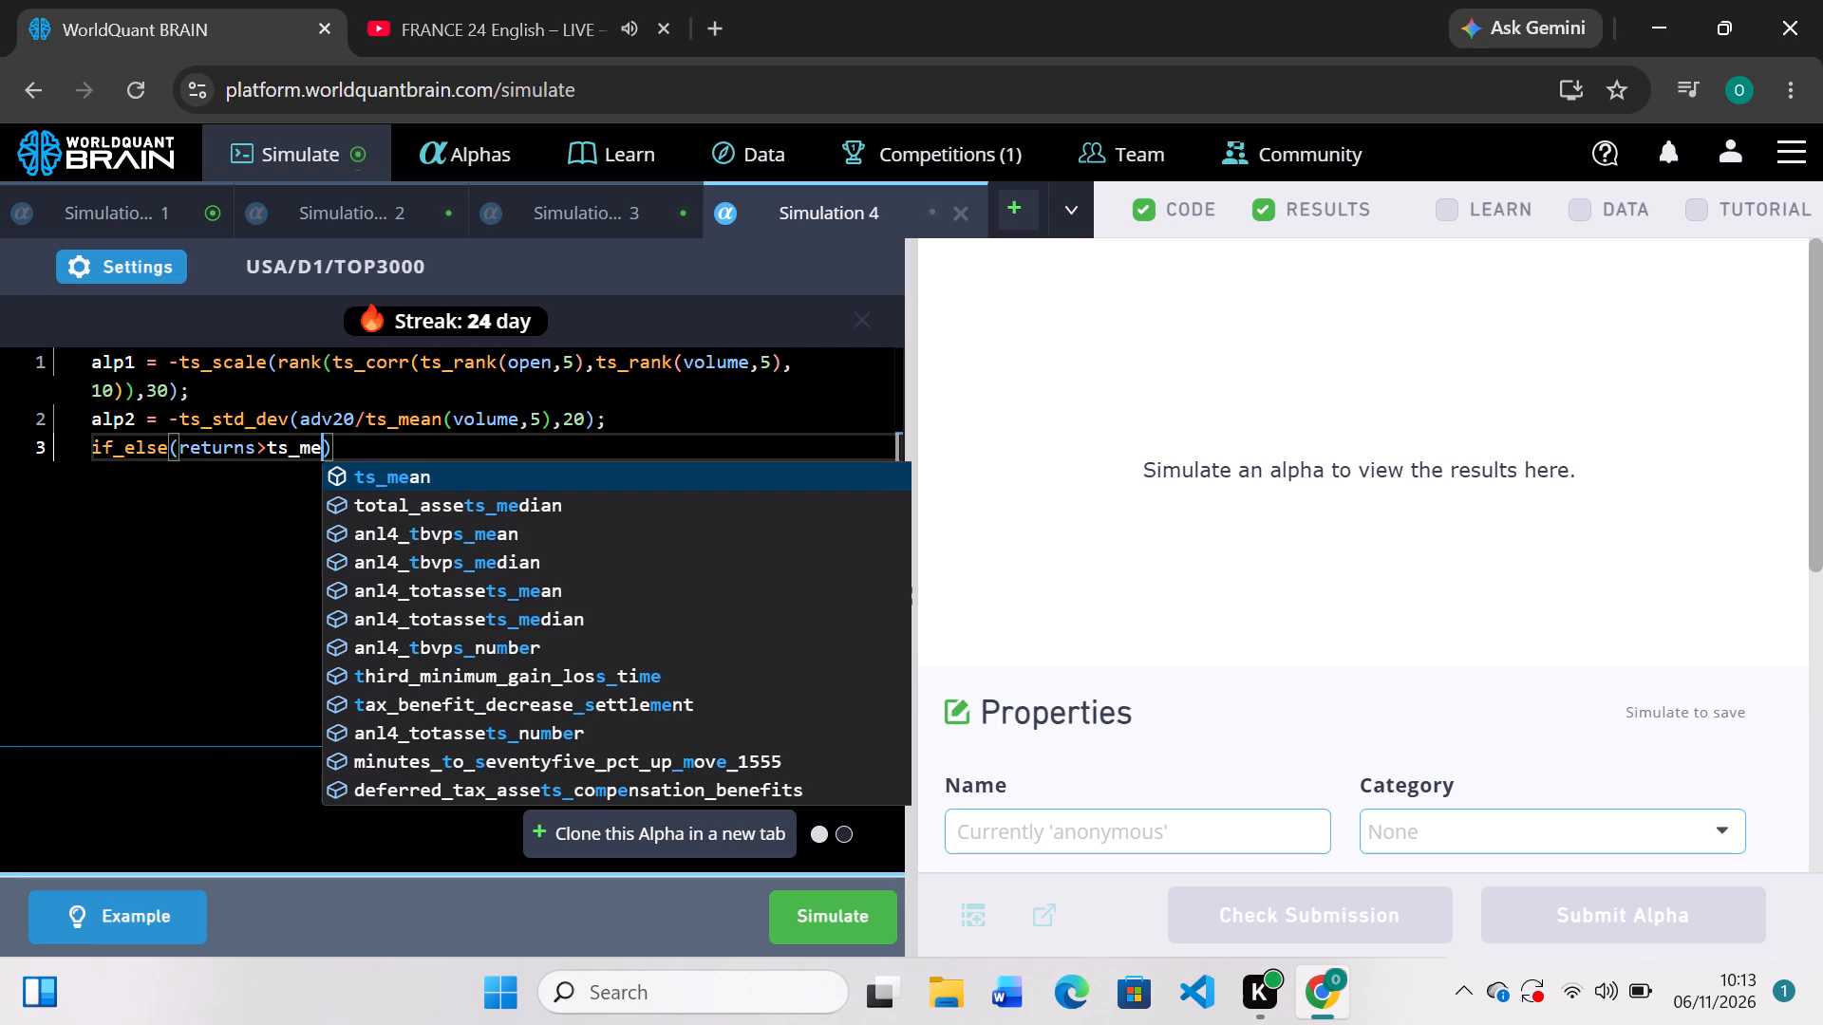
pyautogui.write('an')
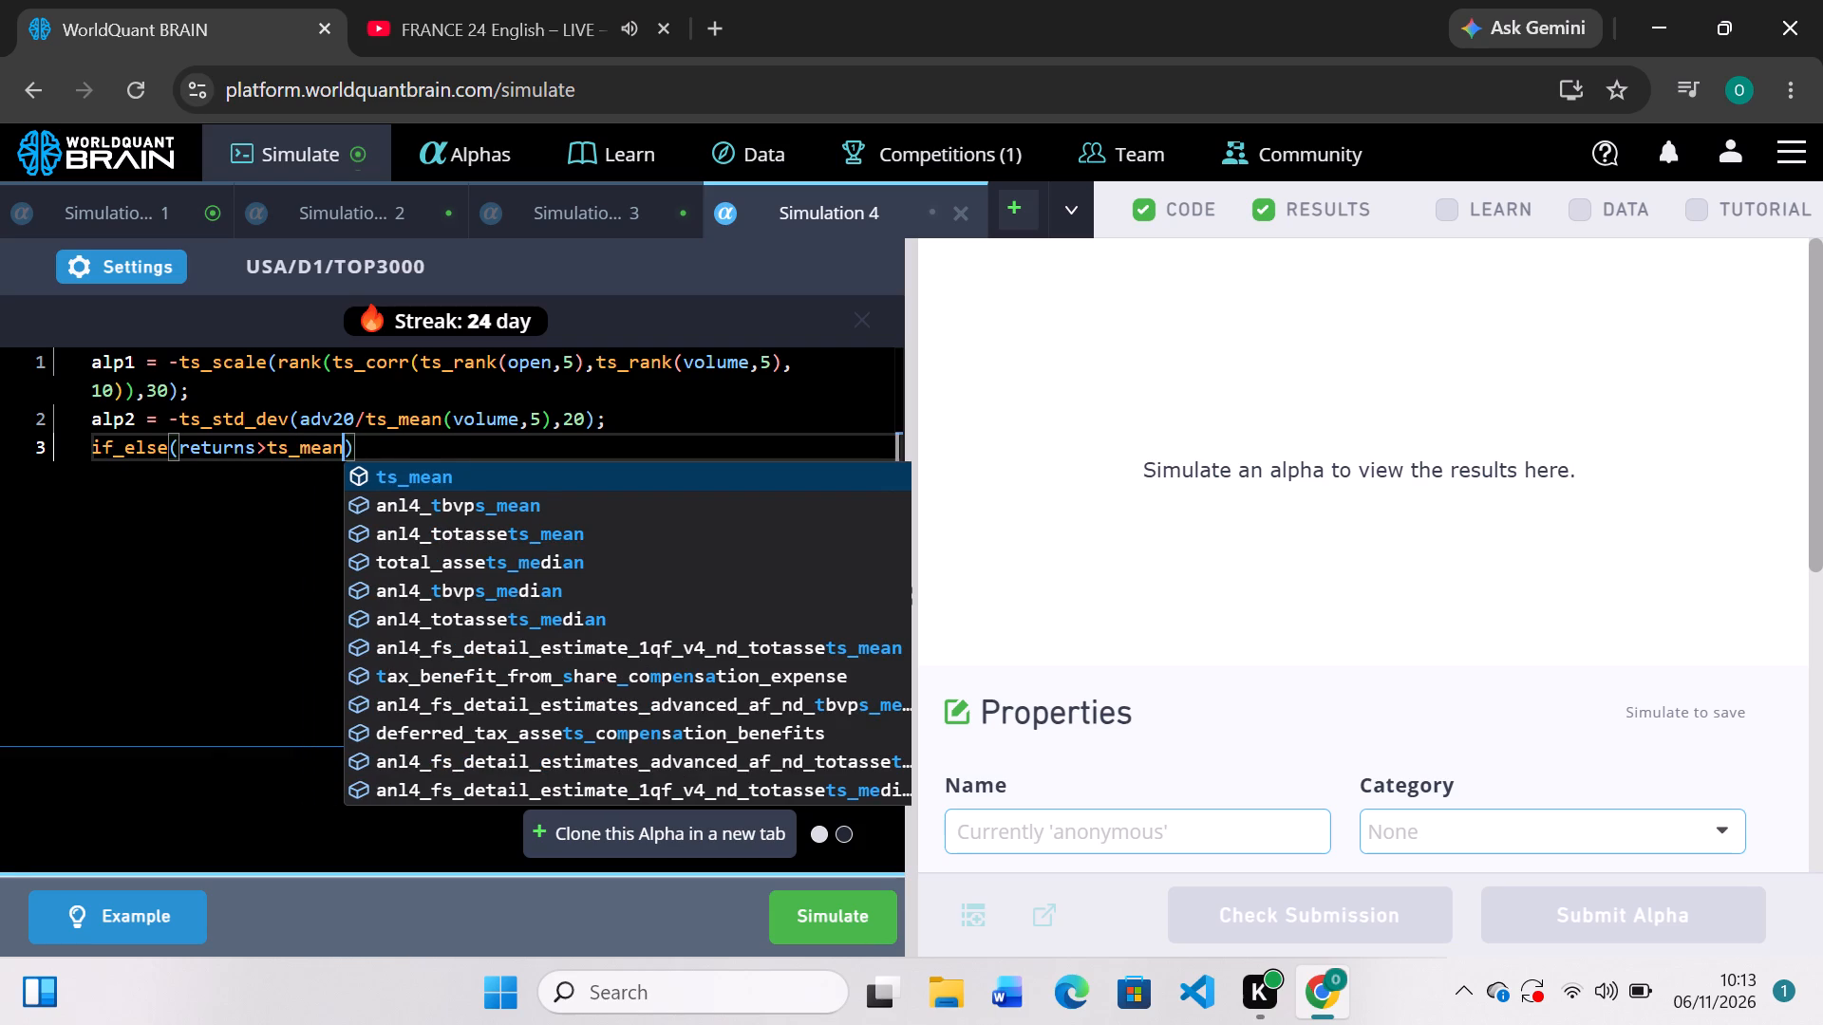
pyautogui.hotkey('shift', '(')
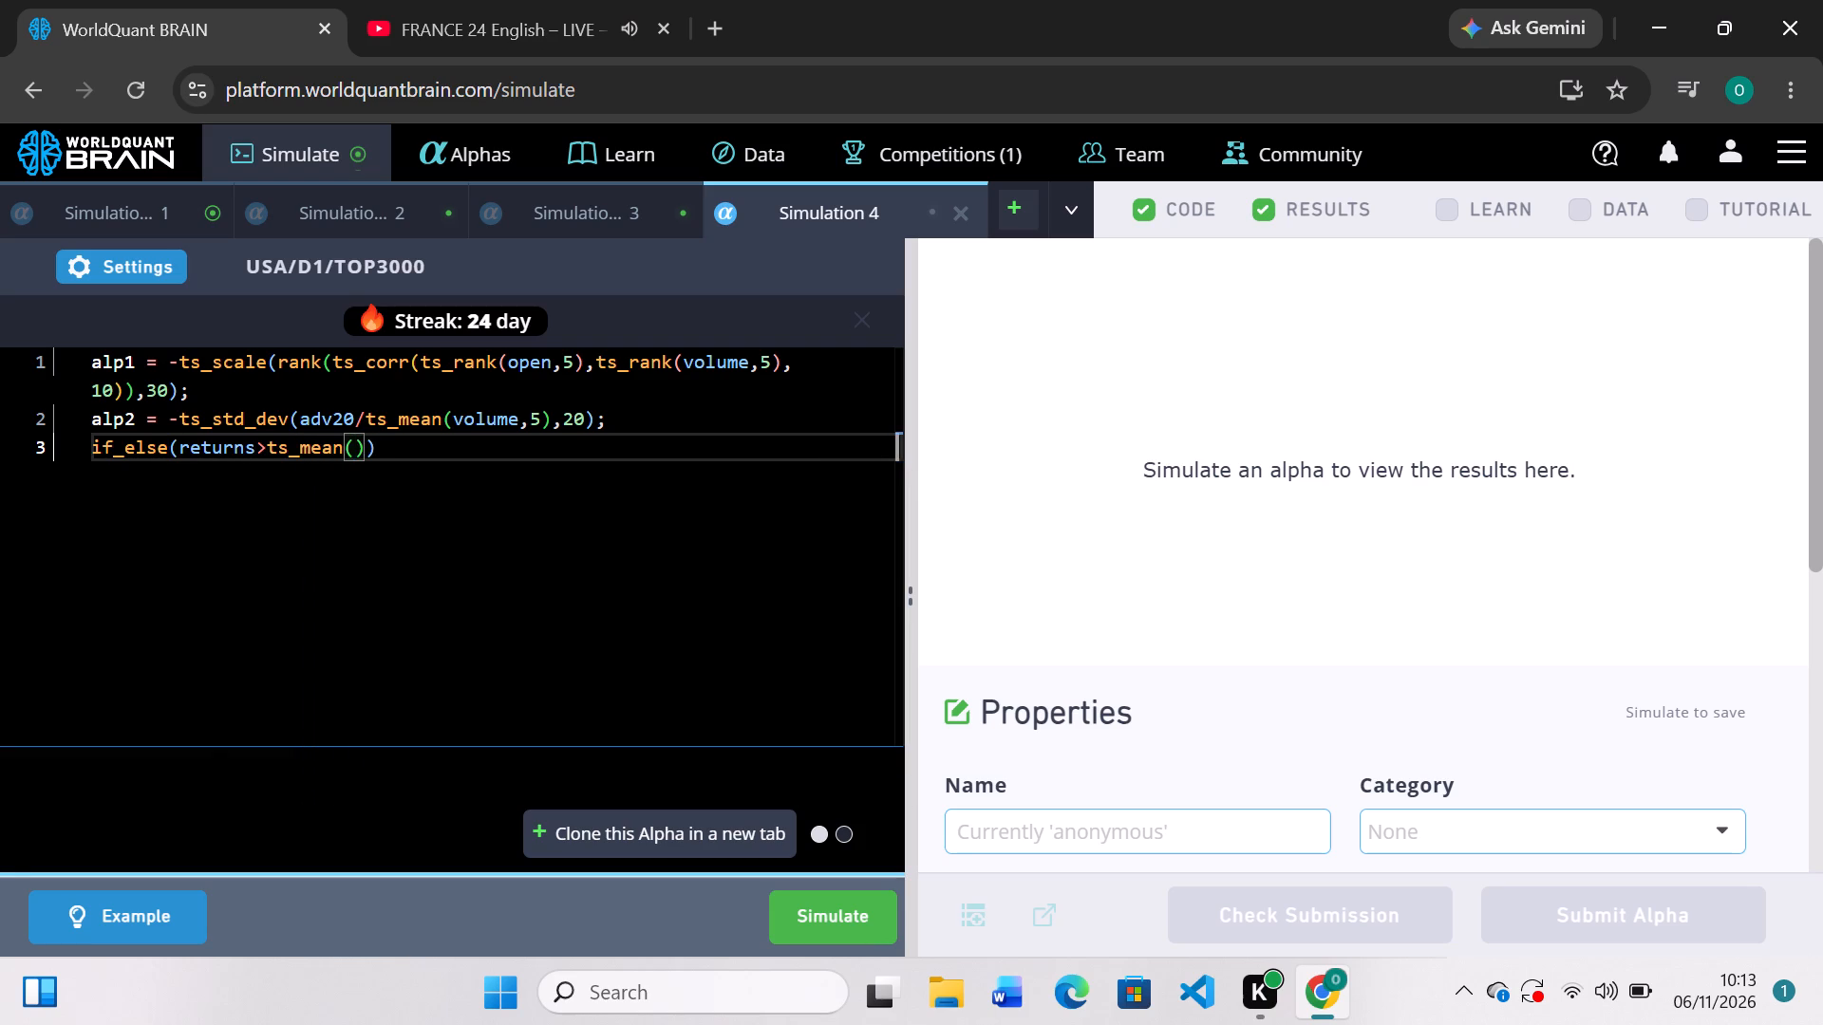
pyautogui.write('returns')
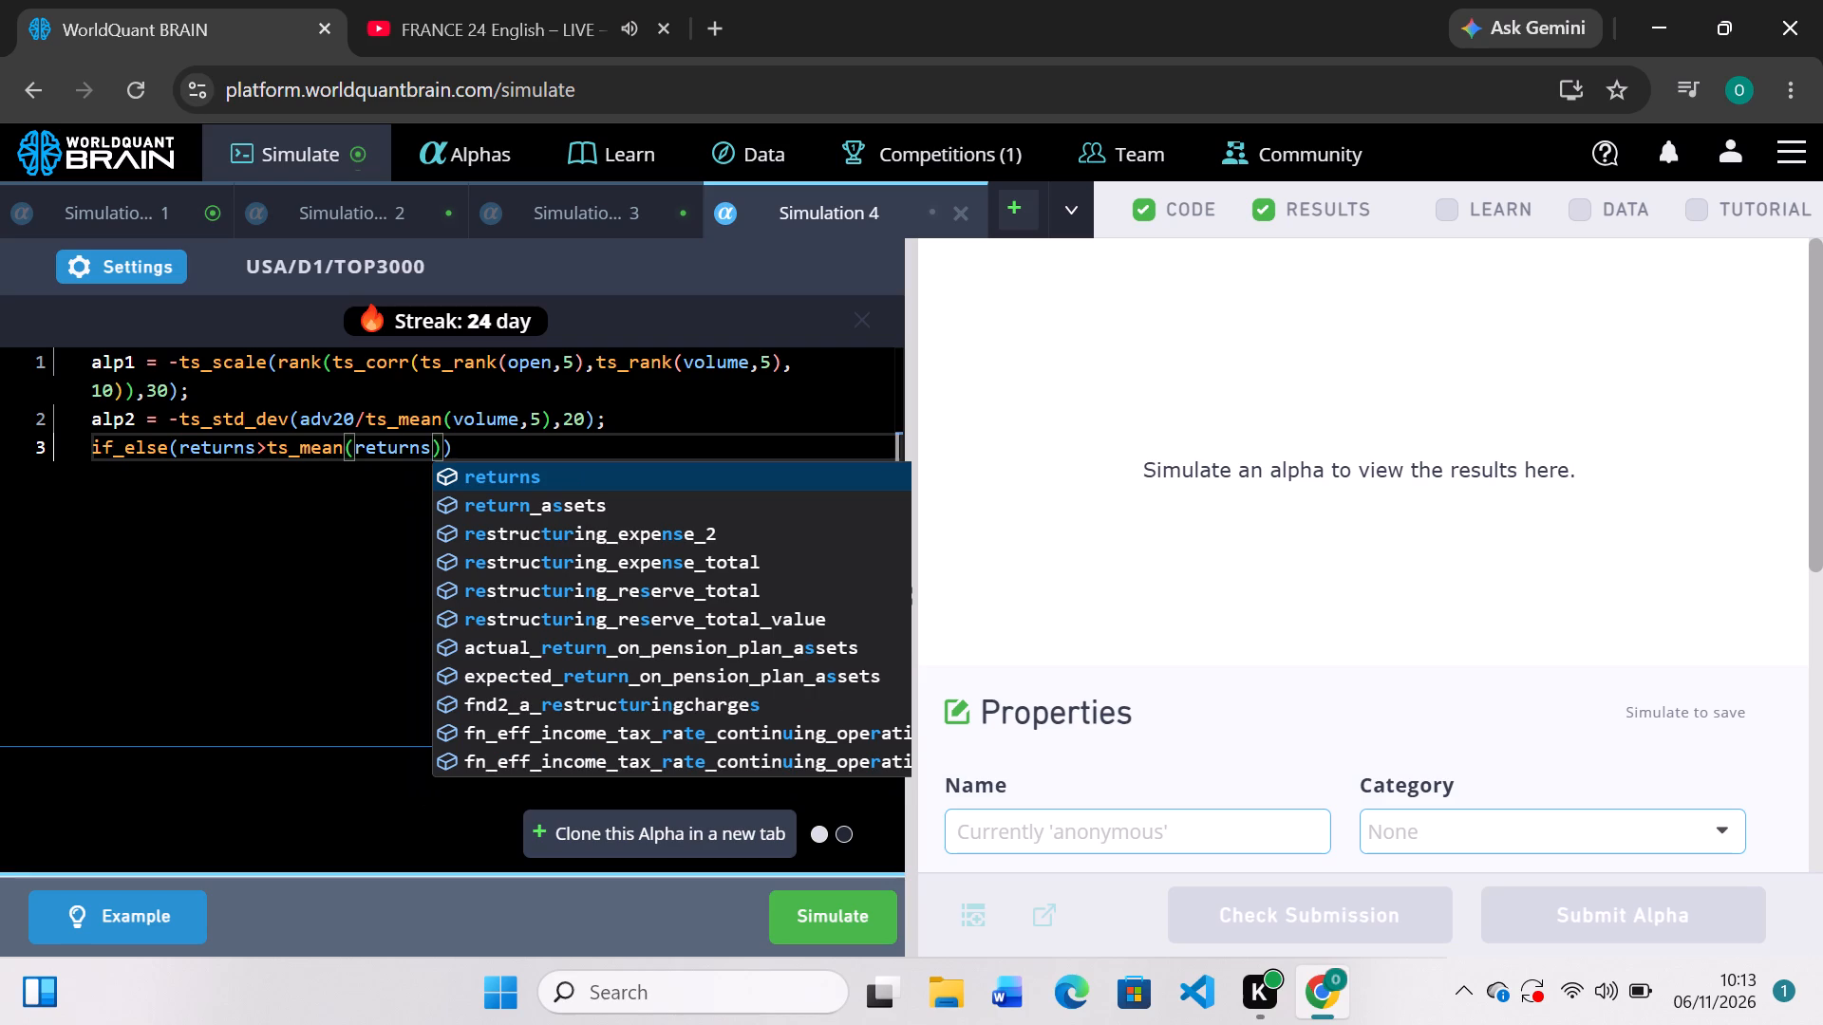
pyautogui.hotkey('shift', '(')
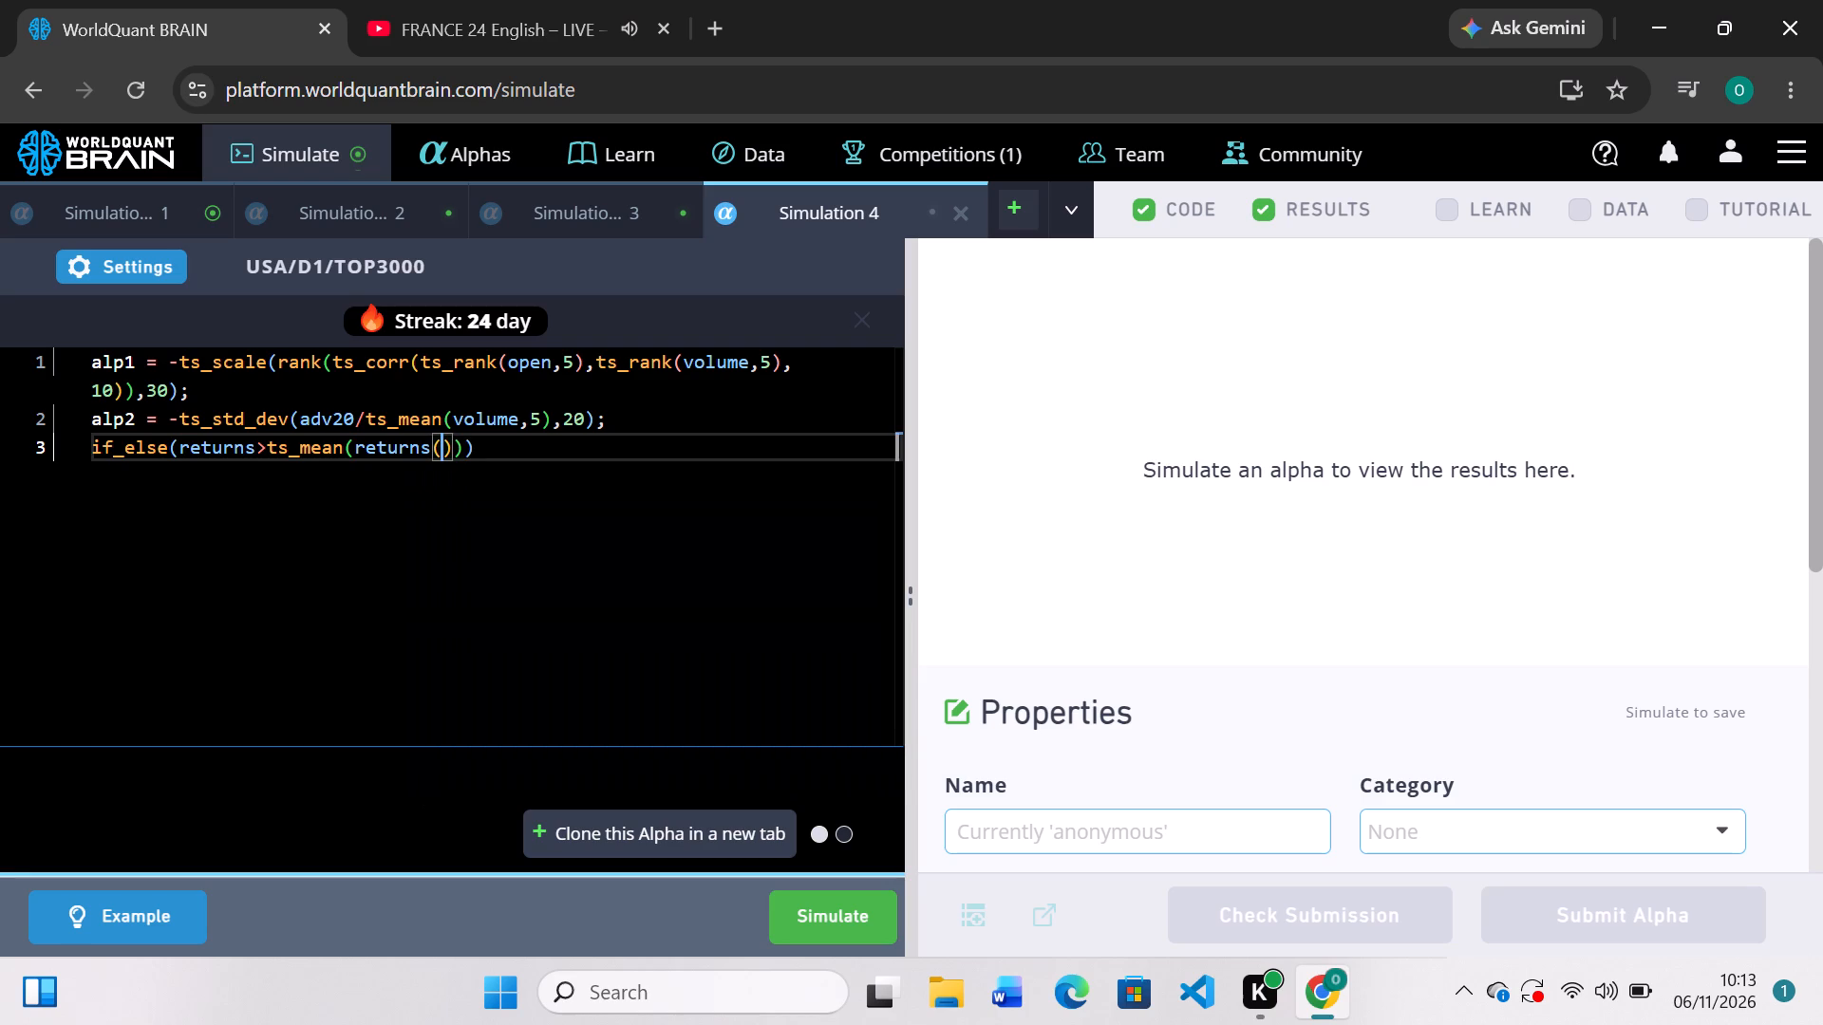
pyautogui.press('BackSpace')
pyautogui.press('Delete')
pyautogui.press(',')
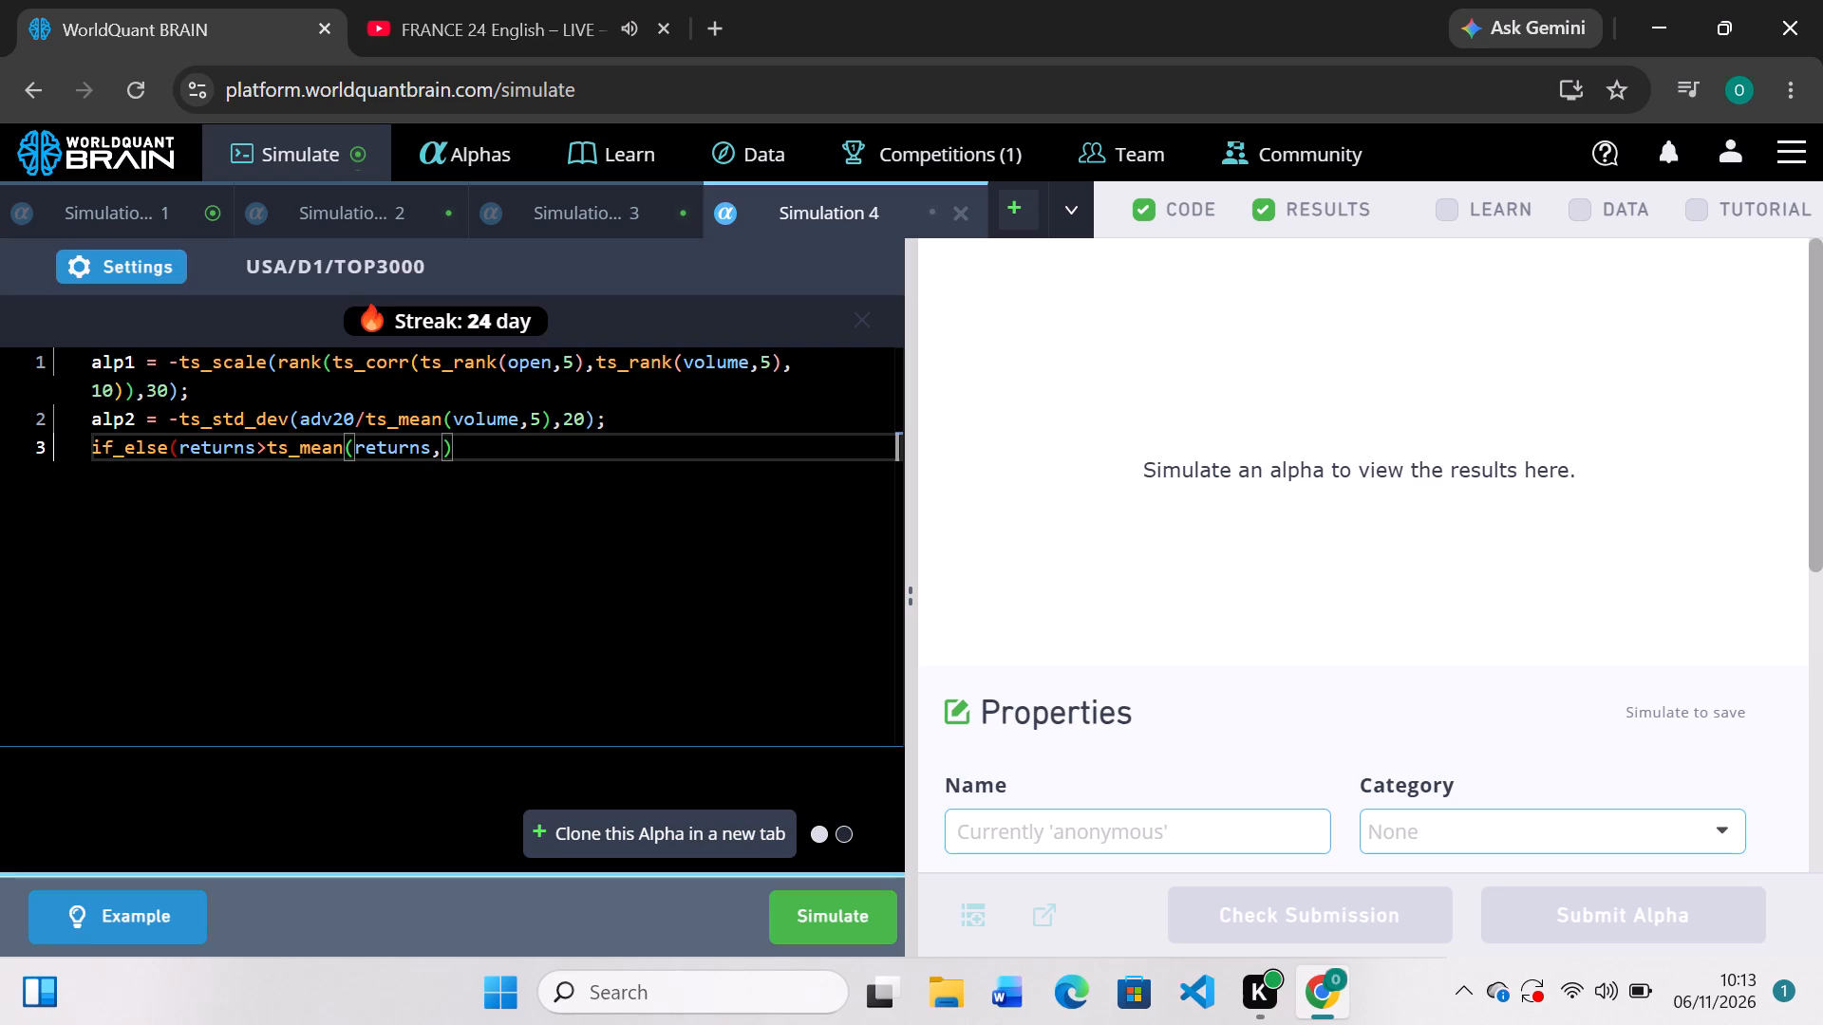
pyautogui.press('4')
pyautogui.hotkey('shift', ')')
pyautogui.hotkey('shift', ')')
pyautogui.press('BackSpace')
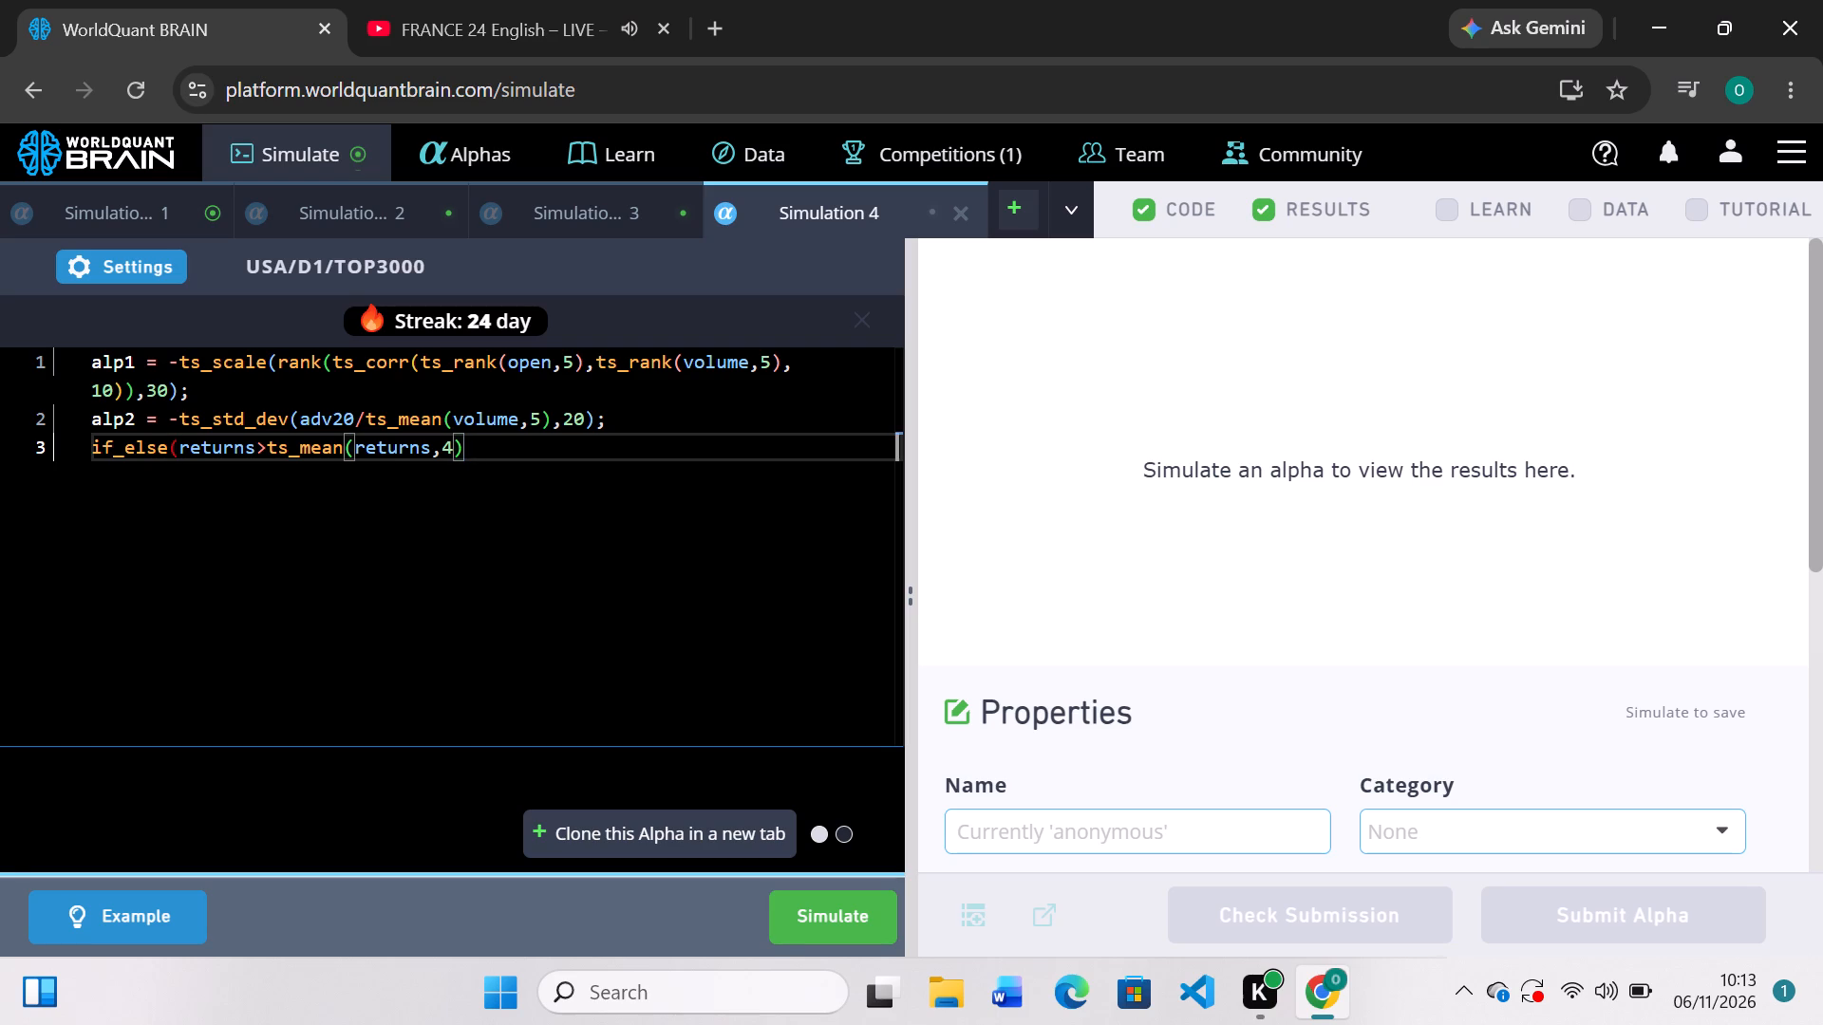
# Supply alp1 and alp2 as the if_else's true and false results and close the expression.
pyautogui.press(',')
pyautogui.write('alp1')
pyautogui.press(',')
pyautogui.write('alp')
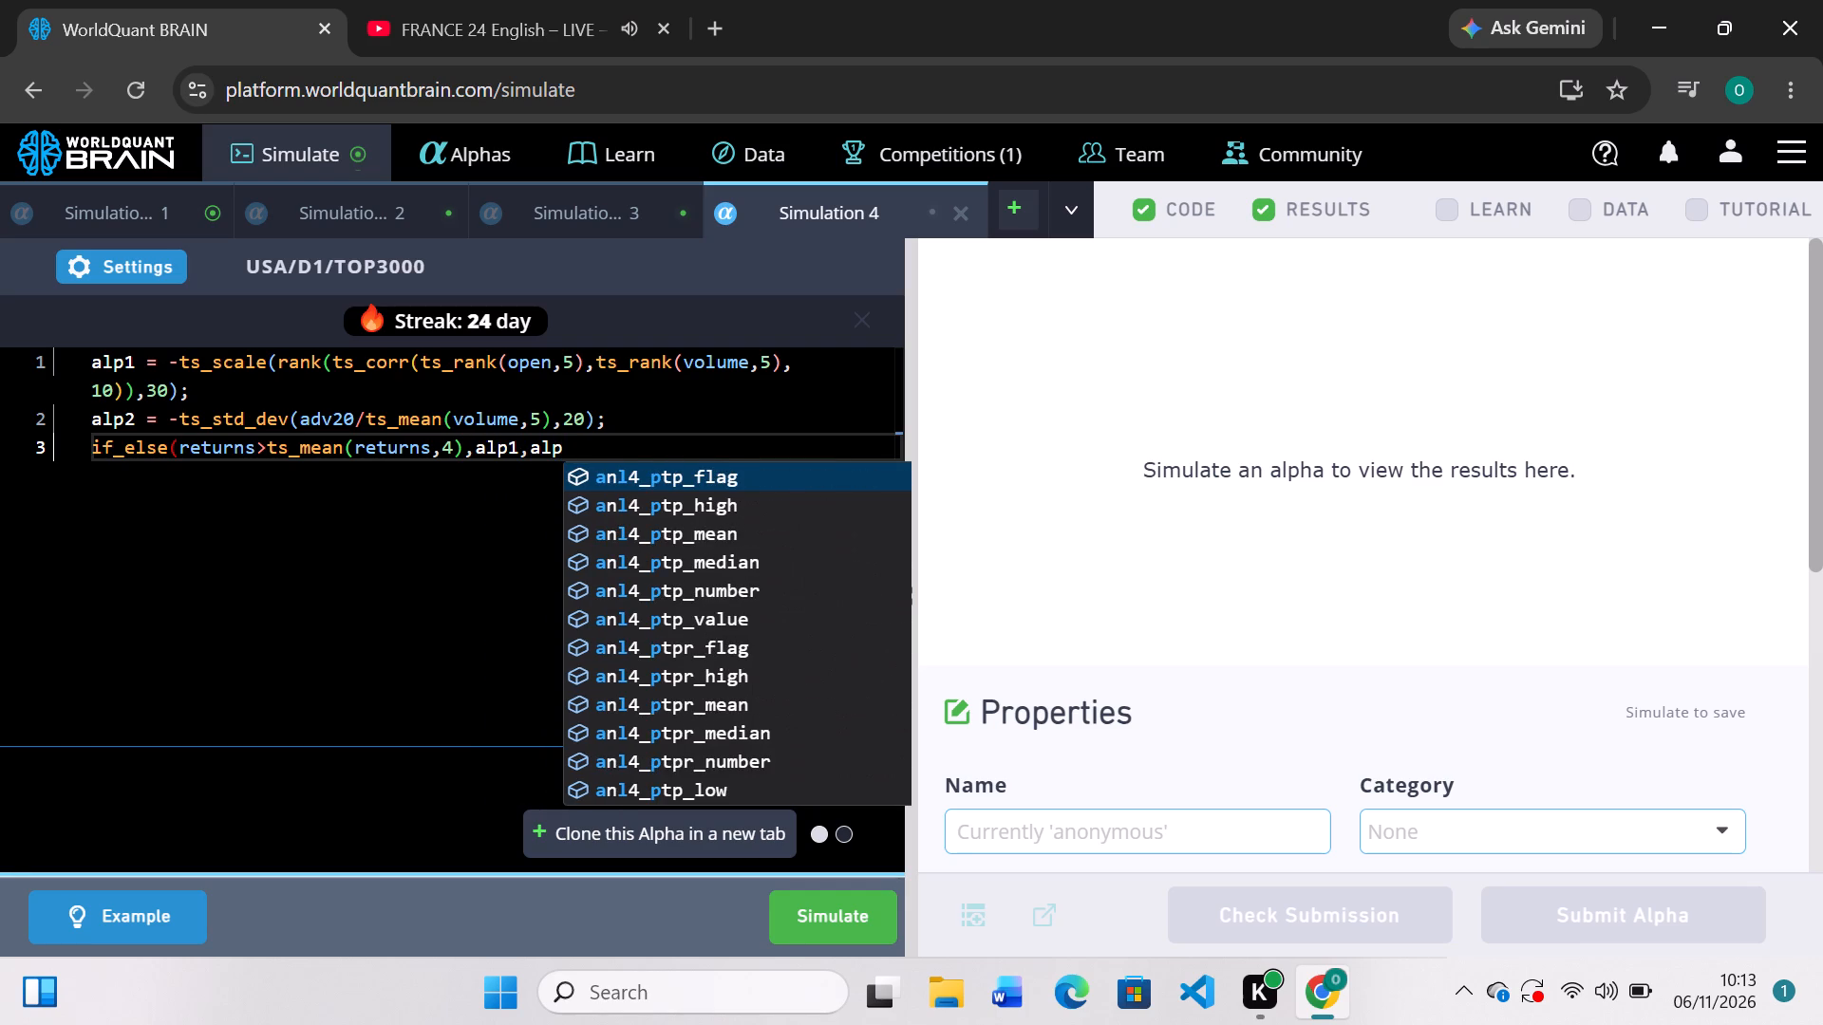
pyautogui.press('2')
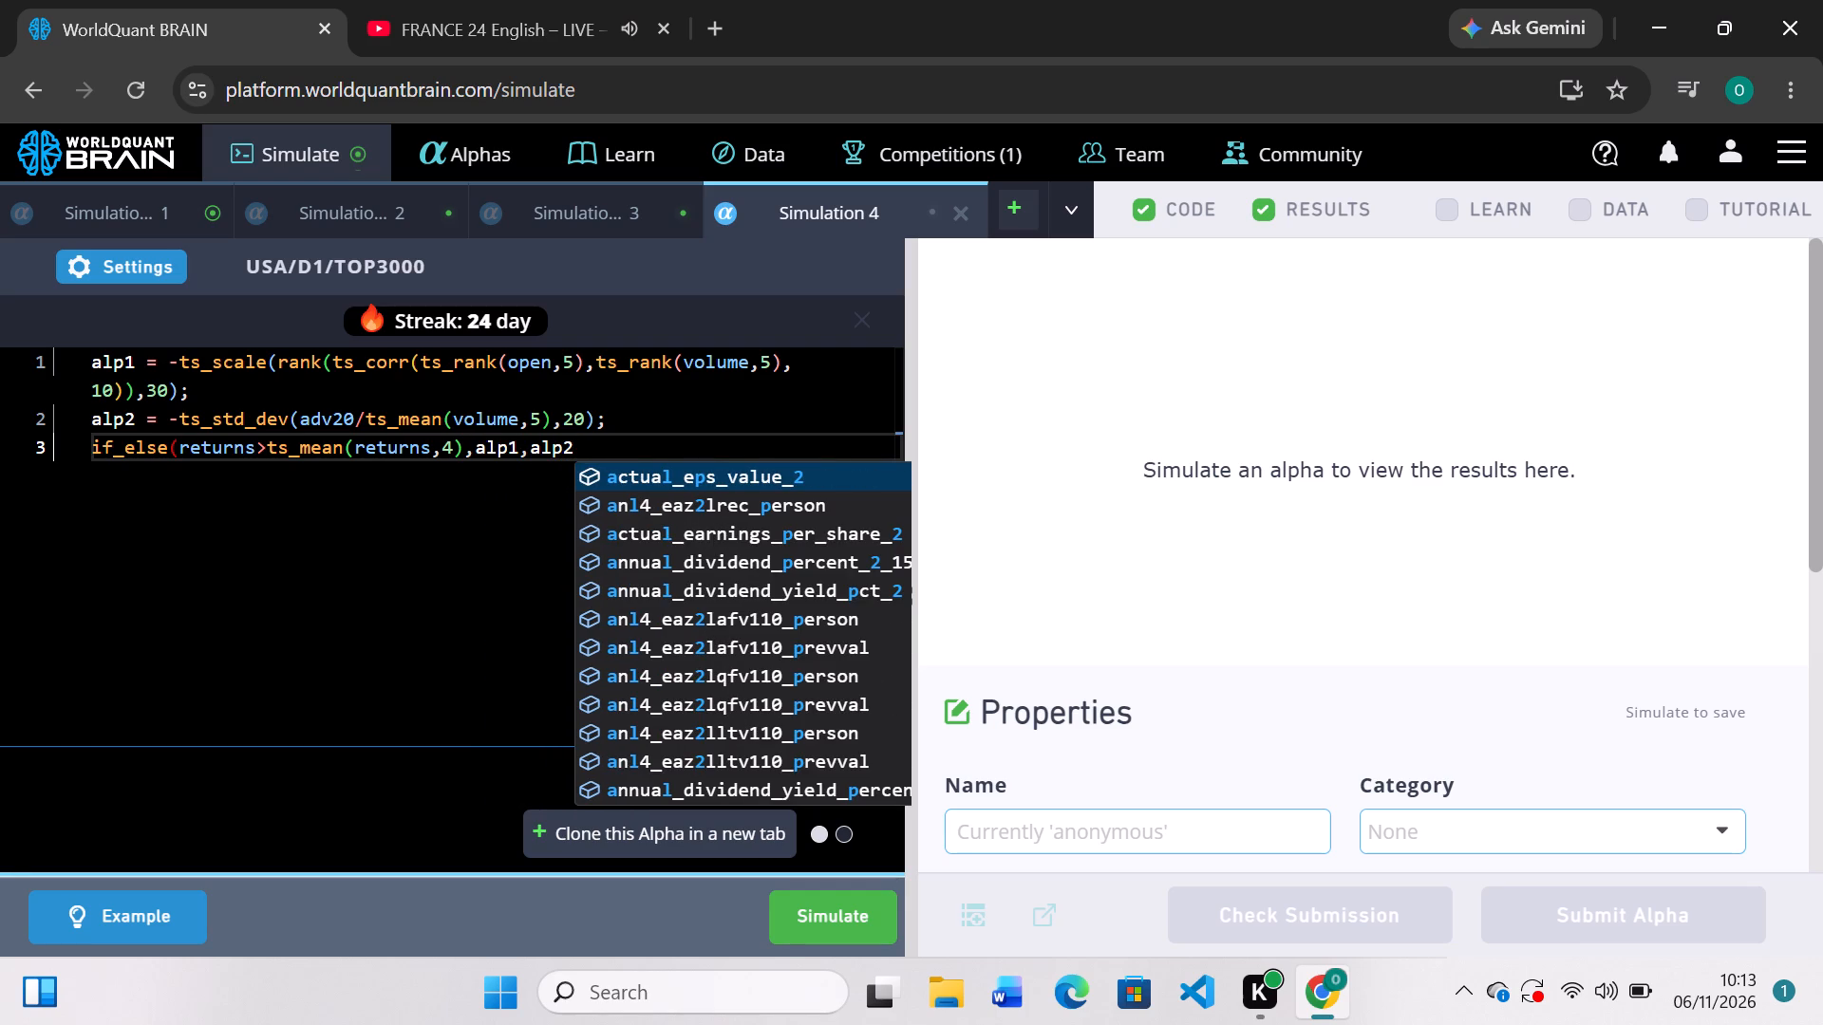
pyautogui.hotkey('shift', ')')
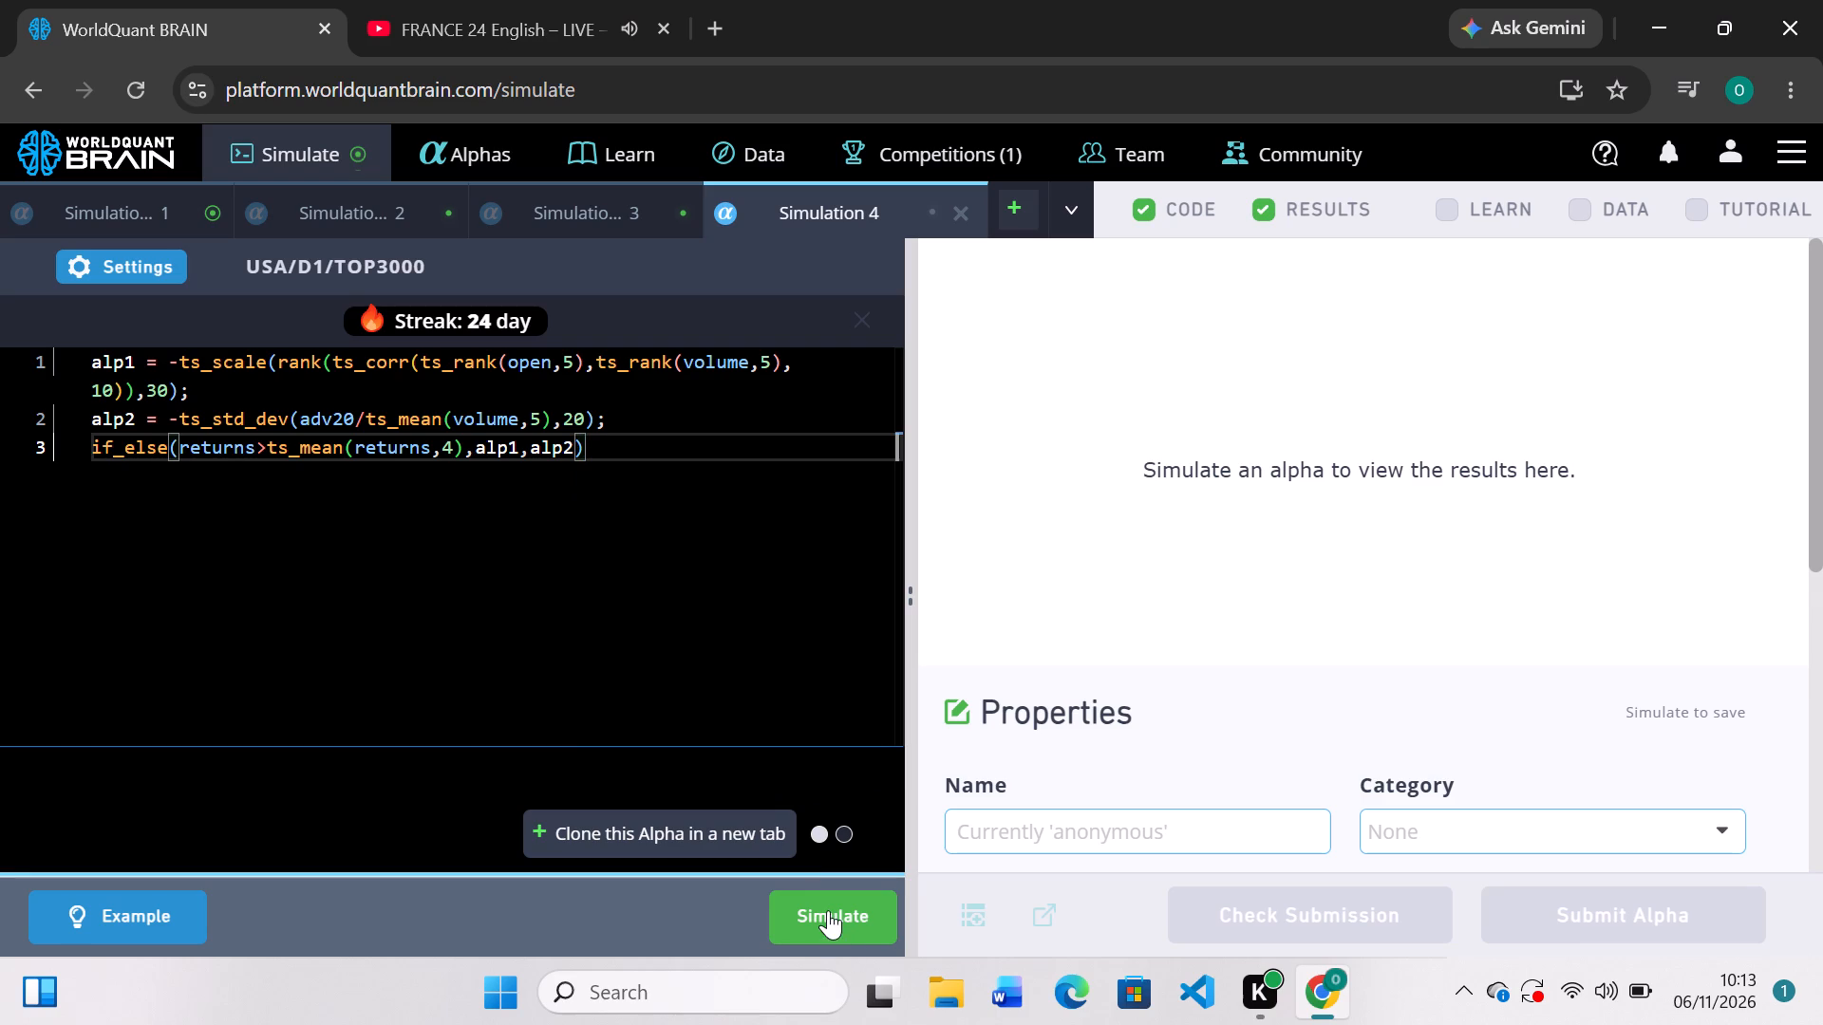
# Run the simulation of Simulation 4's combined alpha.
pyautogui.click(828, 910)
# Clear the lookback window of ts_mean(close/open) in Simulation 1's expression.
pyautogui.click(147, 201)
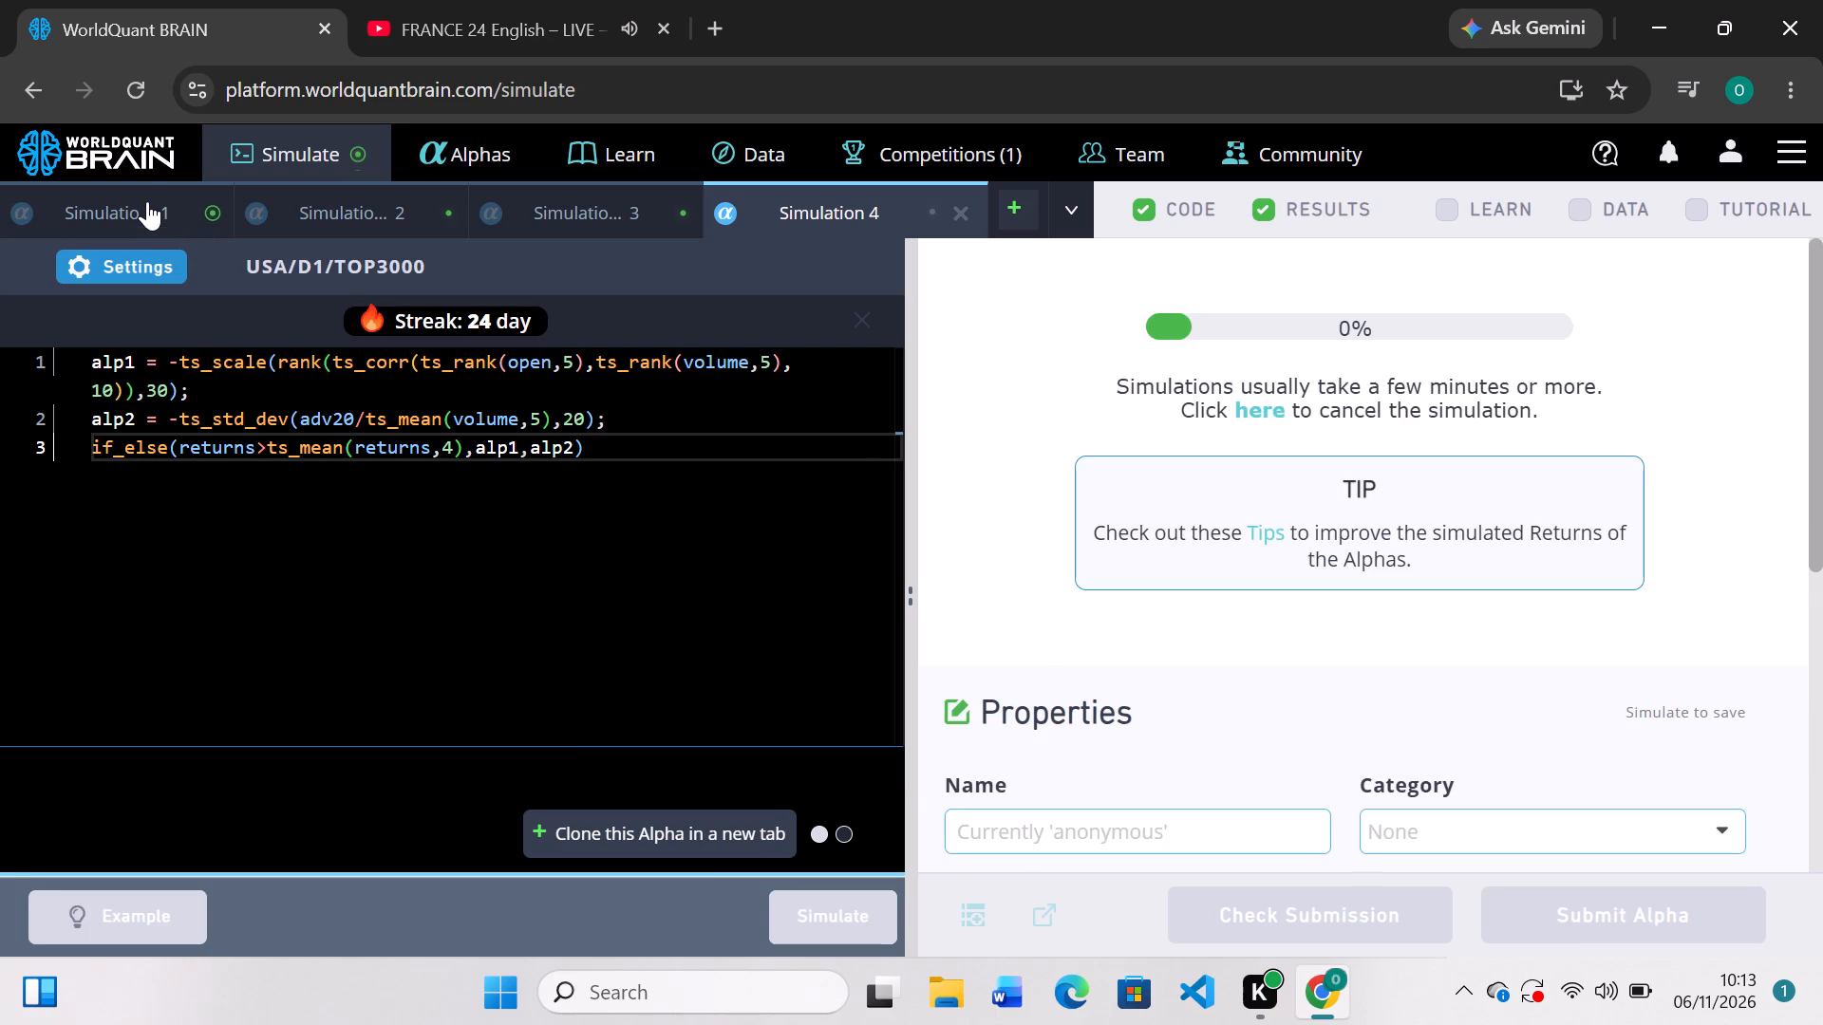
pyautogui.scroll(-2, 1351, 622)
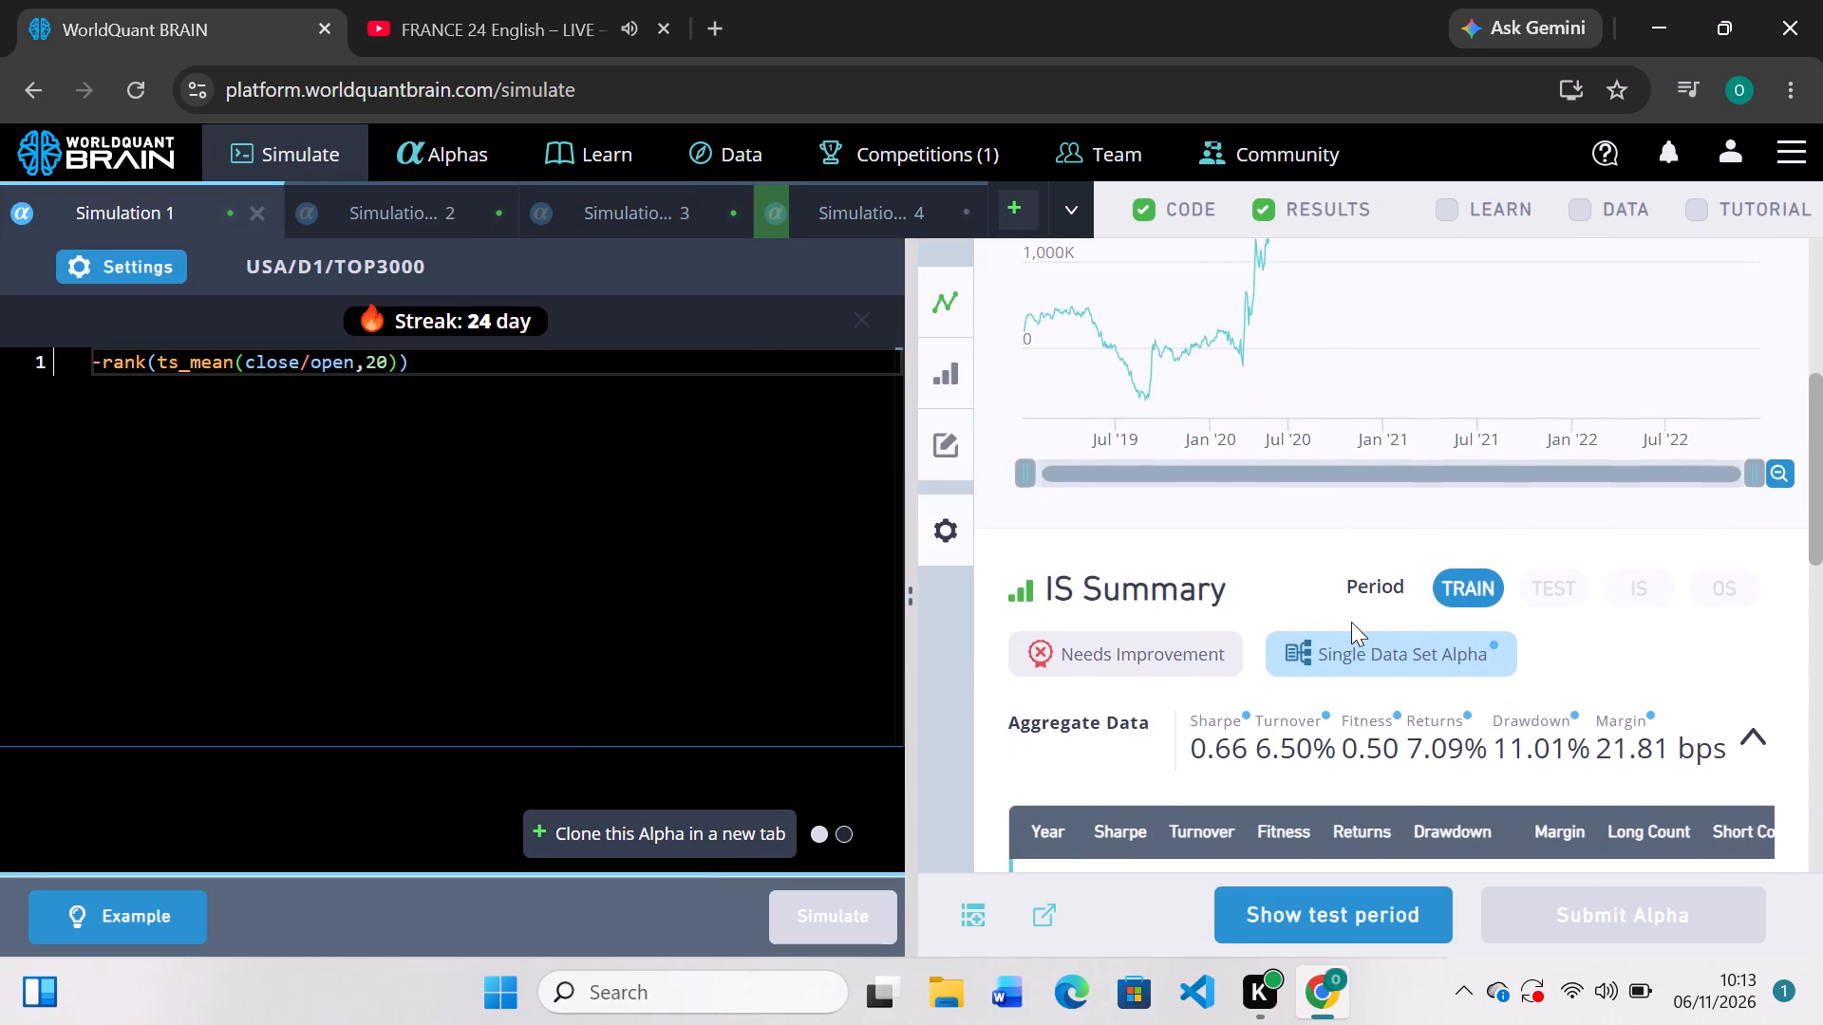
pyautogui.scroll(2, 1351, 622)
pyautogui.scroll(-1, 1351, 622)
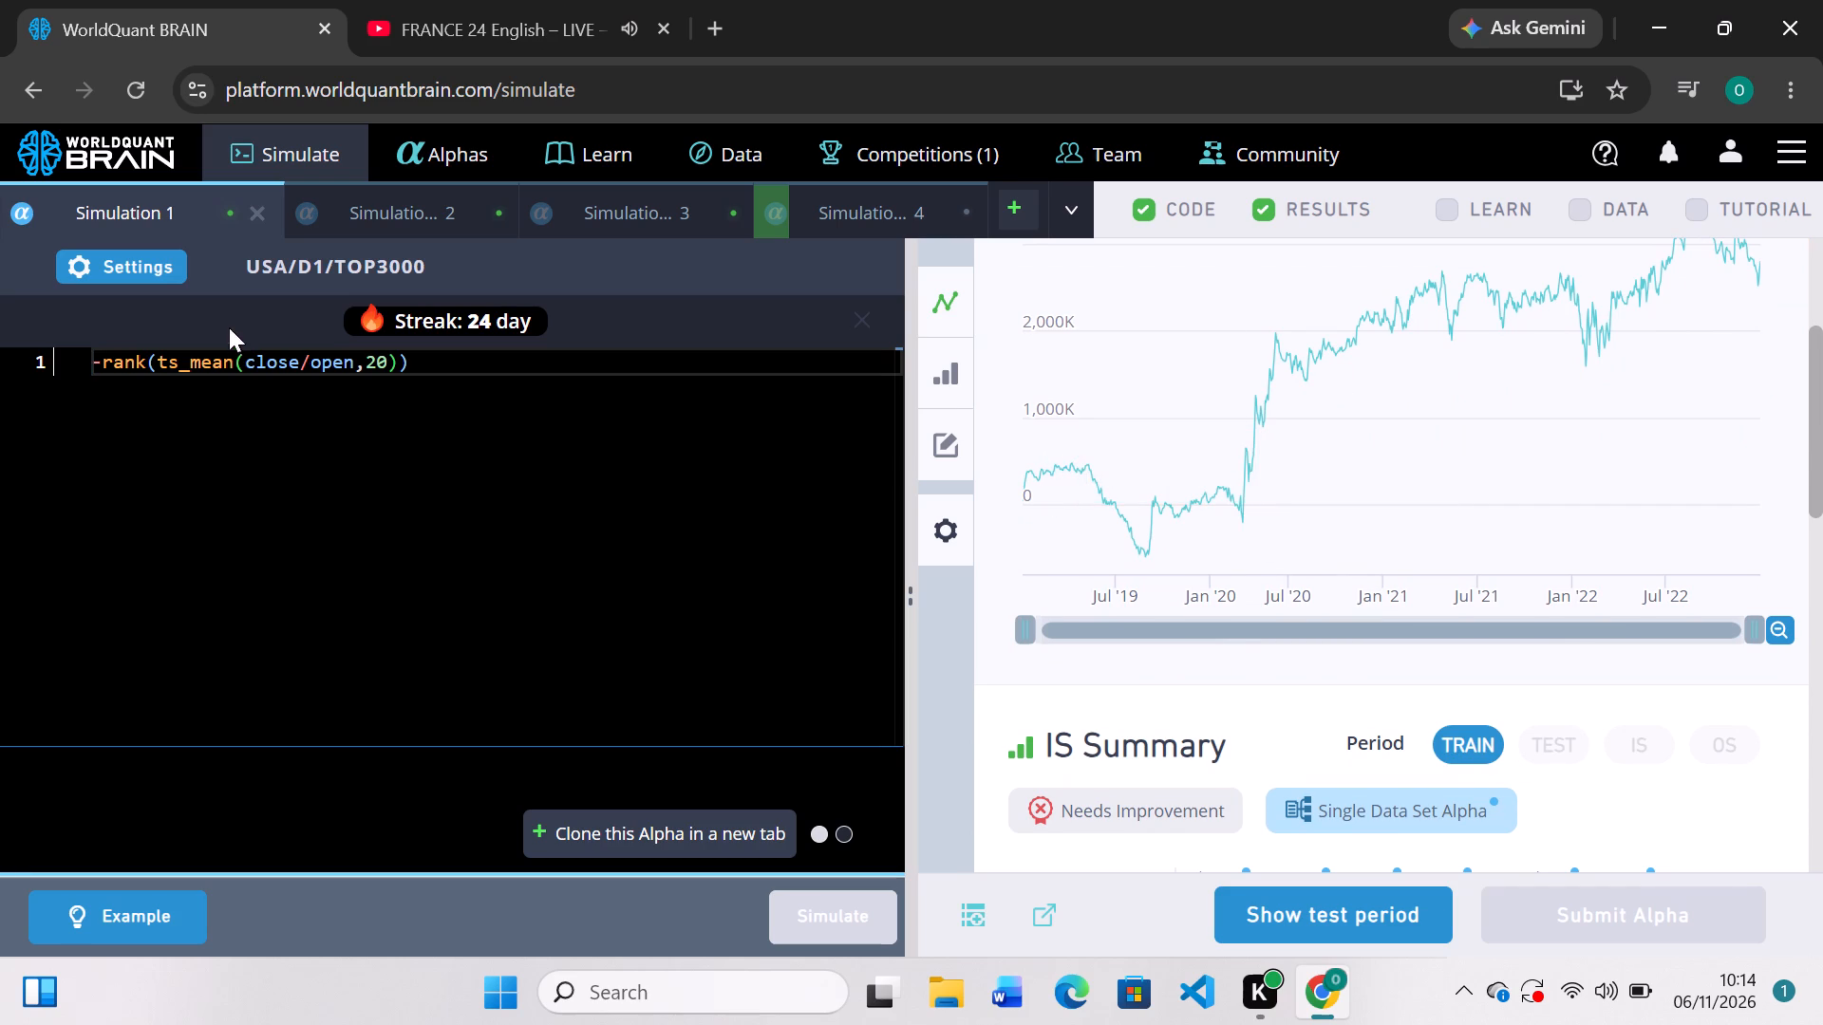
pyautogui.click(387, 363)
pyautogui.press('BackSpace')
pyautogui.press('BackSpace')
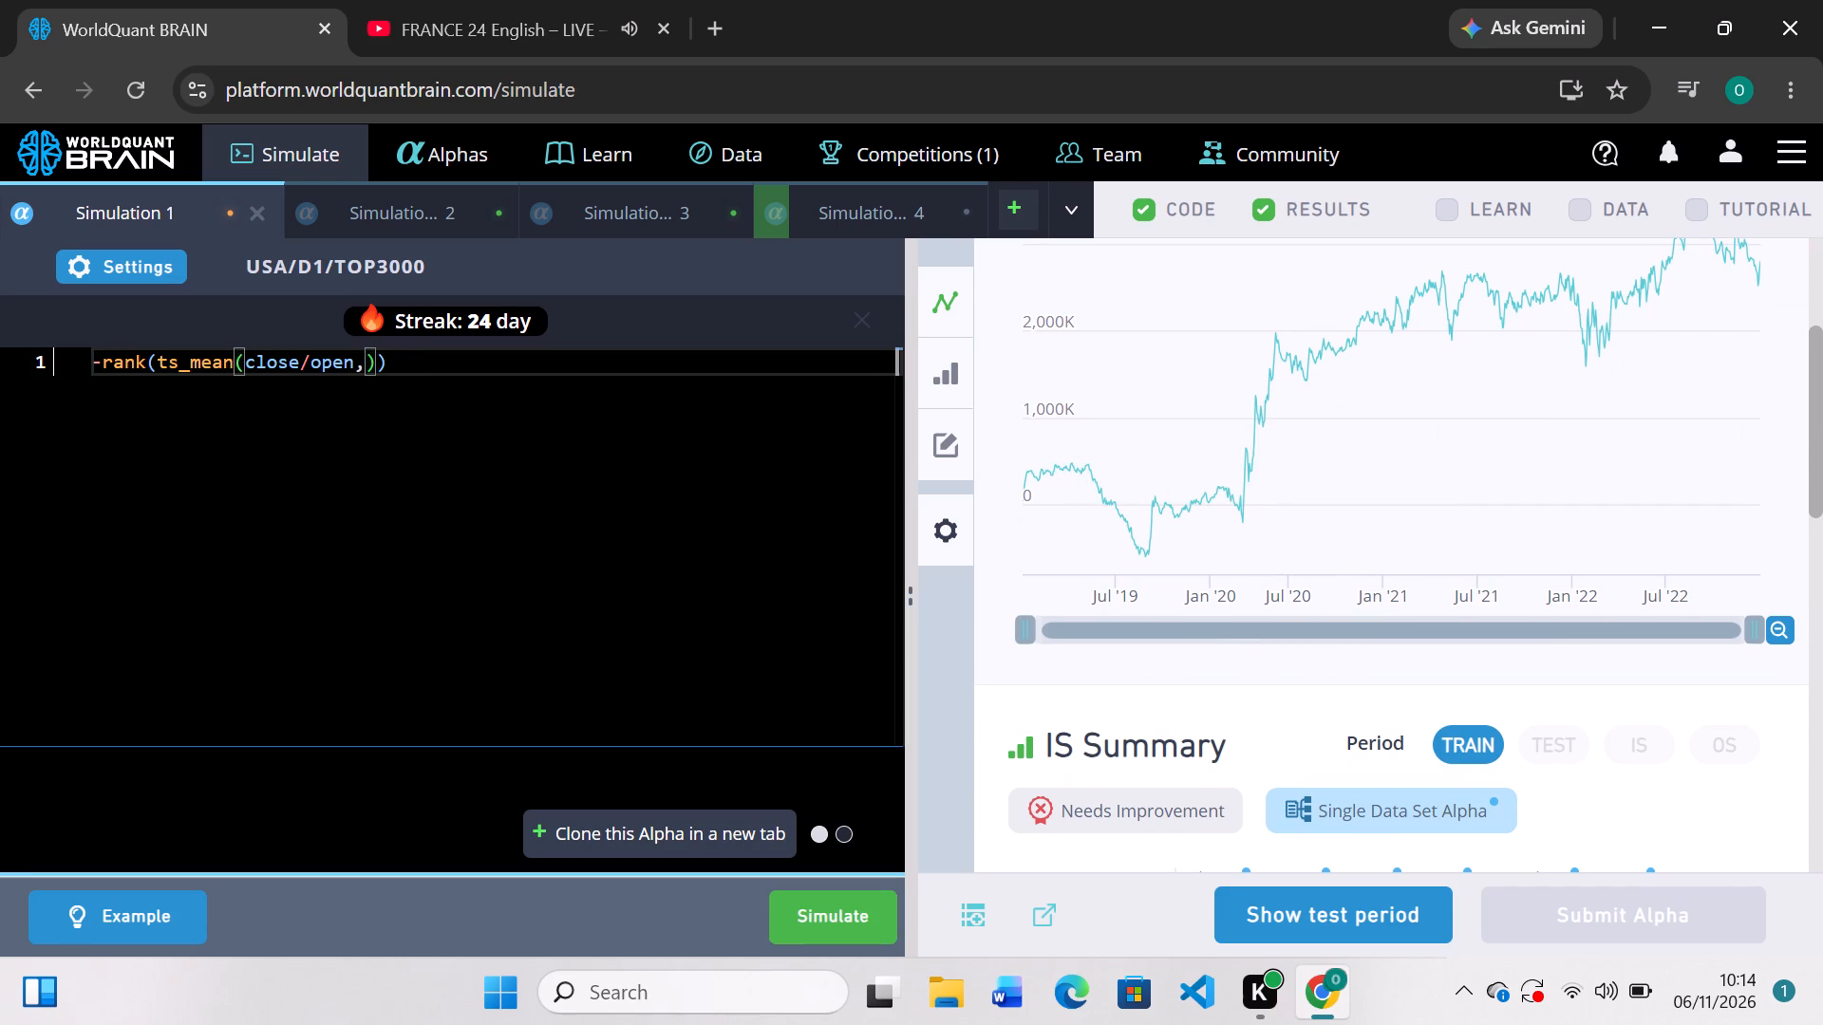
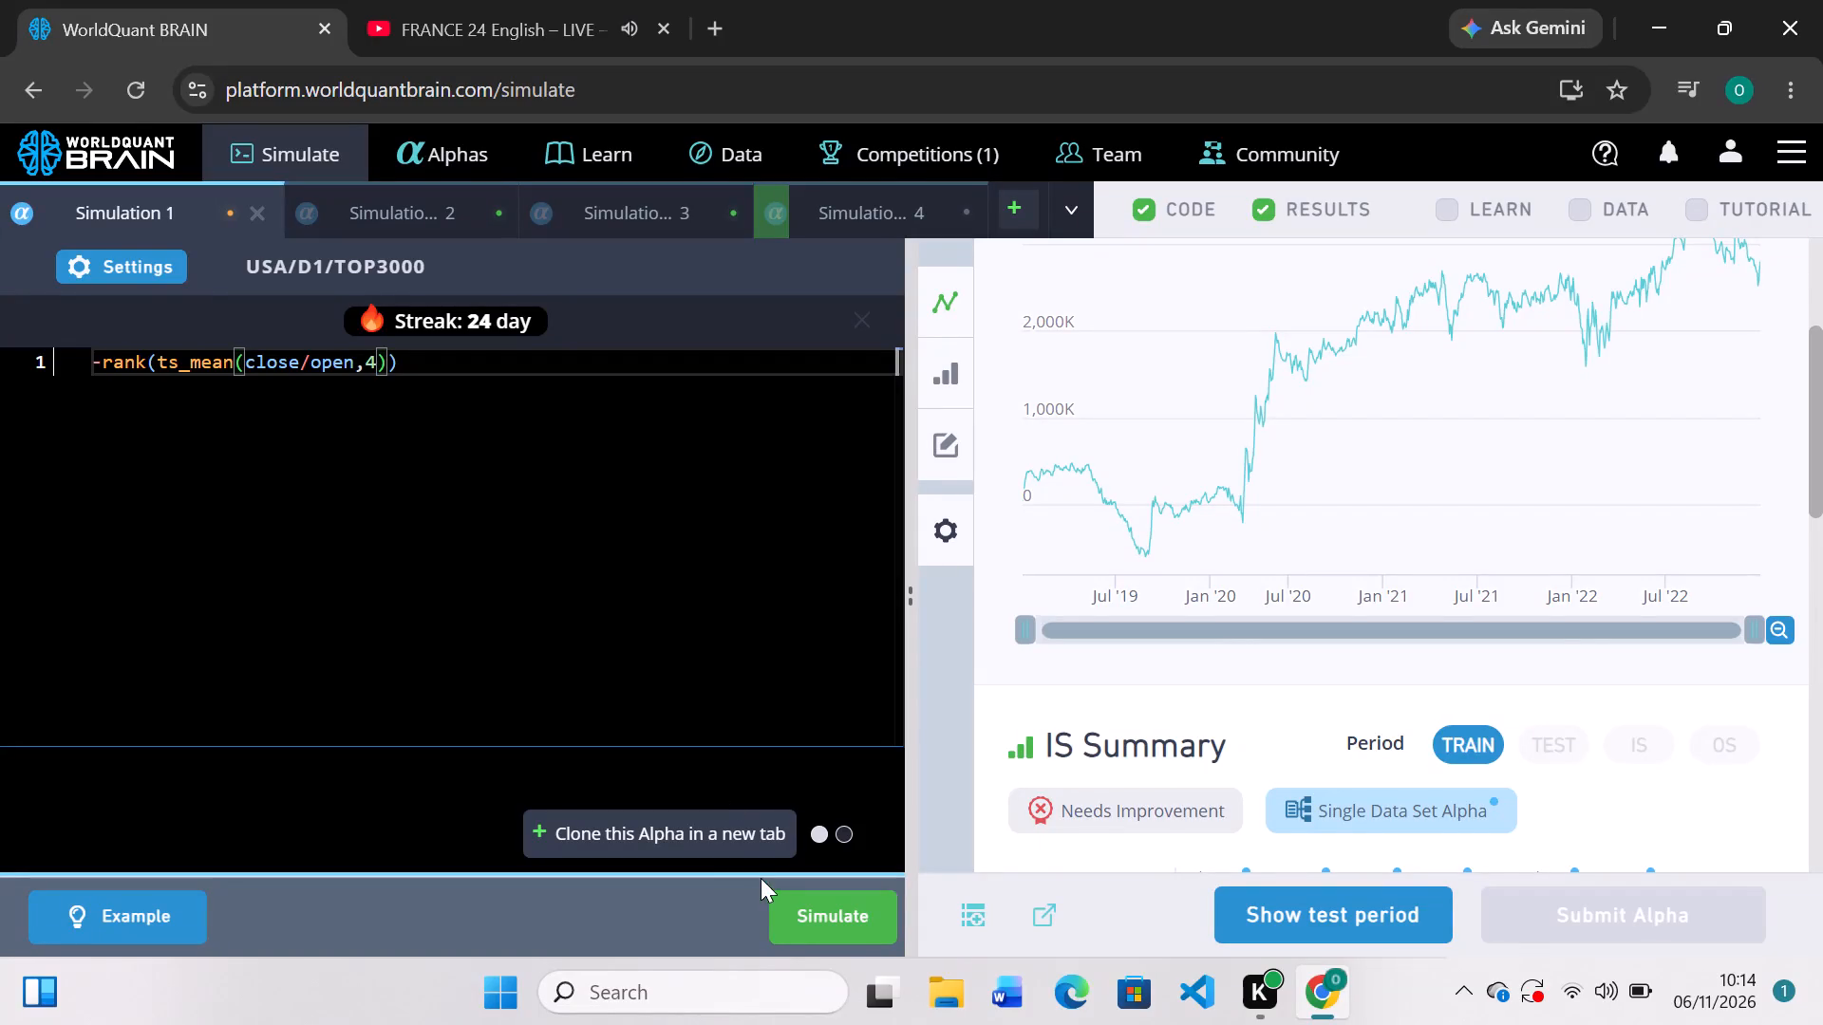
# Run the simulation of Simulation 1's -rank(ts_mean(close/open,4)) alpha.
pyautogui.click(796, 922)
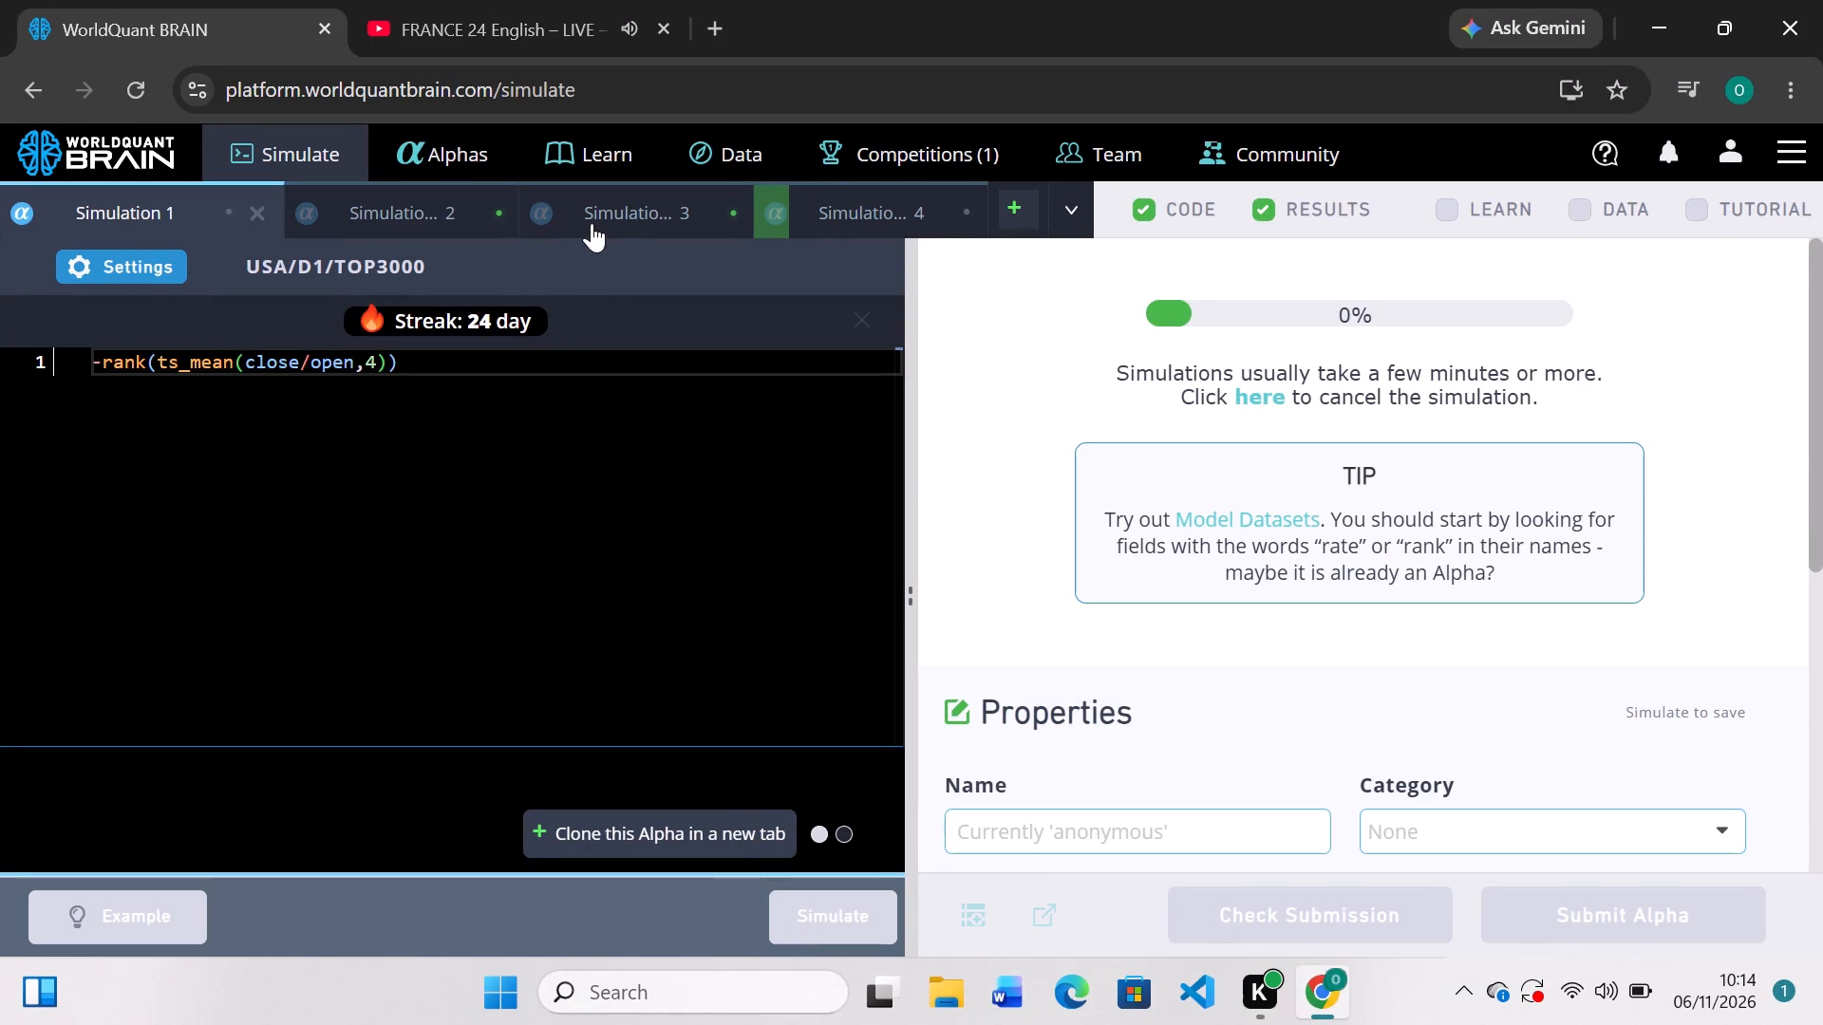
# Set the ts_std_dev lookback window in Simulation 3's expression to 2 and simulate the alpha.
pyautogui.click(617, 208)
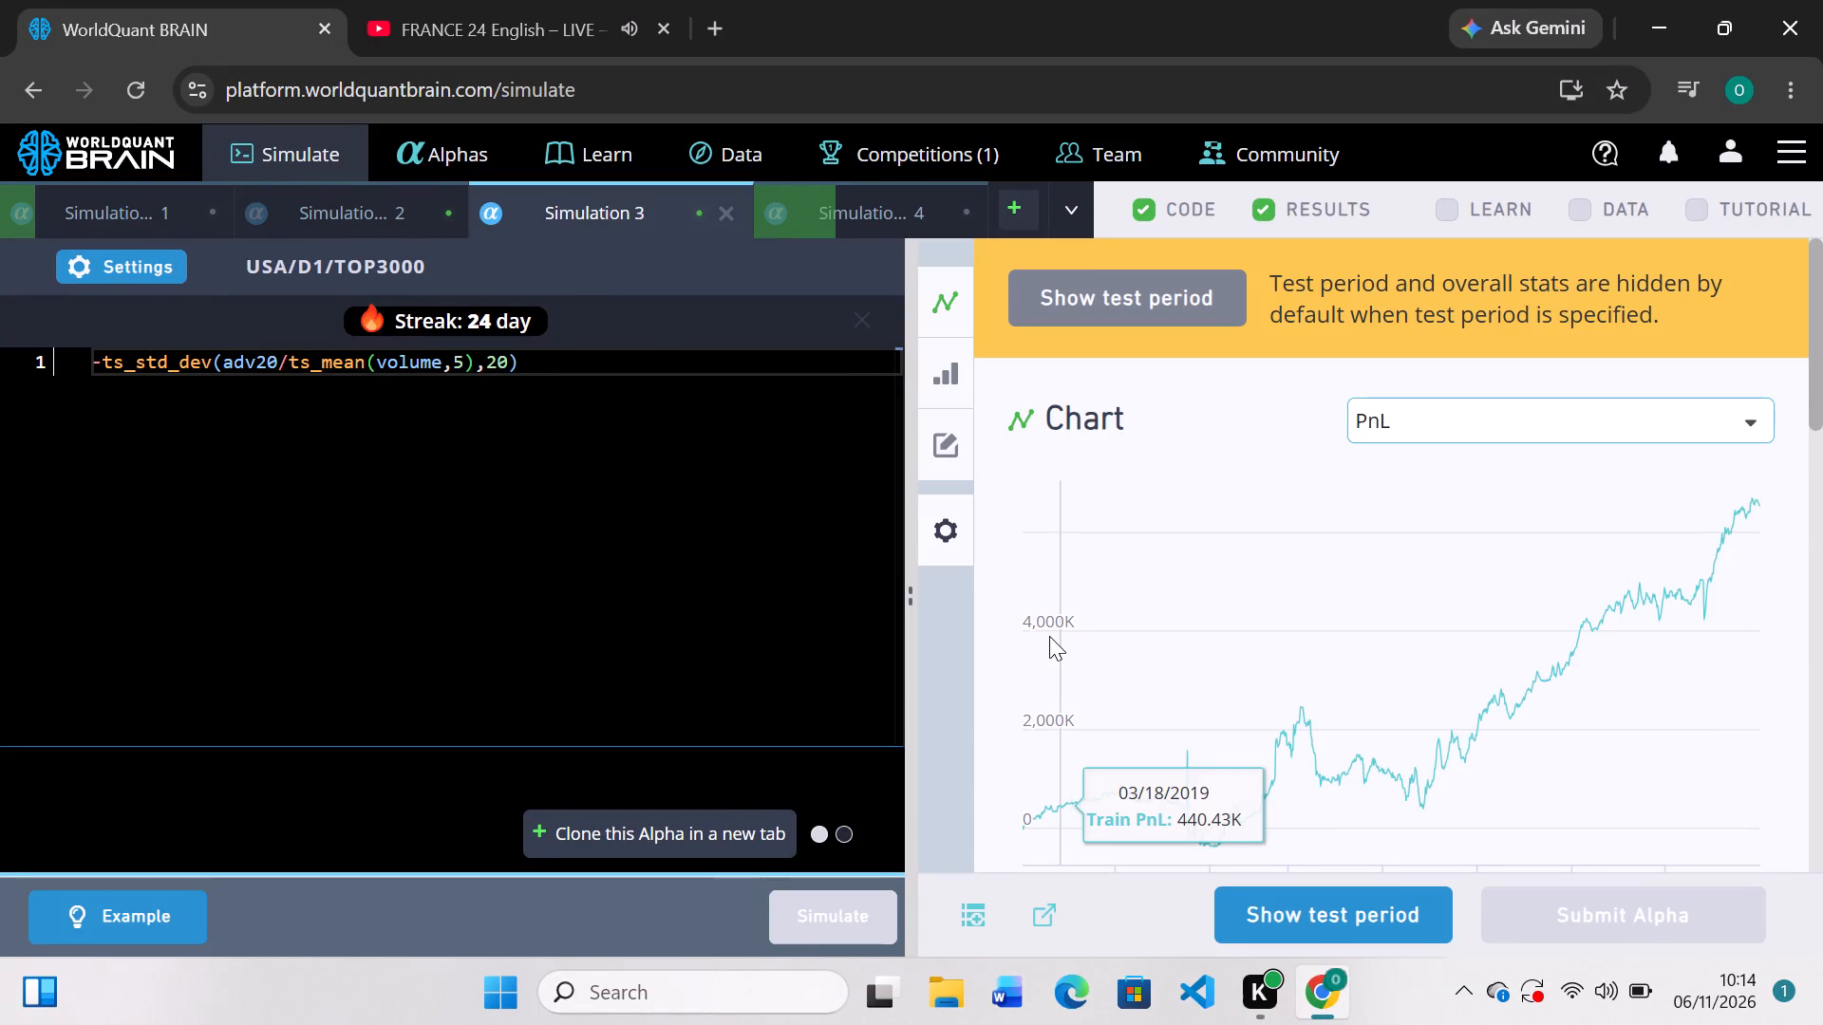
pyautogui.scroll(-2, 1049, 636)
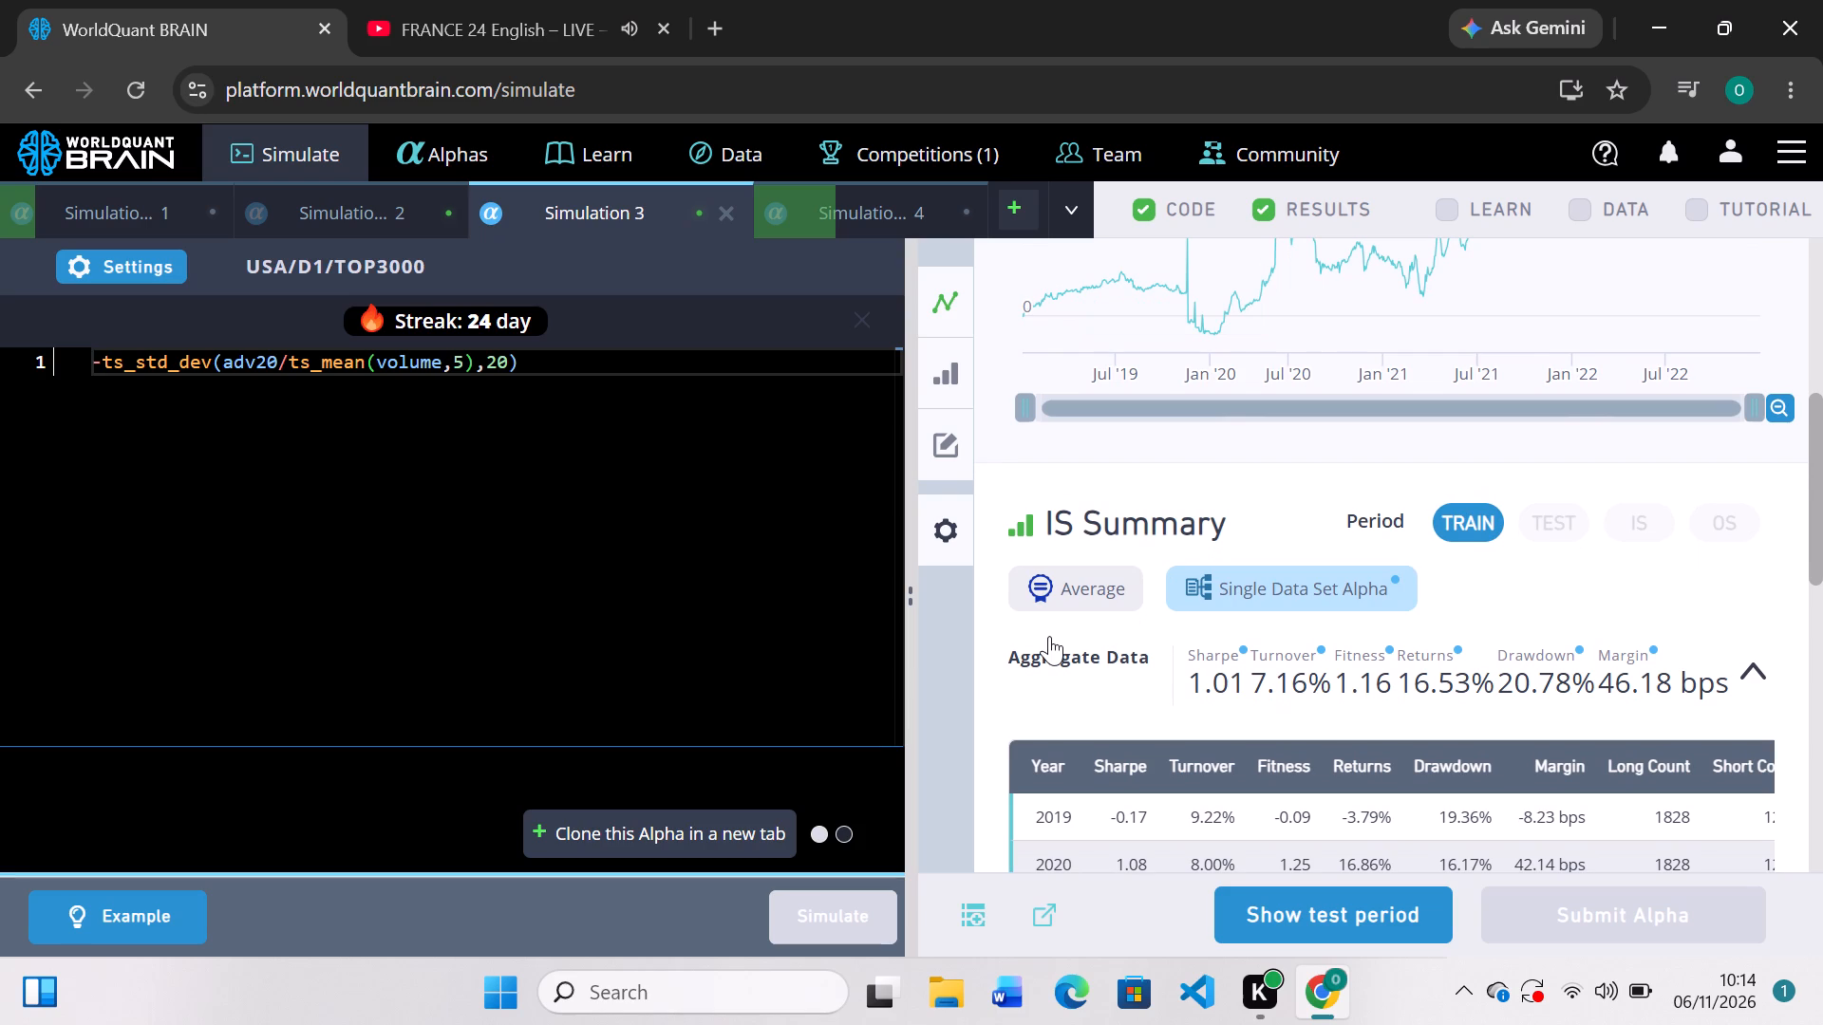
pyautogui.click(509, 360)
pyautogui.press('BackSpace')
pyautogui.press('BackSpace')
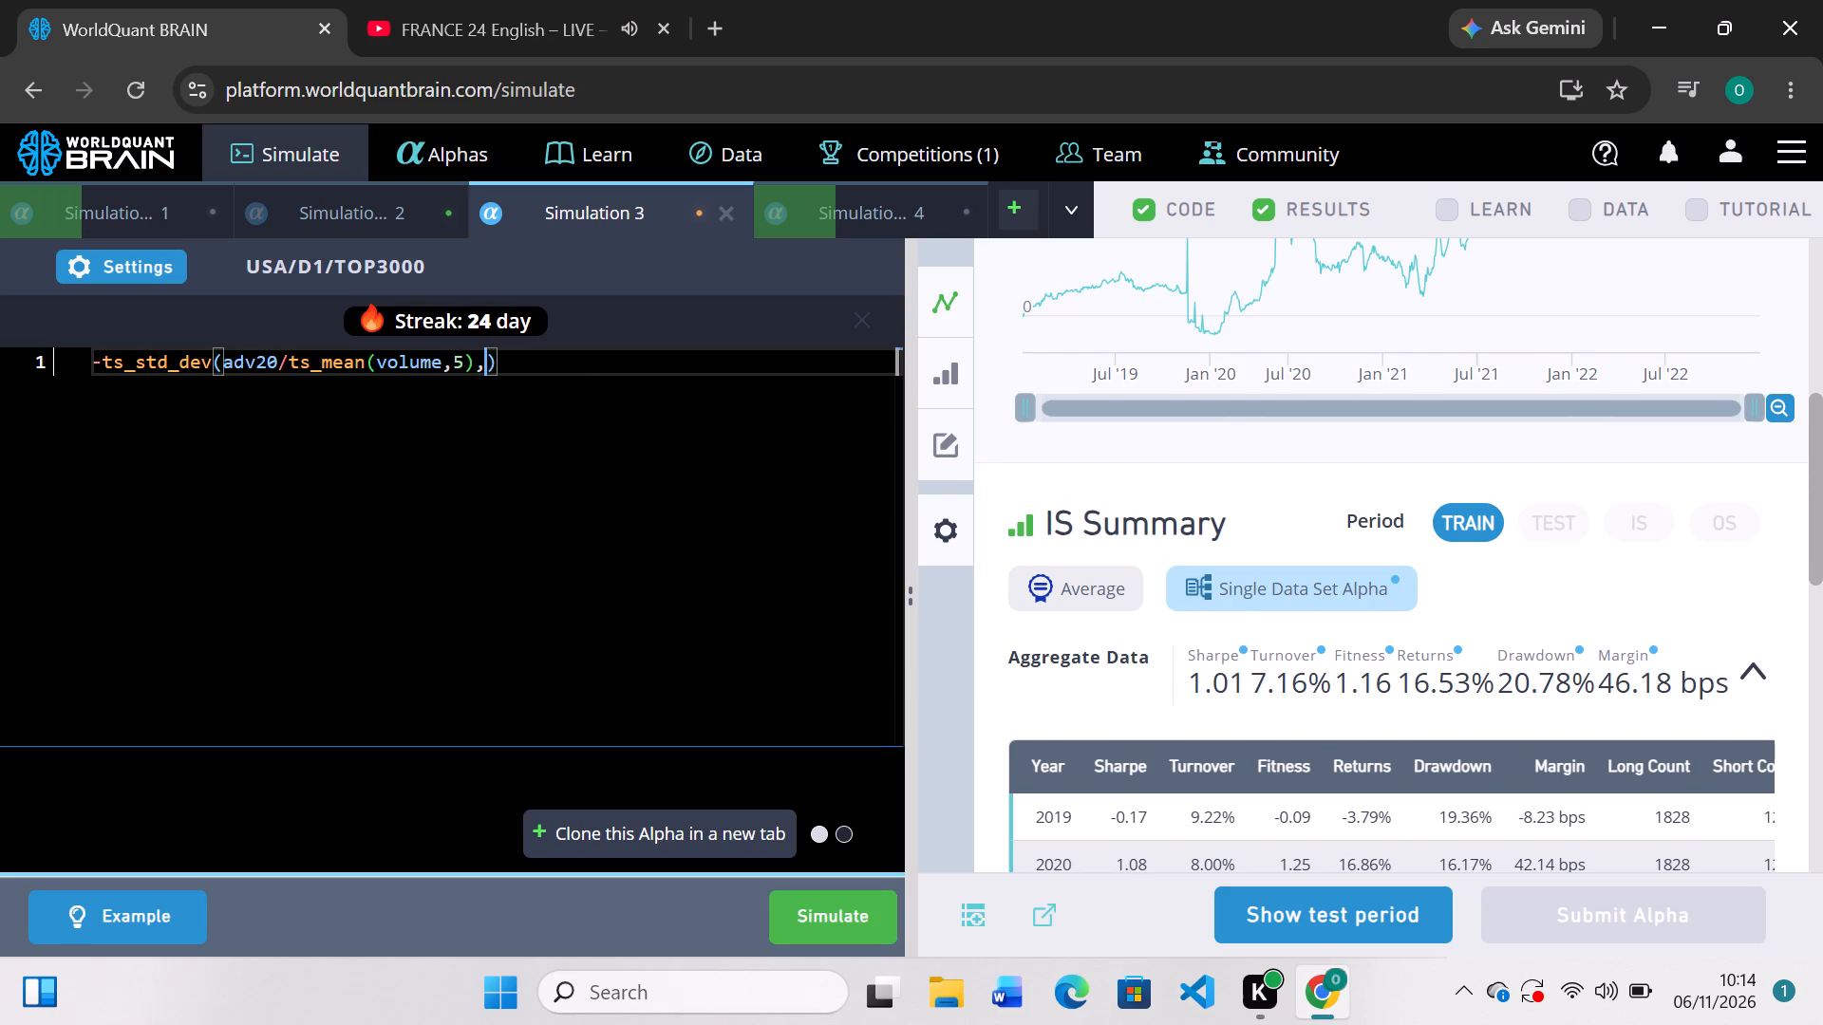
pyautogui.press('2')
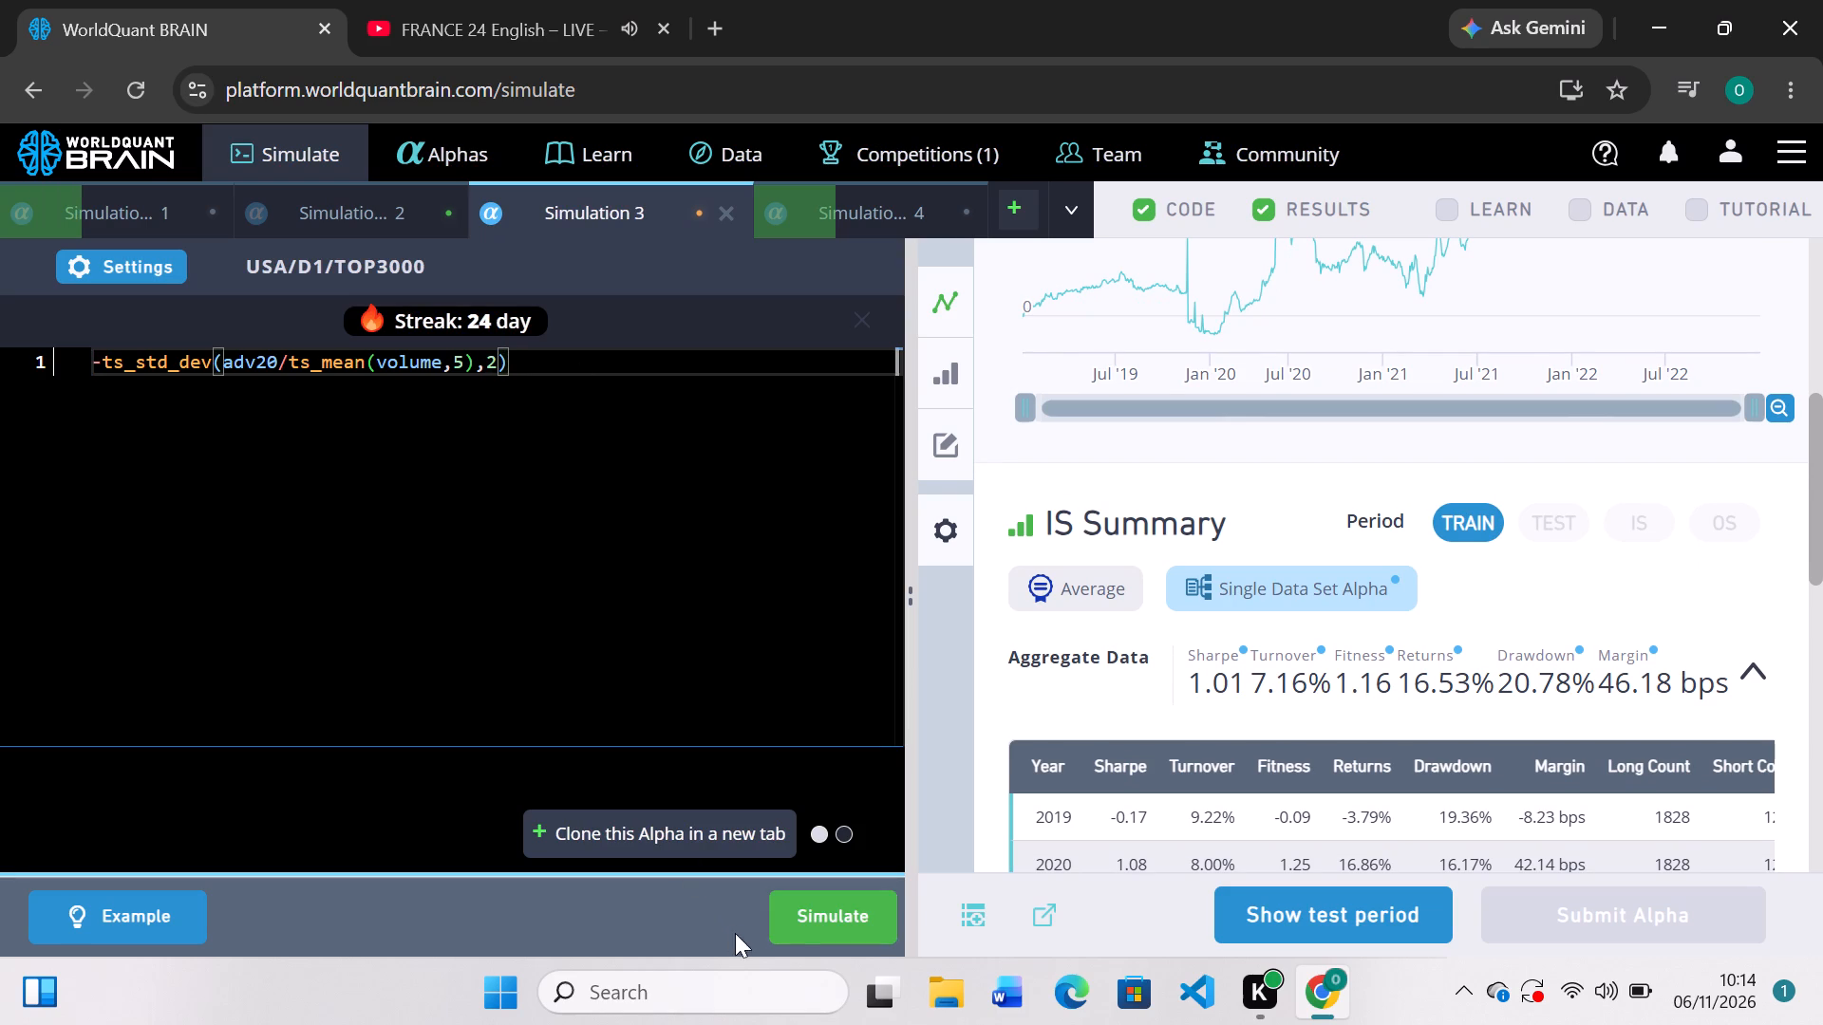
pyautogui.click(820, 928)
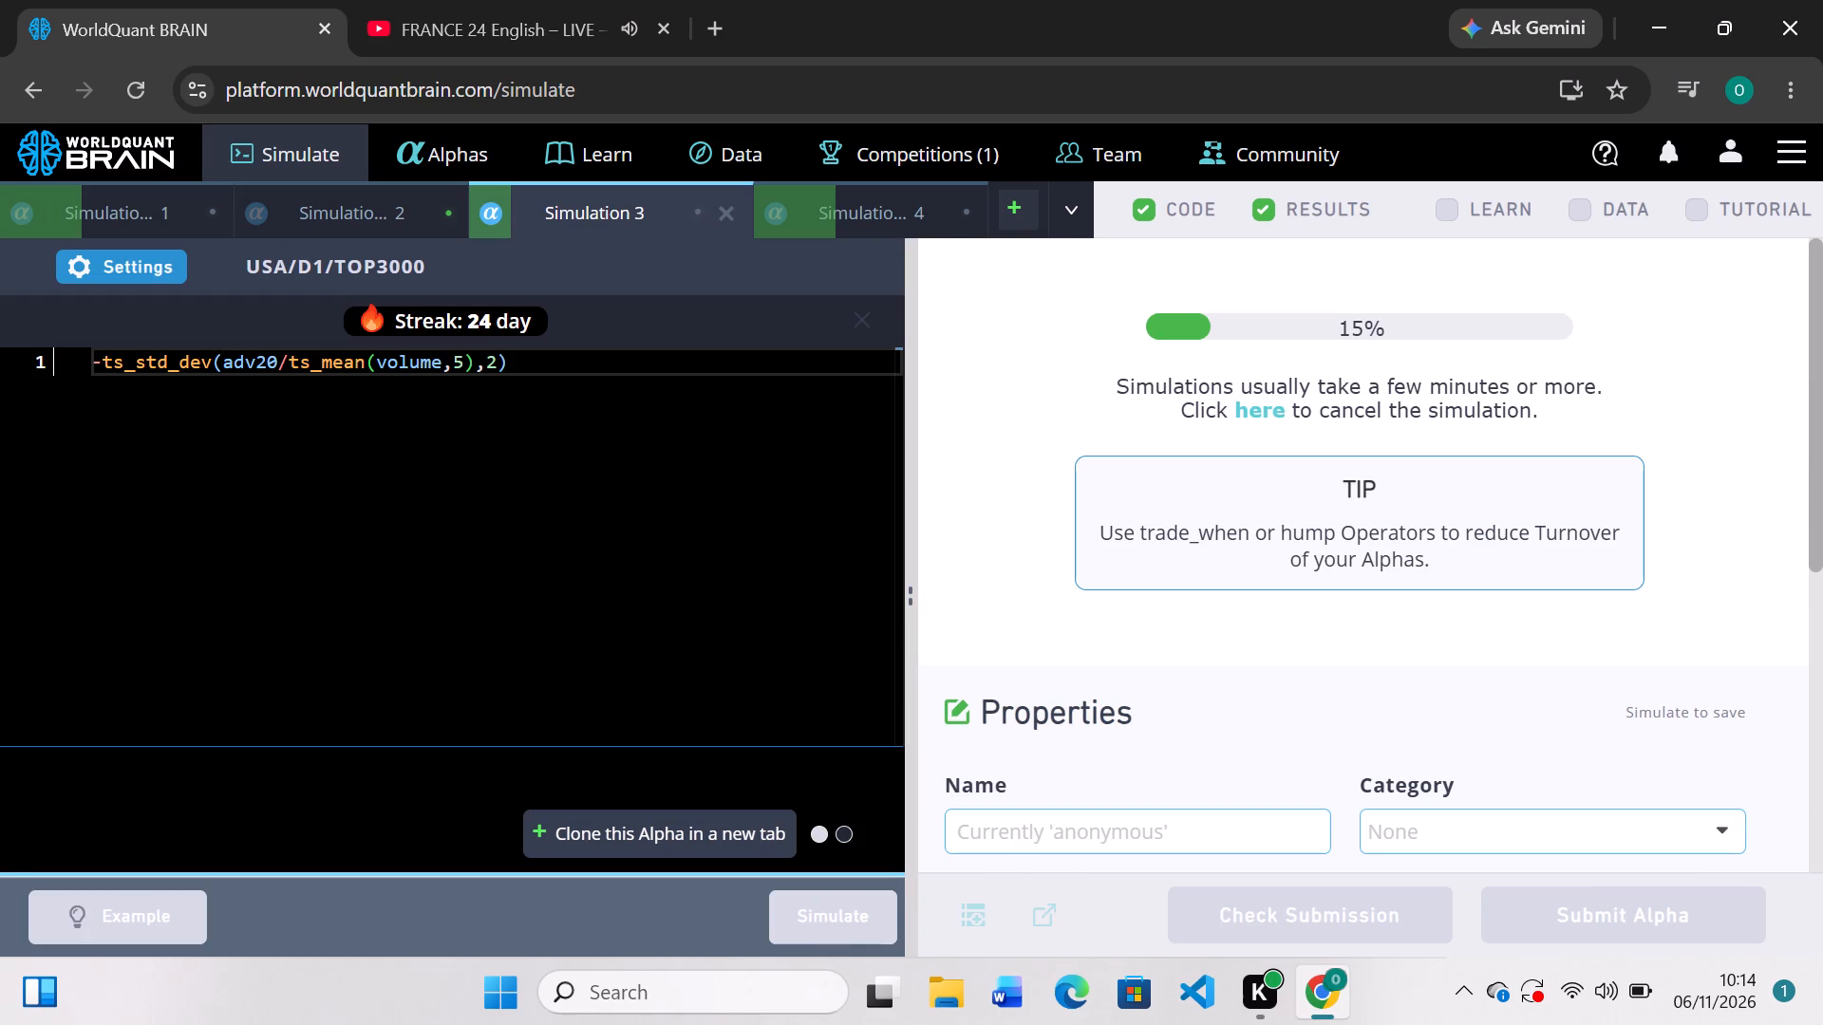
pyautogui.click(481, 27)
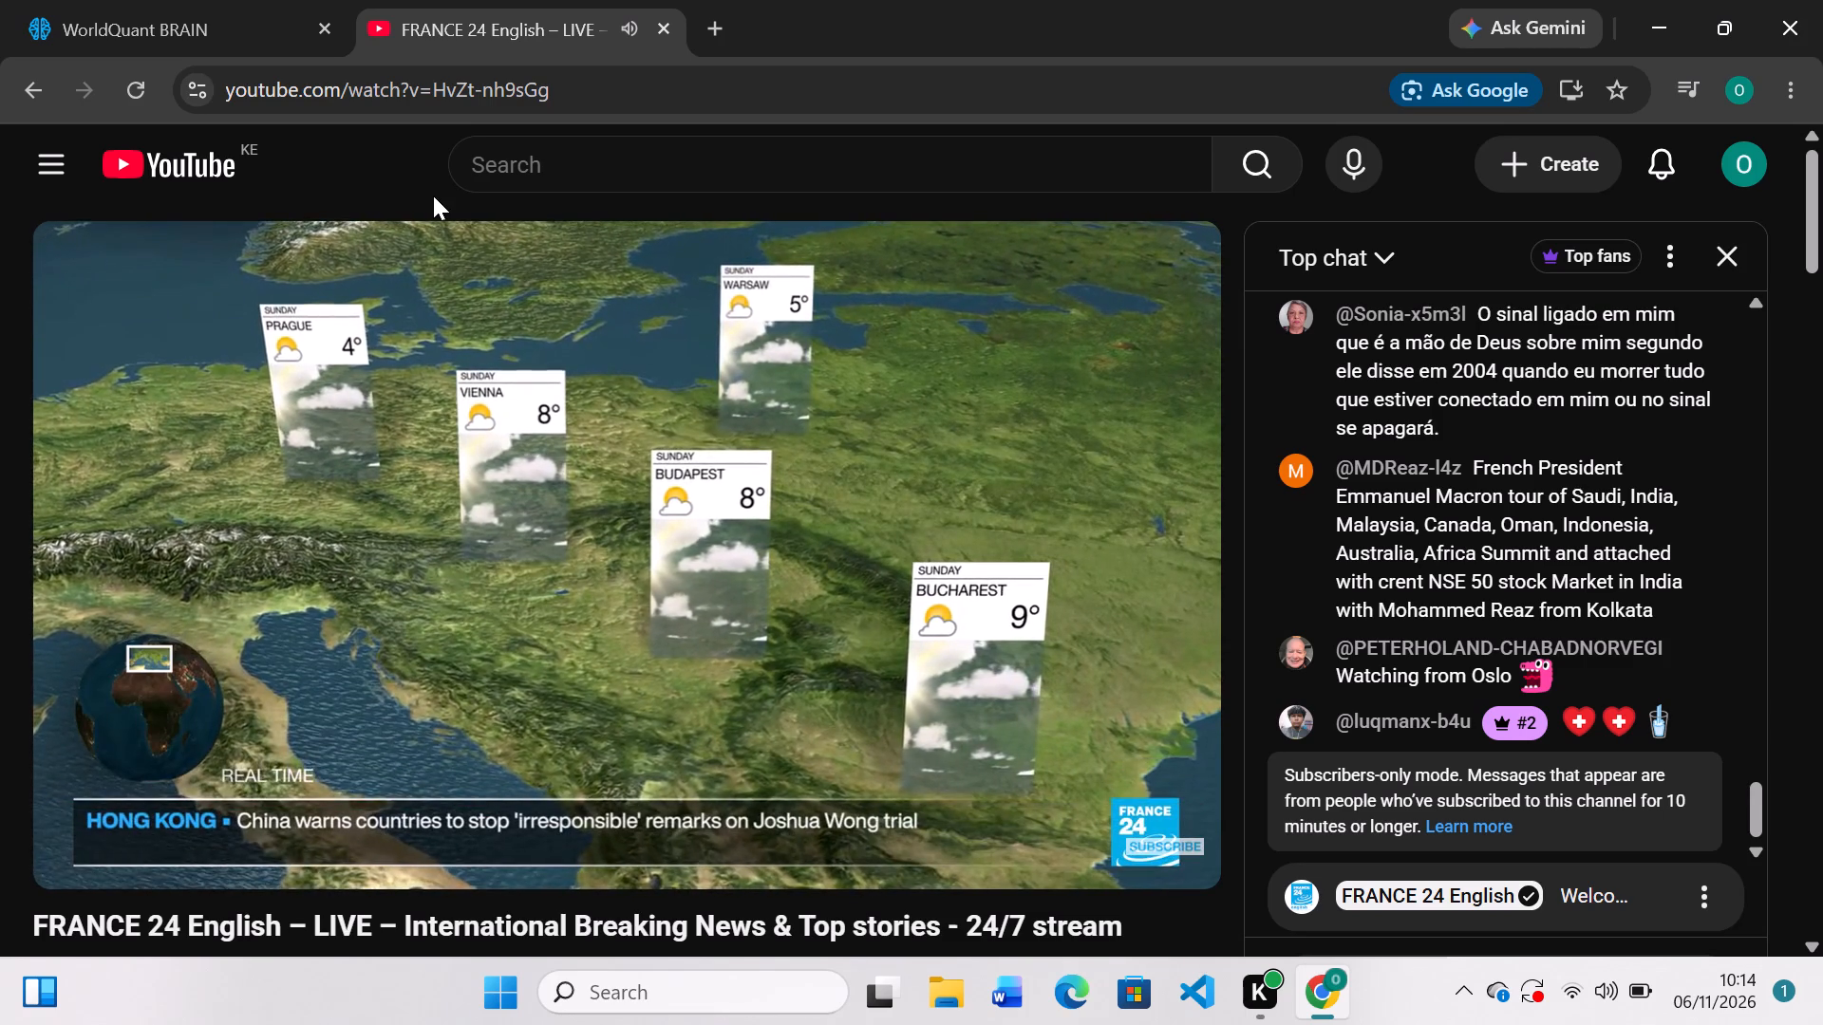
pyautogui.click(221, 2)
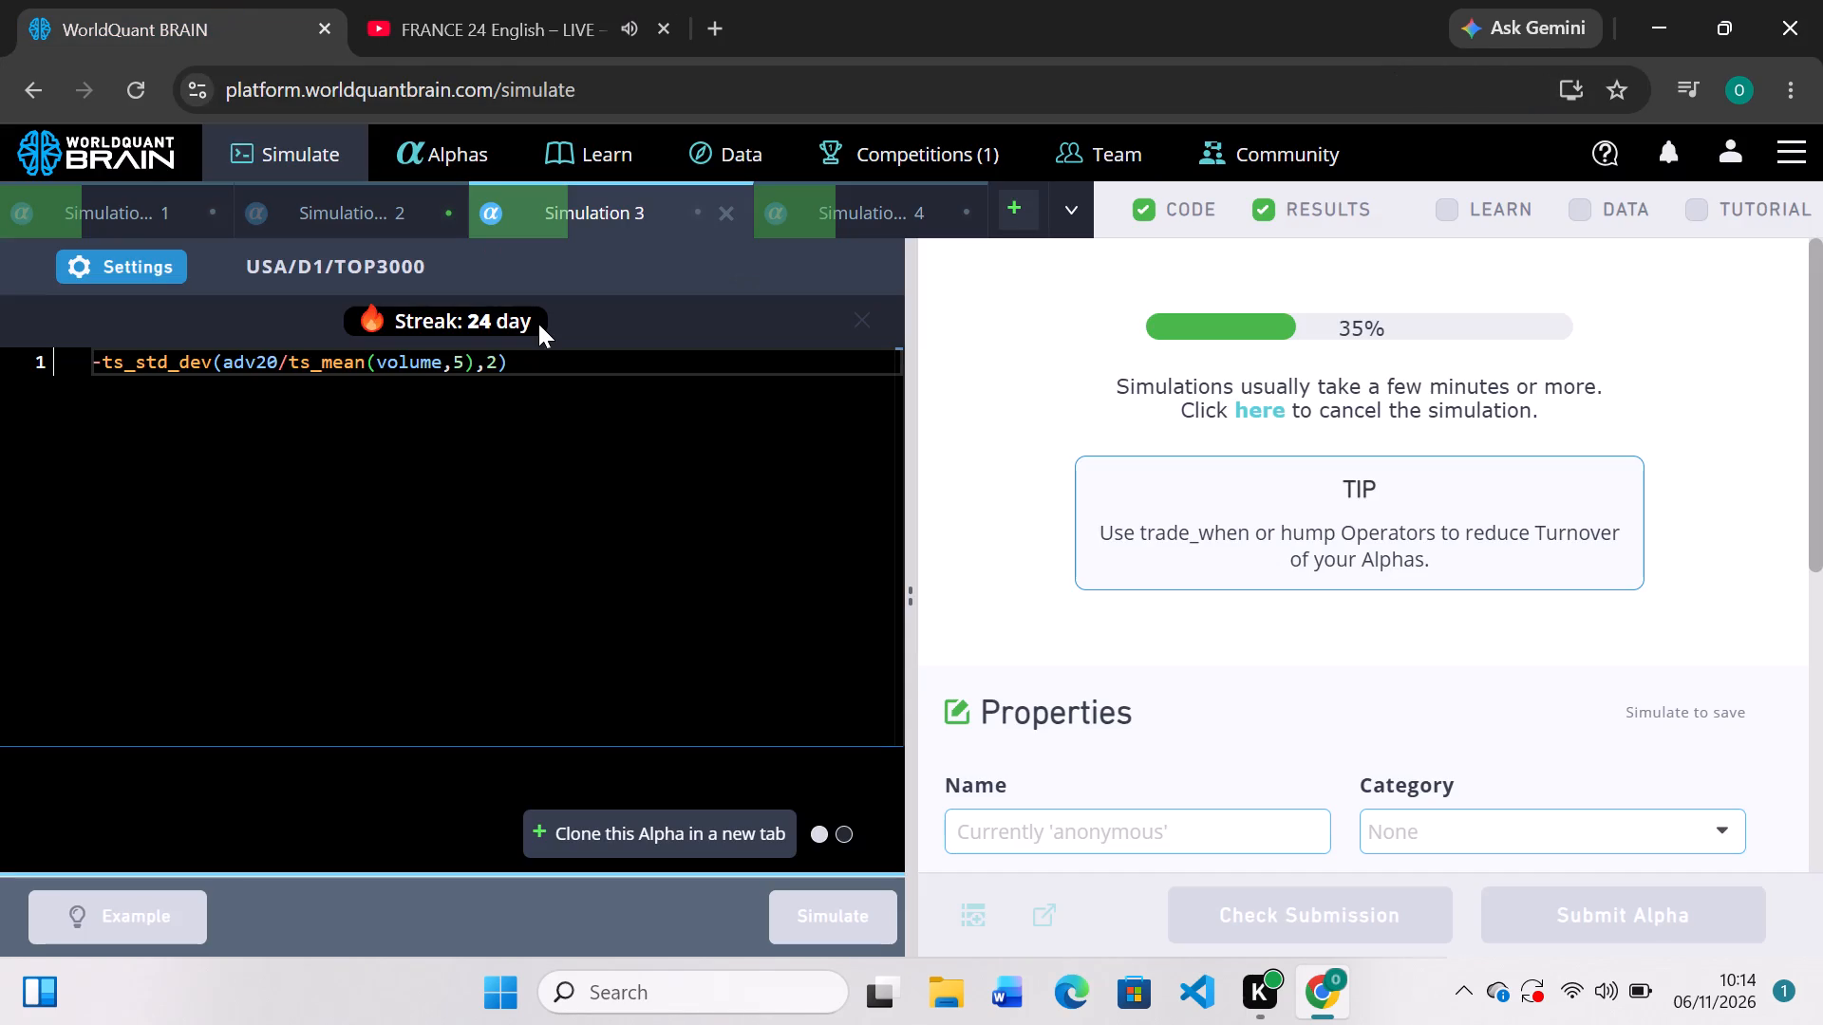
# Check Simulation 2's results and remove the lookback argument 30 with its comma from the ts_scale expression.
pyautogui.click(390, 217)
pyautogui.scroll(-2, 1172, 683)
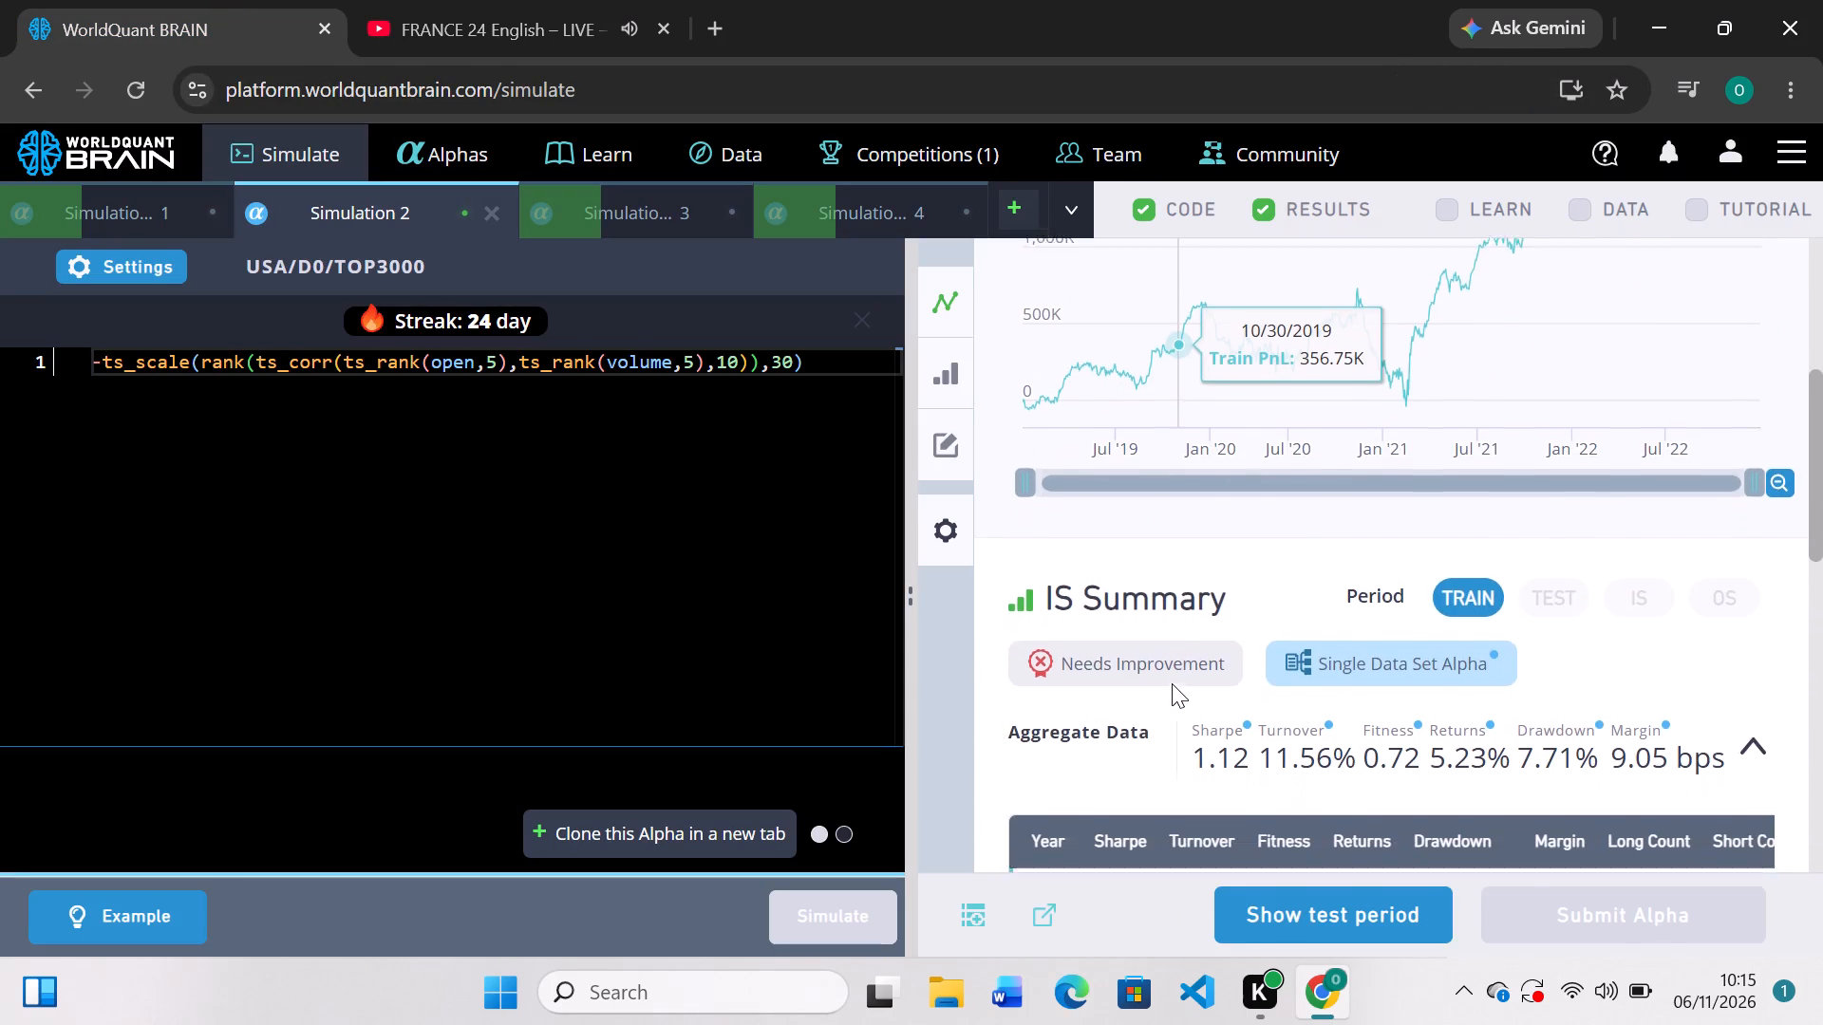
pyautogui.scroll(2, 1172, 683)
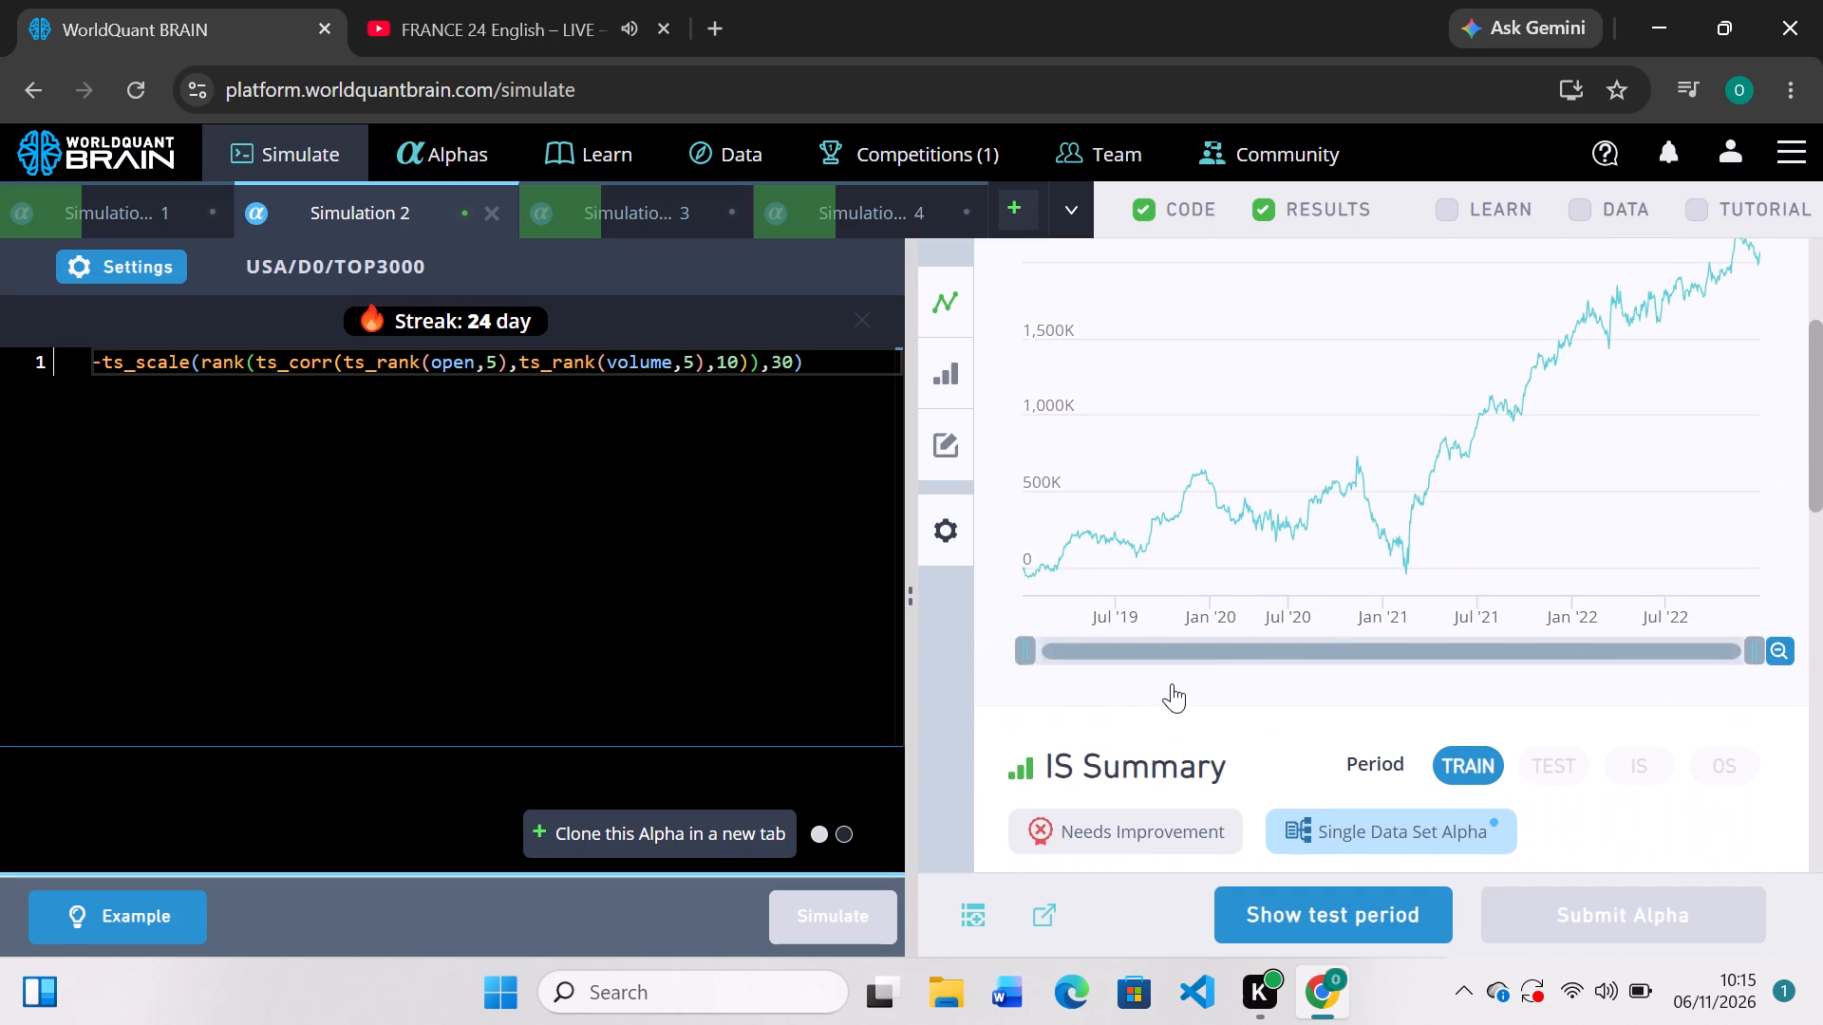
pyautogui.scroll(1, 1172, 683)
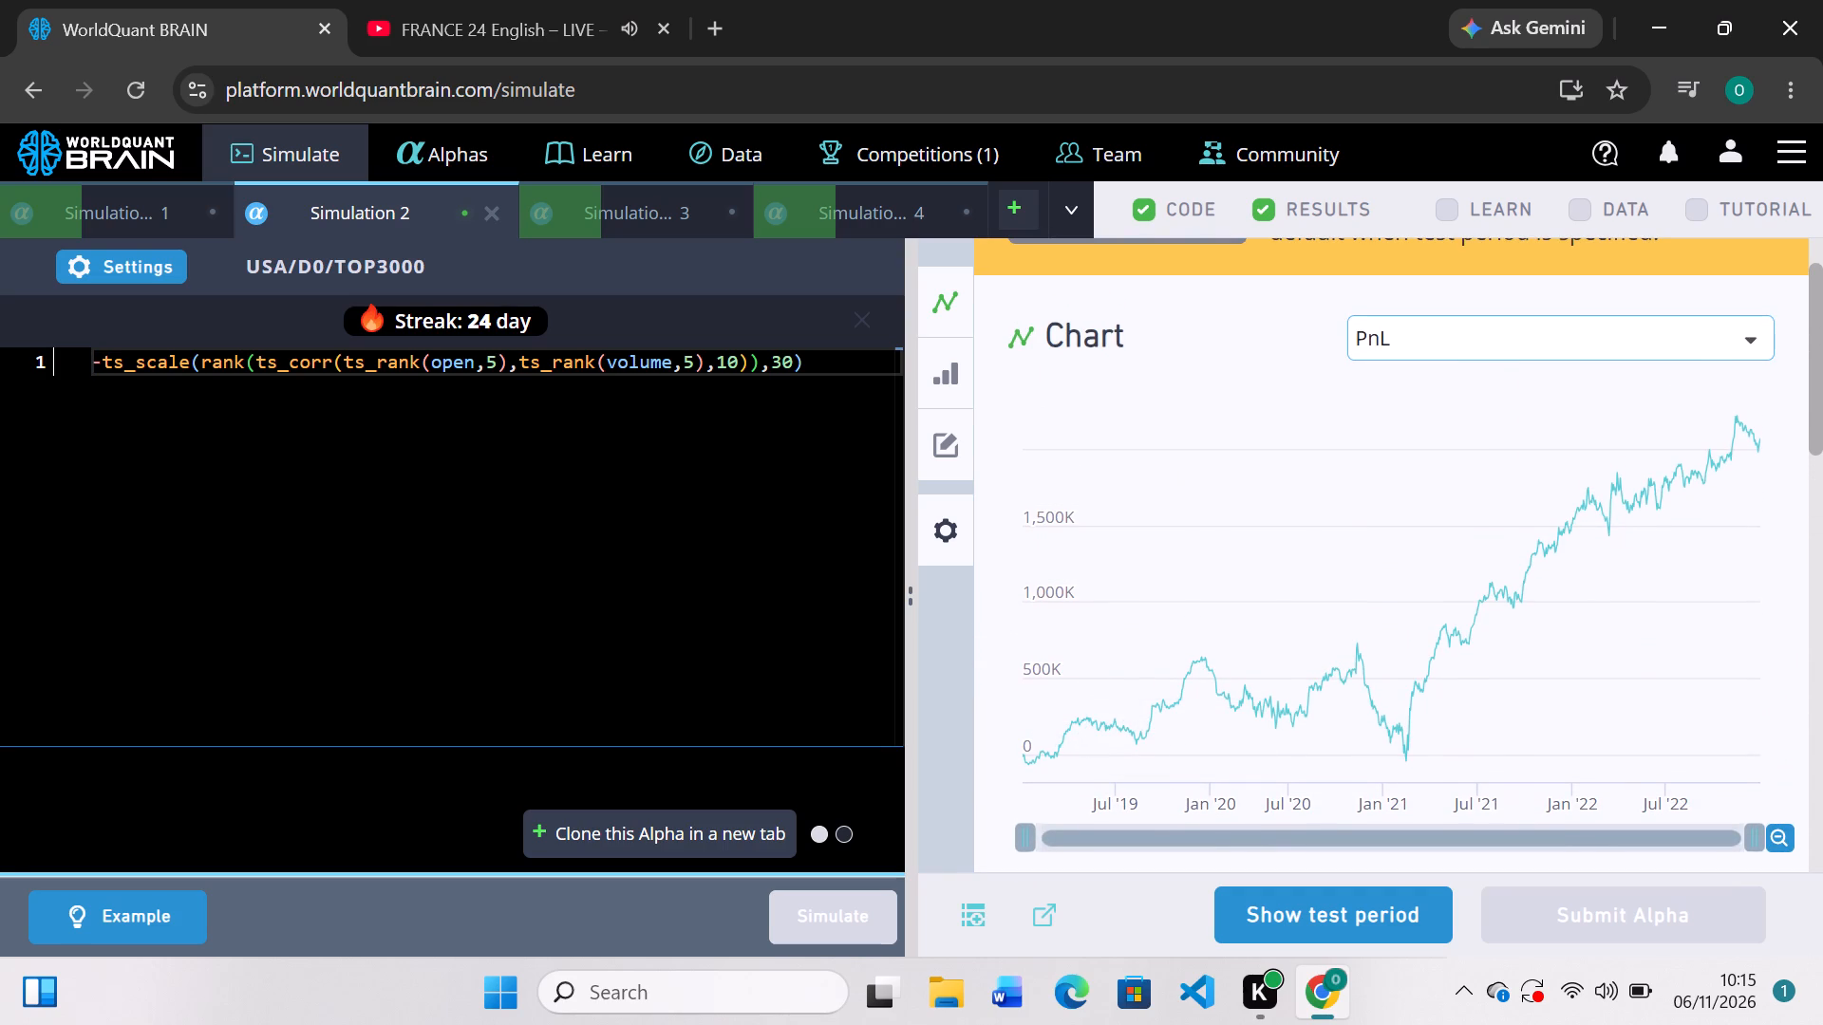
pyautogui.click(795, 362)
pyautogui.press('BackSpace')
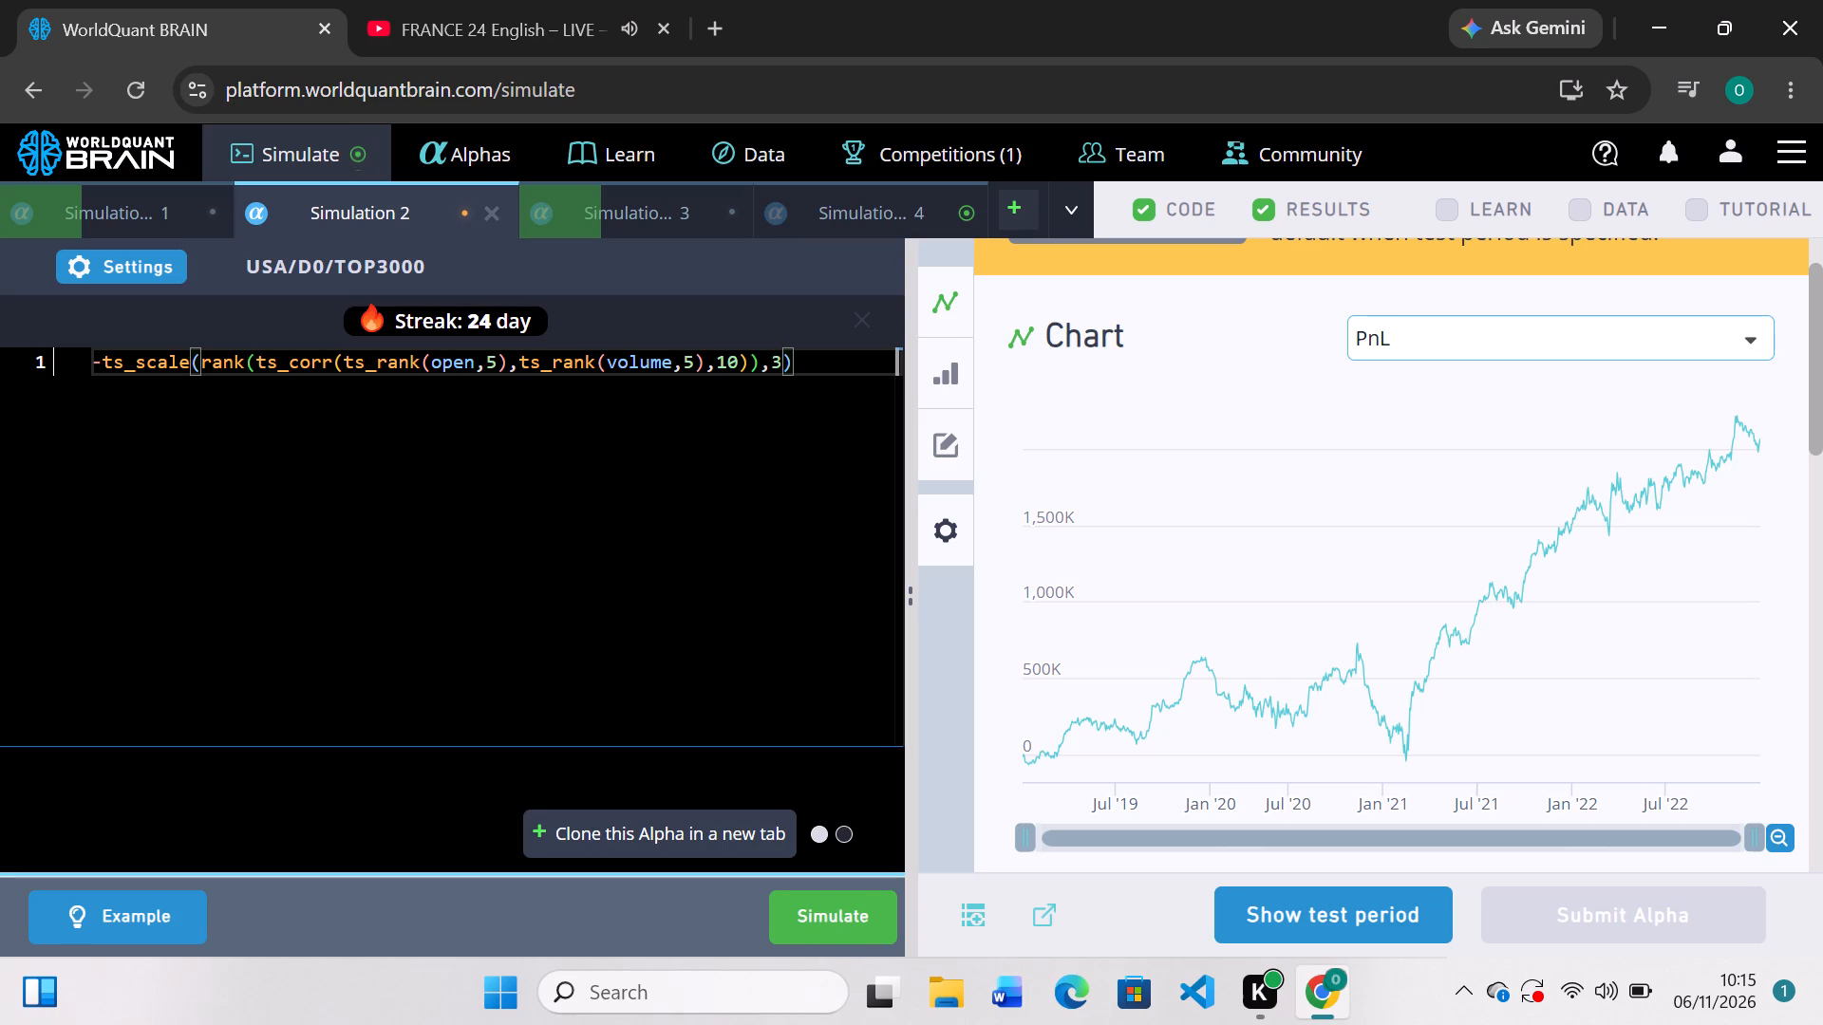
pyautogui.press('BackSpace')
pyautogui.press('BackSpace')
# Replace ts_scale with scale in Simulation 2's expression, keeping the leading minus sign, and simulate the alpha.
pyautogui.click(132, 361)
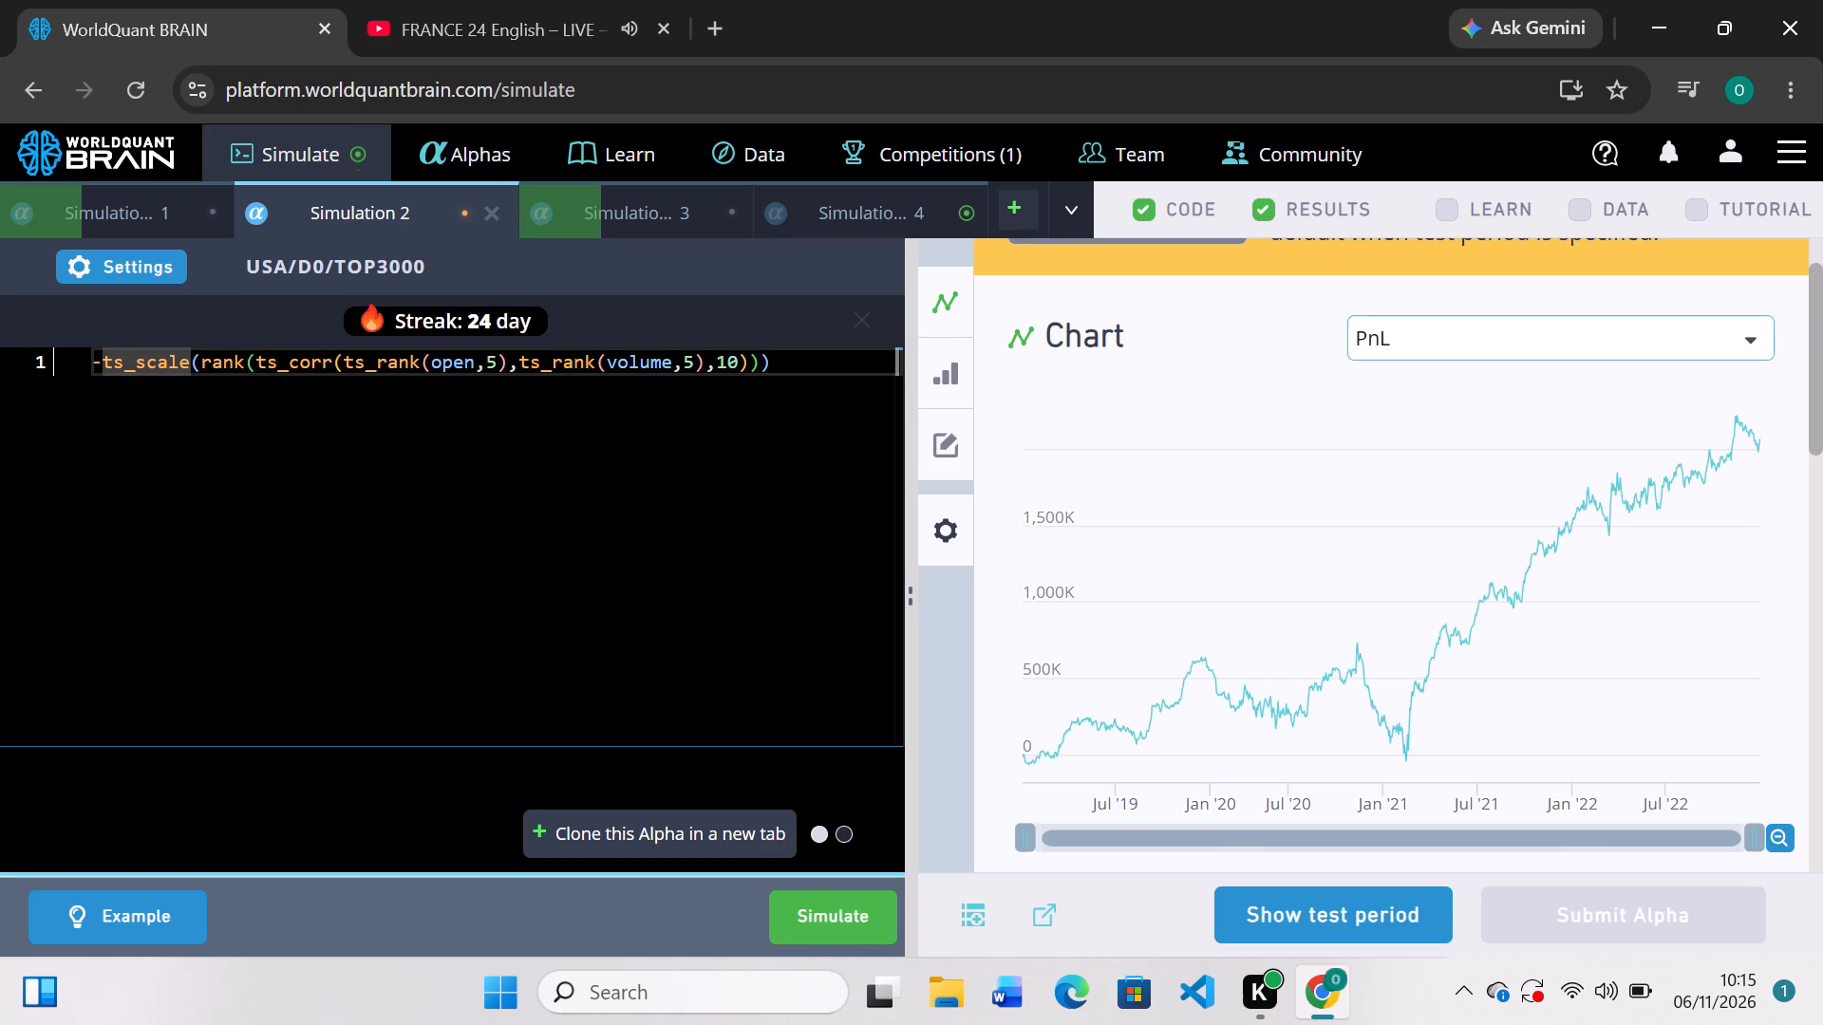
pyautogui.press('BackSpace')
pyautogui.press('BackSpace')
pyautogui.press('BackSpace')
pyautogui.press('BackSpace')
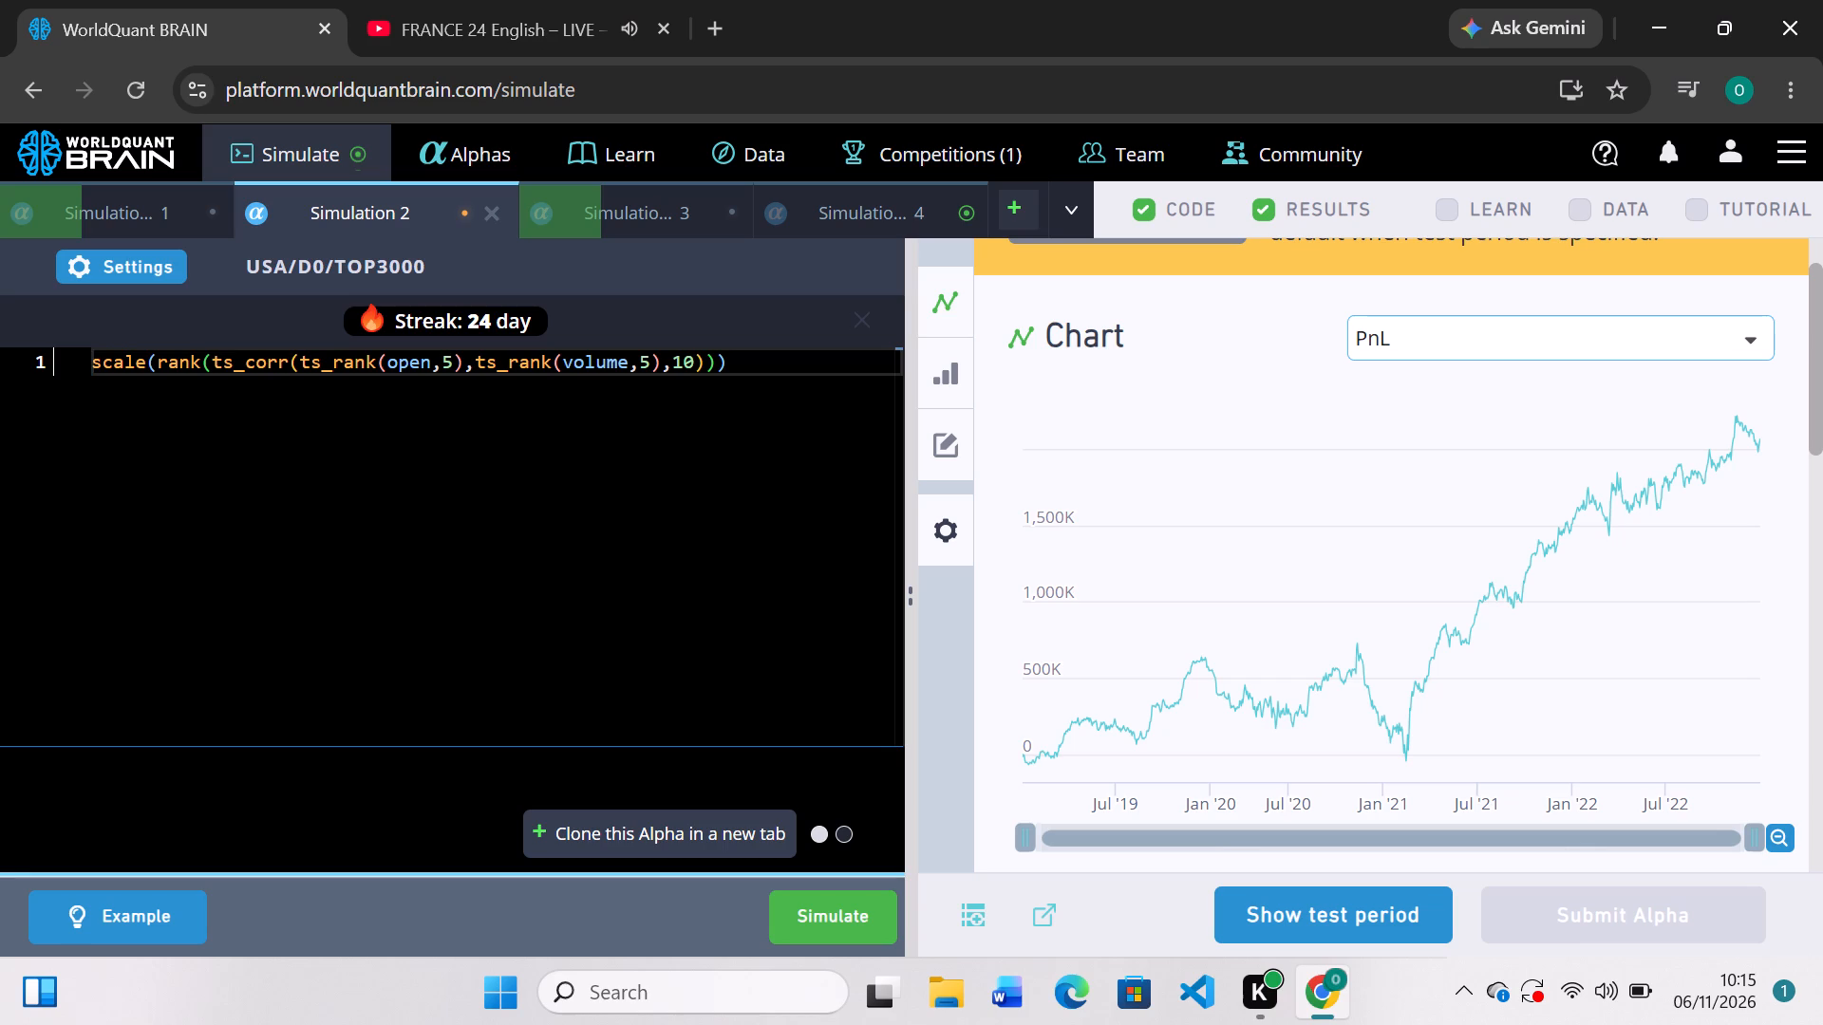
pyautogui.press('-')
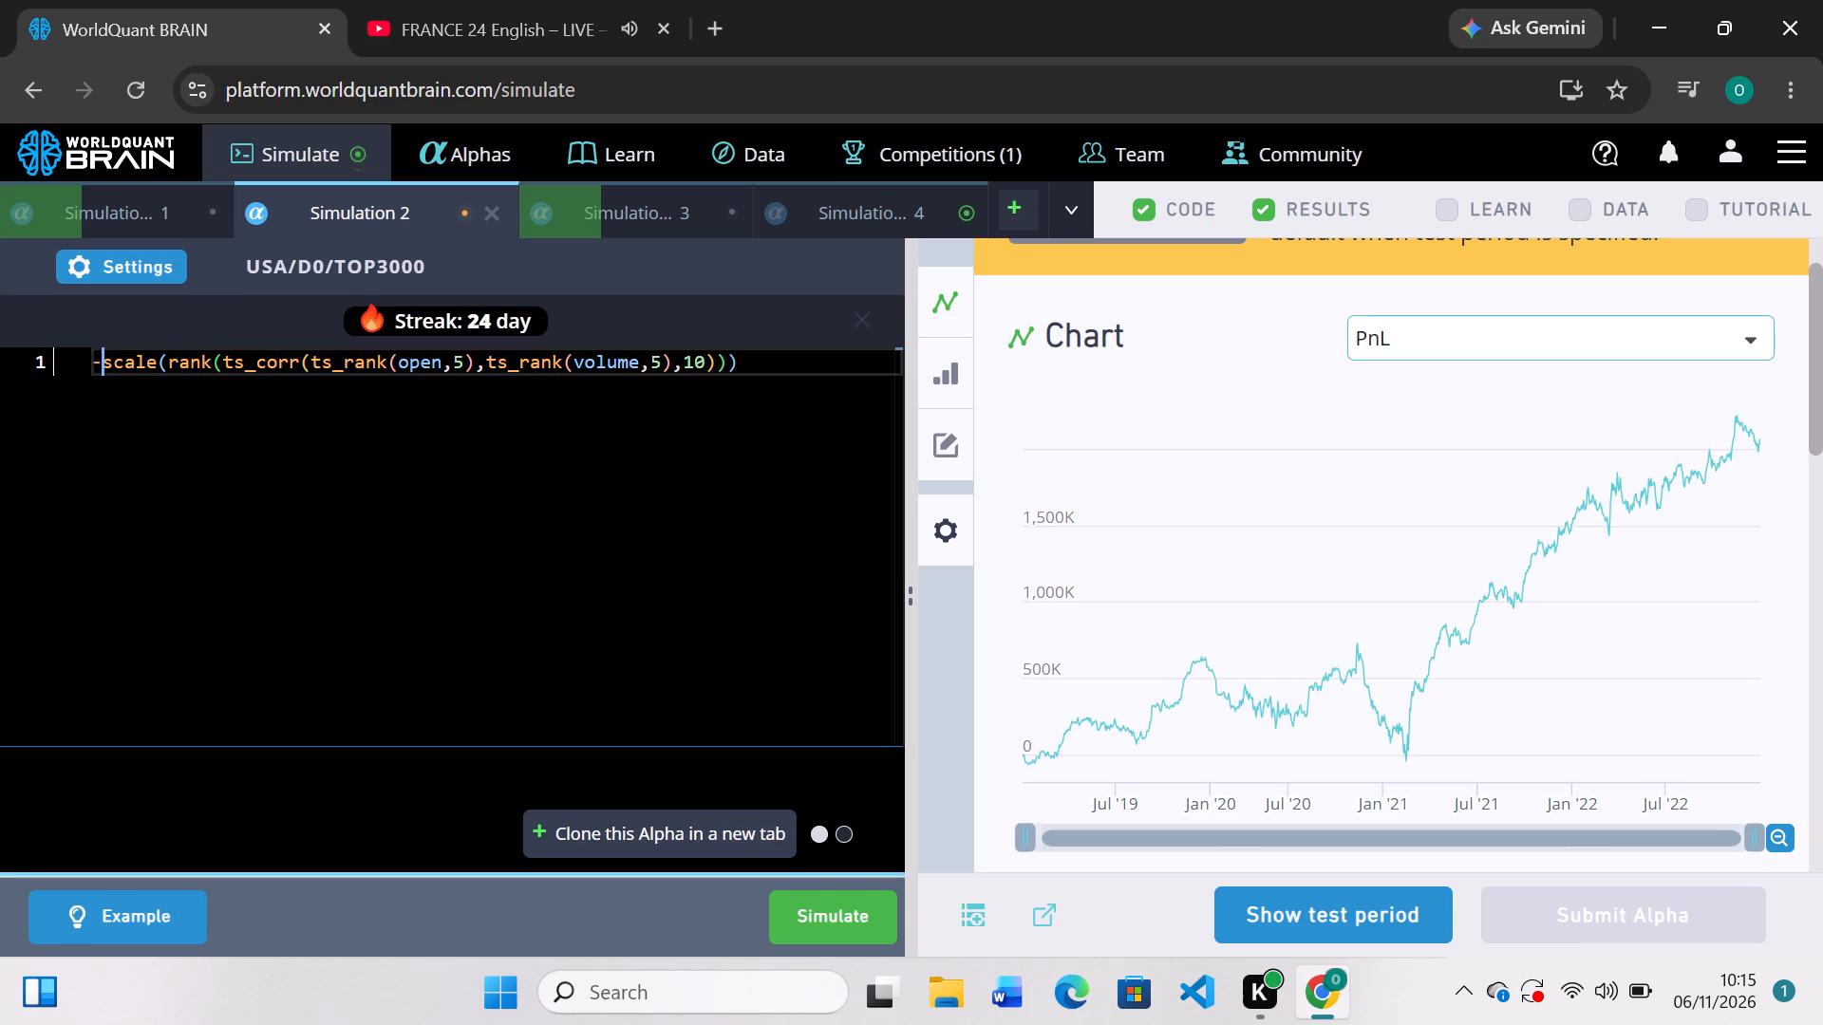
pyautogui.click(802, 909)
# Review the training-period chart and IS Summary of Simulation 4's combined alpha, and reveal its test period.
pyautogui.click(830, 212)
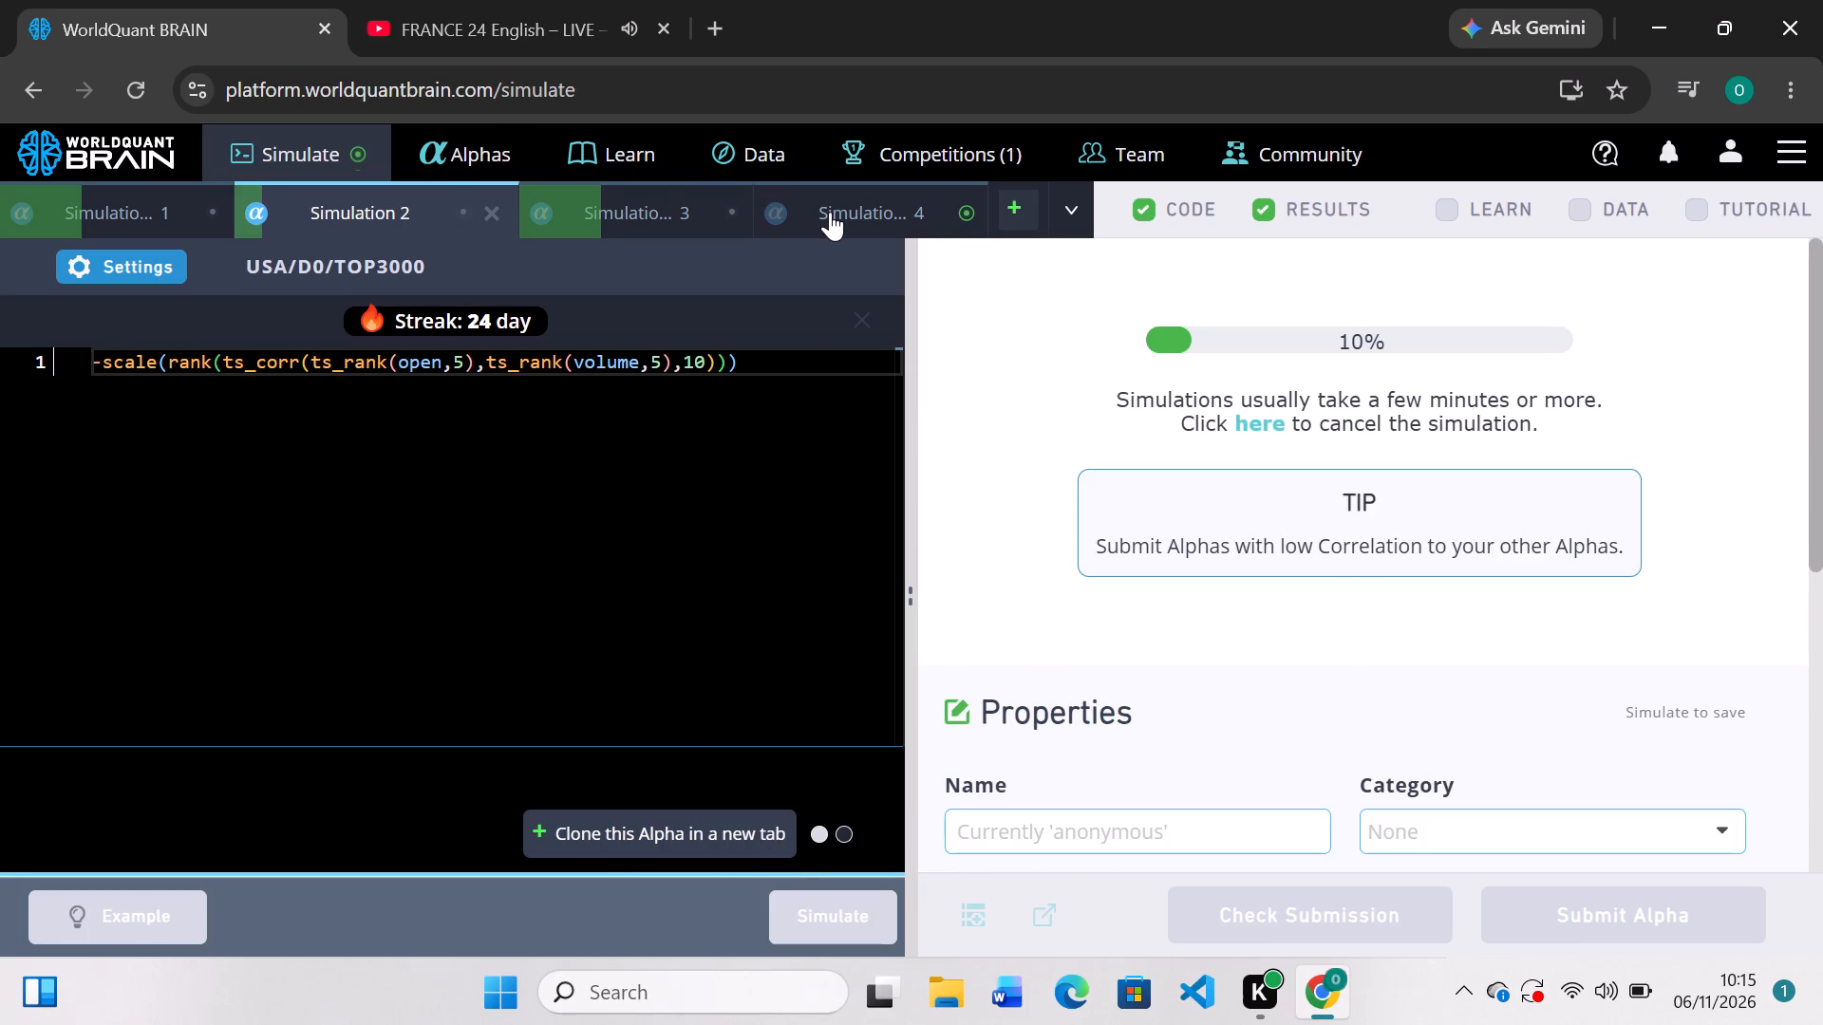
pyautogui.scroll(-3, 1147, 550)
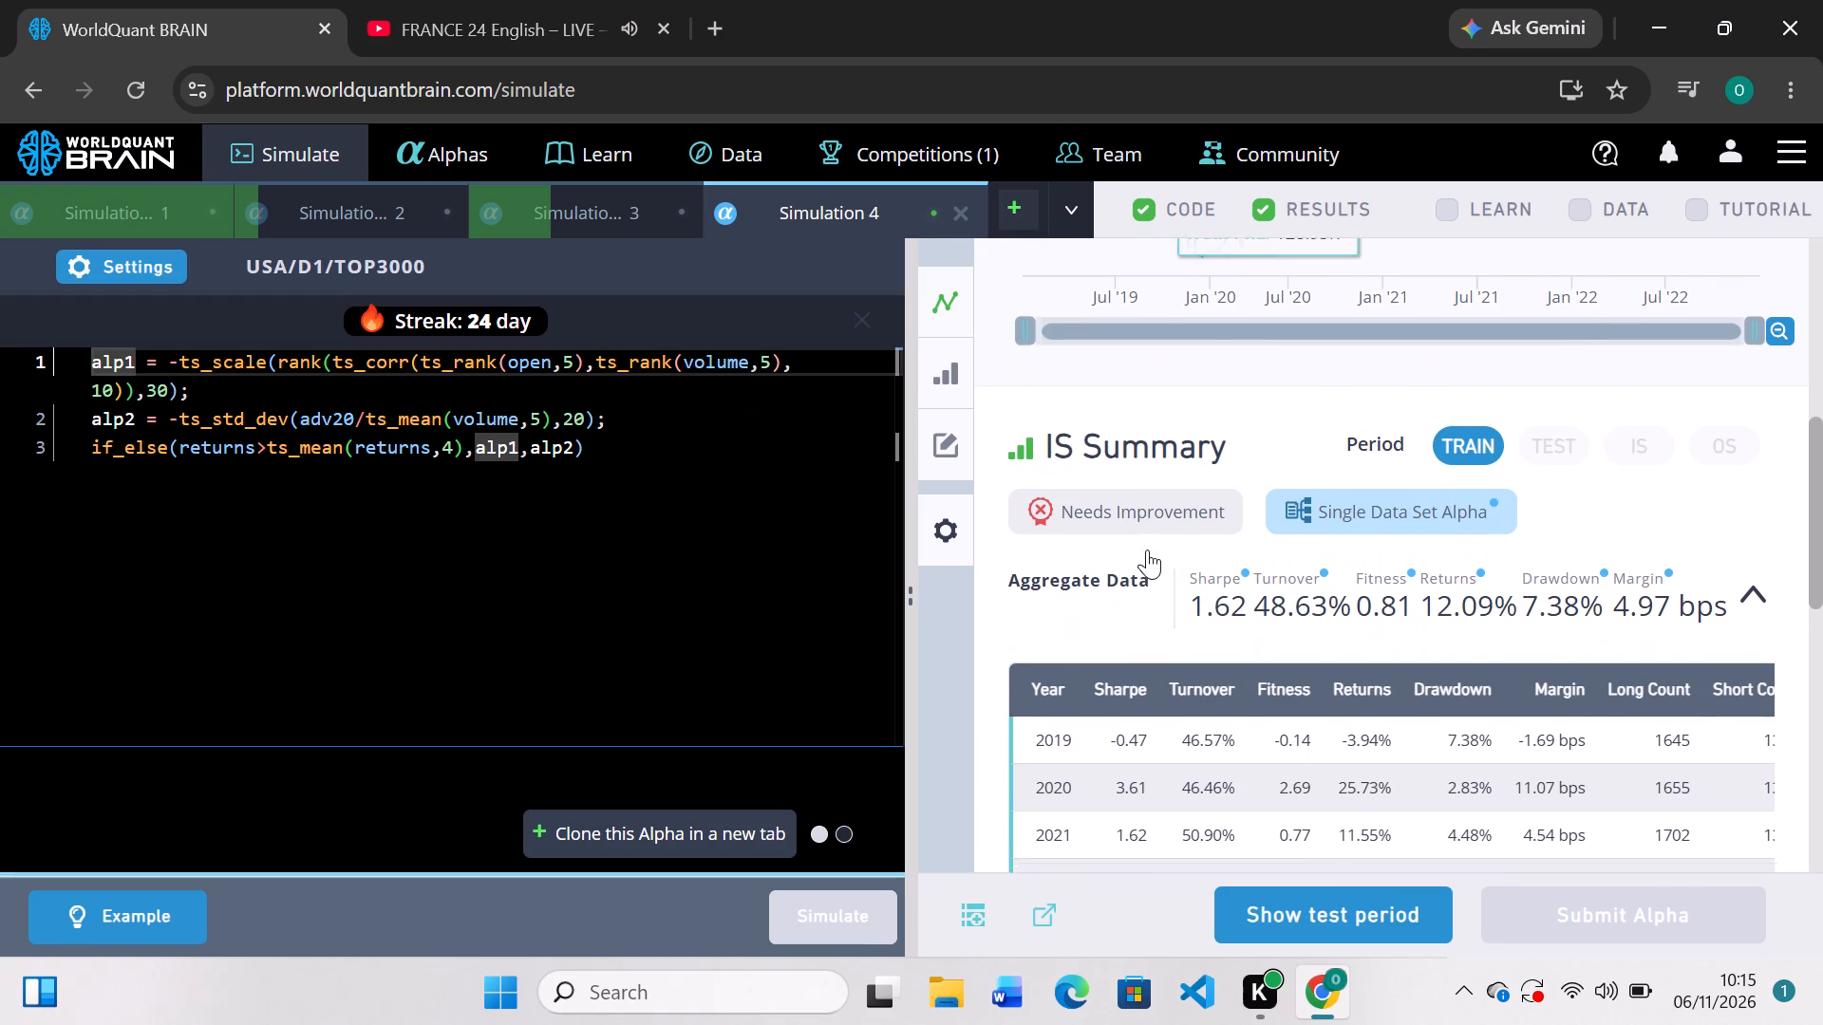
pyautogui.scroll(2, 1147, 550)
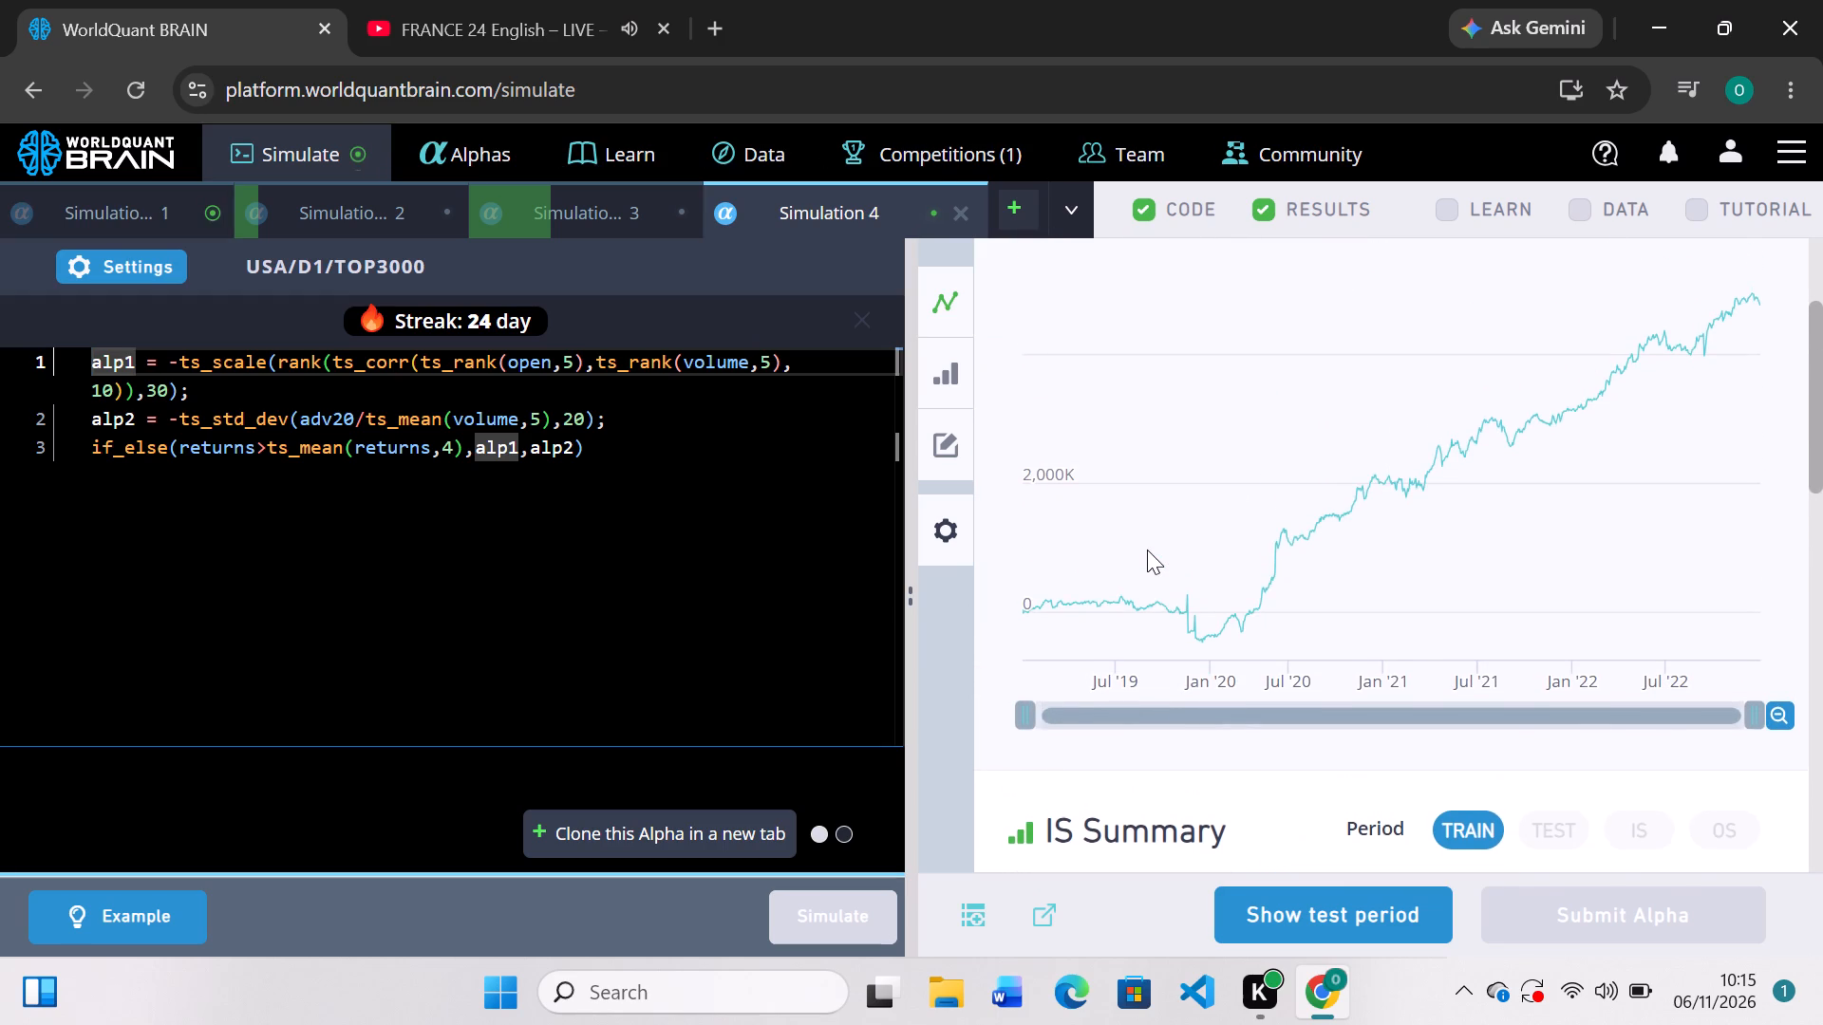
pyautogui.scroll(-3, 1147, 550)
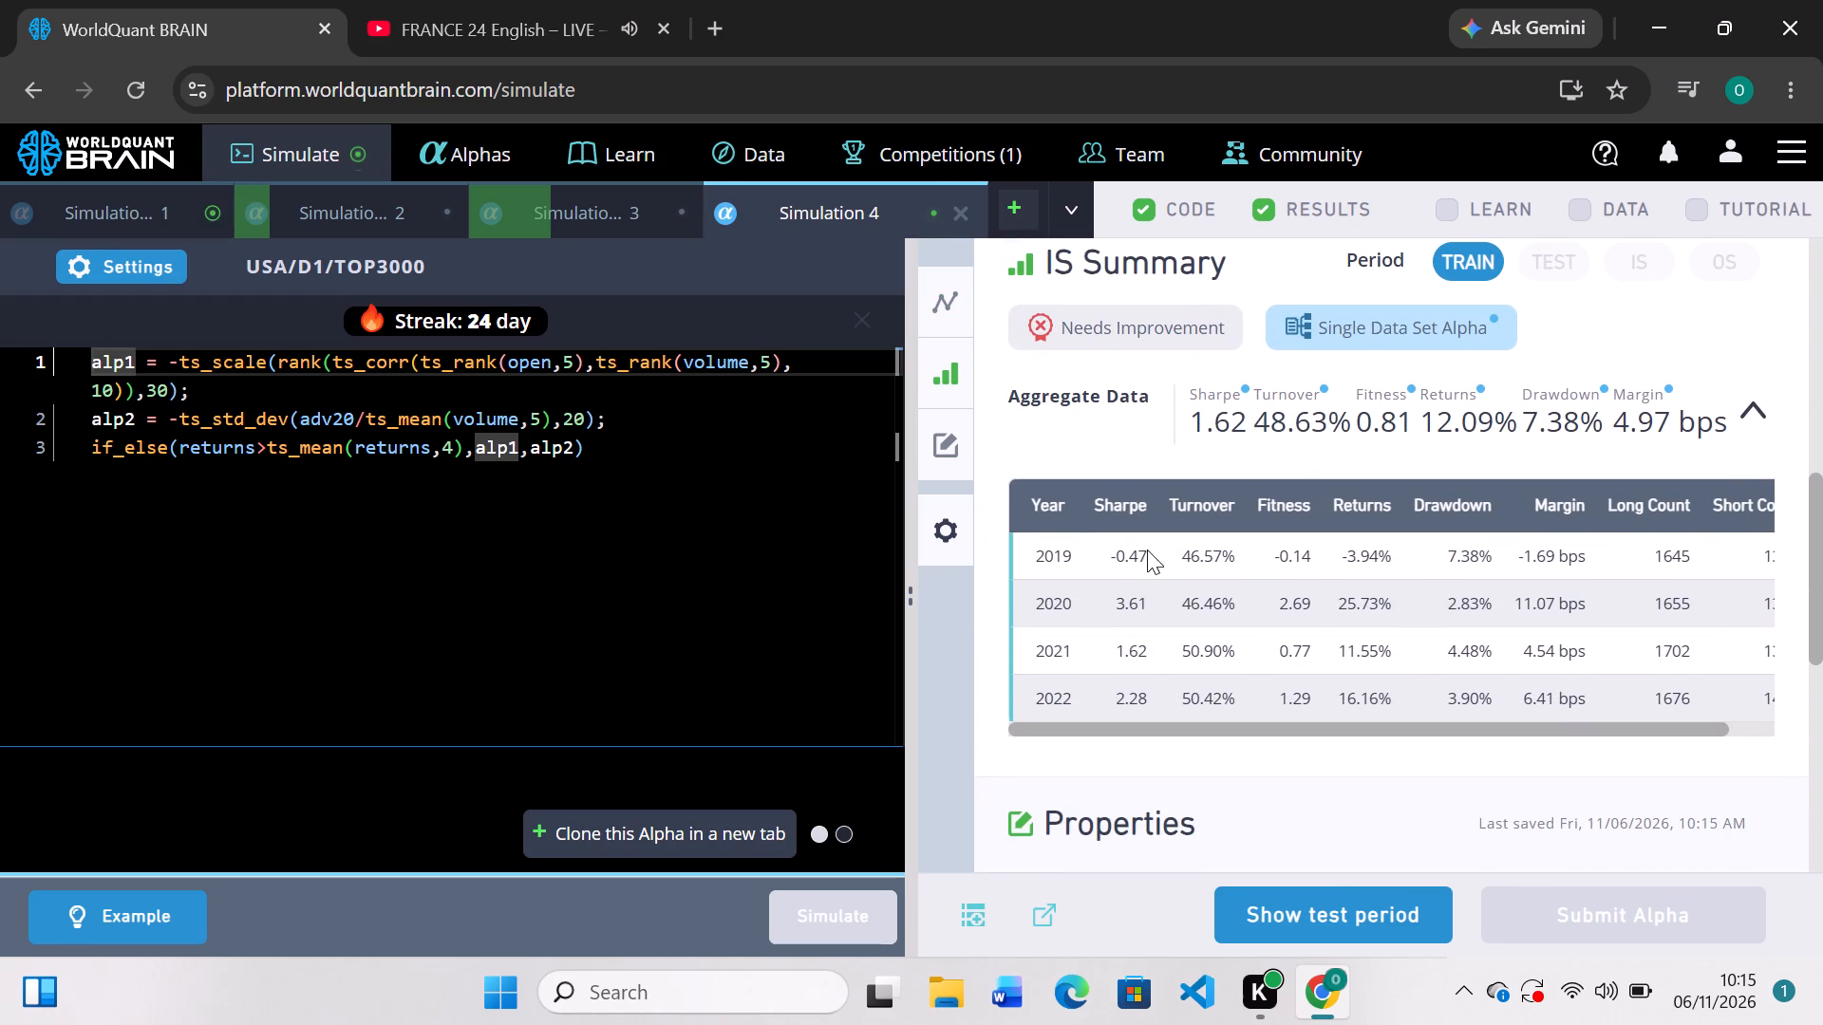
pyautogui.click(1361, 901)
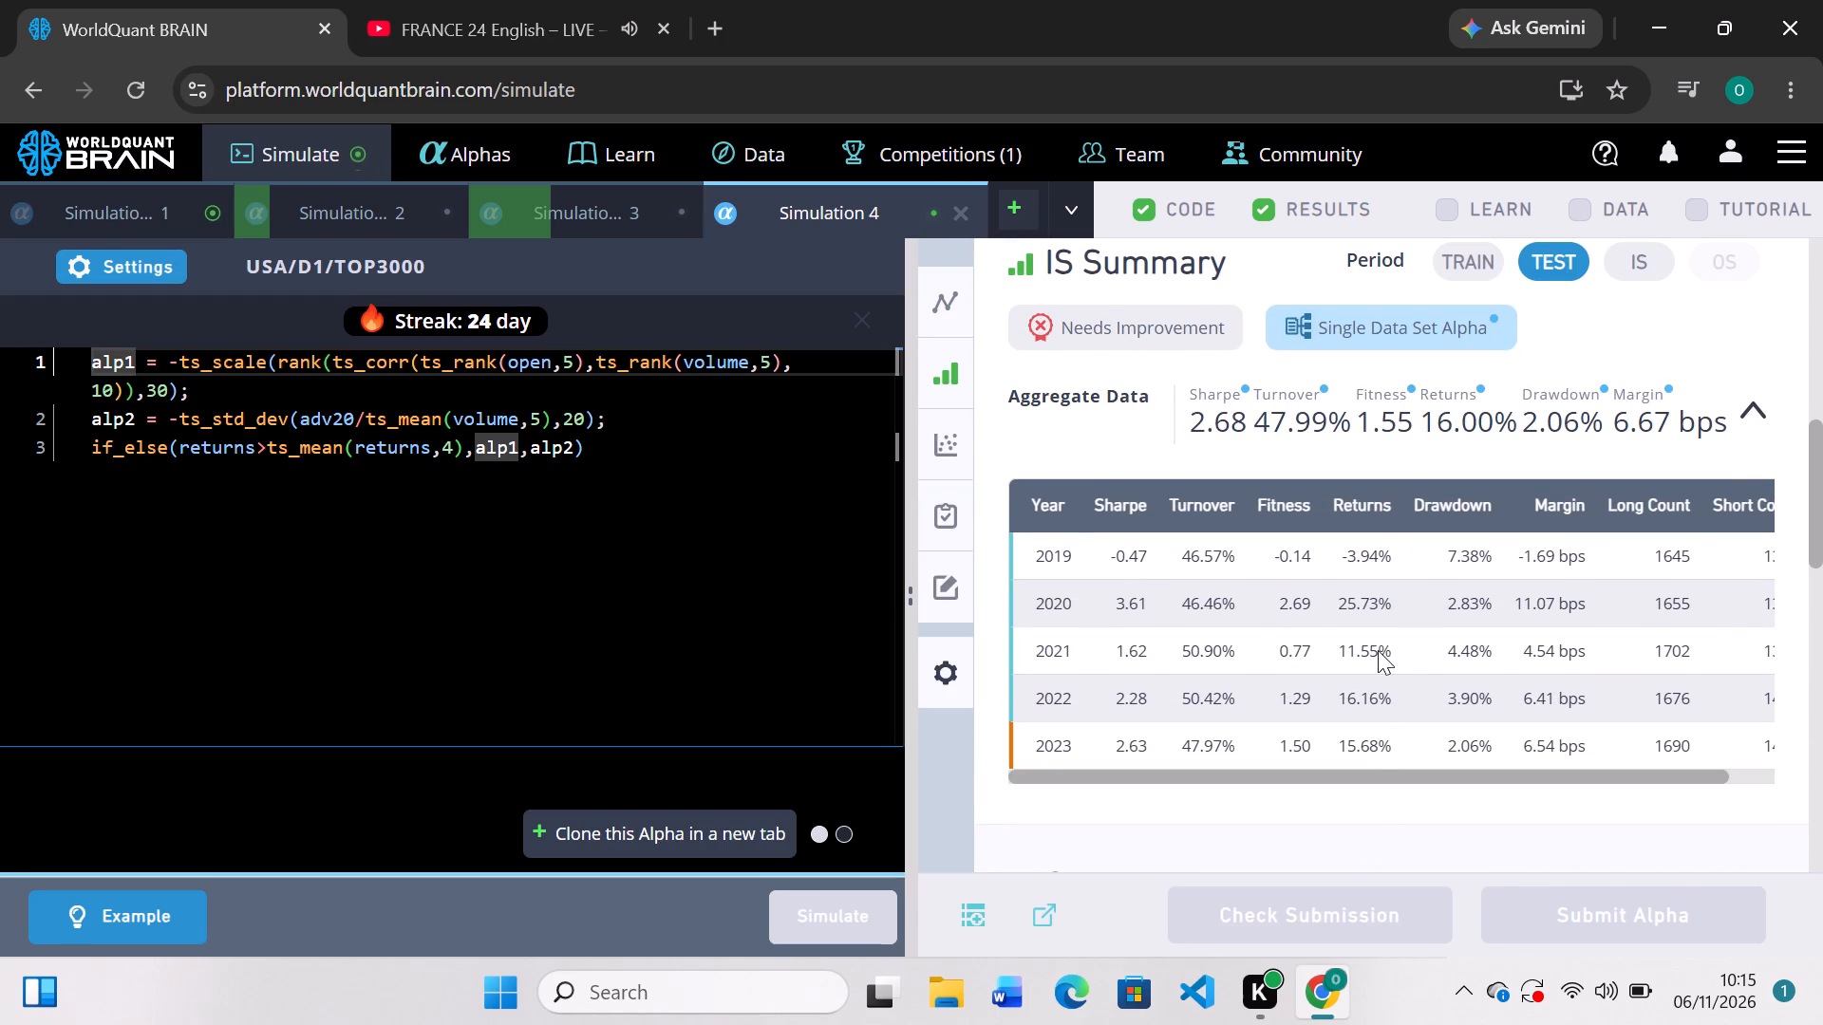
# Inspect Simulation 4's failed IS tests and run the self-correlation check.
pyautogui.scroll(-2, 1378, 650)
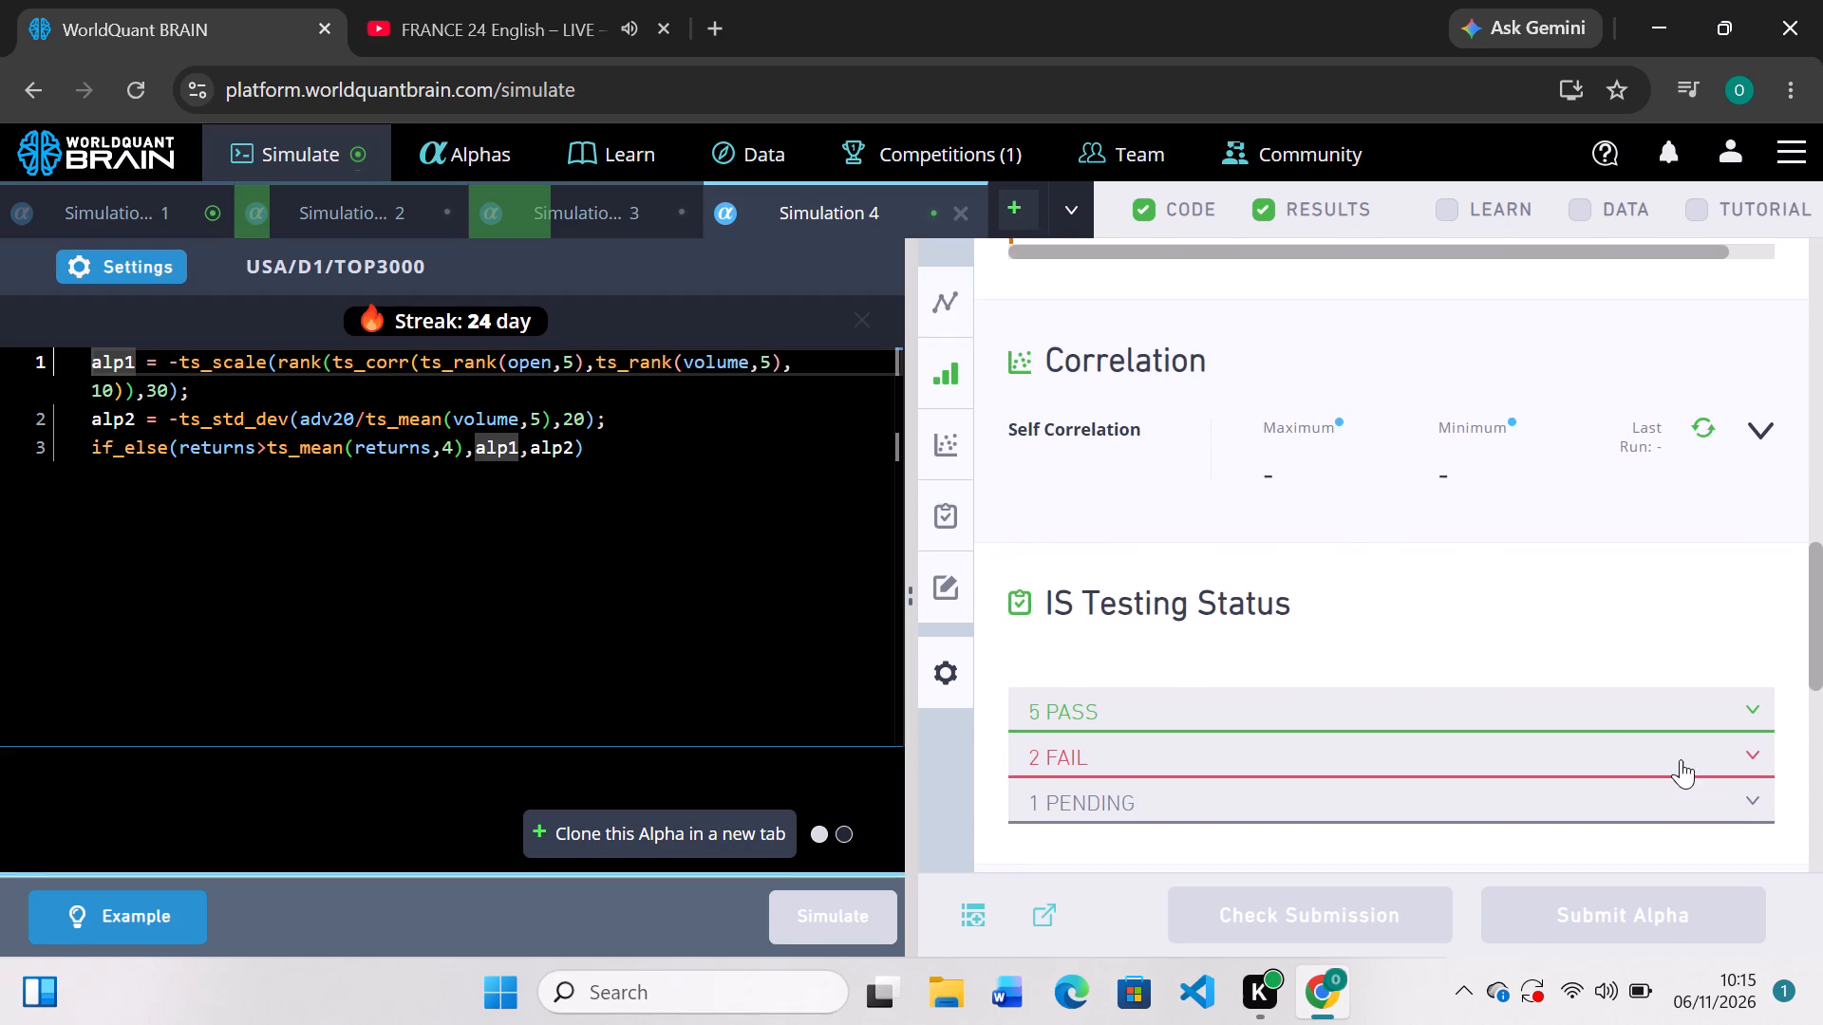
pyautogui.click(1743, 749)
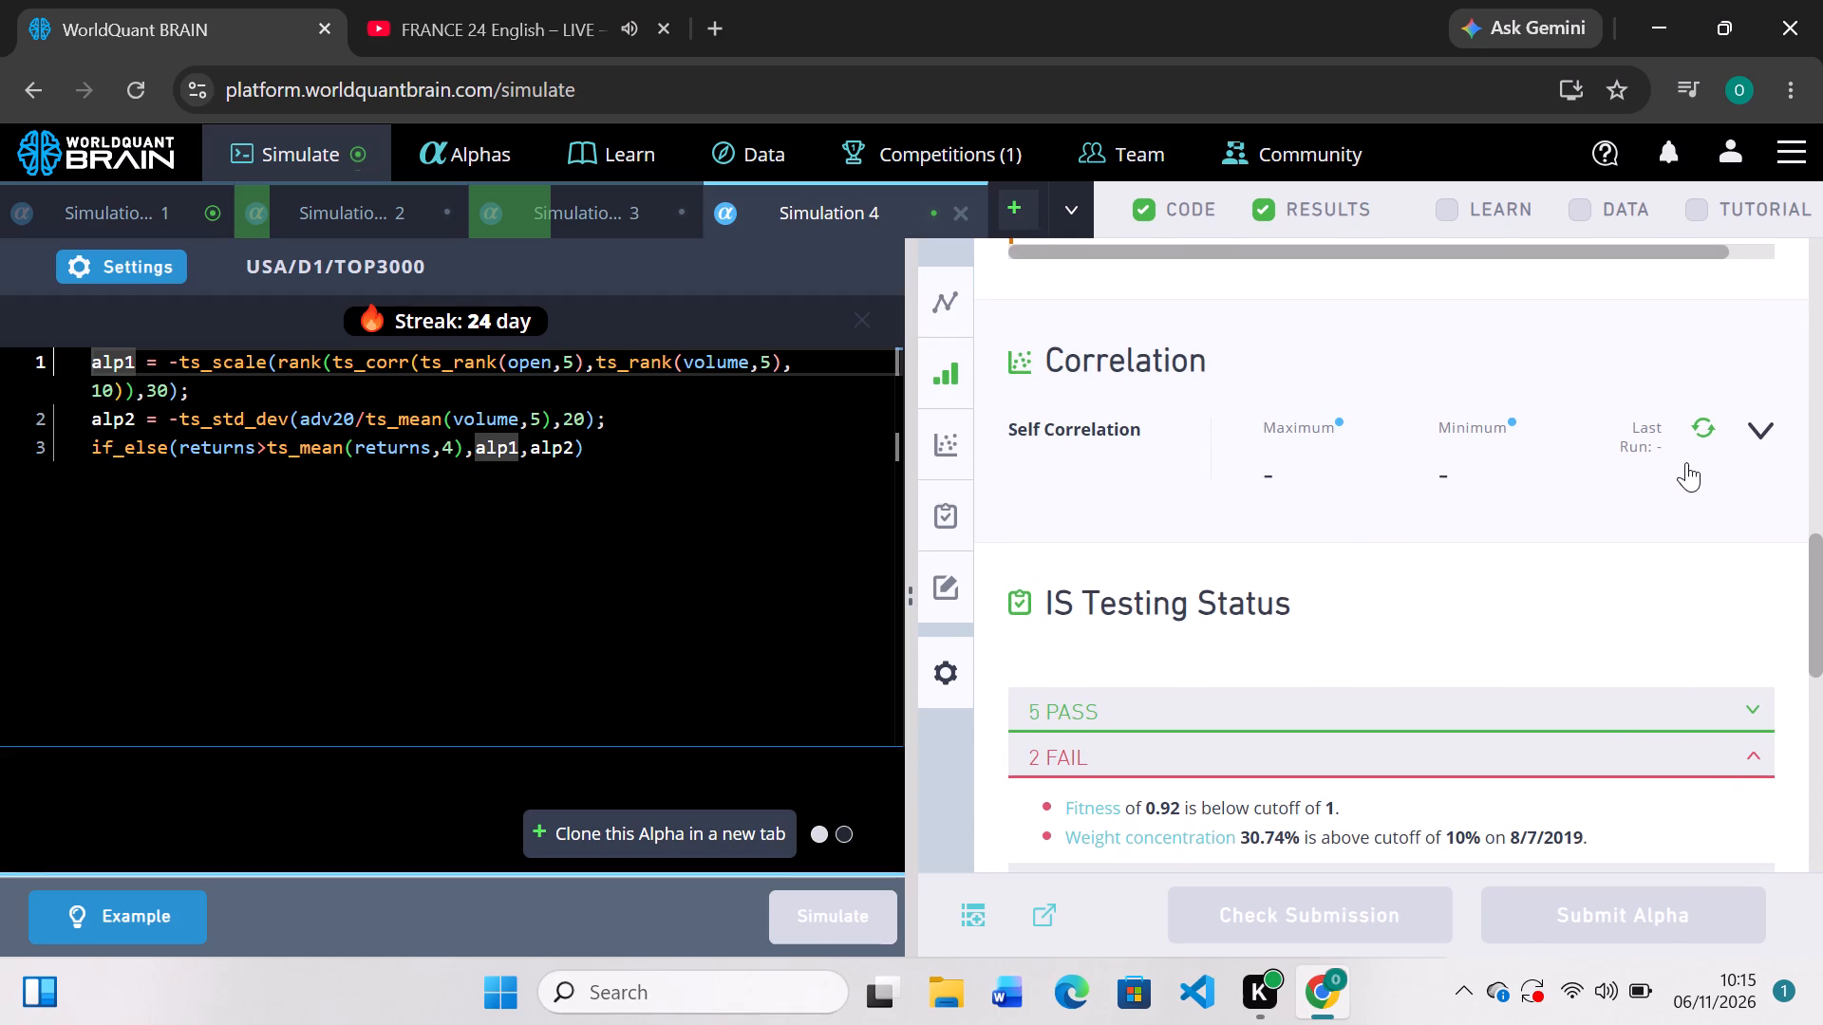
pyautogui.click(1703, 429)
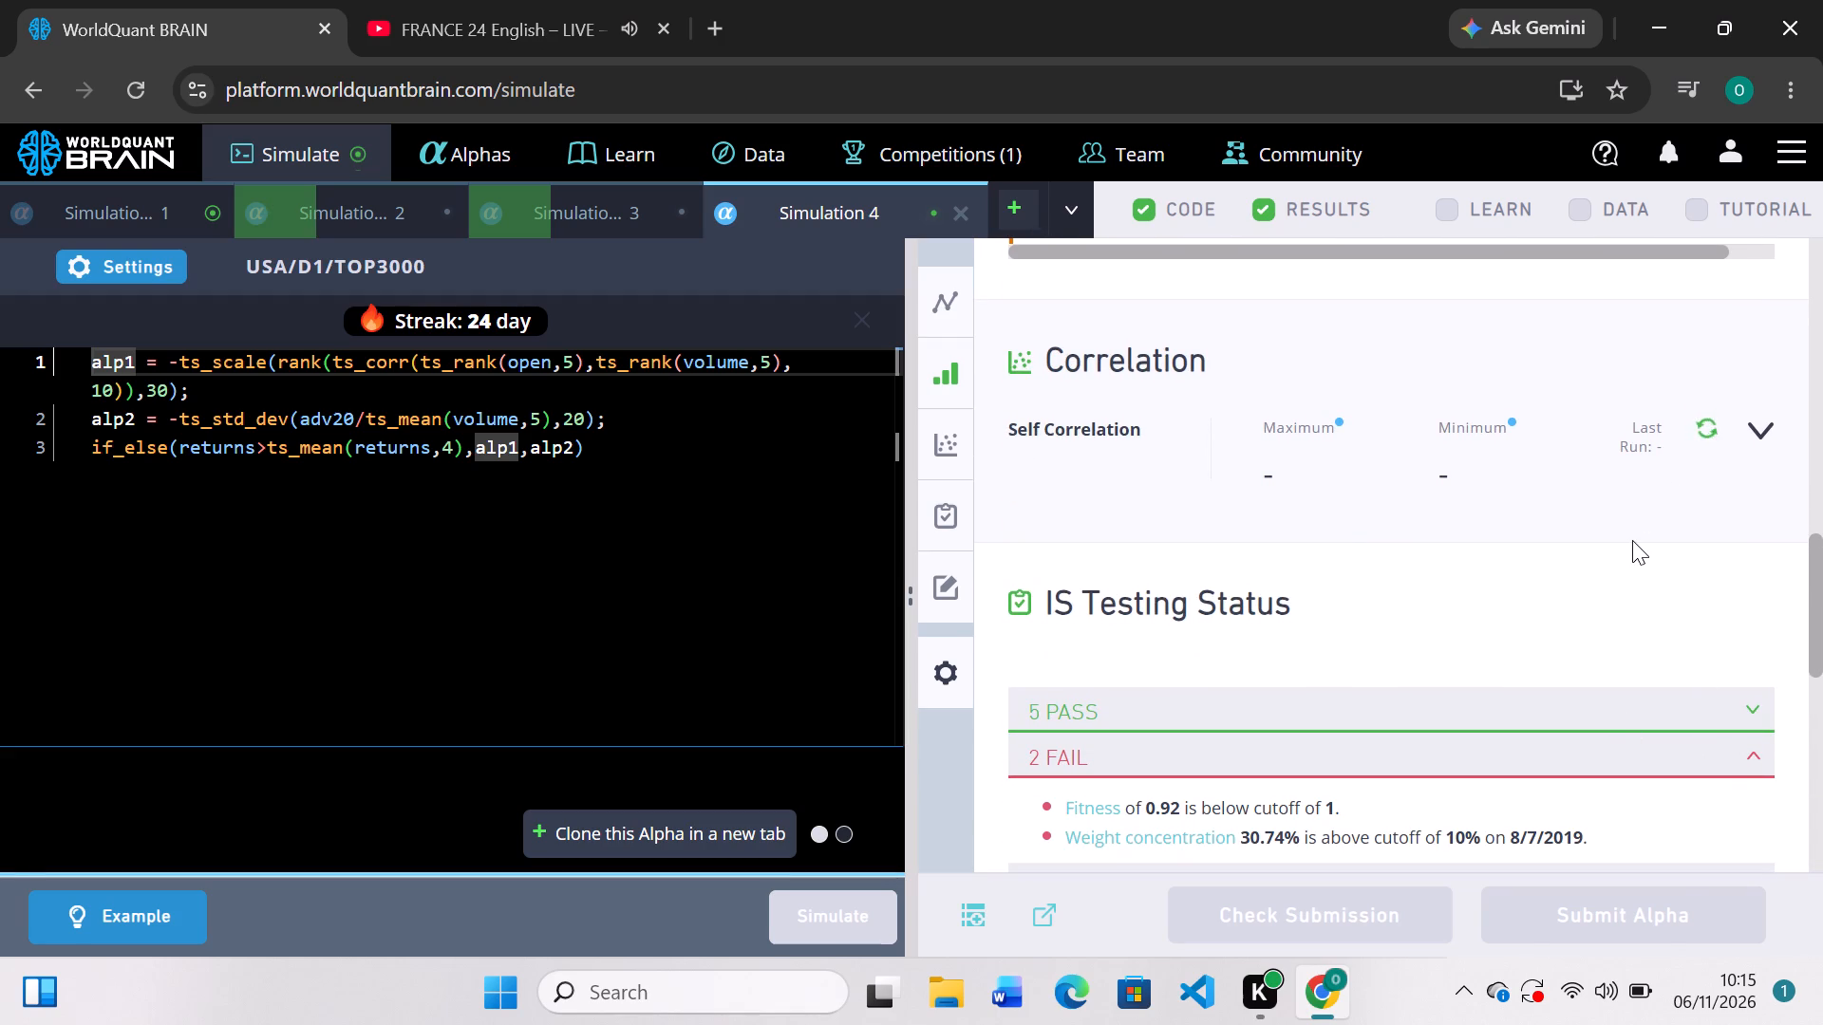
pyautogui.scroll(-2, 1632, 540)
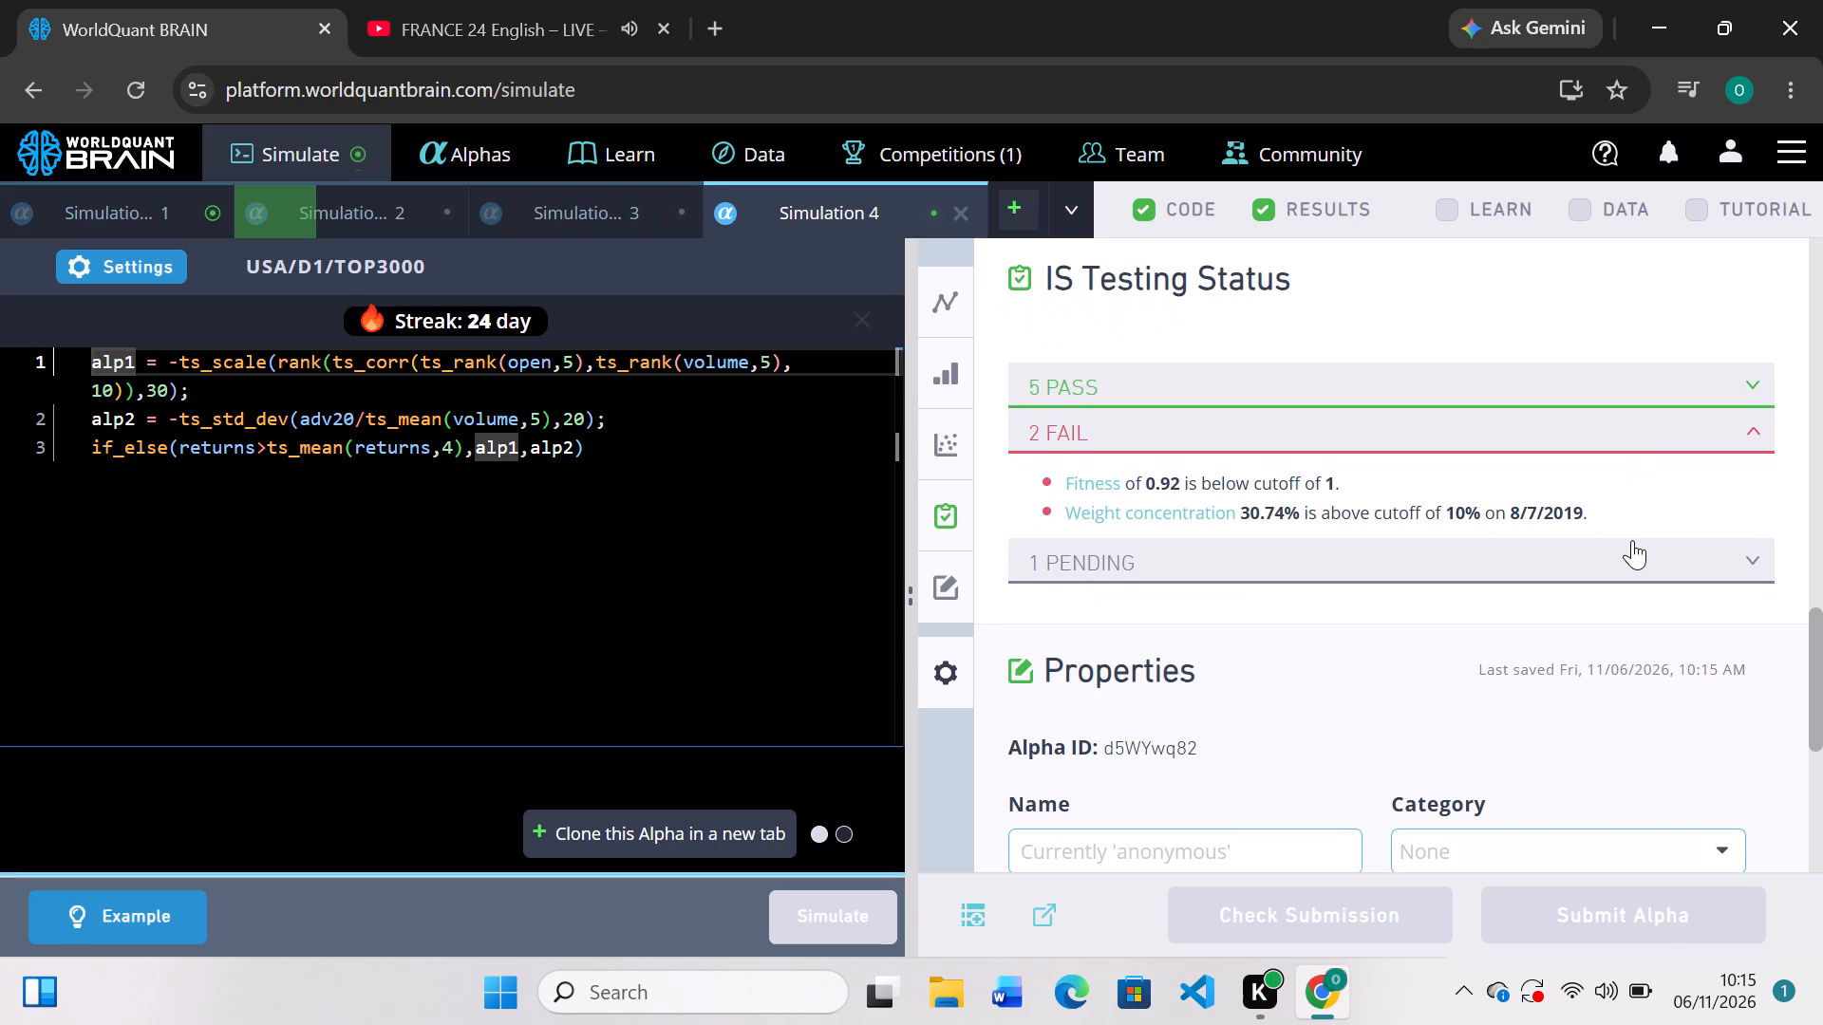
pyautogui.scroll(4, 1632, 540)
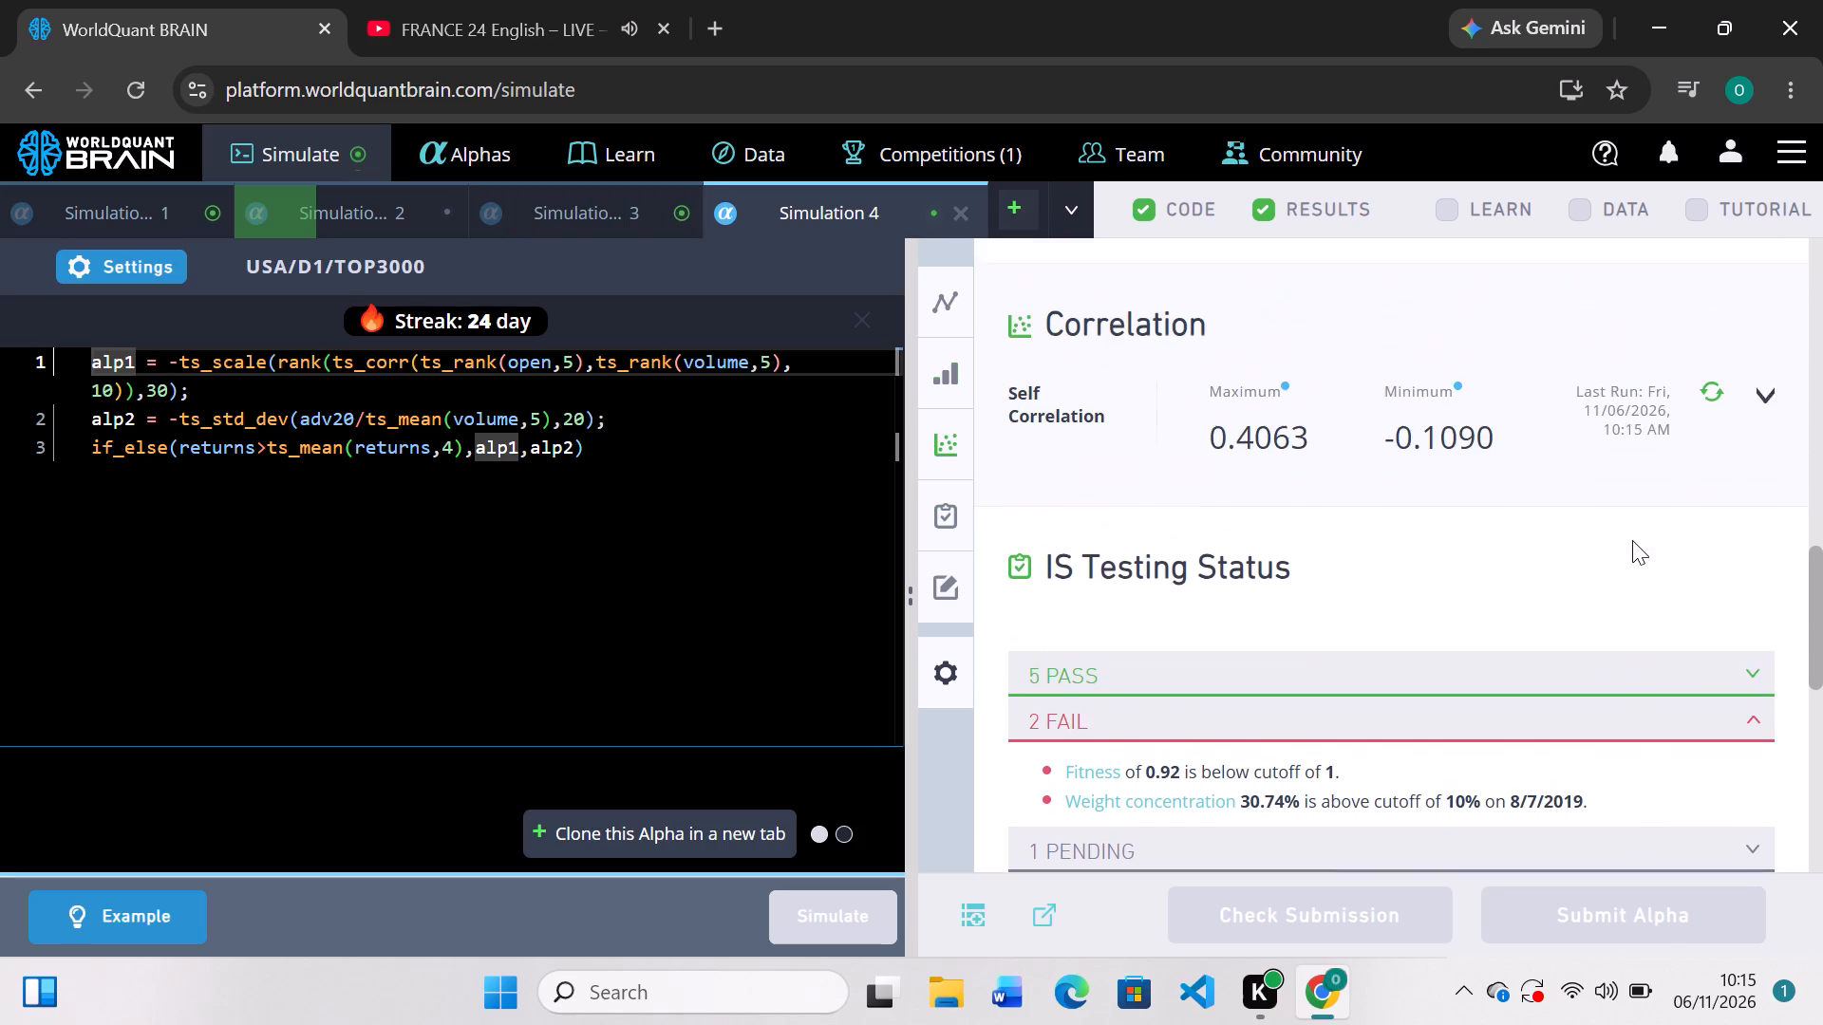
pyautogui.scroll(1, 1632, 540)
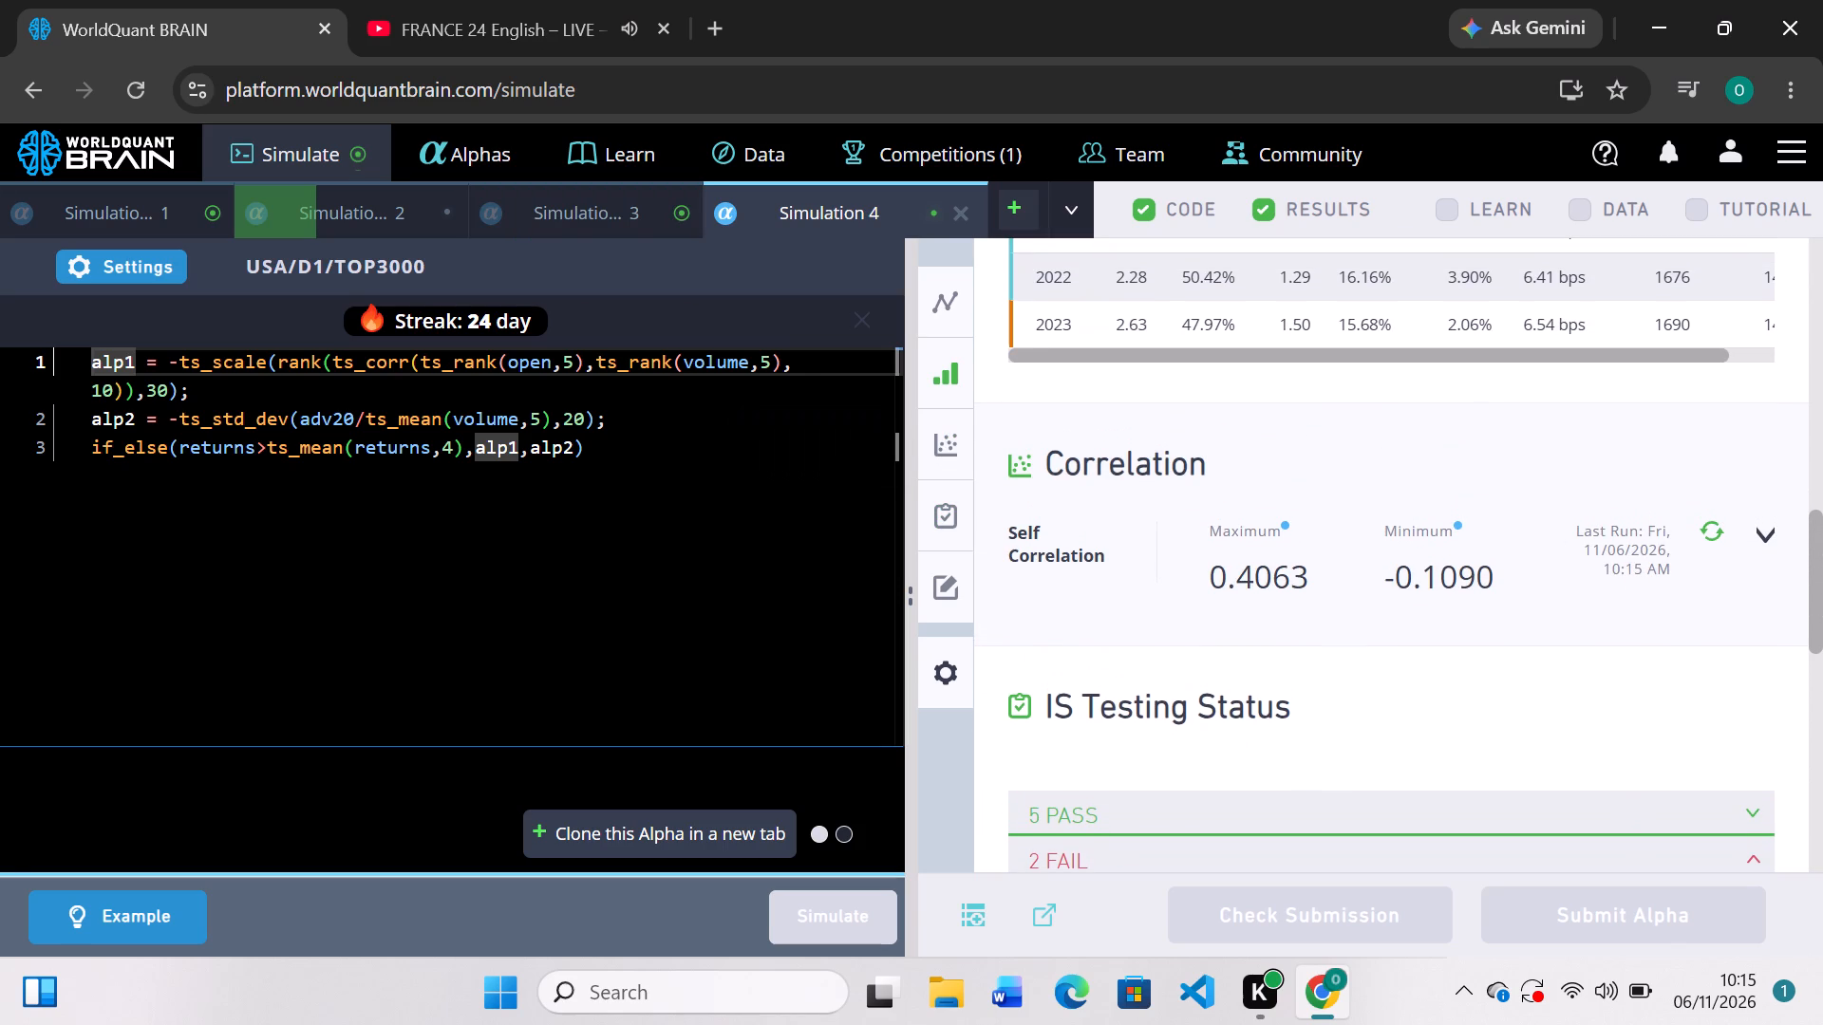
# Swap the if_else results in Simulation 4 so alp2 is the true case and alp1 the false case, and simulate it.
pyautogui.click(516, 447)
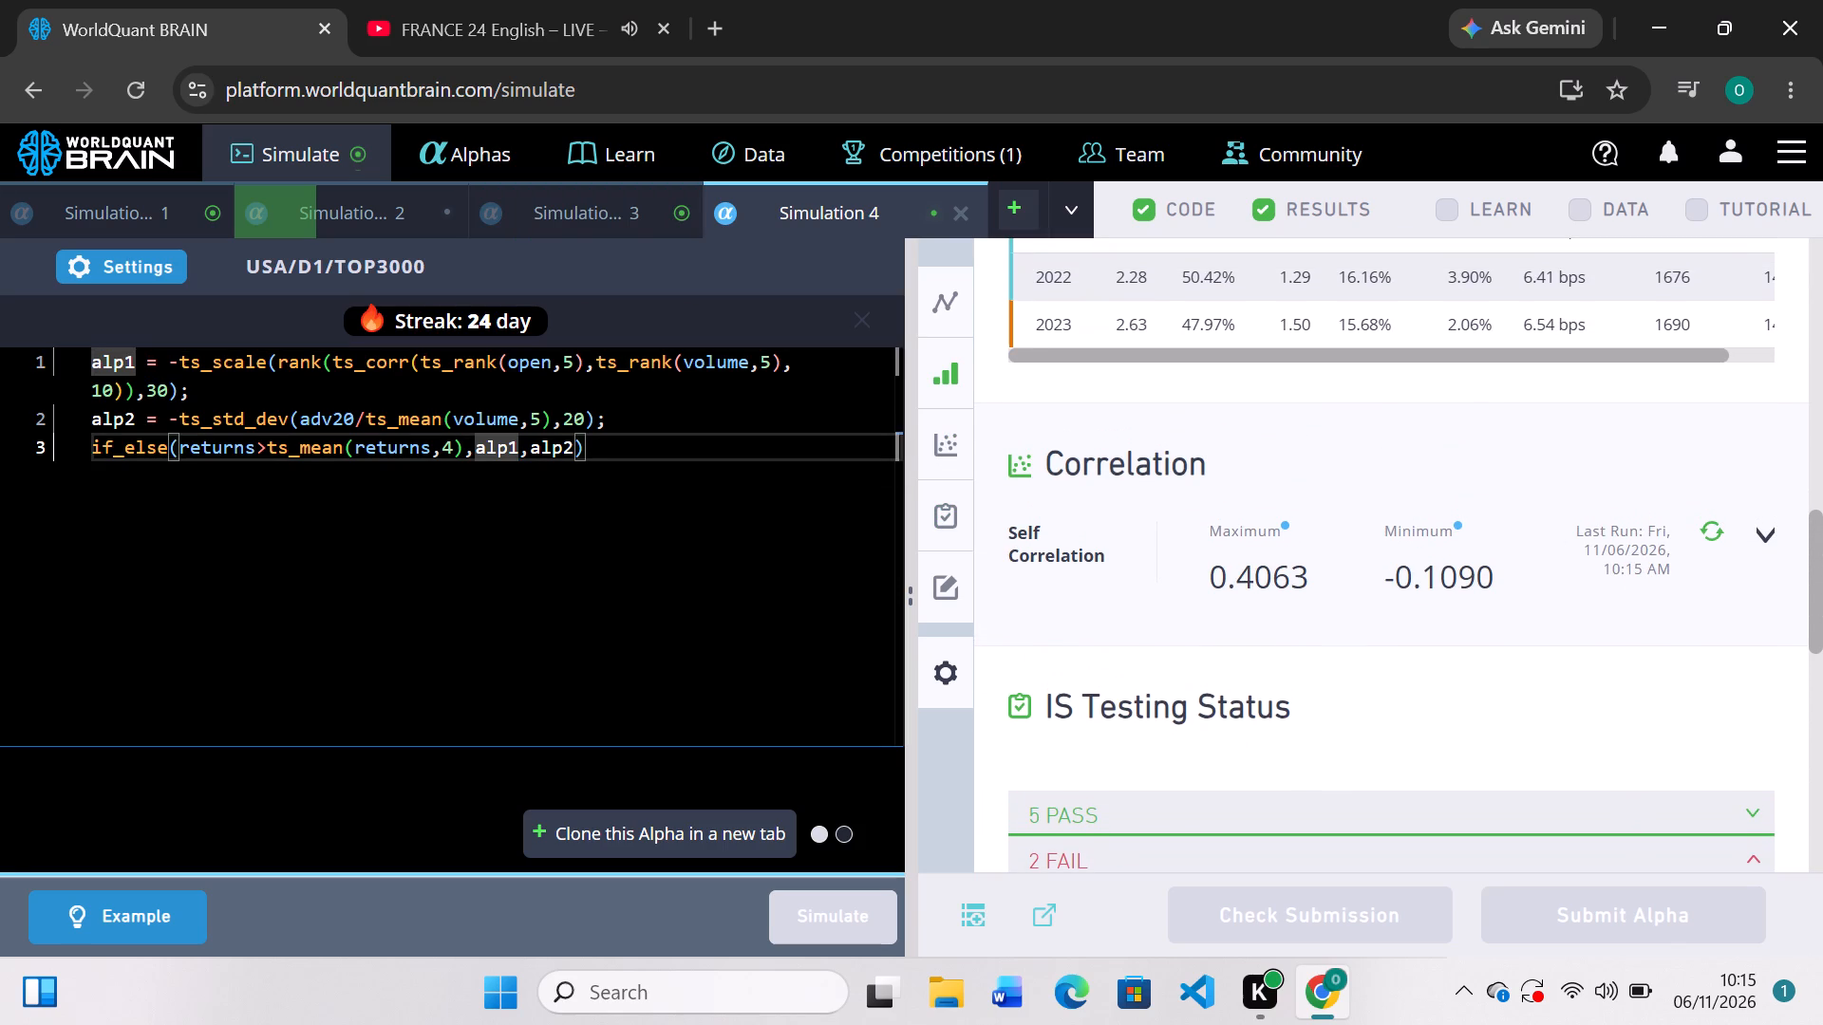
pyautogui.press('BackSpace')
pyautogui.press('2')
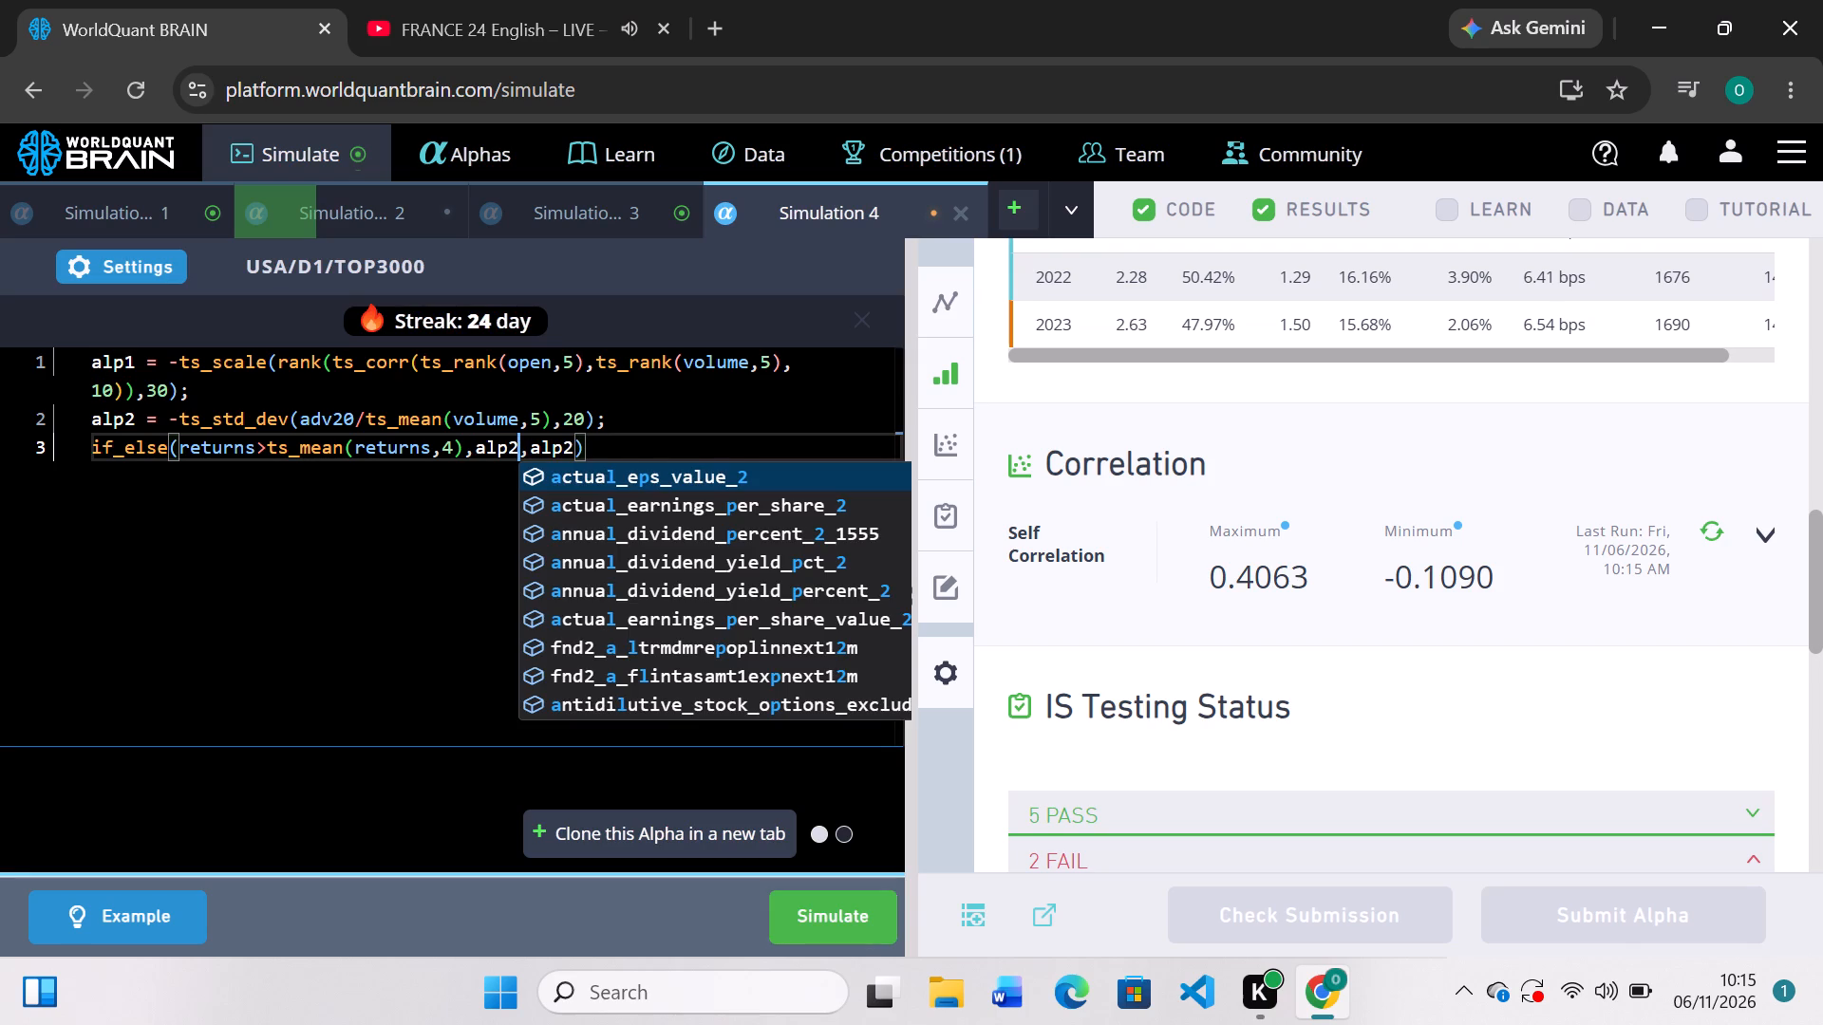
pyautogui.click(574, 442)
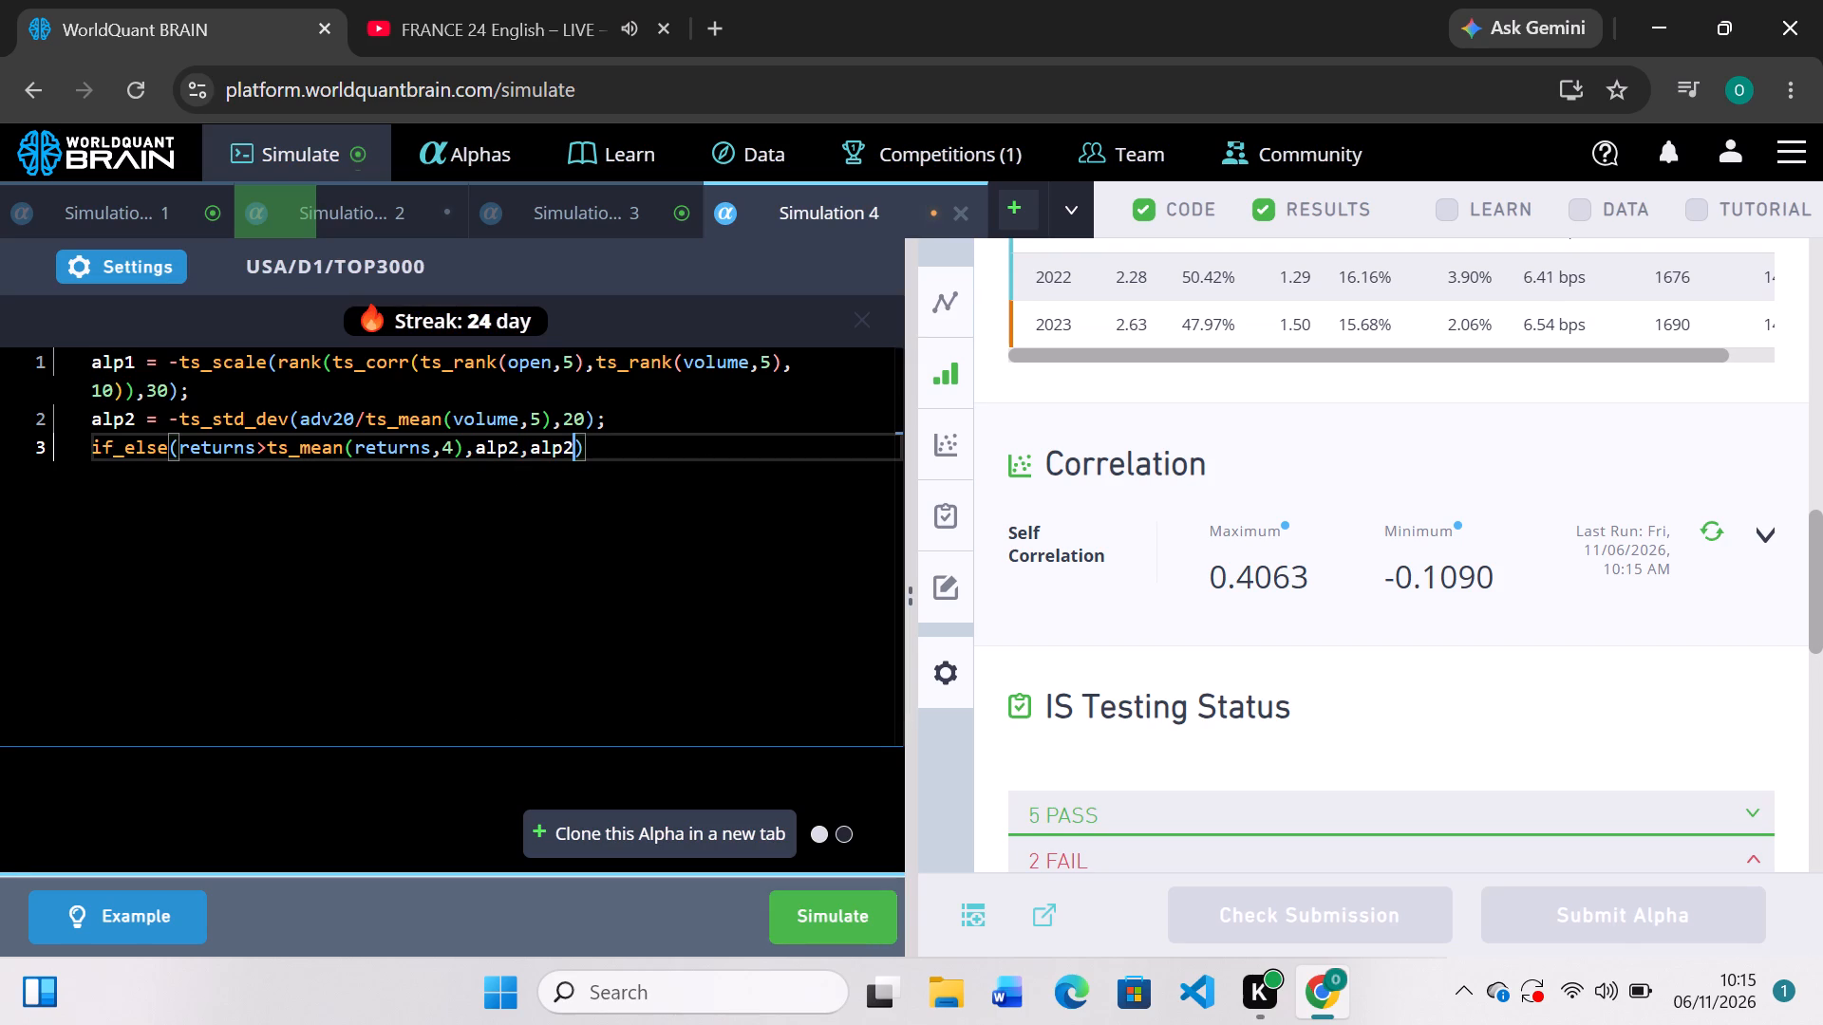
pyautogui.press('BackSpace')
pyautogui.press('1')
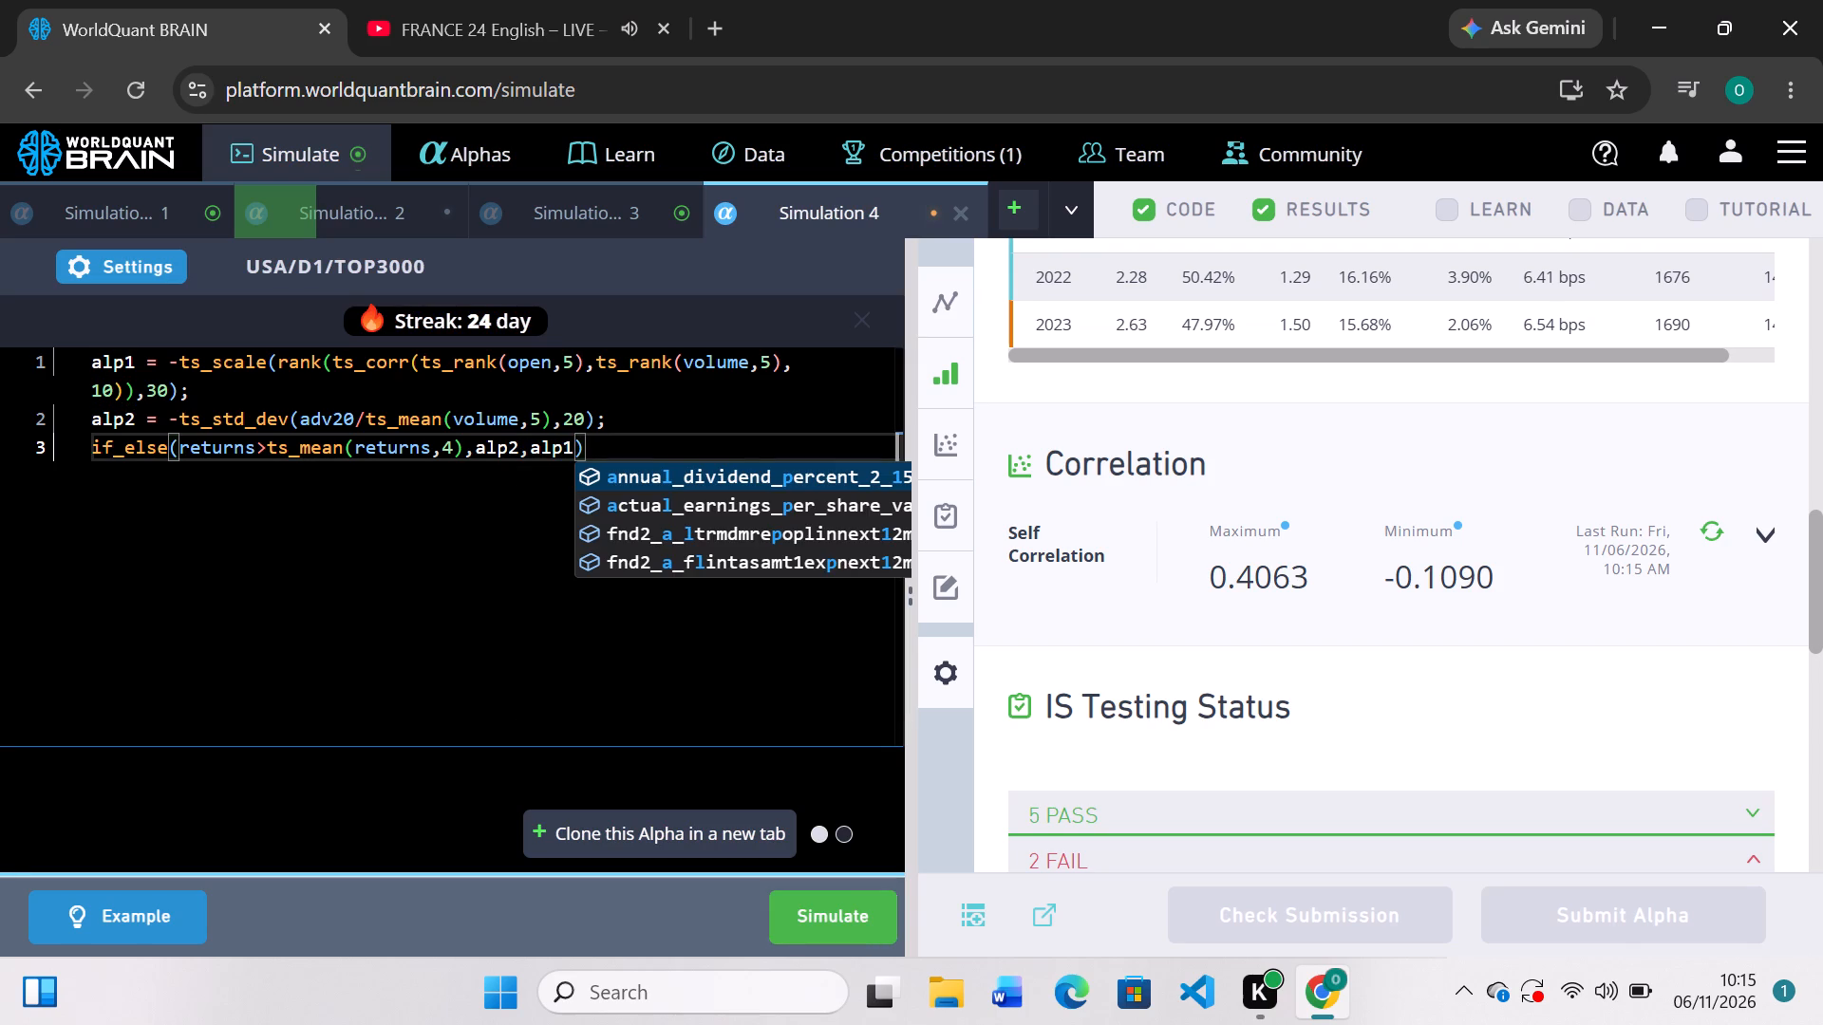
pyautogui.click(840, 917)
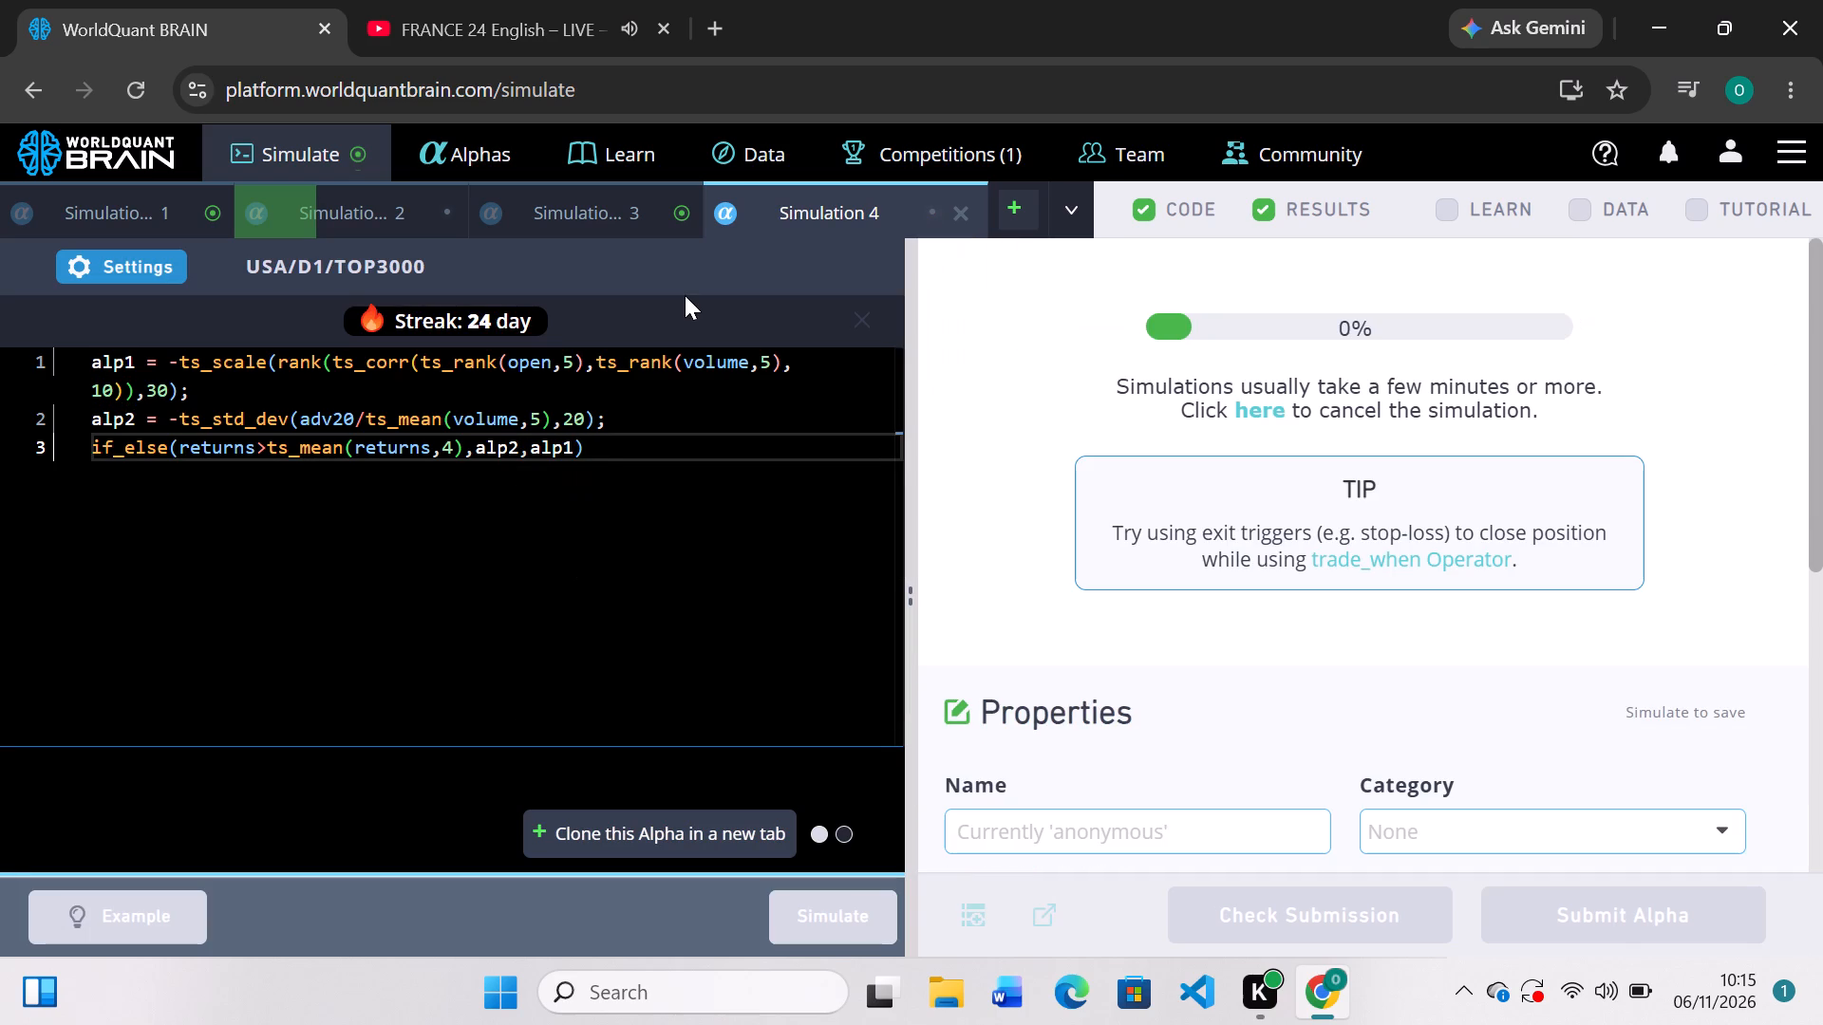
# Review the training-period PnL chart and IS Summary of Simulation 3 and of Simulation 1.
pyautogui.click(611, 221)
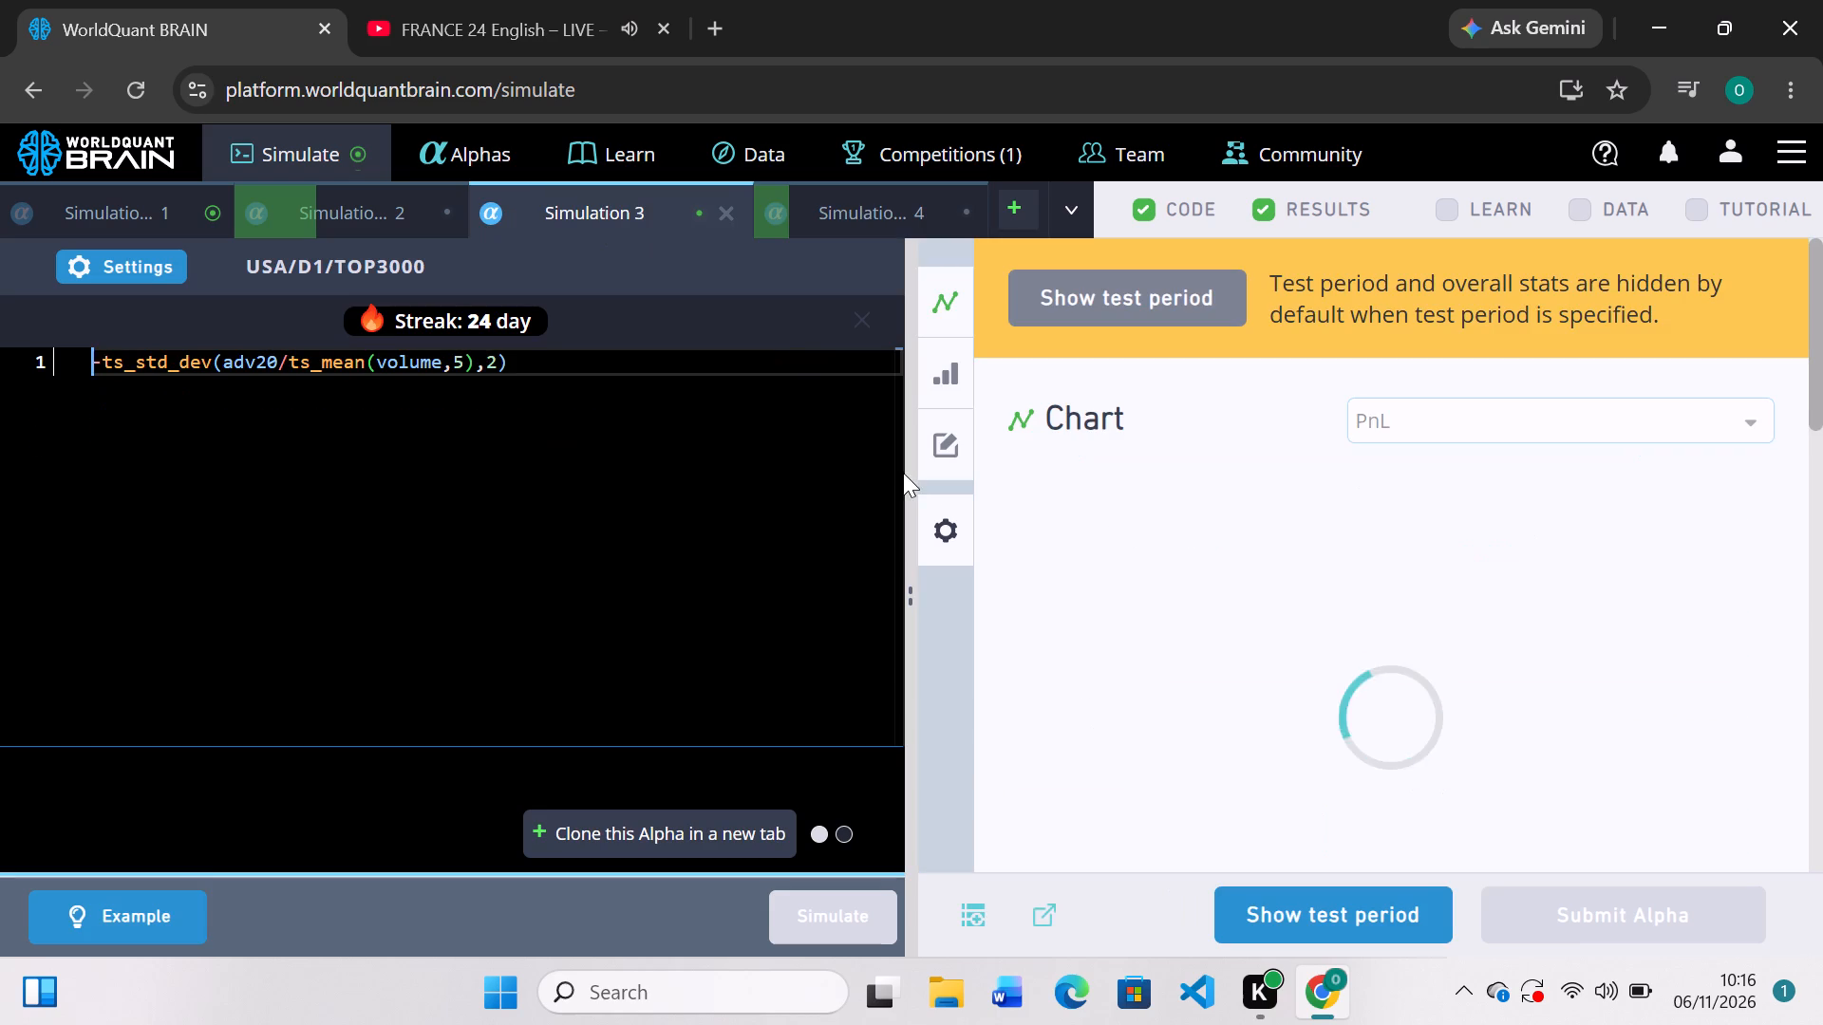
pyautogui.scroll(-2, 1133, 654)
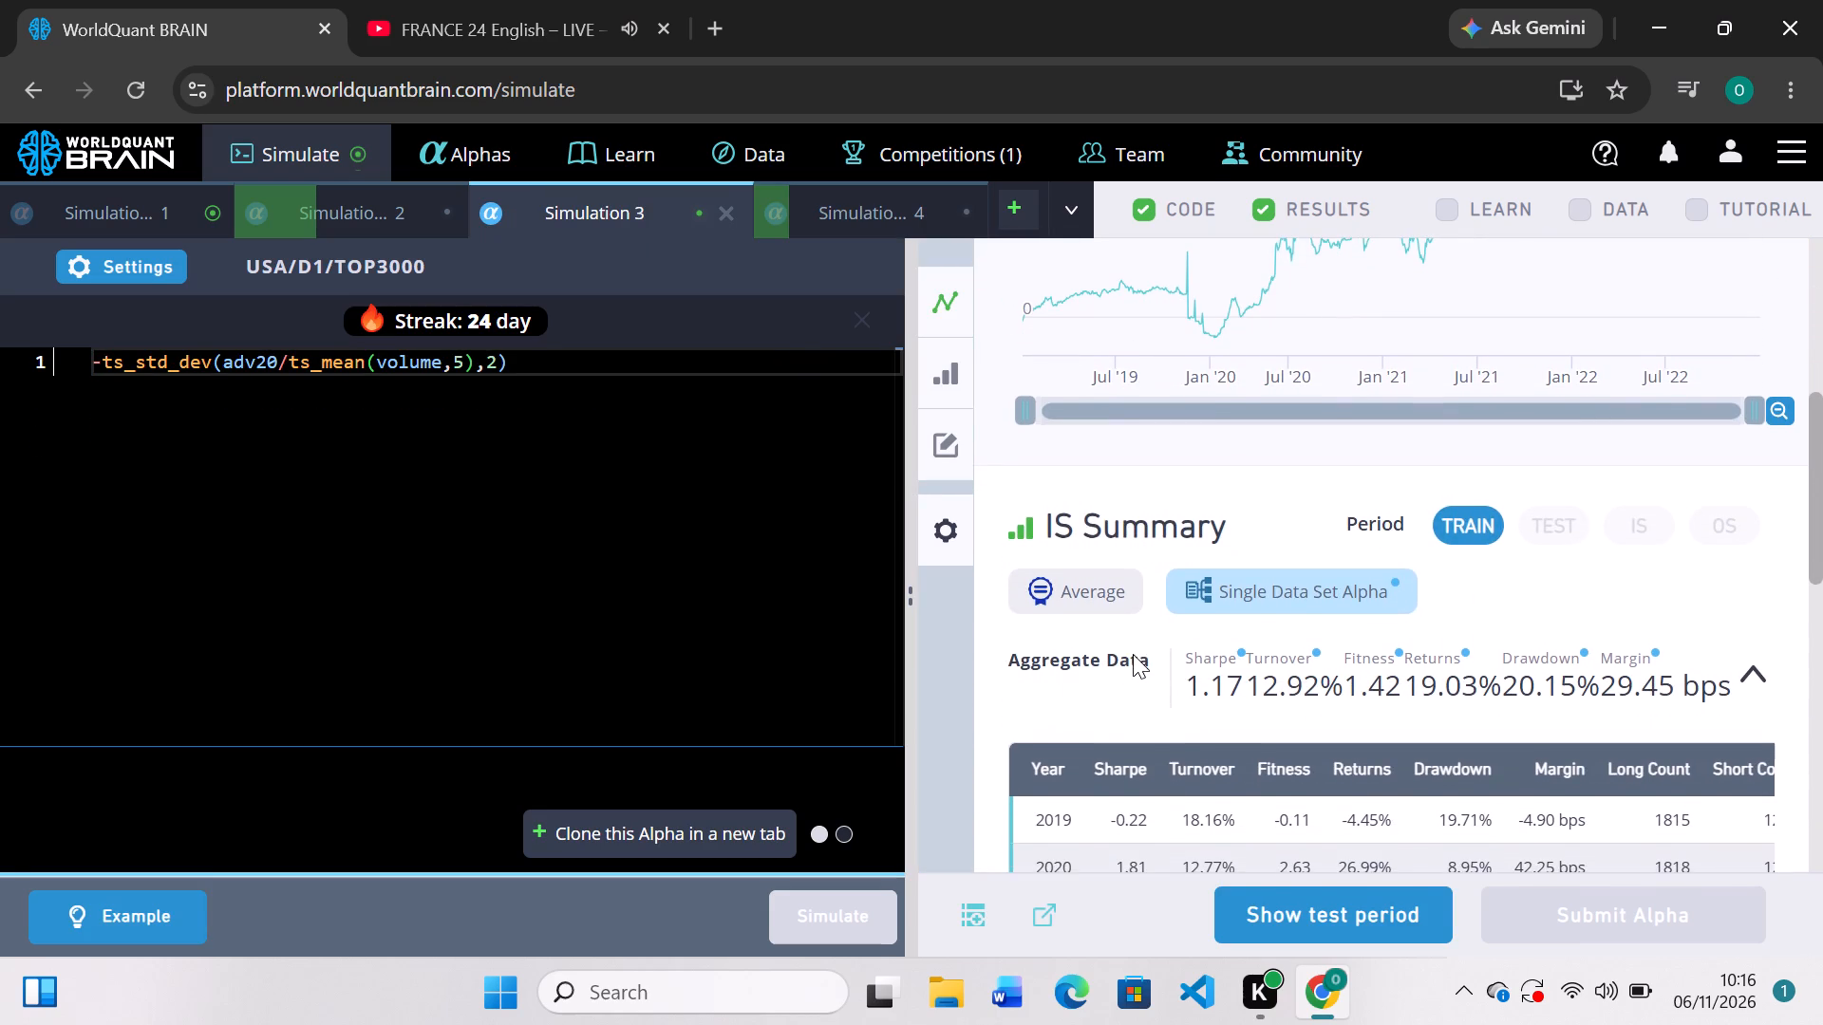
pyautogui.scroll(4, 1133, 654)
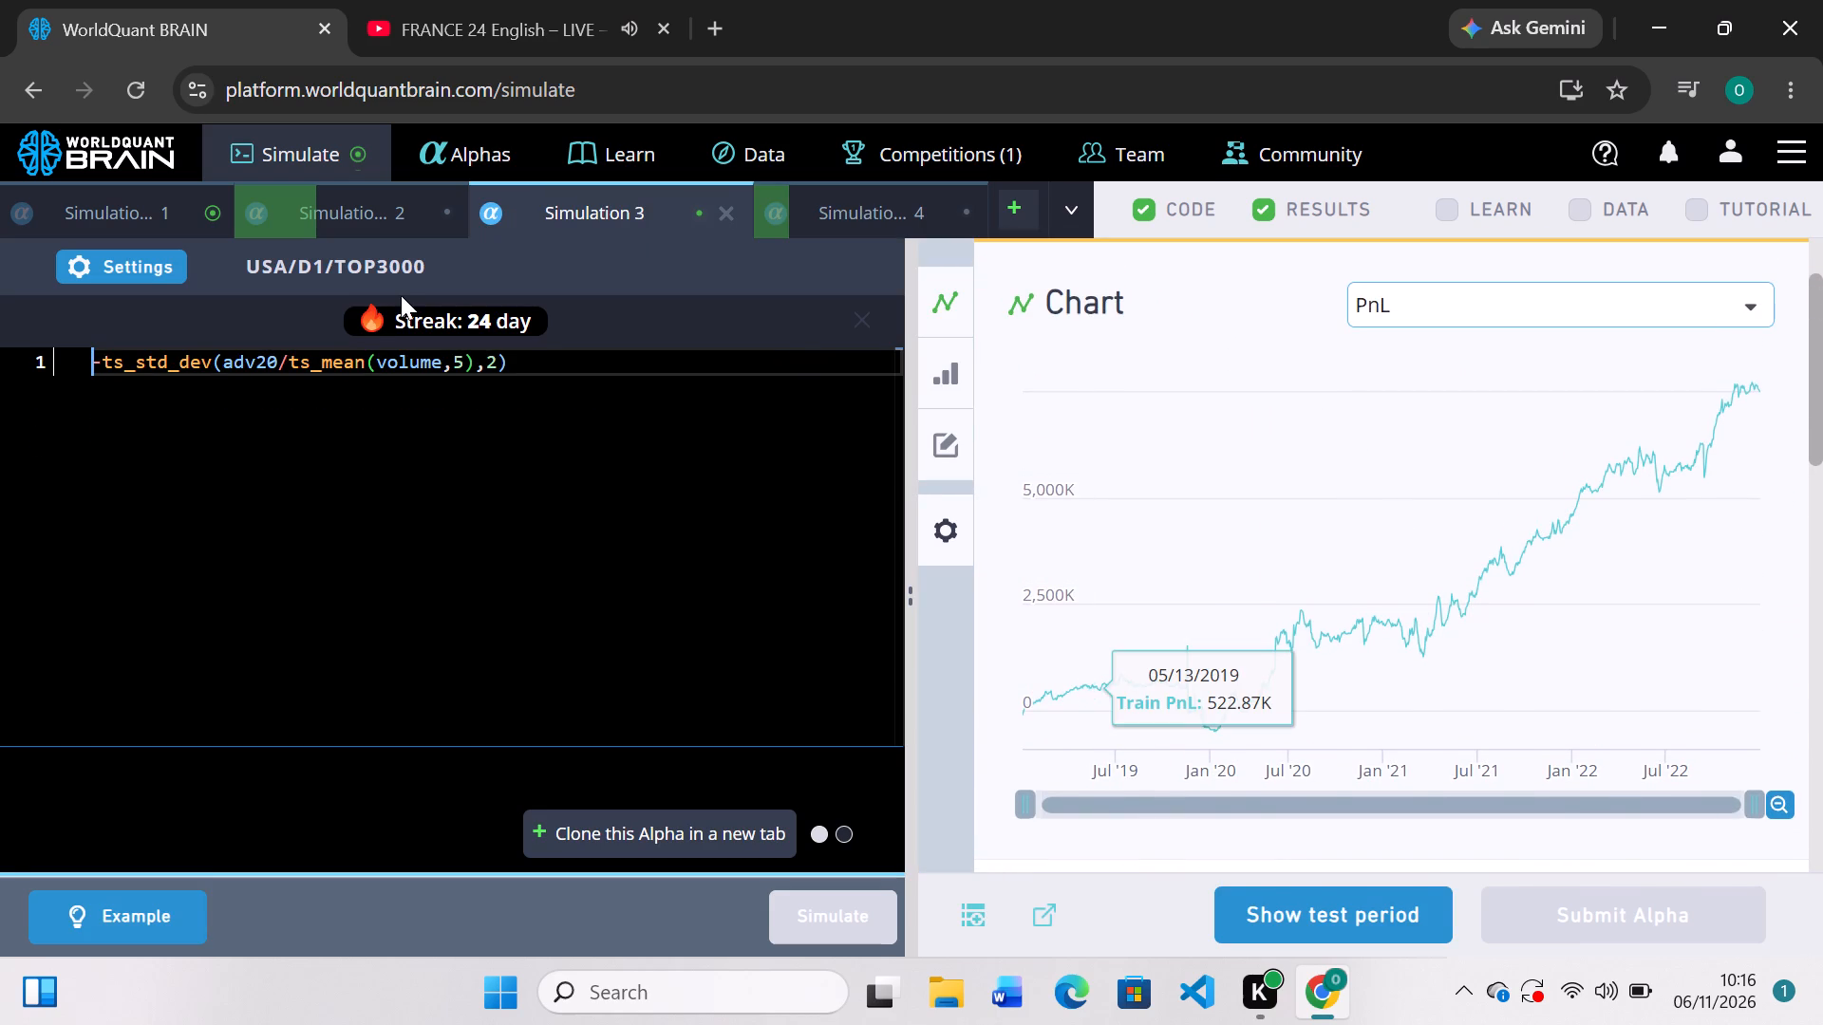
pyautogui.click(151, 214)
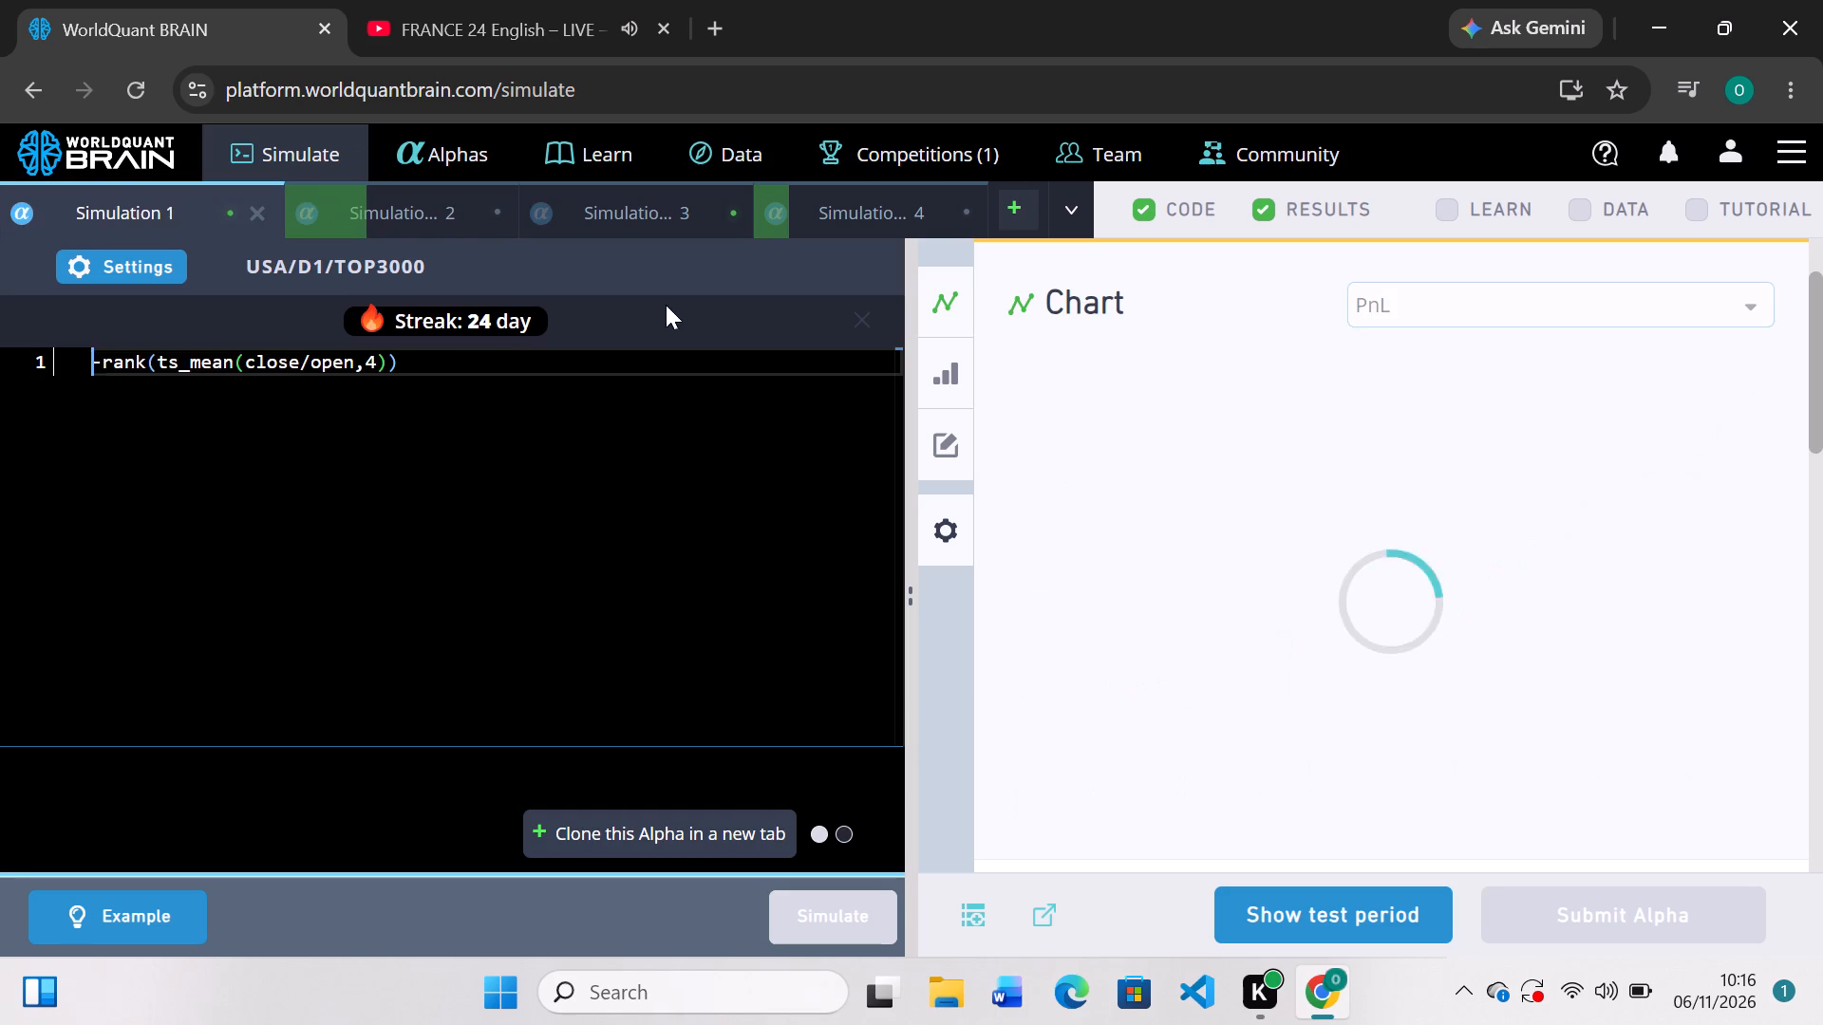
pyautogui.scroll(-2, 1180, 592)
pyautogui.scroll(1, 1180, 592)
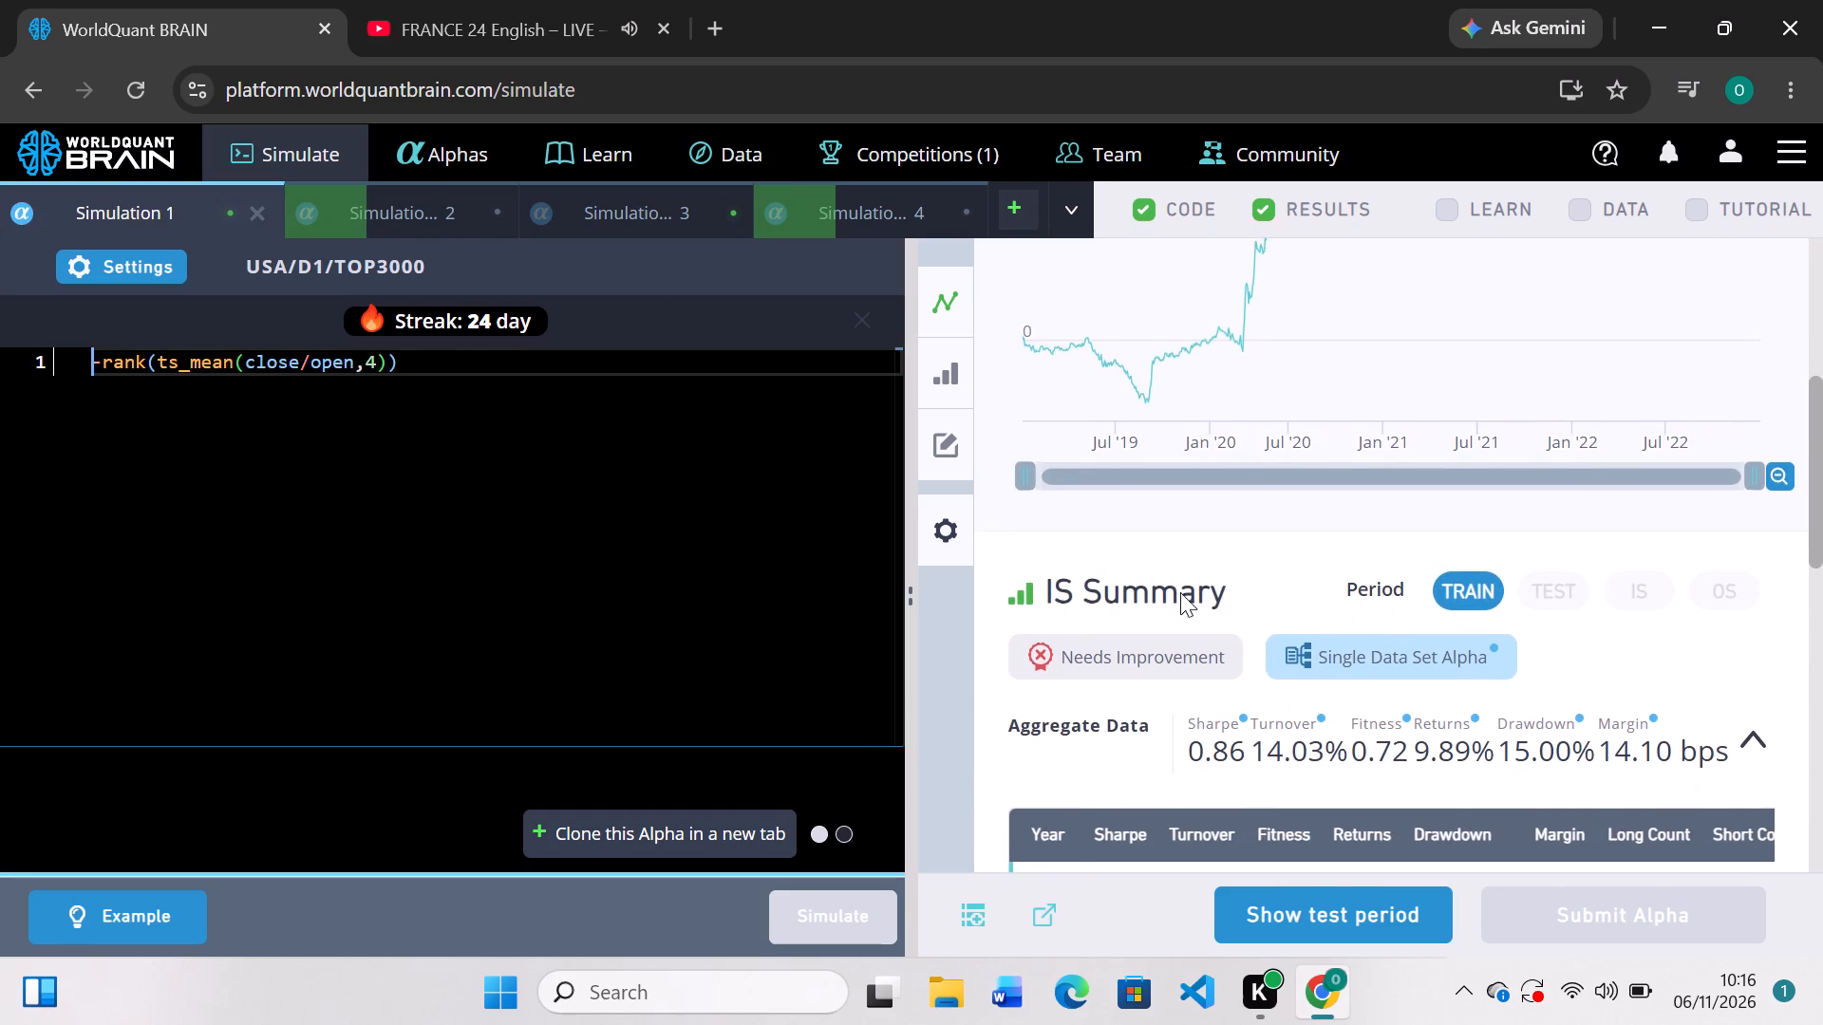
pyautogui.scroll(2, 1180, 592)
pyautogui.scroll(-3, 1180, 592)
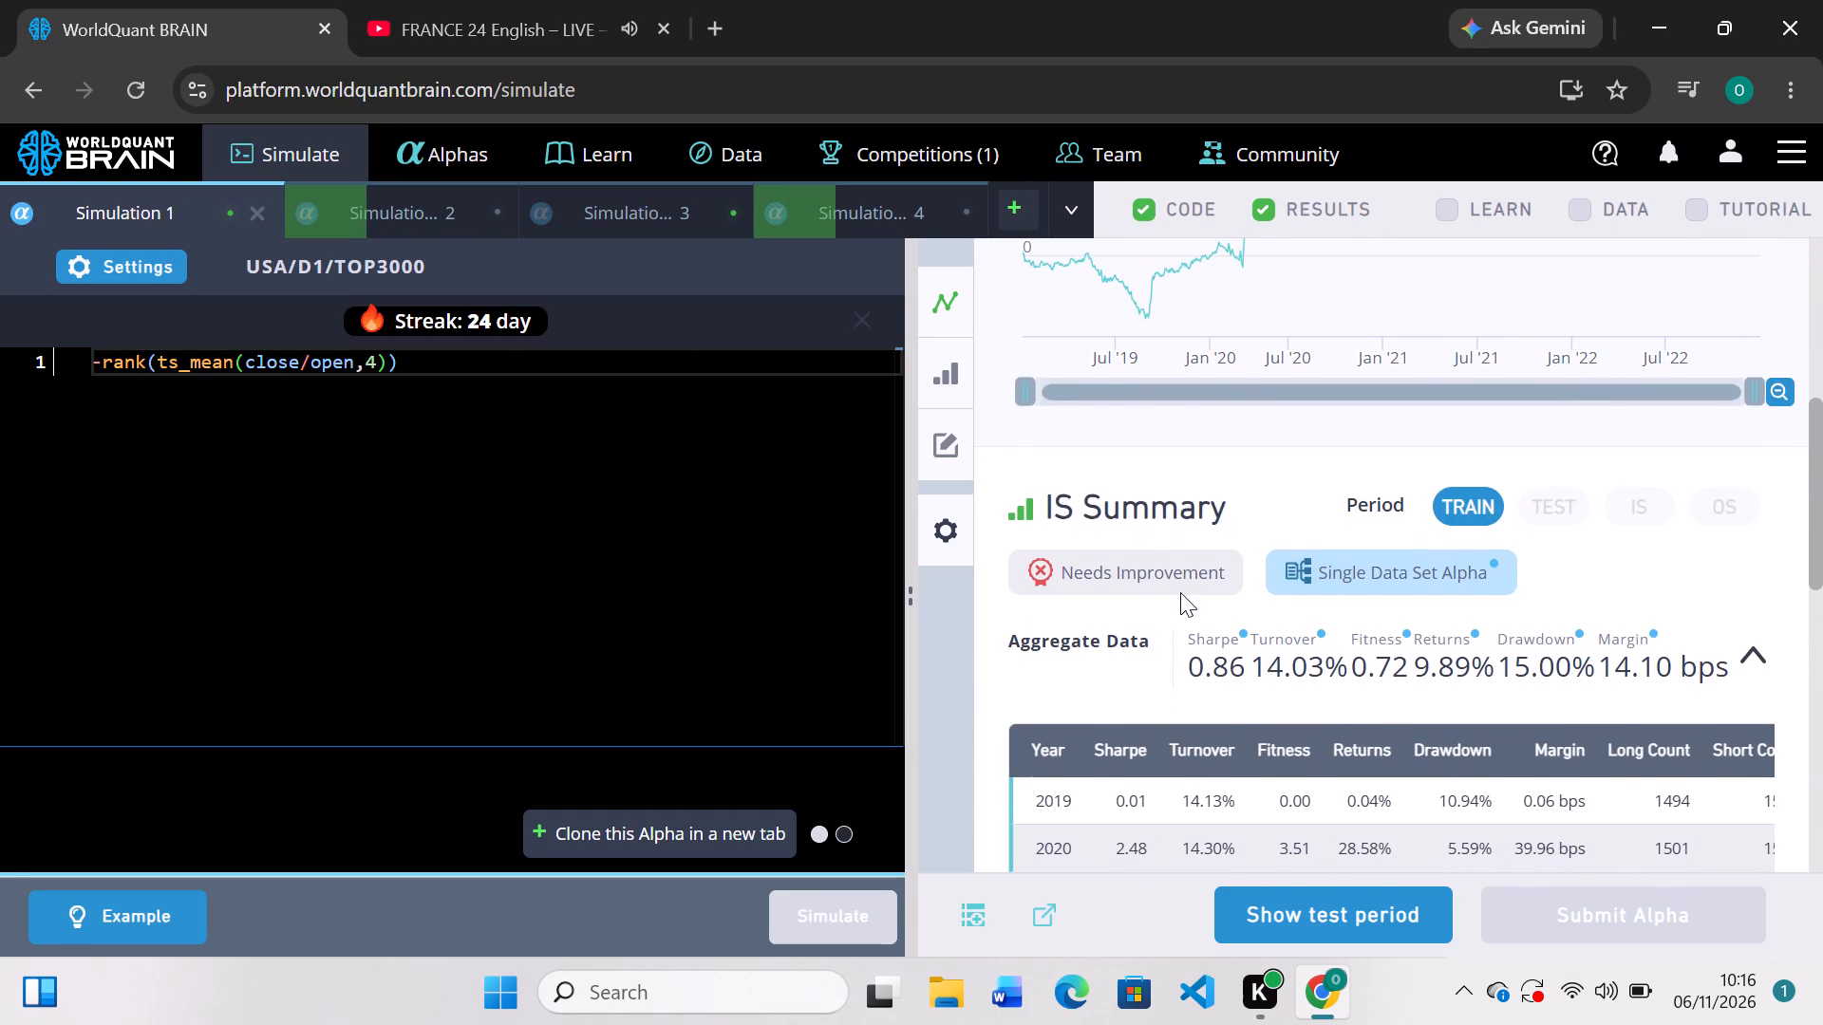
pyautogui.scroll(2, 1180, 592)
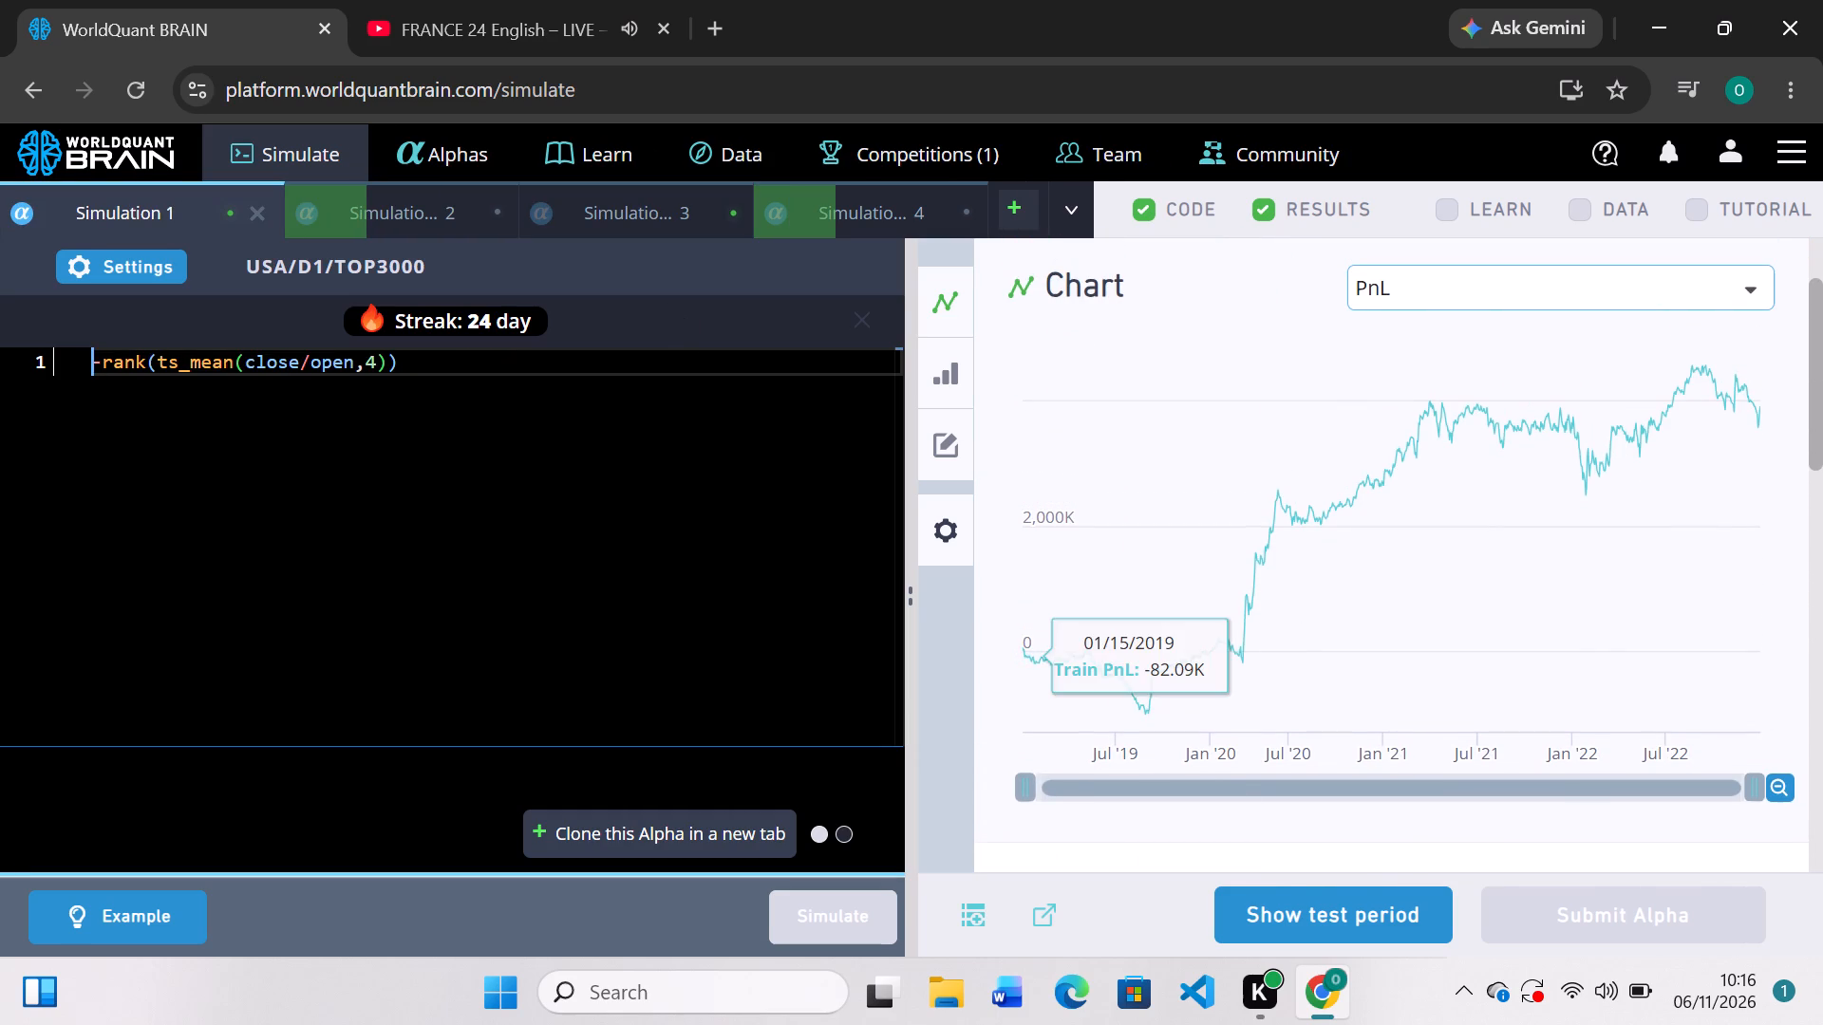
# Multiply Simulation 1's expression by Simulation 3's copied expression in parentheses, (-ts_std_dev(adv20/ts_mean(volume,5),2)), and simulate it.
pyautogui.click(436, 364)
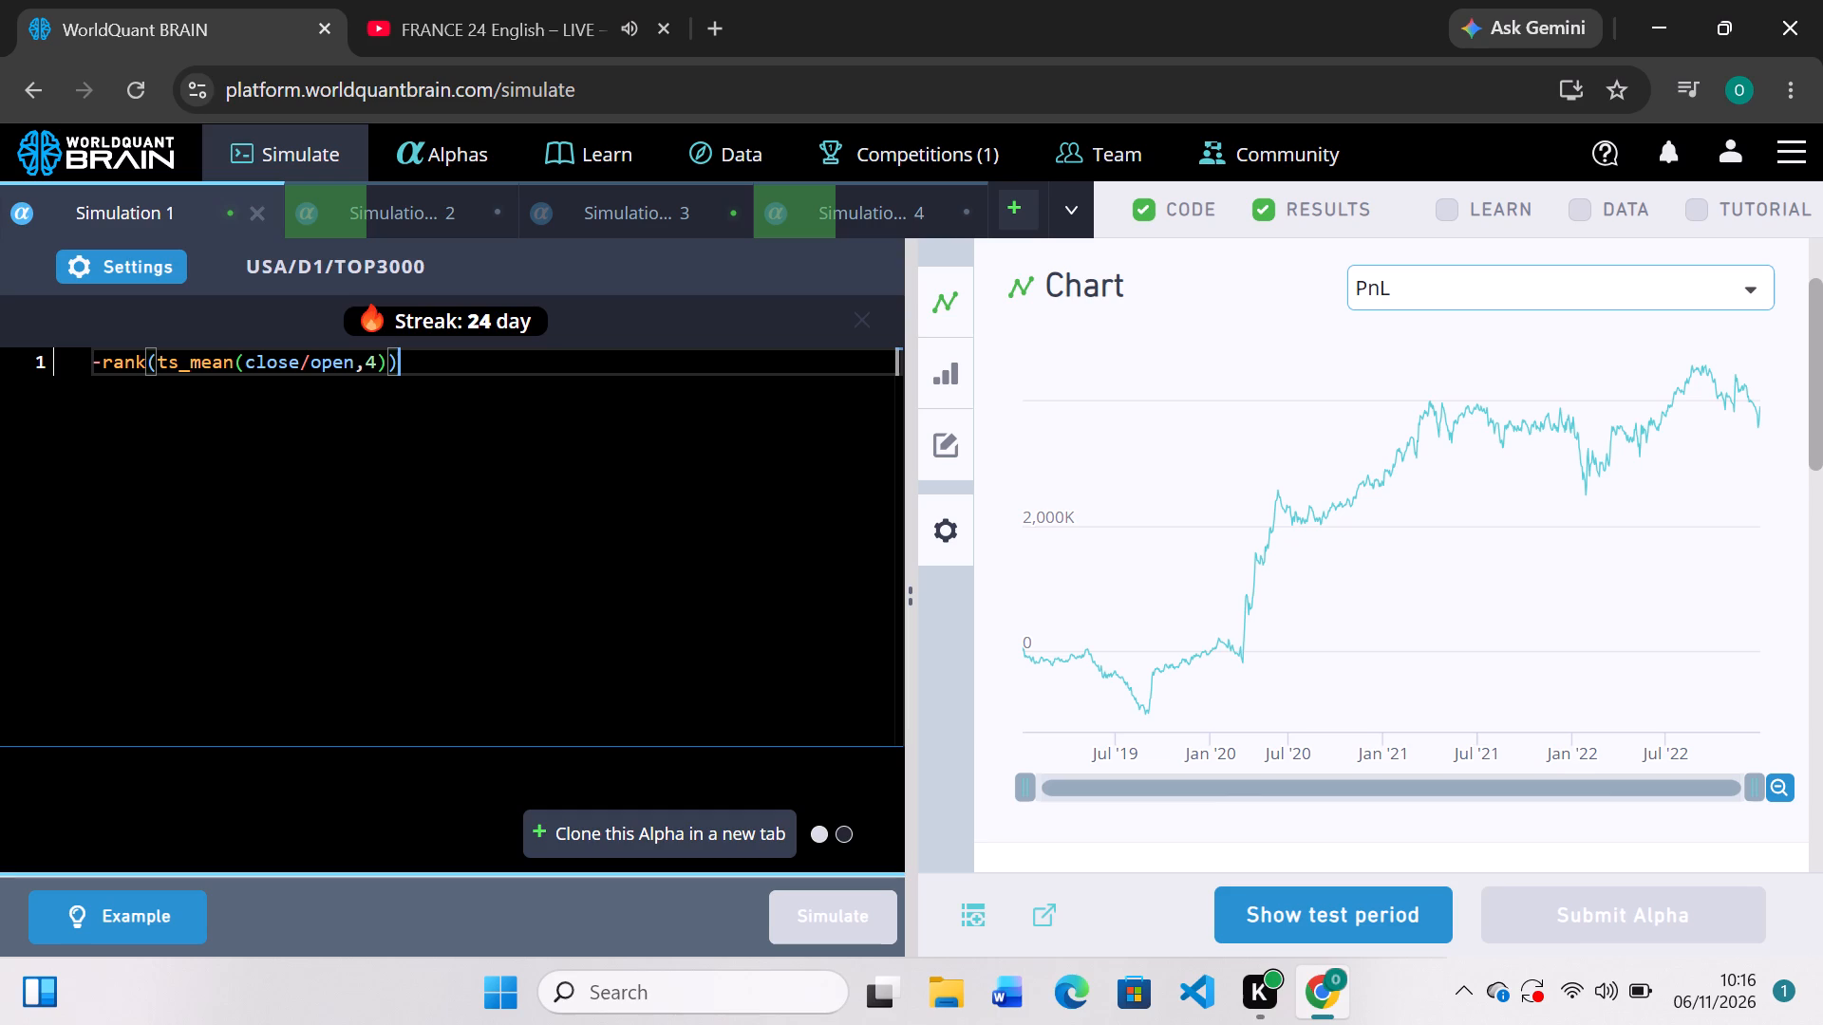
pyautogui.hotkey('shift', '*')
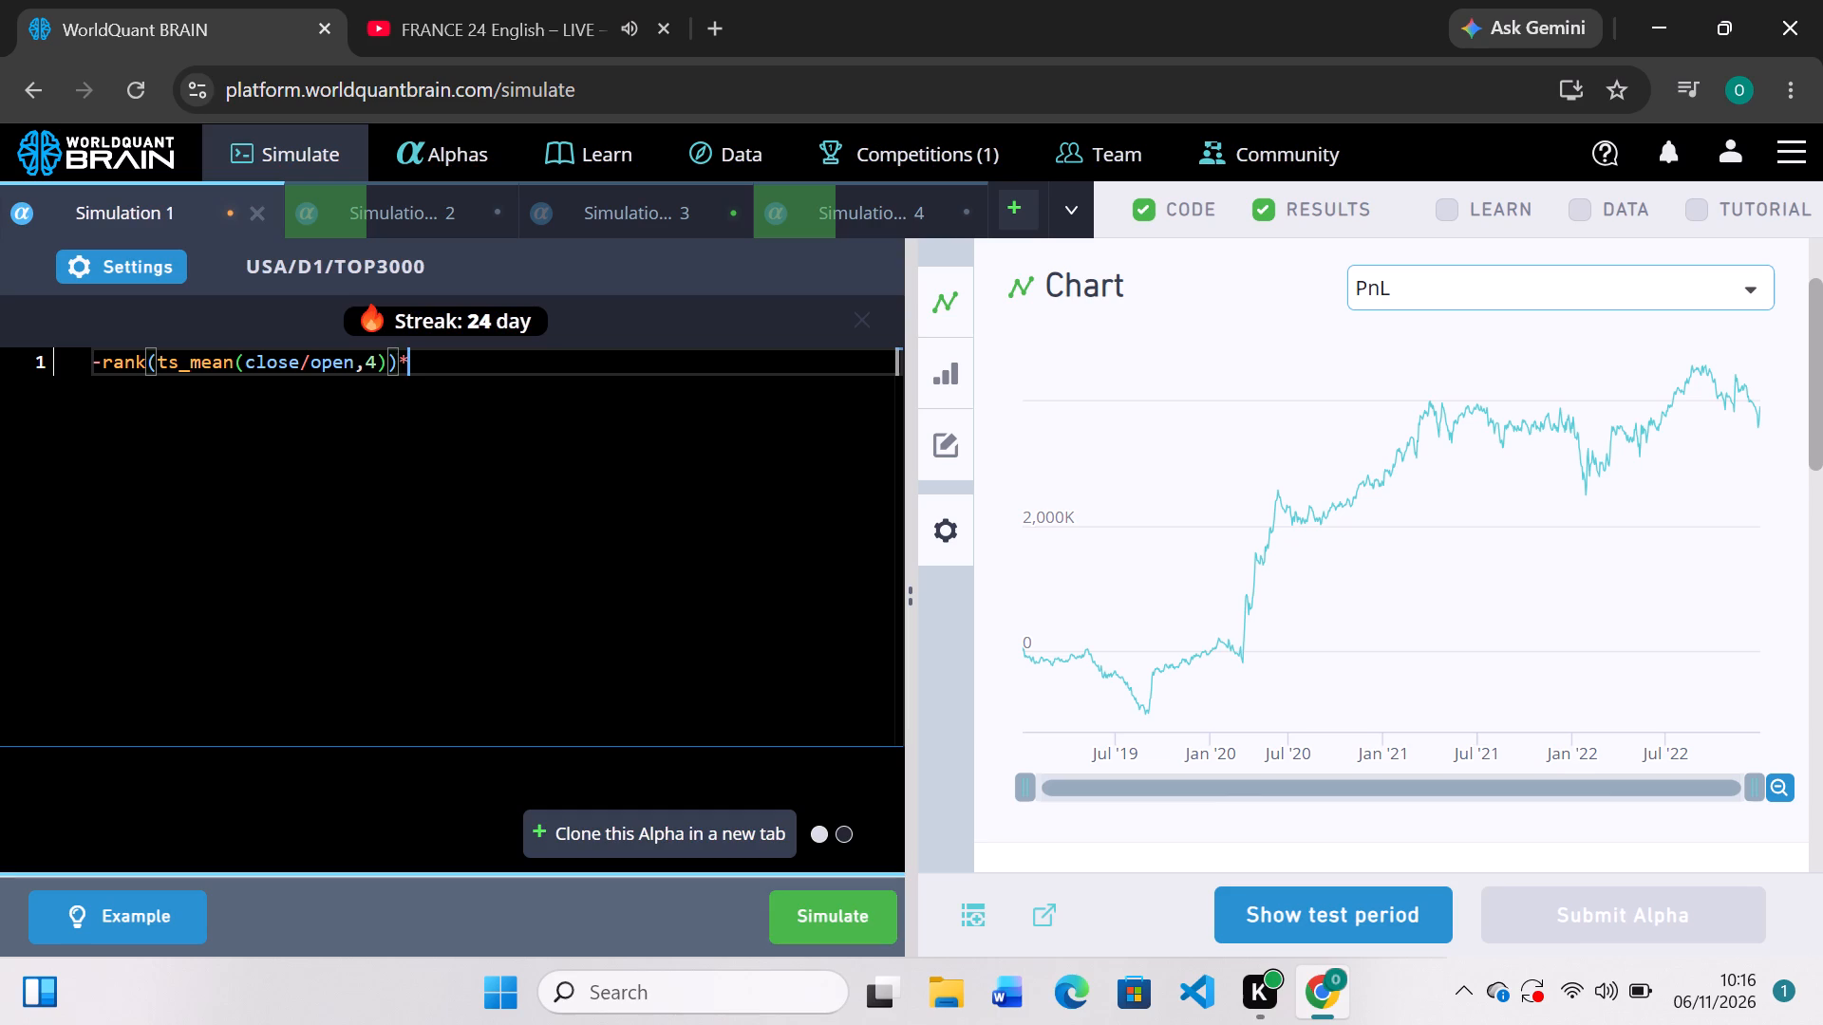
pyautogui.hotkey('shift', '(')
pyautogui.click(445, 211)
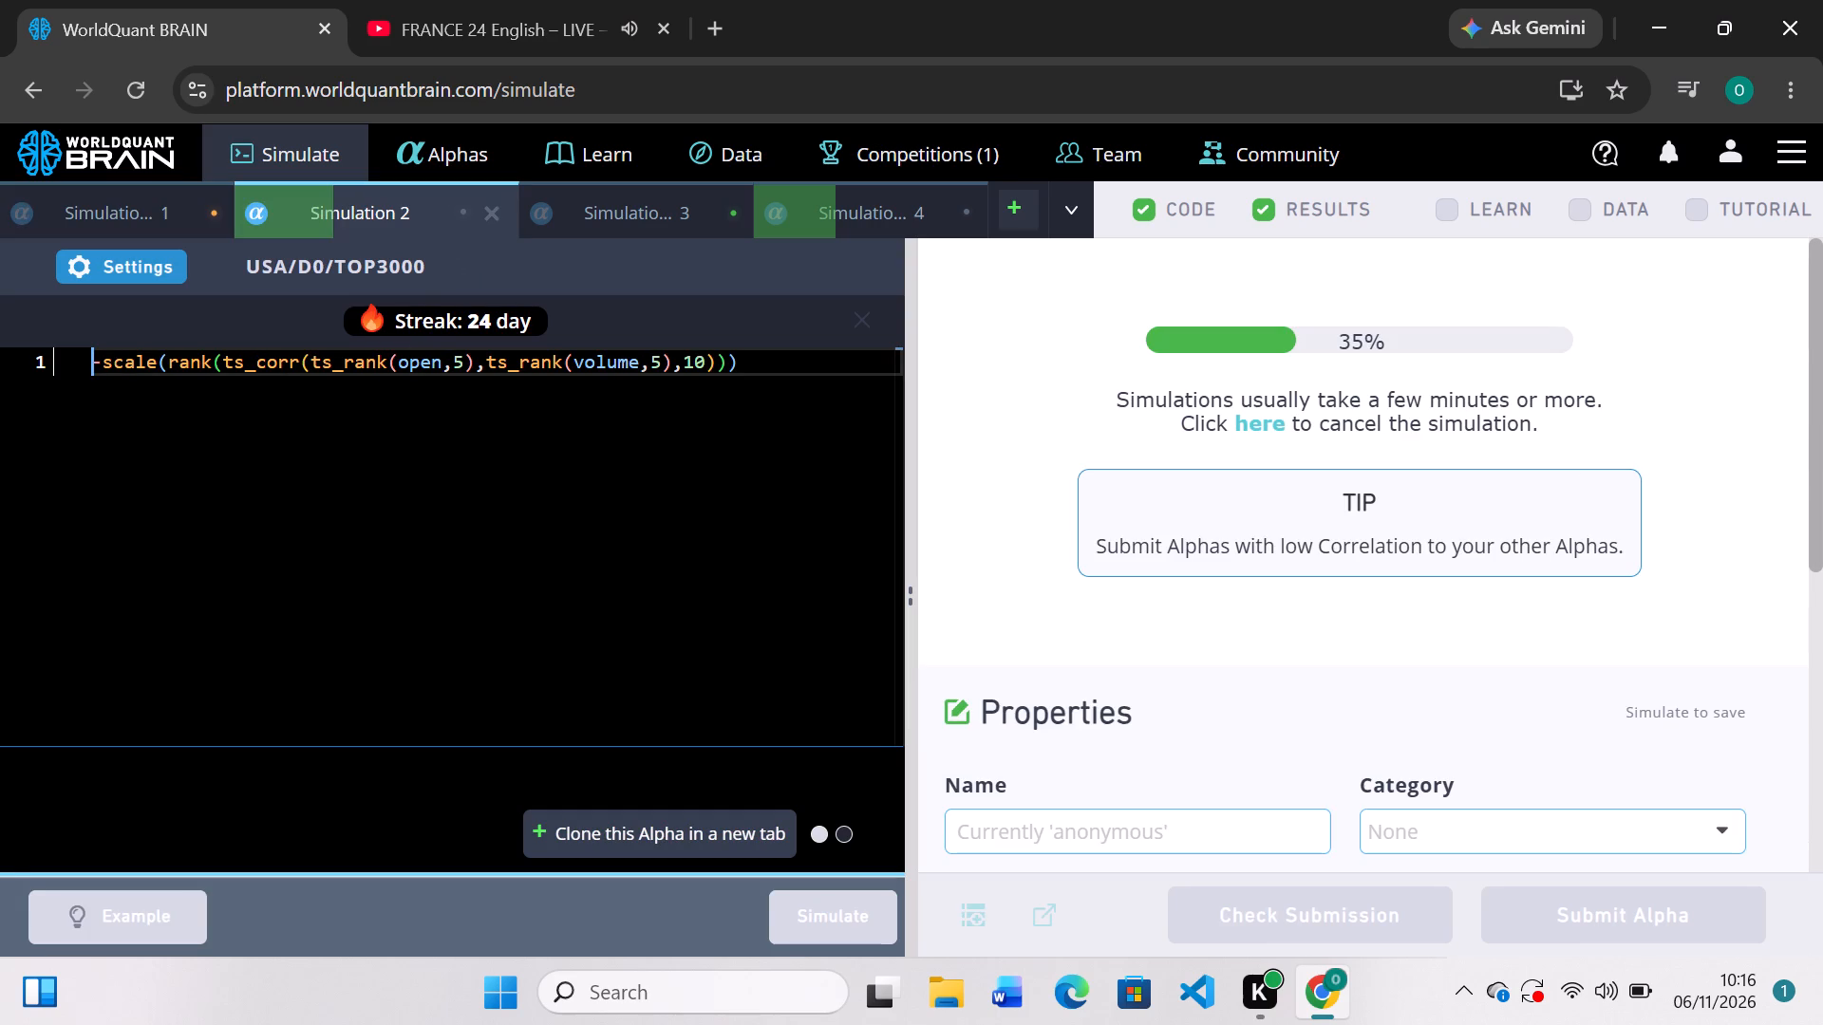
pyautogui.click(667, 209)
pyautogui.scroll(-2, 1370, 615)
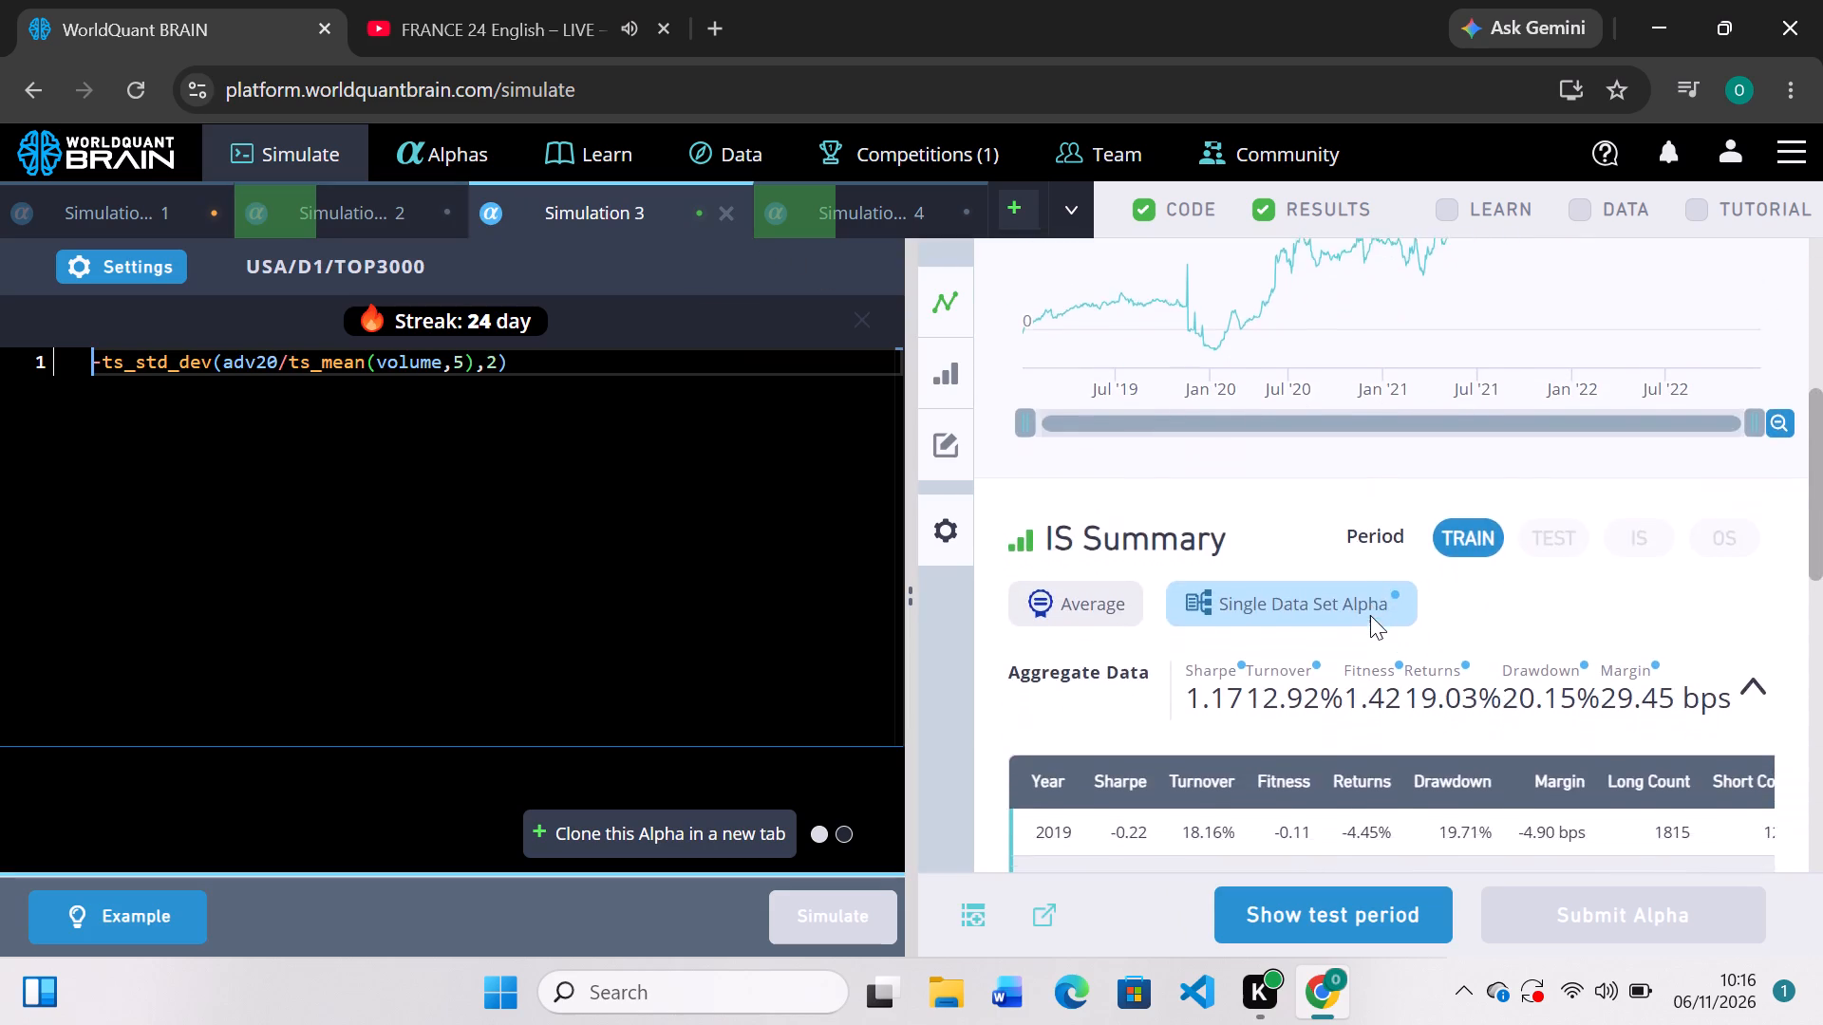
pyautogui.scroll(4, 1370, 615)
pyautogui.moveTo(512, 355); pyautogui.dragTo(466, 366)
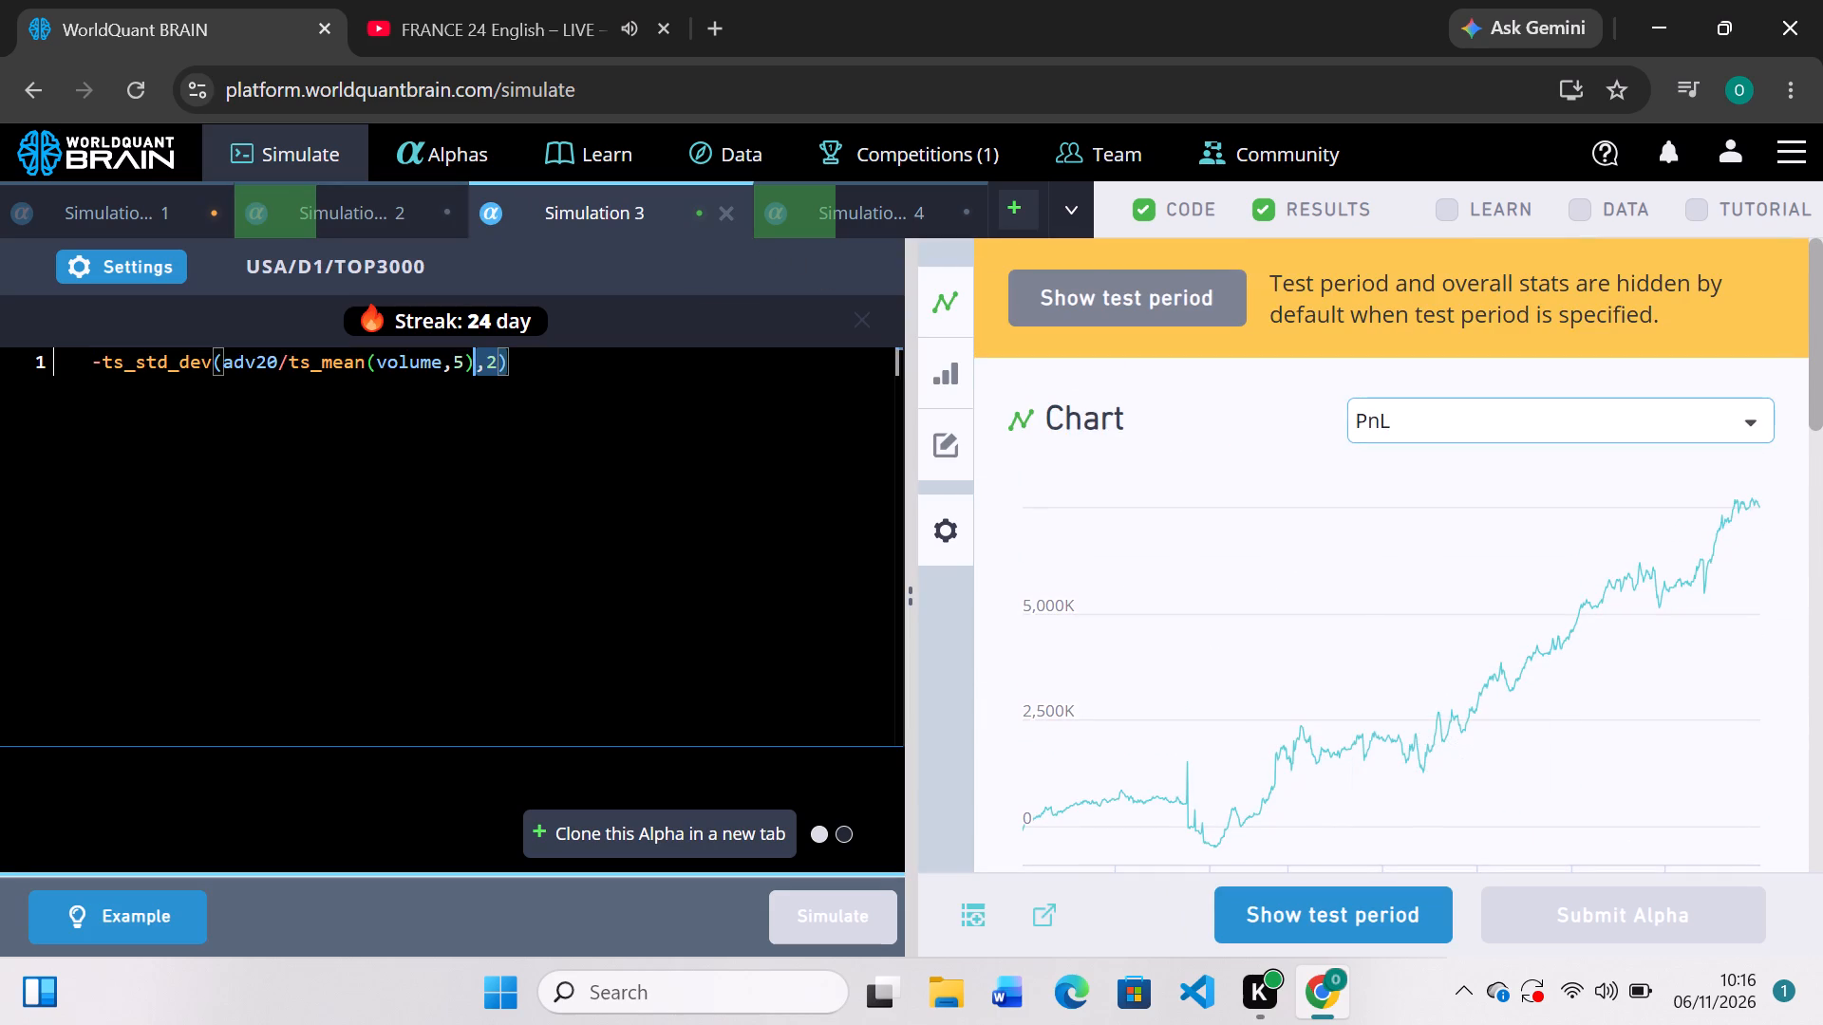
pyautogui.moveTo(466, 366); pyautogui.dragTo(75, 352)
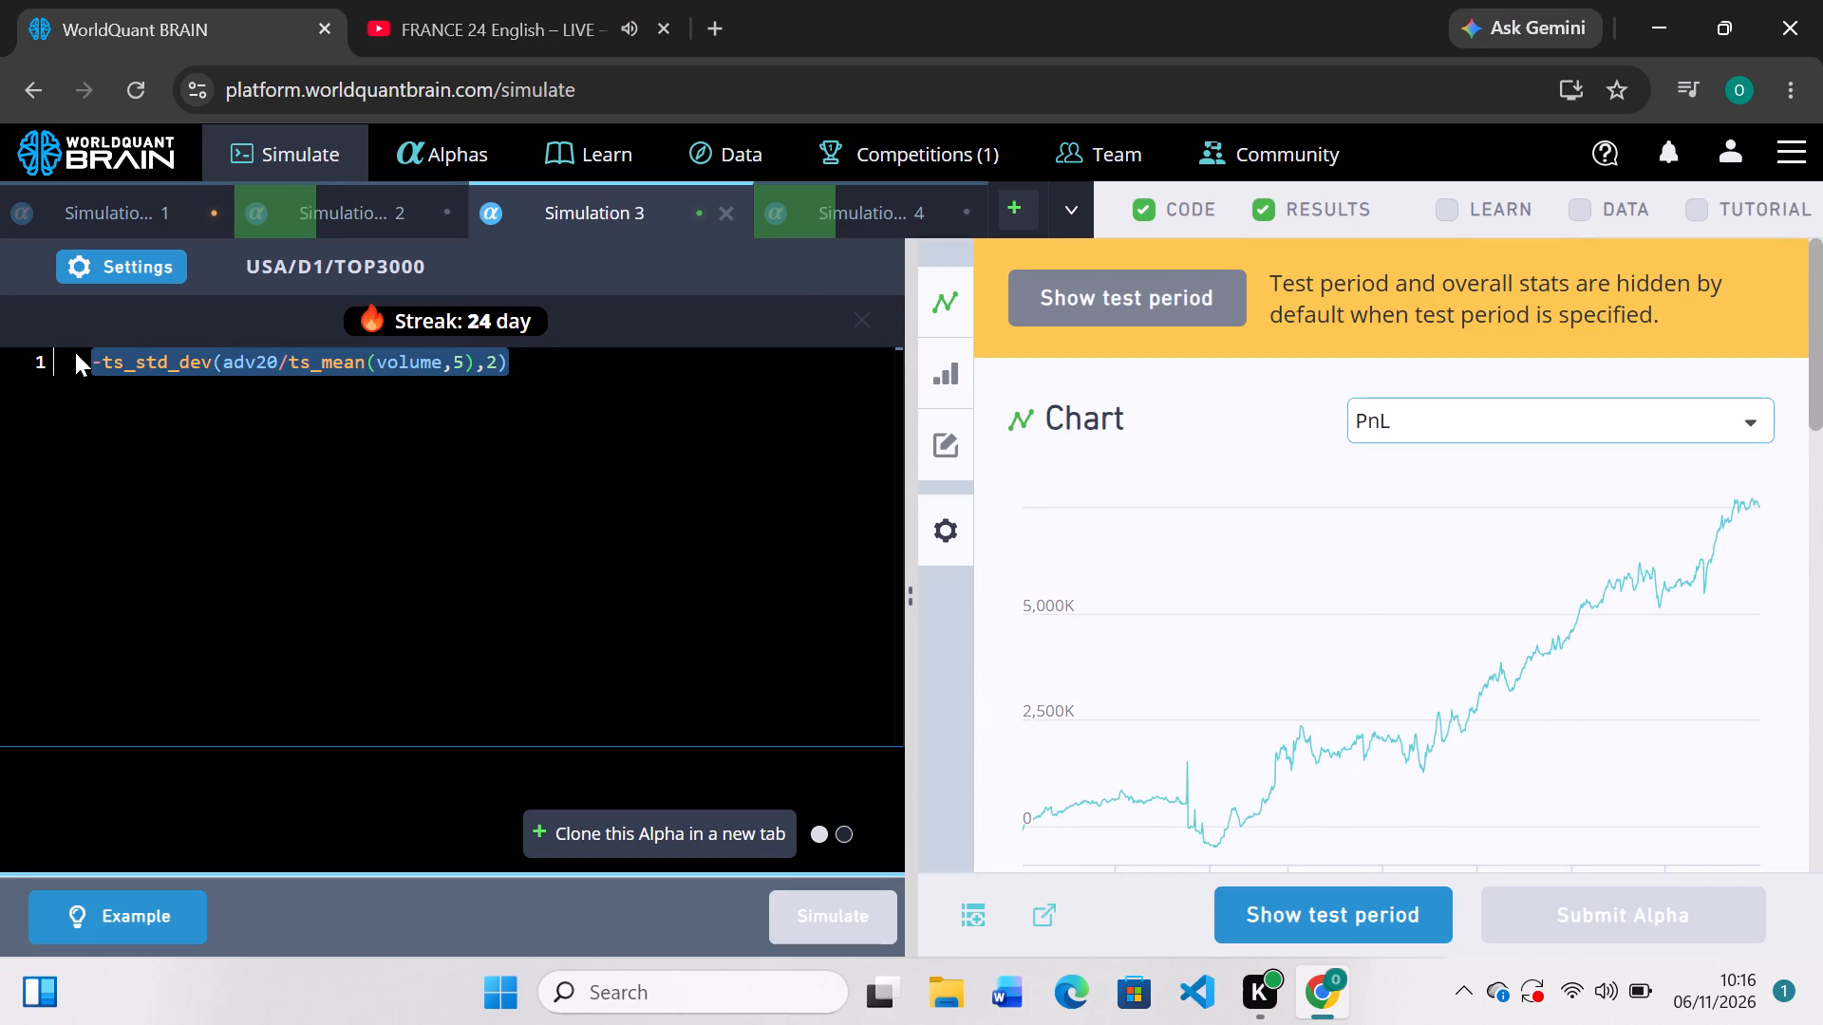
pyautogui.hotkey('ctrl', 'c')
pyautogui.click(116, 195)
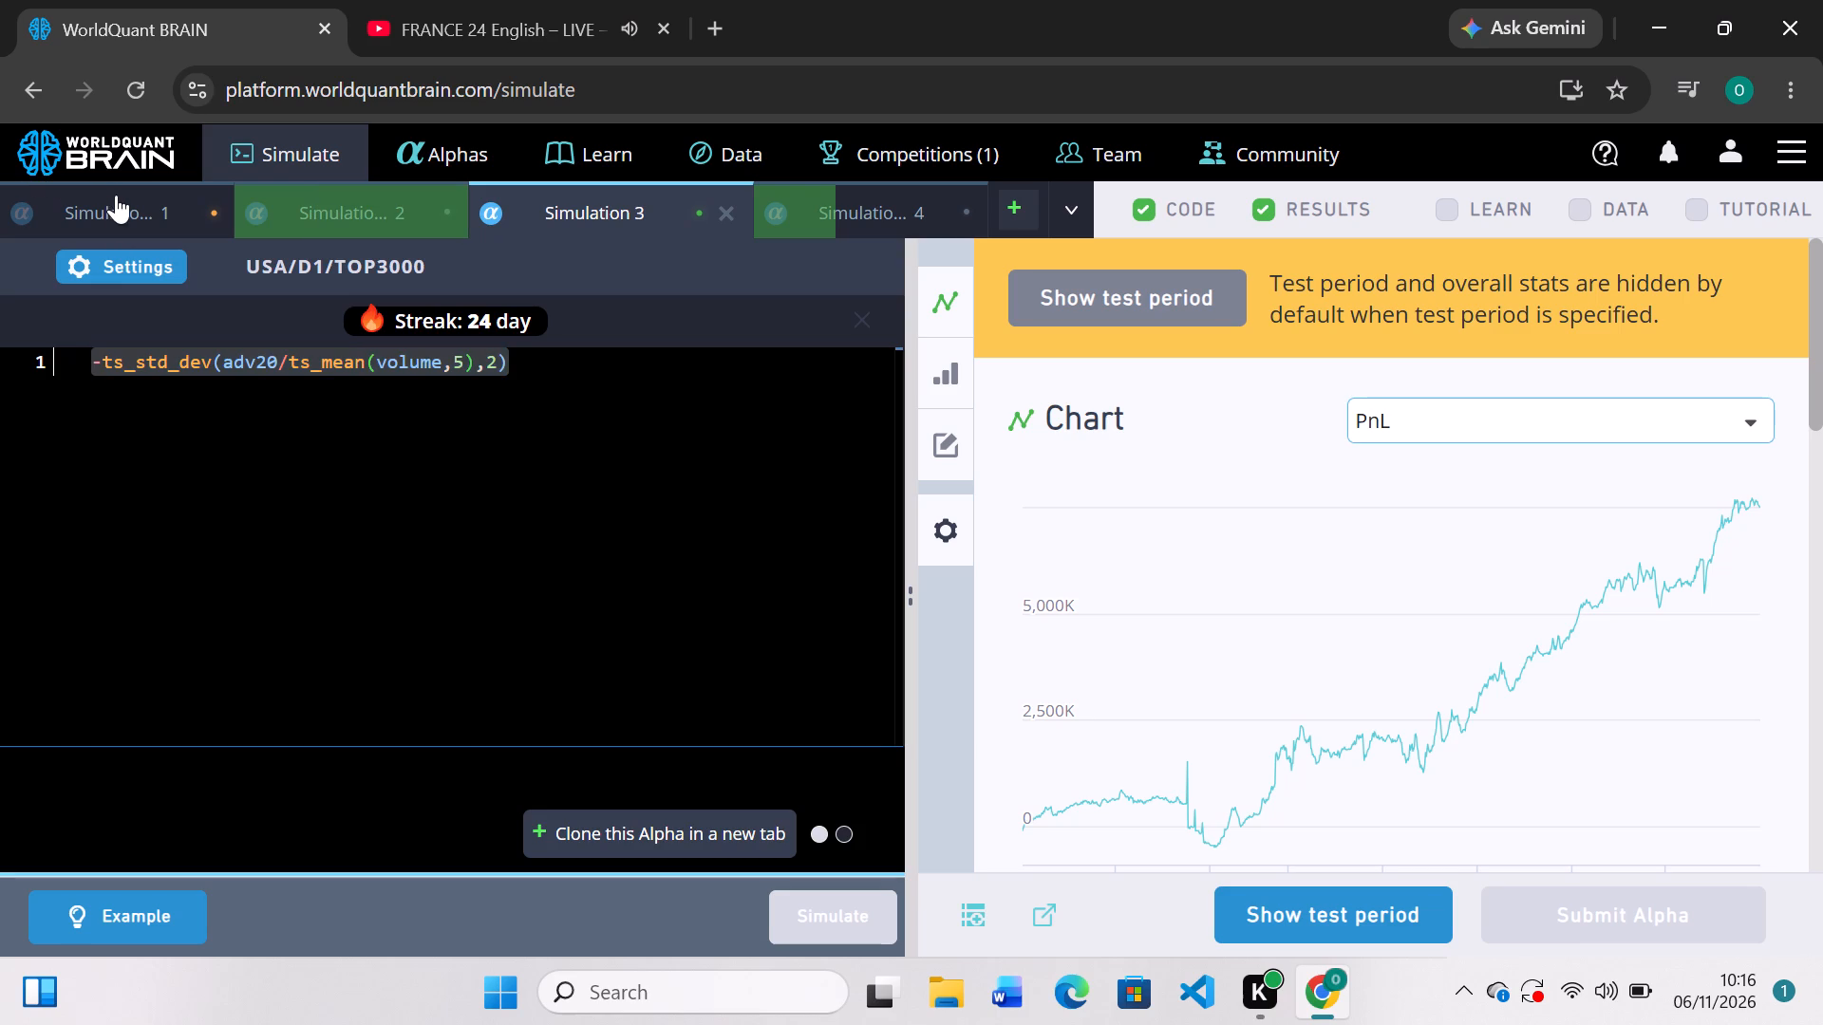
pyautogui.click(419, 366)
pyautogui.hotkey('ctrl', 'v')
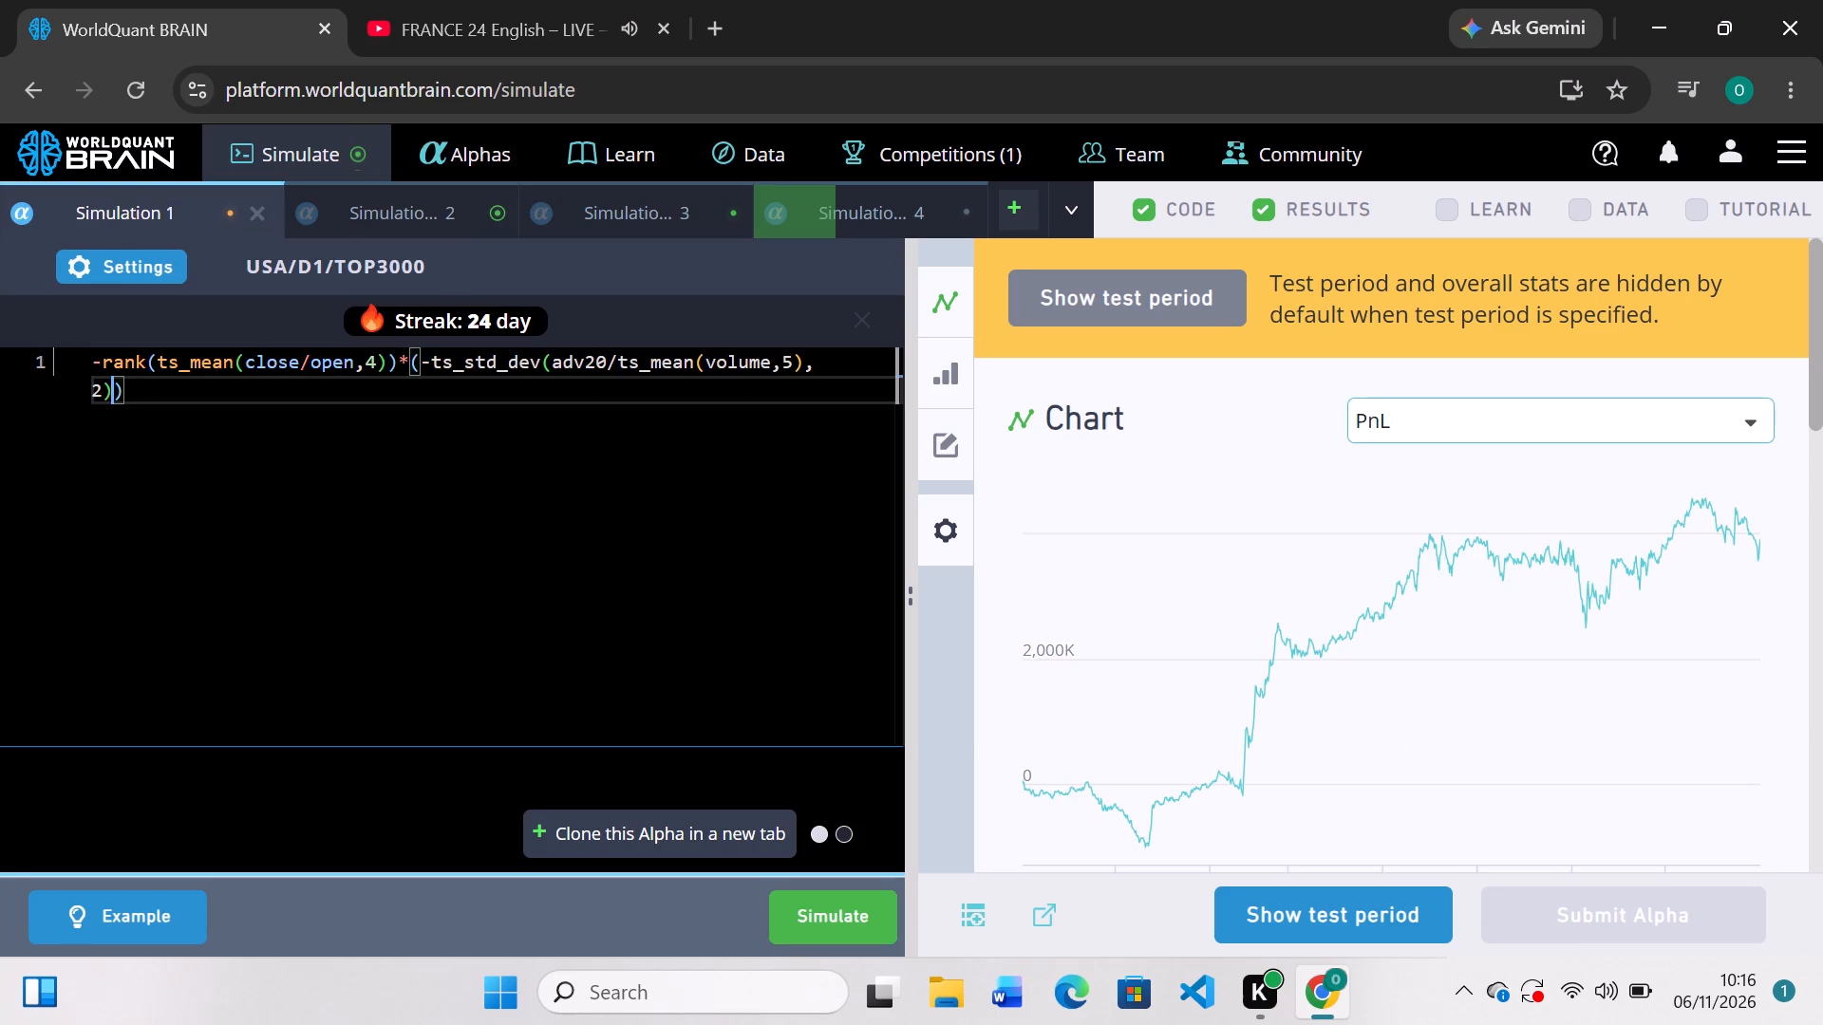
pyautogui.click(810, 914)
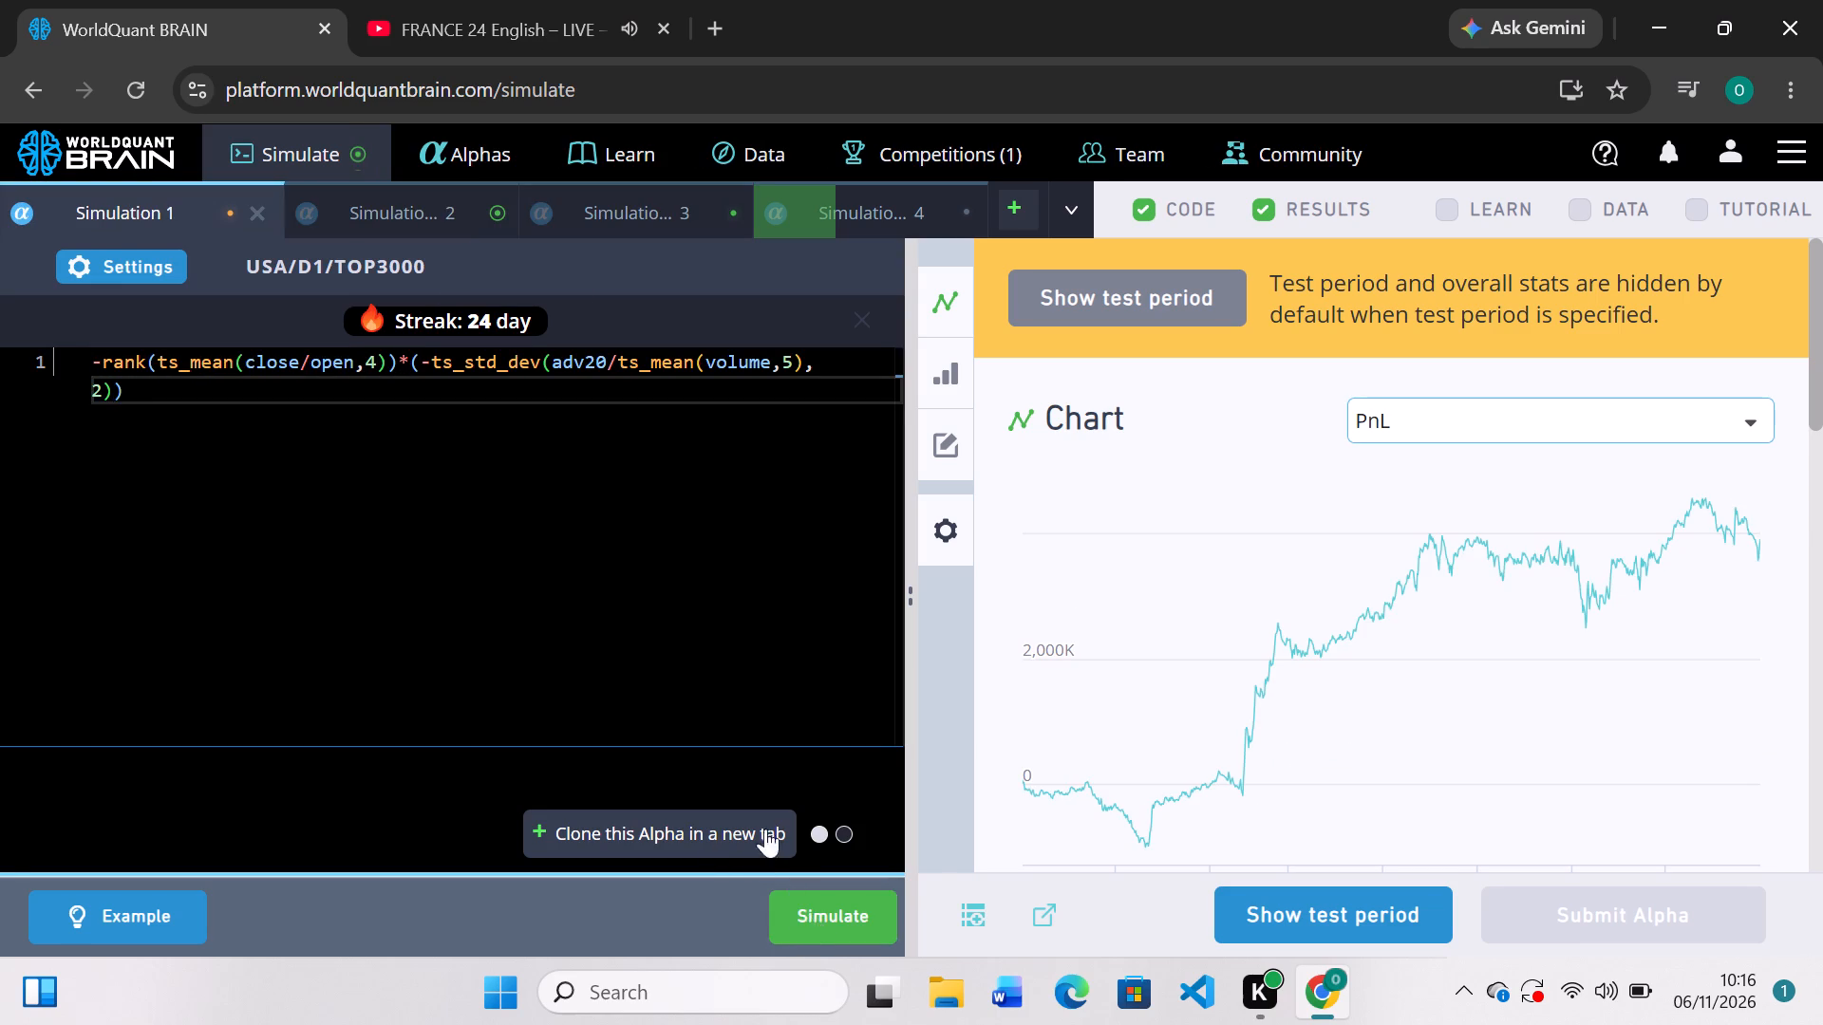
# Check Simulation 2's IS Summary, replace scale with winsorize in its expression, keeping the leading minus sign, and simulate it.
pyautogui.click(412, 215)
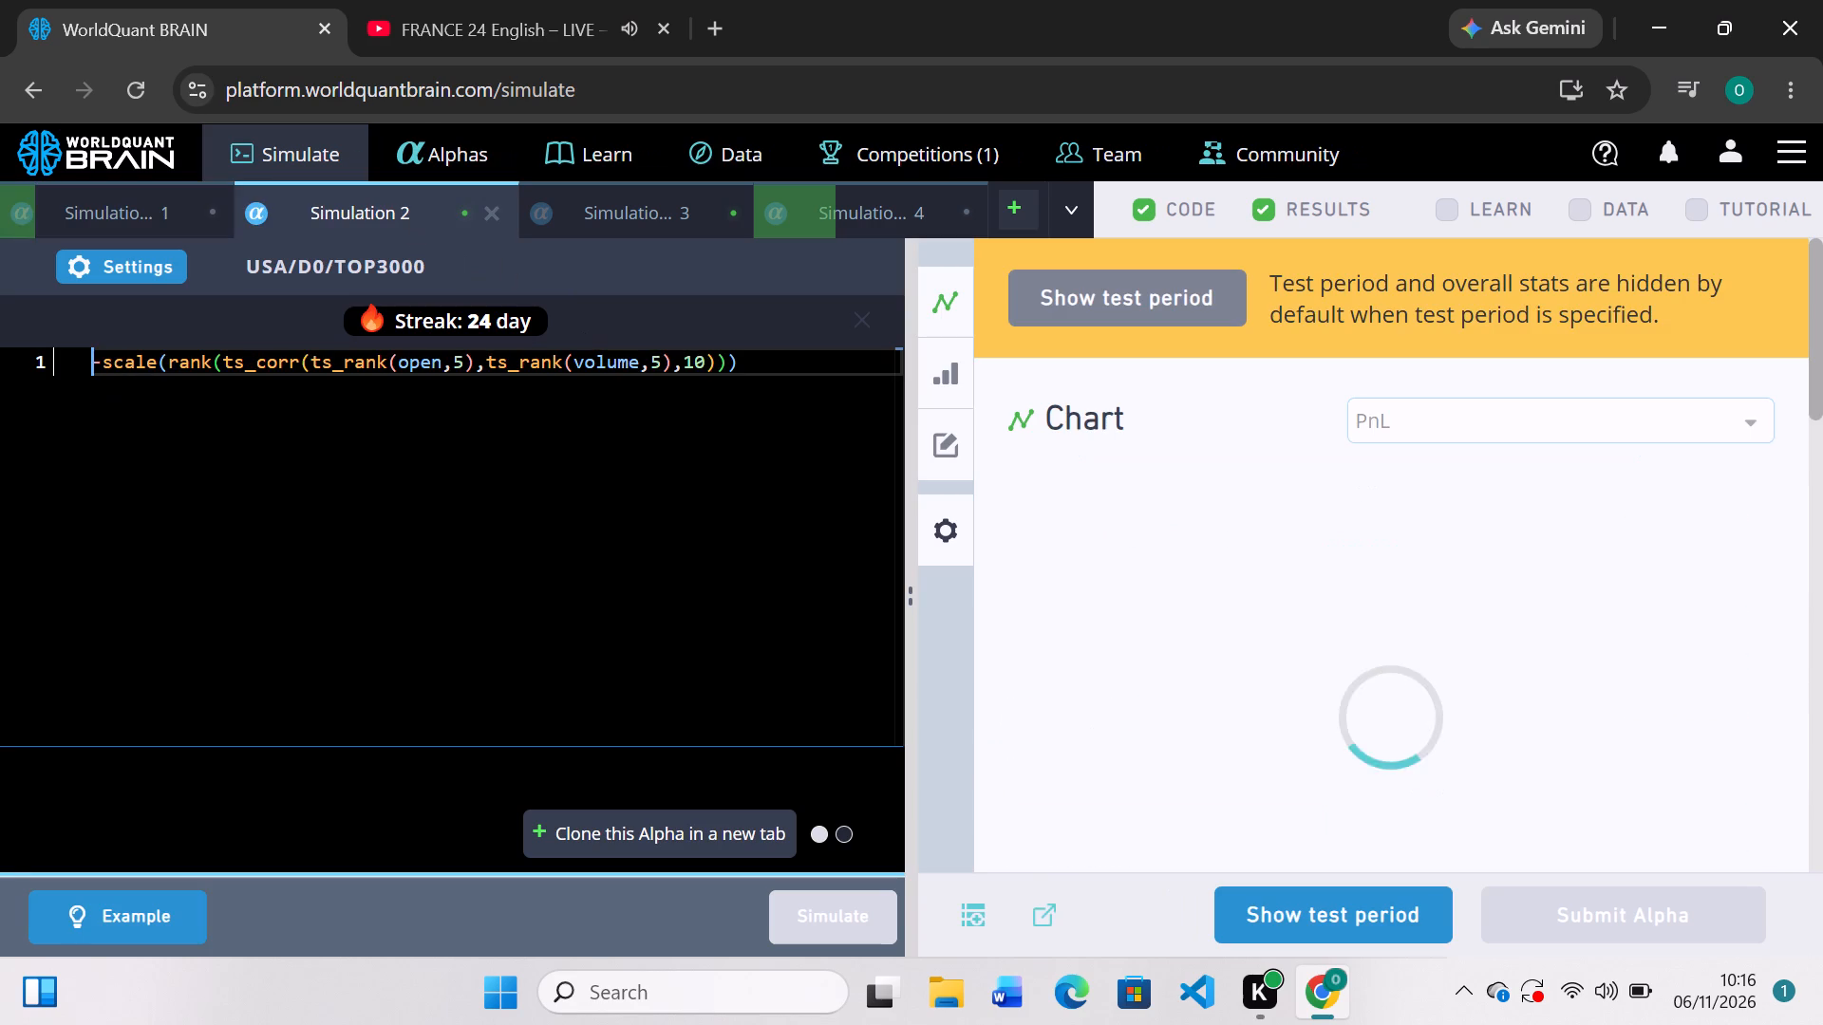
pyautogui.scroll(-2, 1066, 532)
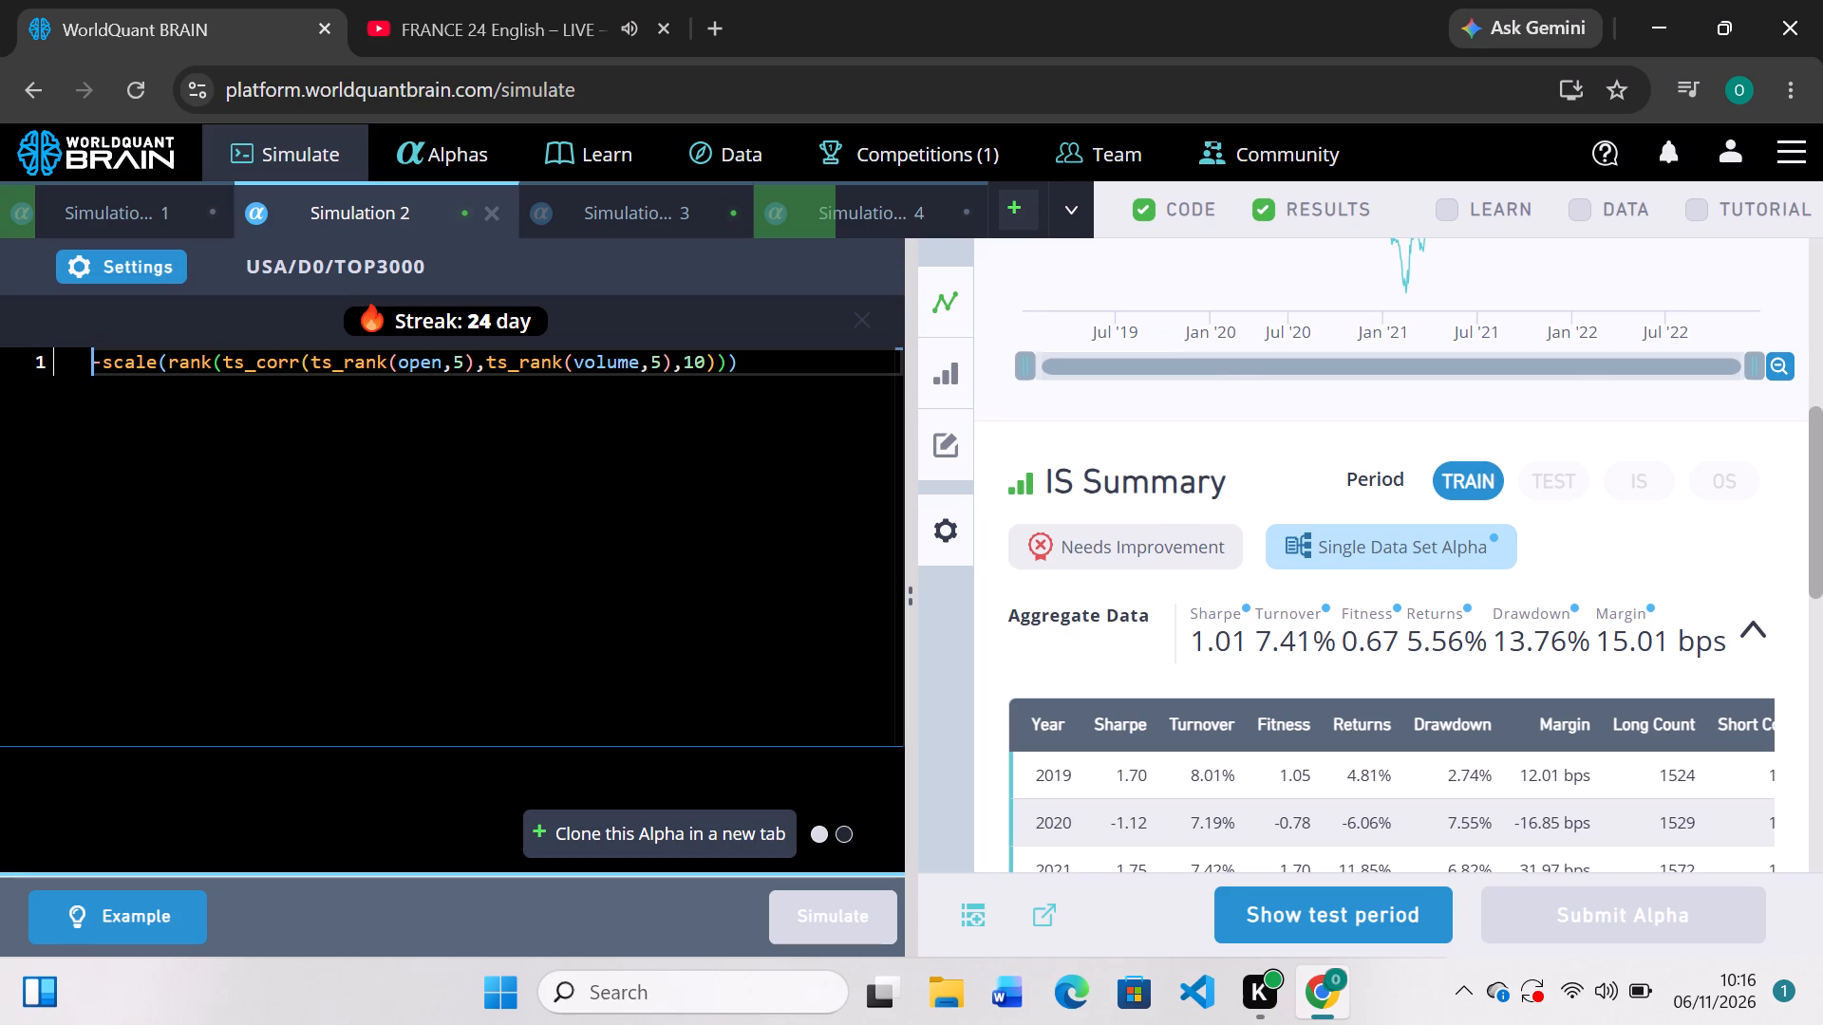
pyautogui.click(158, 363)
pyautogui.press('BackSpace')
pyautogui.press('BackSpace')
pyautogui.press('BackSpace')
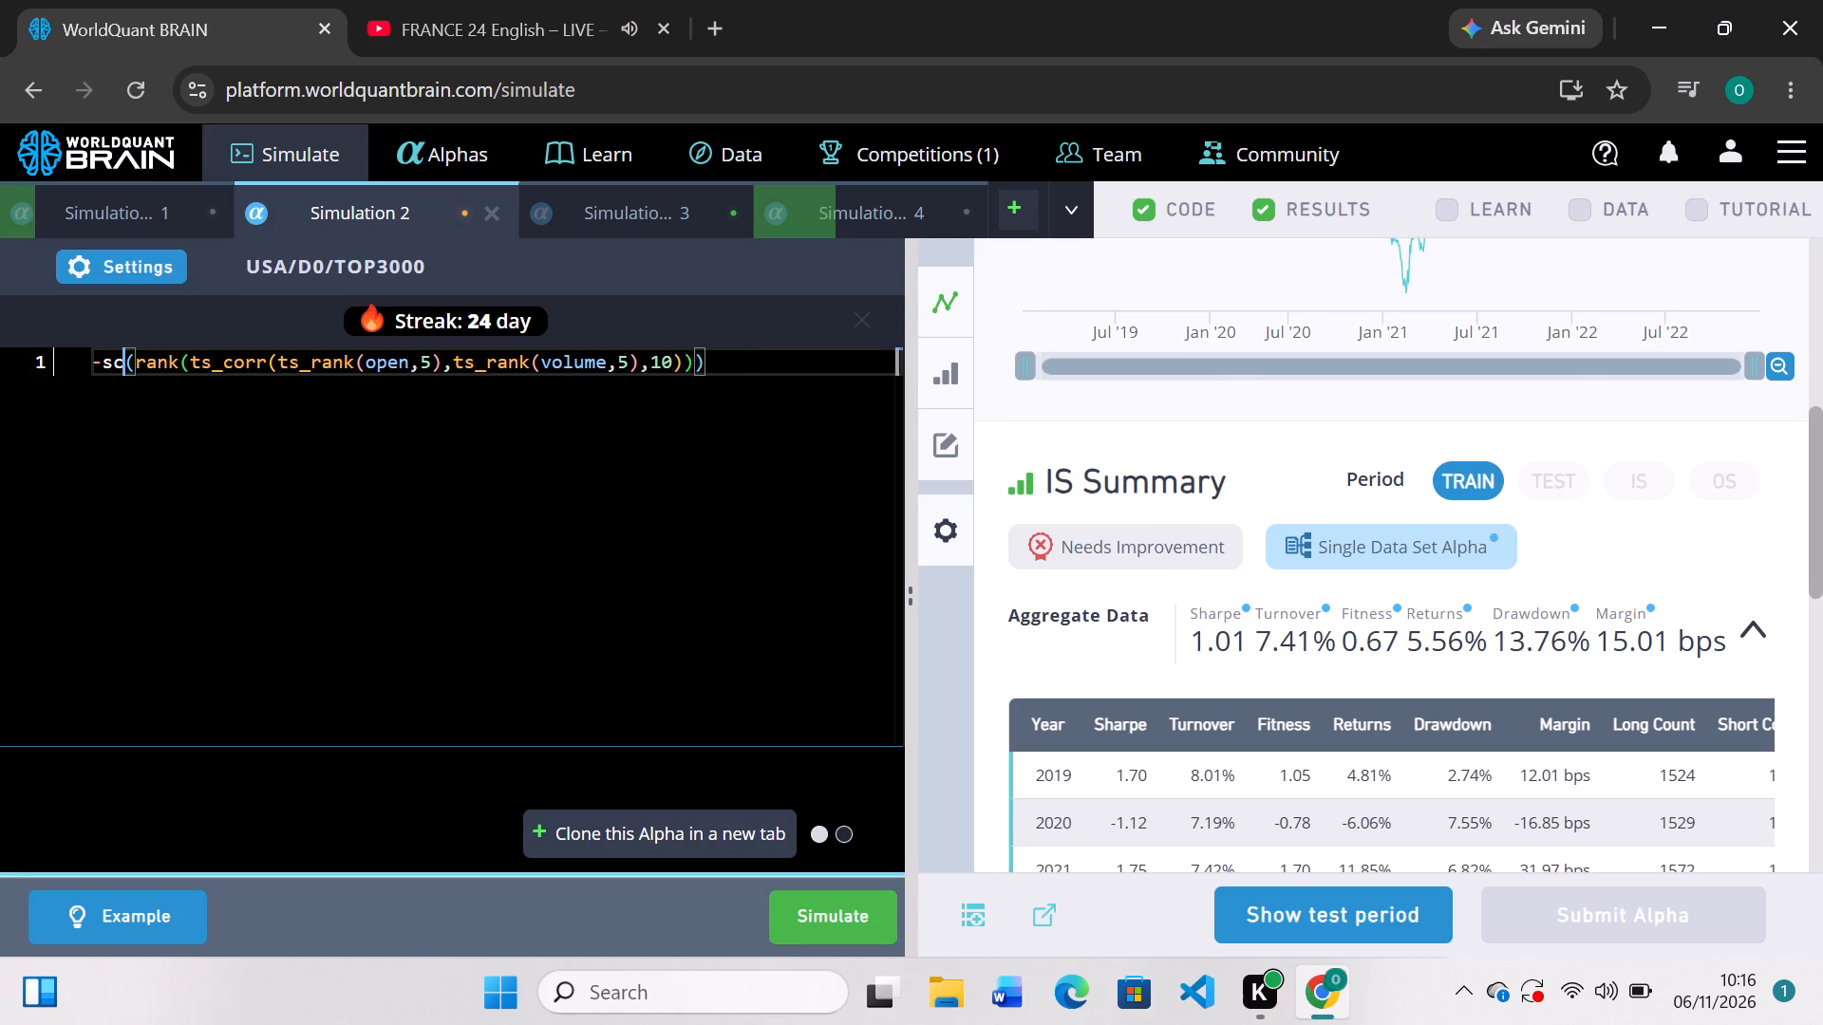
pyautogui.press('BackSpace')
pyautogui.press('BackSpace')
pyautogui.write('win')
pyautogui.press('Tab')
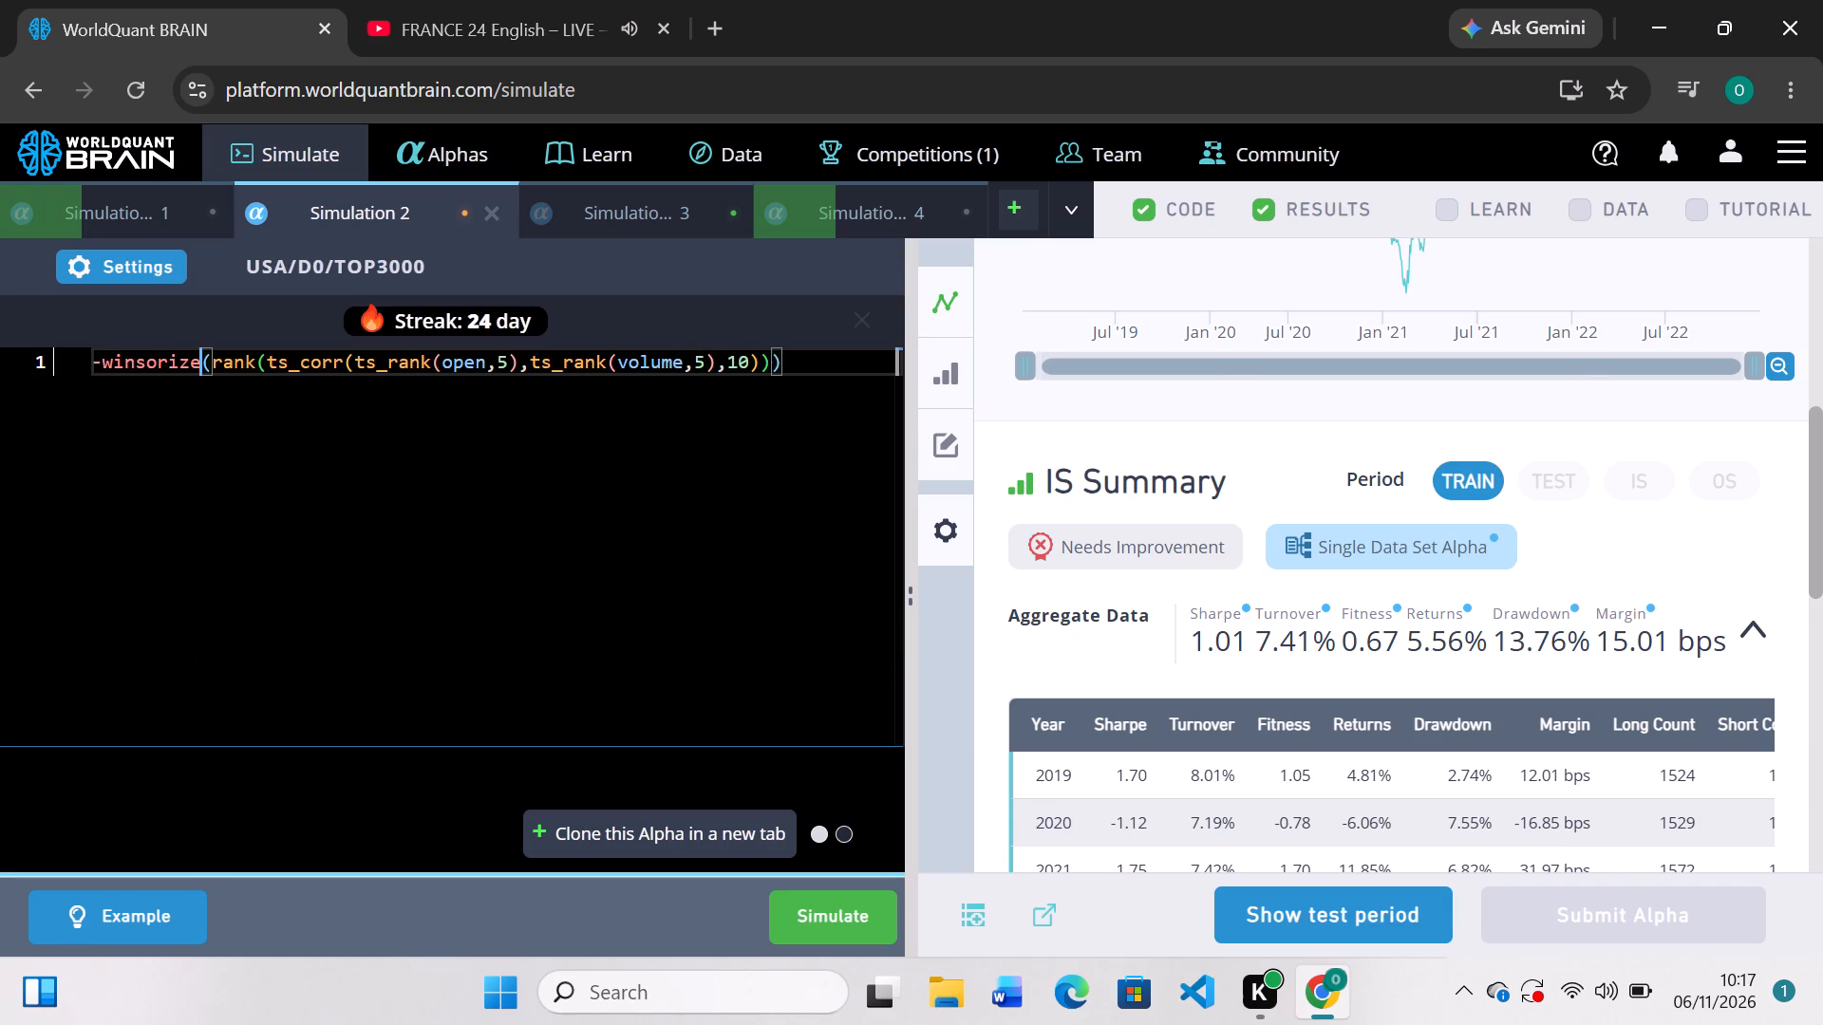
pyautogui.click(827, 902)
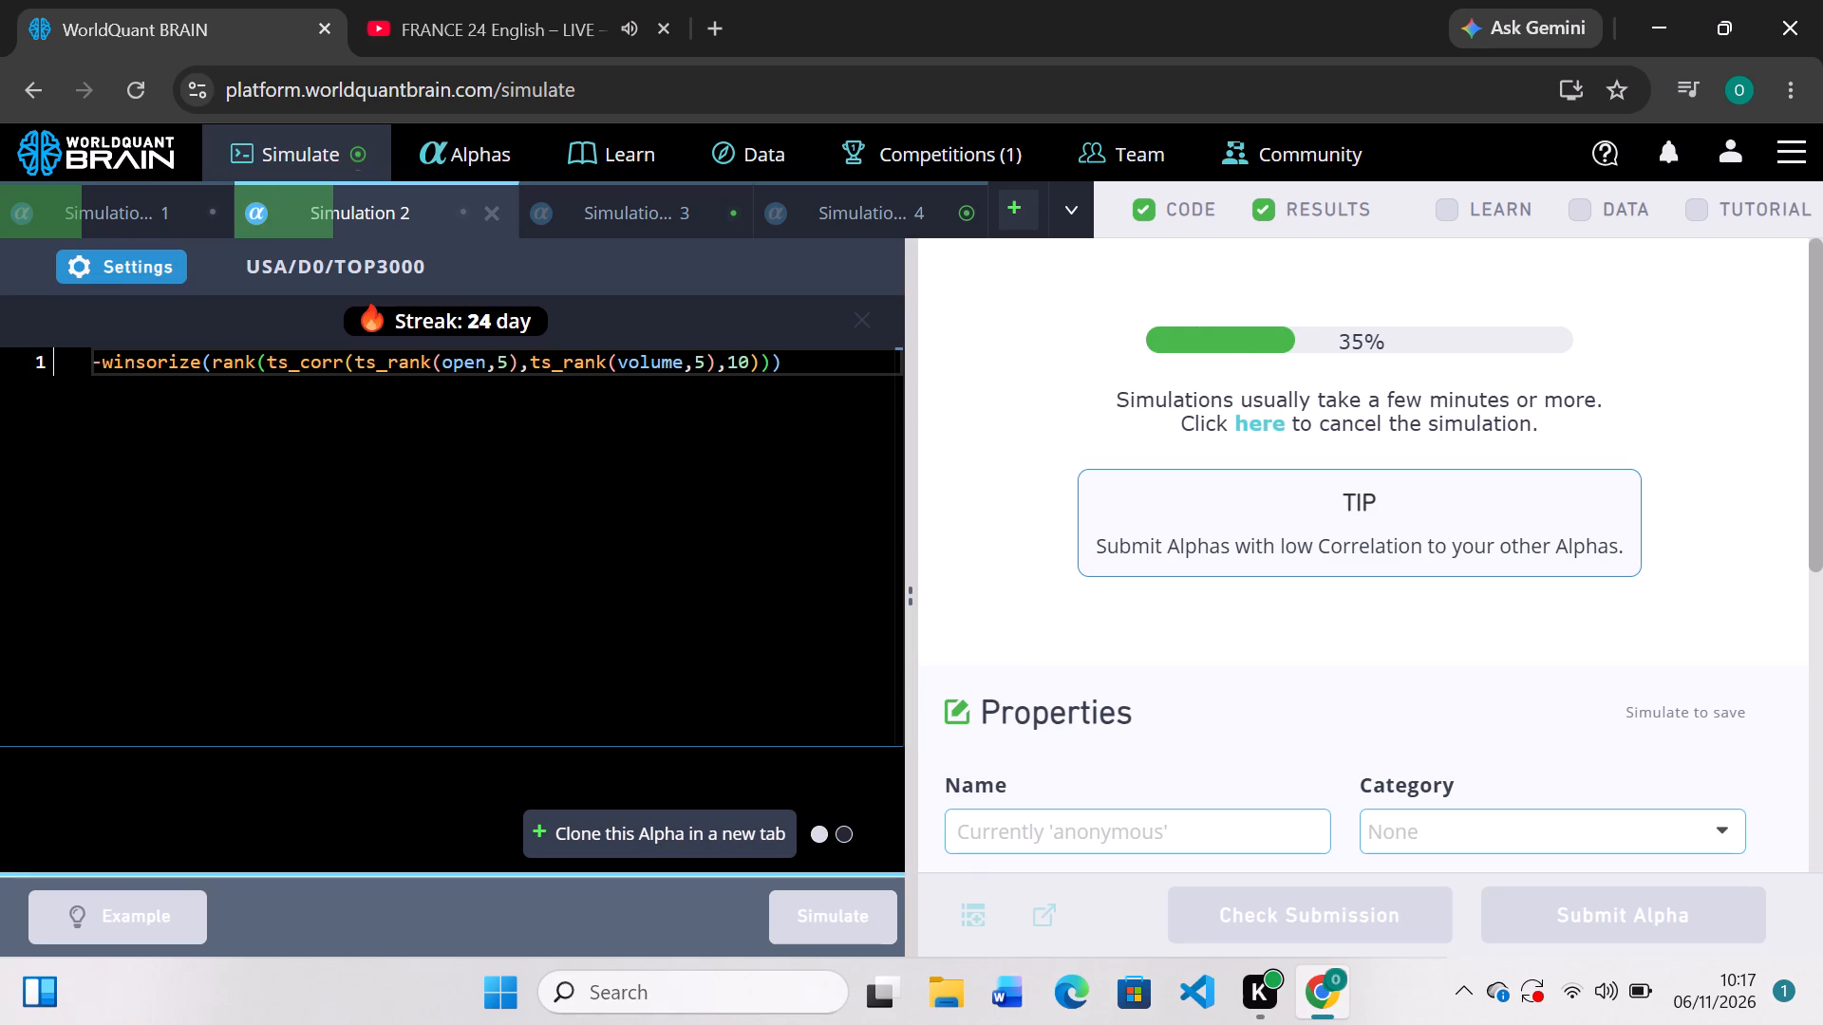
# Check Simulation 4's results, replace if_else with trade_when in the last line of its code, and simulate it.
pyautogui.click(935, 204)
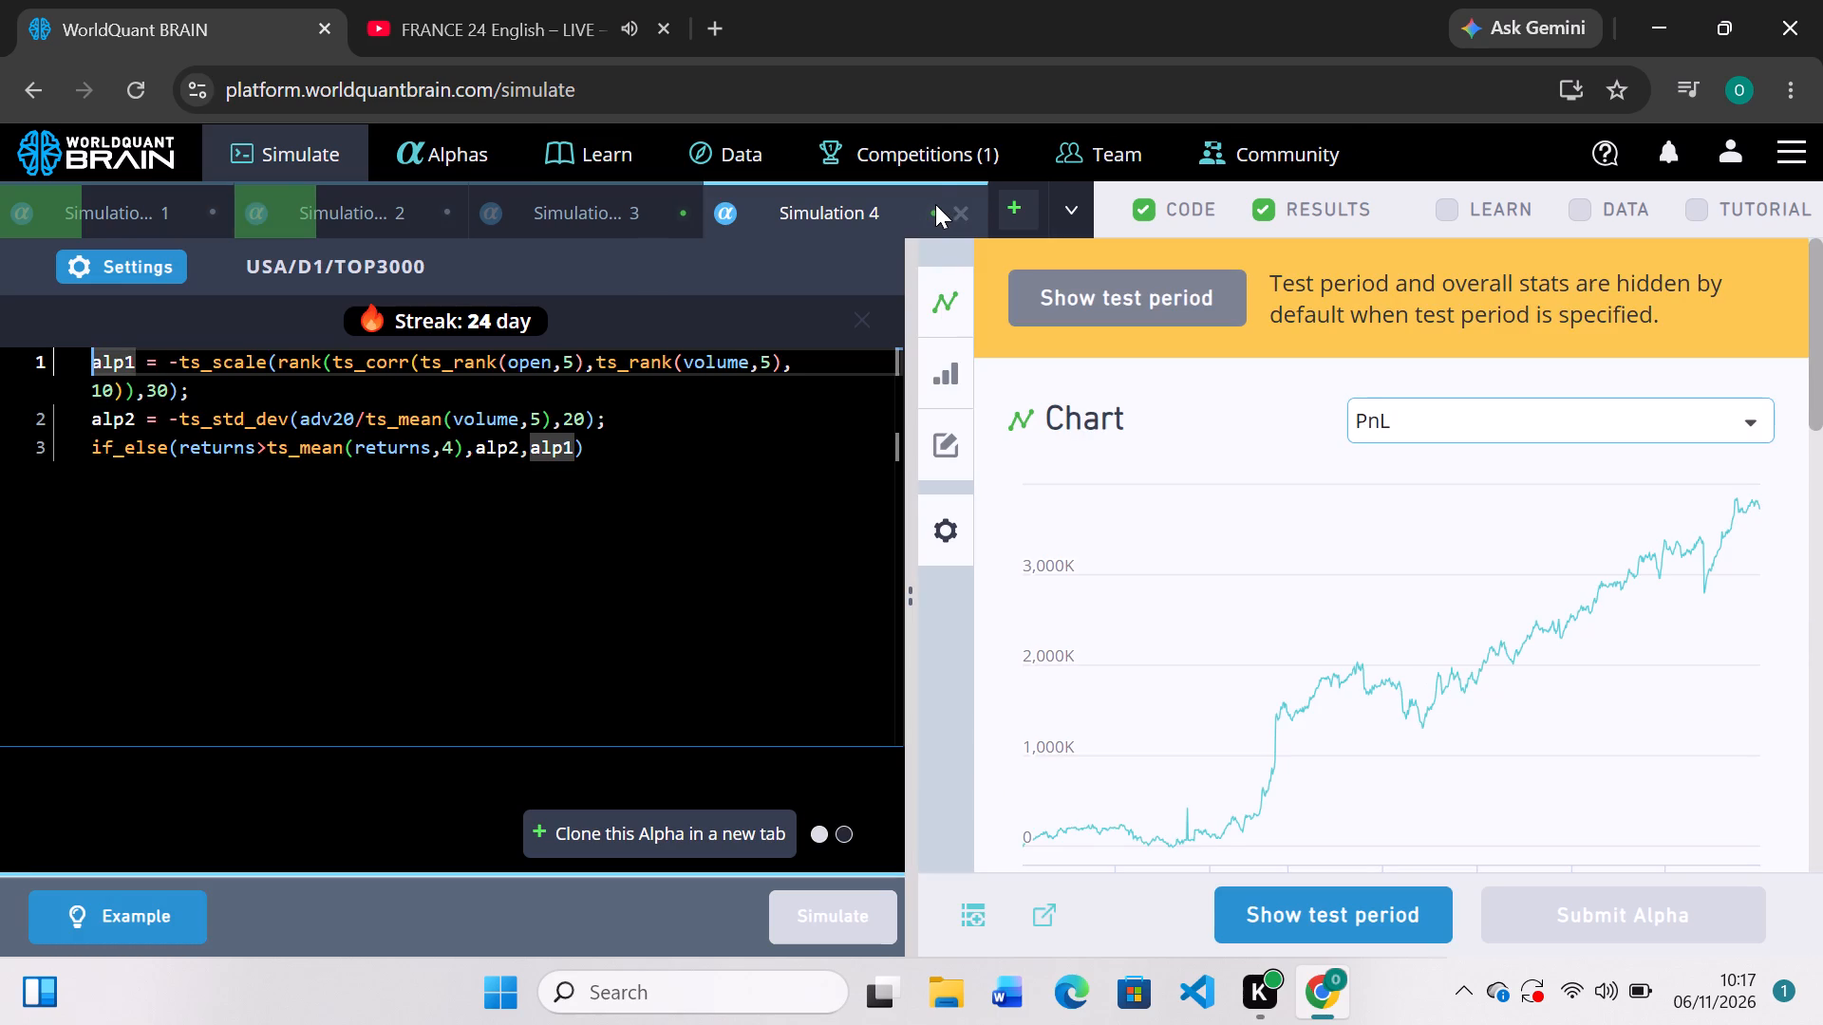
pyautogui.scroll(-2, 1254, 546)
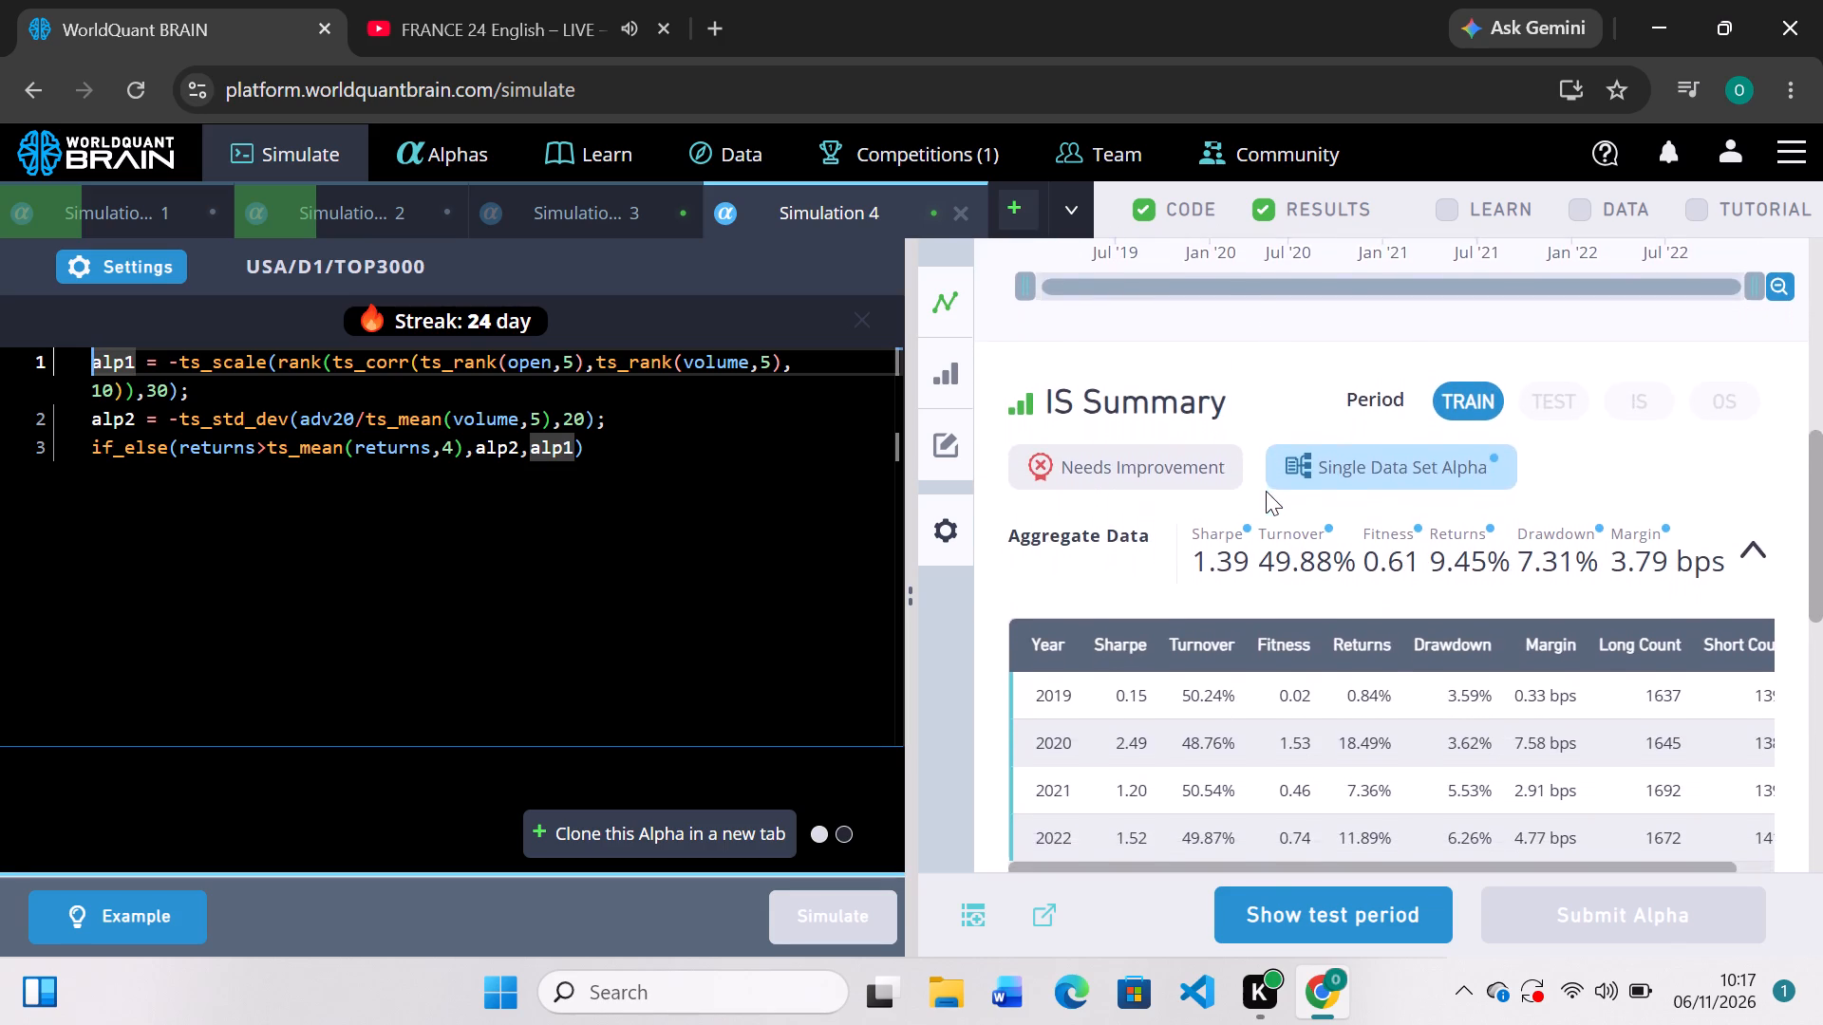
pyautogui.scroll(3, 1266, 491)
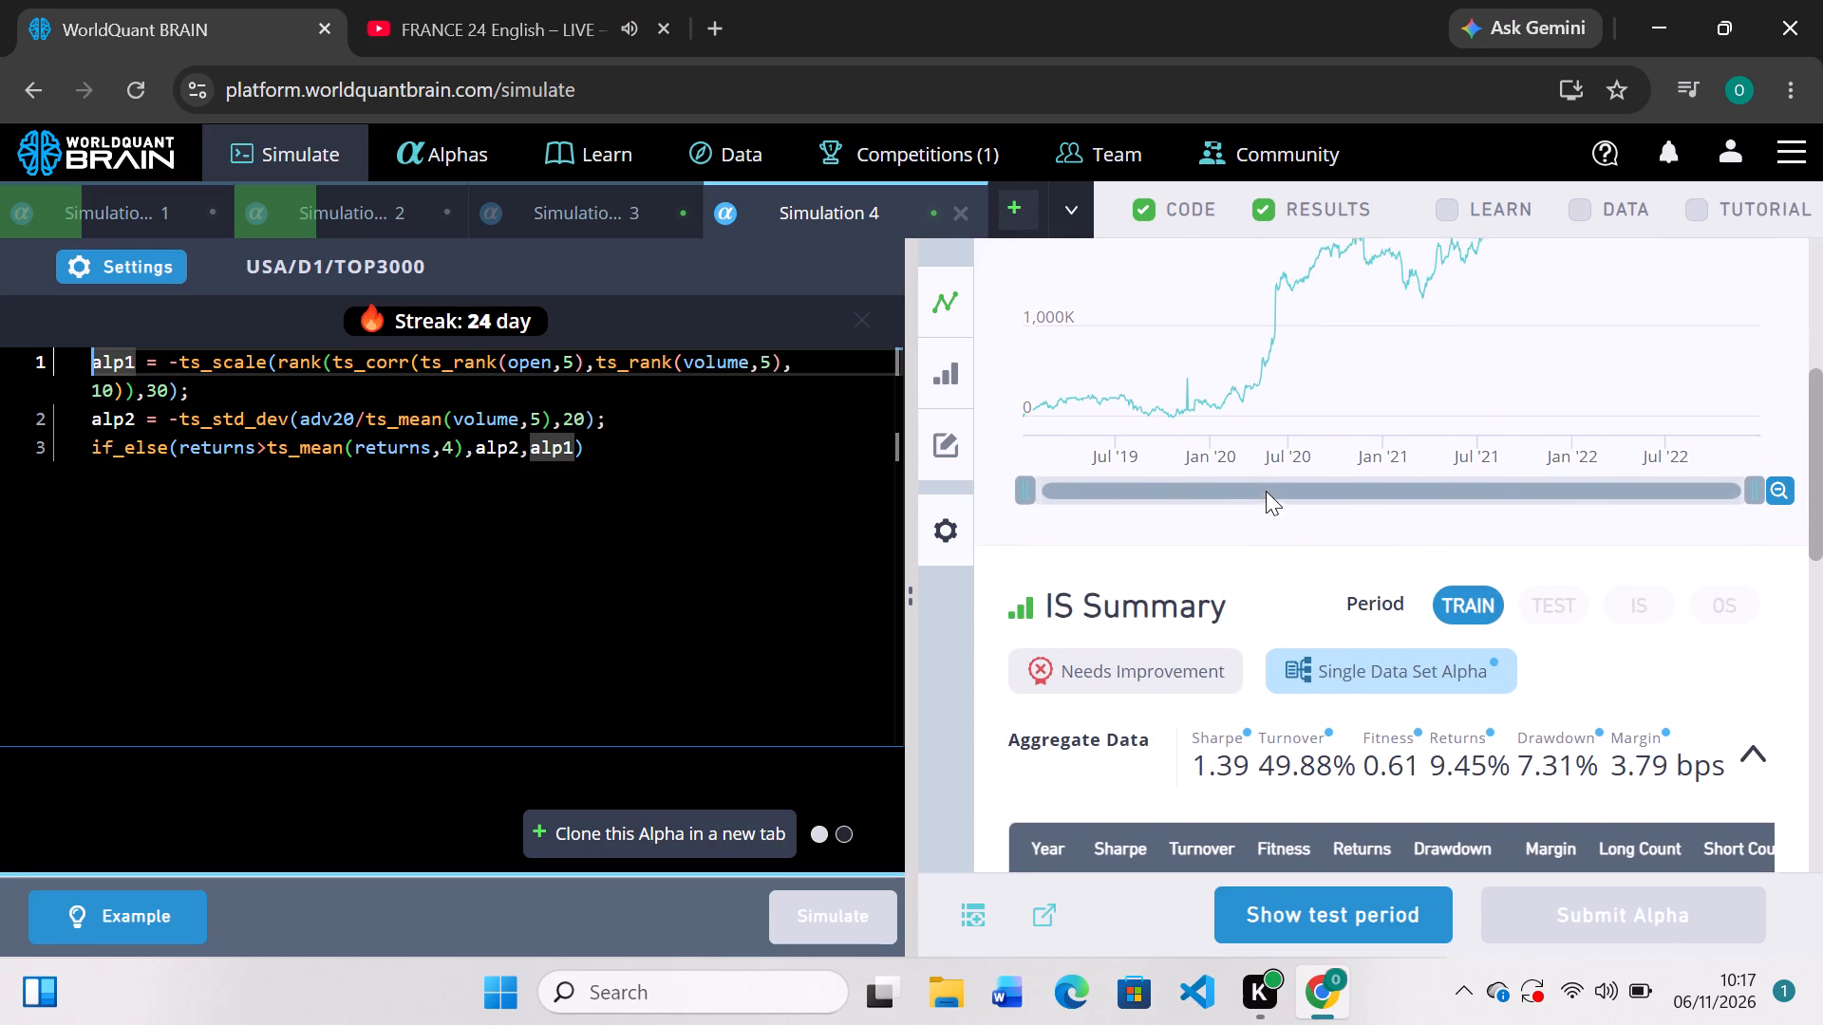
pyautogui.scroll(3, 1266, 491)
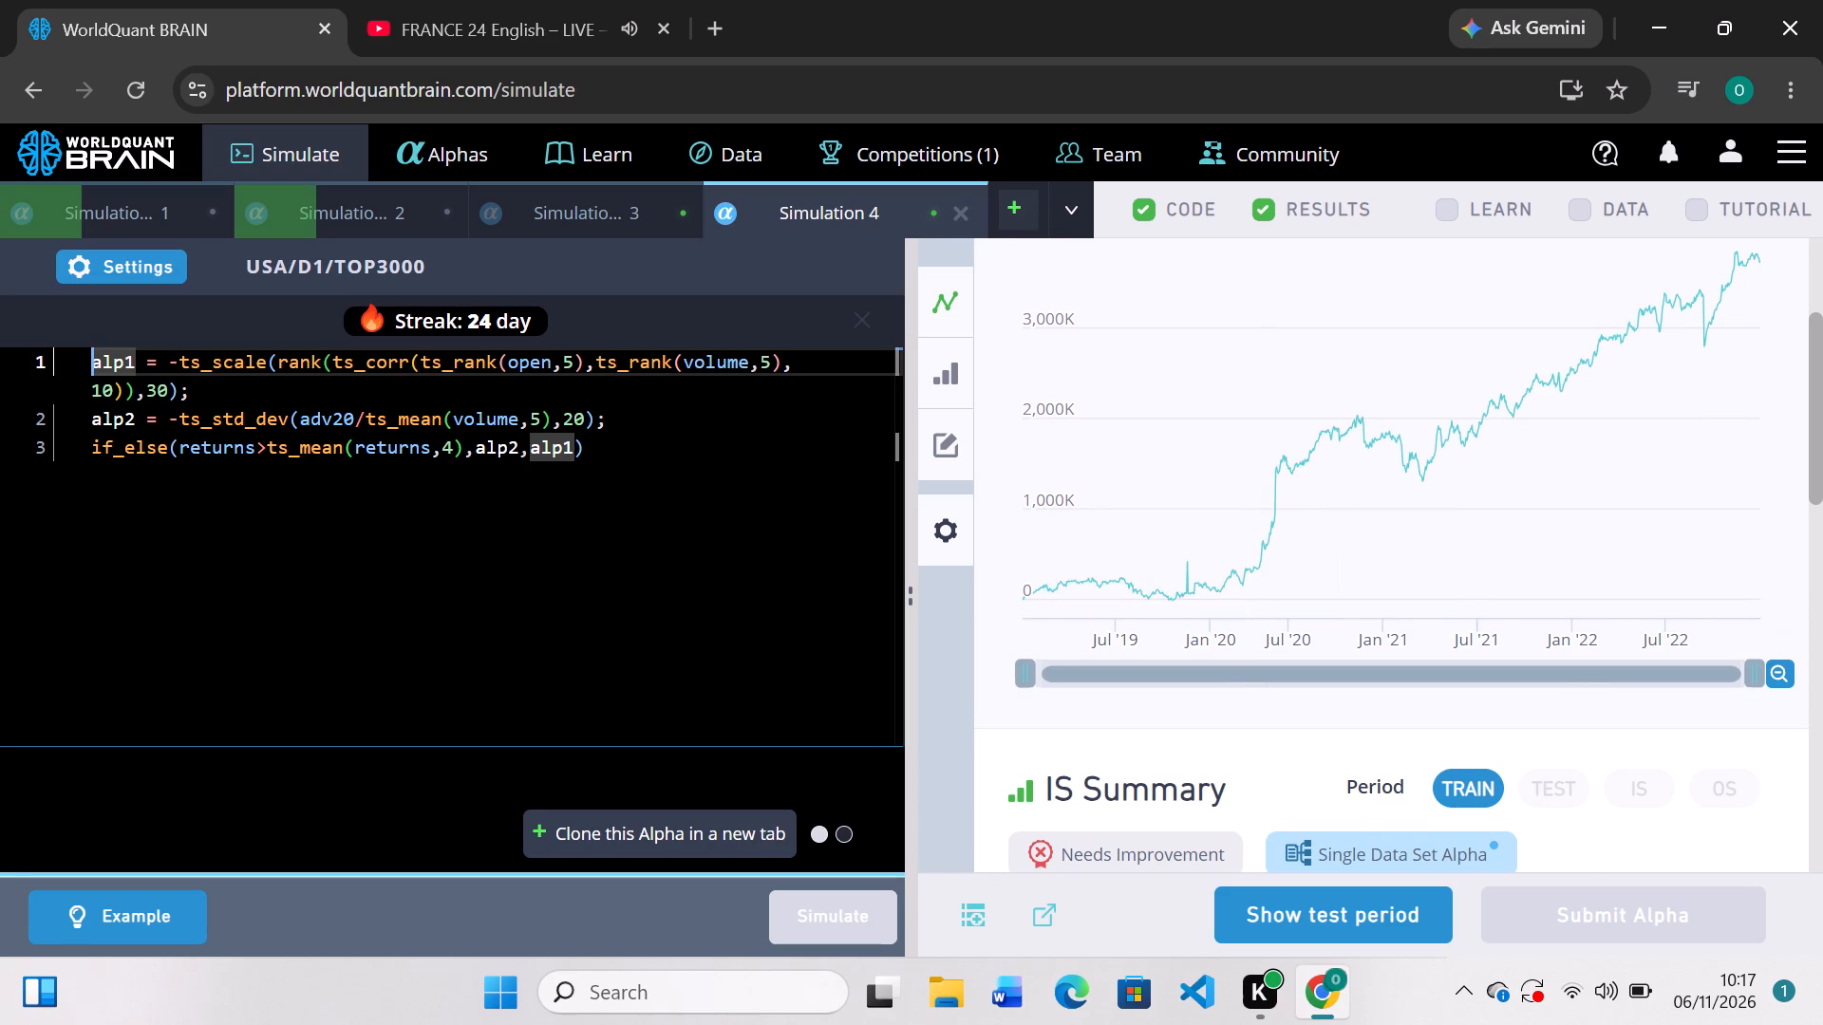
pyautogui.click(166, 445)
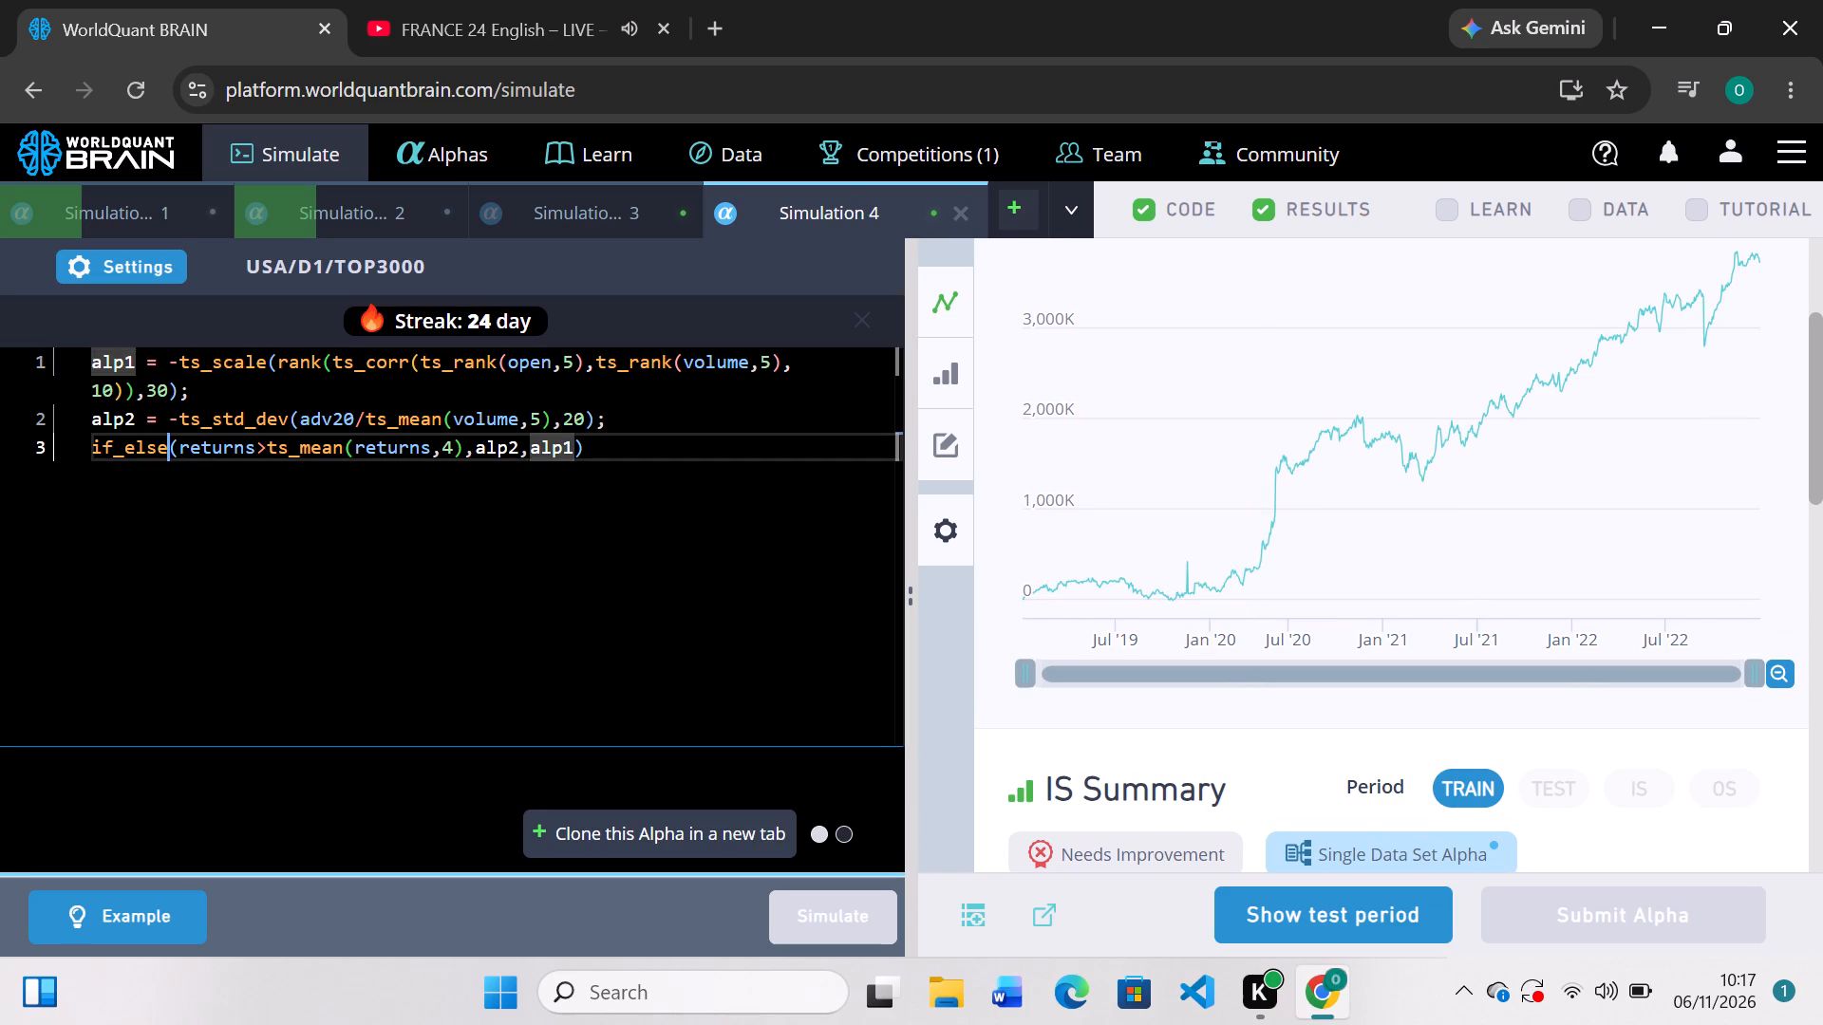
pyautogui.press('BackSpace')
pyautogui.press('BackSpace')
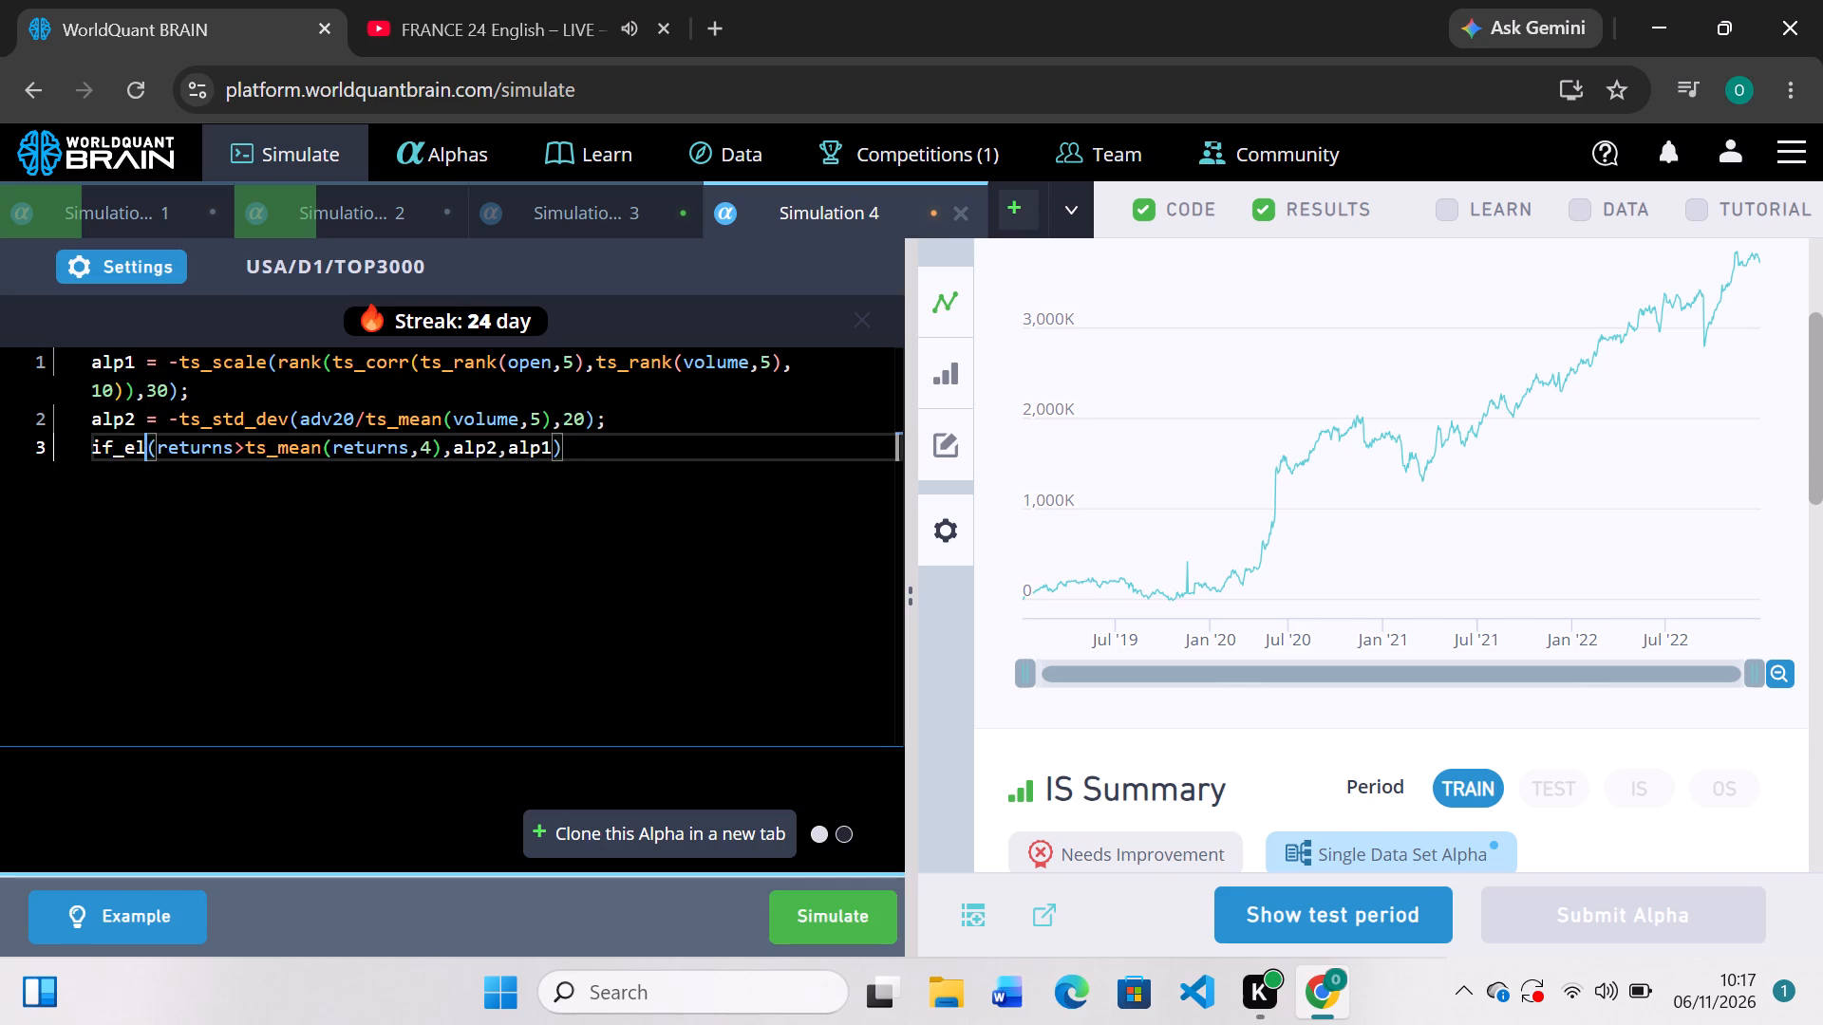
pyautogui.press('BackSpace')
pyautogui.press('BackSpace')
pyautogui.press('BackSpace')
pyautogui.press('BackSpace')
pyautogui.press('BackSpace')
pyautogui.press('BackSpace')
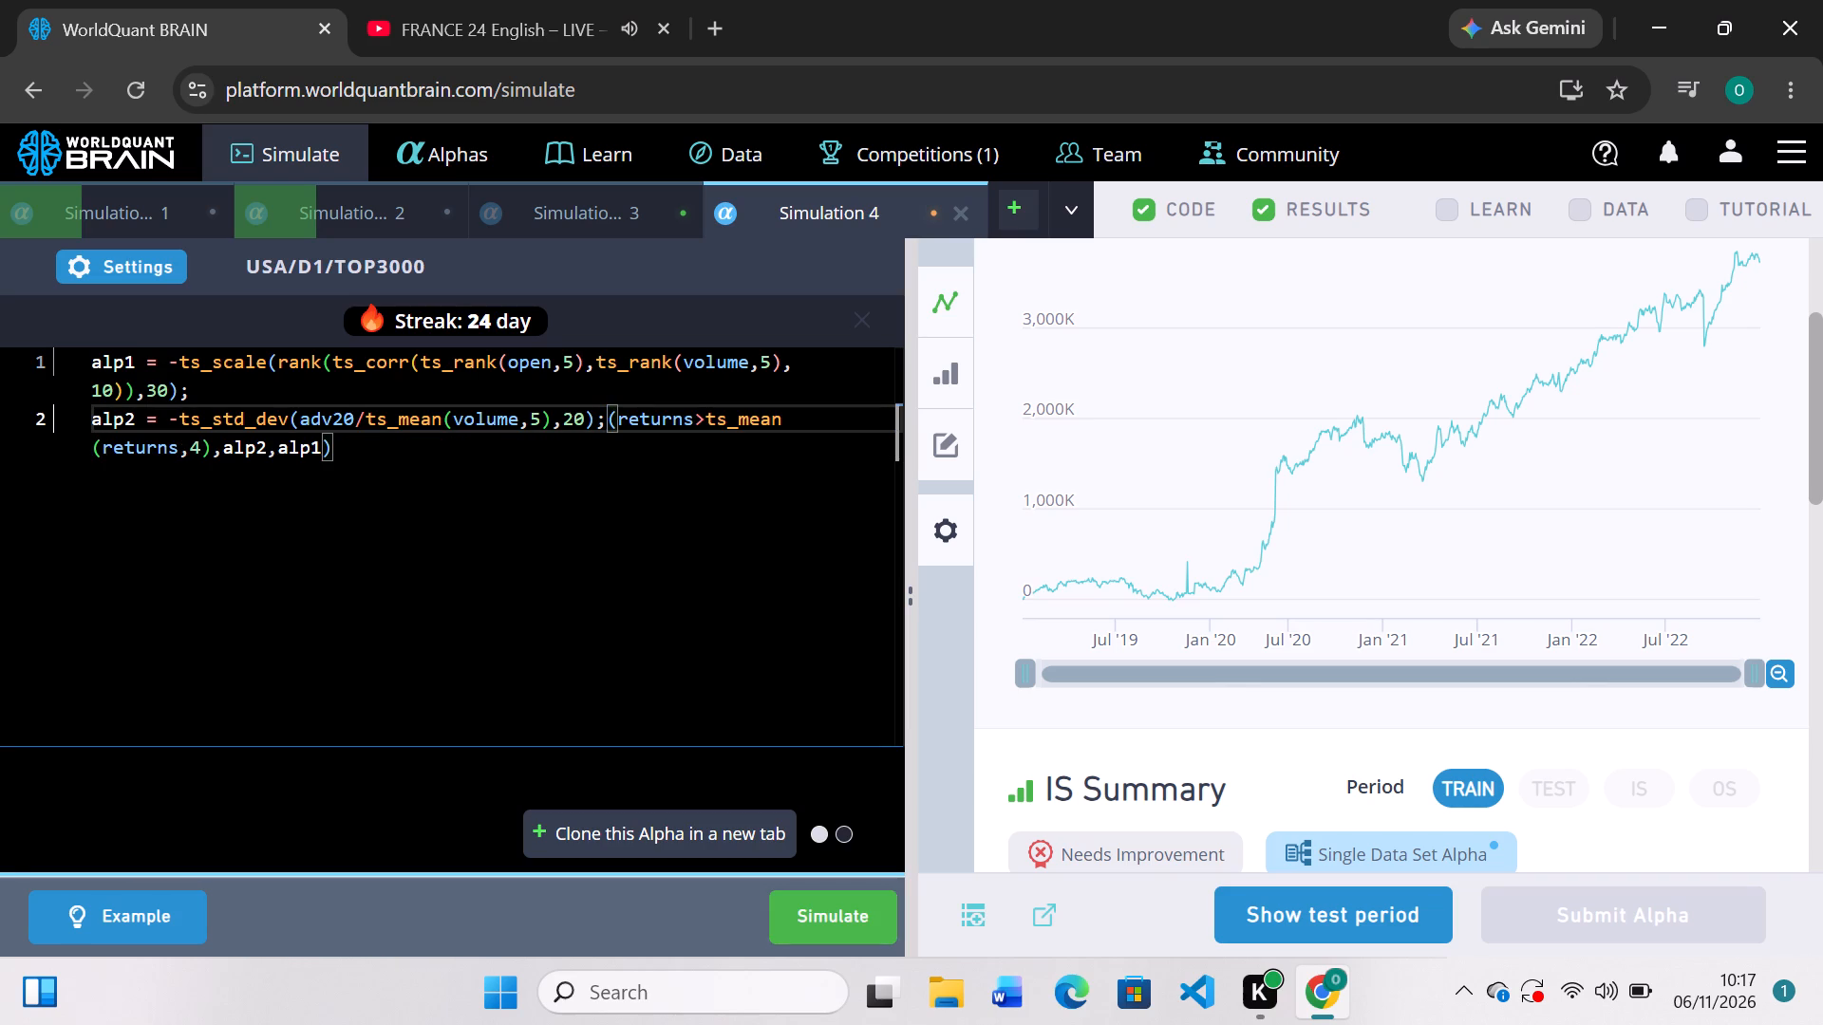
pyautogui.press('Return')
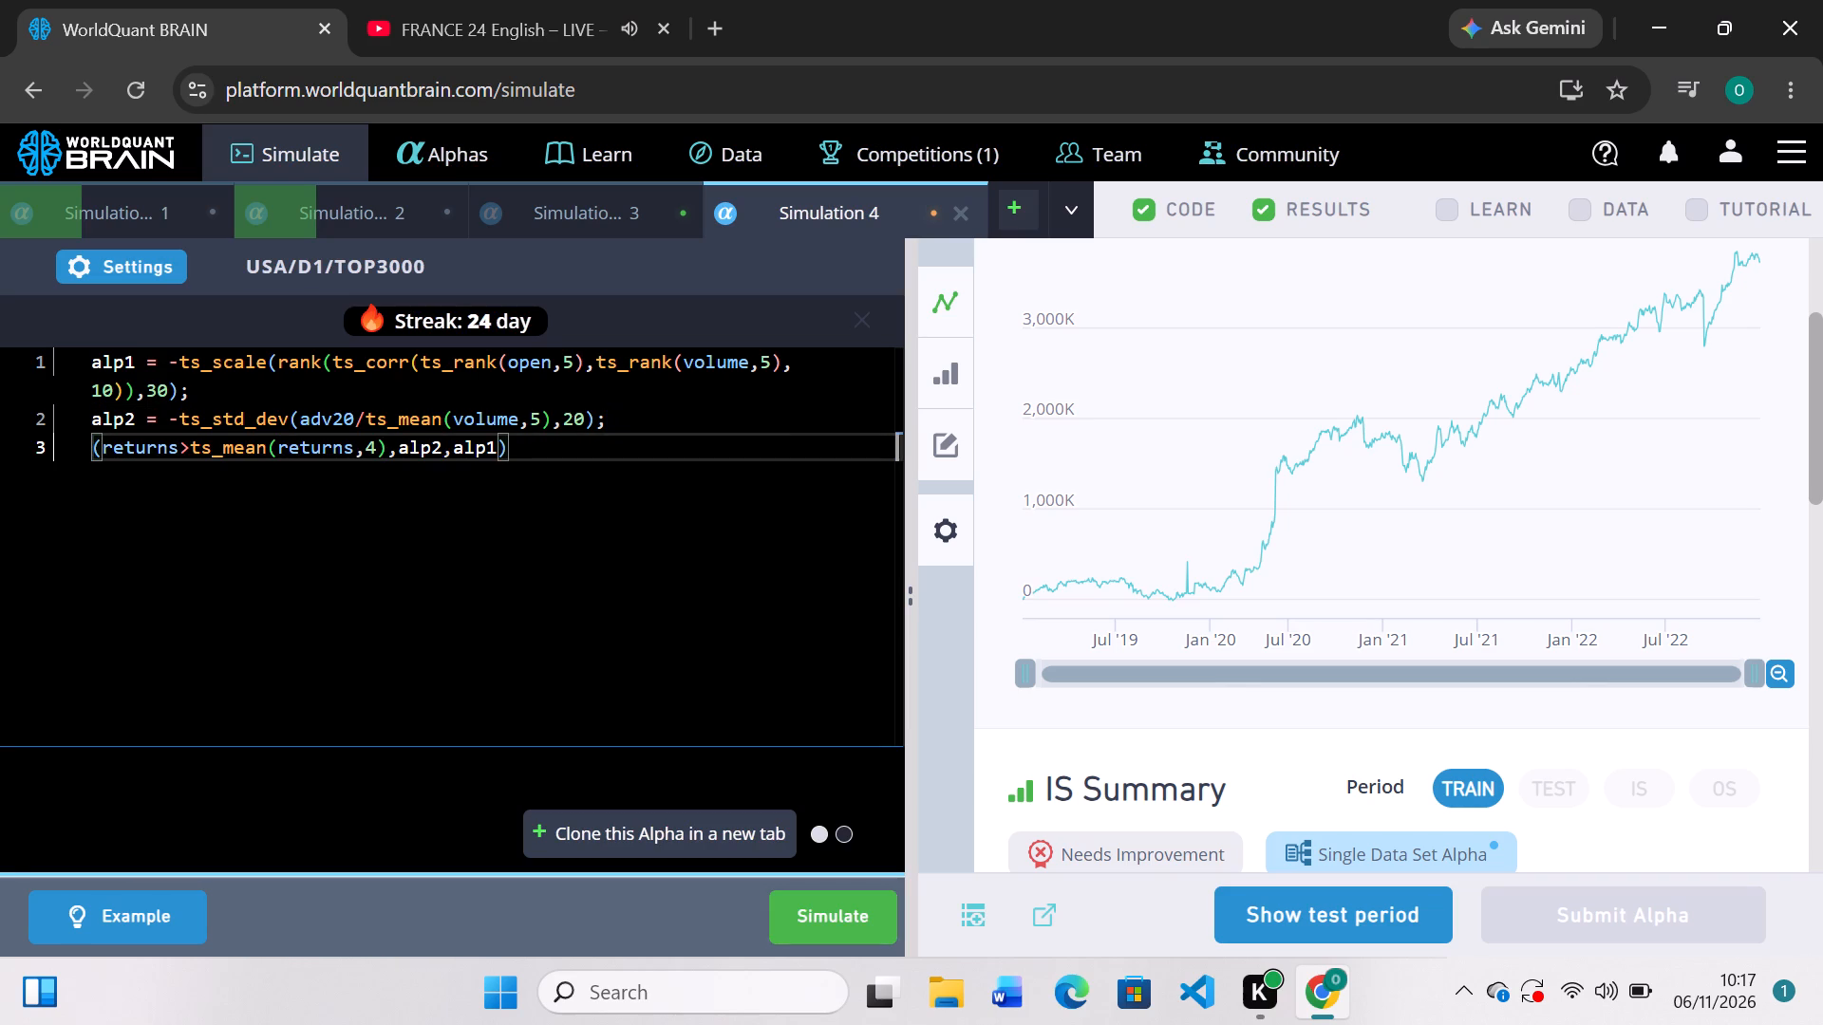
pyautogui.write('tra')
pyautogui.press('Tab')
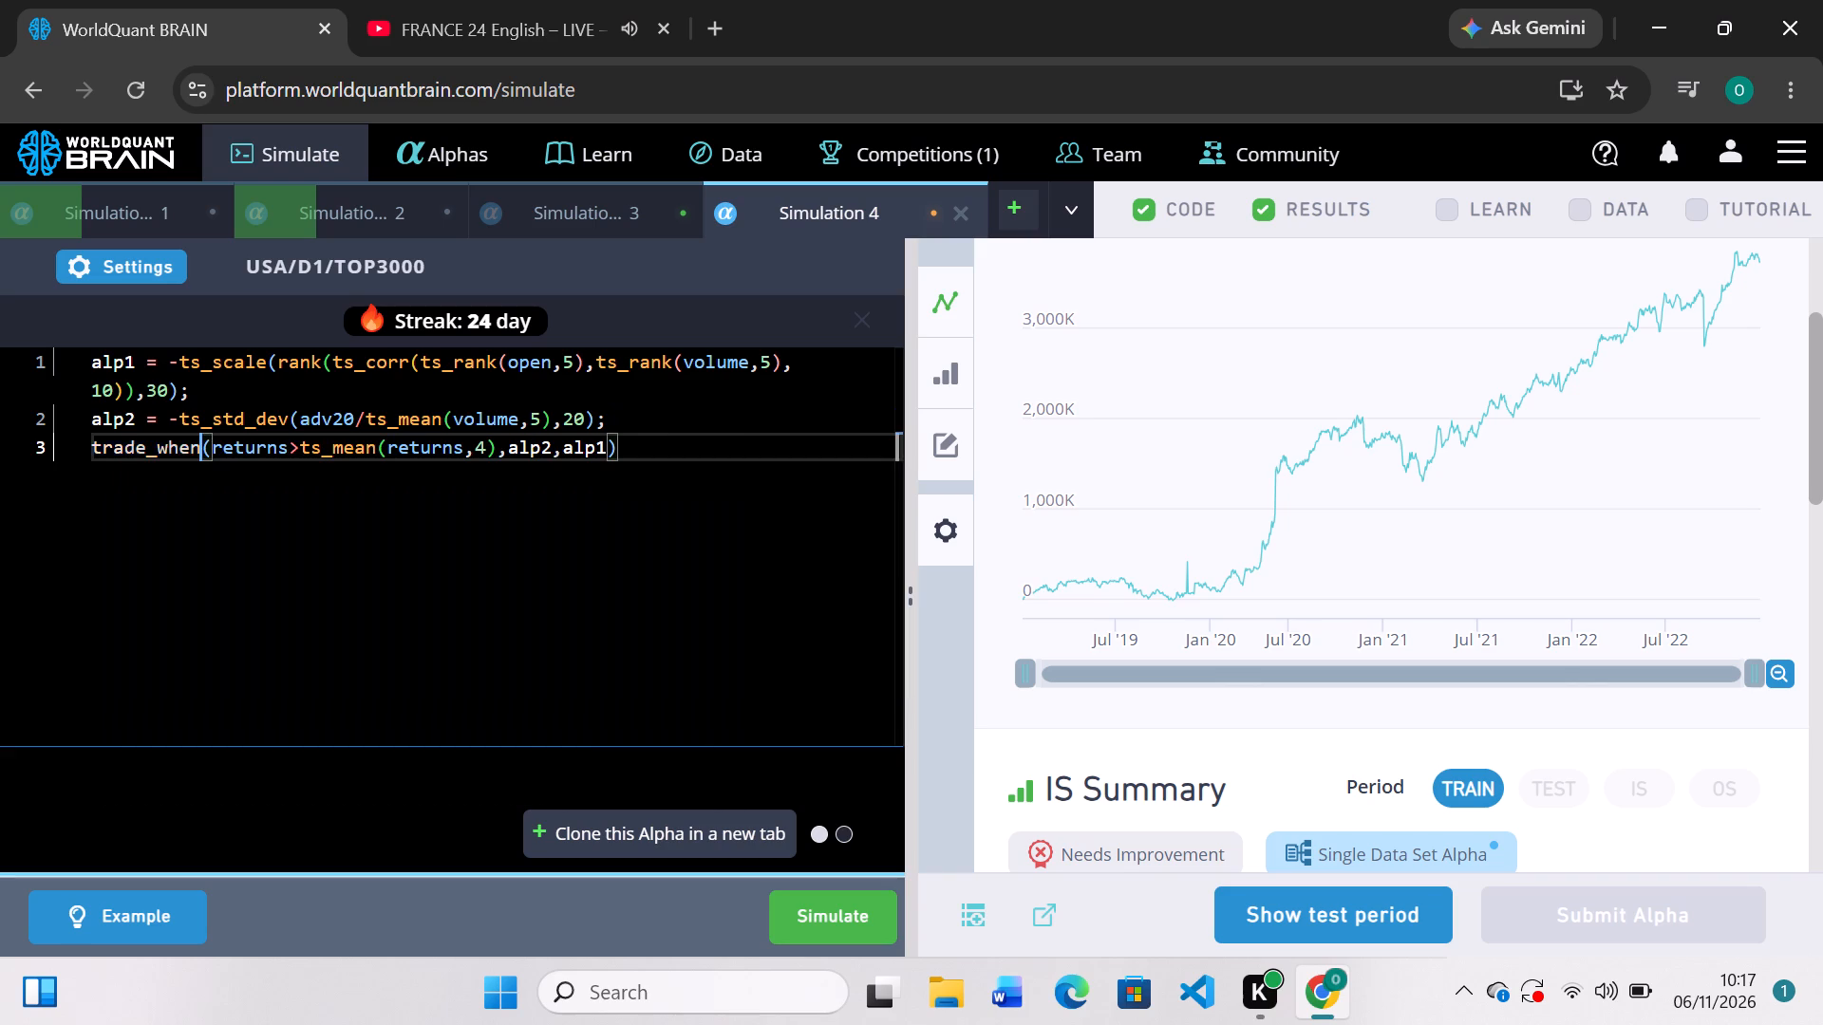
pyautogui.click(844, 909)
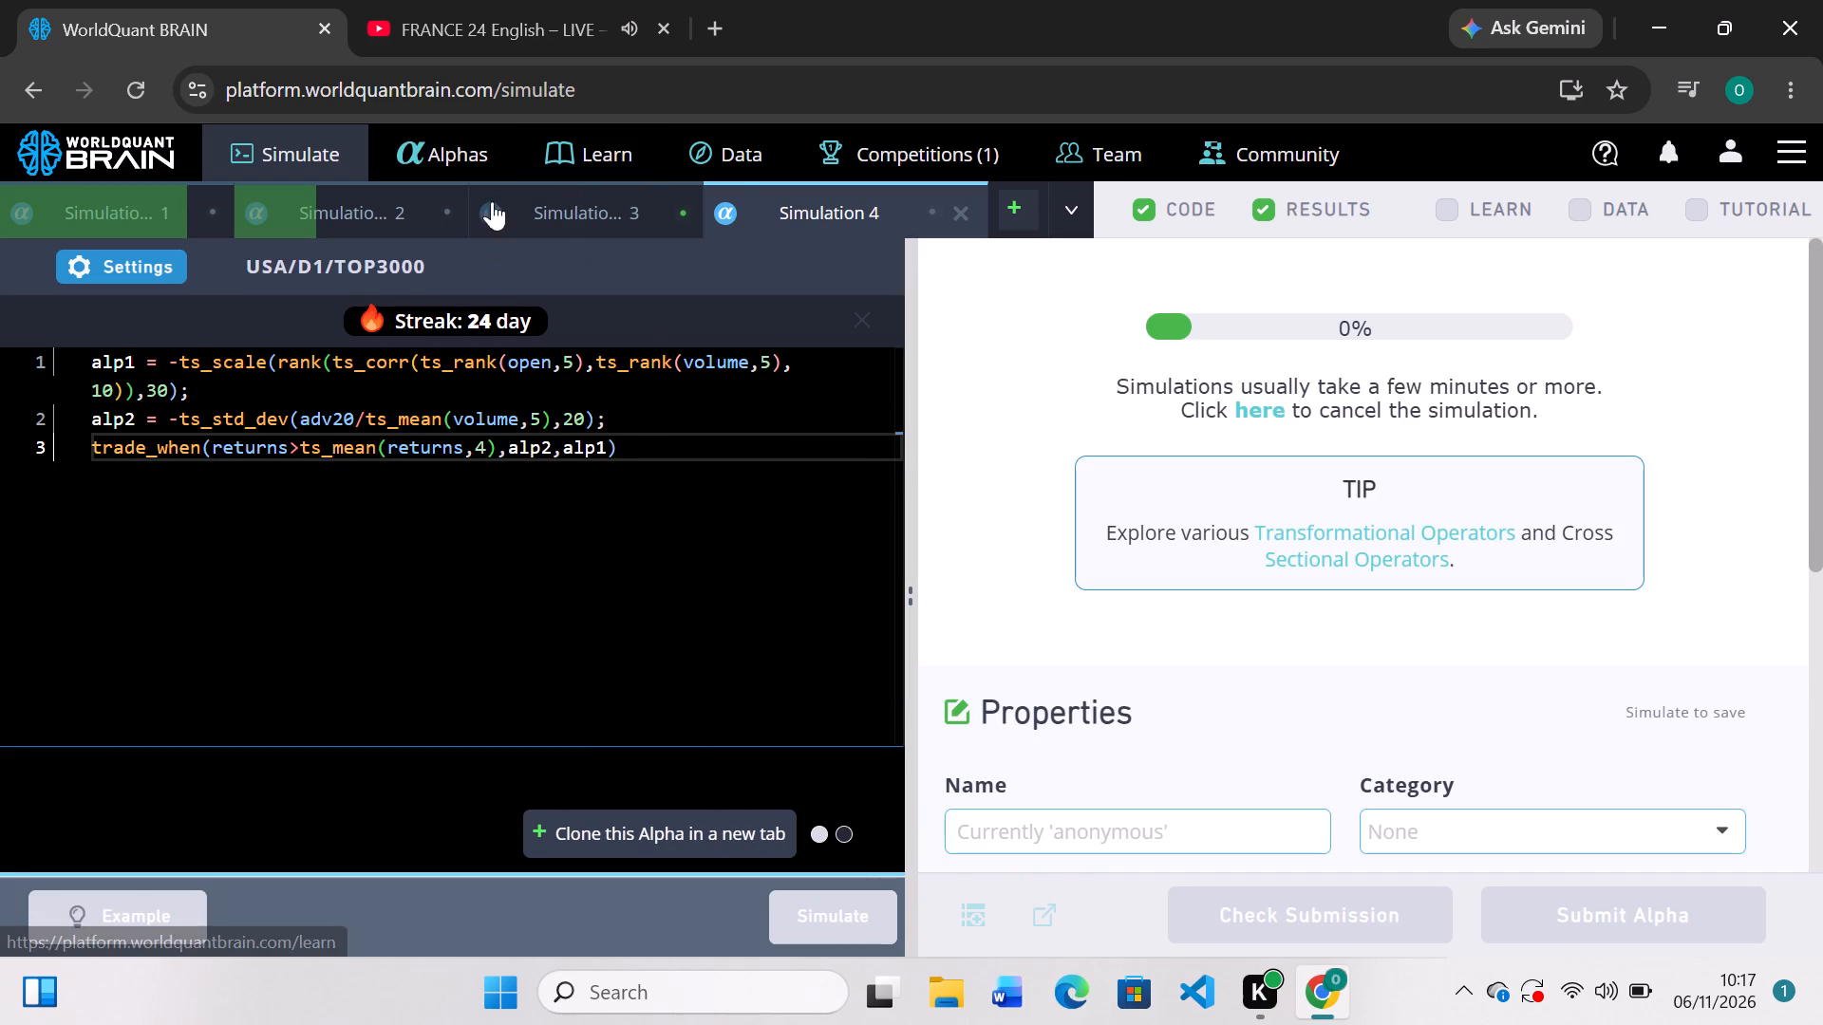
# Change Simulation 3's universe to TOPSP500 in its settings, apply the change, and simulate it.
pyautogui.click(570, 198)
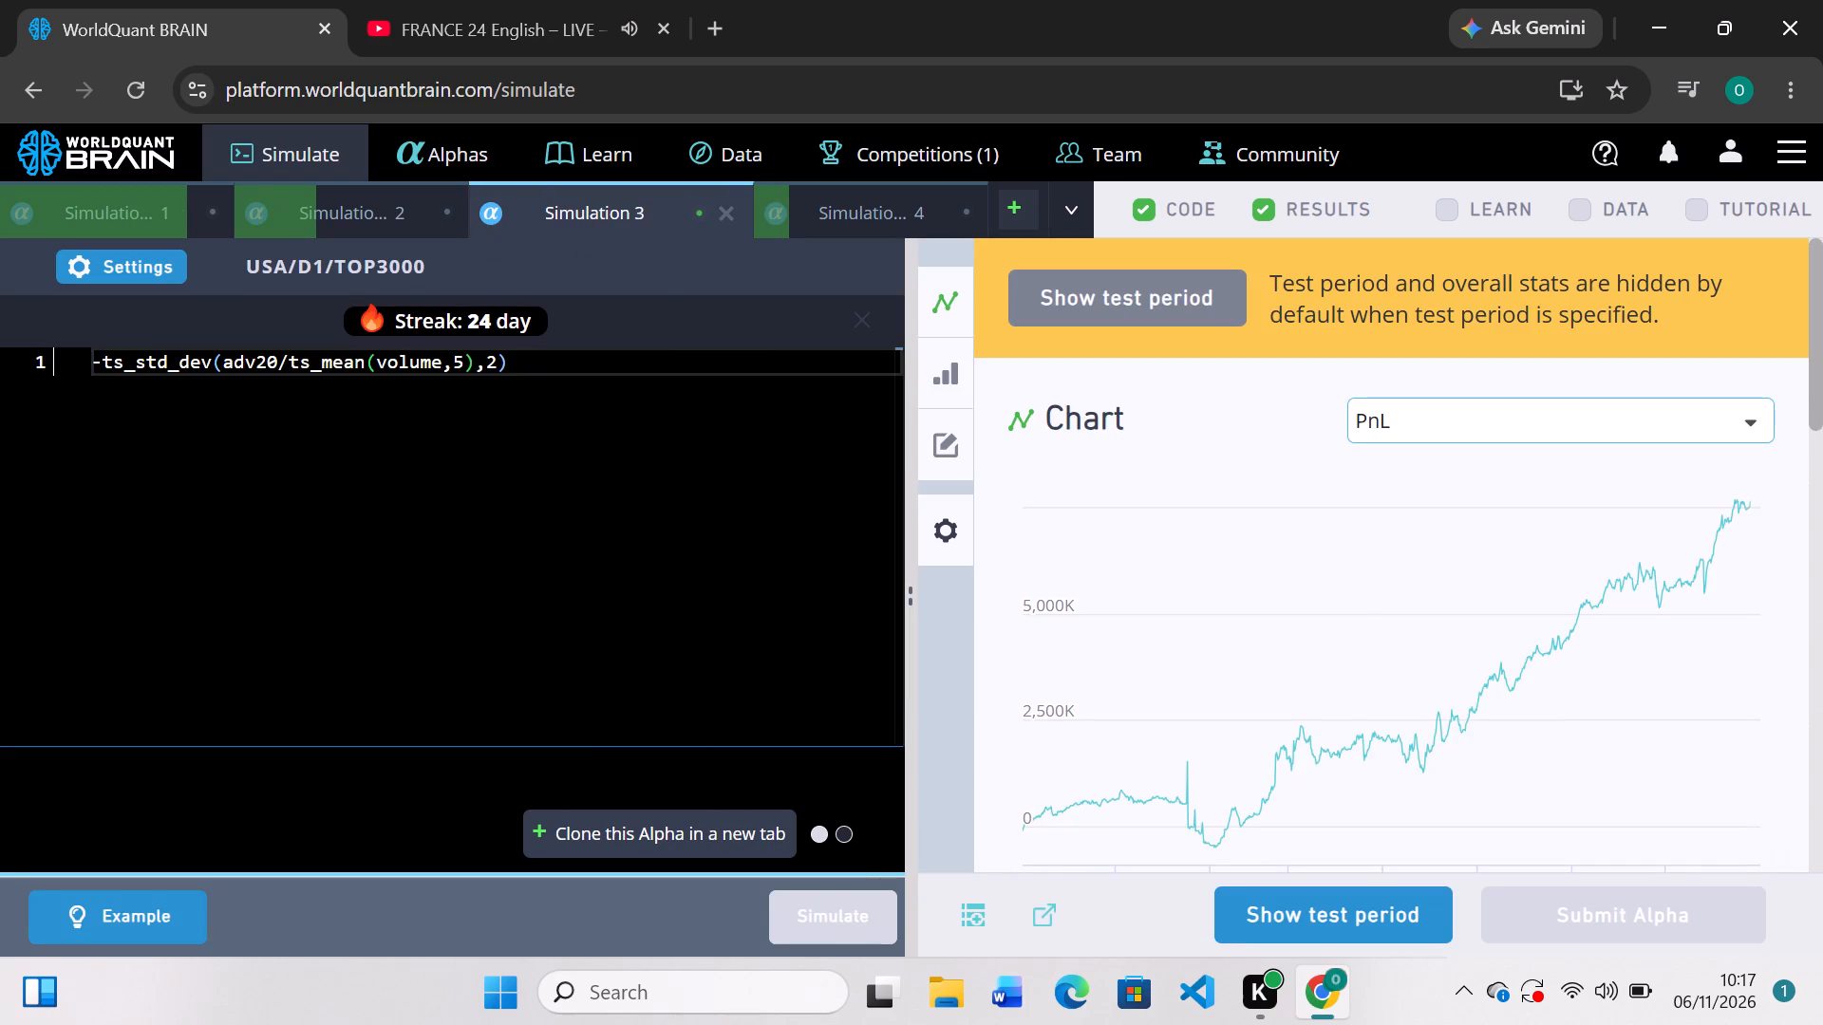
pyautogui.scroll(-3, 1373, 629)
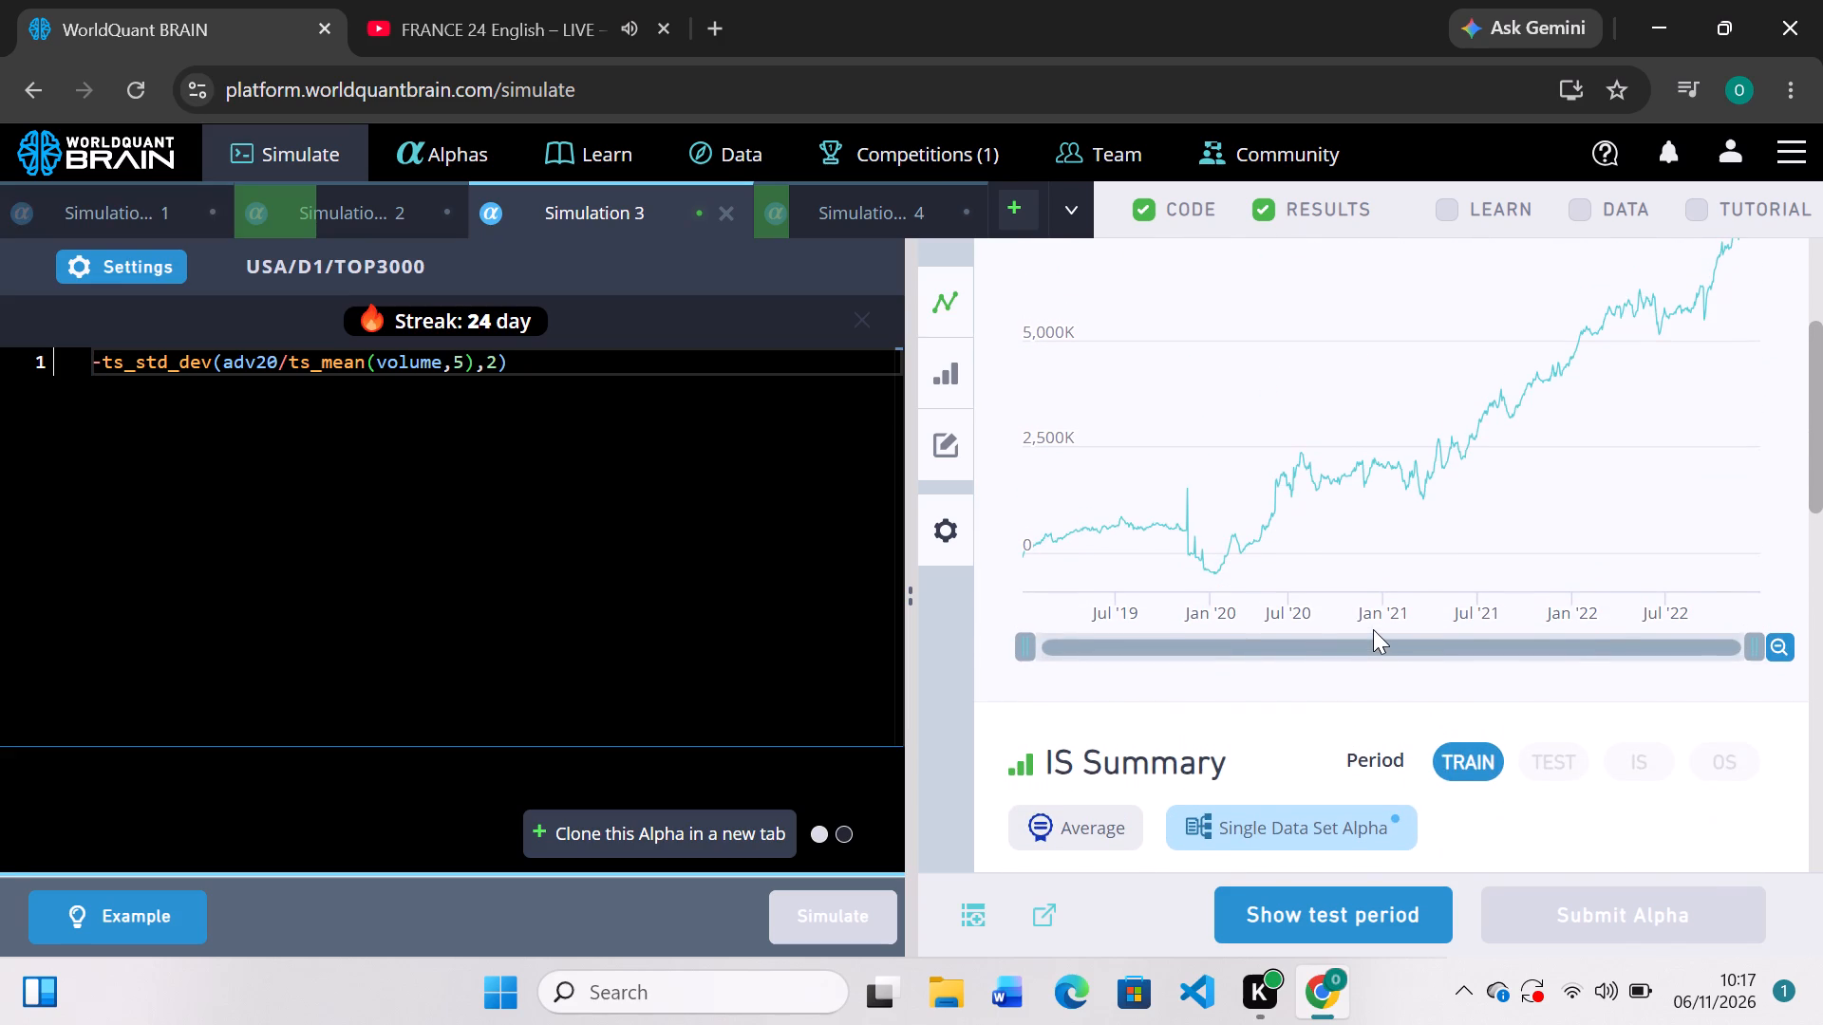
pyautogui.click(147, 266)
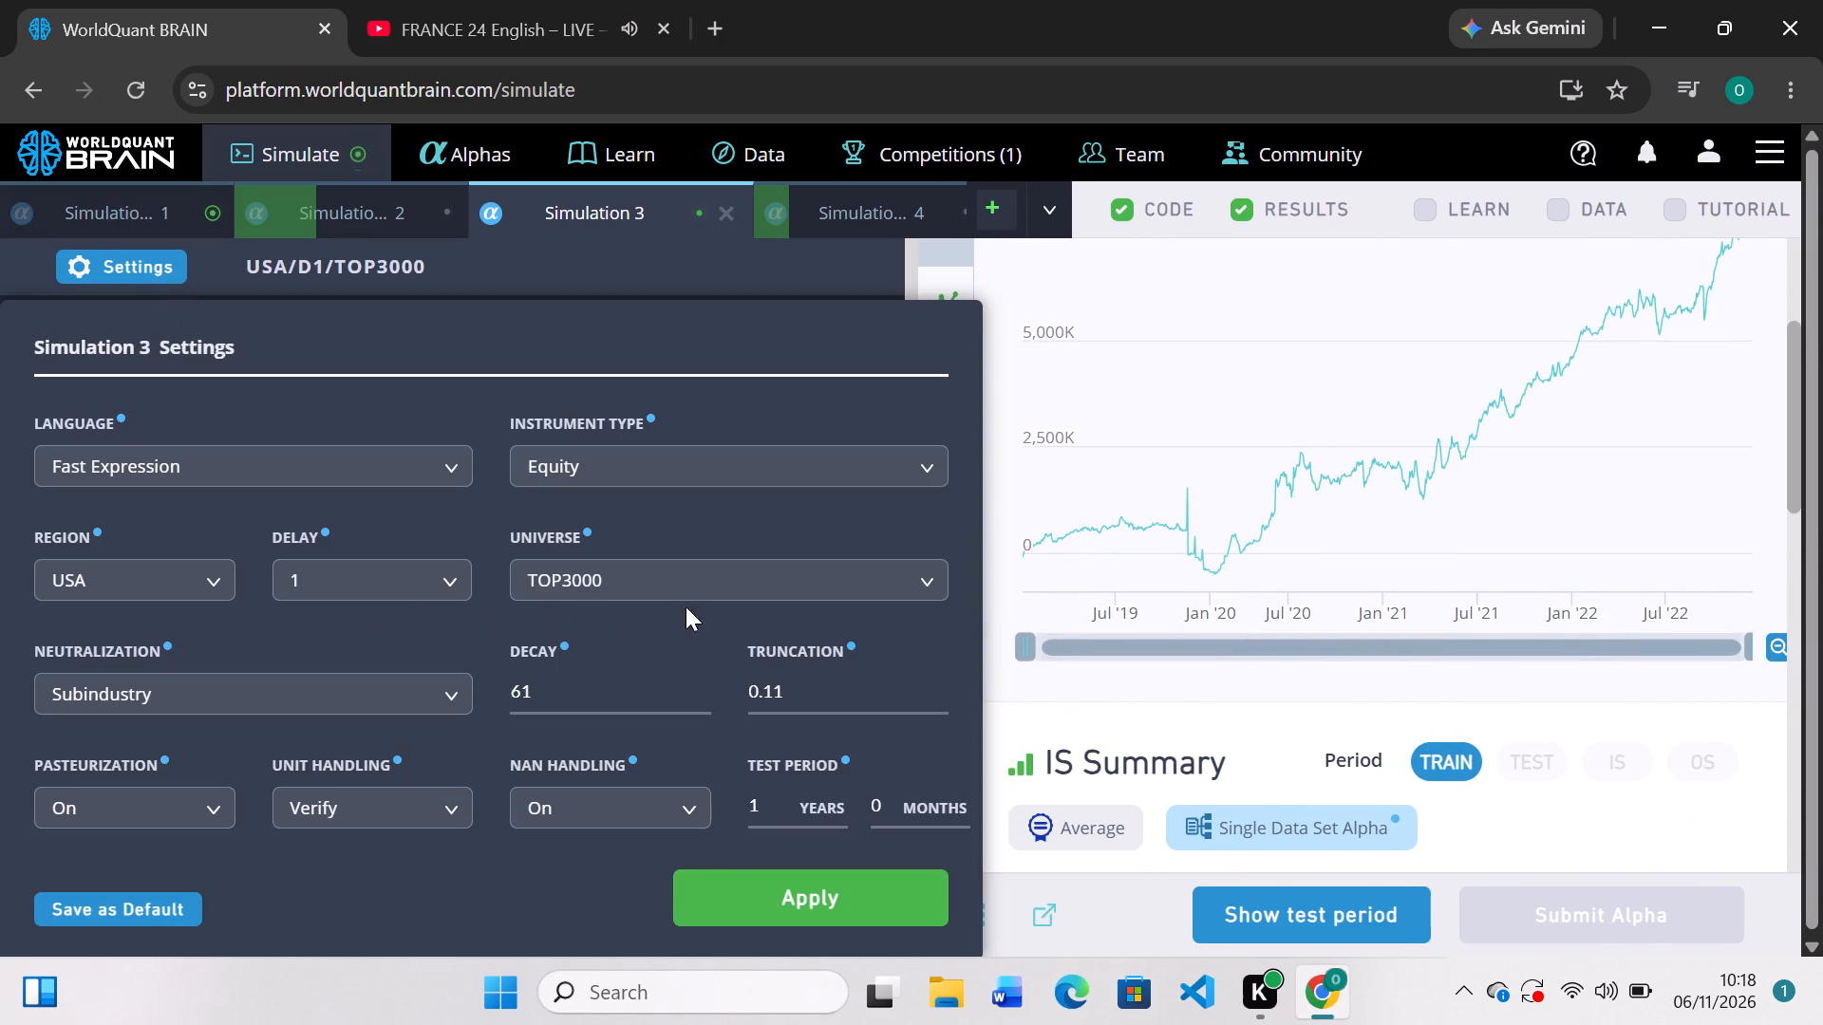
pyautogui.click(928, 579)
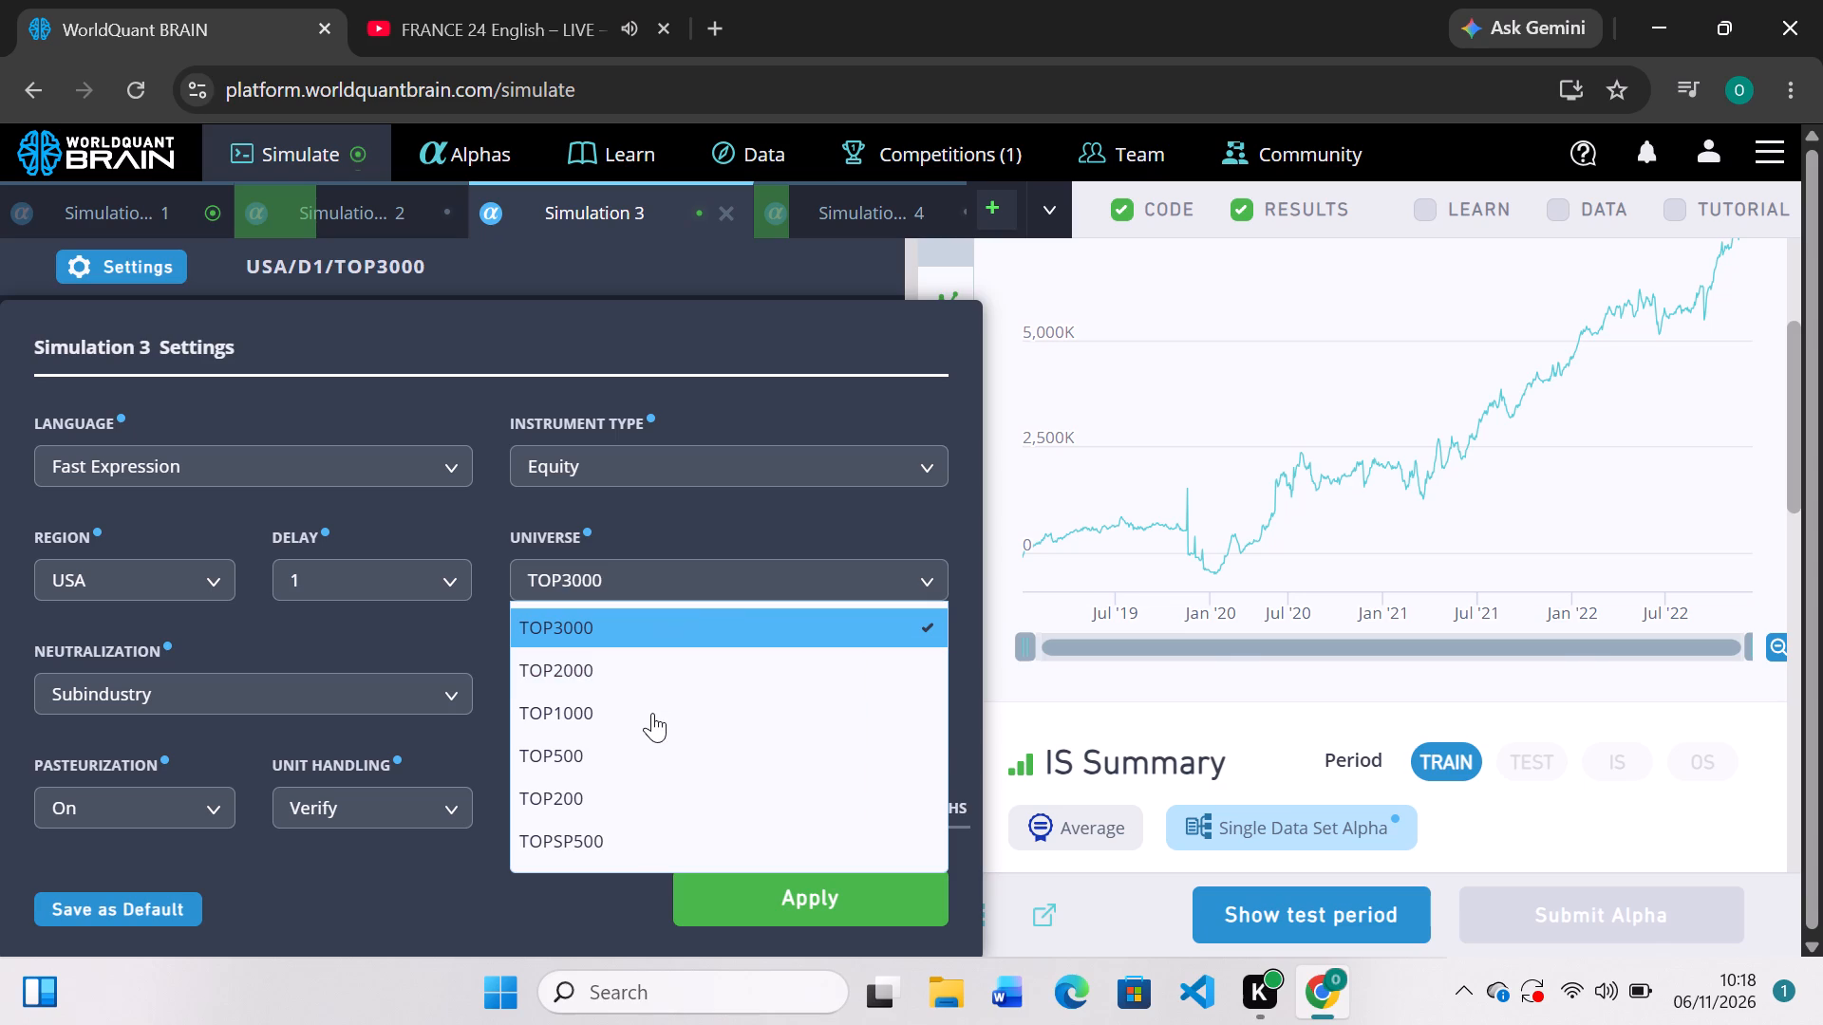
pyautogui.click(641, 829)
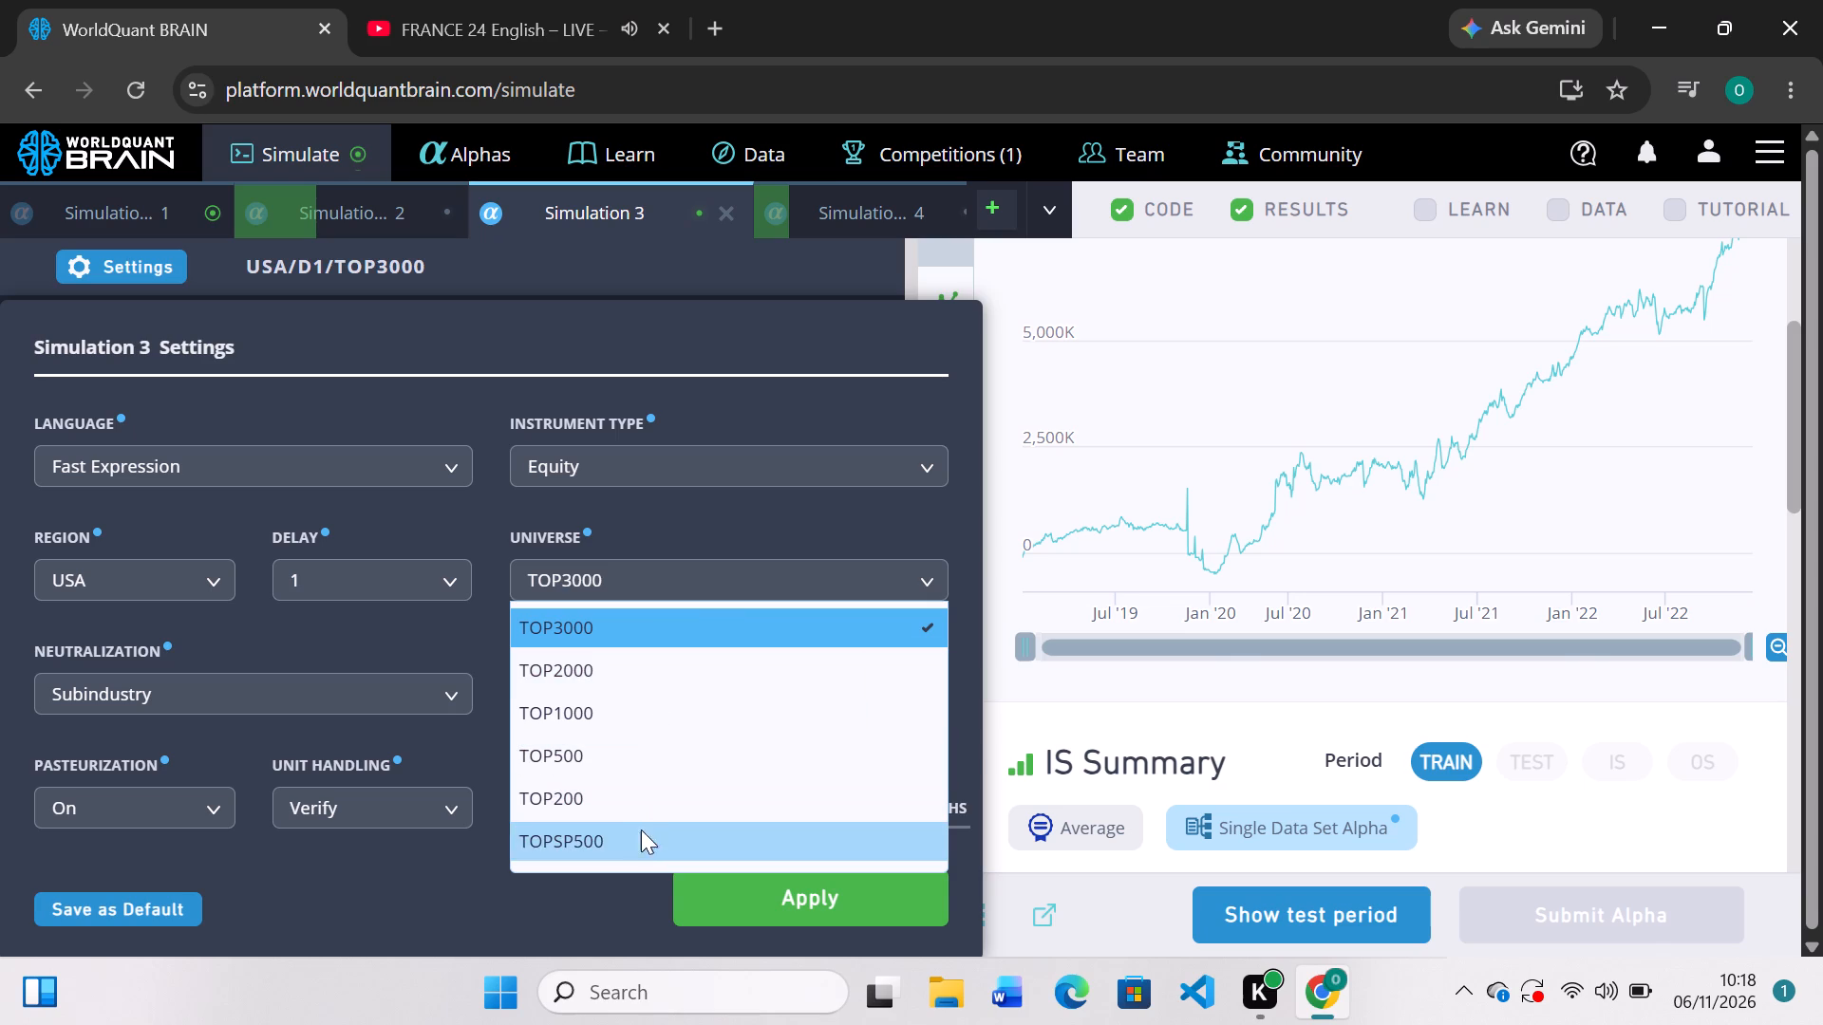
pyautogui.click(817, 900)
pyautogui.click(817, 900)
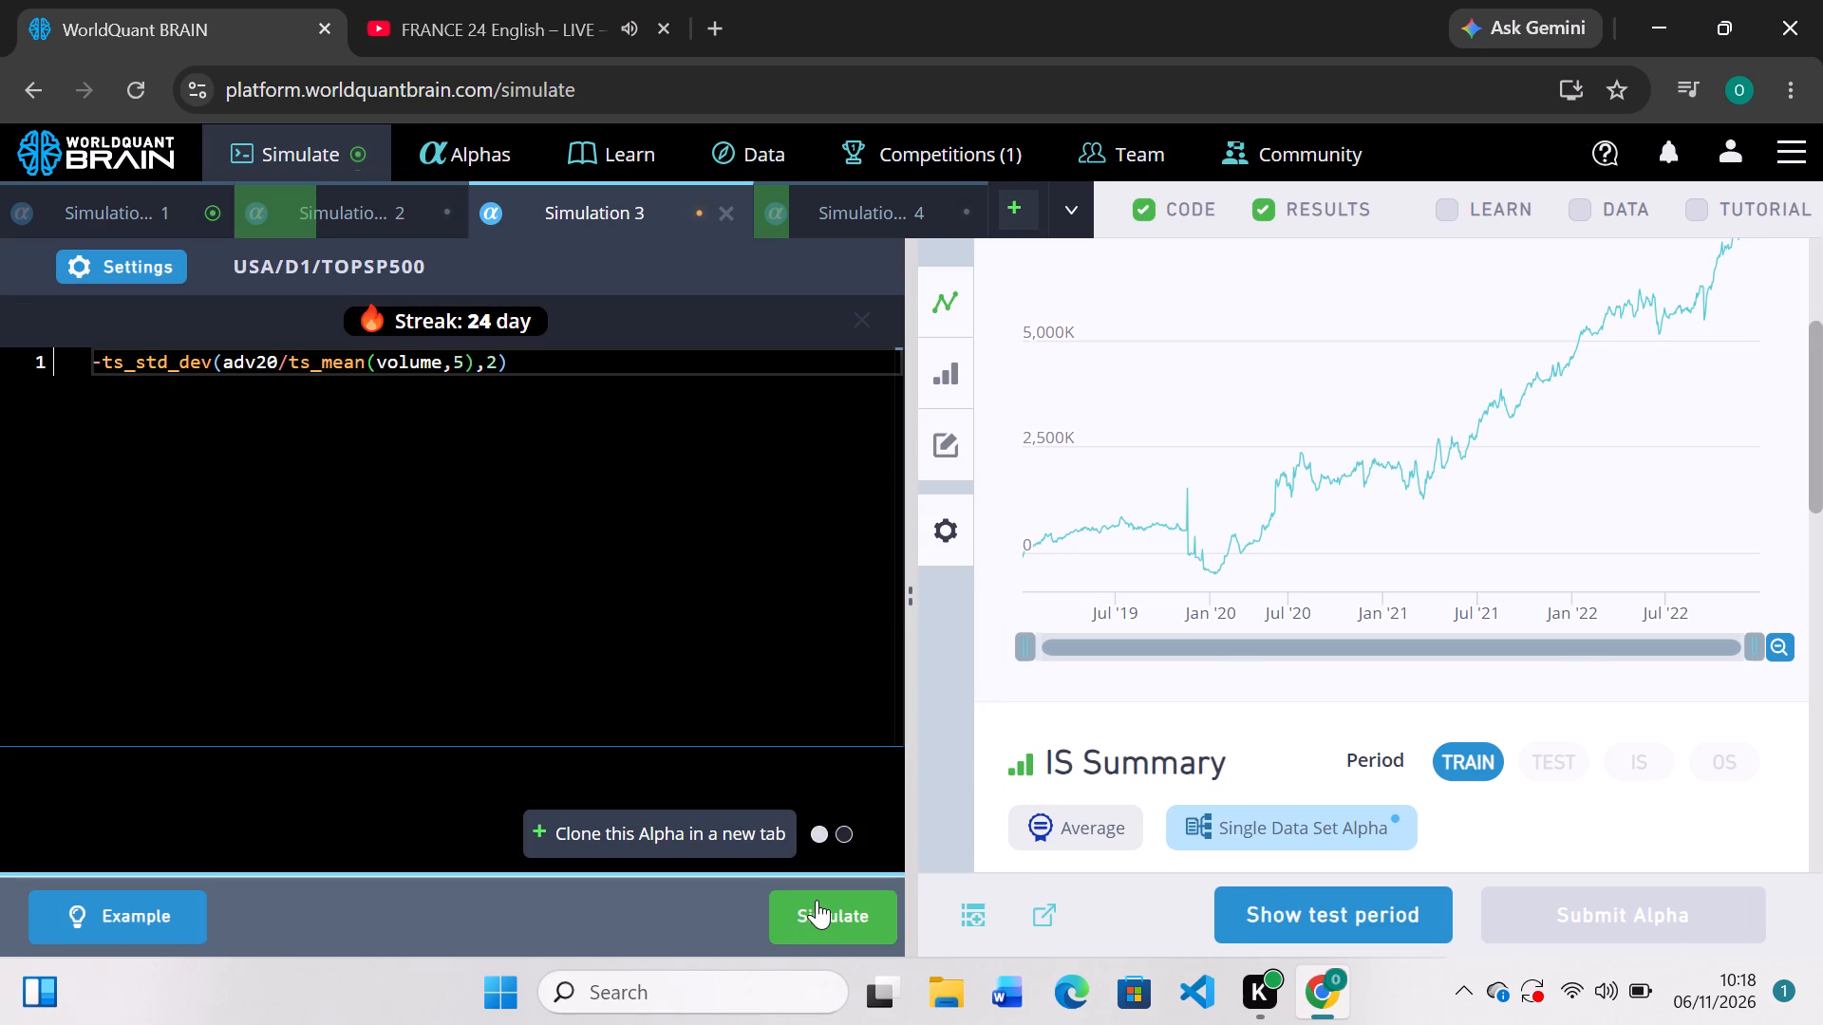
# Check Simulation 1's PnL chart and IS Summary, replace the multiplication between its two terms with addition, and simulate it.
pyautogui.click(157, 220)
pyautogui.scroll(-3, 1045, 625)
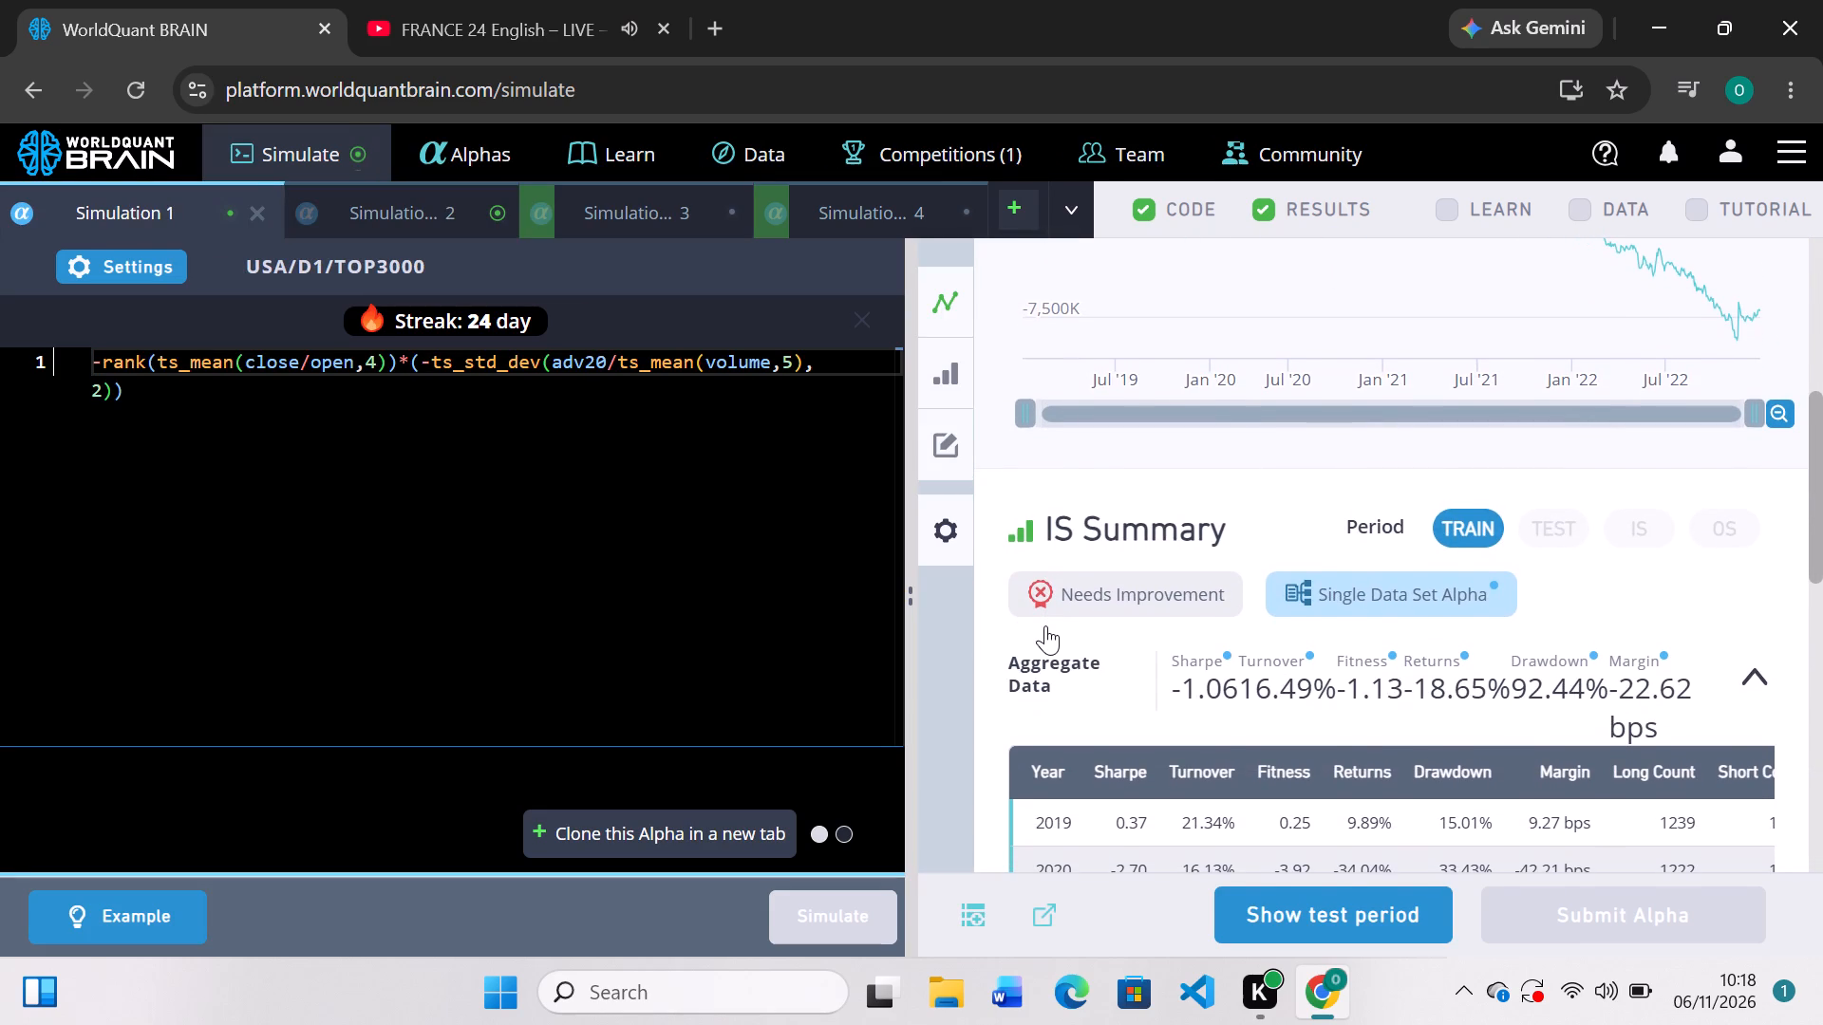
pyautogui.scroll(3, 1045, 625)
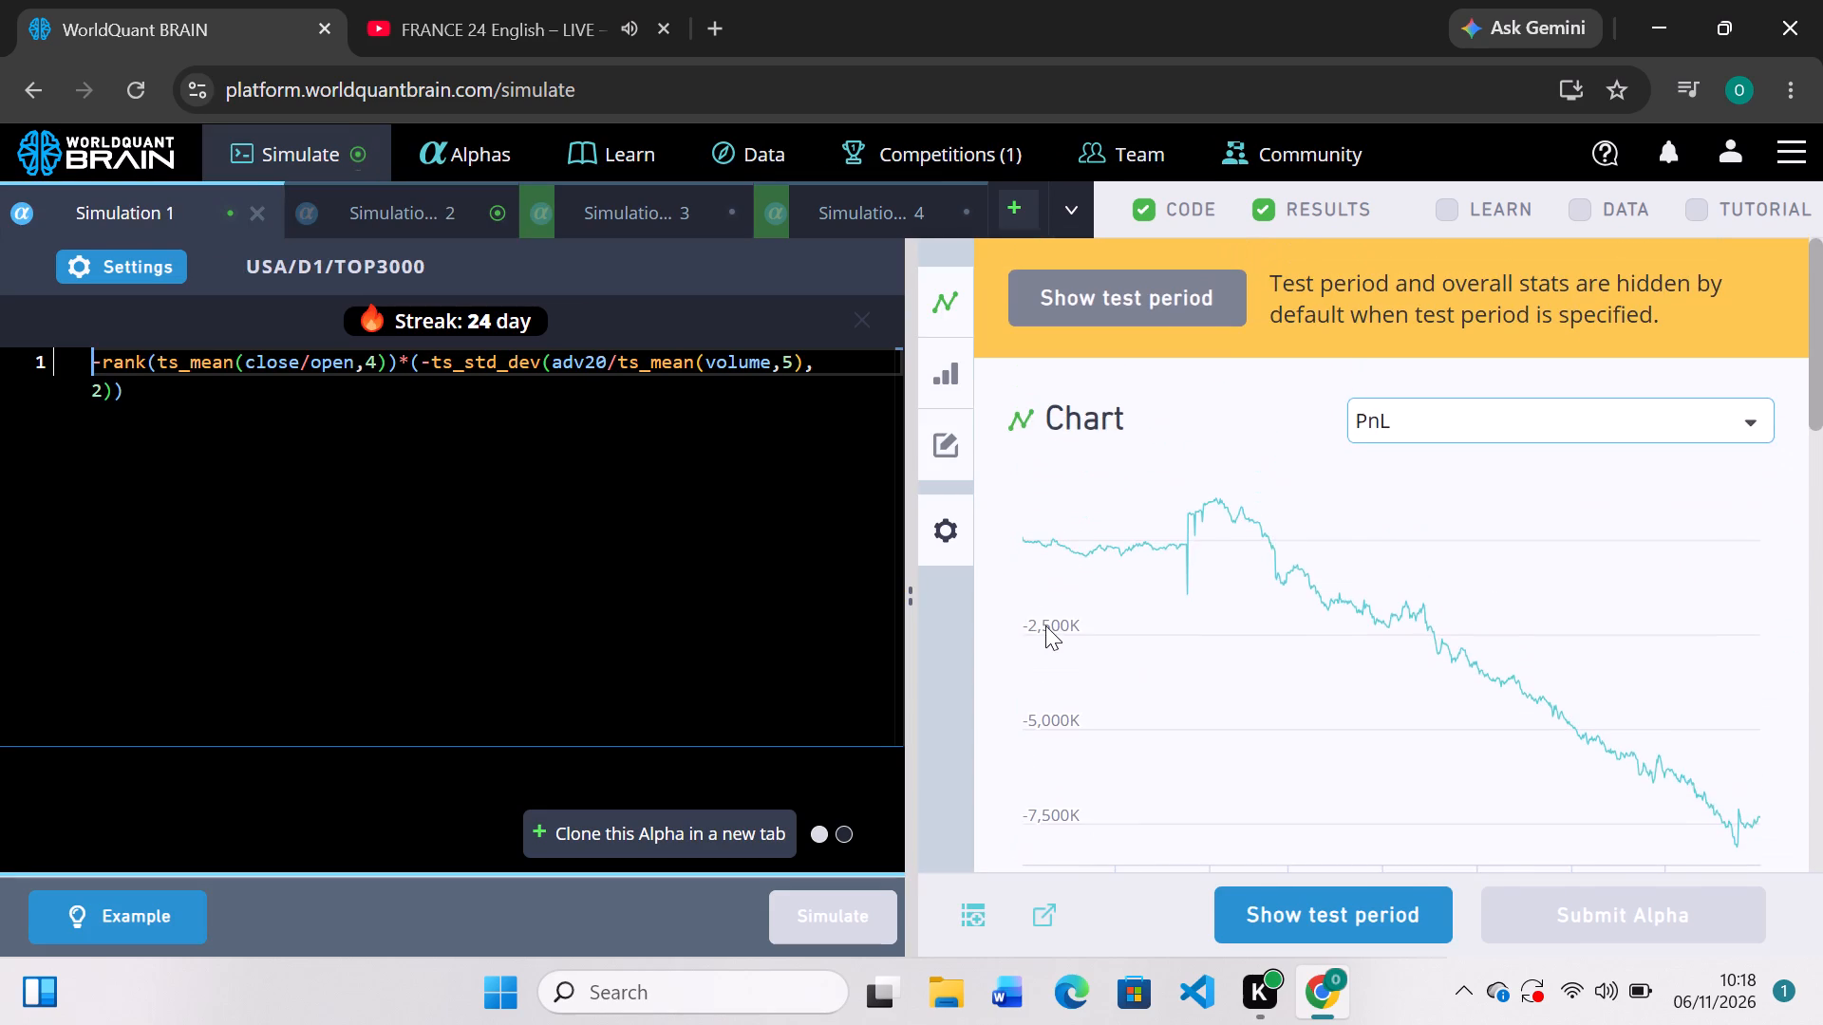
pyautogui.scroll(-2, 1045, 625)
pyautogui.scroll(1, 1045, 625)
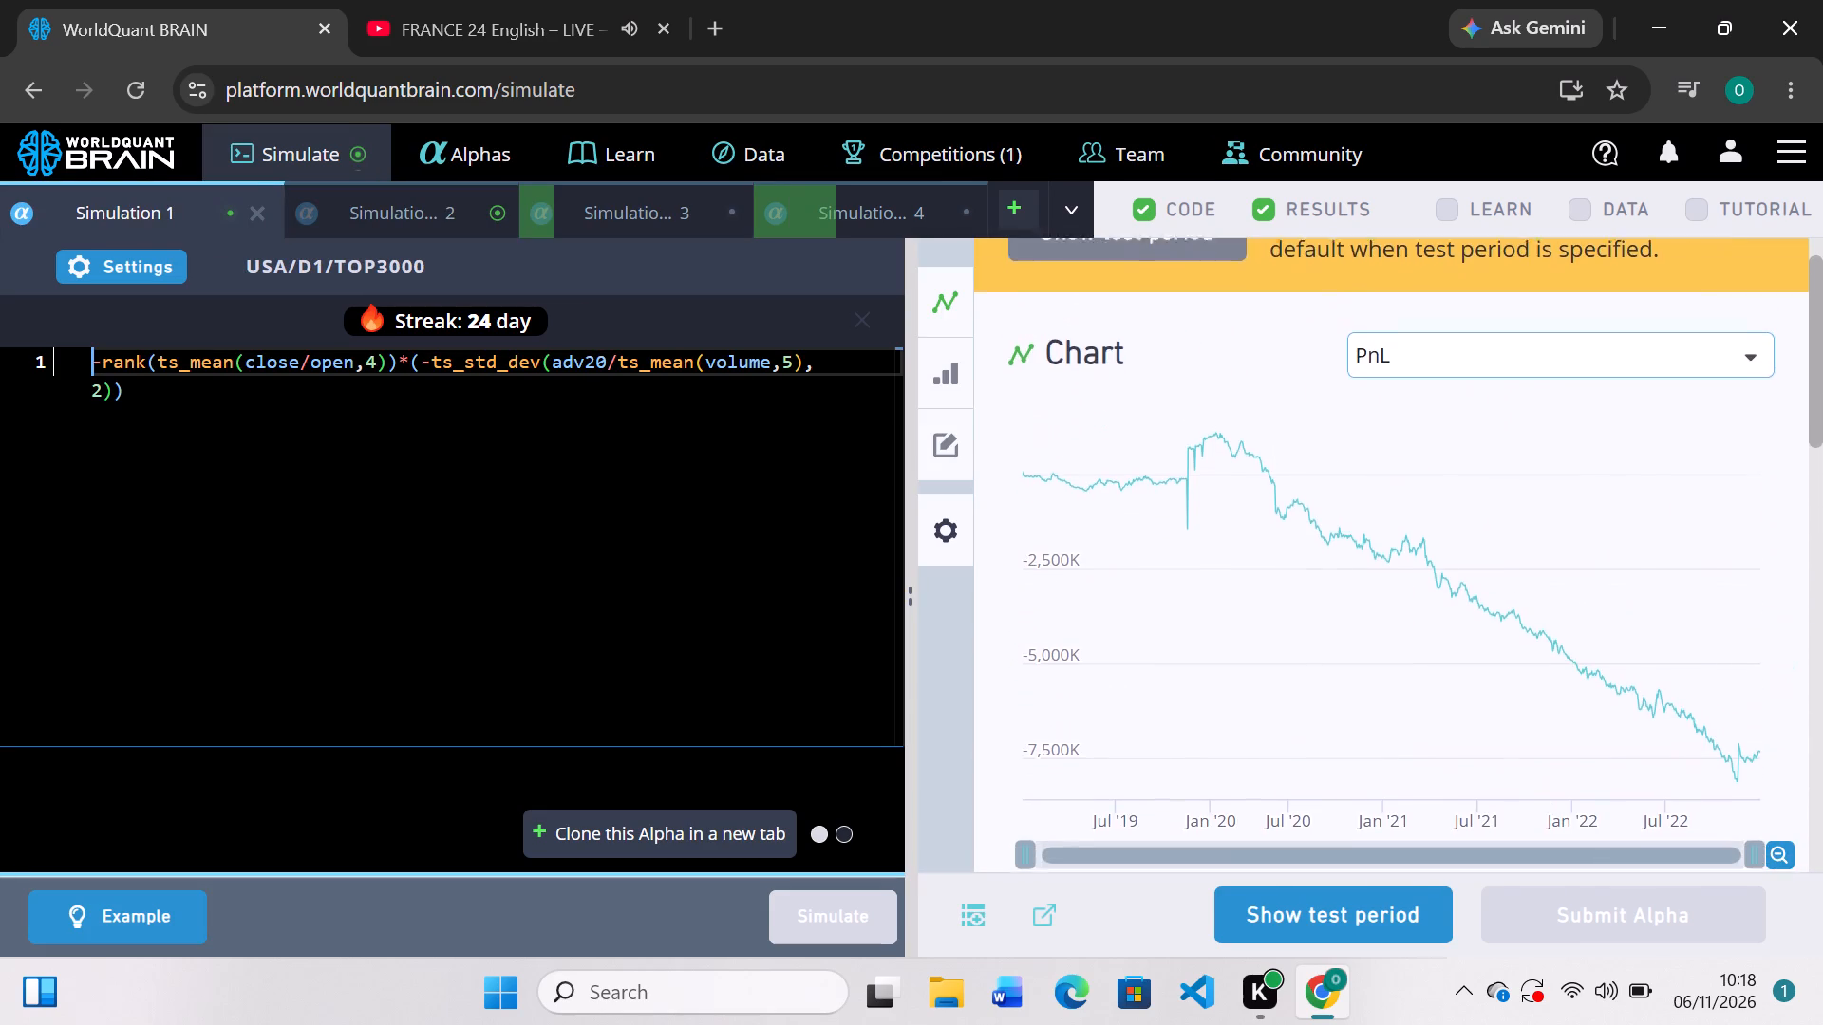
pyautogui.scroll(2, 1045, 625)
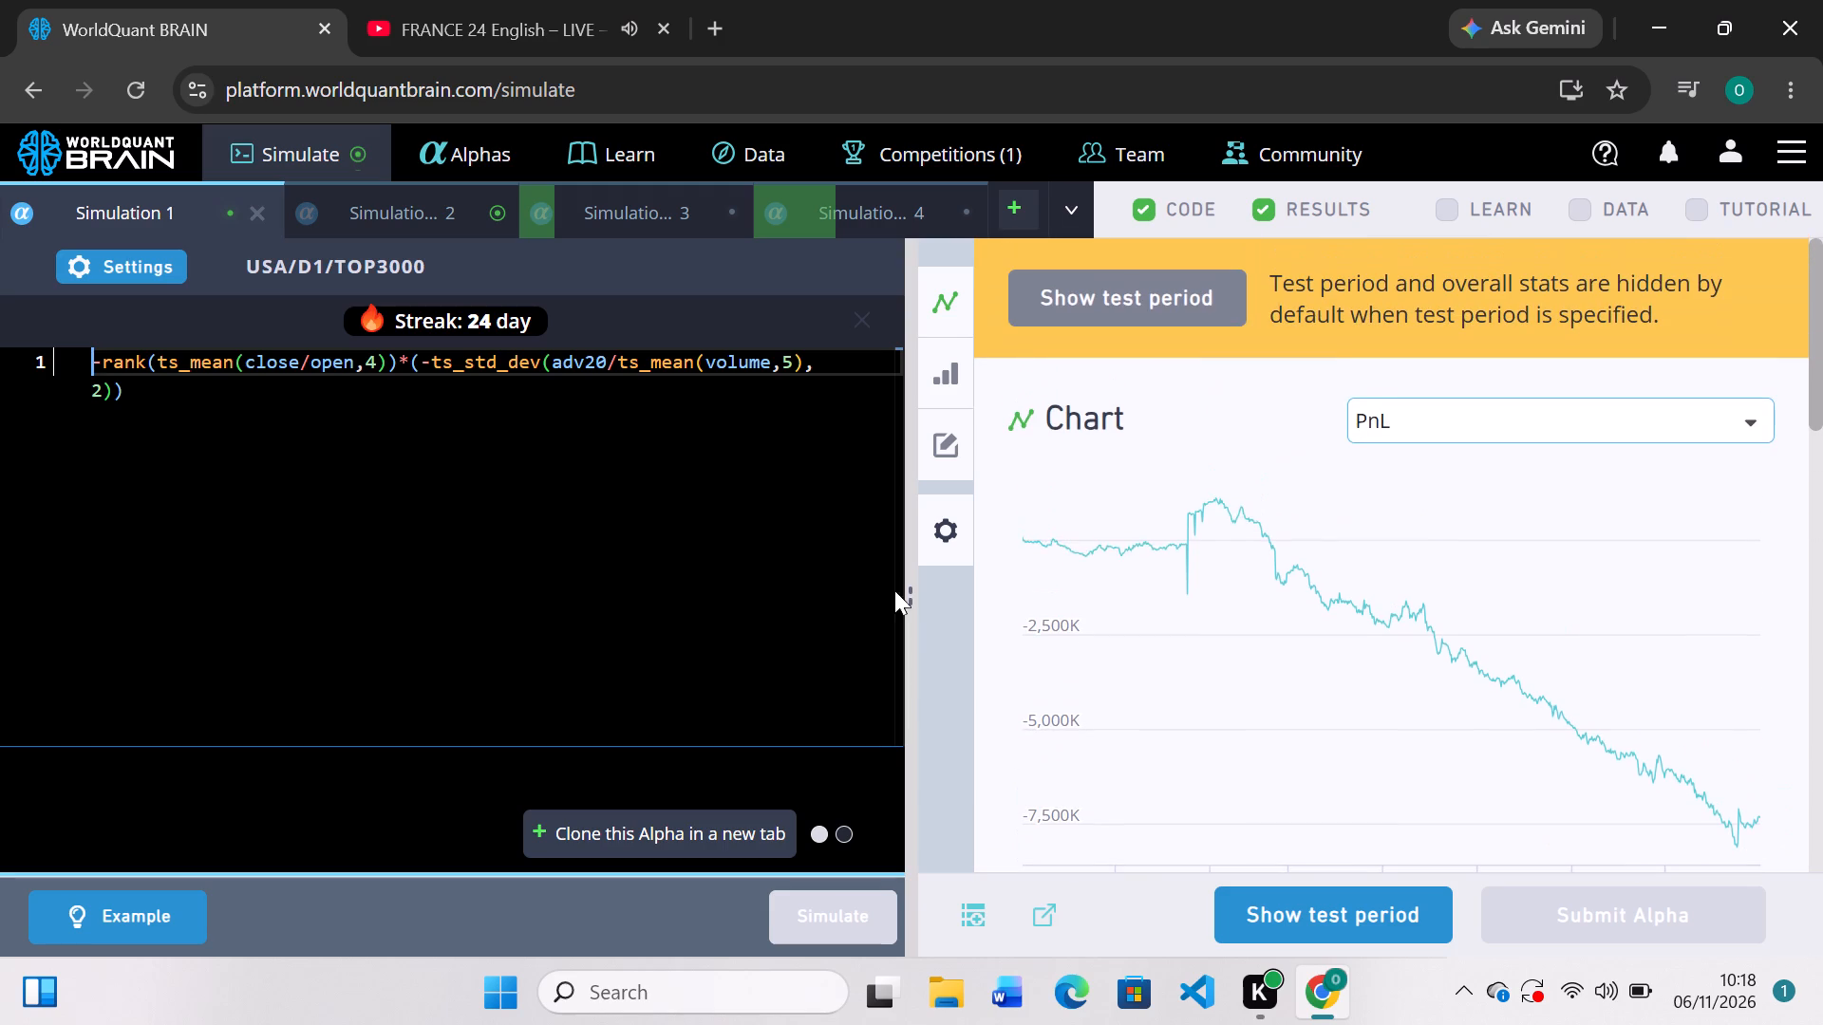
pyautogui.click(102, 366)
pyautogui.click(412, 358)
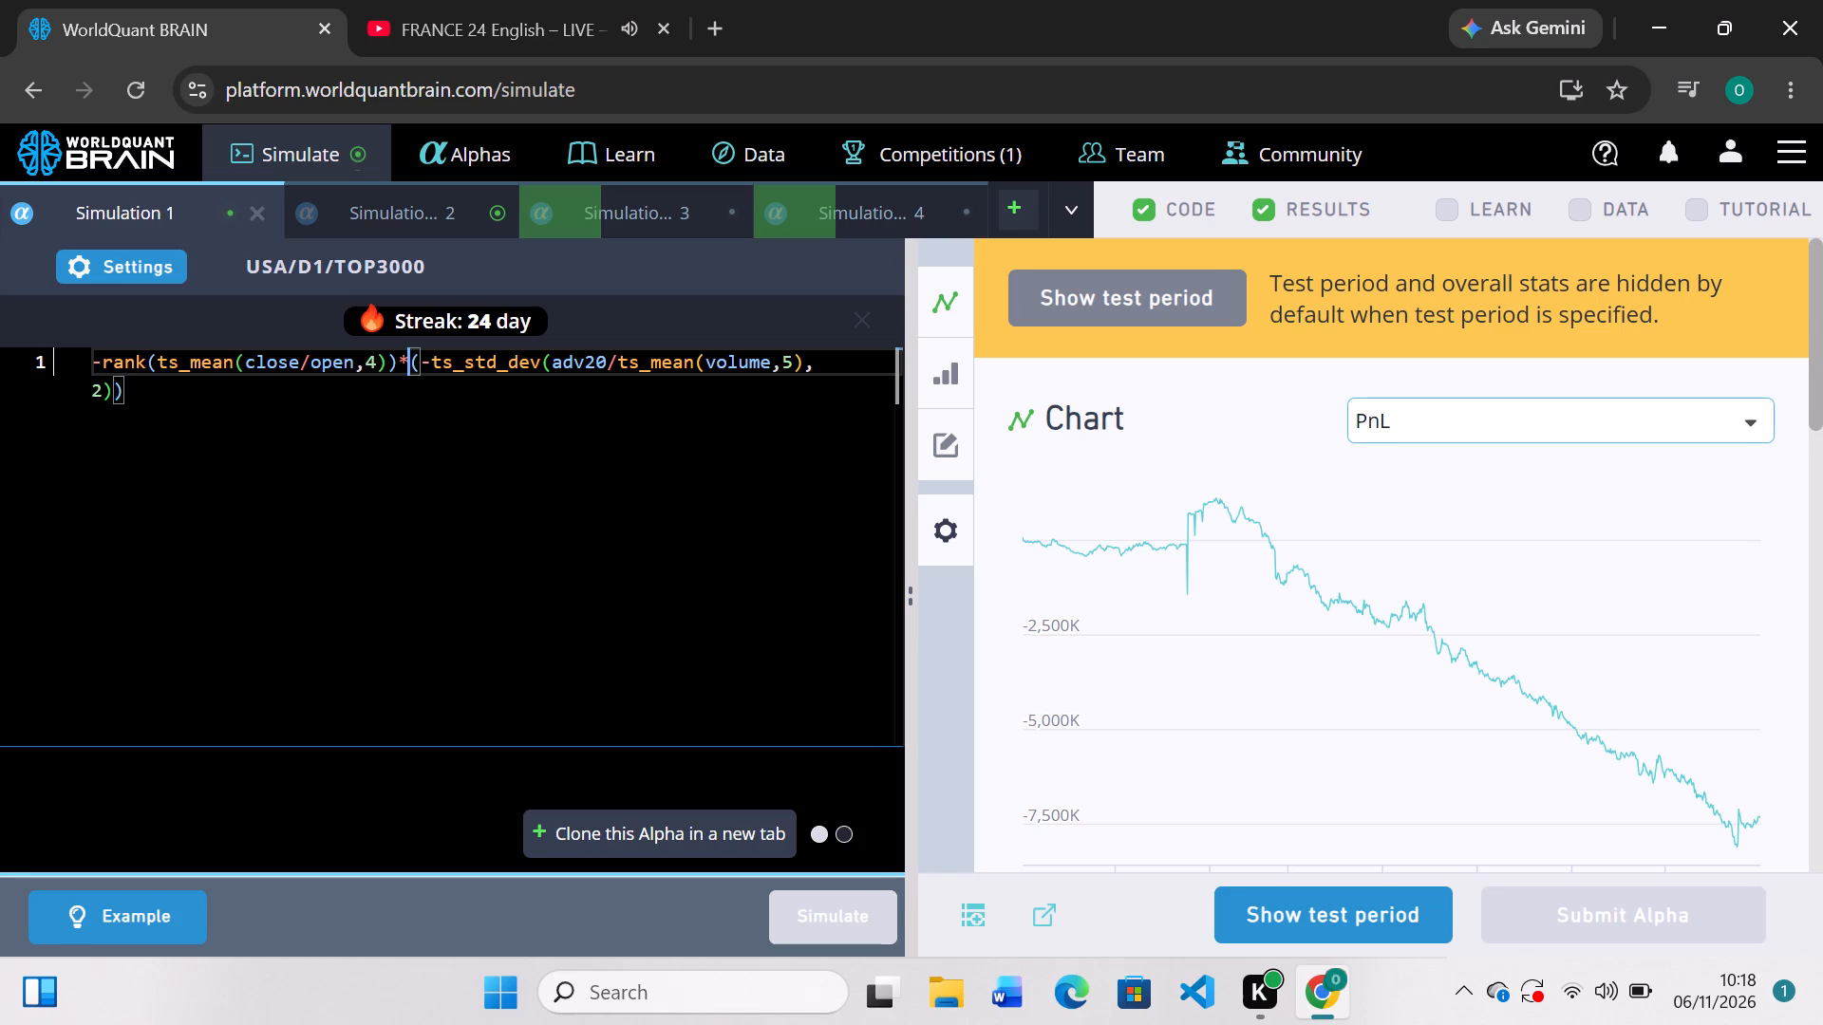
pyautogui.press('BackSpace')
pyautogui.hotkey('shift', '+')
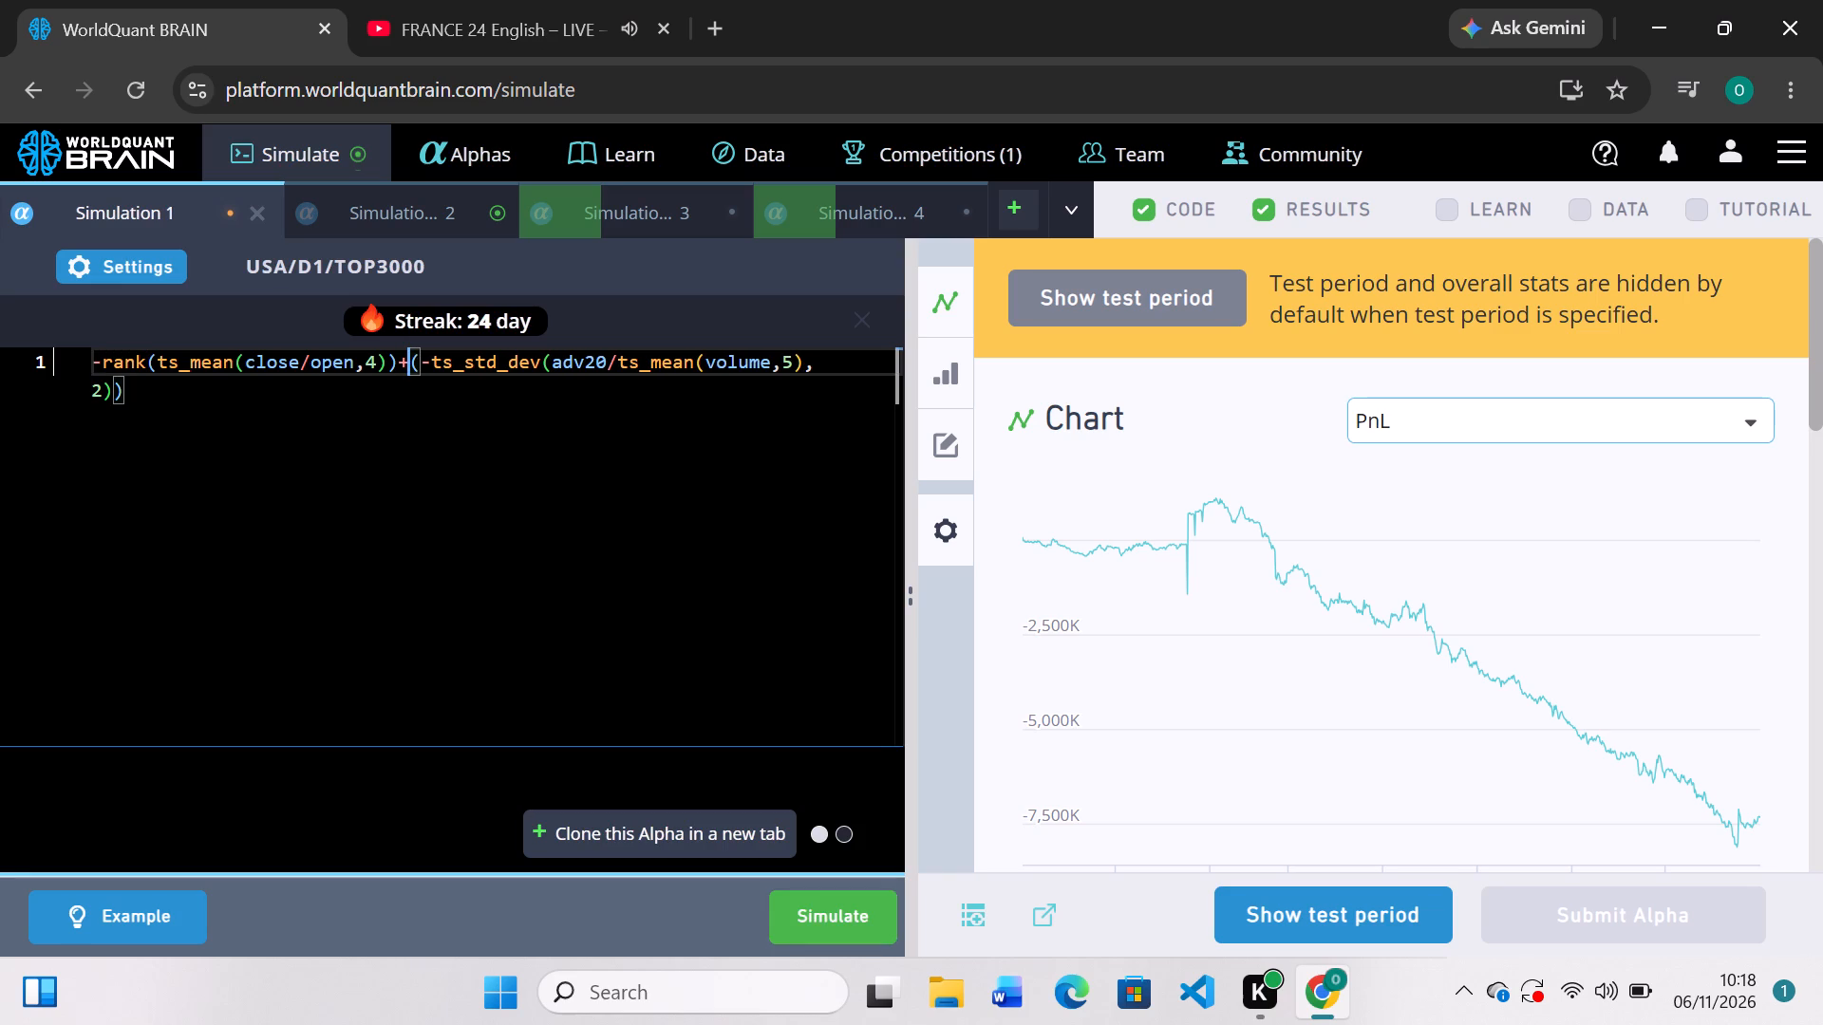
pyautogui.click(817, 910)
# Check Simulation 2's PnL chart and IS Summary, and replace winsorize with ts_delay in its expression, keeping the leading minus sign.
pyautogui.click(414, 212)
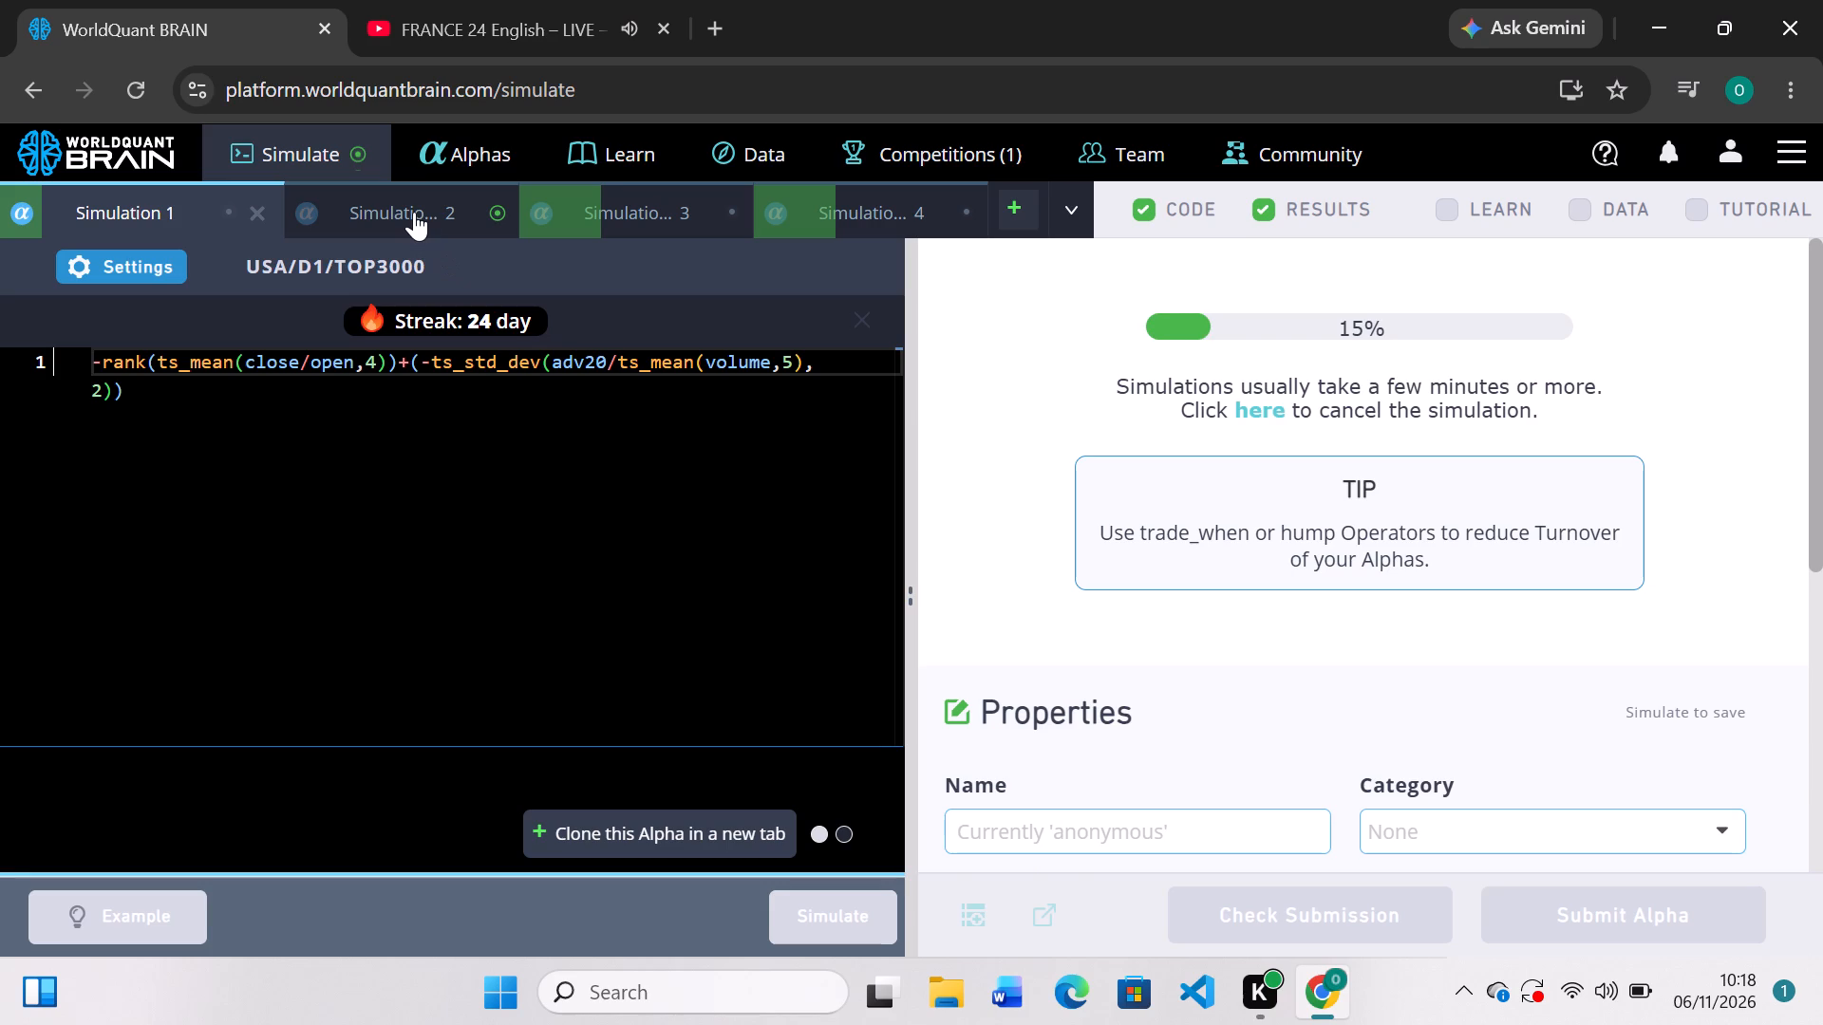
pyautogui.scroll(-3, 1052, 665)
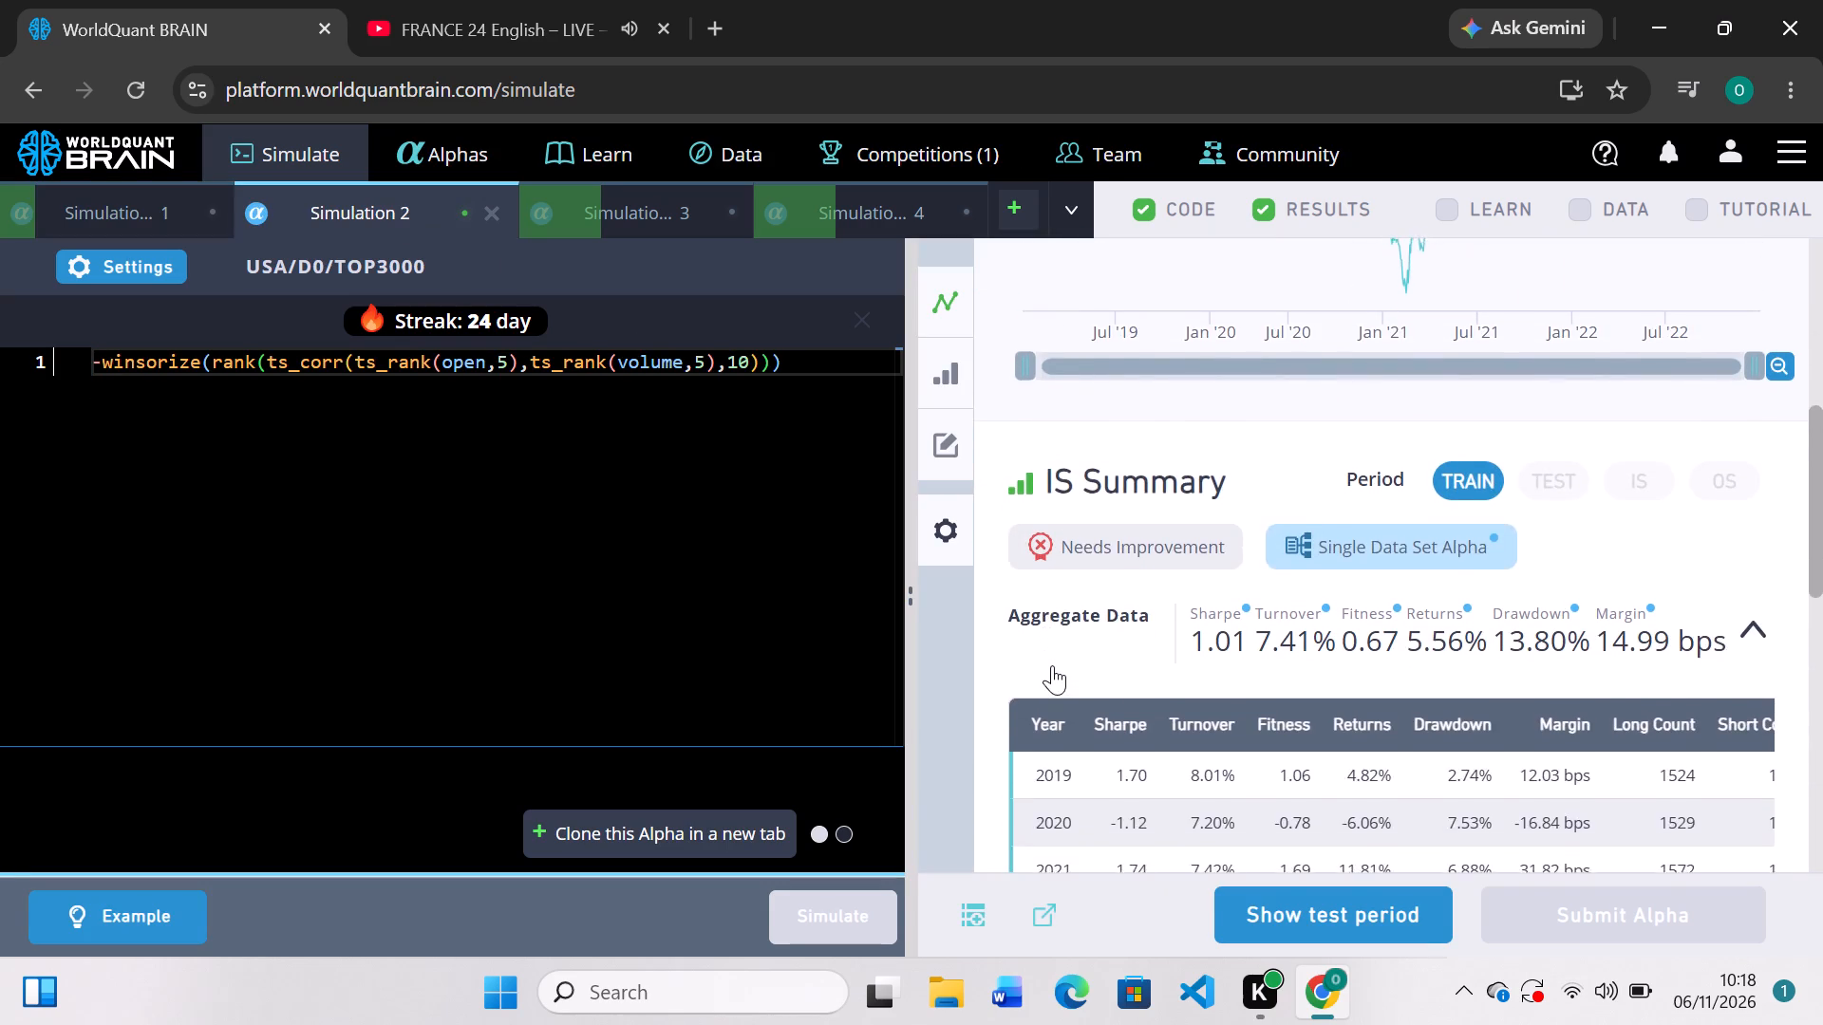
pyautogui.scroll(2, 1052, 665)
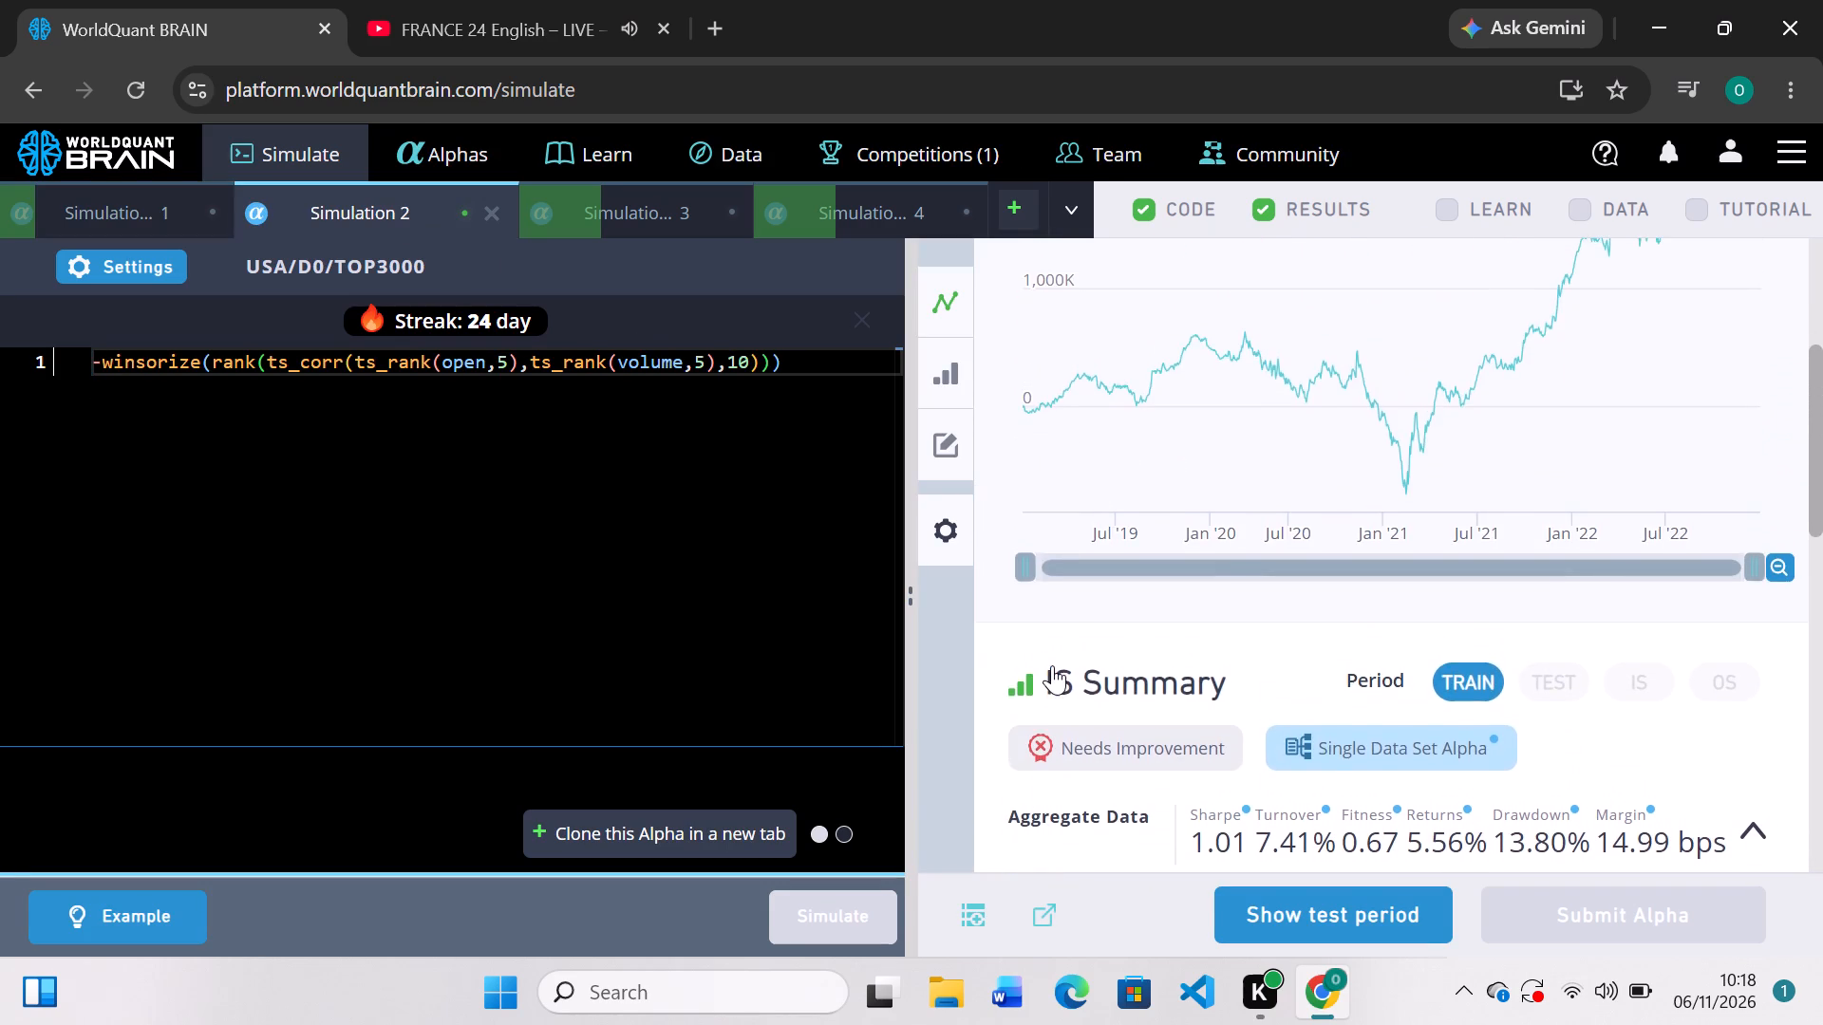
pyautogui.scroll(2, 1052, 665)
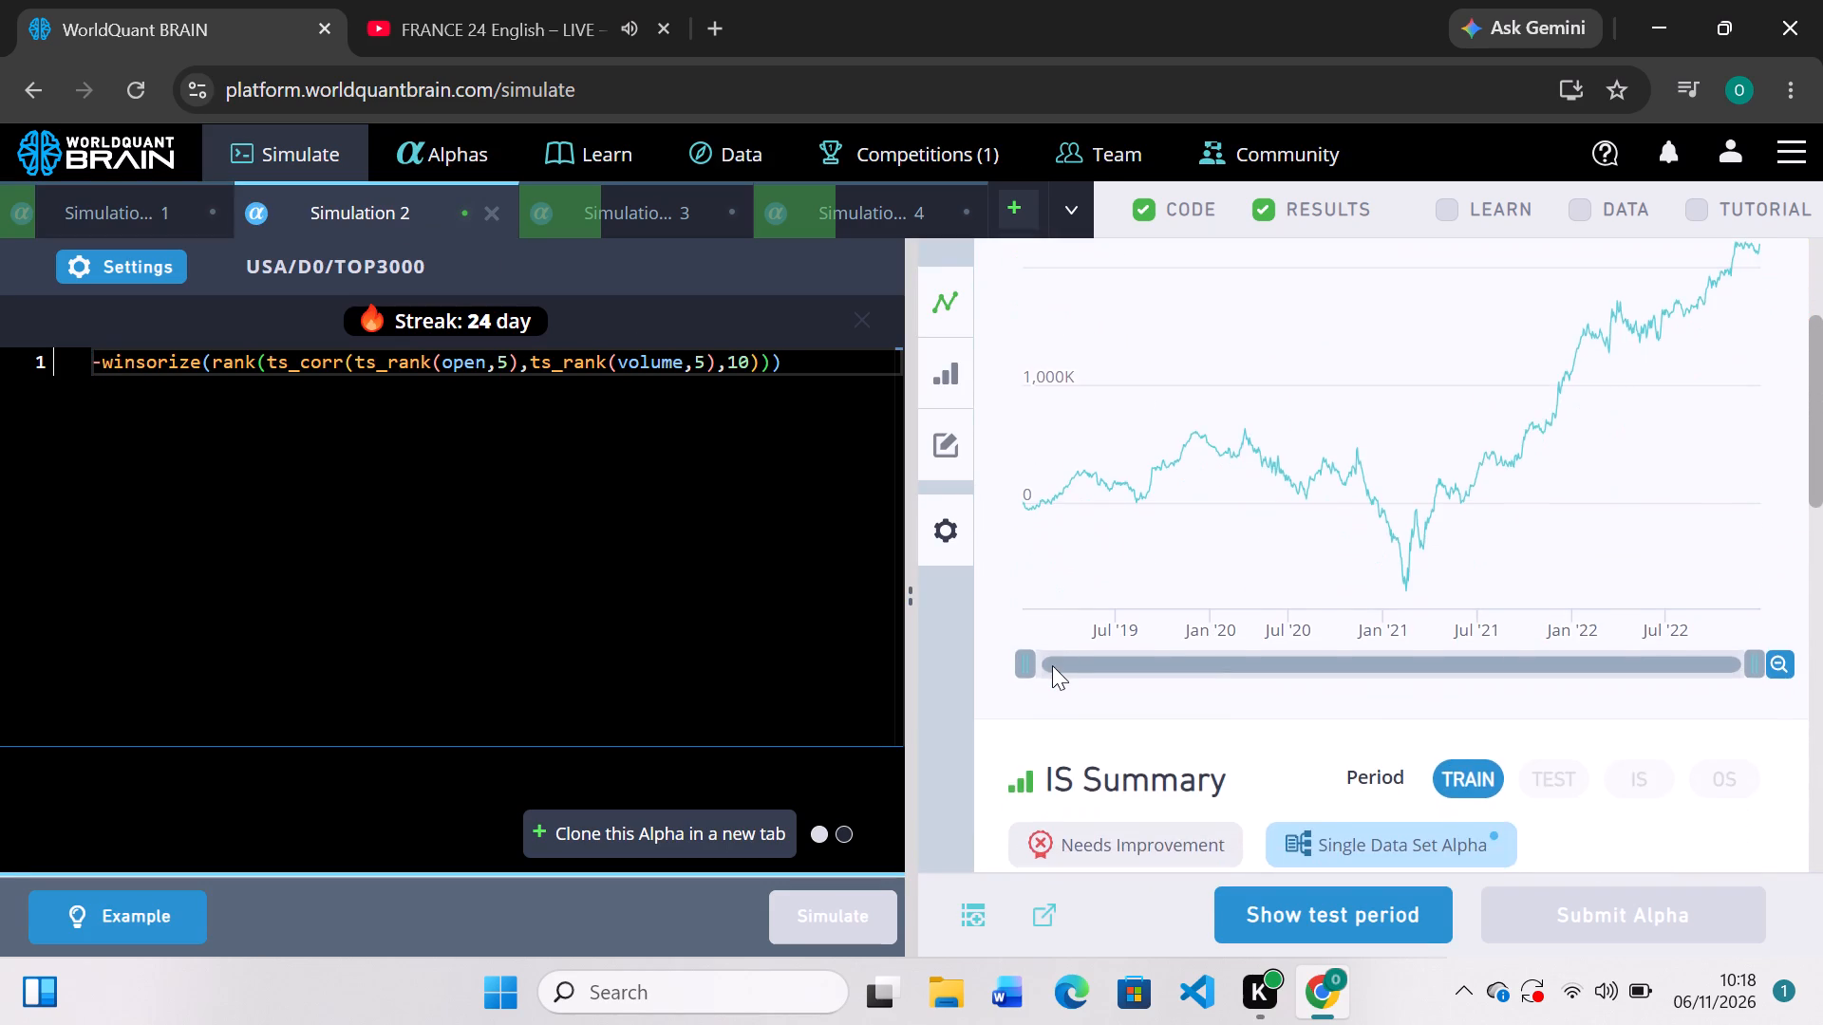
pyautogui.scroll(-2, 1052, 665)
pyautogui.scroll(2, 1052, 665)
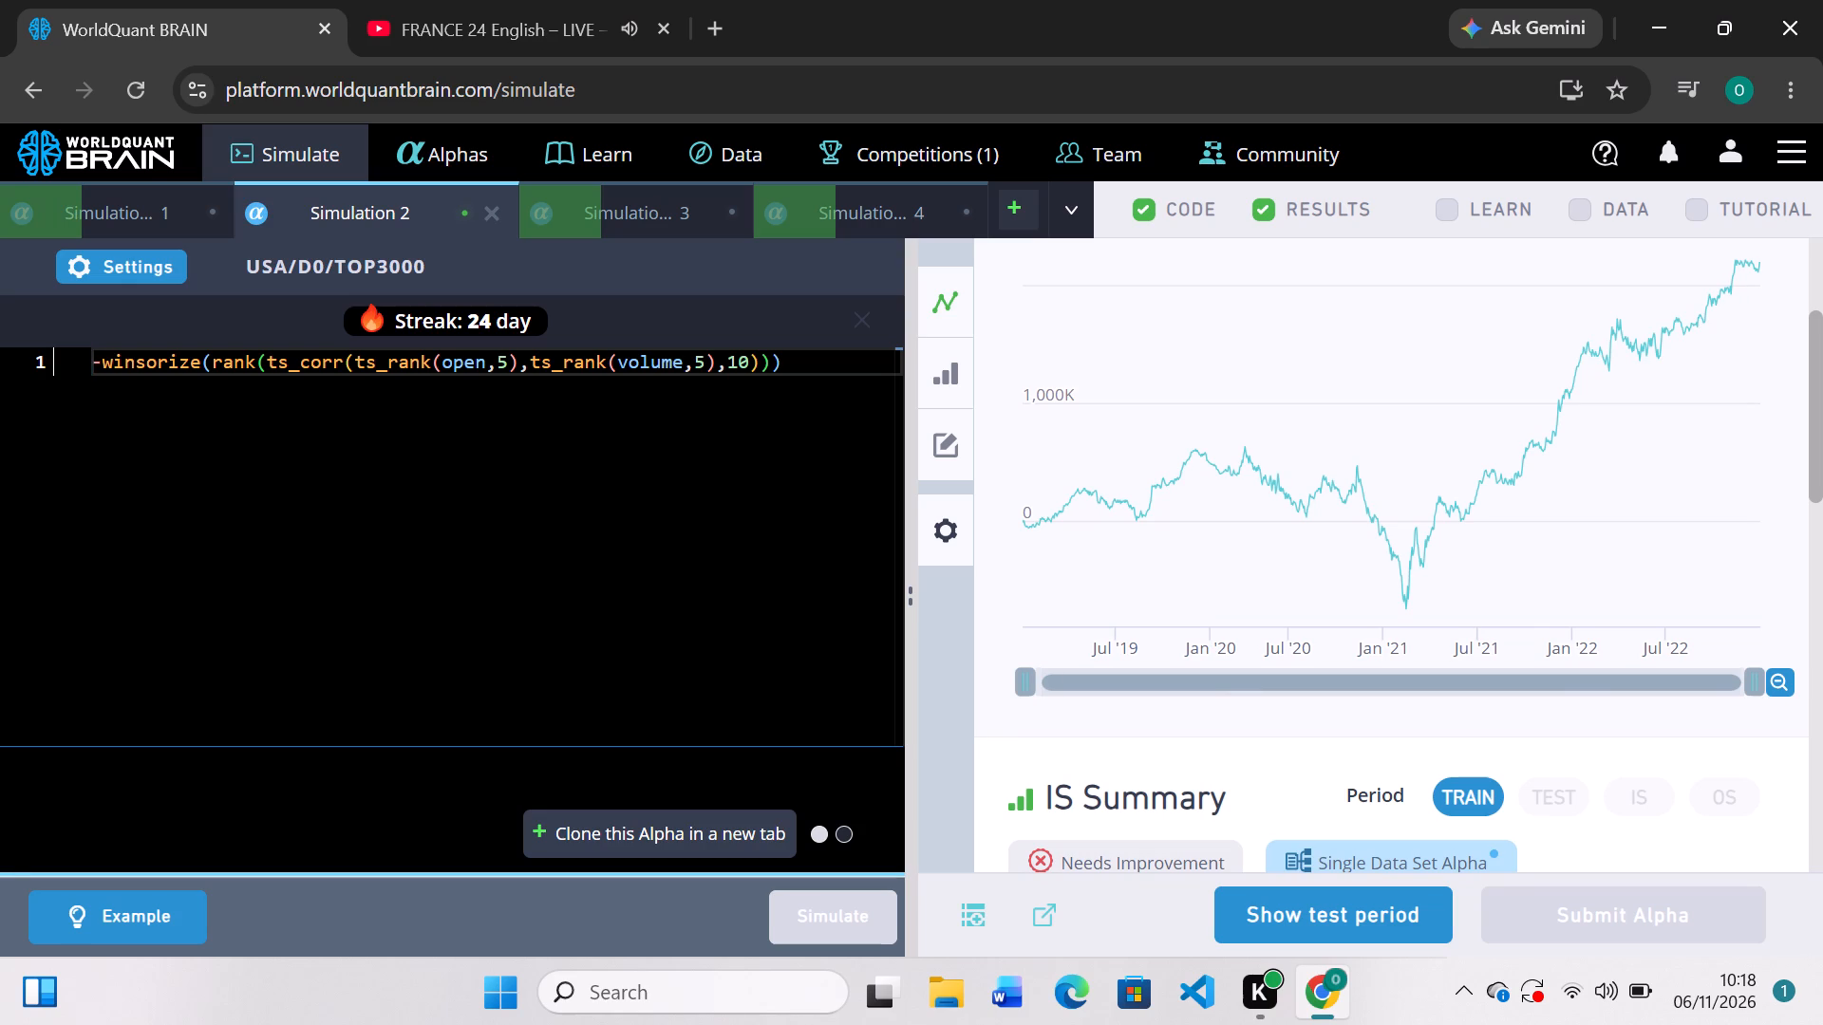
pyautogui.click(201, 364)
pyautogui.press('BackSpace')
pyautogui.press('BackSpace')
pyautogui.press('BackSpace')
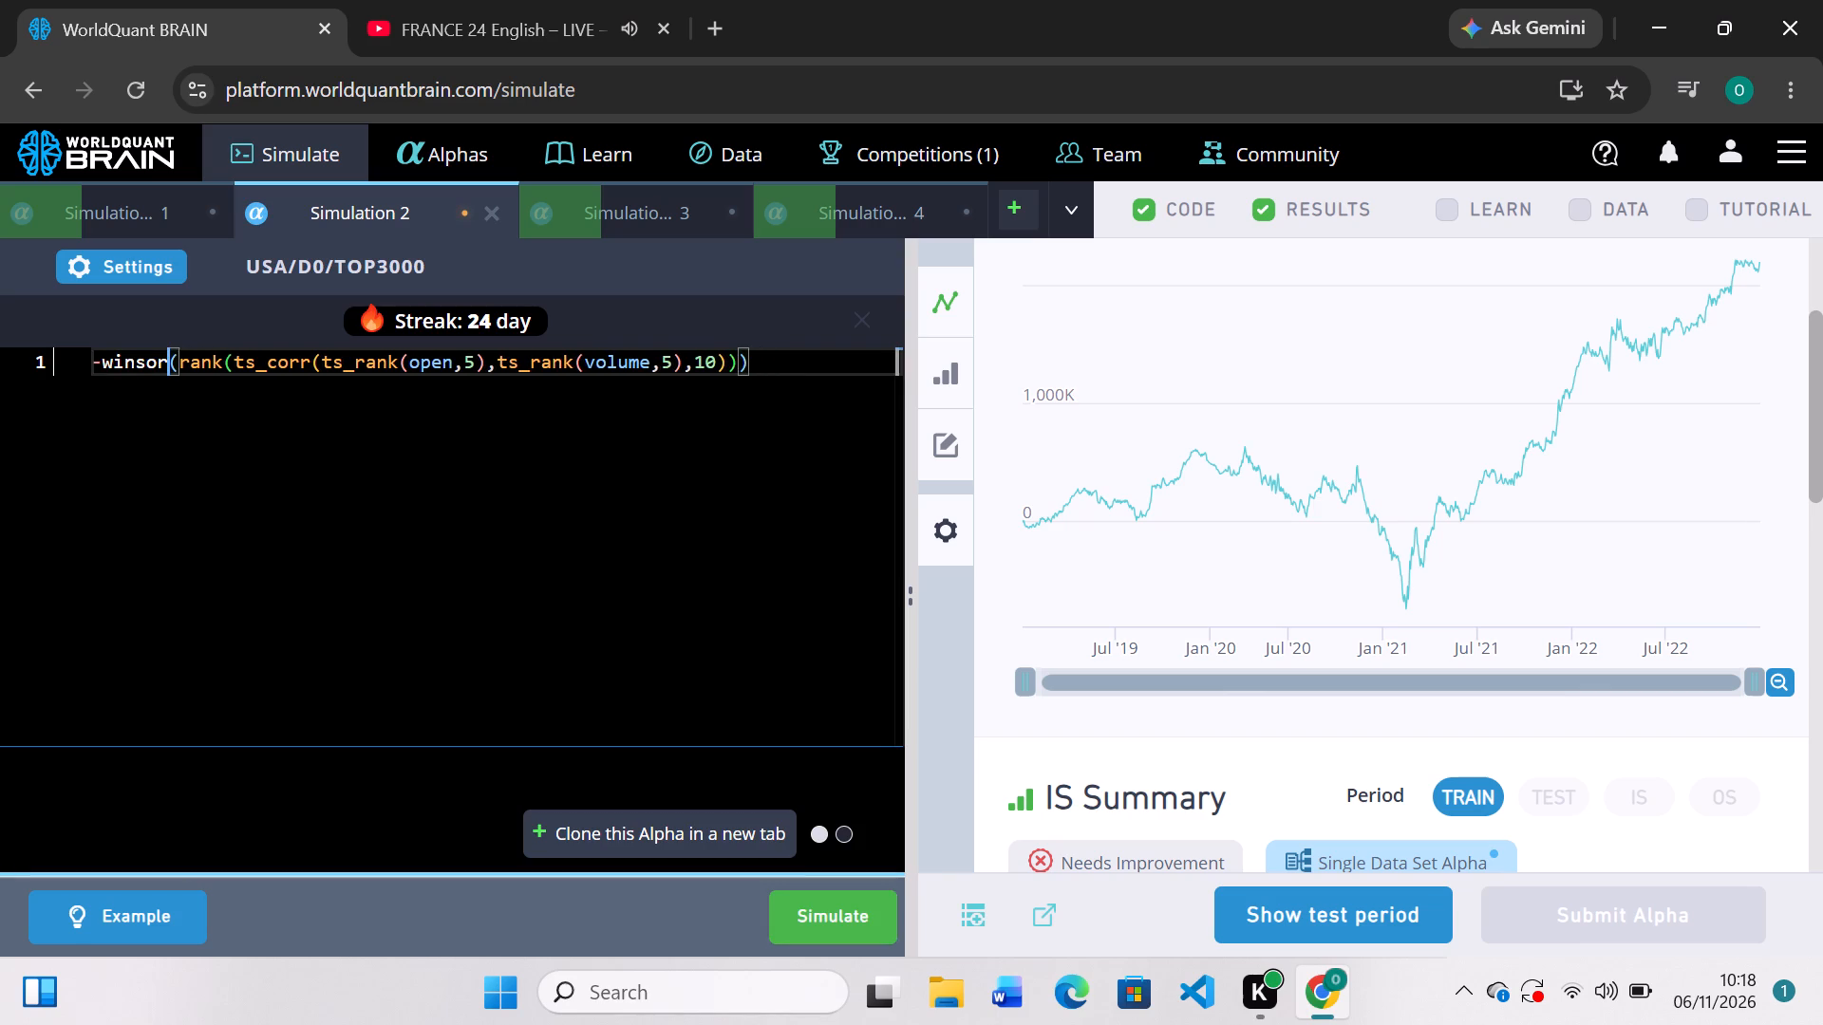
pyautogui.press('BackSpace')
pyautogui.press('BackSpace')
pyautogui.press('BackSpace')
pyautogui.press('BackSpace')
pyautogui.press('BackSpace')
pyautogui.press('BackSpace')
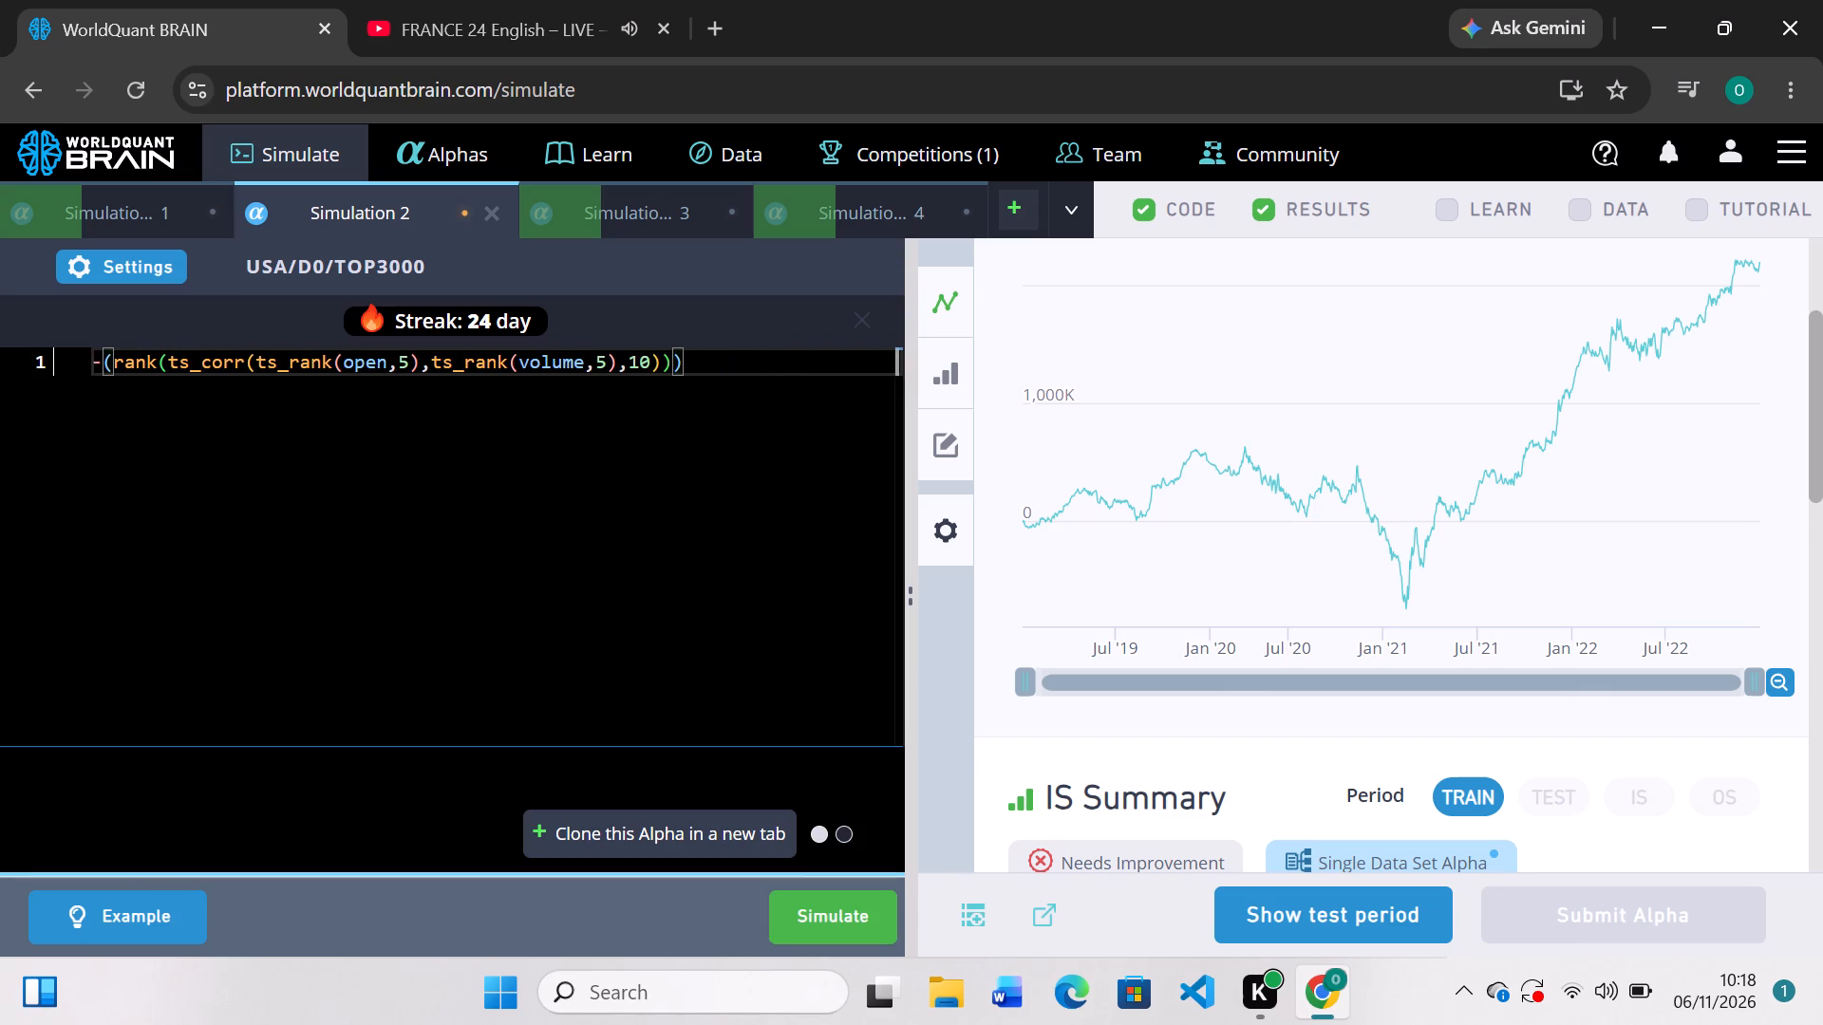
pyautogui.write('ts')
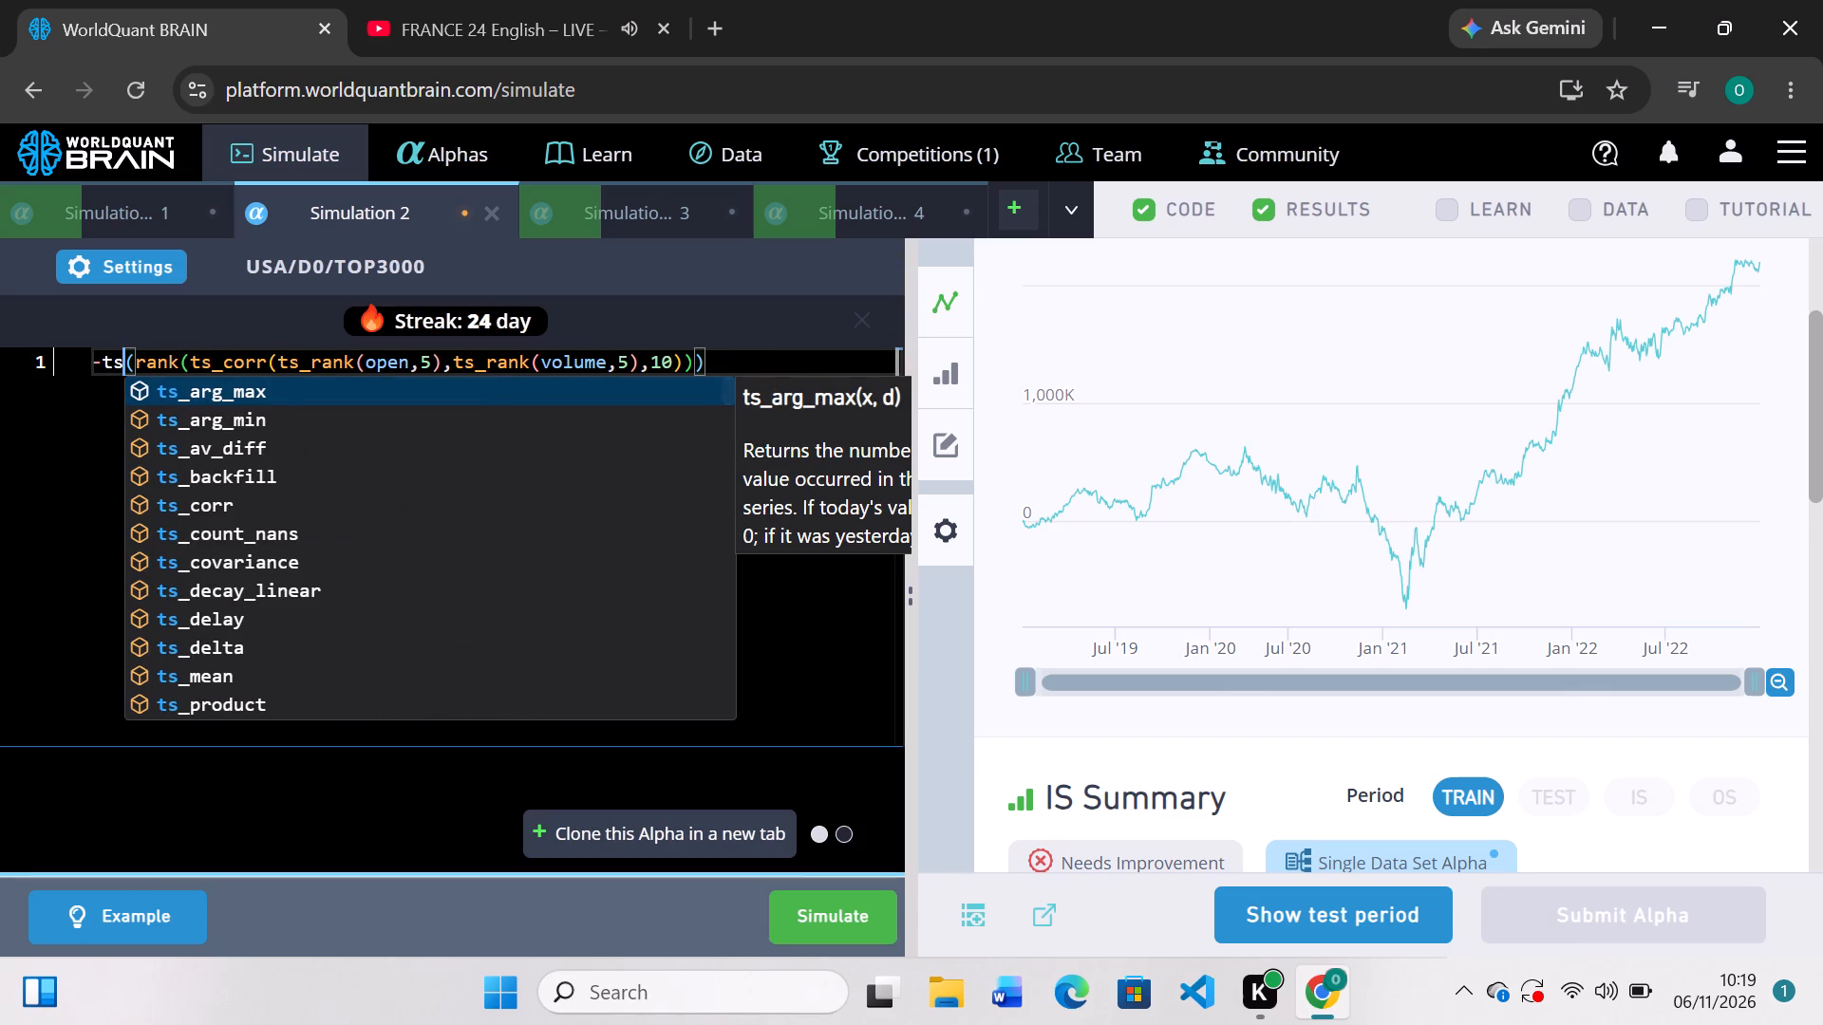
pyautogui.hotkey('shift', '_')
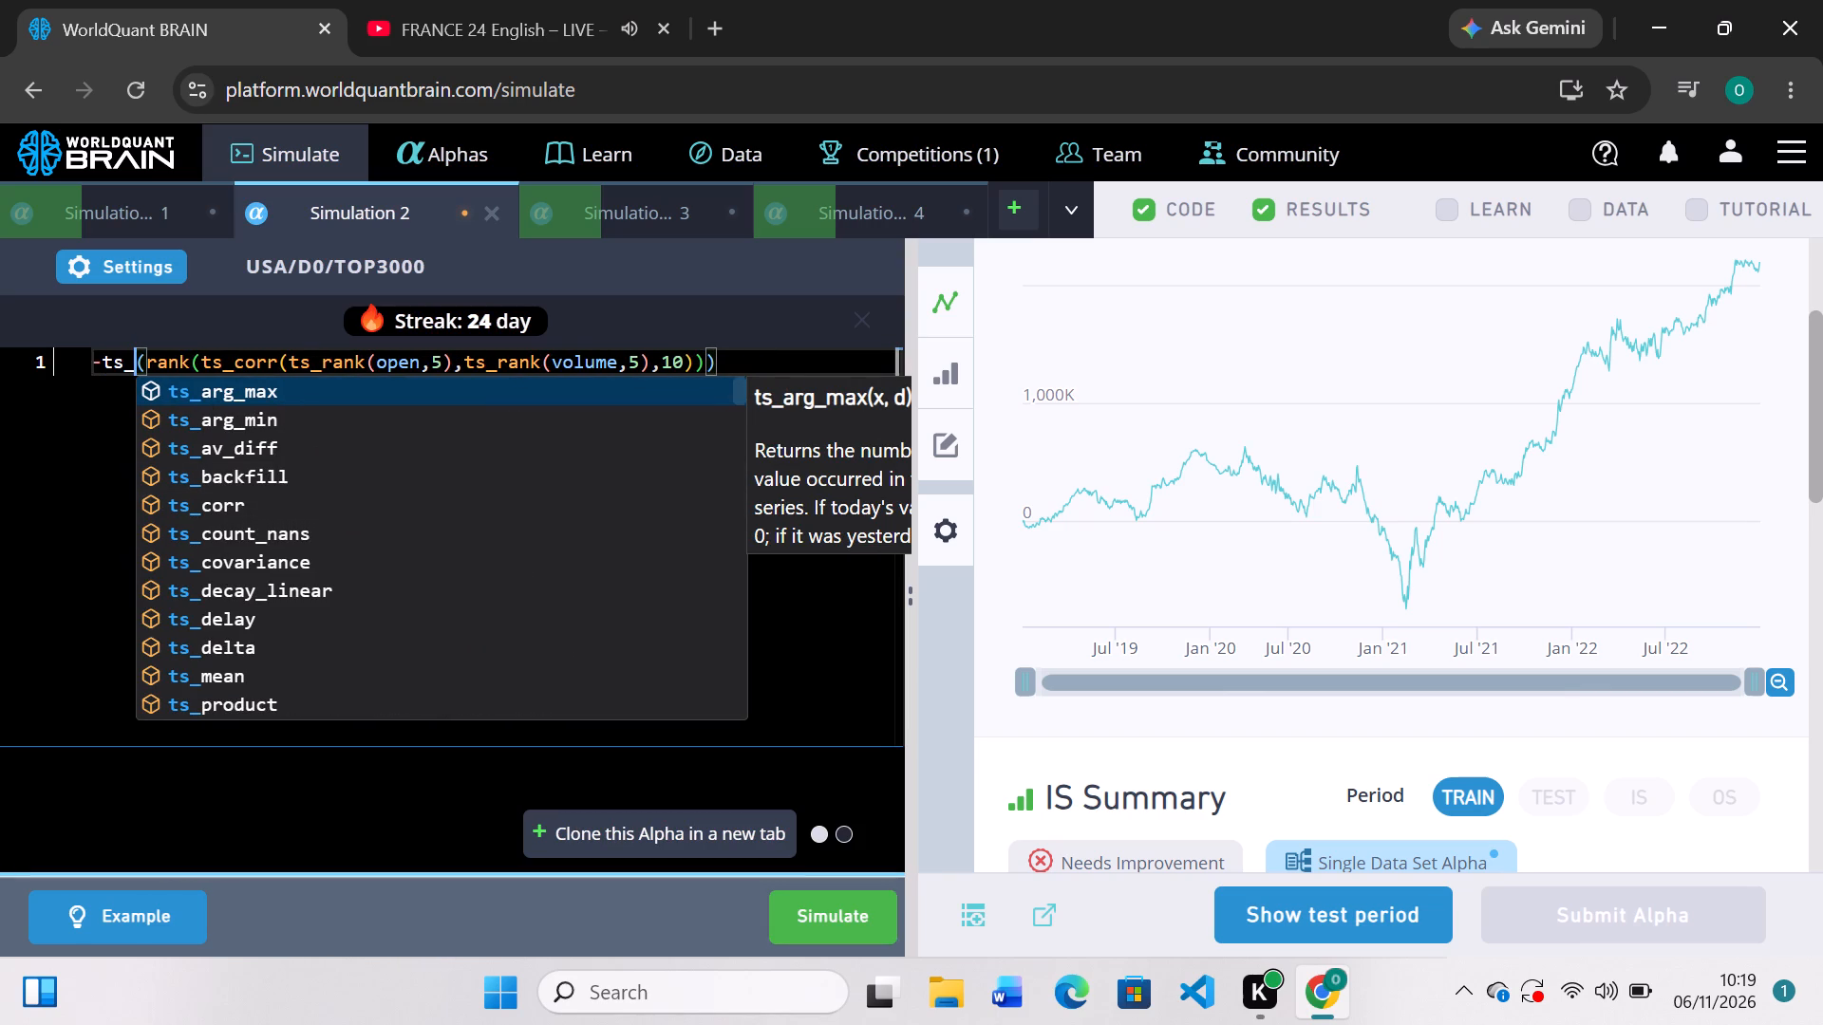
pyautogui.scroll(-1, 238, 636)
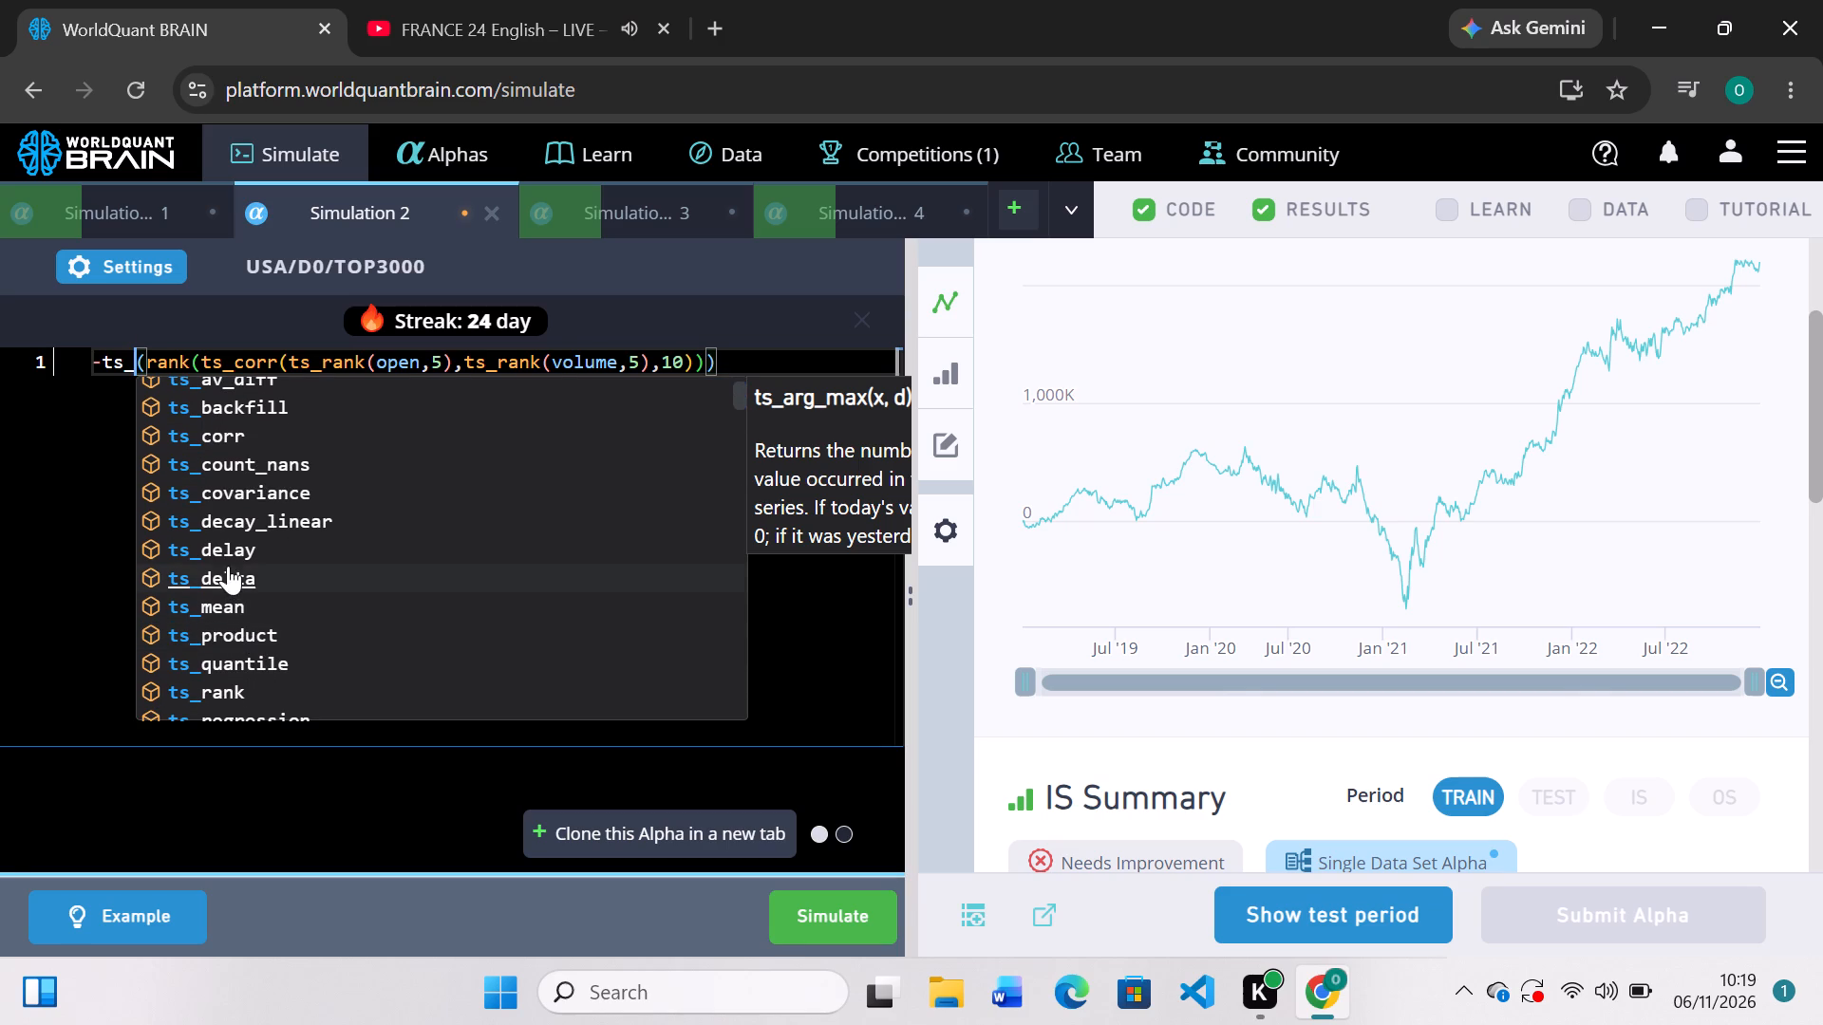
pyautogui.click(225, 538)
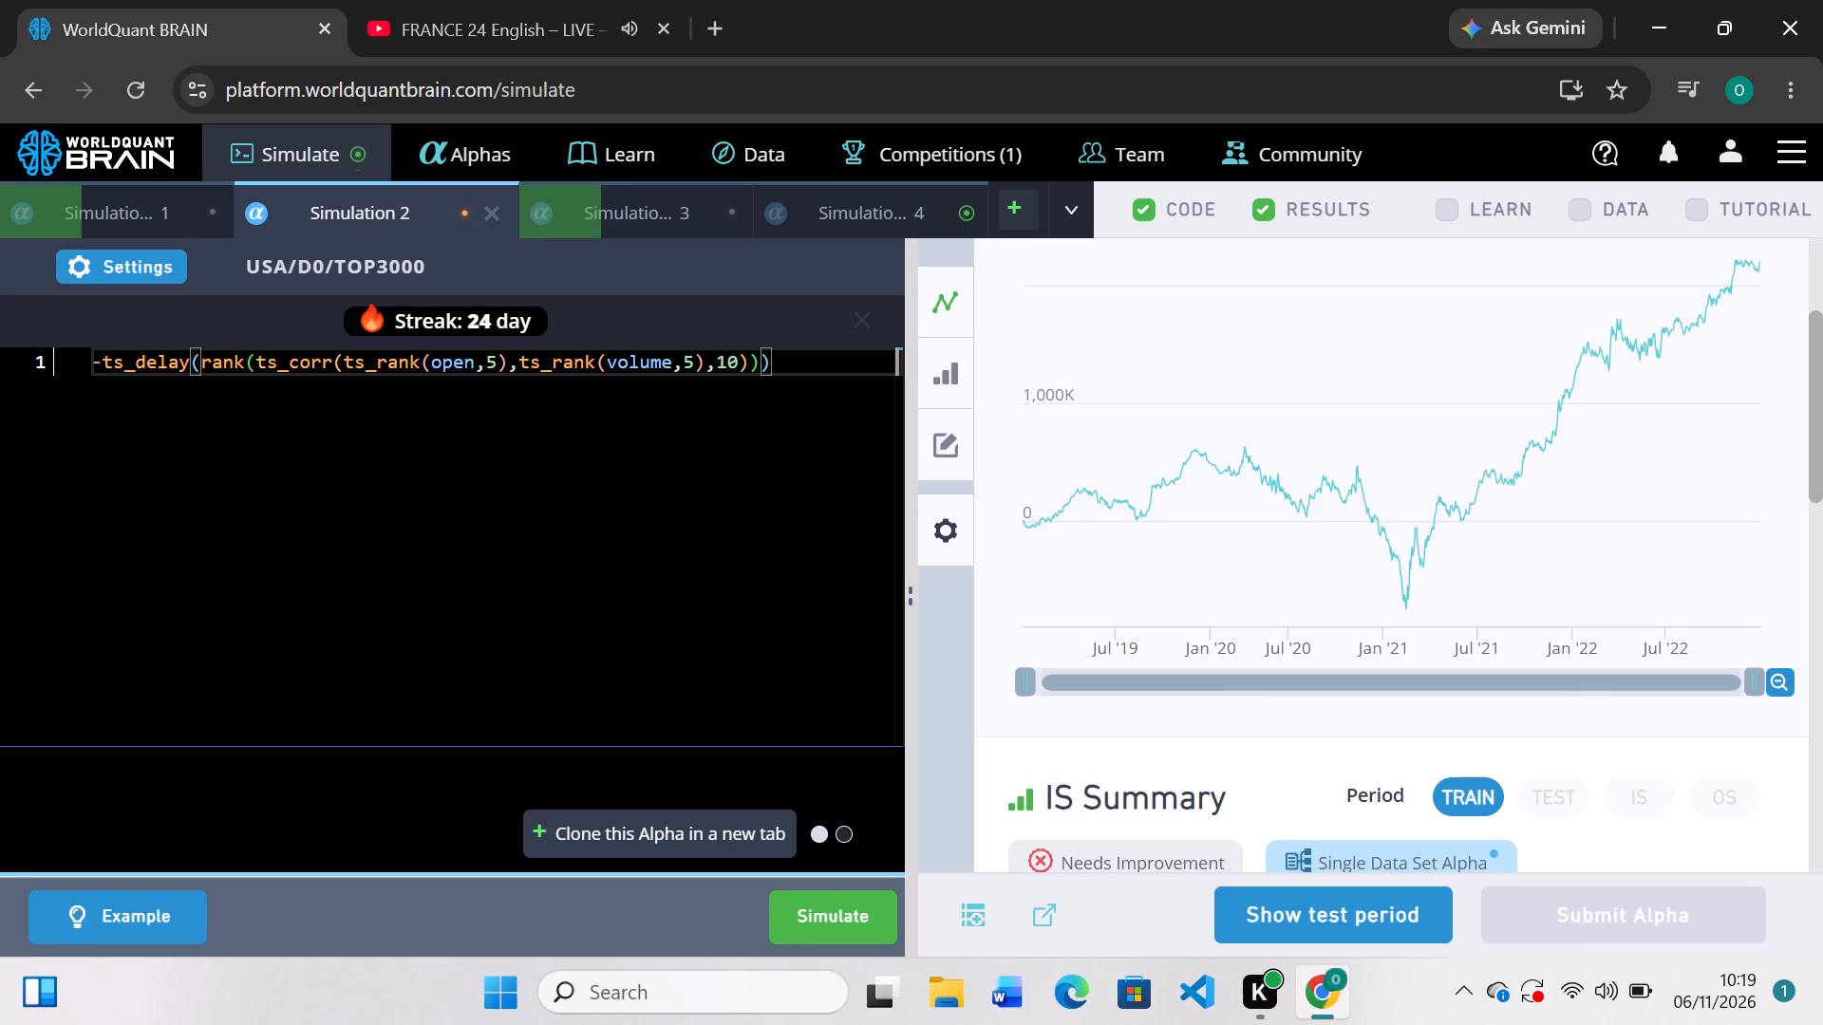
# Add 3 as an extra argument after the ts_corr term, inside rank's parentheses, and simulate Simulation 2.
pyautogui.click(747, 364)
pyautogui.press(',')
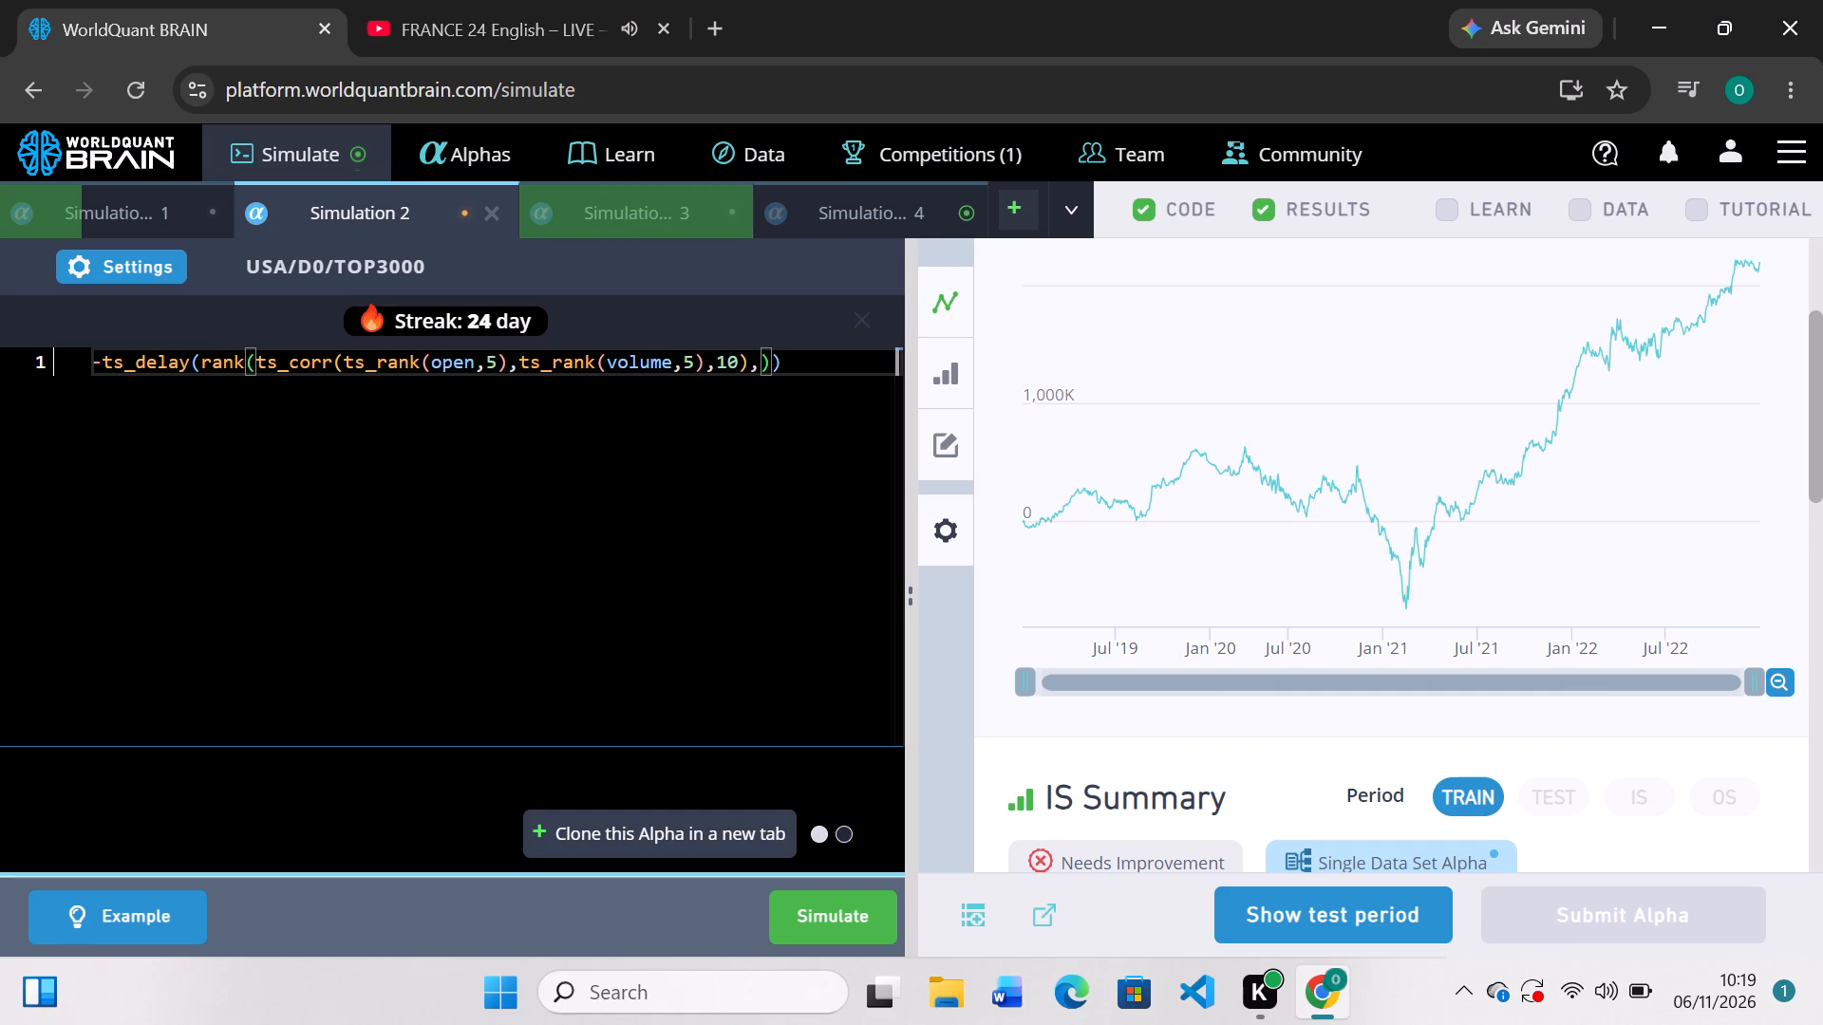
pyautogui.press('3')
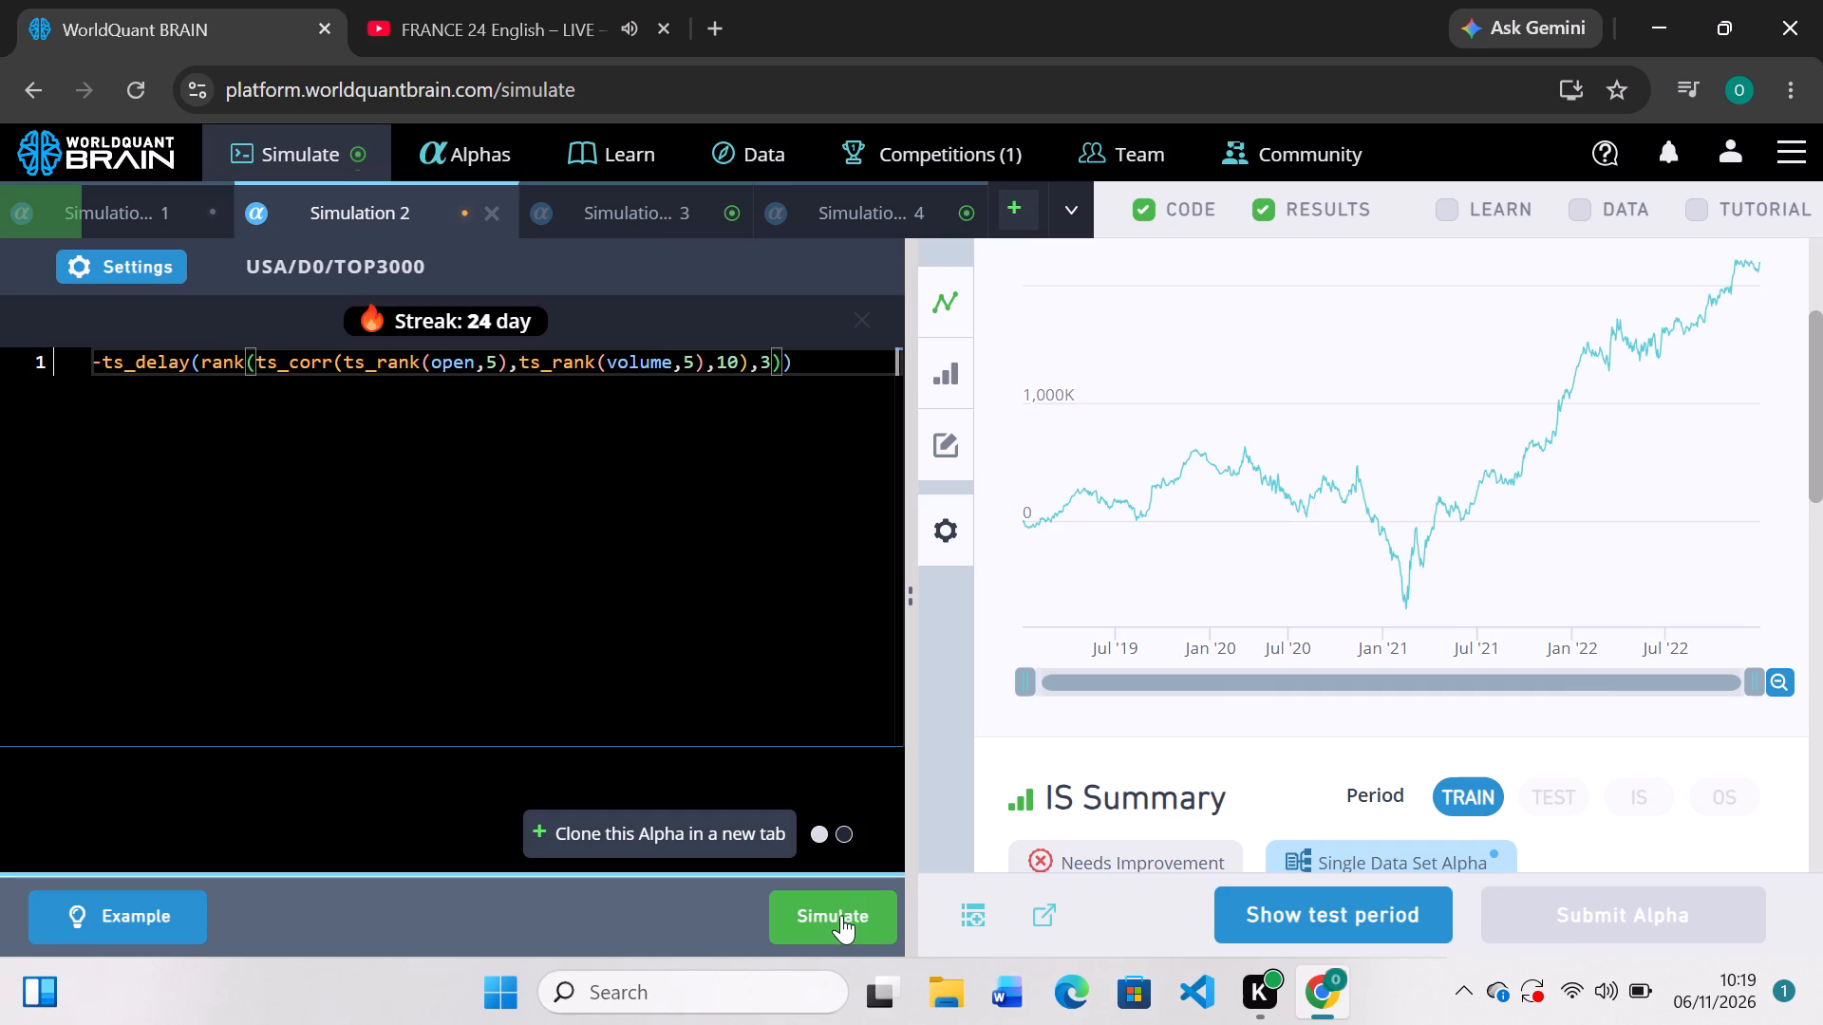
pyautogui.click(840, 916)
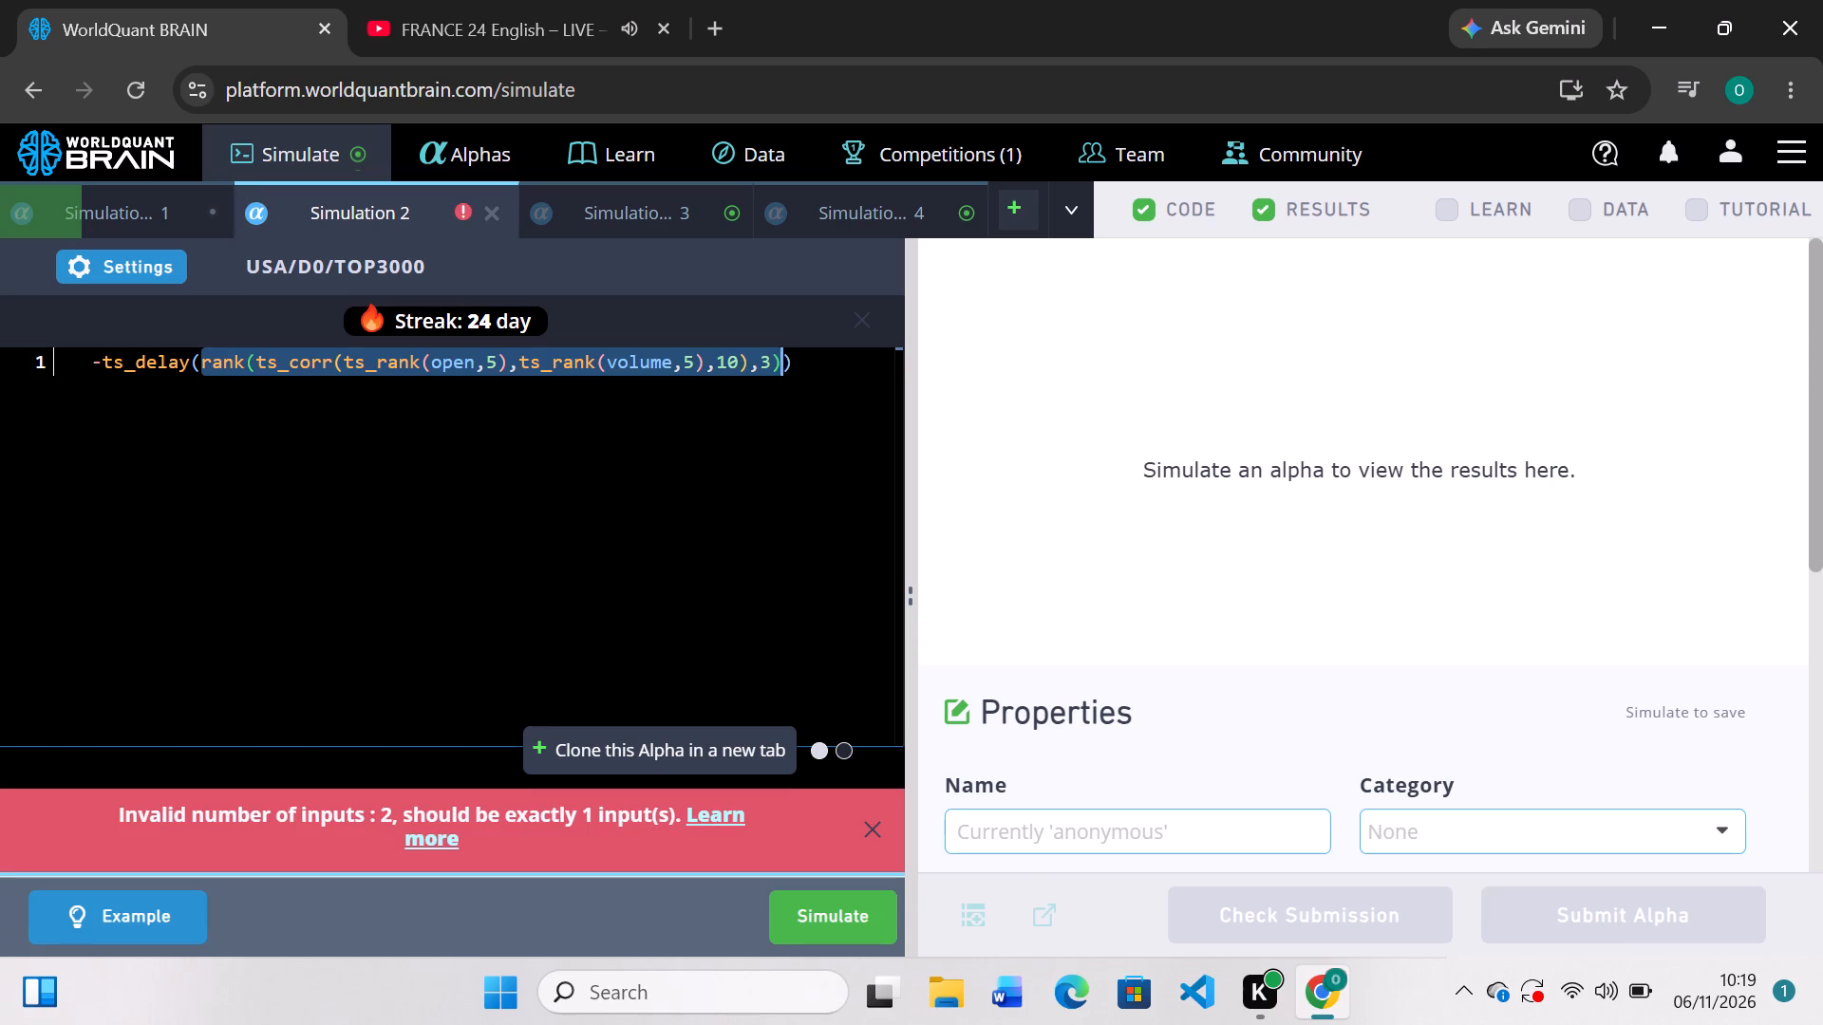
# Close rank's parenthesis before the 3 and remove the extra closing one, making 3 ts_delay's argument, and simulate Simulation 2 again.
pyautogui.click(747, 364)
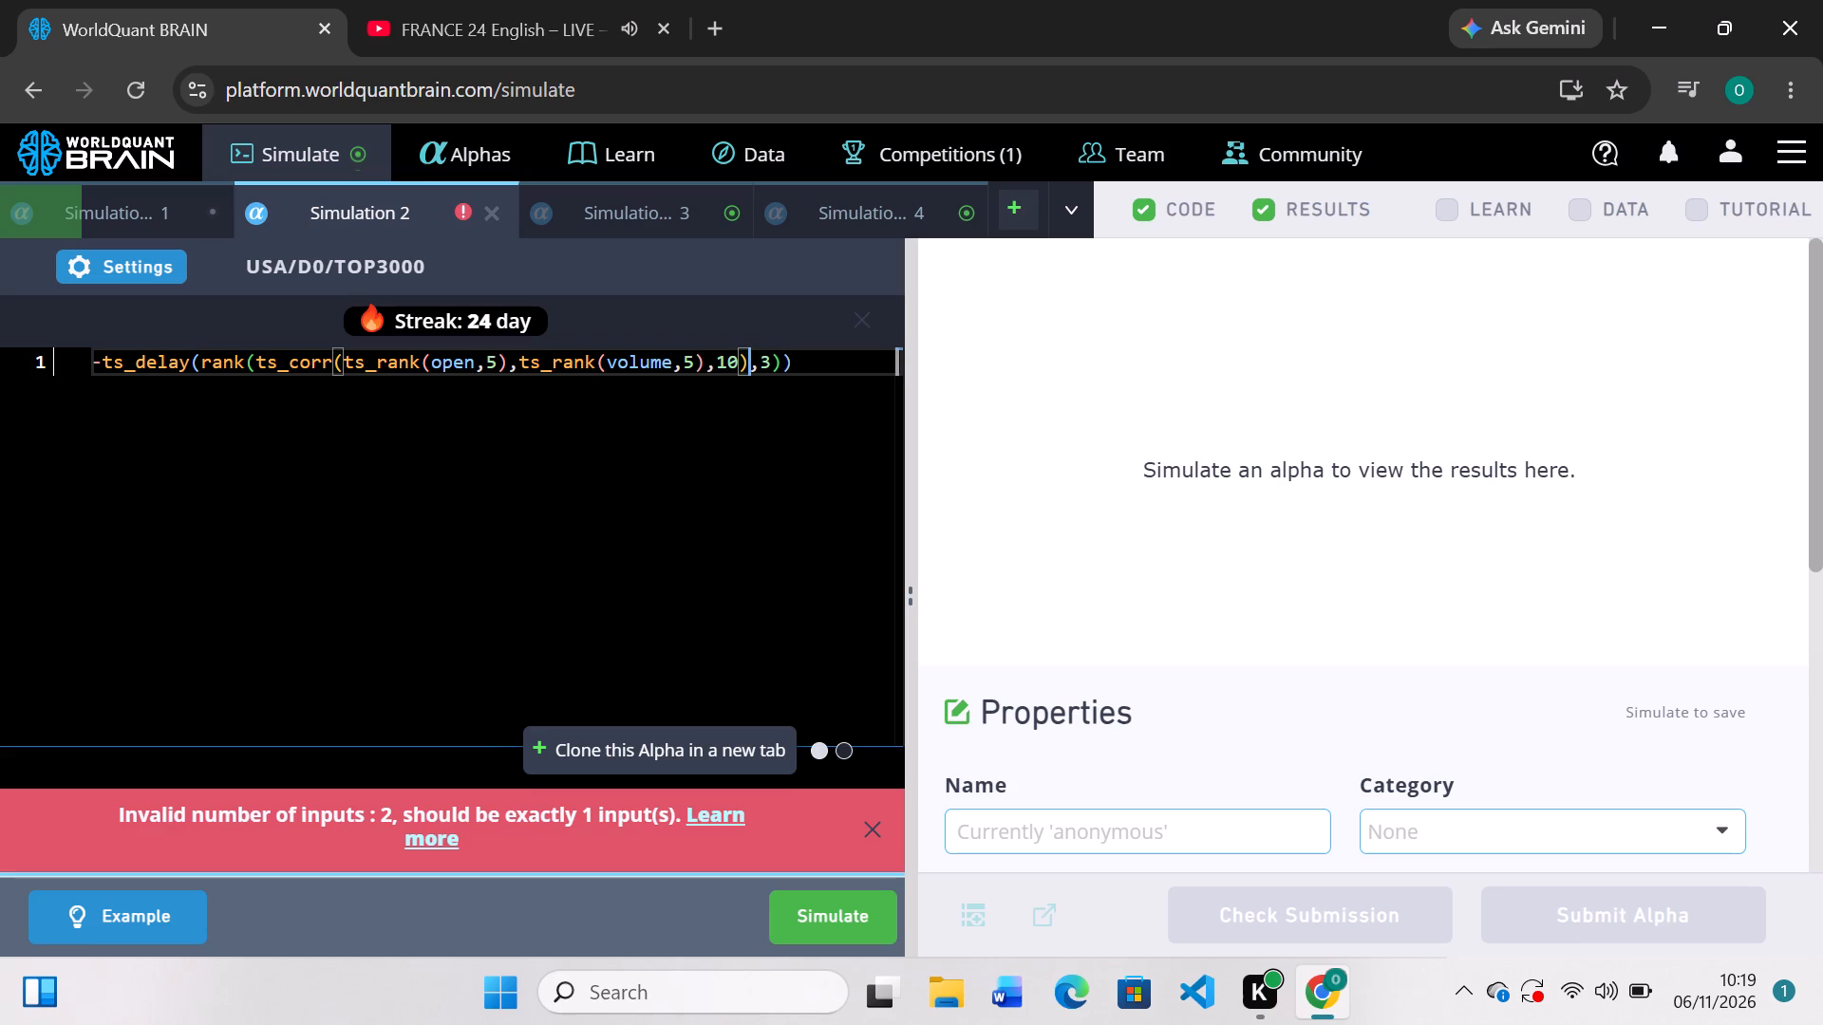
pyautogui.hotkey('shift', ')')
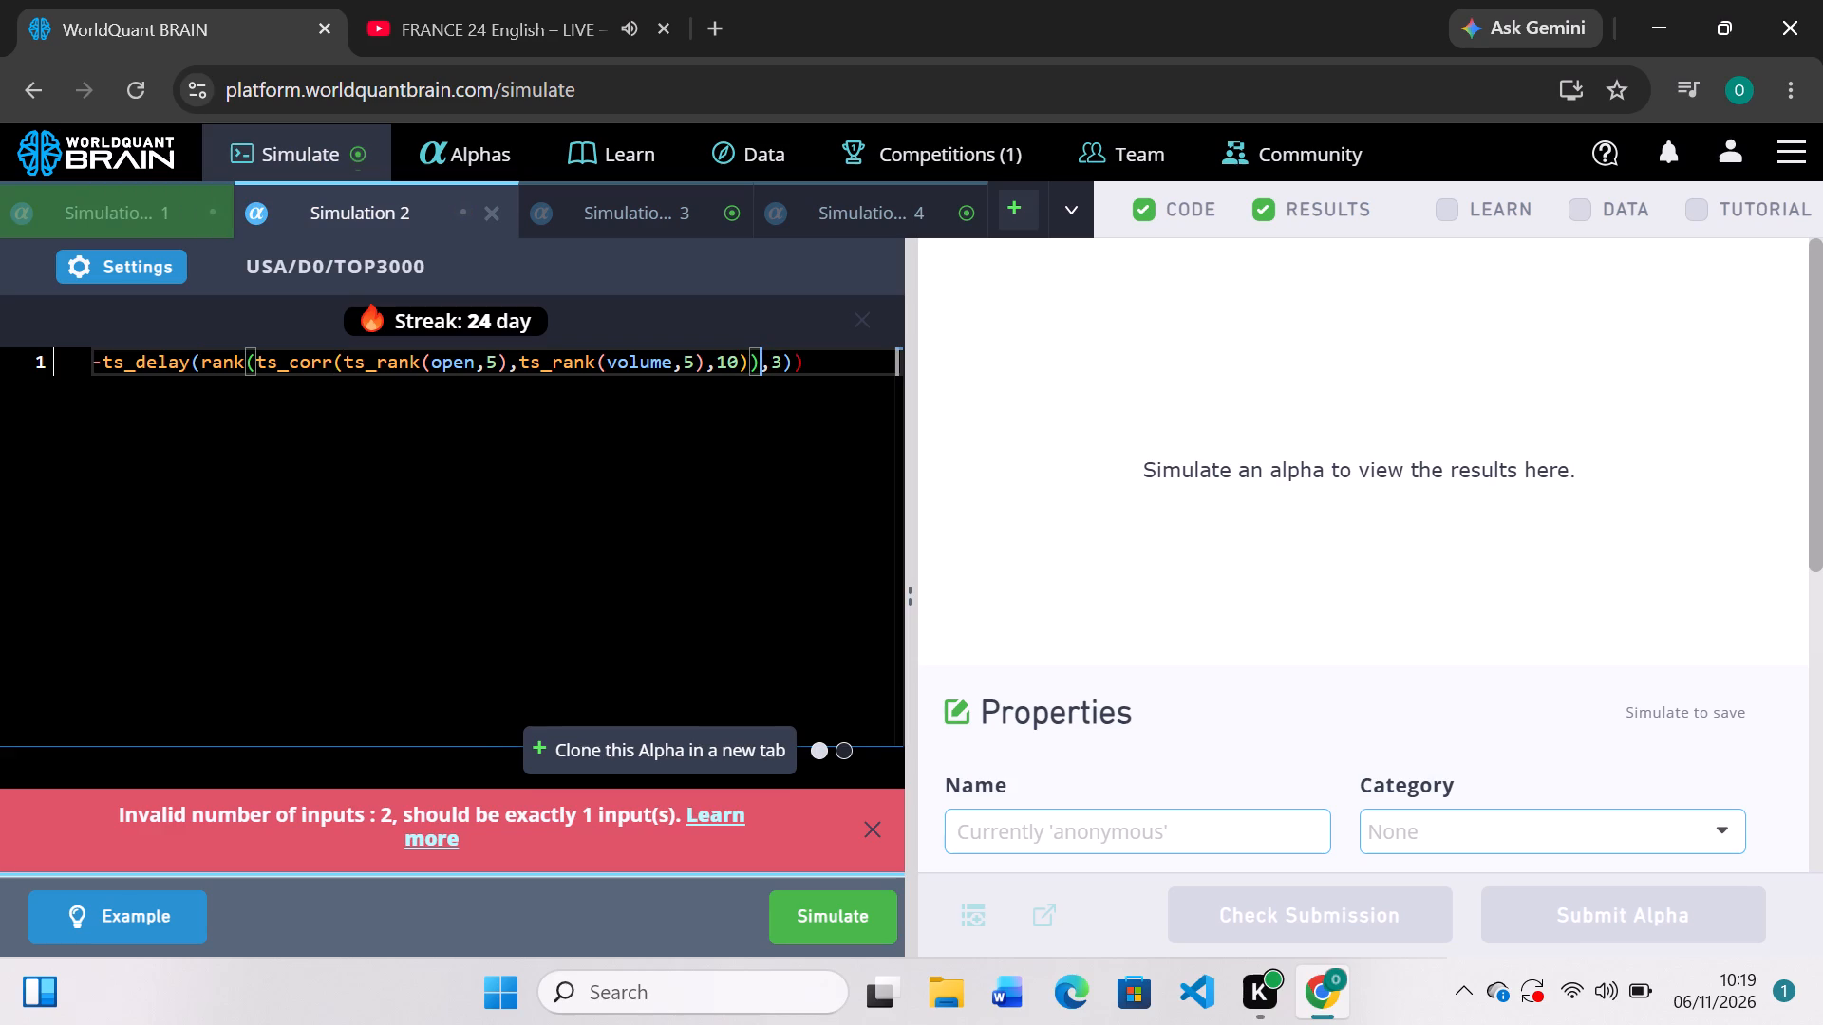
pyautogui.click(815, 357)
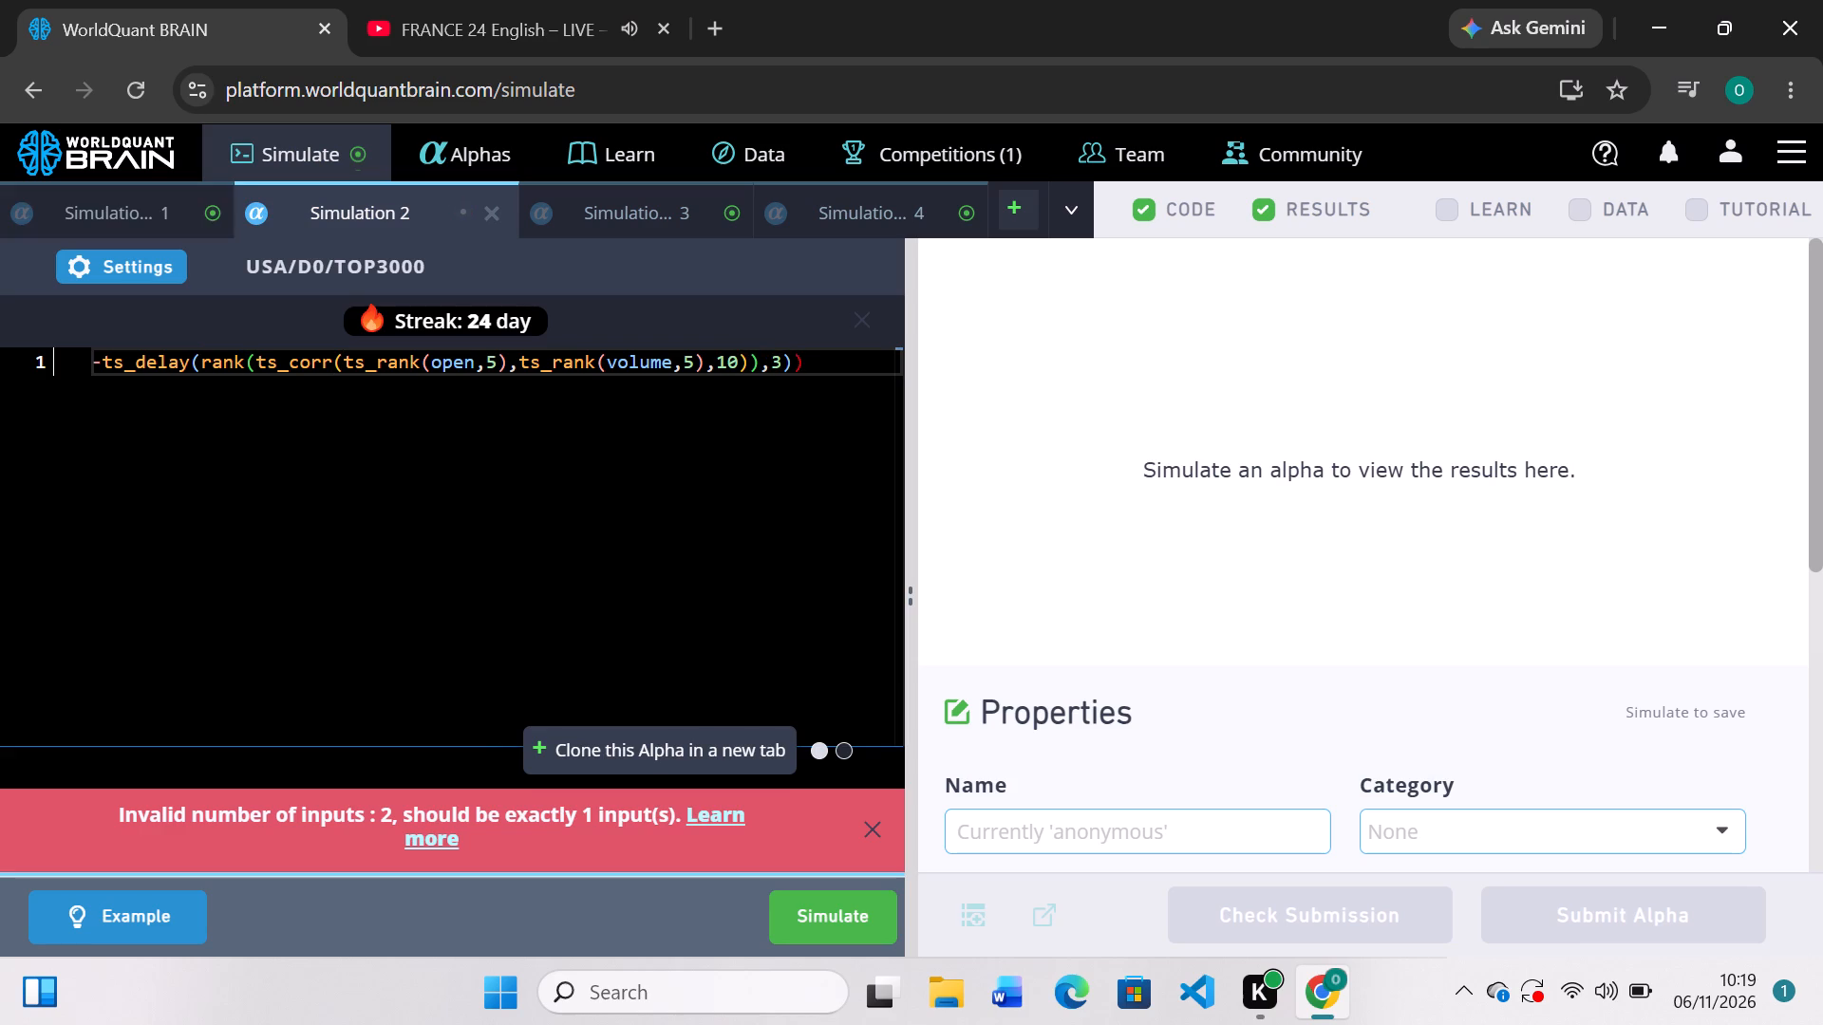
pyautogui.press('BackSpace')
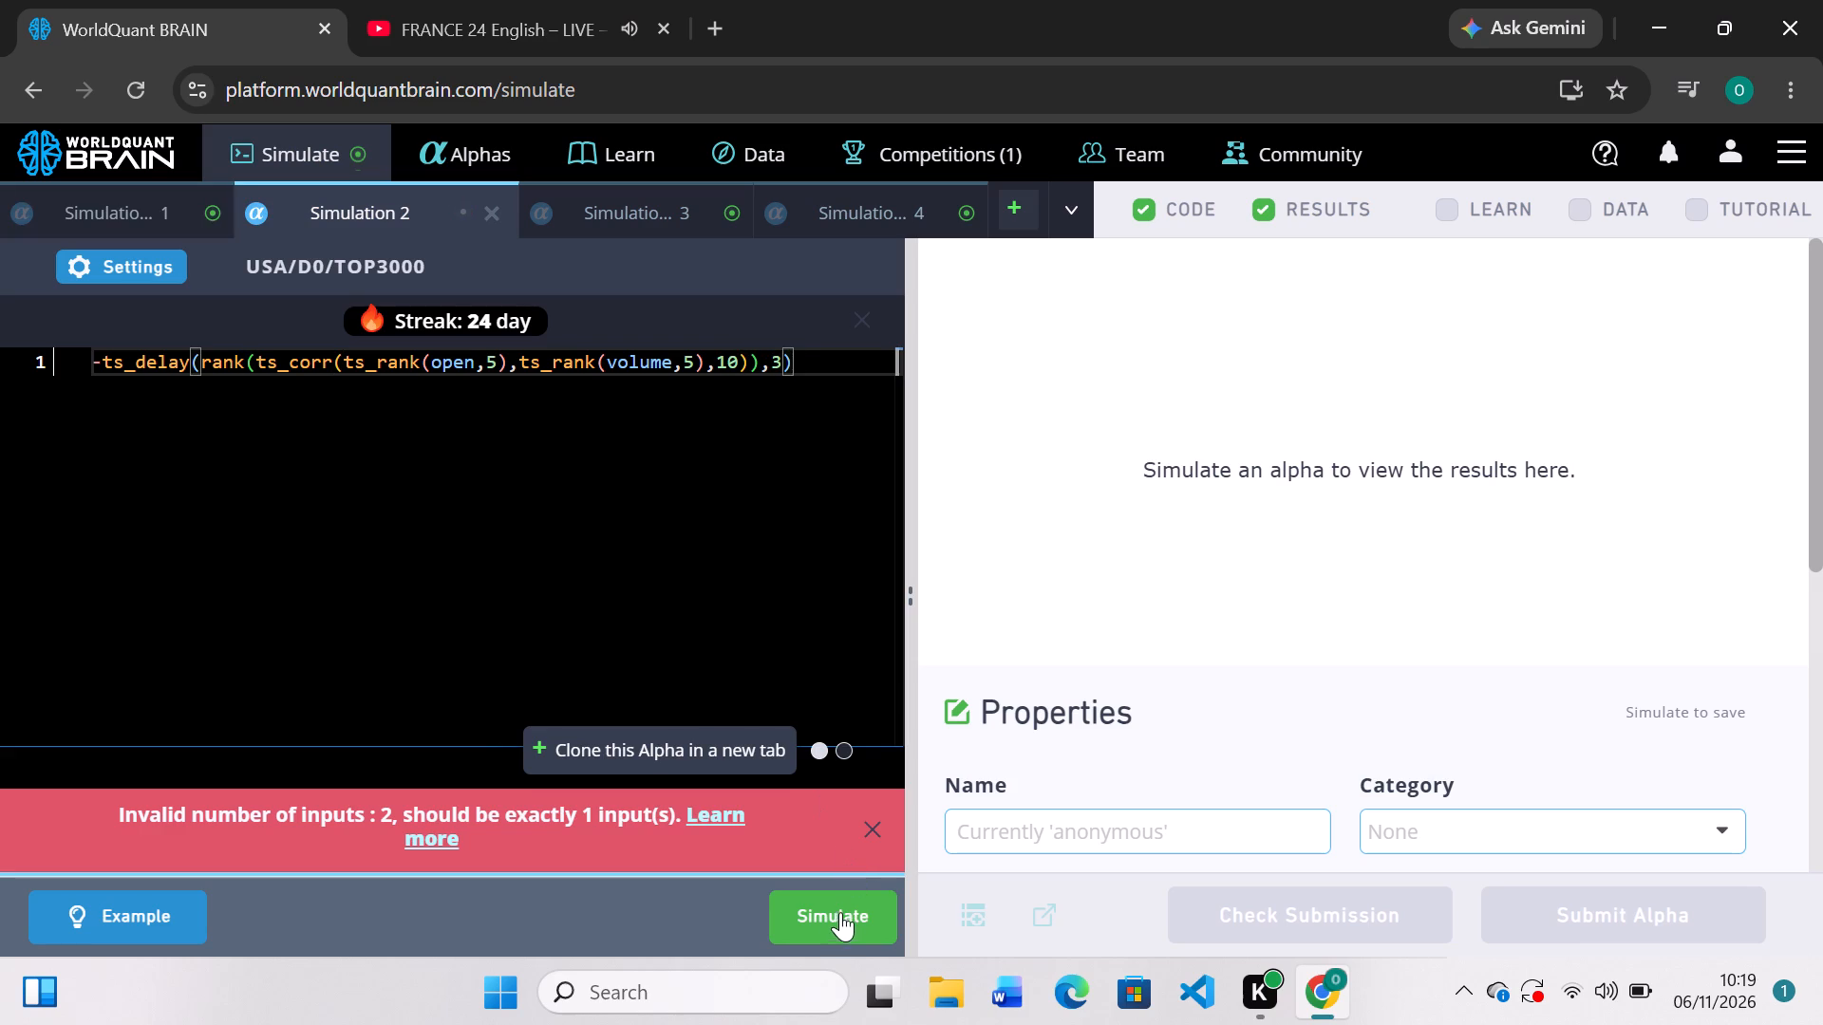
pyautogui.click(839, 915)
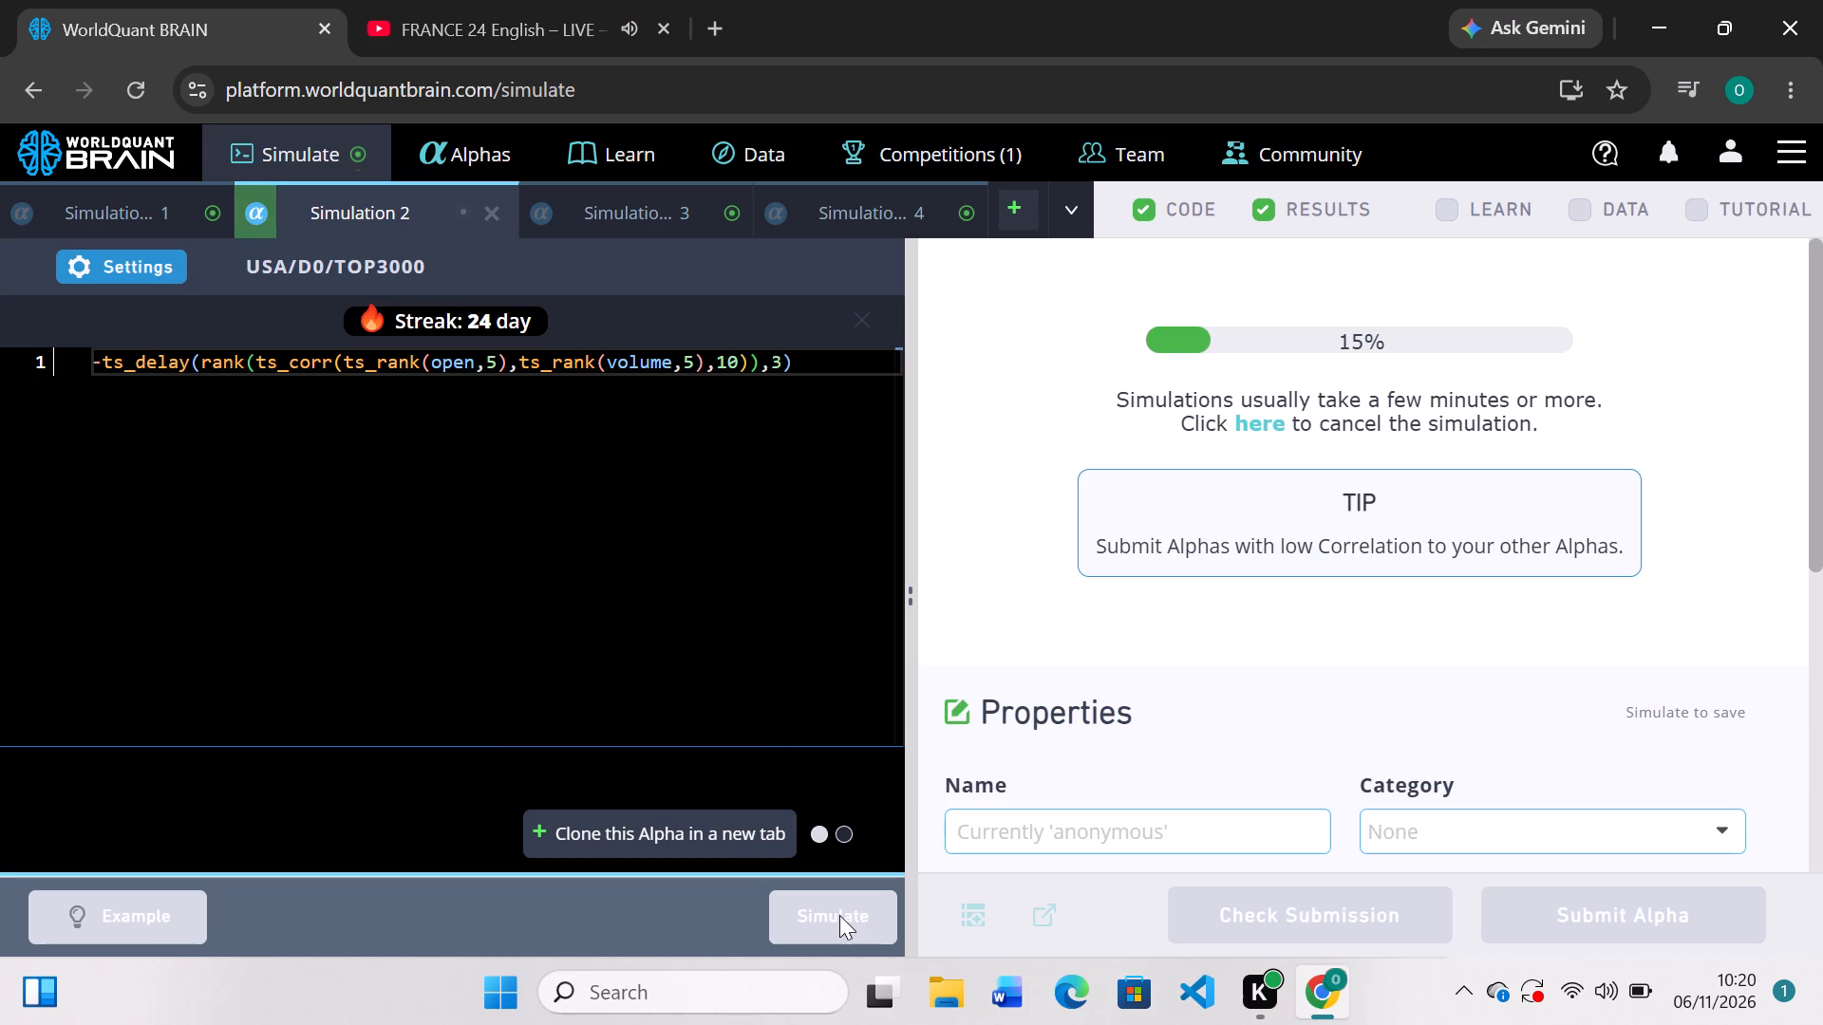
# Check Simulation 1's PnL chart and IS Summary for the training period.
pyautogui.click(165, 212)
pyautogui.scroll(-3, 1158, 580)
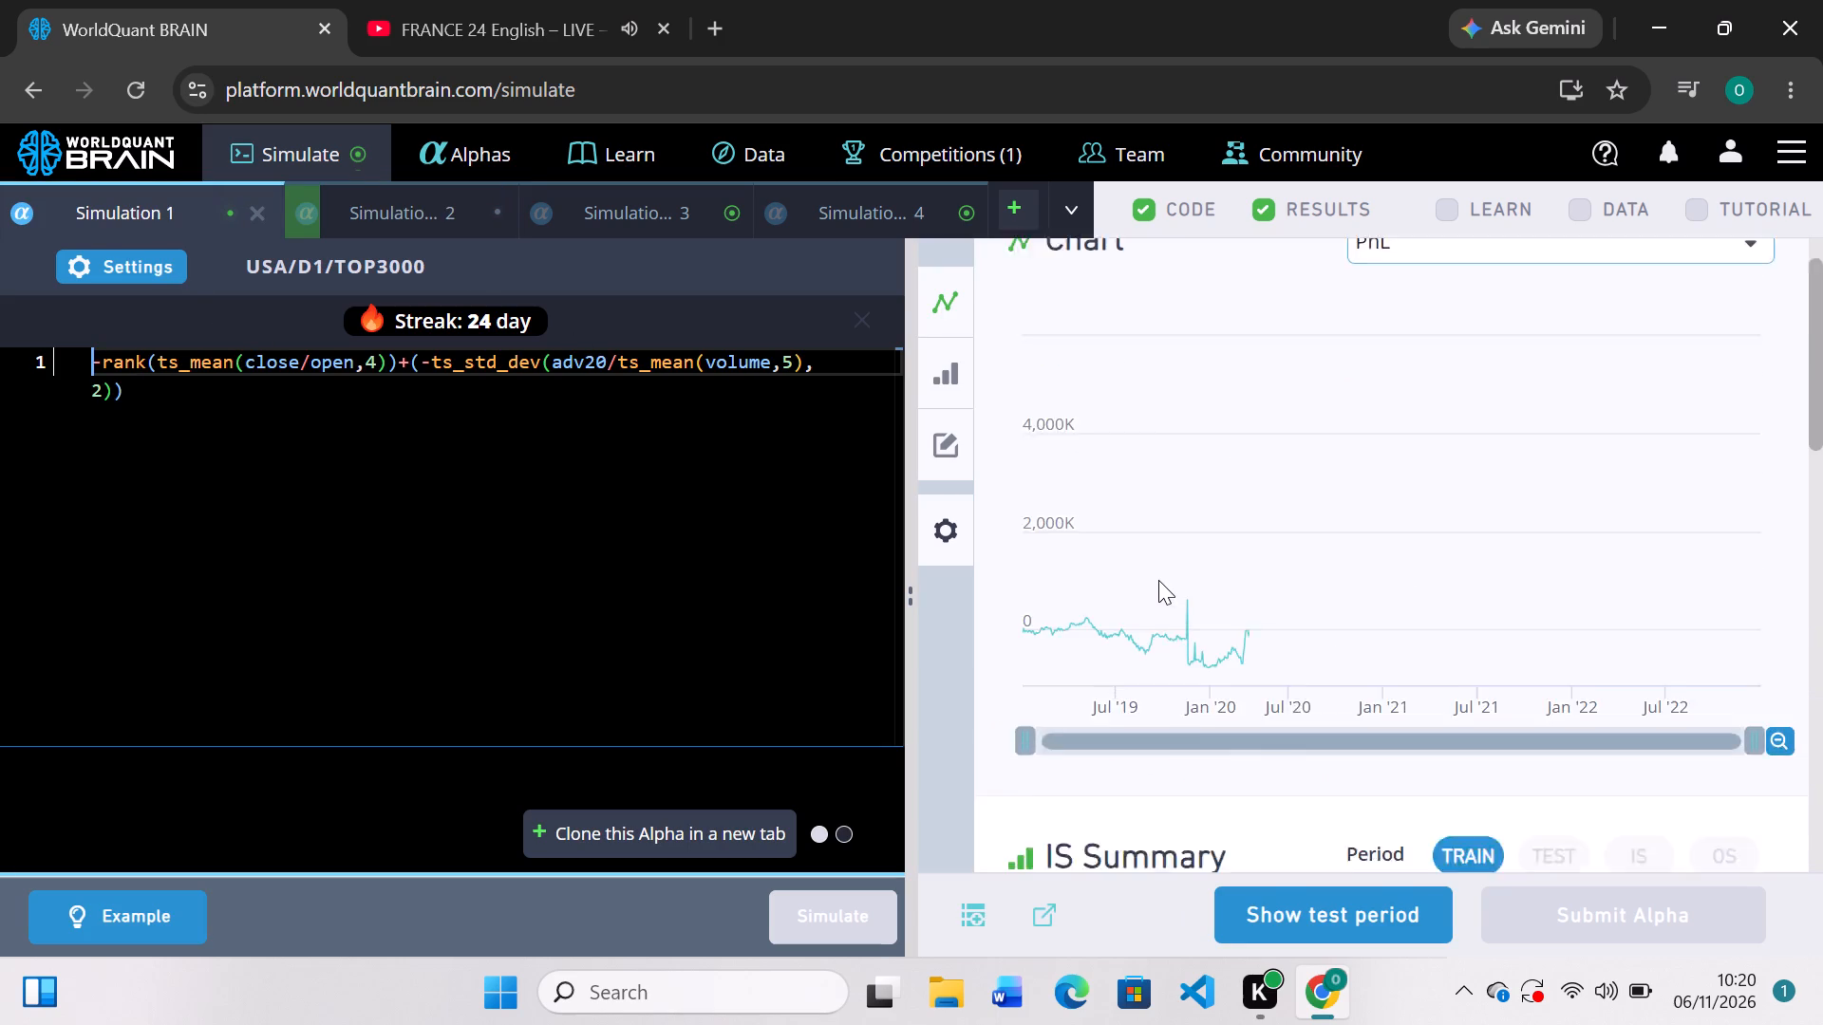
pyautogui.scroll(2, 1158, 580)
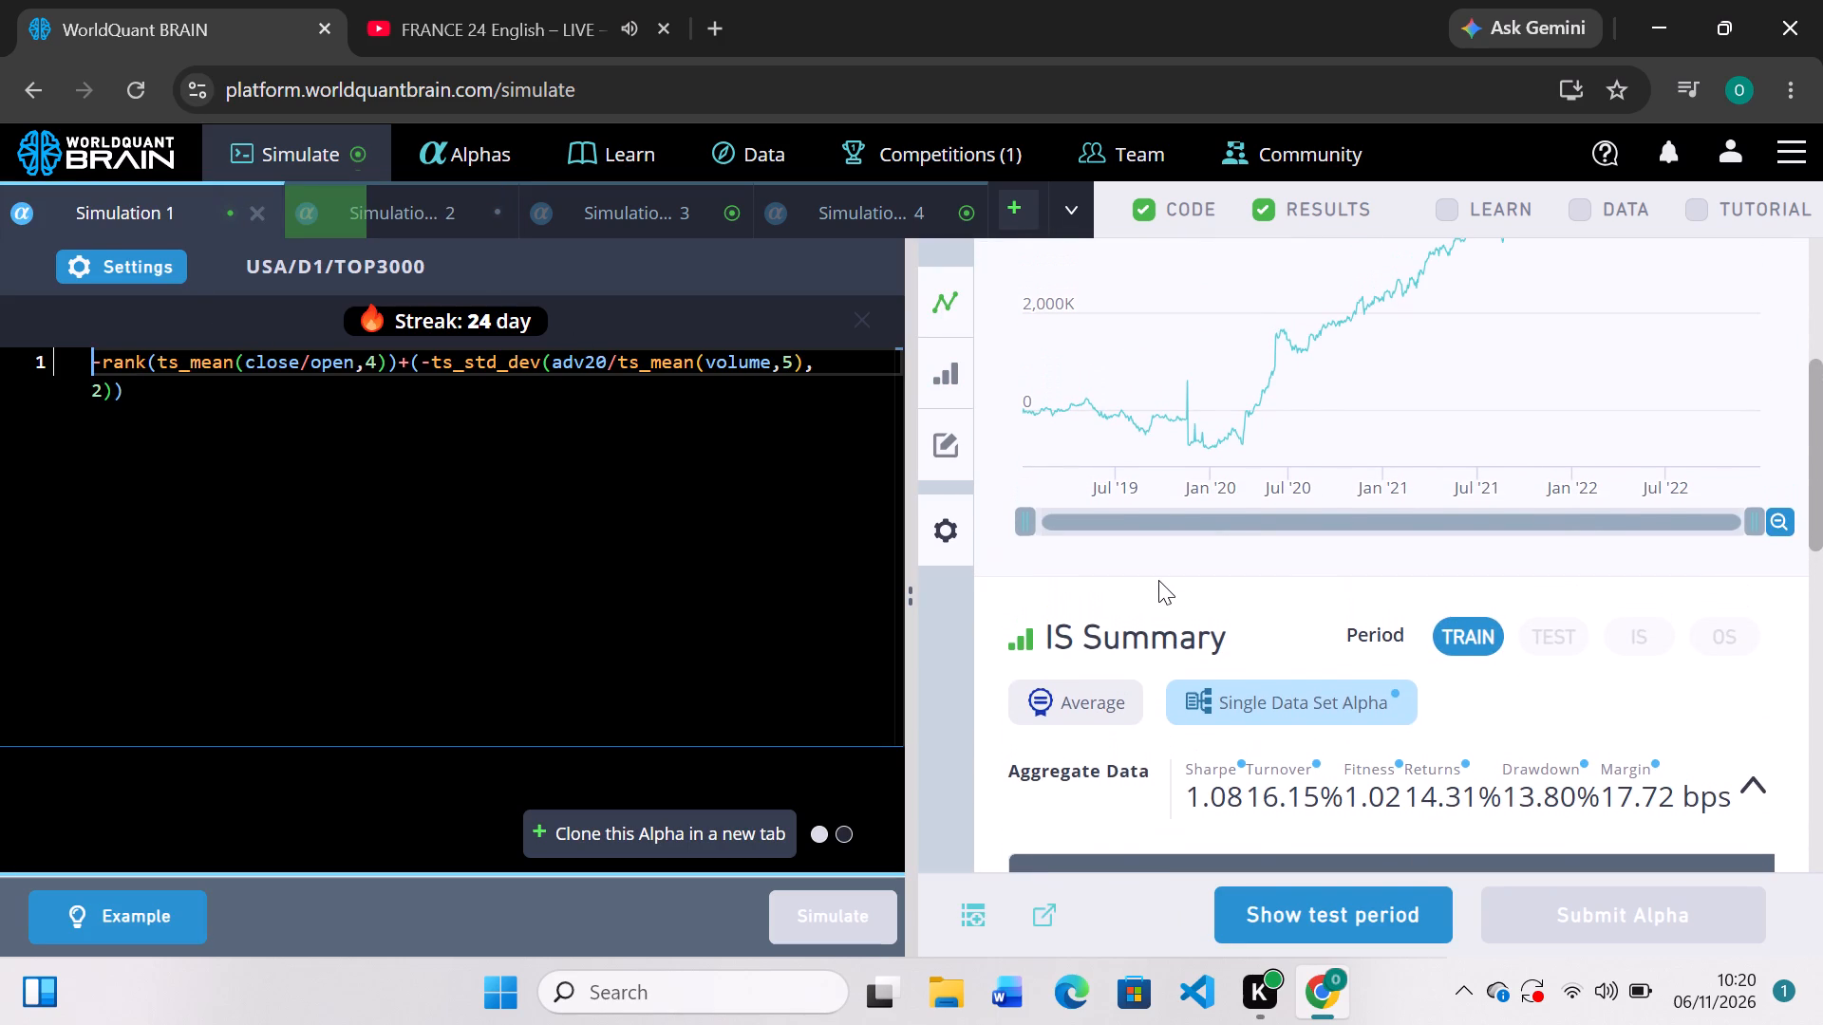
pyautogui.scroll(2, 1158, 580)
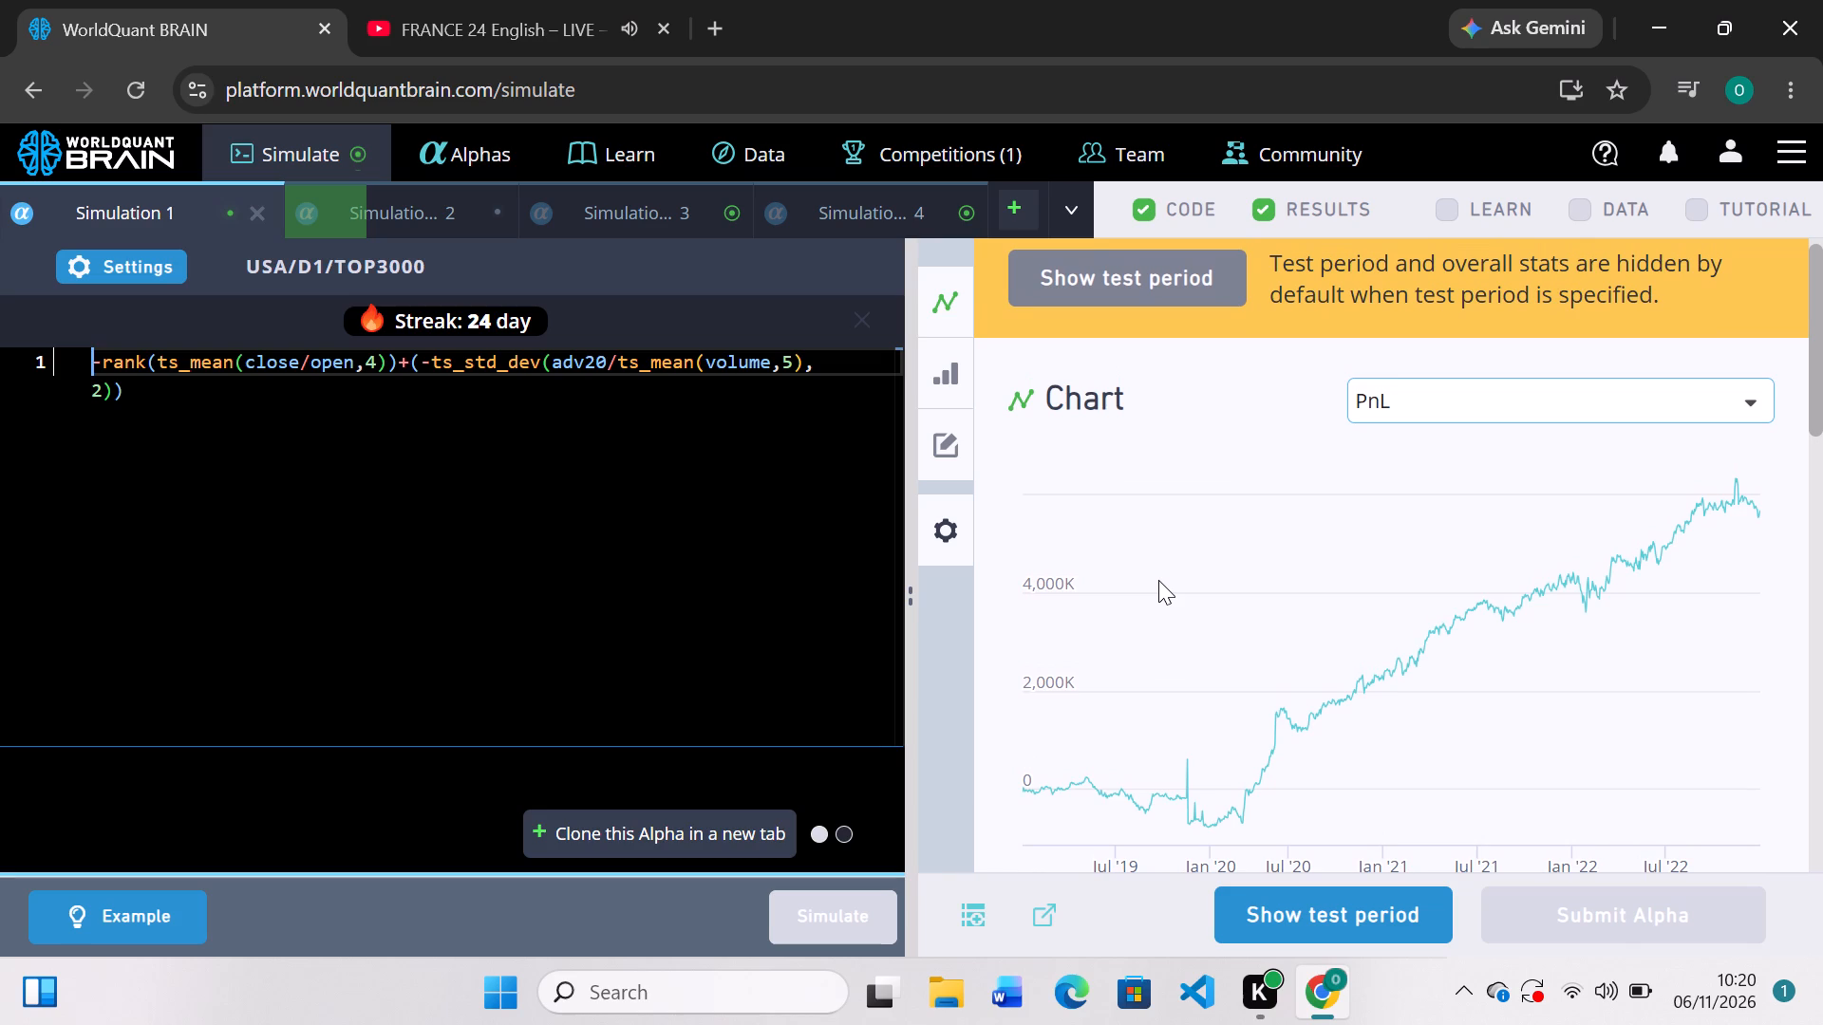
pyautogui.scroll(-2, 1158, 580)
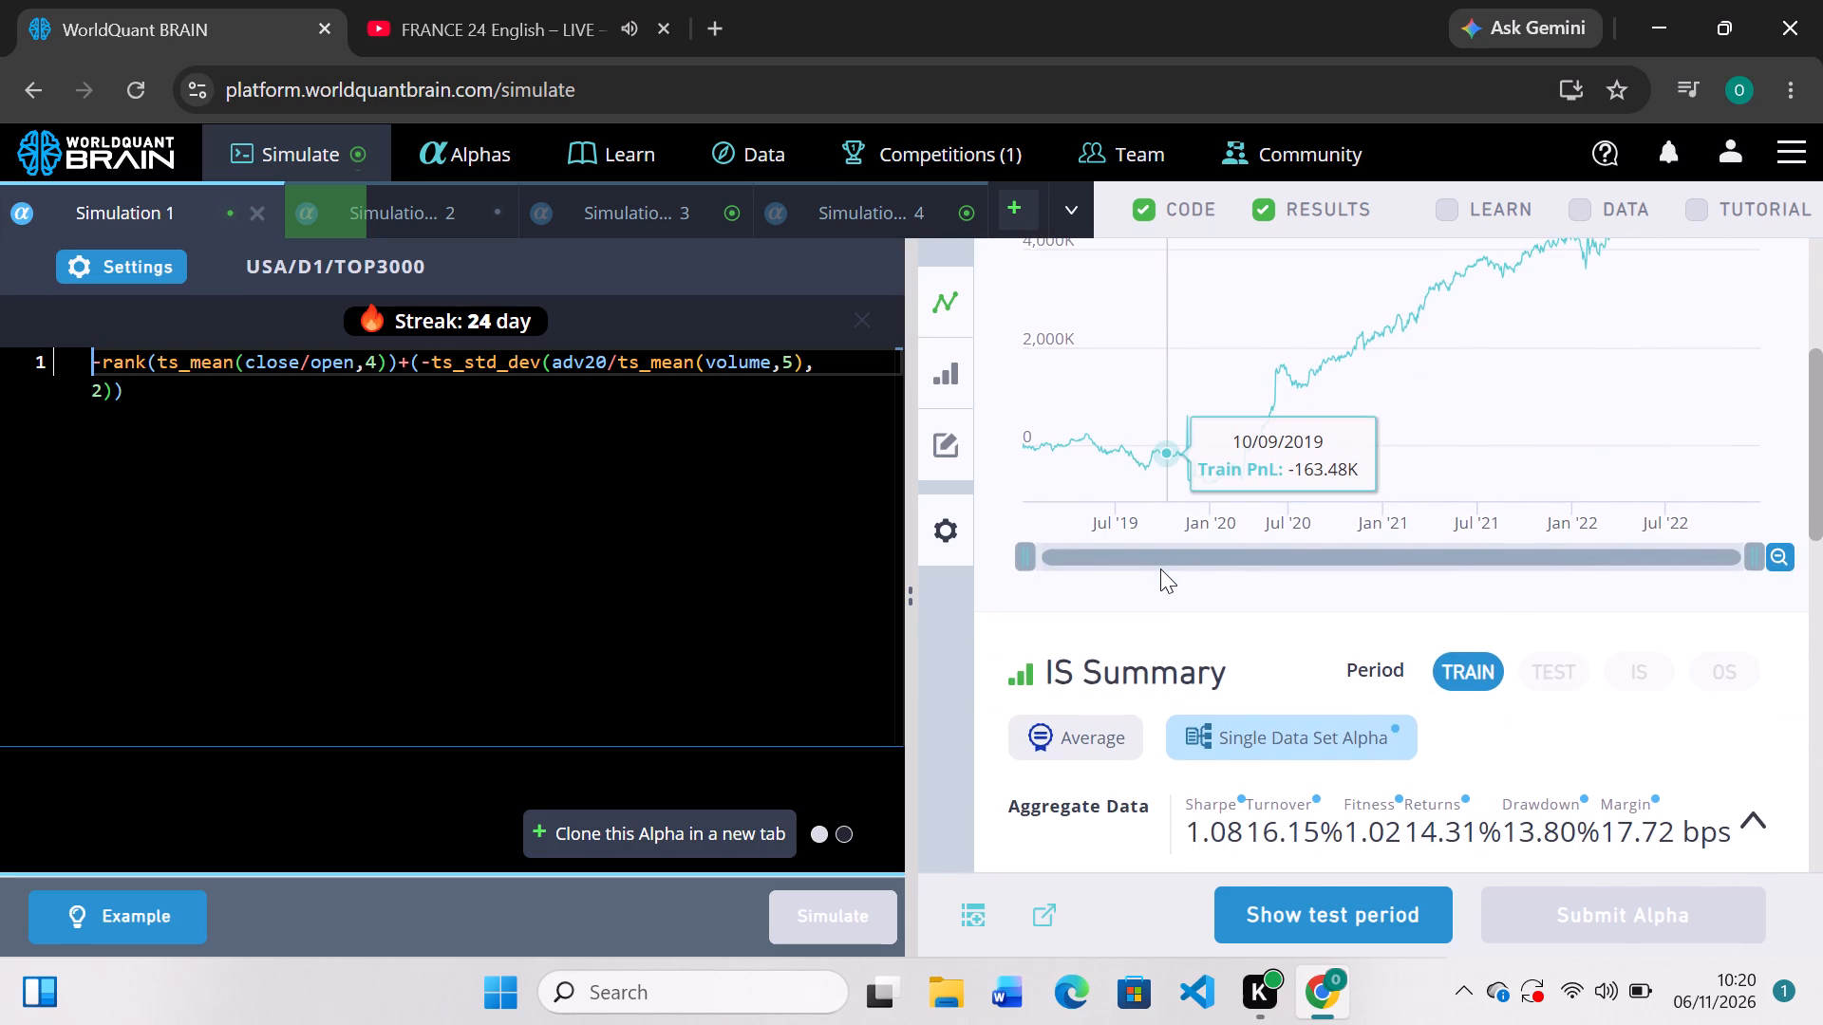
pyautogui.scroll(2, 1160, 568)
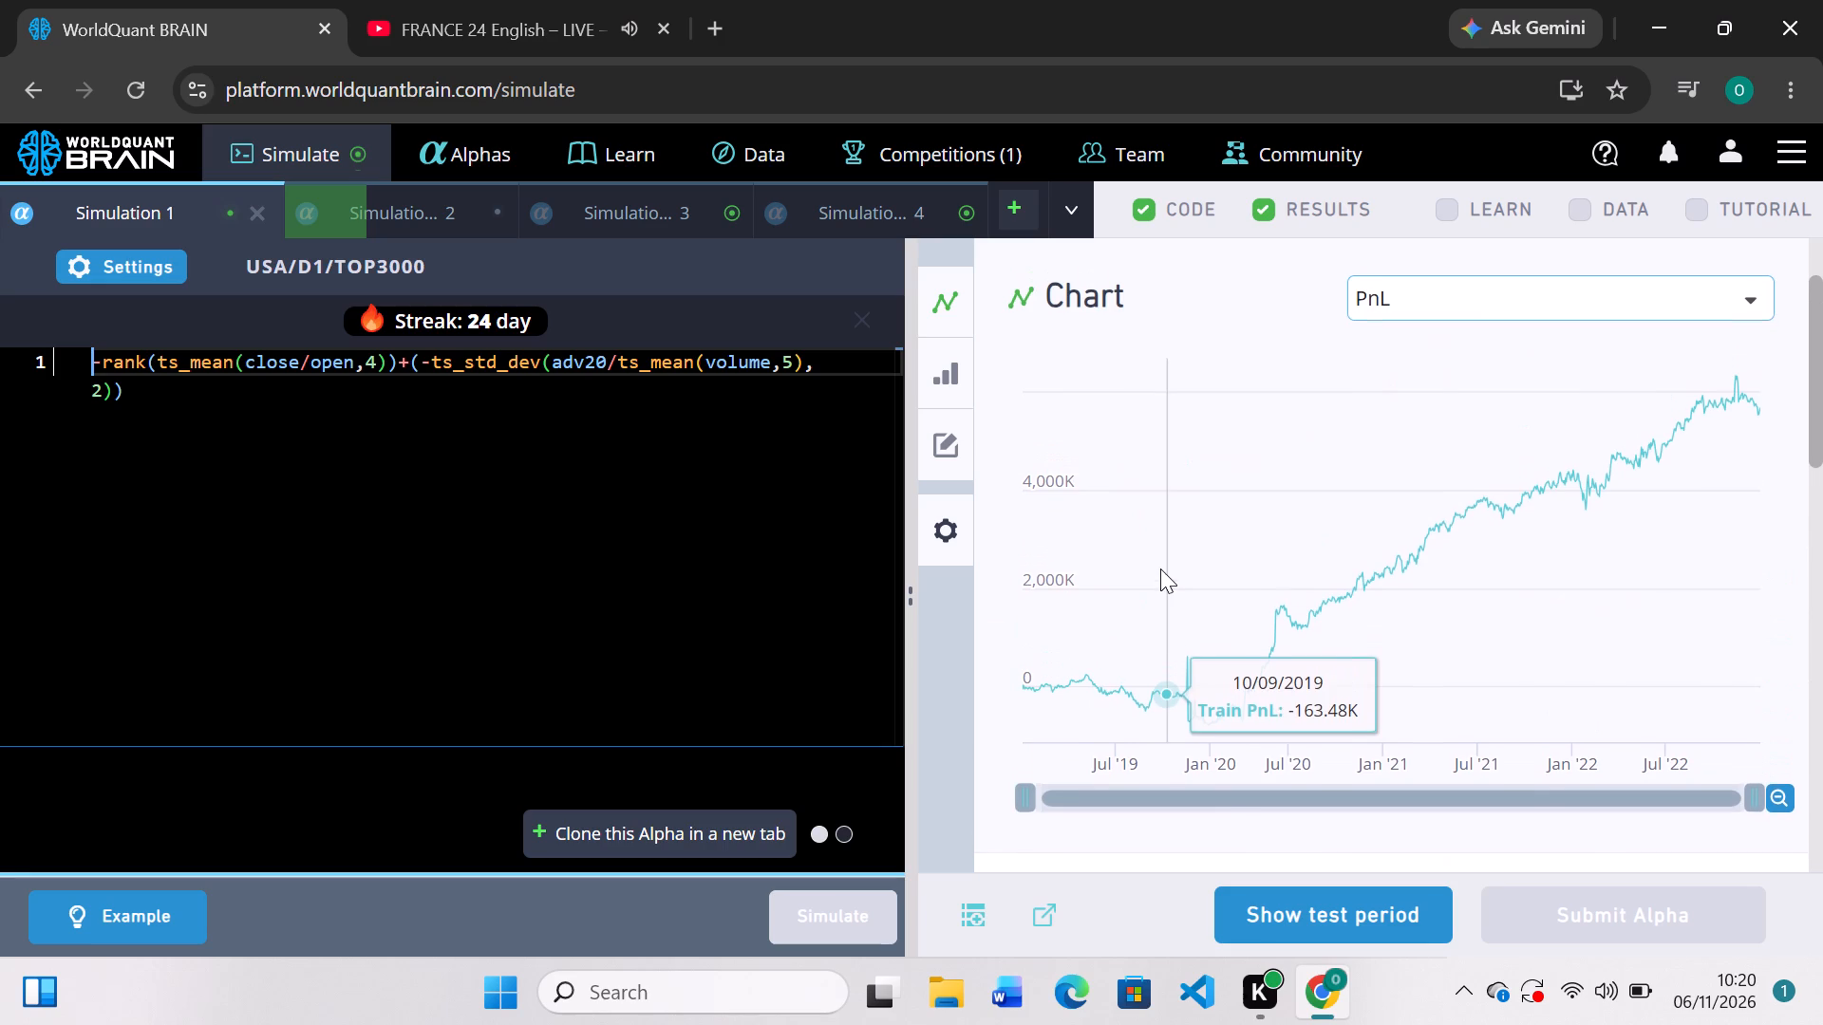
pyautogui.scroll(-2, 1285, 551)
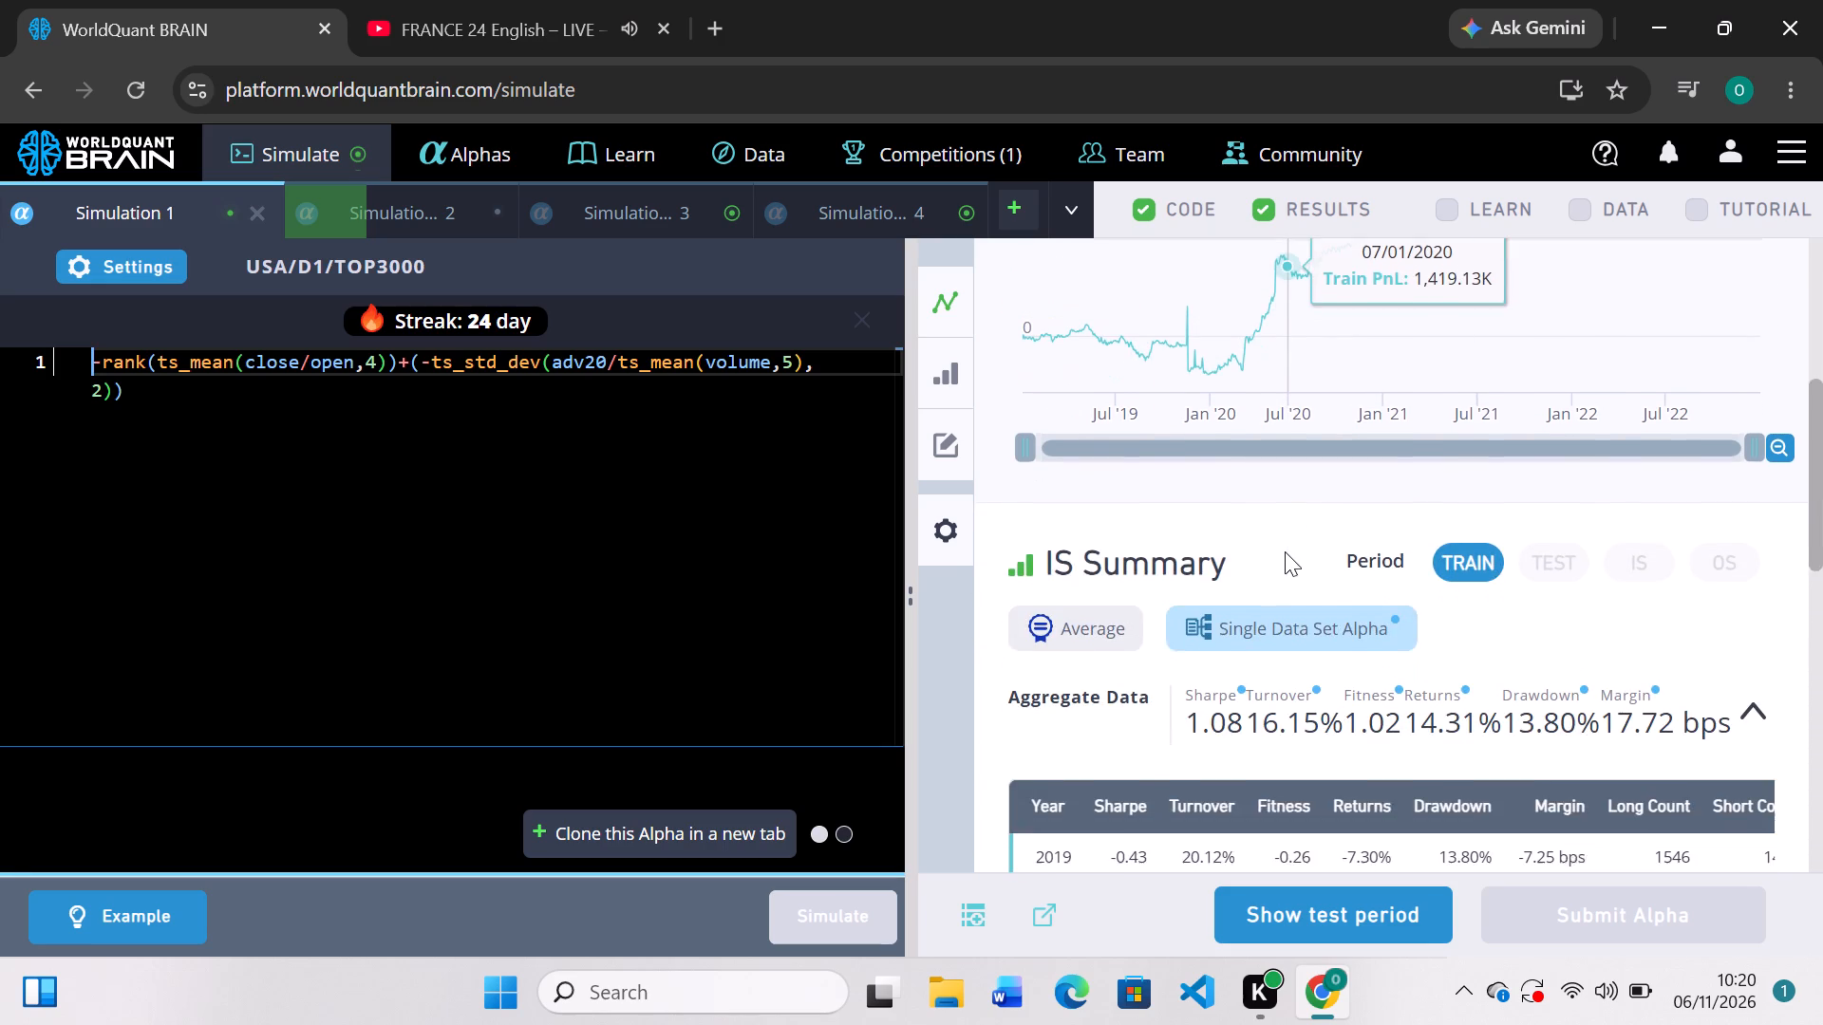
# Show Simulation 1's test period, run its Self Correlation check, and inspect the failed items in IS Testing Status.
pyautogui.click(1341, 901)
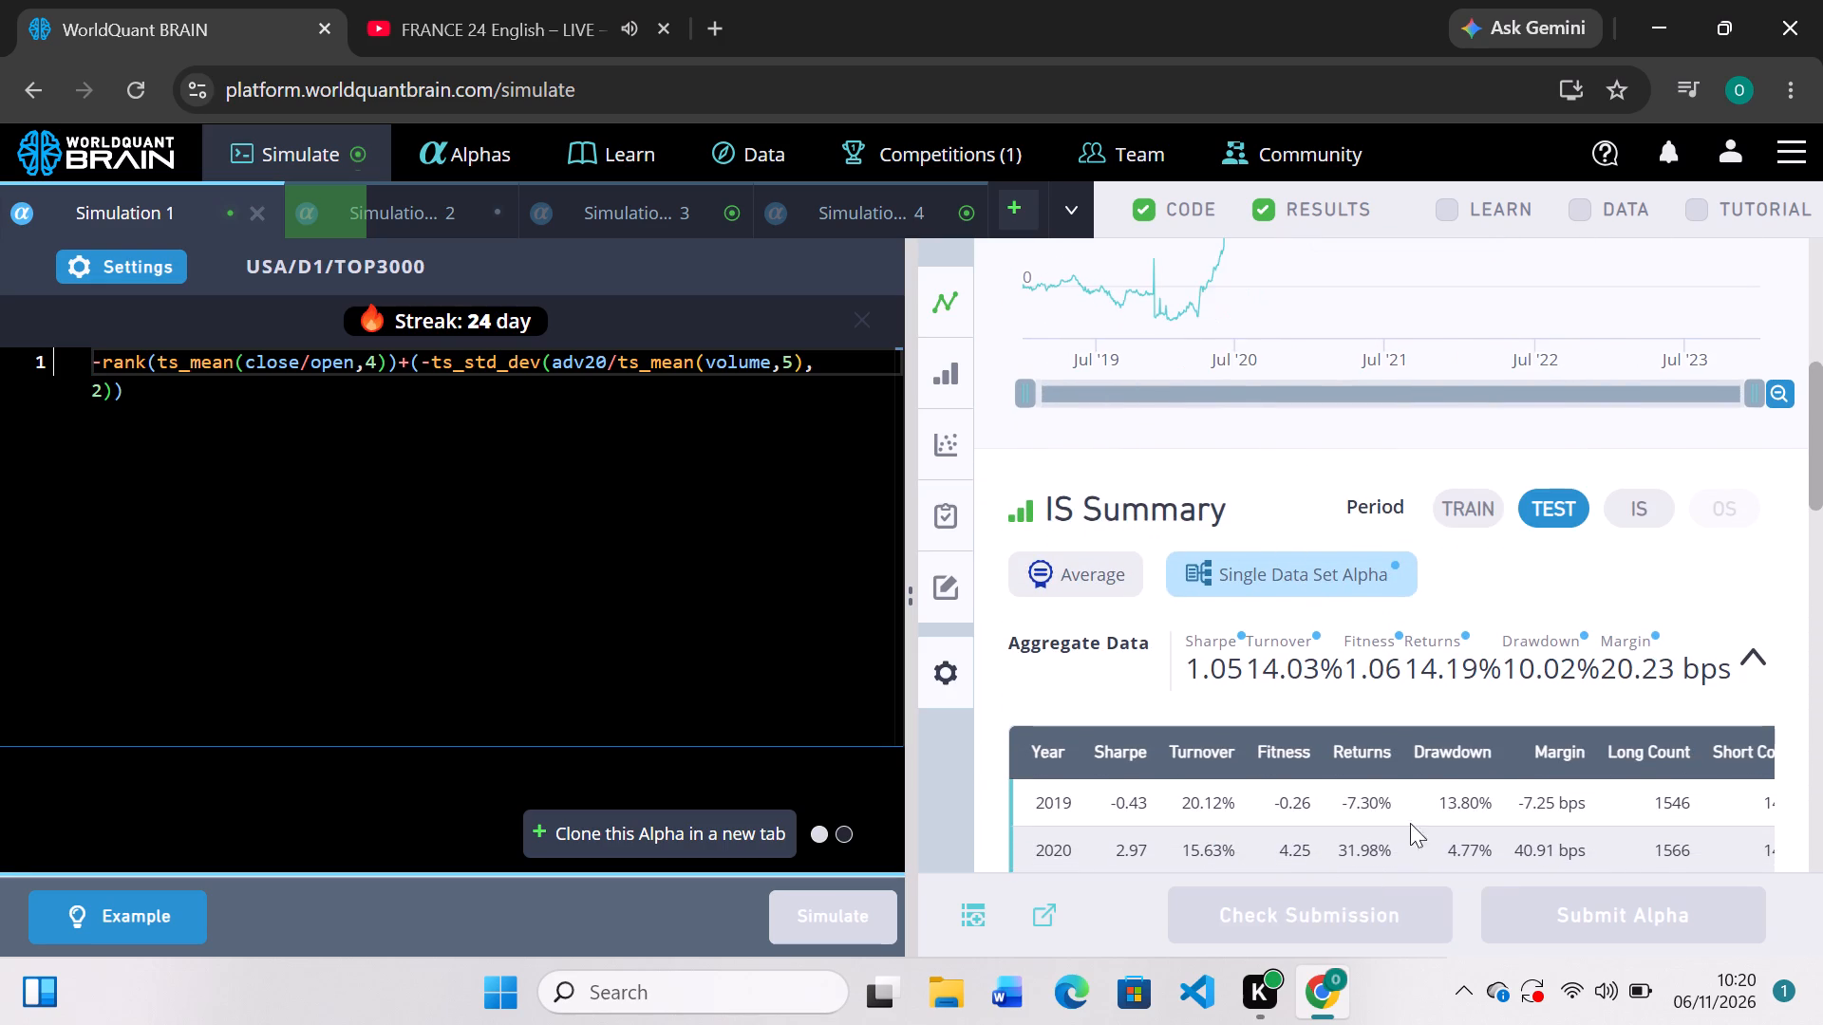
pyautogui.scroll(-2, 1433, 773)
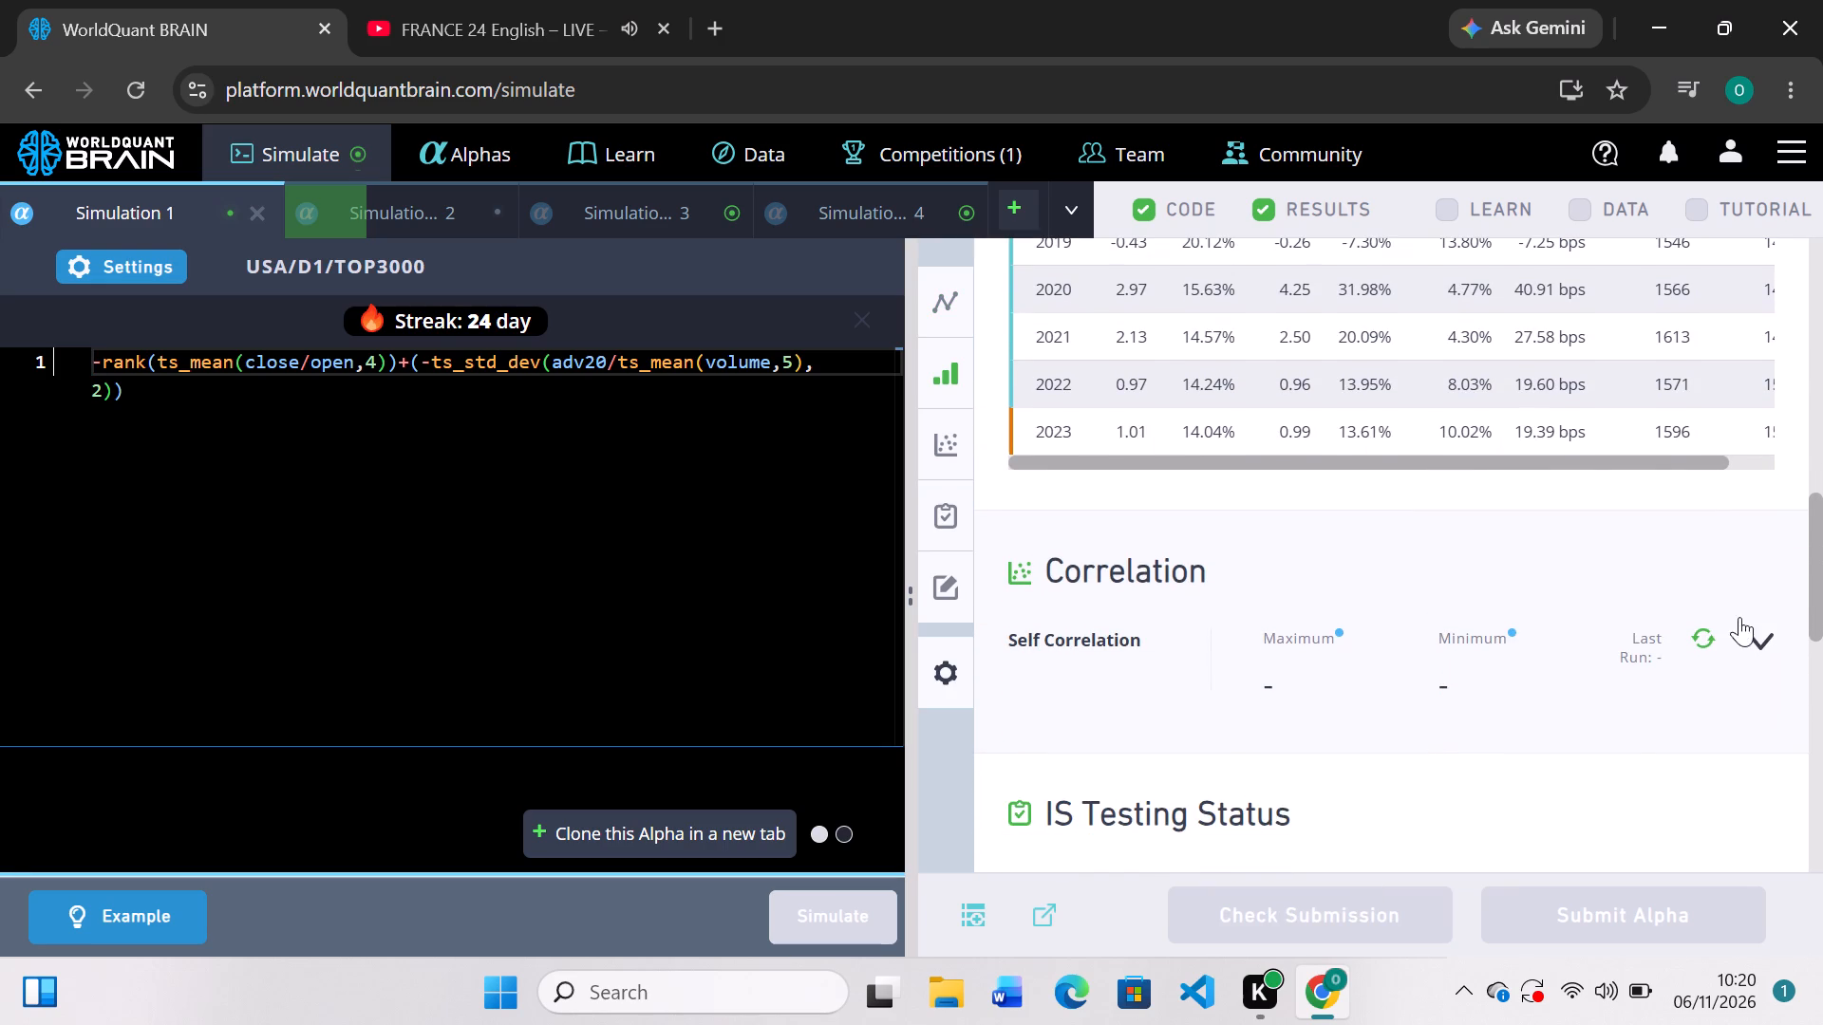
pyautogui.click(1705, 632)
pyautogui.scroll(-3, 1676, 714)
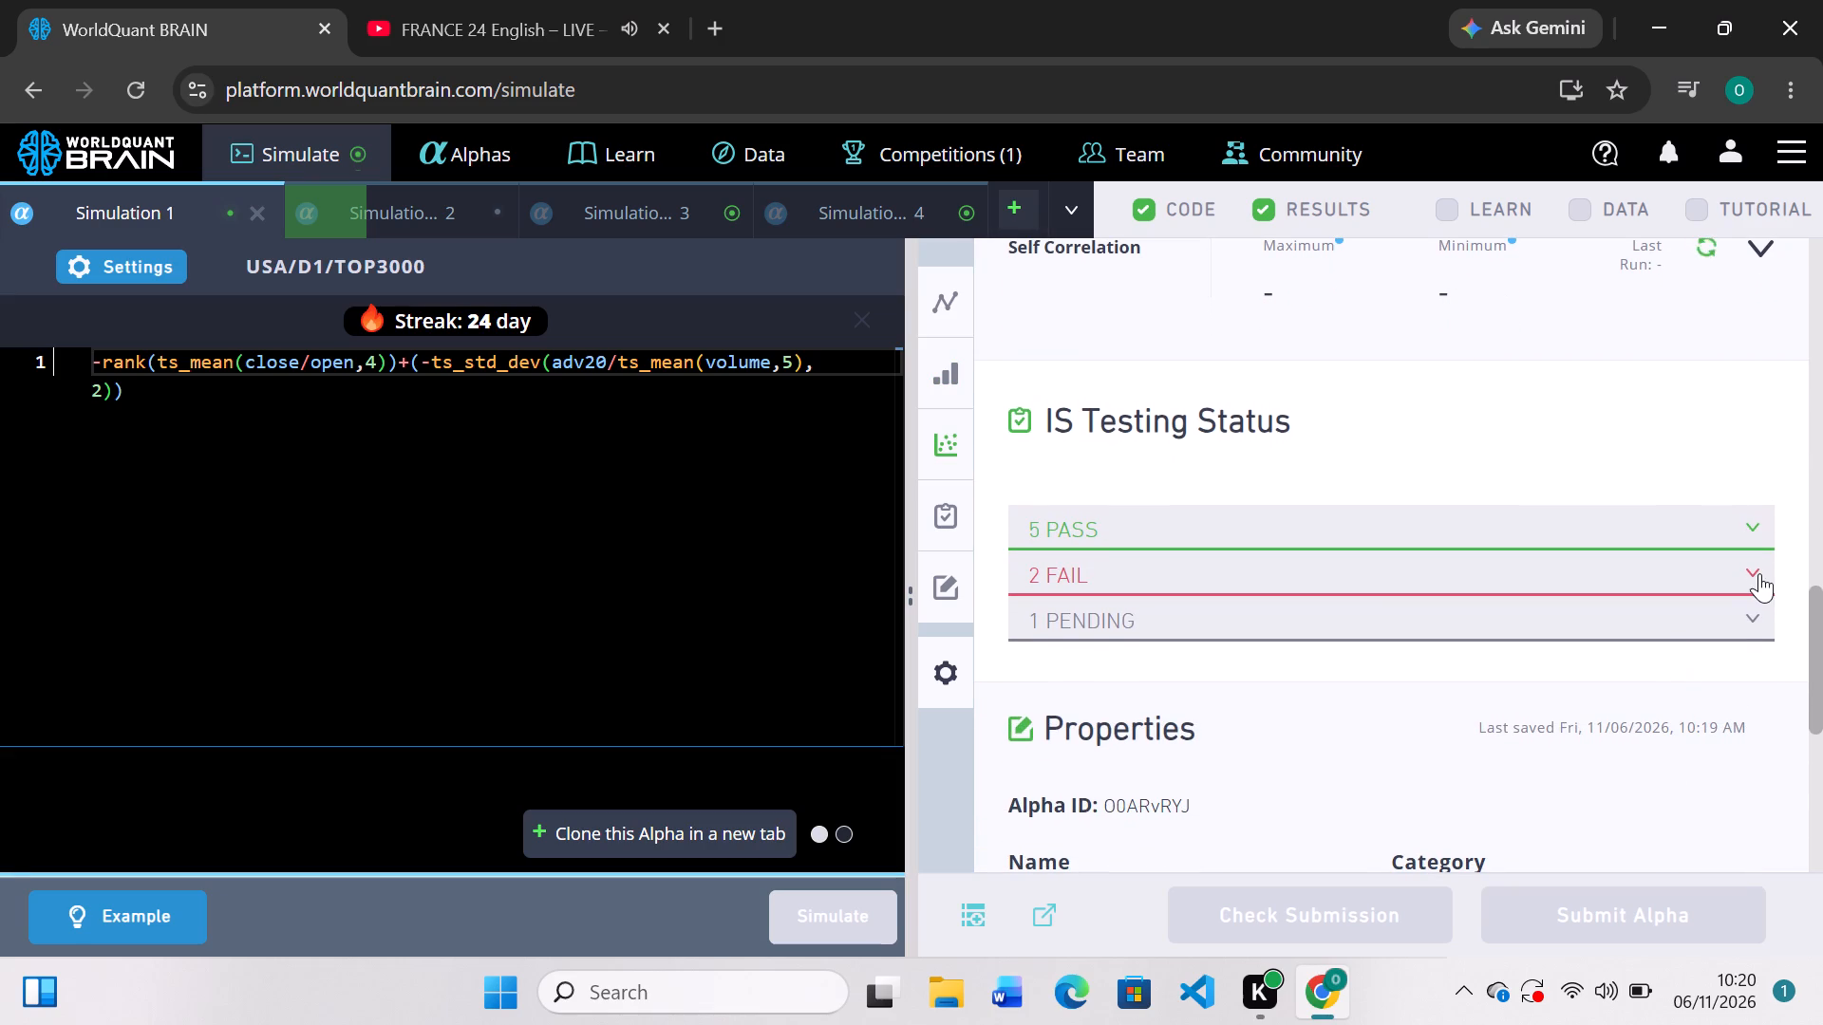
pyautogui.click(1759, 574)
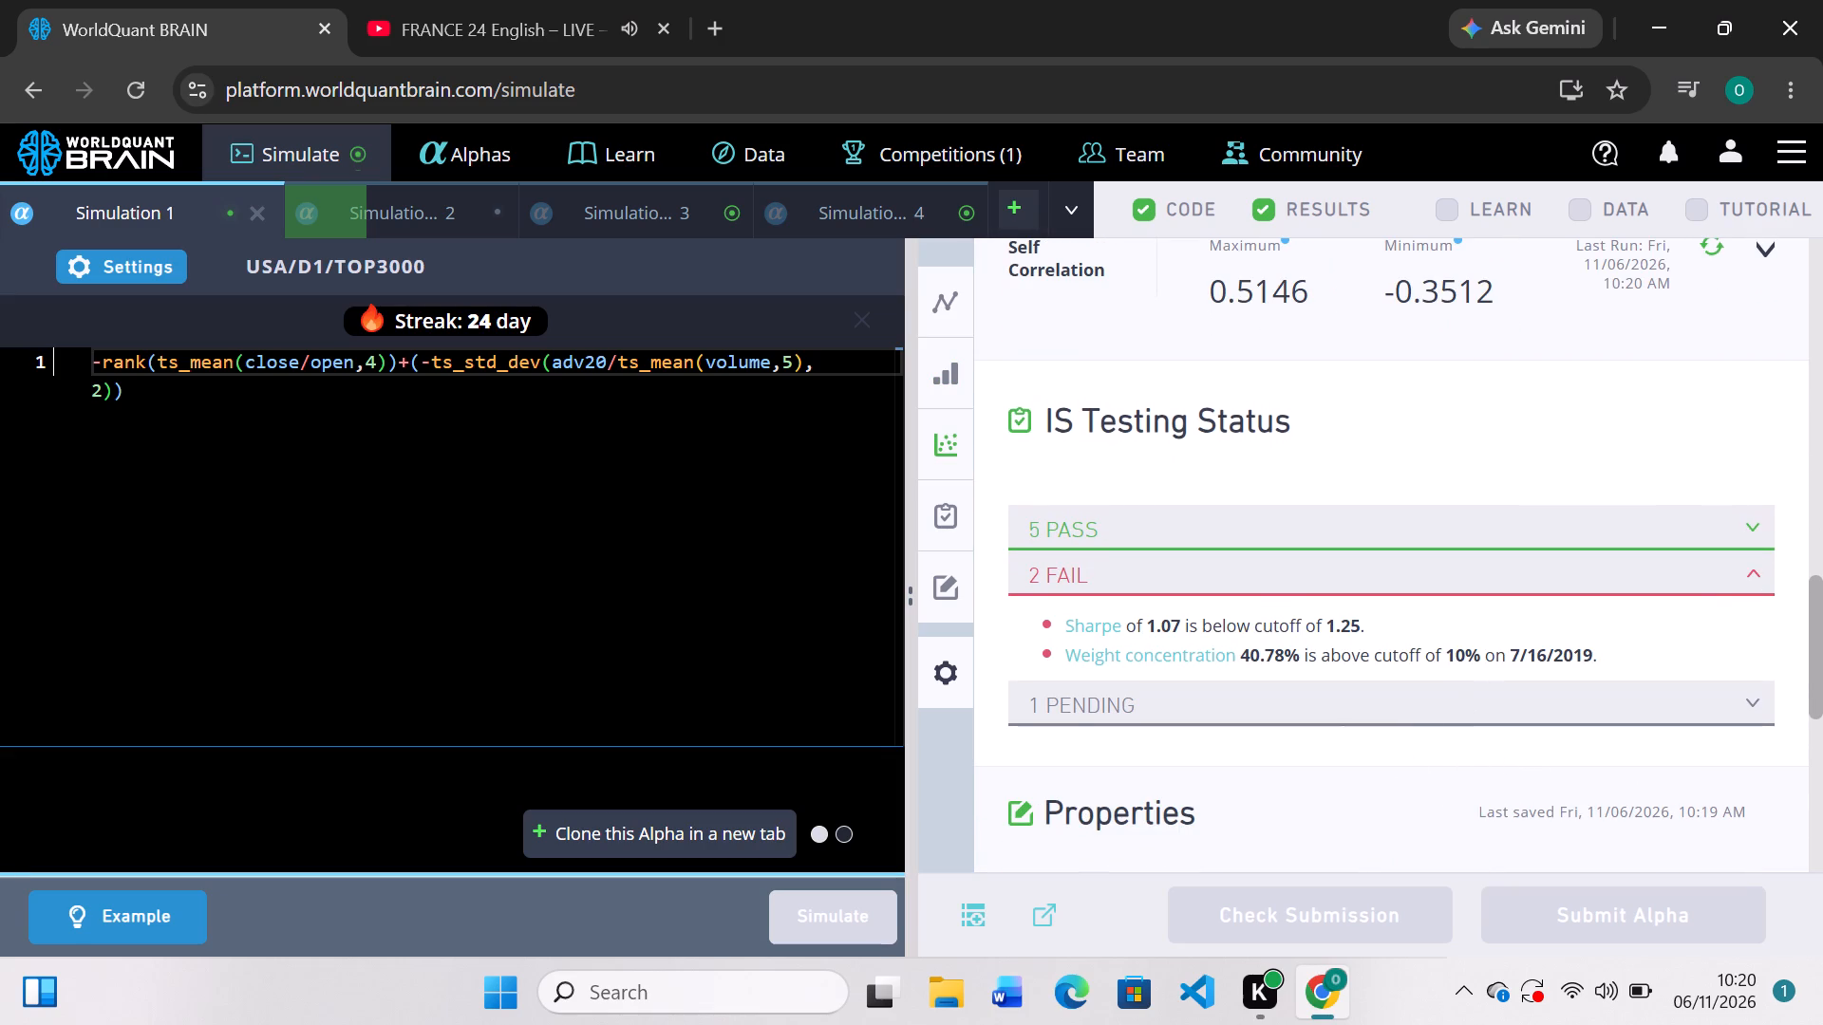
pyautogui.scroll(2, 1448, 662)
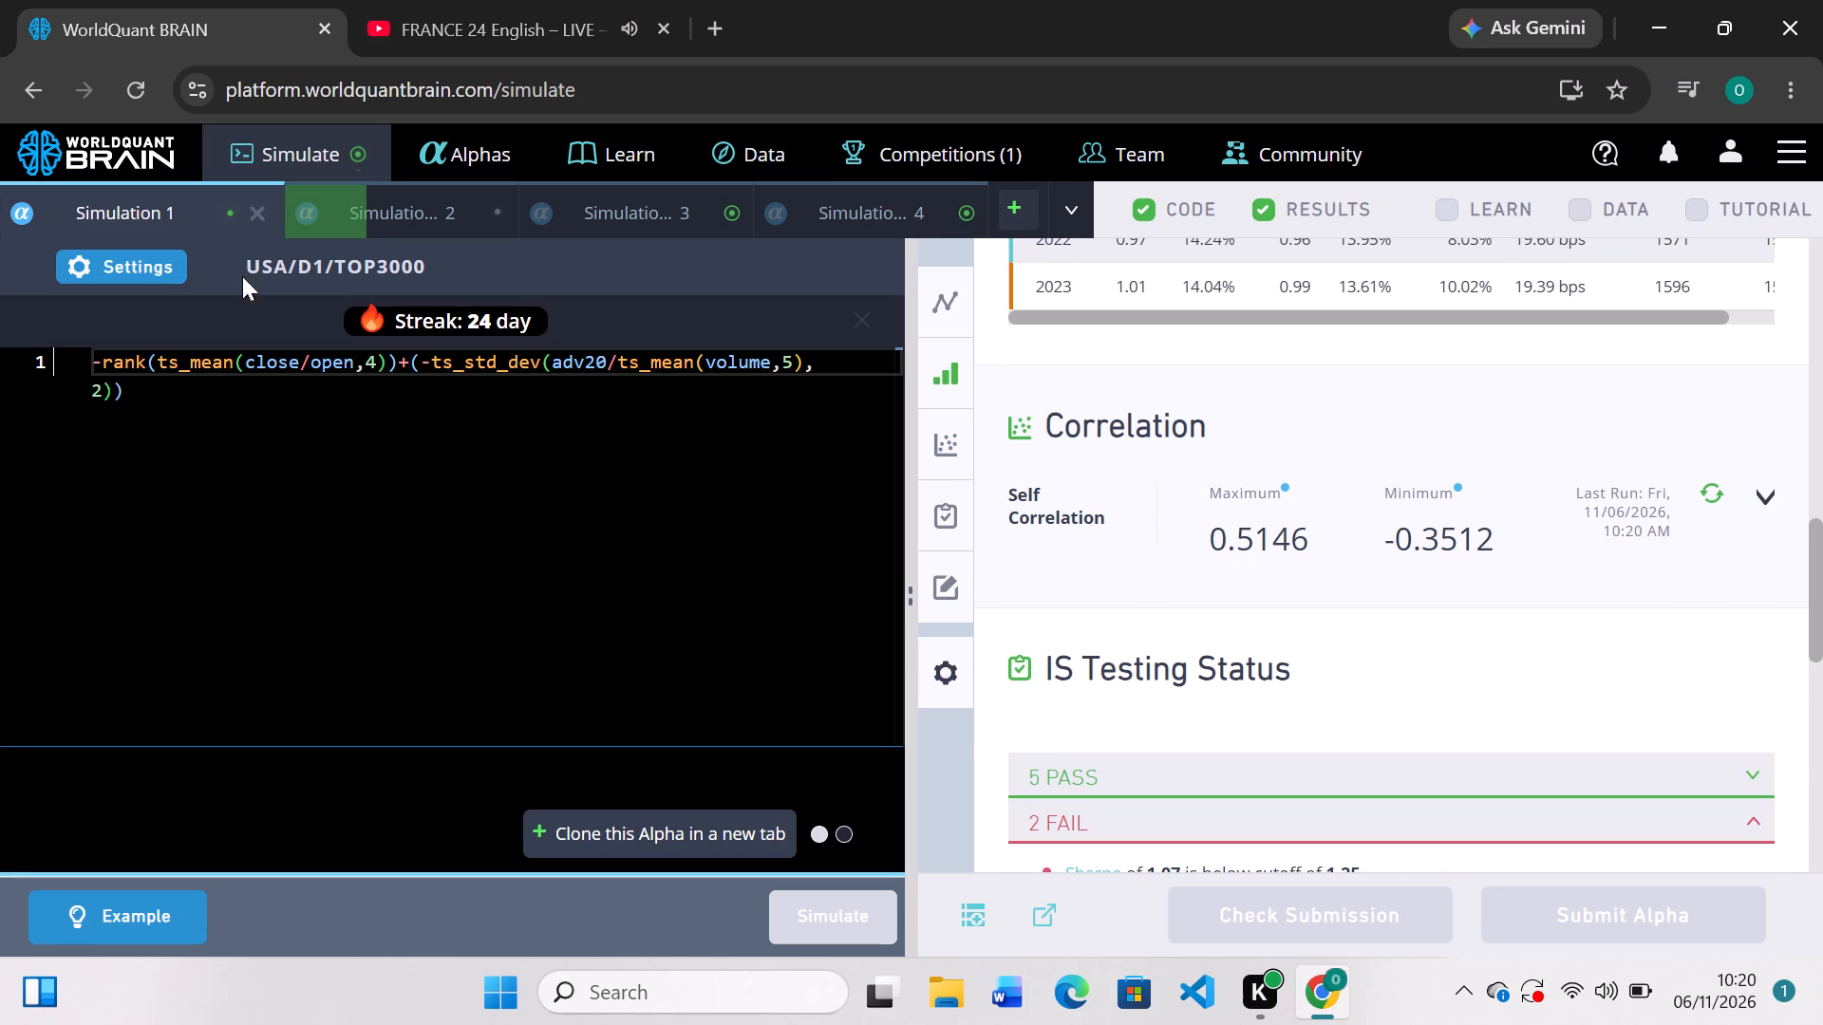
# Set Simulation 1's delay to 0 and simulate it again.
pyautogui.click(166, 267)
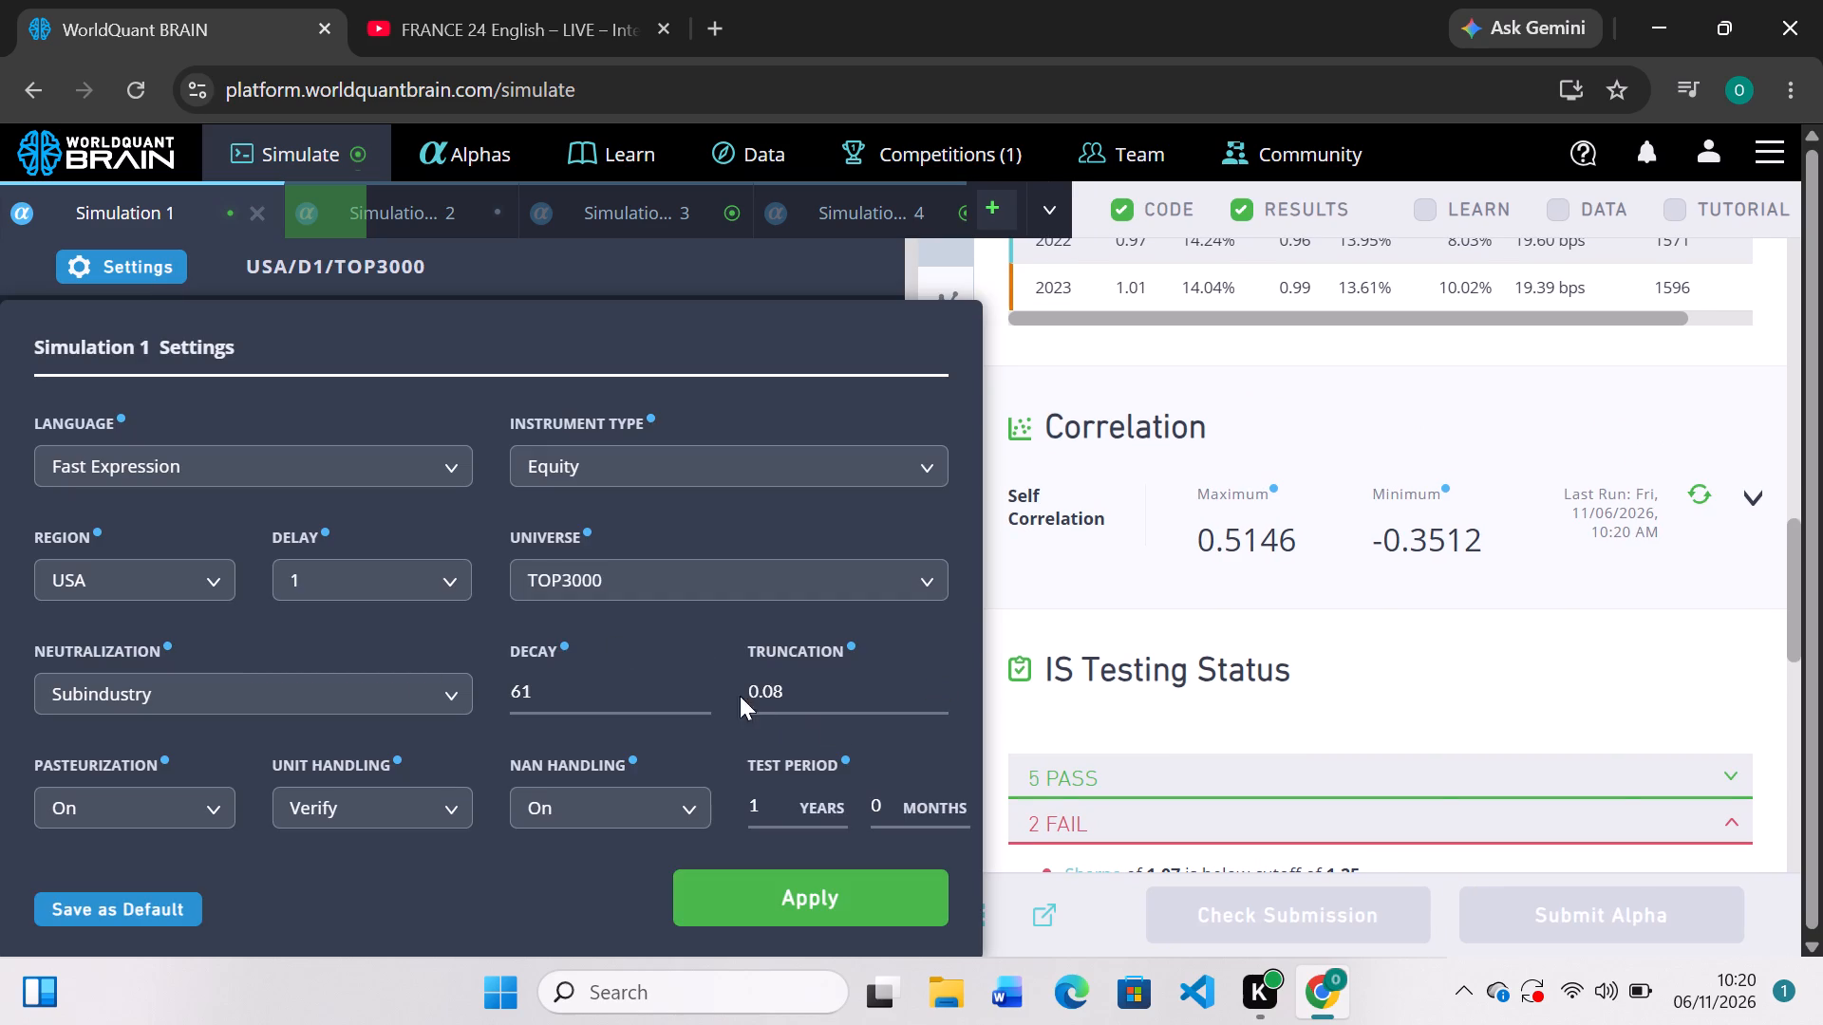
pyautogui.click(458, 586)
pyautogui.click(377, 674)
pyautogui.click(775, 892)
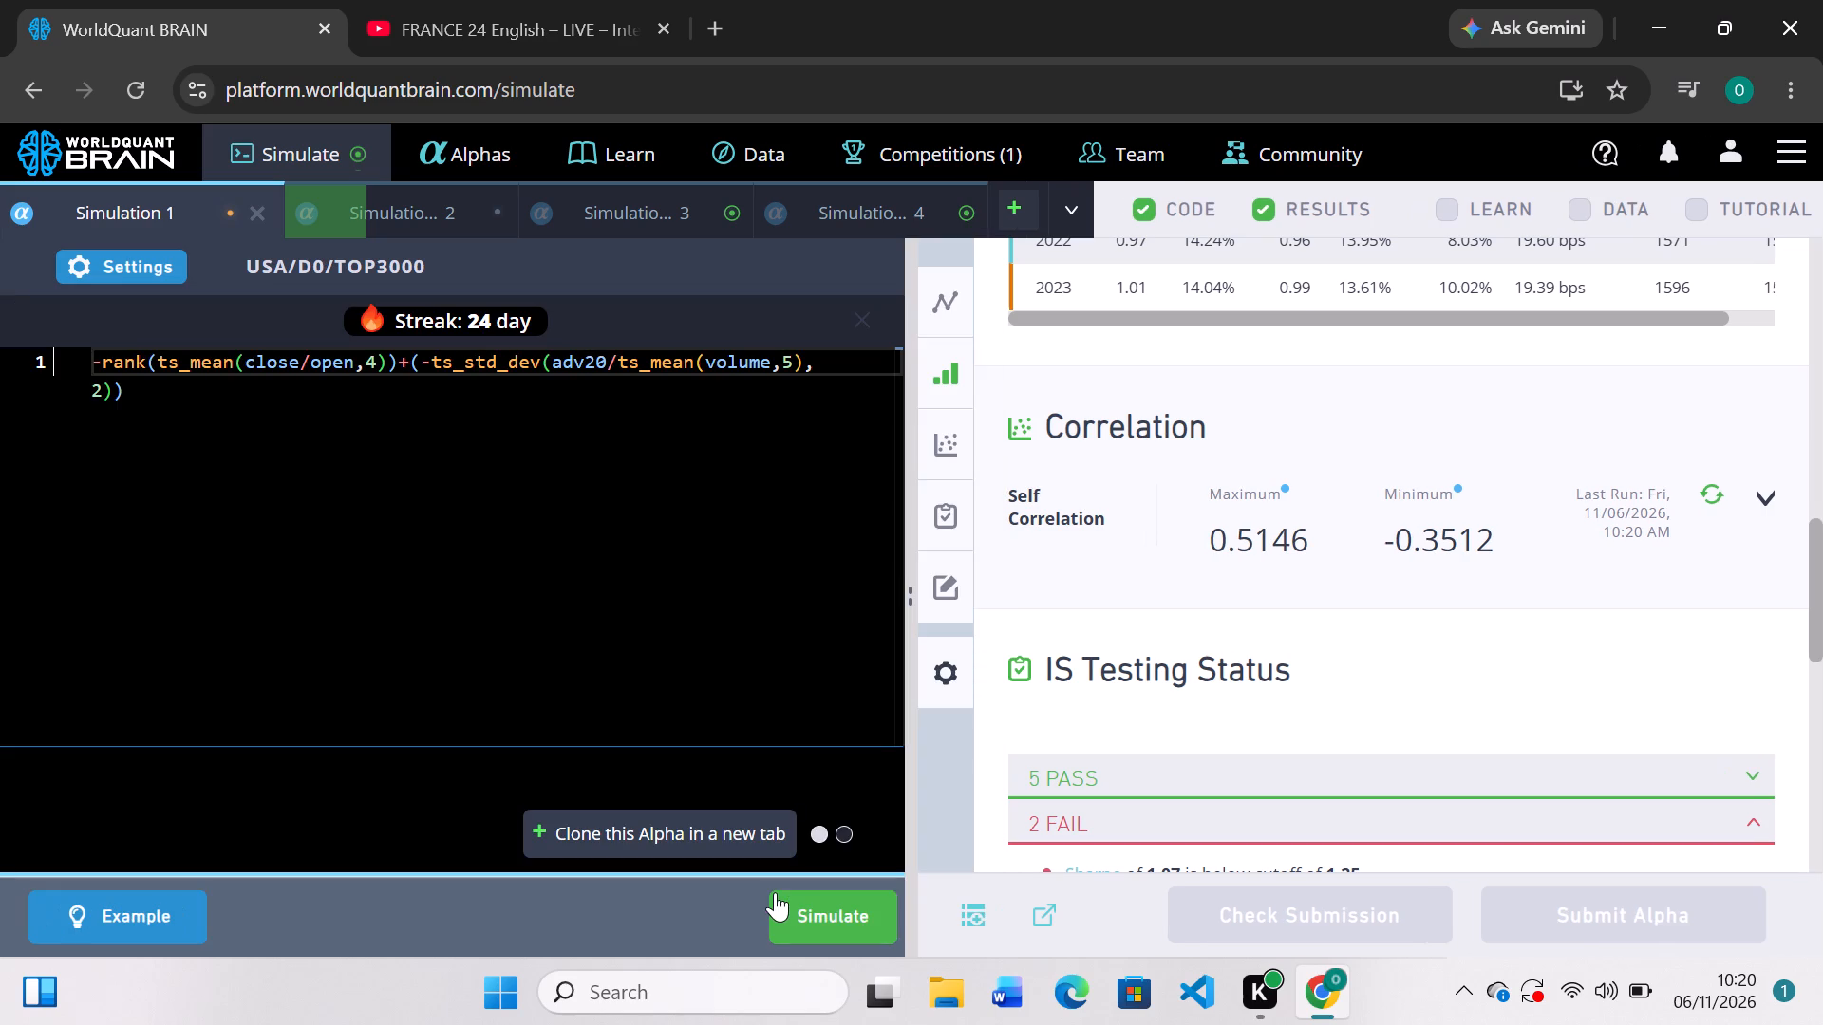
pyautogui.click(775, 892)
# Check Simulation 3's PnL chart and IS Summary, and set its universe to TOP2000.
pyautogui.click(655, 199)
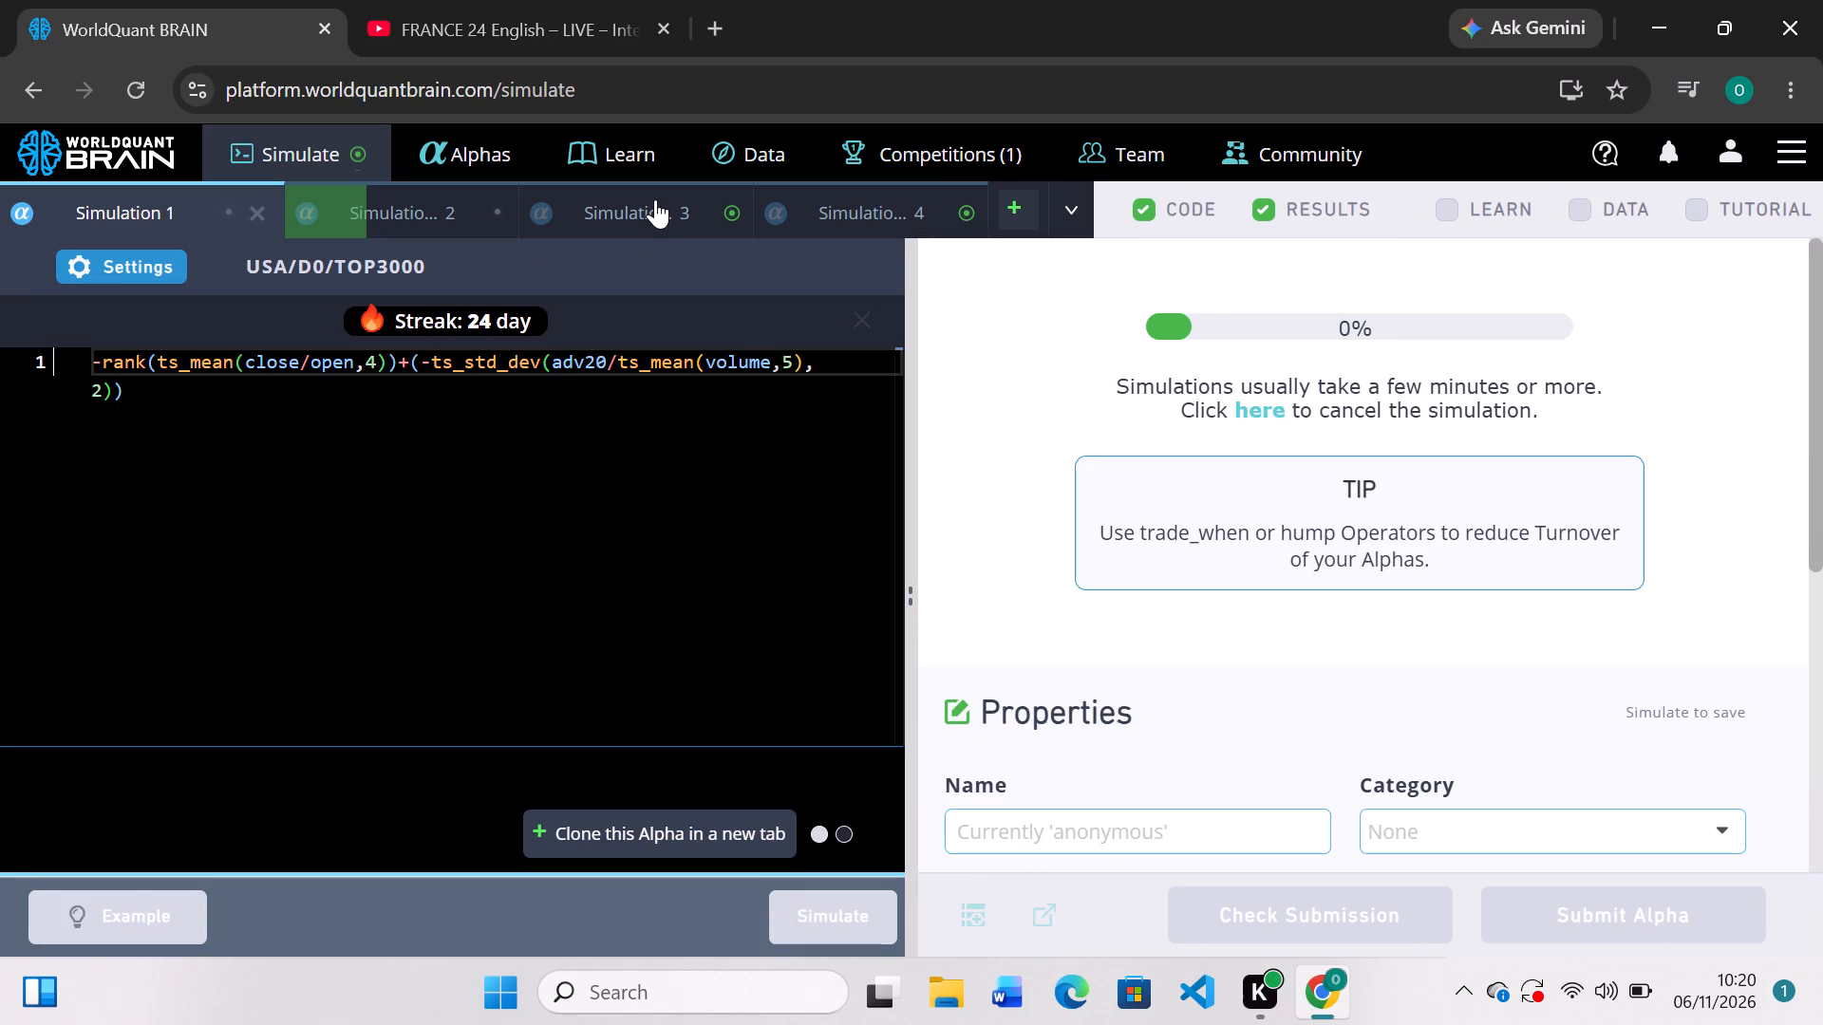
pyautogui.scroll(-2, 1195, 514)
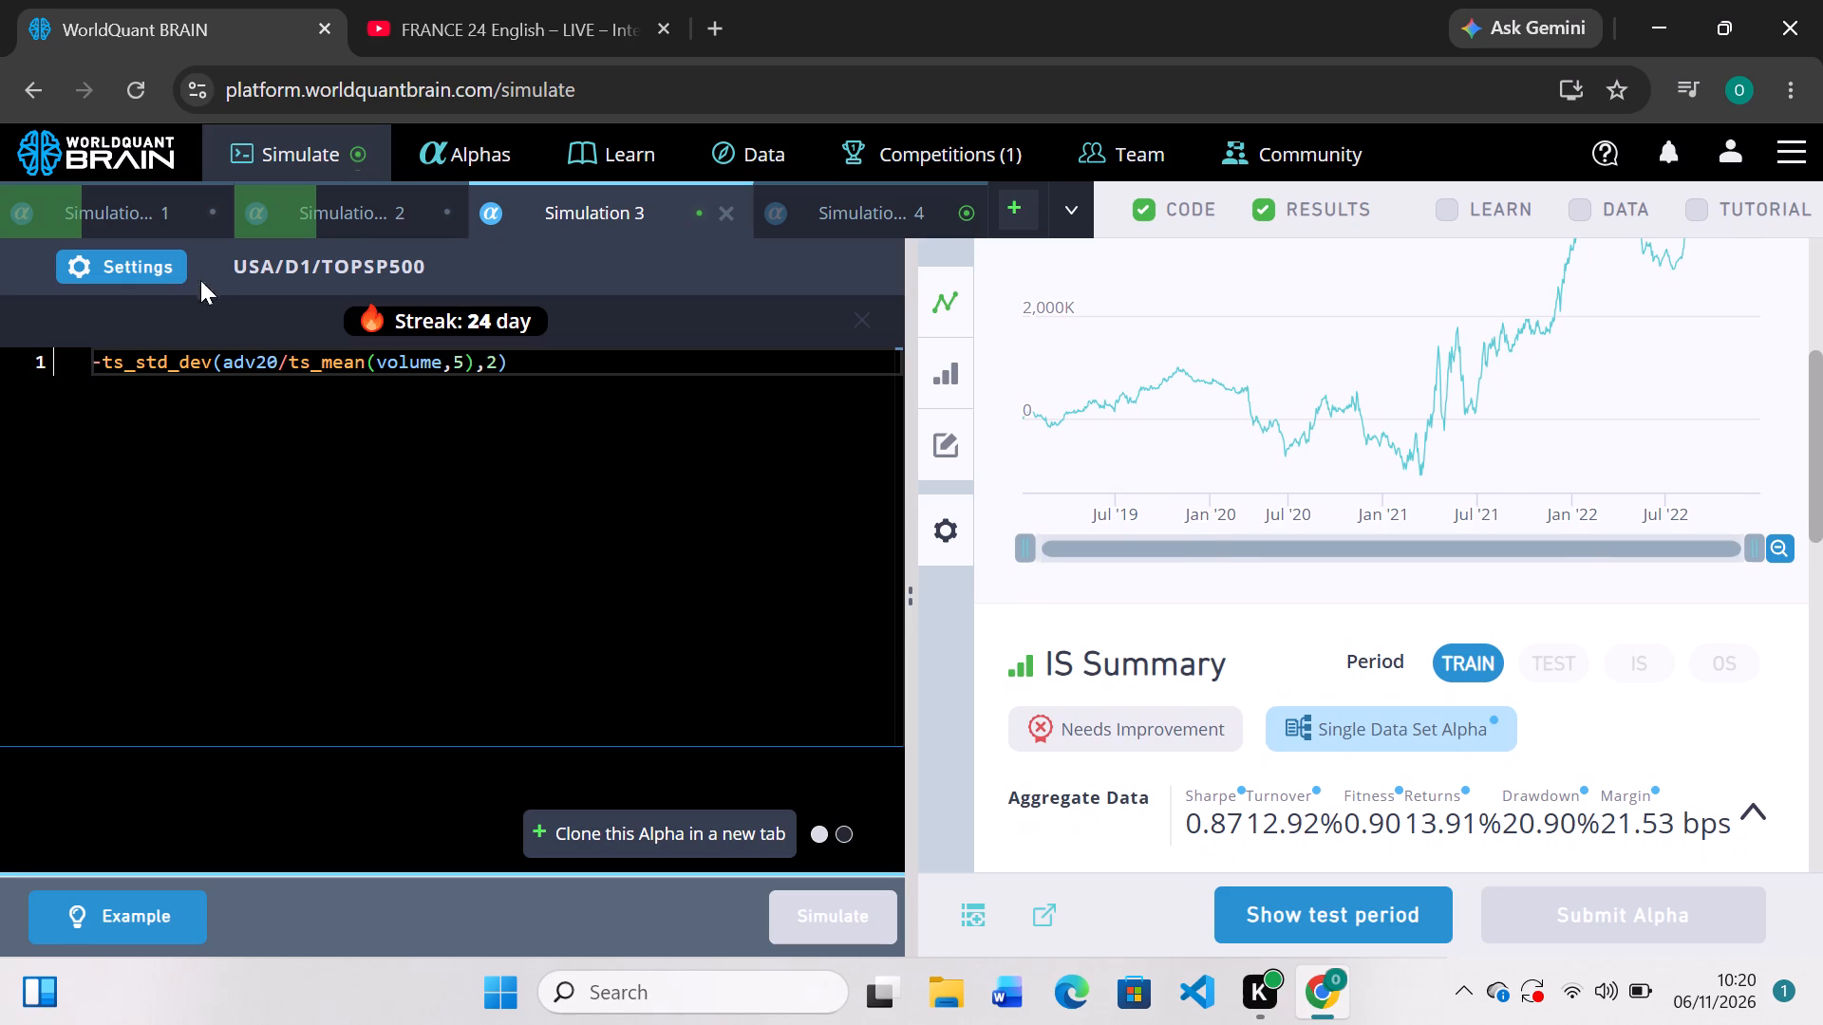
pyautogui.click(160, 264)
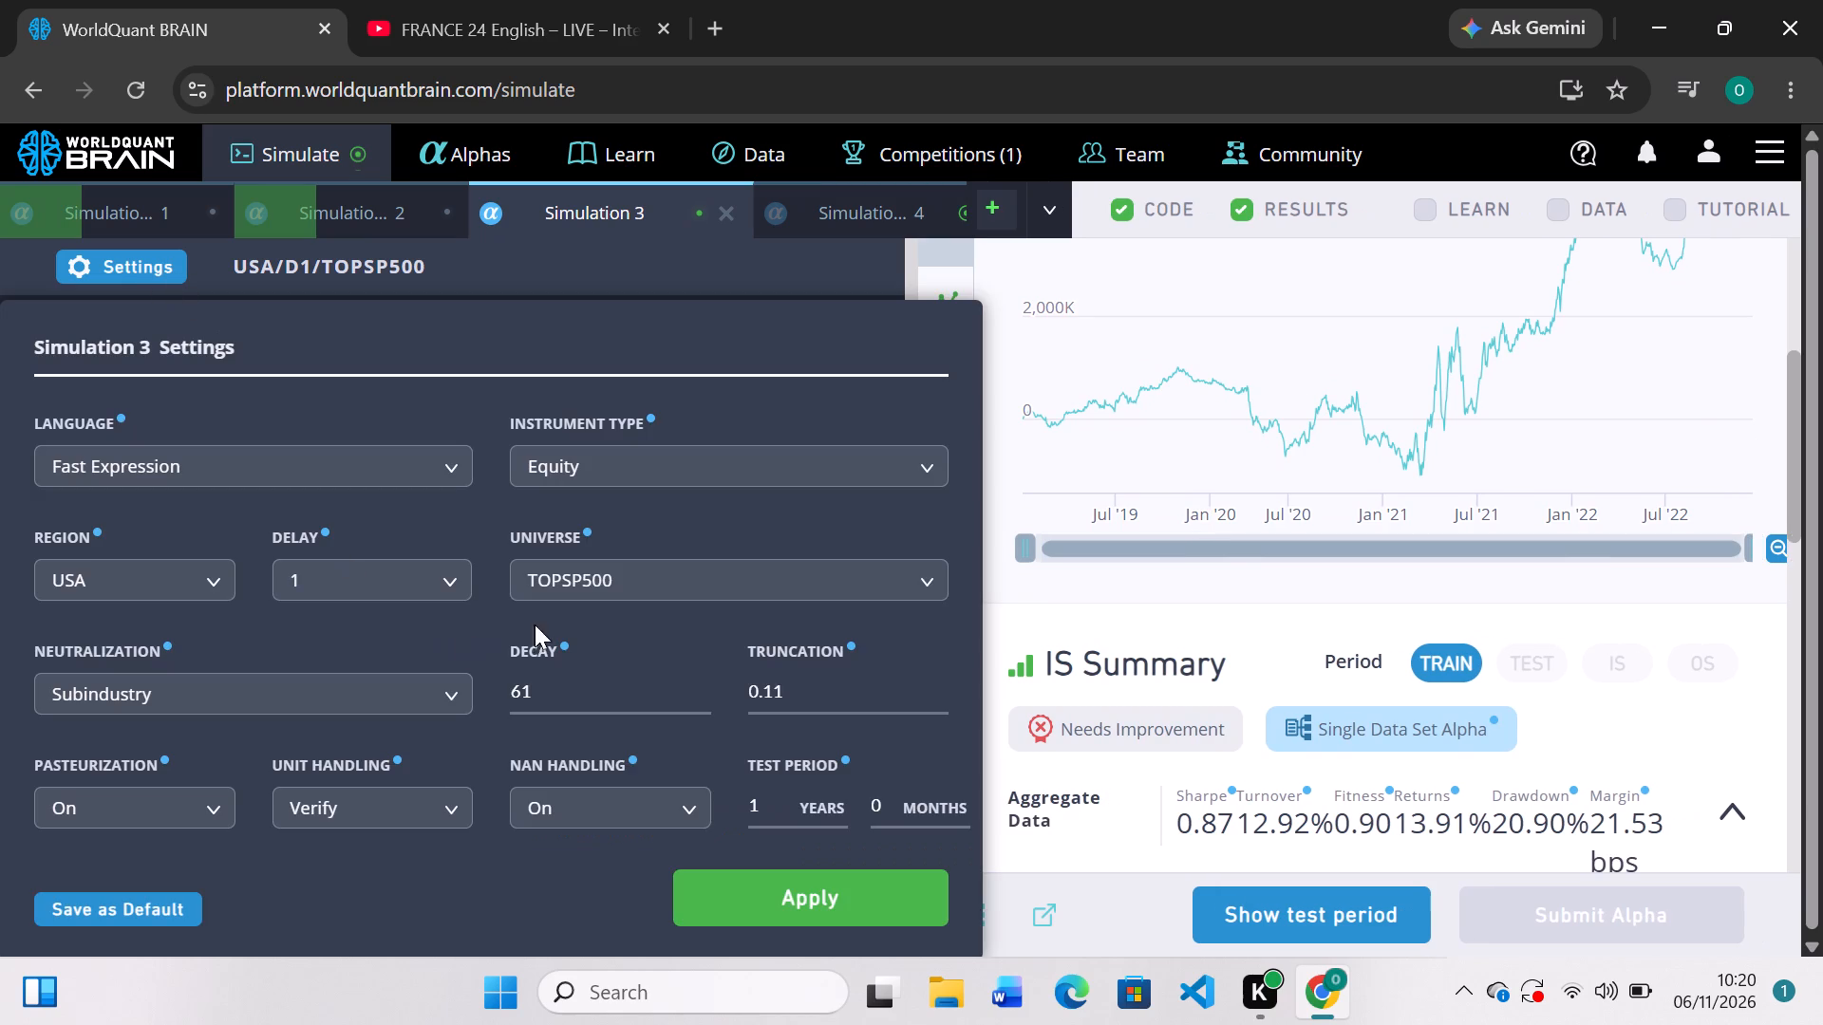
pyautogui.click(924, 587)
pyautogui.moveTo(618, 641); pyautogui.dragTo(618, 657)
pyautogui.click(618, 657)
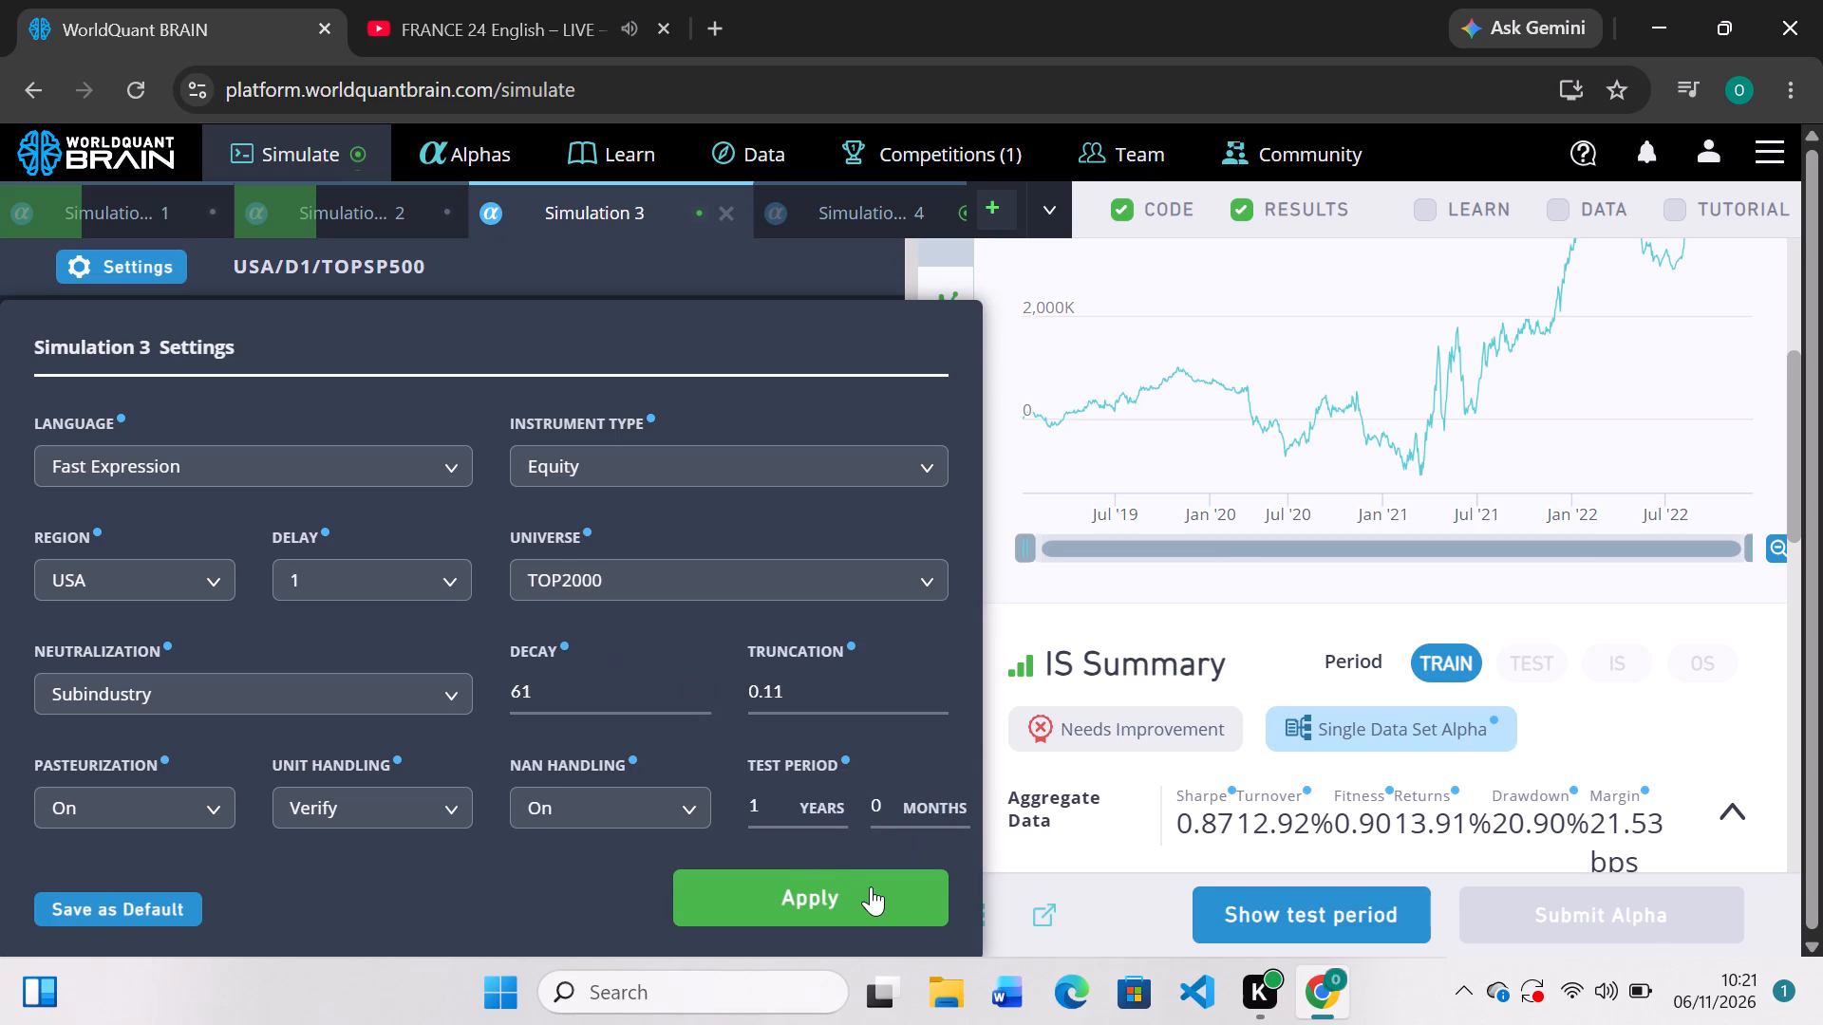
pyautogui.click(871, 886)
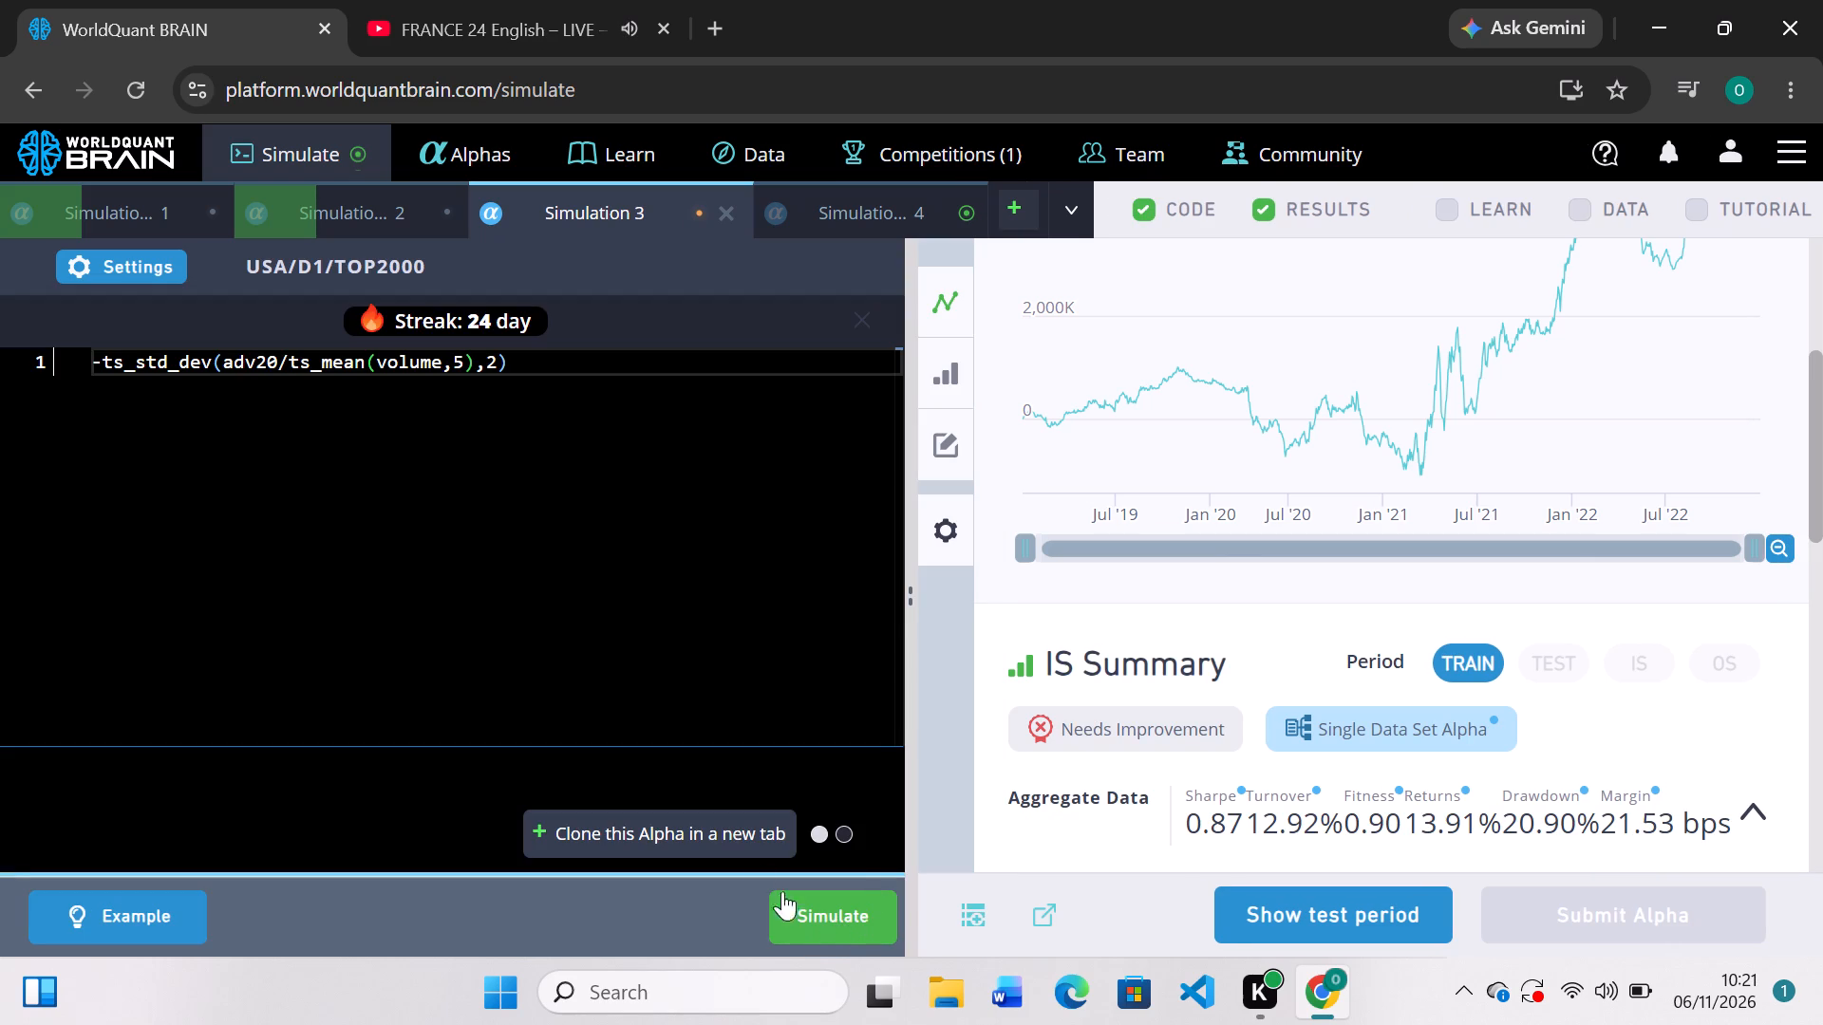
# Set Simulation 3's test period to 2 years and simulate it.
pyautogui.click(141, 266)
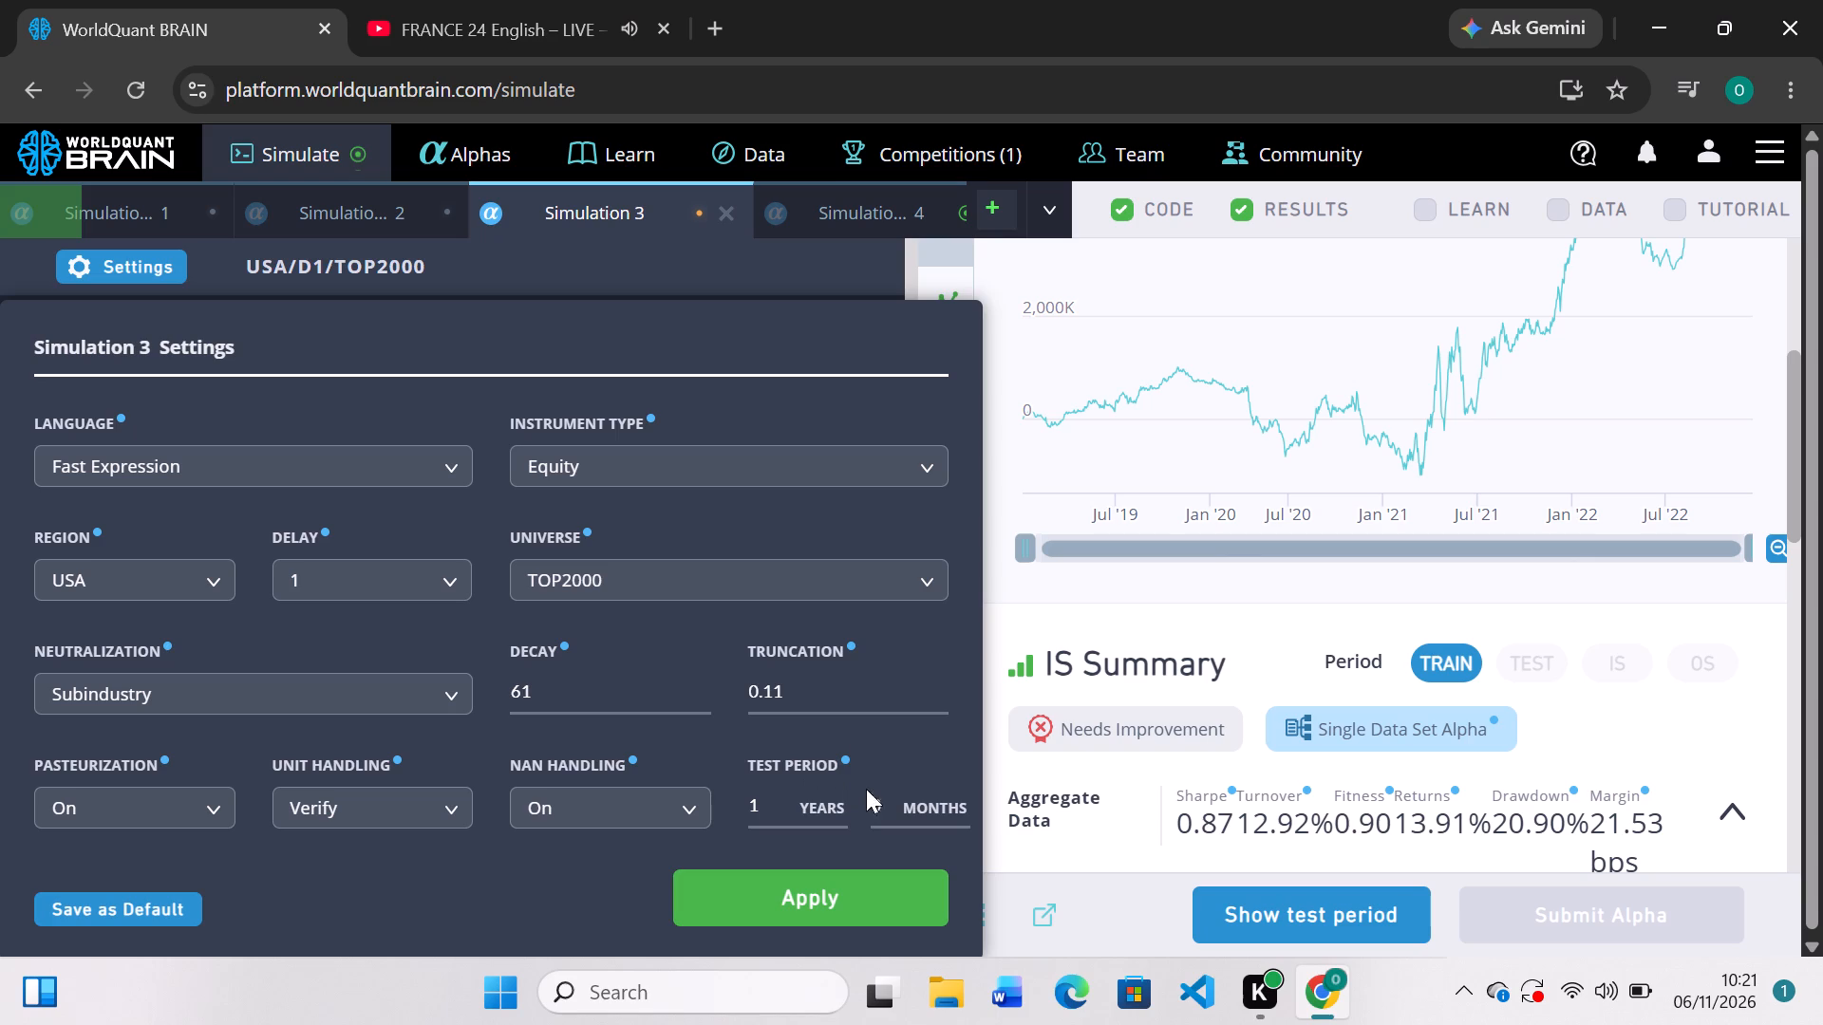
pyautogui.click(755, 809)
pyautogui.press('BackSpace')
pyautogui.press('2')
pyautogui.click(886, 895)
pyautogui.click(847, 904)
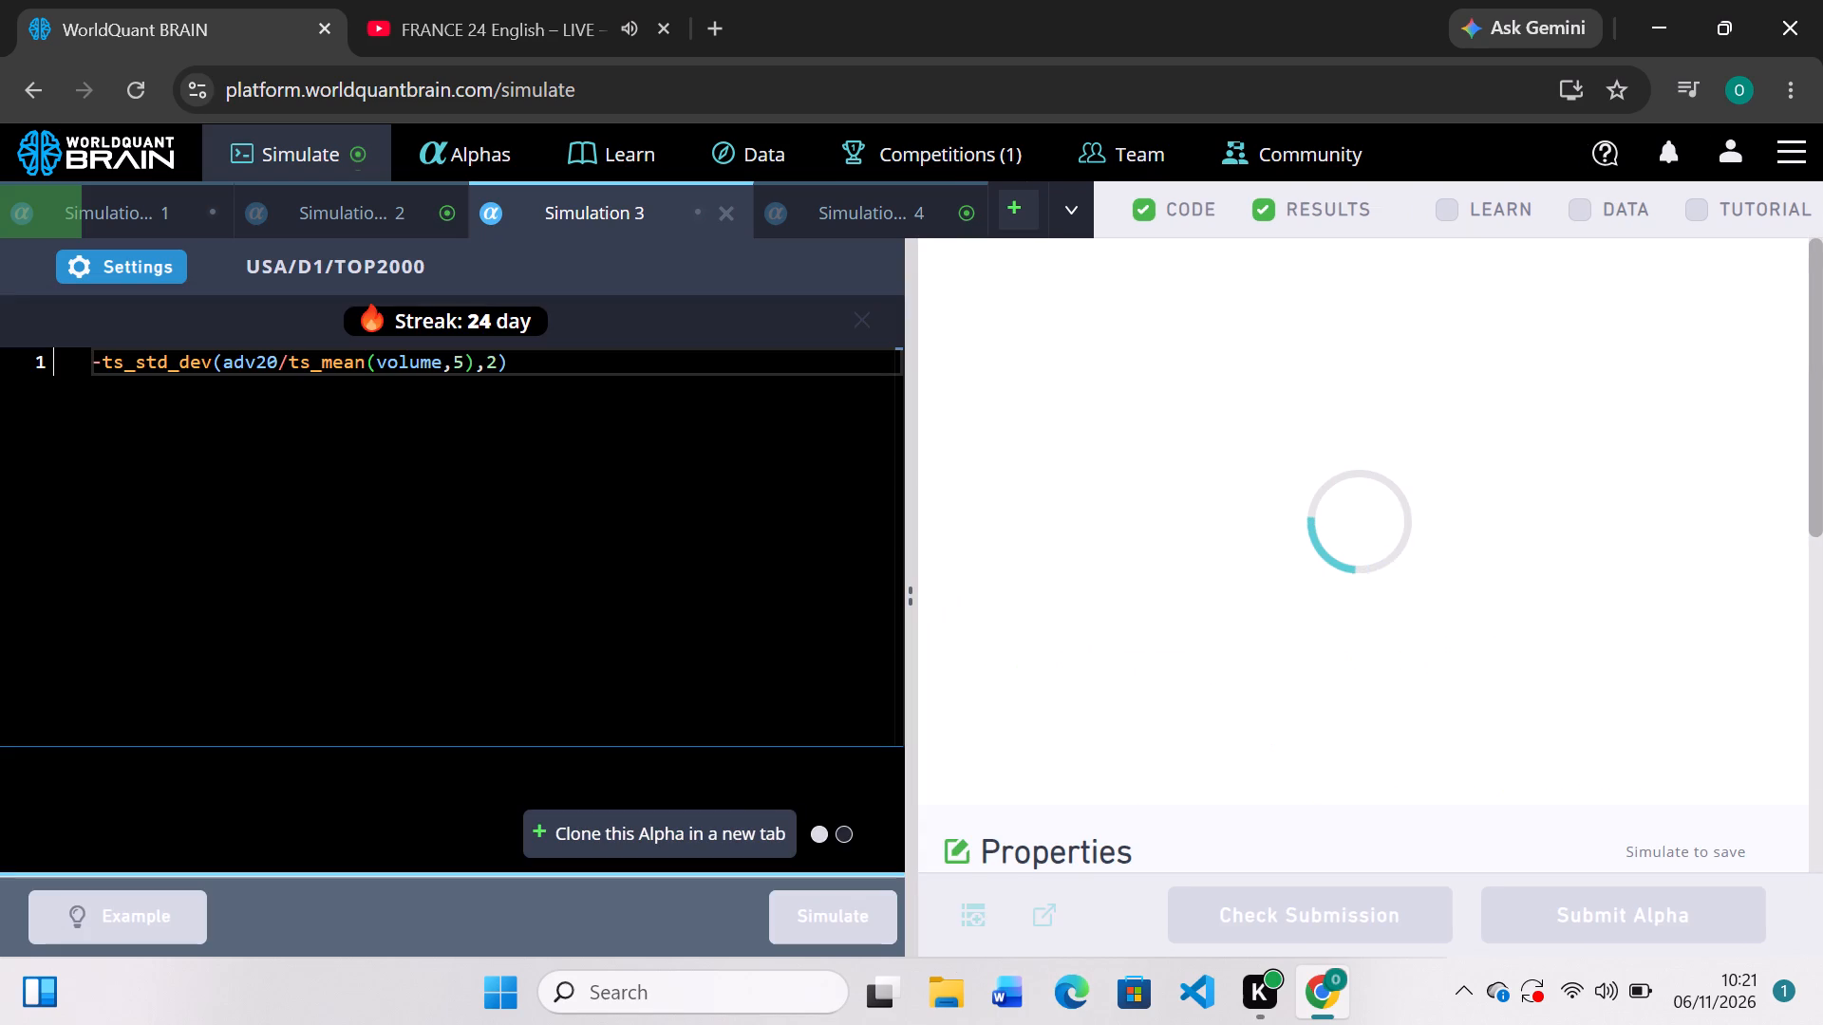
# Examine Simulation 2's PnL chart and IS Summary for the ts_delay version.
pyautogui.click(363, 192)
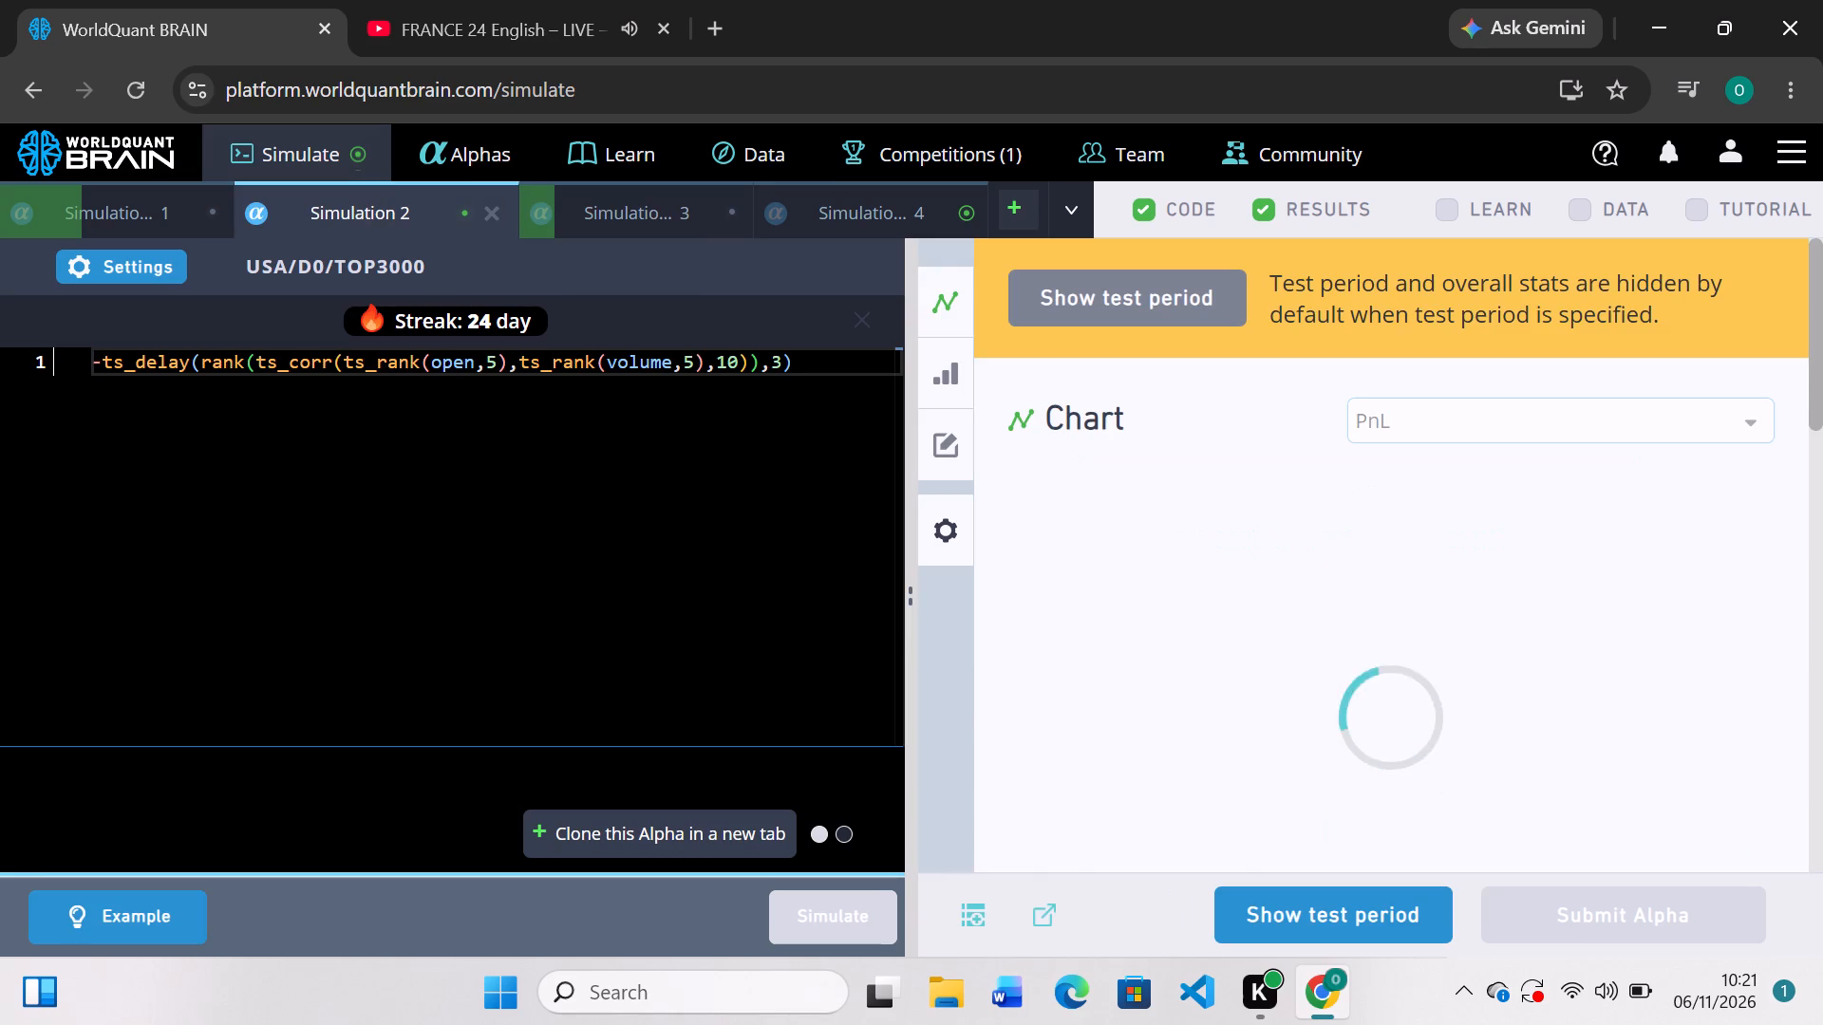
pyautogui.scroll(-3, 1231, 844)
pyautogui.scroll(3, 1231, 844)
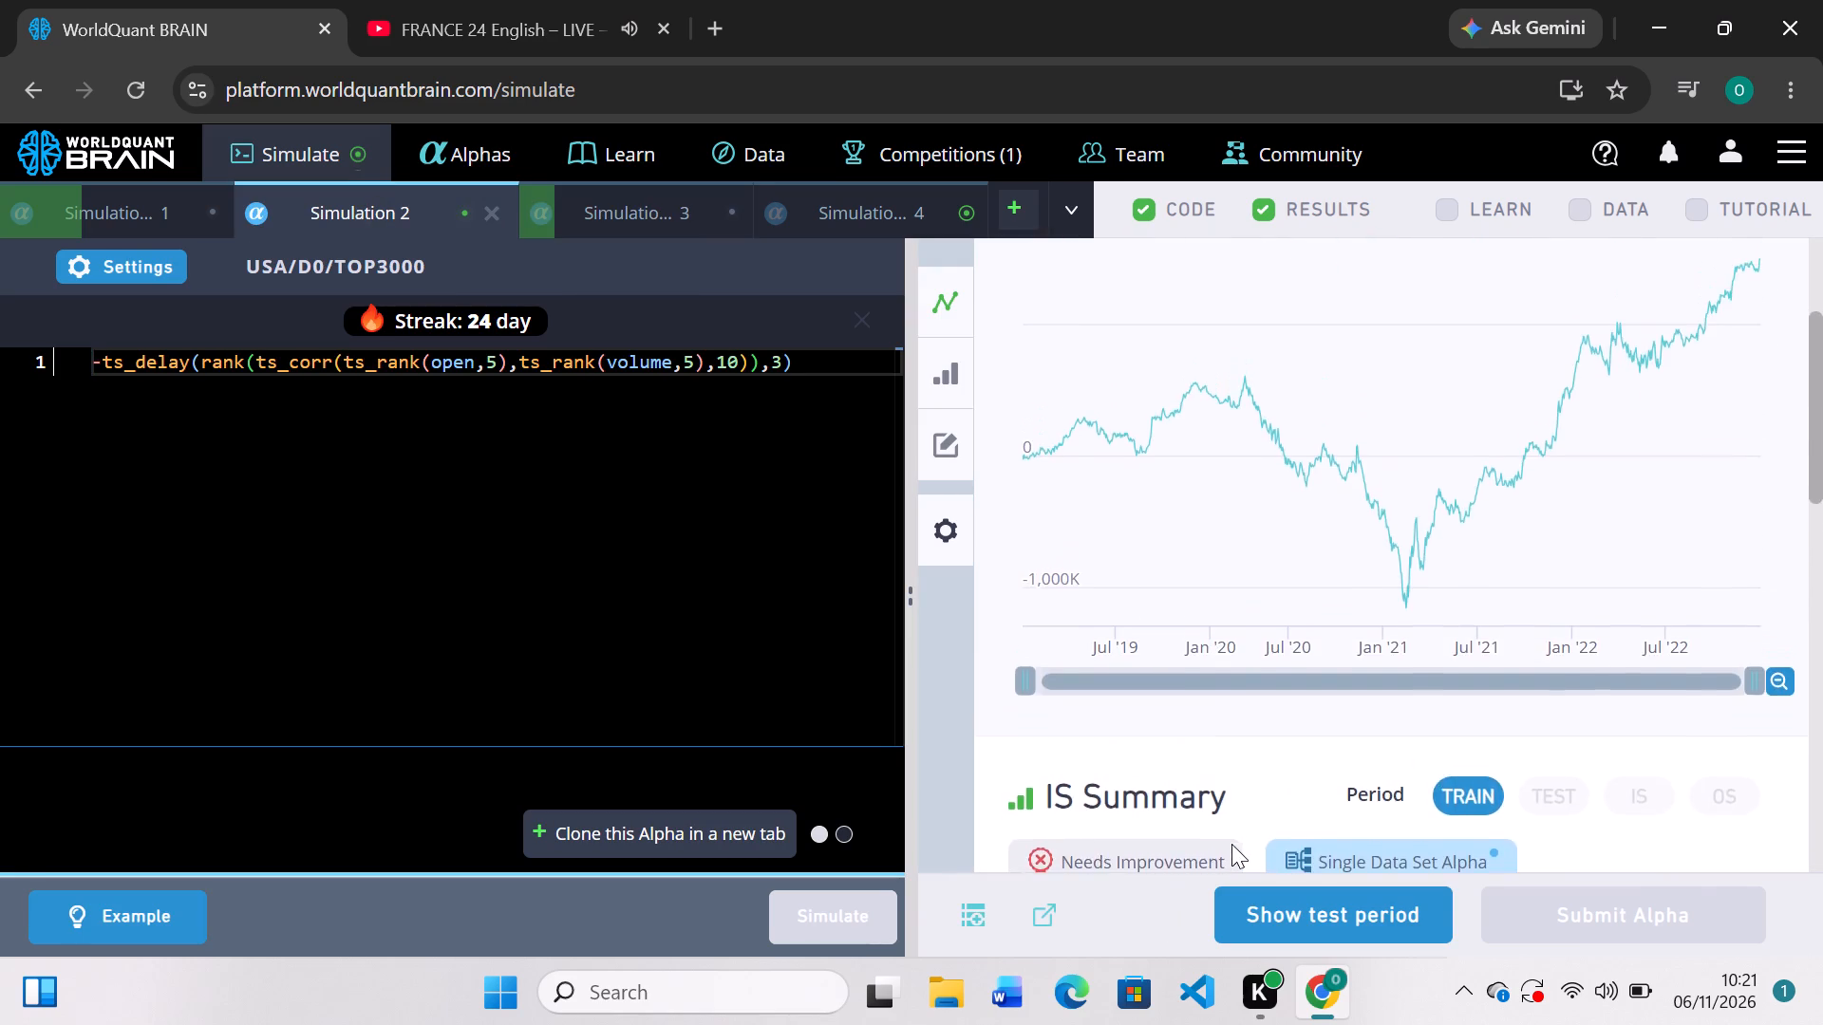
pyautogui.scroll(2, 1231, 844)
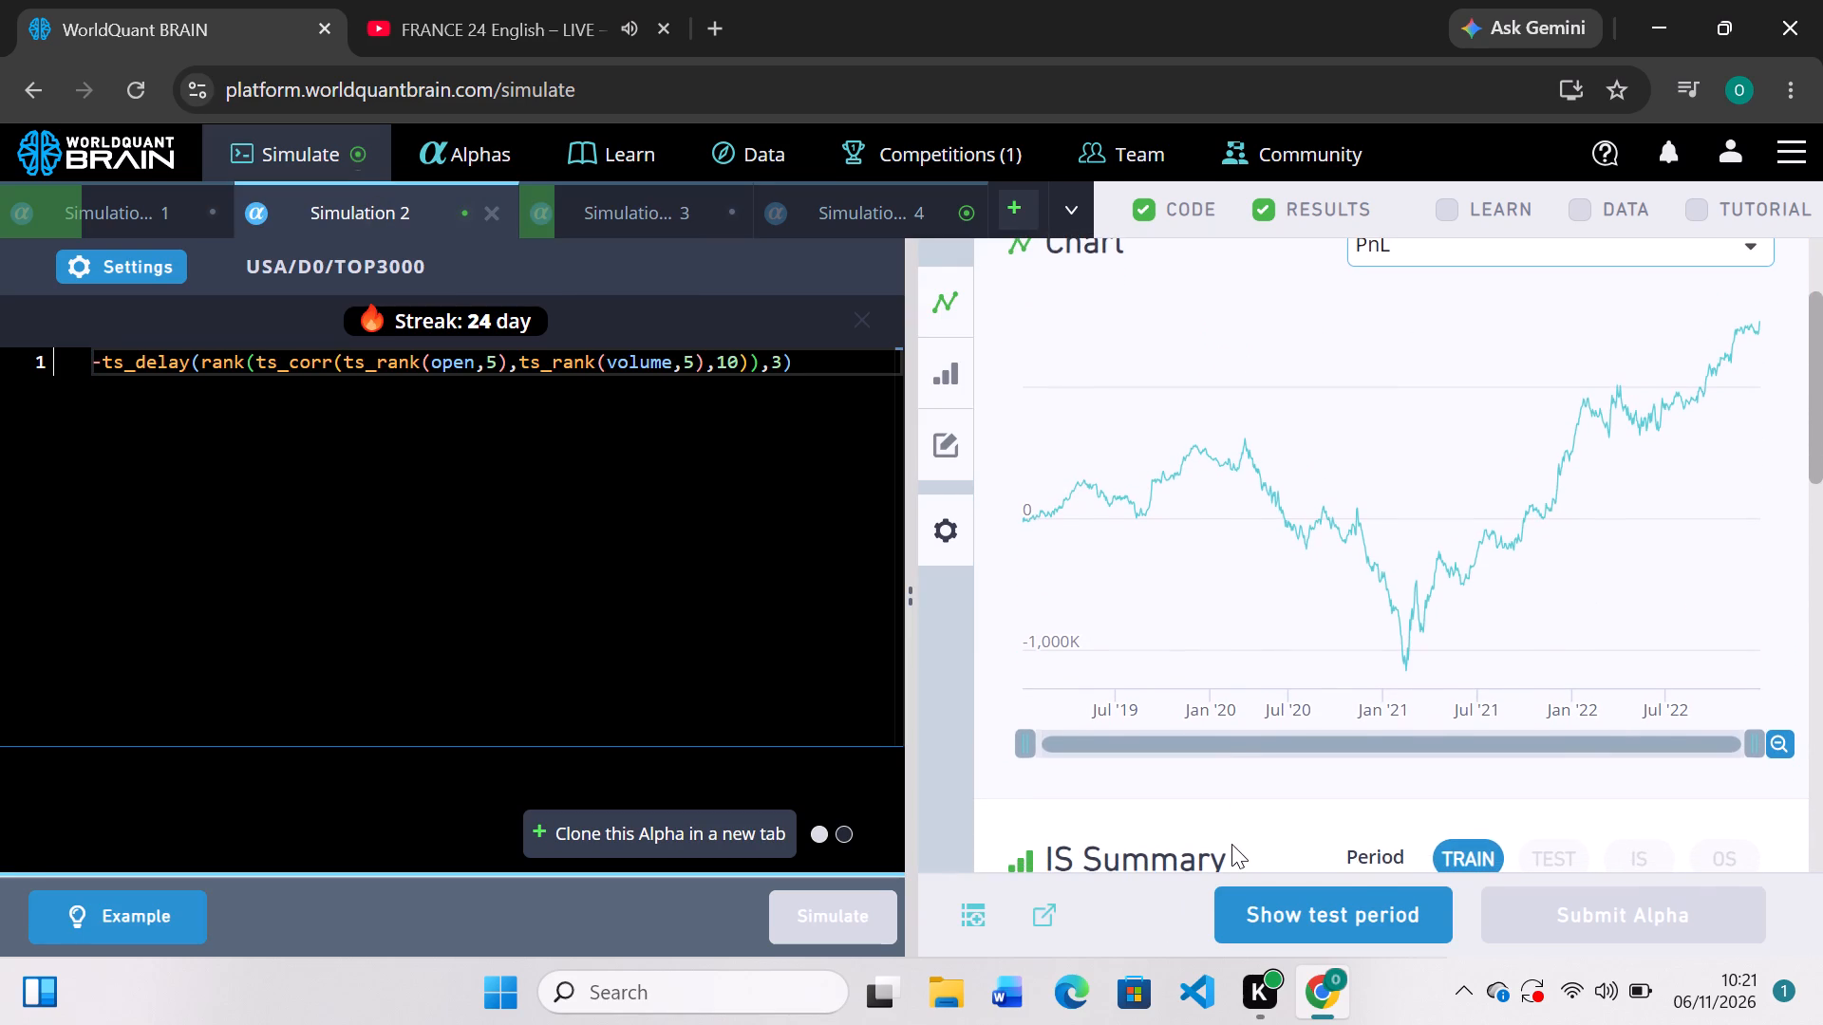
pyautogui.scroll(2, 1231, 844)
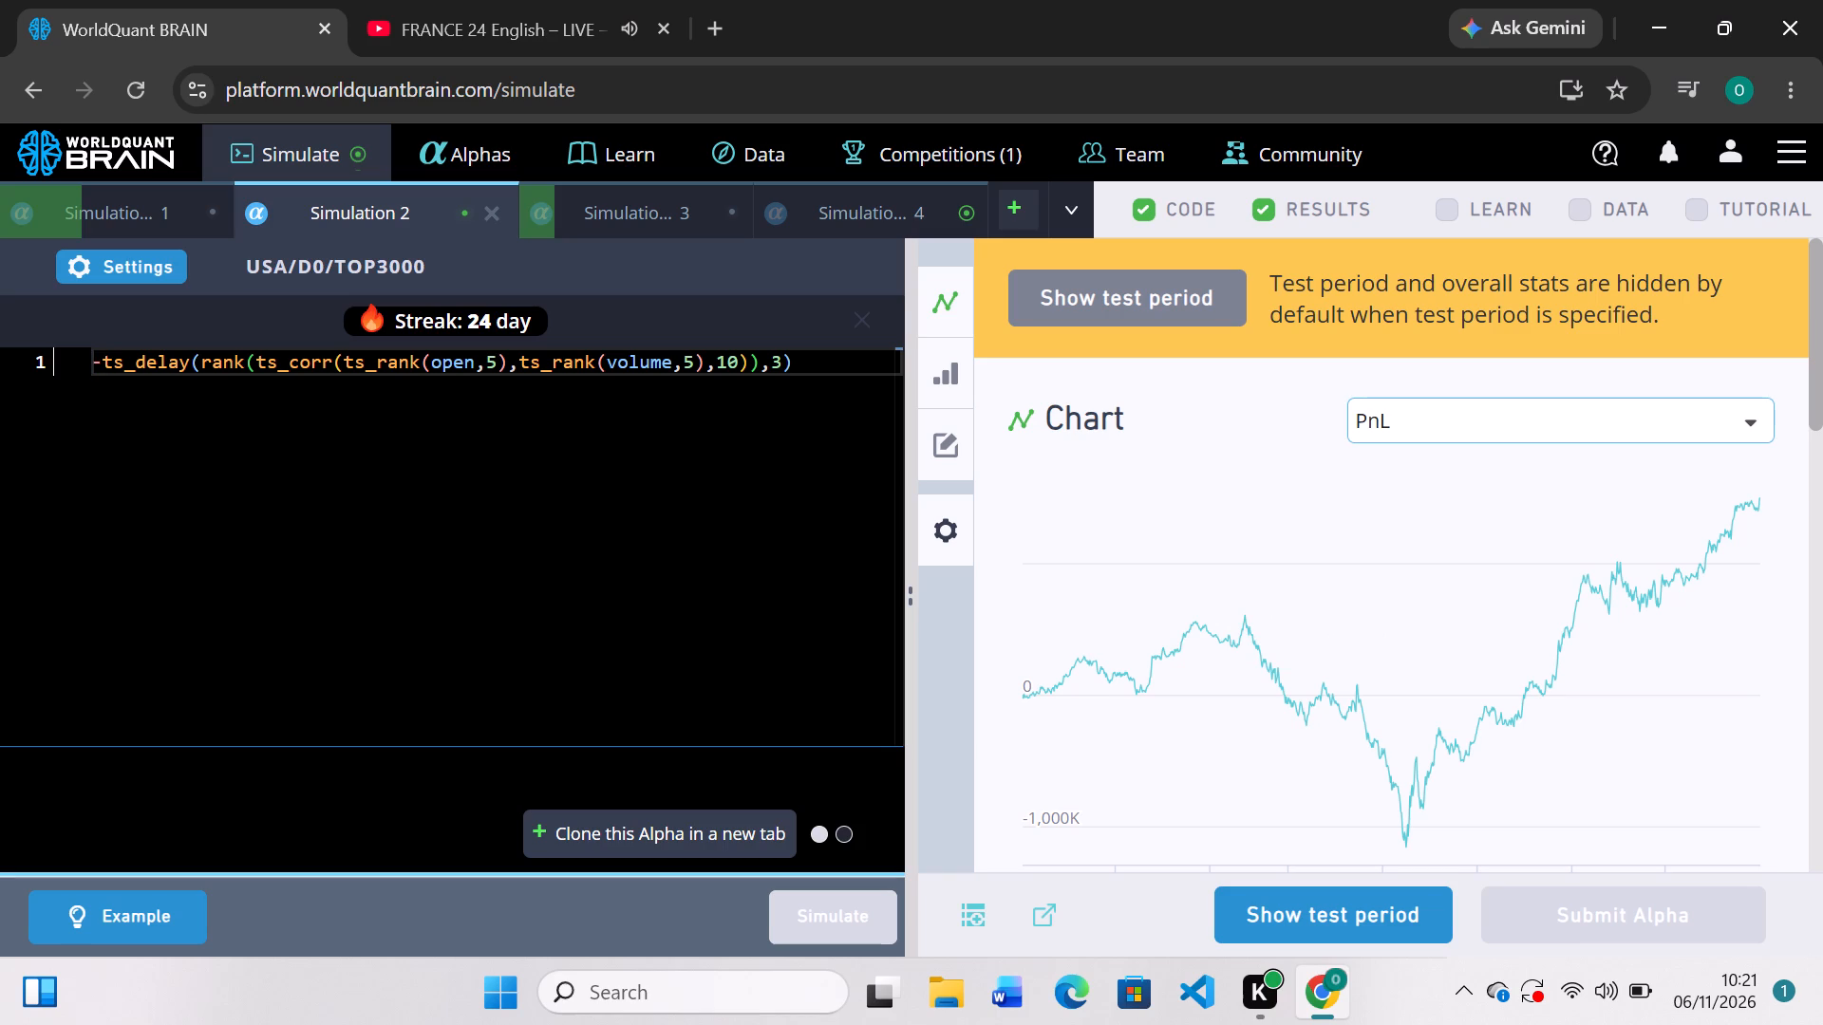
# Remove ts_delay and its argument 3 from Simulation 2's expression, keeping the minus sign and outer parentheses, and simulate it.
pyautogui.click(780, 358)
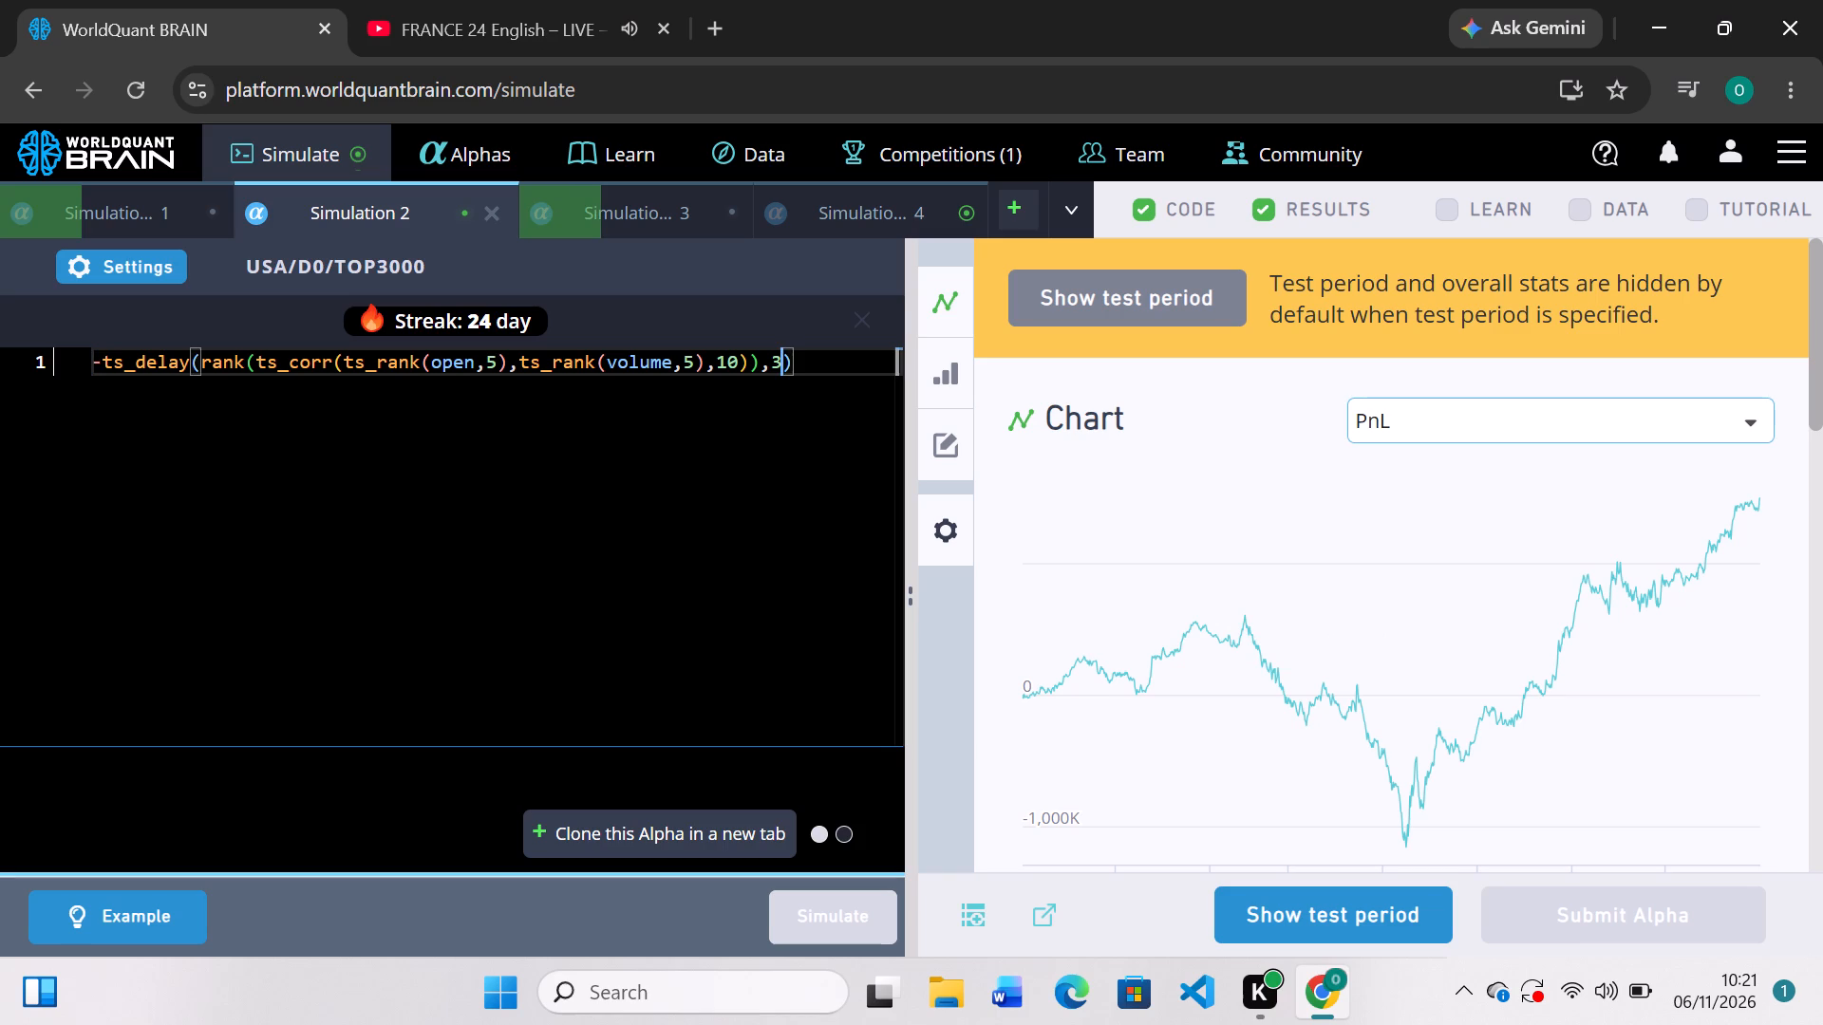
pyautogui.press('BackSpace')
pyautogui.press('BackSpace')
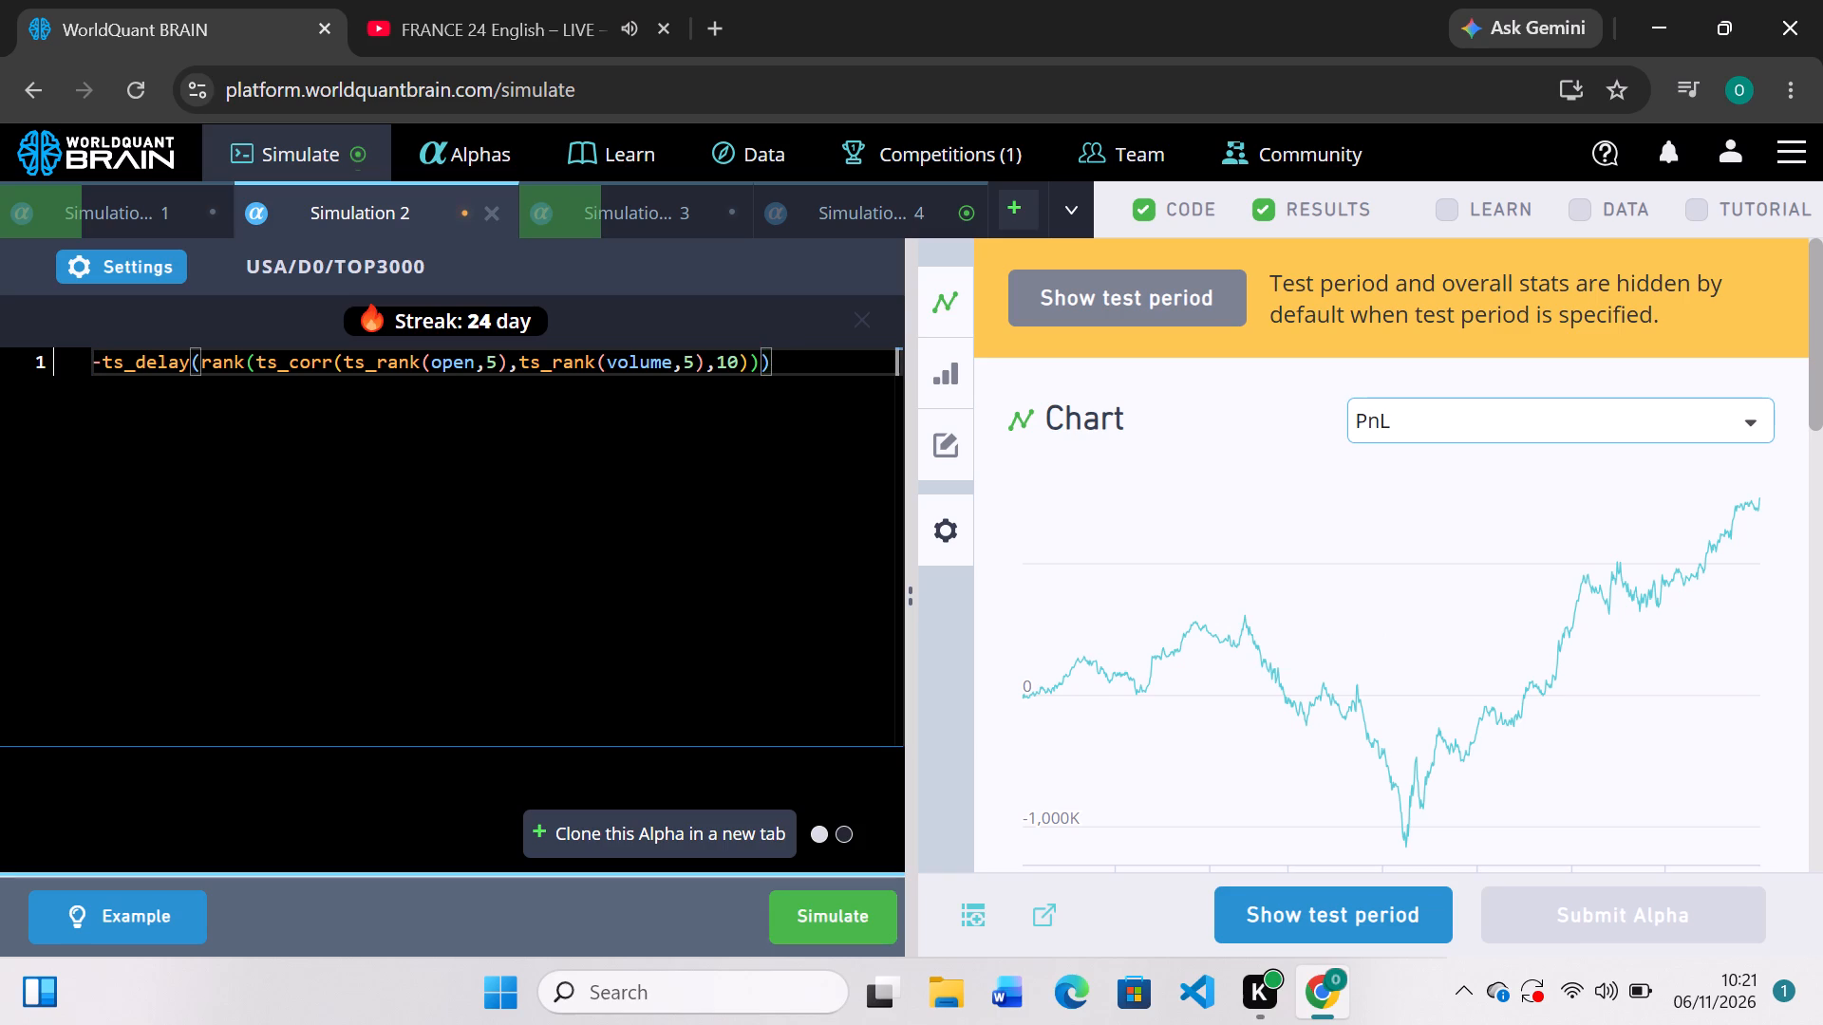
pyautogui.click(186, 369)
pyautogui.press('BackSpace')
pyautogui.press('BackSpace')
pyautogui.press('BackSpace')
pyautogui.press('BackSpace')
pyautogui.press('BackSpace')
pyautogui.press('BackSpace')
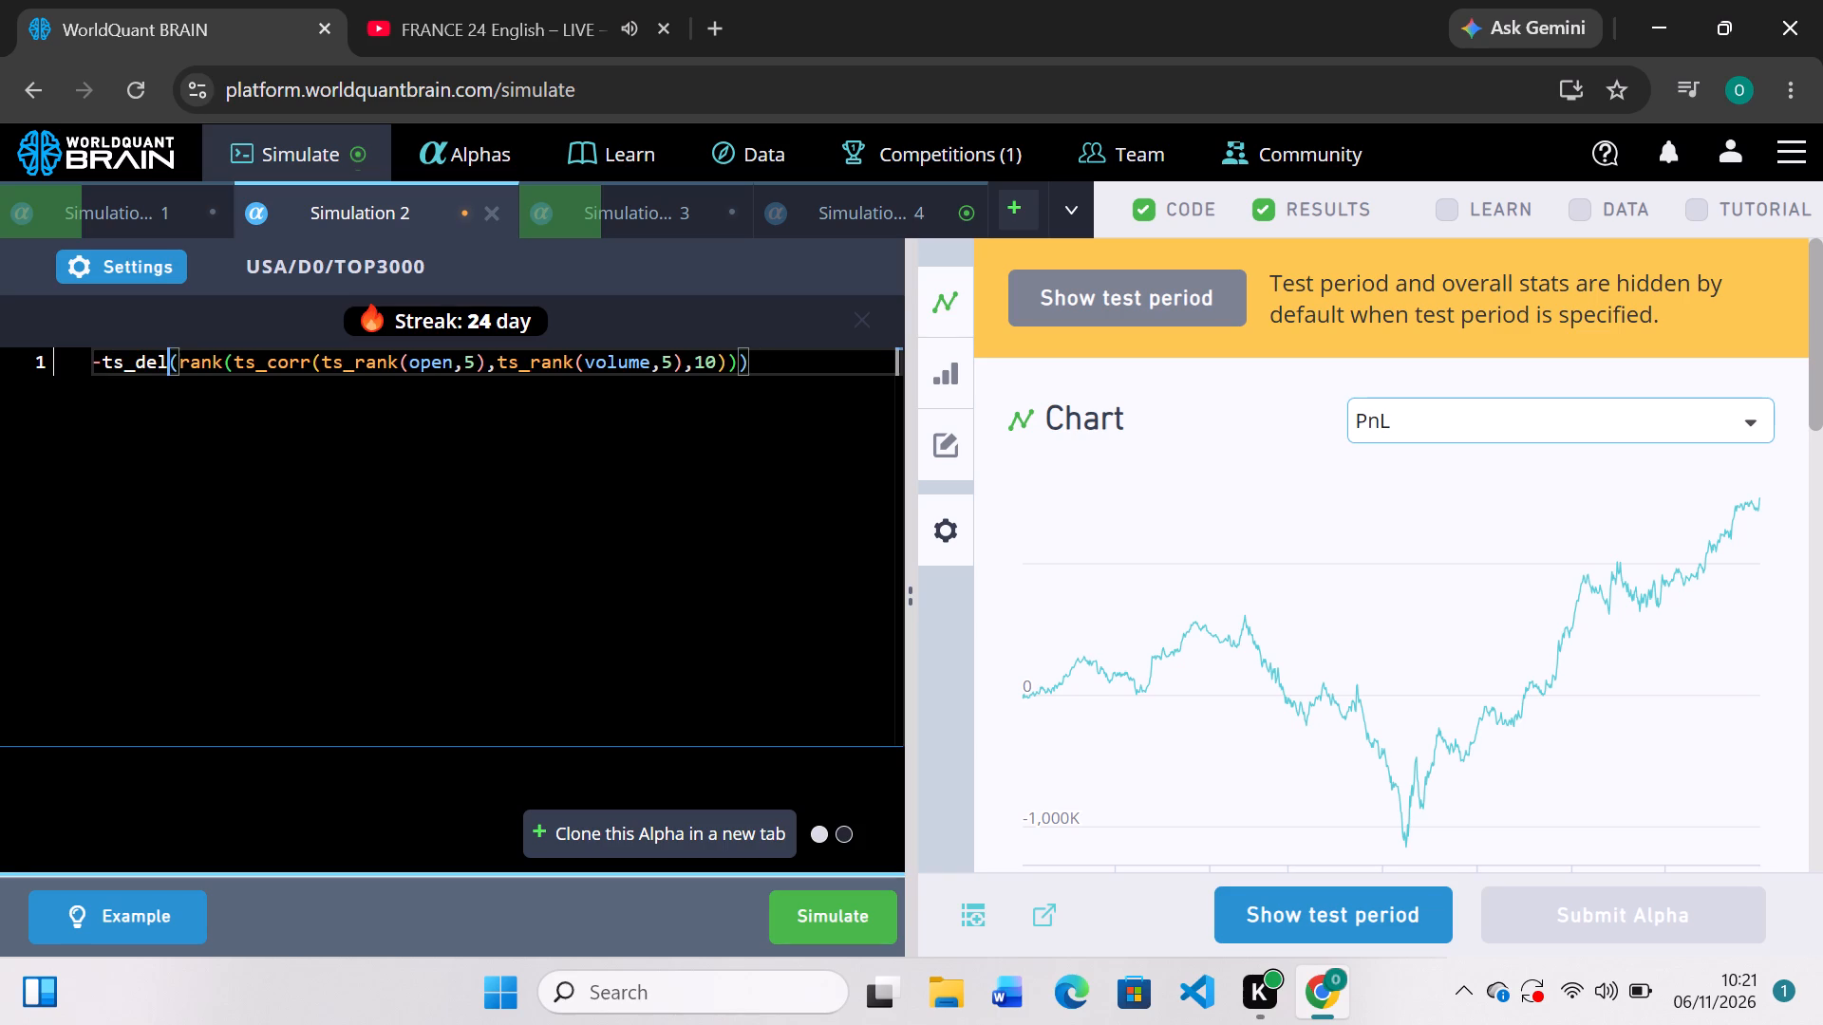
pyautogui.press('BackSpace')
pyautogui.press('BackSpace')
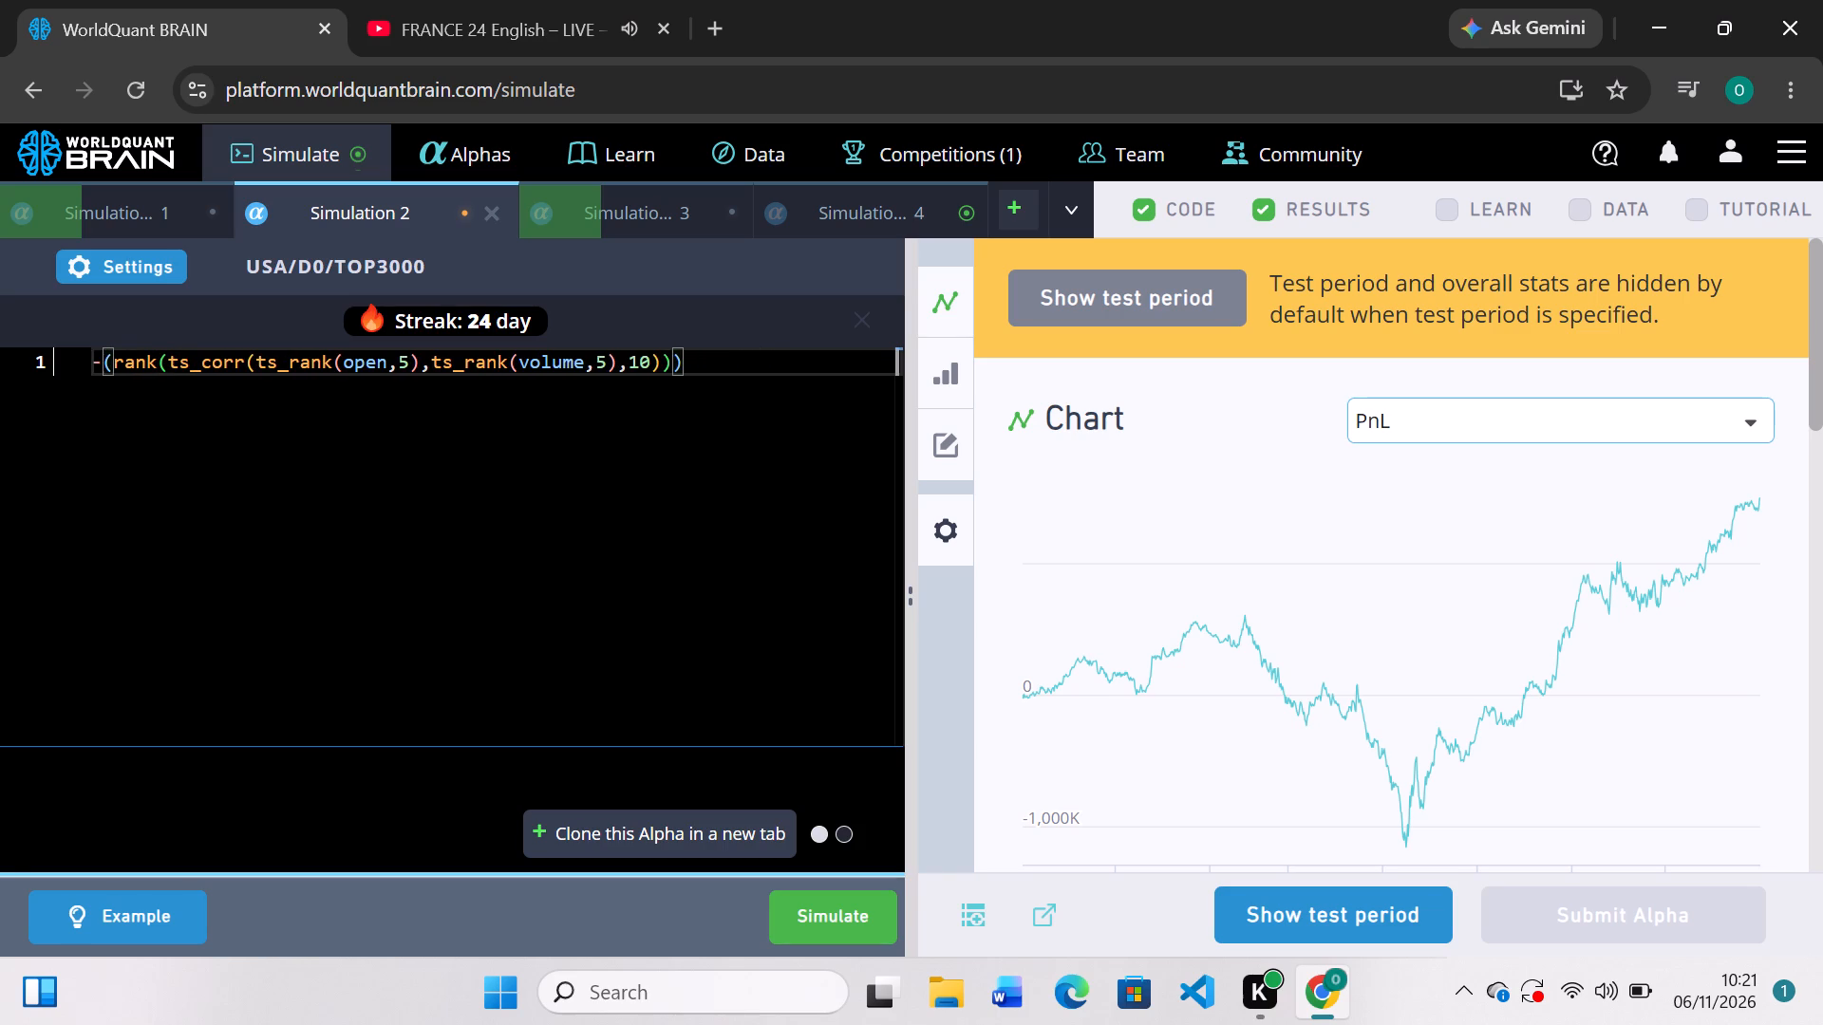
pyautogui.click(825, 931)
# Review Simulation 4's PnL chart and yearly IS Summary, and reveal its test period.
pyautogui.click(854, 223)
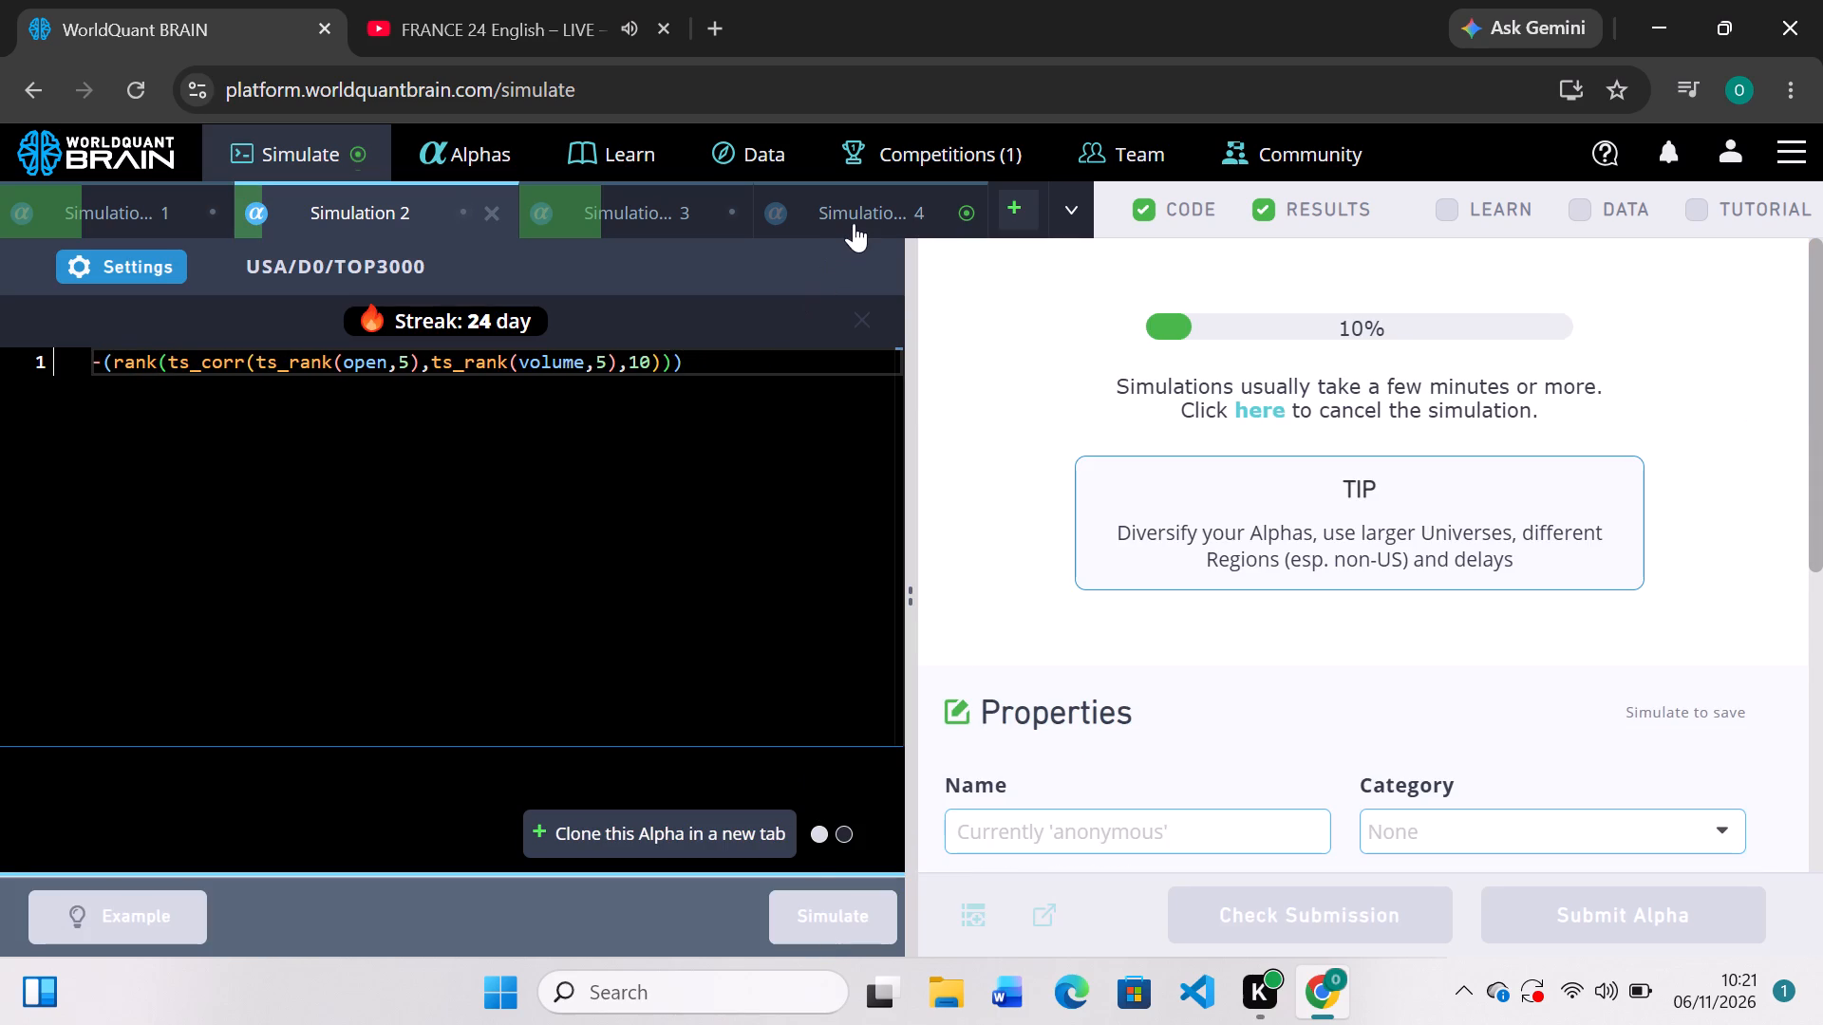
pyautogui.scroll(-2, 1191, 662)
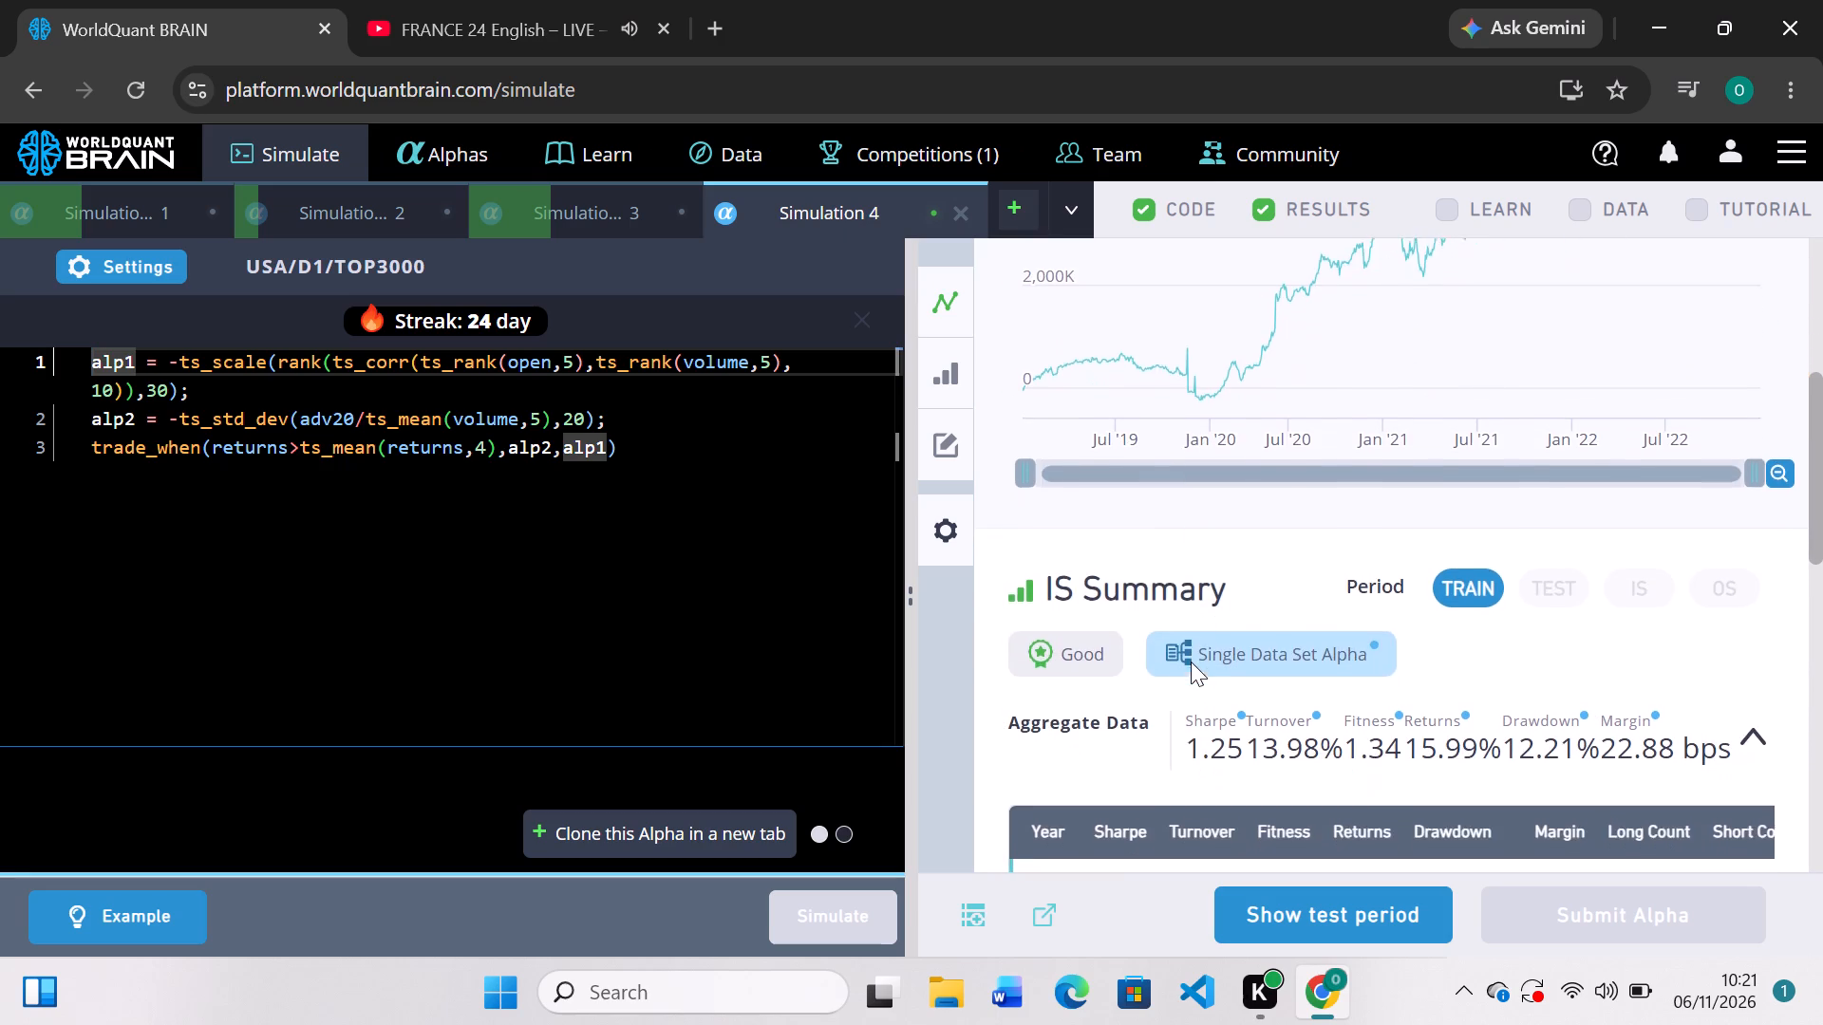
pyautogui.scroll(-1, 1191, 662)
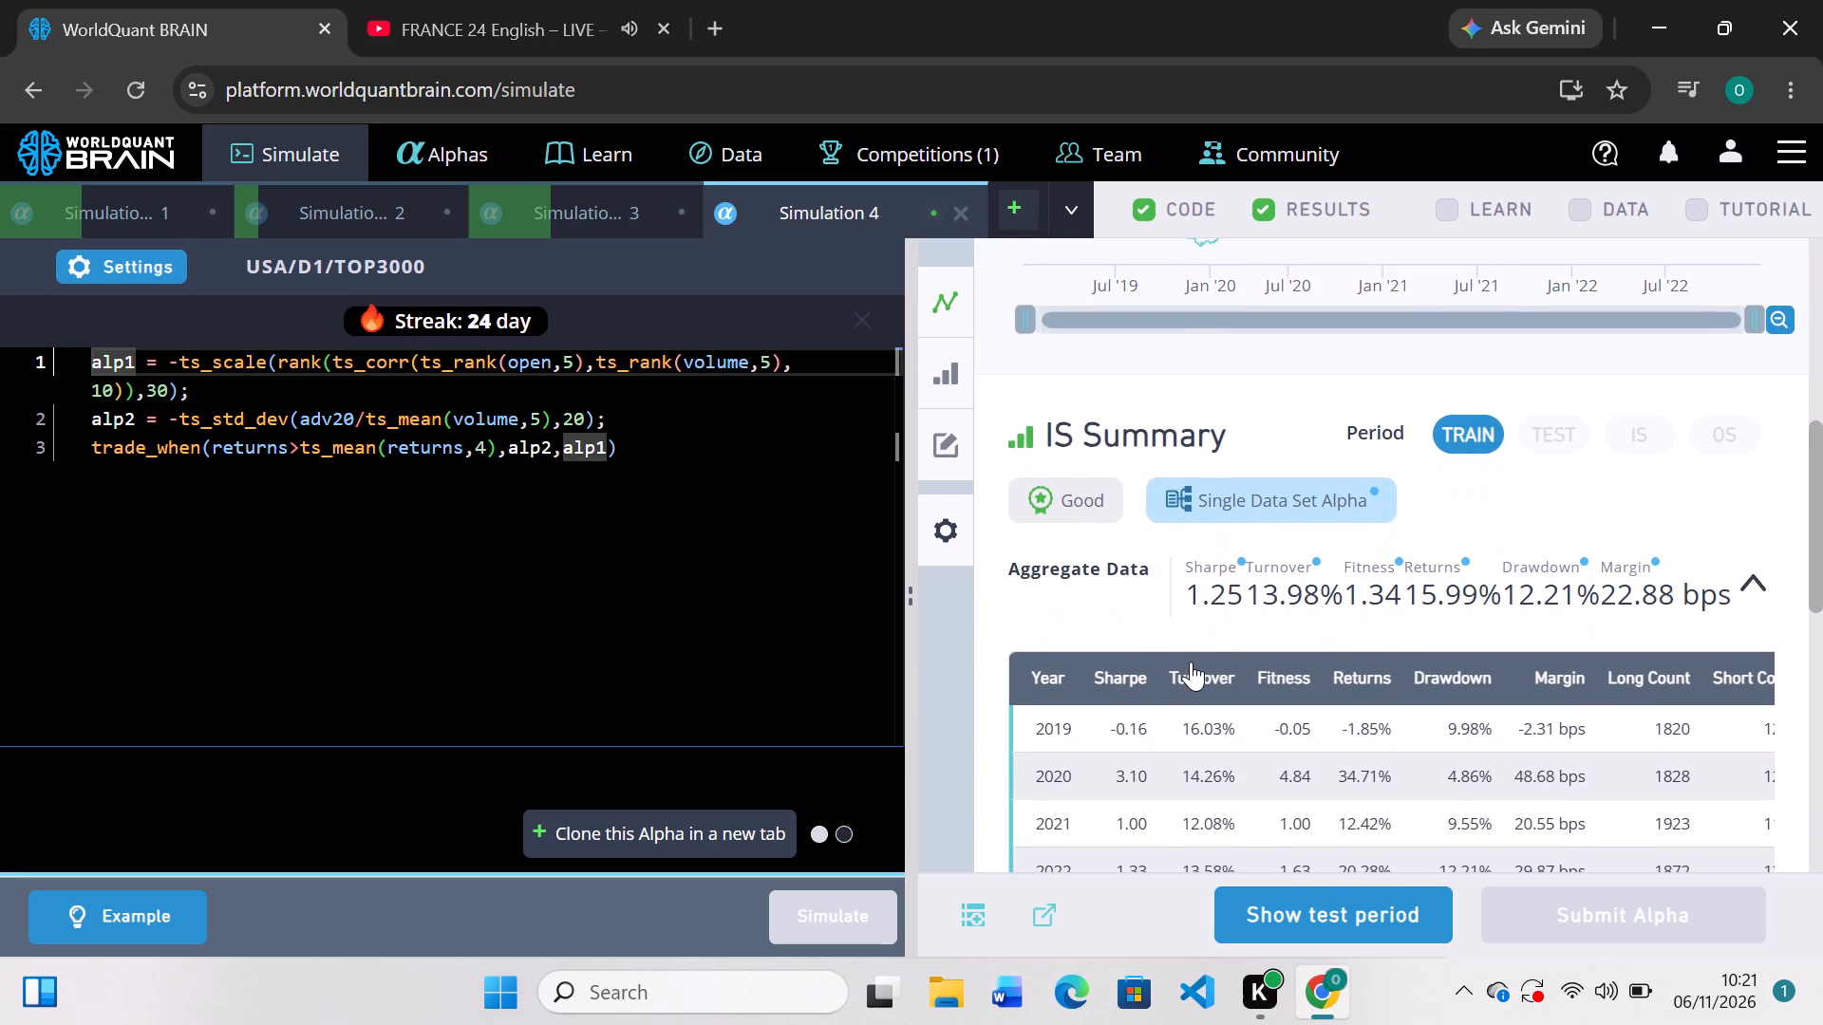
pyautogui.scroll(-1, 1191, 662)
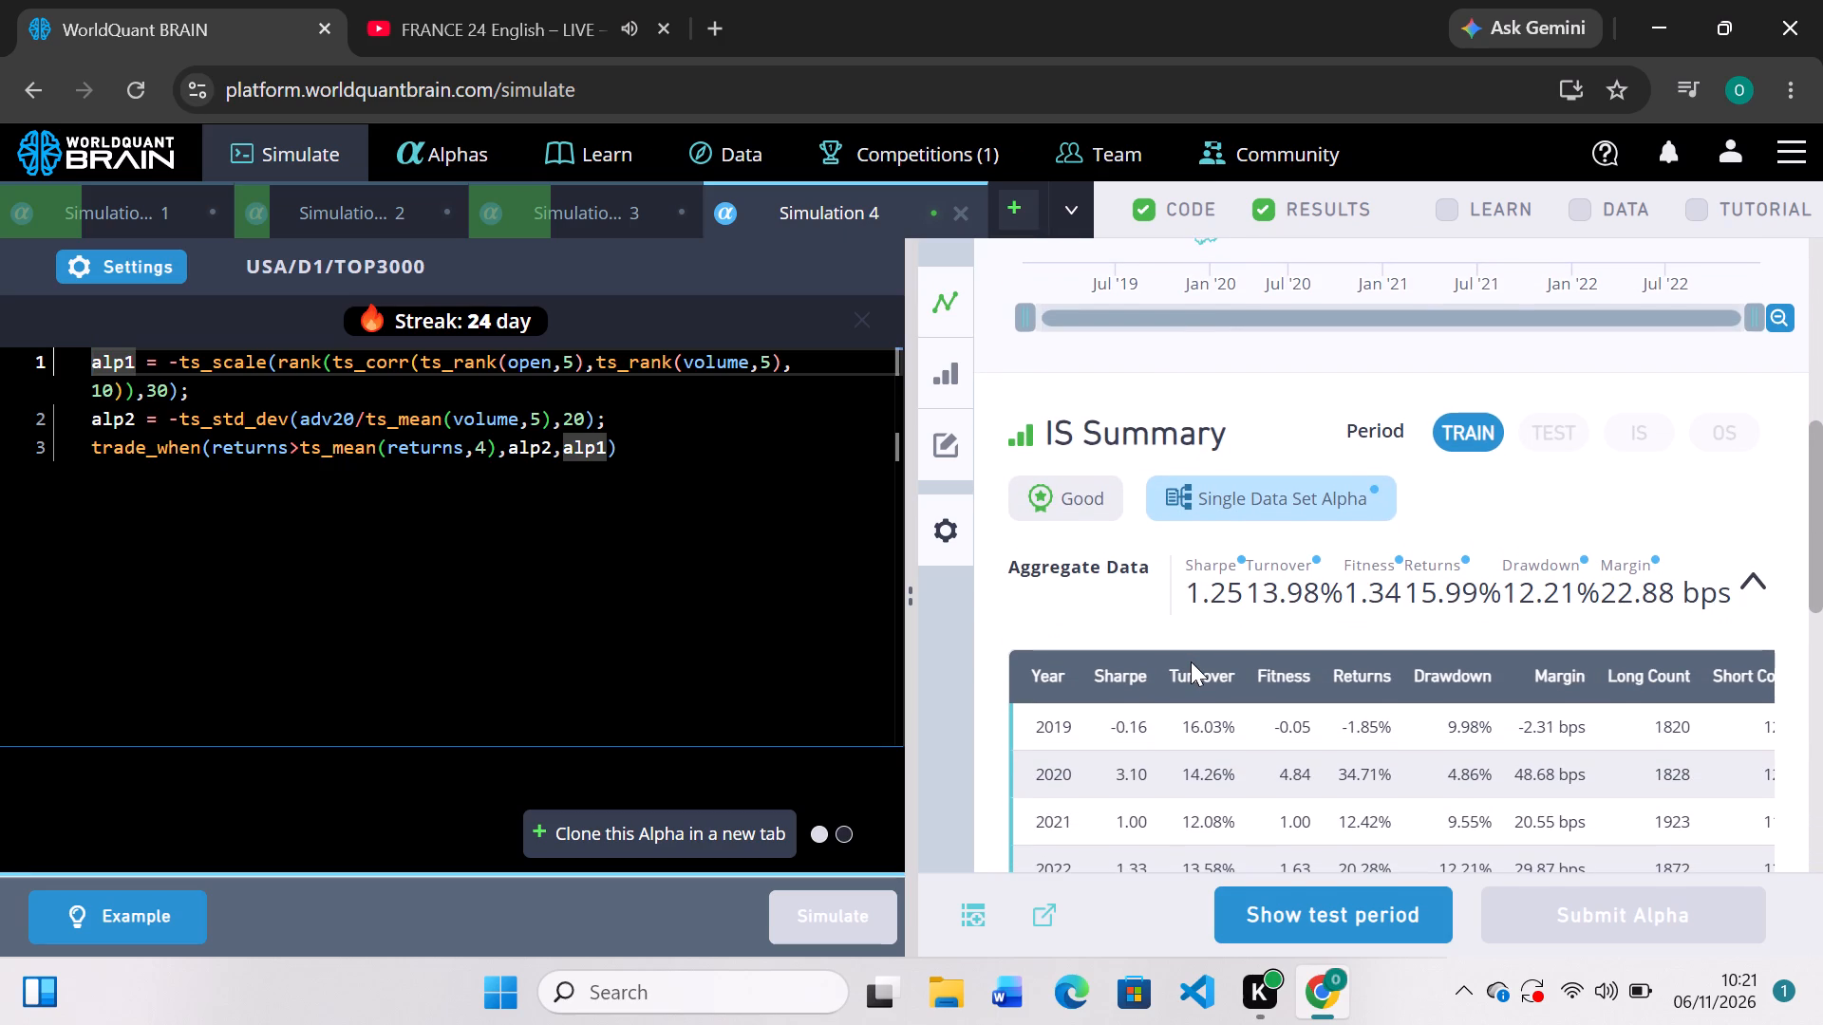
pyautogui.scroll(-1, 1191, 662)
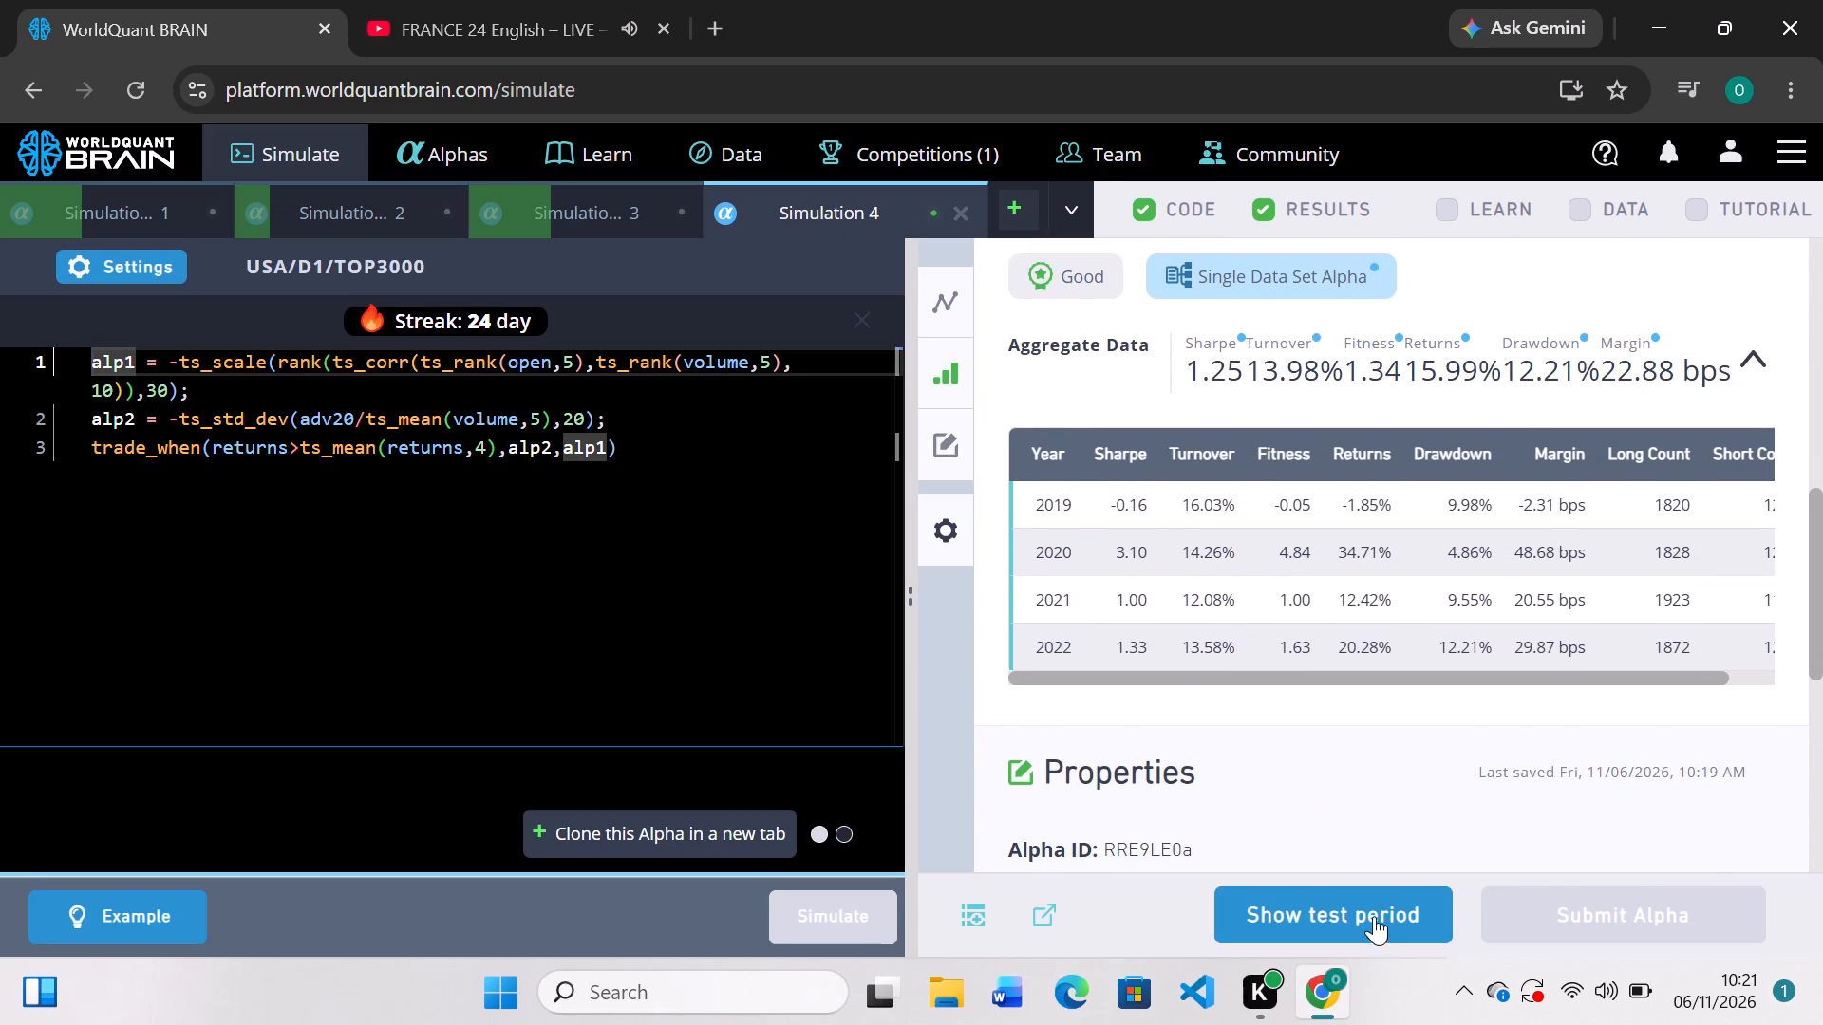
pyautogui.click(1378, 923)
pyautogui.scroll(-2, 1424, 776)
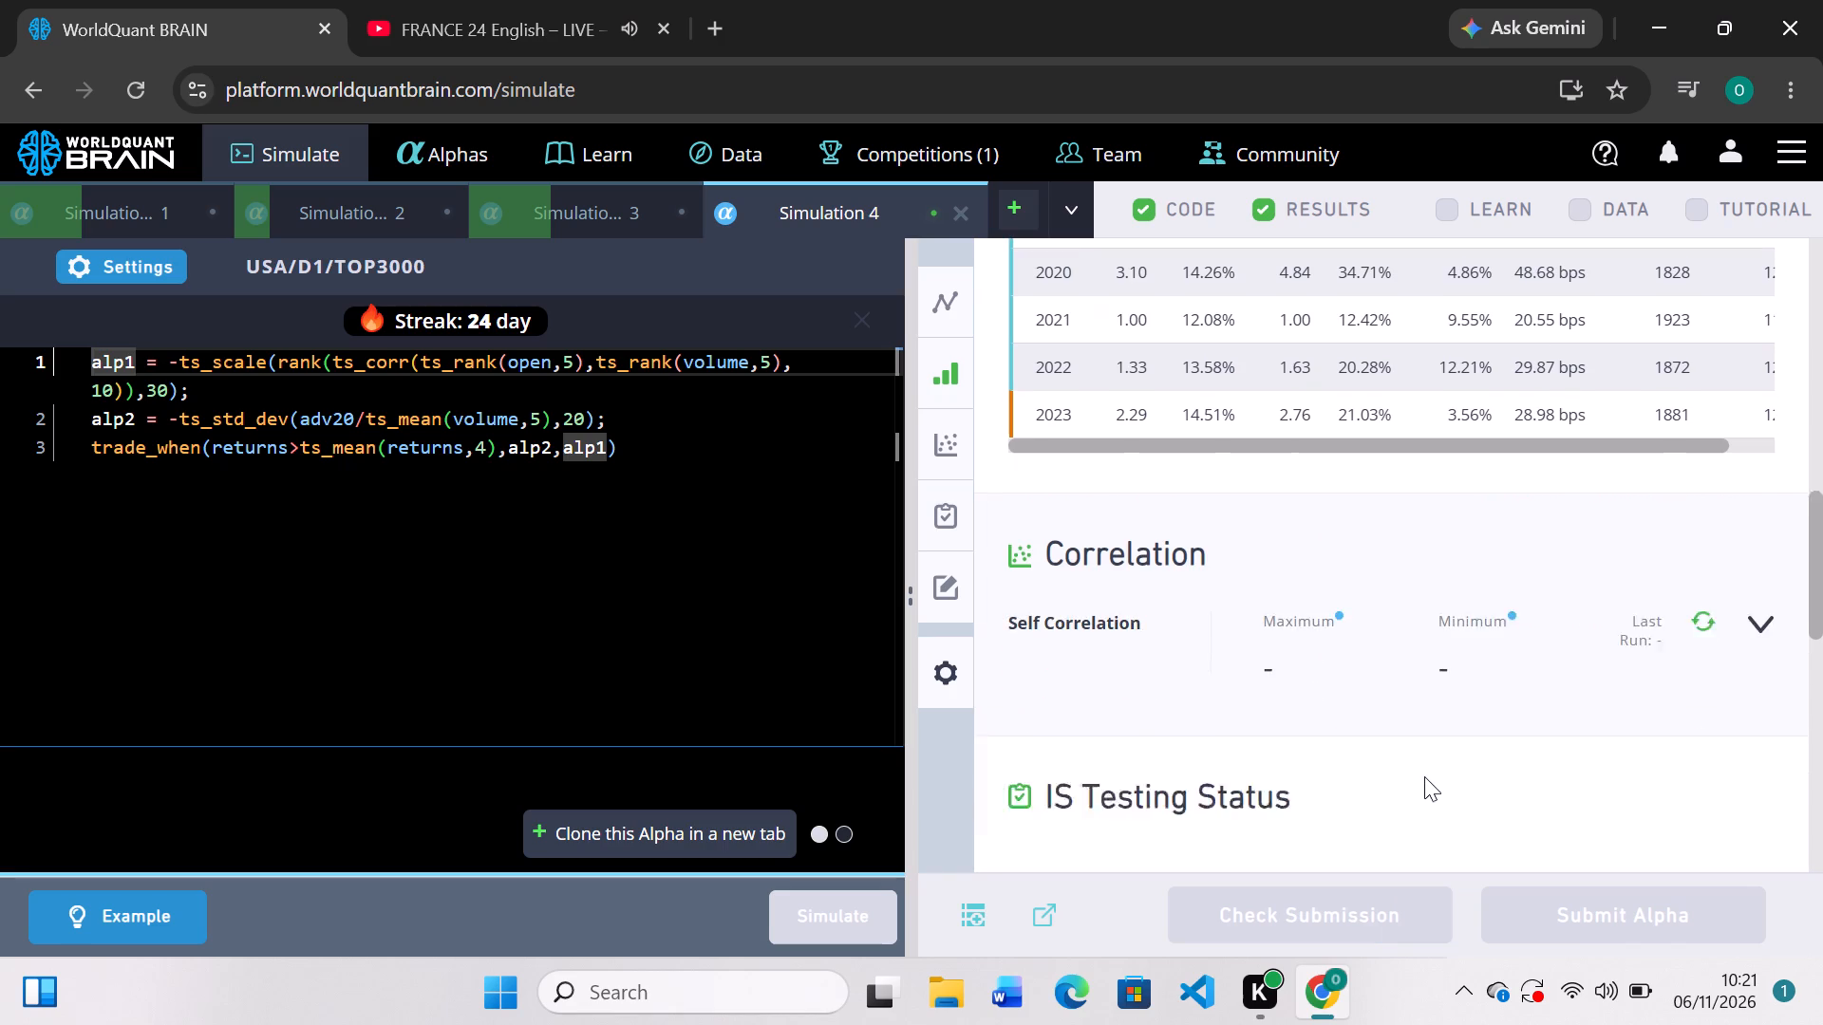
# Run the self-correlation check for Simulation 4 and expand its failed IS tests.
pyautogui.scroll(-1, 1424, 776)
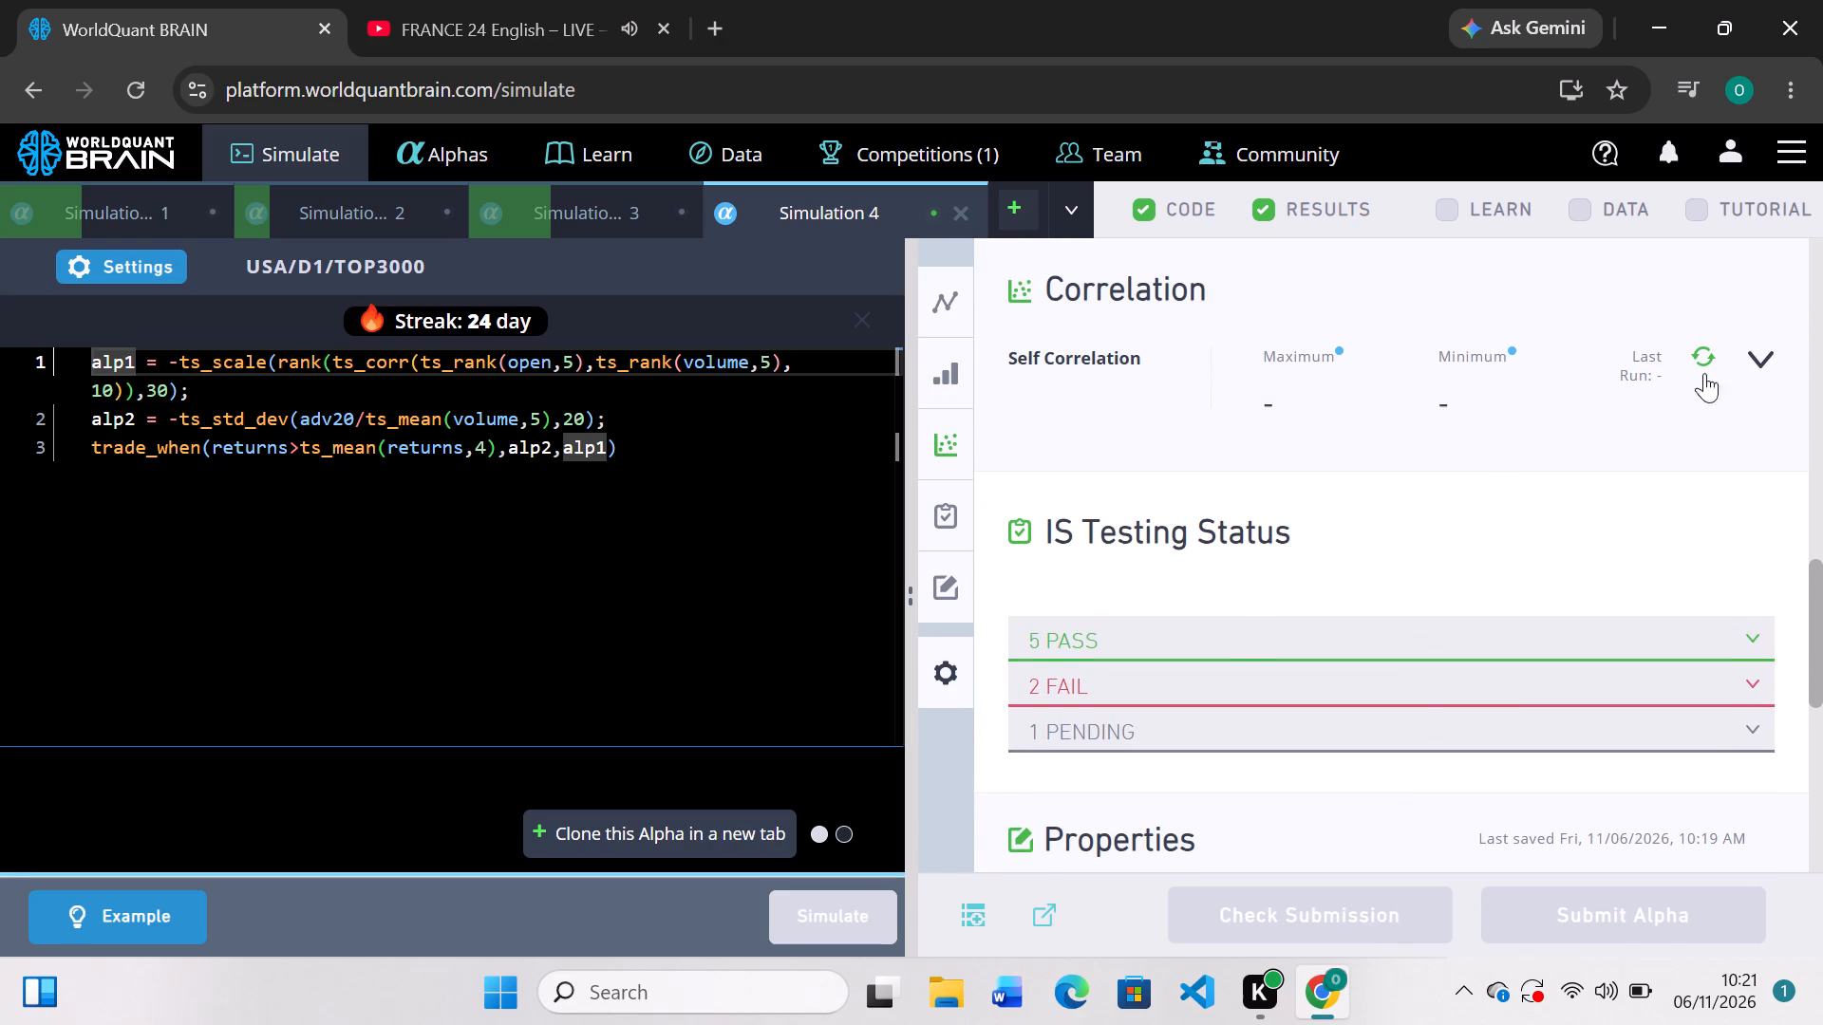
pyautogui.click(1704, 347)
pyautogui.click(1749, 678)
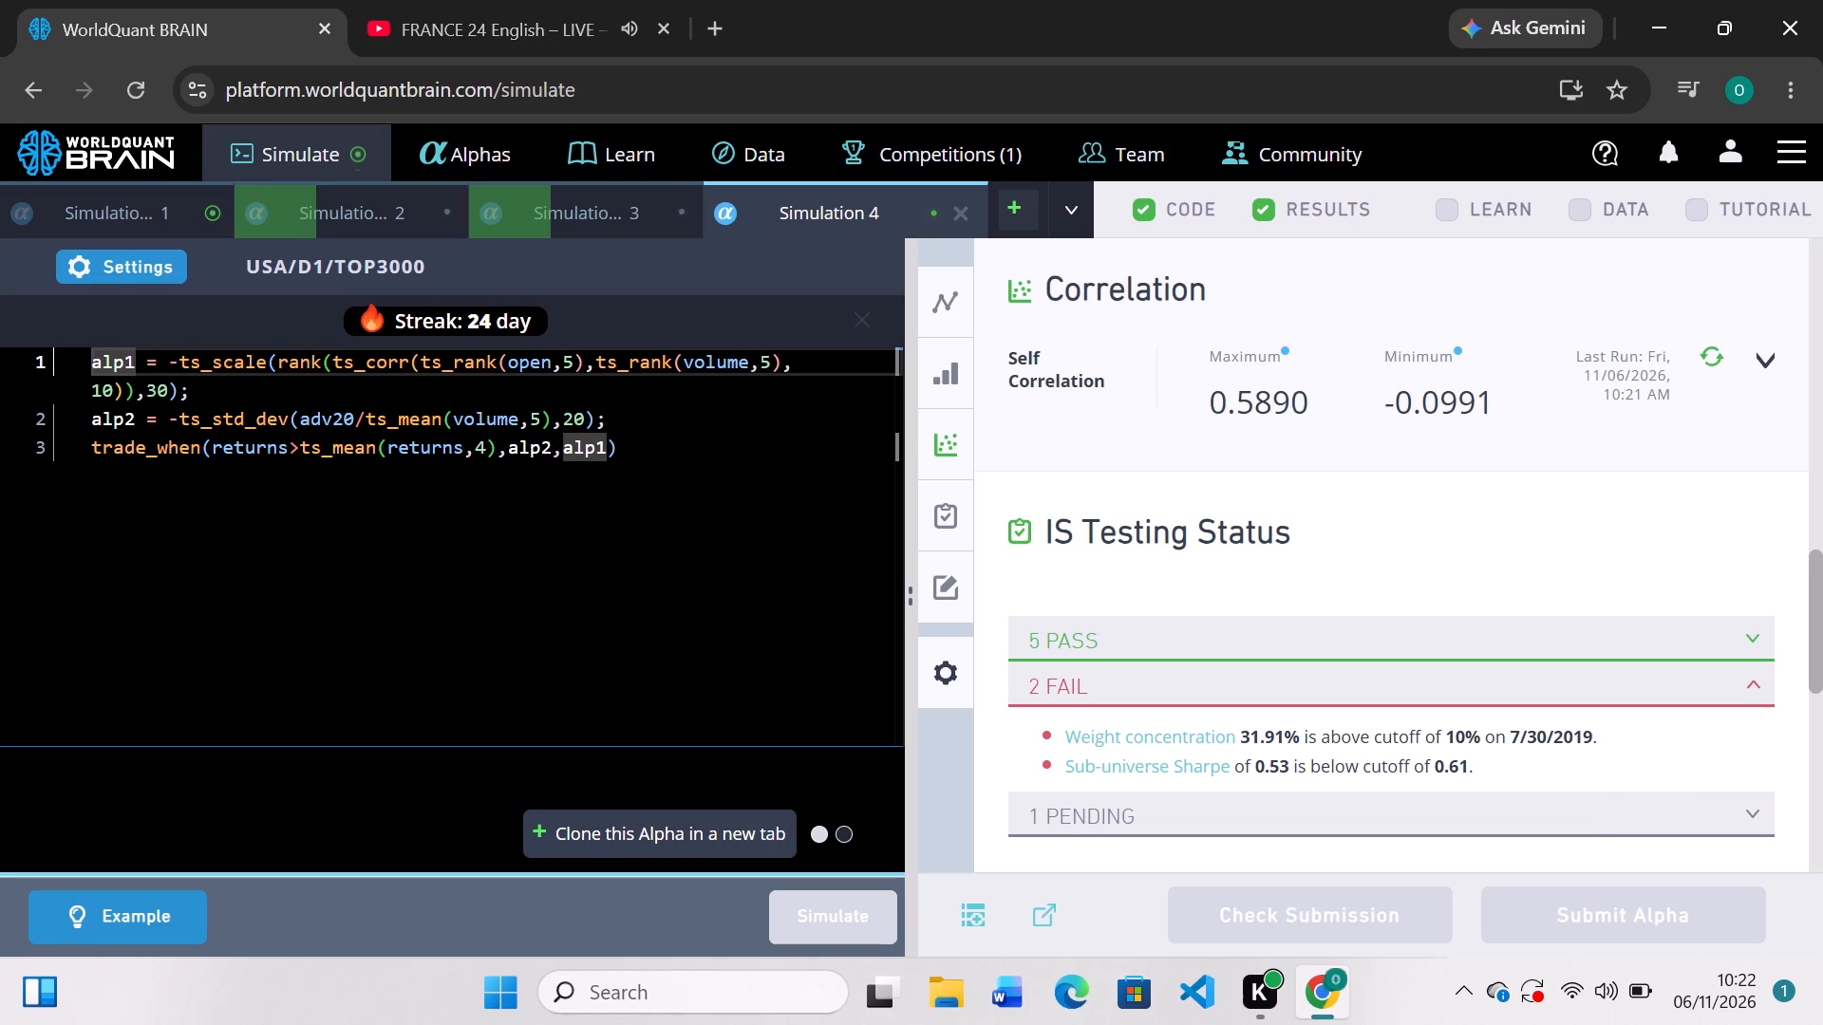
# Set Simulation 4's truncation to 0.01, decay to 106 and NaN handling to On, and simulate it.
pyautogui.click(142, 269)
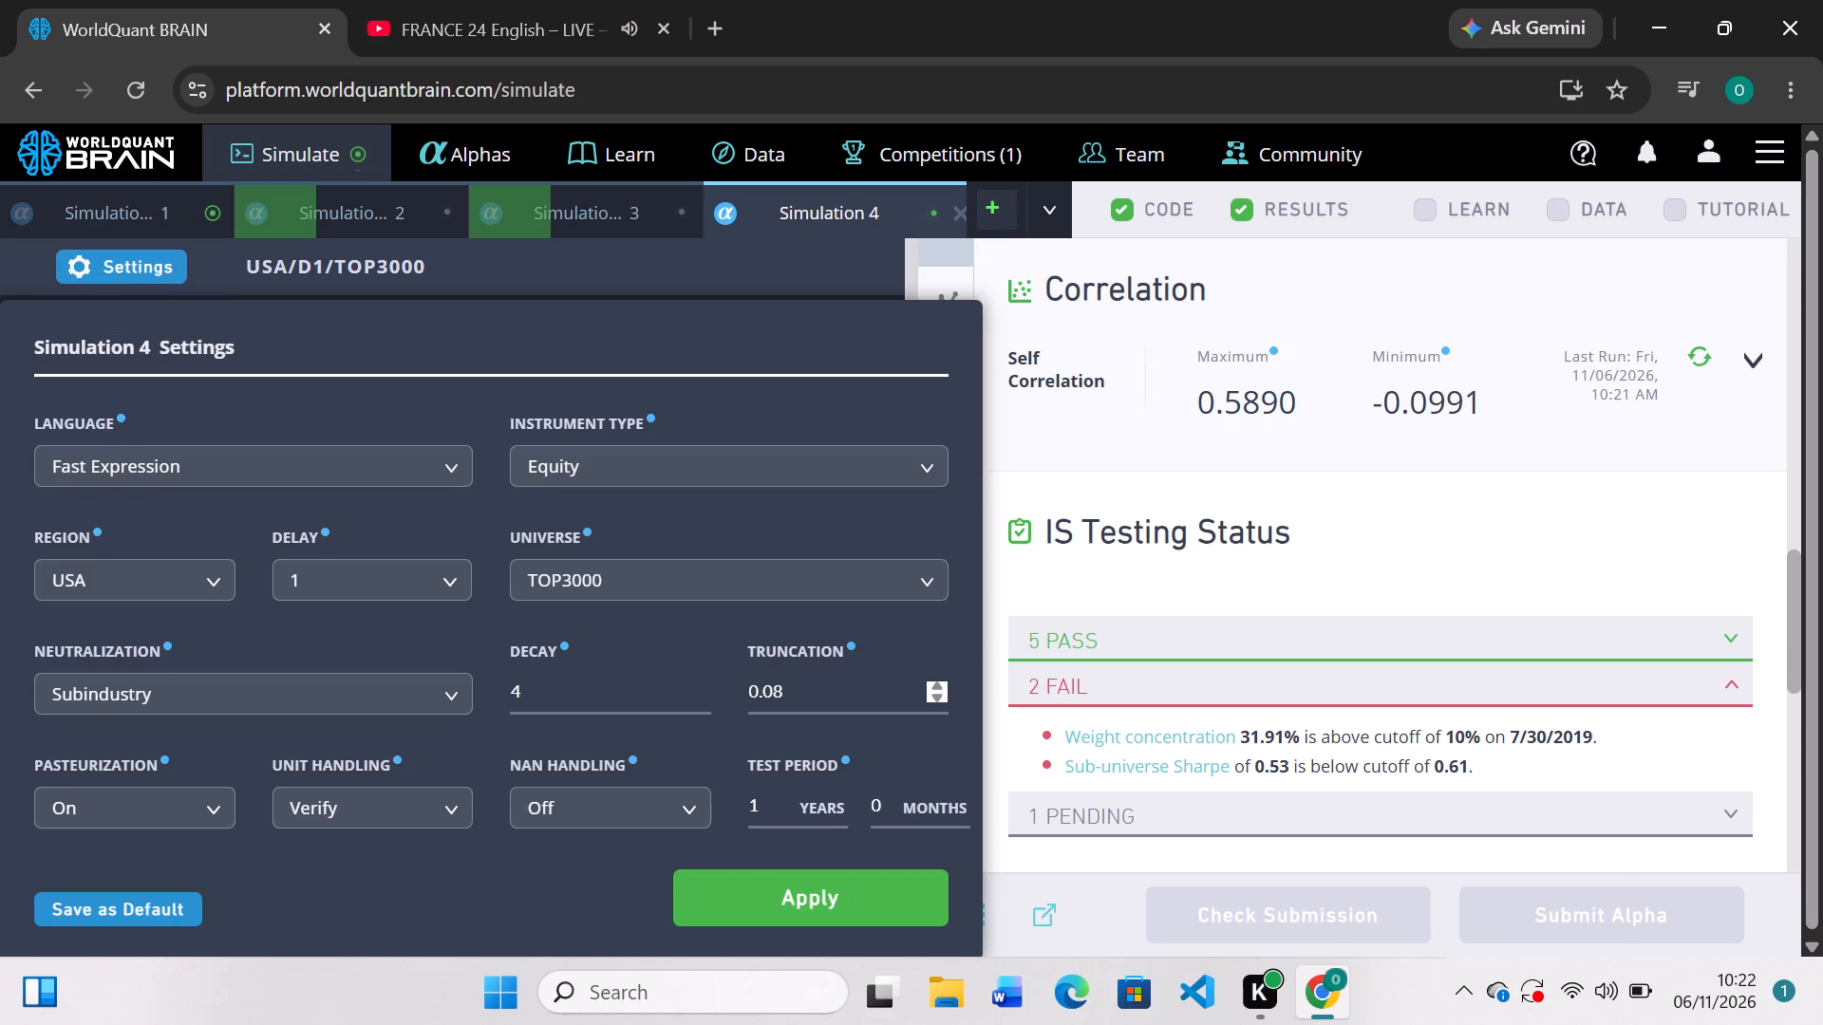
pyautogui.click(935, 696)
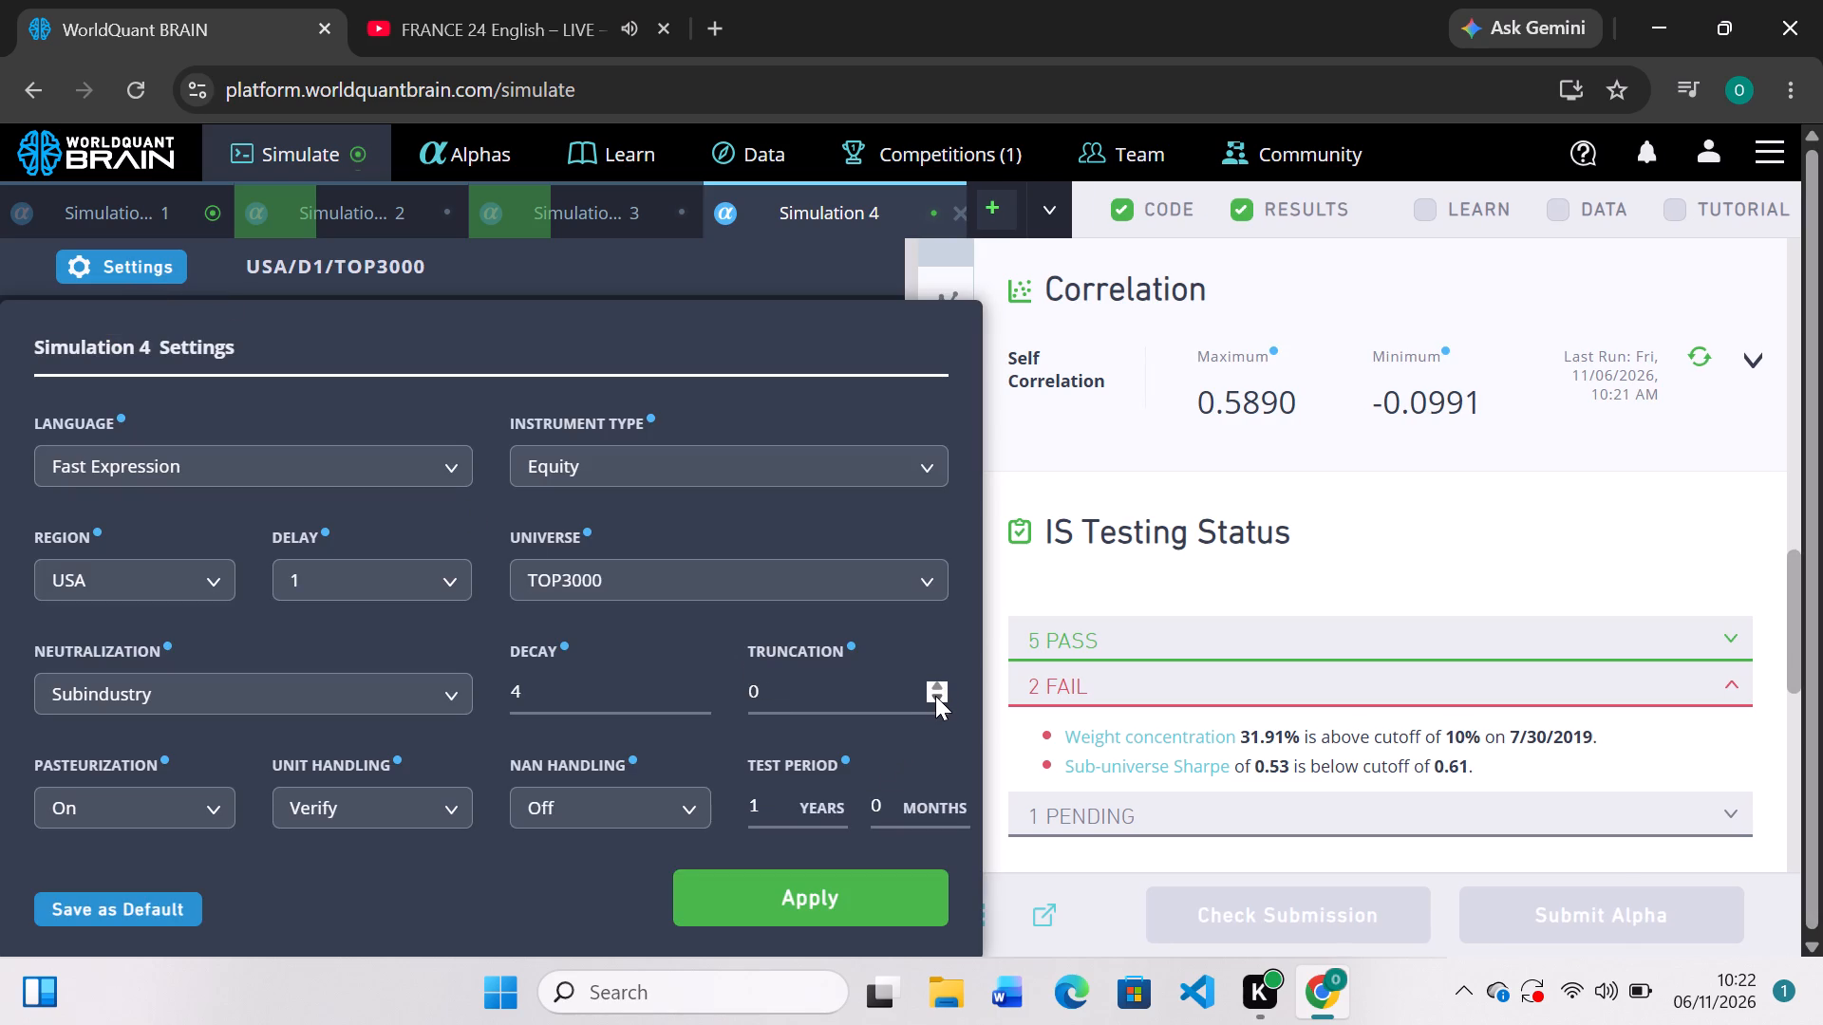
pyautogui.click(940, 685)
pyautogui.click(701, 690)
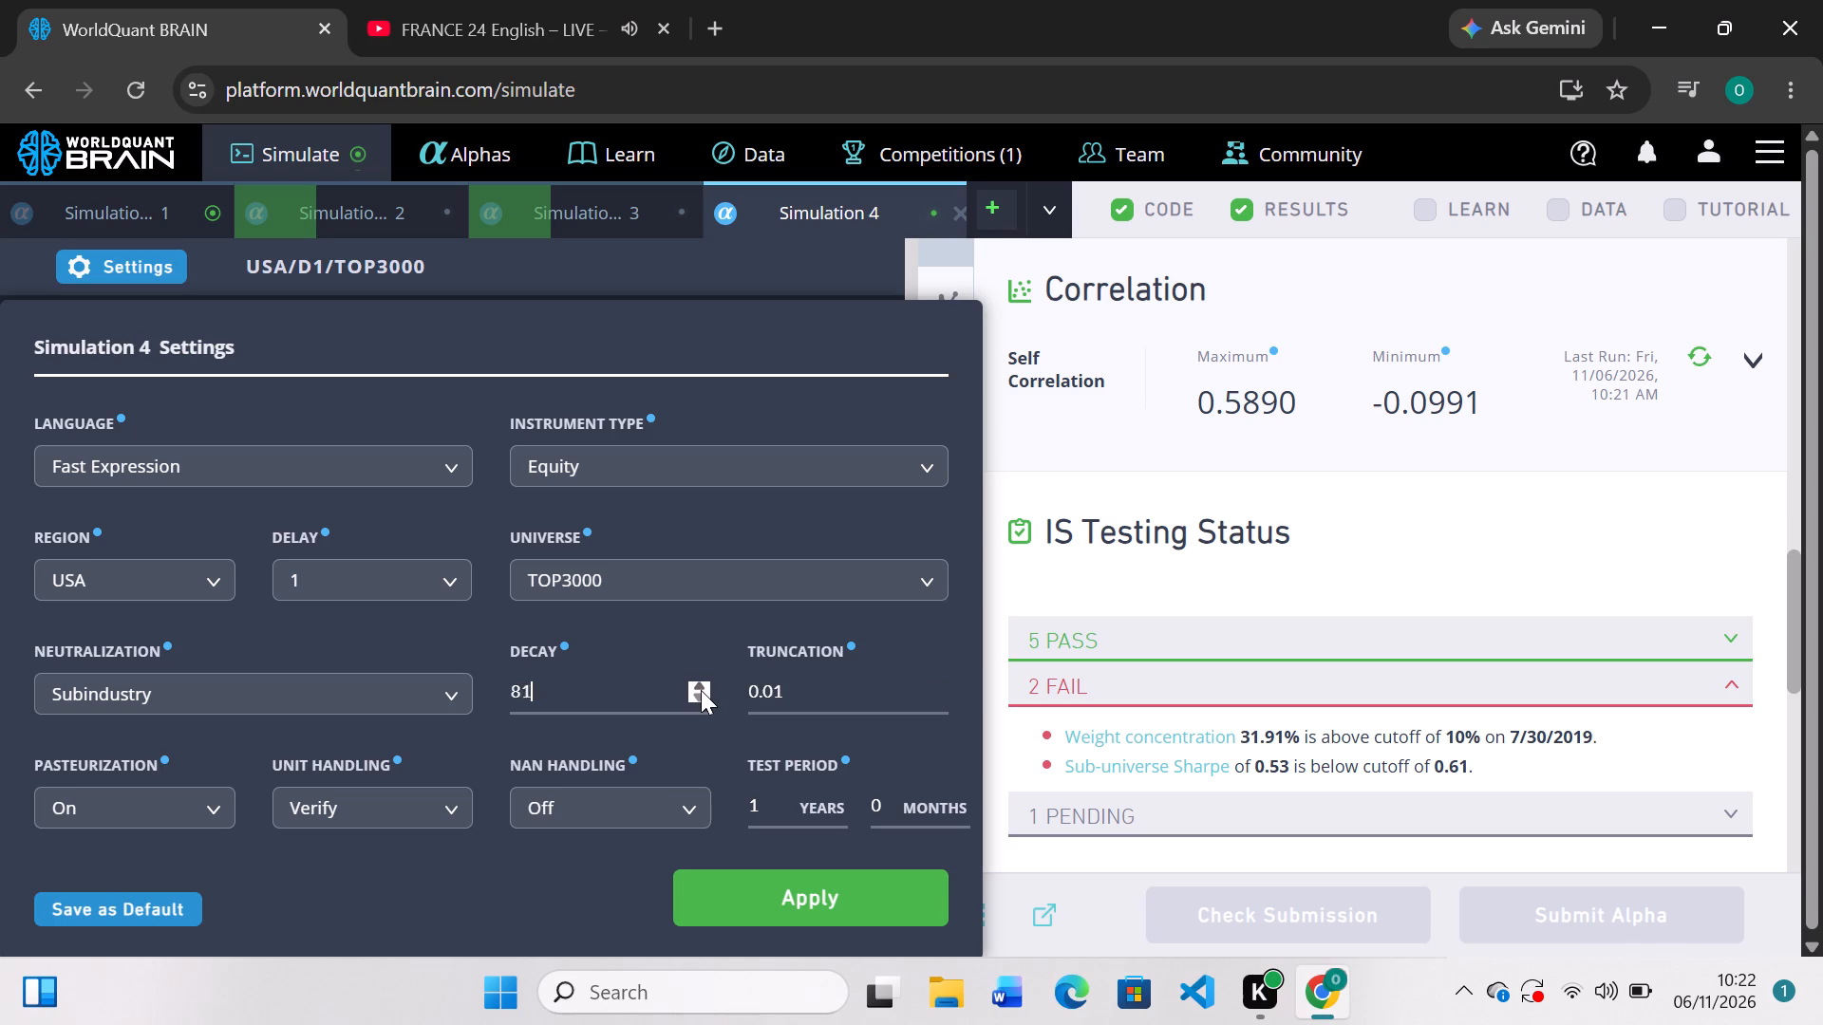
pyautogui.click(701, 690)
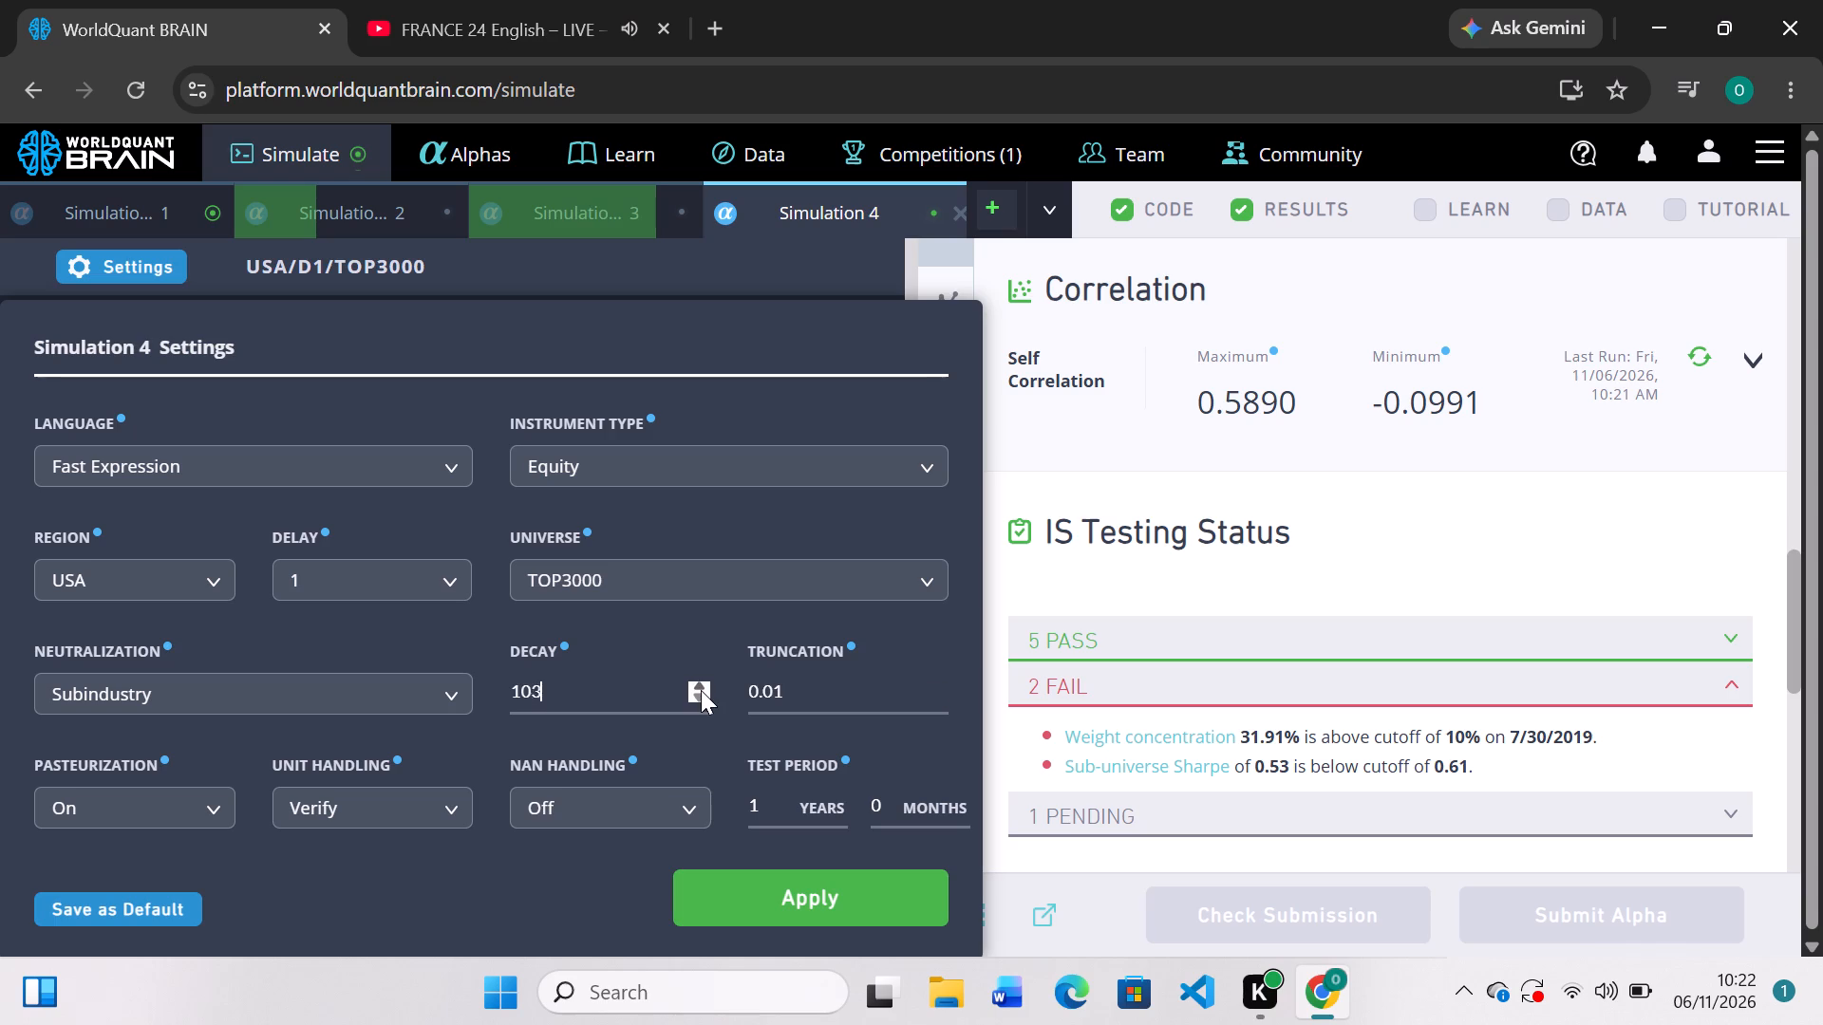
pyautogui.click(688, 813)
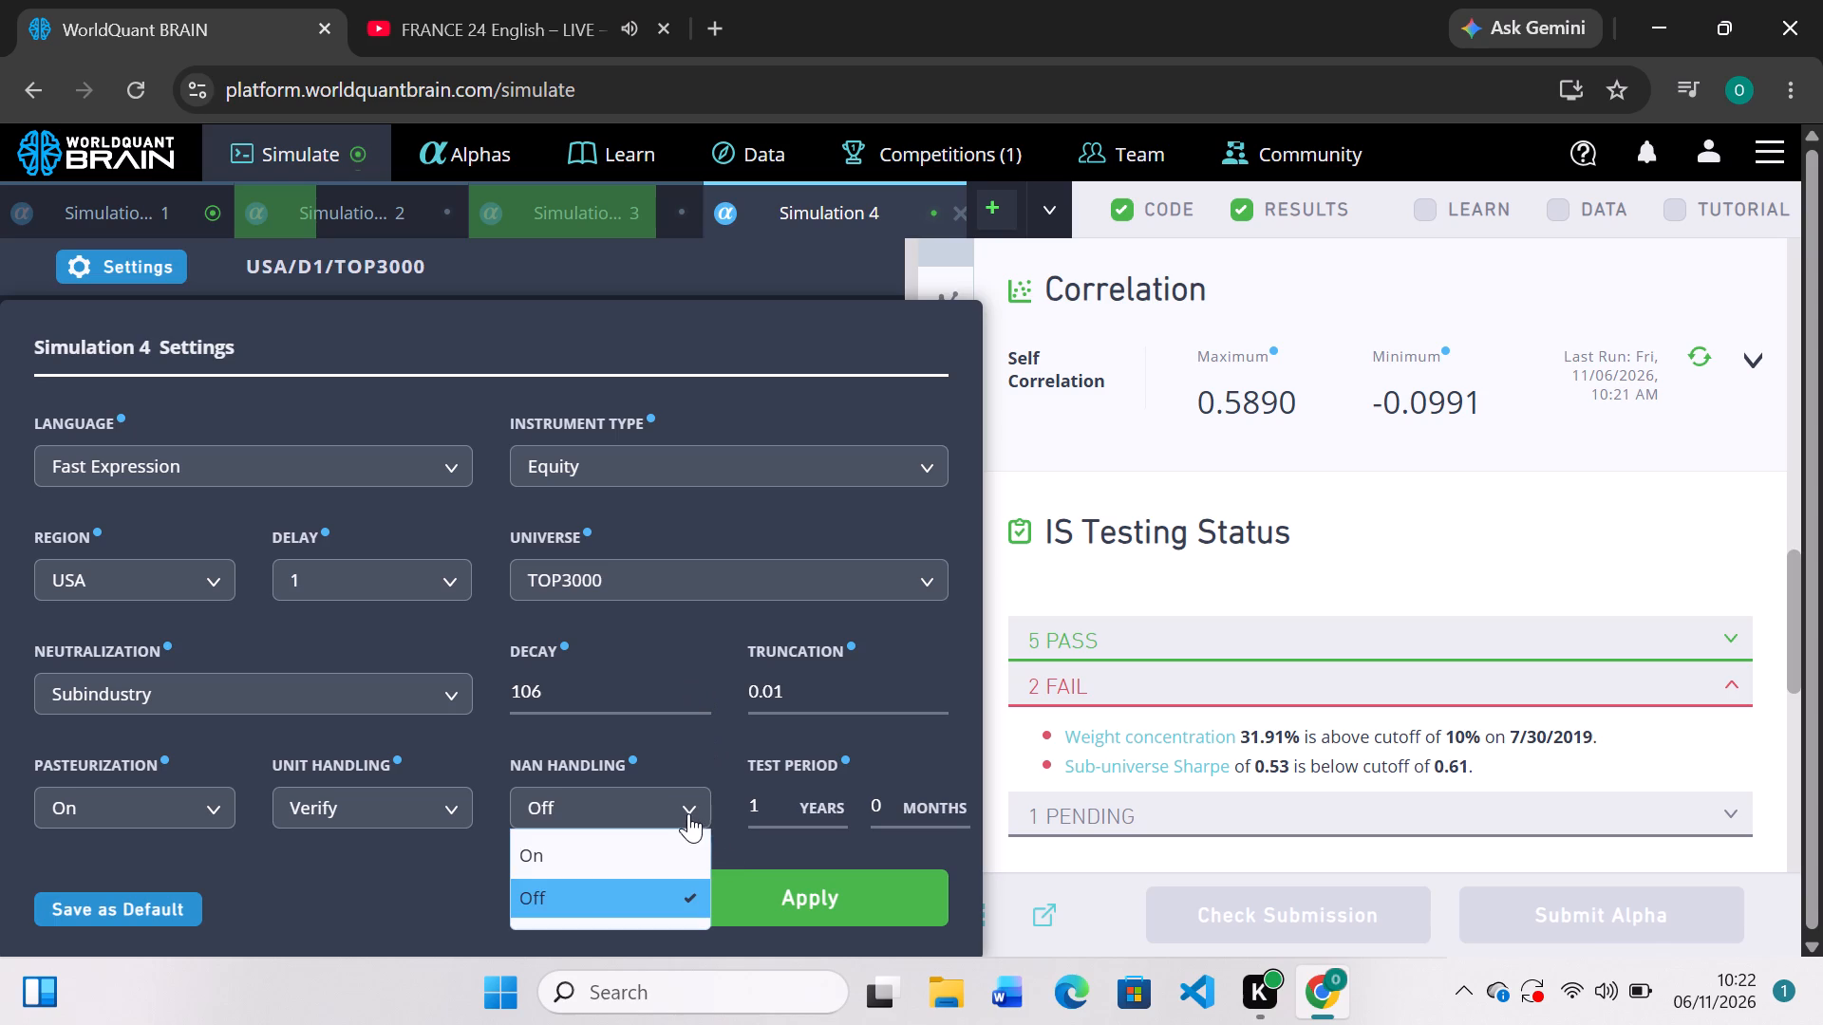
pyautogui.click(597, 861)
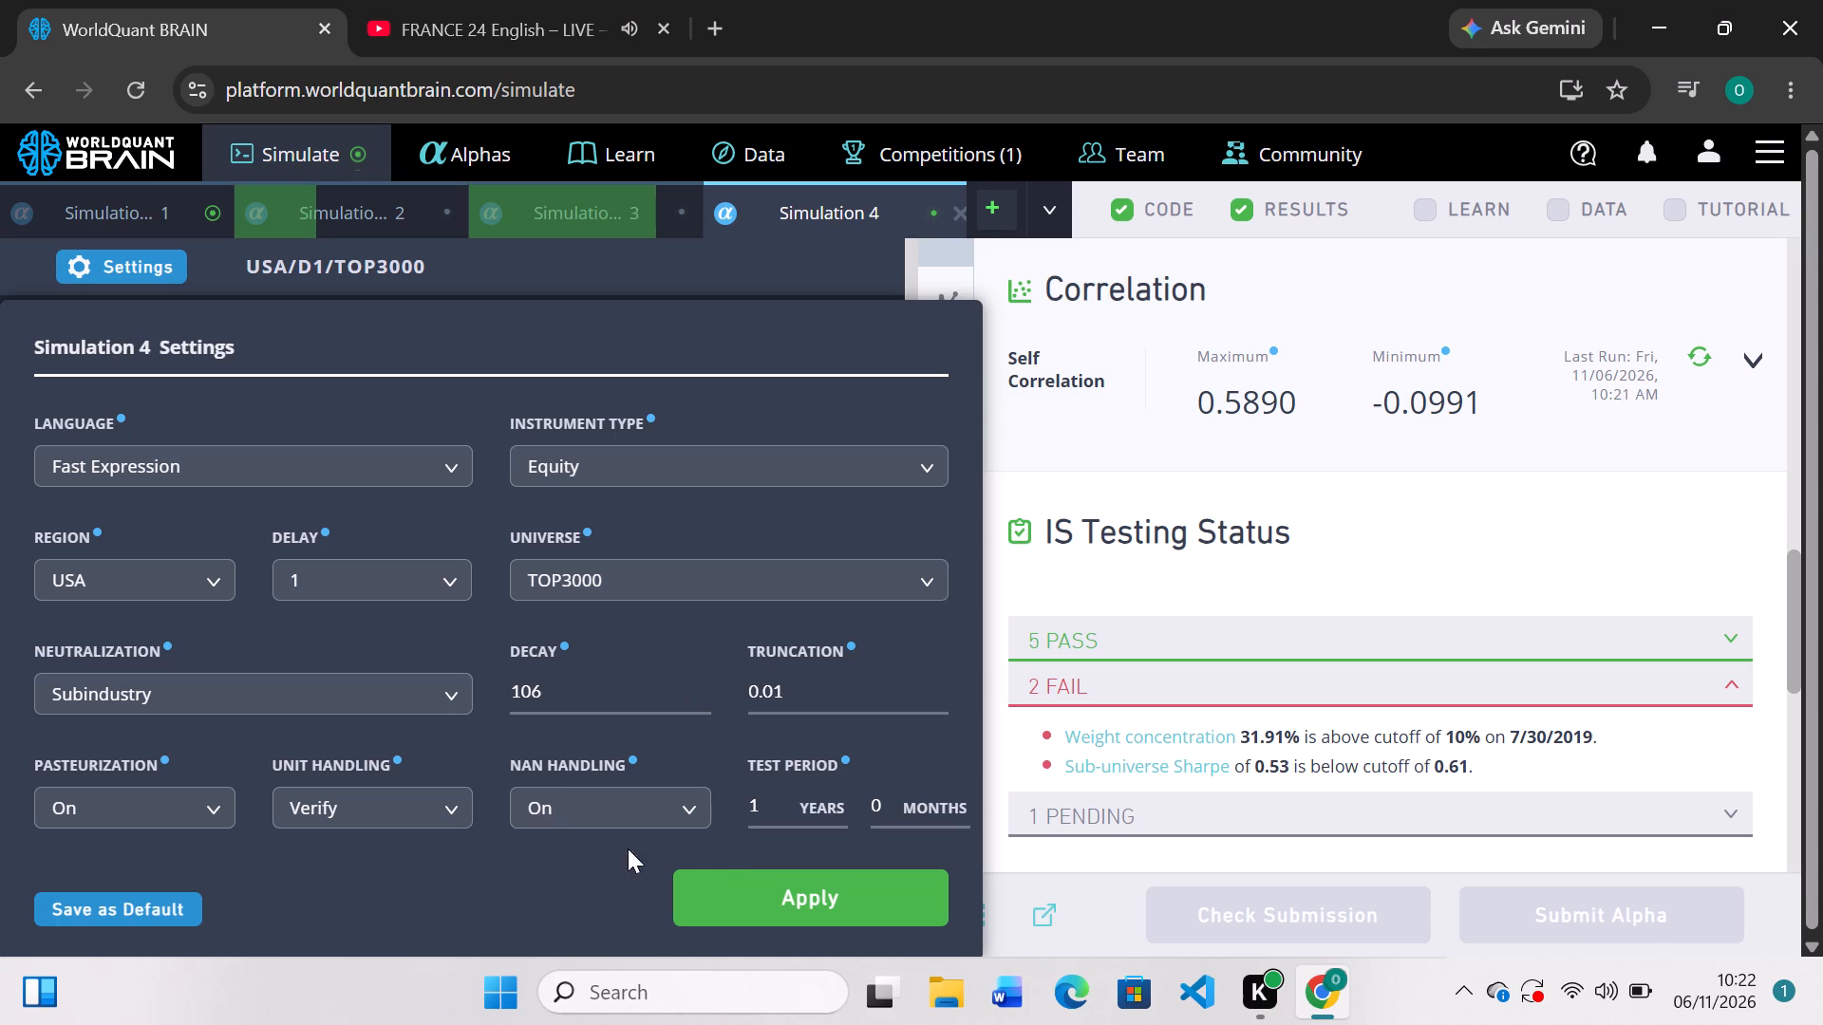
pyautogui.click(761, 890)
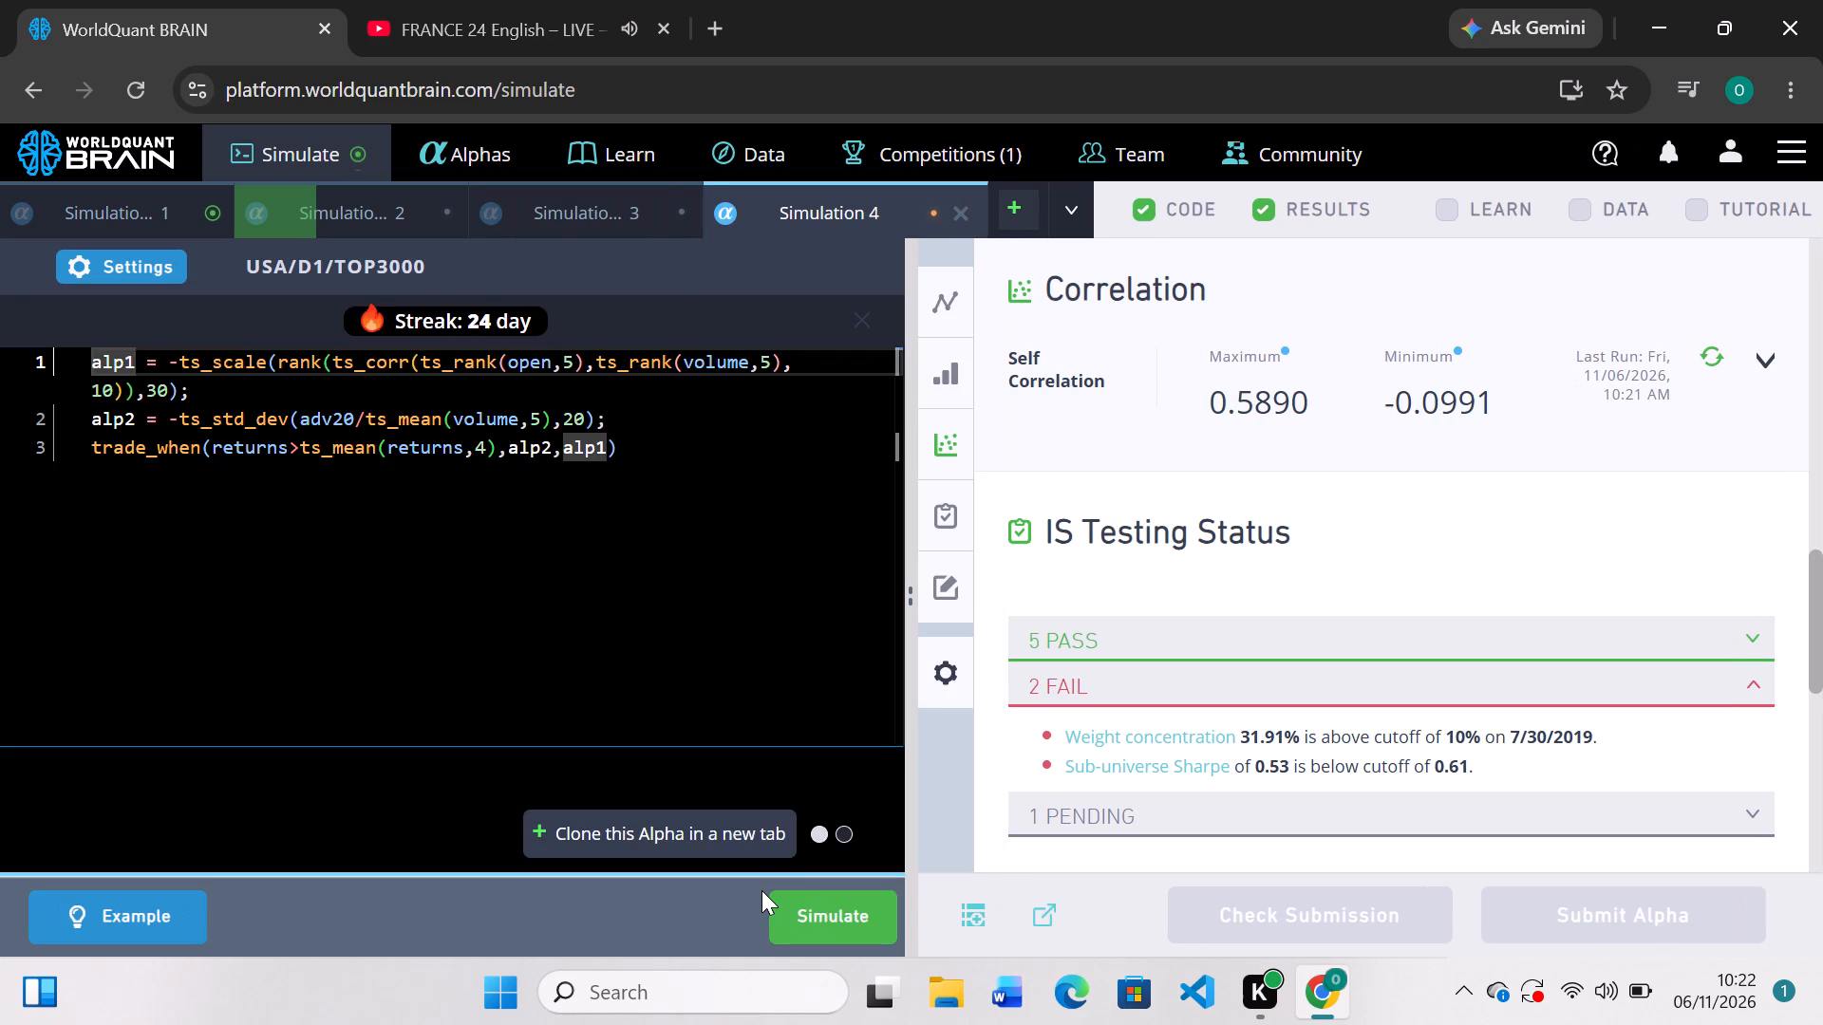
pyautogui.click(817, 901)
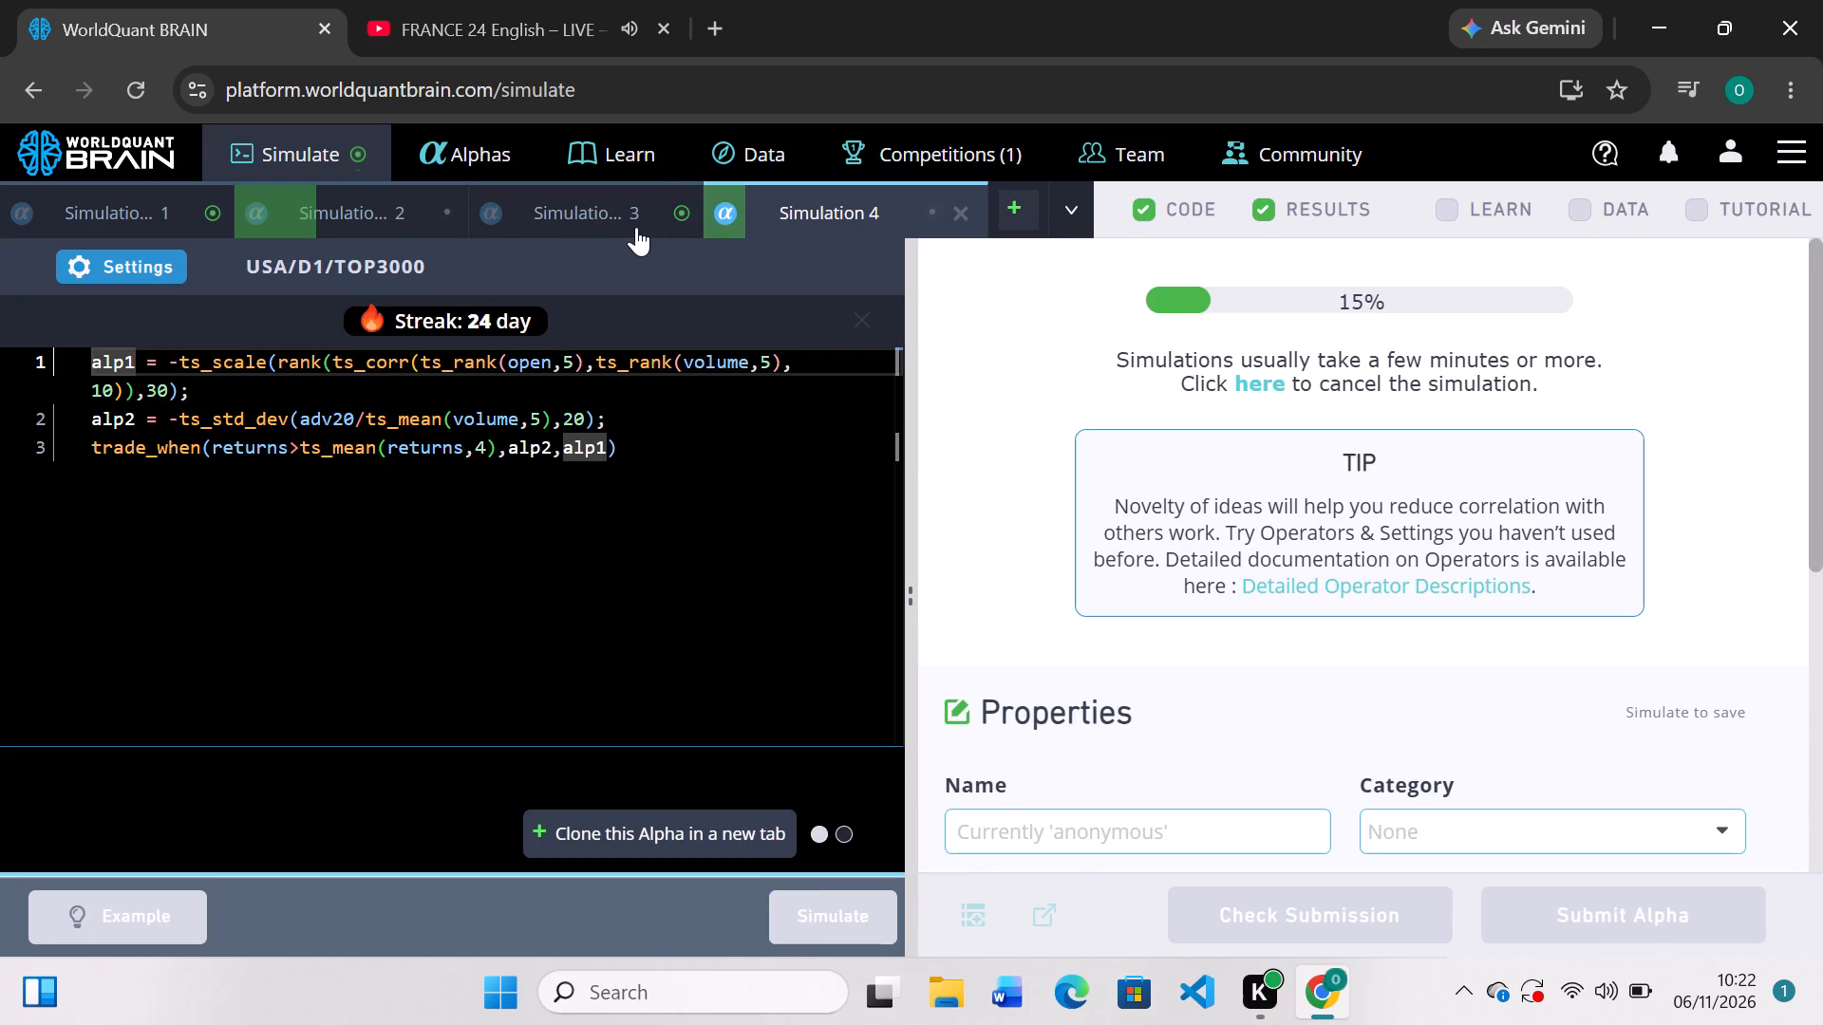
# Check Simulation 3's PnL chart, set its universe to TOP3000, and simulate it.
pyautogui.click(636, 227)
pyautogui.scroll(-1, 1191, 556)
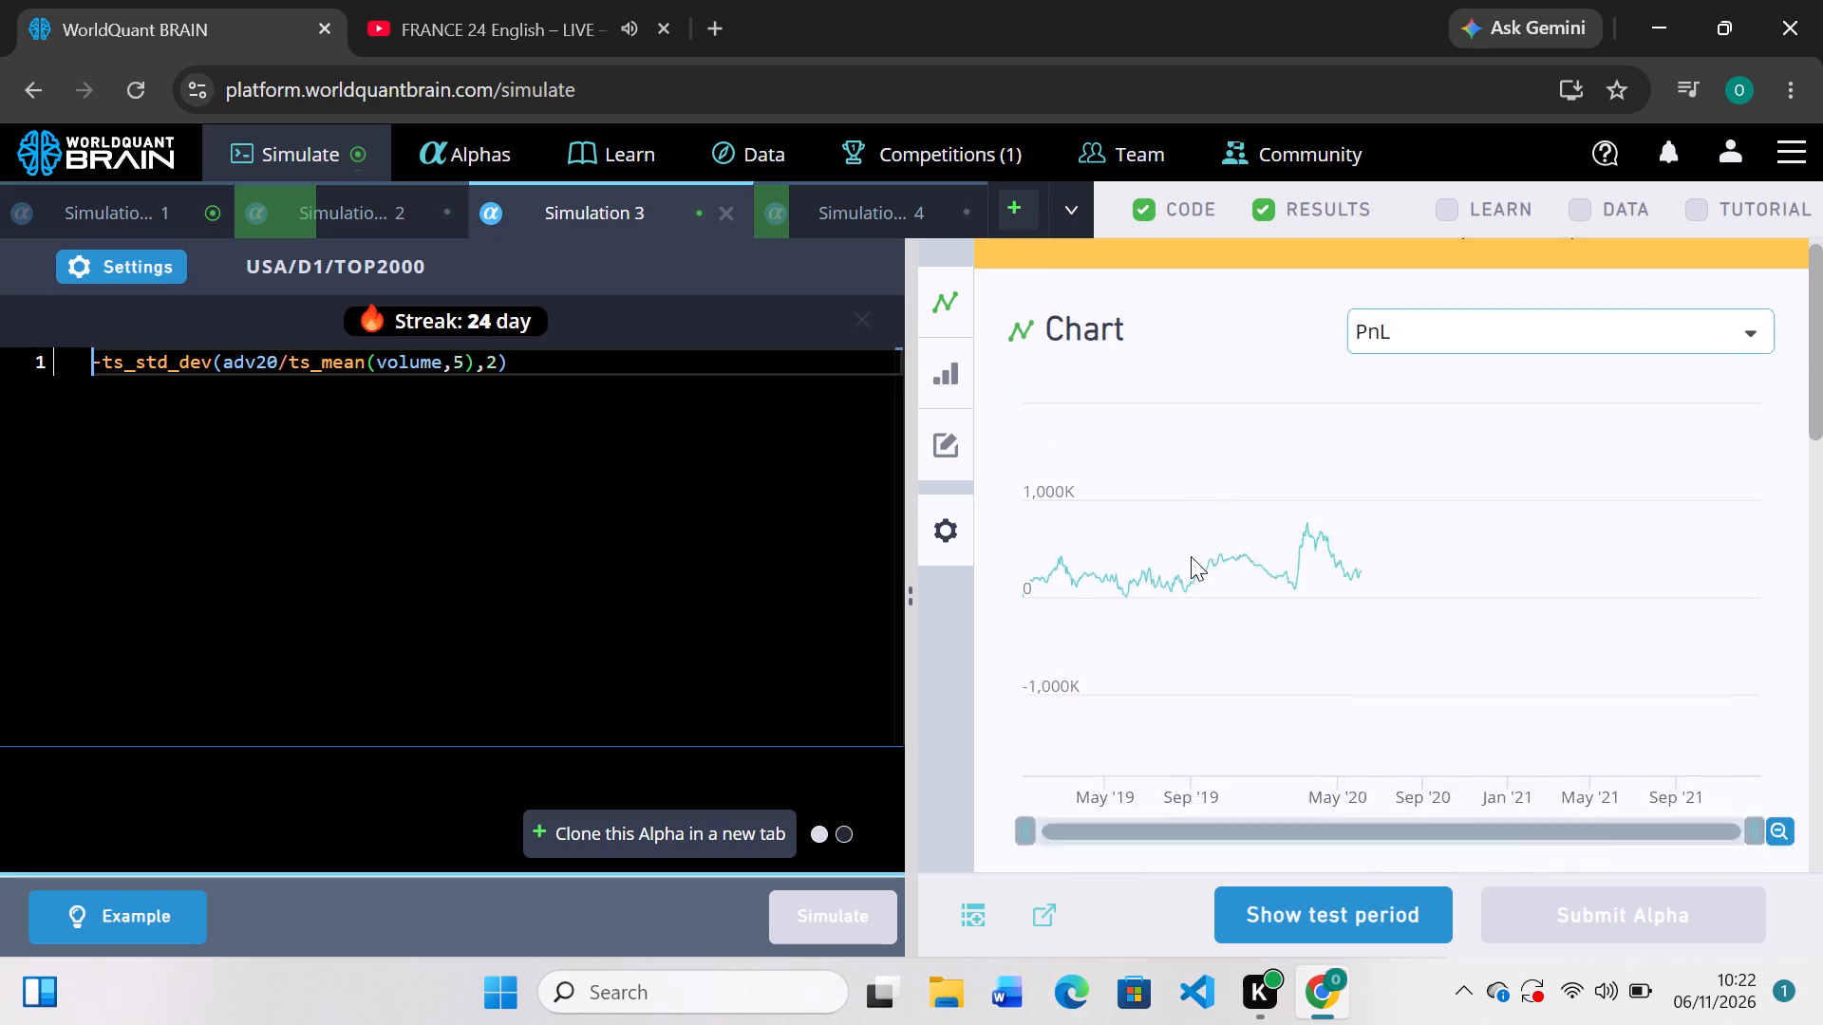
pyautogui.scroll(-1, 1191, 556)
pyautogui.scroll(2, 1191, 556)
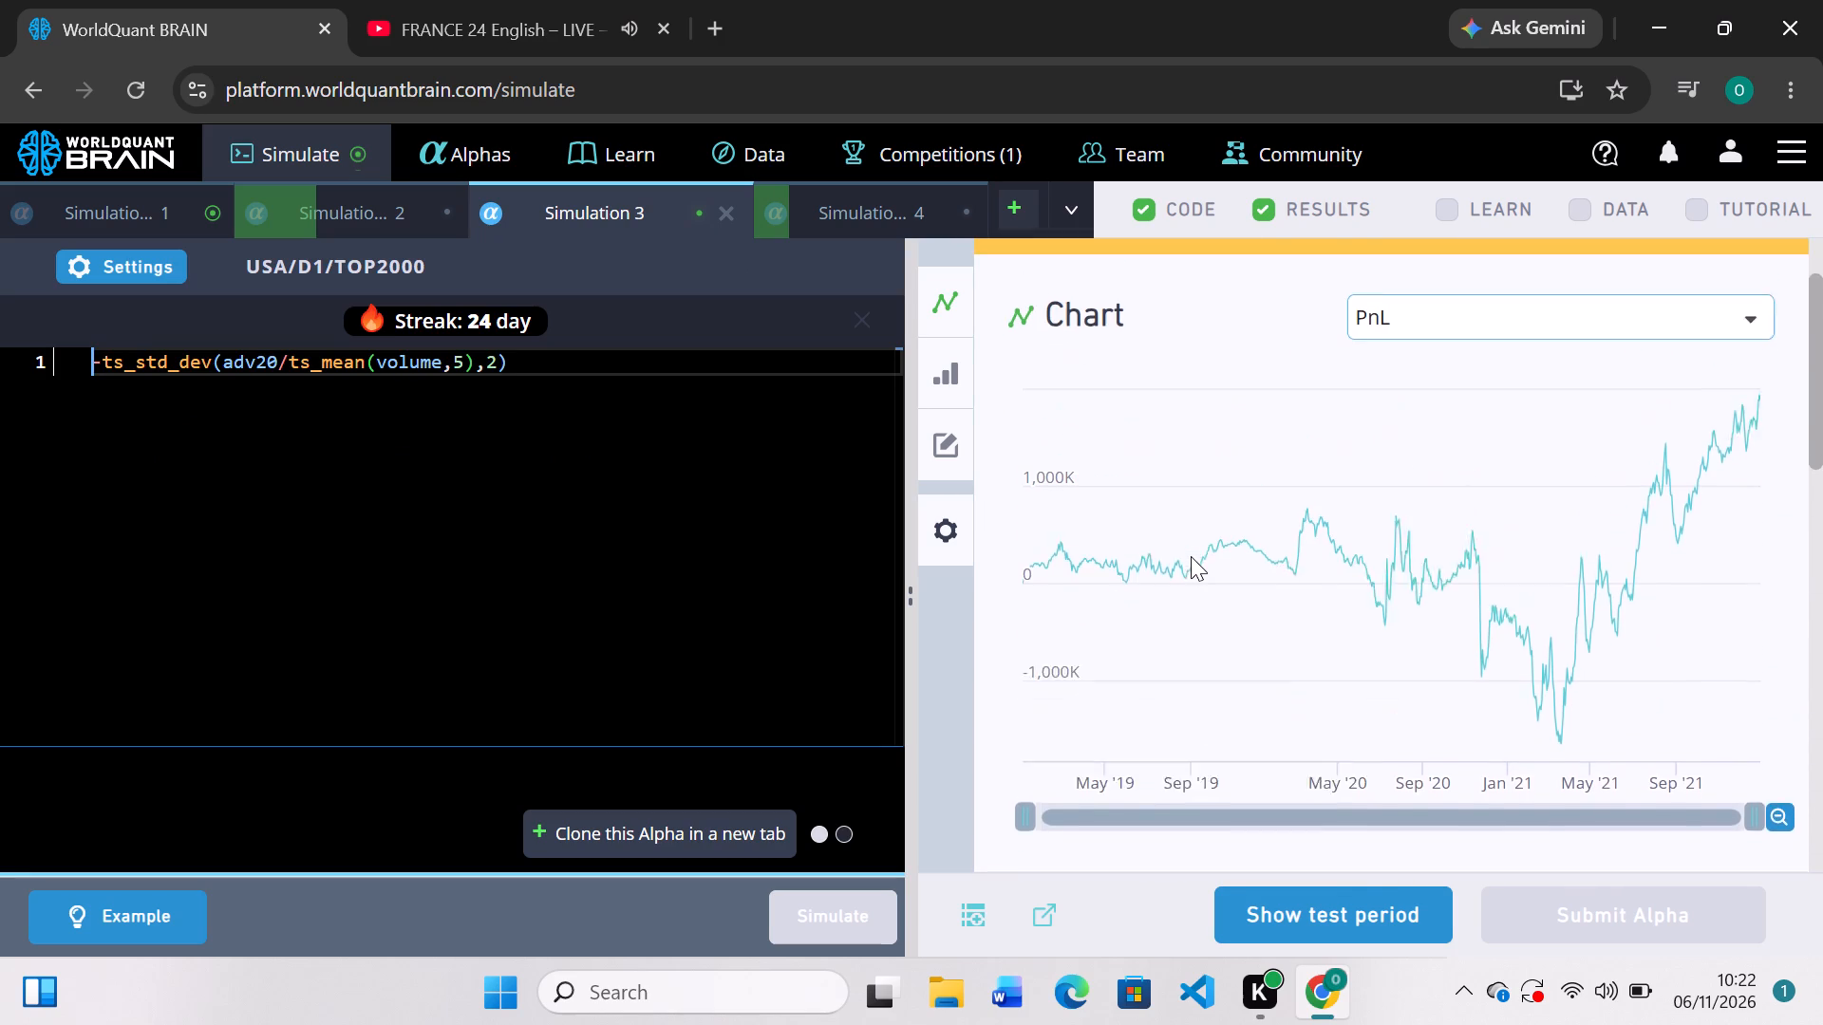
pyautogui.scroll(1, 1191, 556)
pyautogui.click(145, 256)
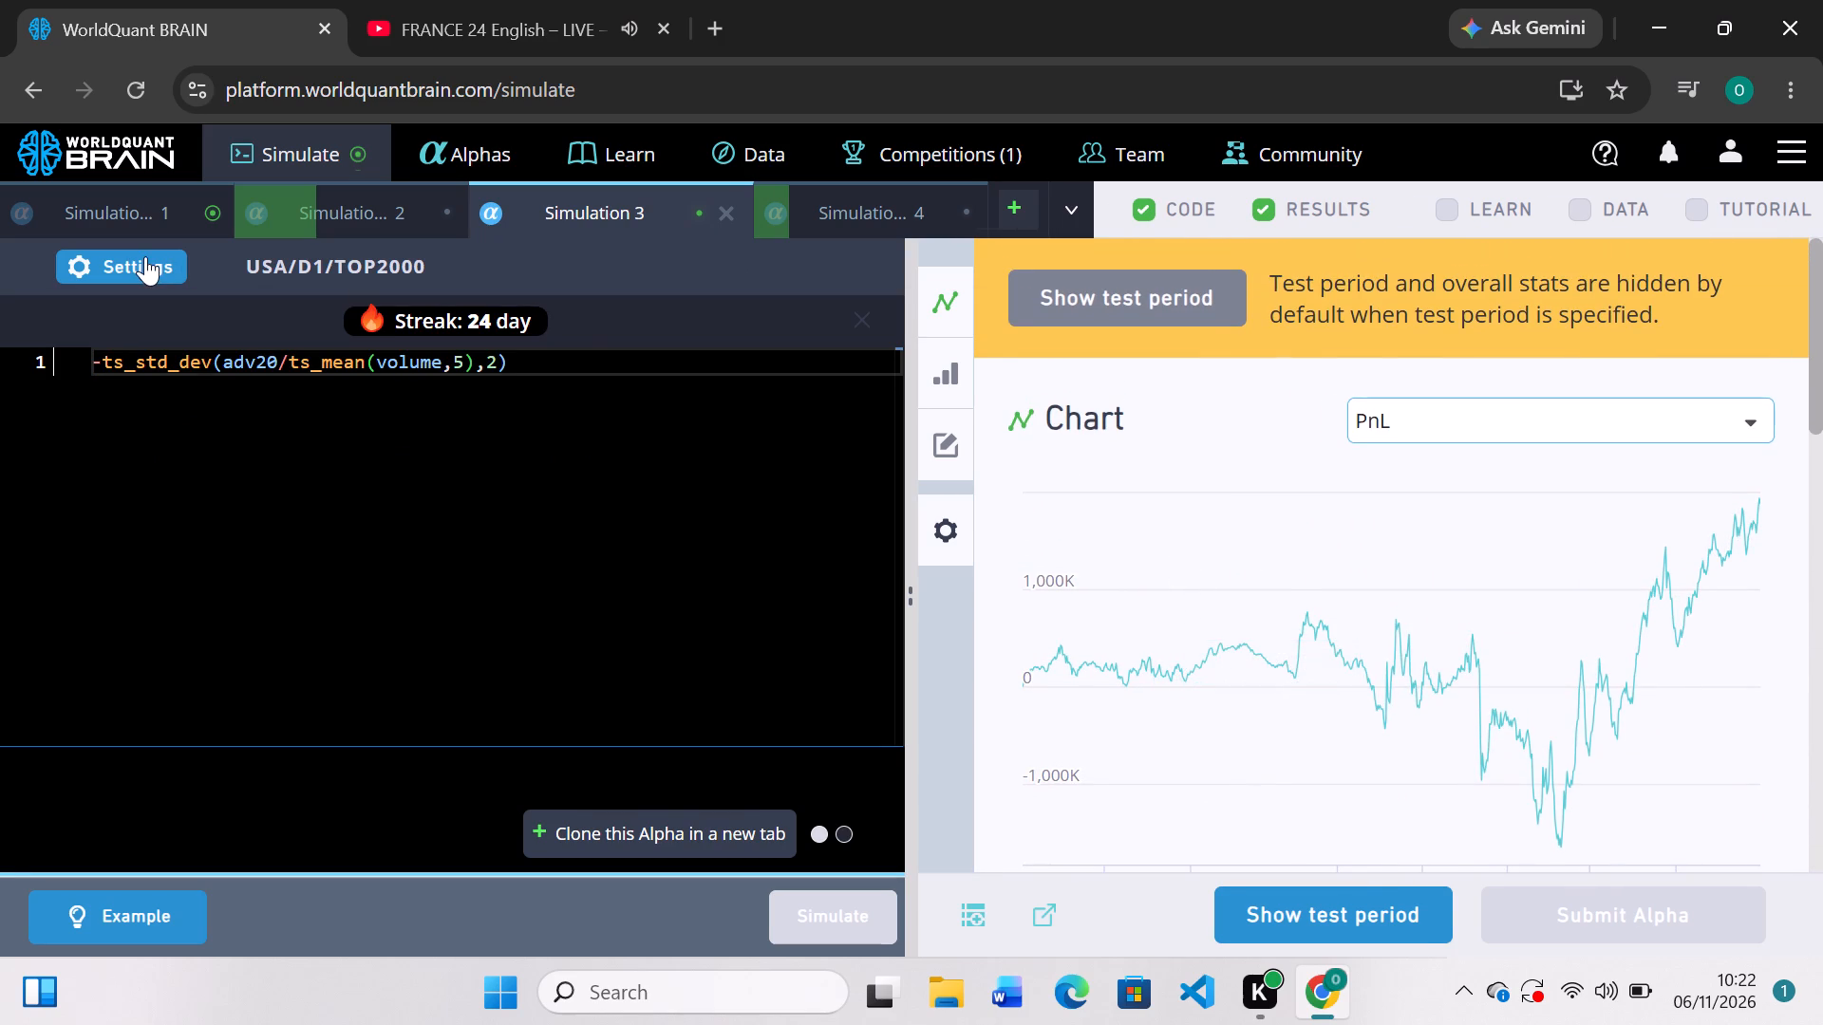
pyautogui.click(704, 577)
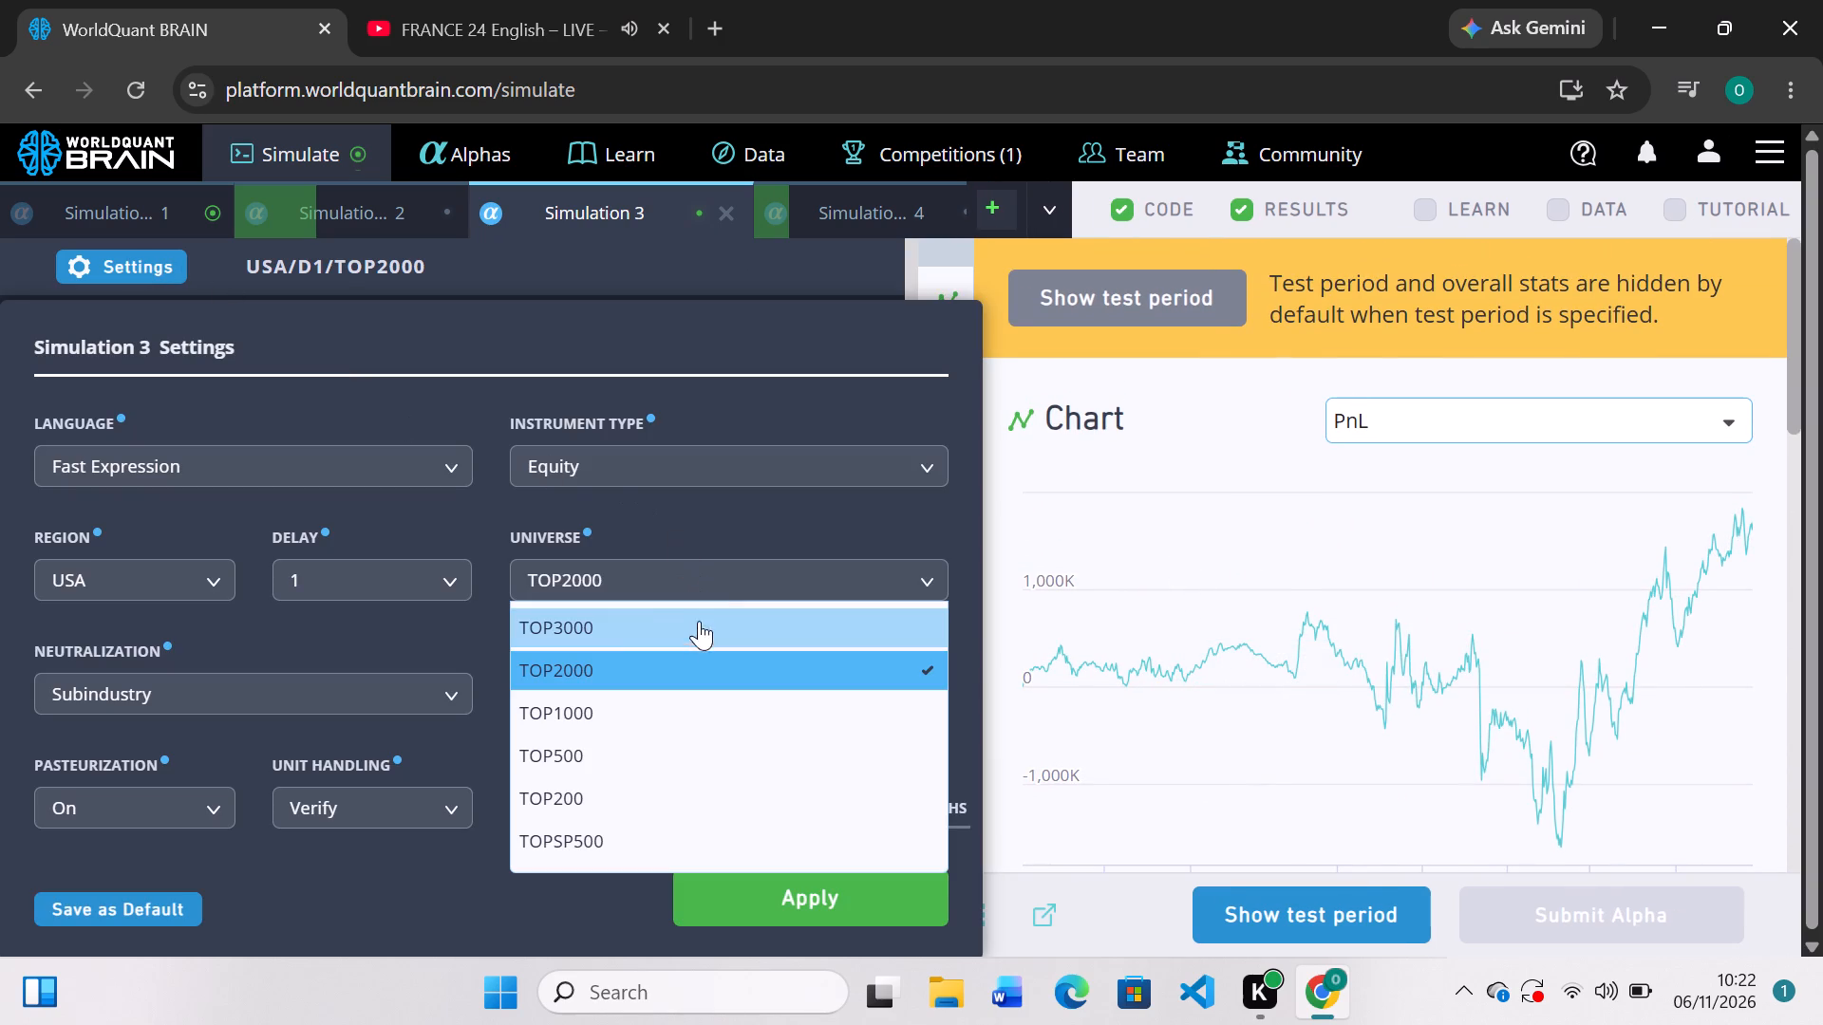
pyautogui.click(640, 622)
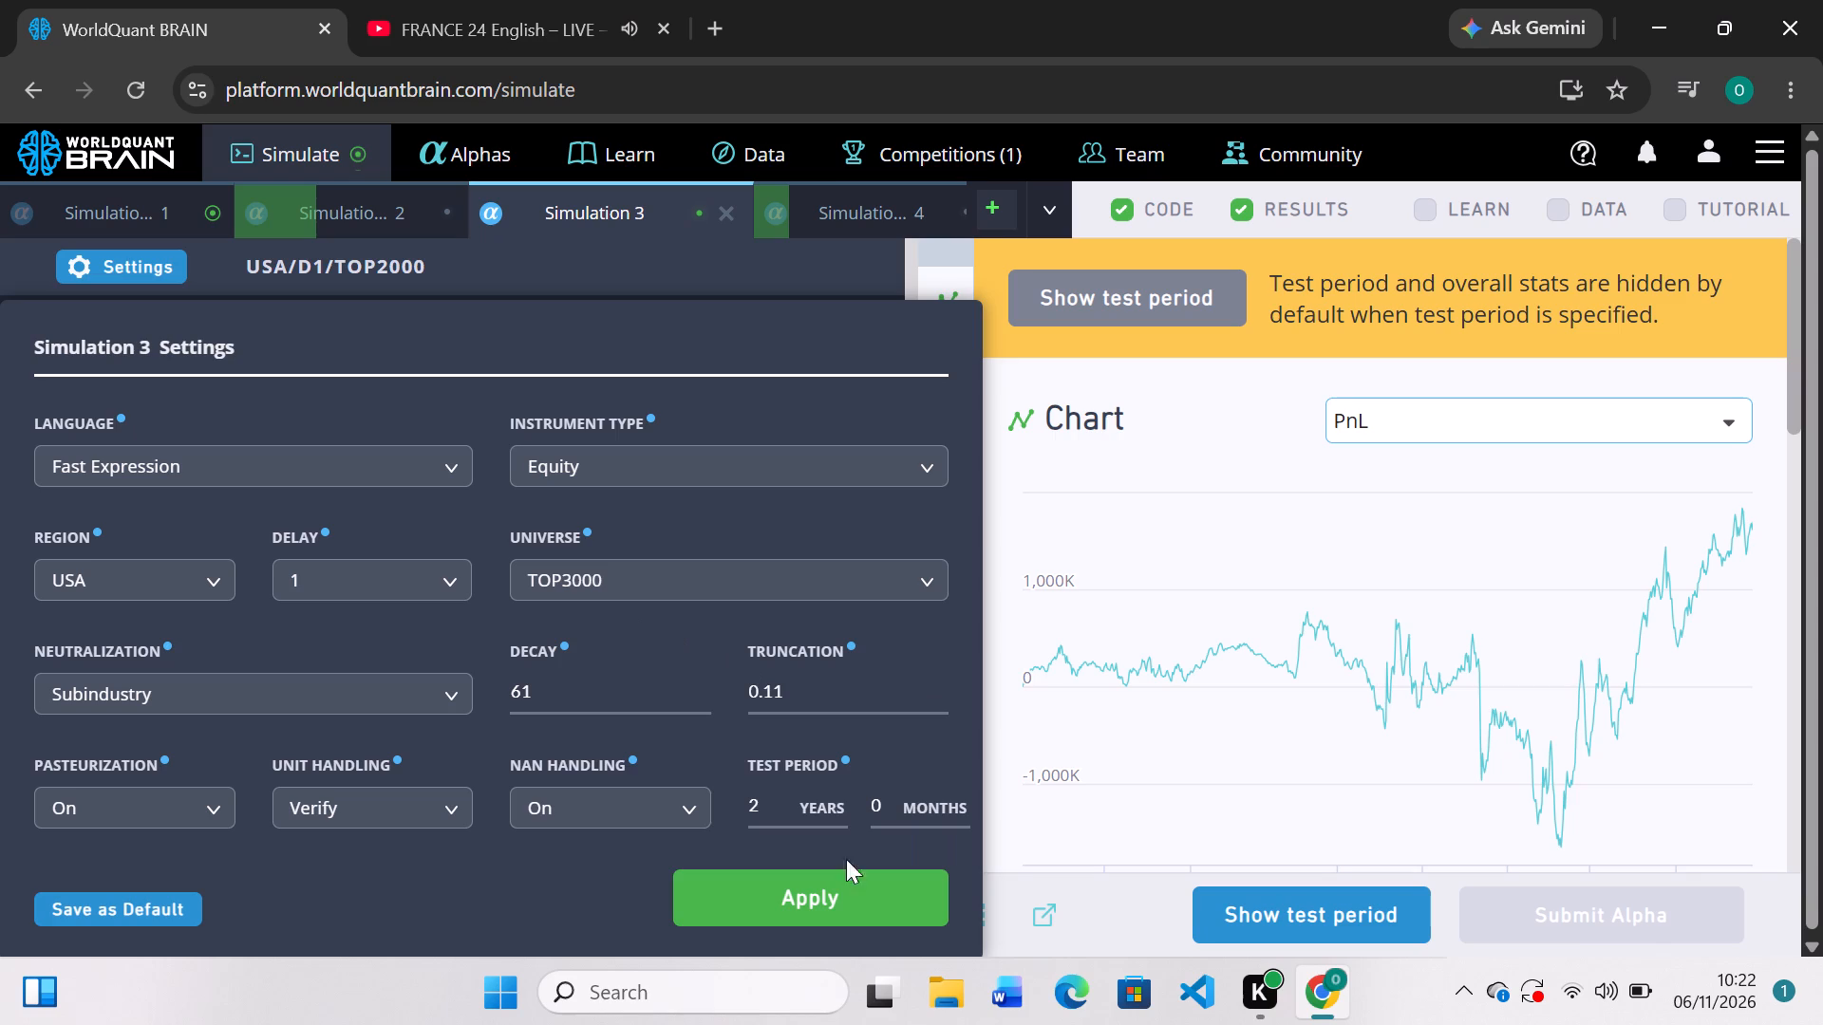
pyautogui.click(854, 901)
pyautogui.click(854, 901)
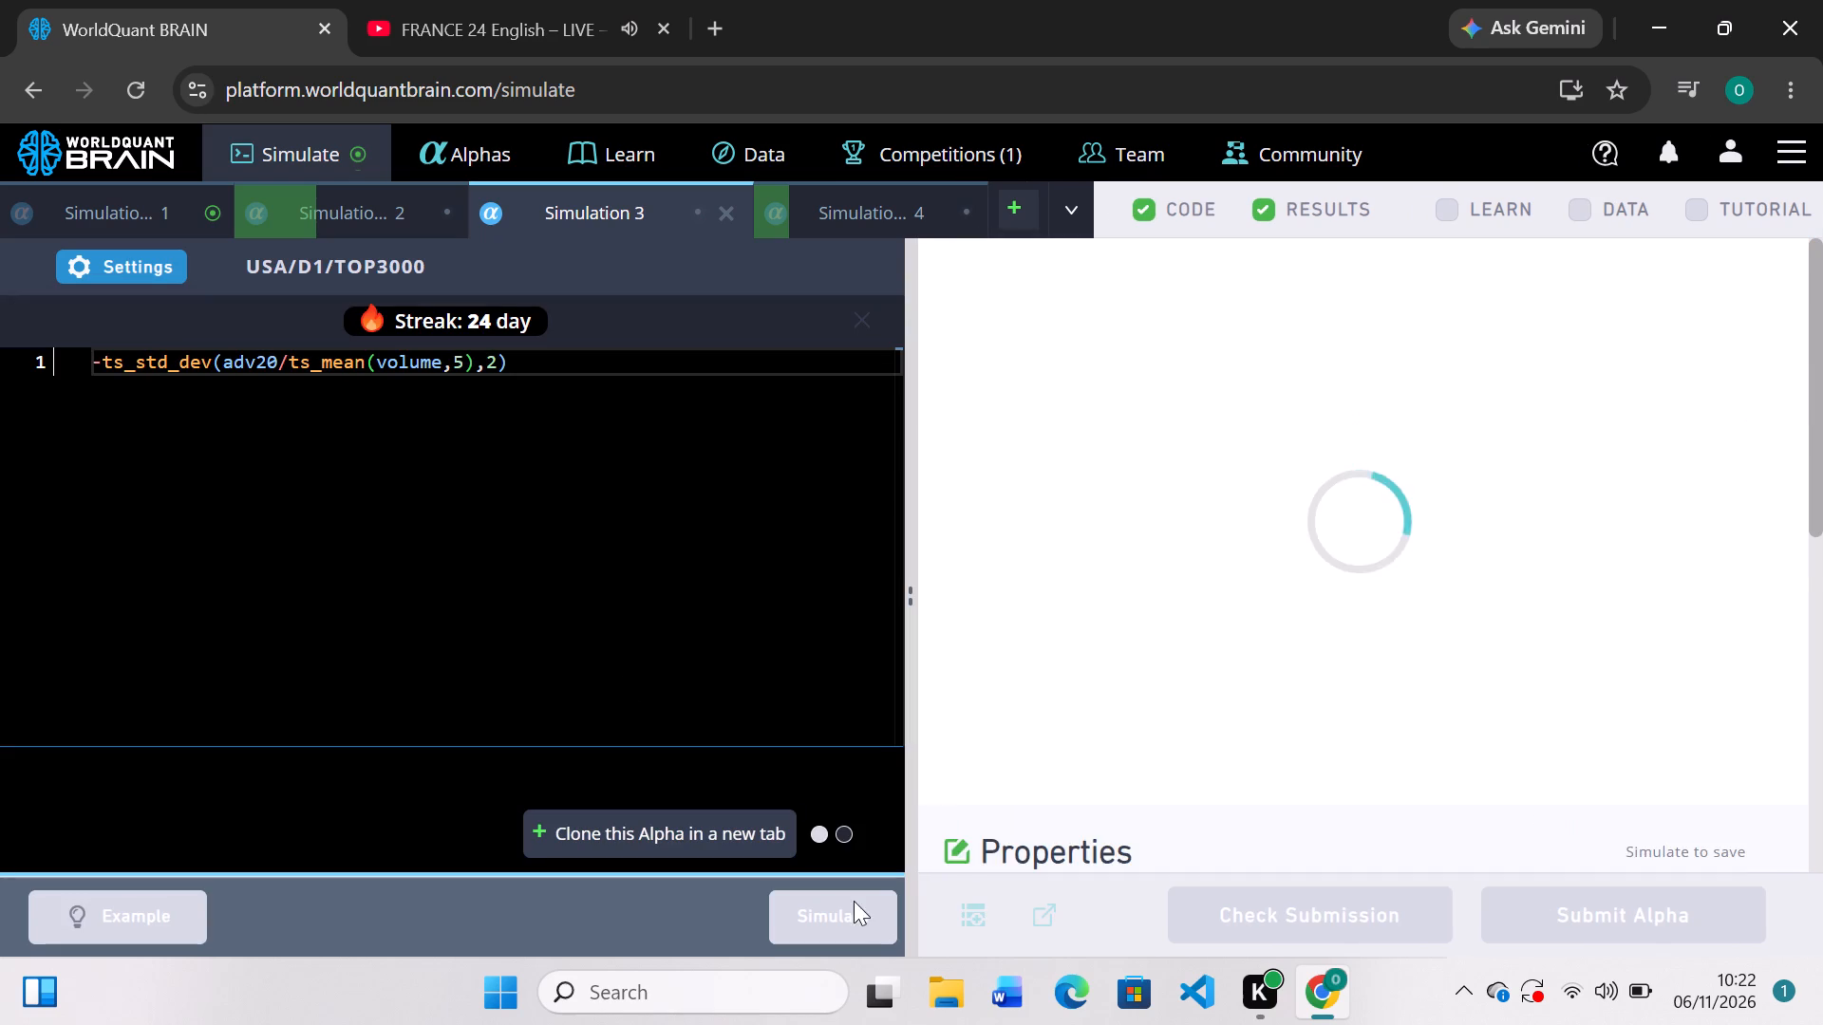
# Check Simulation 1's results, replace the plus between its rank and ts_std_dev terms with a minus, and simulate it.
pyautogui.click(135, 194)
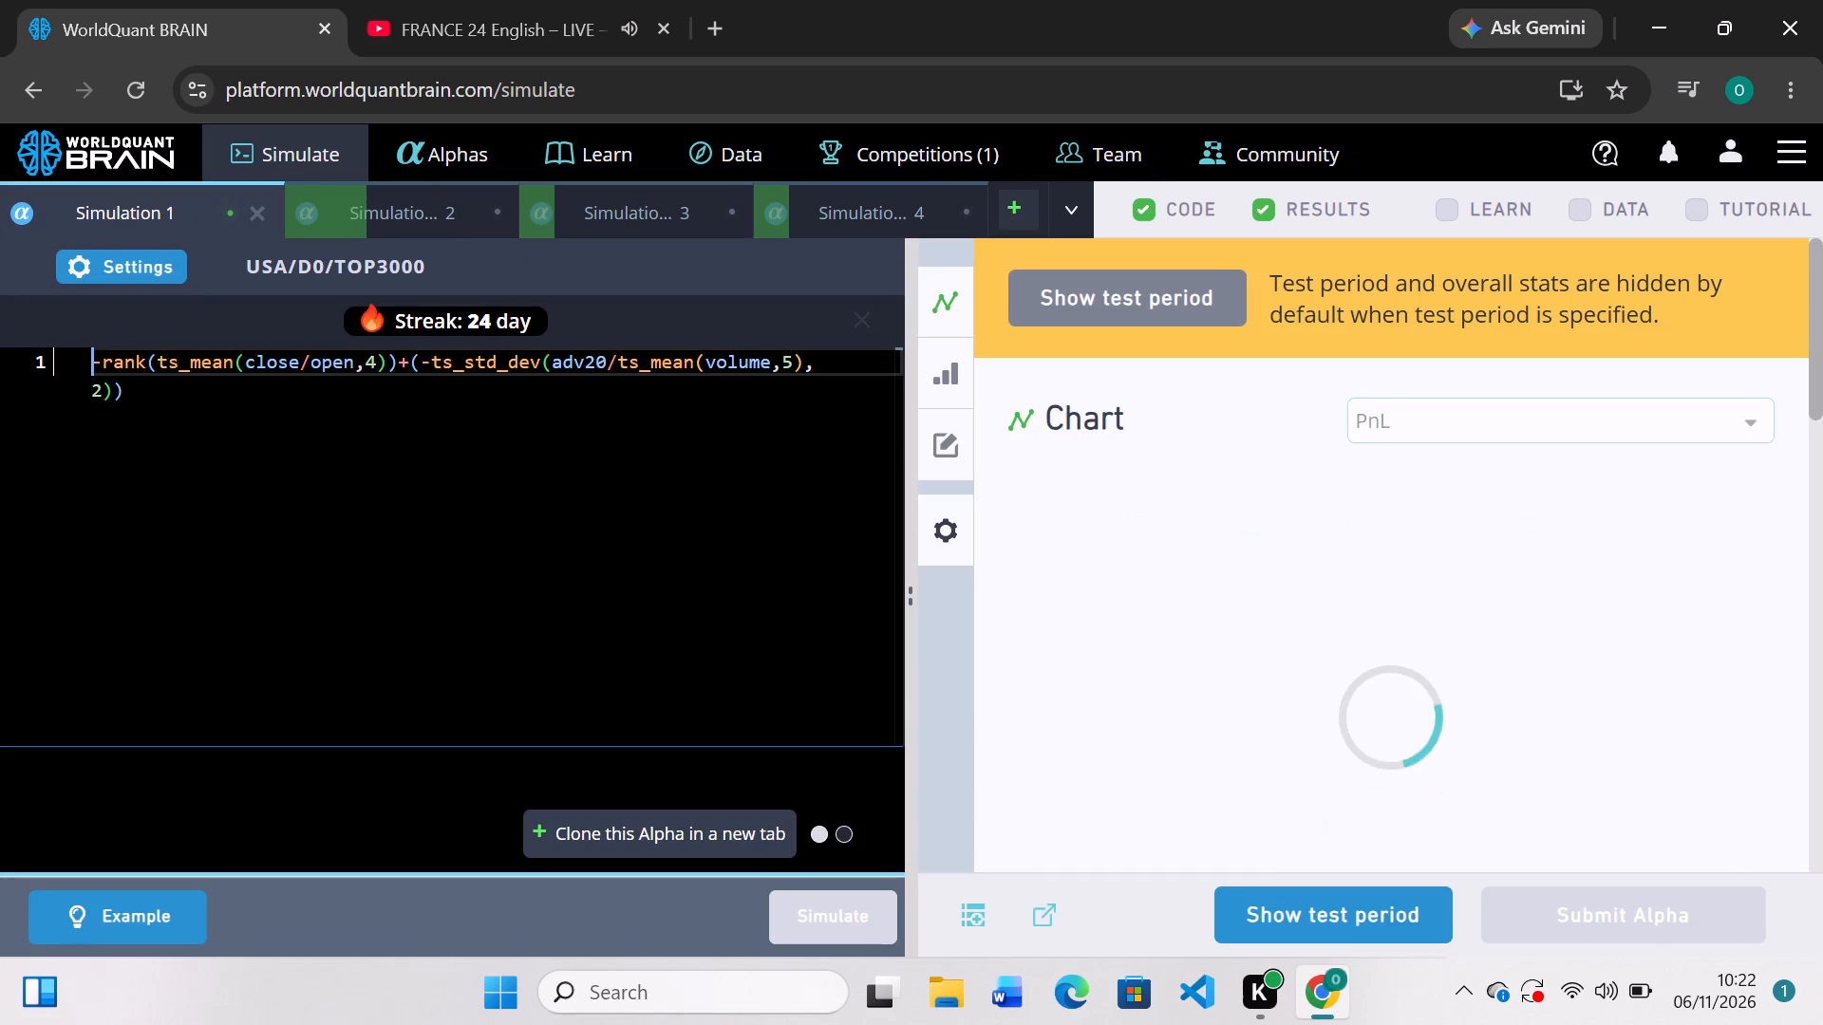
pyautogui.scroll(-3, 1261, 529)
pyautogui.scroll(3, 1261, 529)
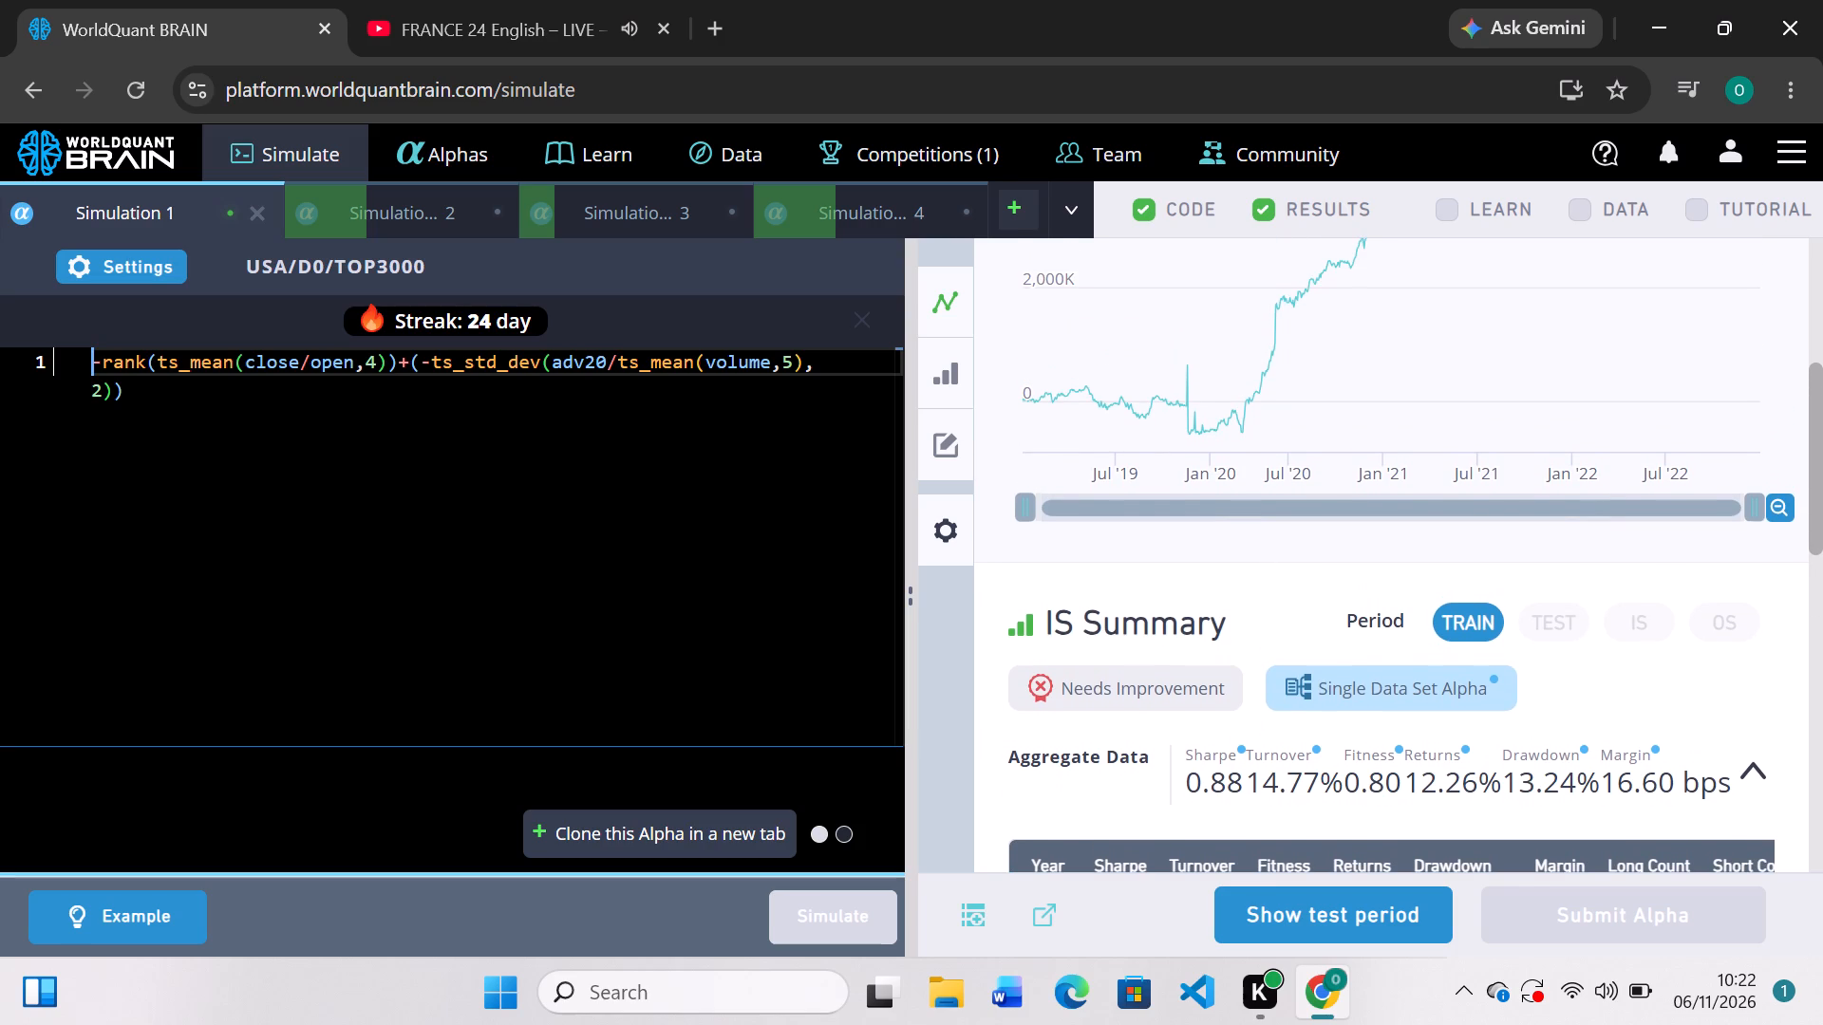
pyautogui.click(412, 363)
pyautogui.click(419, 360)
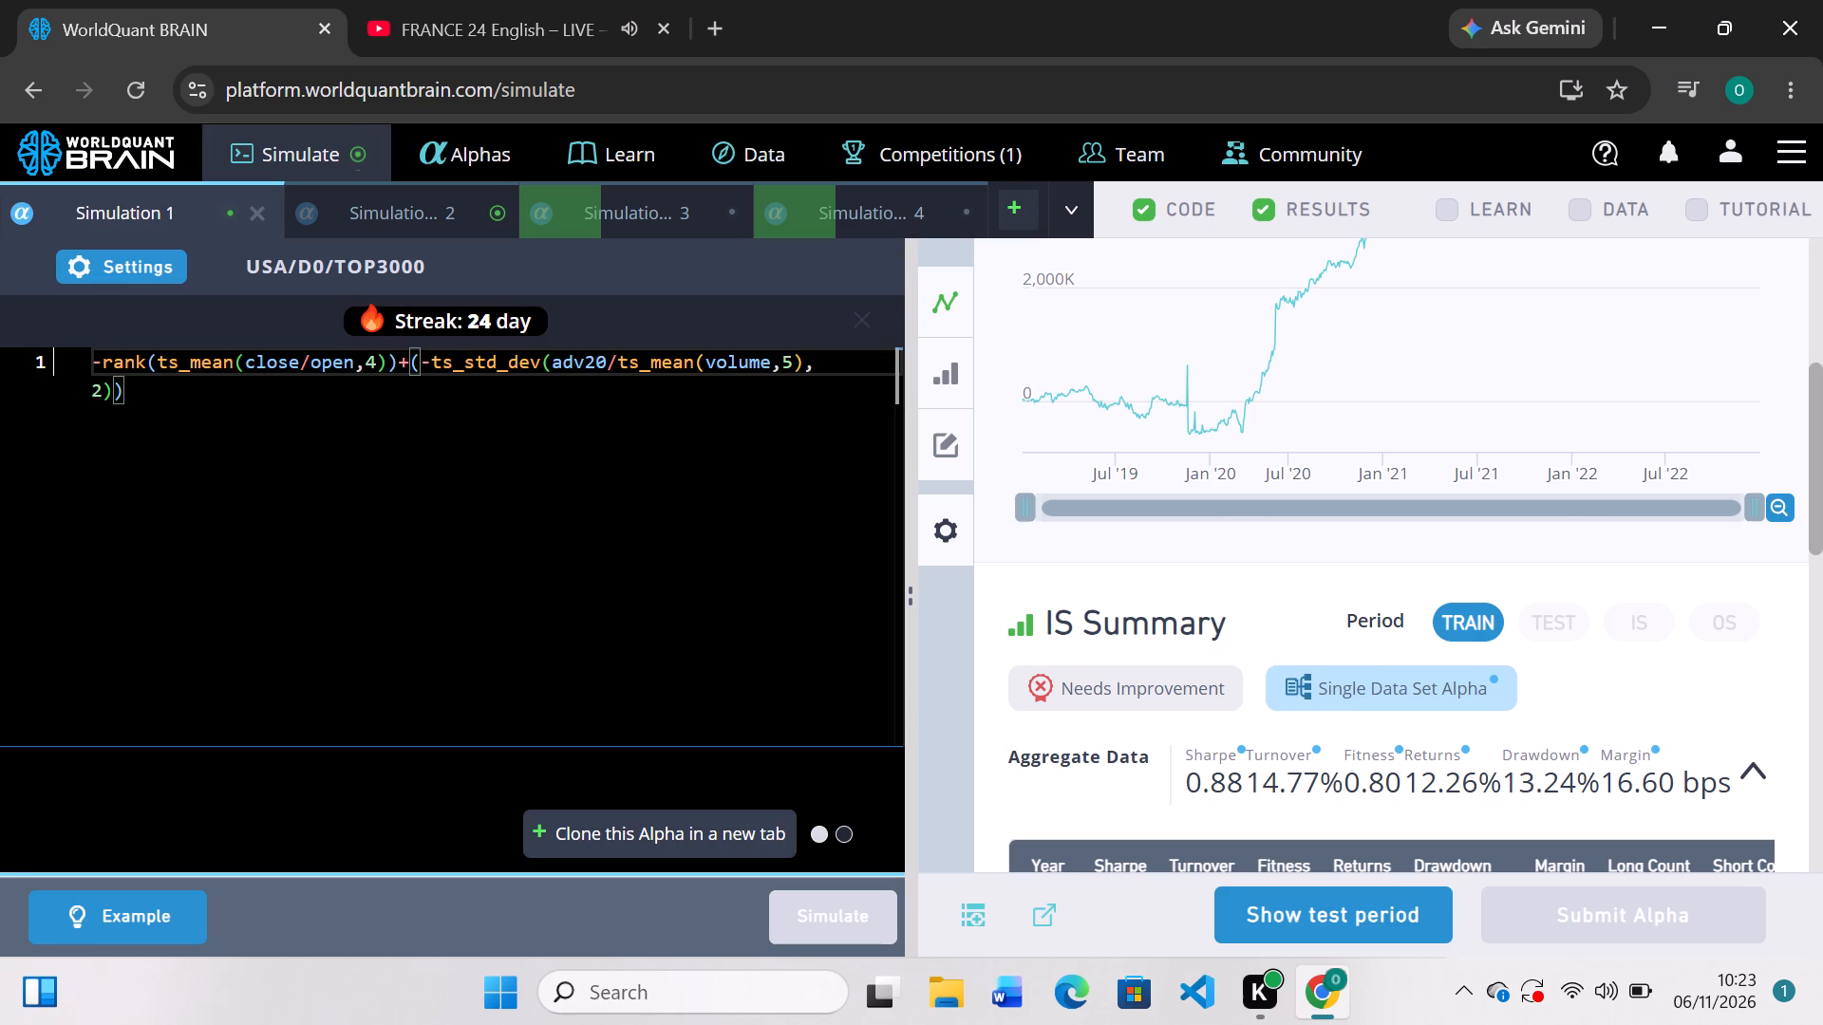
pyautogui.click(404, 363)
pyautogui.press('BackSpace')
pyautogui.press('-')
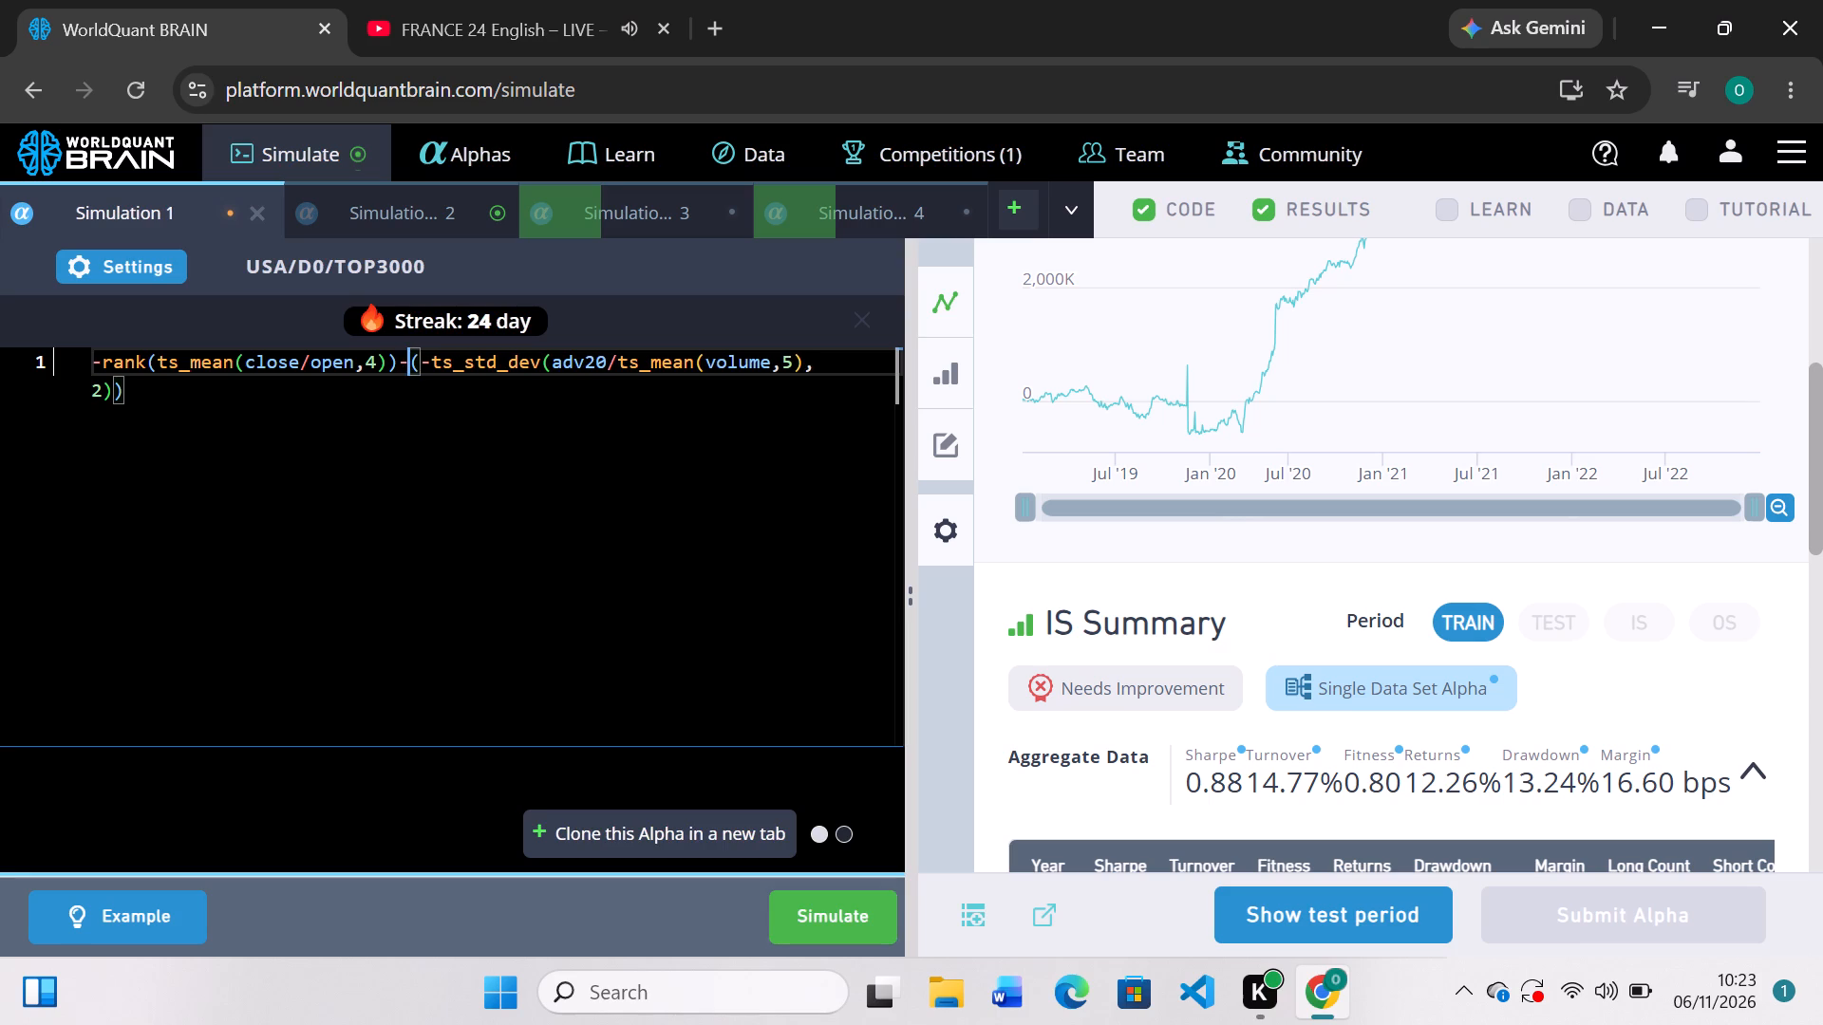
pyautogui.click(876, 924)
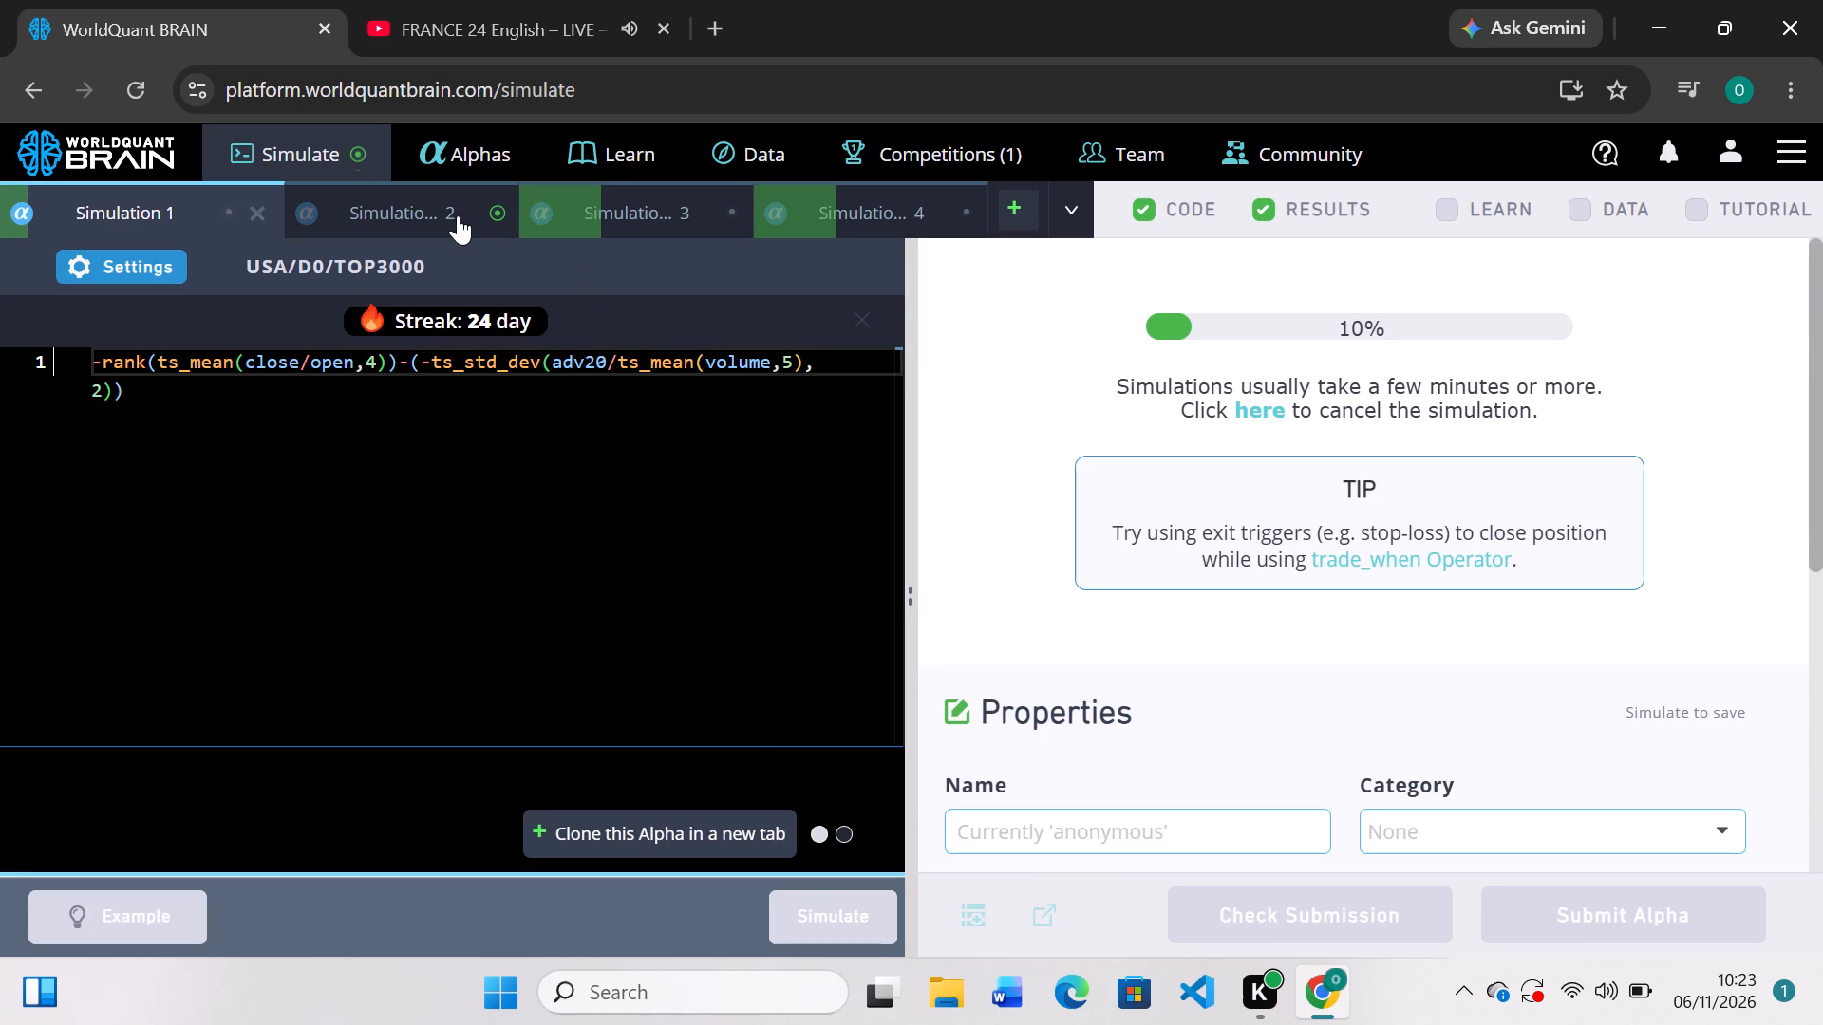
# Examine Simulation 2's PnL chart and IS Summary for the version without ts_delay.
pyautogui.click(458, 215)
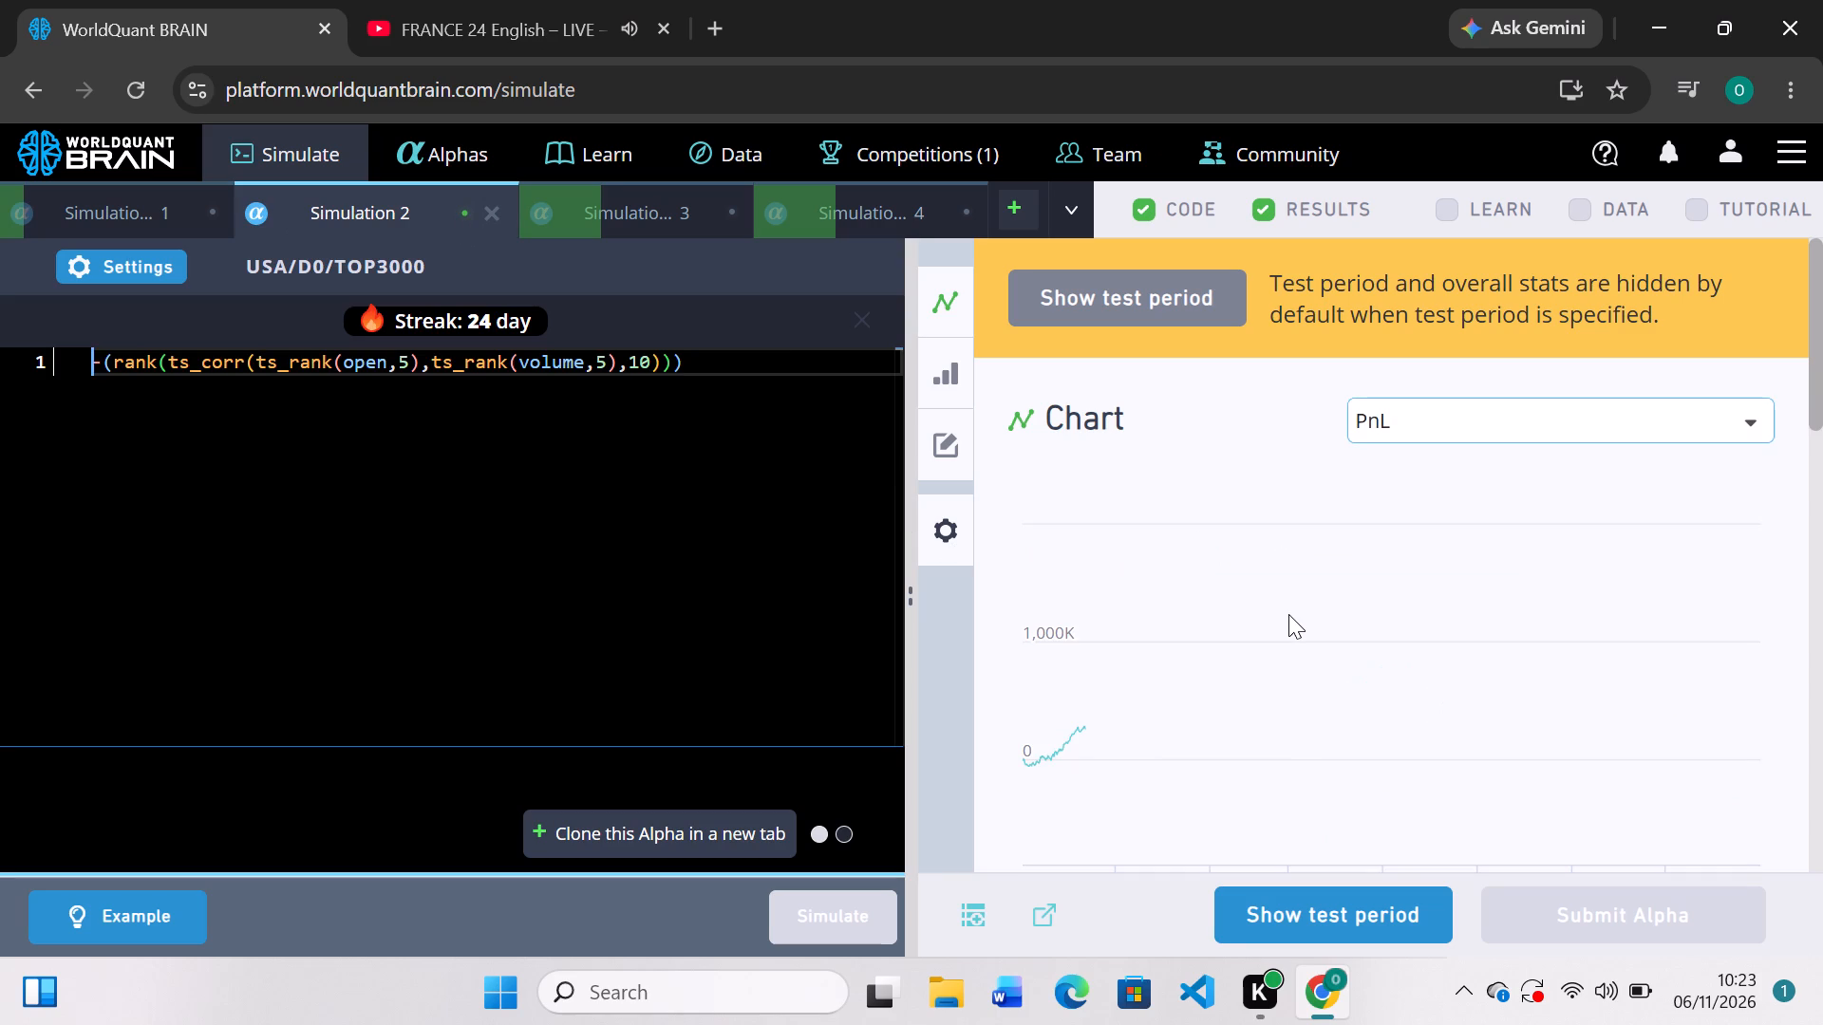
pyautogui.scroll(-3, 1288, 614)
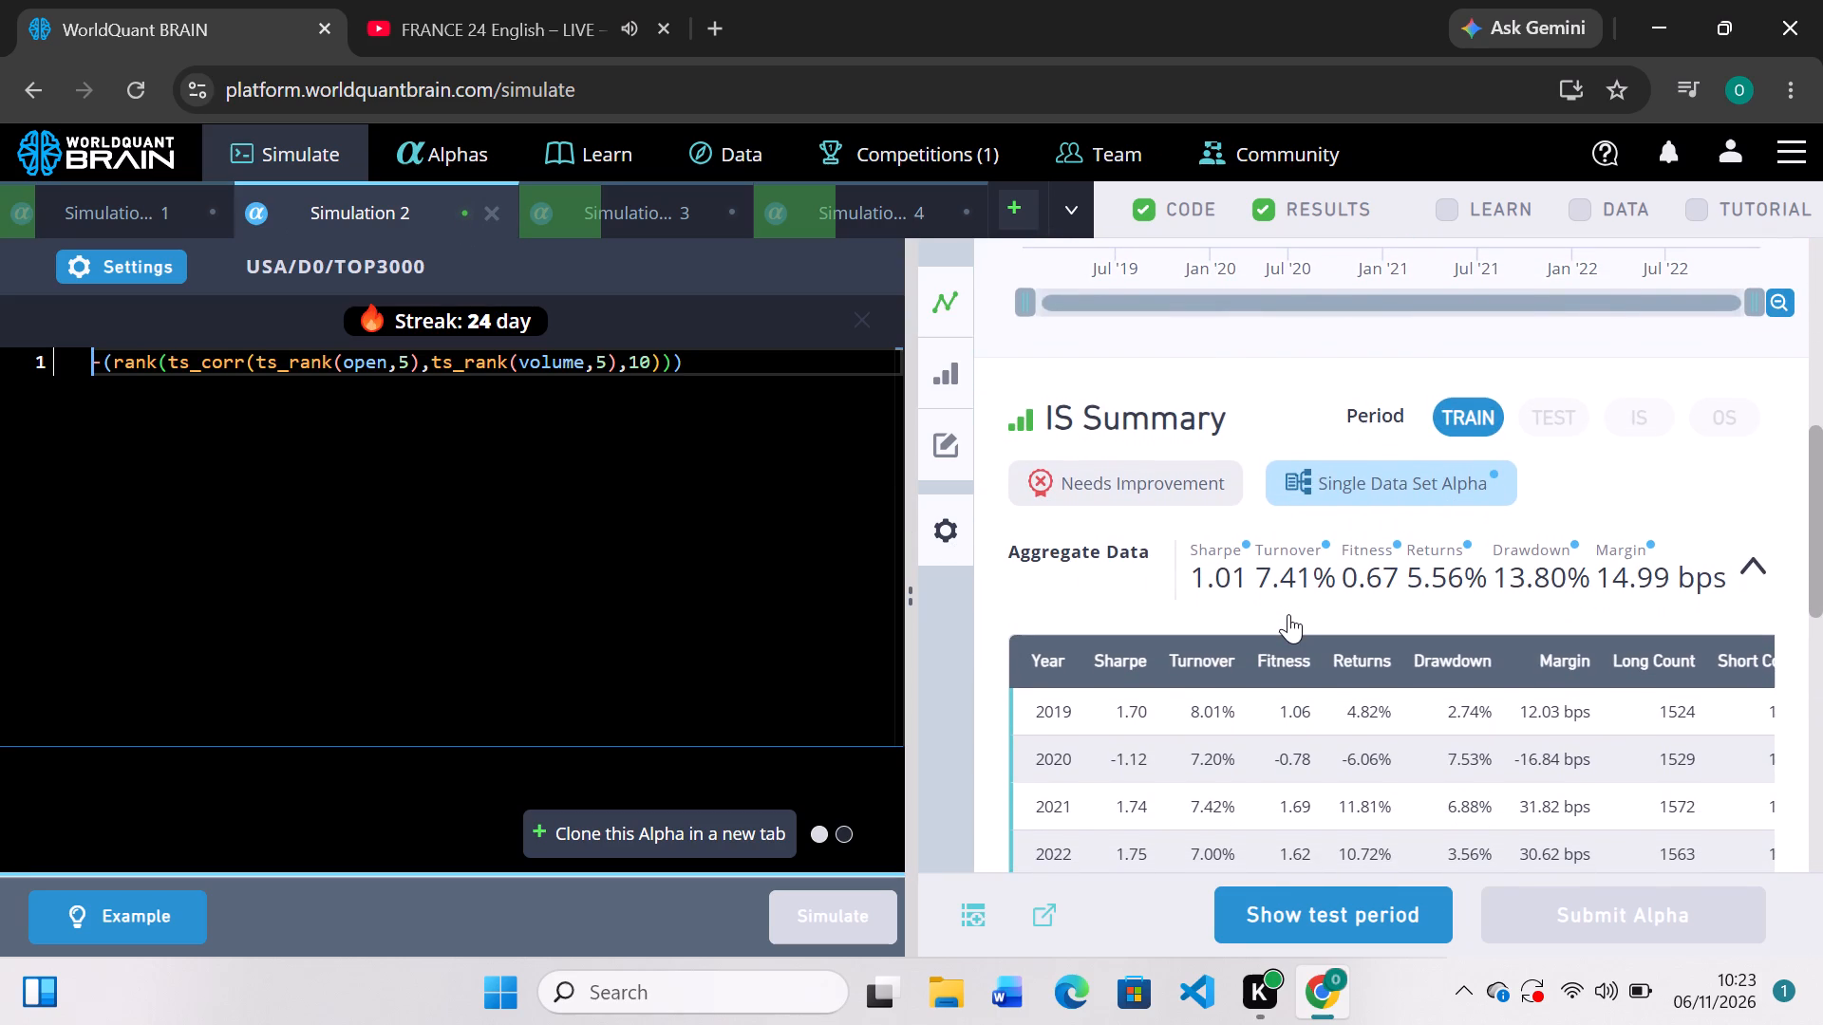
pyautogui.scroll(2, 1288, 614)
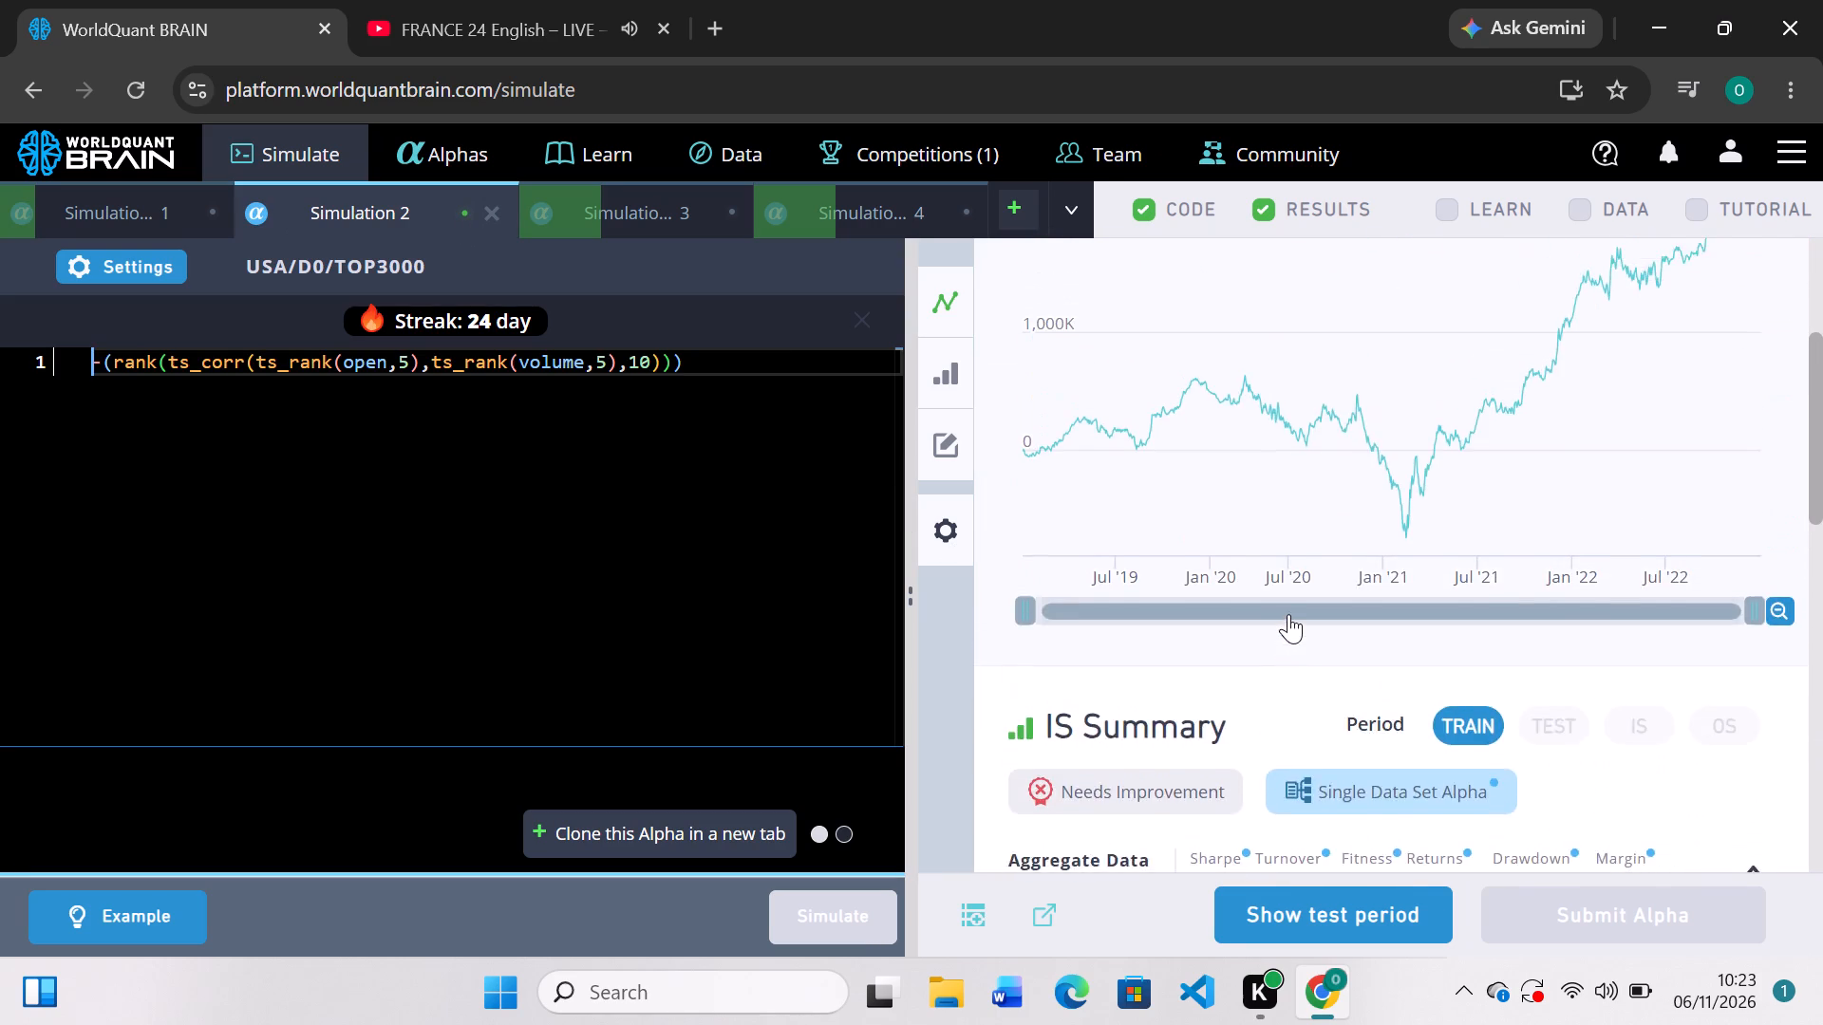
pyautogui.scroll(2, 1288, 614)
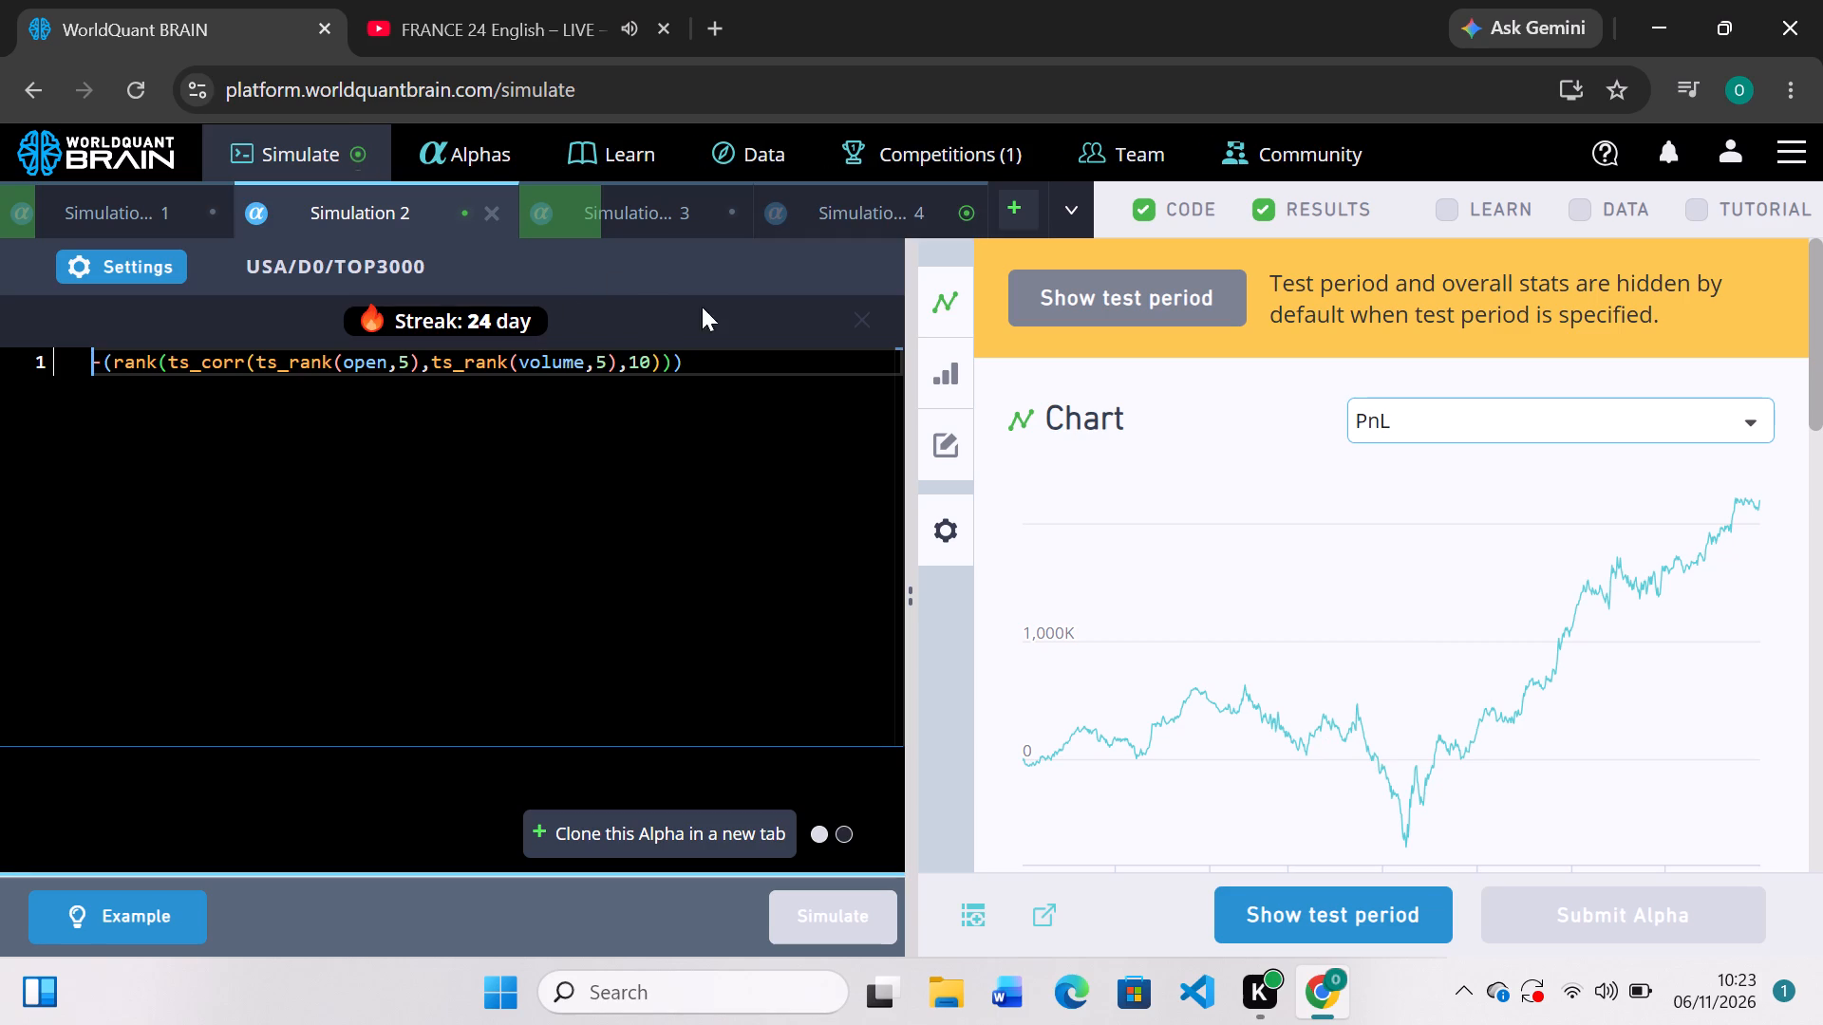
# Show Simulation 4's test period and review its PnL chart and IS Summary.
pyautogui.click(842, 195)
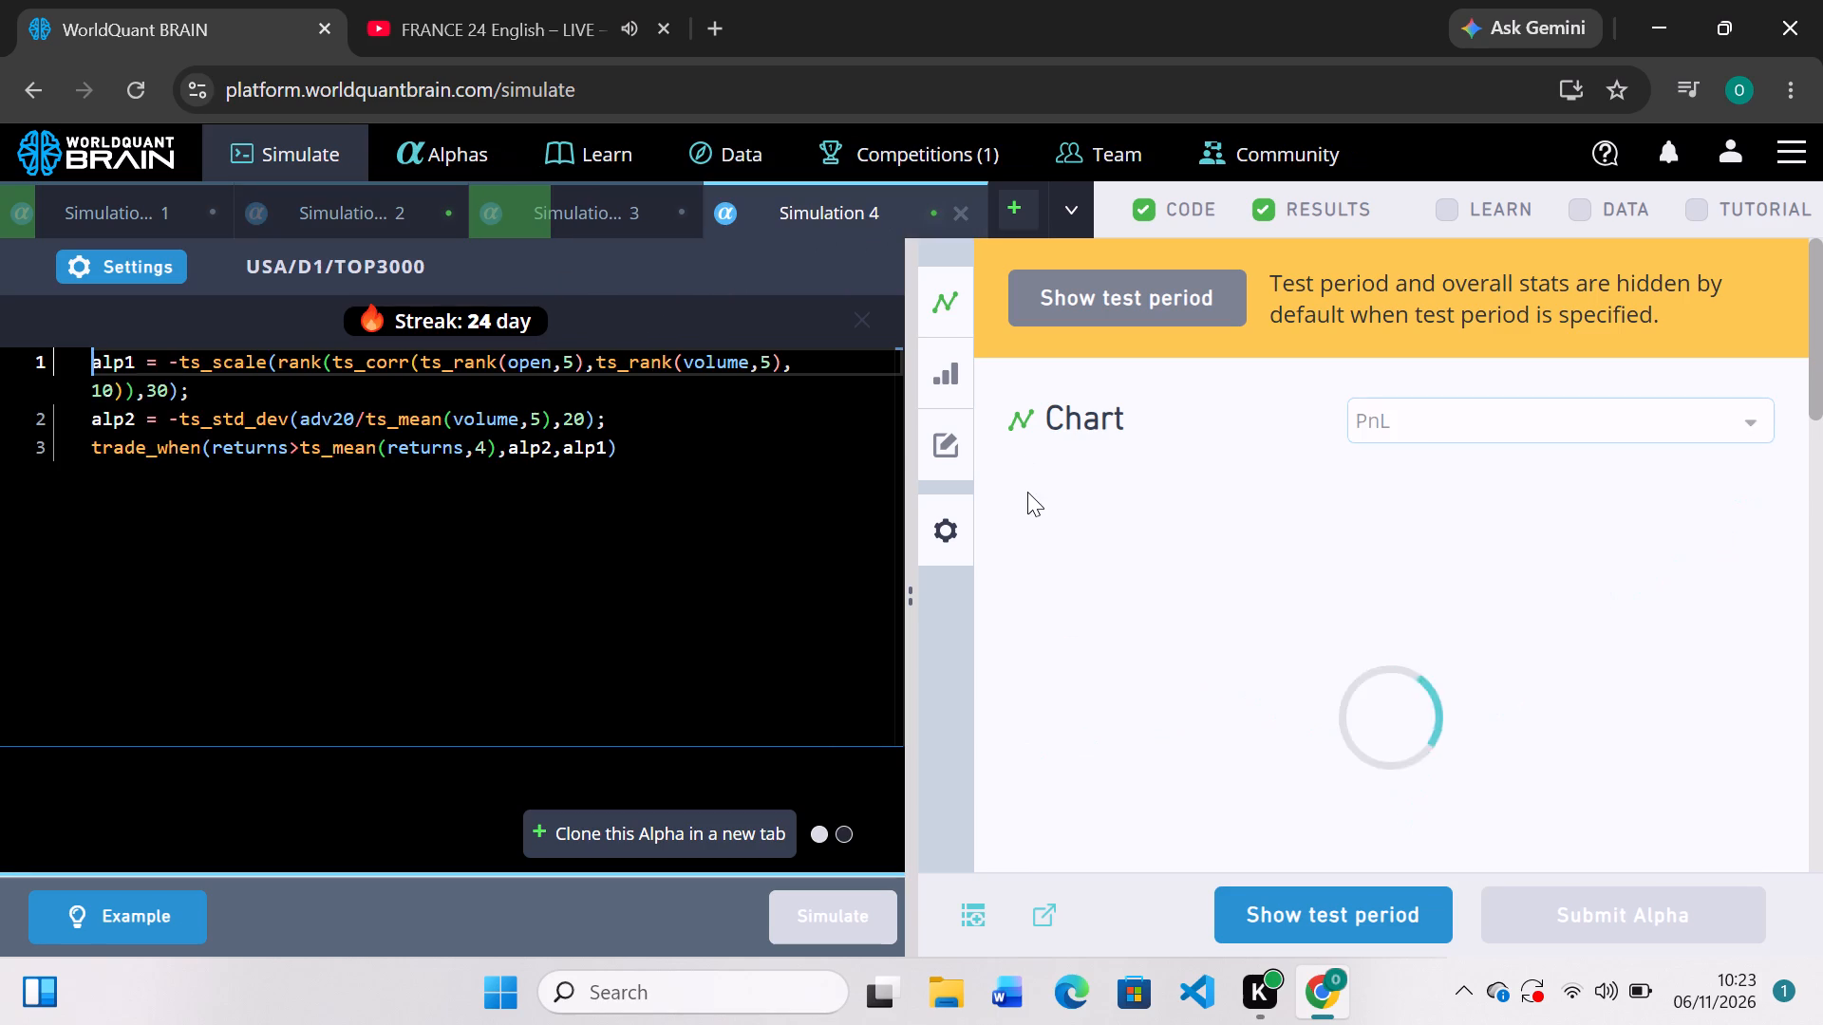
pyautogui.scroll(-3, 1186, 596)
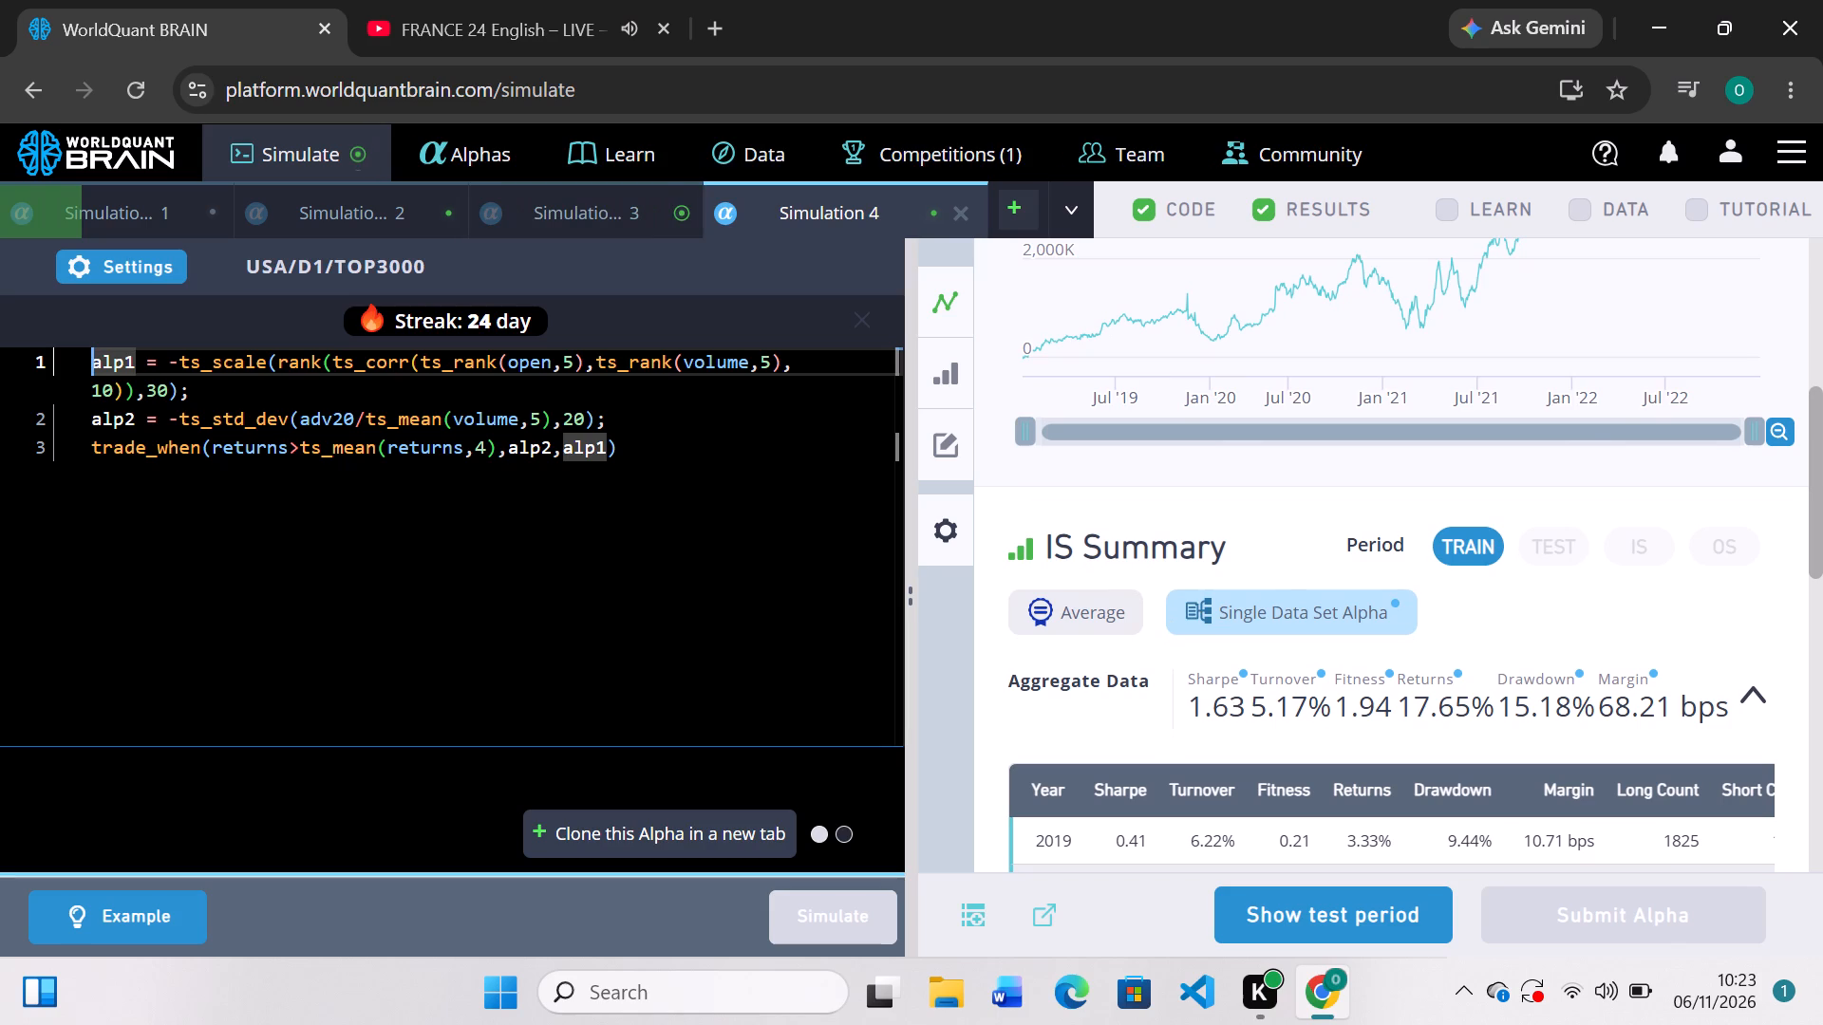
pyautogui.click(150, 267)
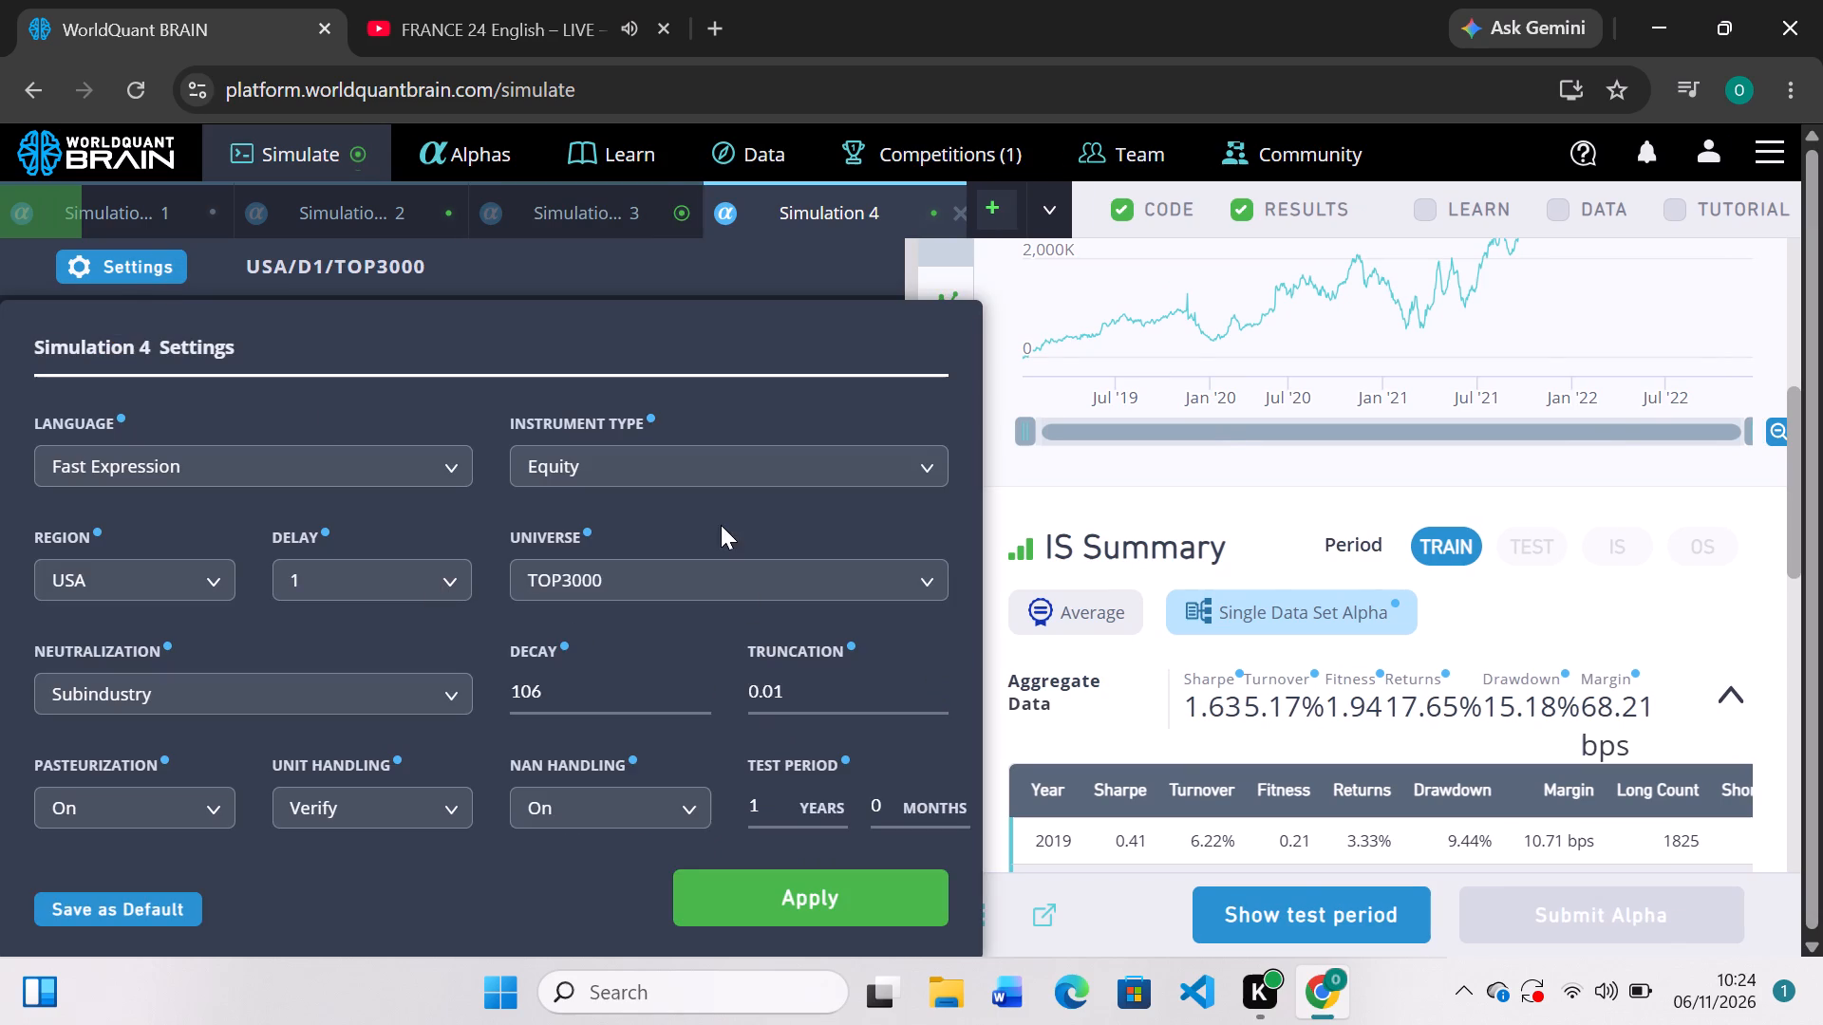
pyautogui.click(1306, 894)
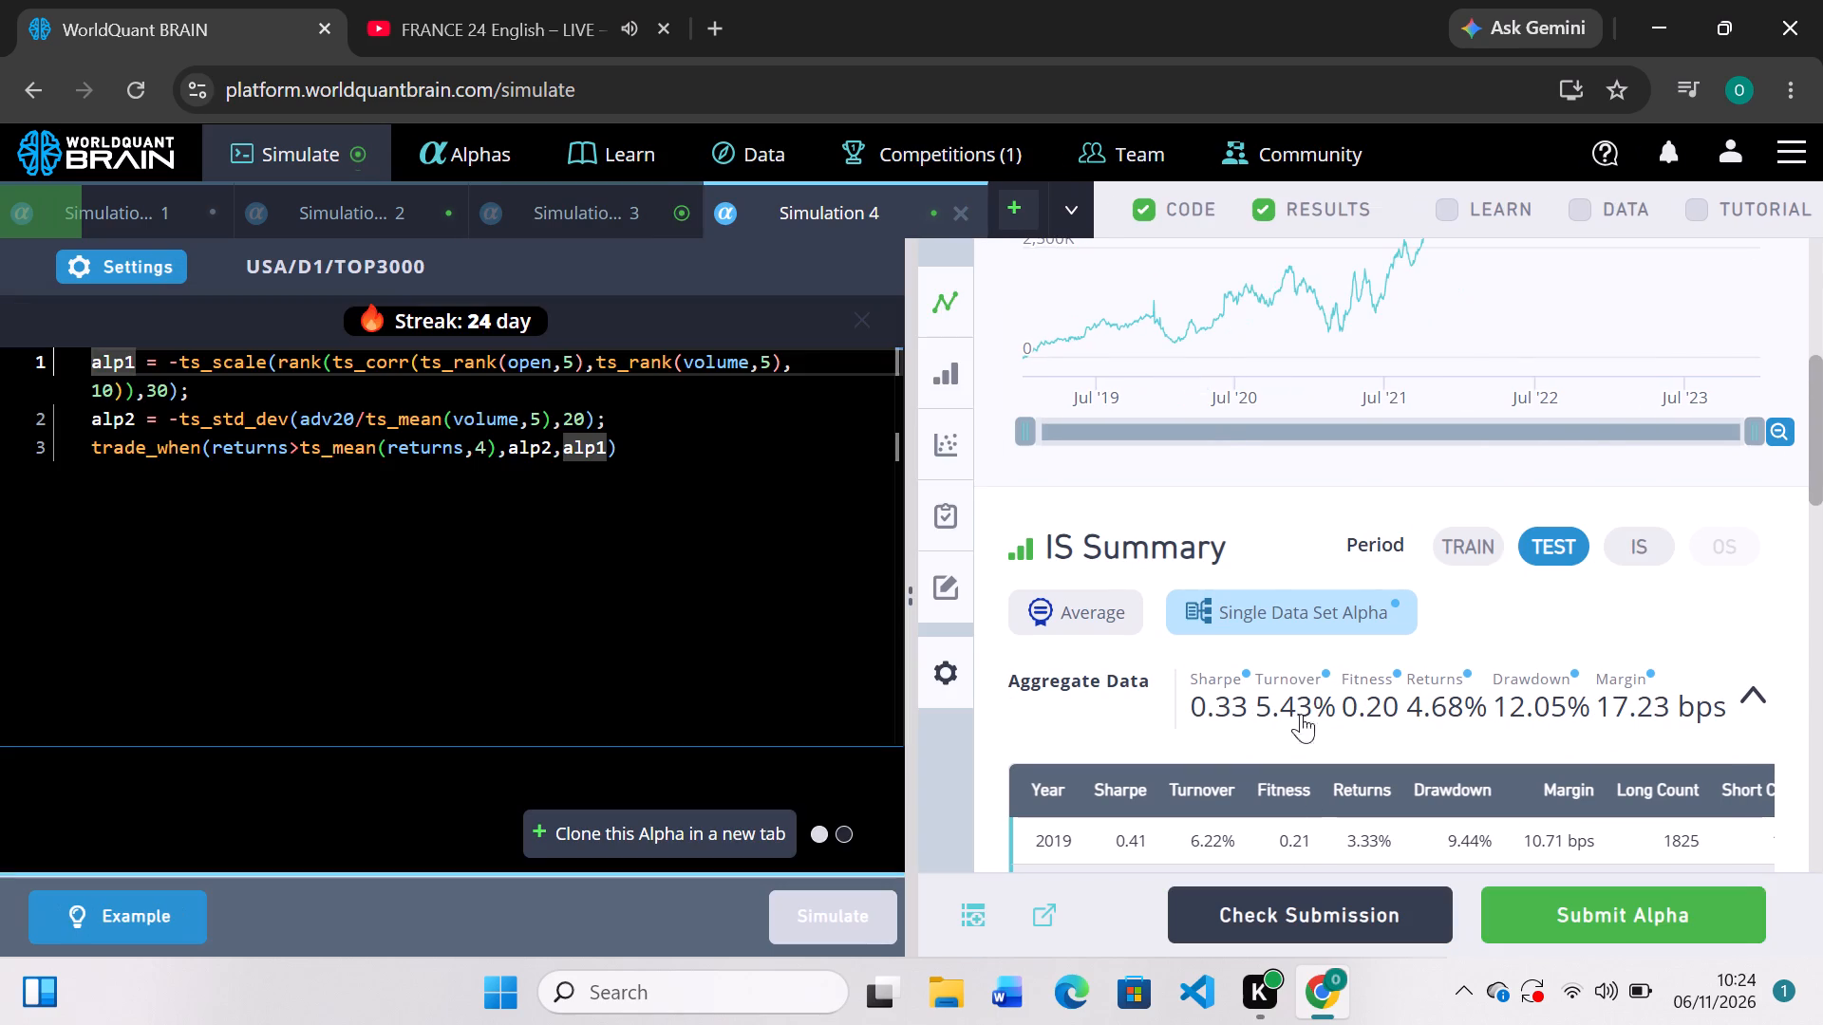
pyautogui.scroll(-2, 1296, 657)
pyautogui.scroll(3, 1296, 657)
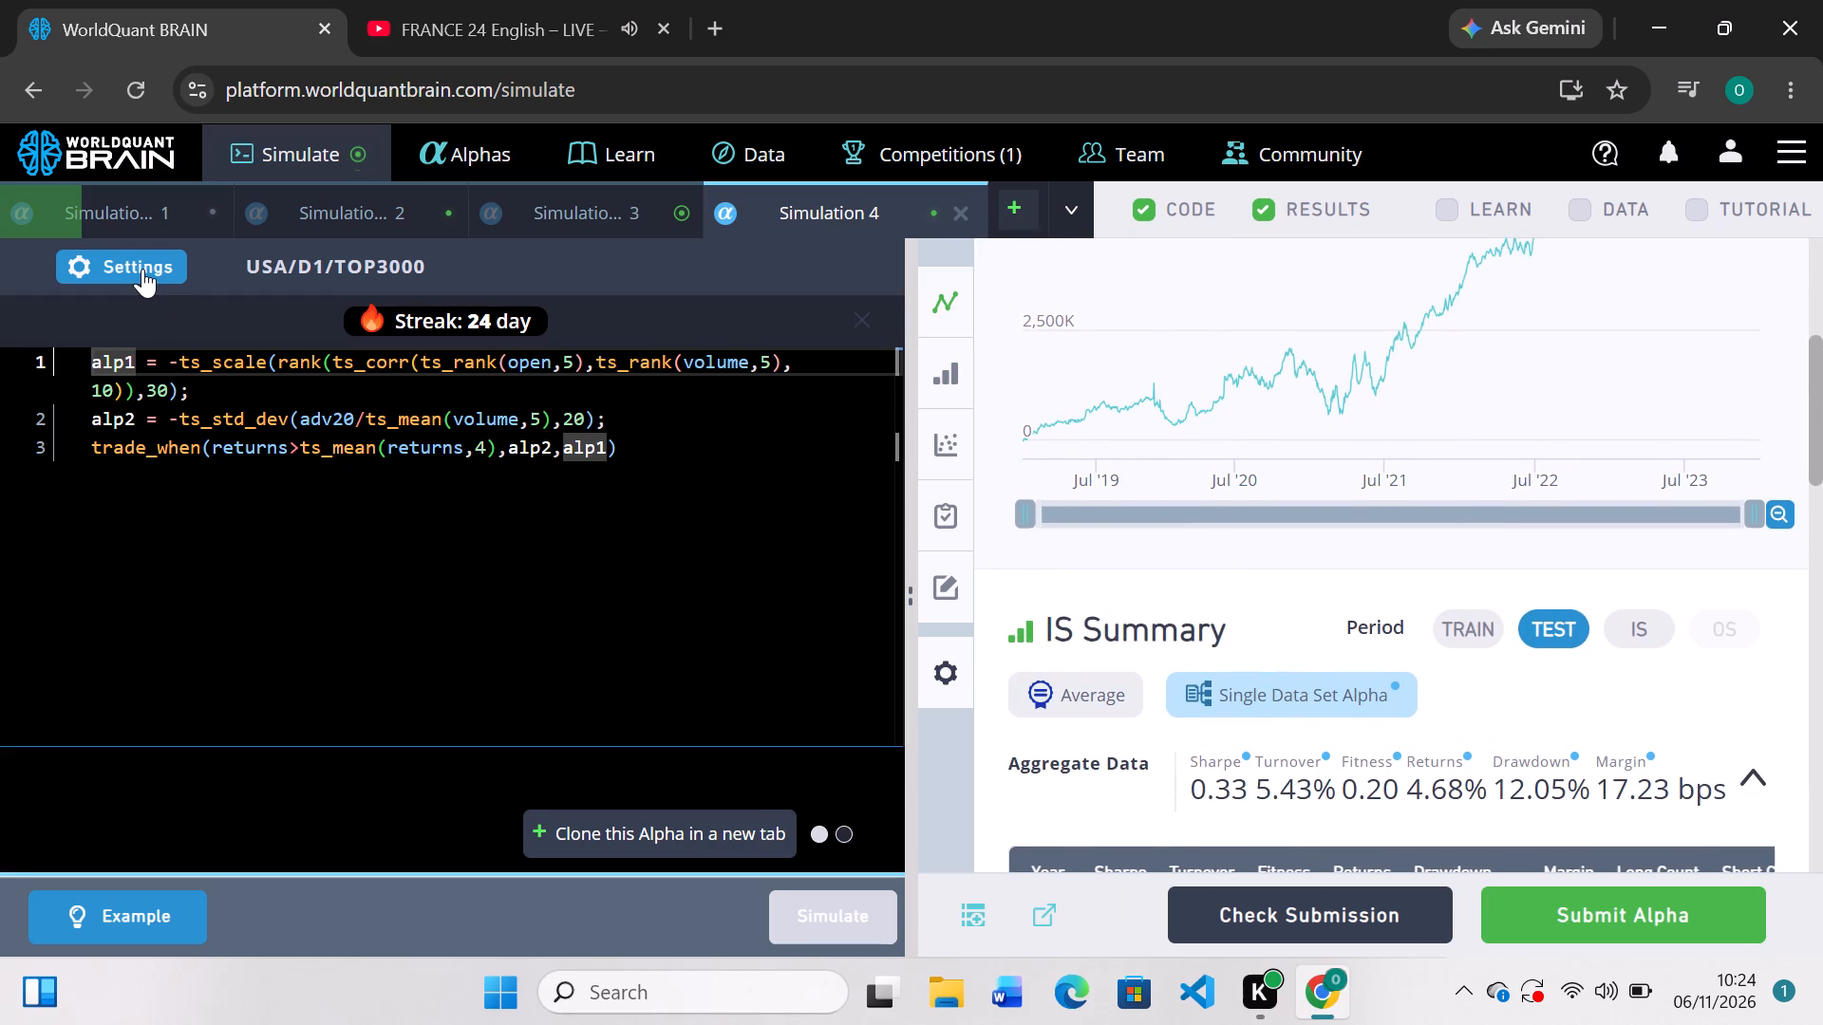
# Set Simulation 4's universe to TOP2000 and simulate it.
pyautogui.click(142, 269)
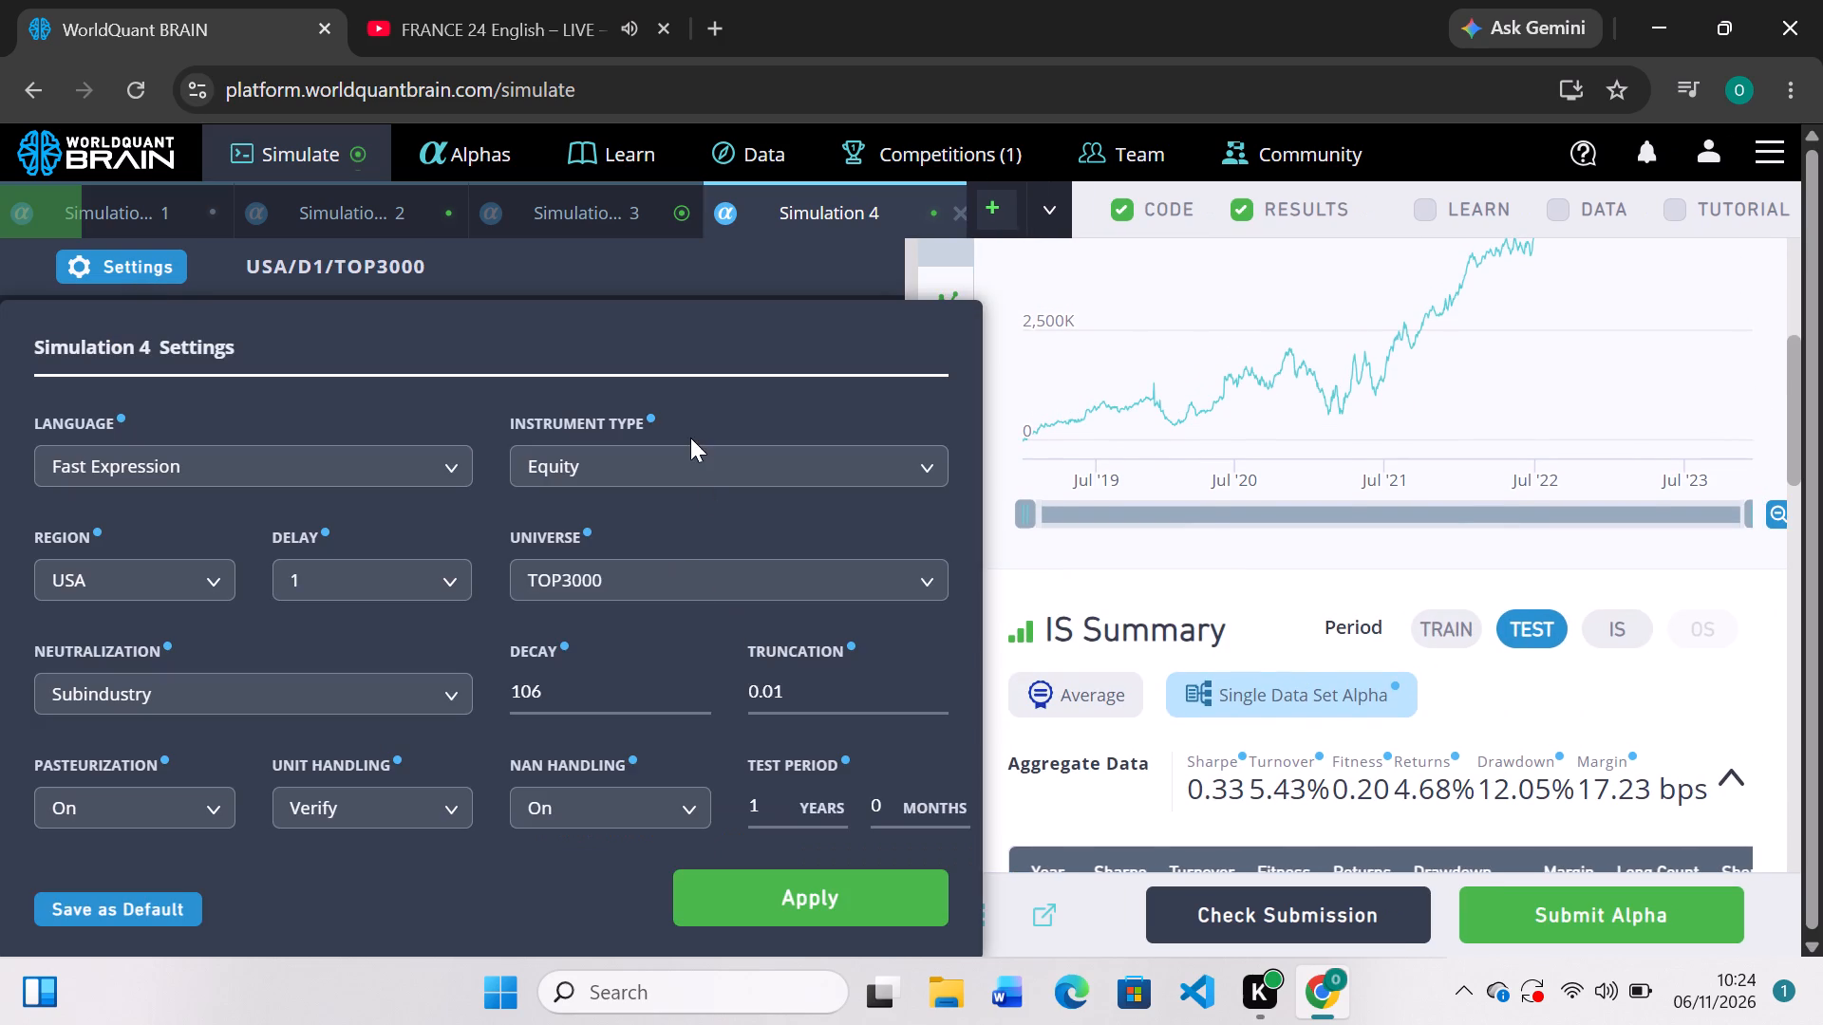
pyautogui.click(927, 563)
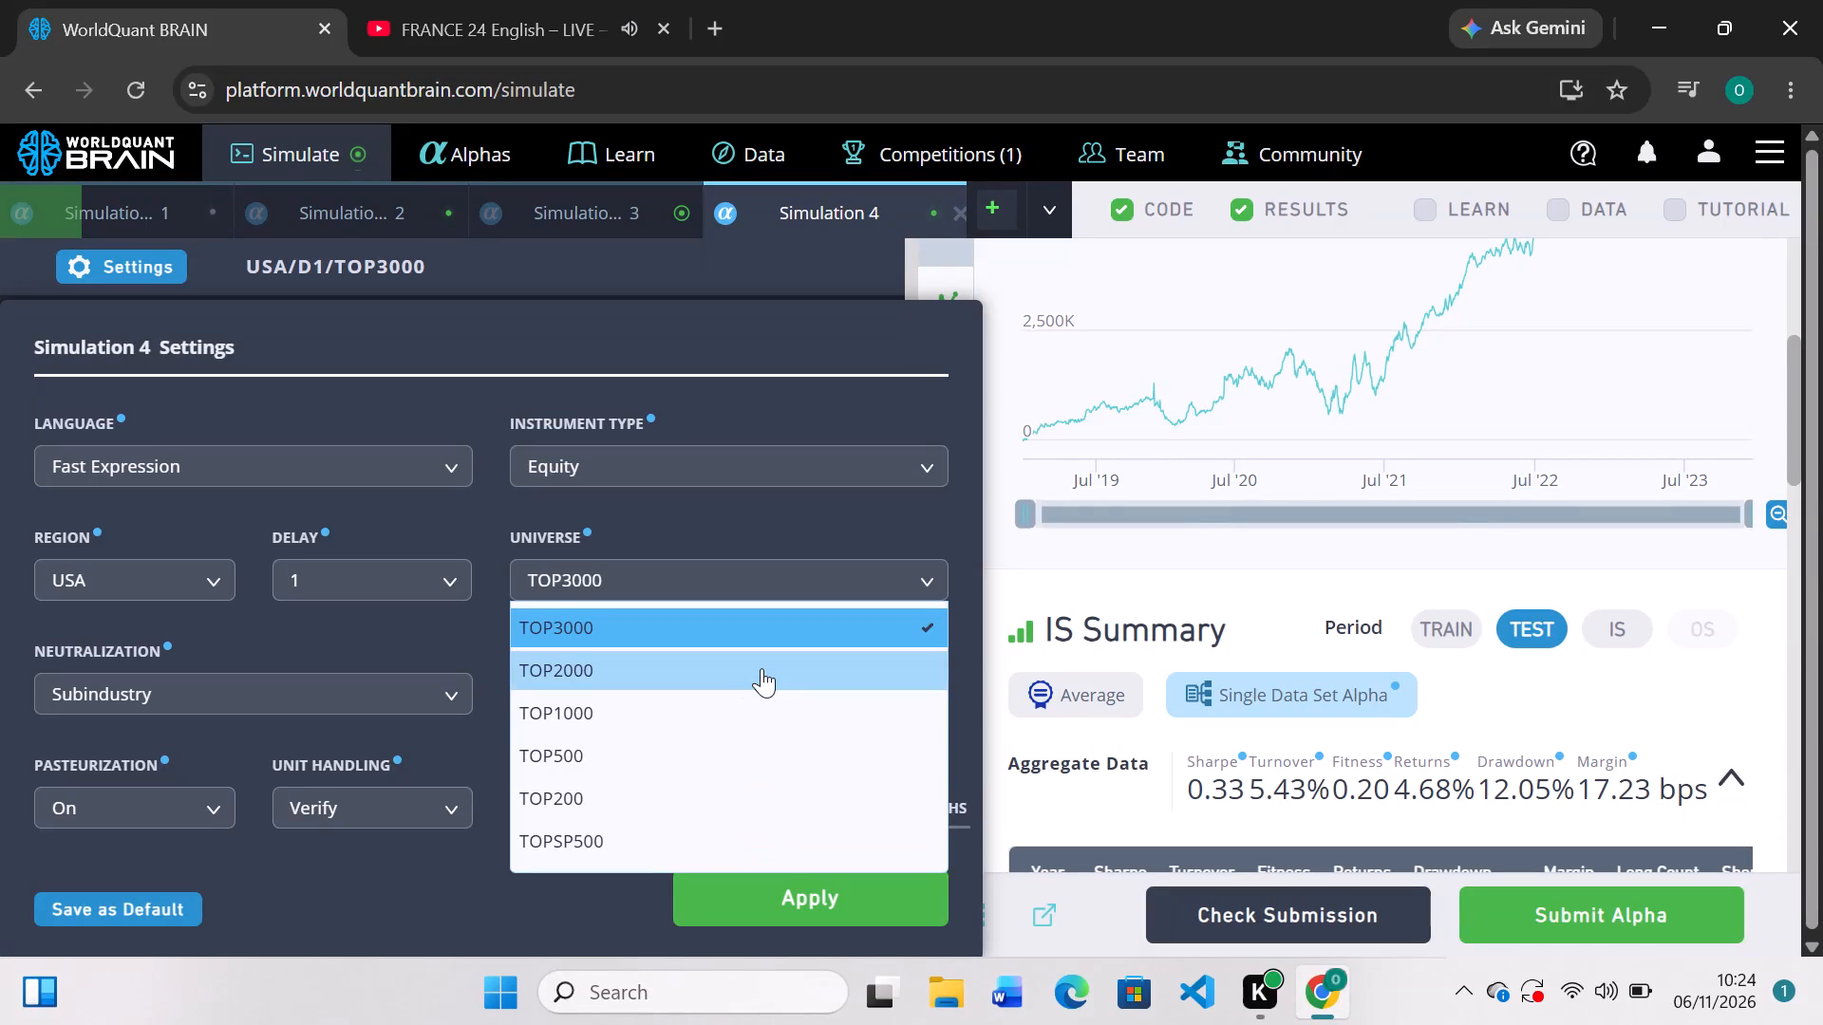
pyautogui.click(761, 668)
pyautogui.click(831, 940)
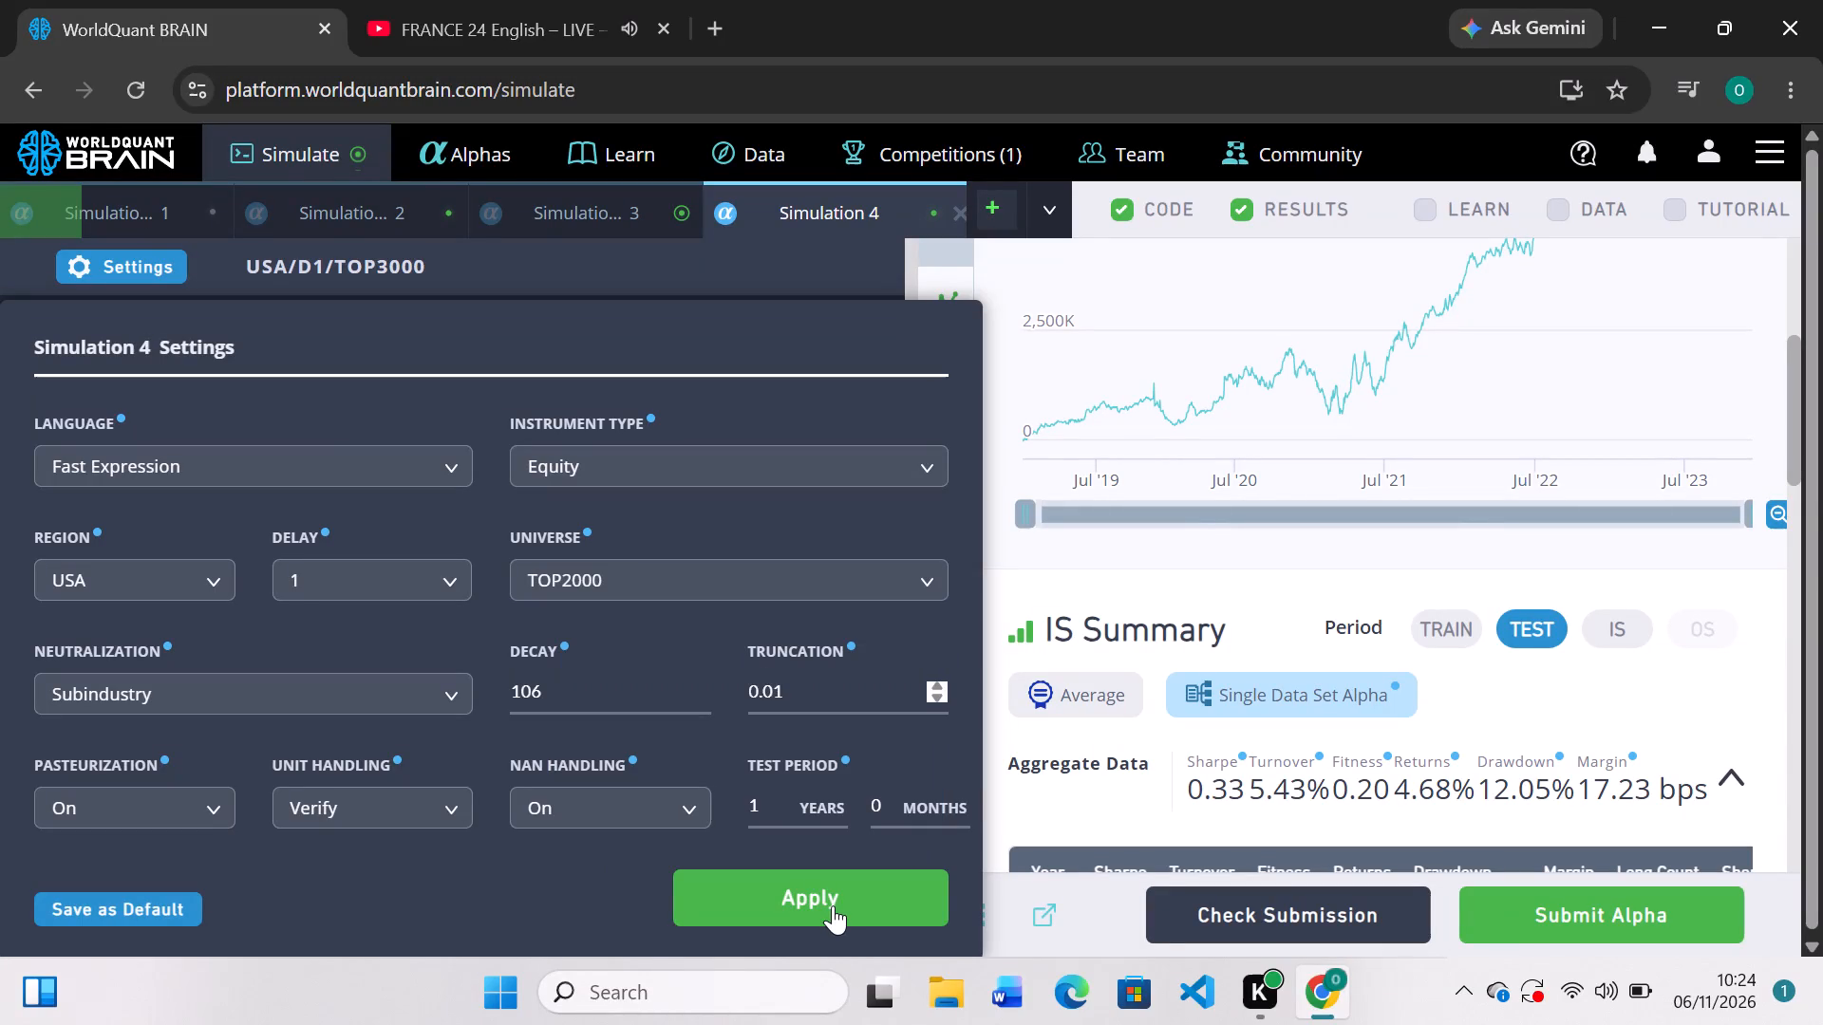
pyautogui.click(833, 905)
pyautogui.click(833, 905)
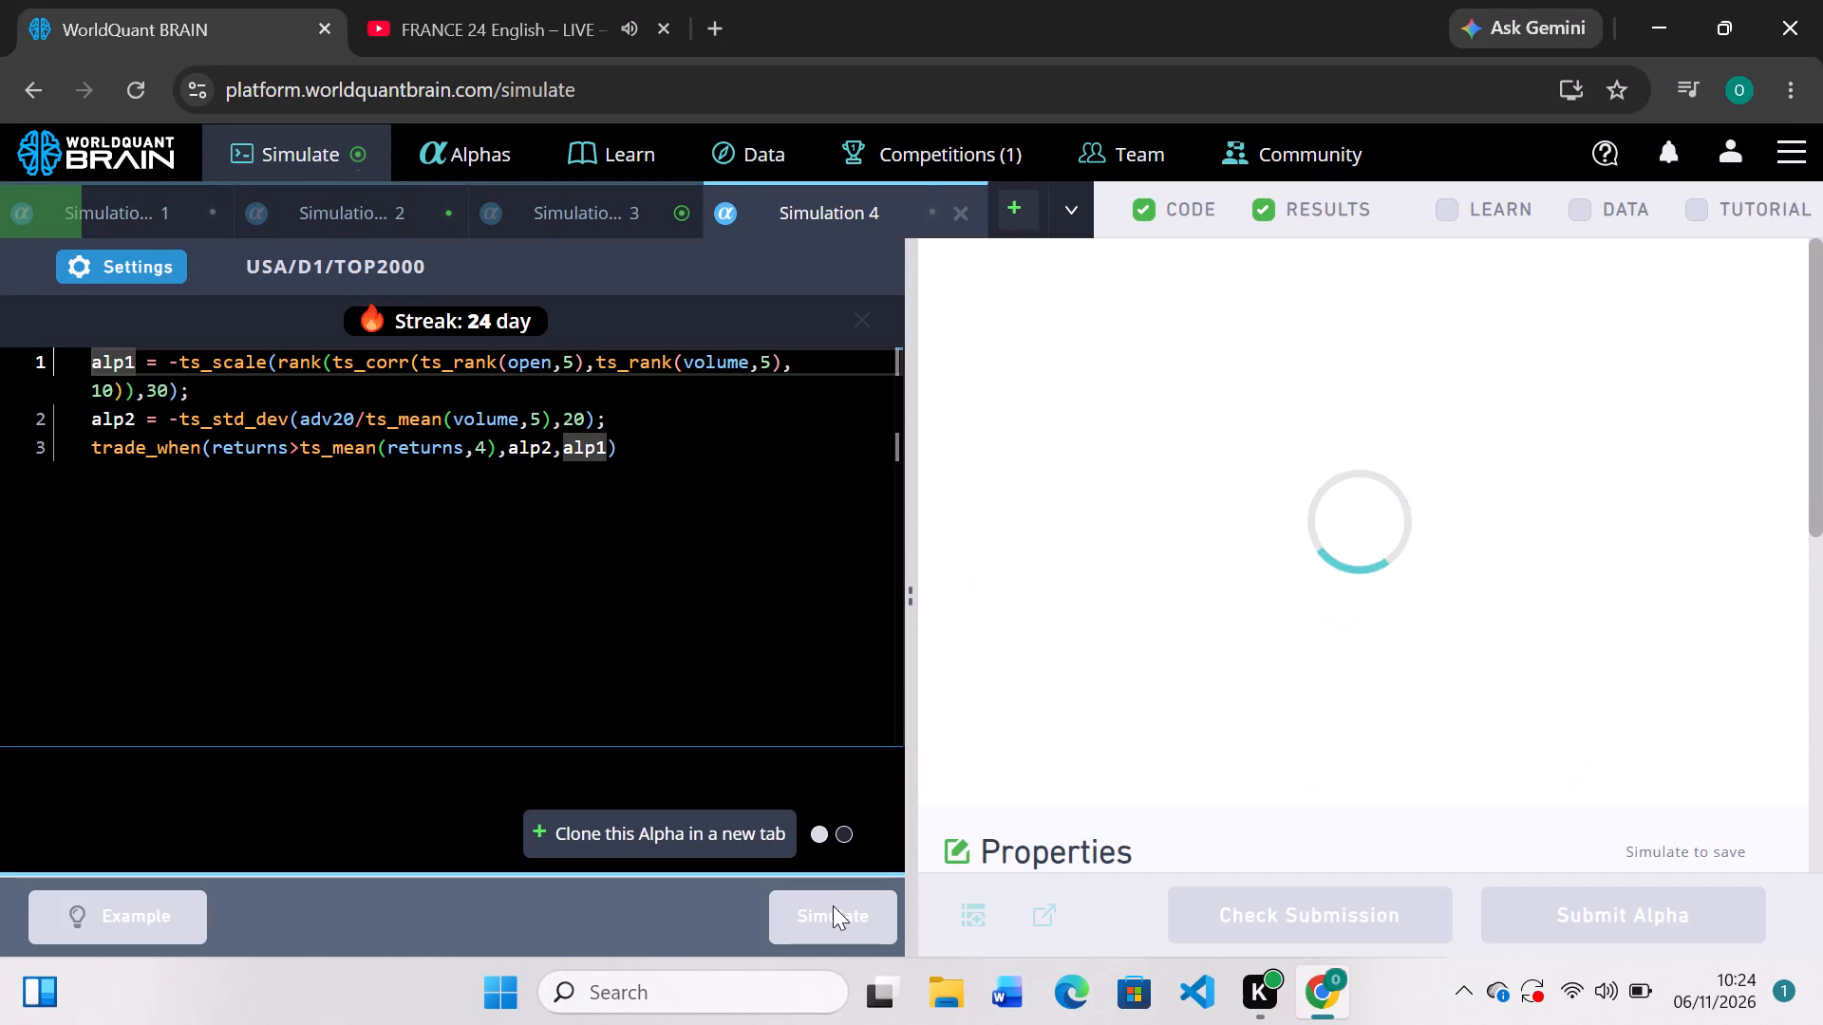
# Show Simulation 3's test period and review its IS Summary and PnL chart.
pyautogui.click(620, 201)
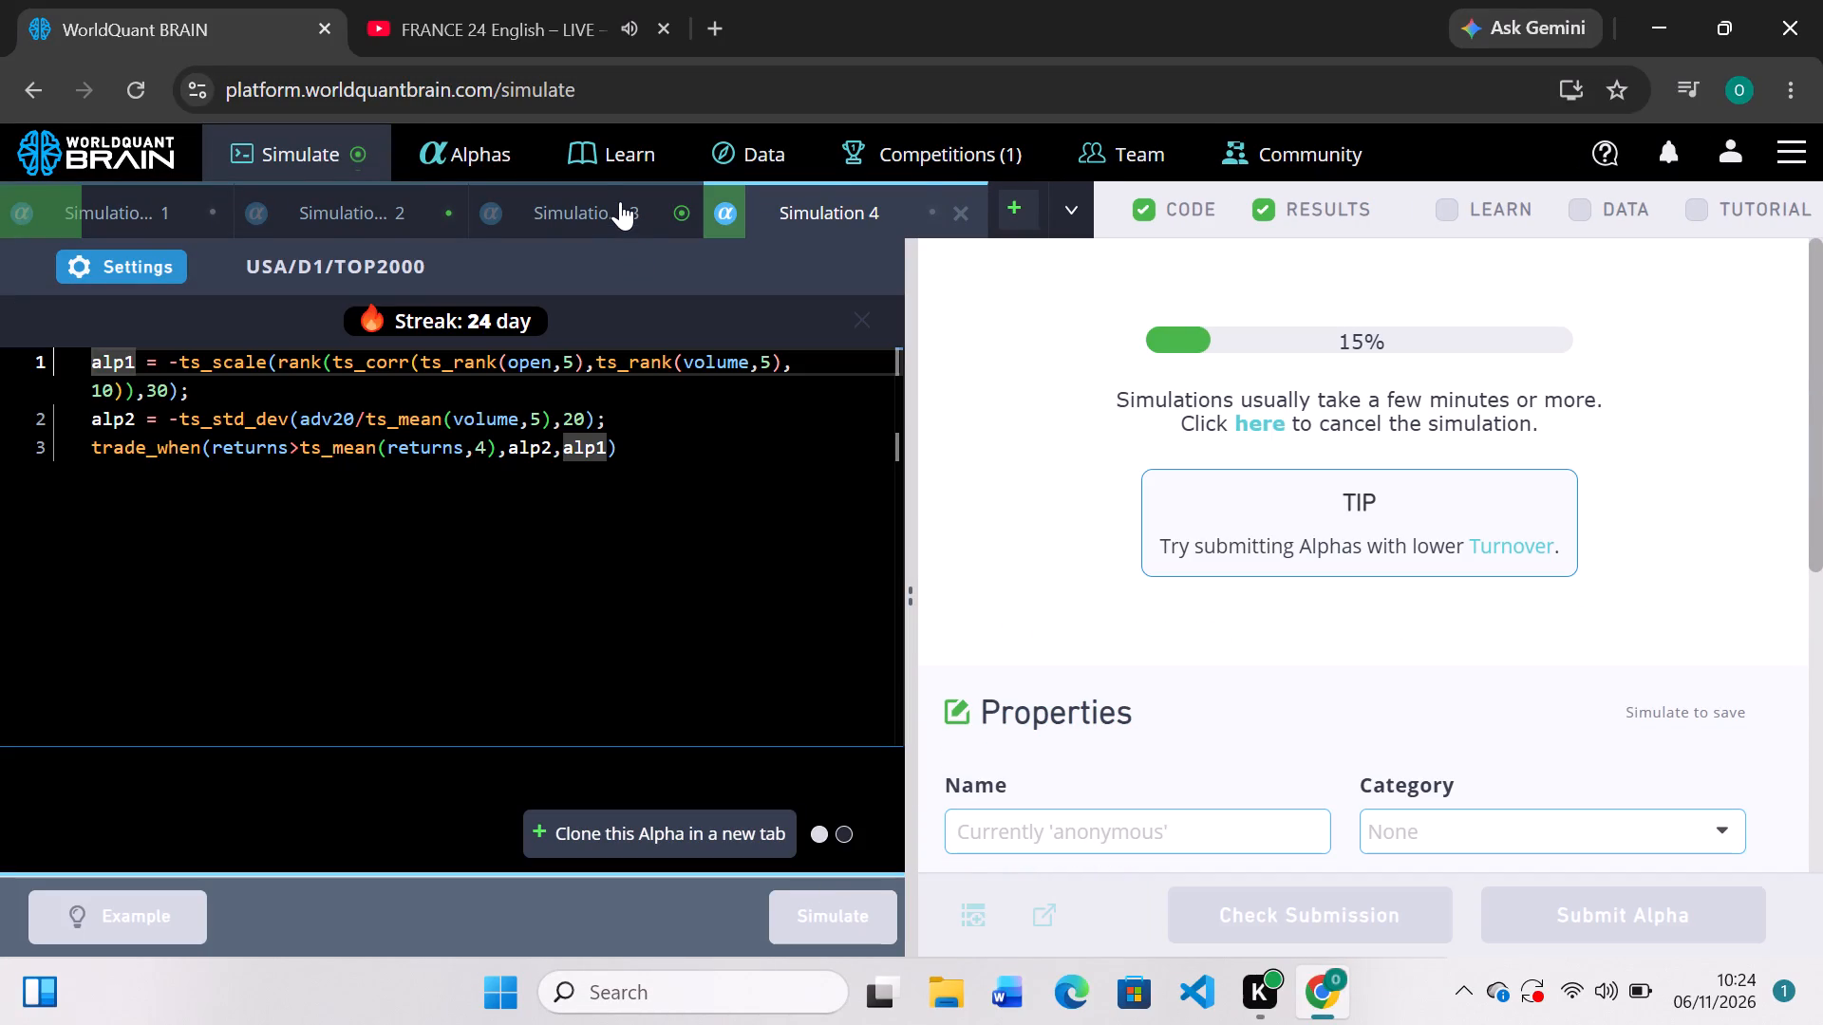
pyautogui.scroll(-2, 1126, 720)
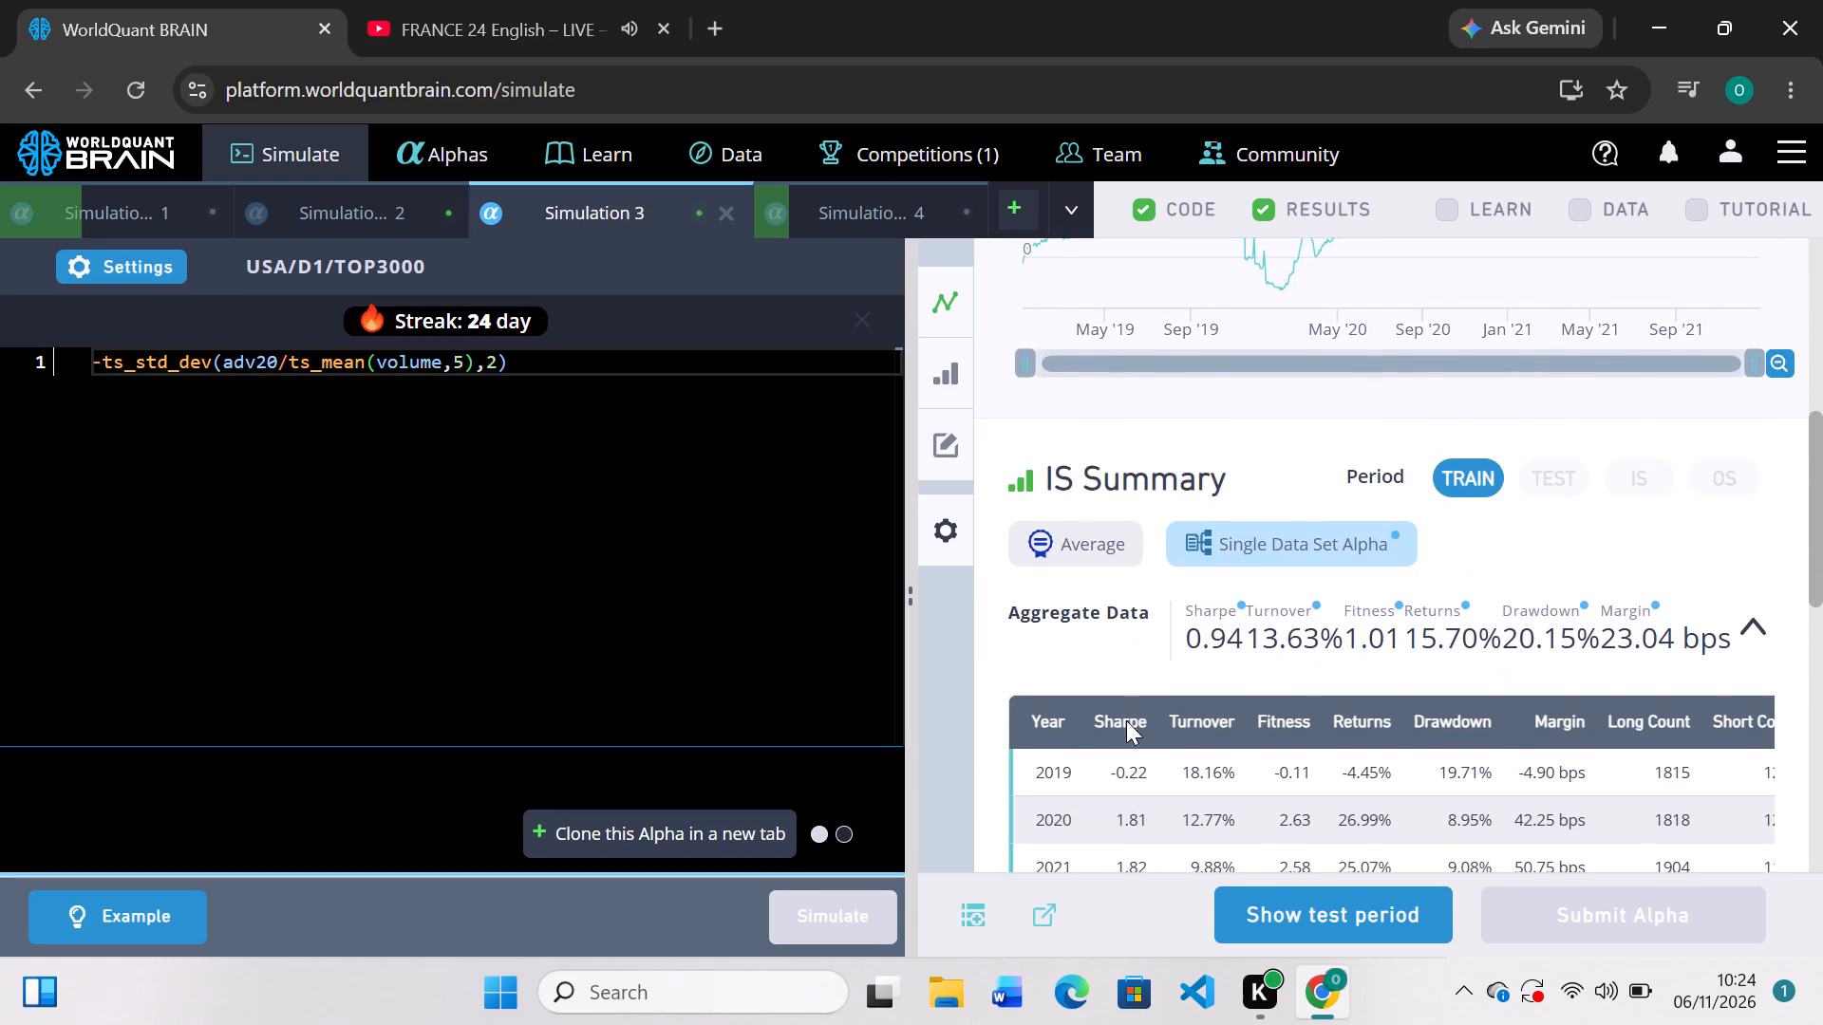
pyautogui.click(1327, 889)
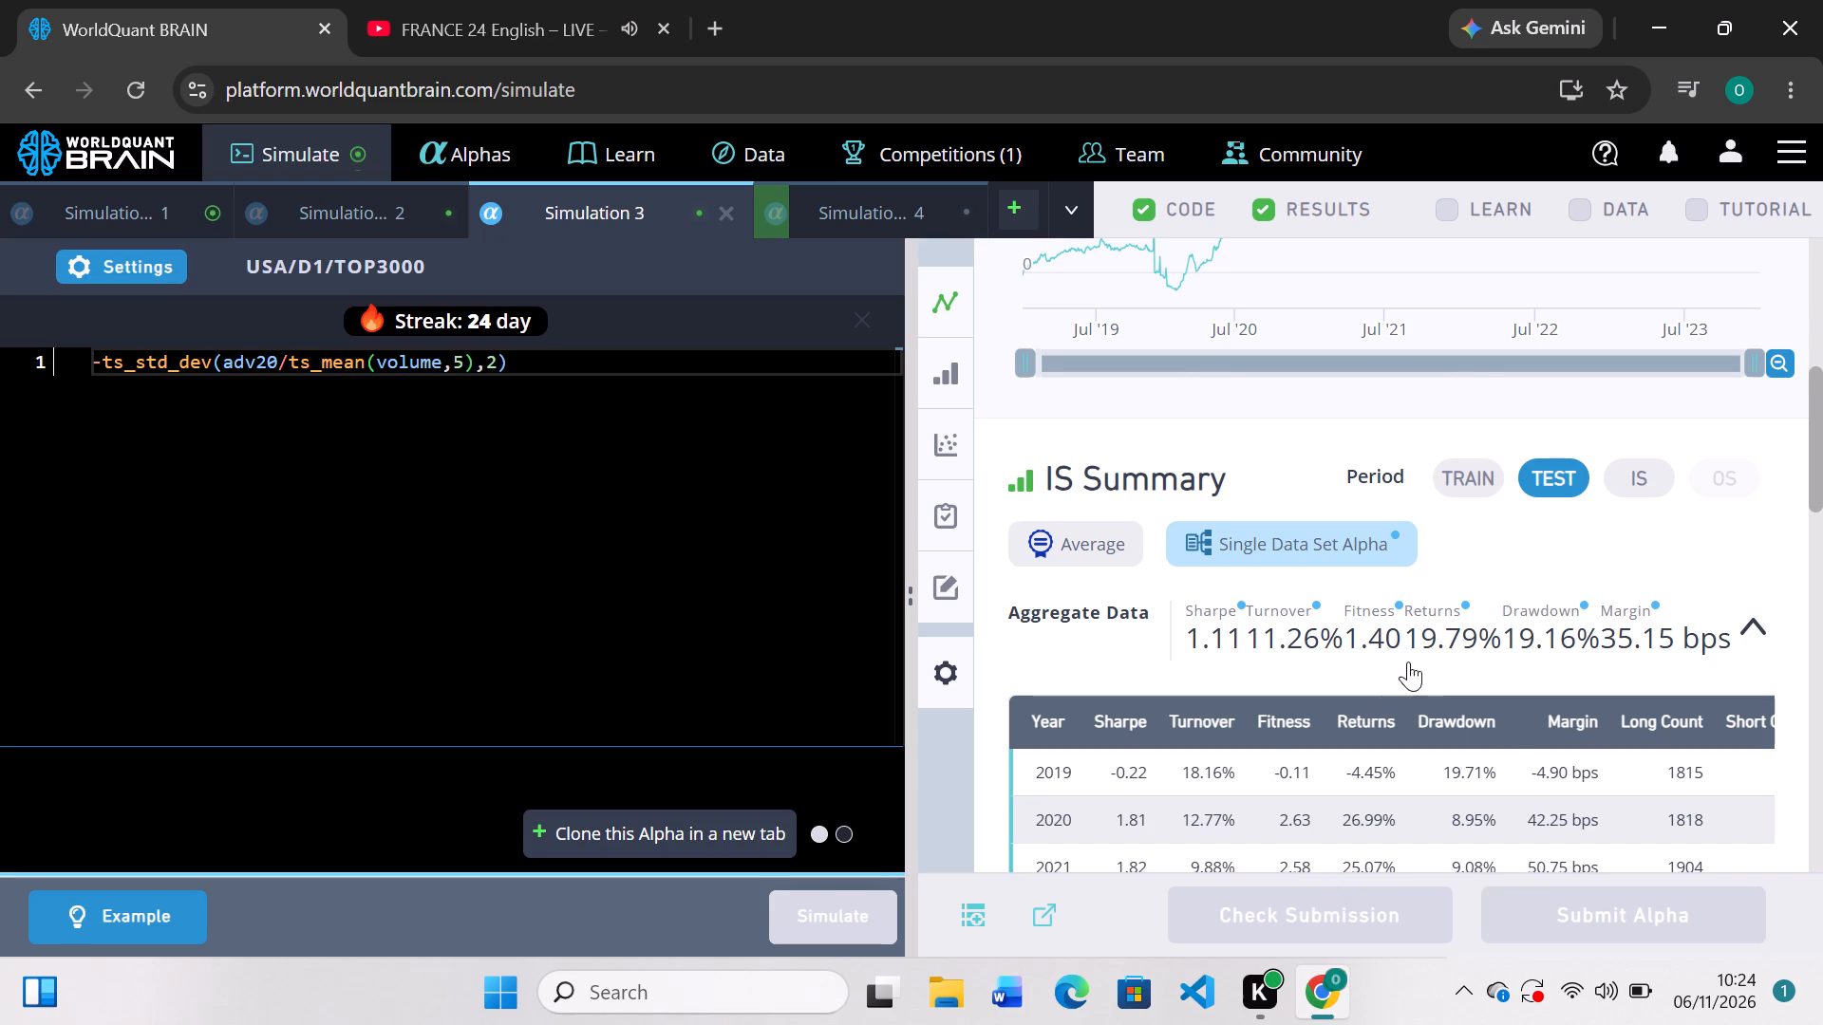
pyautogui.scroll(-2, 1361, 606)
pyautogui.scroll(4, 1361, 606)
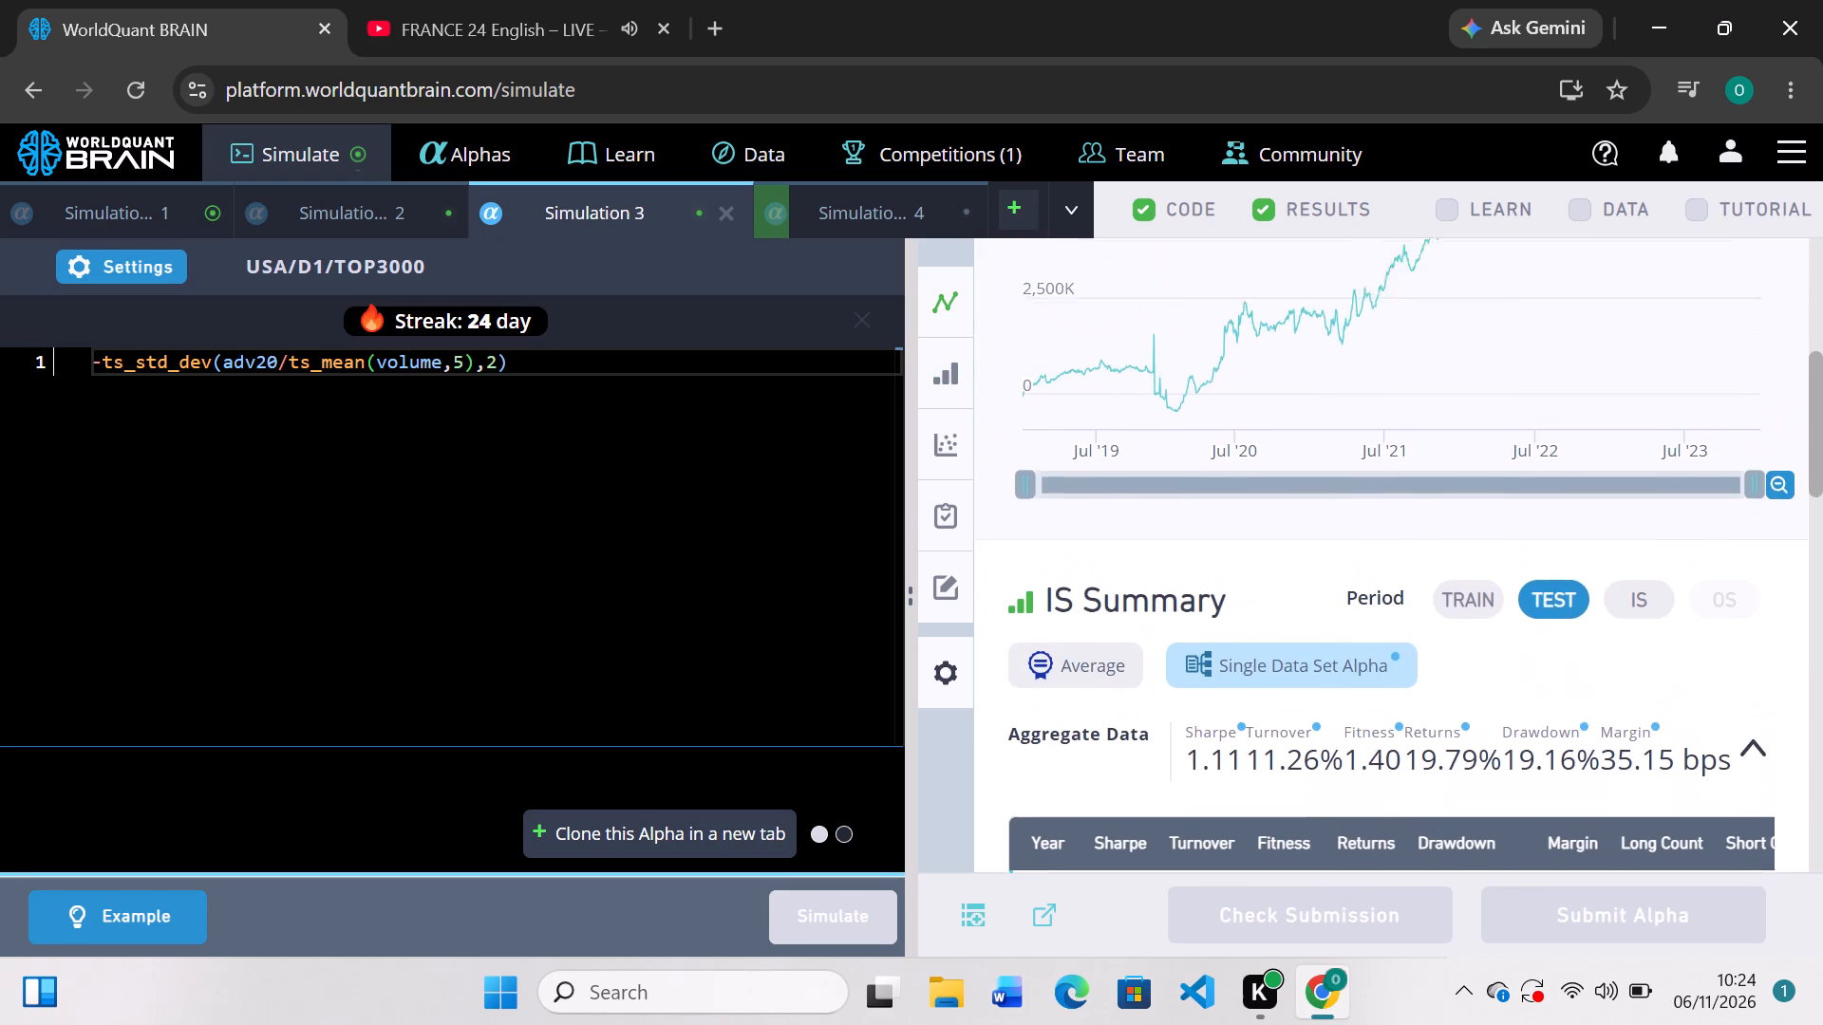
pyautogui.scroll(1, 1361, 606)
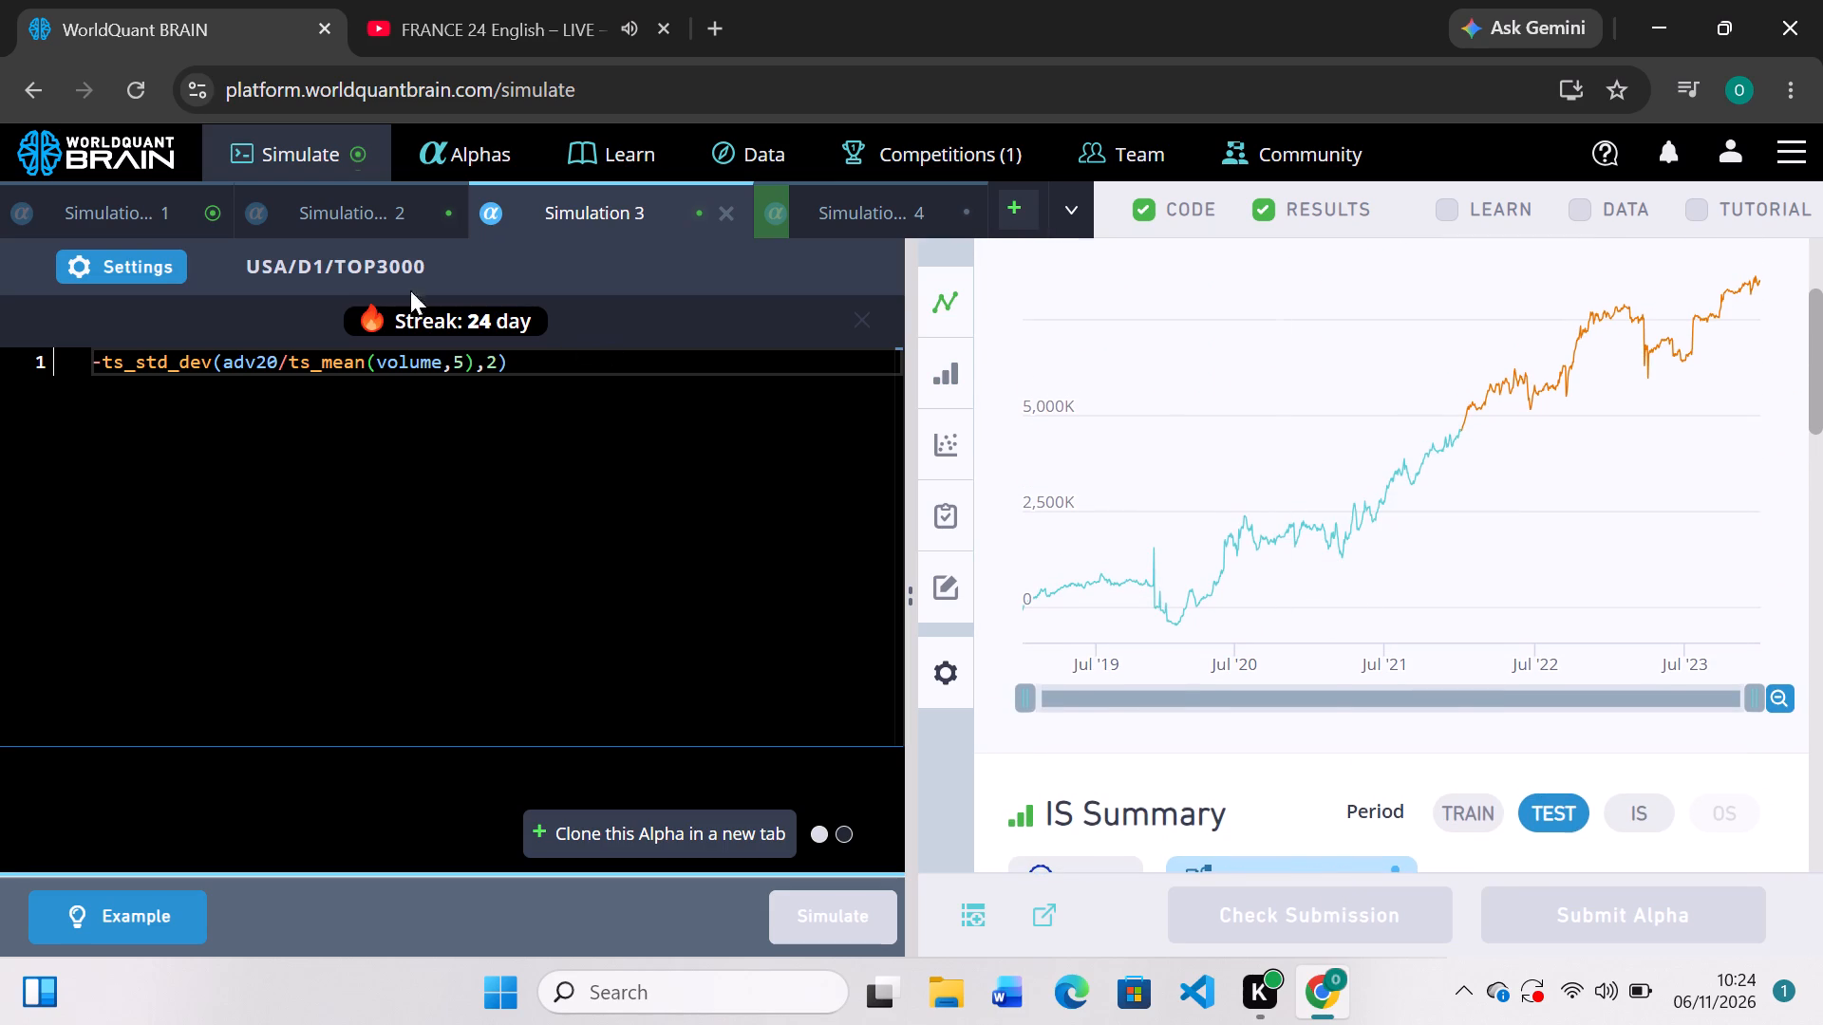
# Set Simulation 3's universe to TOP2000 and simulate it.
pyautogui.click(135, 270)
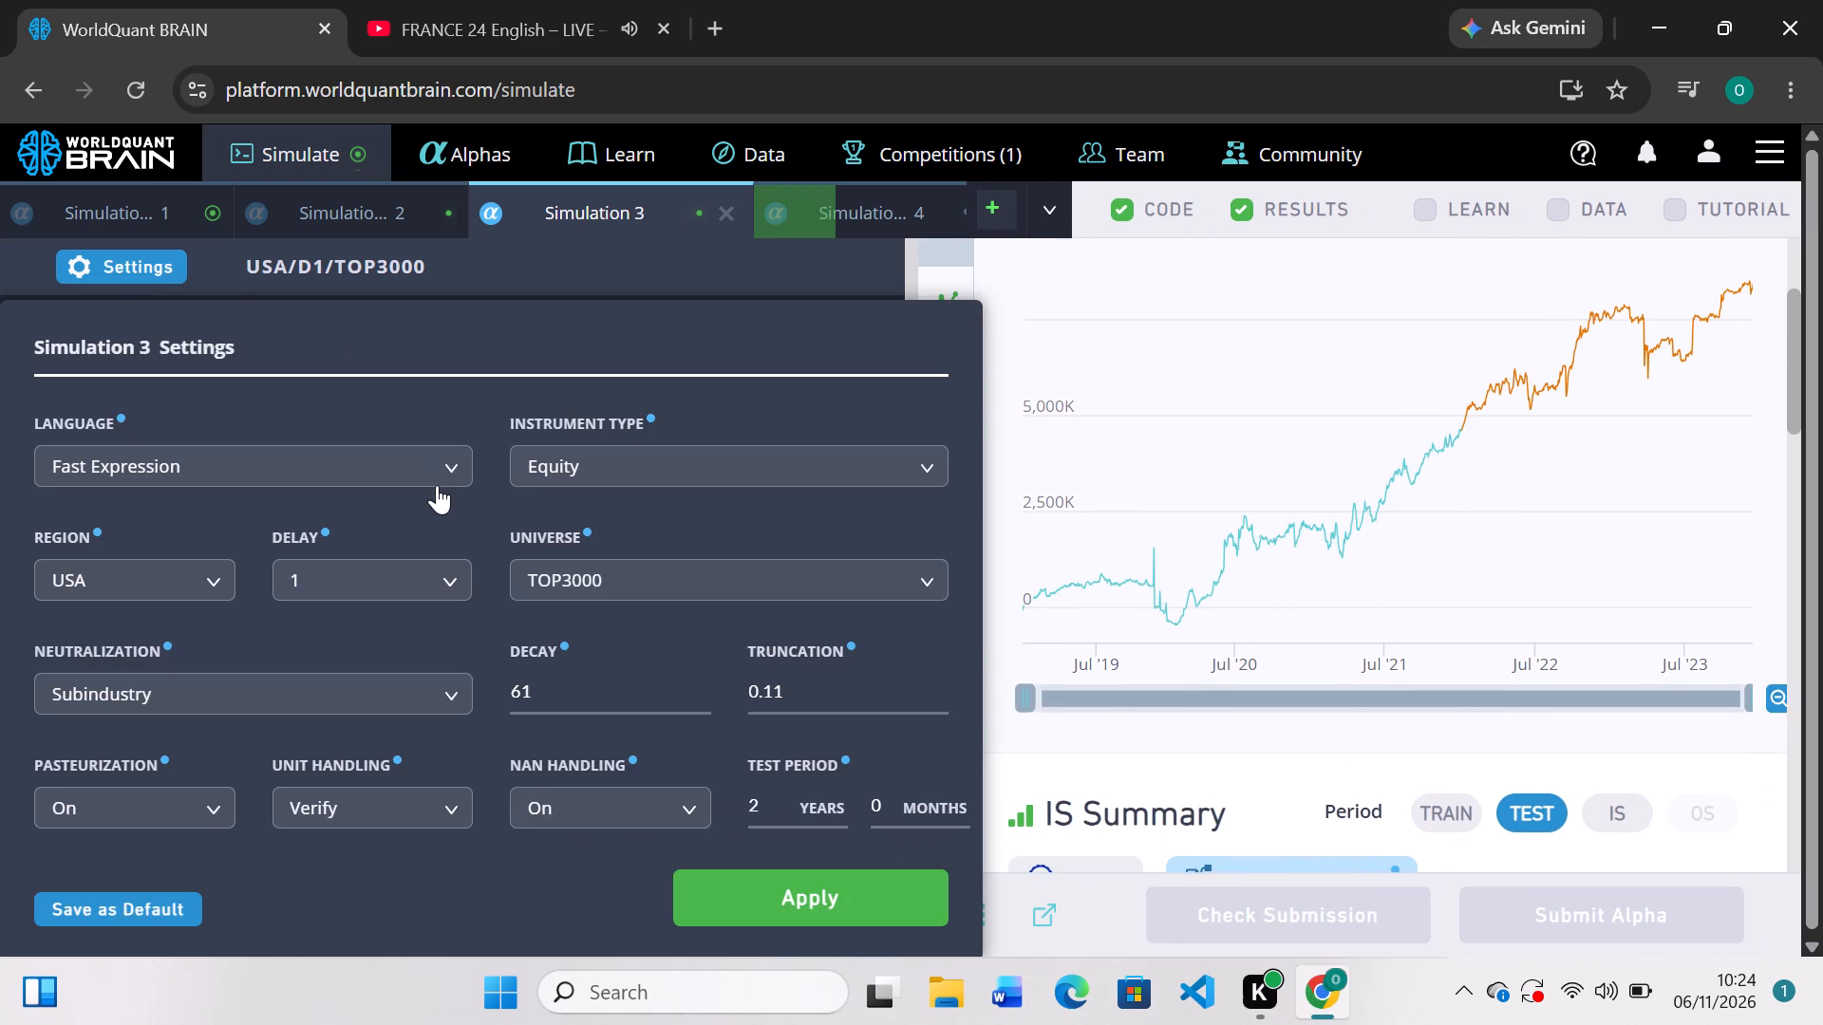
pyautogui.click(911, 576)
pyautogui.click(568, 678)
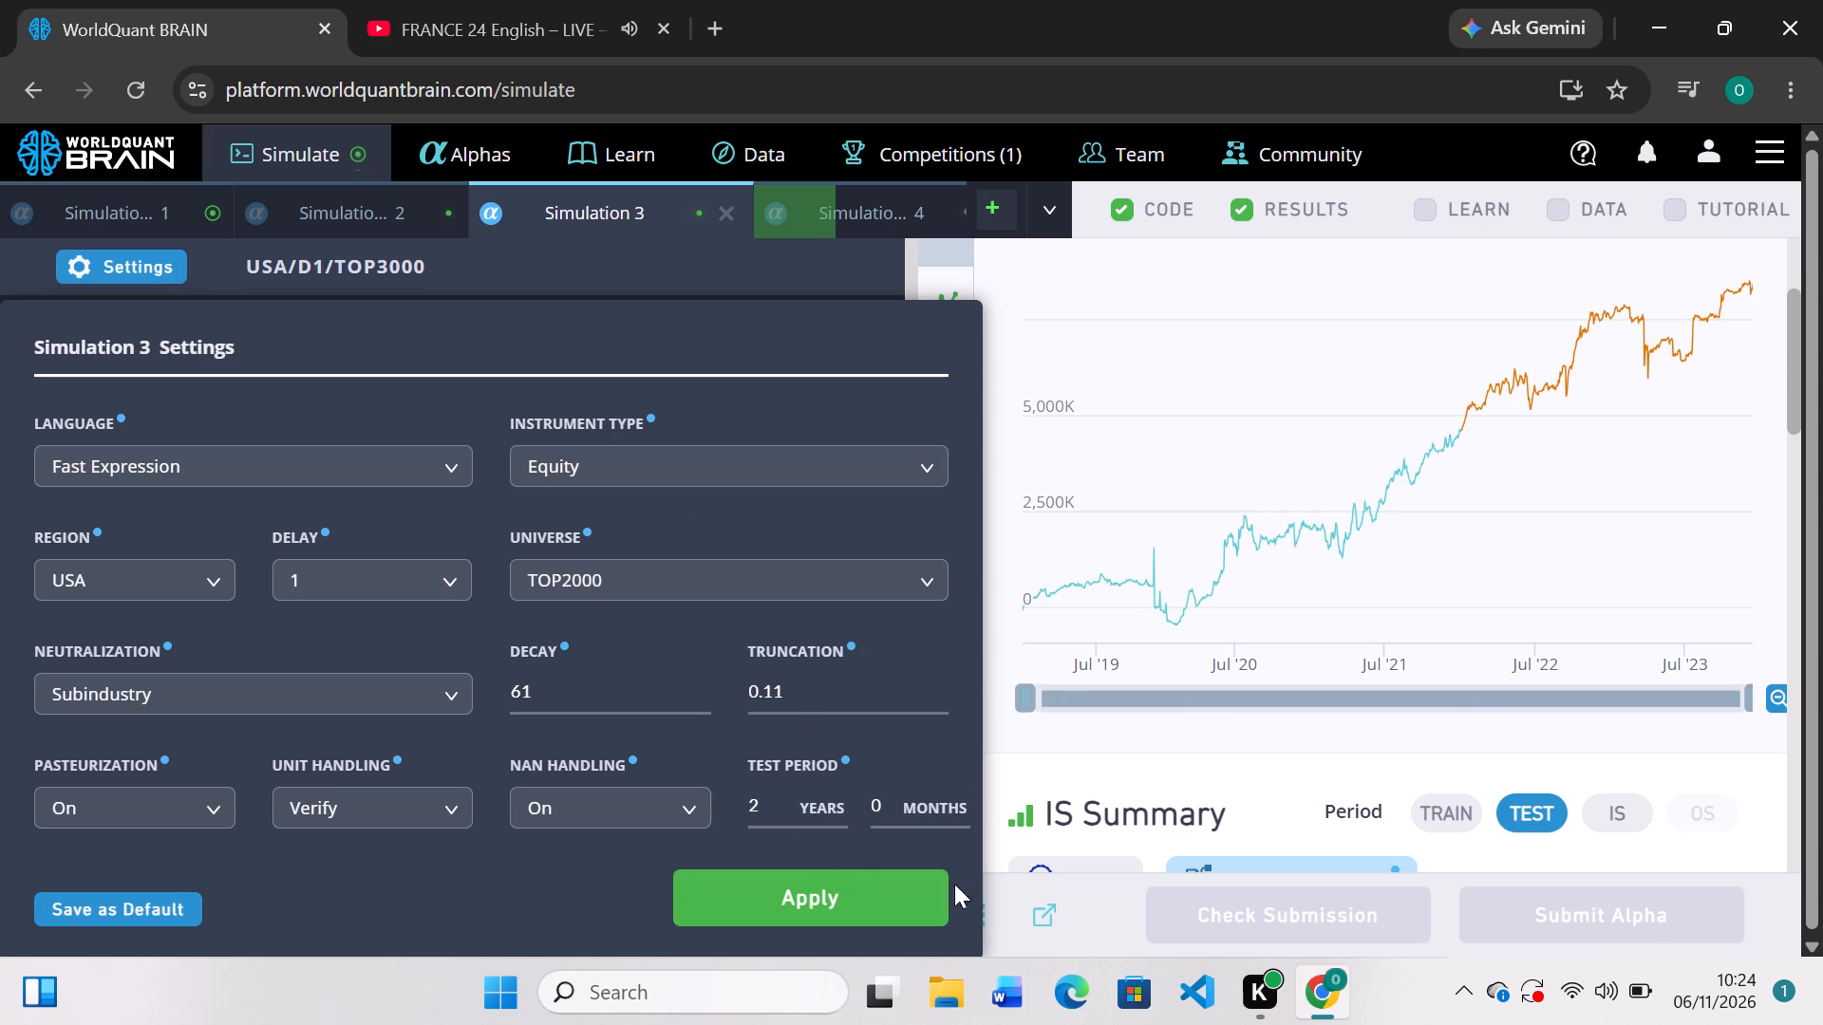
pyautogui.click(862, 919)
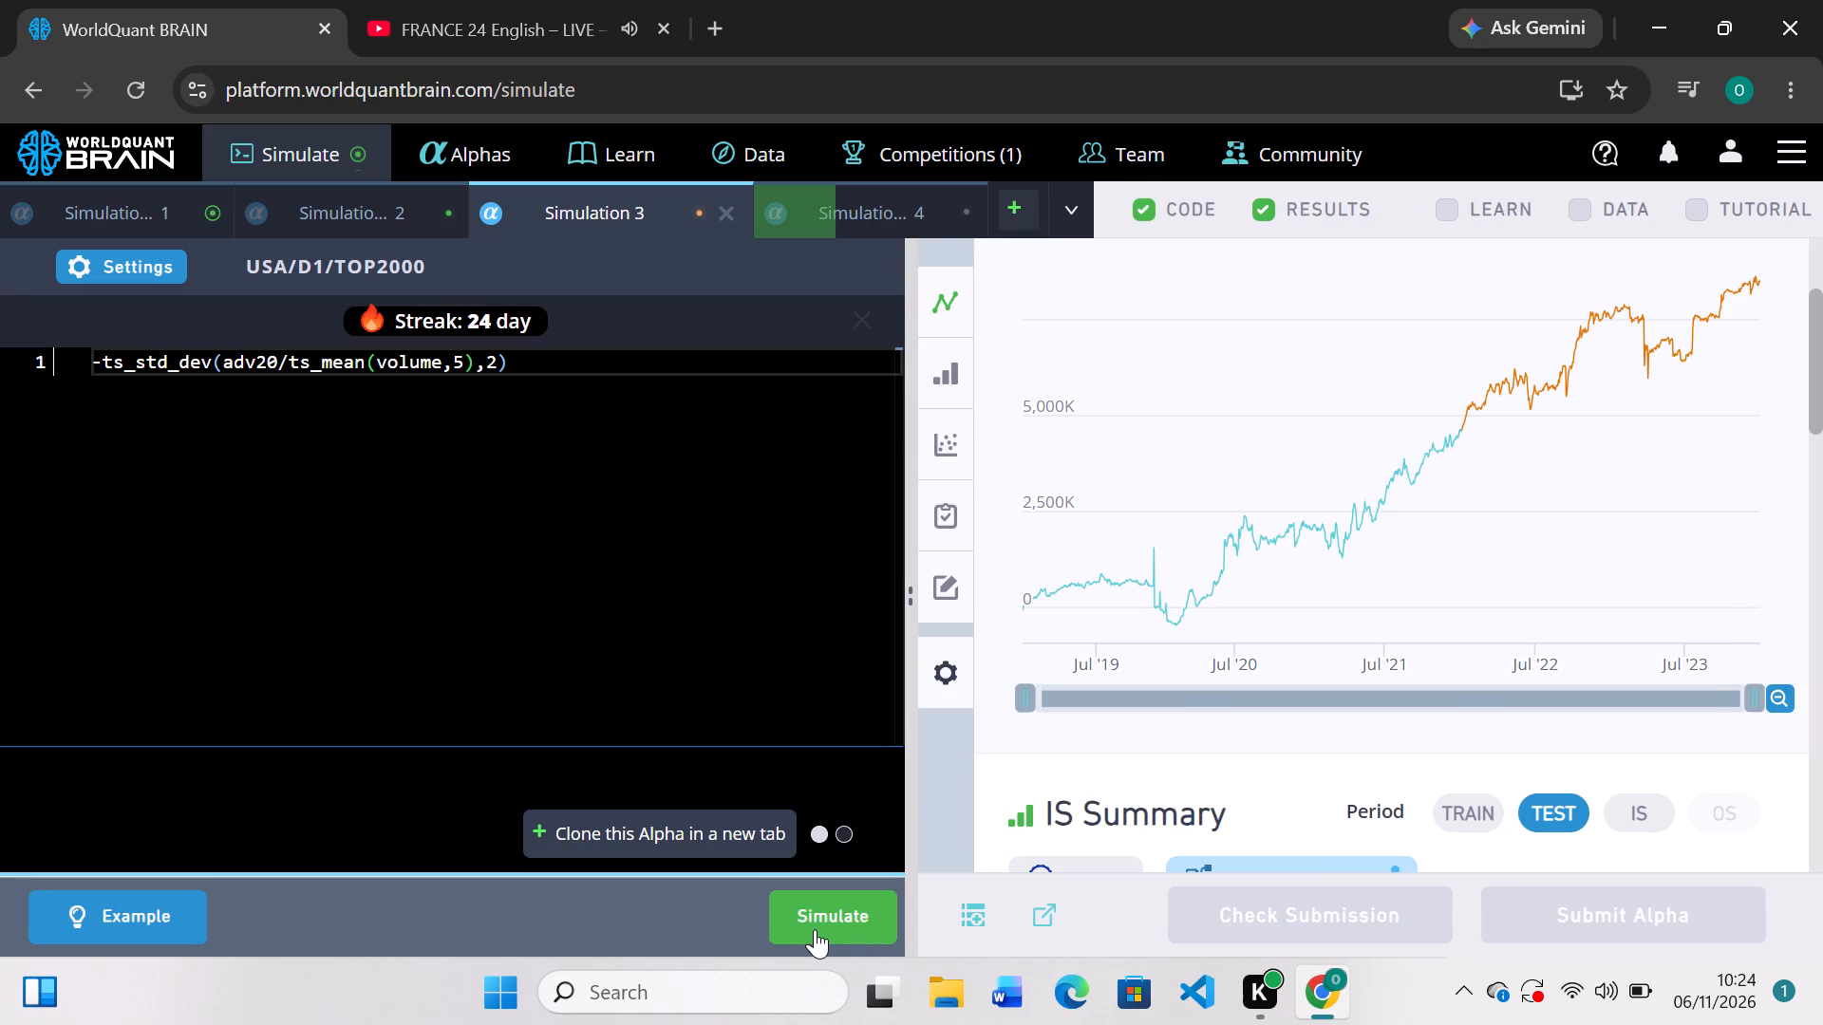
pyautogui.click(815, 929)
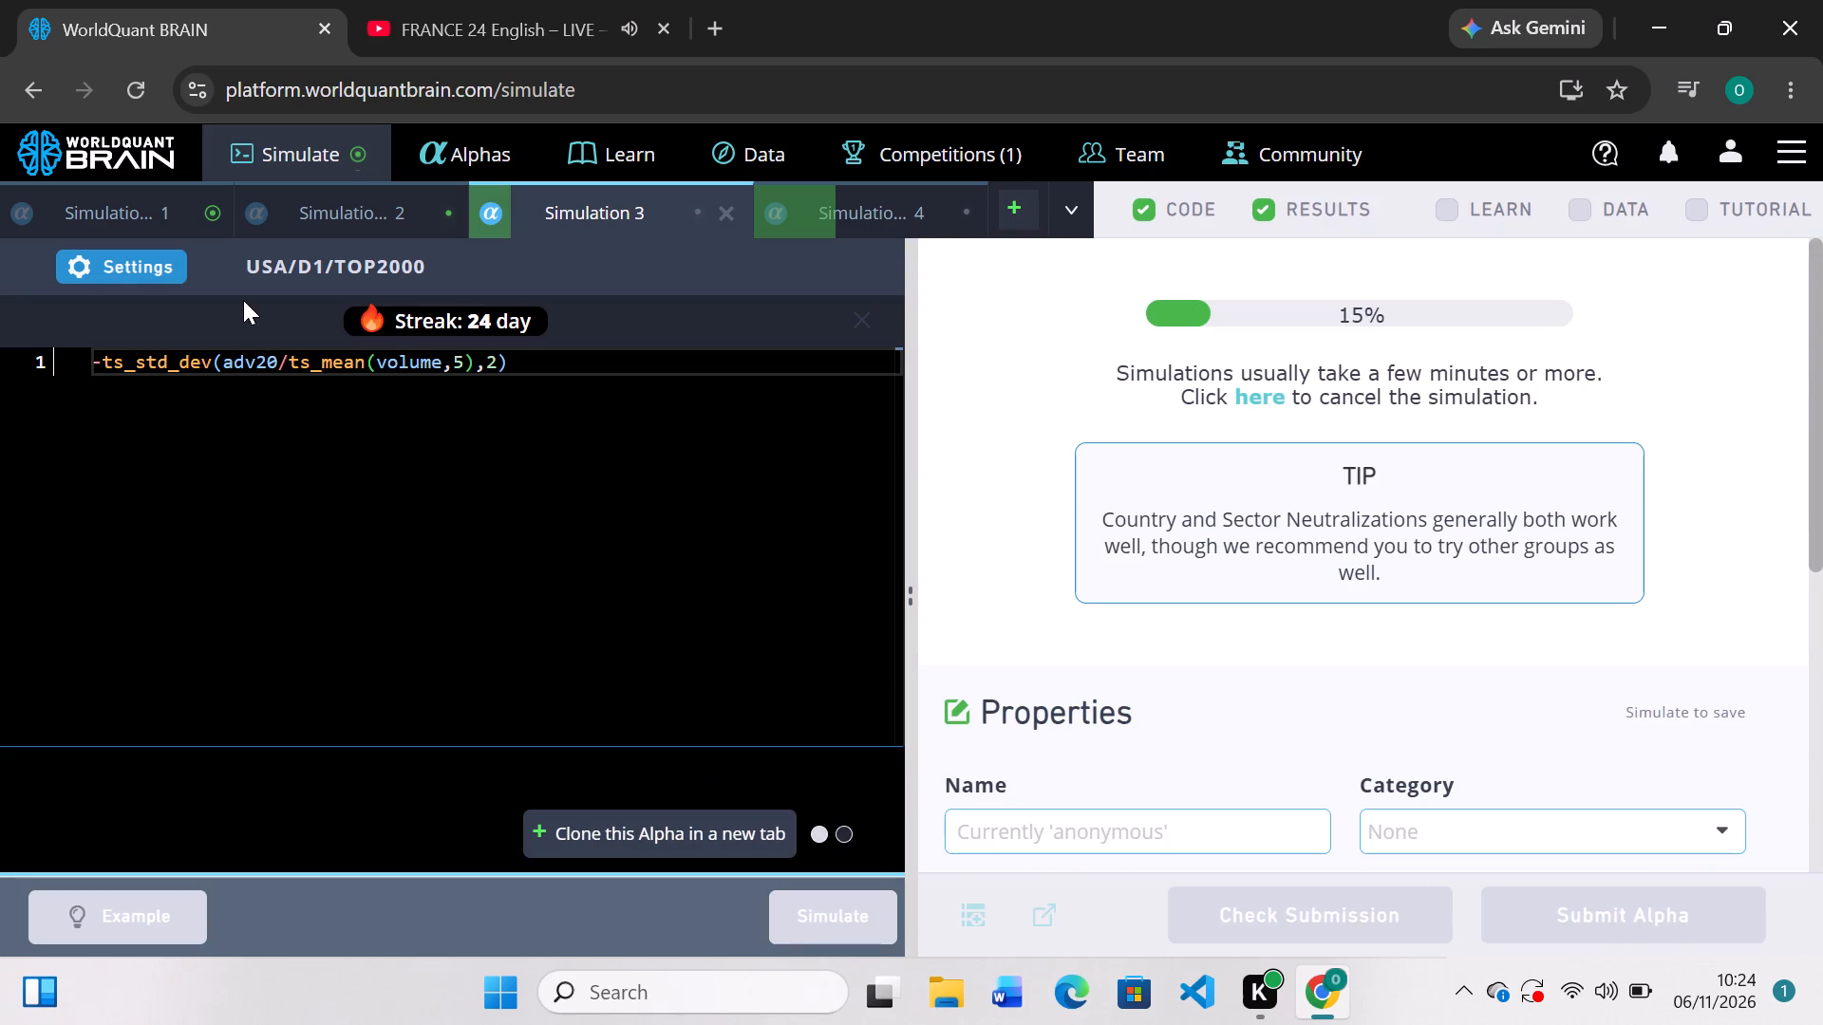
# Examine Simulation 1's PnL chart and IS Summary for the version that subtracts the ts_std_dev term.
pyautogui.click(159, 222)
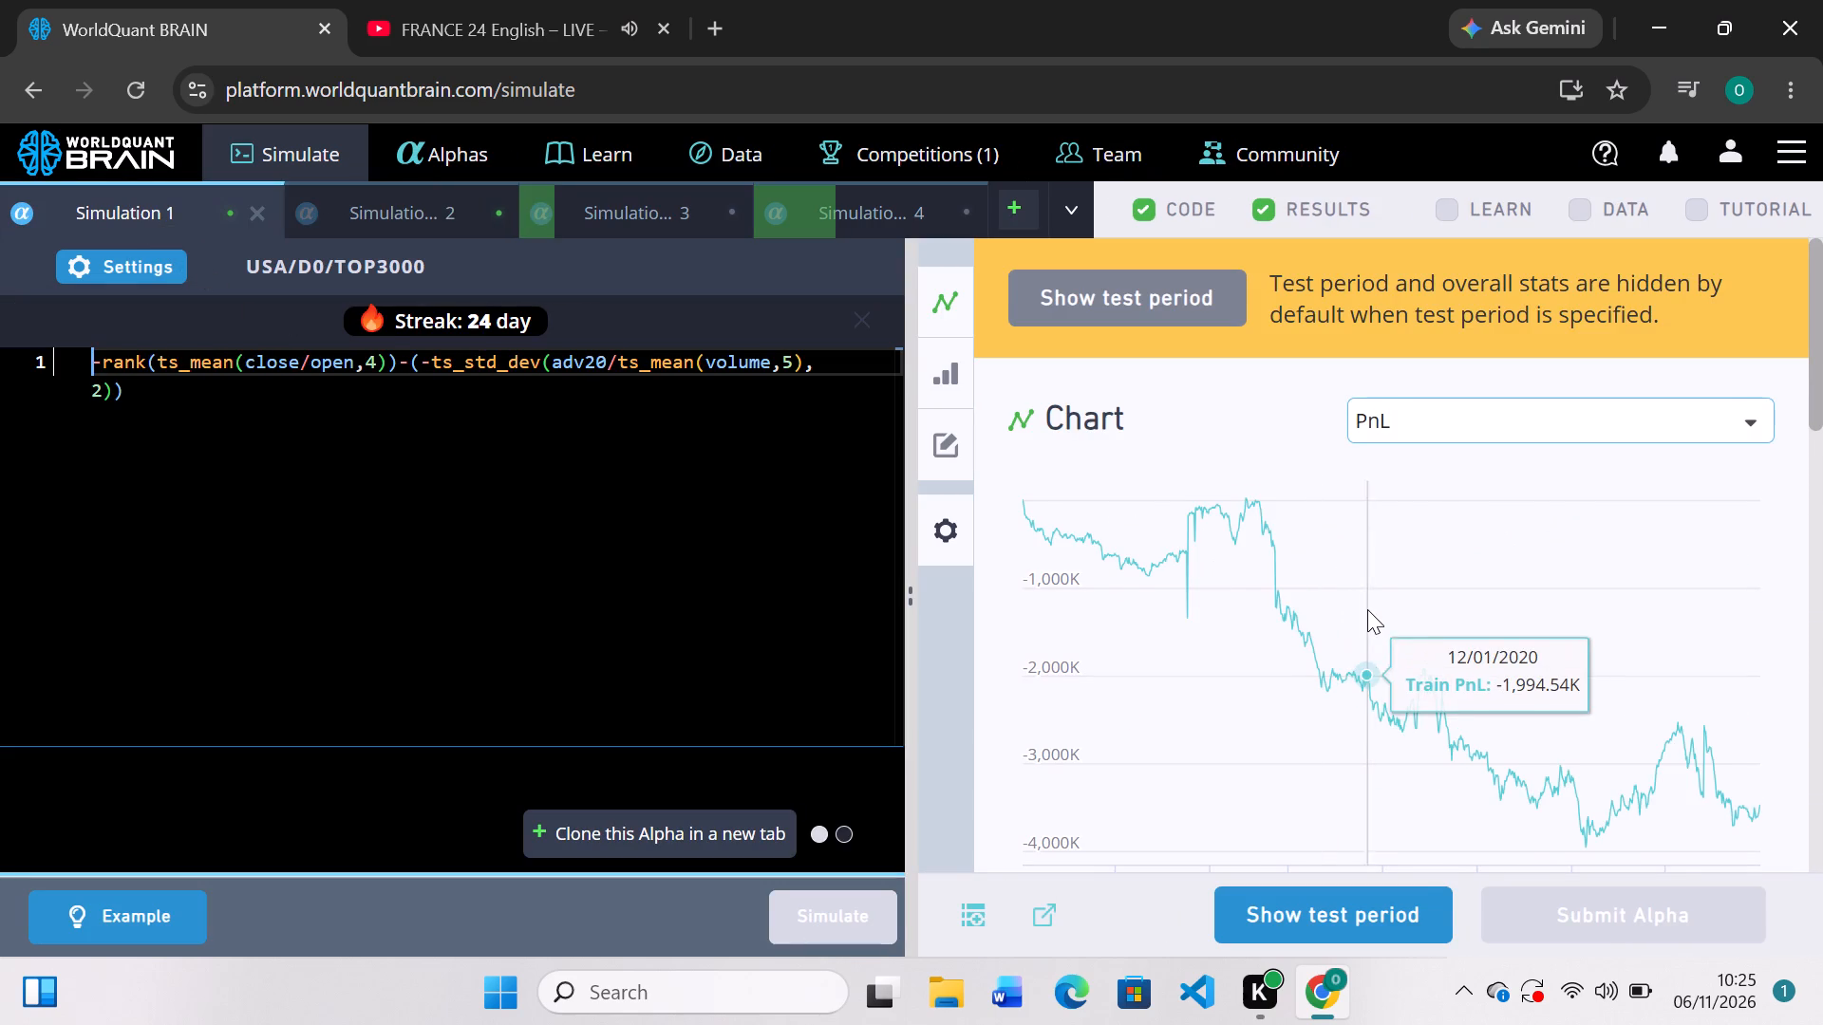
pyautogui.scroll(-3, 1367, 609)
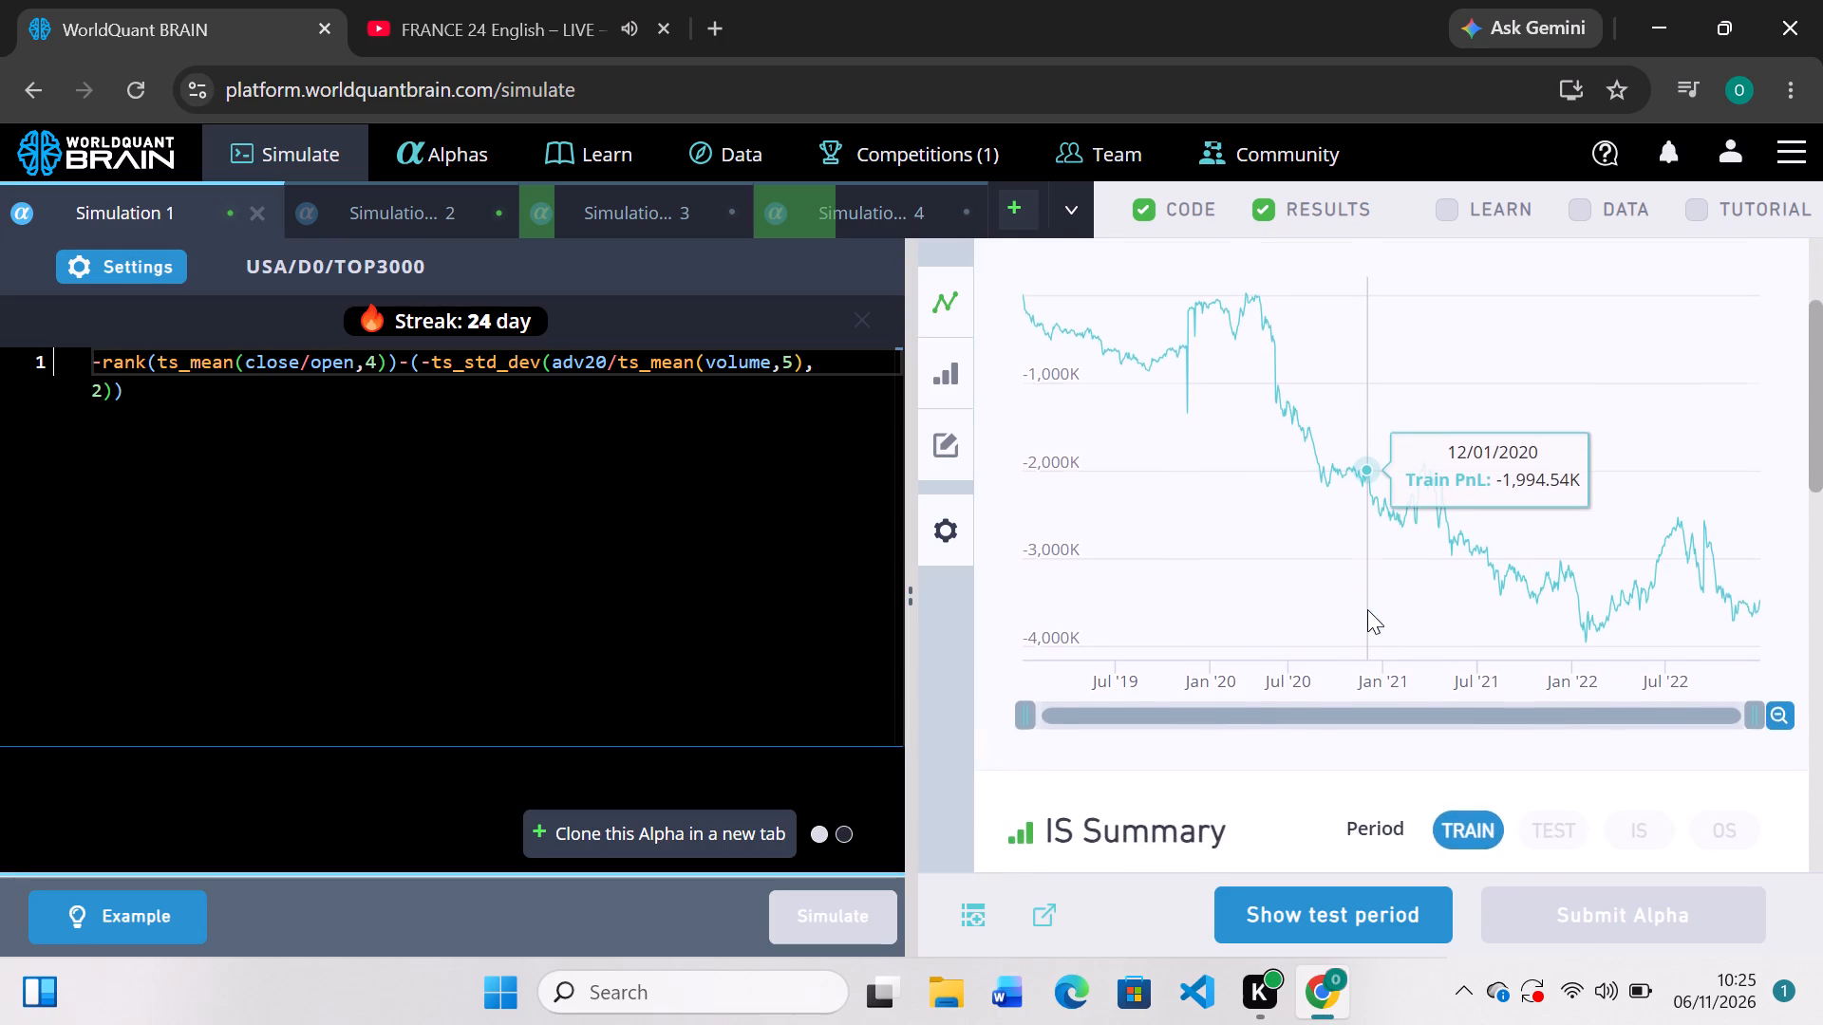
pyautogui.scroll(-1, 1367, 609)
pyautogui.scroll(1, 1367, 609)
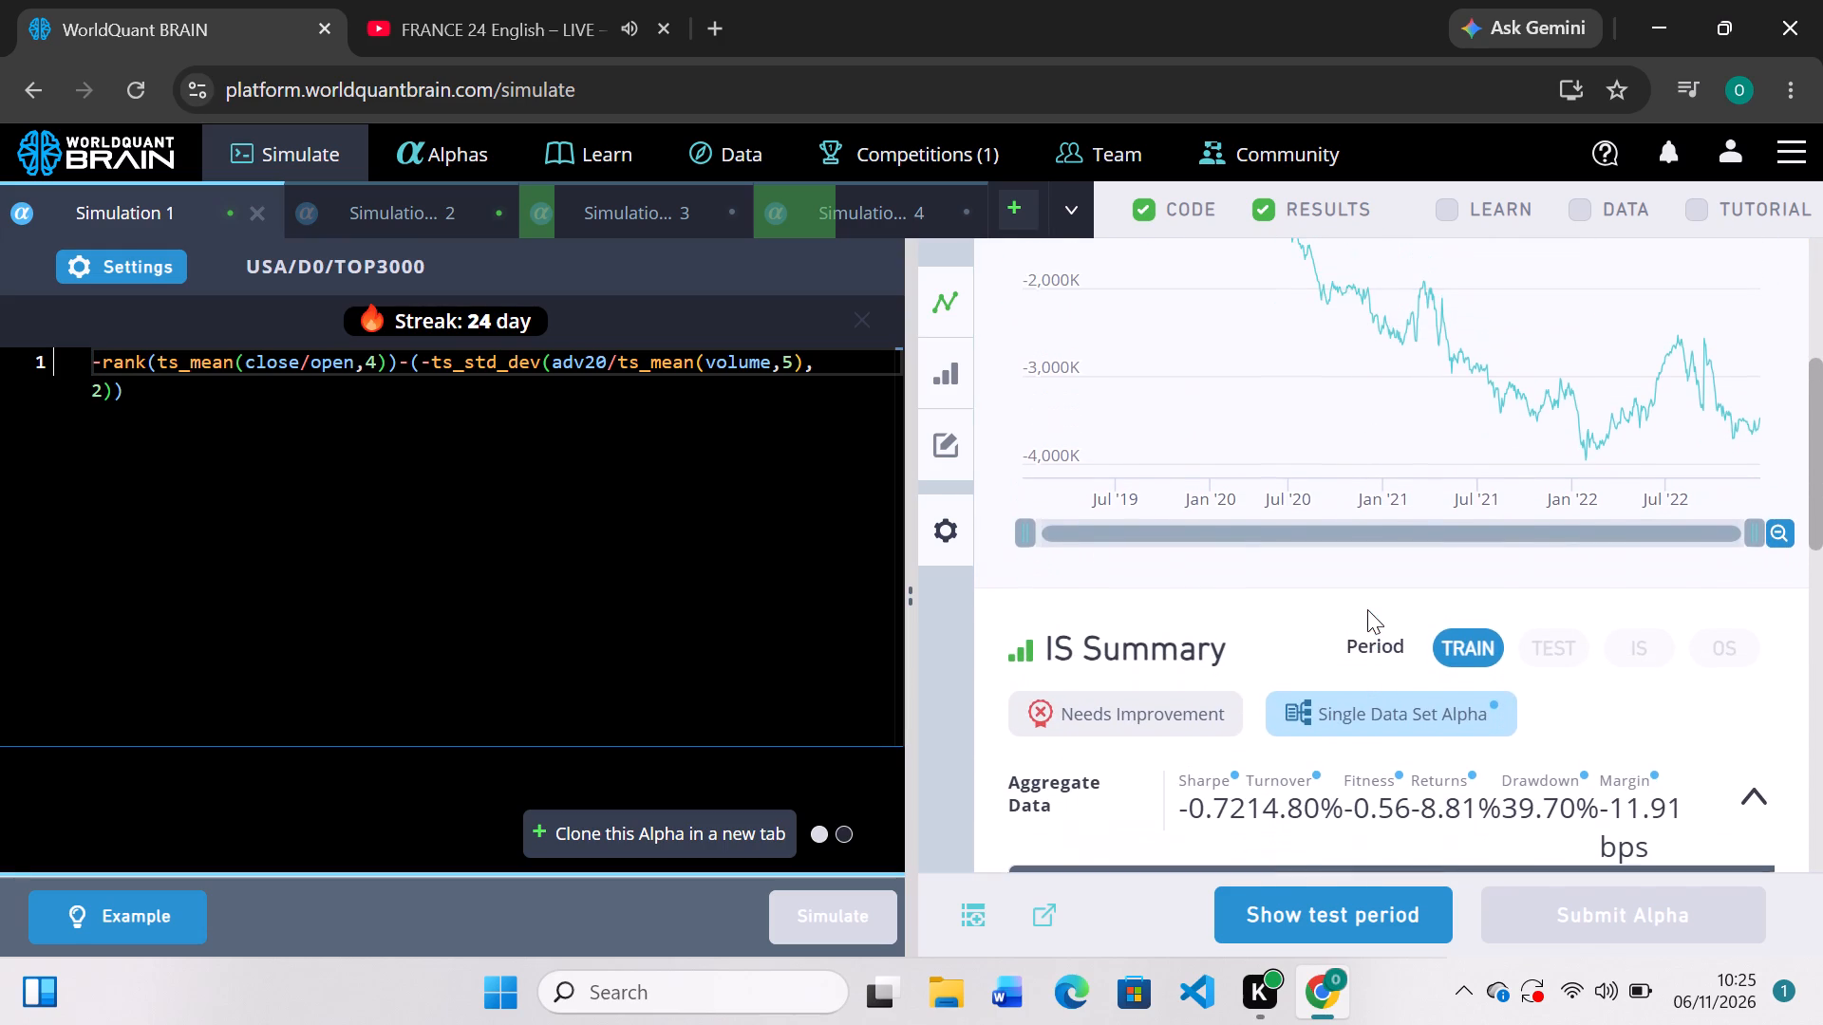
pyautogui.scroll(2, 1367, 609)
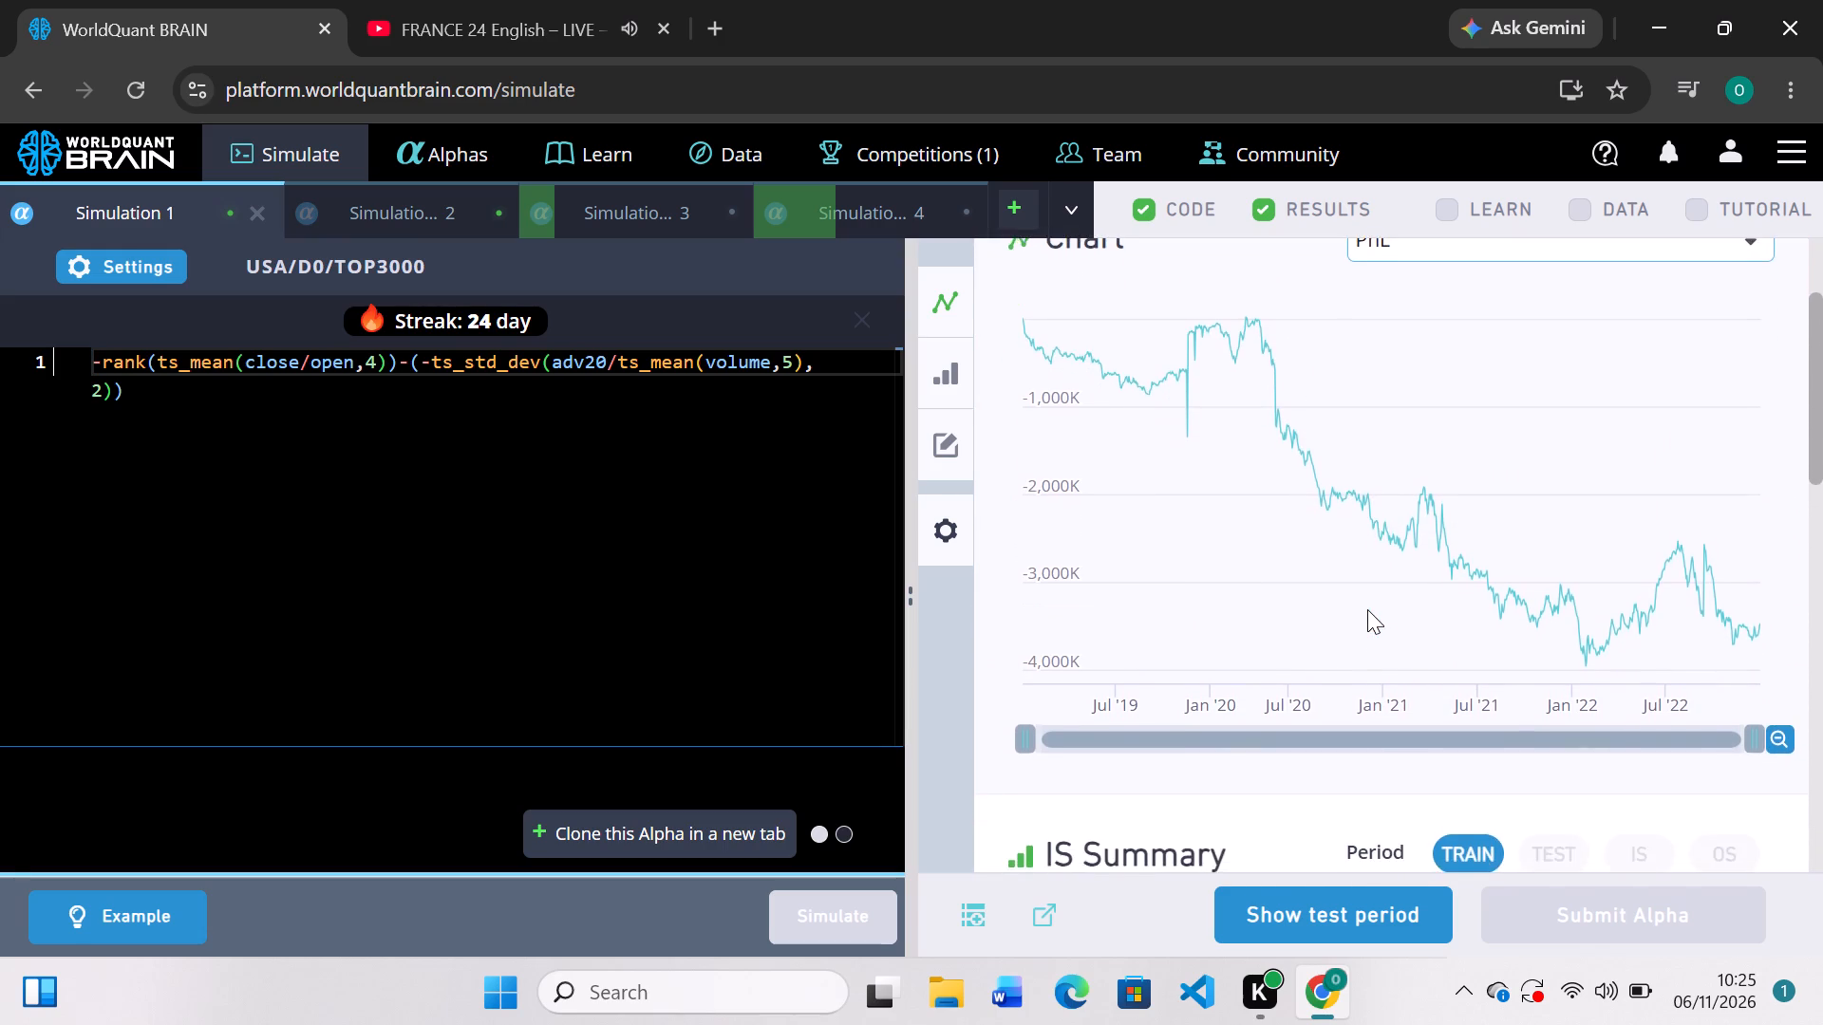
pyautogui.scroll(1, 1367, 609)
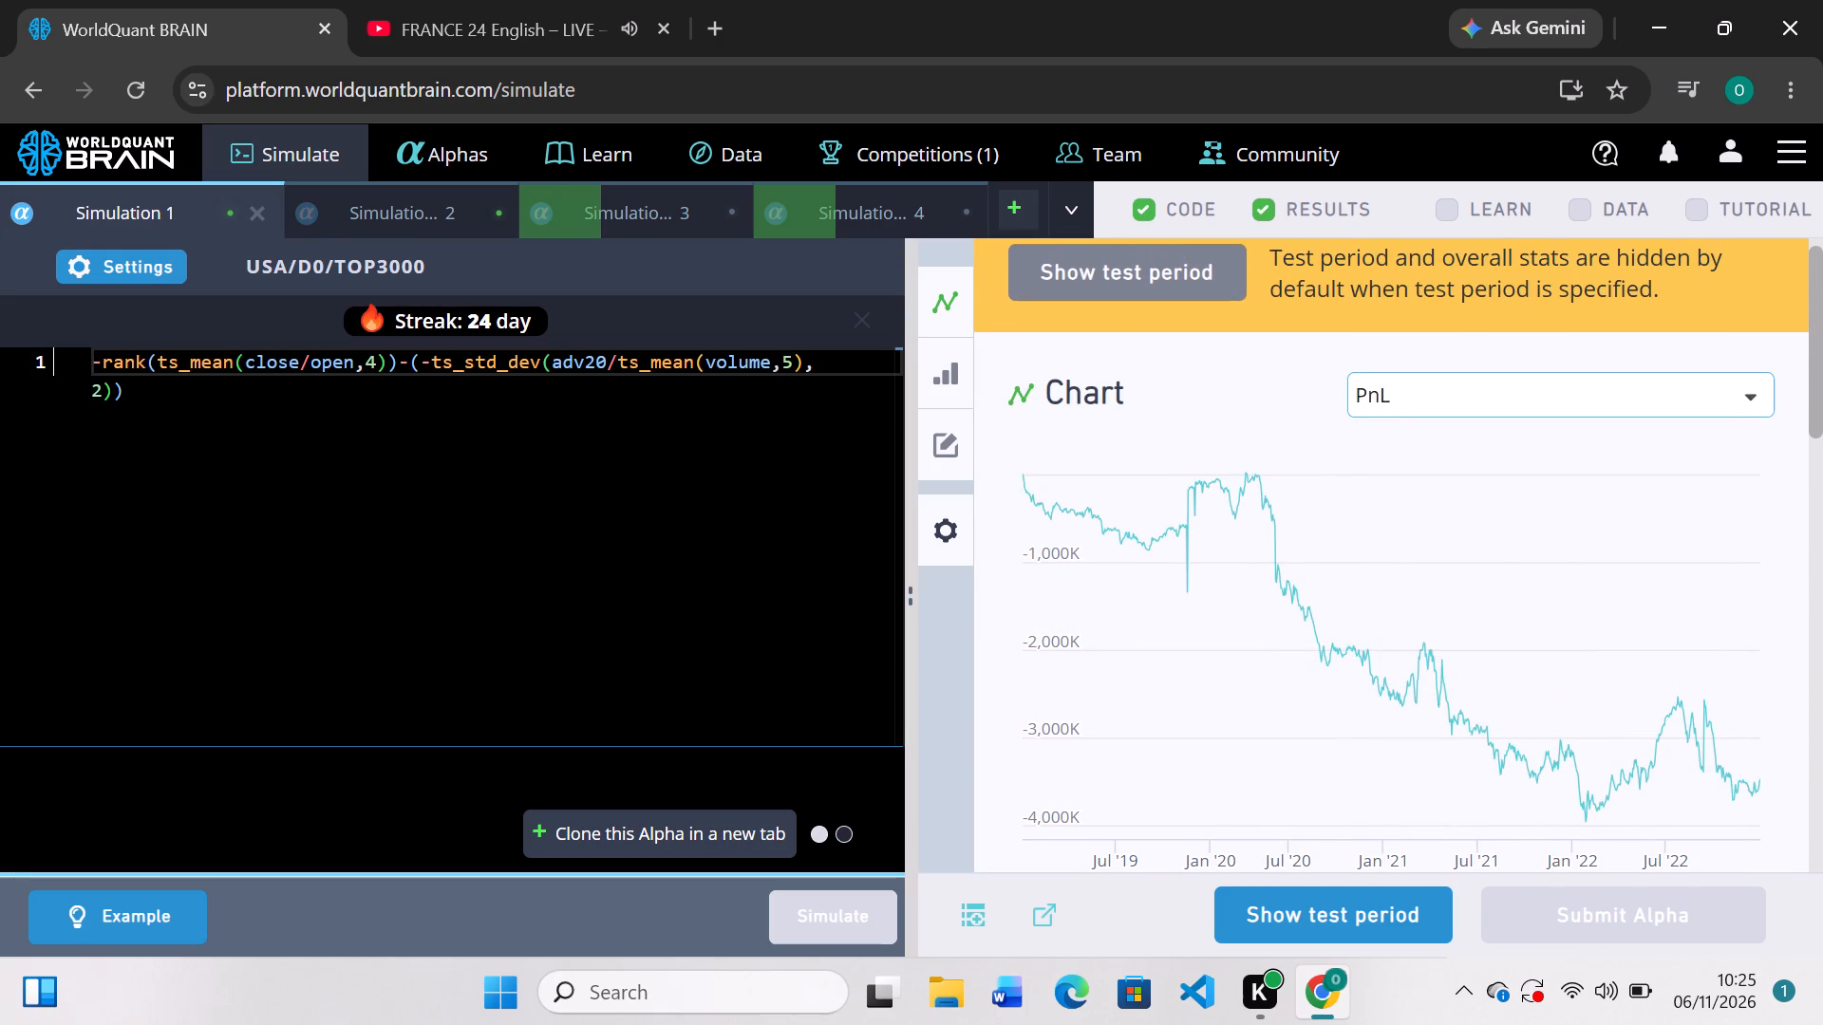
# Replace the minus between Simulation 1's rank and ts_std_dev terms with a division sign, and simulate it.
pyautogui.click(410, 366)
pyautogui.press('BackSpace')
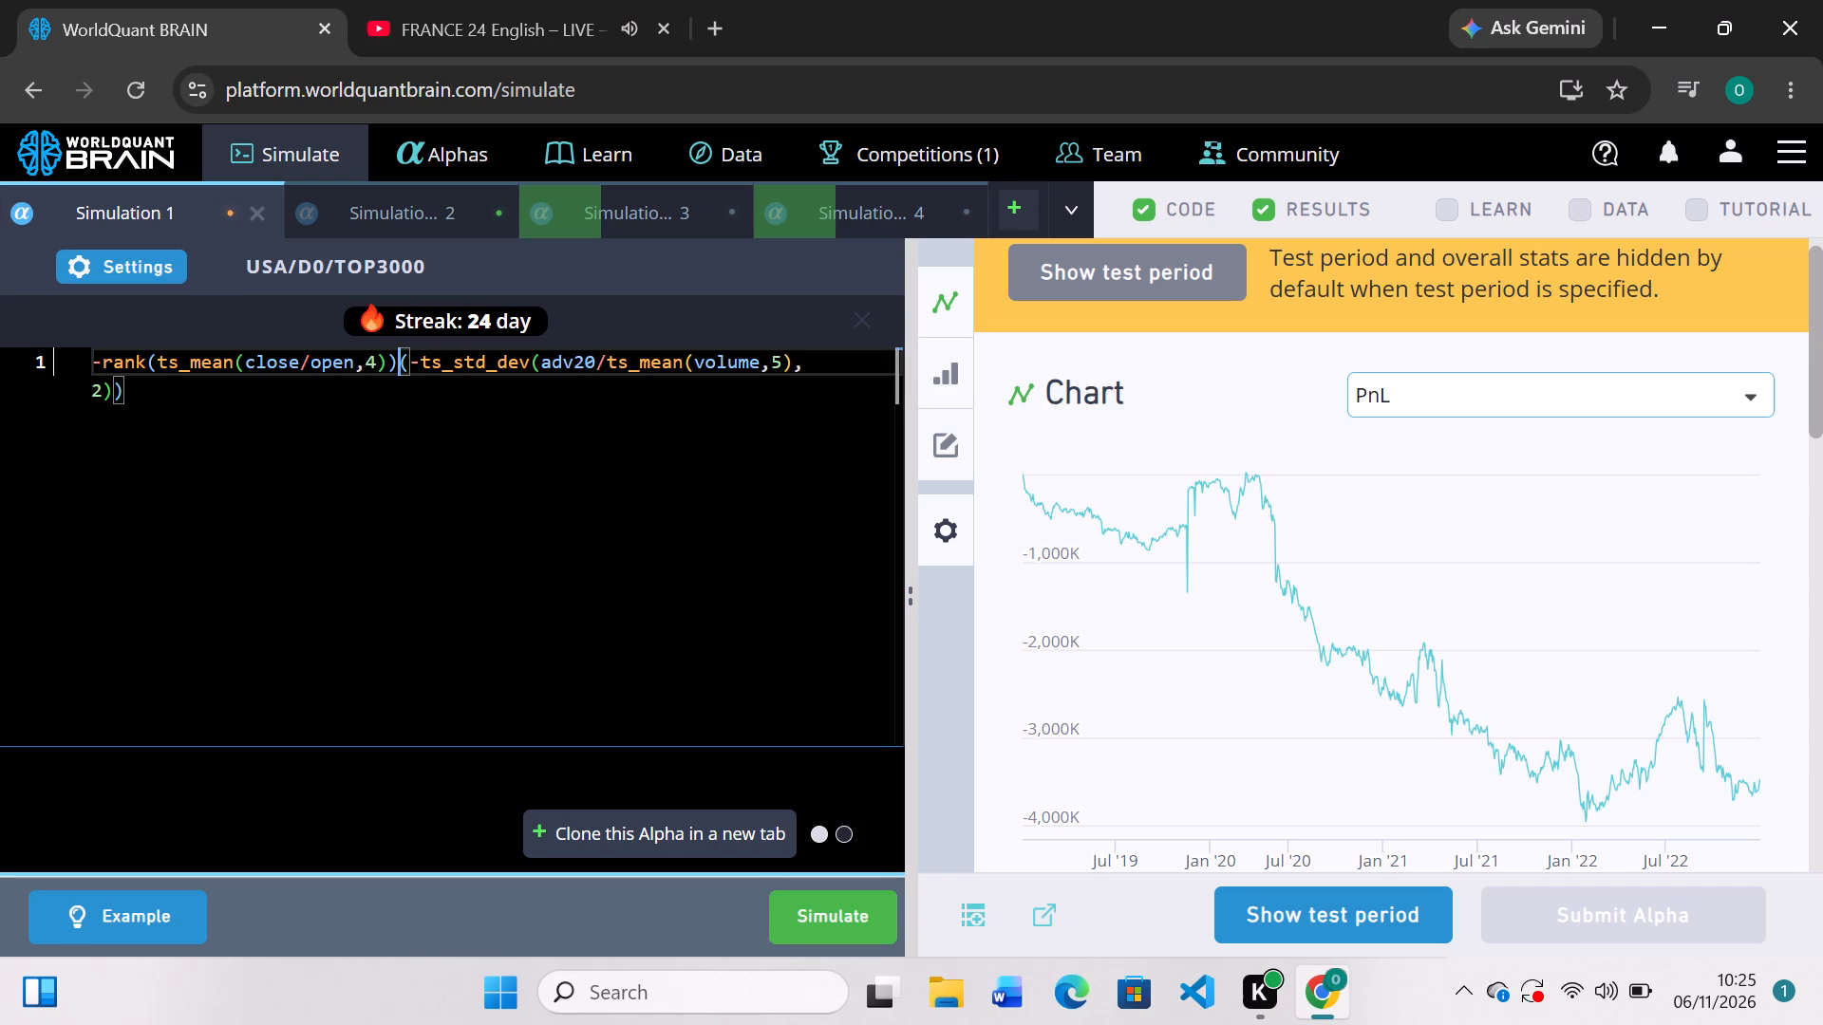
pyautogui.press('/')
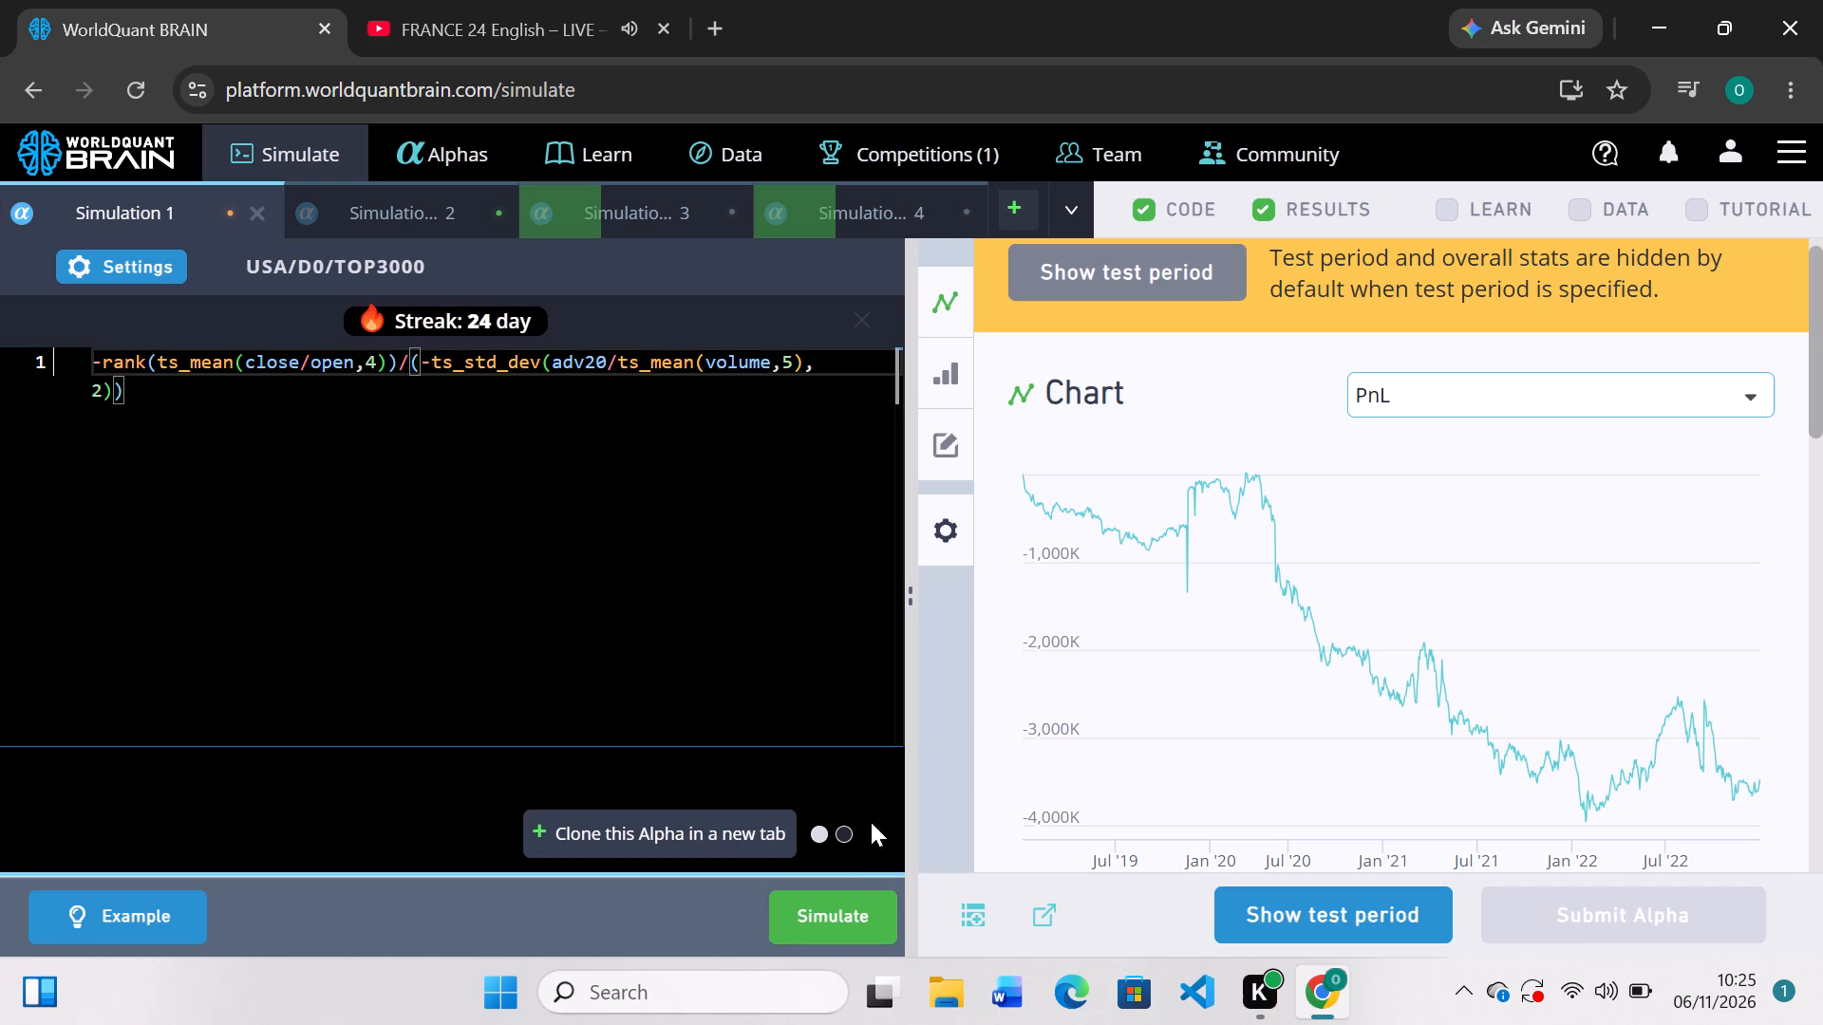
pyautogui.click(822, 906)
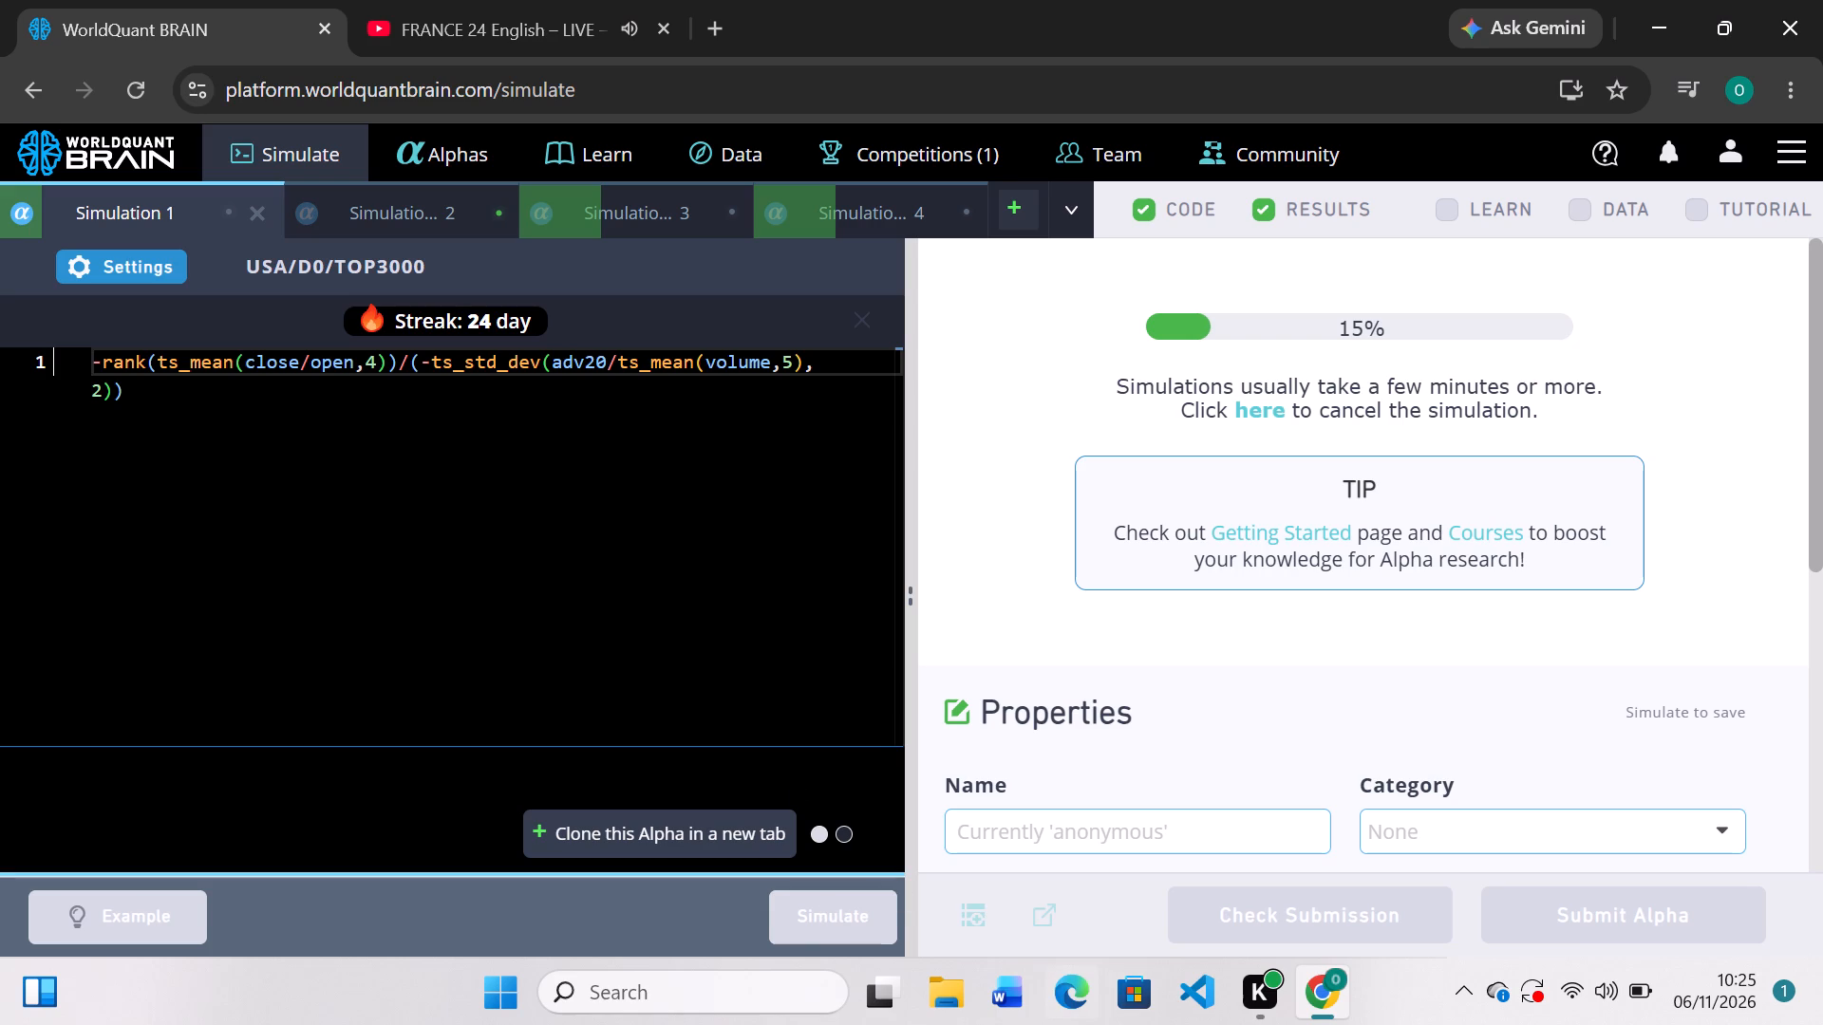
pyautogui.scroll(1, 699, 576)
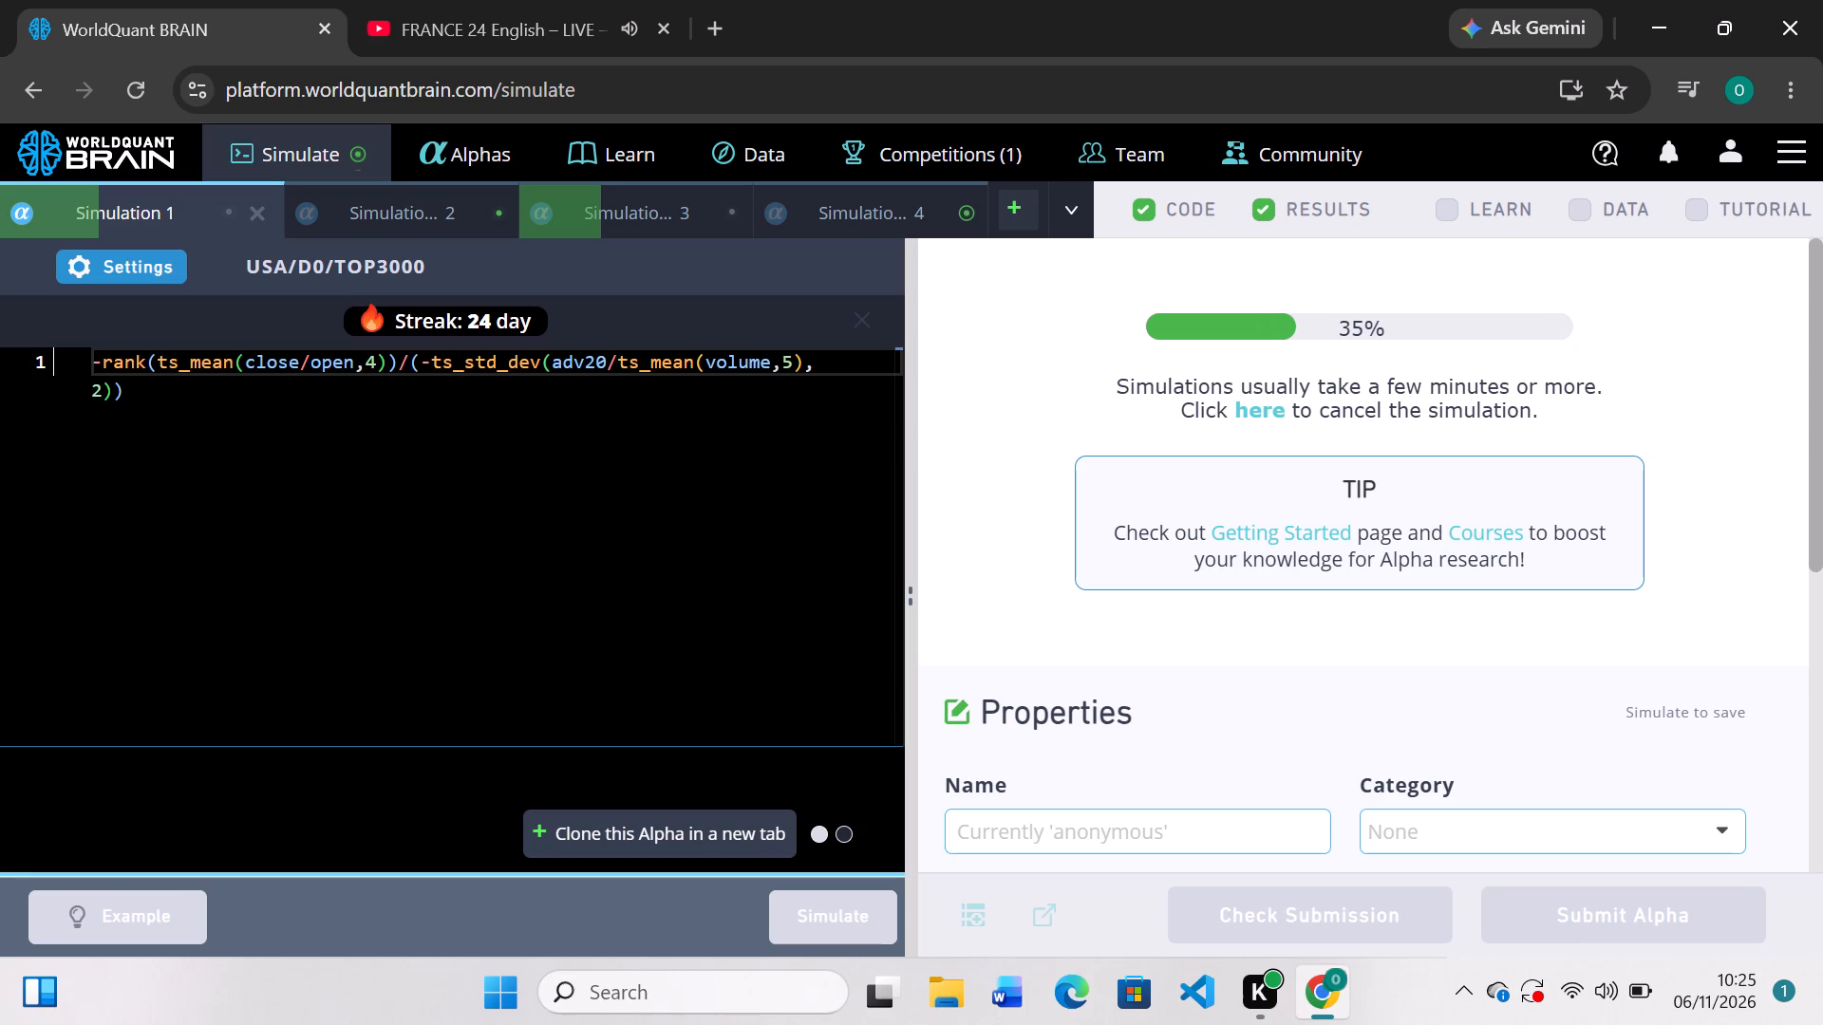
# Check Simulation 4's TOP2000 results, and apply universe TOP3000 and delay 0 in its settings.
pyautogui.click(839, 204)
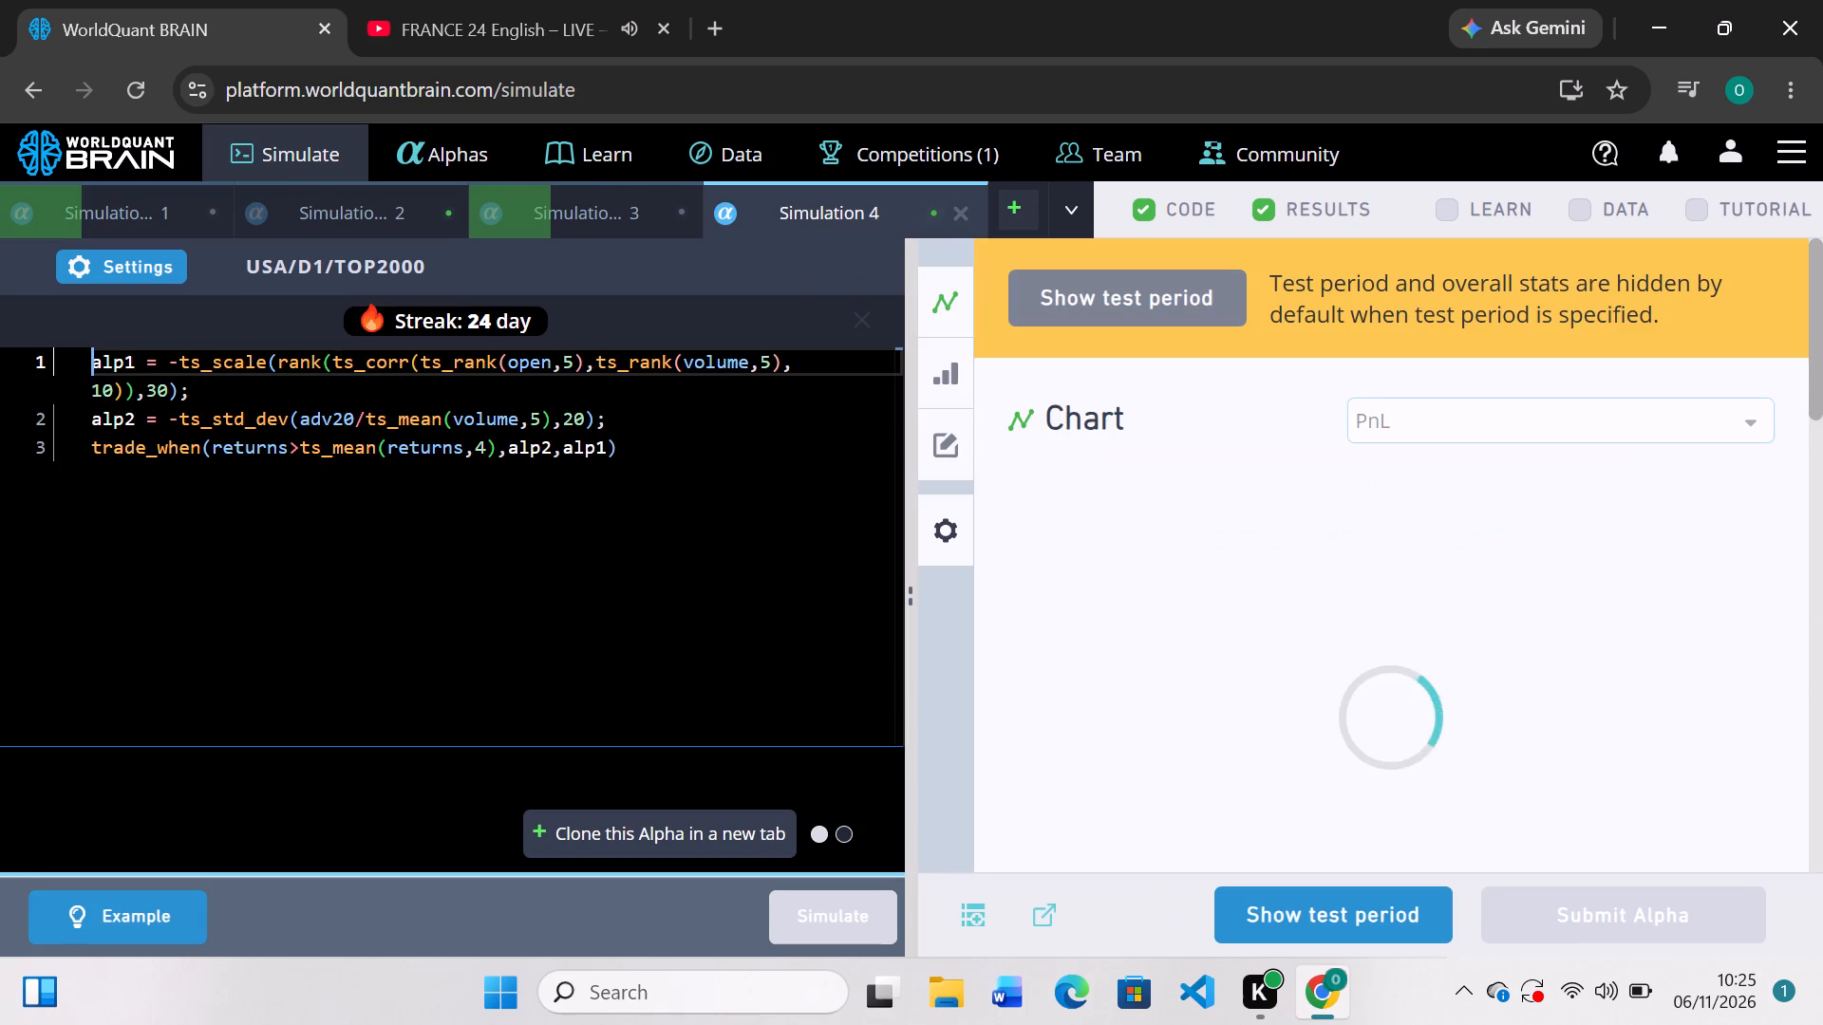
pyautogui.scroll(-2, 1231, 684)
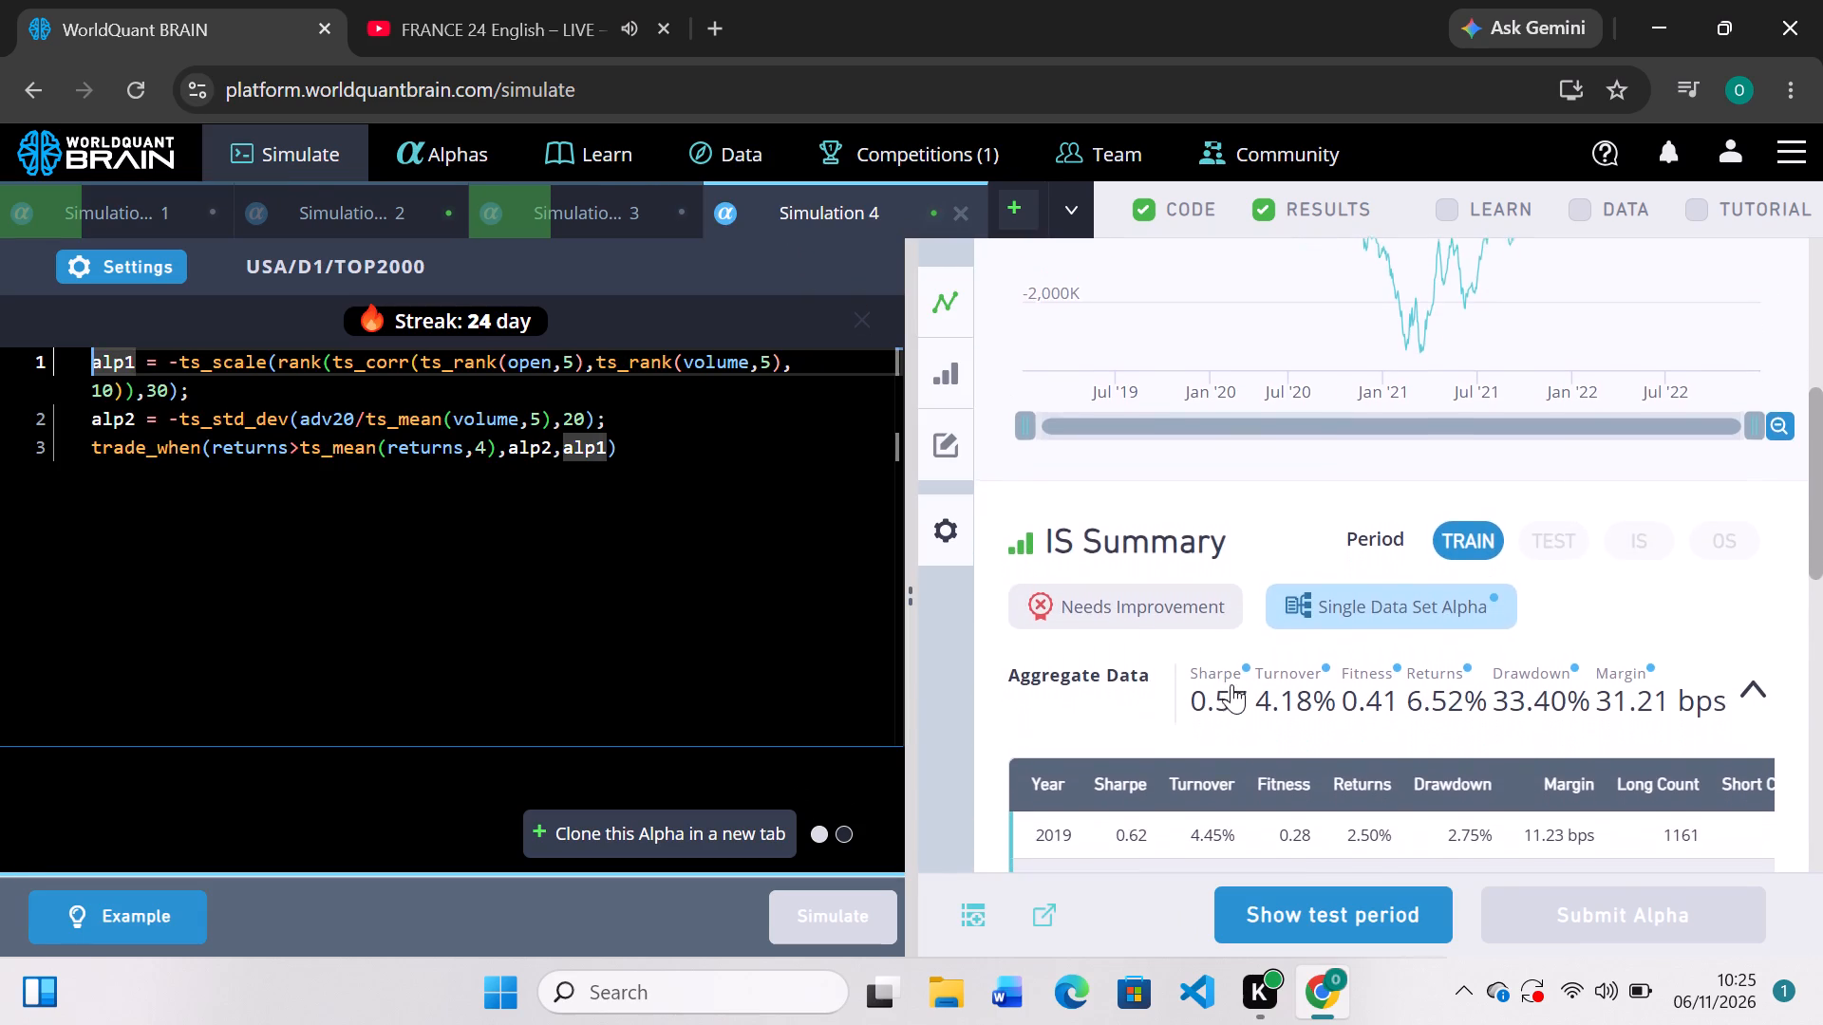
pyautogui.scroll(2, 1231, 684)
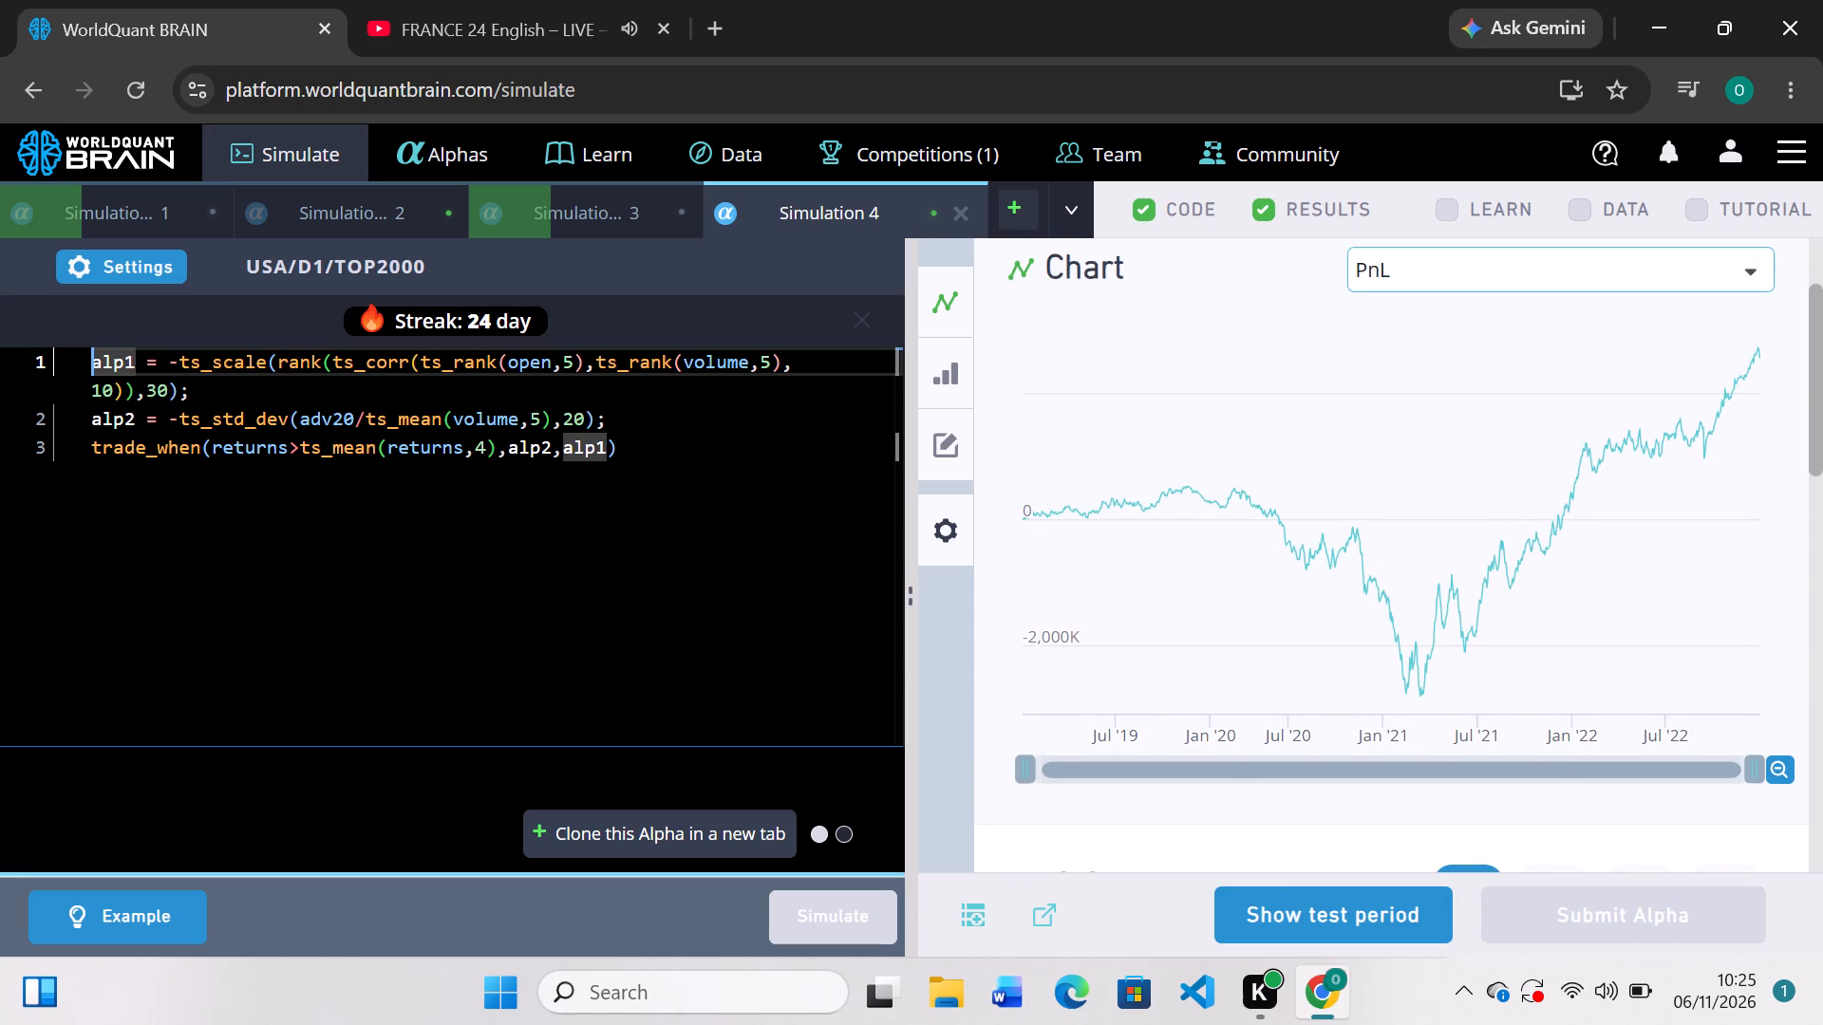
pyautogui.click(169, 262)
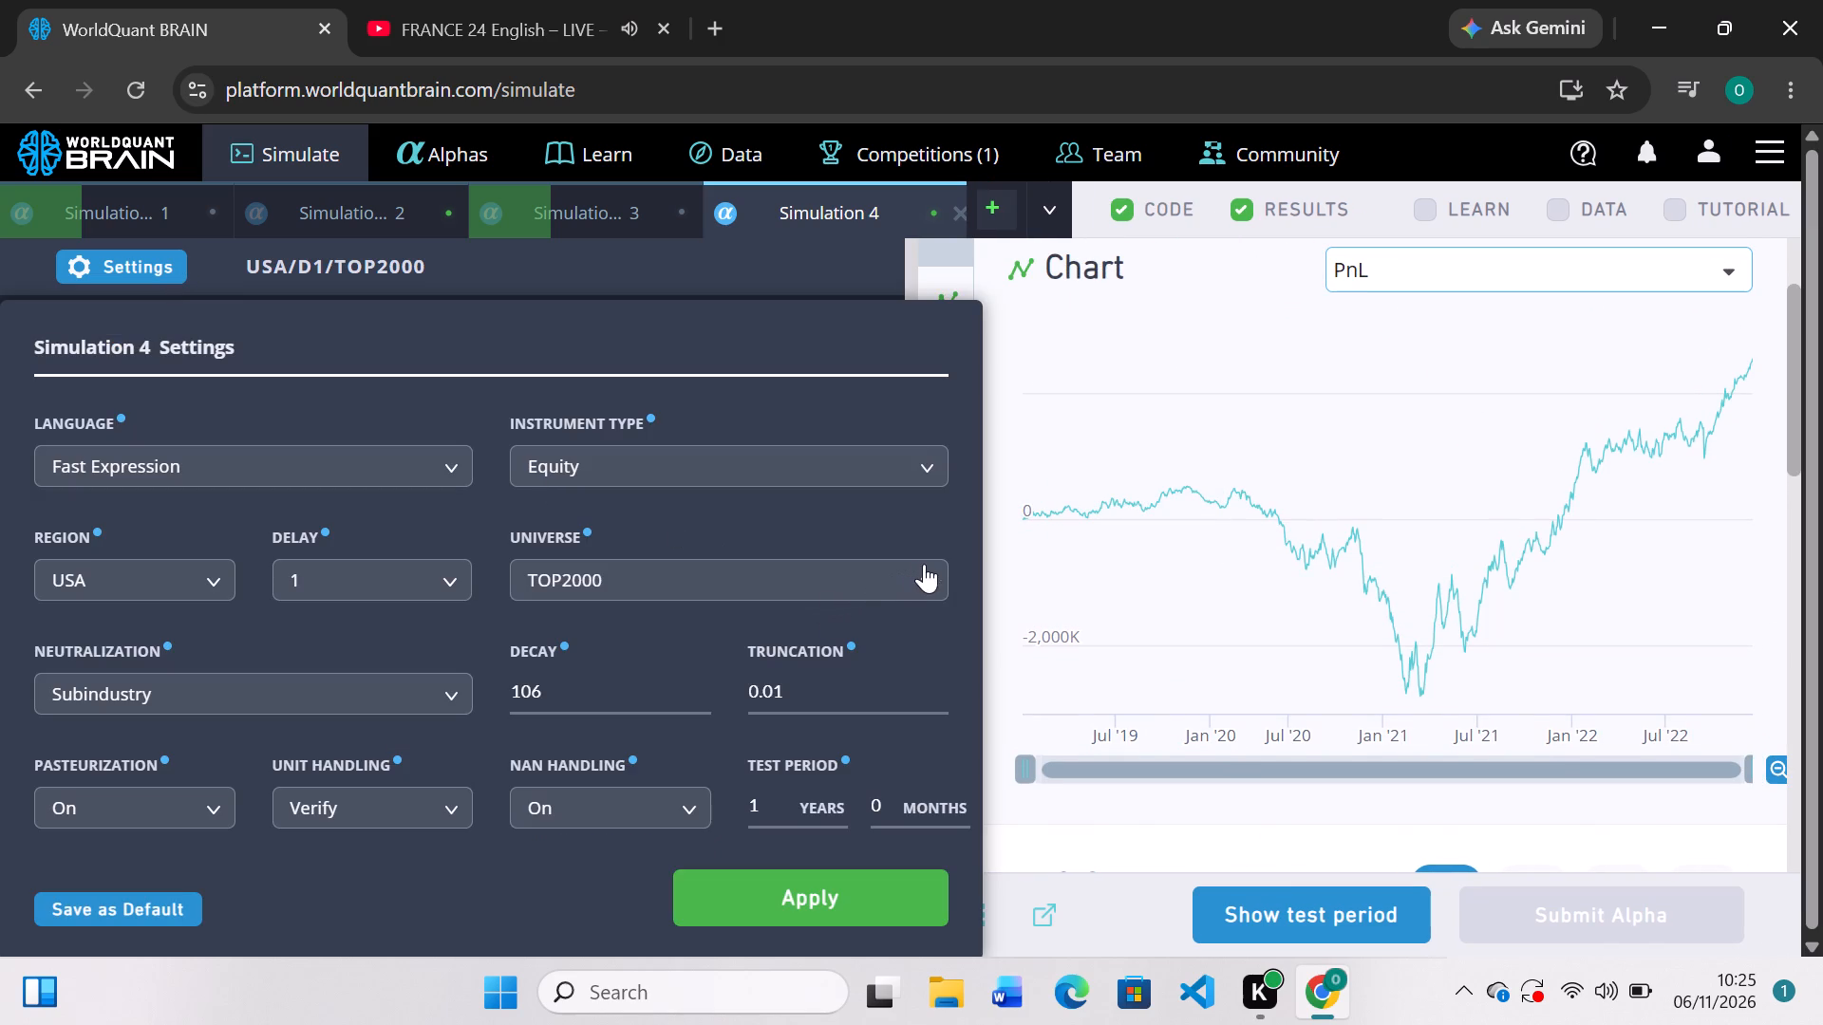
pyautogui.click(933, 577)
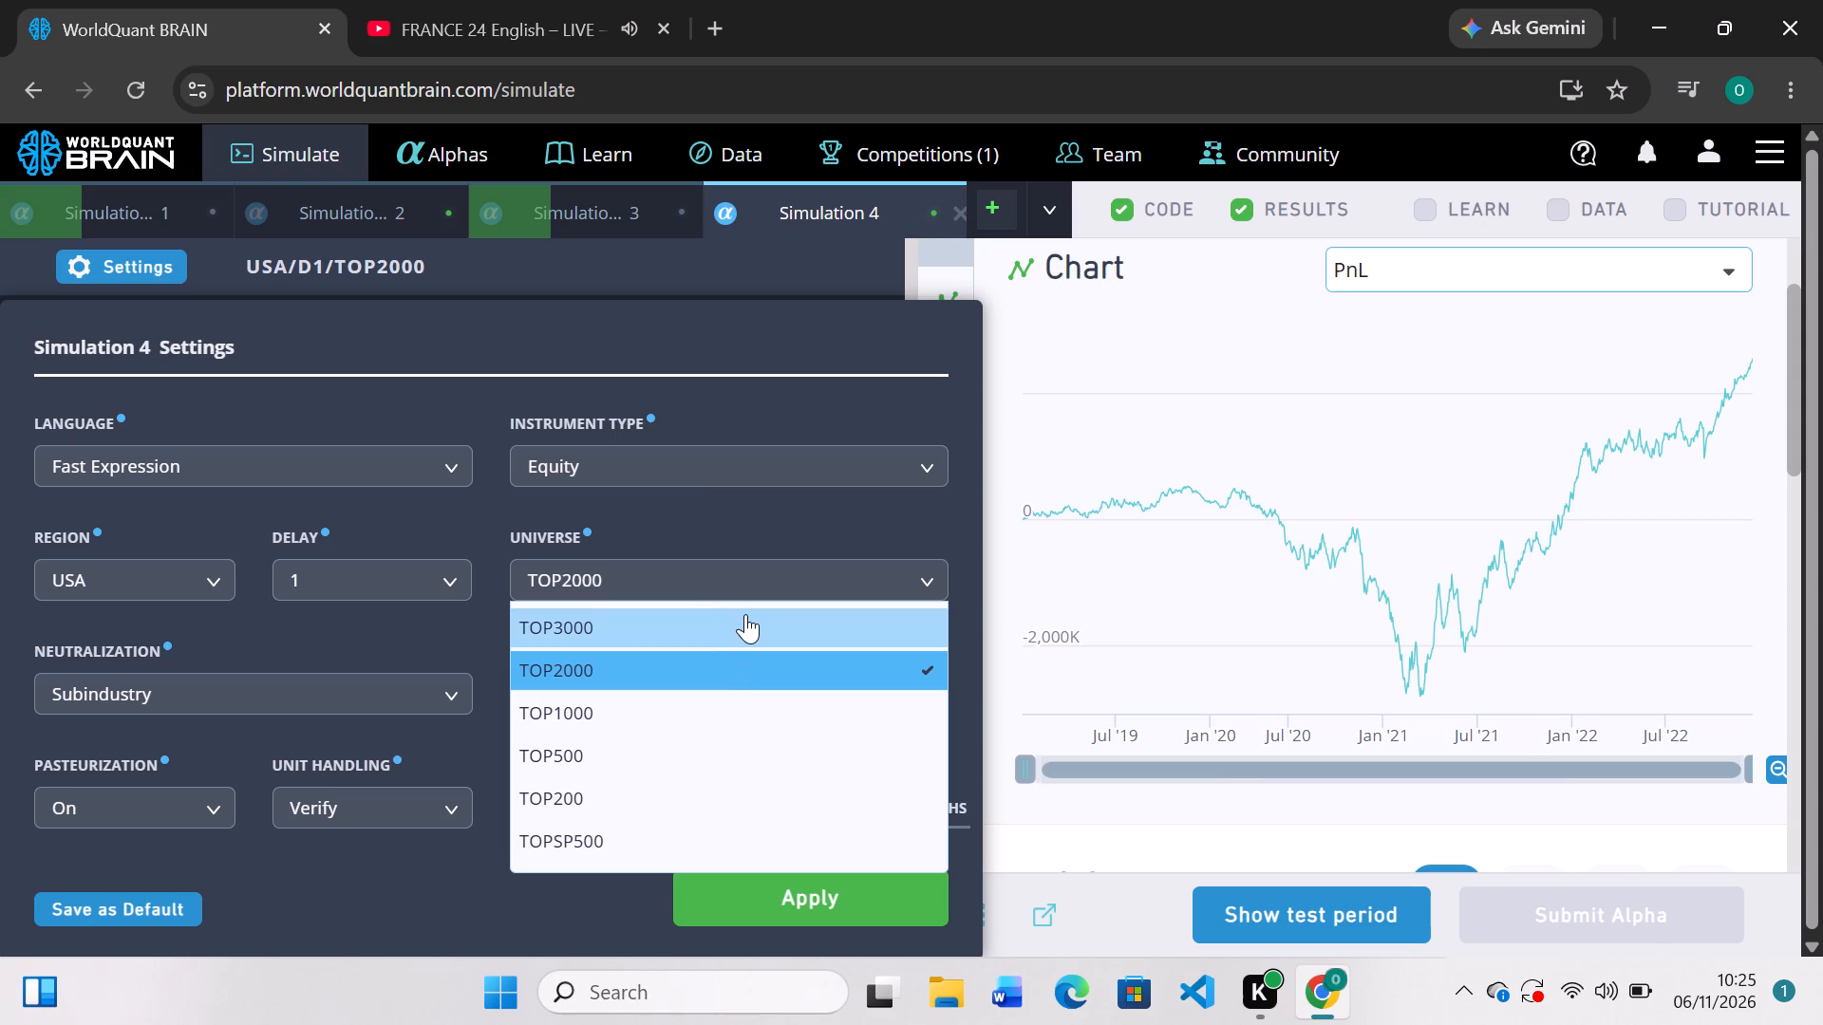
pyautogui.click(745, 614)
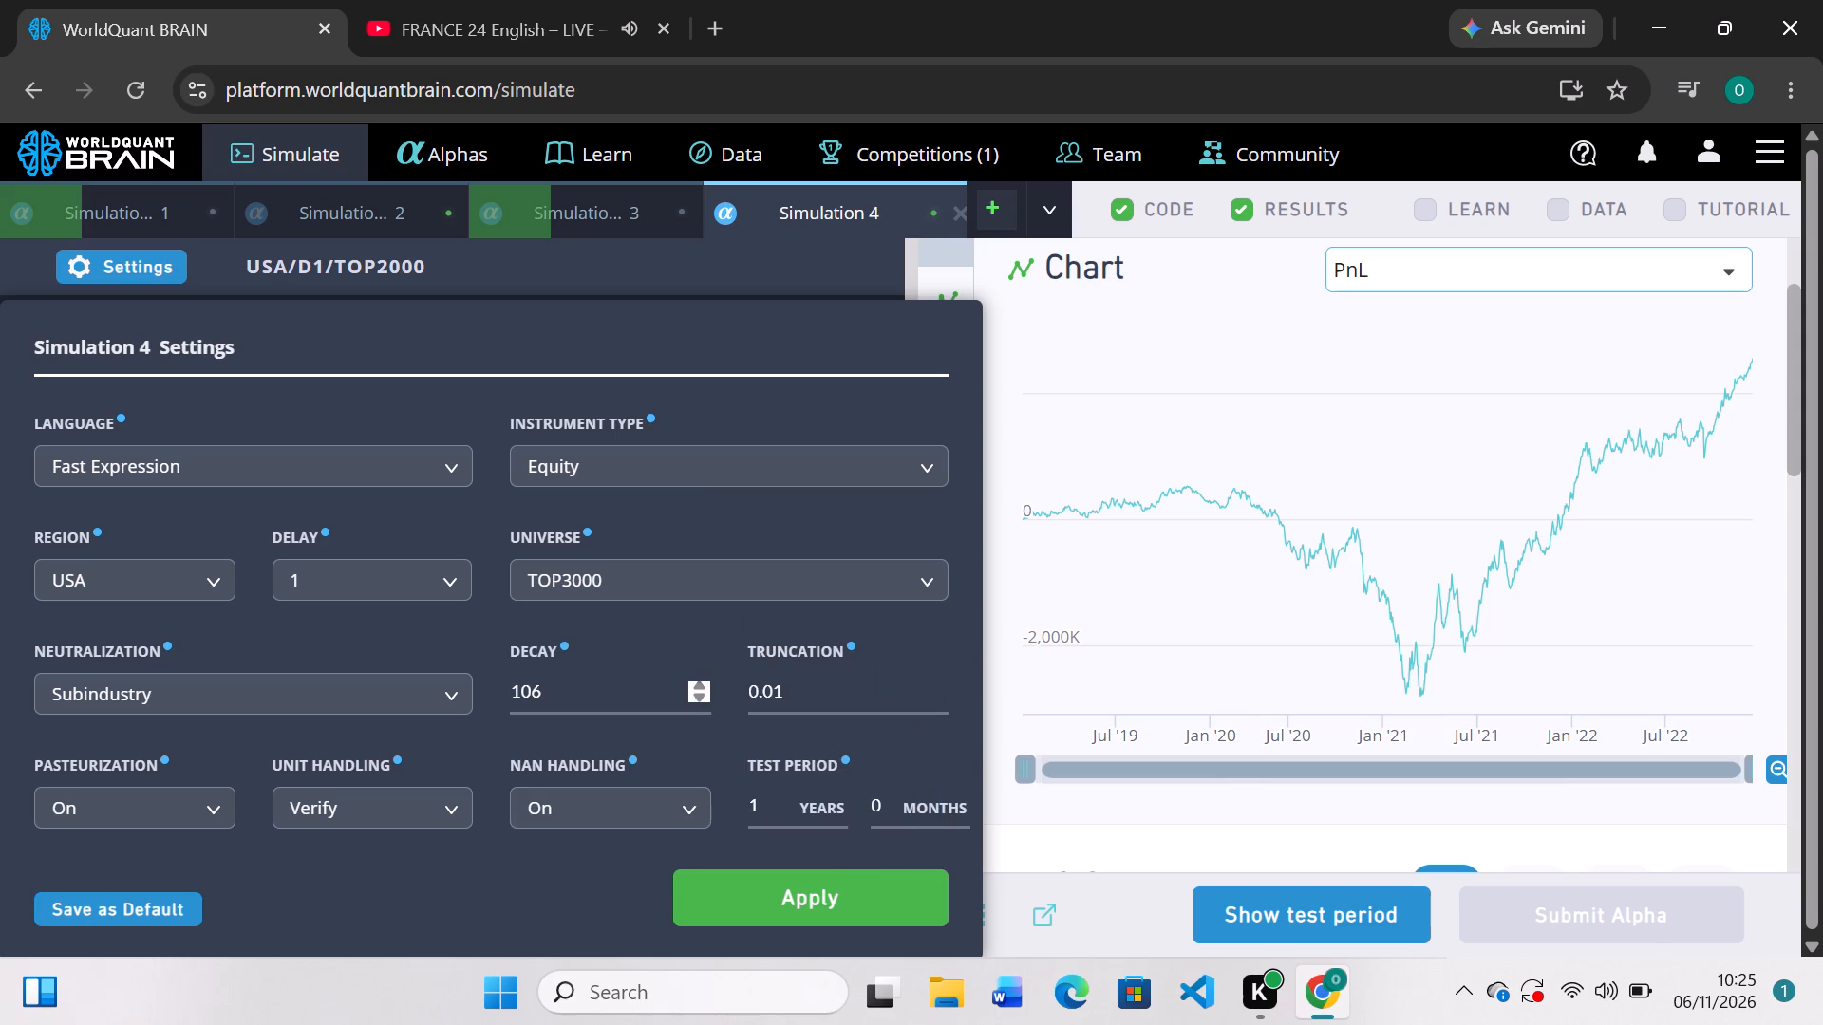
pyautogui.click(417, 576)
pyautogui.click(403, 661)
pyautogui.click(725, 869)
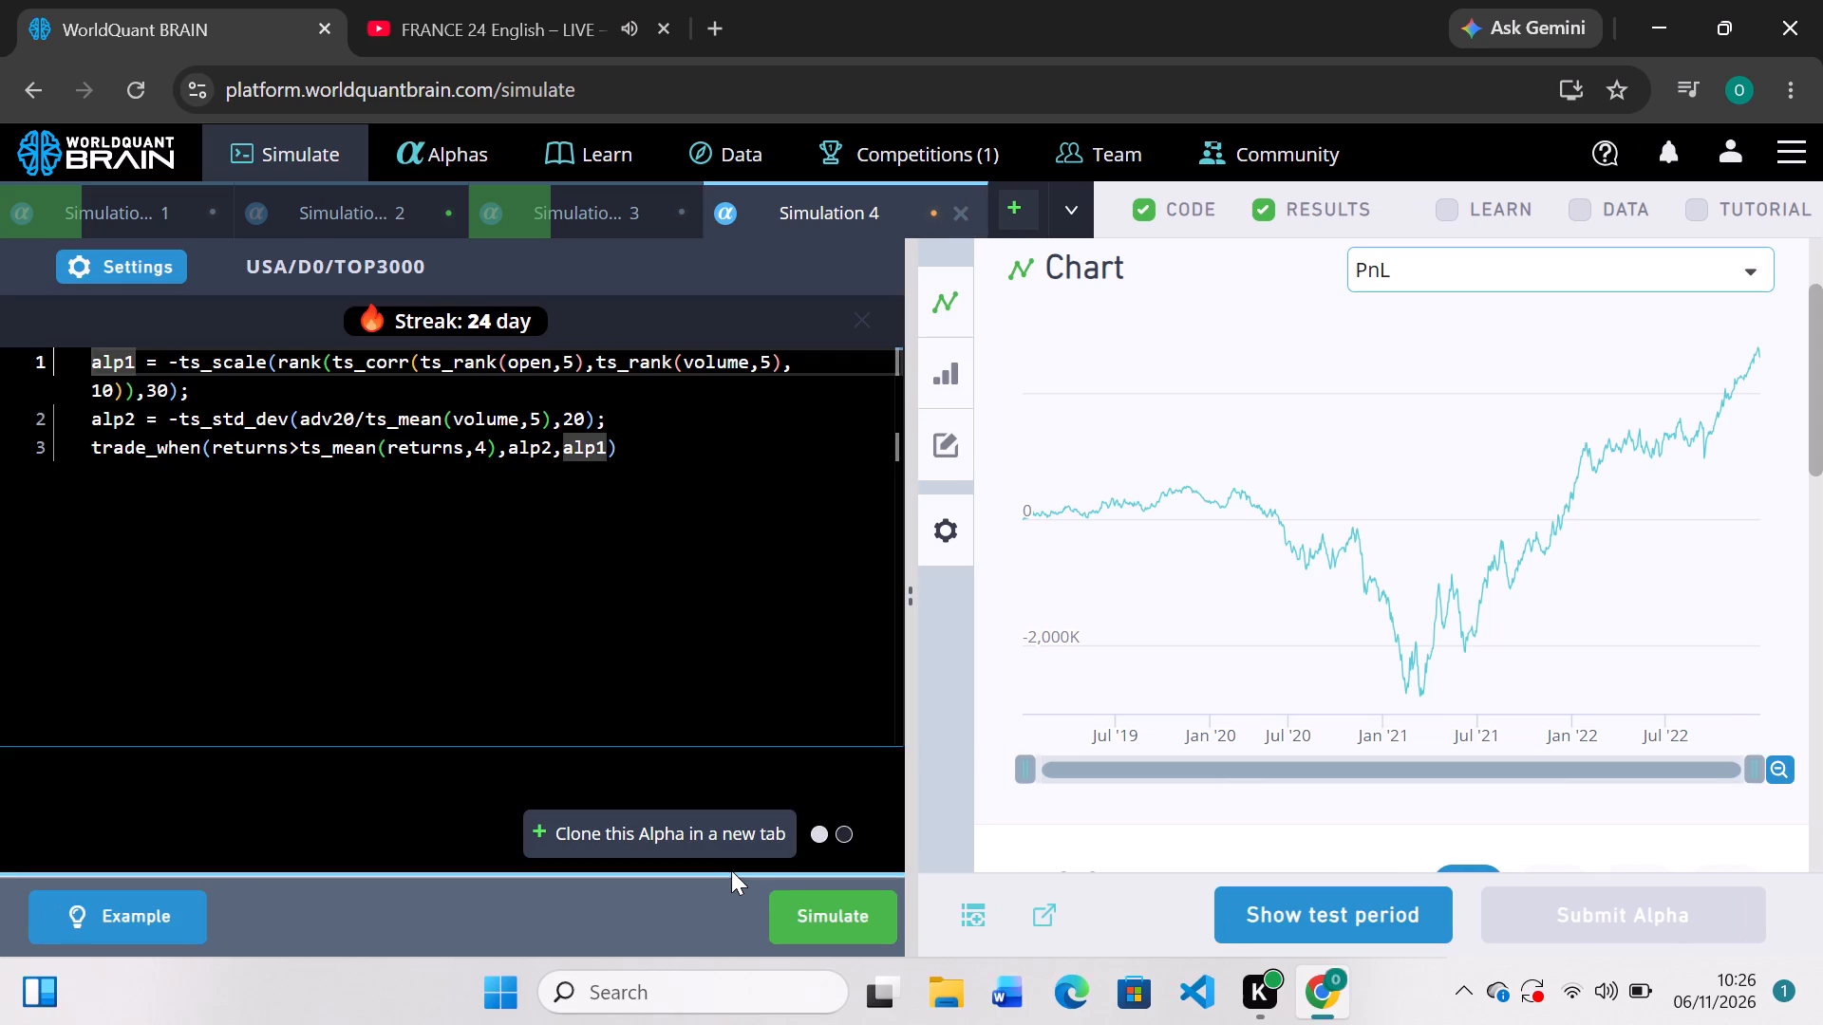
# Simulate Simulation 4 with universe TOP3000 and delay 0.
pyautogui.click(787, 894)
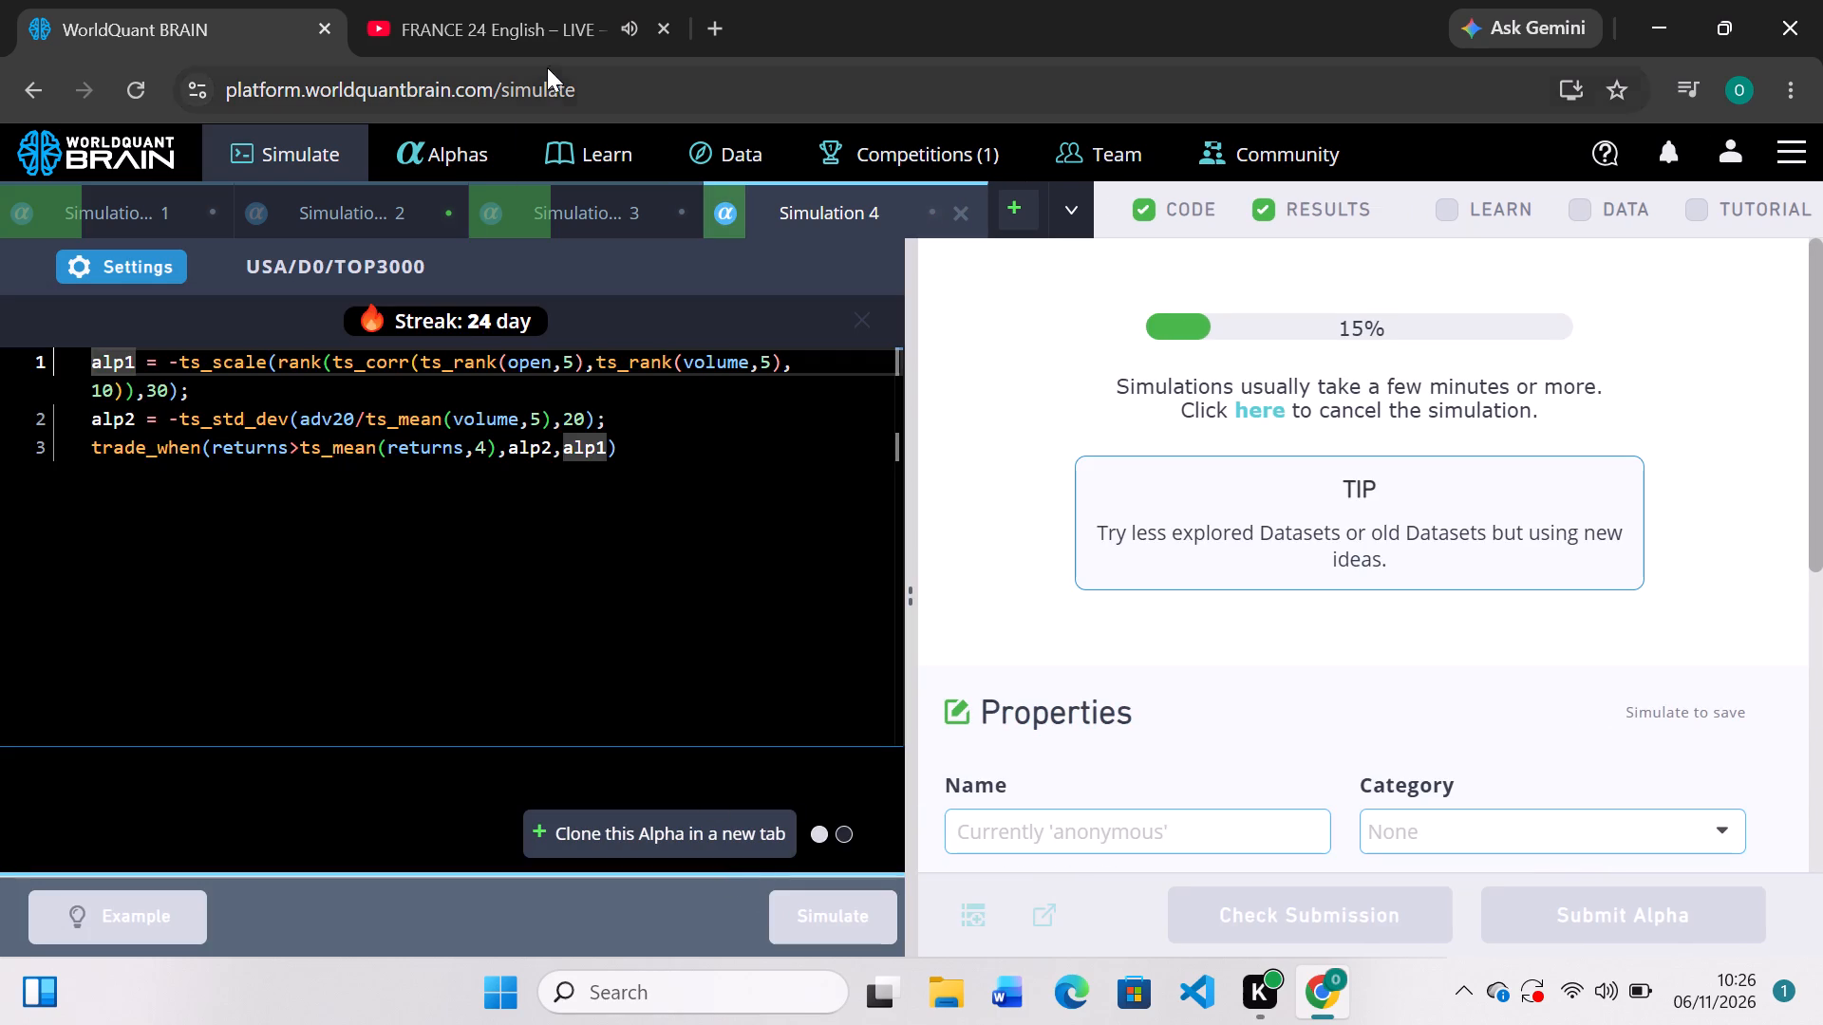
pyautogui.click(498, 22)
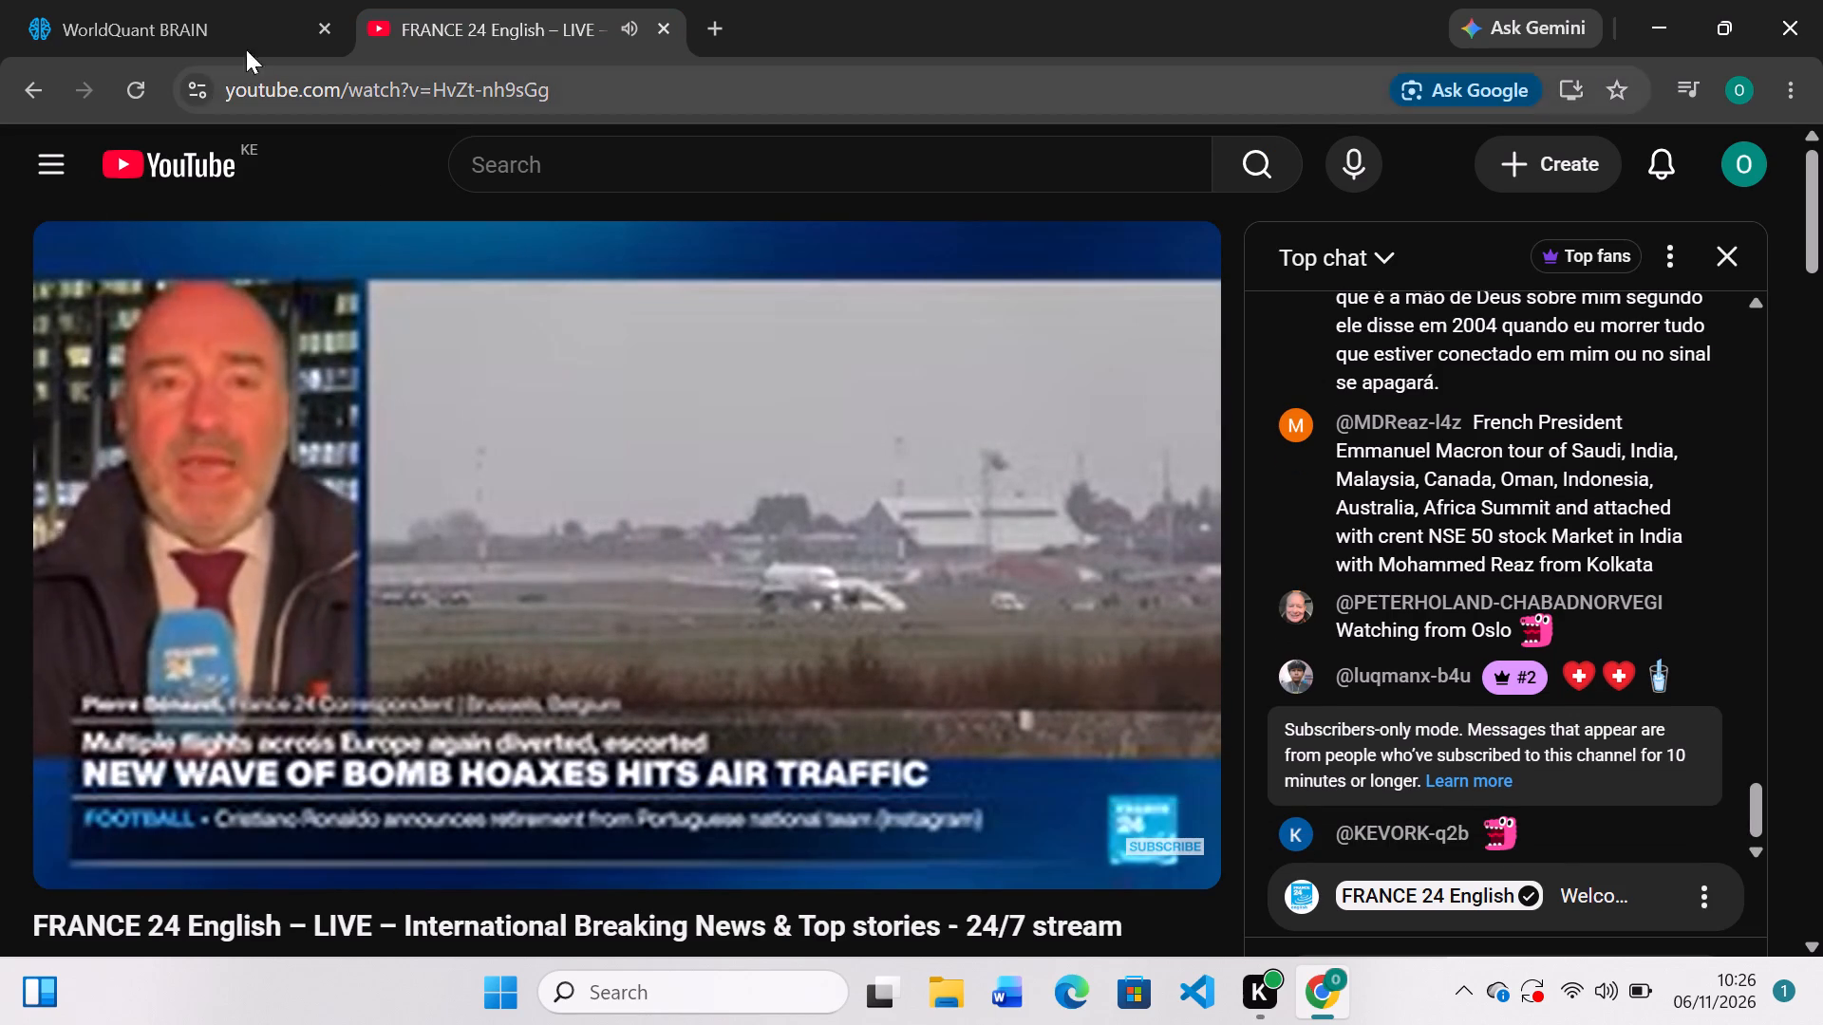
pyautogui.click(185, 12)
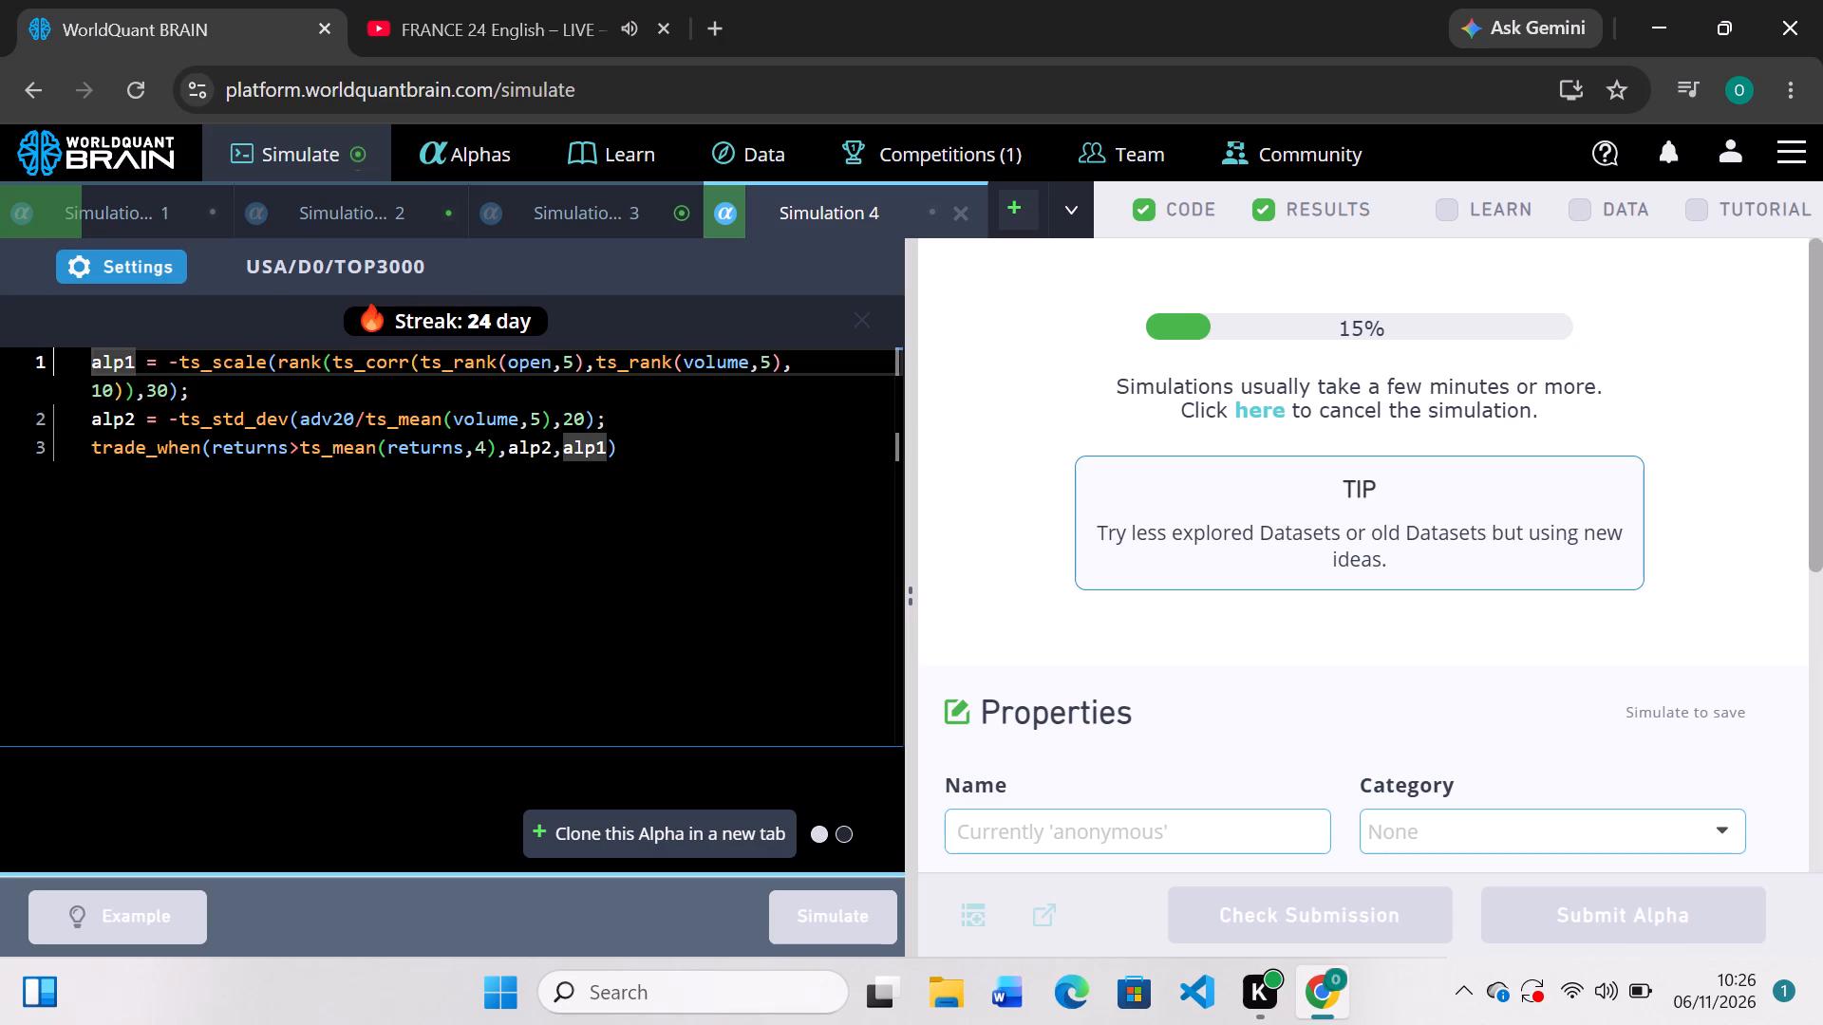
# Check Simulation 3's results, set universe TOP3000, neutralization Industry, decay 107 and a 1-year test period, and simulate it.
pyautogui.click(601, 220)
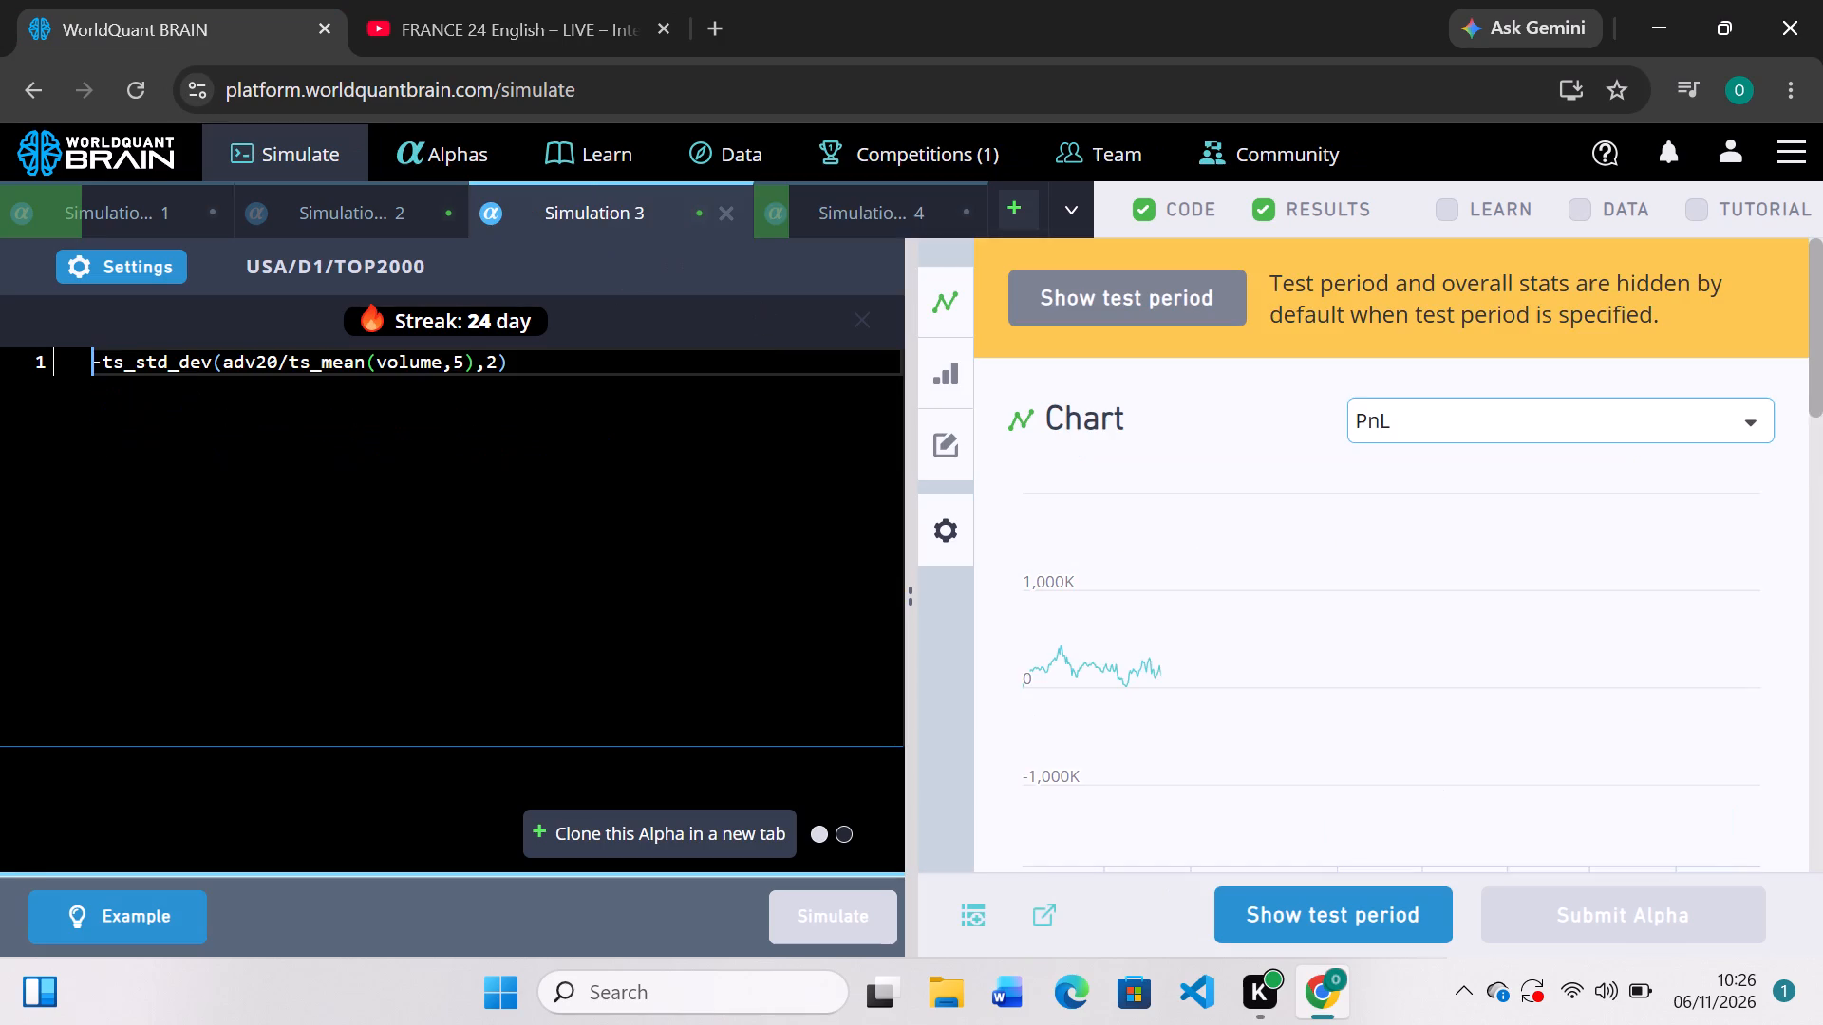
pyautogui.scroll(-2, 1049, 610)
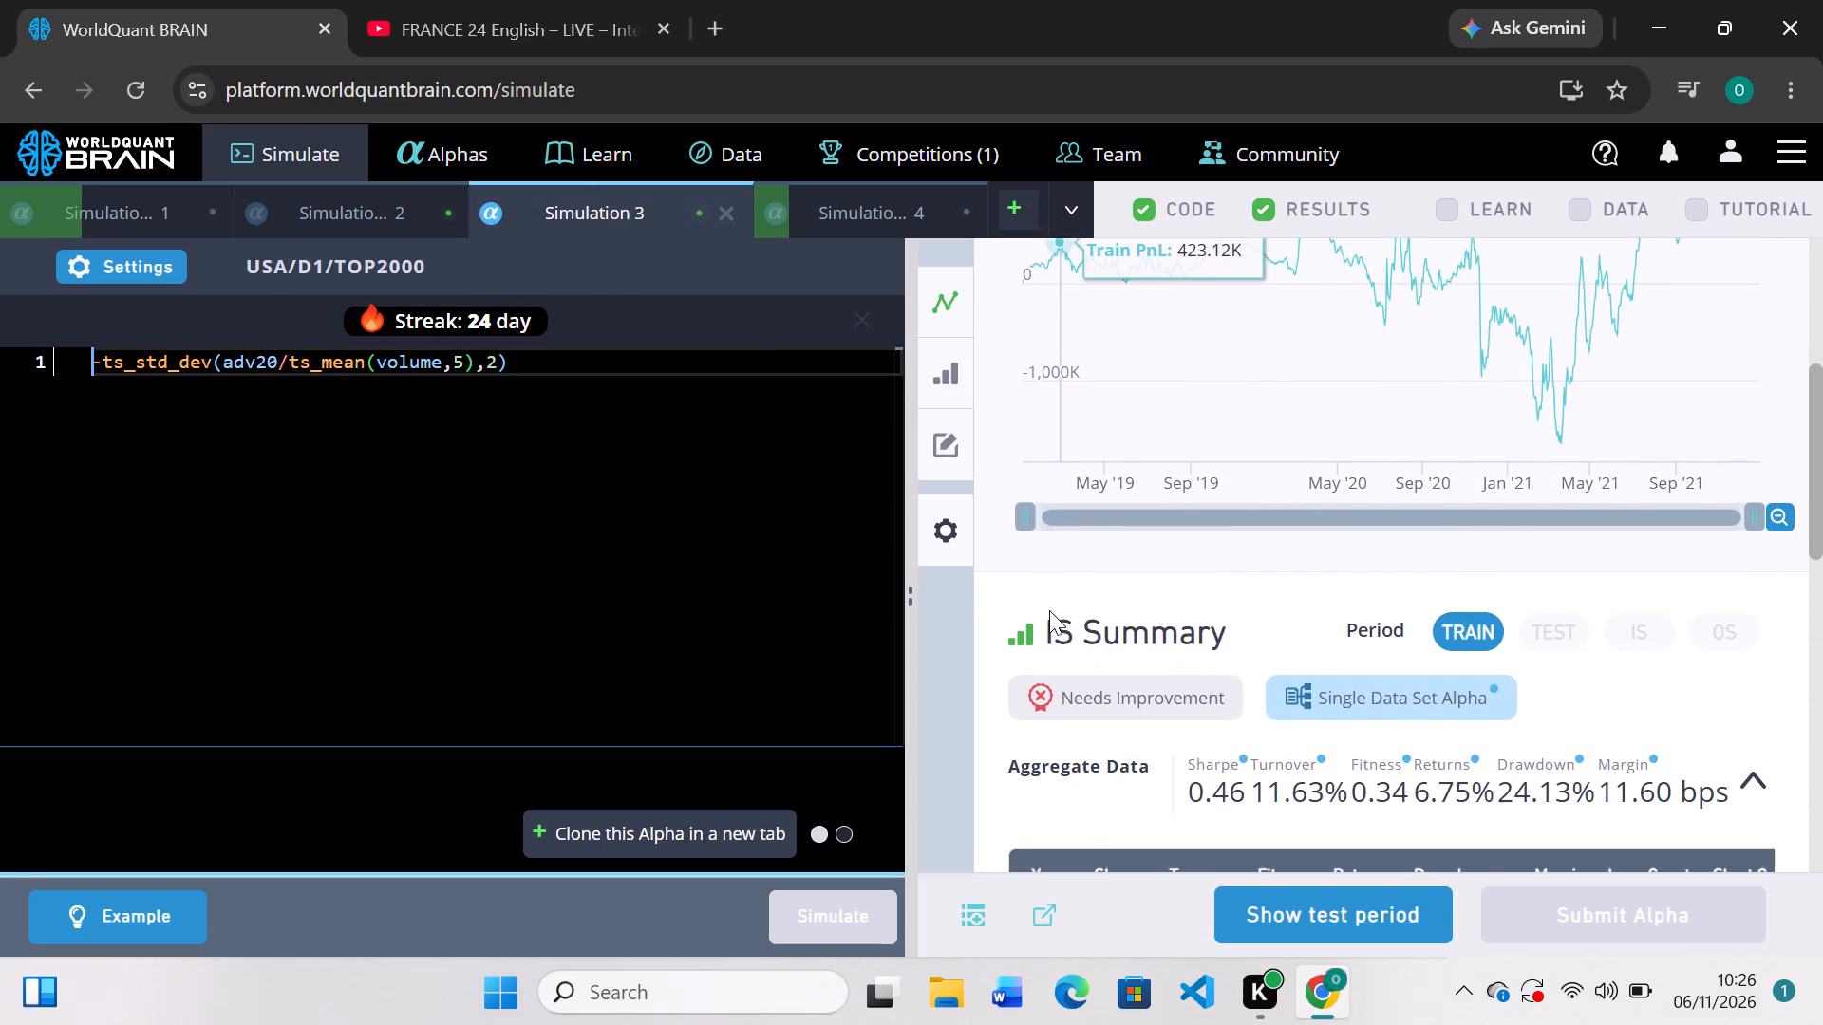
pyautogui.scroll(4, 1049, 610)
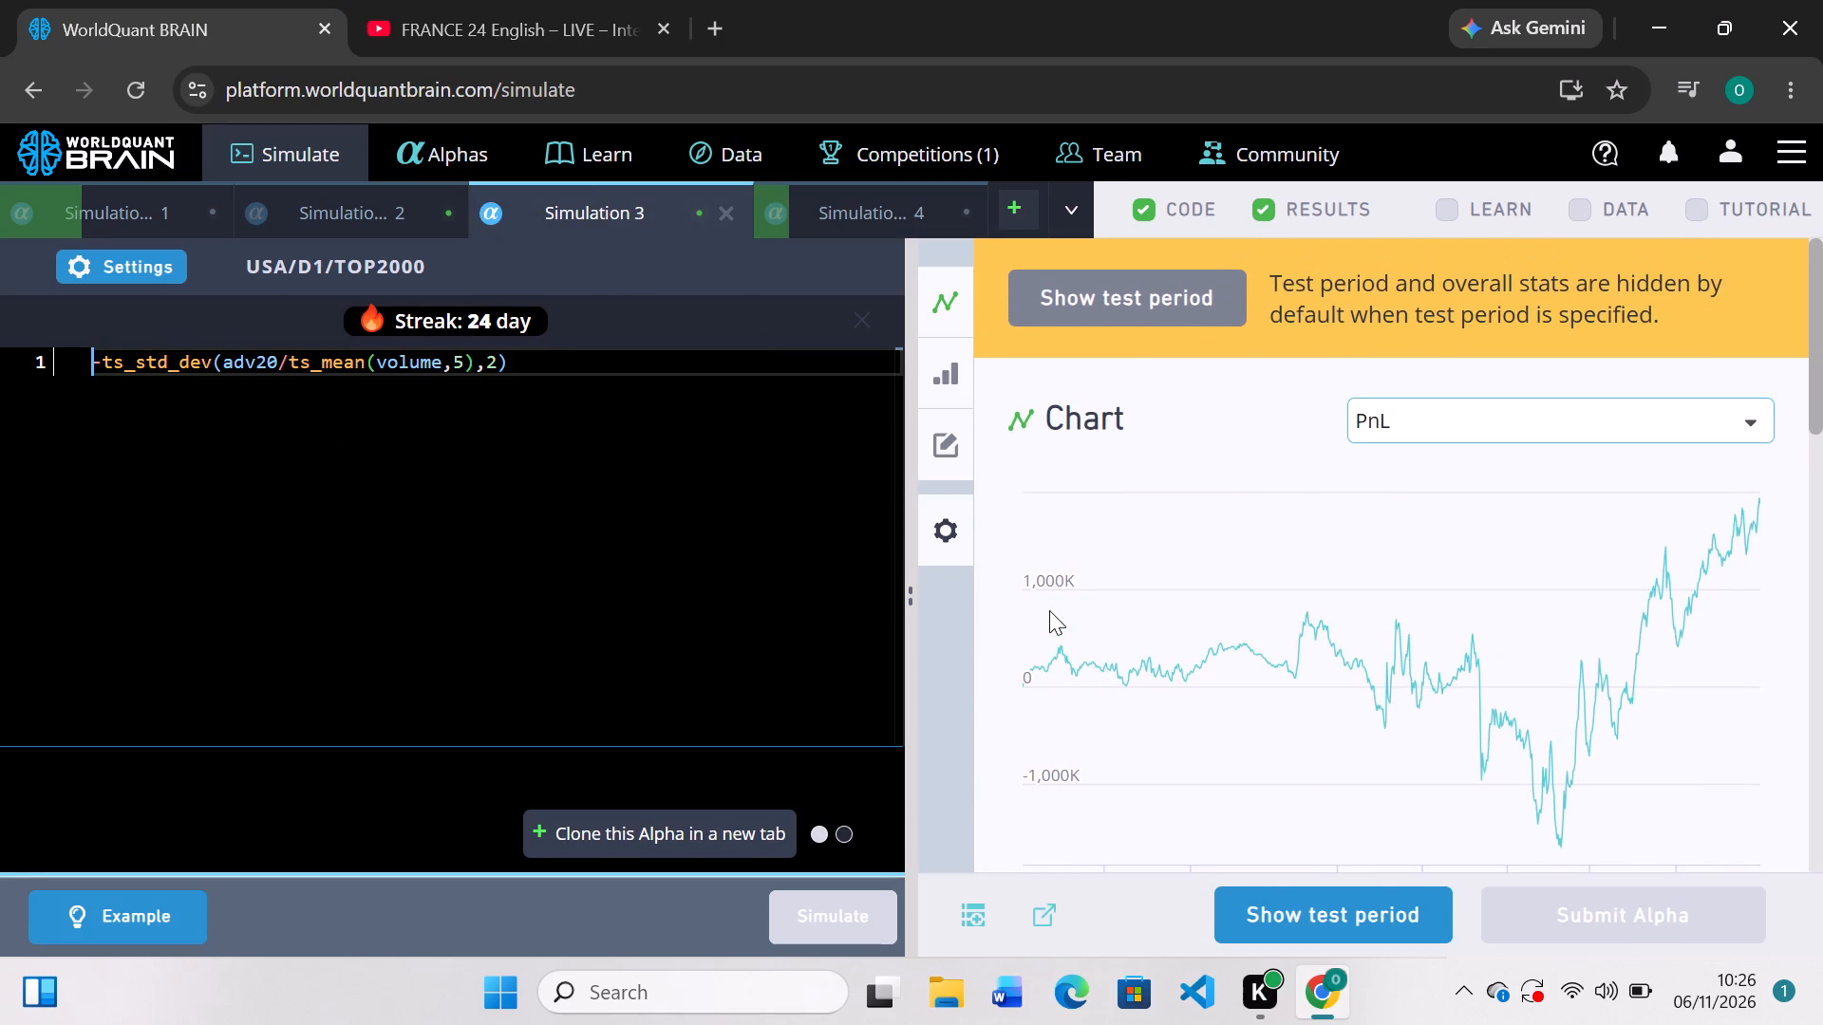
pyautogui.click(130, 261)
pyautogui.click(792, 568)
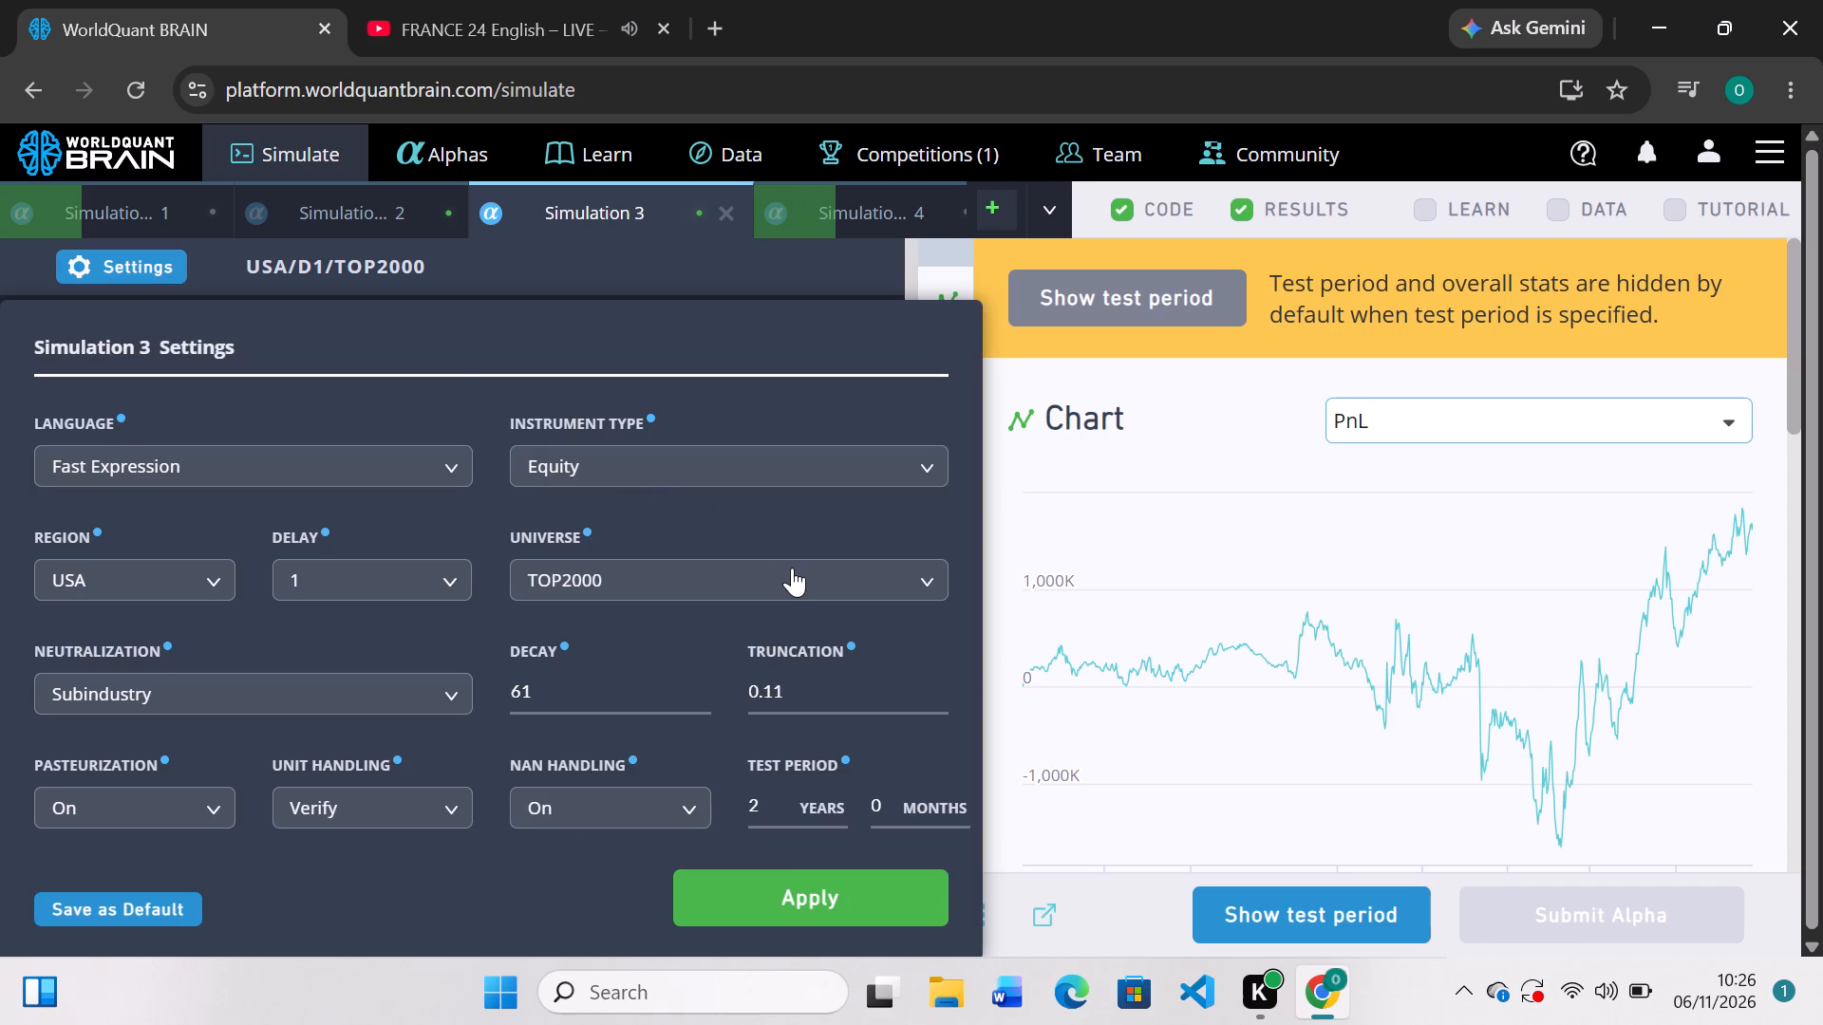
pyautogui.click(655, 629)
pyautogui.click(453, 701)
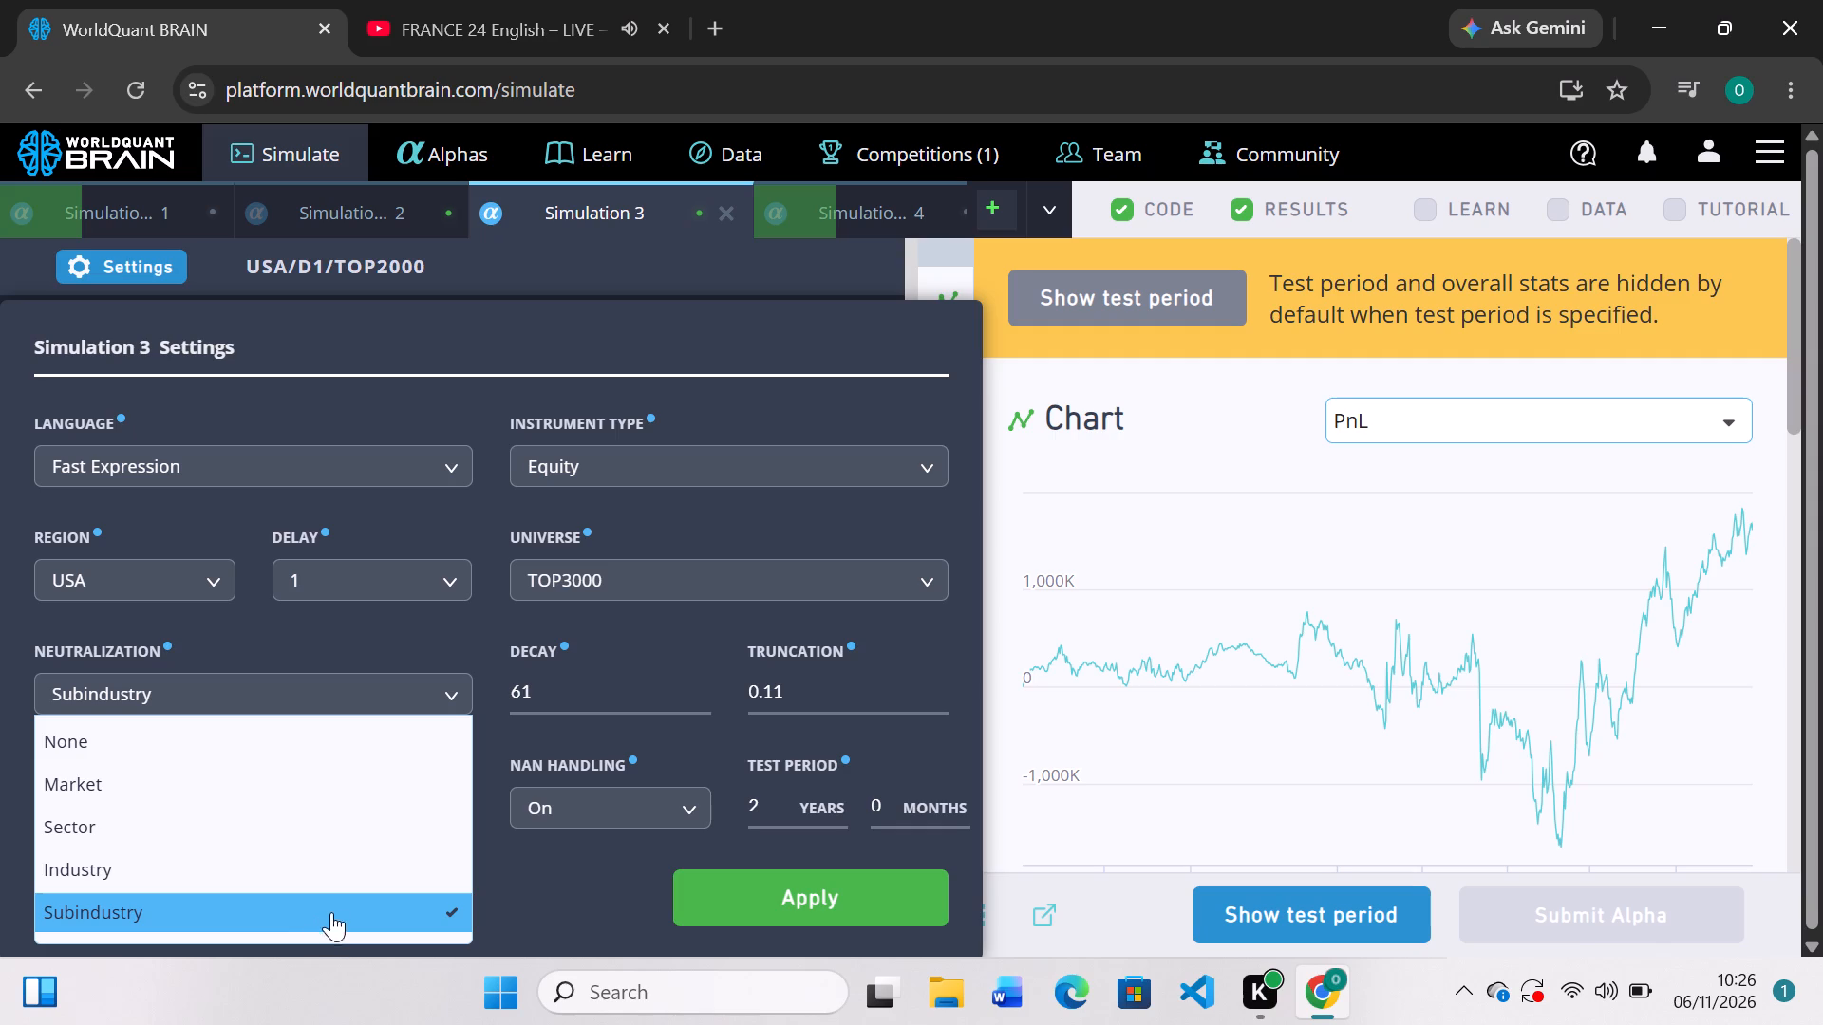
pyautogui.click(352, 866)
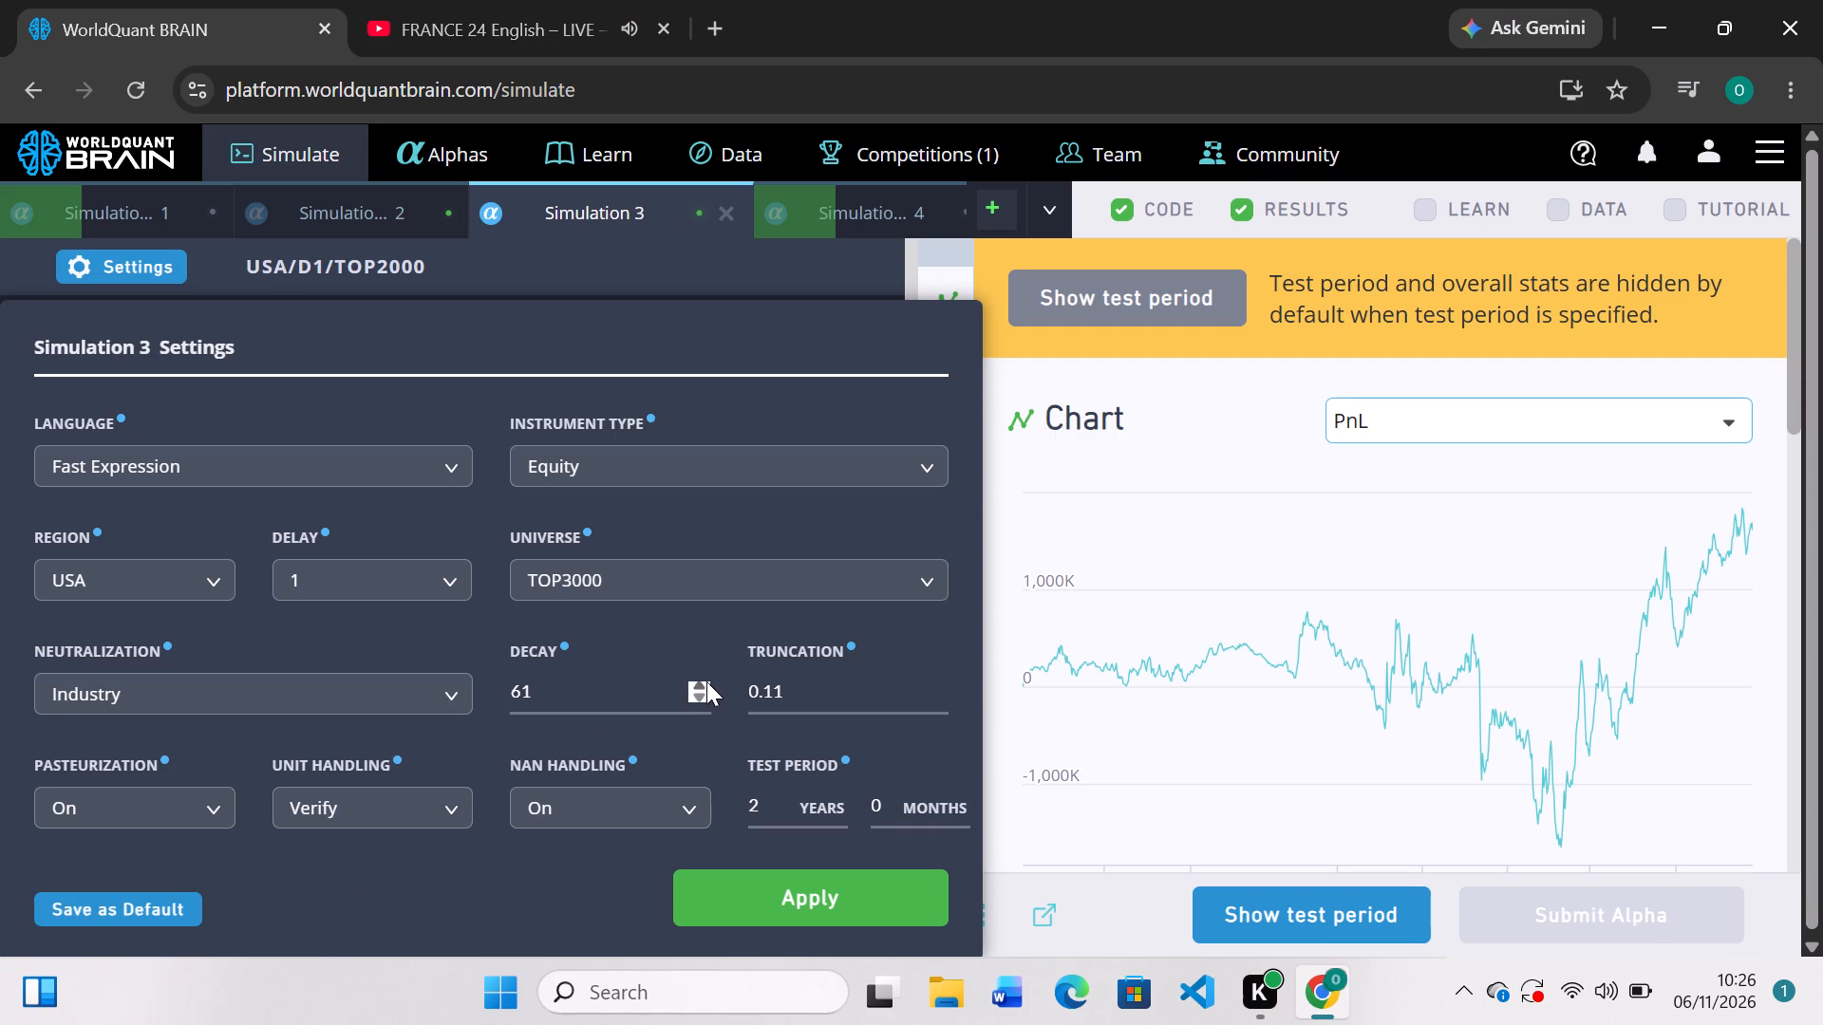
pyautogui.moveTo(700, 690); pyautogui.dragTo(703, 681)
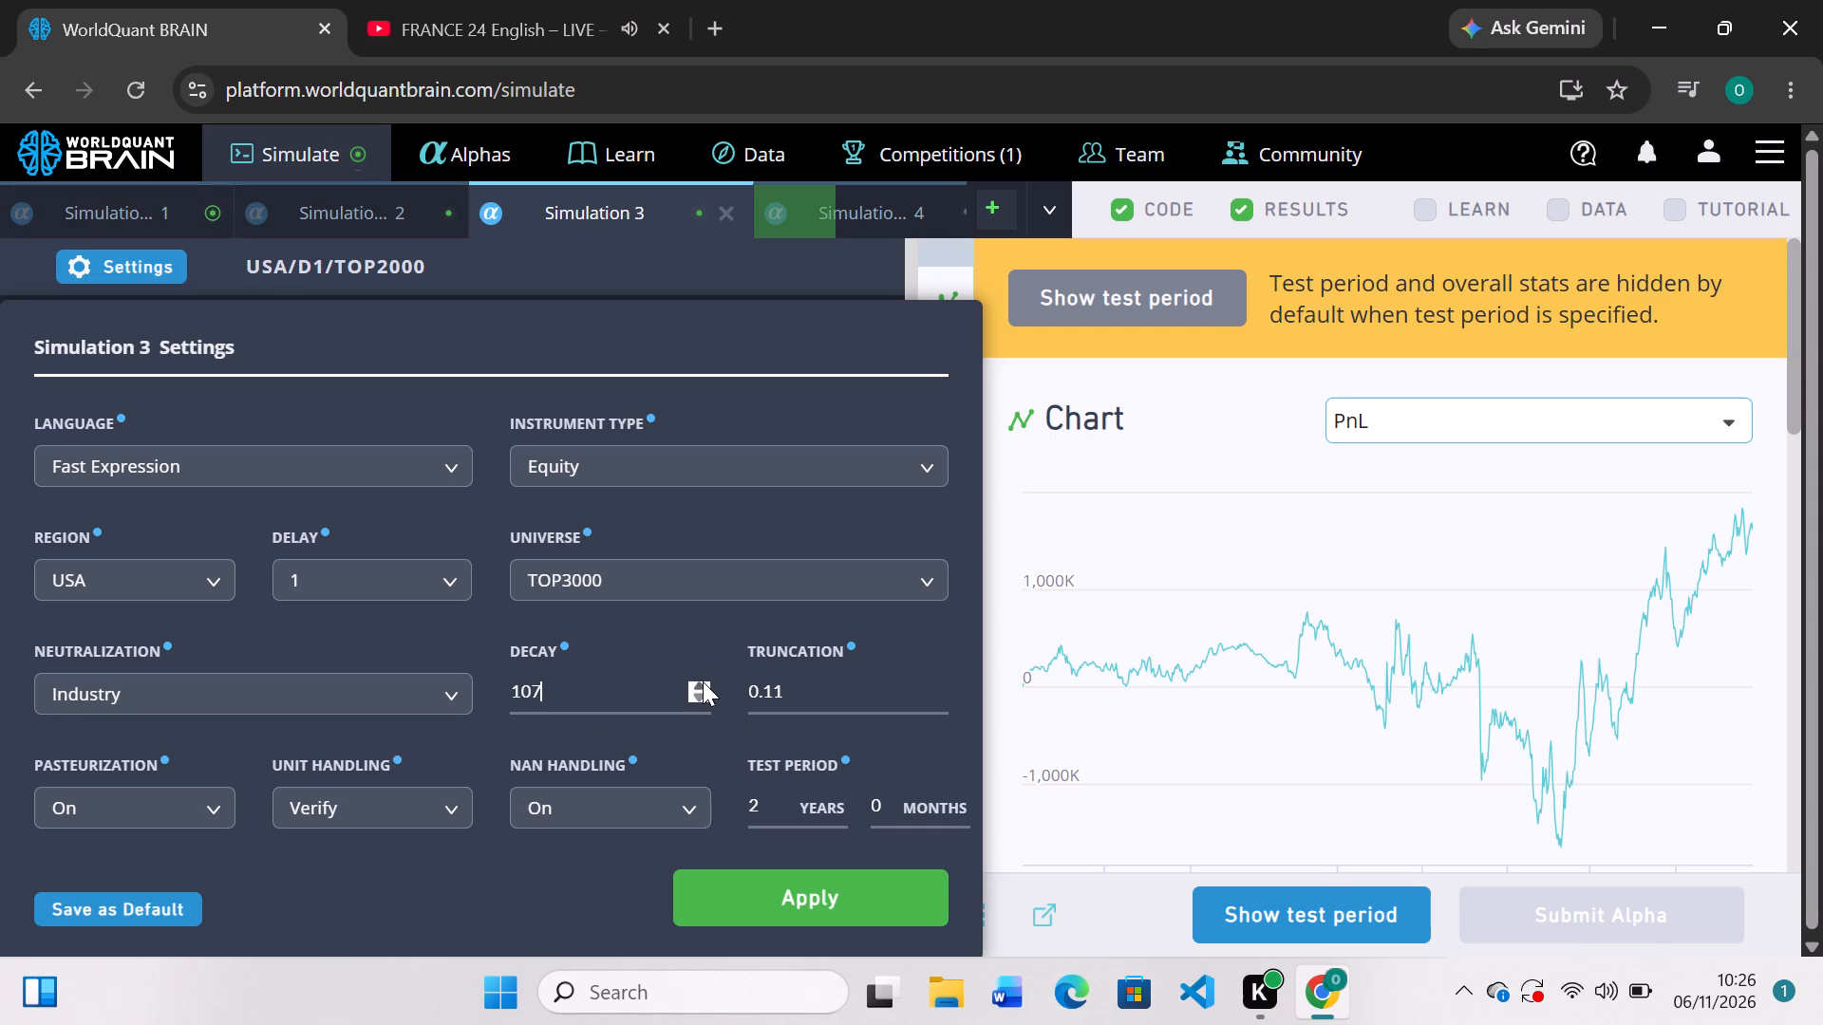
pyautogui.click(773, 808)
pyautogui.press('BackSpace')
pyautogui.press('1')
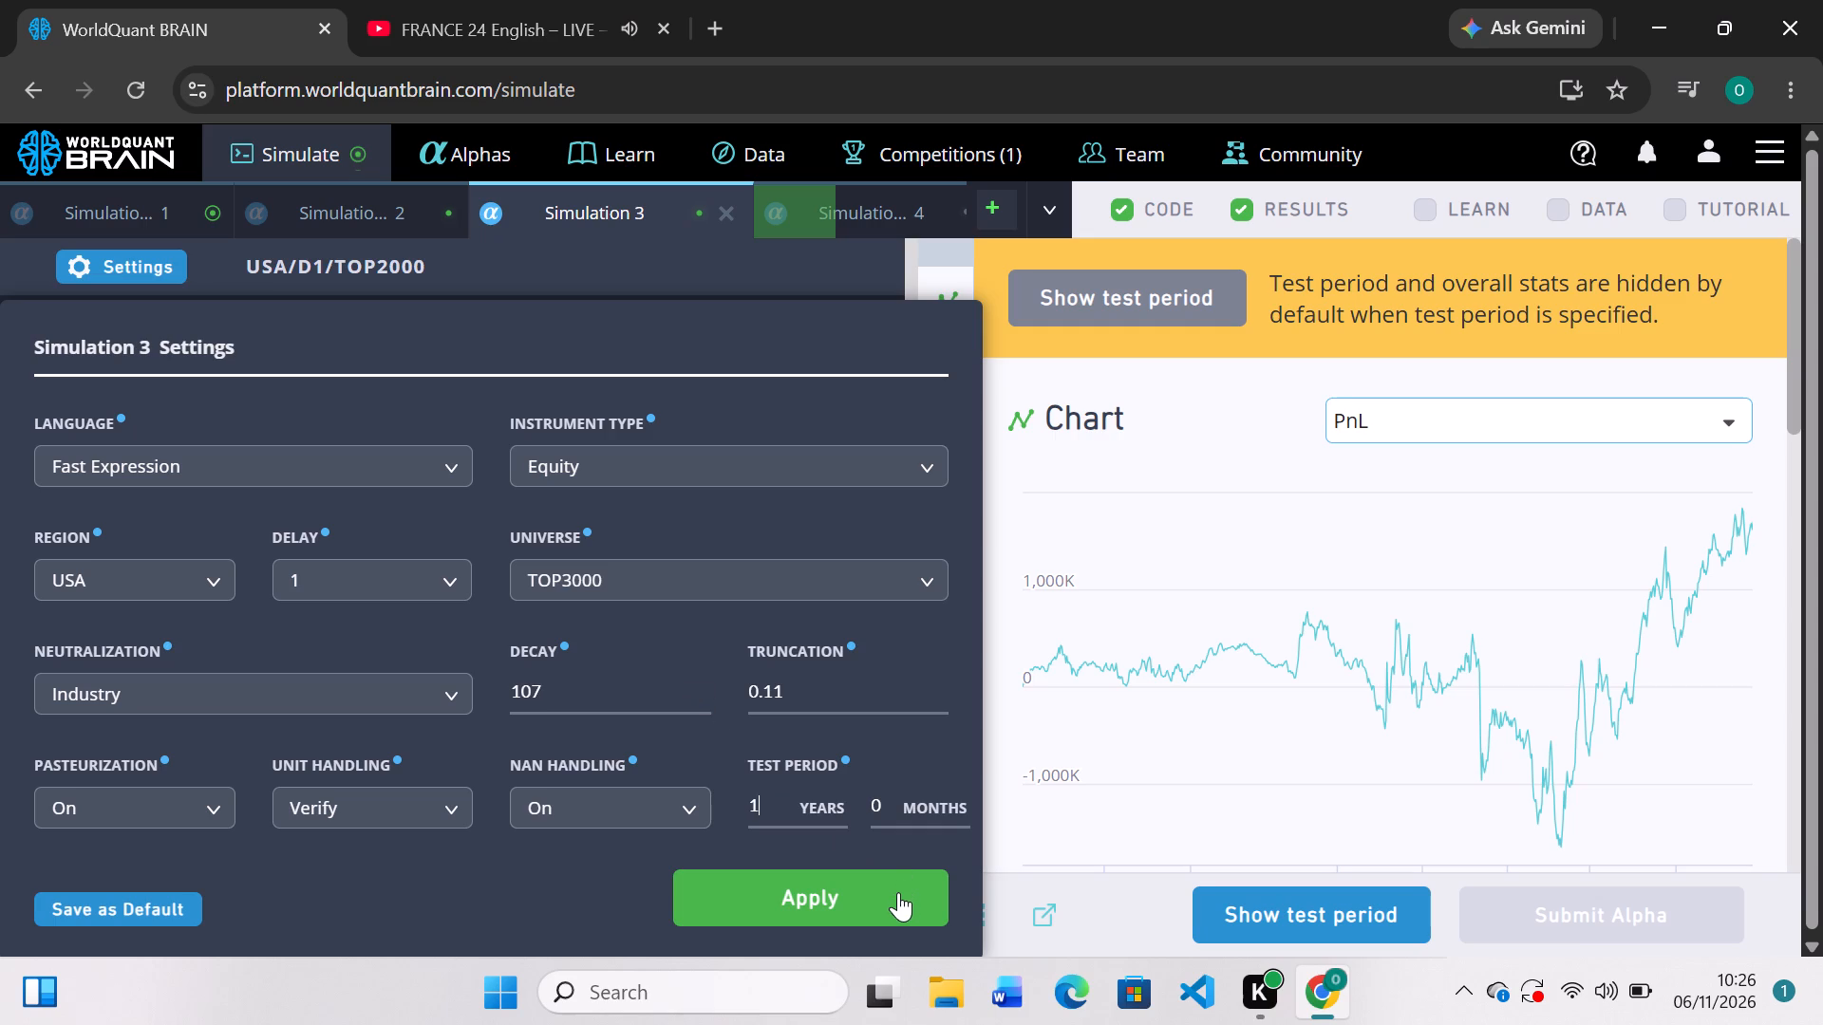
pyautogui.click(898, 898)
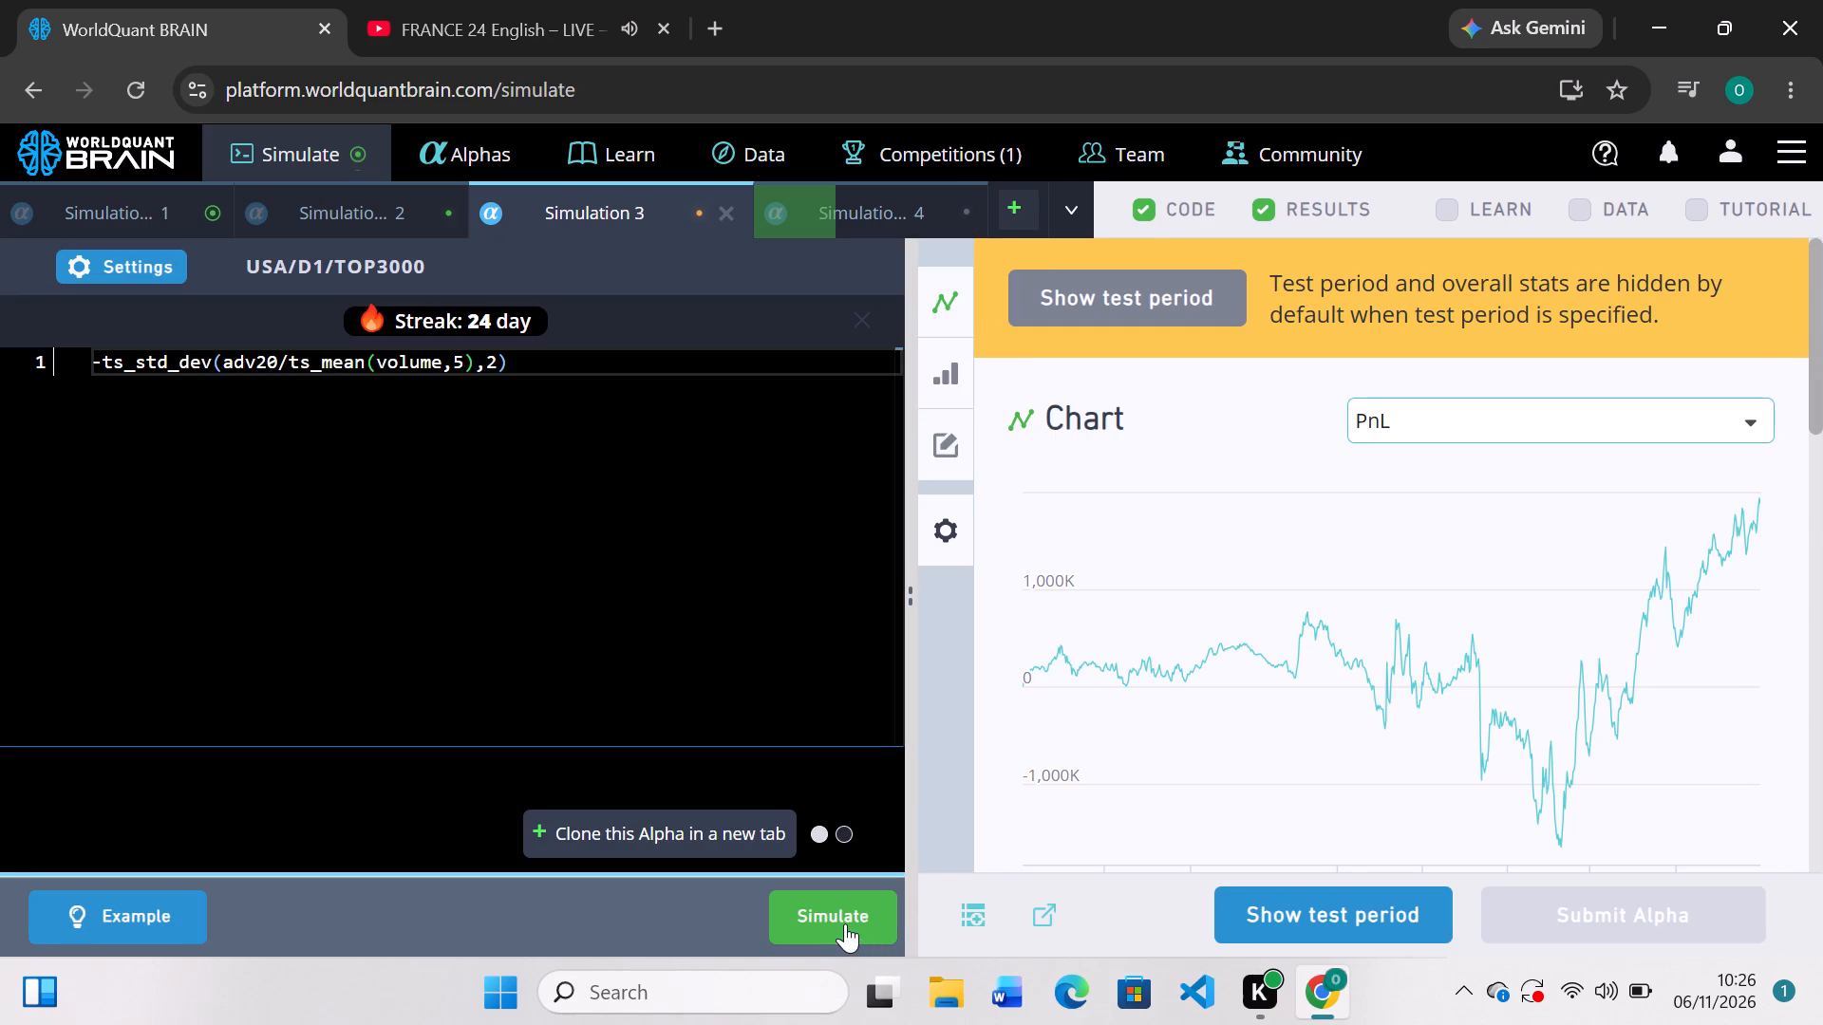
pyautogui.click(845, 923)
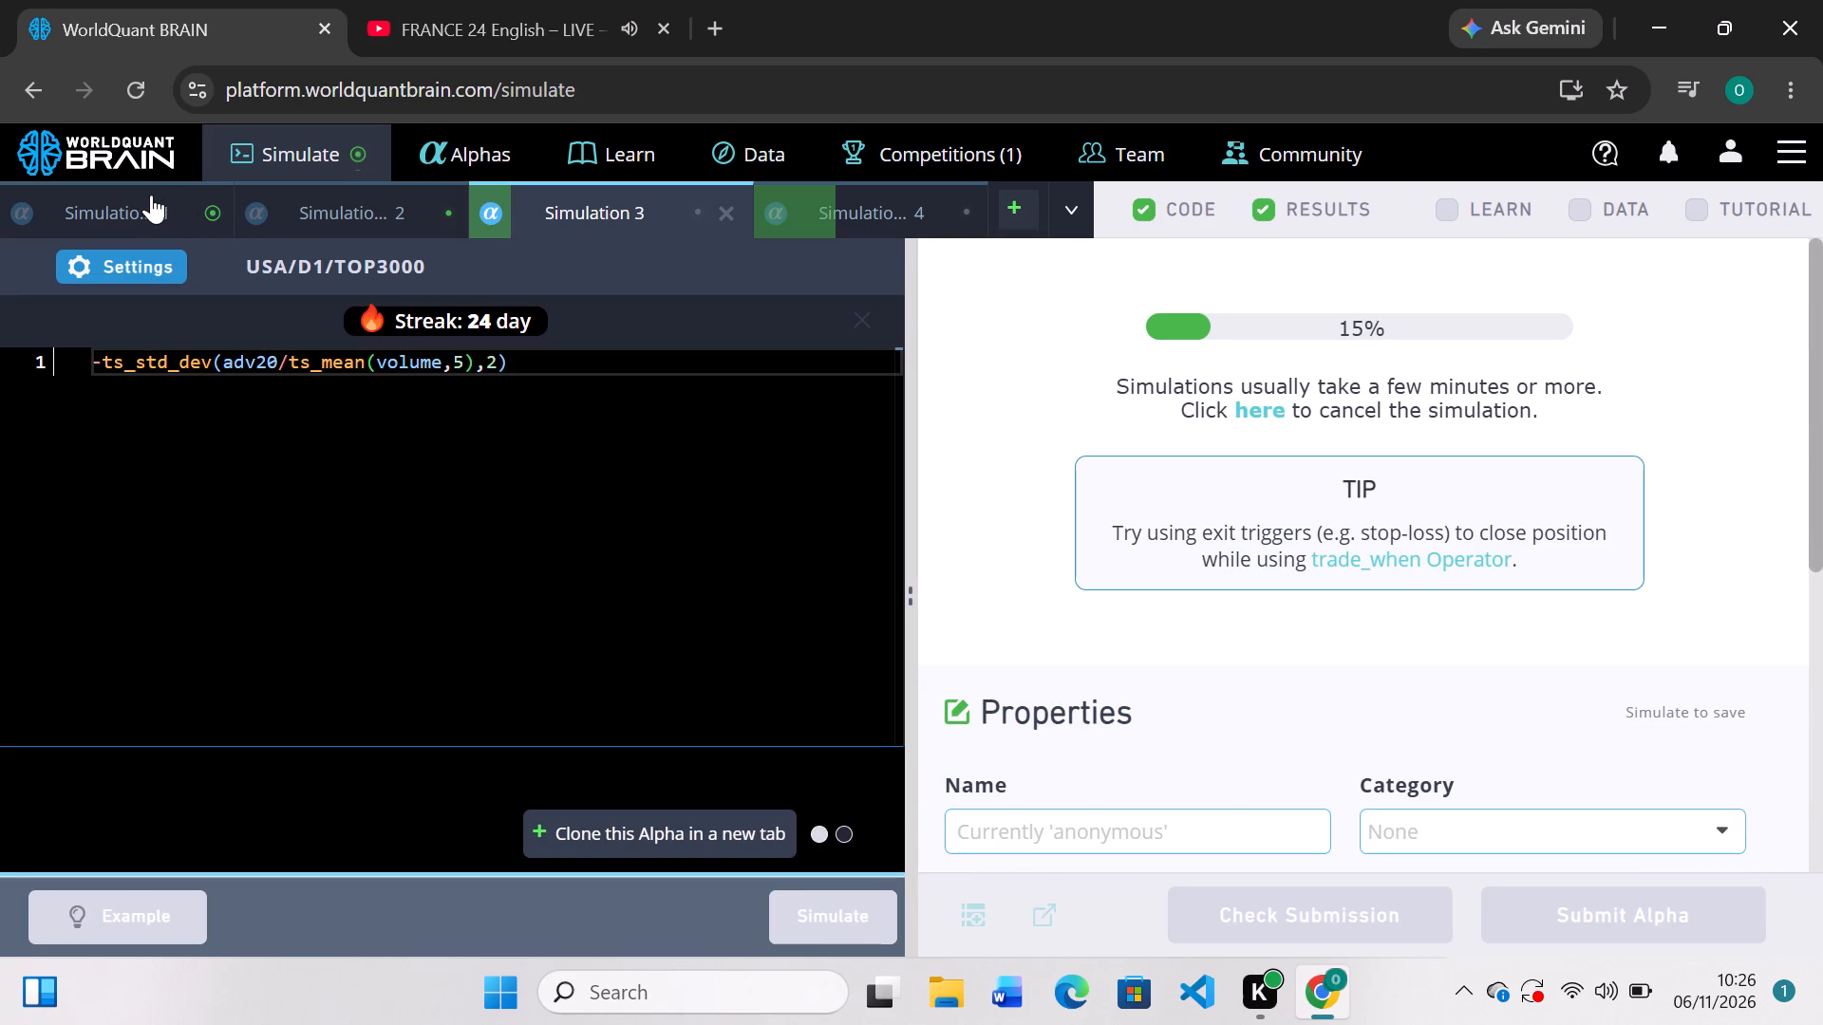
# Check Simulation 1's results and replace the division sign between its rank and ts_std_dev terms with a plus sign.
pyautogui.click(149, 195)
pyautogui.scroll(-3, 1089, 582)
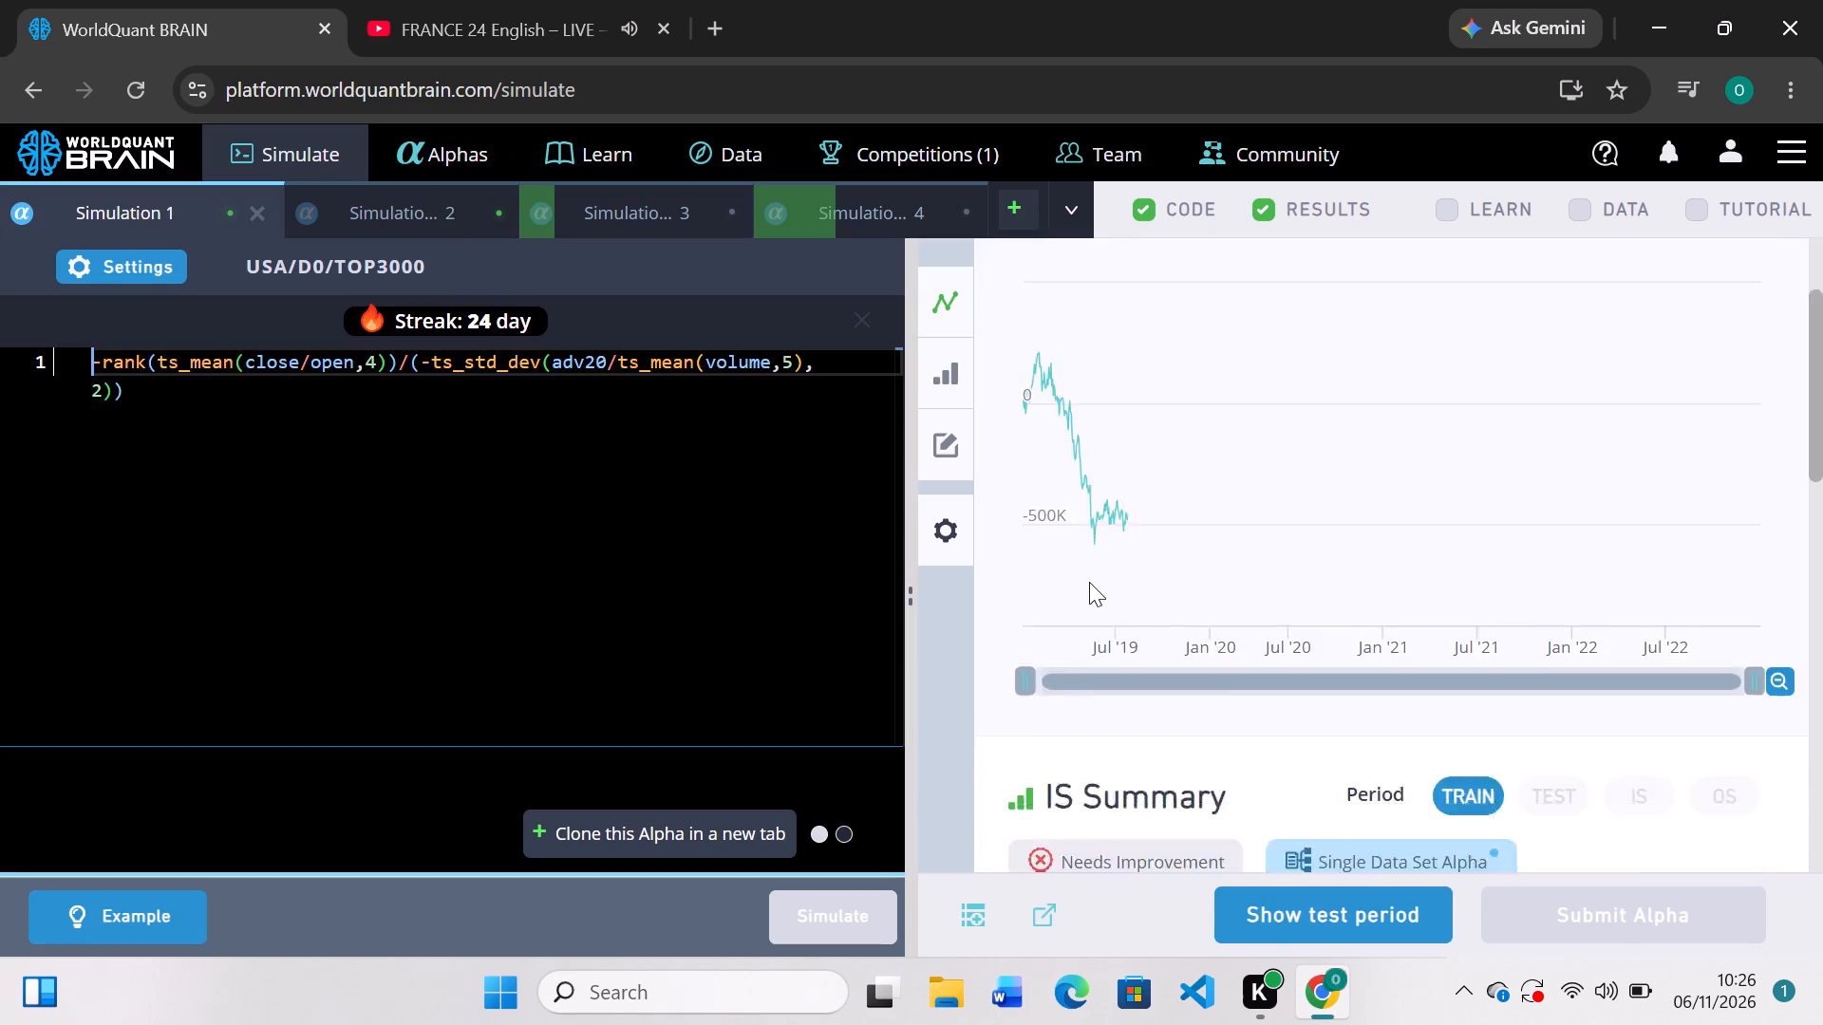
pyautogui.scroll(2, 1089, 582)
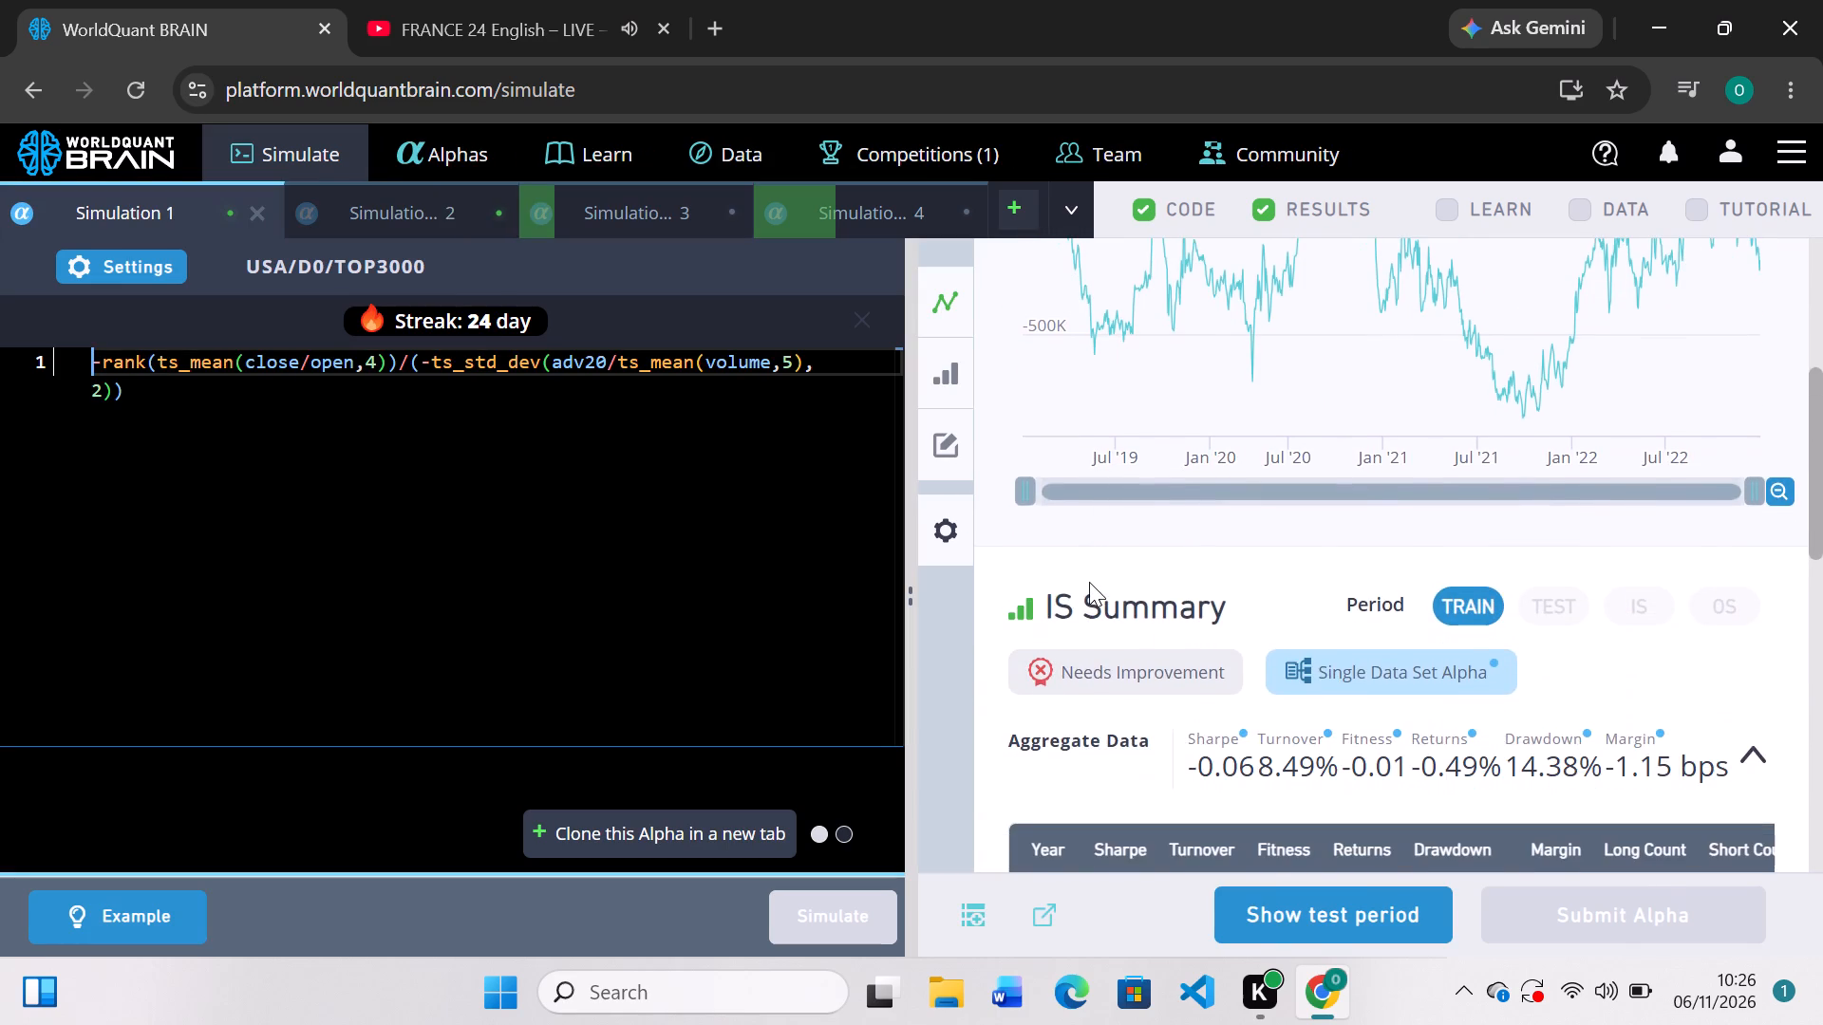
pyautogui.scroll(1, 1089, 582)
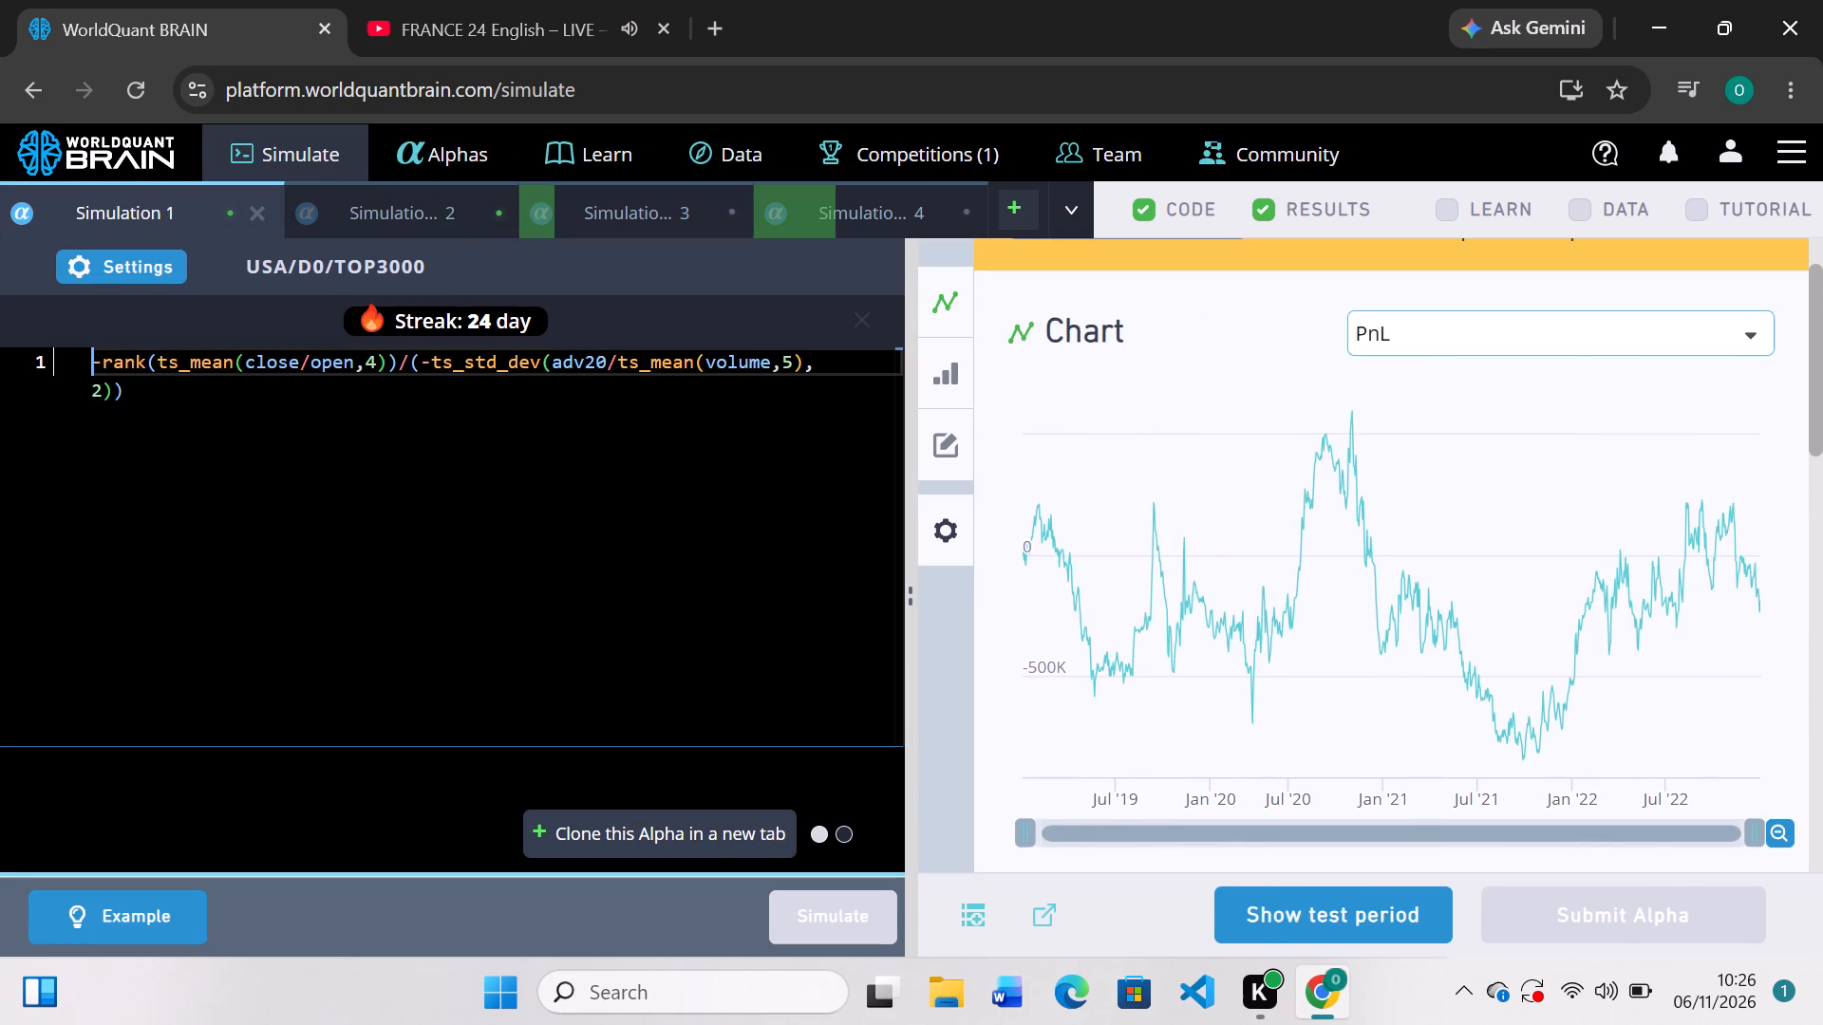
pyautogui.click(409, 363)
pyautogui.press('BackSpace')
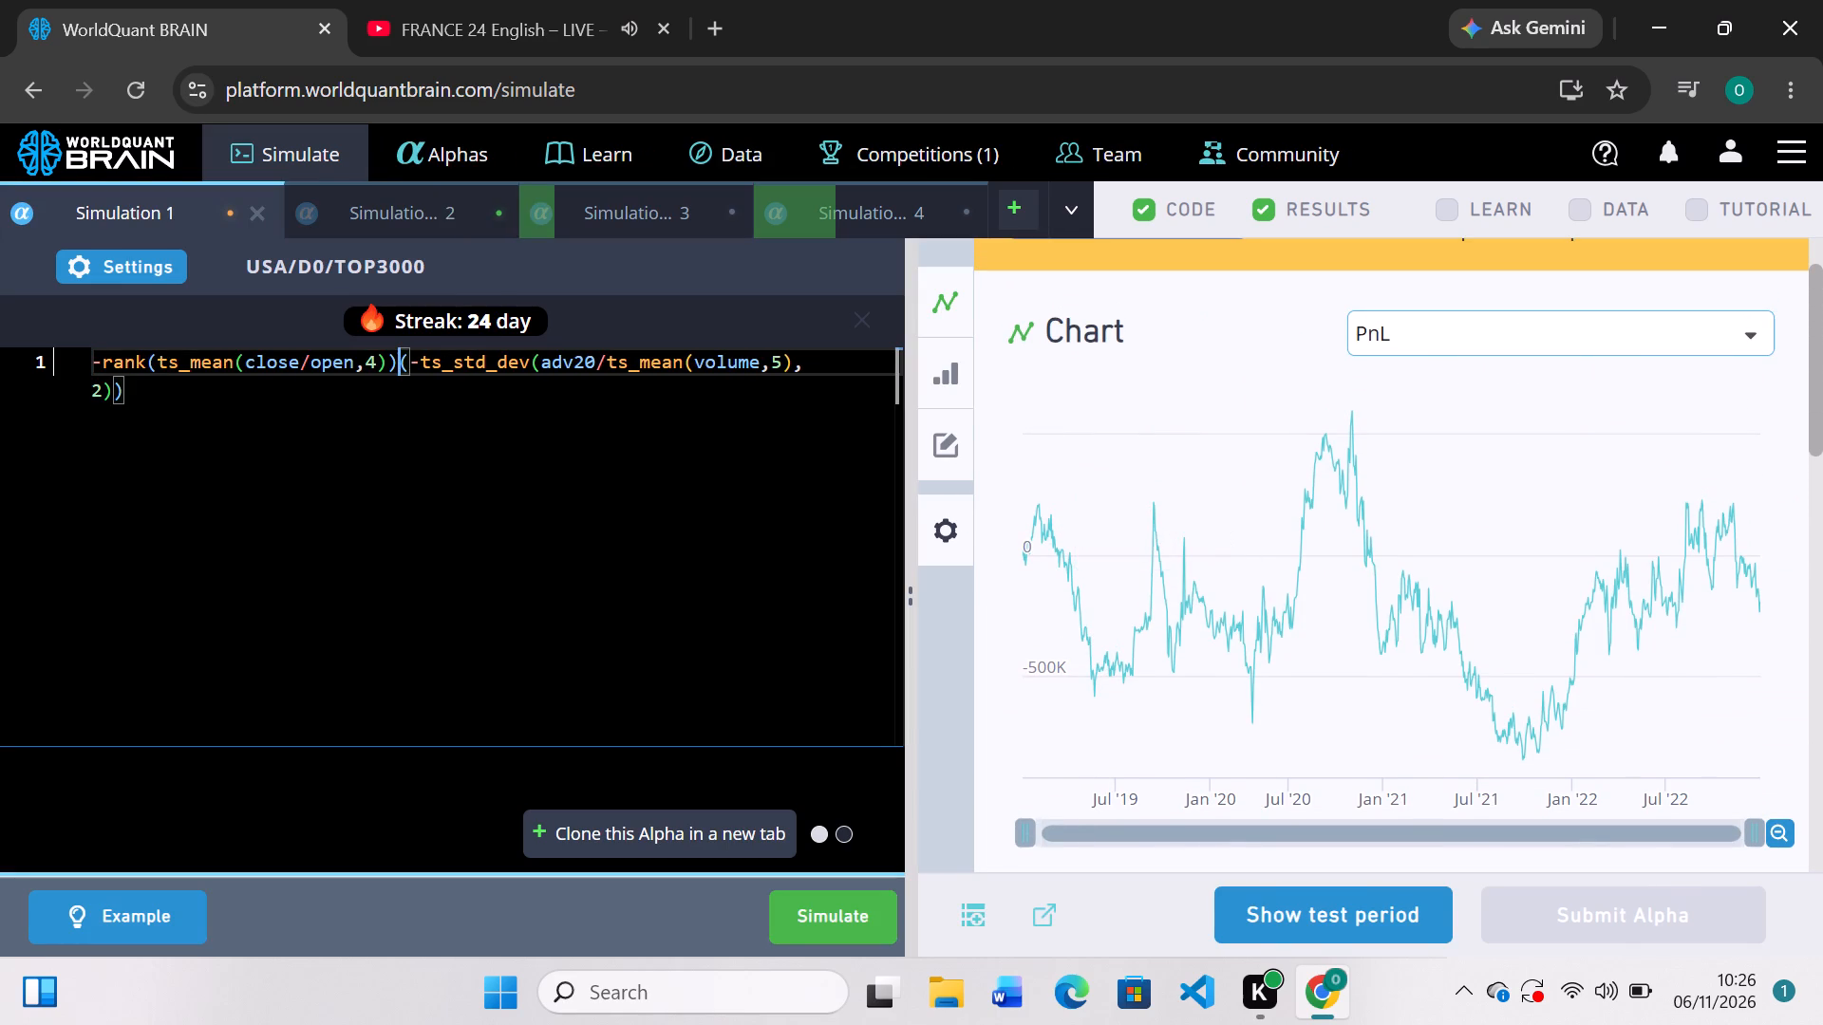
pyautogui.hotkey('shift', '+')
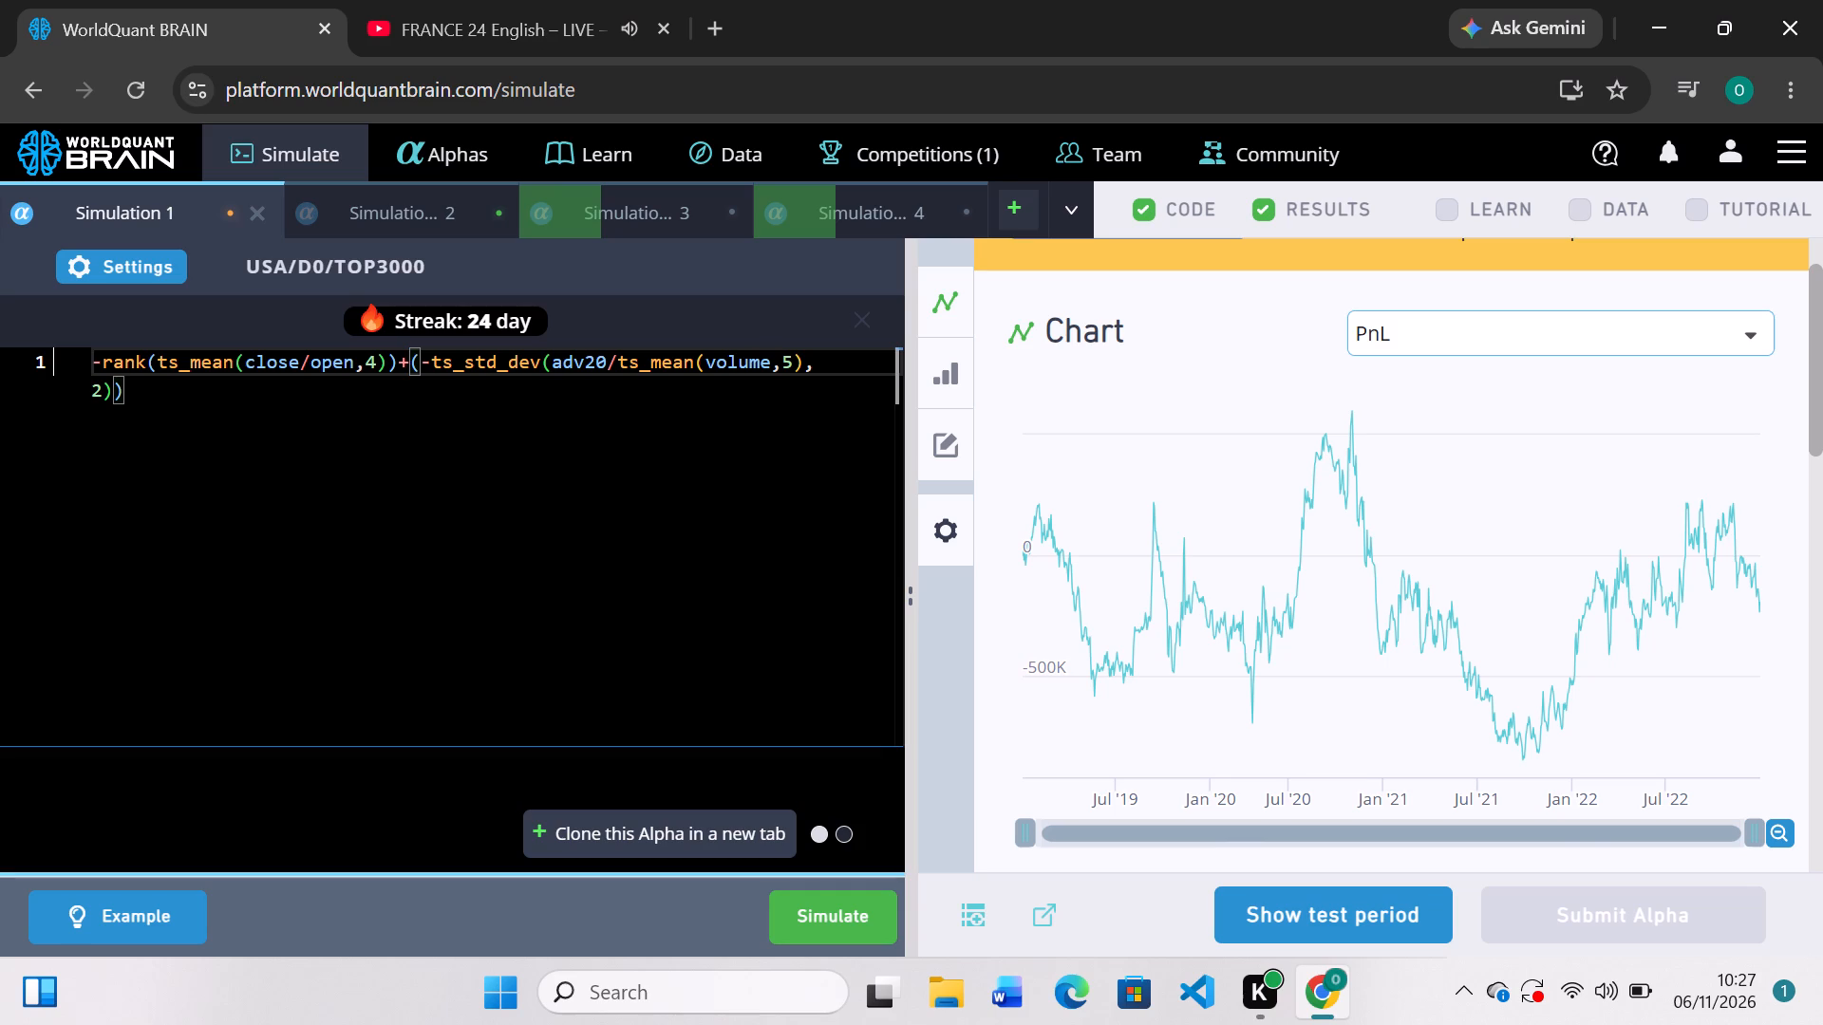
# Replace ts_mean with ts_sum around close/open in Simulation 1's rank term, and simulate it.
pyautogui.click(237, 357)
pyautogui.press('BackSpace')
pyautogui.press('BackSpace')
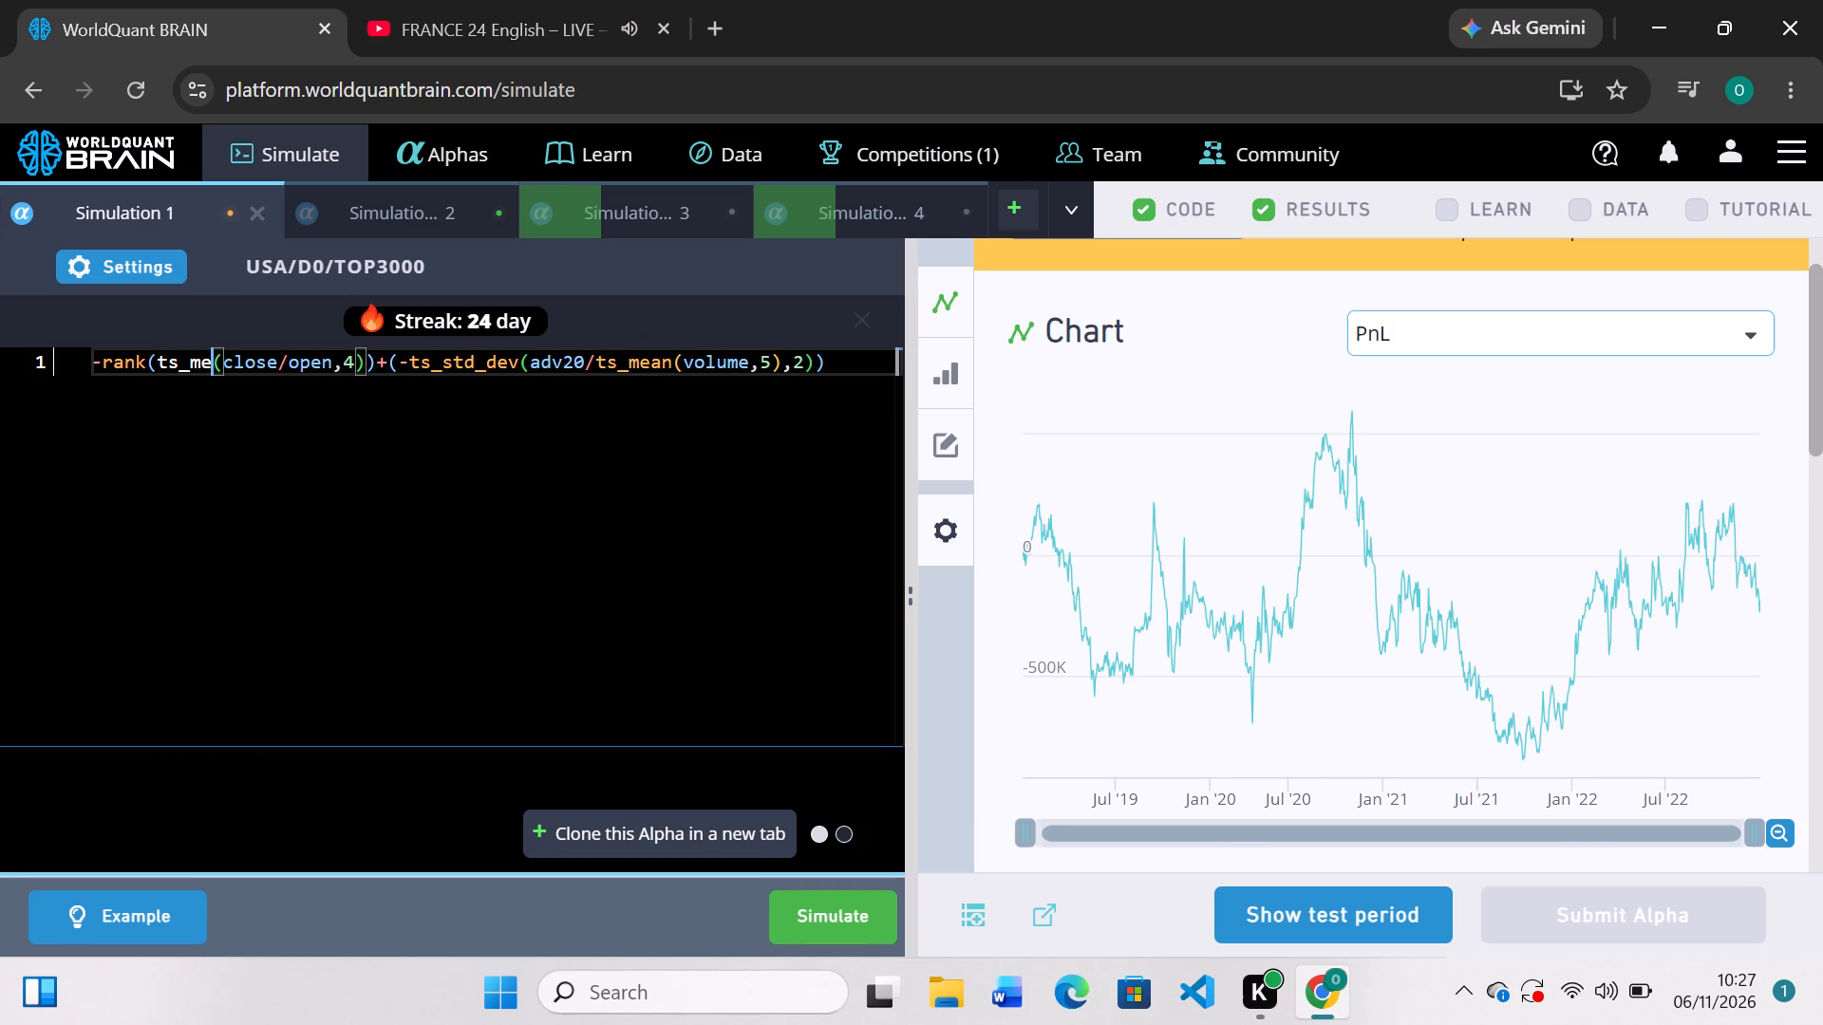
pyautogui.press('BackSpace')
pyautogui.press('BackSpace')
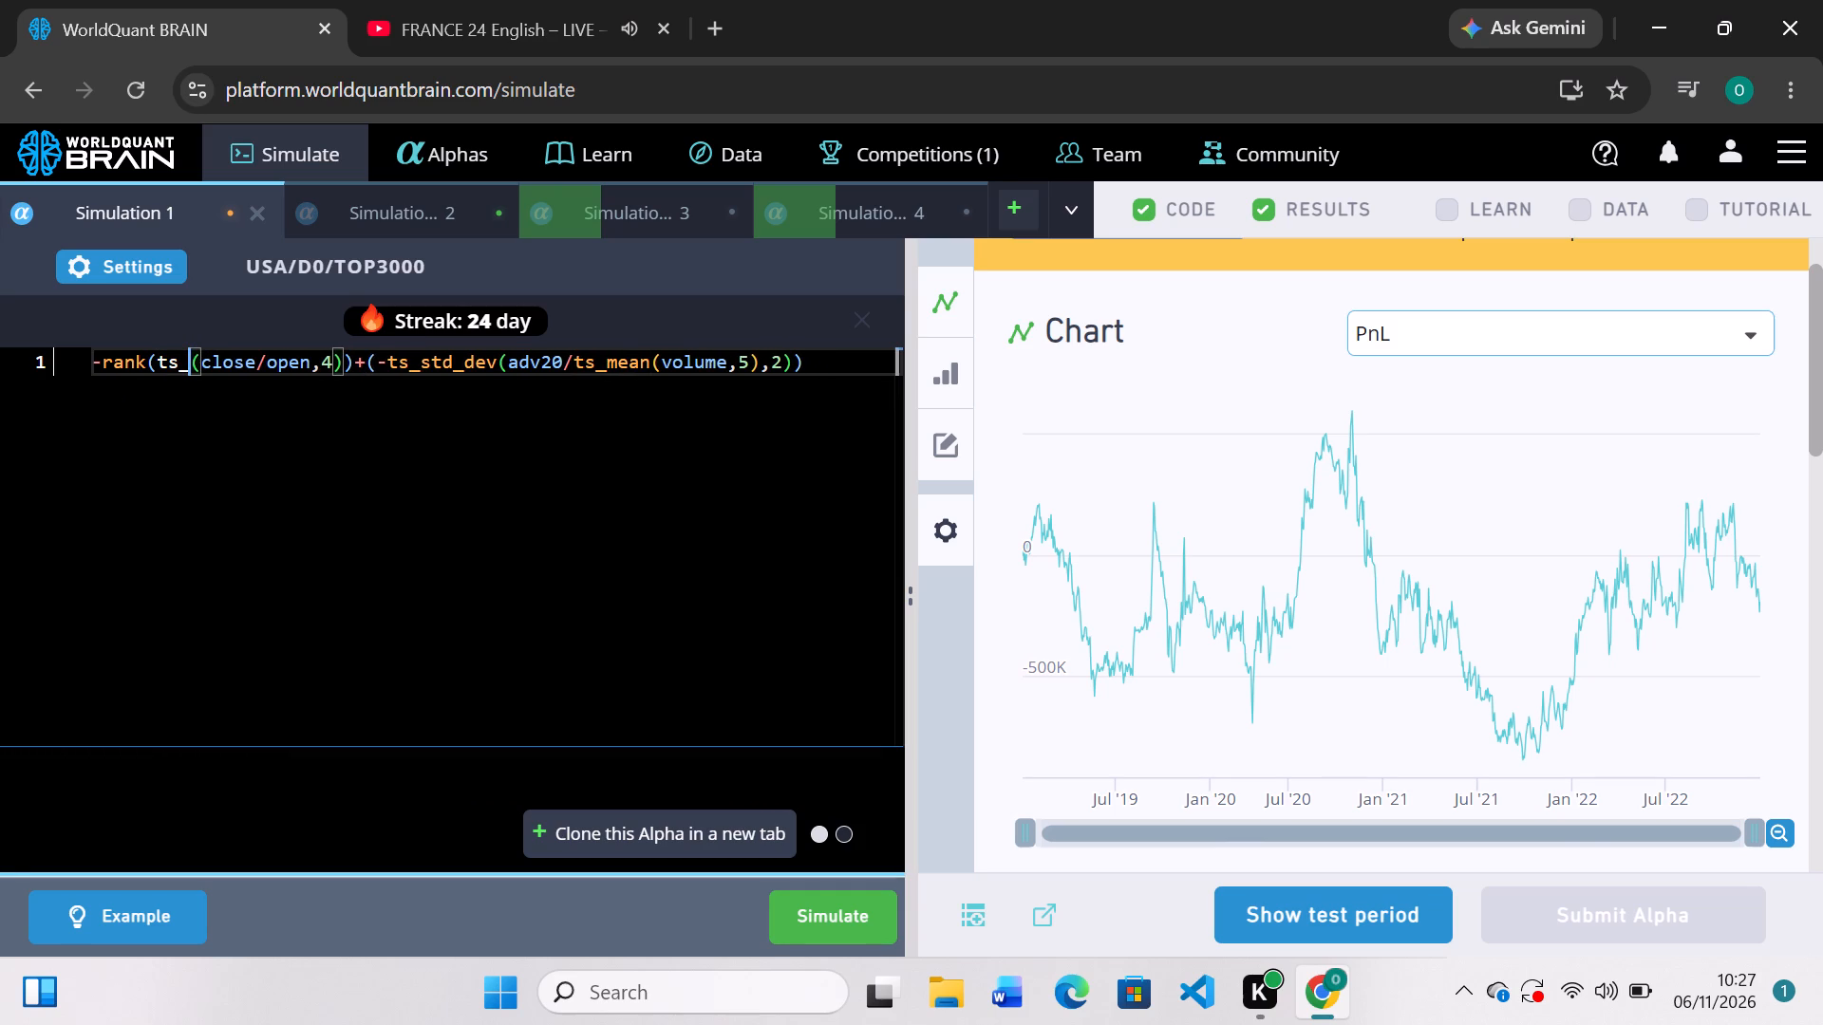
pyautogui.write('sum')
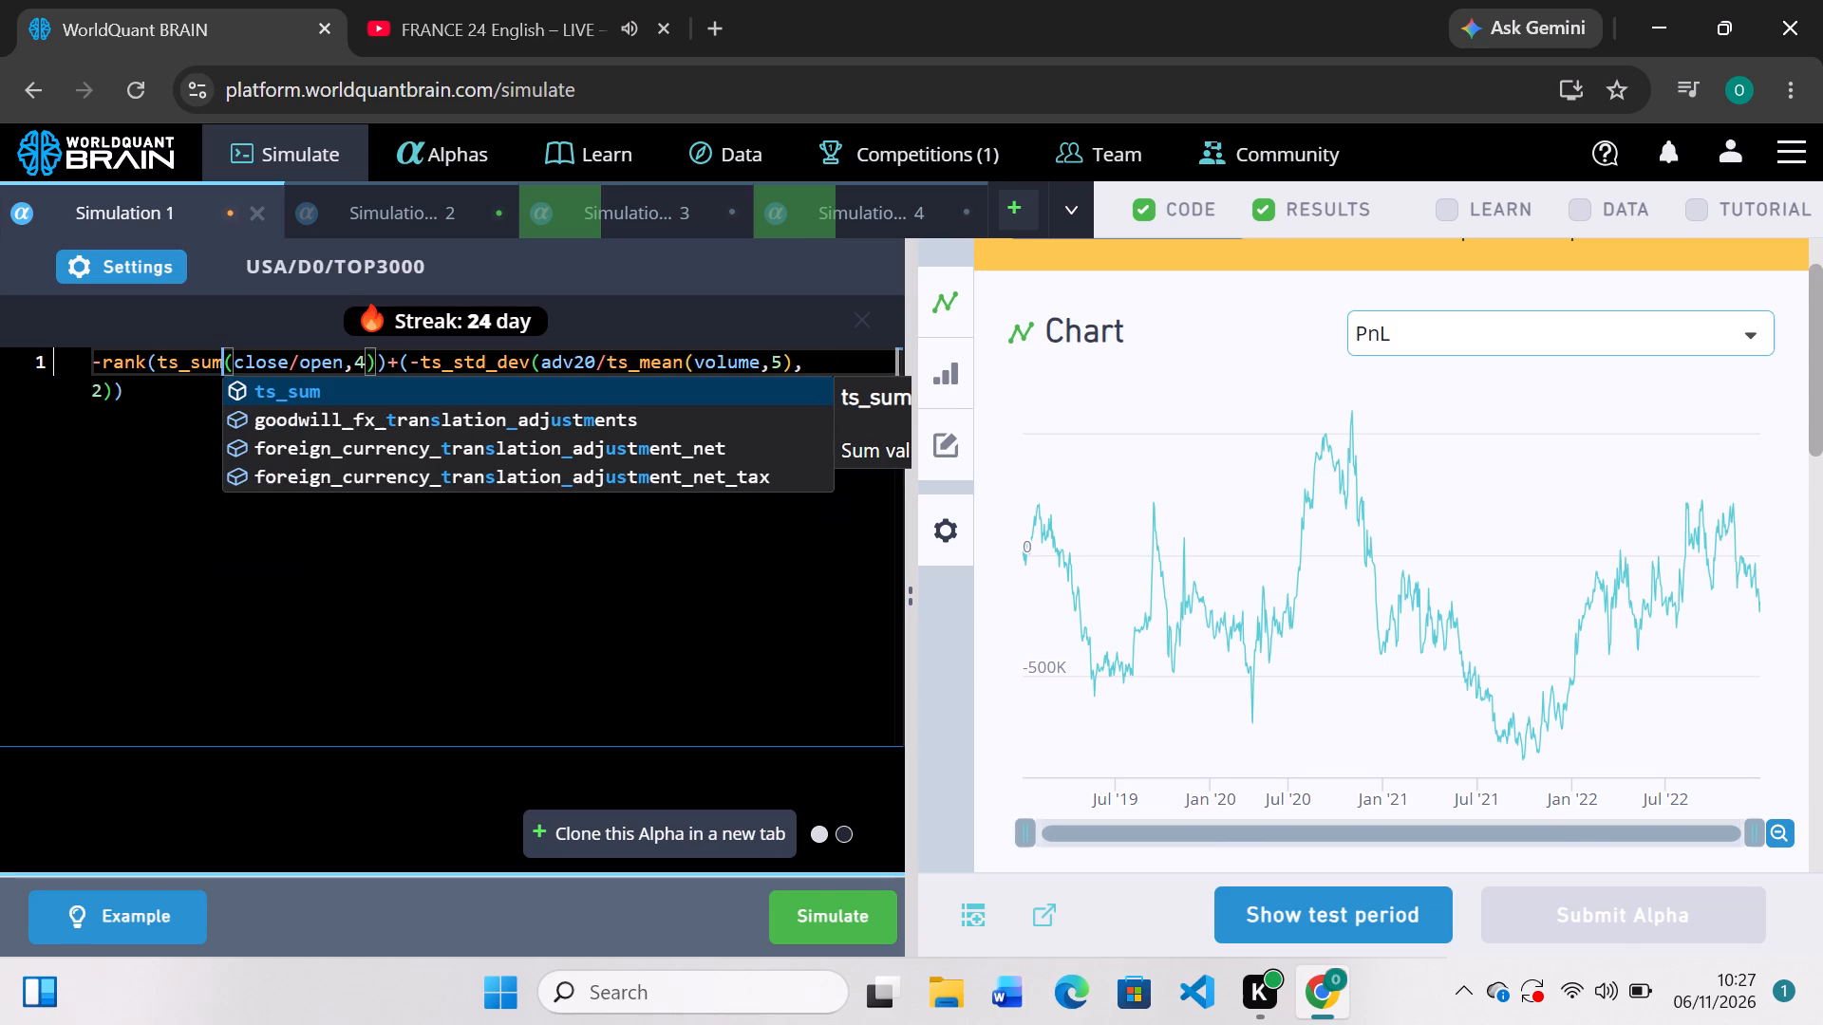
pyautogui.click(806, 923)
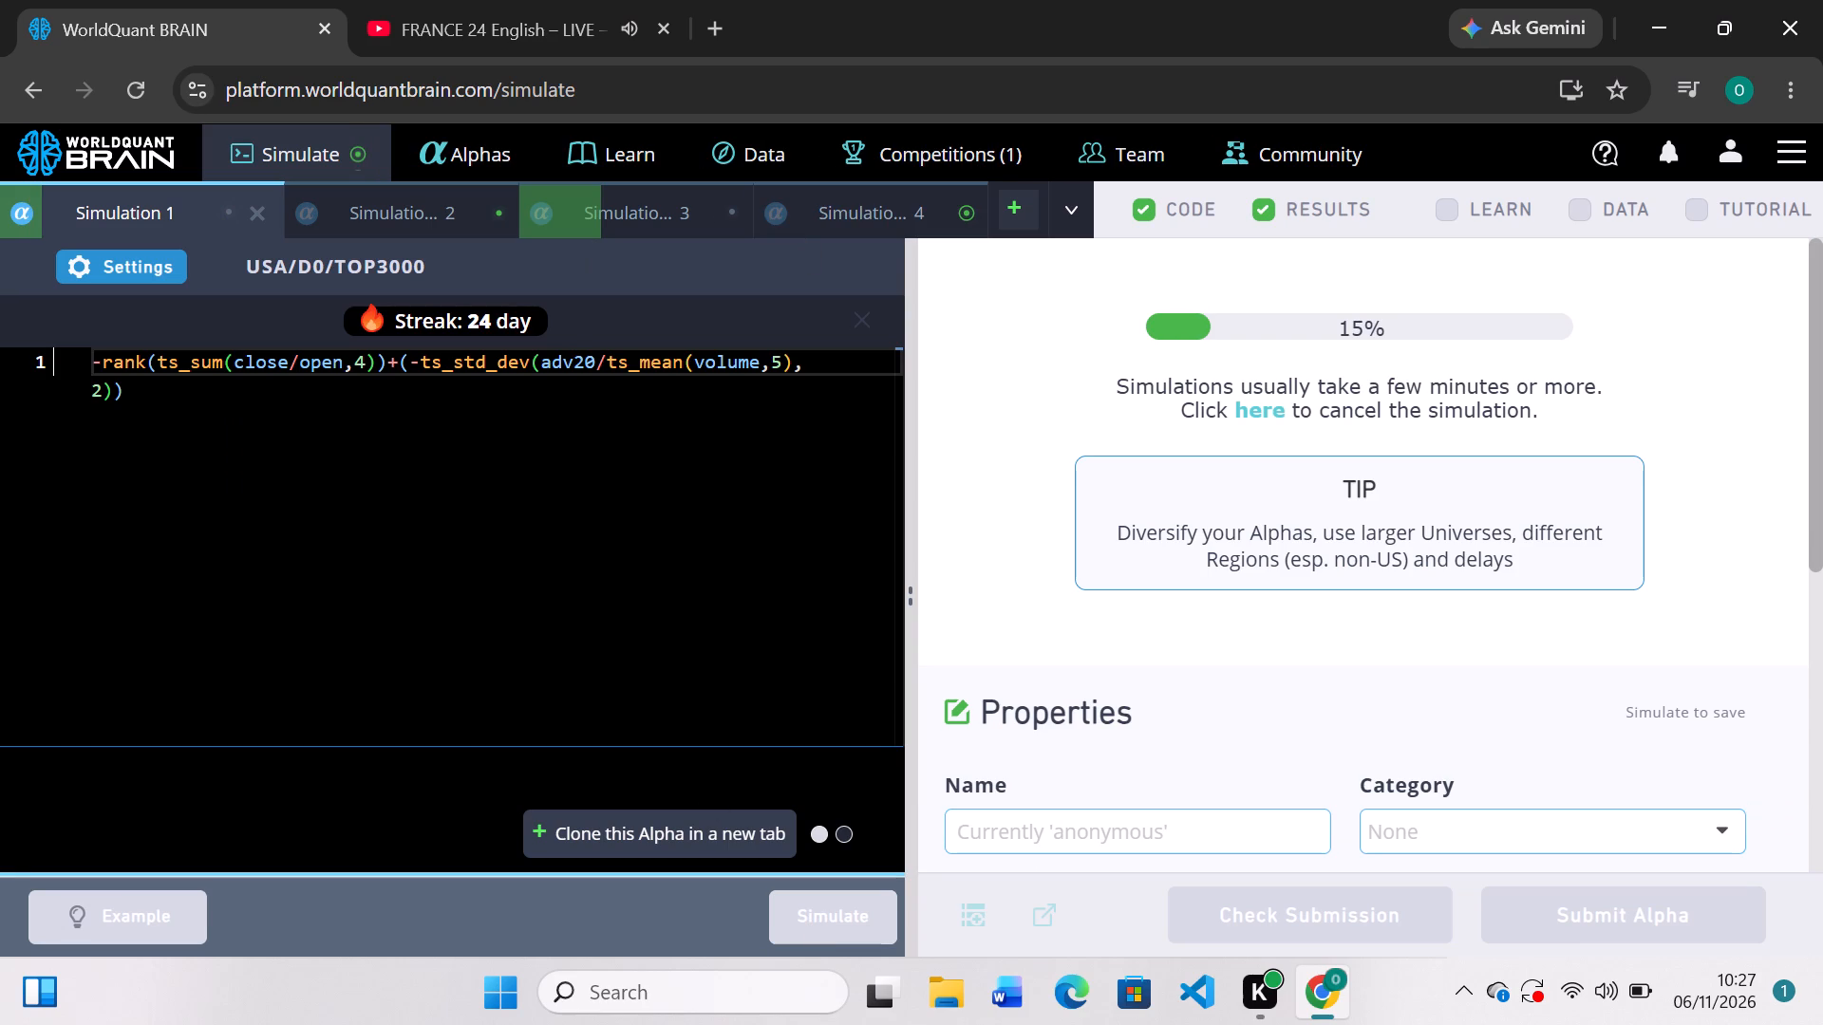
# Check Simulation 4's PnL chart and IS Summary, and apply delay 1 in its settings.
pyautogui.click(846, 222)
pyautogui.scroll(-2, 1188, 639)
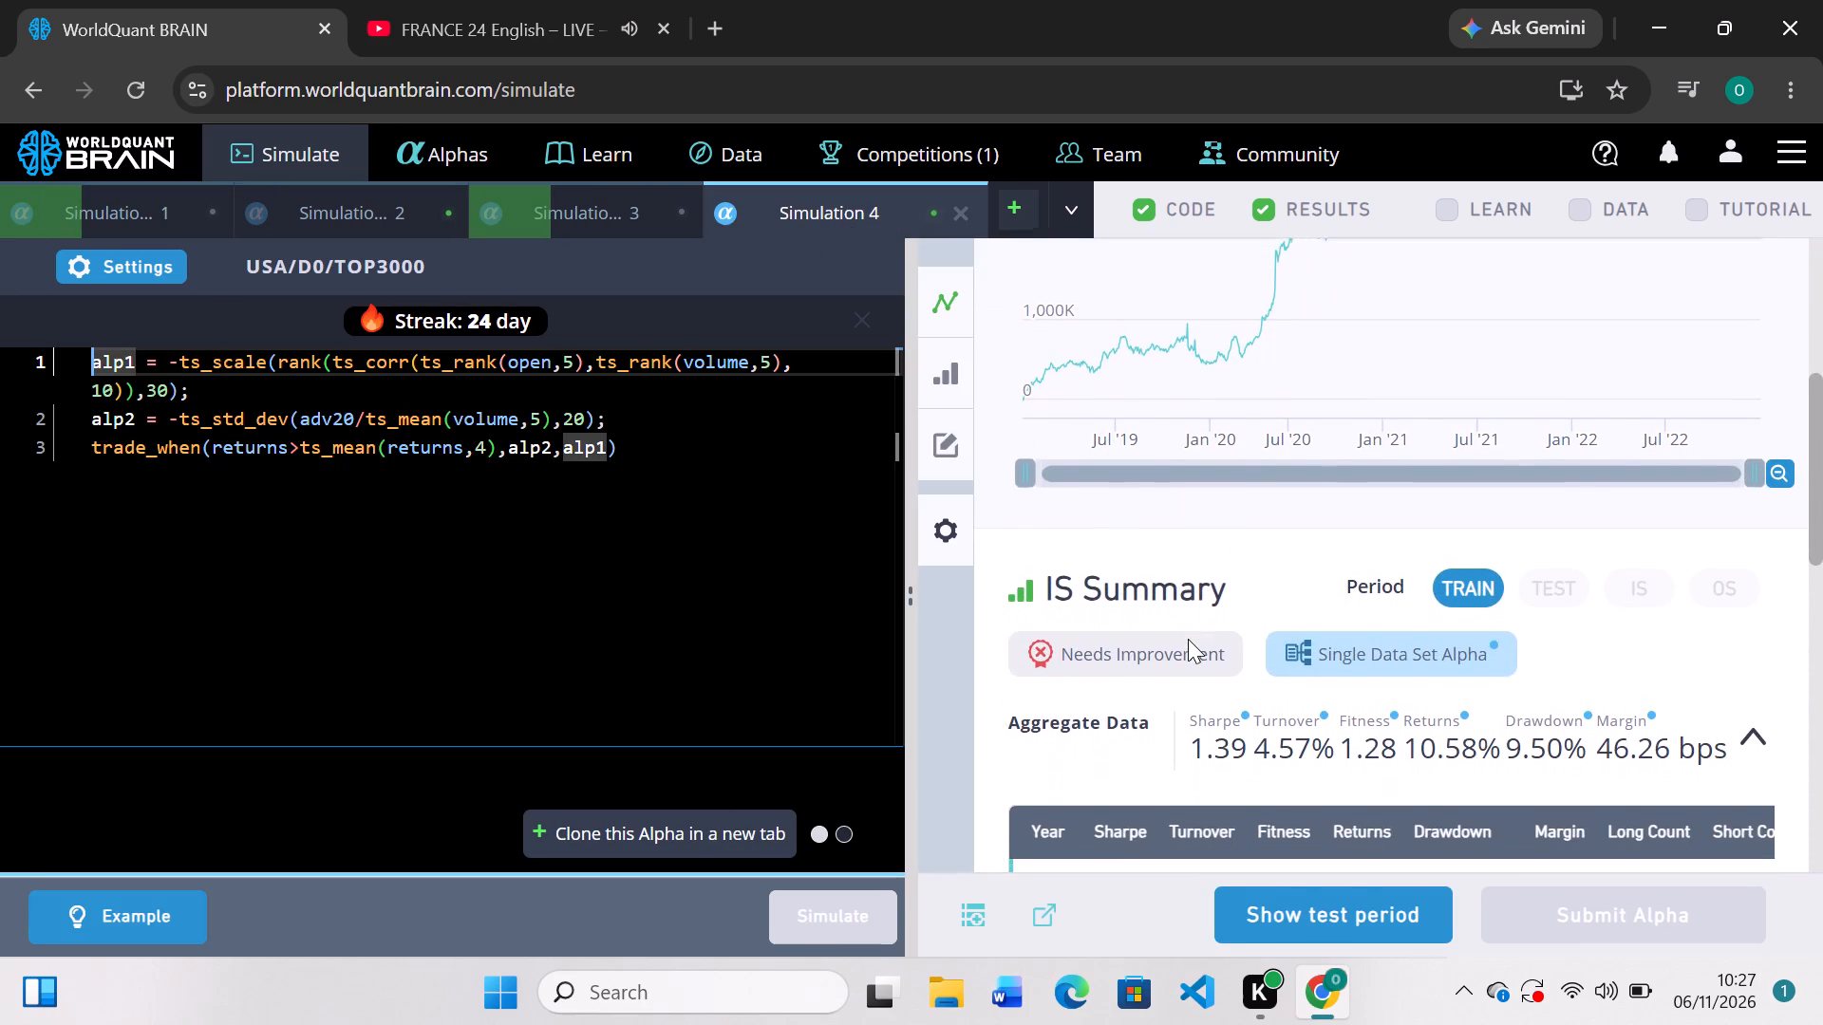
pyautogui.scroll(3, 1188, 639)
pyautogui.scroll(-1, 1188, 639)
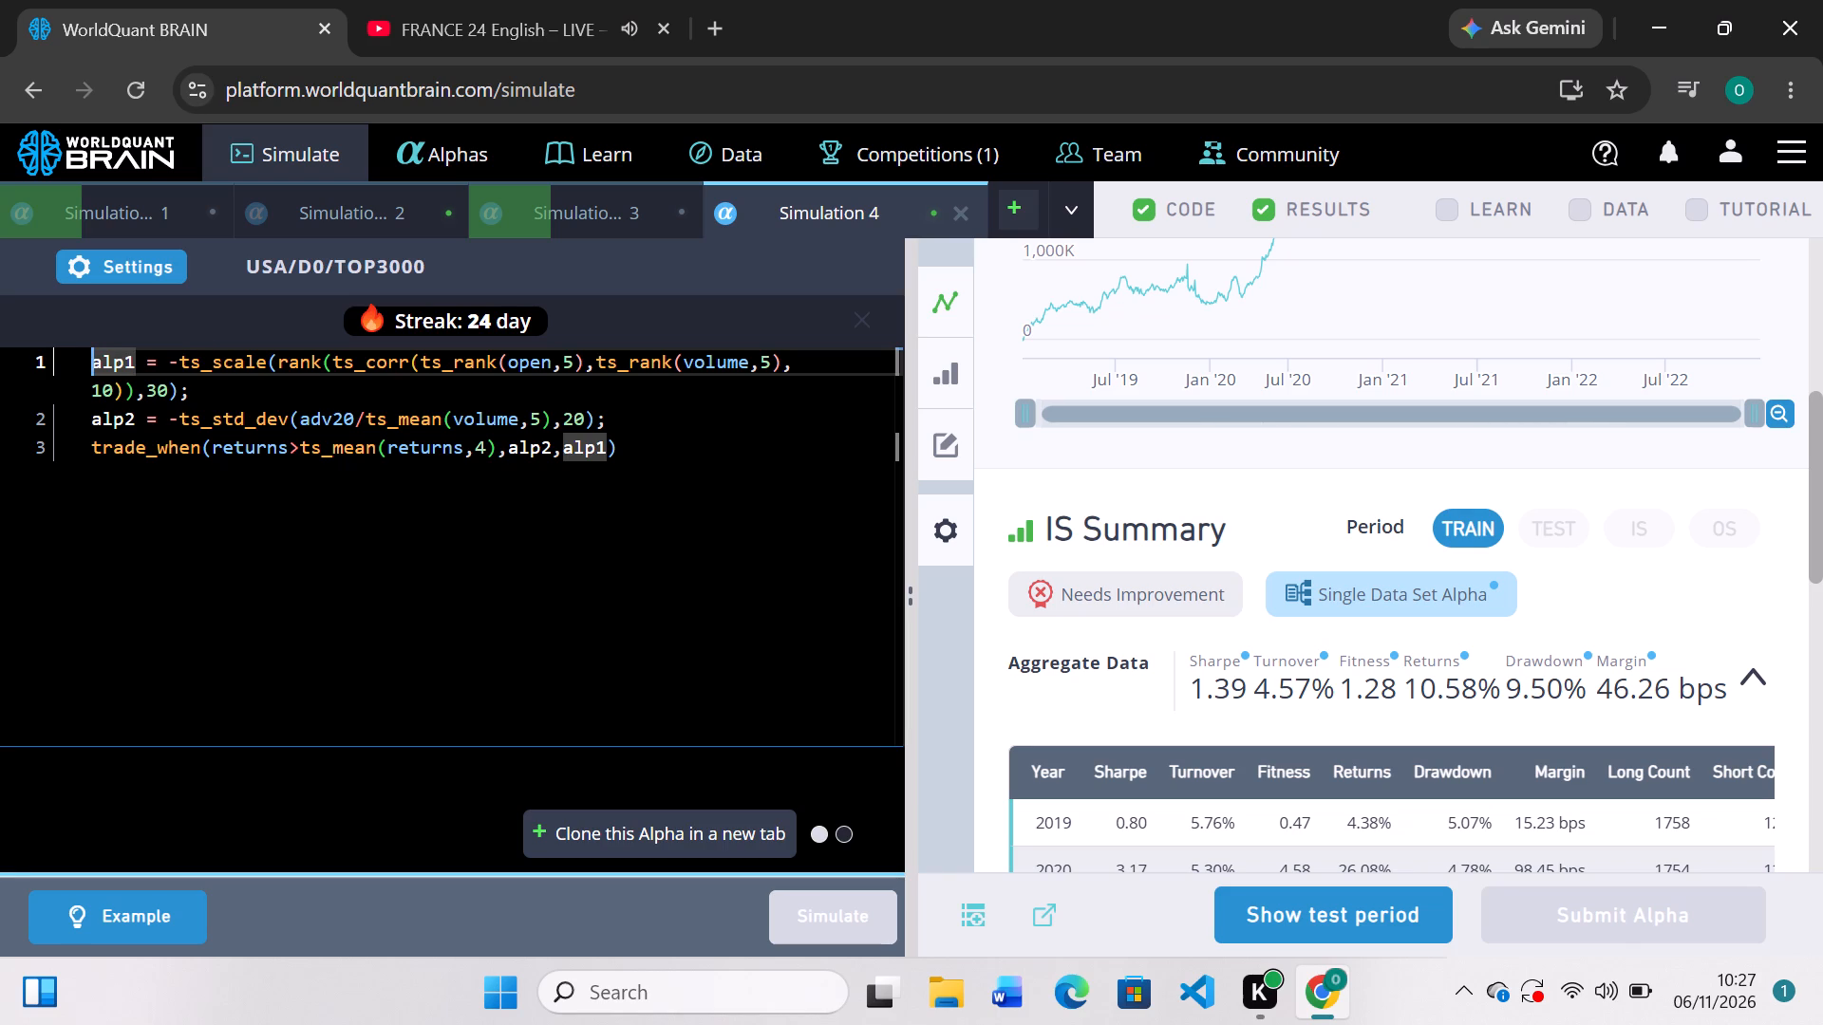
pyautogui.click(149, 270)
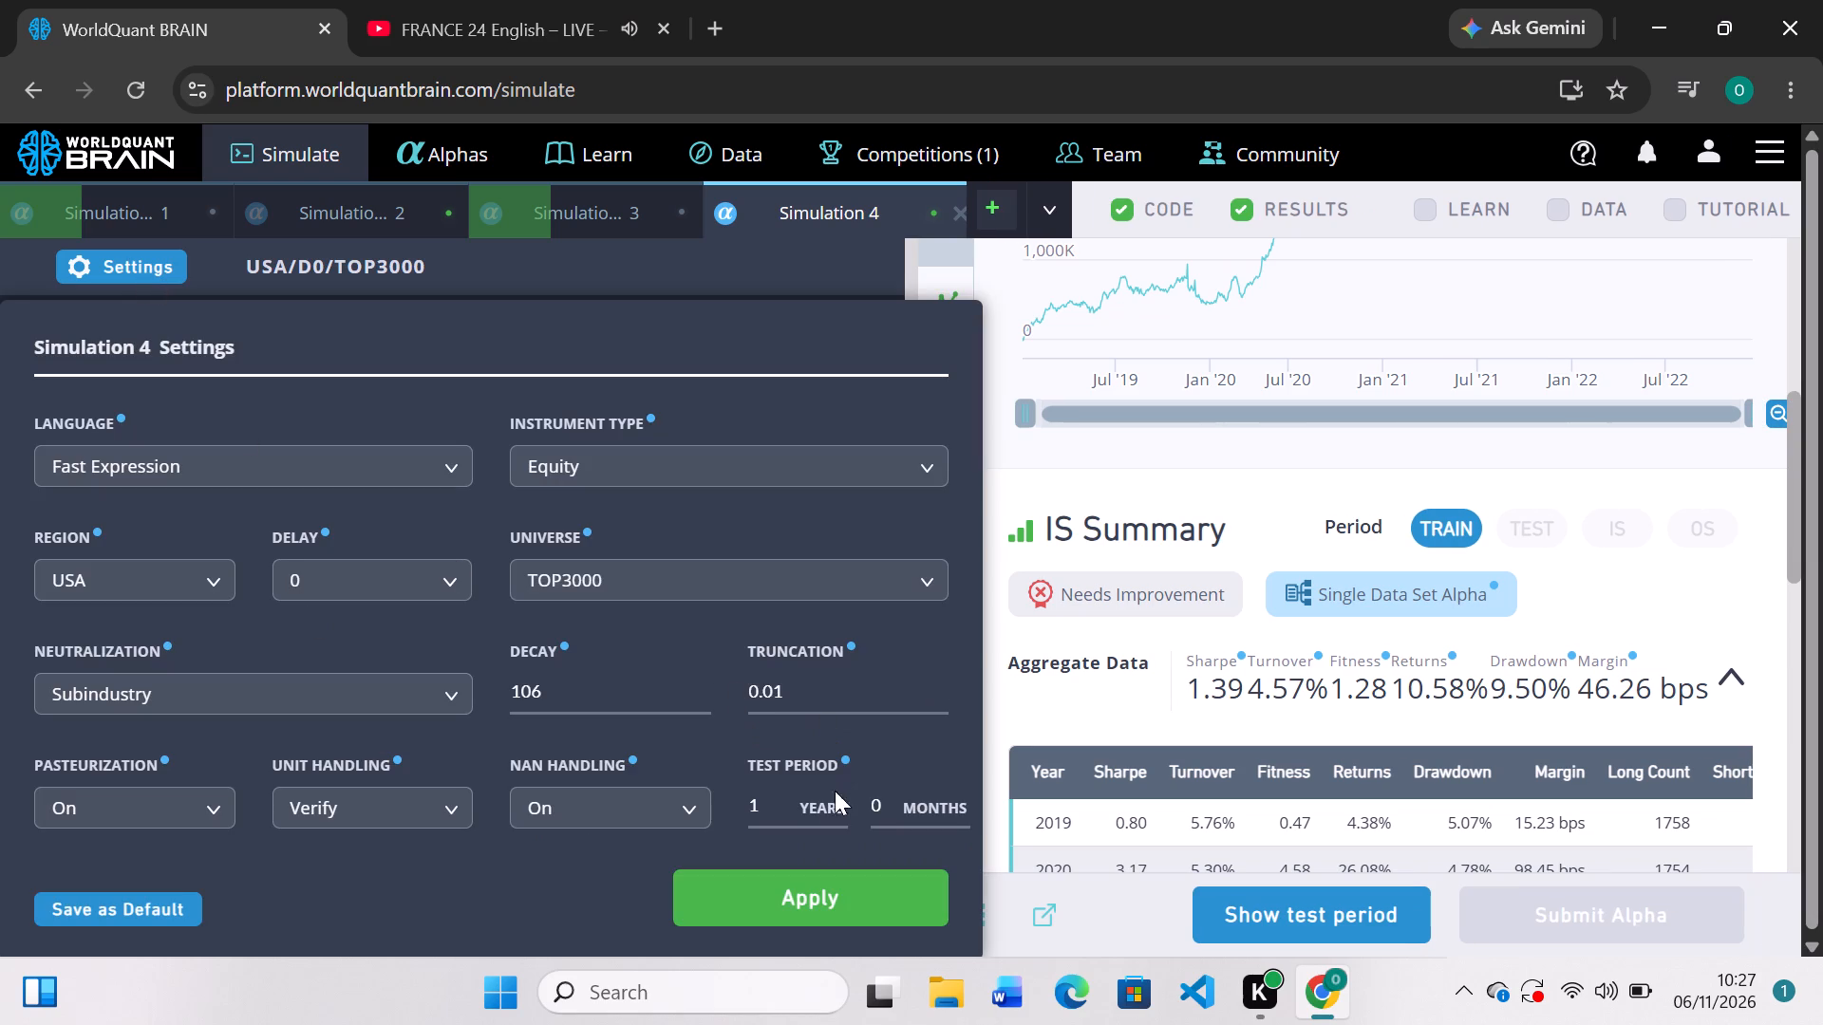
pyautogui.click(453, 563)
pyautogui.click(413, 617)
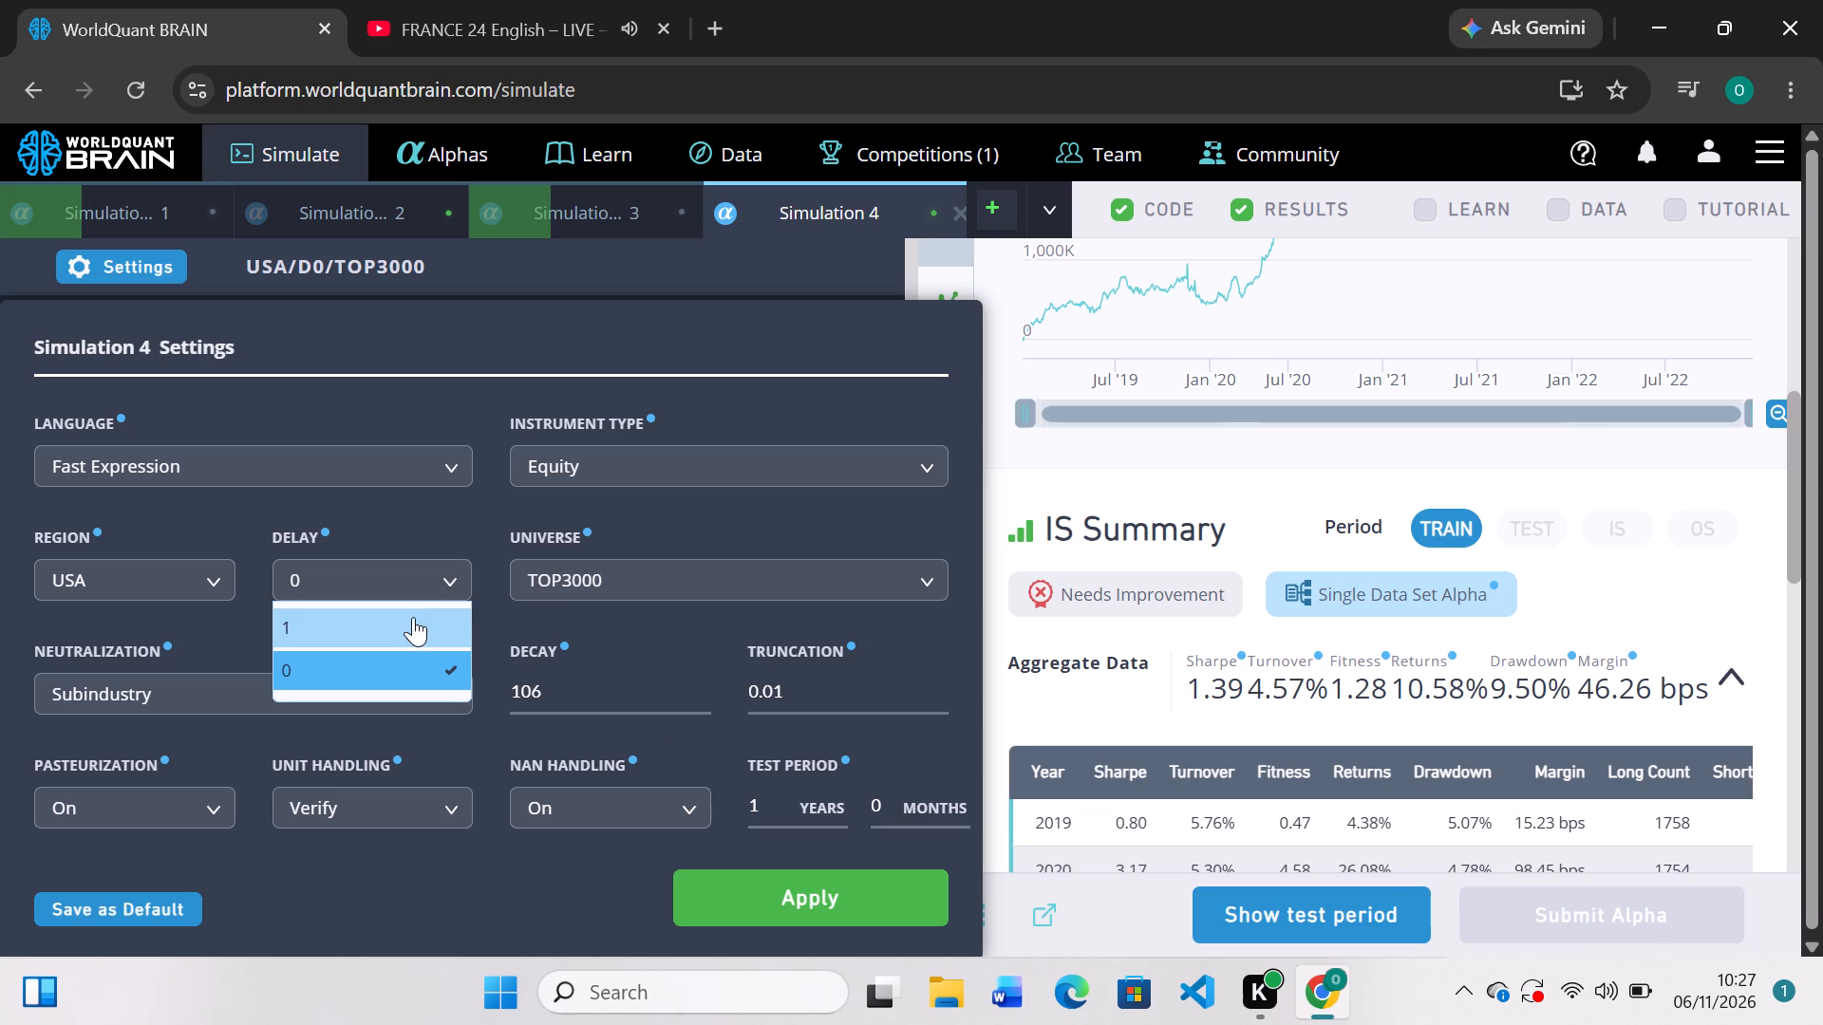
pyautogui.click(746, 888)
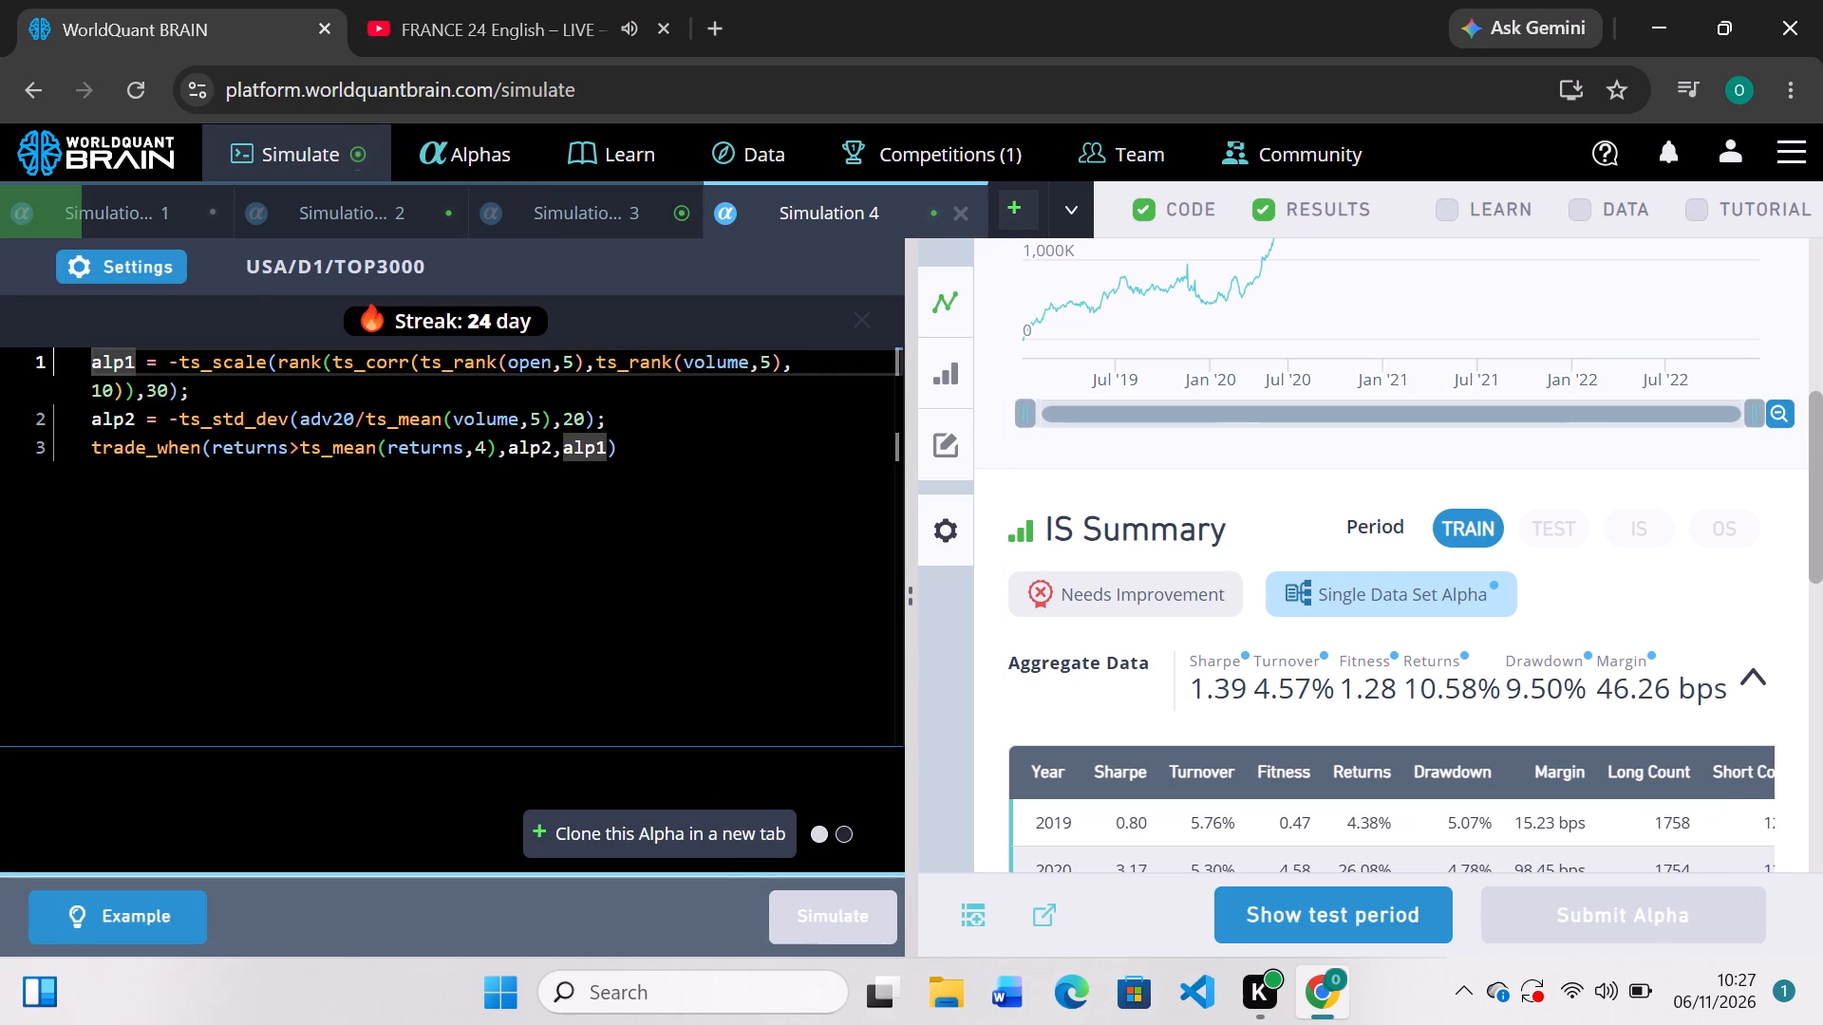
# Apply universe TOP500 in Simulation 4's settings.
pyautogui.click(164, 258)
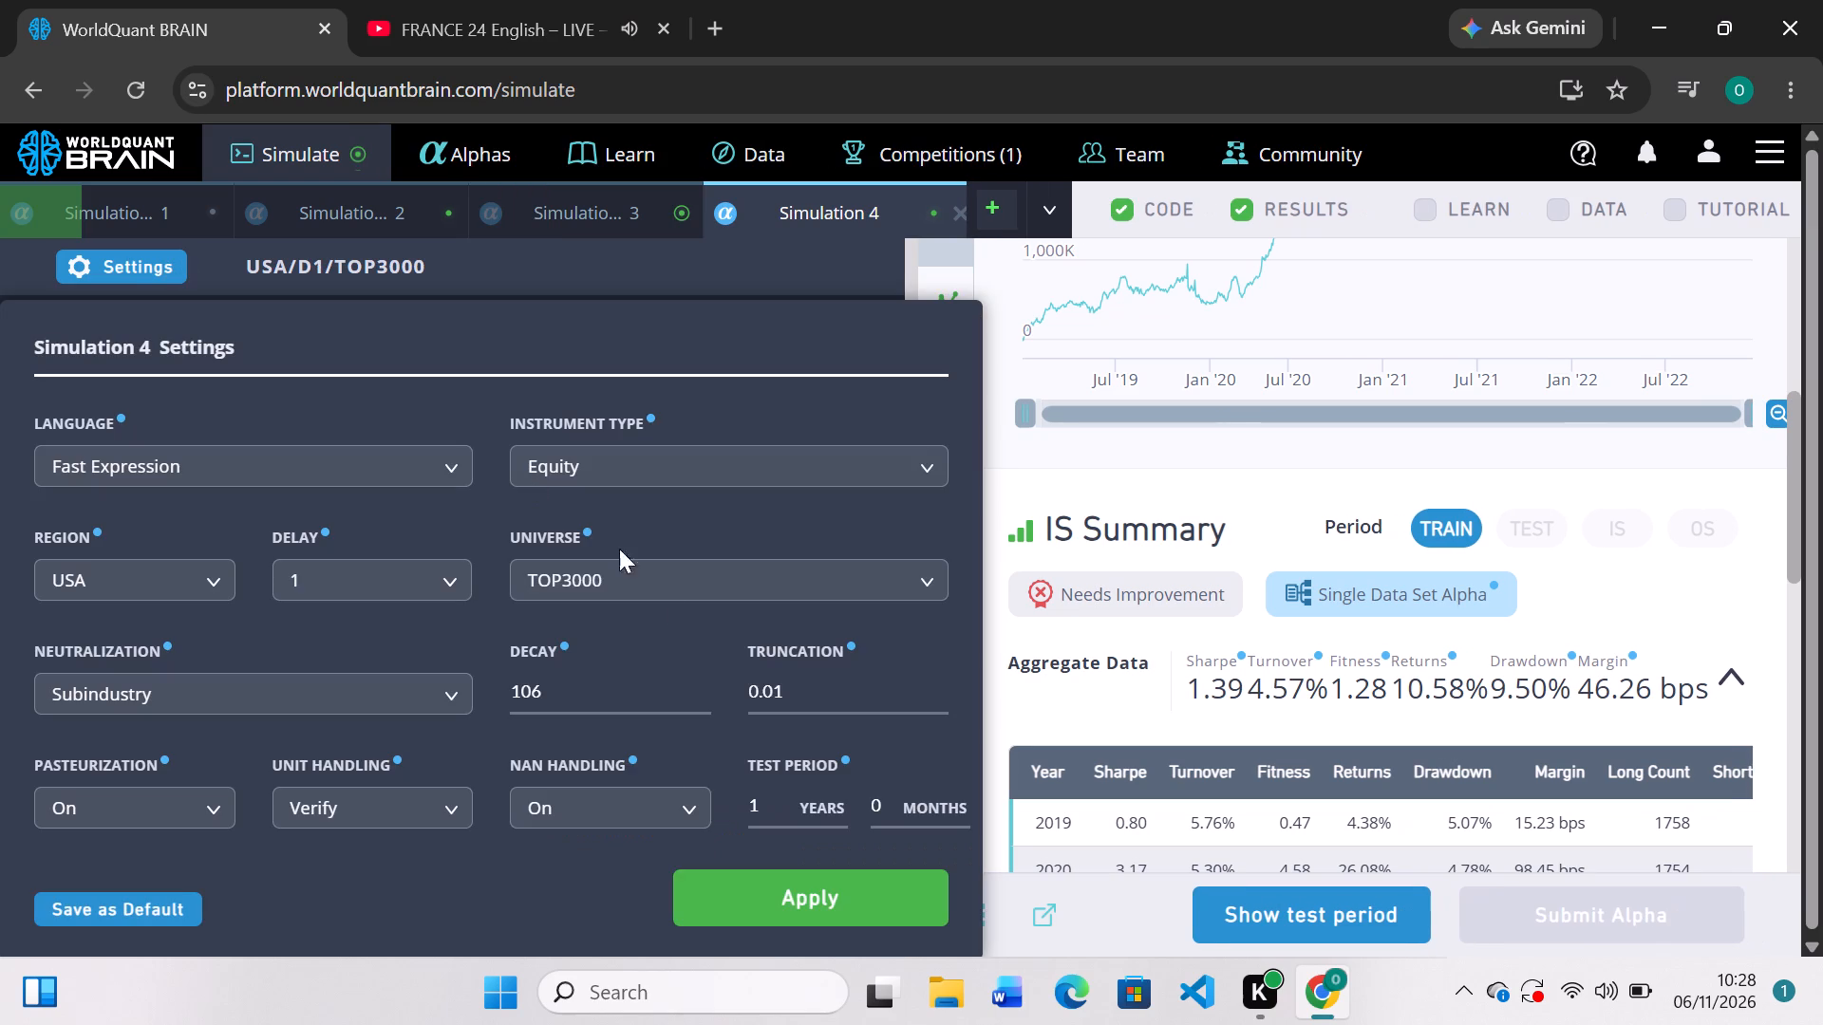
pyautogui.click(915, 582)
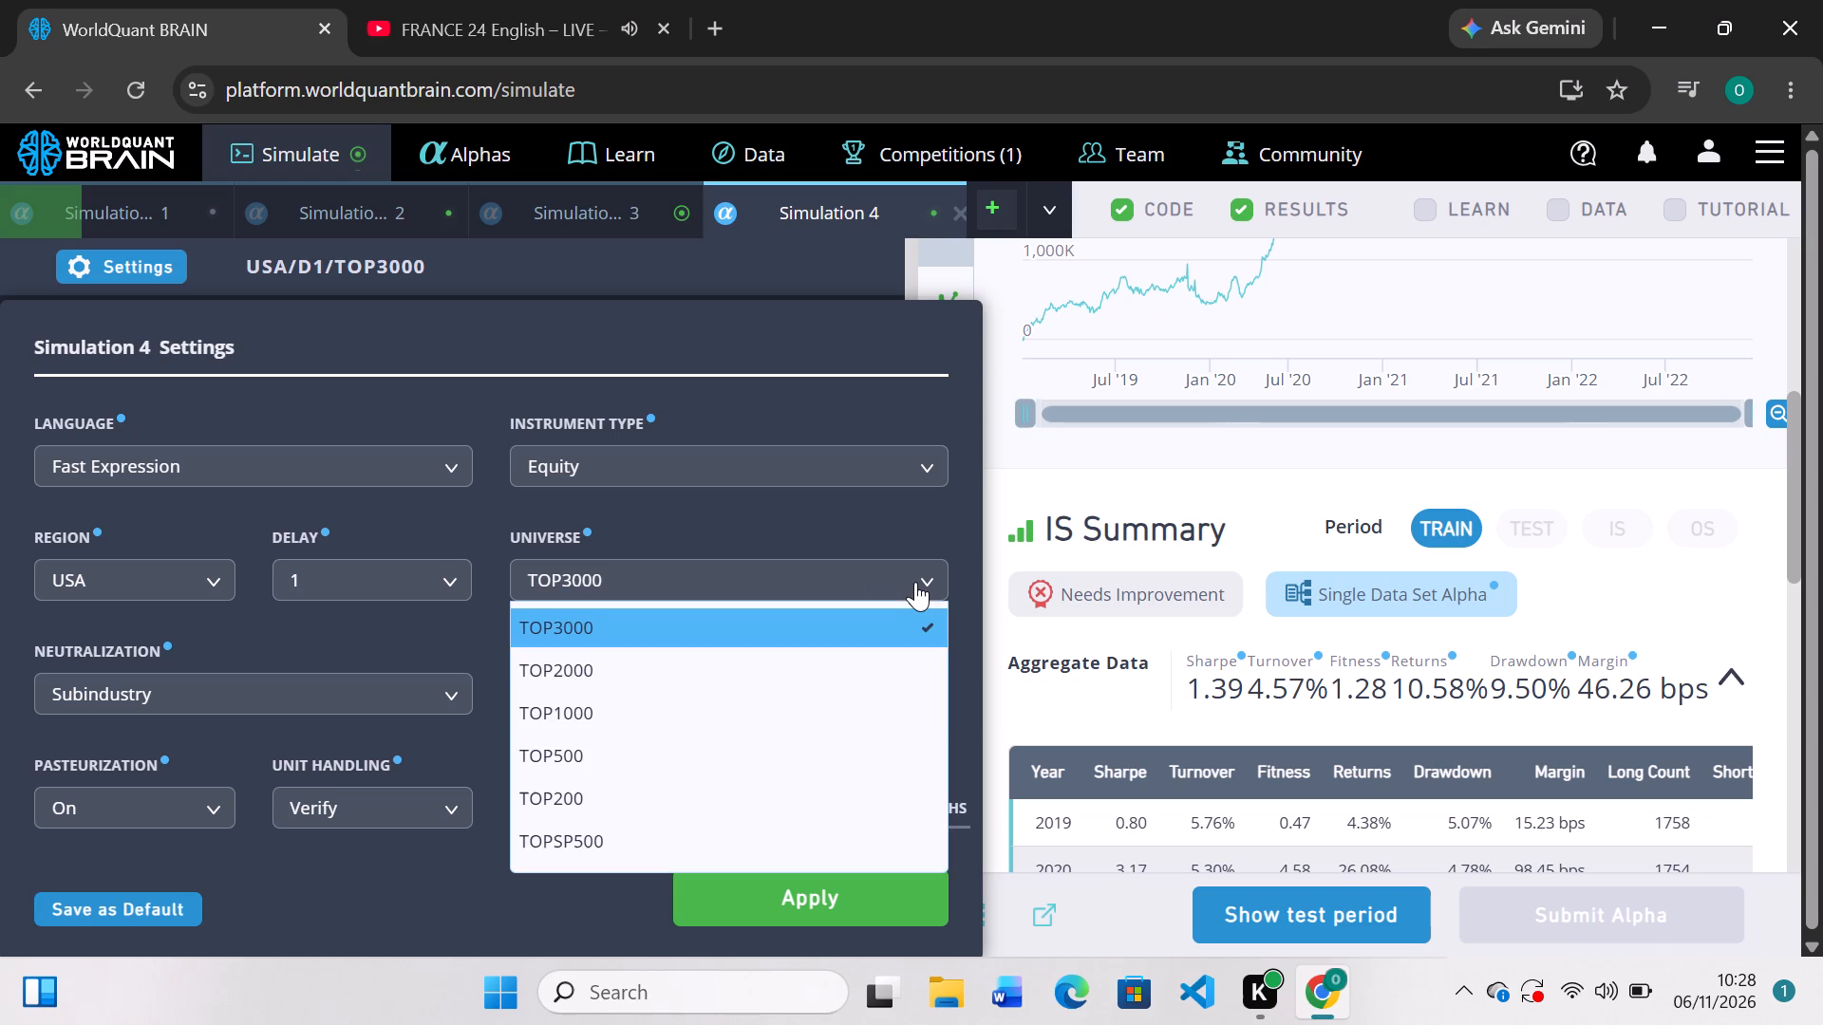
pyautogui.click(661, 758)
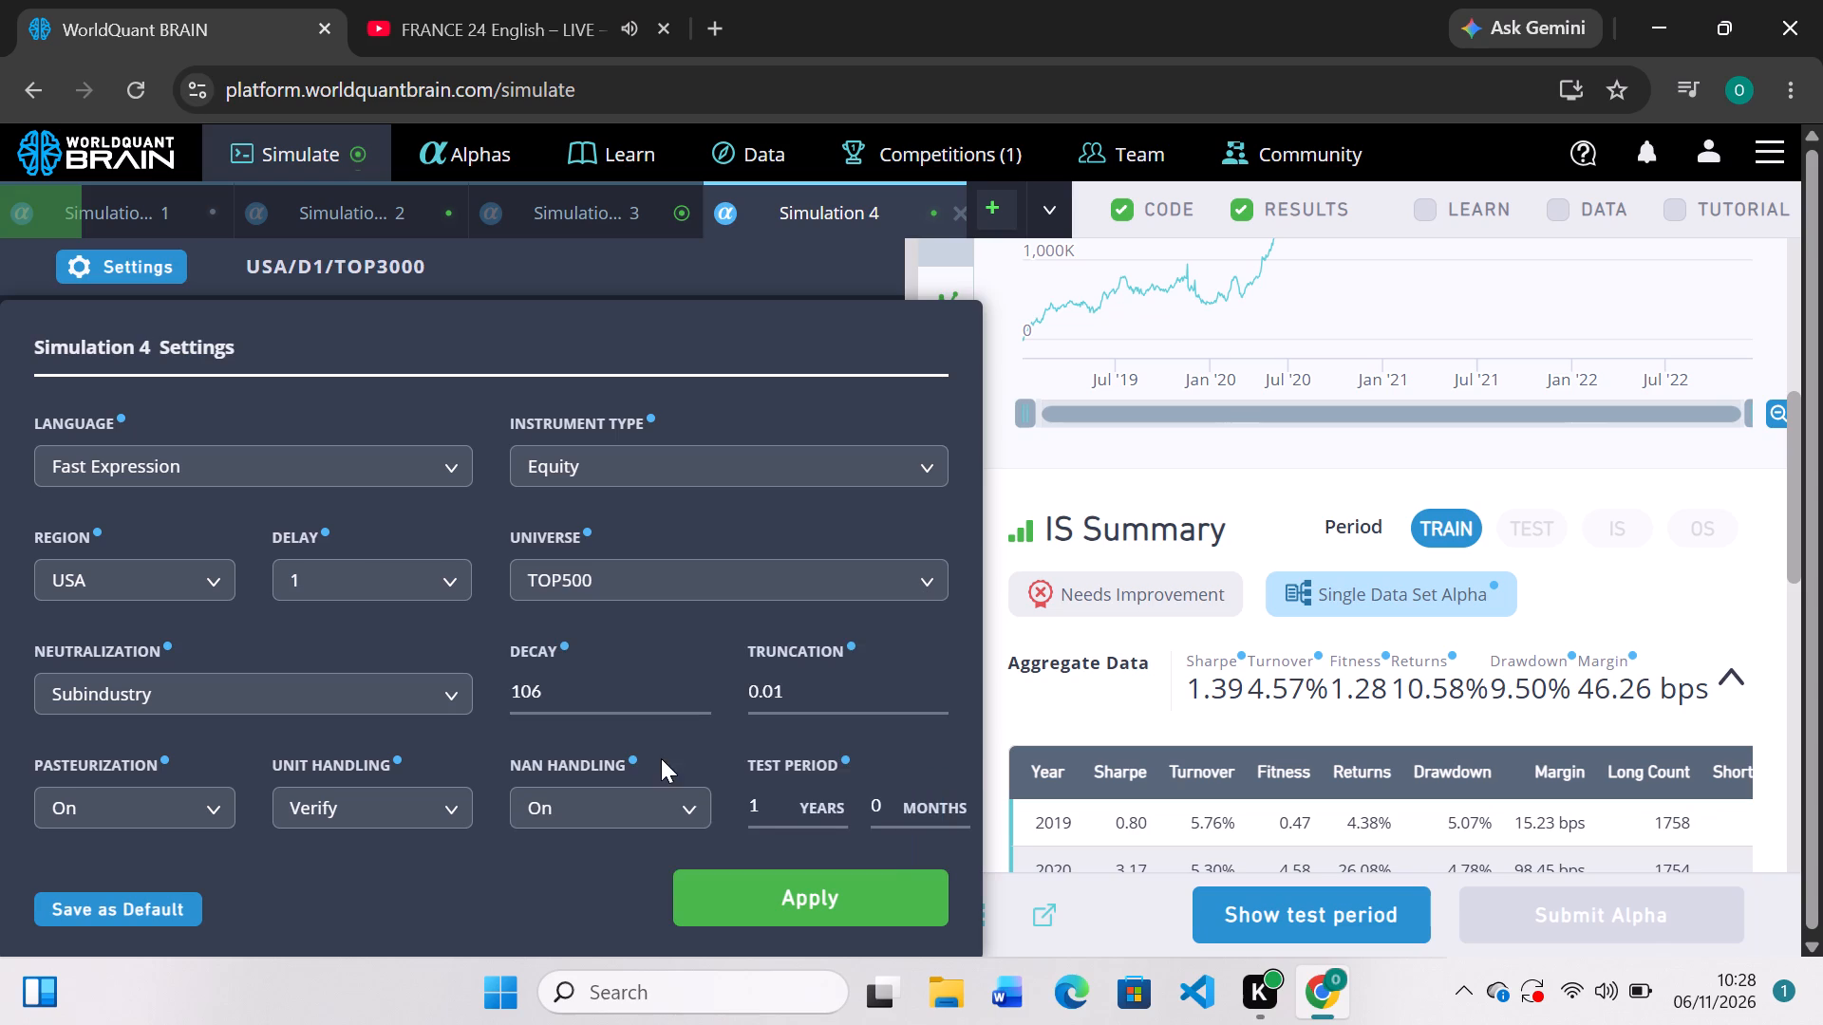
pyautogui.click(909, 891)
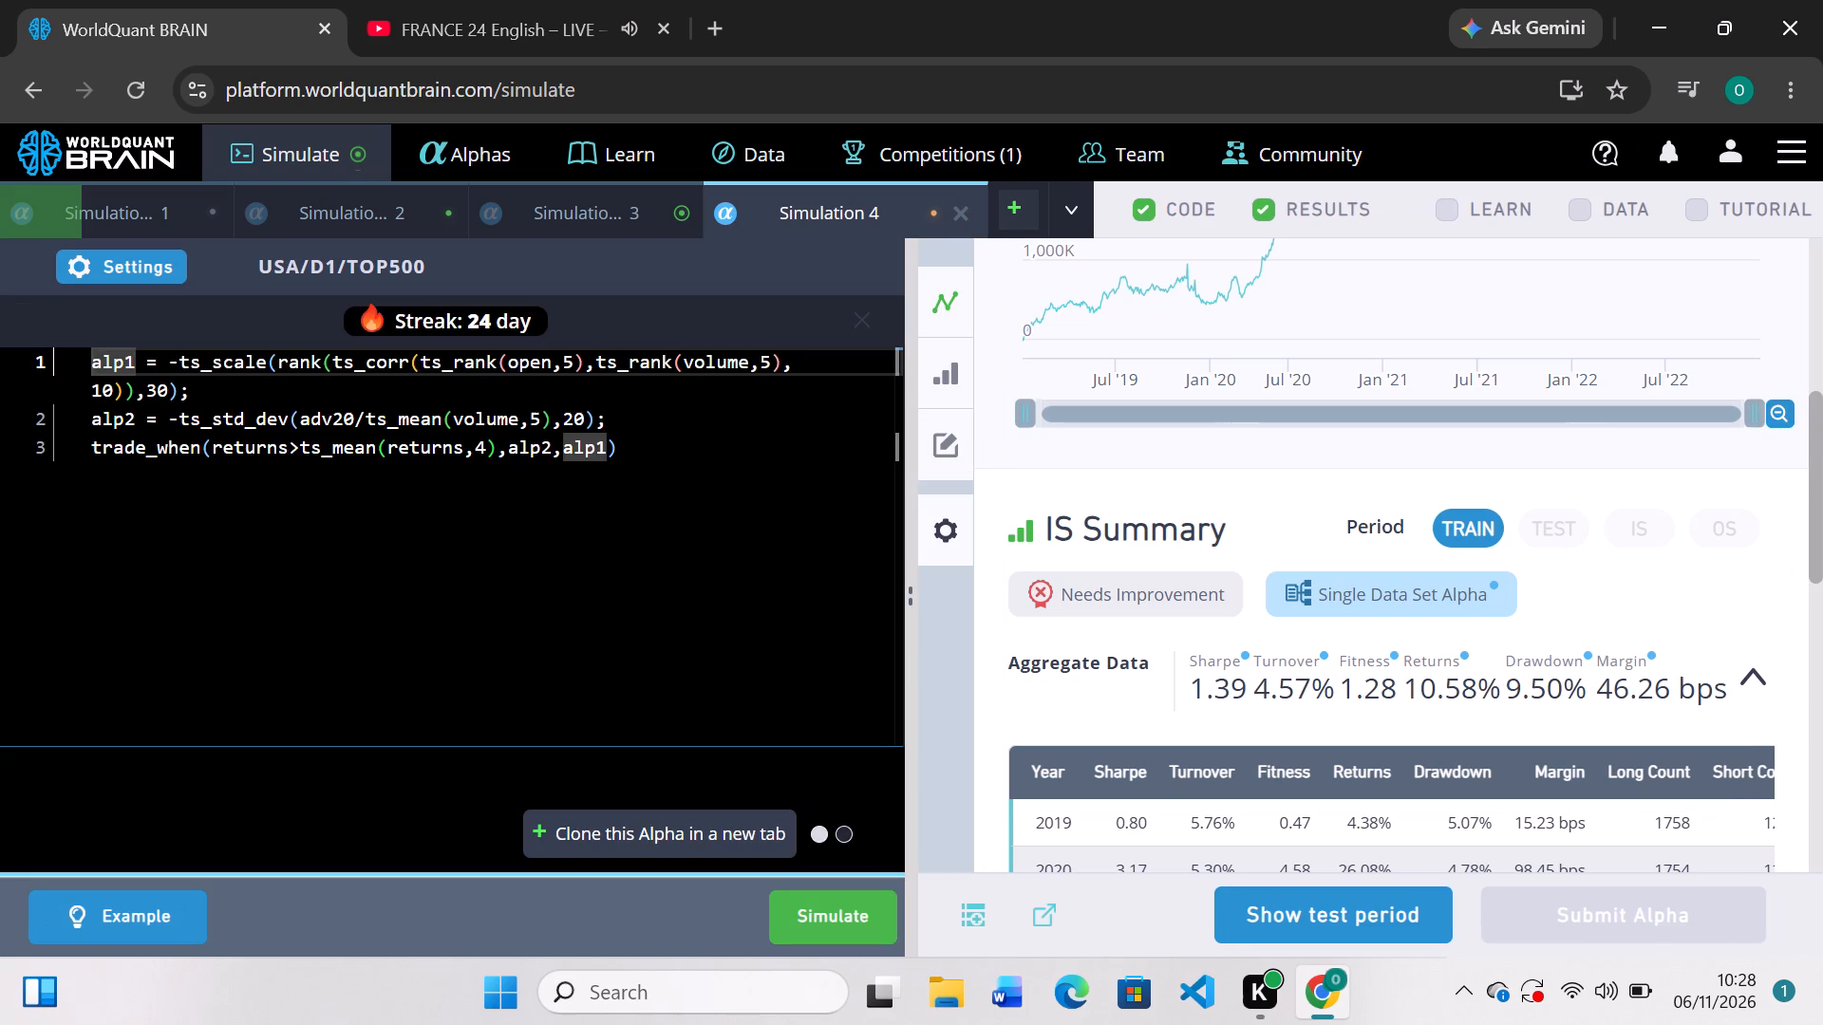
# Apply universe TOP3000 in Simulation 4's settings.
pyautogui.click(149, 262)
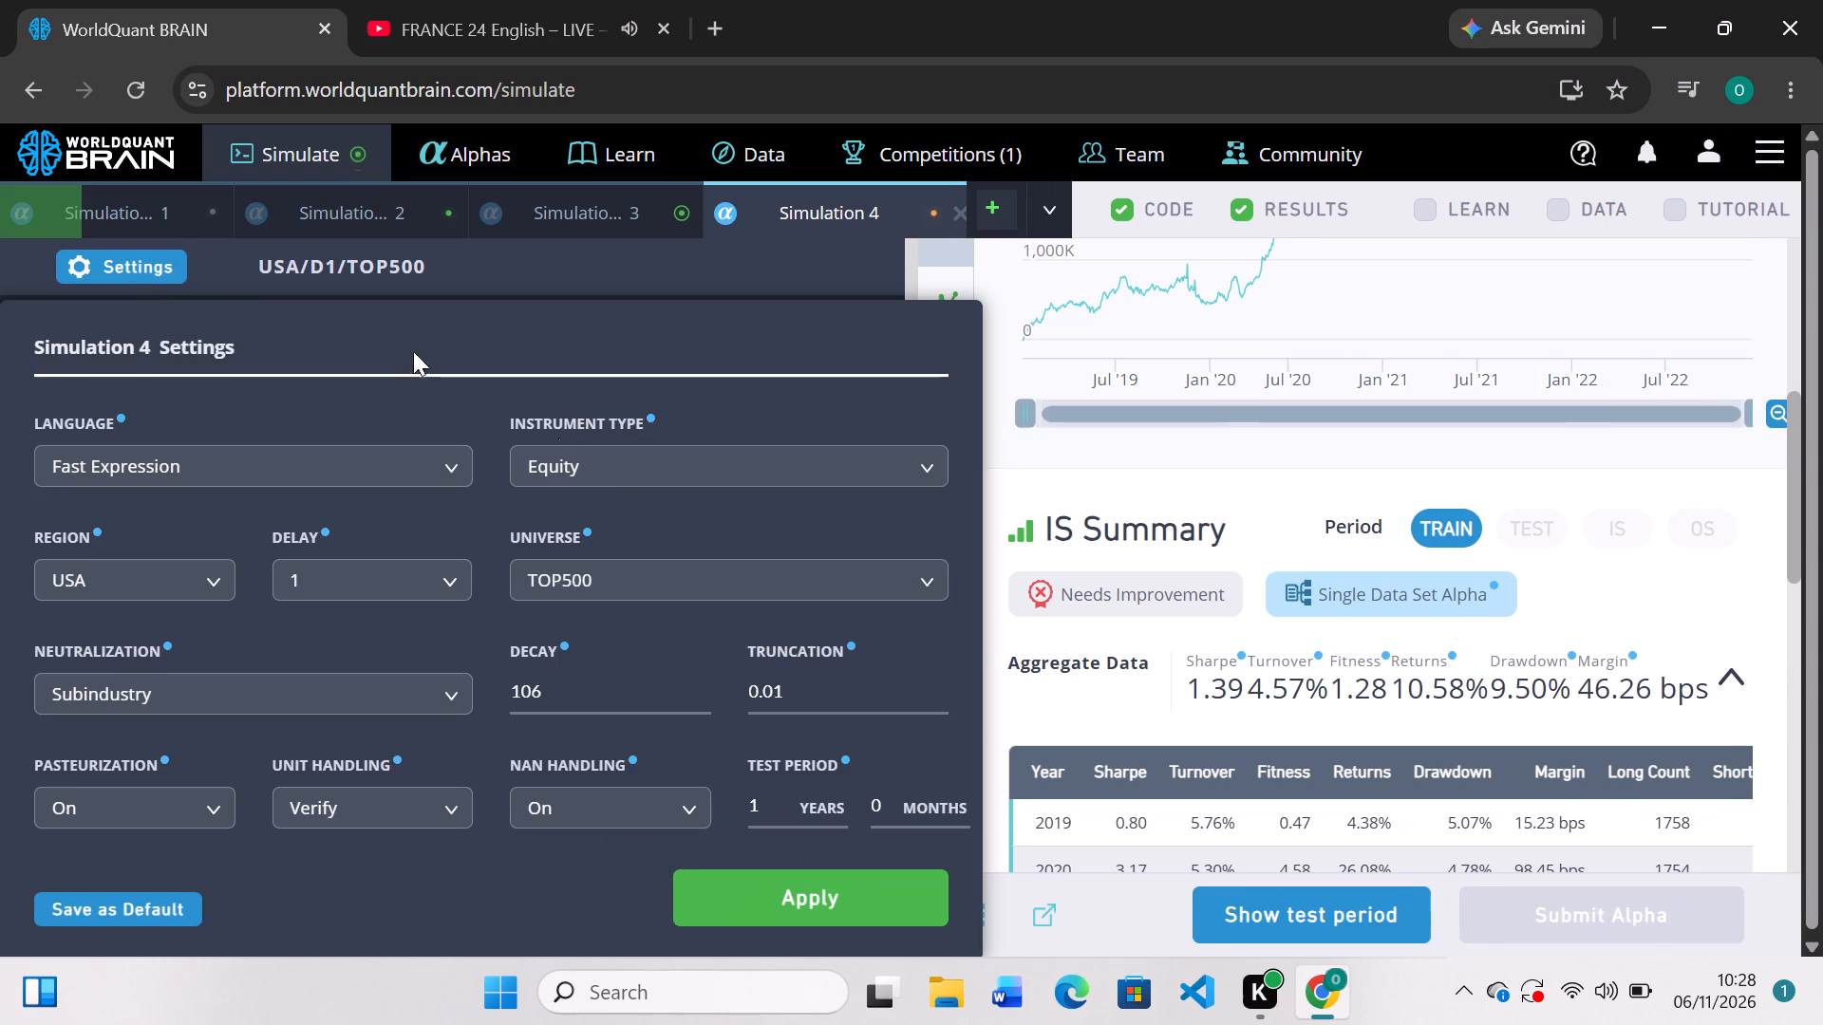
pyautogui.click(911, 583)
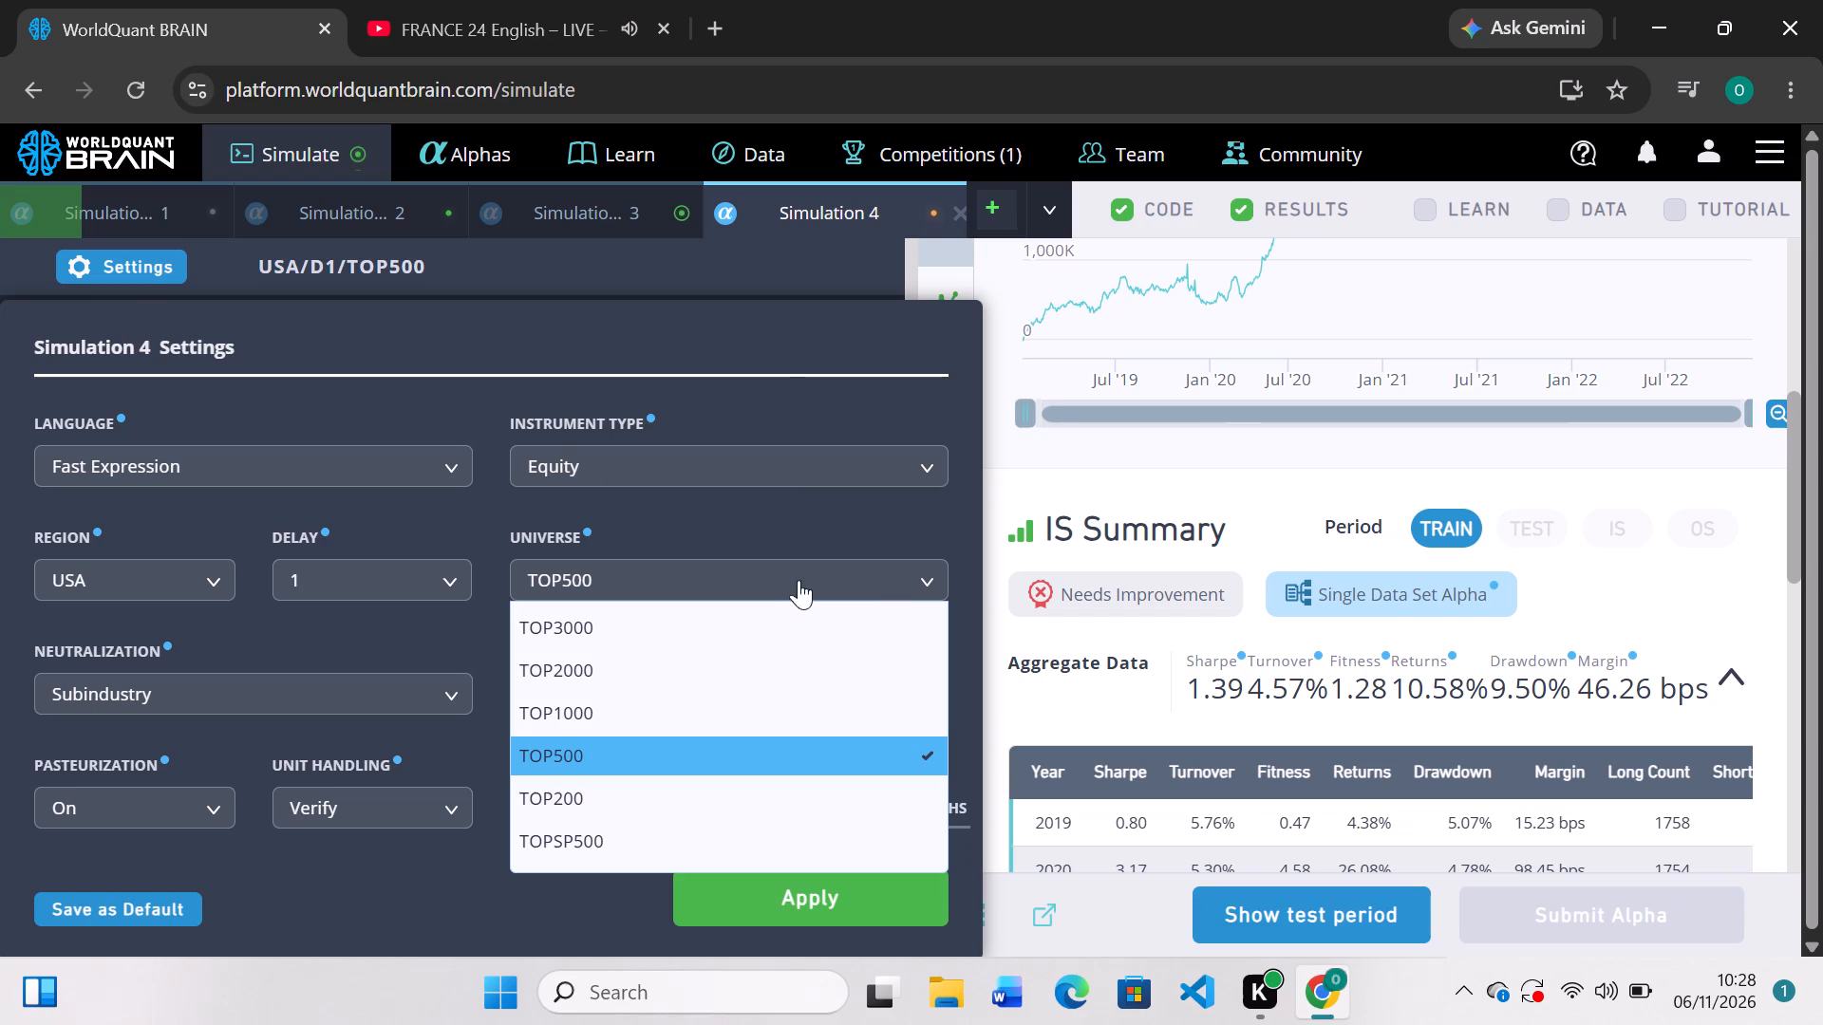
pyautogui.click(665, 623)
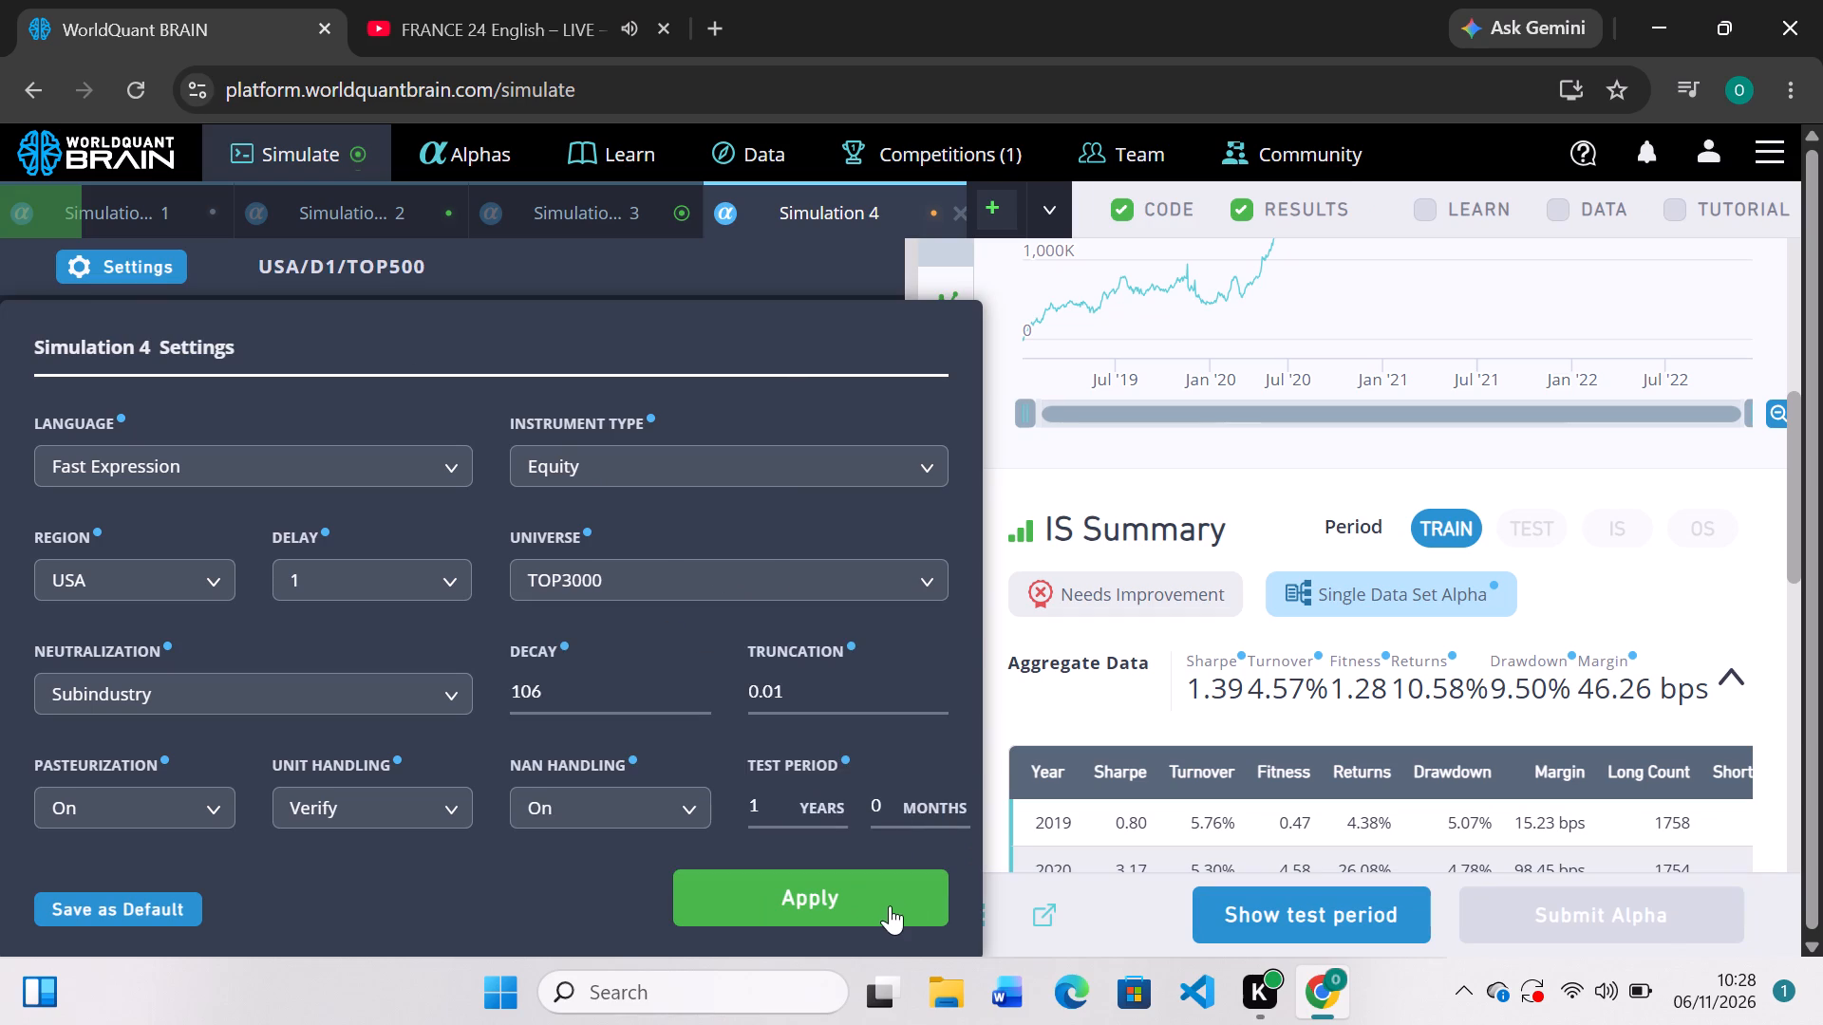
pyautogui.click(882, 910)
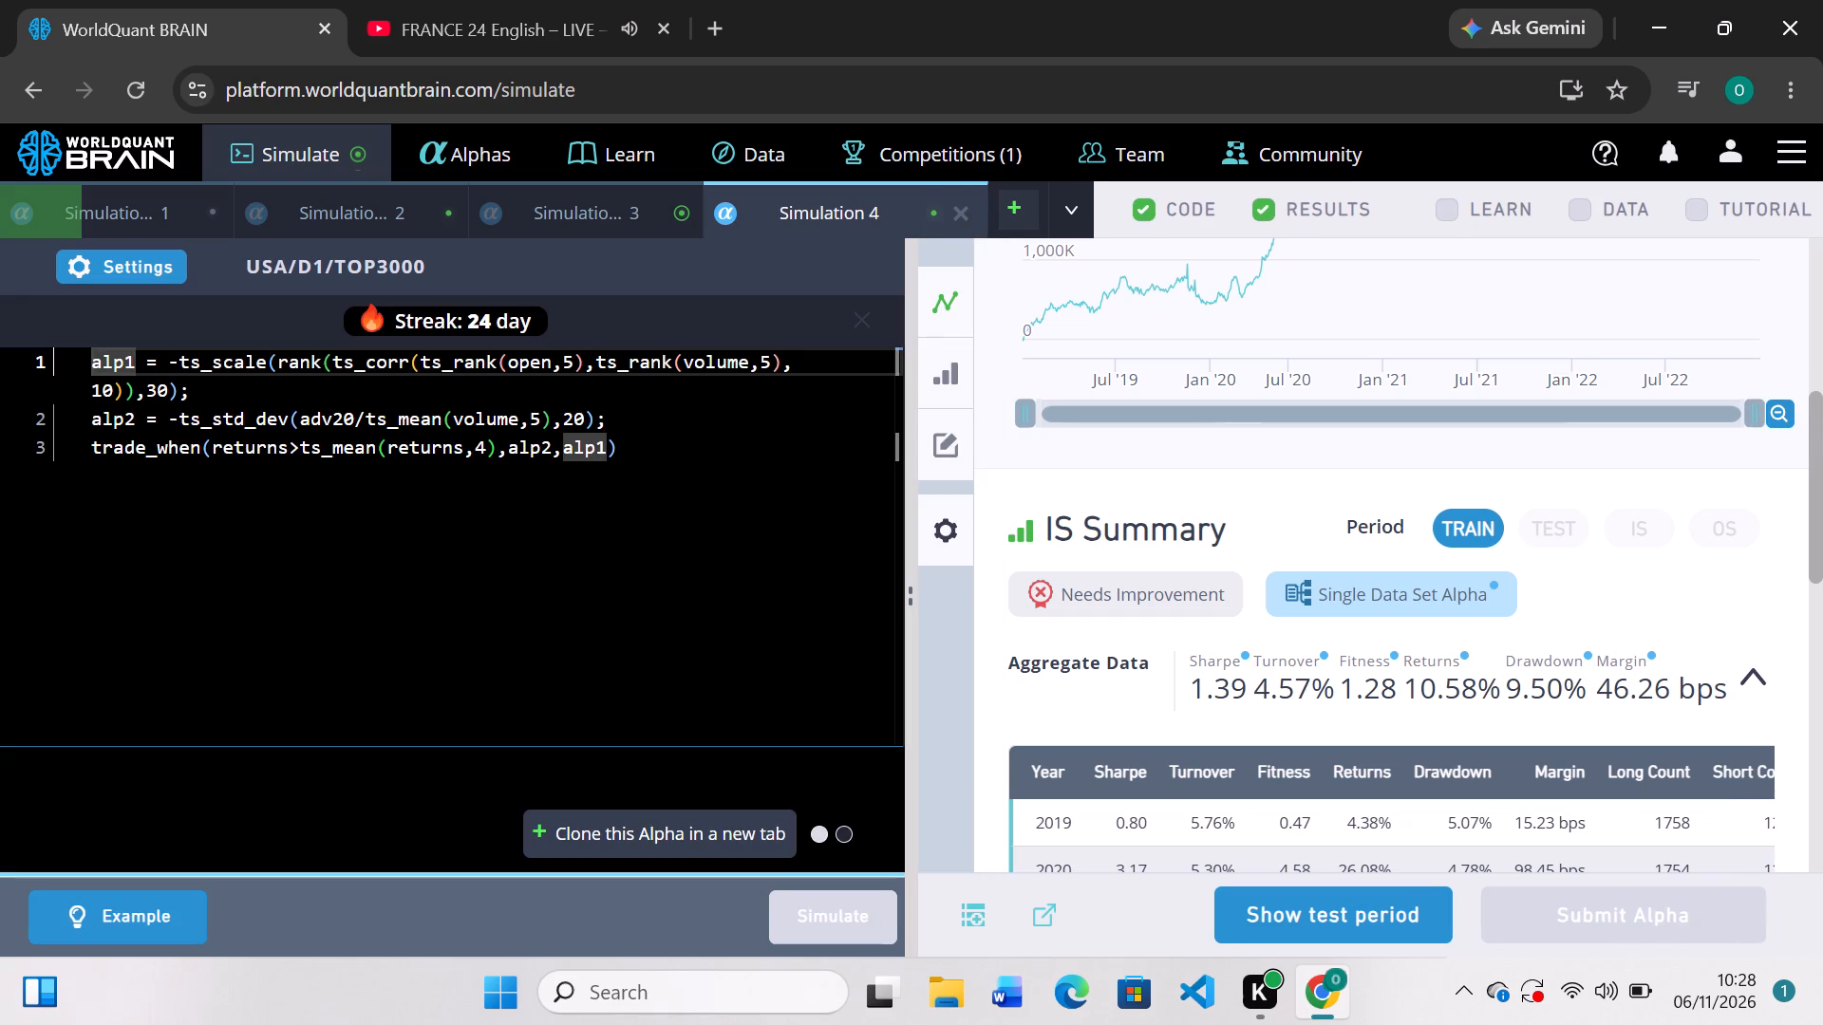
# Swap the last two trade_when arguments in Simulation 4 so they read alp1,alp2, and simulate it.
pyautogui.click(546, 447)
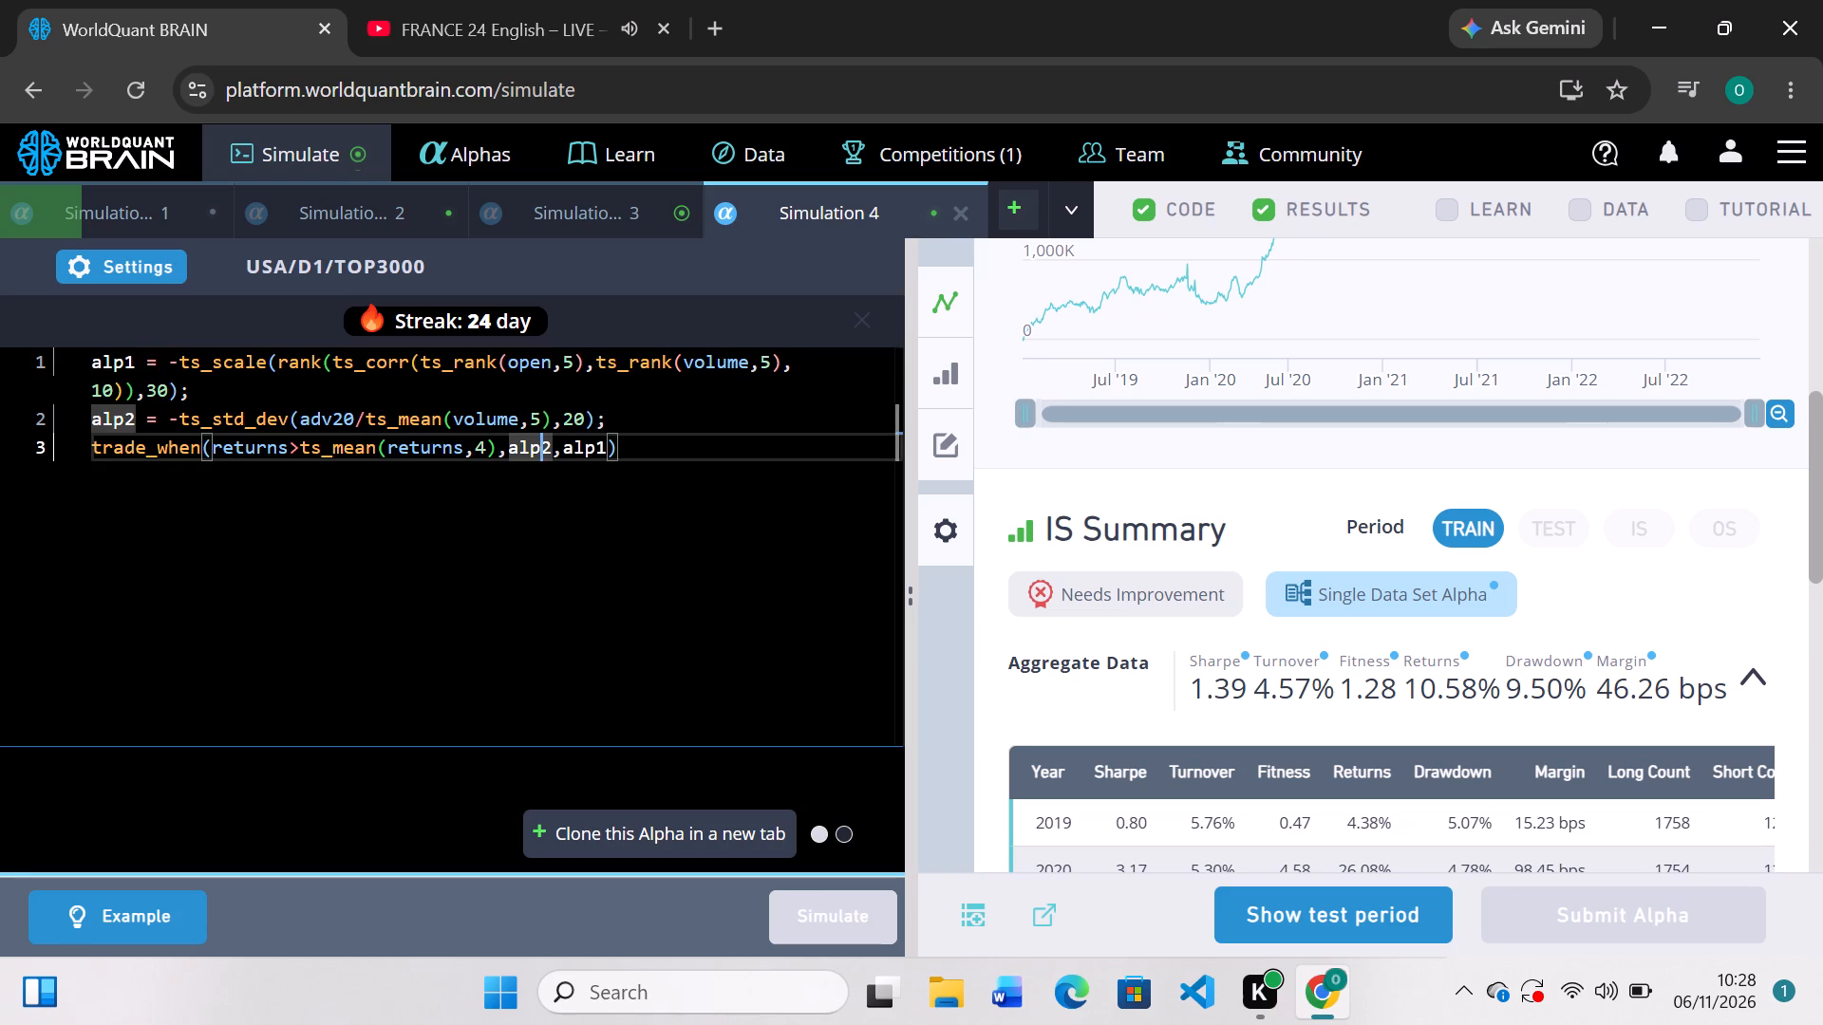
pyautogui.press('Delete')
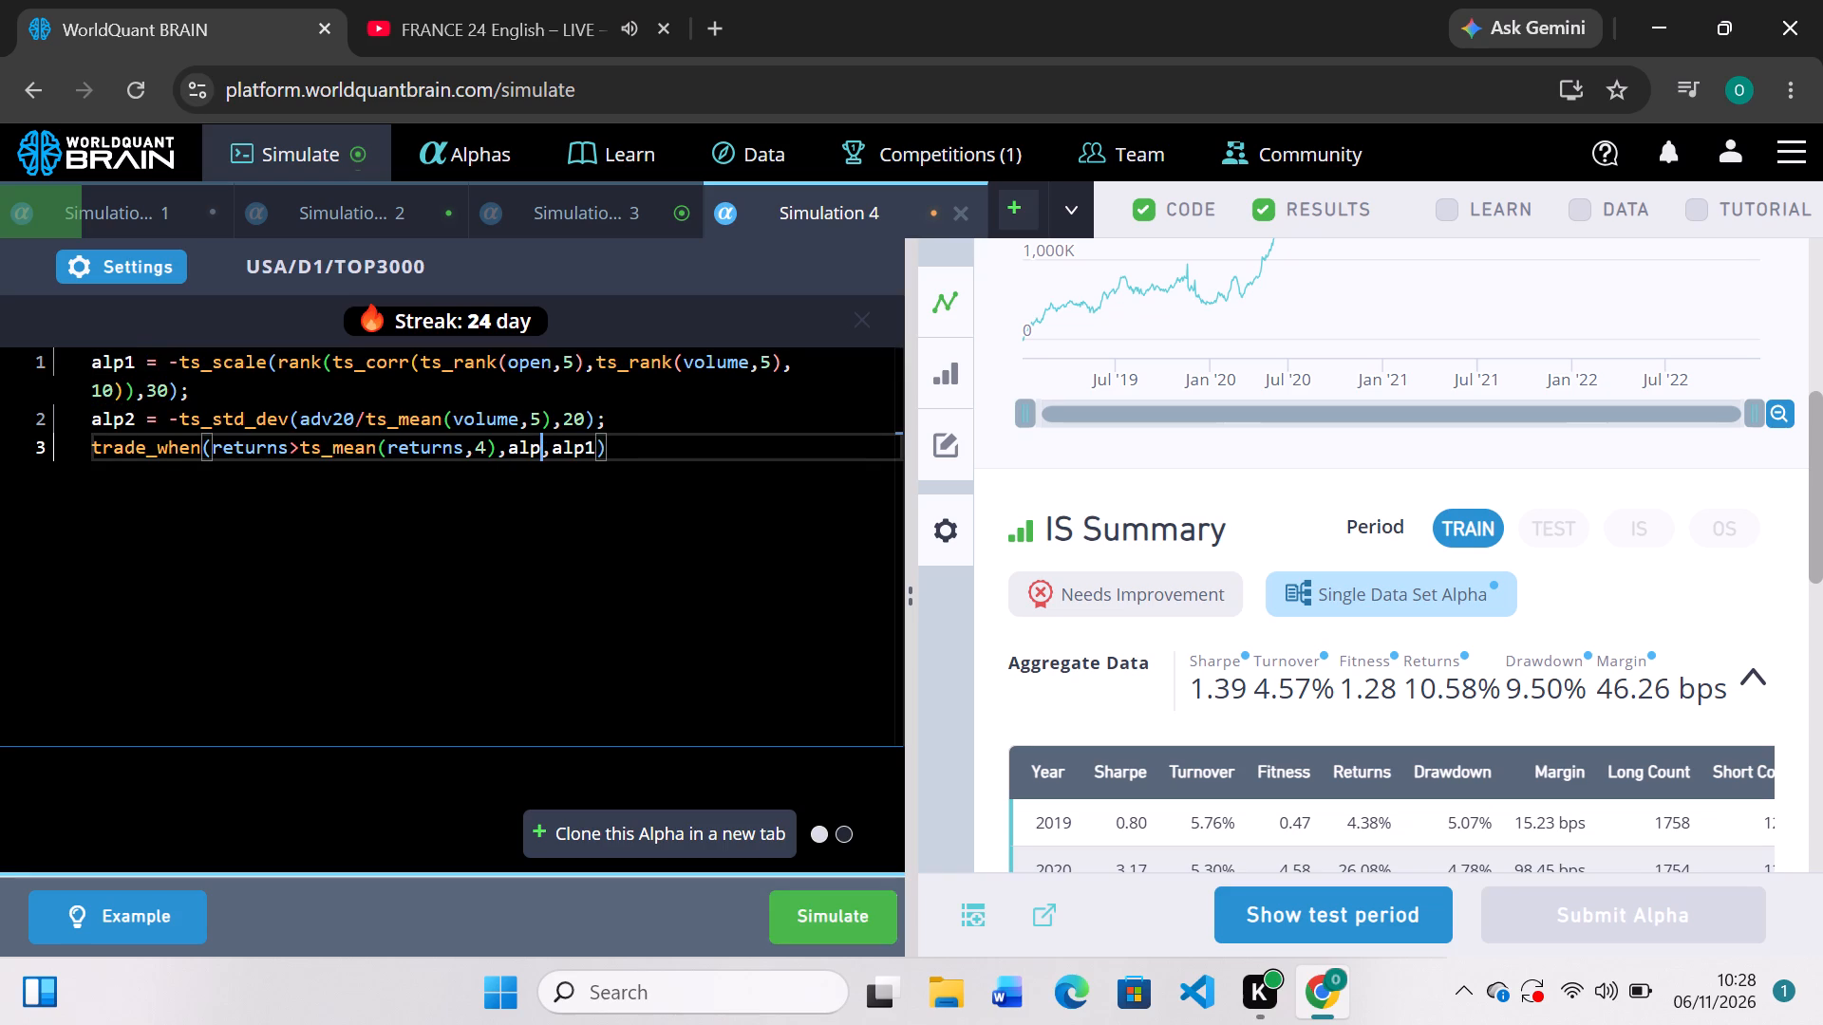
pyautogui.press('1')
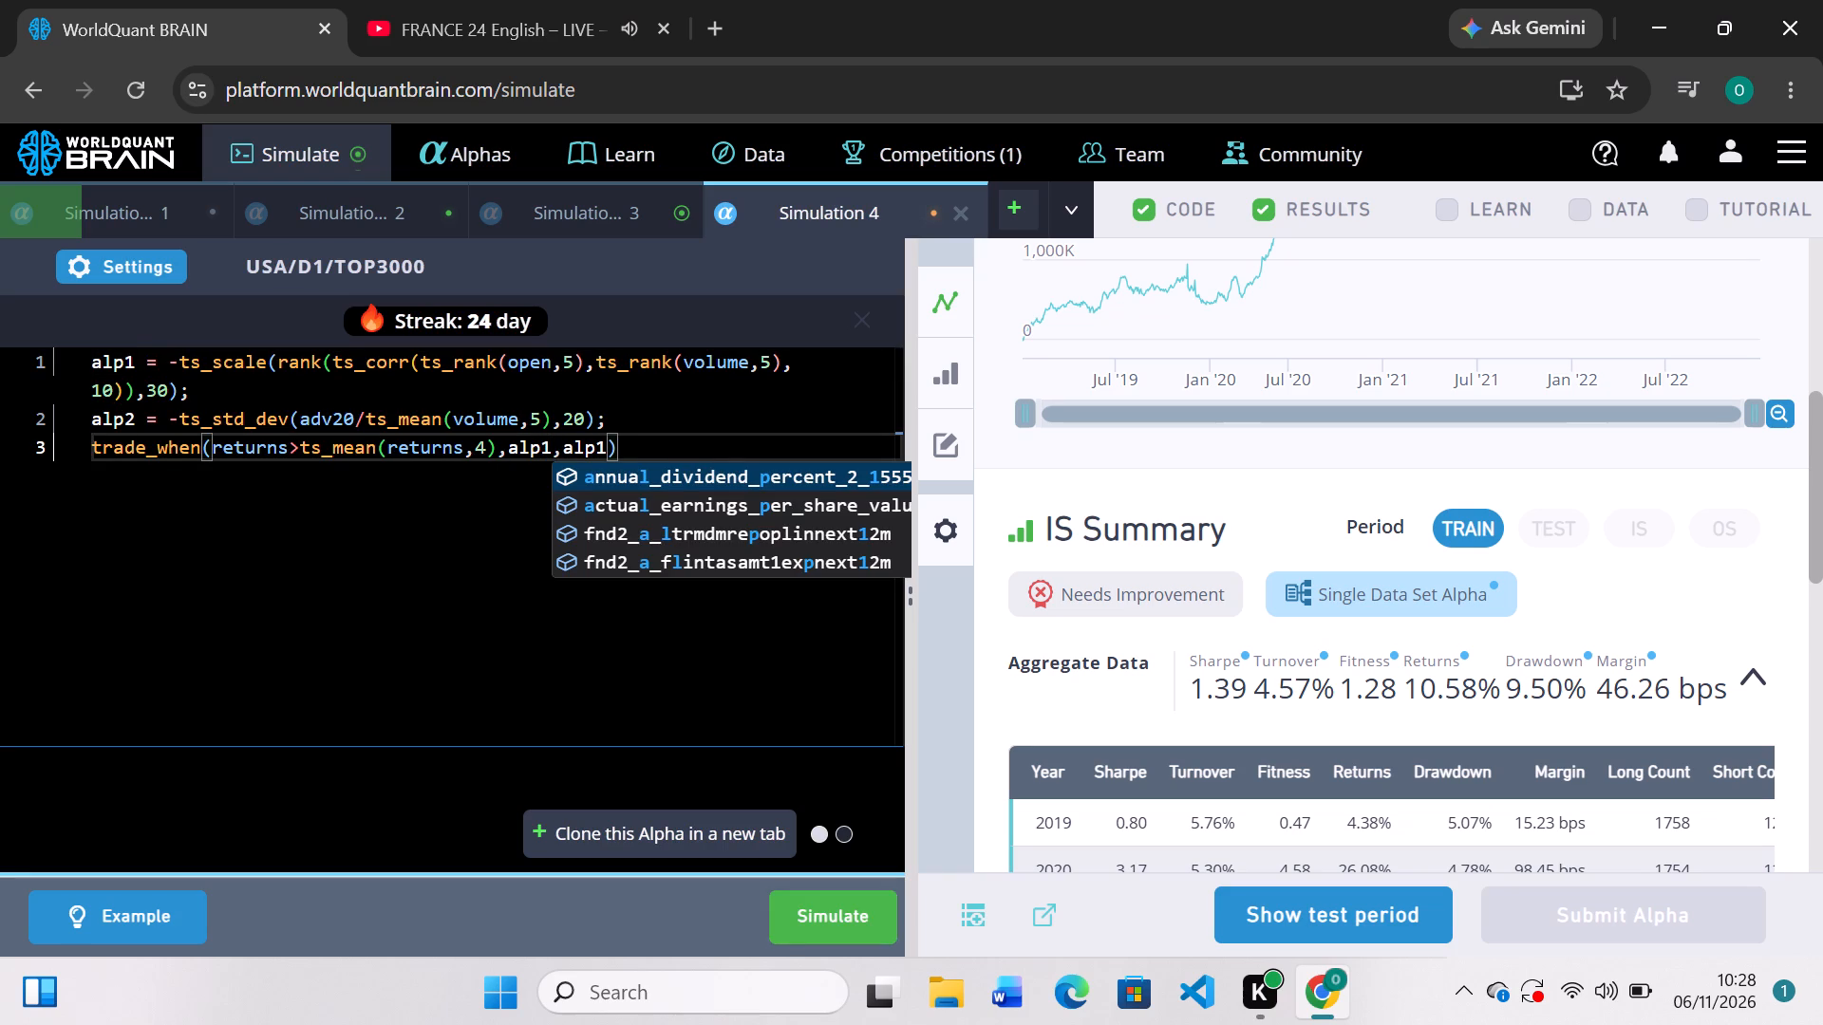
pyautogui.click(603, 445)
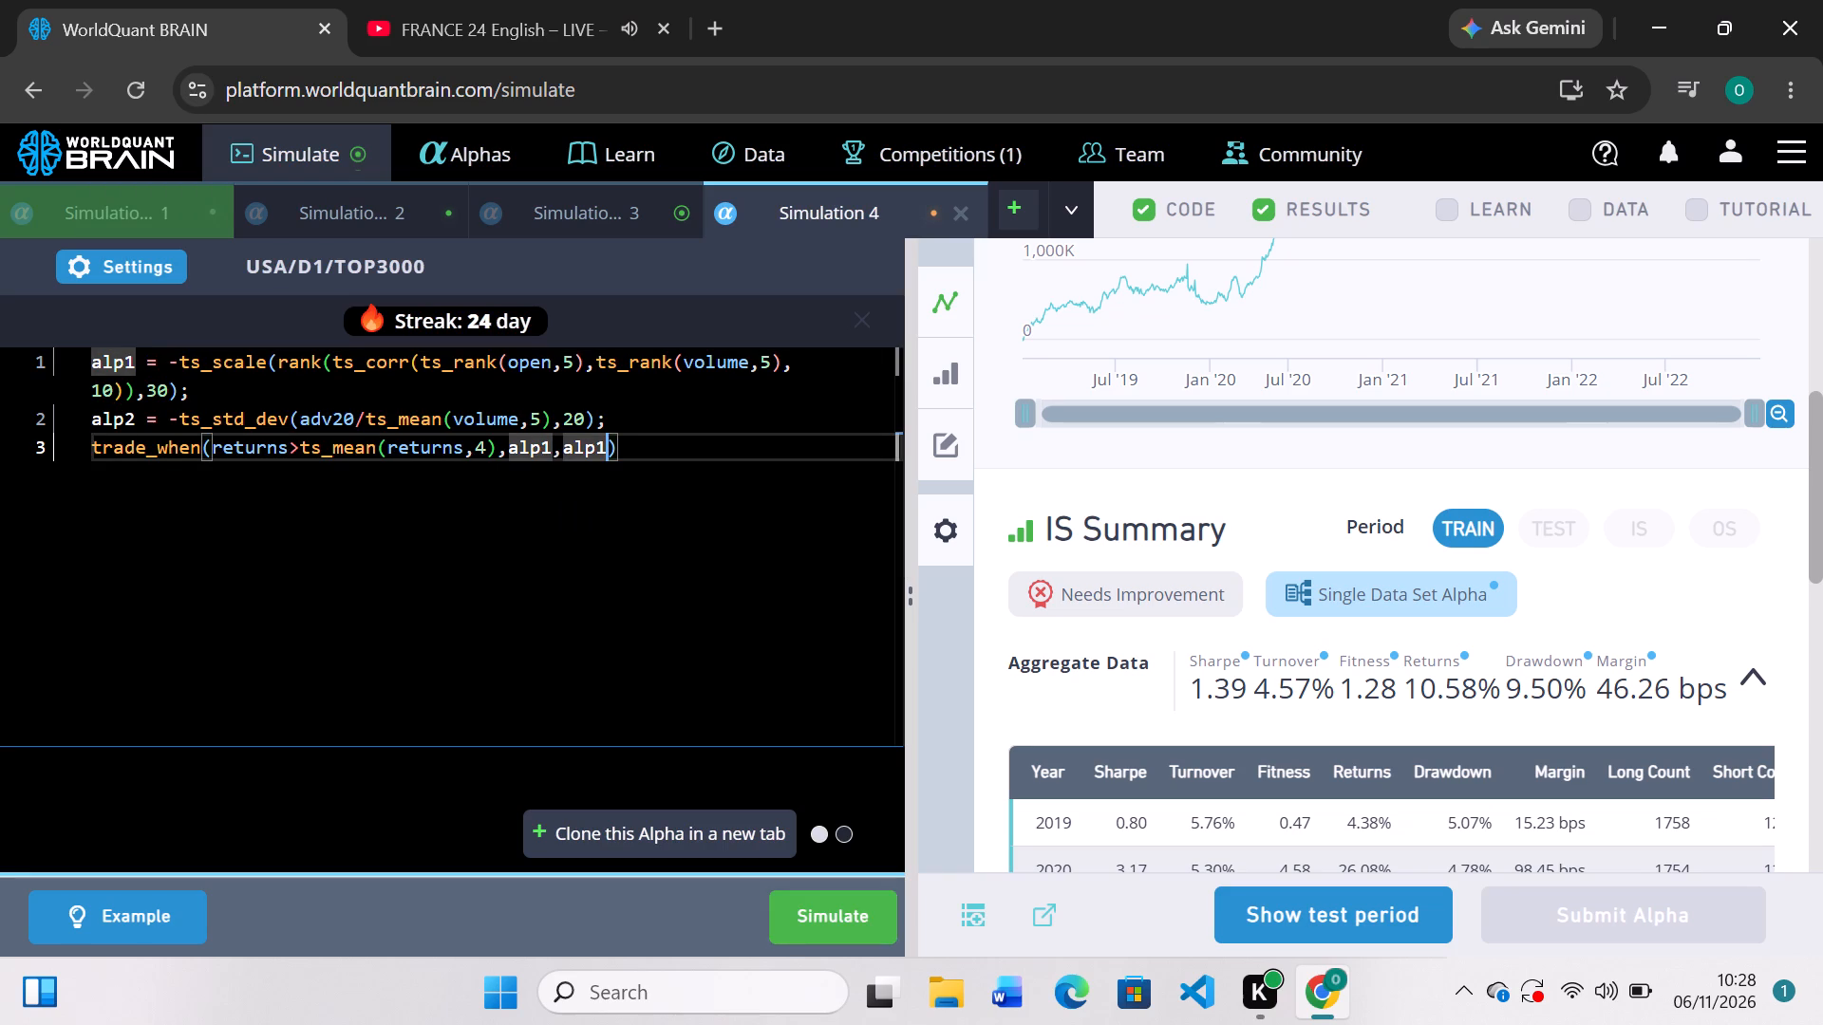
pyautogui.press('BackSpace')
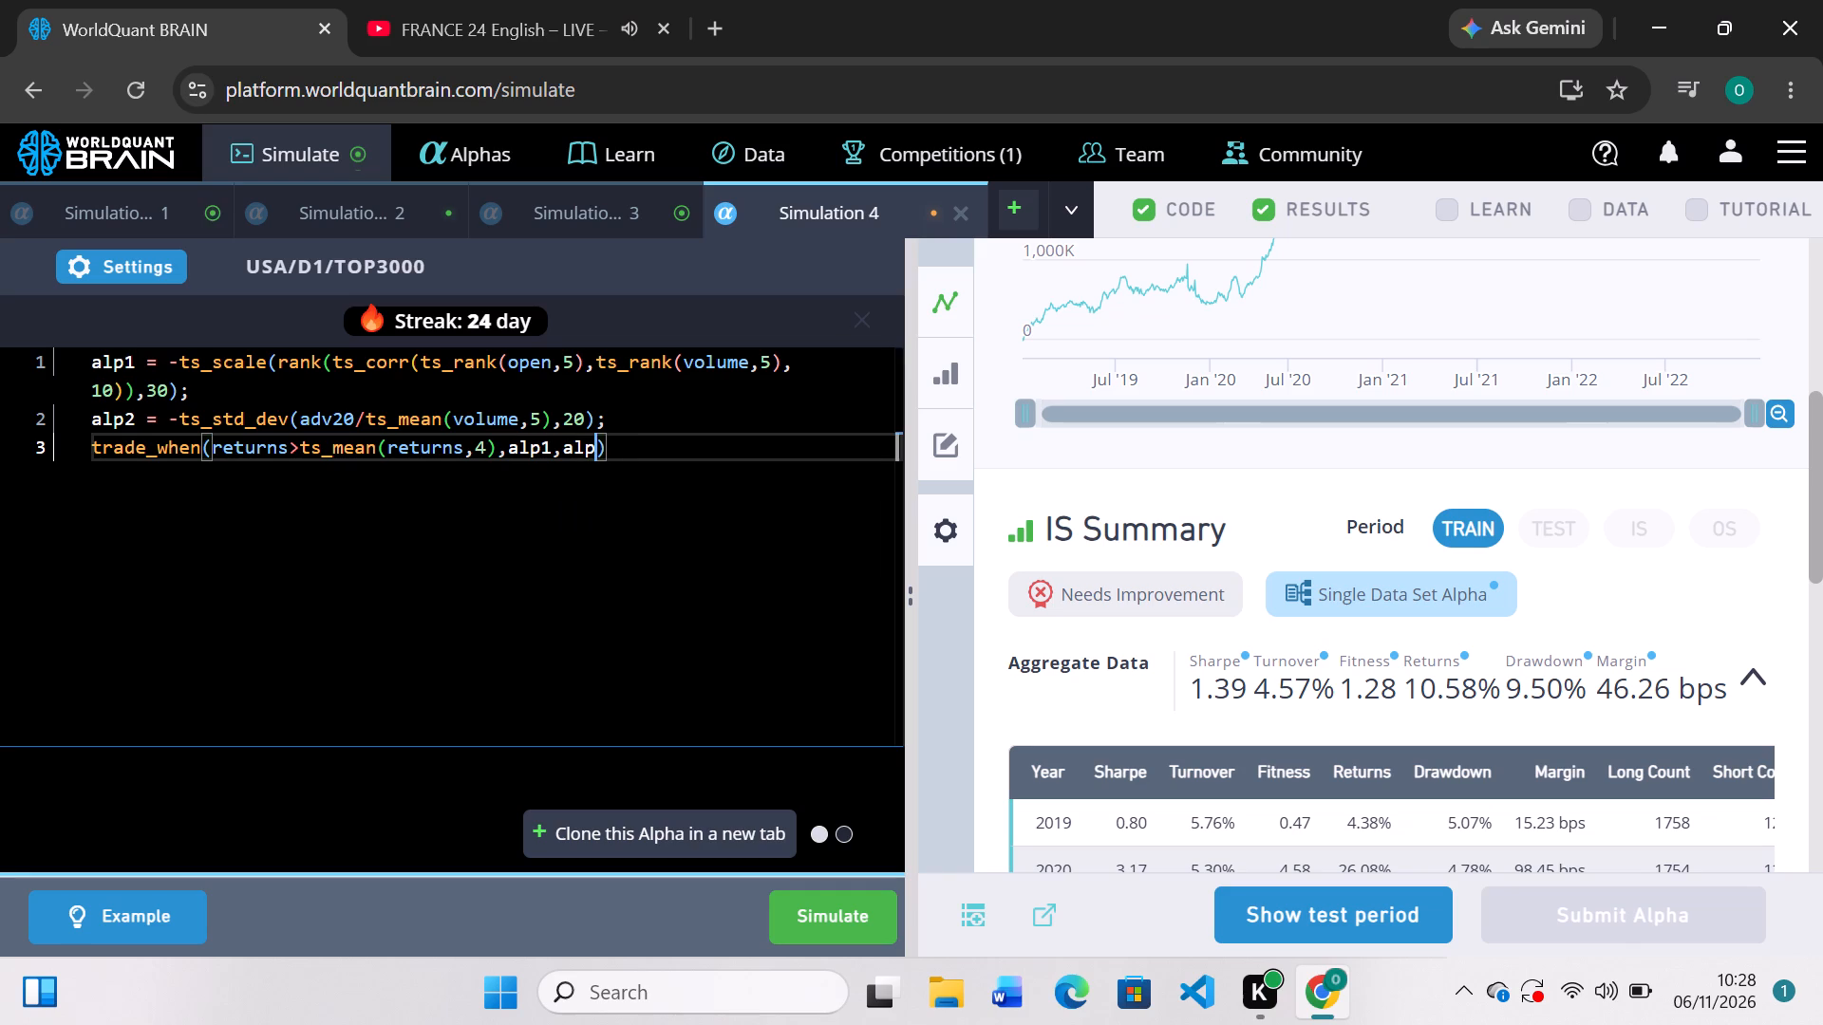
pyautogui.press('2')
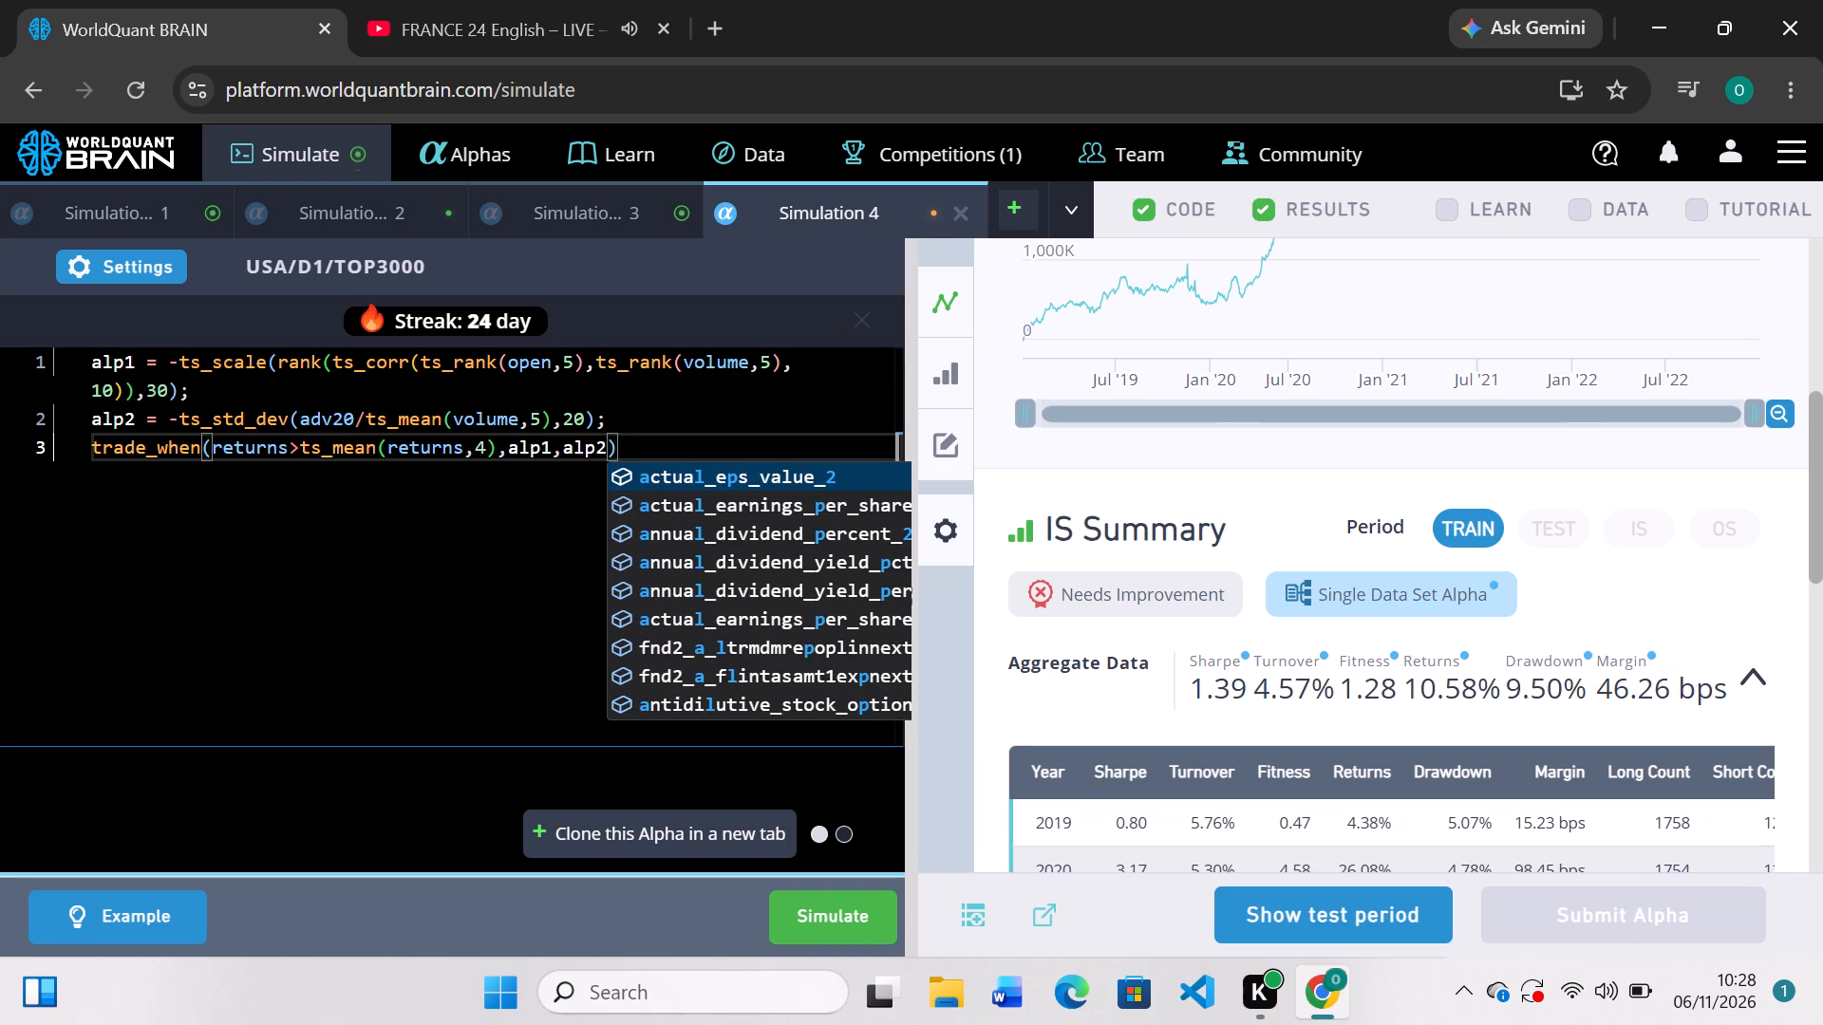
pyautogui.click(831, 910)
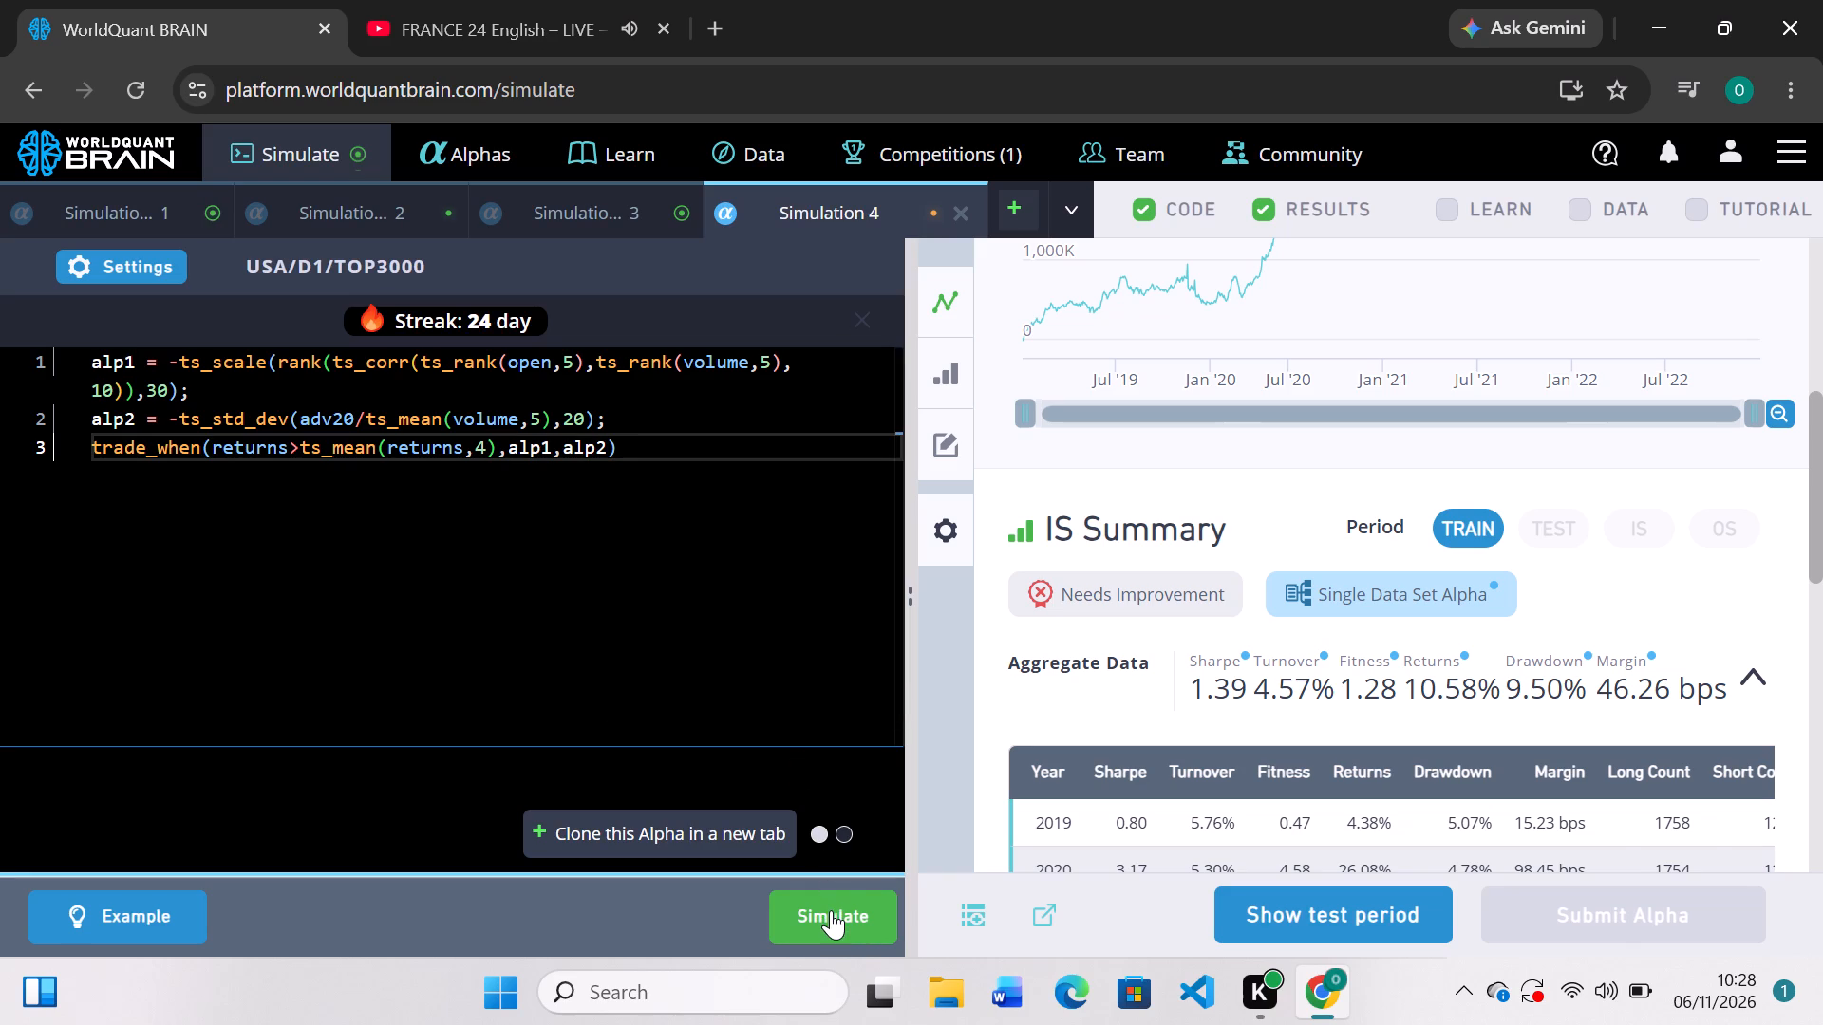
# Check Simulation 3's IS Summary, apply decay 201 and truncation 0.5 in its settings, and simulate it.
pyautogui.click(597, 217)
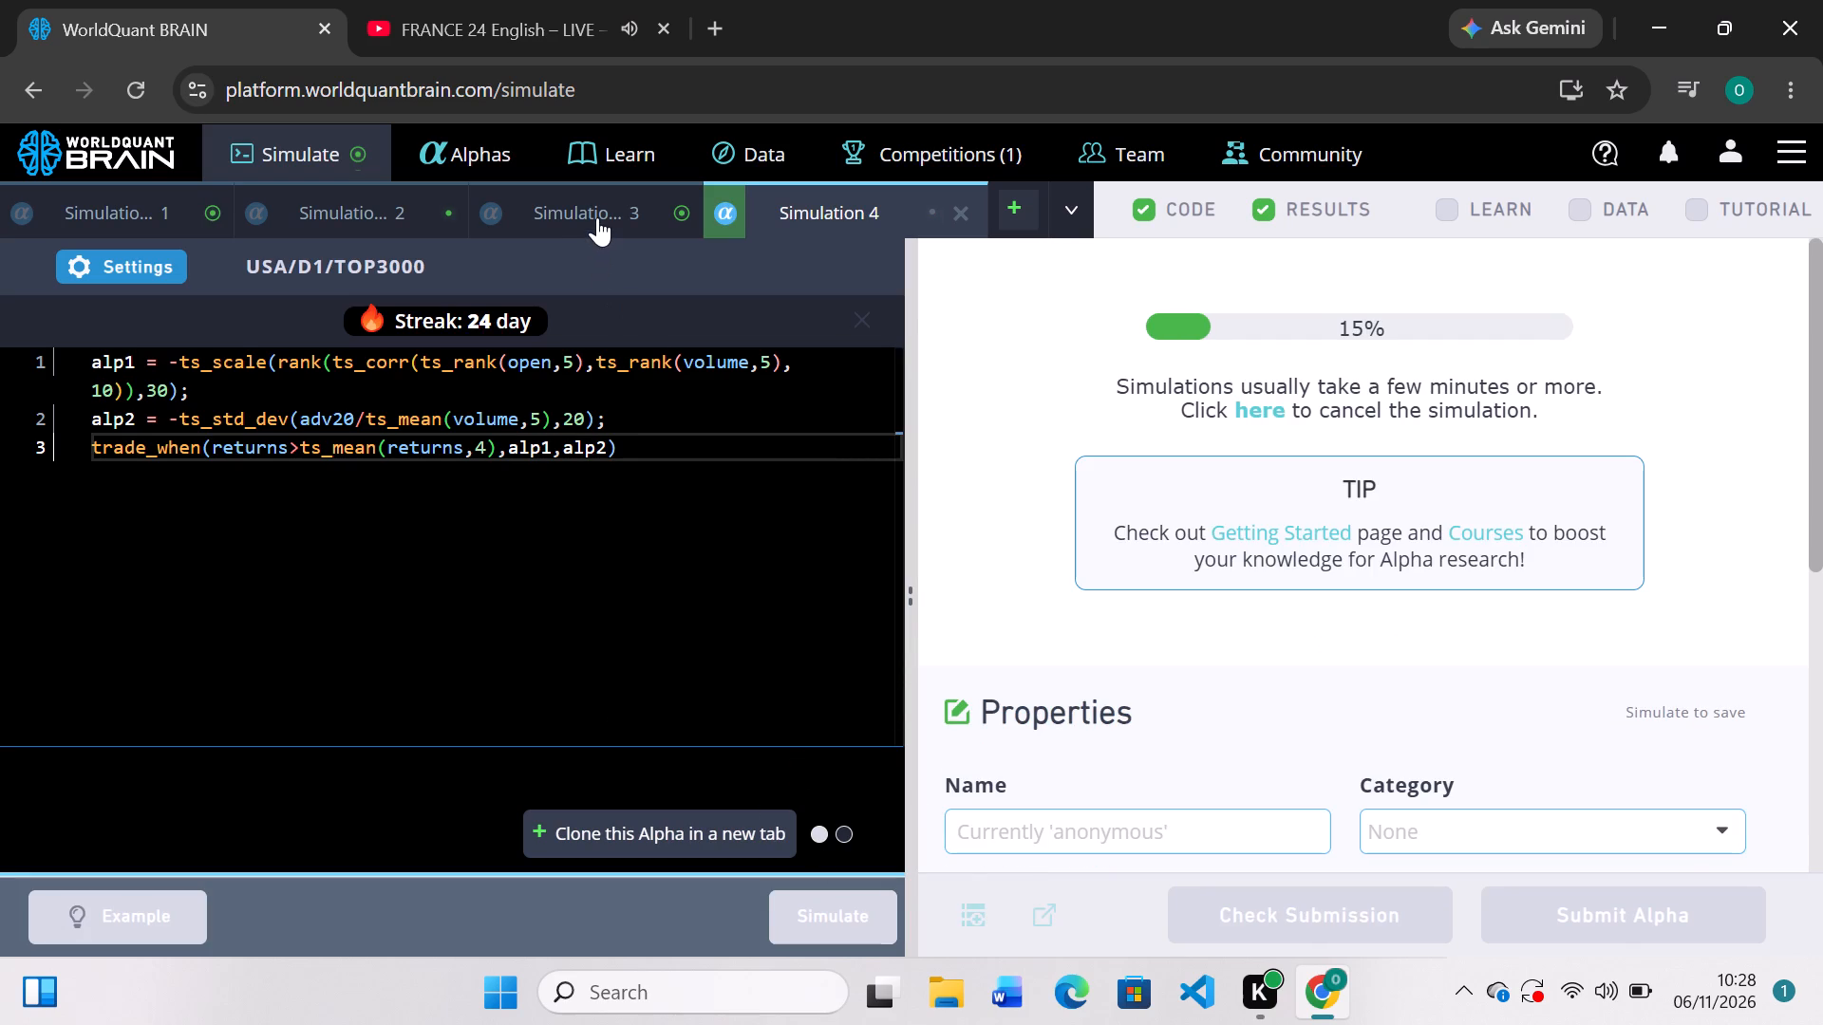
pyautogui.scroll(-2, 1094, 448)
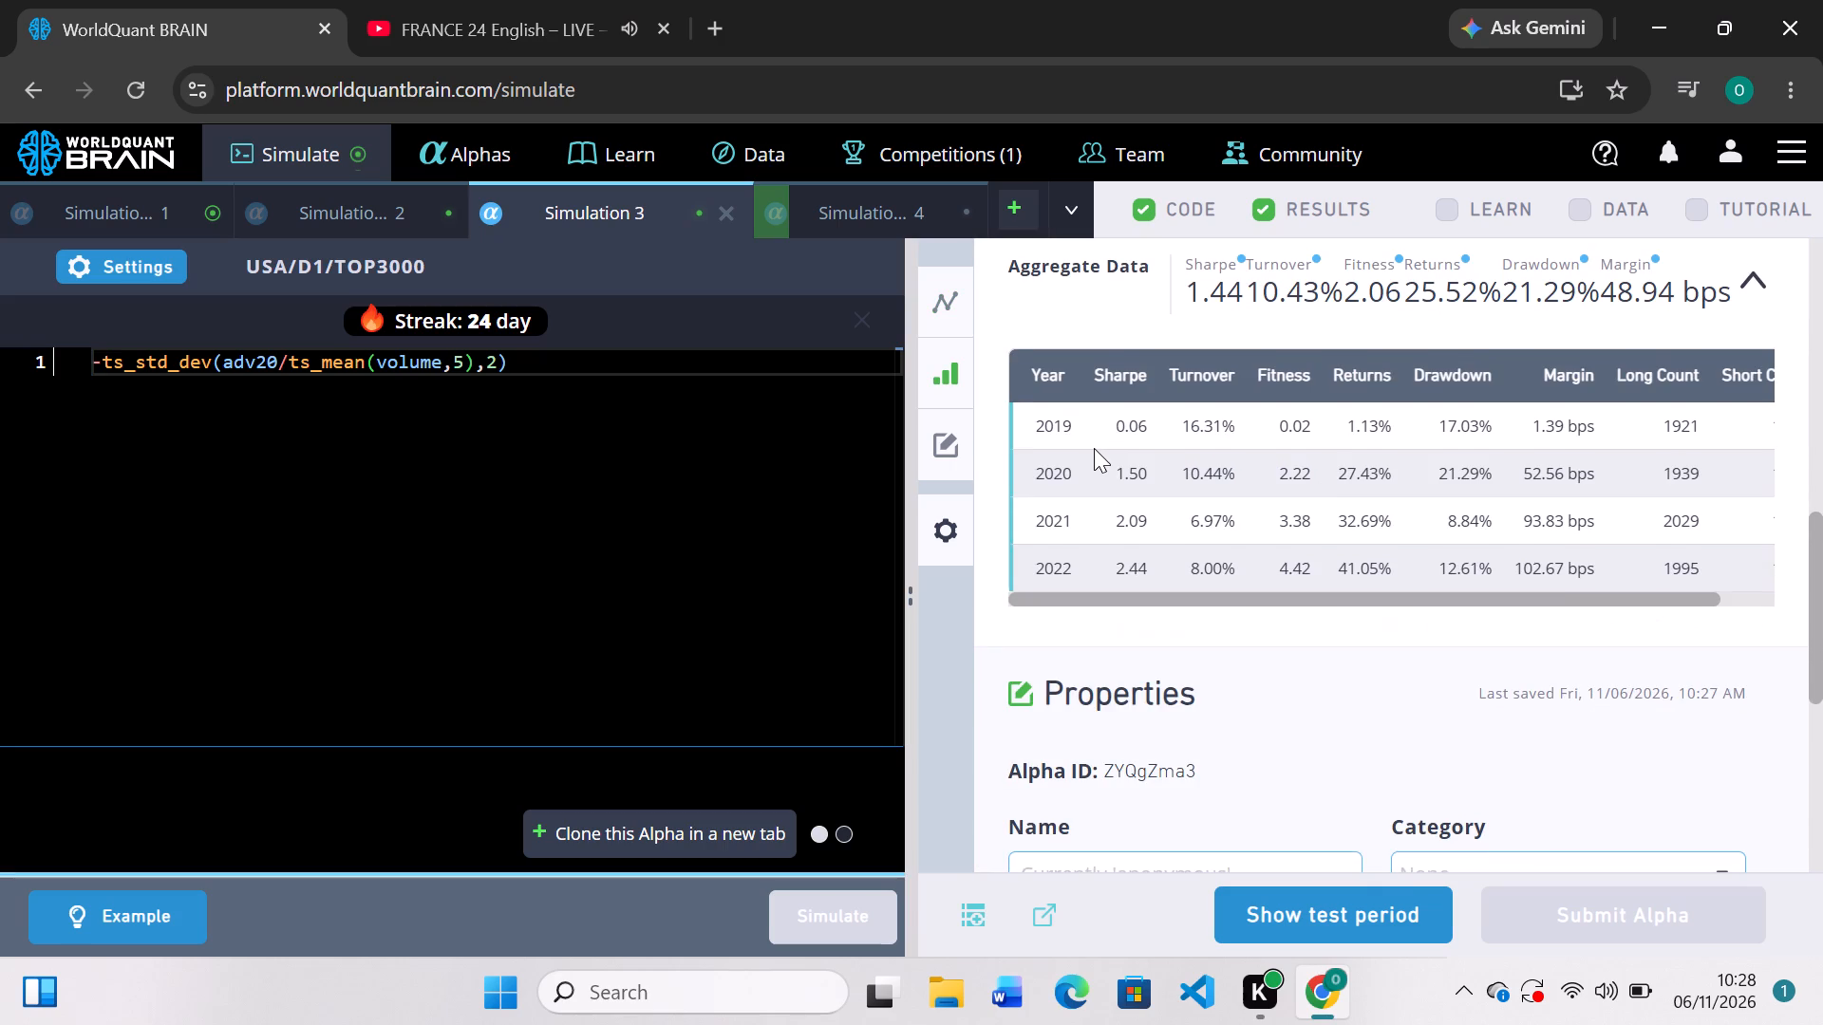
pyautogui.scroll(2, 1094, 448)
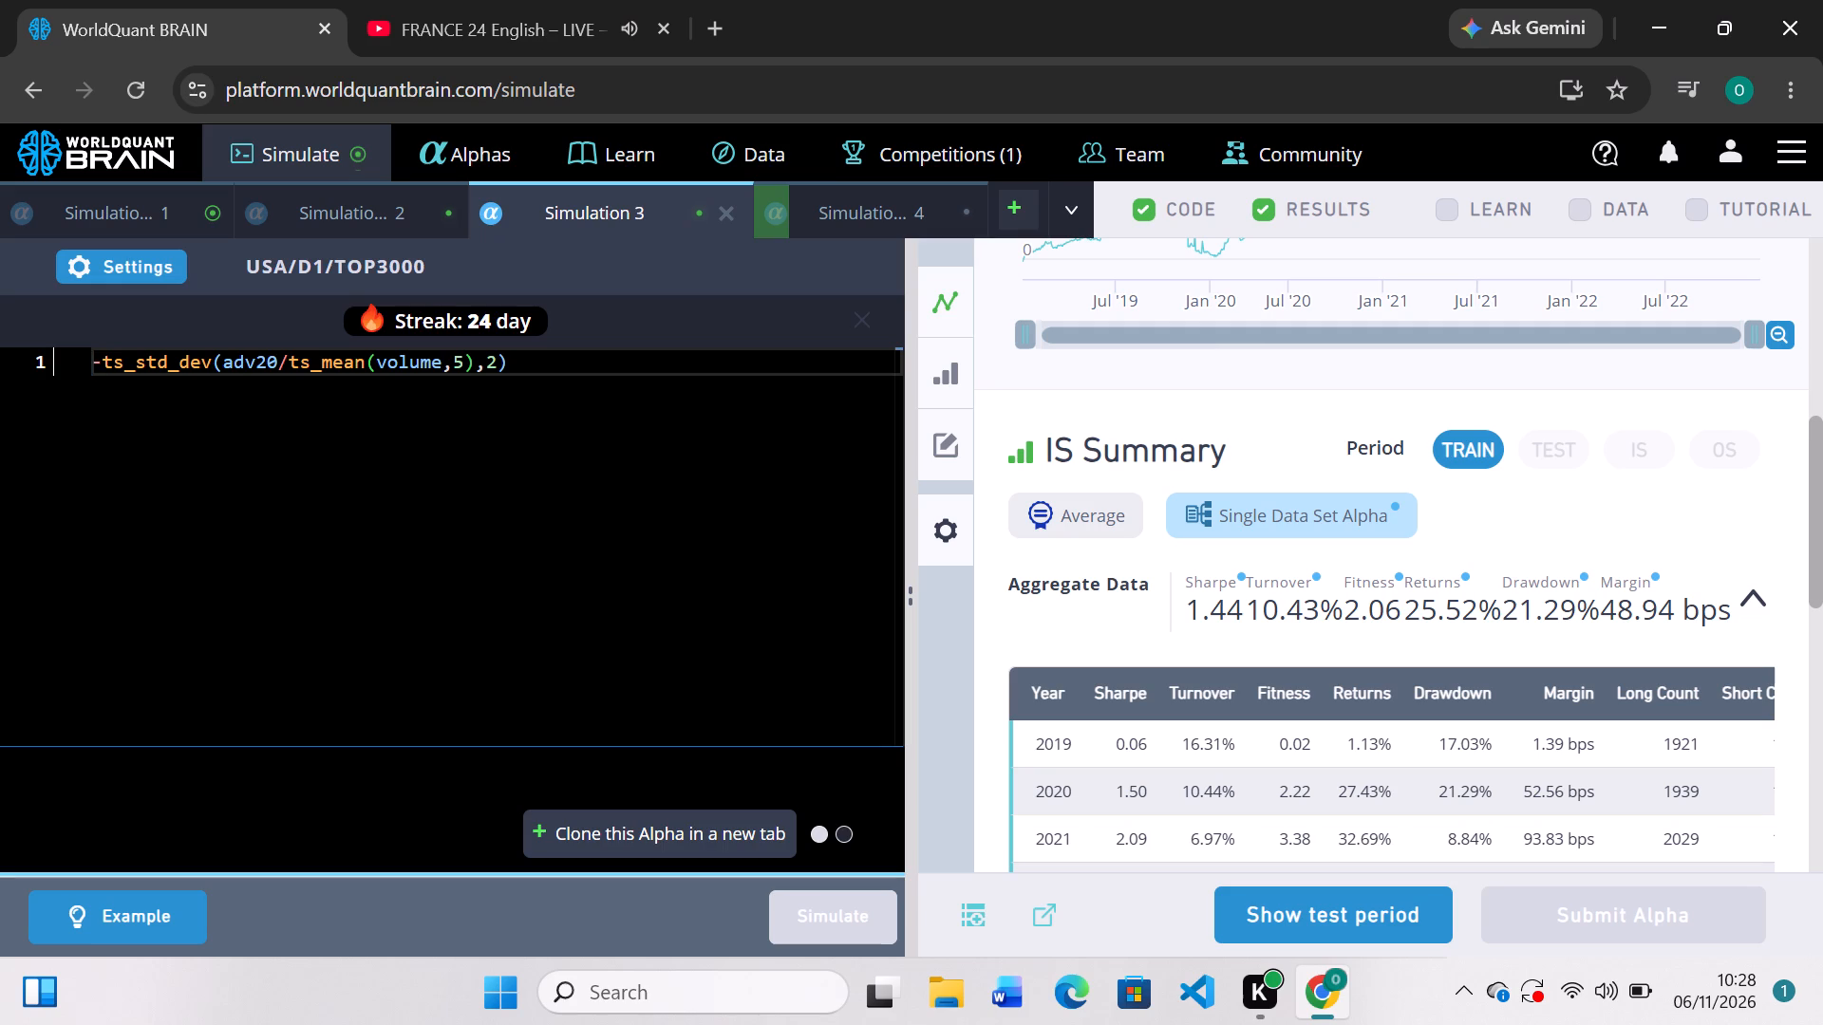
pyautogui.click(152, 265)
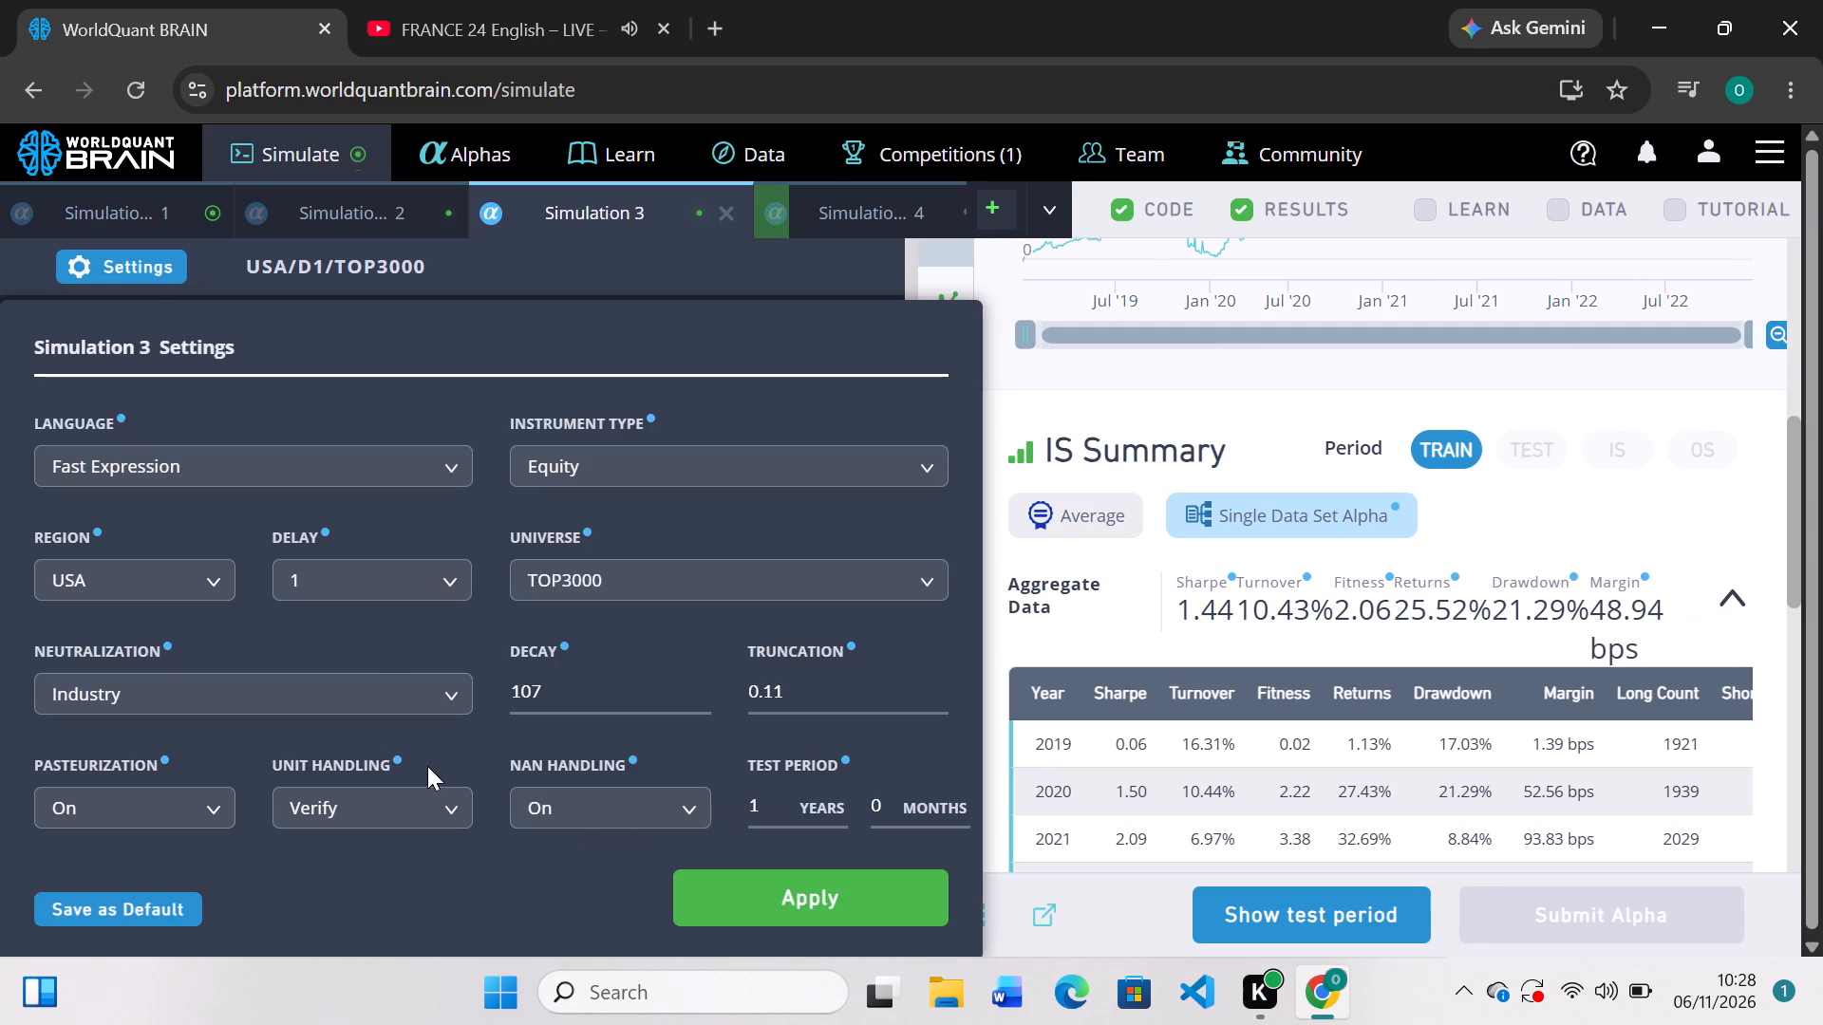
pyautogui.click(695, 687)
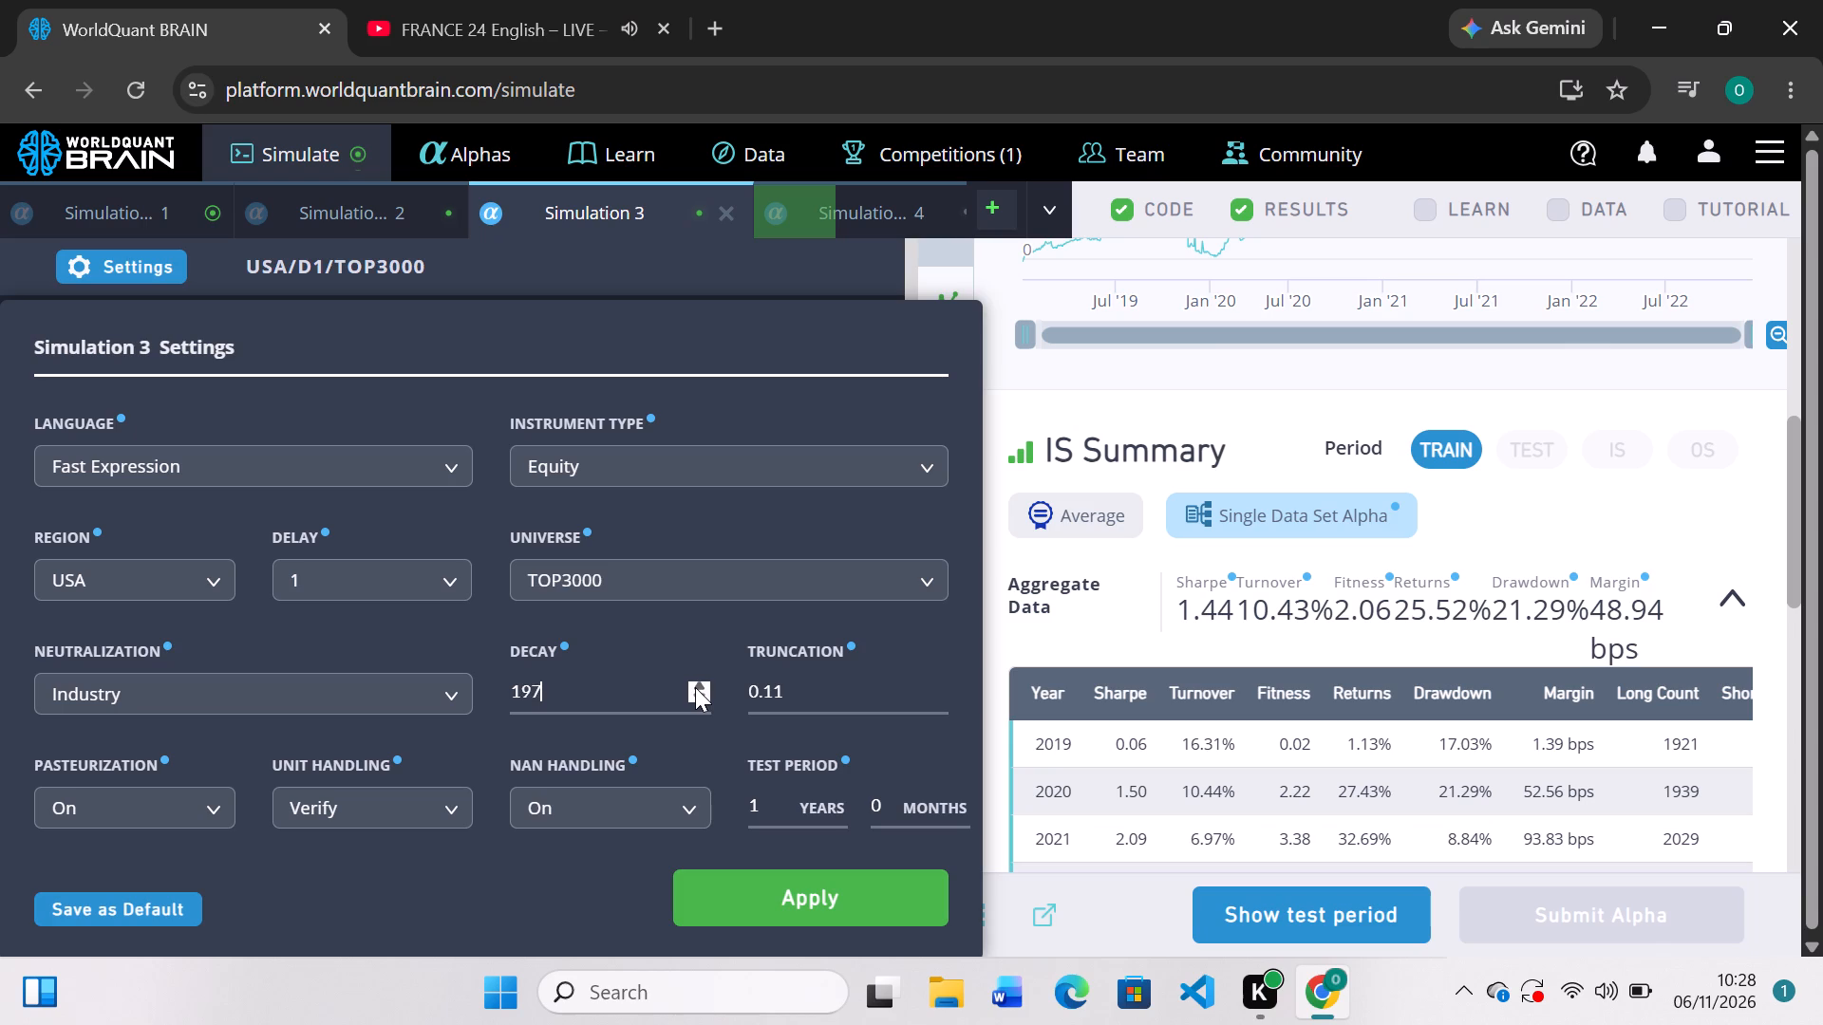
pyautogui.tripleClick(695, 687)
pyautogui.click(937, 688)
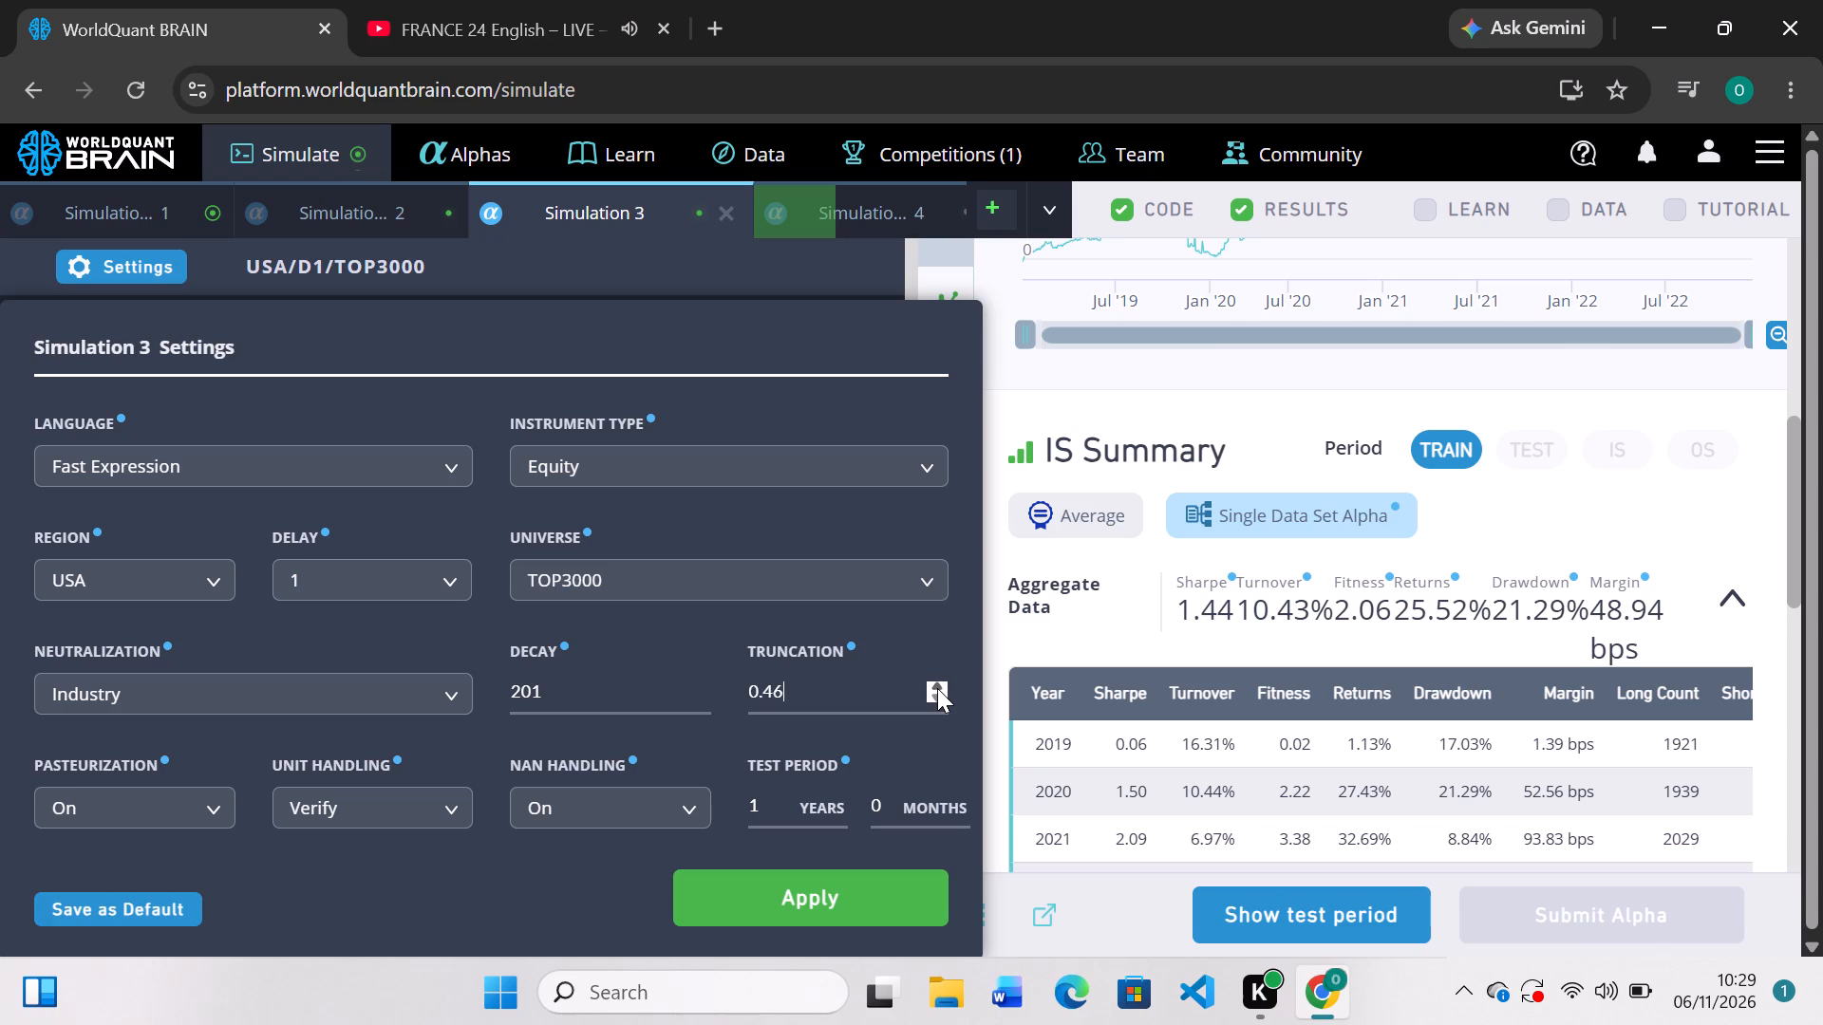
pyautogui.tripleClick(937, 688)
pyautogui.click(937, 688)
pyautogui.click(795, 905)
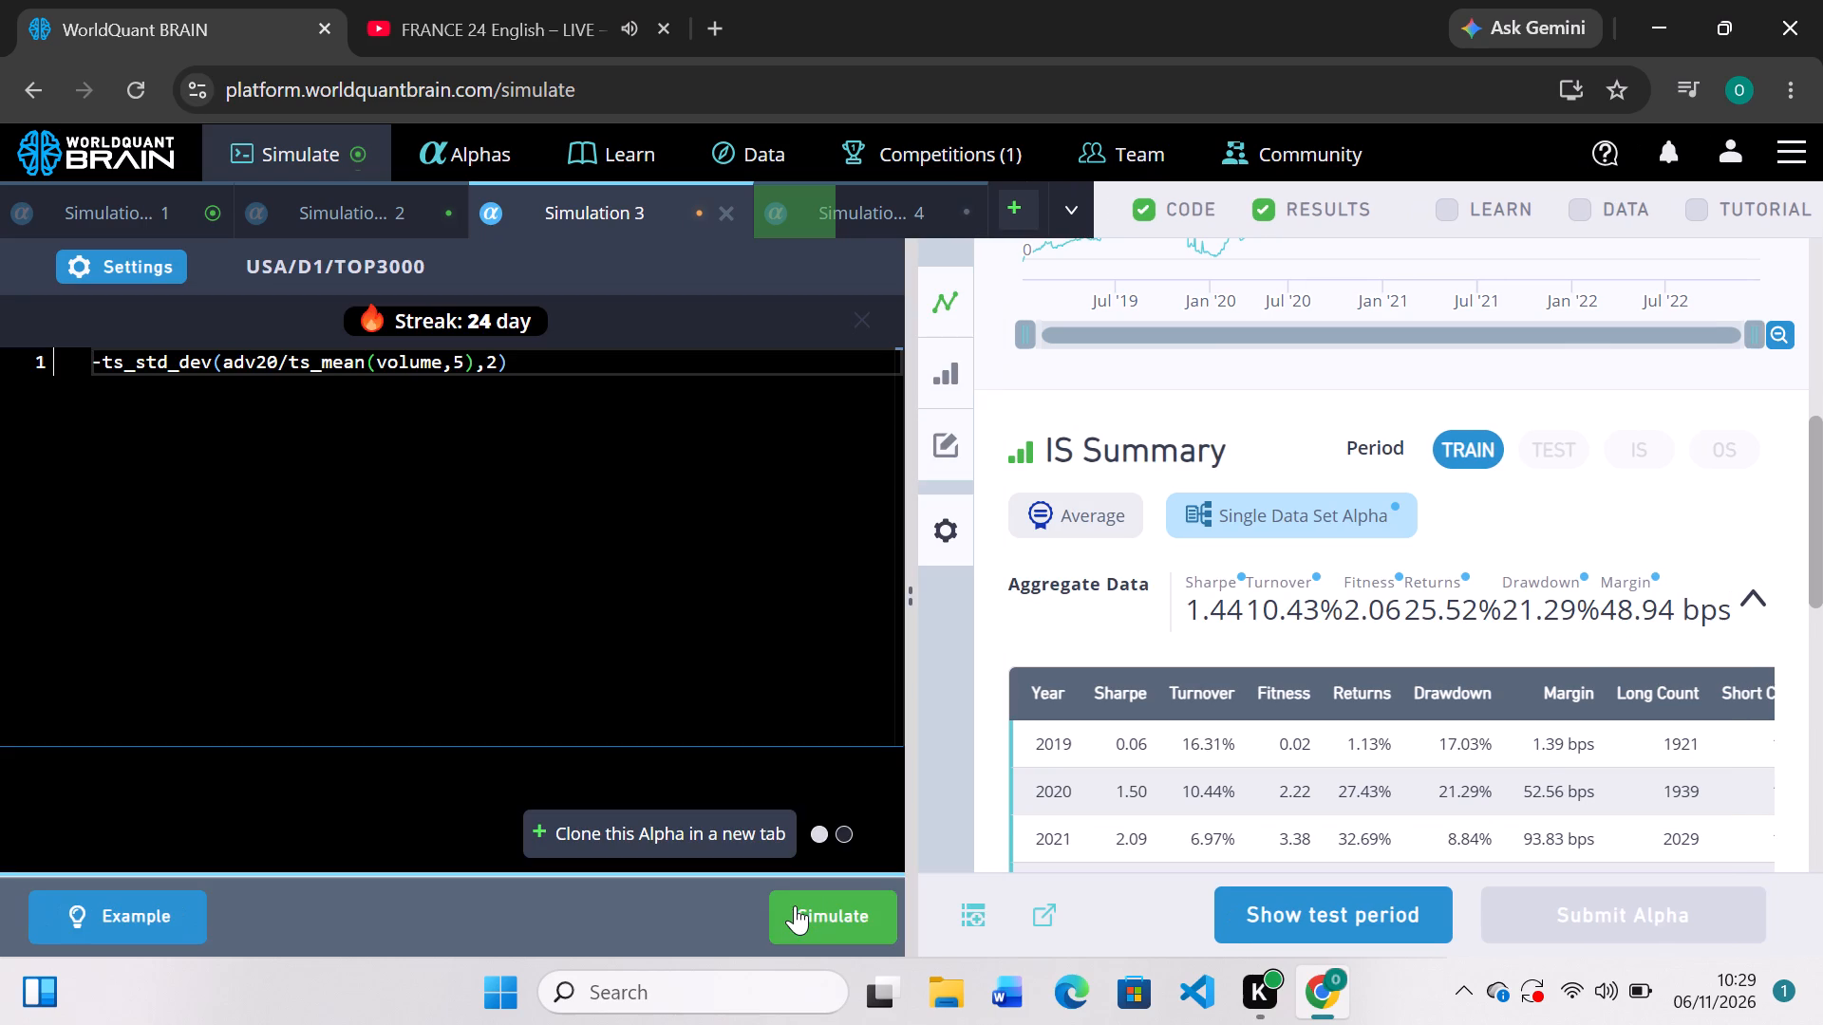
pyautogui.click(795, 905)
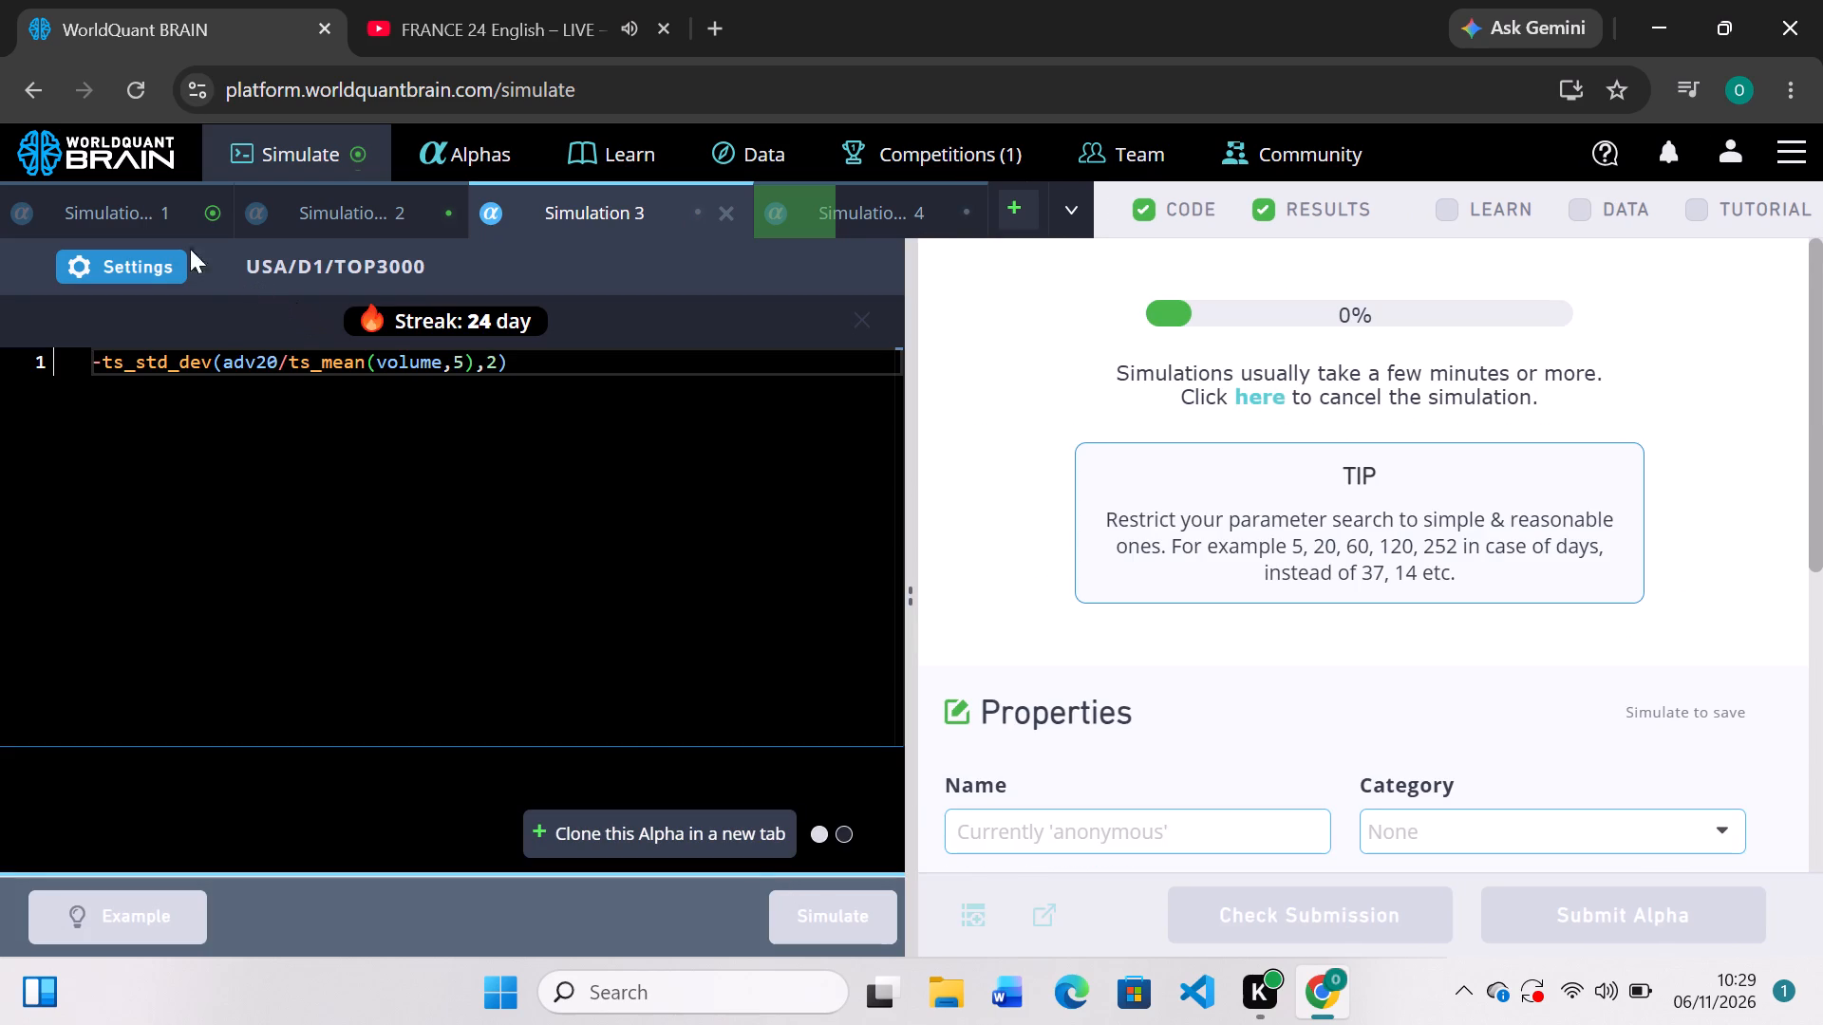
# Check Simulation 1's PnL chart, multiply adv20/ts_mean(volume,5) by 1.6 inside its ts_std_dev term, and simulate it.
pyautogui.click(164, 222)
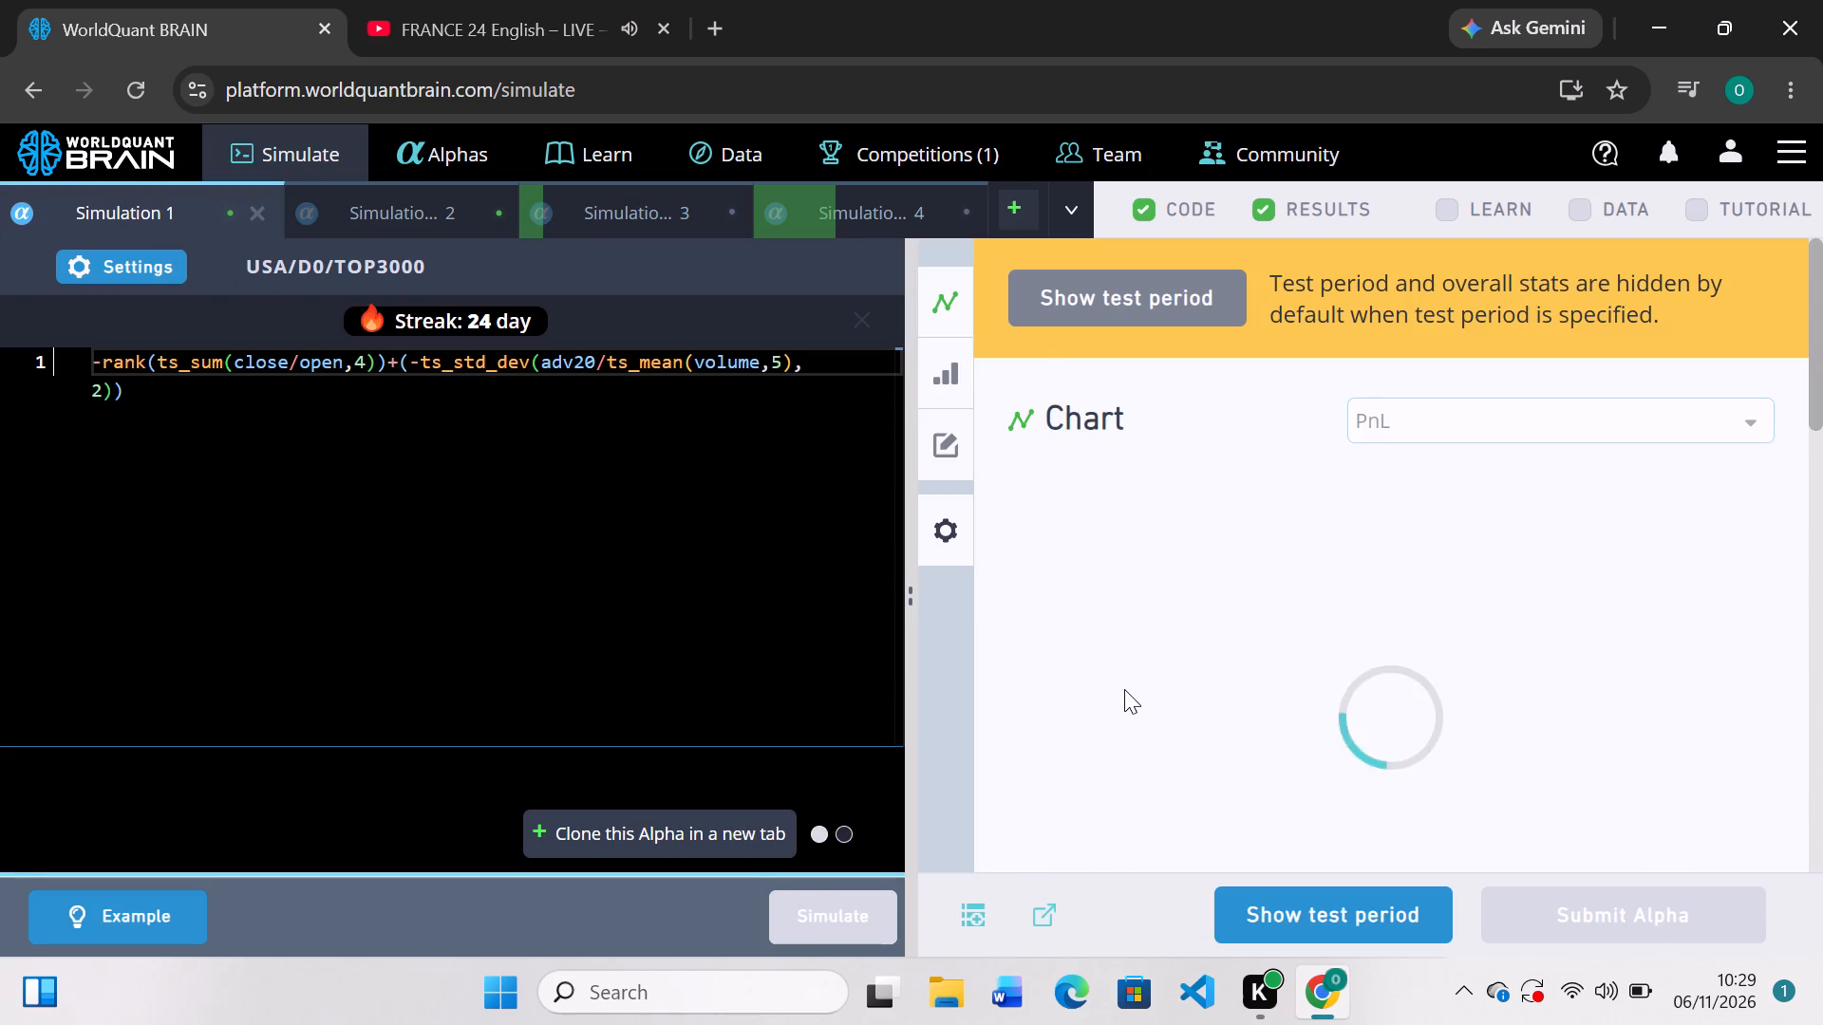
pyautogui.scroll(-2, 1124, 689)
pyautogui.scroll(1, 1124, 689)
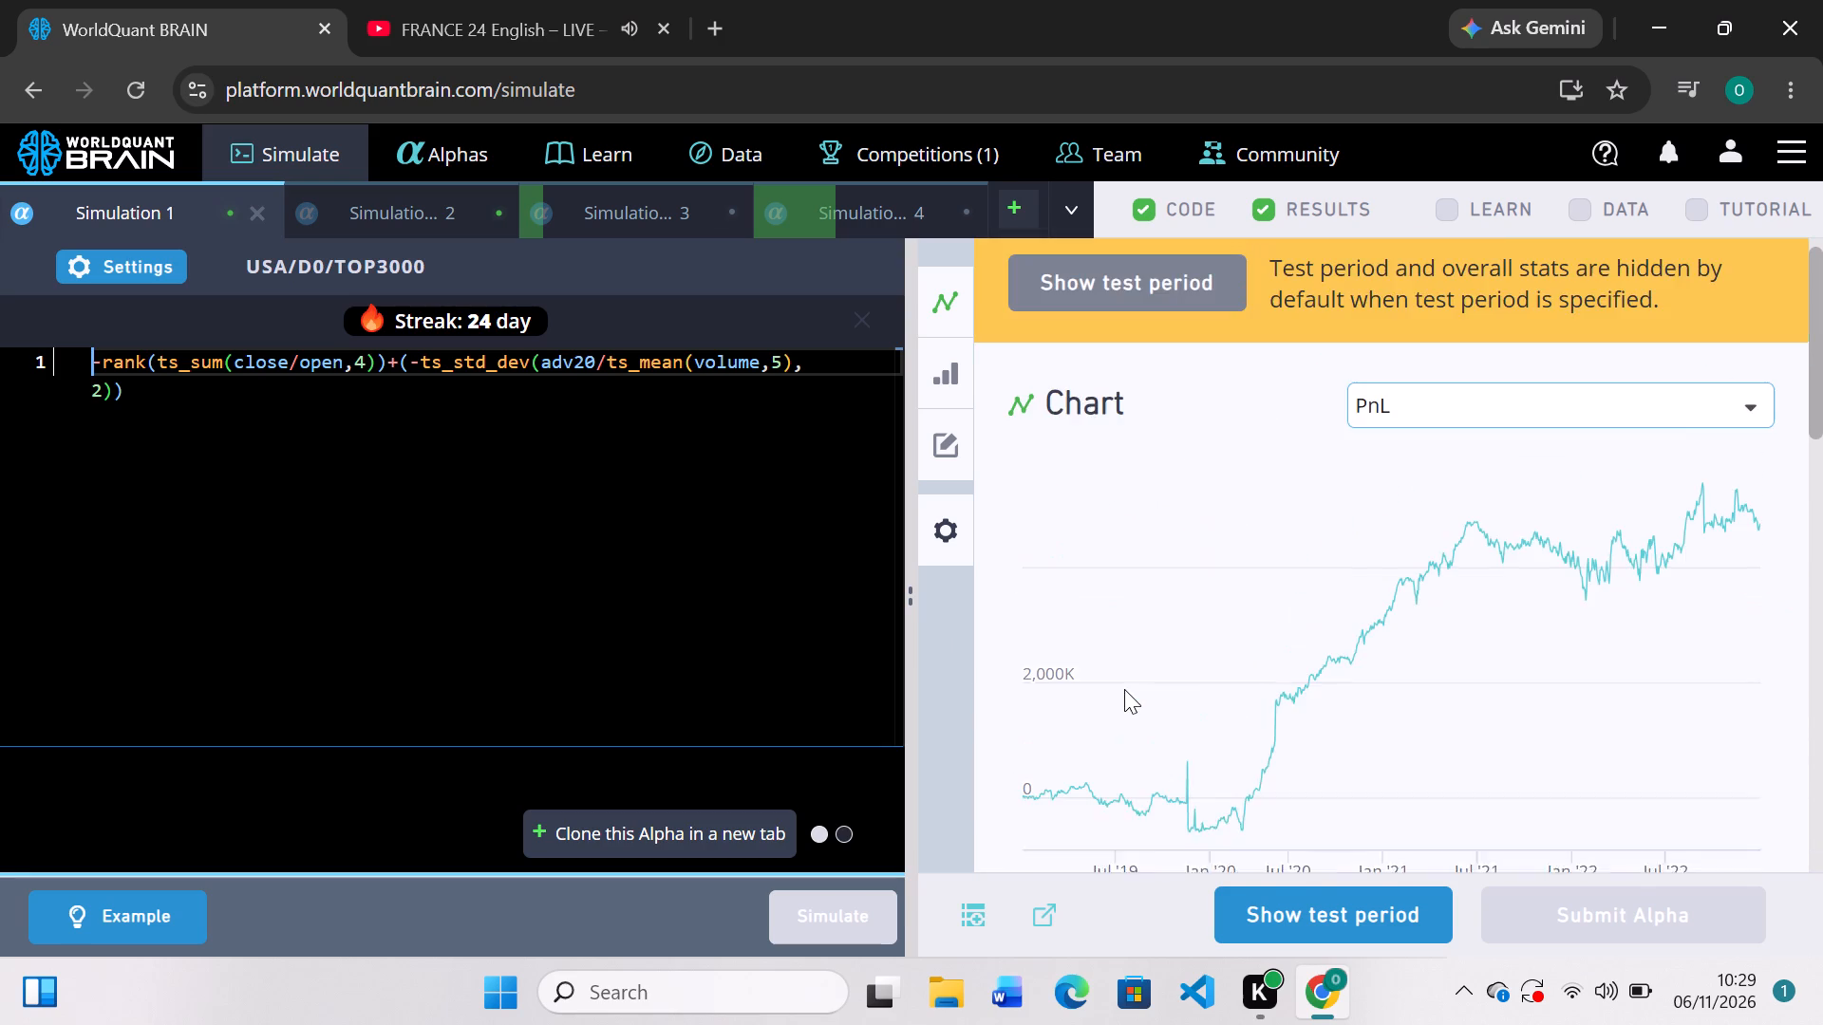
pyautogui.scroll(-2, 1124, 689)
pyautogui.scroll(4, 1124, 689)
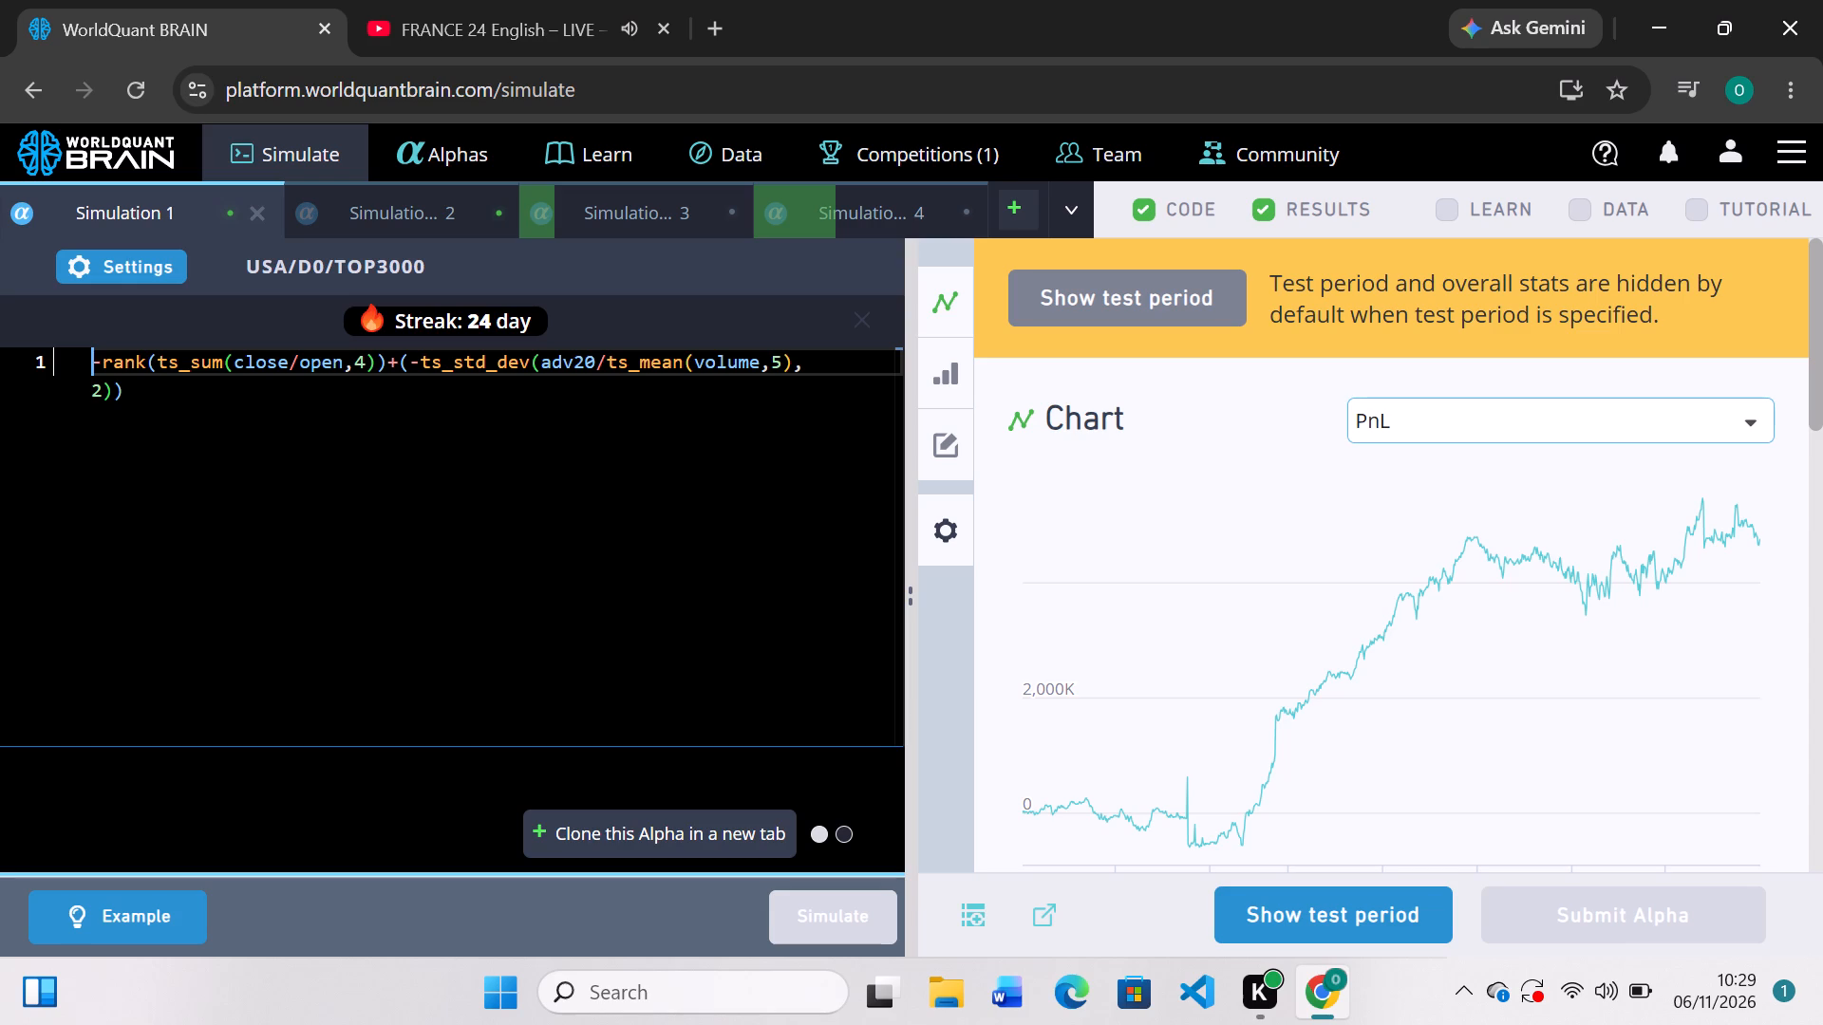
pyautogui.click(791, 365)
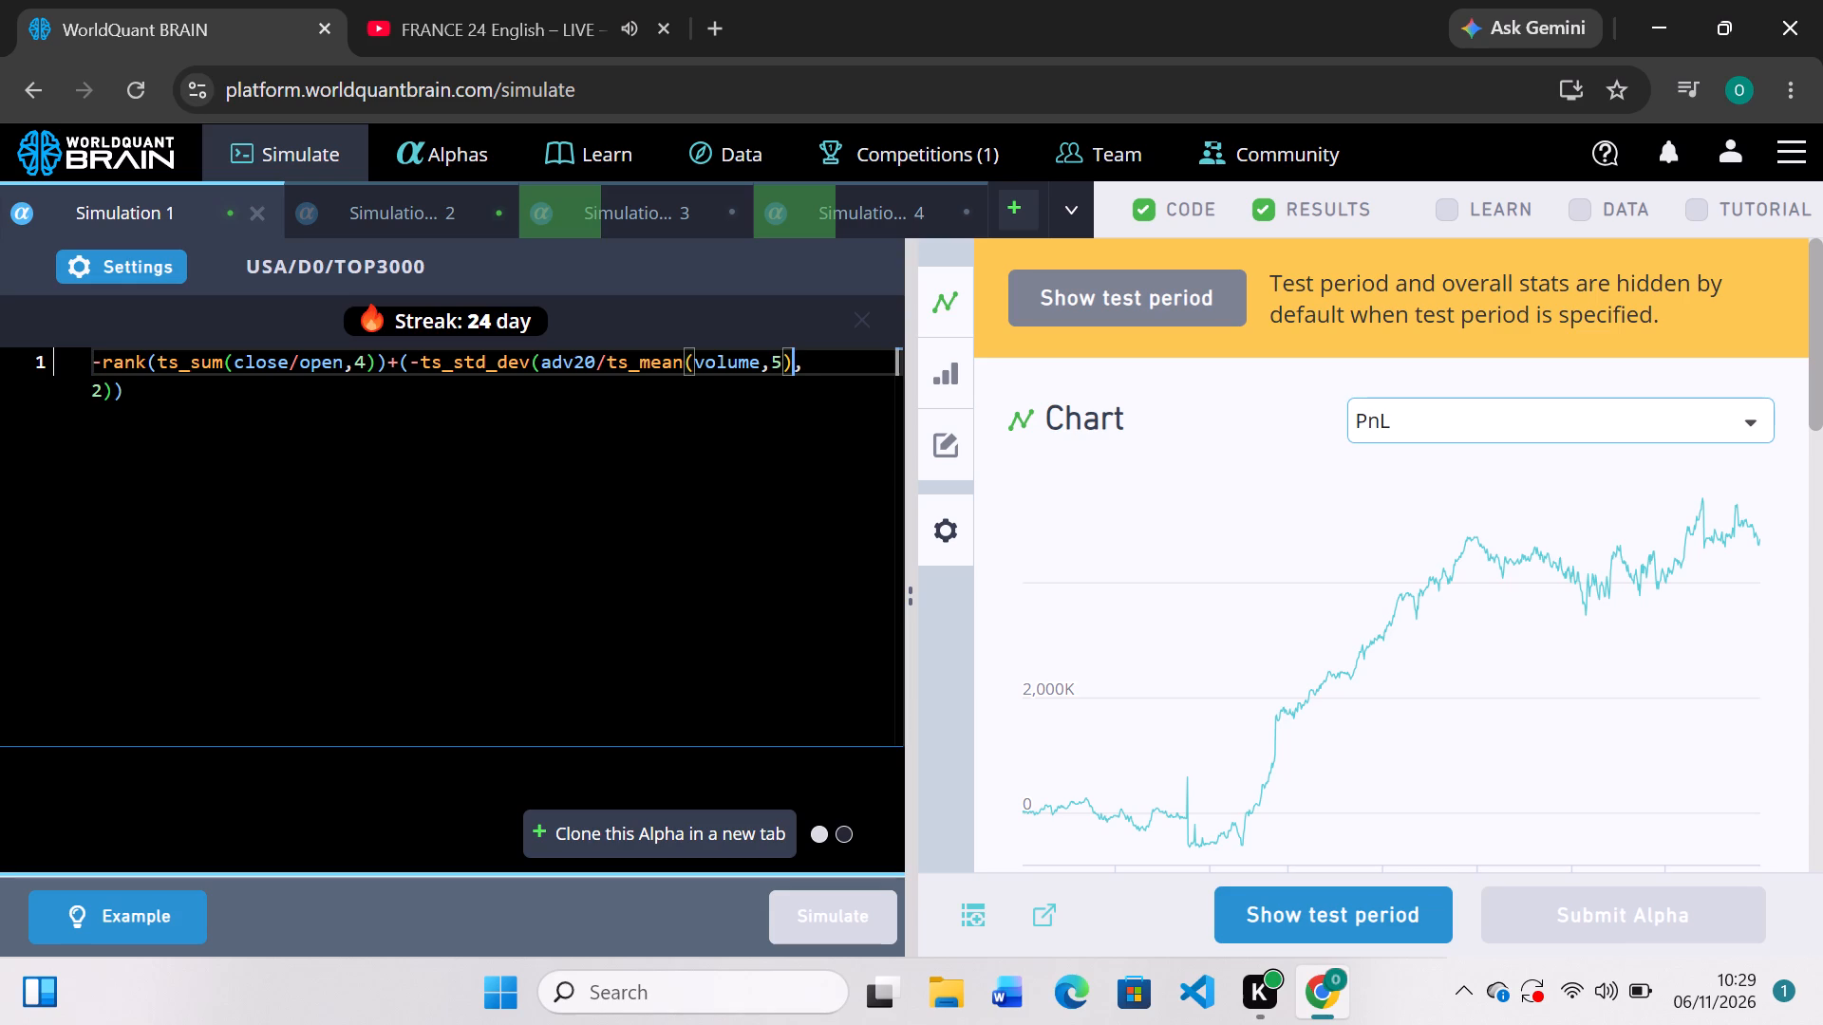
pyautogui.hotkey('shift', '*')
pyautogui.press('1')
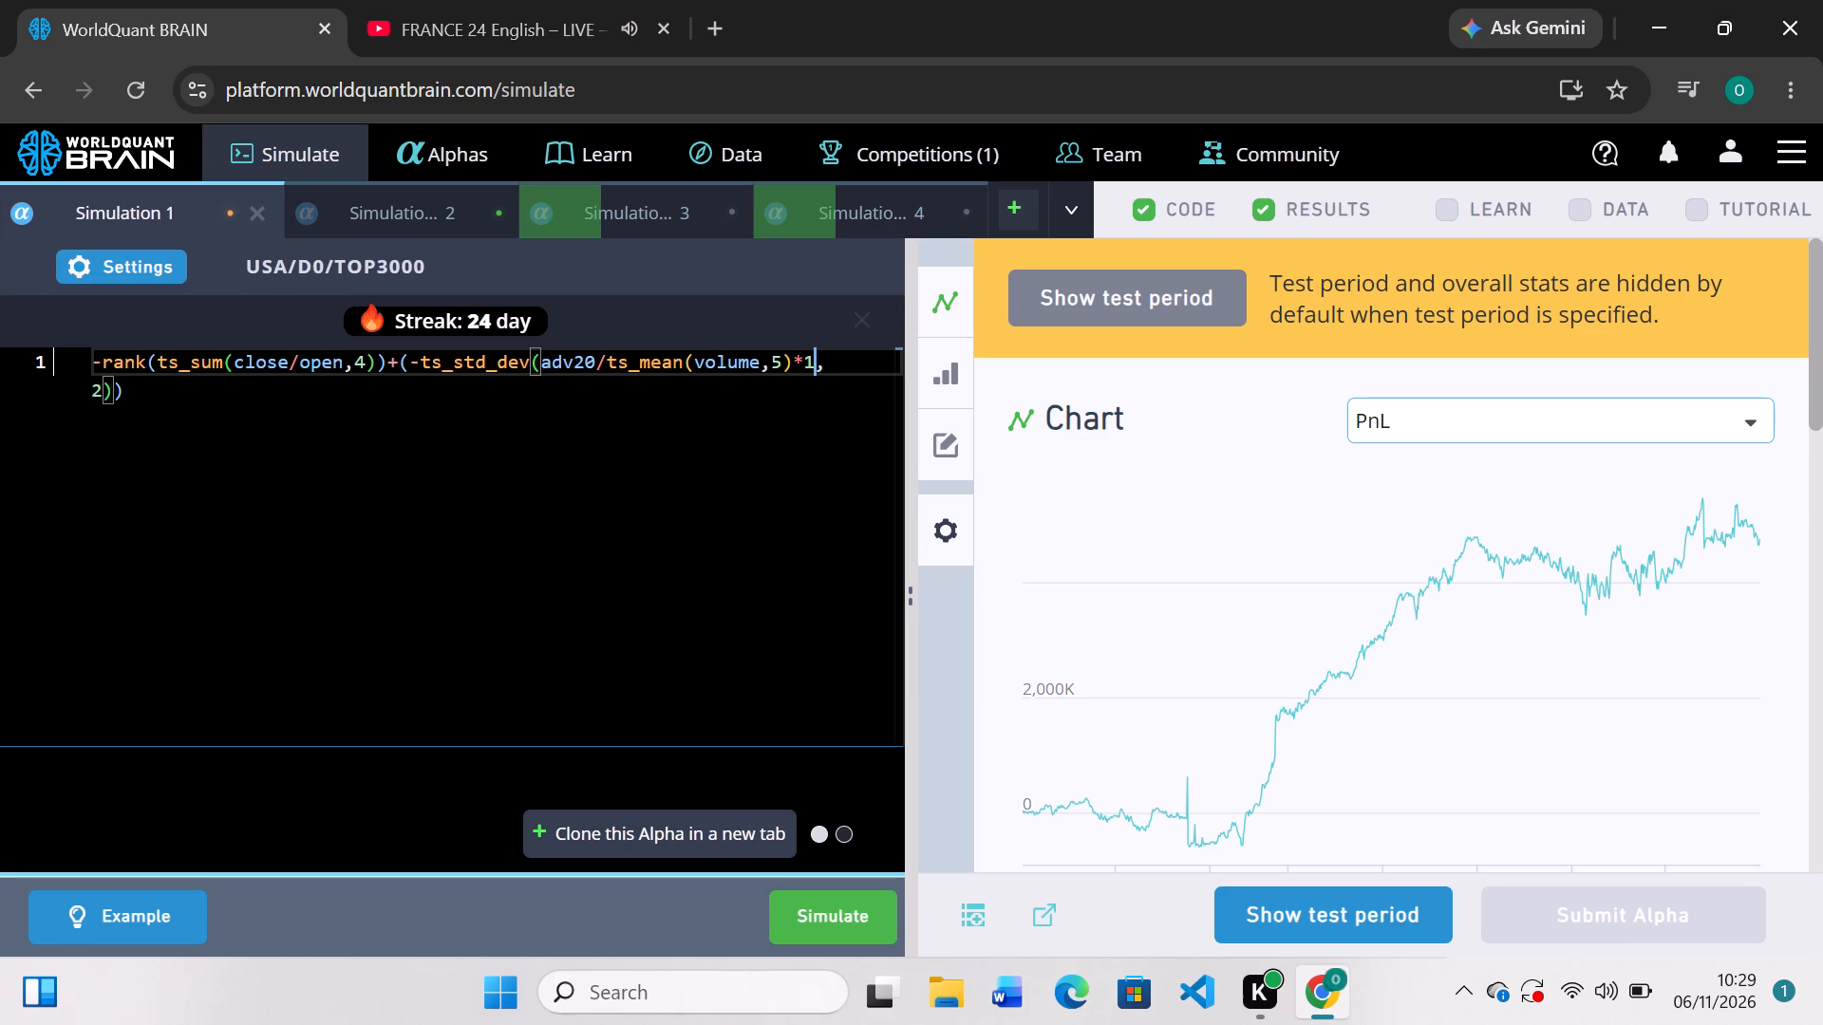
pyautogui.press('.')
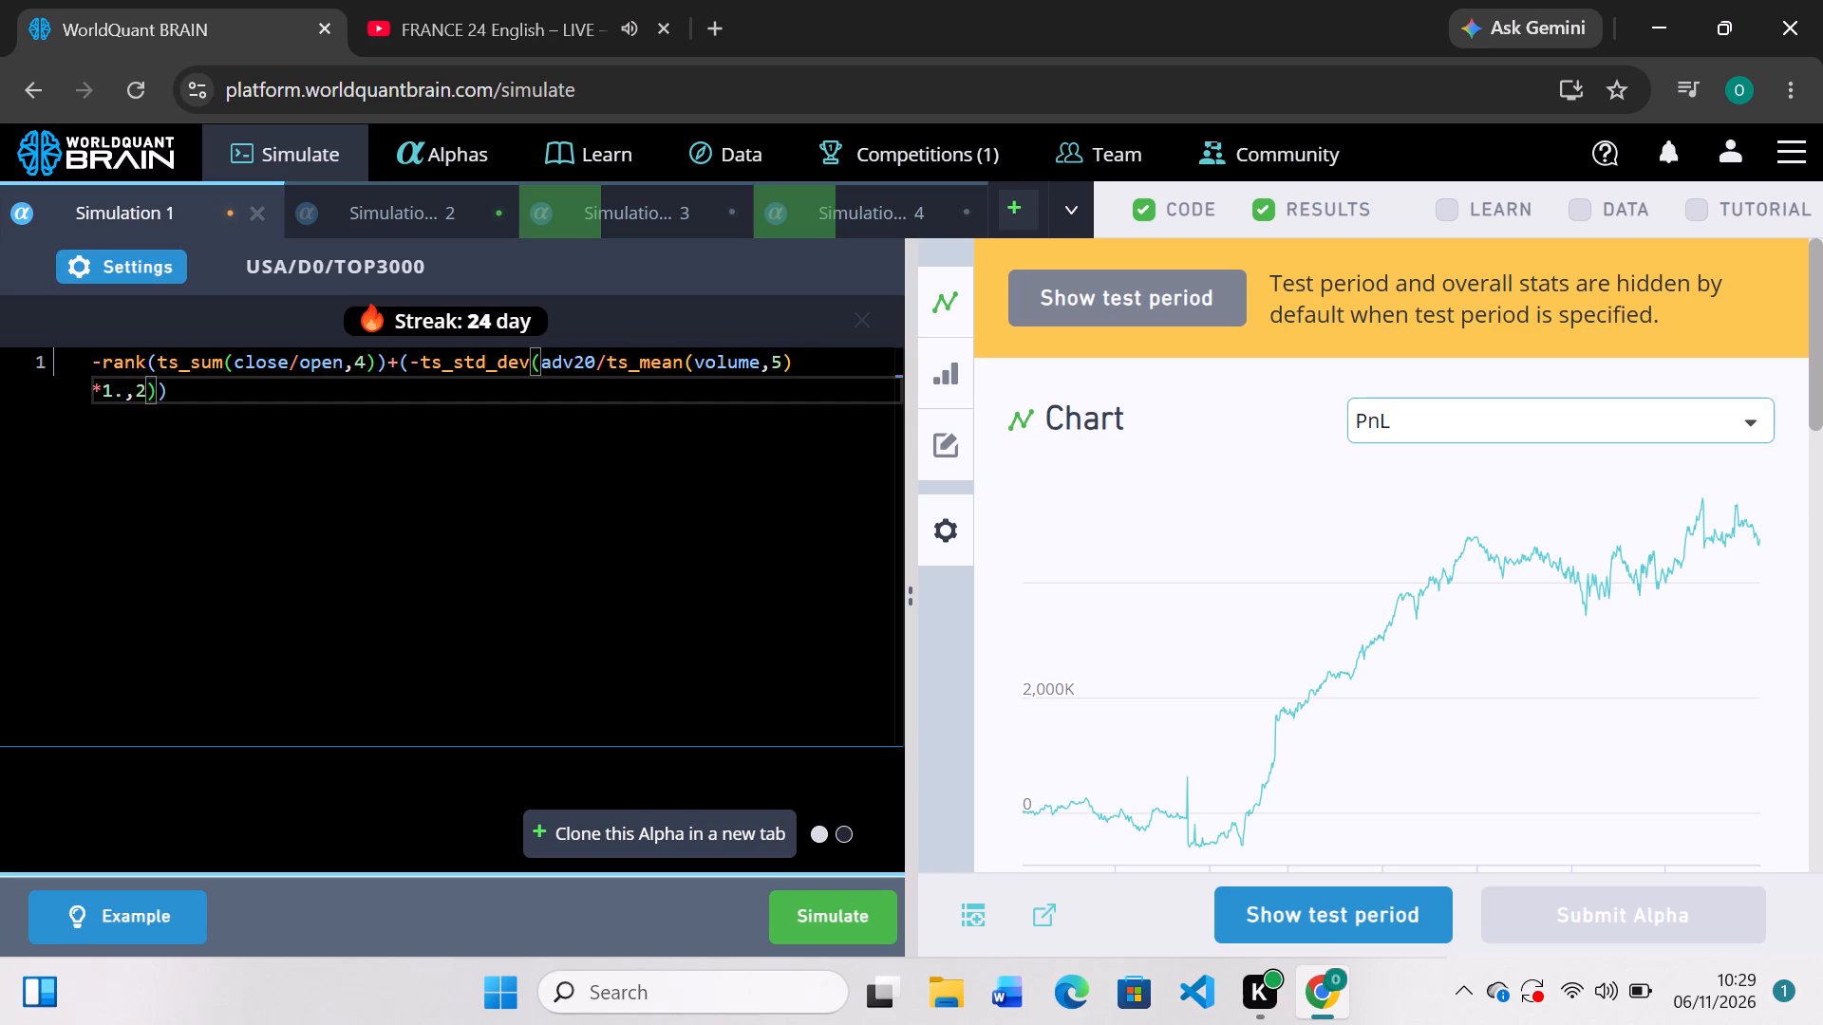
pyautogui.press('6')
pyautogui.click(803, 930)
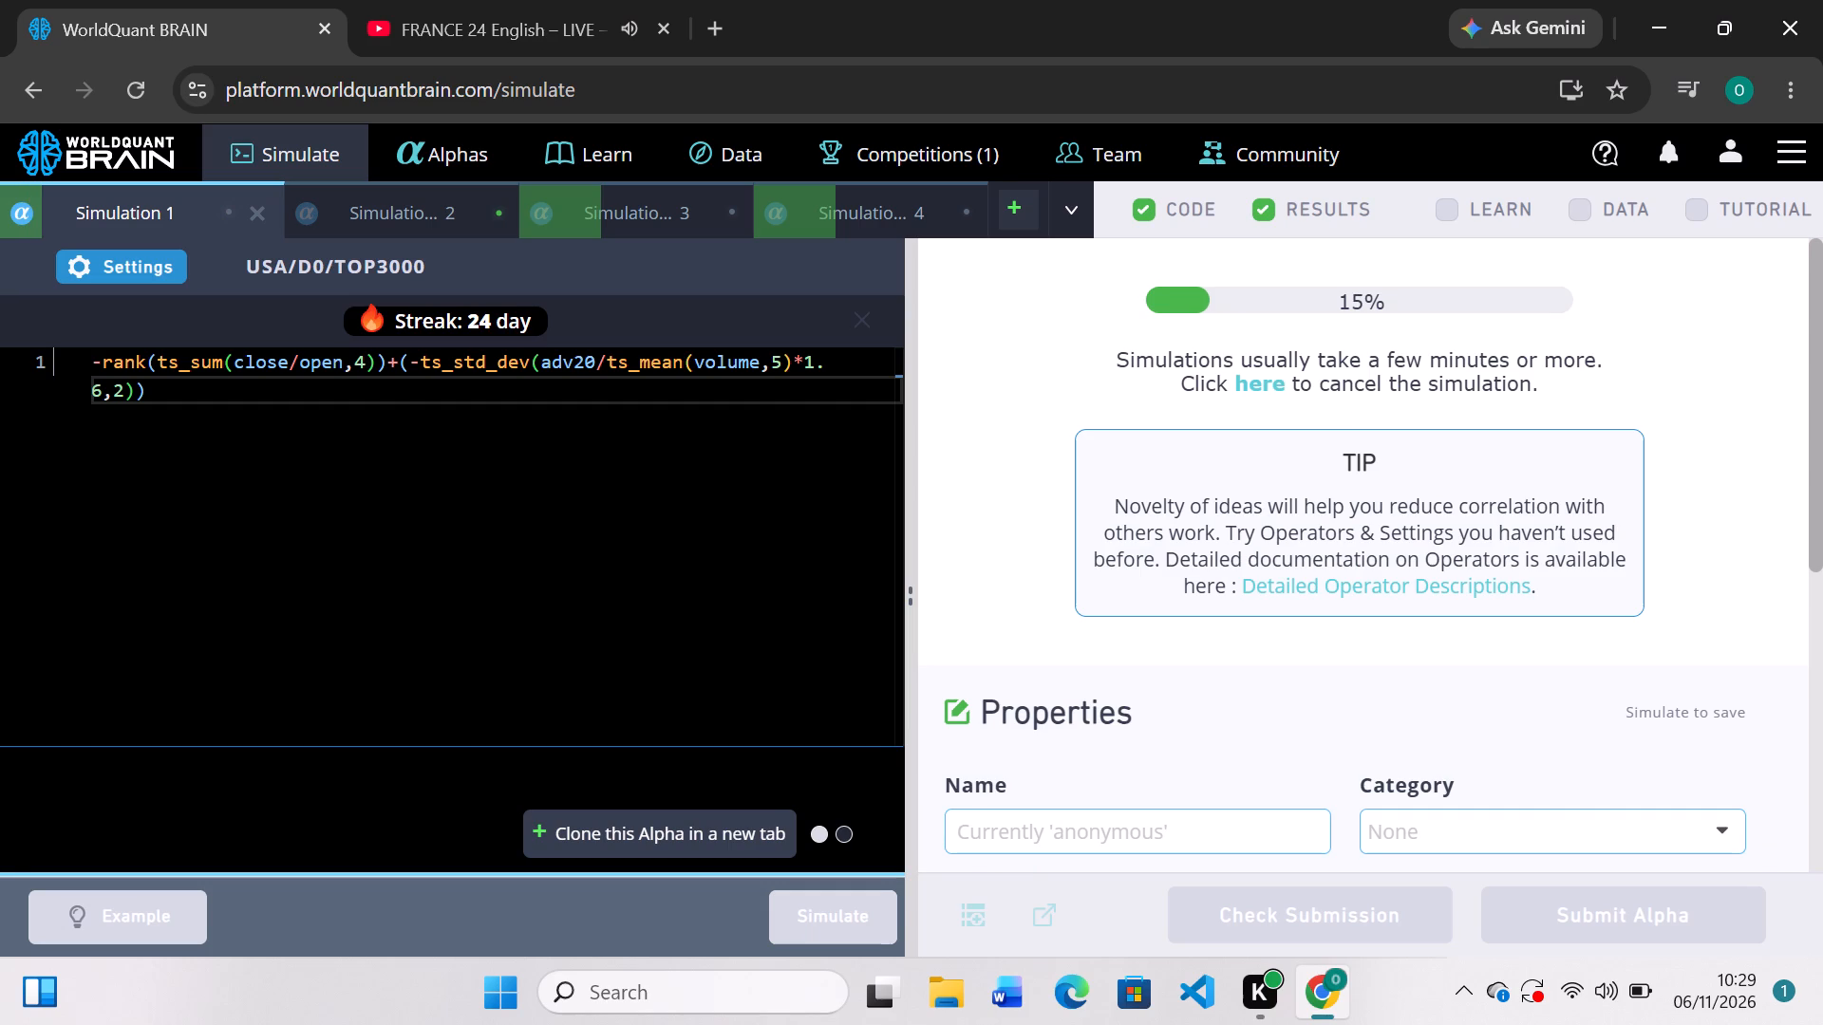
# Review Simulation 2's results, replace volume with returns*2 in its second ts_rank term, and simulate it.
pyautogui.click(410, 222)
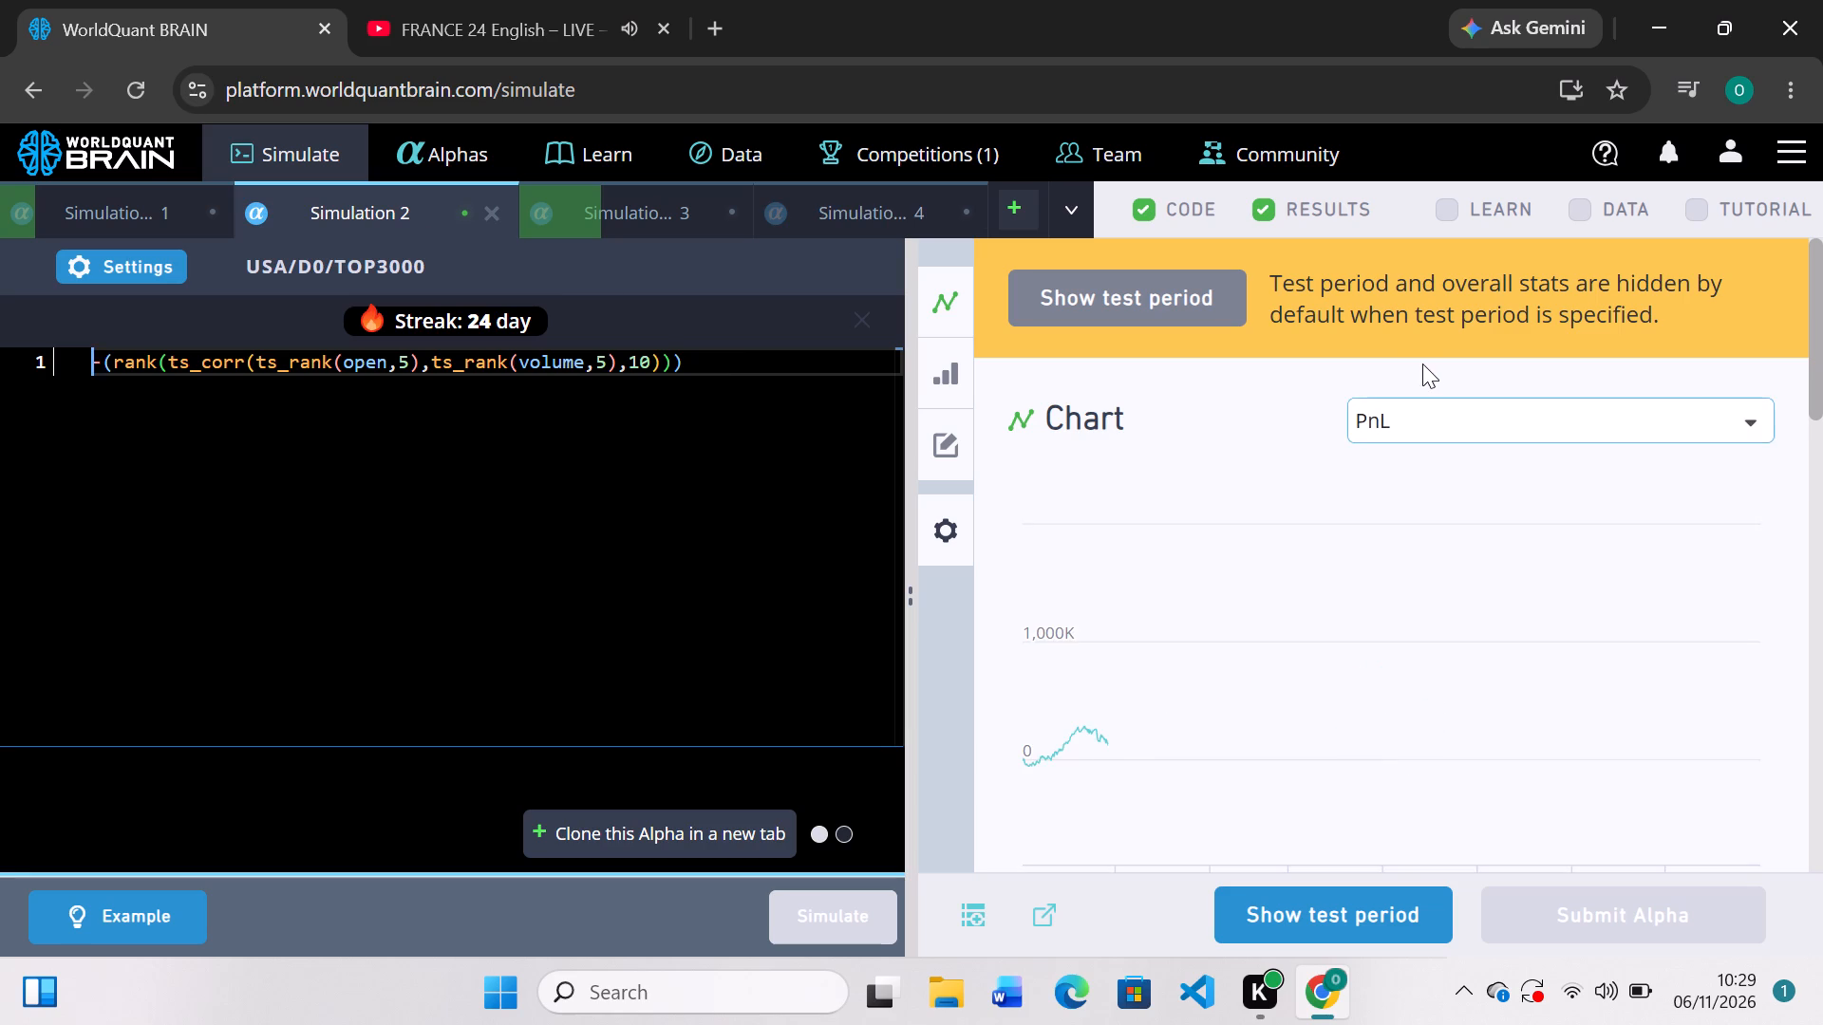
pyautogui.scroll(-2, 1426, 365)
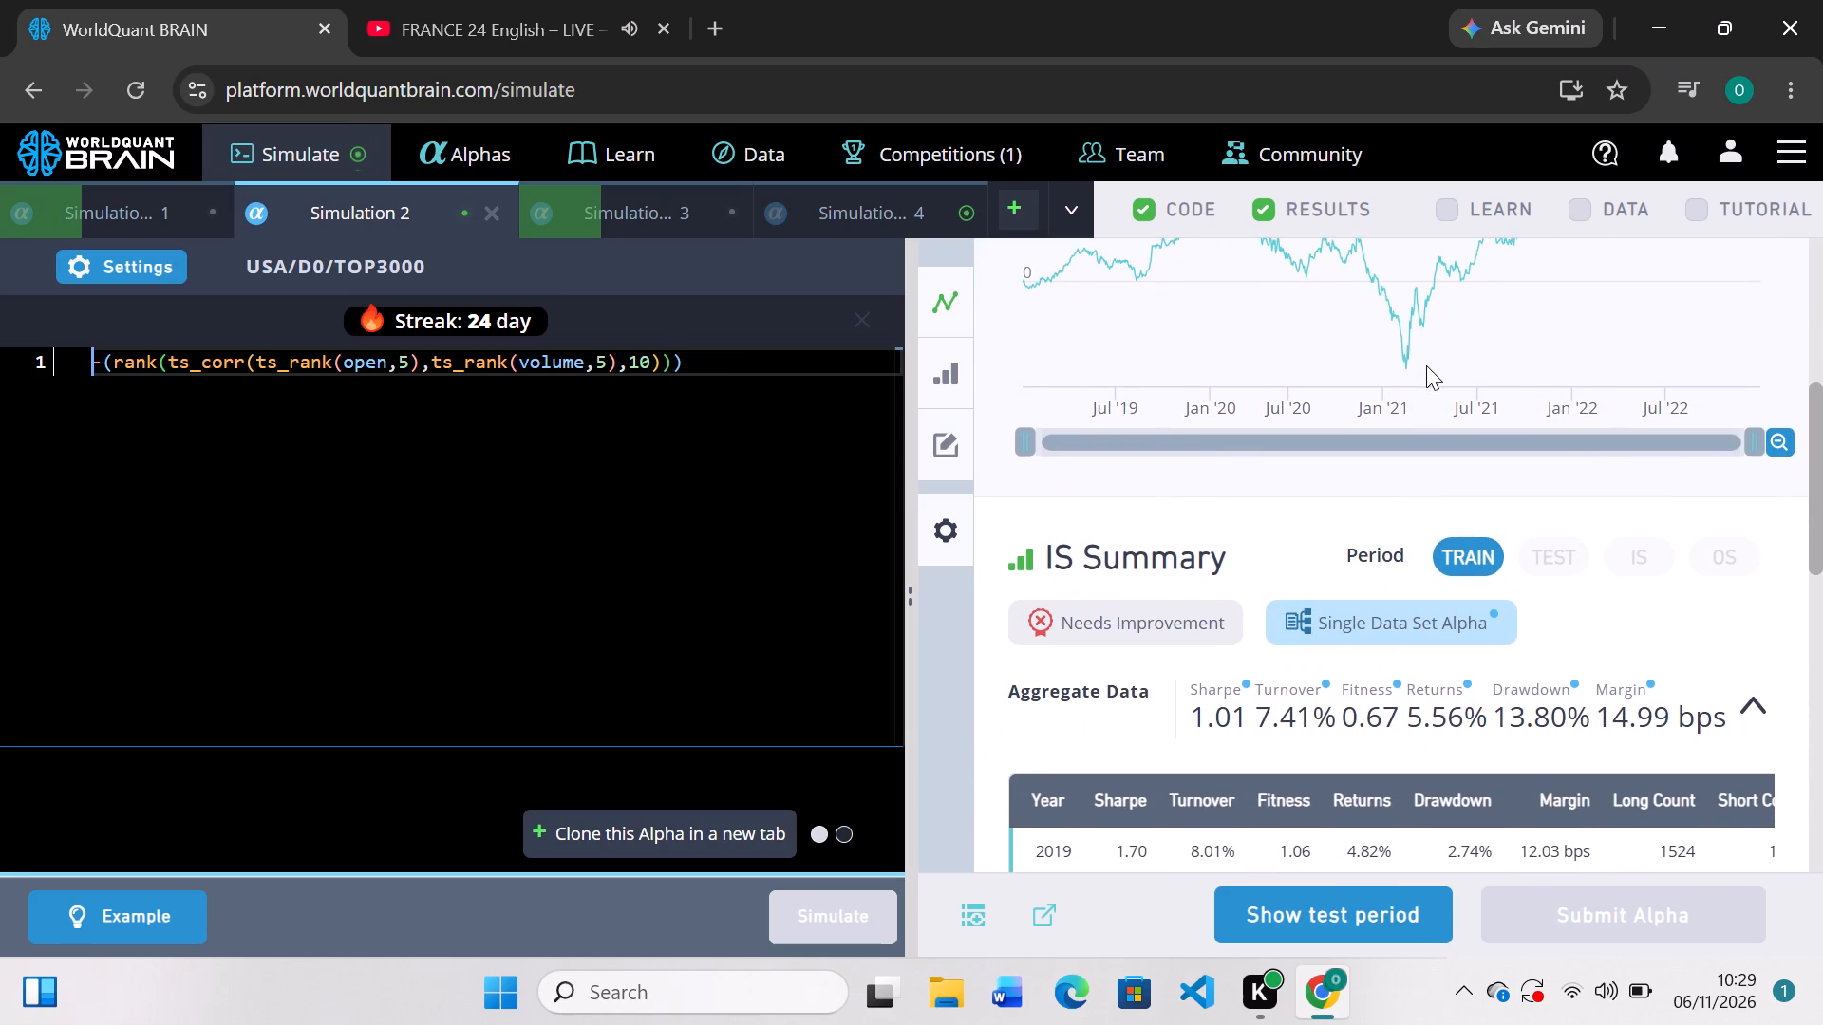
pyautogui.scroll(2, 1426, 365)
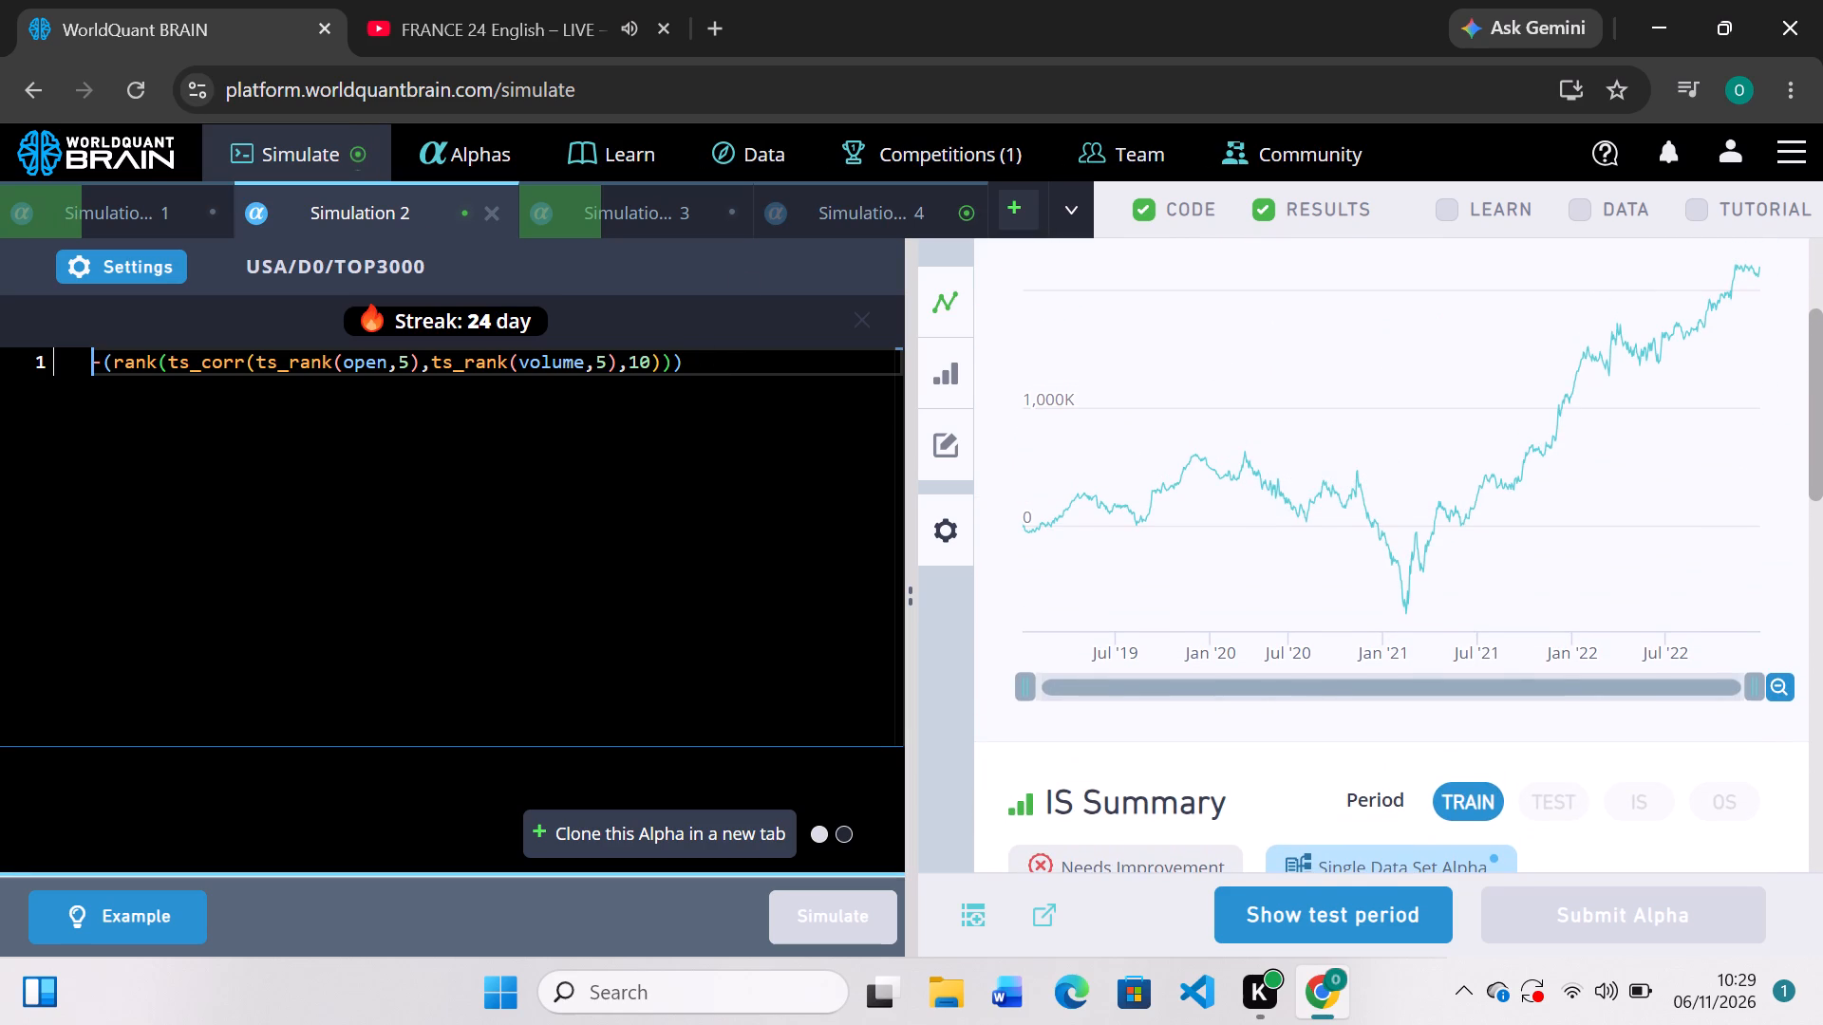
pyautogui.click(583, 368)
pyautogui.press('BackSpace')
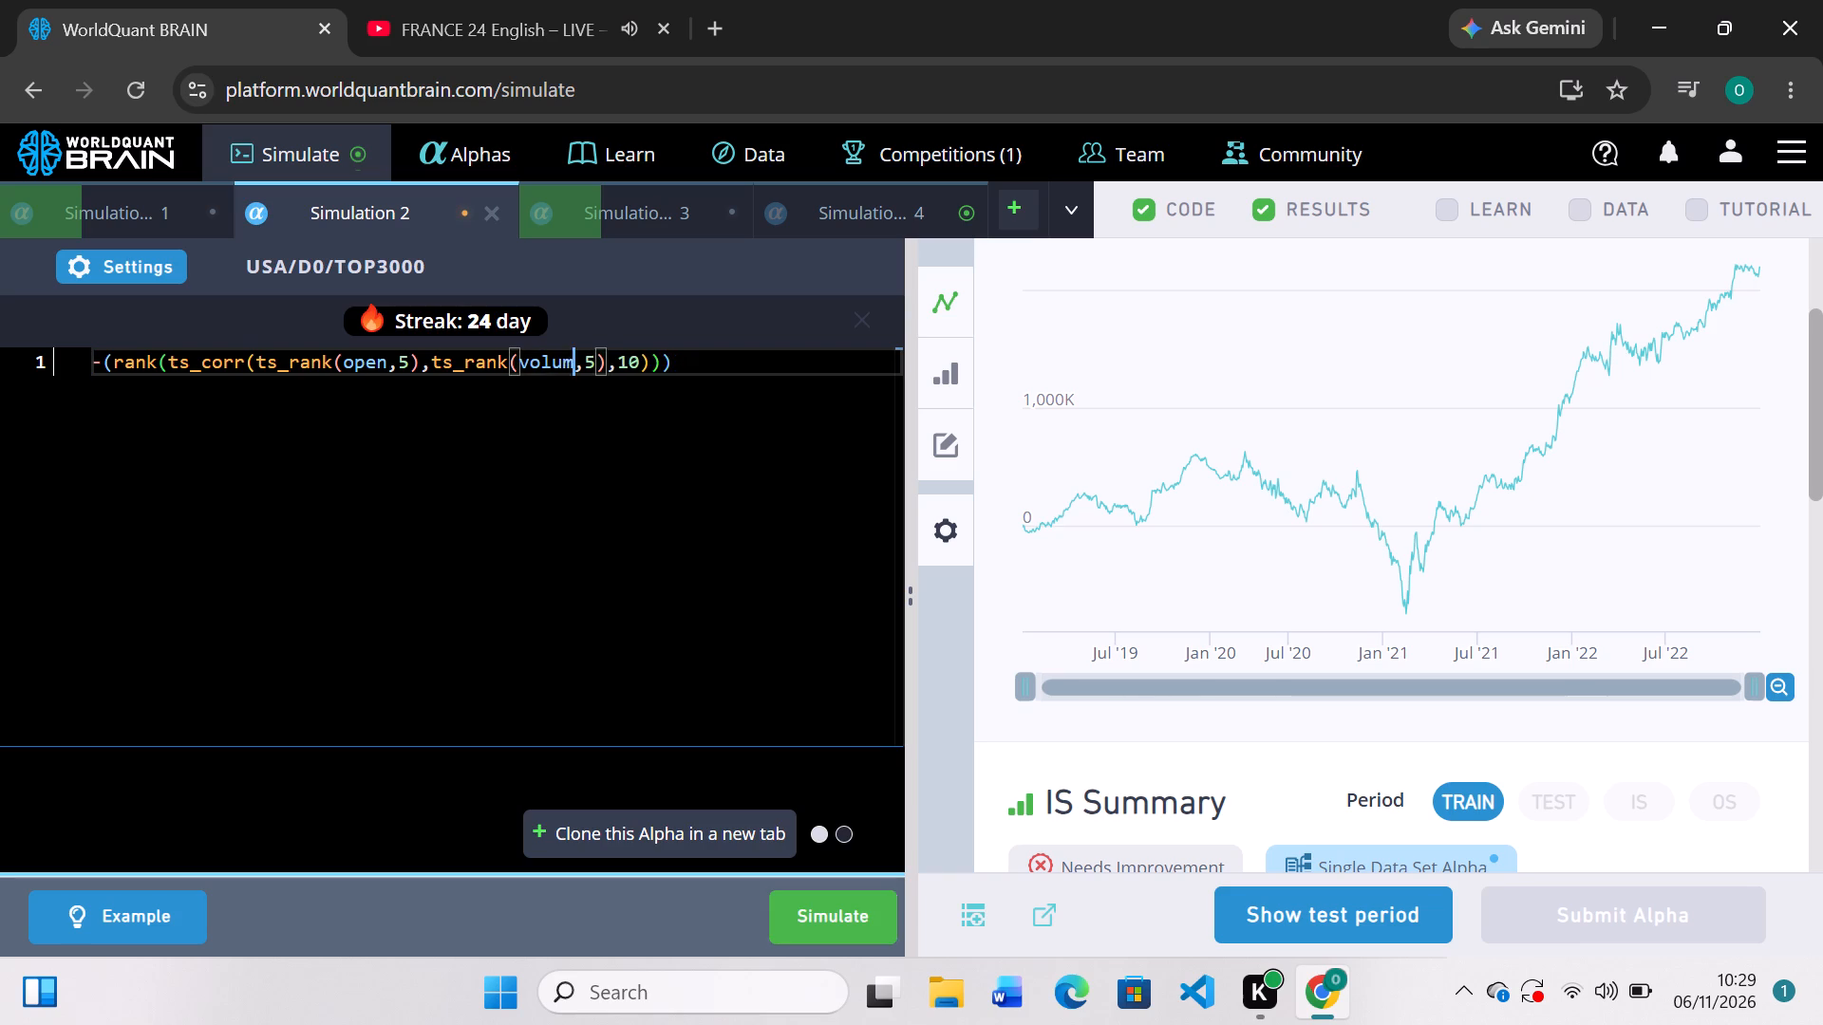
pyautogui.press('BackSpace')
pyautogui.press('BackSpace')
pyautogui.press('BackSpace')
pyautogui.press('BackSpace')
pyautogui.press('BackSpace')
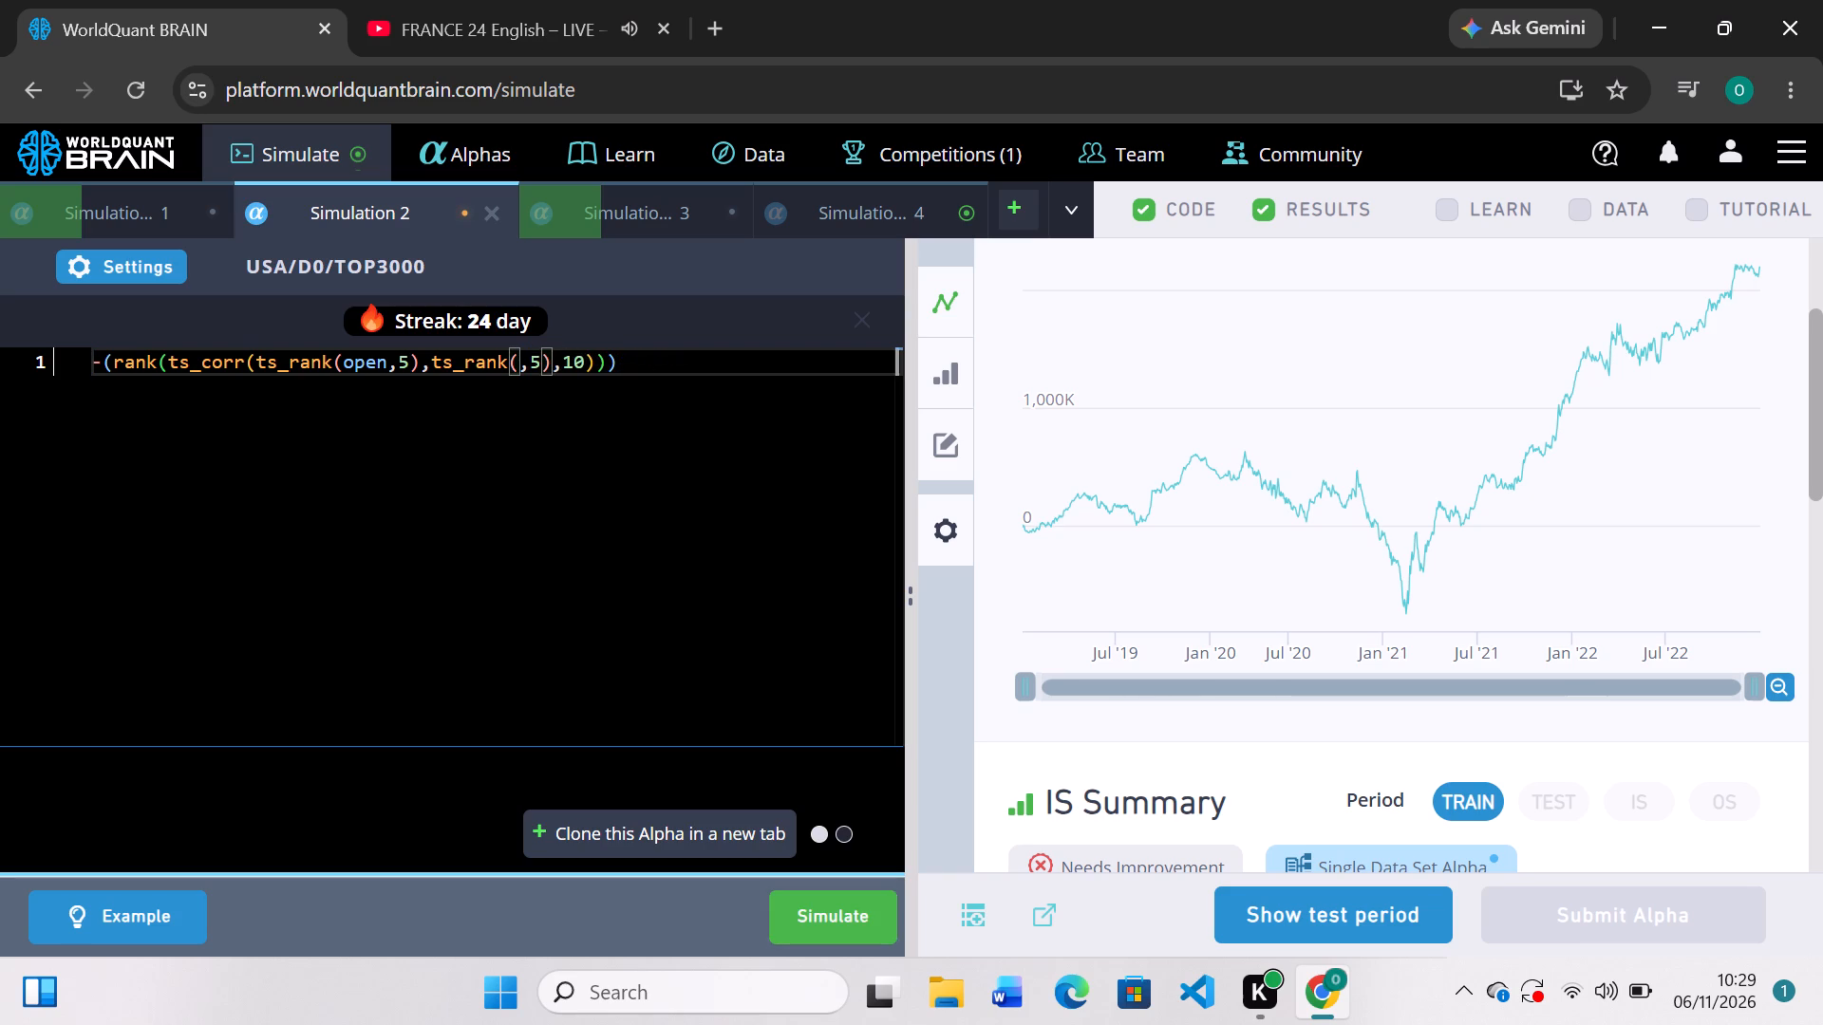
pyautogui.write('retur')
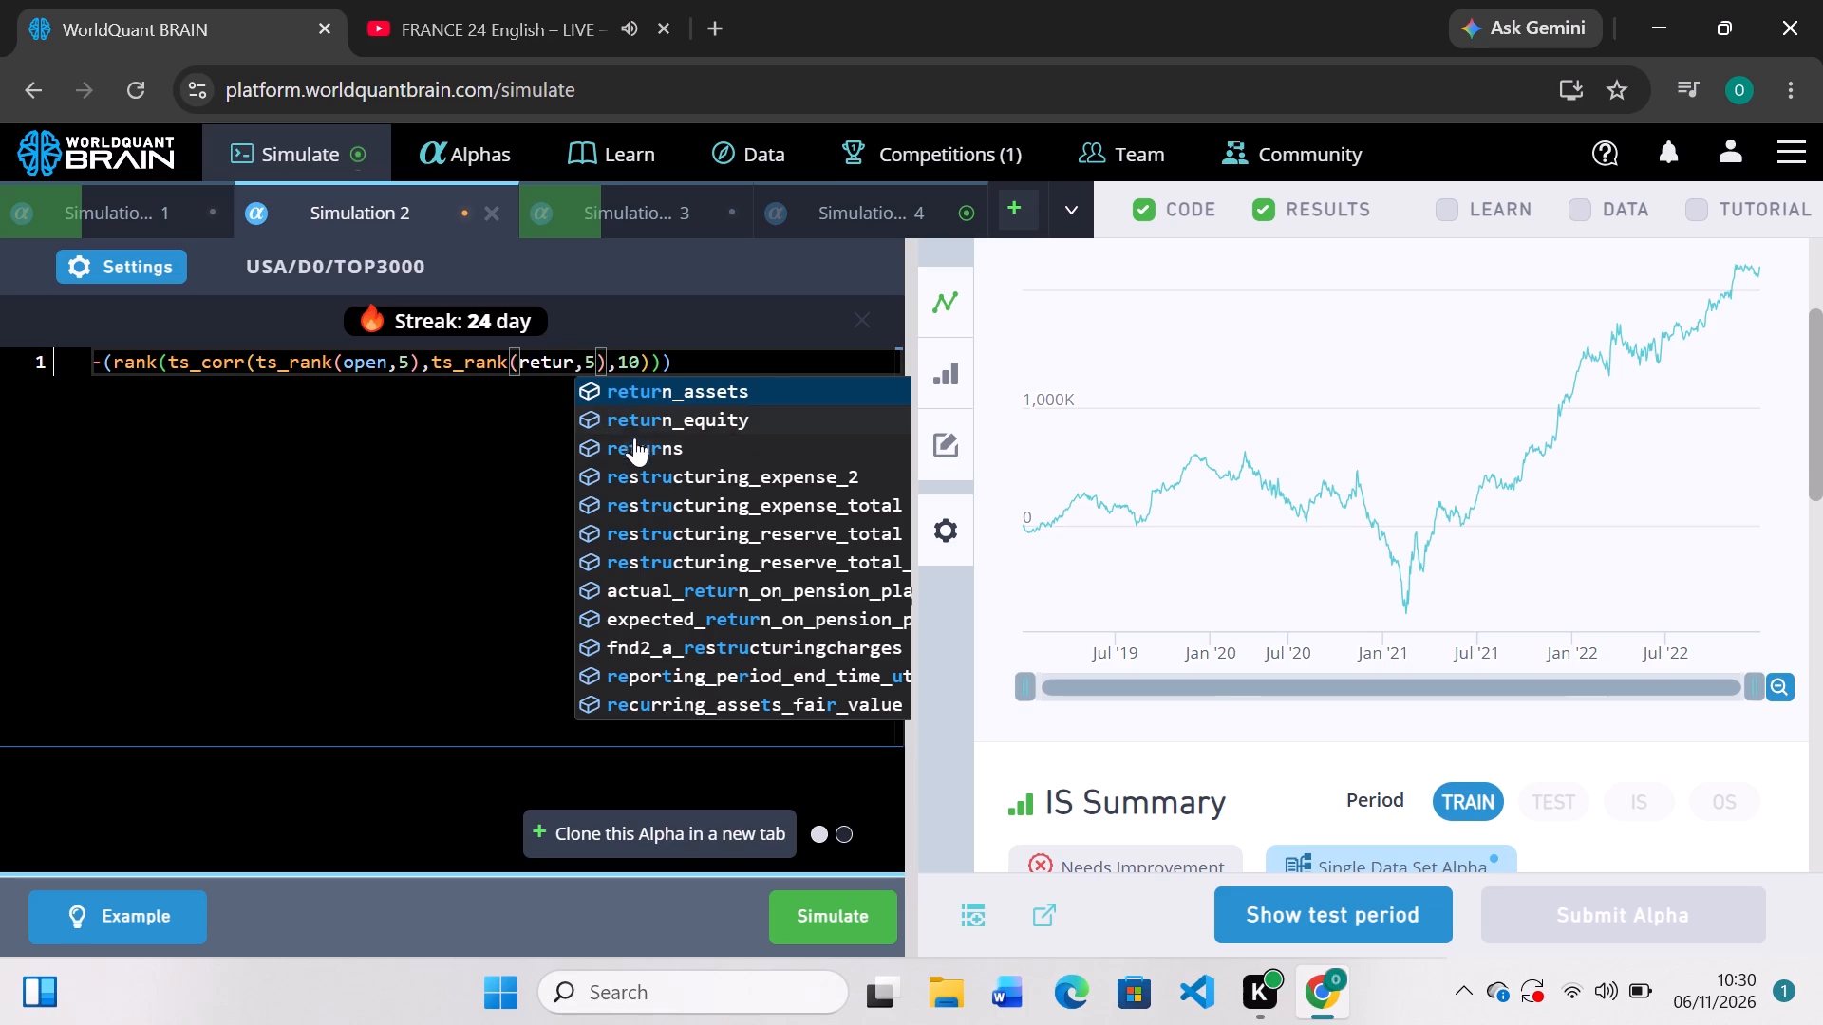
pyautogui.click(635, 442)
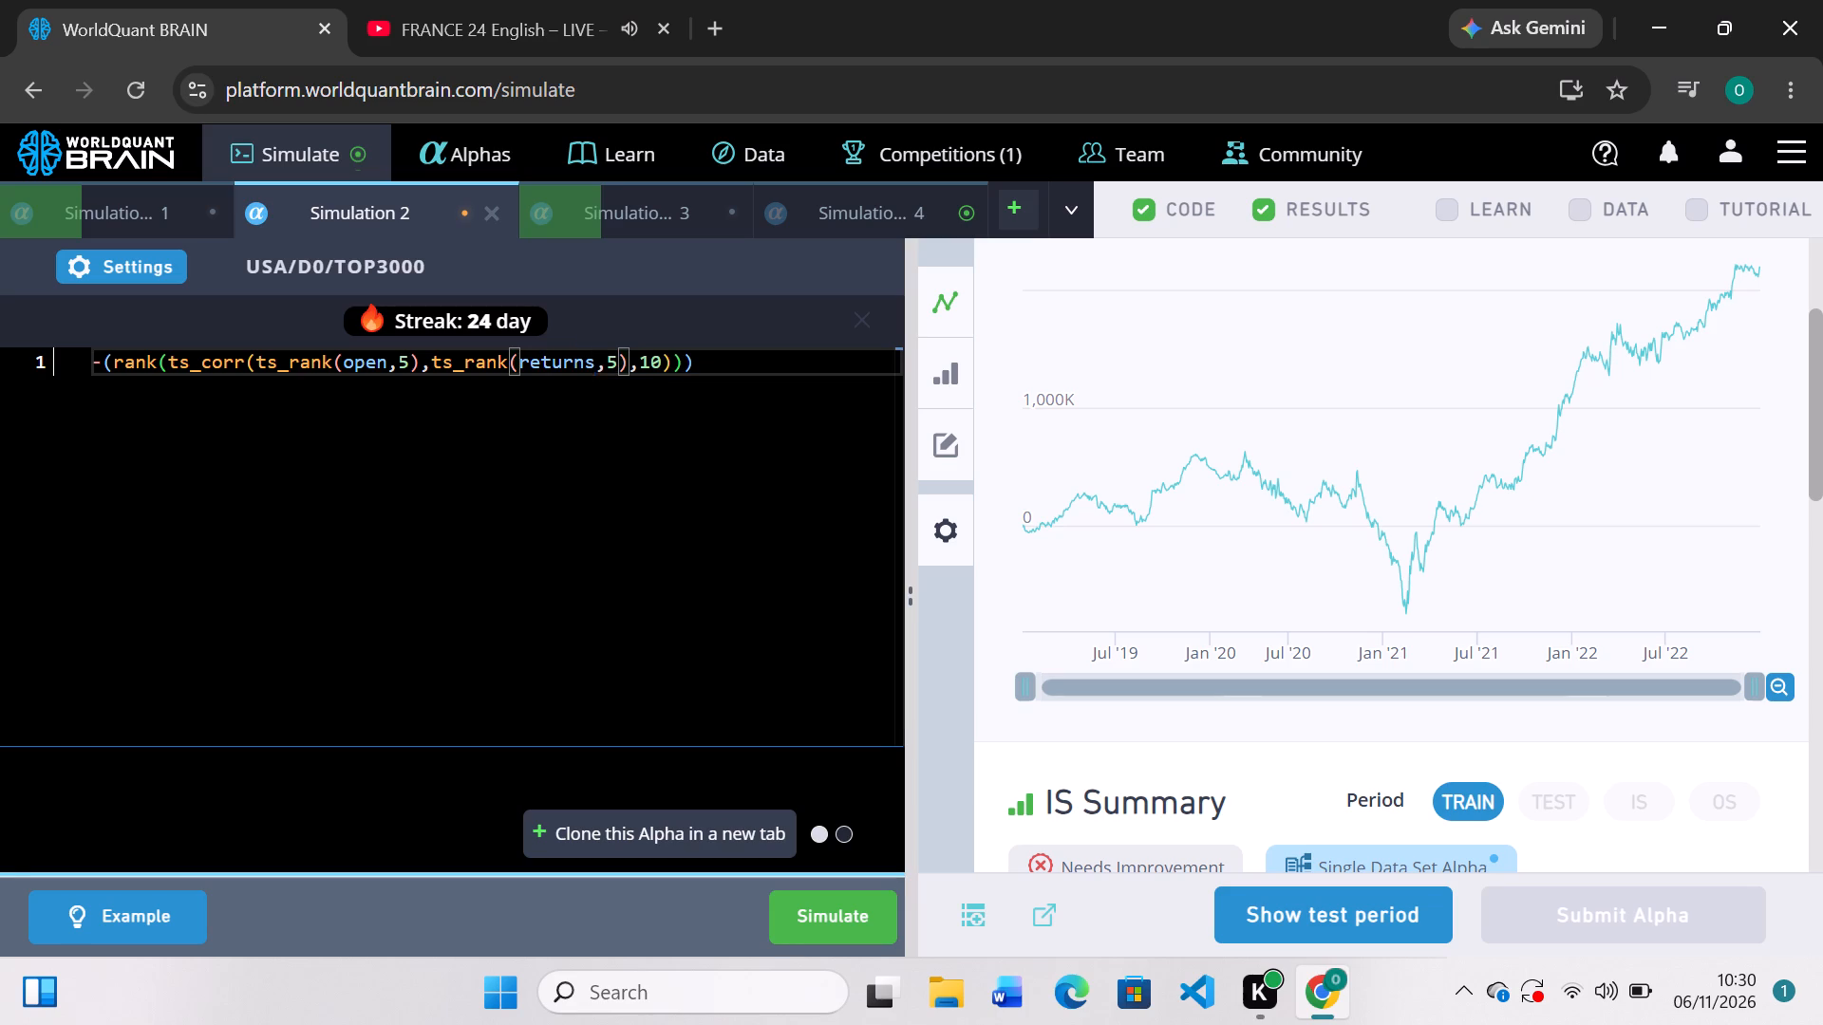
pyautogui.hotkey('shift', '*')
pyautogui.press('2')
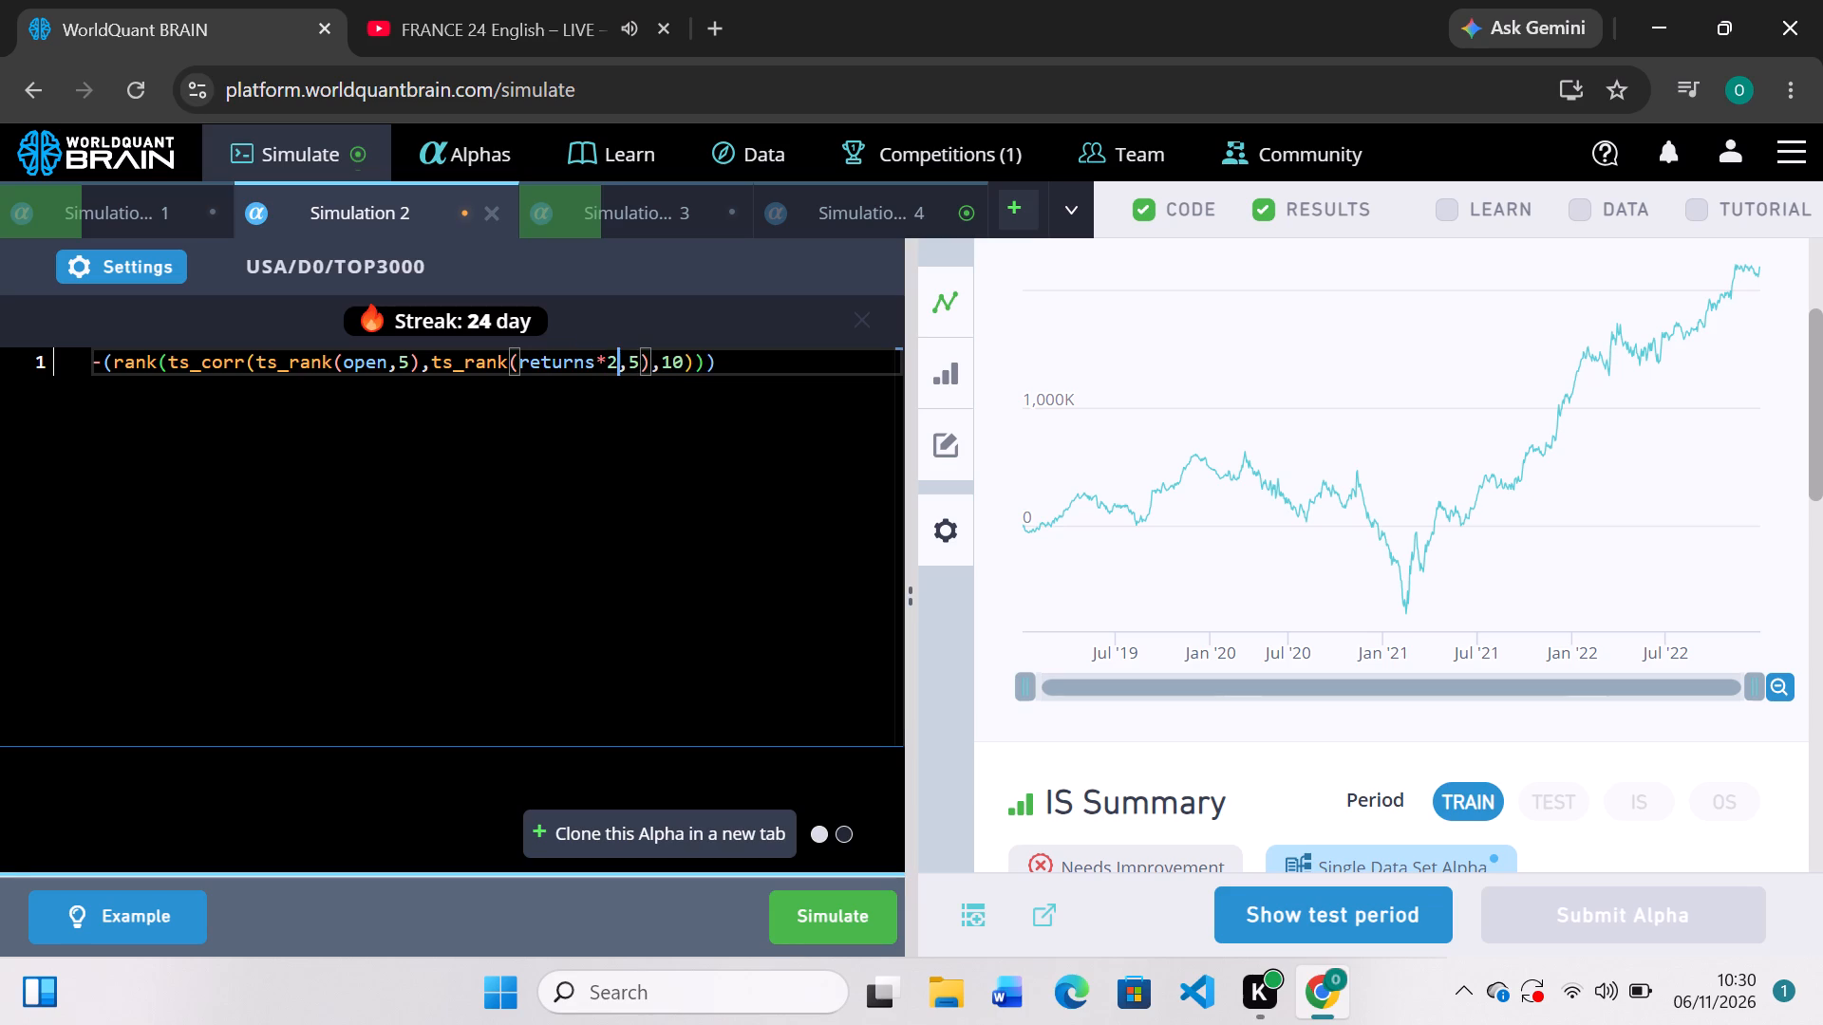
pyautogui.click(835, 920)
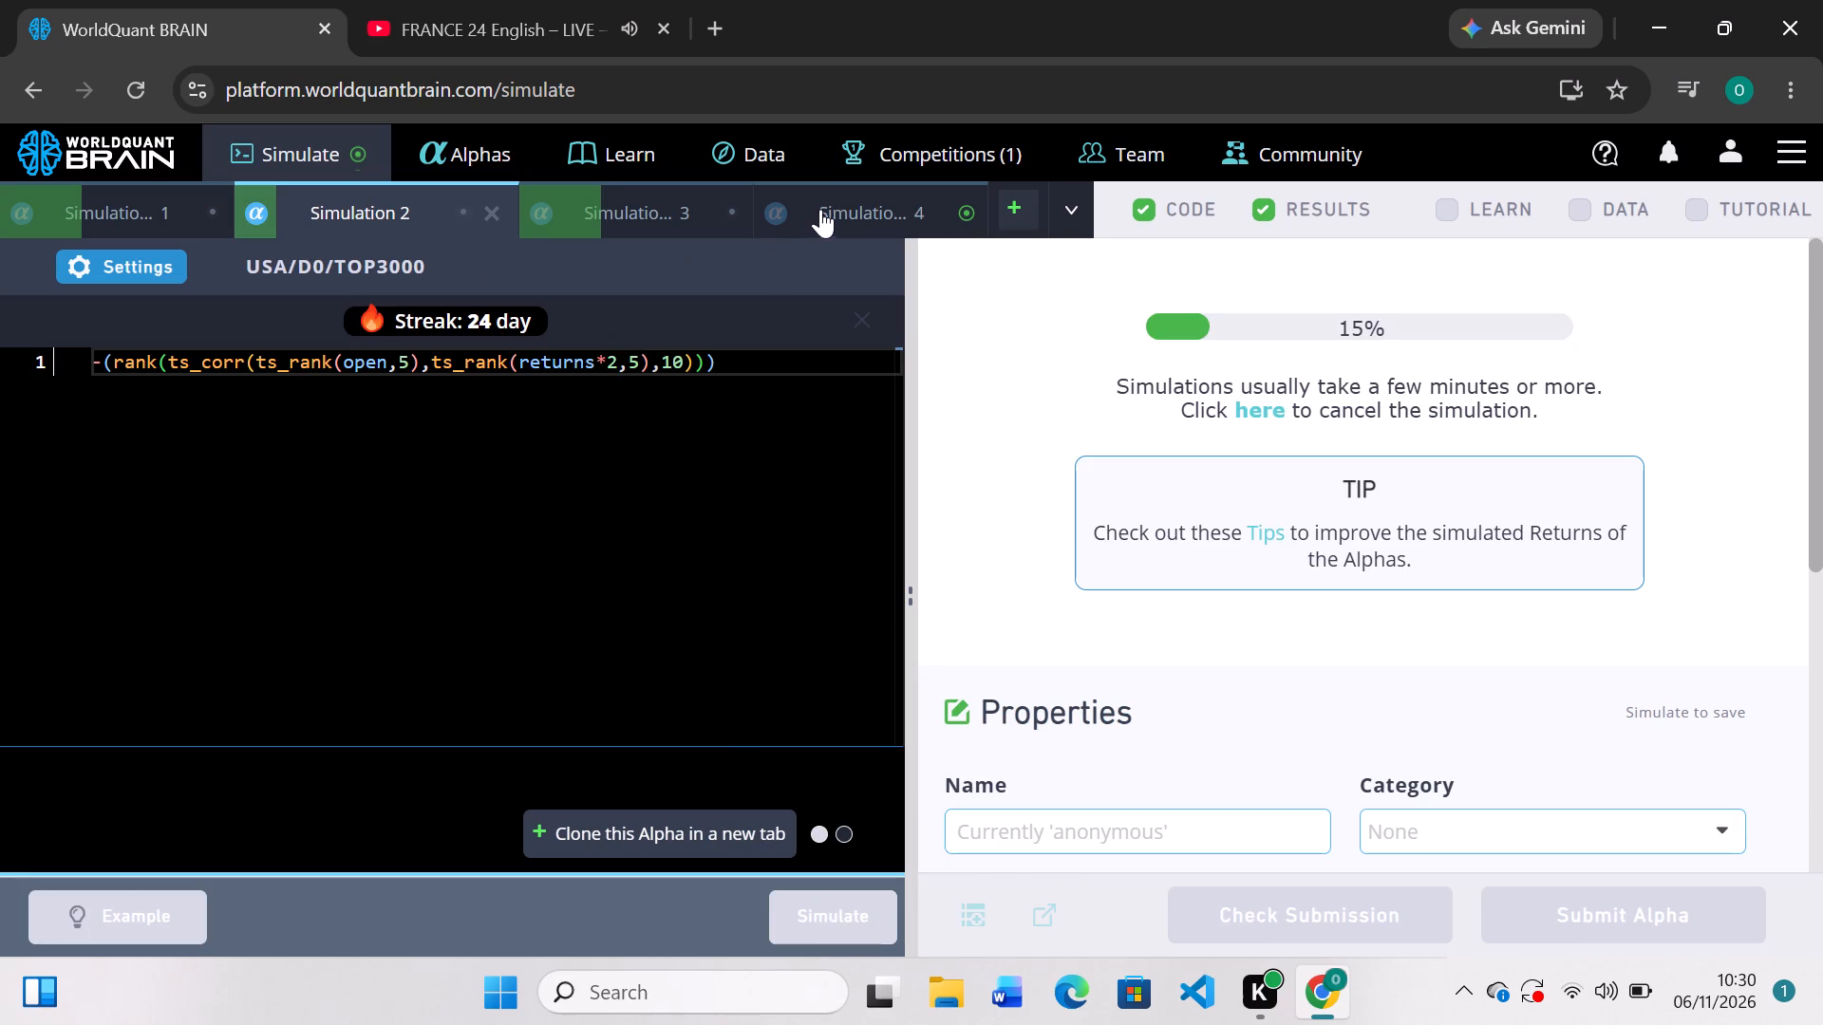
# Check Simulation 4's PnL chart and IS Summary, apply Industry neutralization and decay 30 in its settings, and simulate it.
pyautogui.click(823, 207)
pyautogui.scroll(-1, 1216, 699)
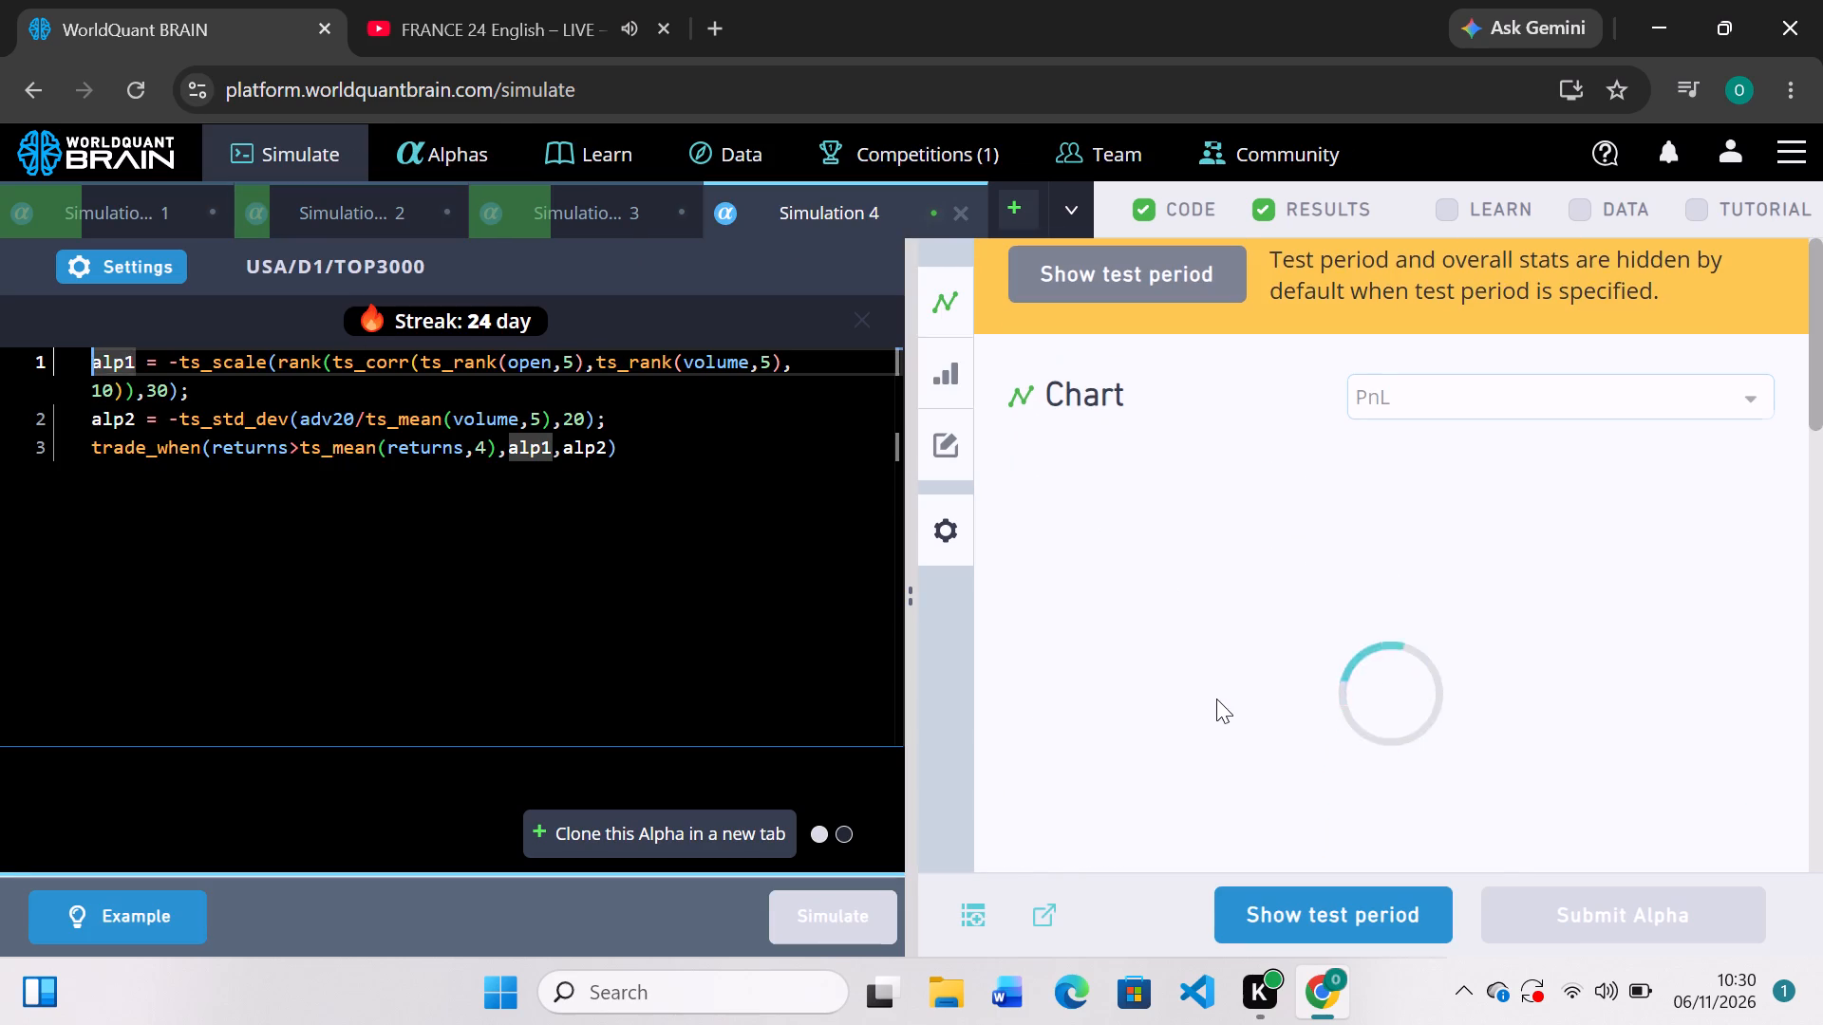
pyautogui.scroll(-2, 1216, 699)
pyautogui.scroll(1, 1216, 699)
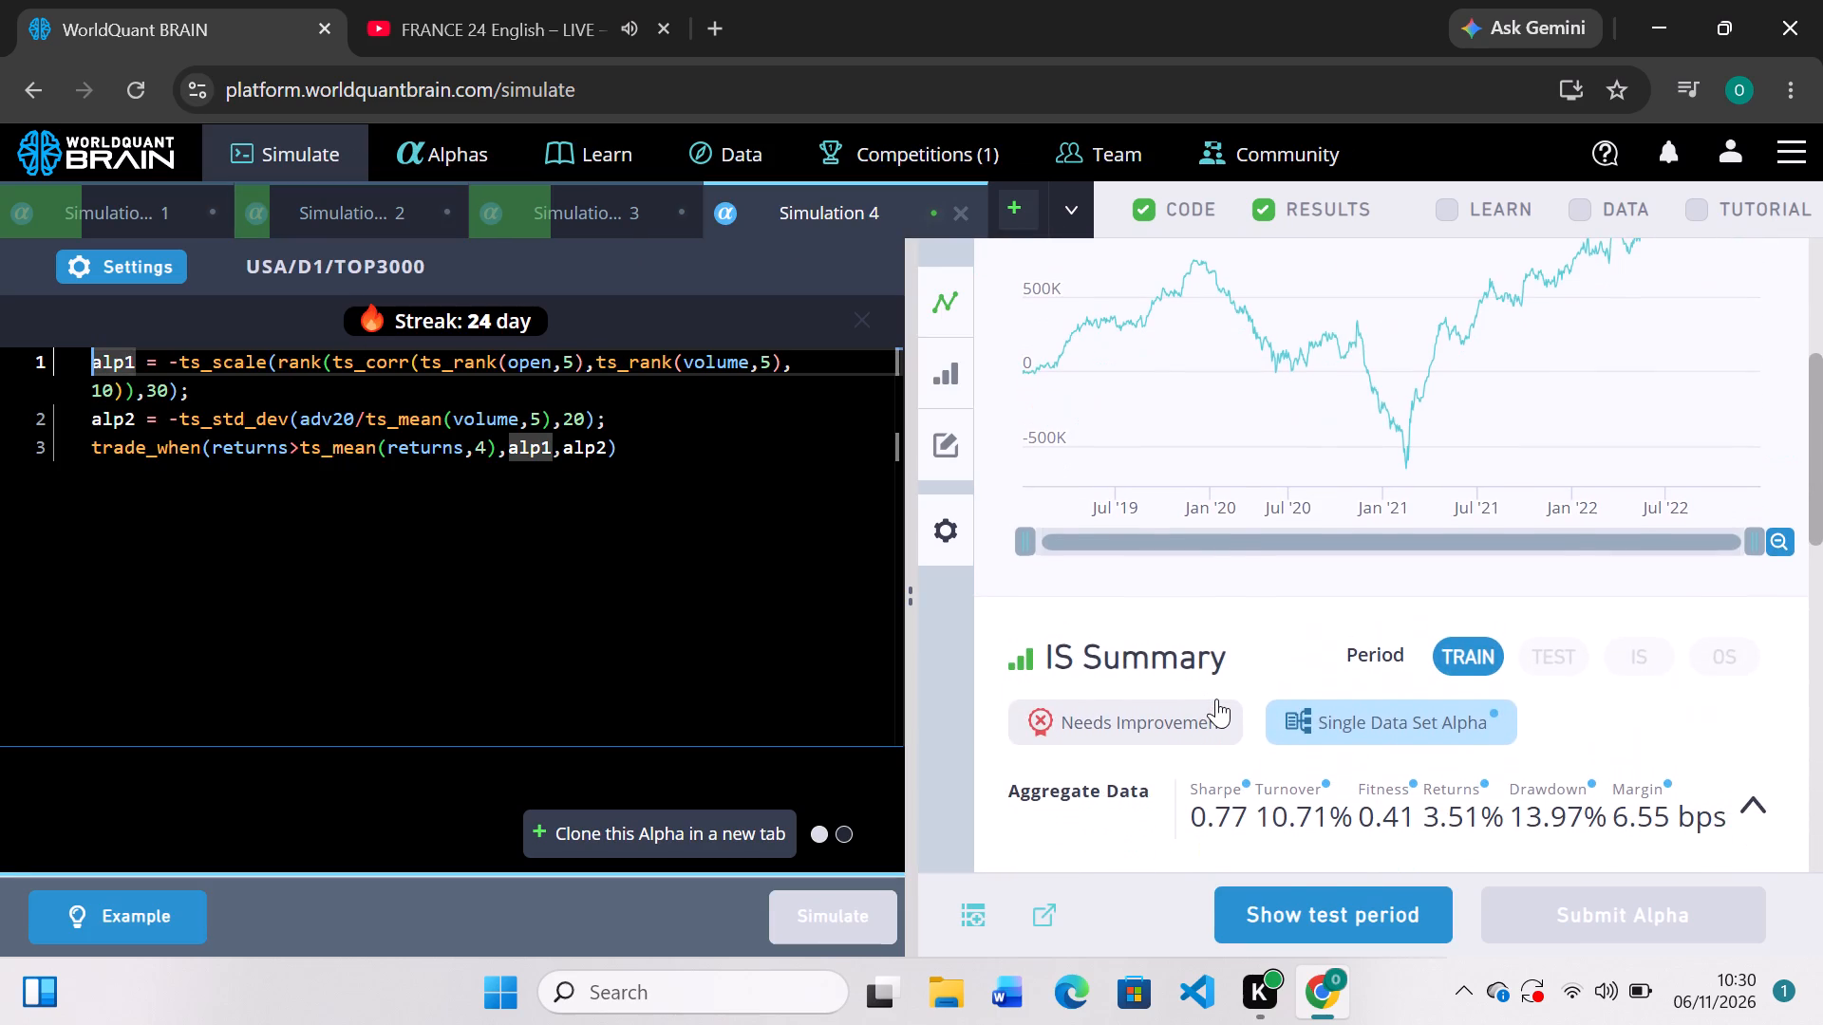
pyautogui.scroll(2, 1216, 699)
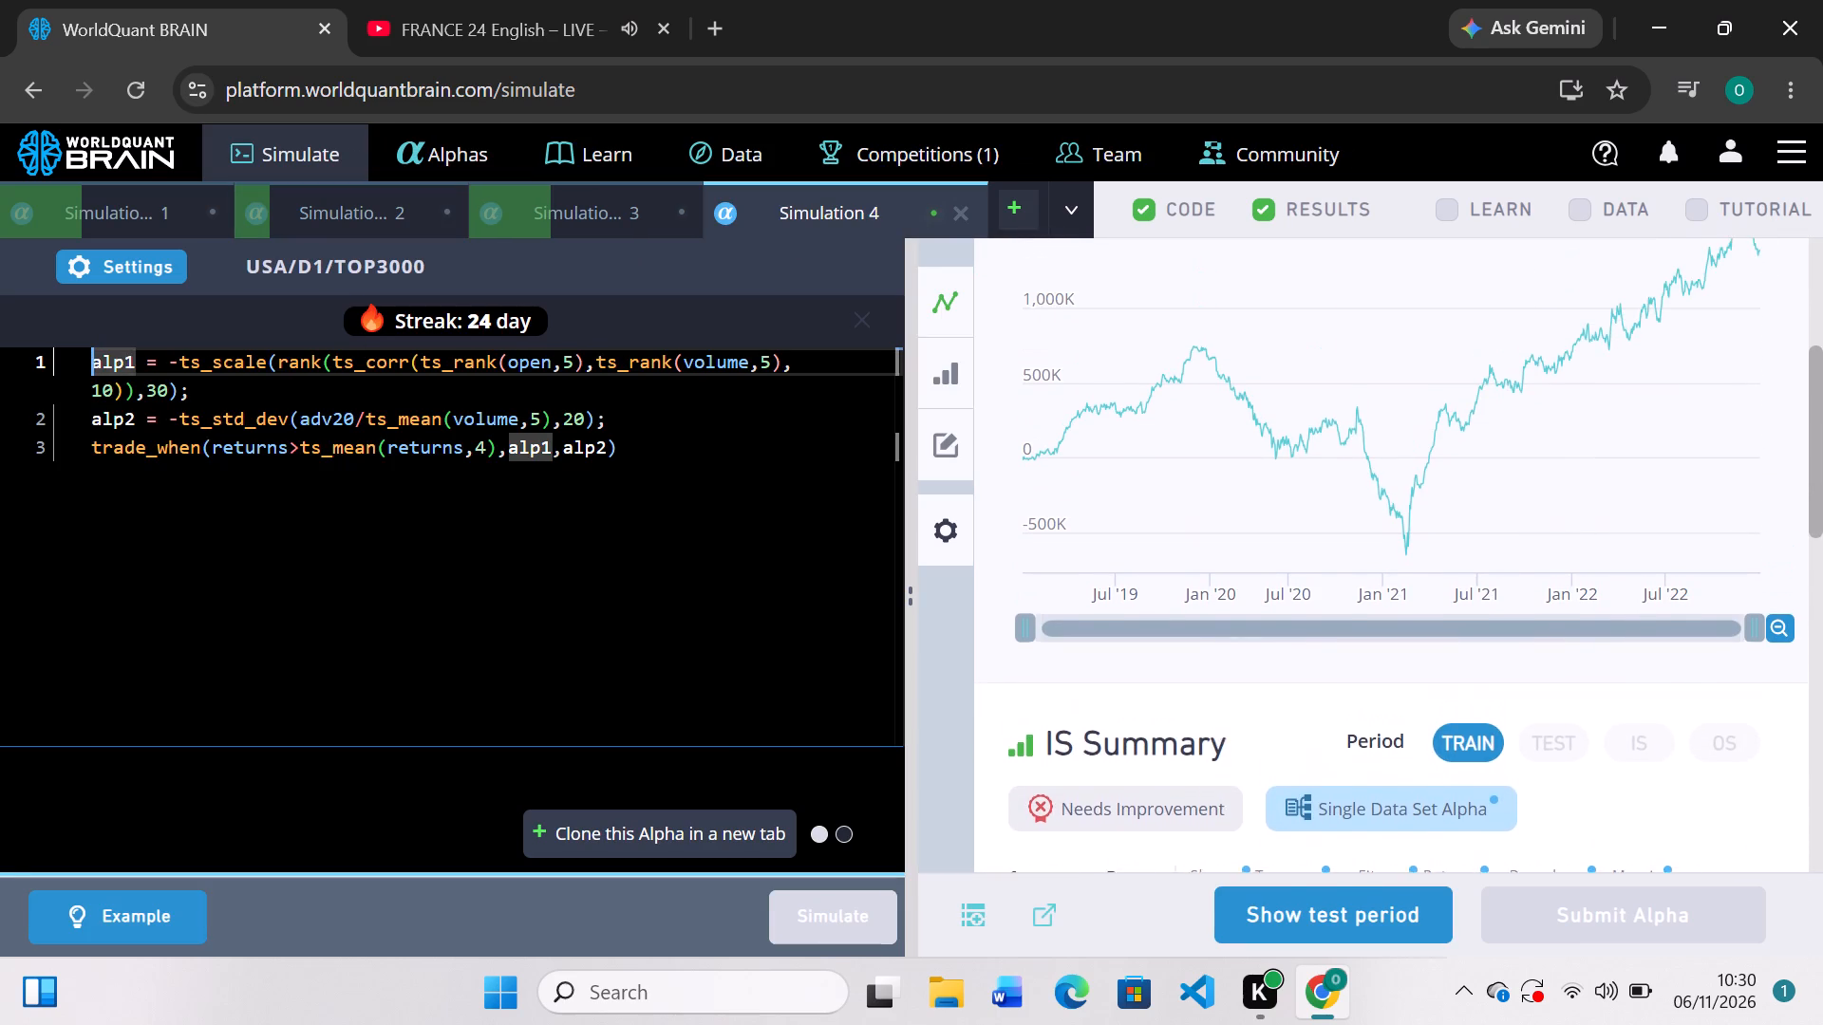
pyautogui.scroll(1, 1216, 699)
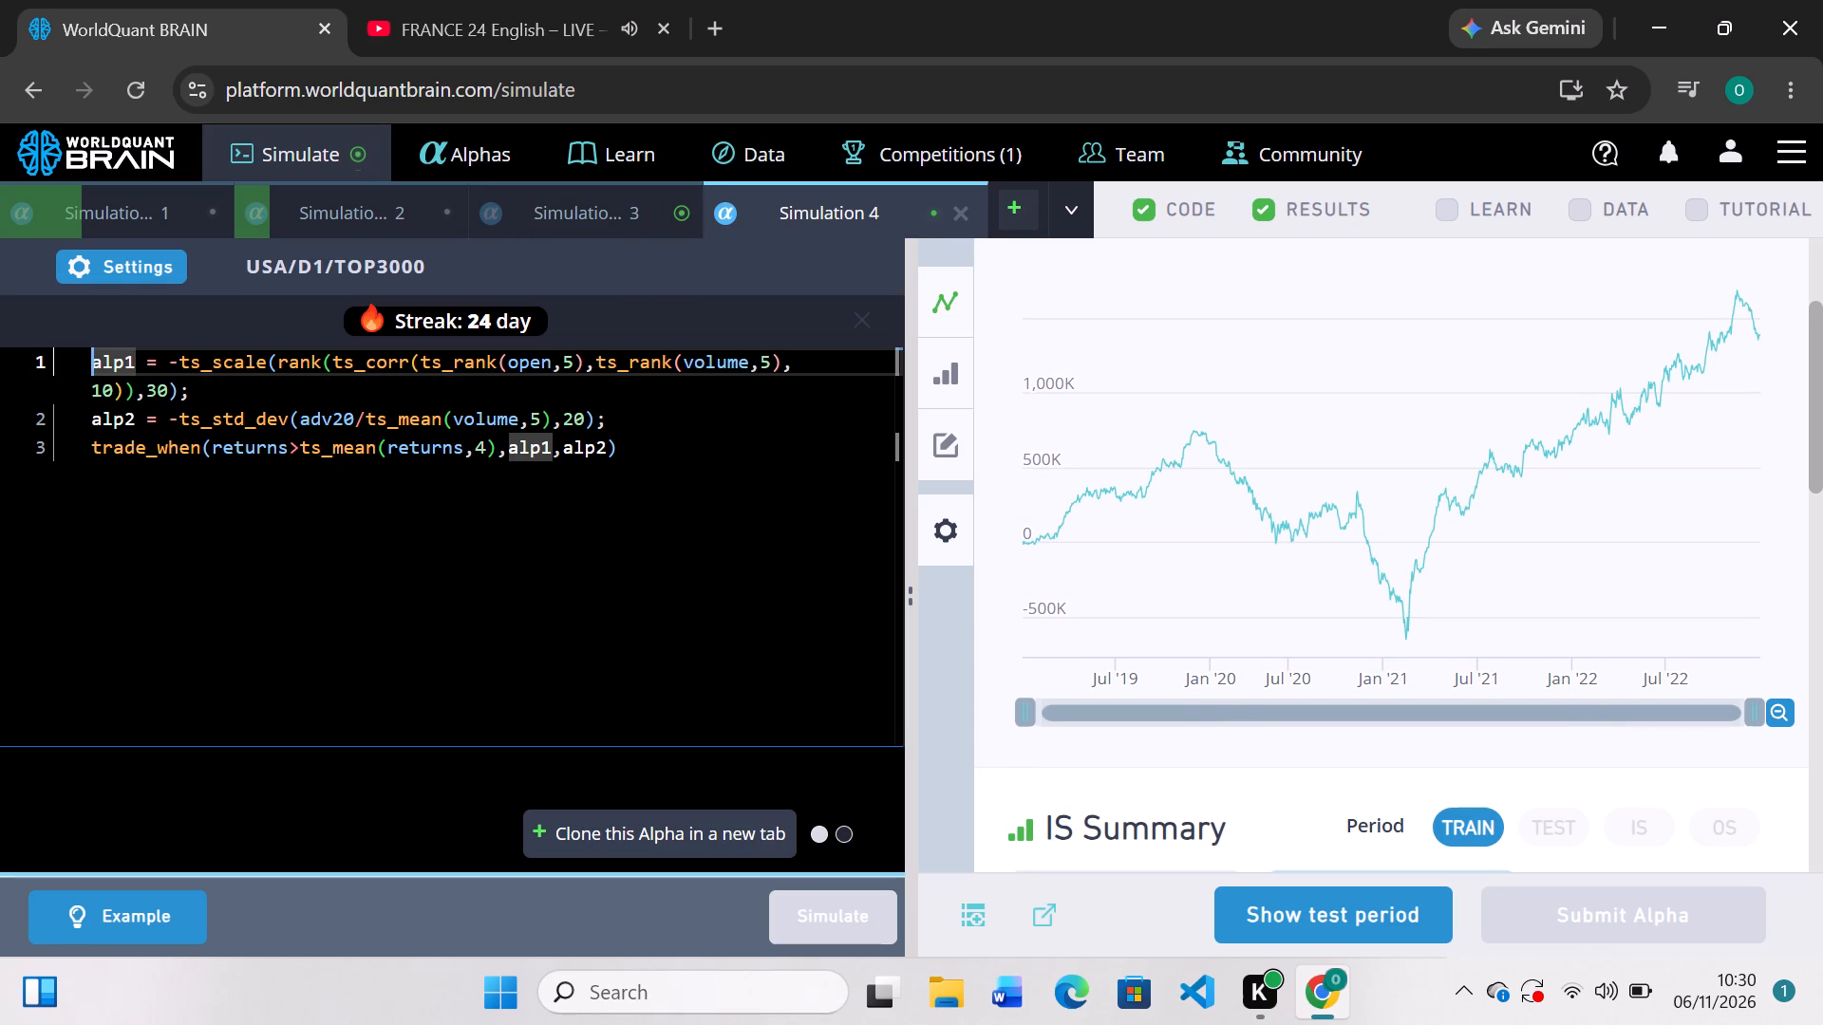
pyautogui.click(150, 264)
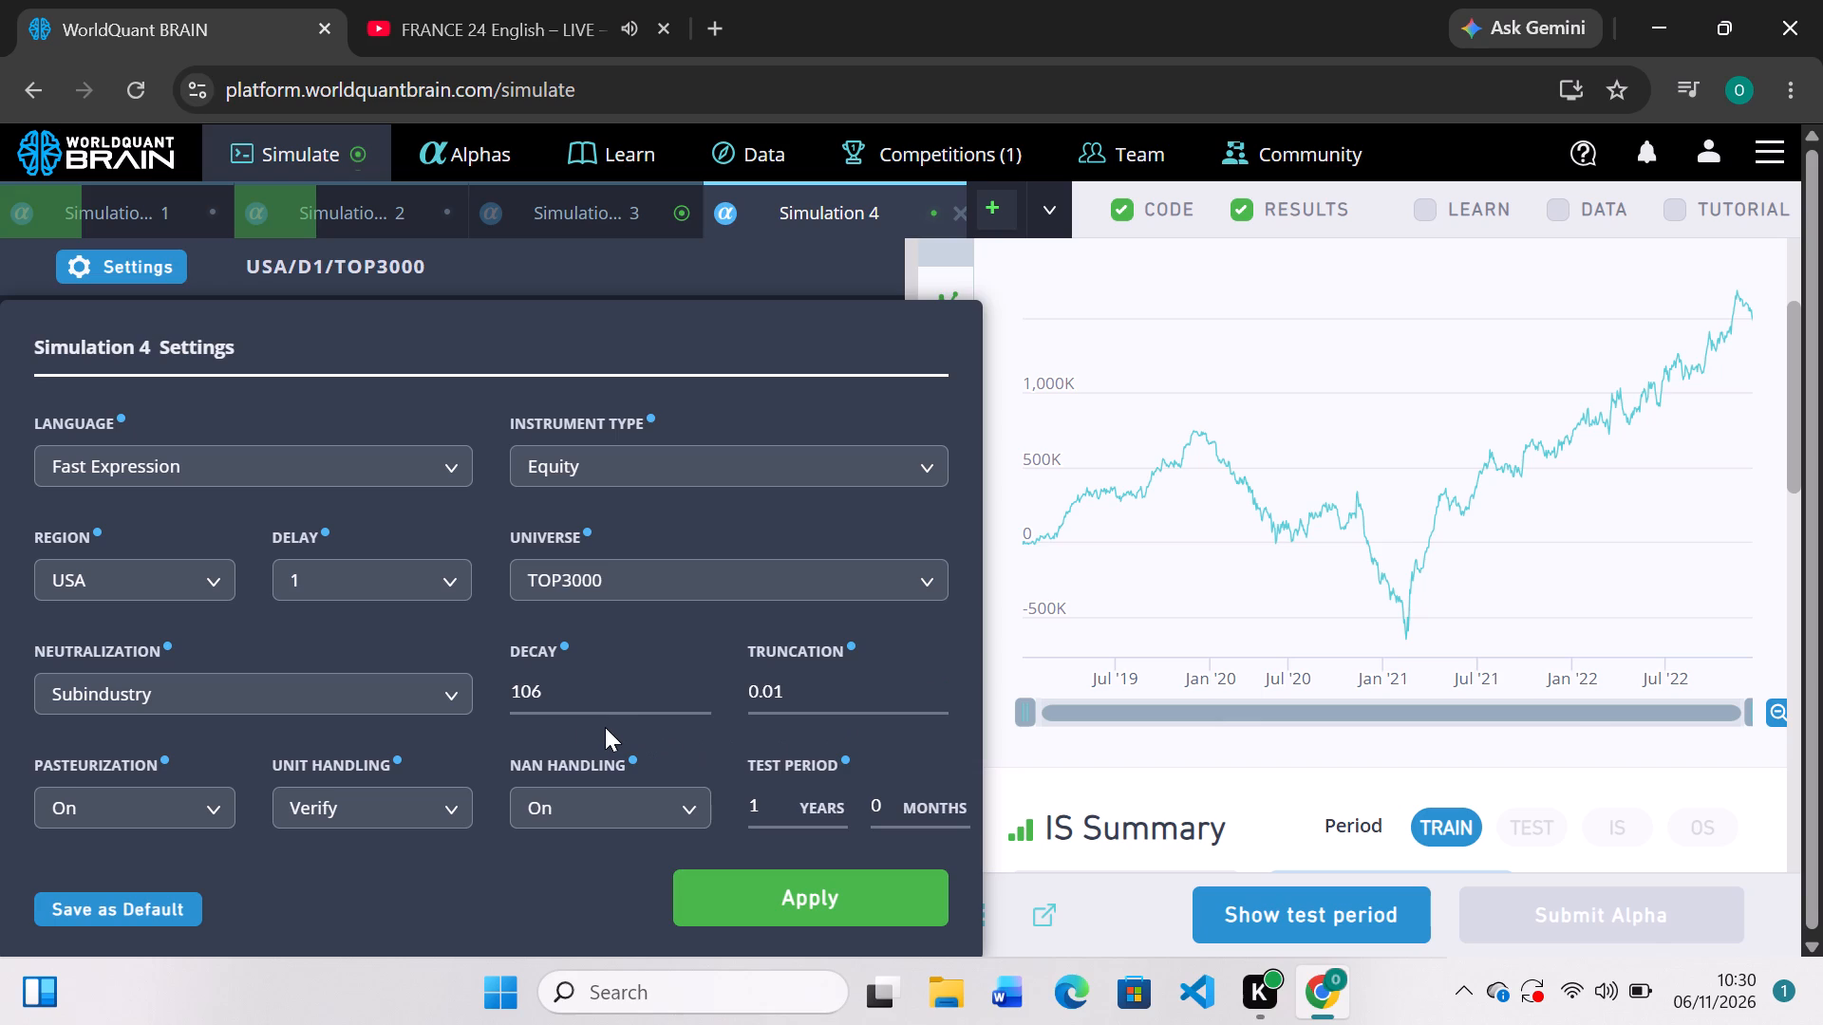
pyautogui.click(442, 695)
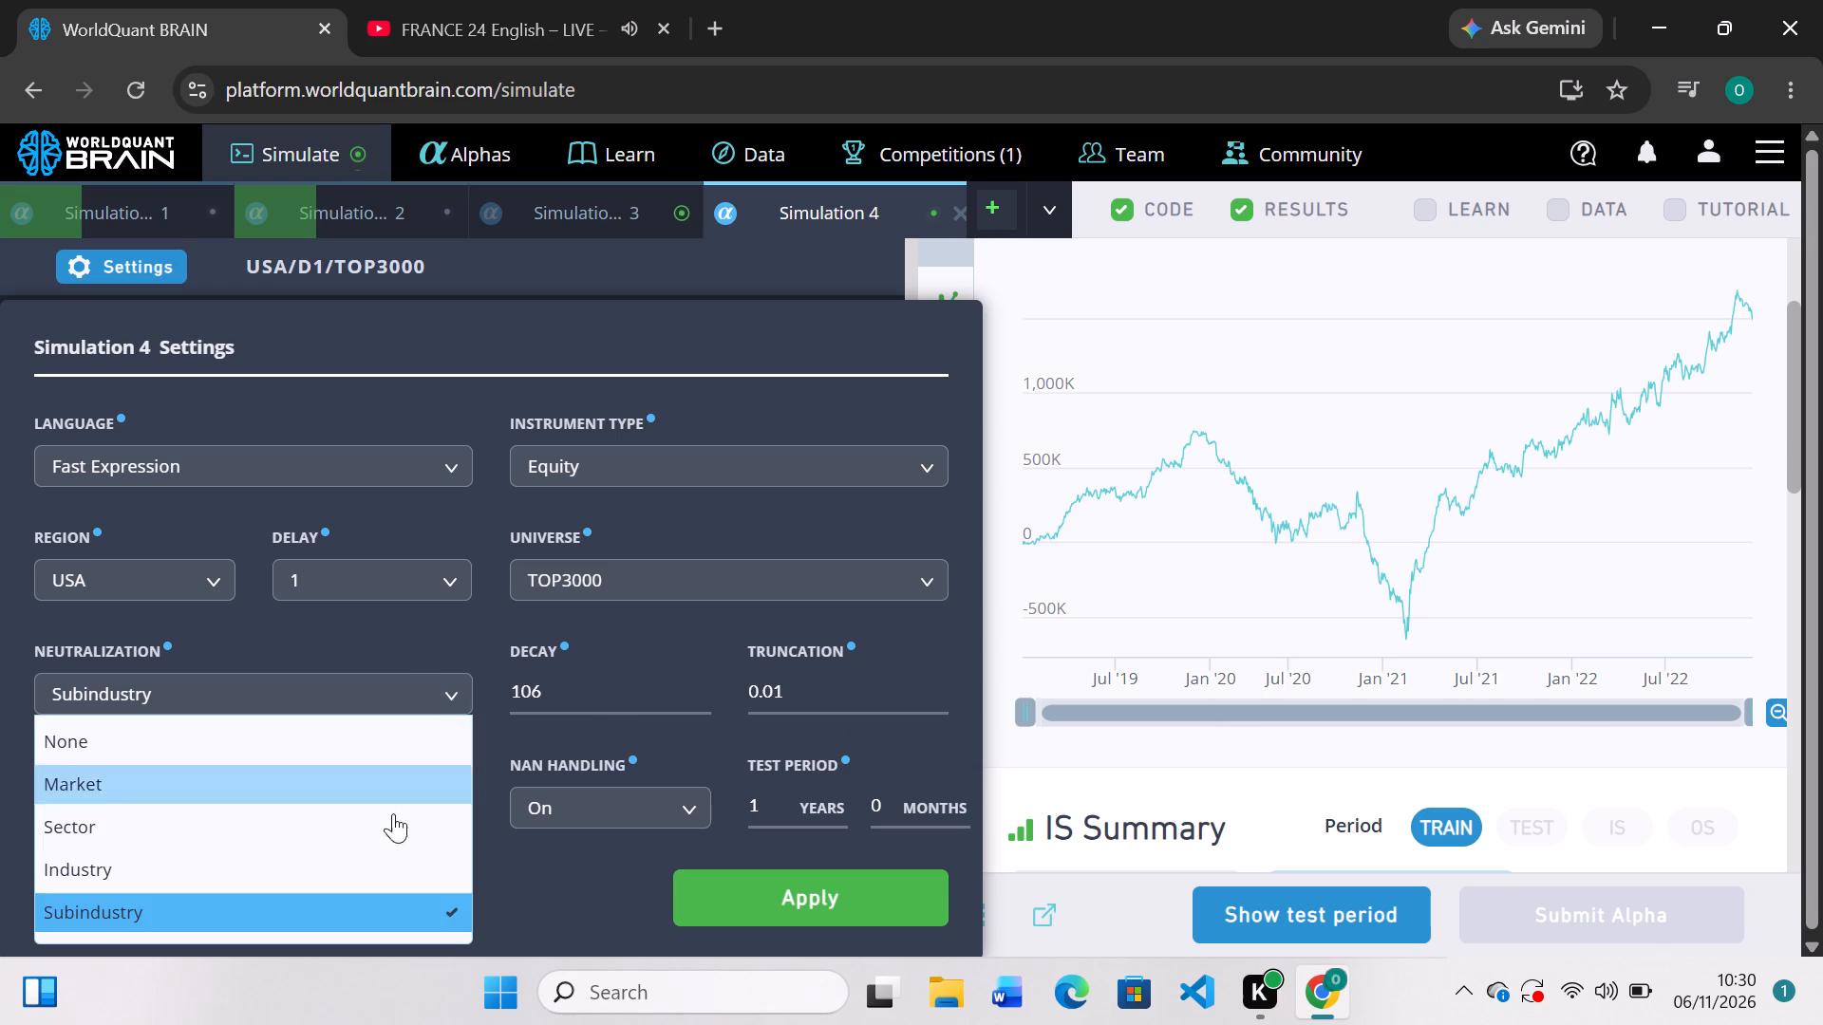
pyautogui.click(280, 877)
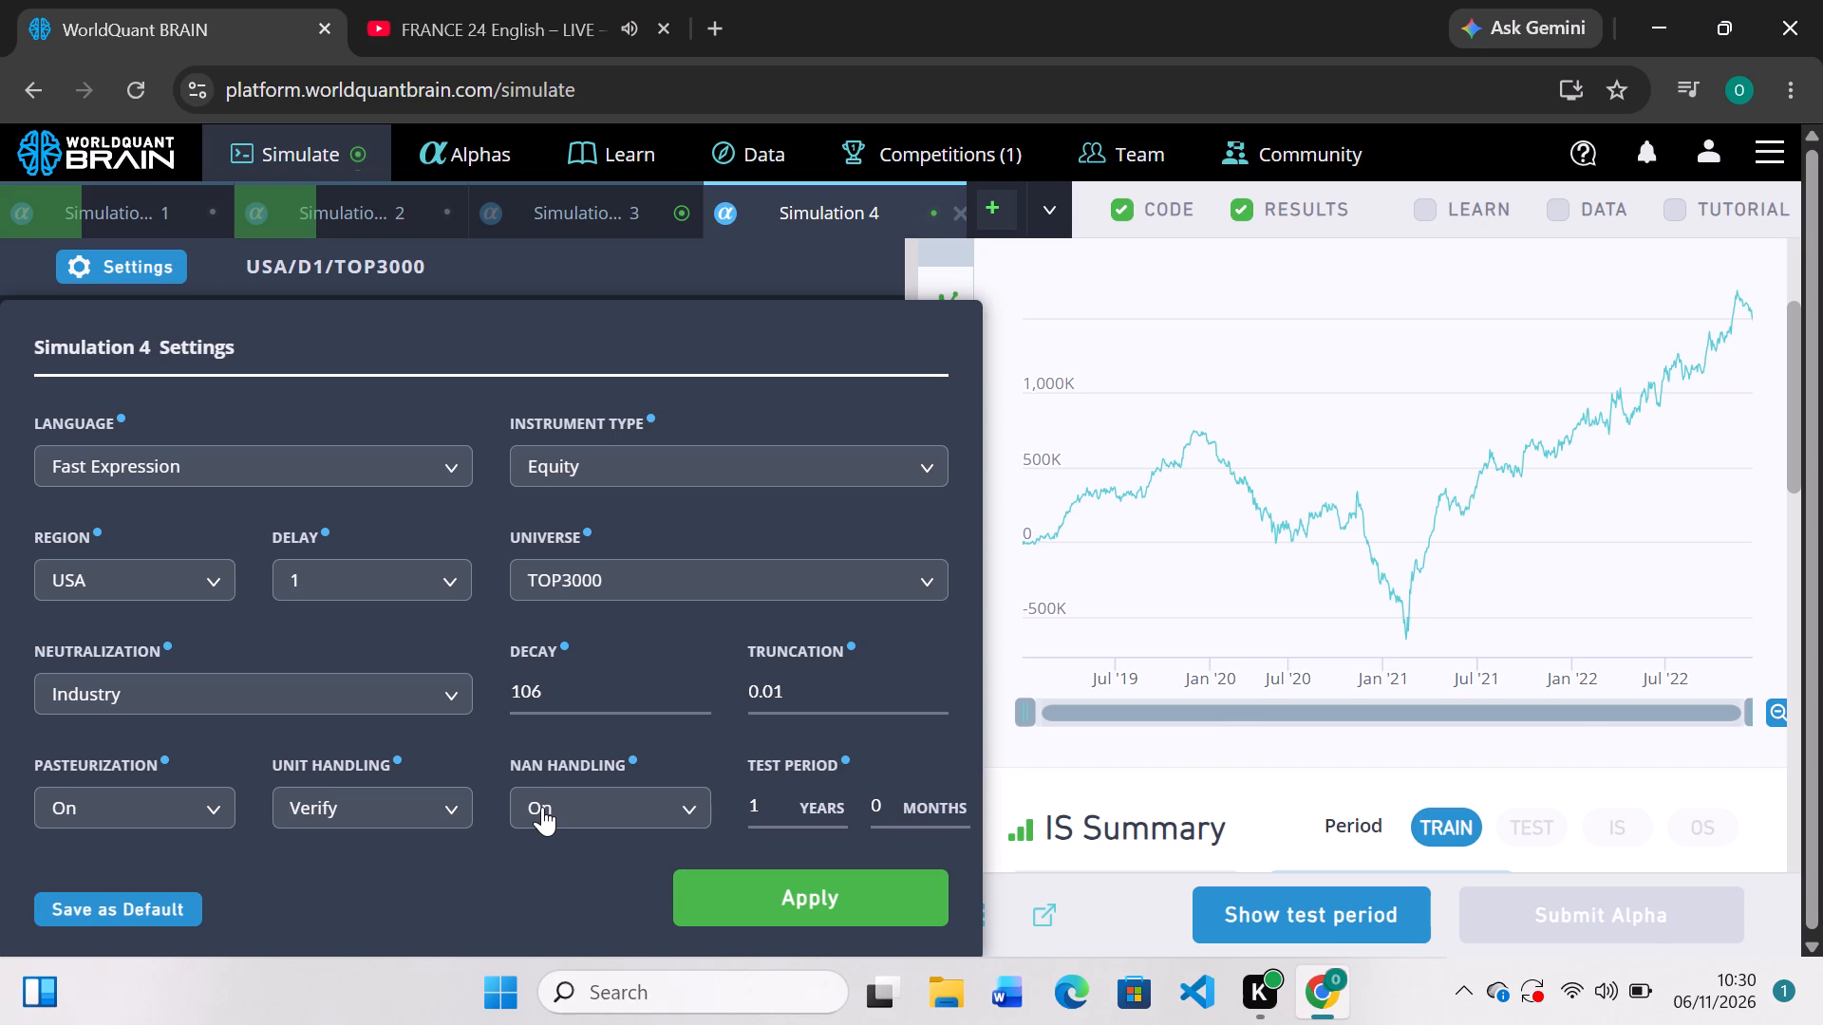
pyautogui.click(703, 694)
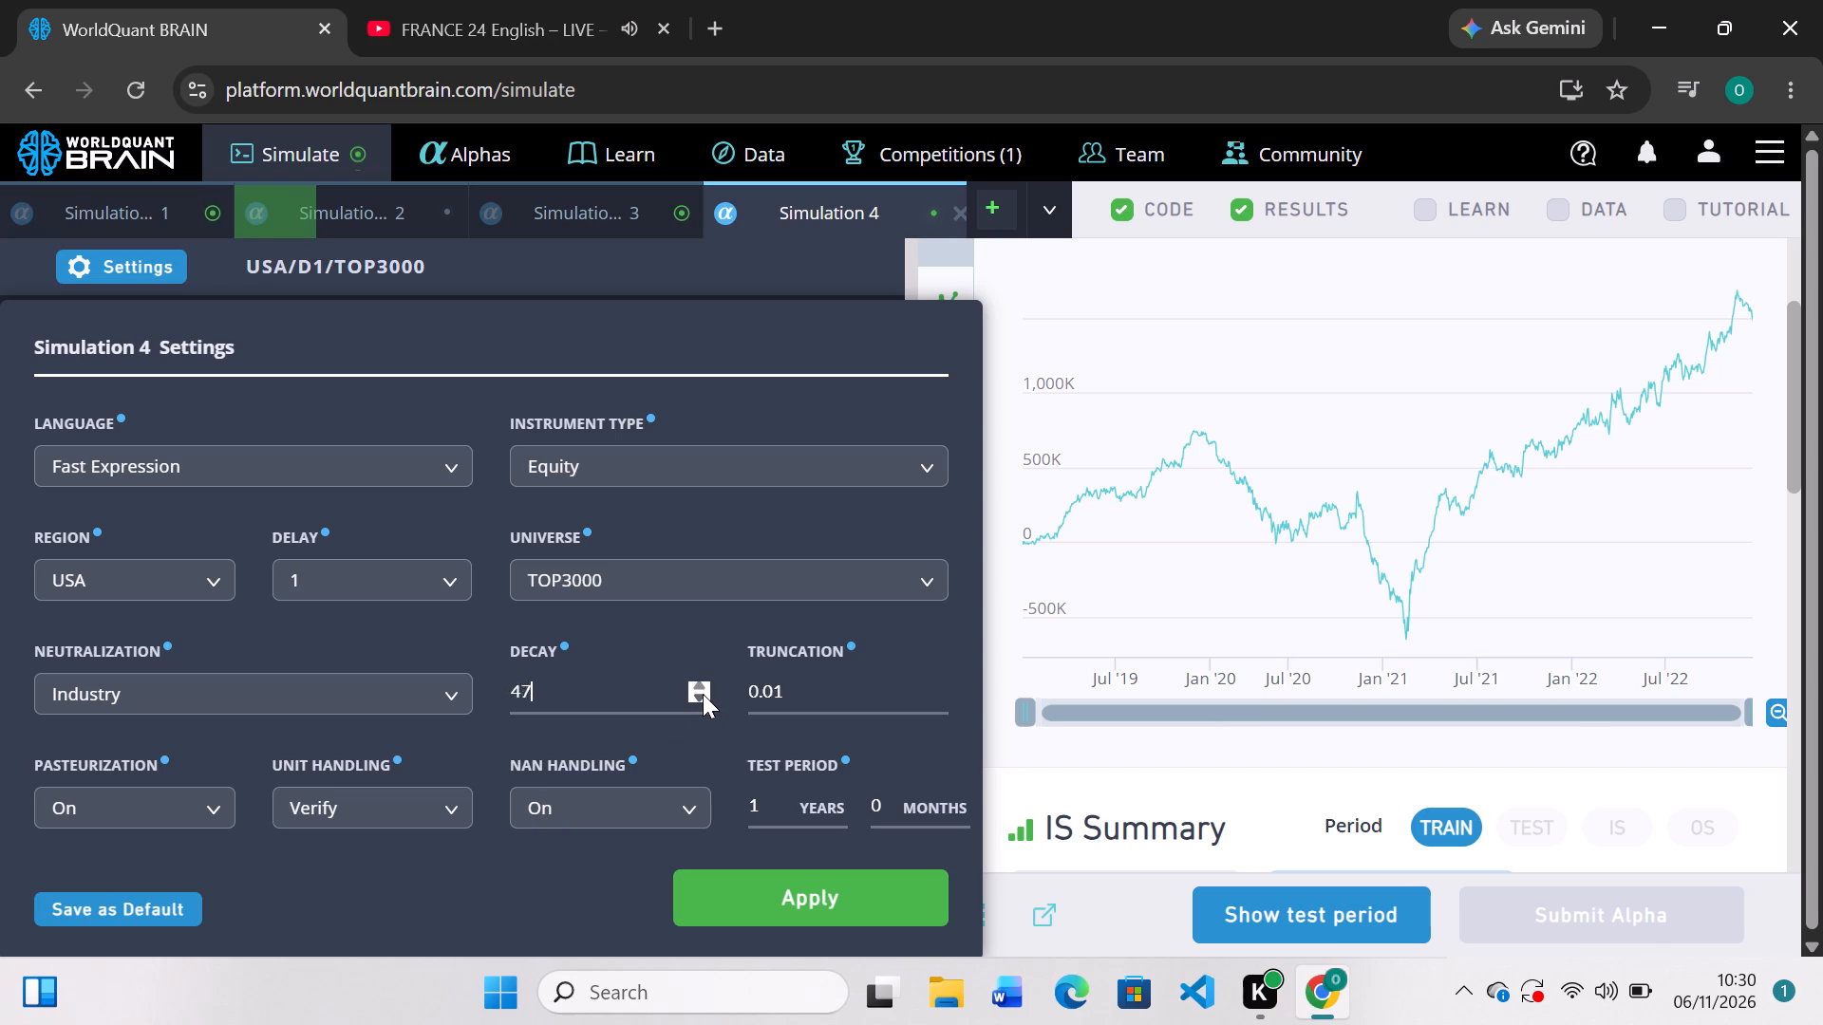
pyautogui.click(703, 694)
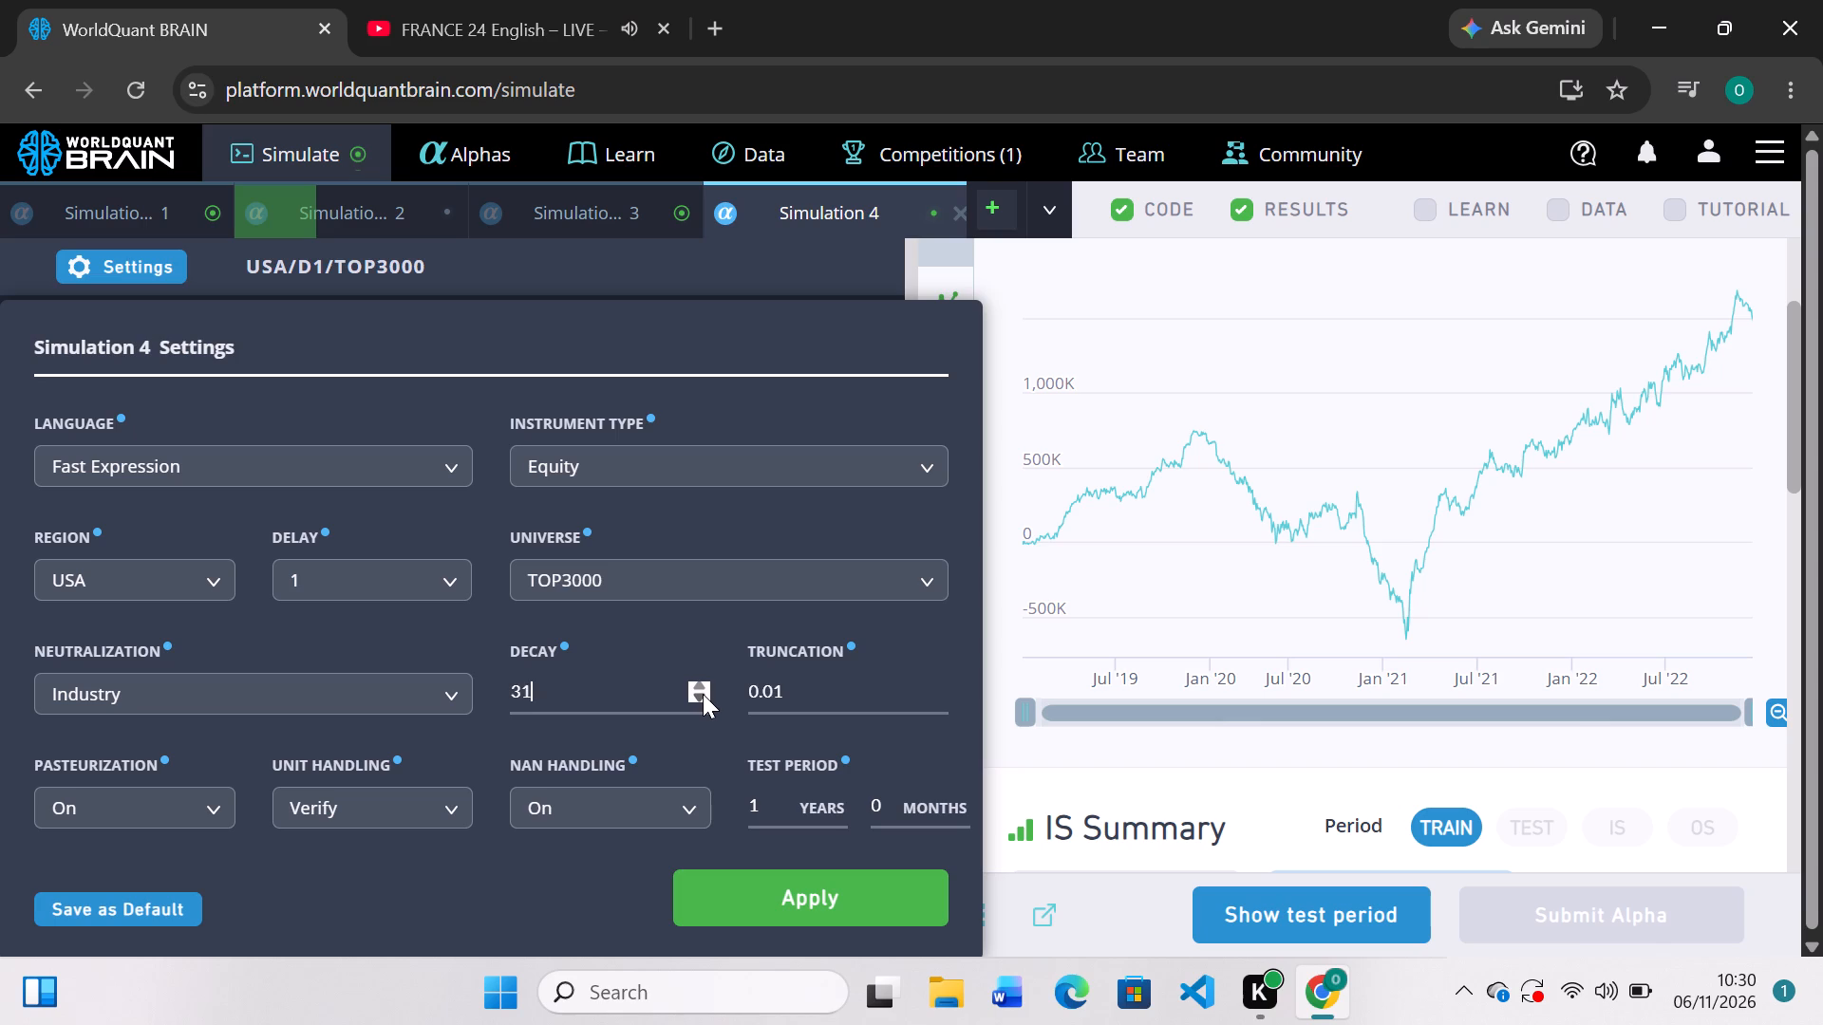
pyautogui.click(703, 694)
pyautogui.click(864, 904)
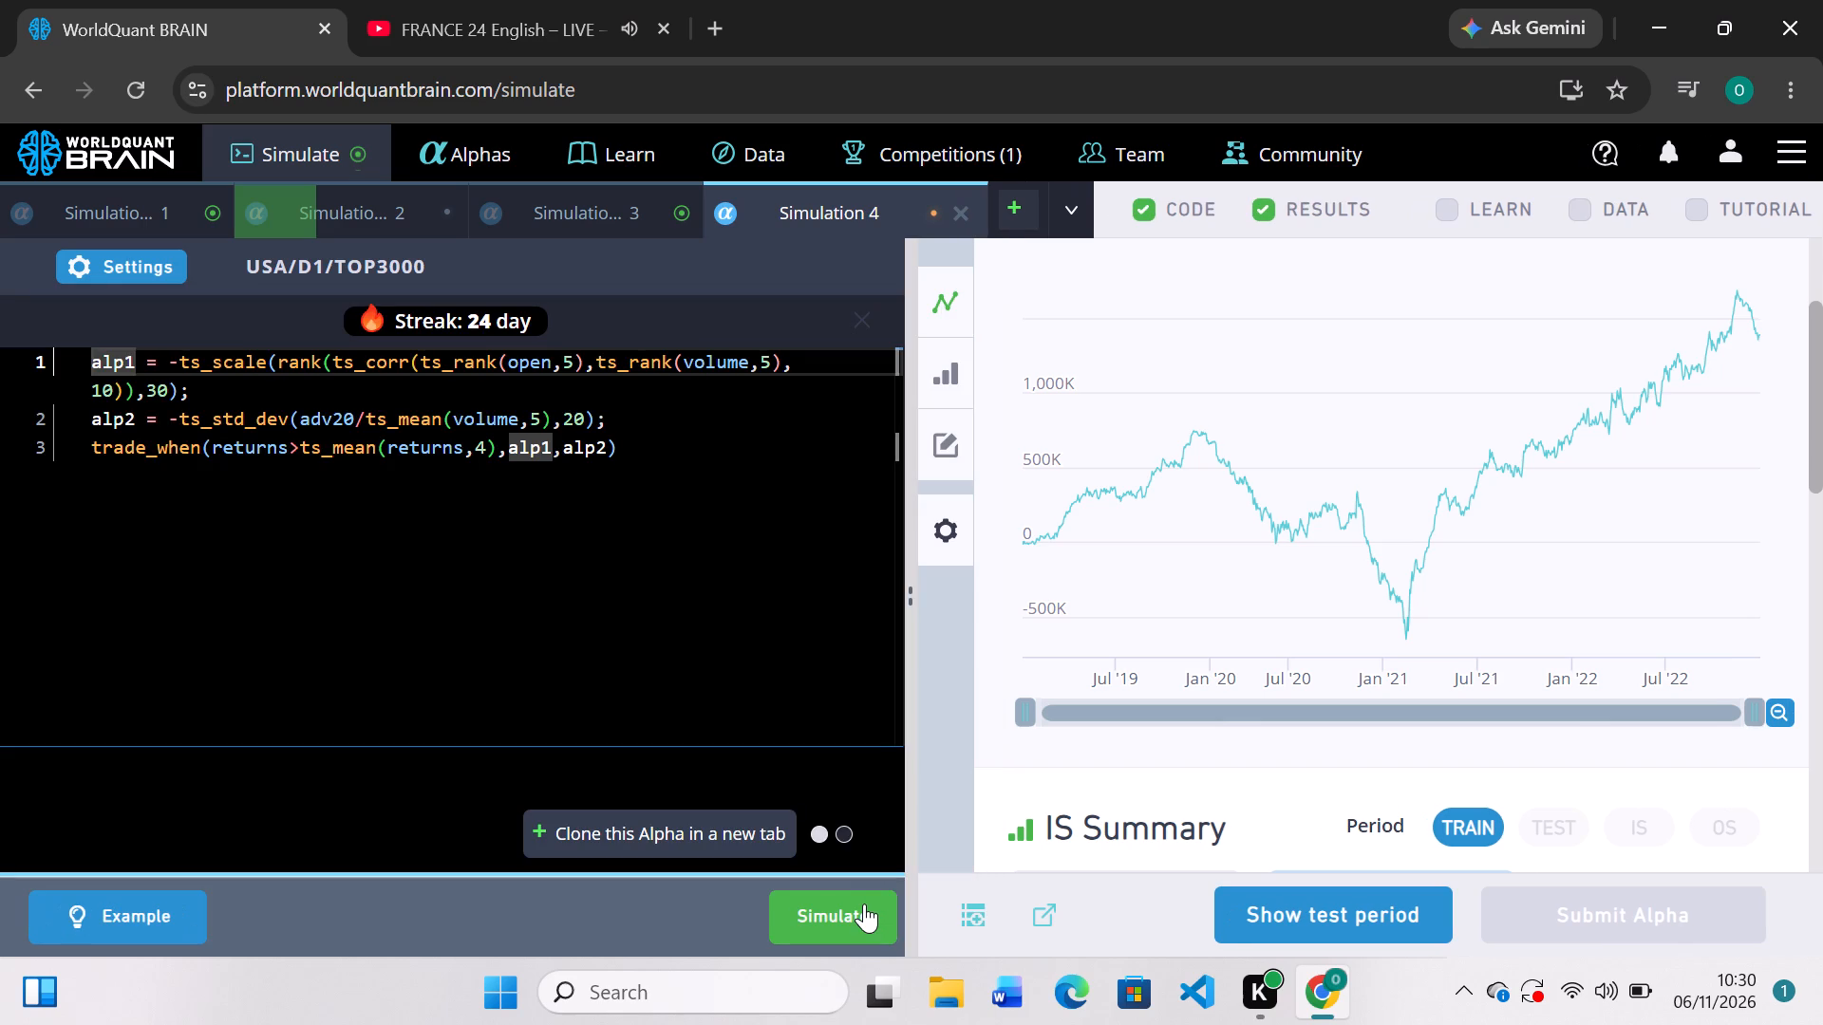
pyautogui.click(864, 907)
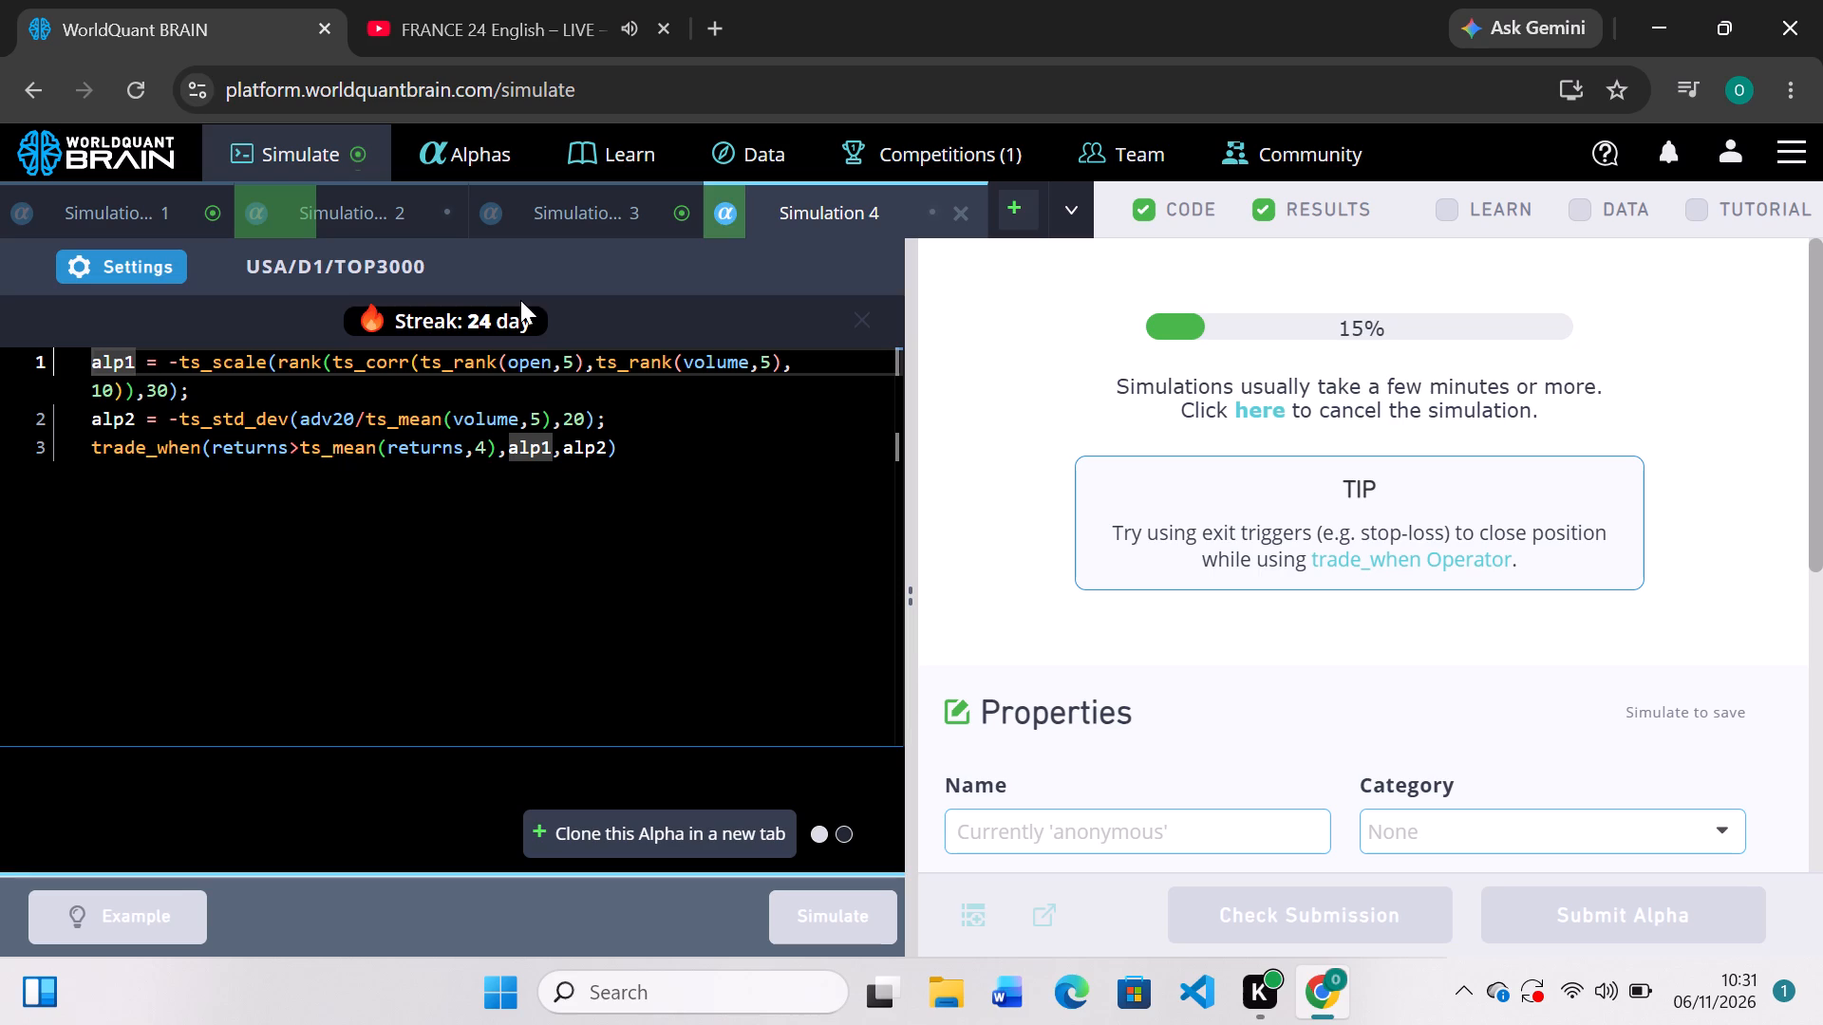
# Check Simulation 1's results, multiply adv20 by 4 inside its ts_std_dev term, and simulate it.
pyautogui.click(136, 221)
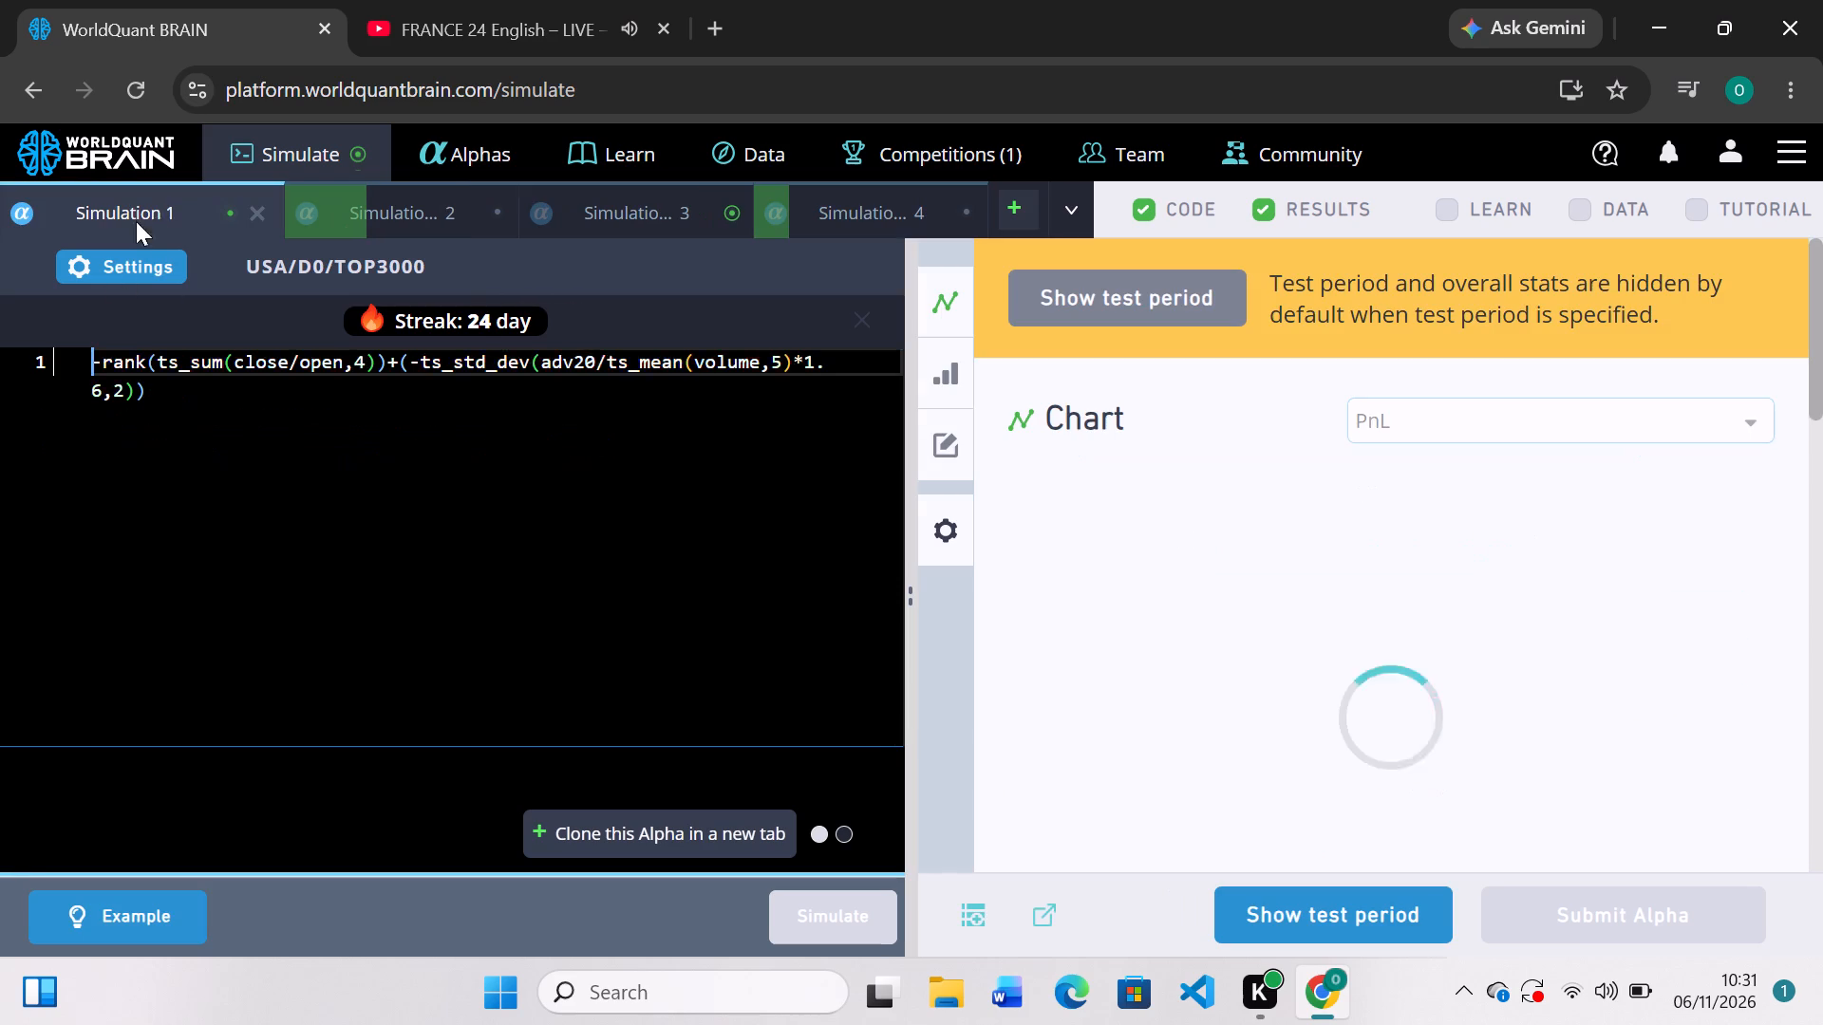
pyautogui.scroll(-2, 1083, 617)
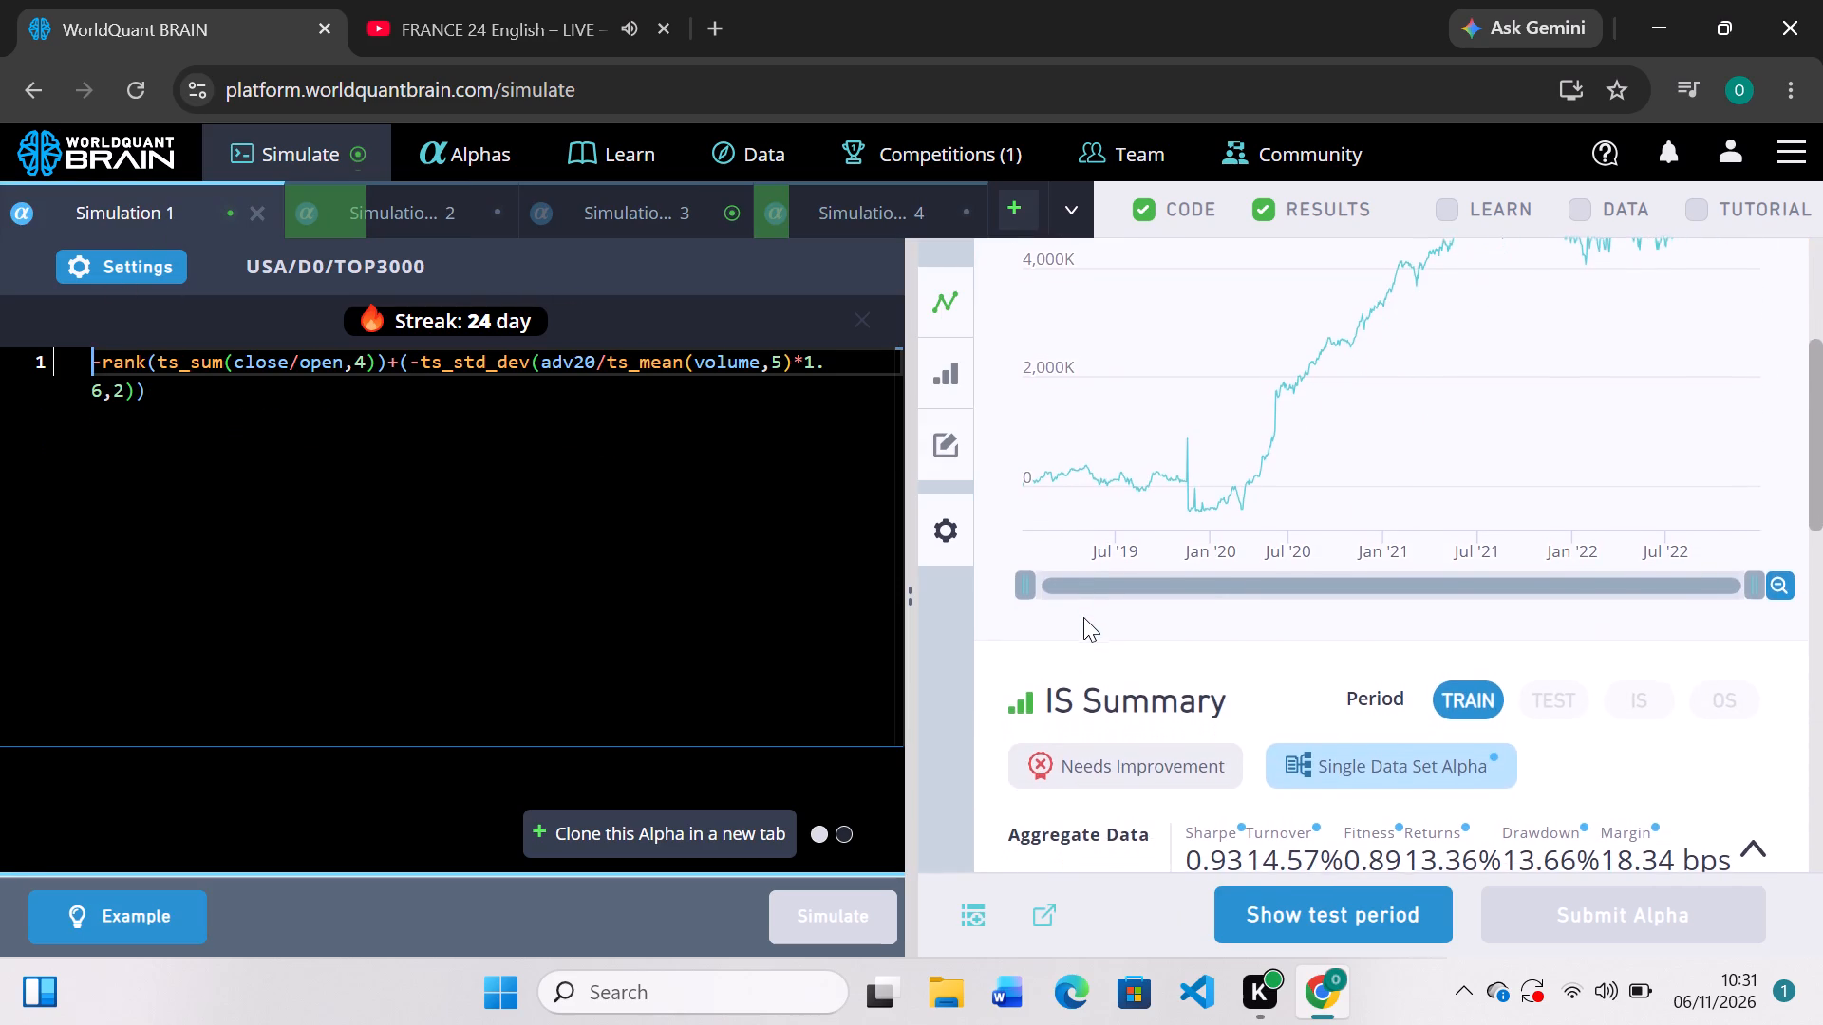
pyautogui.scroll(2, 1083, 617)
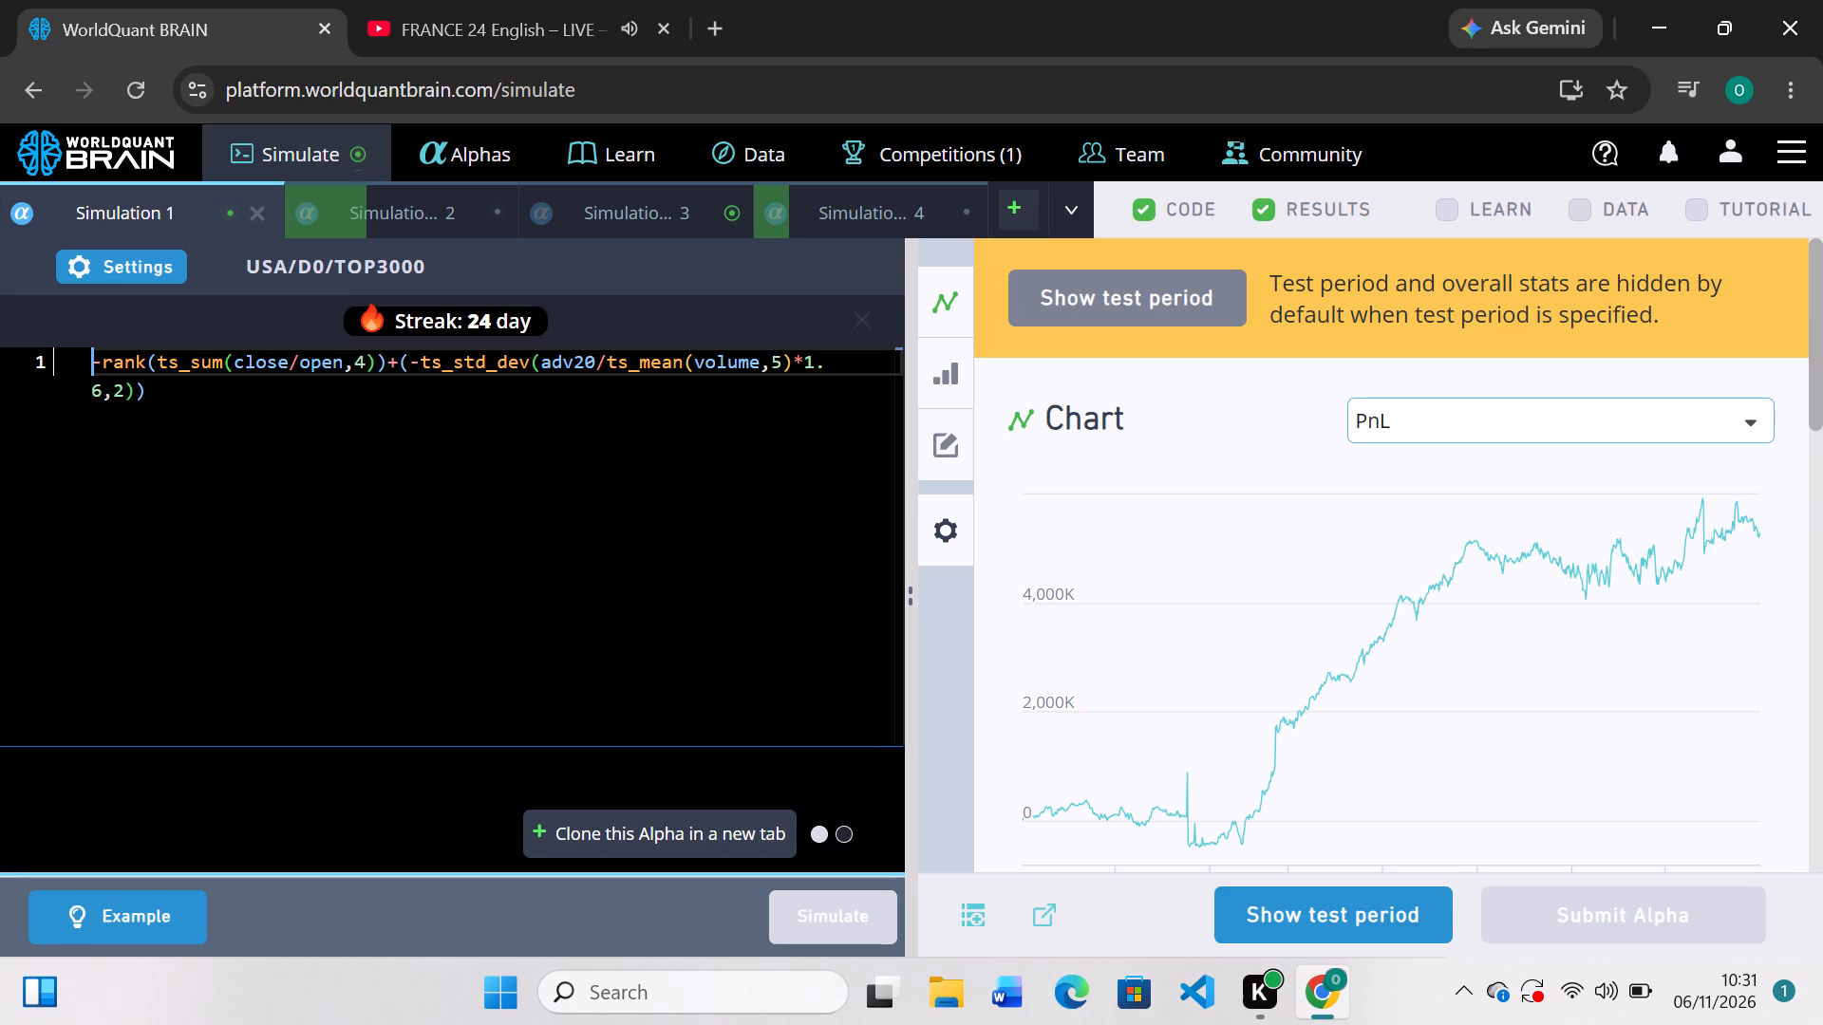
pyautogui.click(595, 364)
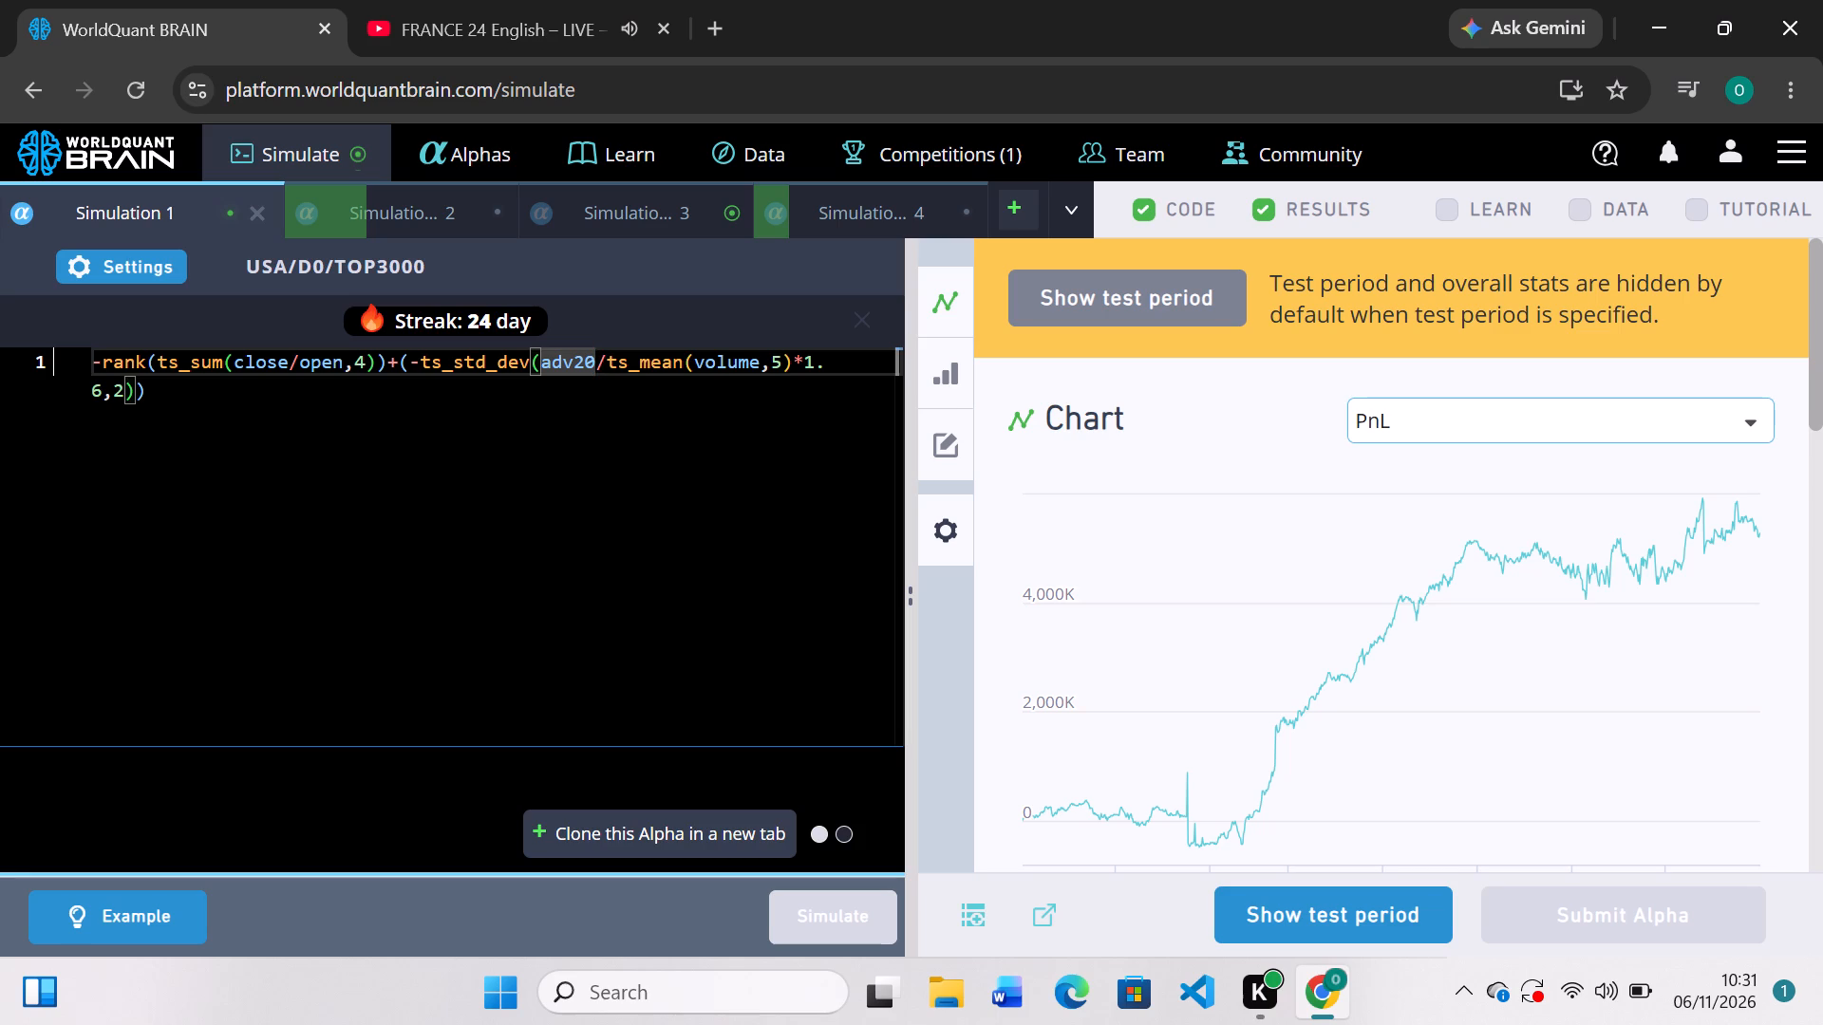
pyautogui.write('*4')
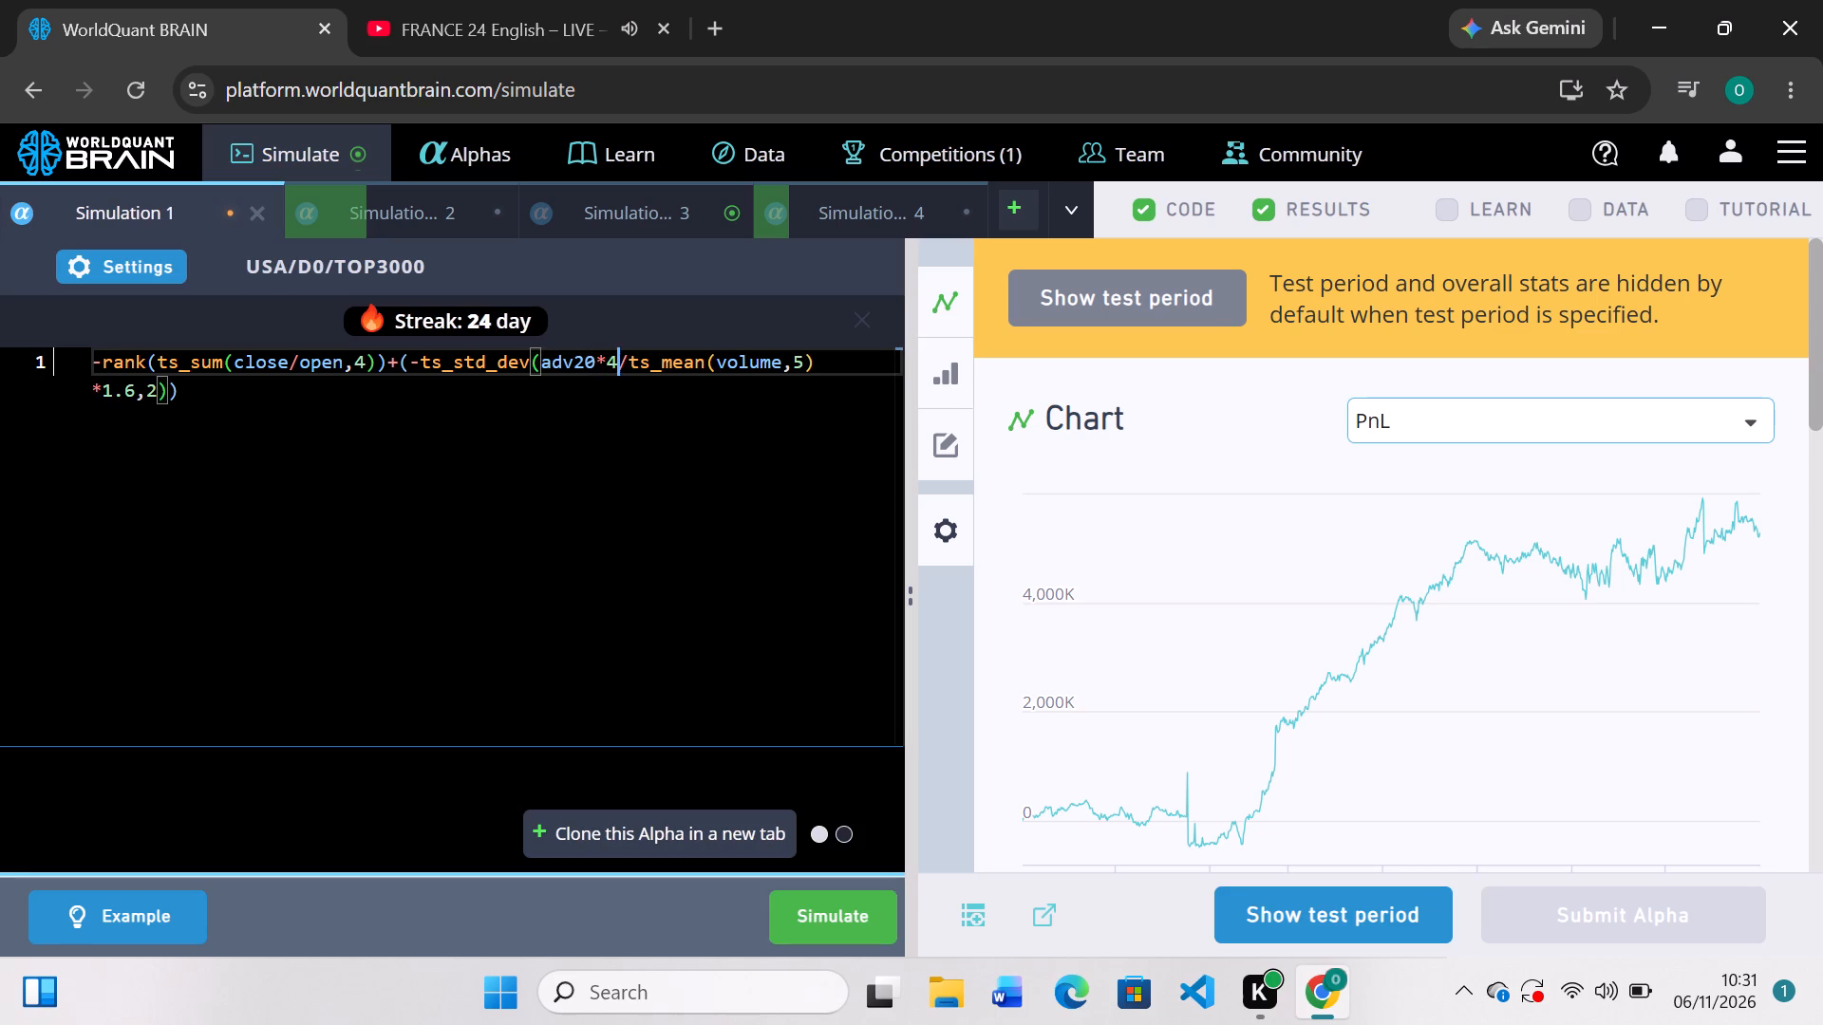
pyautogui.click(825, 900)
# Examine Simulation 3's IS Summary, reveal its test period results, and run its self-correlation check.
pyautogui.click(663, 218)
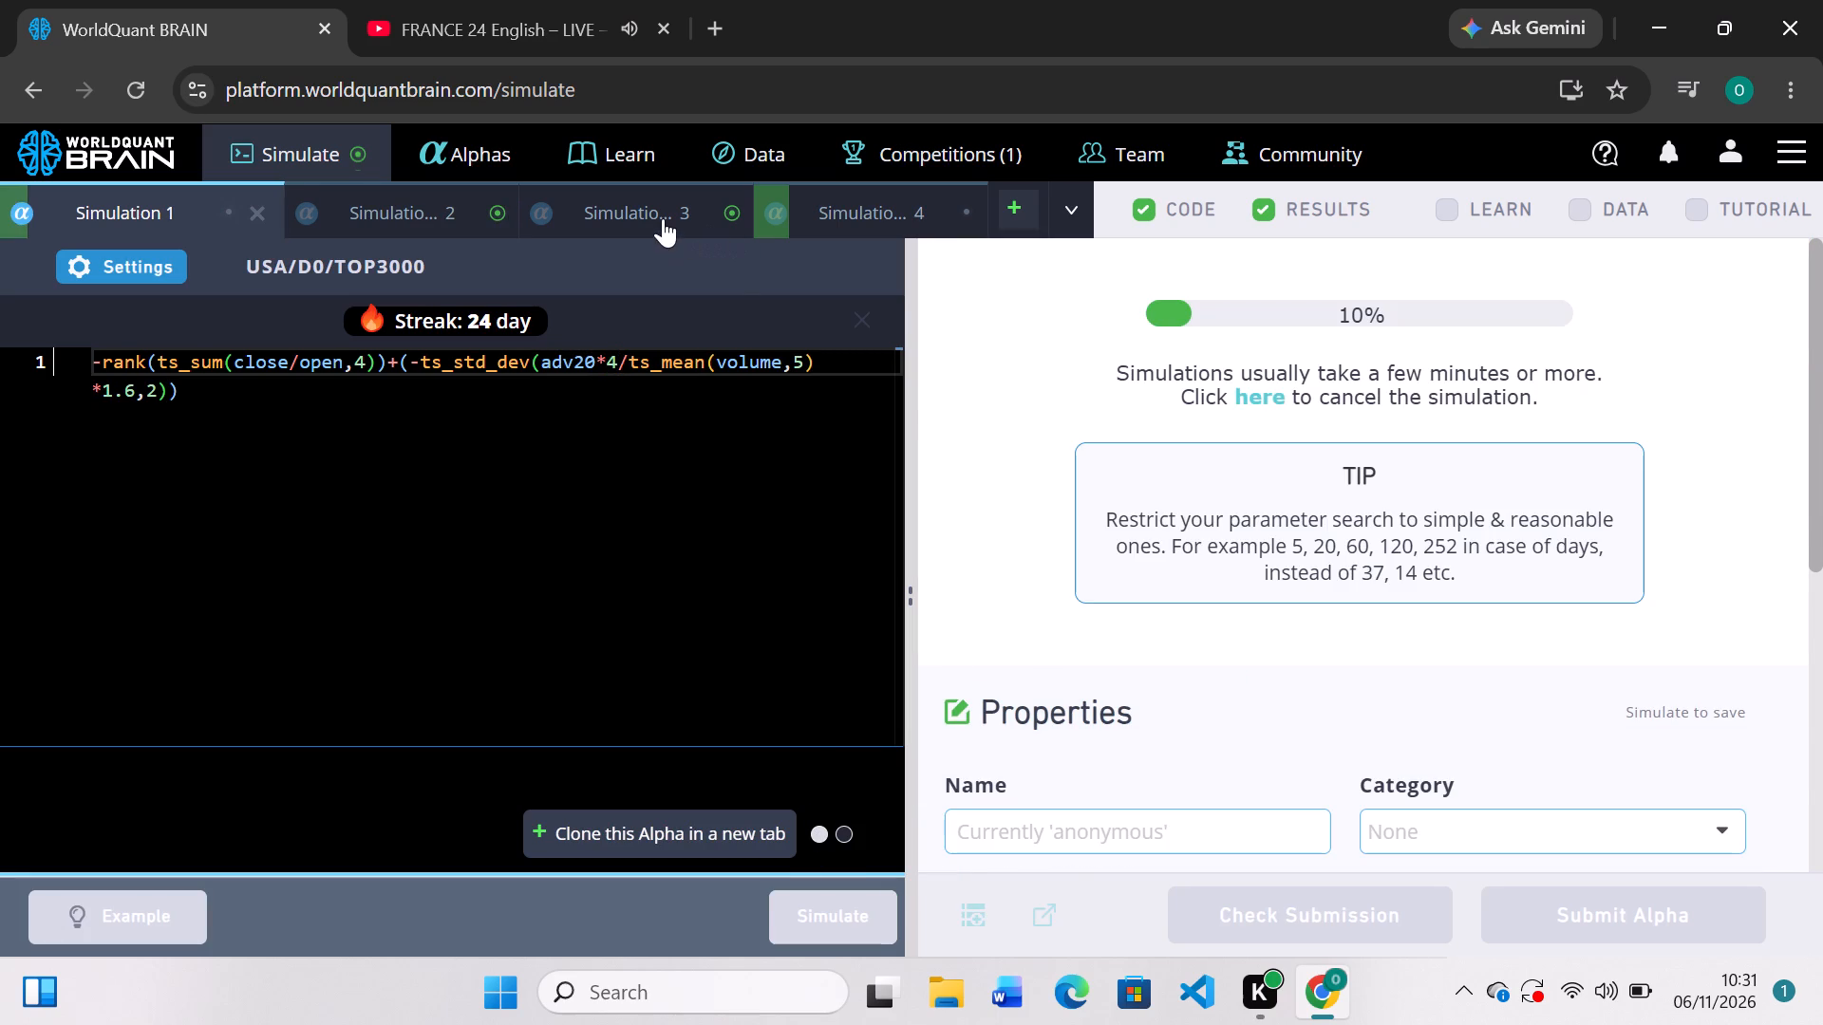
pyautogui.scroll(-2, 1179, 690)
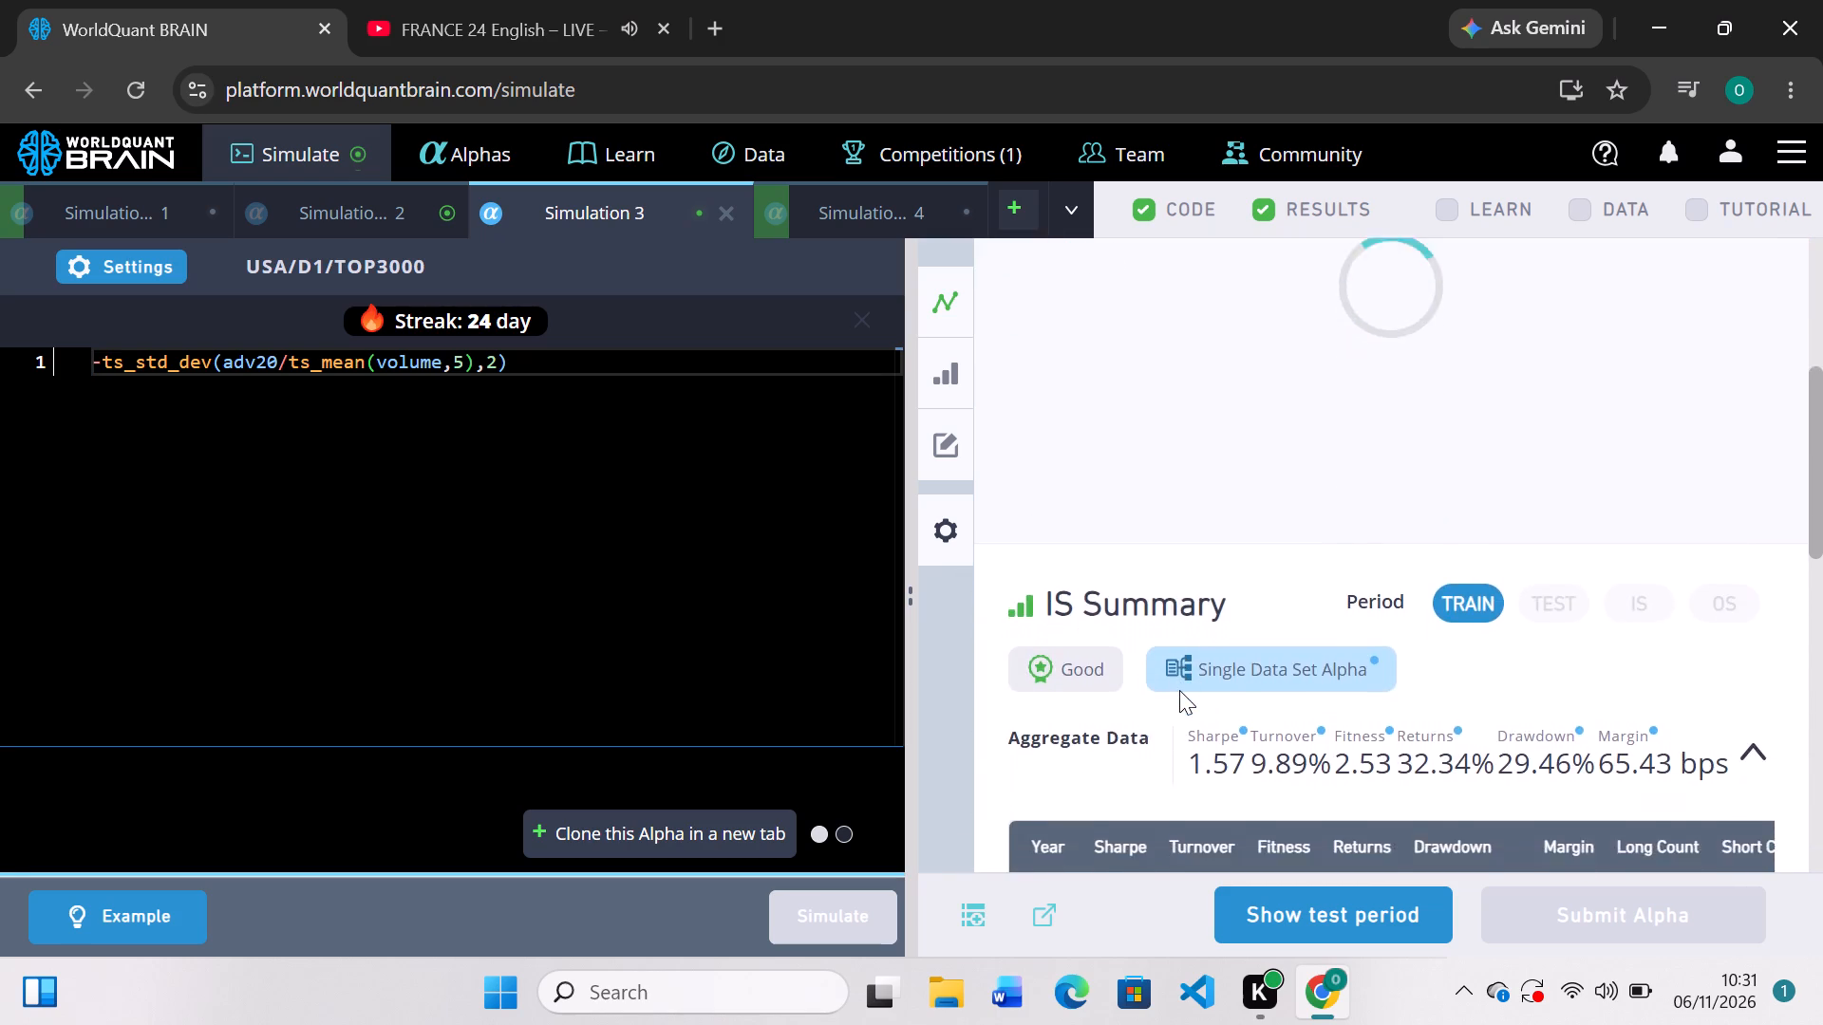
pyautogui.scroll(2, 1179, 690)
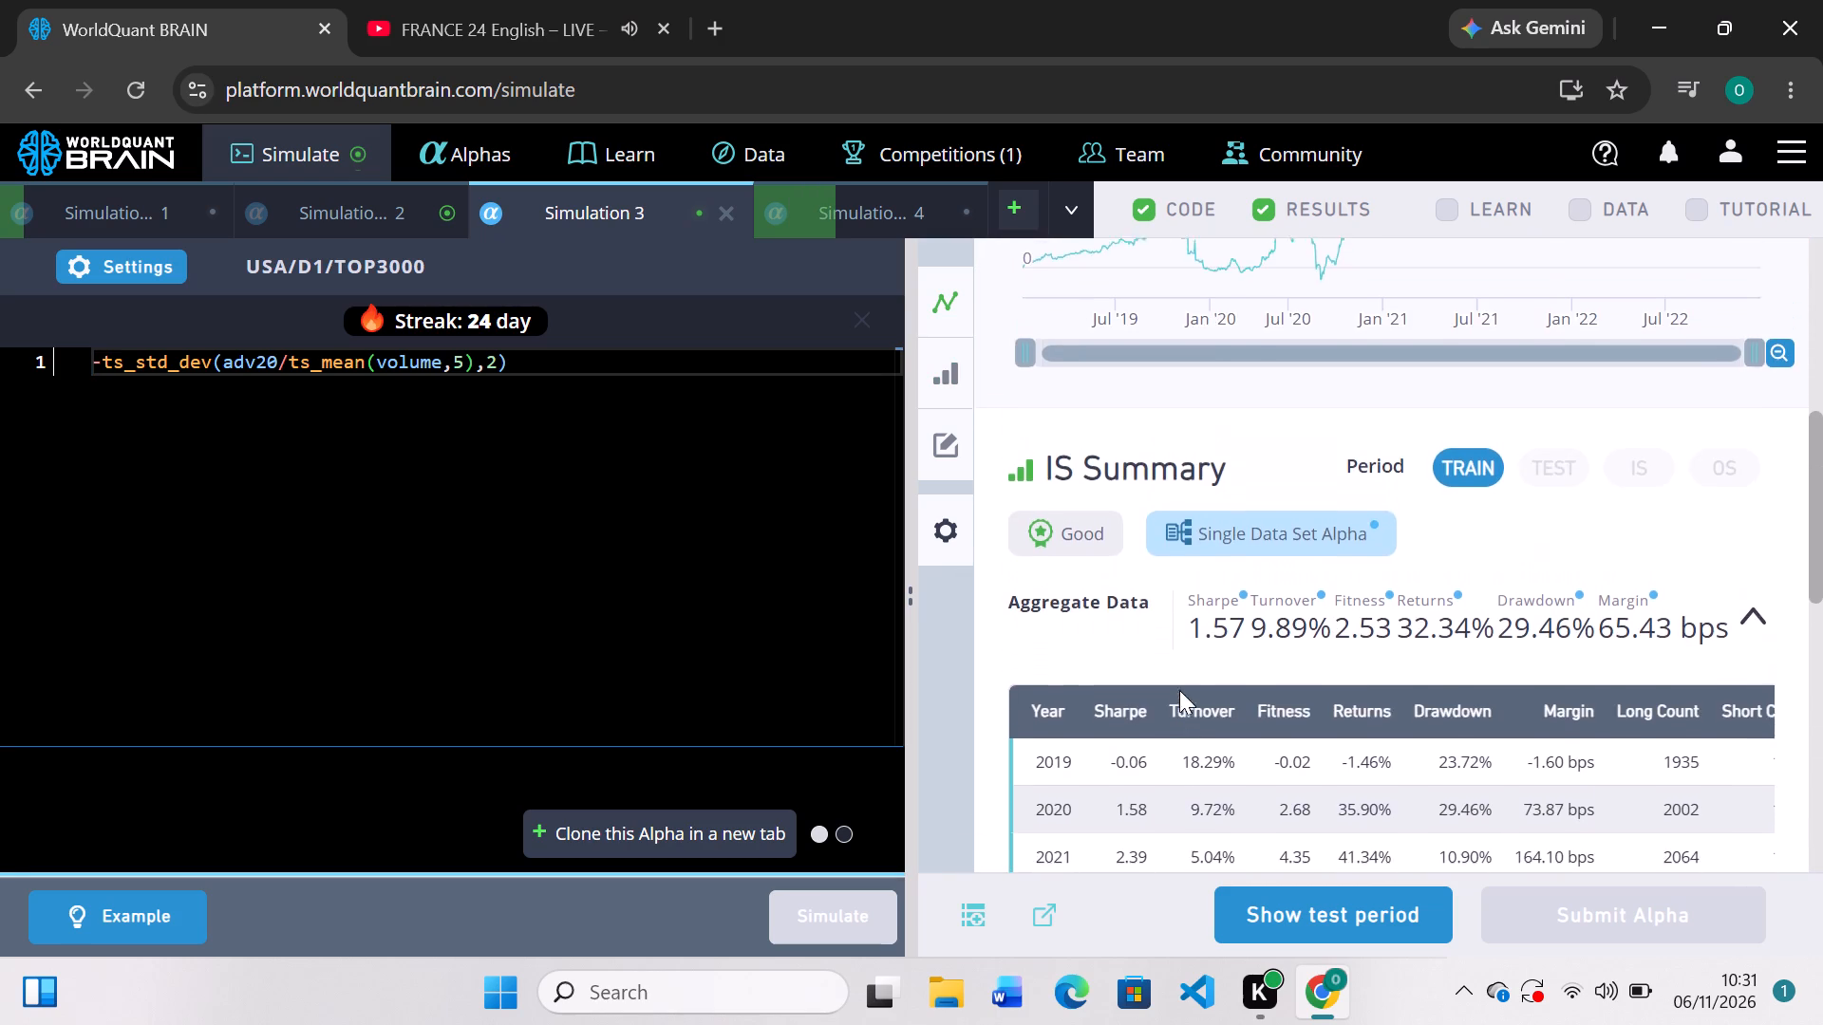
pyautogui.scroll(2, 1179, 690)
pyautogui.scroll(-2, 1179, 690)
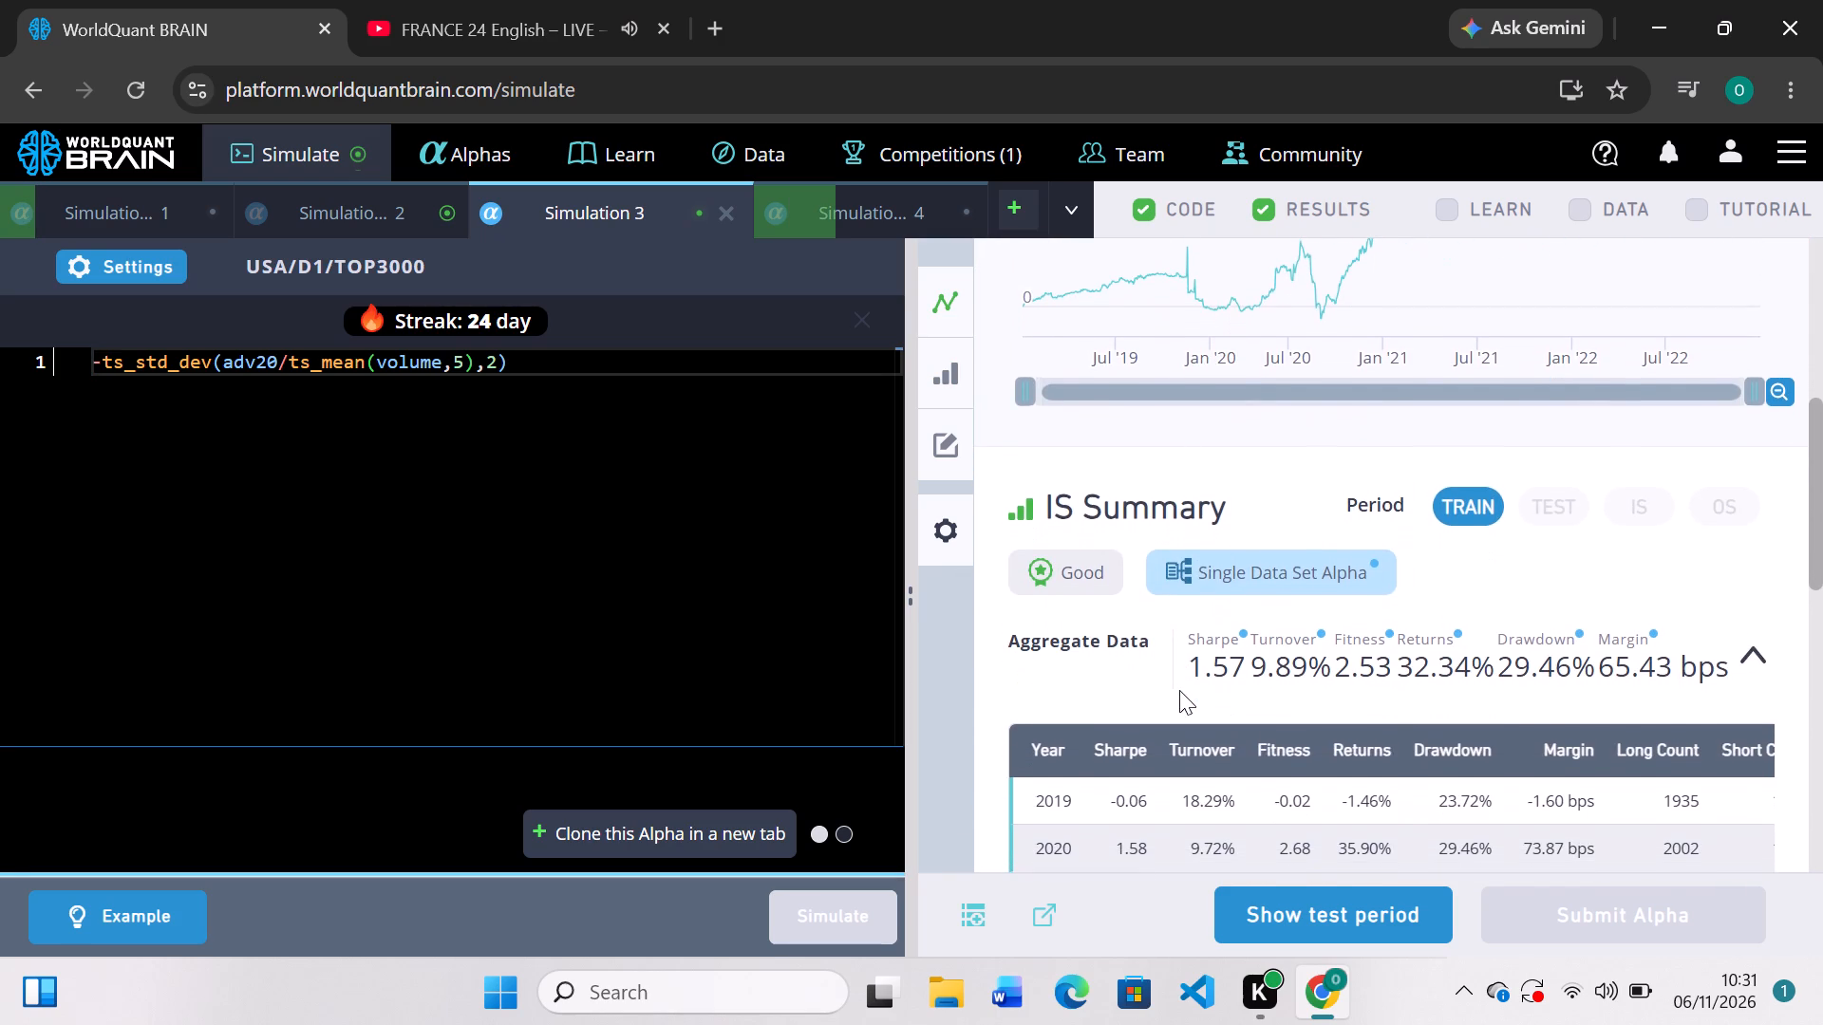
pyautogui.click(1353, 901)
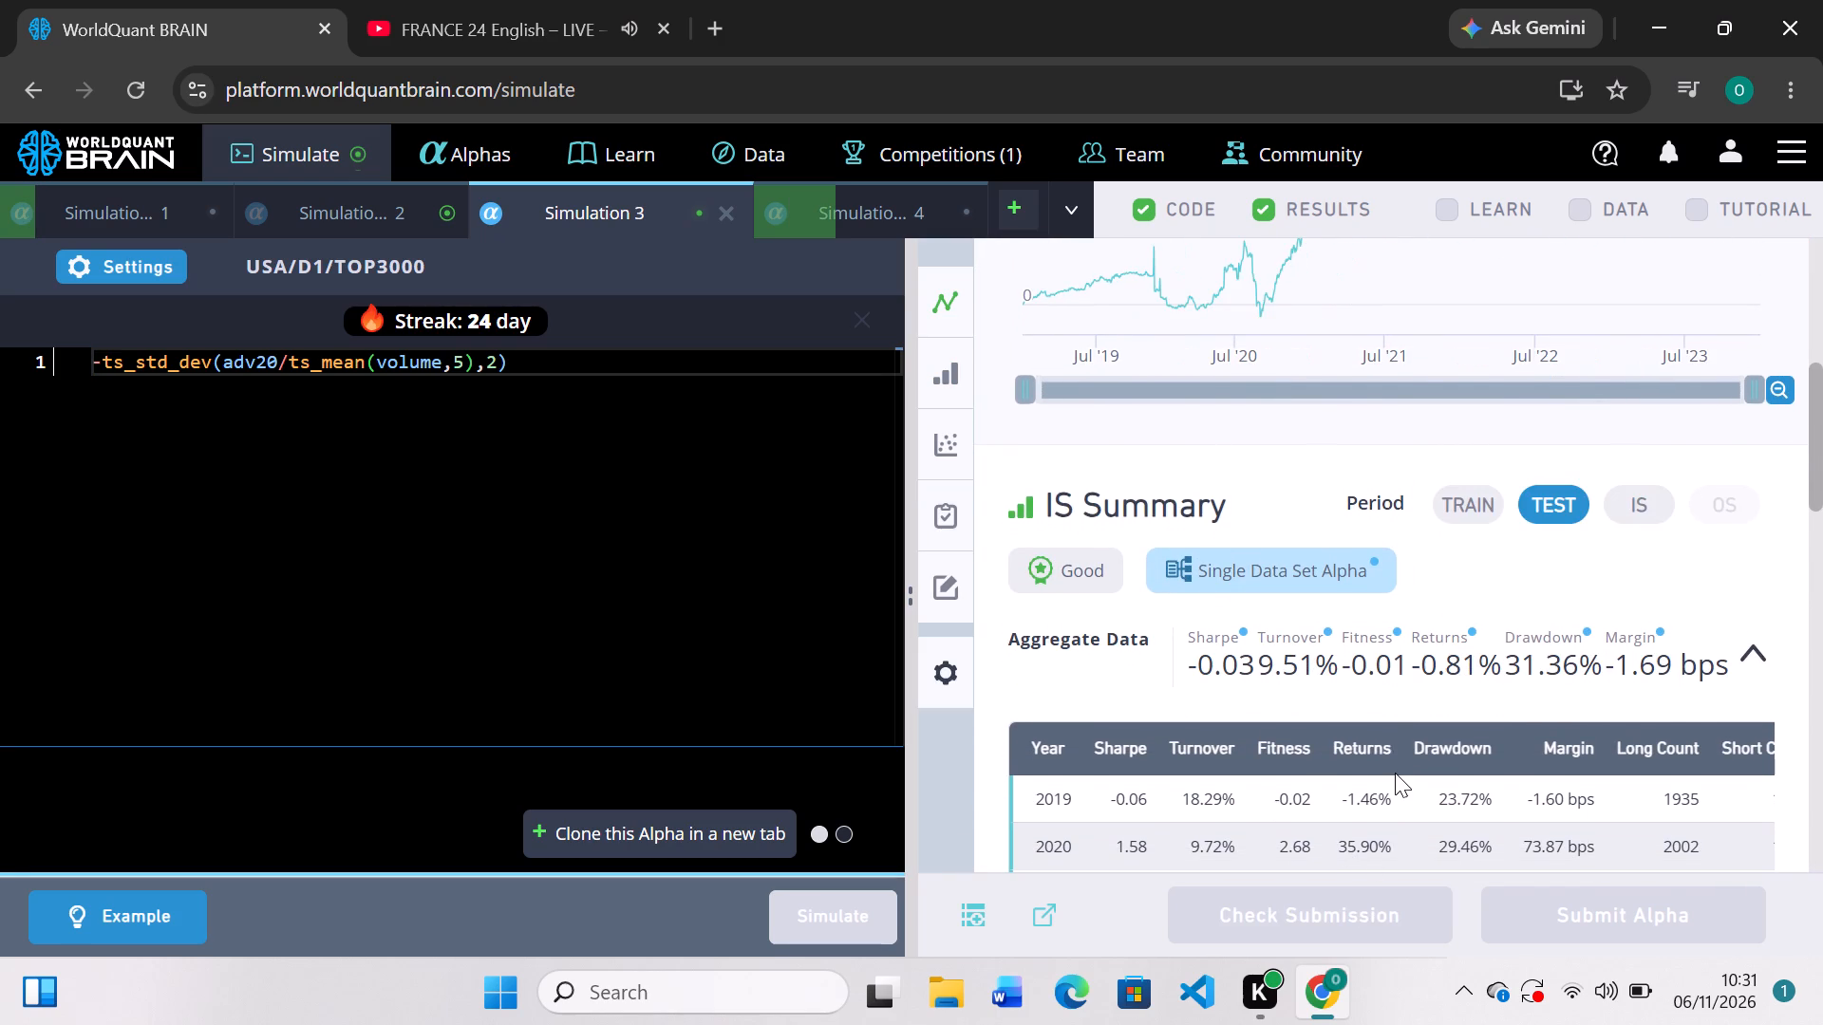
pyautogui.scroll(-3, 1395, 773)
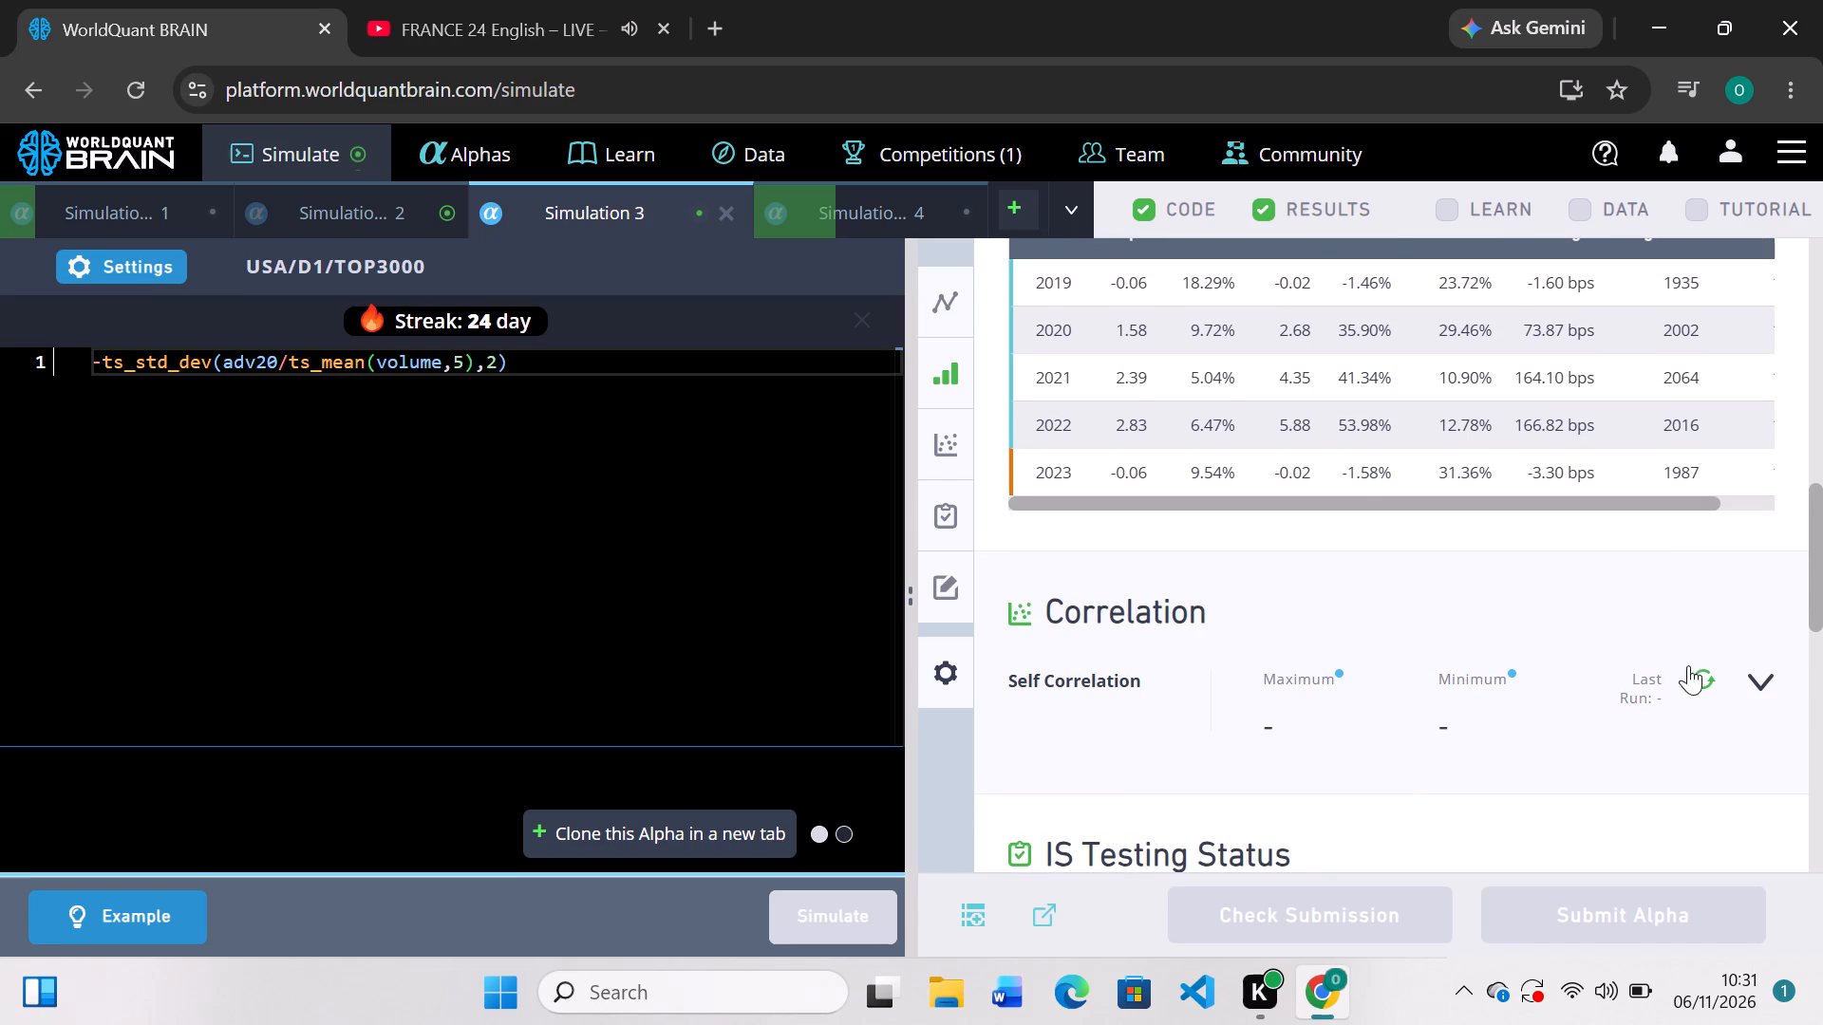
pyautogui.click(1705, 687)
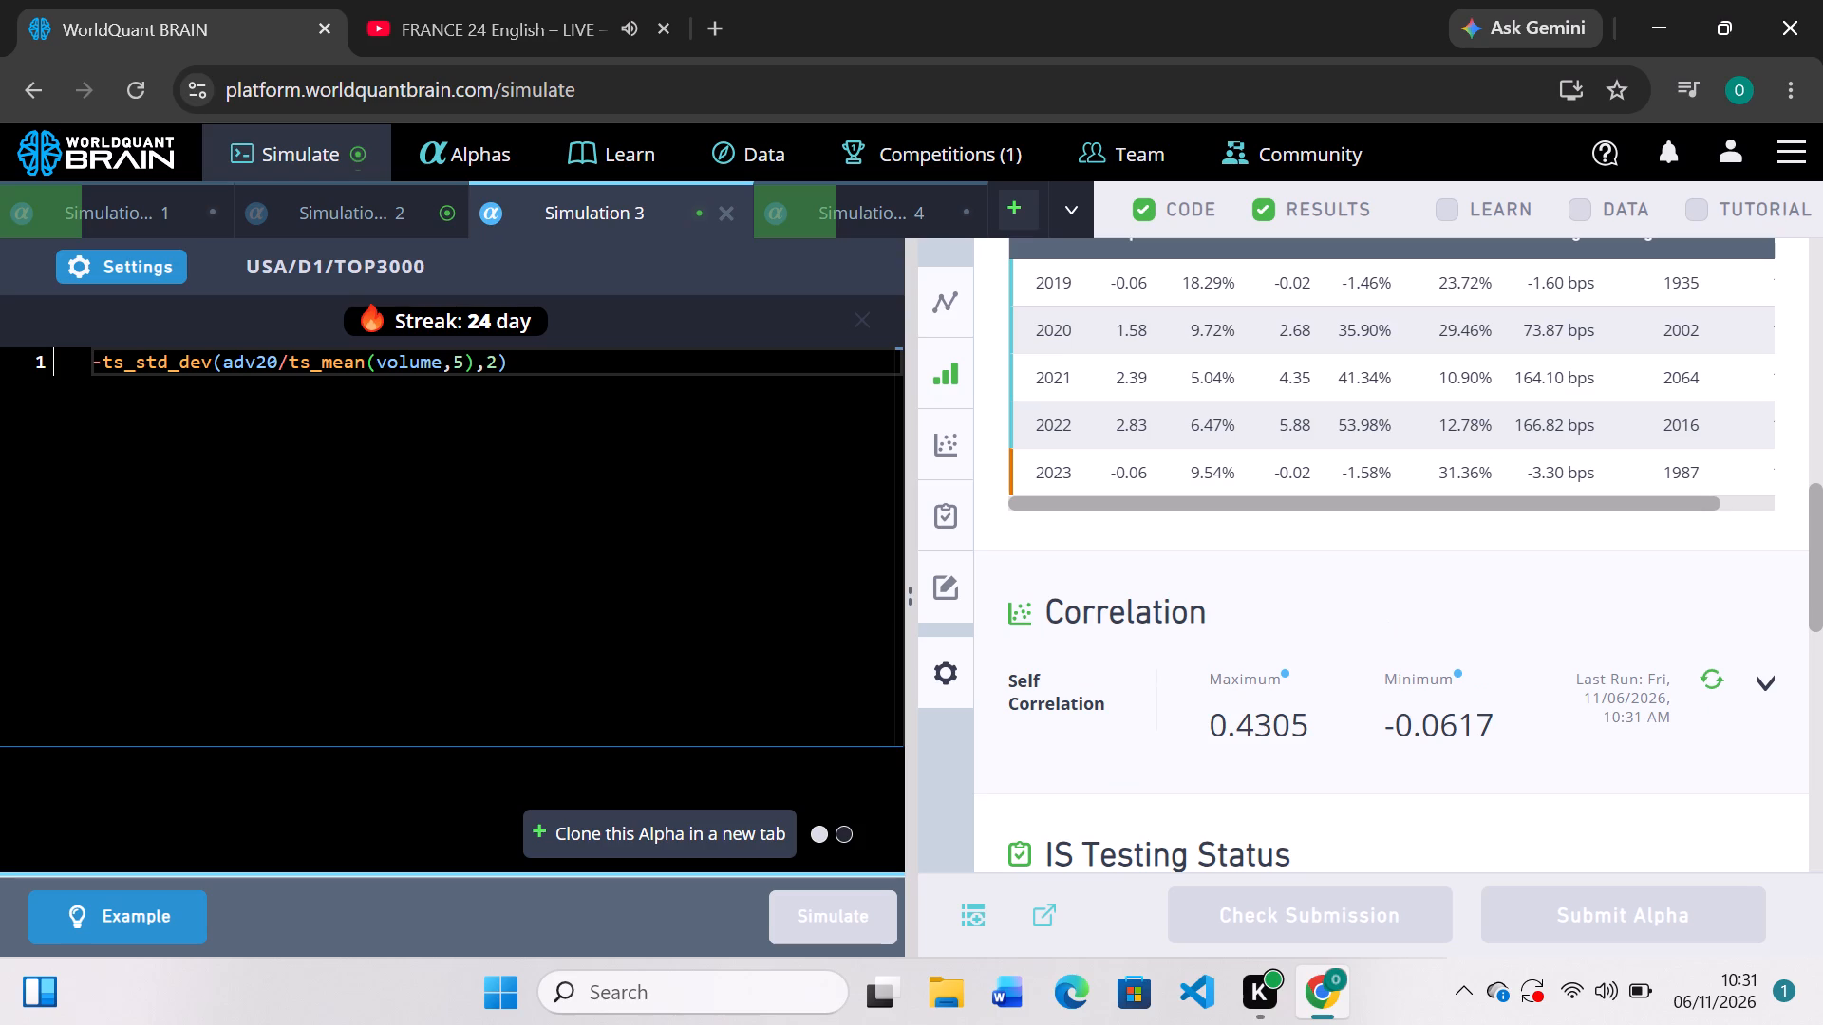
# Multiply adv20 by 2 in Simulation 3's ts_std_dev expression and simulate it.
pyautogui.click(276, 362)
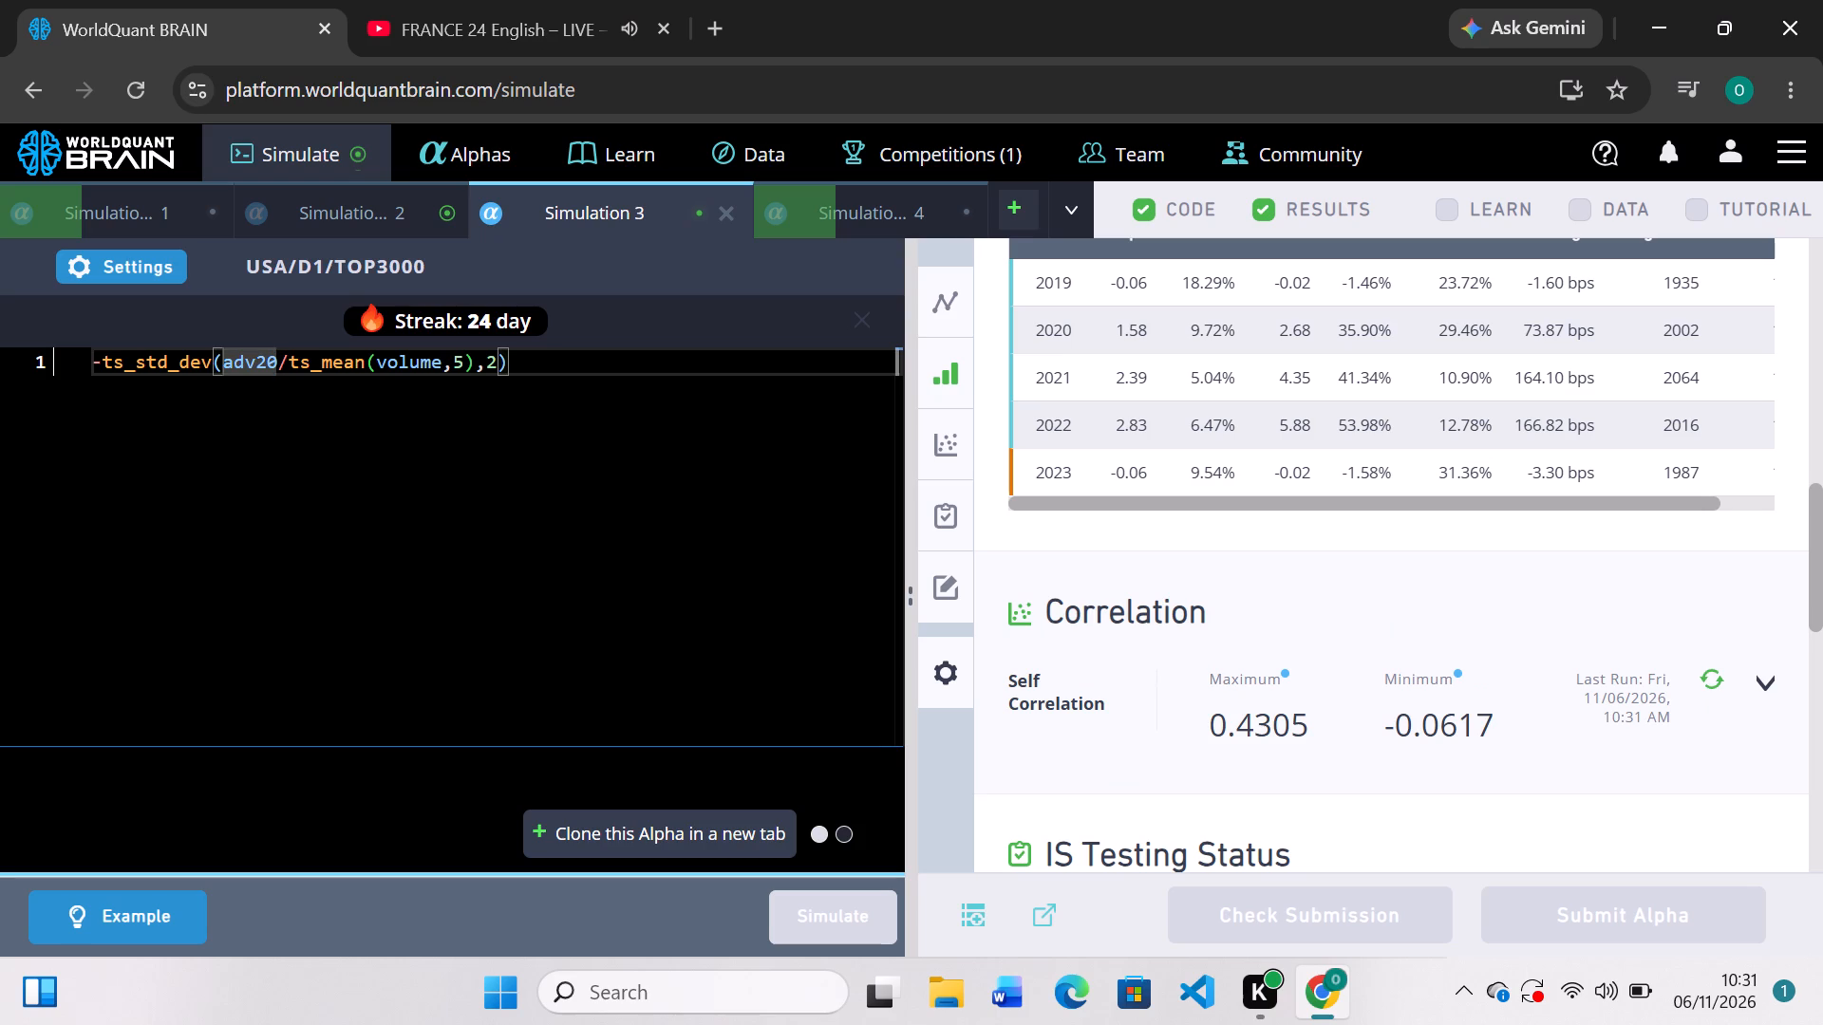
pyautogui.hotkey('shift', '*')
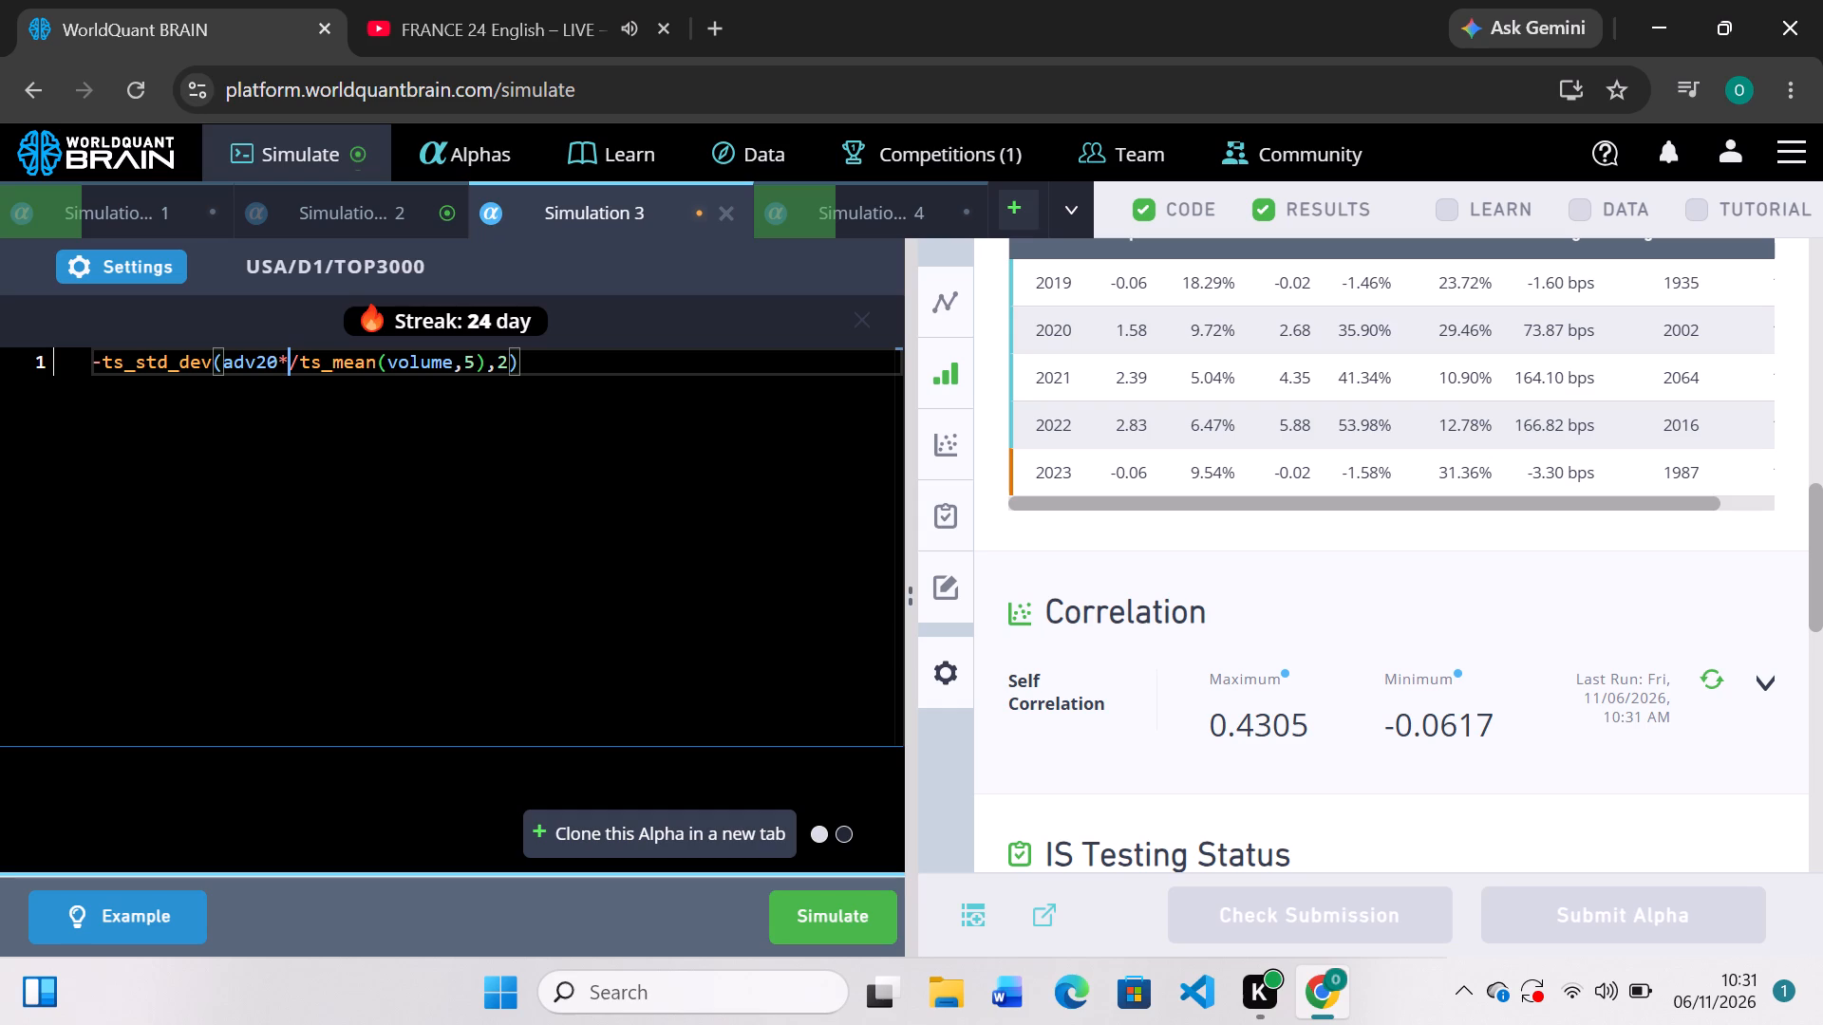
pyautogui.press('2')
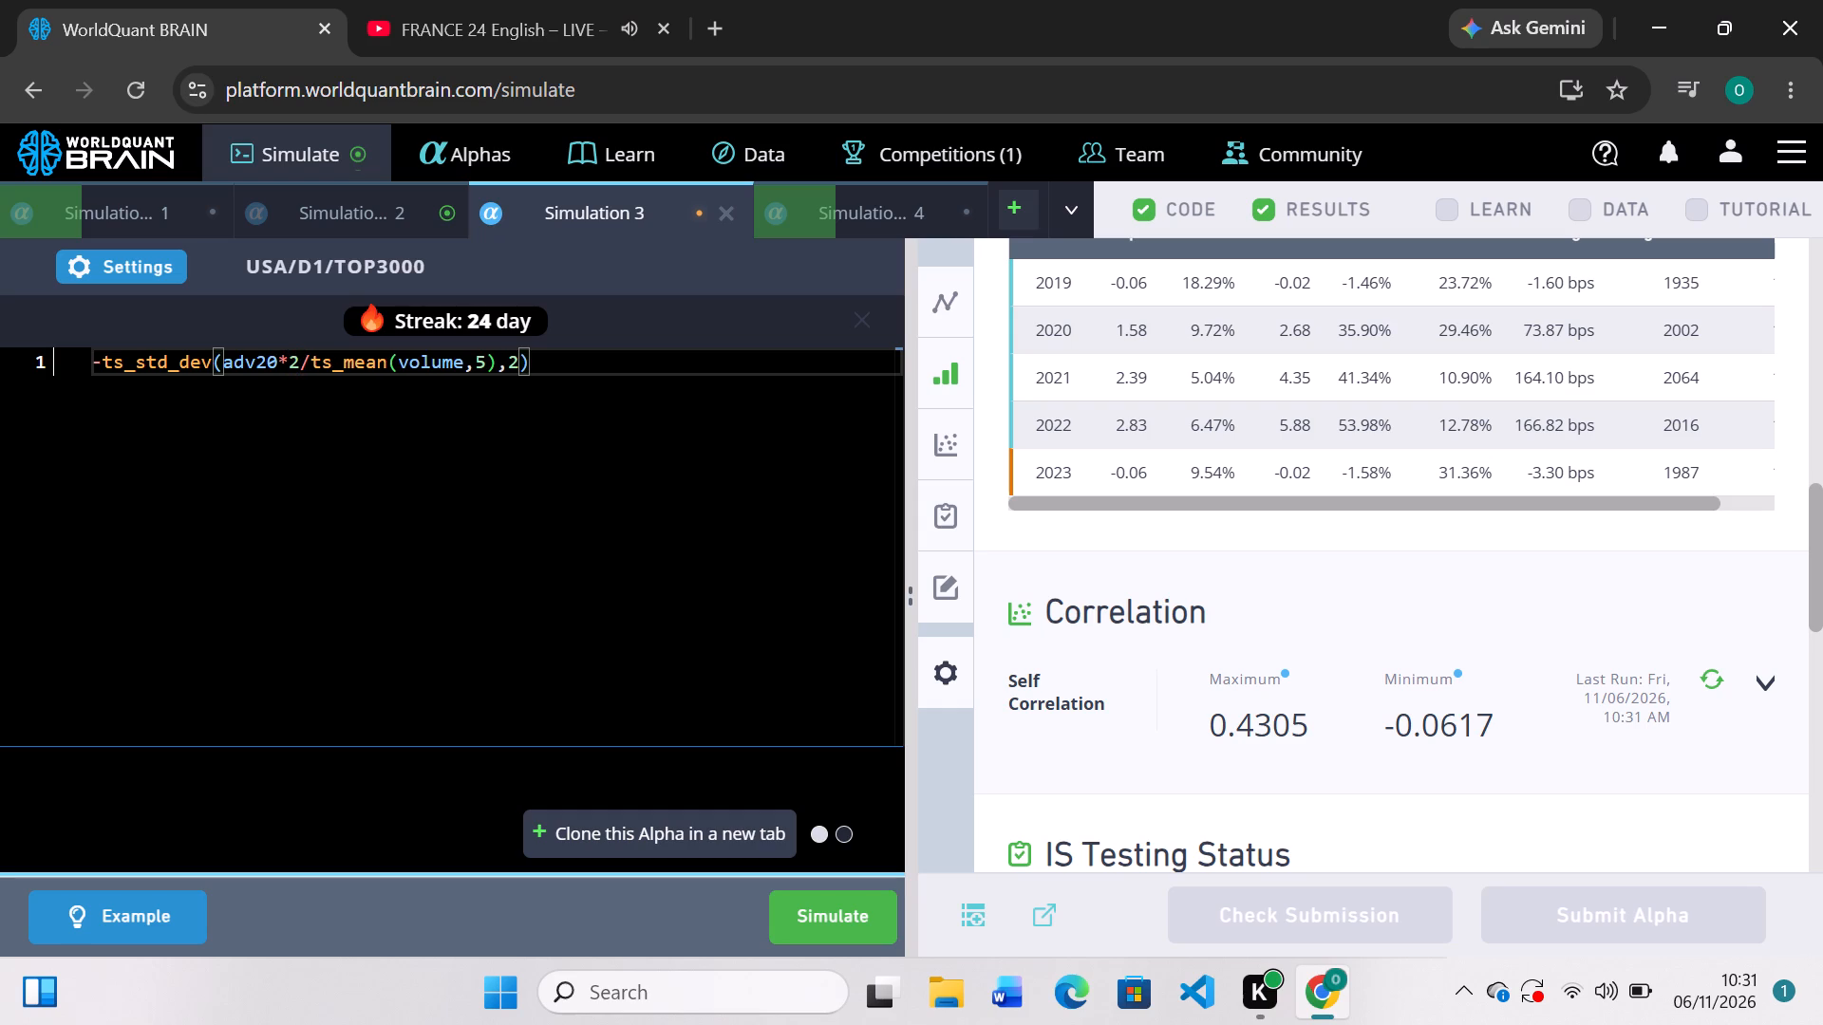
pyautogui.click(807, 907)
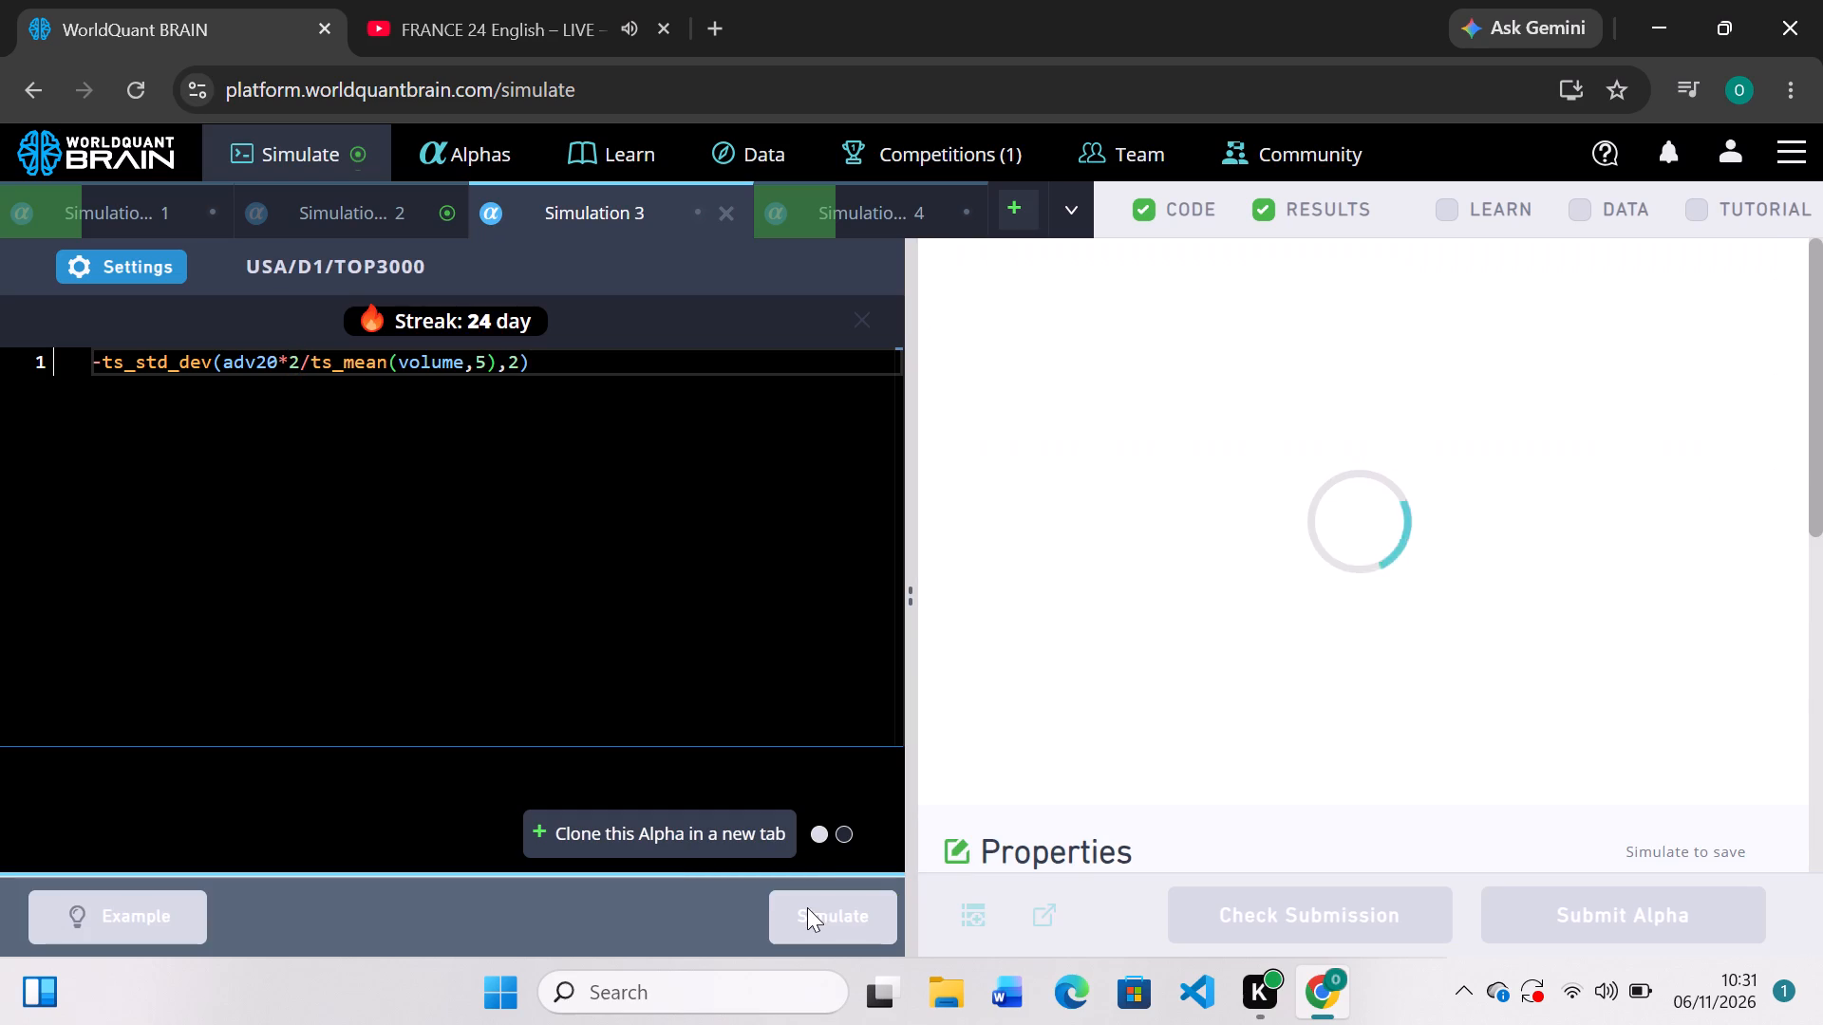
# Check Simulation 2's PnL chart and IS Summary for the returns*2 version.
pyautogui.click(404, 205)
pyautogui.scroll(-2, 1038, 619)
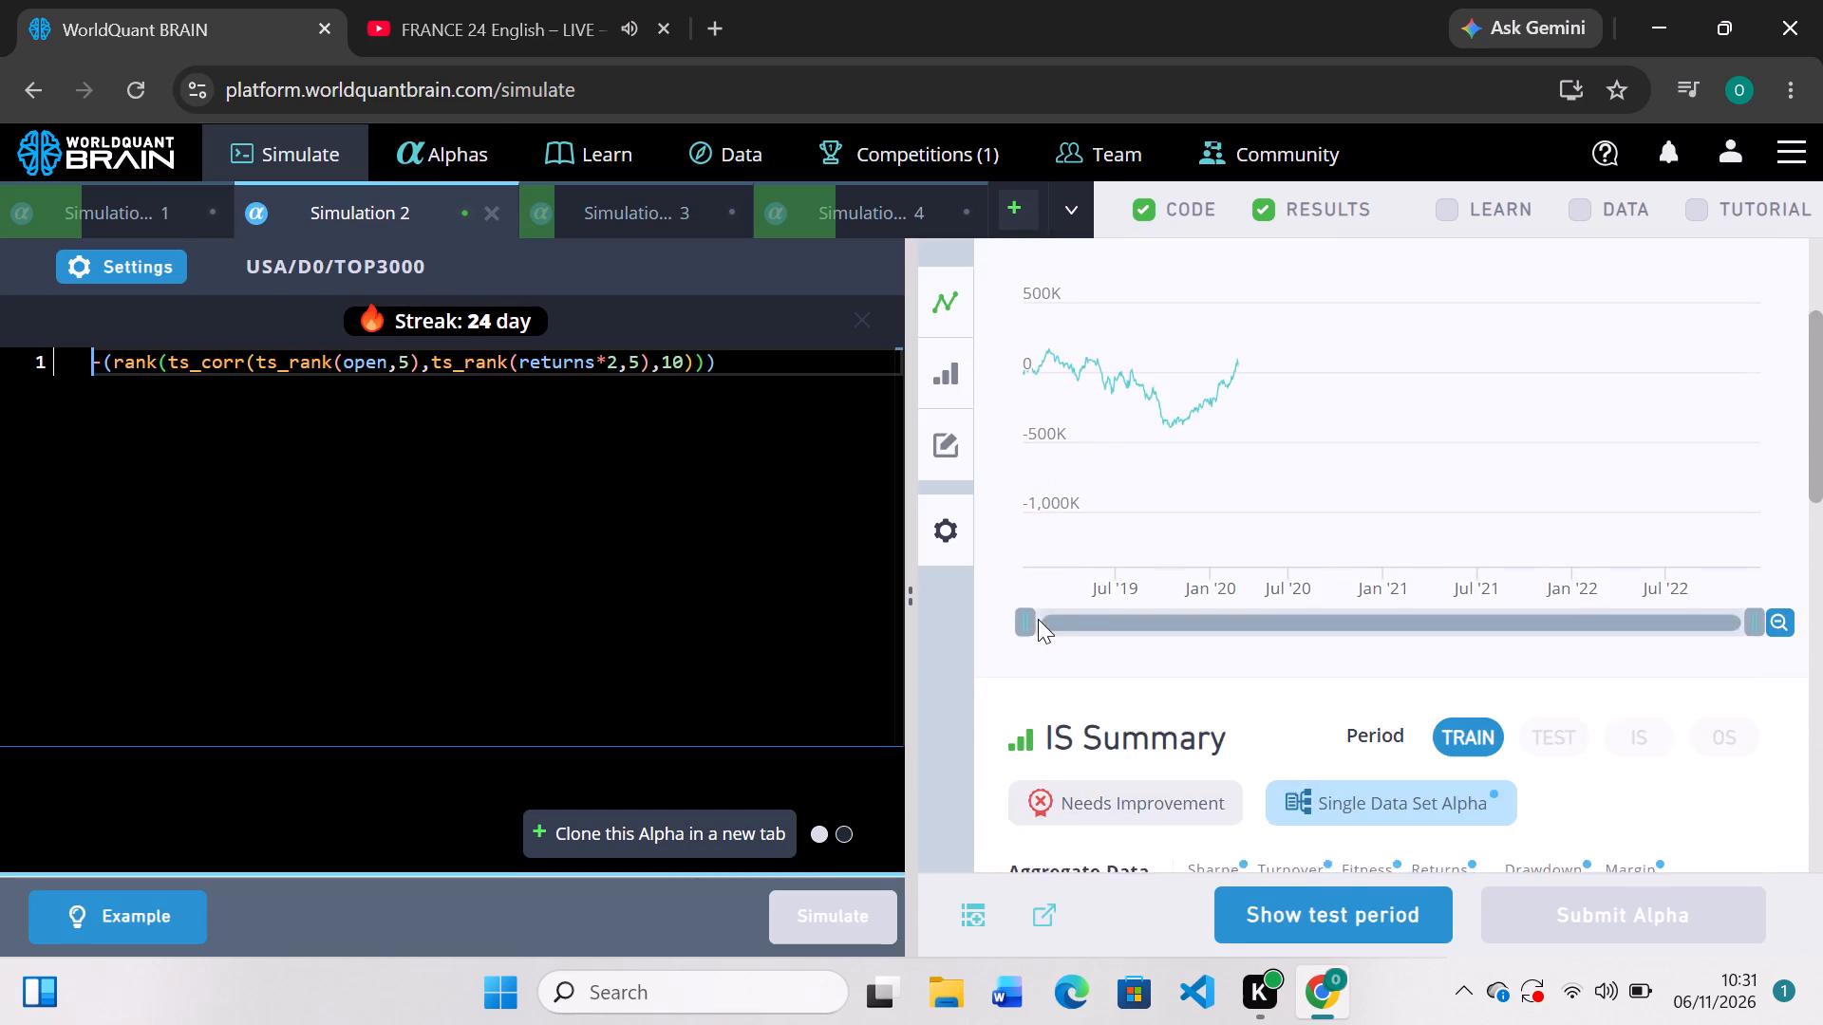
pyautogui.scroll(4, 1038, 619)
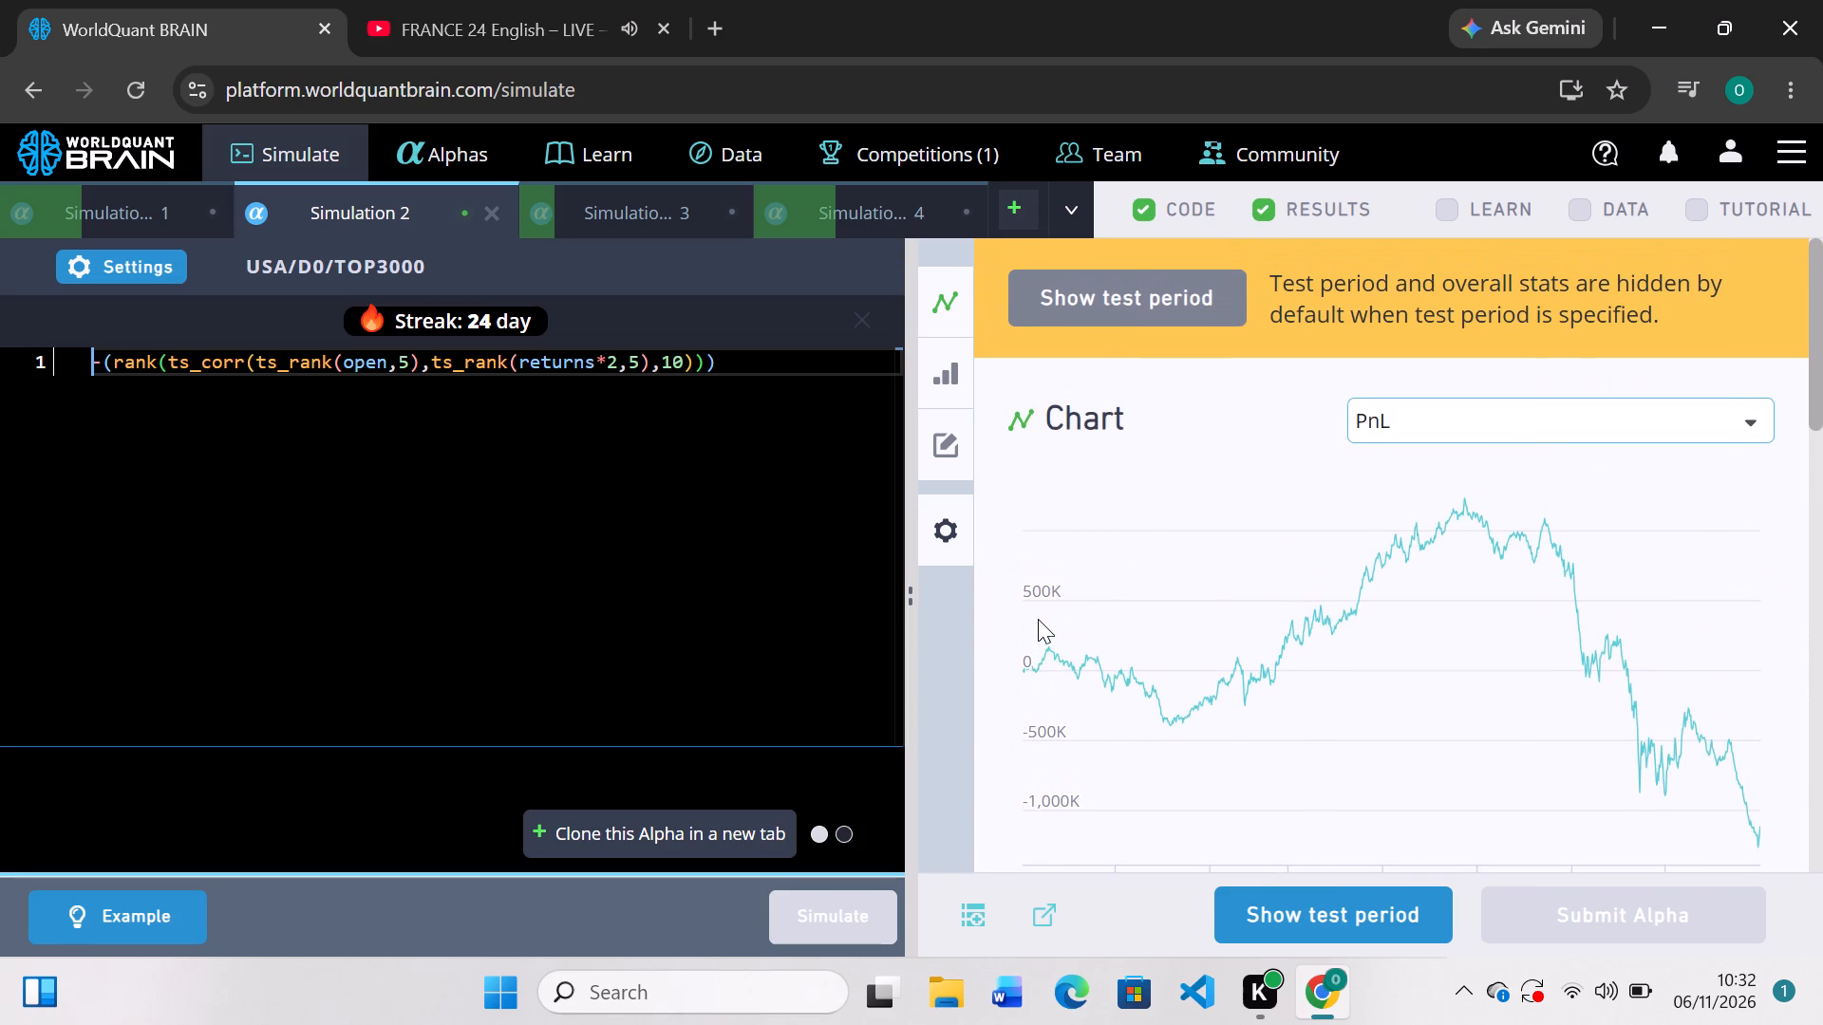
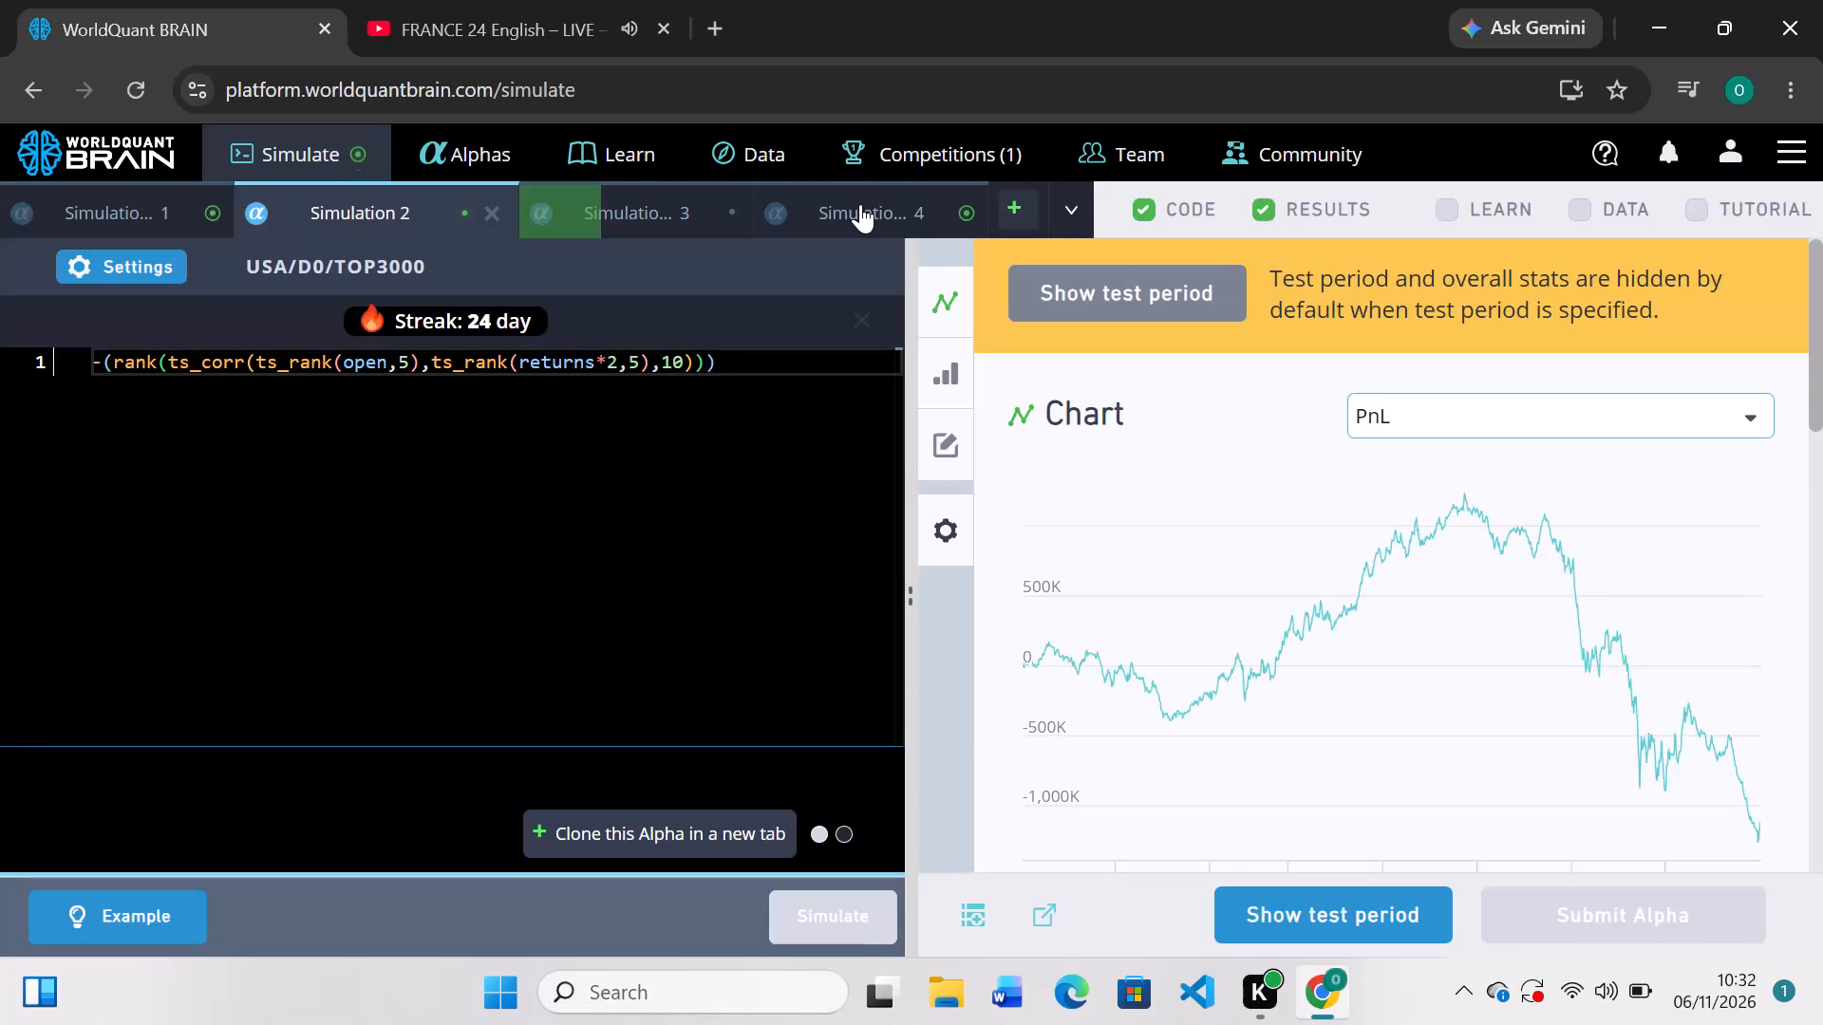
# Check Simulation 4's results, swap the alp1 and alp2 arguments of trade_when so alp2 comes first, and simulate it.
pyautogui.scroll(-2, 1350, 585)
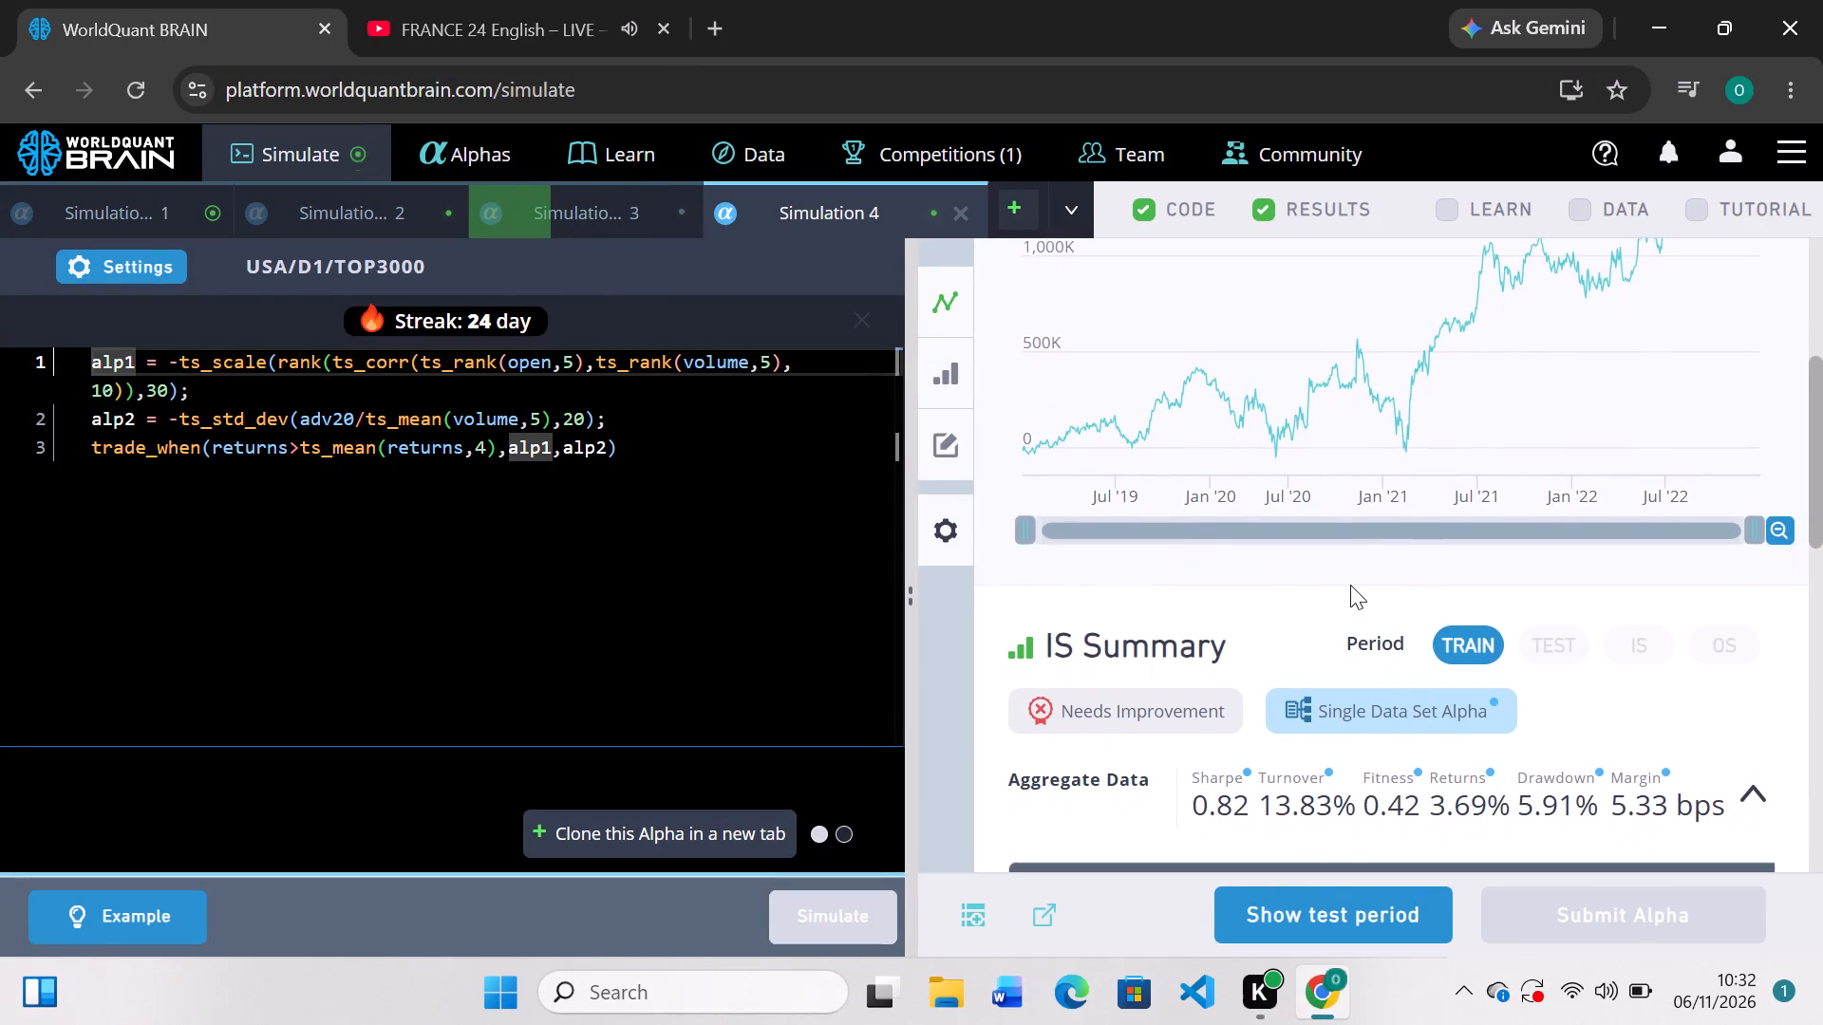
pyautogui.scroll(2, 1350, 585)
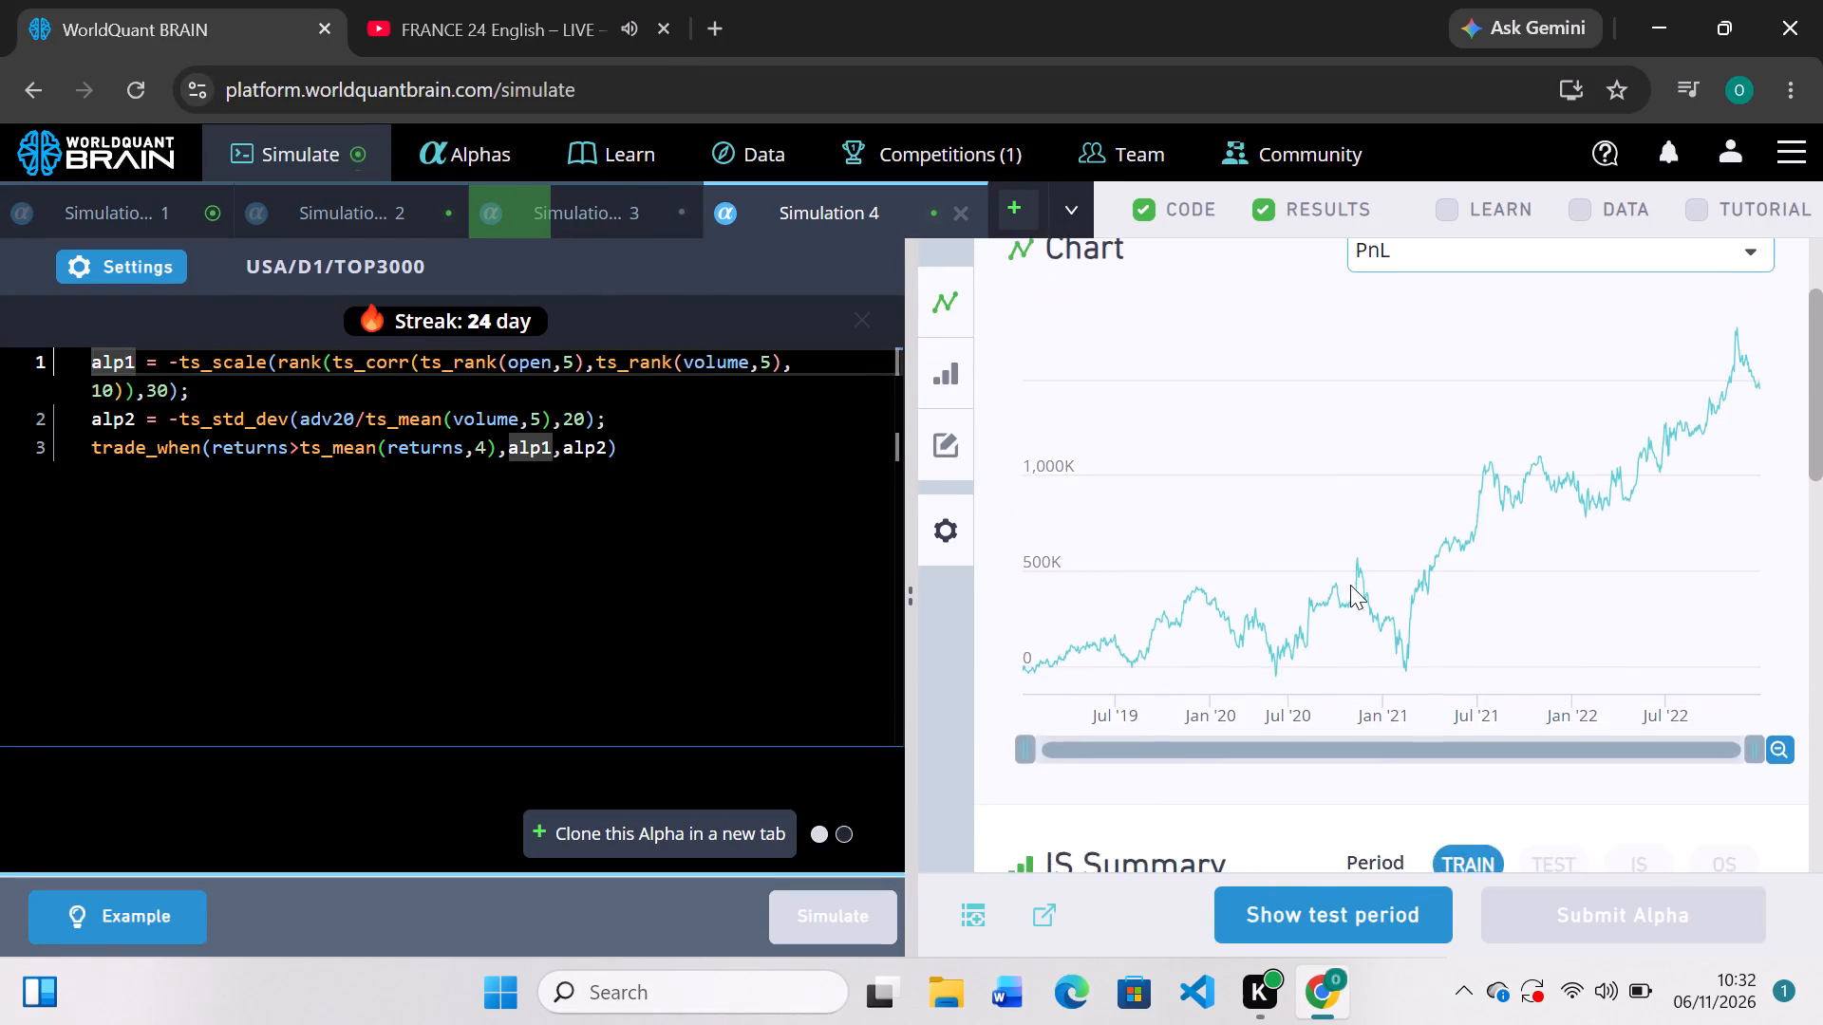
pyautogui.scroll(1, 1350, 585)
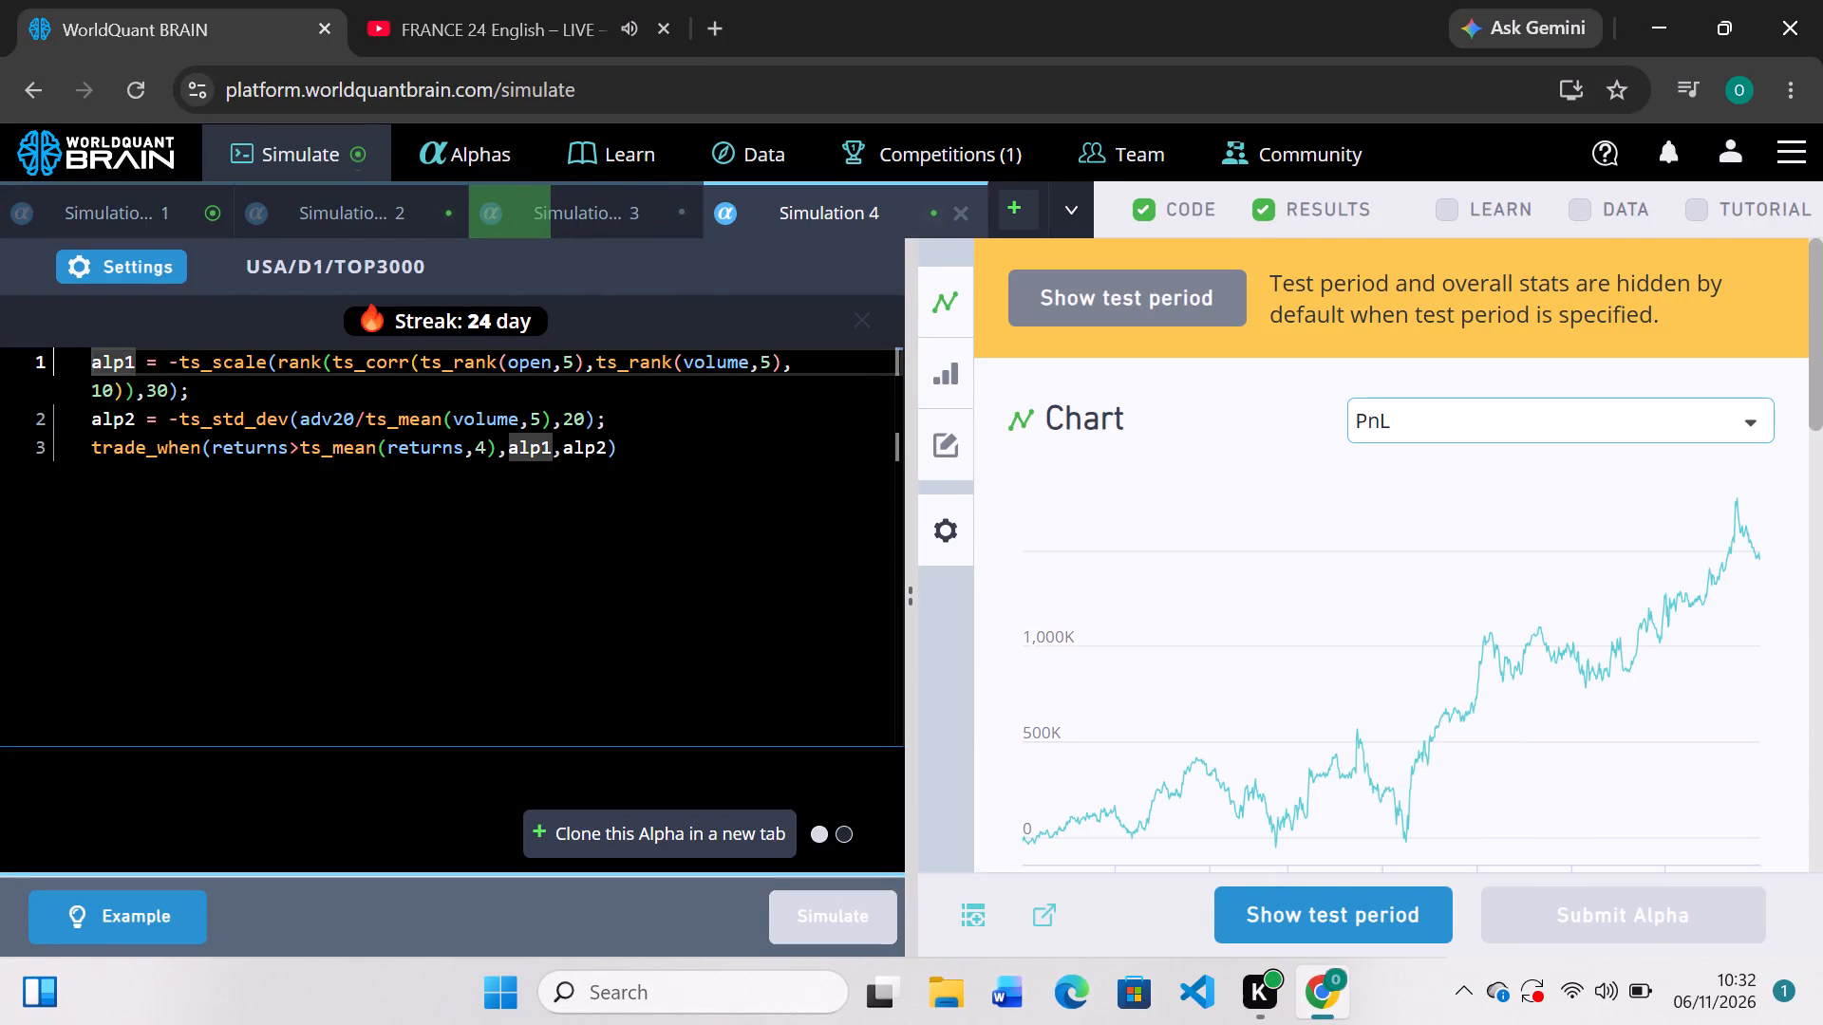
pyautogui.click(549, 448)
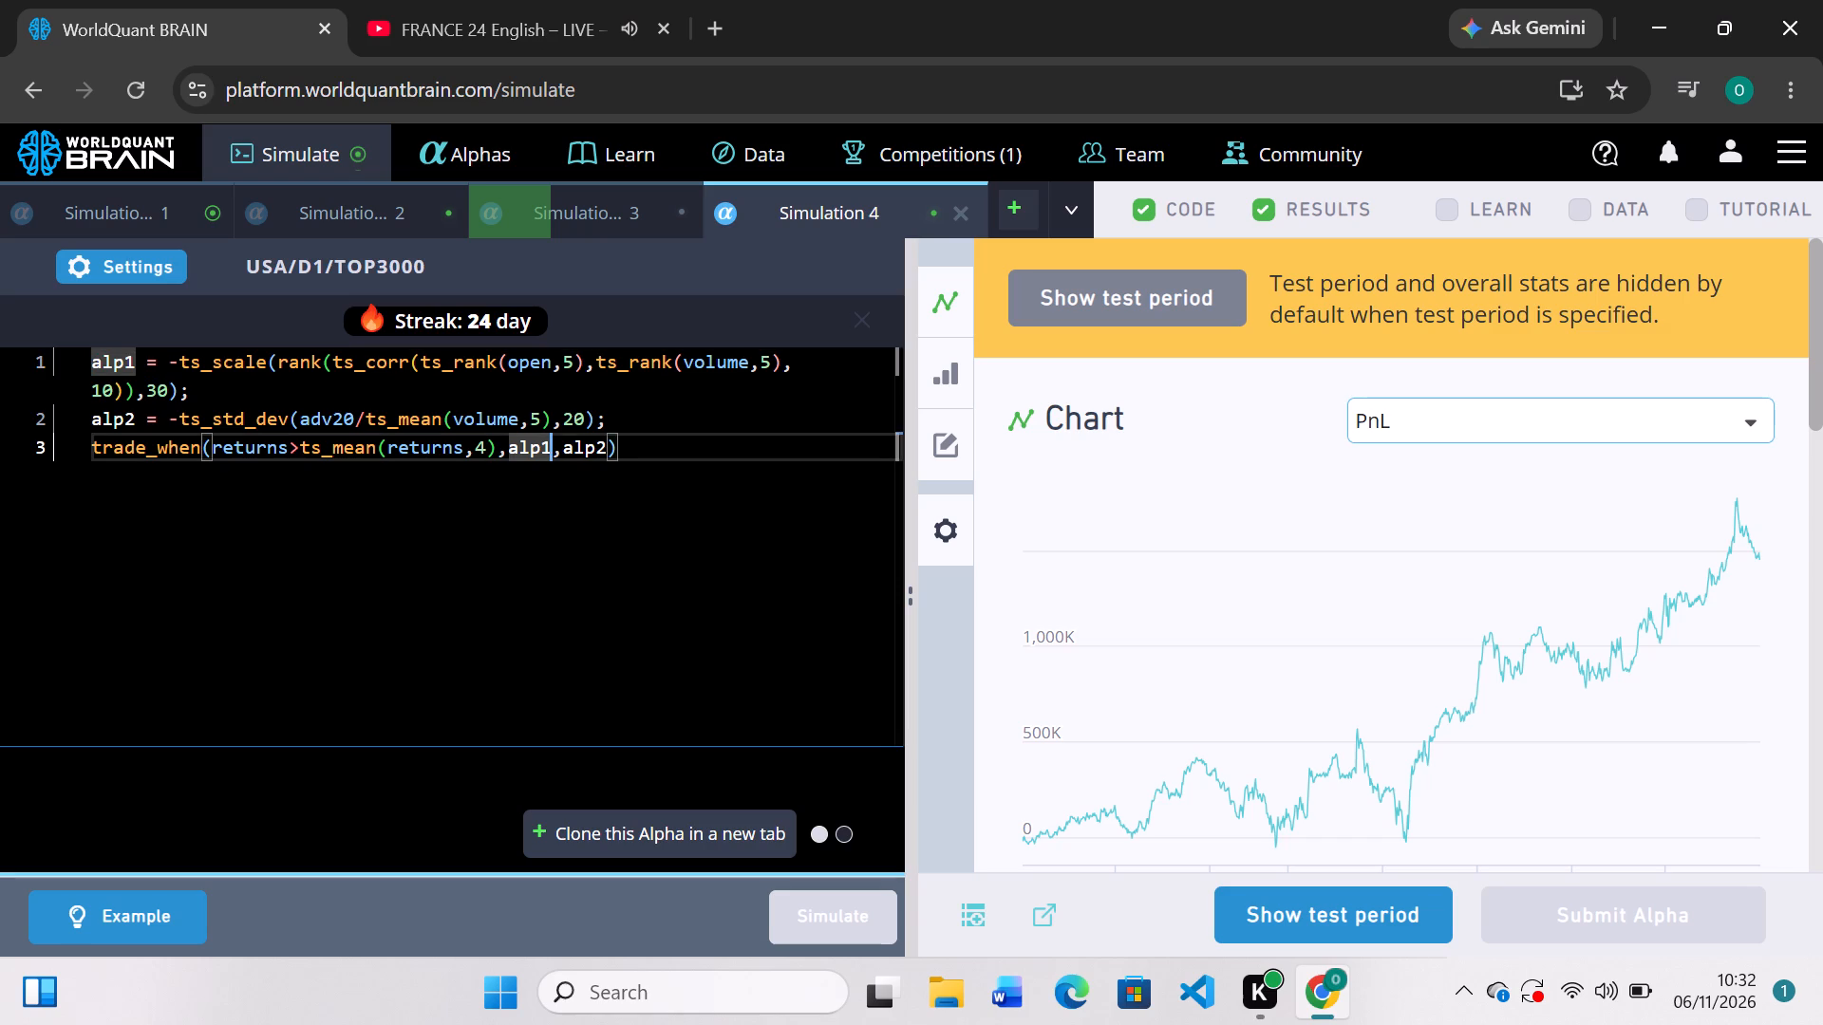
pyautogui.press('BackSpace')
pyautogui.press('2')
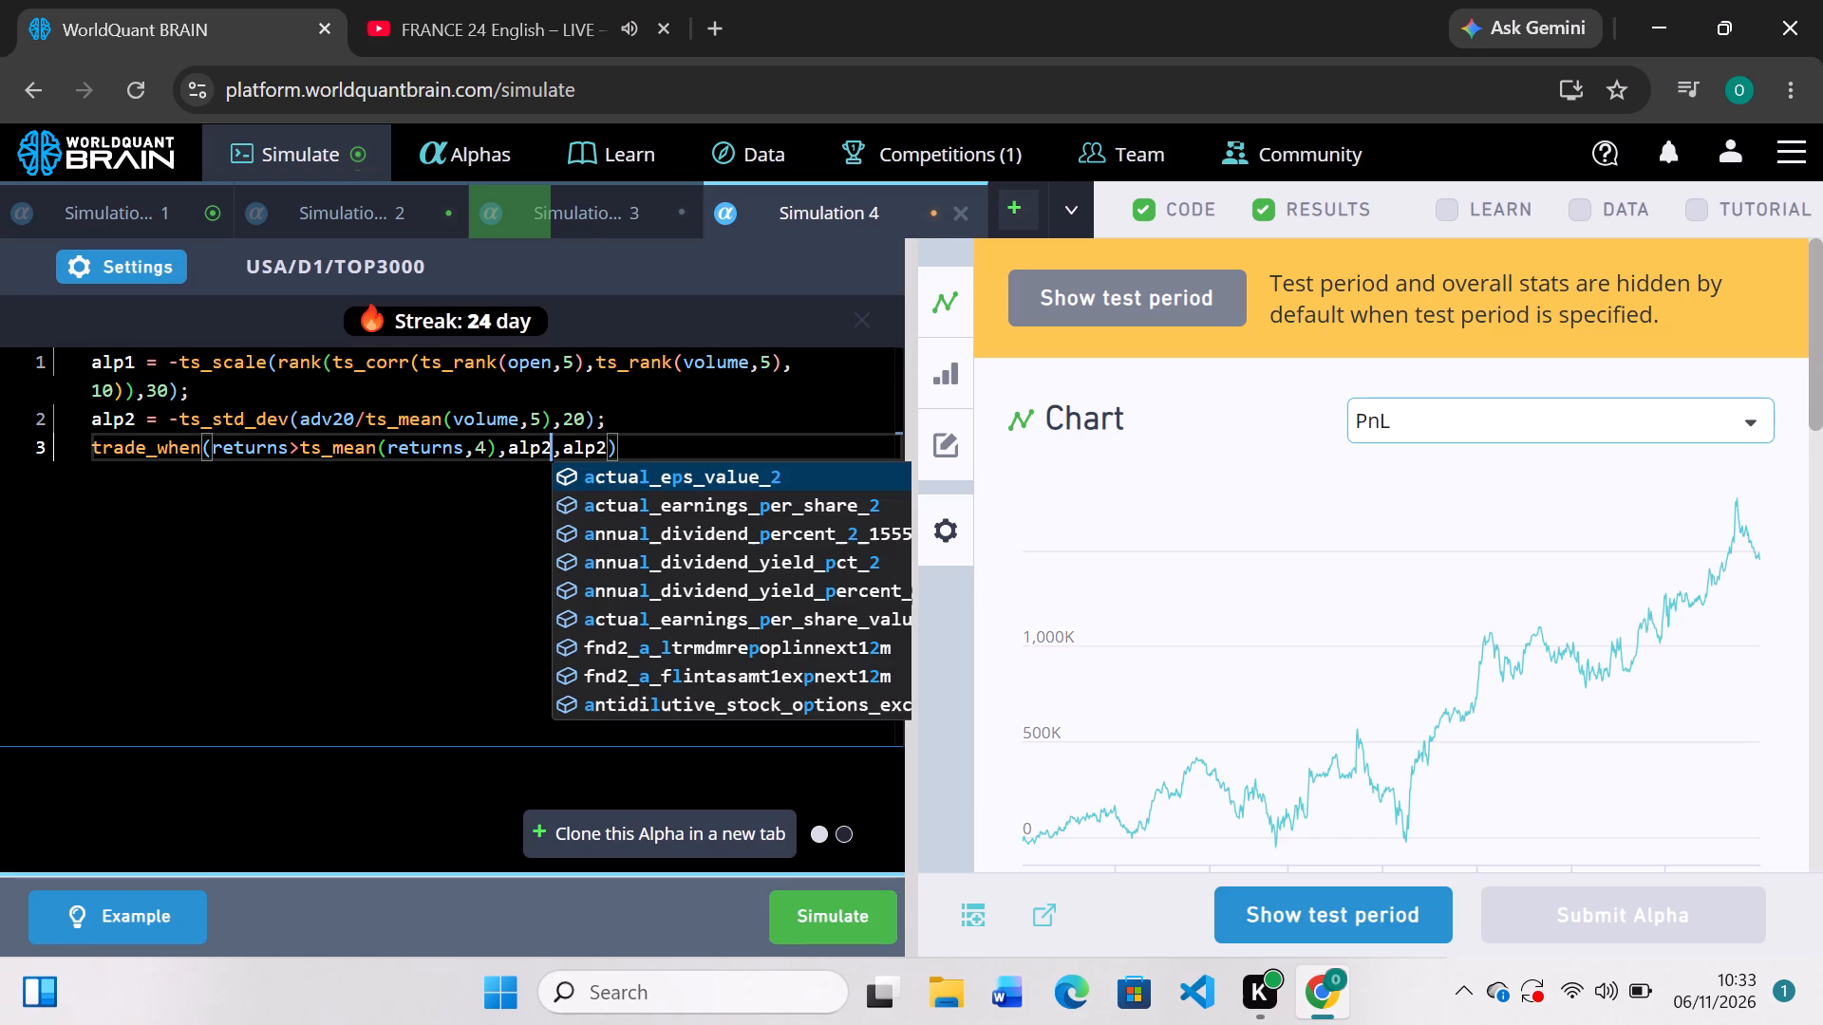
pyautogui.click(607, 446)
pyautogui.press('BackSpace')
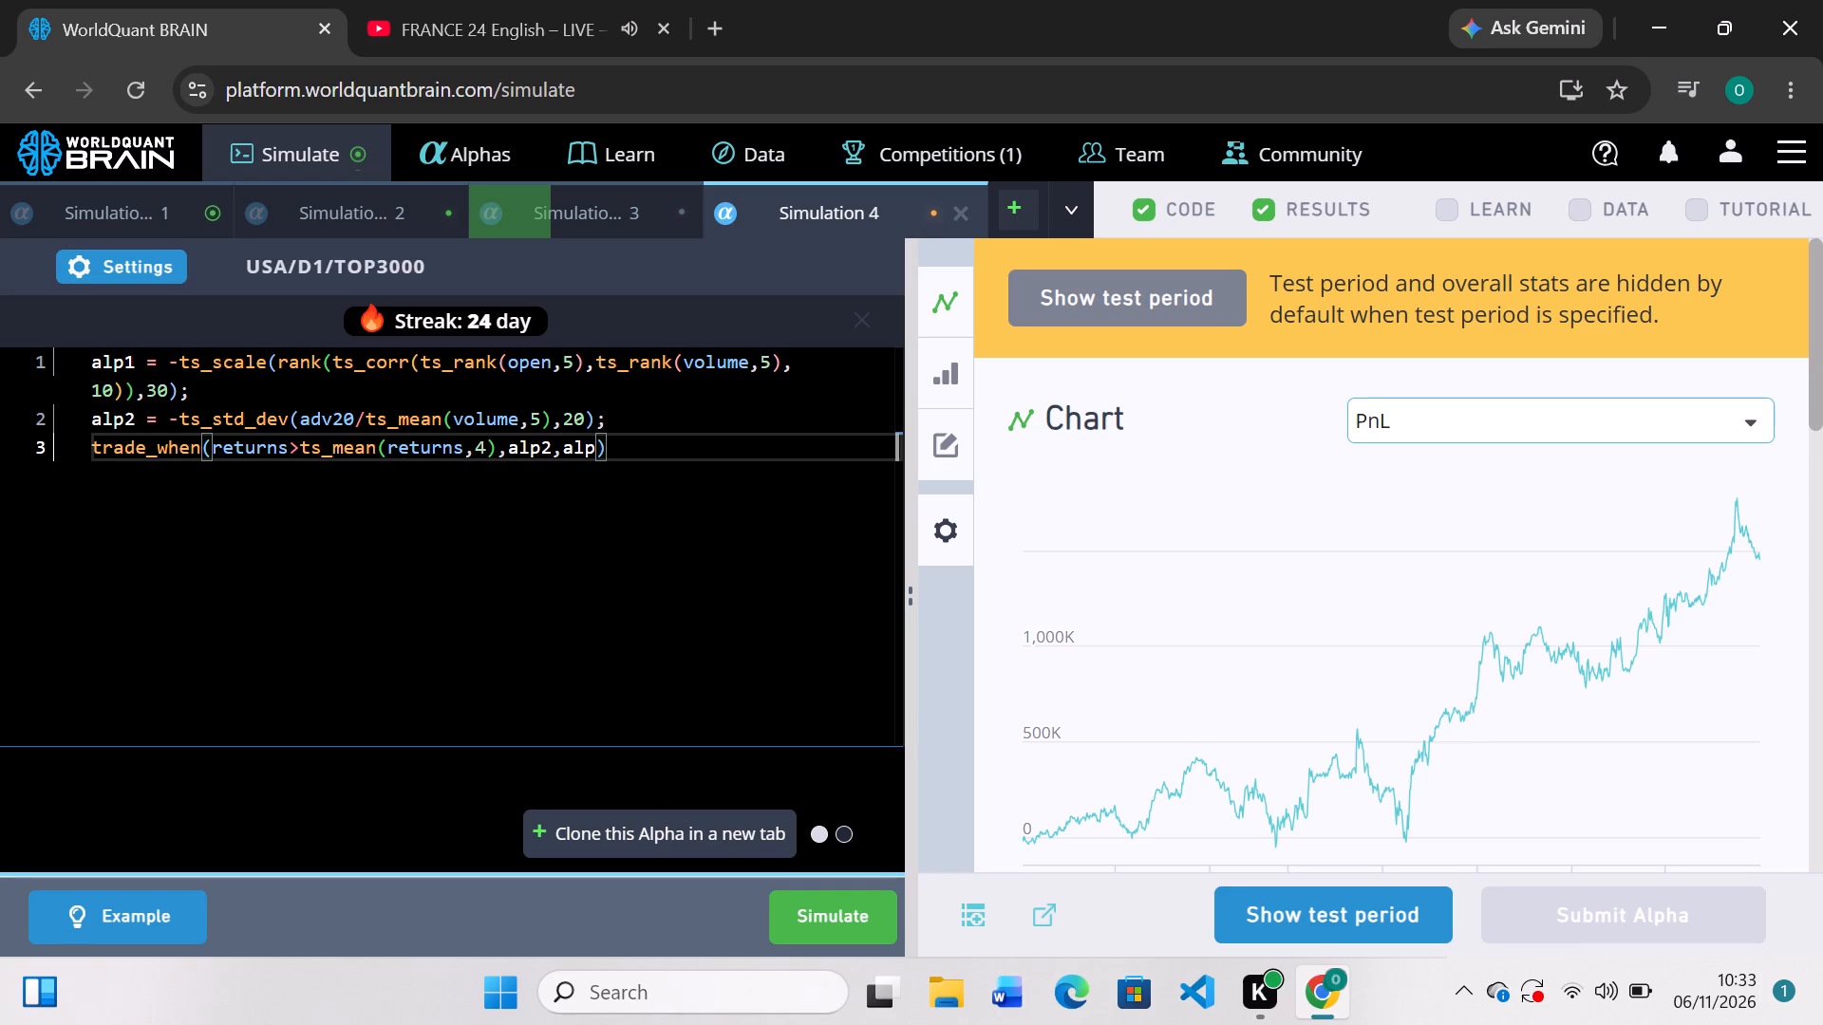
pyautogui.press('1')
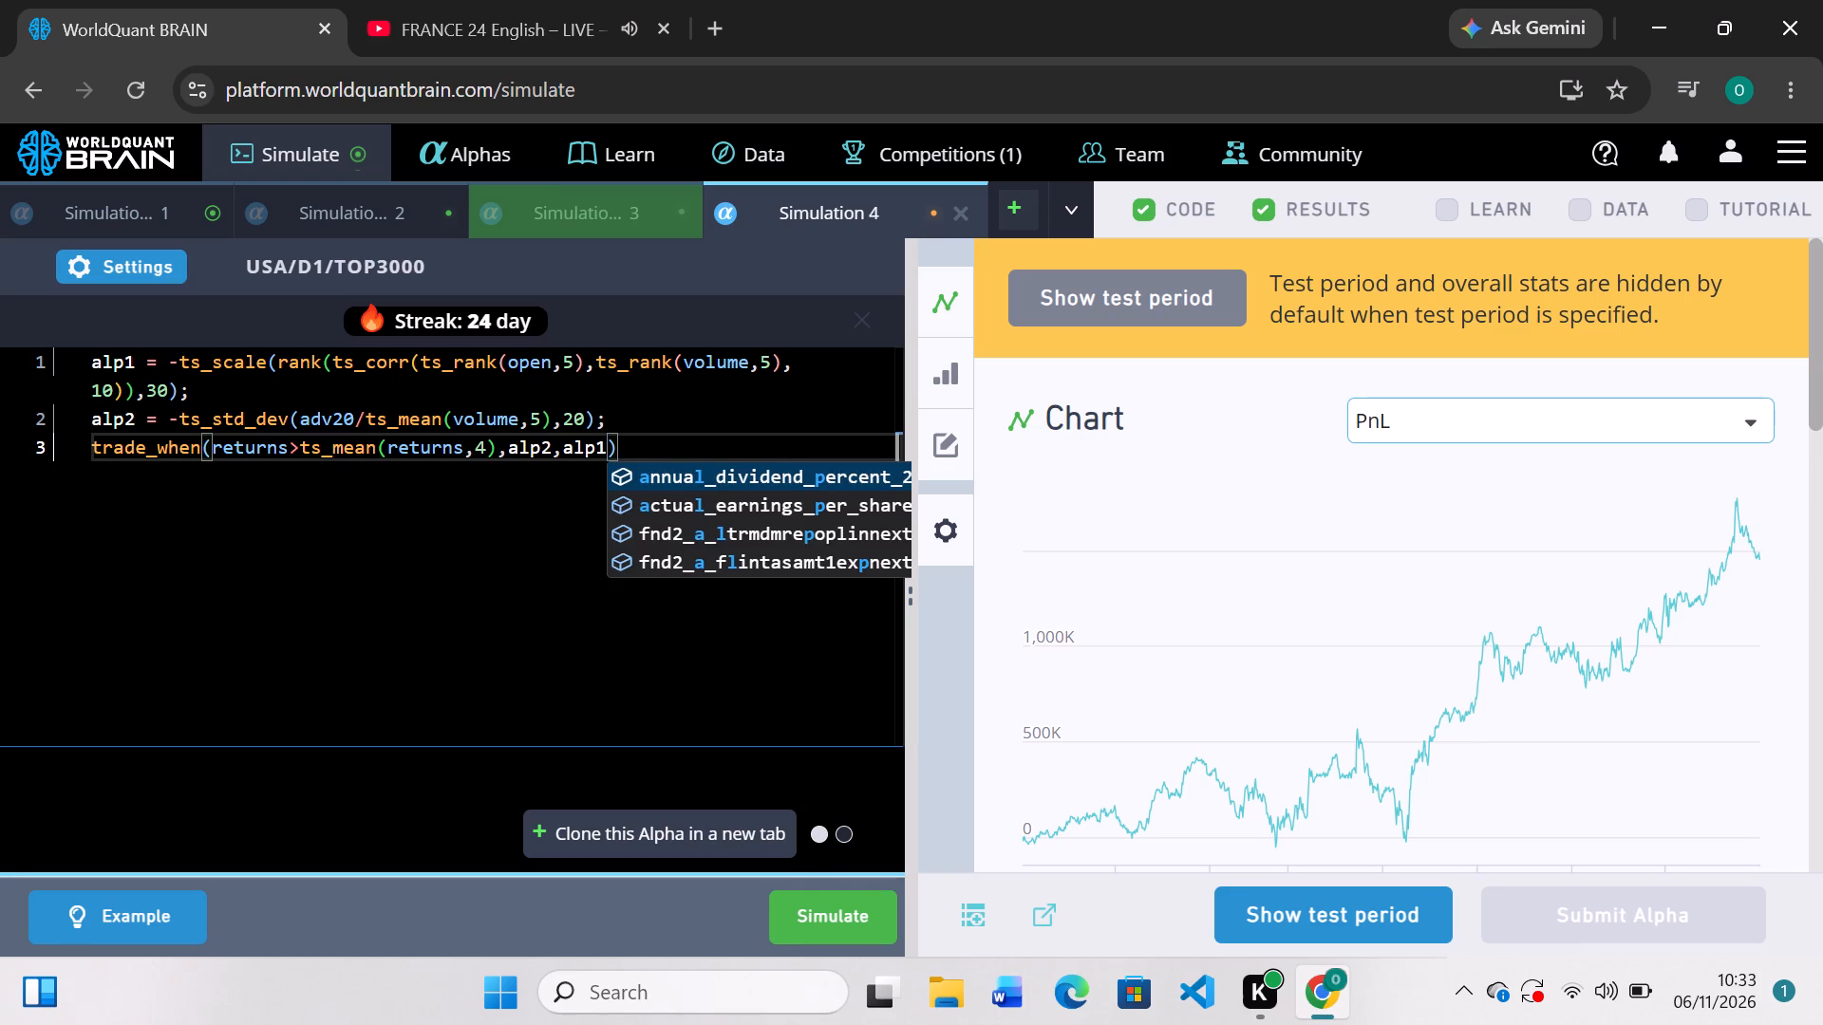
pyautogui.click(835, 917)
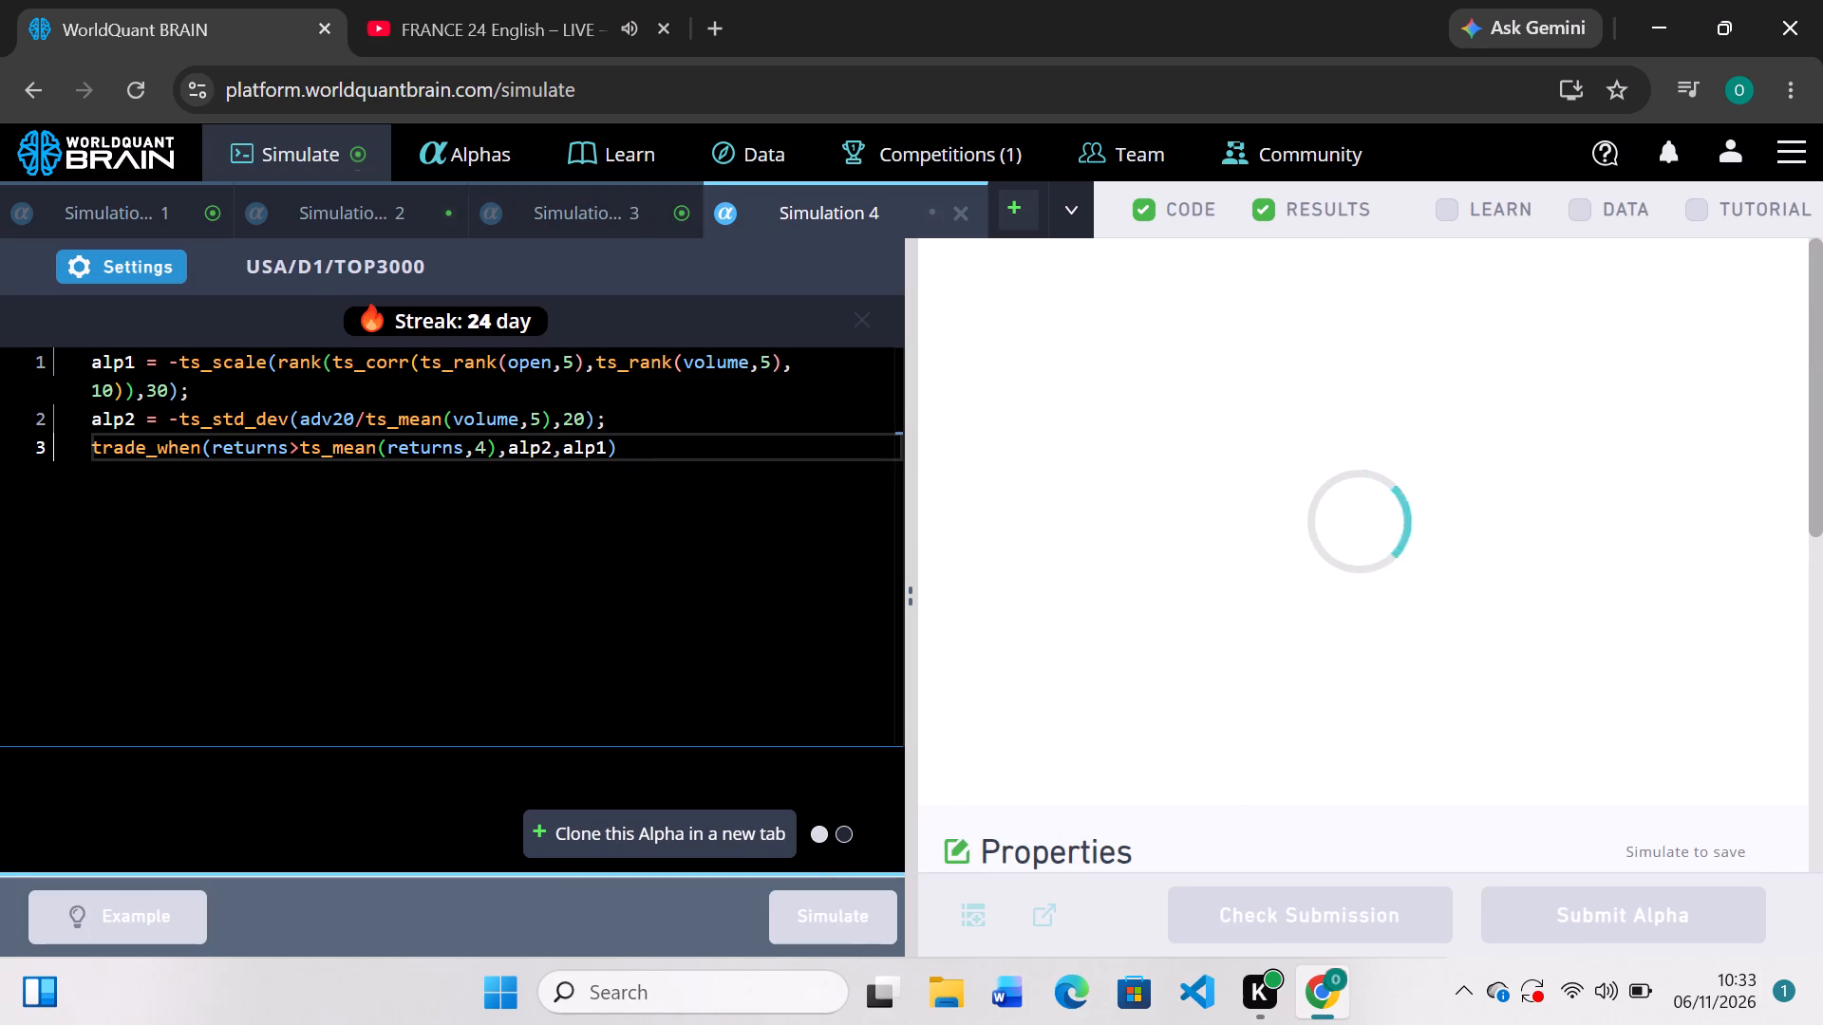
# Review Simulation 3's IS Summary, reveal its test period, run the self-correlation check, and expand the failed IS tests.
pyautogui.click(614, 214)
pyautogui.scroll(-2, 1236, 538)
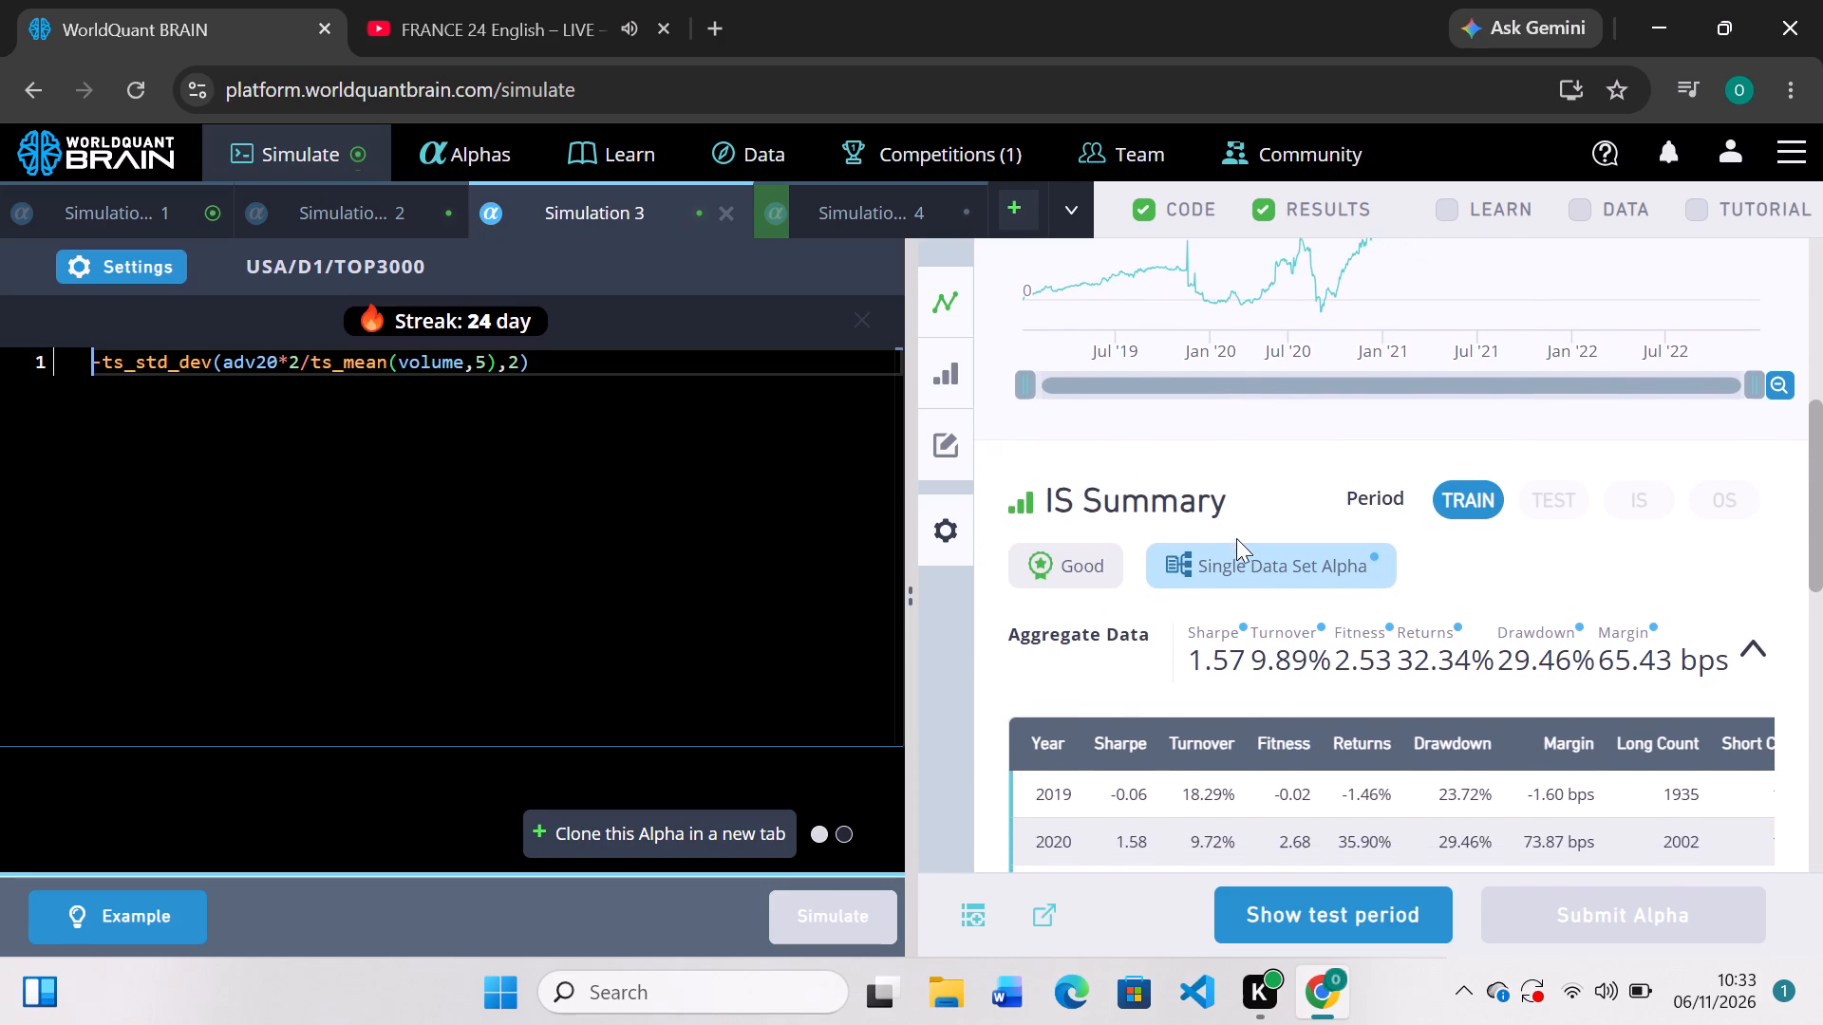
pyautogui.click(1325, 913)
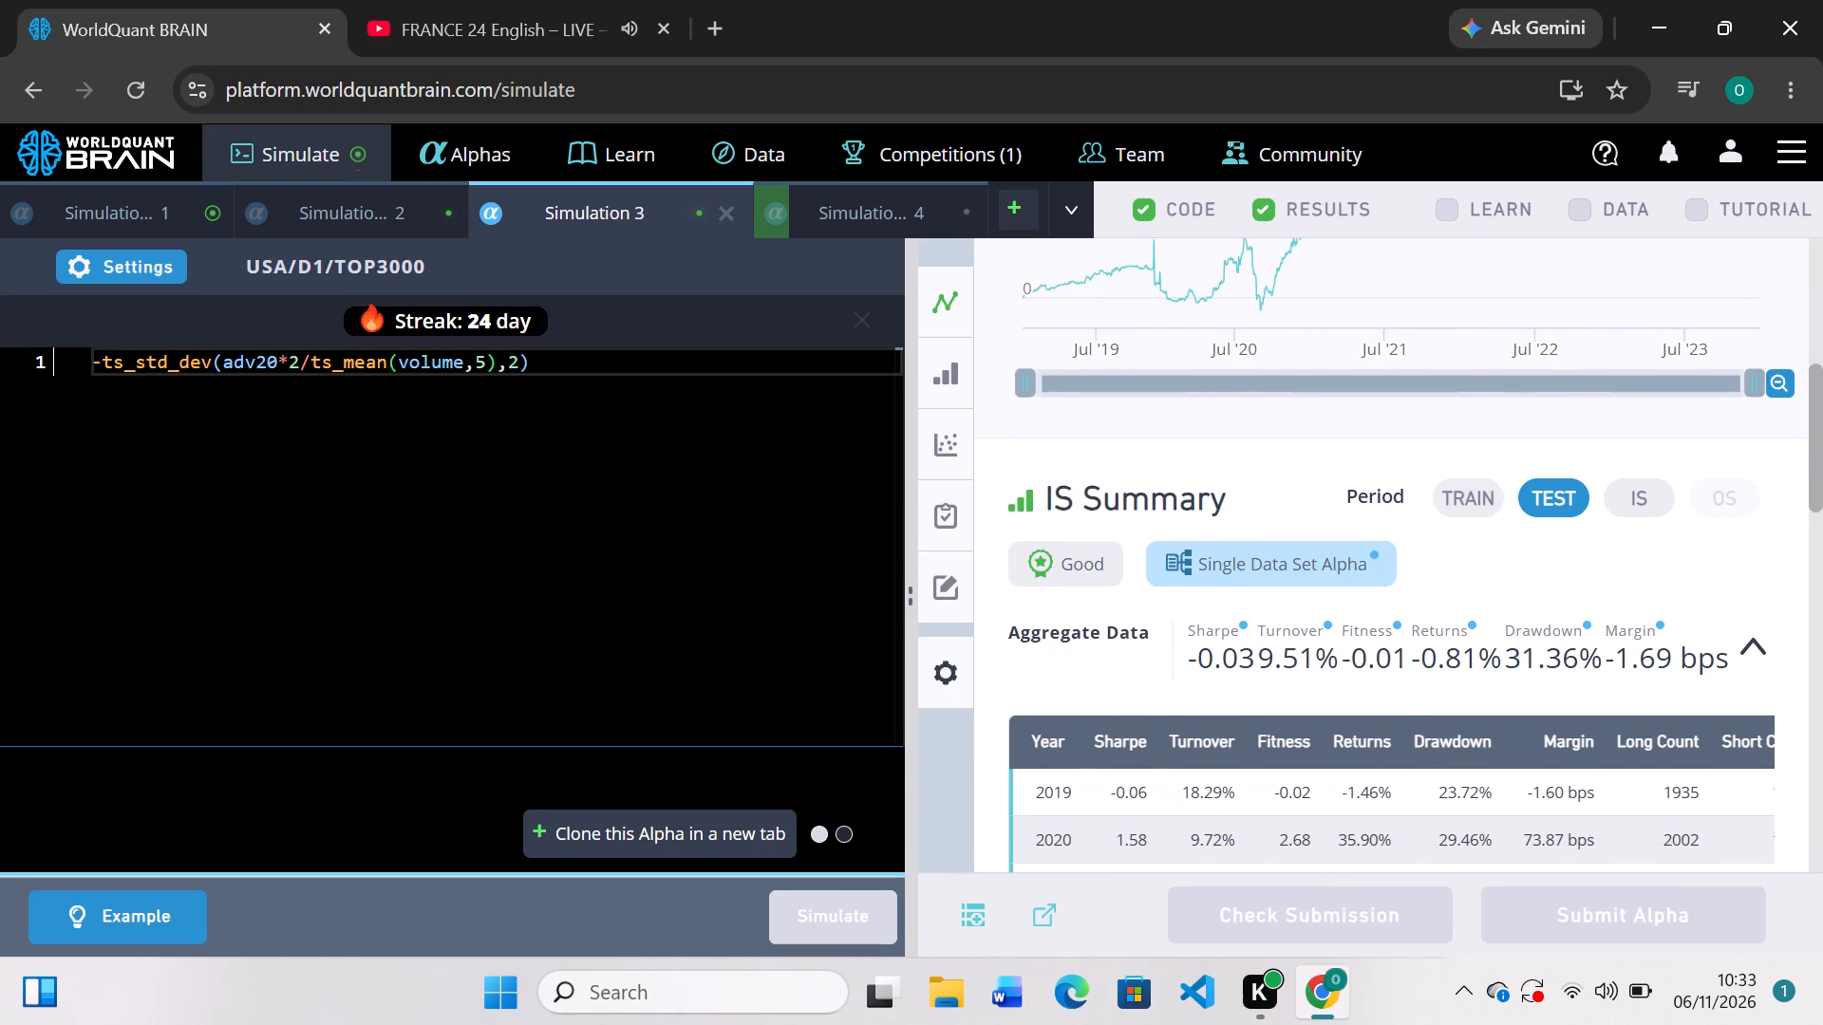
pyautogui.scroll(-4, 1360, 749)
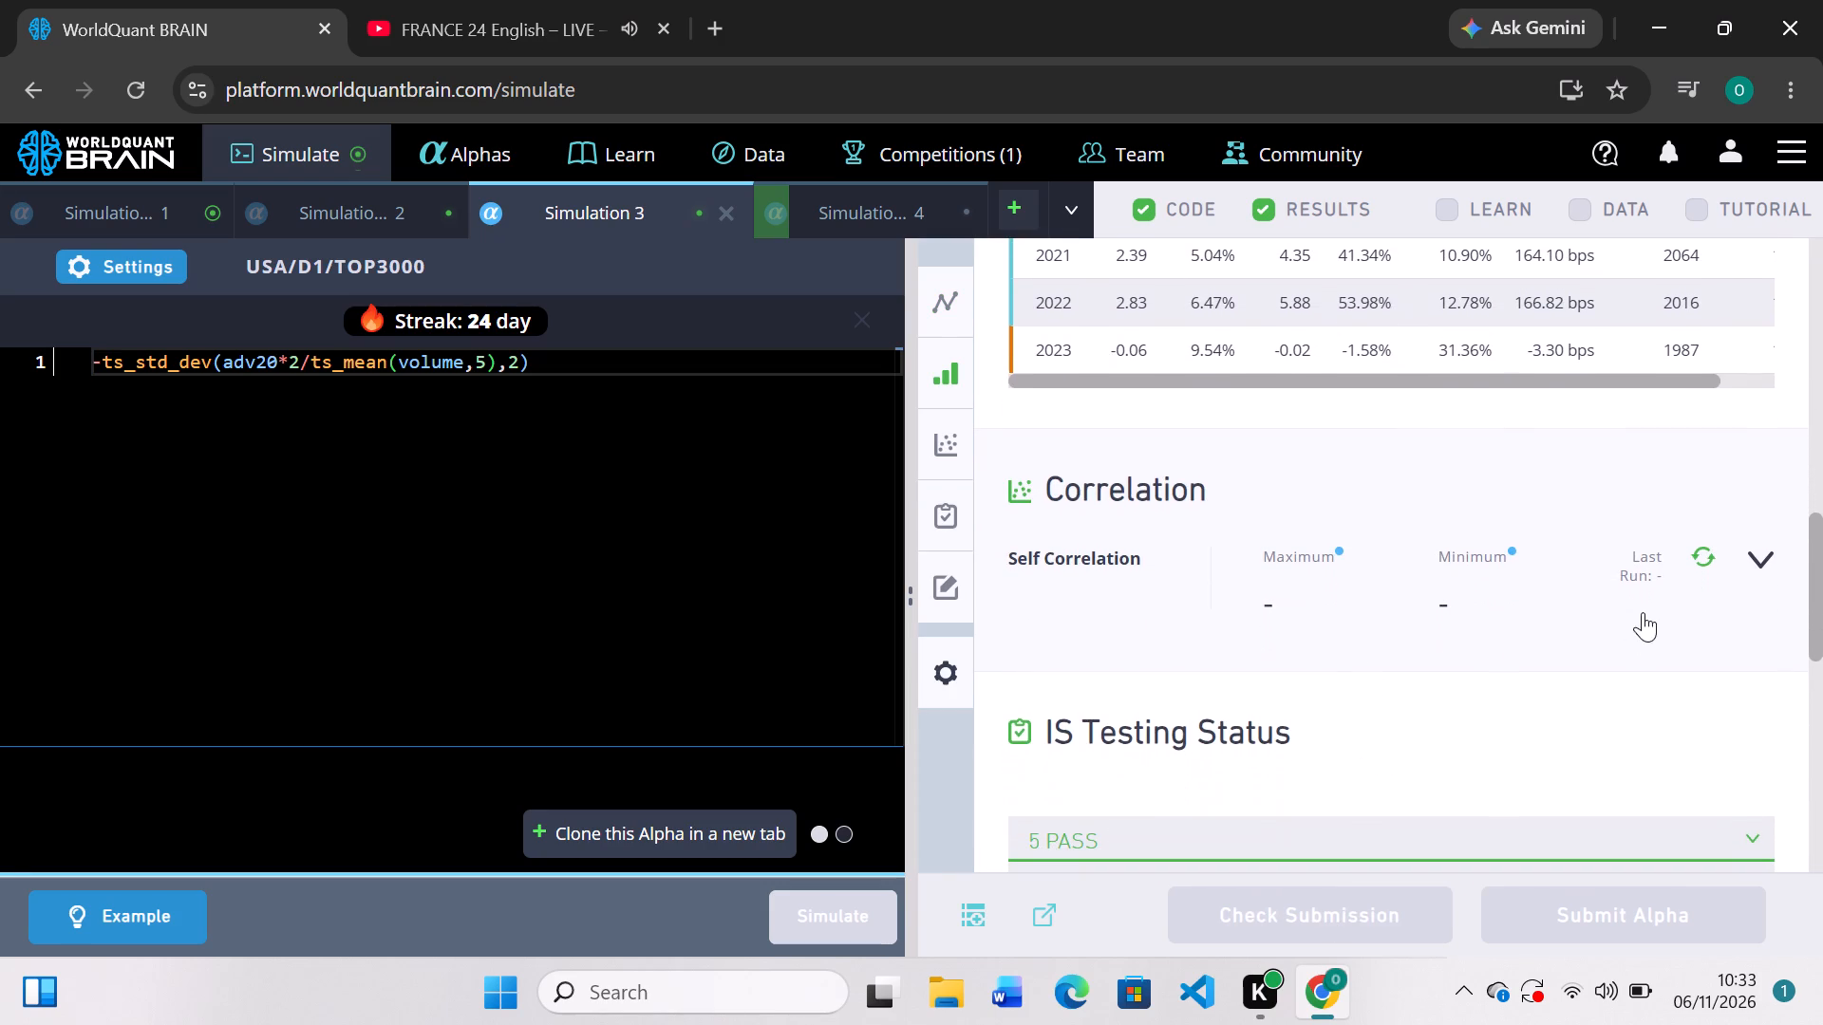
pyautogui.click(1708, 557)
pyautogui.scroll(-2, 1578, 676)
pyautogui.click(1741, 622)
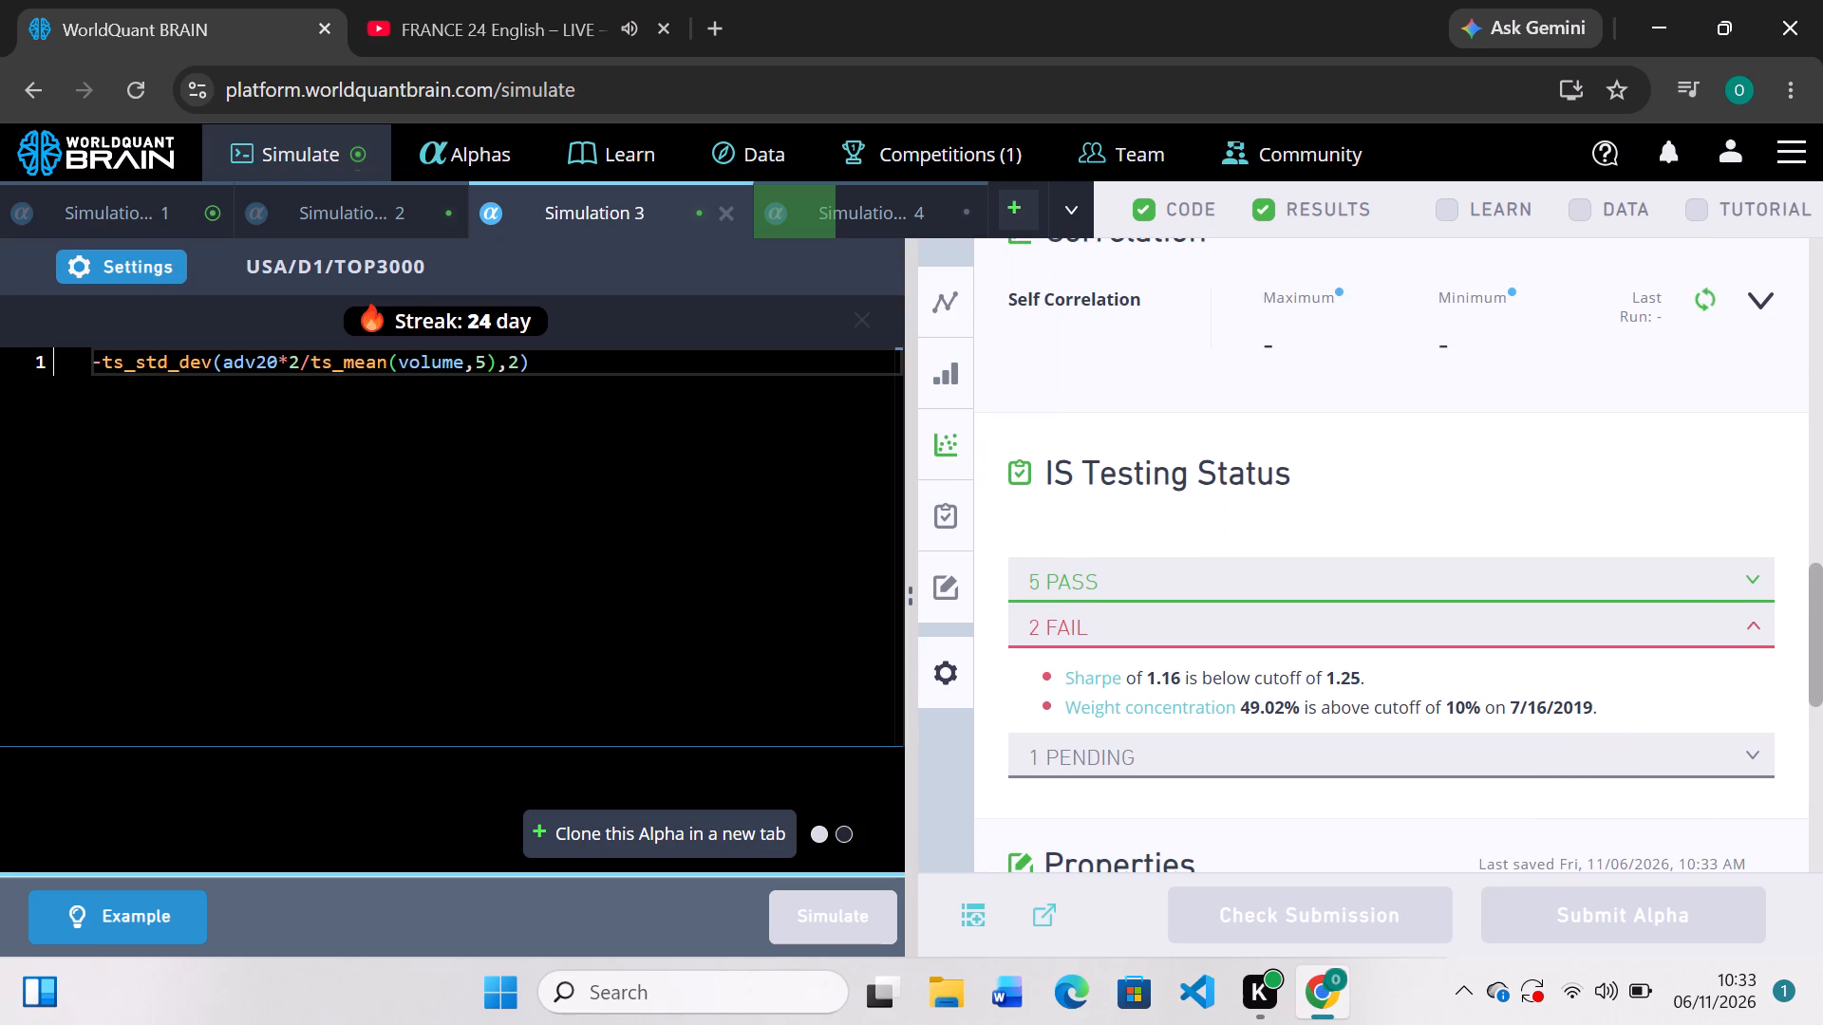
pyautogui.scroll(2, 1567, 707)
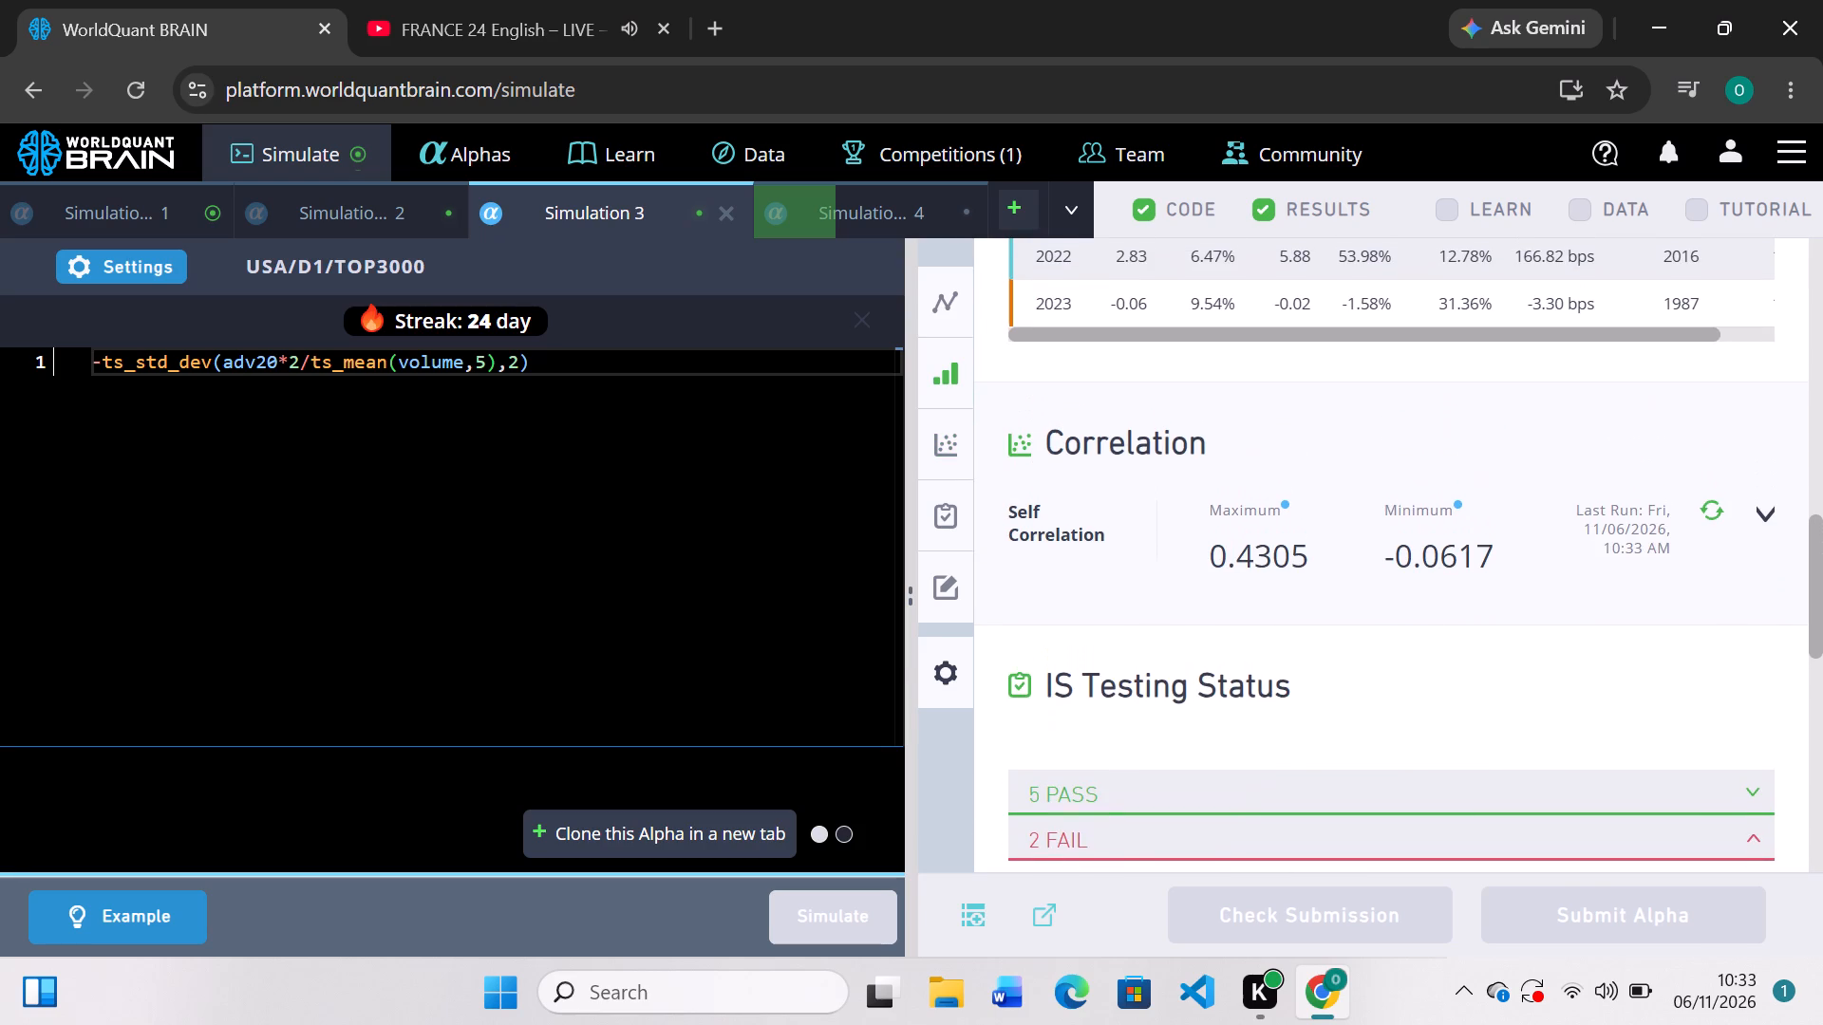
# Replace adv20*2 with volume in Simulation 3's ts_std_dev expression and simulate it.
pyautogui.click(302, 363)
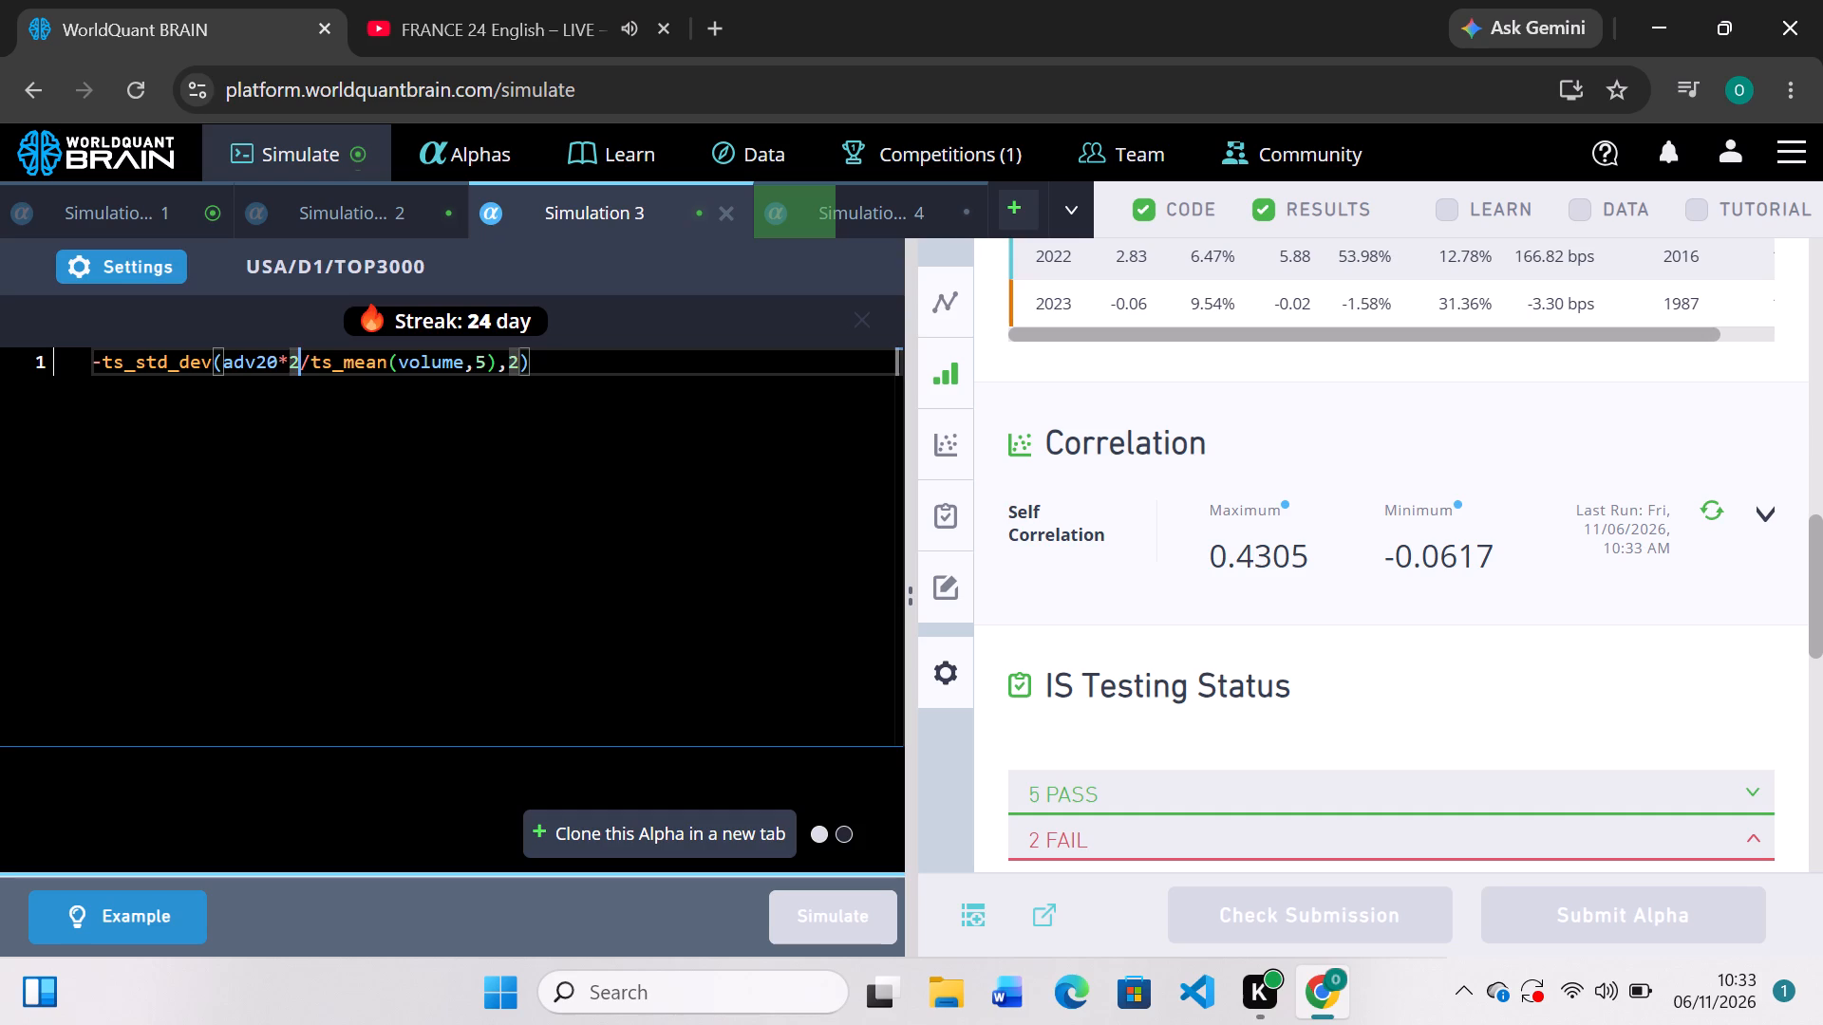
pyautogui.press('BackSpace')
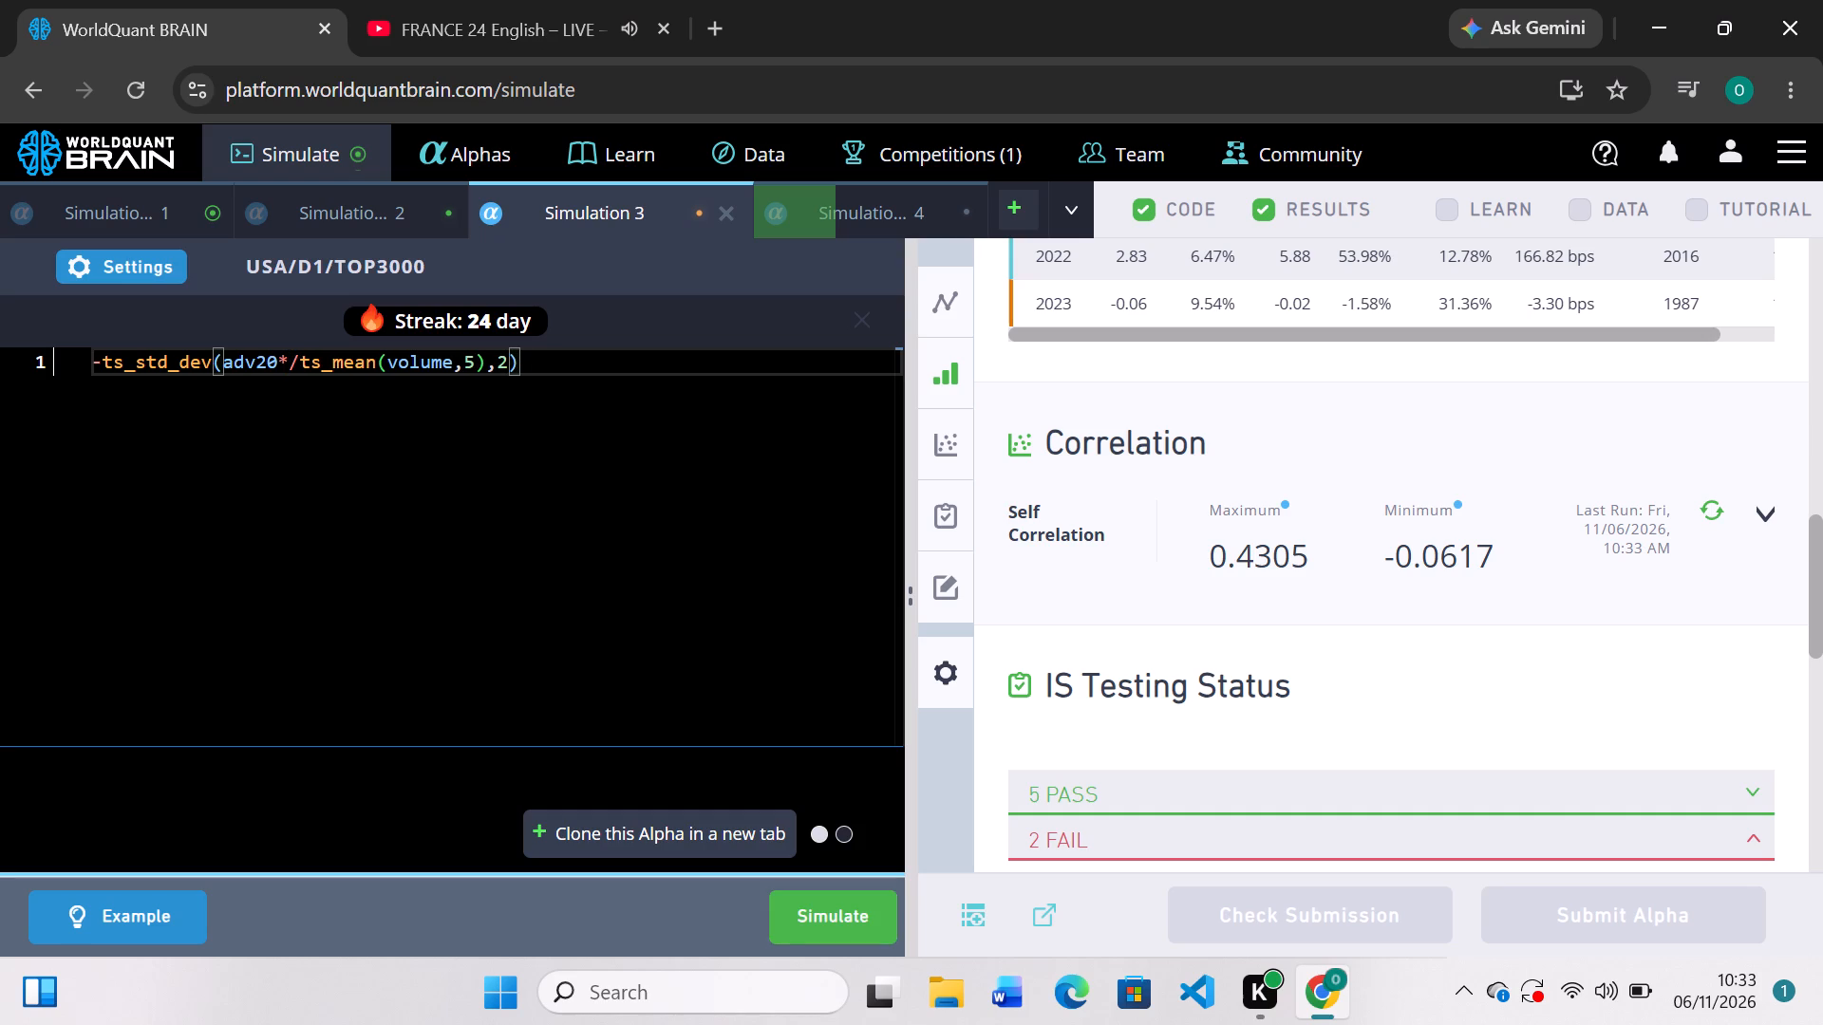
pyautogui.press('BackSpace')
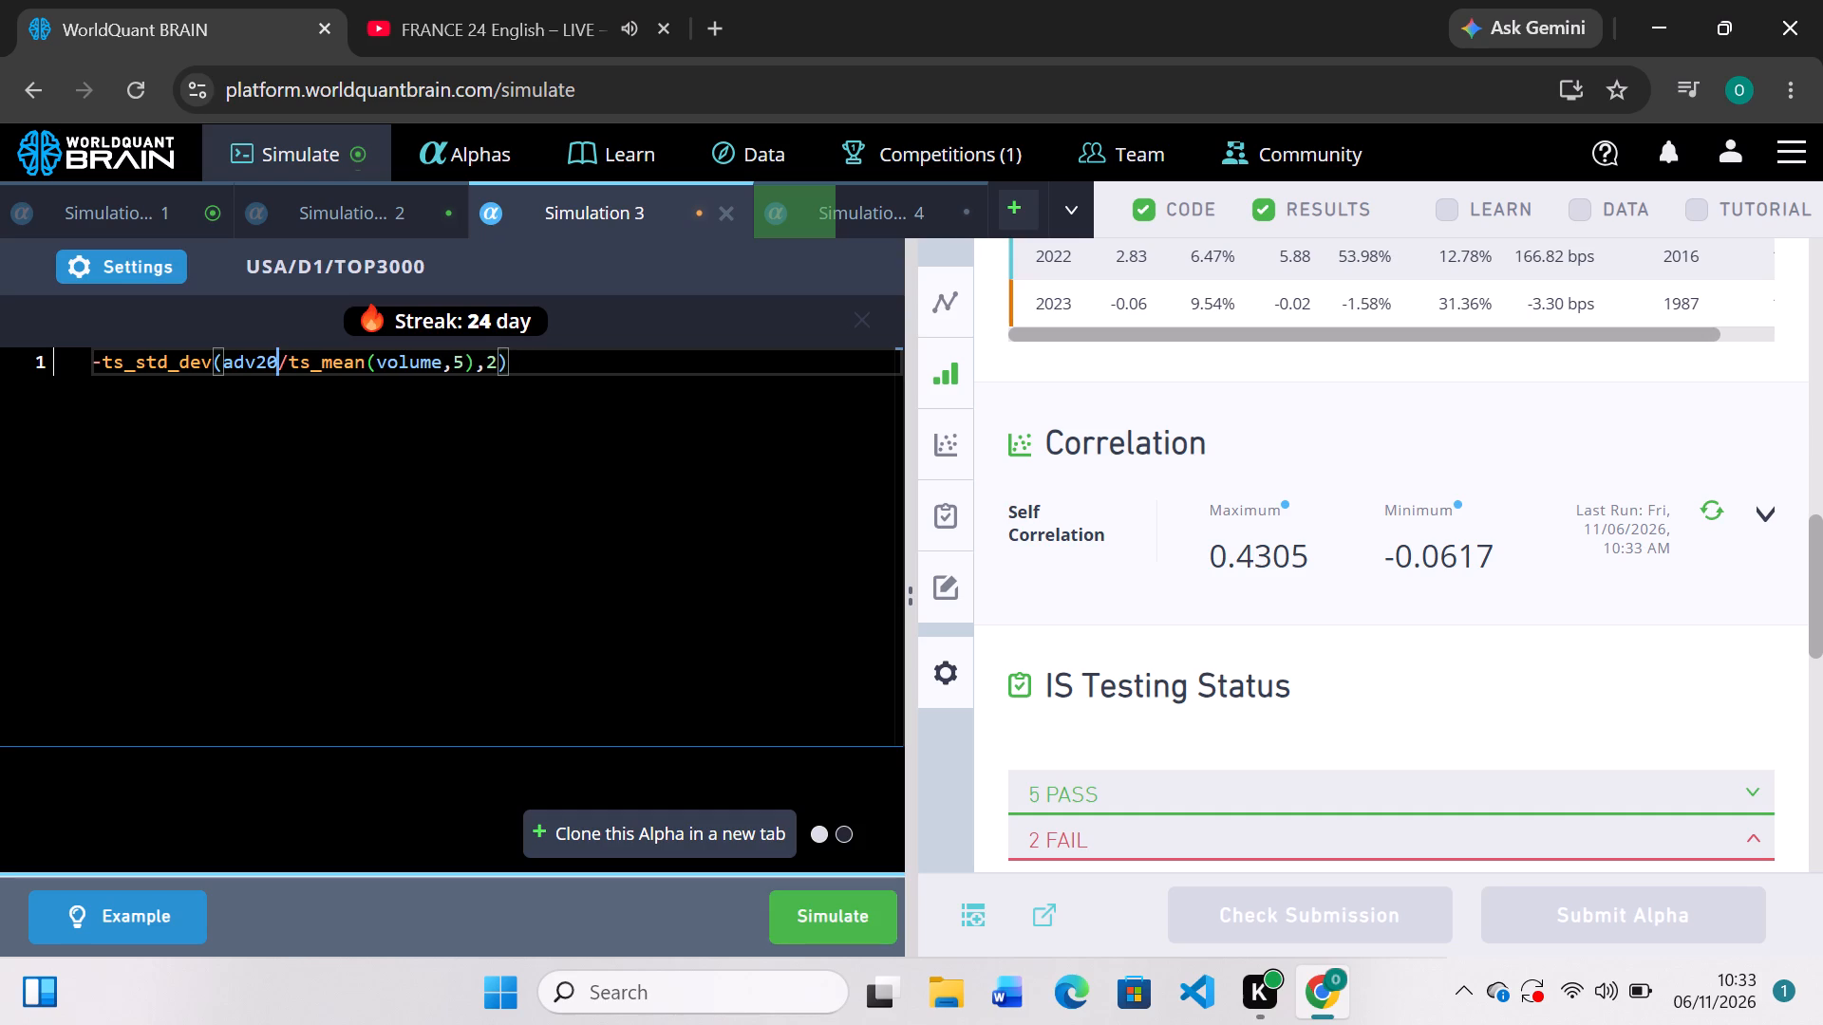
pyautogui.press('BackSpace')
pyautogui.press('BackSpace')
pyautogui.press('BackSpace')
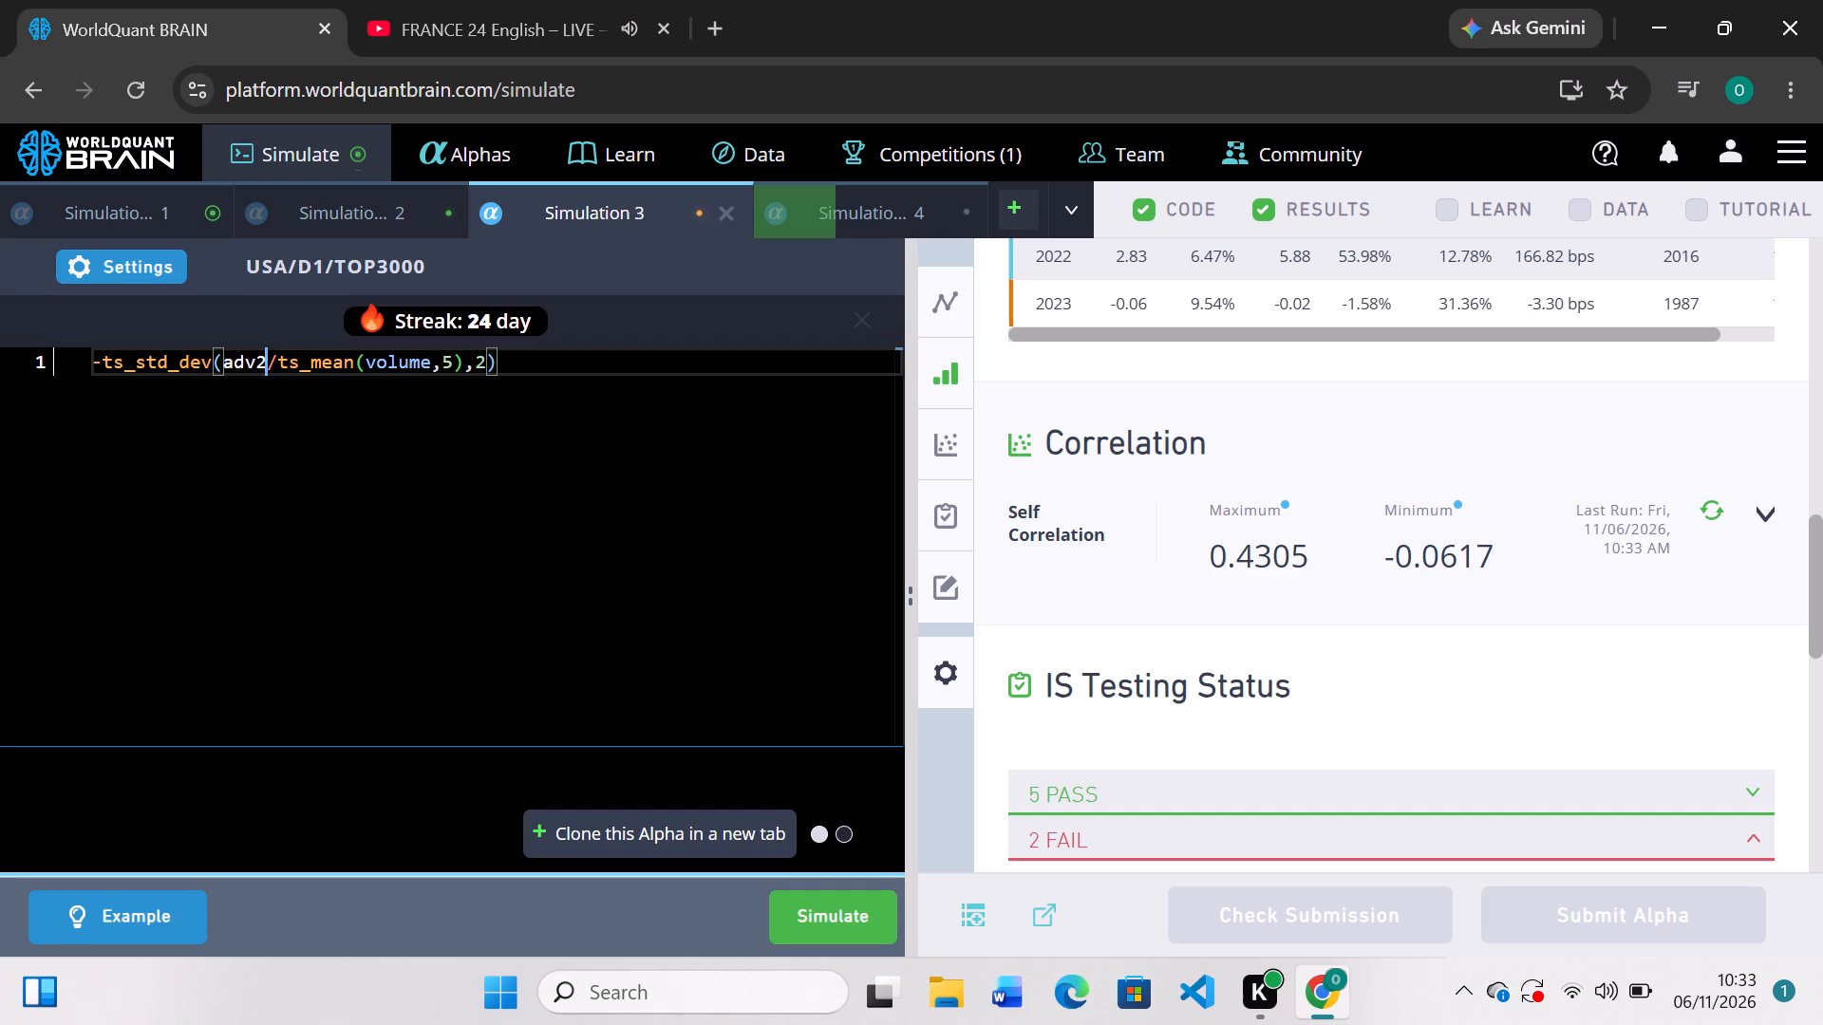
pyautogui.press('BackSpace')
pyautogui.press('BackSpace')
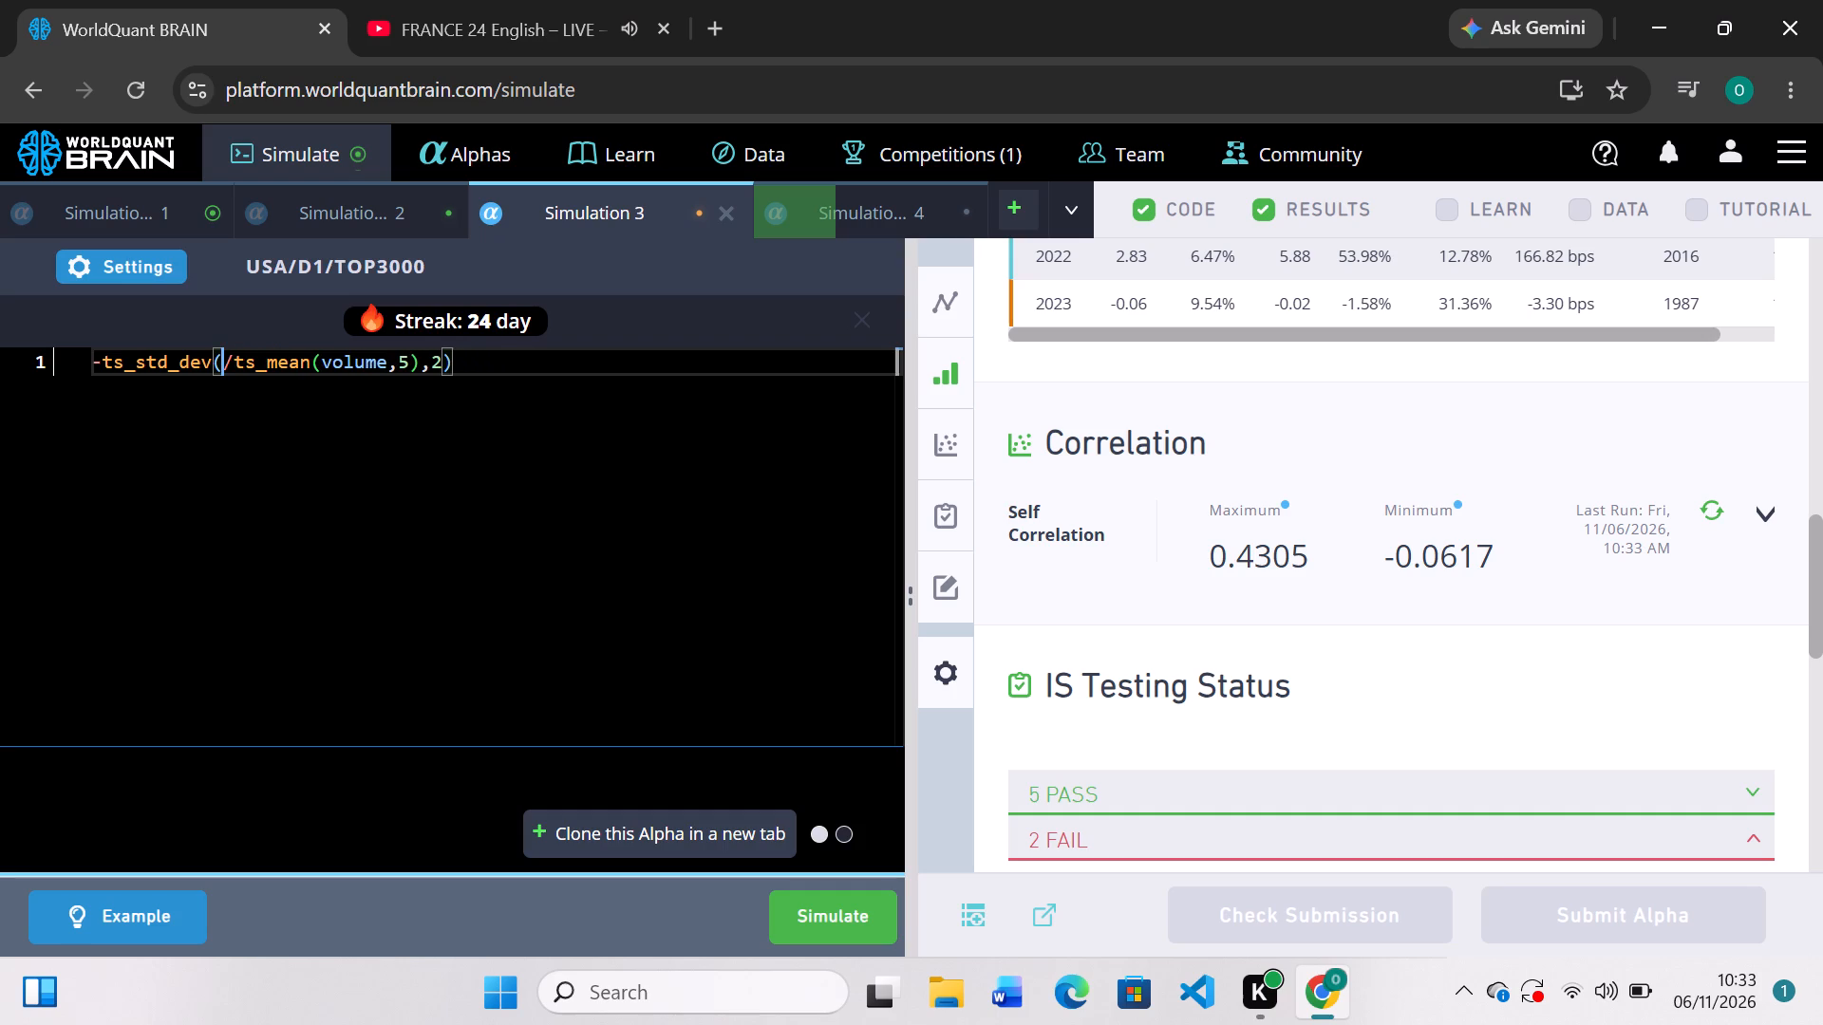
pyautogui.write('vo')
pyautogui.write('lu')
pyautogui.press('Tab')
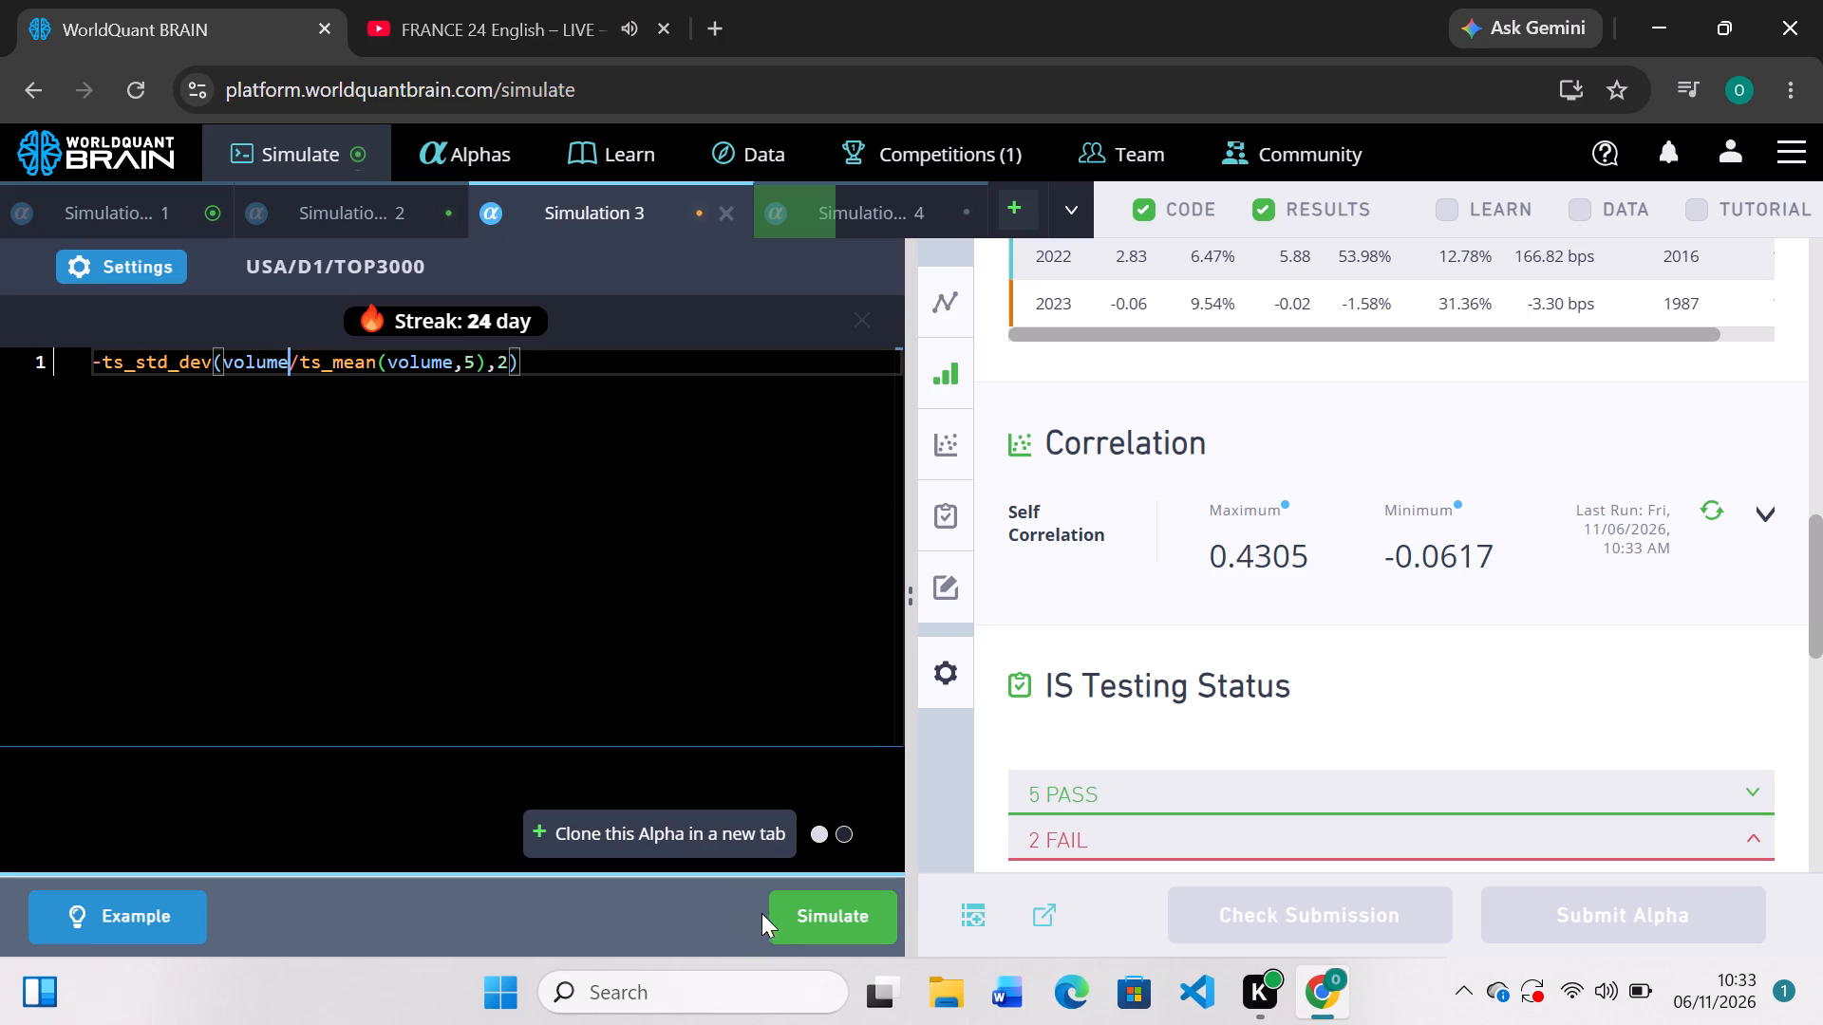
pyautogui.click(788, 914)
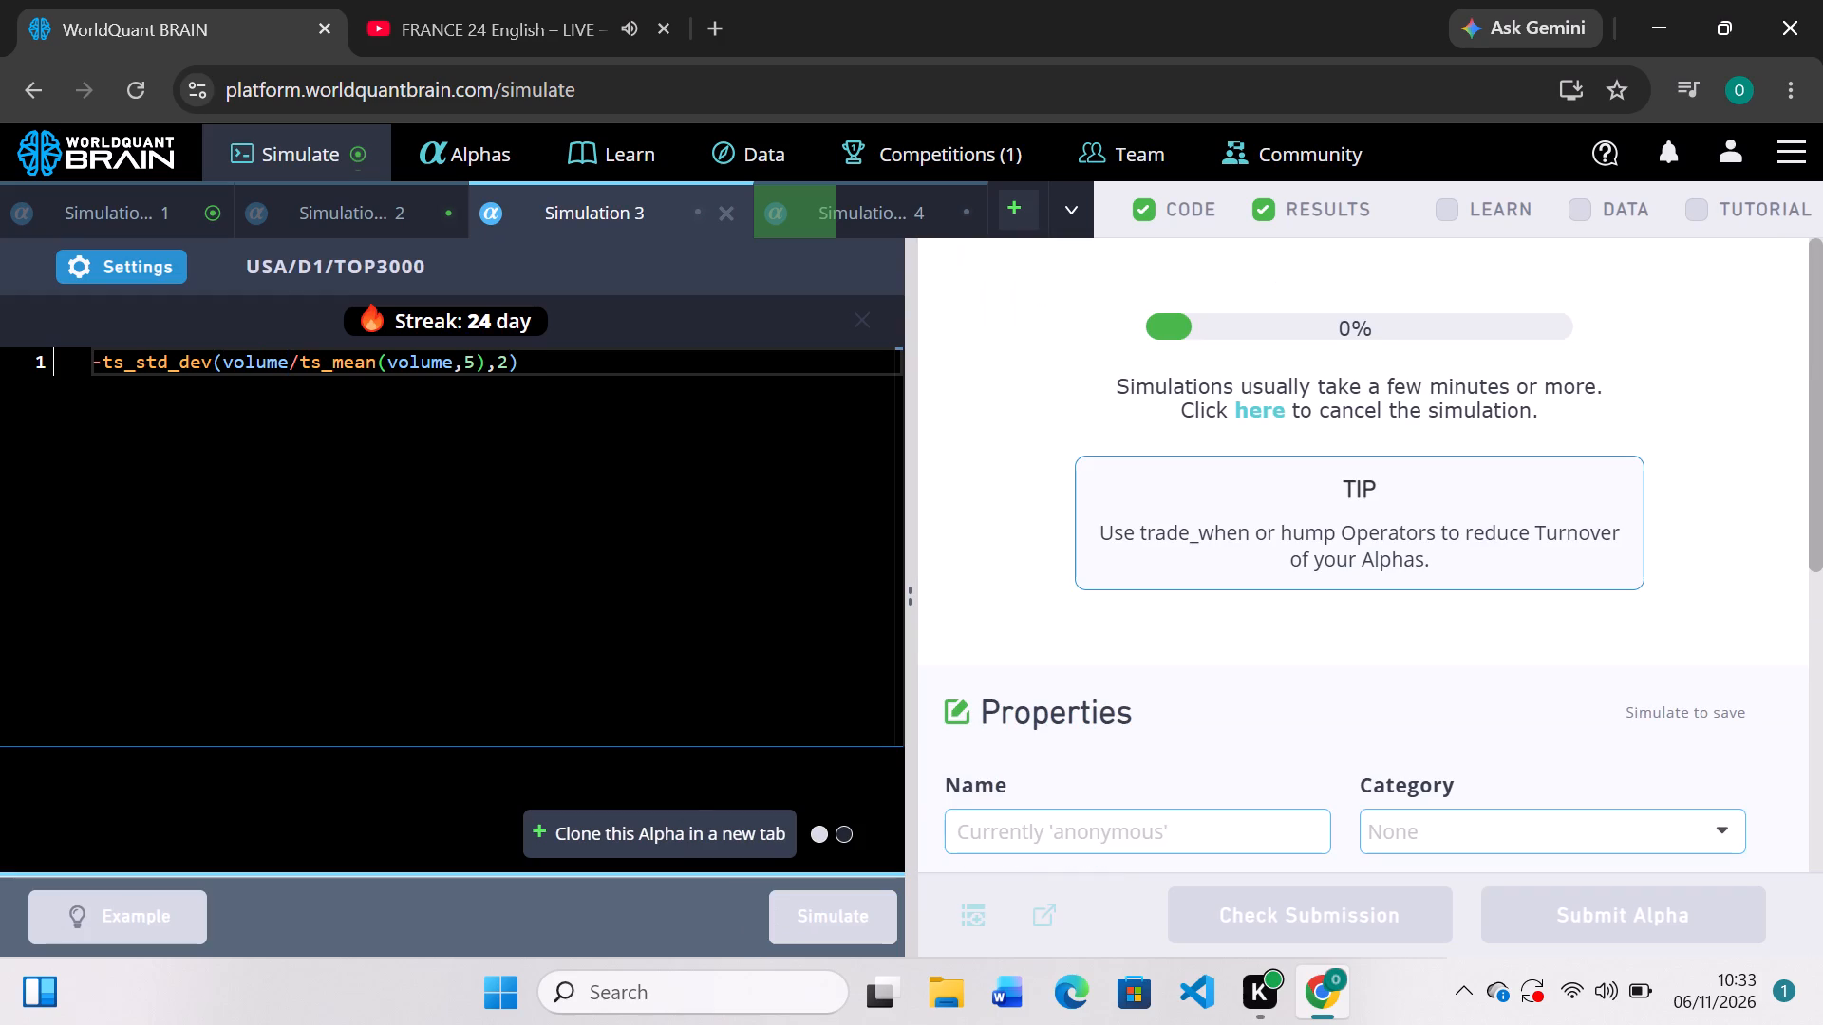
# Check Simulation 1's results, replace ts_sum with ts_mean around close/open, and simulate it.
pyautogui.click(134, 214)
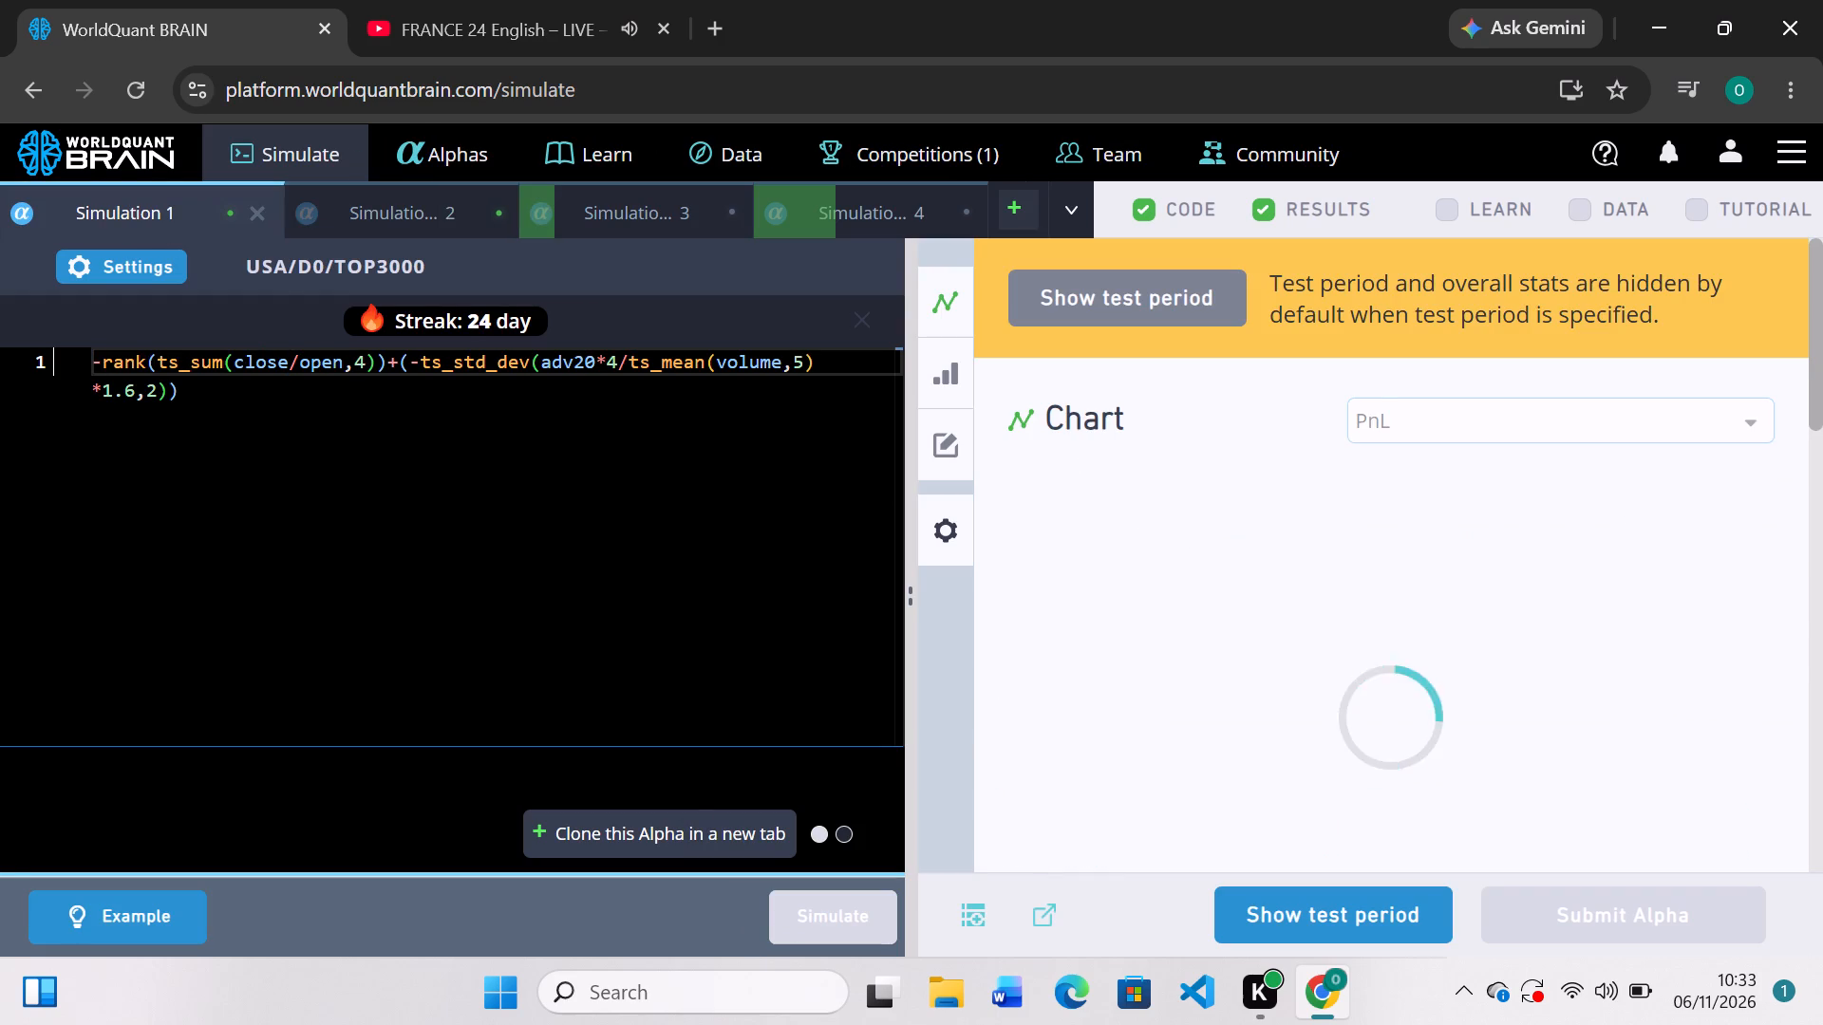
pyautogui.scroll(-3, 1116, 643)
pyautogui.scroll(4, 1116, 643)
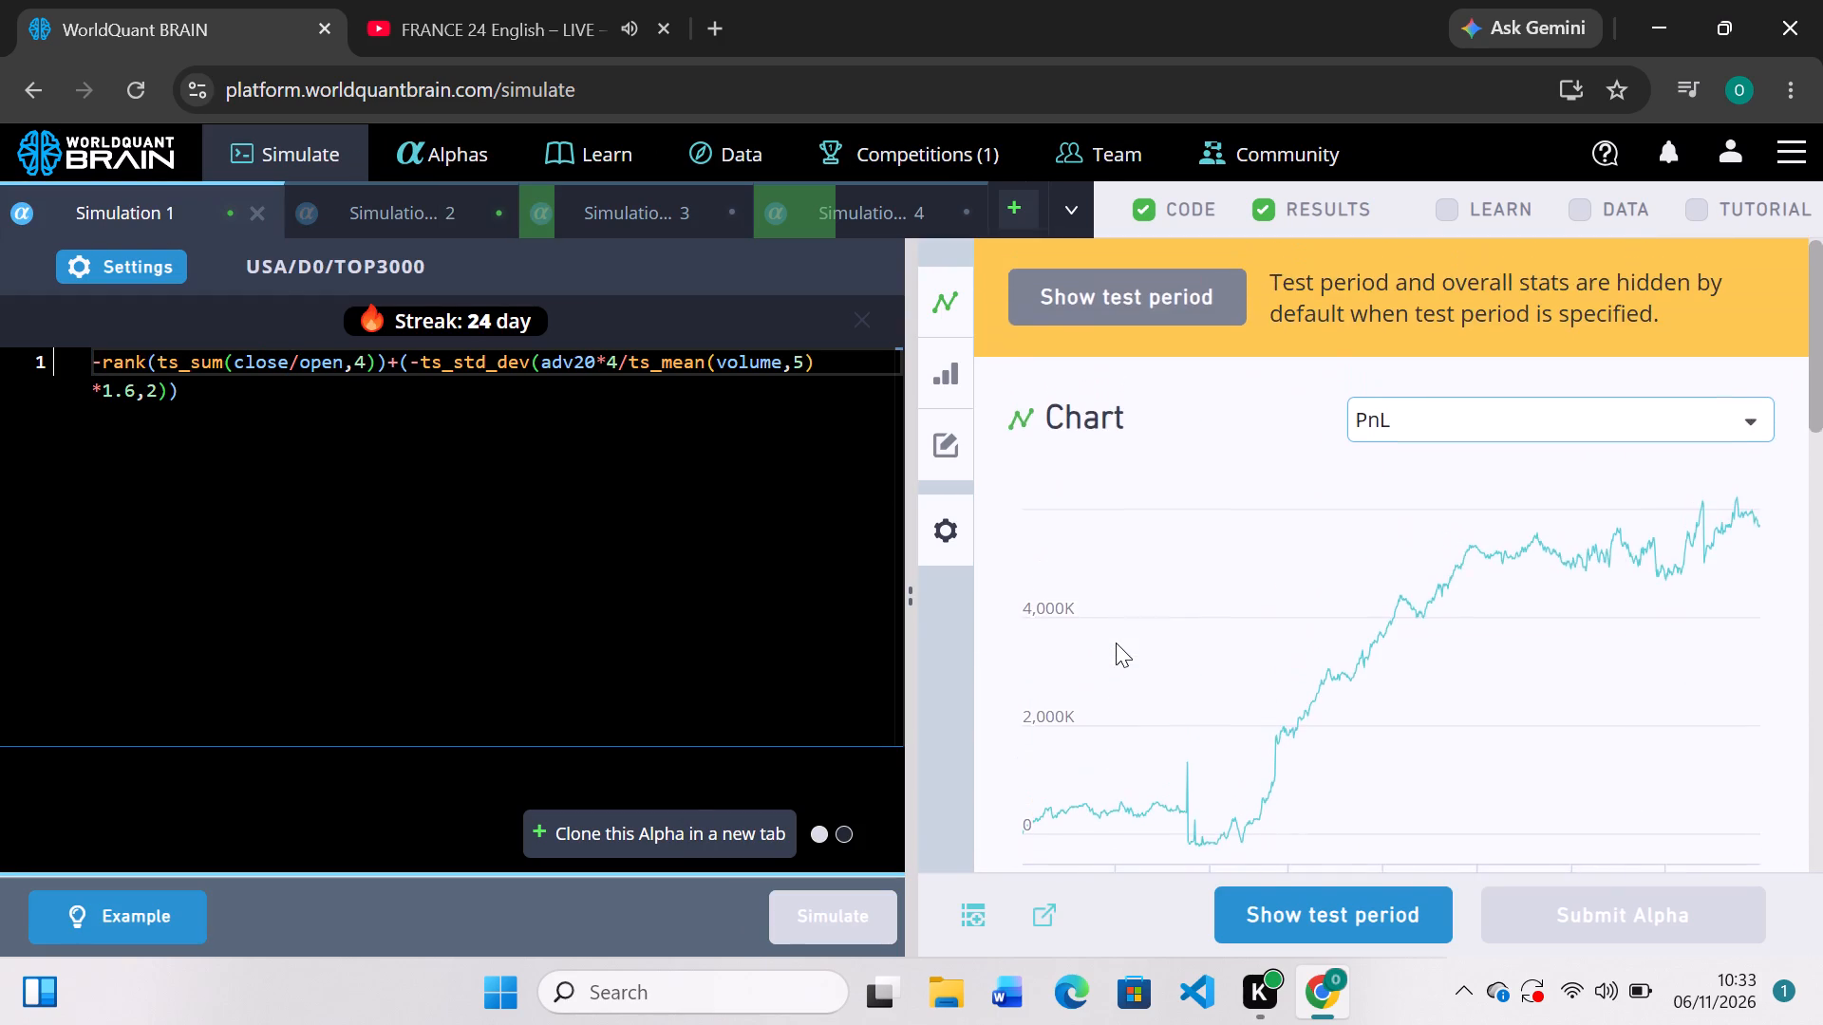
pyautogui.scroll(-2, 1116, 643)
pyautogui.scroll(4, 1116, 643)
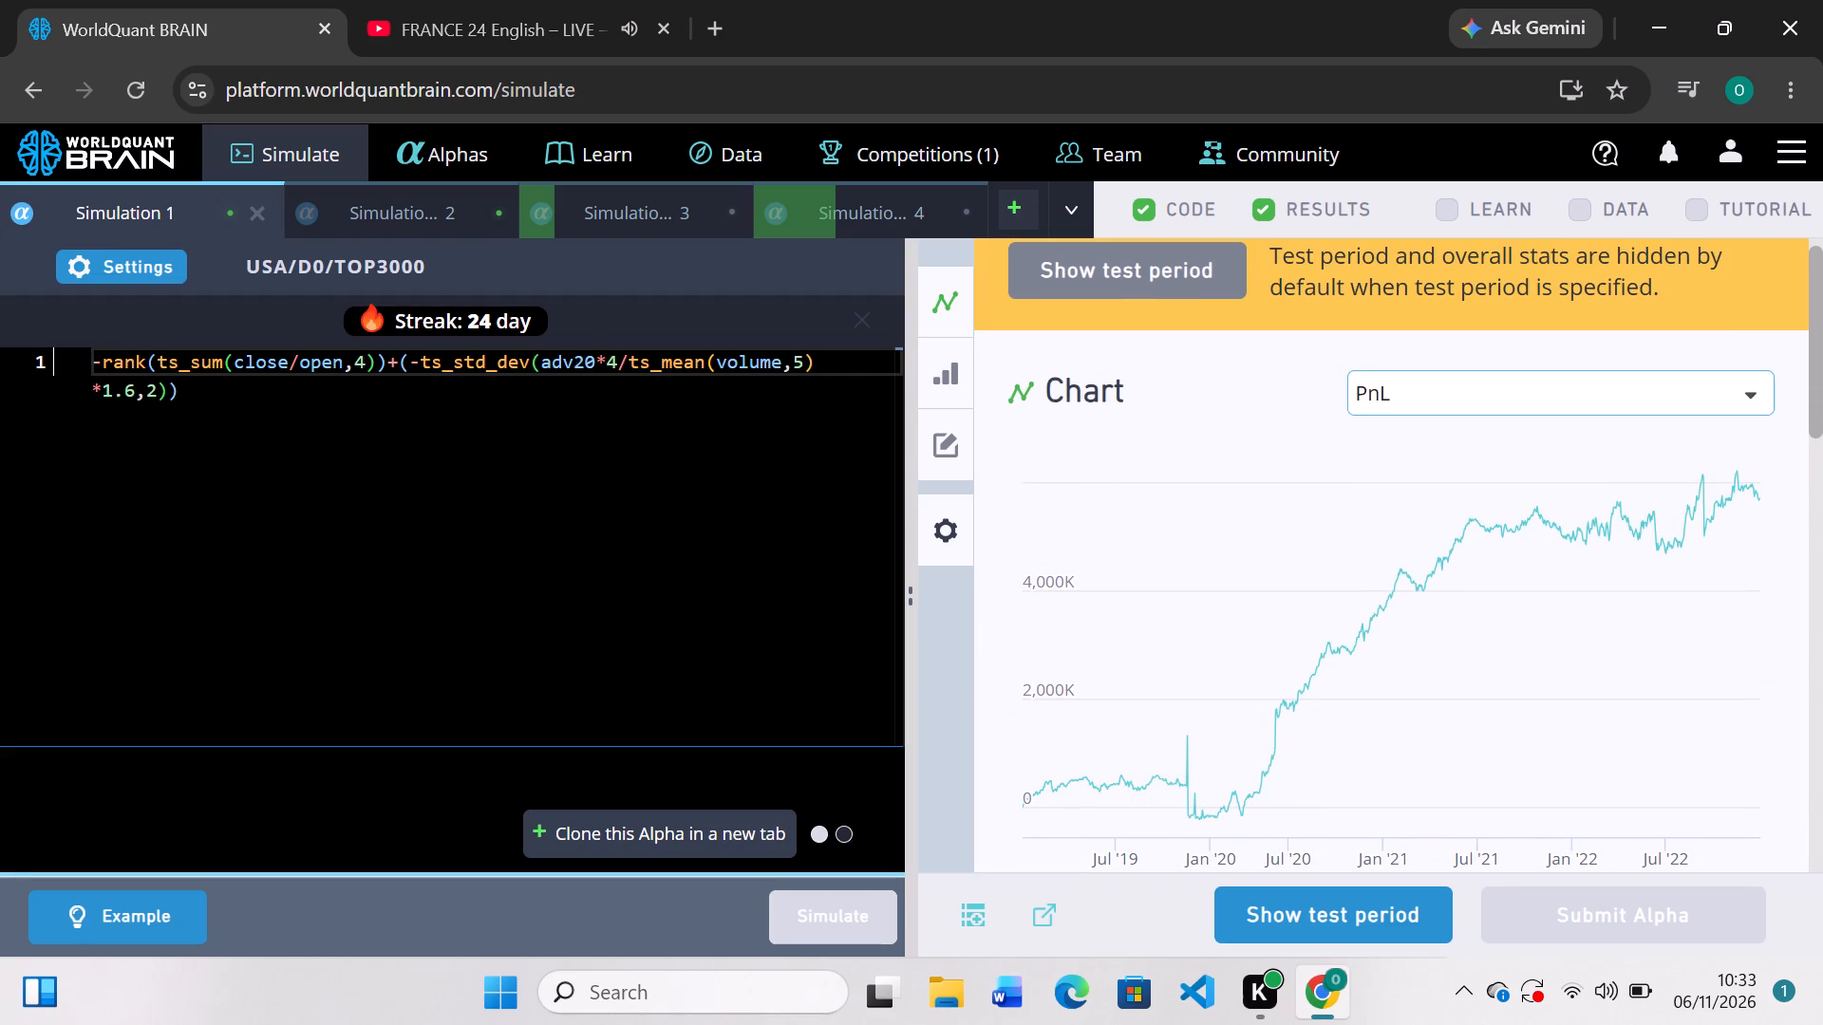
pyautogui.click(228, 364)
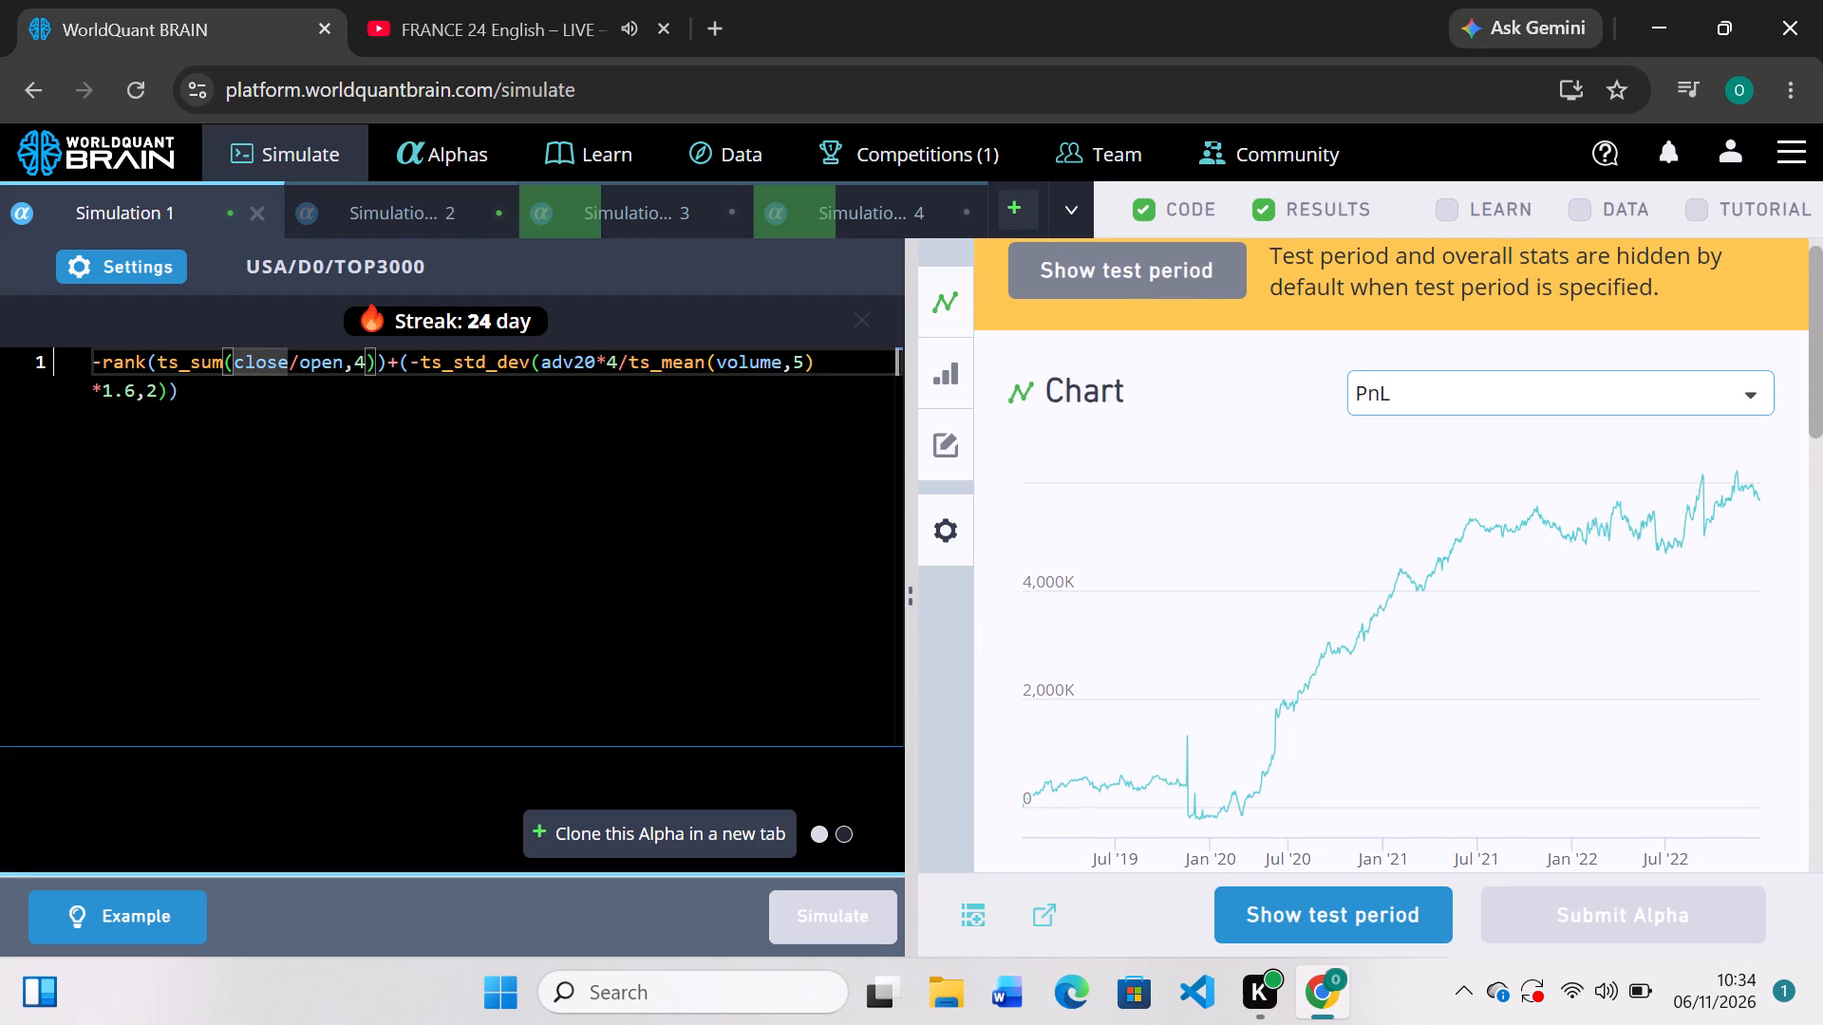
pyautogui.click(222, 363)
pyautogui.press('BackSpace')
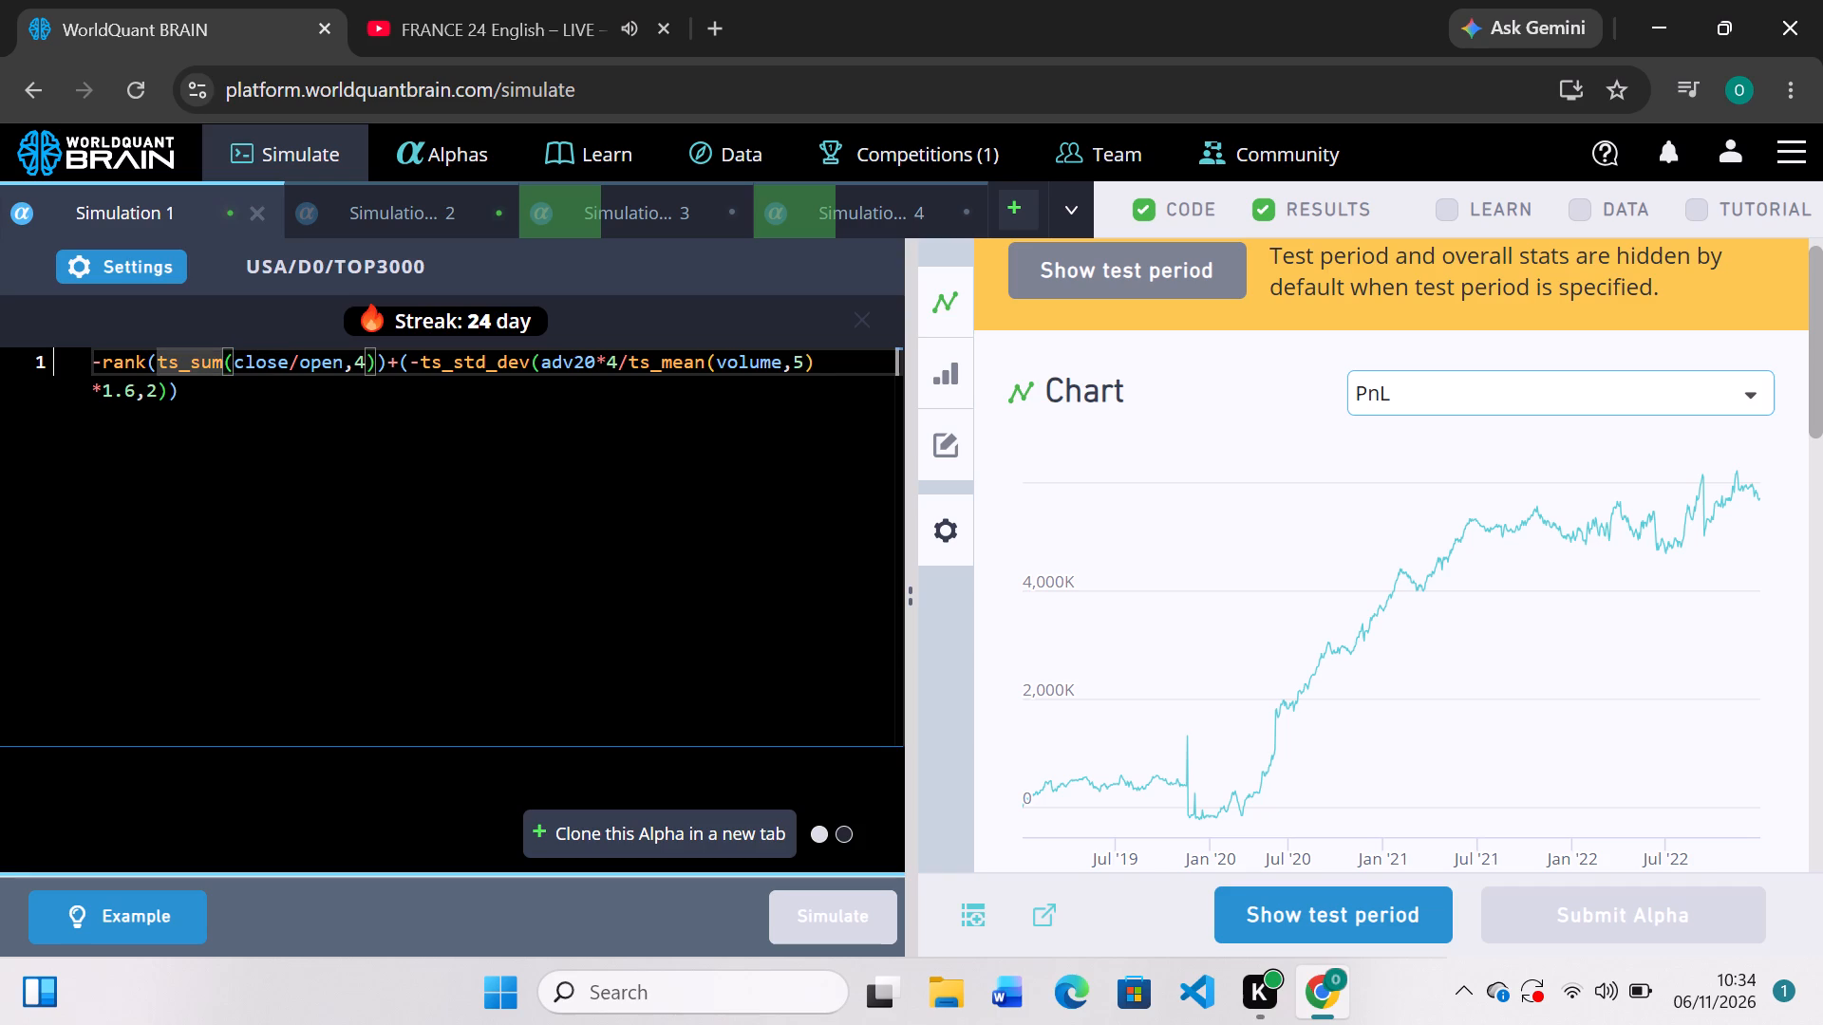
pyautogui.press('BackSpace')
pyautogui.press('BackSpace')
pyautogui.write('me')
pyautogui.press('Tab')
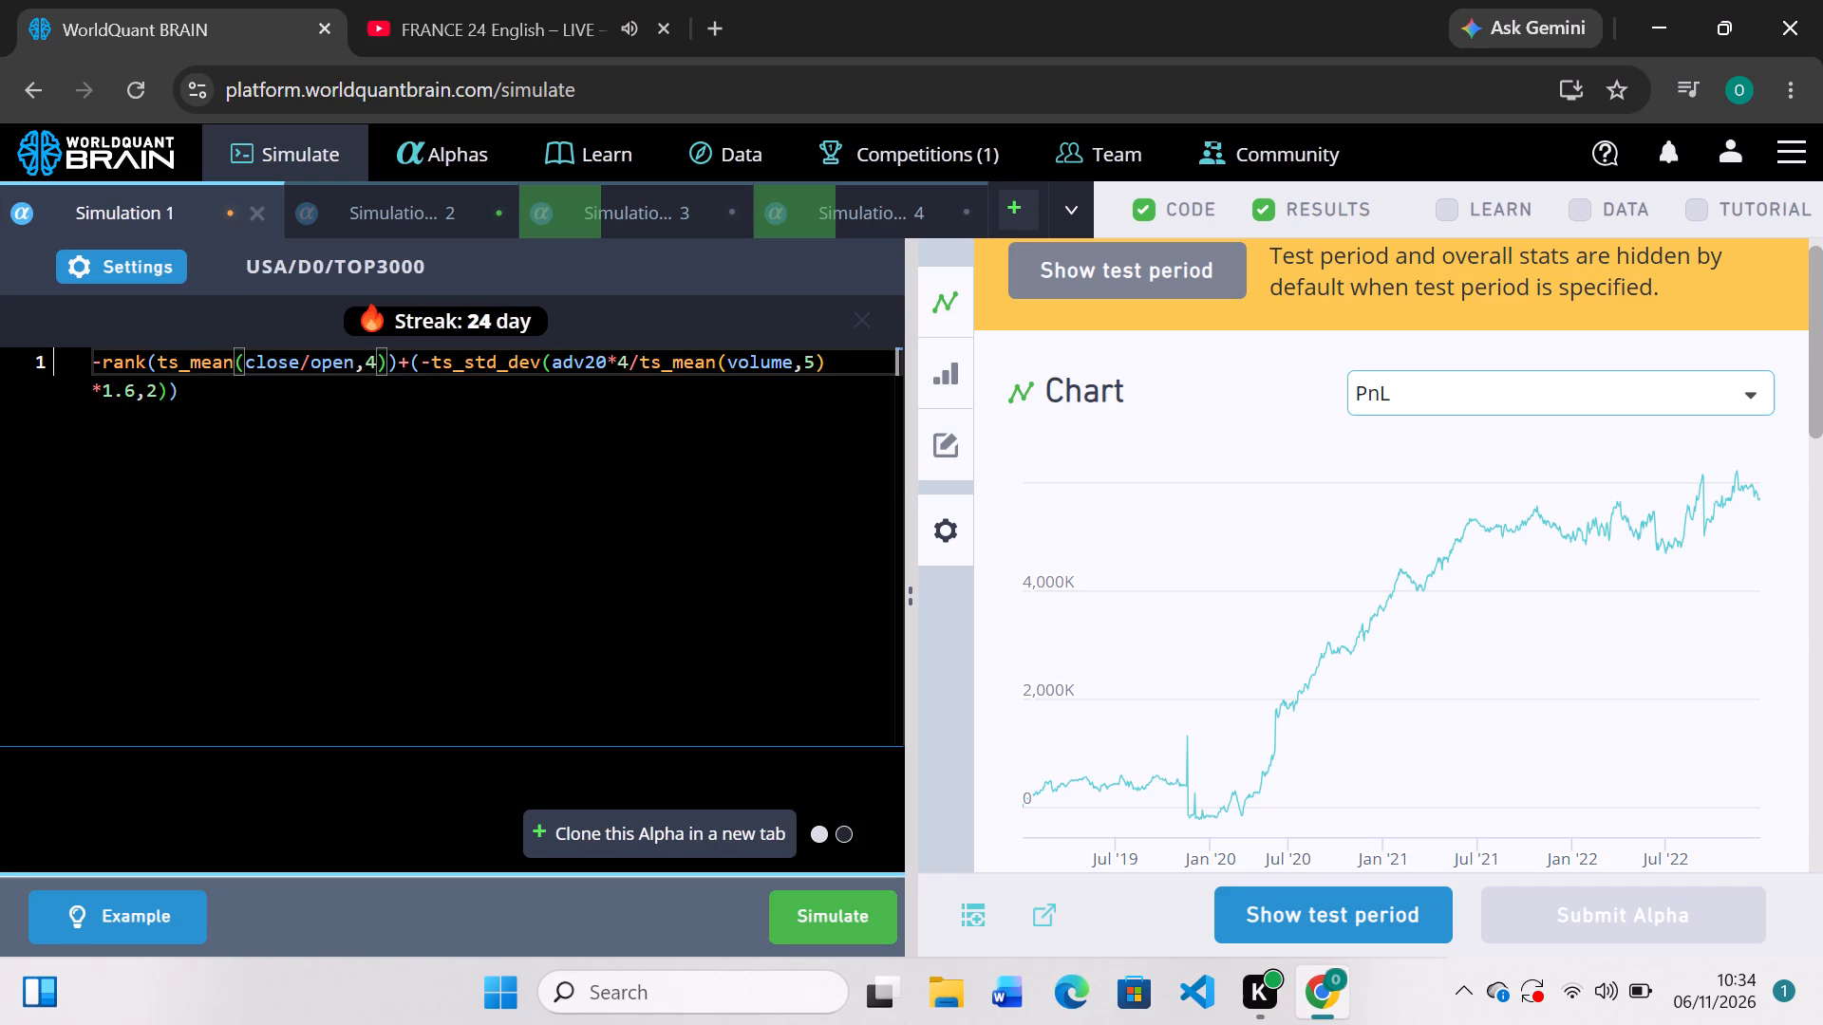
pyautogui.click(843, 909)
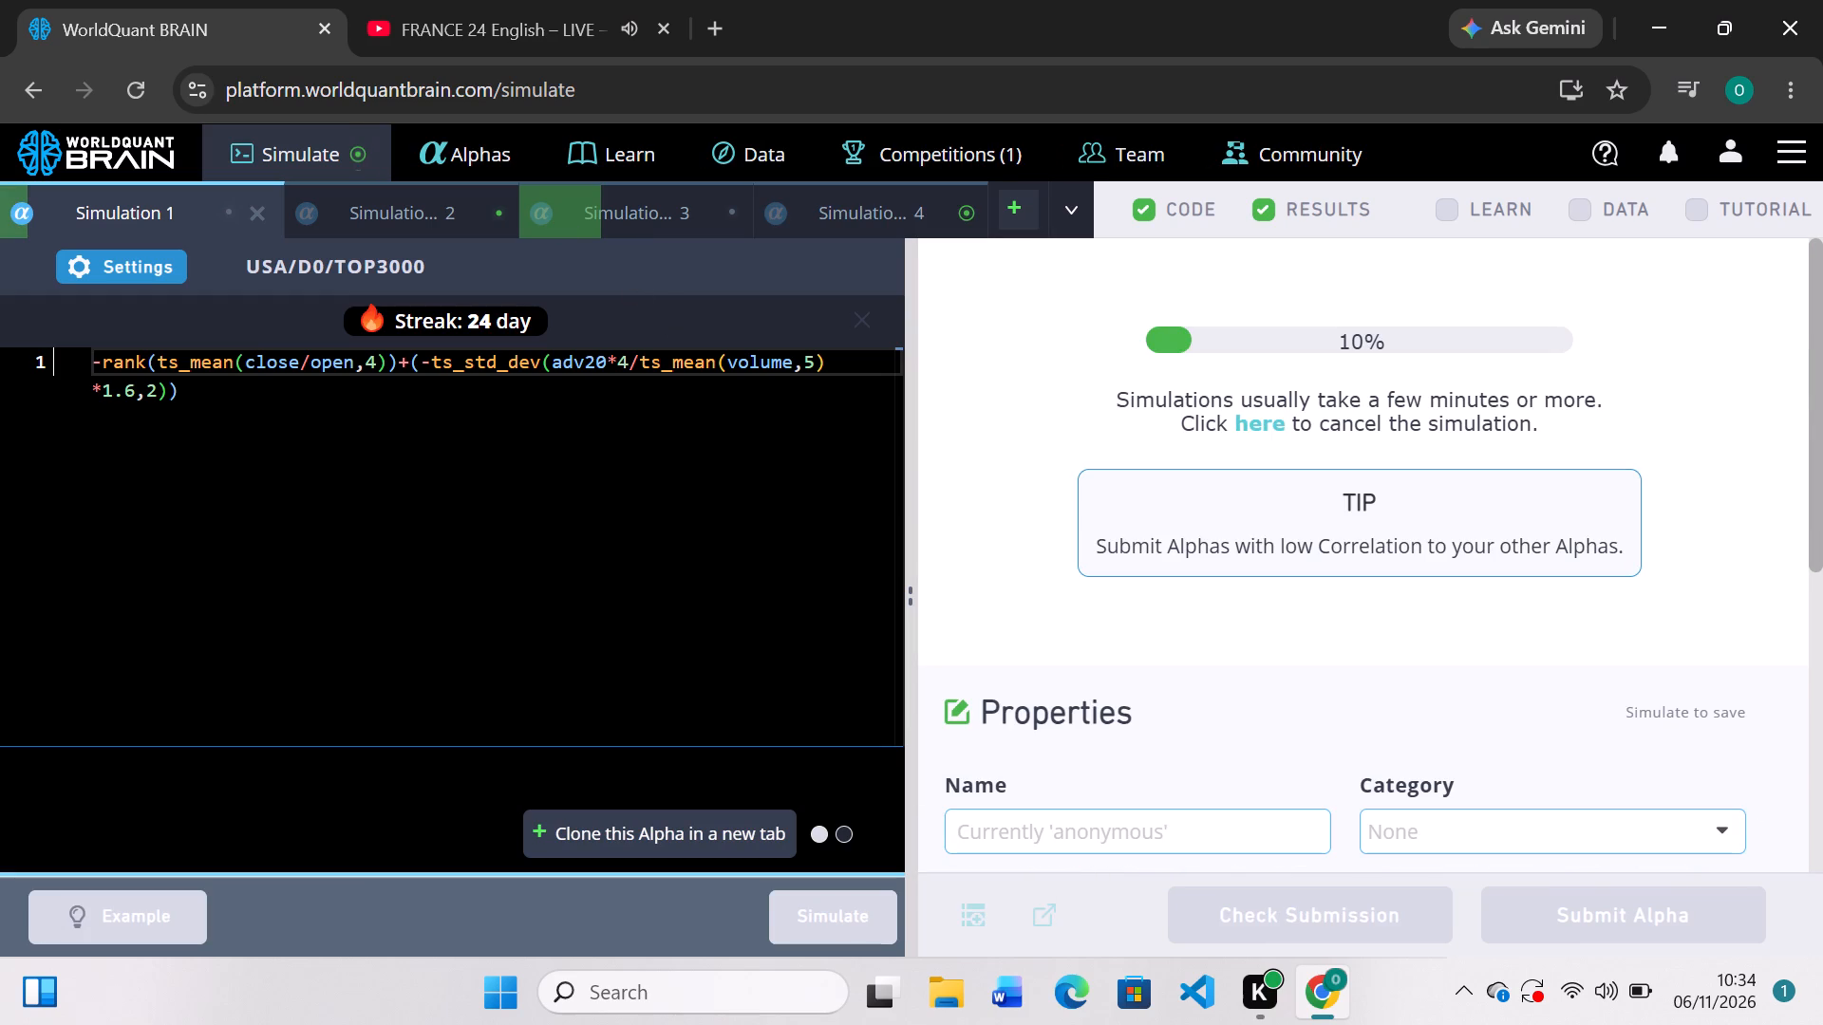
# Check Simulation 4's results, multiply the first returns in the trade_when condition by 1.6, and simulate it.
pyautogui.click(865, 214)
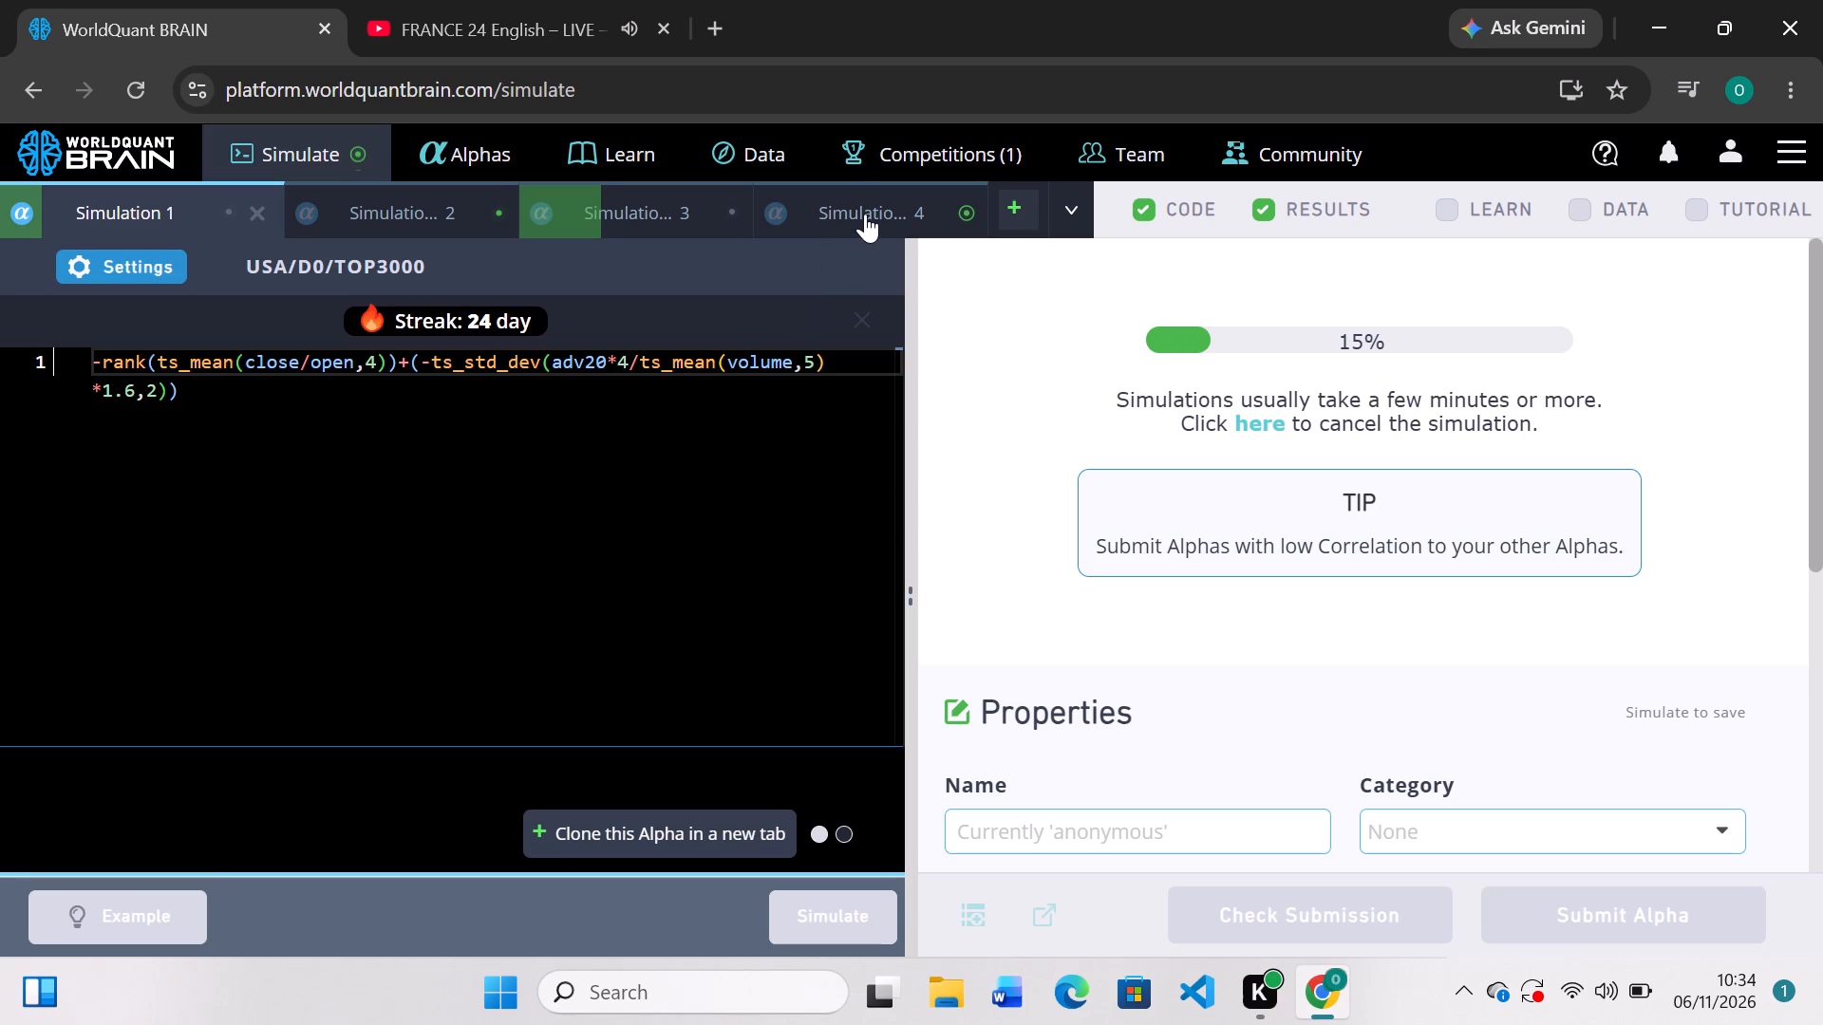
pyautogui.scroll(-3, 1310, 422)
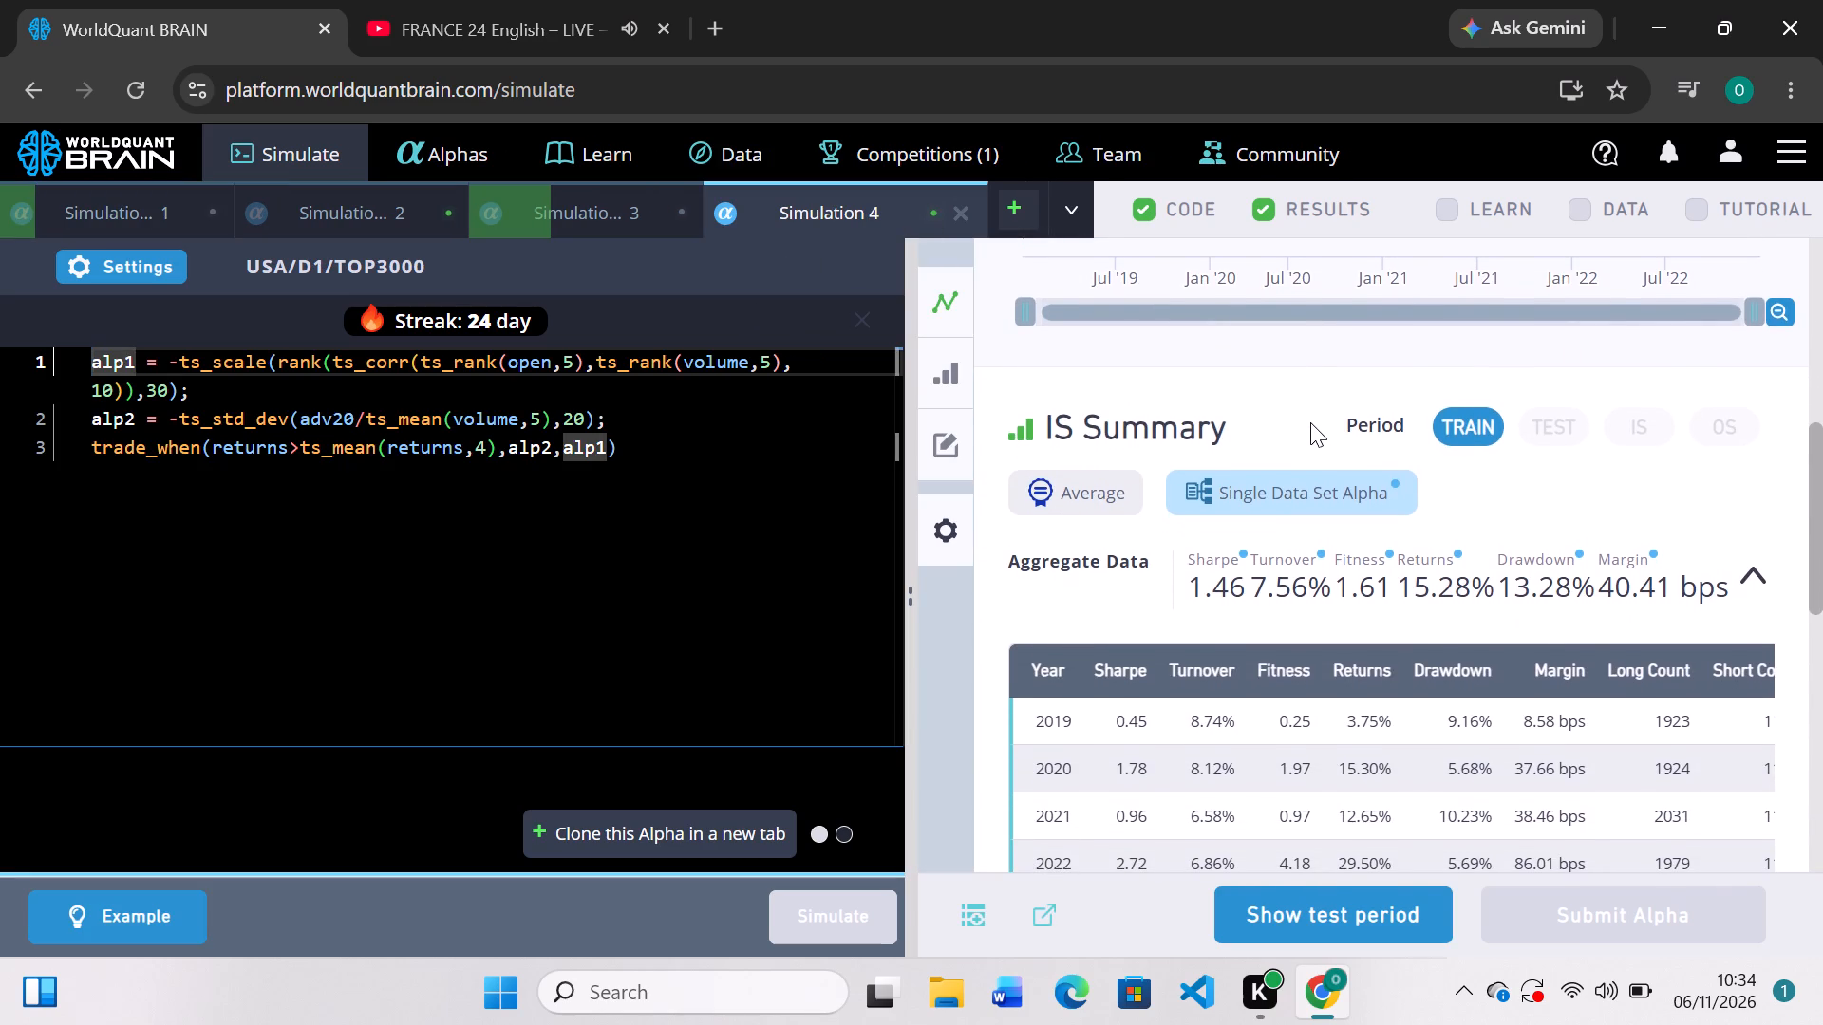
pyautogui.scroll(4, 1310, 422)
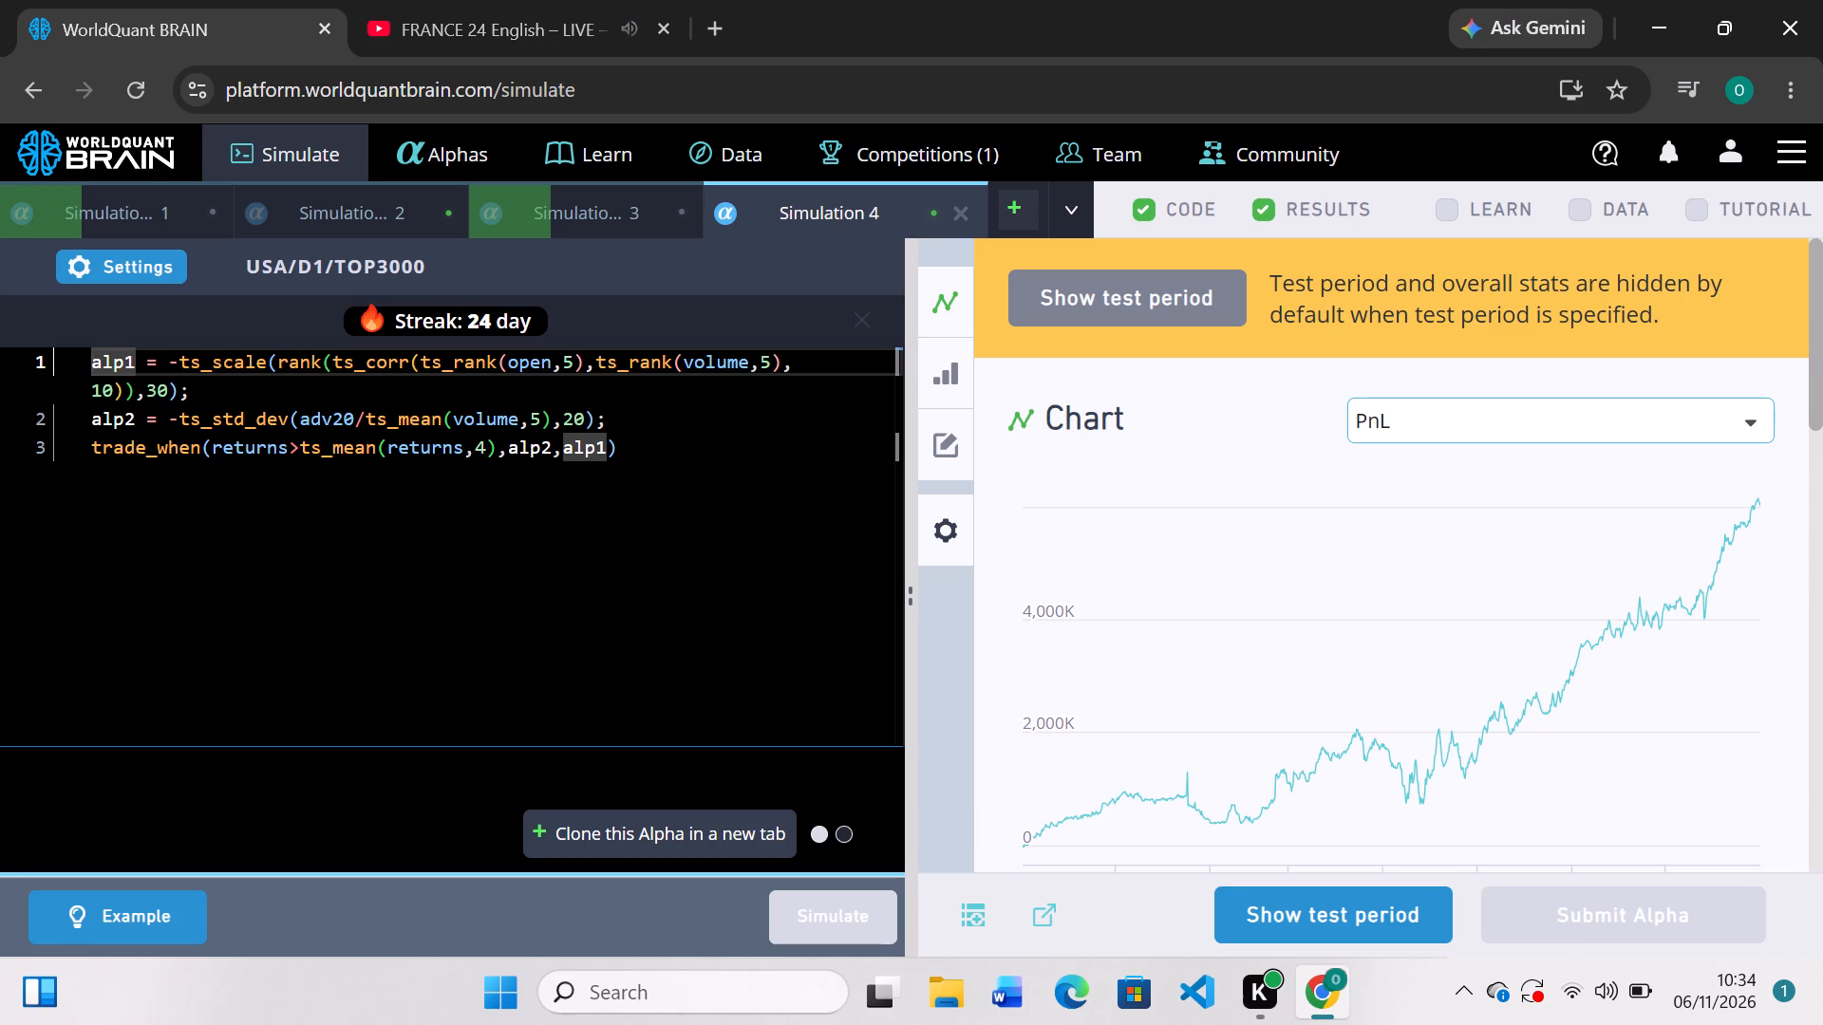
pyautogui.click(291, 449)
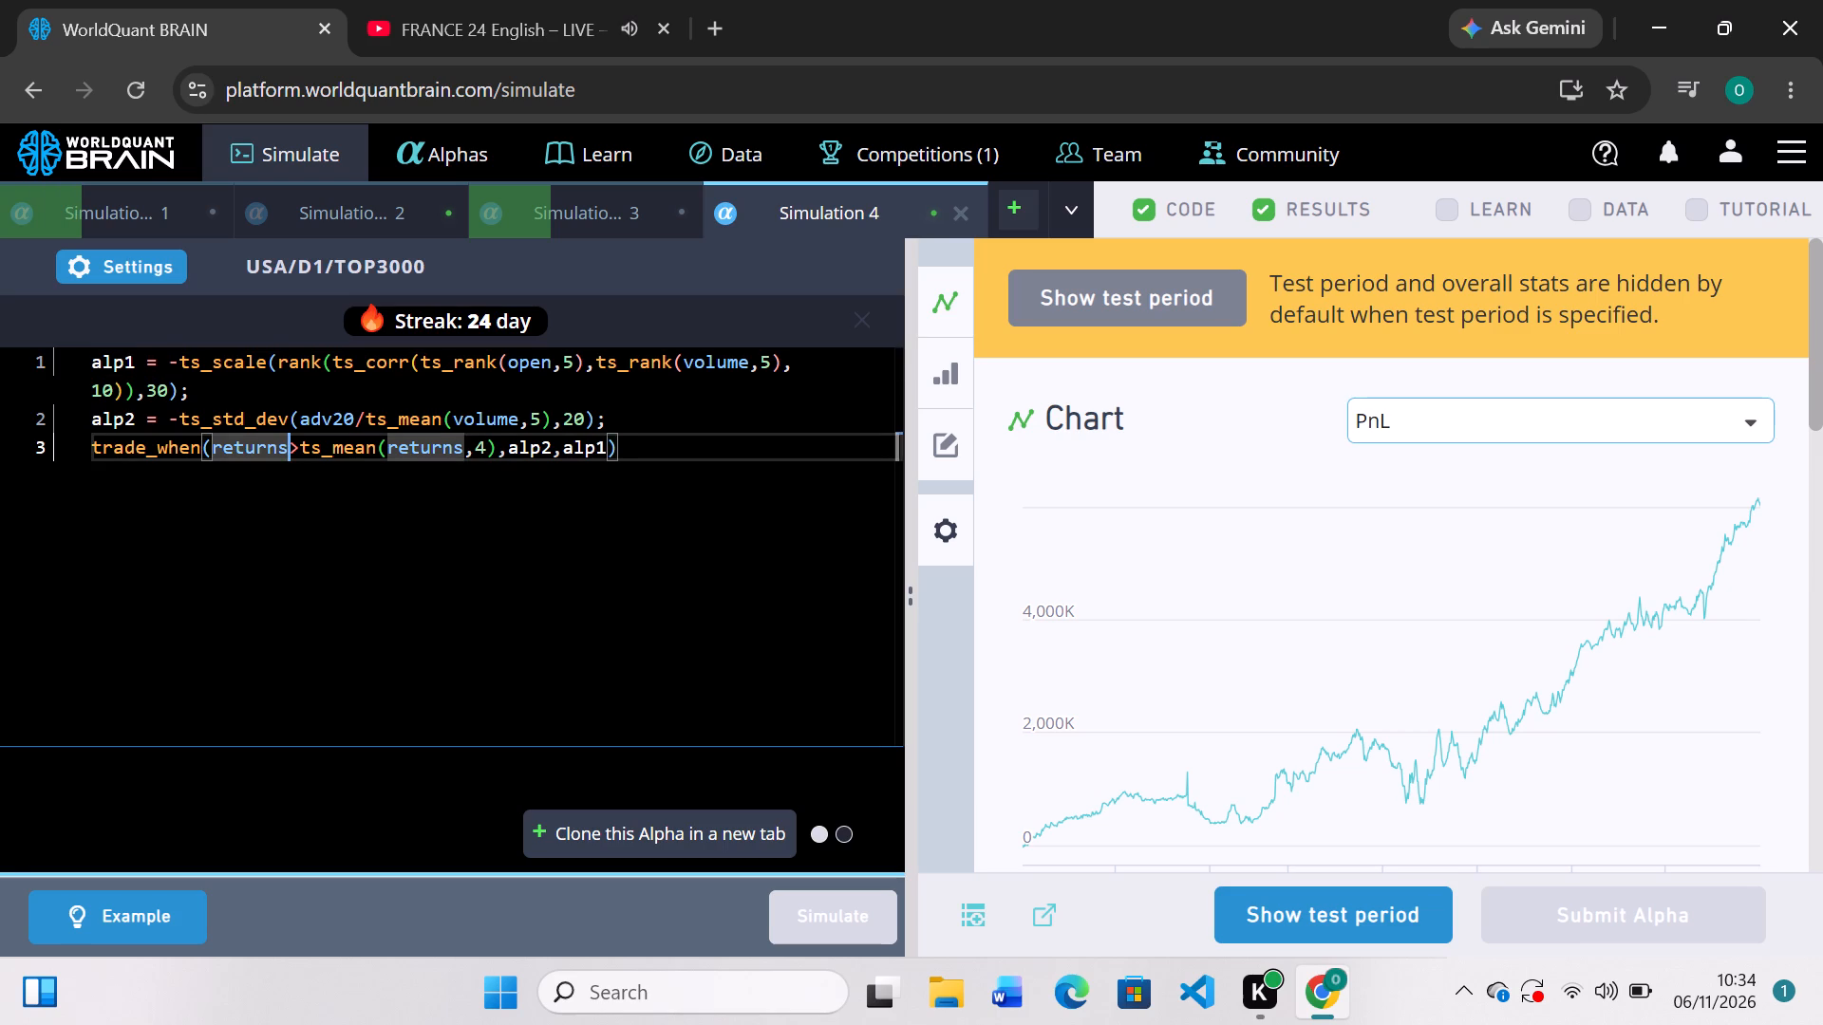
pyautogui.hotkey('shift', '*')
pyautogui.press('1')
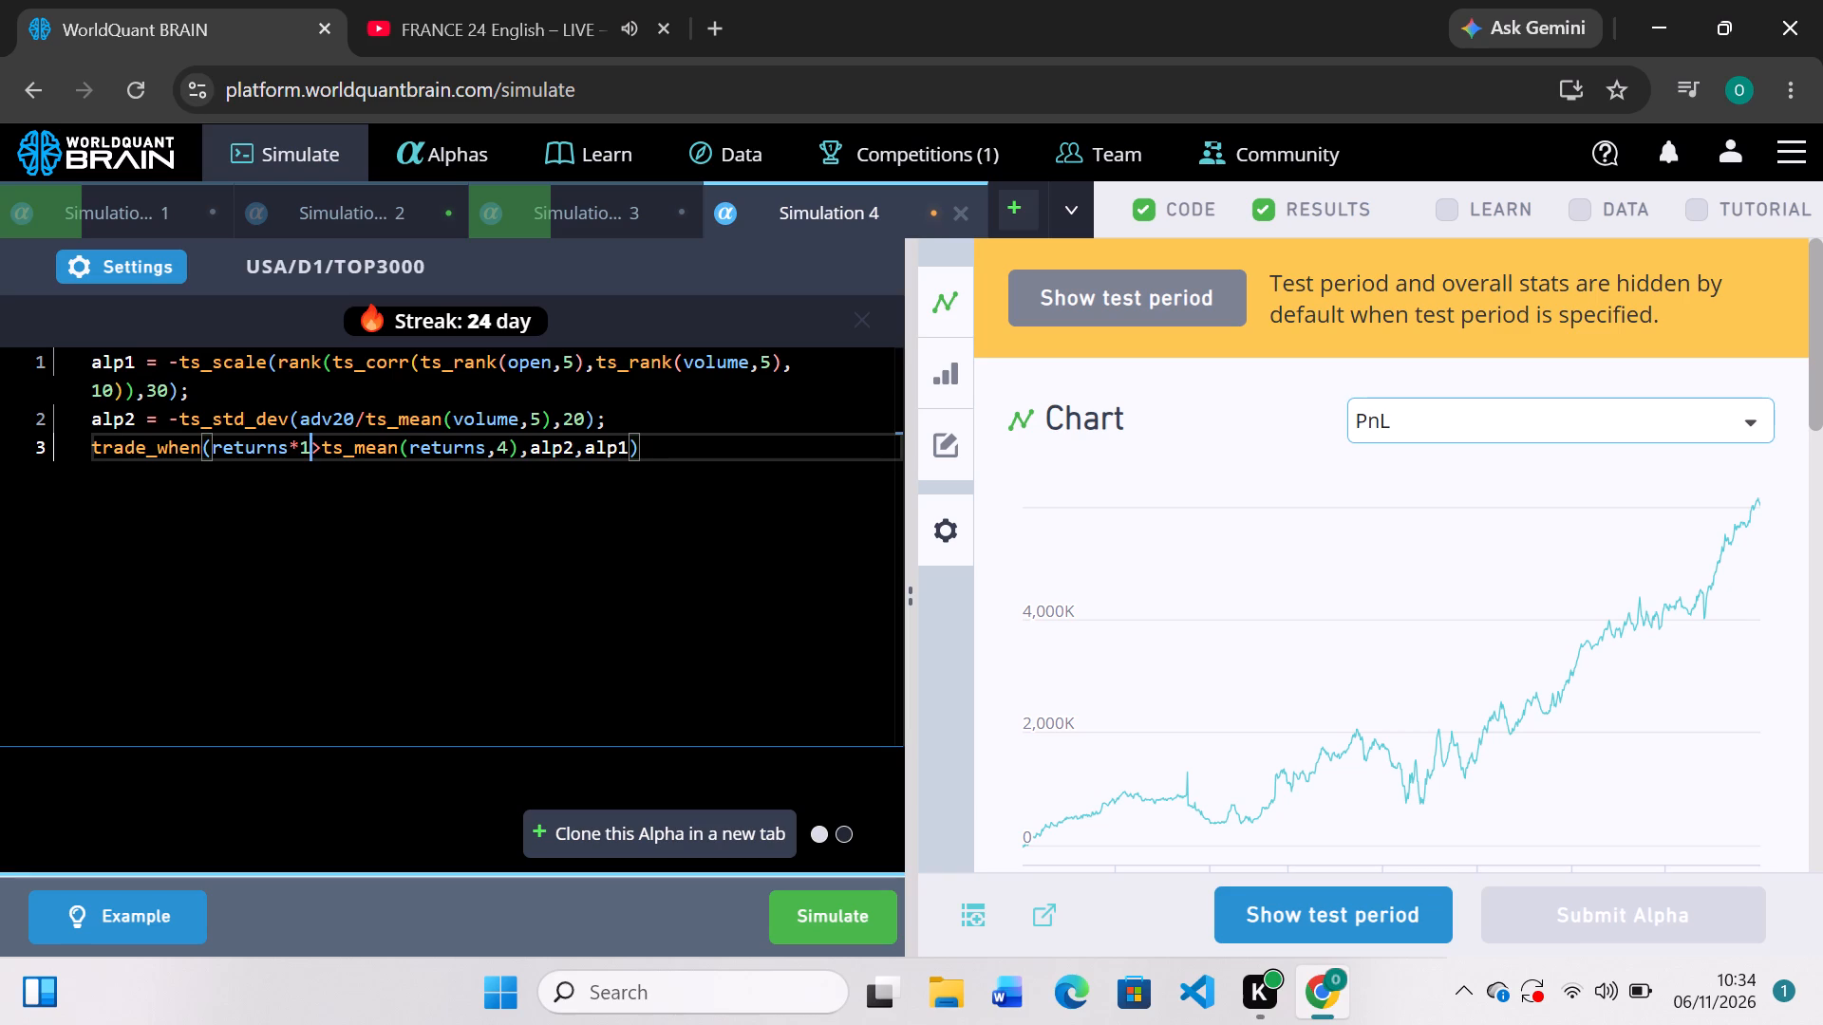
pyautogui.press('.')
pyautogui.press('6')
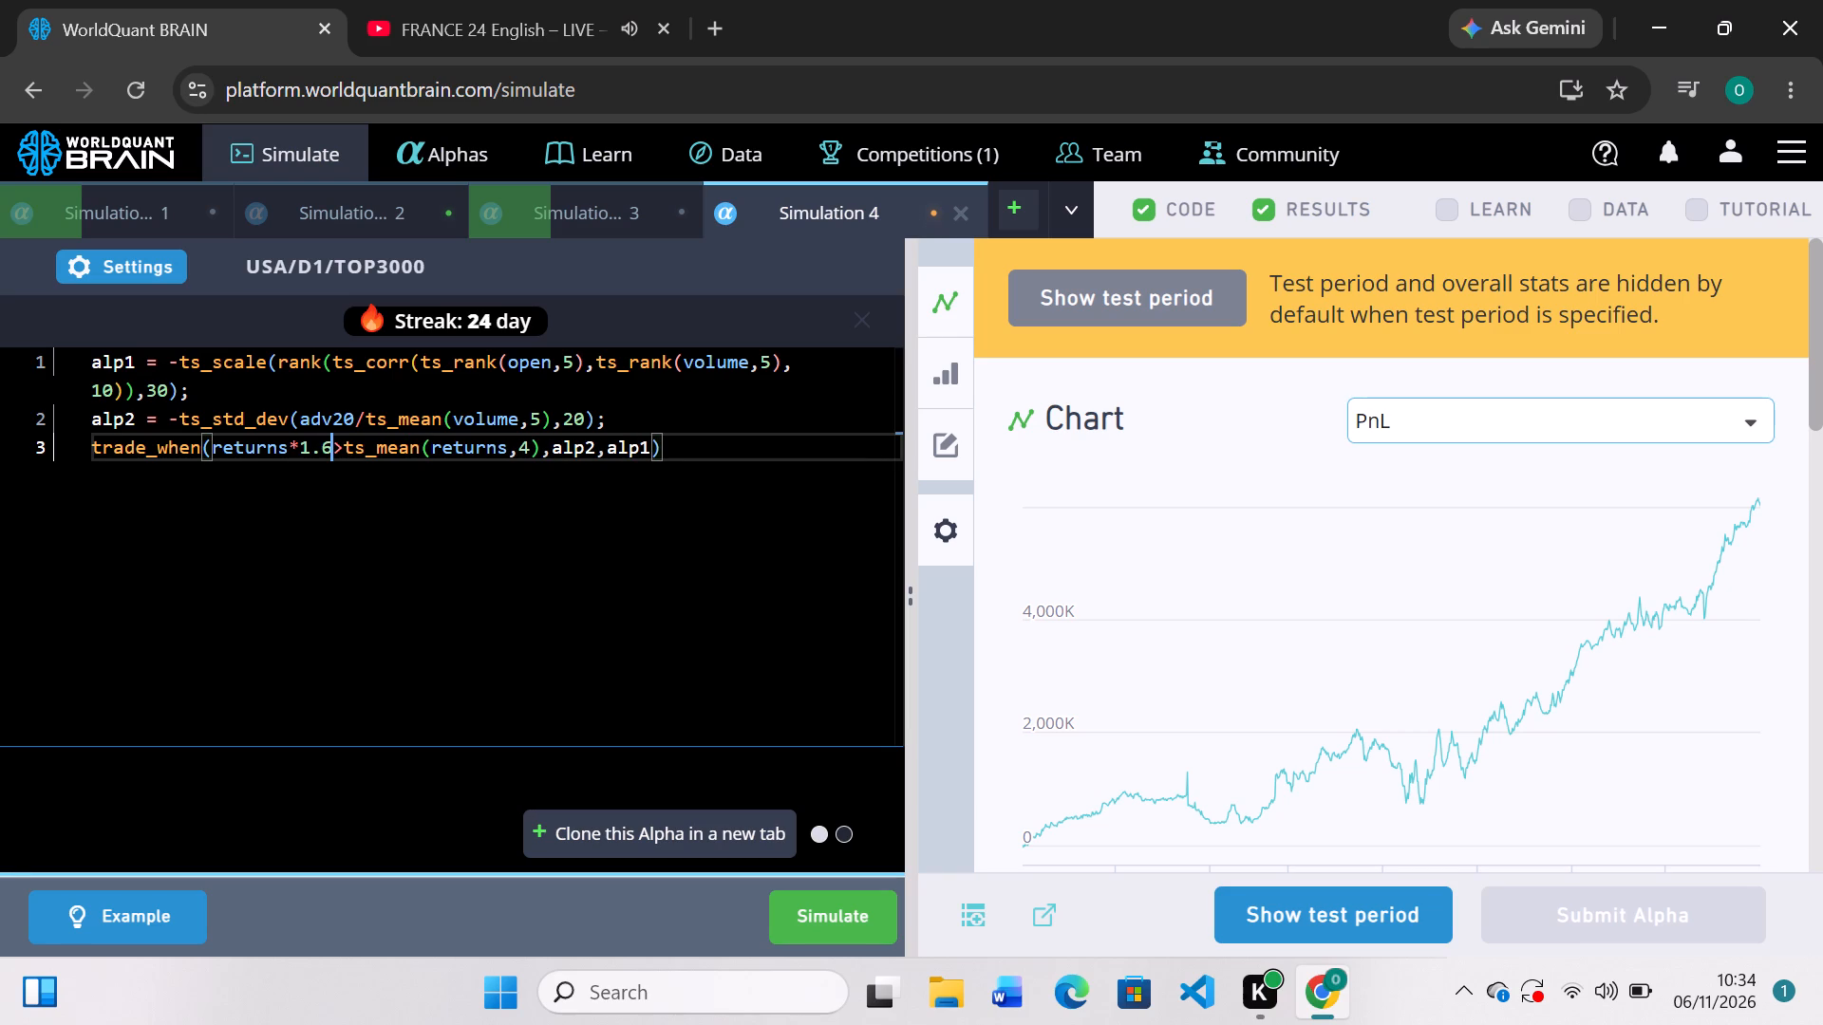
pyautogui.click(886, 913)
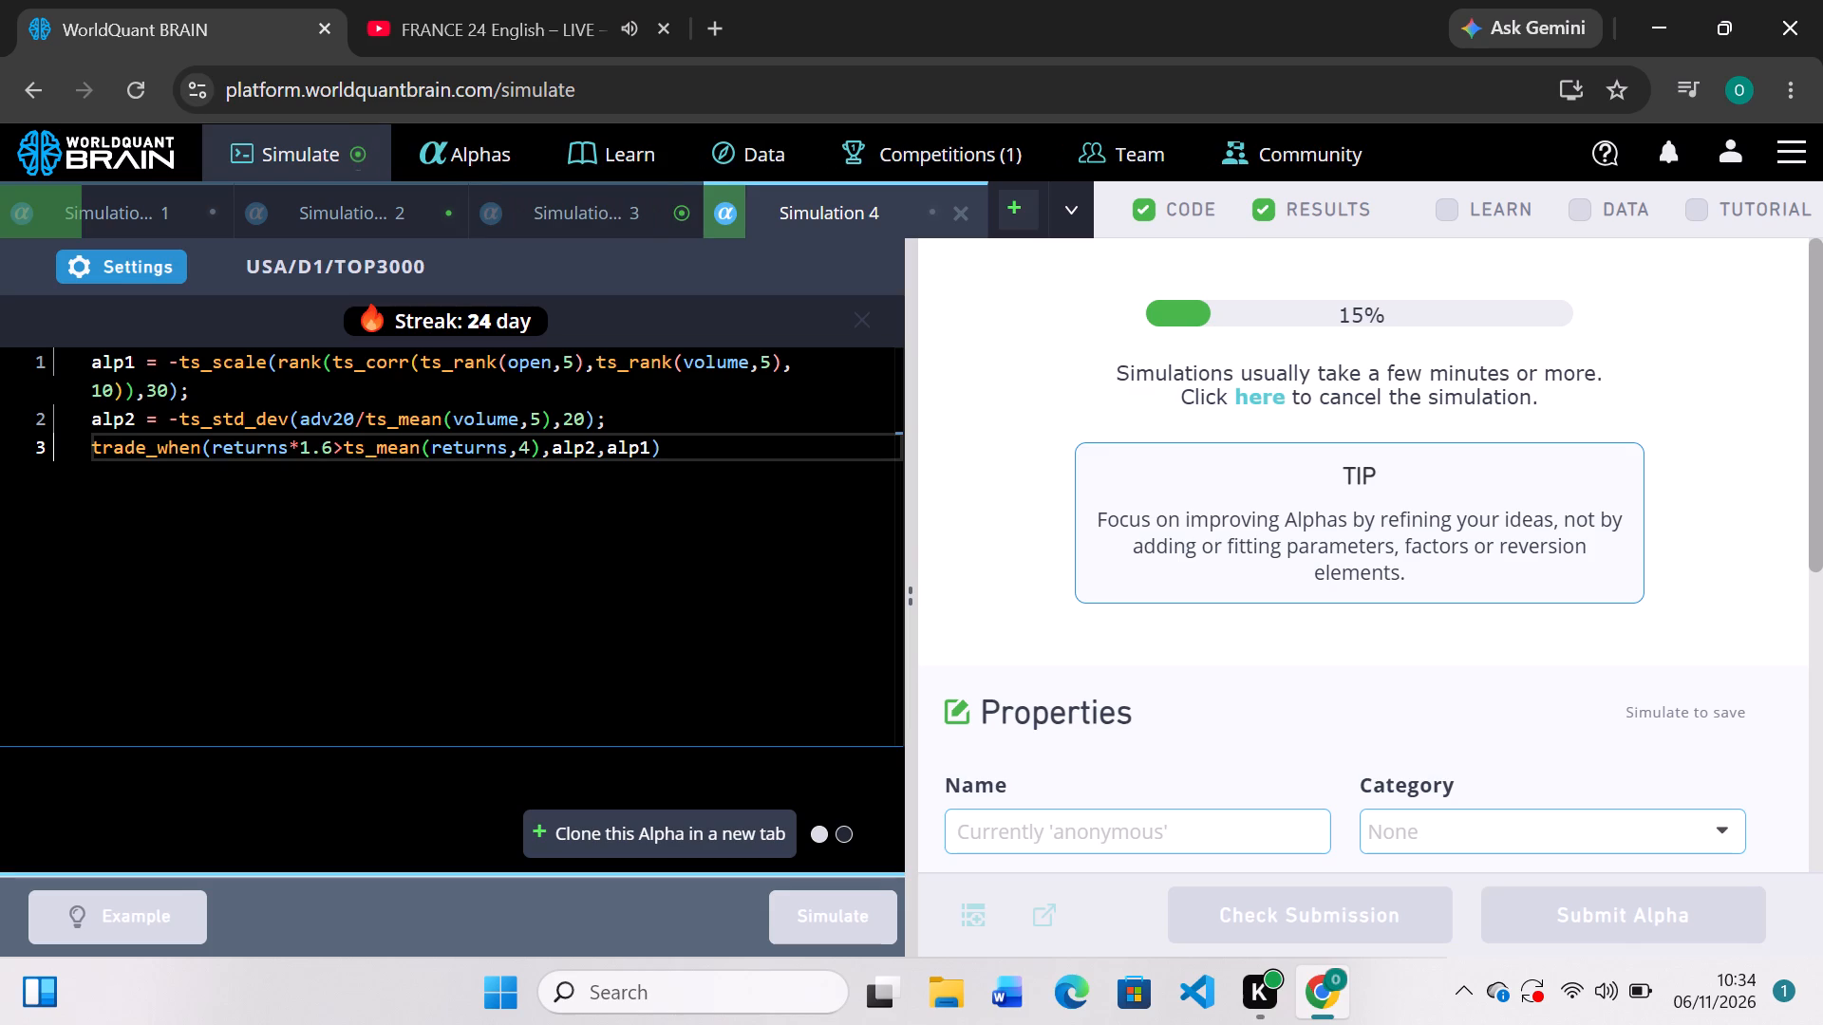
# Review Simulation 3's IS Summary, reveal its test period, and run the self-correlation check.
pyautogui.click(589, 214)
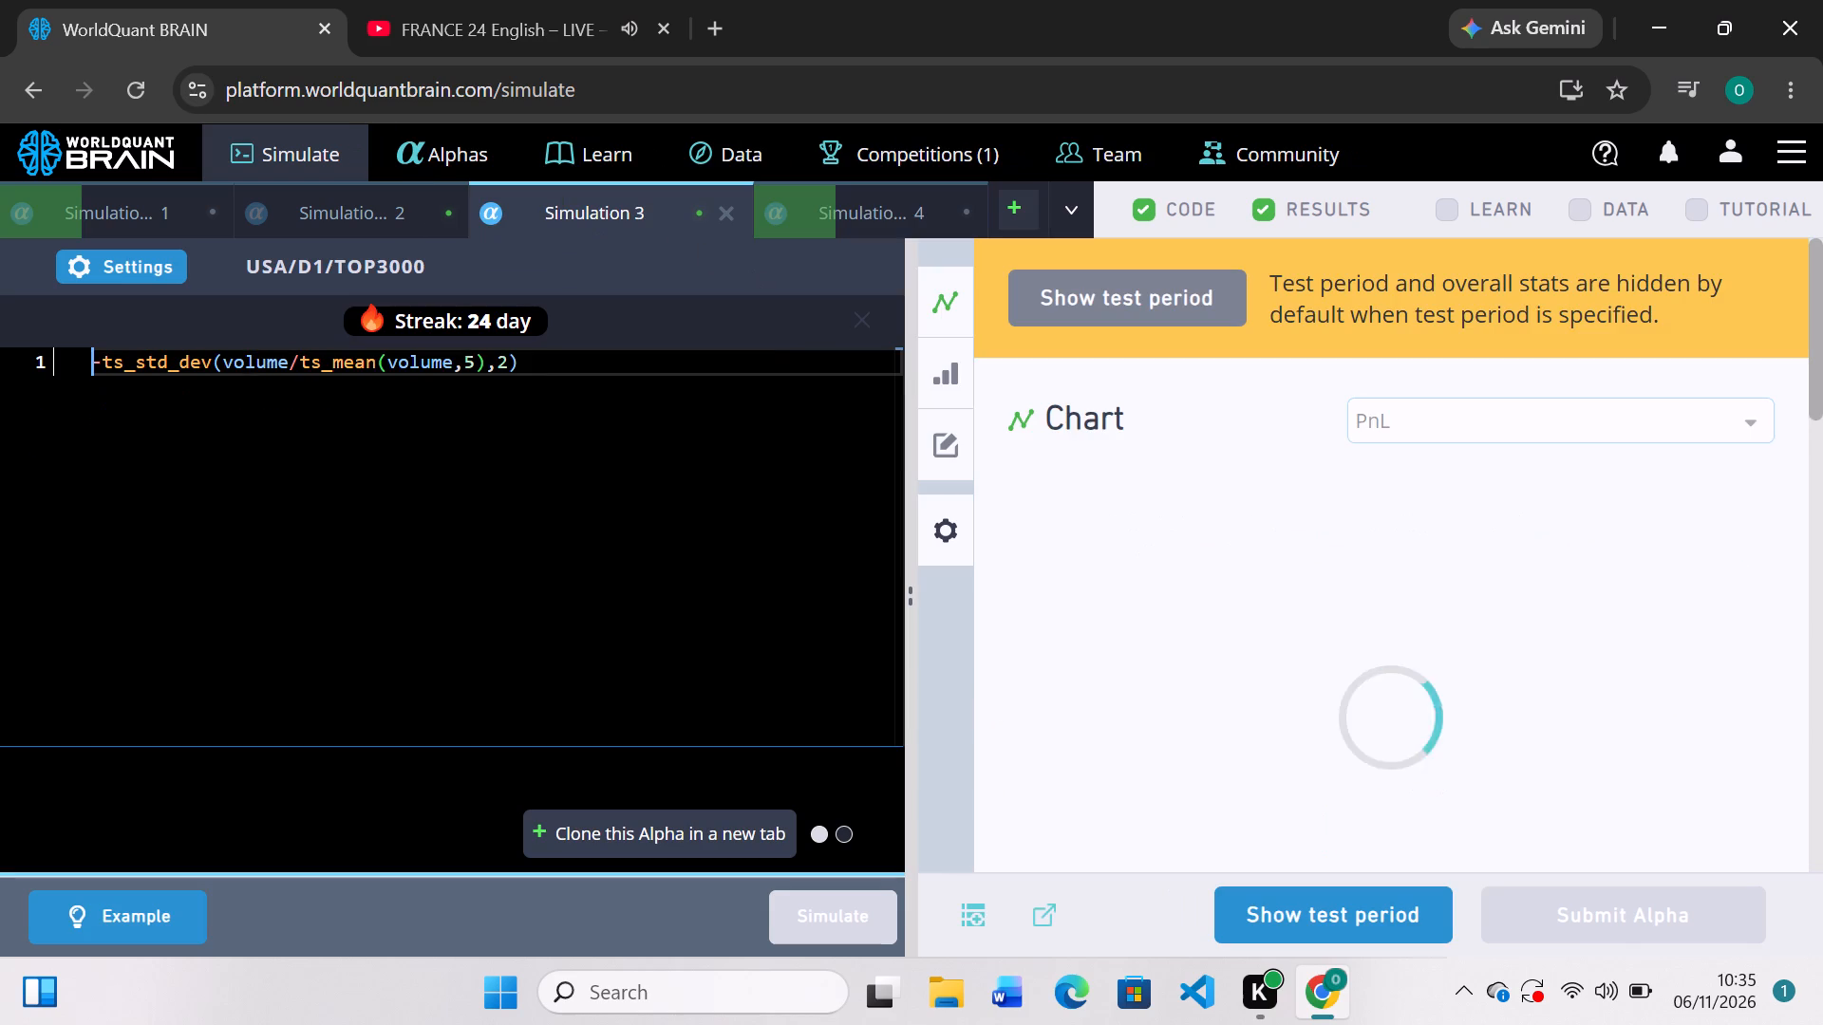
pyautogui.scroll(-2, 1102, 552)
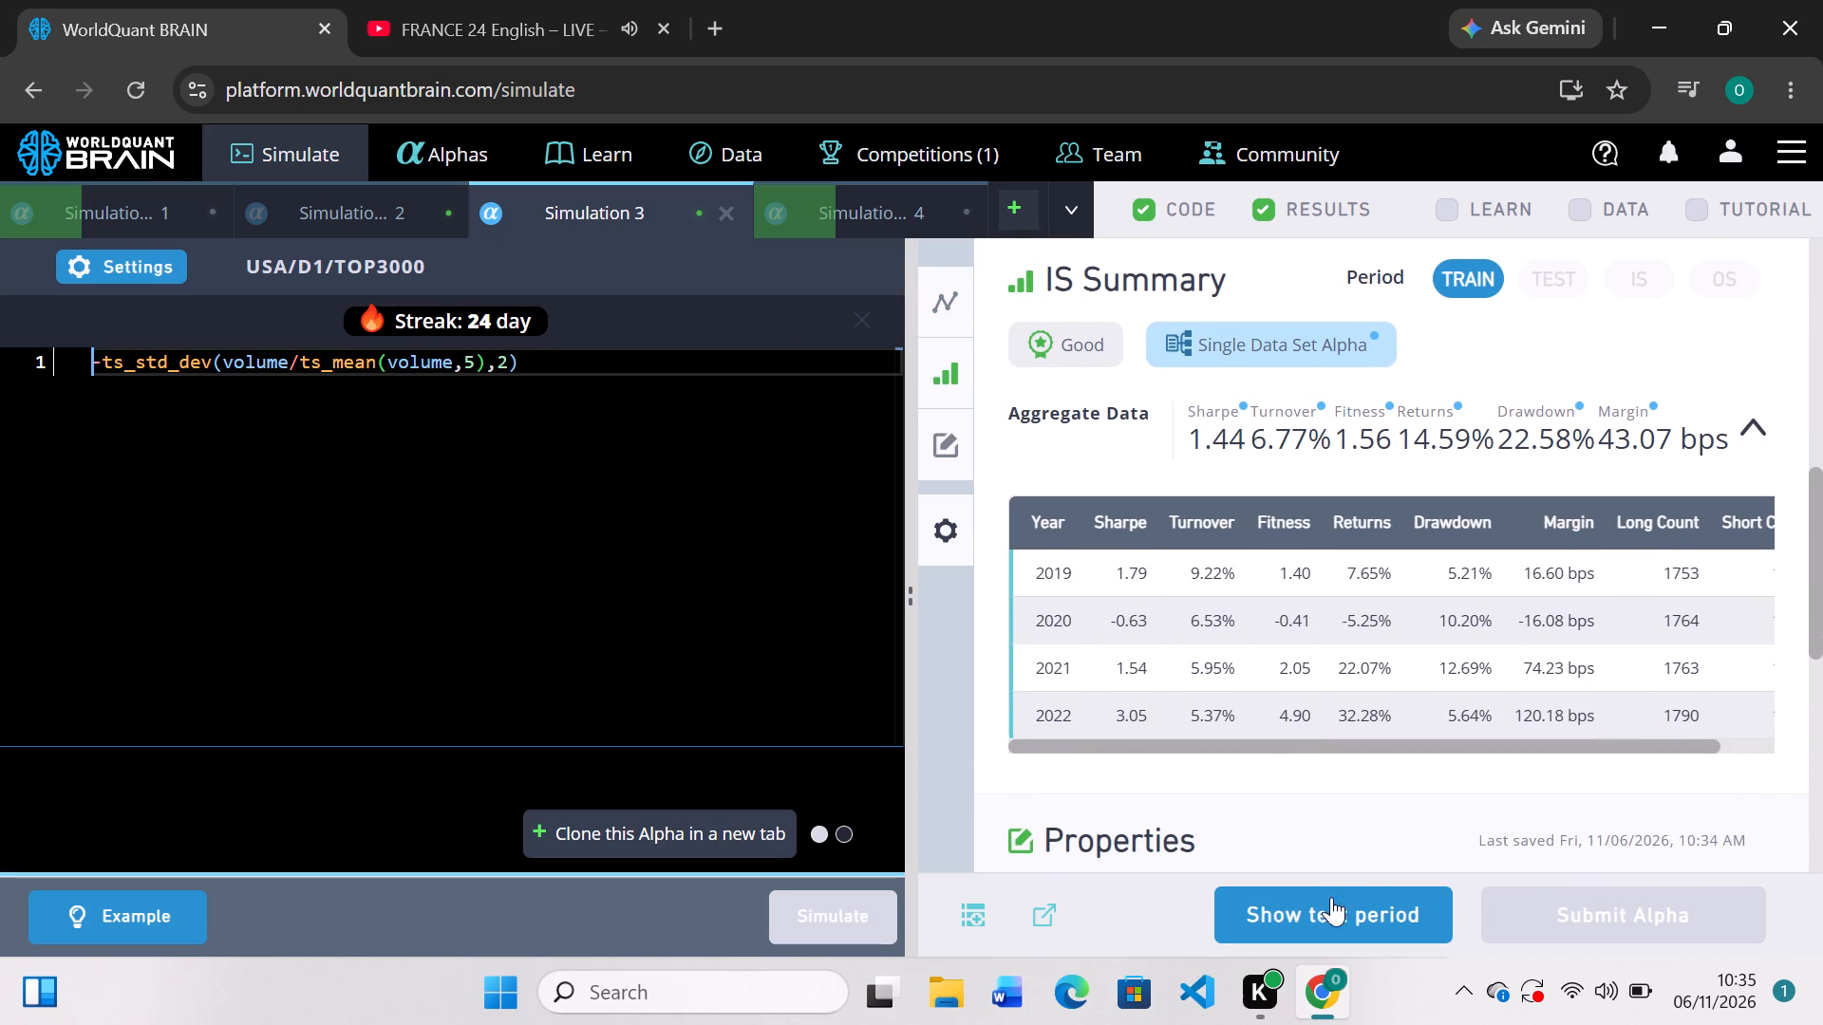
pyautogui.click(1335, 907)
pyautogui.scroll(-2, 1379, 789)
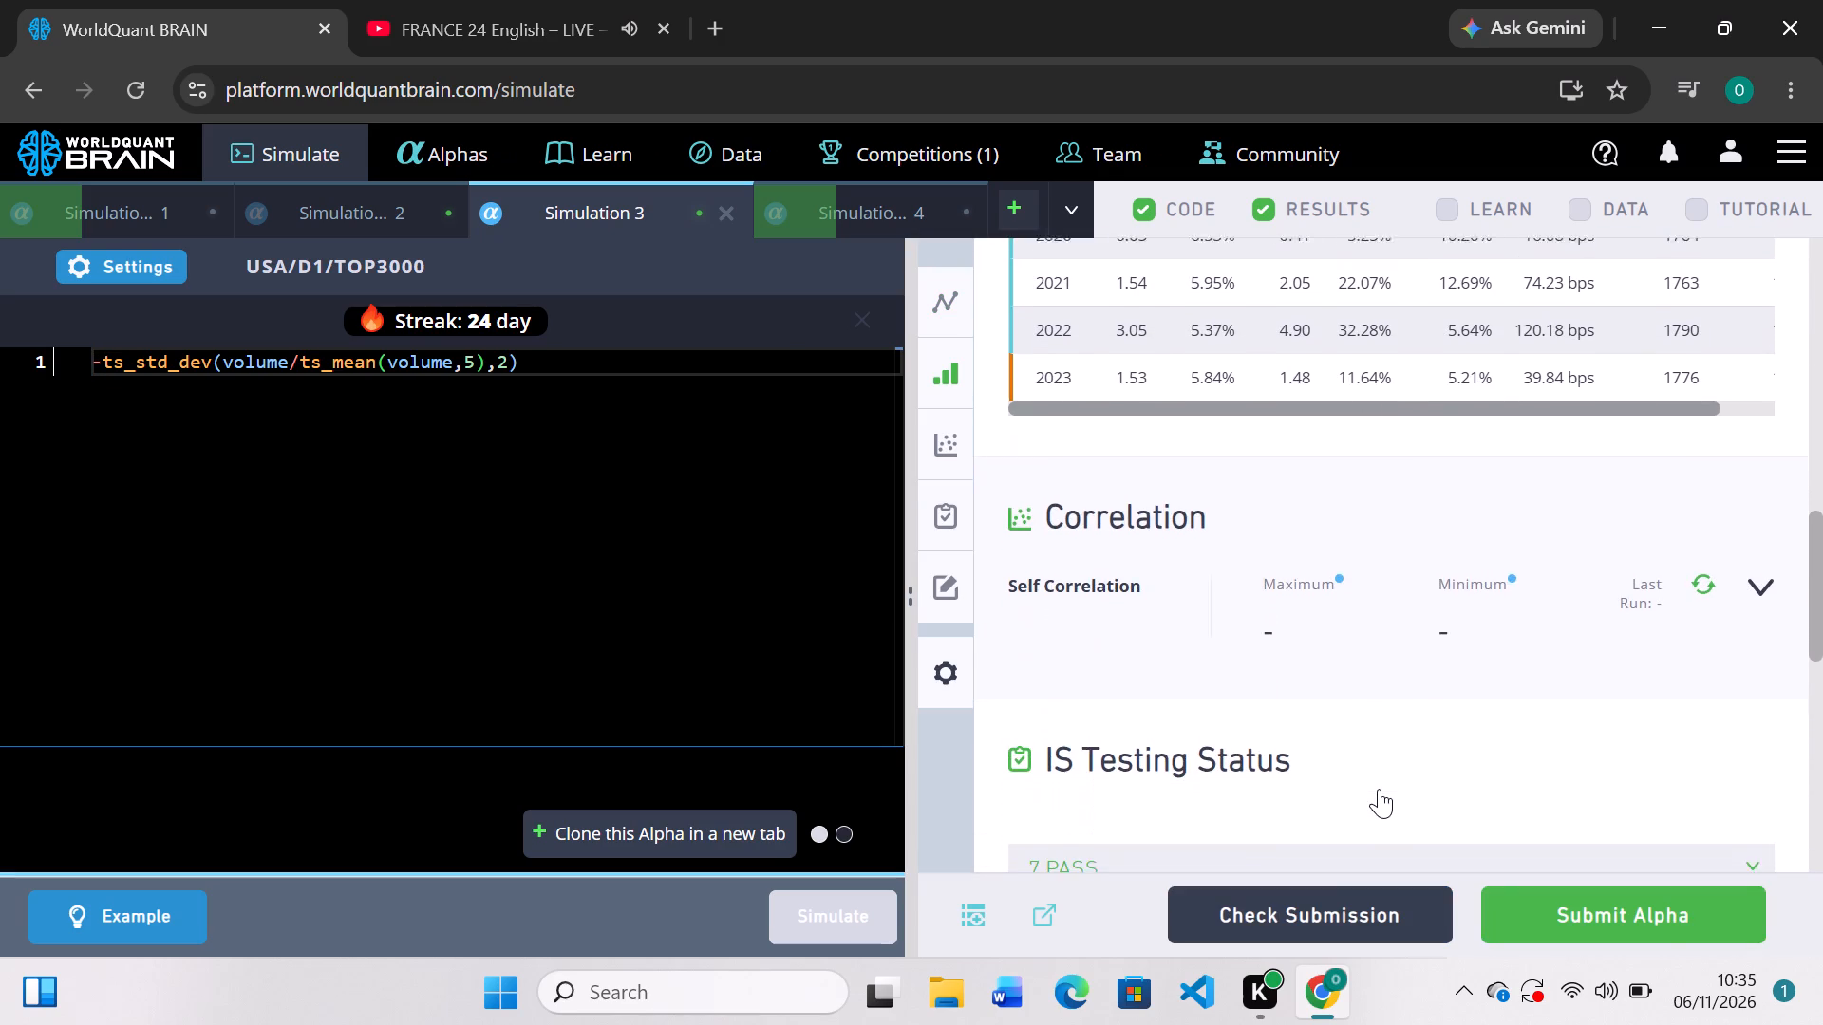
pyautogui.scroll(-2, 1379, 789)
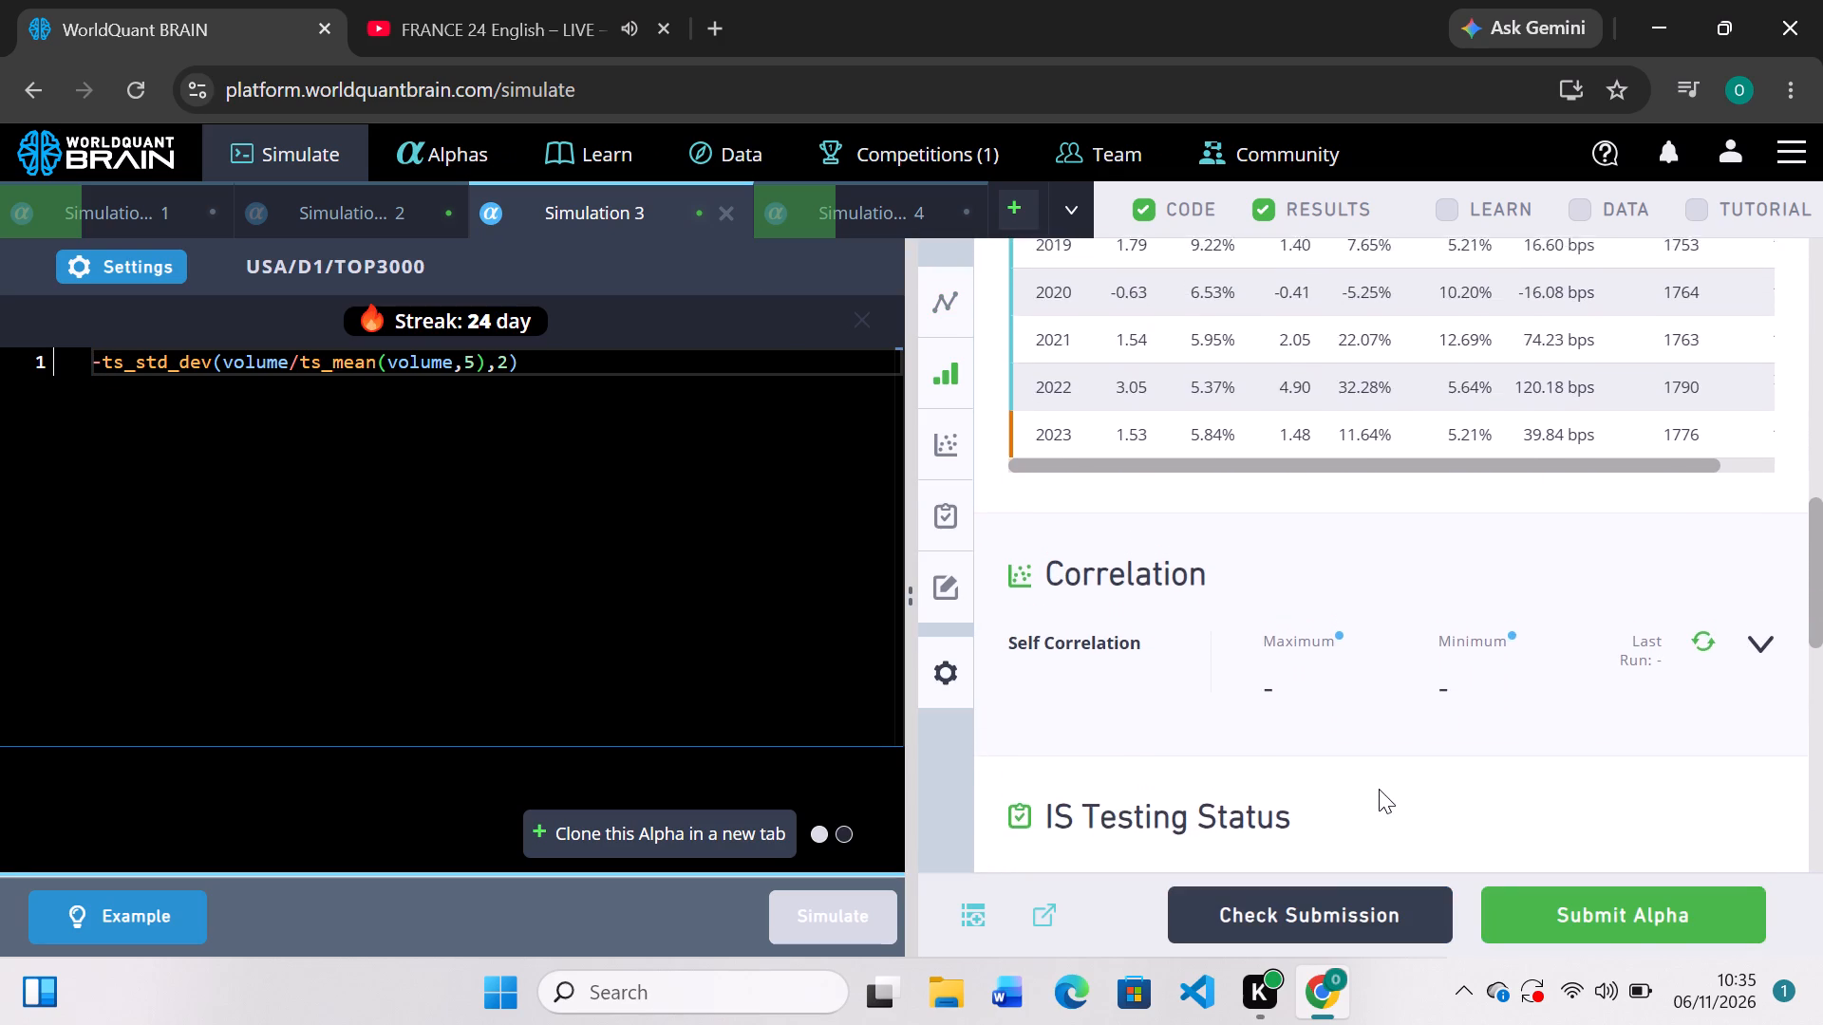
pyautogui.scroll(-1, 1379, 789)
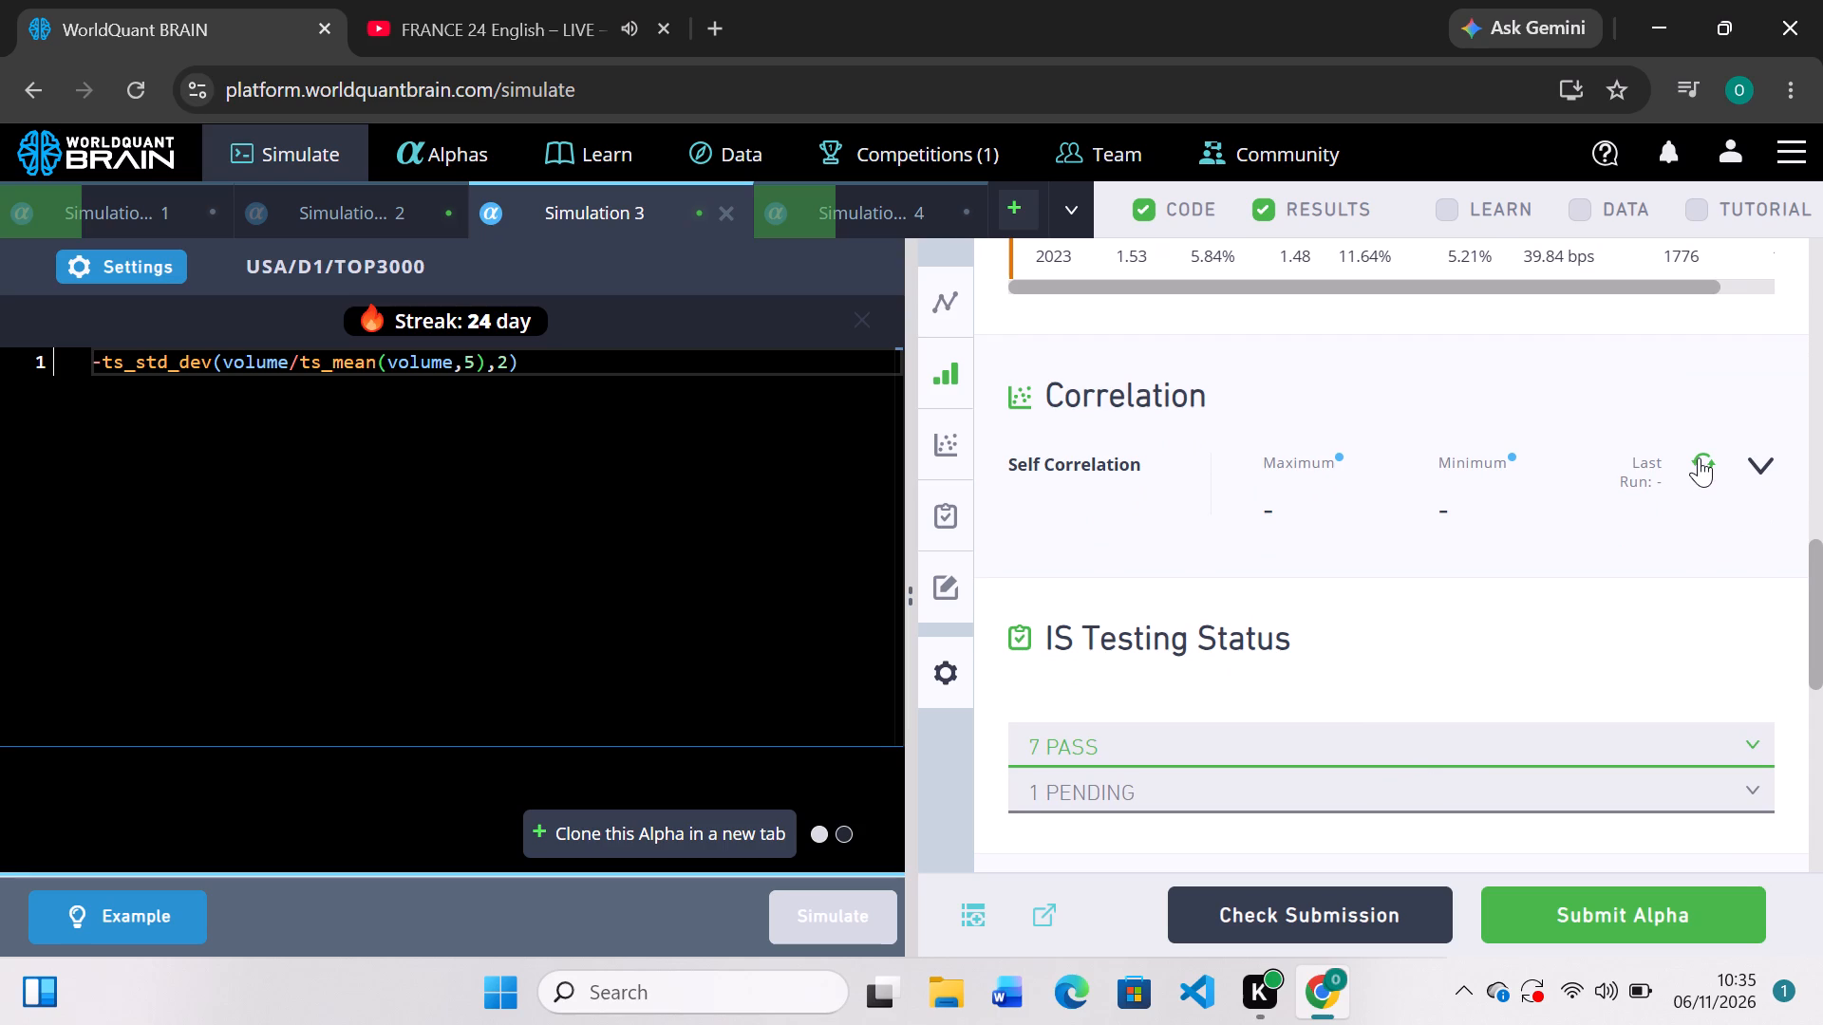
pyautogui.click(1699, 457)
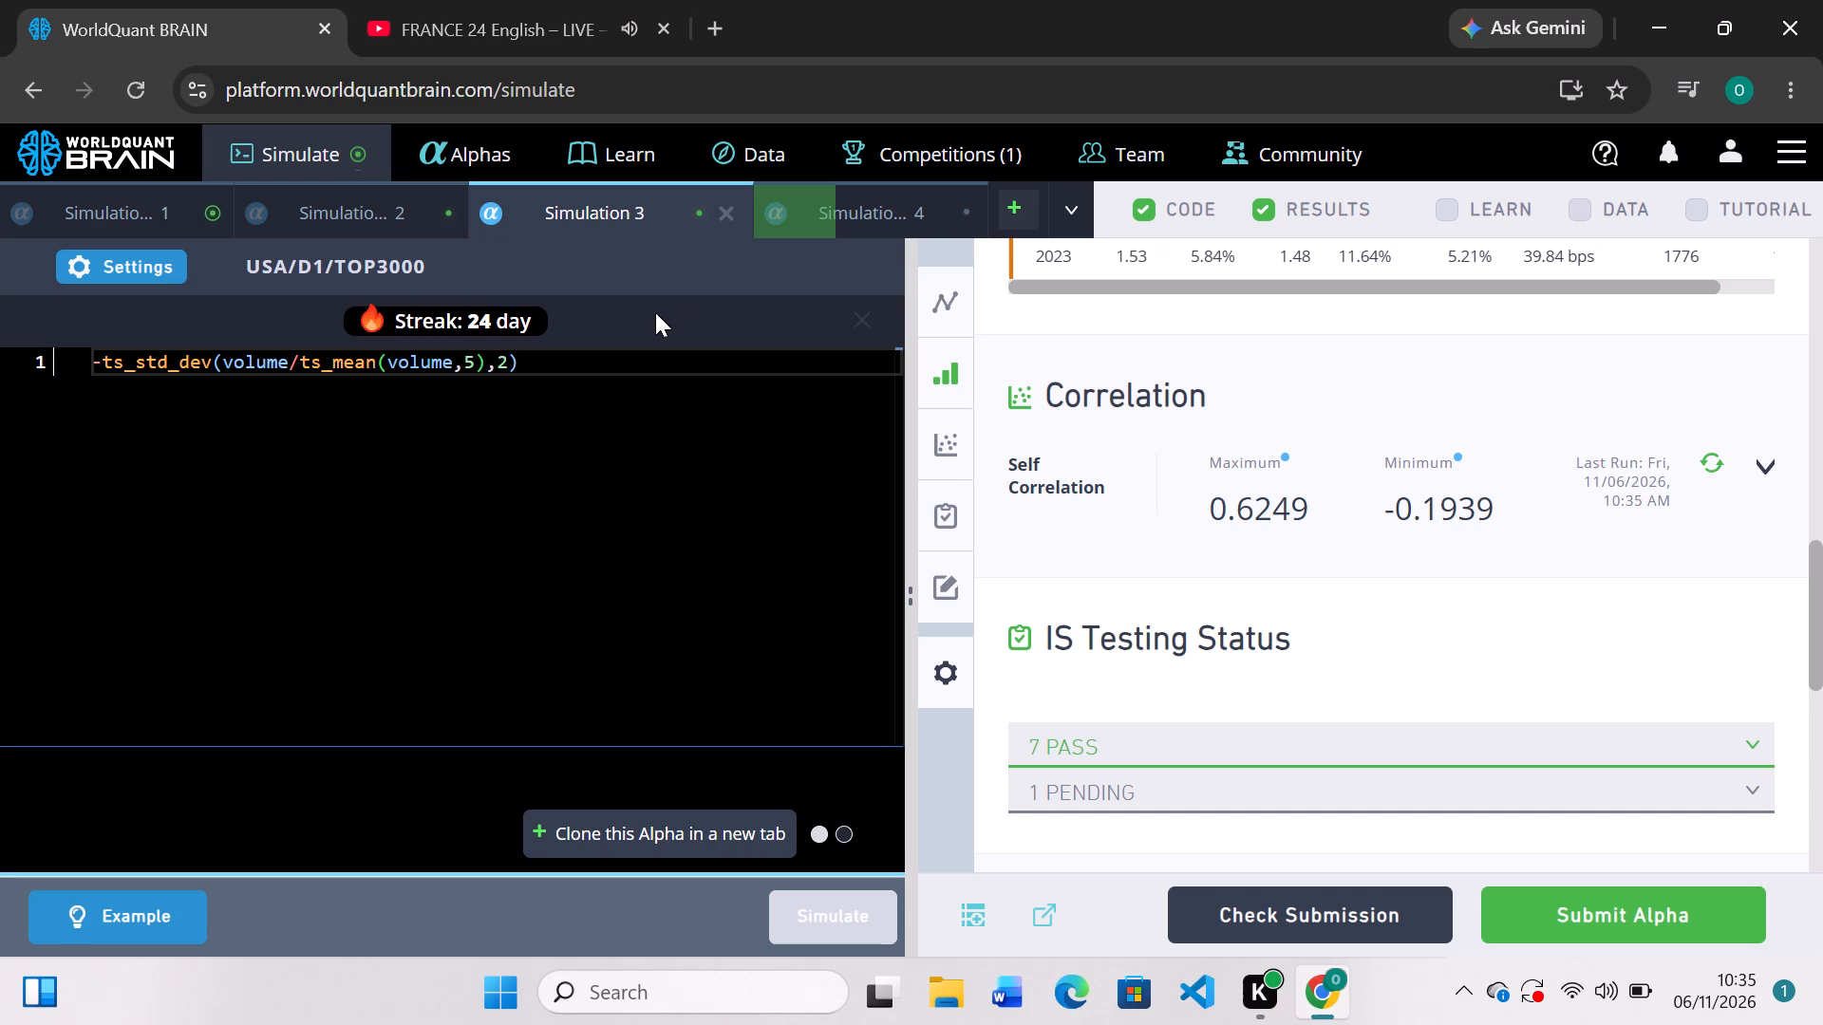
# Multiply the first volume in Simulation 3's ts_std_dev expression by 0.7 and simulate it.
pyautogui.click(287, 362)
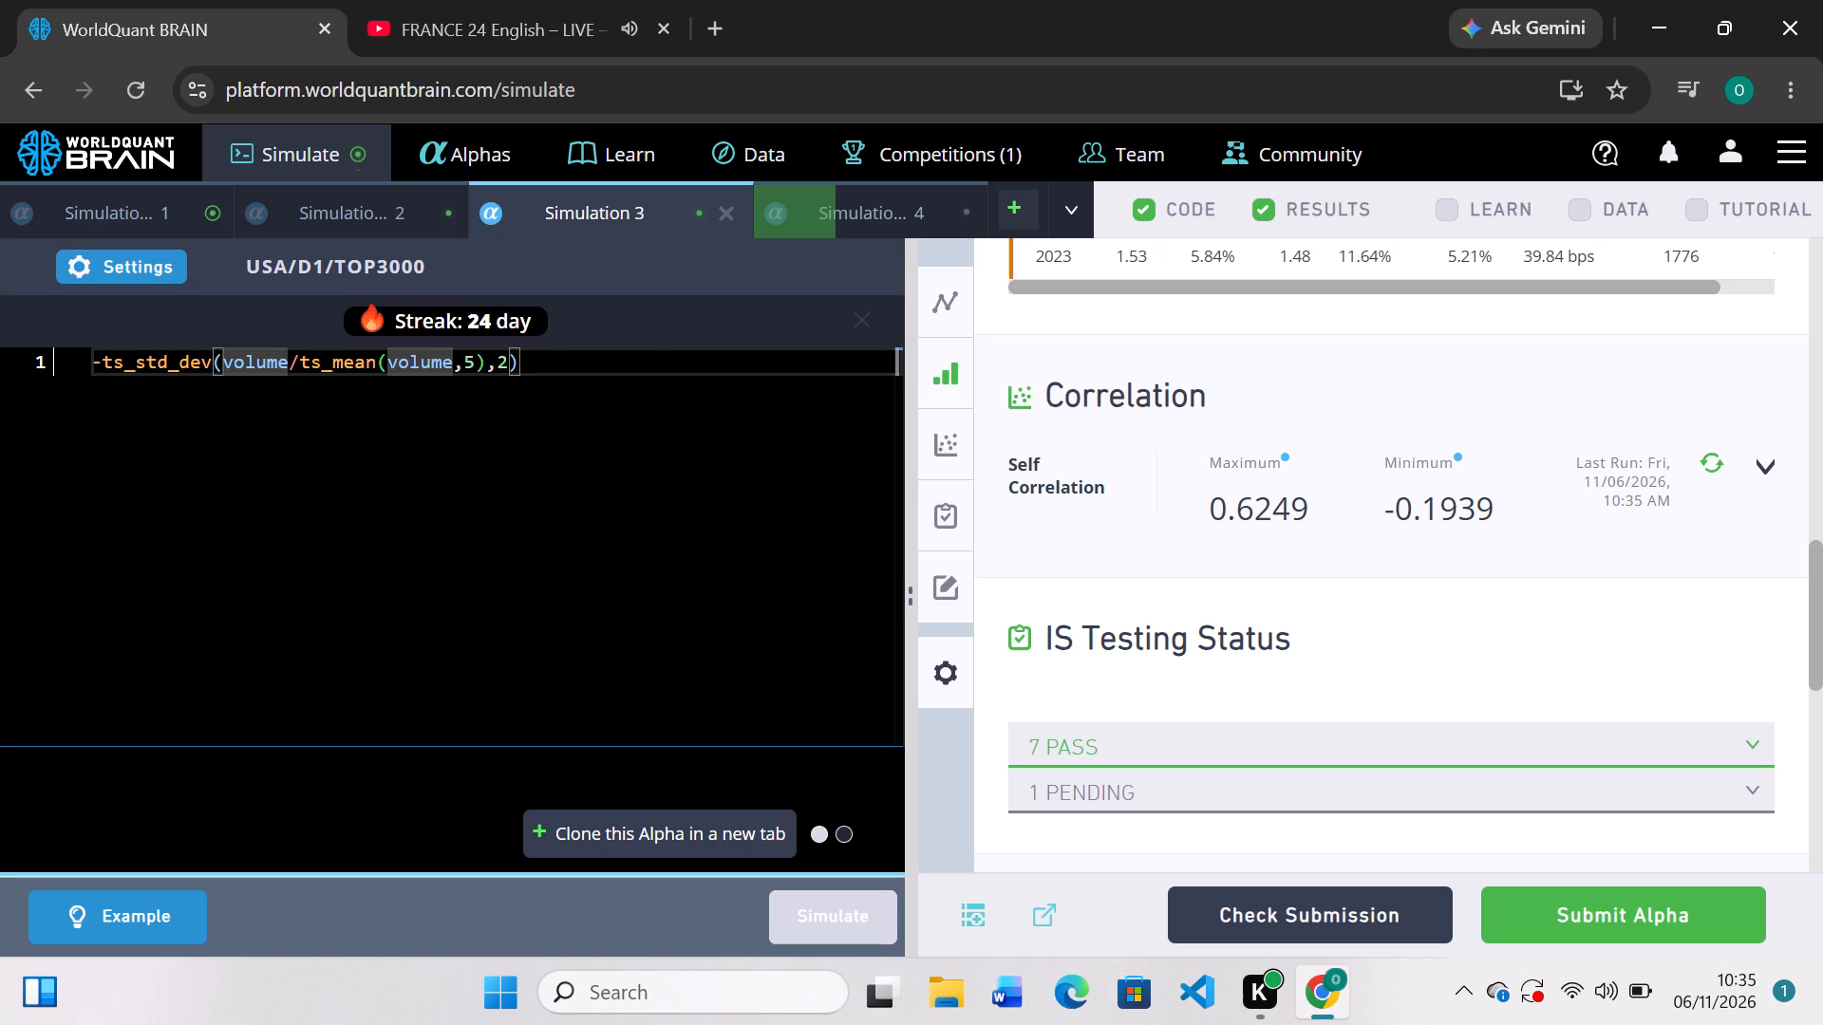
pyautogui.hotkey('shift', '*')
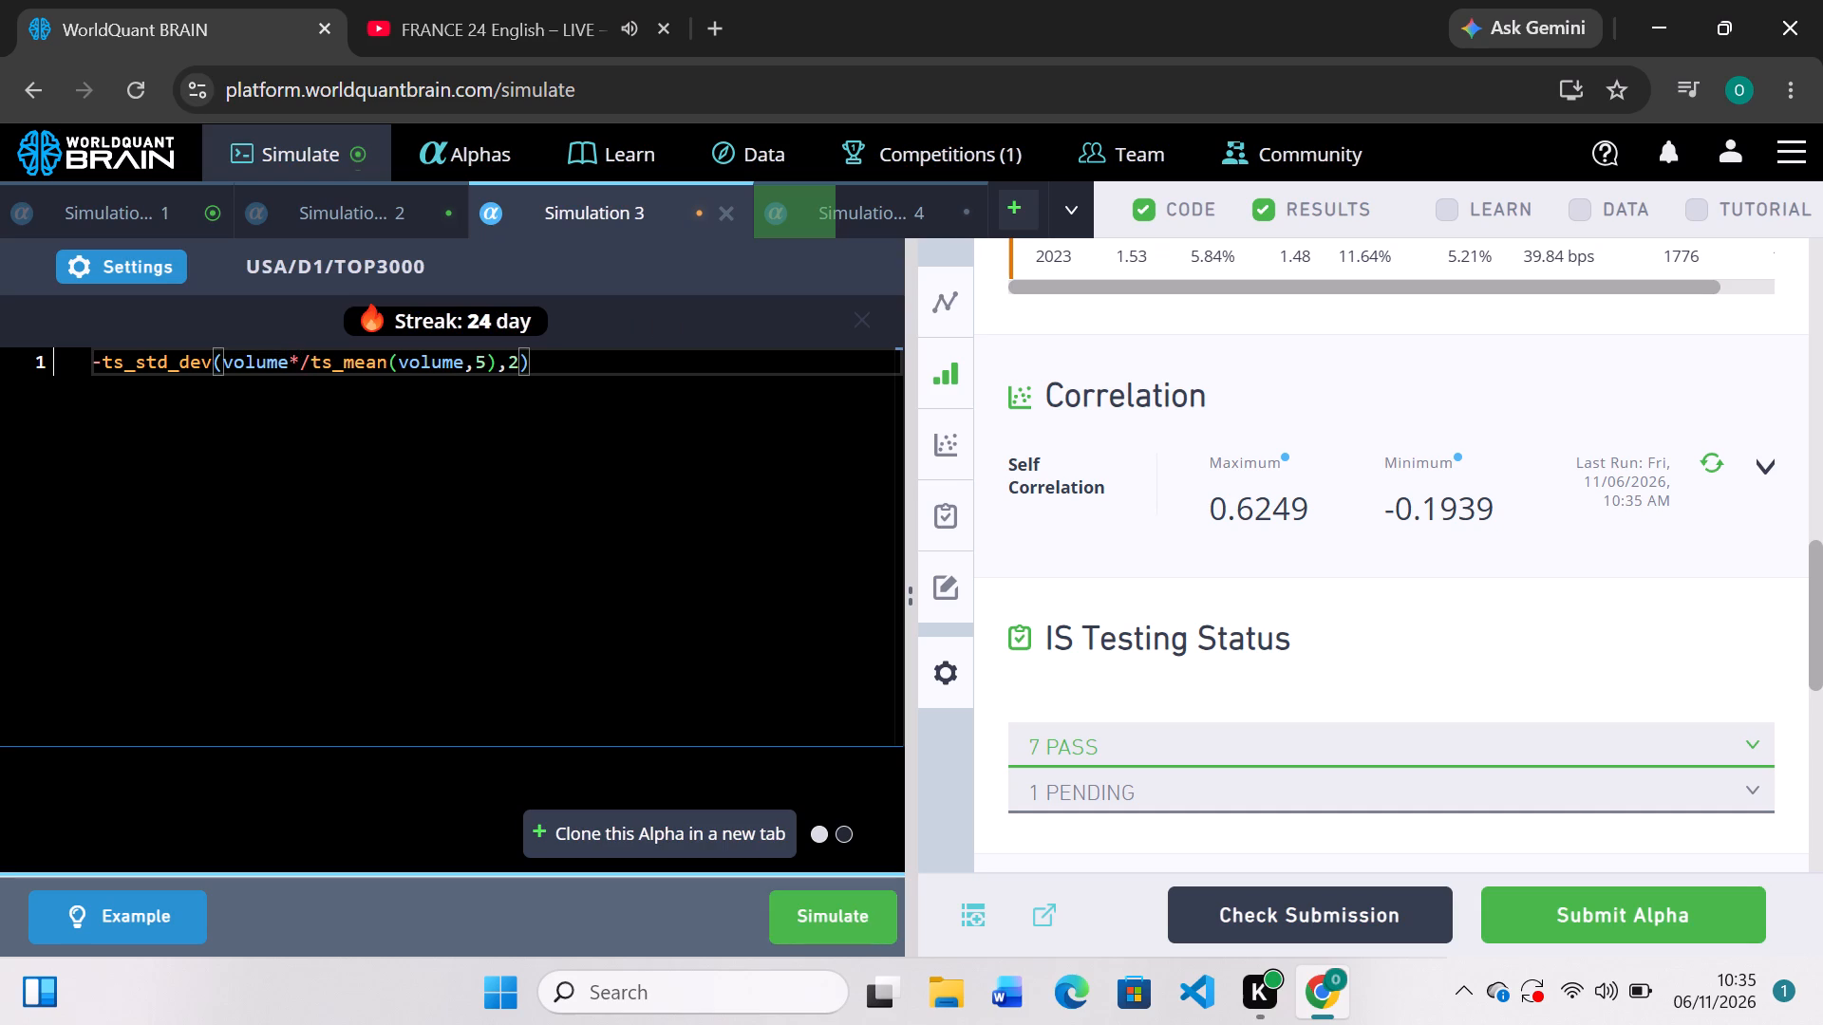
pyautogui.press('0')
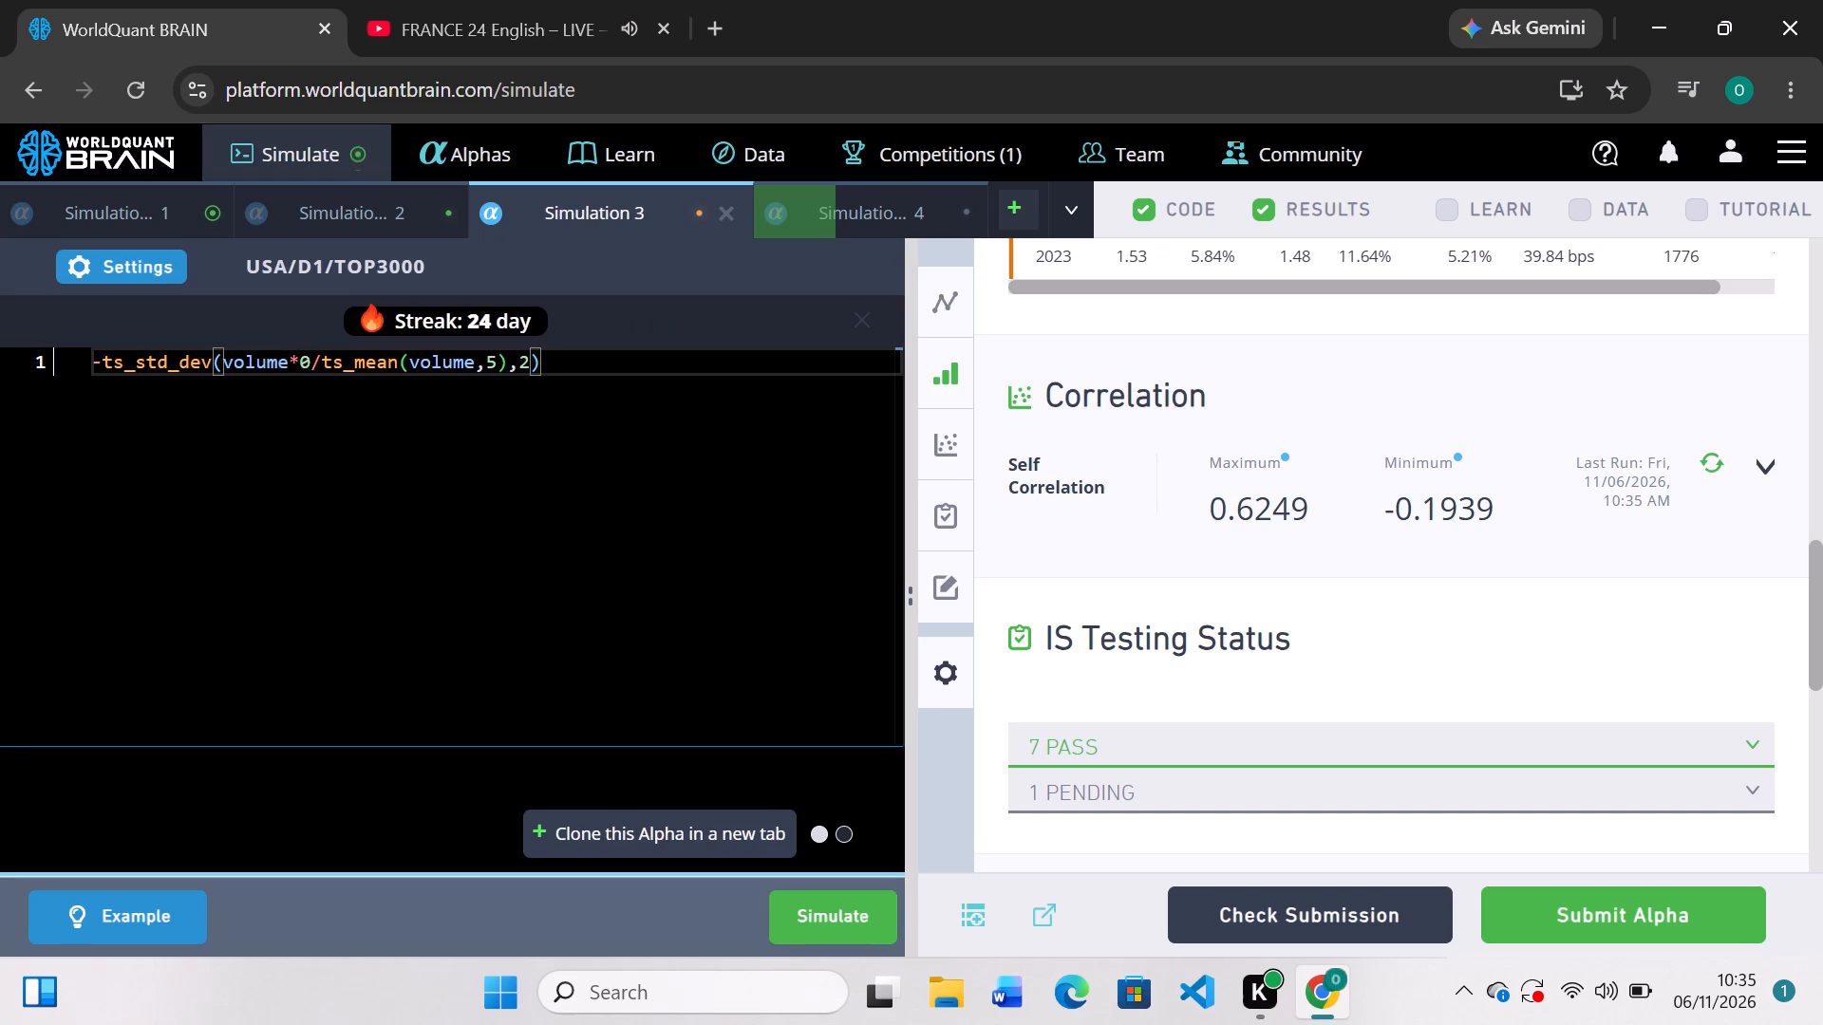
pyautogui.write('.7')
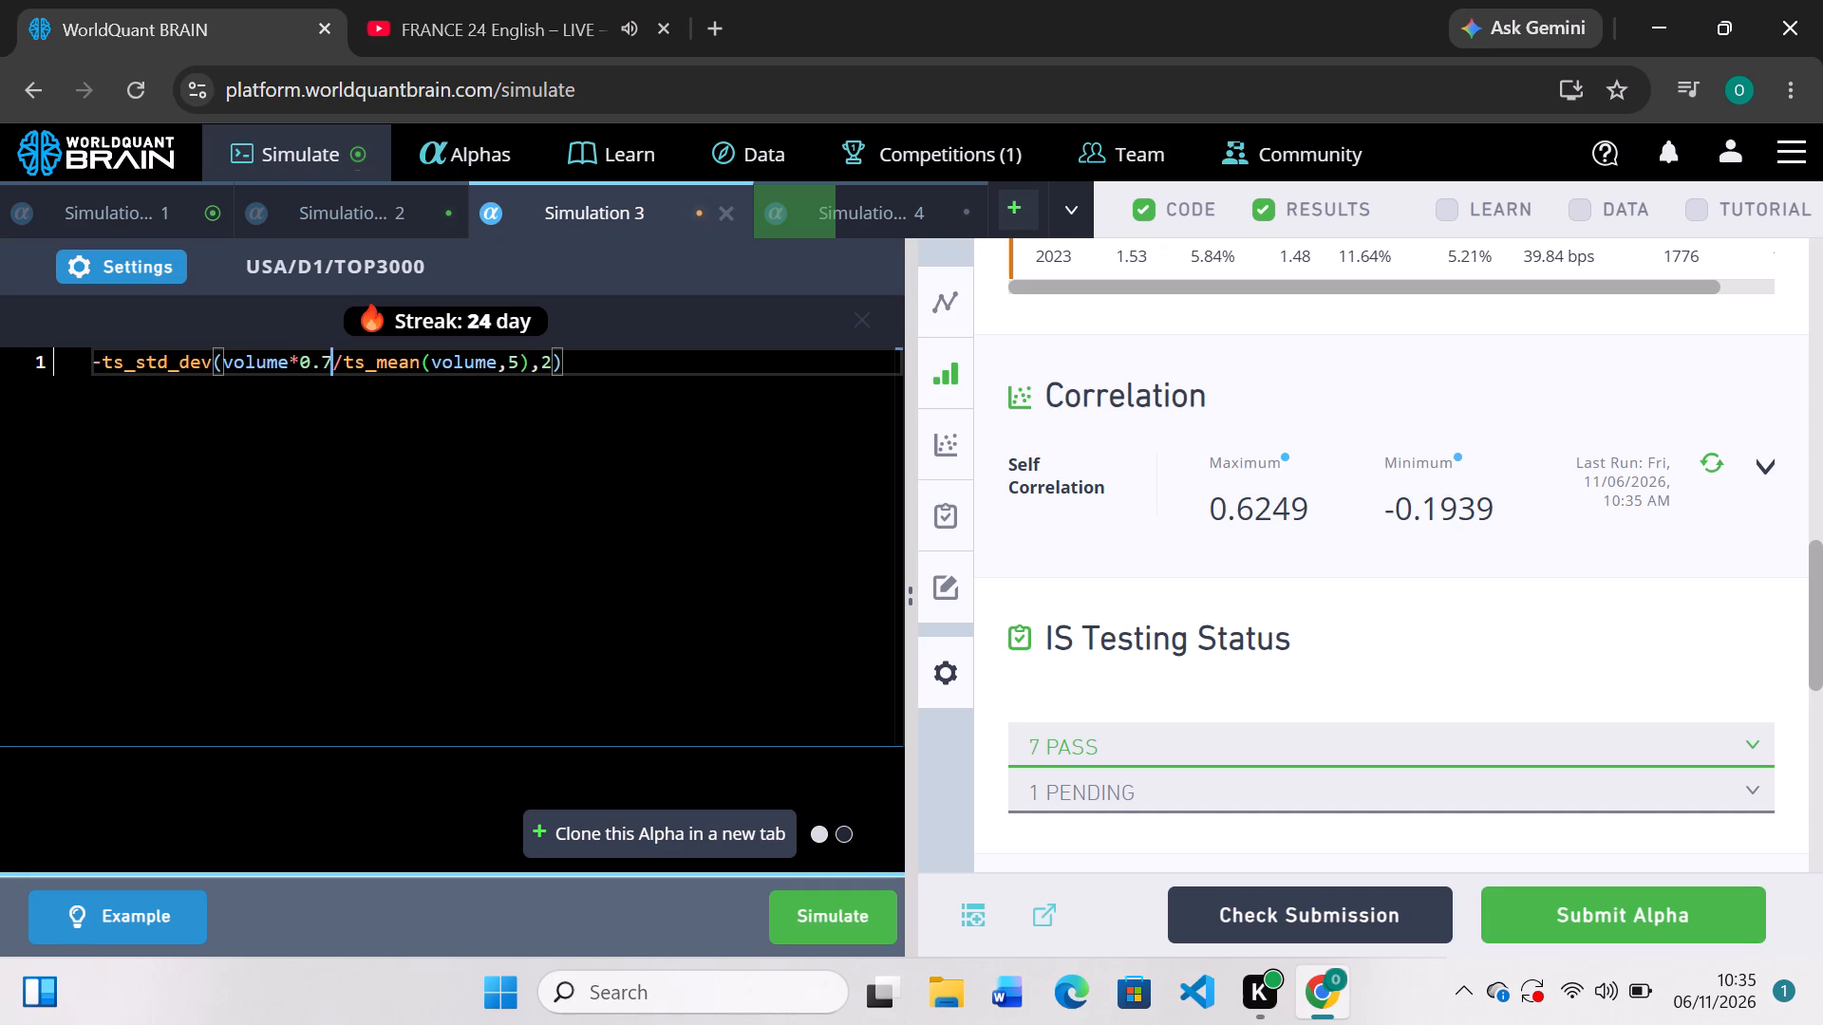
pyautogui.click(819, 910)
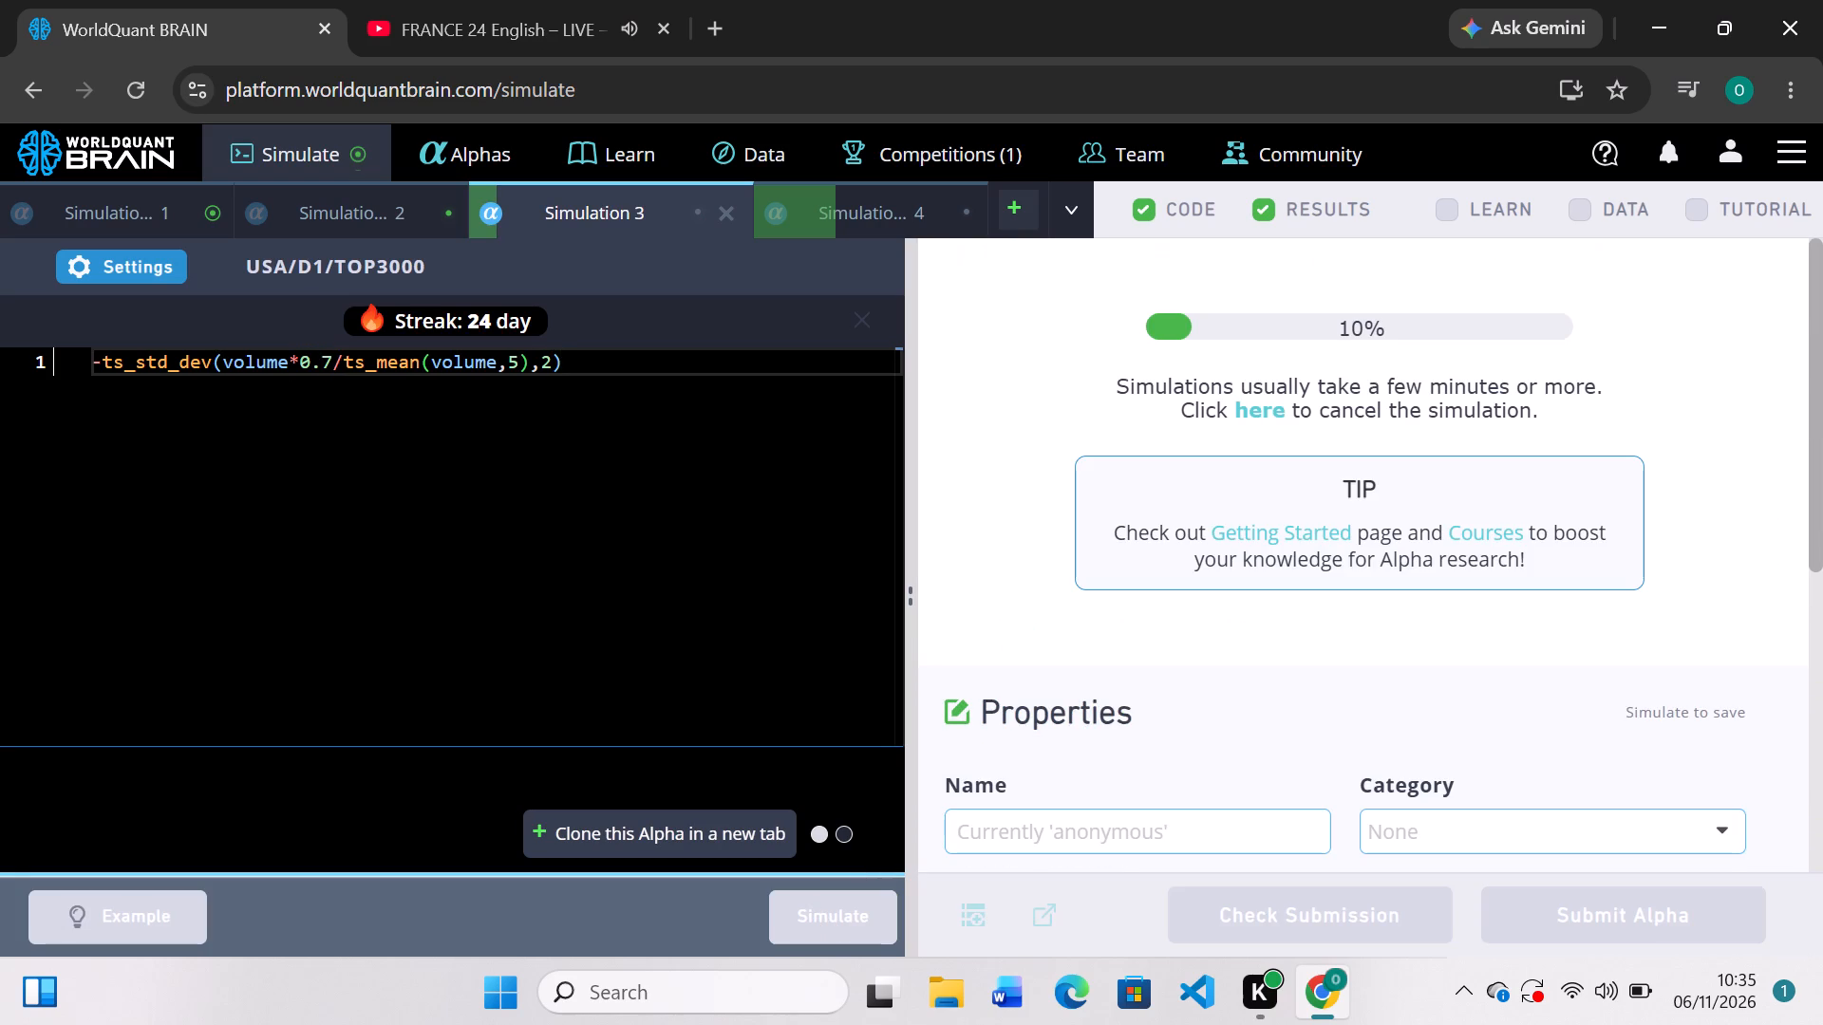
# Check Simulation 1's results and set its delay to 1 in the simulation settings.
pyautogui.click(105, 211)
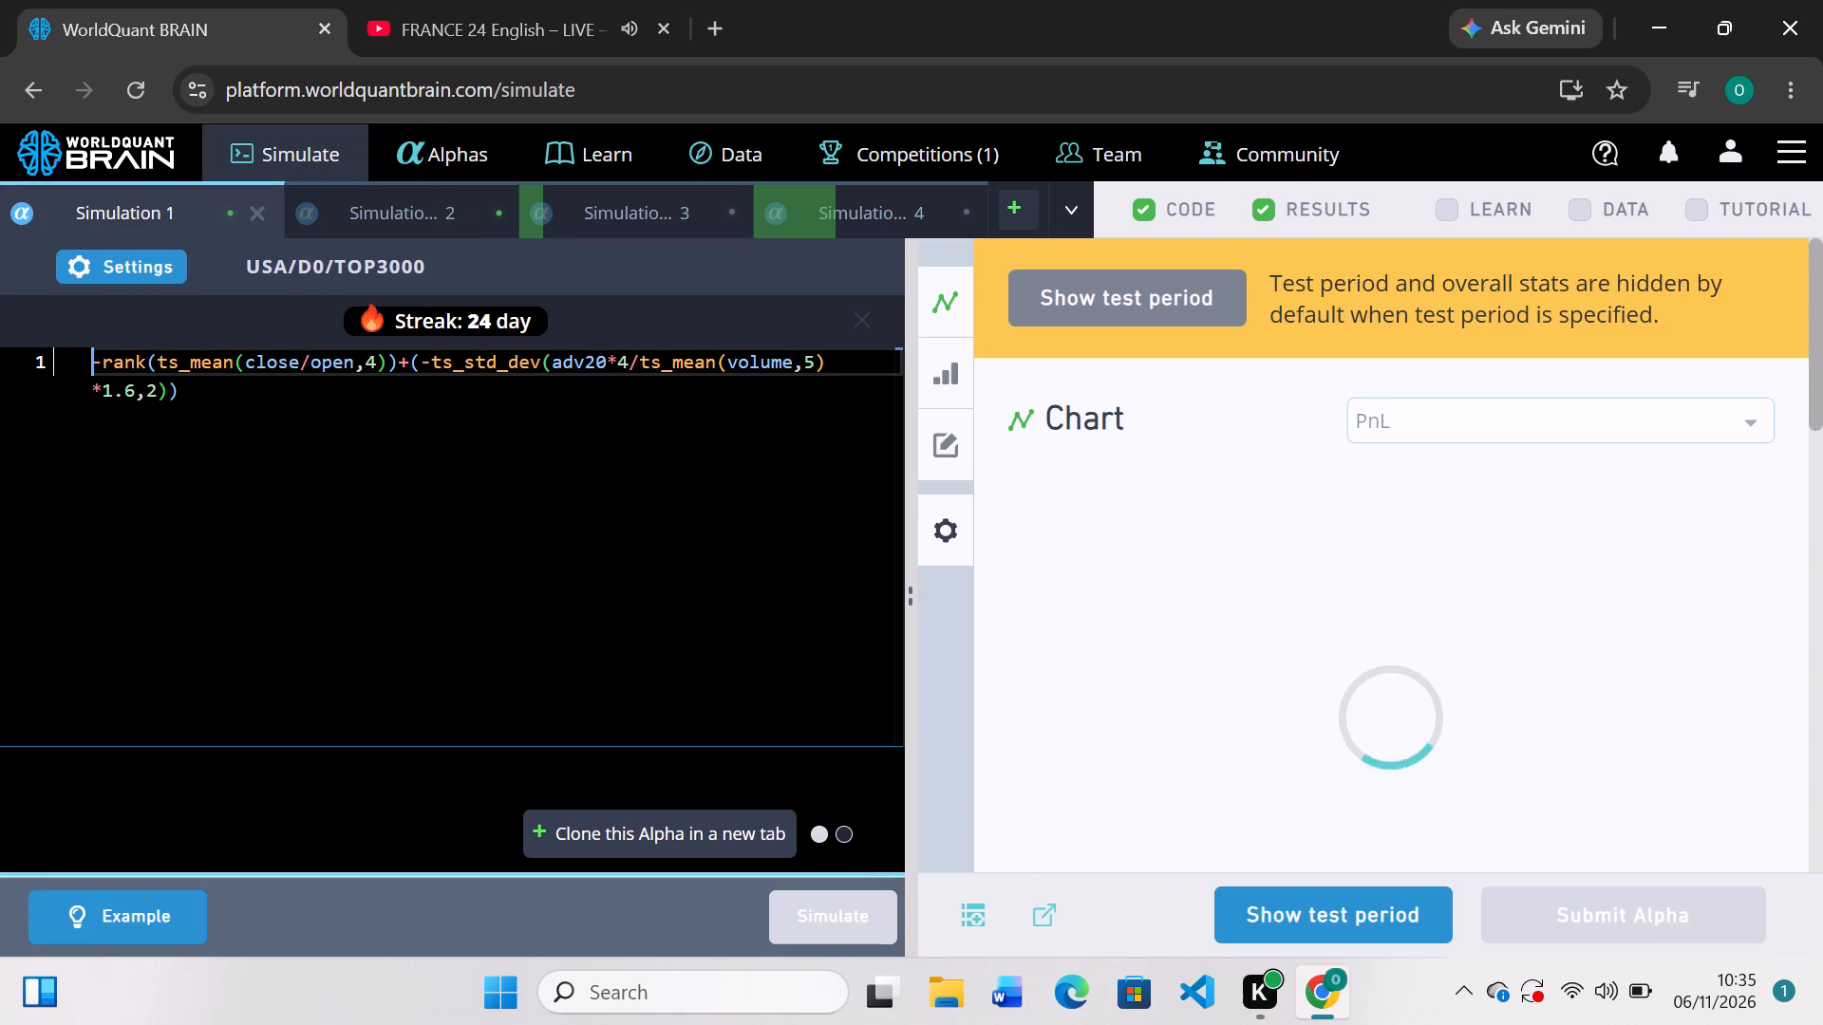
pyautogui.scroll(-2, 1004, 568)
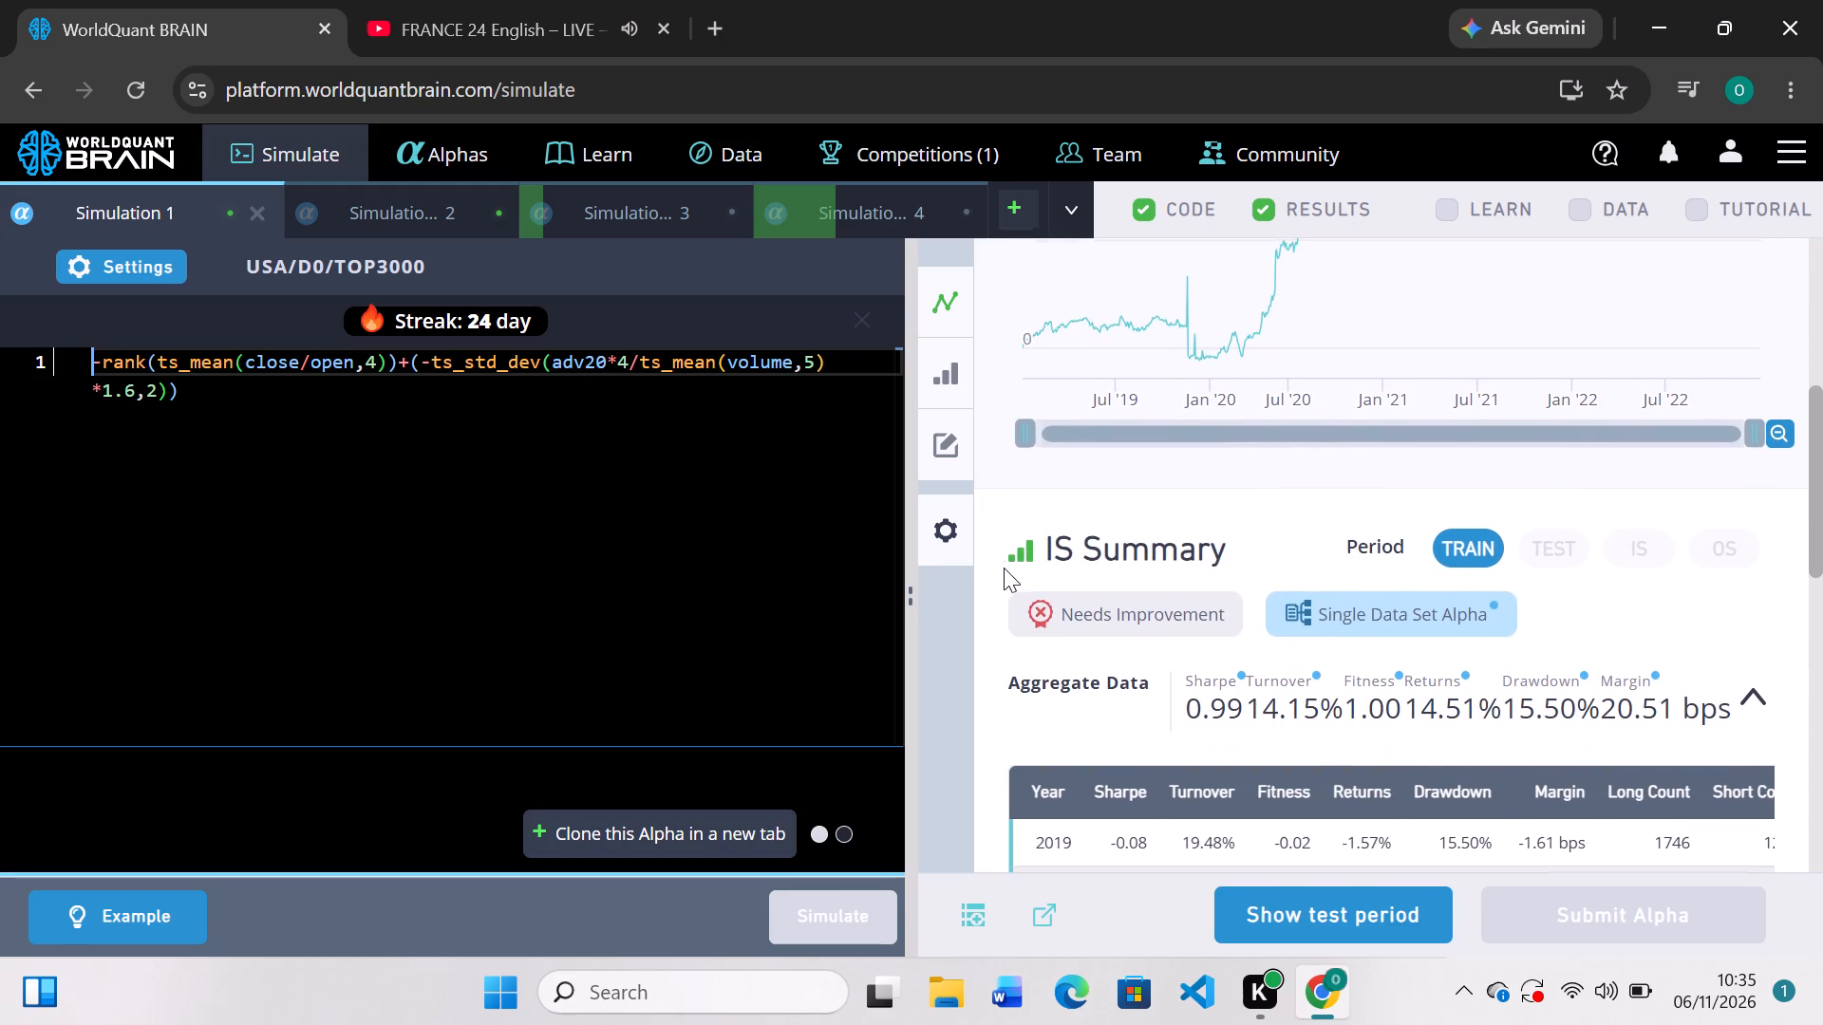
pyautogui.scroll(3, 1004, 568)
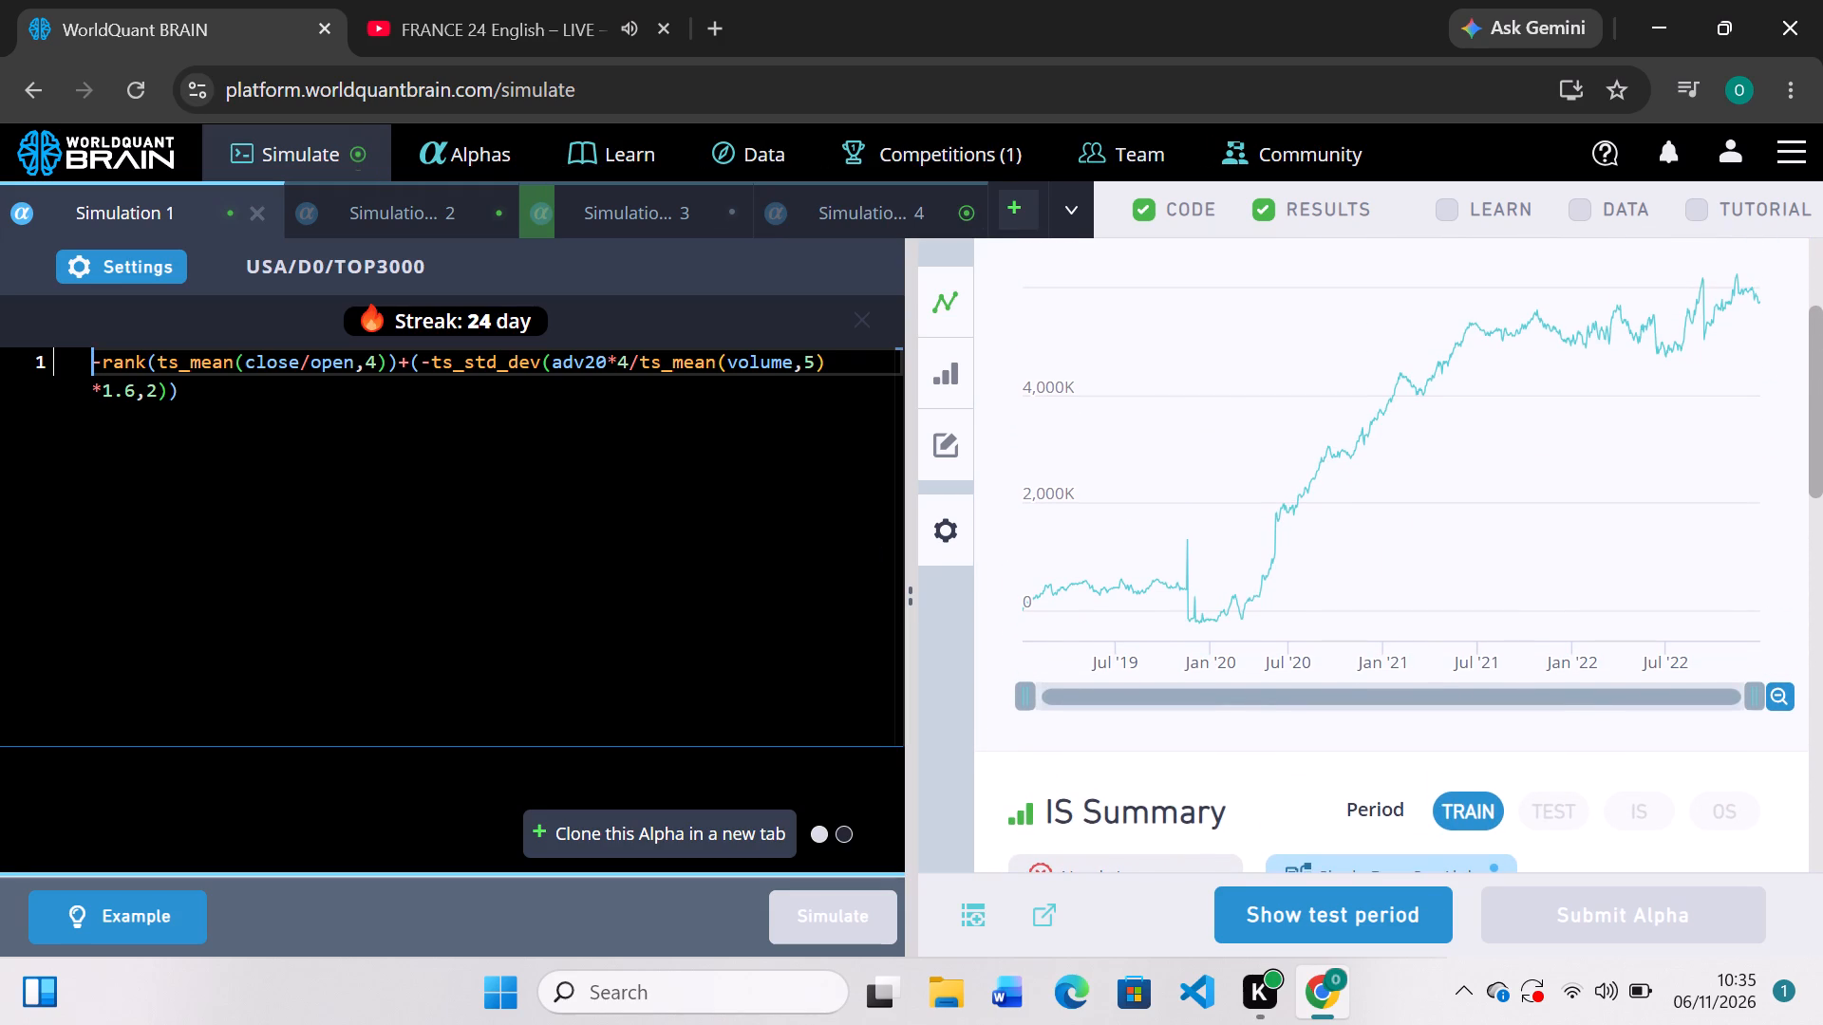
pyautogui.click(147, 271)
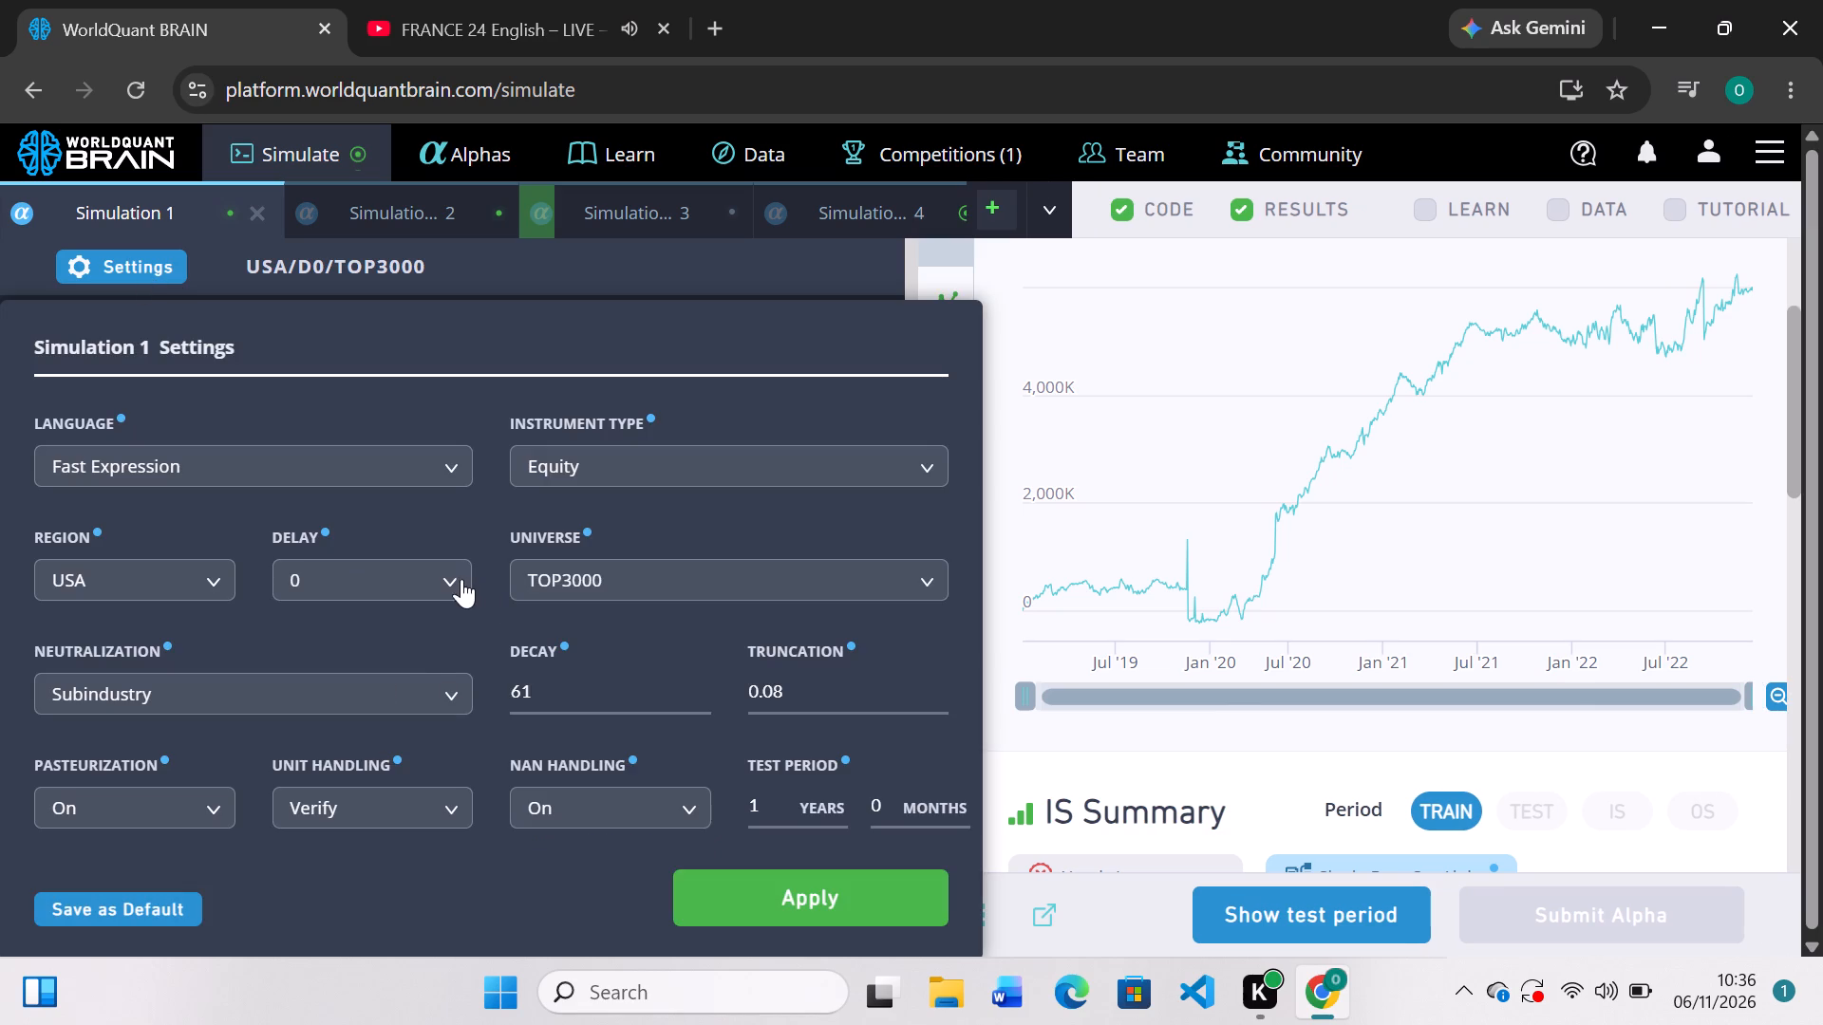
pyautogui.click(457, 576)
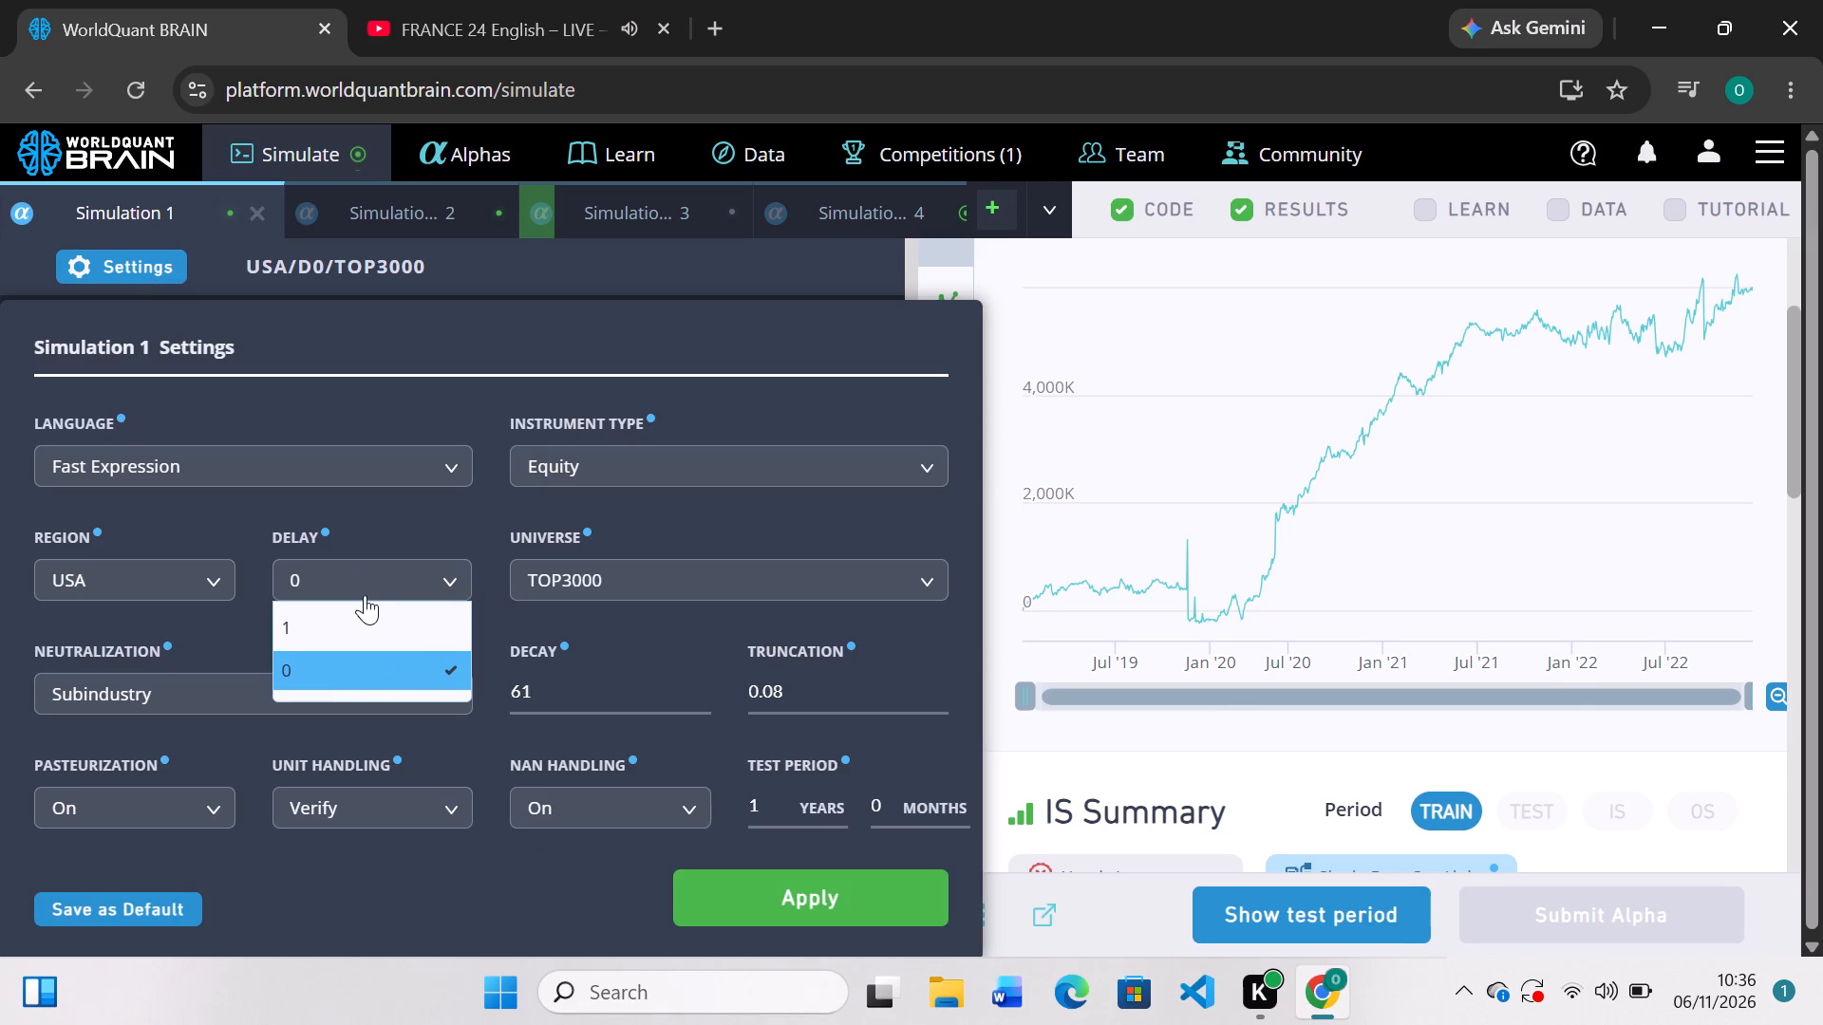
pyautogui.click(366, 616)
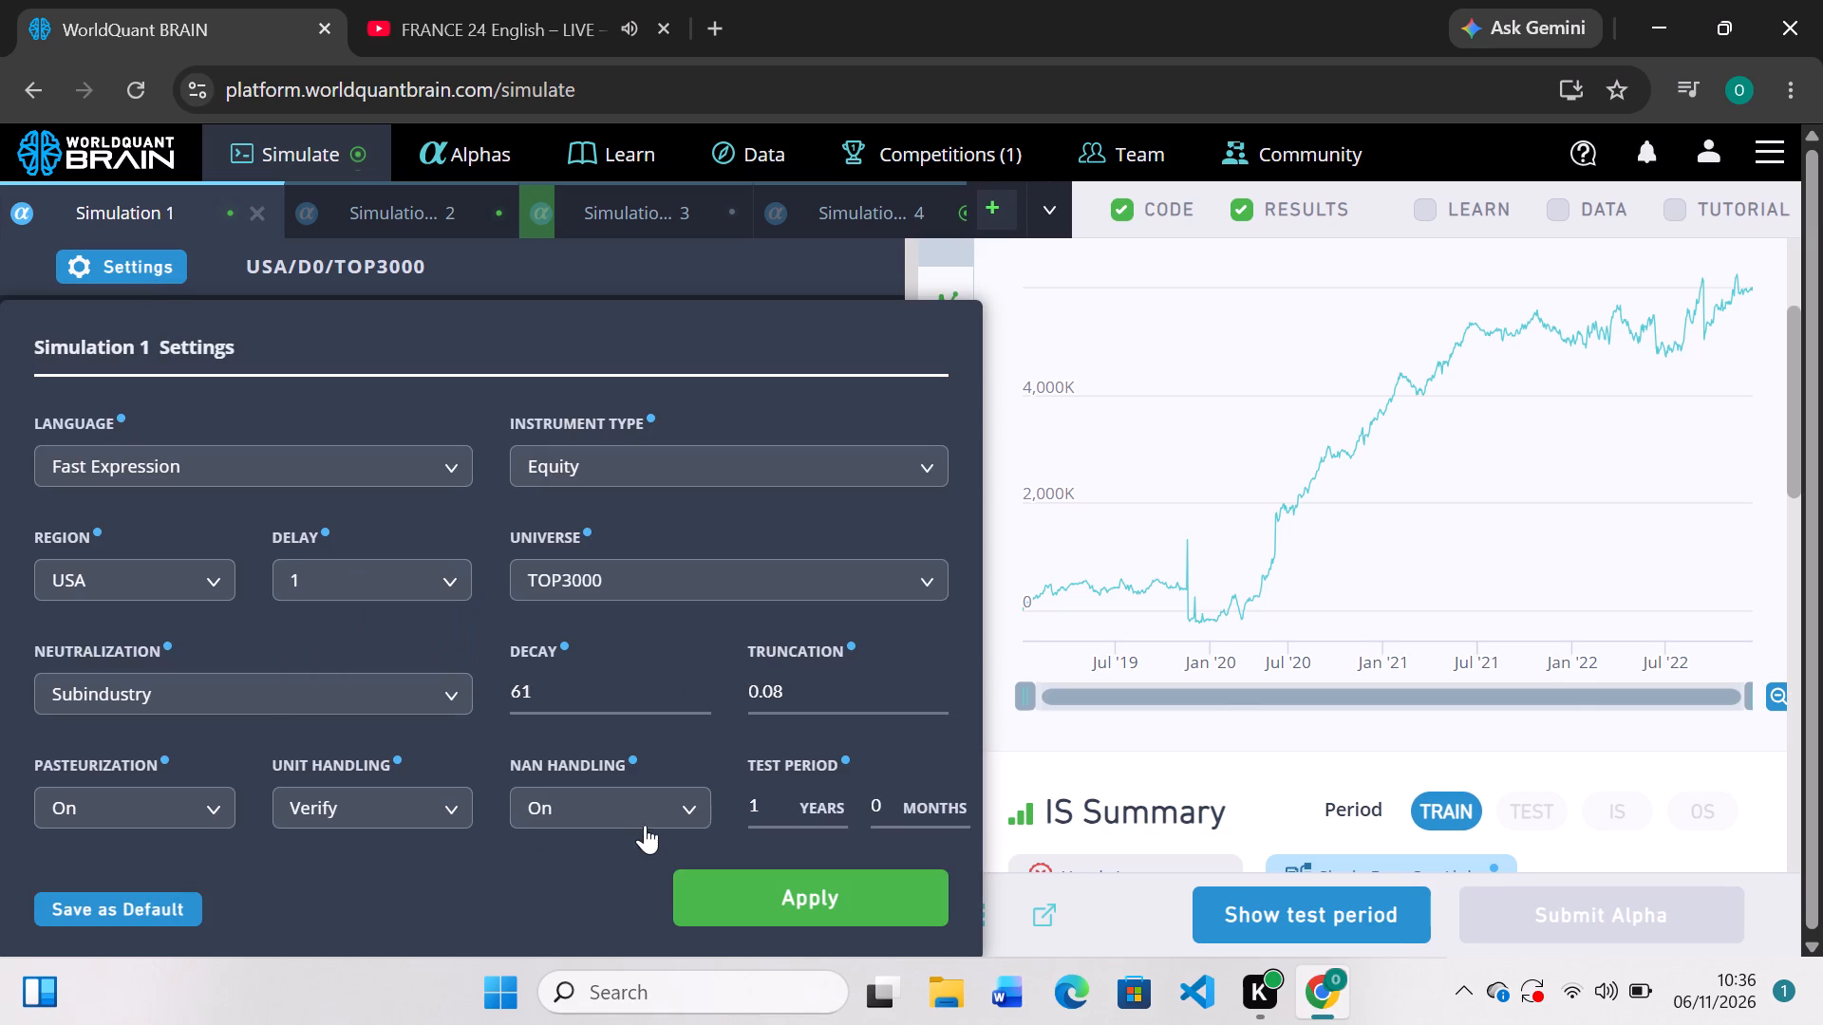
pyautogui.click(765, 894)
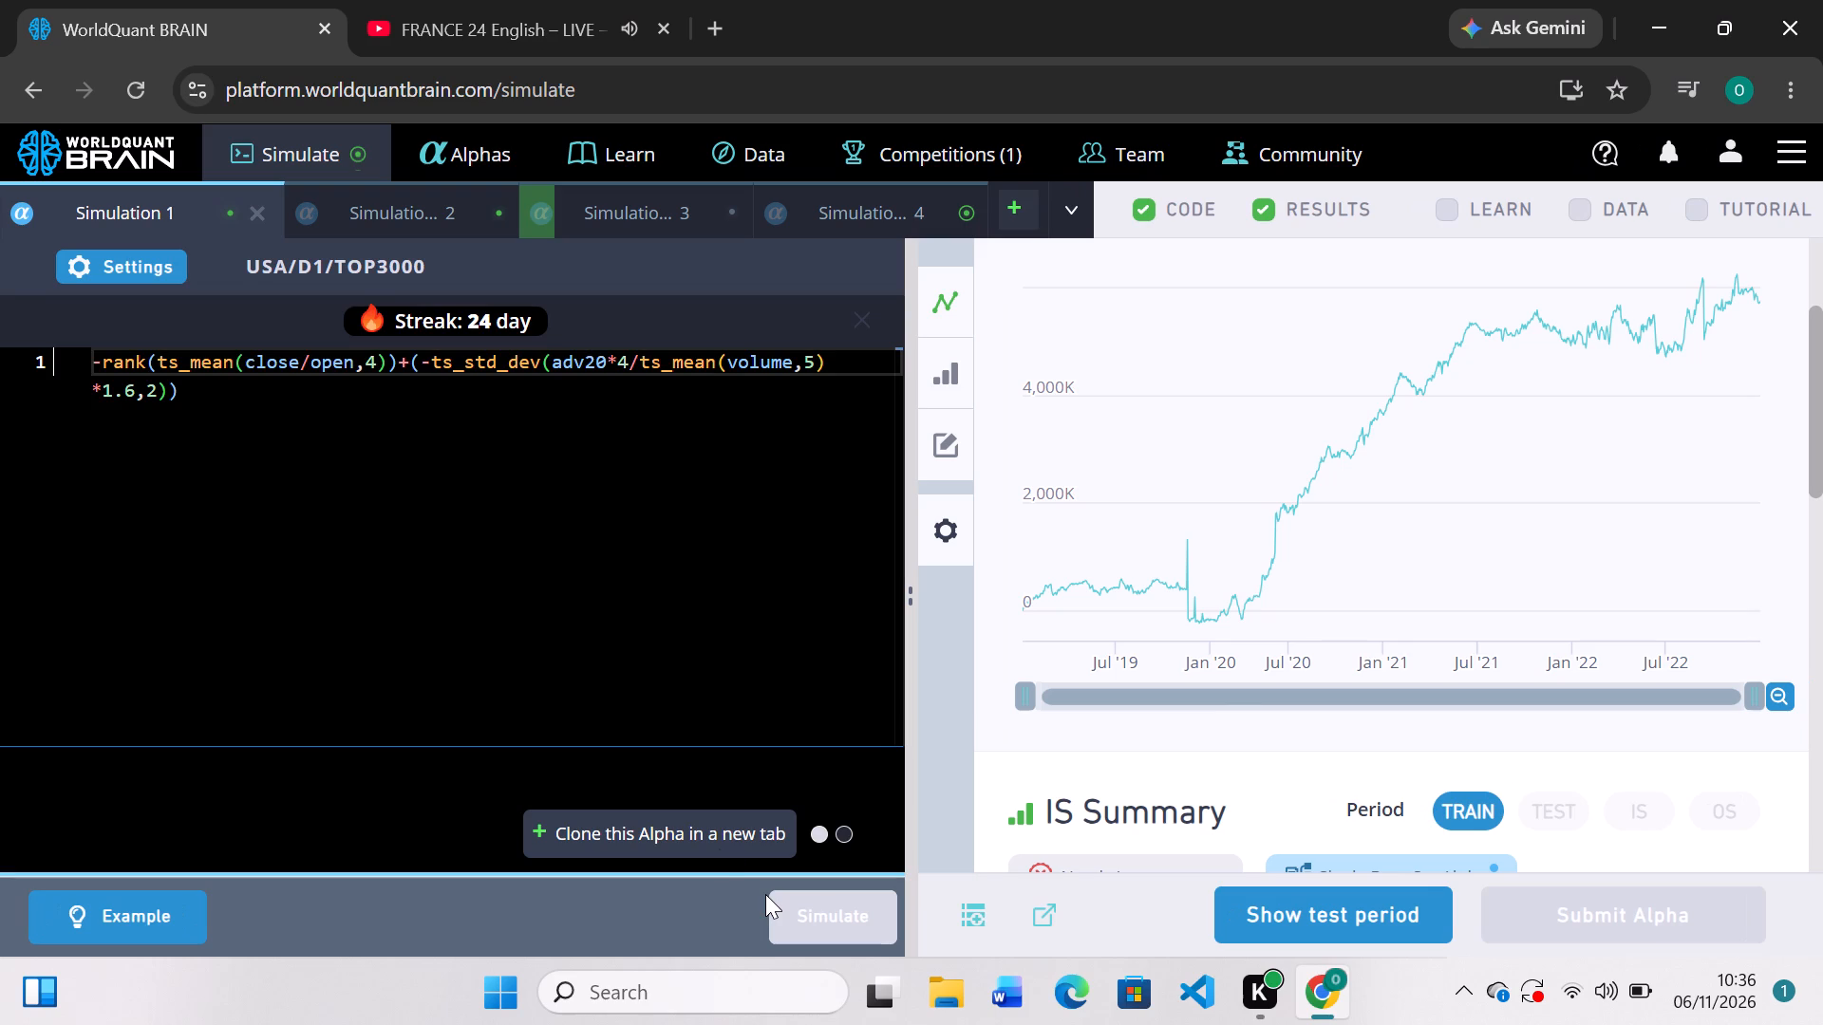
# Replace the plus between Simulation 1's rank and ts_std_dev terms with multiplication and simulate it.
pyautogui.click(411, 363)
pyautogui.press('BackSpace')
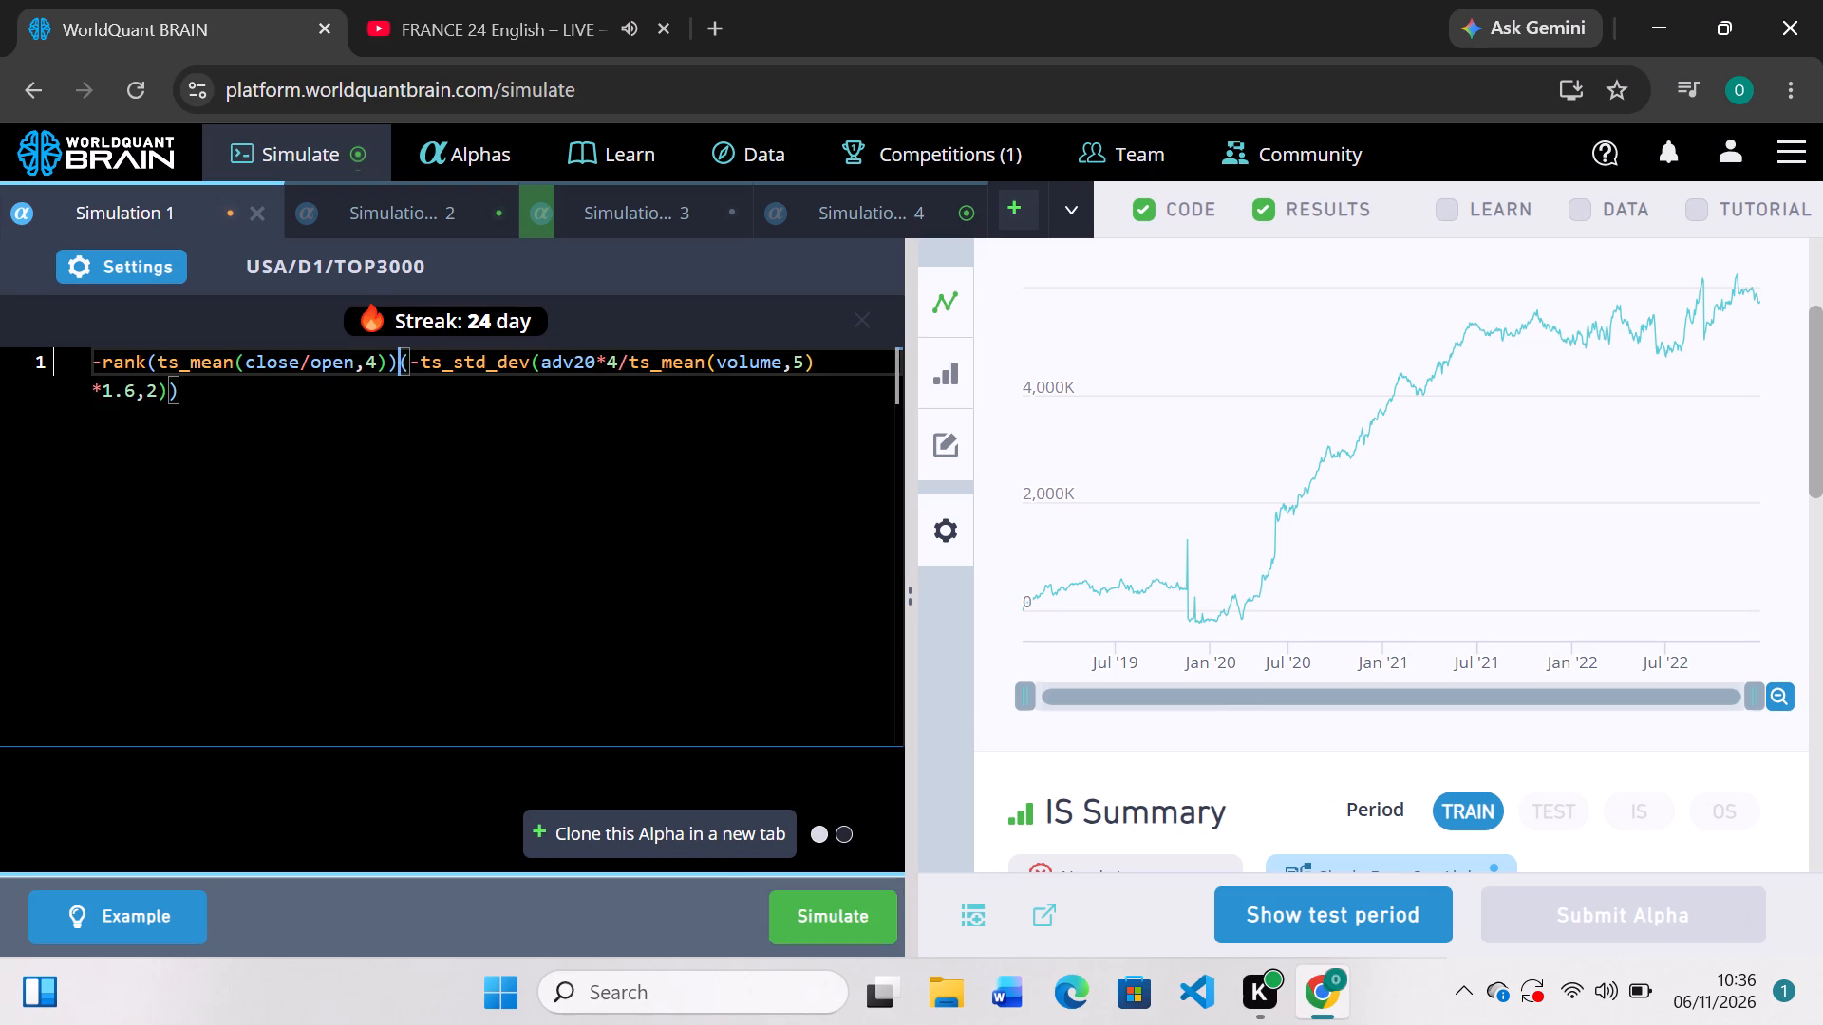
pyautogui.hotkey('shift', '*')
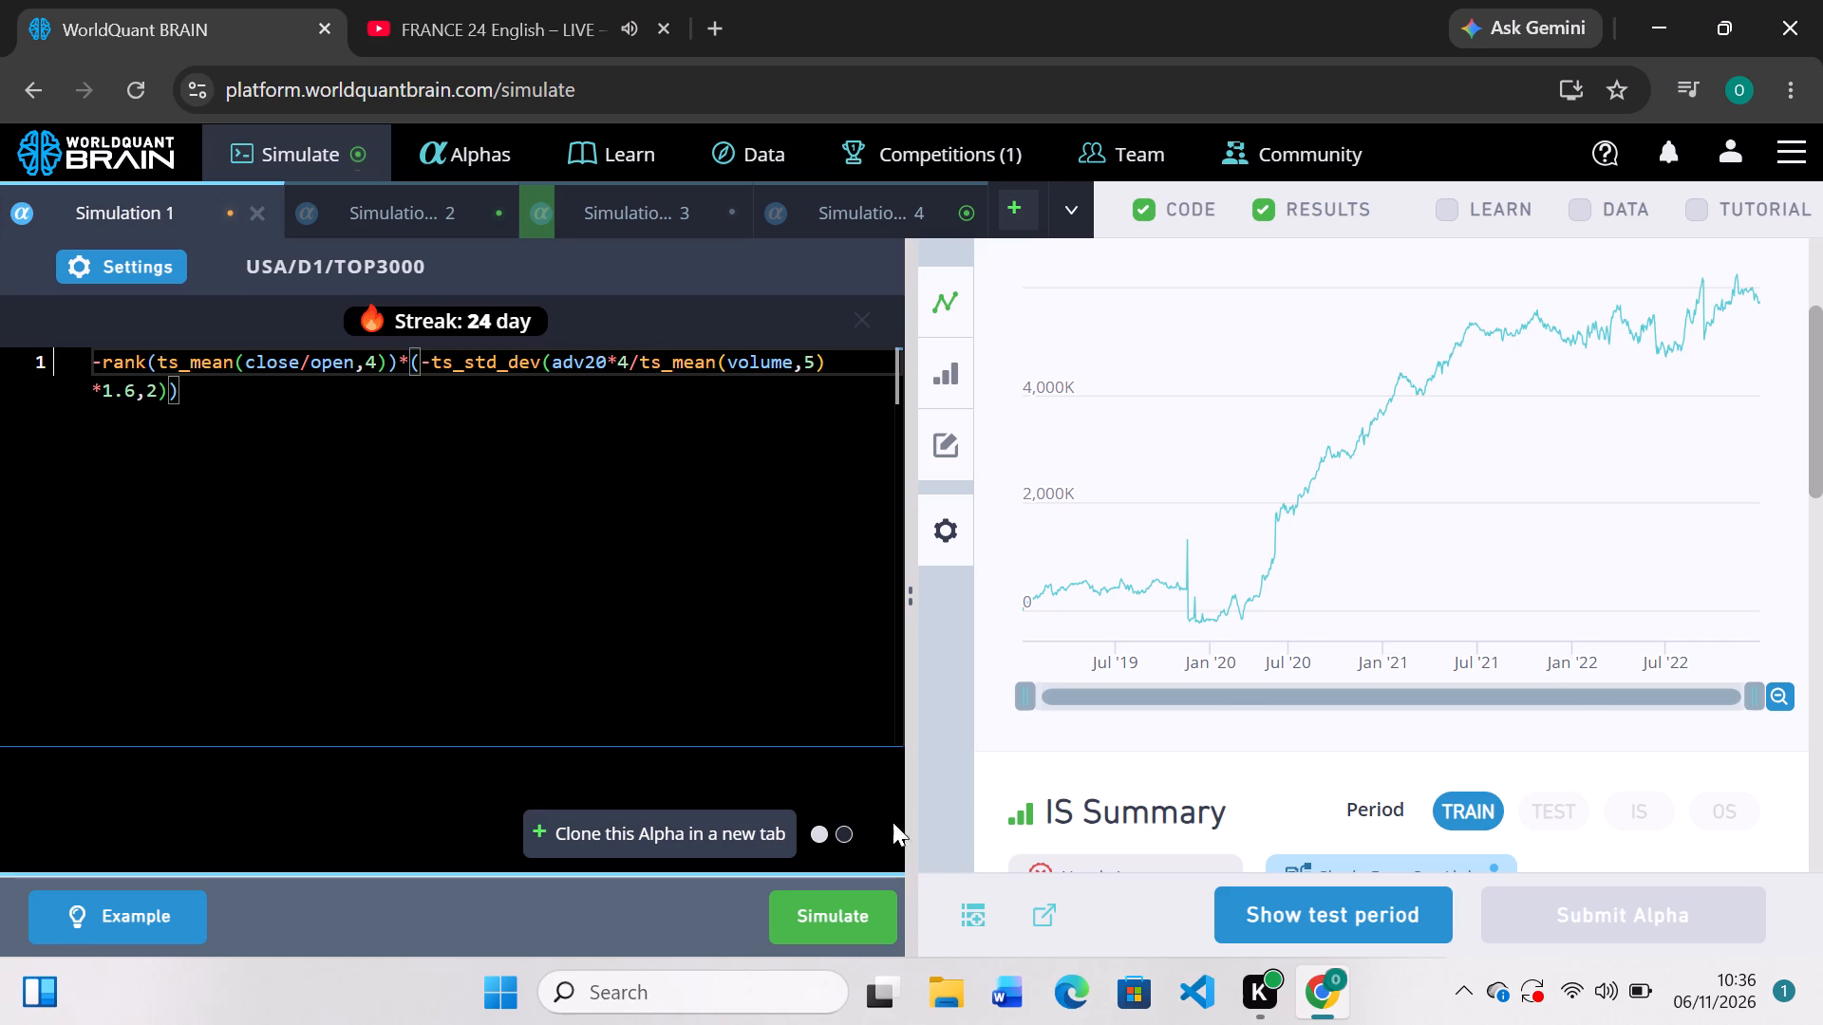
pyautogui.click(855, 926)
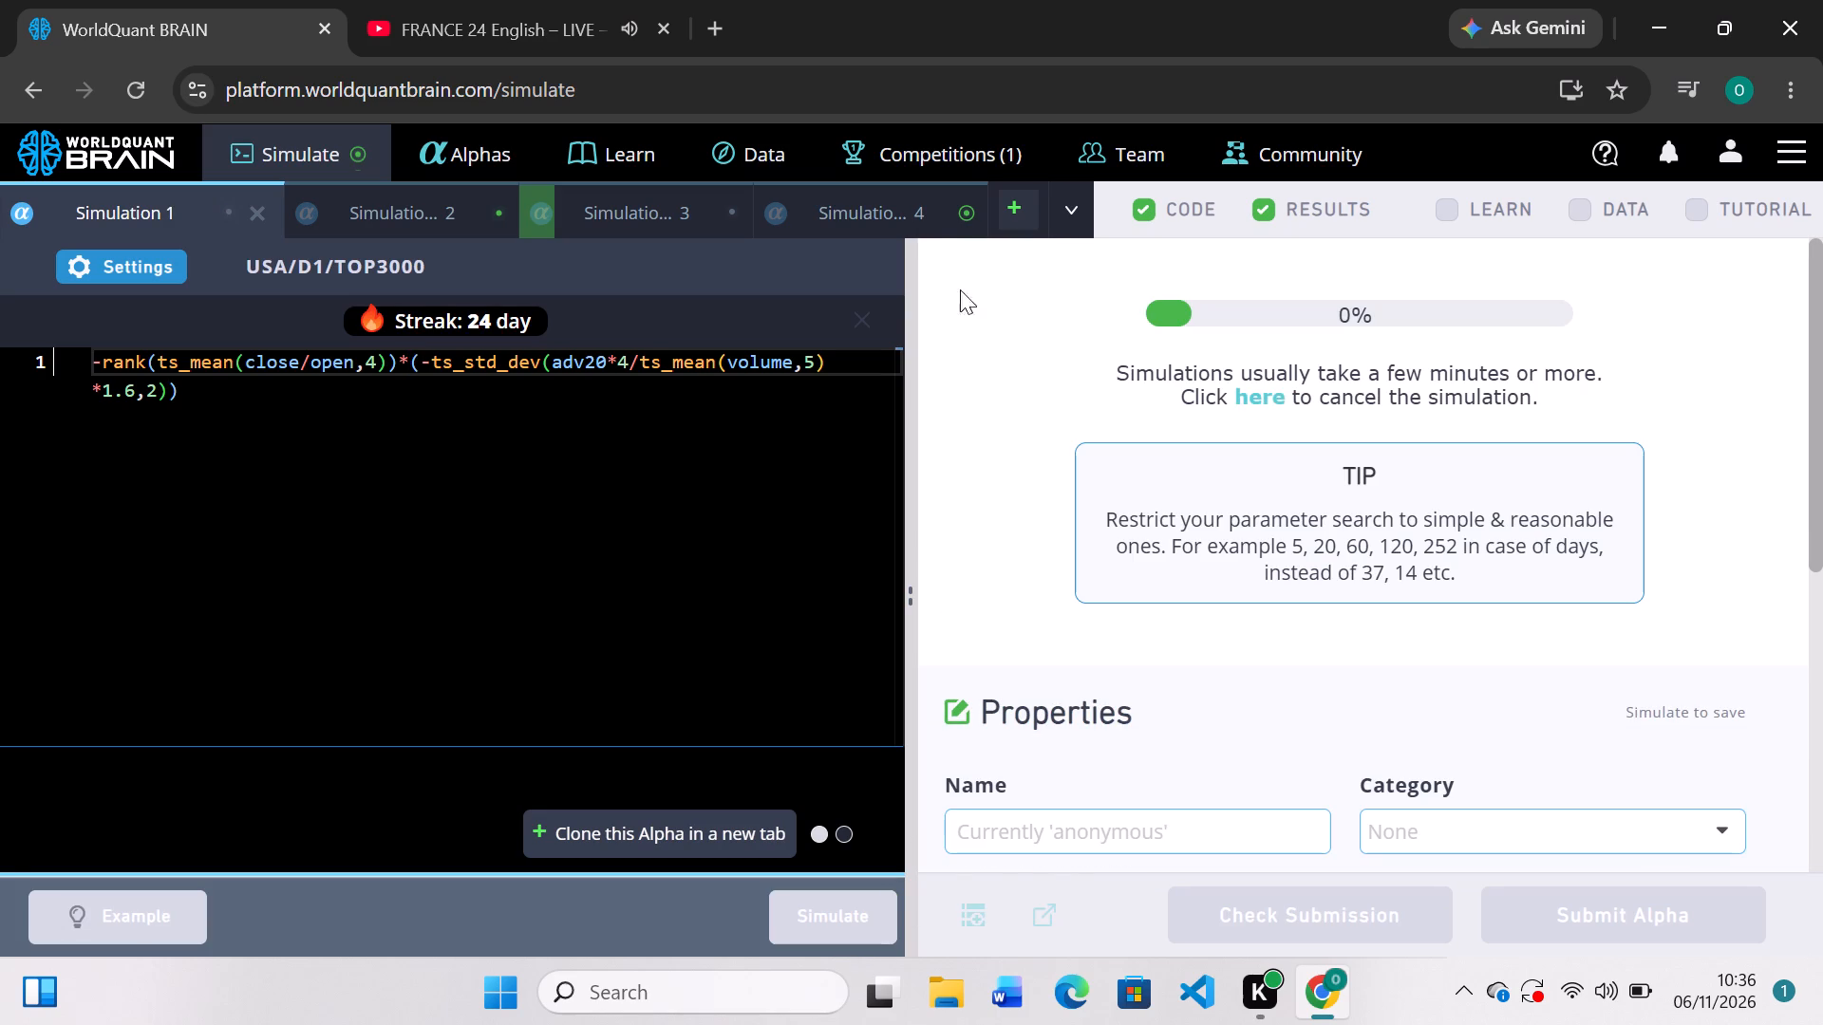
# Check Simulation 4's results, replace ts_mean with ts_delta in the trade_when condition, and simulate it.
pyautogui.click(914, 214)
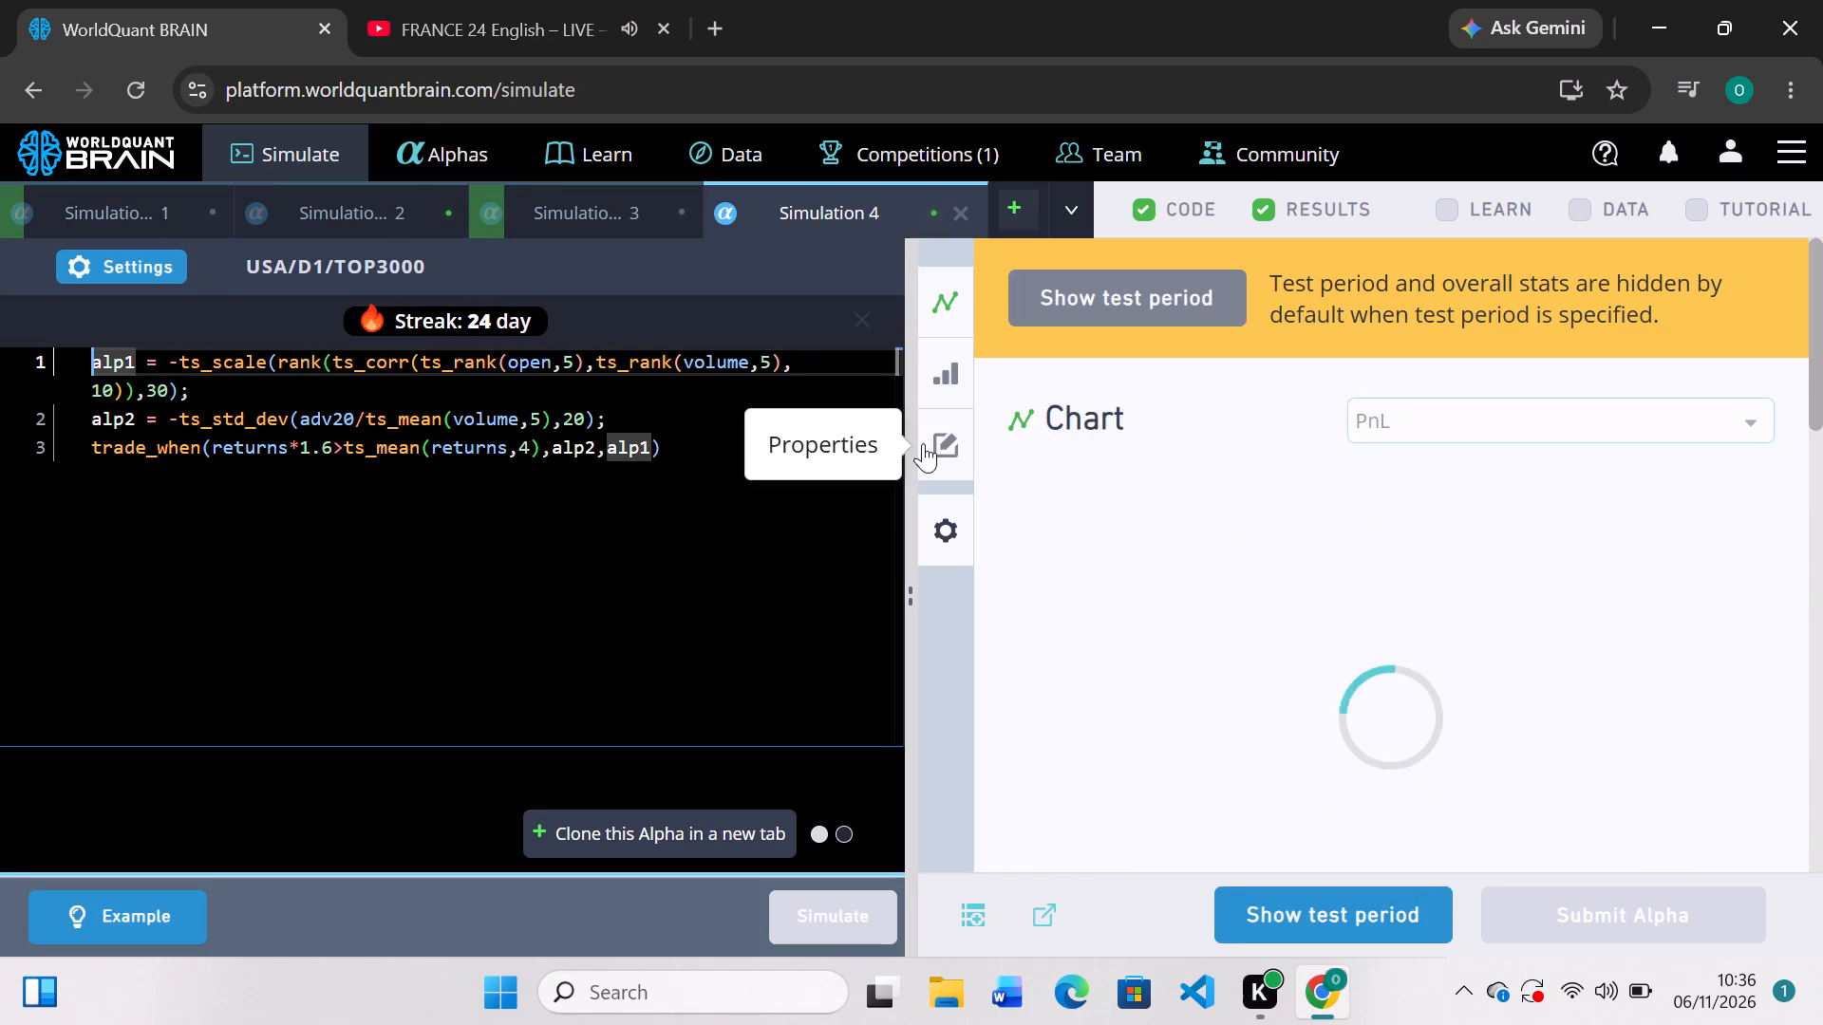
pyautogui.scroll(-2, 1130, 587)
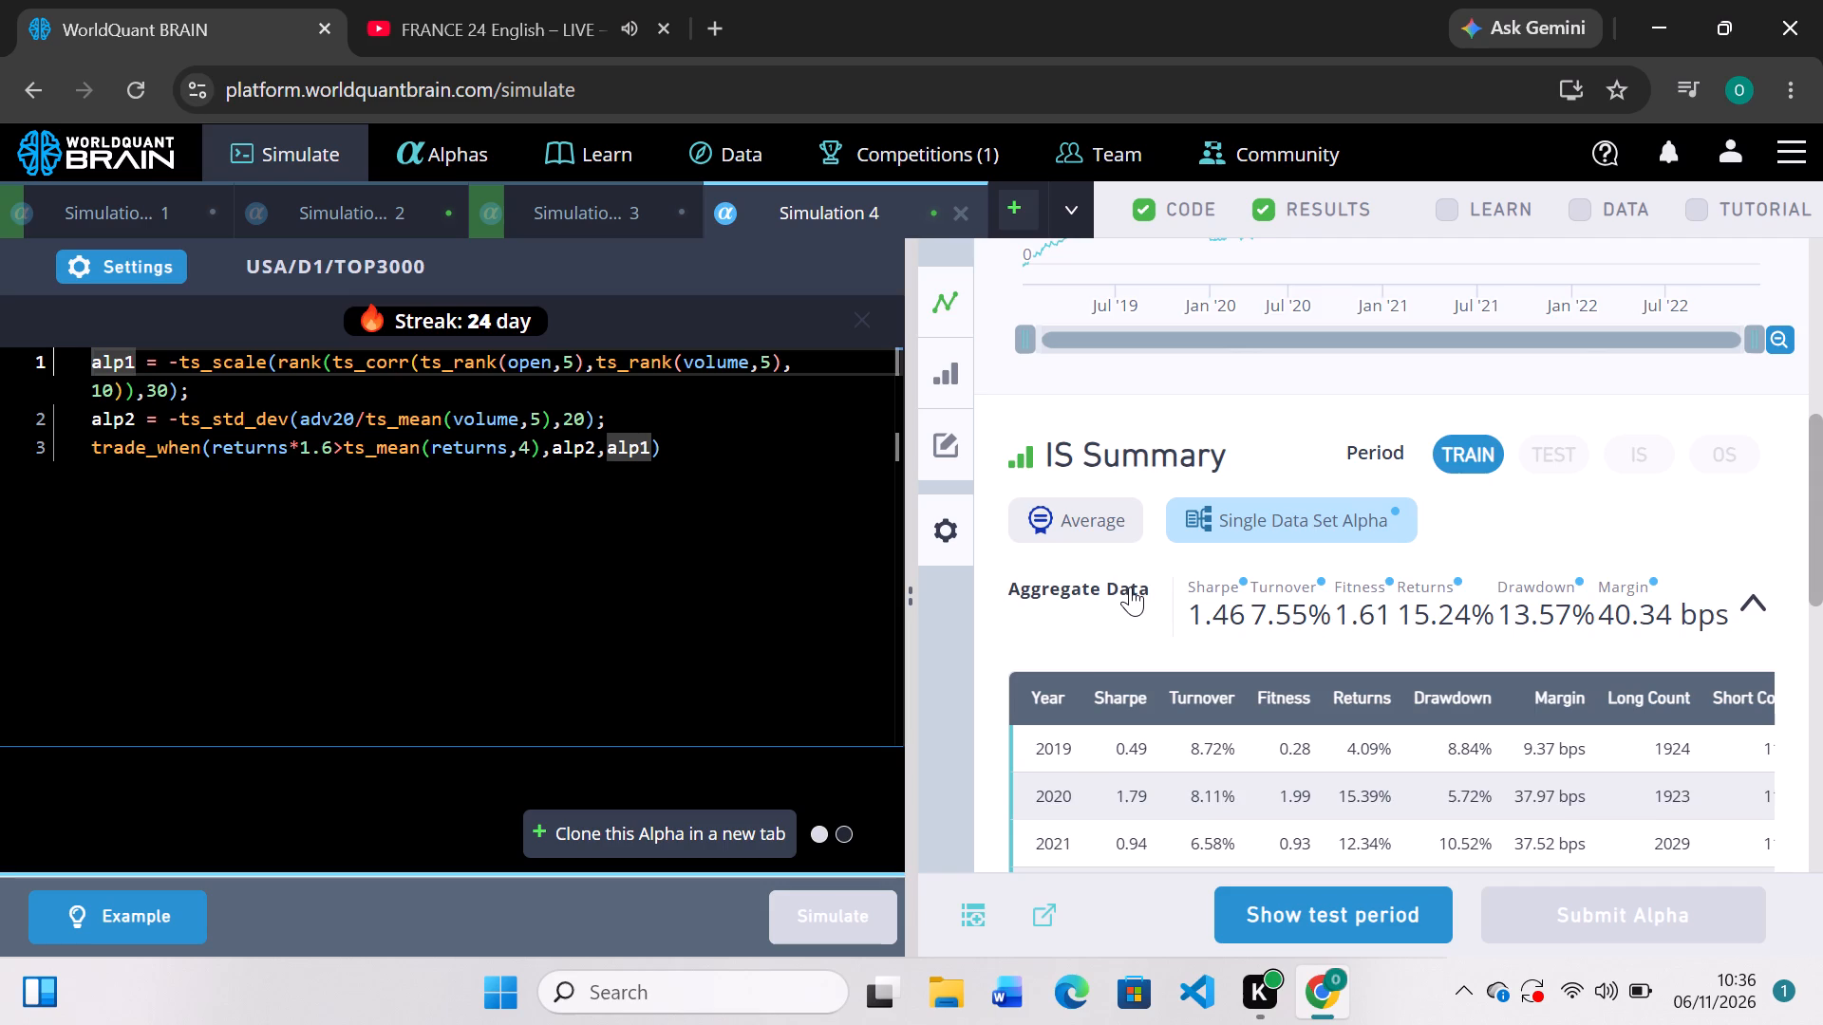
pyautogui.scroll(2, 1130, 587)
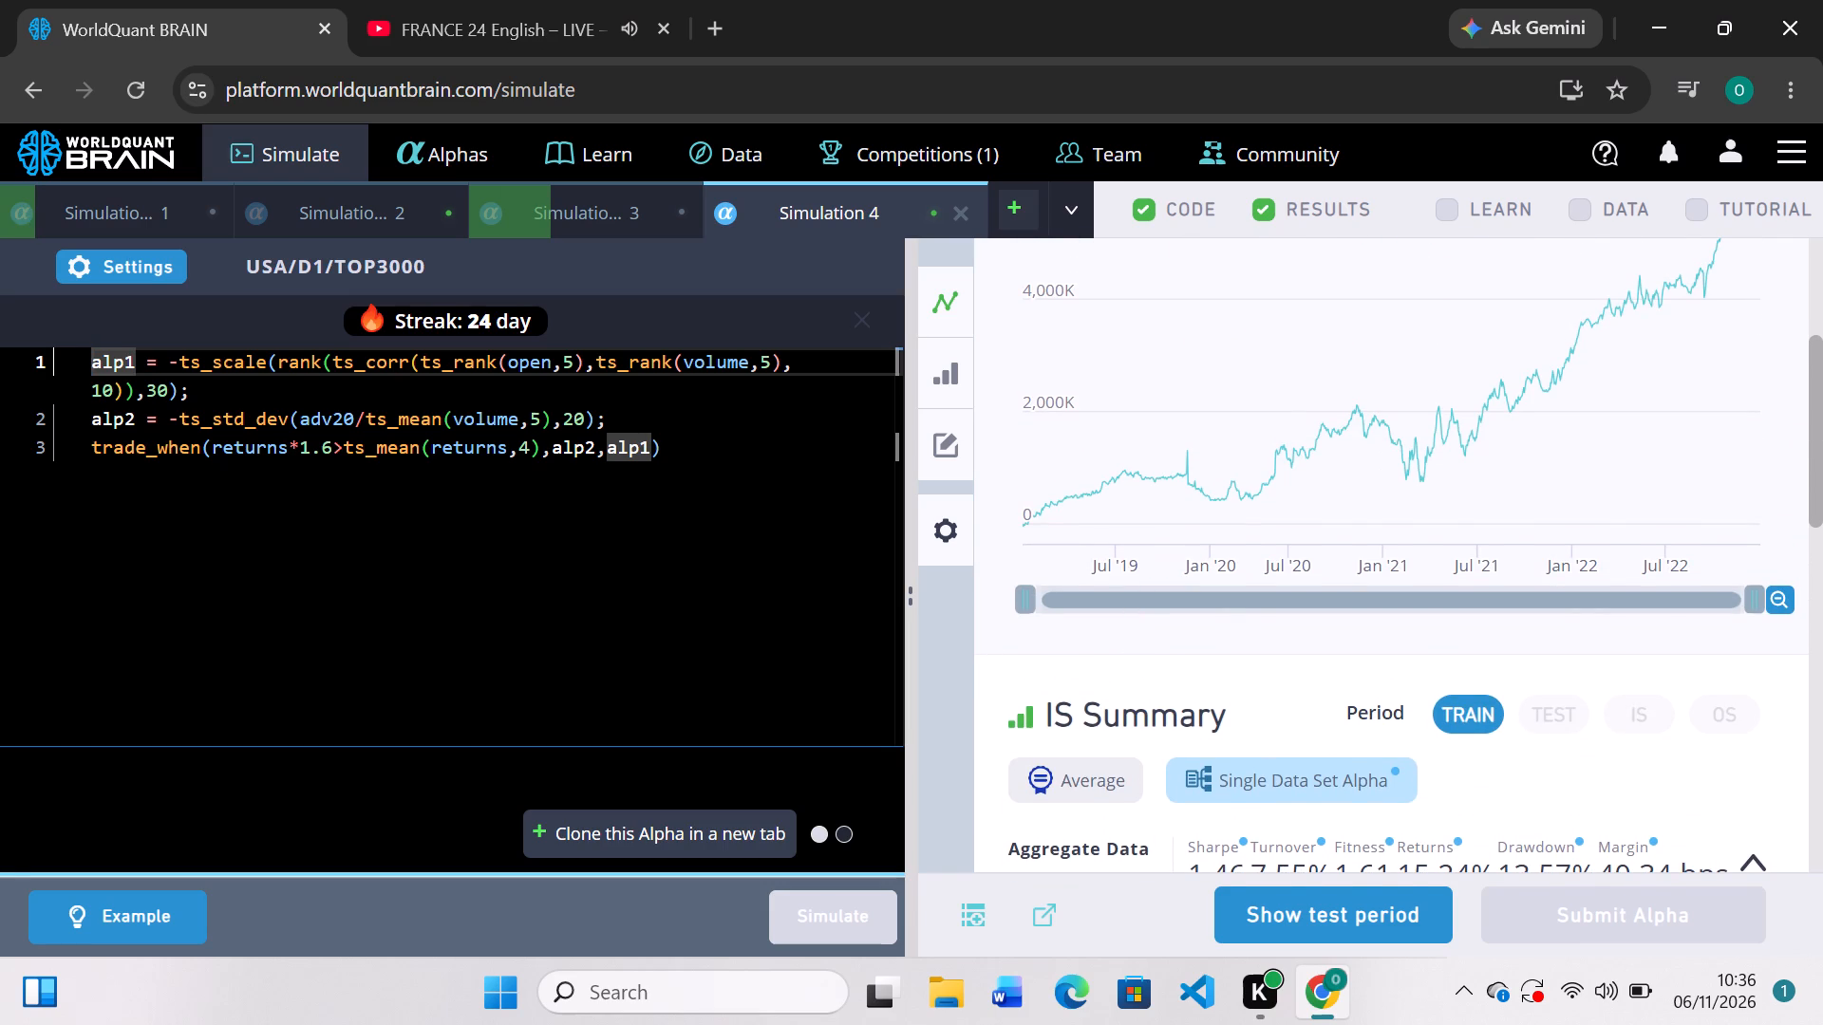
pyautogui.click(416, 443)
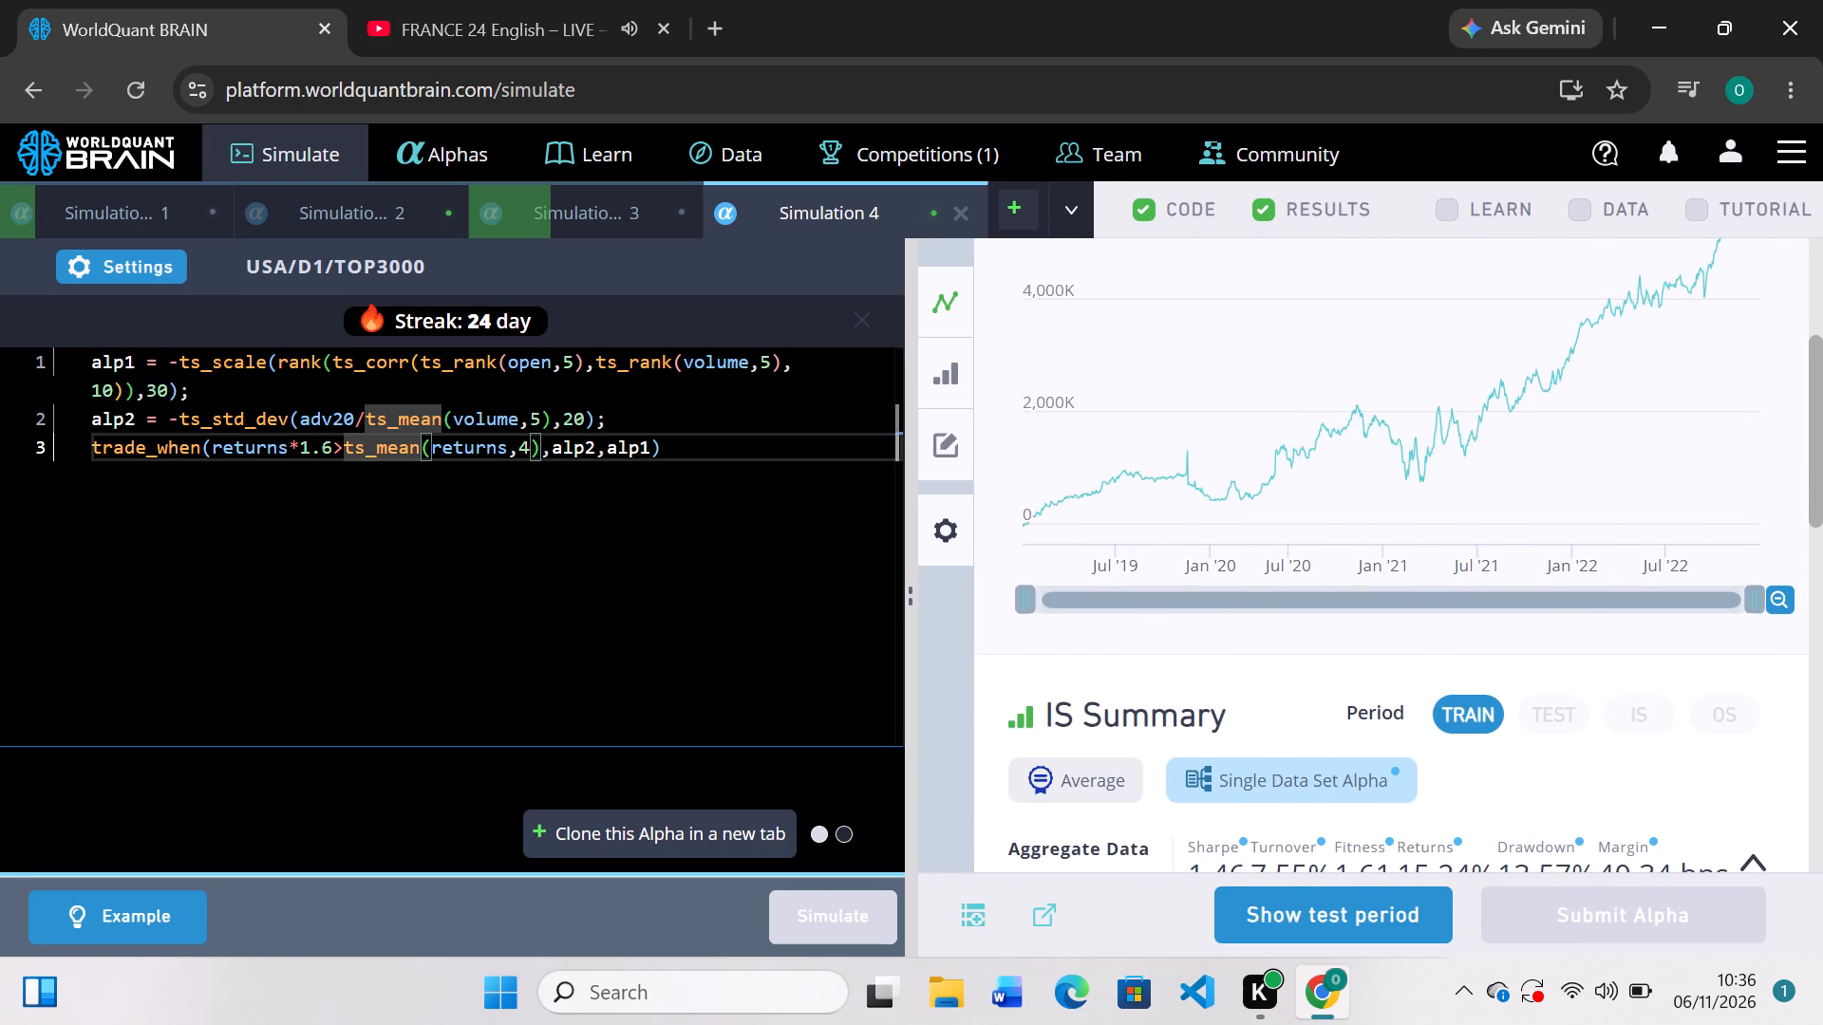
pyautogui.press('BackSpace')
pyautogui.press('BackSpace')
pyautogui.press('BackSpace')
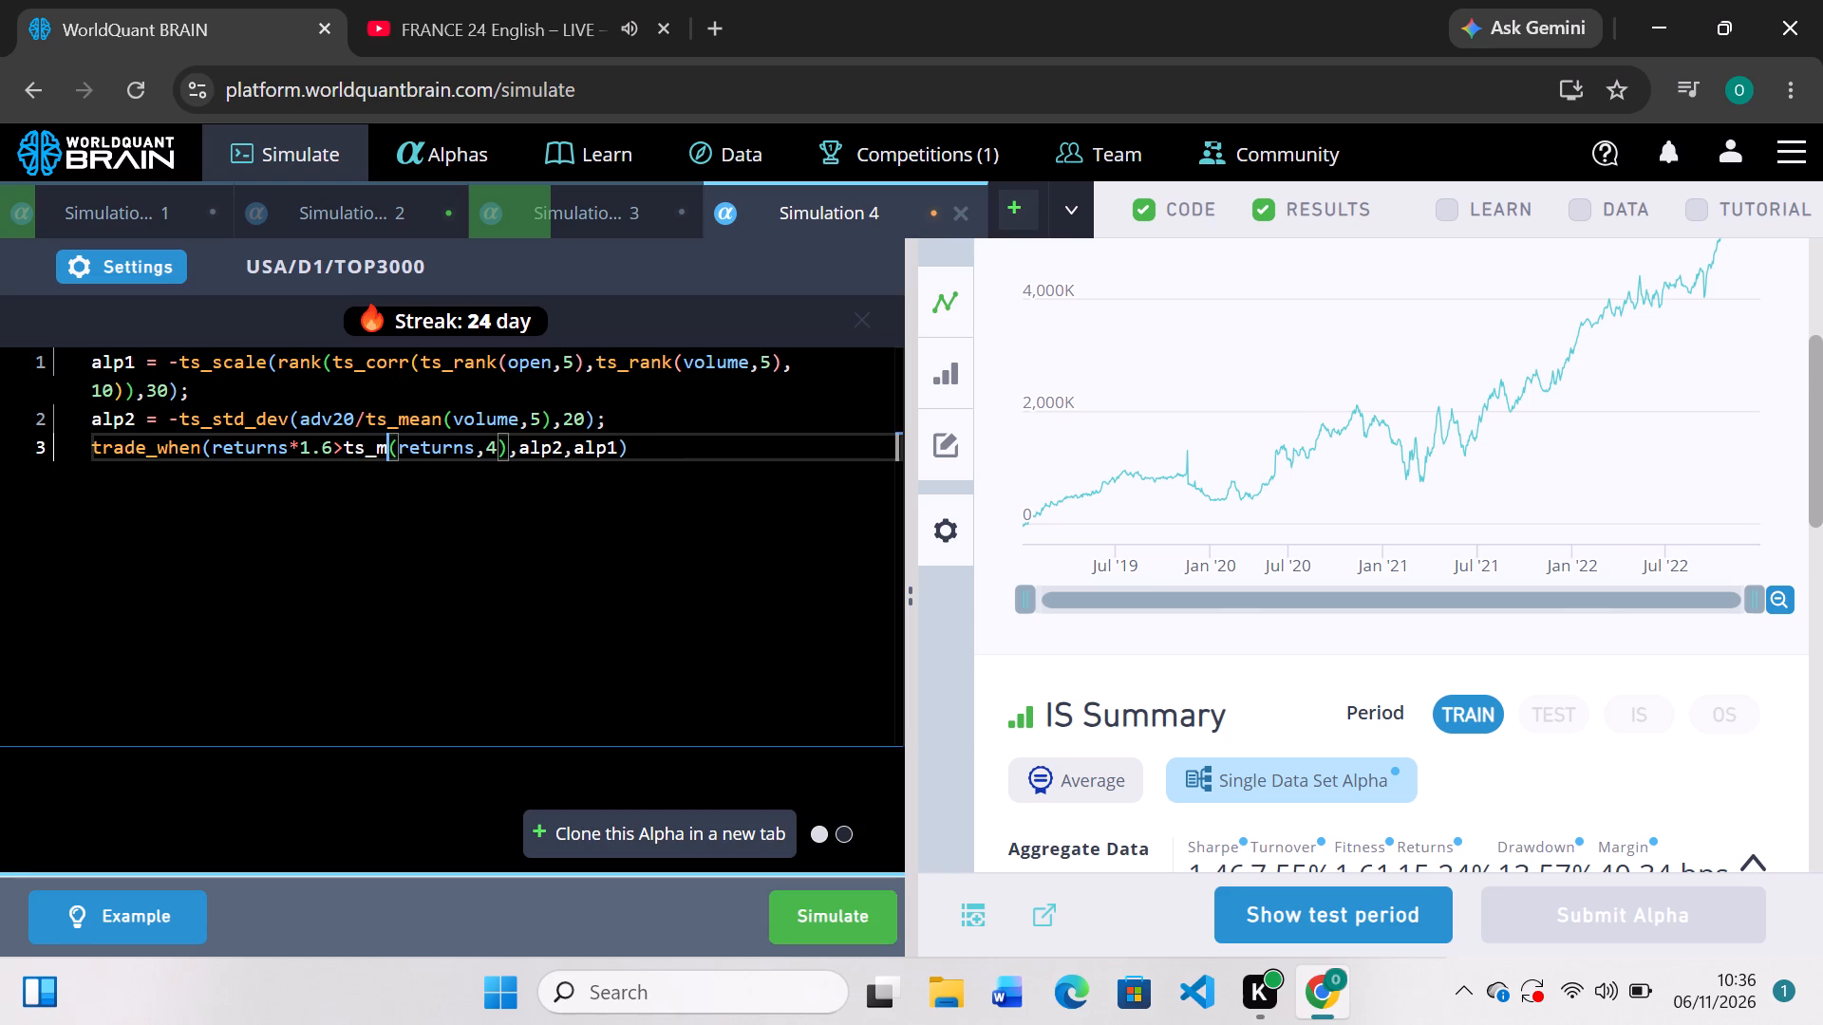
pyautogui.press('BackSpace')
pyautogui.write('de')
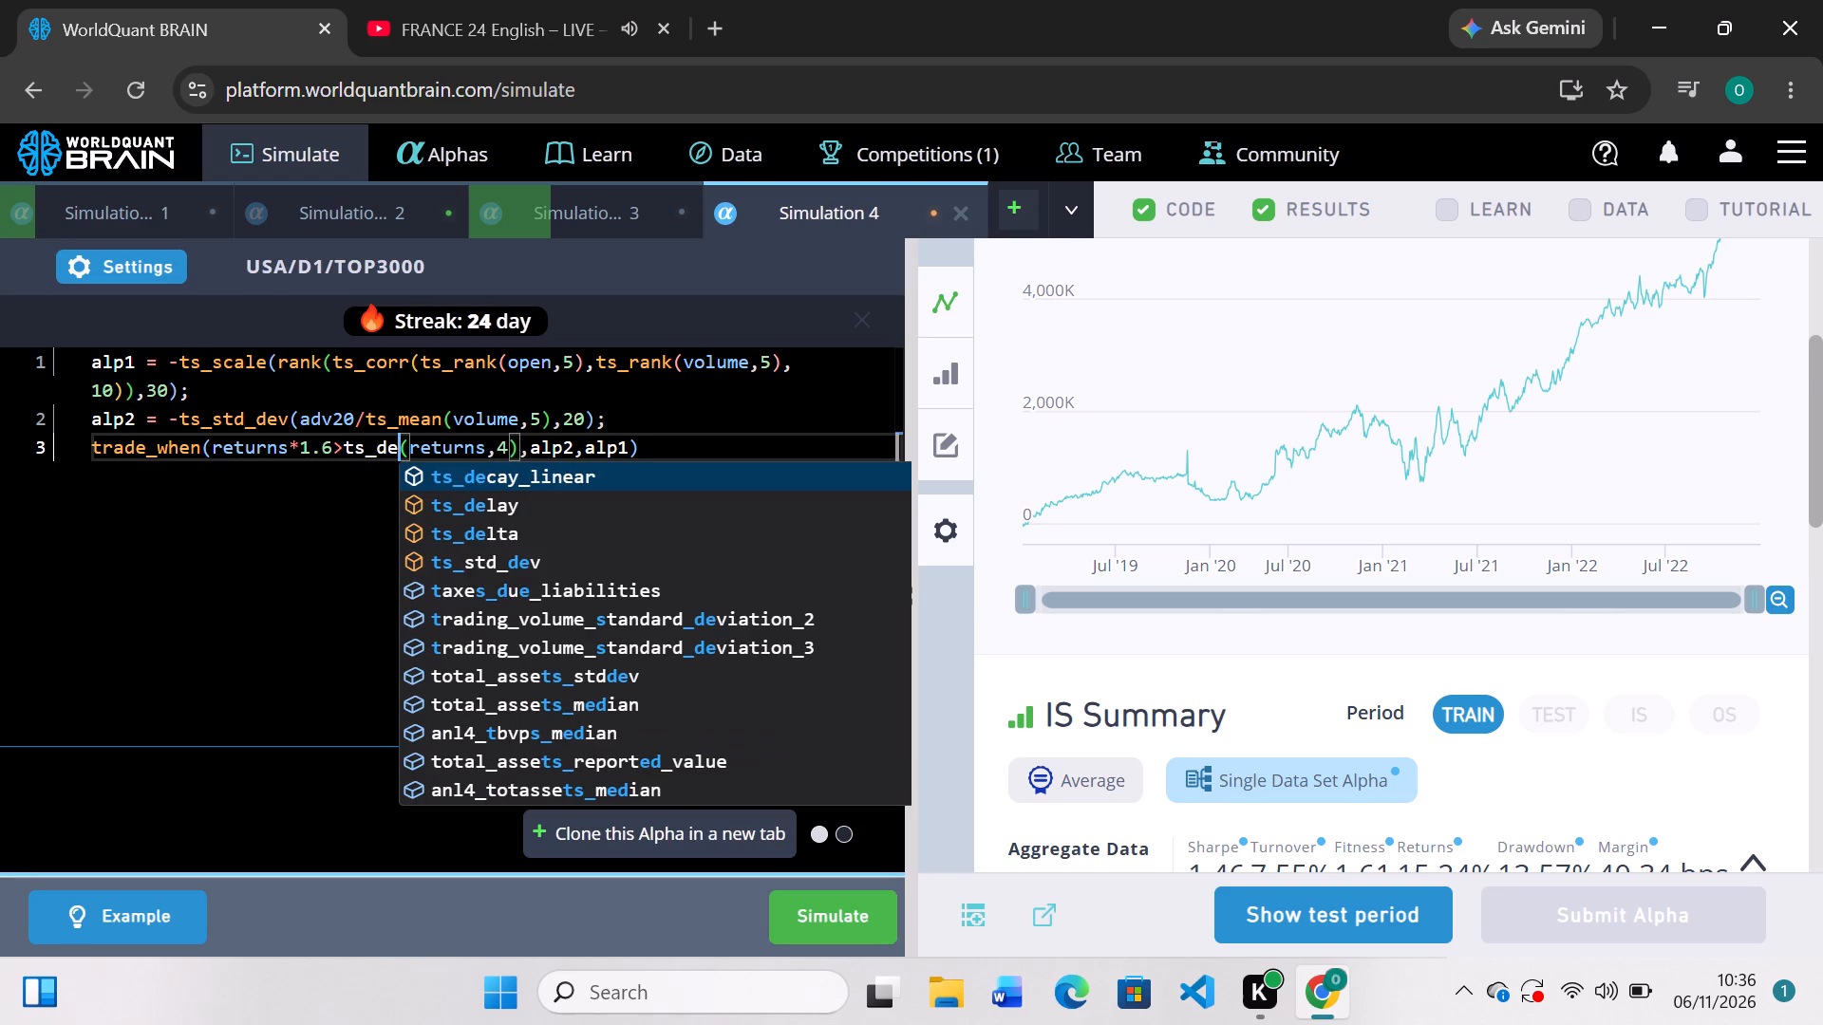
pyautogui.click(492, 529)
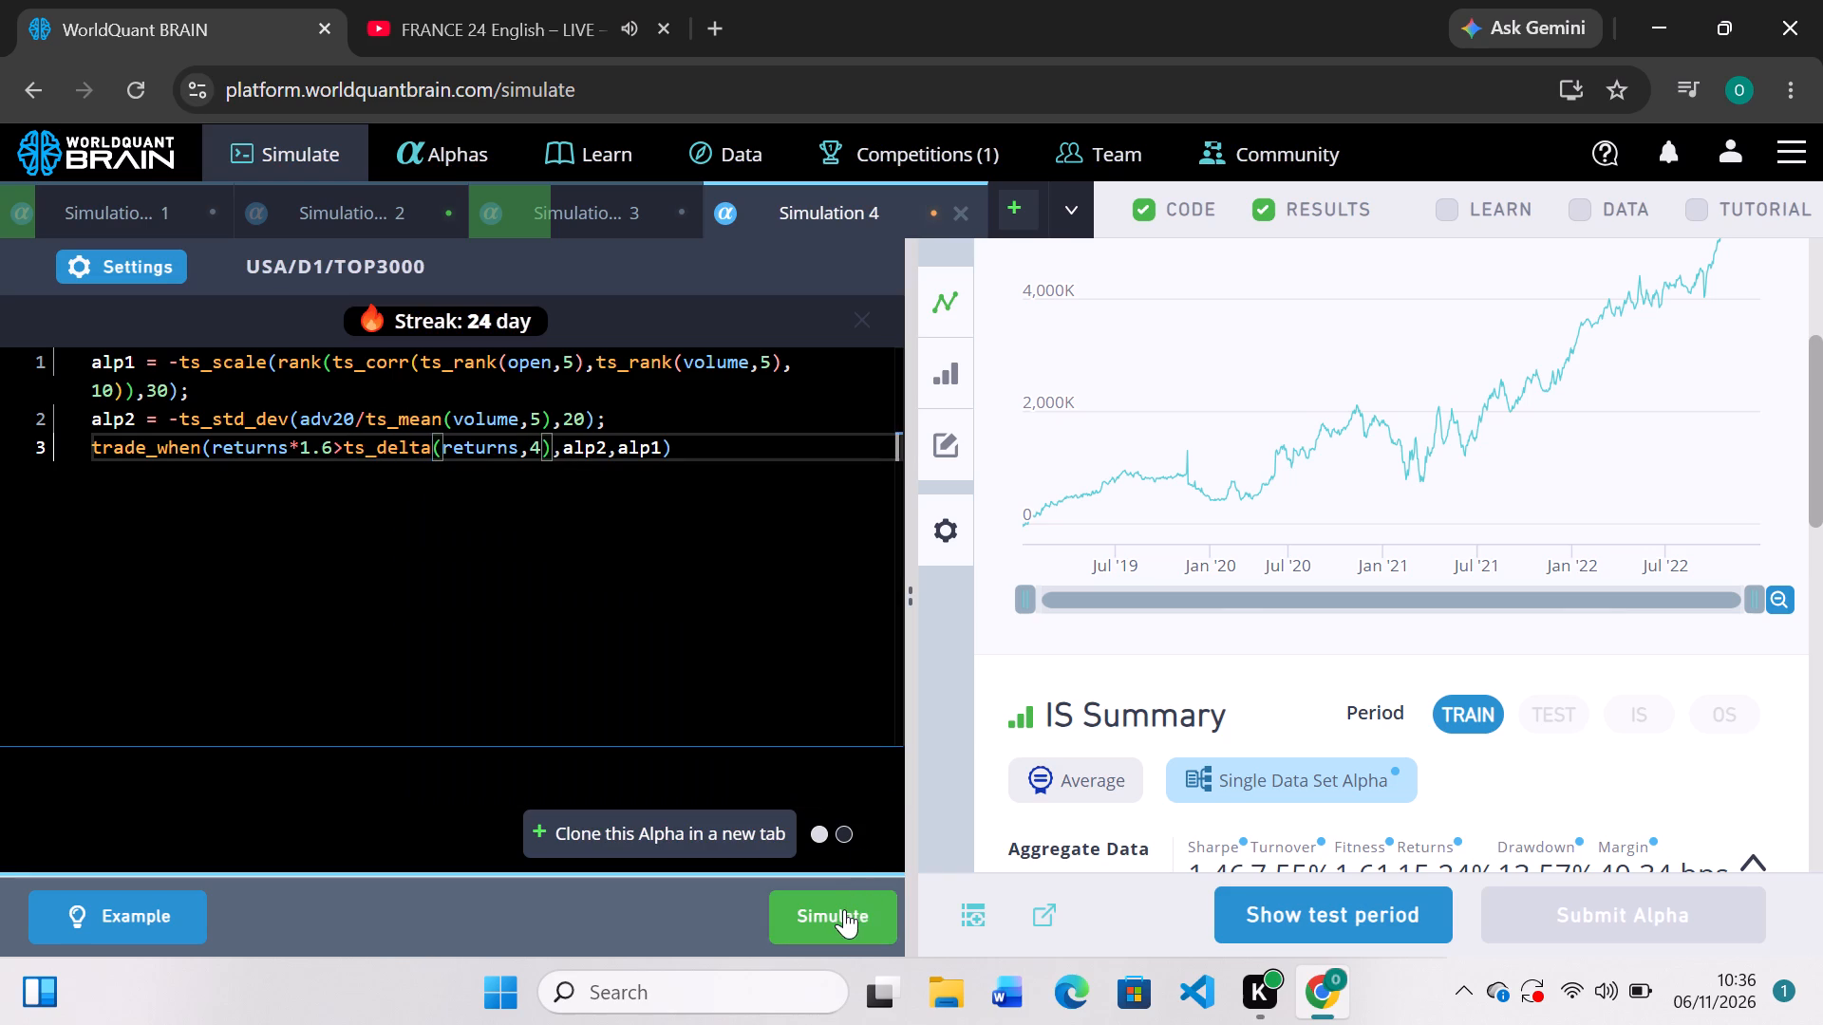
pyautogui.click(844, 909)
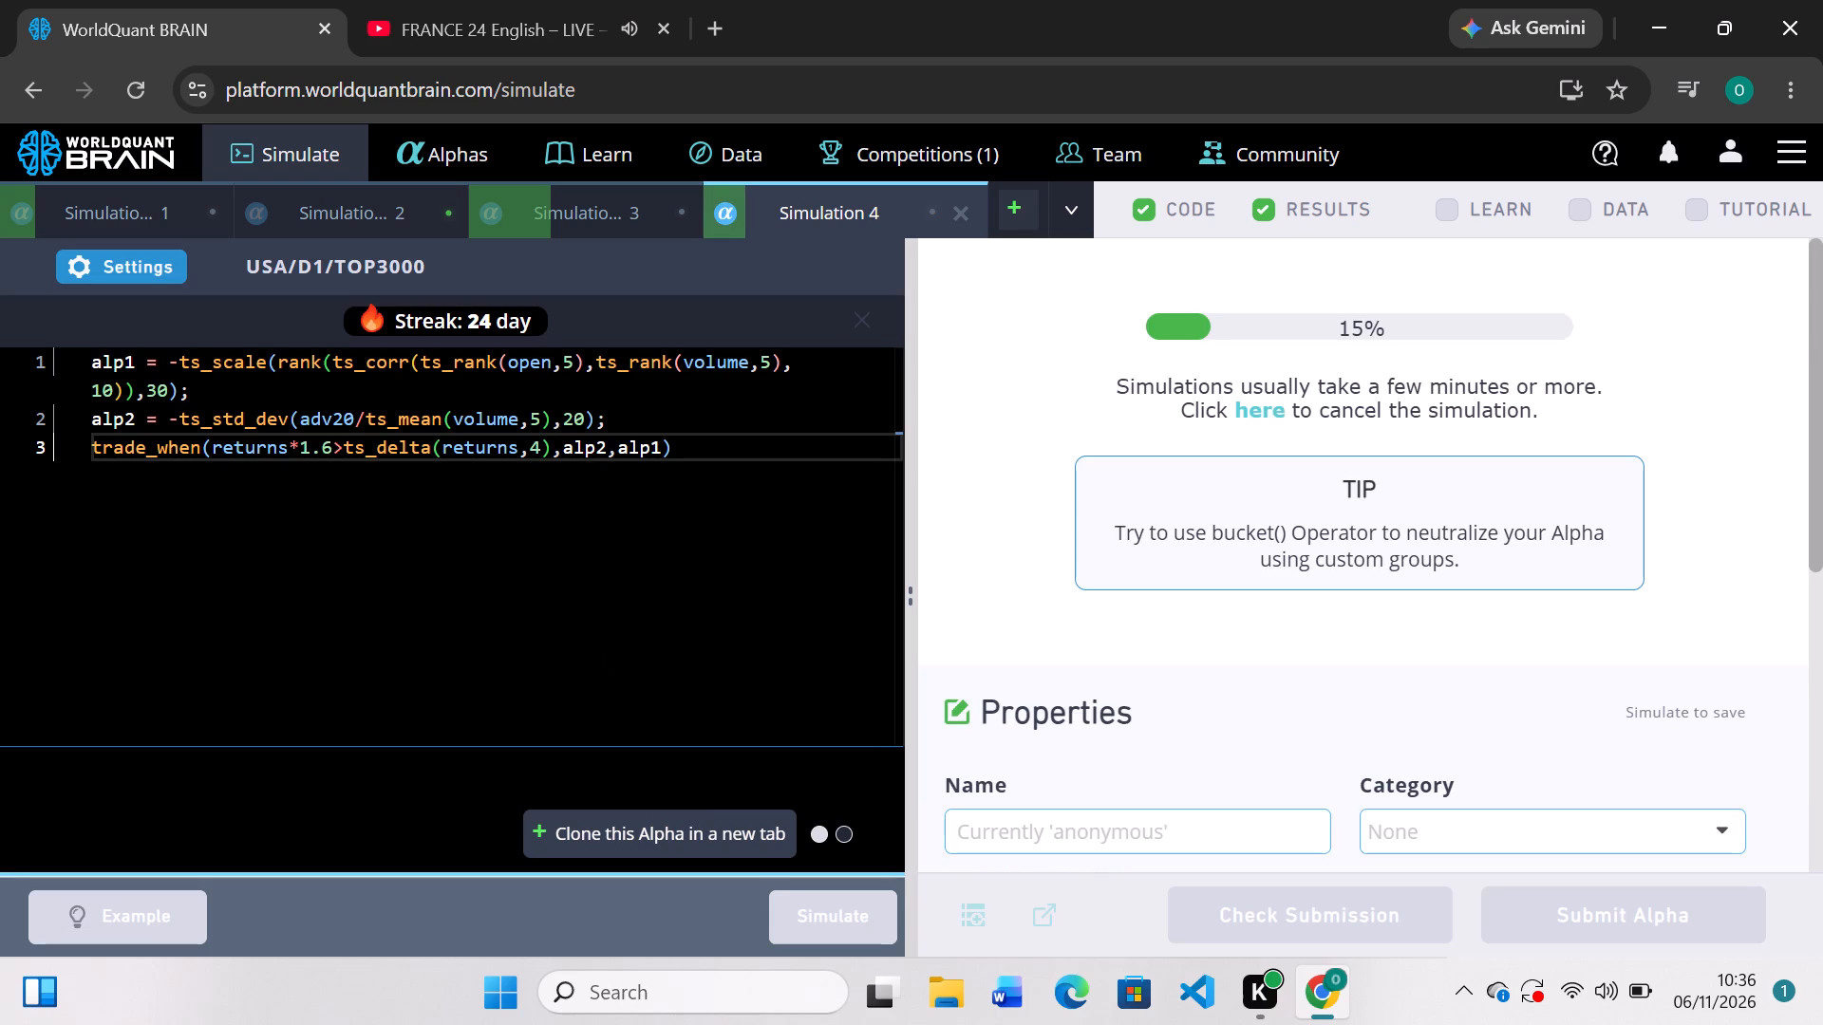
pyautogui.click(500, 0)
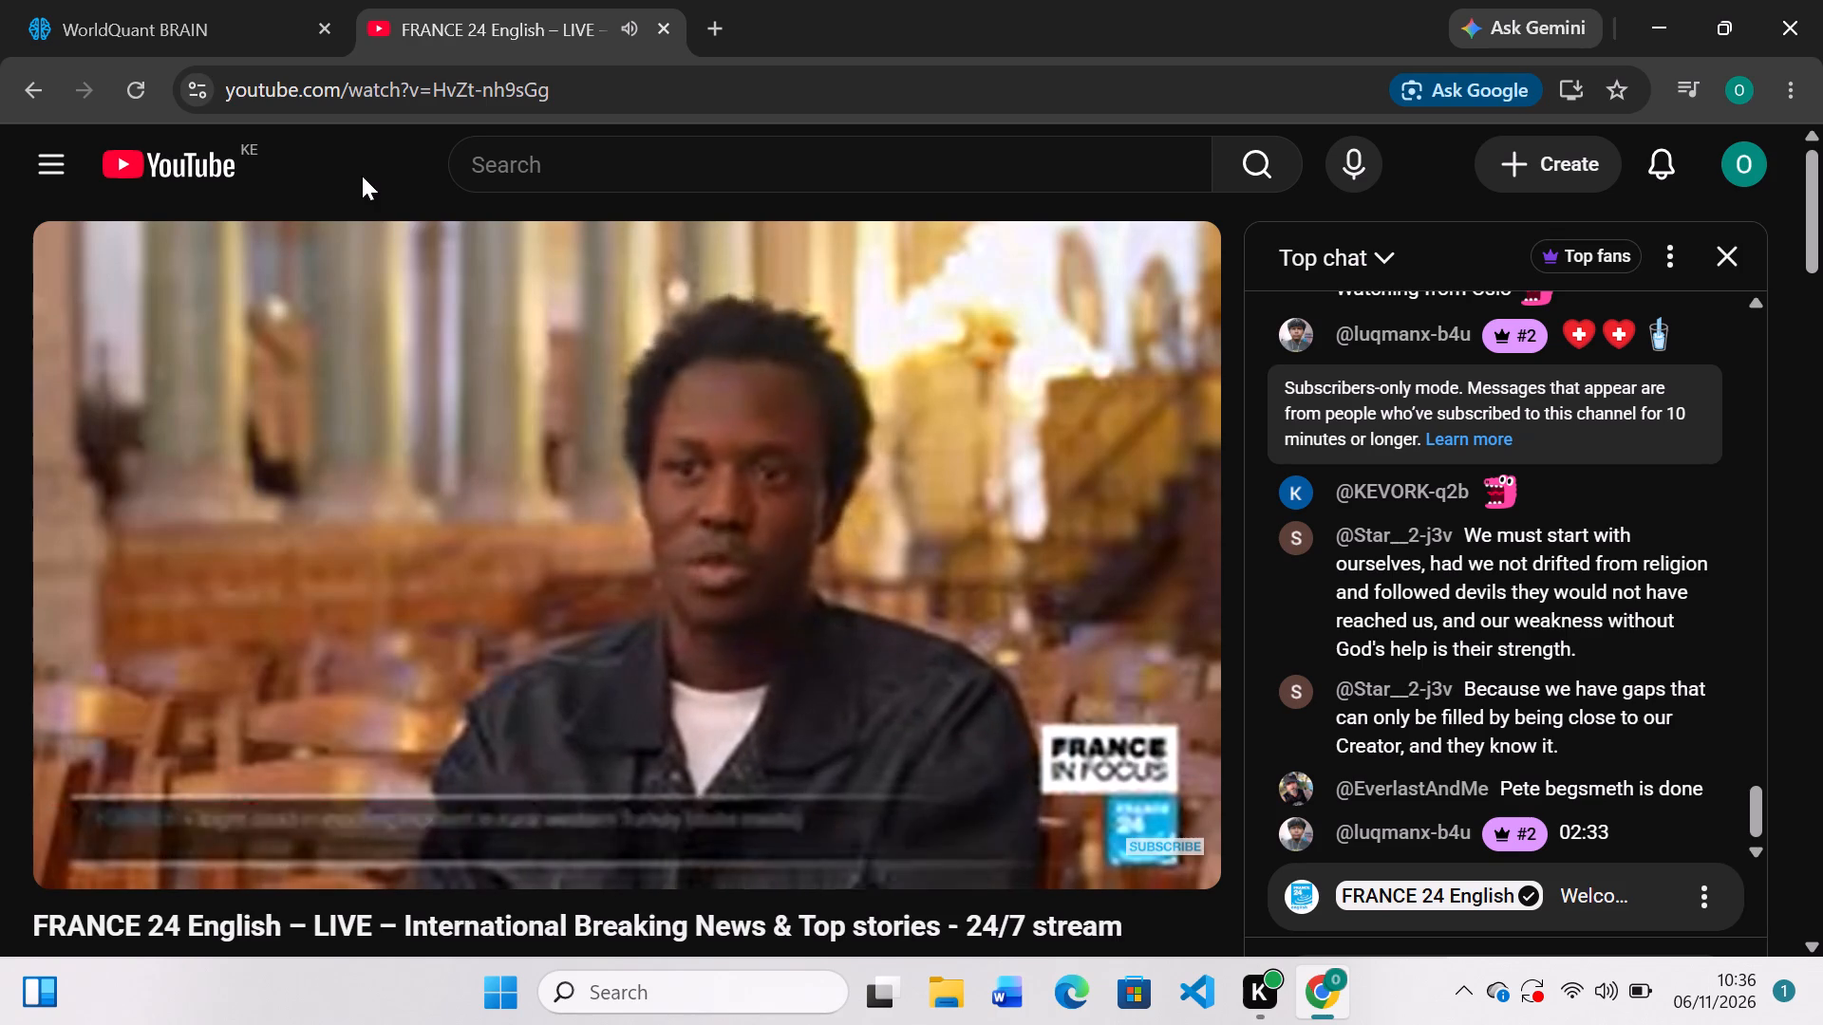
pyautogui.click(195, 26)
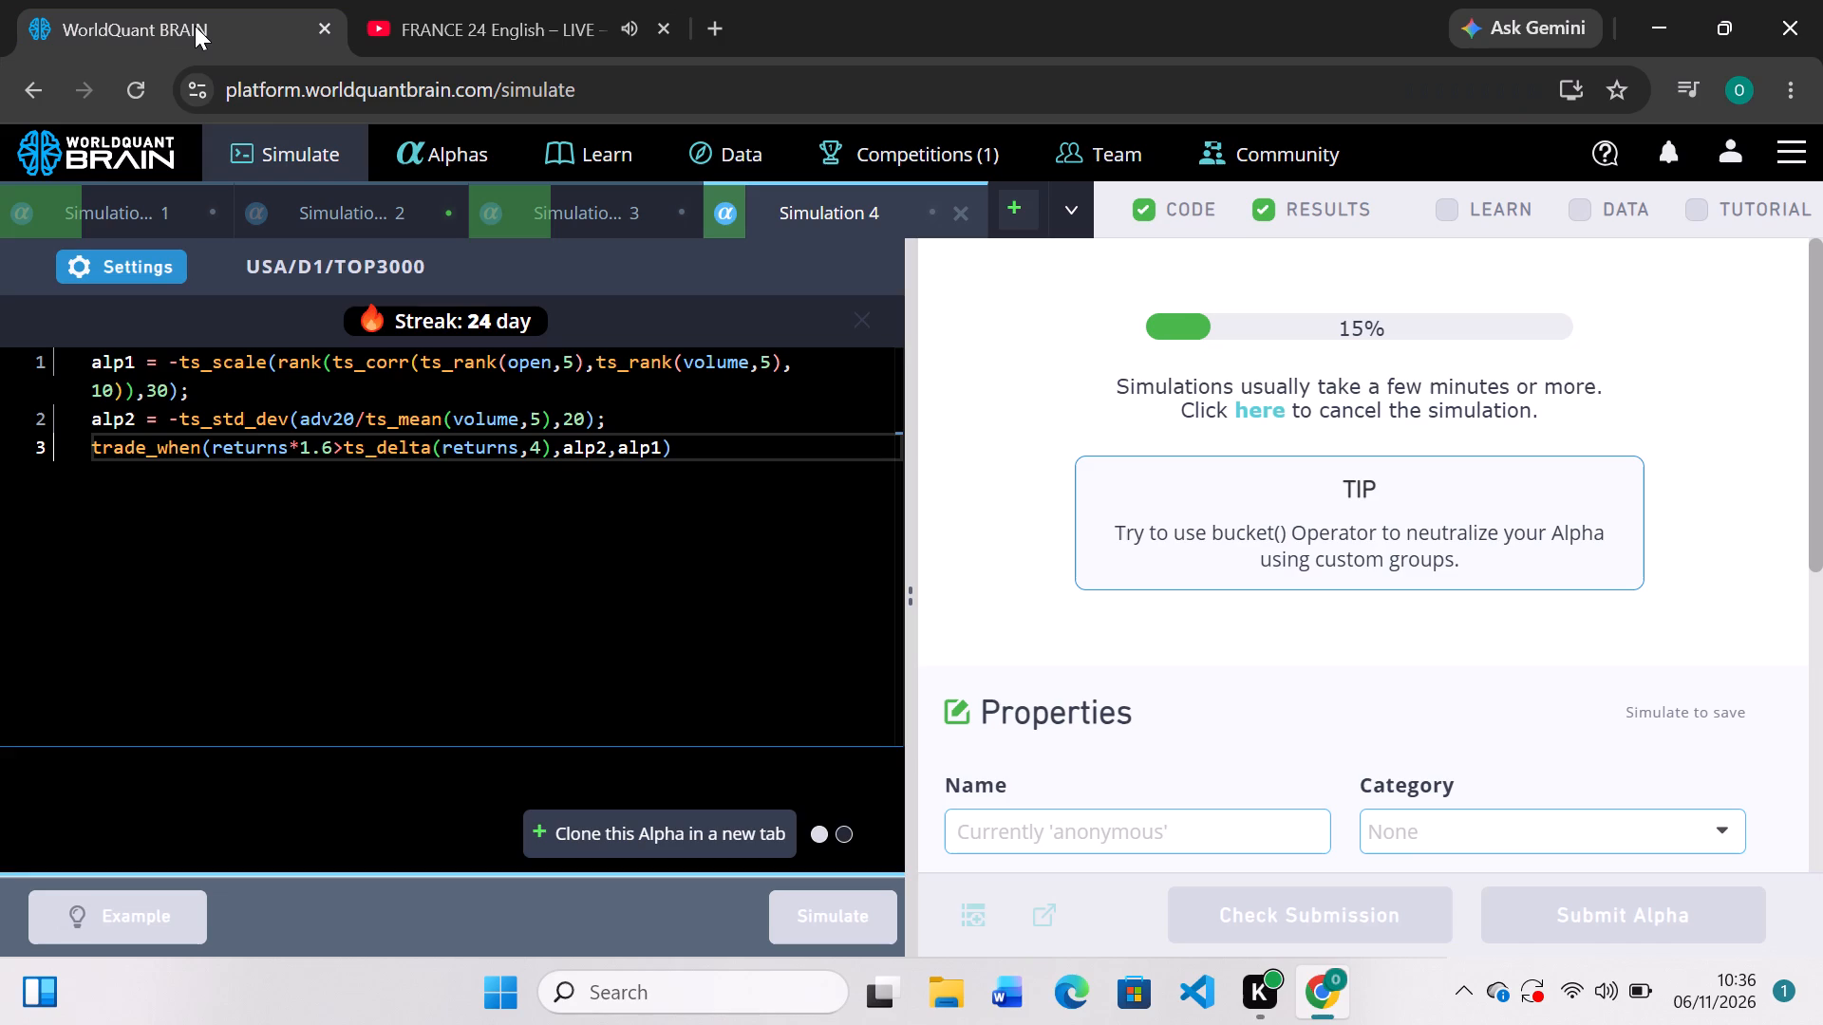
# Review Simulation 2's PnL chart and results.
pyautogui.click(355, 191)
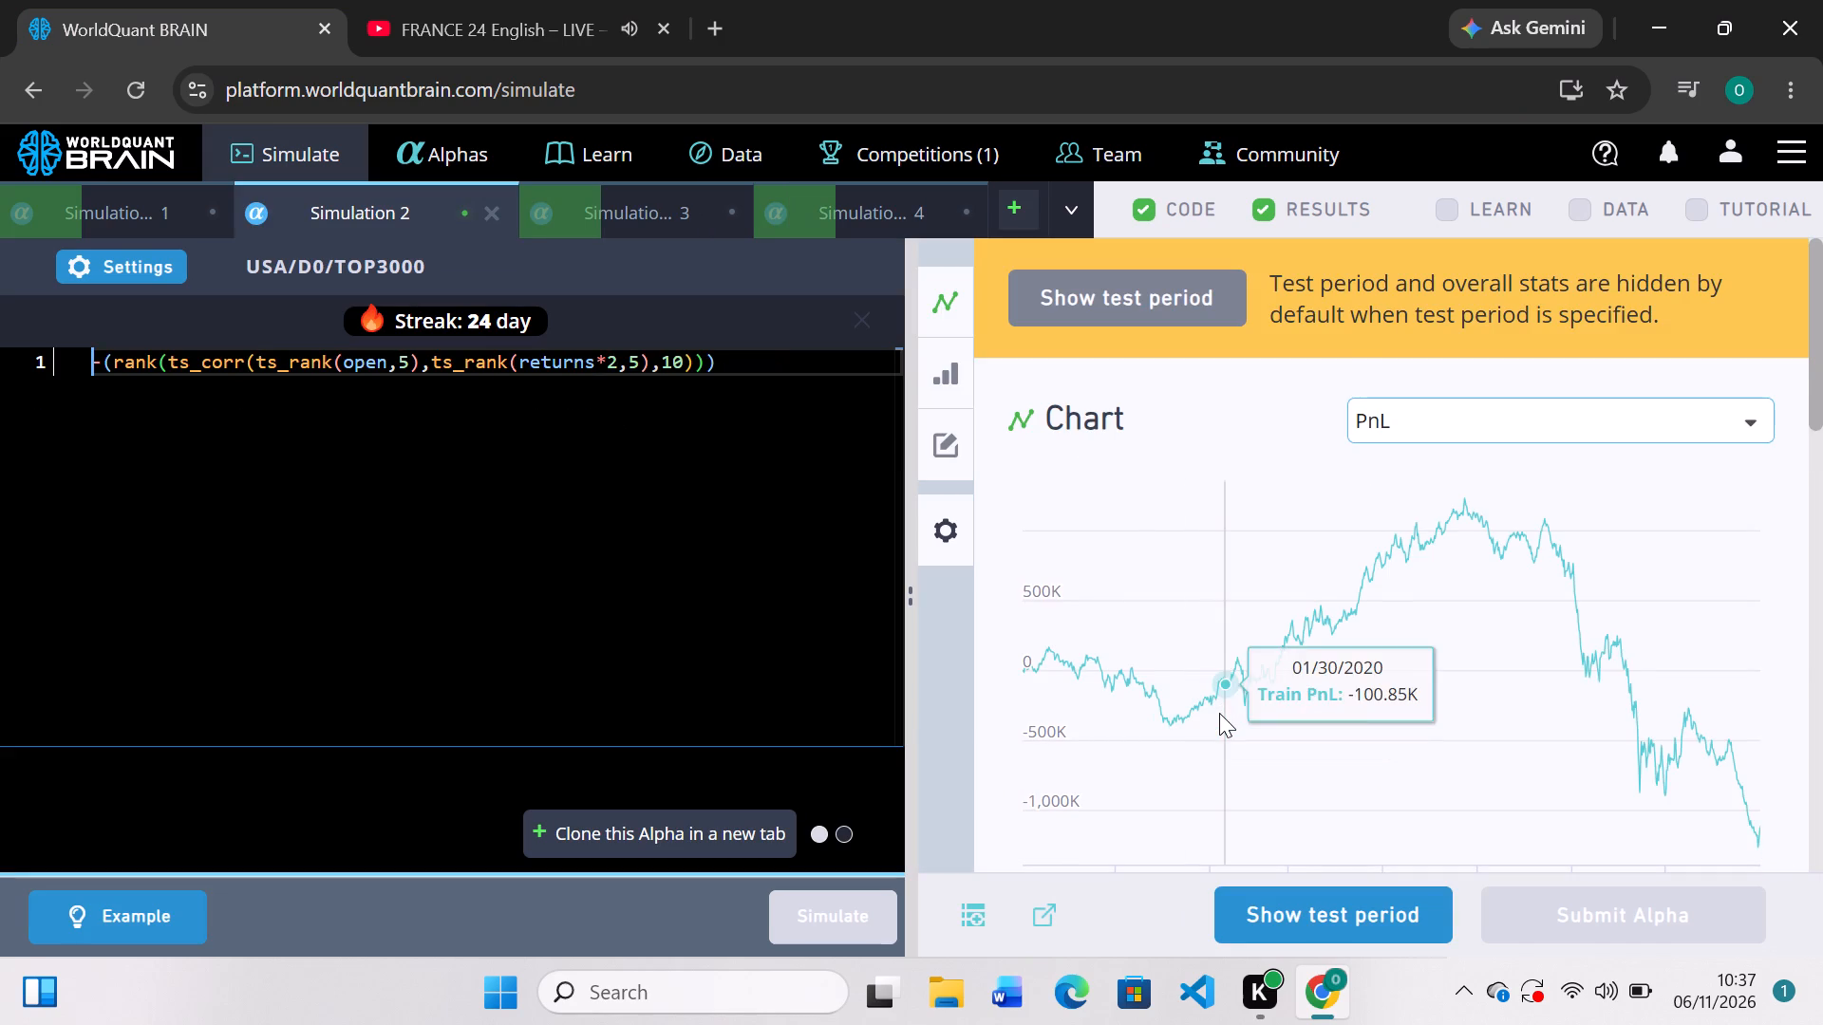
pyautogui.scroll(-2, 1219, 713)
pyautogui.scroll(2, 1219, 713)
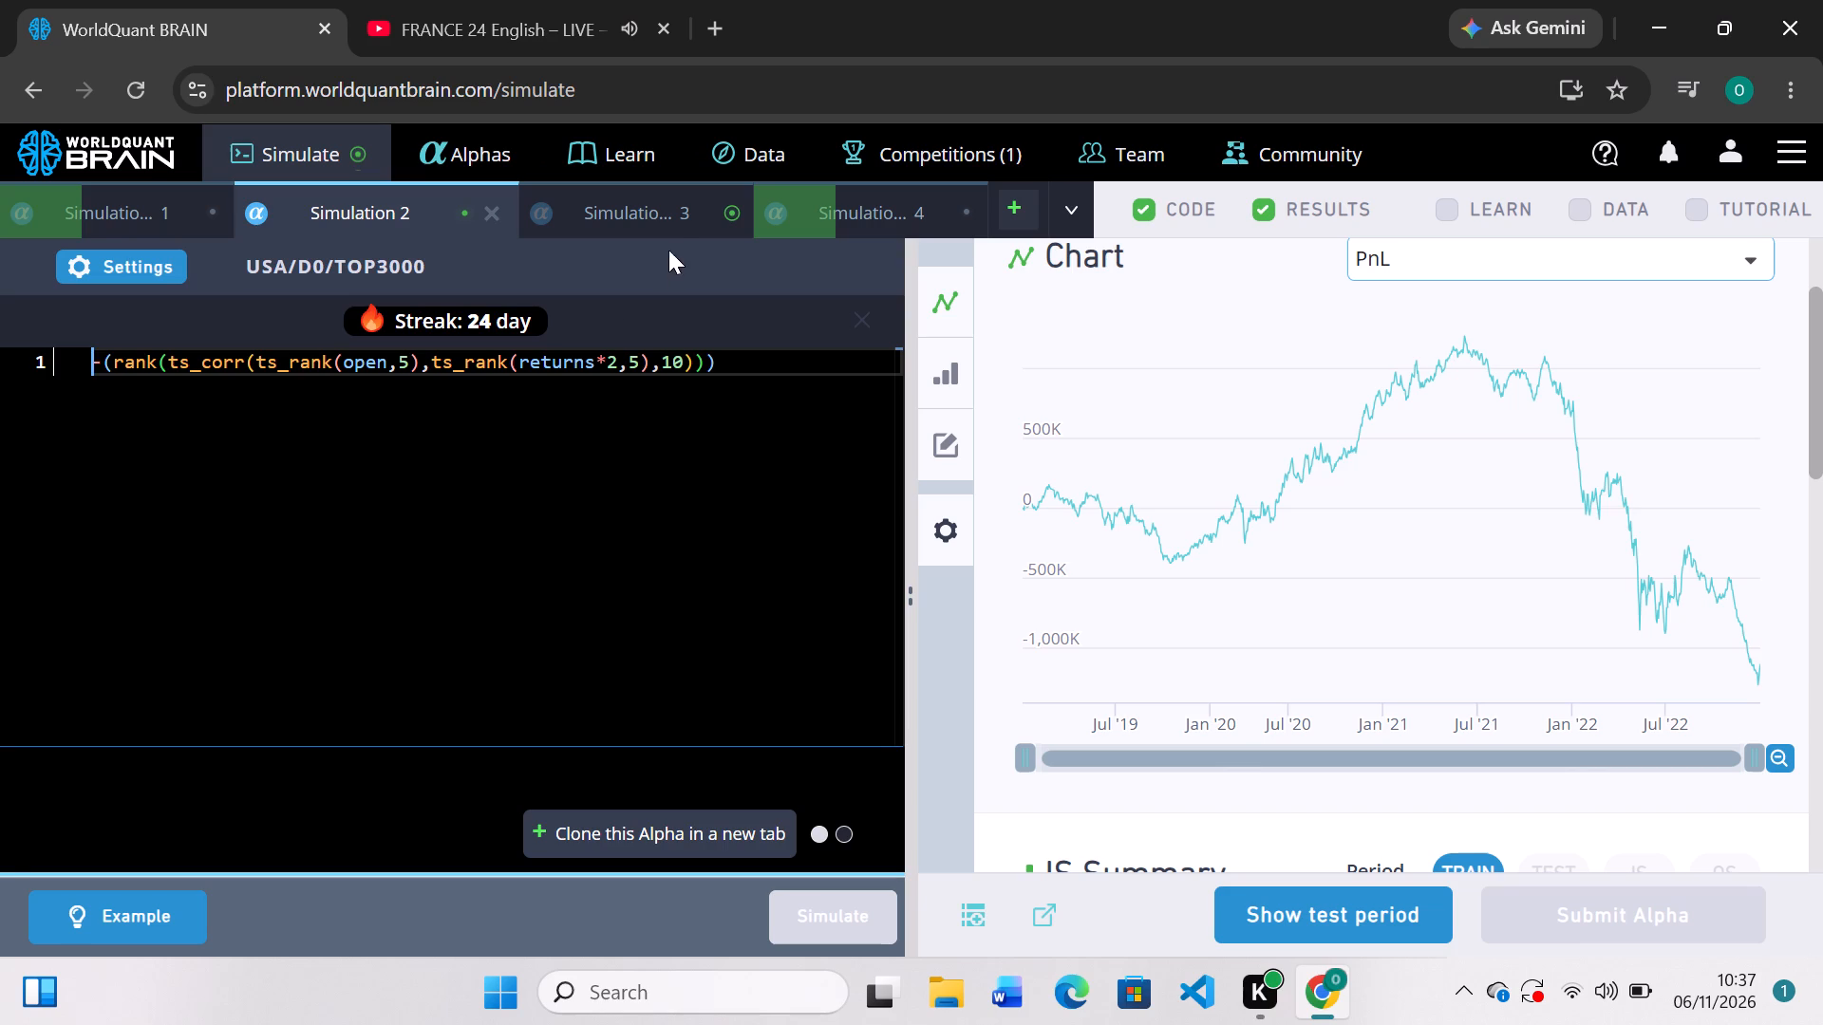
# Review Simulation 3's results, show its test period, and run the self-correlation check.
pyautogui.click(668, 214)
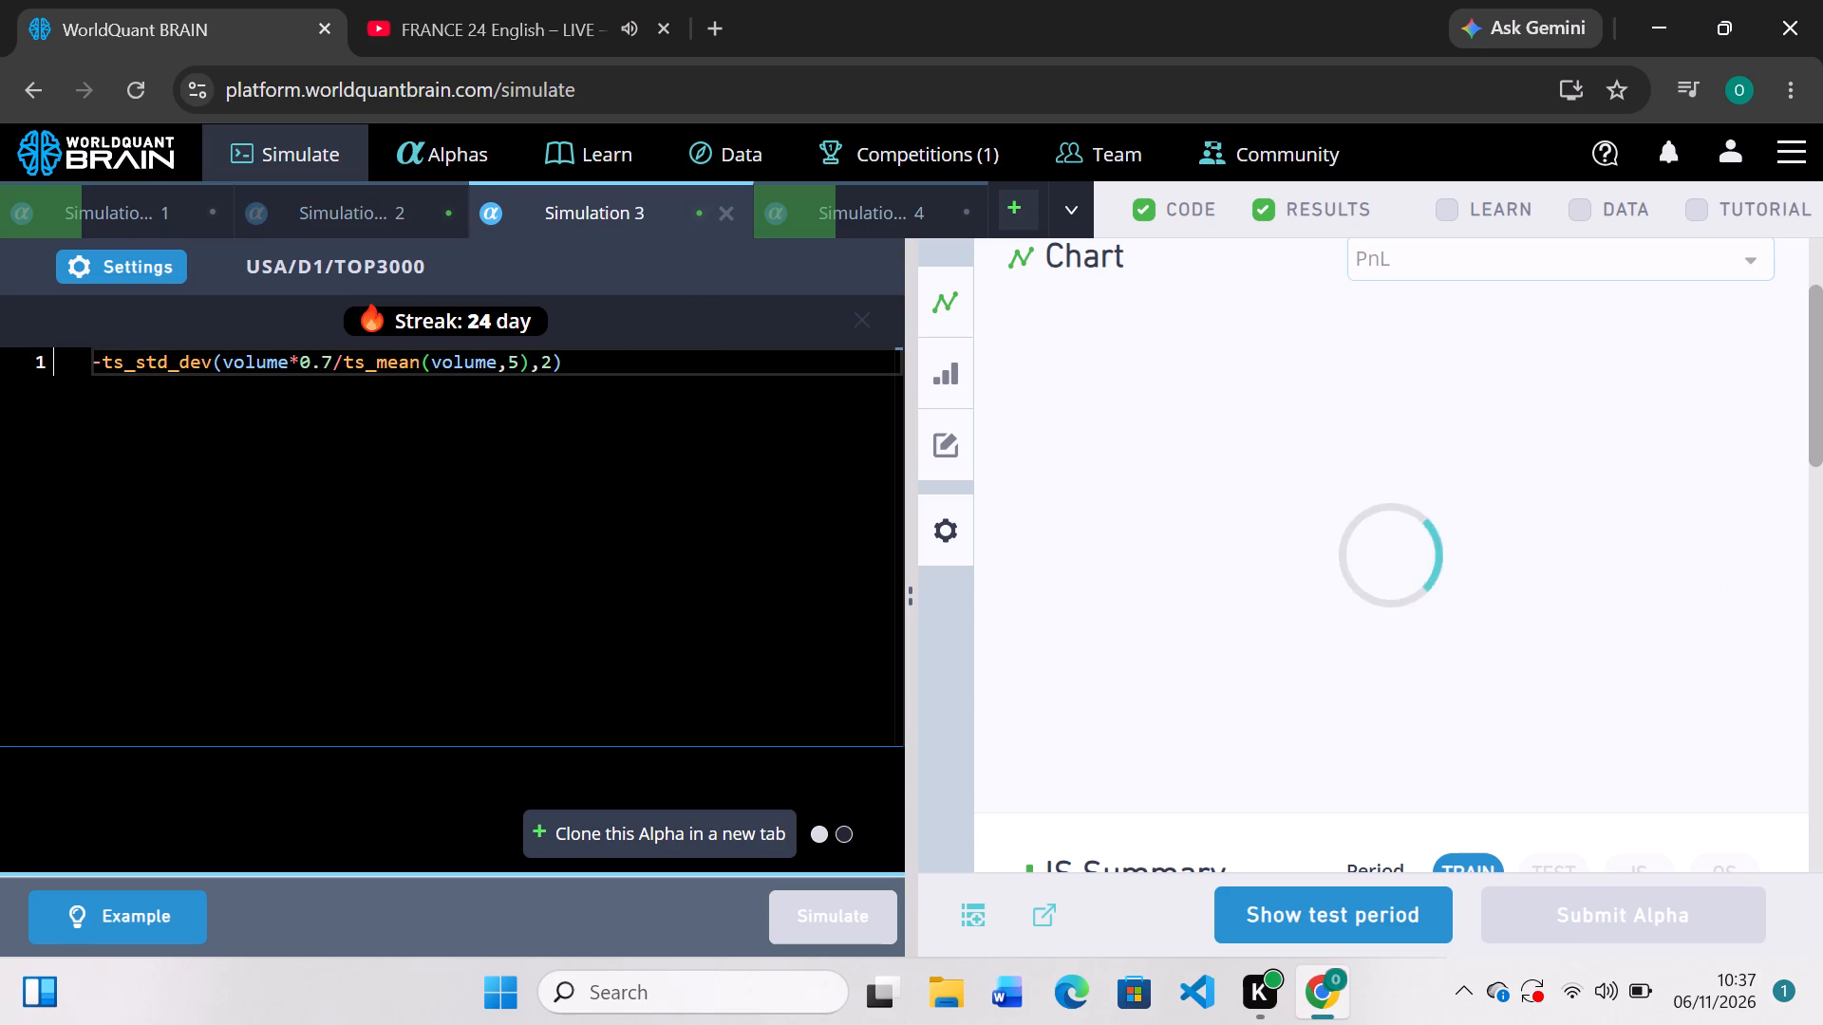
pyautogui.scroll(-2, 1208, 605)
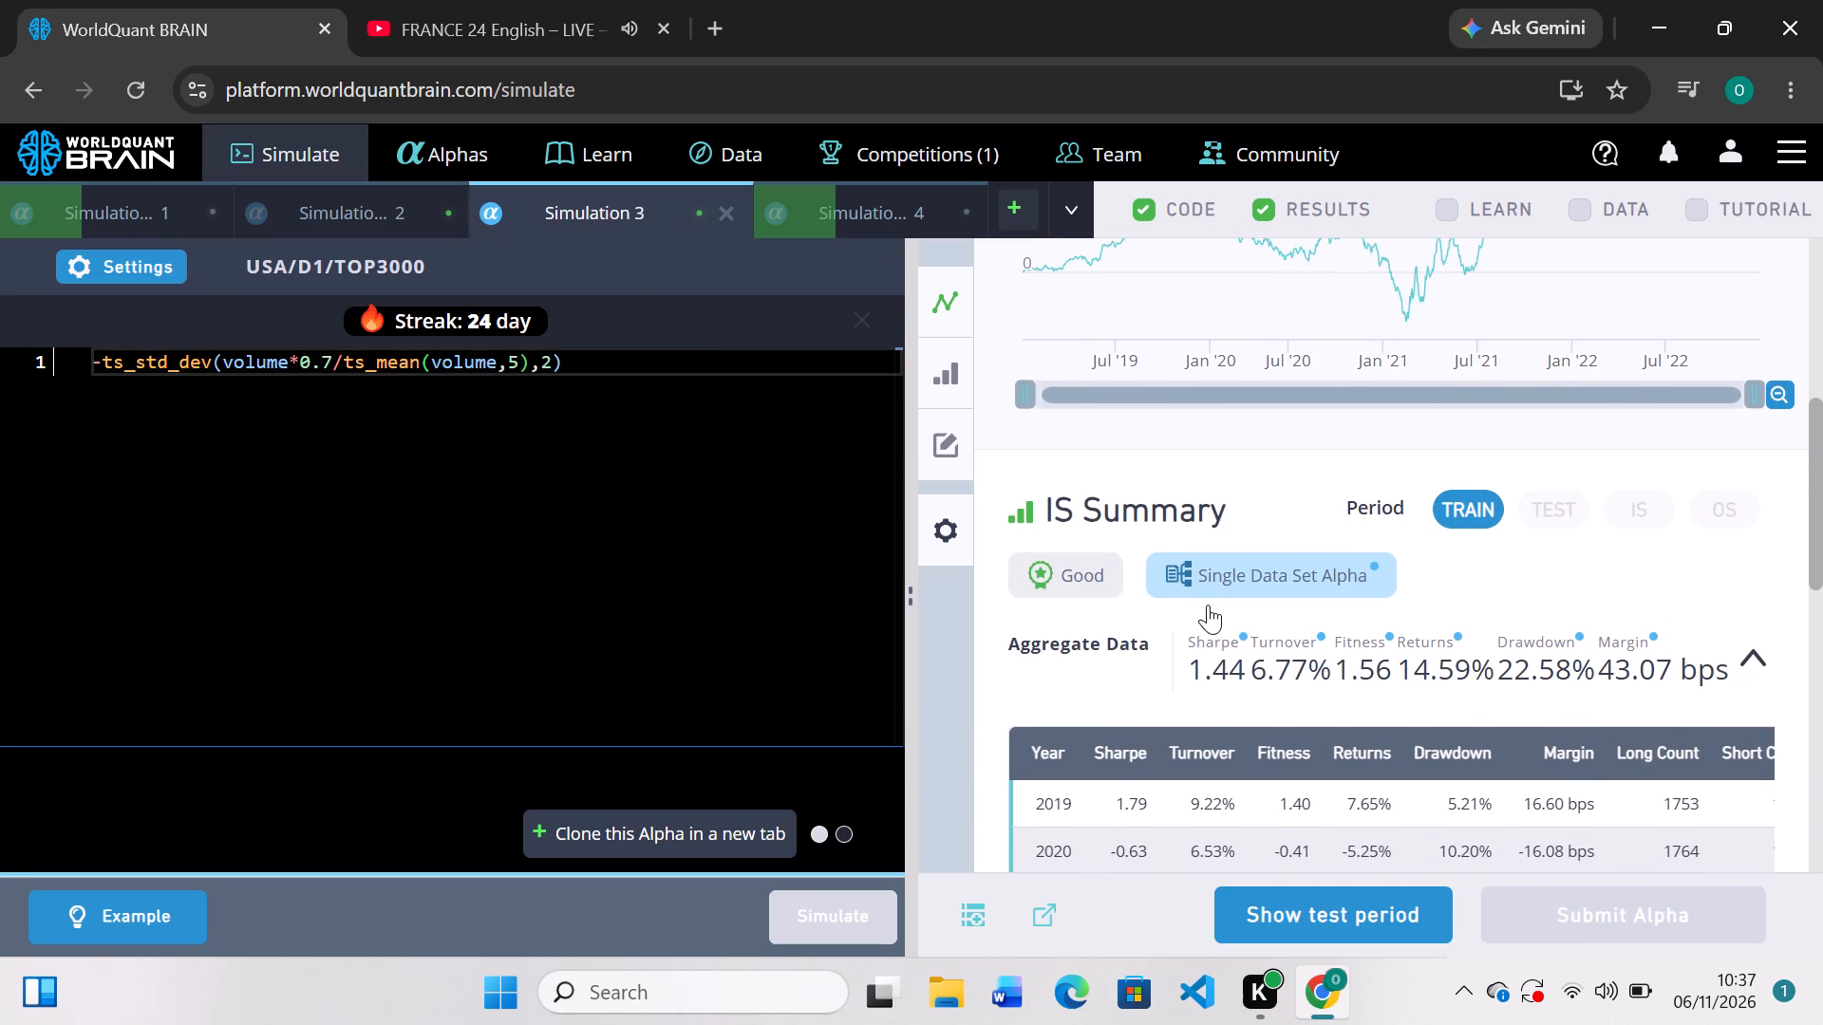
pyautogui.scroll(1, 1208, 605)
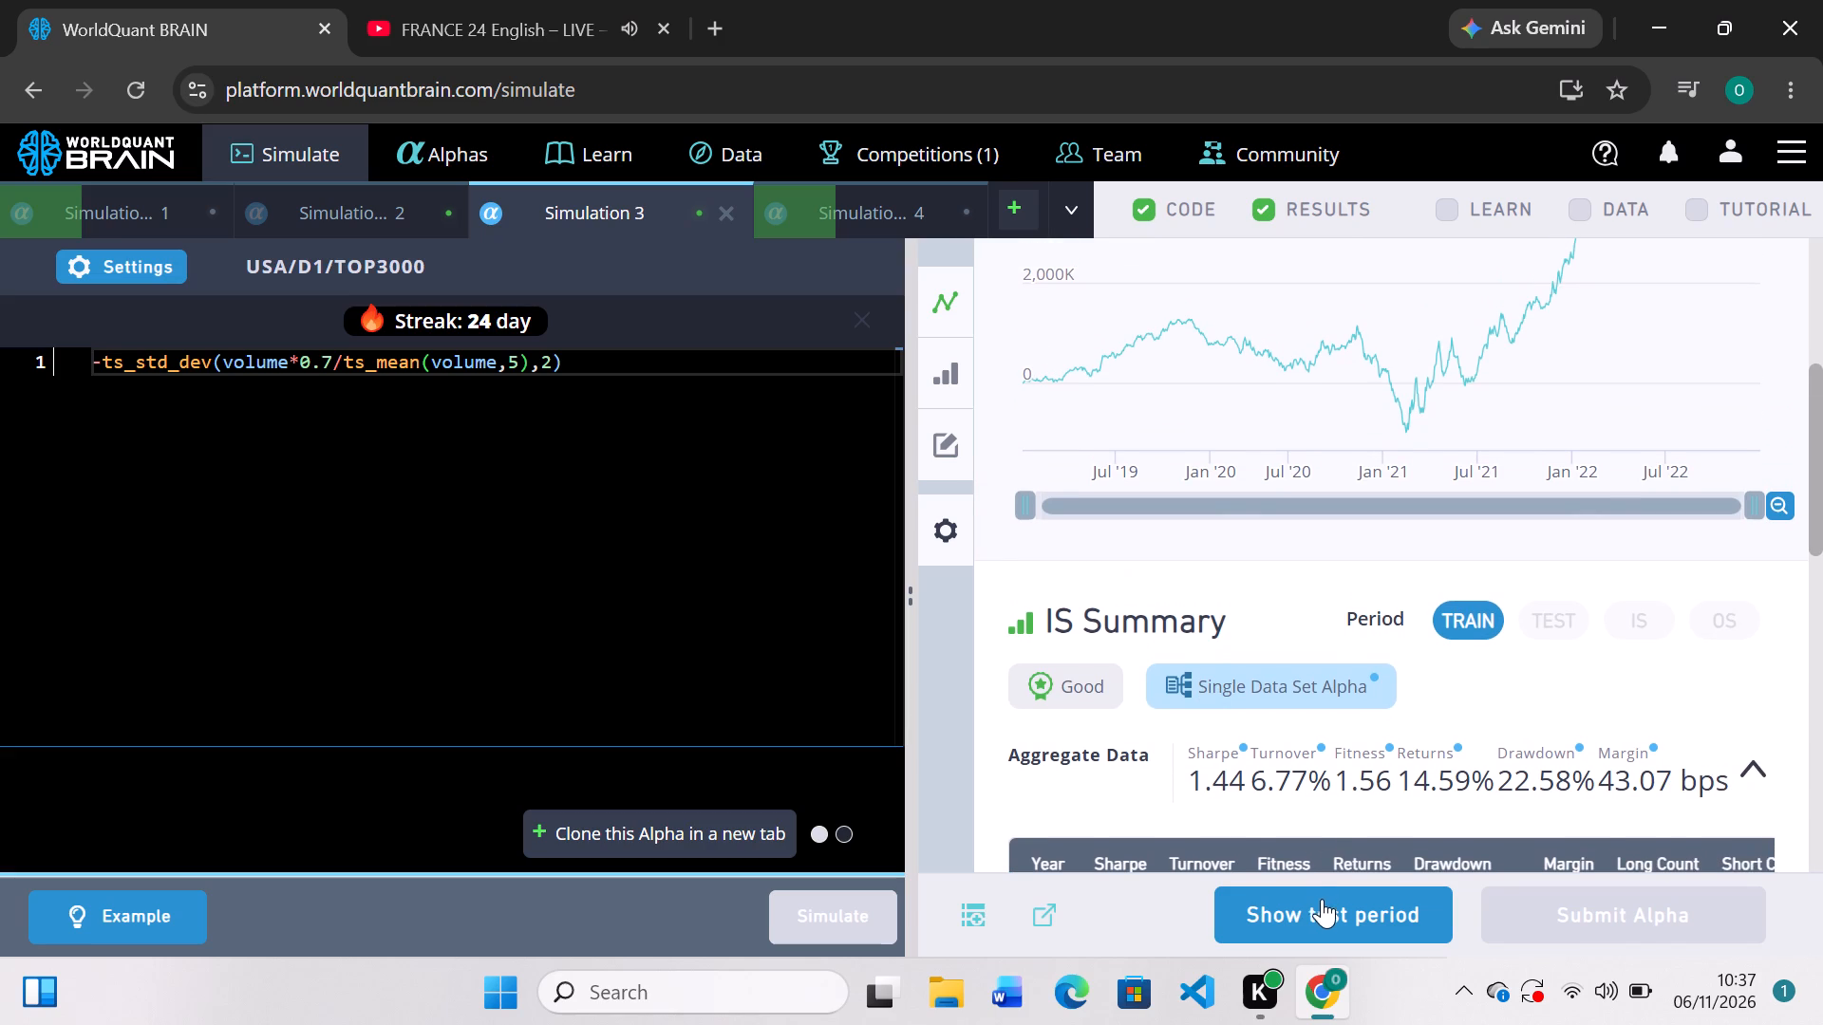
pyautogui.click(1323, 910)
pyautogui.scroll(-2, 1344, 755)
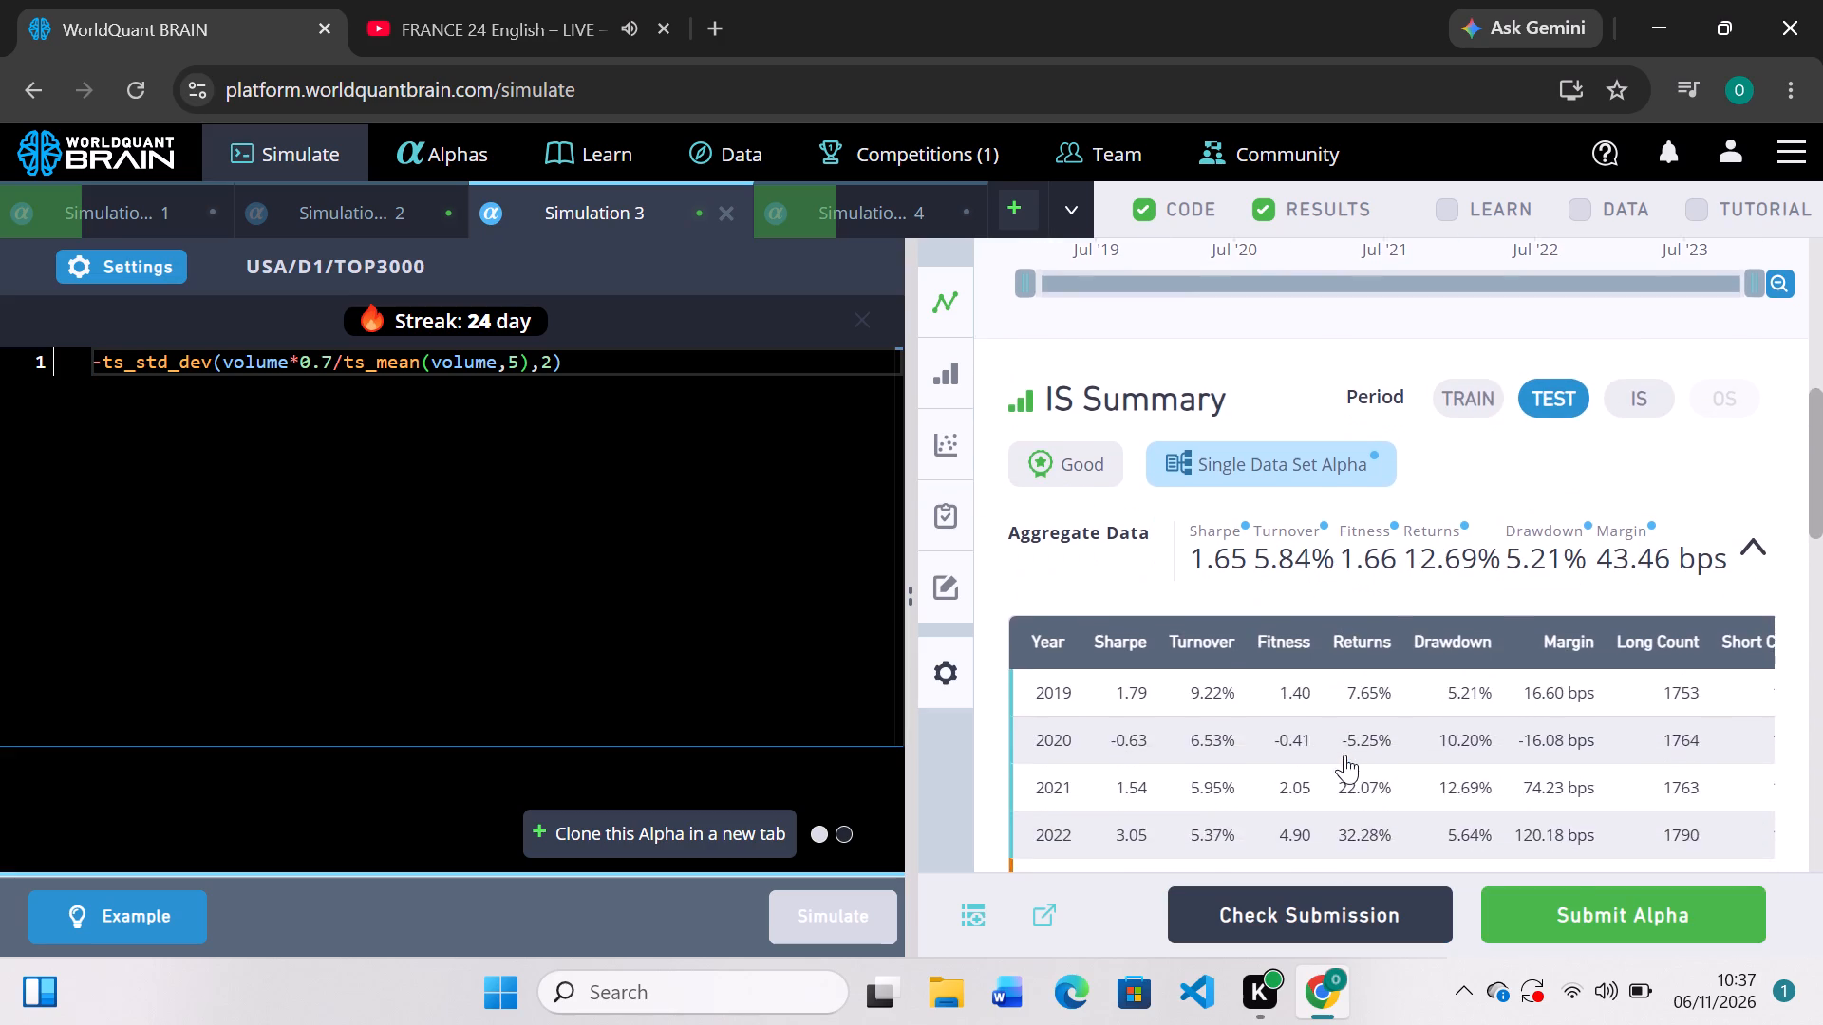
pyautogui.scroll(-2, 1344, 755)
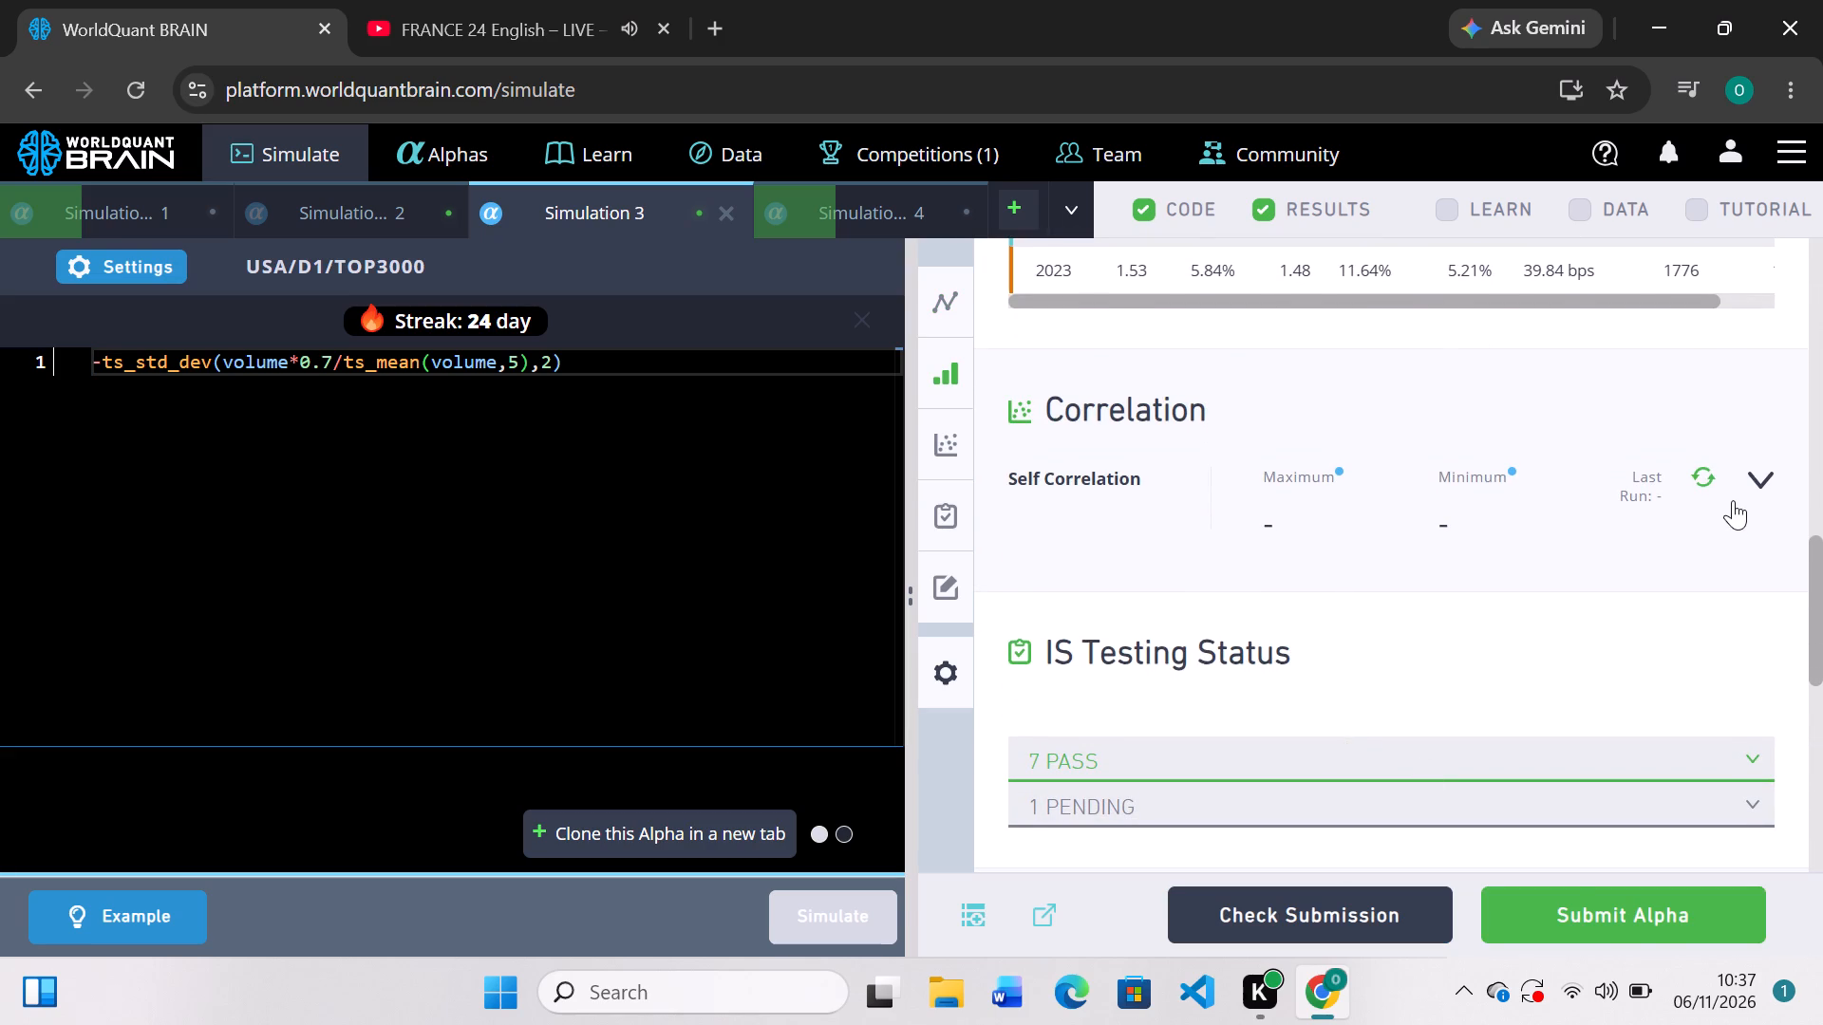
pyautogui.click(1720, 469)
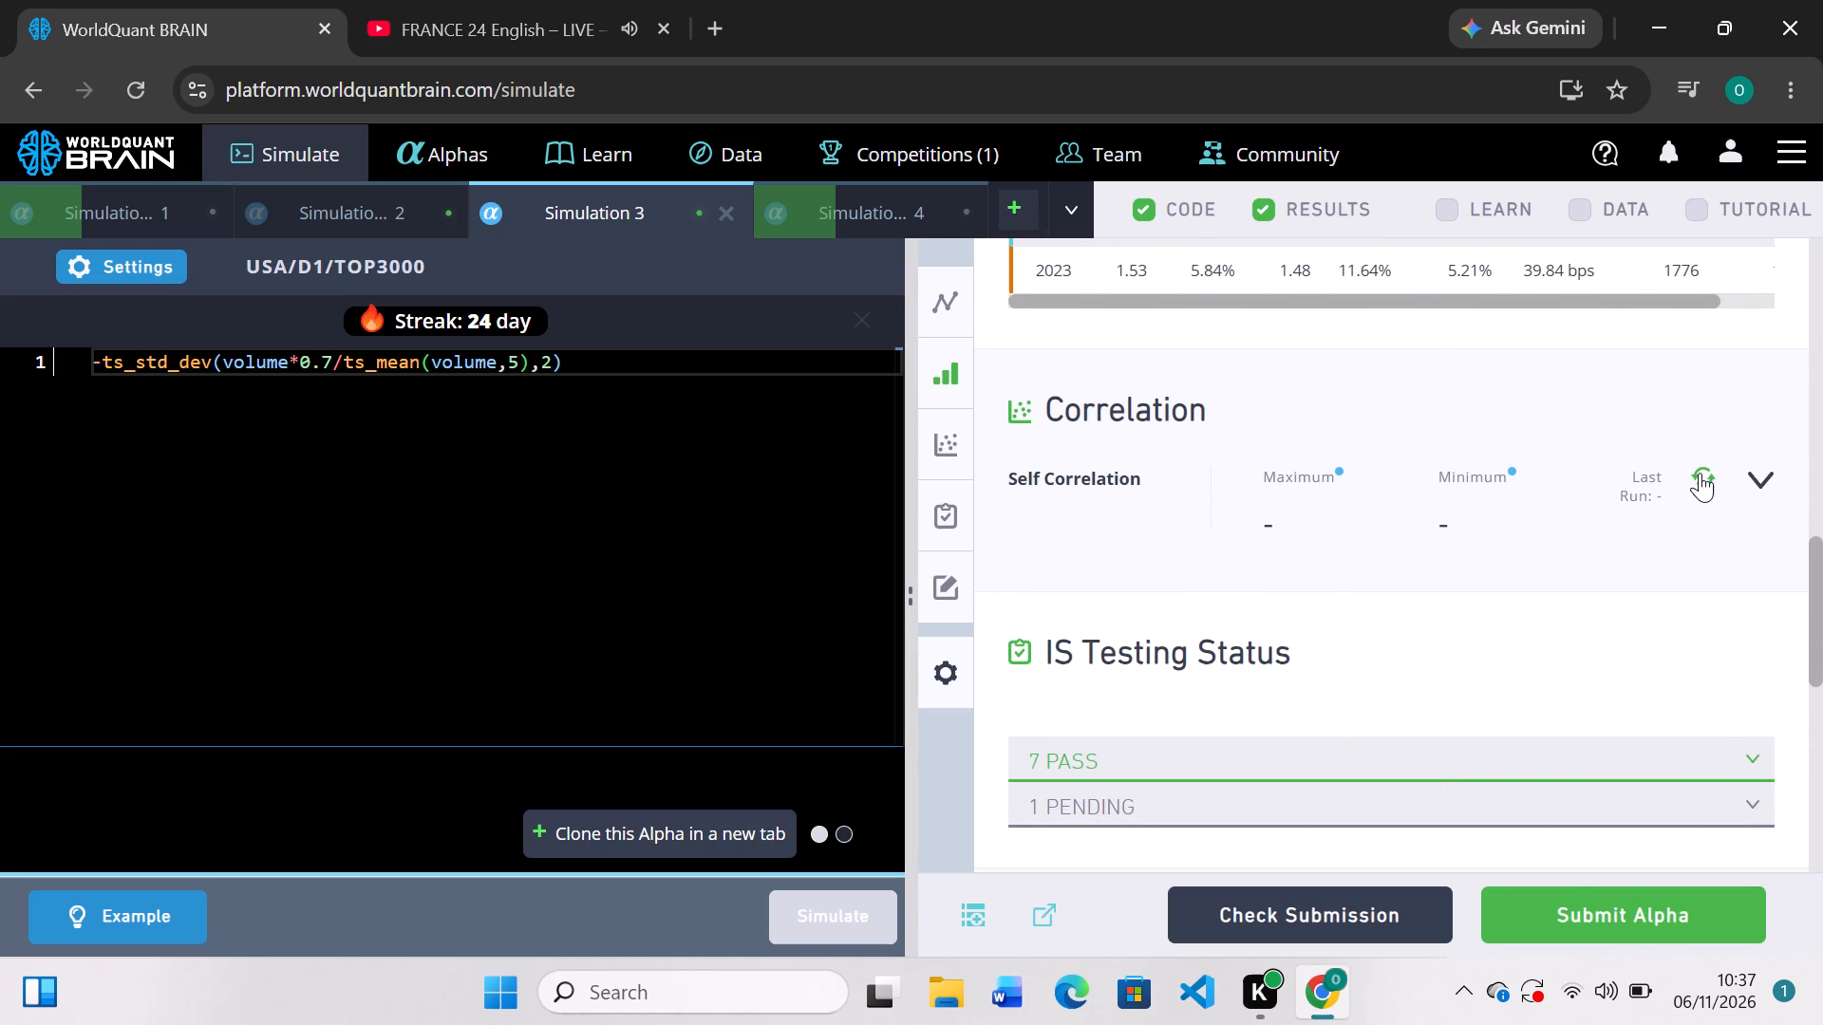
pyautogui.click(1700, 473)
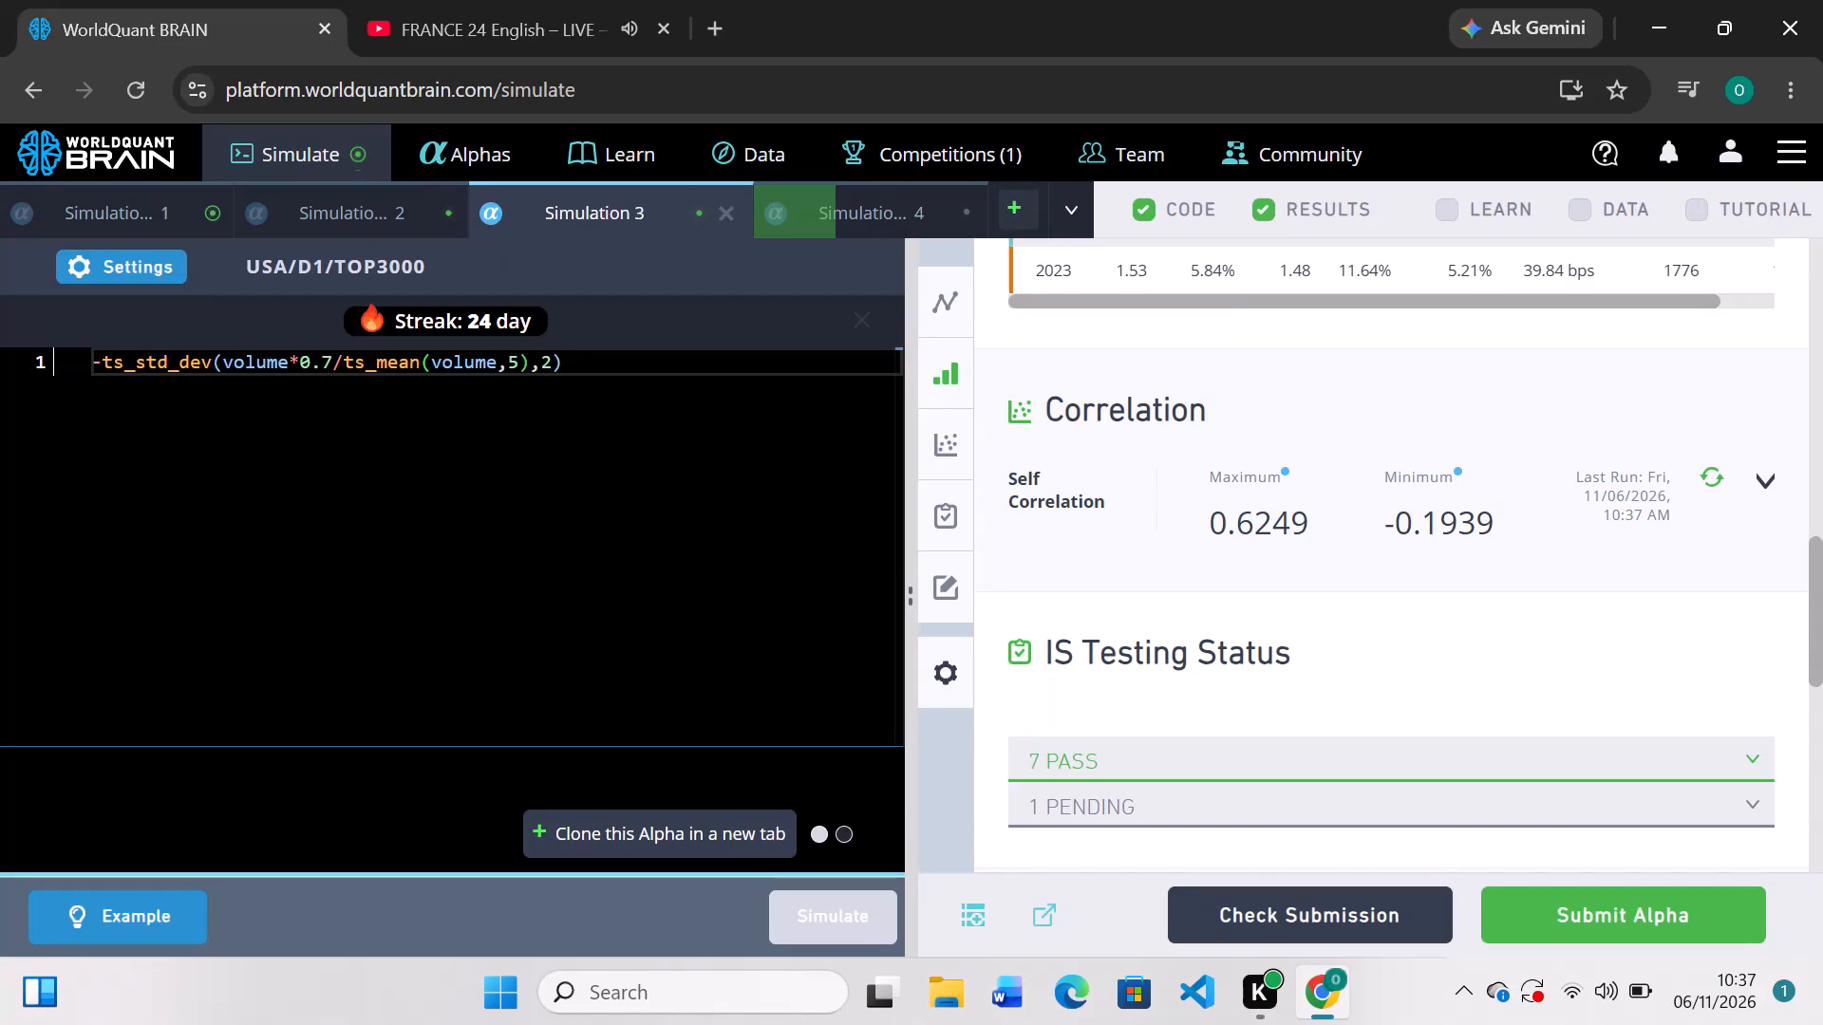
# Replace ts_mean with ts_delta in Simulation 3's expression and simulate it.
pyautogui.click(420, 366)
pyautogui.press('BackSpace')
pyautogui.press('BackSpace')
pyautogui.press('BackSpace')
pyautogui.press('BackSpace')
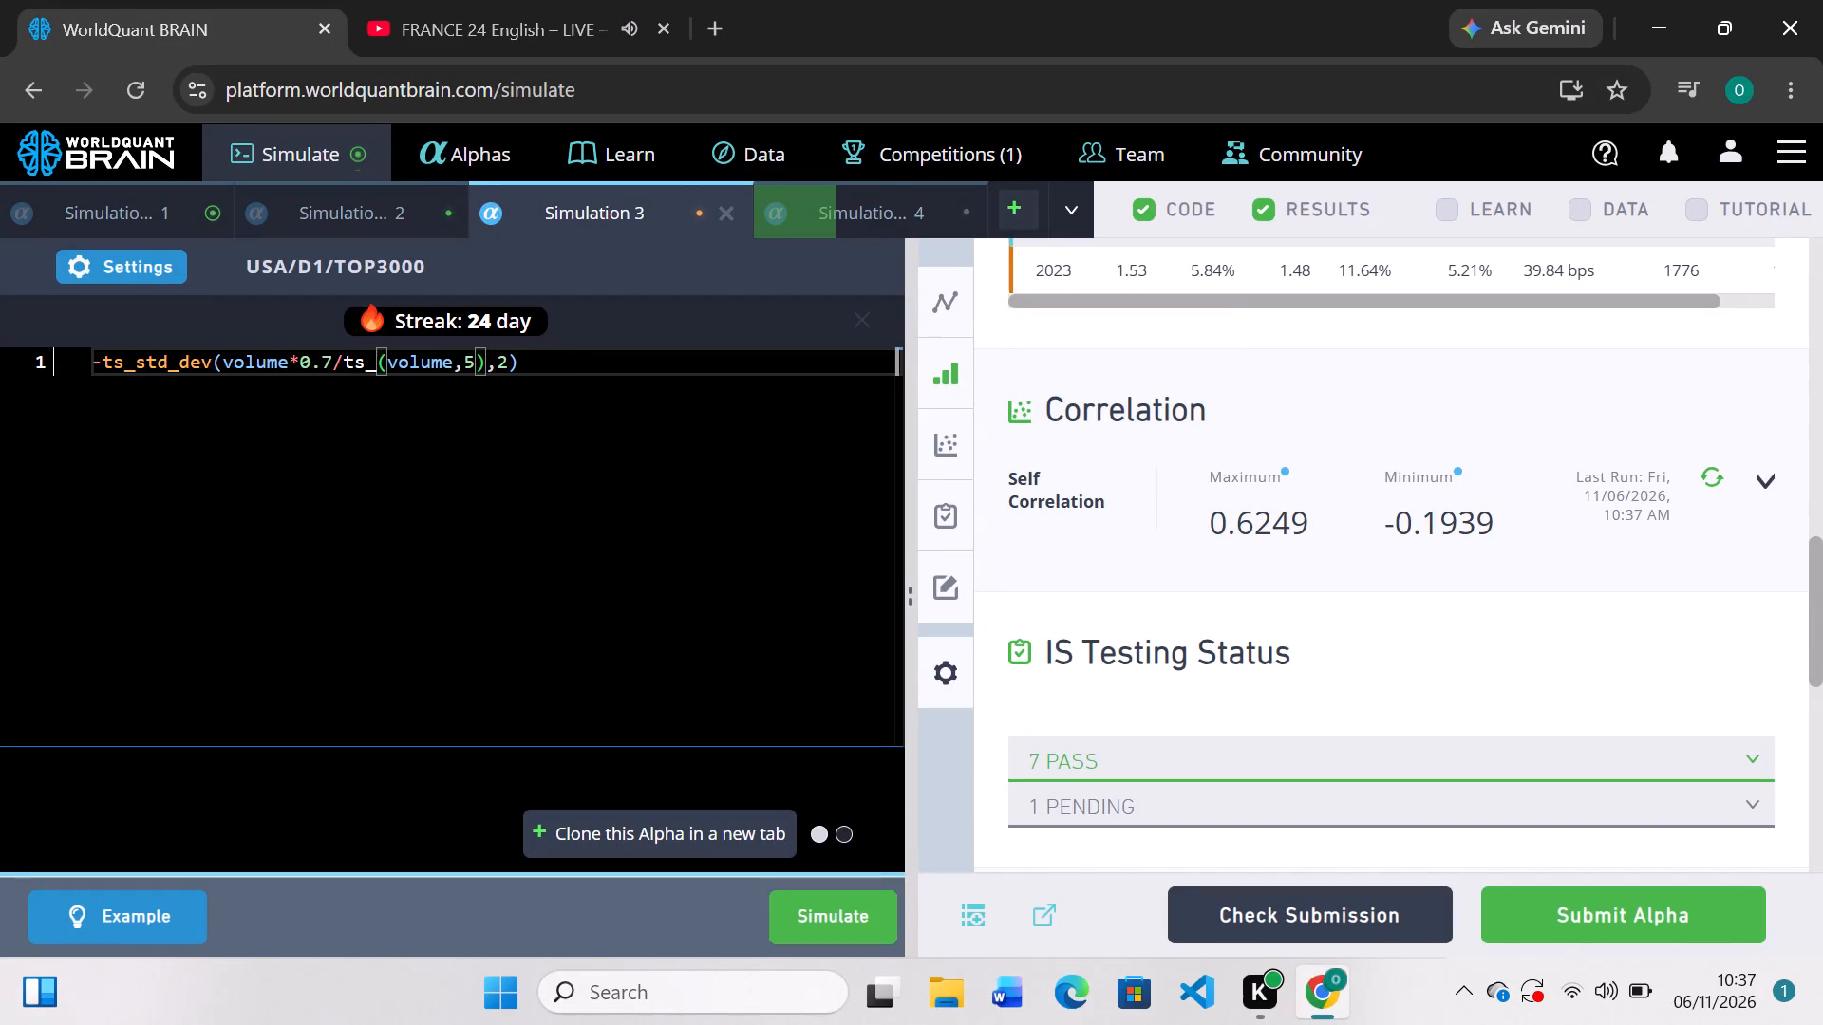
pyautogui.write('de')
pyautogui.write('lta')
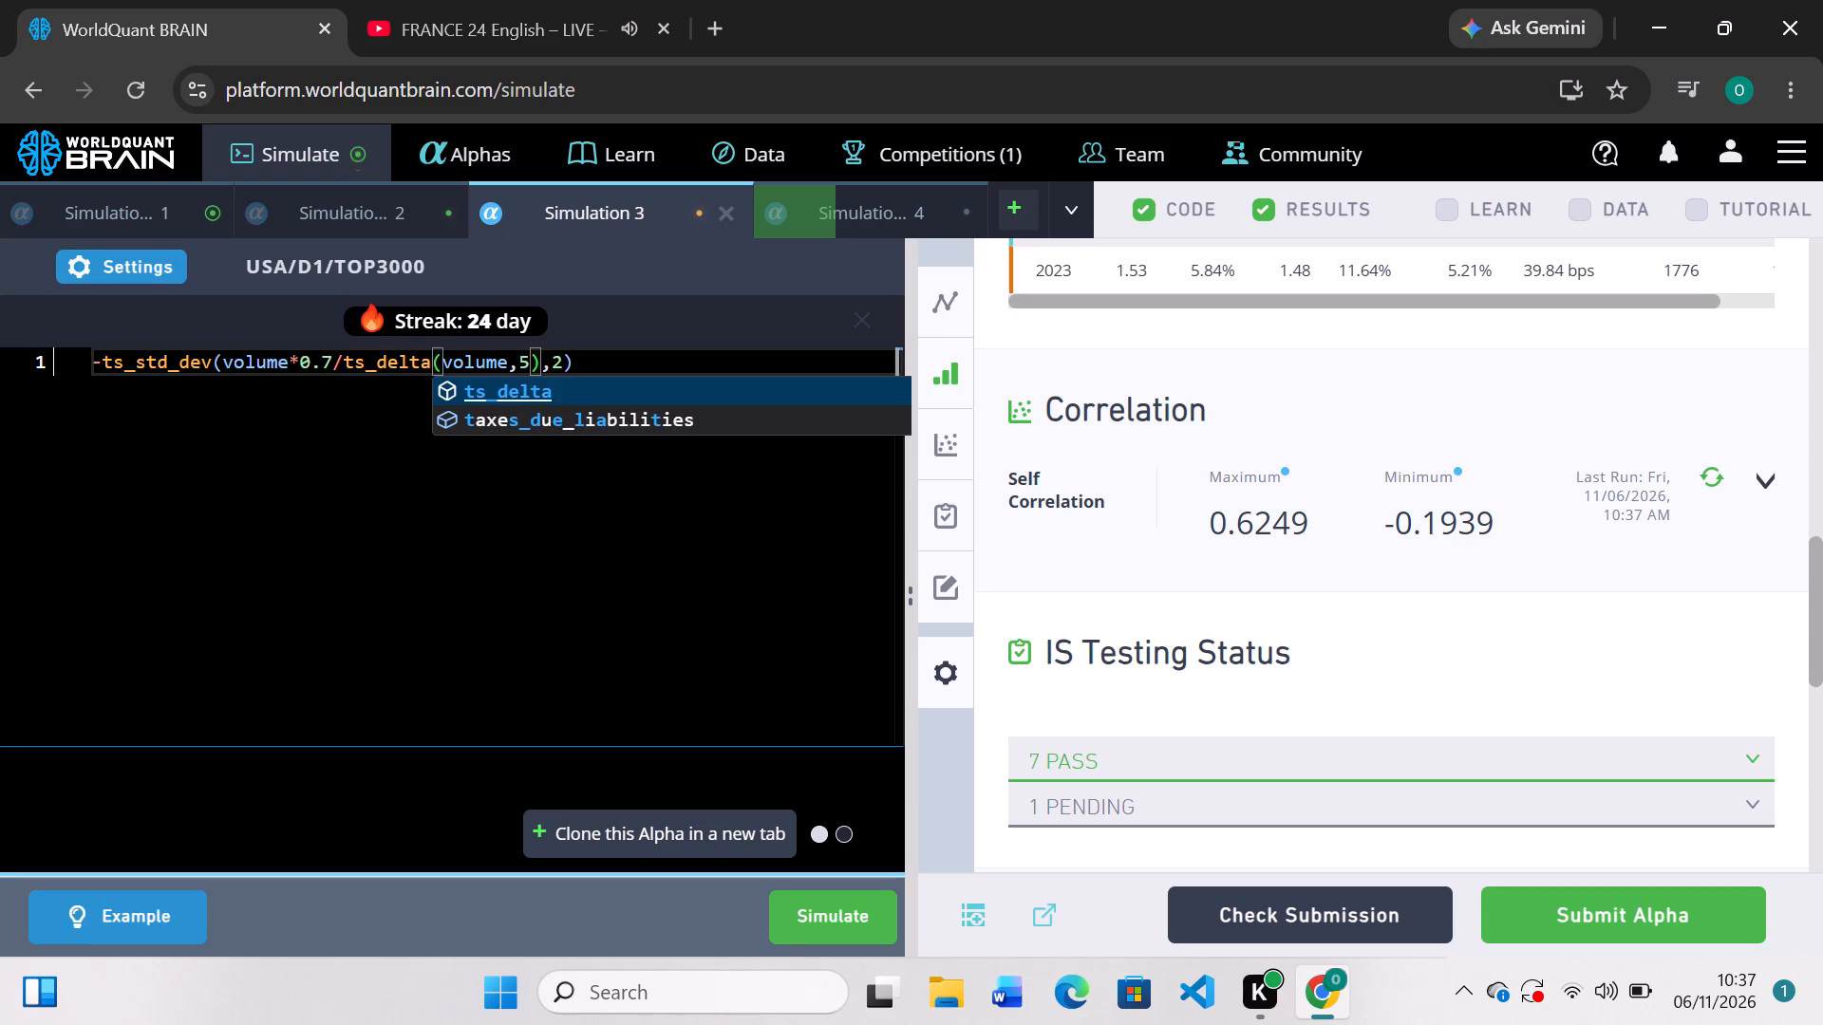
pyautogui.click(841, 934)
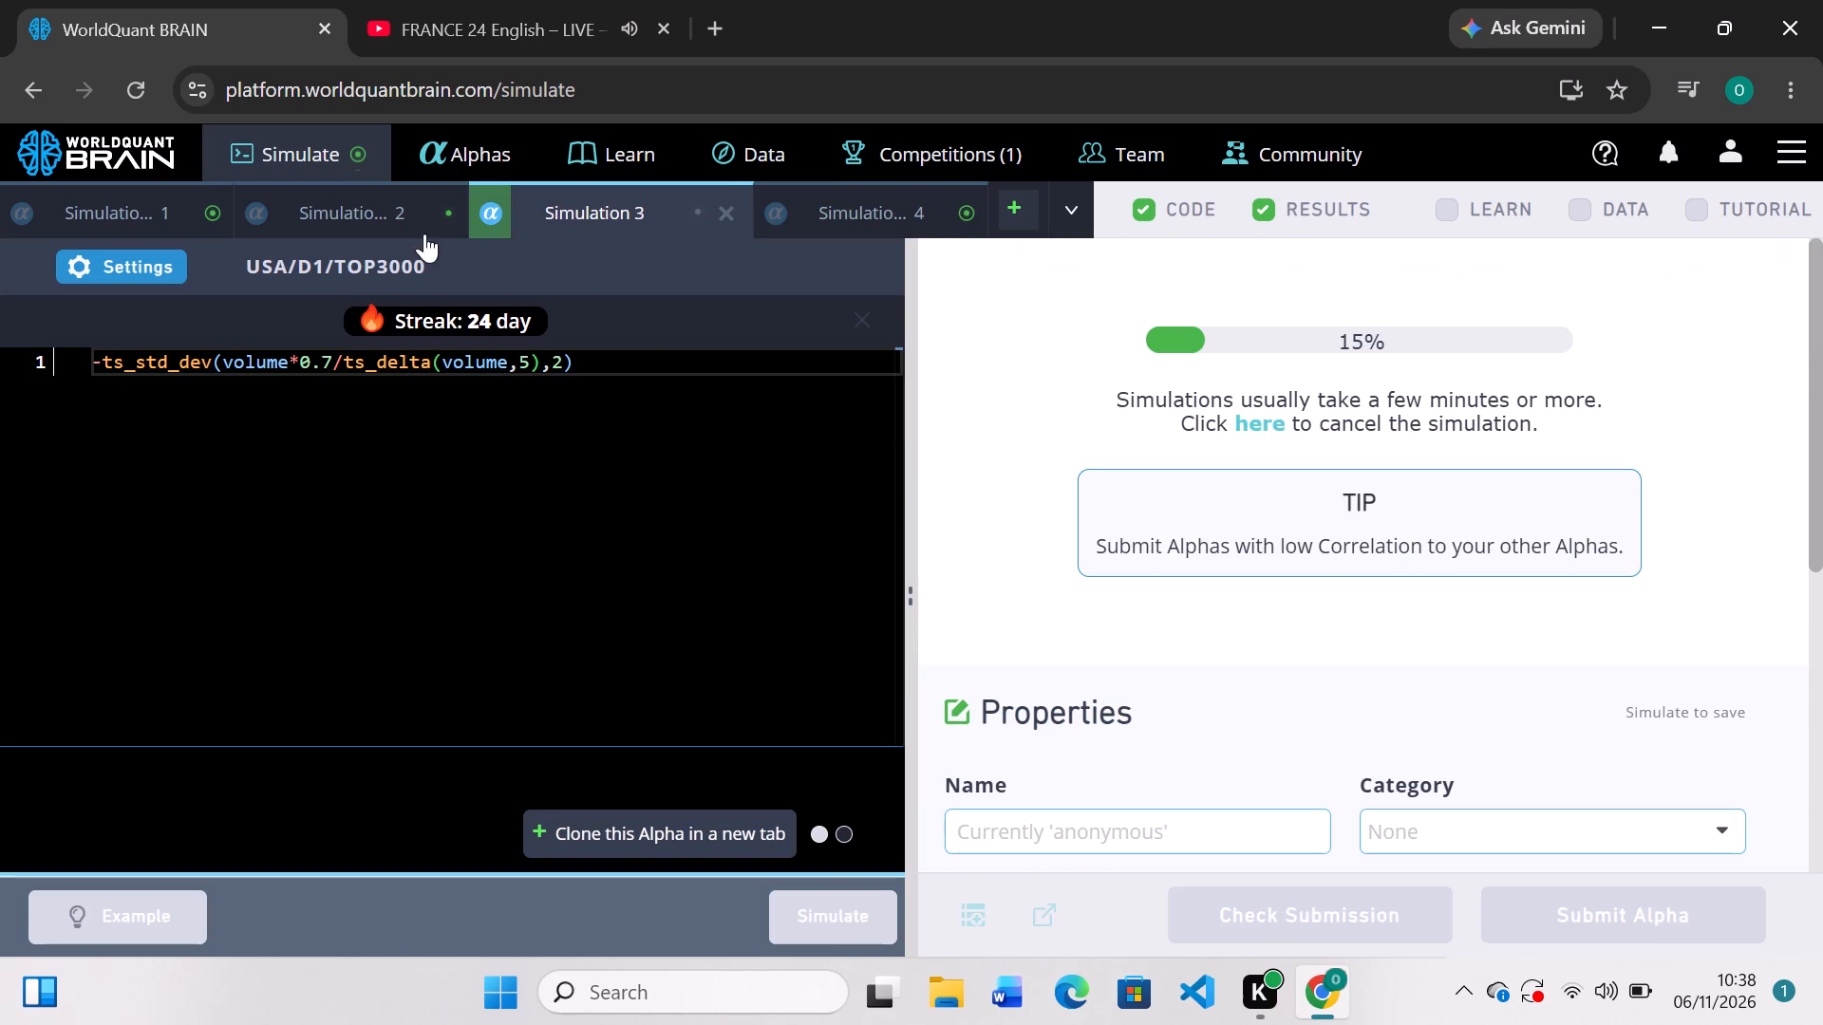
# Check Simulation 1's results, replace the multiplication between its rank and ts_std_dev terms with a plus, and simulate it.
pyautogui.click(199, 192)
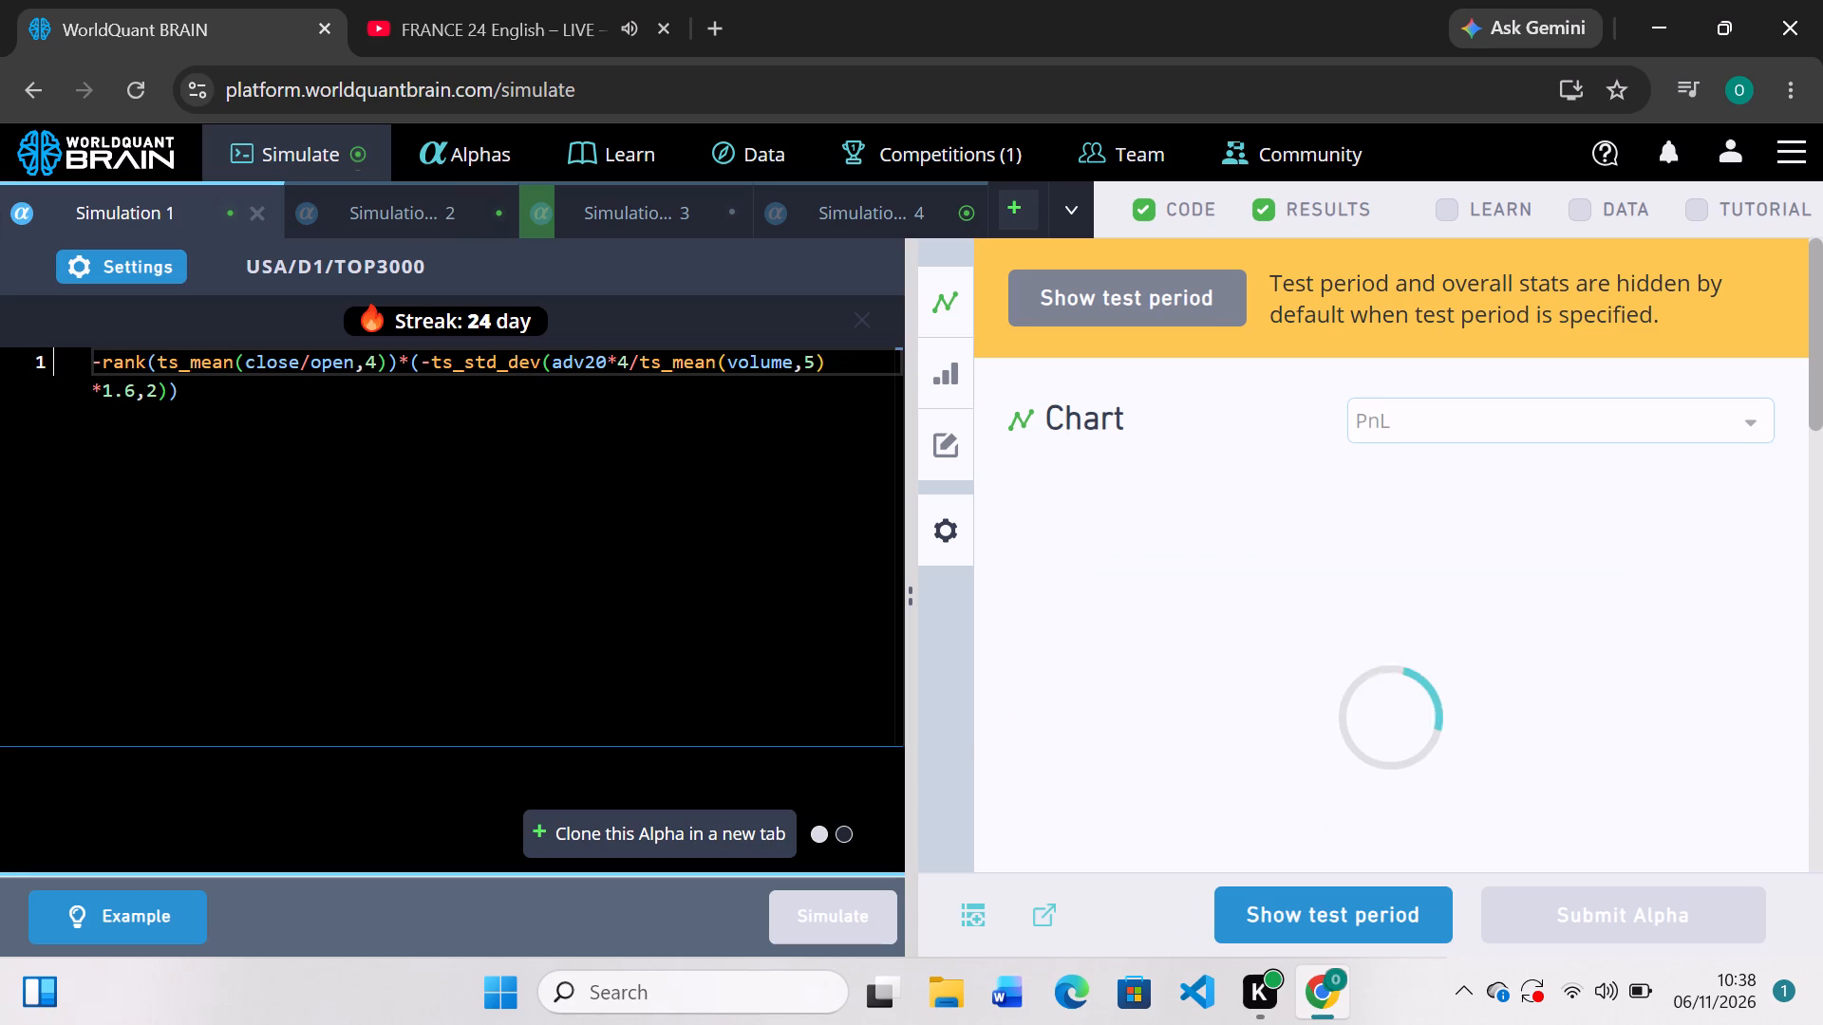
pyautogui.scroll(-2, 1062, 728)
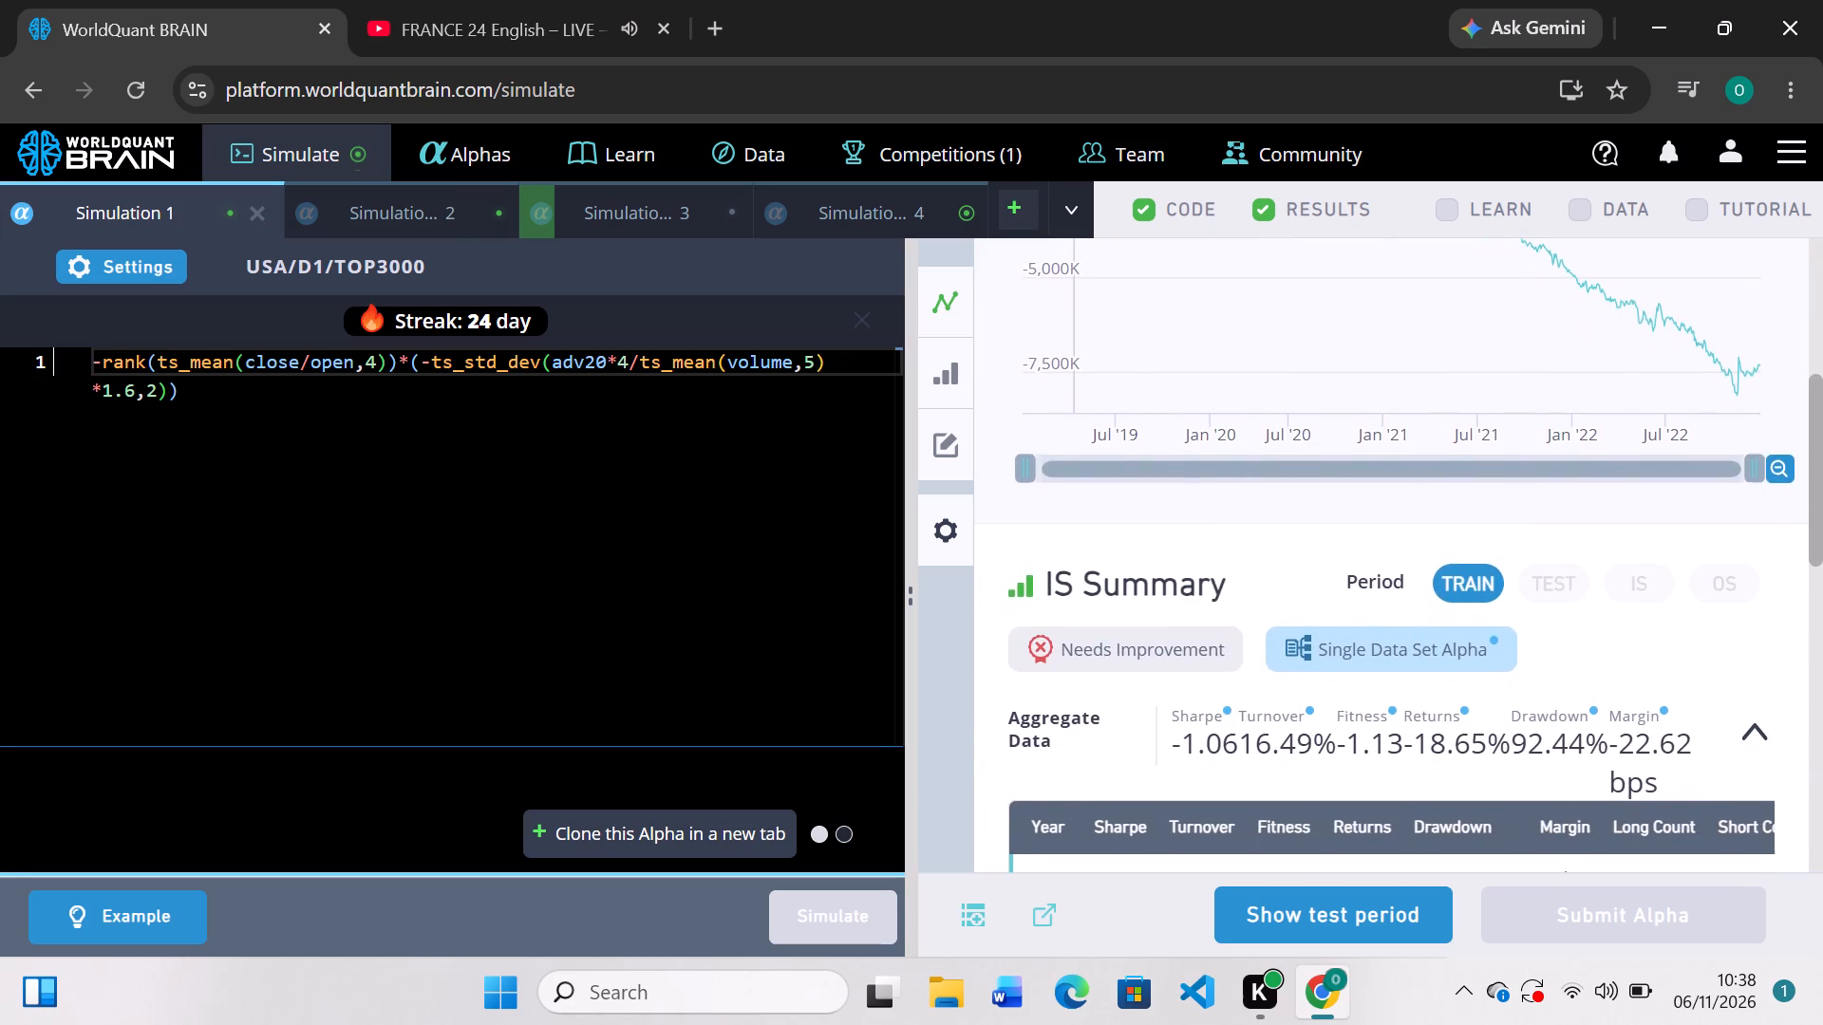
pyautogui.scroll(3, 1062, 728)
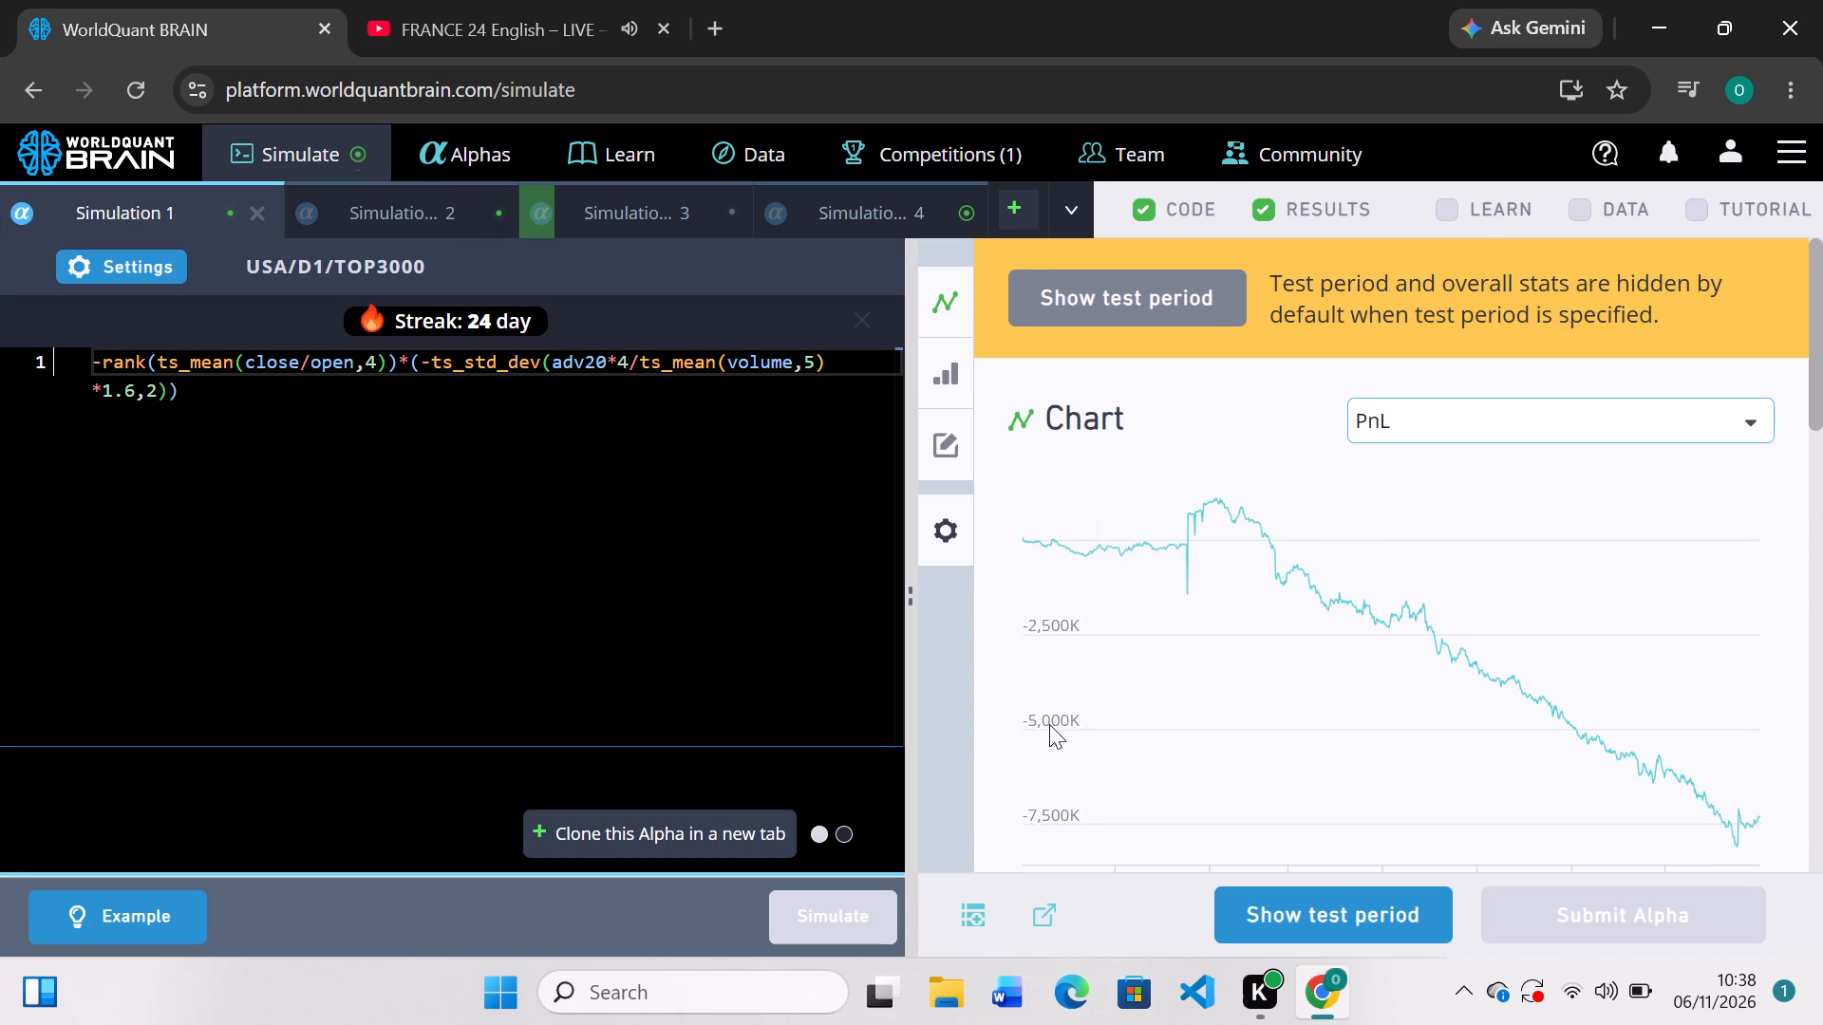
pyautogui.doubleClick(404, 364)
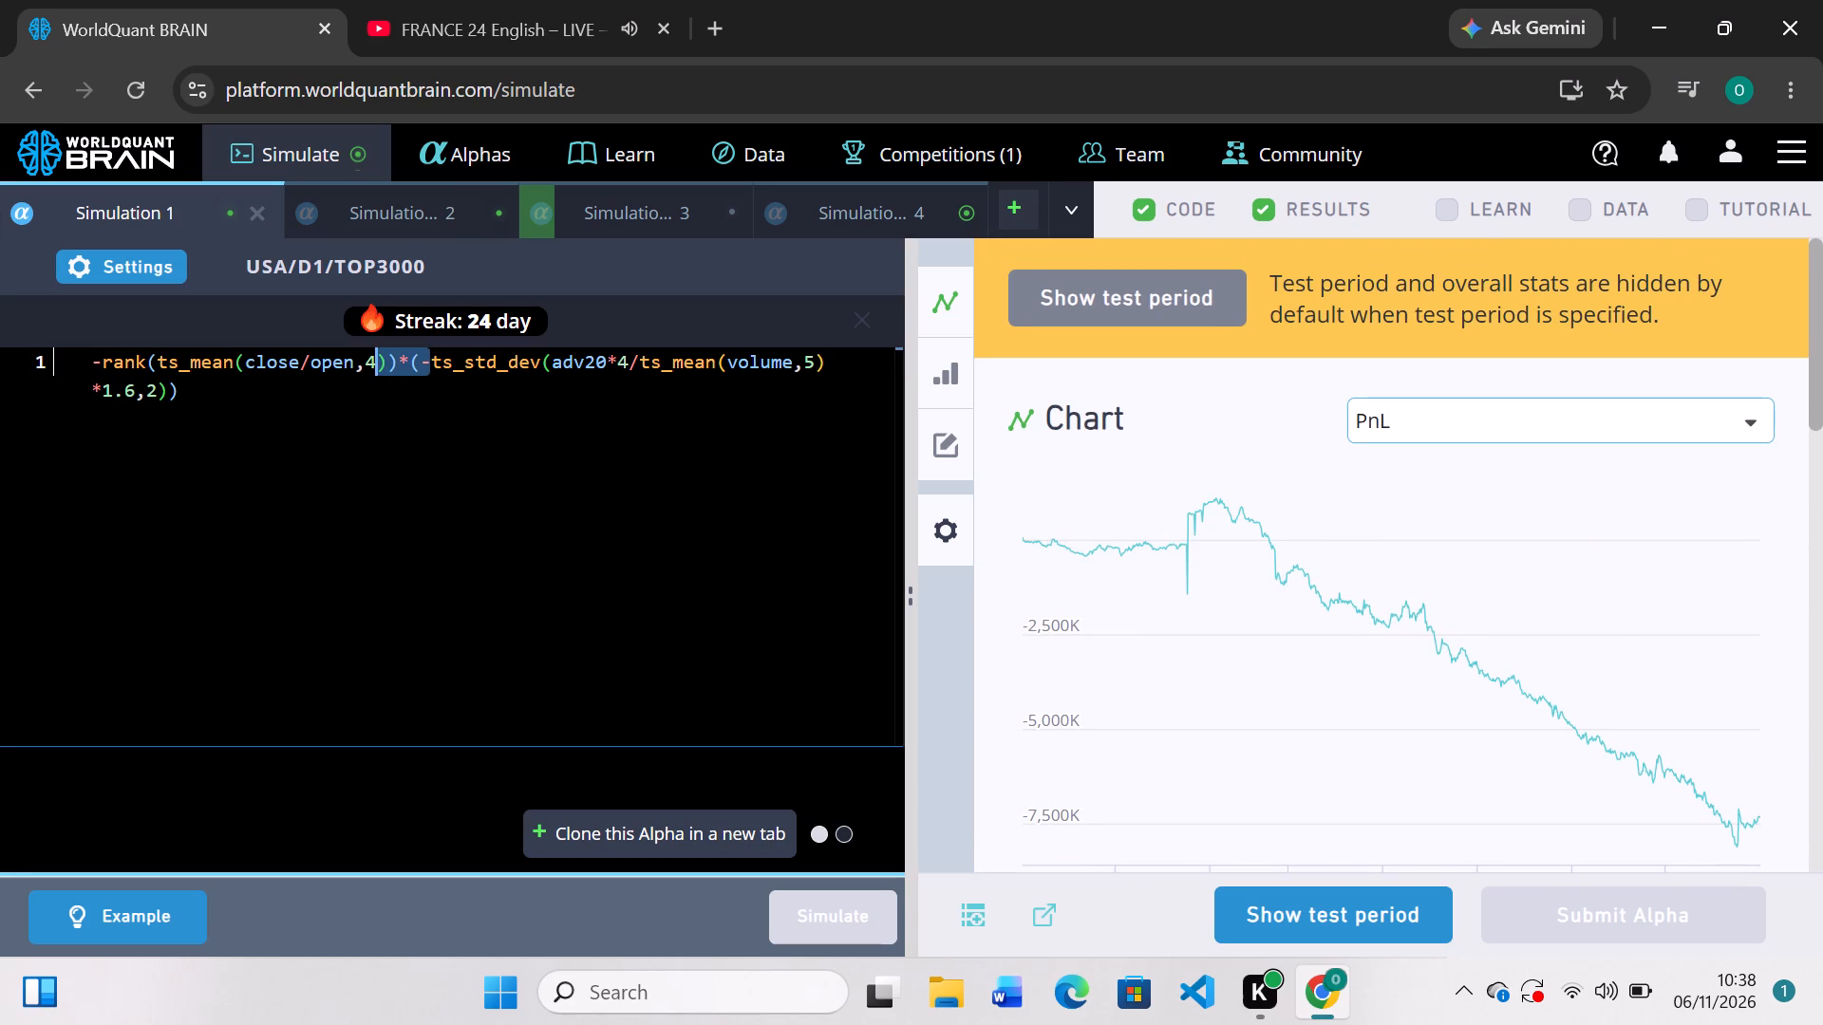
pyautogui.click(406, 359)
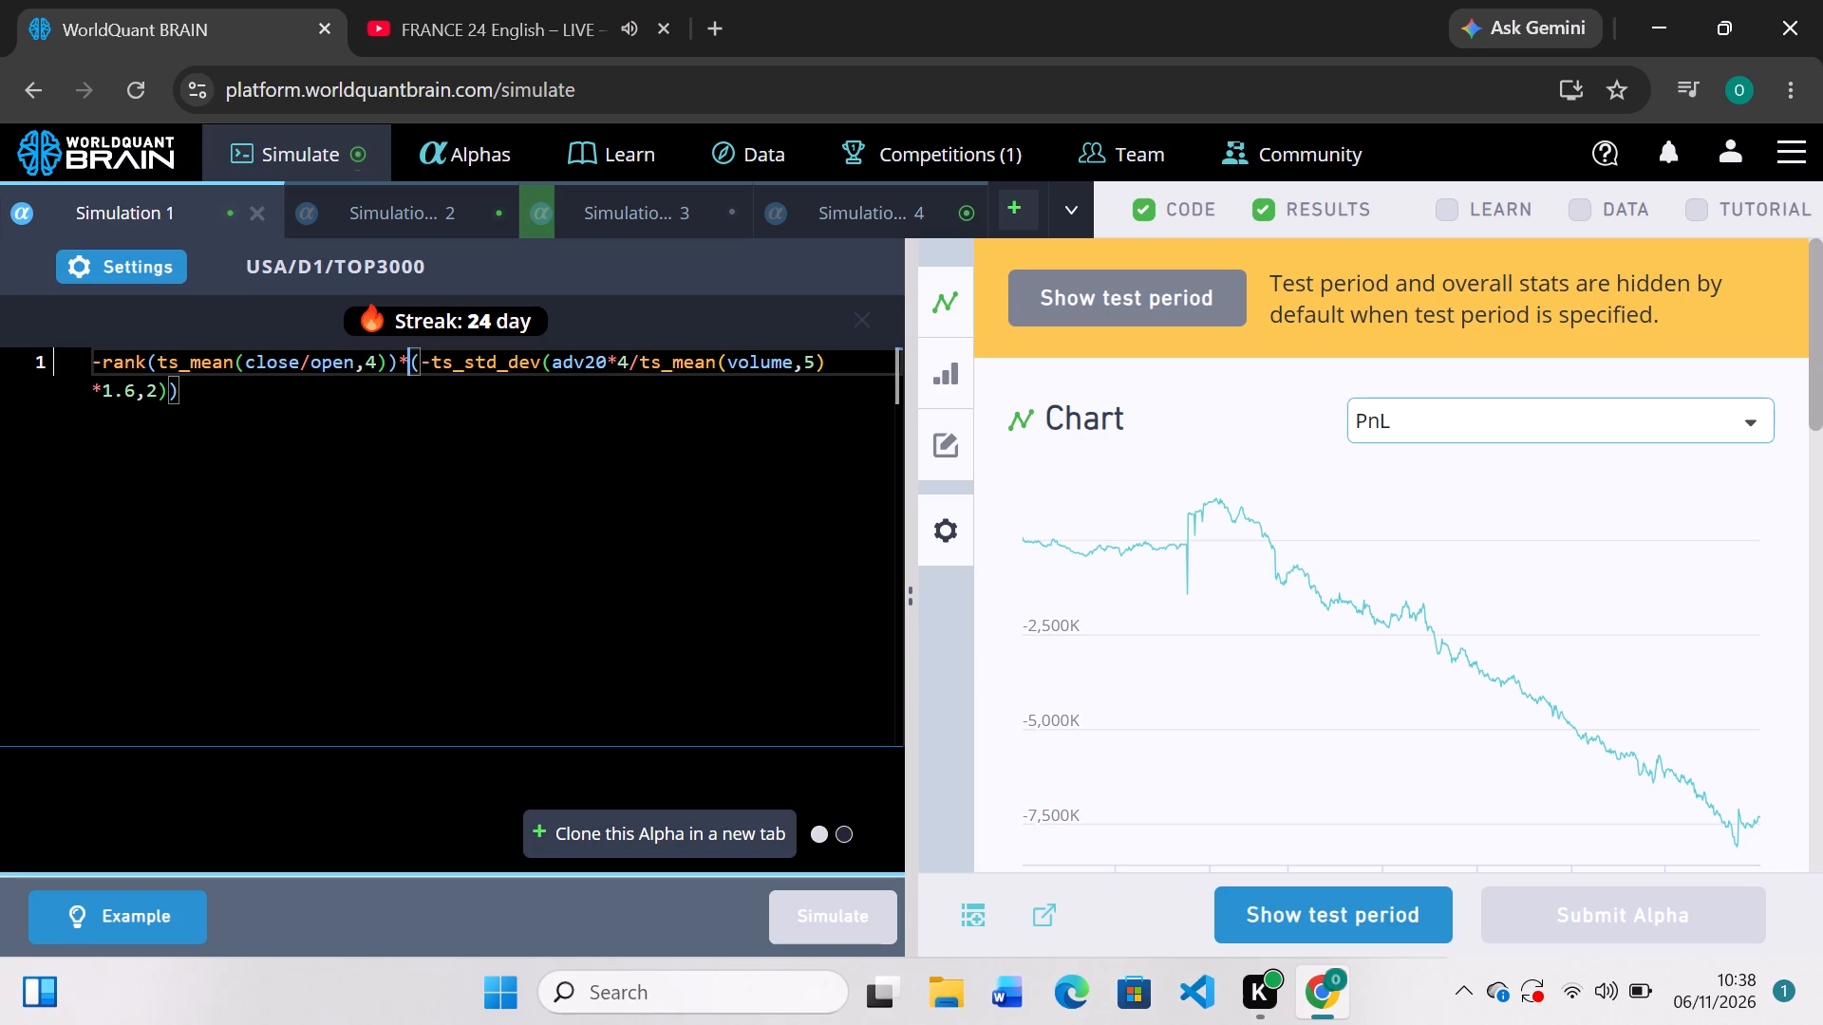
pyautogui.press('BackSpace')
pyautogui.hotkey('shift', '+')
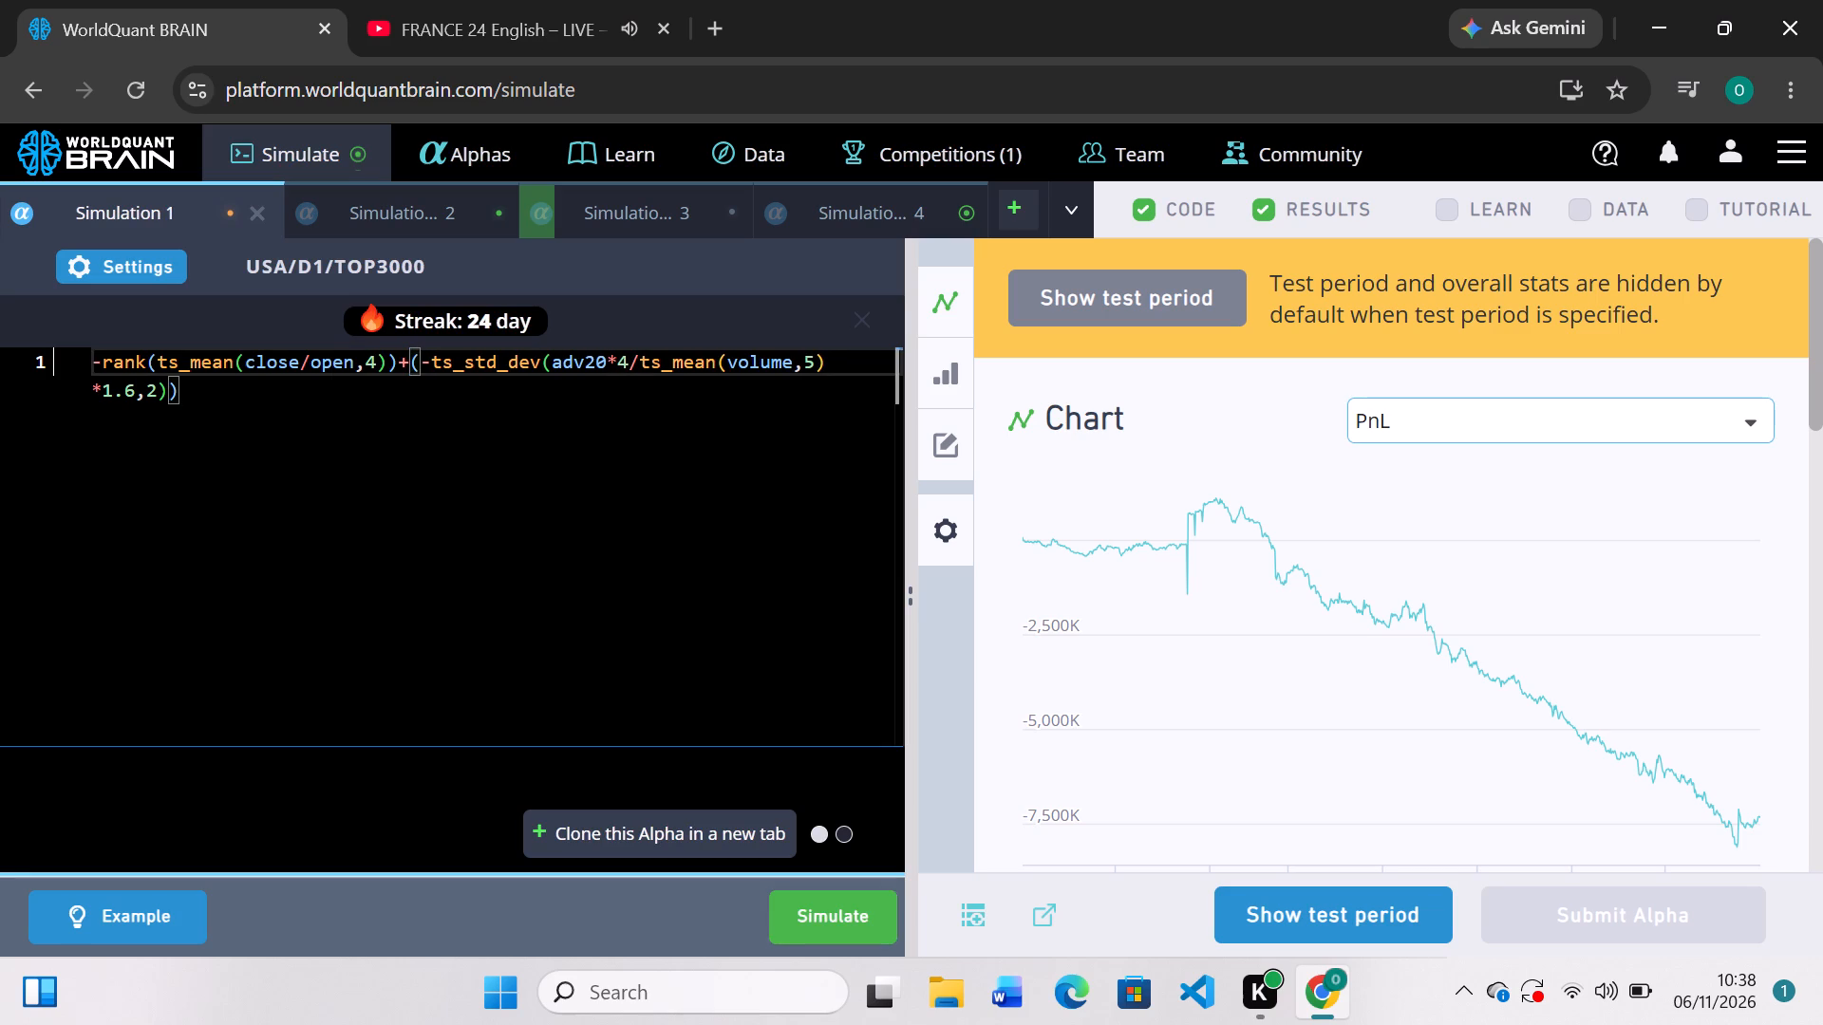
pyautogui.click(859, 934)
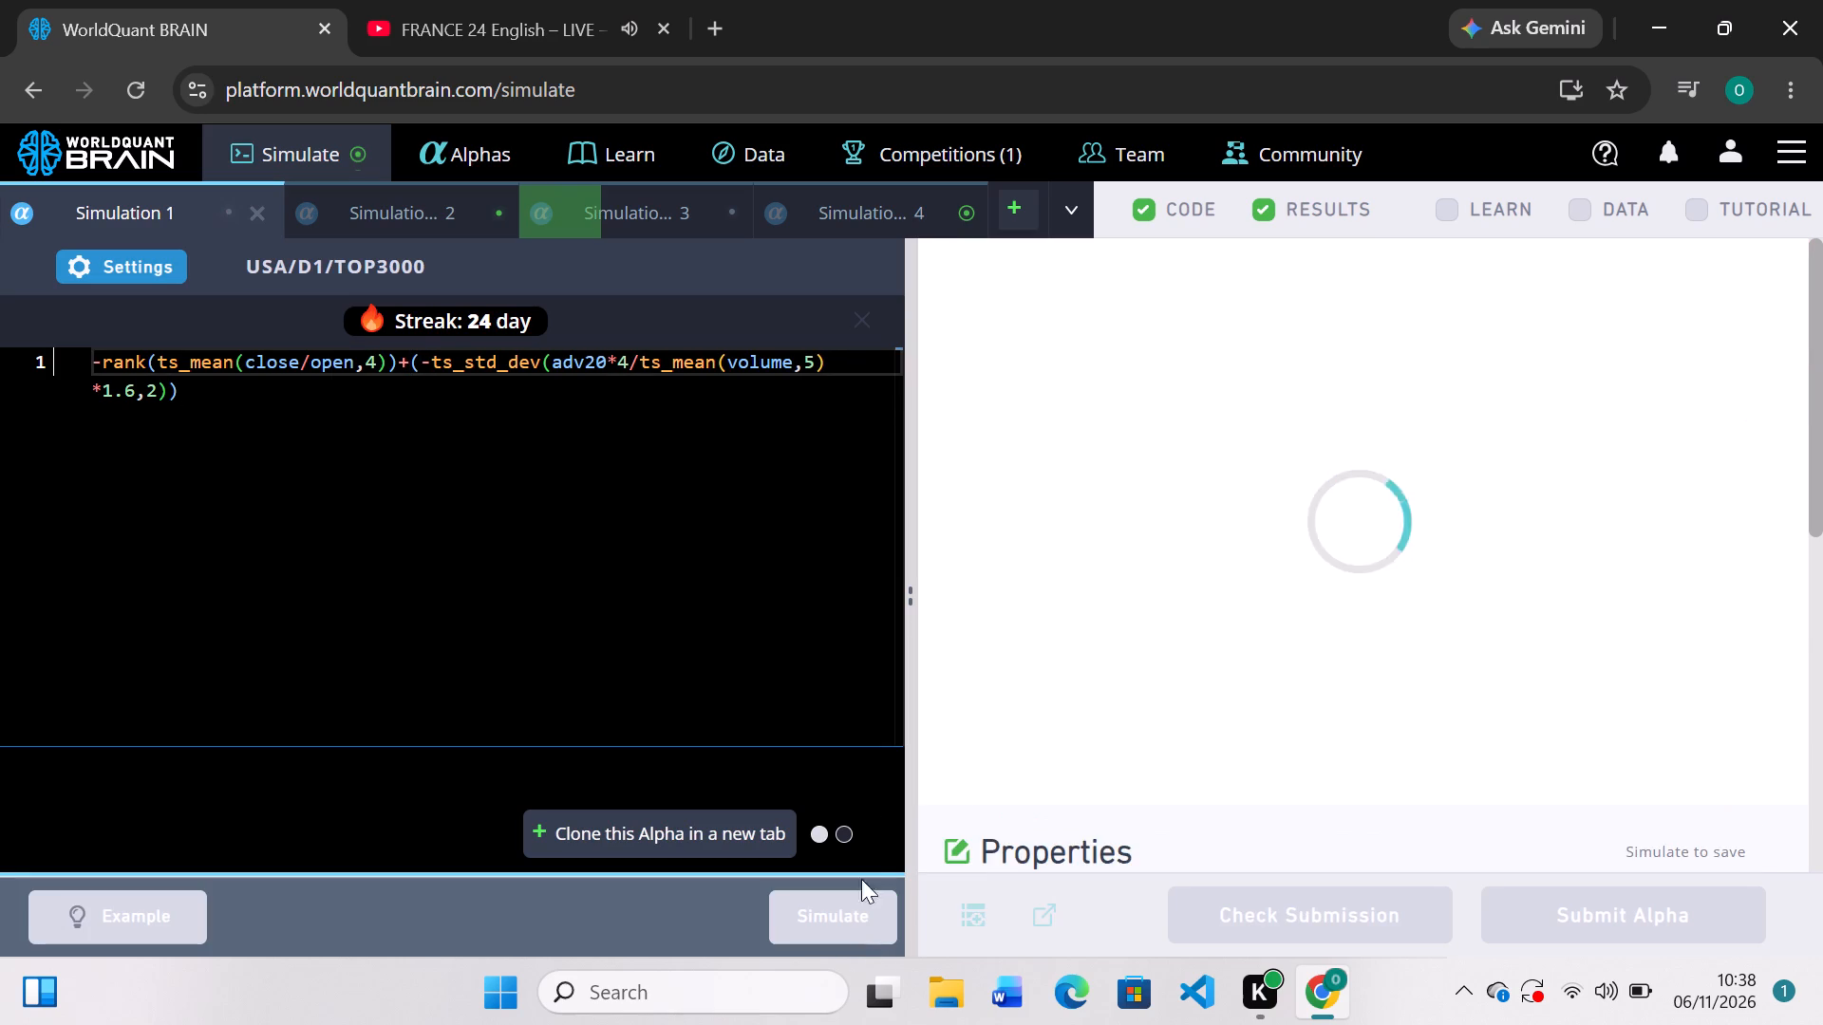
# Review Simulation 4's PnL chart and training-period IS summary.
pyautogui.click(855, 206)
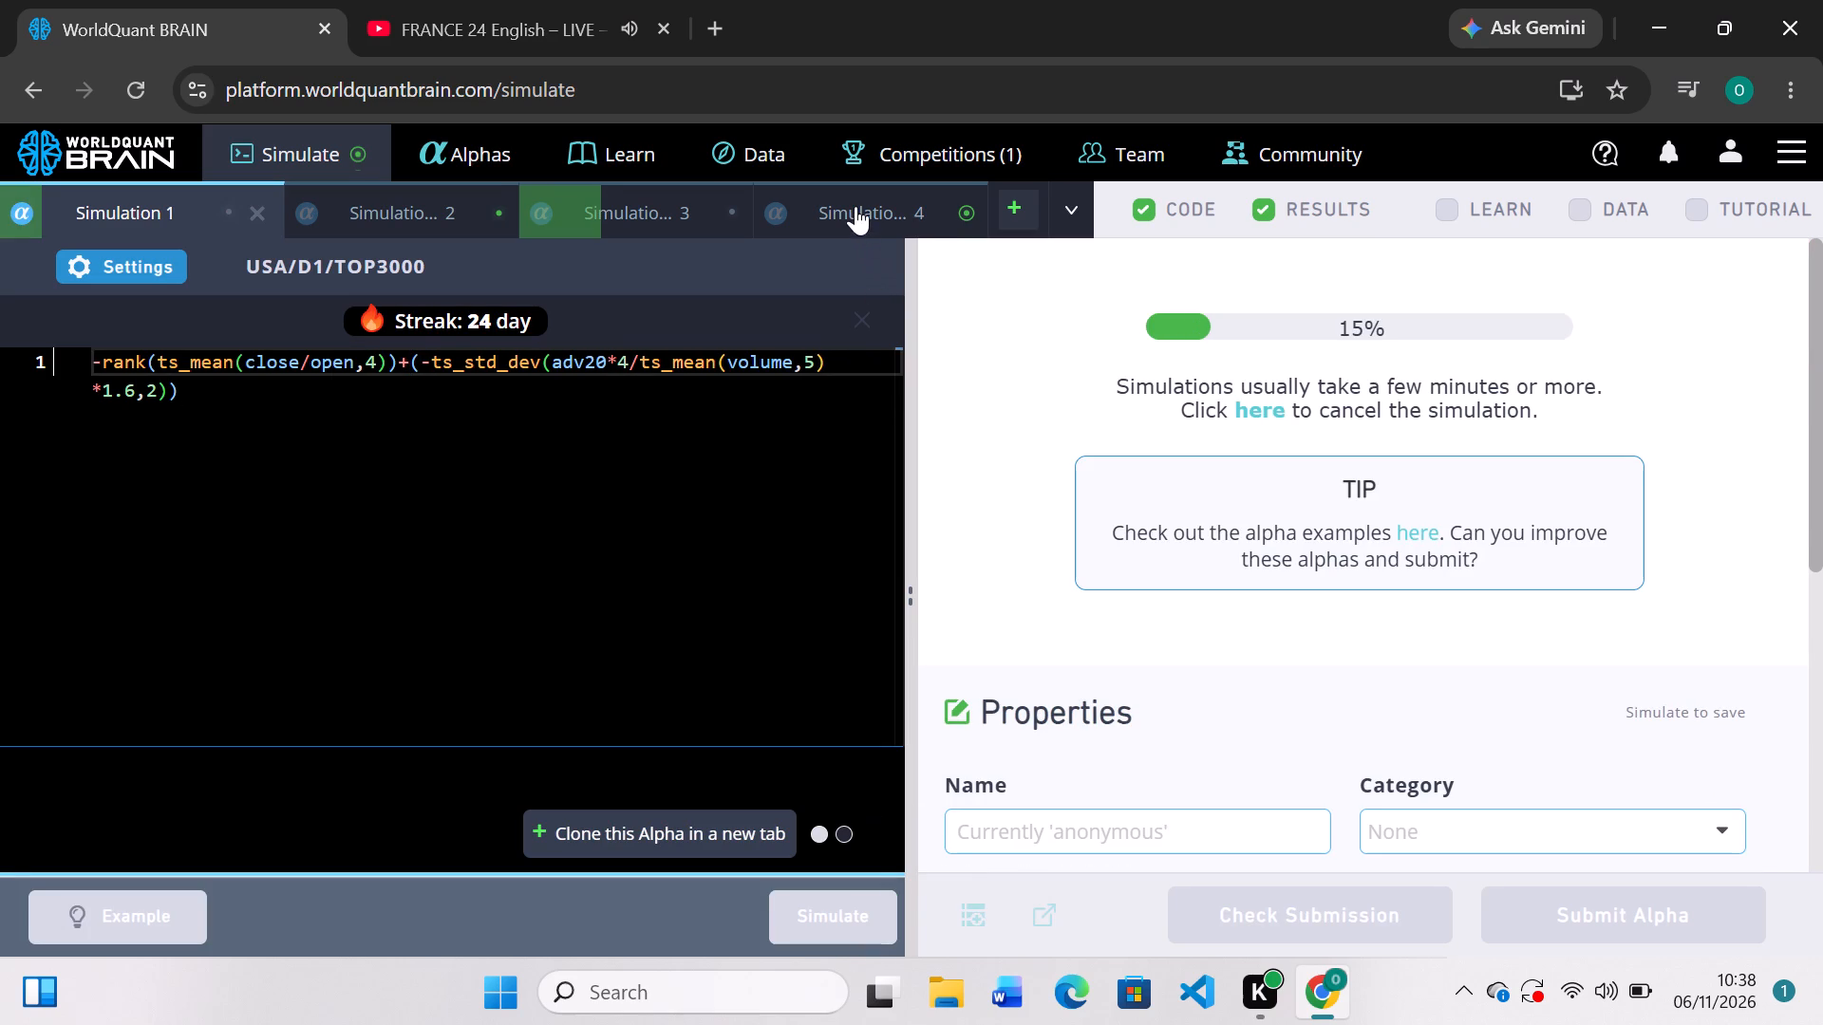
pyautogui.scroll(-3, 1242, 631)
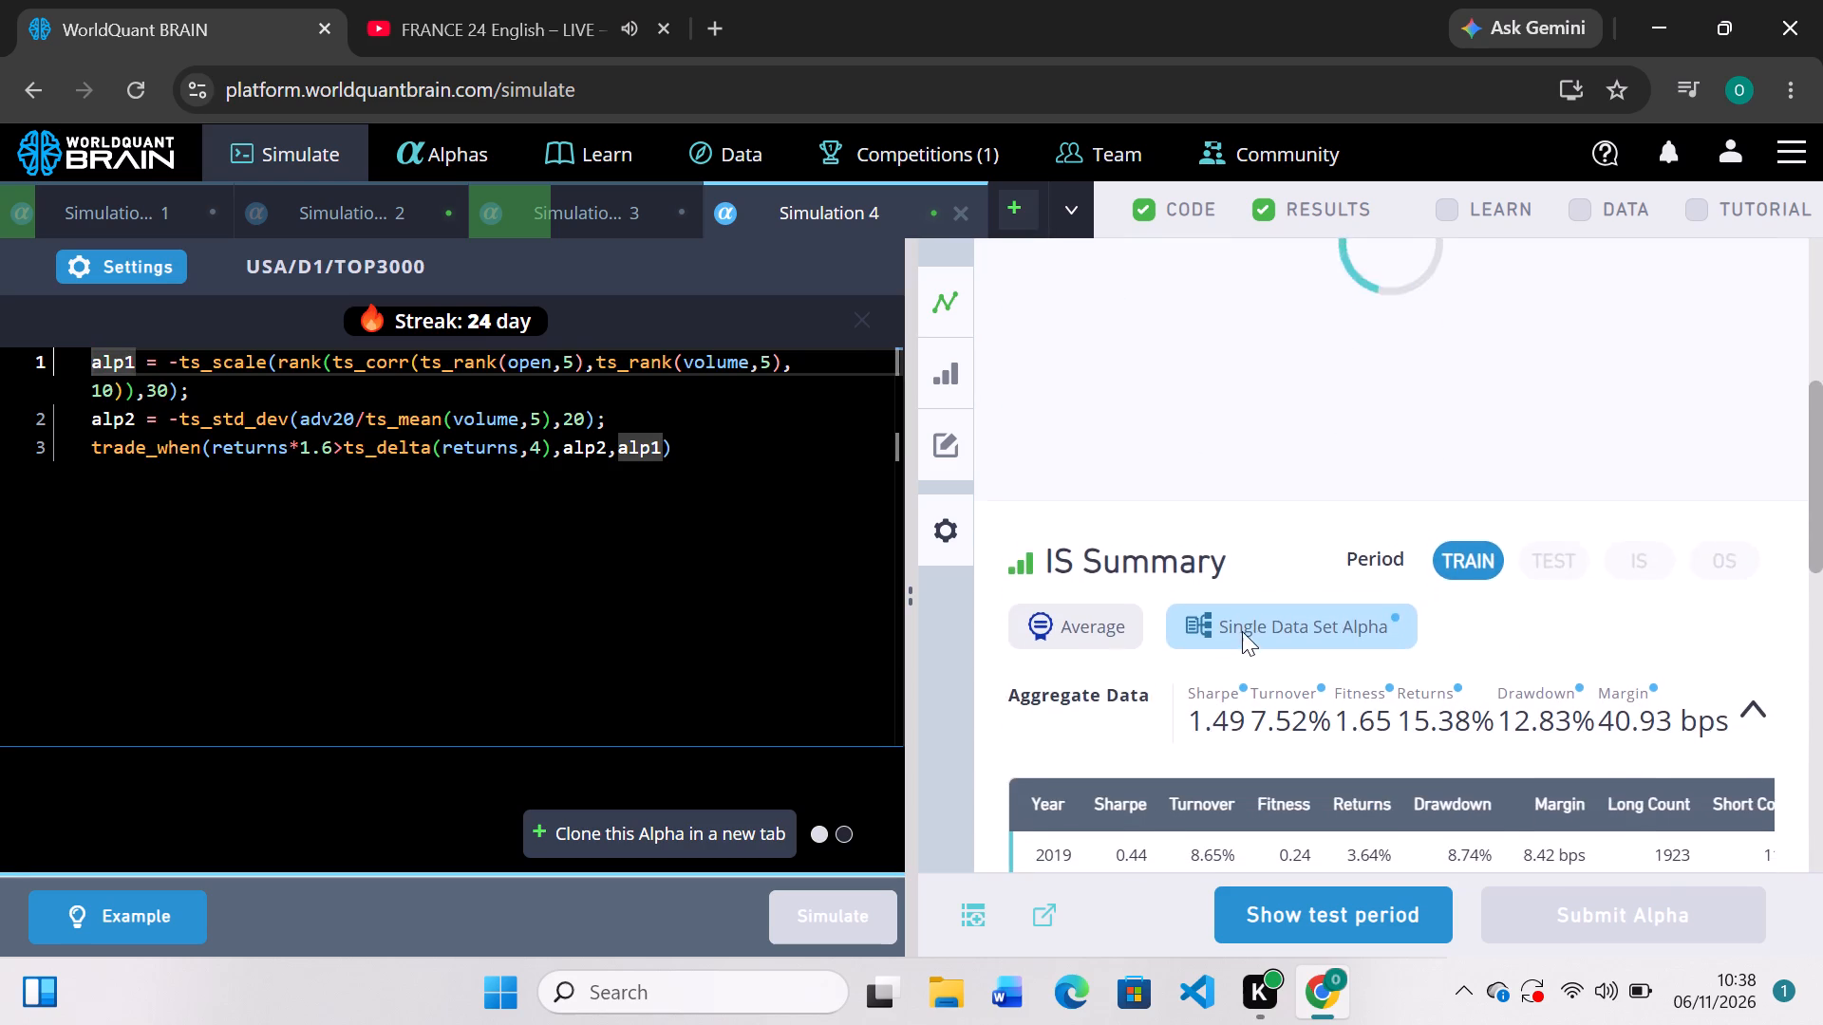
pyautogui.scroll(2, 1242, 631)
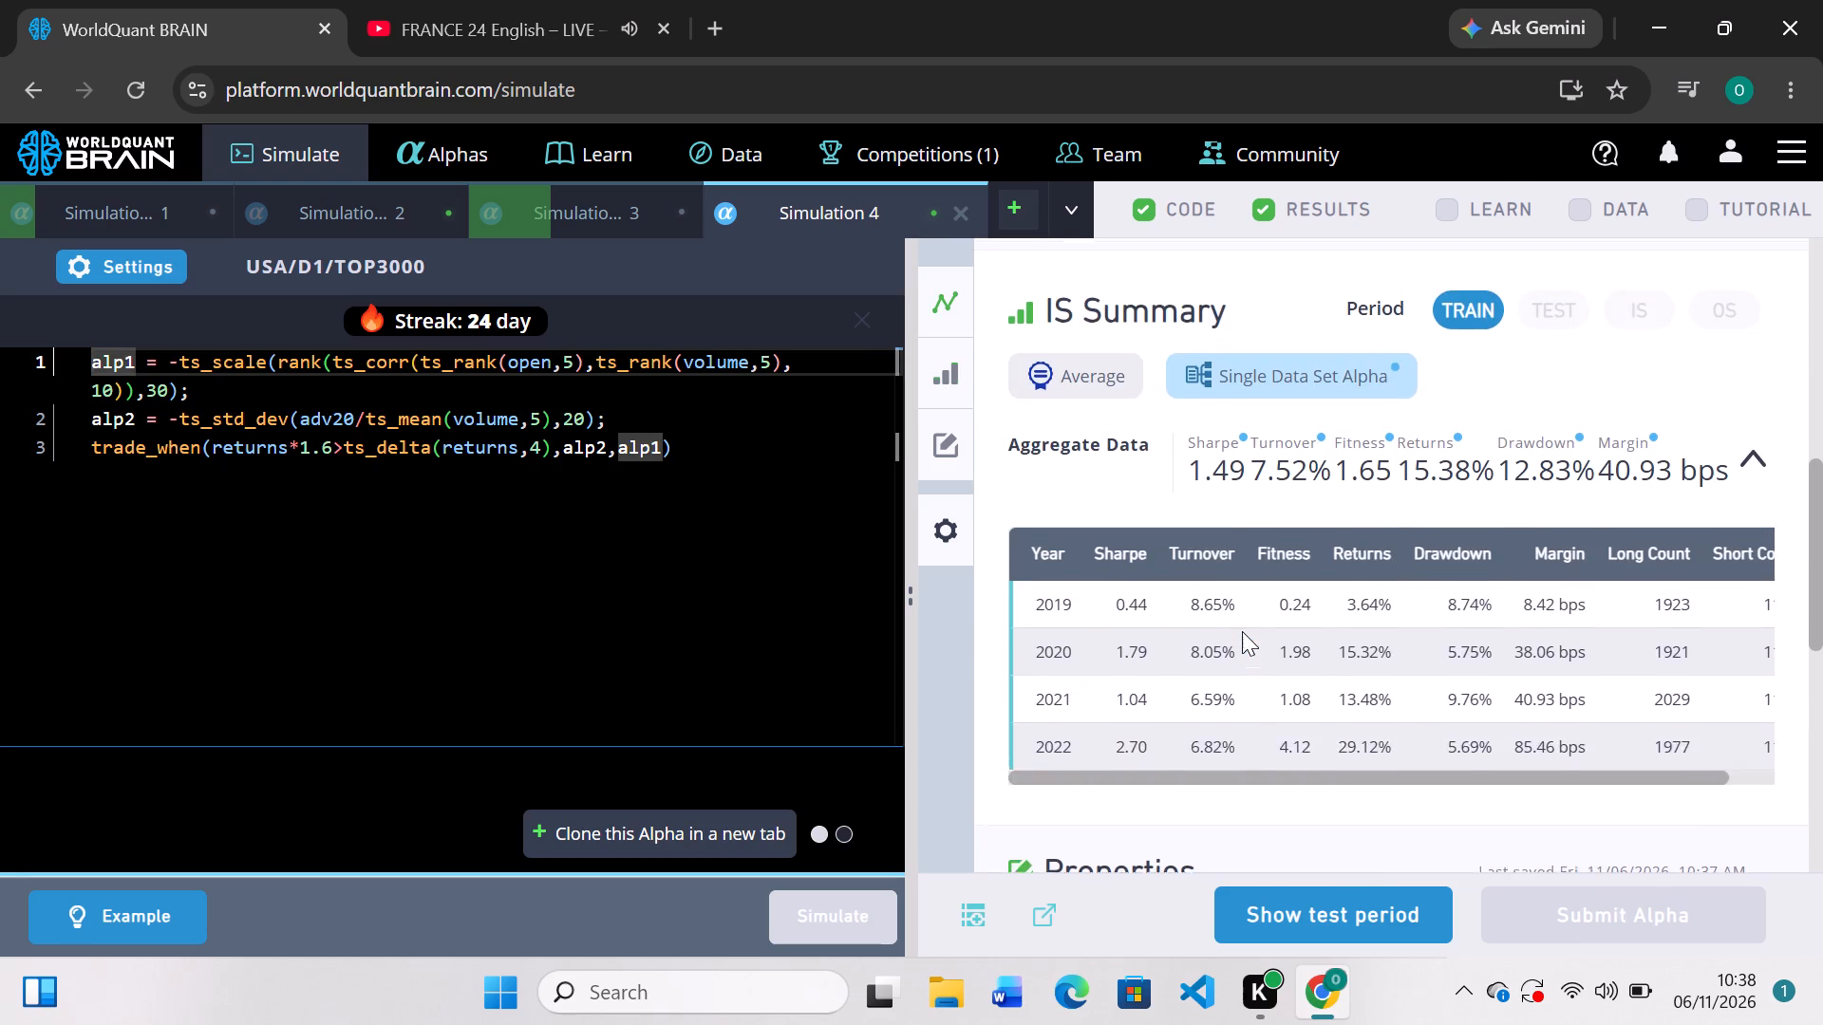
pyautogui.scroll(2, 1242, 631)
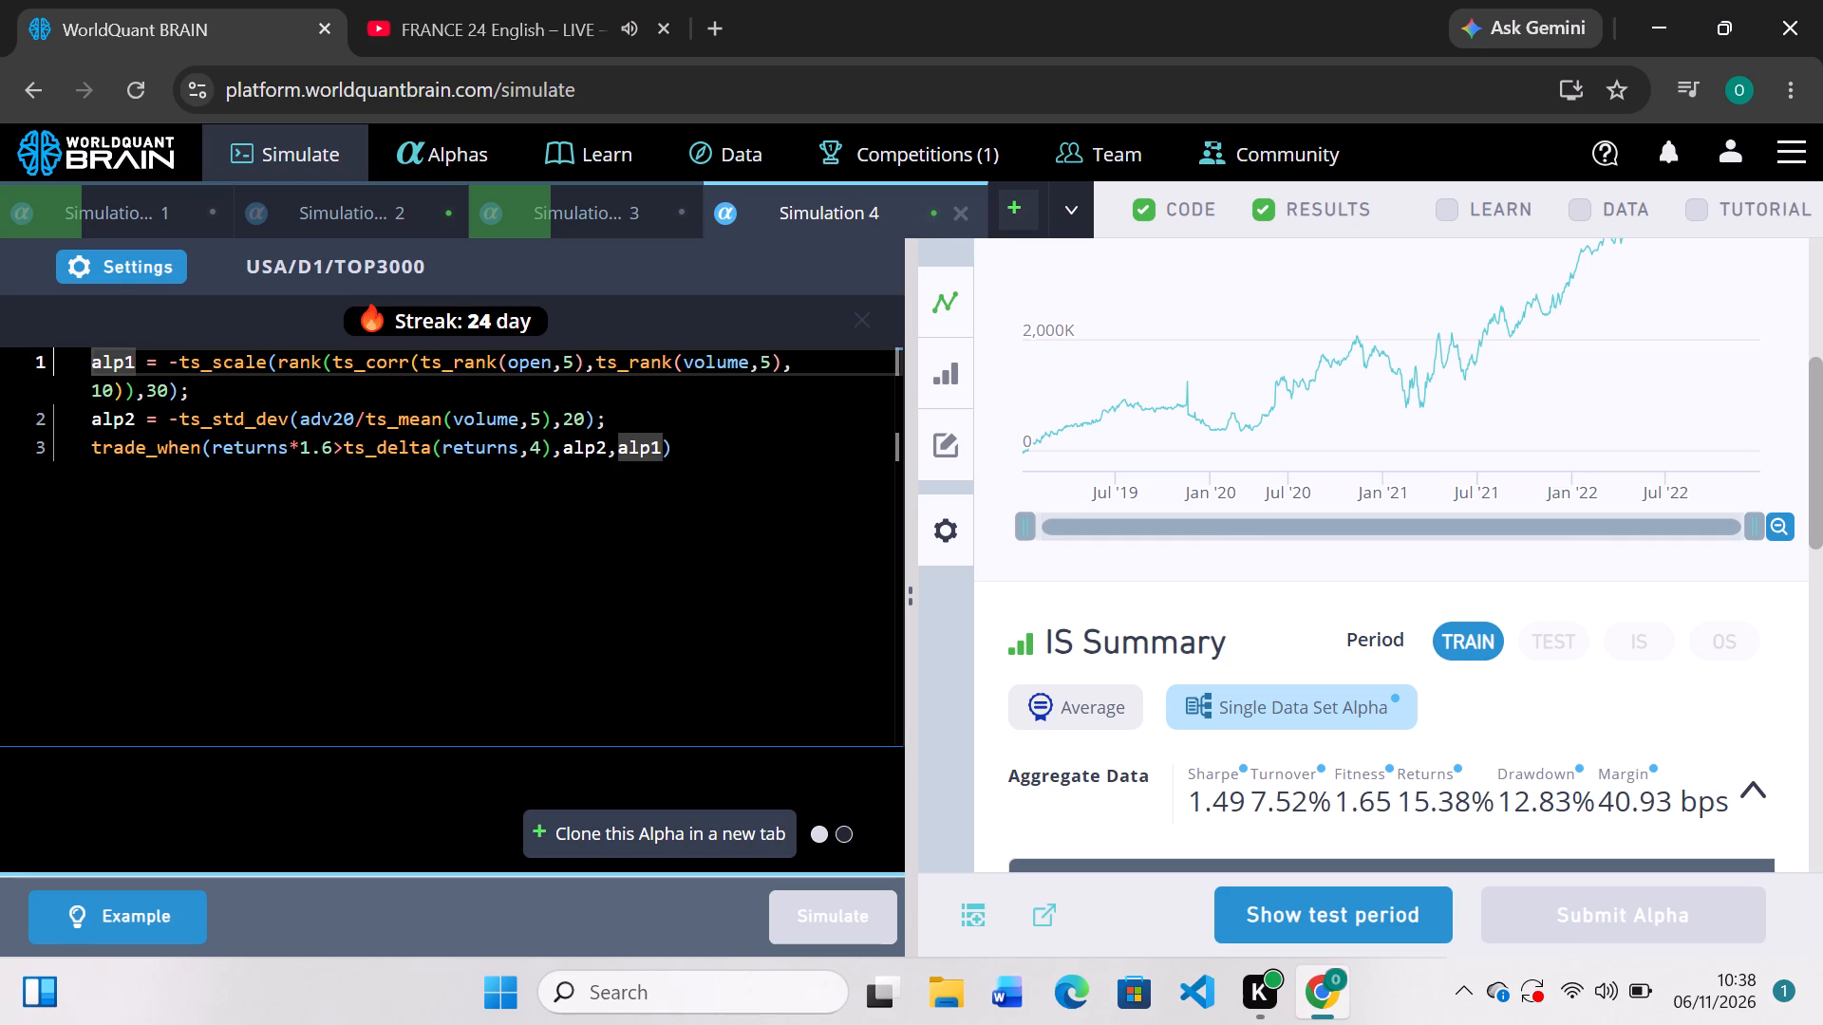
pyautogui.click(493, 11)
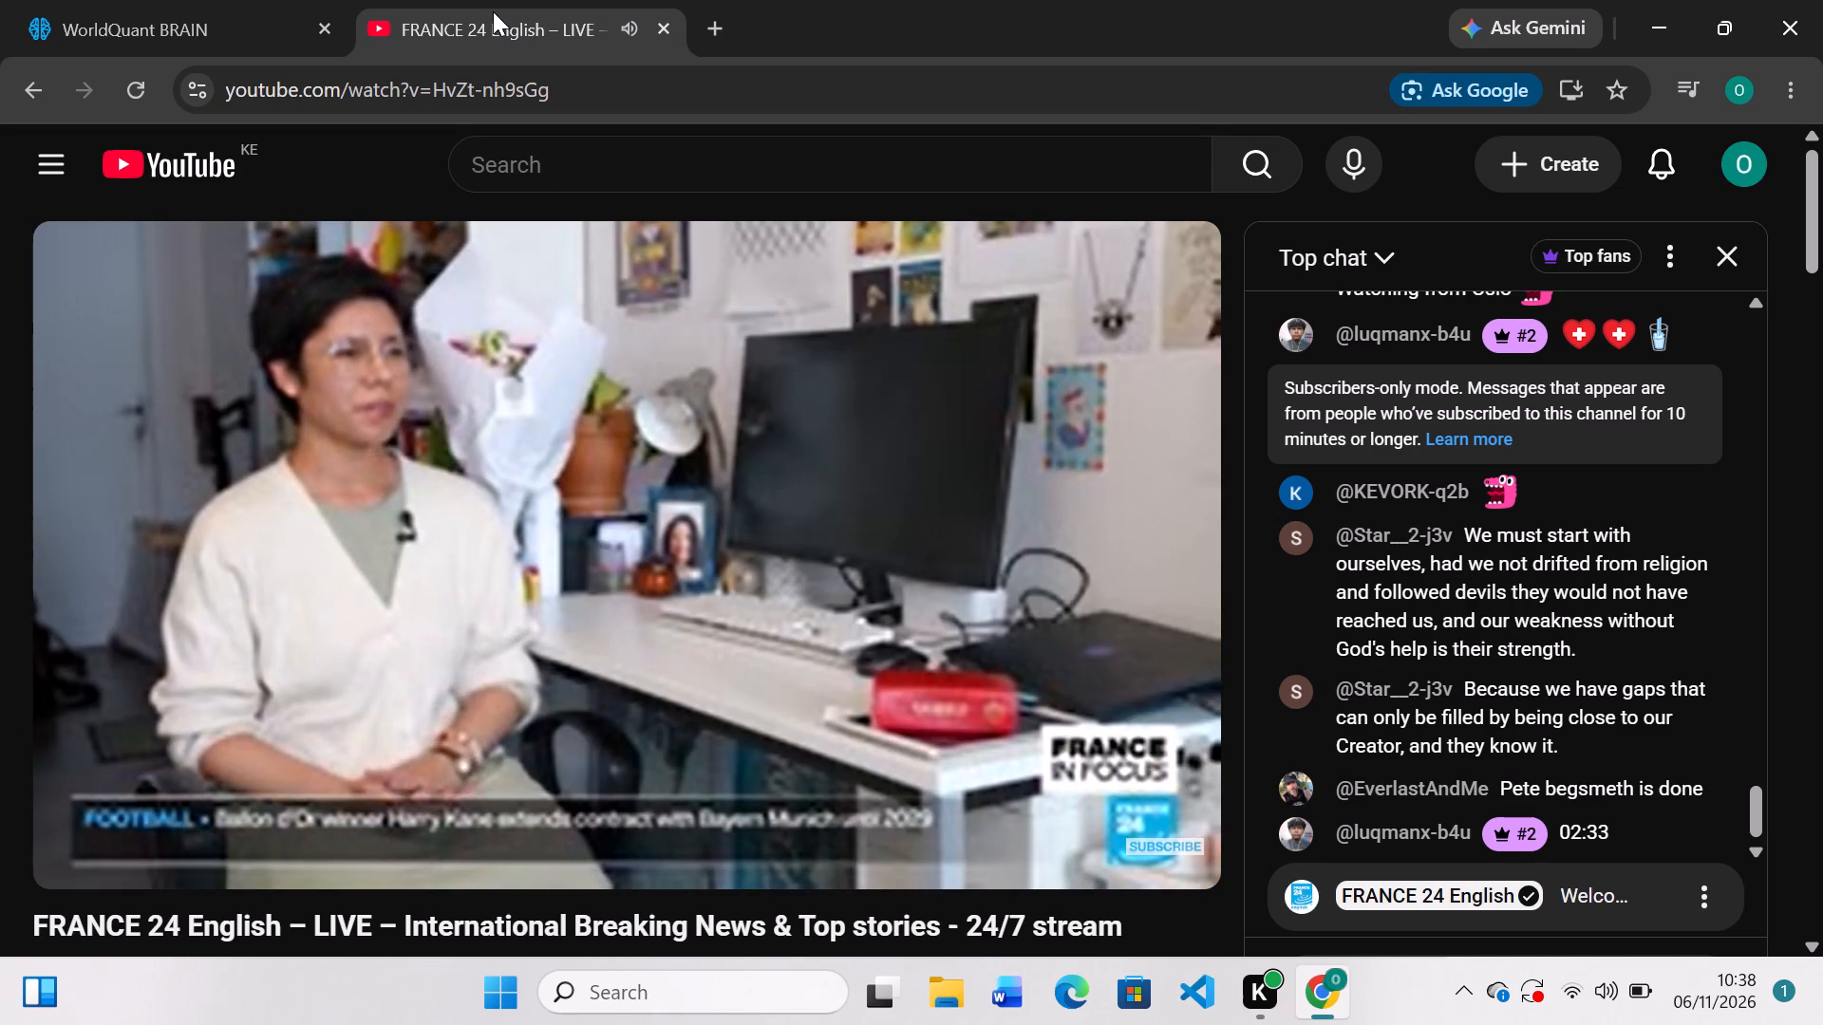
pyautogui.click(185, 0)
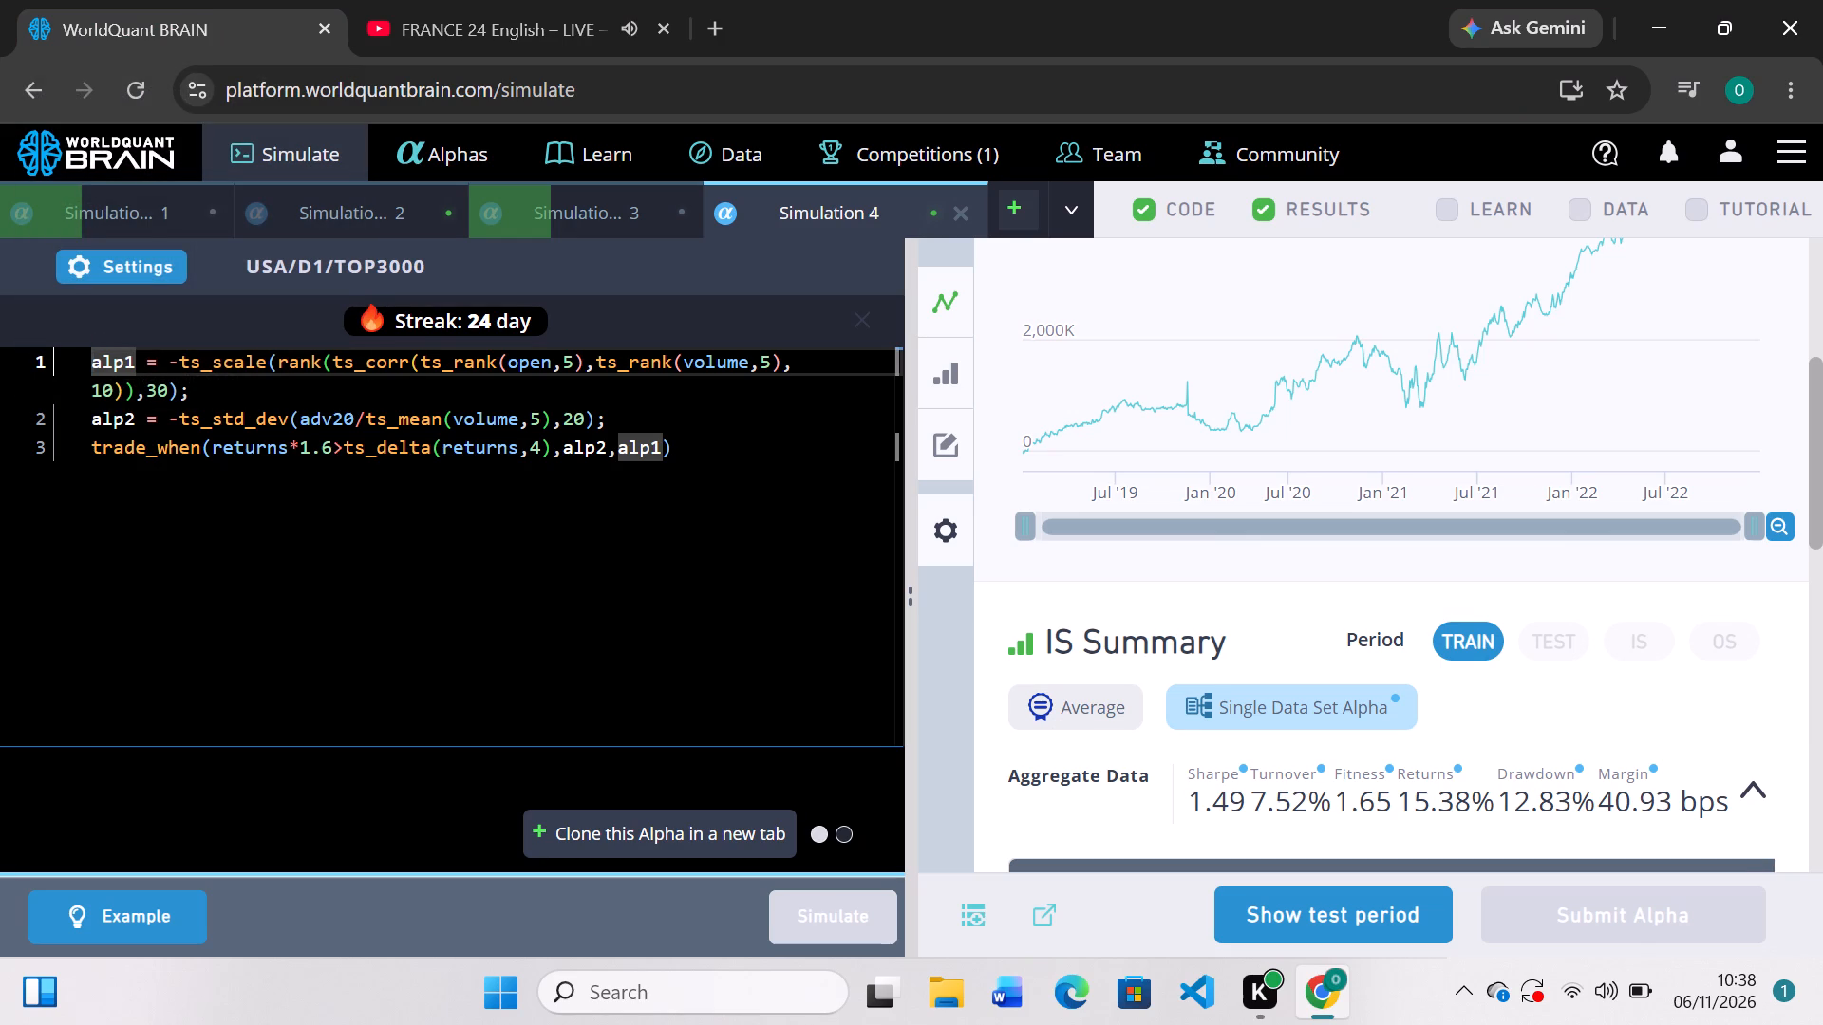
# Show Simulation 4's test-period results and run its self-correlation check.
pyautogui.click(1269, 900)
pyautogui.scroll(-3, 1274, 648)
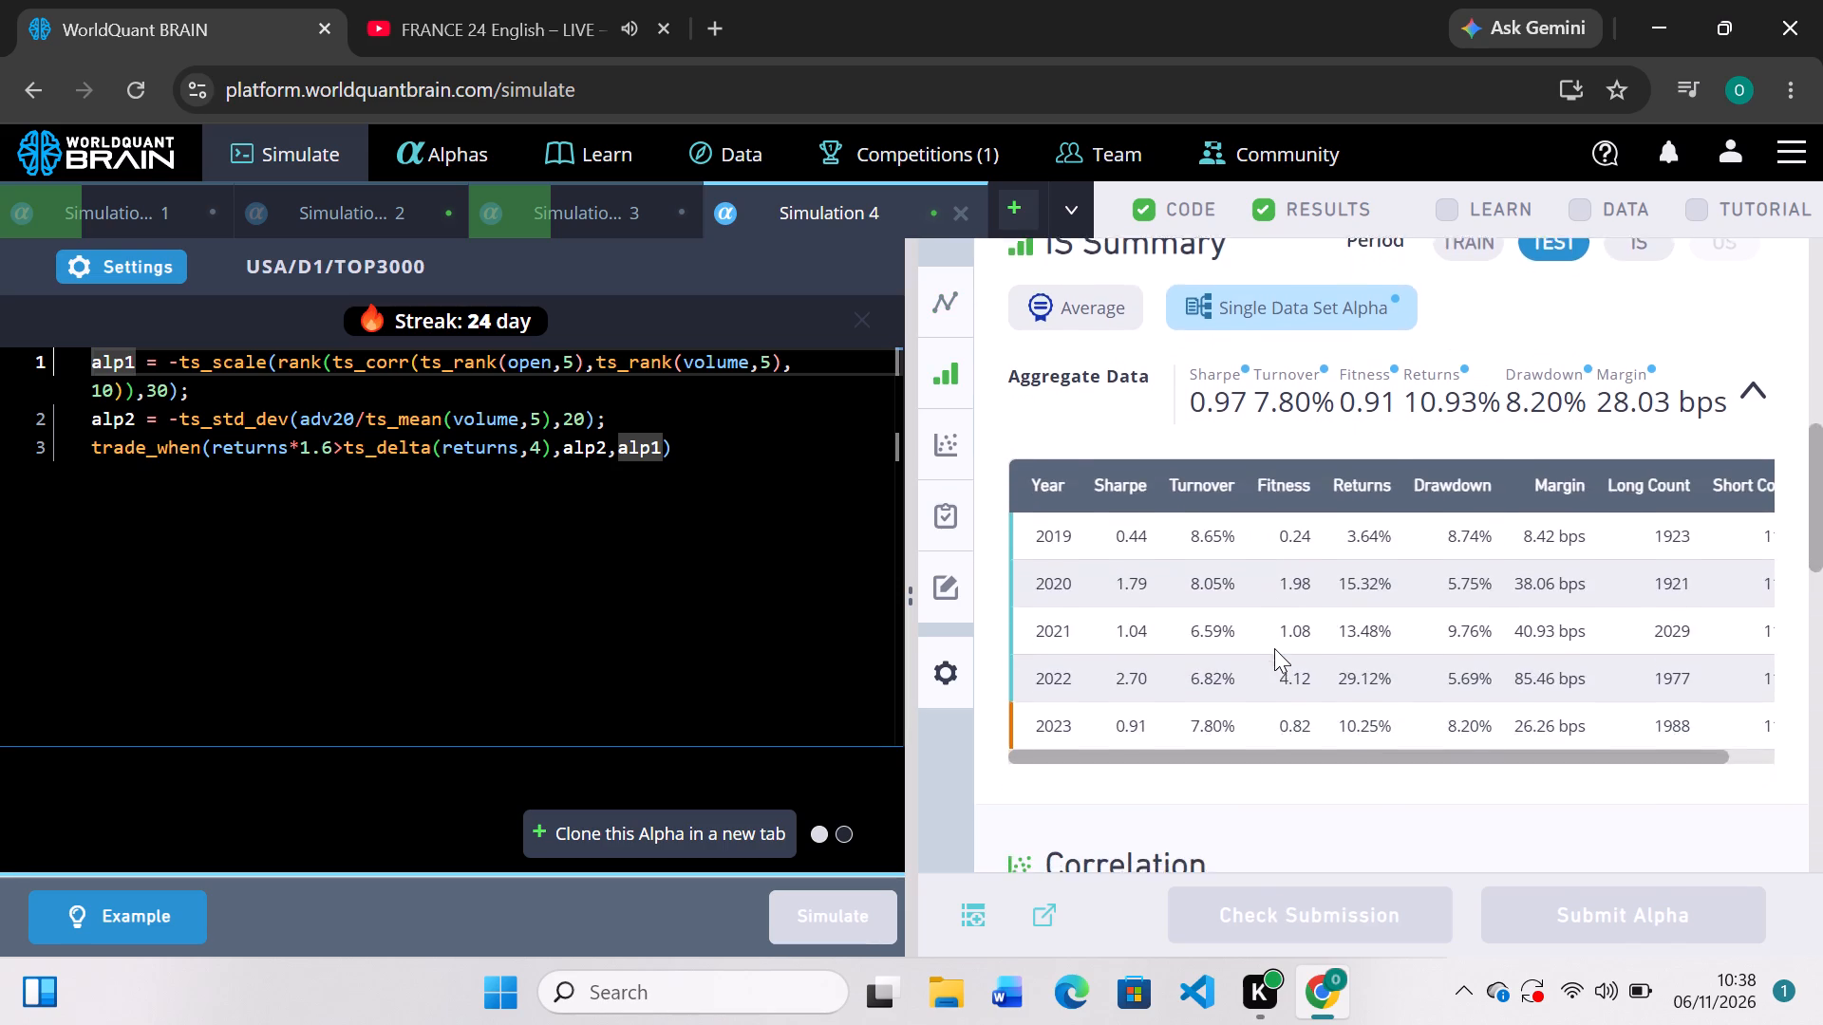
pyautogui.scroll(-2, 1274, 648)
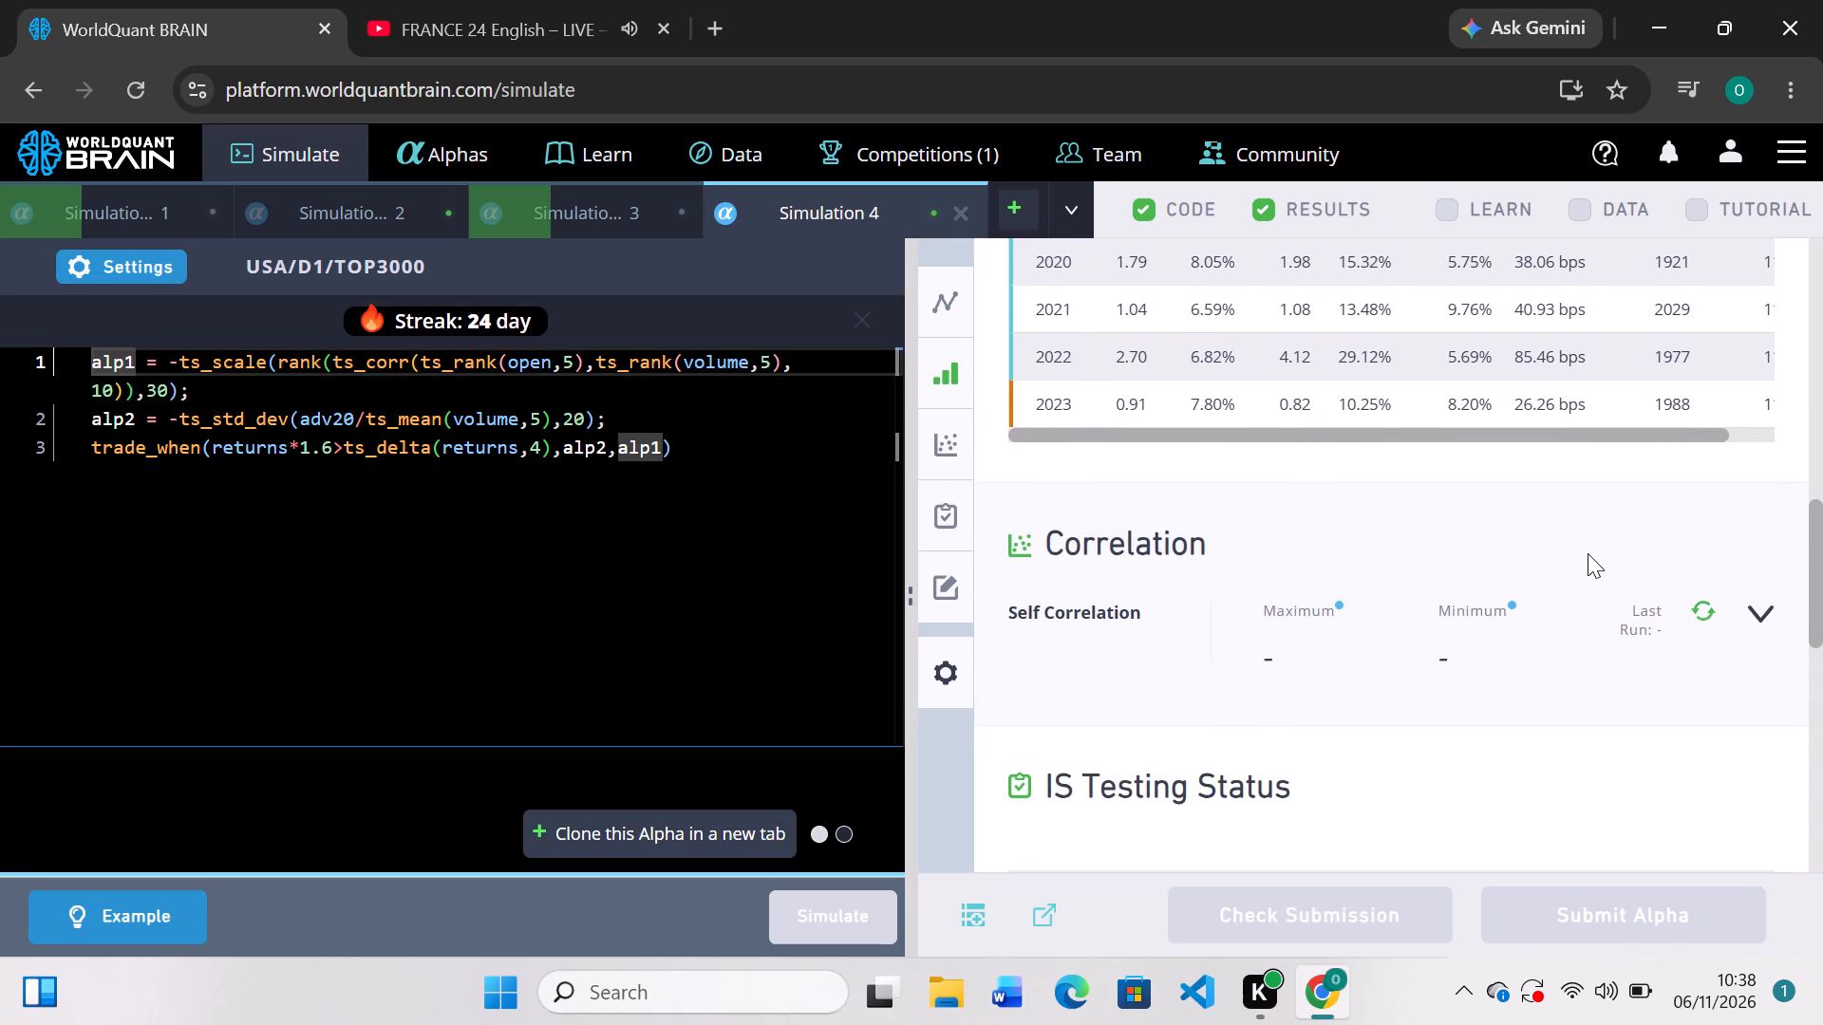
pyautogui.click(1707, 616)
# Examine the details of the FAIL group in Simulation 4's IS Testing Status.
pyautogui.scroll(-1, 1707, 616)
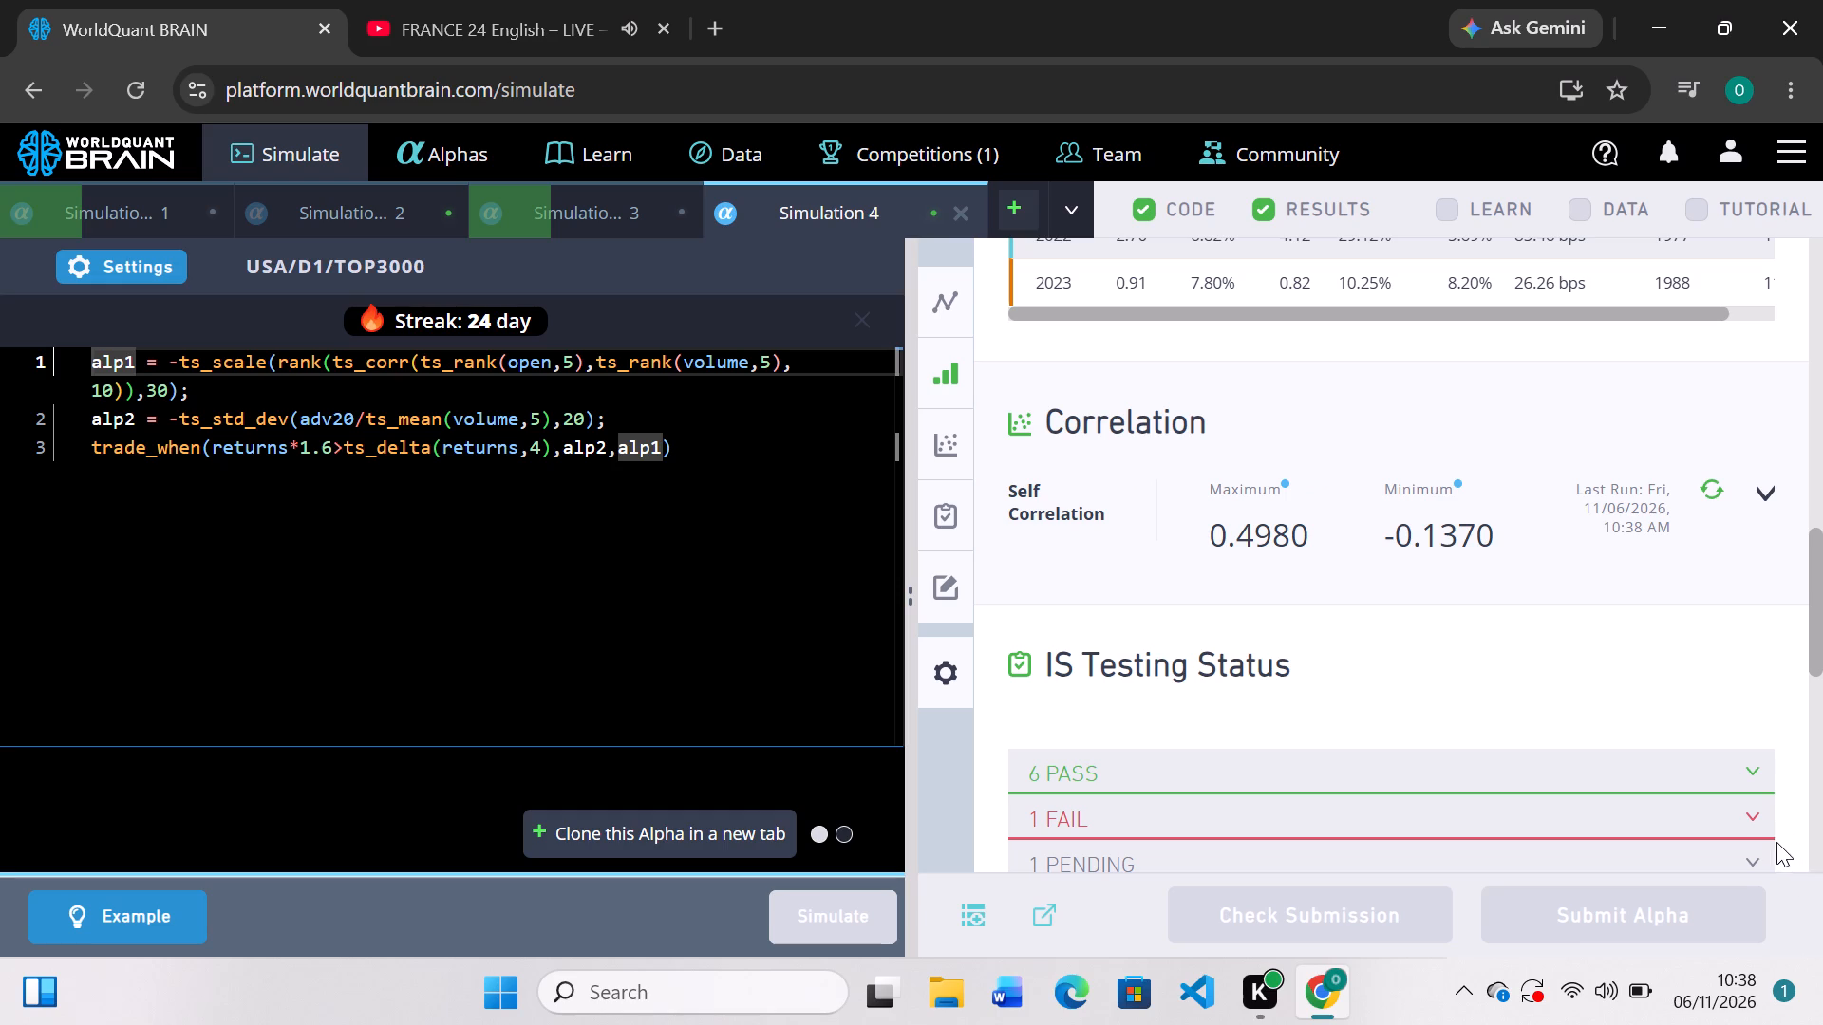
pyautogui.click(1758, 807)
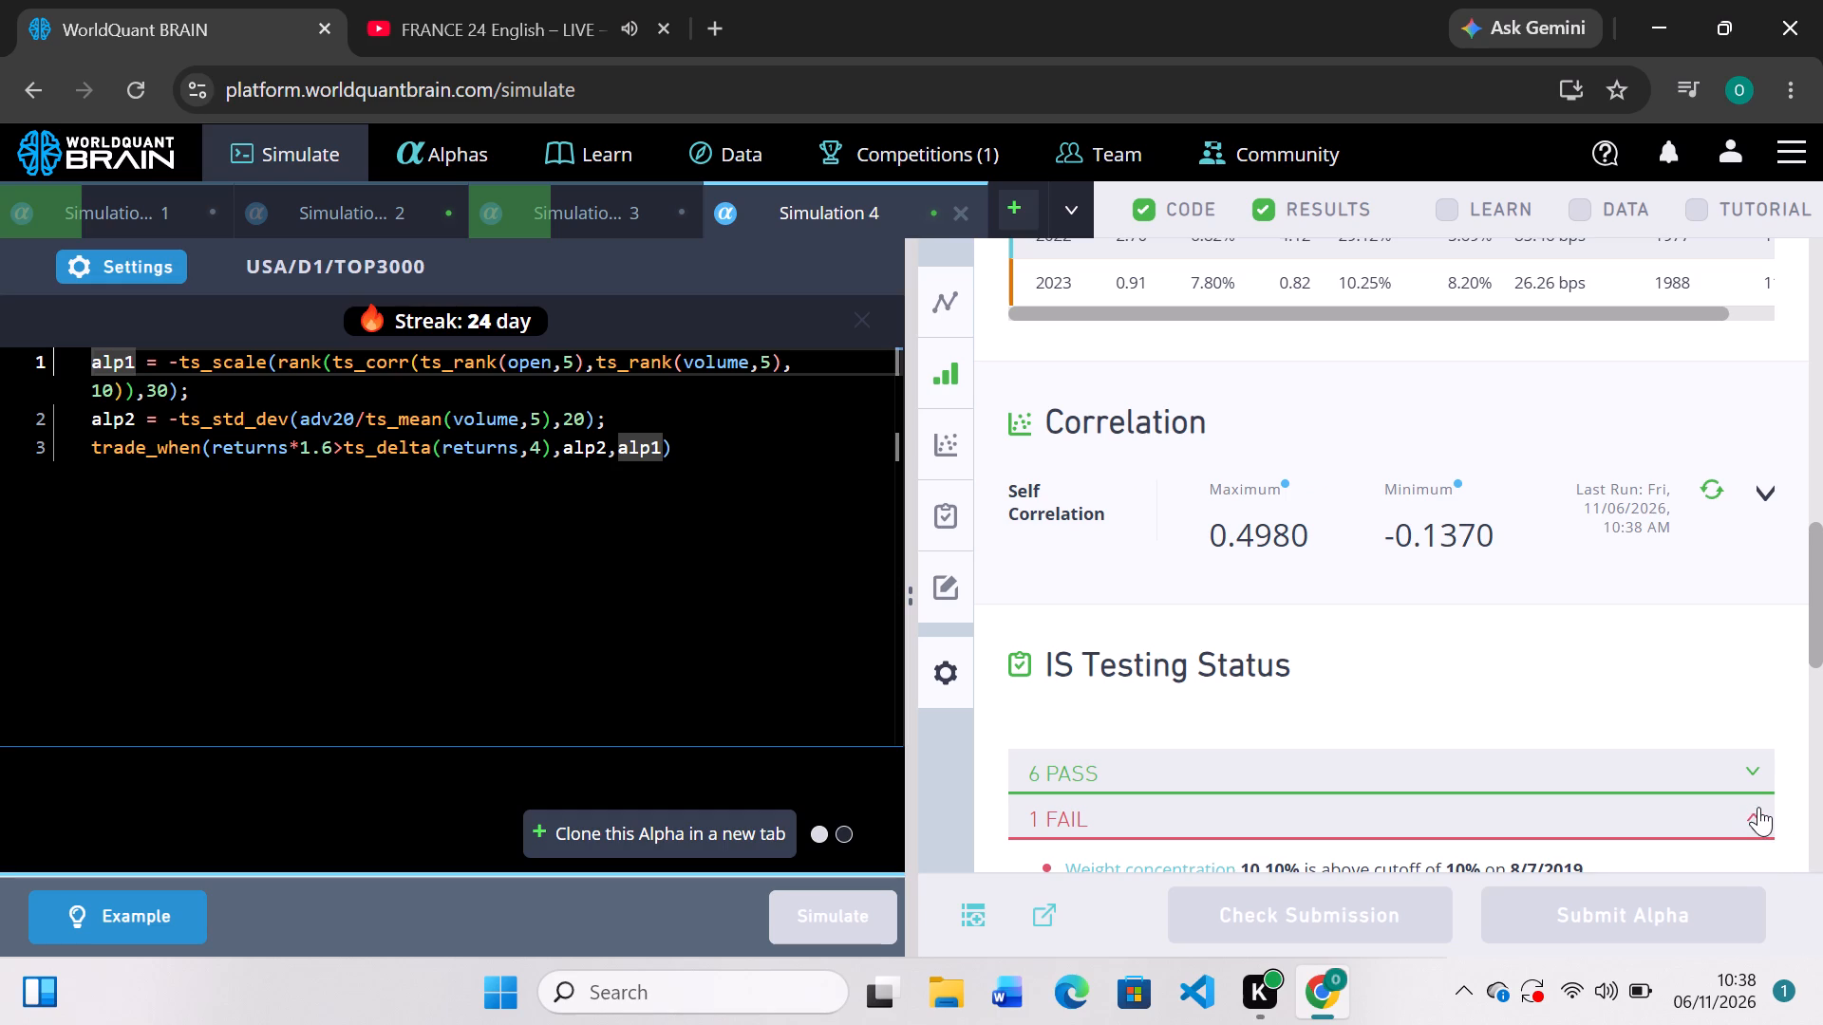
pyautogui.scroll(-1, 1606, 769)
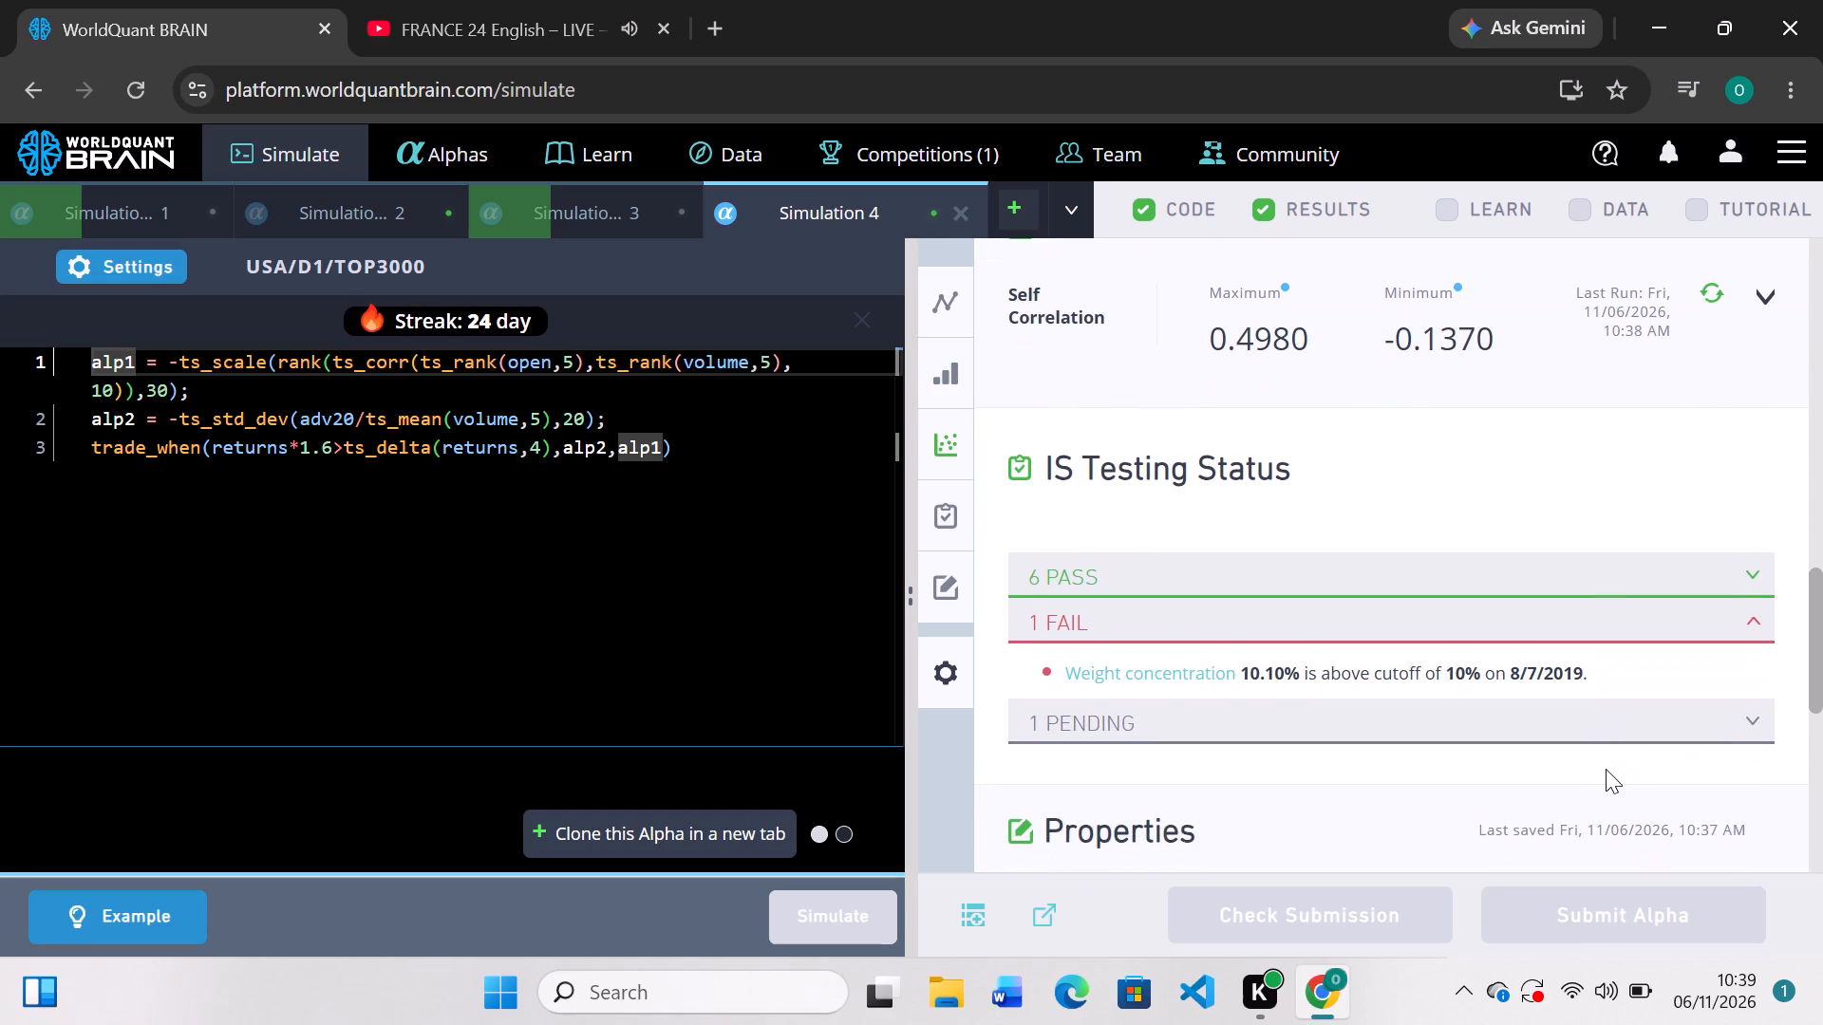
pyautogui.scroll(2, 1606, 769)
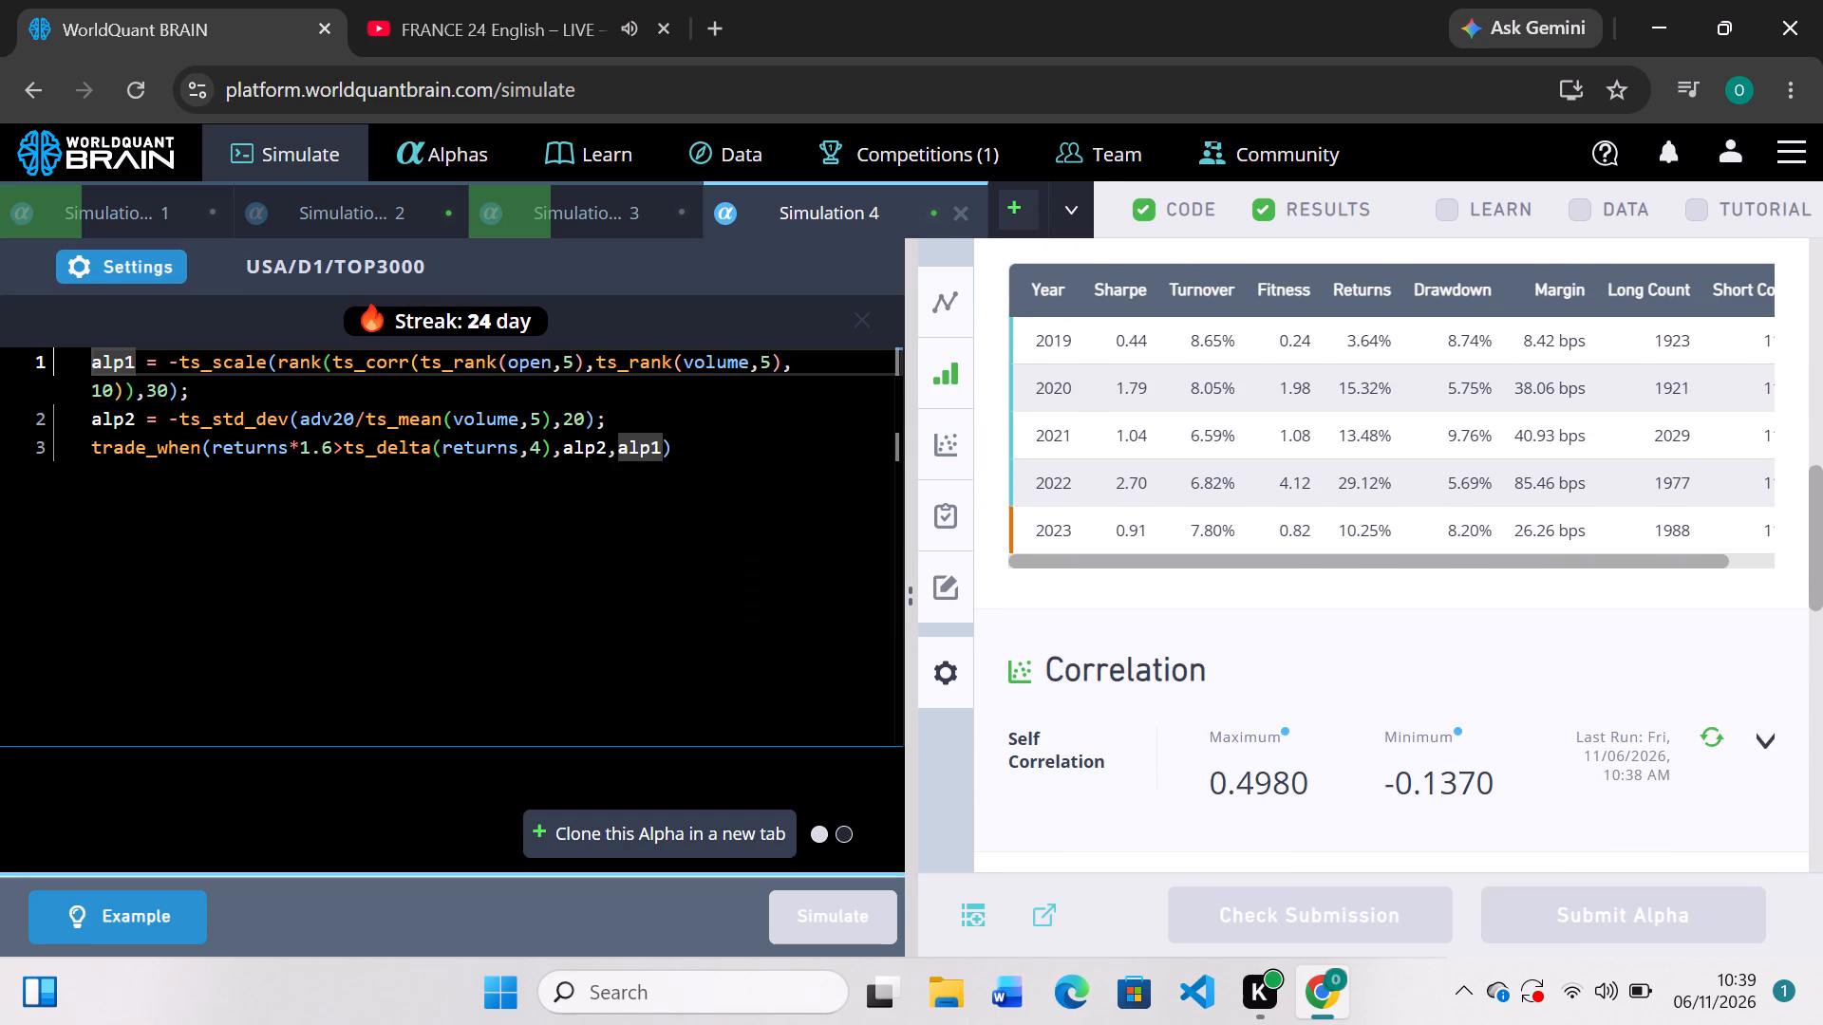
# Set Simulation 4's decay to 101 and its test period to 2 years, apply the settings, and simulate it again.
pyautogui.click(164, 269)
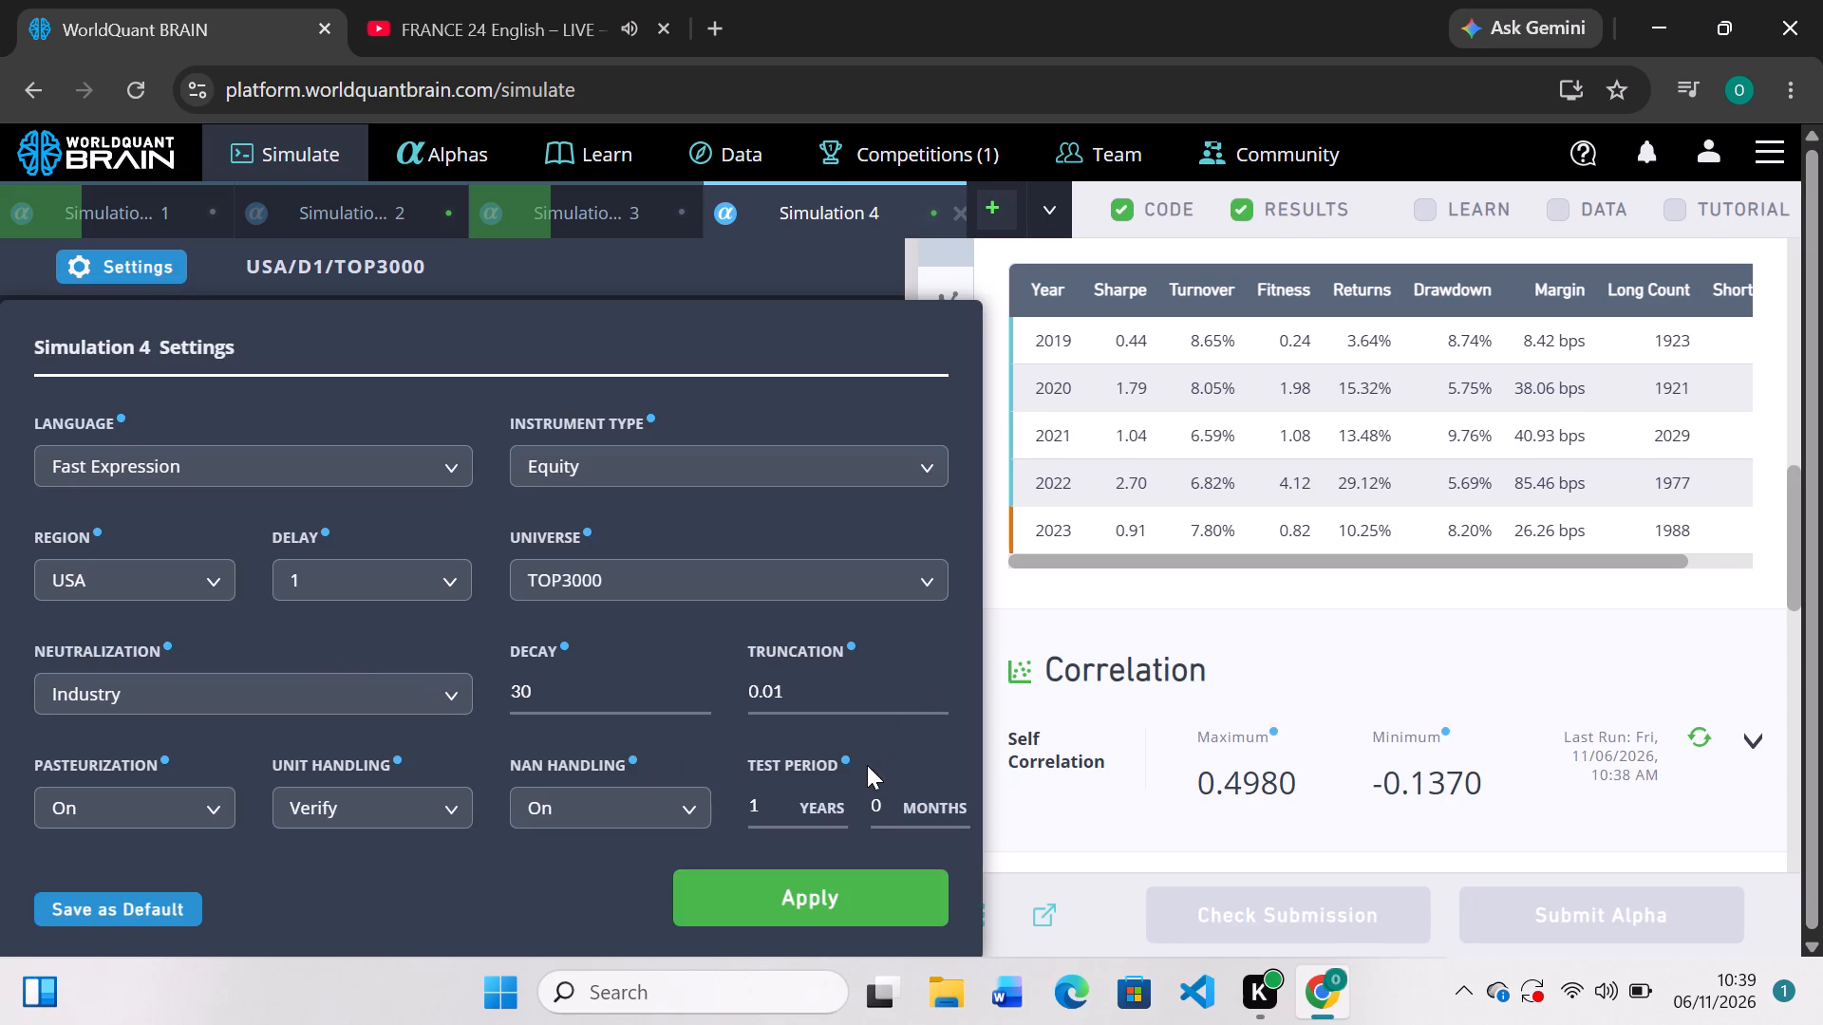
pyautogui.click(699, 690)
pyautogui.click(769, 815)
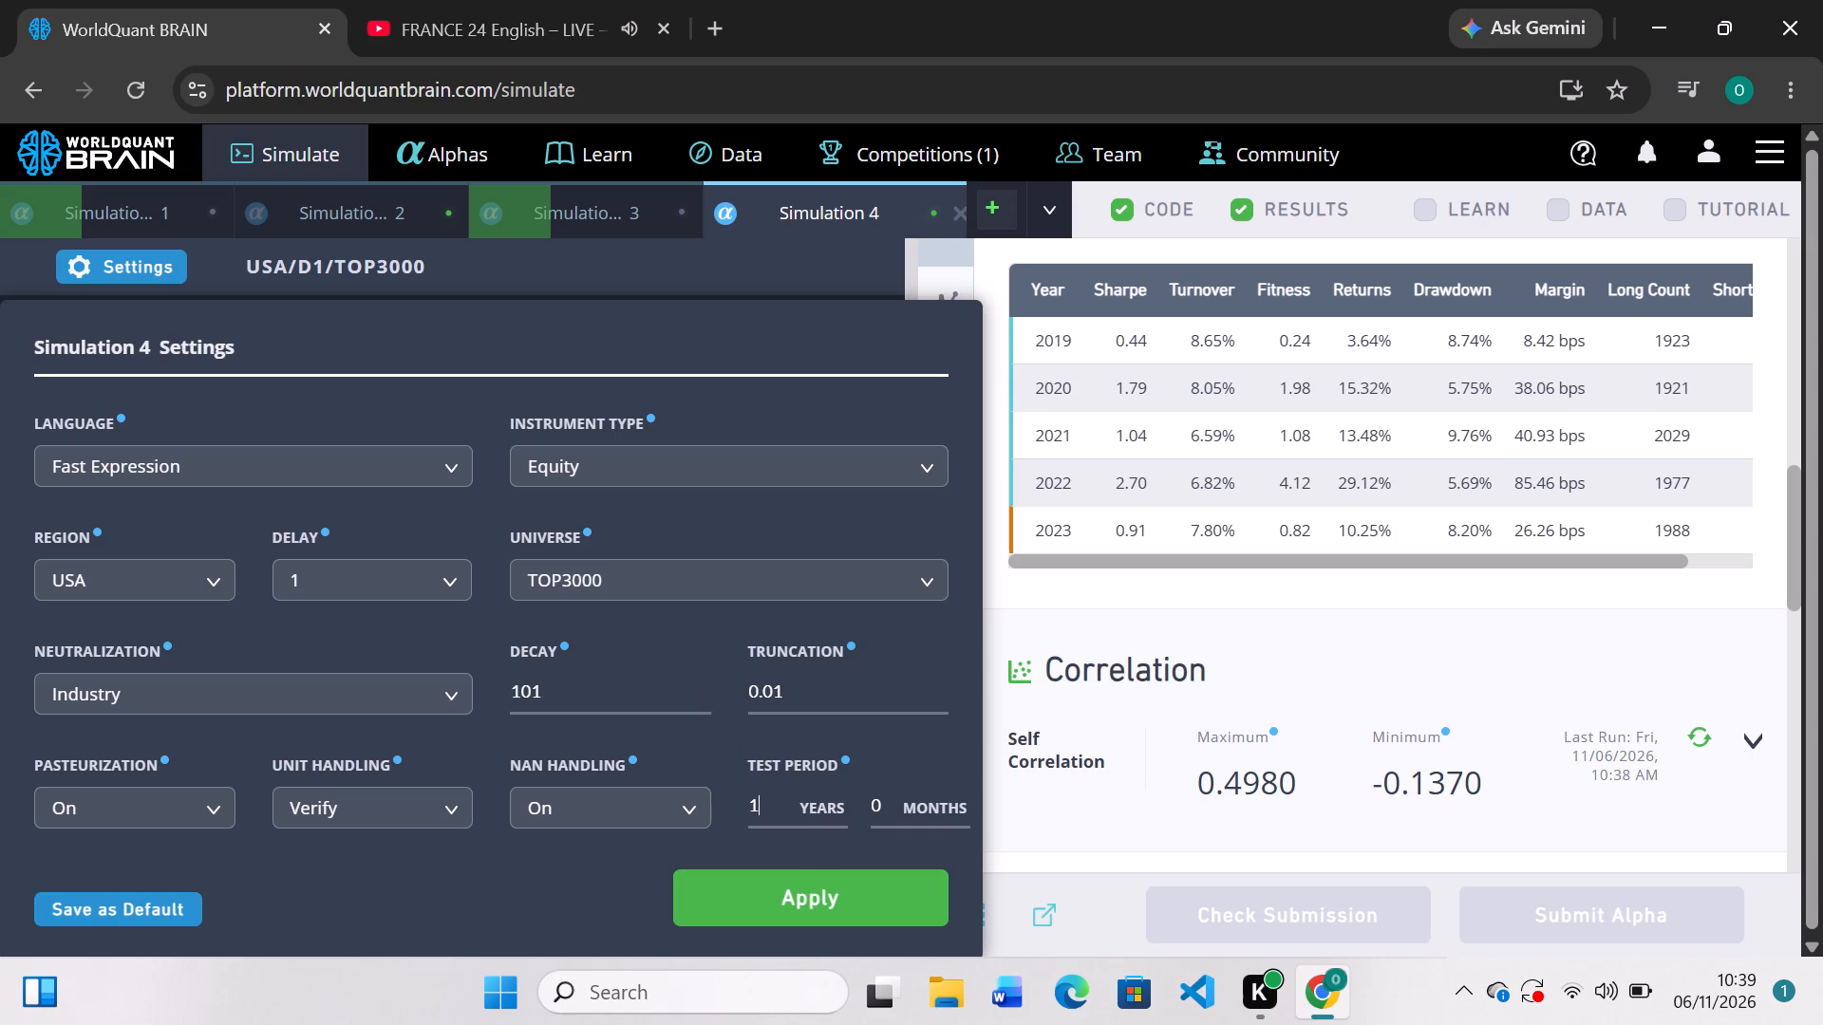
pyautogui.press('BackSpace')
pyautogui.press('2')
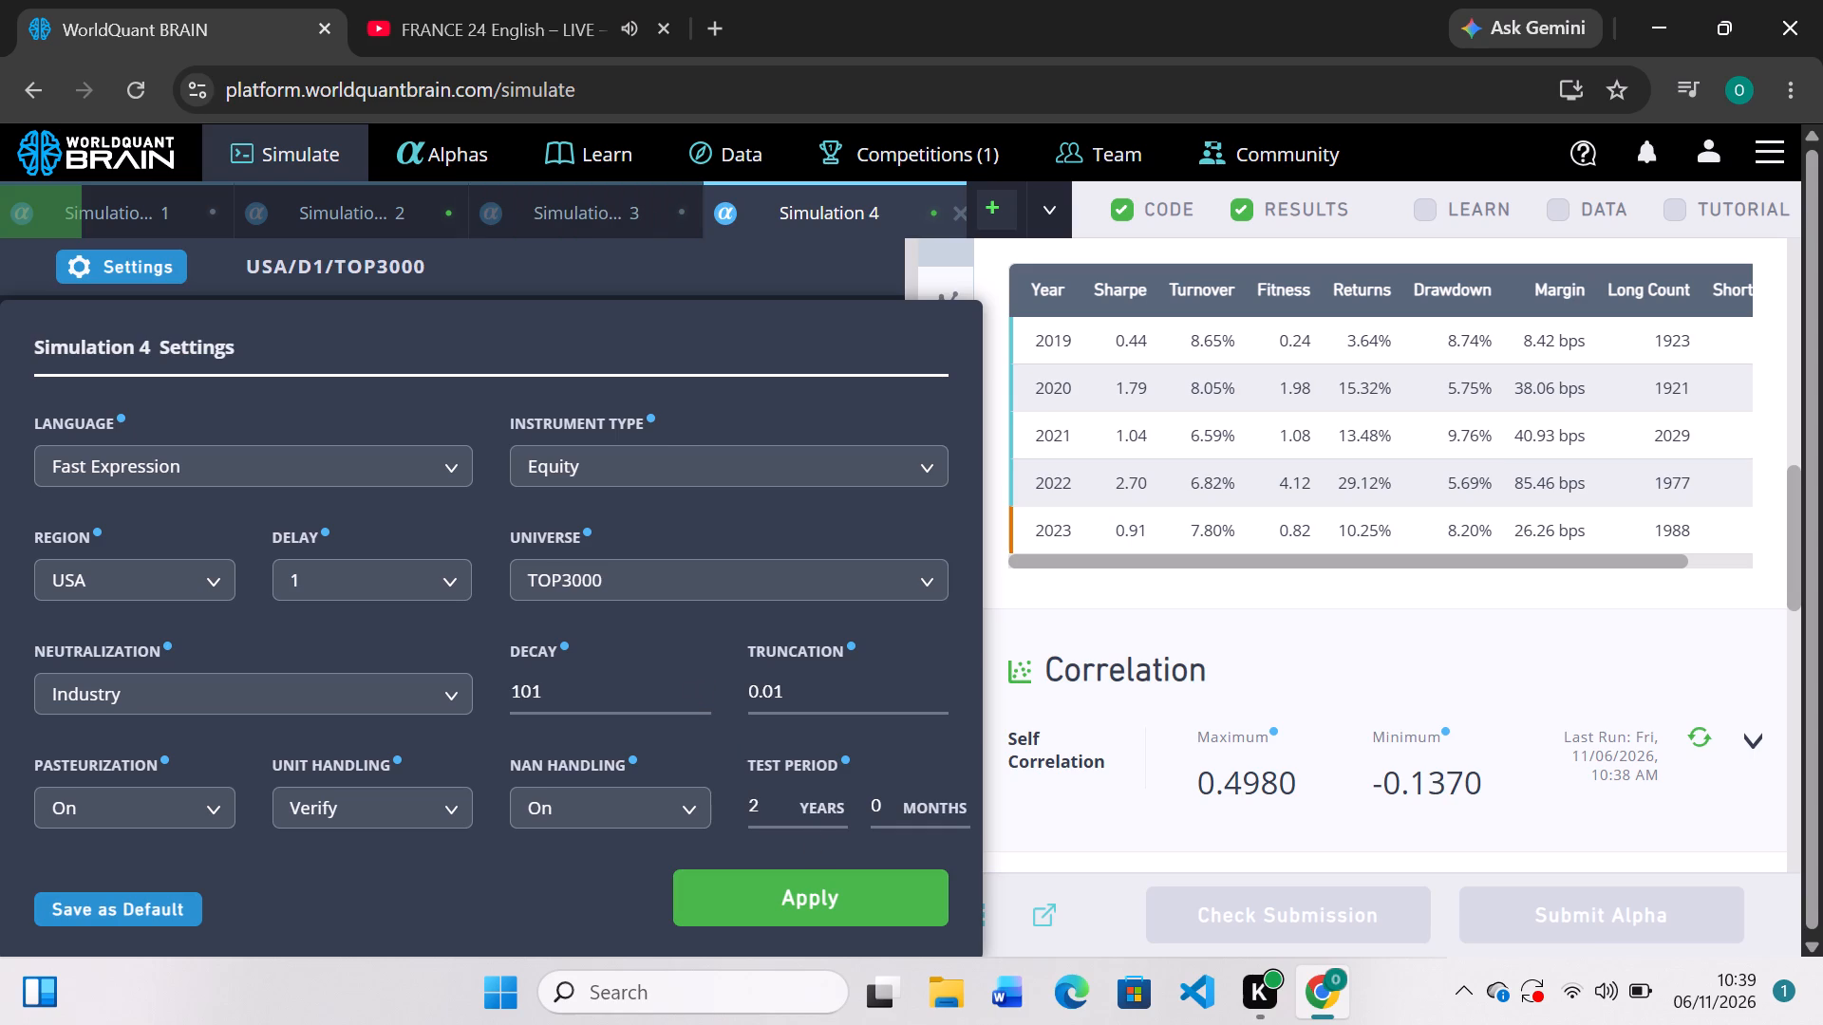
pyautogui.click(864, 908)
pyautogui.click(864, 908)
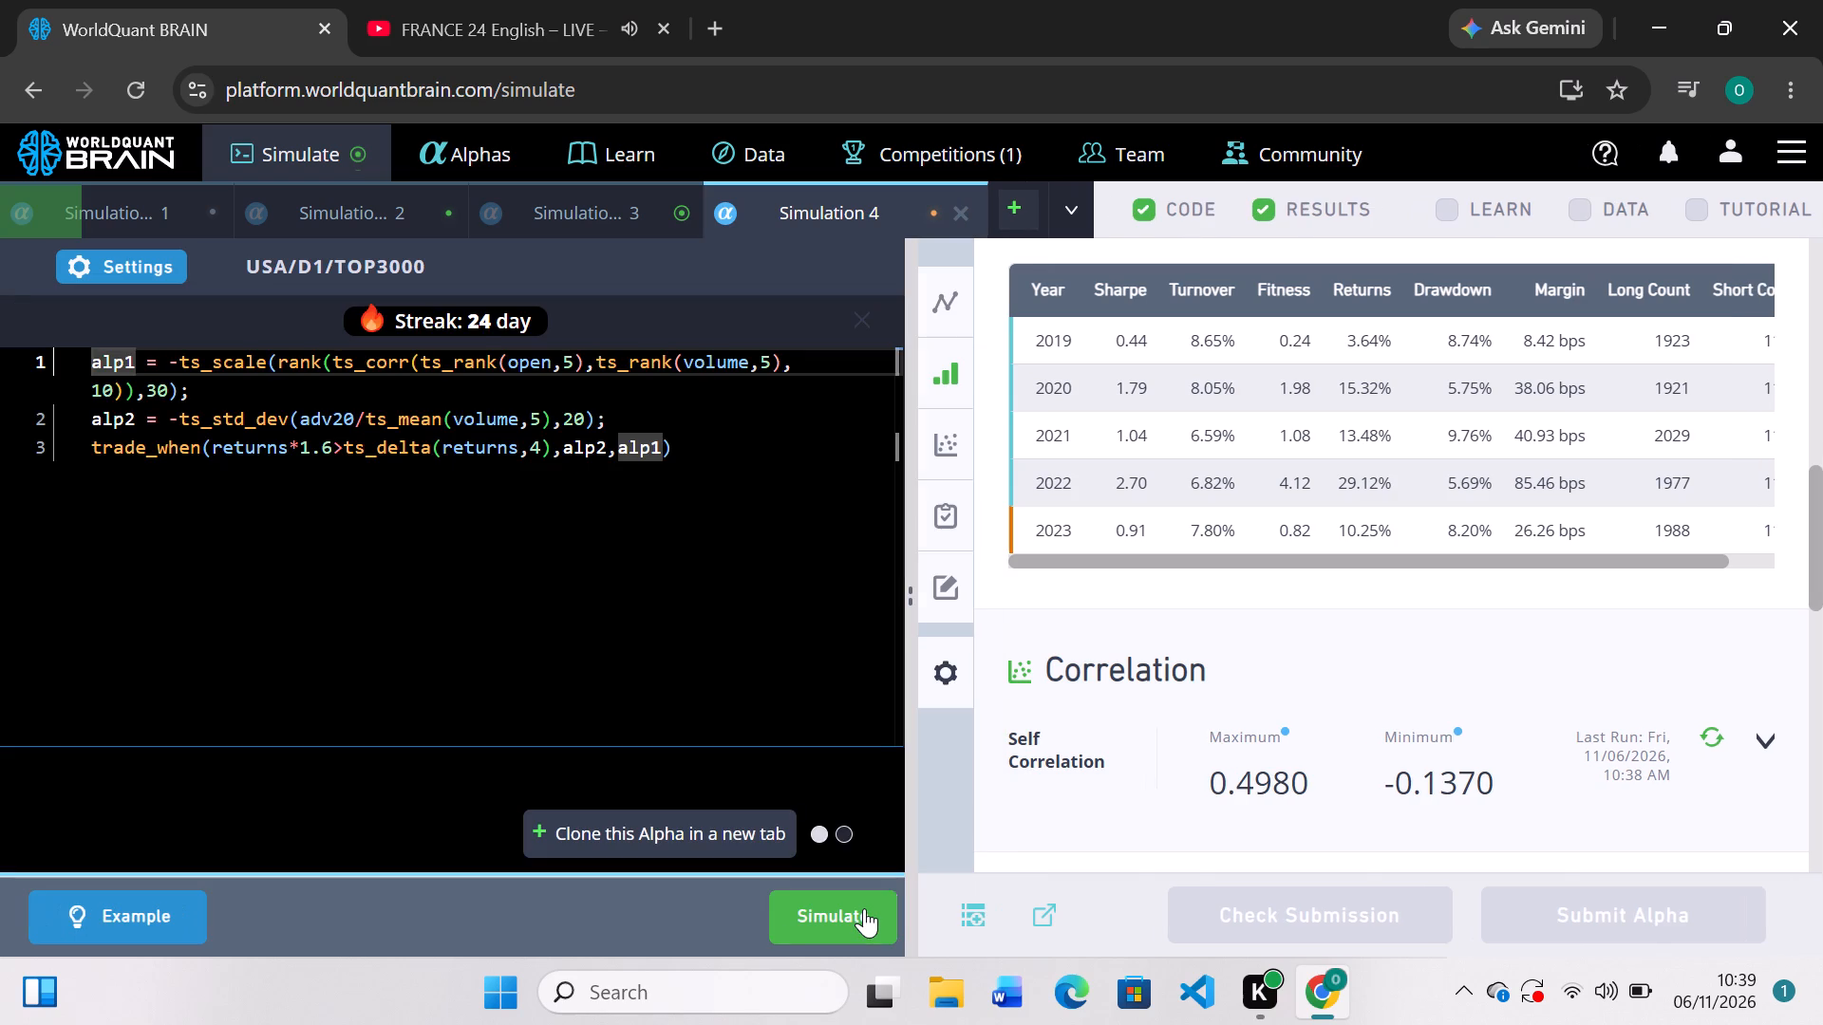
# In Simulation 3's expression, replace the ts_delta operator with ts_mean.
pyautogui.click(616, 213)
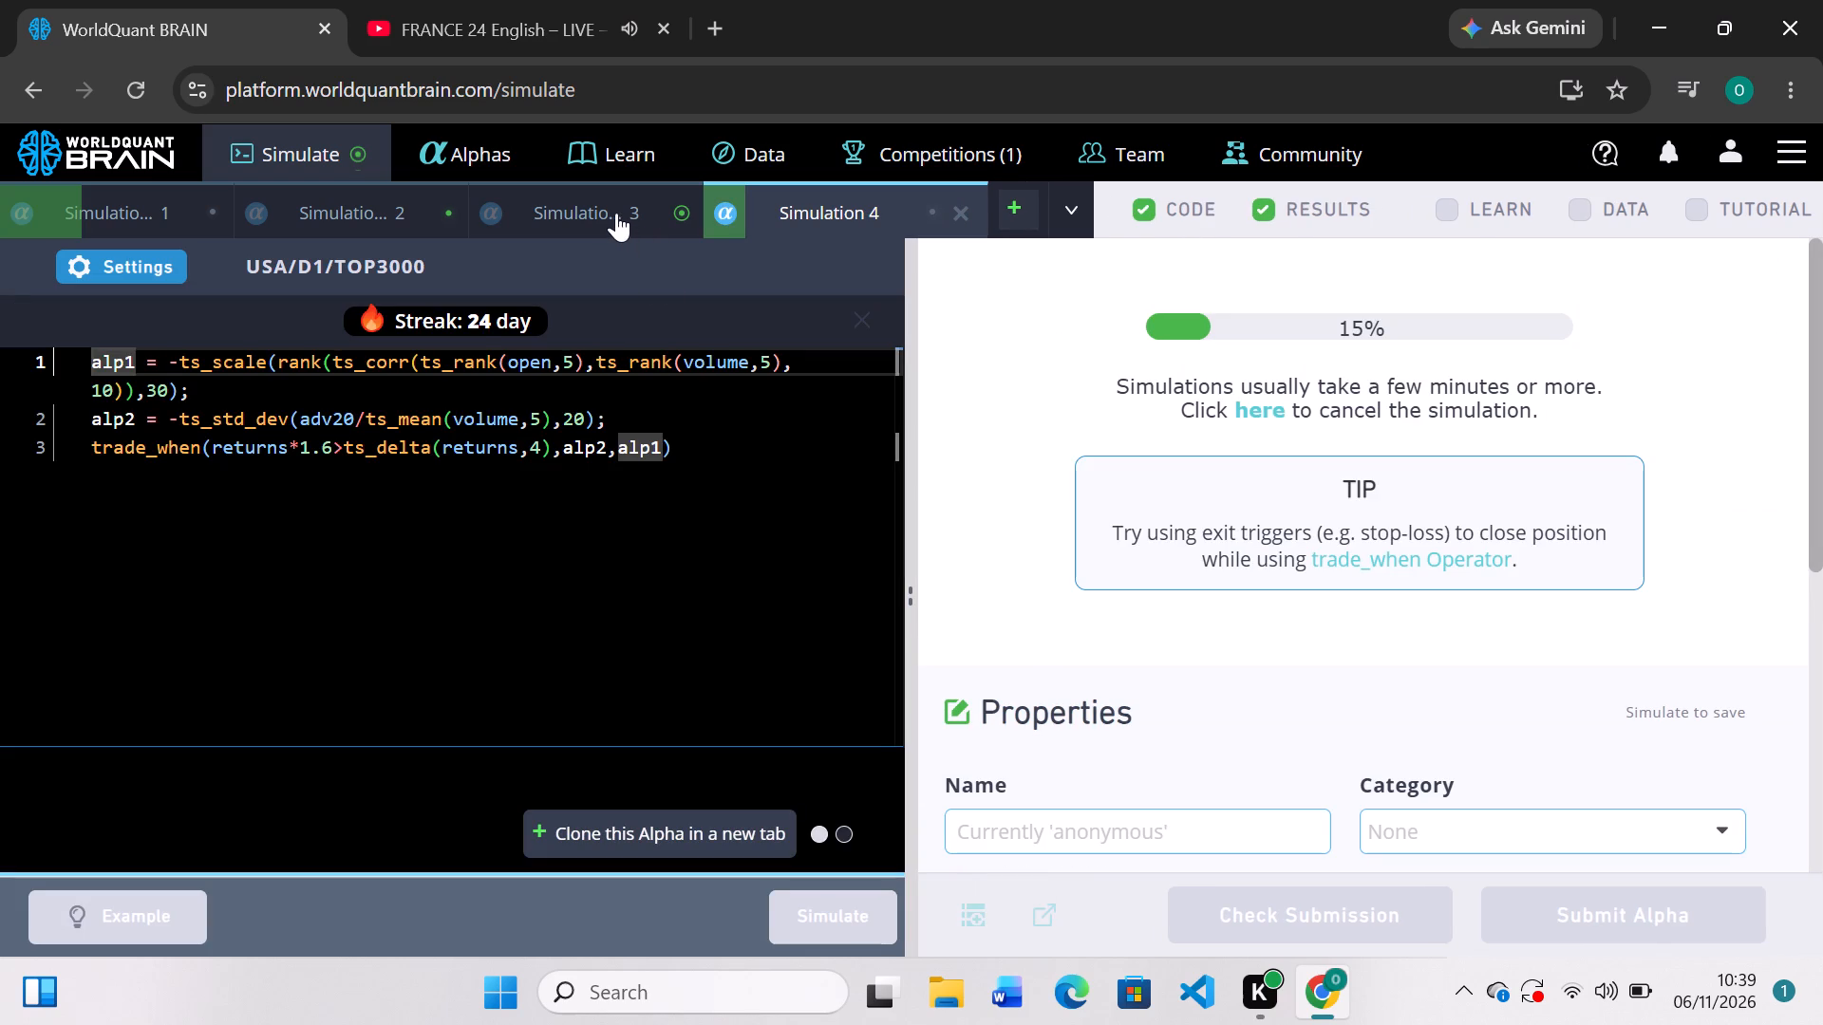
pyautogui.scroll(-3, 1144, 510)
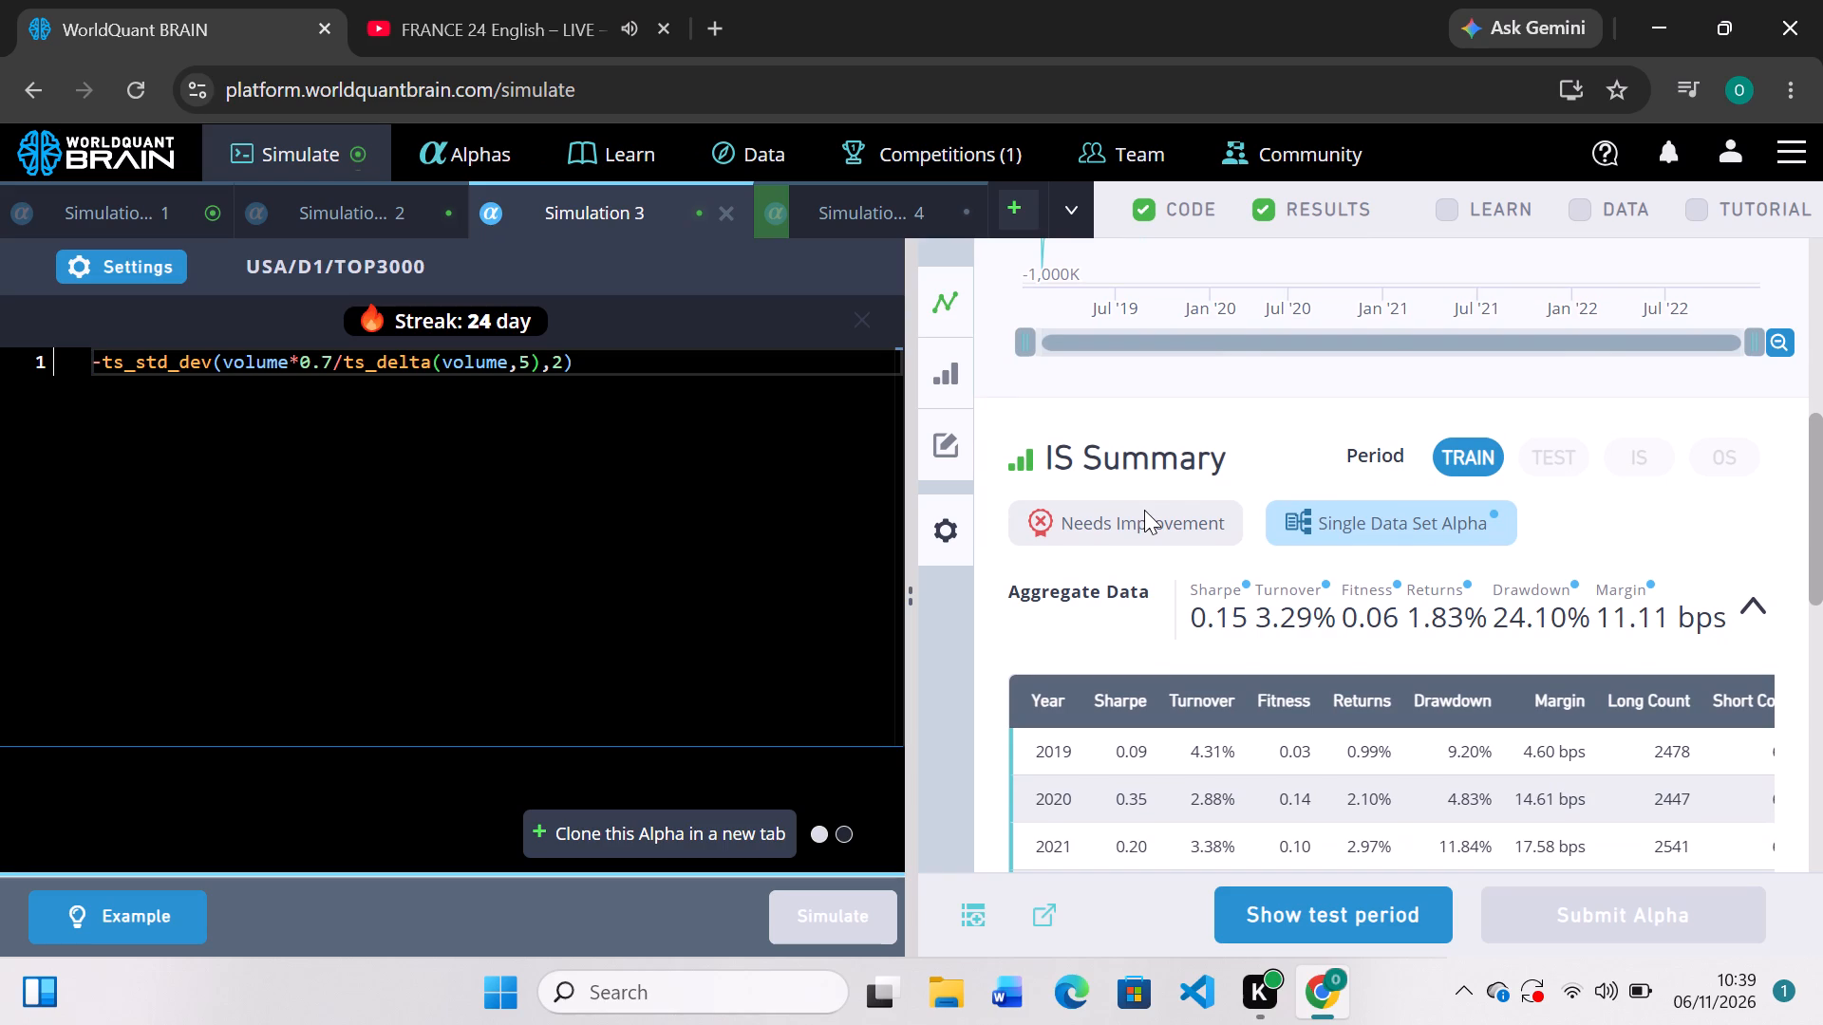
pyautogui.click(429, 364)
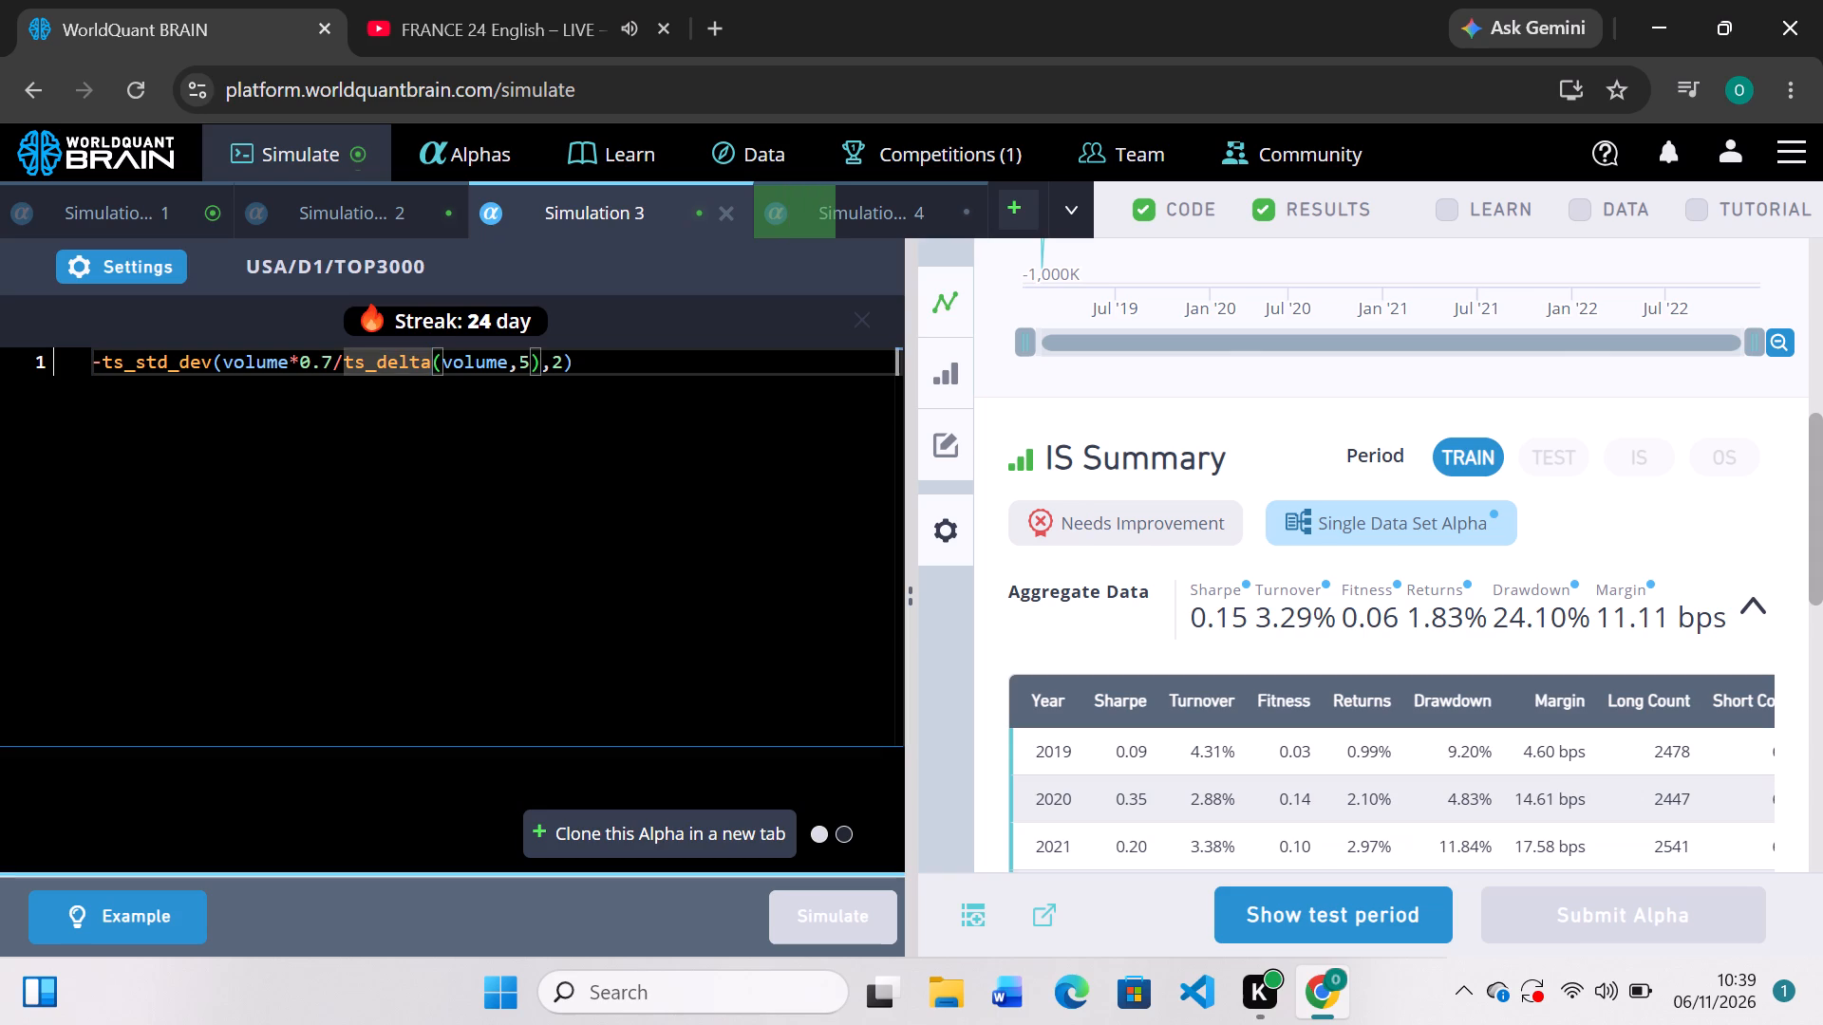
pyautogui.press('BackSpace')
pyautogui.press('BackSpace')
pyautogui.press('BackSpace')
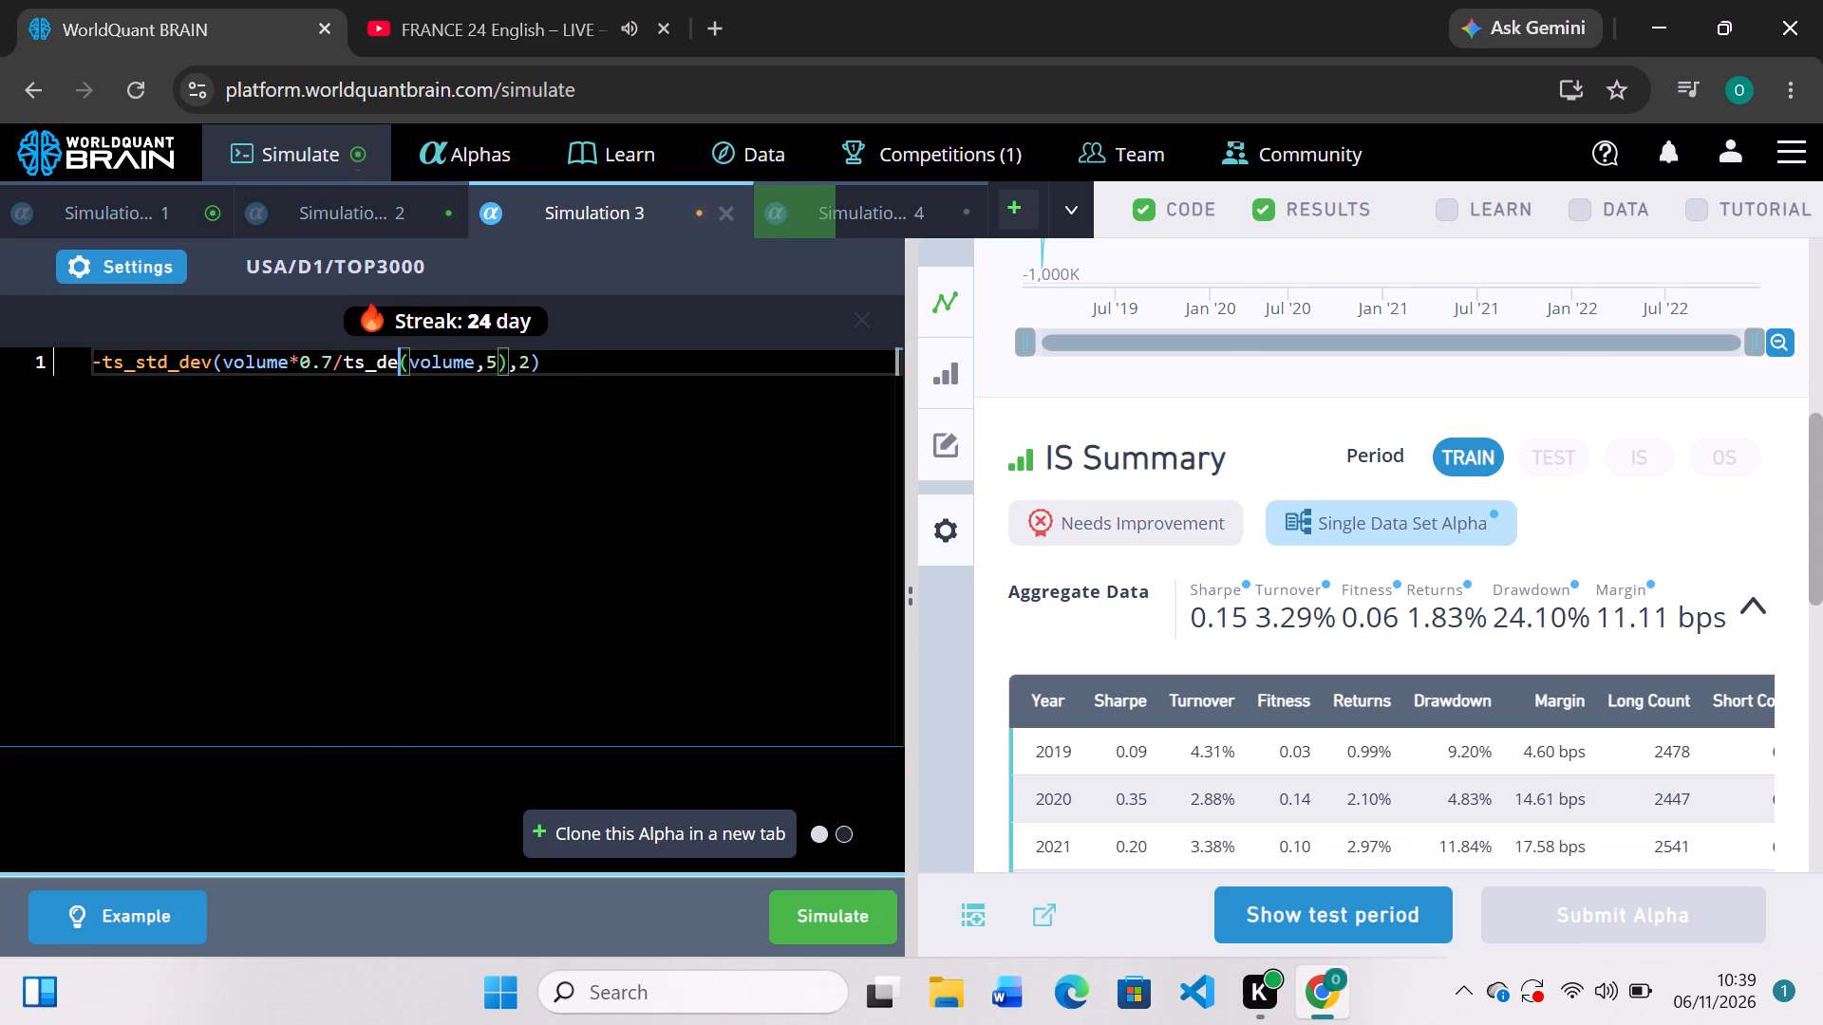
pyautogui.press('BackSpace')
pyautogui.press('BackSpace')
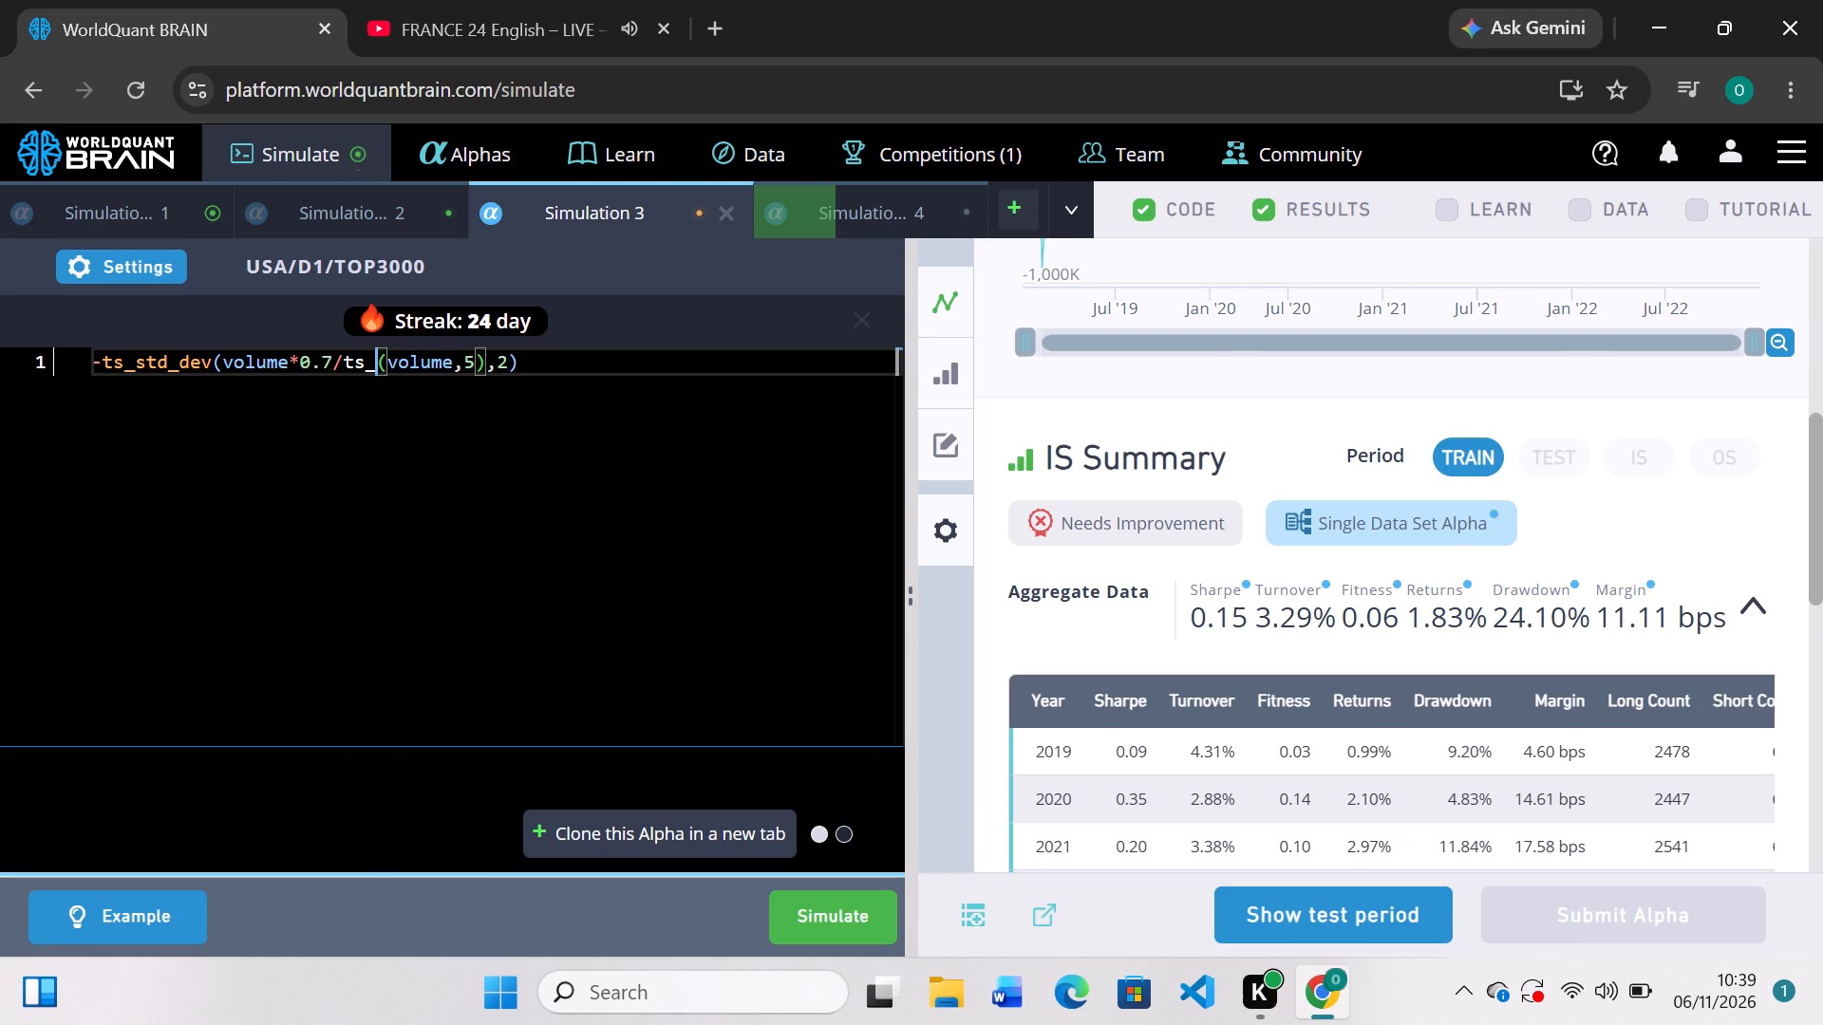
pyautogui.write('me')
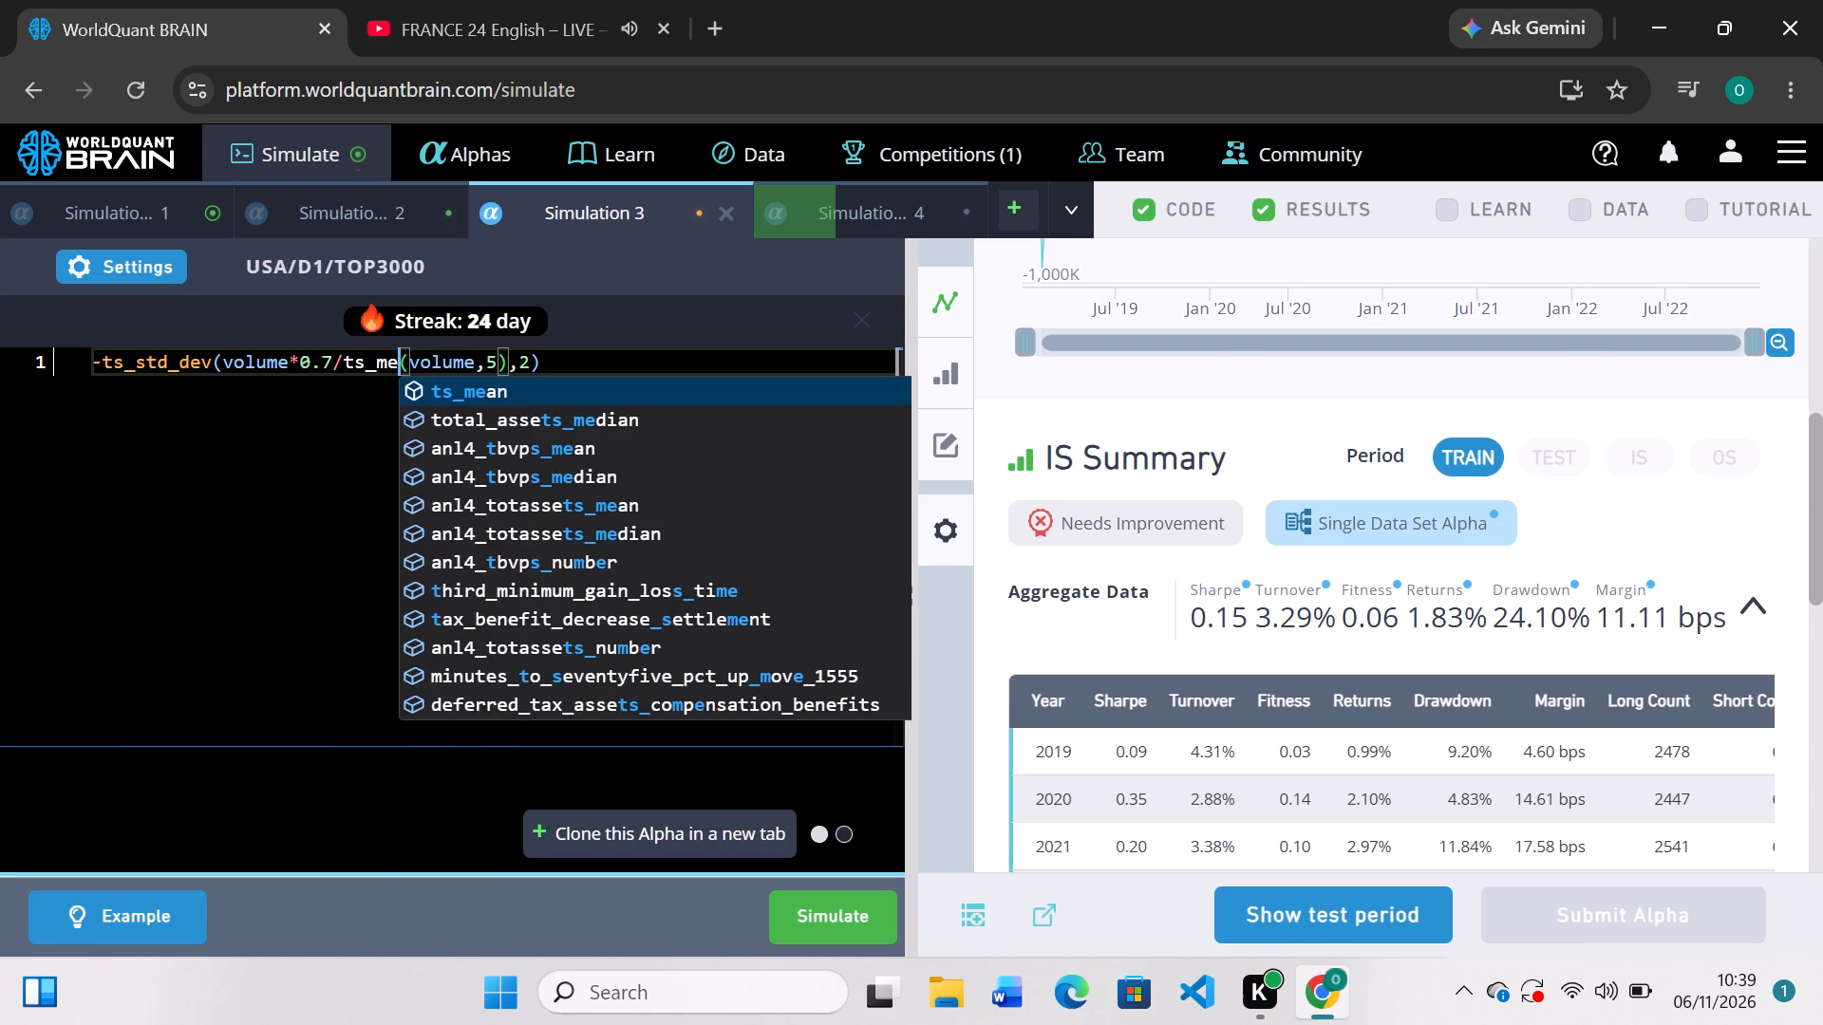
pyautogui.press('Tab')
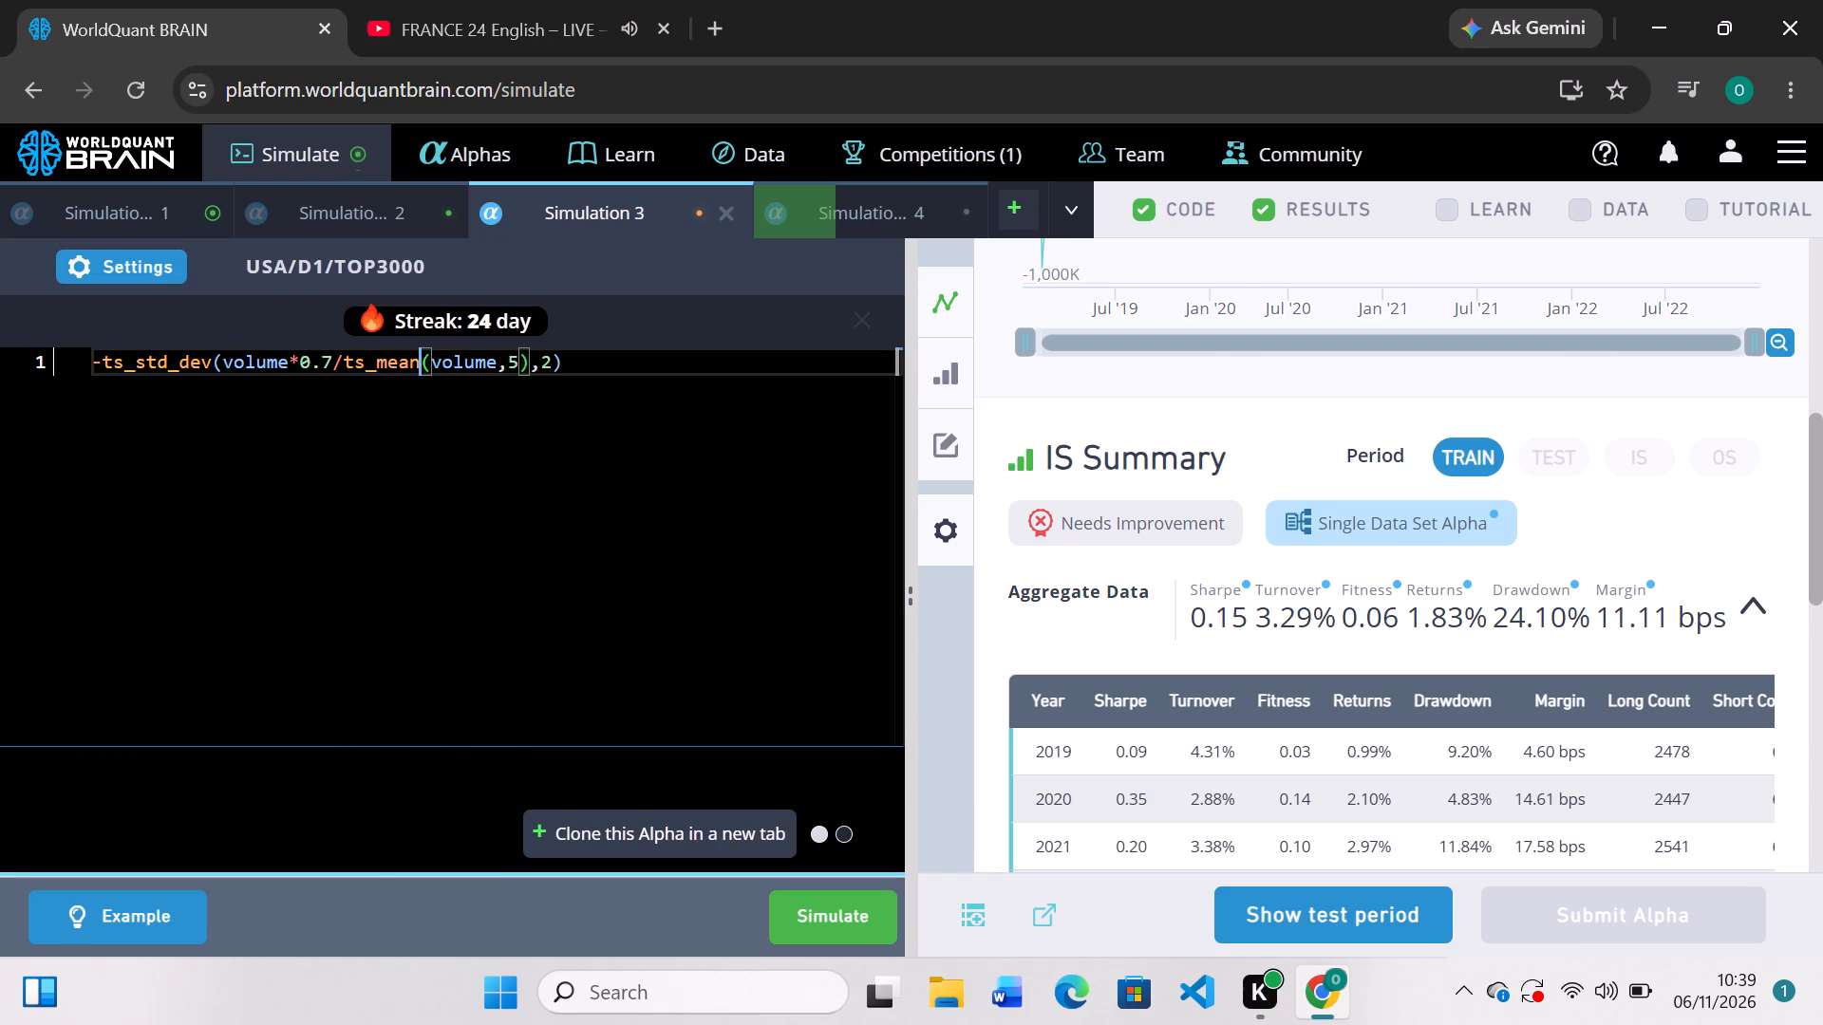
# Replace volume inside Simulation 3's ts_mean term with adv20 and simulate the alpha.
pyautogui.click(495, 365)
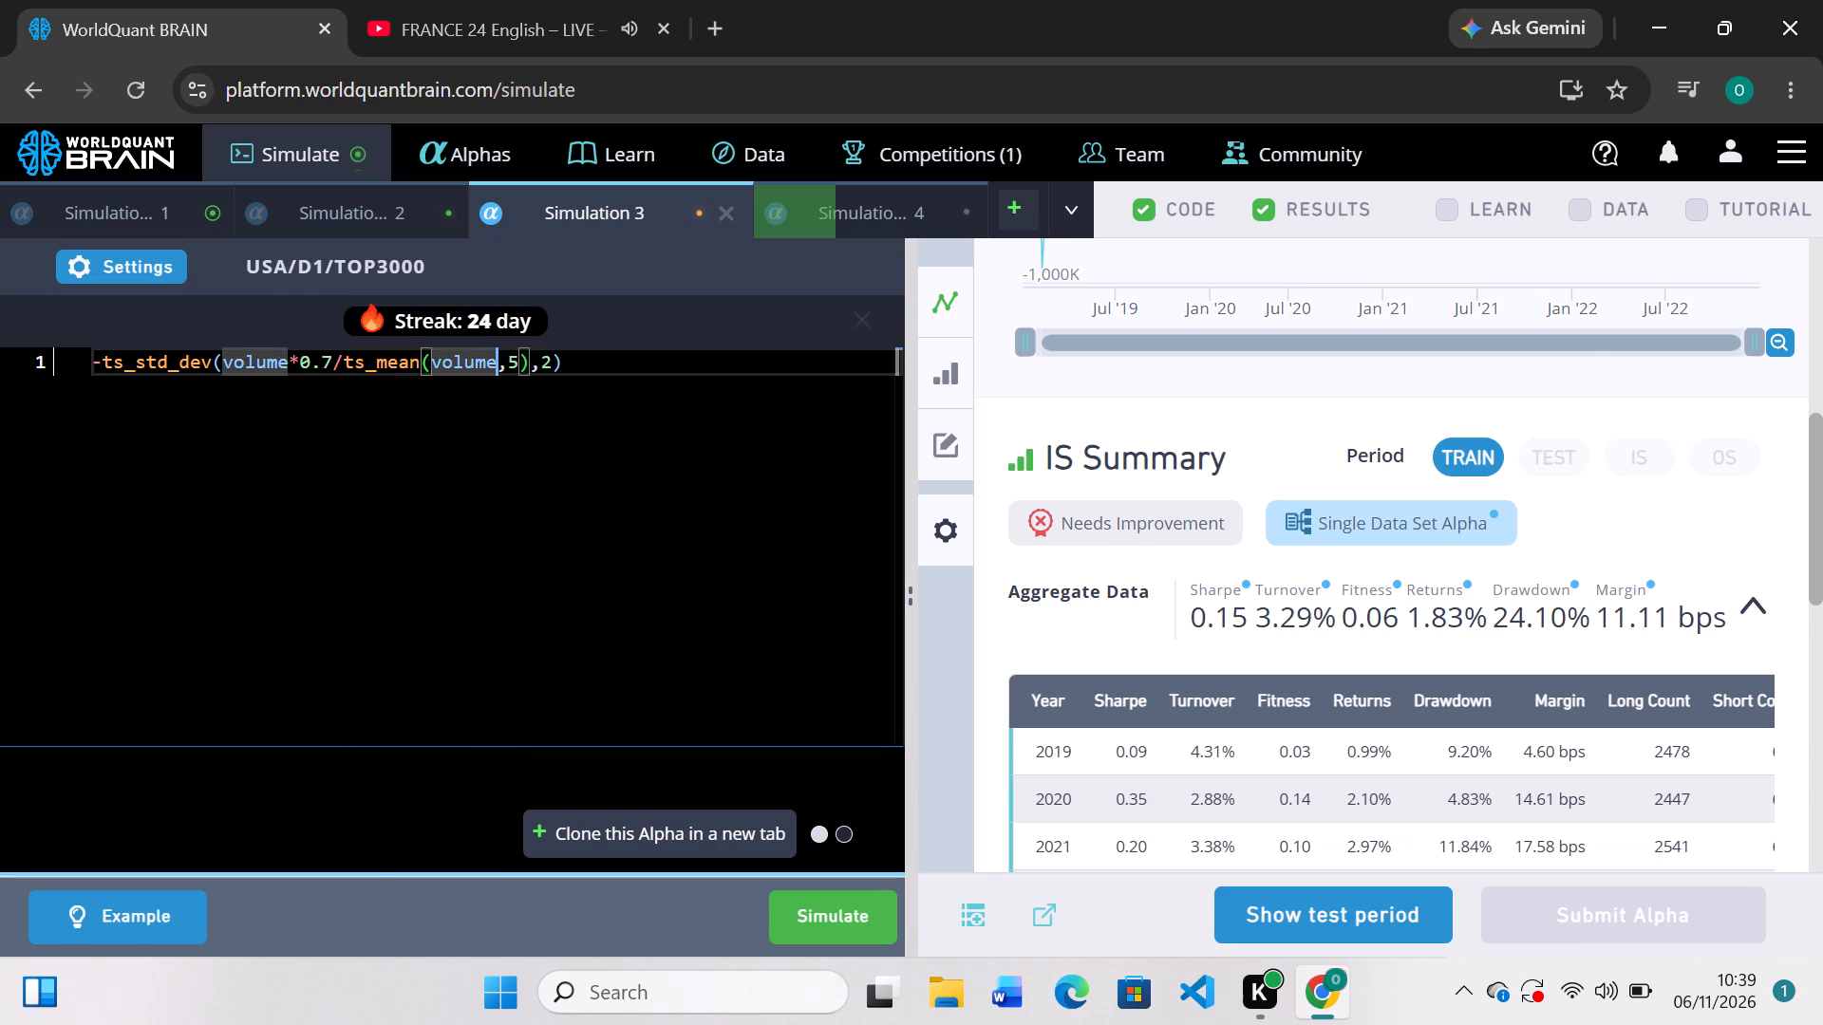
pyautogui.press('BackSpace')
pyautogui.press('BackSpace')
pyautogui.press('BackSpace')
pyautogui.press('BackSpace')
pyautogui.press('BackSpace')
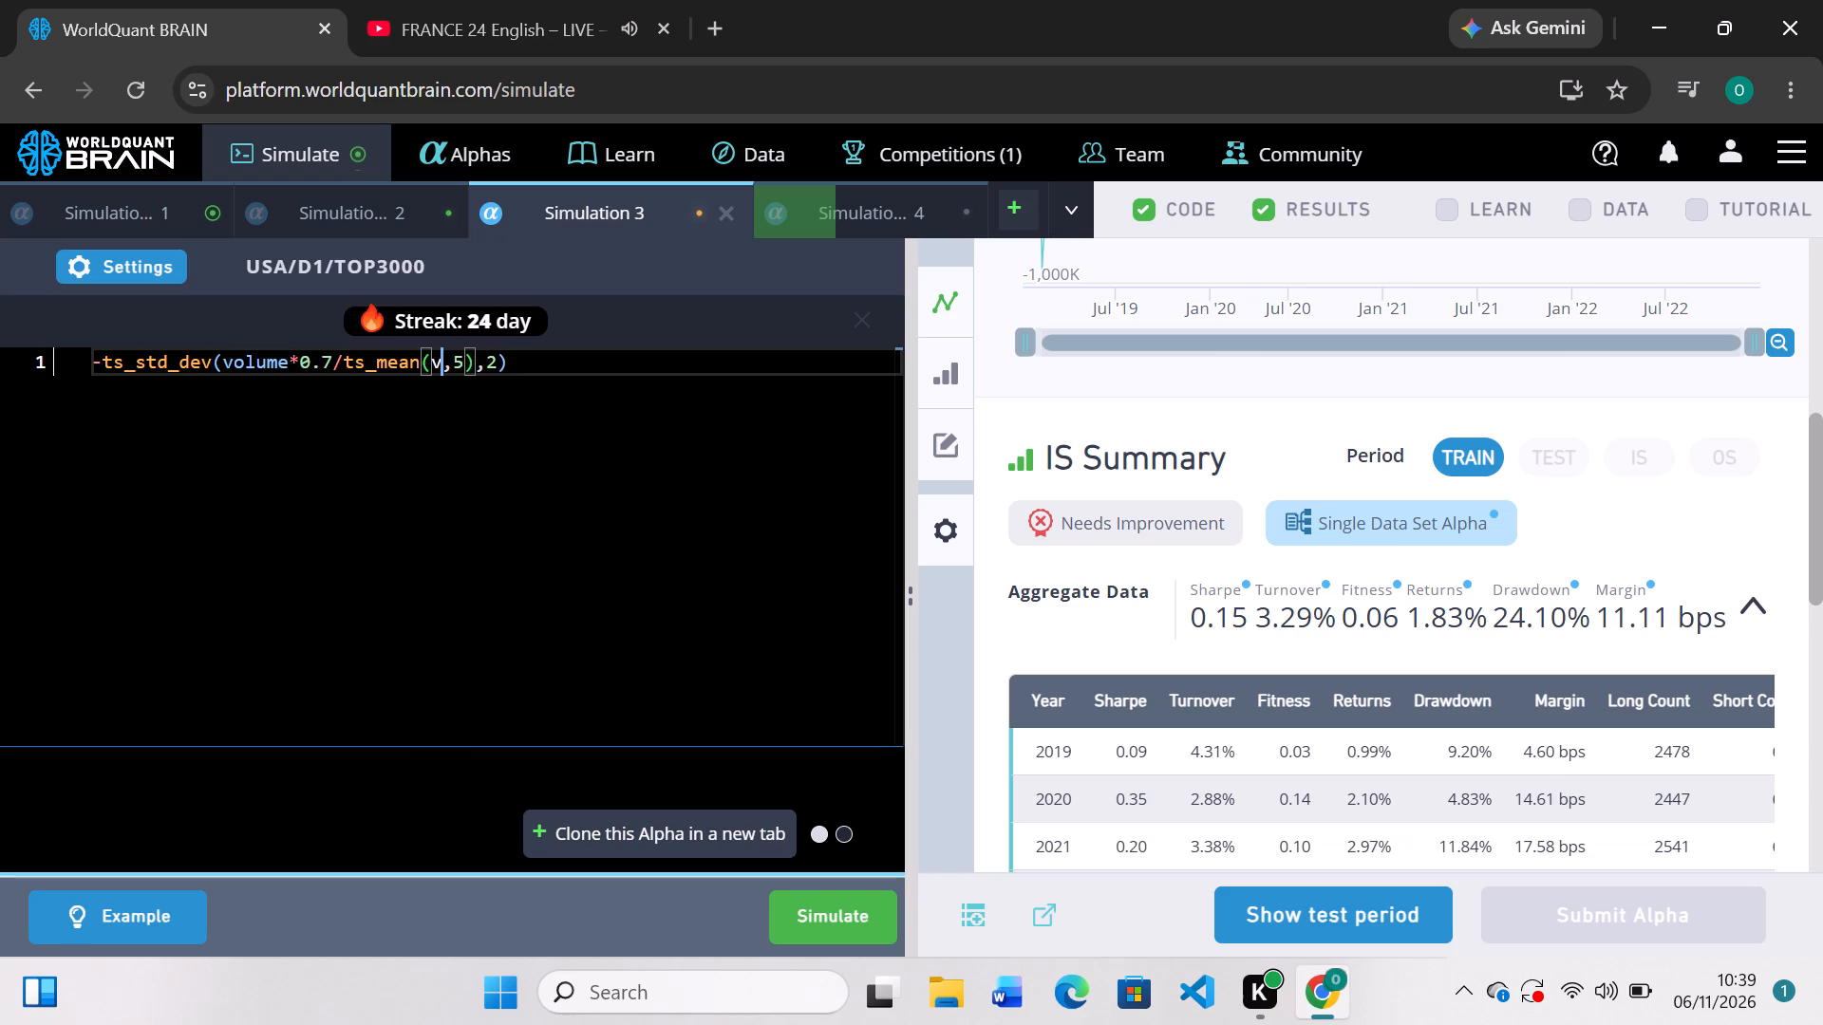
pyautogui.press('BackSpace')
pyautogui.press('a')
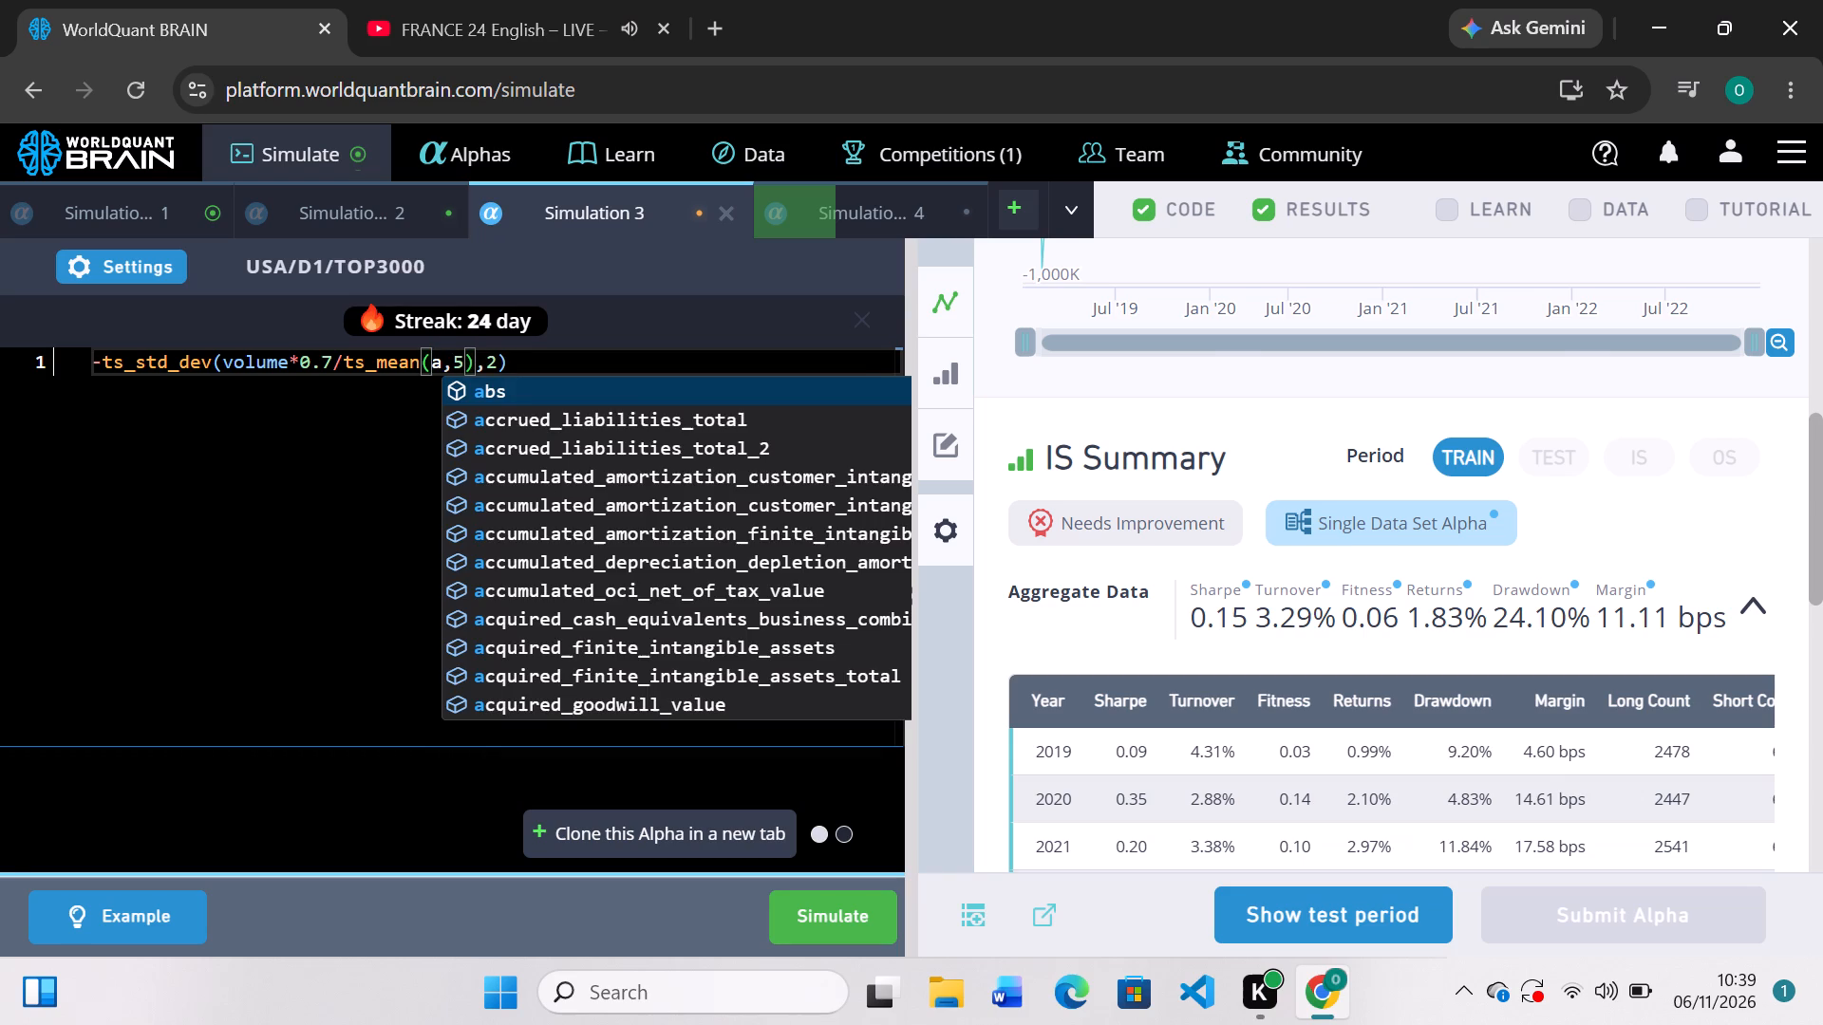
pyautogui.write('dv')
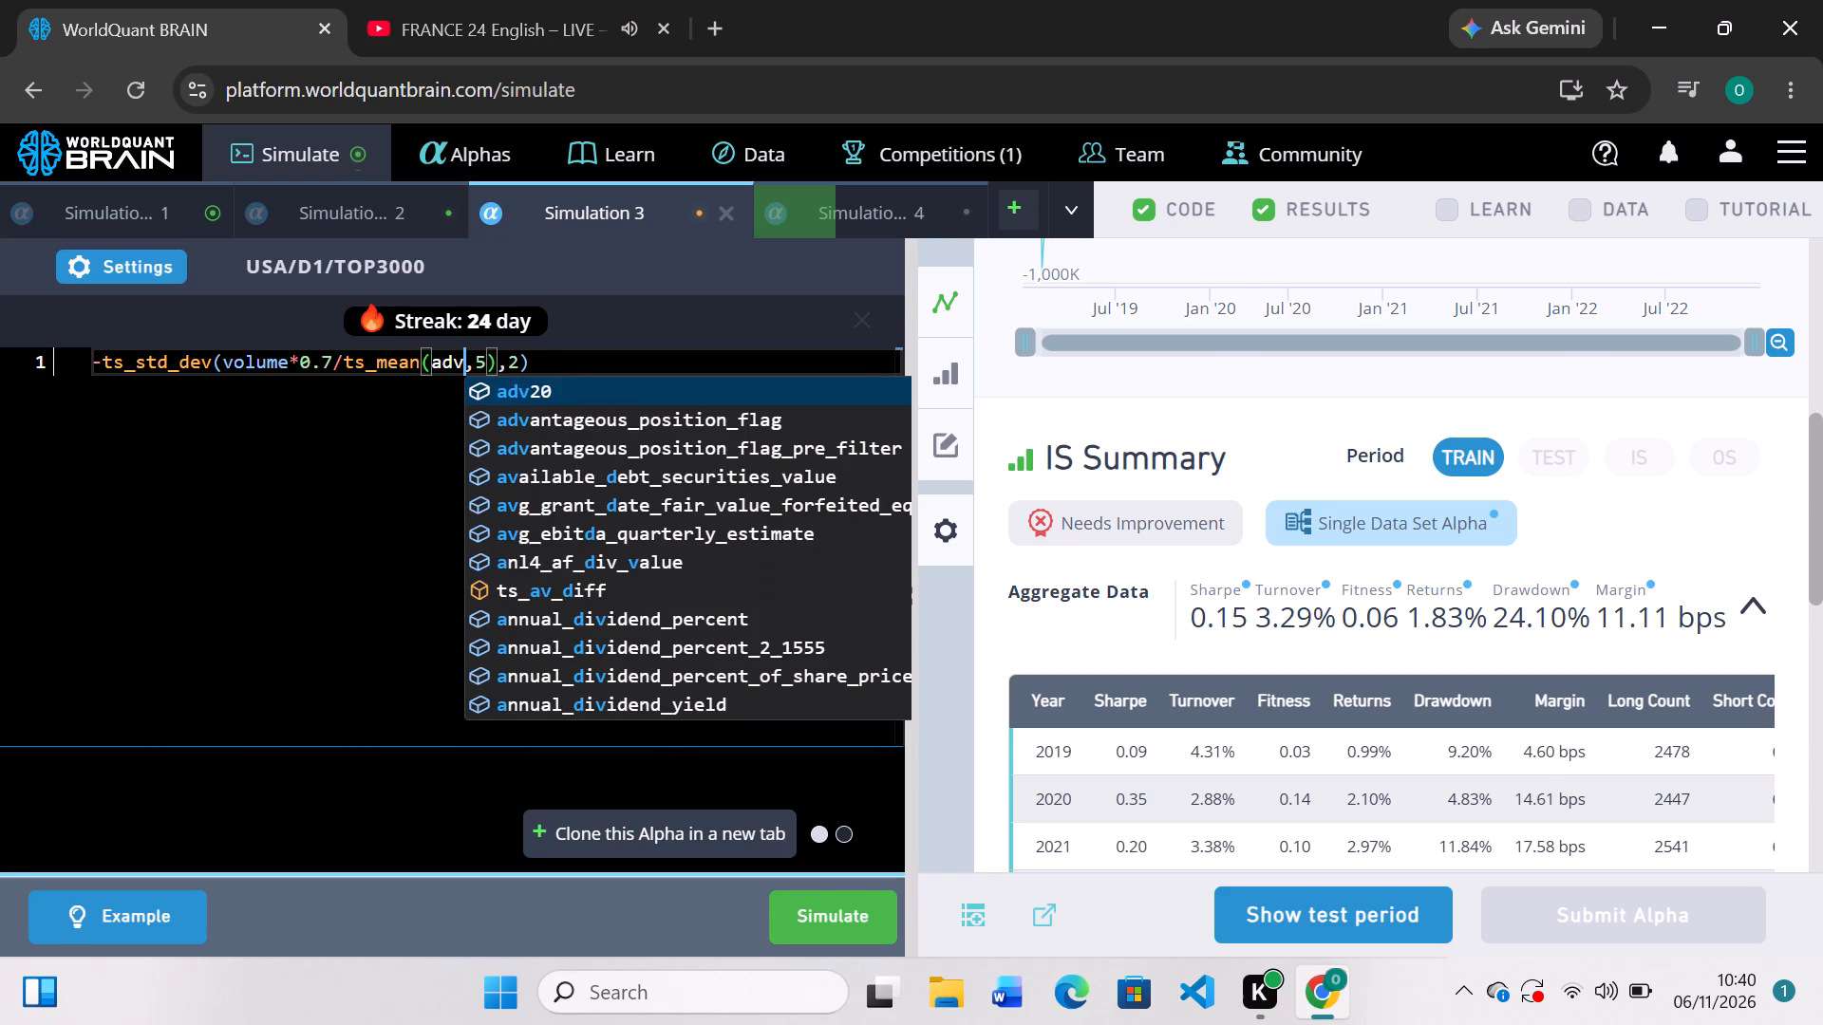
pyautogui.press('Tab')
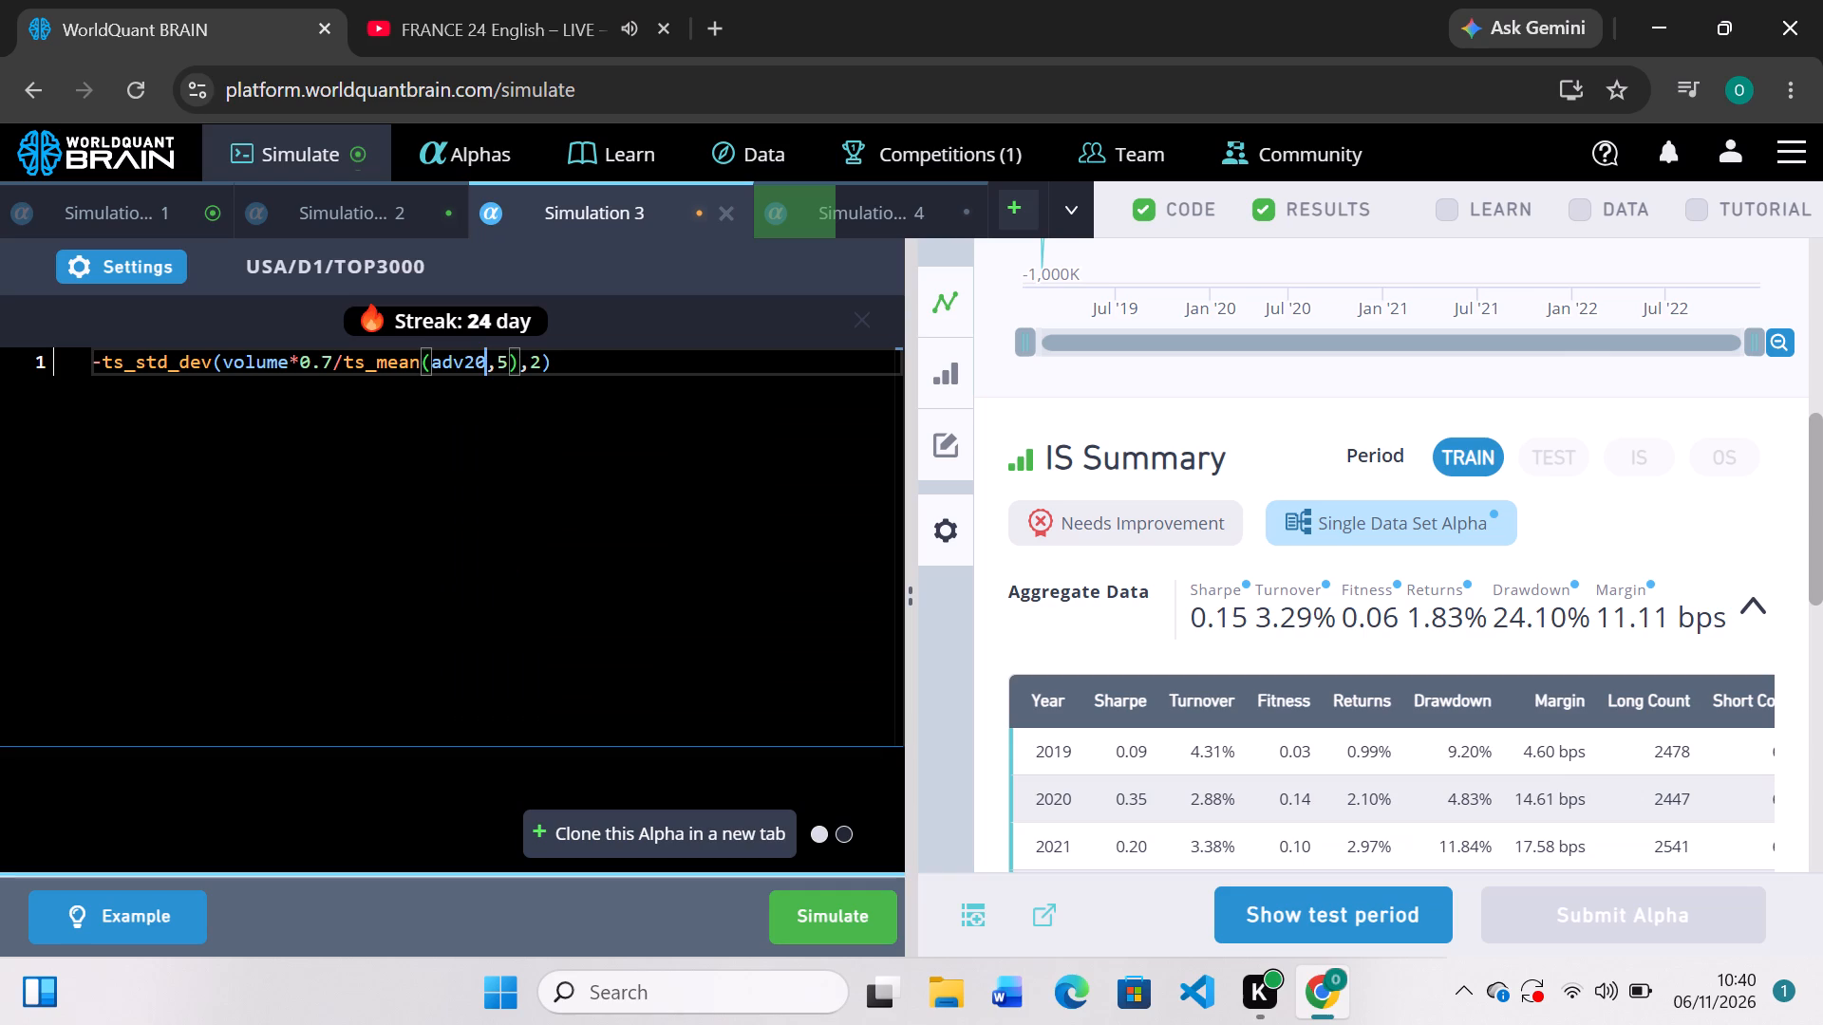
pyautogui.click(829, 914)
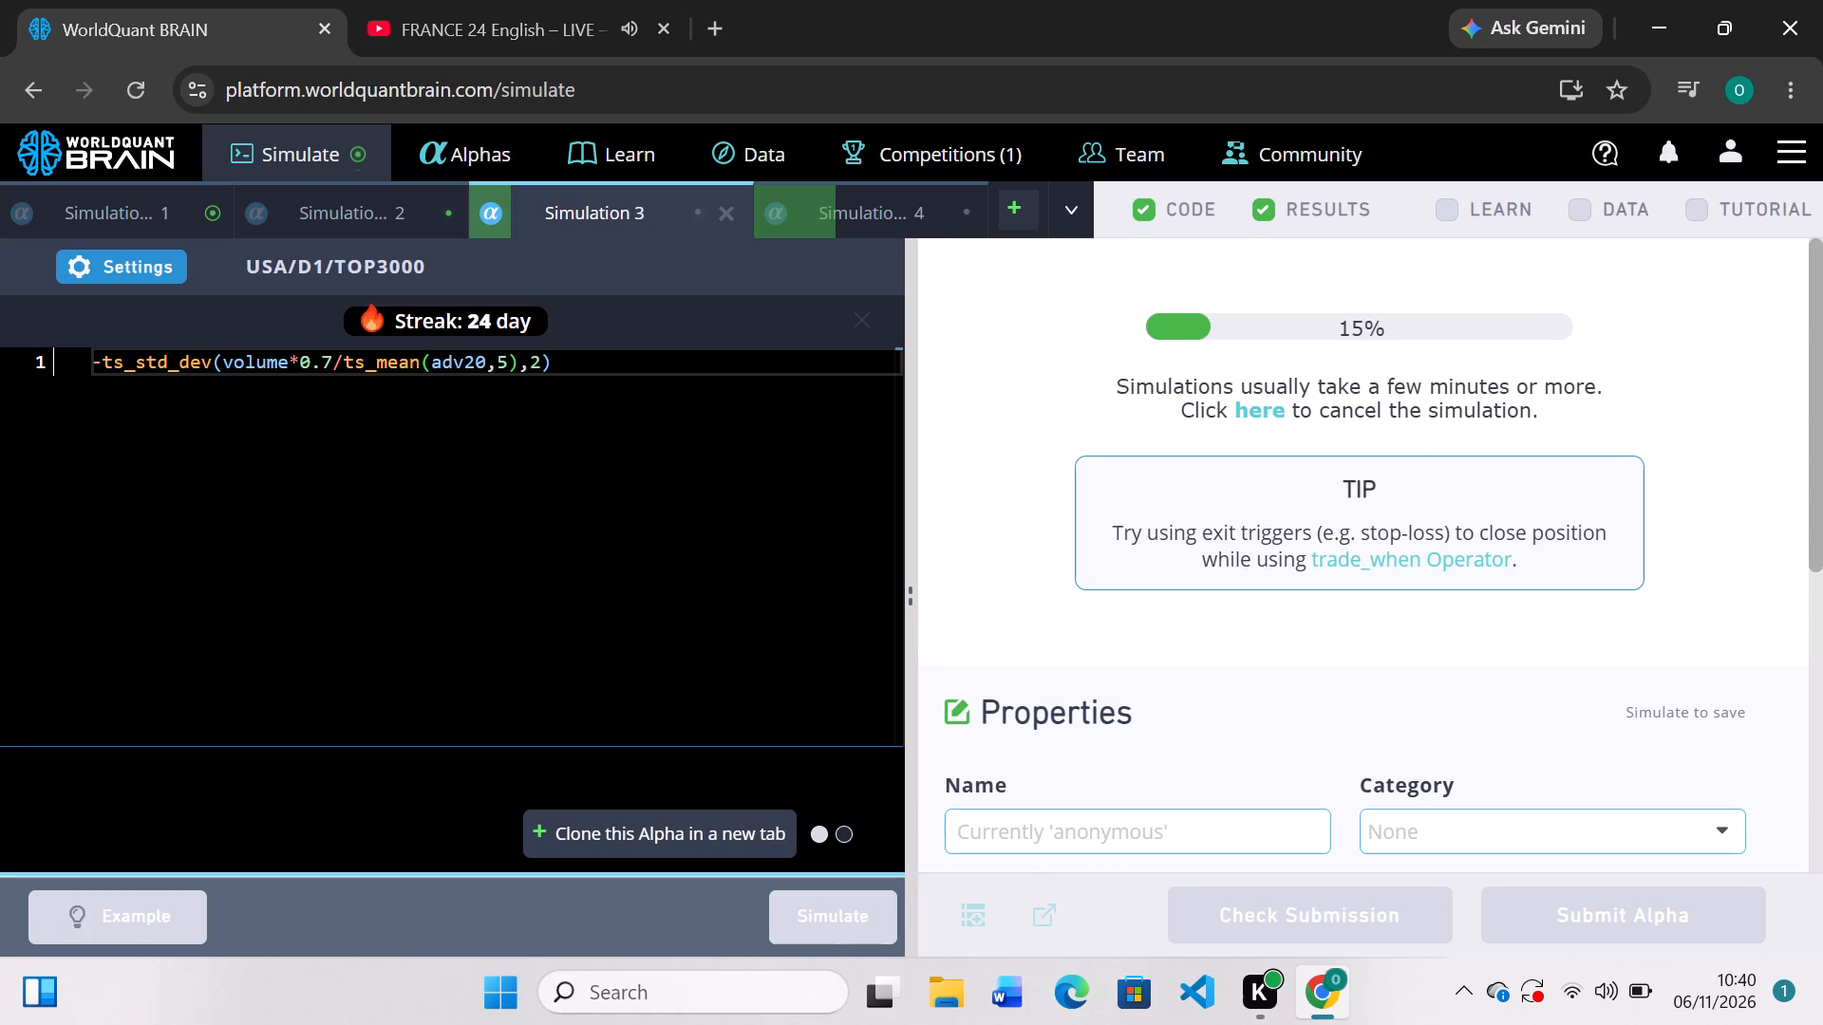
# Review Simulation 1's PnL chart and training results, set its test period to 2 years, and simulate it again.
pyautogui.click(178, 212)
pyautogui.click(607, 444)
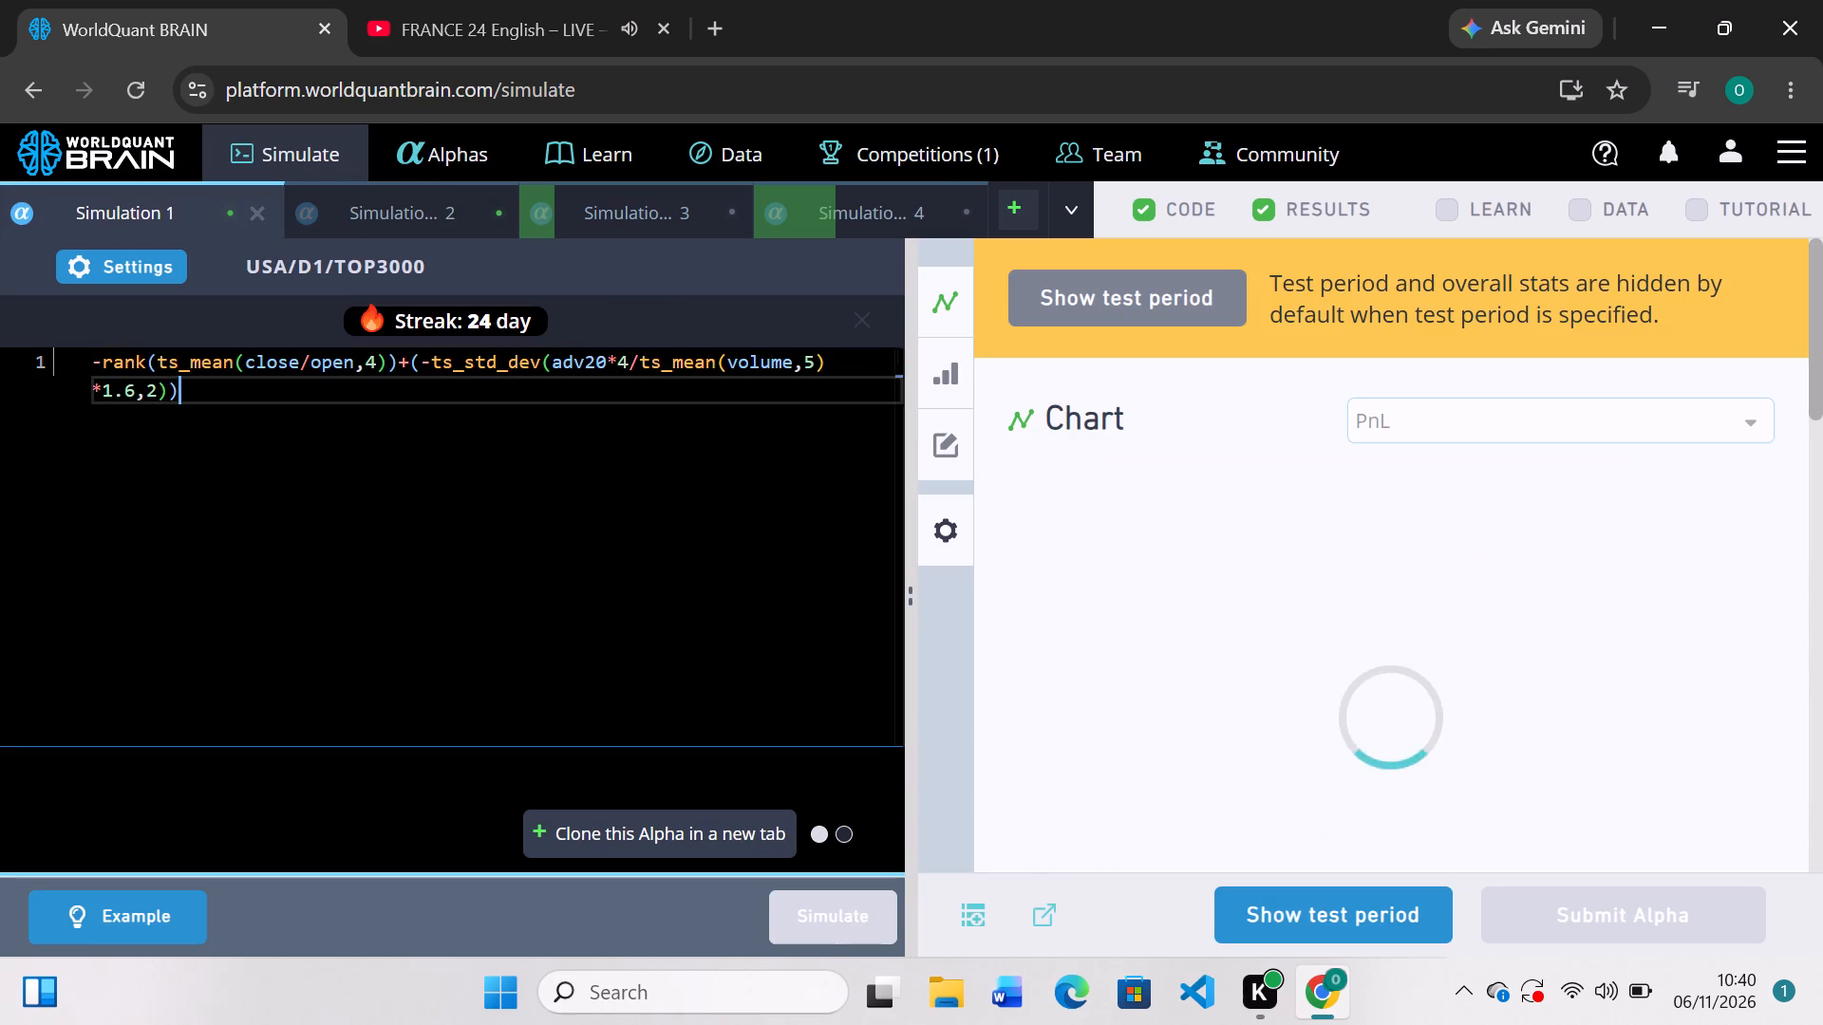
pyautogui.scroll(-2, 1148, 684)
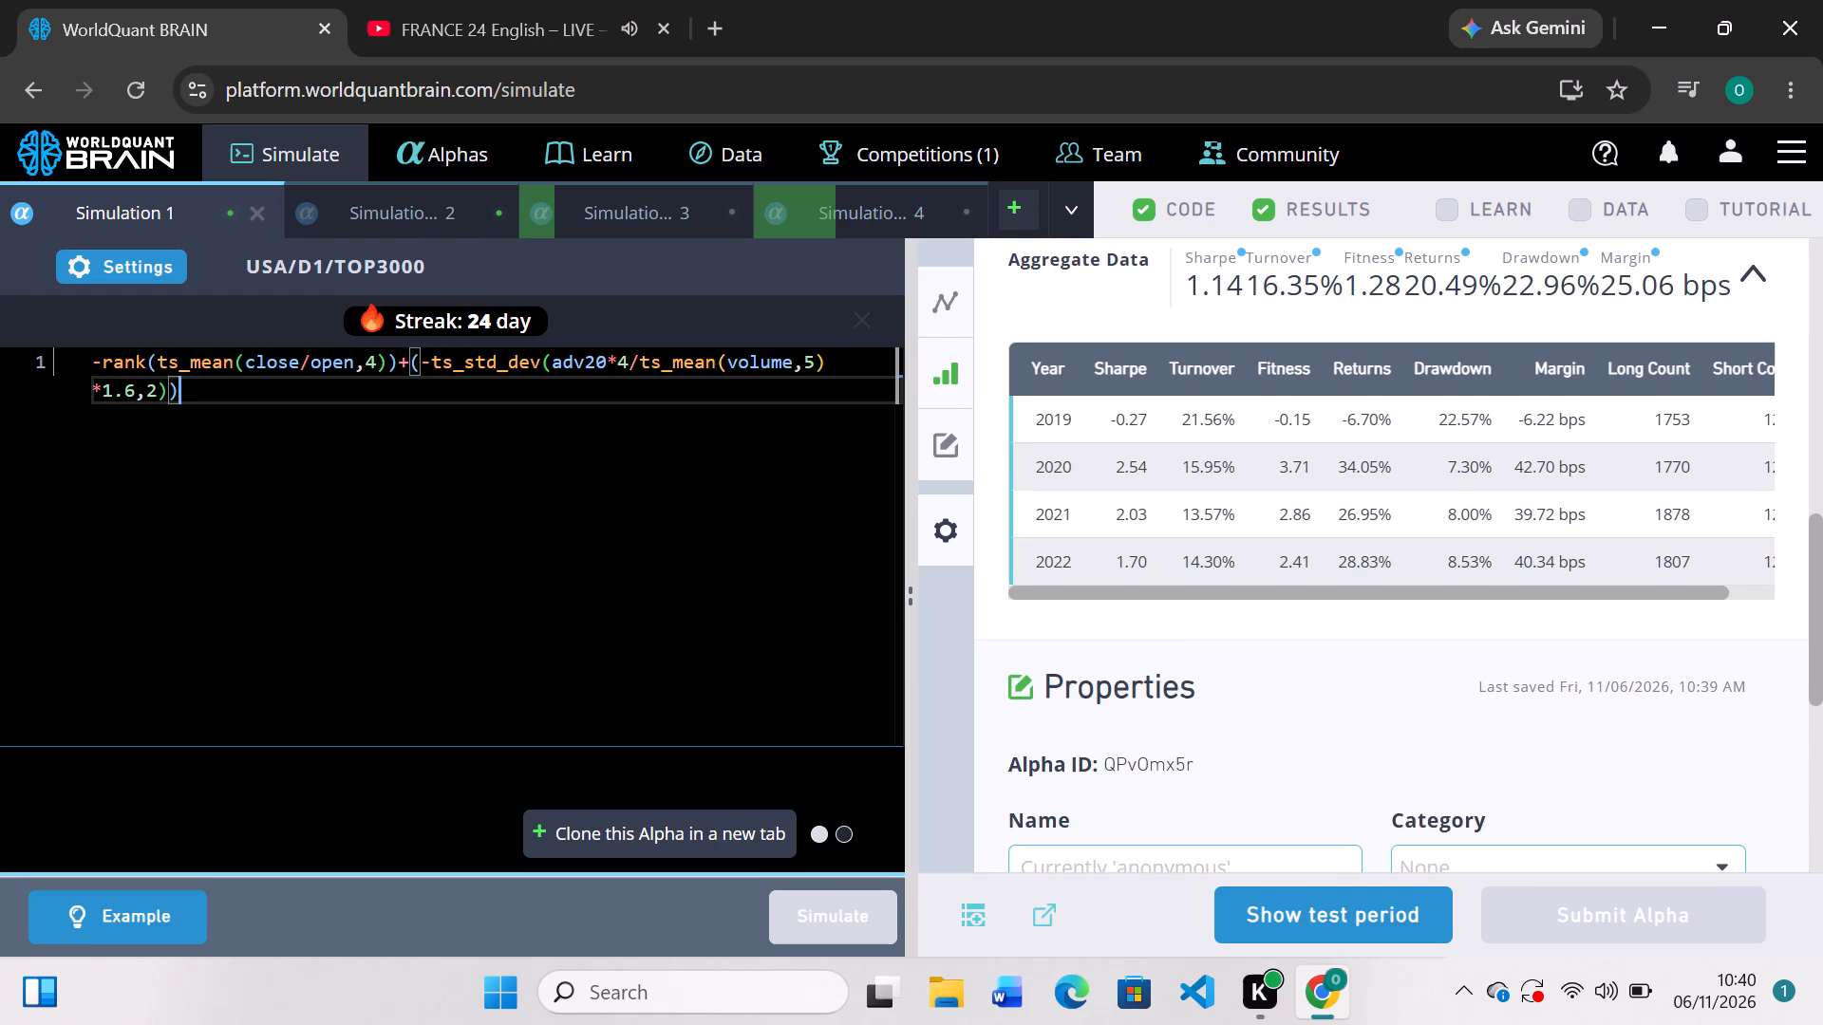
pyautogui.scroll(1, 1148, 684)
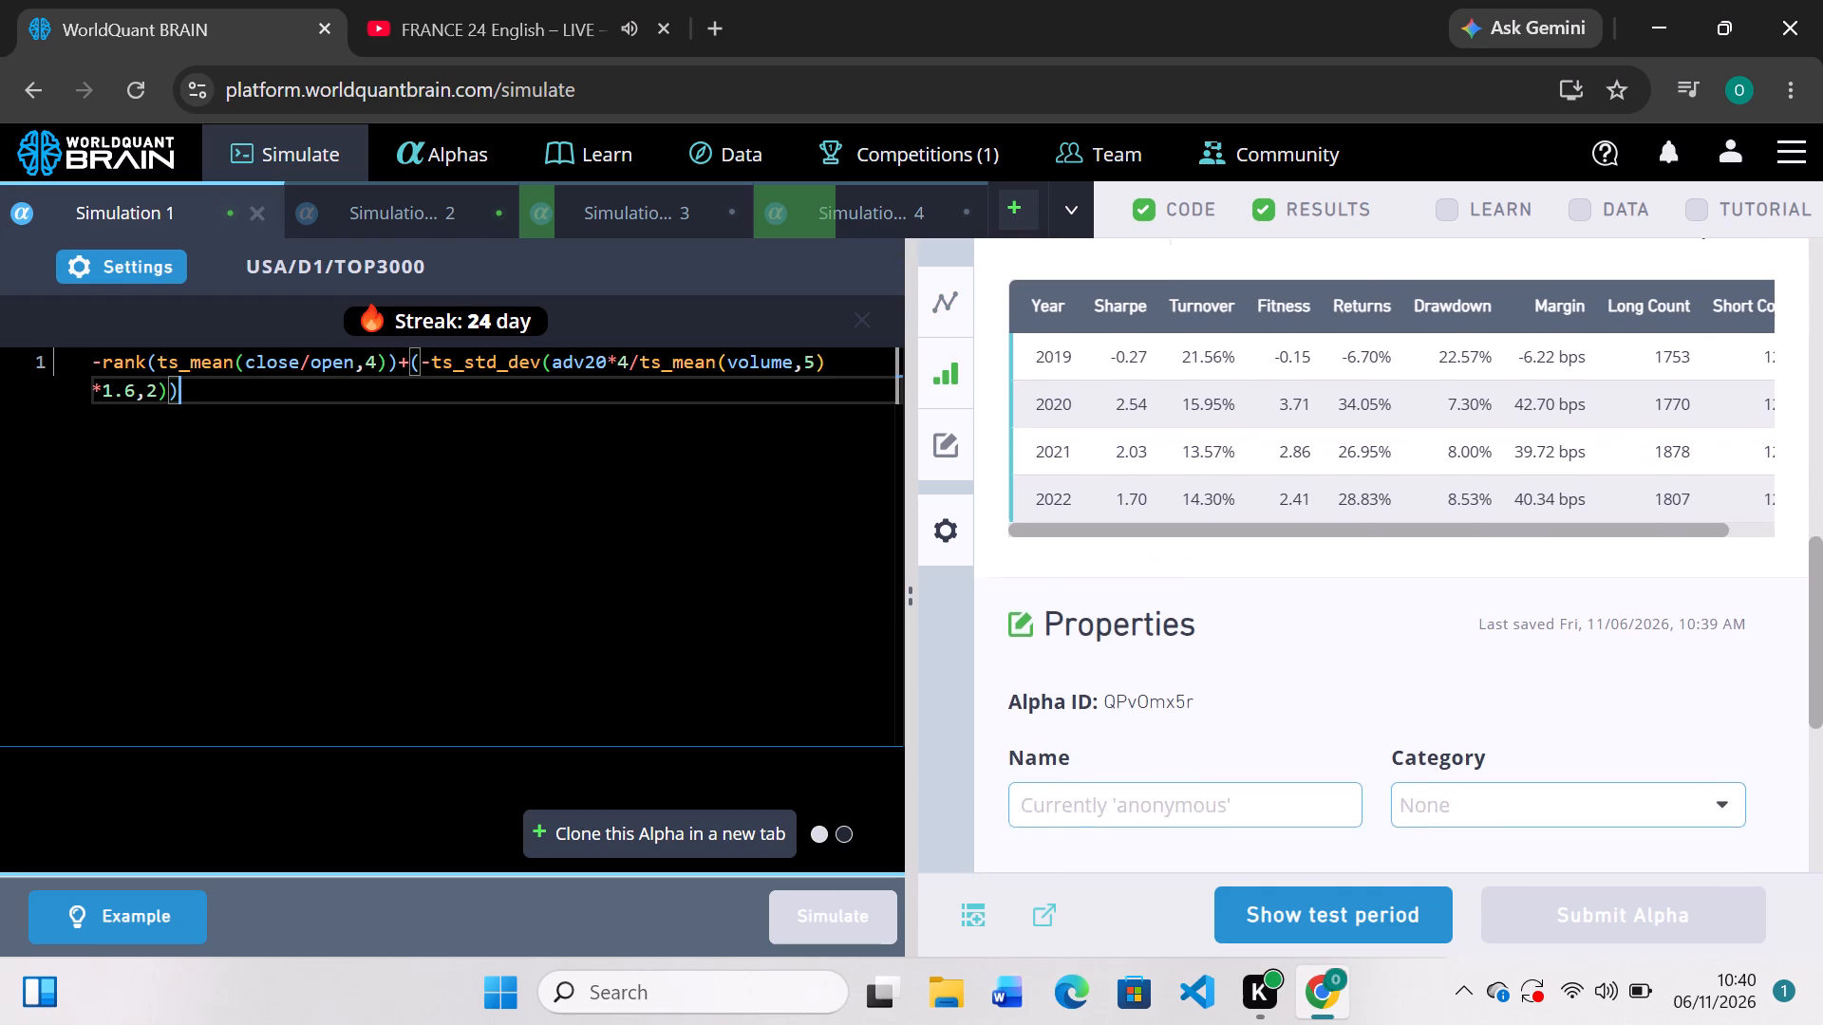
pyautogui.scroll(1, 1148, 684)
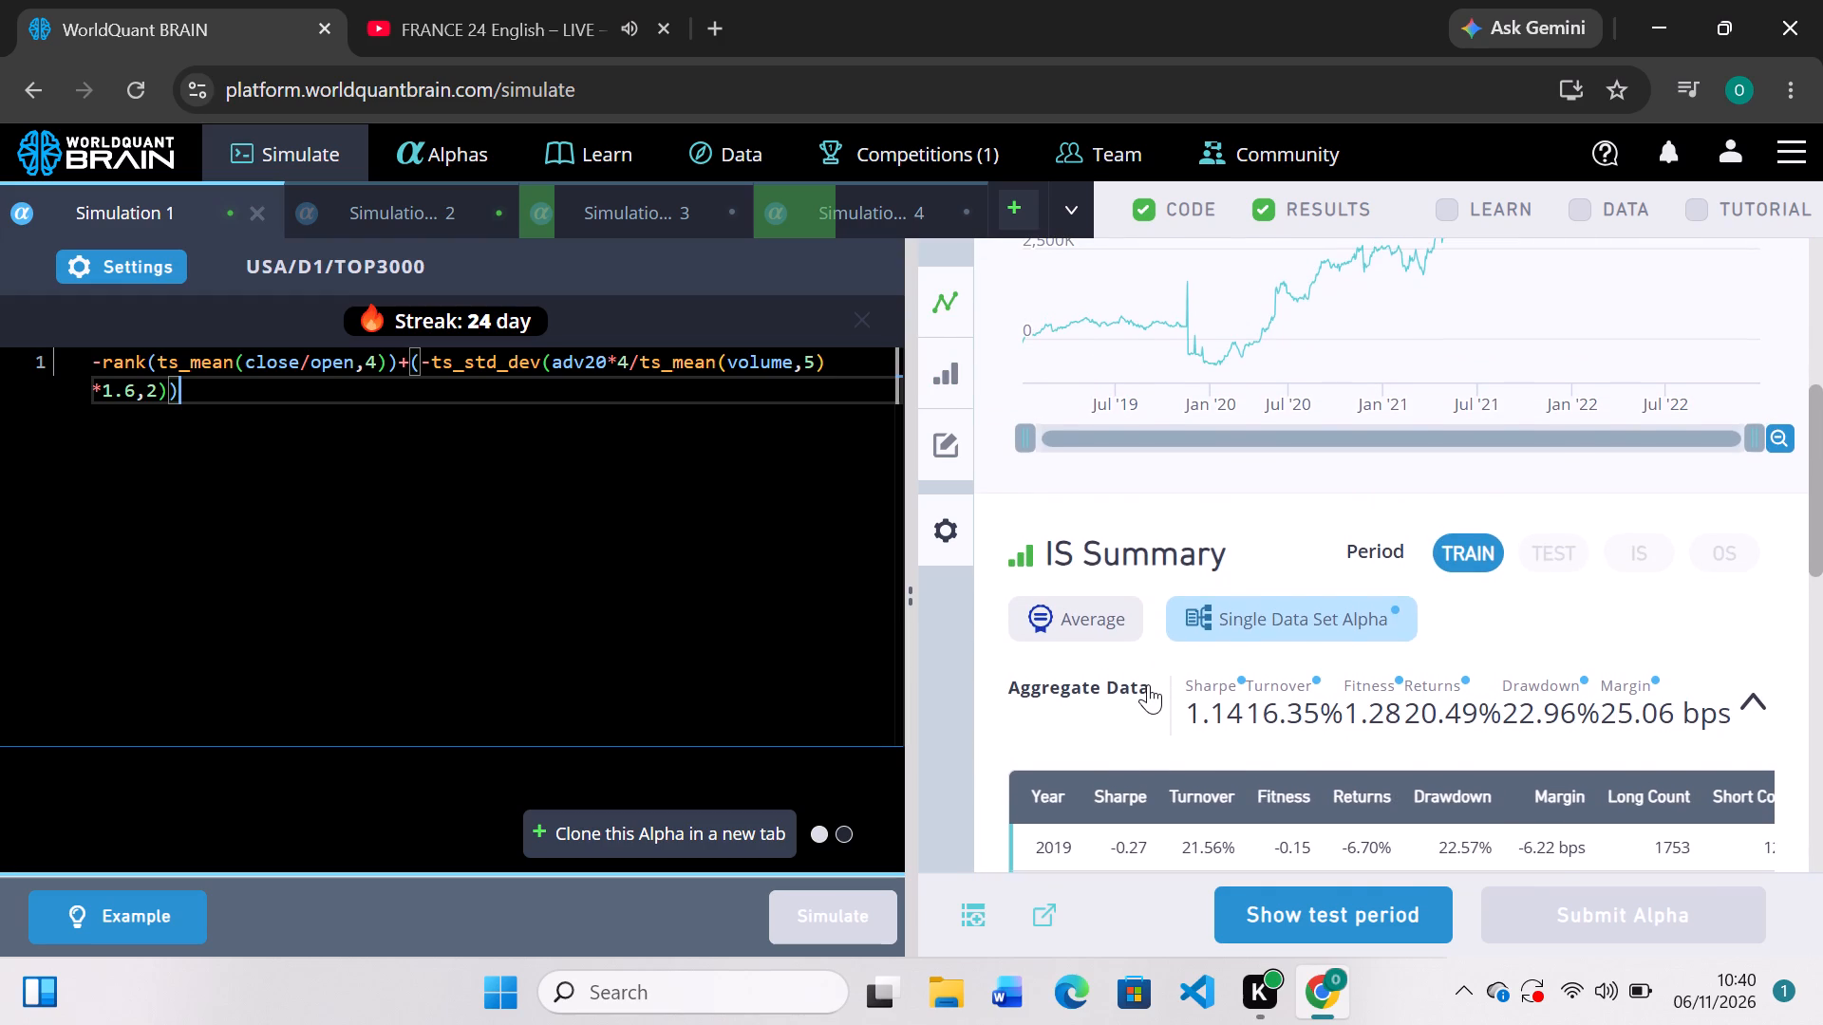
pyautogui.scroll(1, 1148, 684)
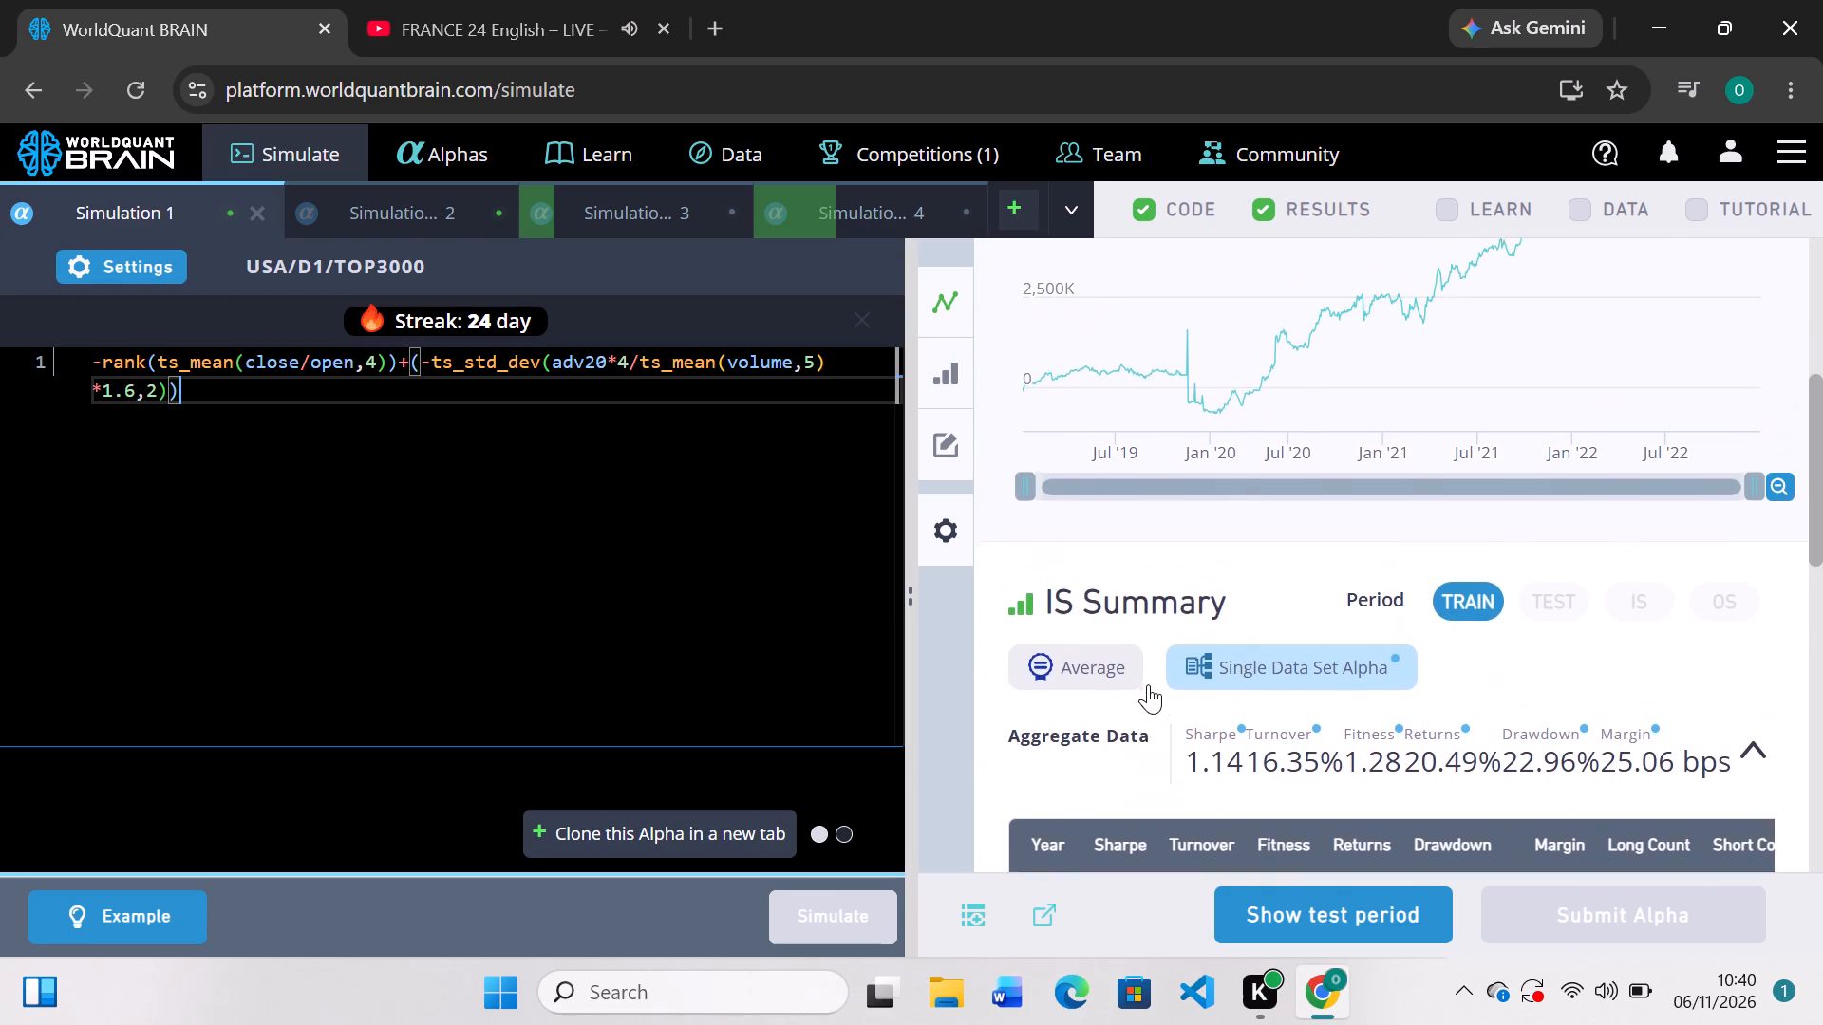
pyautogui.scroll(1, 1148, 684)
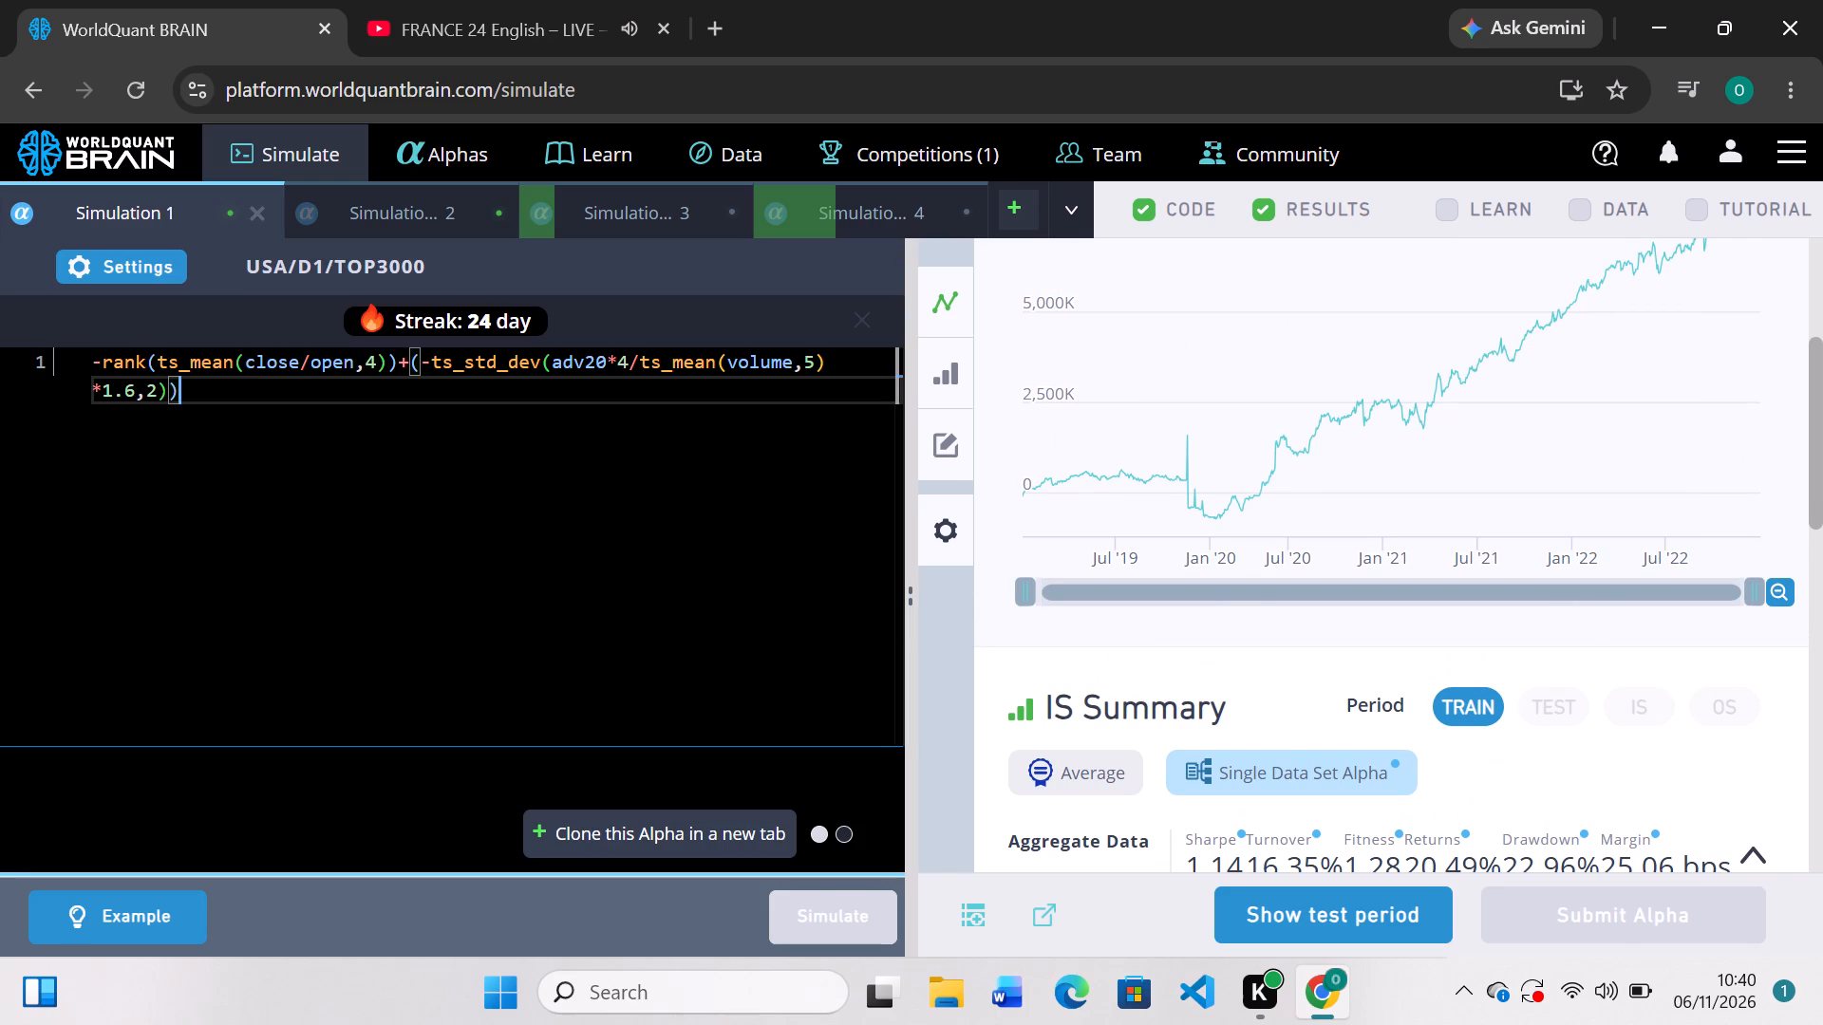
pyautogui.click(145, 253)
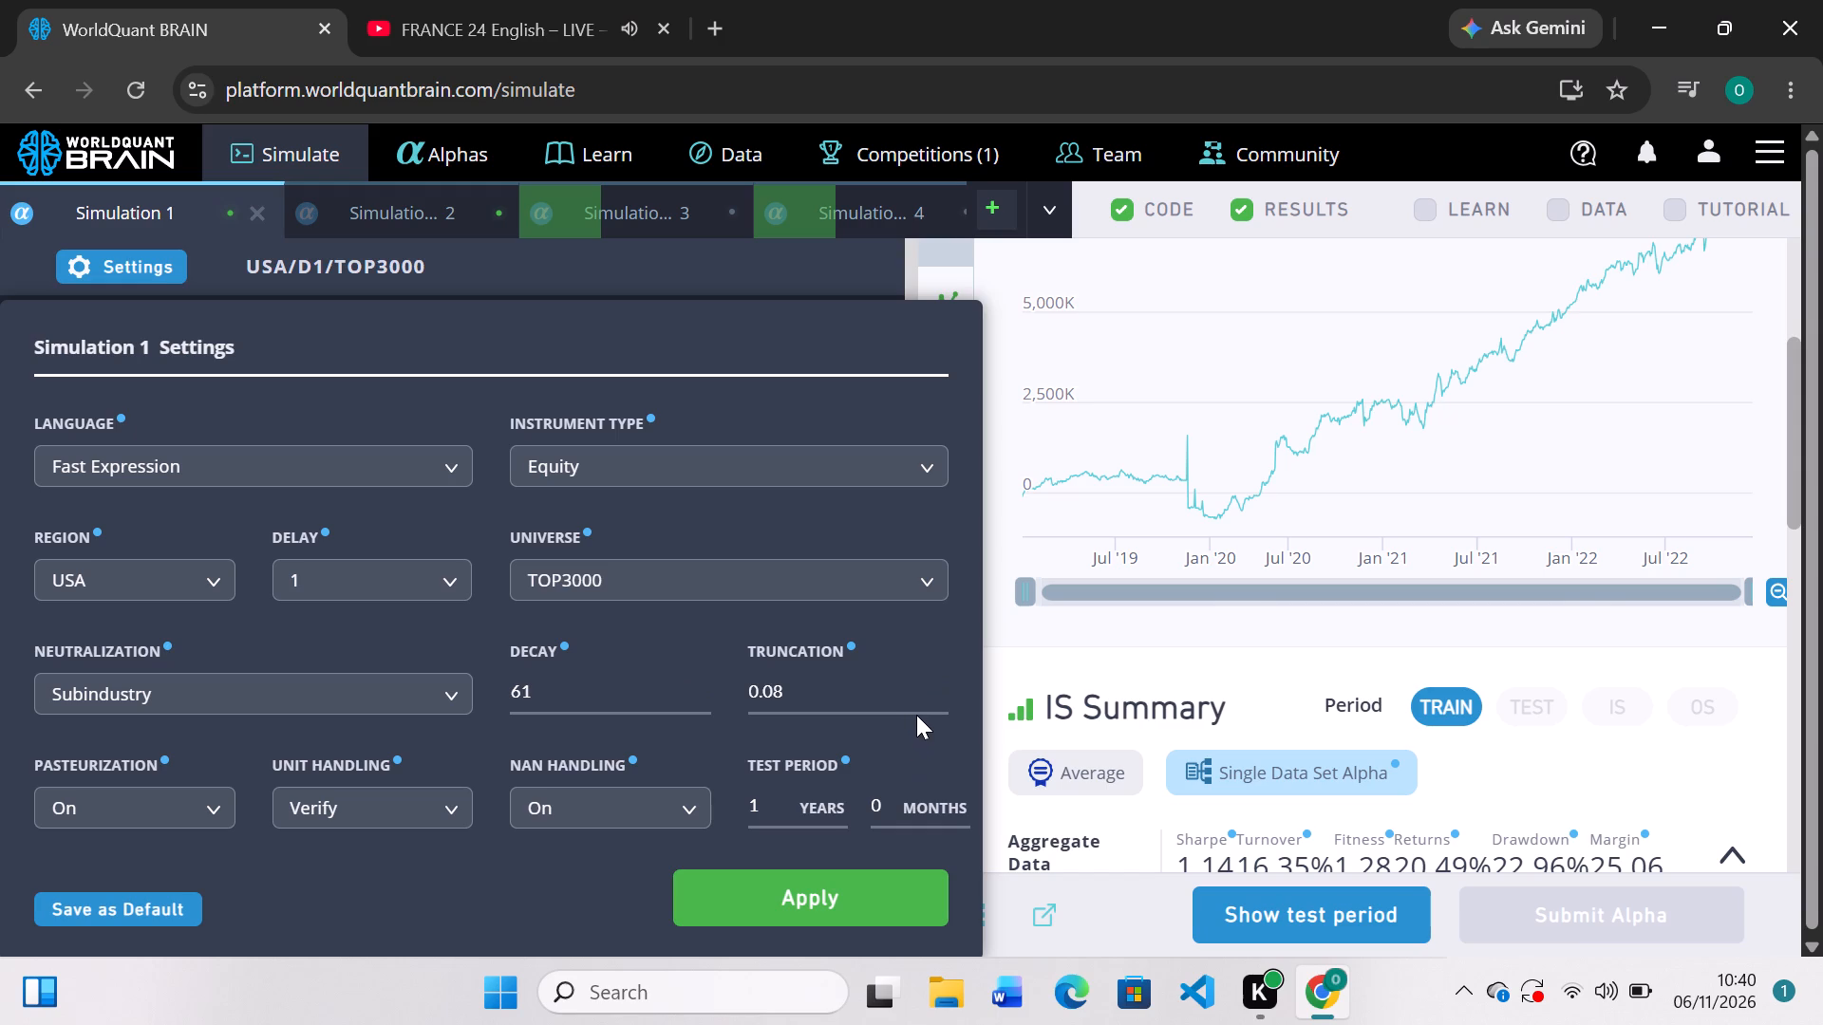
pyautogui.click(782, 806)
pyautogui.press('BackSpace')
pyautogui.press('2')
pyautogui.click(869, 914)
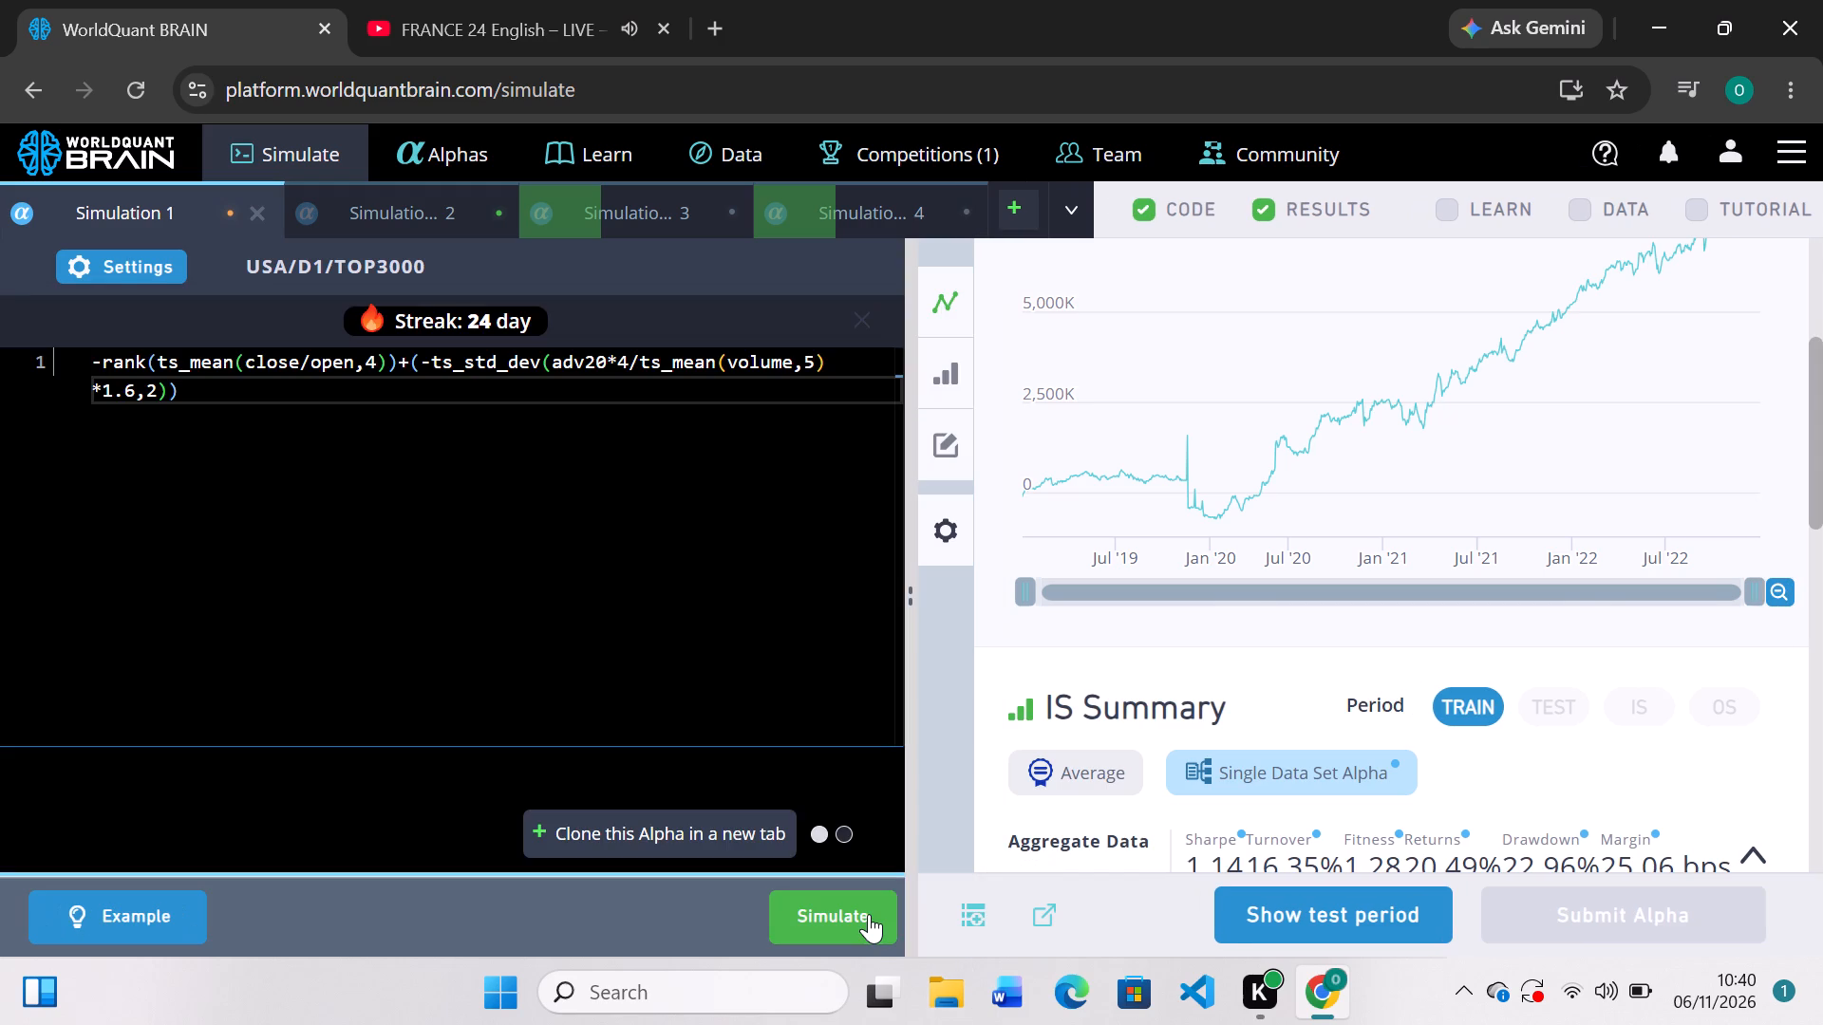
pyautogui.click(869, 914)
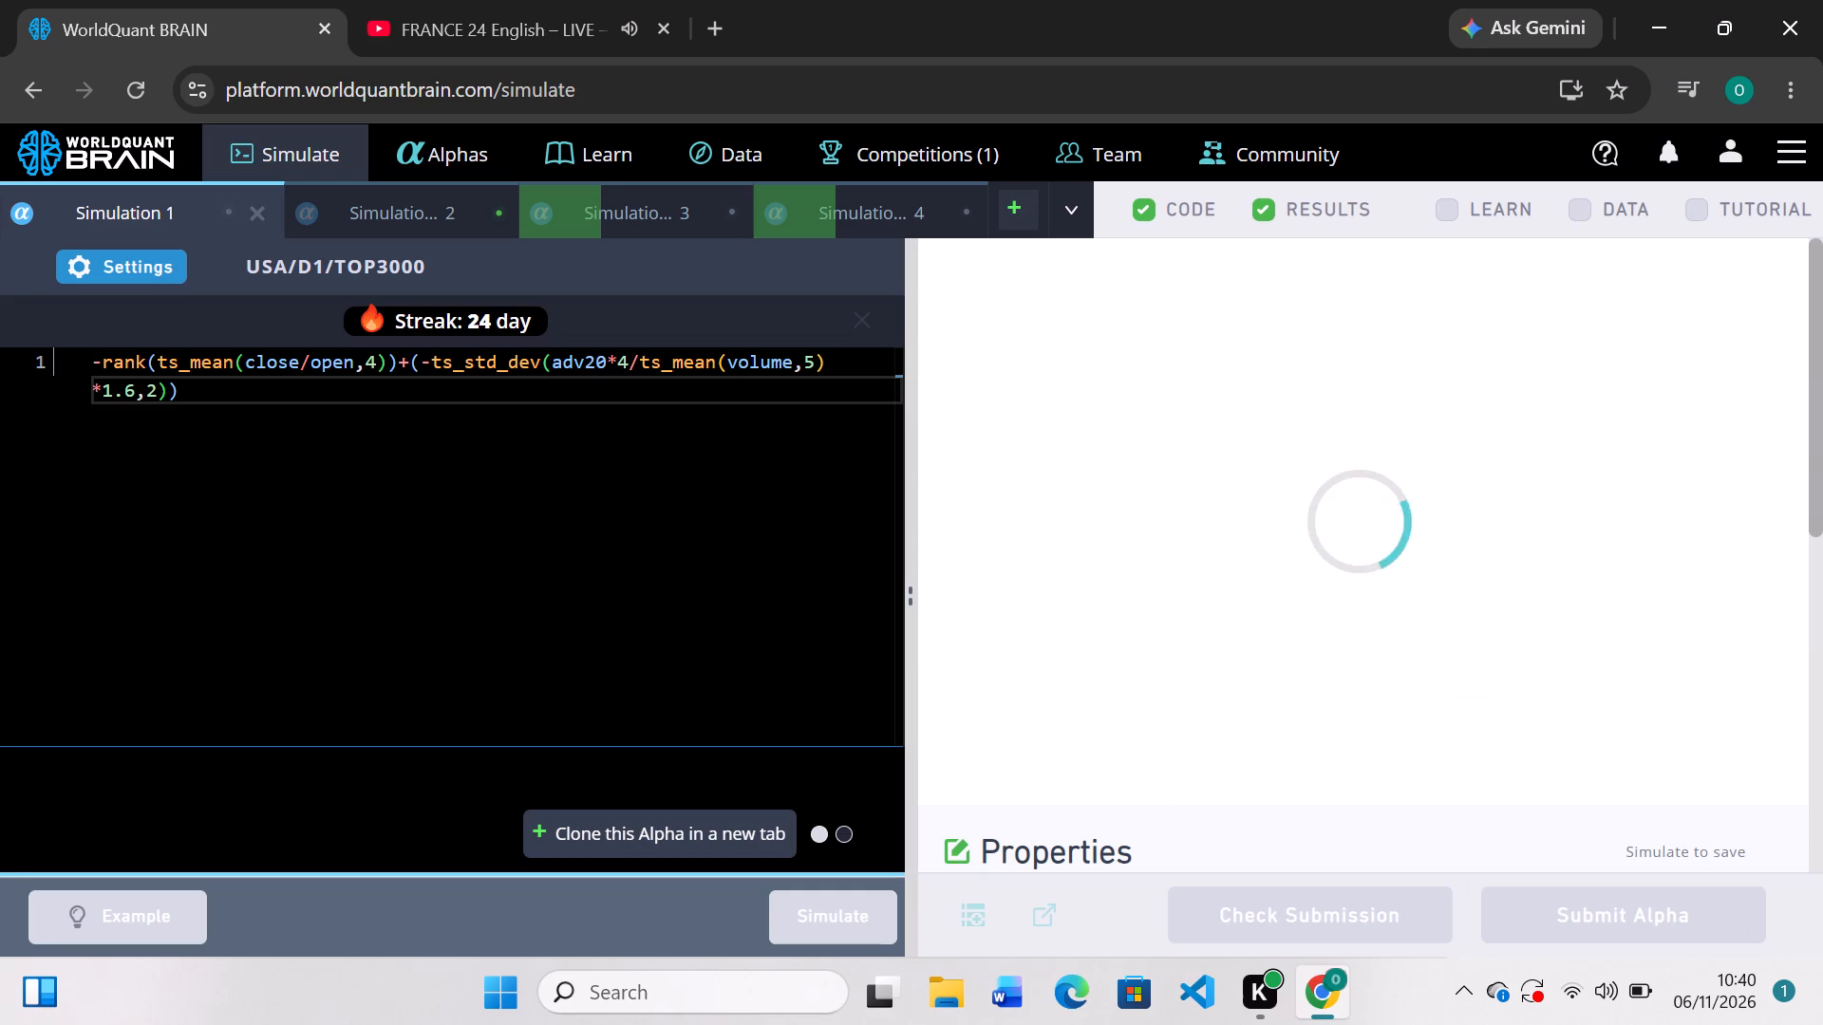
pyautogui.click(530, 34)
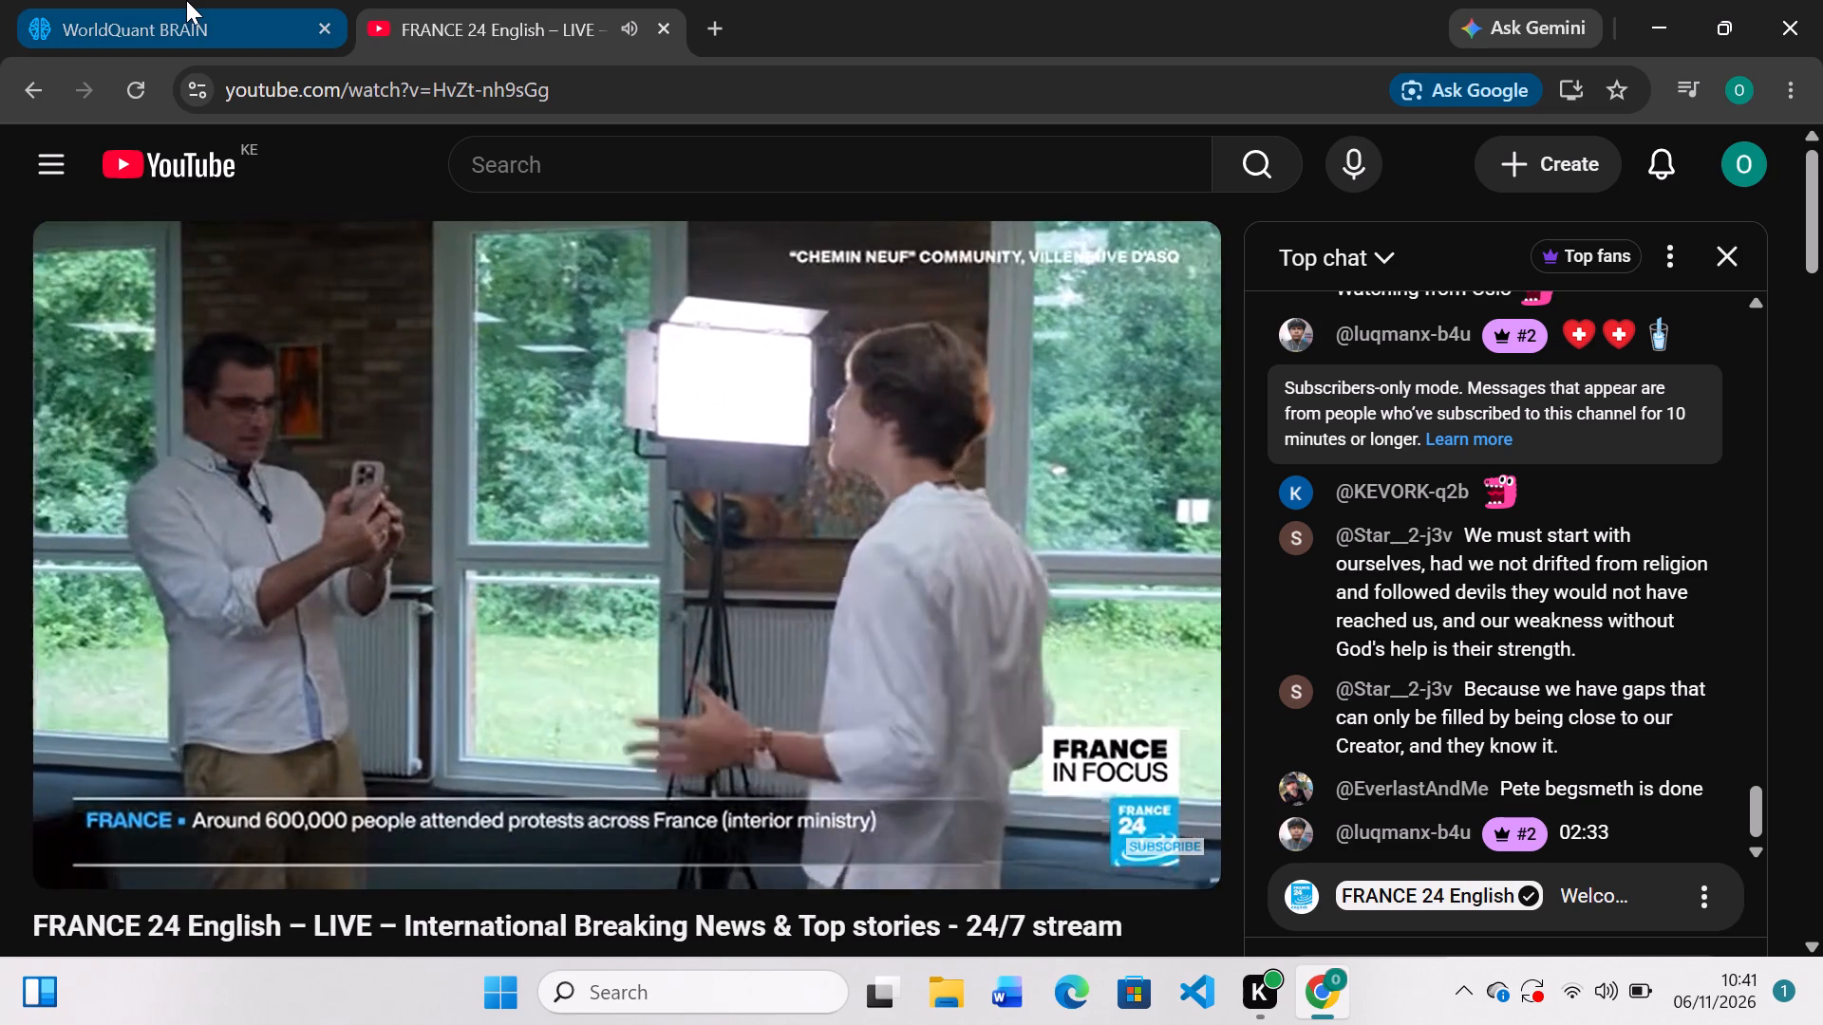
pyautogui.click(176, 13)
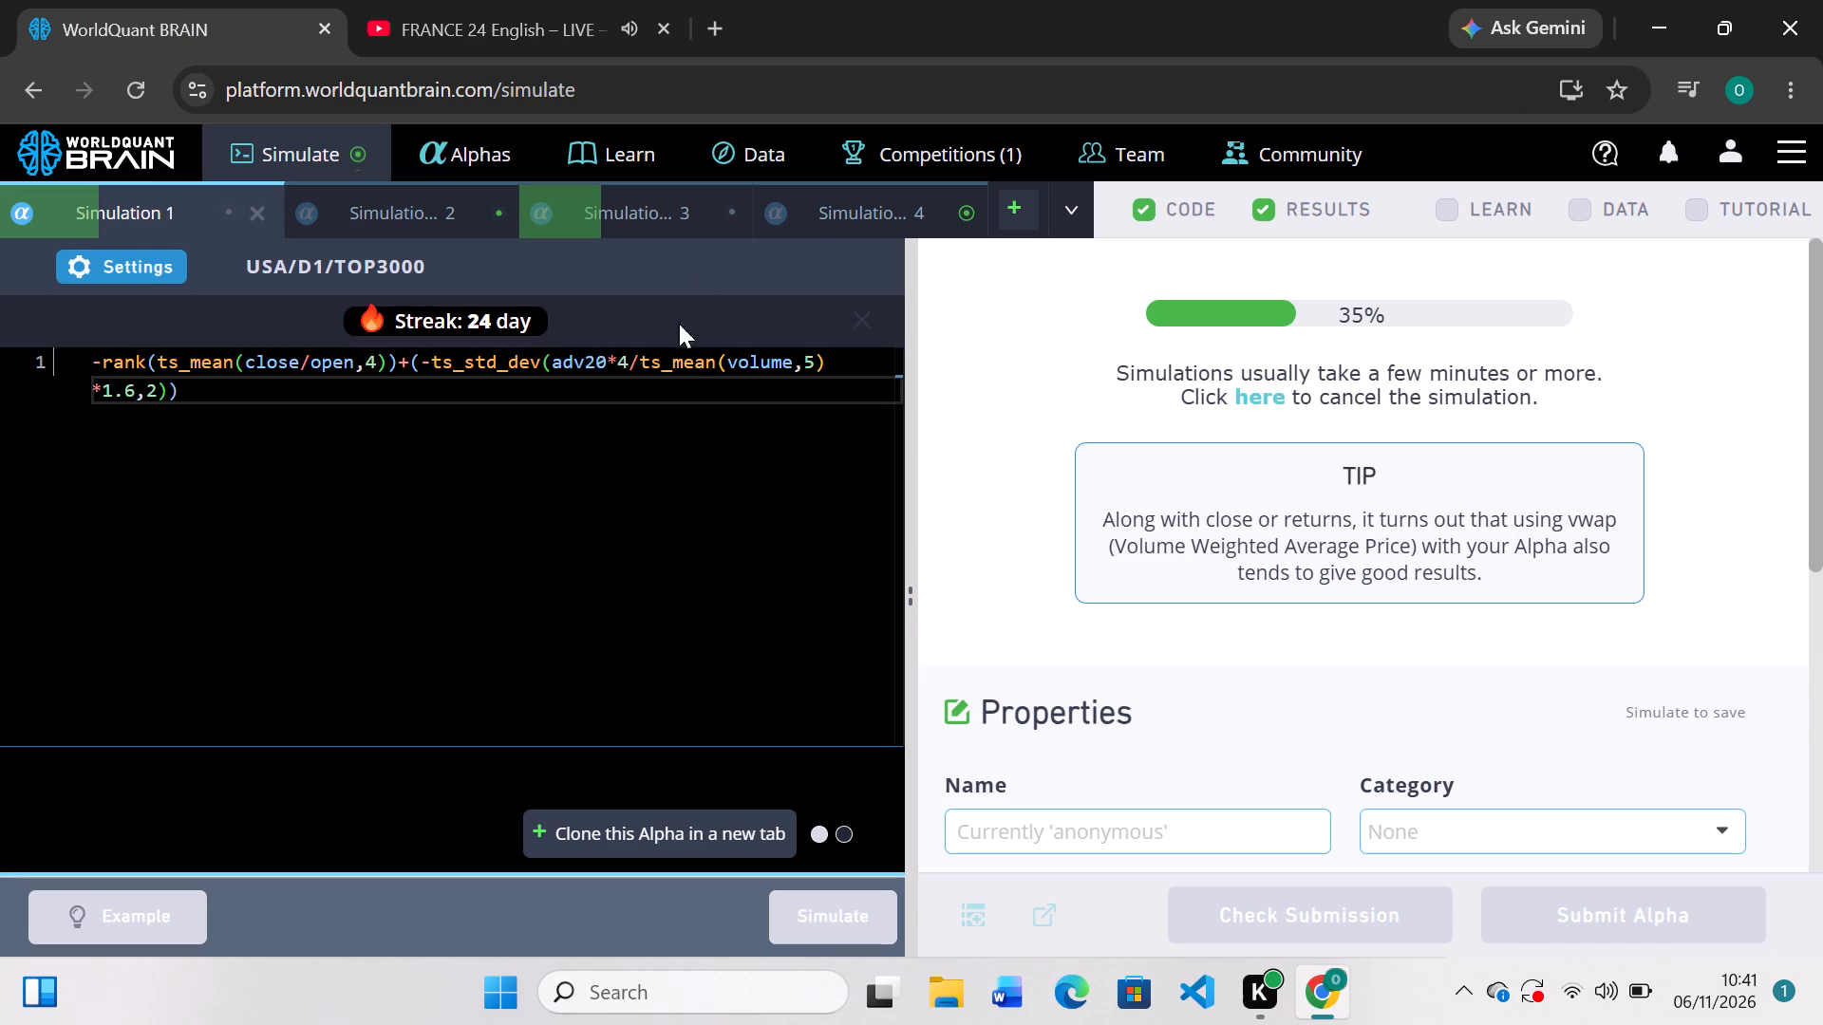
# Review Simulation 4's PnL chart and training-period IS summary, and show its test-period results.
pyautogui.click(836, 218)
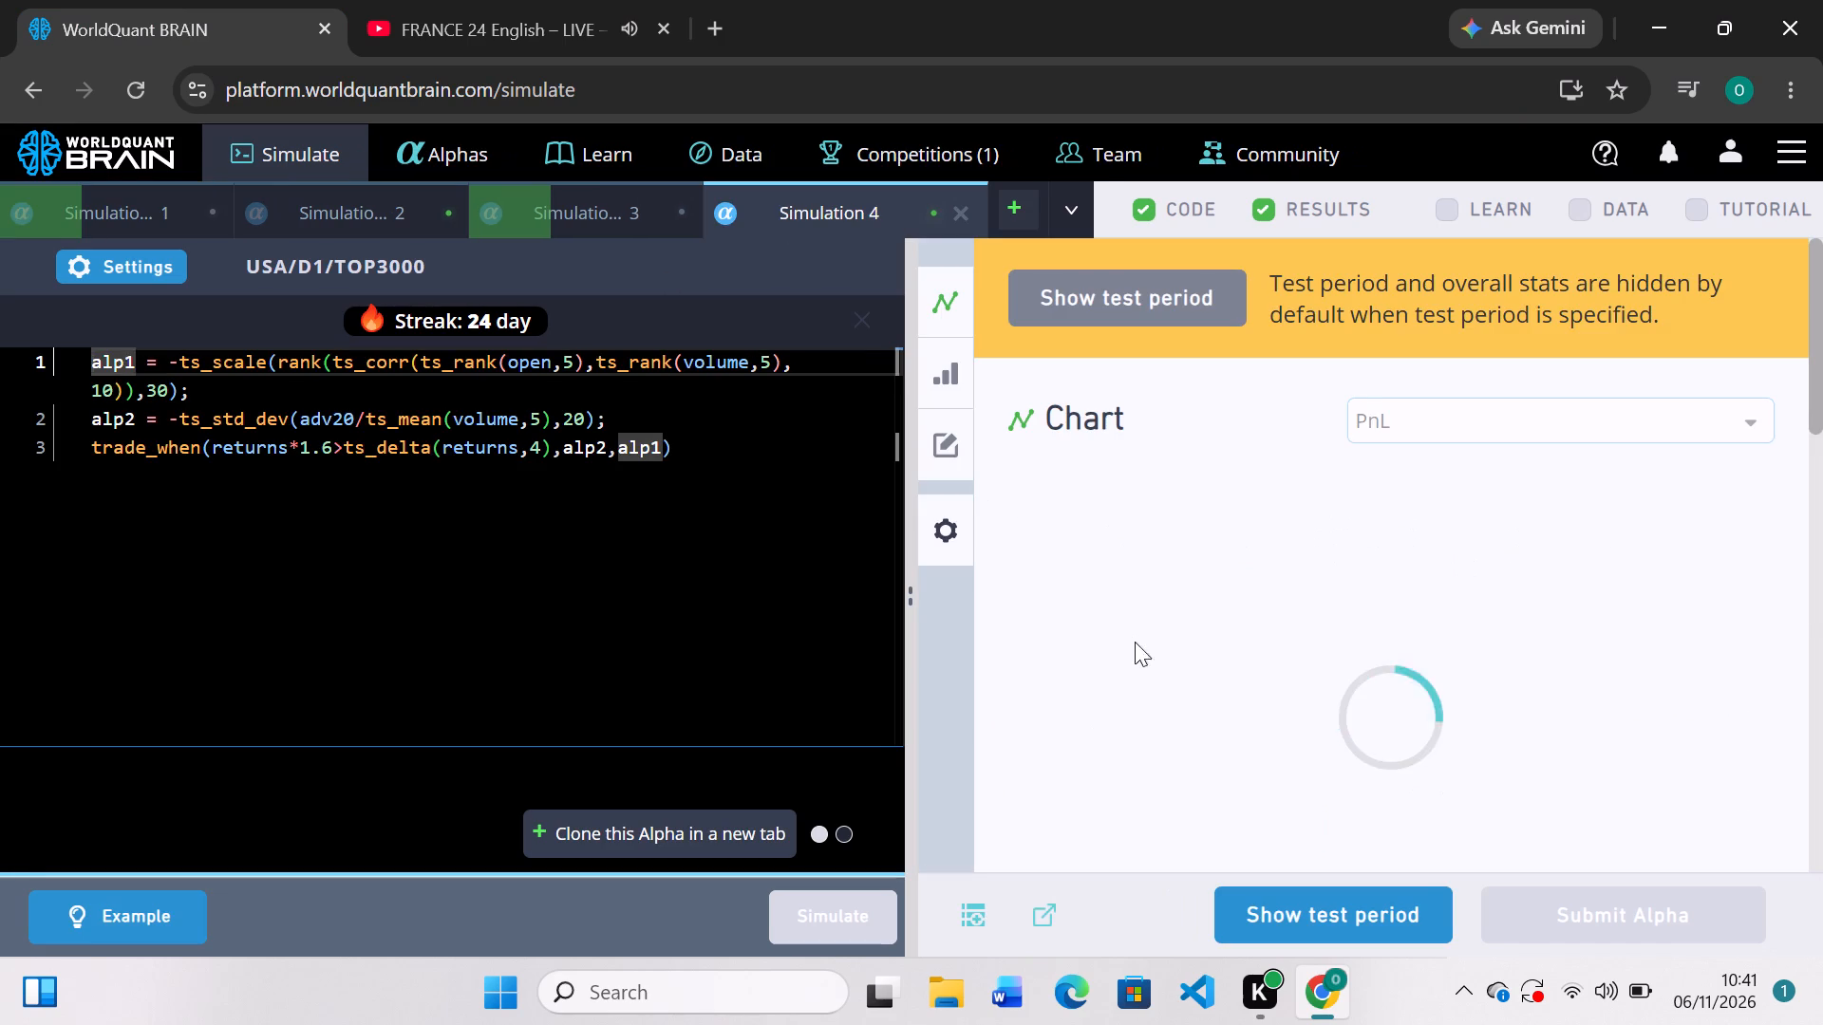
pyautogui.scroll(-3, 1136, 625)
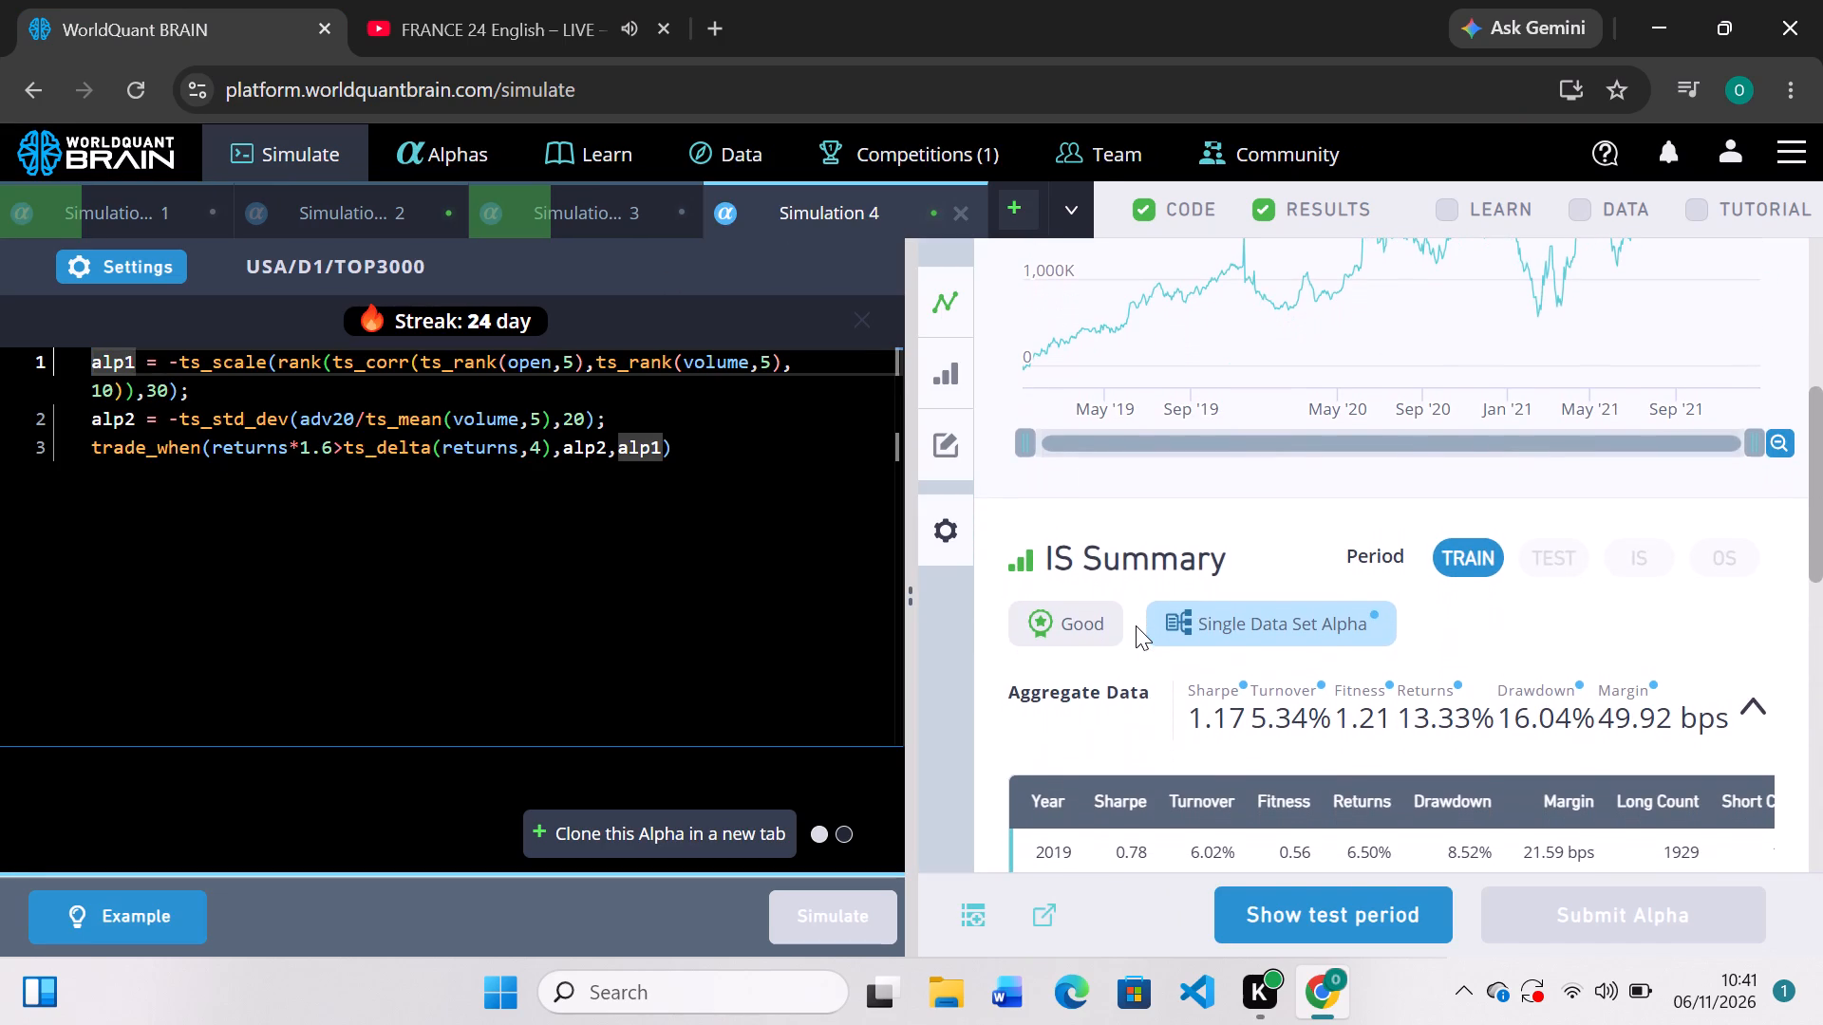
pyautogui.scroll(1, 1136, 625)
pyautogui.scroll(-2, 1136, 625)
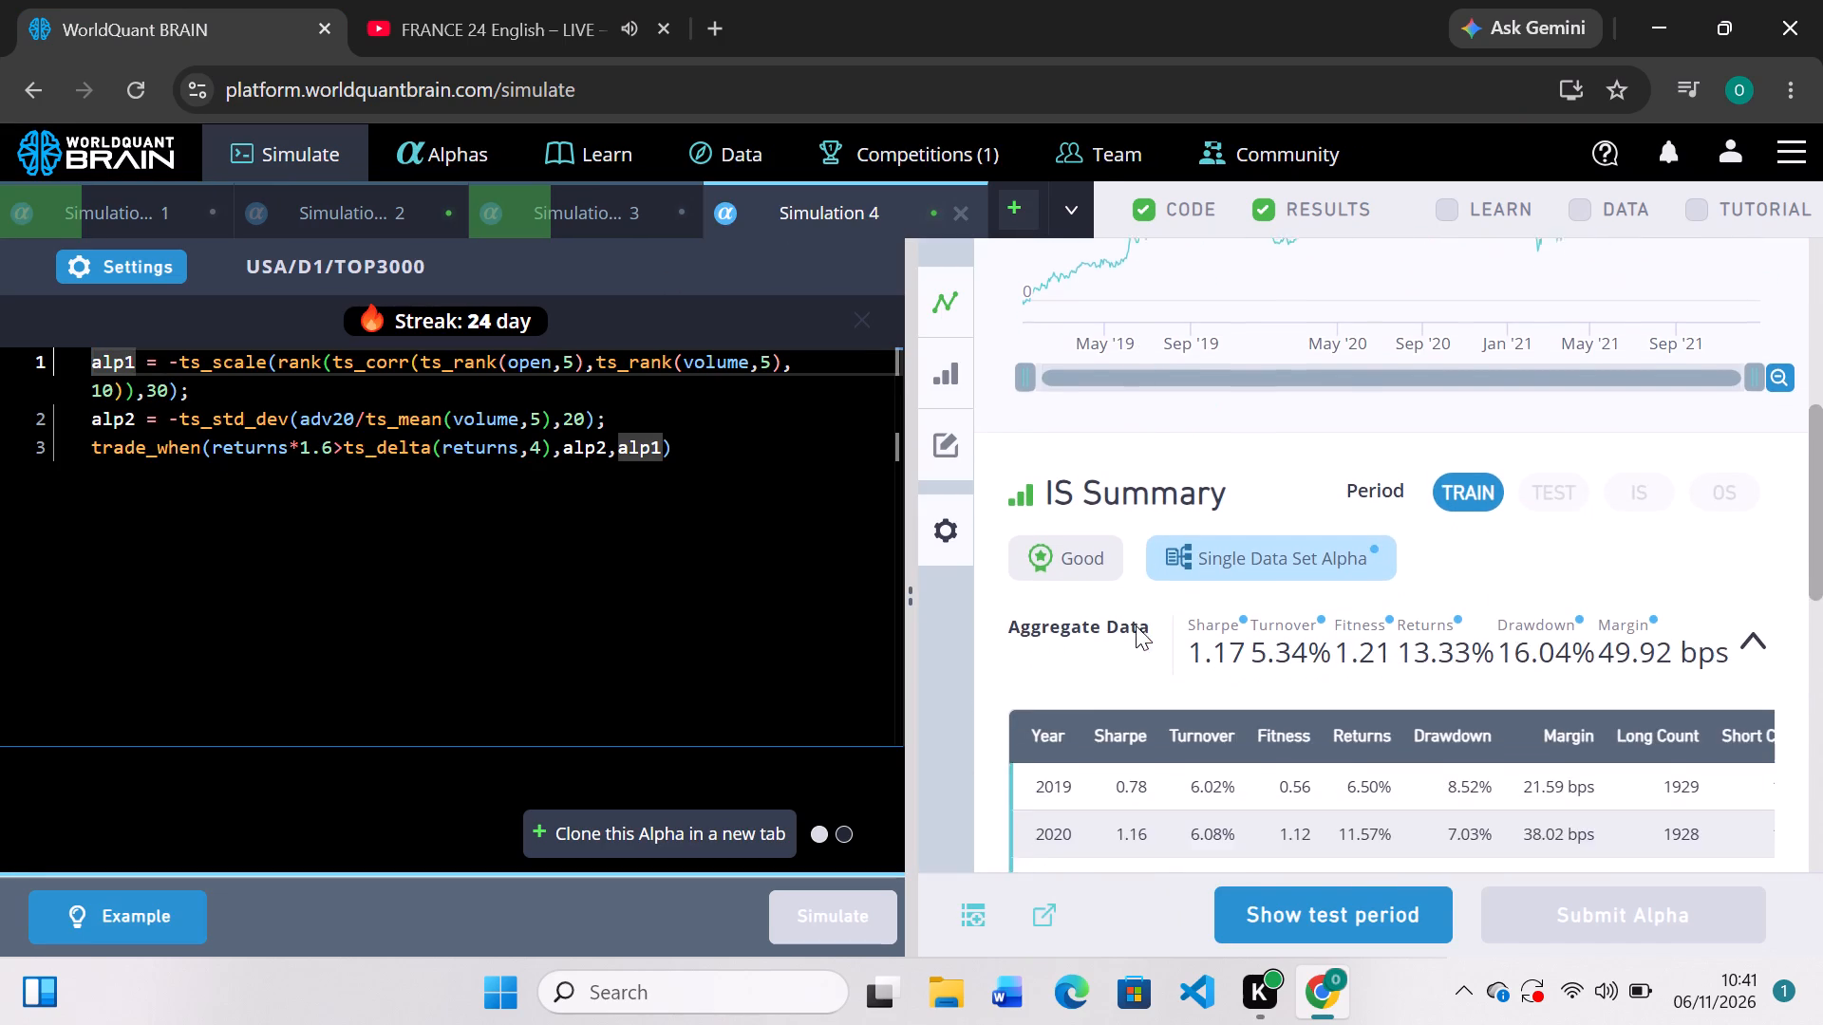
pyautogui.click(1305, 903)
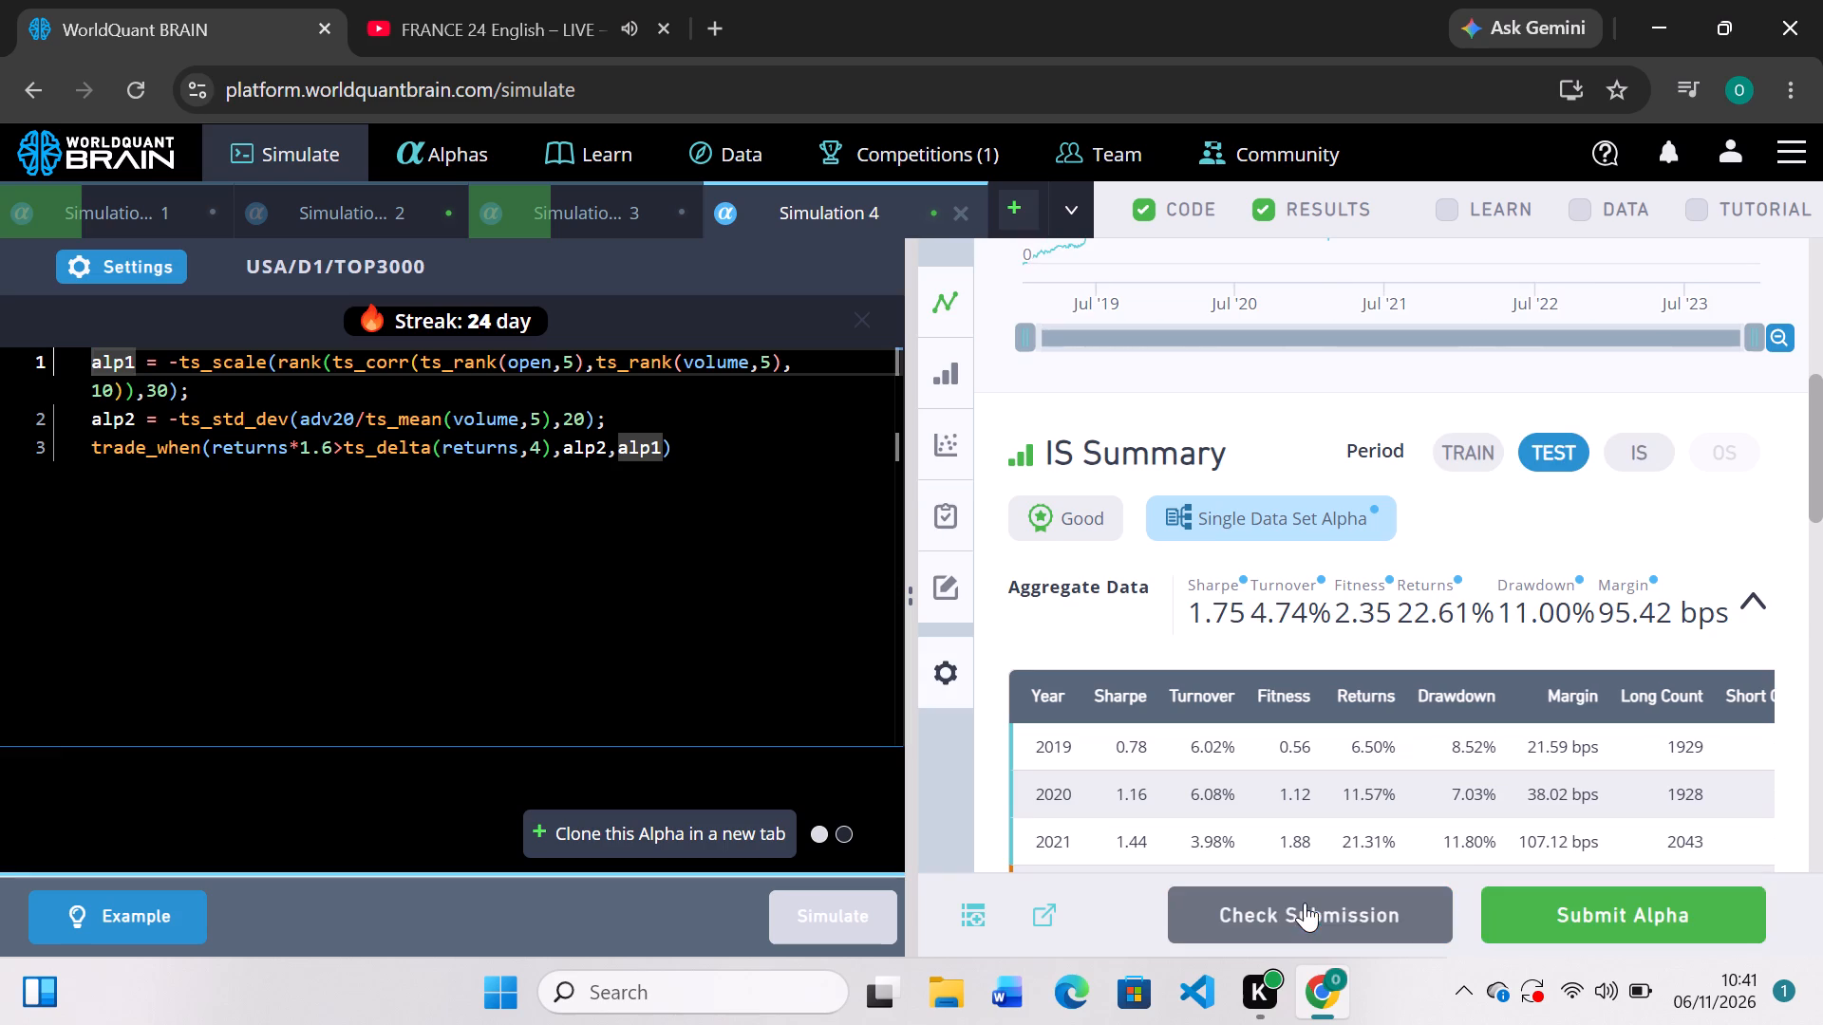
# Run the self-correlation check on Simulation 4's alpha and review its IS testing status.
pyautogui.scroll(-3, 1316, 754)
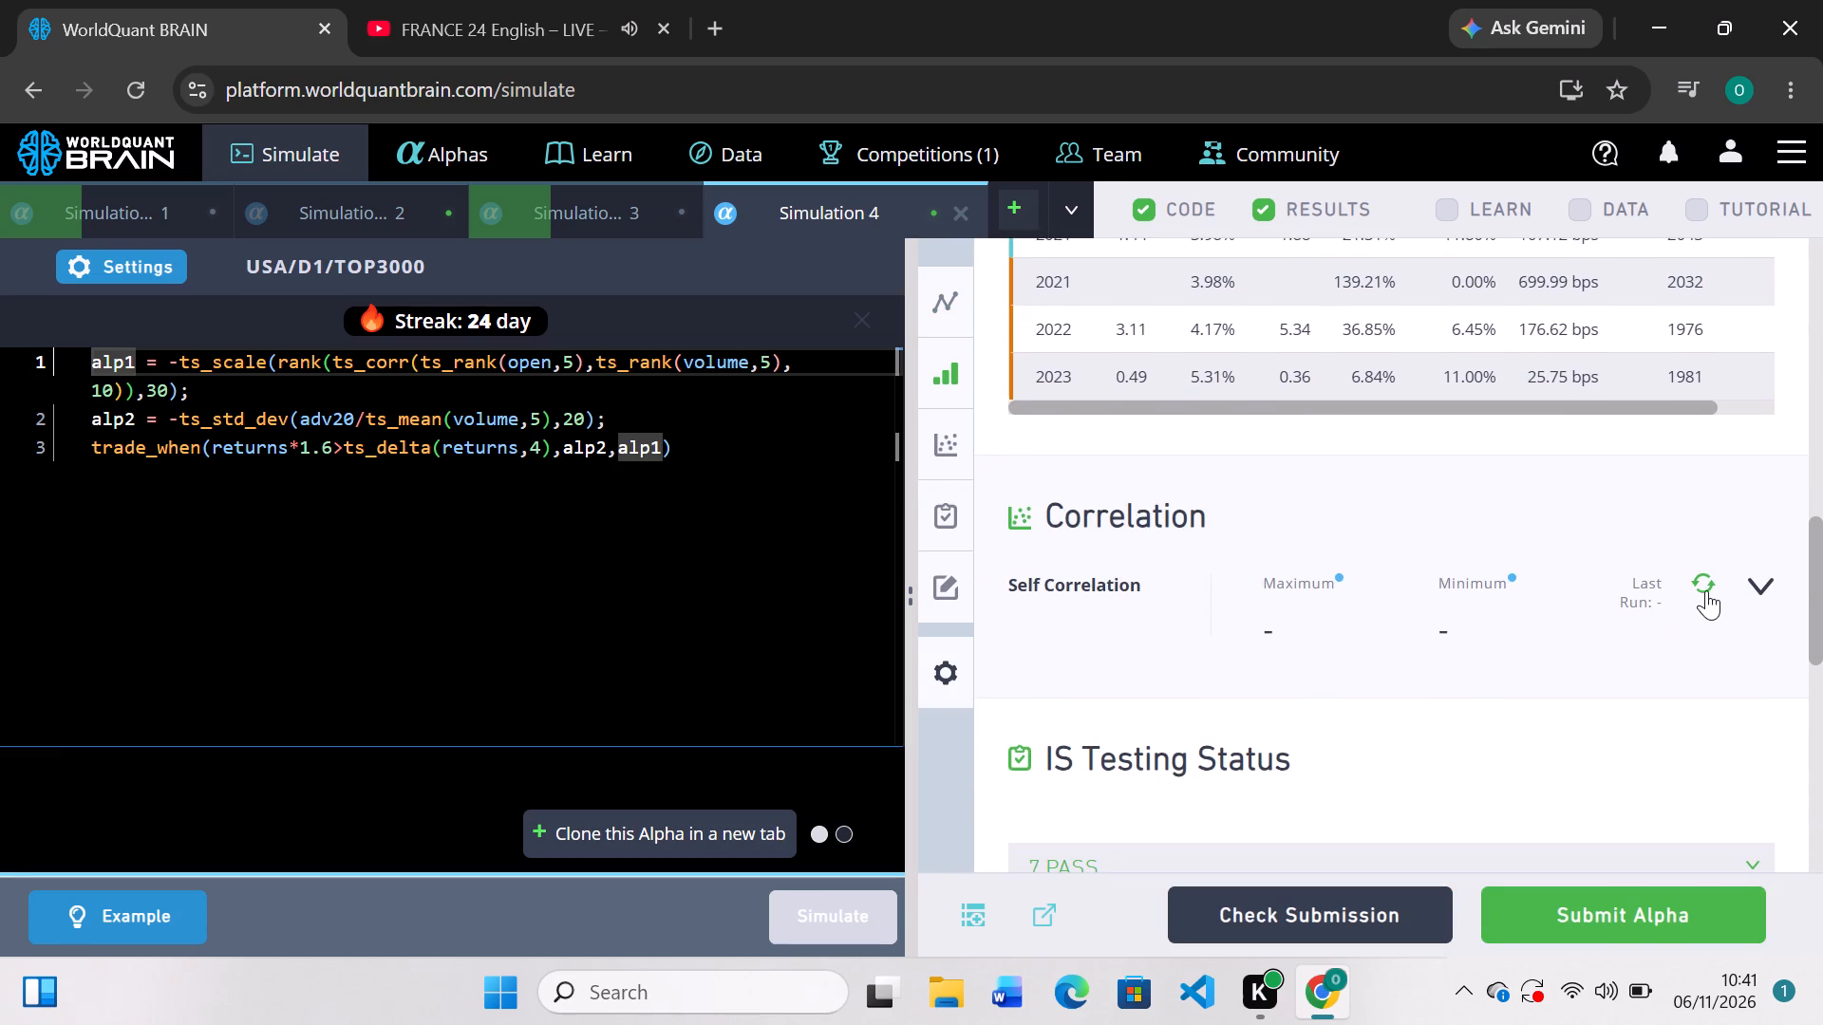
pyautogui.click(1708, 584)
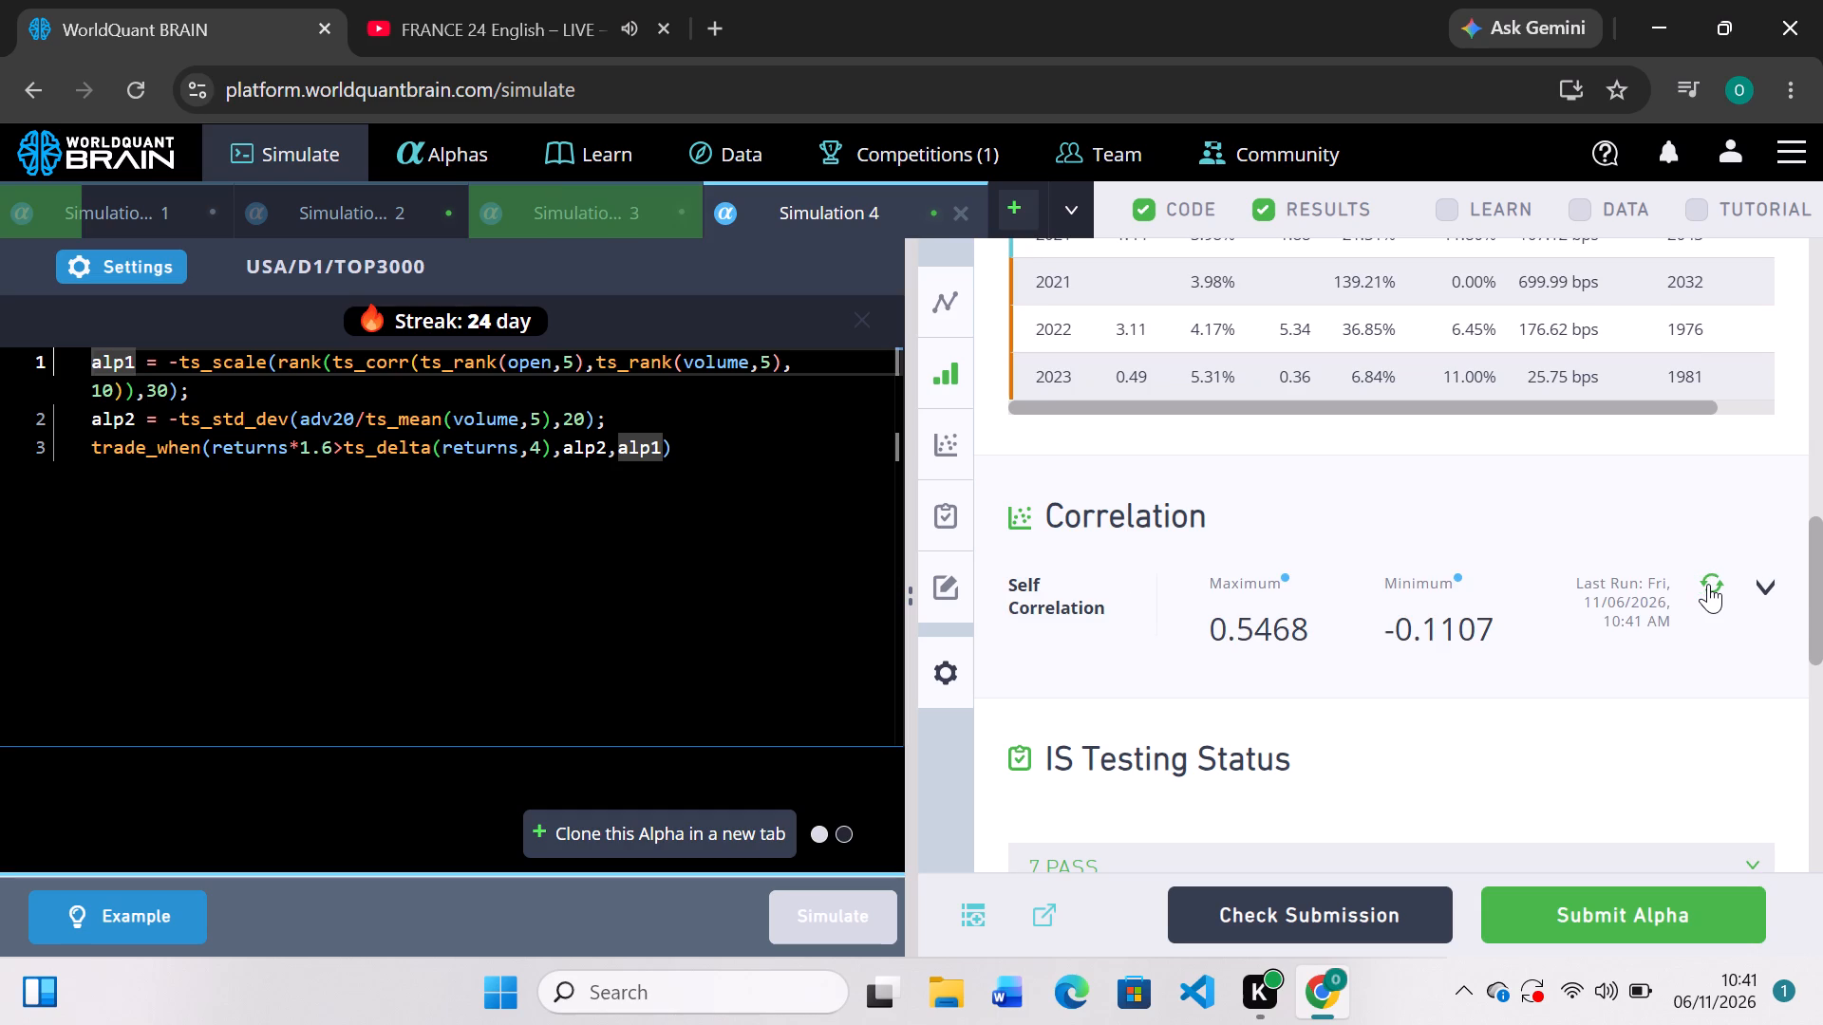
pyautogui.scroll(-1, 1280, 553)
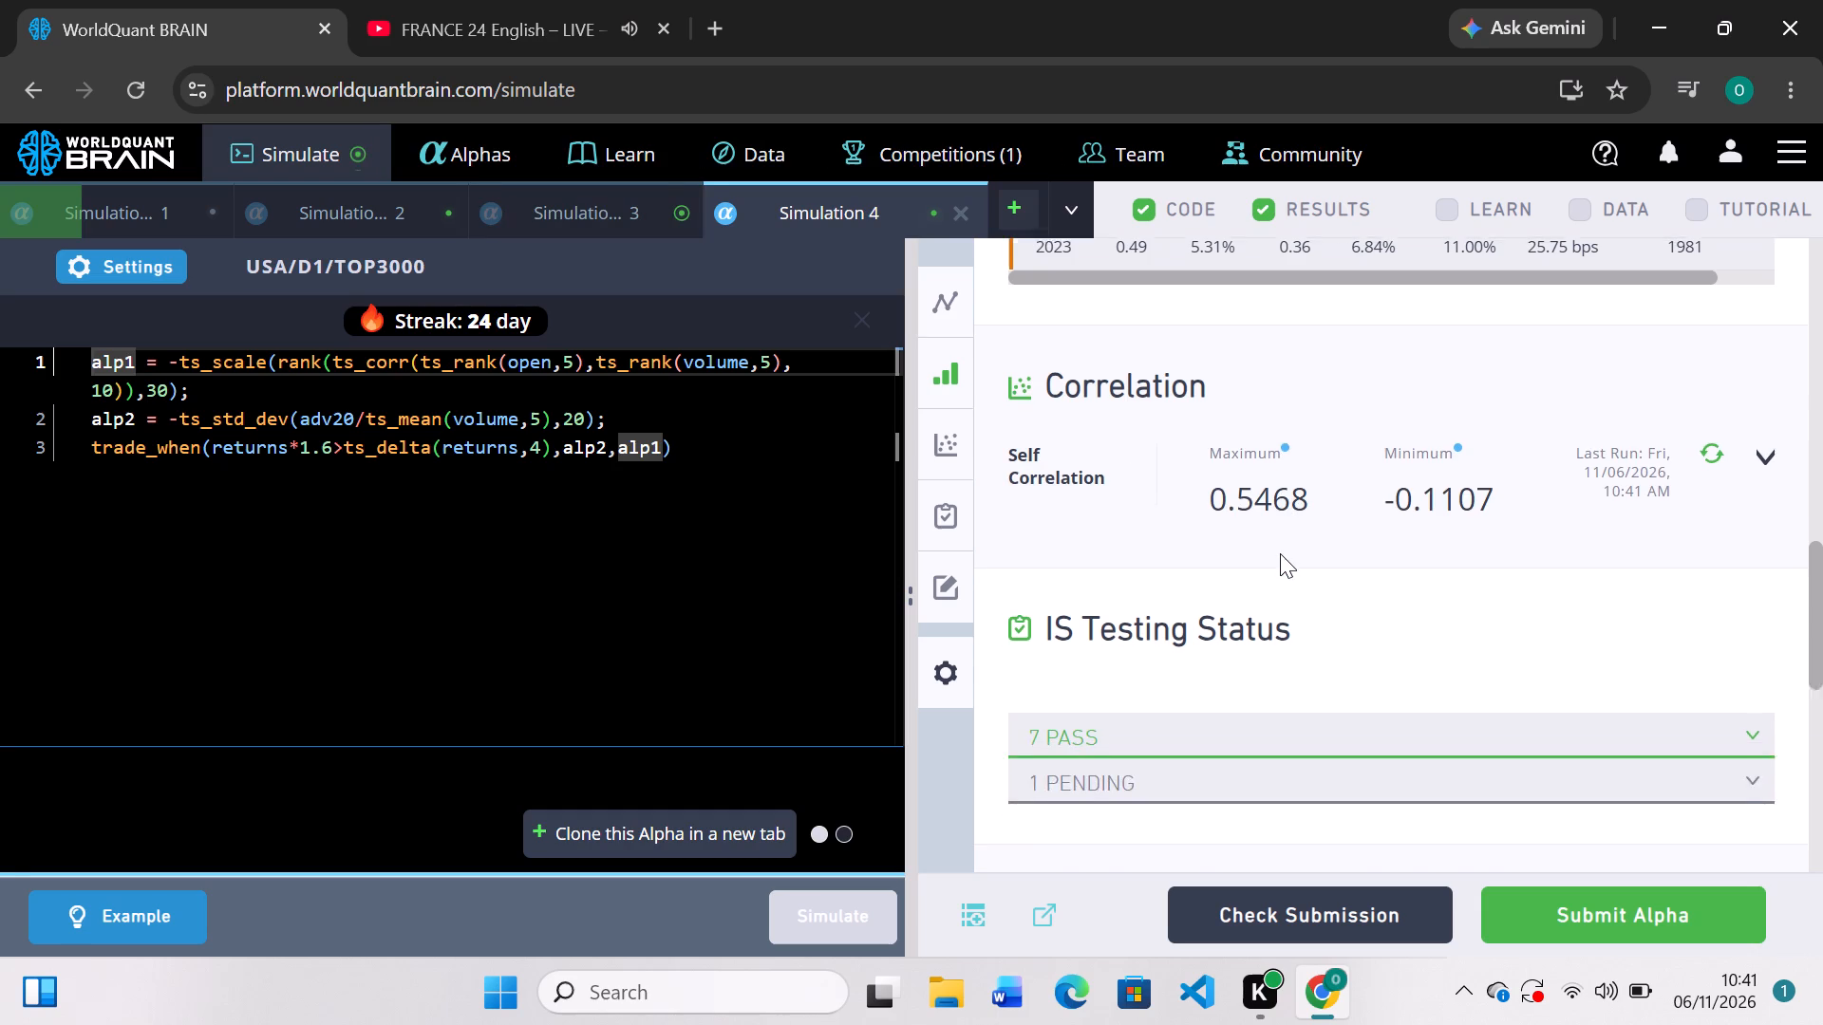
pyautogui.scroll(-1, 1280, 553)
pyautogui.scroll(2, 1280, 553)
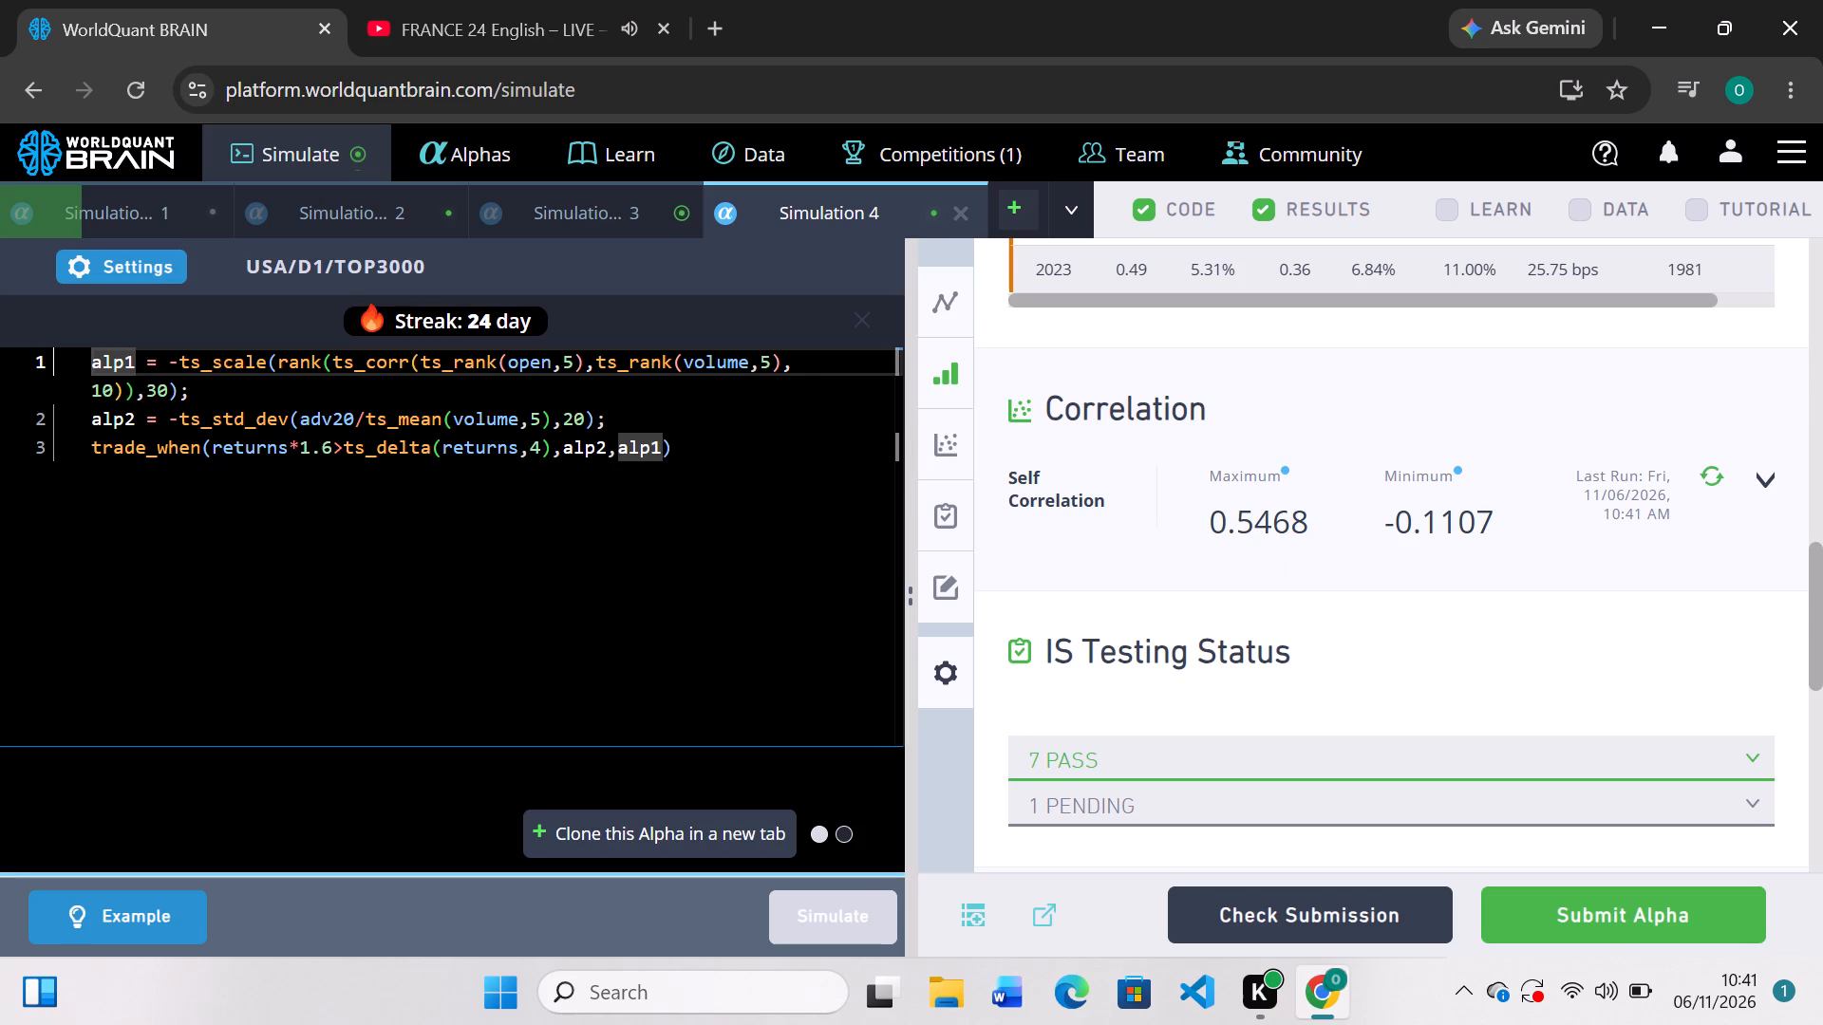
# In Simulation 4's trade_when condition, replace the ts_delta operator with ts_sum and simulate the alpha.
pyautogui.click(431, 449)
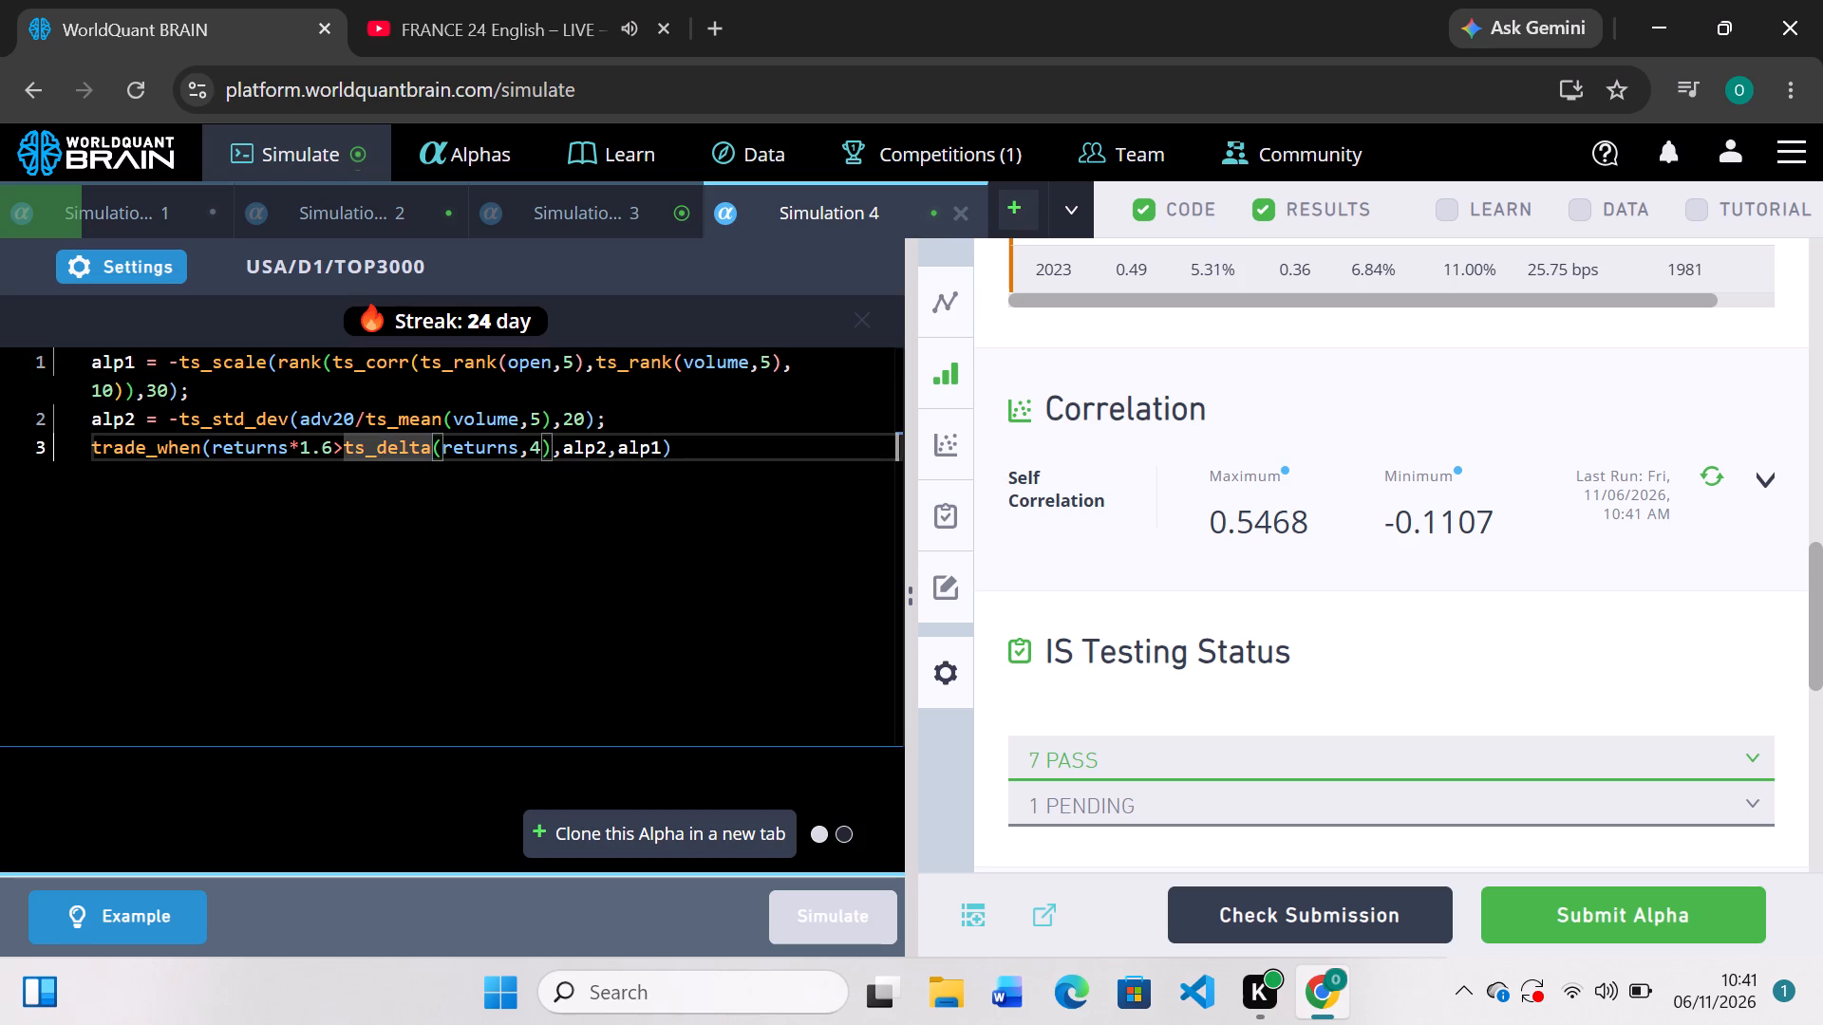
pyautogui.press('BackSpace')
pyautogui.press('BackSpace')
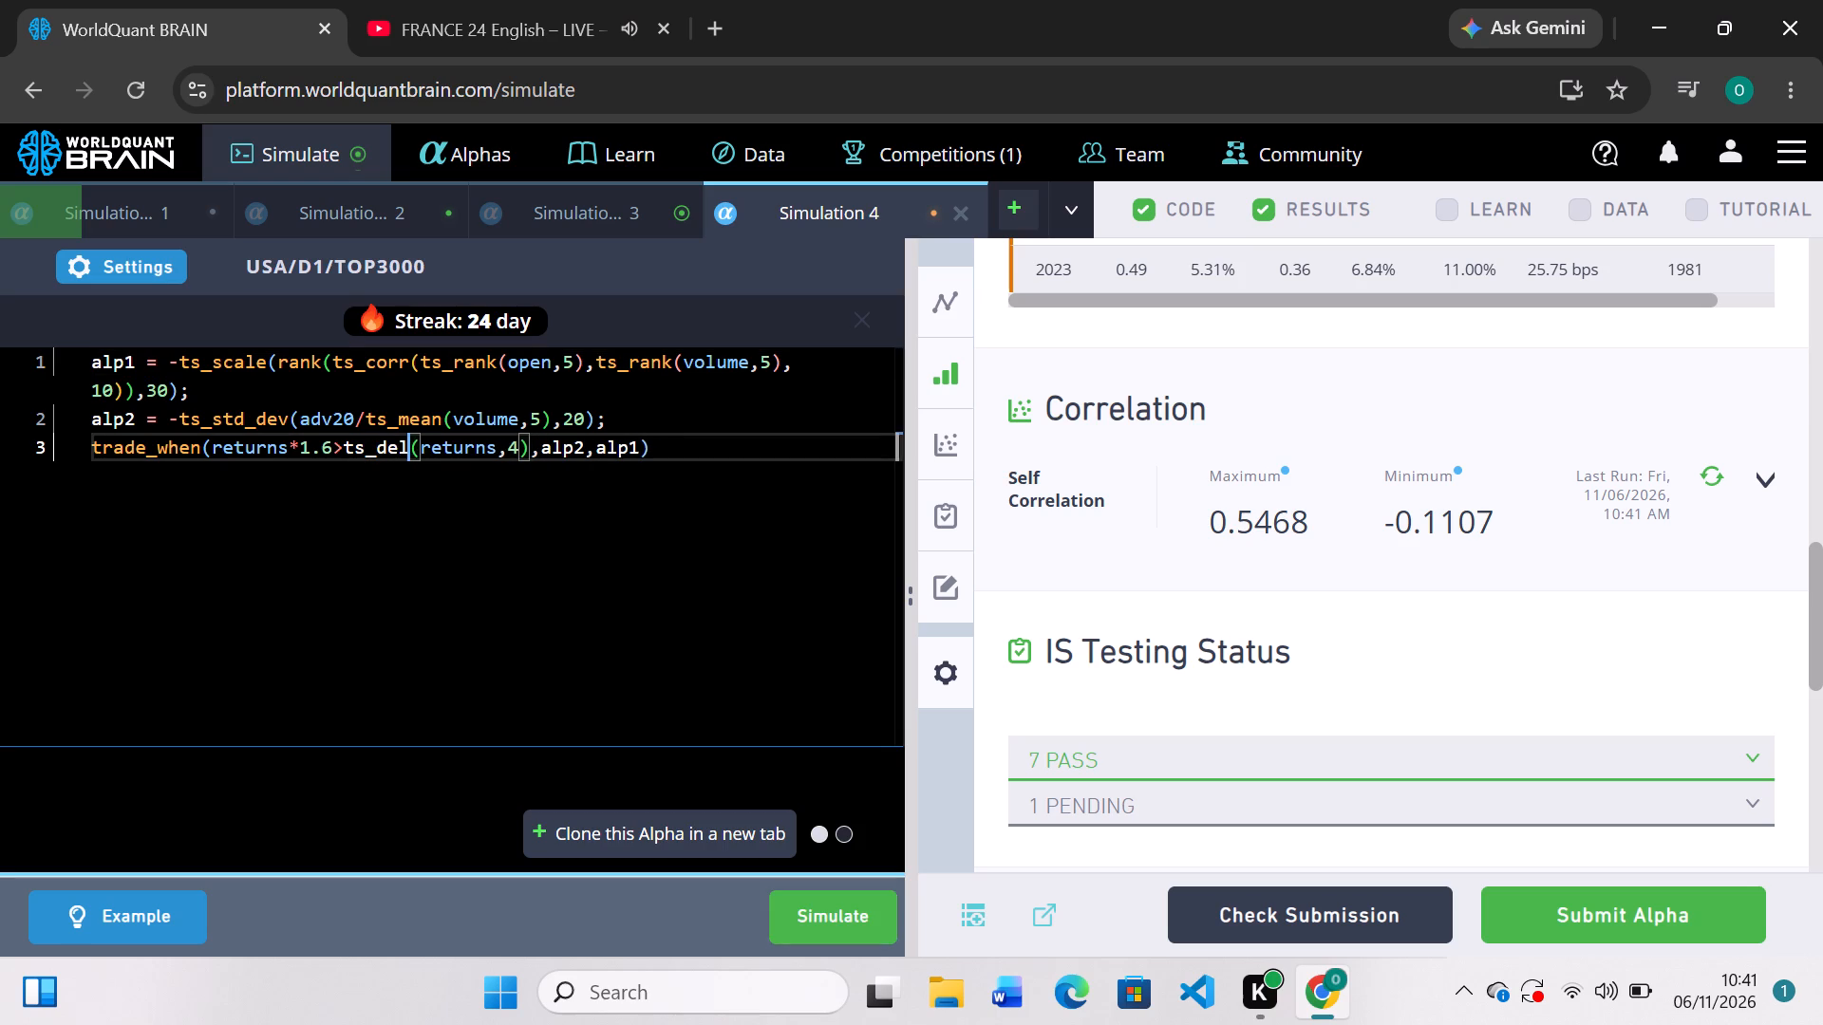
pyautogui.press('BackSpace')
pyautogui.press('BackSpace')
pyautogui.press('BackSpace')
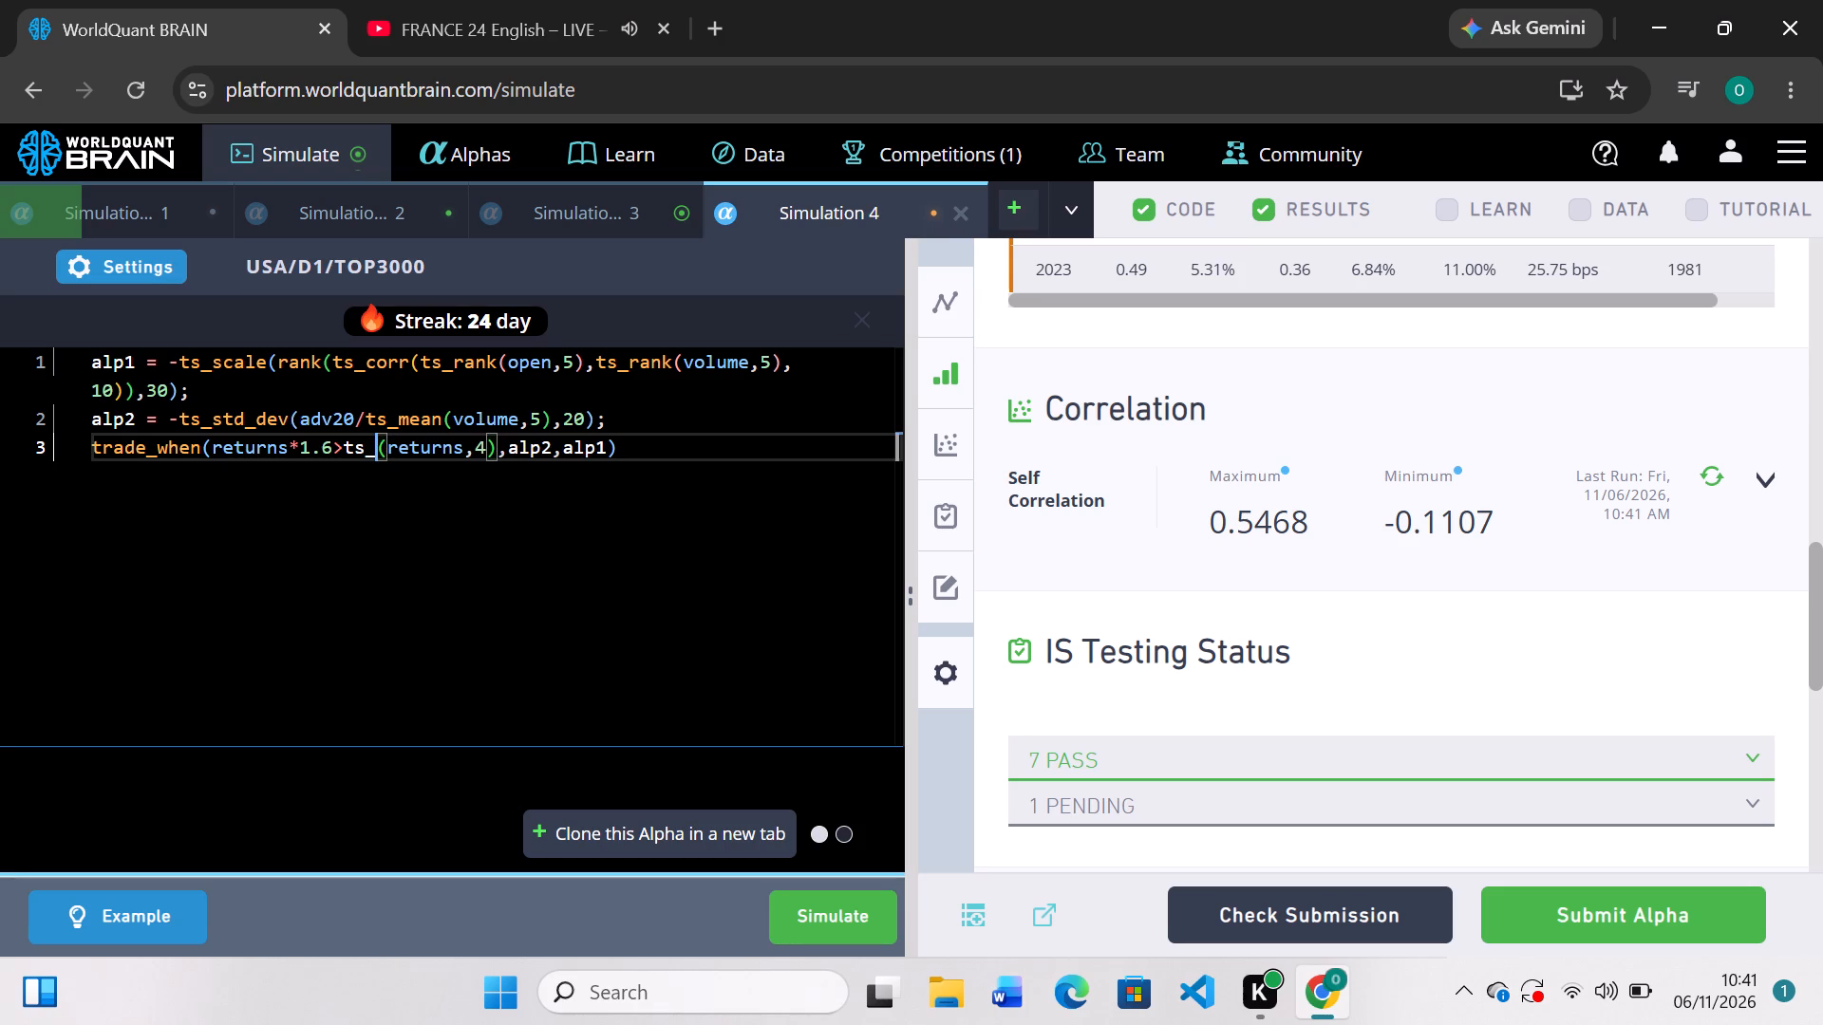
pyautogui.write('su')
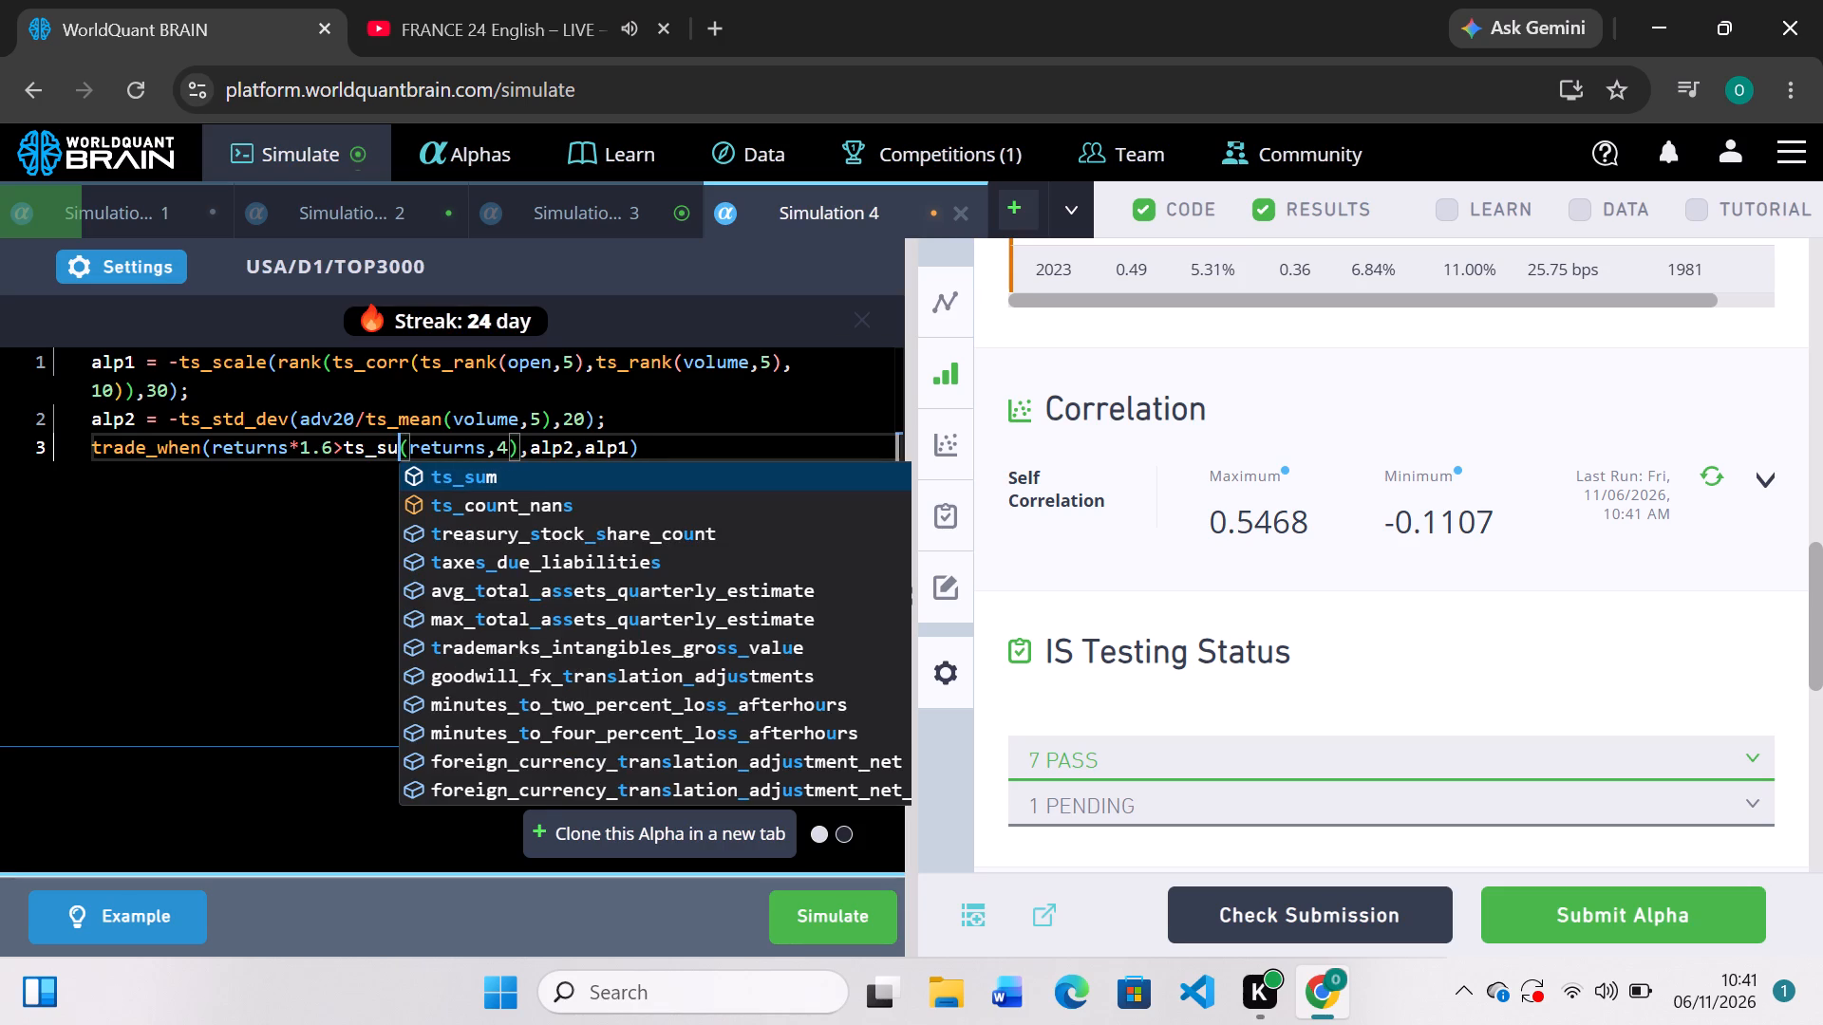
pyautogui.press('m')
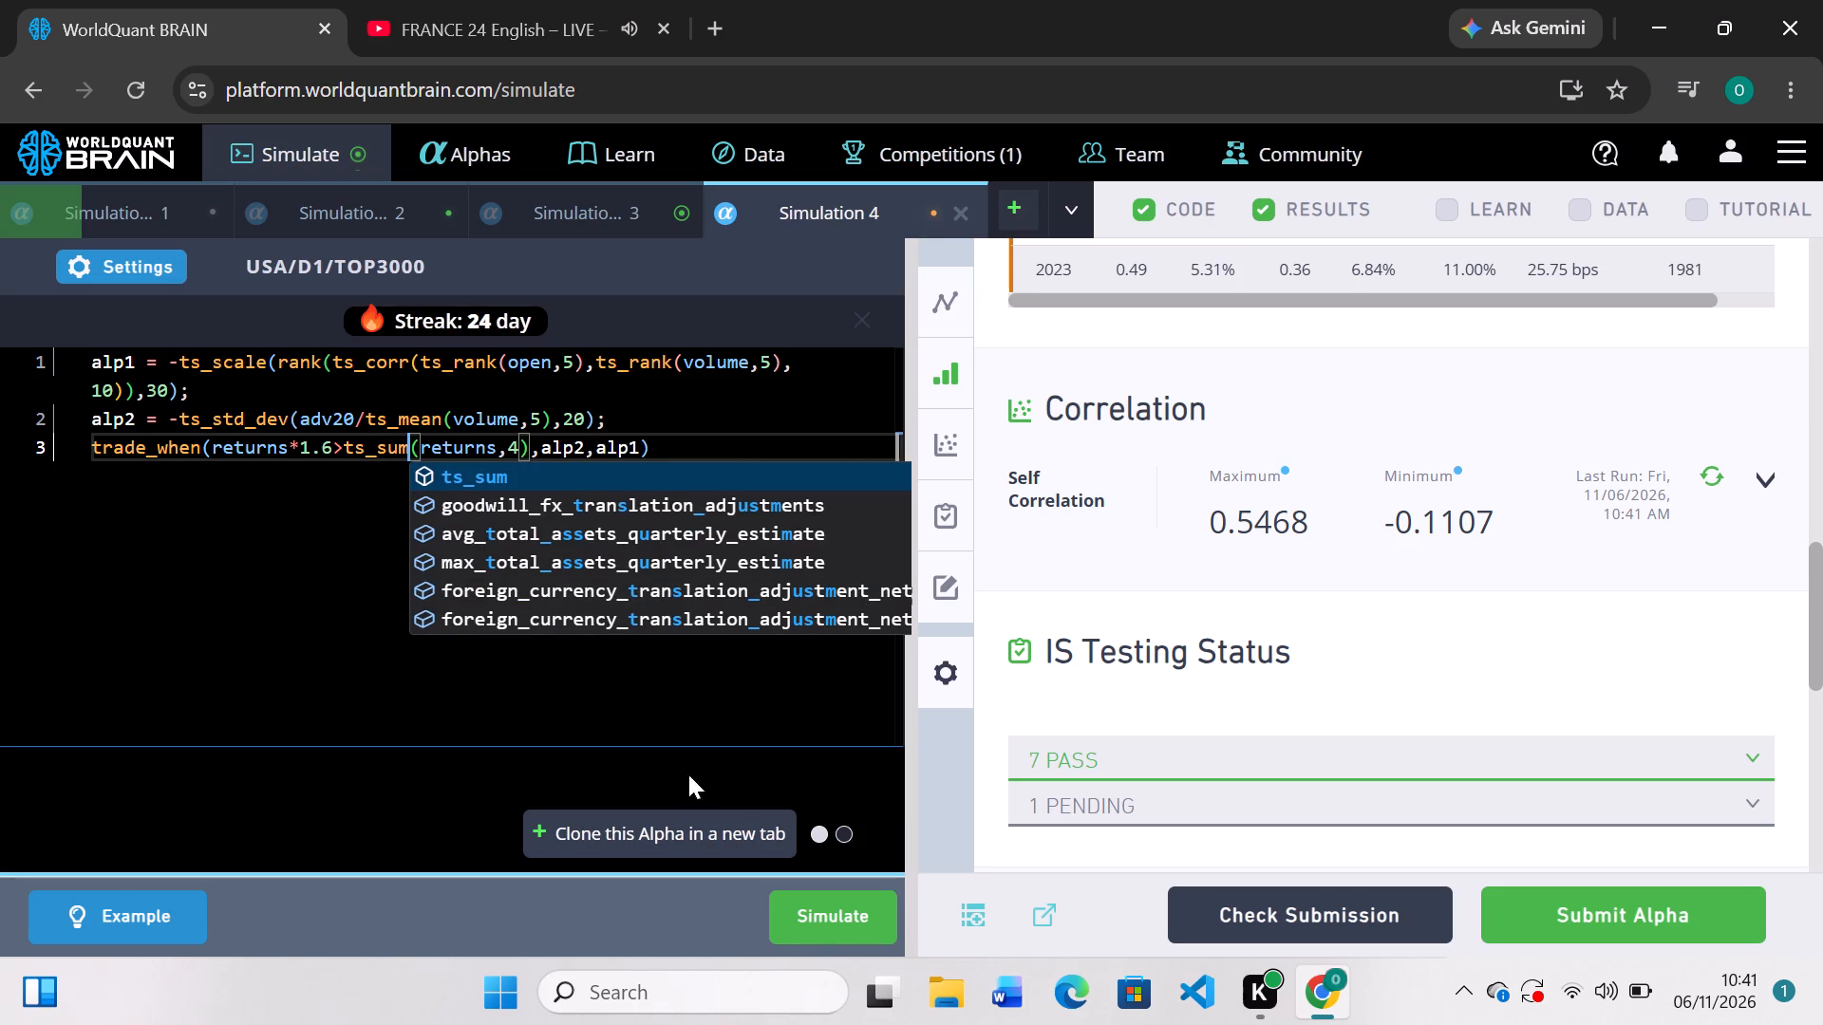
pyautogui.click(813, 927)
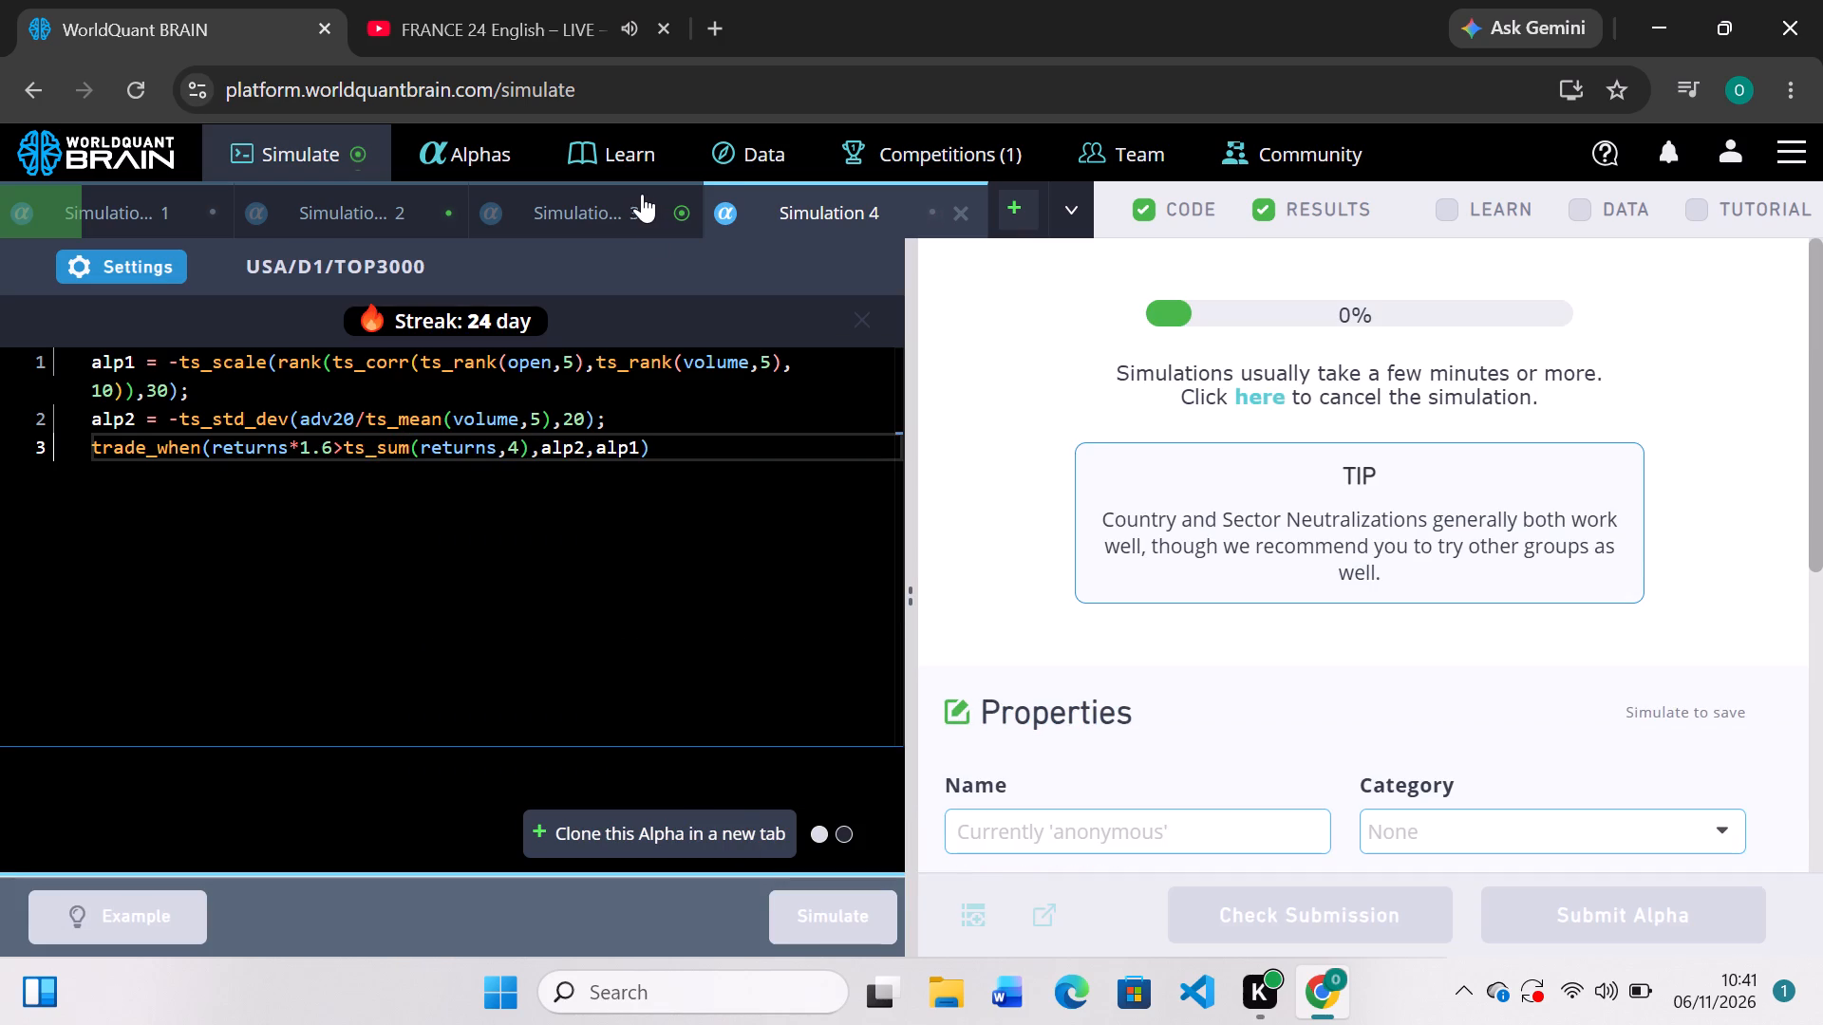
# Review Simulation 3's PnL chart and training-period IS summary, and show its test-period results.
pyautogui.click(641, 195)
pyautogui.scroll(-3, 1287, 657)
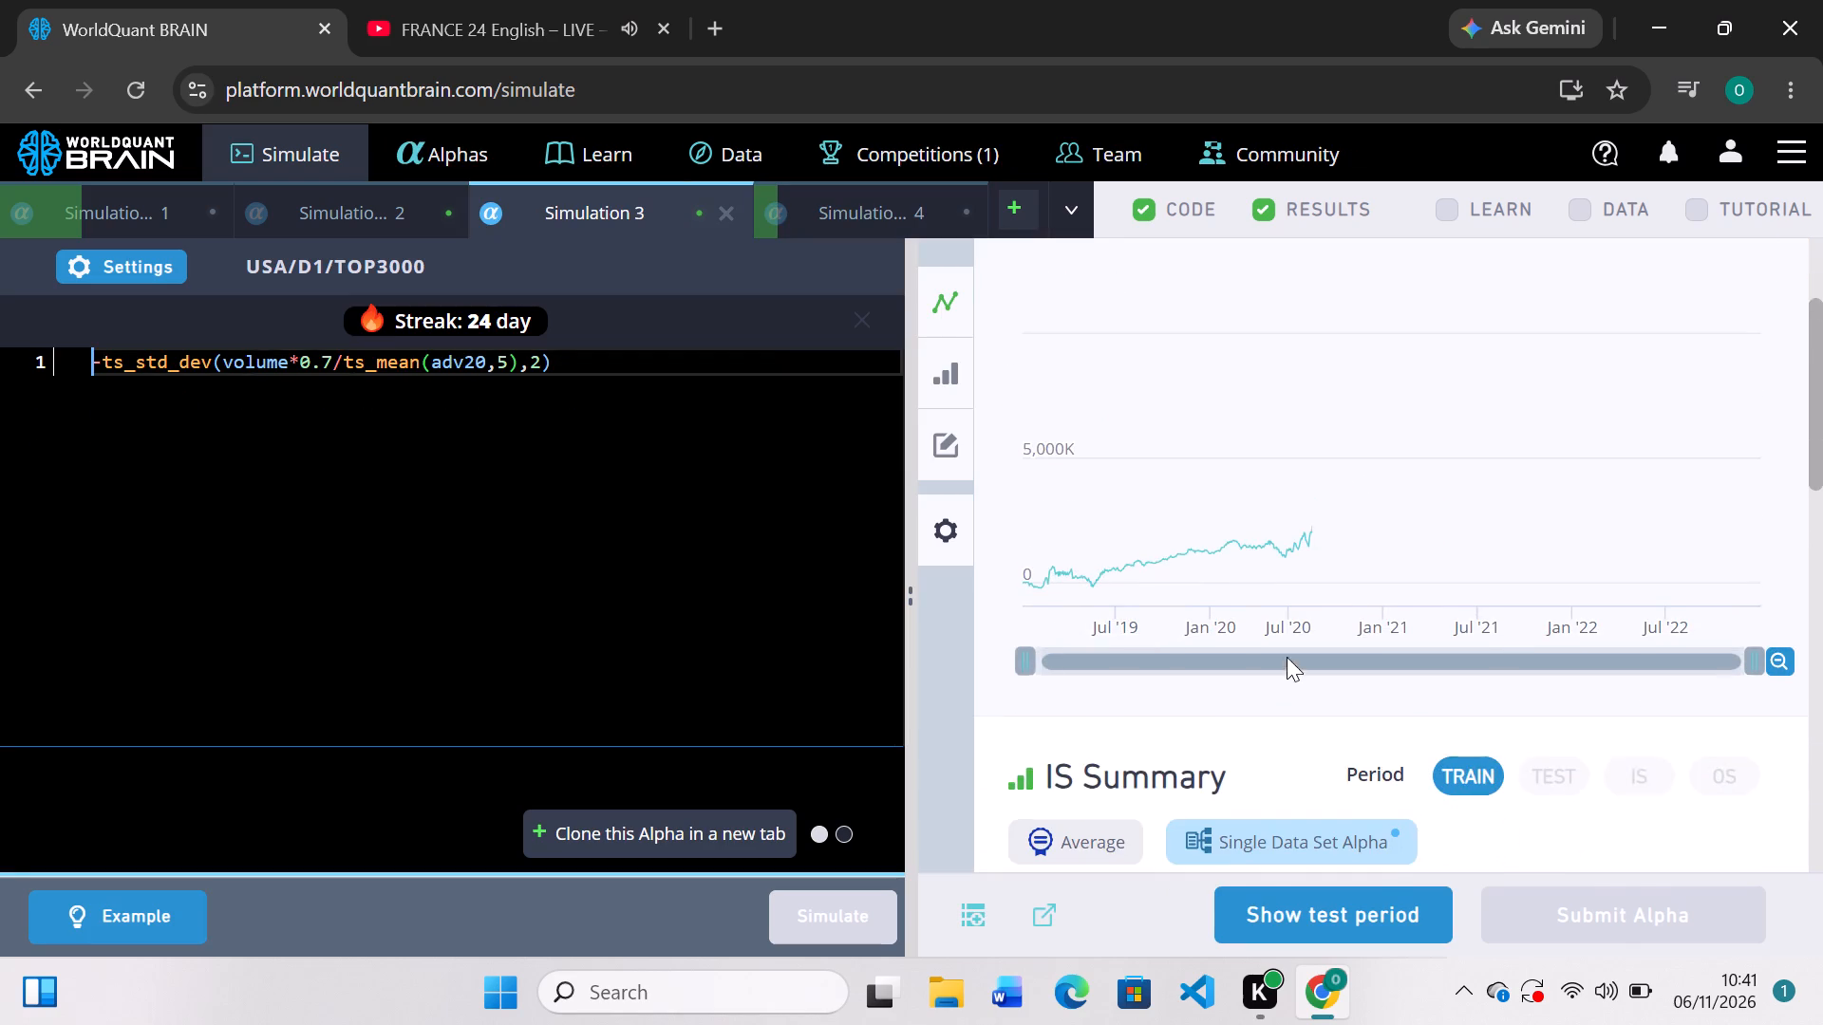
pyautogui.scroll(-1, 1287, 657)
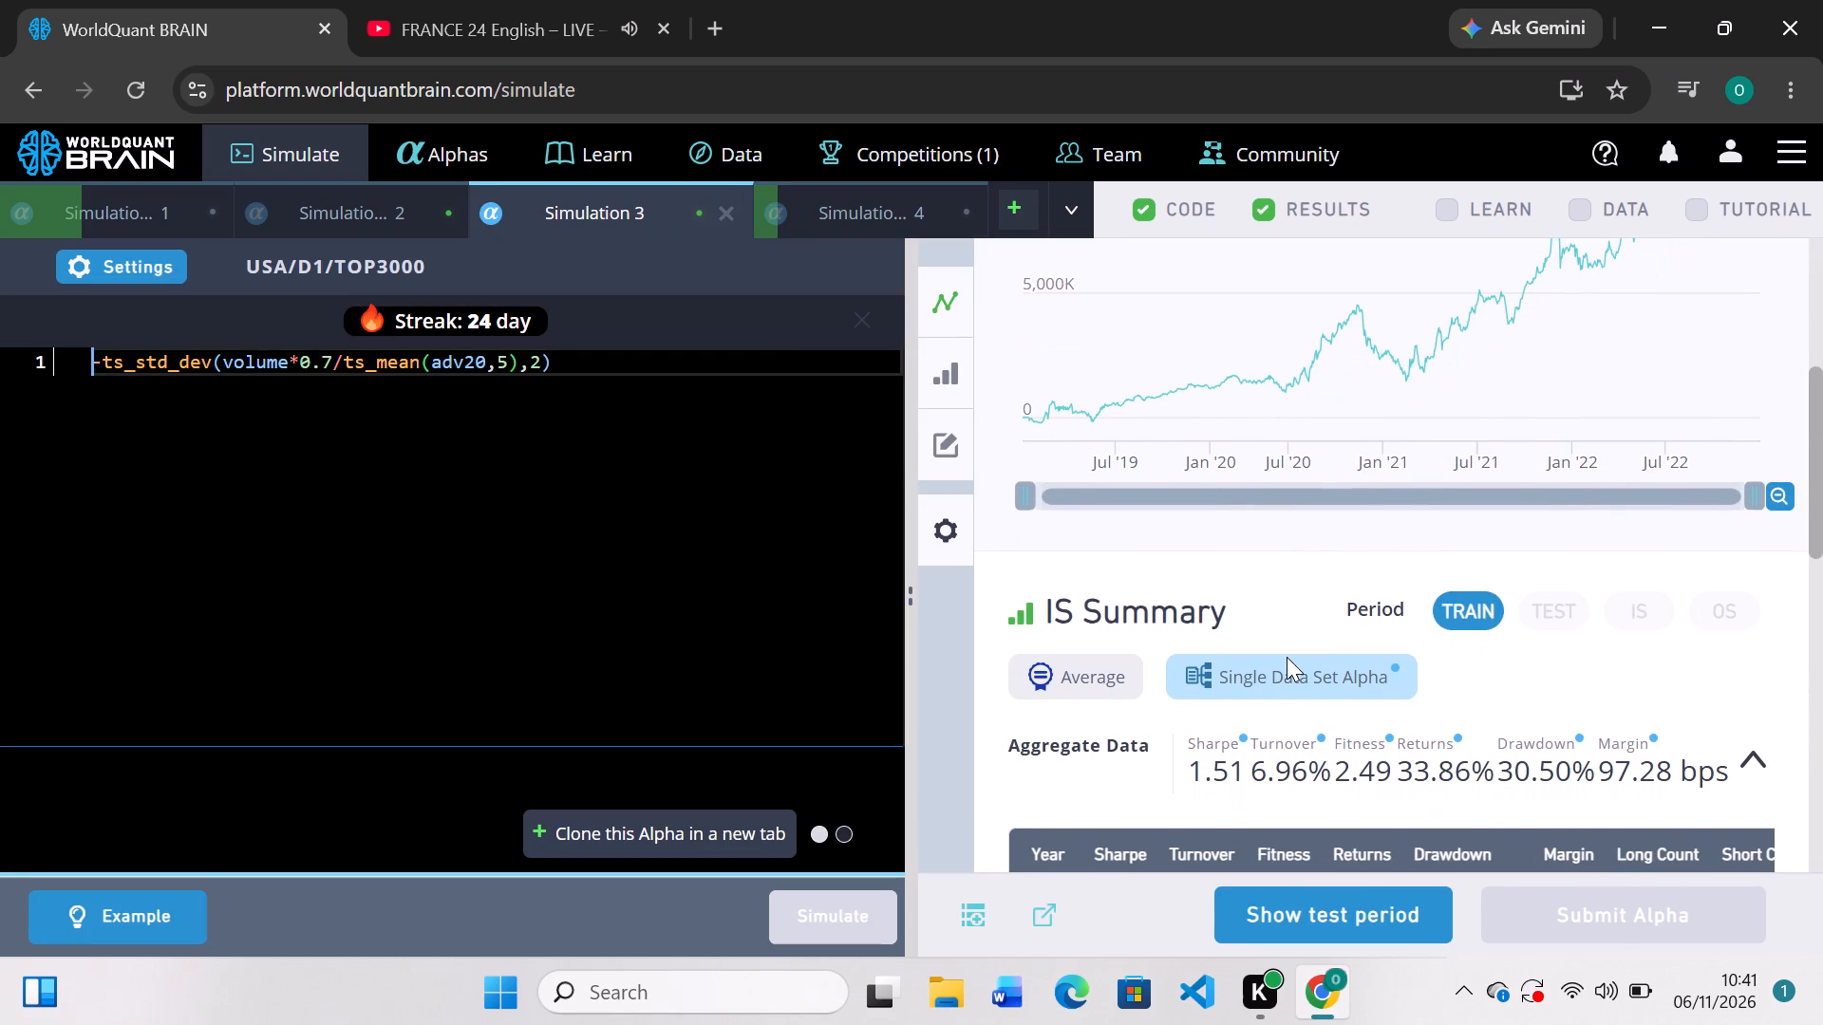
pyautogui.scroll(-3, 1287, 657)
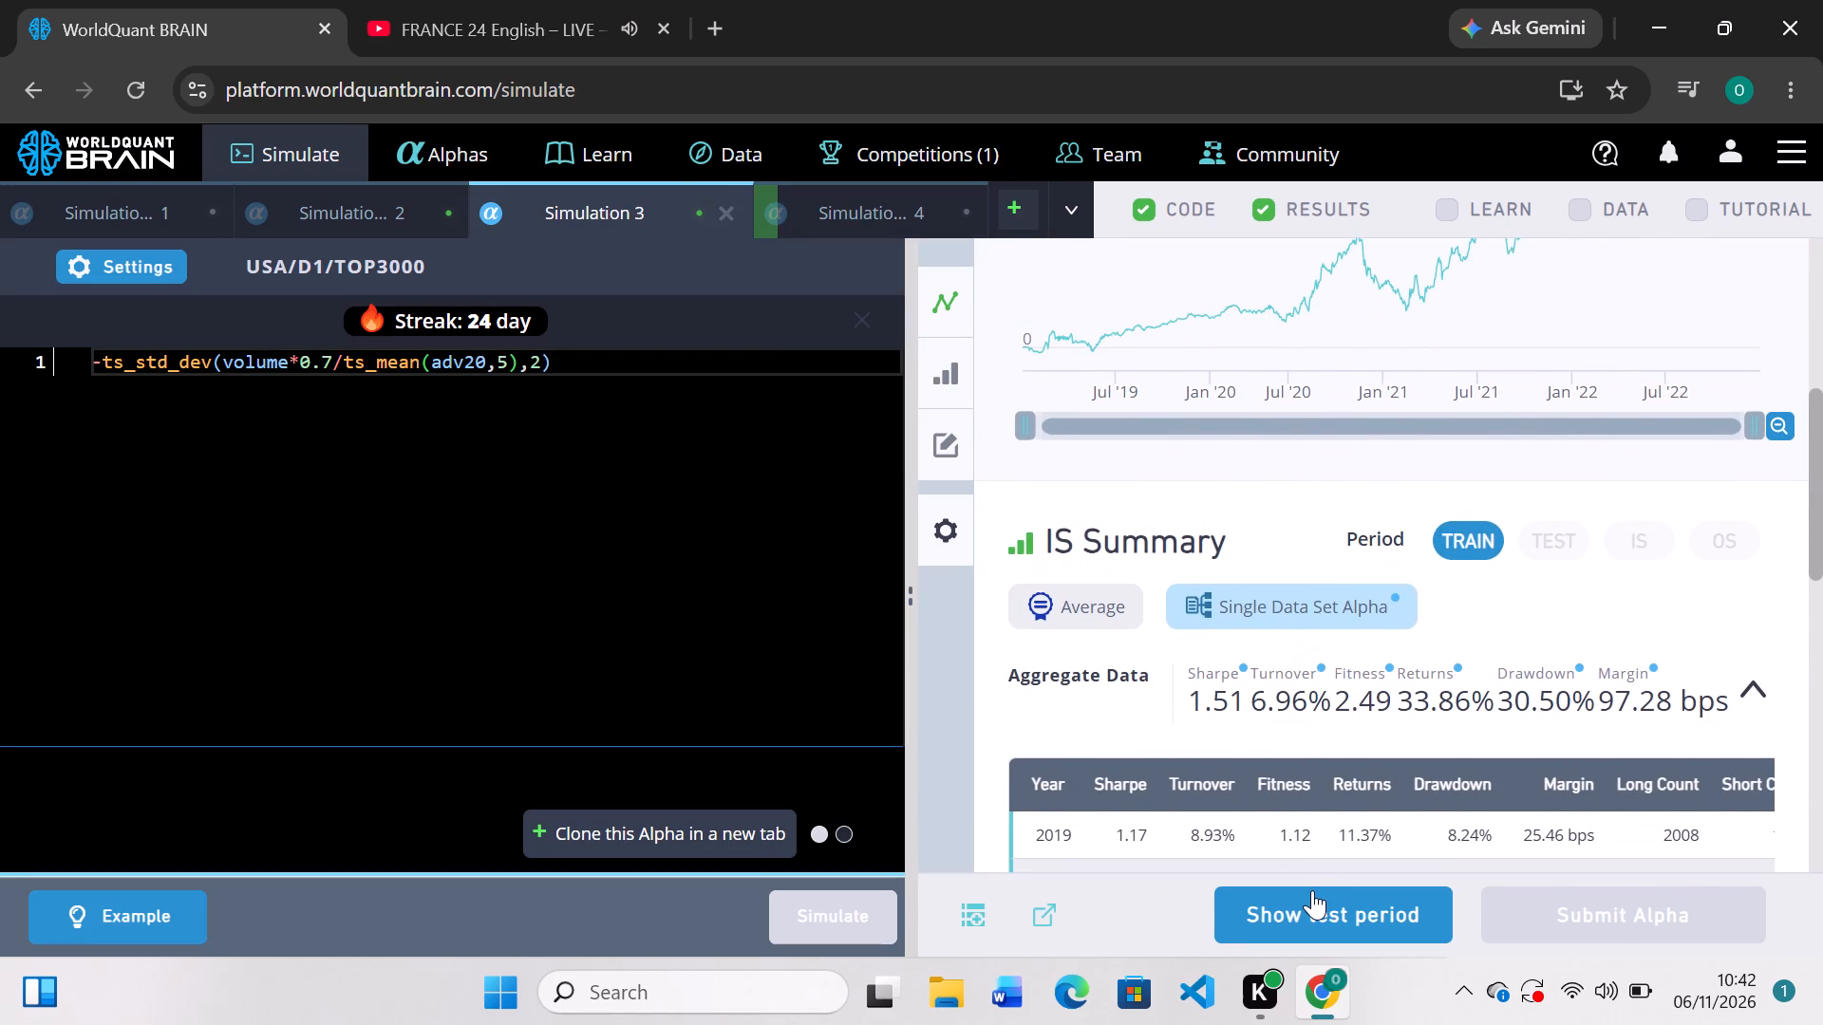
pyautogui.click(1312, 890)
# Review Simulation 3's yearly results, run its self-correlation check, and examine its IS testing status.
pyautogui.scroll(-2, 1448, 770)
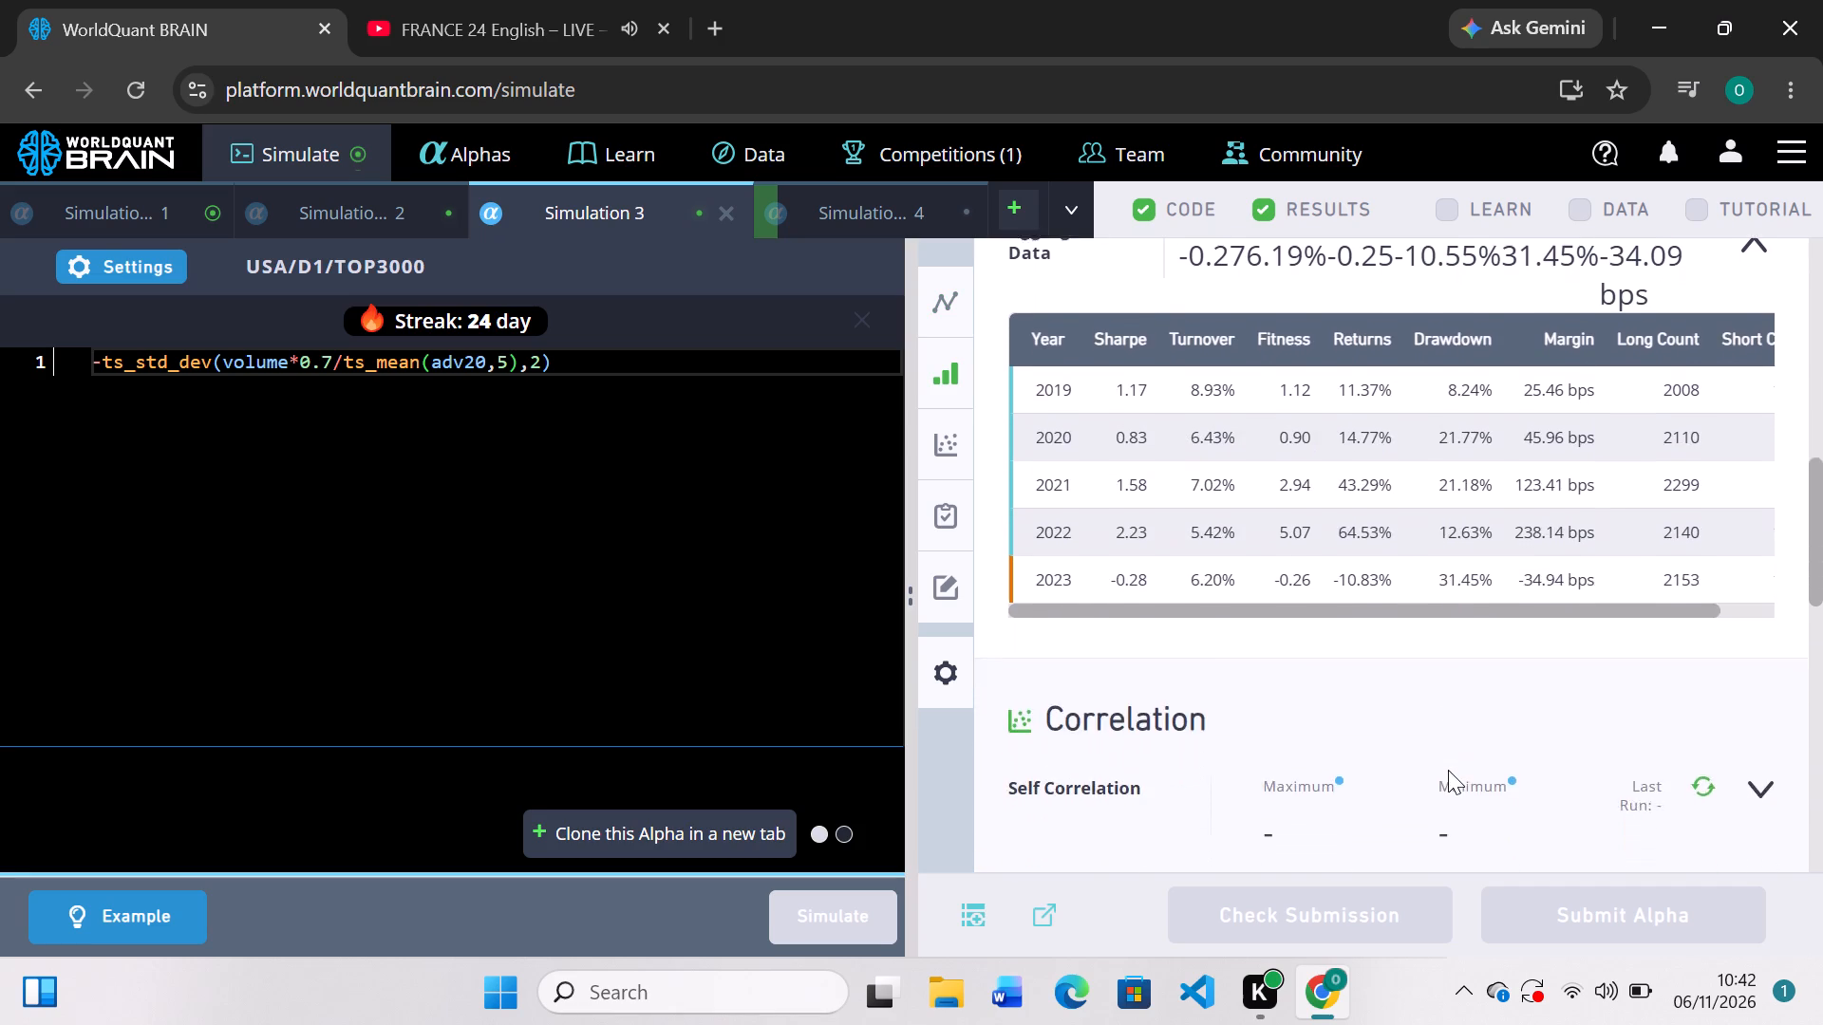
pyautogui.scroll(-1, 1448, 770)
pyautogui.click(1698, 662)
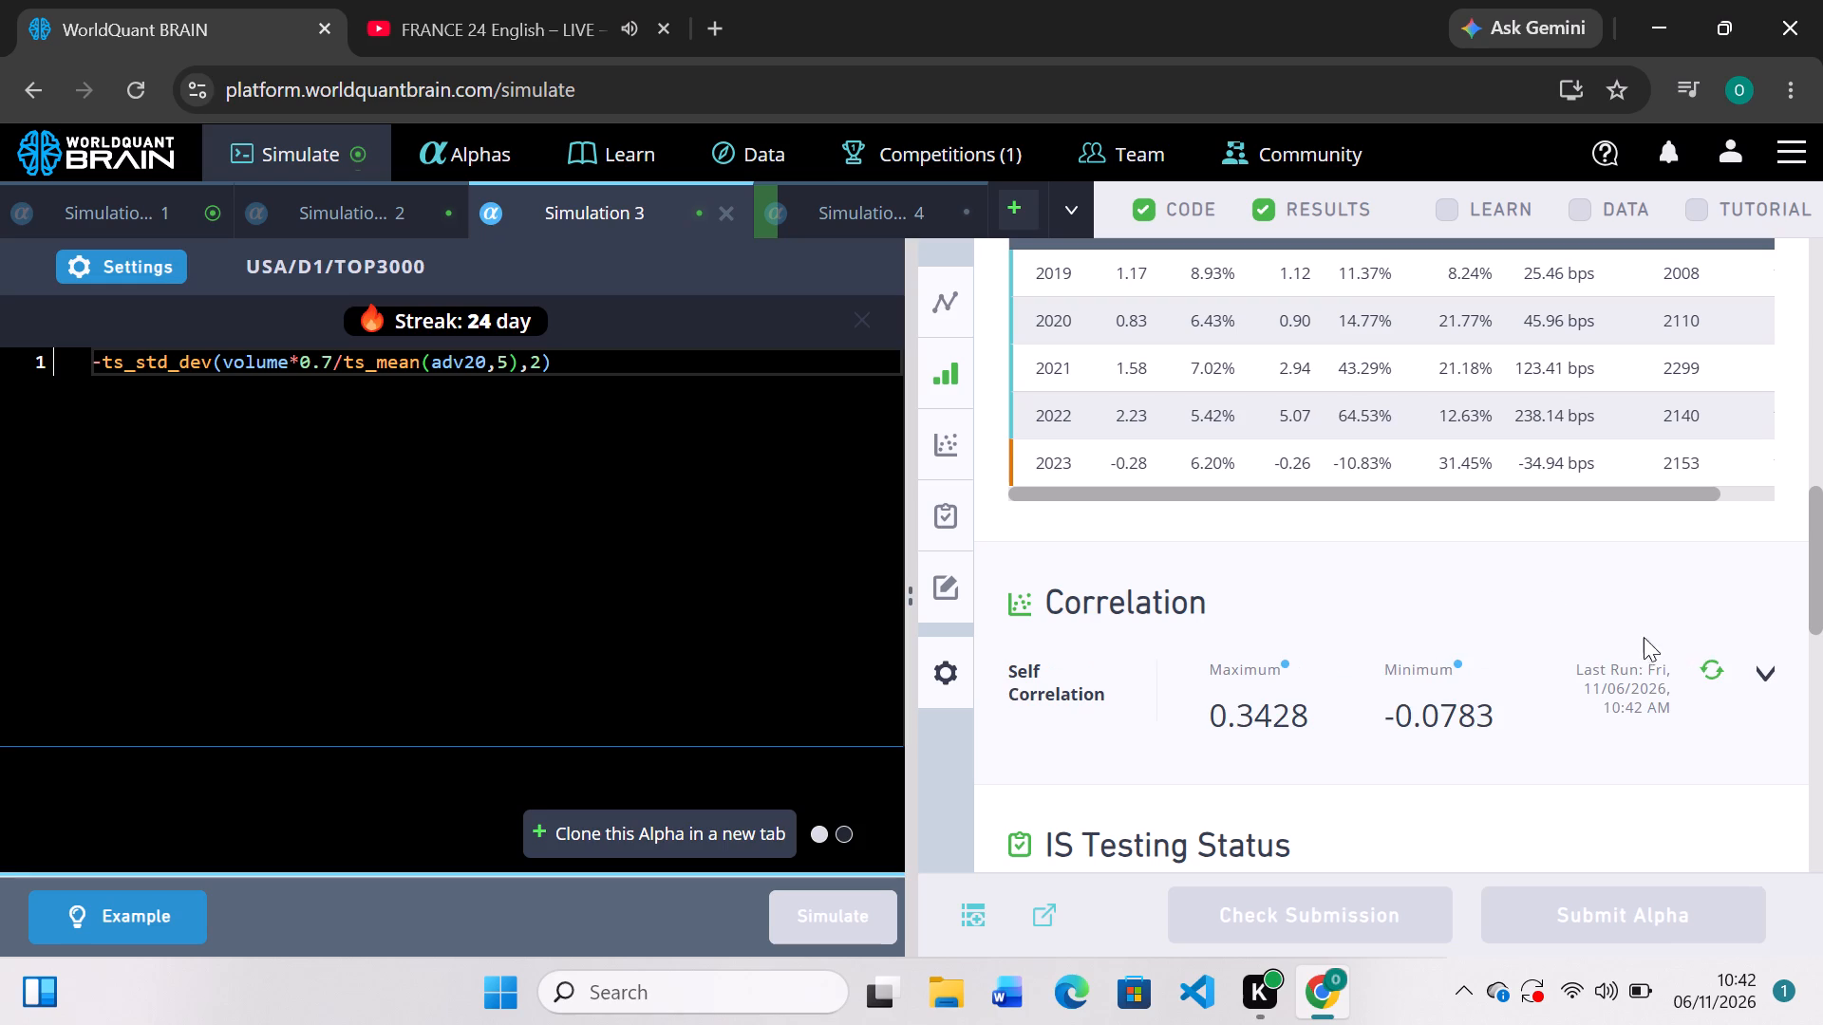
pyautogui.scroll(-2, 1400, 523)
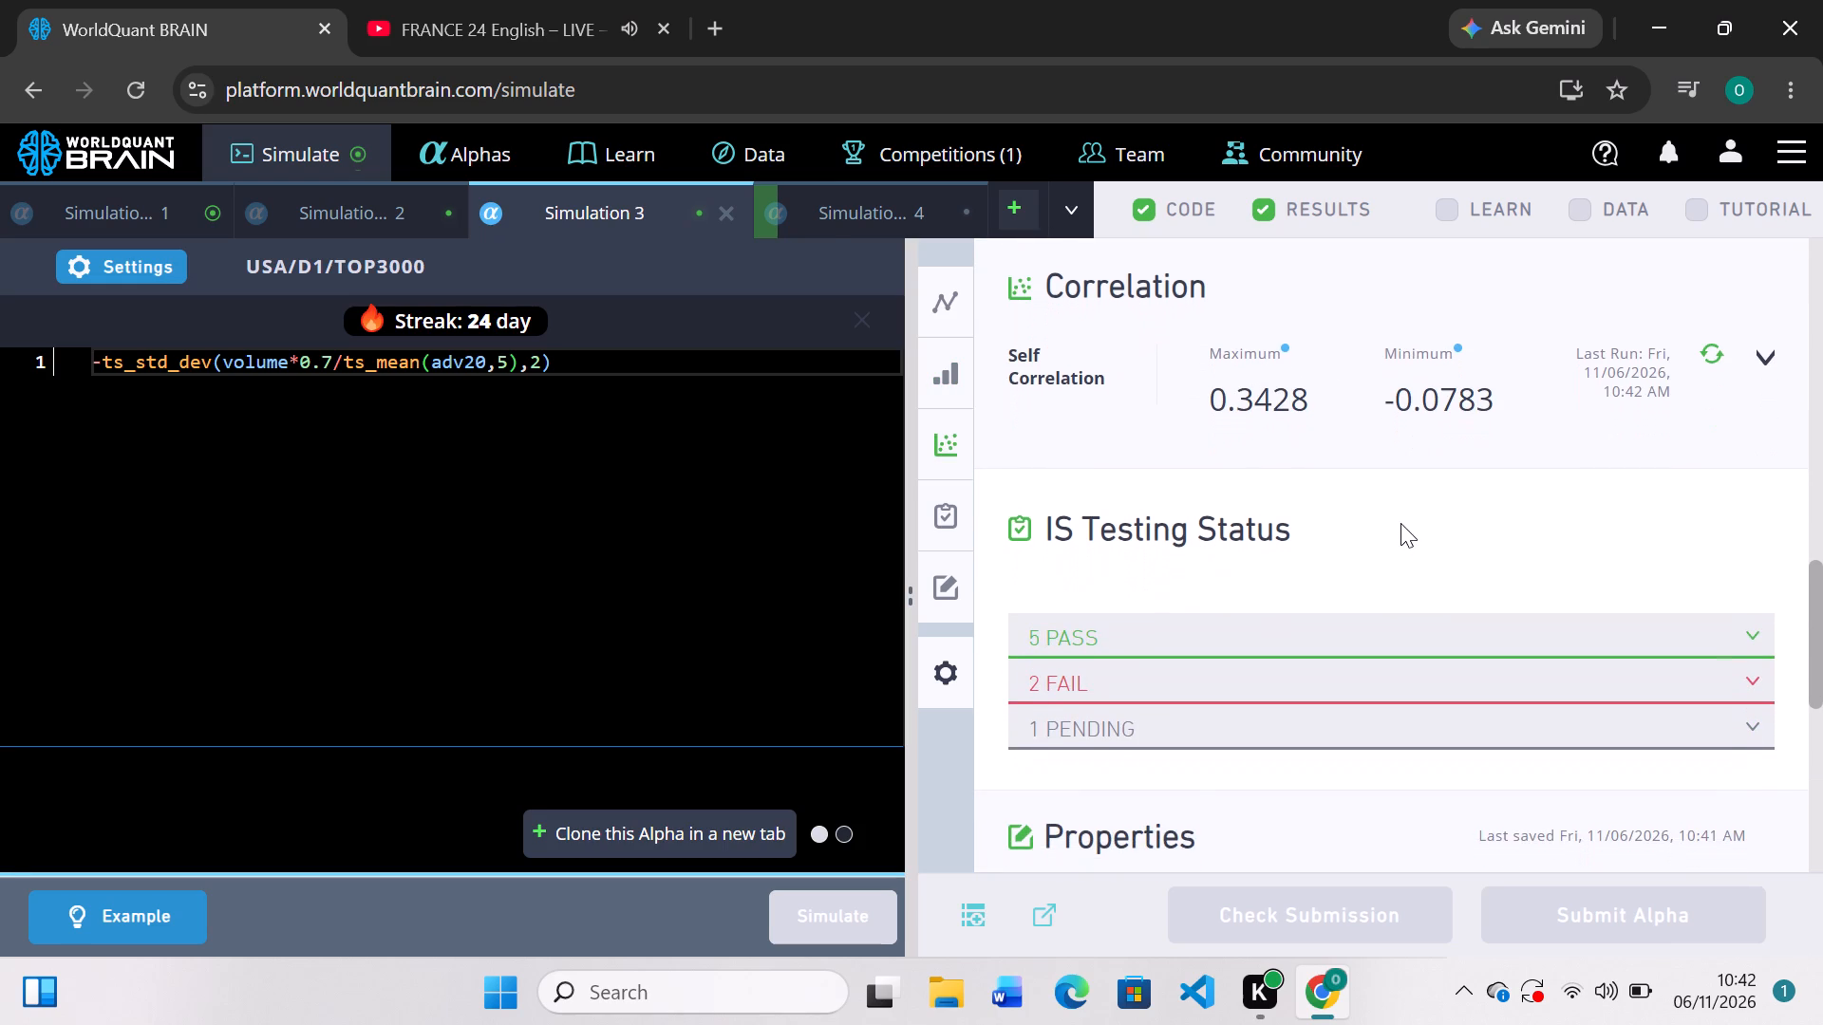
pyautogui.scroll(3, 1400, 523)
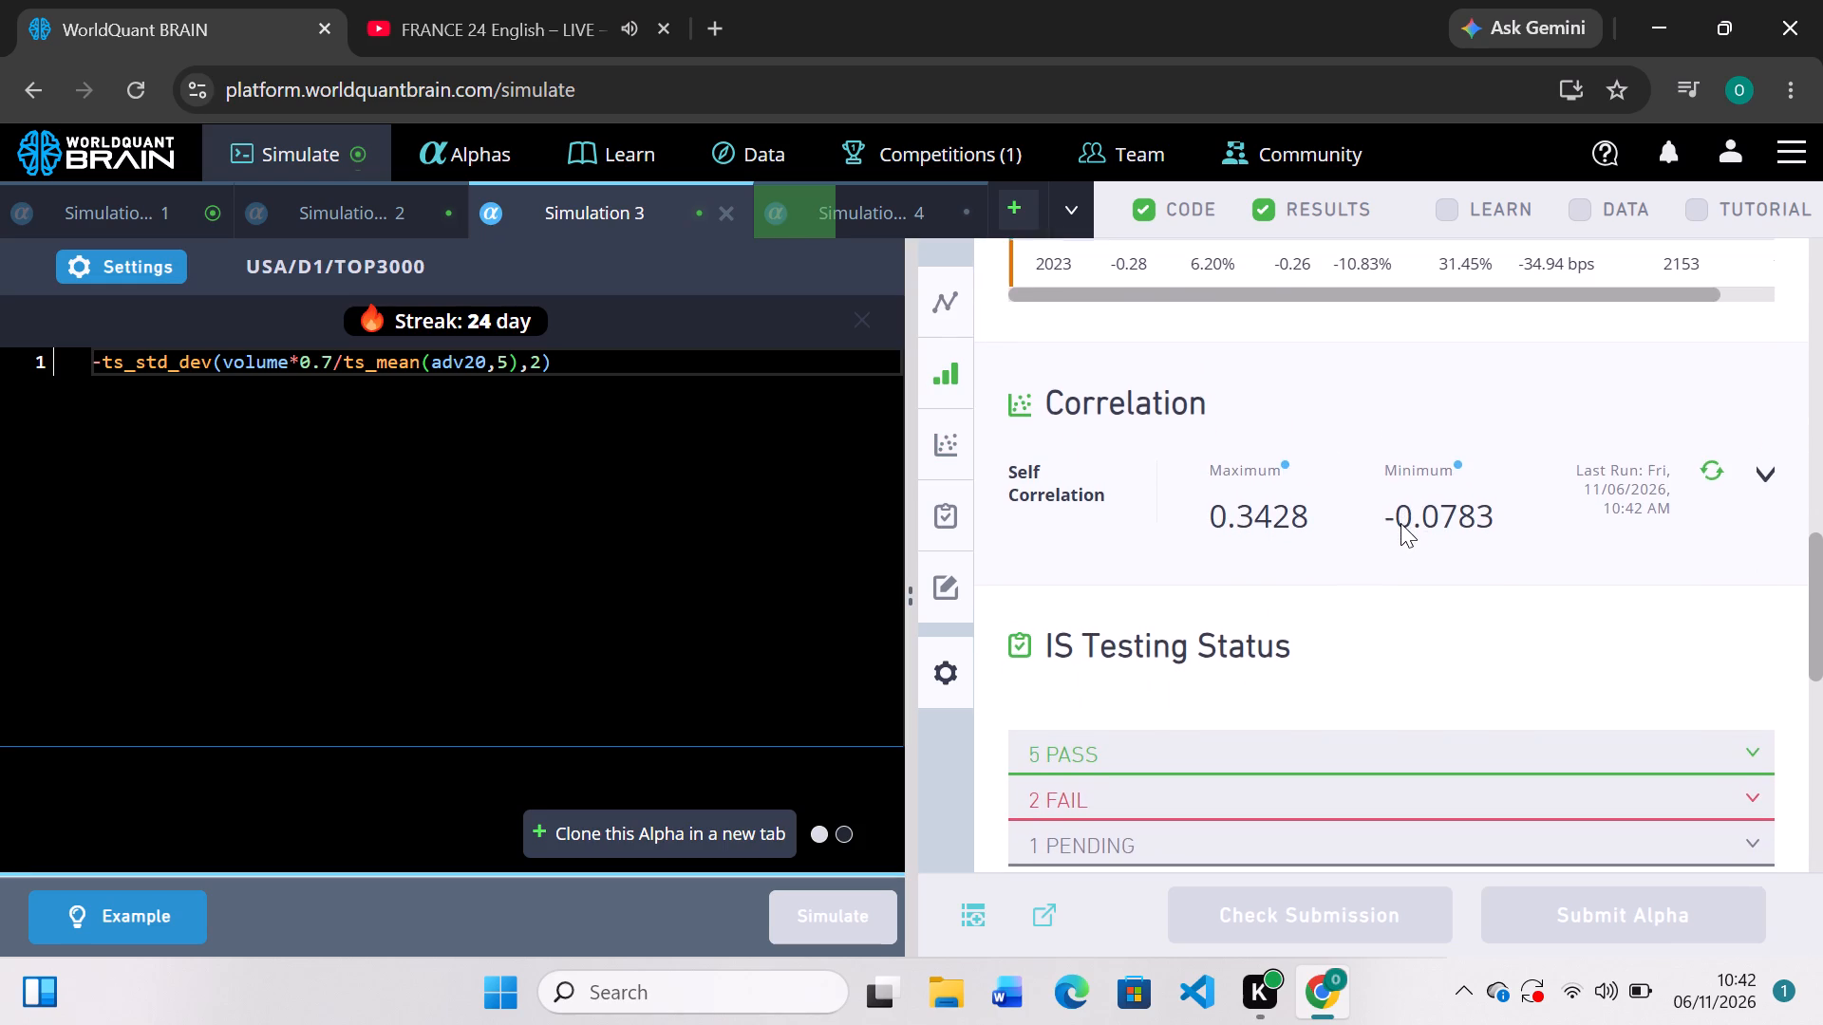
pyautogui.scroll(1, 1400, 523)
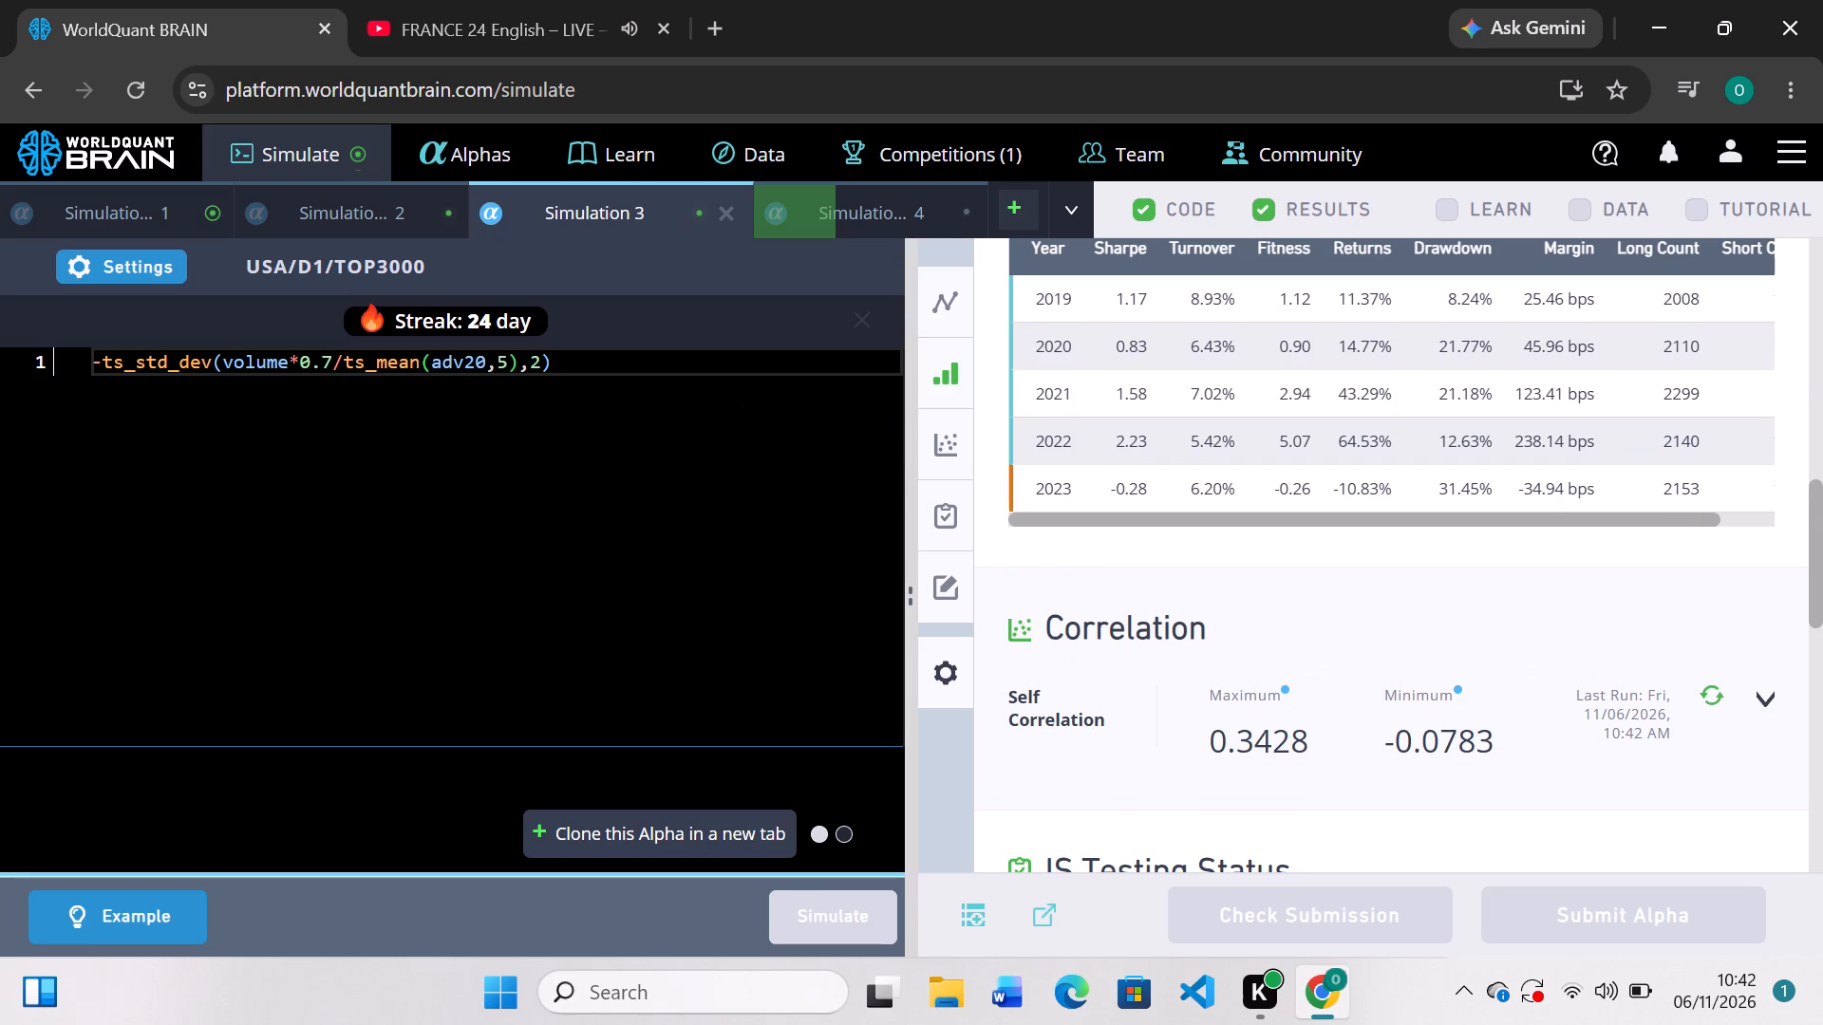
# In Simulation 3's expression, replace the ts_mean operator with ts_sum and simulate the alpha.
pyautogui.click(419, 365)
pyautogui.press('BackSpace')
pyautogui.press('BackSpace')
pyautogui.press('BackSpace')
pyautogui.press('BackSpace')
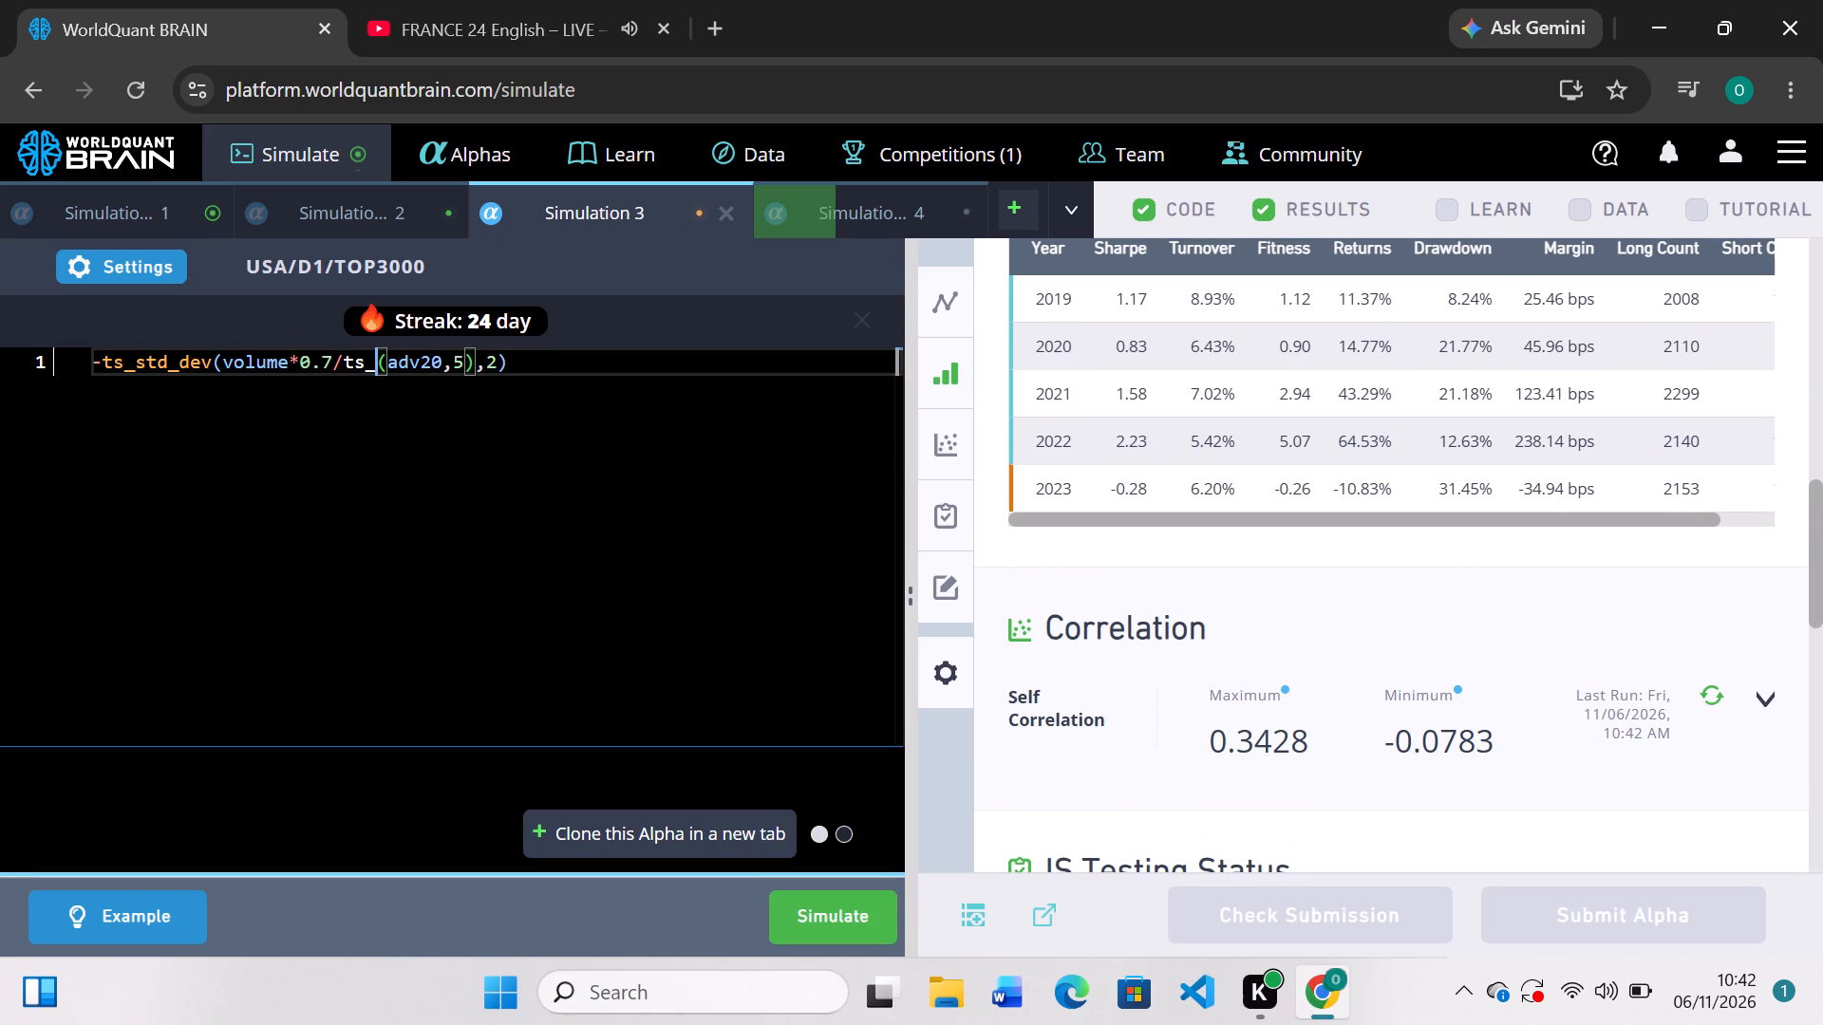
pyautogui.press('s')
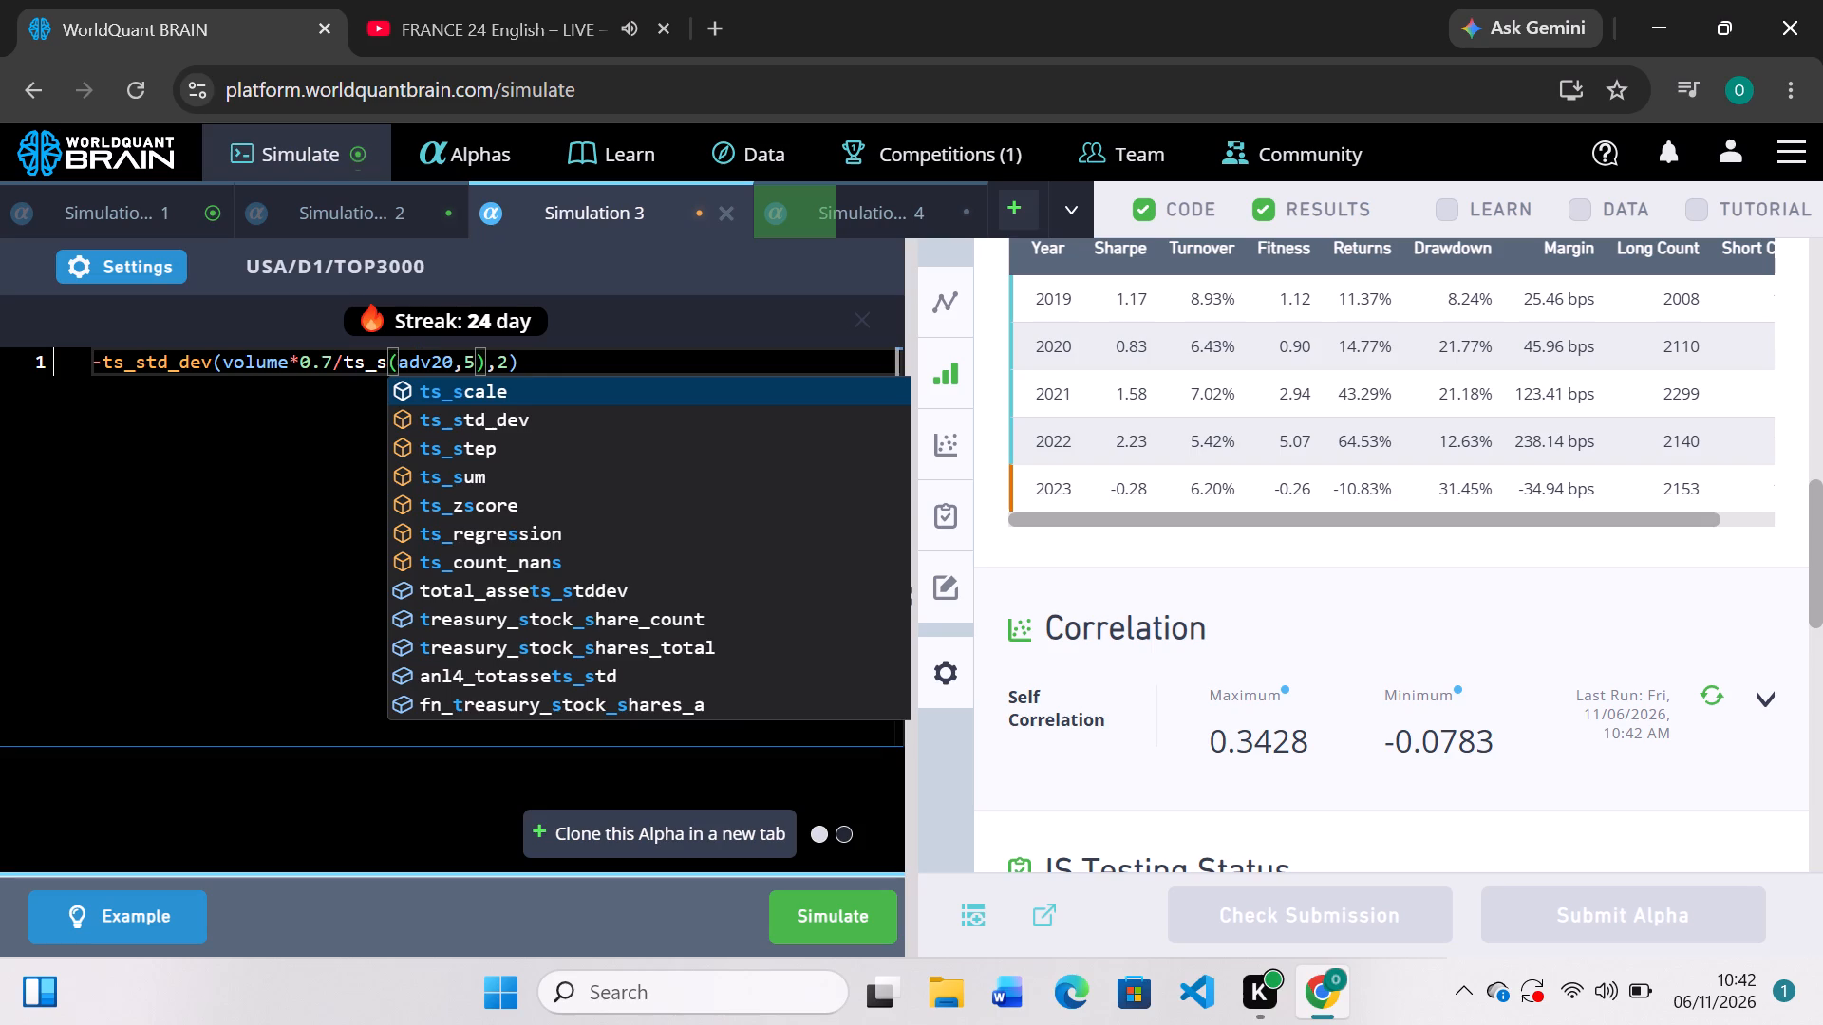
pyautogui.write('um')
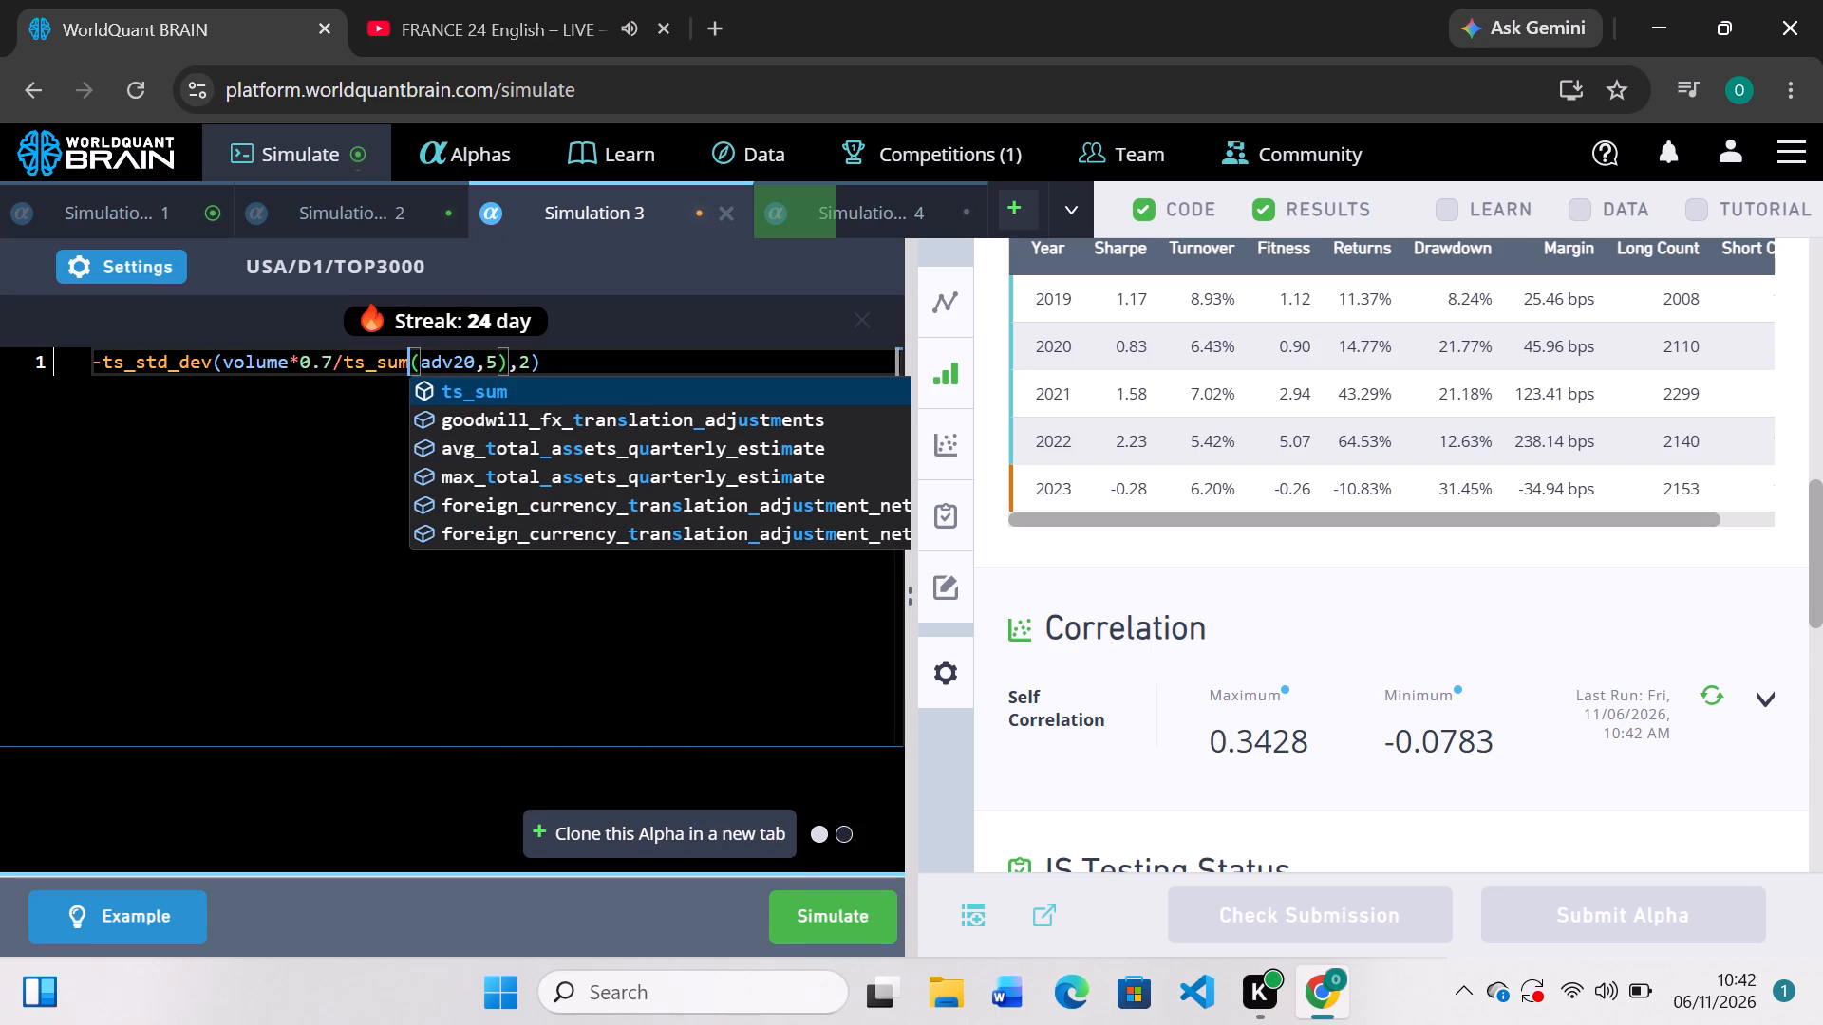
pyautogui.click(814, 899)
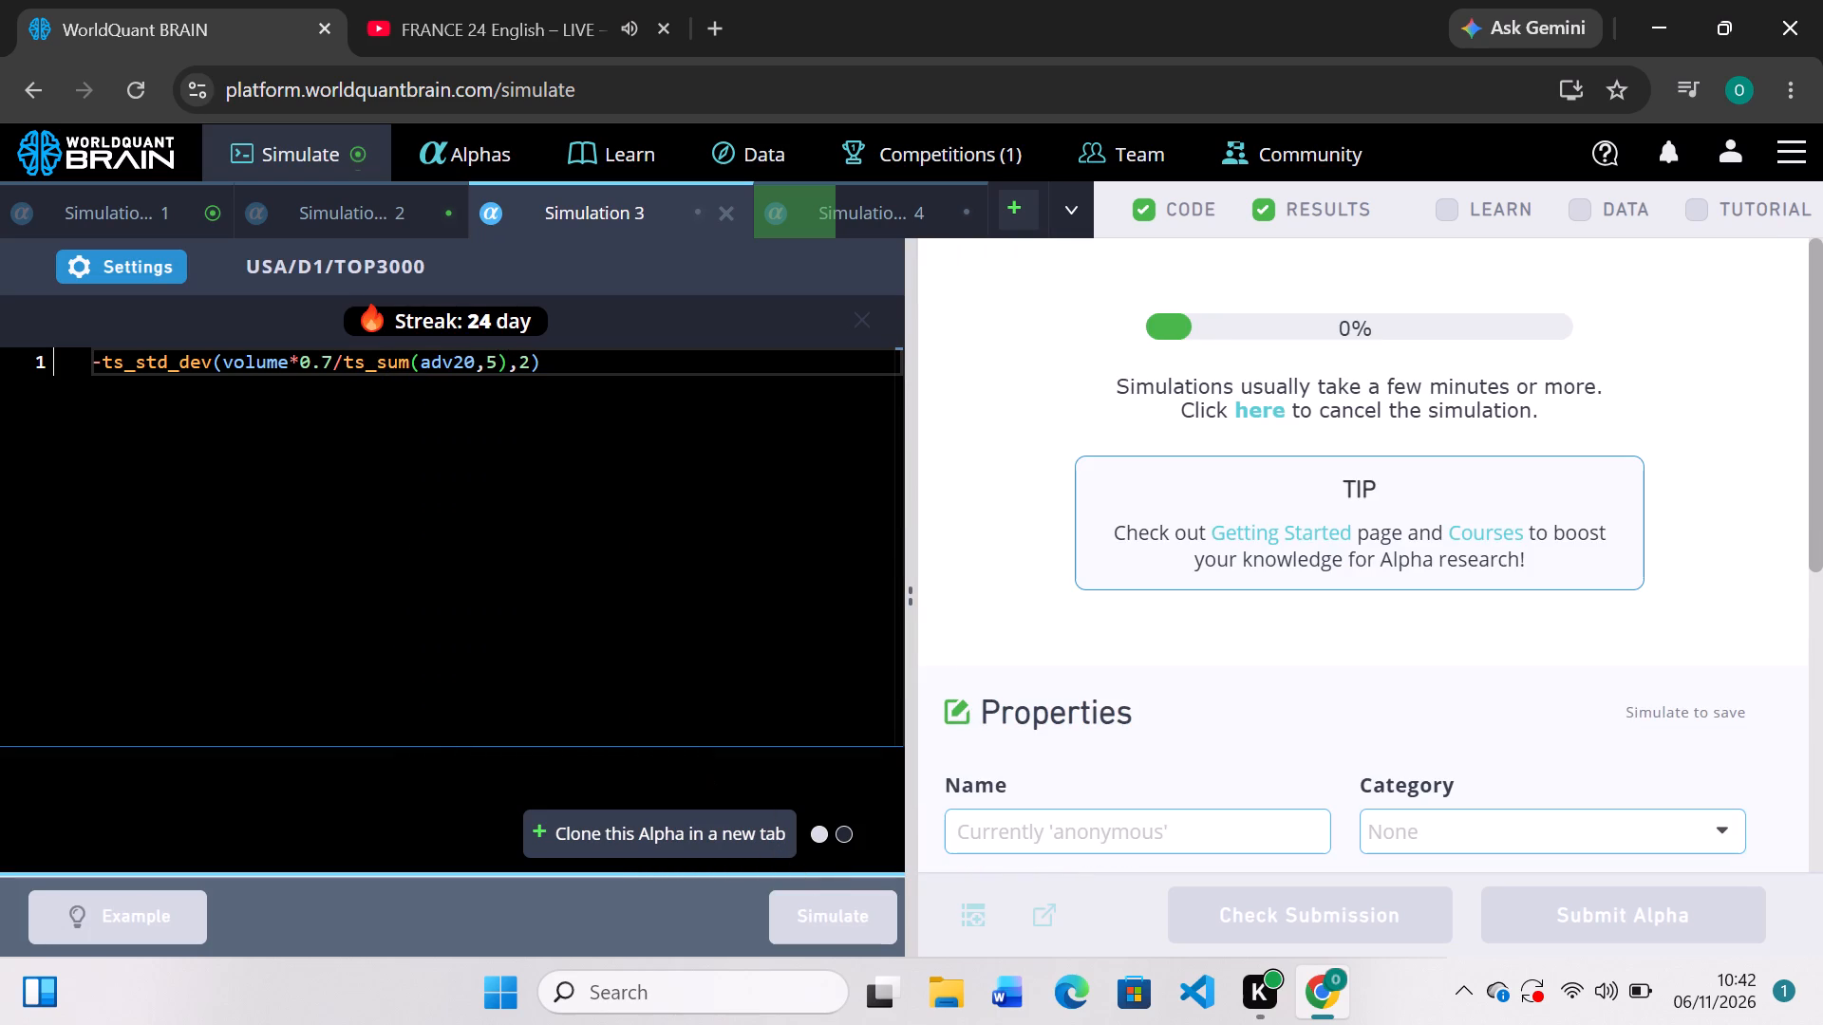
# Review Simulation 1's PnL chart and training-period IS summary, and show its test-period results.
pyautogui.click(166, 206)
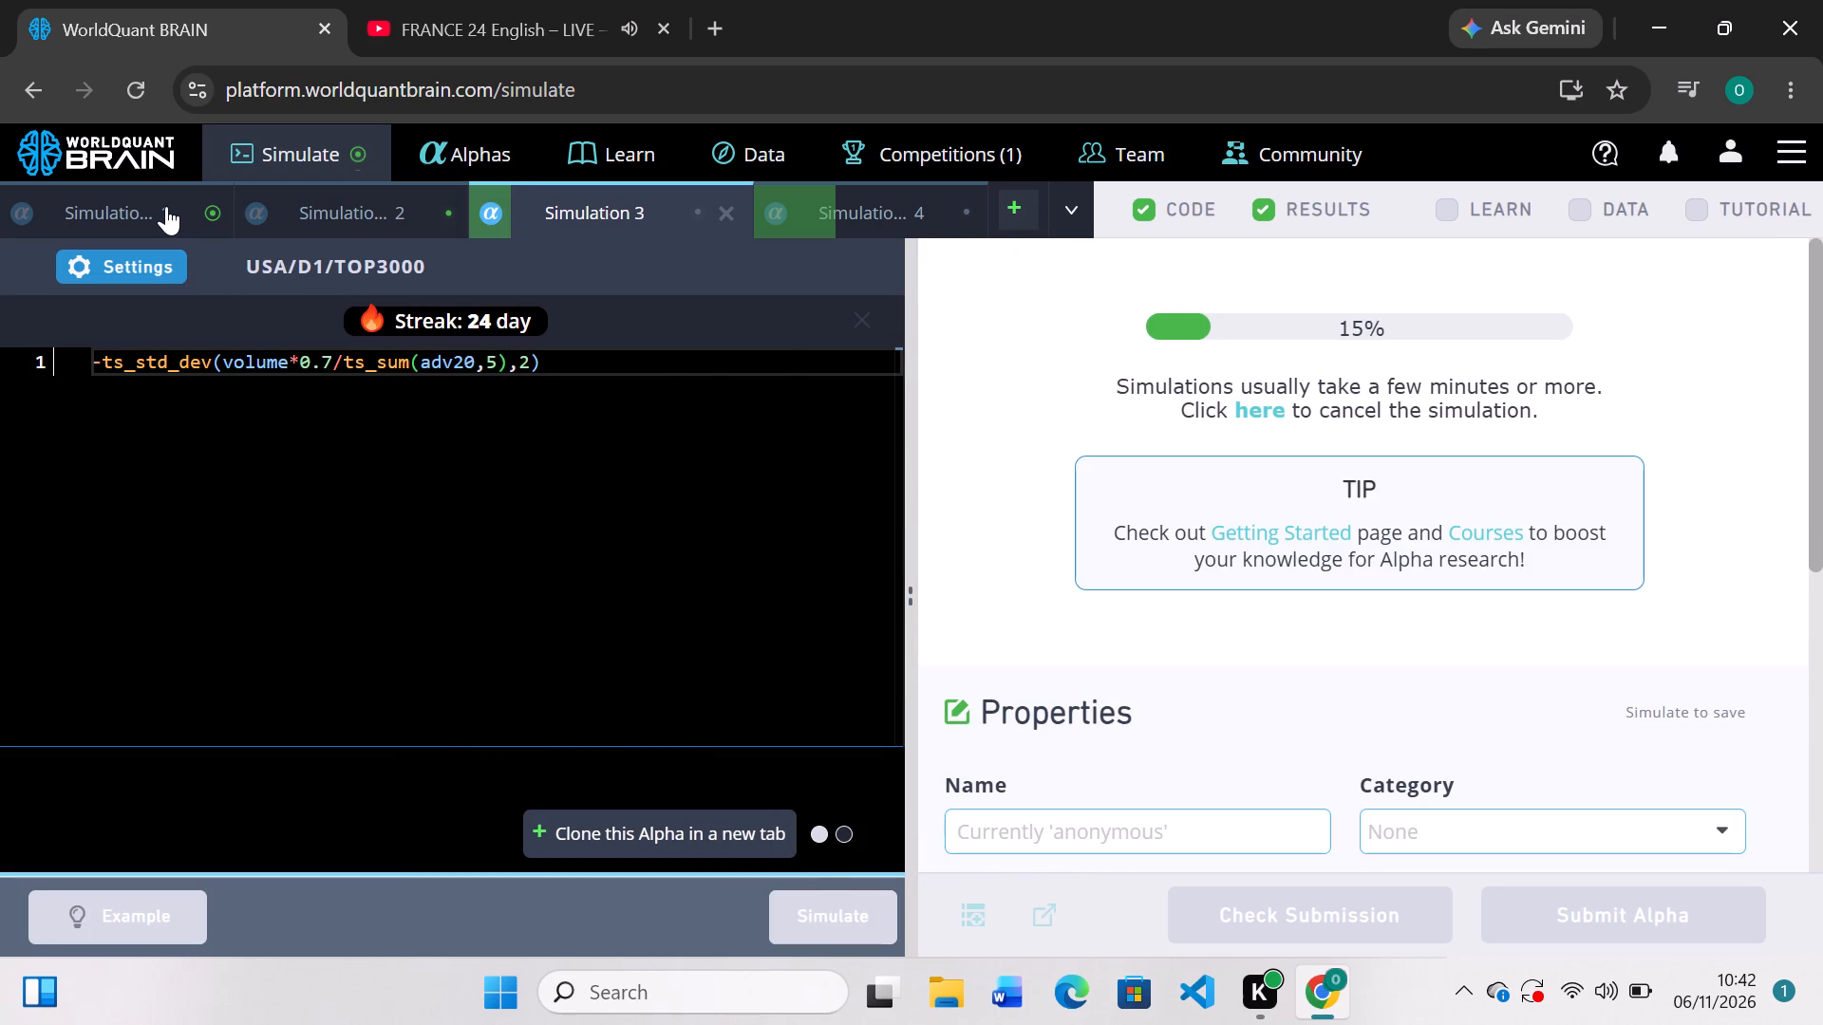
pyautogui.moveTo(901, 542); pyautogui.dragTo(1091, 581)
pyautogui.scroll(-1, 1091, 581)
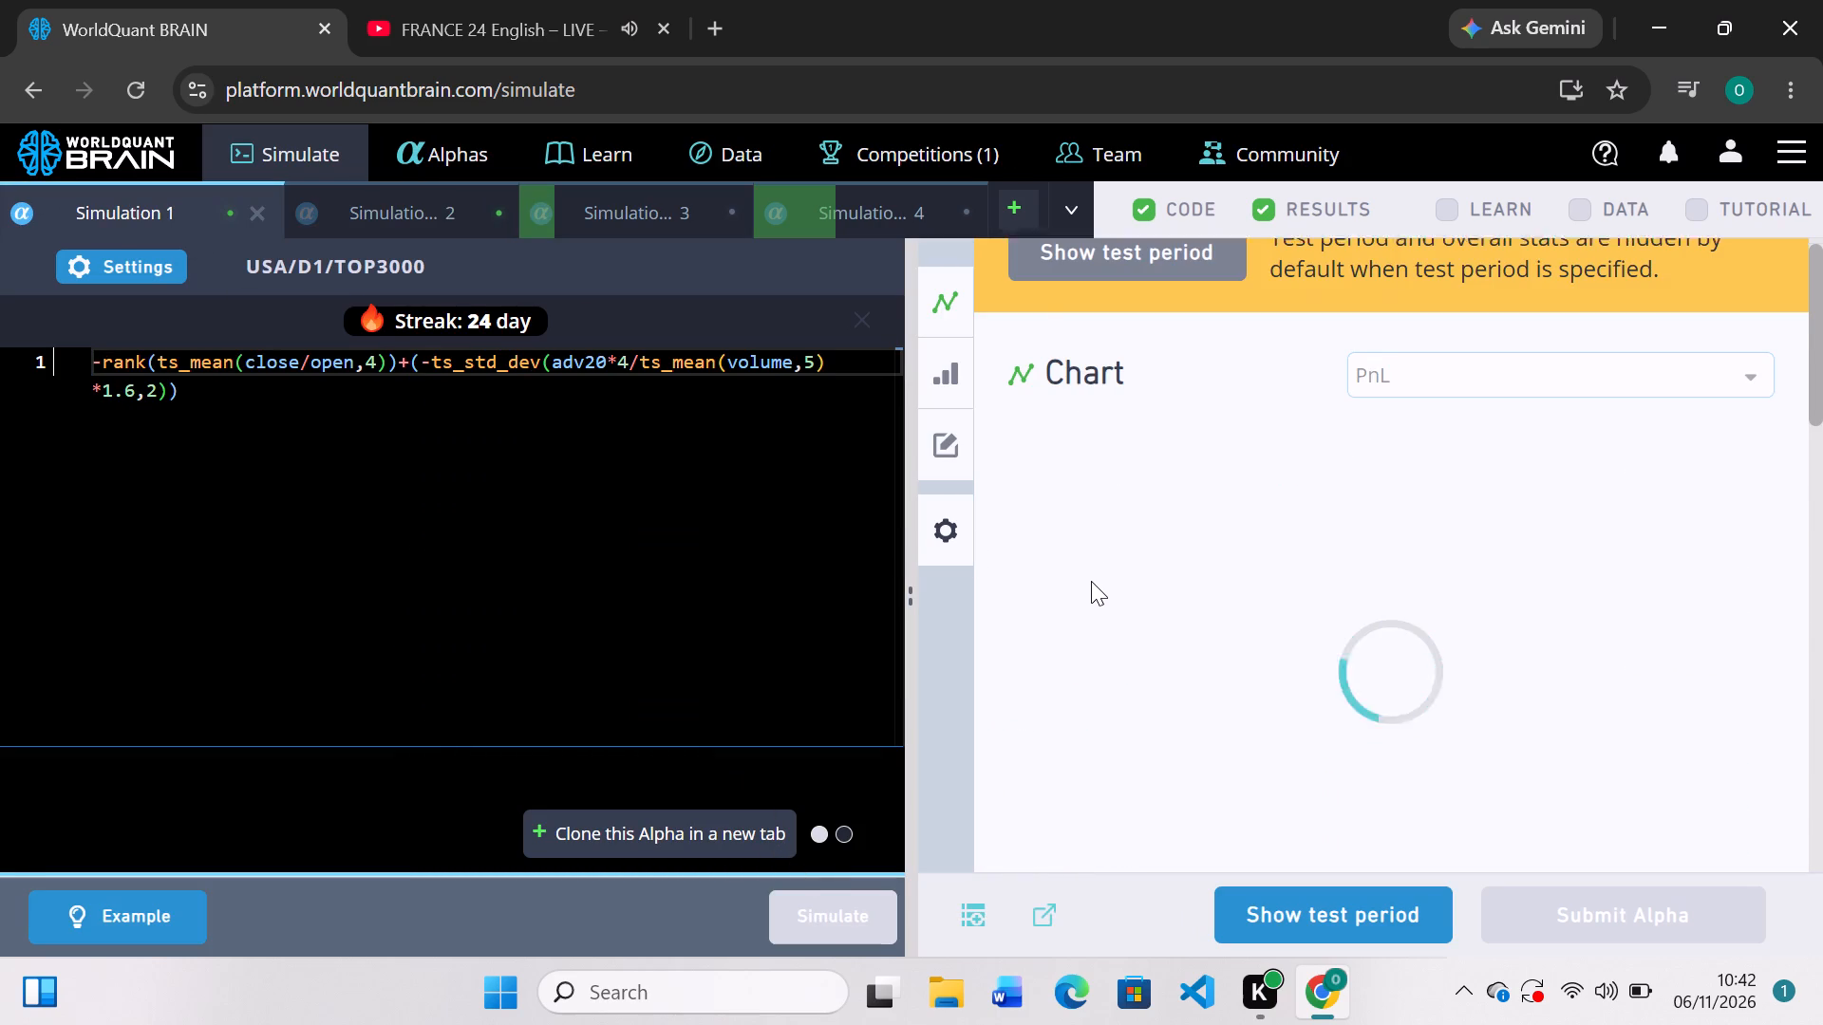
pyautogui.scroll(-1, 1091, 581)
pyautogui.scroll(2, 1091, 581)
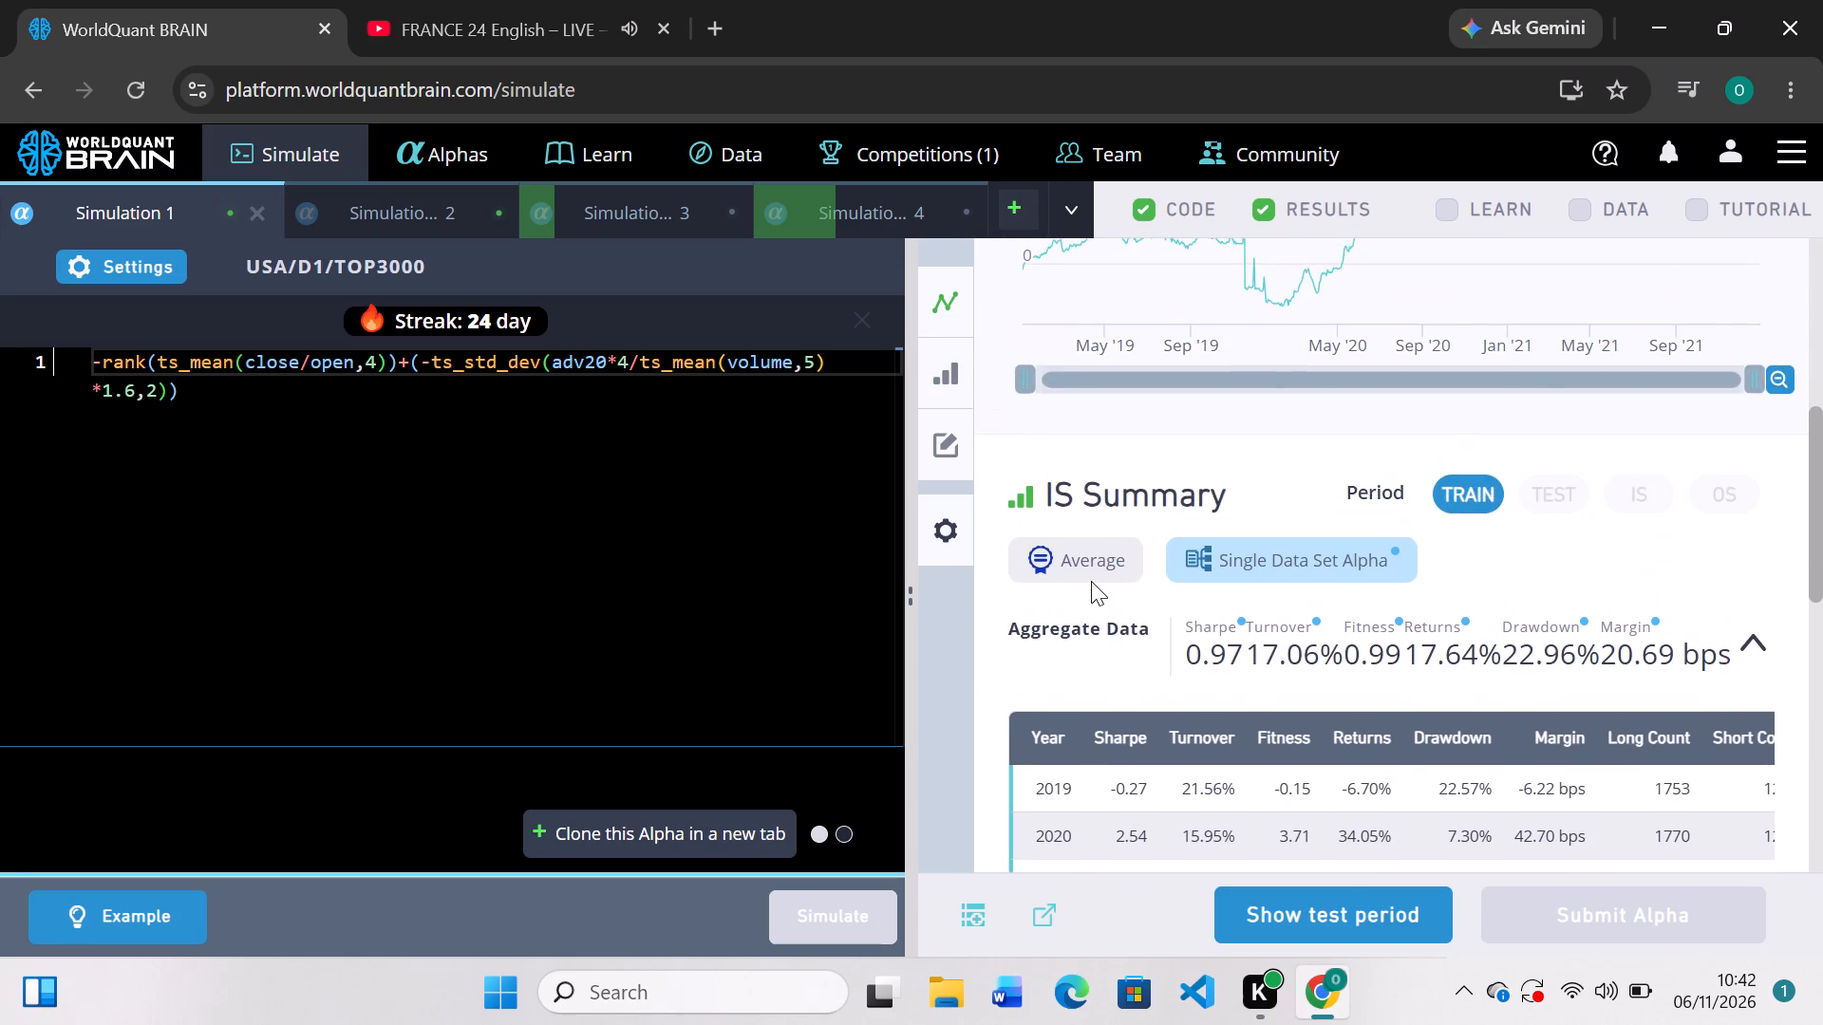
pyautogui.scroll(2, 1091, 581)
pyautogui.scroll(-1, 1091, 581)
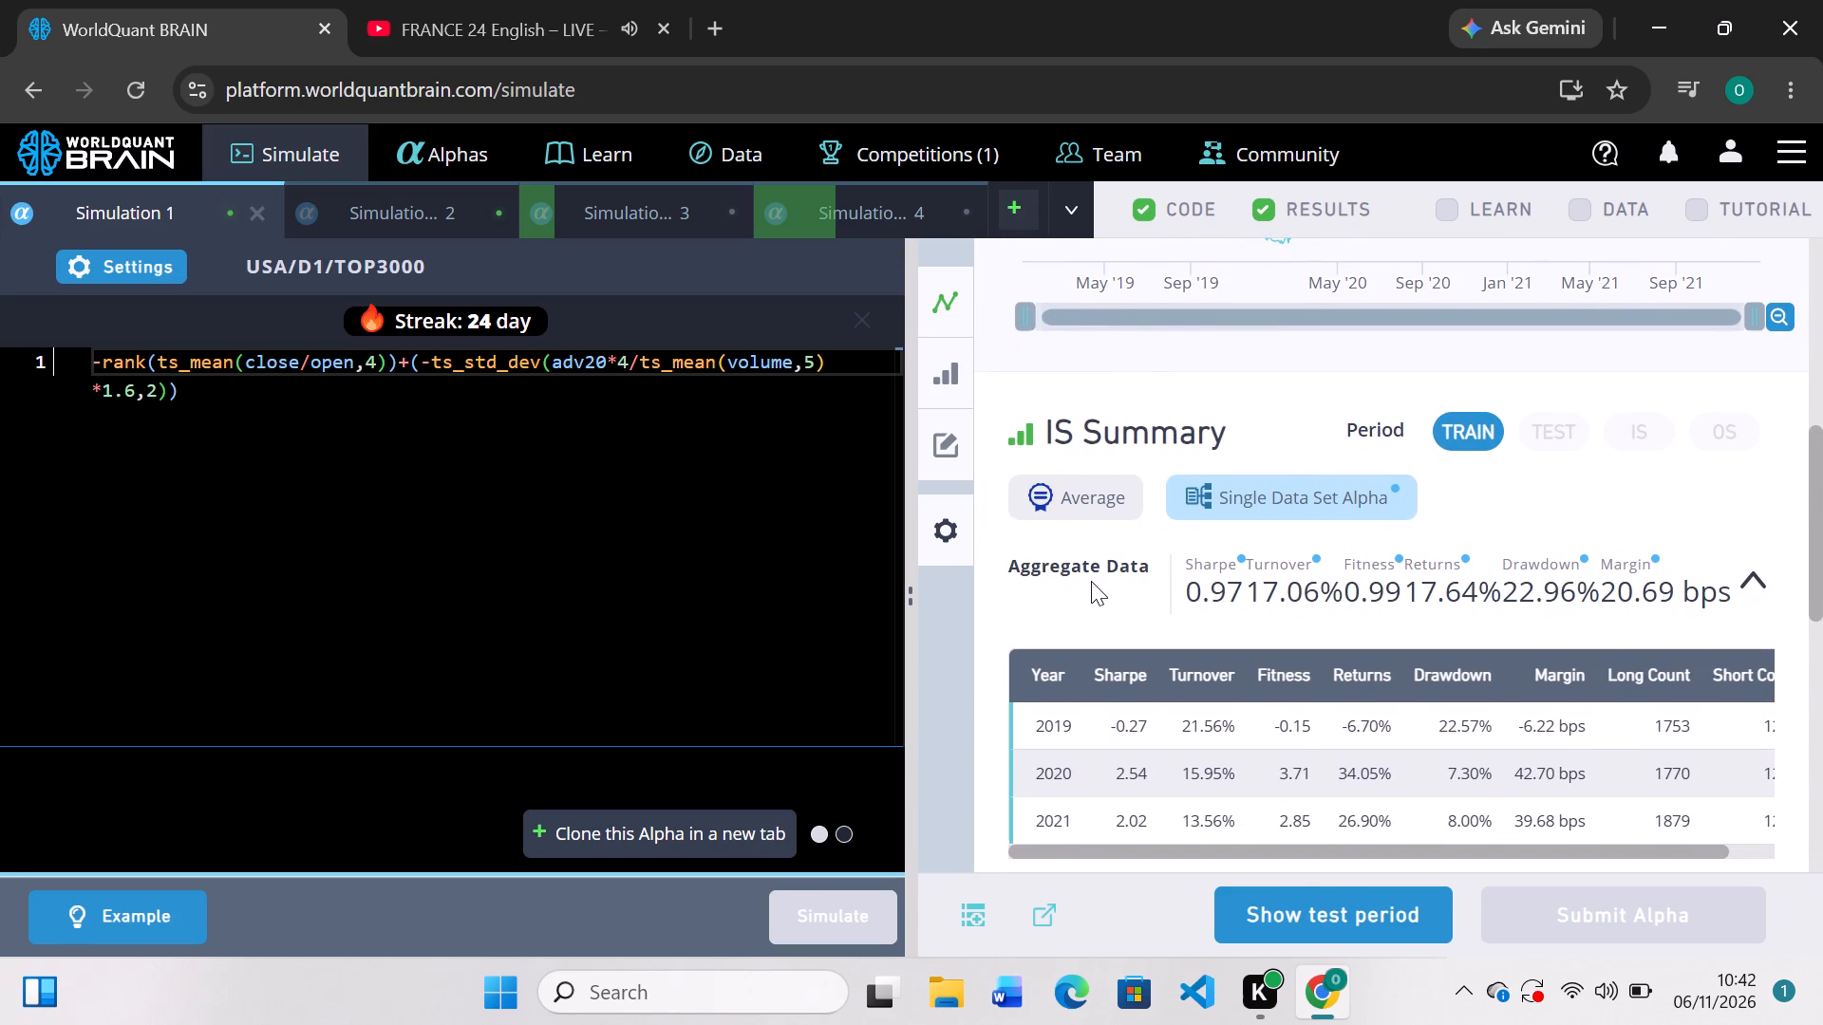
pyautogui.scroll(1, 1091, 581)
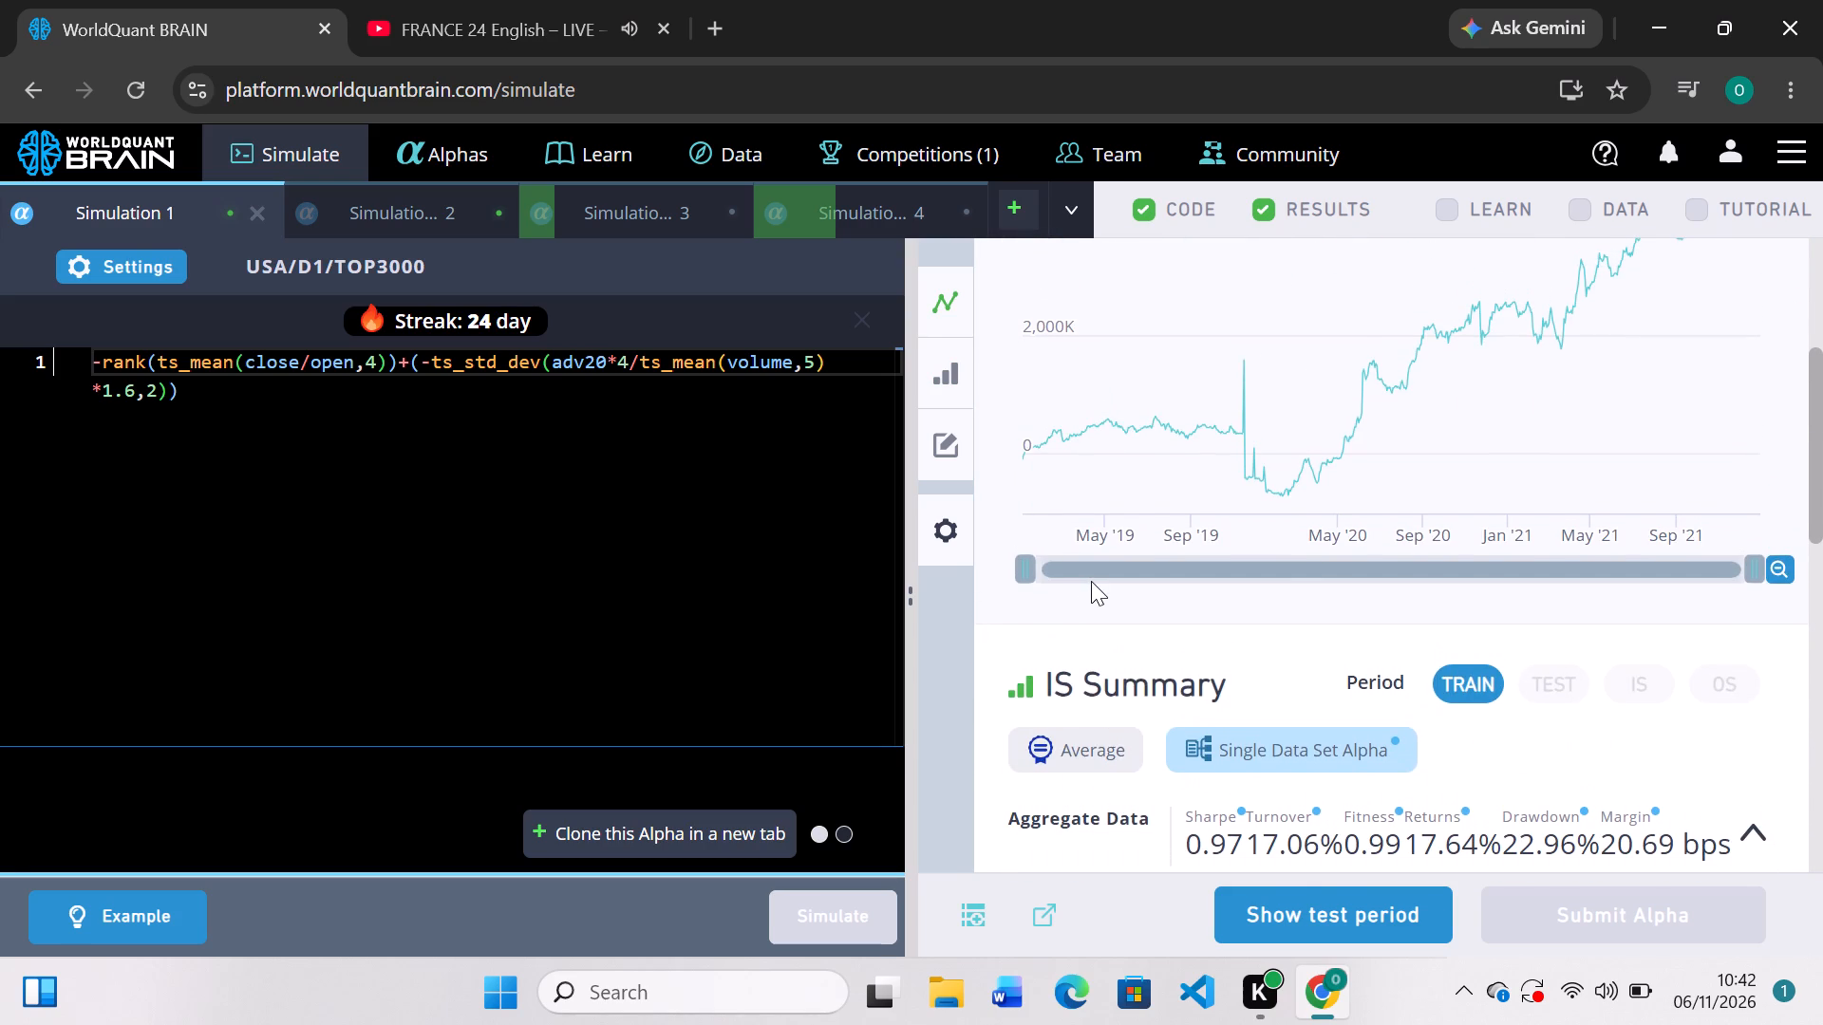
pyautogui.scroll(-1, 1091, 581)
pyautogui.click(1318, 909)
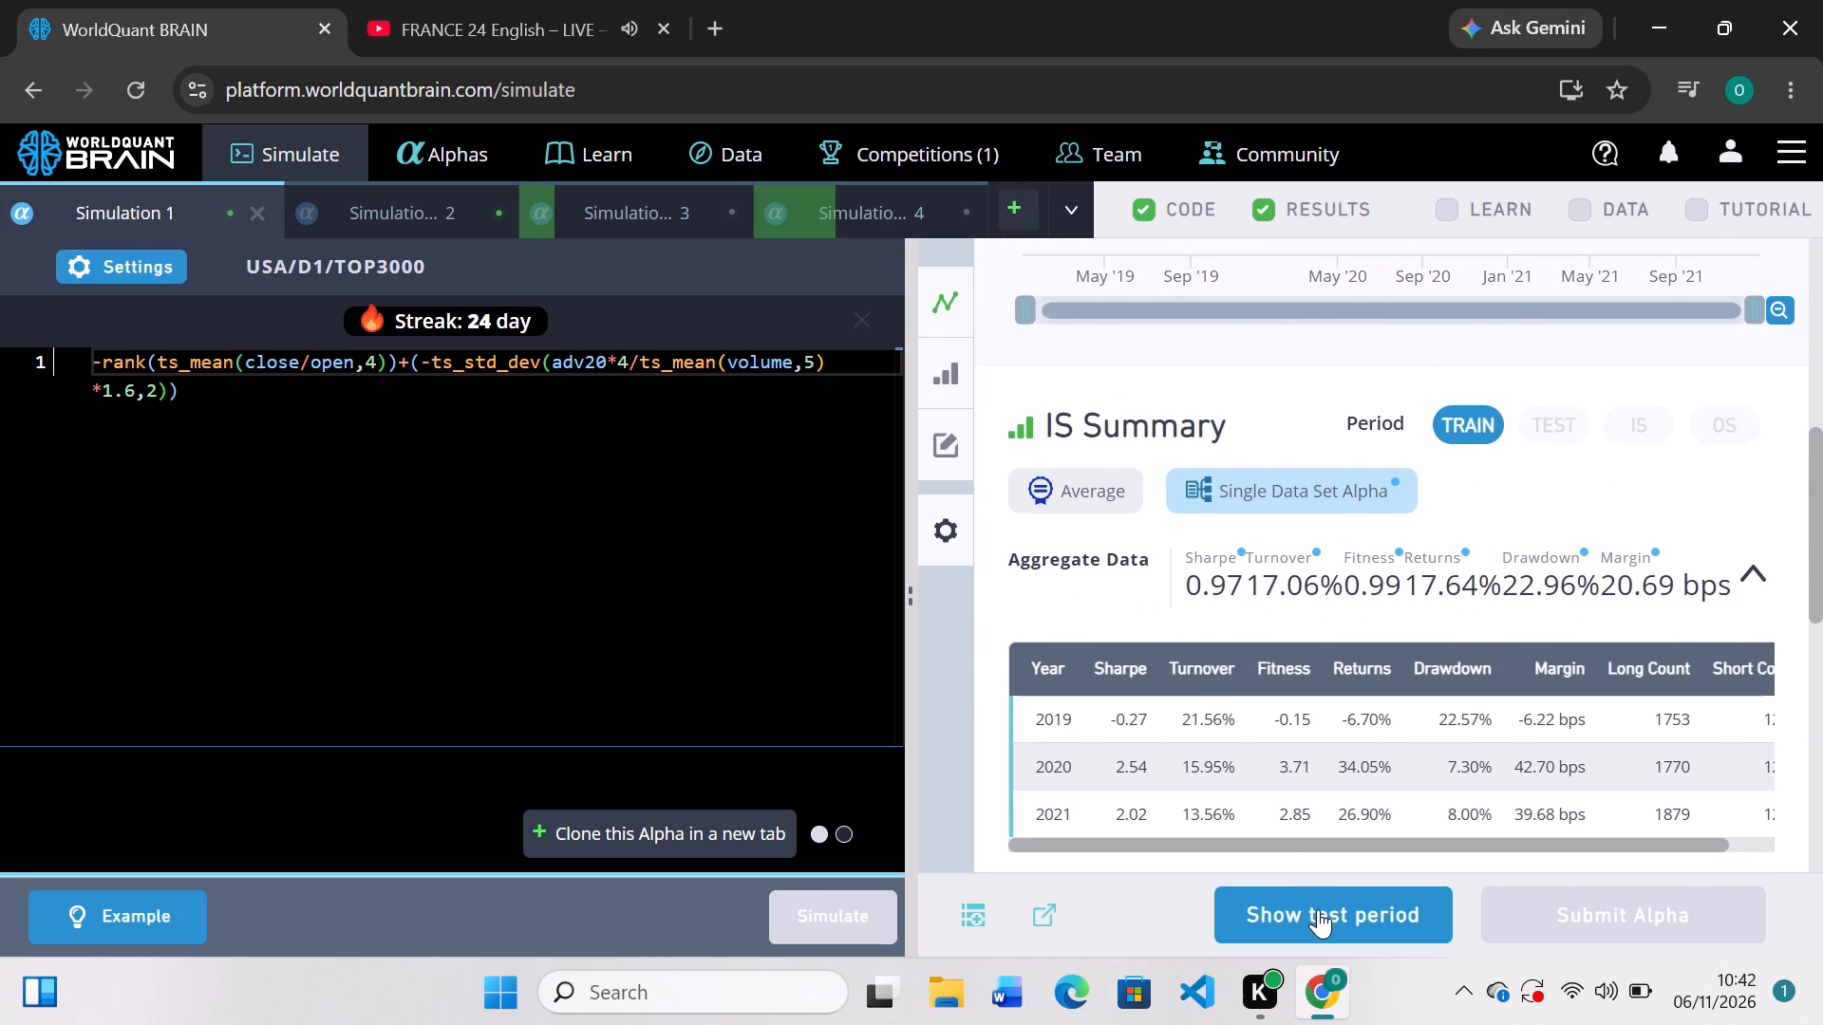
# Review Simulation 1's yearly test-period results and run its self-correlation check.
pyautogui.scroll(-3, 1414, 753)
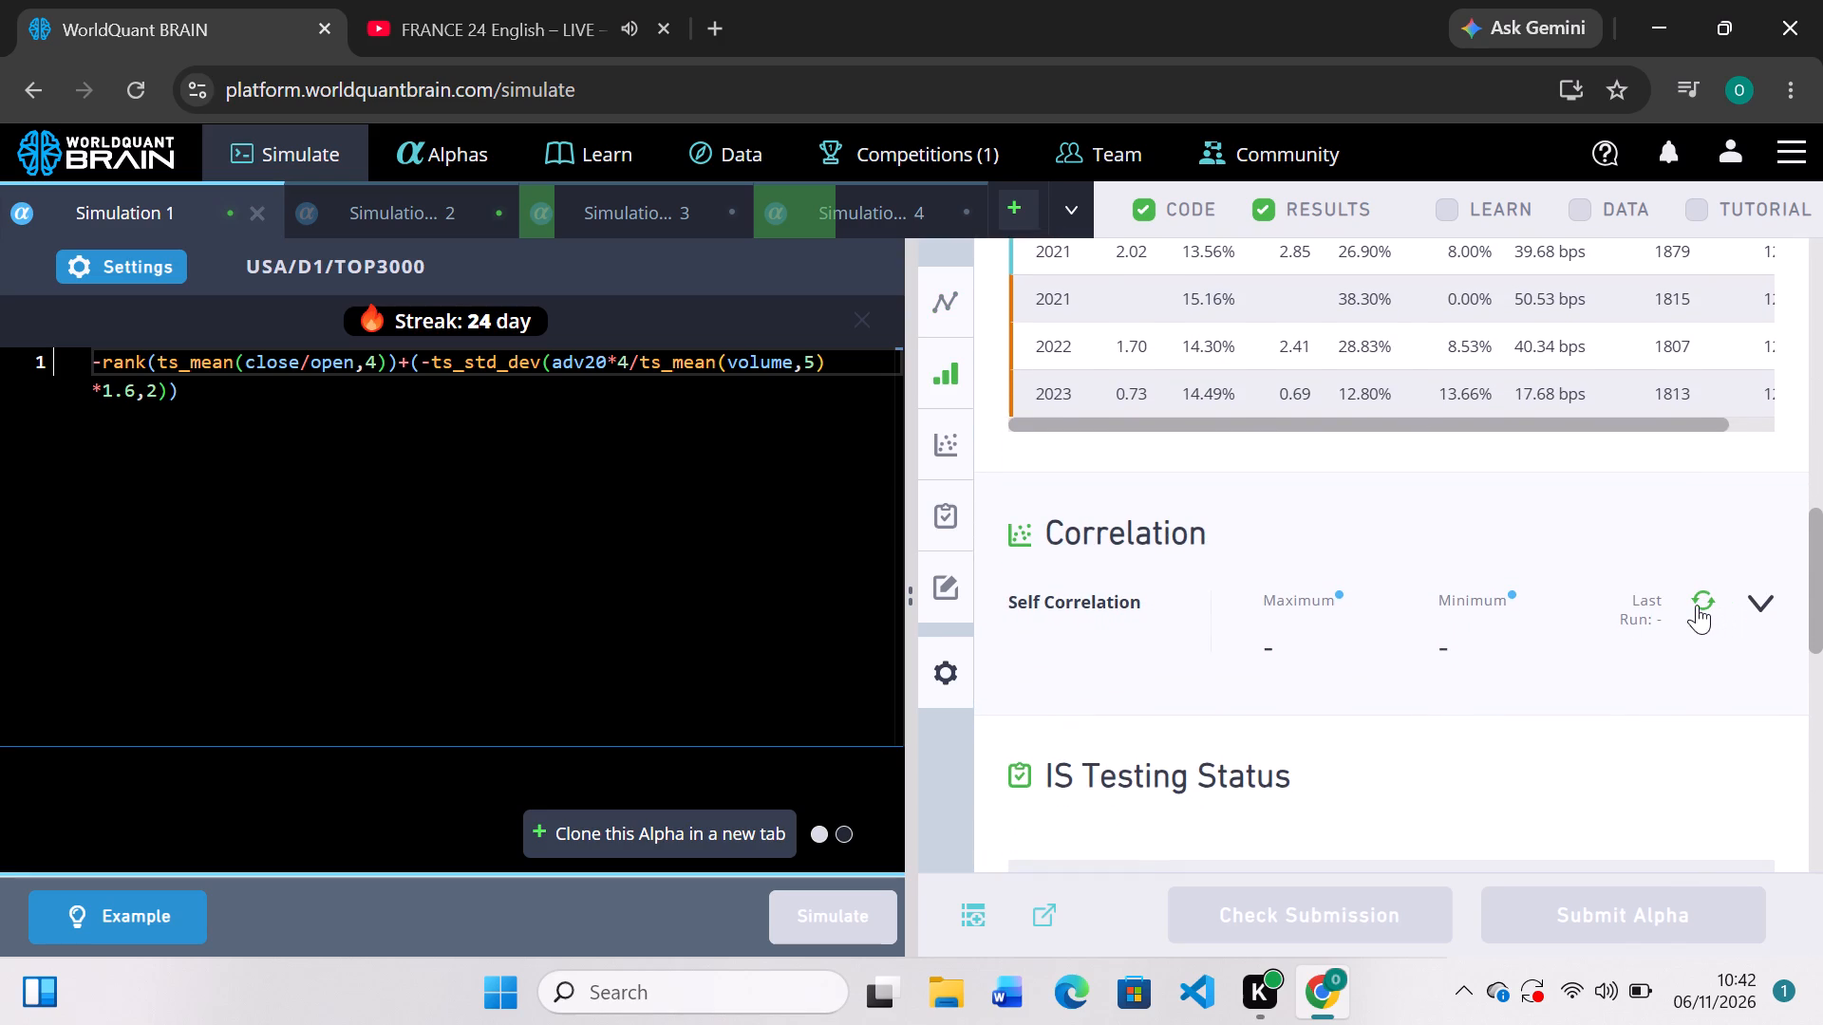
pyautogui.click(1697, 605)
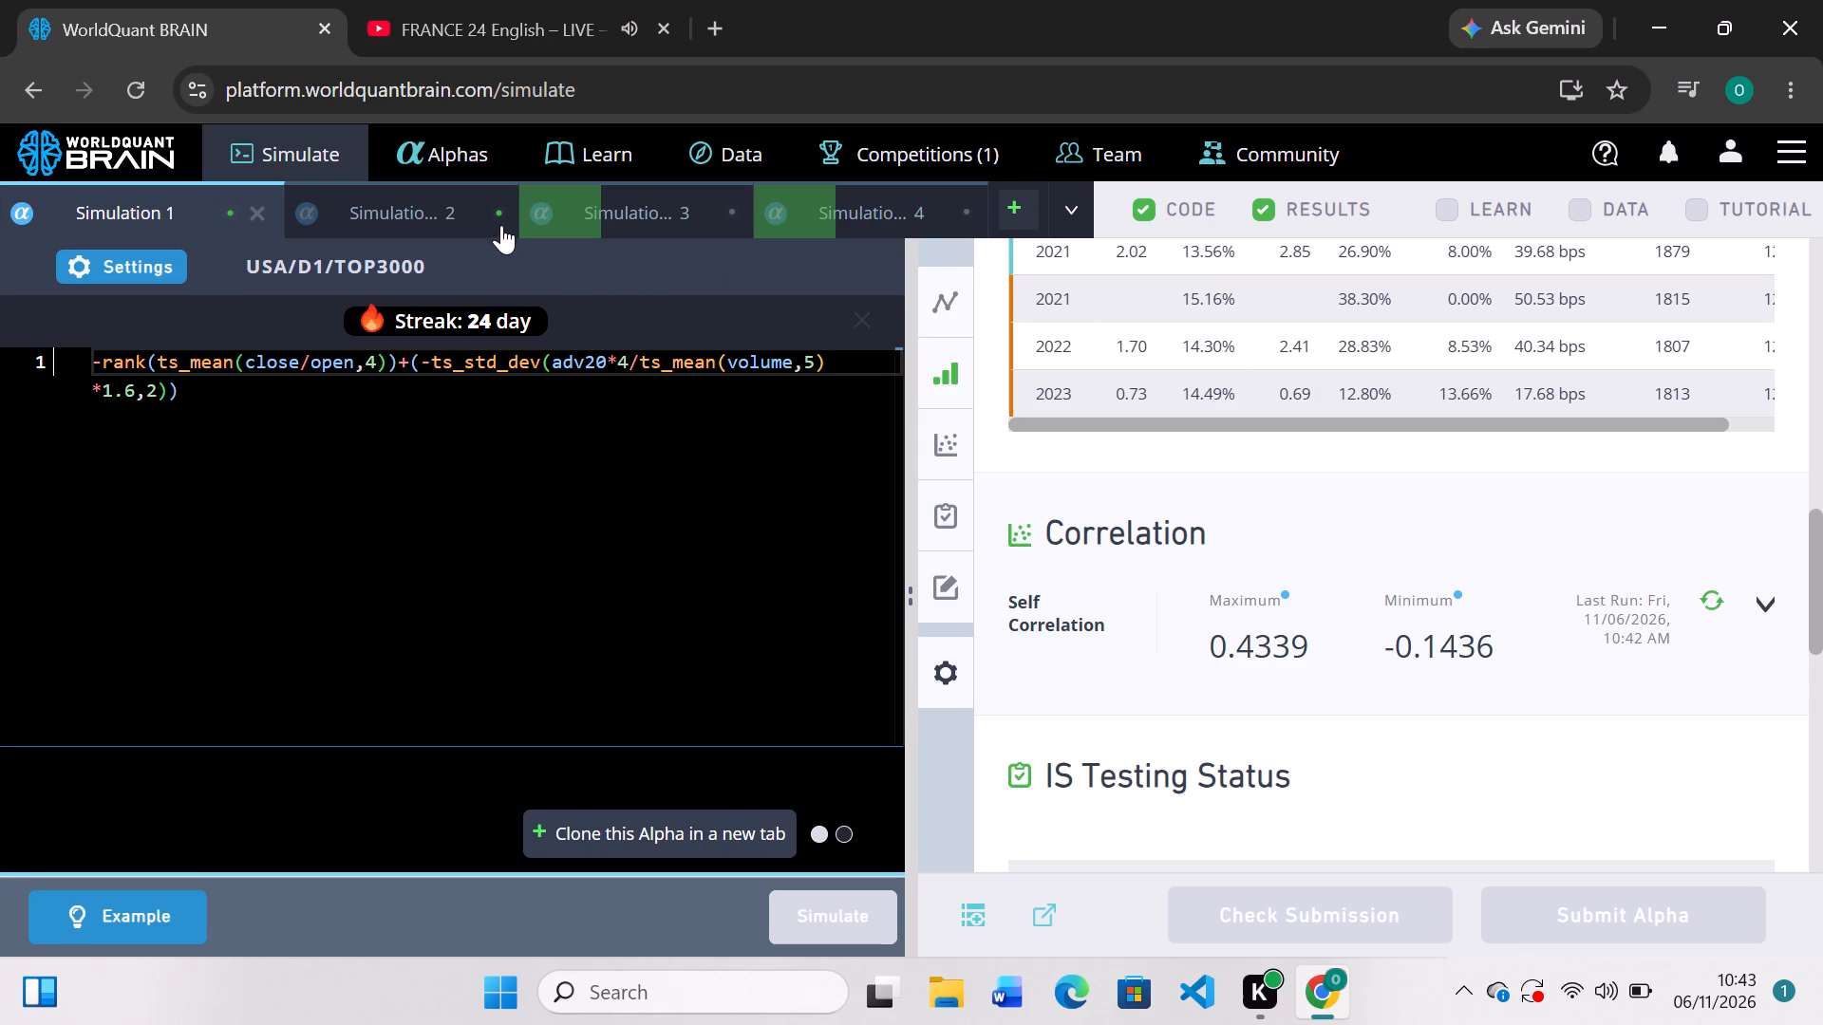
# Review Simulation 2's training-period IS summary and PnL chart, and close that simulation.
pyautogui.click(479, 212)
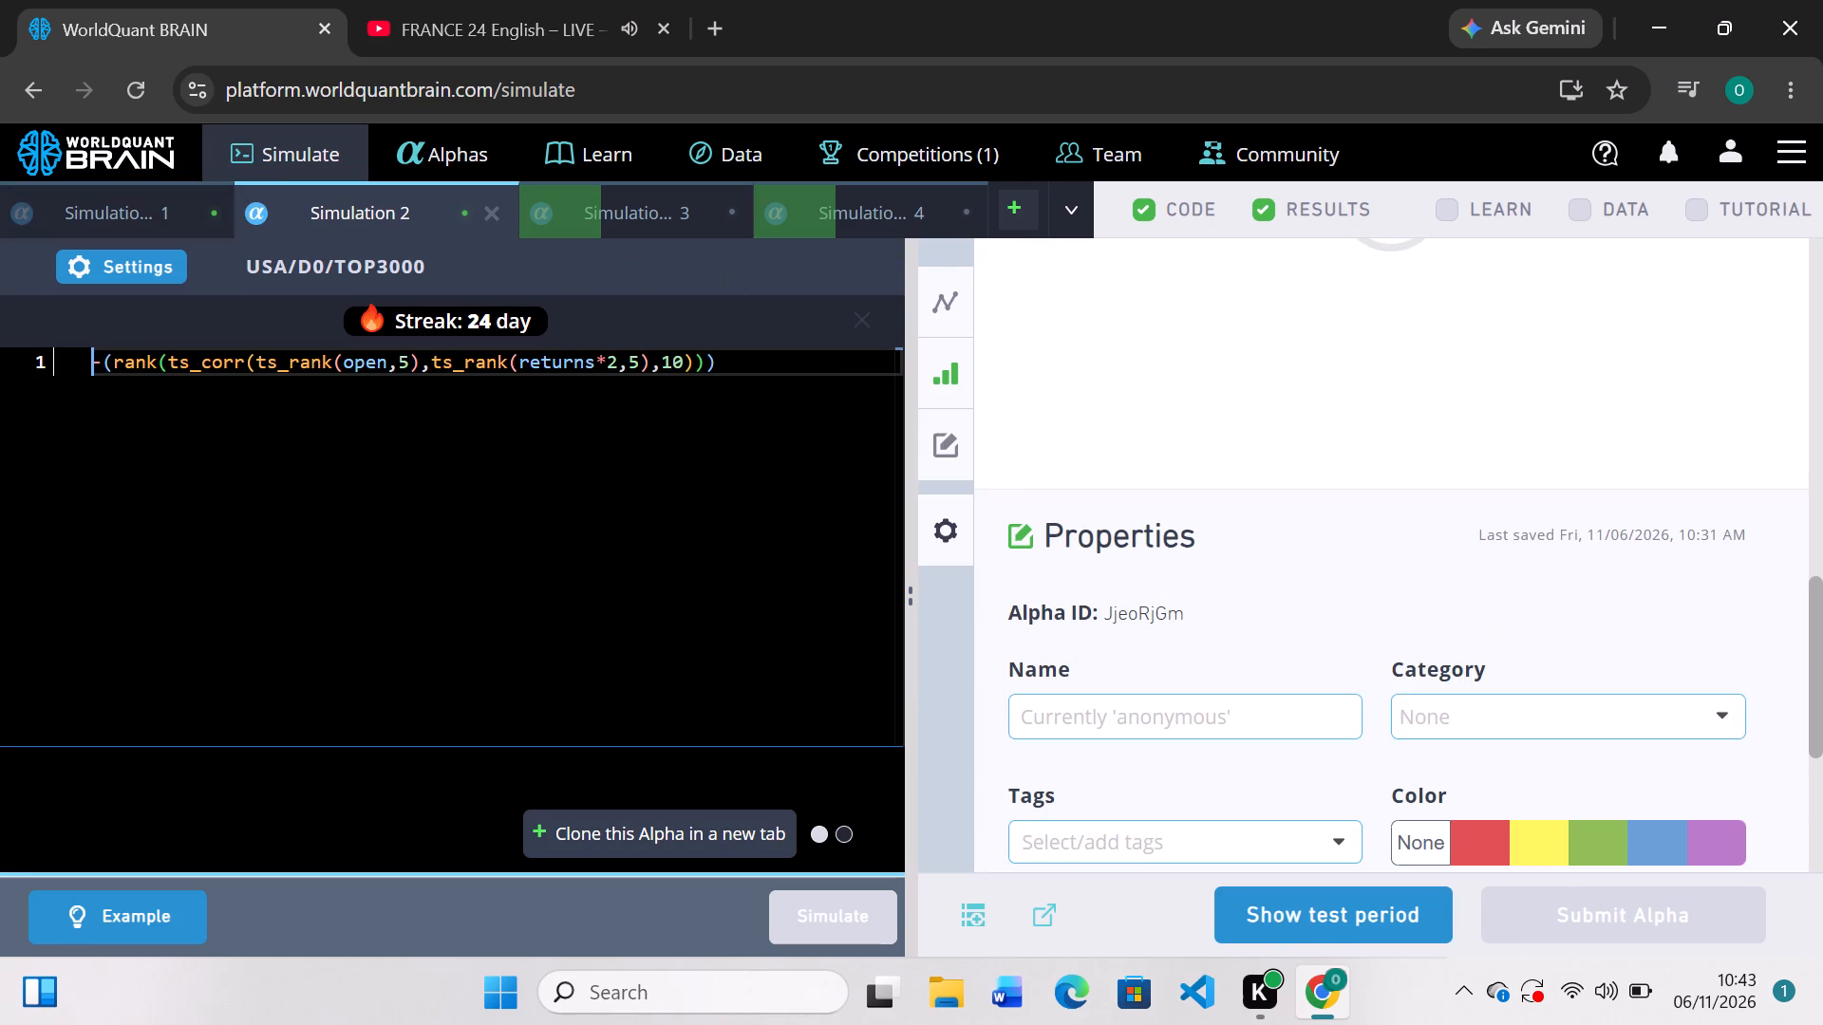
pyautogui.scroll(3, 1119, 527)
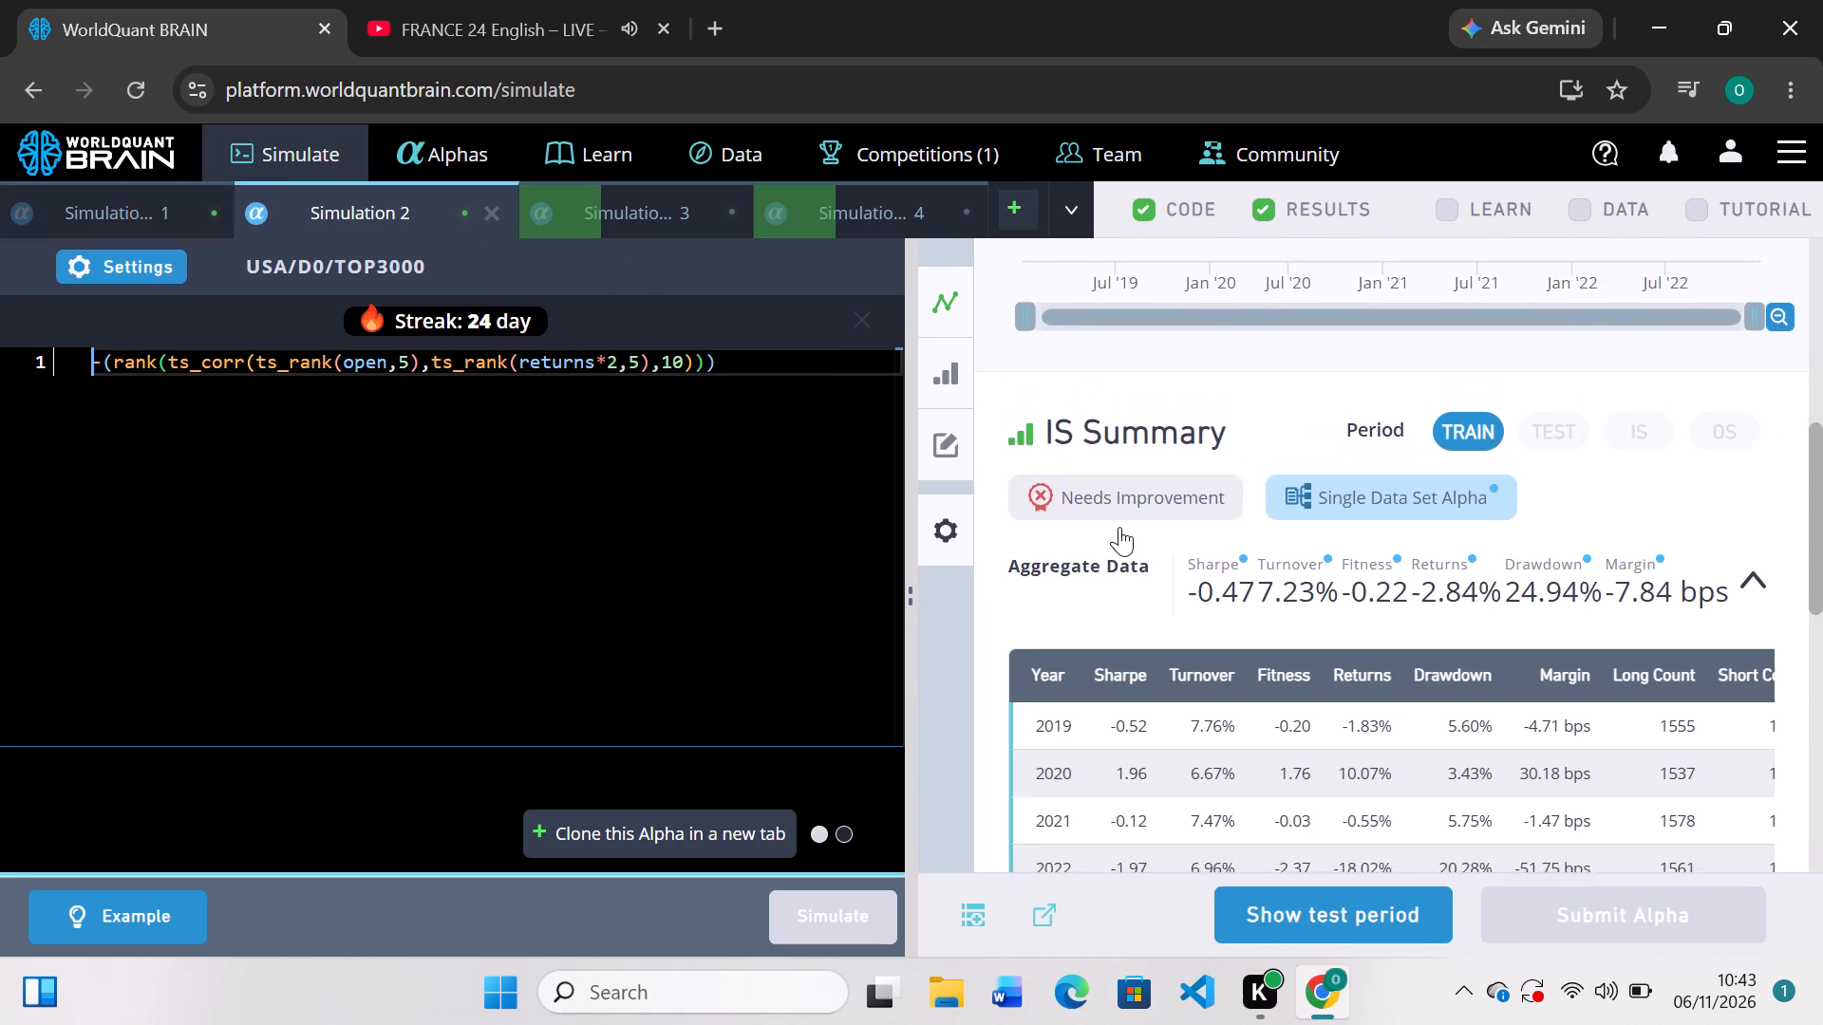
pyautogui.scroll(1, 1119, 527)
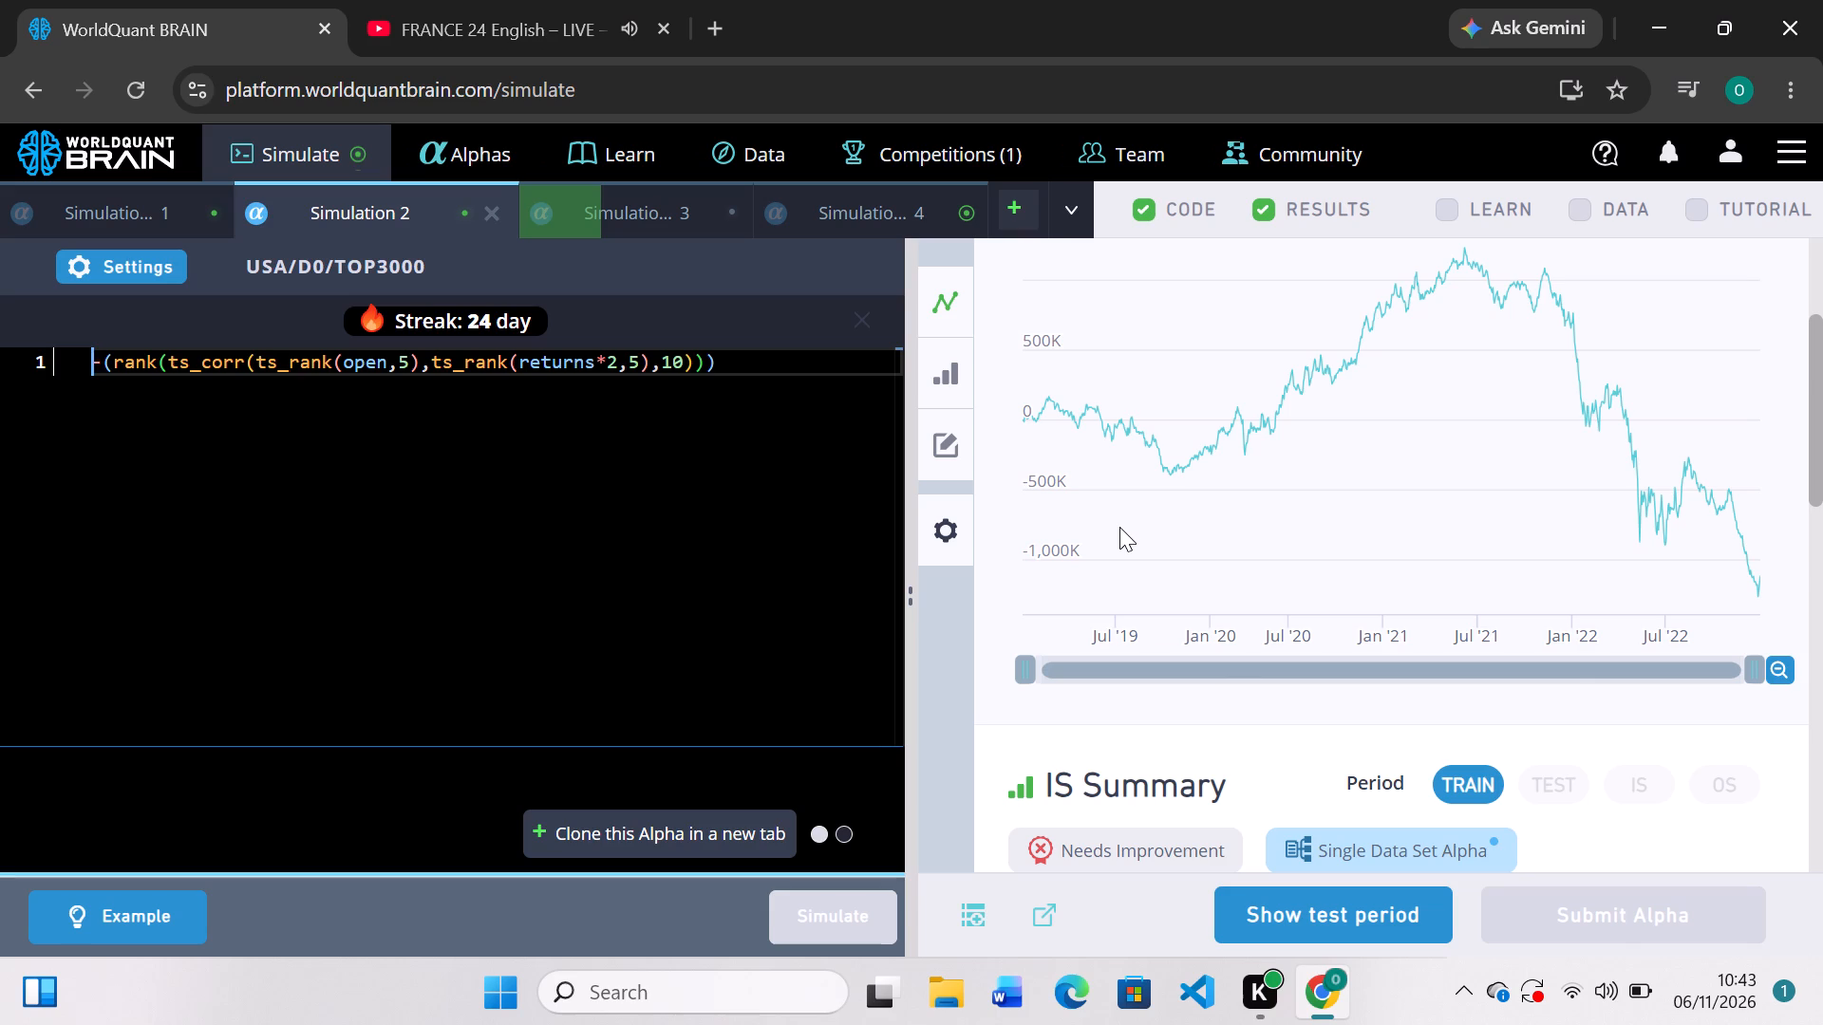
pyautogui.click(485, 201)
# Review Simulation 4's training-period results, reveal its test period, and run its self-correlation check.
pyautogui.click(687, 207)
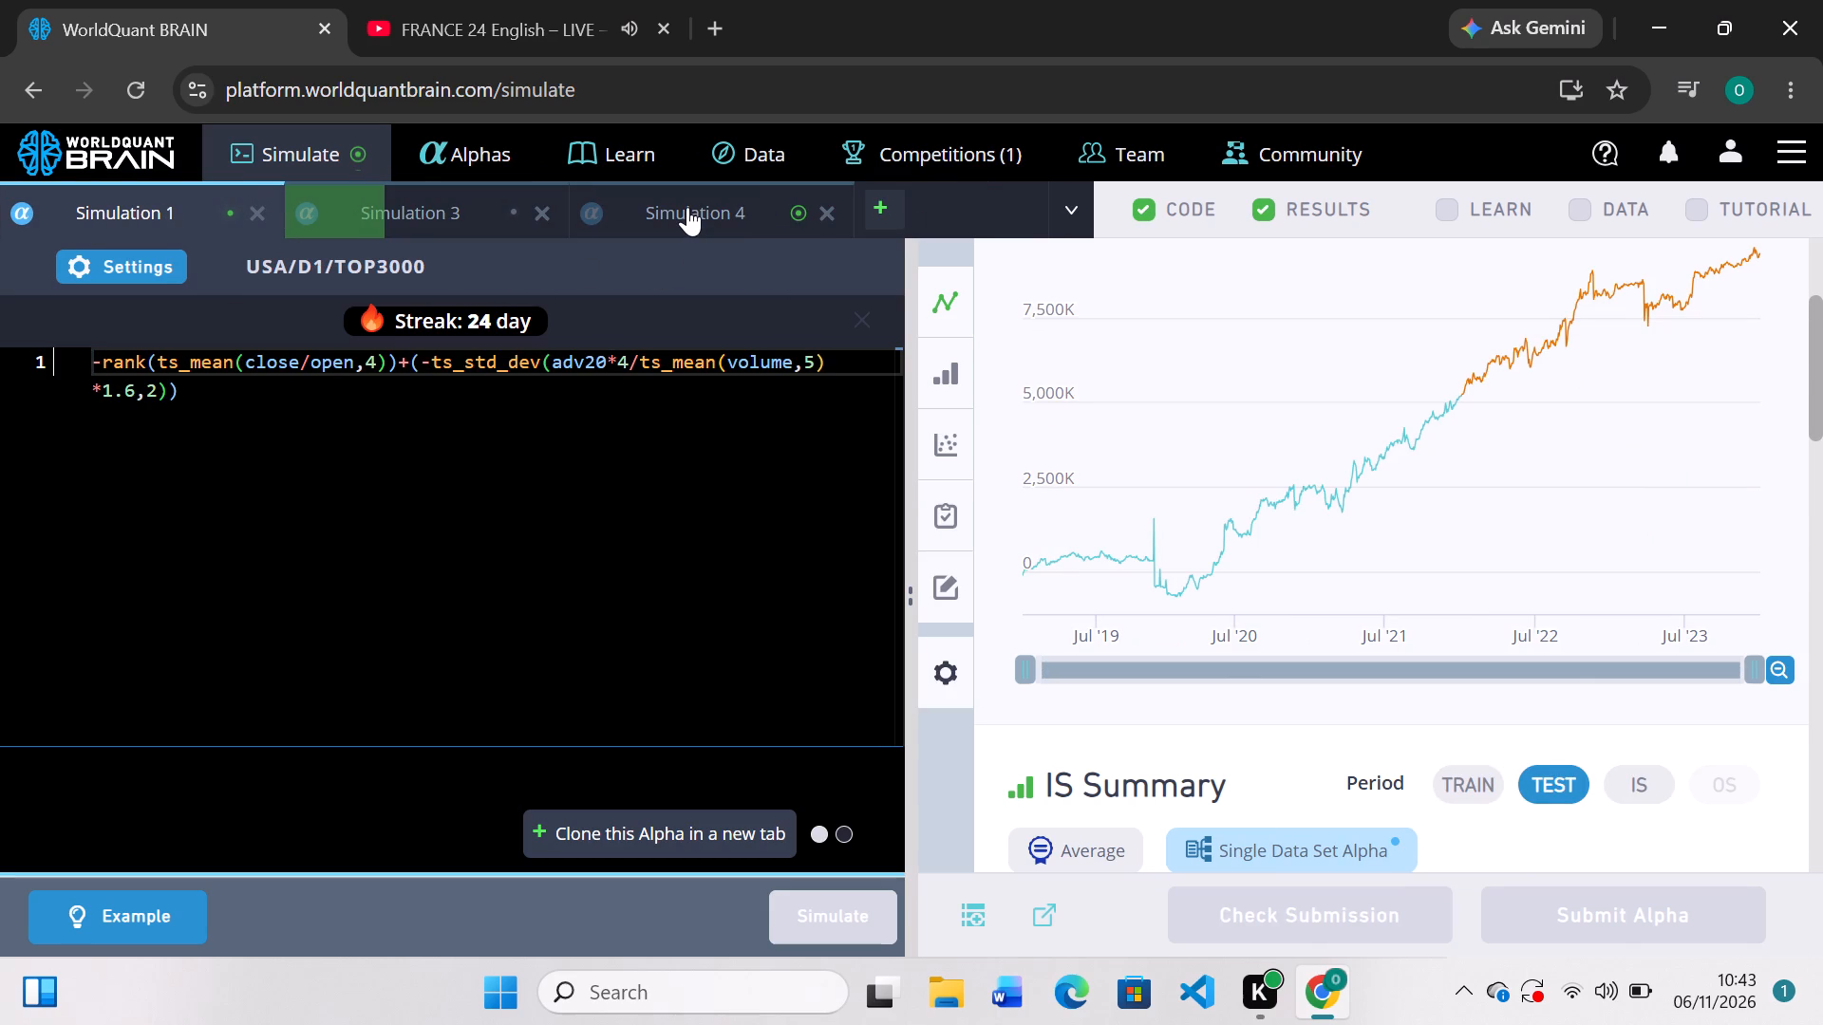
pyautogui.scroll(-2, 1195, 580)
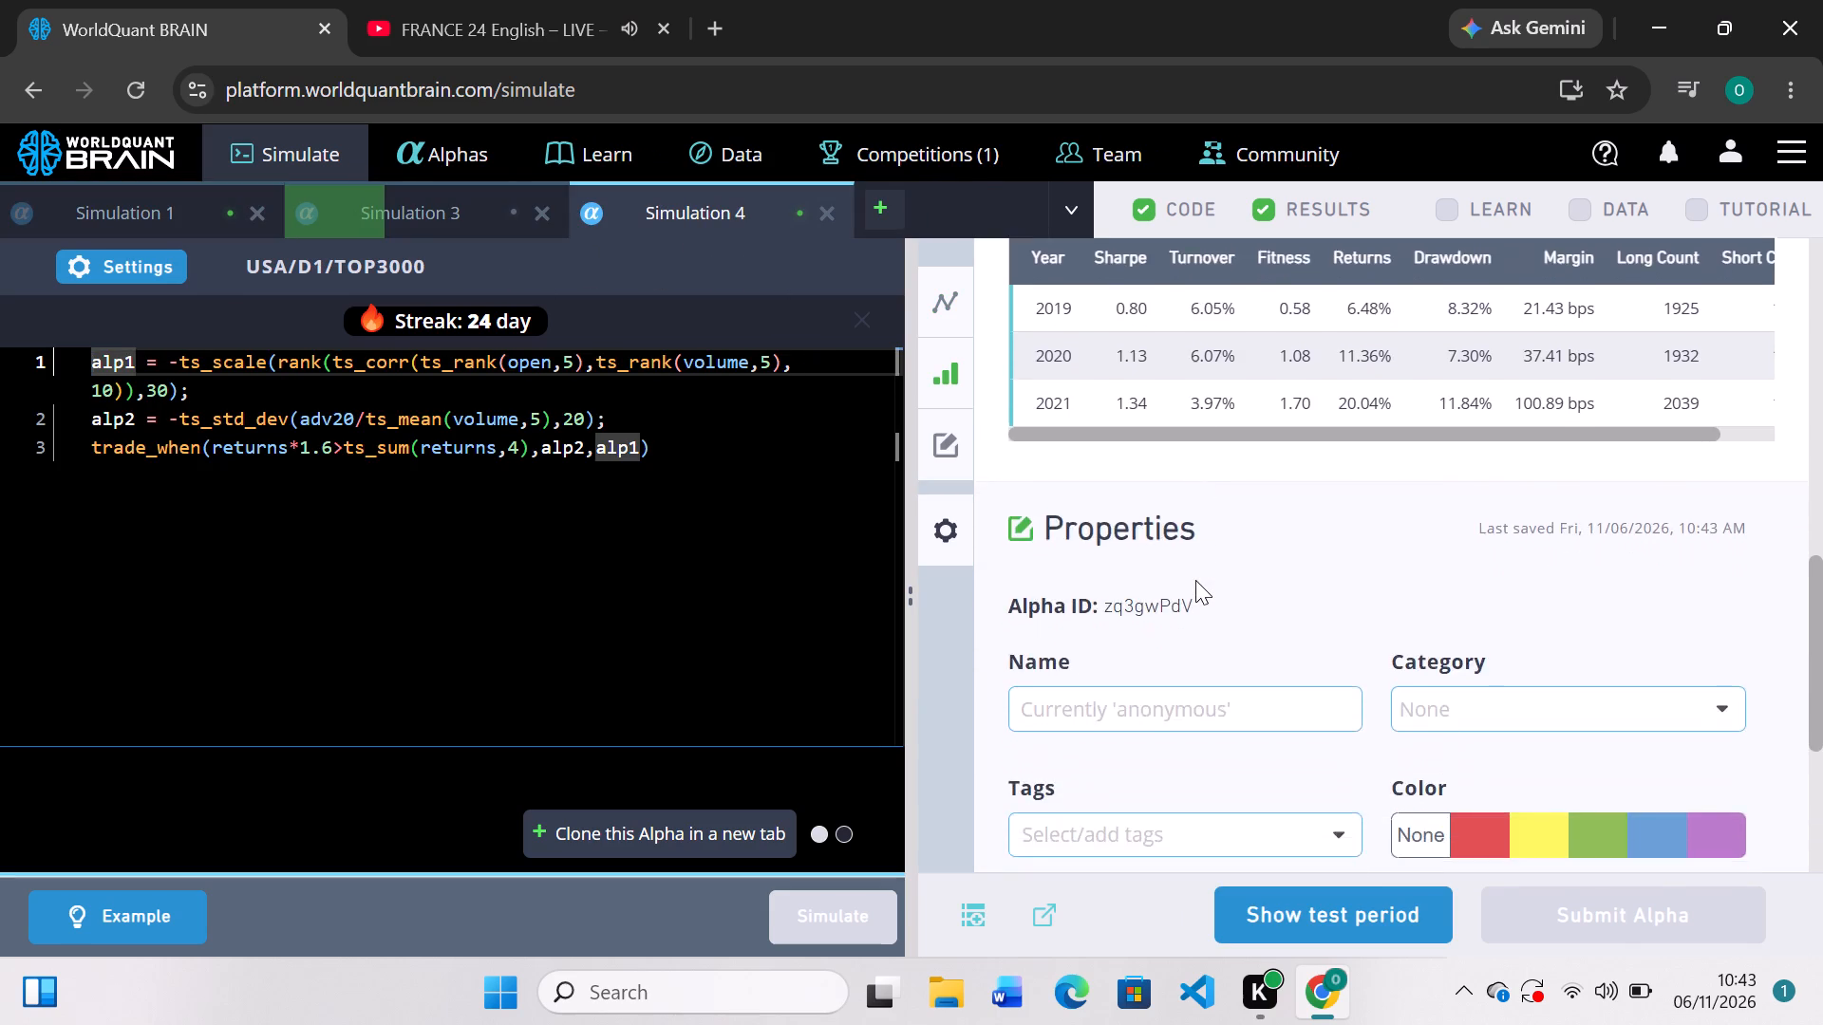
pyautogui.scroll(4, 1195, 580)
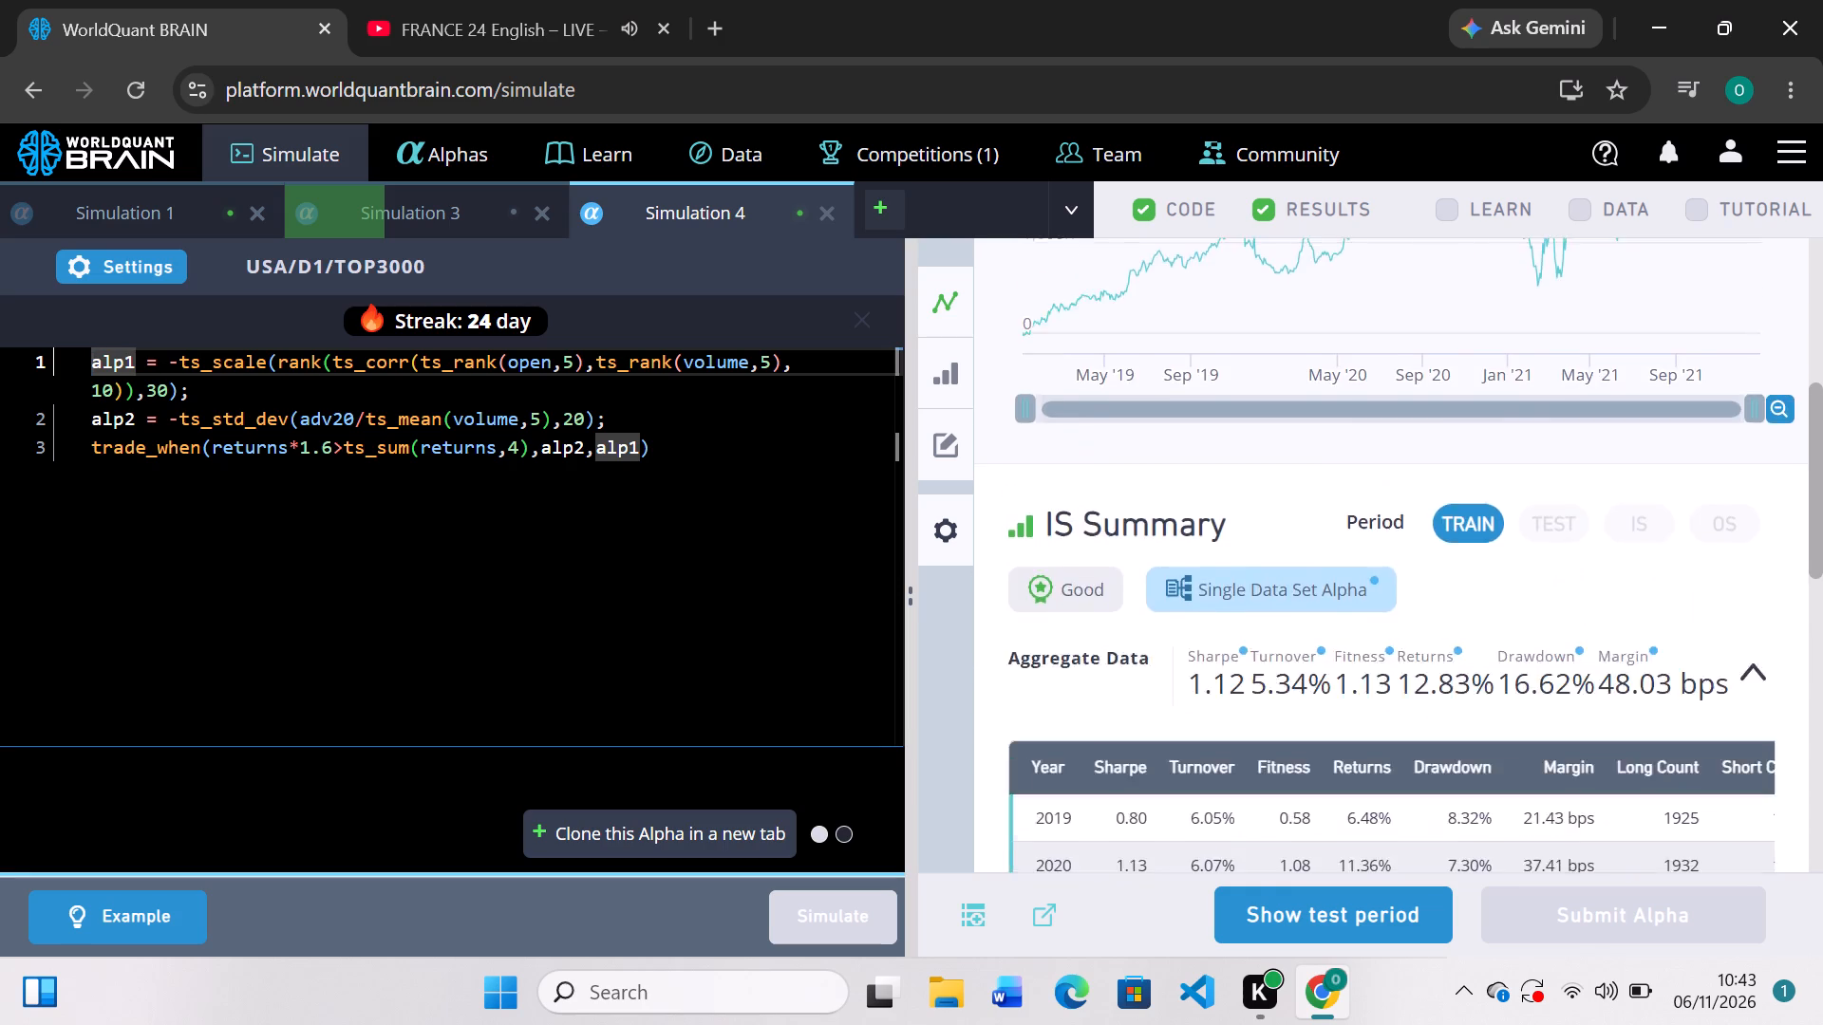
pyautogui.click(1316, 903)
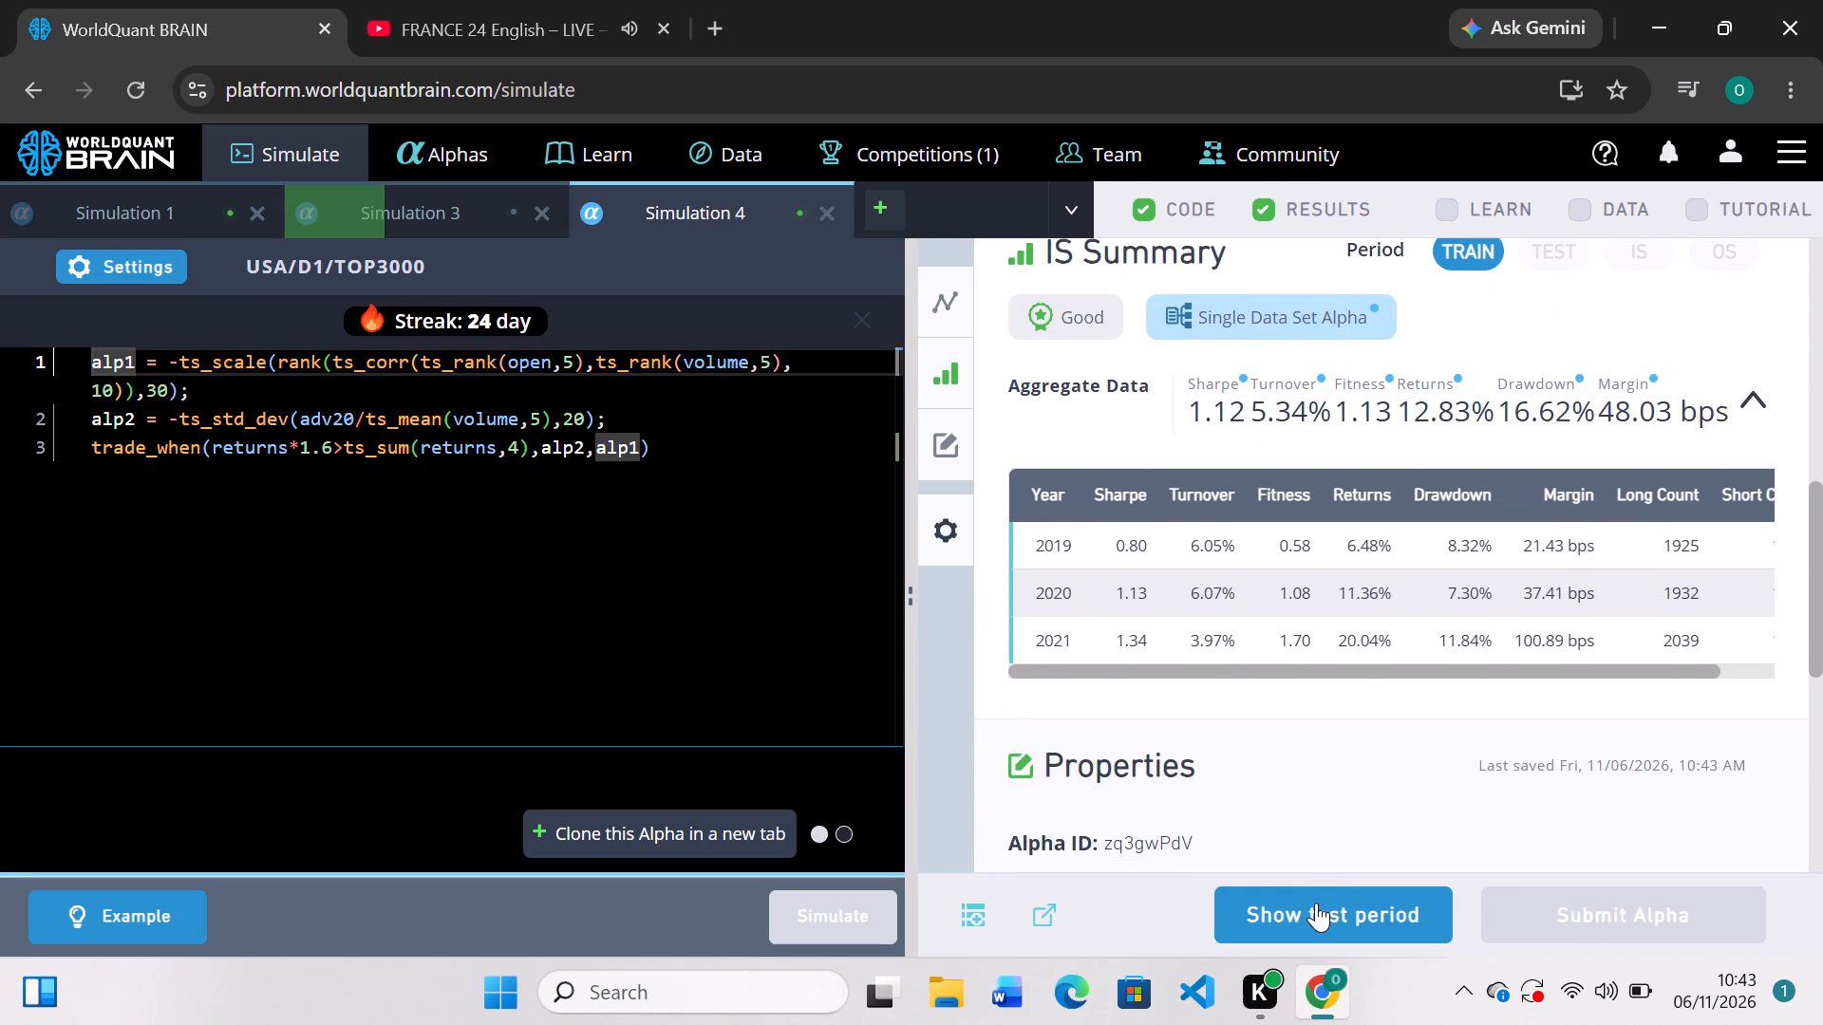
pyautogui.scroll(-3, 1327, 768)
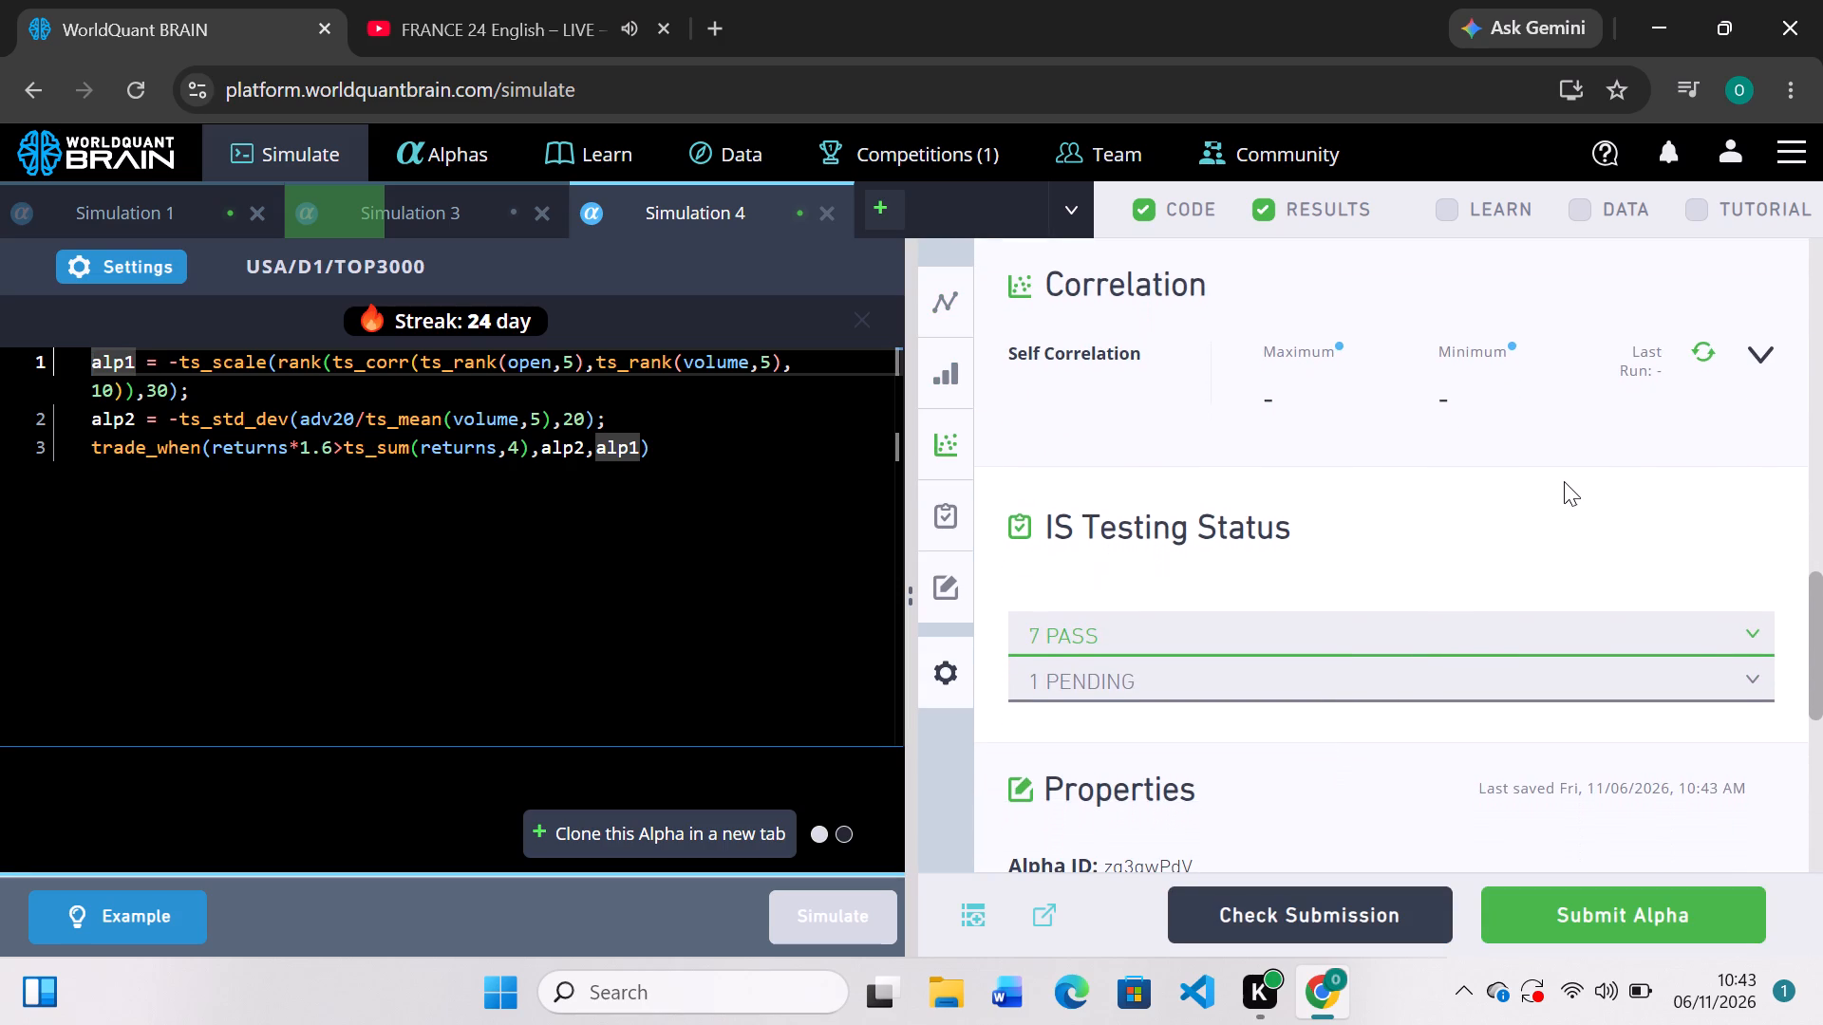
pyautogui.click(1709, 341)
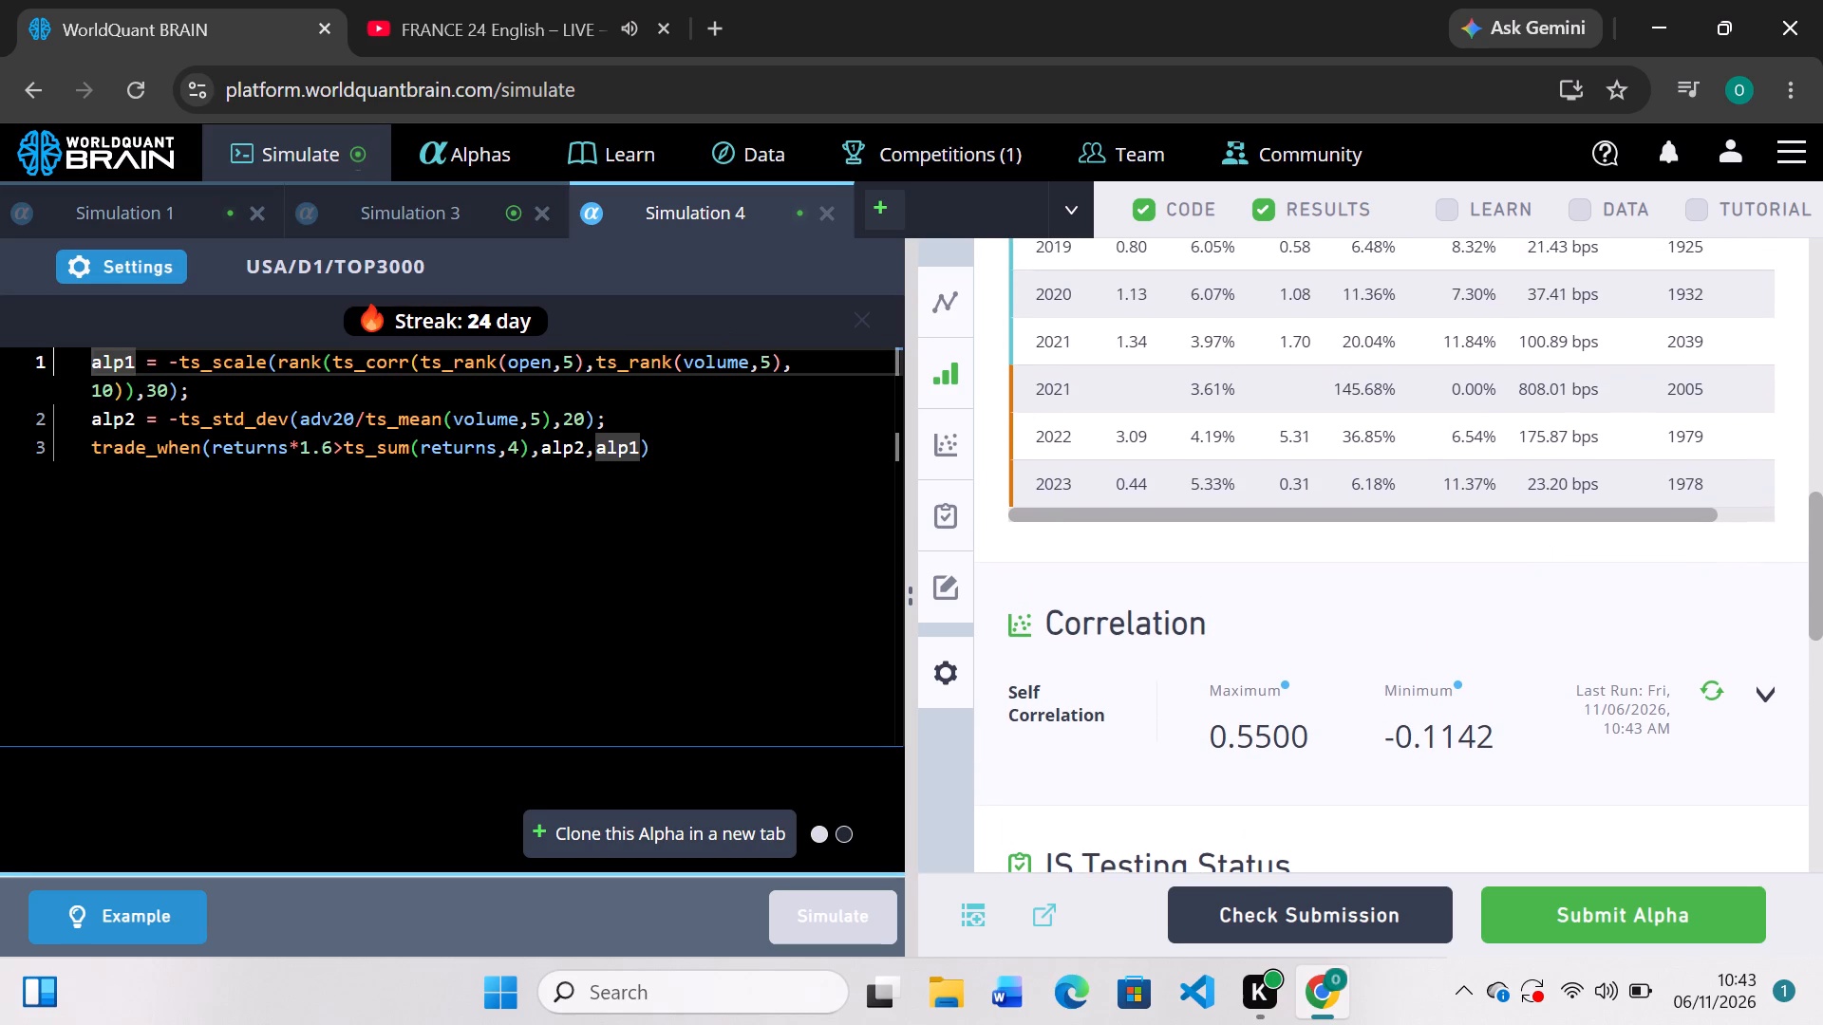
# In Simulation 4's alp1 expression, replace volume with adv20 inside the second ts_rank and simulate the alpha.
pyautogui.click(750, 365)
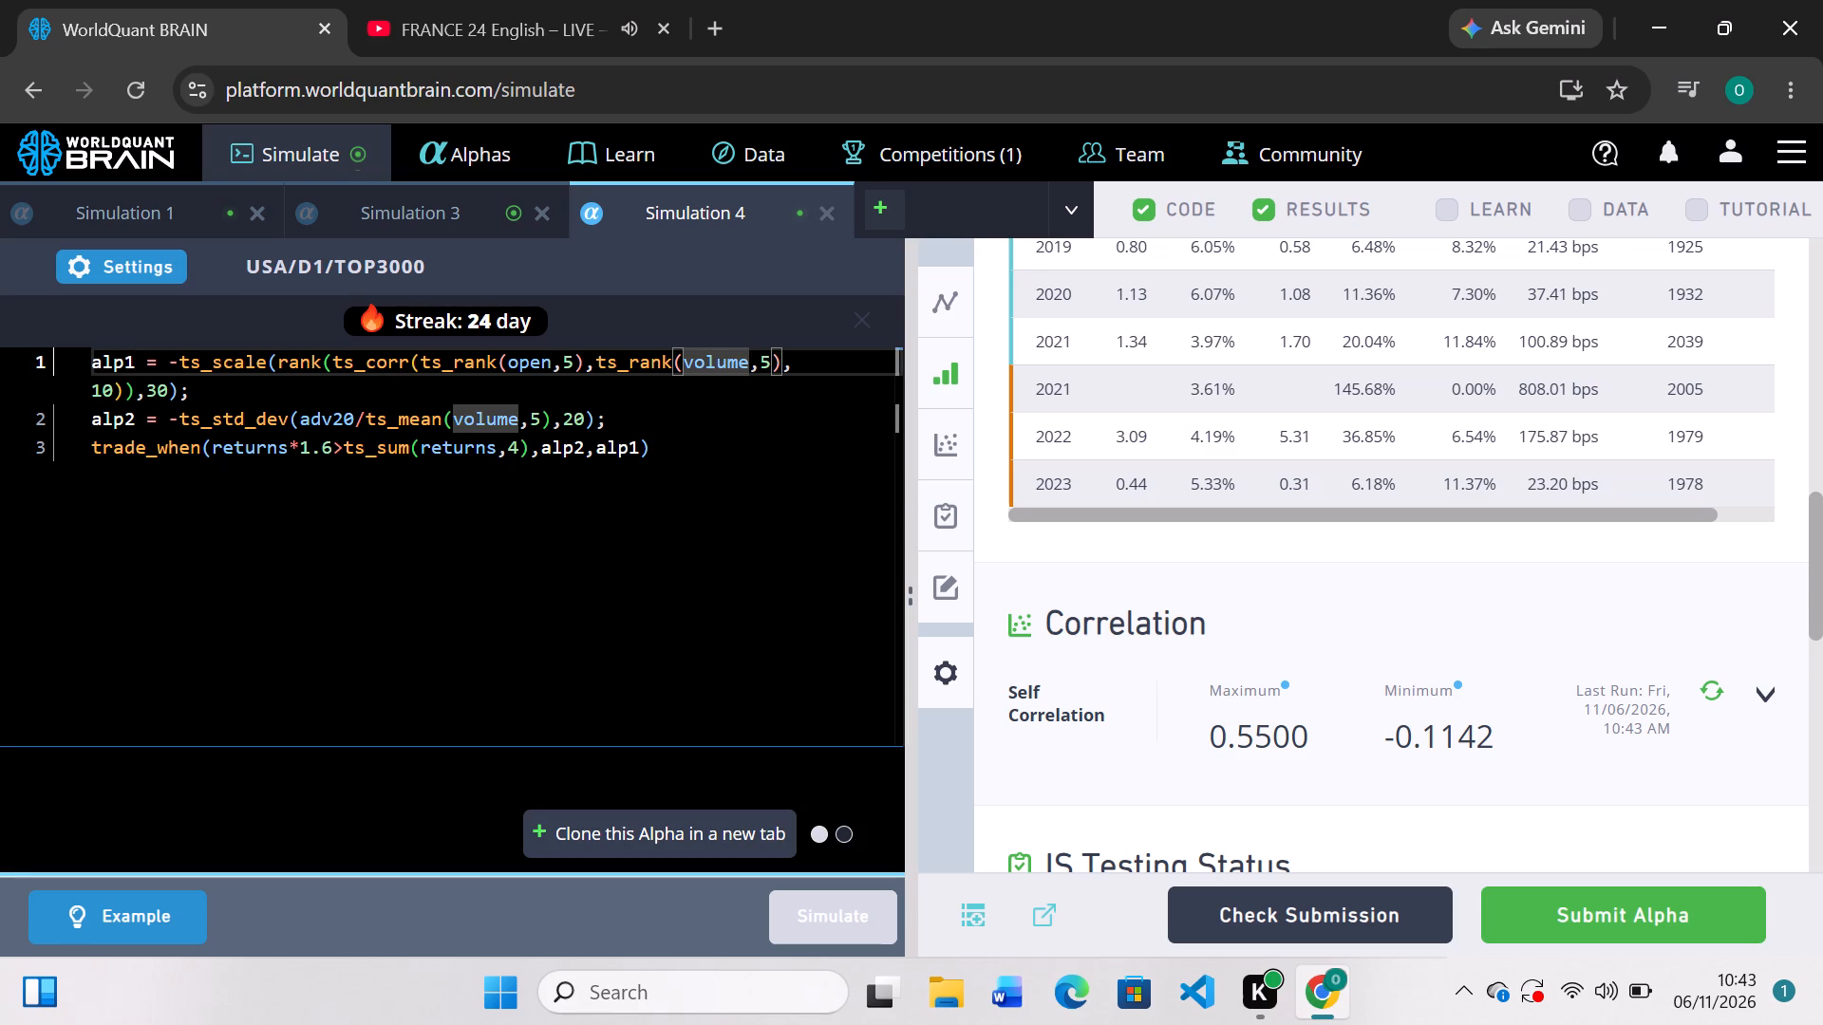
pyautogui.press('BackSpace')
pyautogui.press('BackSpace')
pyautogui.press('BackSpace')
pyautogui.press('BackSpace')
pyautogui.press('BackSpace')
pyautogui.press('BackSpace')
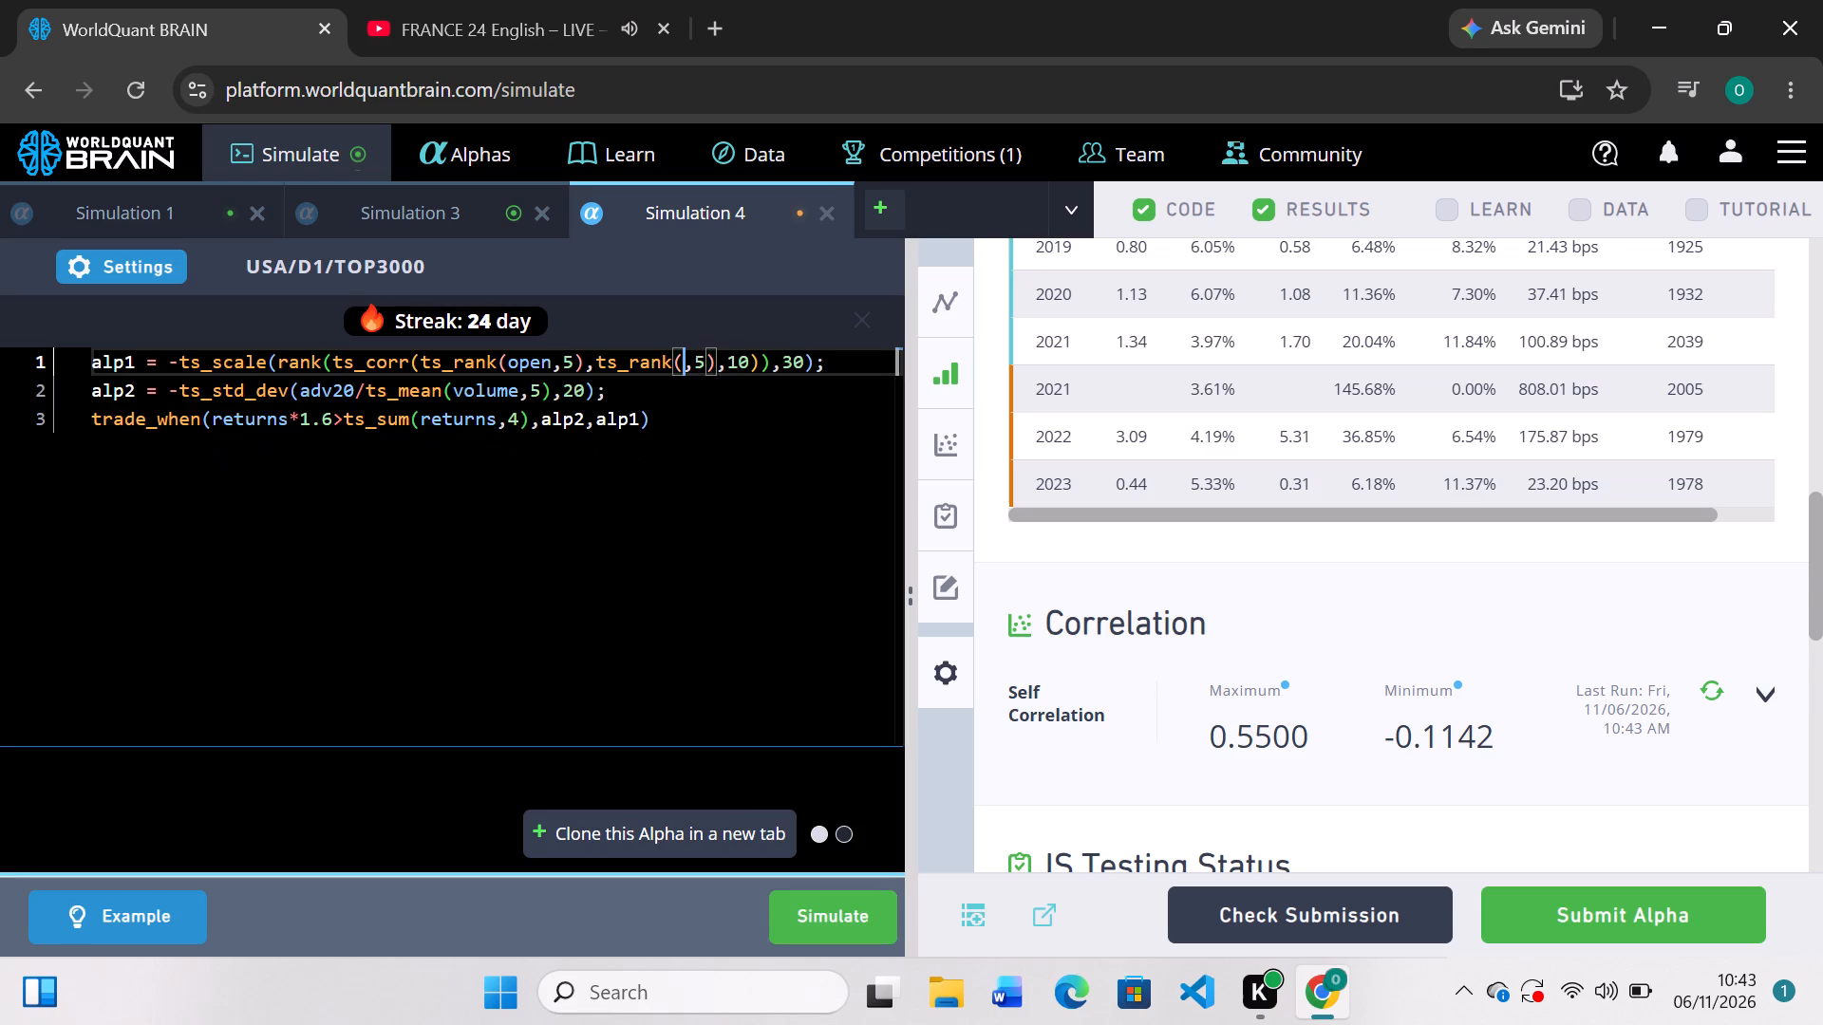
pyautogui.press('a')
pyautogui.write('dv')
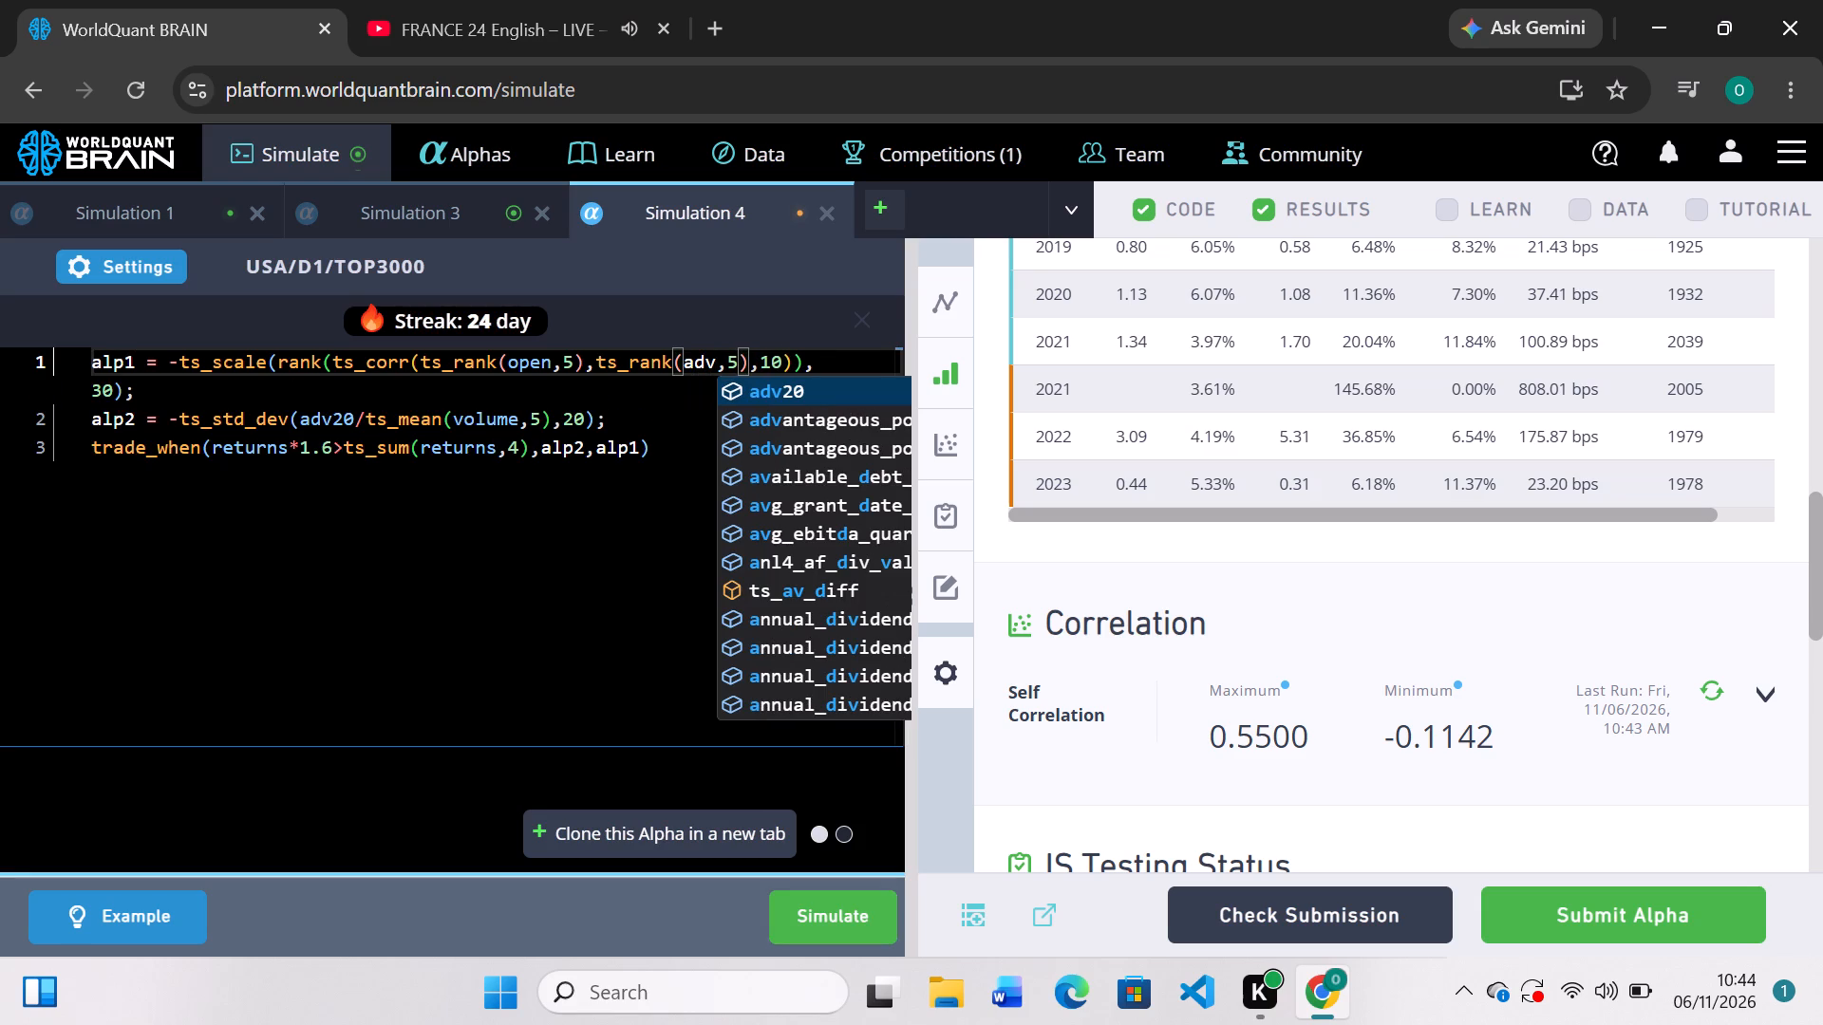
pyautogui.press('Tab')
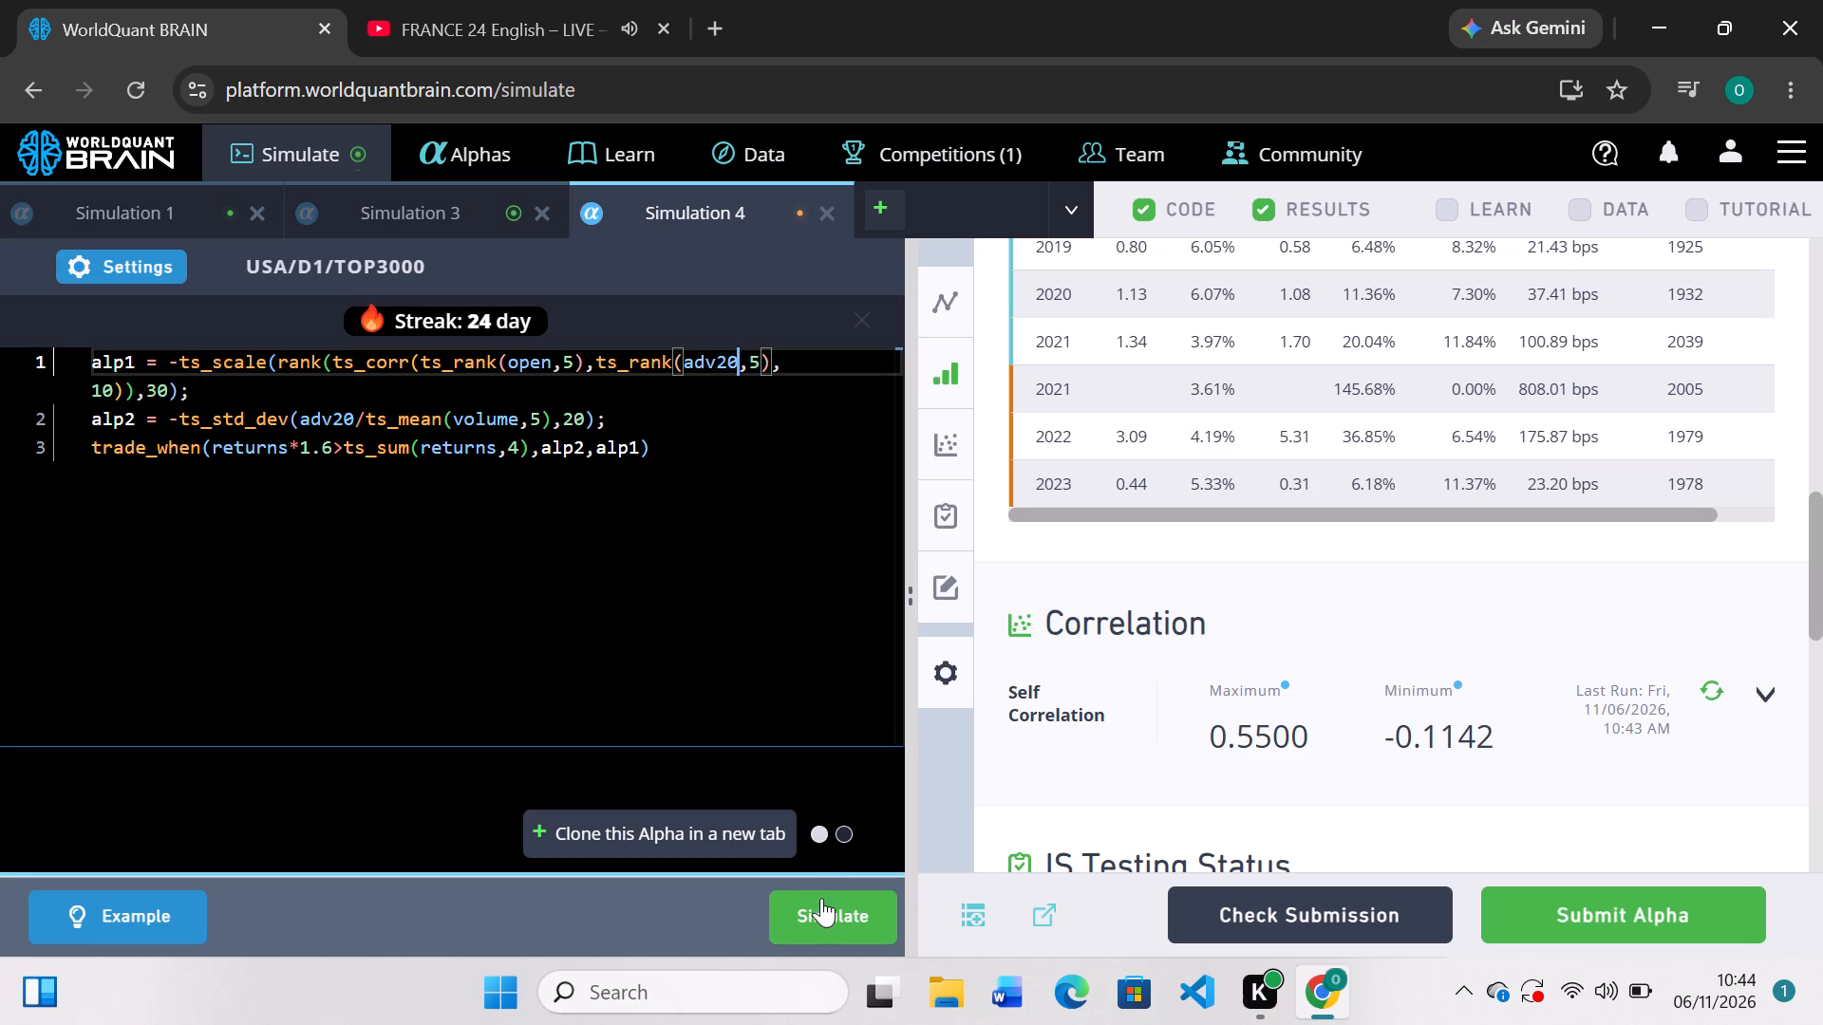
pyautogui.click(827, 922)
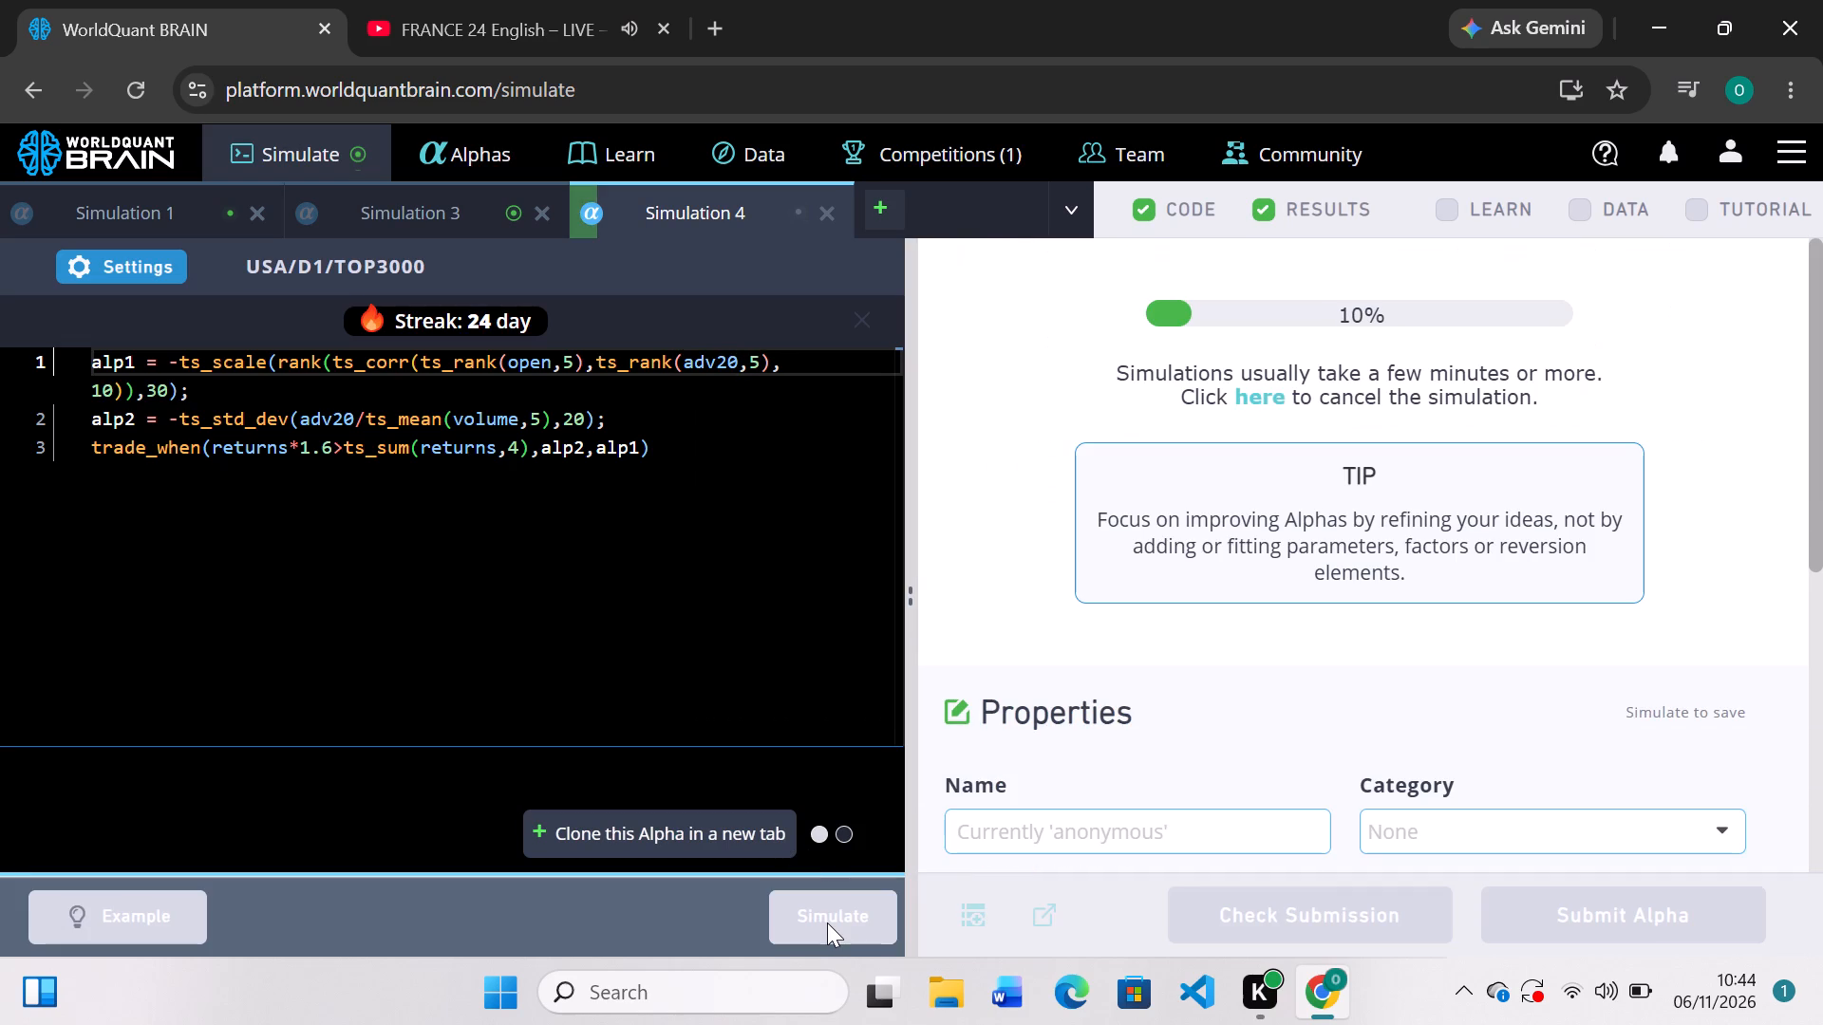
# Check Simulation 3's training-period IS summary, wrap its whole expression in the scale operator, and simulate the alpha.
pyautogui.click(467, 207)
pyautogui.scroll(-2, 1085, 594)
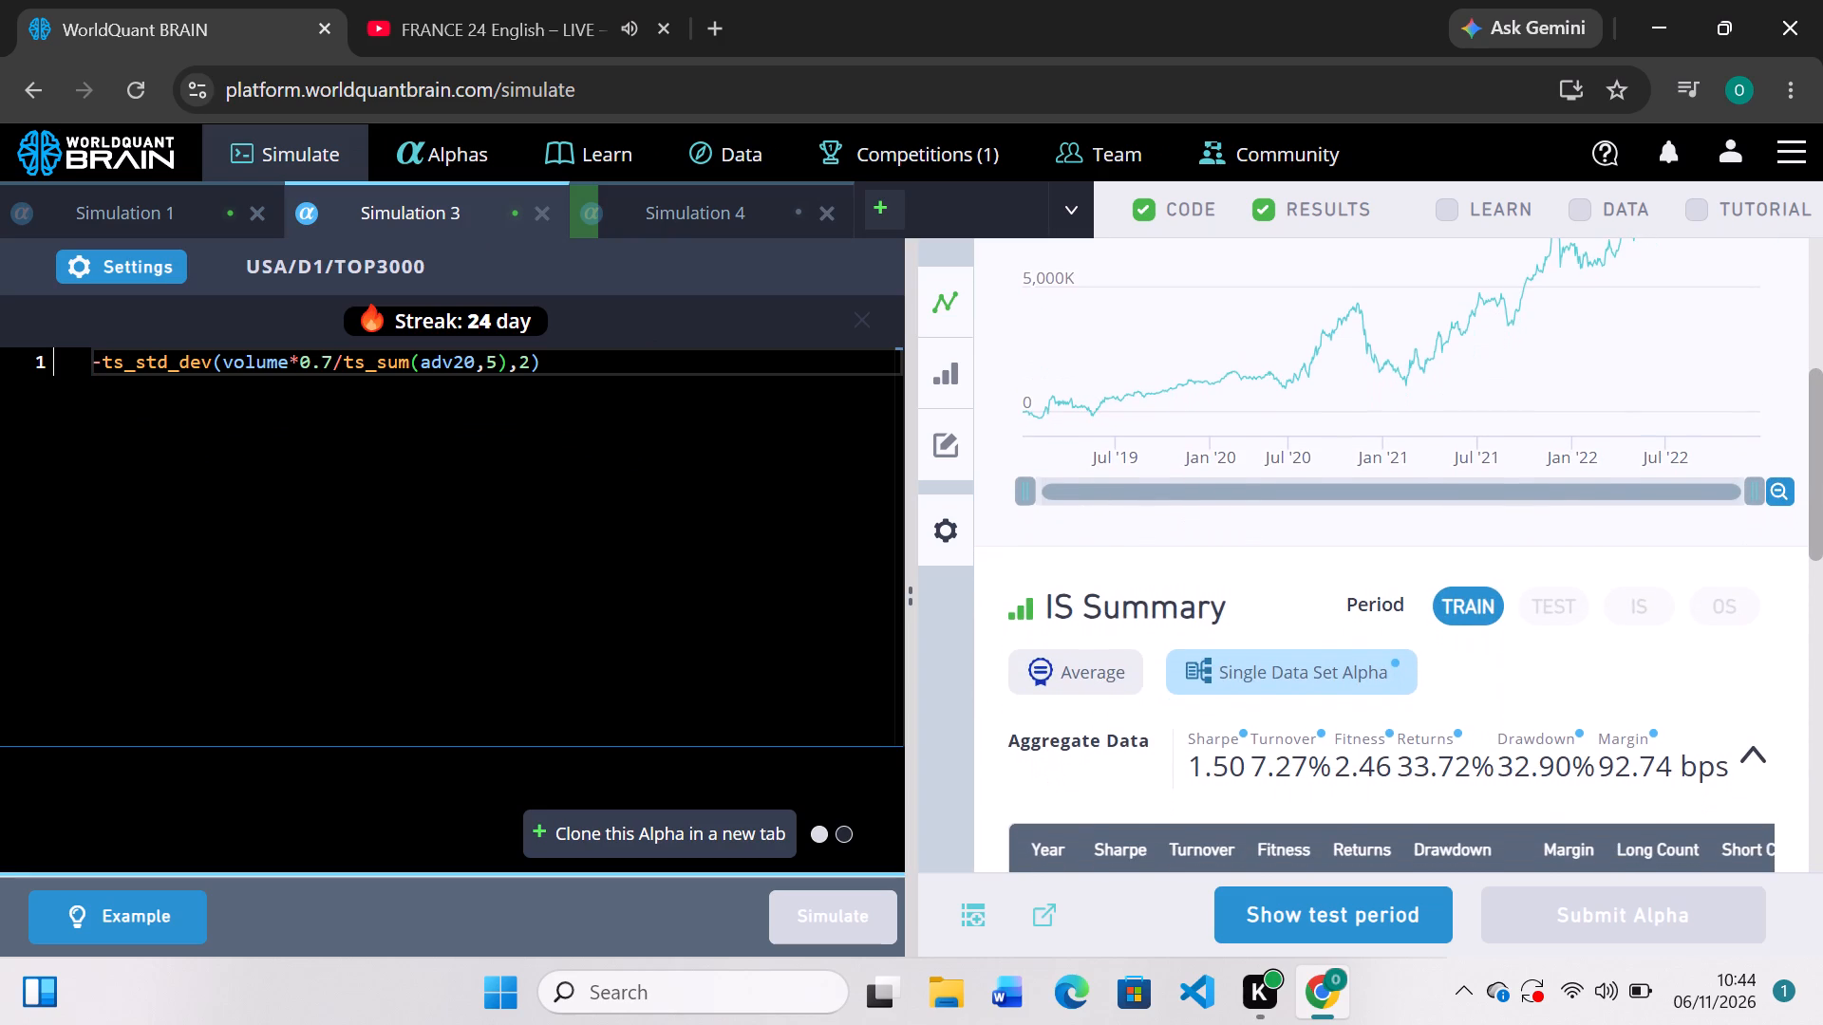
pyautogui.hscroll(1, 1085, 594)
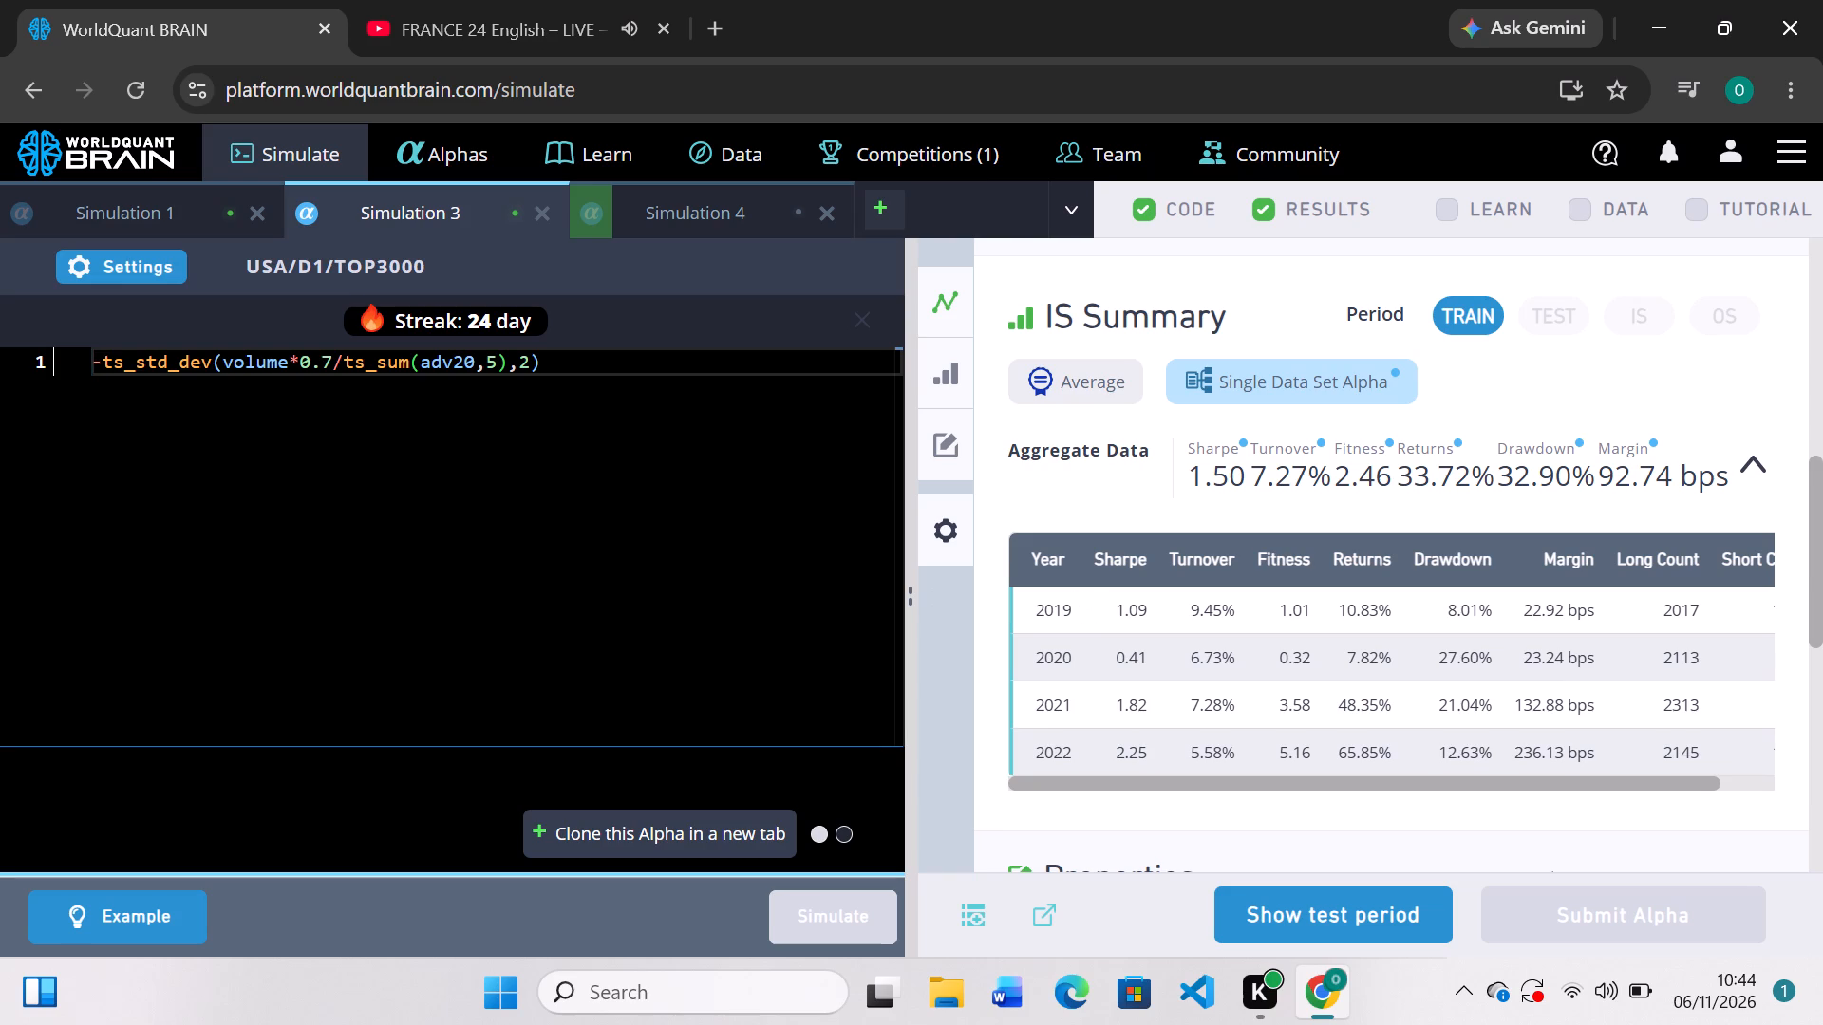
pyautogui.write('sca')
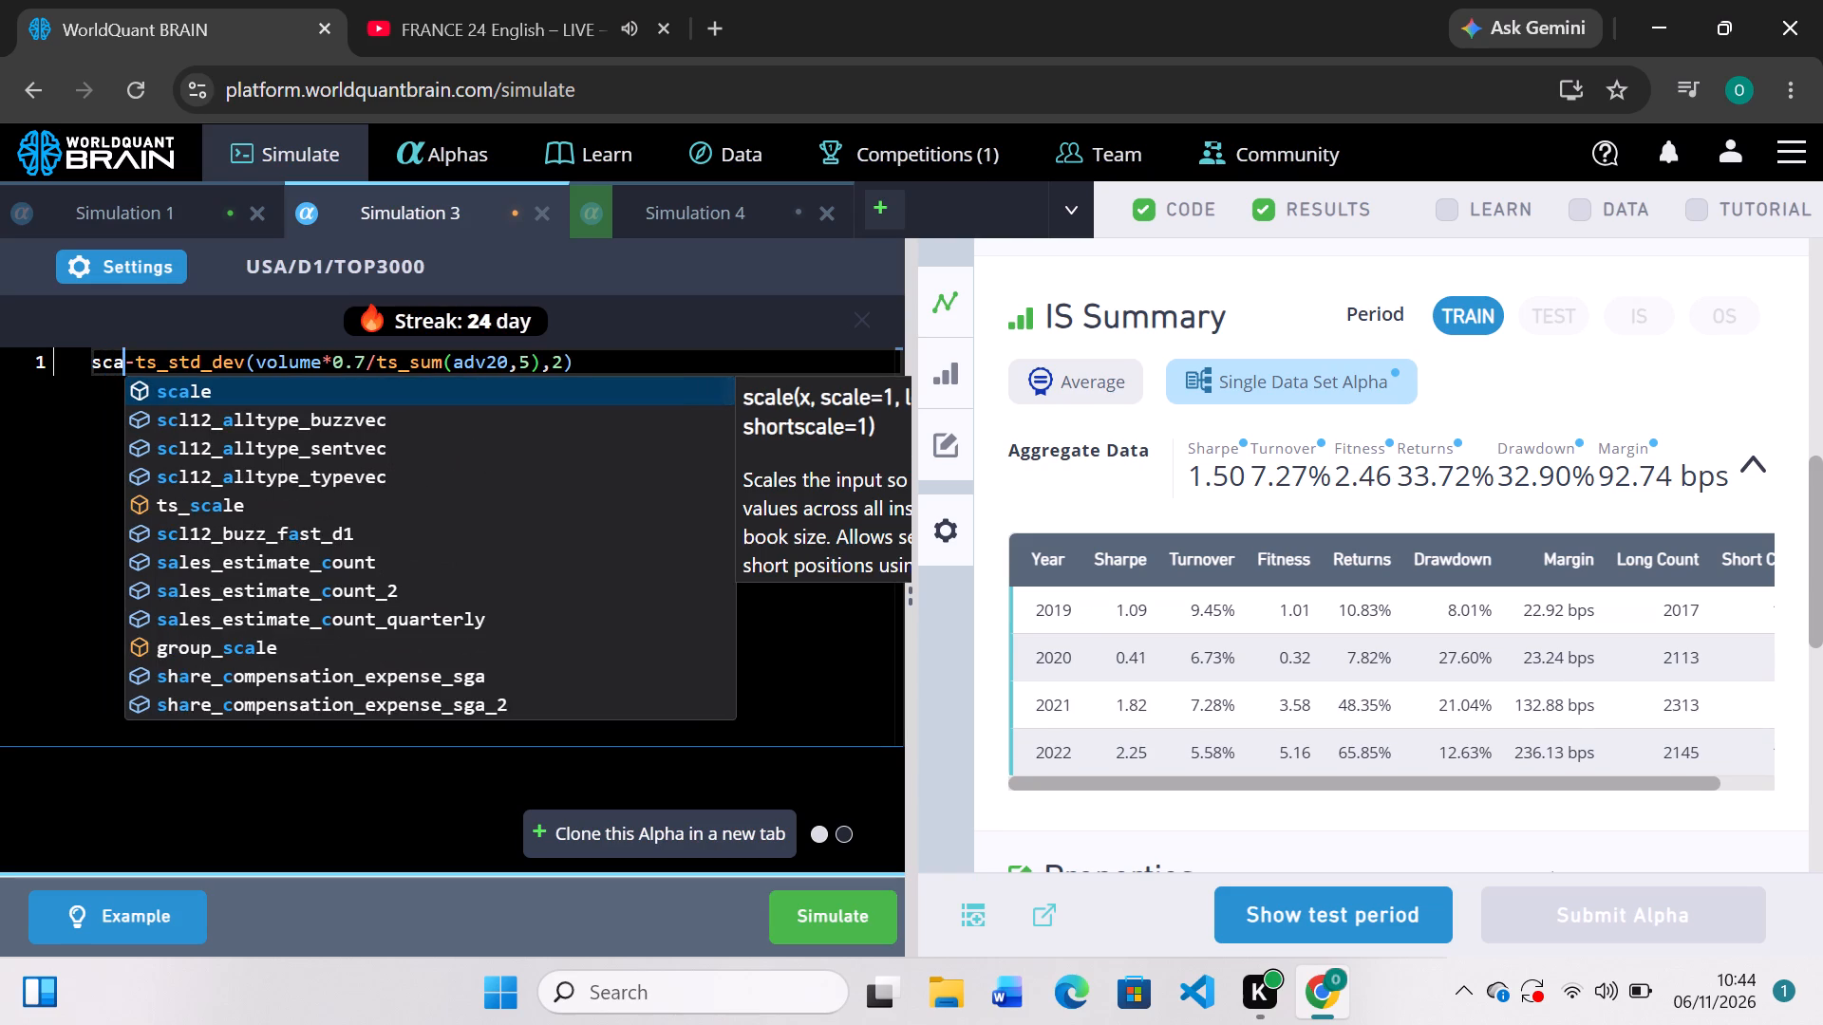
pyautogui.press('Tab')
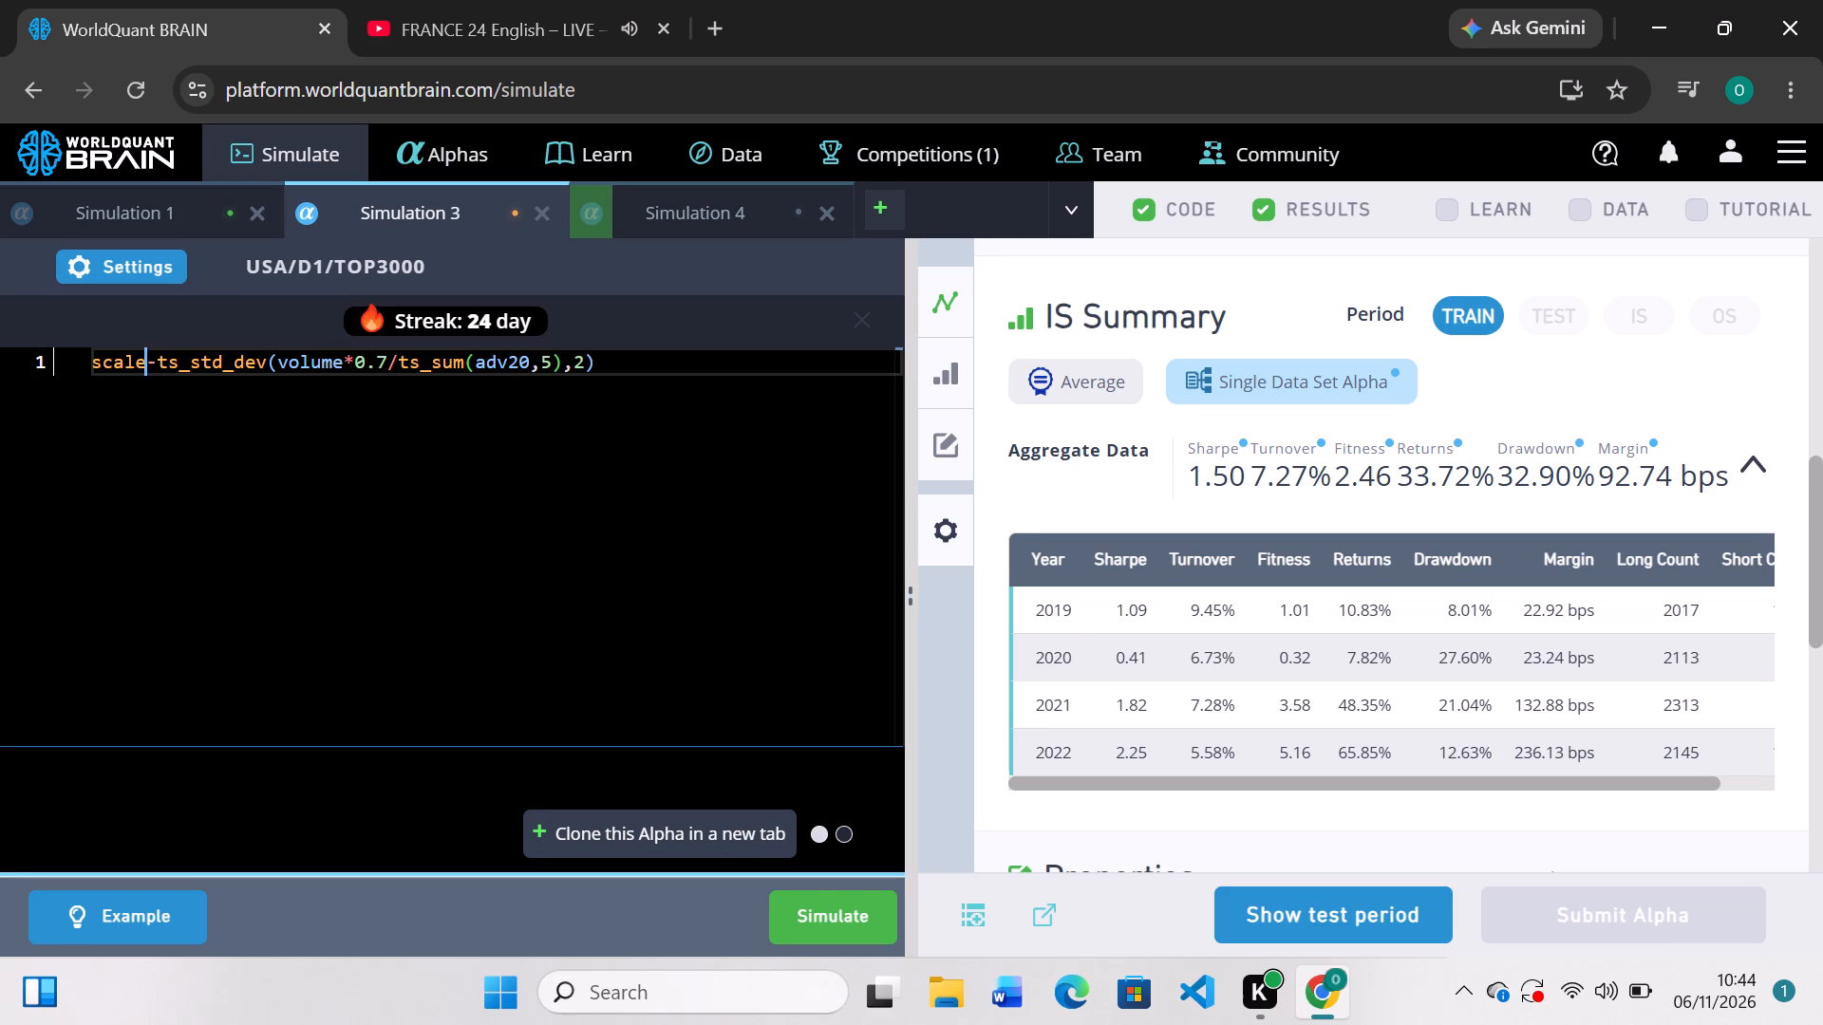
pyautogui.hotkey('shift', '(')
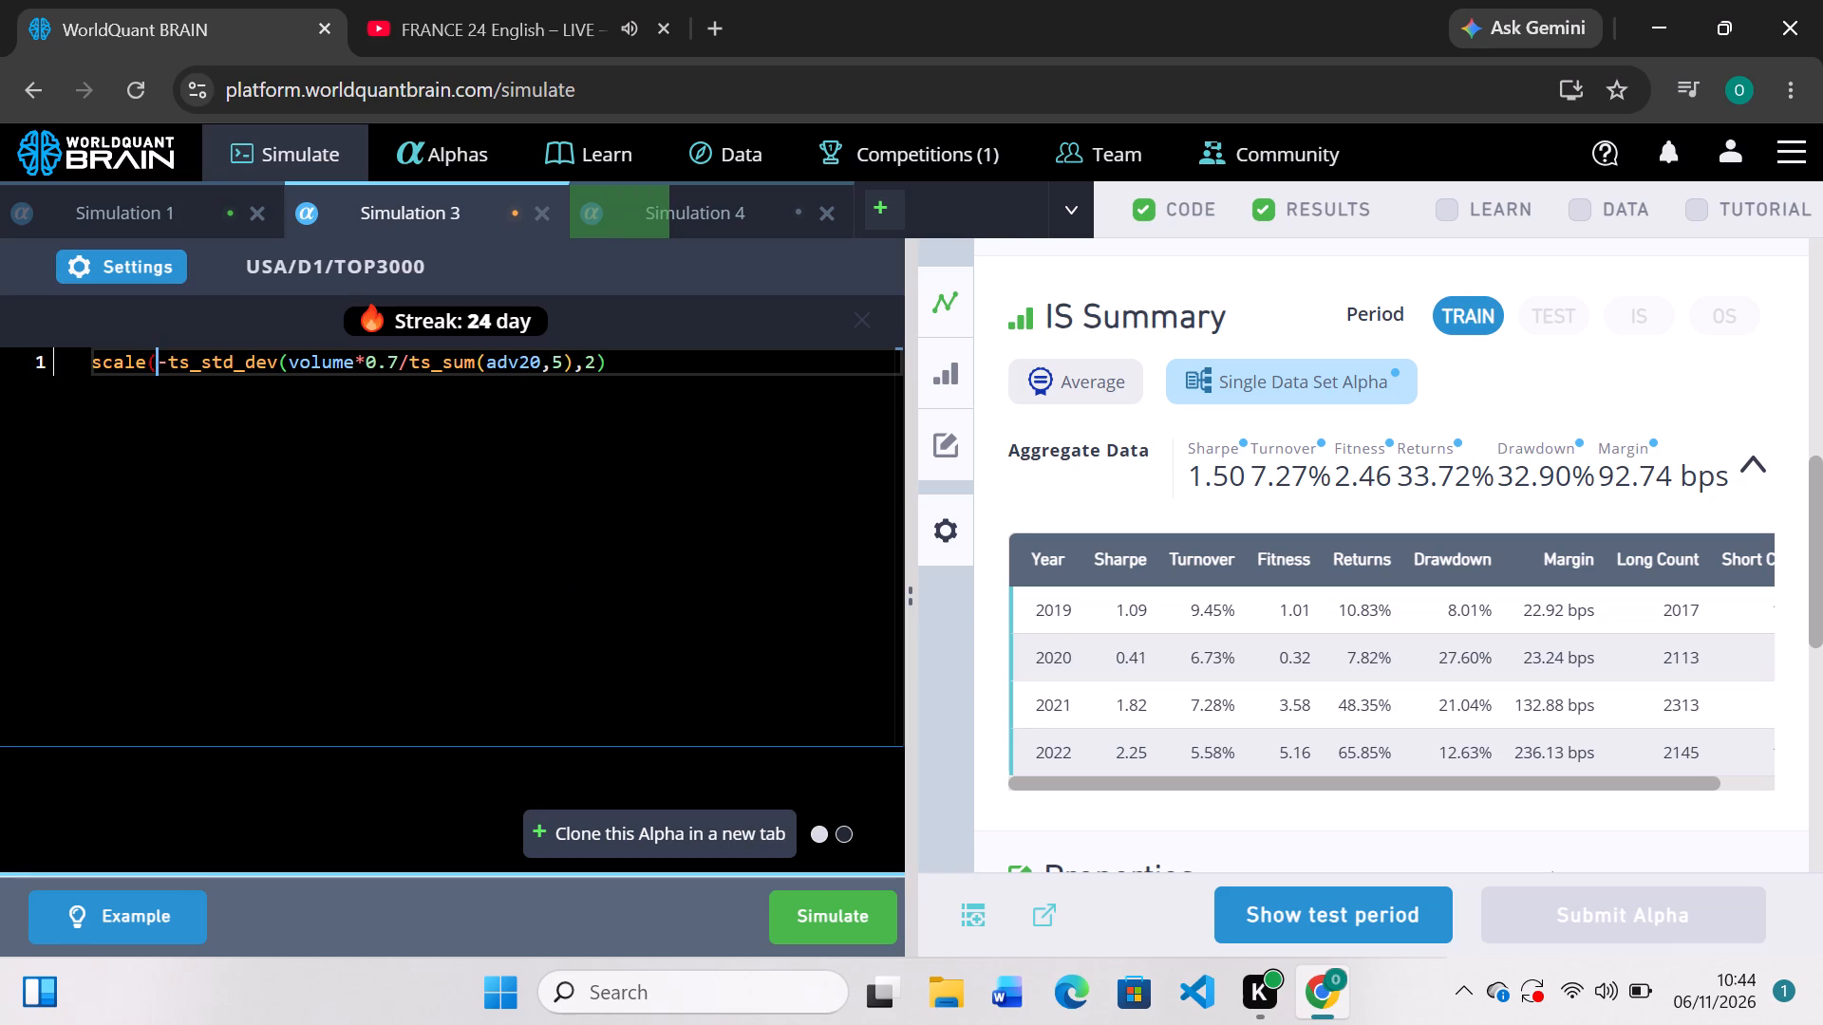
pyautogui.click(631, 363)
pyautogui.hotkey('shift', ')')
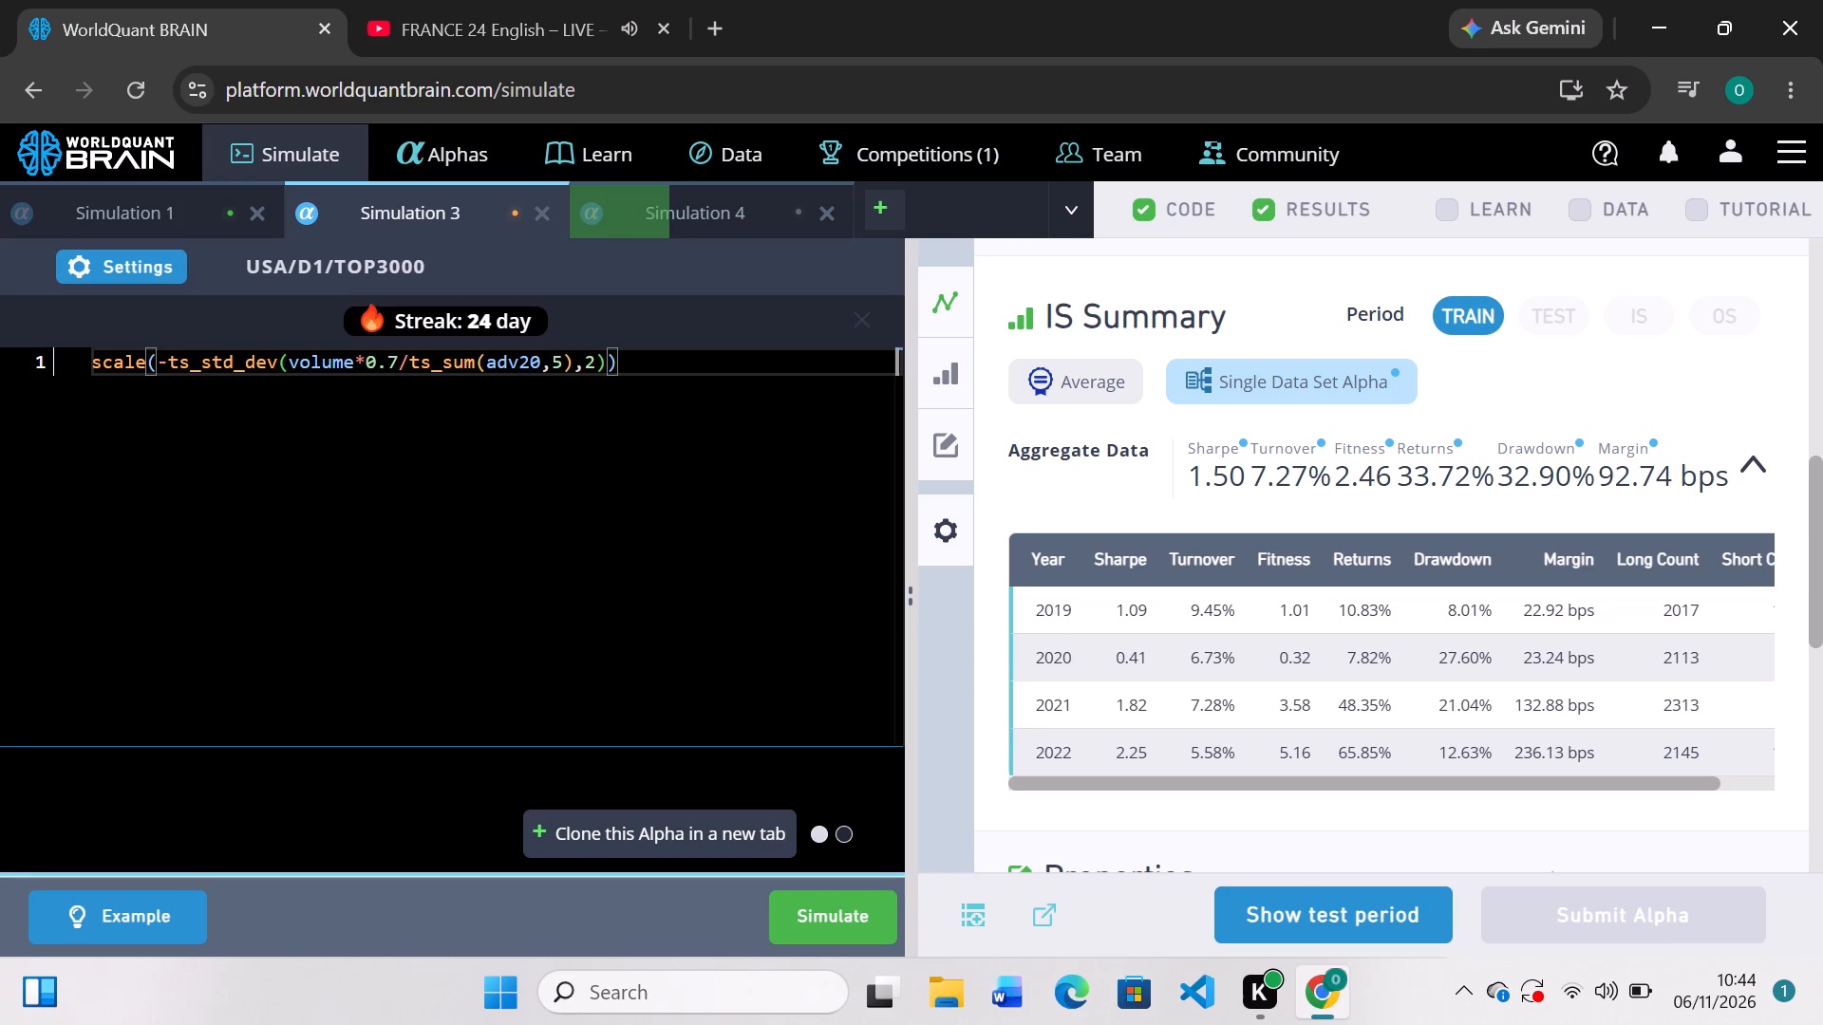
pyautogui.click(846, 916)
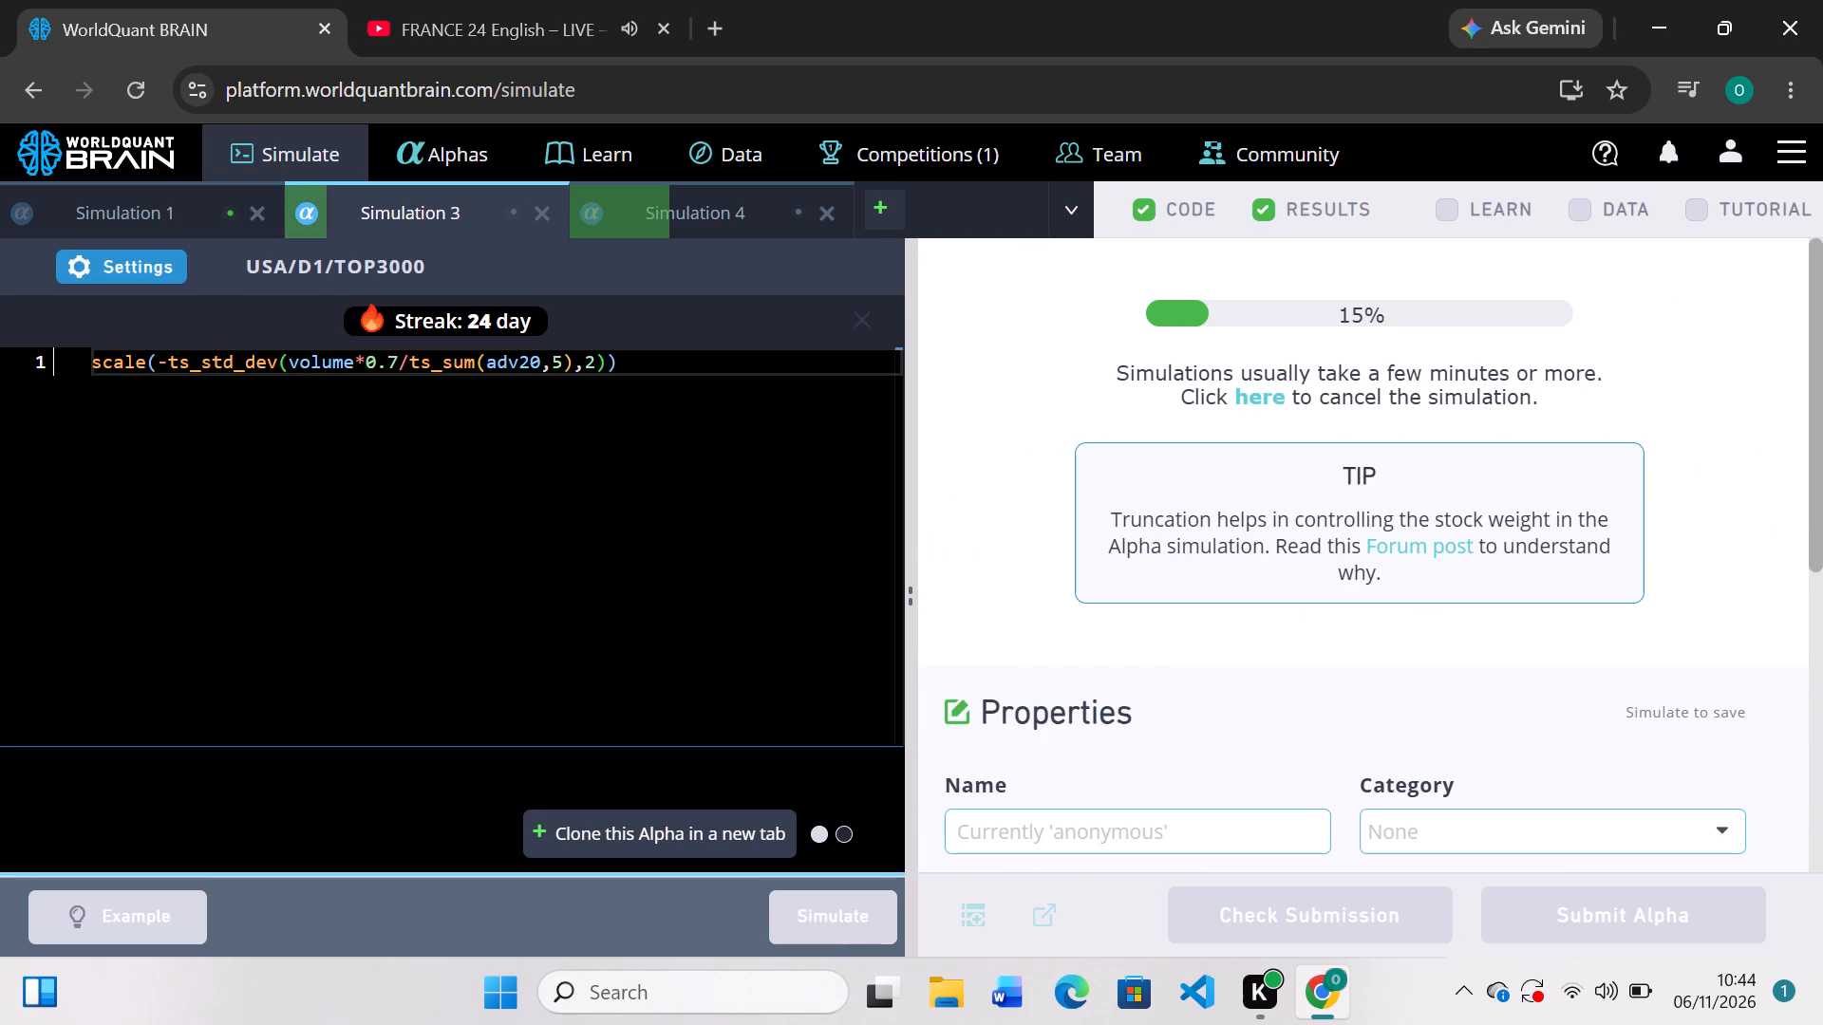
# Check Simulation 1's test-period IS summary, wrap its whole expression in ts_decay_linear with a 3-day window, and simulate the alpha.
pyautogui.click(168, 209)
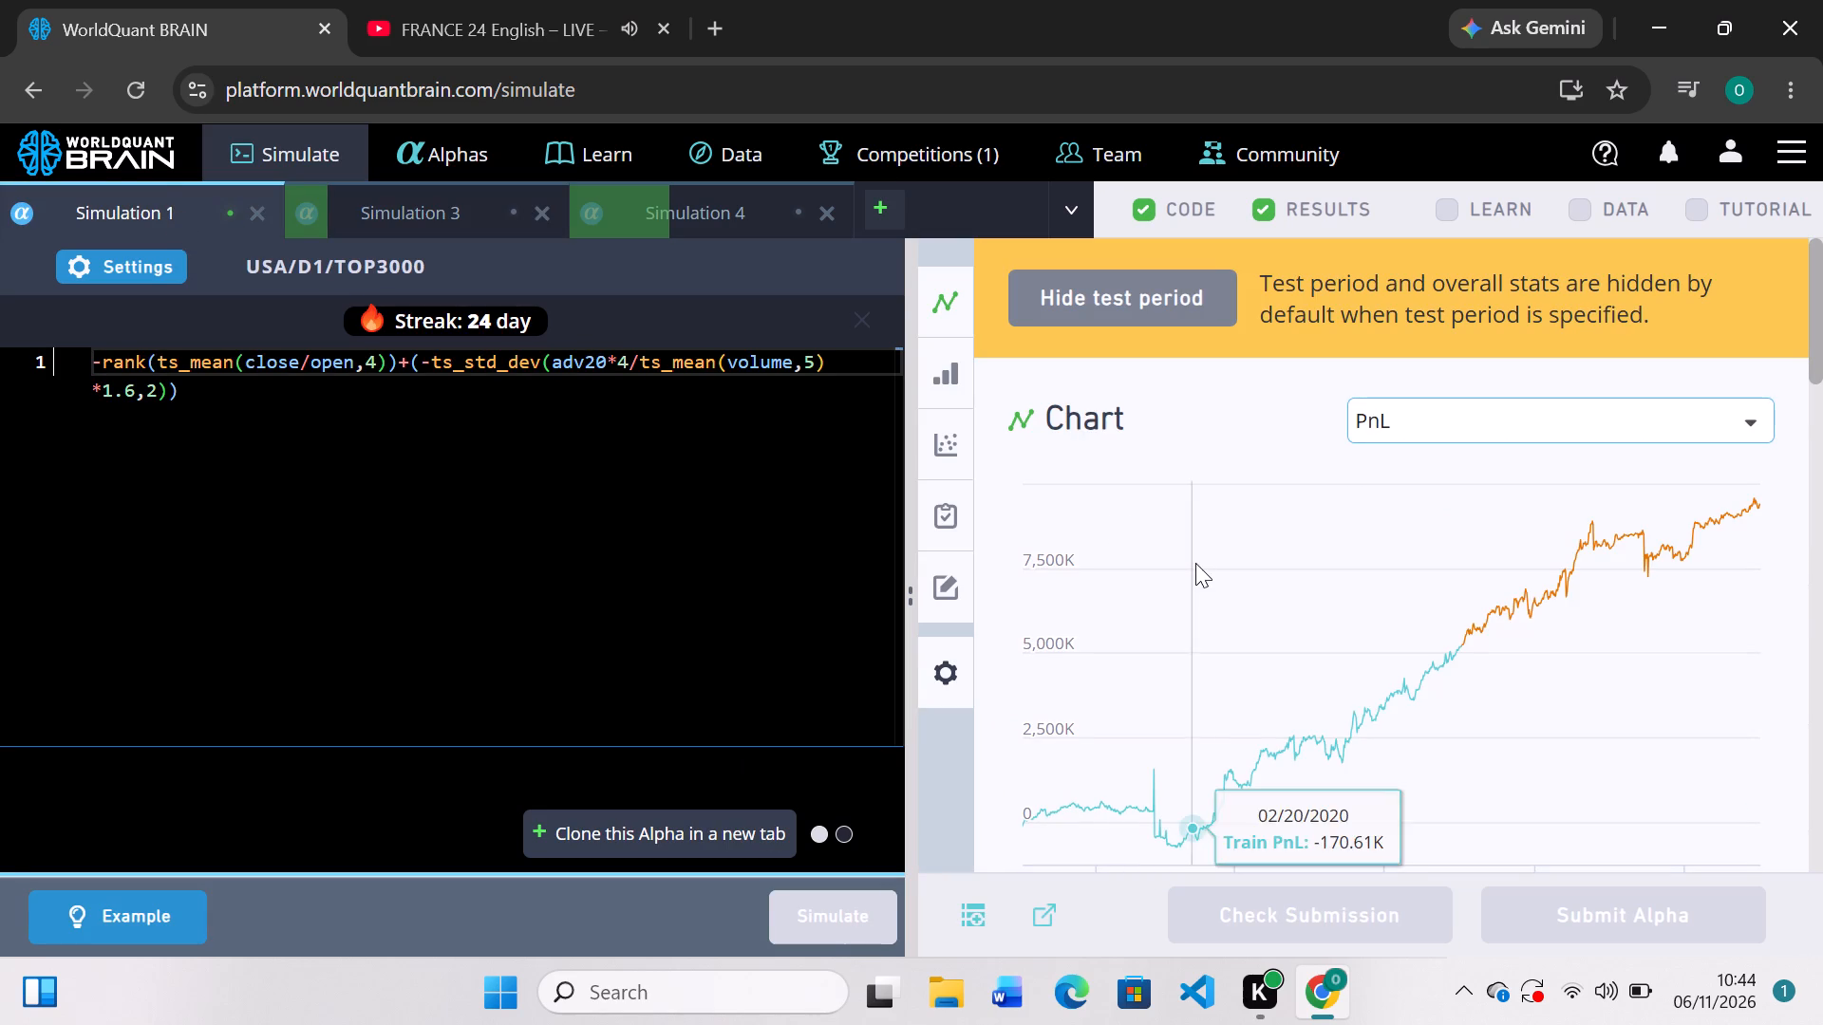
pyautogui.scroll(-4, 1195, 563)
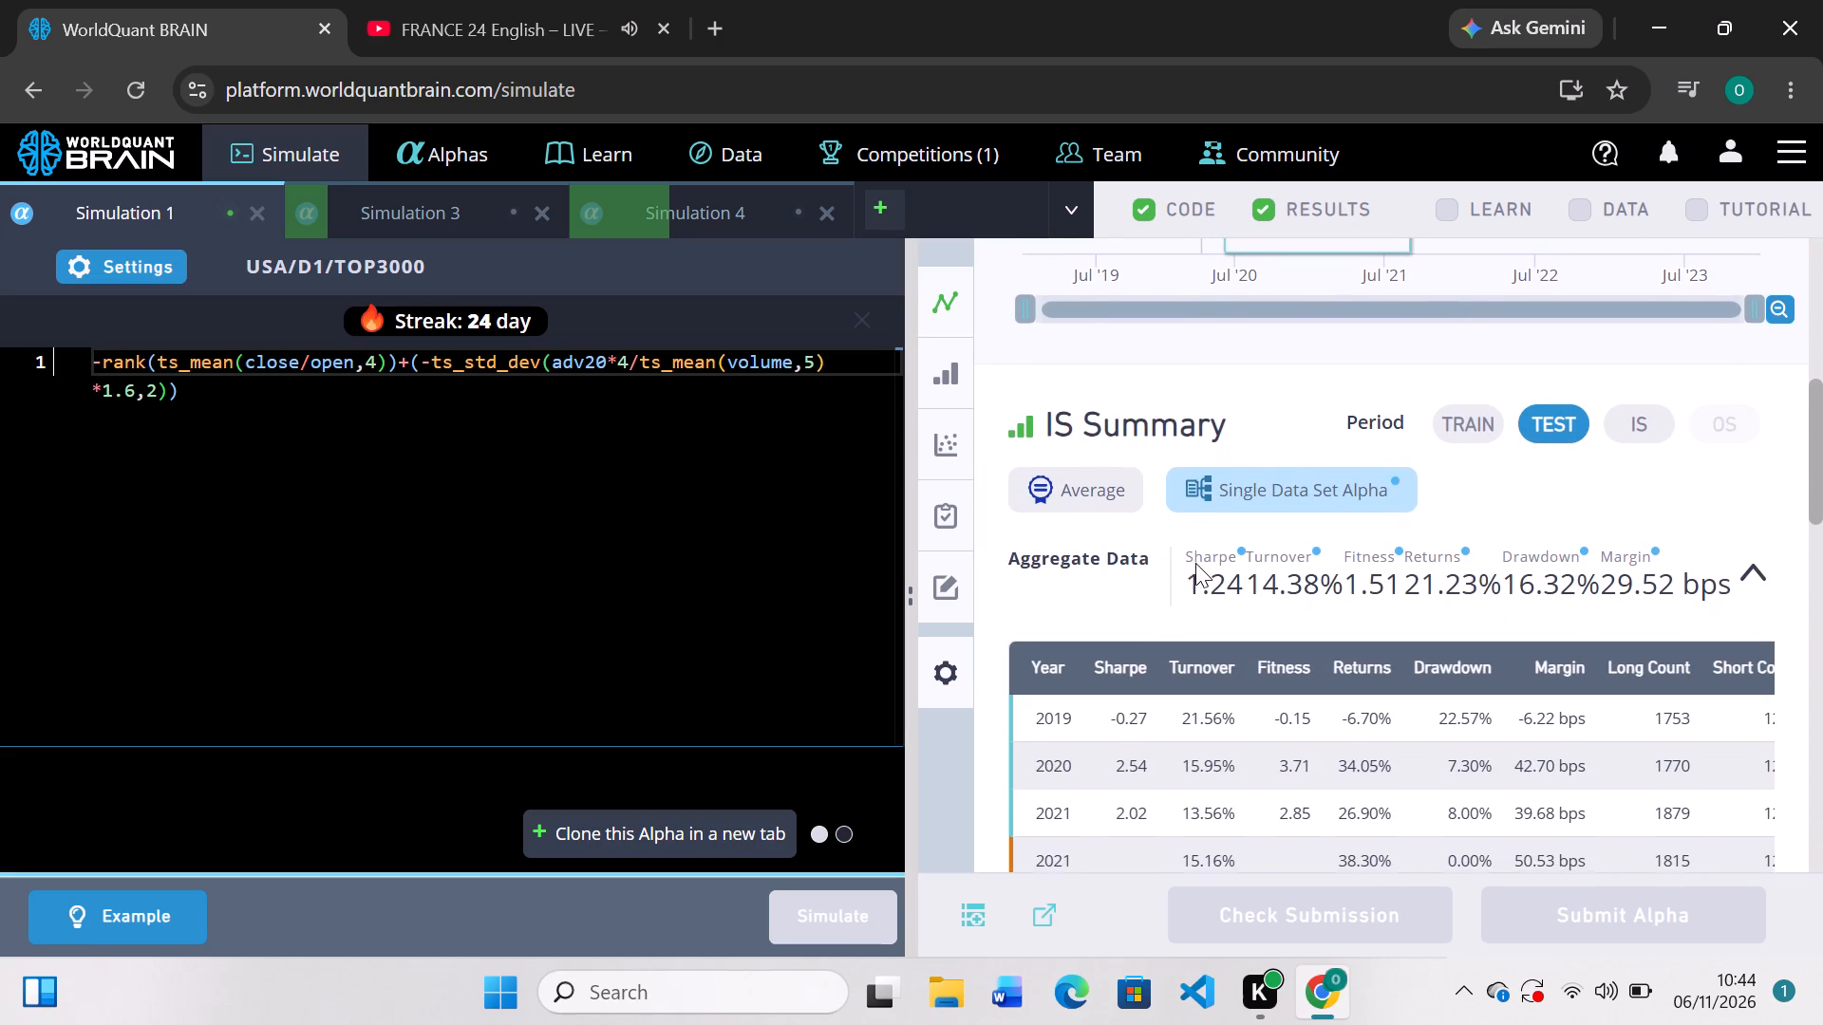
pyautogui.scroll(-1, 1195, 563)
pyautogui.scroll(1, 1195, 563)
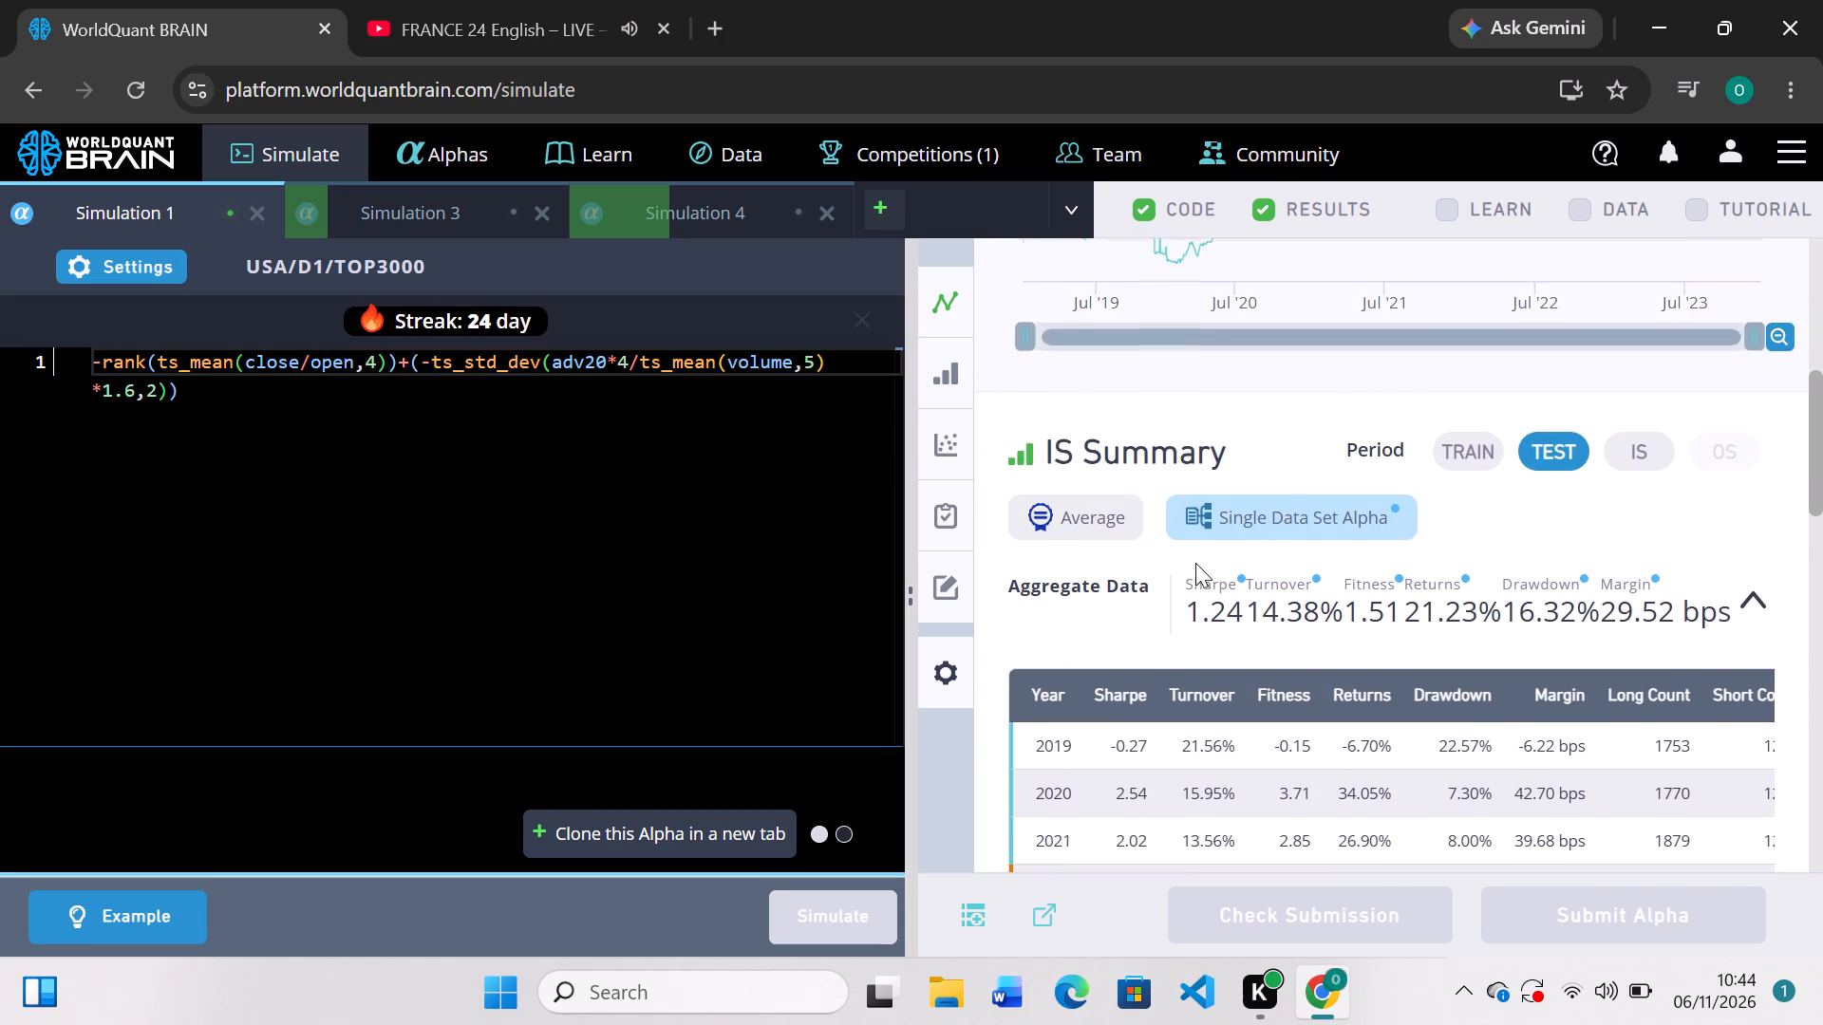
pyautogui.scroll(1, 1195, 563)
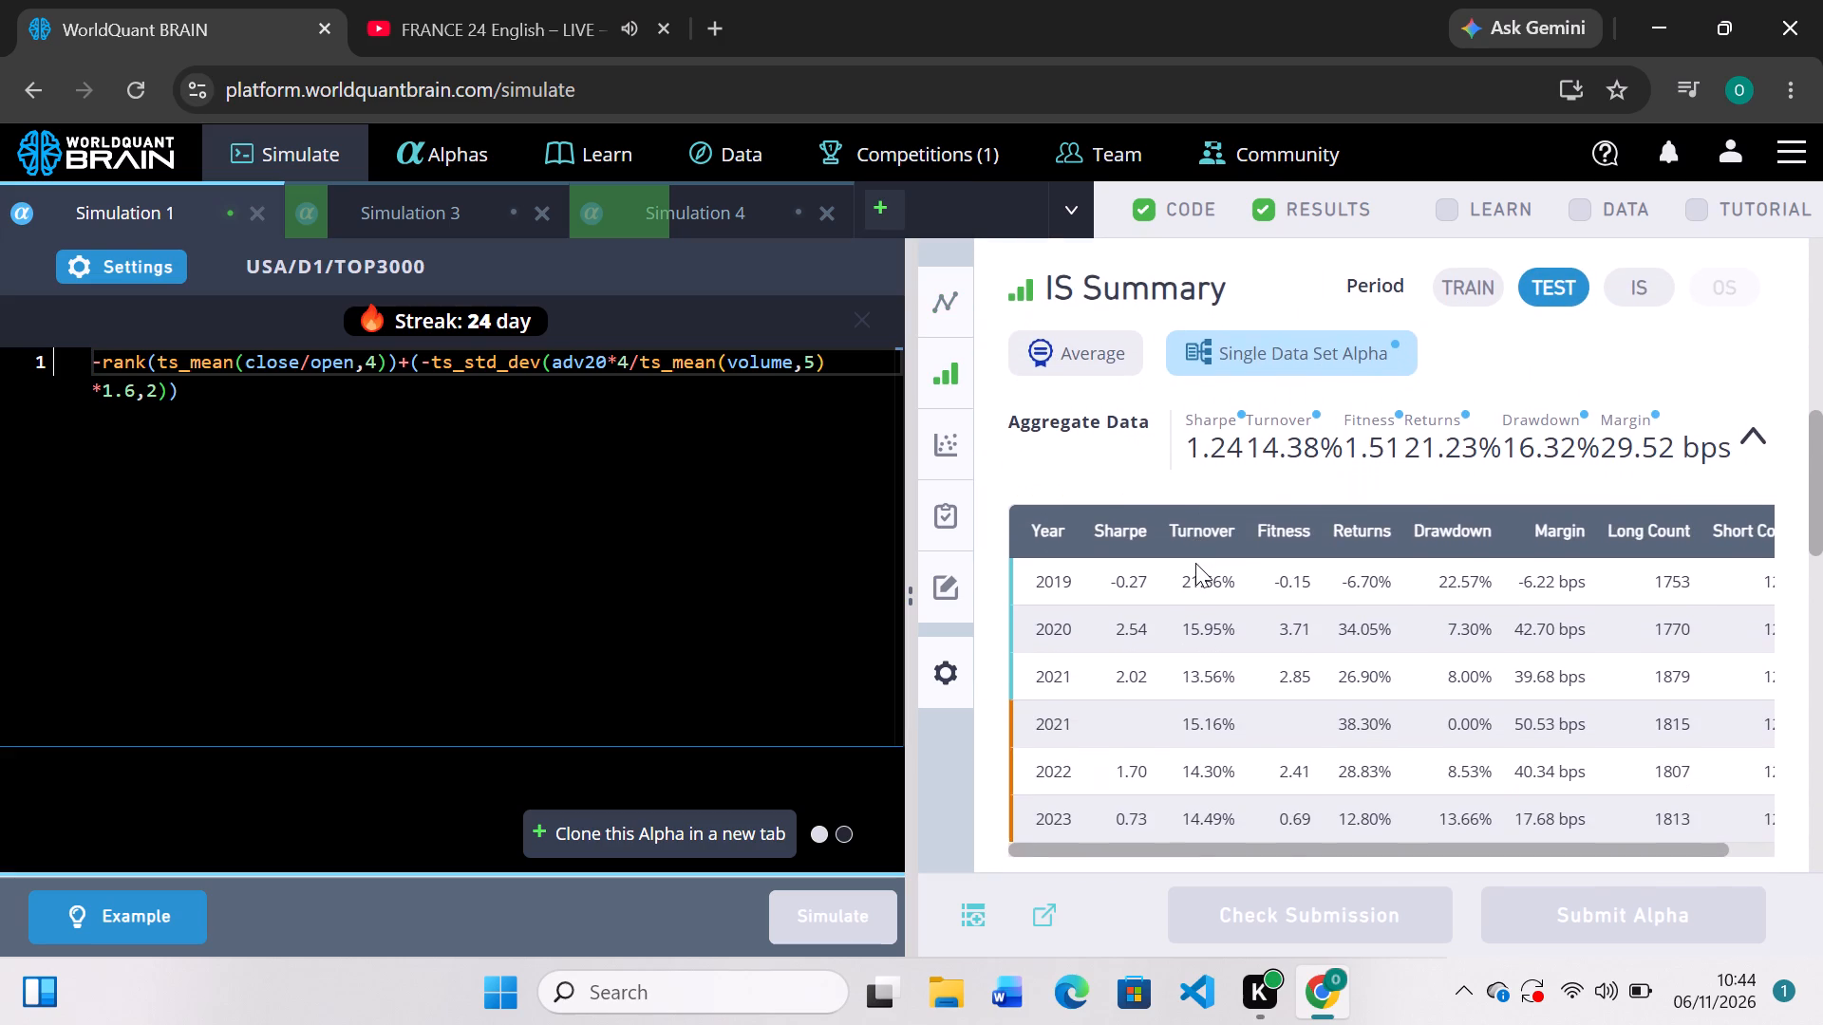
pyautogui.scroll(2, 1195, 563)
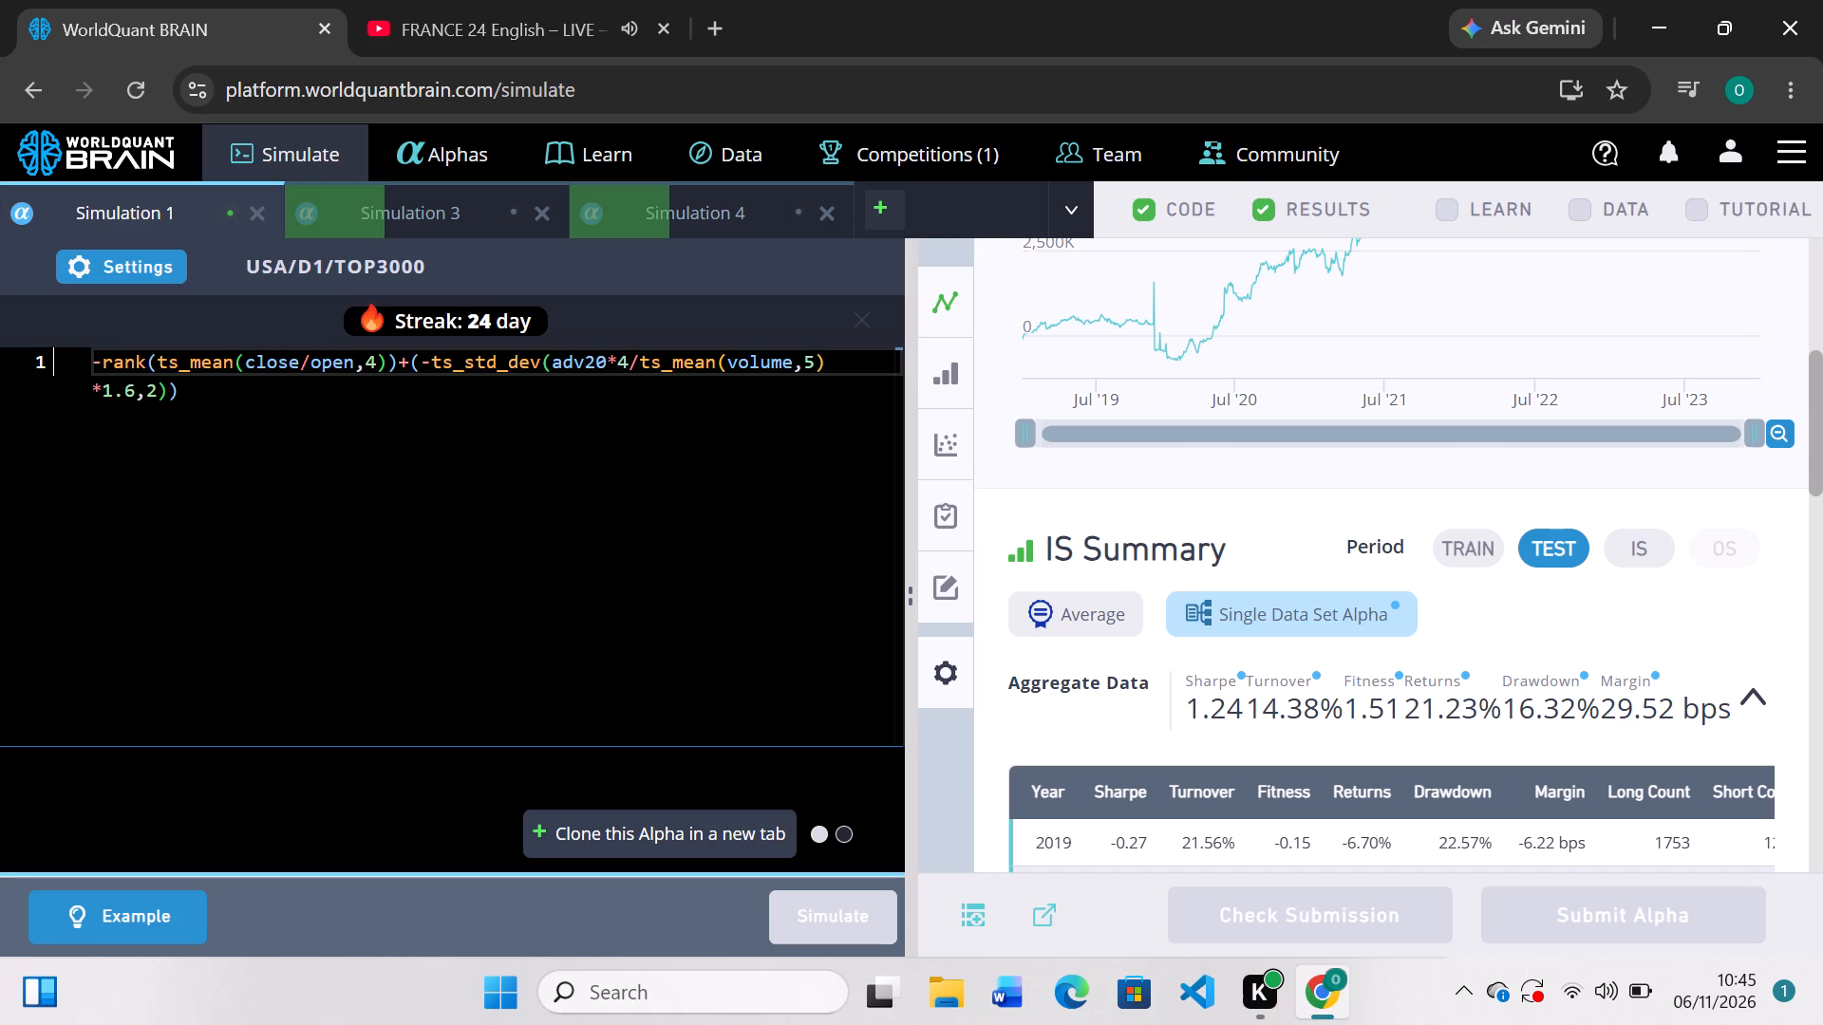
pyautogui.write('ts')
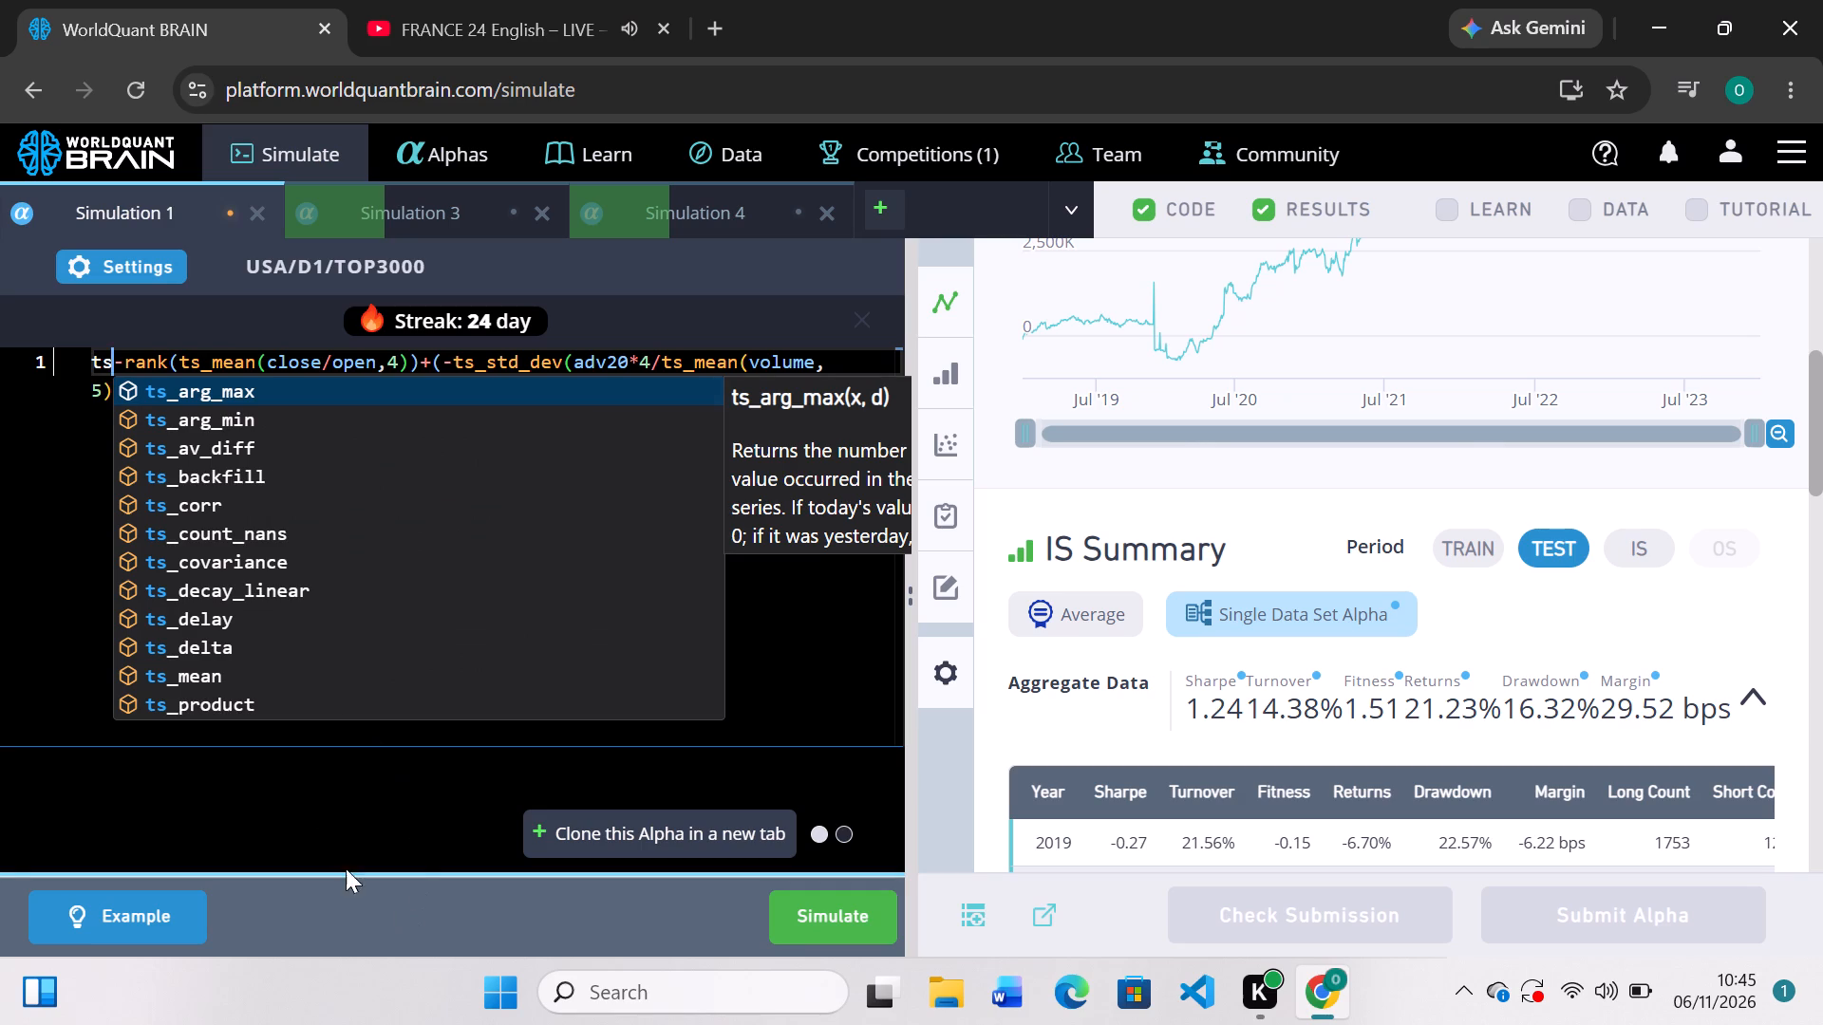
pyautogui.click(240, 583)
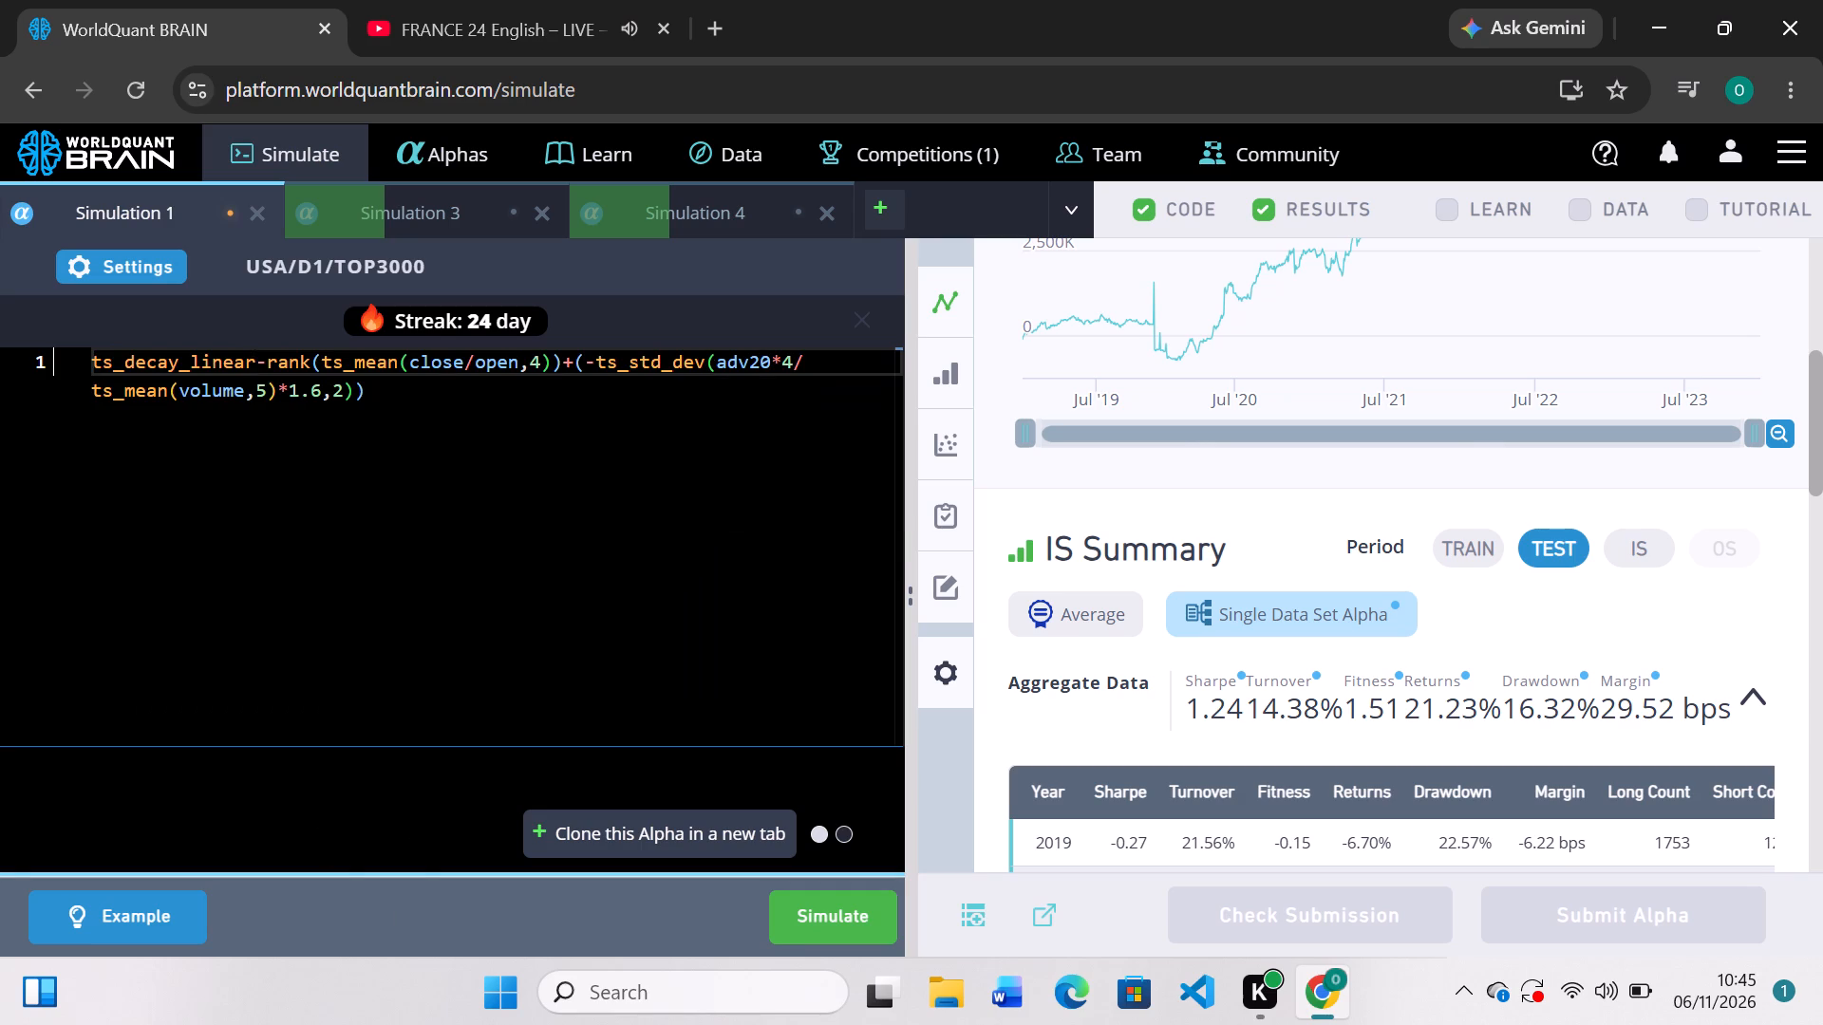
pyautogui.hotkey('shift', '(')
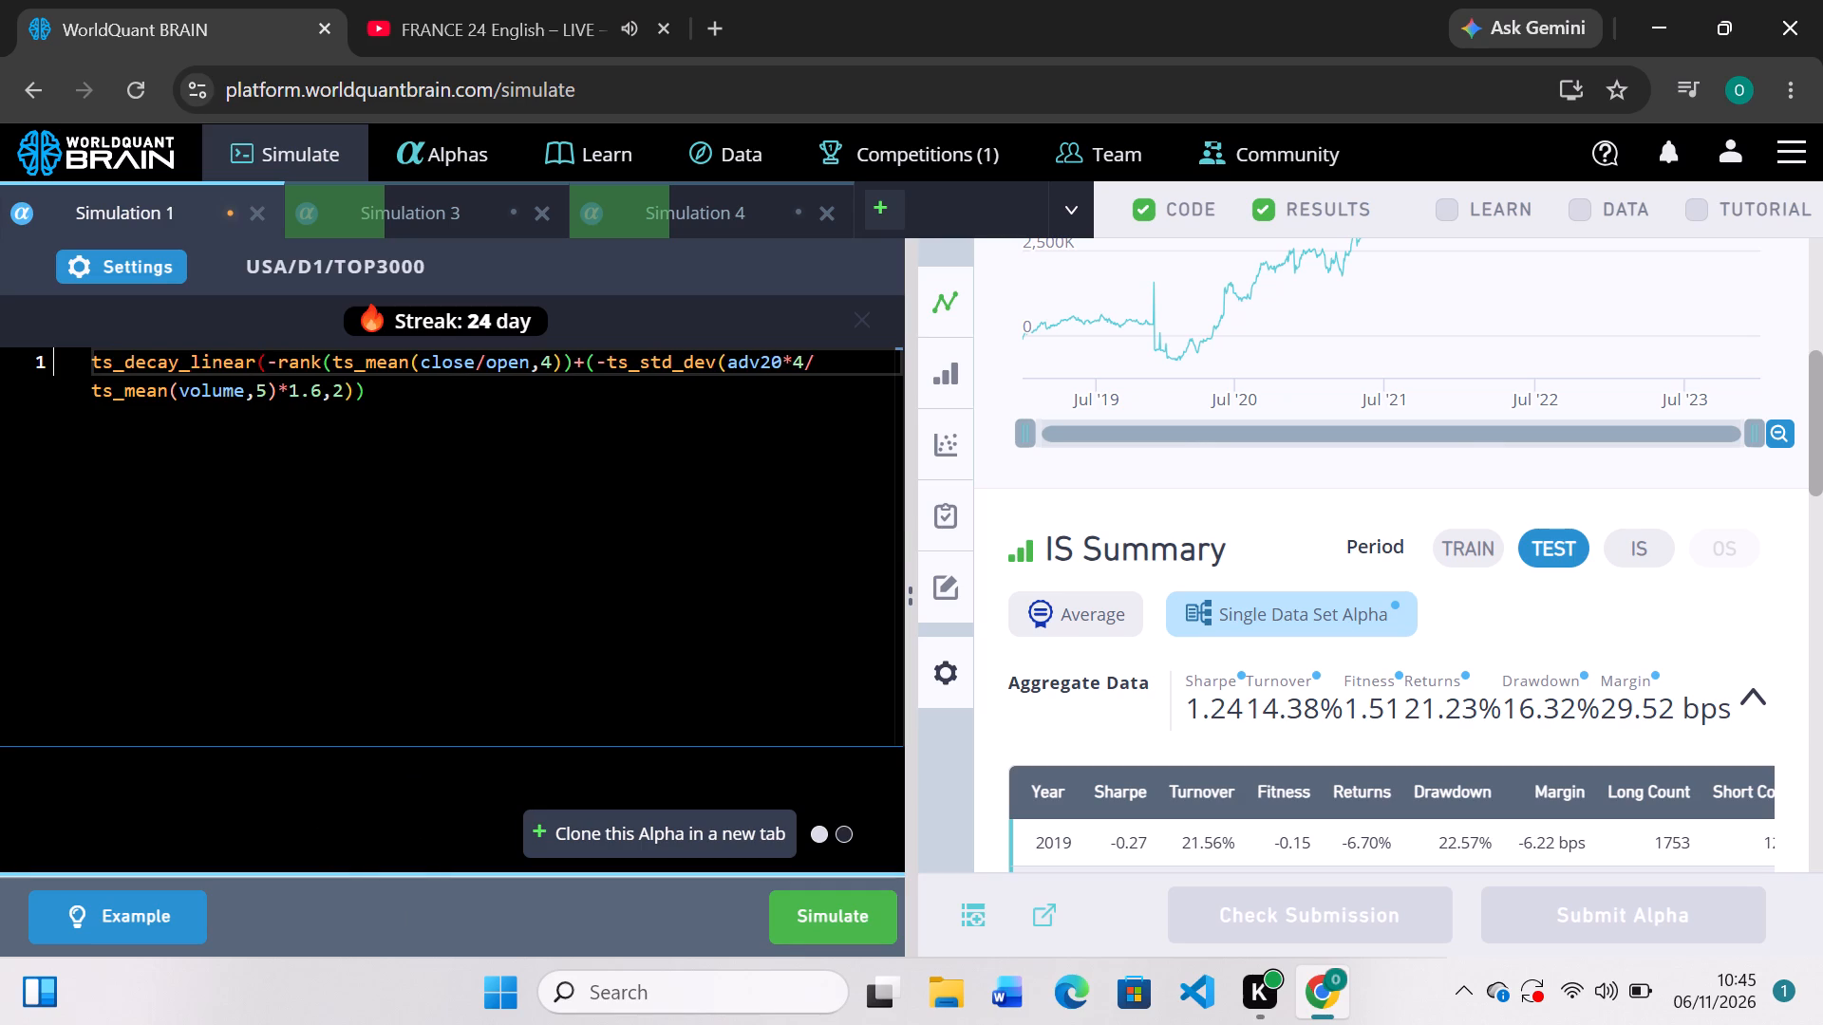
pyautogui.click(415, 382)
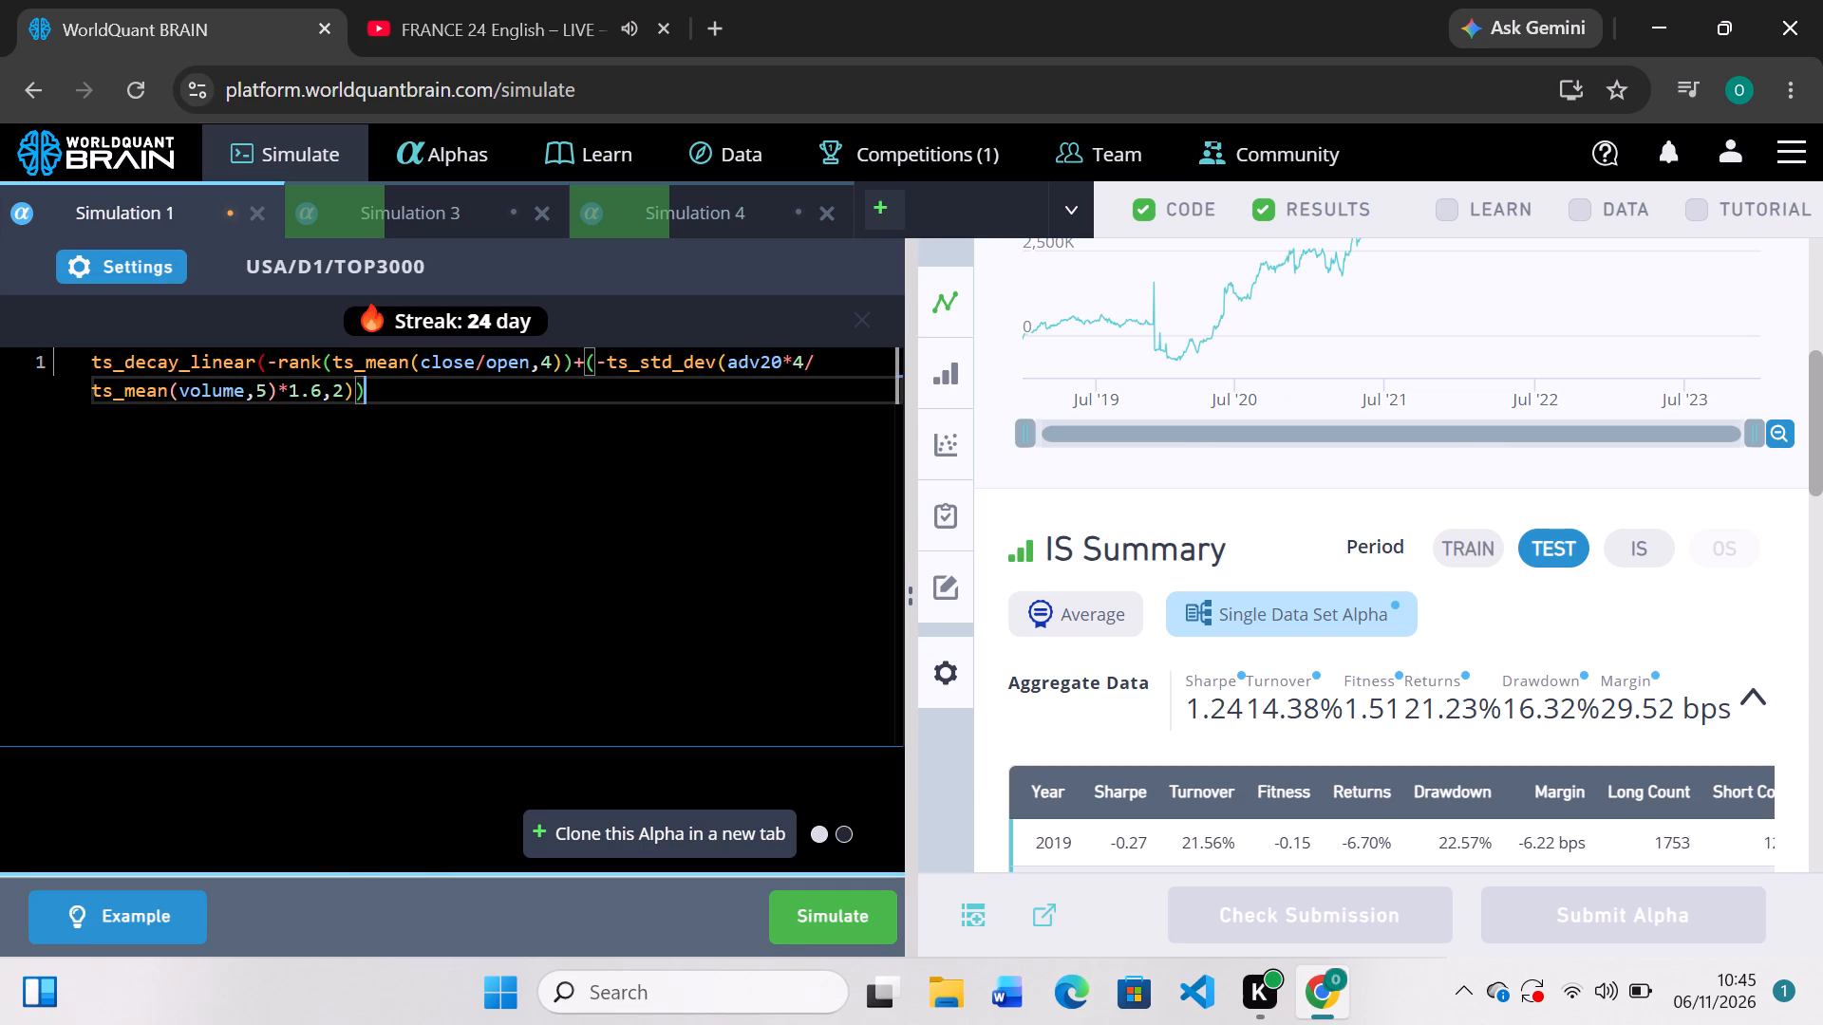
pyautogui.press(',')
pyautogui.press('3')
pyautogui.hotkey('shift', ')')
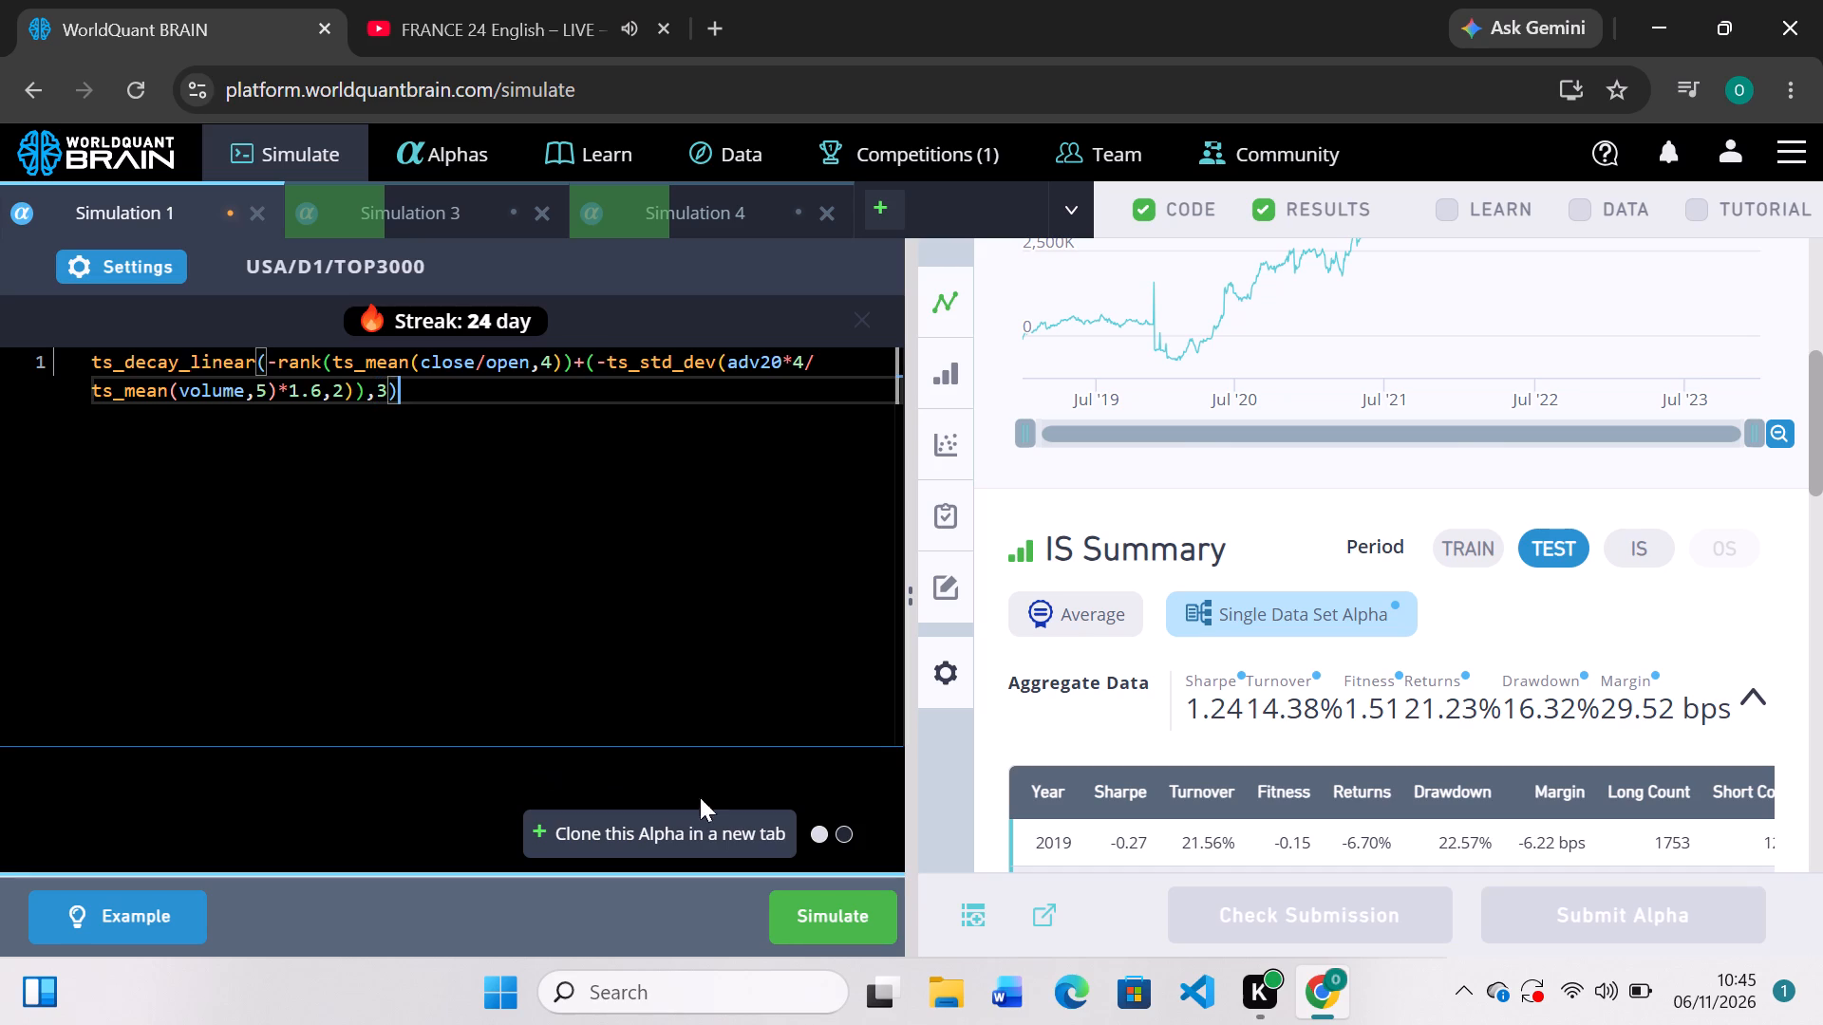
pyautogui.click(835, 936)
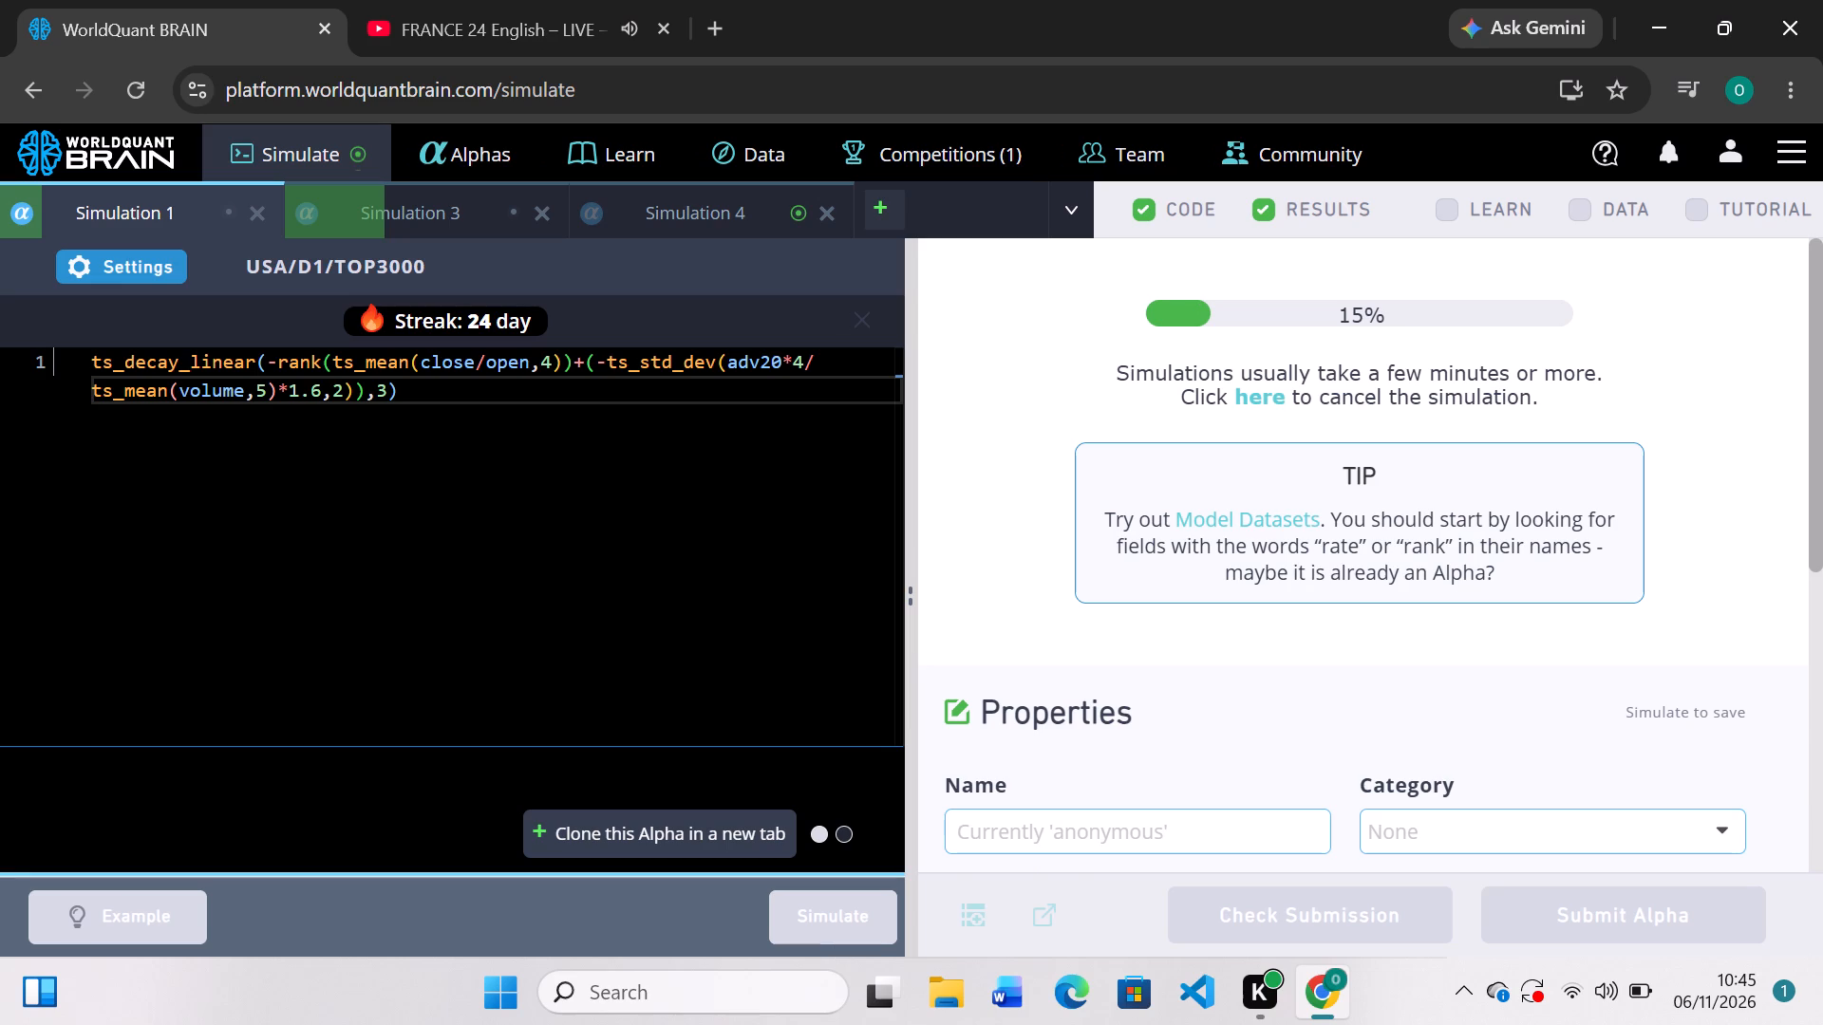
# Review Simulation 4's training-period PnL chart and yearly IS summary.
pyautogui.click(724, 212)
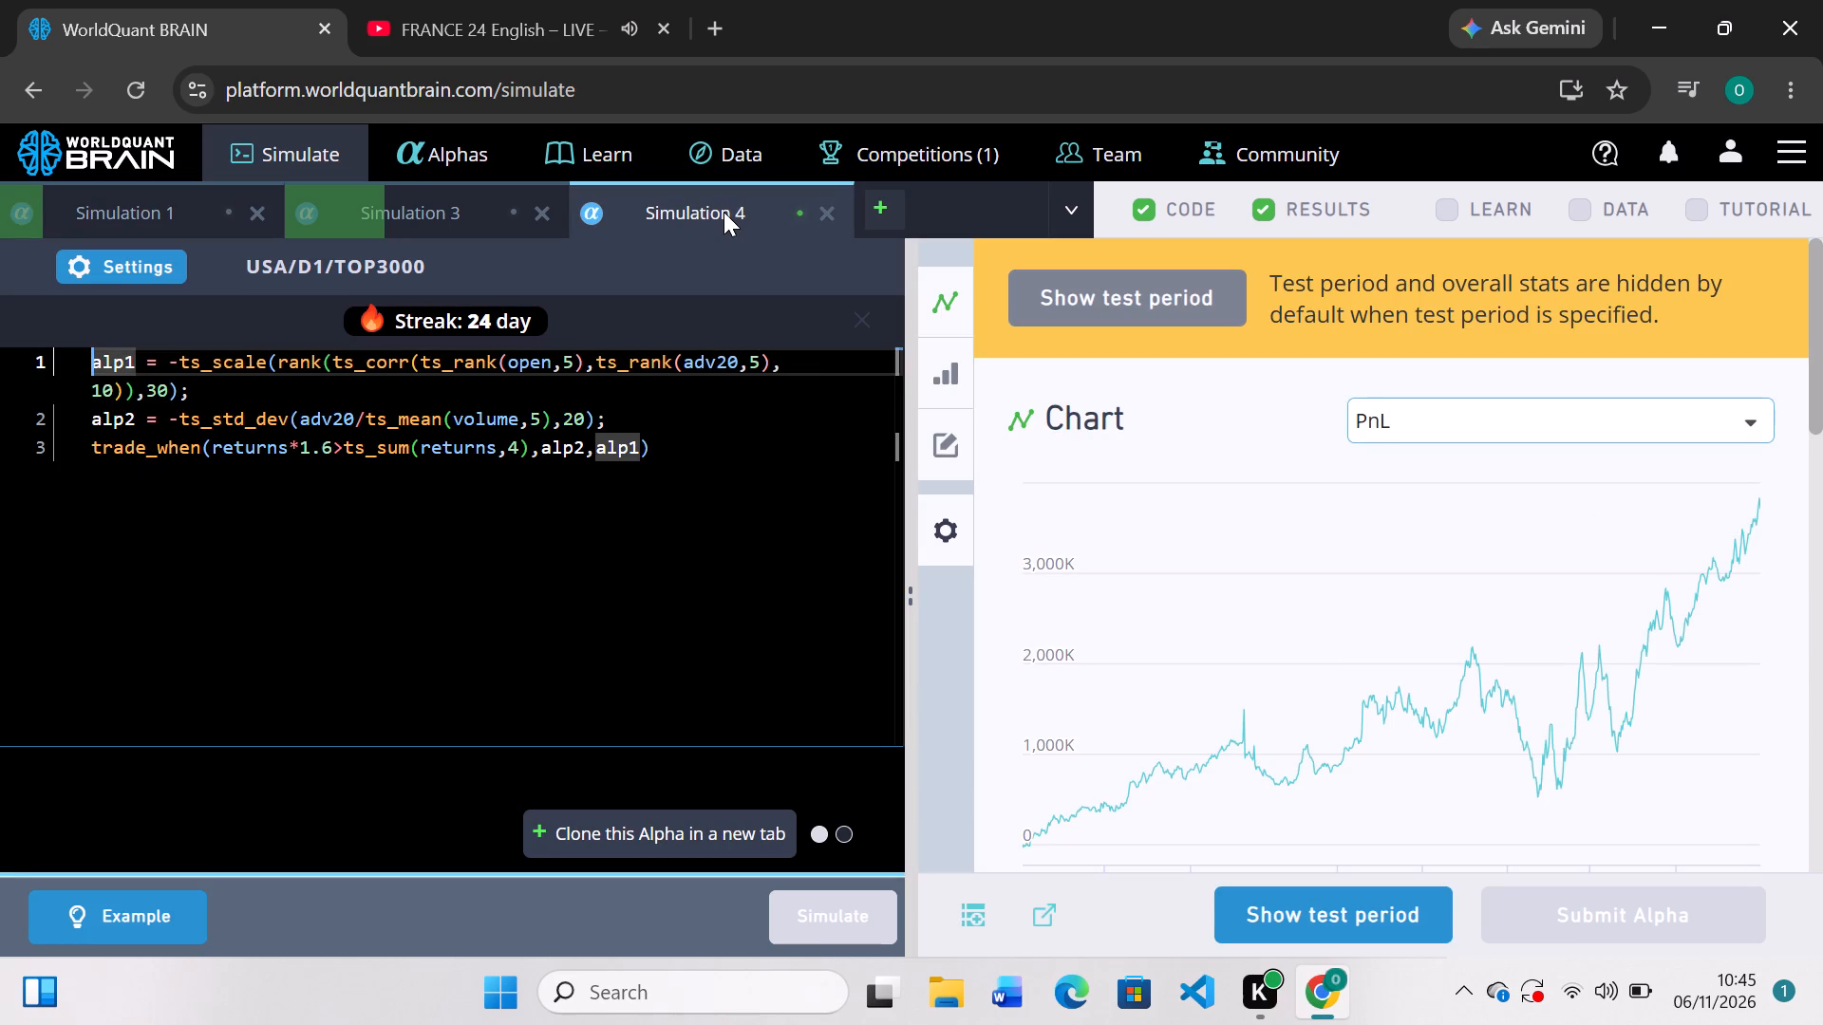
pyautogui.scroll(-3, 1312, 493)
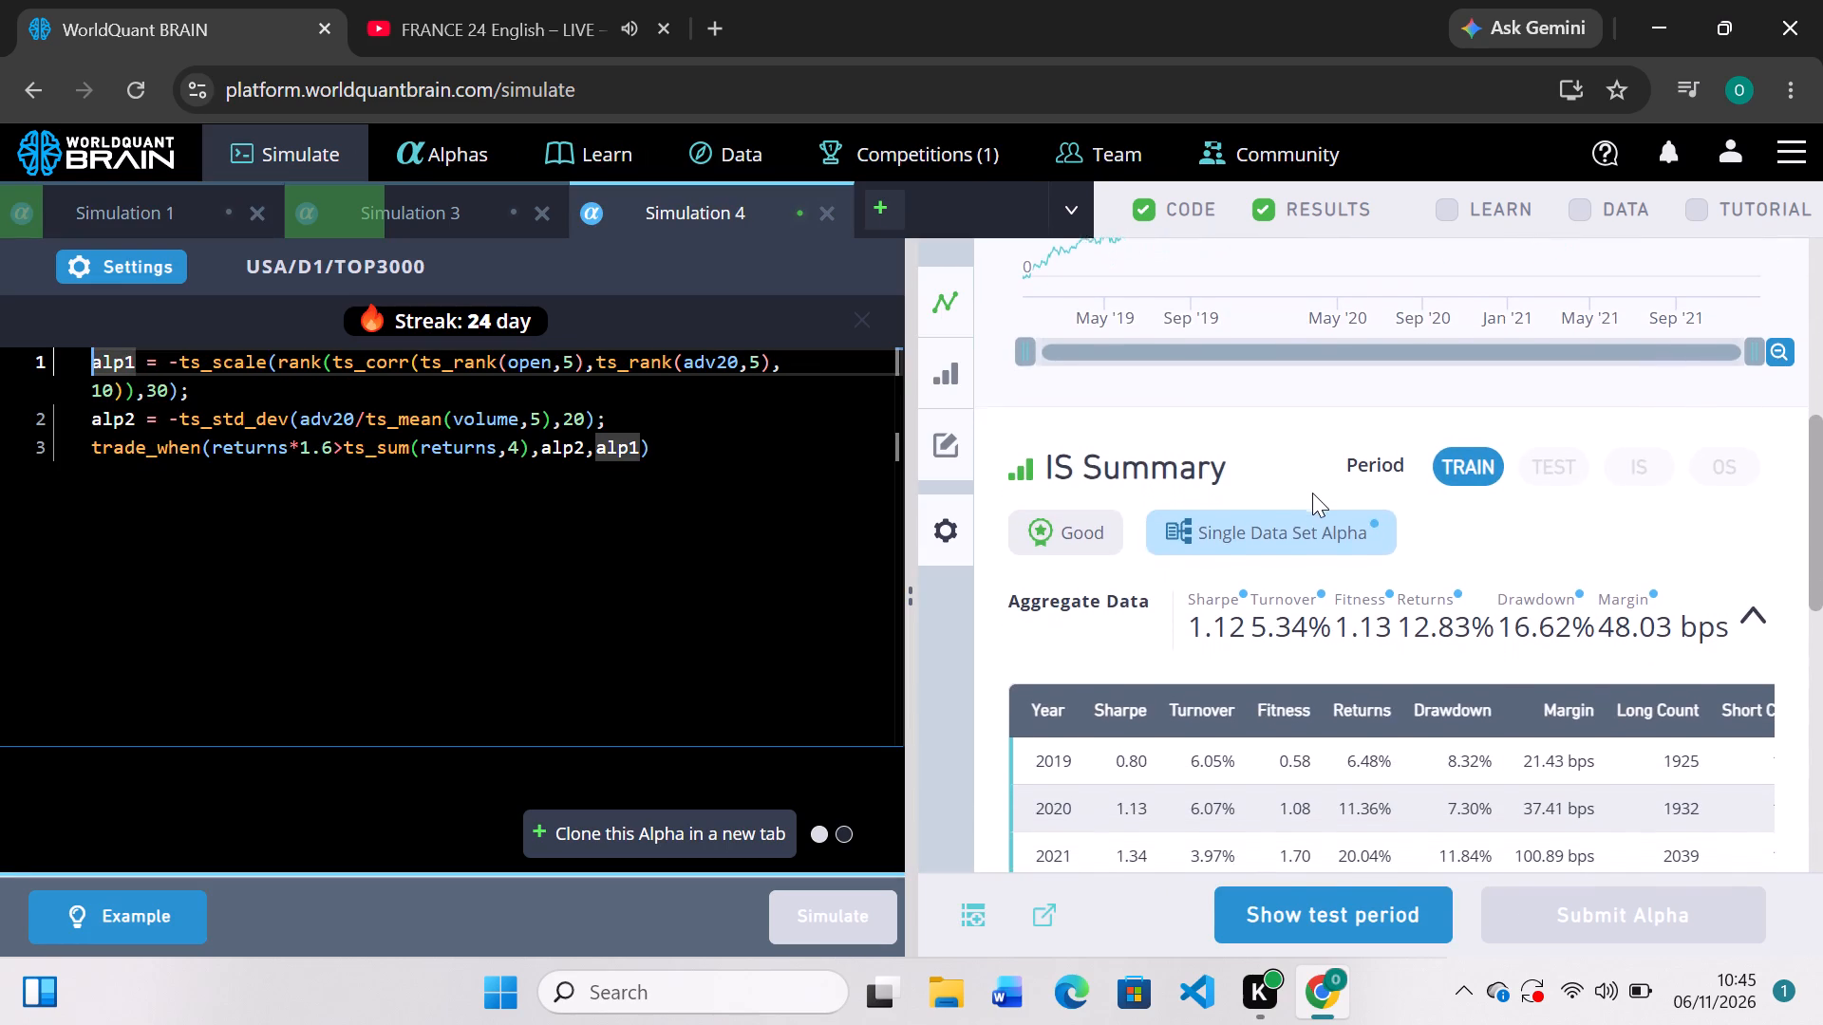
pyautogui.scroll(-2, 1312, 493)
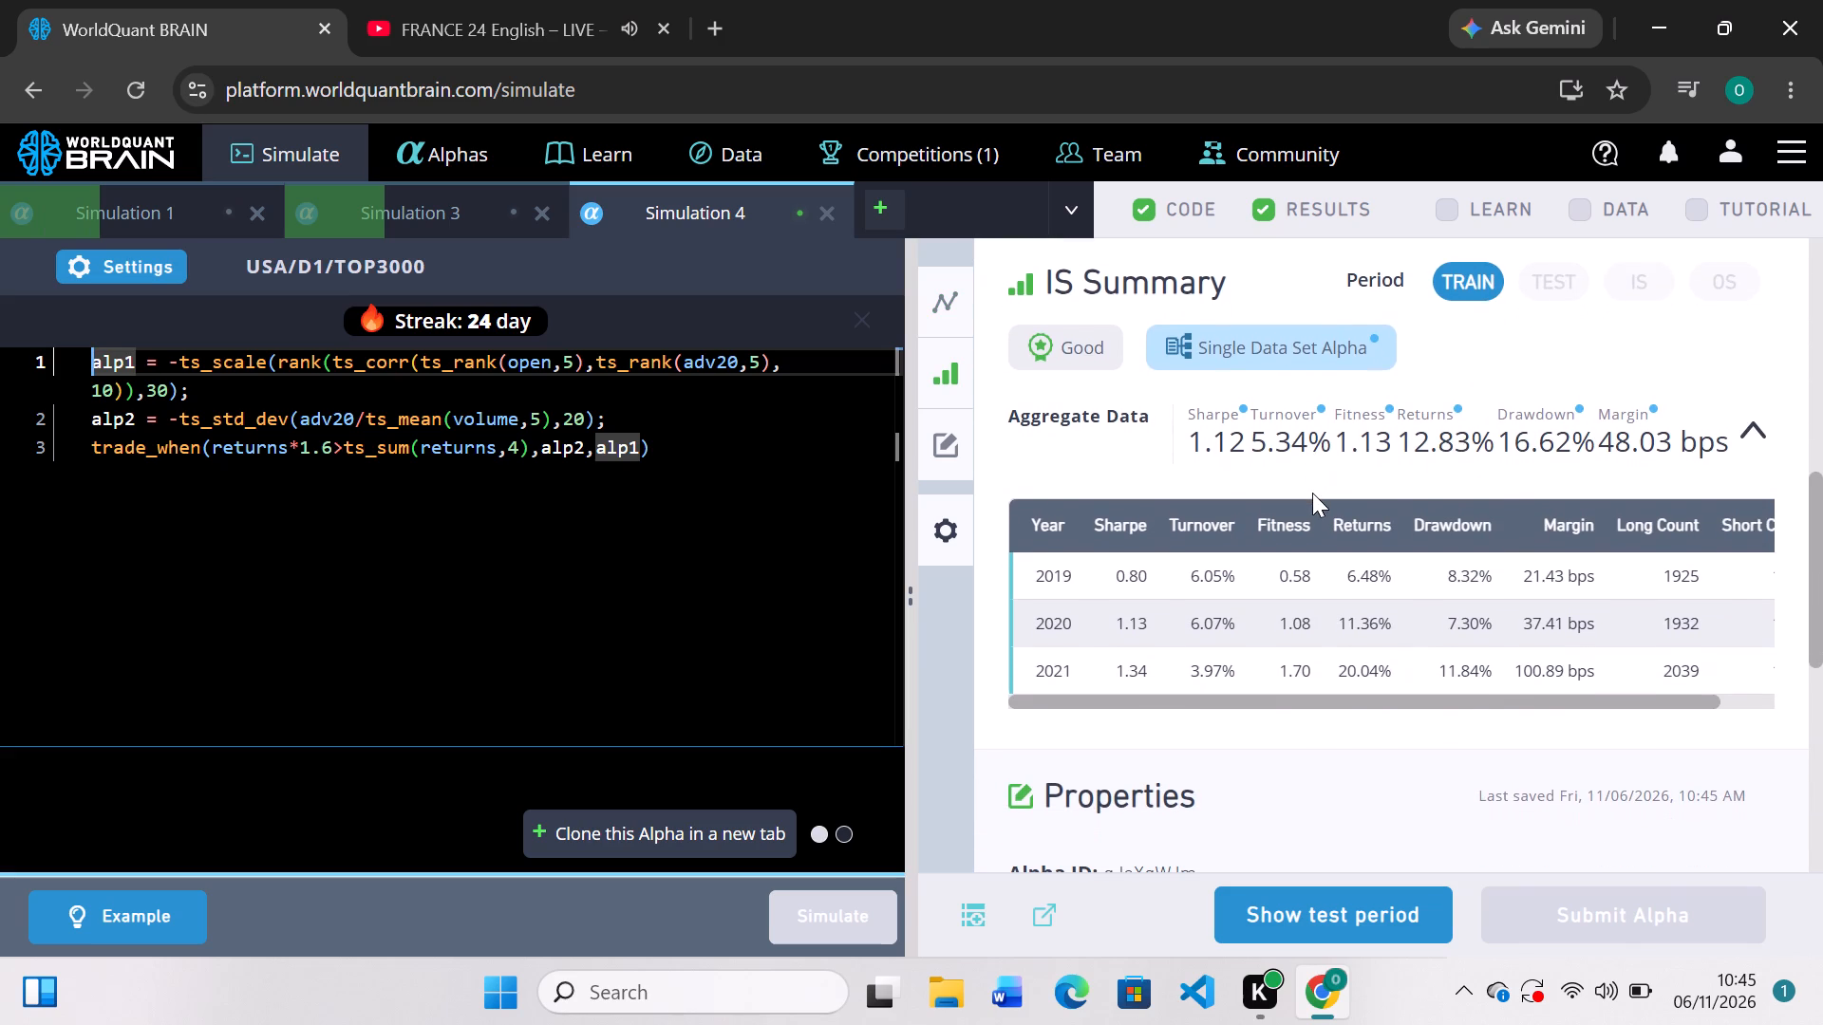
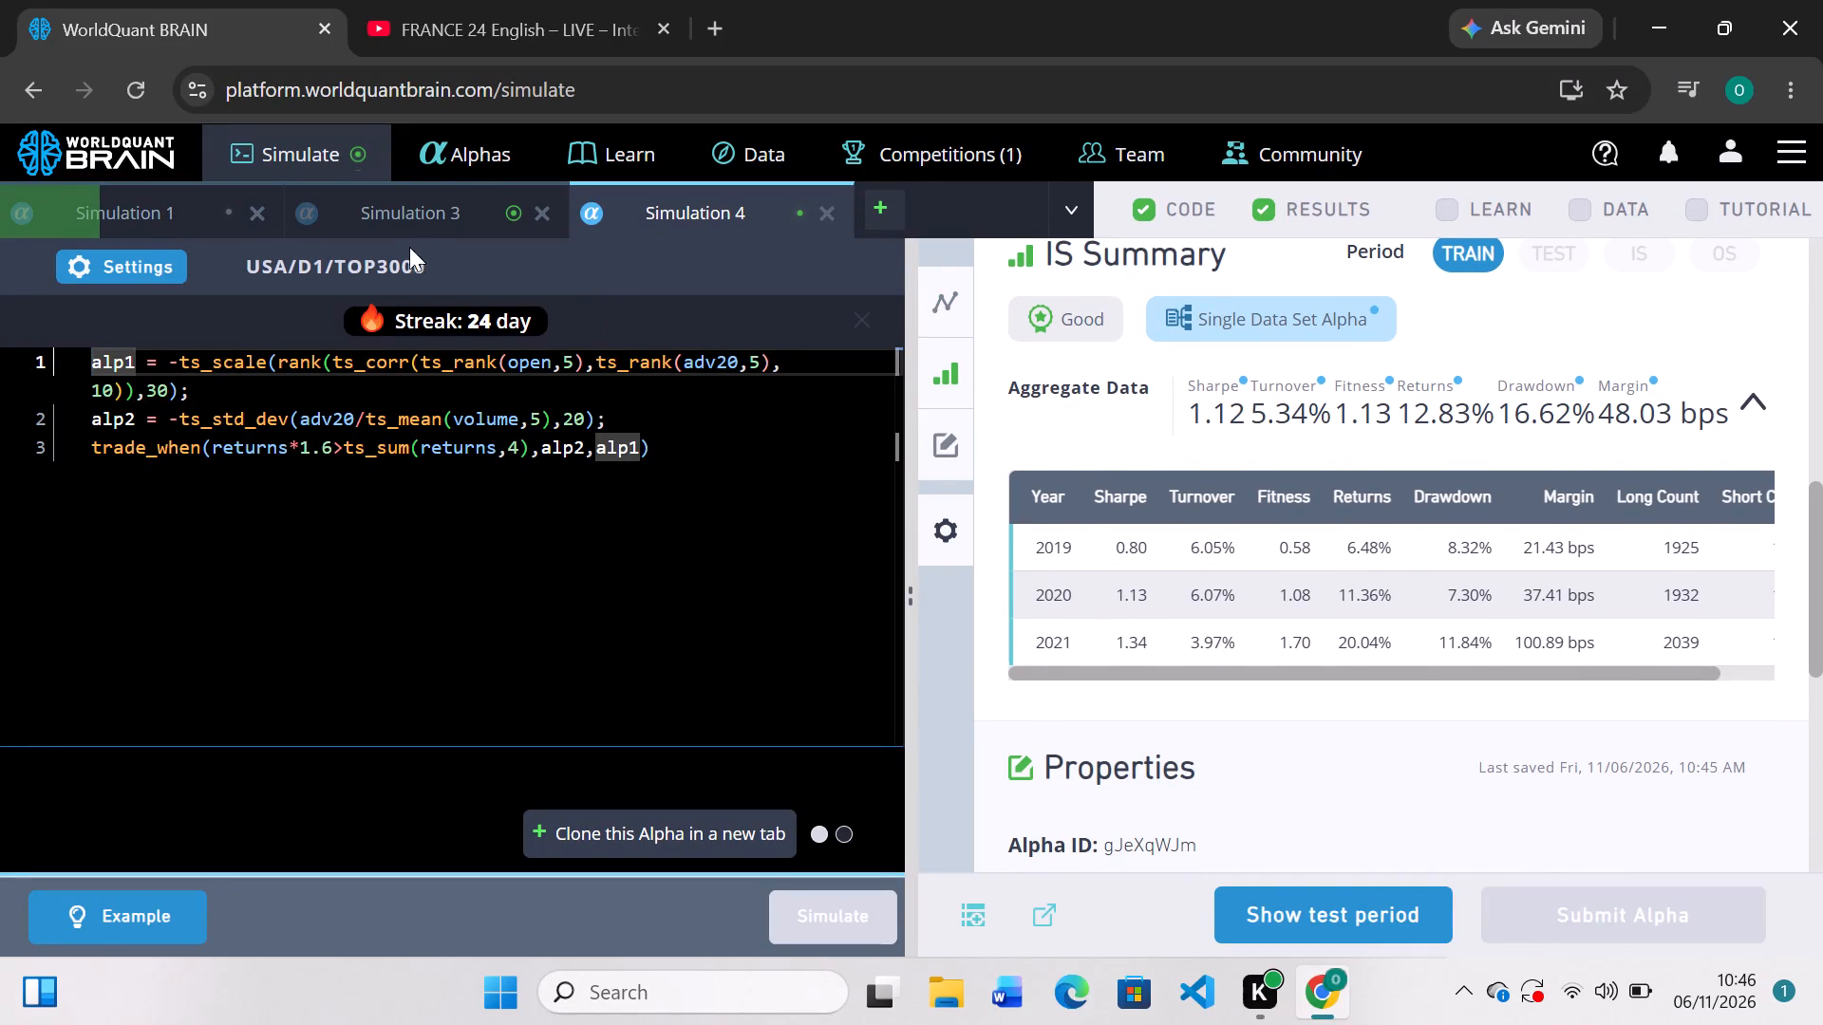
# Open Simulation 3, review its IS Summary train results, and reveal its test period.
pyautogui.click(426, 225)
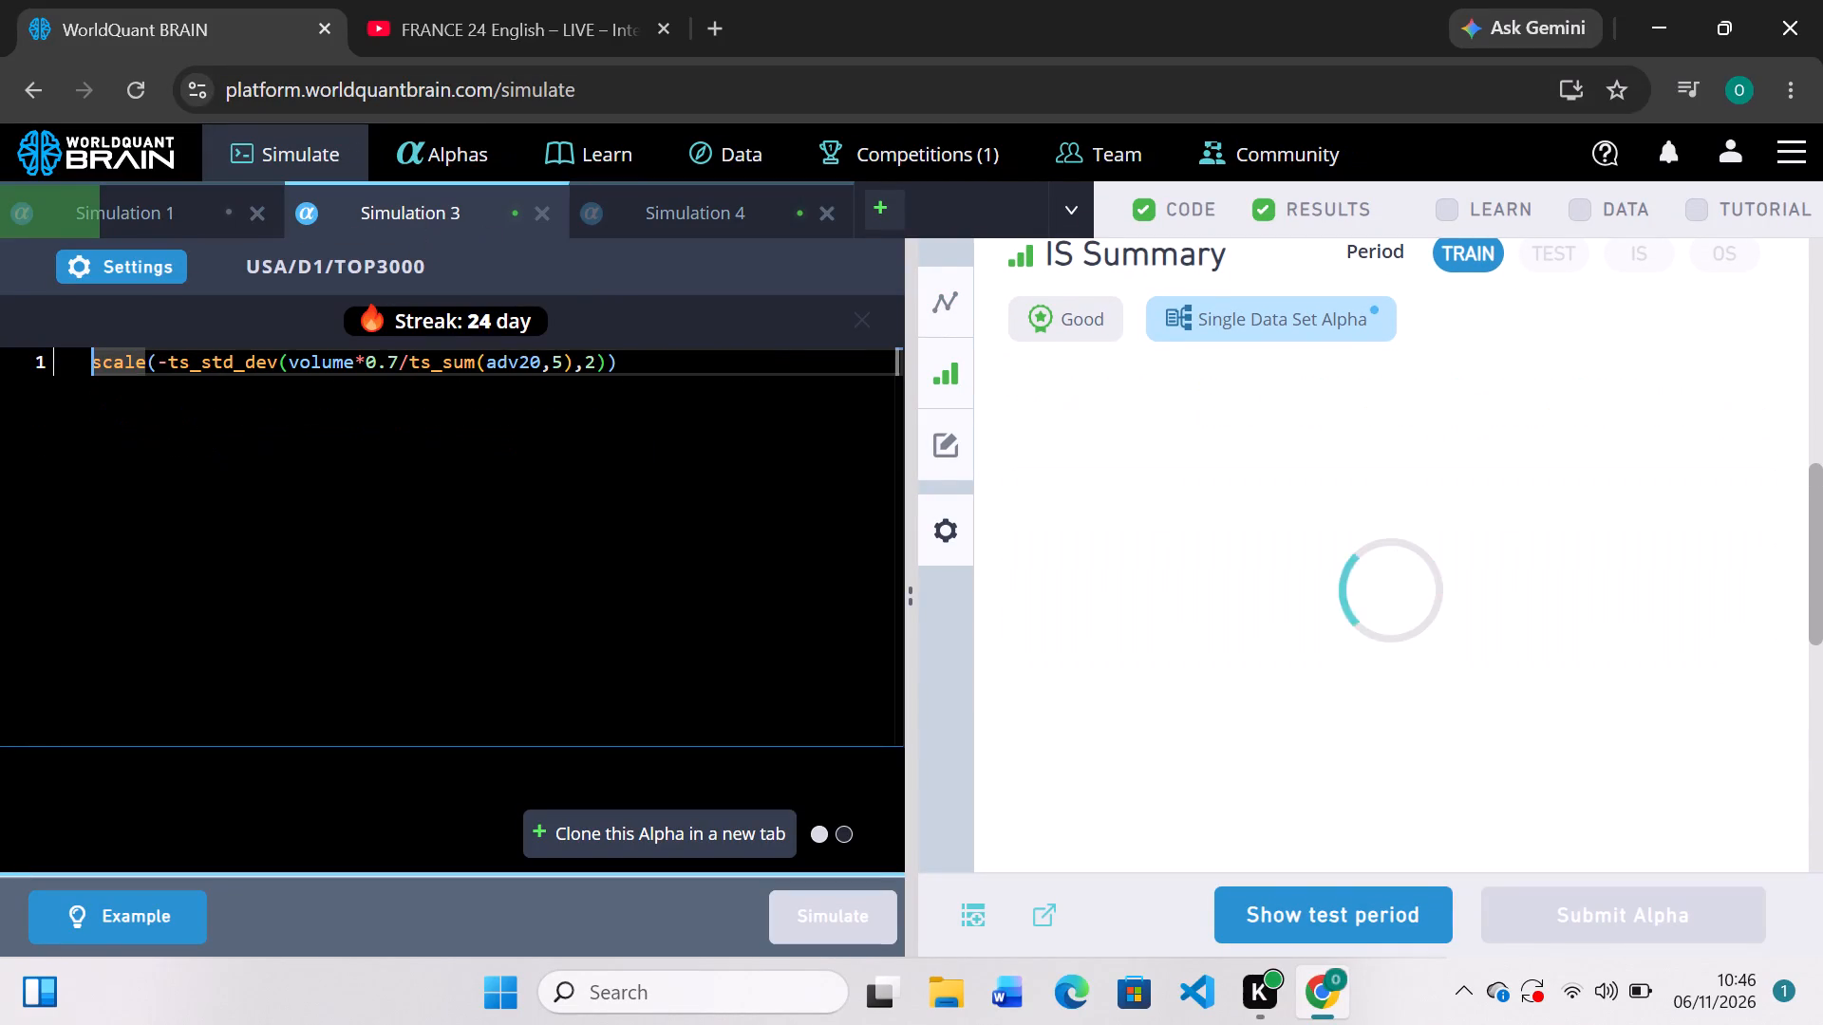
pyautogui.scroll(-1, 1244, 561)
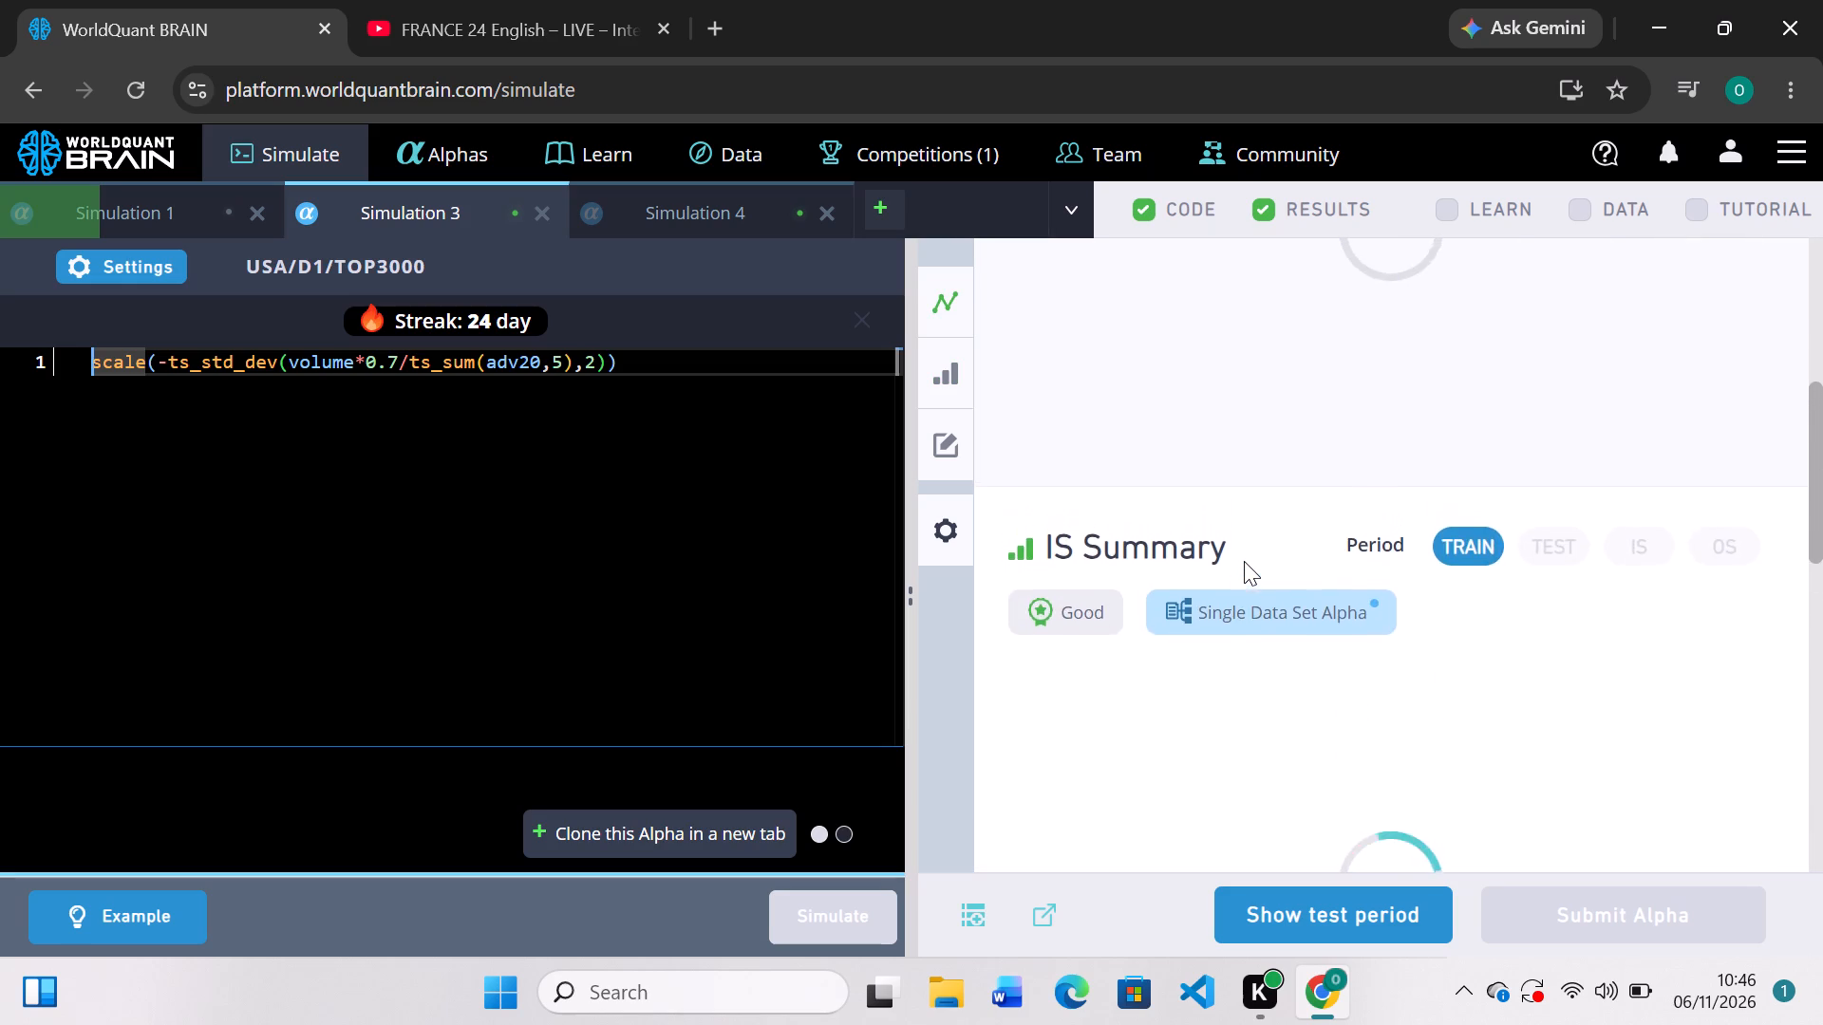
pyautogui.scroll(2, 1244, 561)
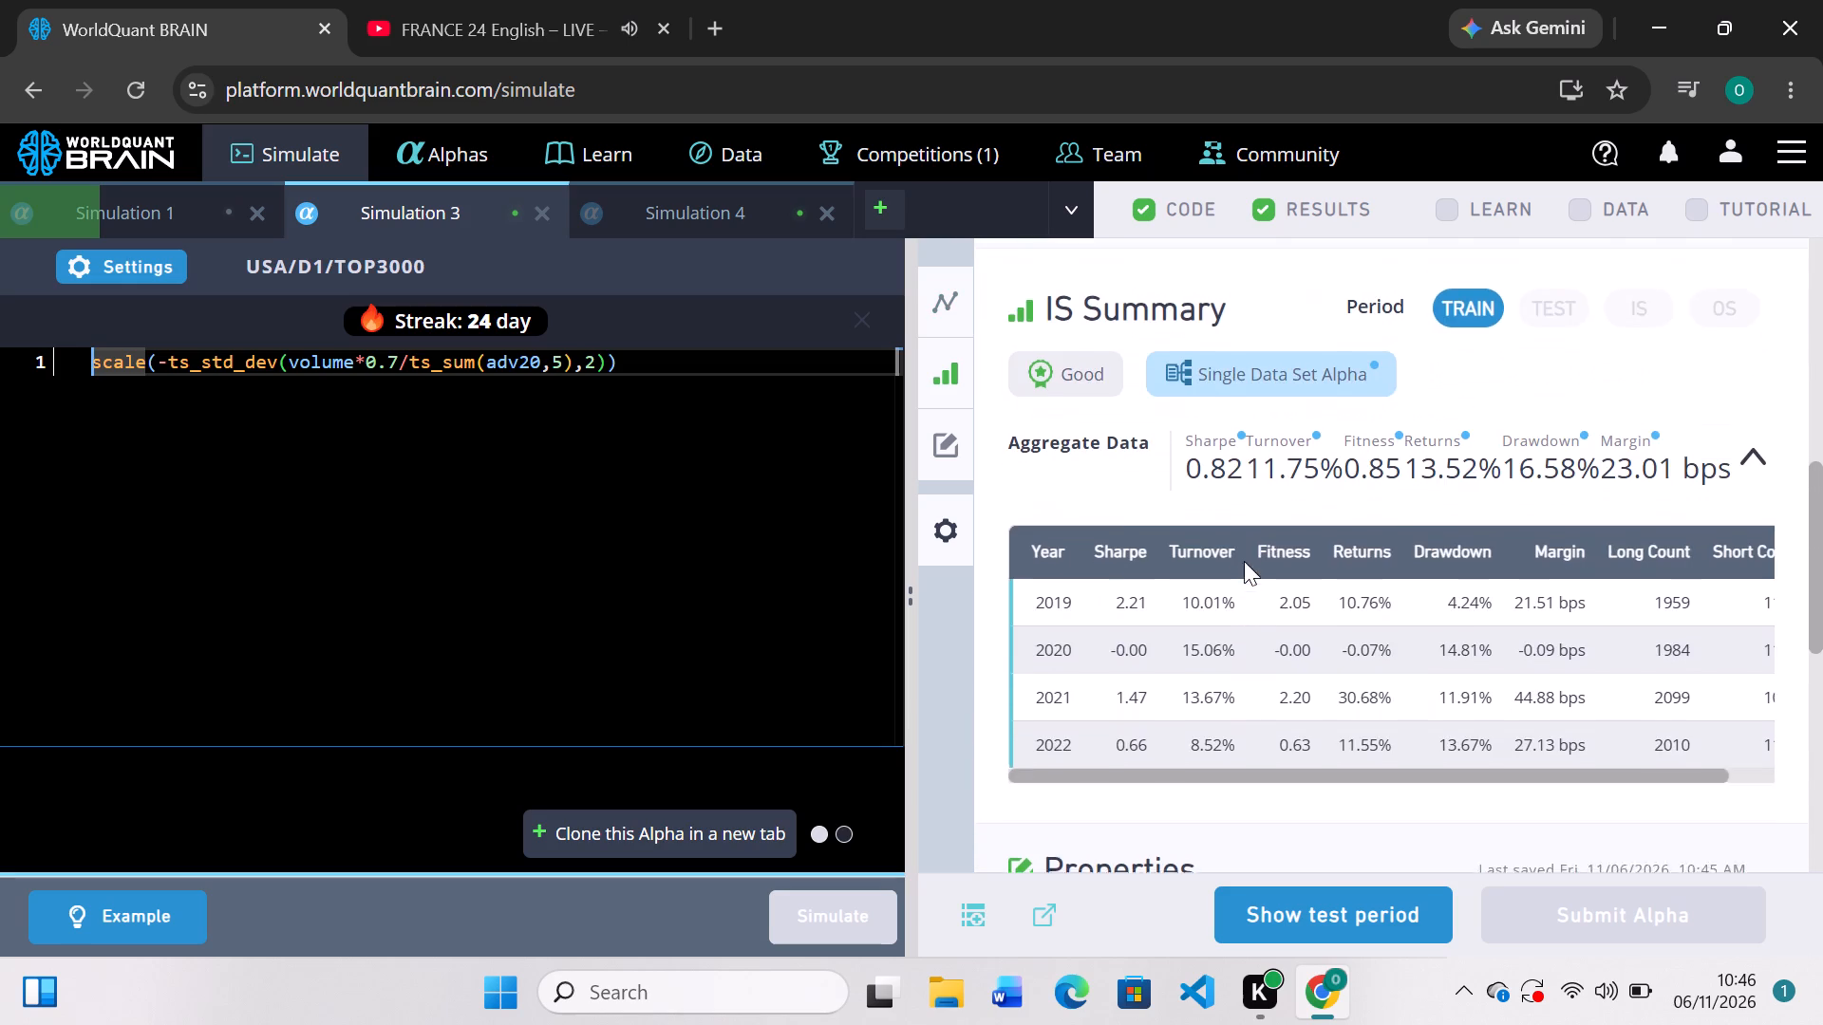
pyautogui.scroll(3, 1244, 561)
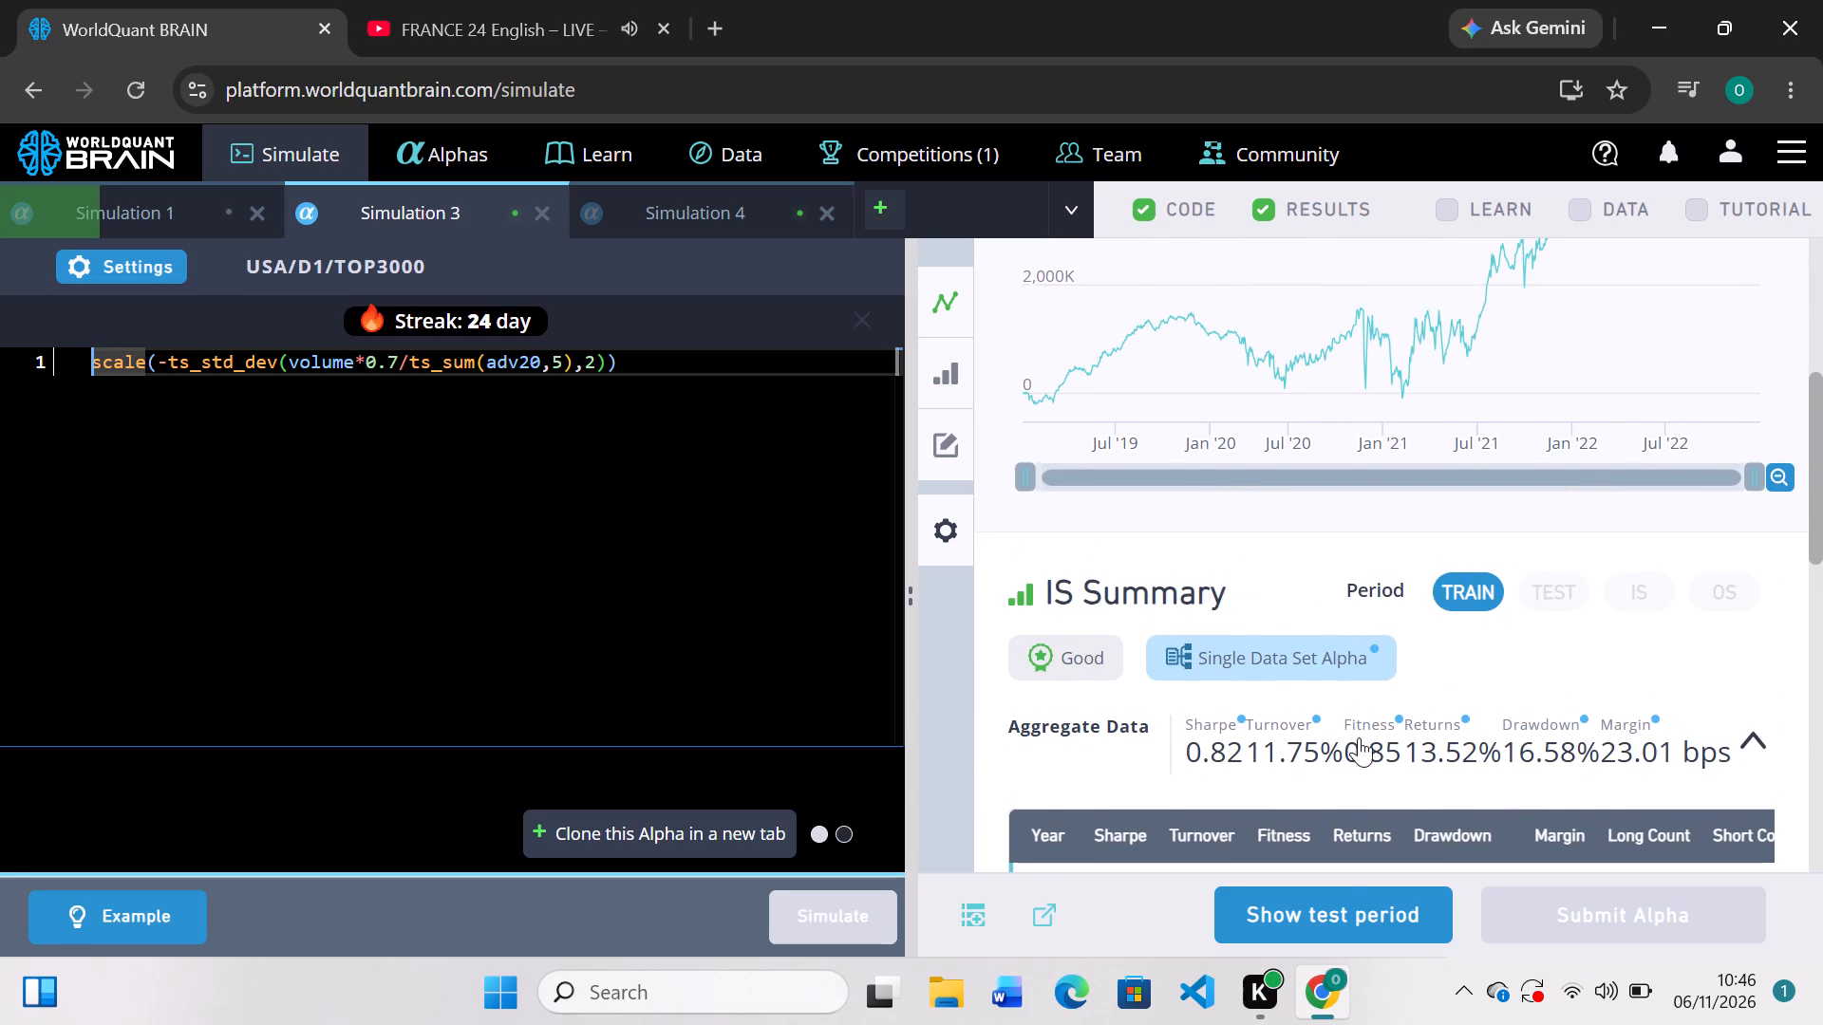
pyautogui.click(1378, 913)
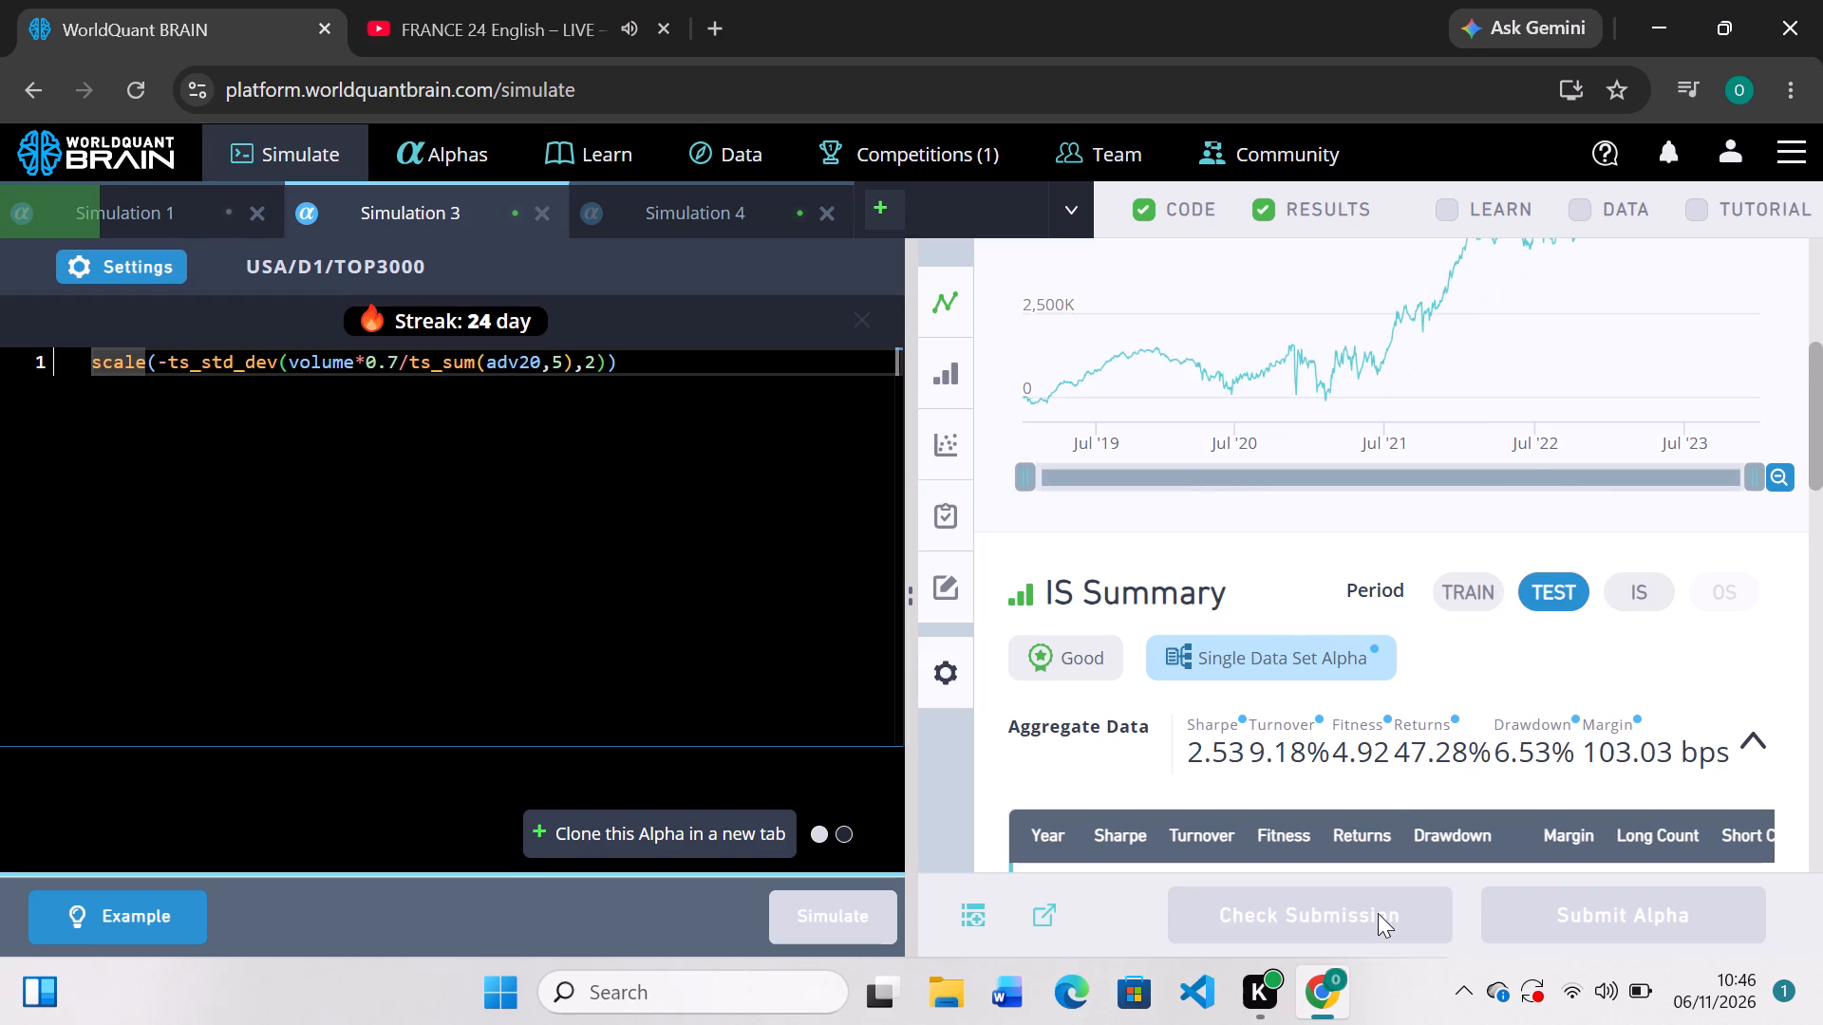
pyautogui.scroll(-5, 1387, 749)
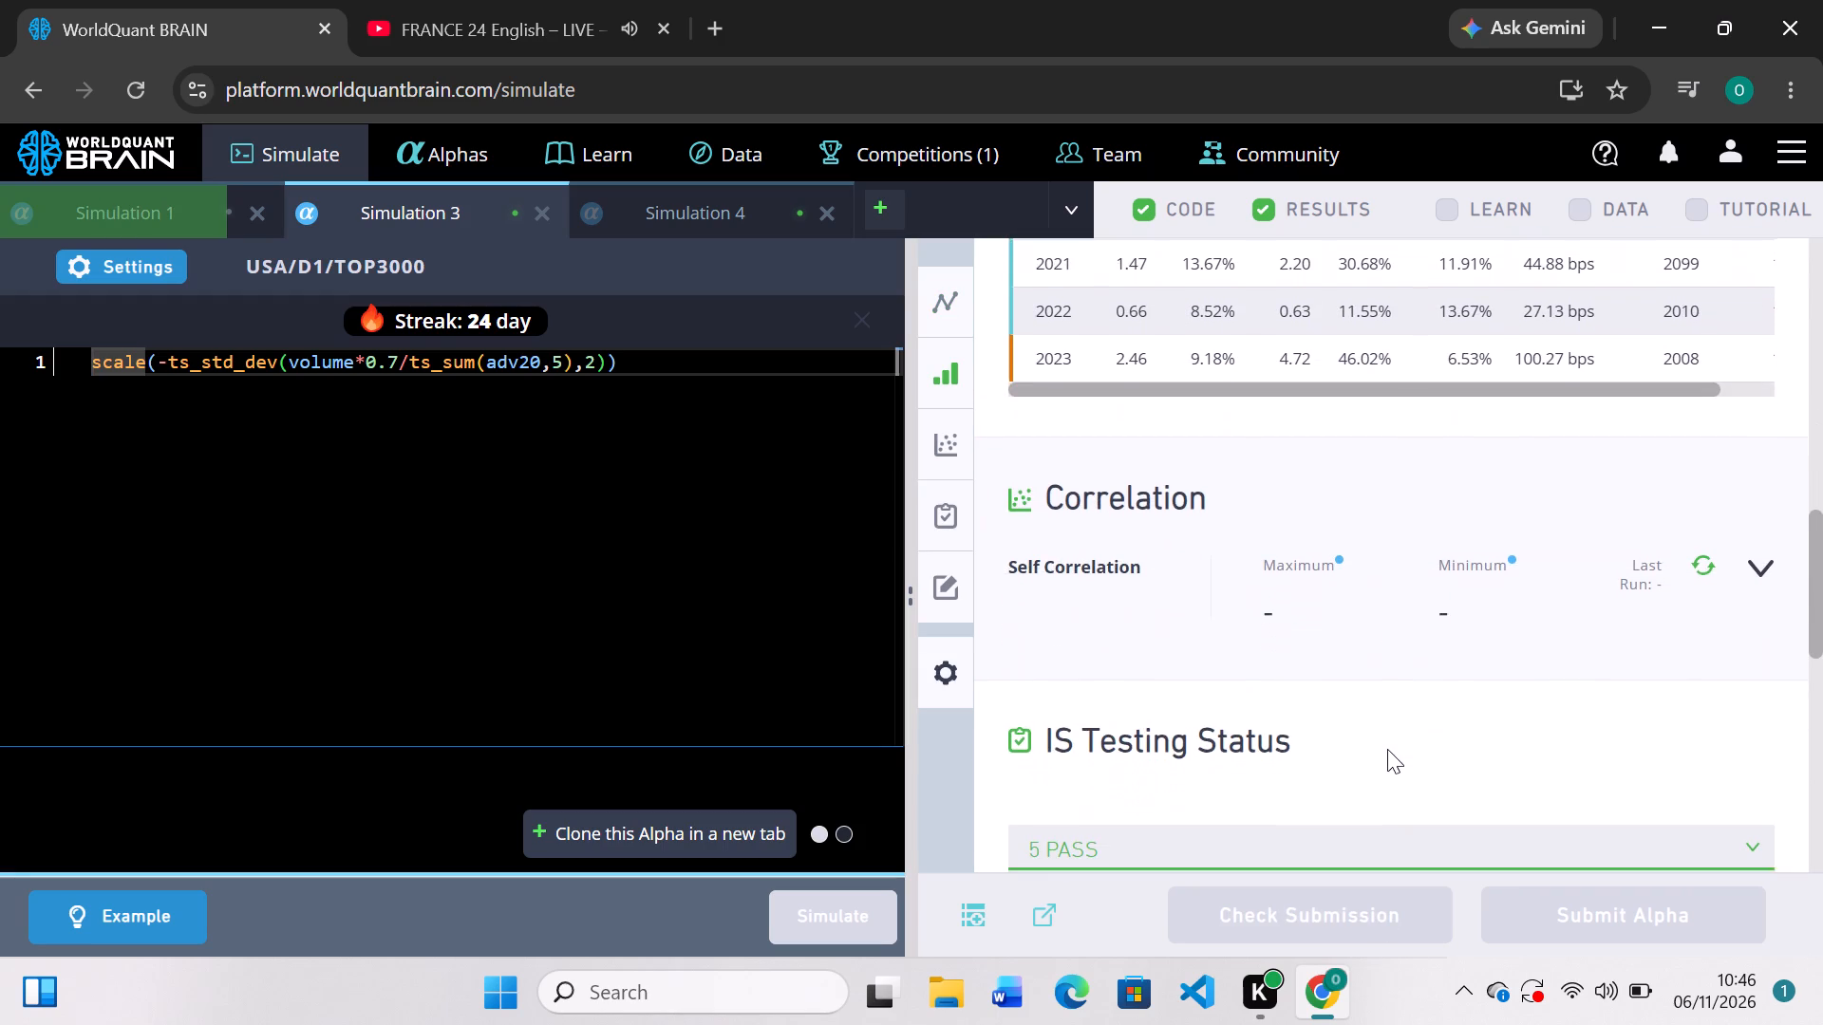
# Run the self-correlation check for Simulation 3 and expand the failed items in its IS Testing Status.
pyautogui.click(1702, 544)
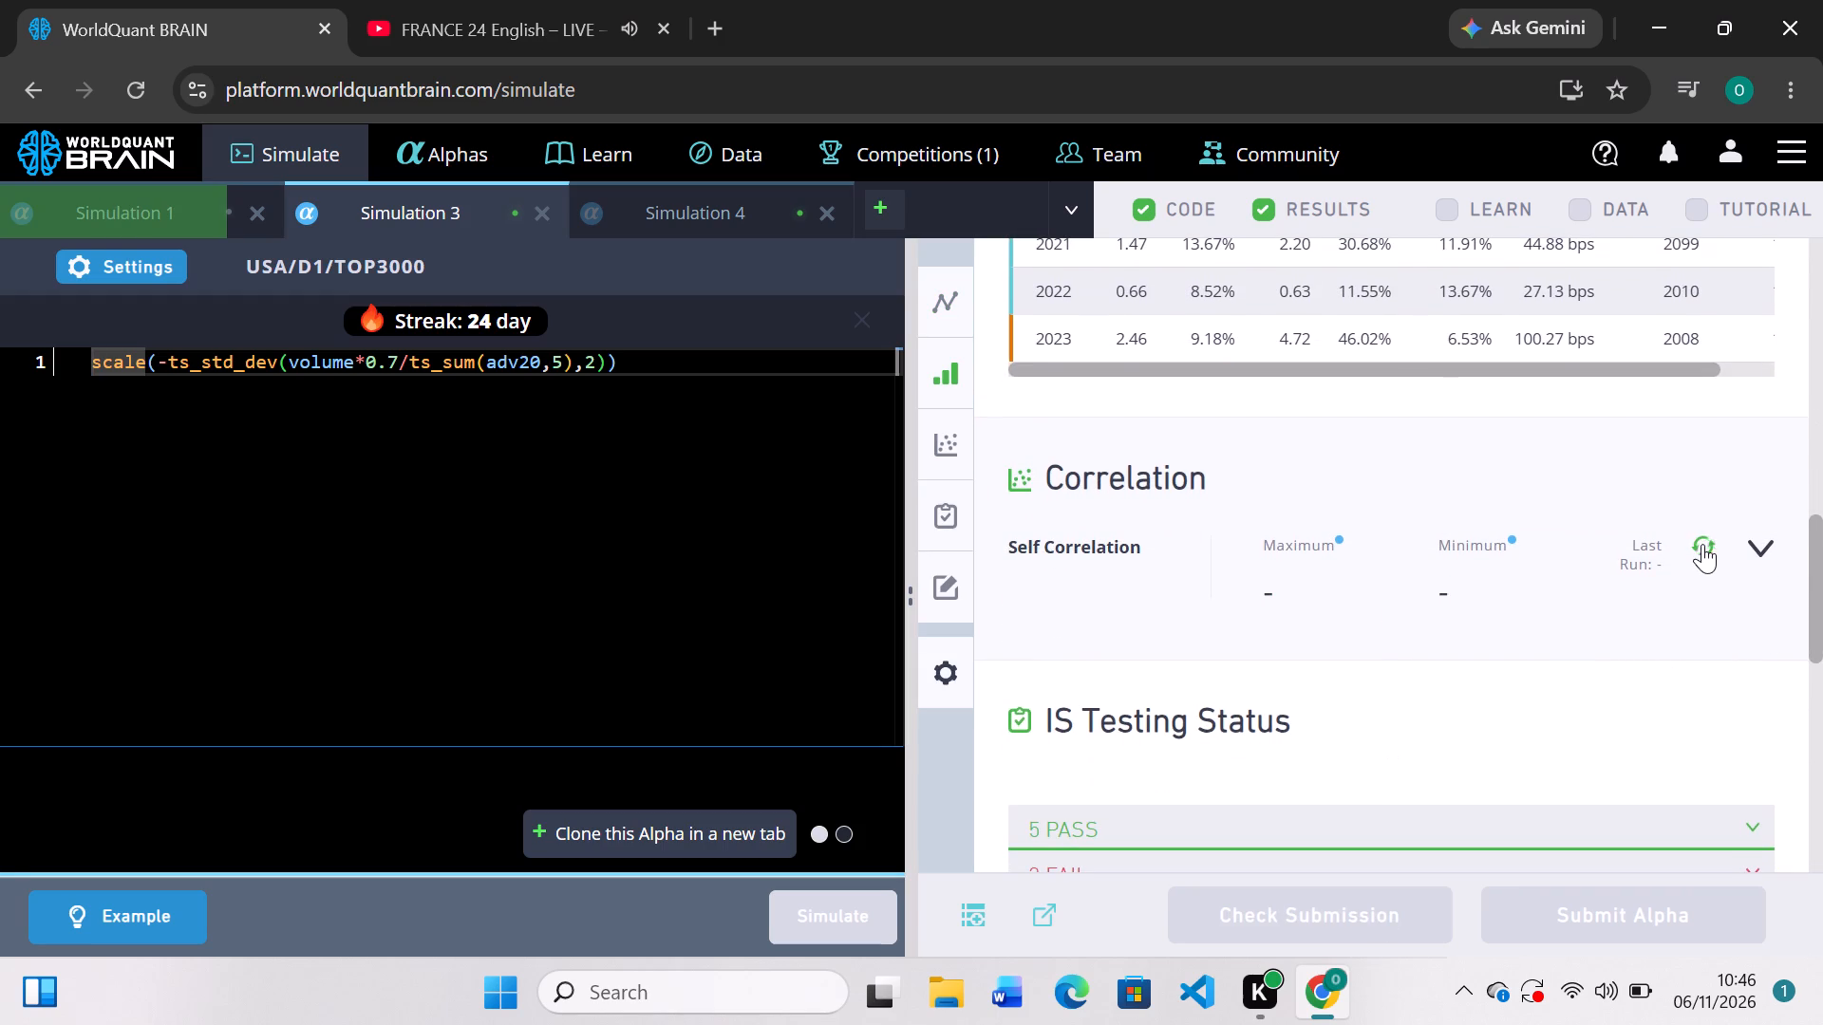
pyautogui.scroll(-1, 1486, 630)
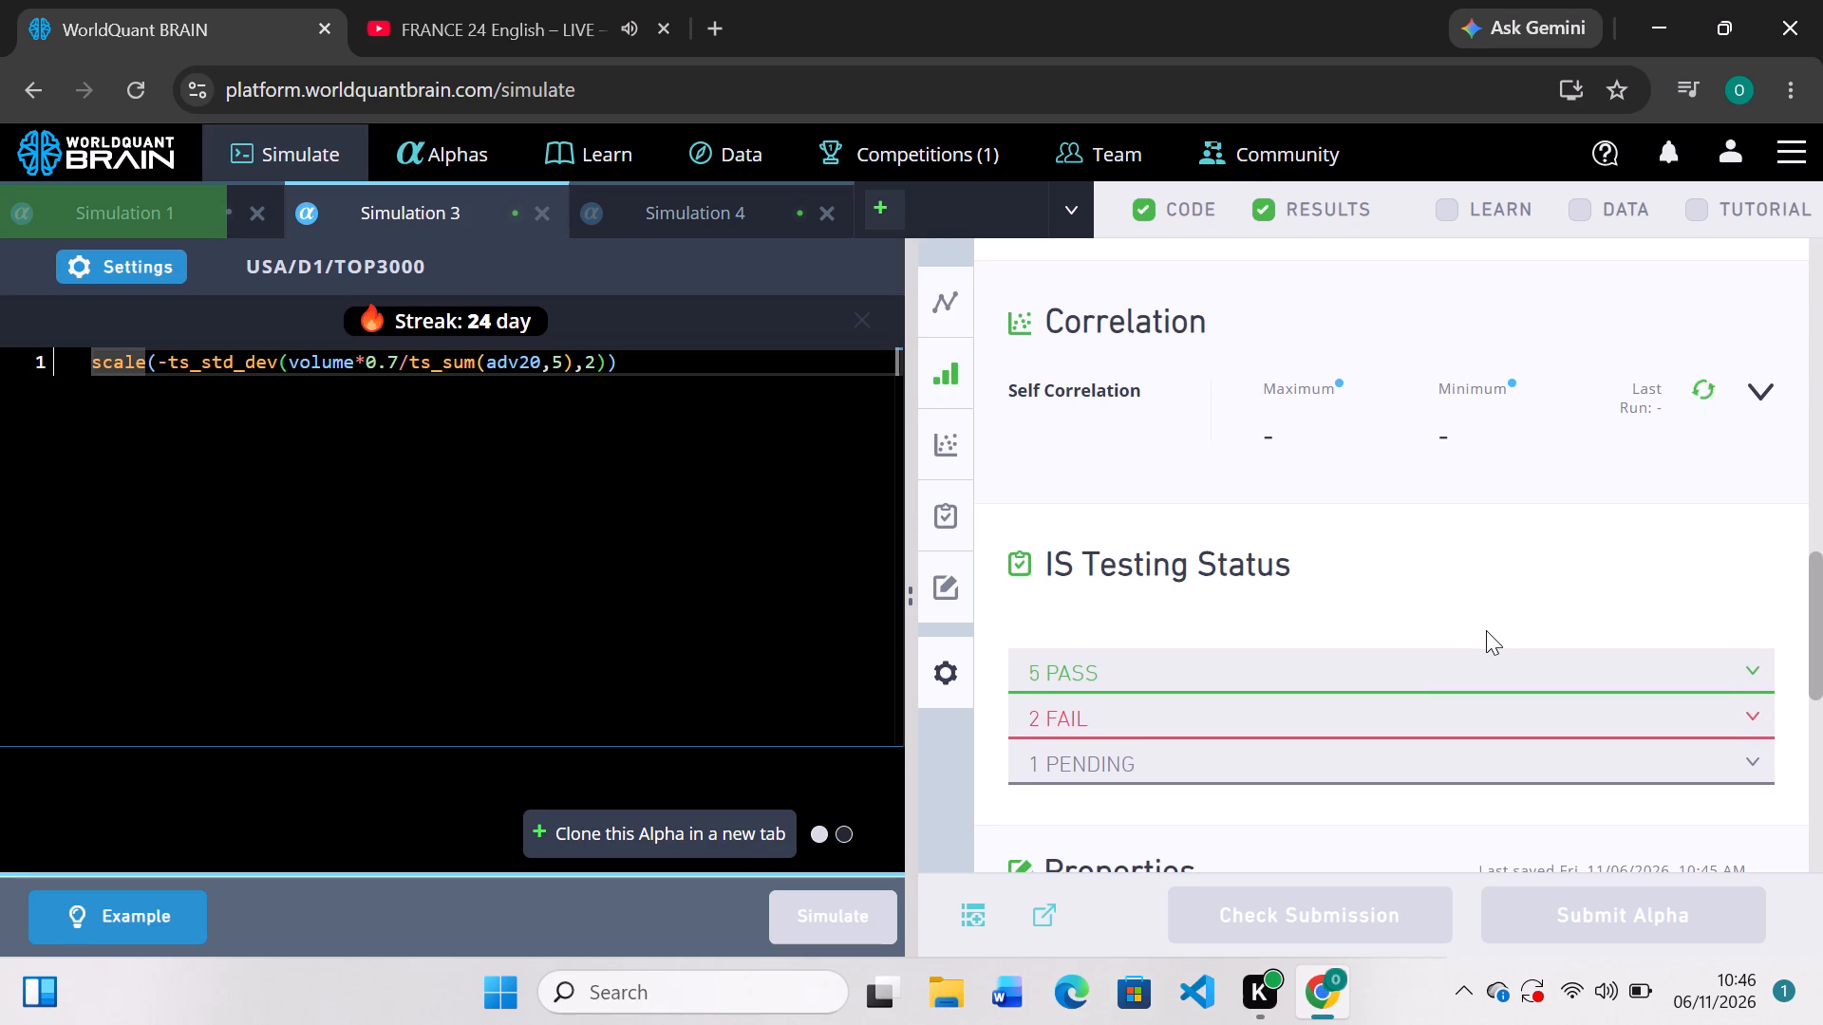
pyautogui.scroll(-1, 1486, 630)
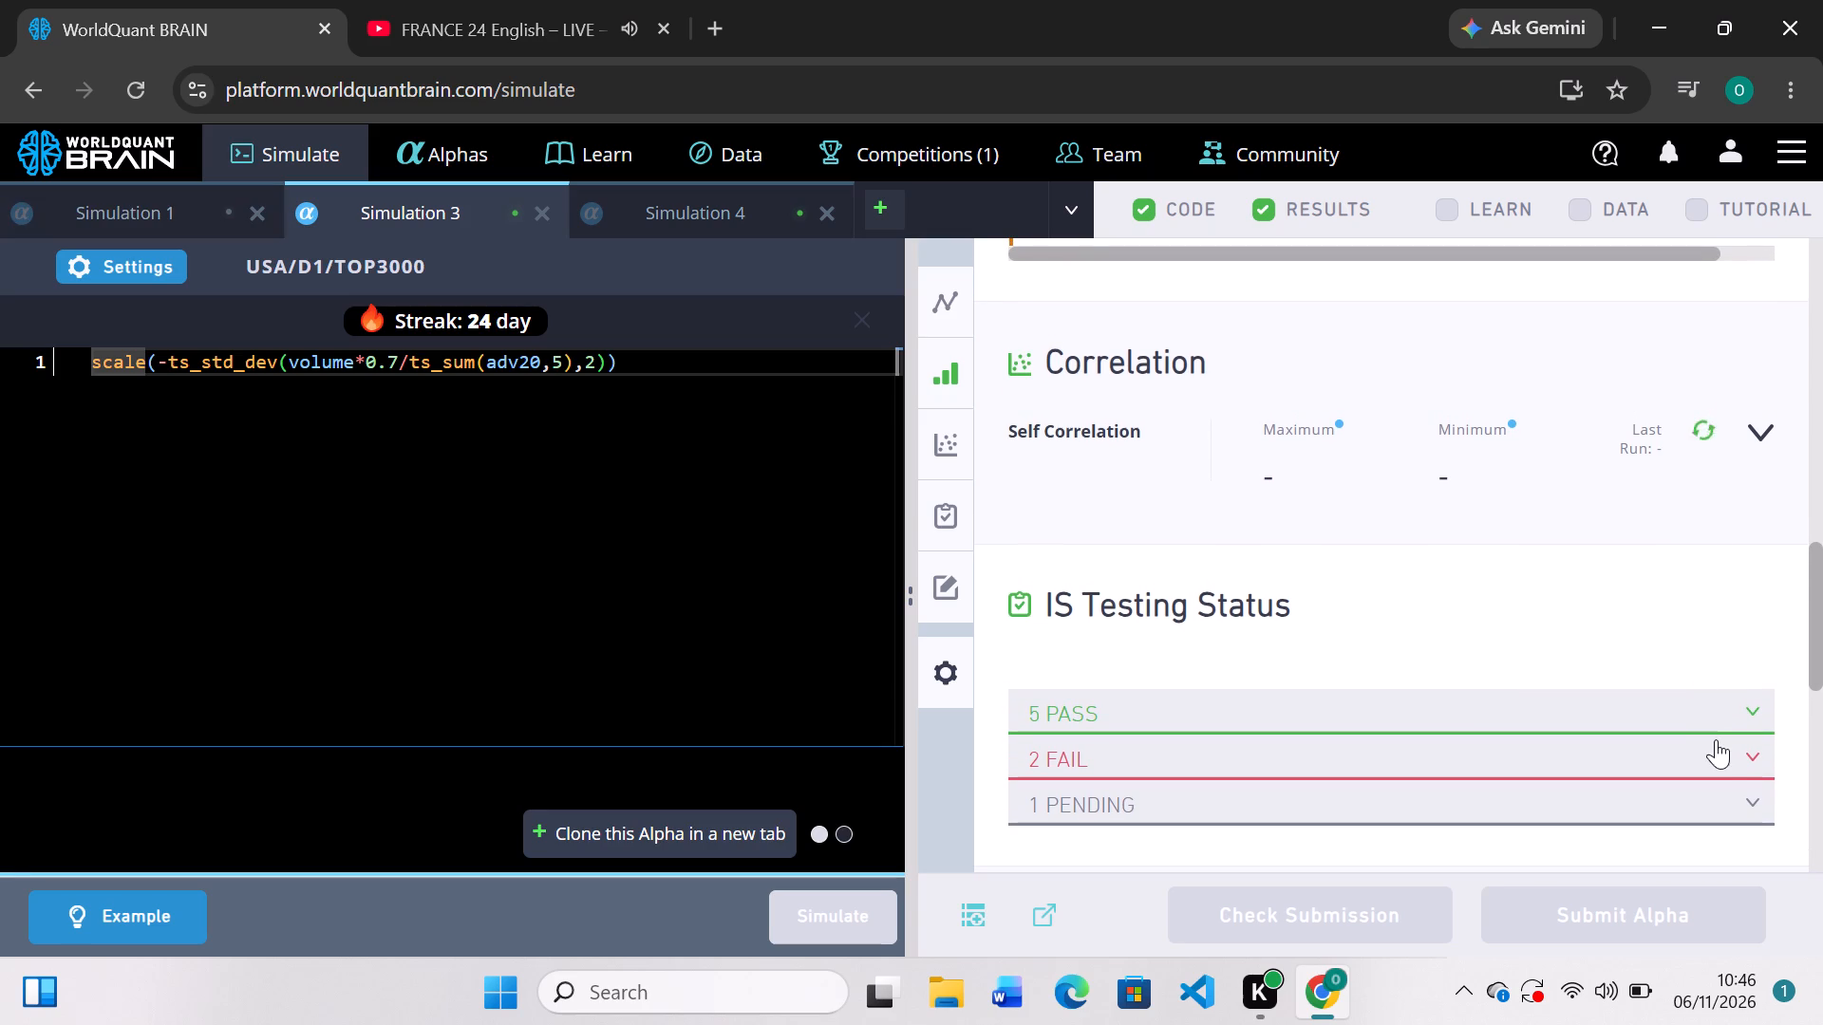
pyautogui.click(1718, 750)
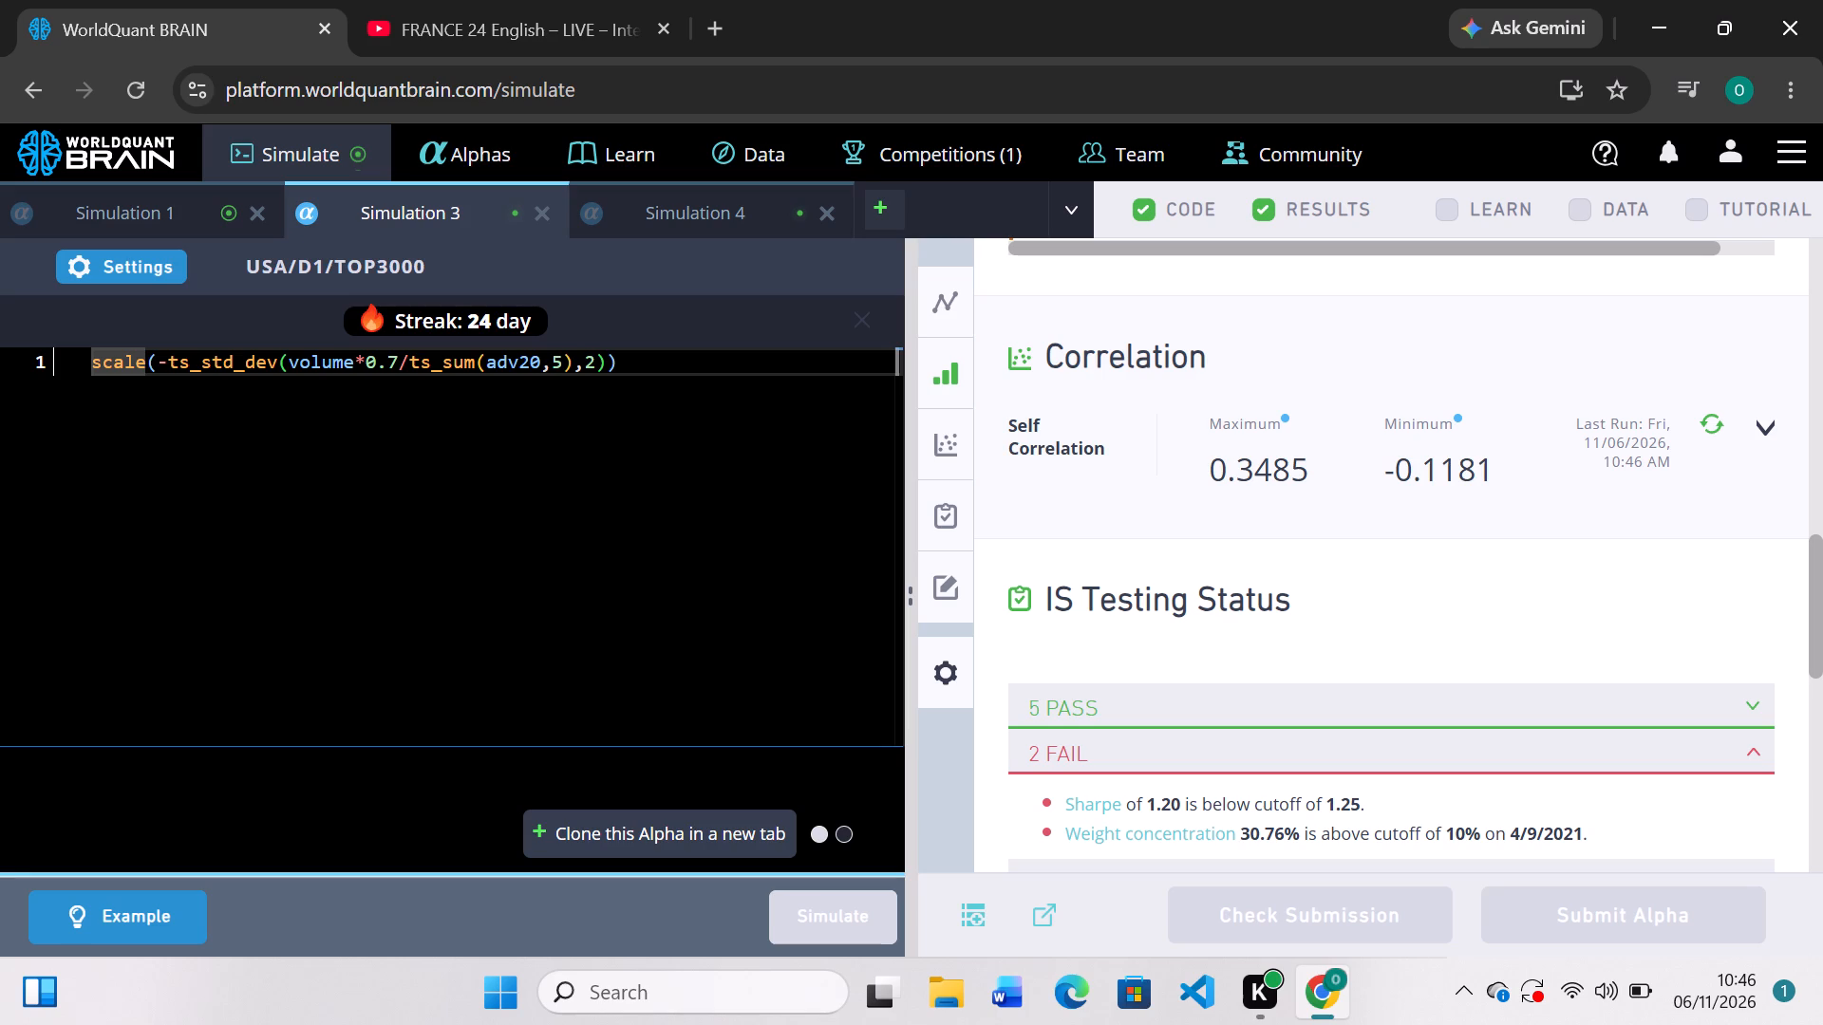
# Set Simulation 3's decay to 93, apply the settings, and simulate the alpha again.
pyautogui.click(159, 262)
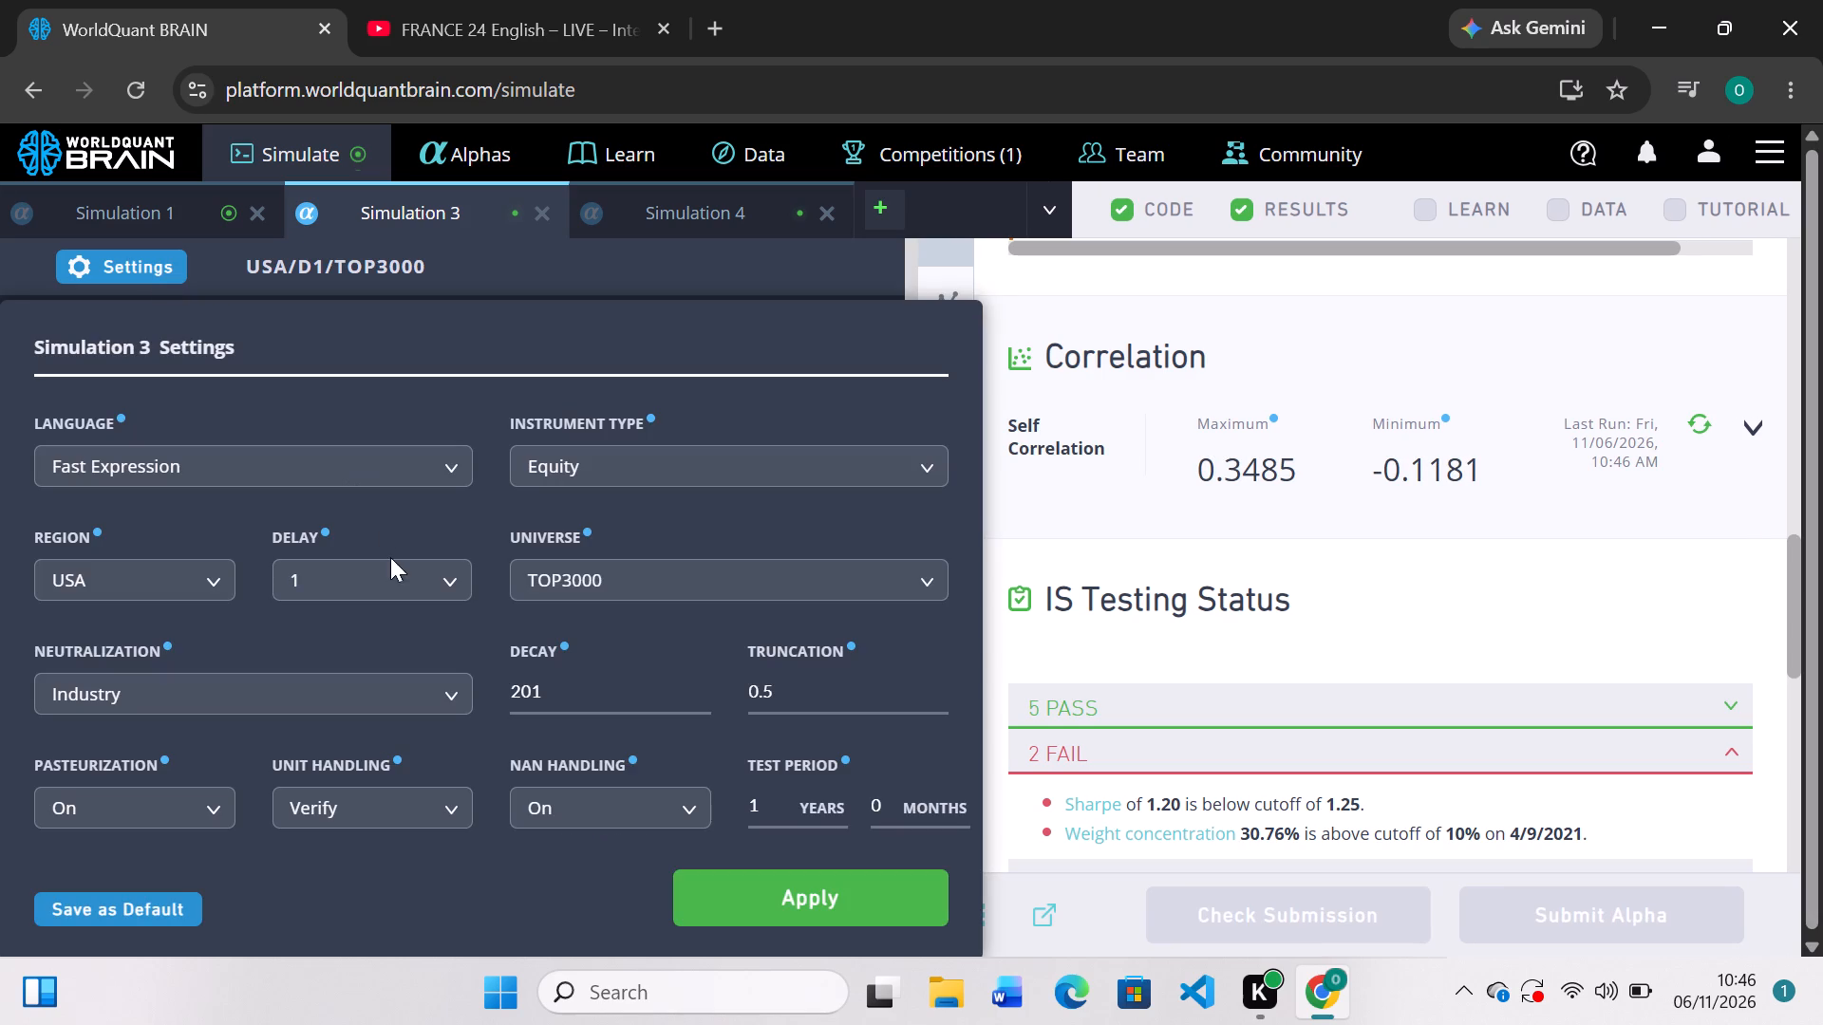
pyautogui.click(699, 699)
pyautogui.click(834, 917)
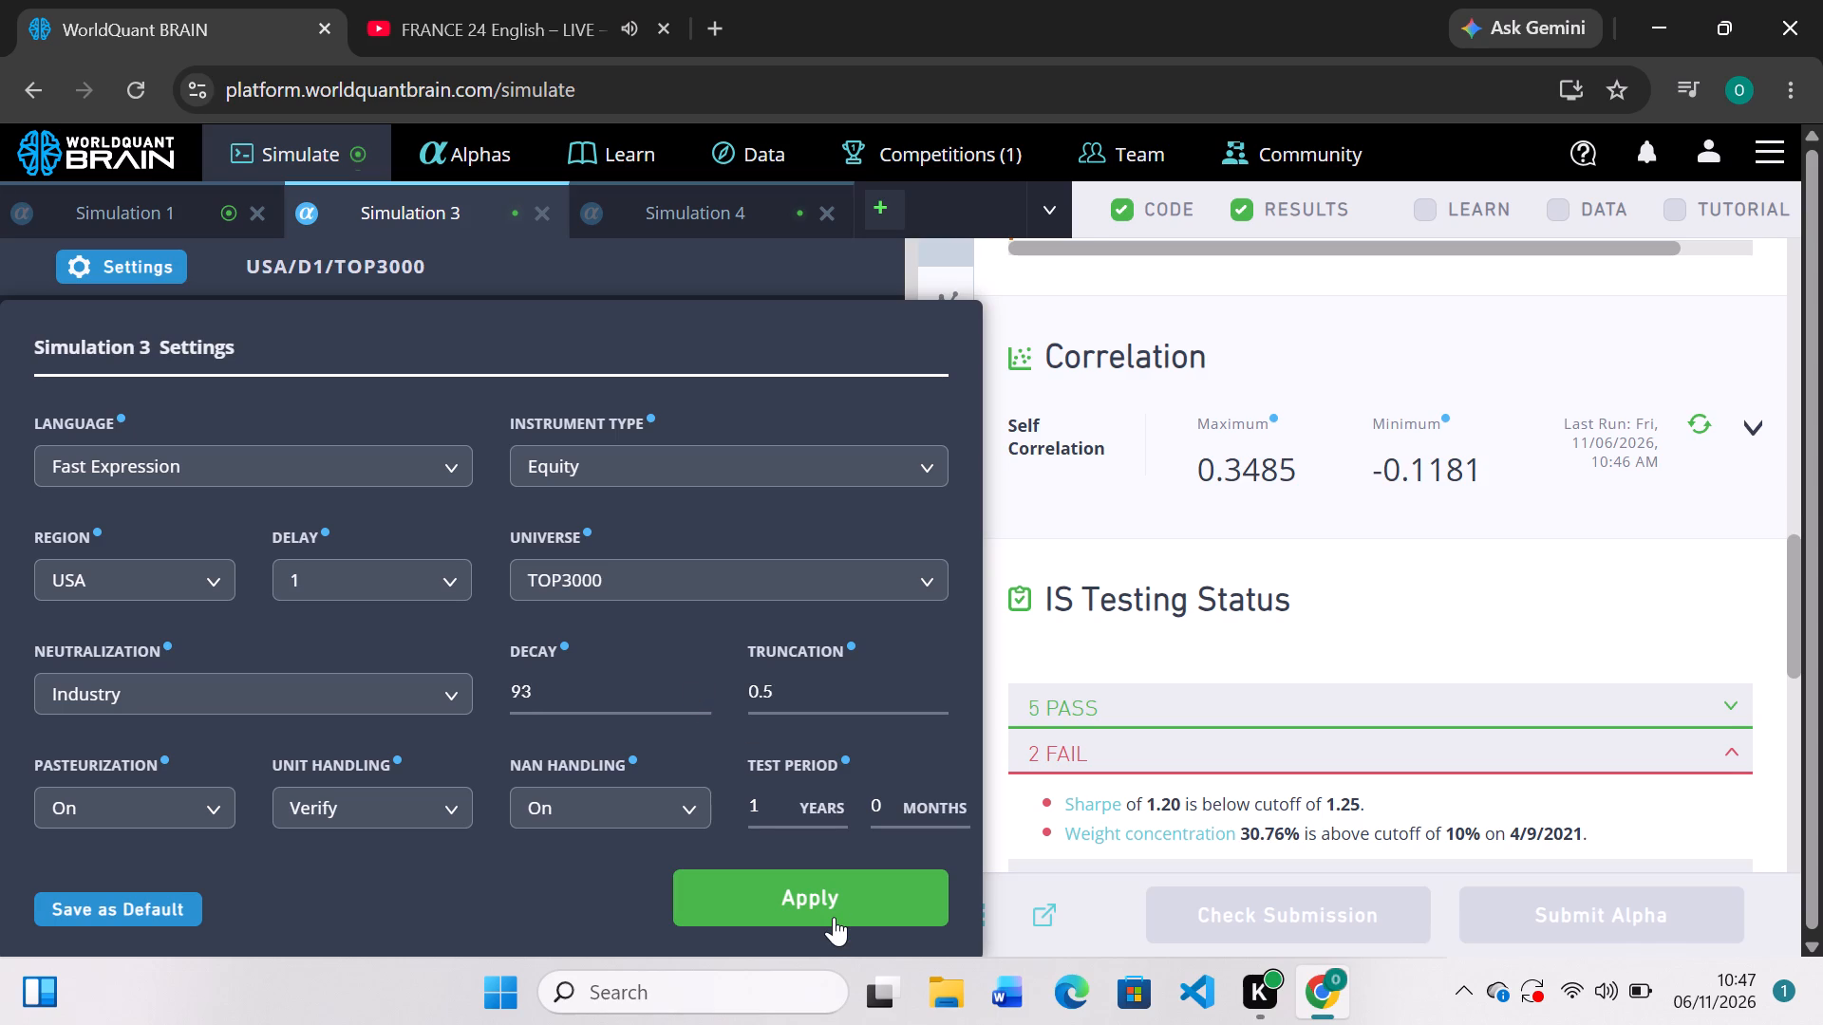
pyautogui.click(834, 917)
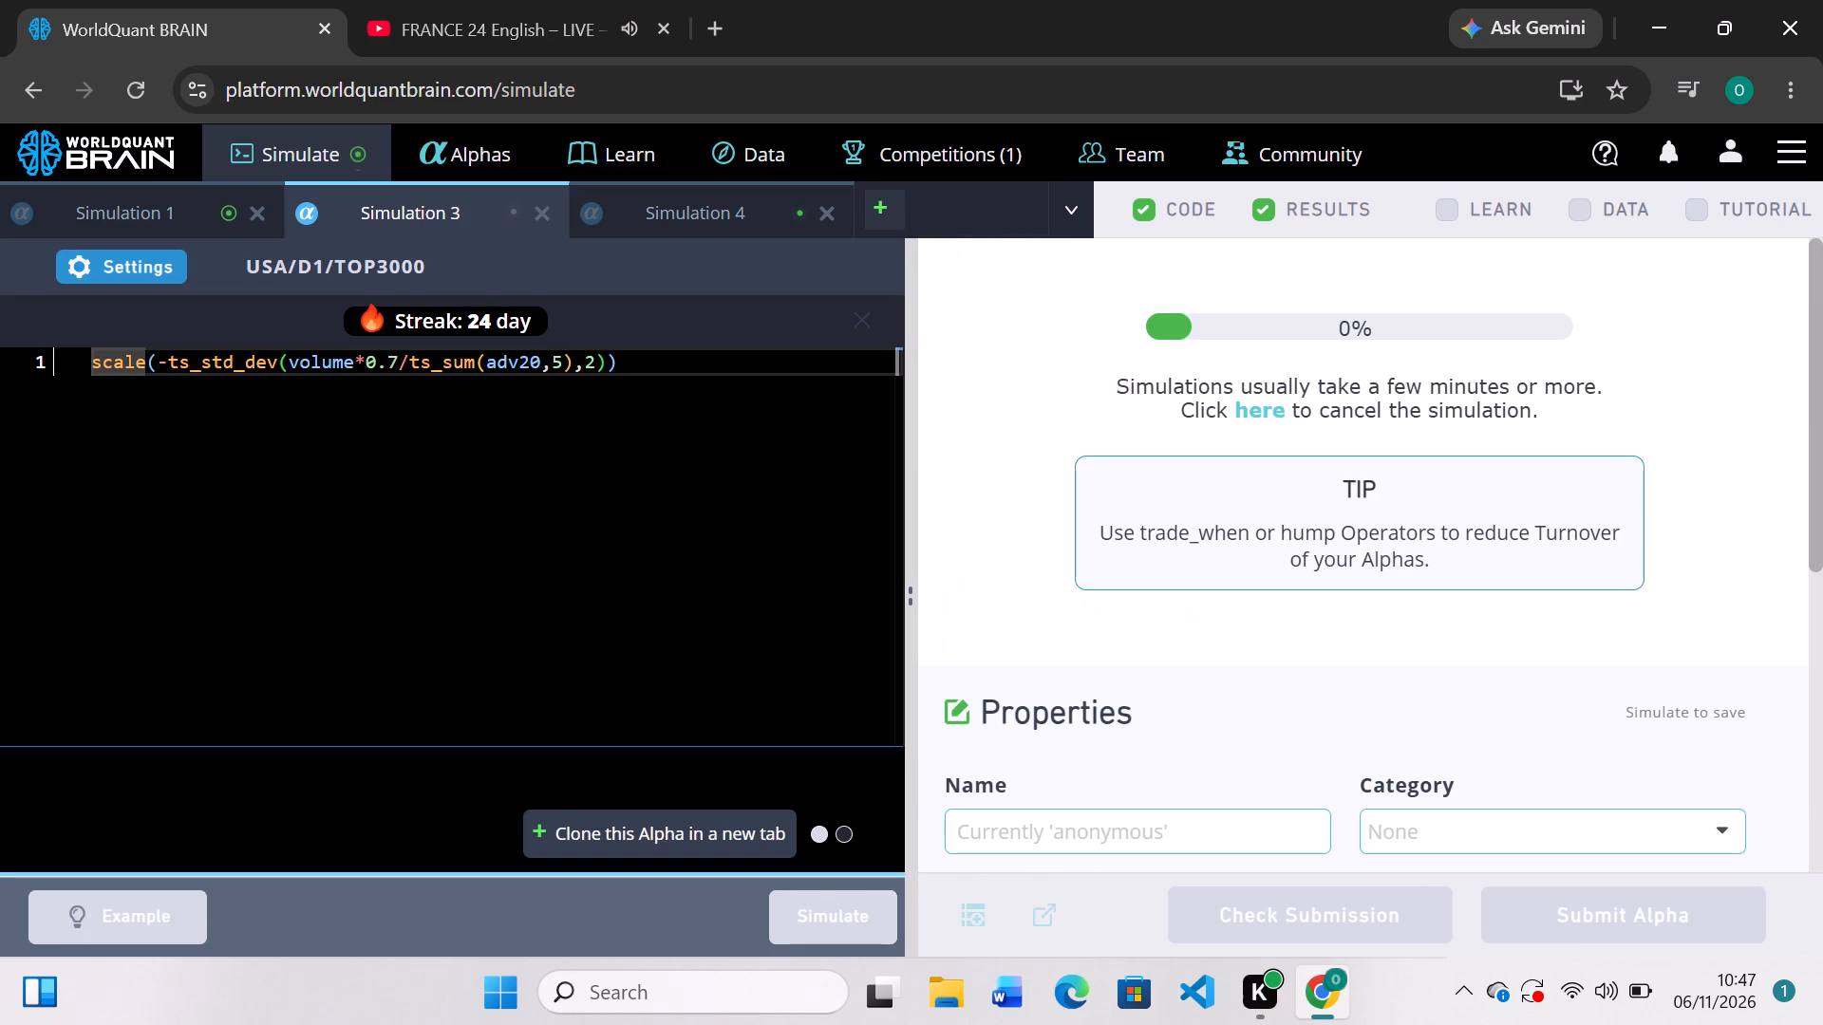
# Examine the PnL chart and IS Summary of Simulation 1.
pyautogui.click(142, 212)
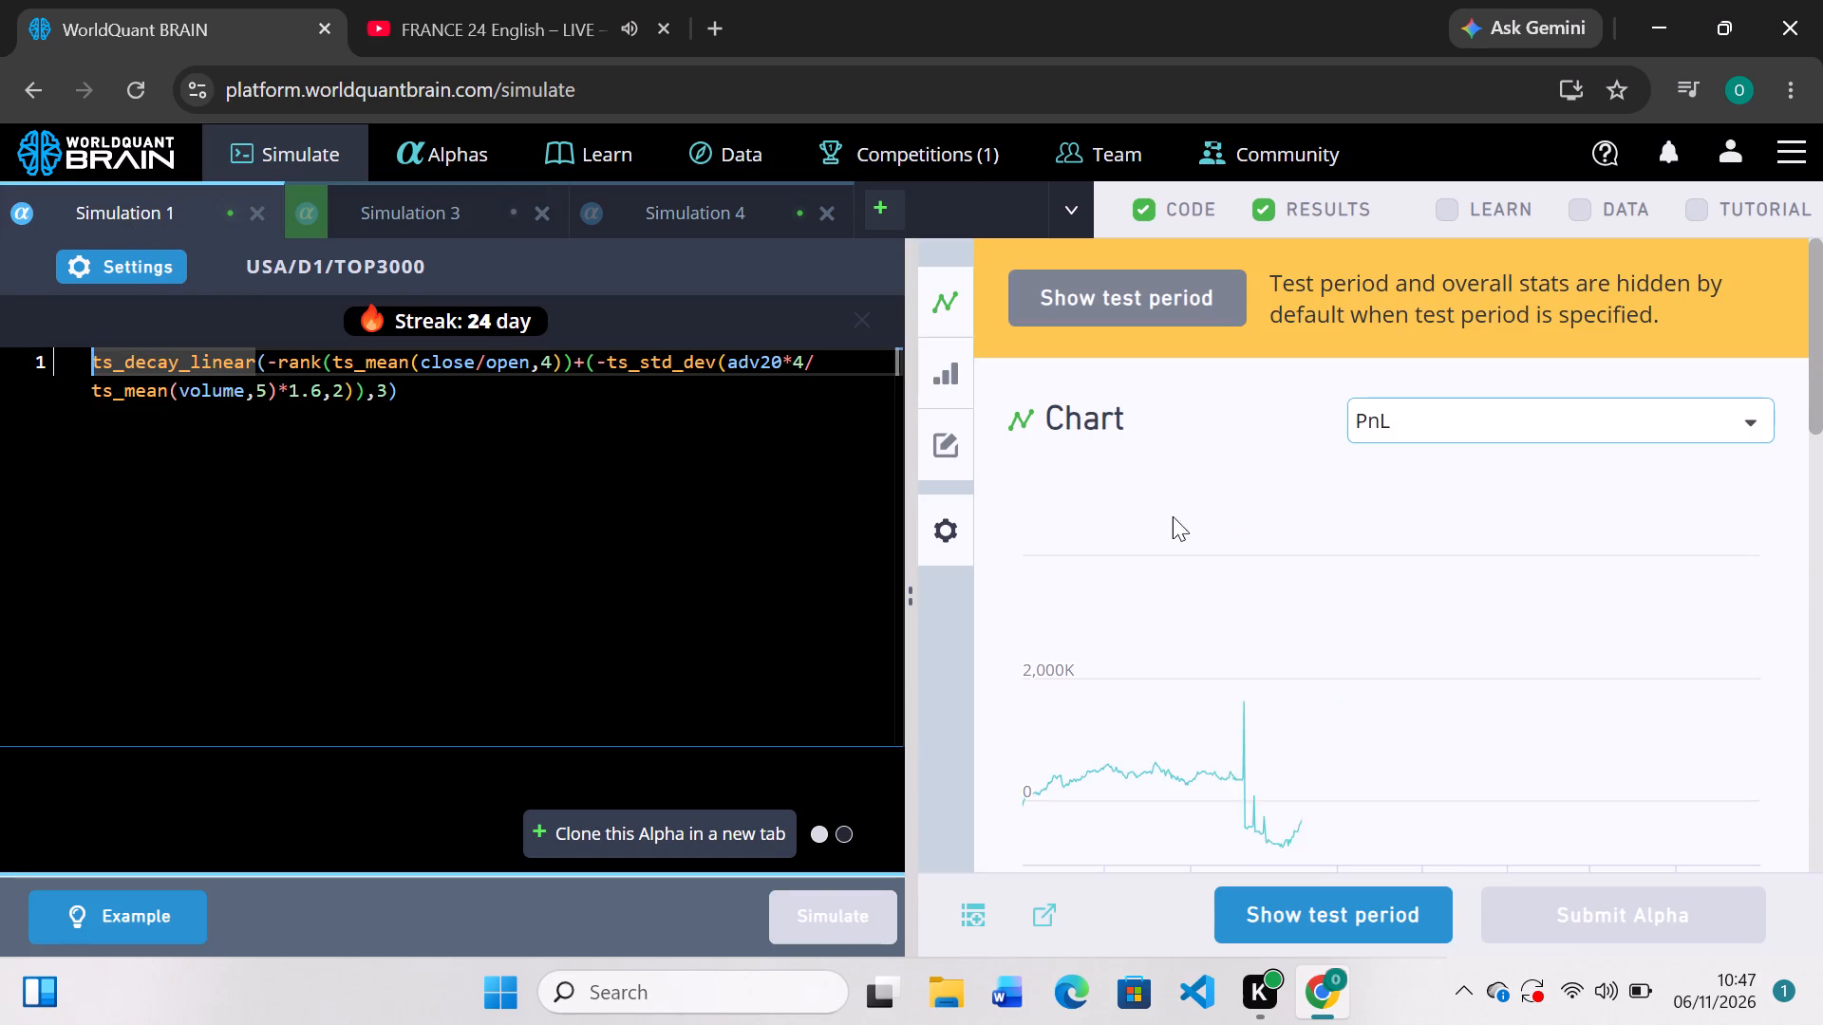
pyautogui.scroll(-2, 1248, 596)
pyautogui.scroll(1, 1248, 596)
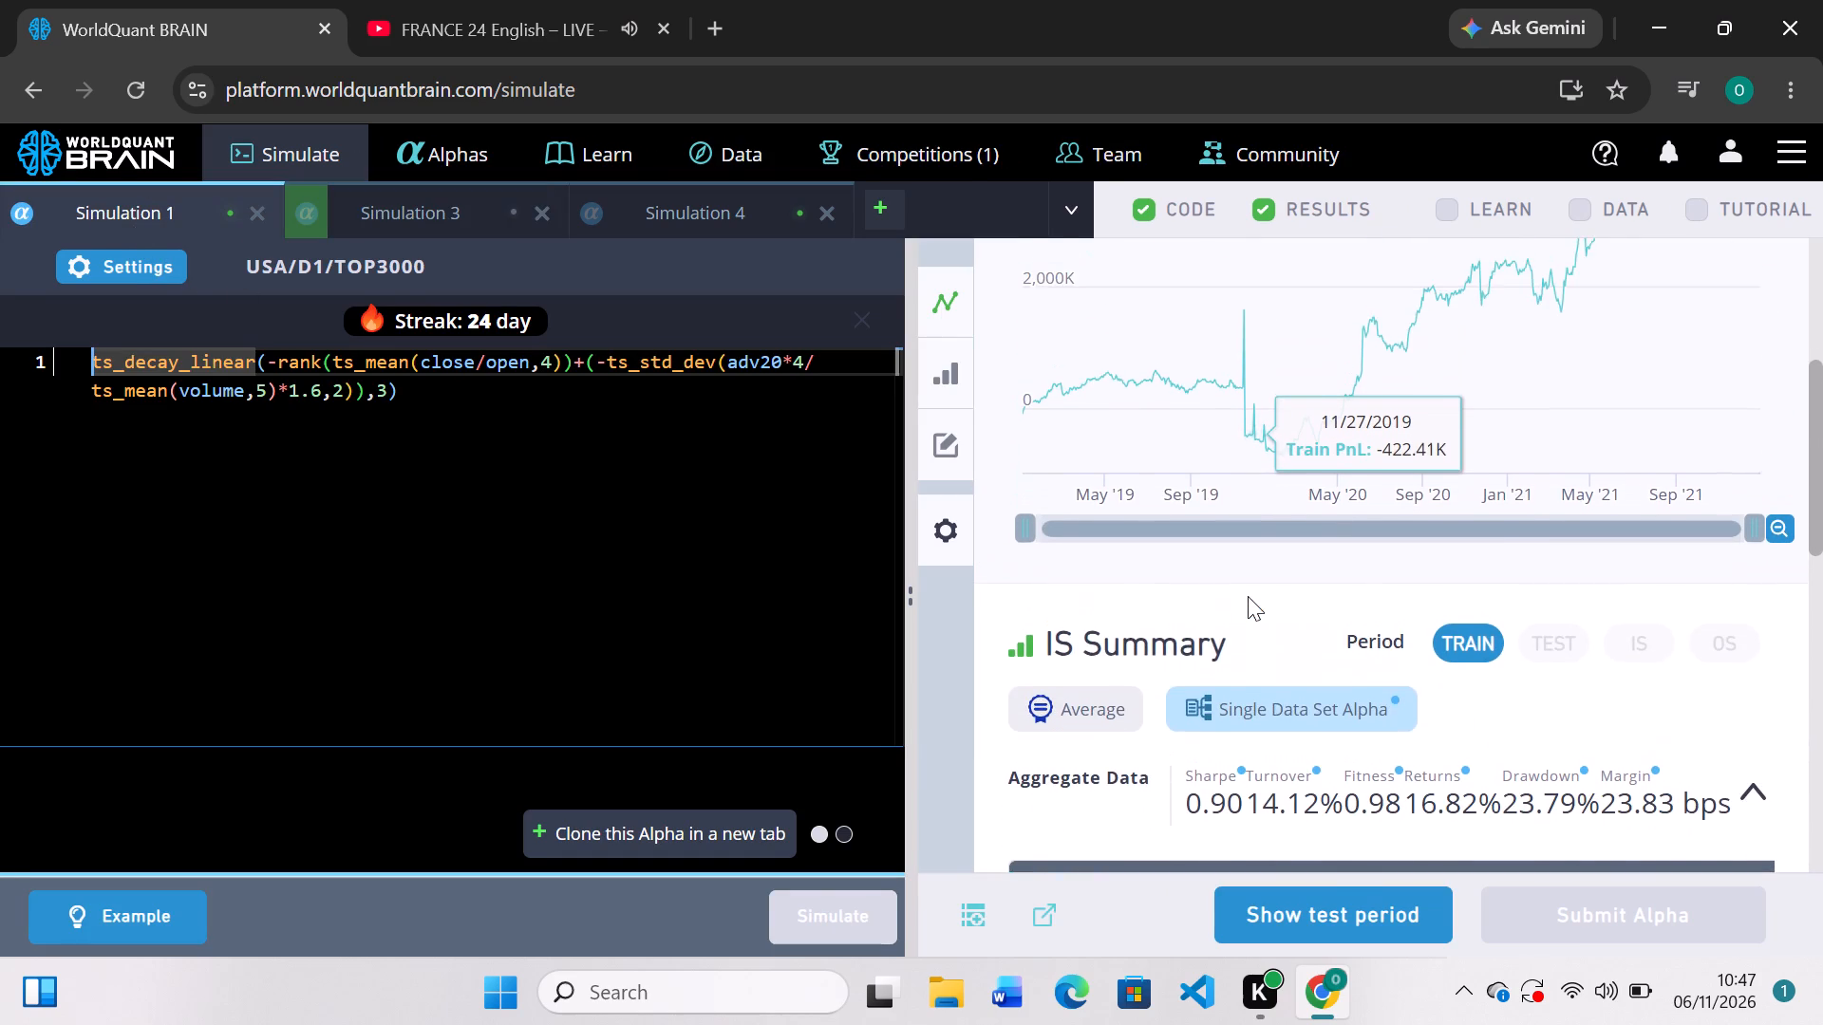
pyautogui.scroll(2, 1248, 596)
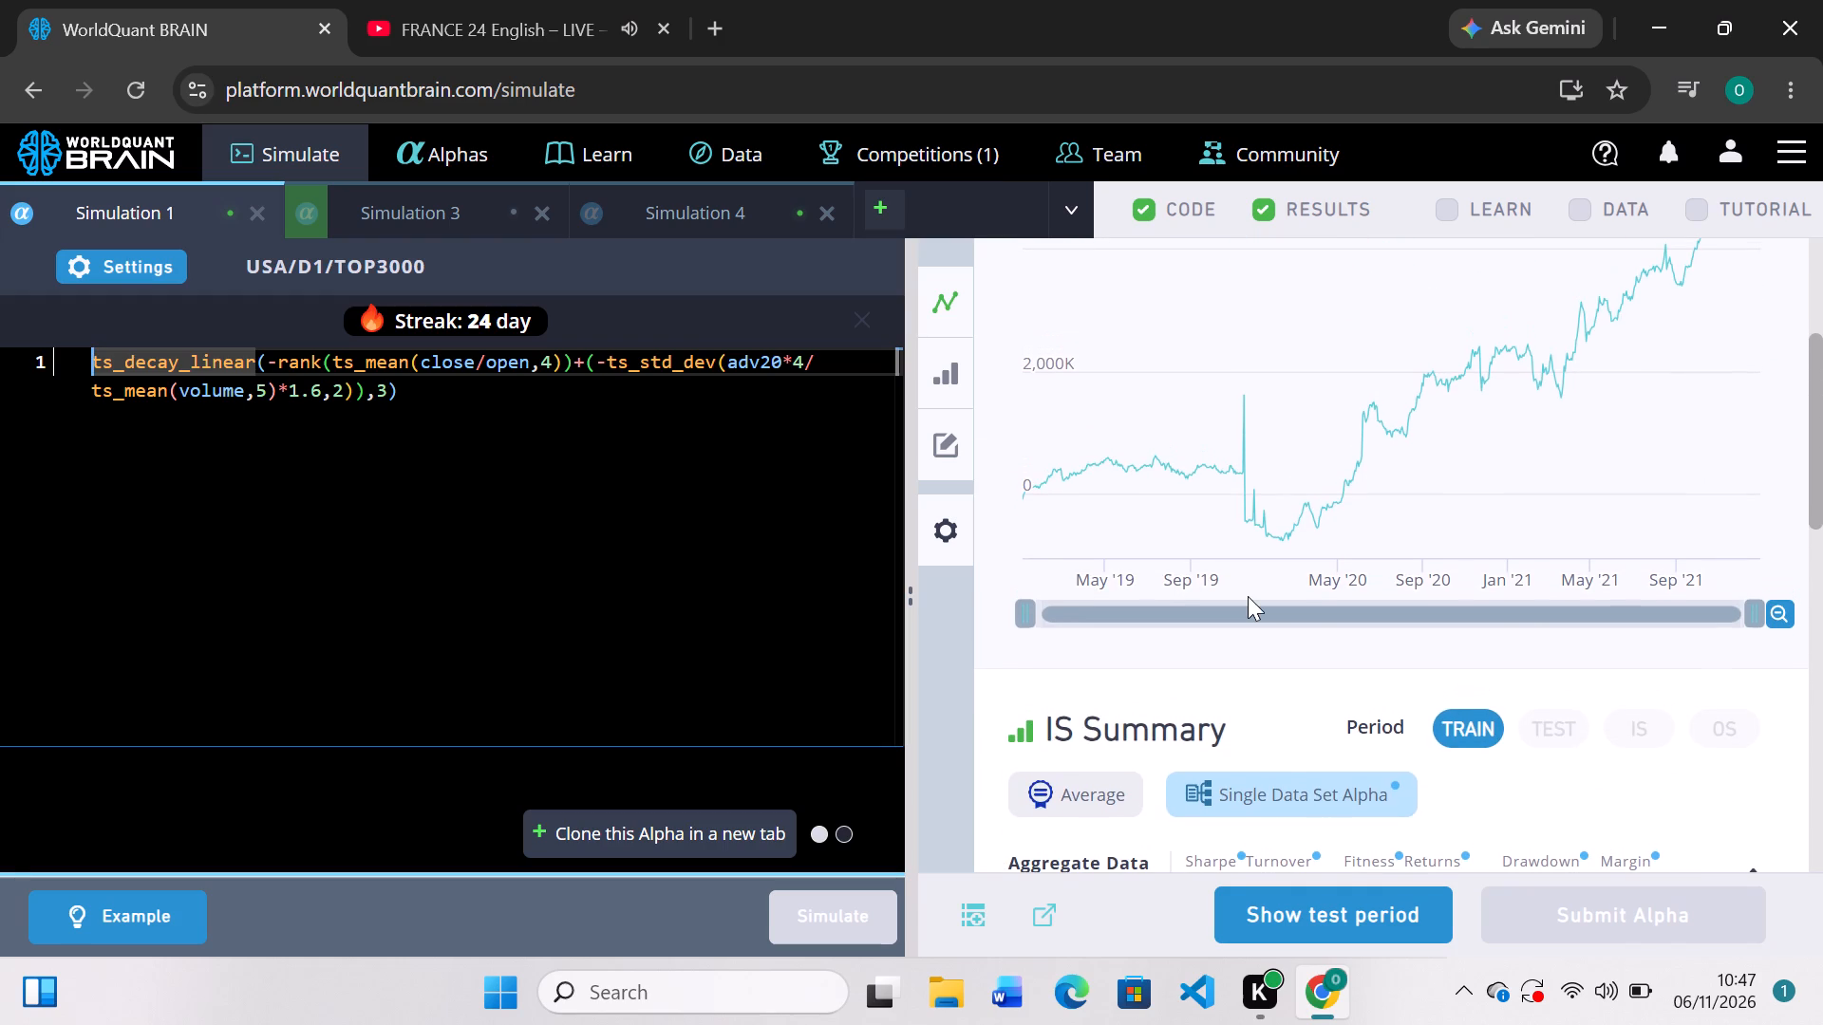
pyautogui.scroll(1, 1248, 596)
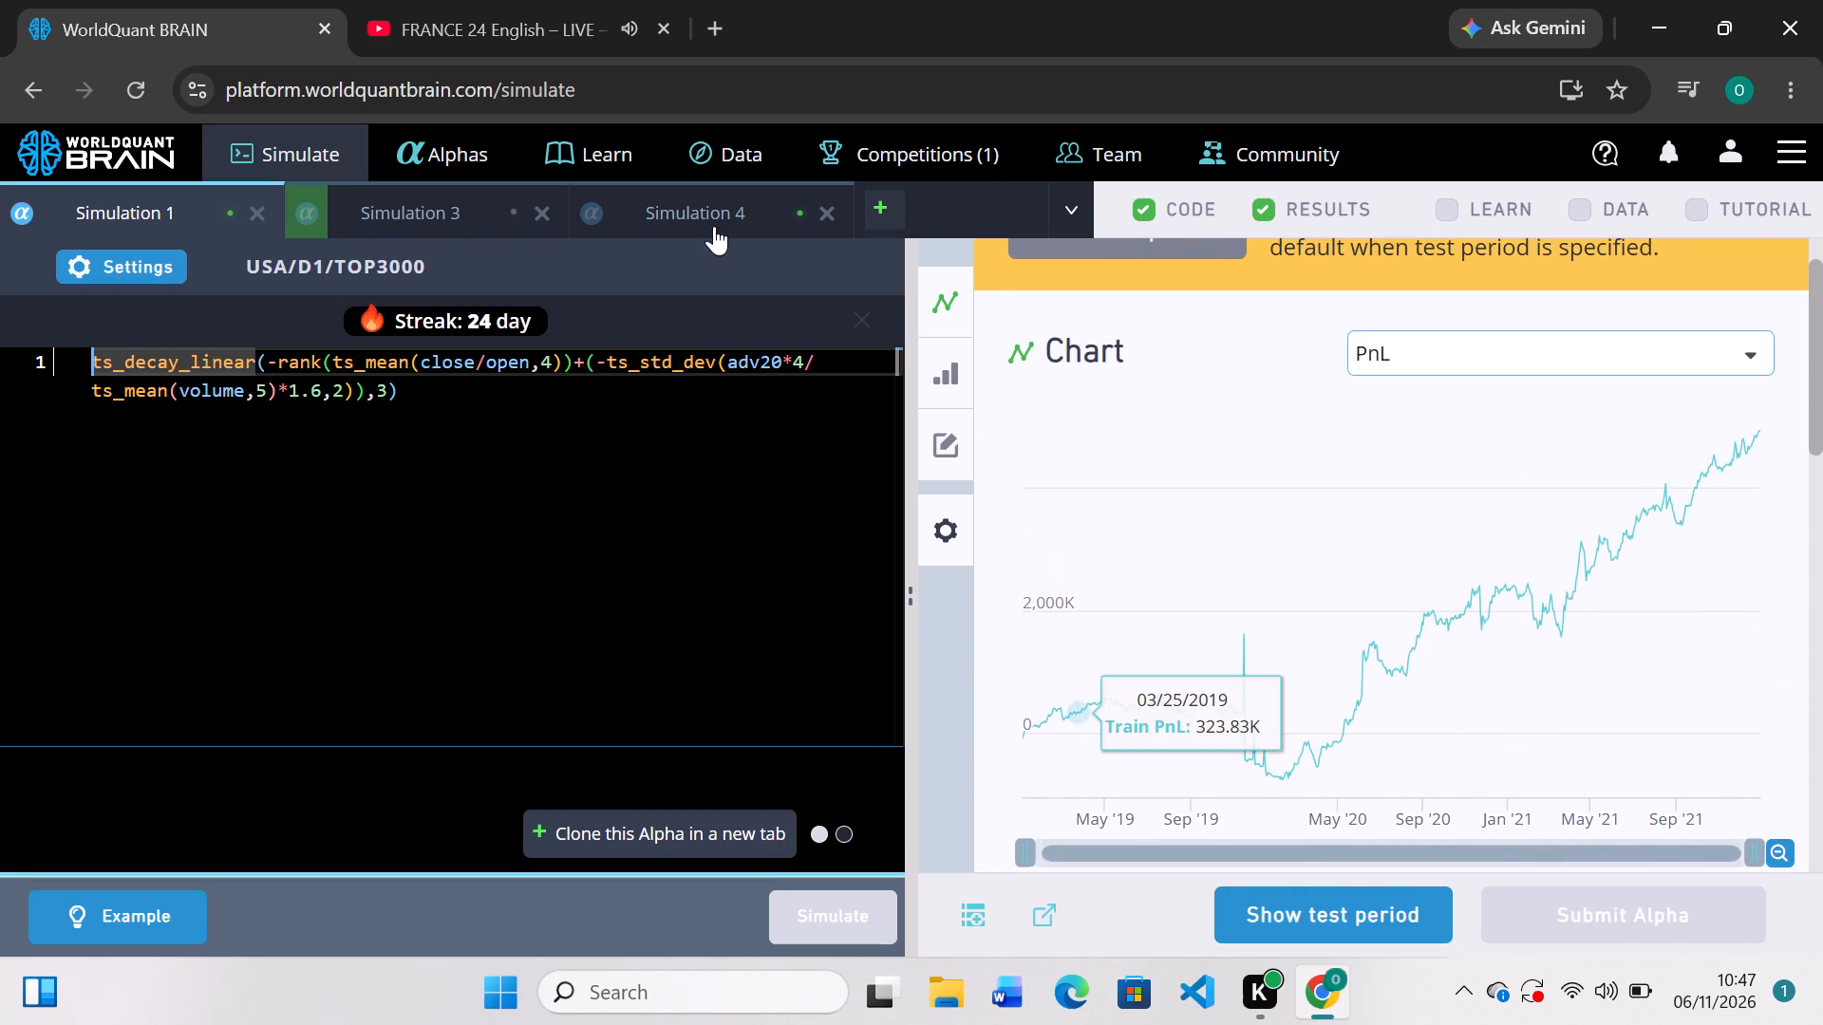
# Open Simulation 4, review its PnL chart and yearly train statistics, and reveal its test period.
pyautogui.click(693, 223)
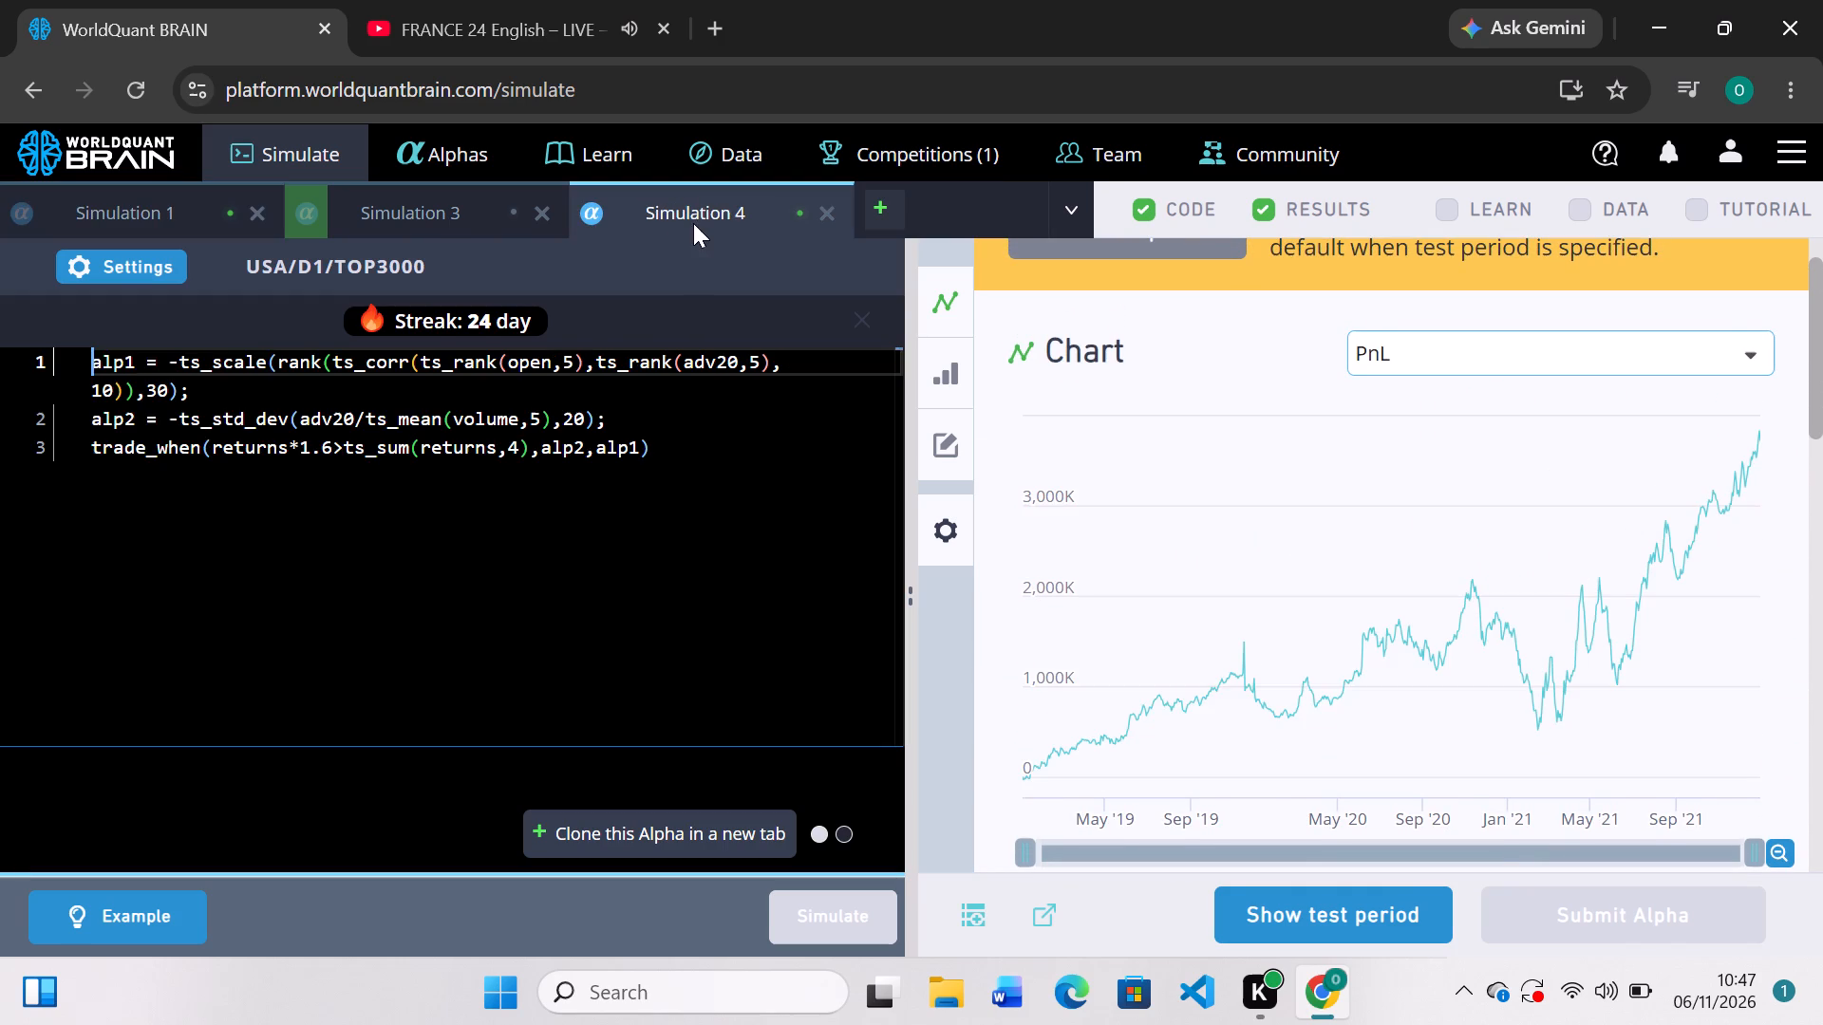
pyautogui.scroll(-3, 1246, 641)
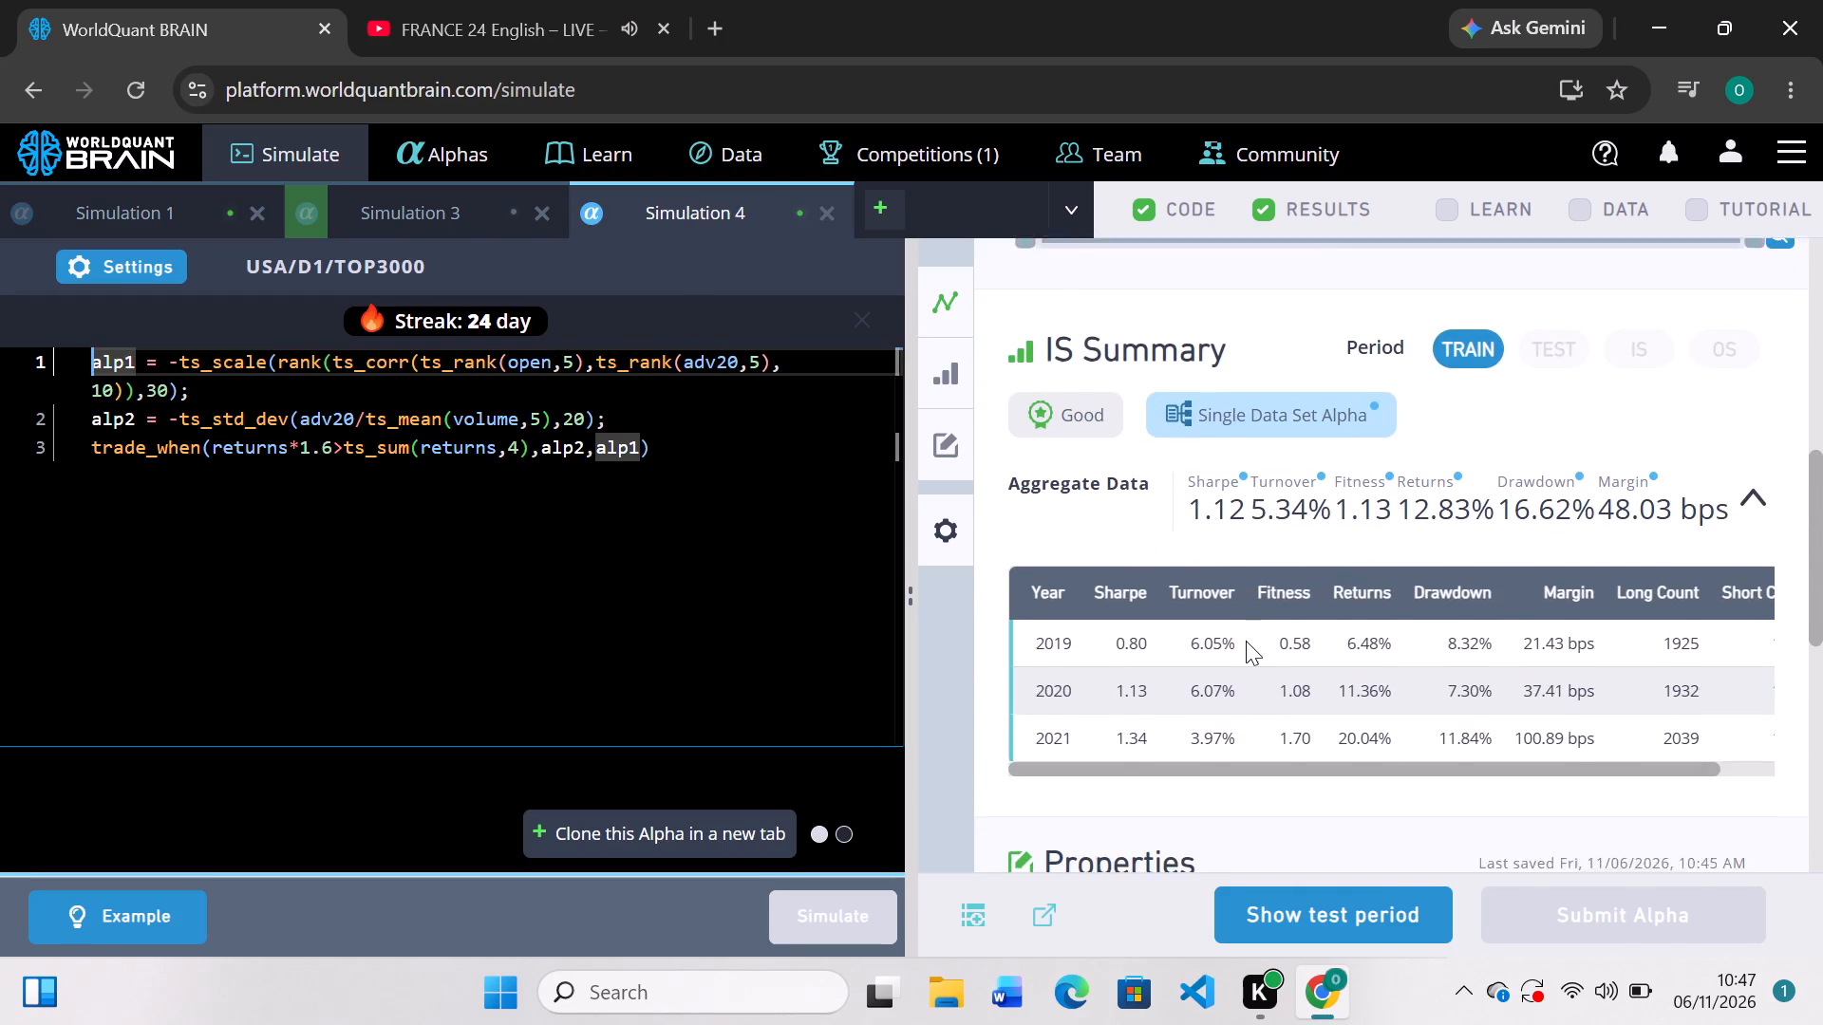
pyautogui.scroll(2, 1246, 641)
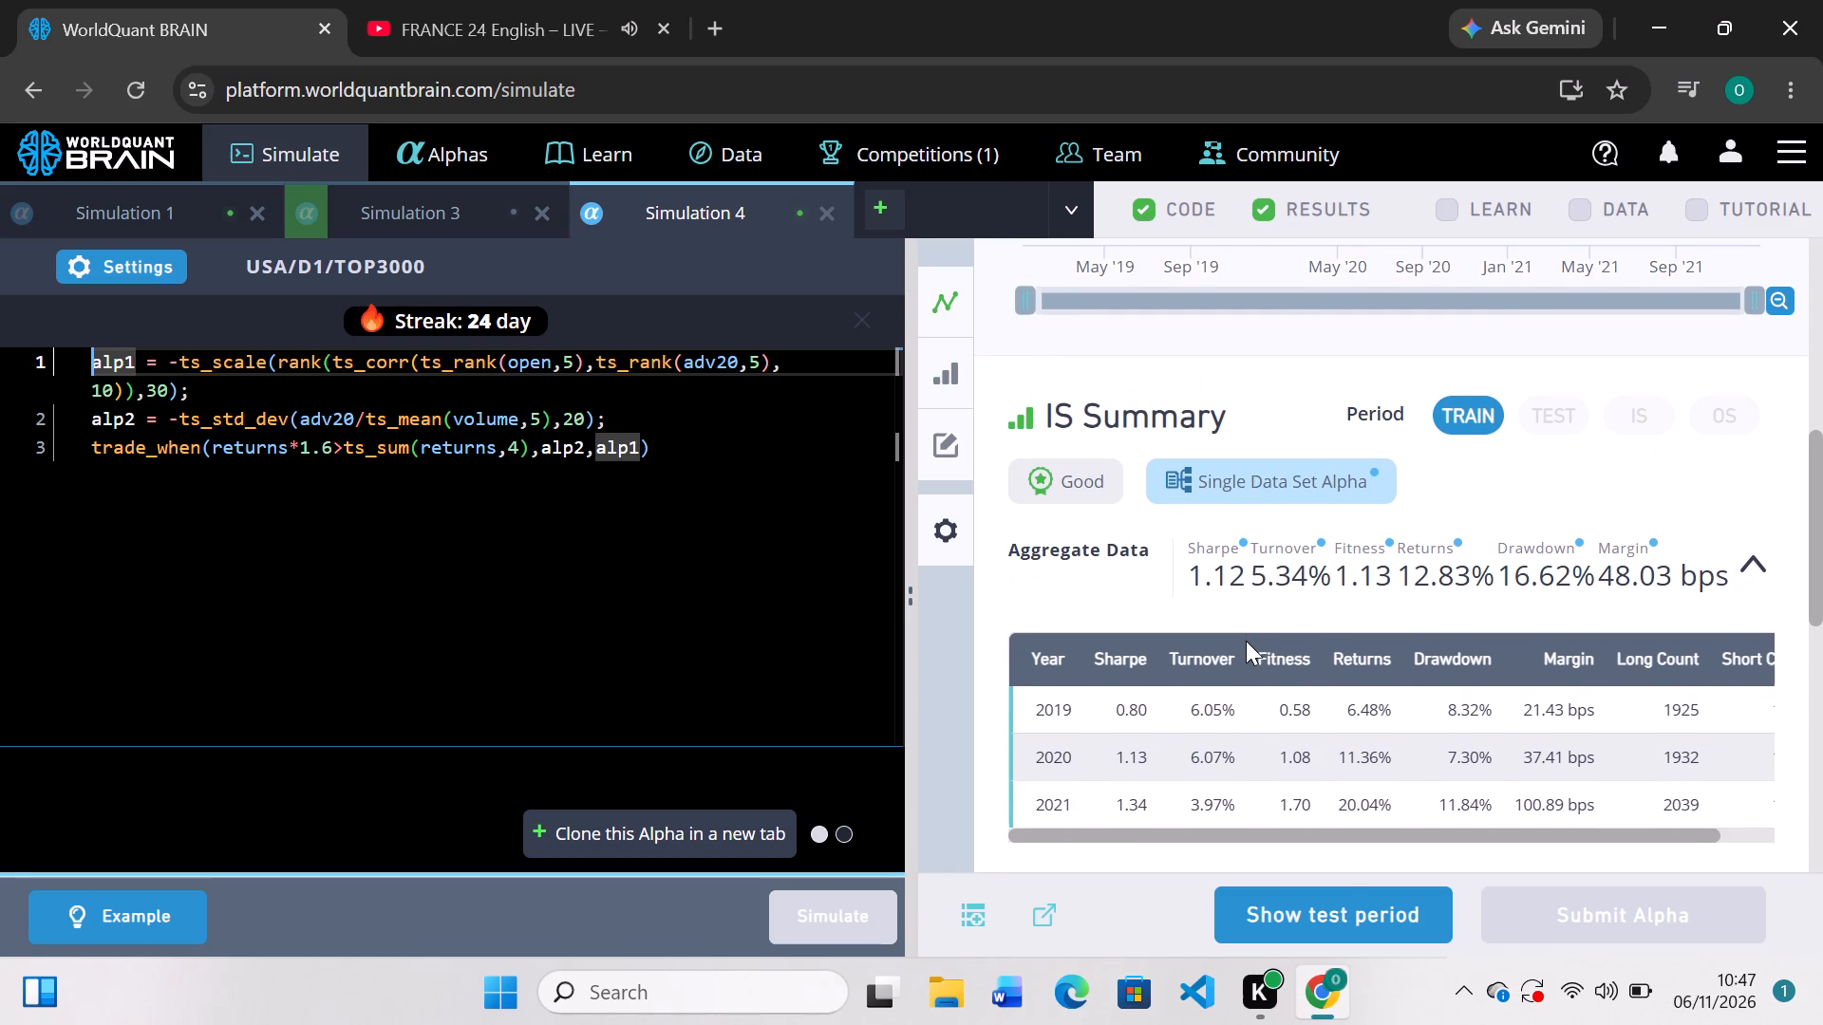
pyautogui.scroll(-2, 1394, 673)
pyautogui.scroll(2, 1394, 673)
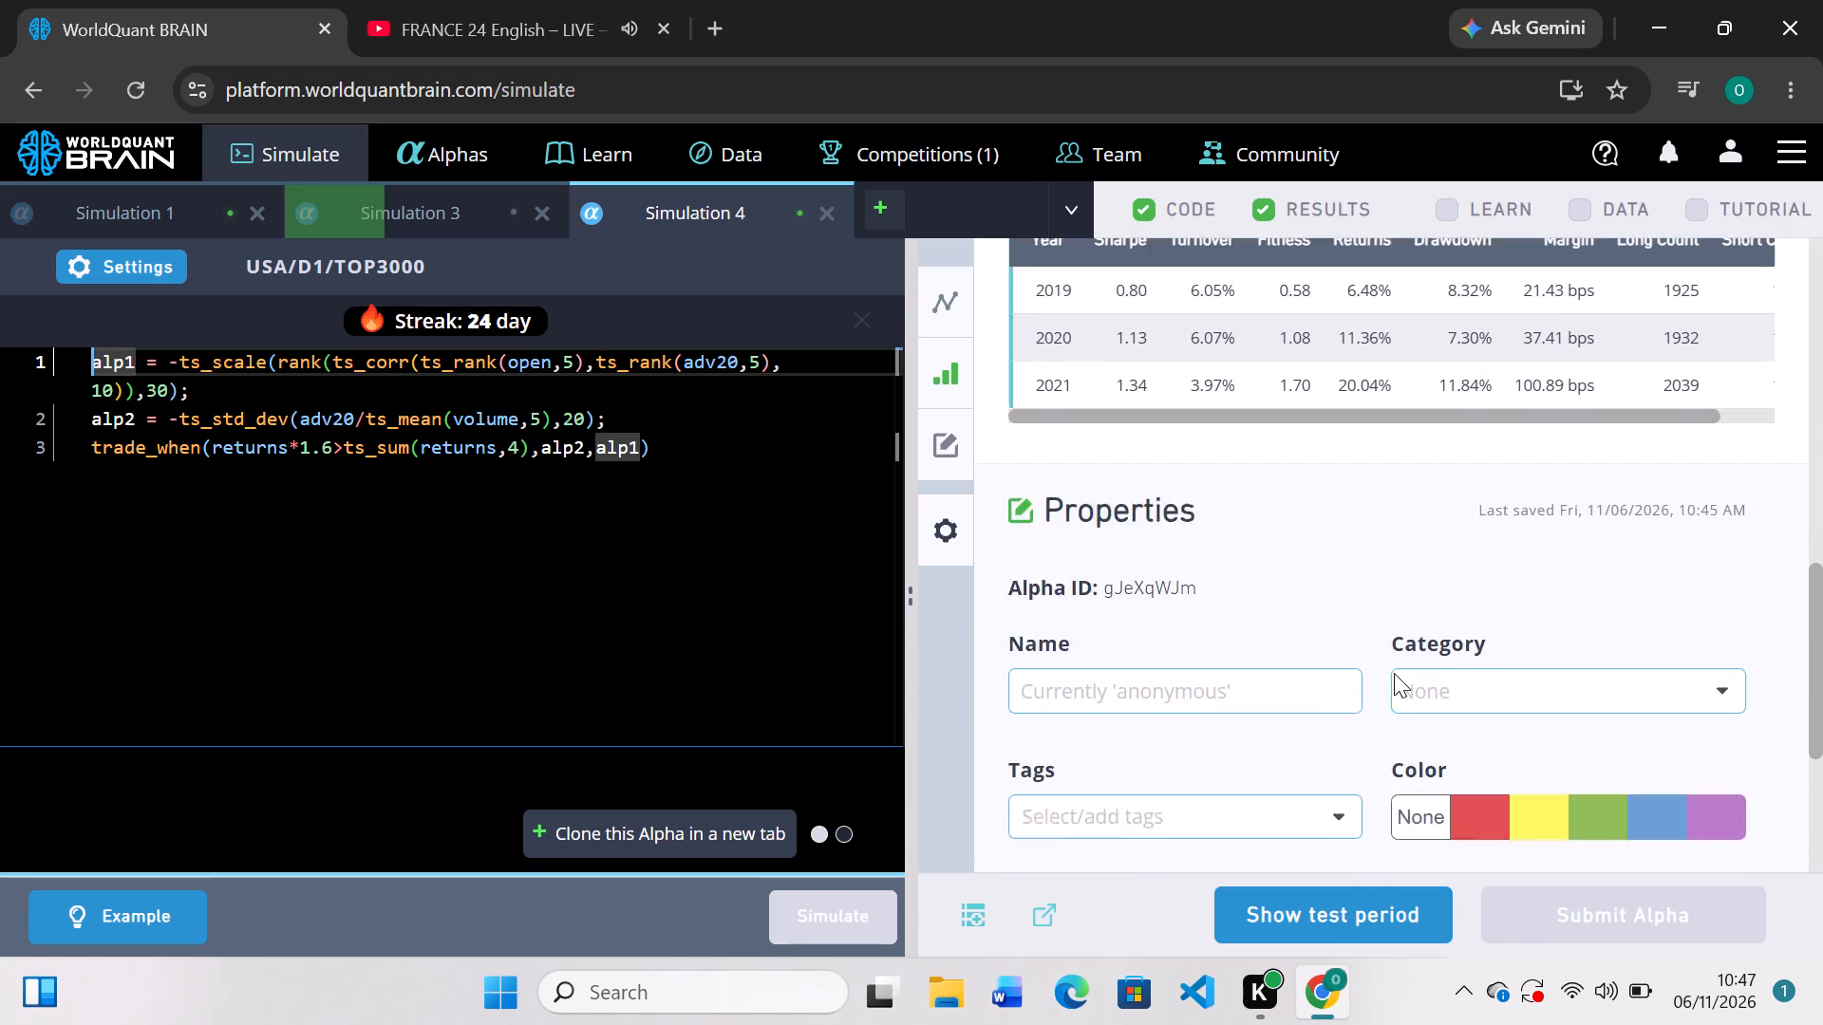
pyautogui.scroll(1, 1394, 673)
pyautogui.click(1320, 896)
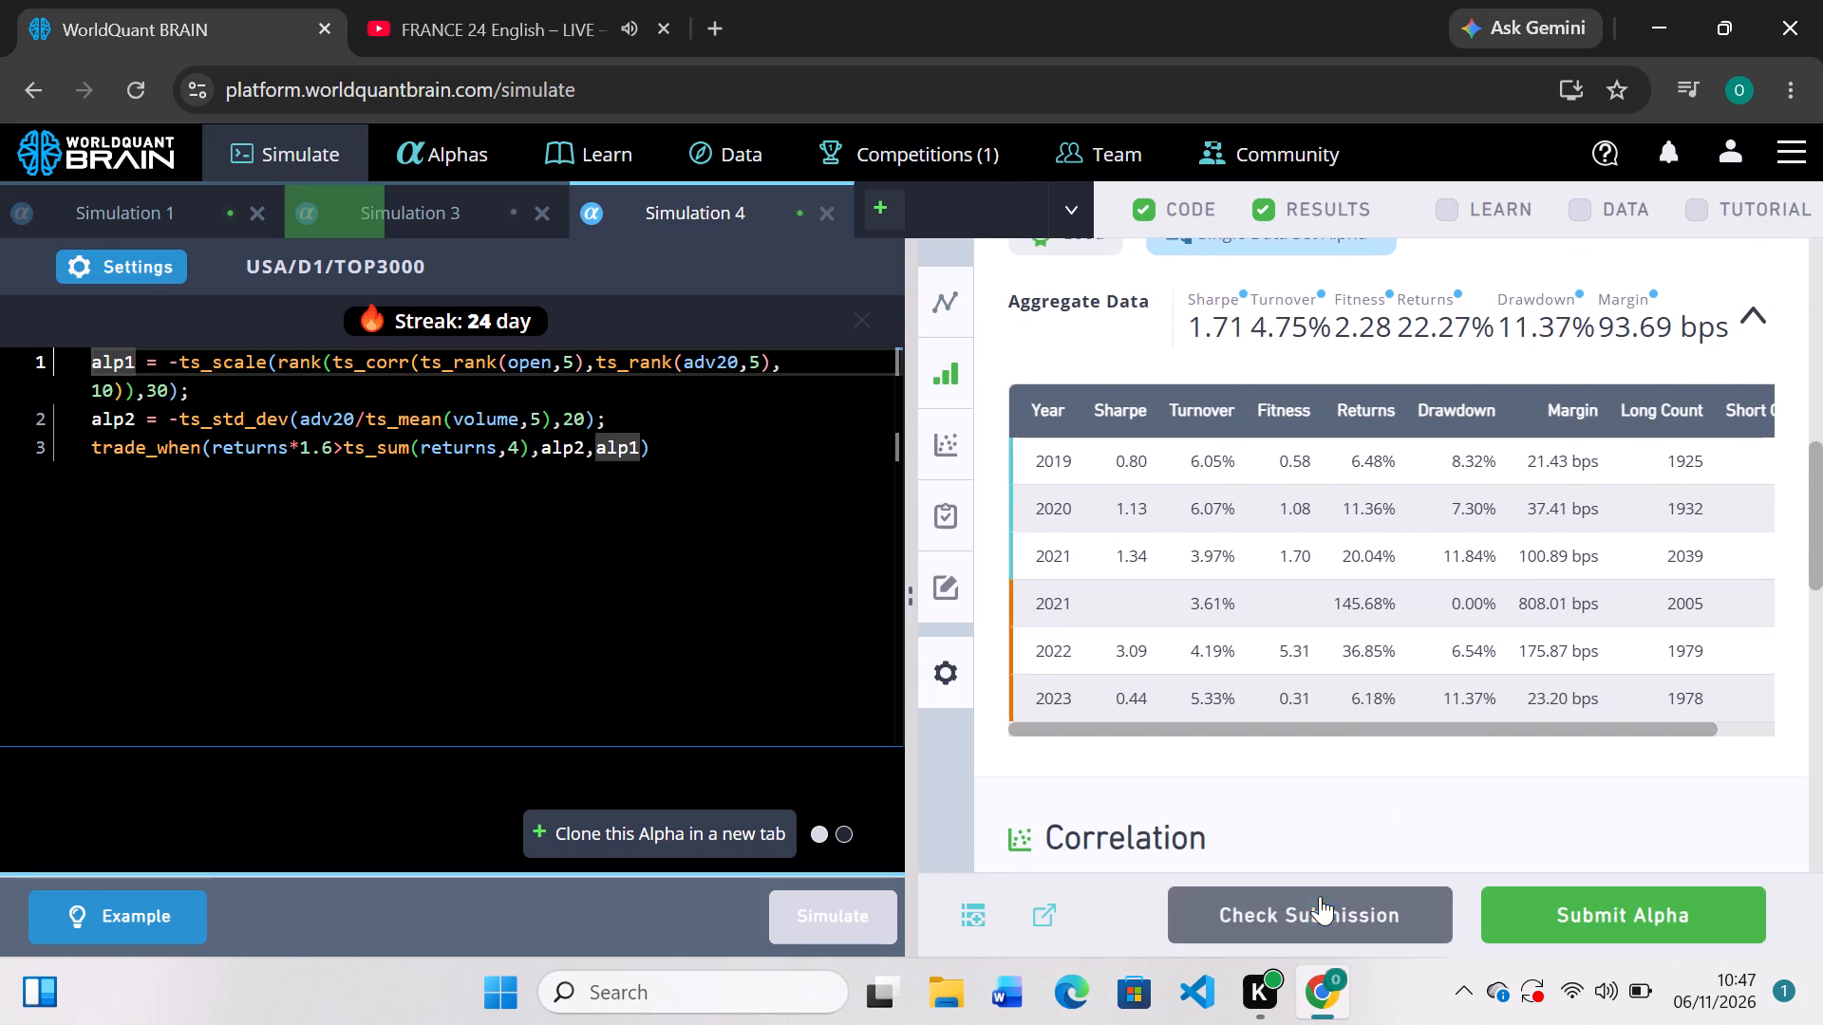
# Run the self-correlation check for Simulation 4 and examine its IS Testing Status.
pyautogui.scroll(-2, 1352, 700)
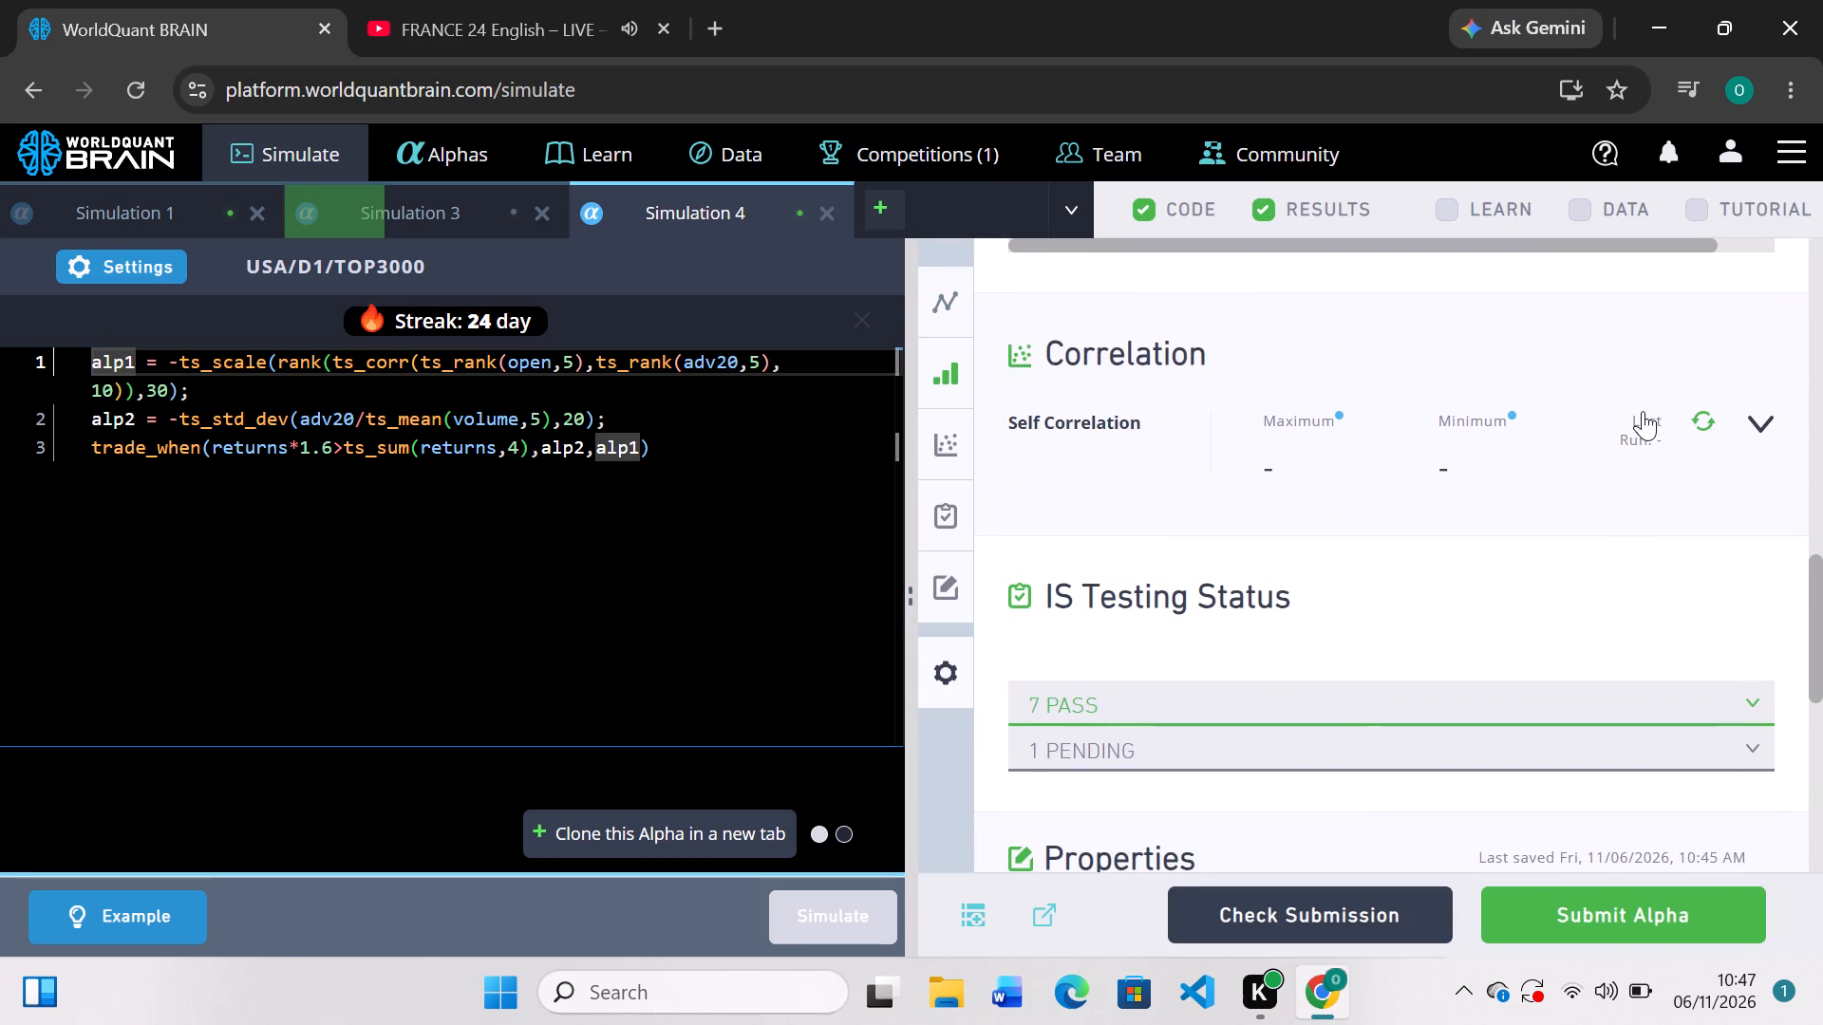
pyautogui.click(1712, 420)
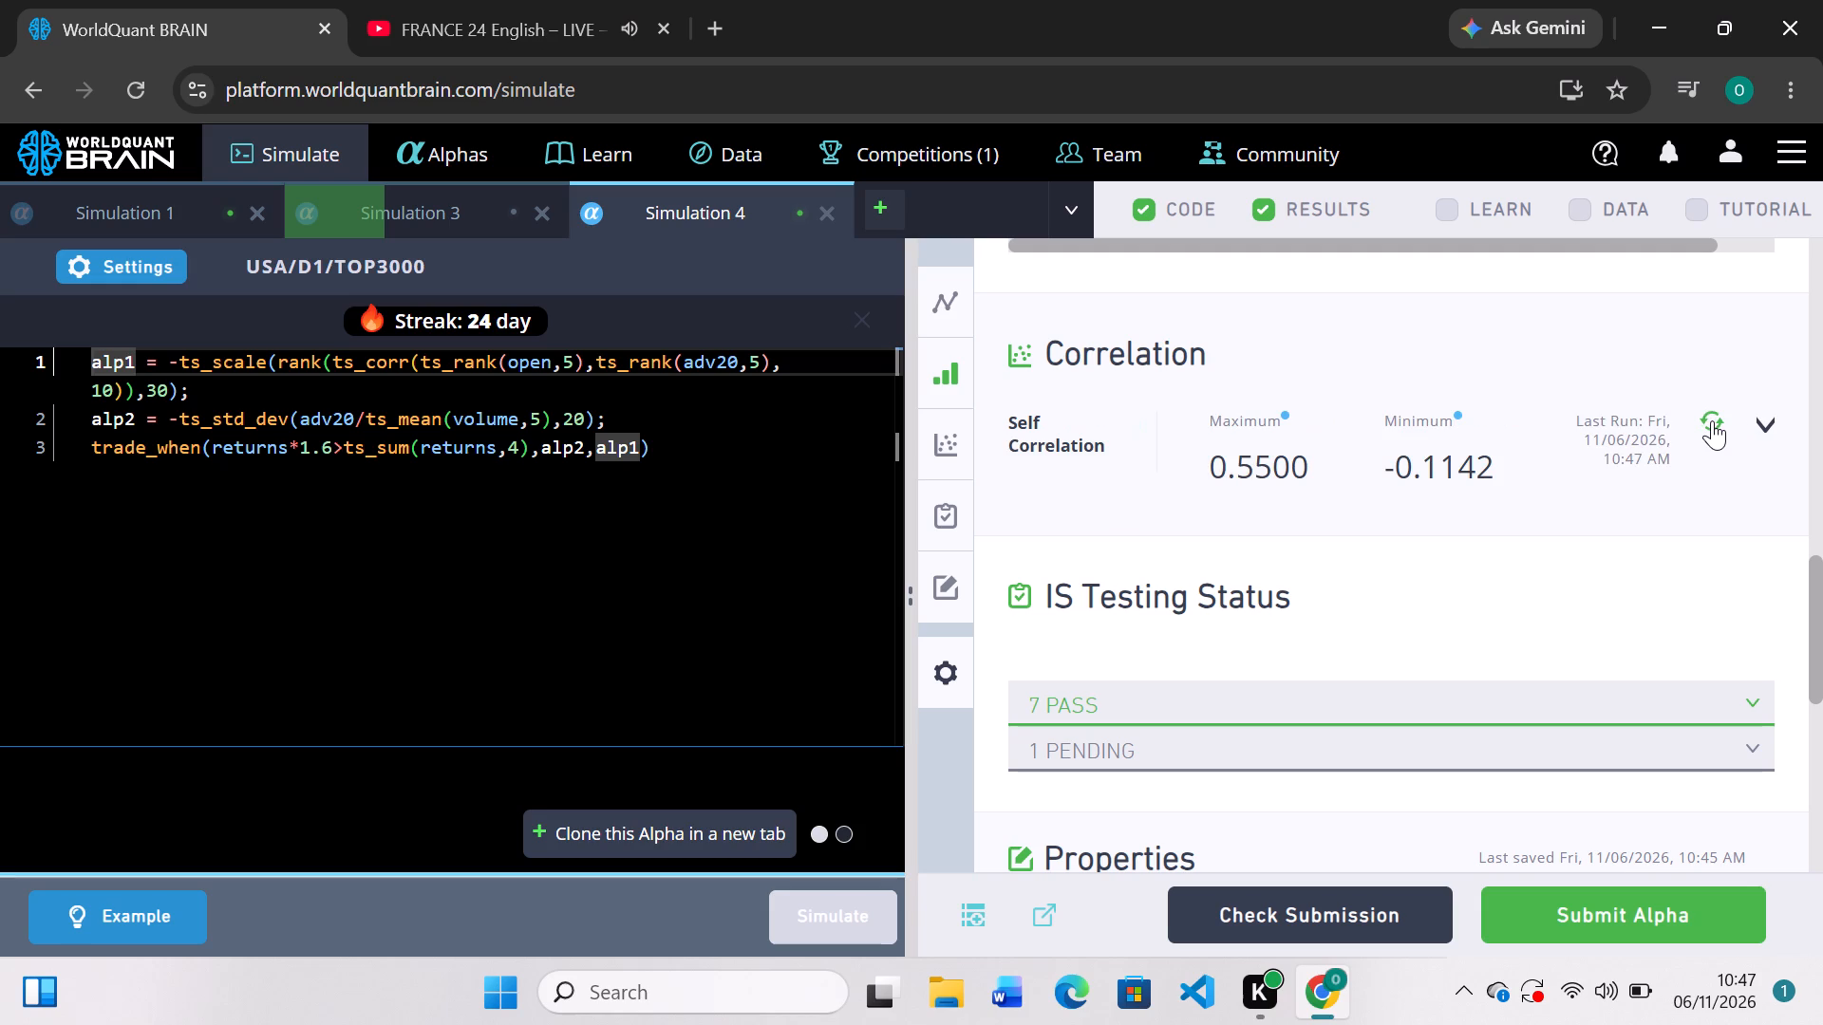
pyautogui.click(1712, 420)
pyautogui.scroll(1, 378, 588)
pyautogui.scroll(-2, 378, 588)
# Return to Simulation 3, check its new train results, set the decay to 310, and simulate the alpha again.
pyautogui.click(179, 202)
pyautogui.click(439, 199)
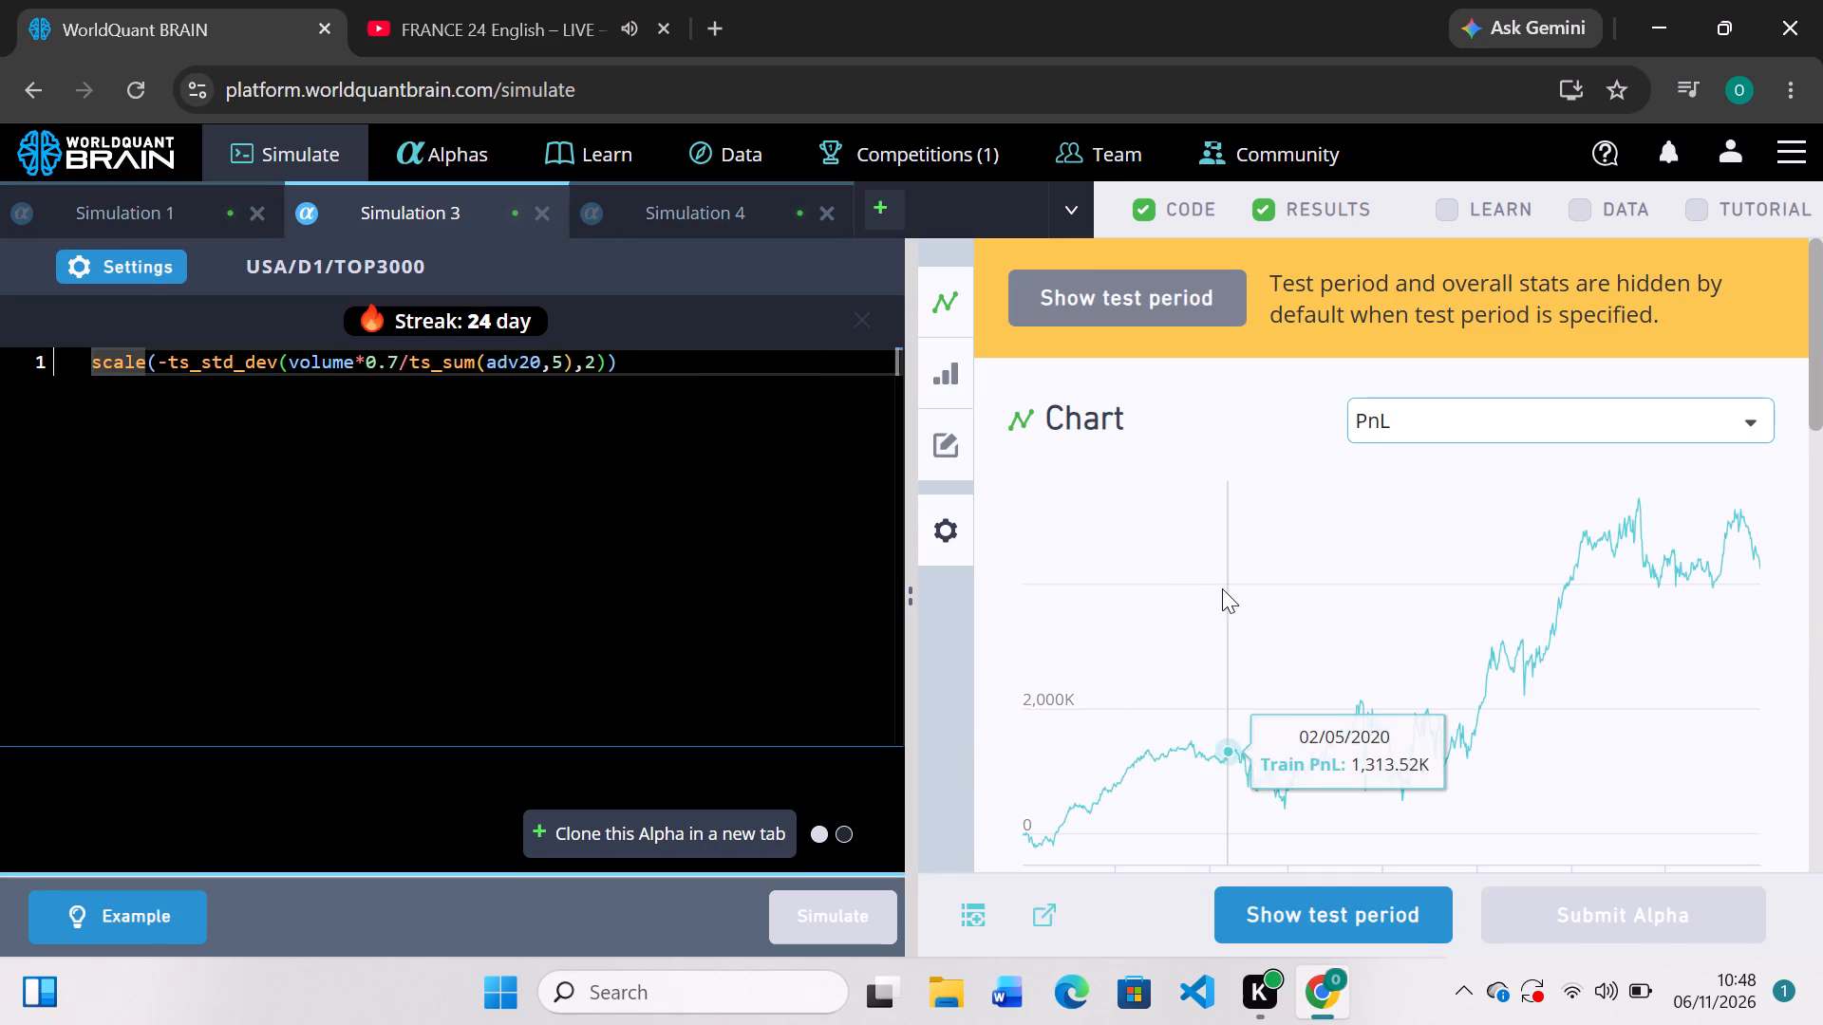
pyautogui.scroll(-3, 1222, 588)
pyautogui.scroll(3, 1222, 588)
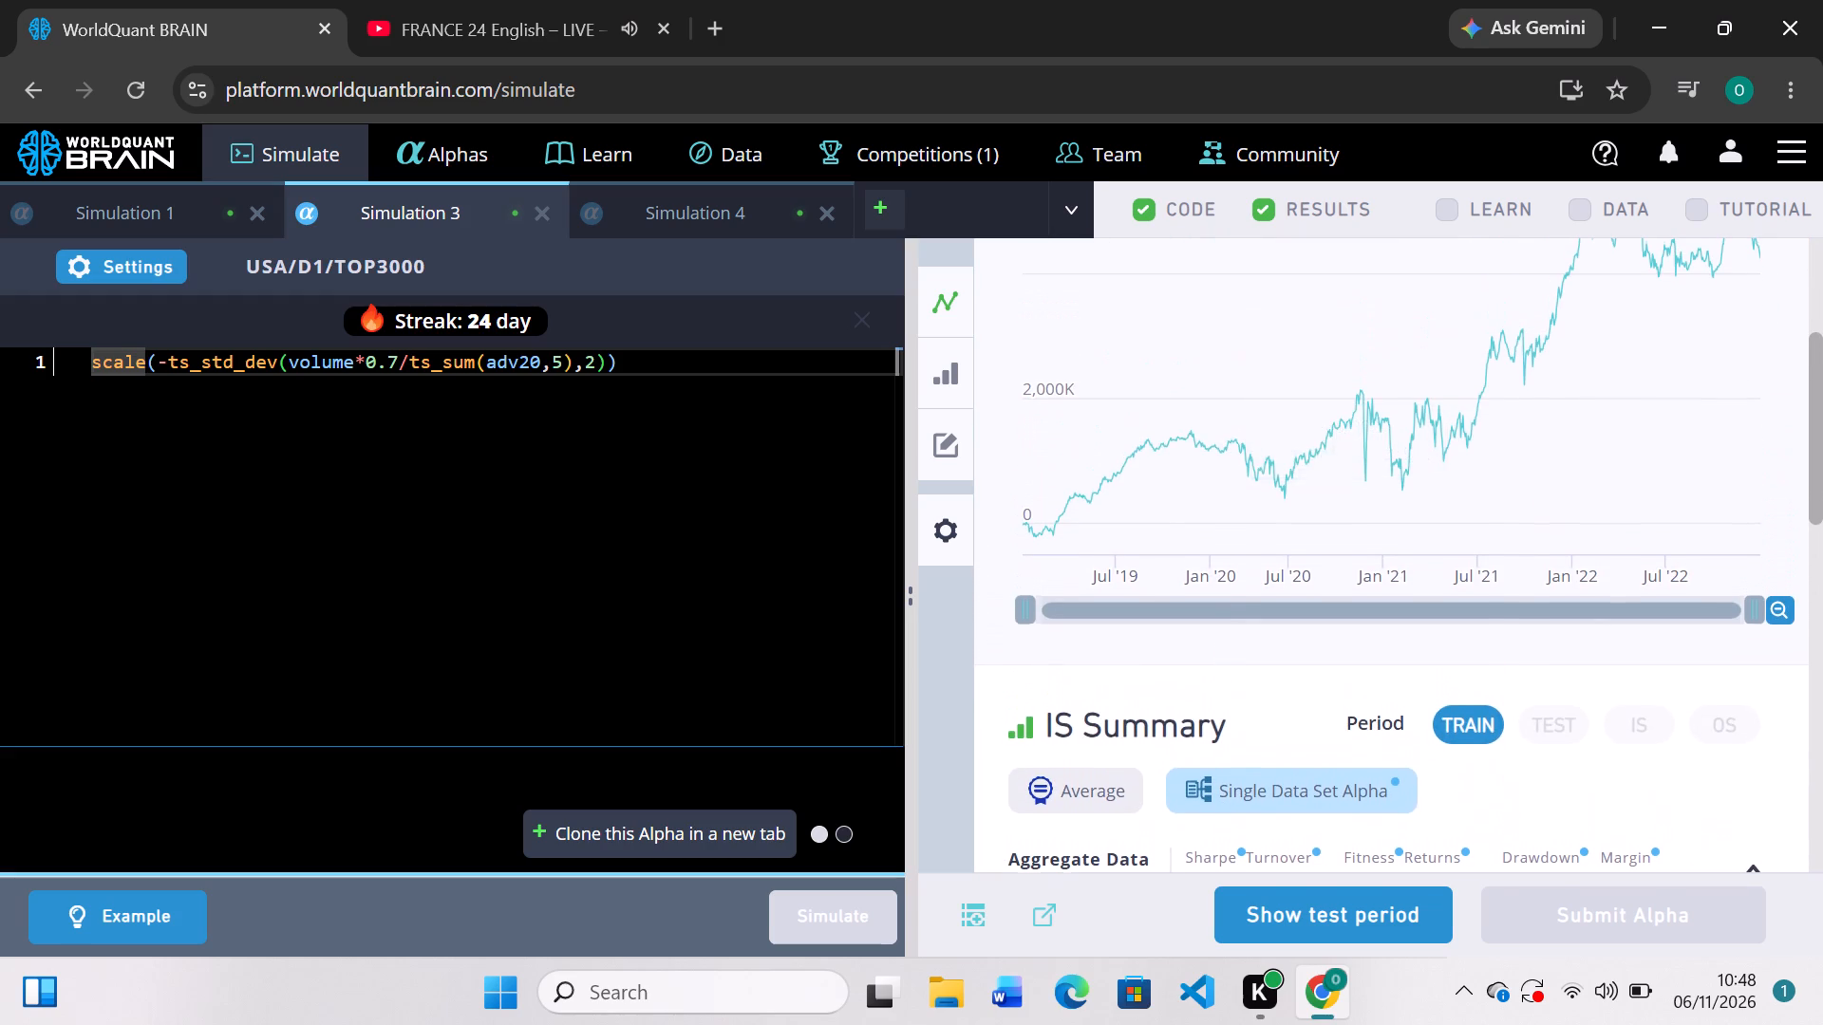
pyautogui.click(143, 259)
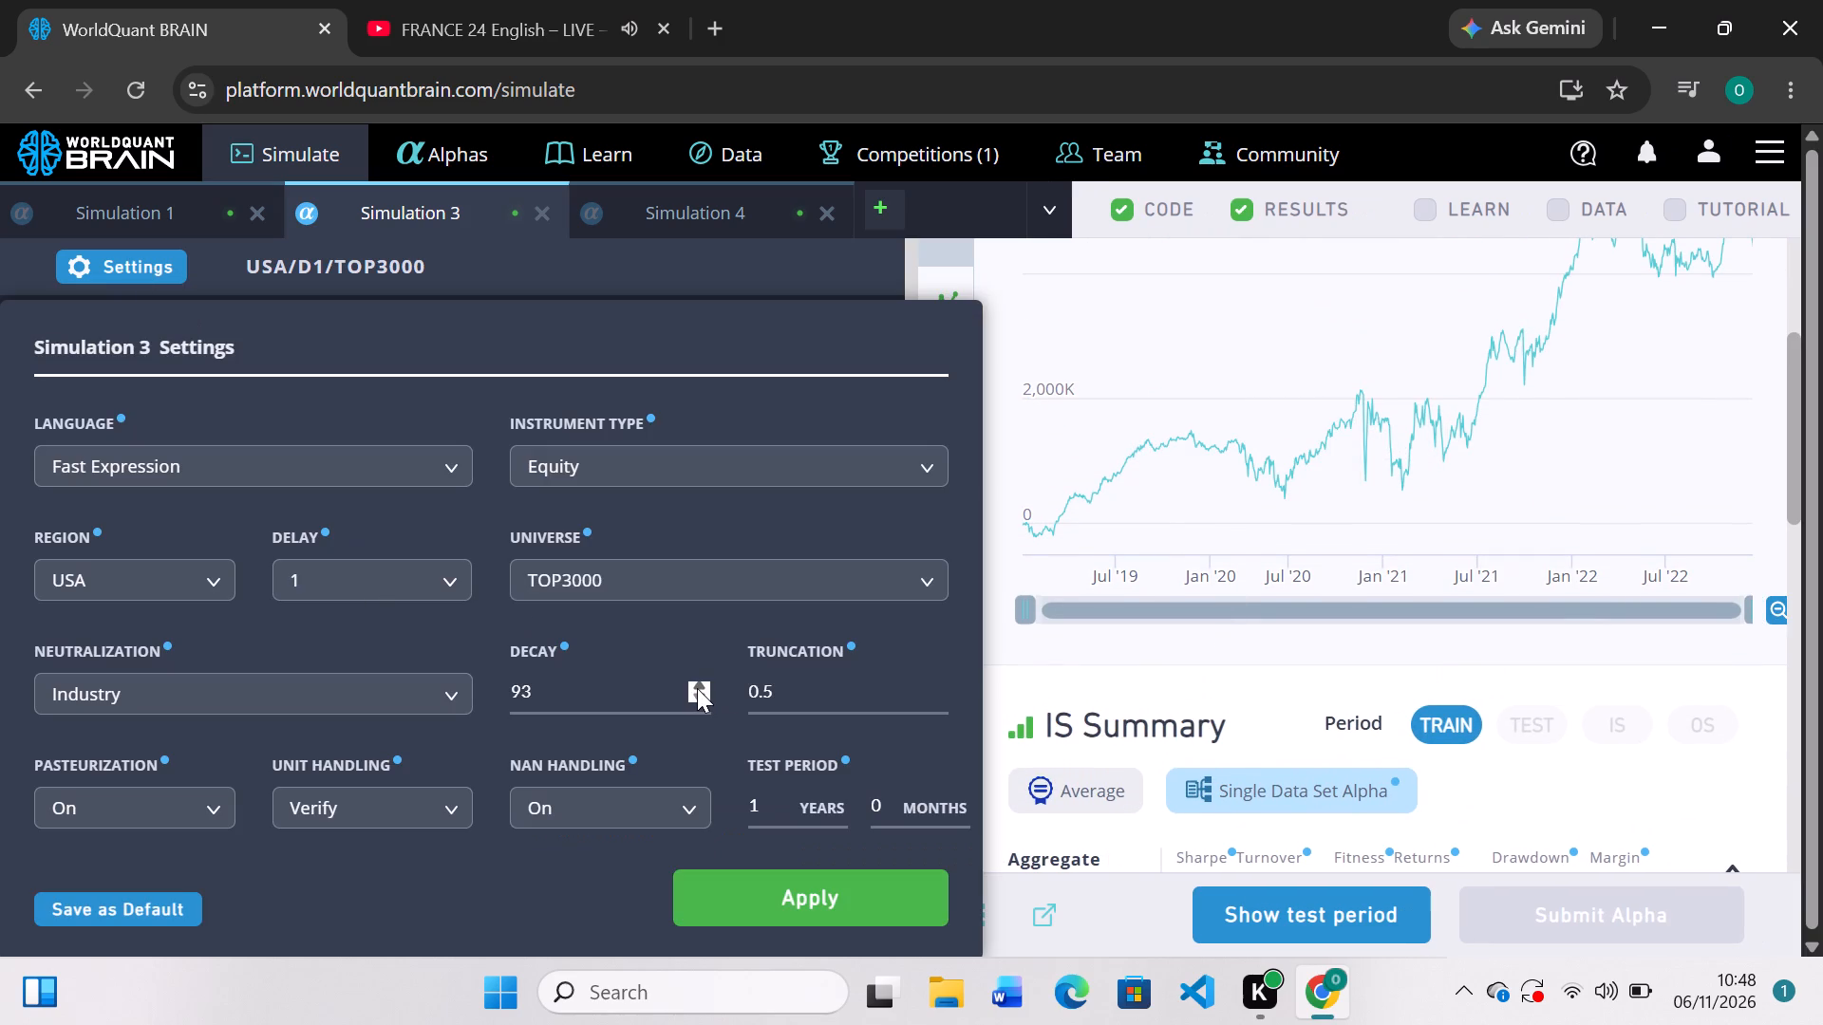
pyautogui.click(697, 688)
pyautogui.click(727, 885)
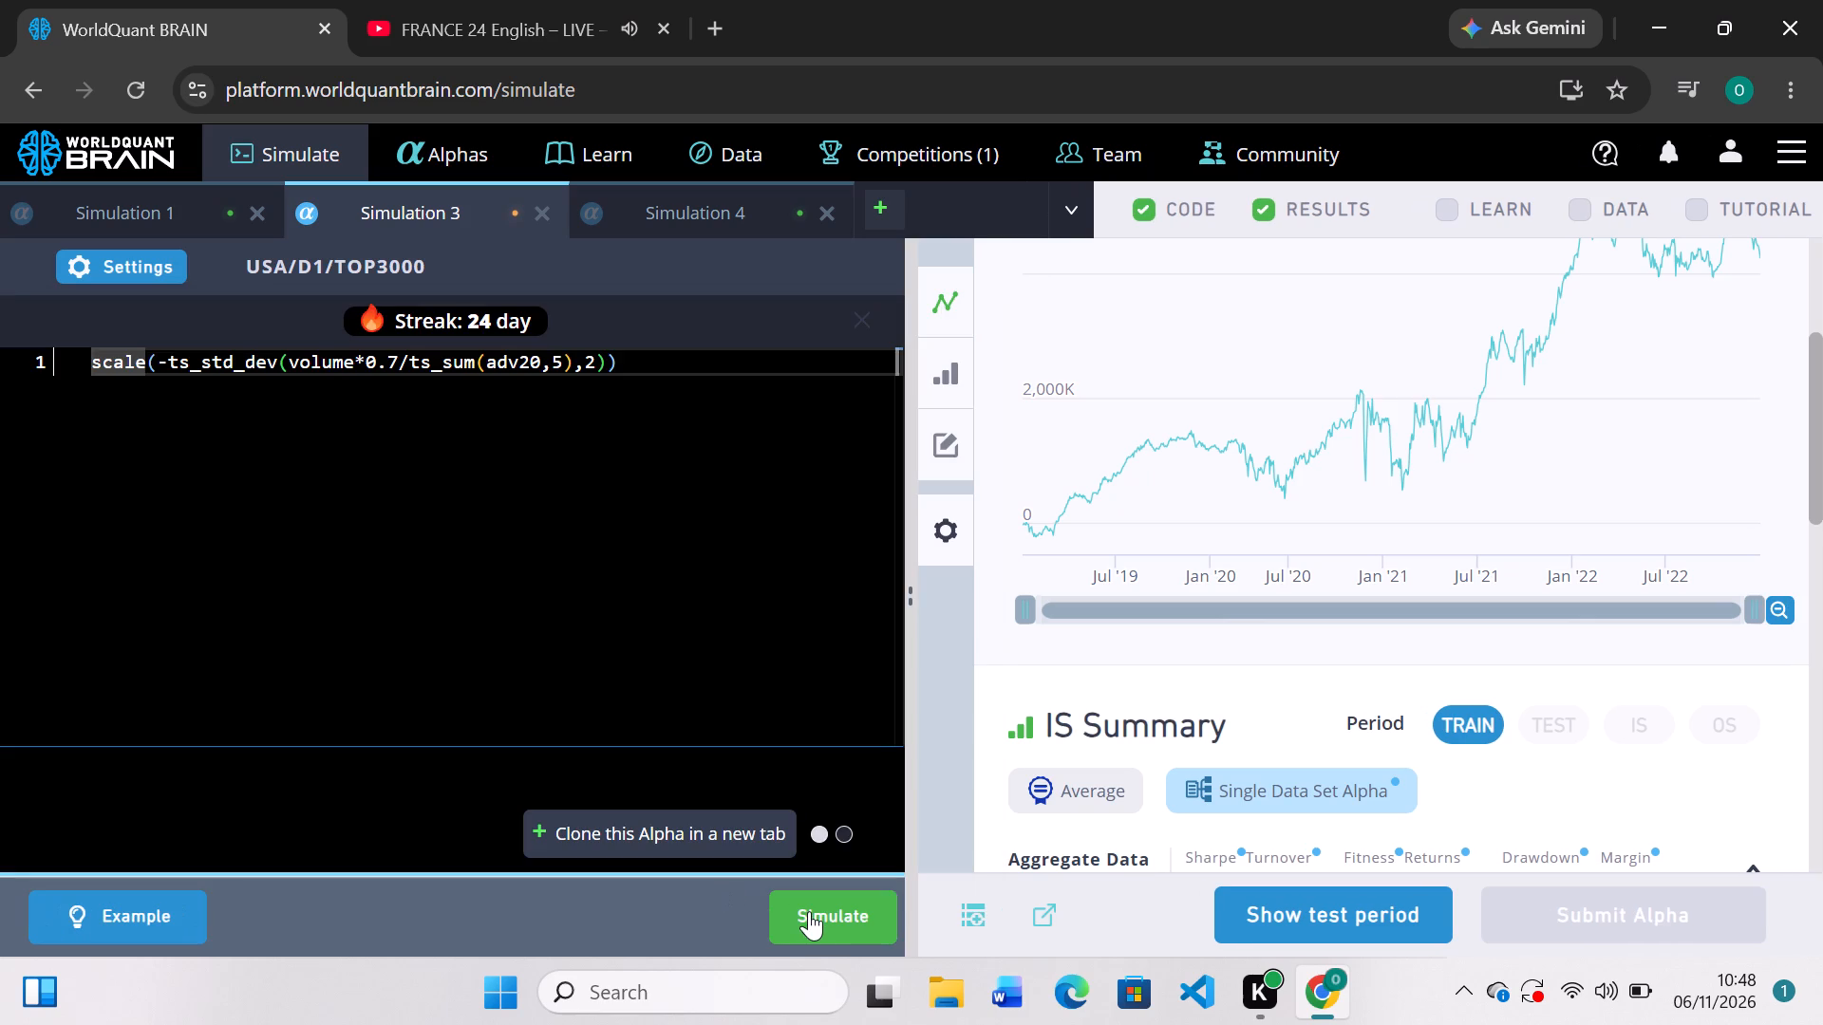
pyautogui.click(809, 911)
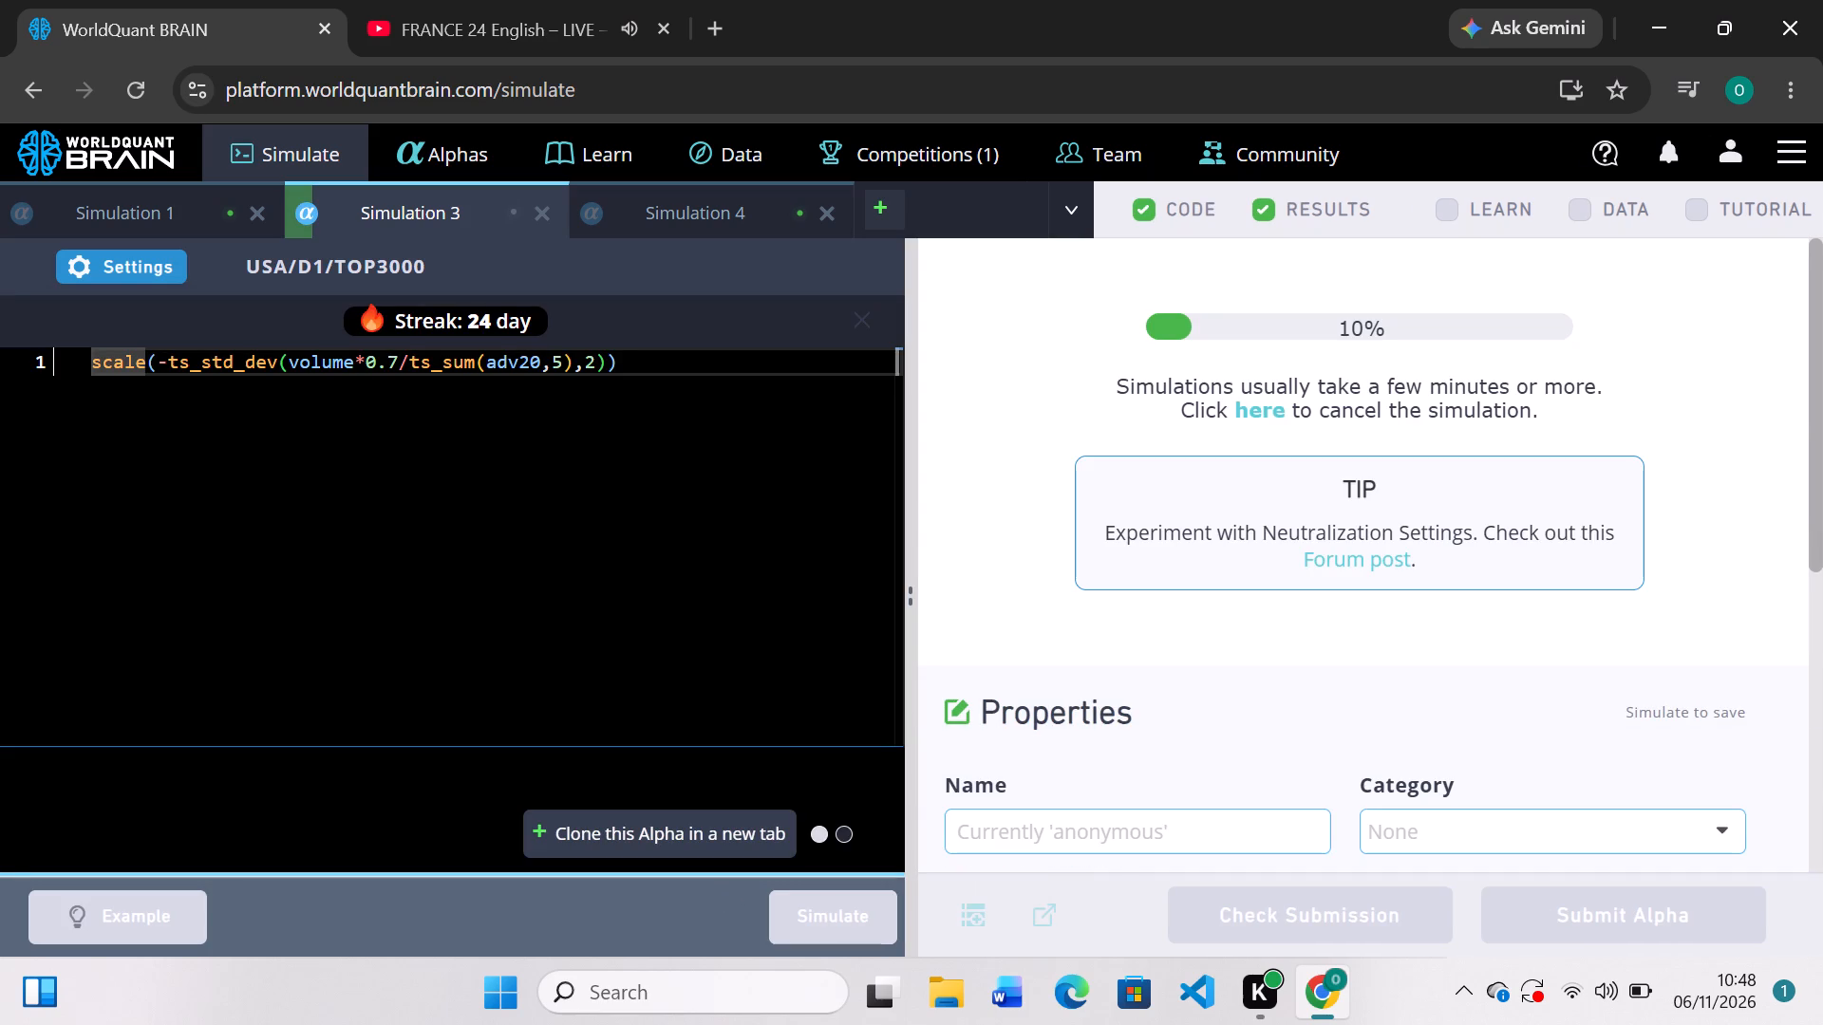
# Copy Simulation 3's scale(-ts_std_dev(volume*0.7/ts_sum(adv20,5),2)) expression over the alp2 definition in Simulation 4 and simulate it.
pyautogui.moveTo(630, 364); pyautogui.dragTo(70, 354)
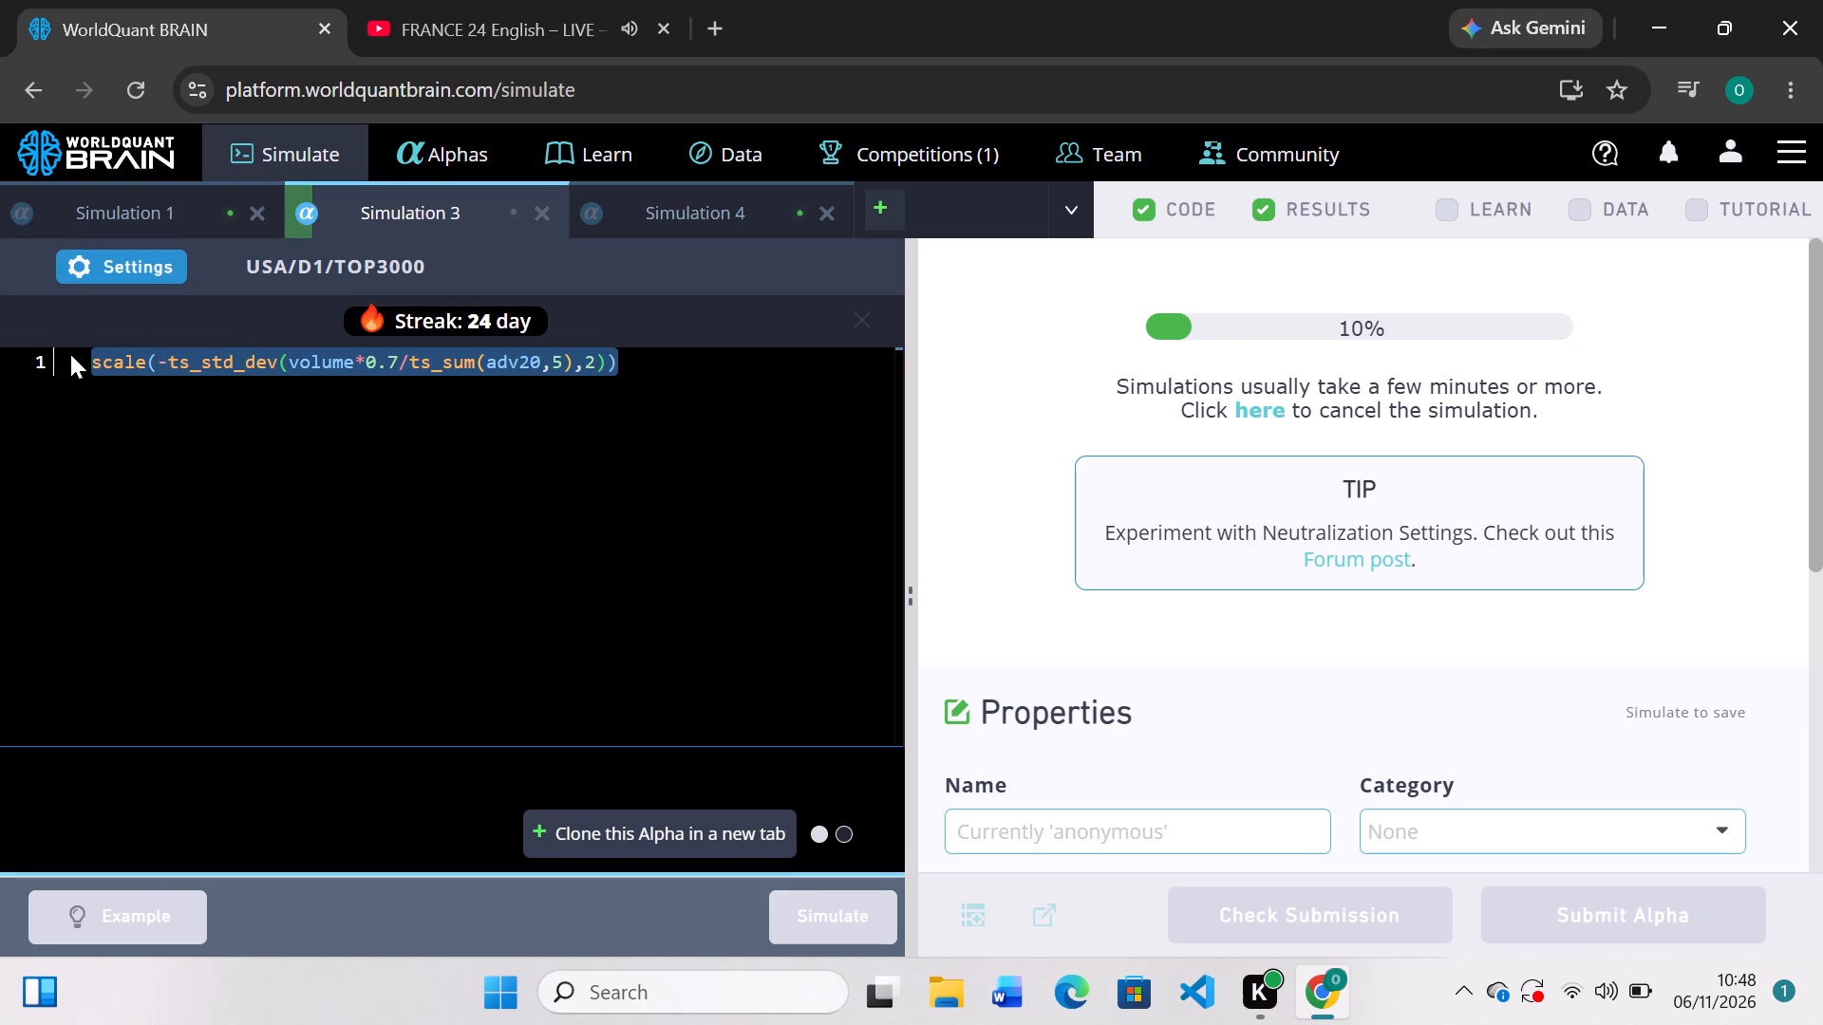
pyautogui.hotkey('ctrl', 'c')
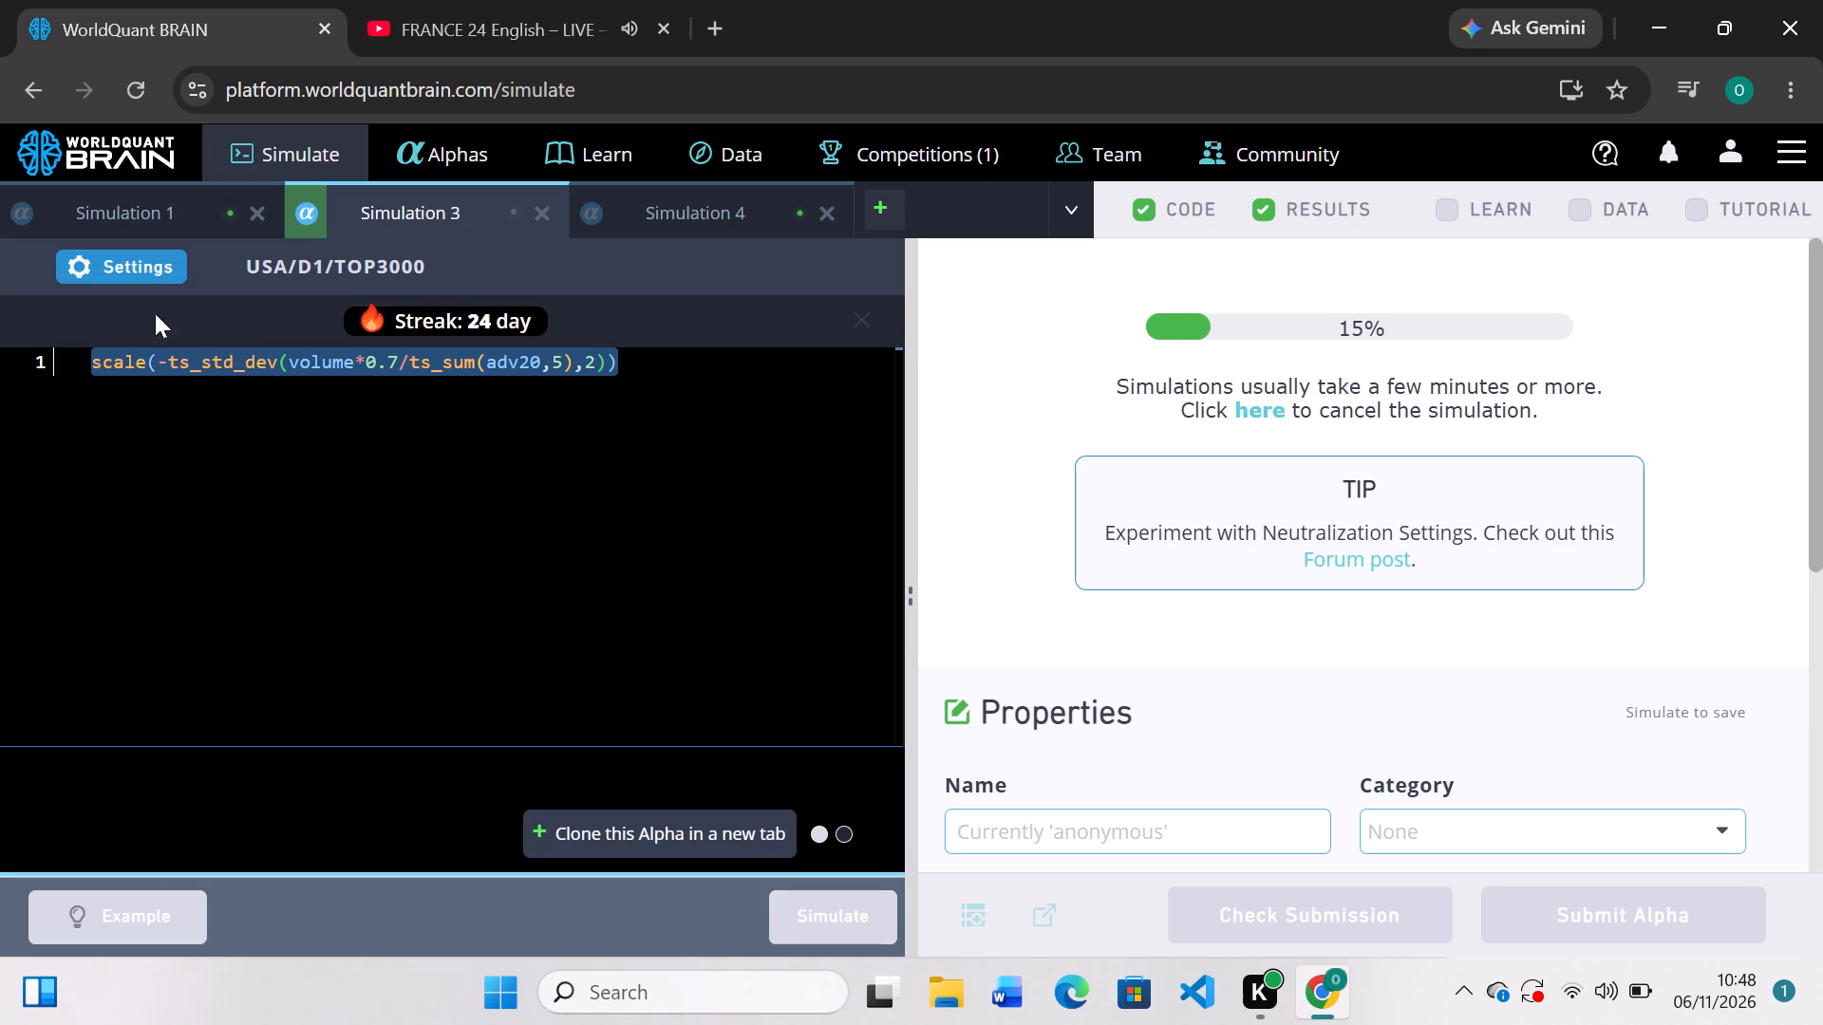
pyautogui.click(655, 198)
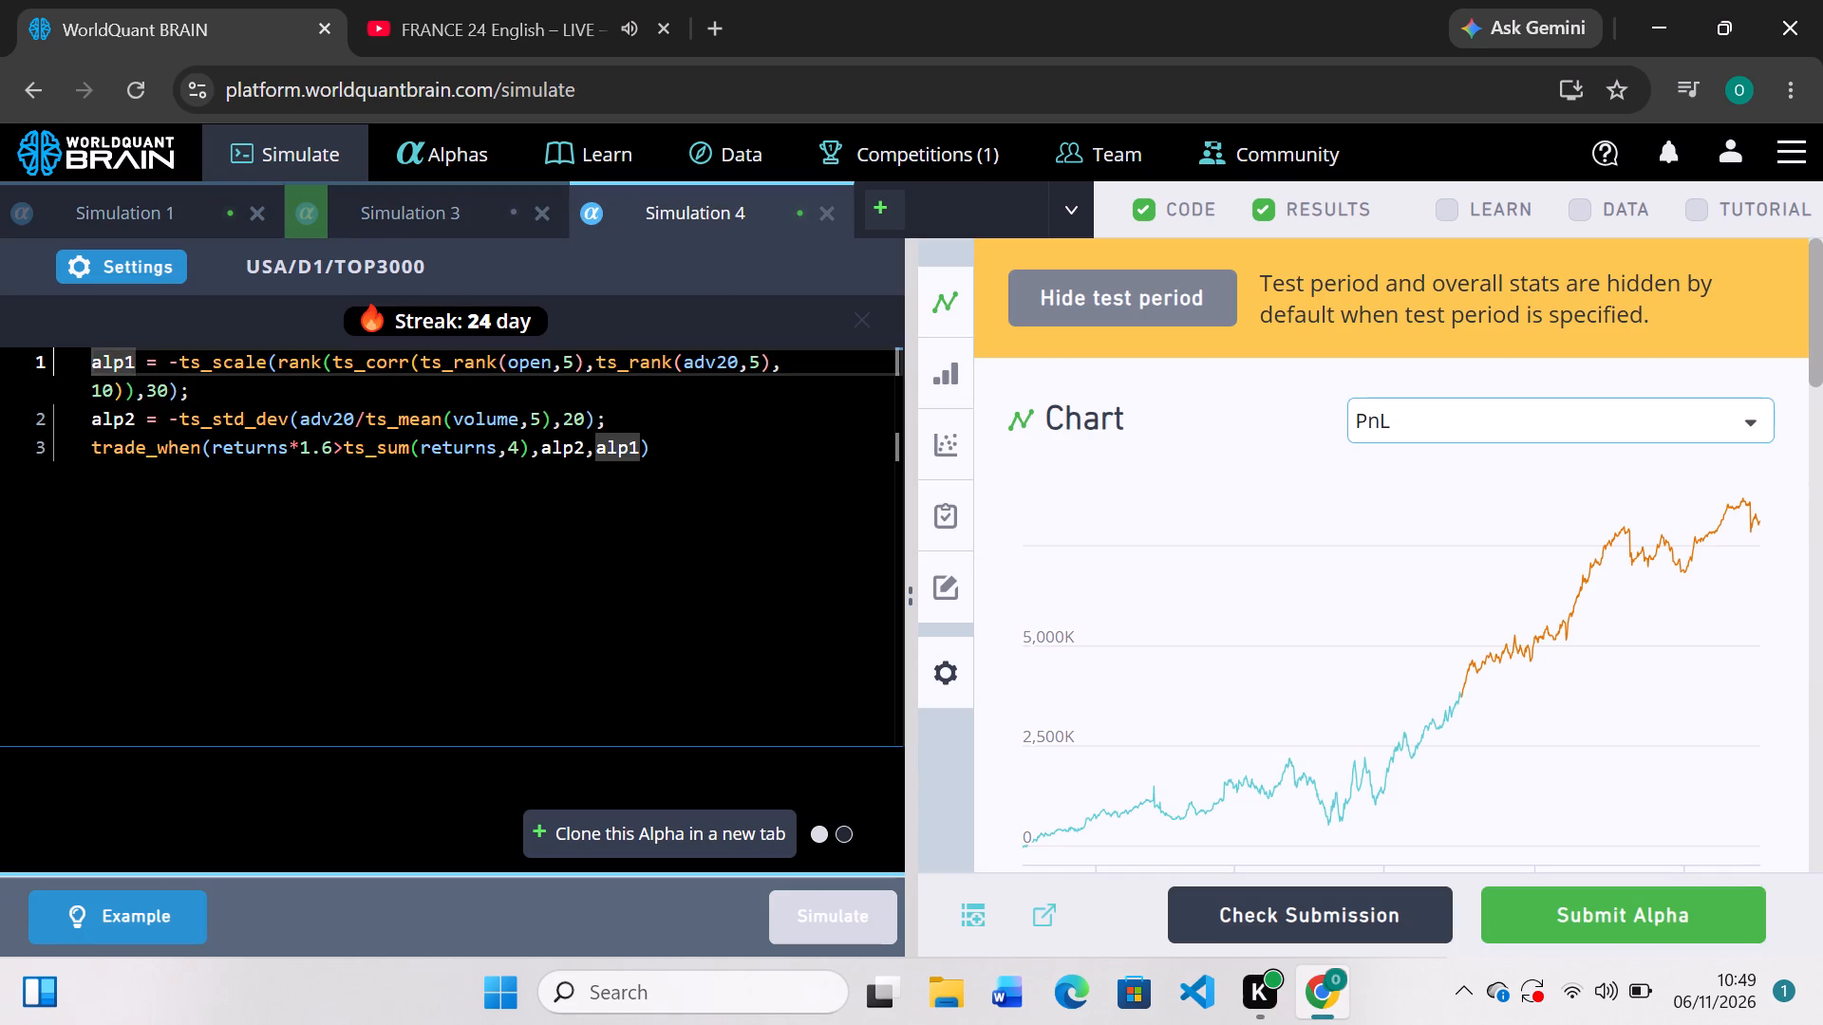
pyautogui.moveTo(592, 415); pyautogui.dragTo(209, 424)
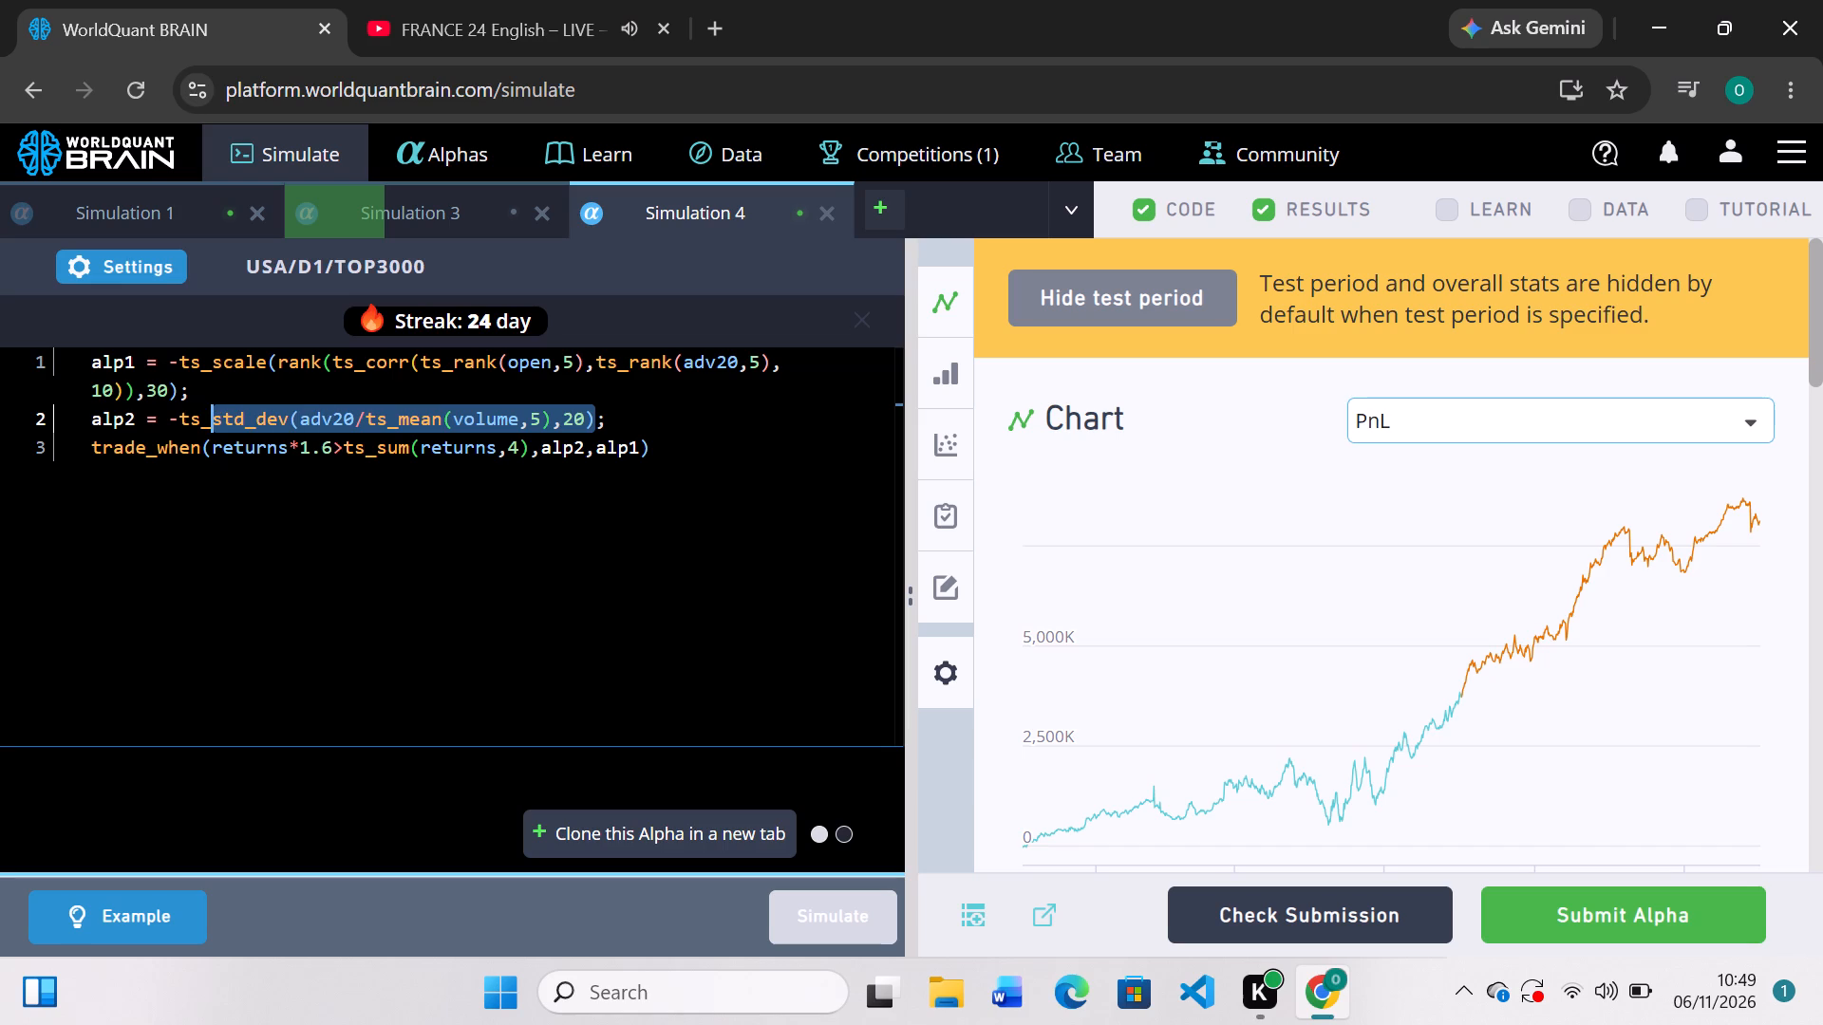
pyautogui.moveTo(209, 424); pyautogui.dragTo(168, 423)
pyautogui.hotkey('ctrl', 'v')
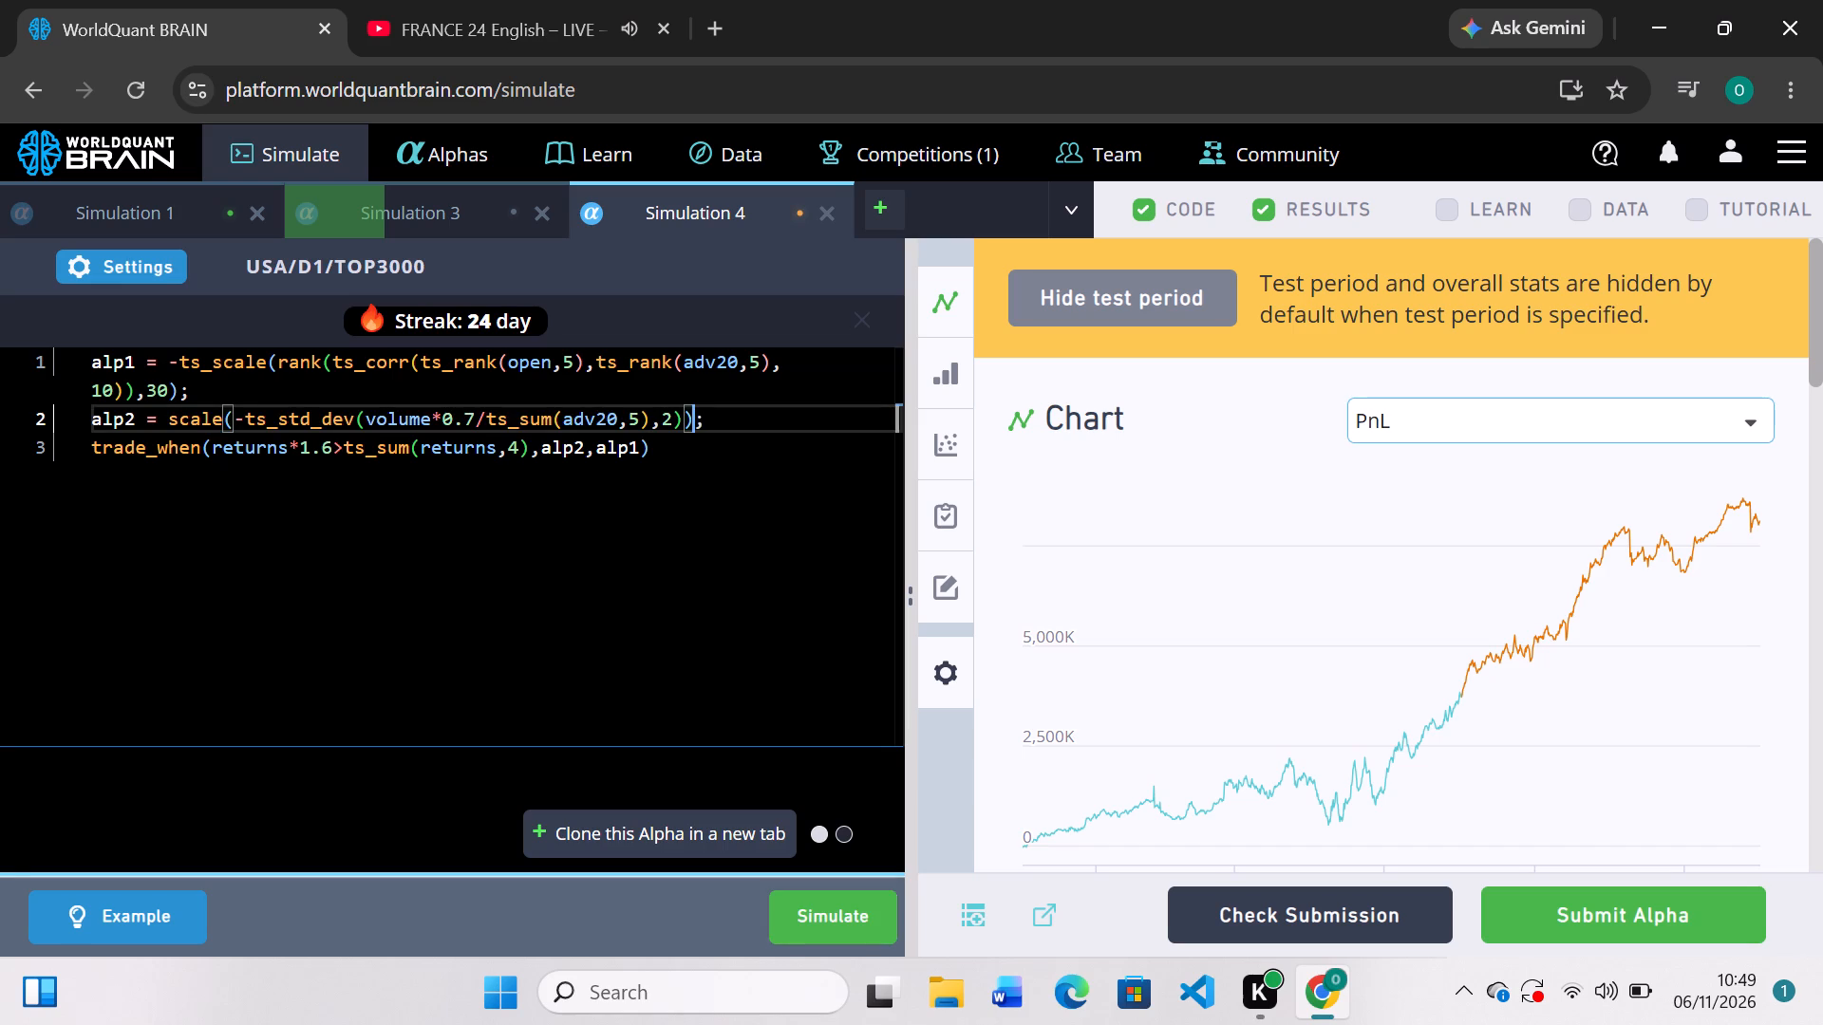
pyautogui.click(792, 901)
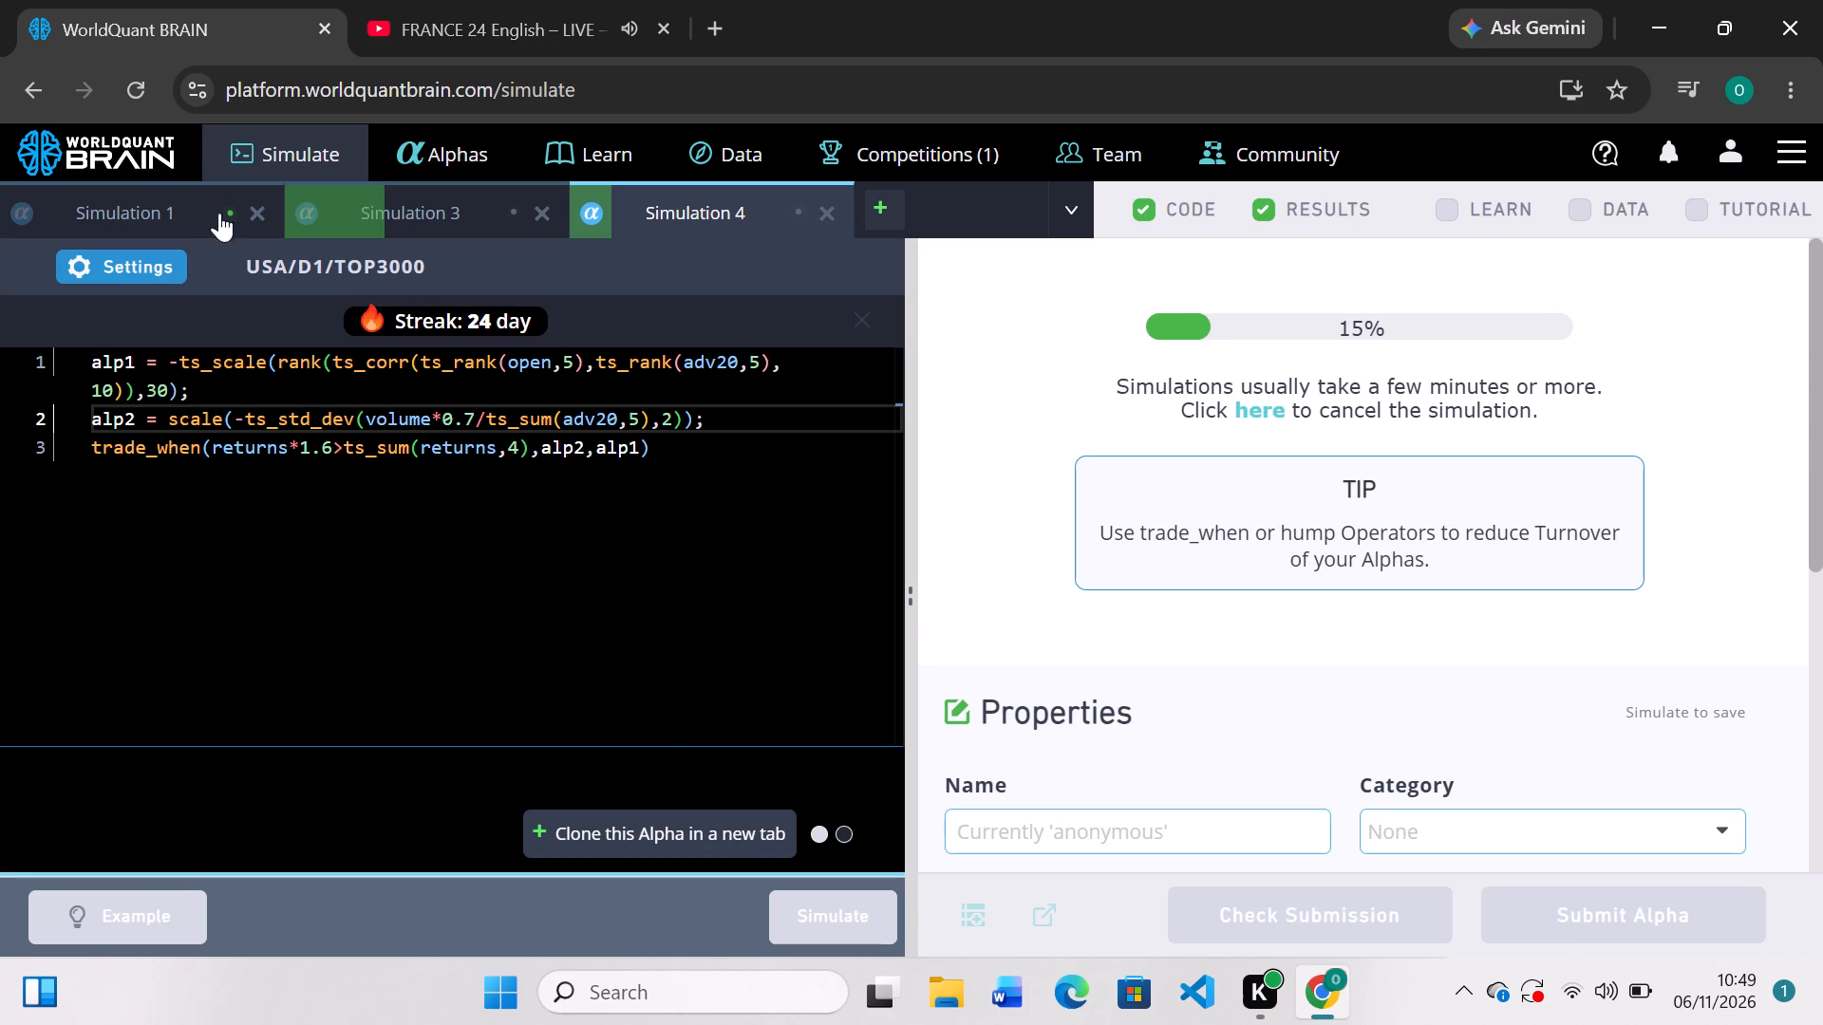
# In Simulation 1, replace the -ts_std_dev term with the copied scale expression, add a closing parenthesis at the end, and simulate.
pyautogui.click(176, 217)
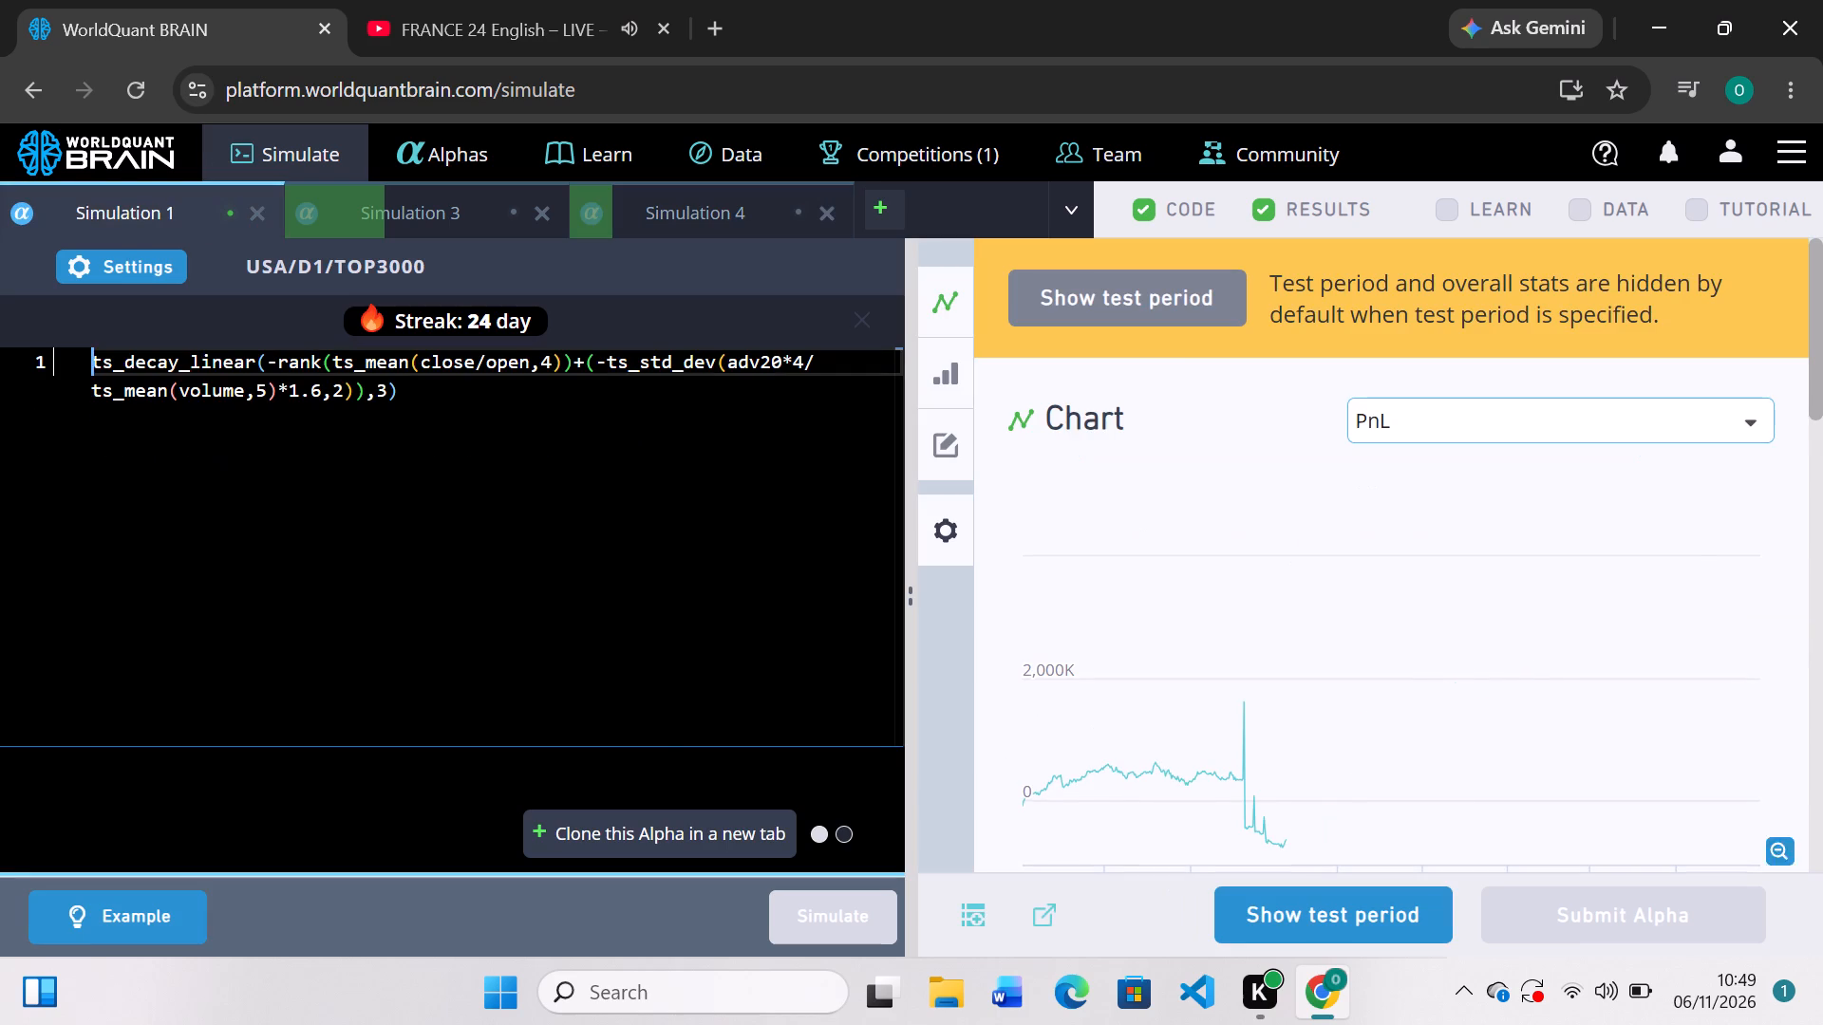
pyautogui.scroll(-2, 1204, 670)
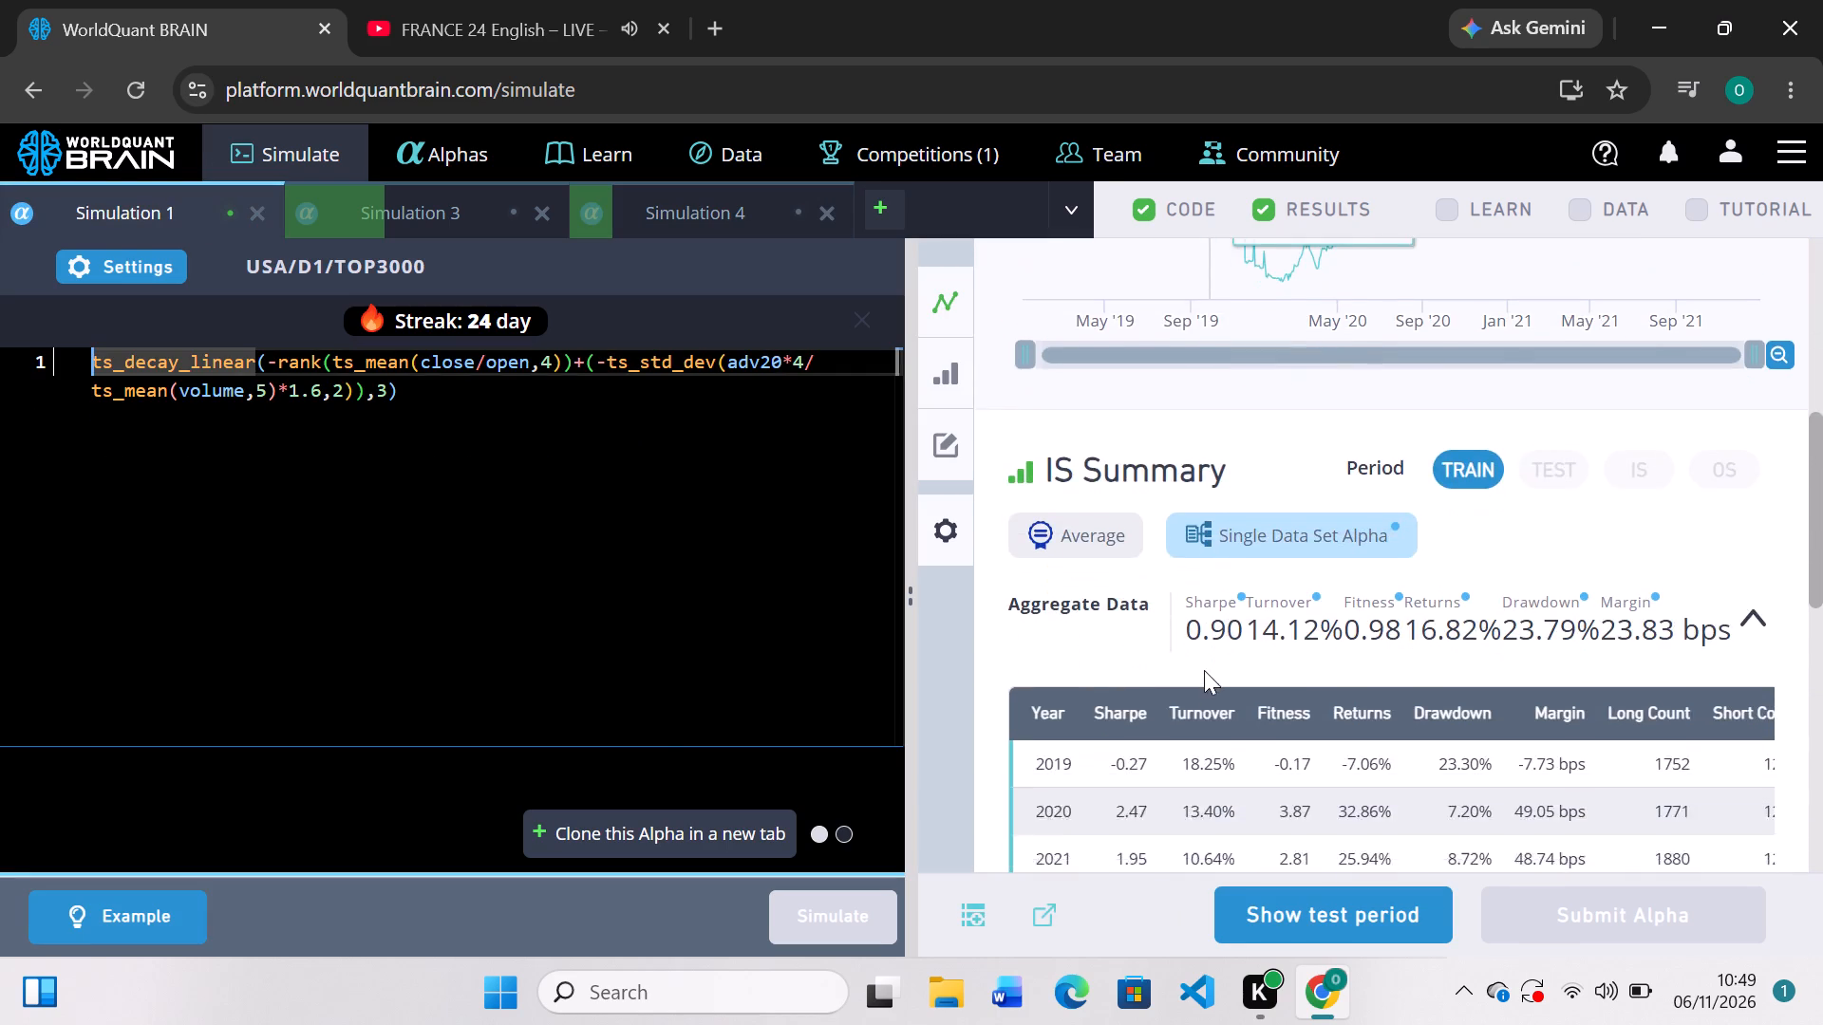
pyautogui.scroll(2, 1204, 670)
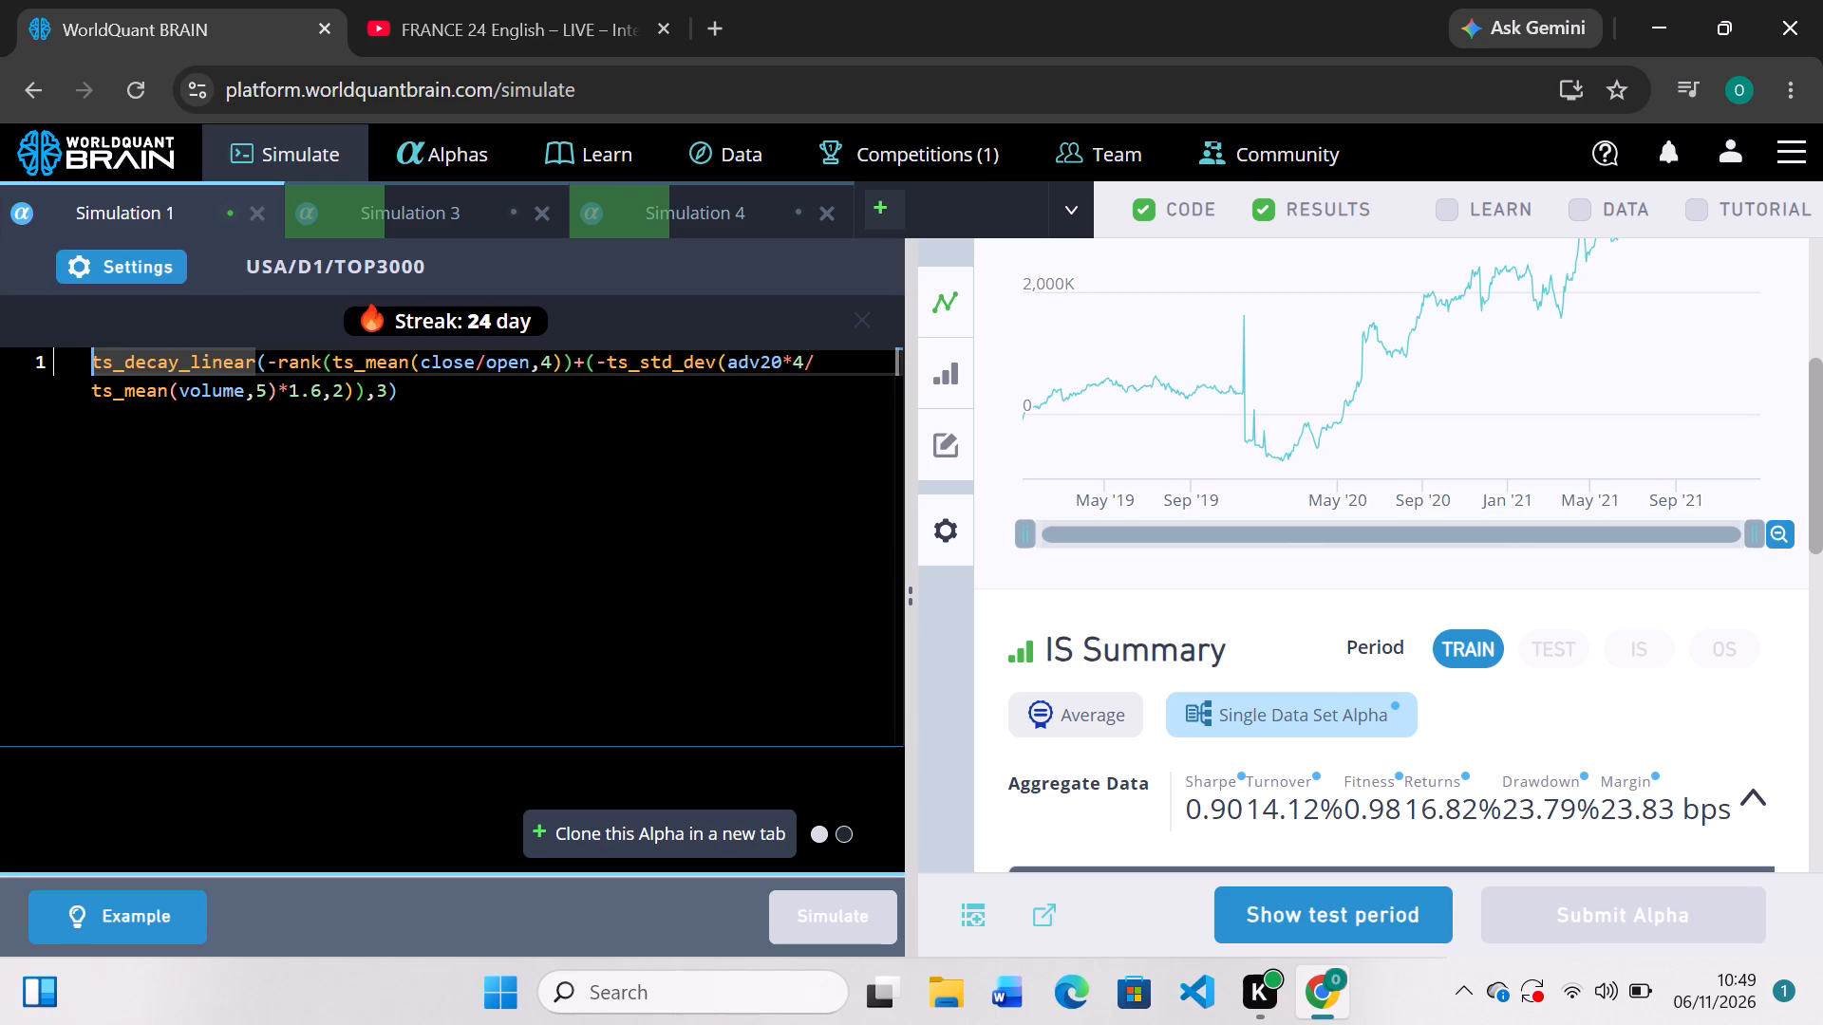
pyautogui.moveTo(592, 360); pyautogui.dragTo(669, 419)
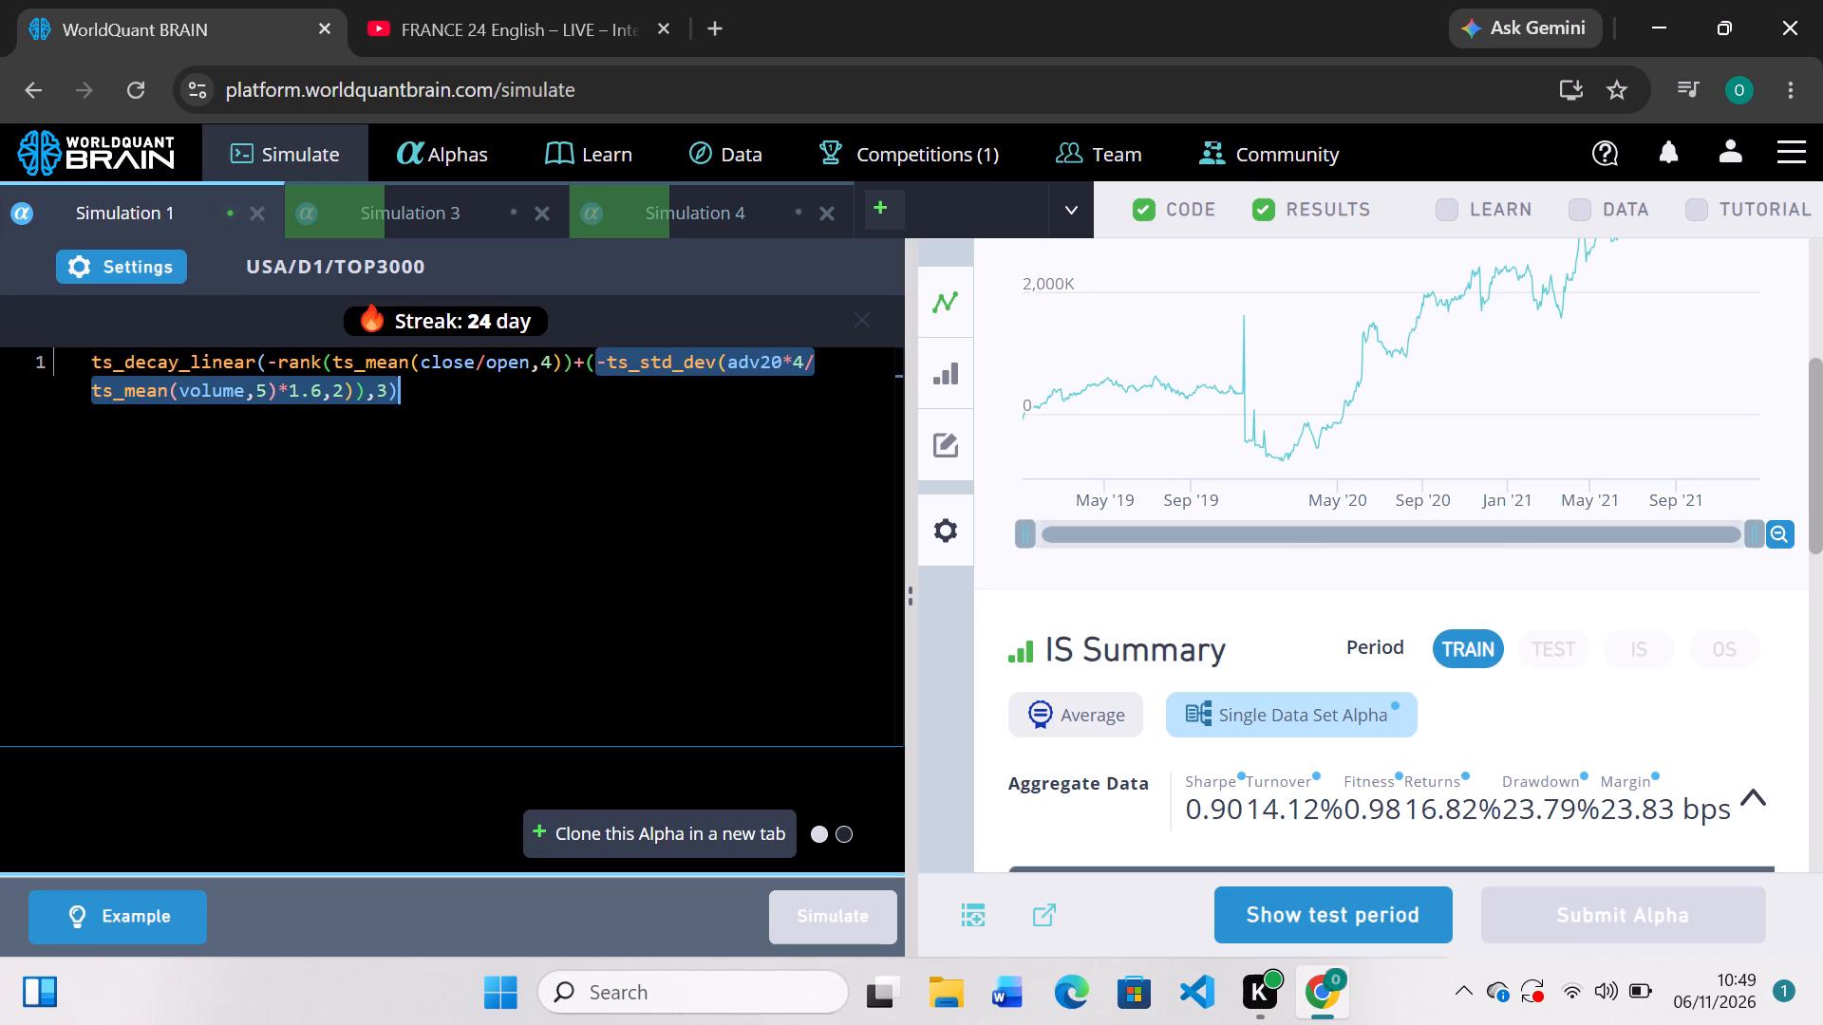
pyautogui.moveTo(669, 419); pyautogui.dragTo(378, 388)
pyautogui.moveTo(378, 388); pyautogui.dragTo(361, 385)
pyautogui.hotkey('ctrl', 'v')
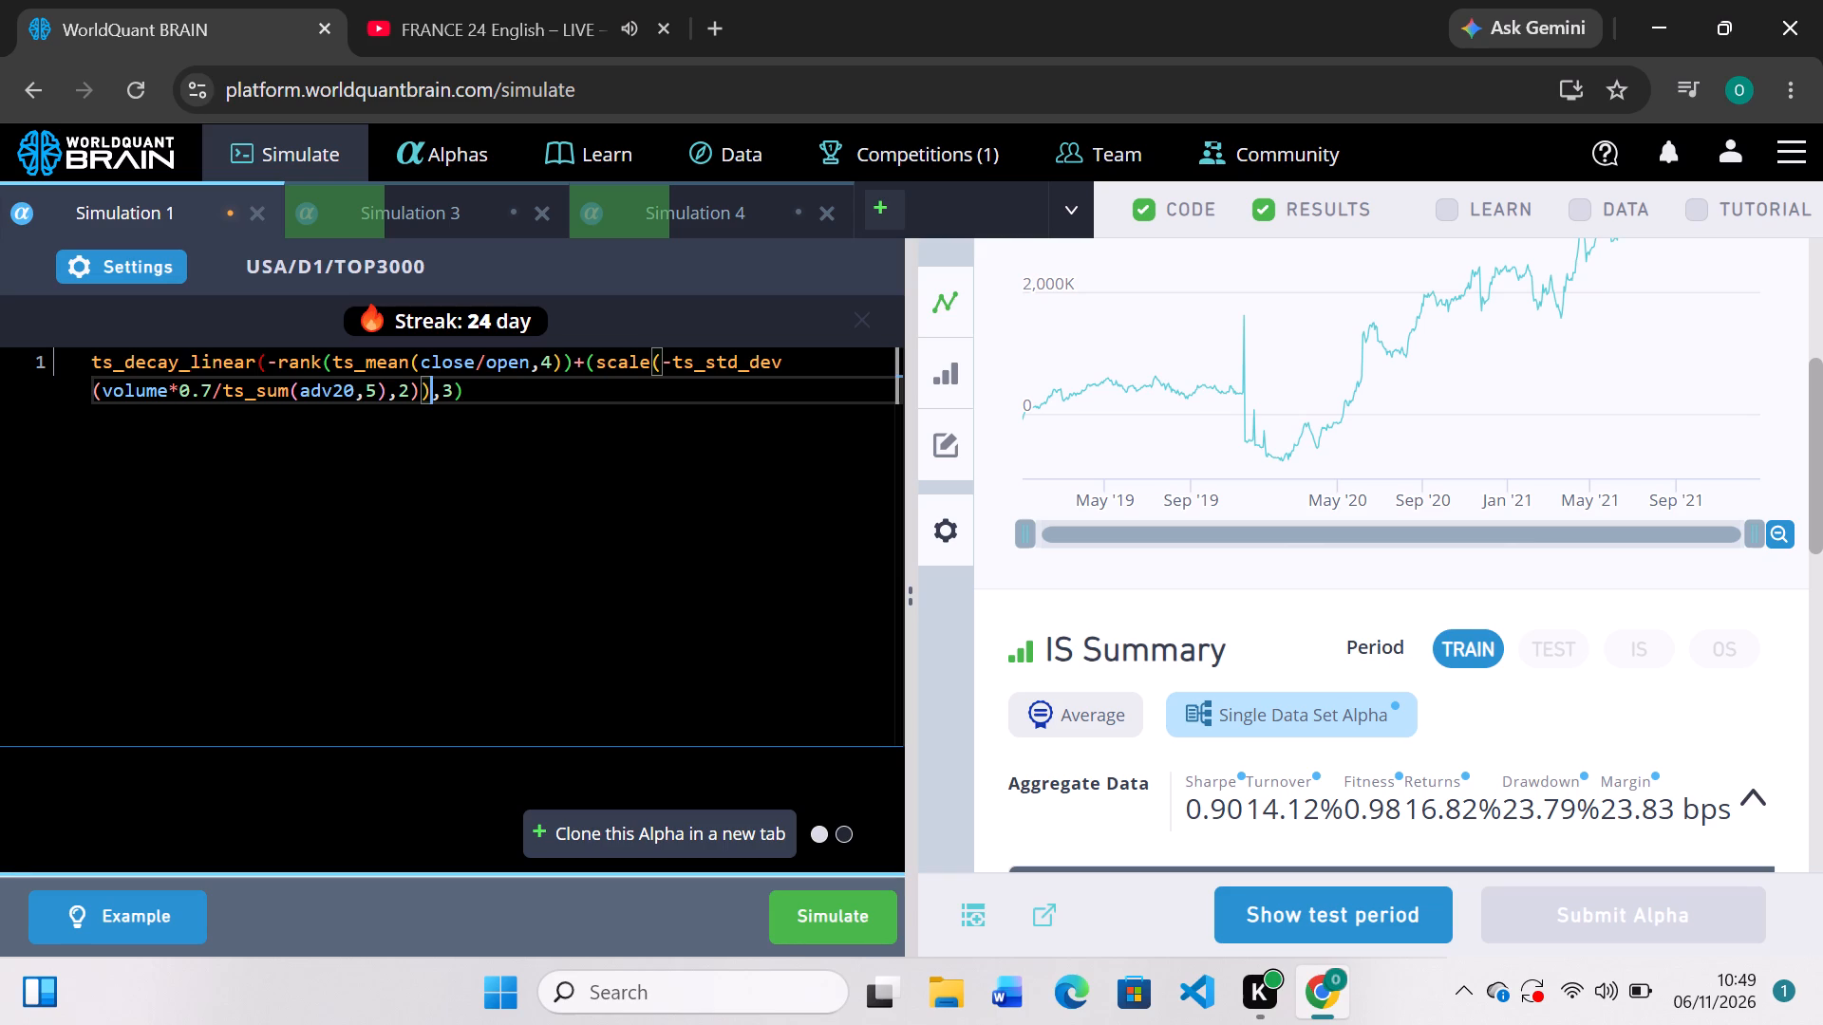
pyautogui.click(476, 394)
pyautogui.hotkey('shift', ')')
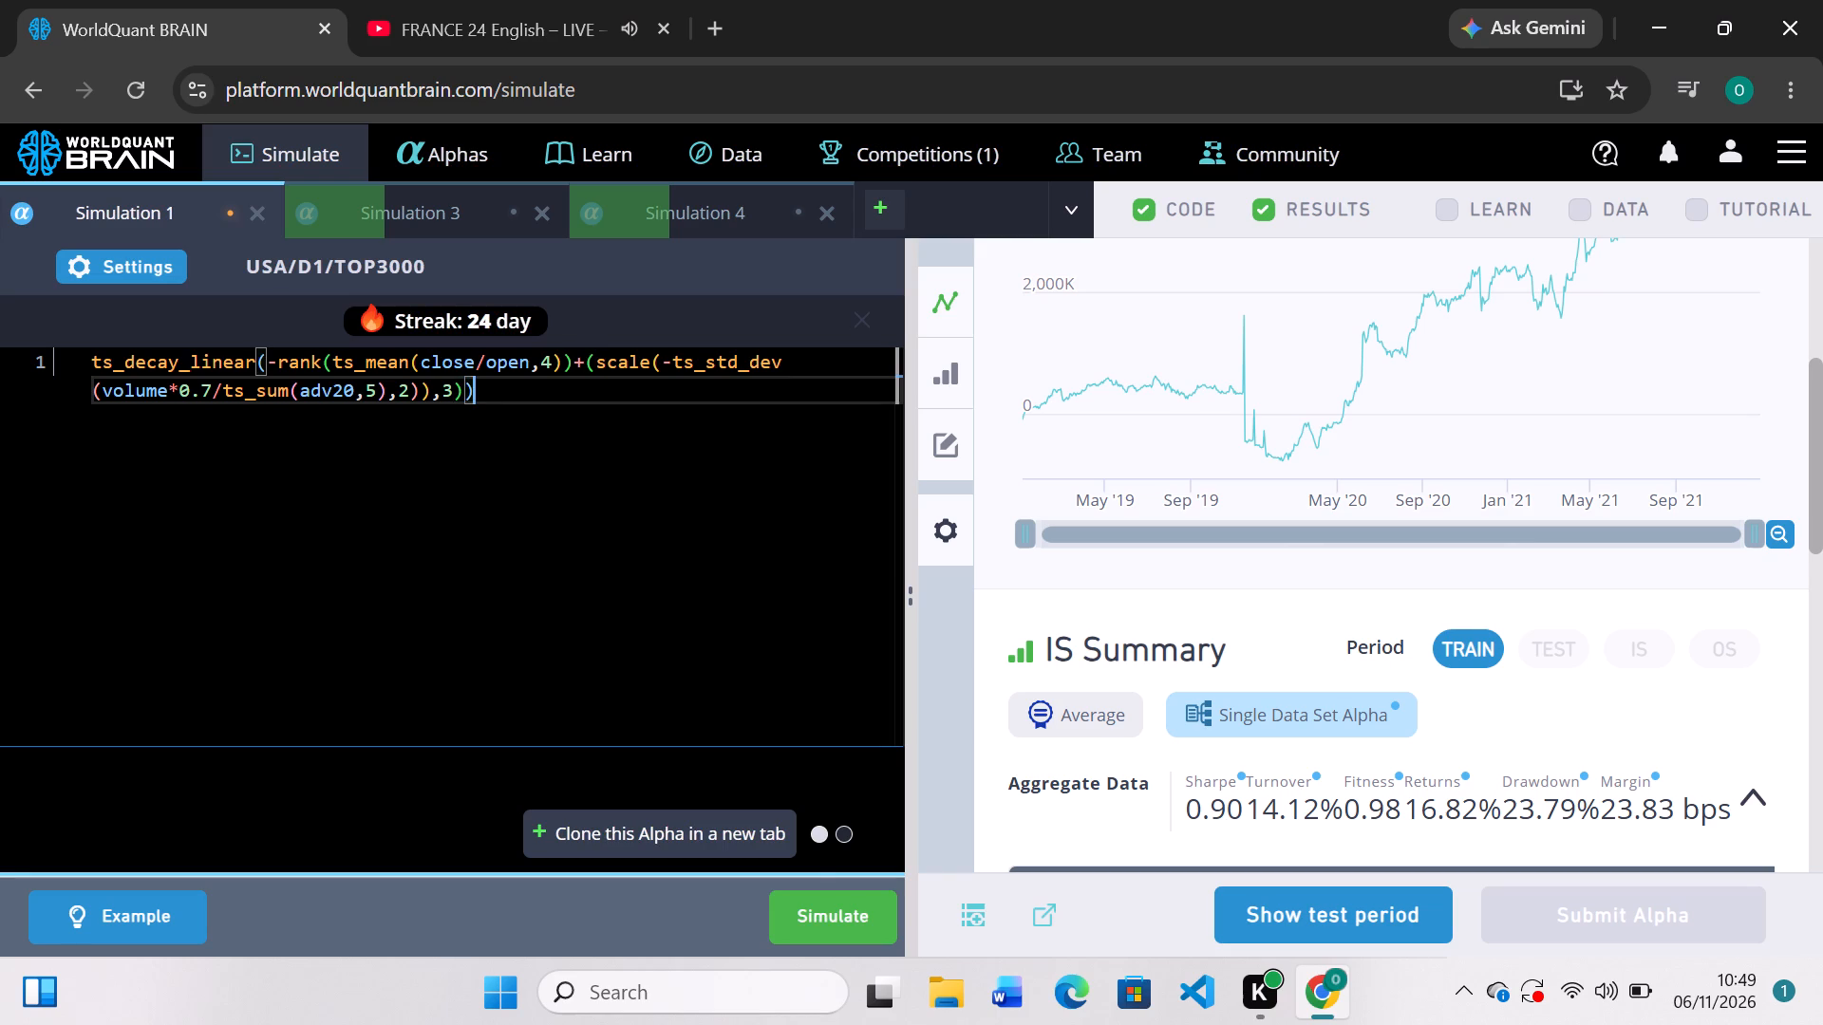
pyautogui.click(836, 914)
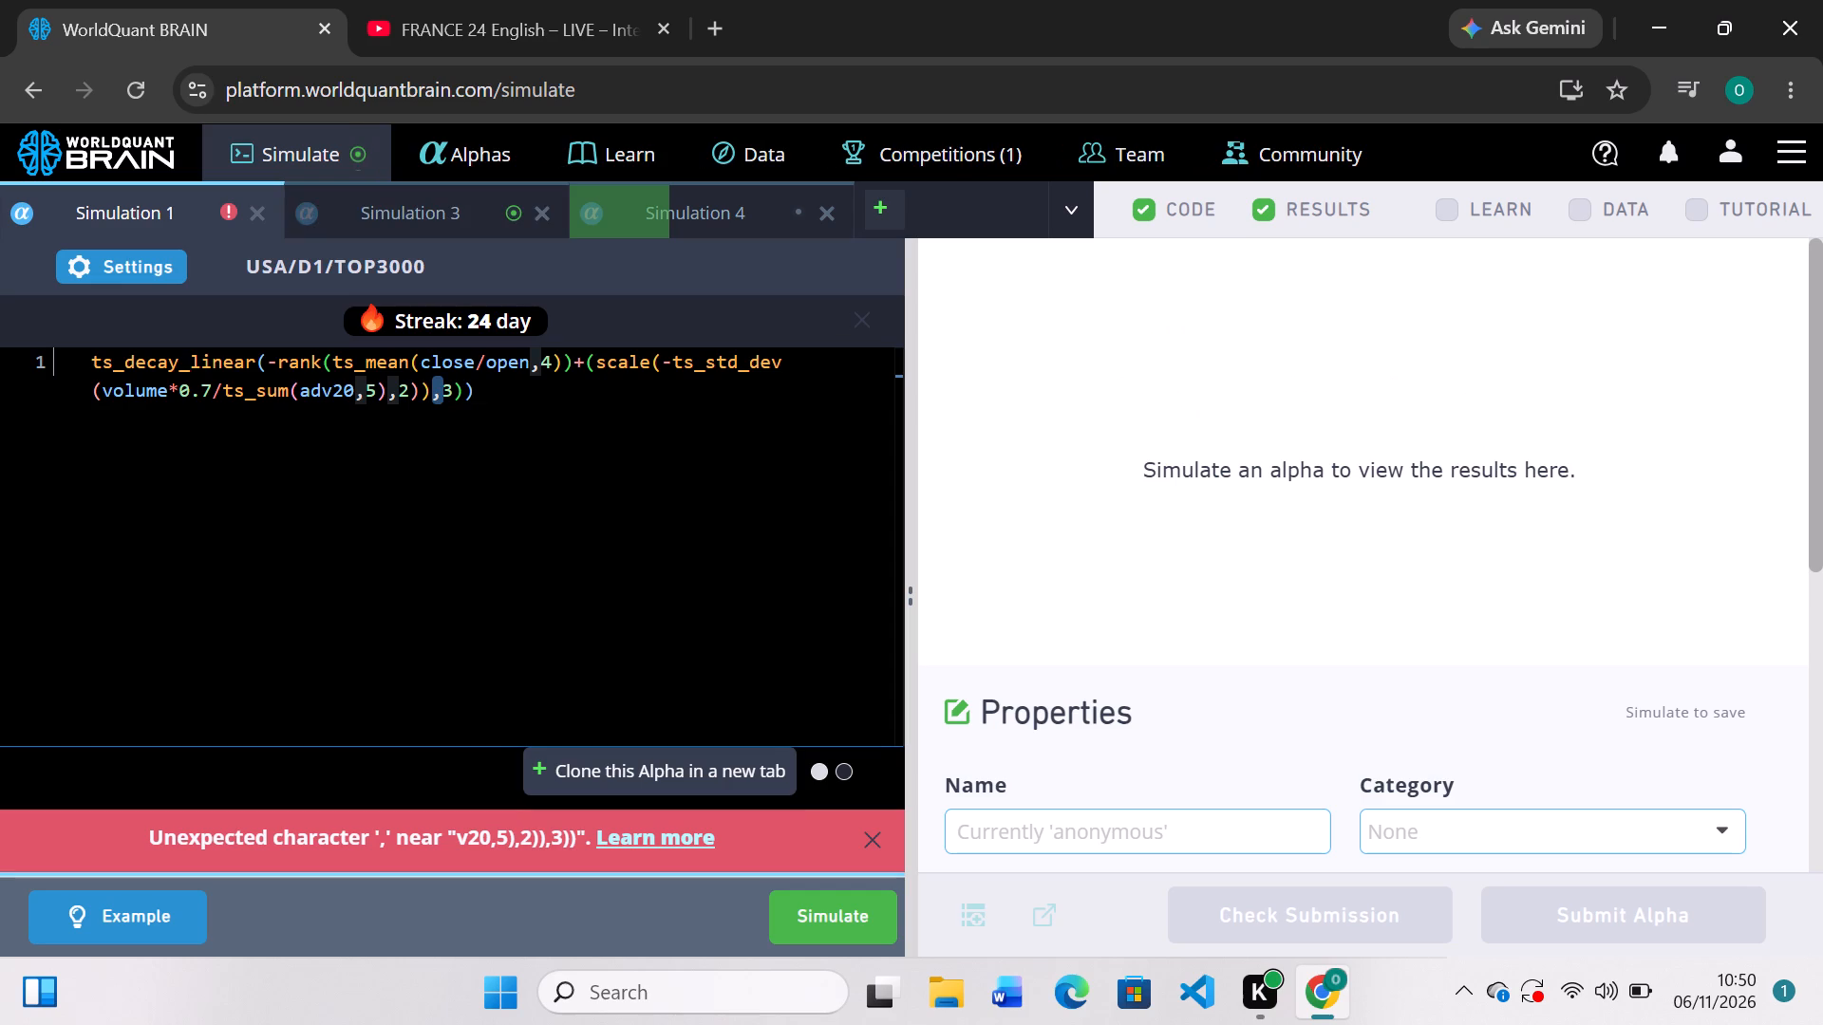
# In Simulation 1, add a closing parenthesis before ",3", remove the extra one at the end, and simulate again.
pyautogui.click(431, 391)
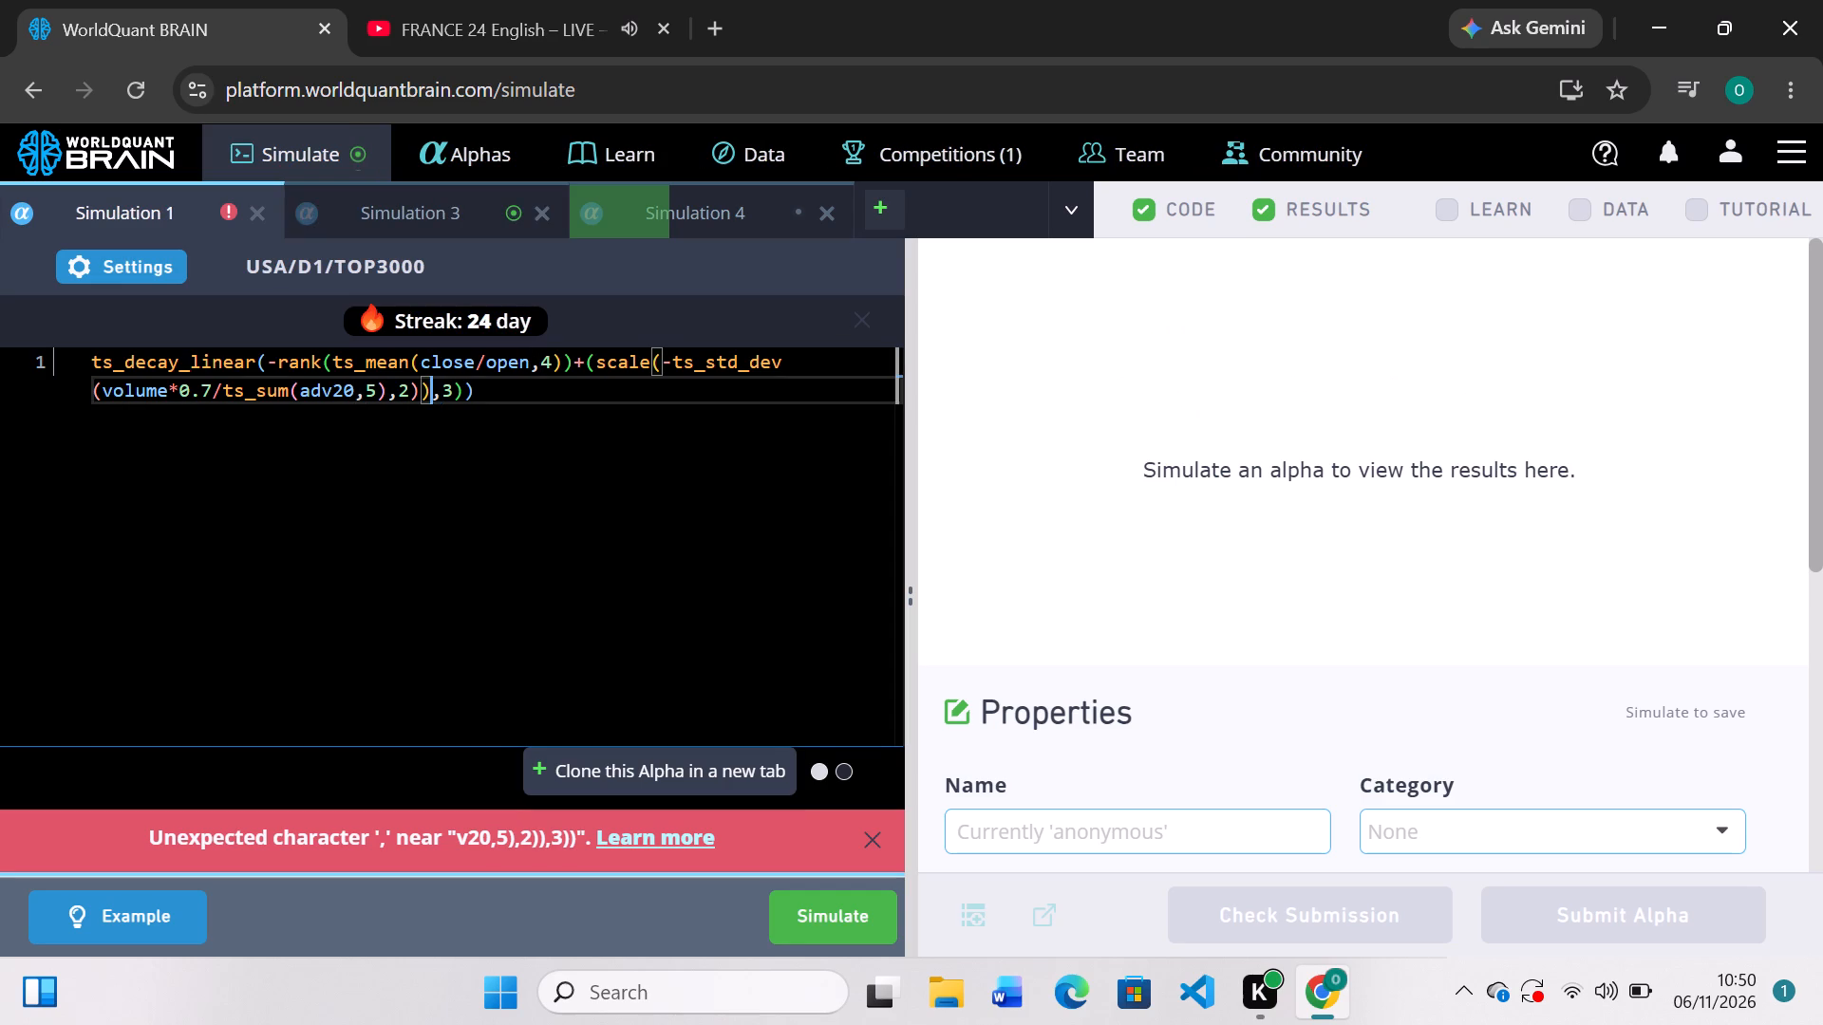
pyautogui.hotkey('shift', ')')
pyautogui.click(498, 393)
pyautogui.press('BackSpace')
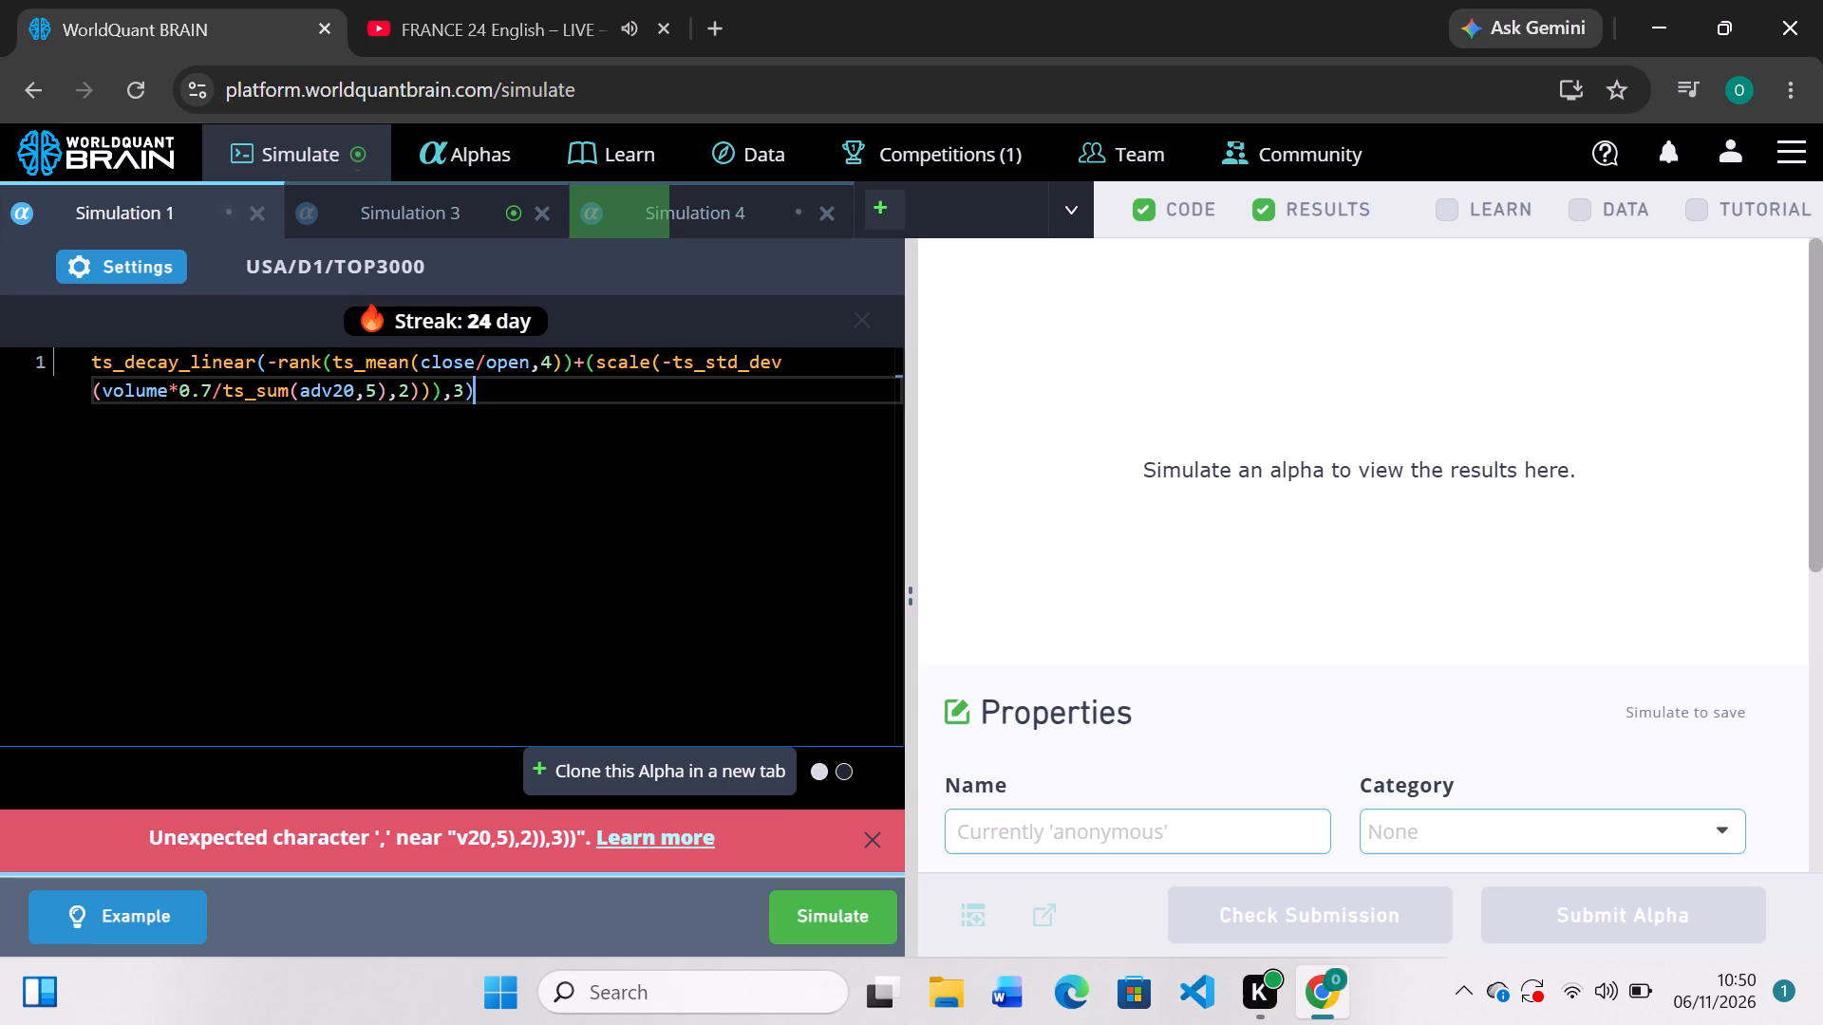
pyautogui.click(788, 911)
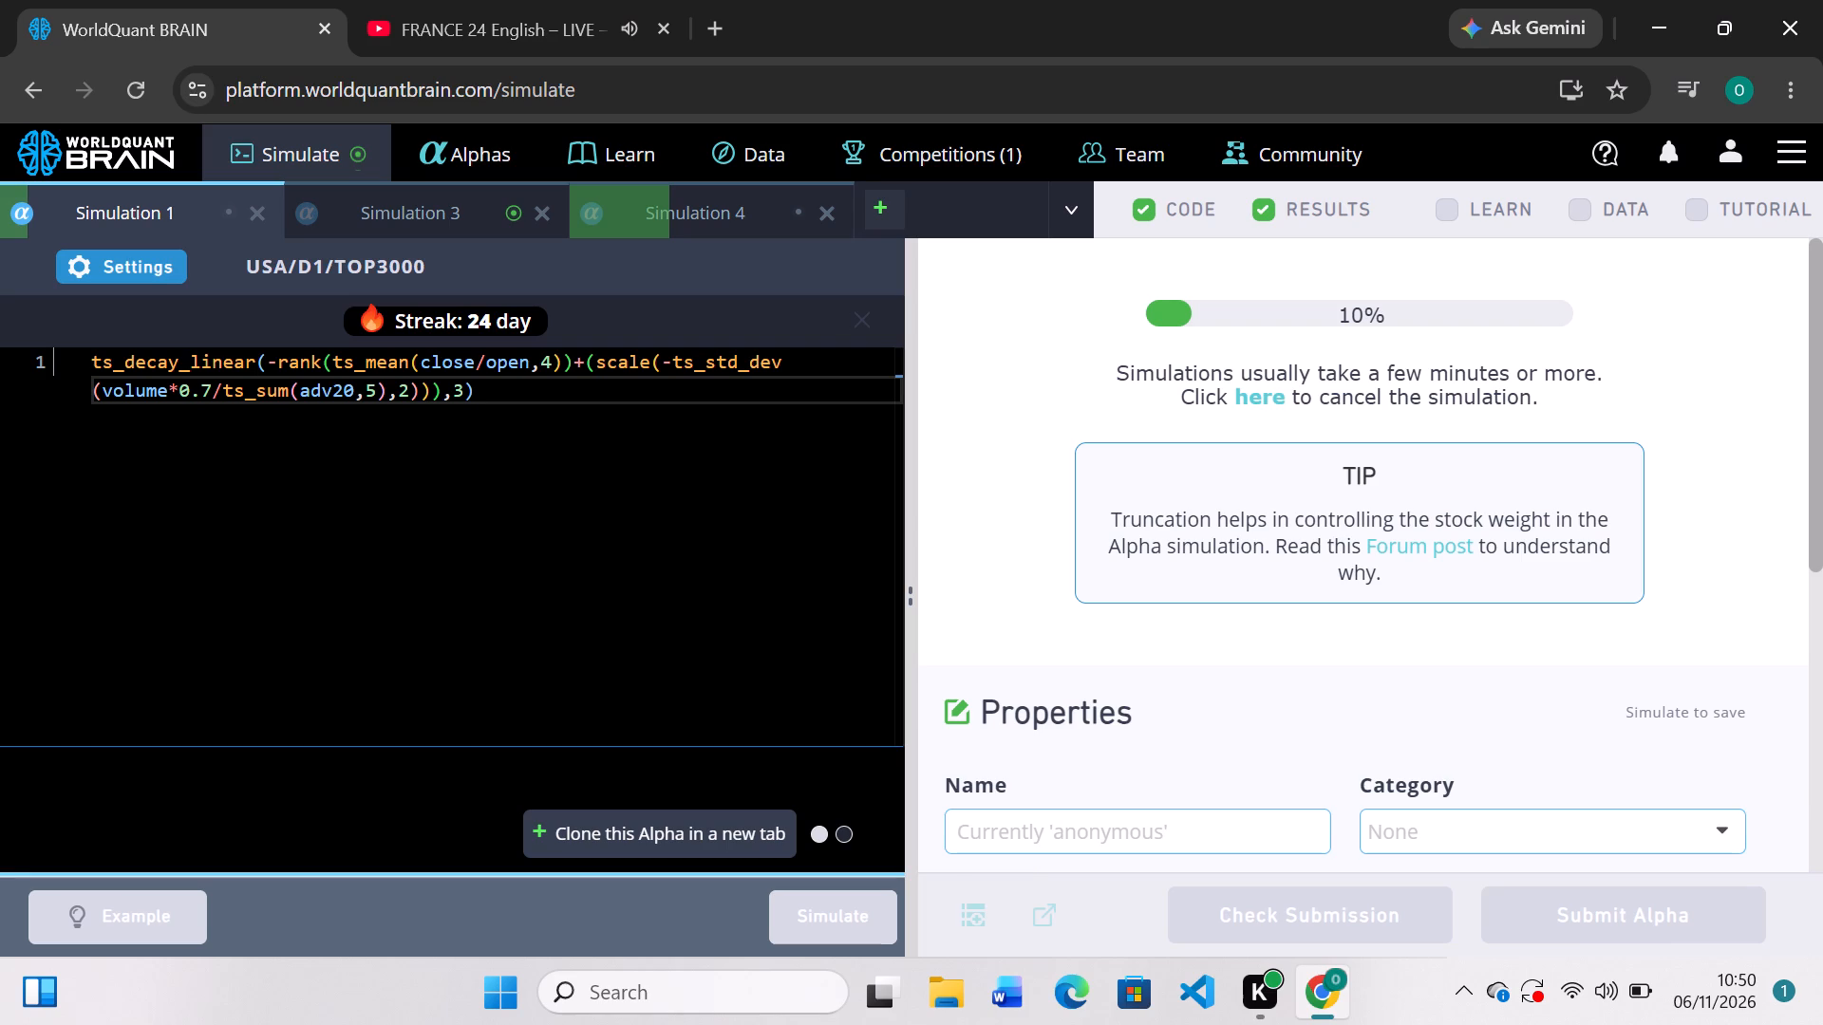
# Review Simulation 3's train statistics, reveal its test period, and examine the failed check in its IS Testing Status.
pyautogui.click(408, 216)
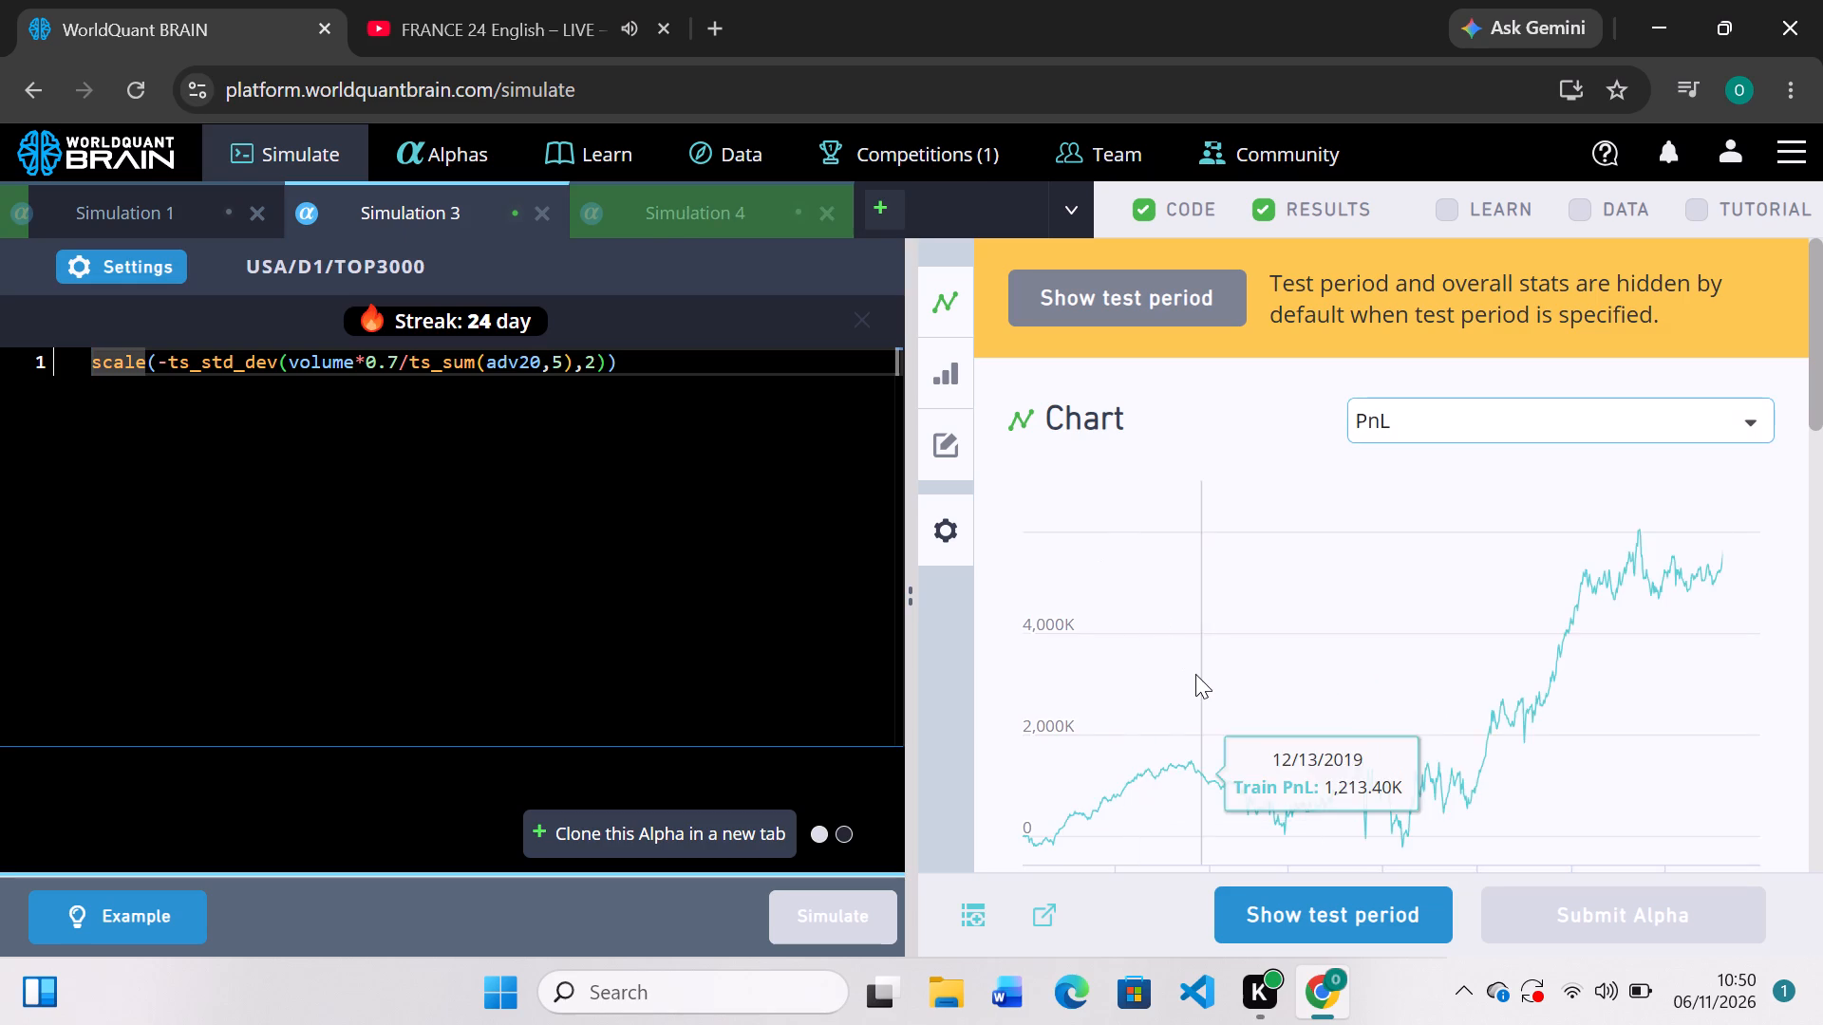
pyautogui.scroll(-3, 1195, 674)
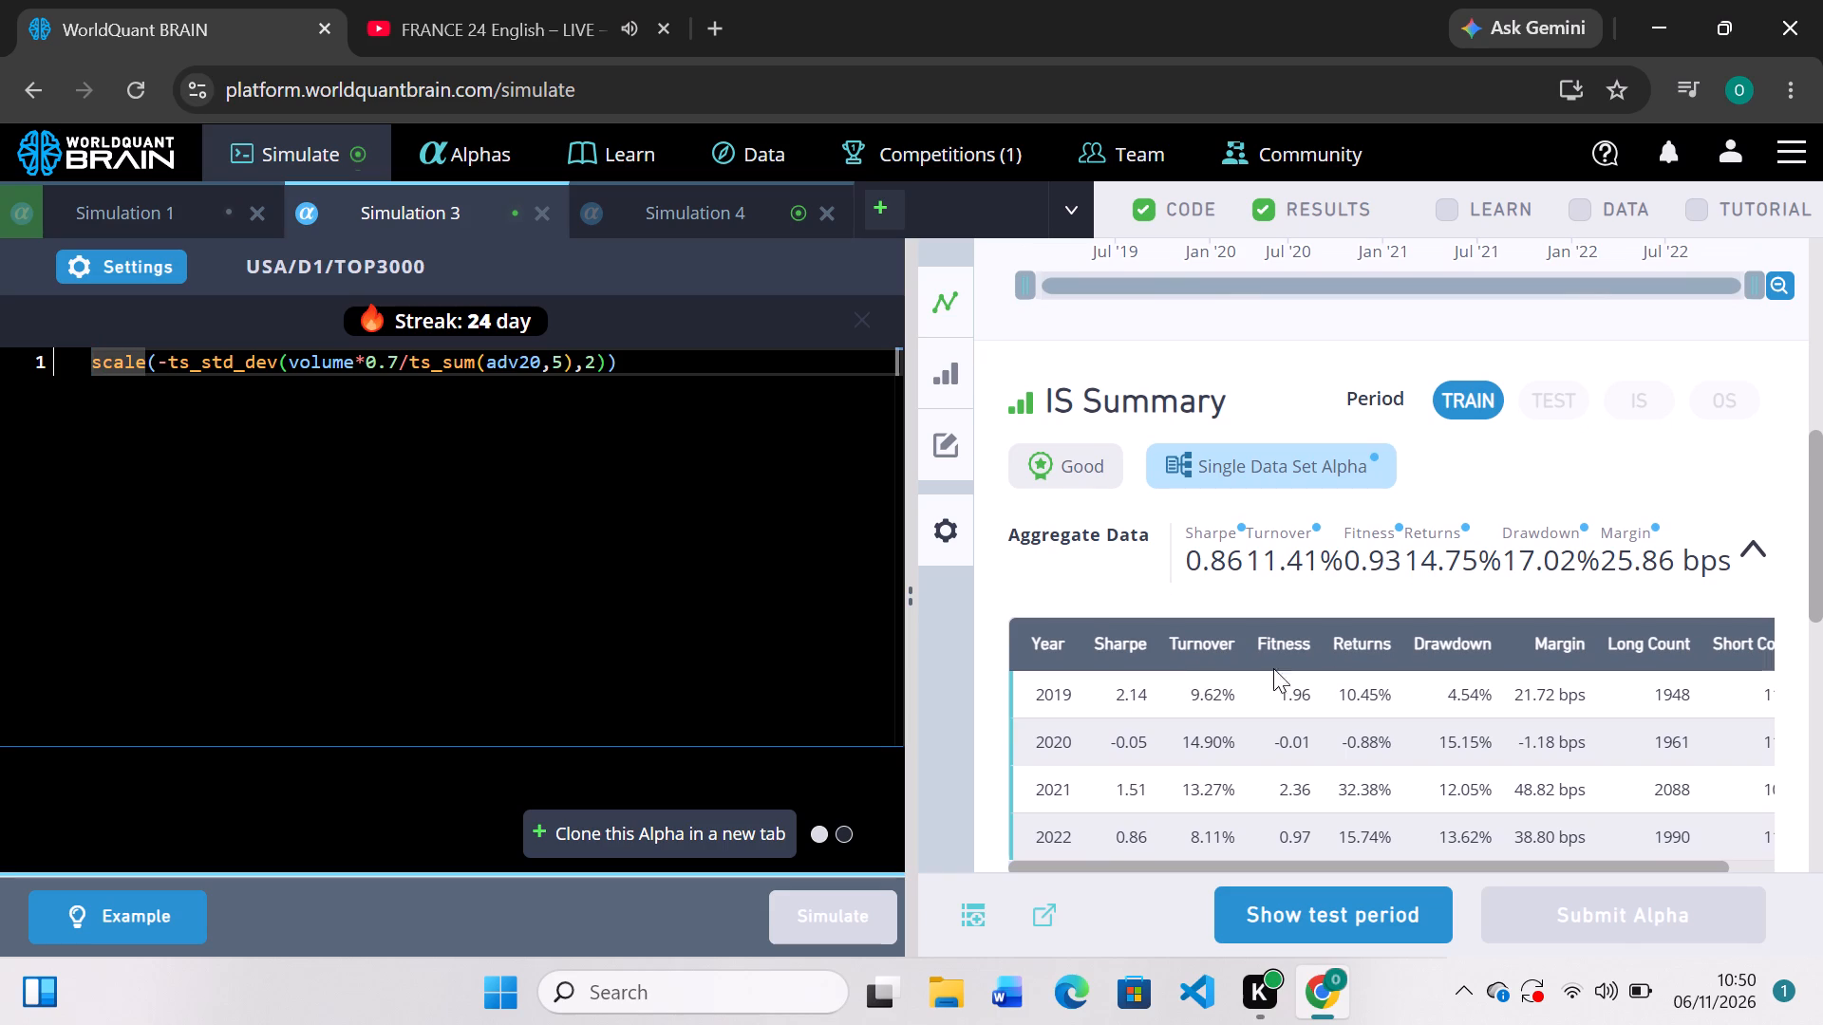
pyautogui.click(1352, 925)
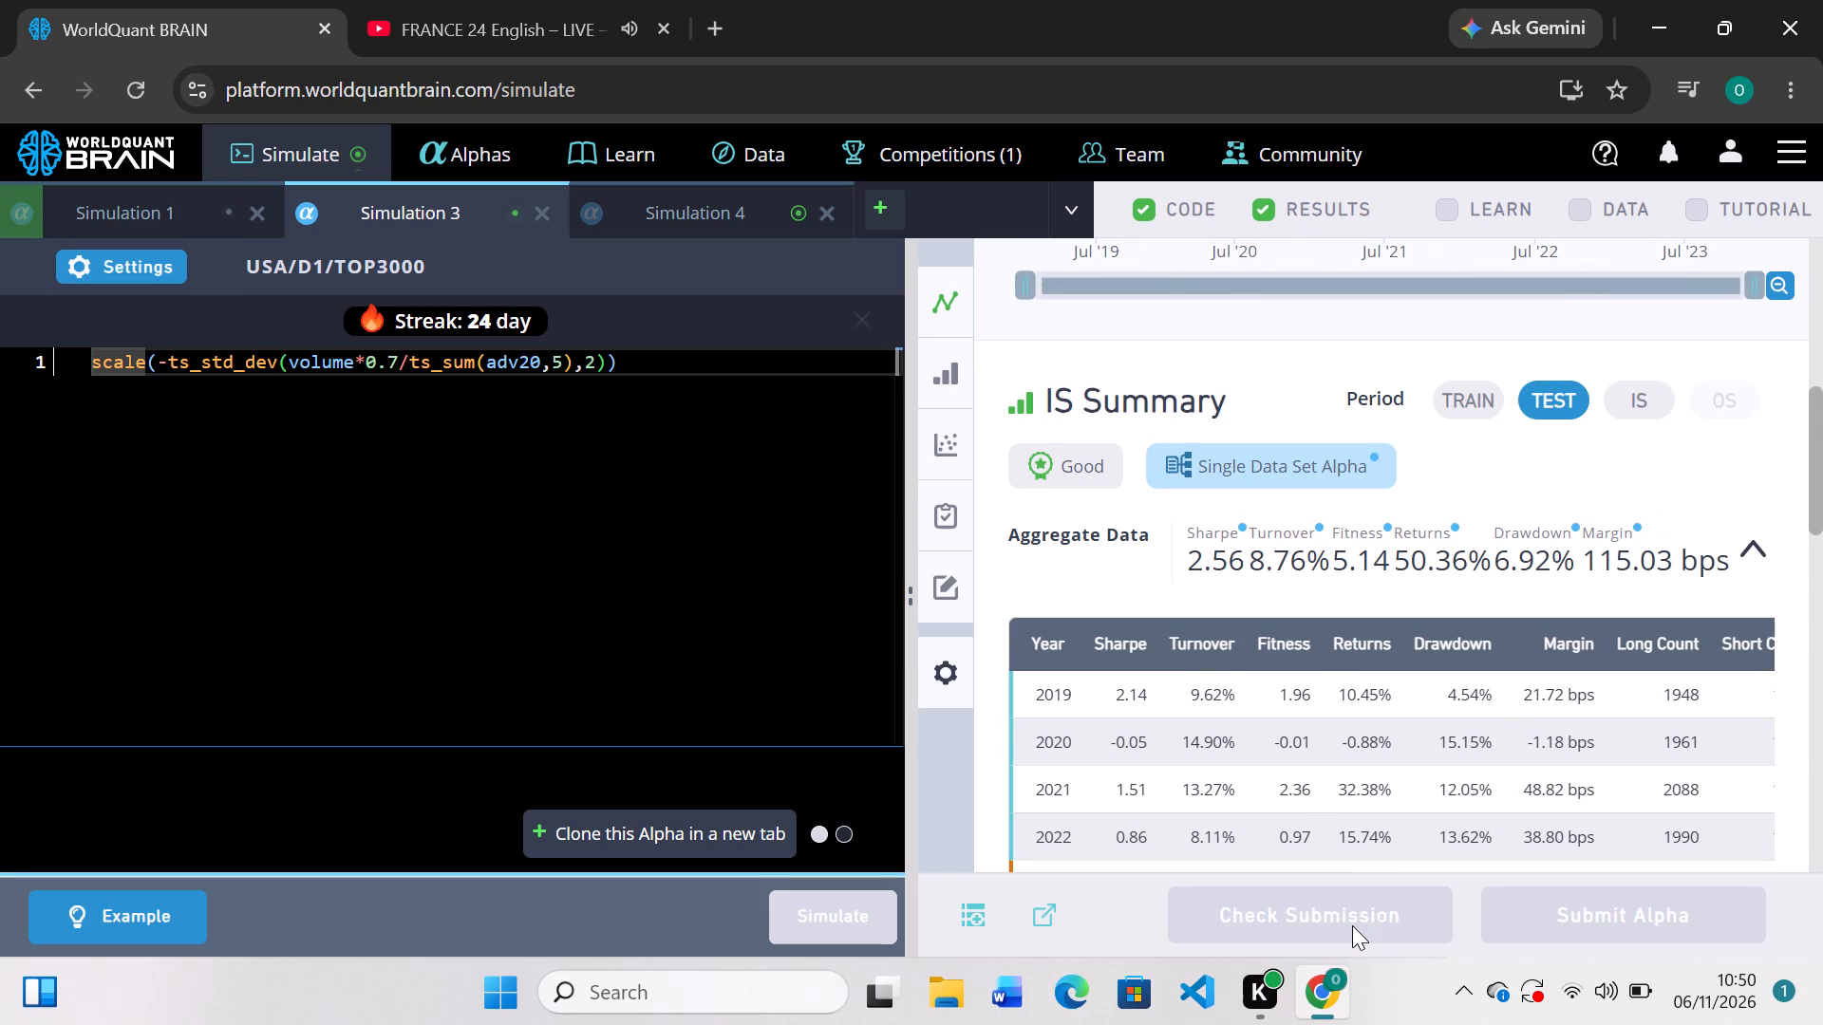
pyautogui.scroll(-3, 1374, 571)
pyautogui.scroll(2, 1374, 571)
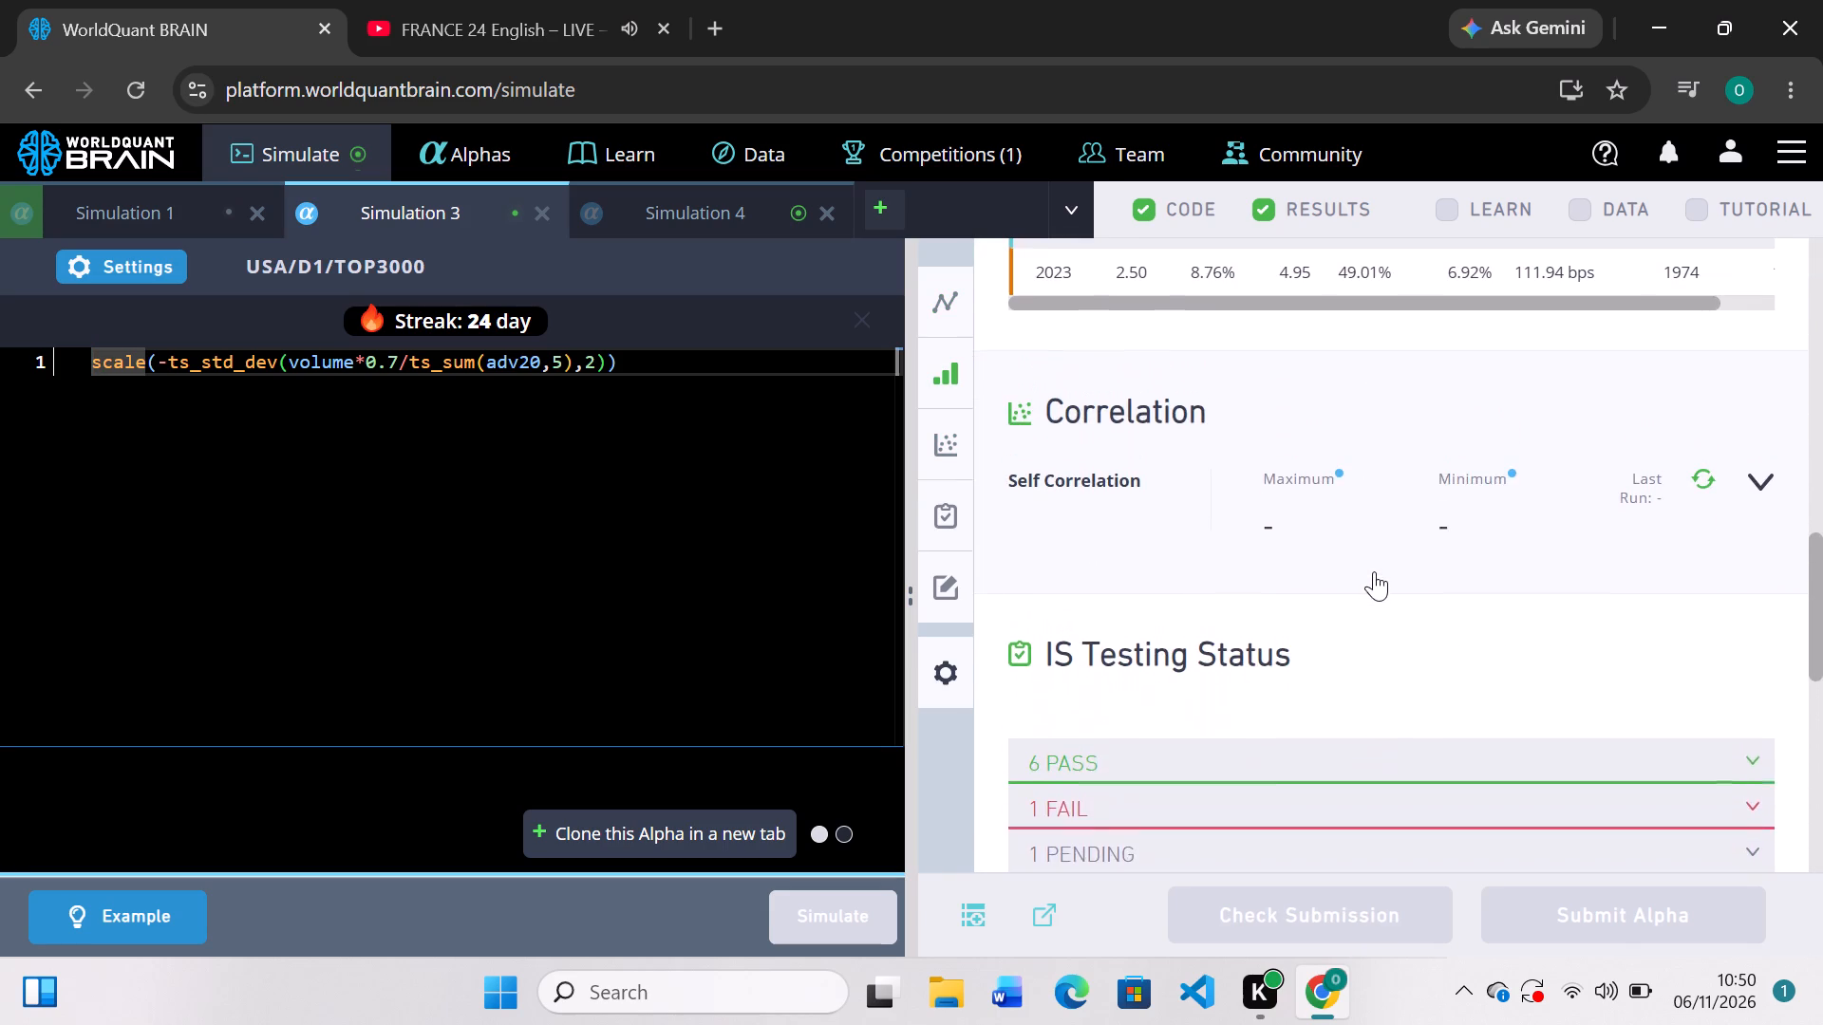
pyautogui.click(1740, 850)
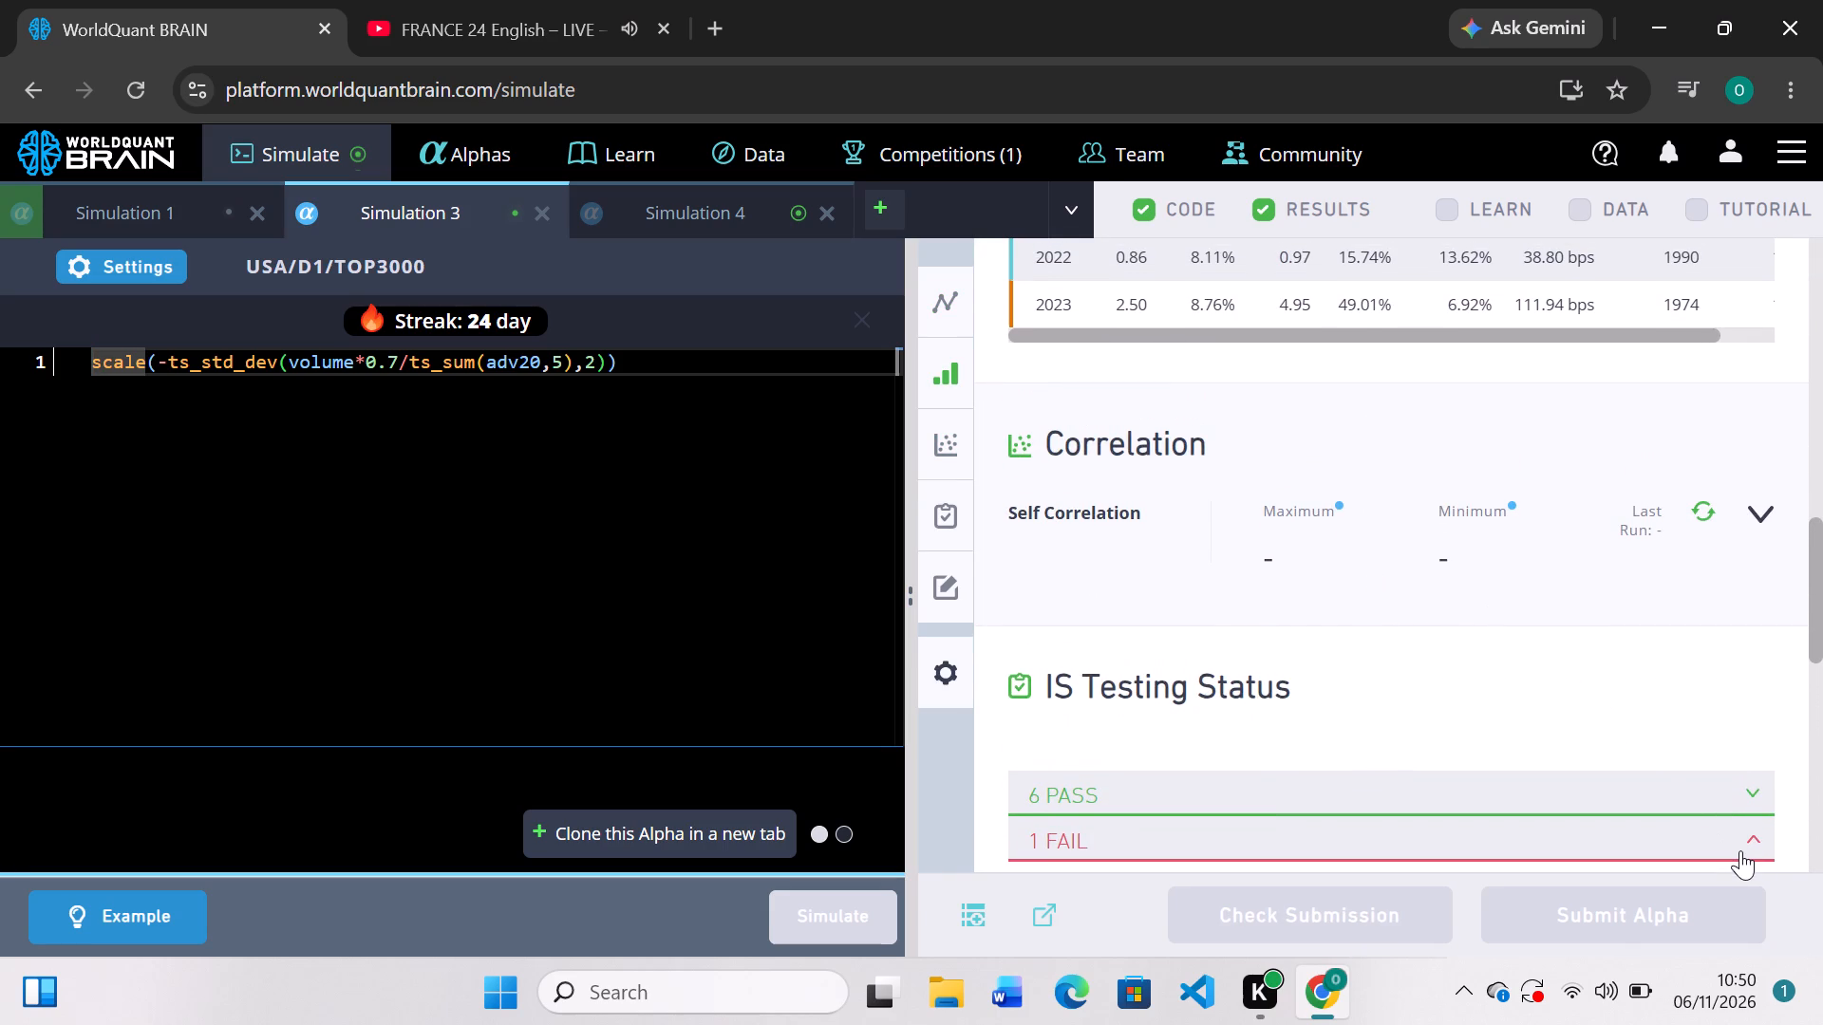
pyautogui.scroll(-2, 1631, 675)
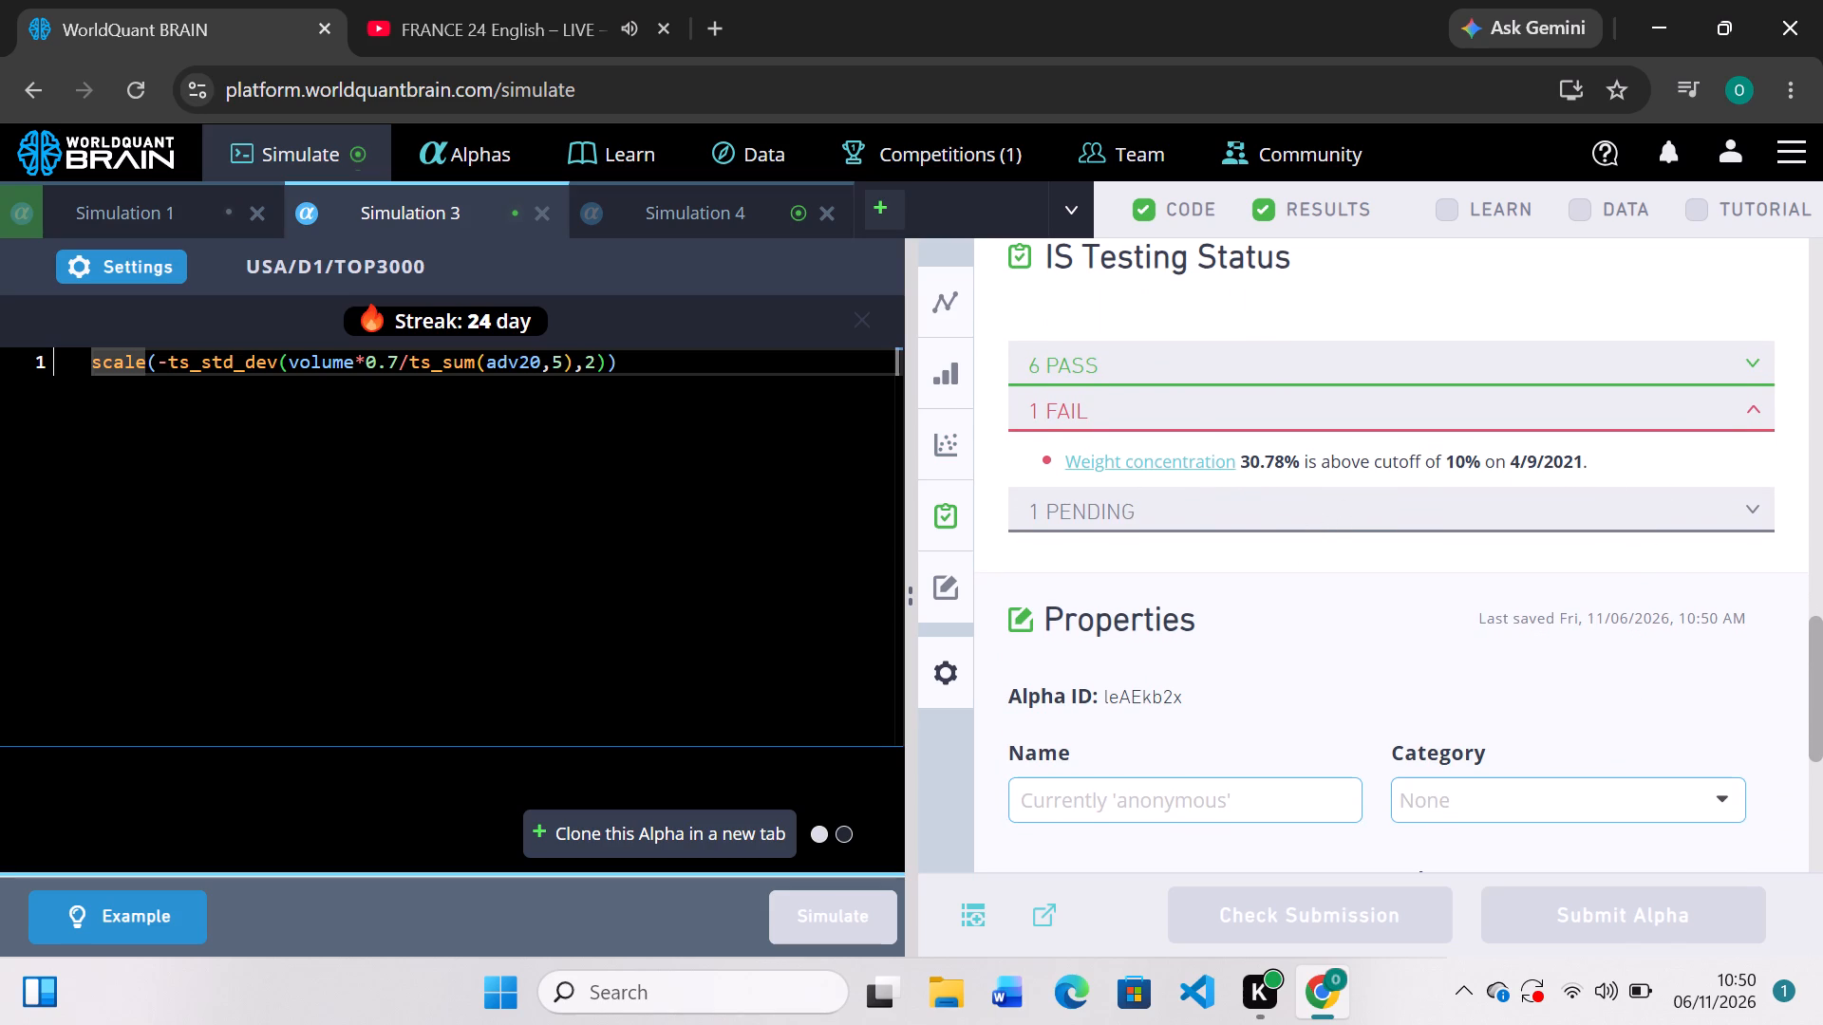
# Set Simulation 3's truncation to 0.17 and simulate the alpha again.
pyautogui.click(152, 263)
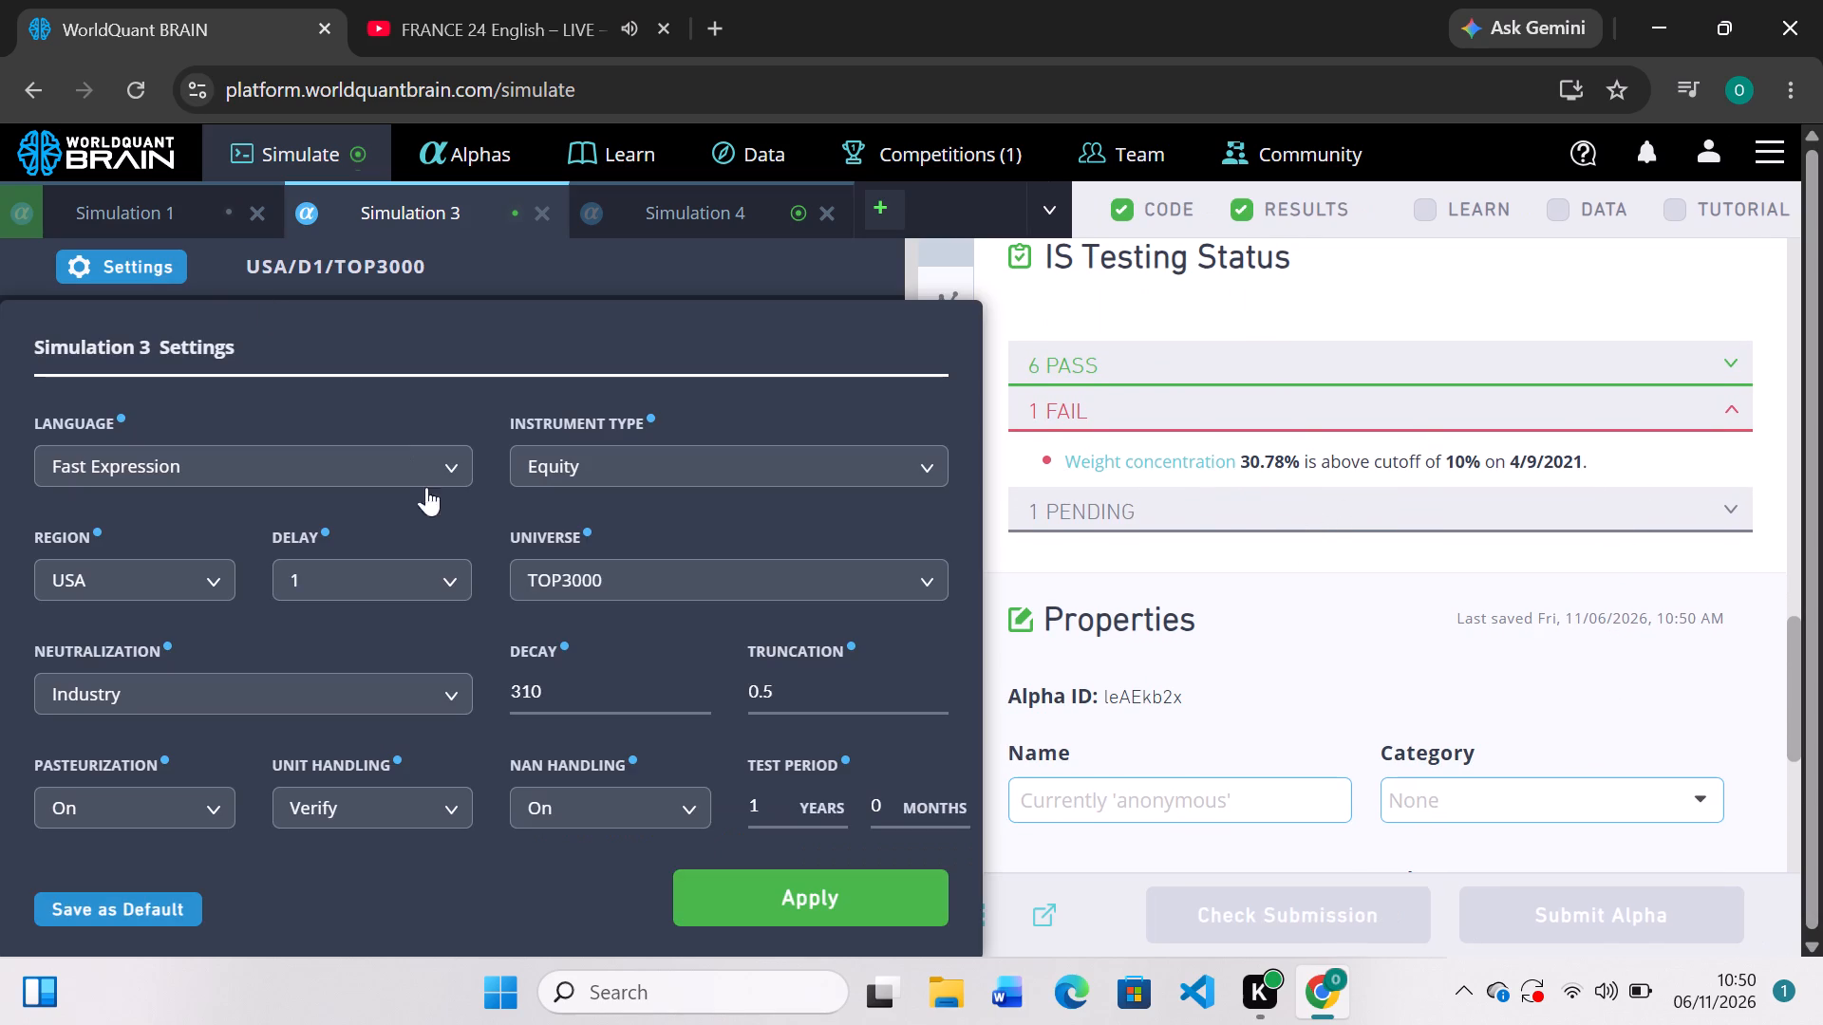
pyautogui.click(930, 695)
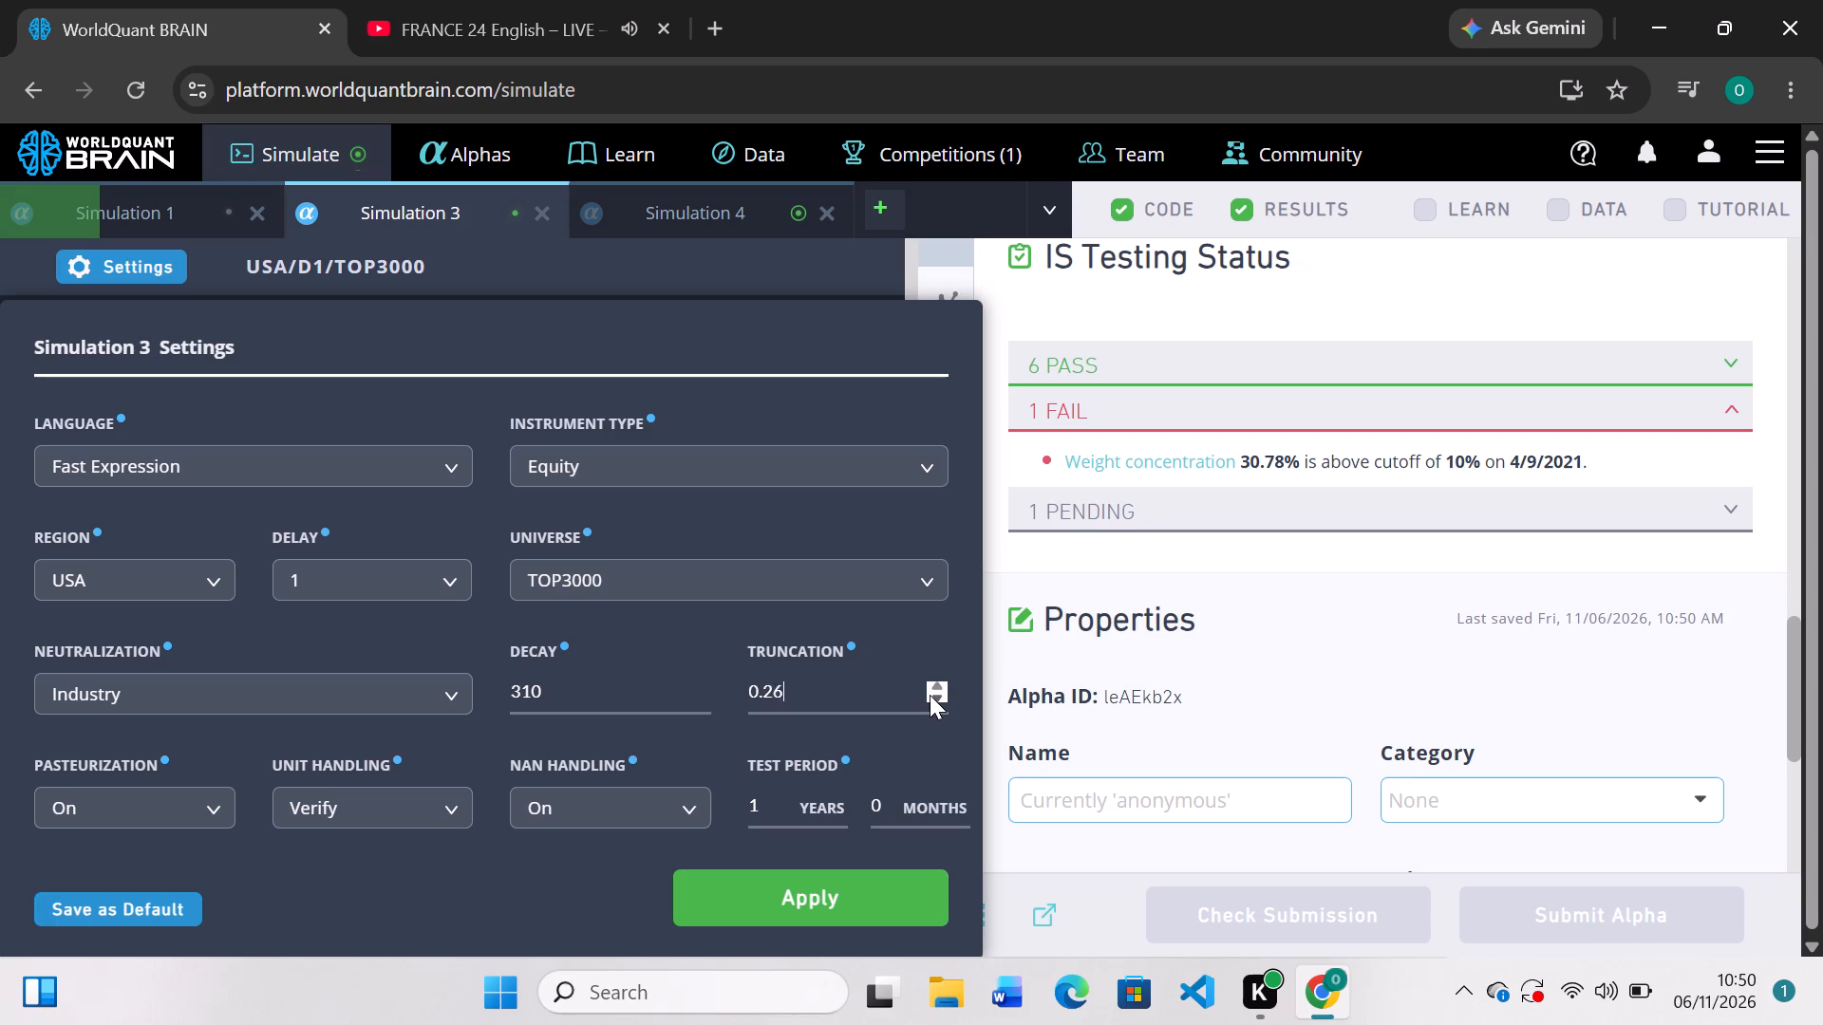
pyautogui.click(776, 906)
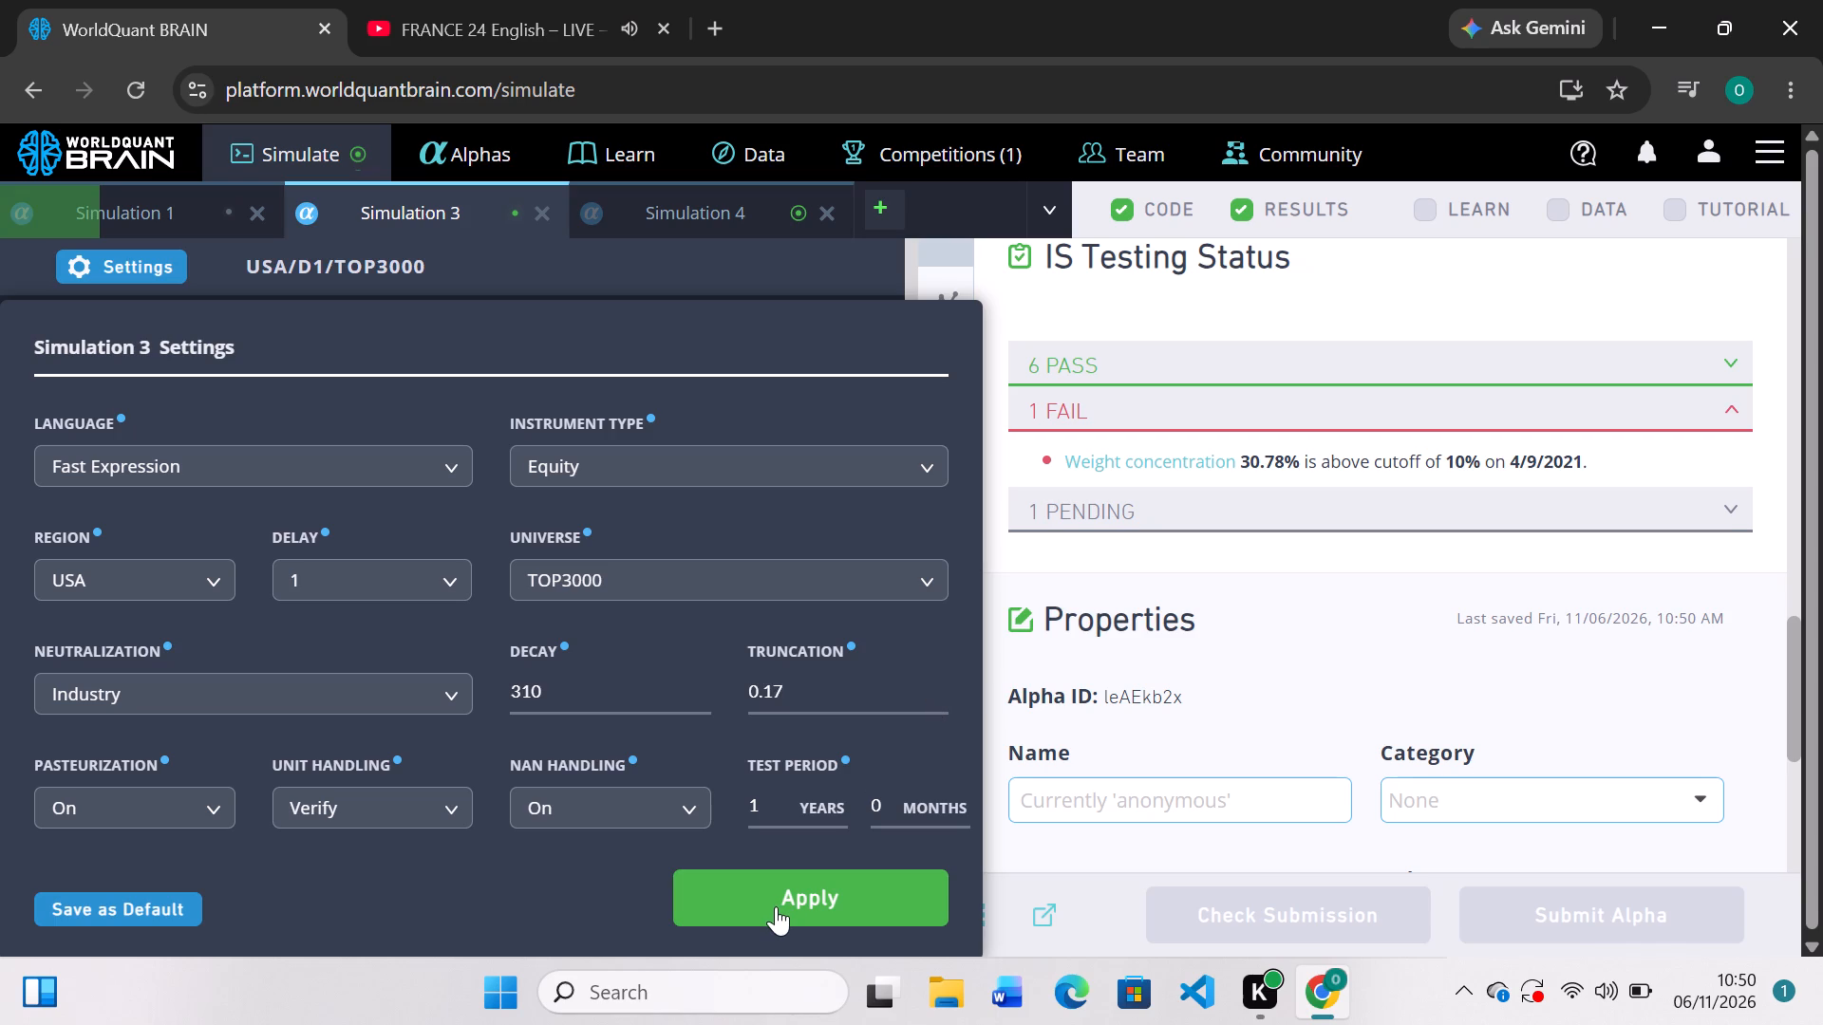
pyautogui.click(776, 906)
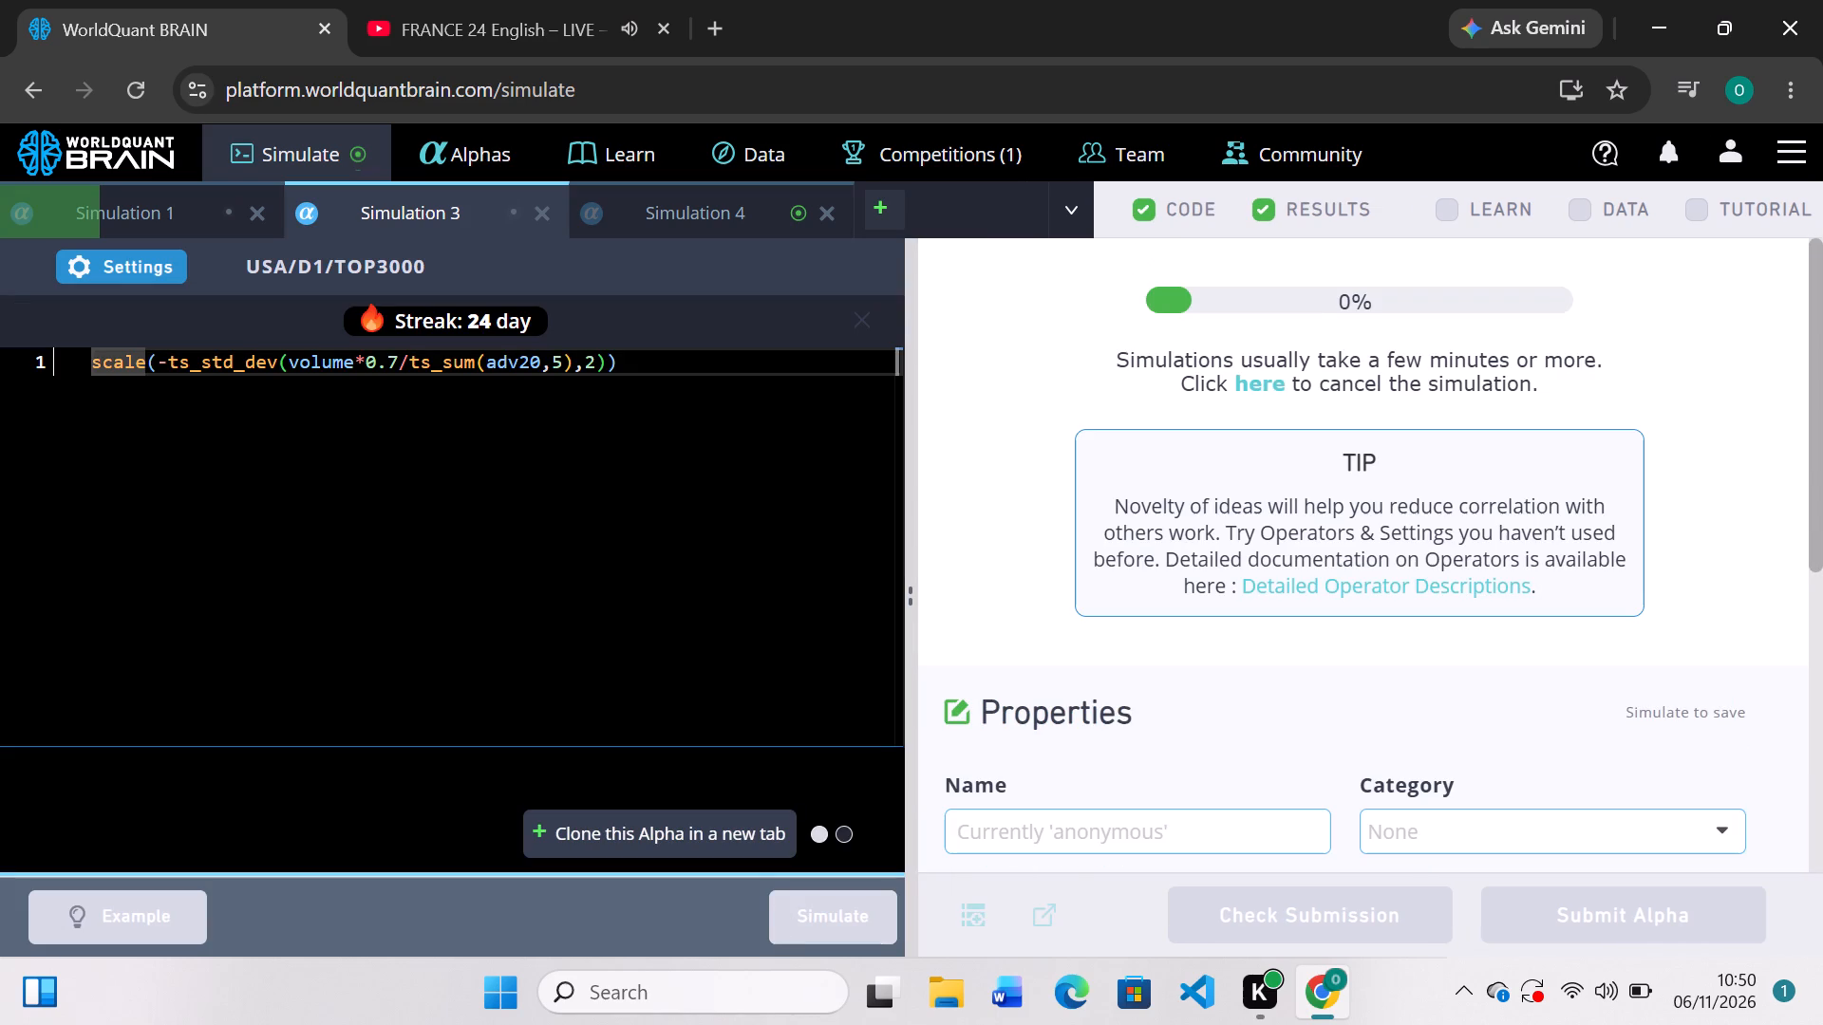
# Check Simulation 4's train results, set its decay to 309 and truncation to 0.05, and simulate it again.
pyautogui.click(683, 235)
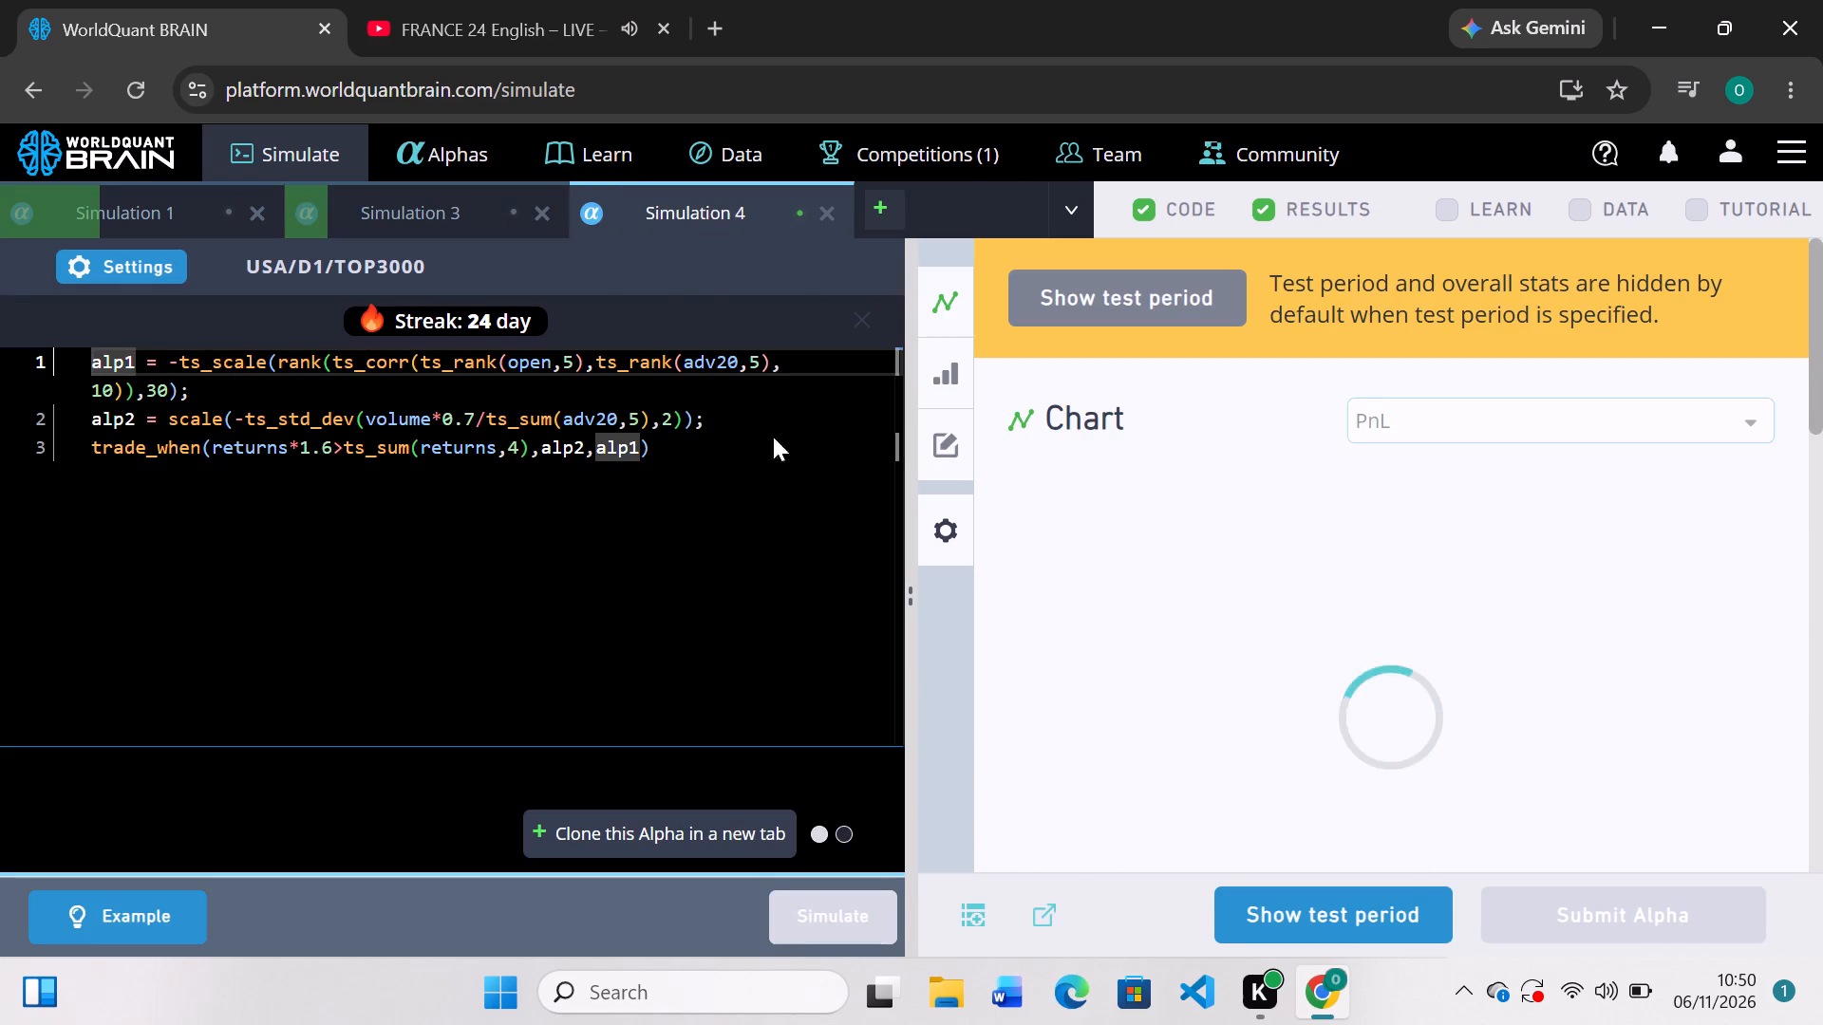
pyautogui.scroll(-2, 1156, 599)
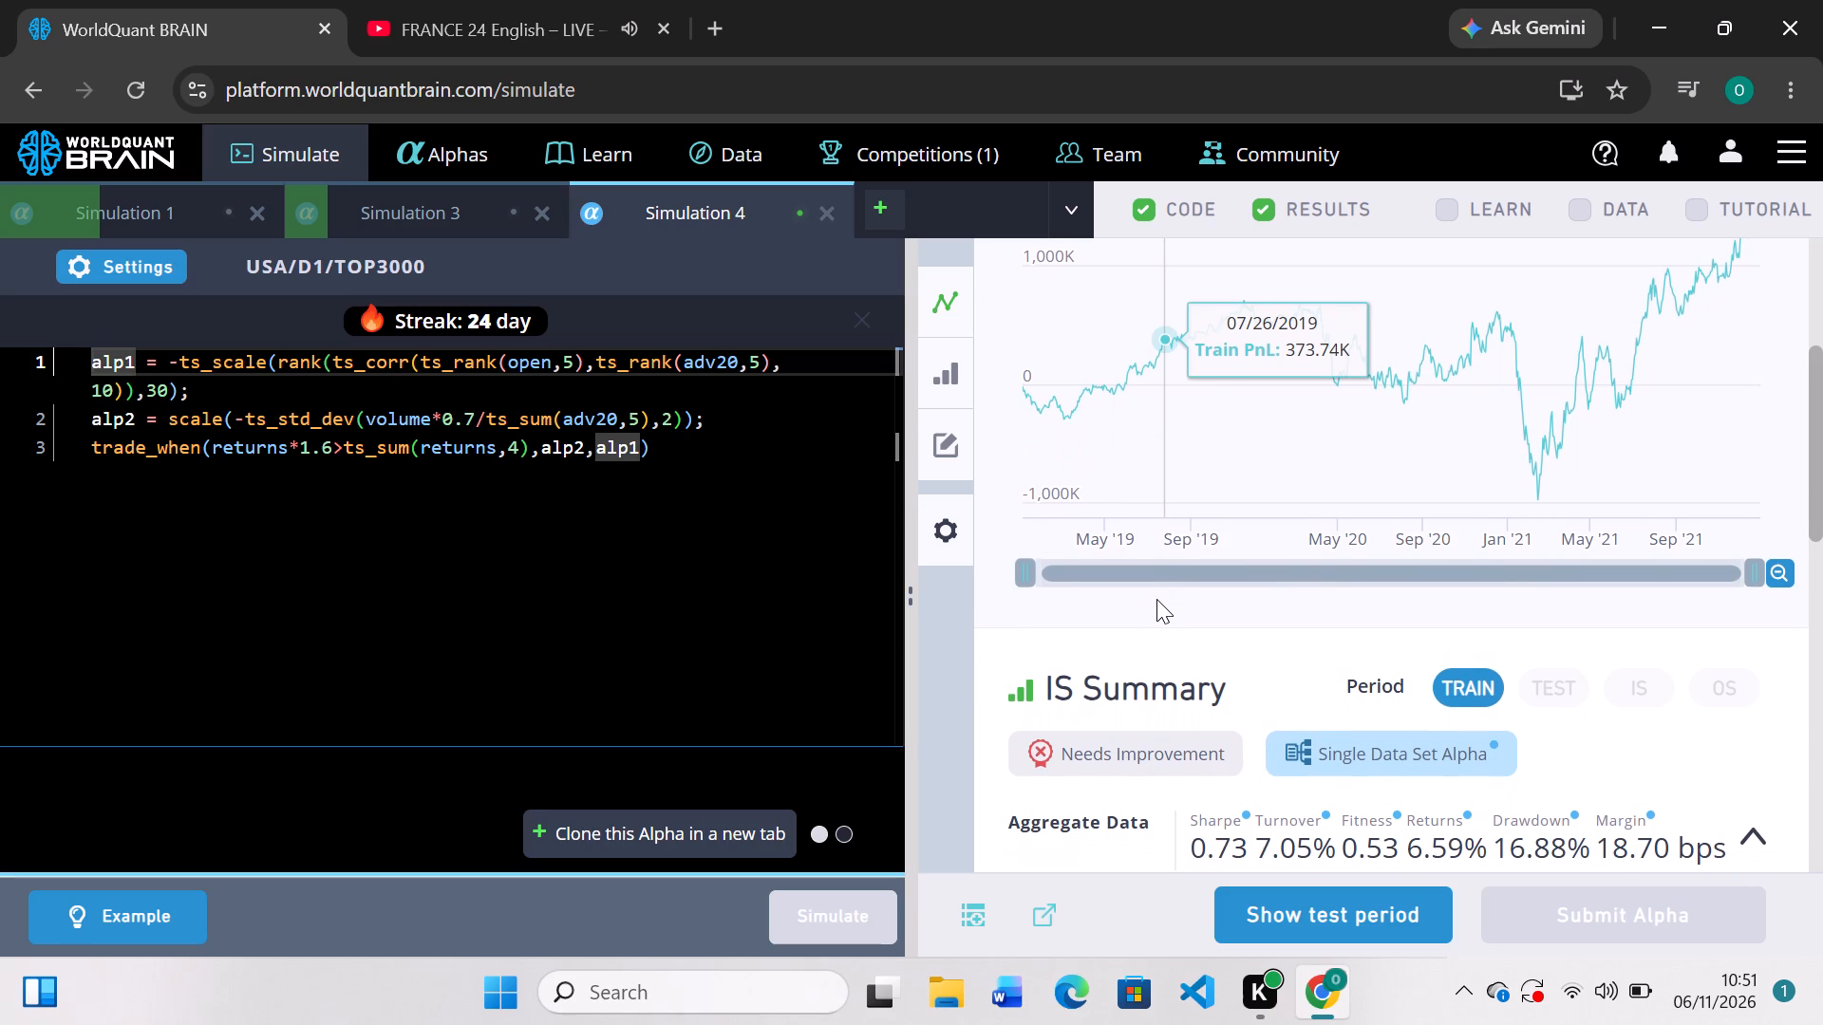
pyautogui.scroll(1, 1156, 599)
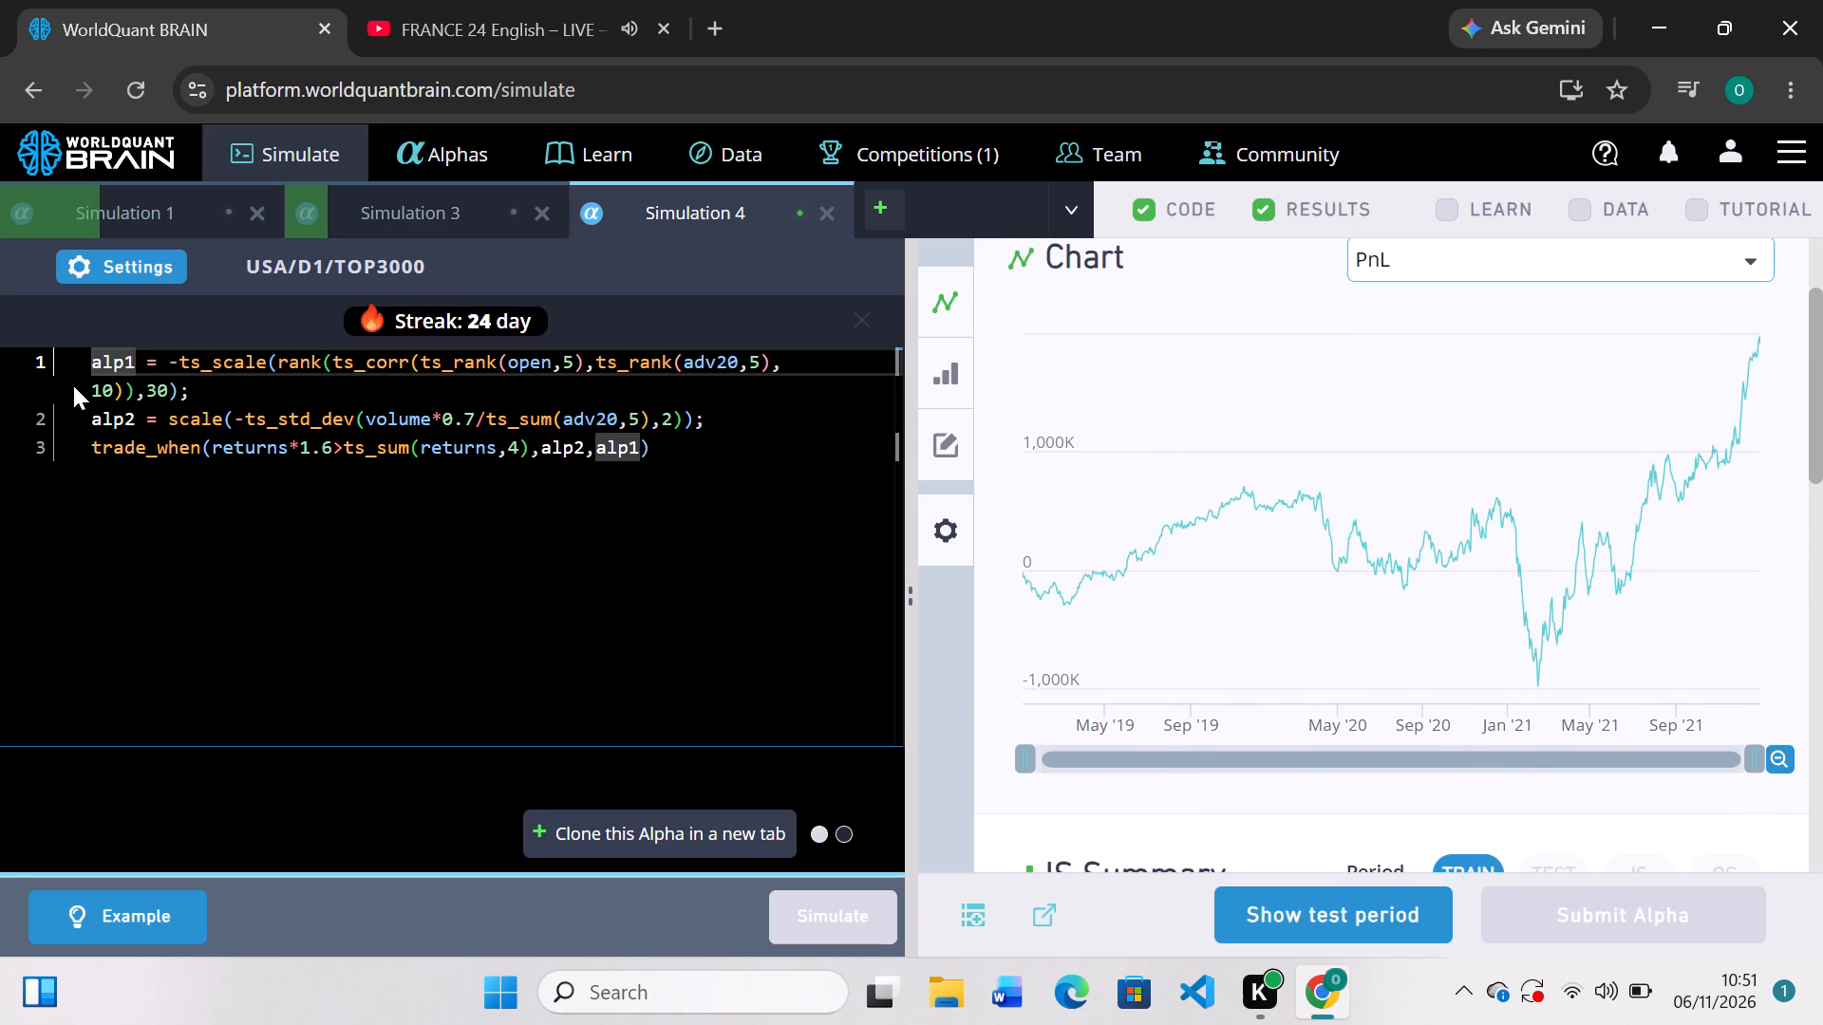
pyautogui.click(151, 258)
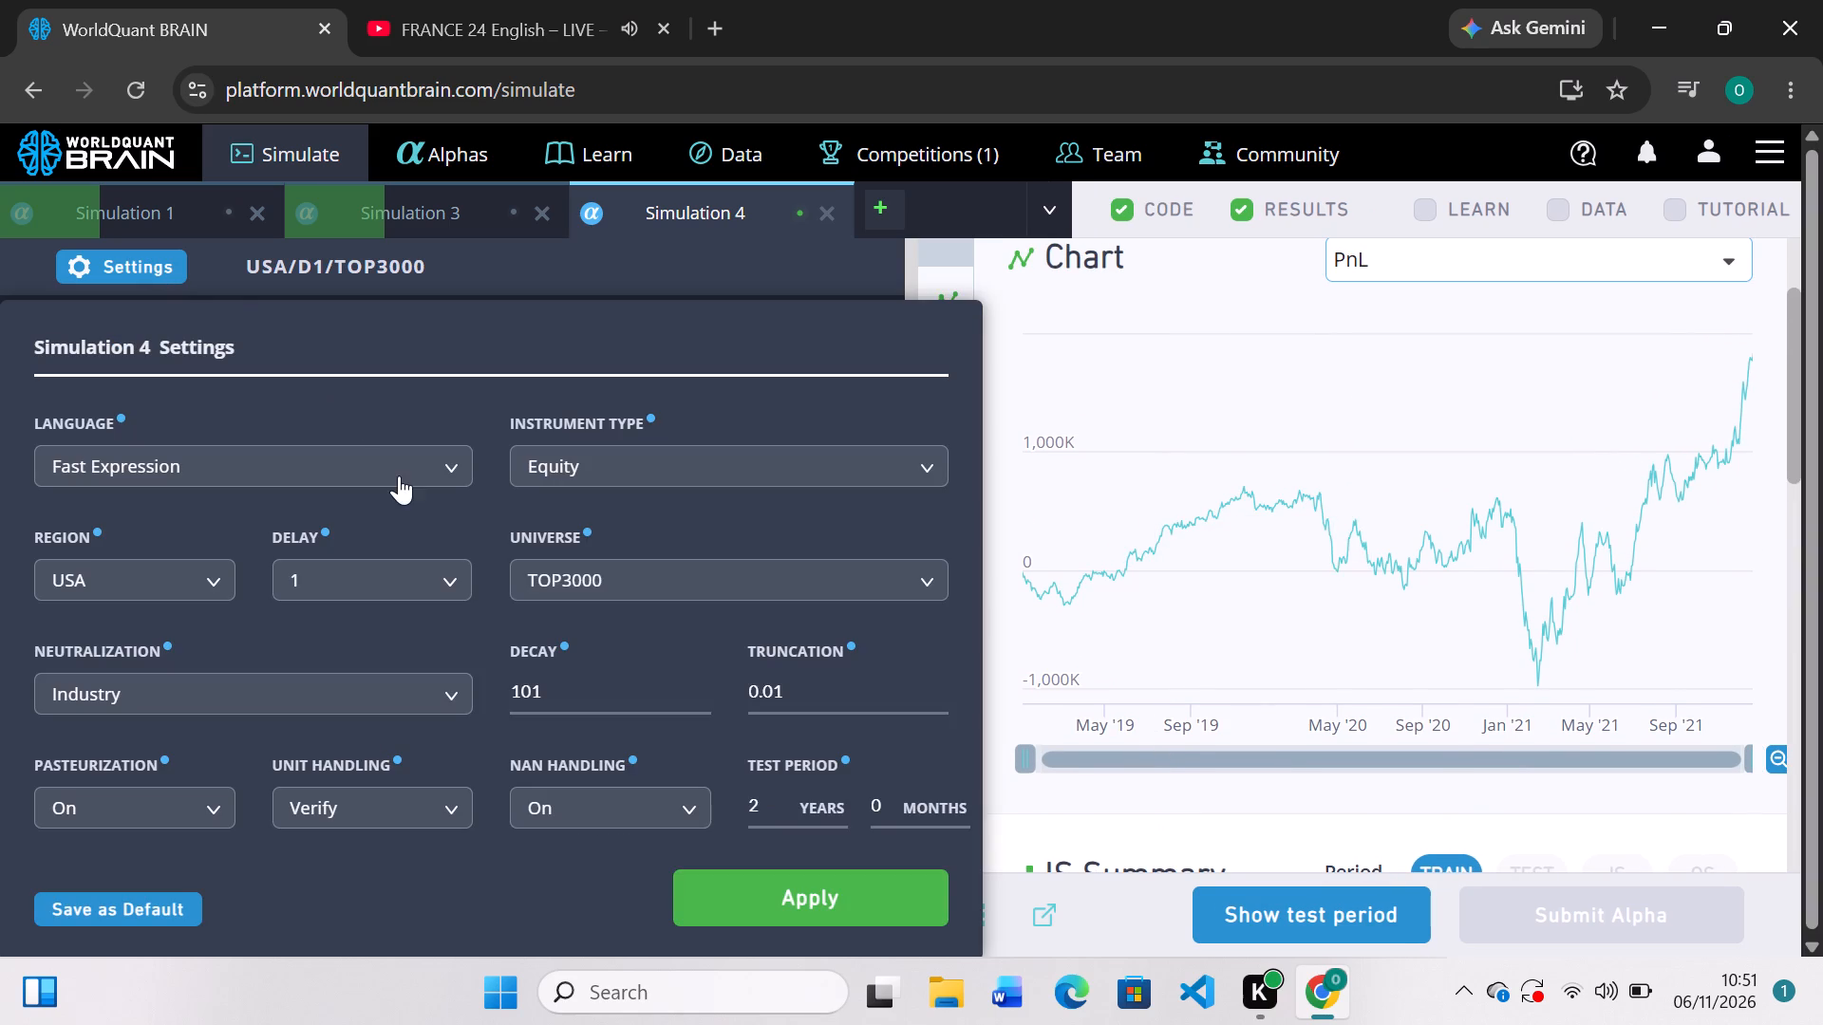
pyautogui.click(701, 685)
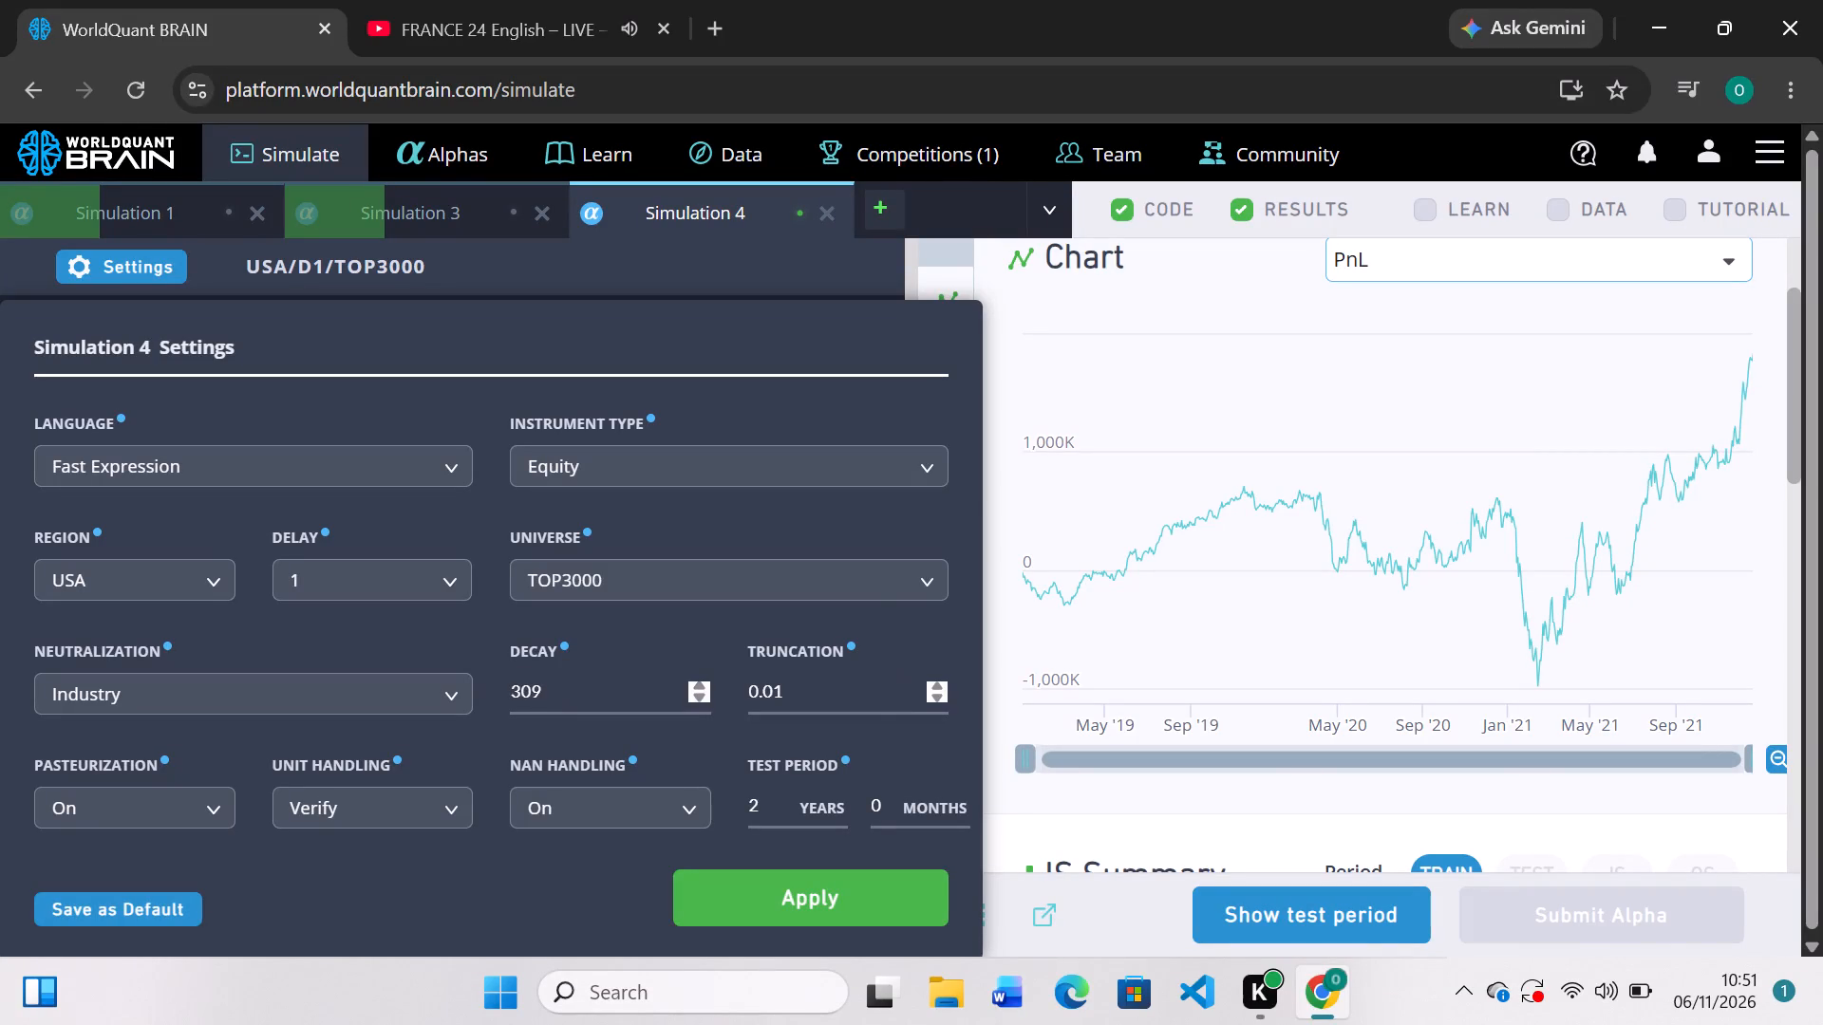
pyautogui.tripleClick(938, 685)
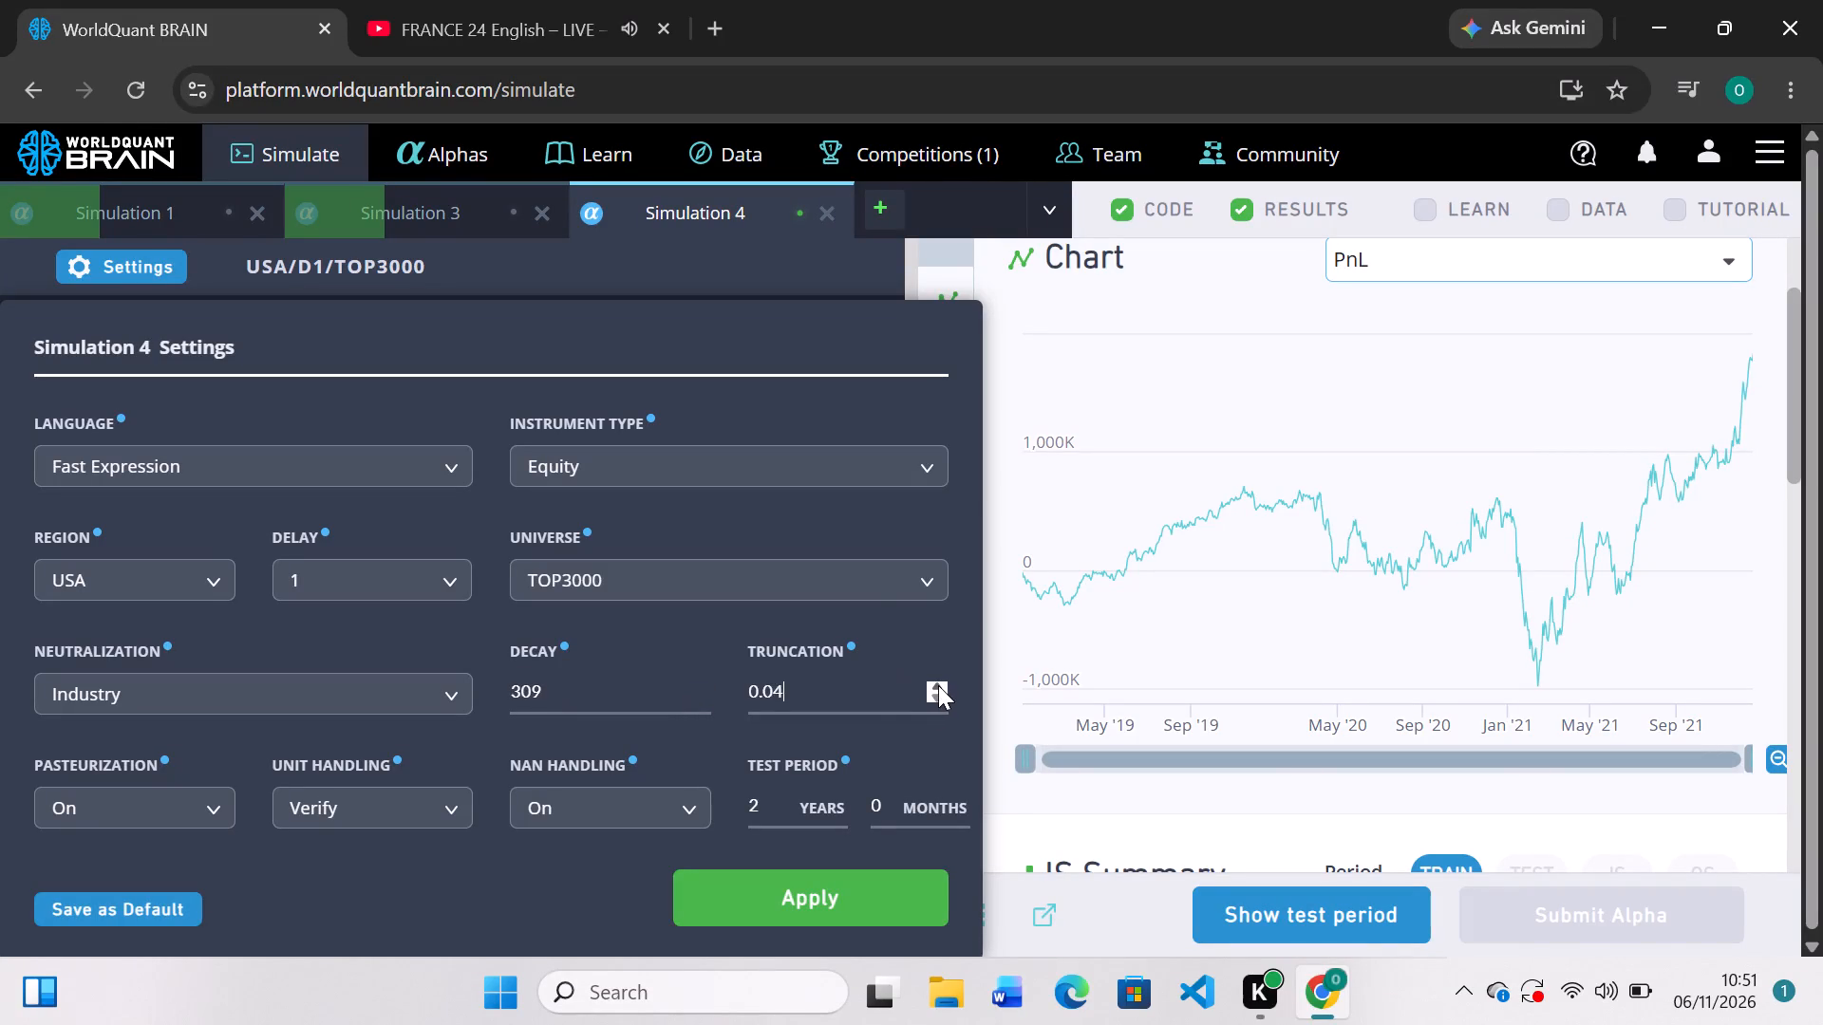
pyautogui.click(938, 685)
pyautogui.click(823, 905)
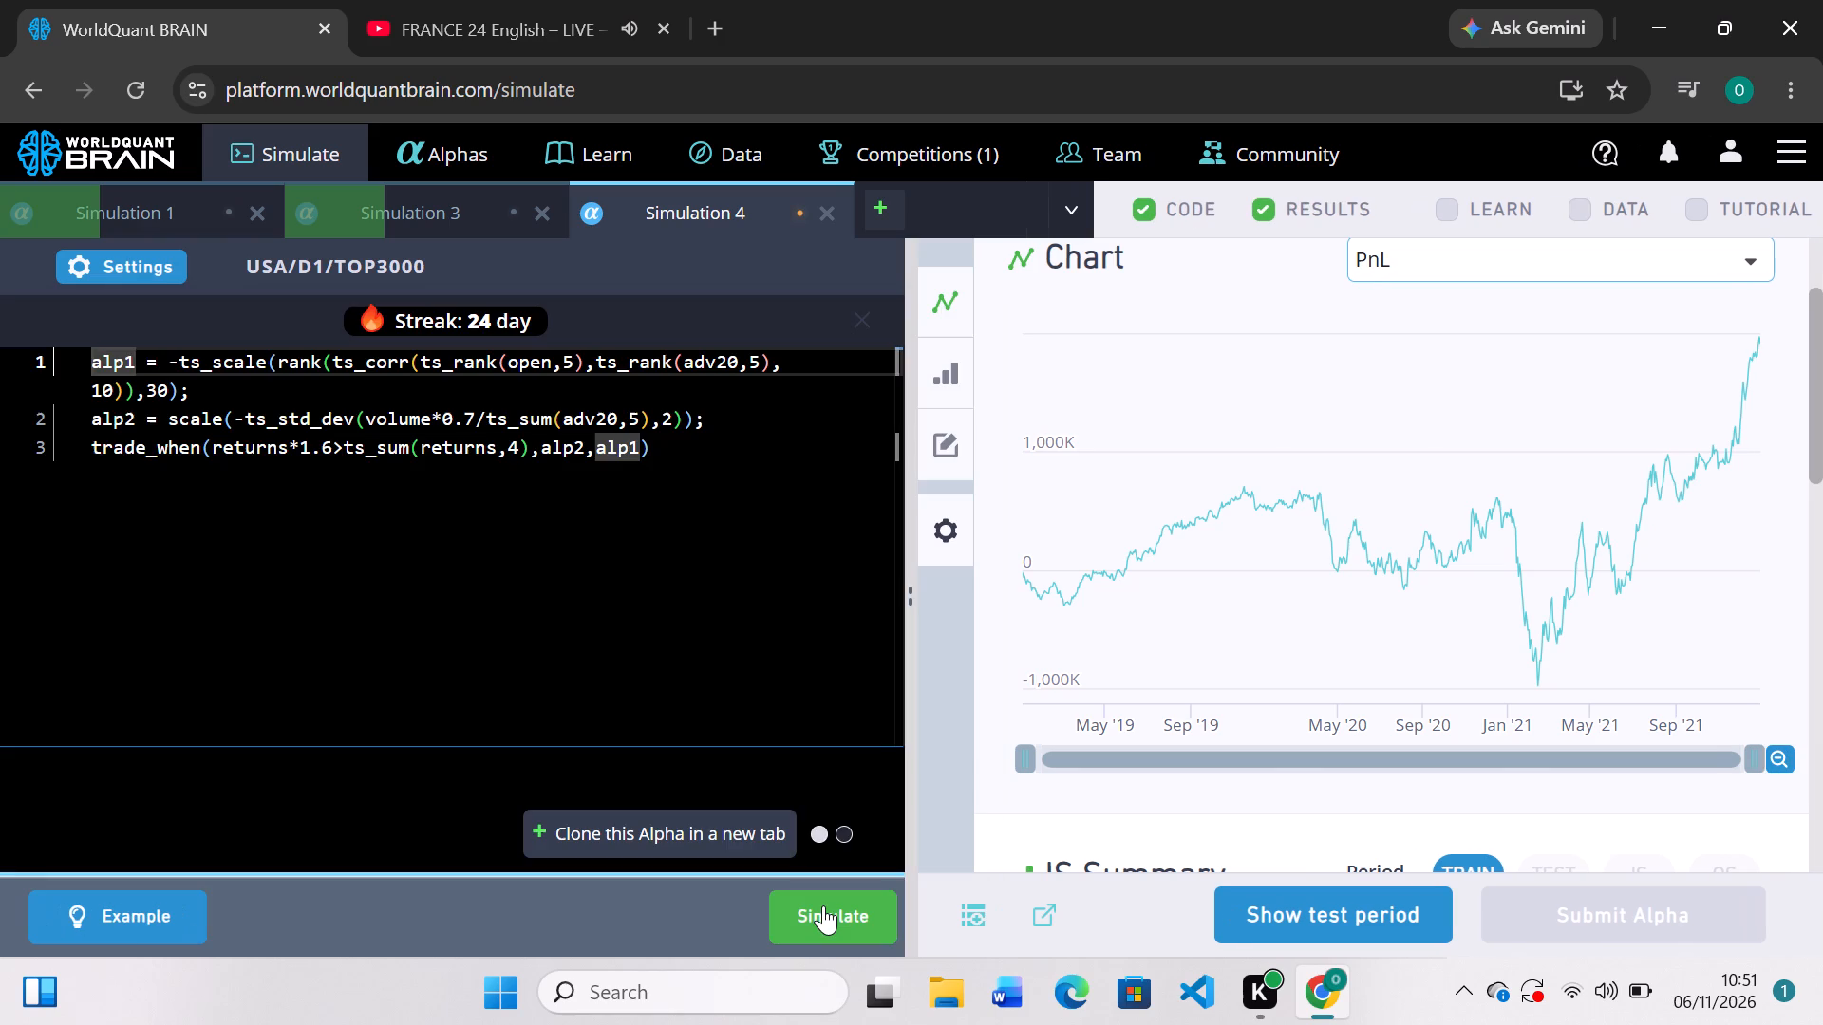
pyautogui.click(823, 905)
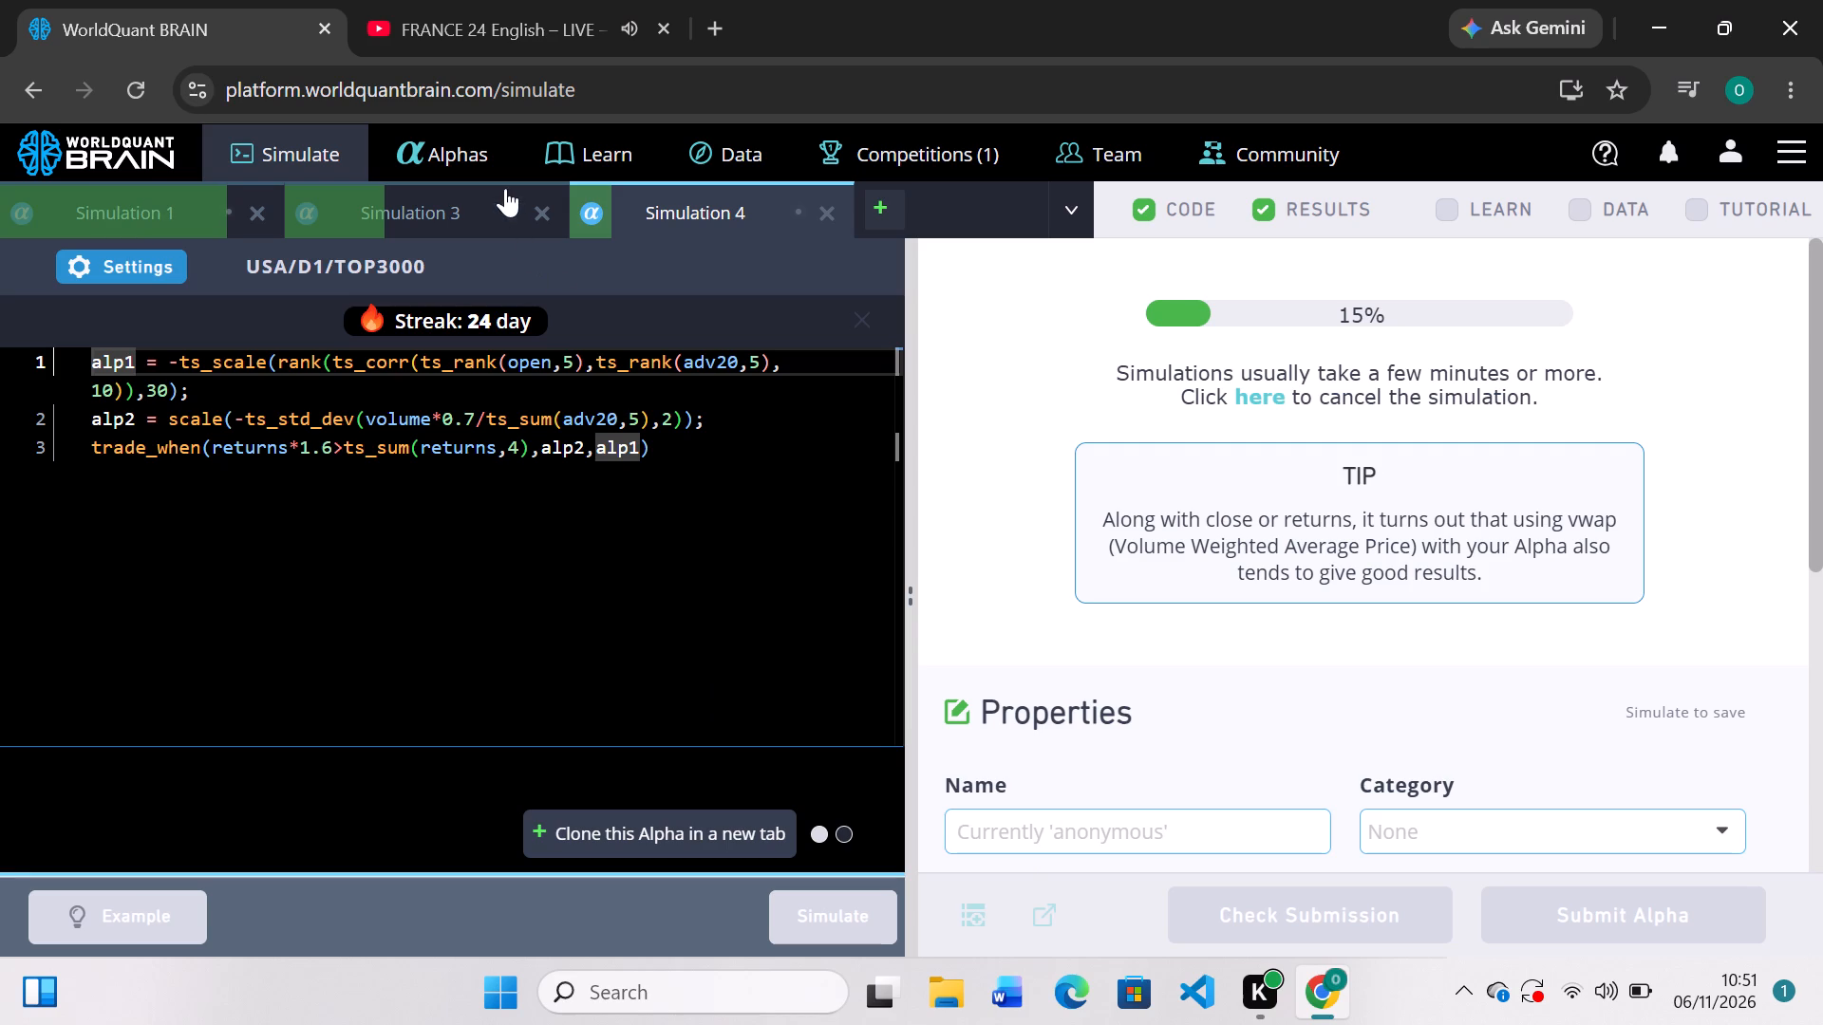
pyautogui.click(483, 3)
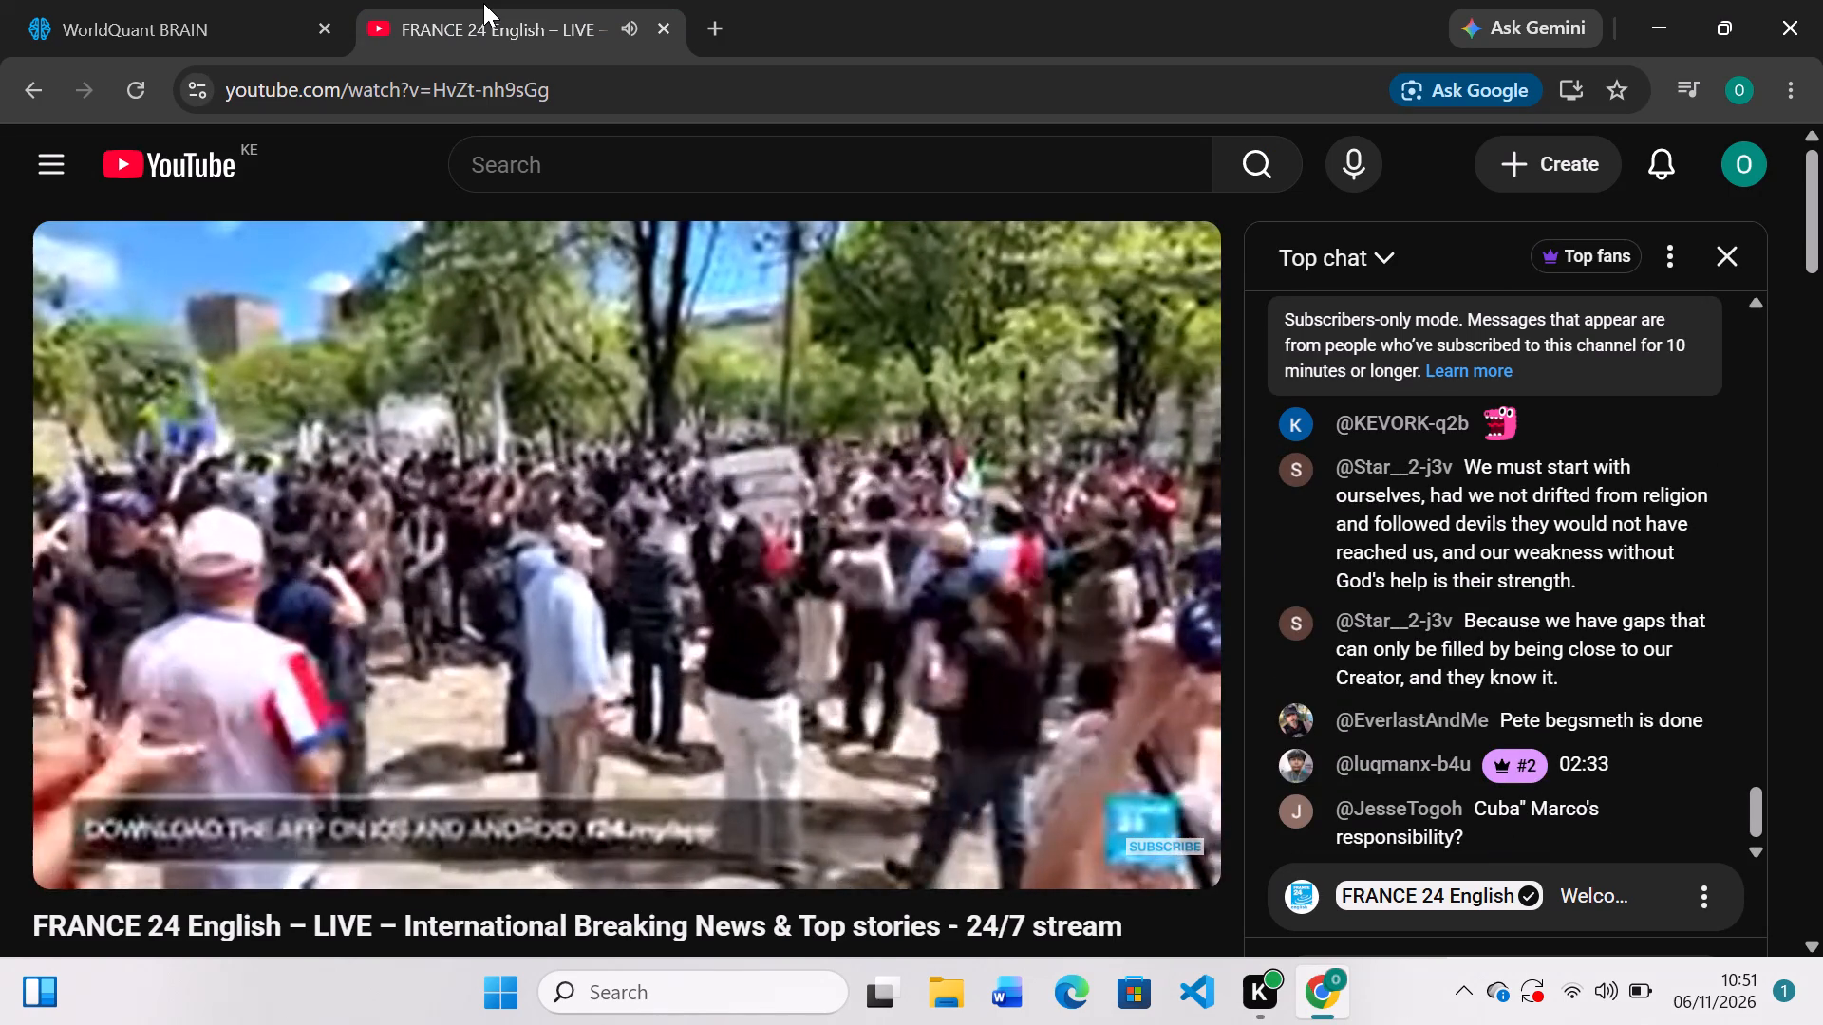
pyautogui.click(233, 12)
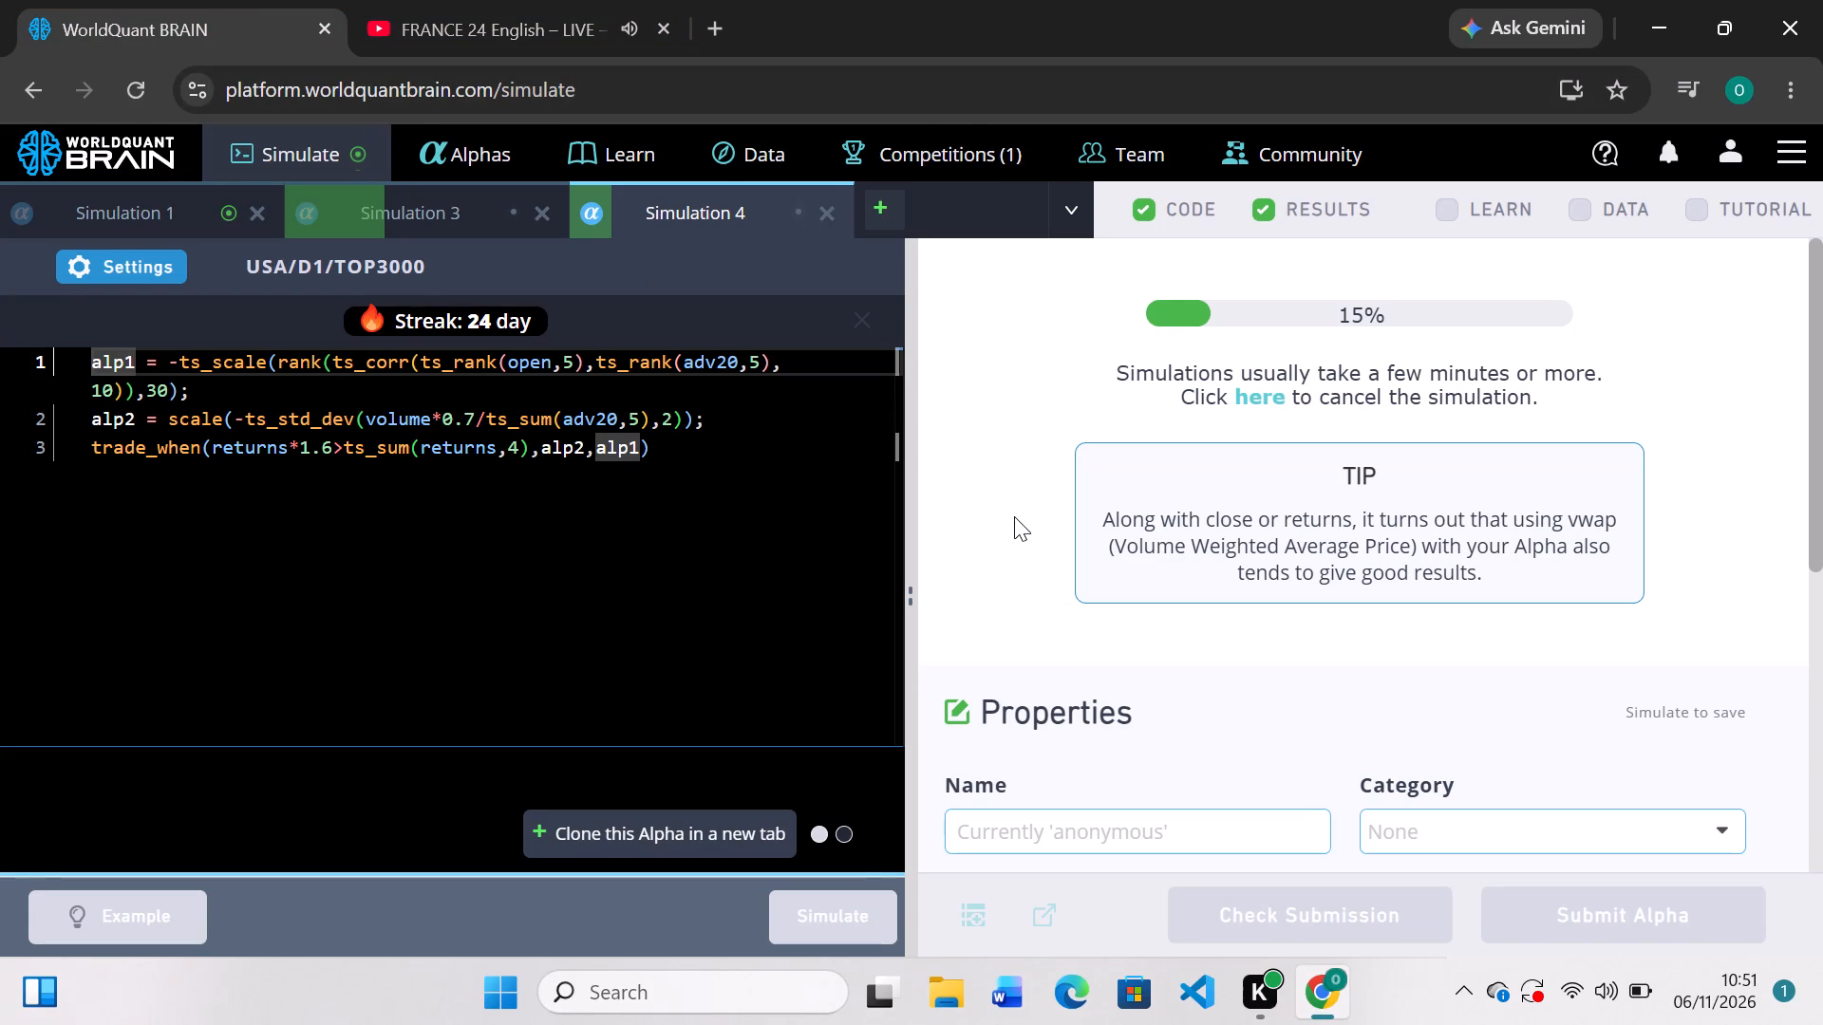
# Check Simulation 1's train results, set its decay to 310, and simulate it again.
pyautogui.click(195, 220)
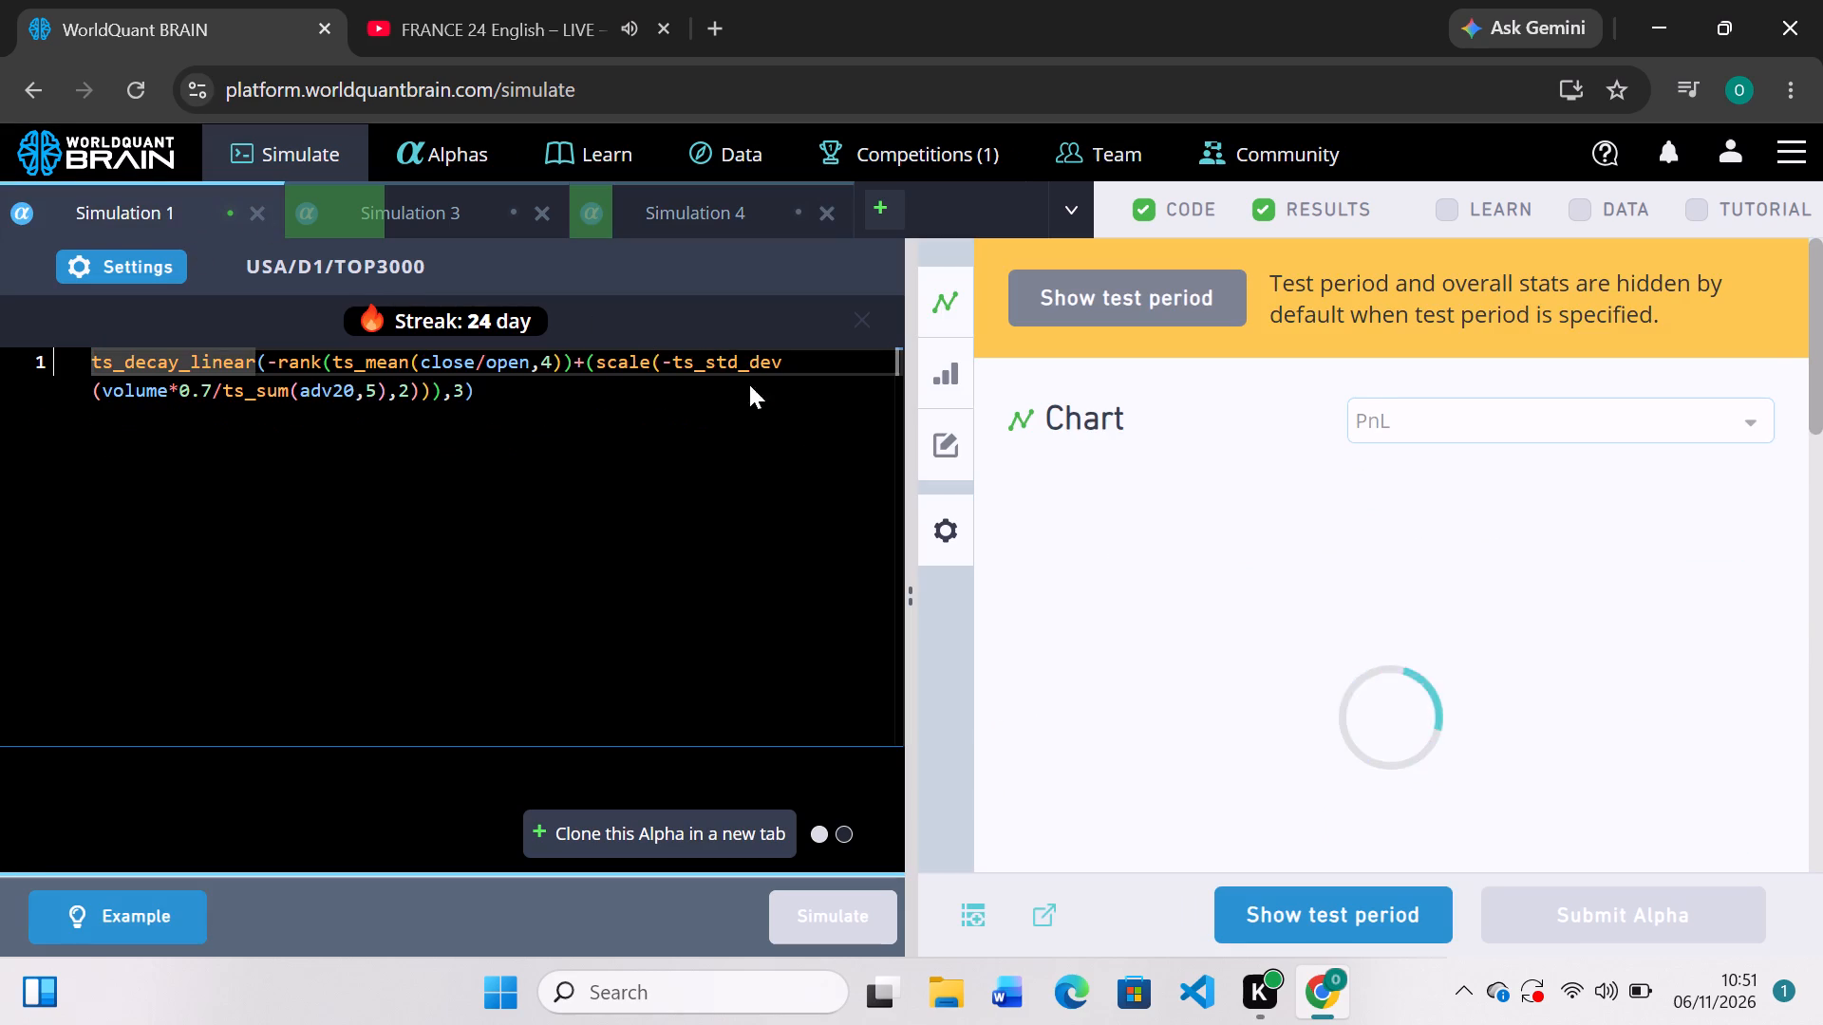
pyautogui.scroll(-3, 1166, 609)
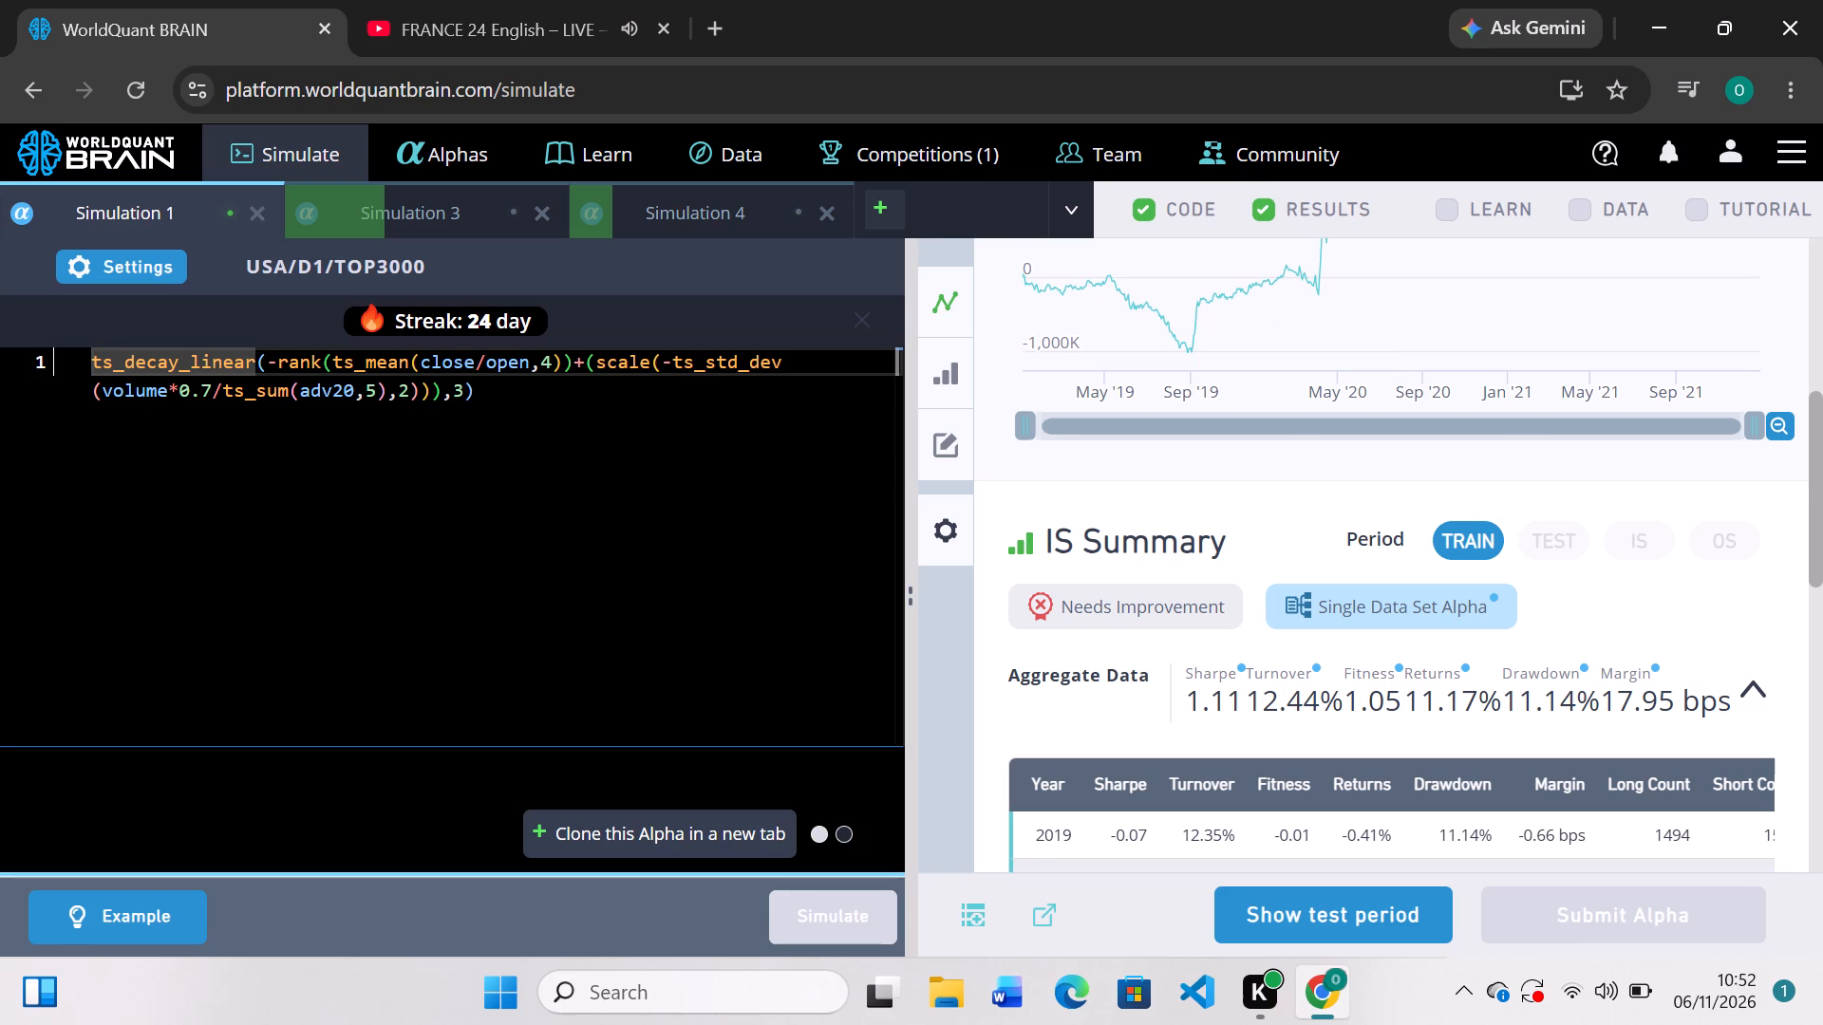
pyautogui.scroll(1, 1166, 609)
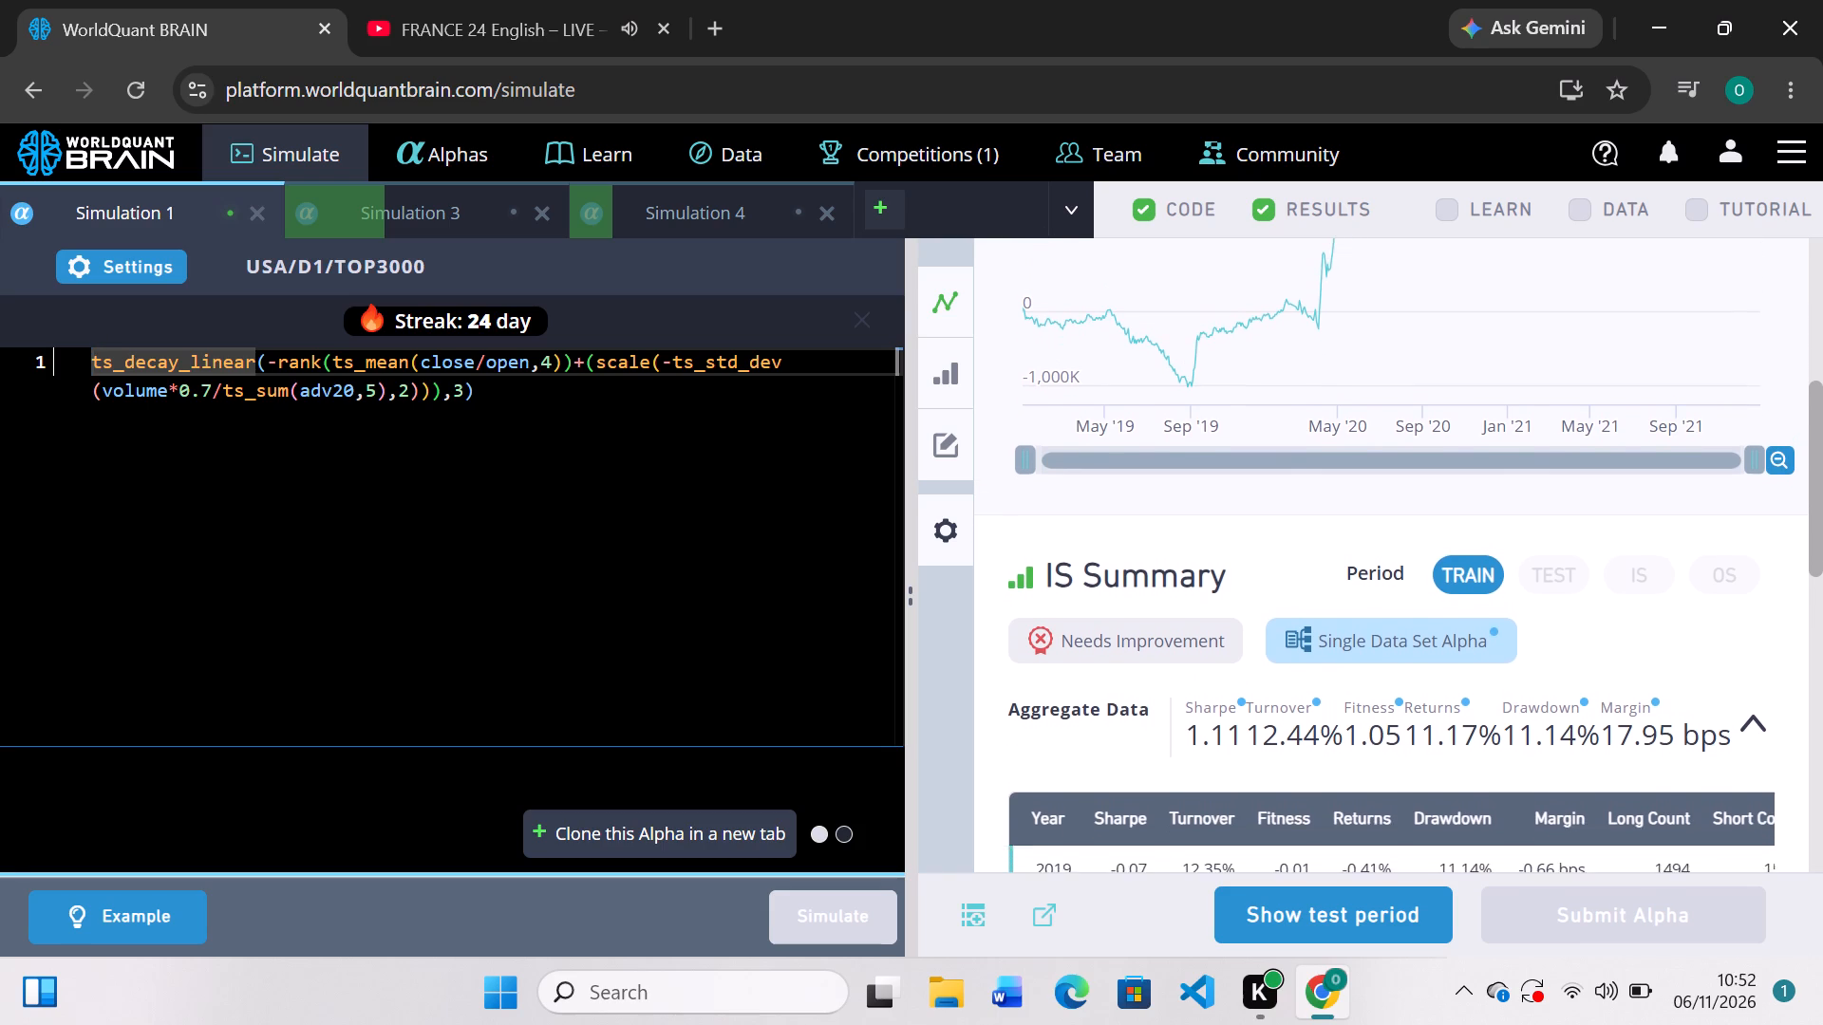
pyautogui.scroll(1, 1166, 609)
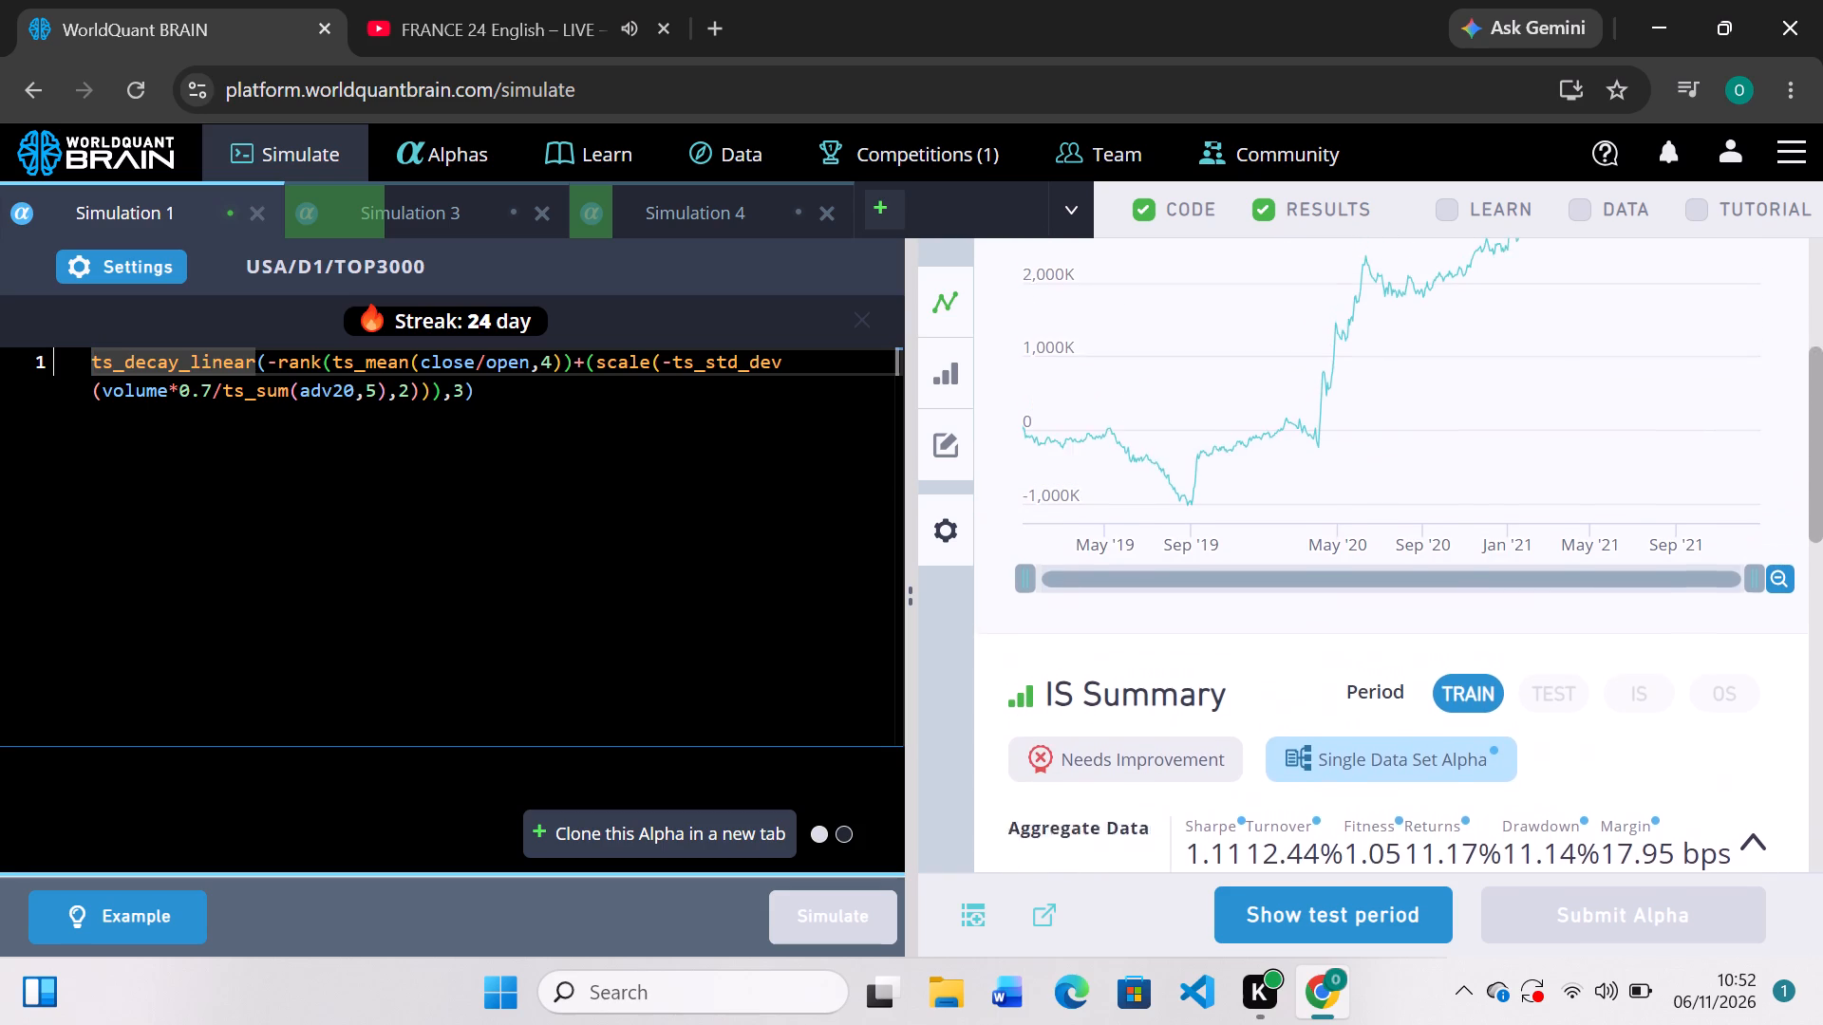
pyautogui.click(131, 265)
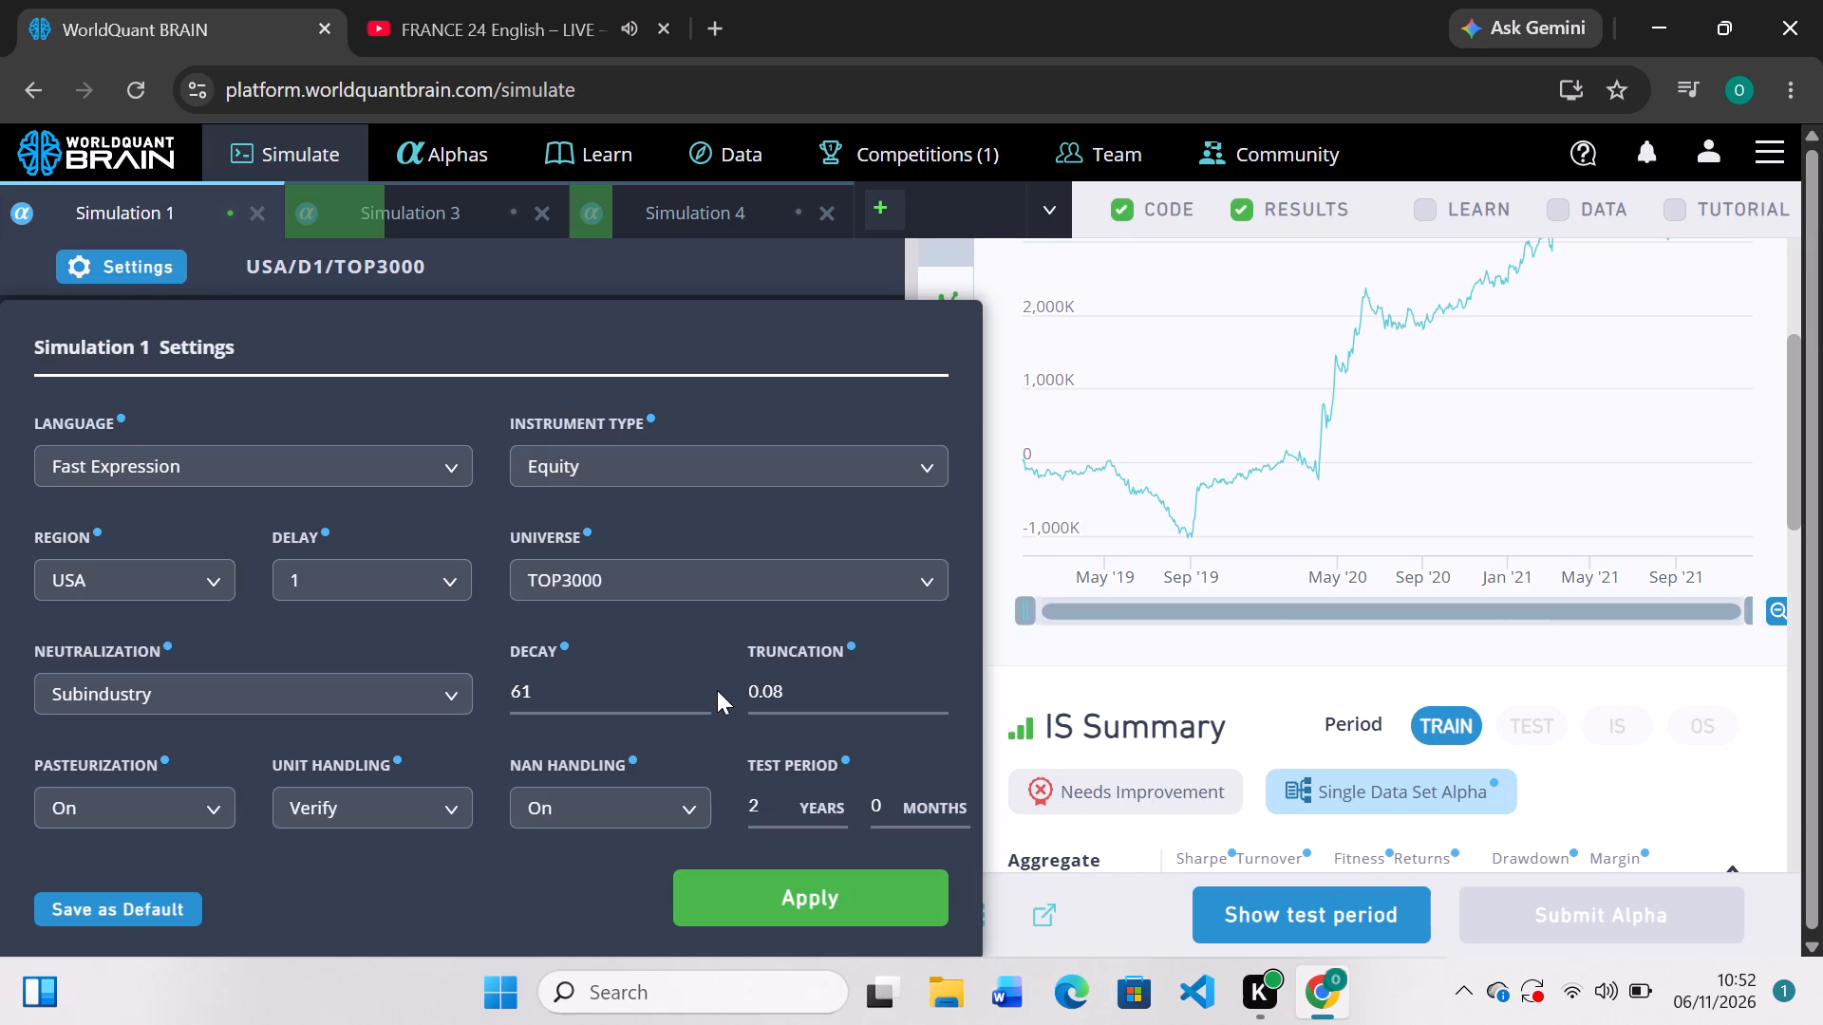
pyautogui.click(698, 683)
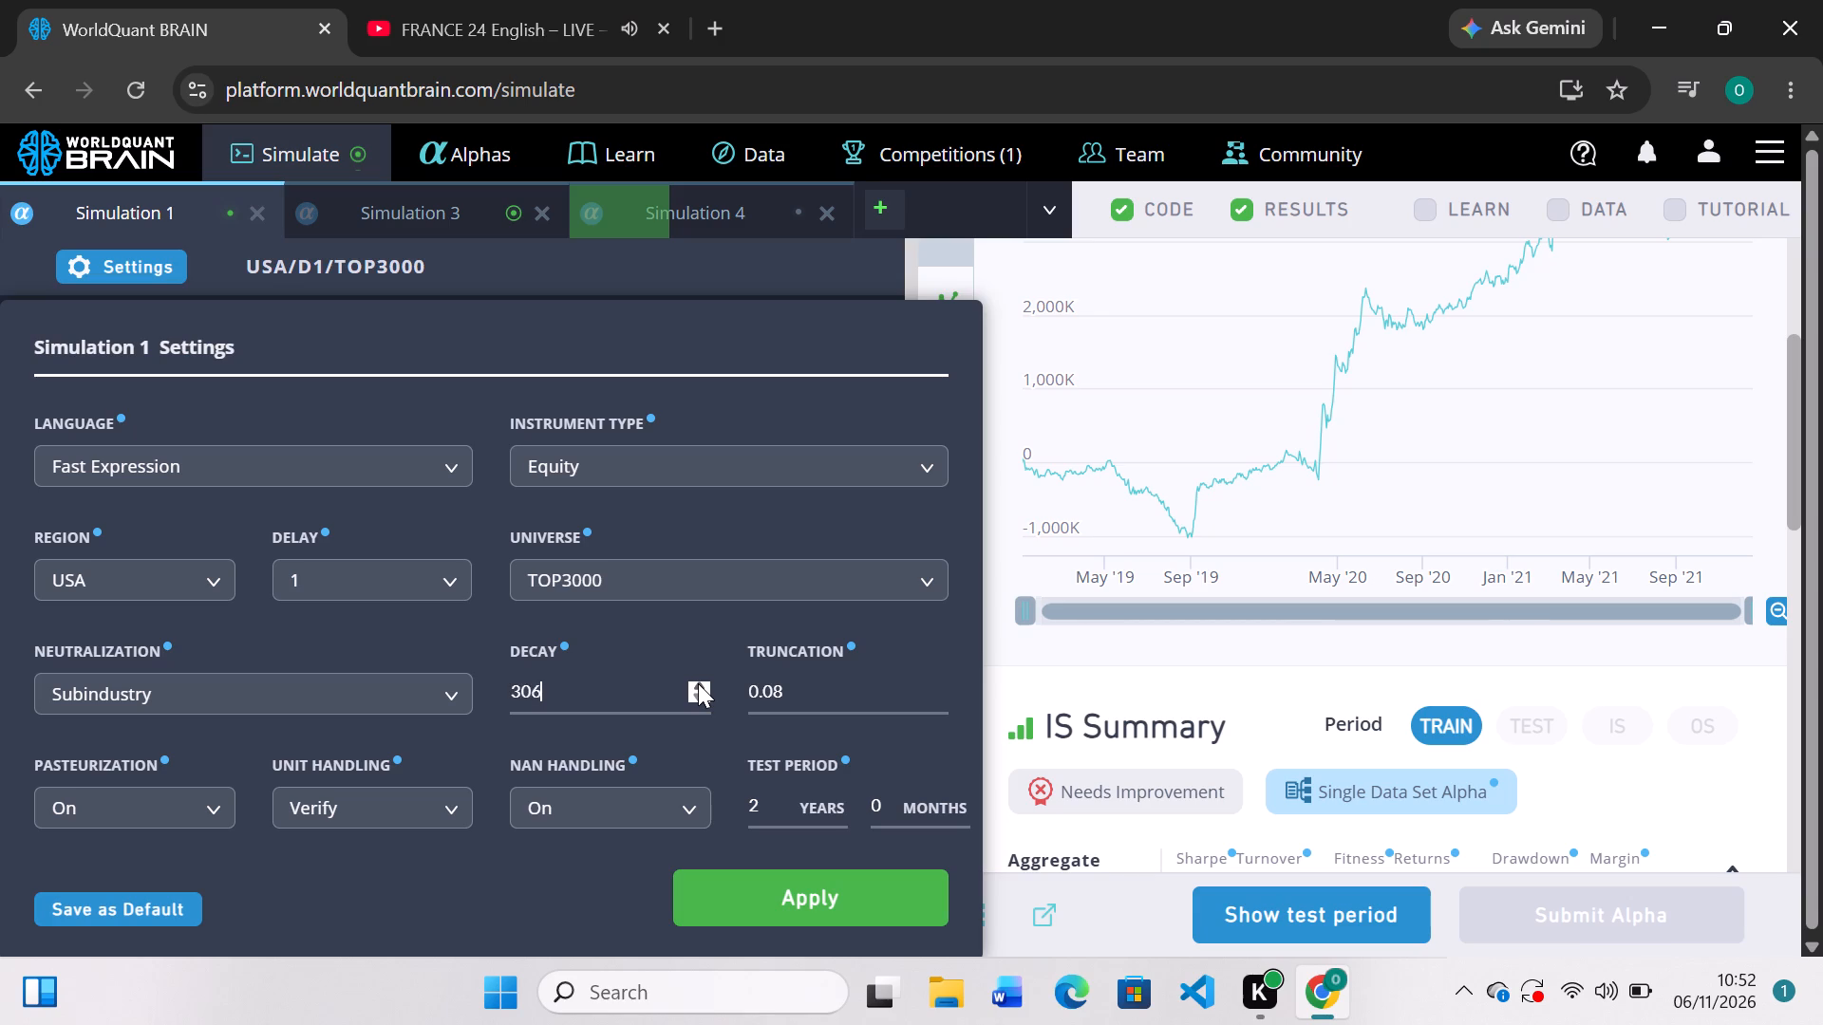
pyautogui.click(862, 897)
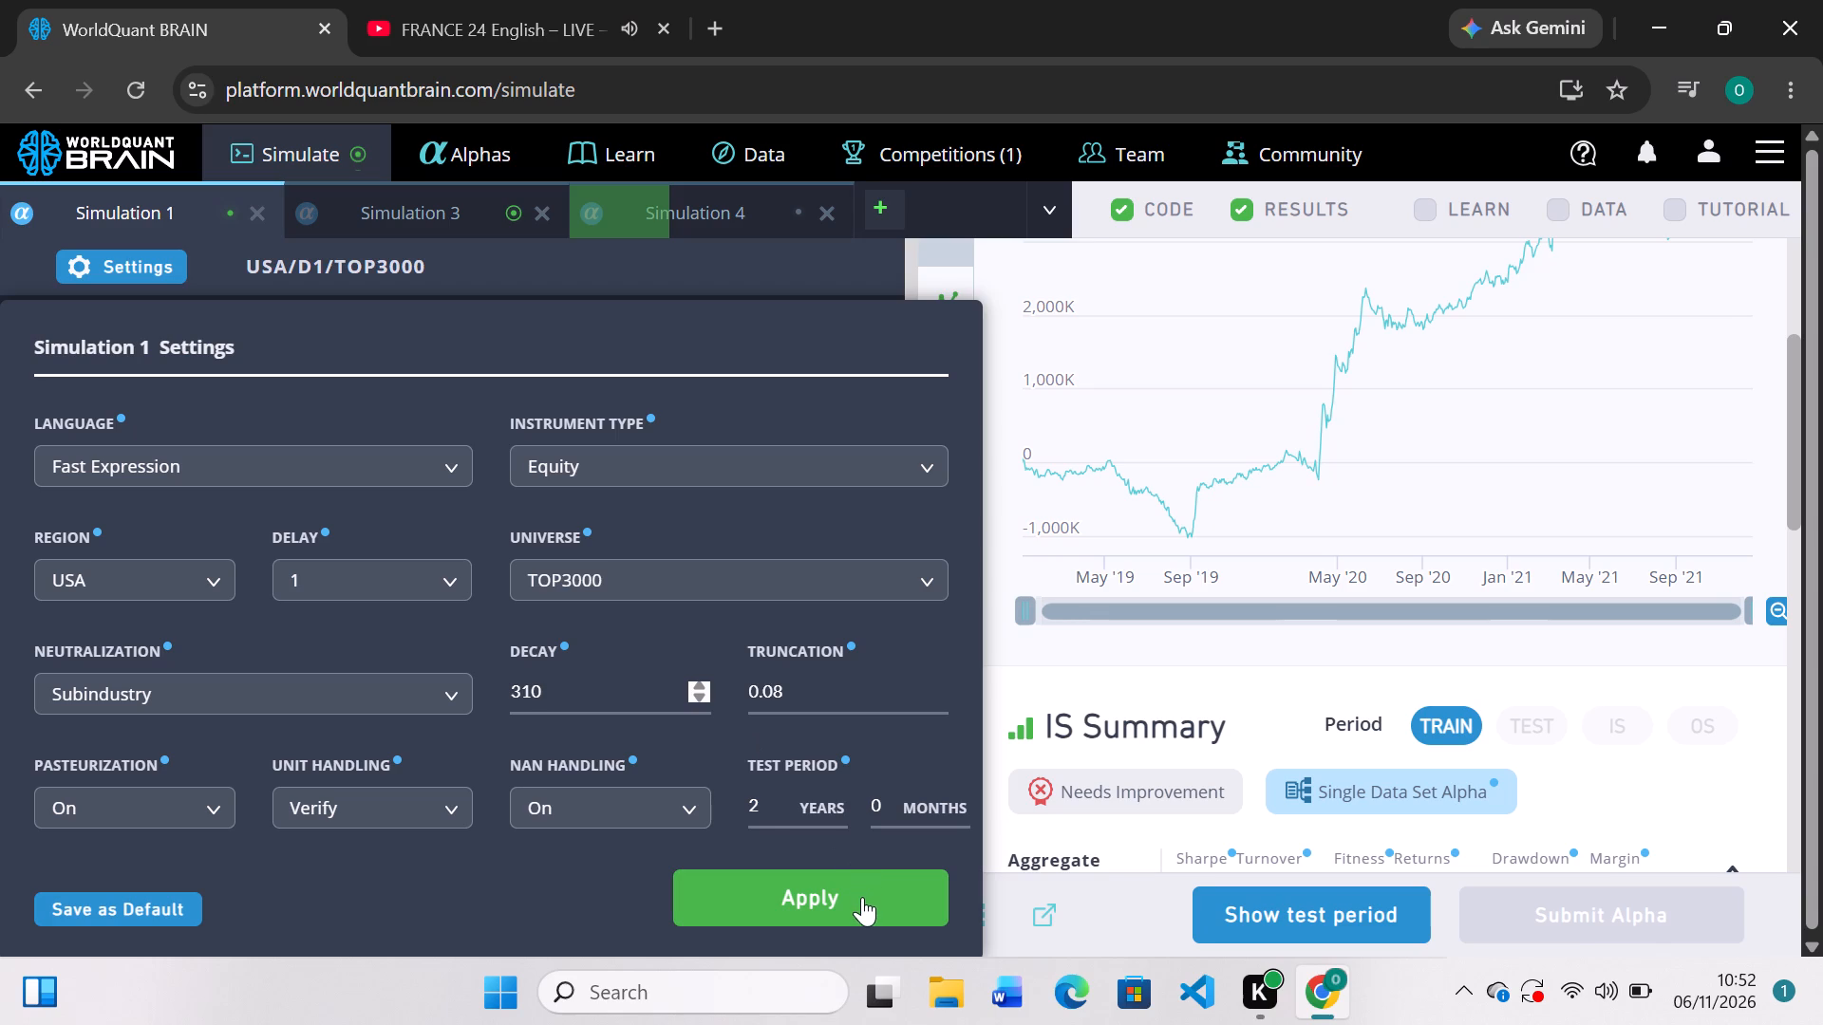
pyautogui.click(861, 918)
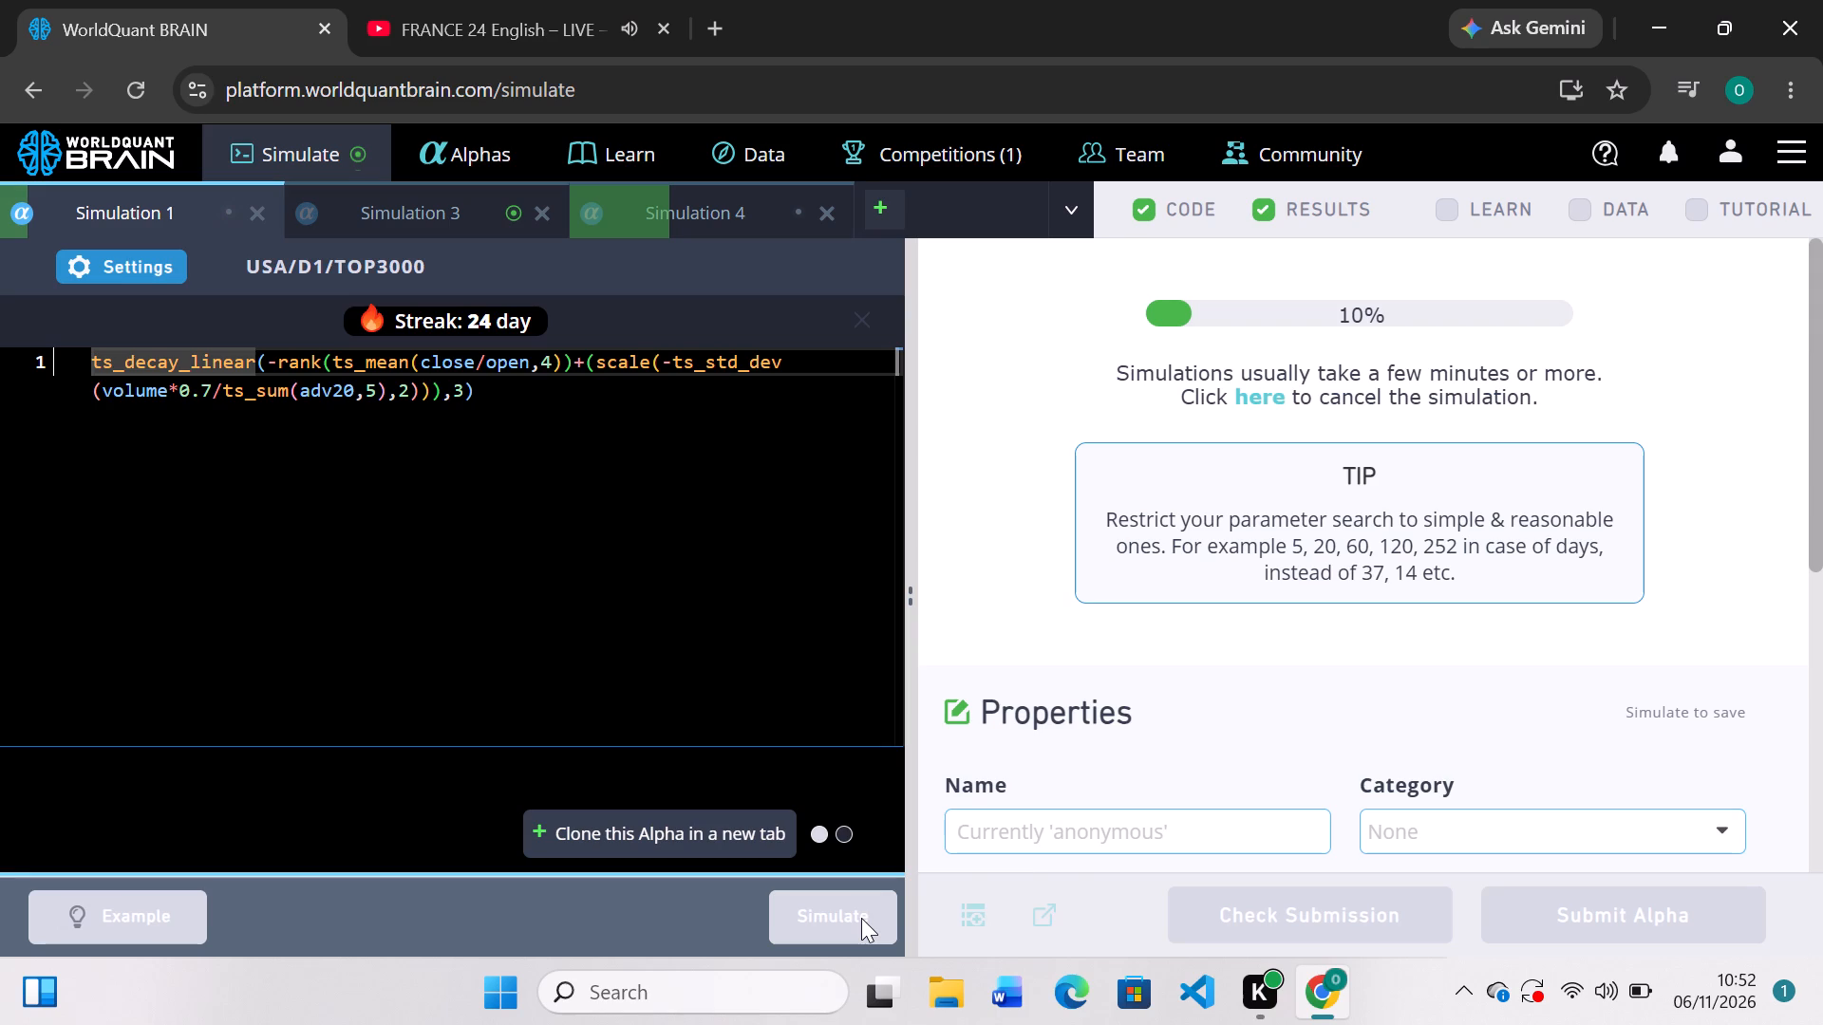
# Review Simulation 3's train statistics, reveal its test period, and examine the failed check in its IS Testing Status.
pyautogui.click(448, 214)
pyautogui.scroll(-2, 1064, 550)
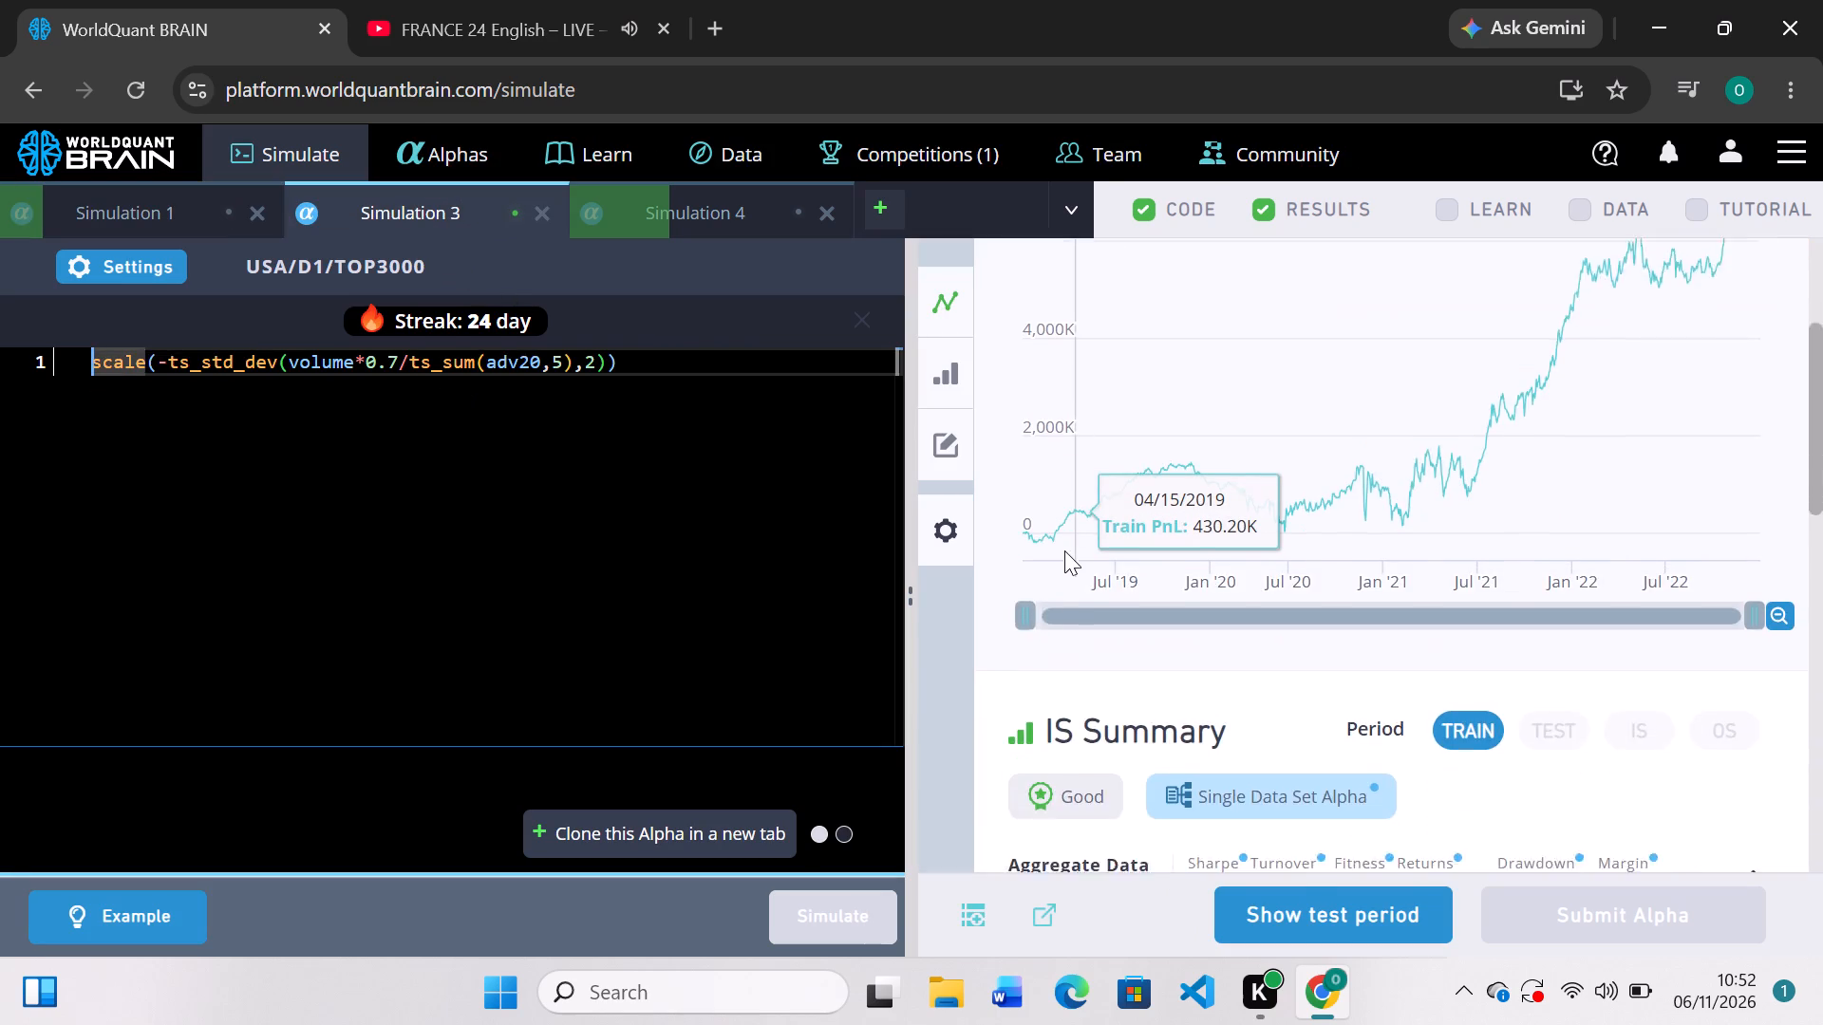
pyautogui.scroll(-1, 1064, 550)
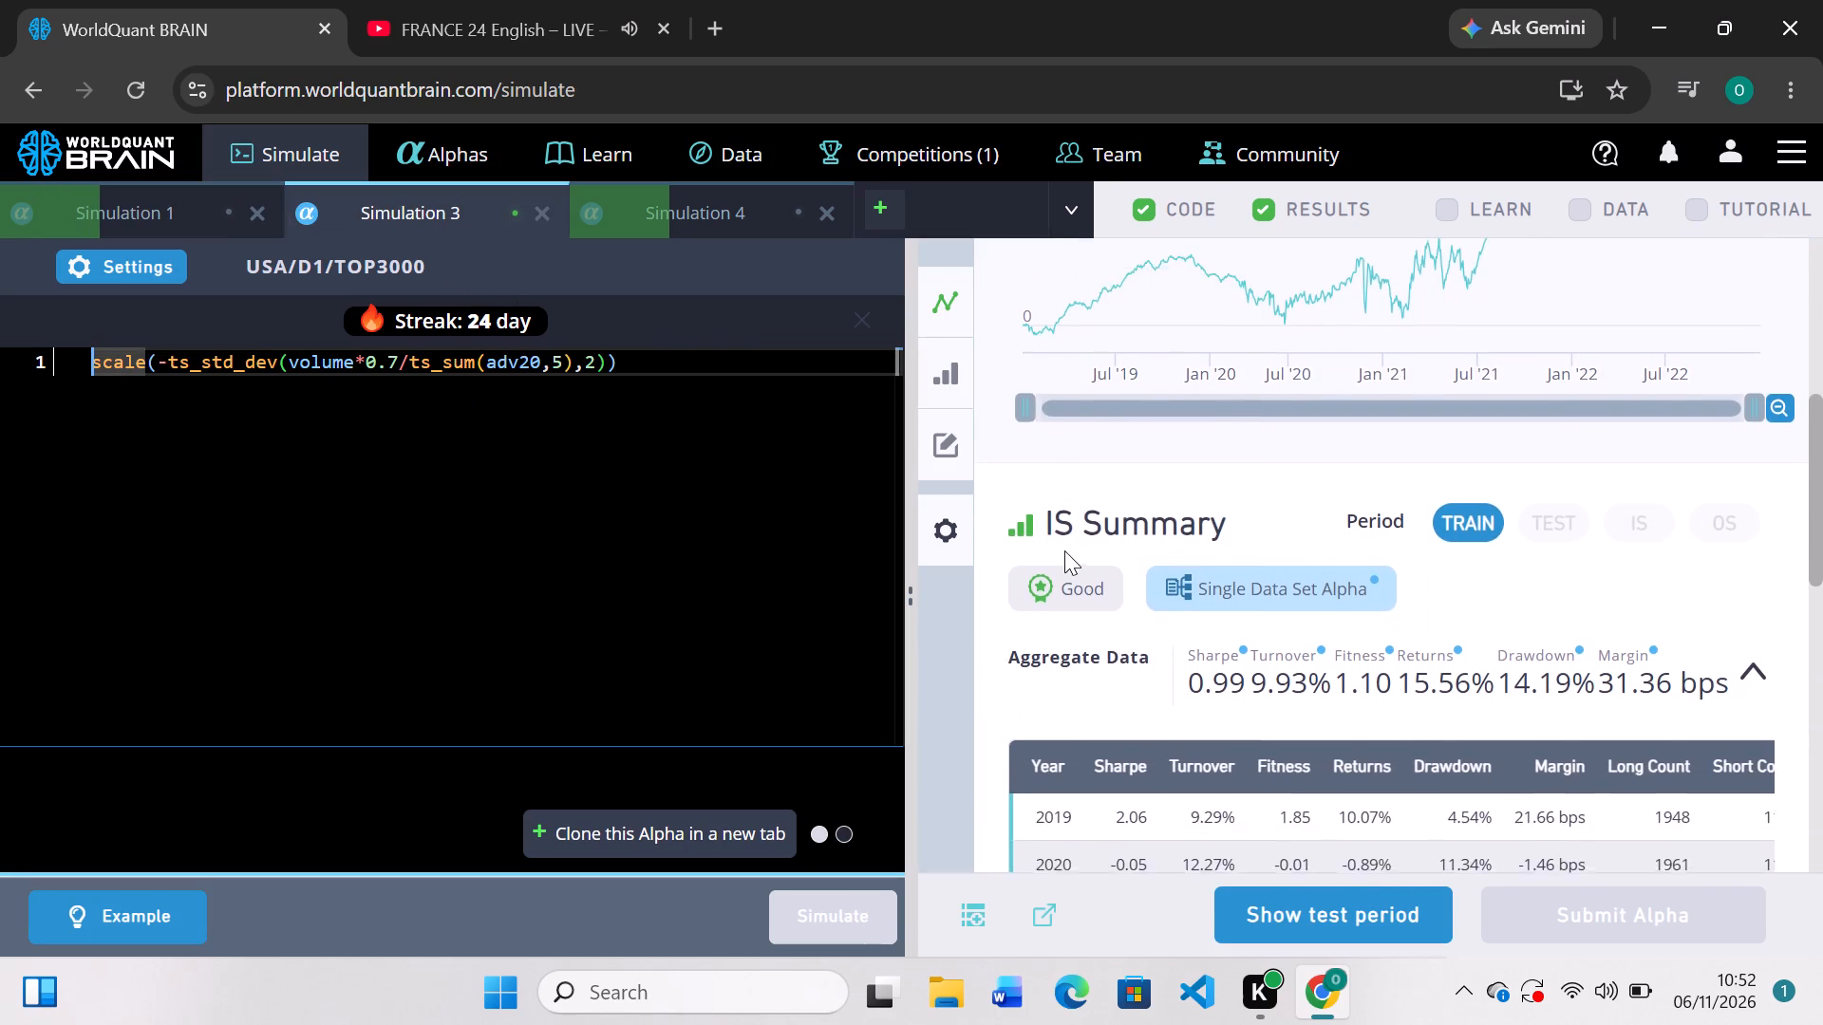
pyautogui.scroll(-1, 1064, 550)
pyautogui.click(1281, 915)
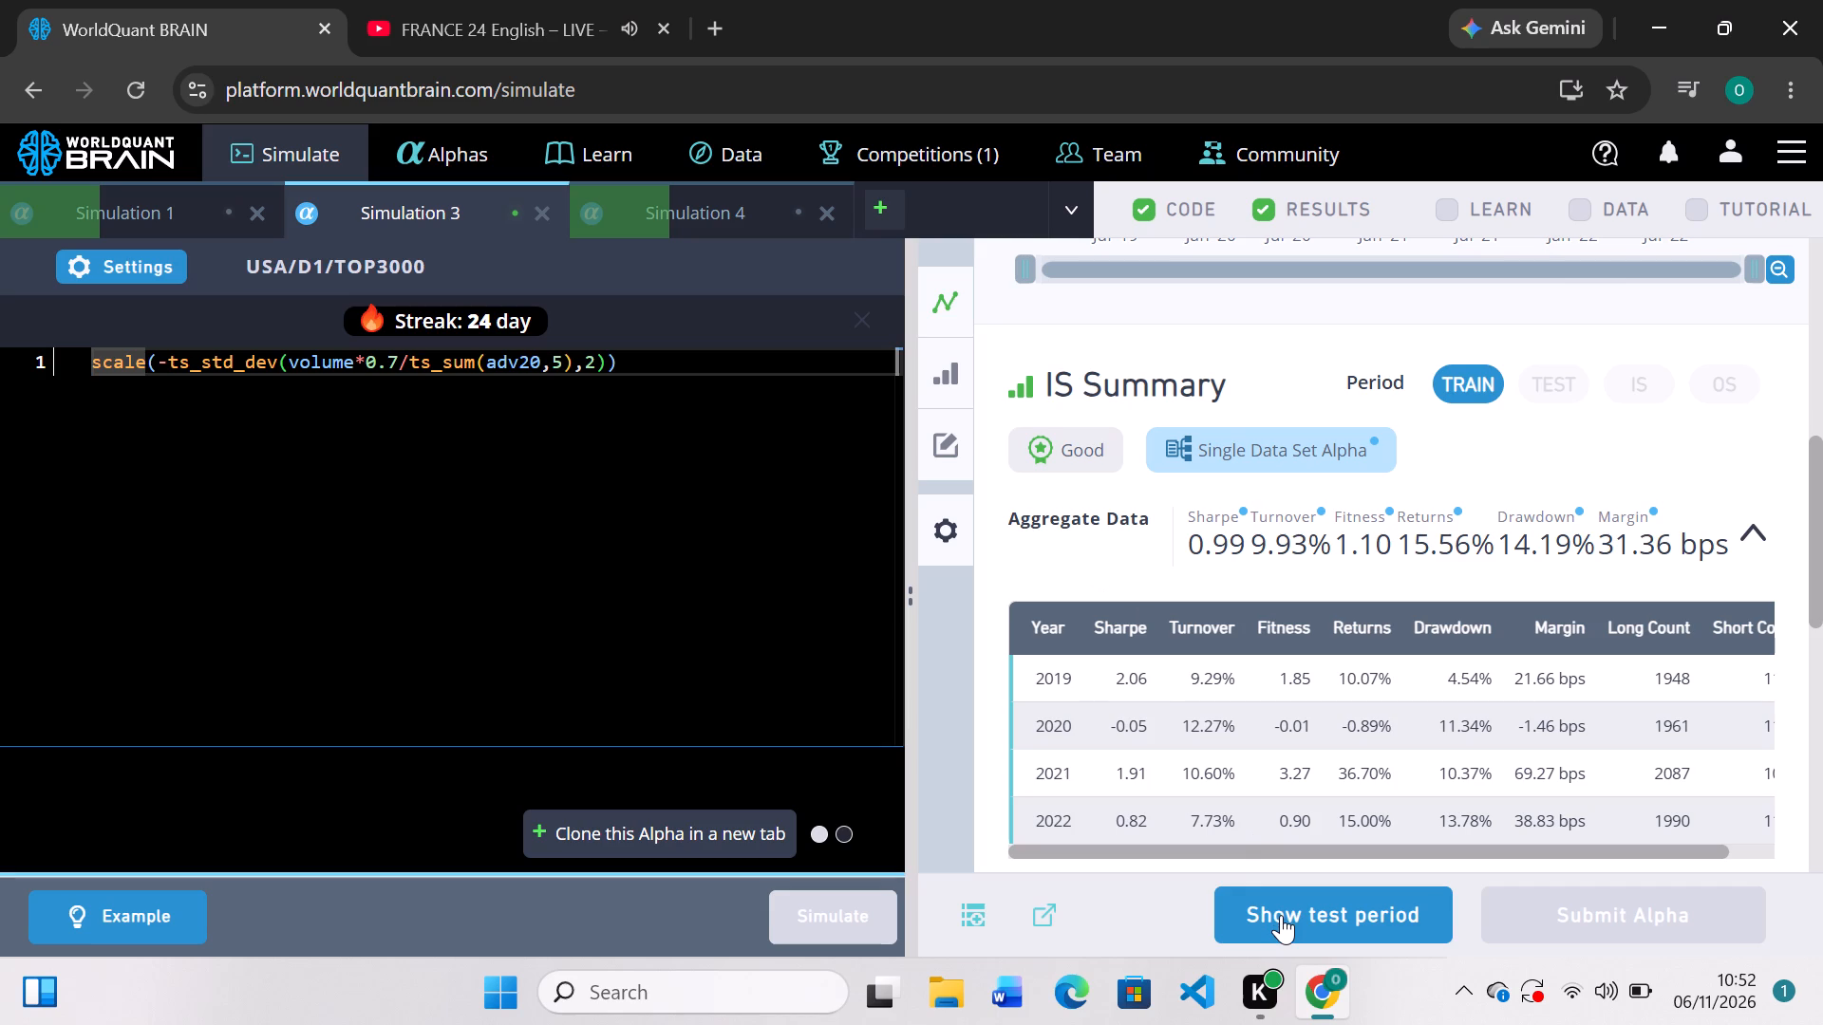
pyautogui.scroll(-3, 1327, 791)
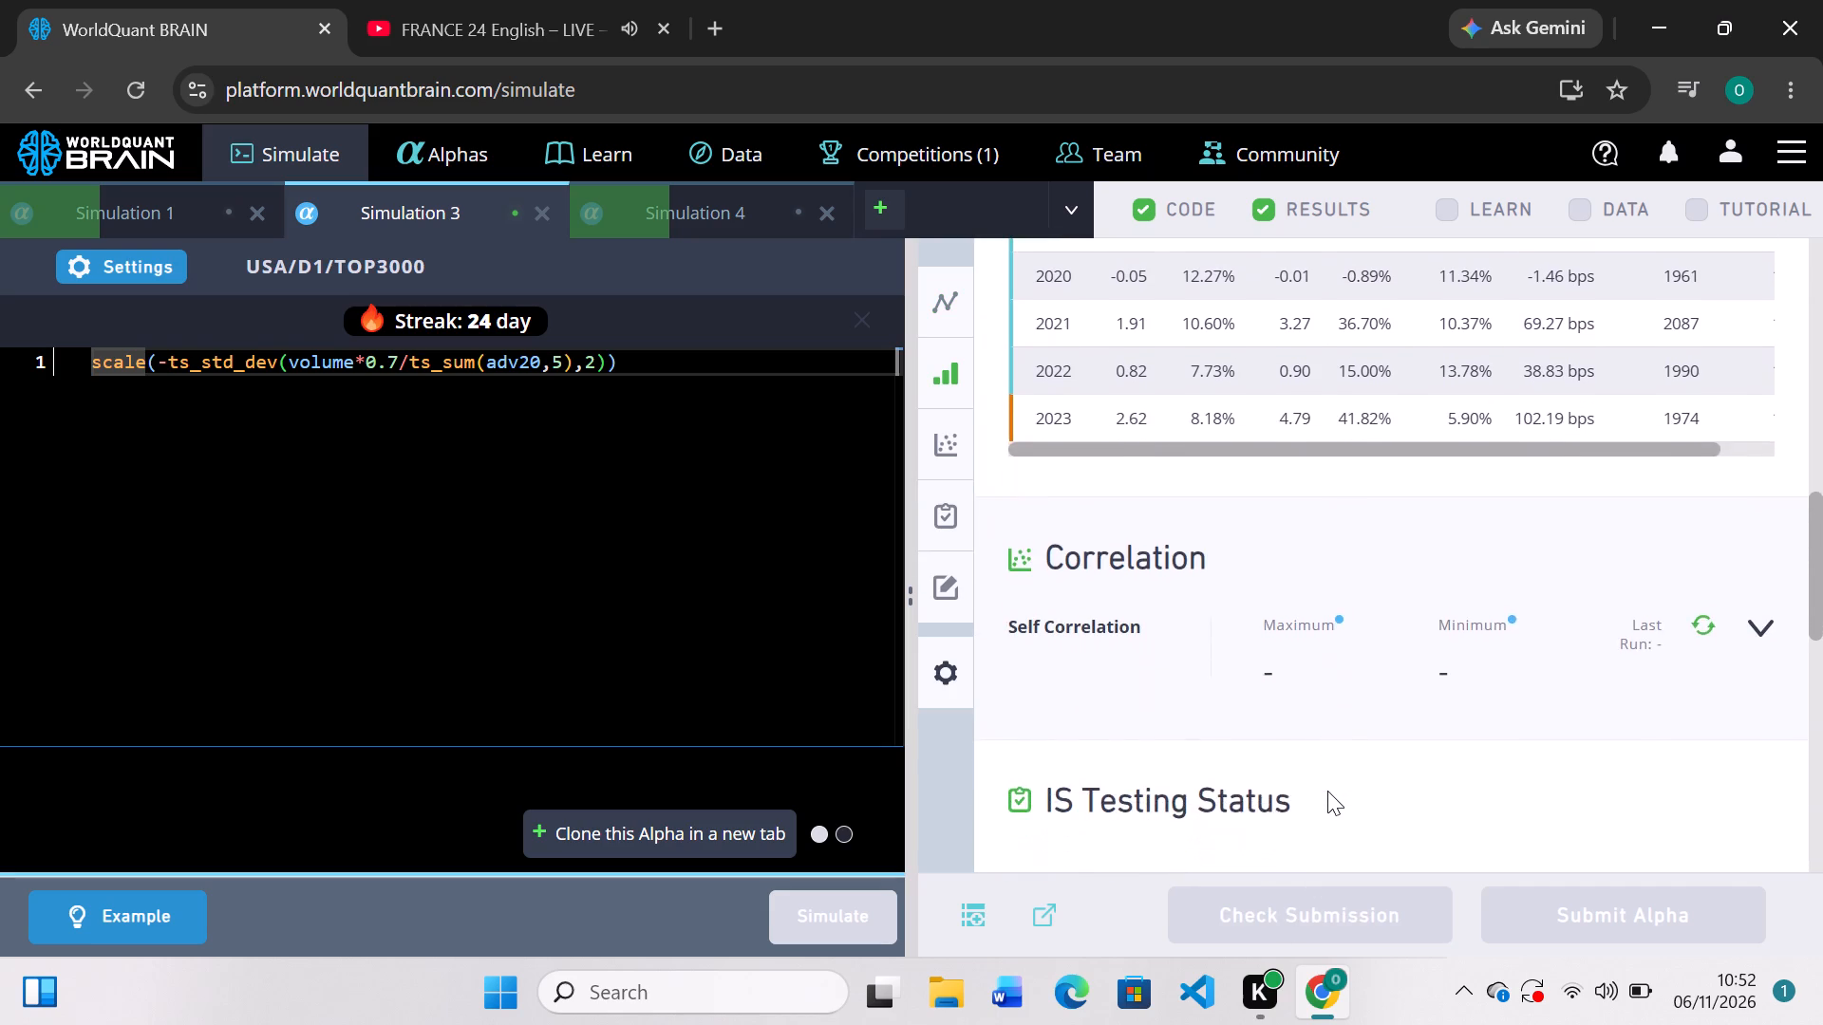
pyautogui.scroll(-1, 1327, 791)
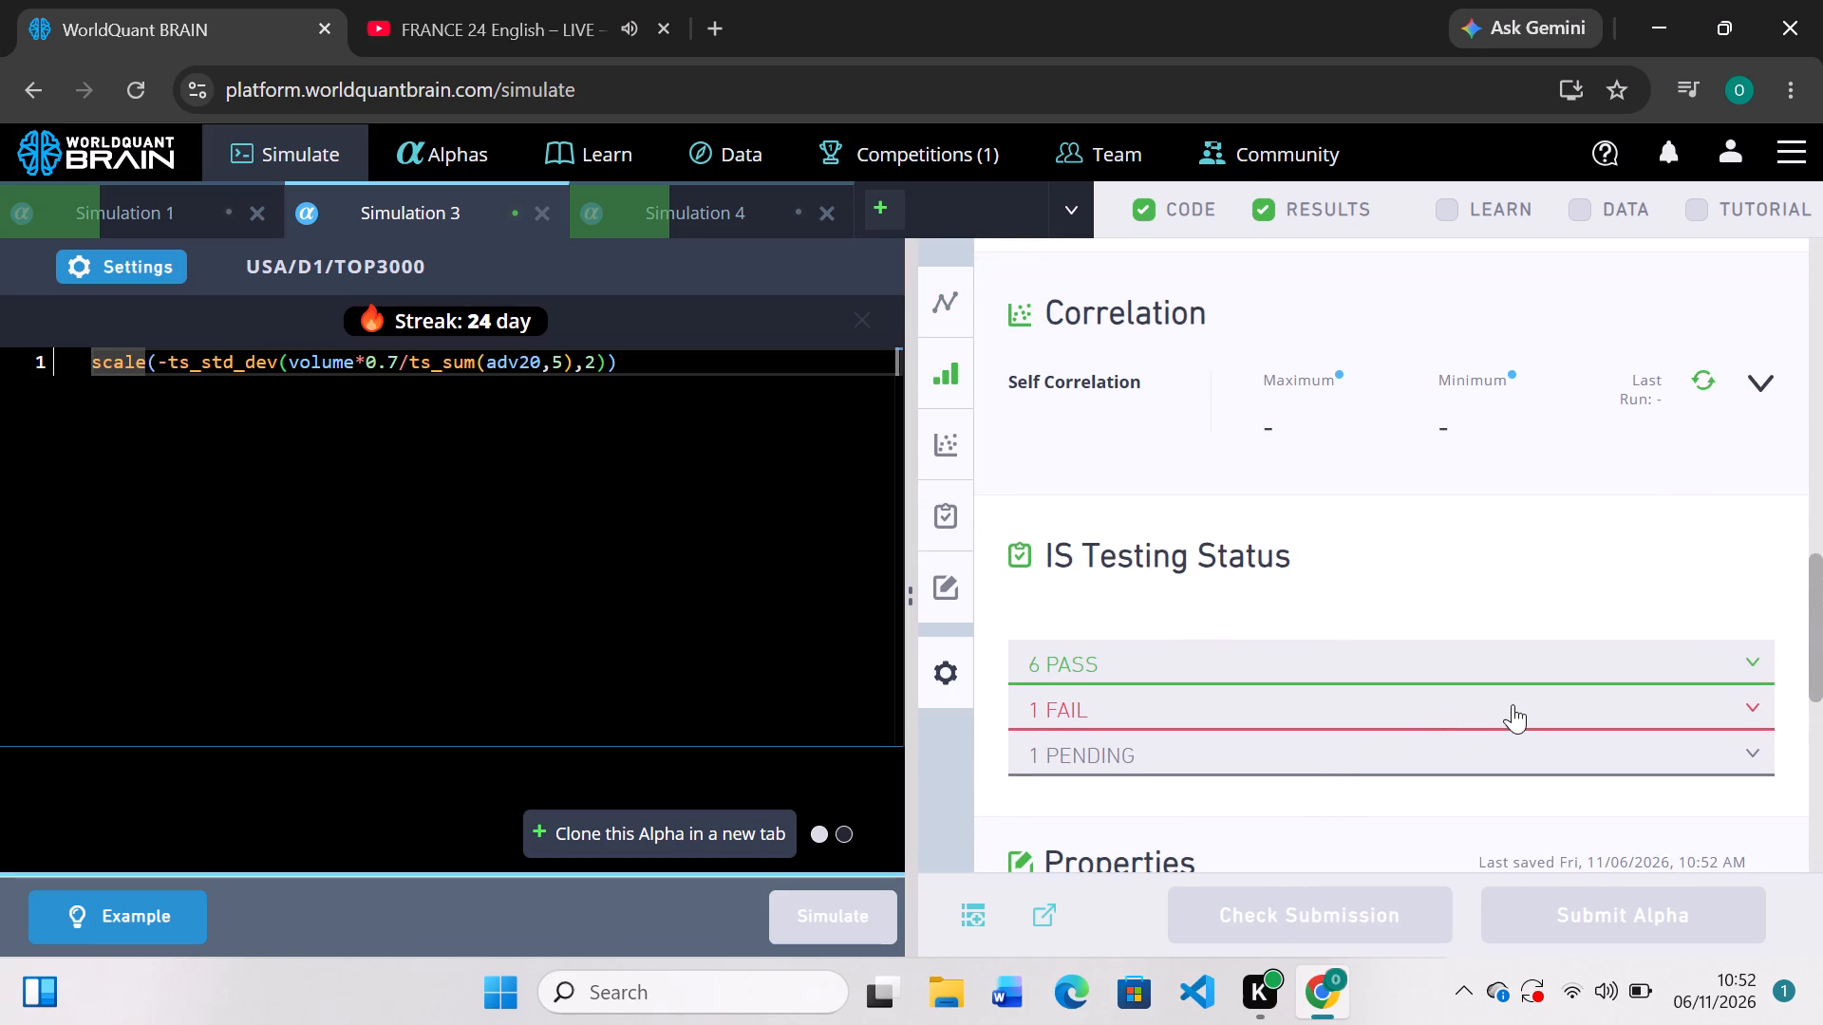
pyautogui.click(1522, 704)
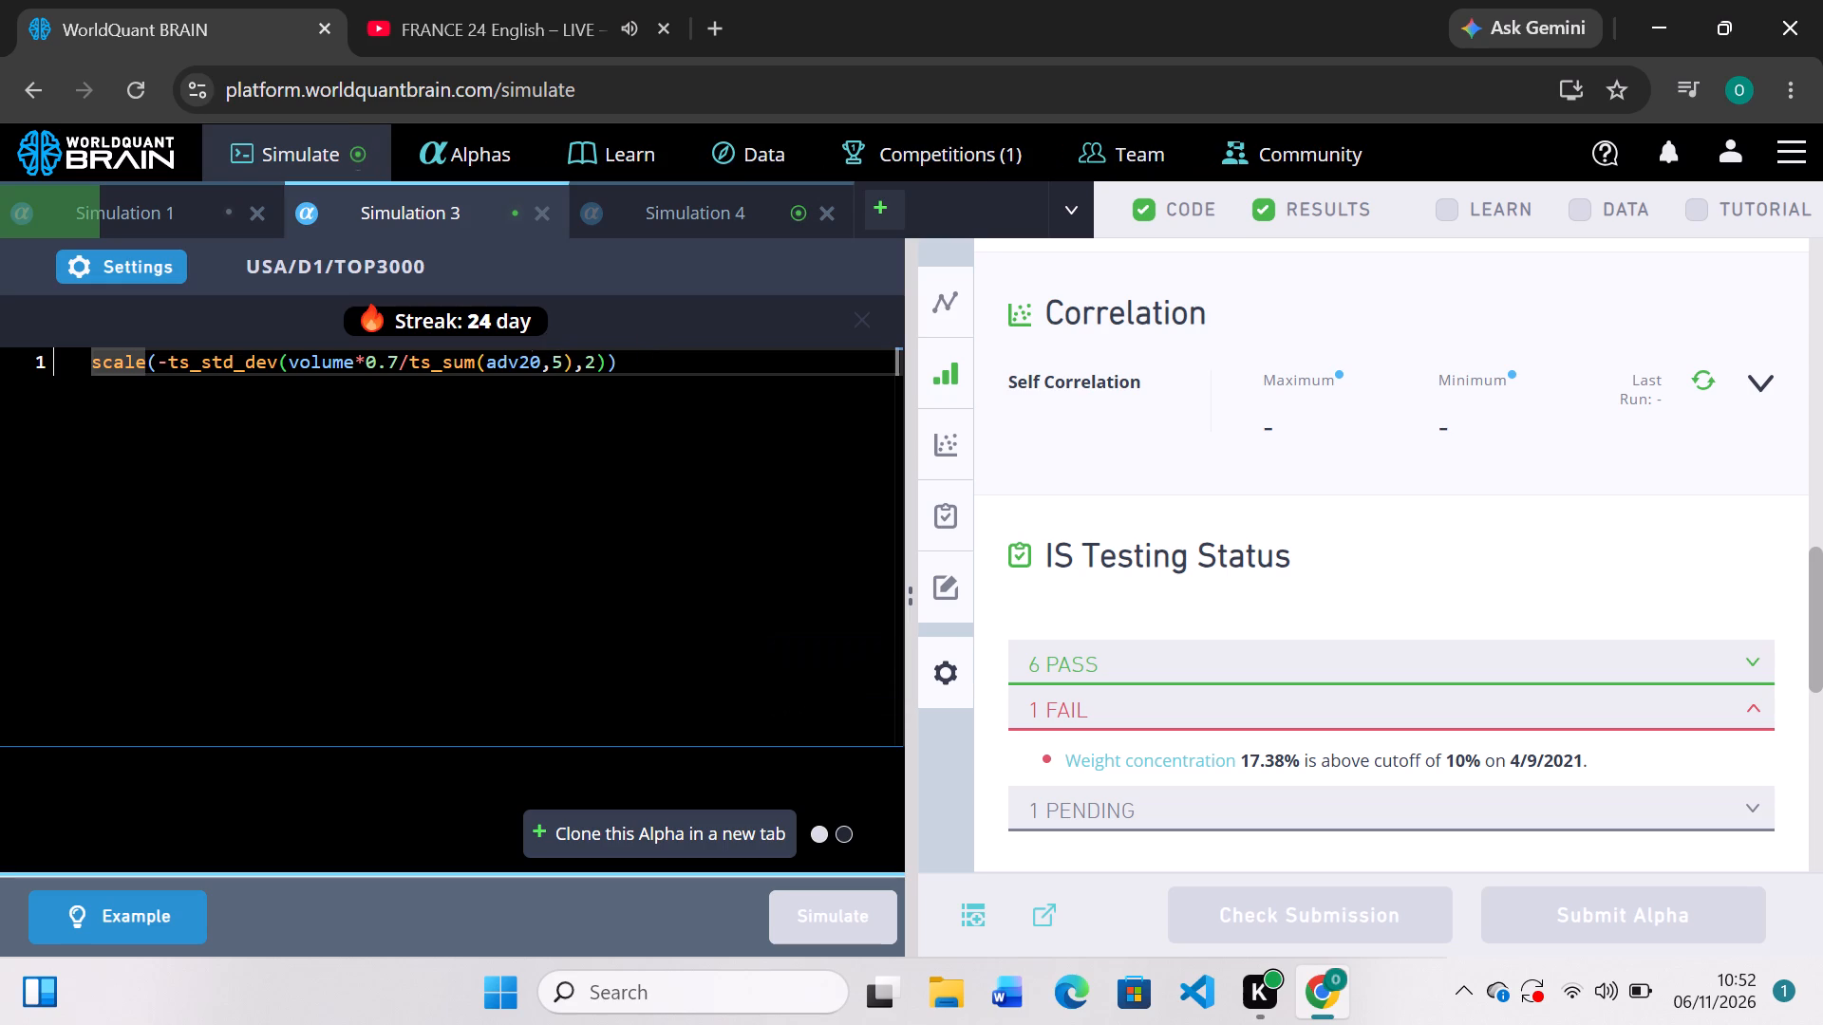
# Set Simulation 3's truncation to 0.02 and simulate the alpha again.
pyautogui.click(123, 263)
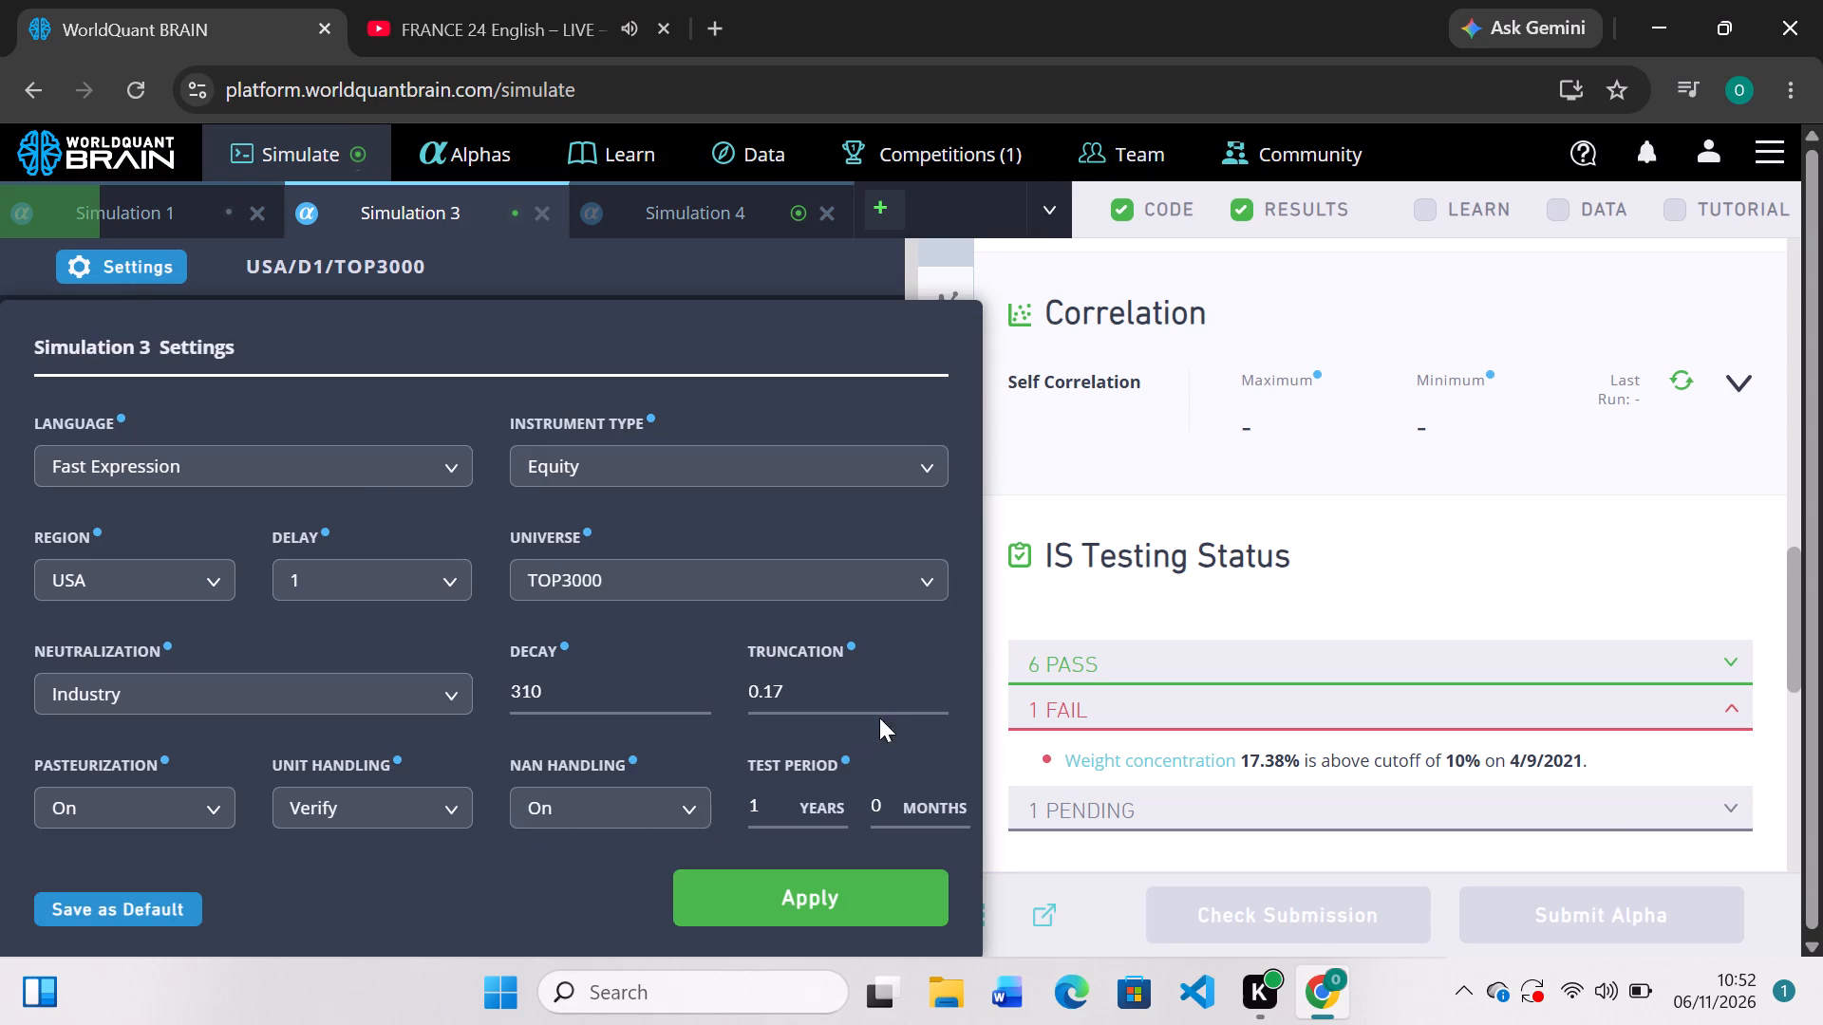
pyautogui.click(931, 695)
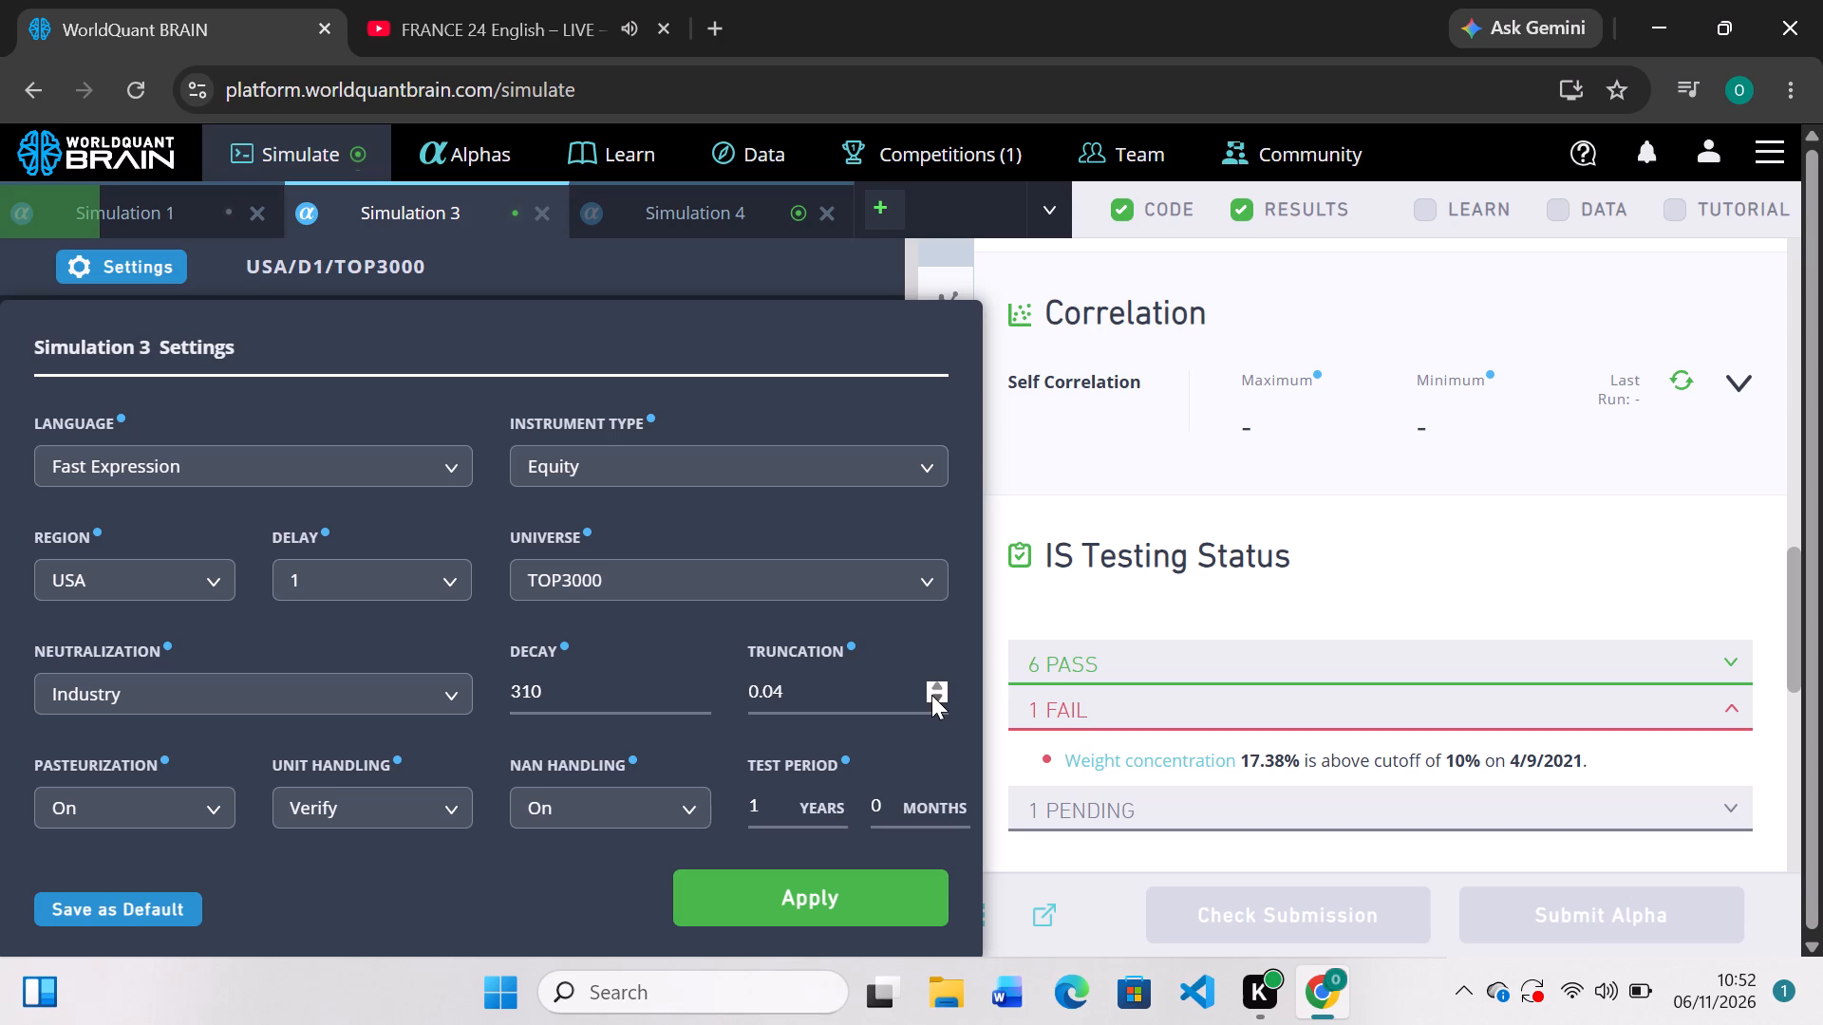
pyautogui.click(931, 695)
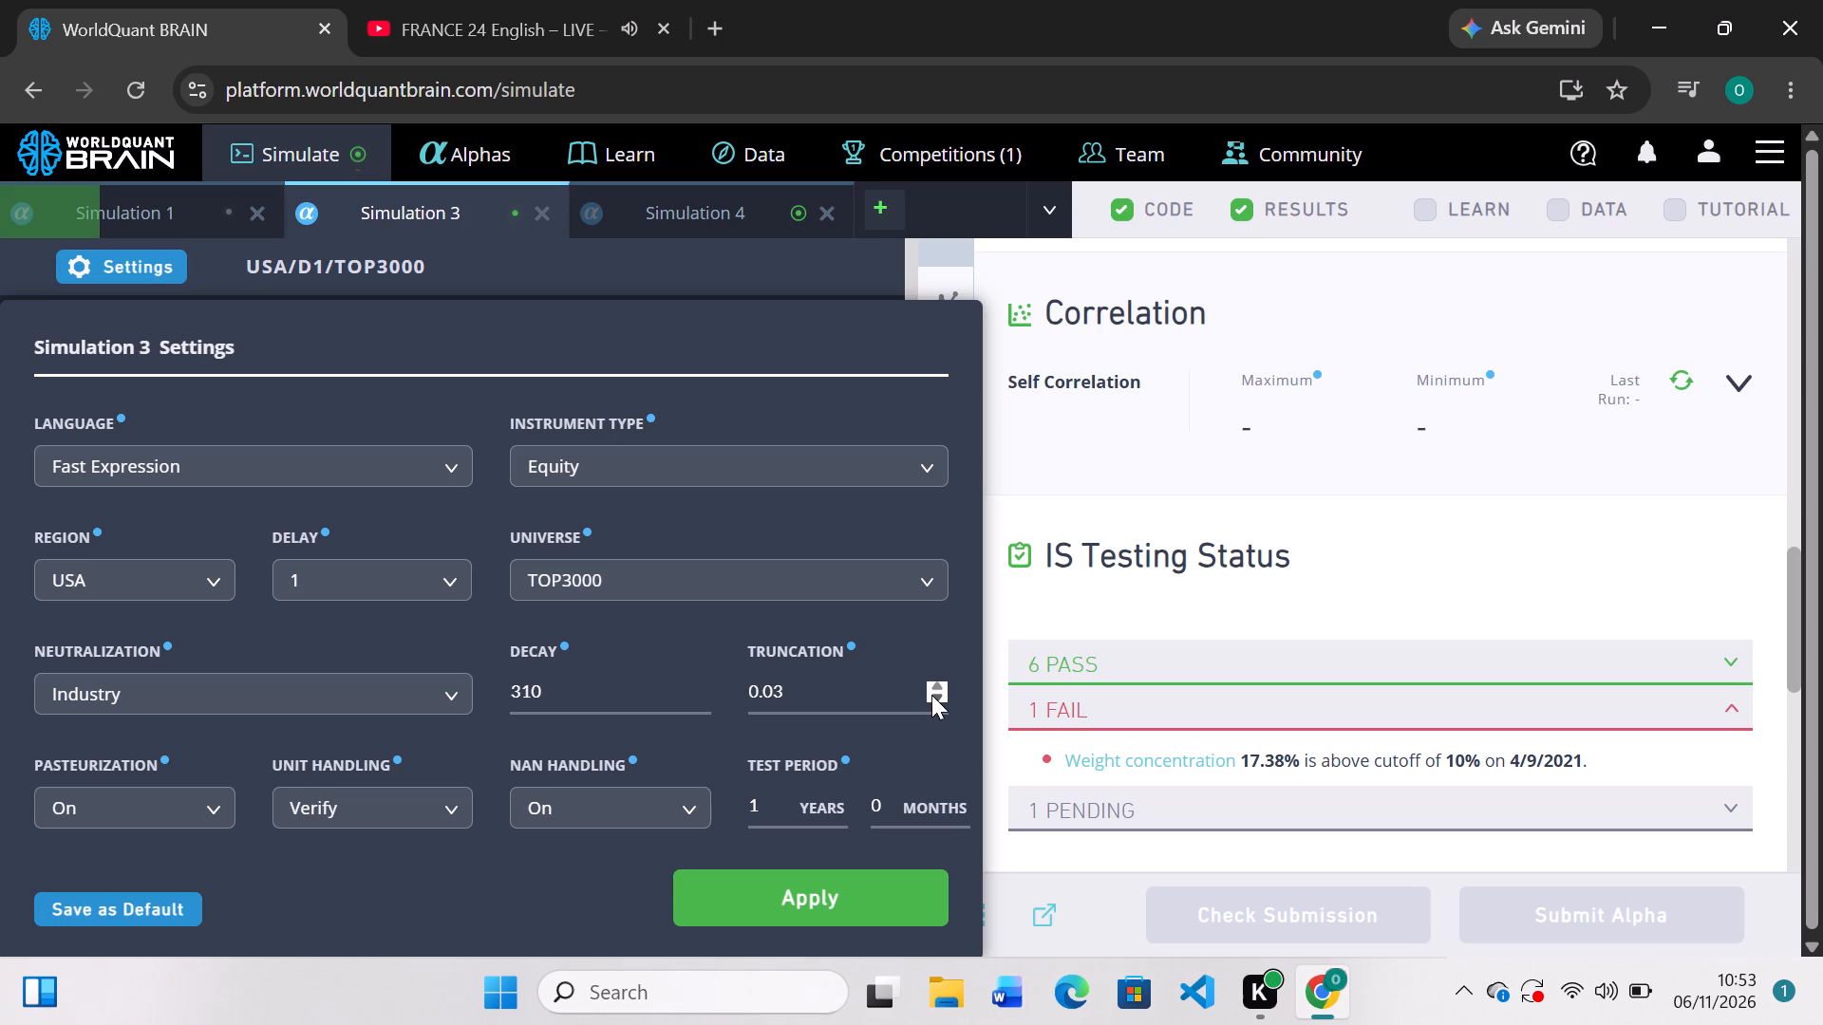
pyautogui.click(931, 695)
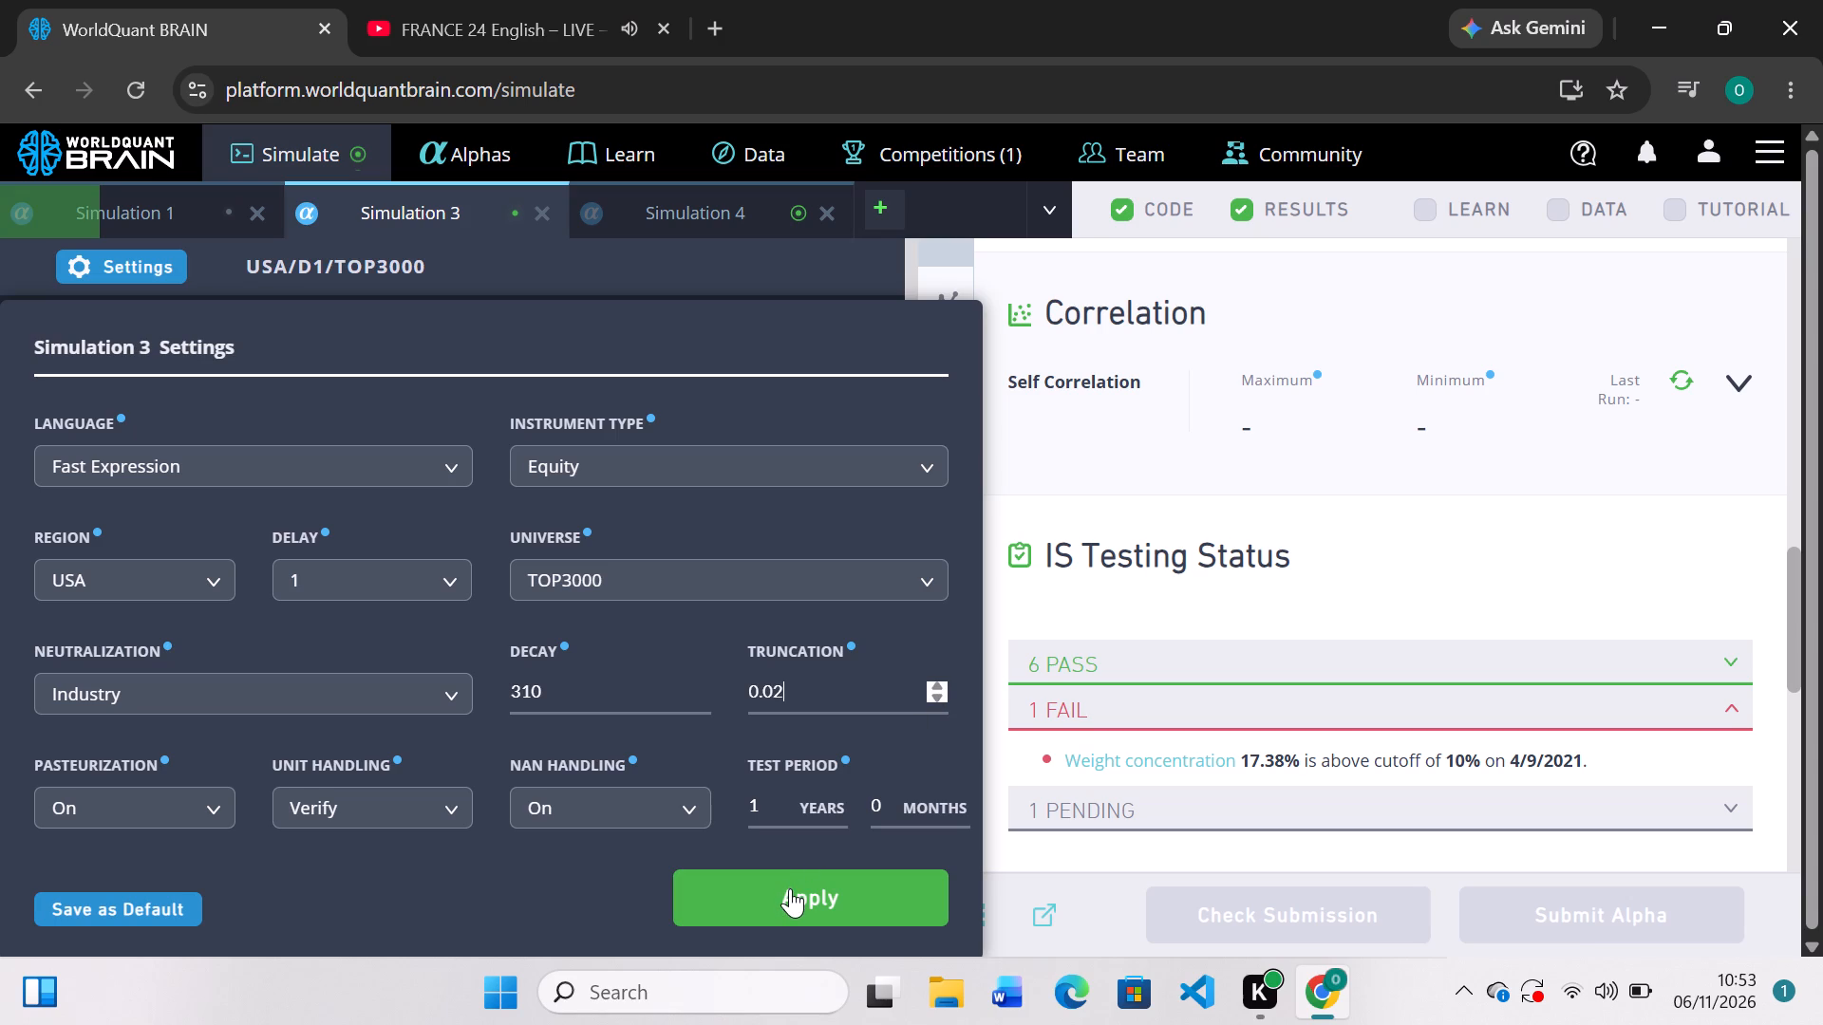
pyautogui.click(790, 888)
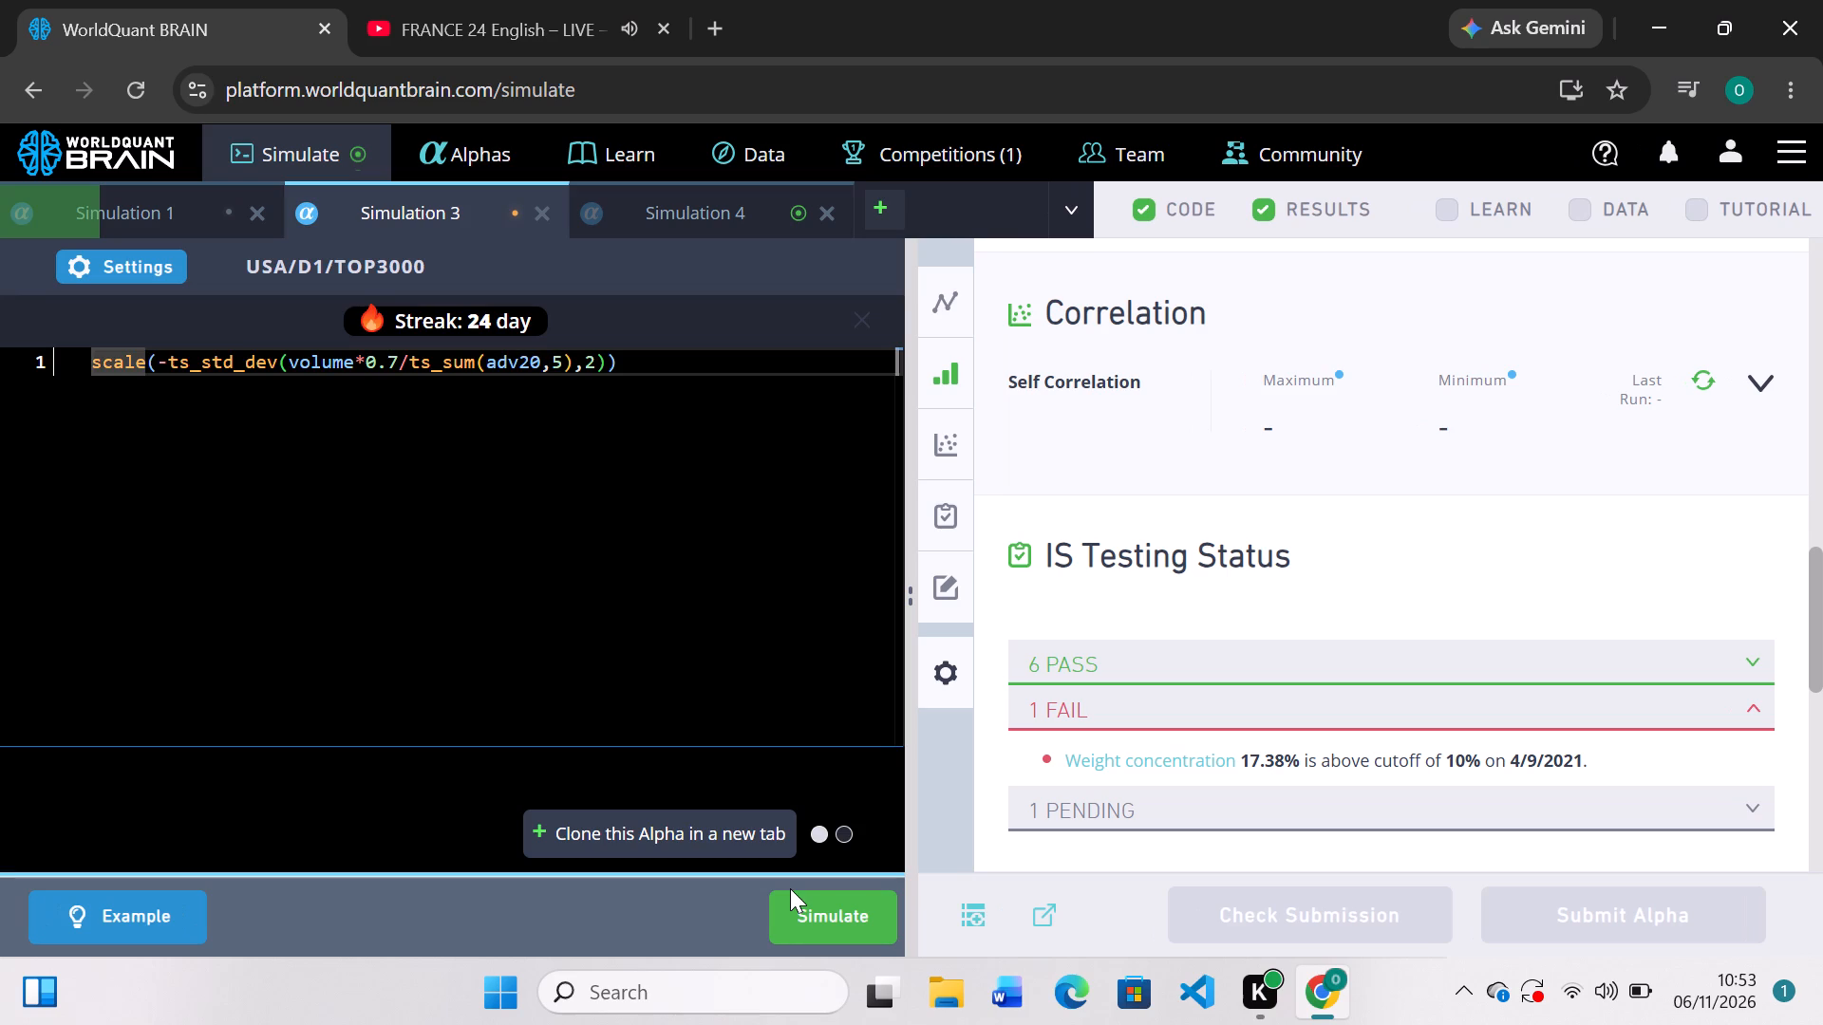
pyautogui.click(850, 937)
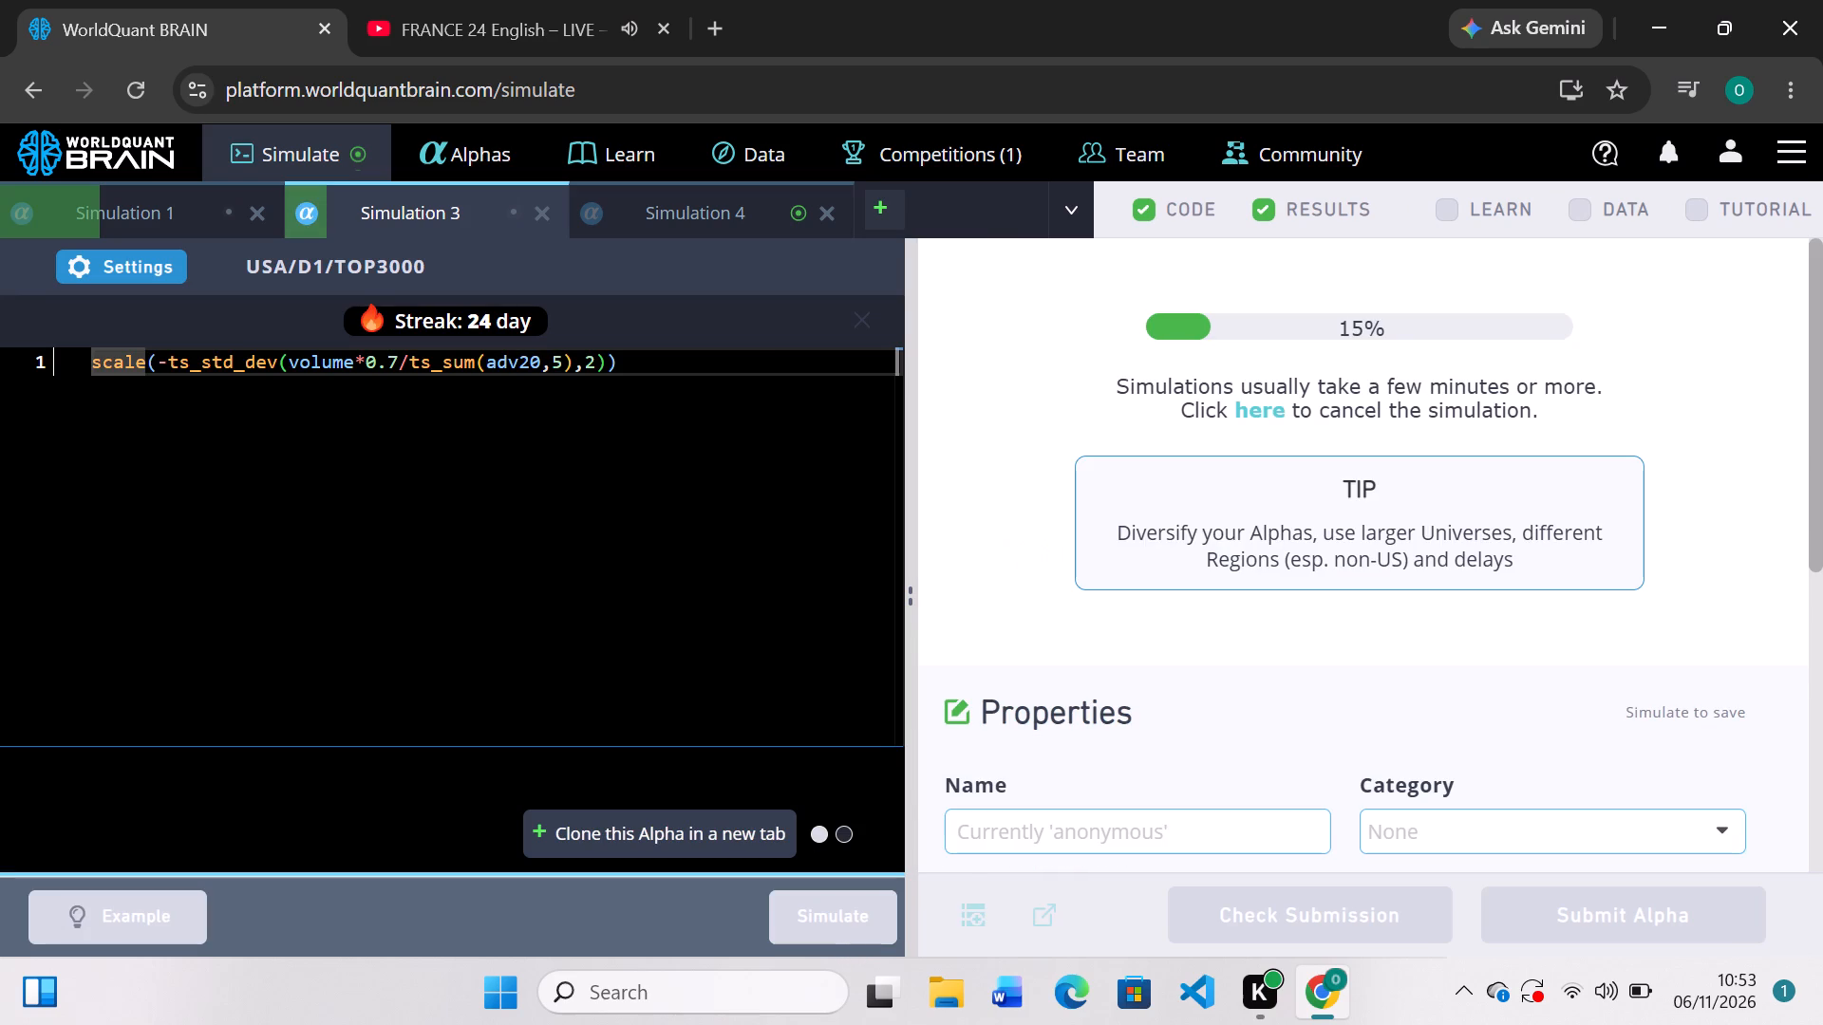
# Check Simulation 4's train results, set its neutralization to Subindustry and universe to TOP2000, and simulate it again.
pyautogui.click(734, 219)
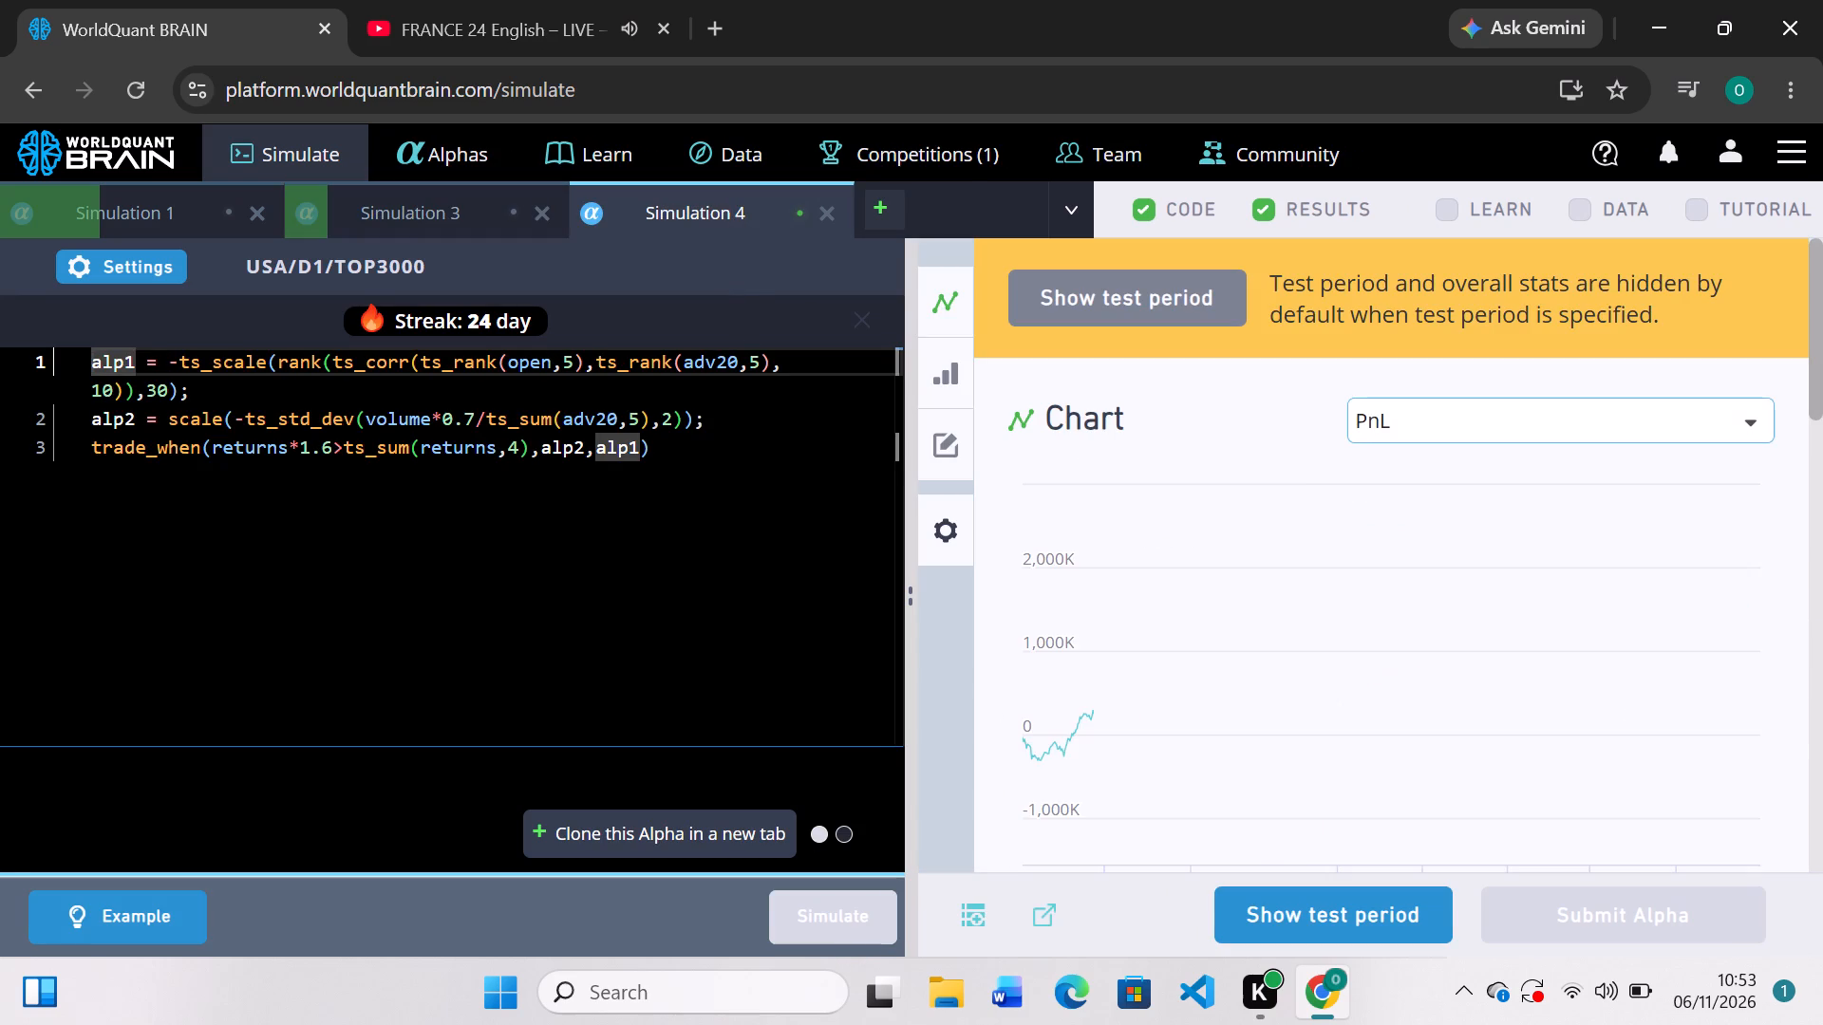
pyautogui.scroll(-2, 1331, 783)
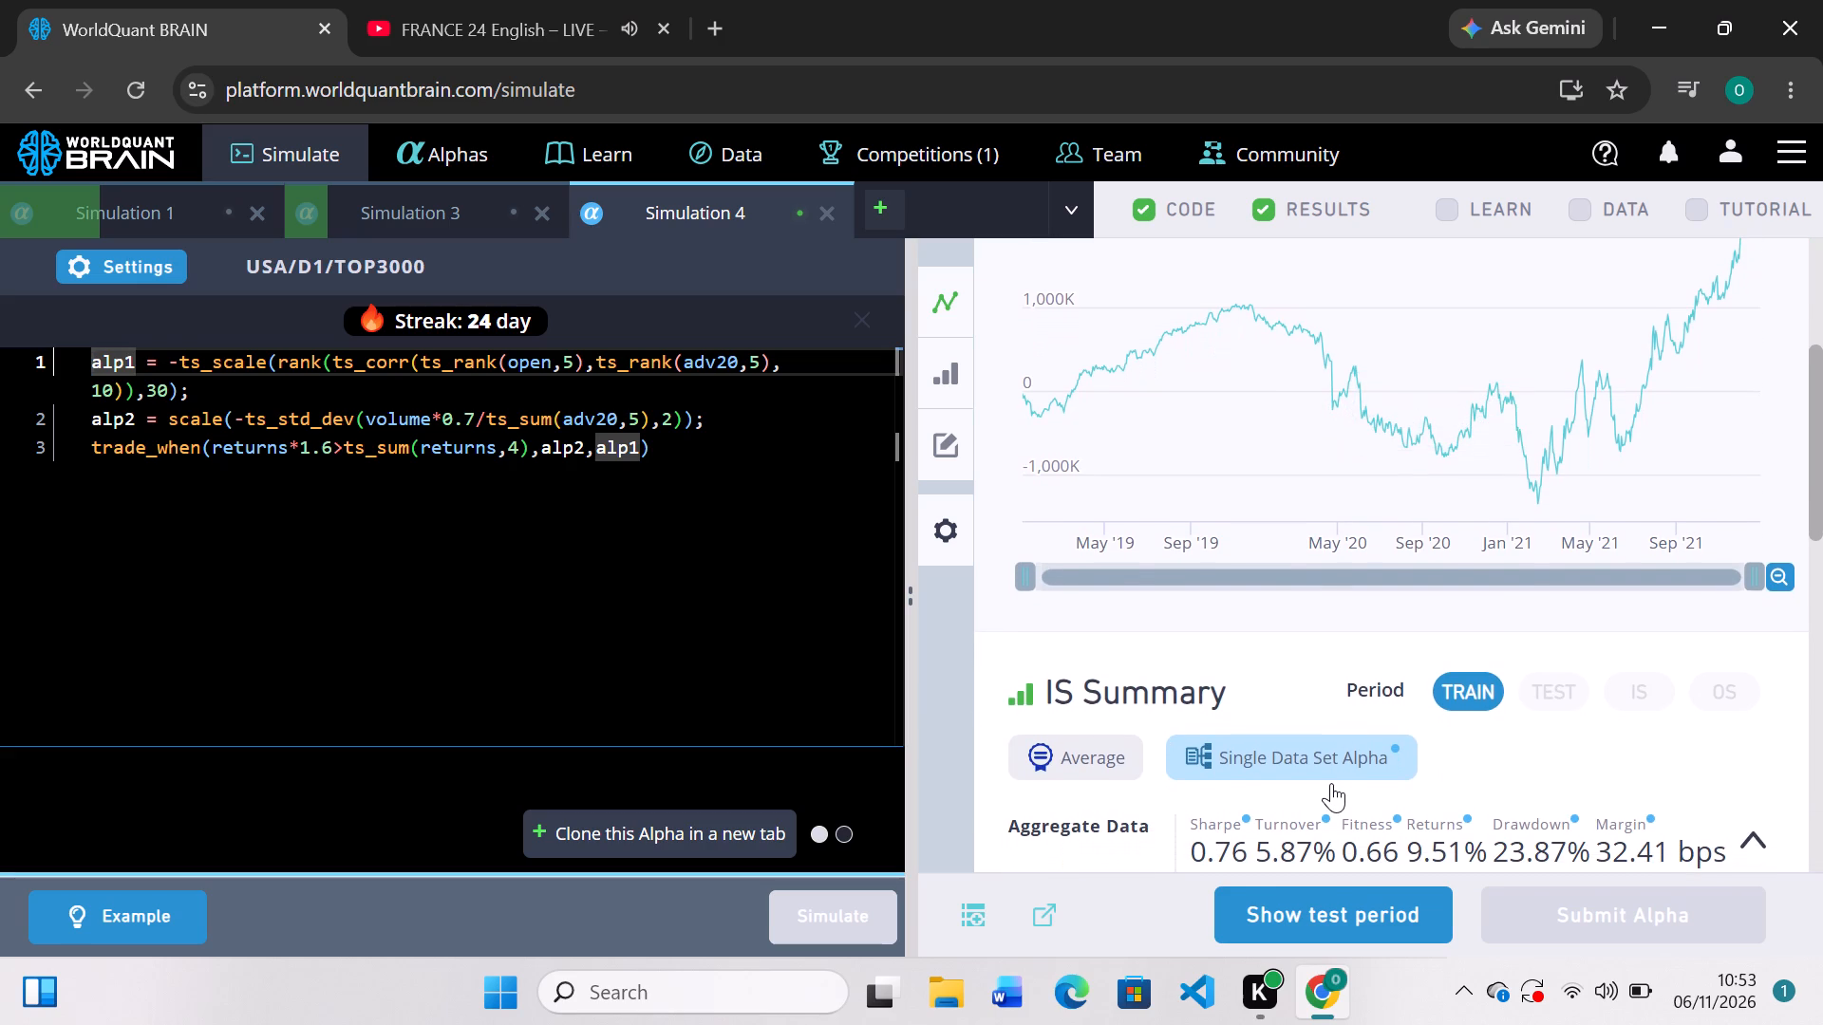
pyautogui.scroll(1, 1331, 783)
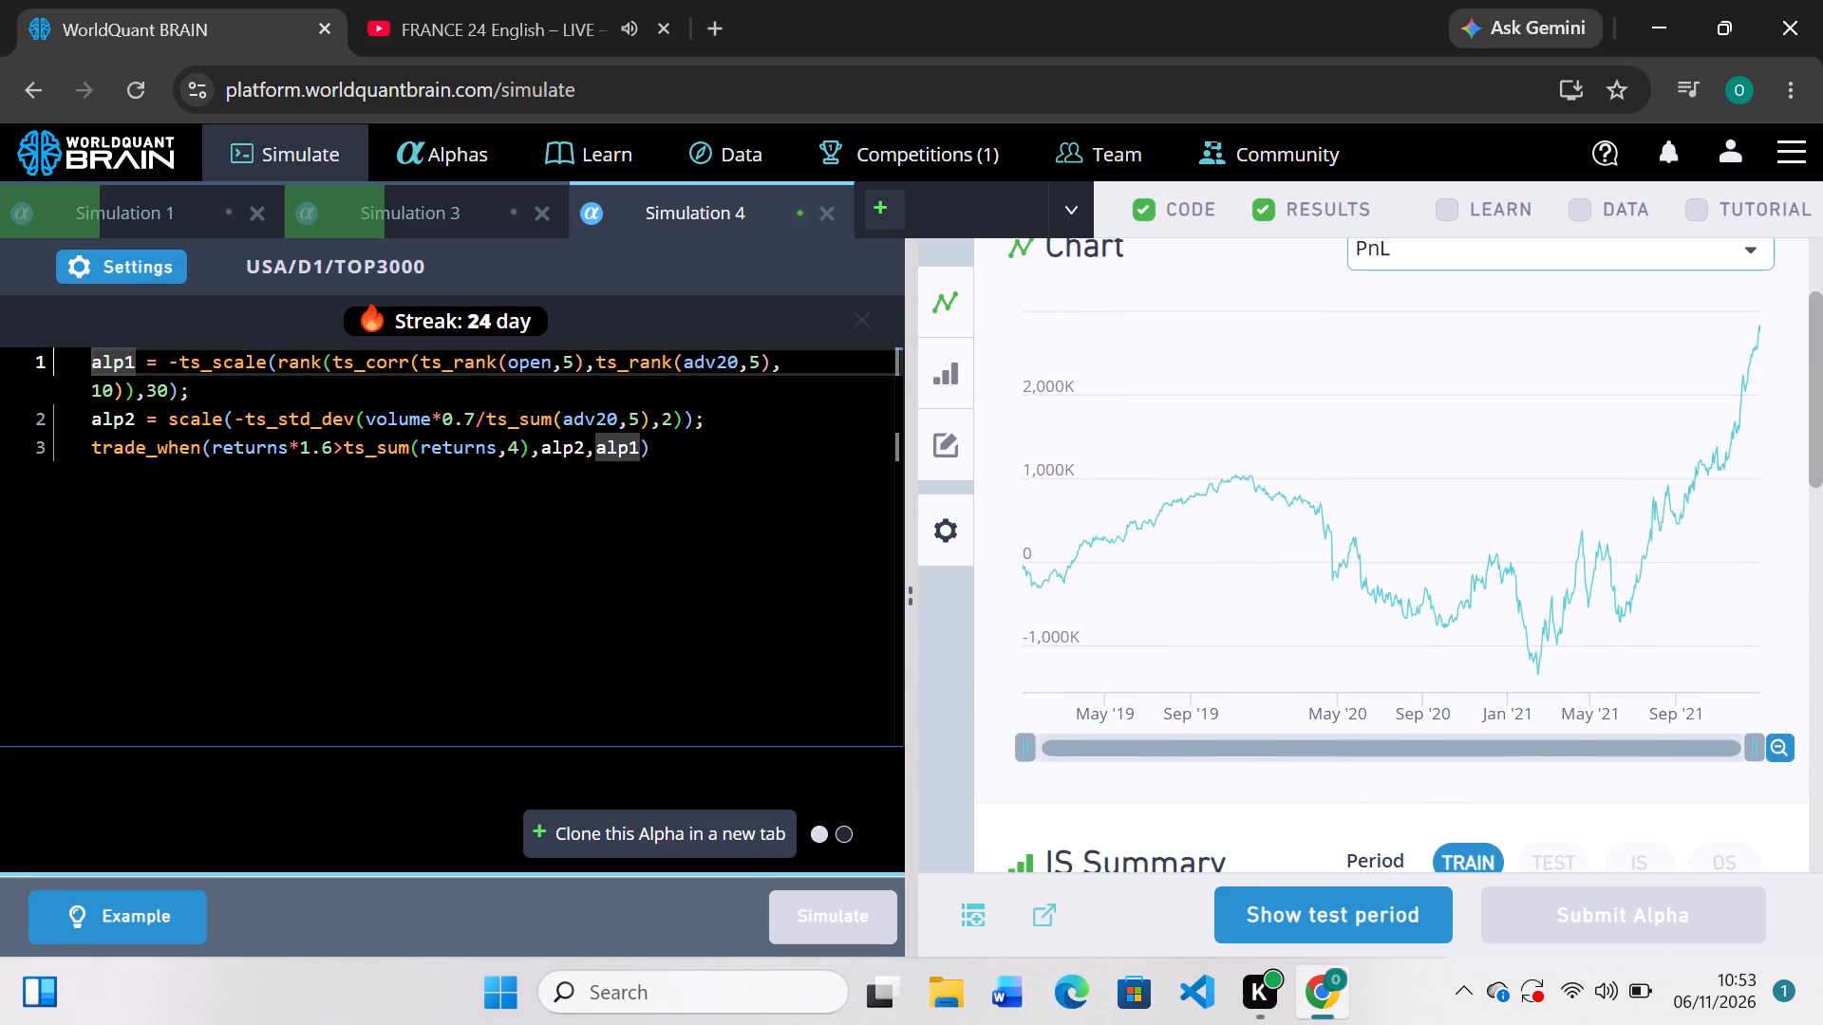
pyautogui.click(120, 270)
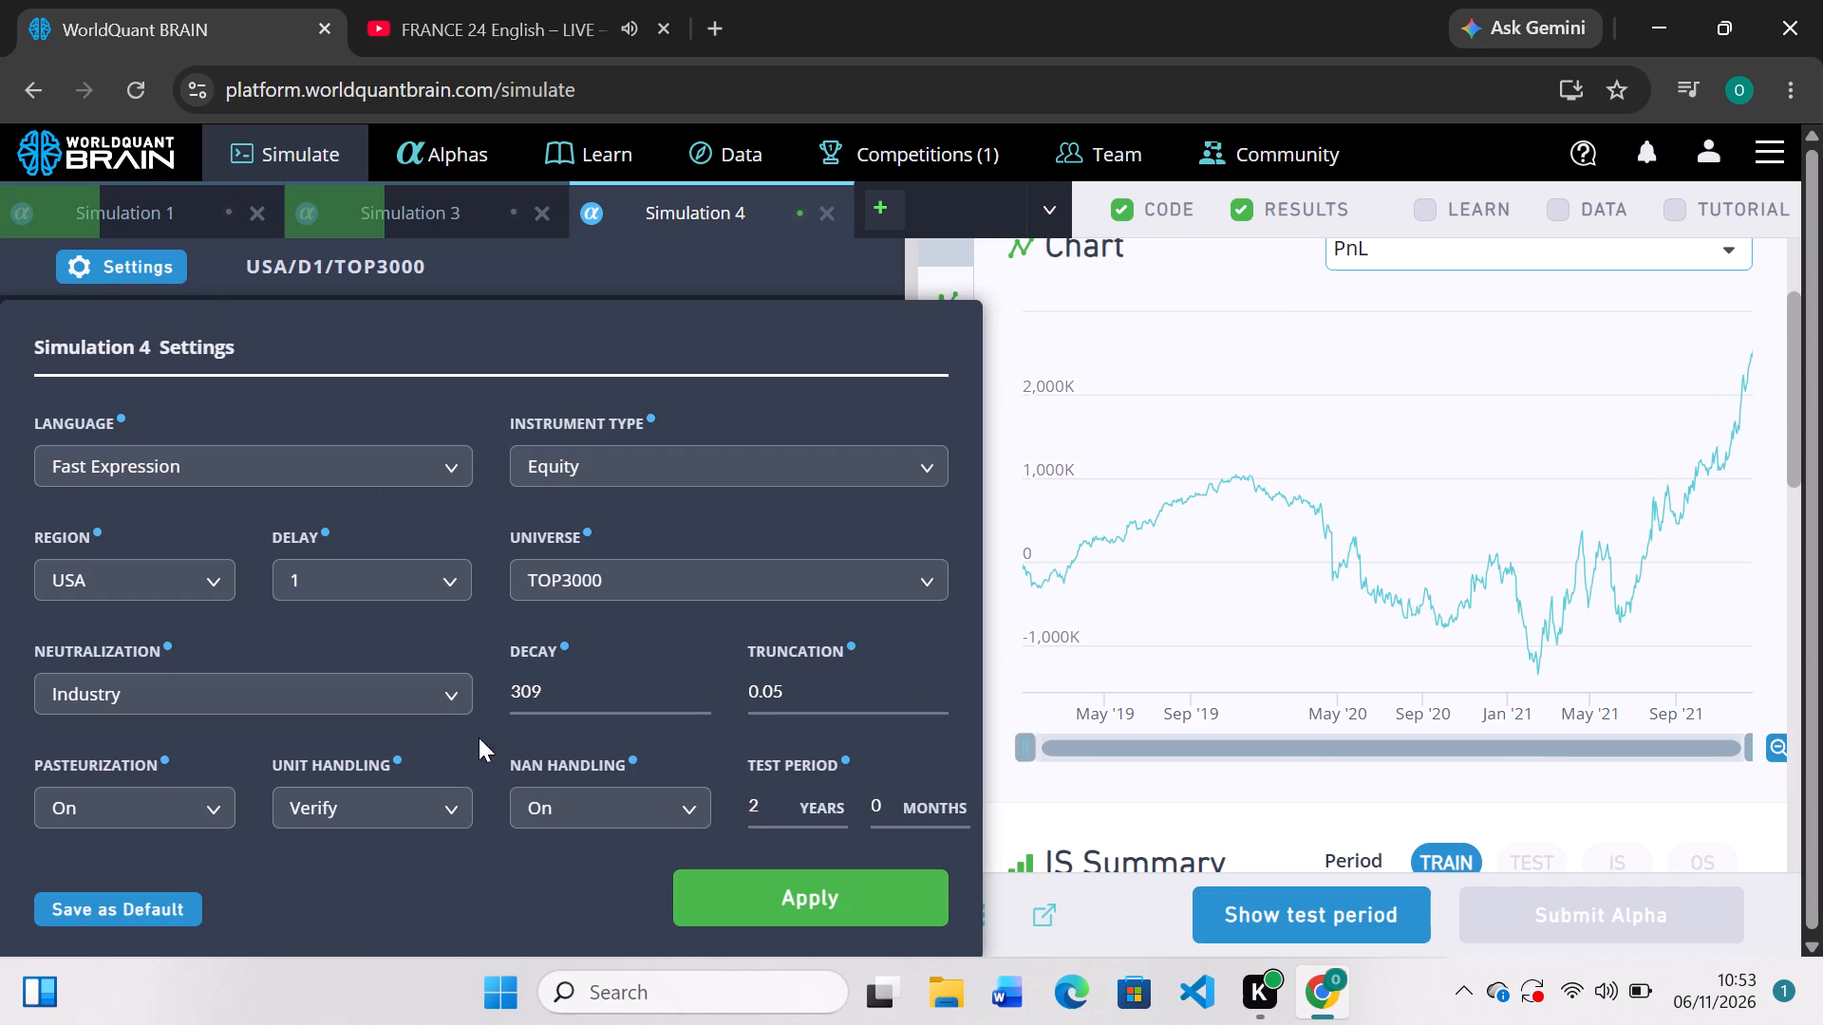
pyautogui.click(453, 713)
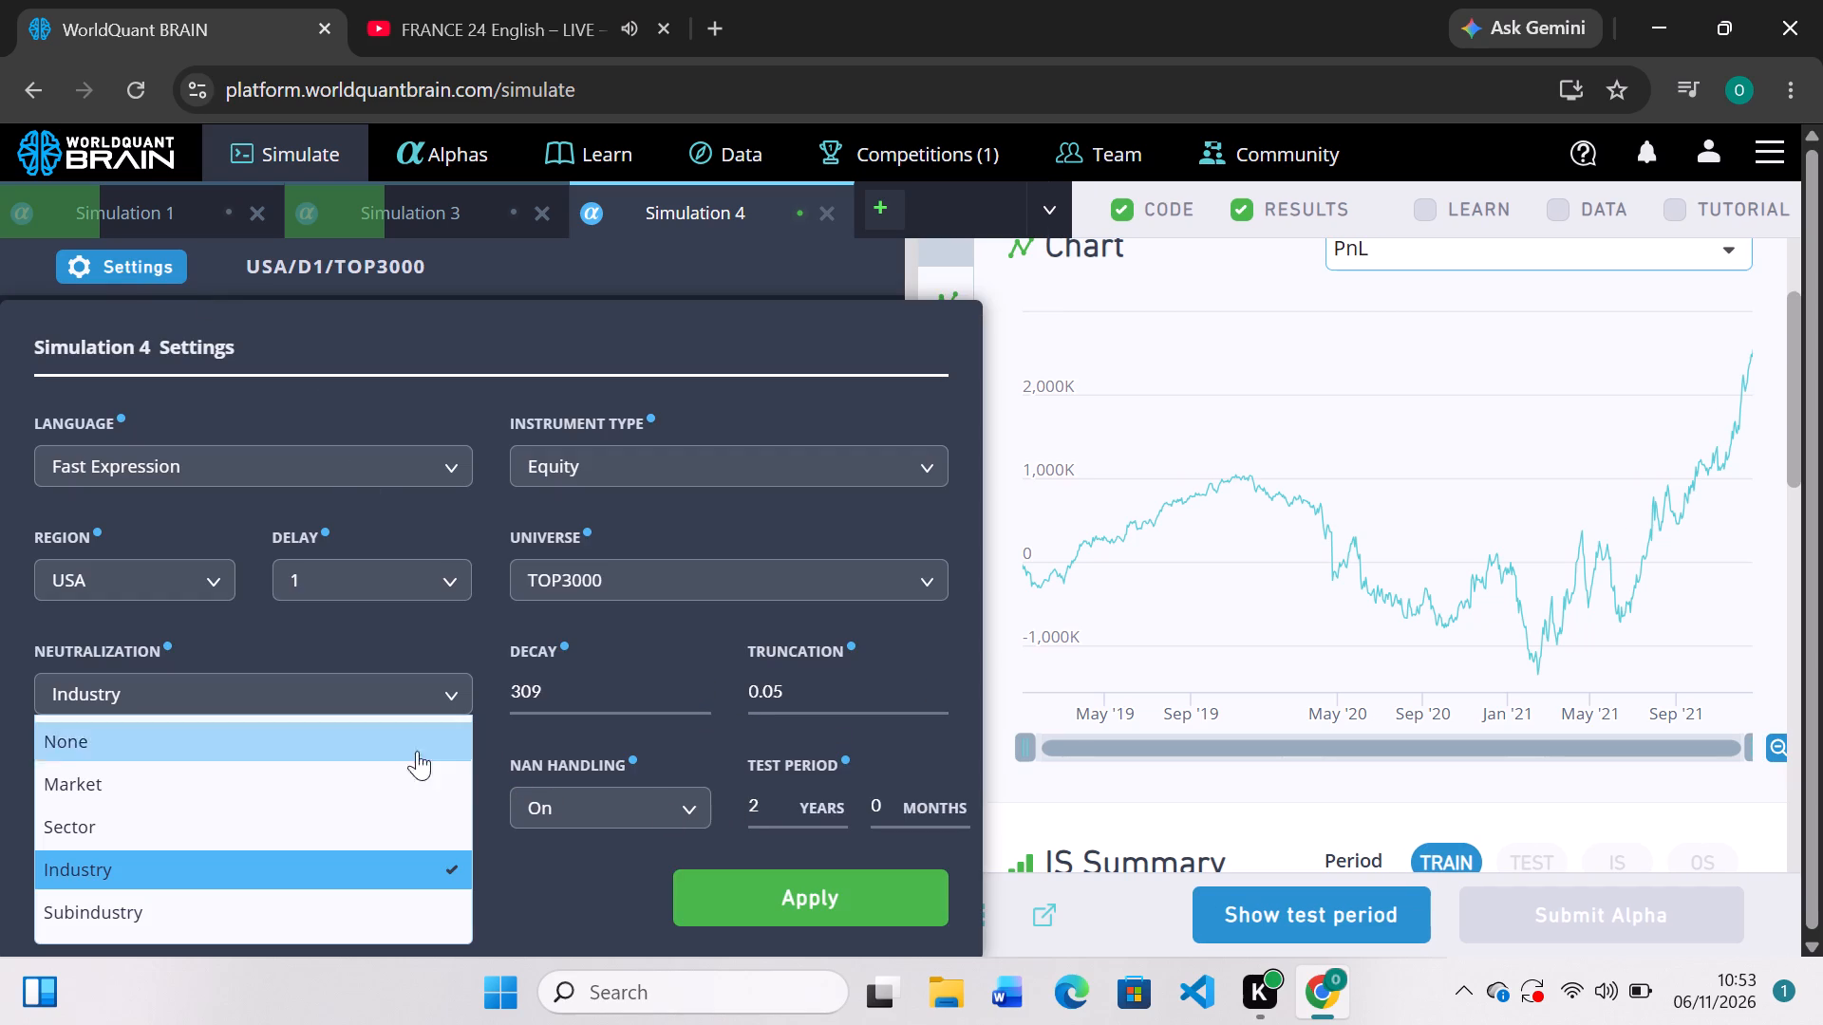
pyautogui.click(296, 904)
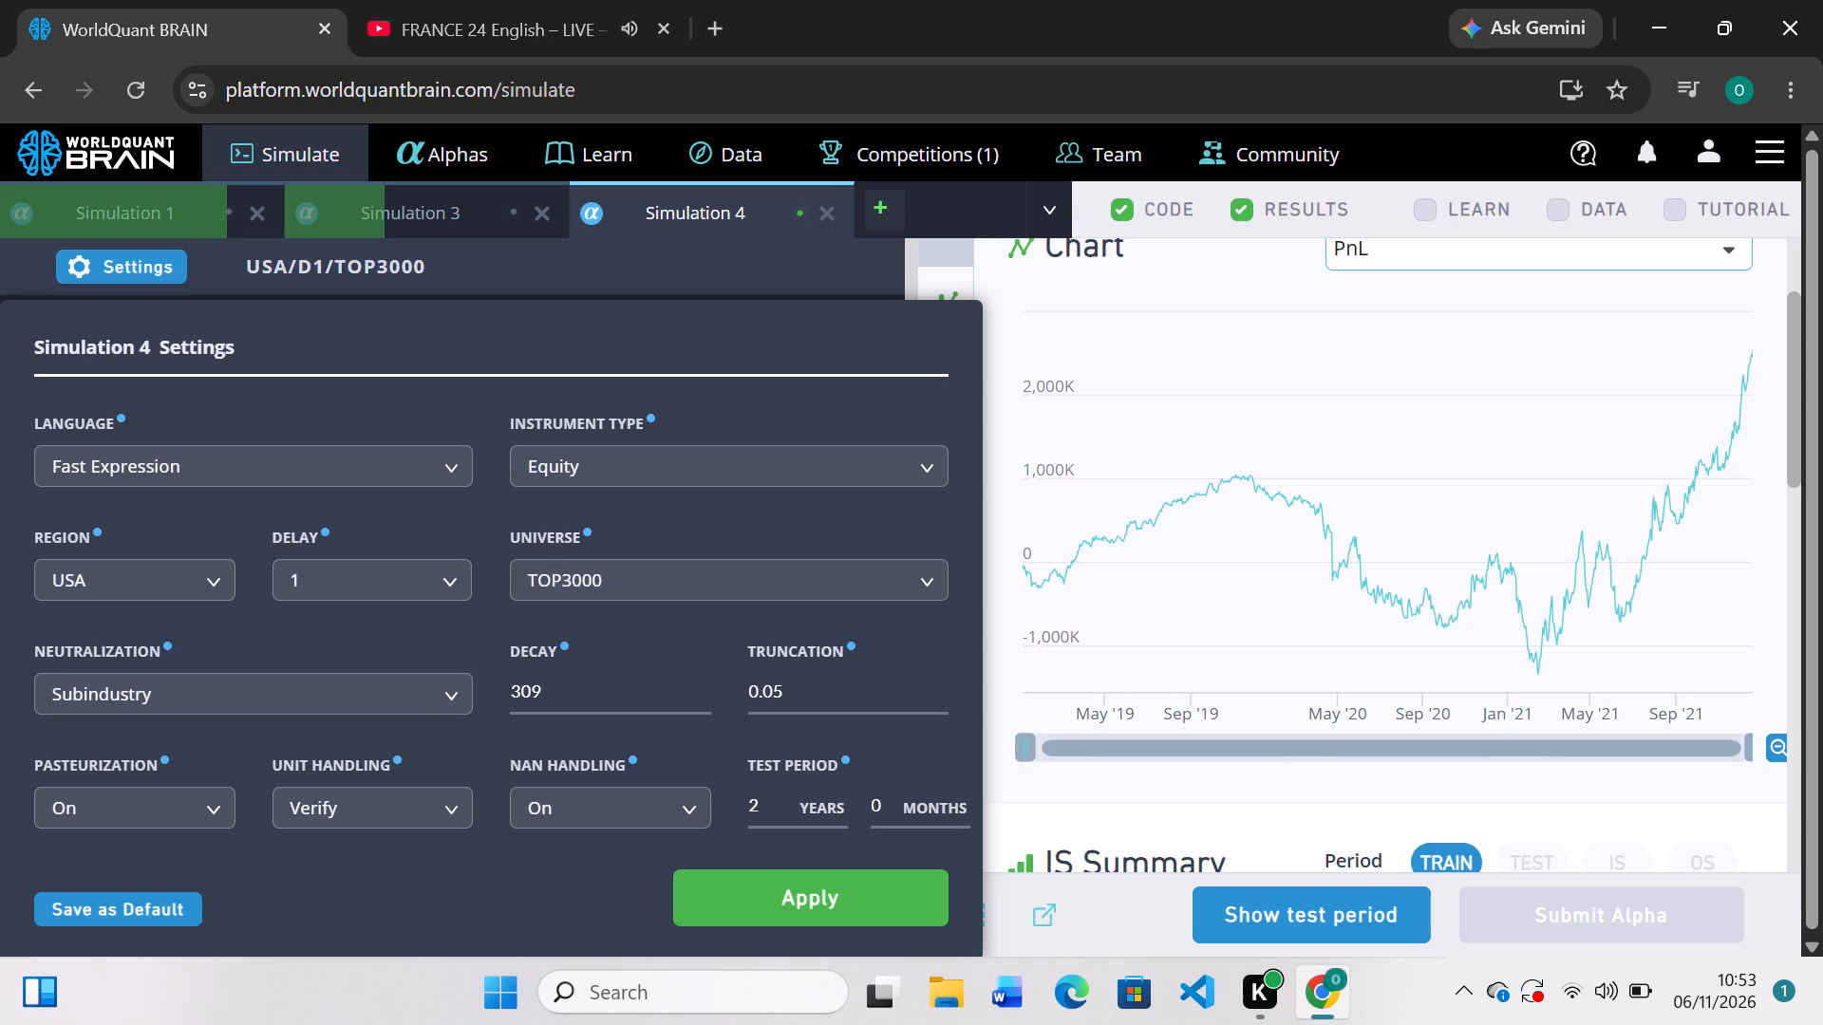
pyautogui.click(929, 584)
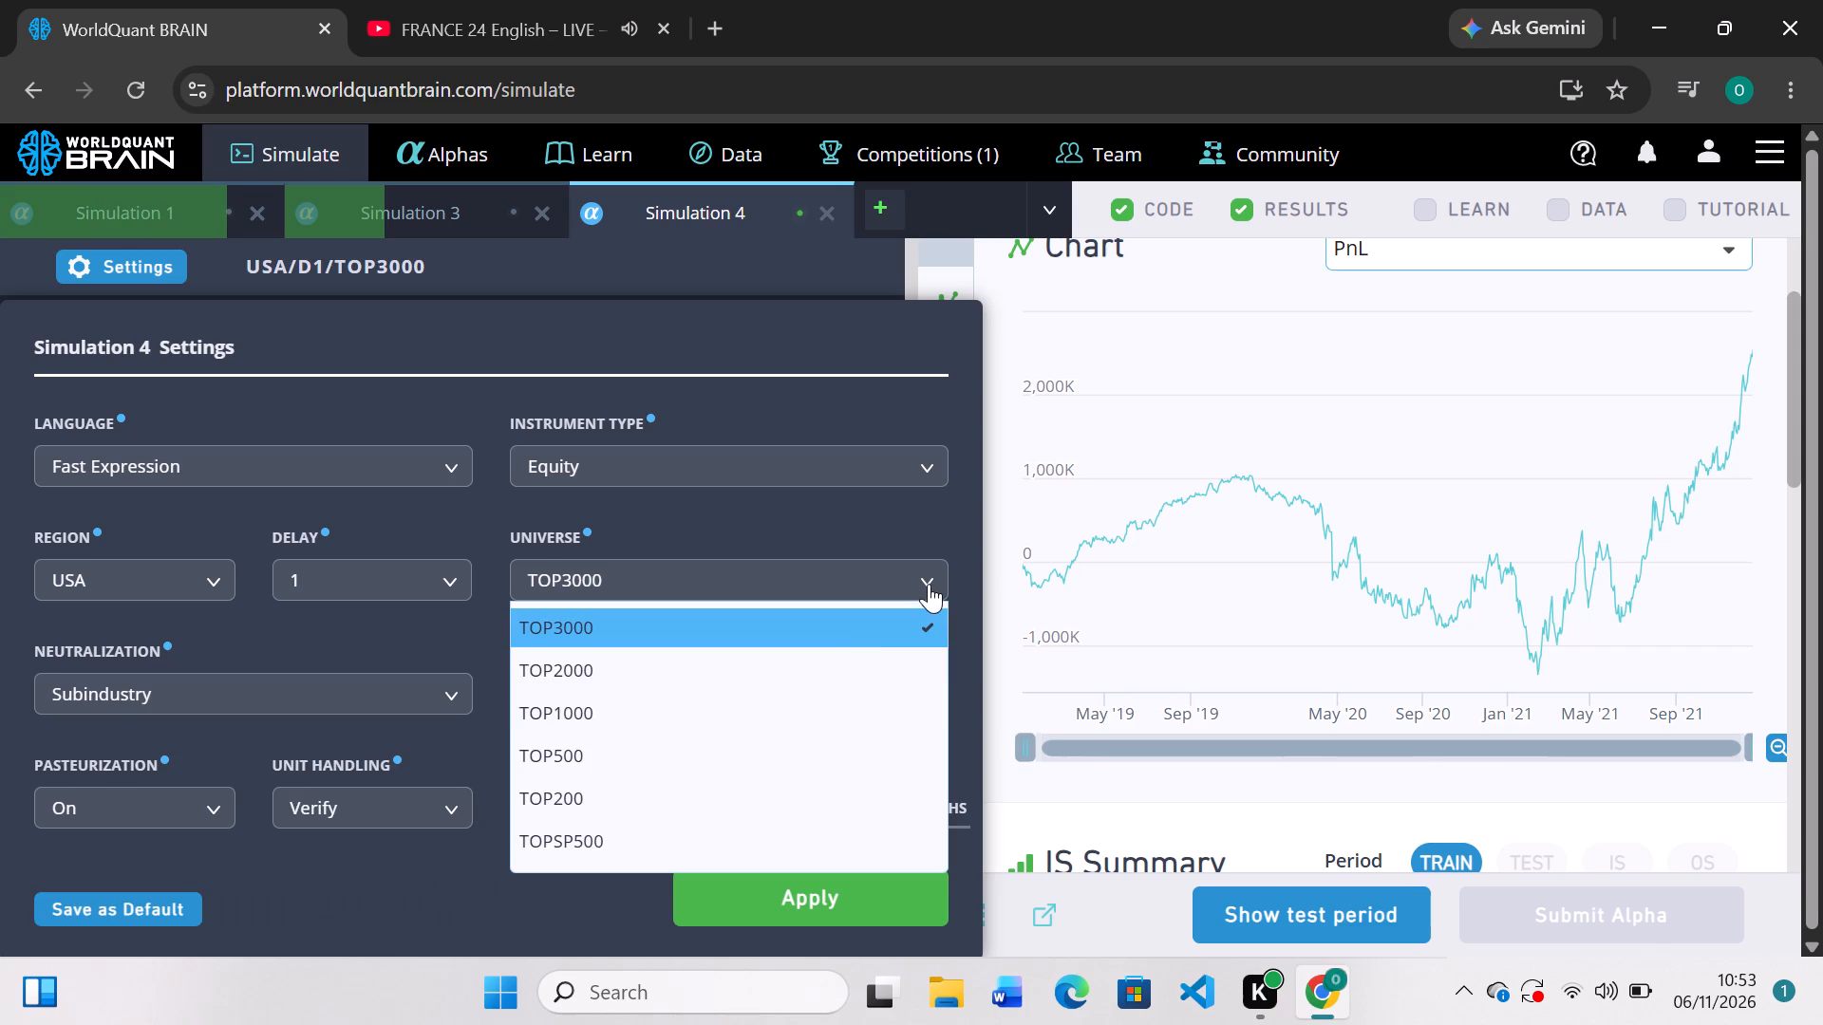
pyautogui.click(657, 690)
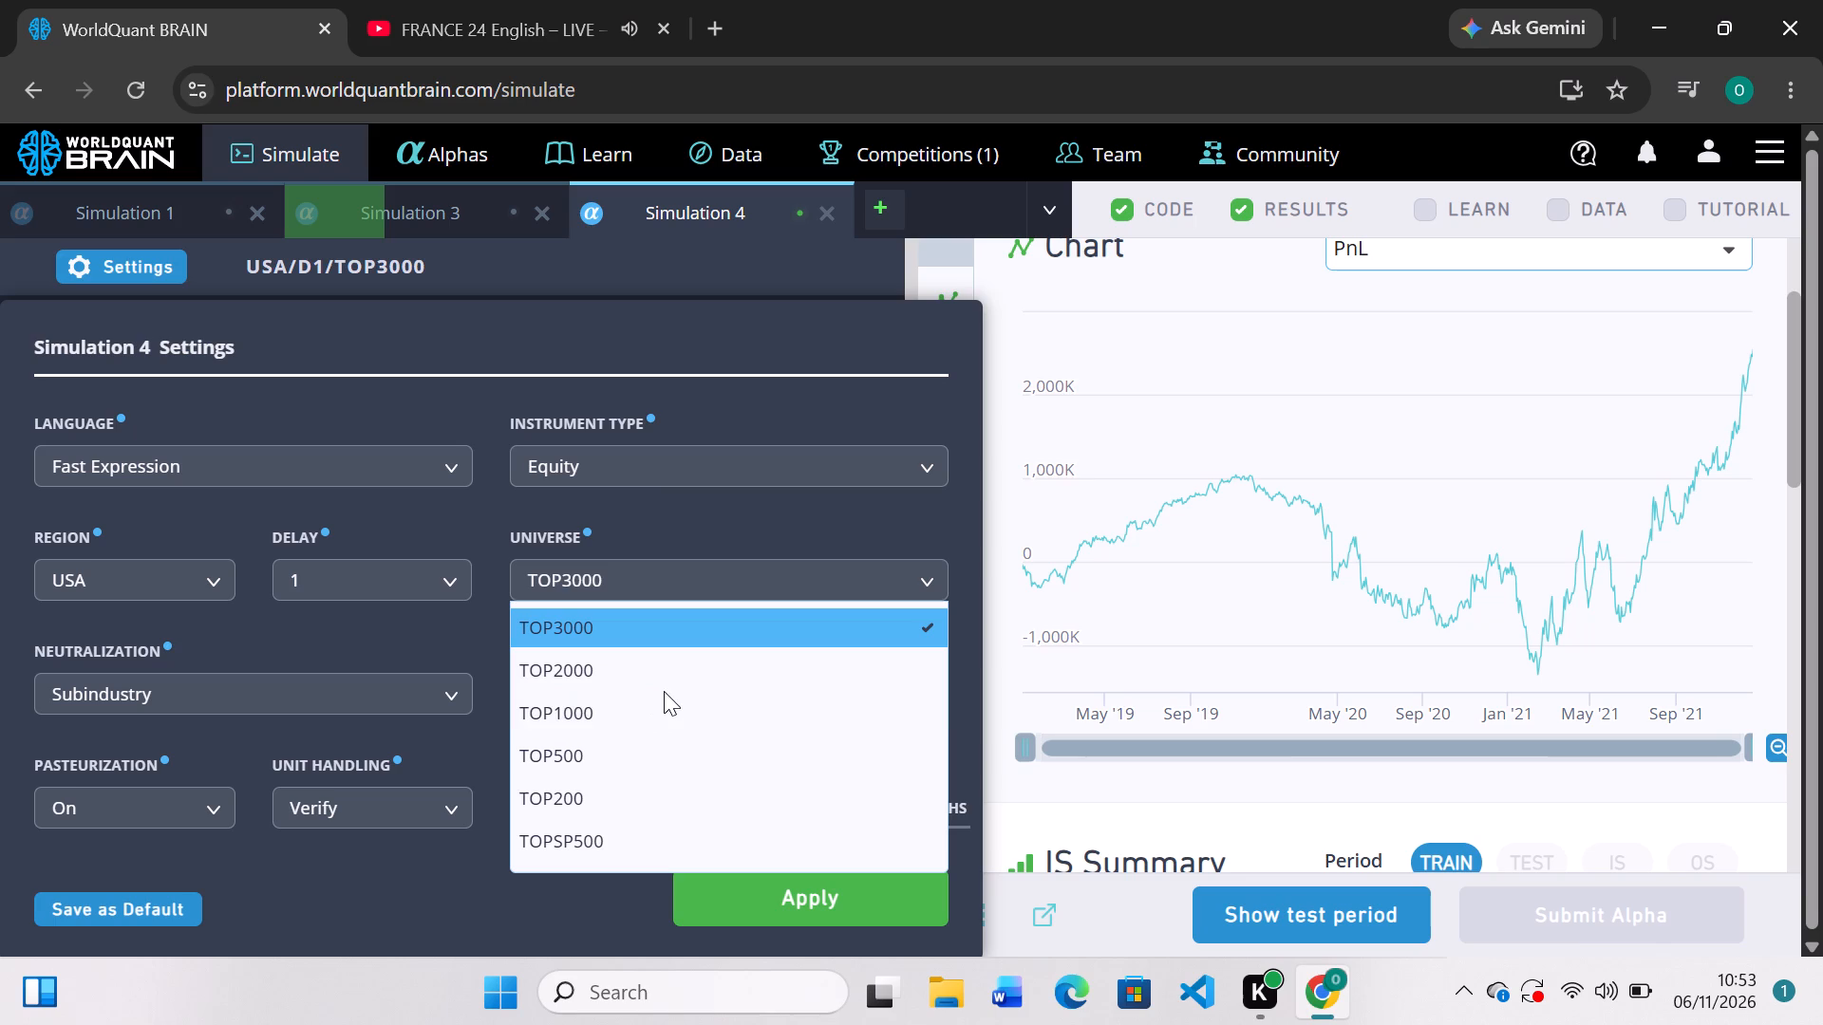
pyautogui.click(663, 672)
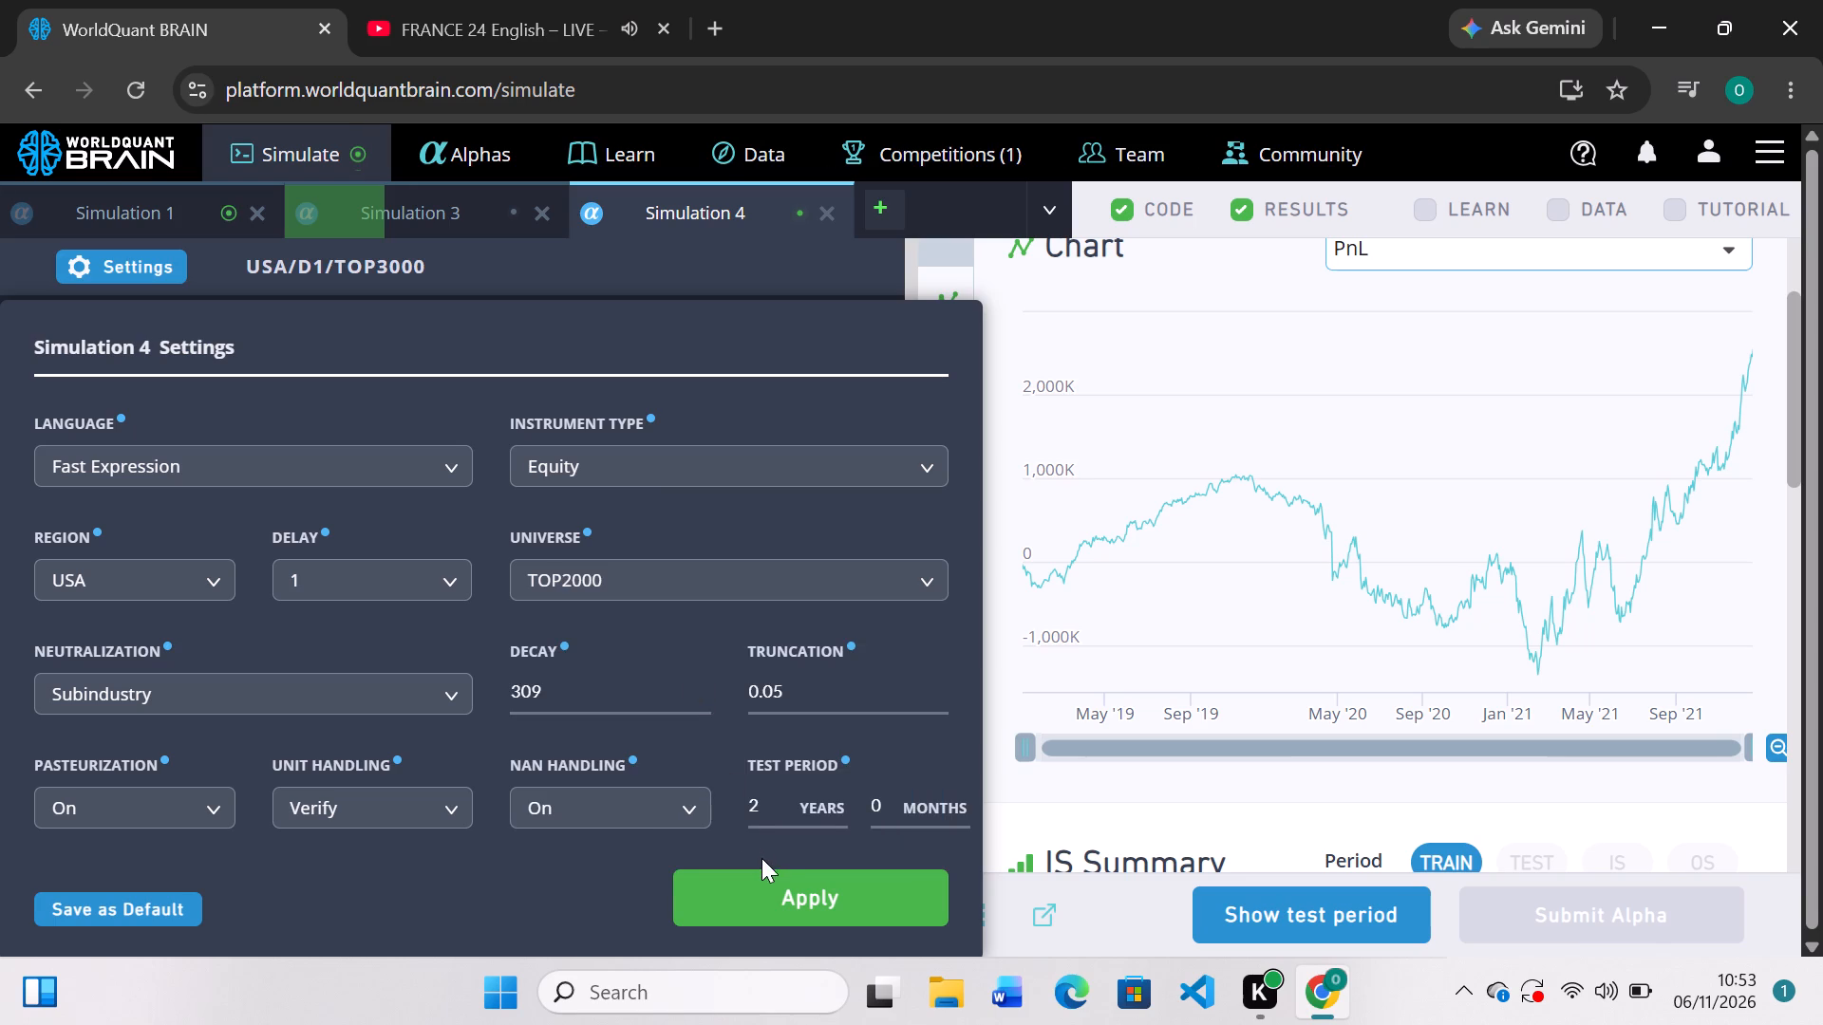
pyautogui.click(766, 881)
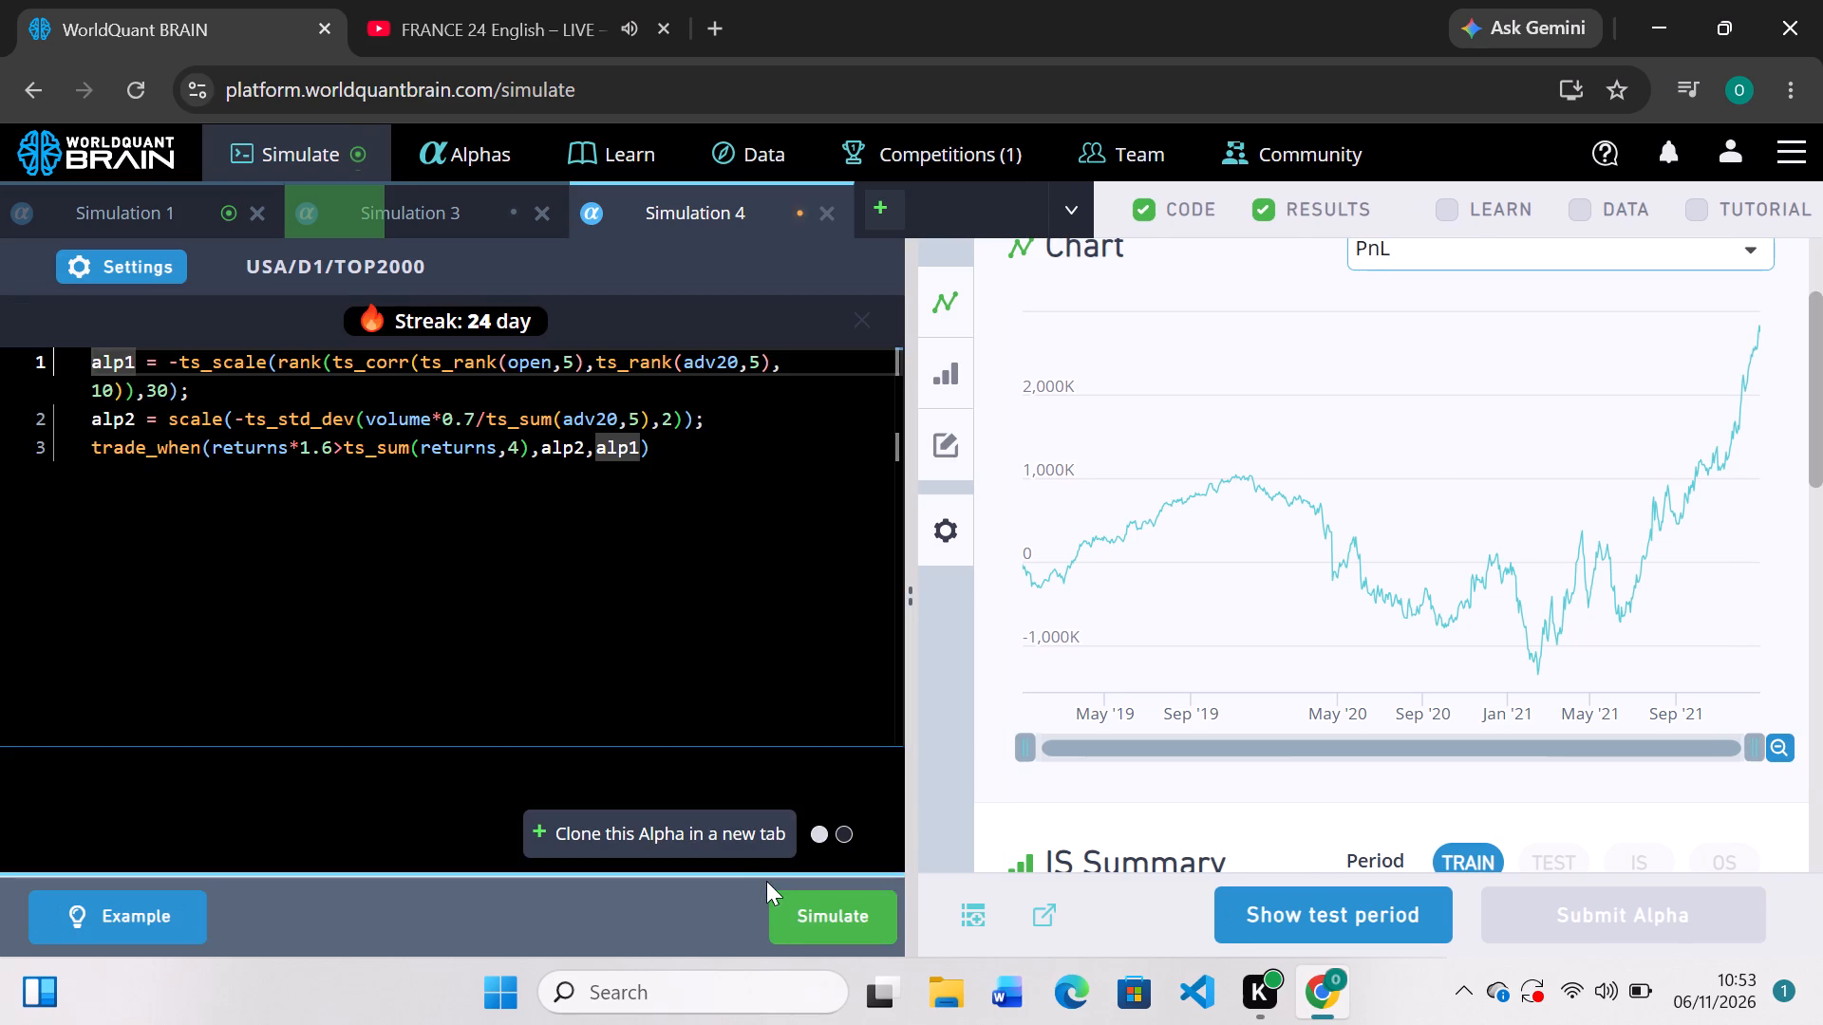
pyautogui.click(799, 898)
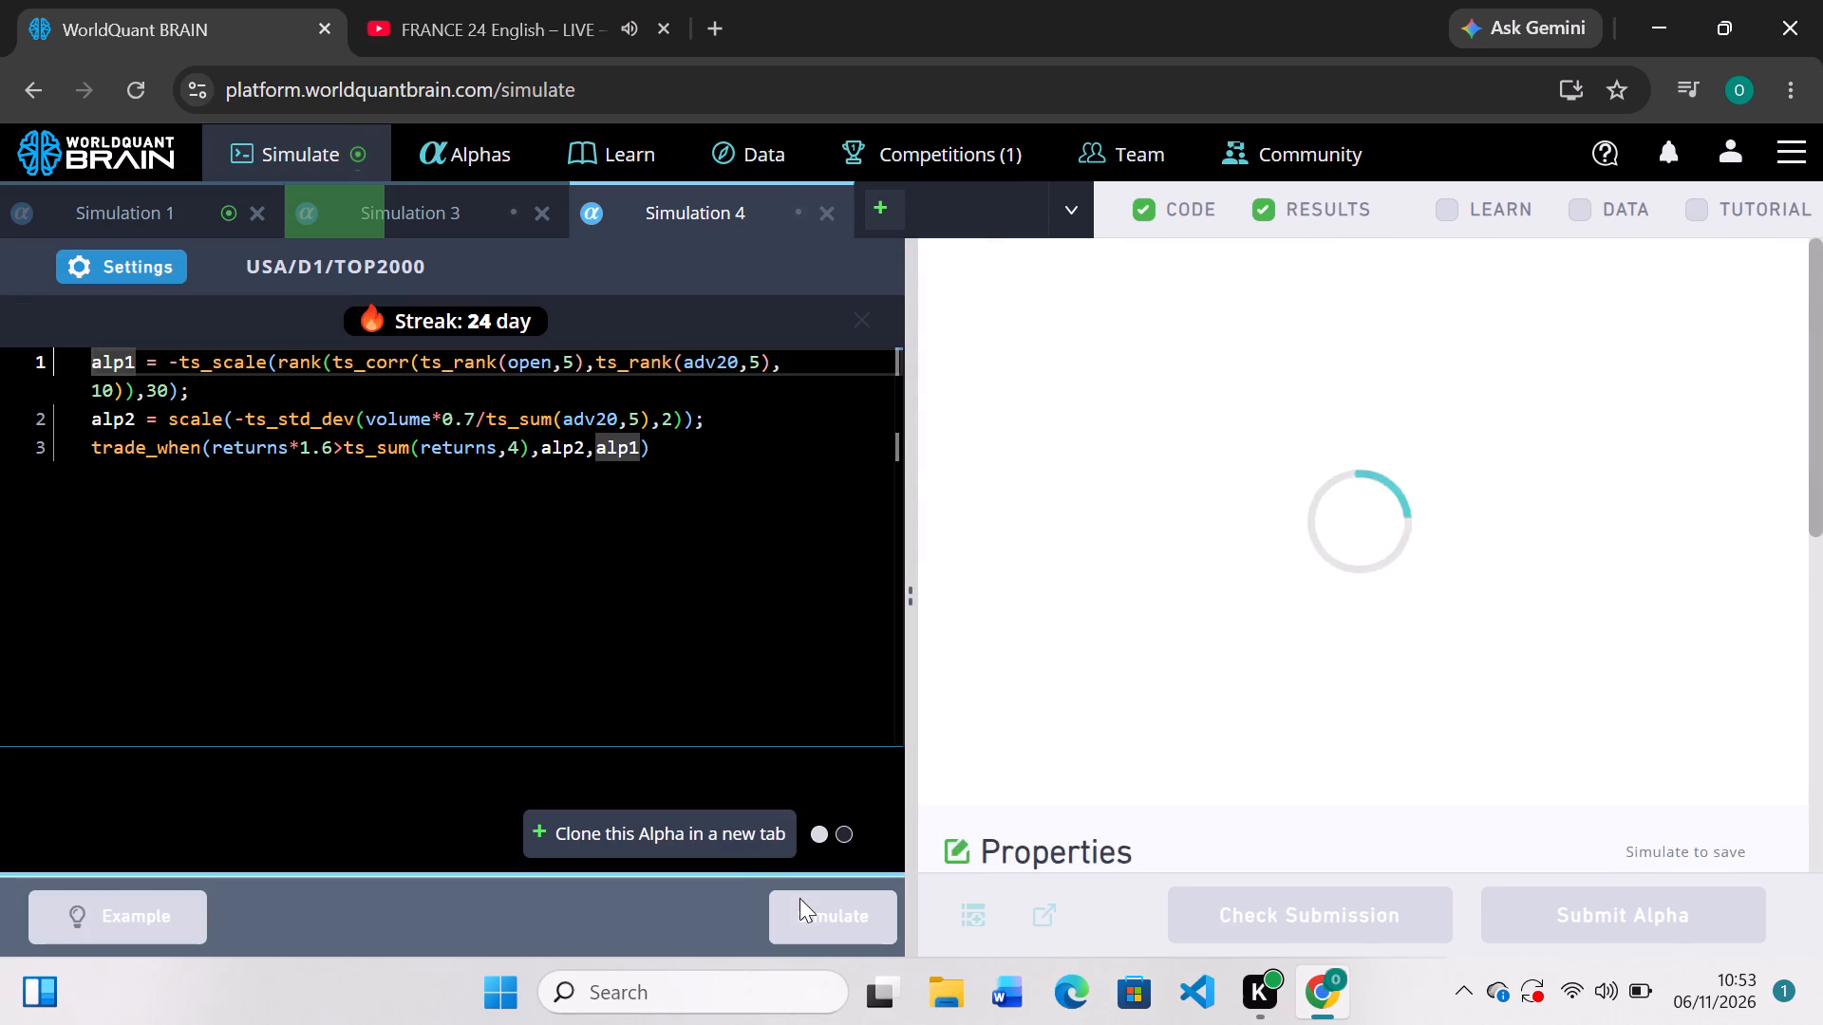
# Check Simulation 1's train results and change the ts_decay_linear window in its expression to 5.
pyautogui.click(166, 208)
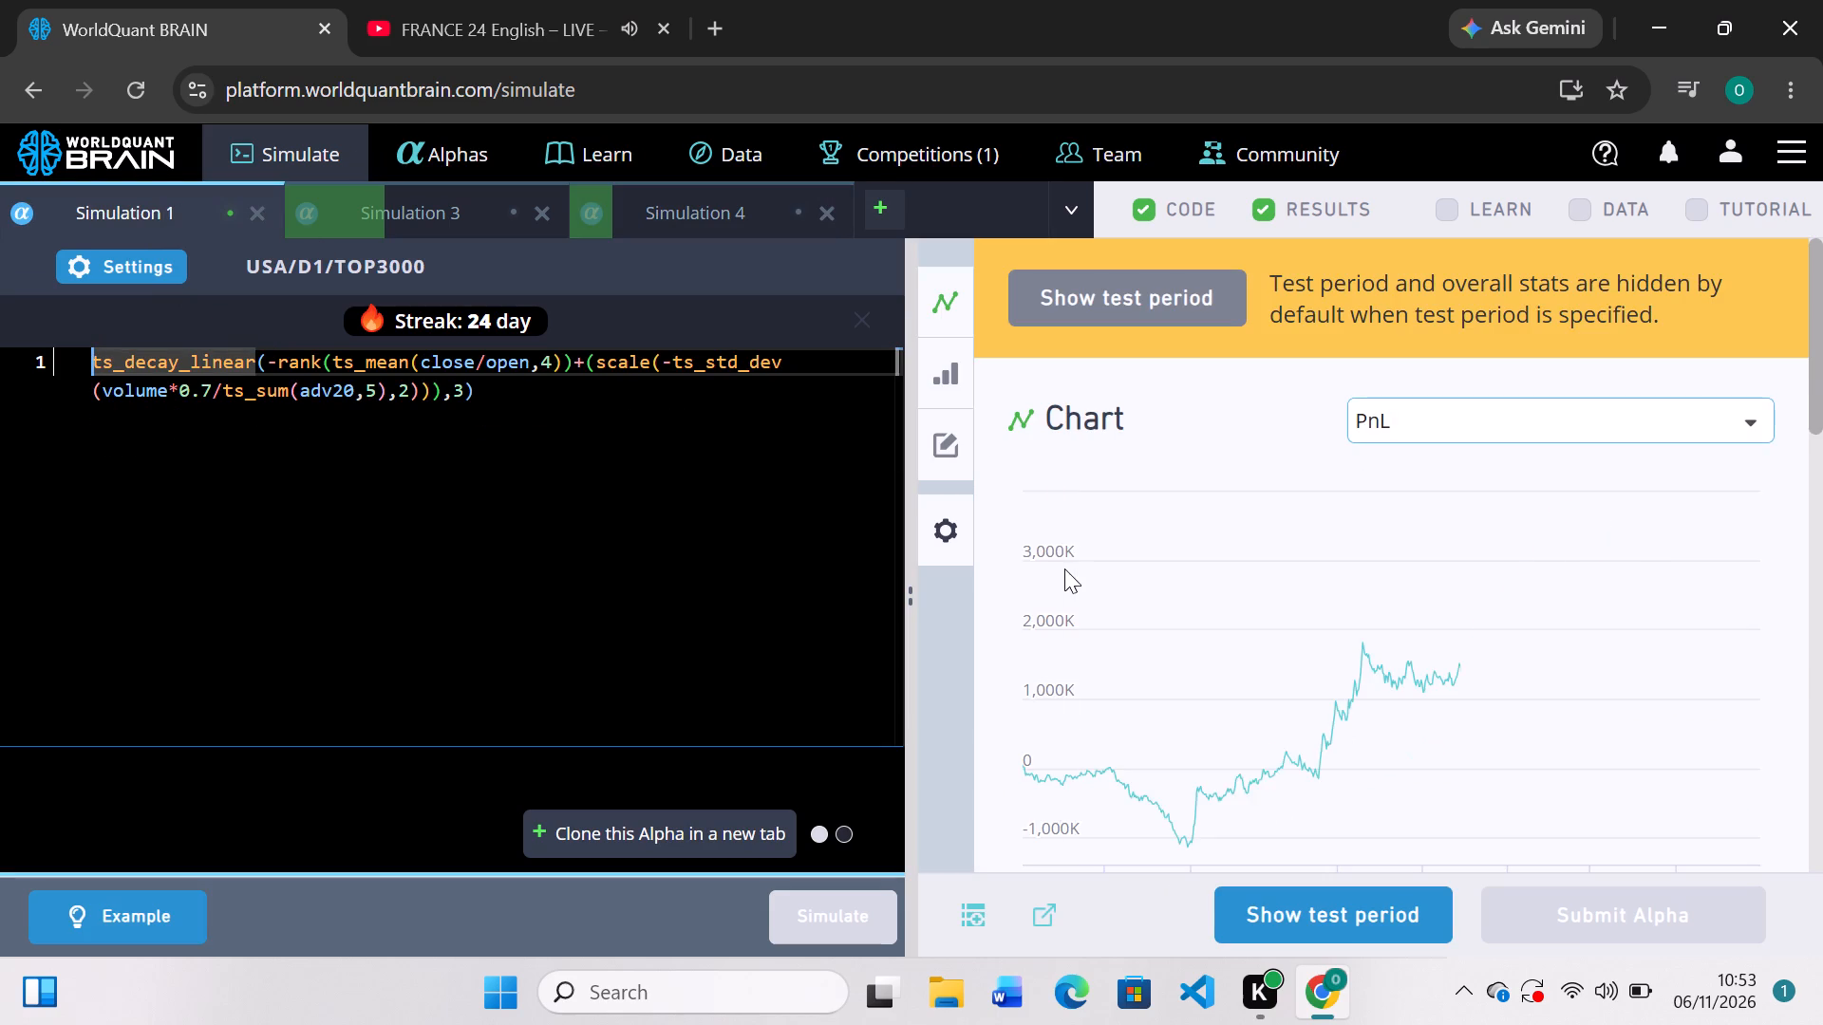
pyautogui.scroll(-3, 1064, 568)
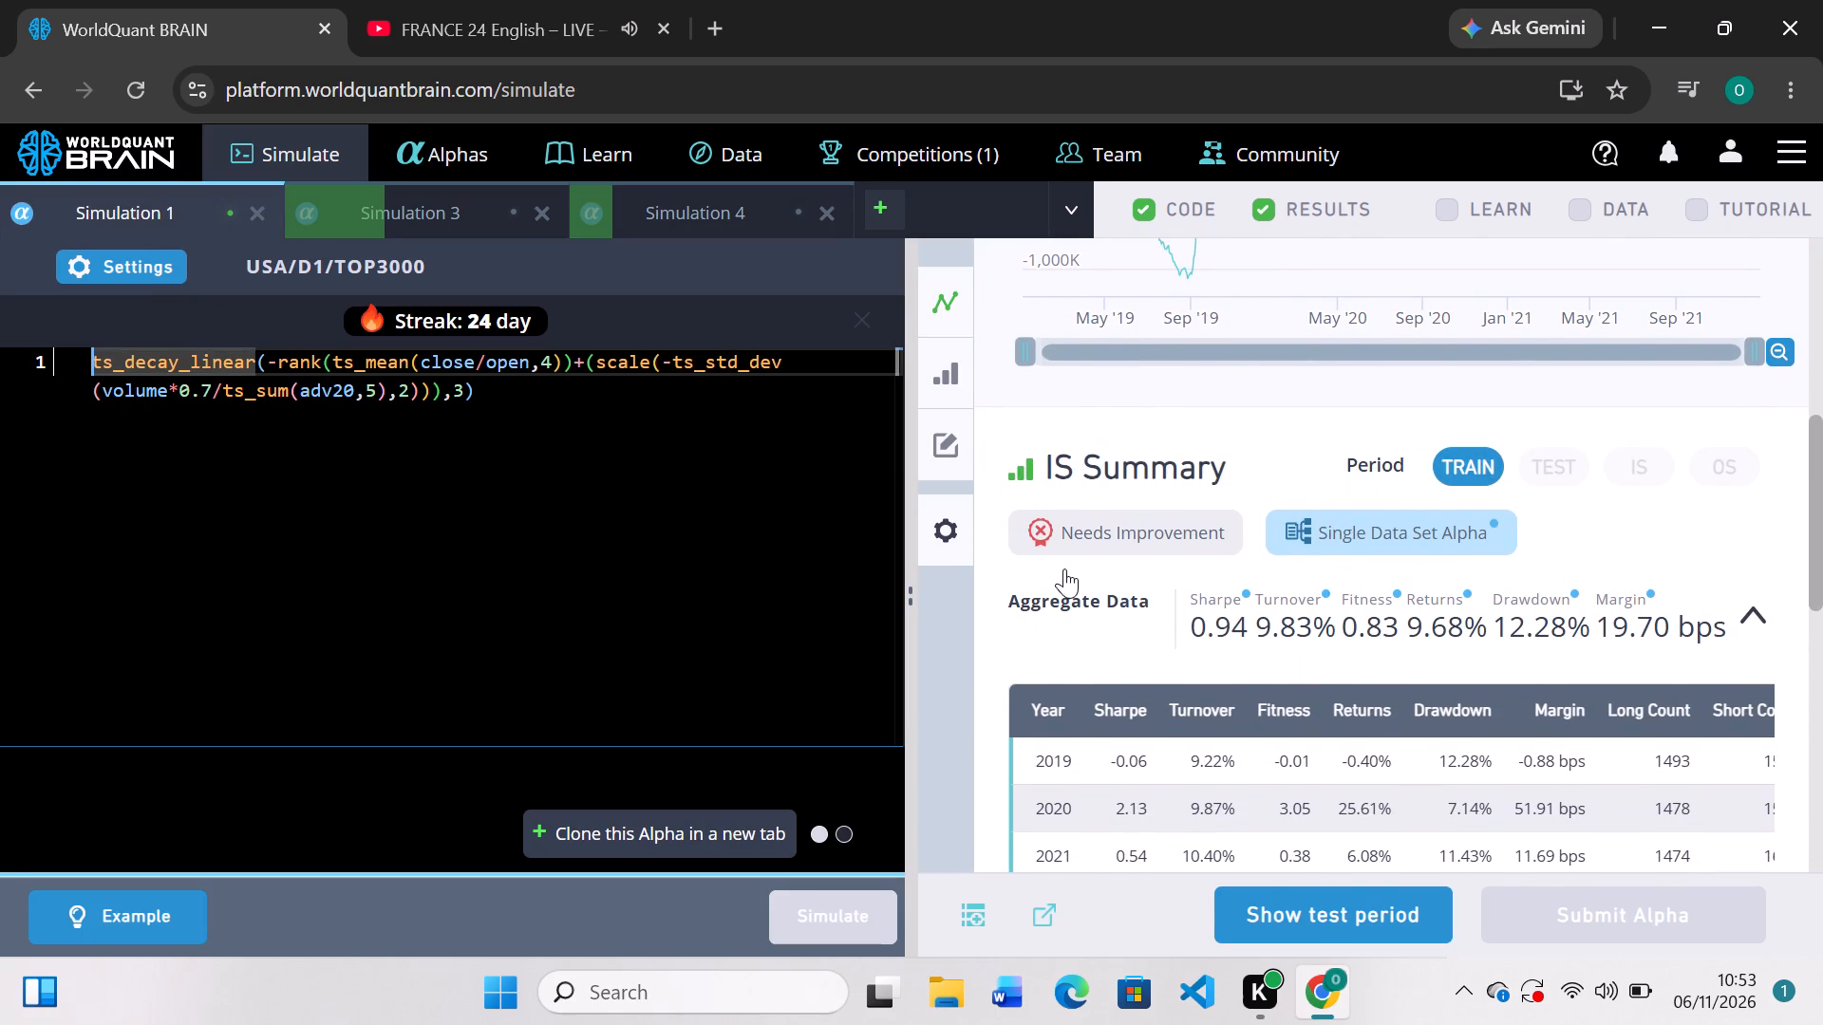
pyautogui.scroll(2, 1064, 568)
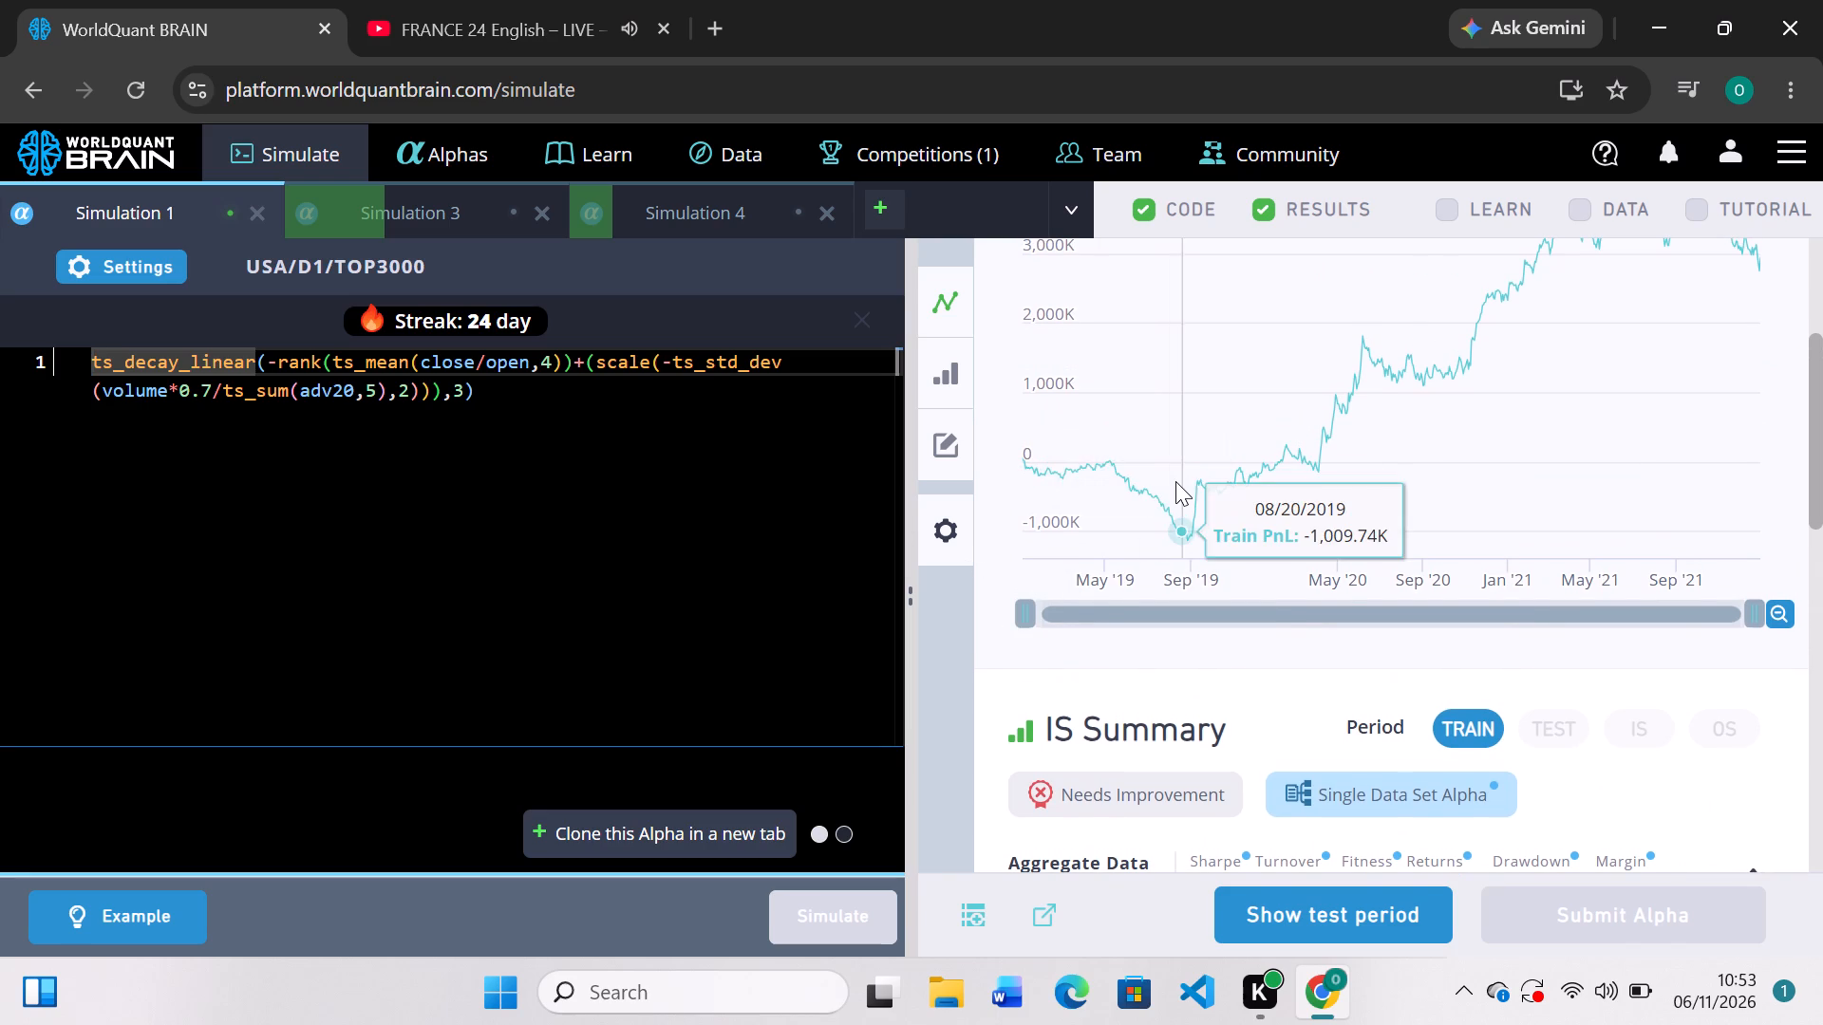
pyautogui.scroll(1, 1175, 481)
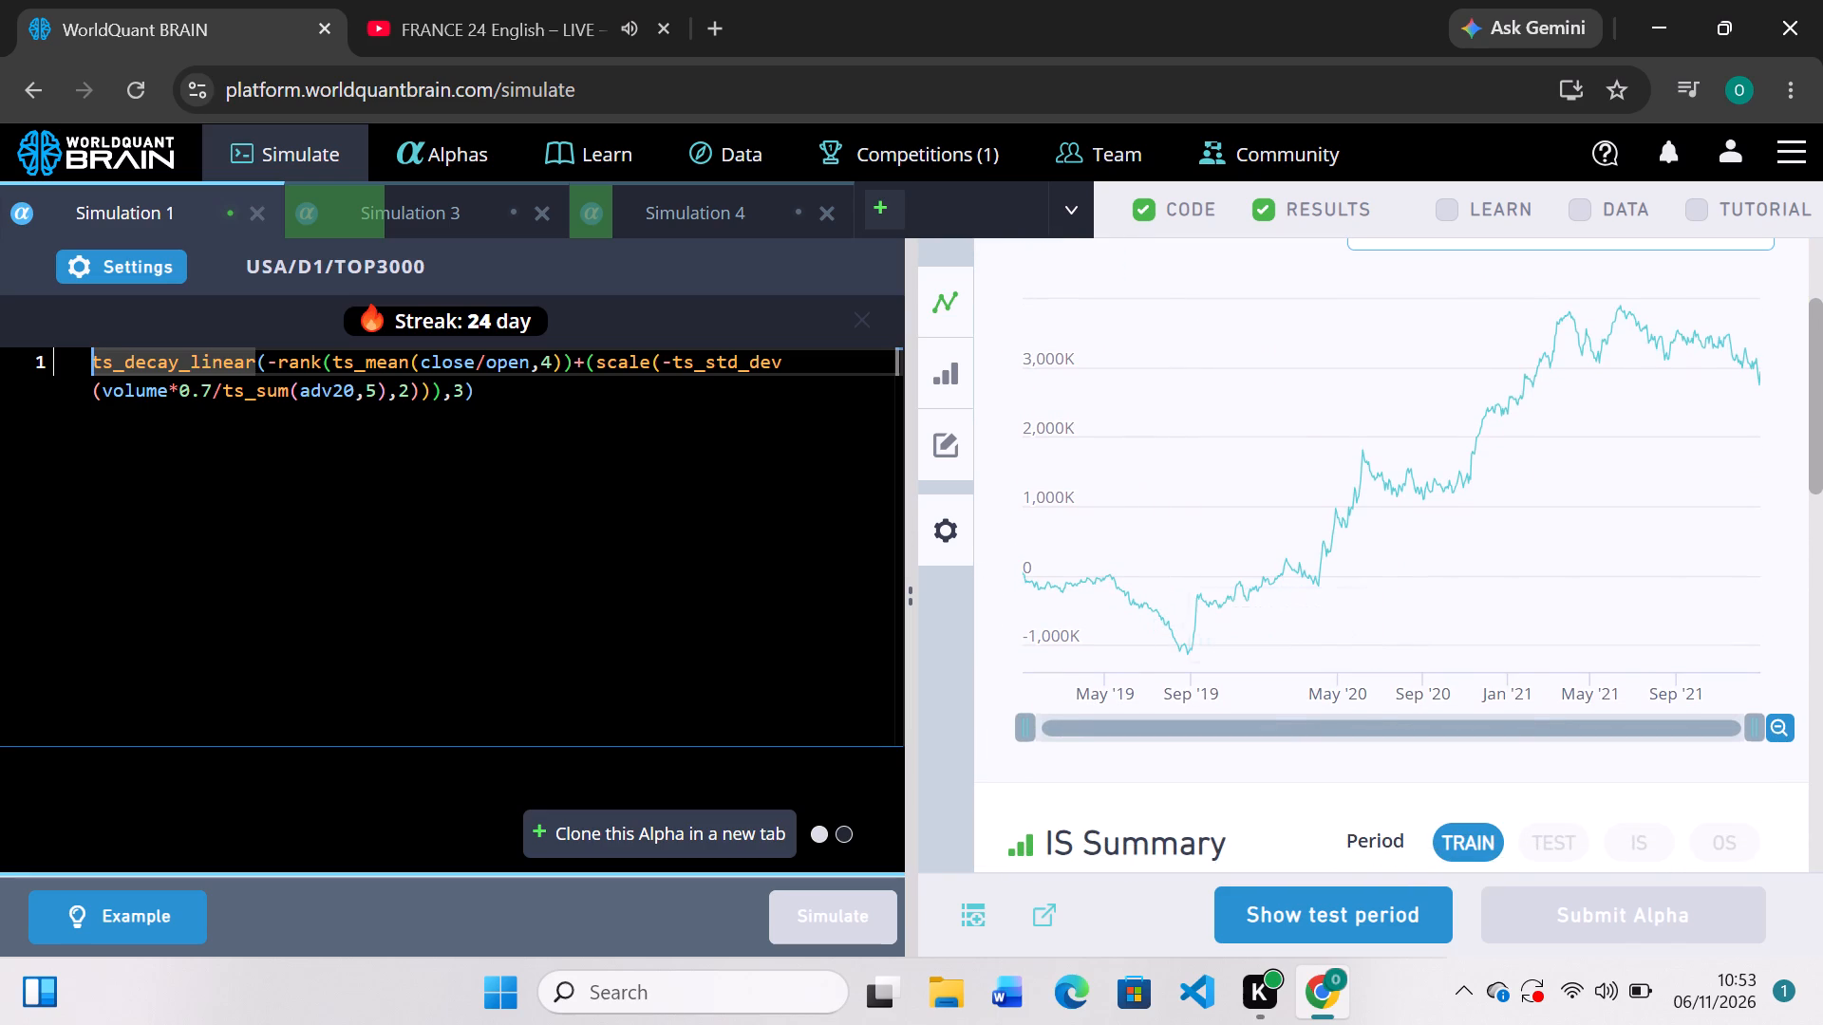
pyautogui.click(459, 383)
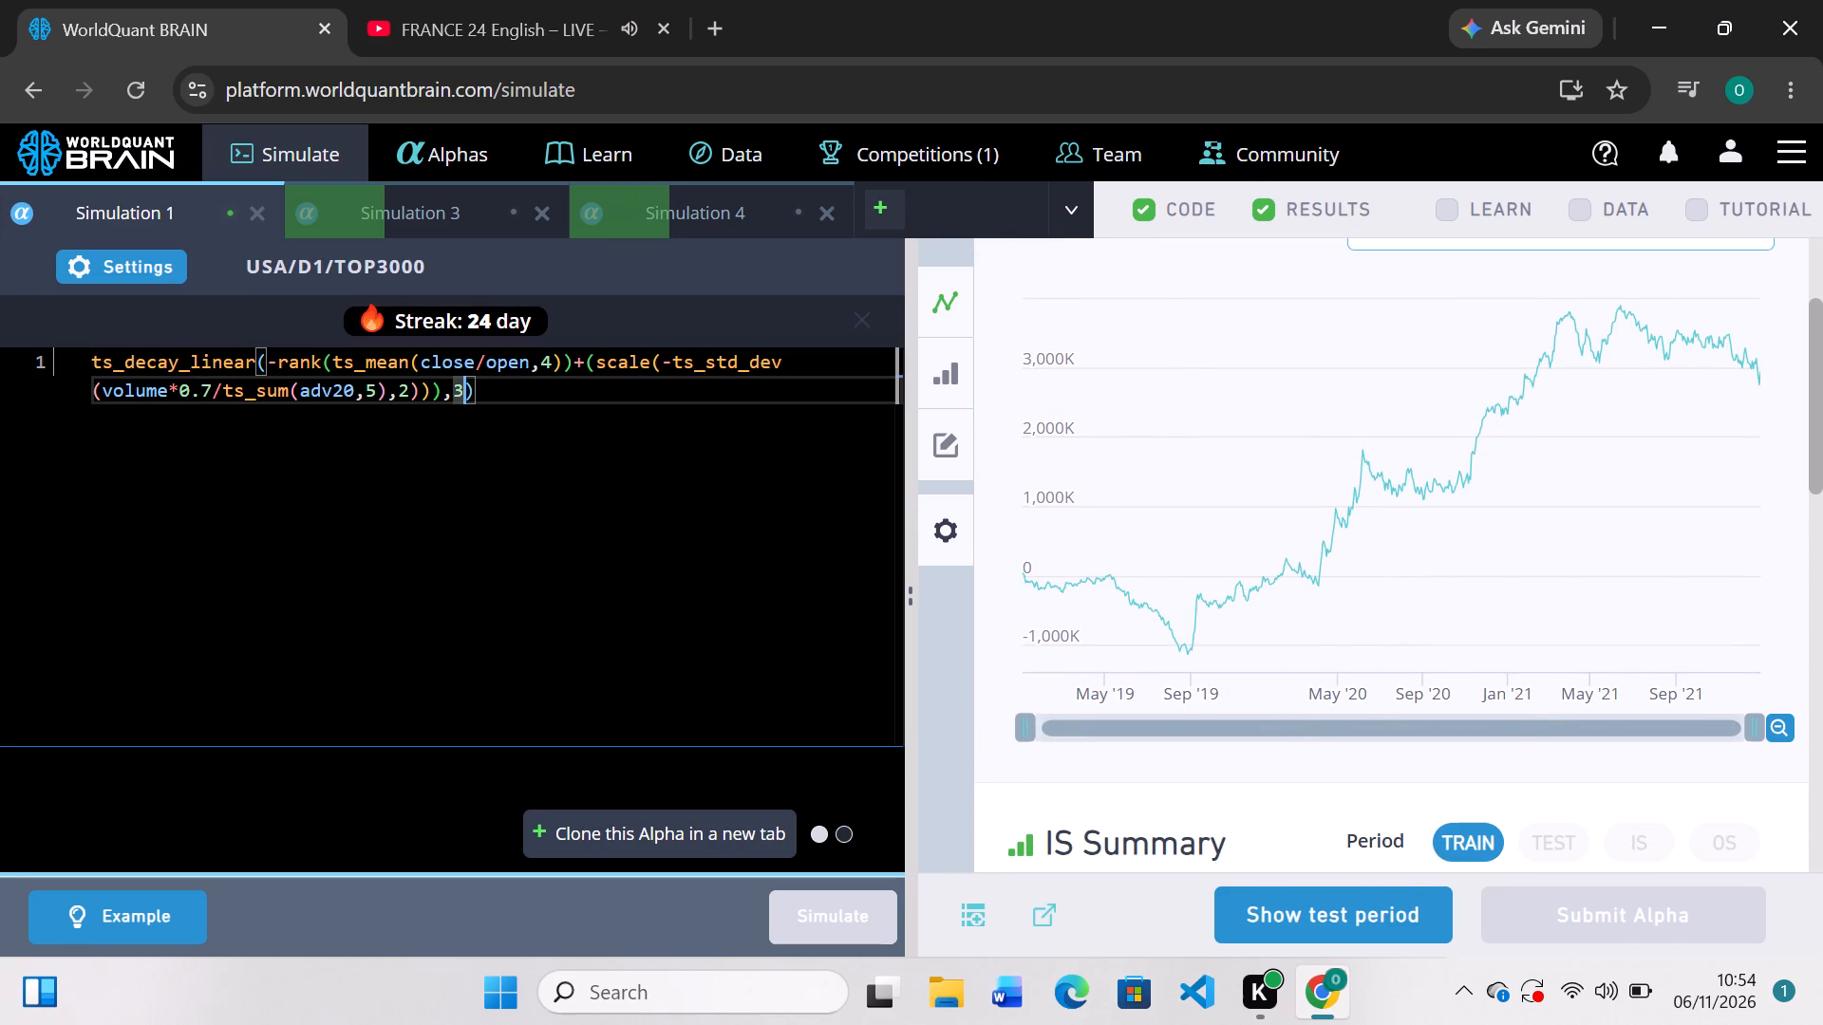
pyautogui.press('BackSpace')
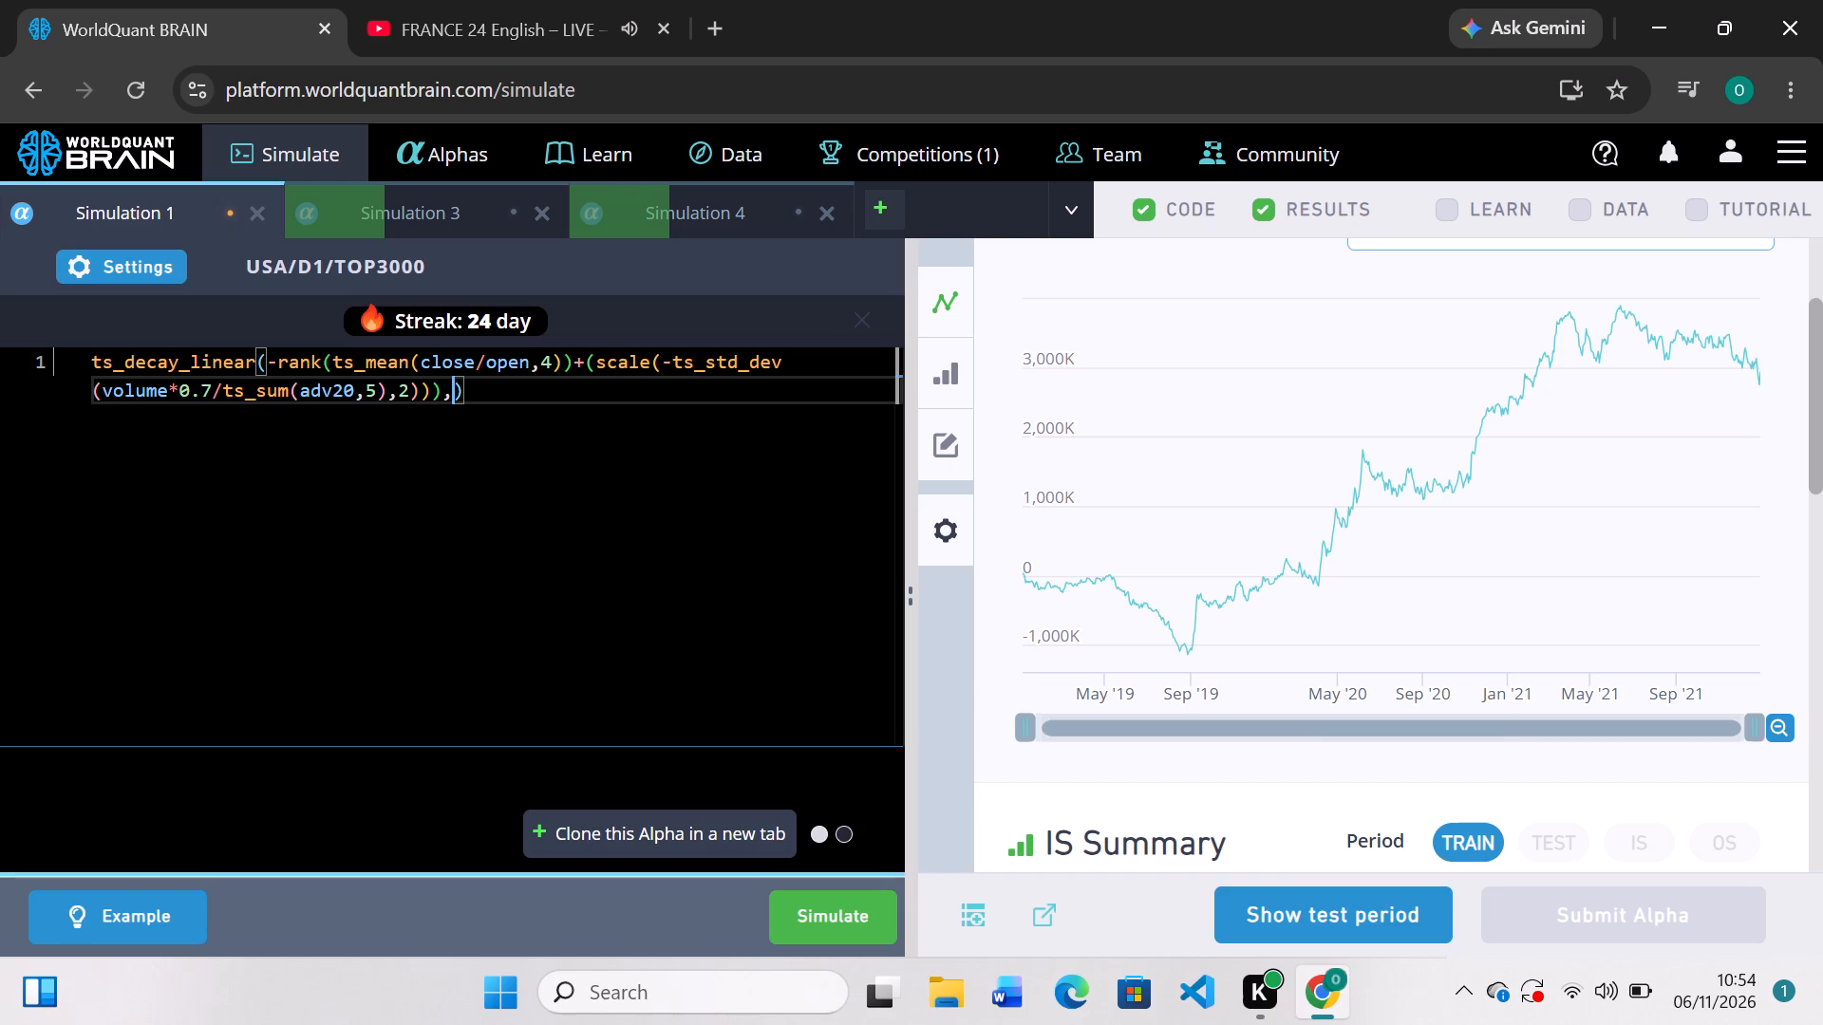
pyautogui.press('5')
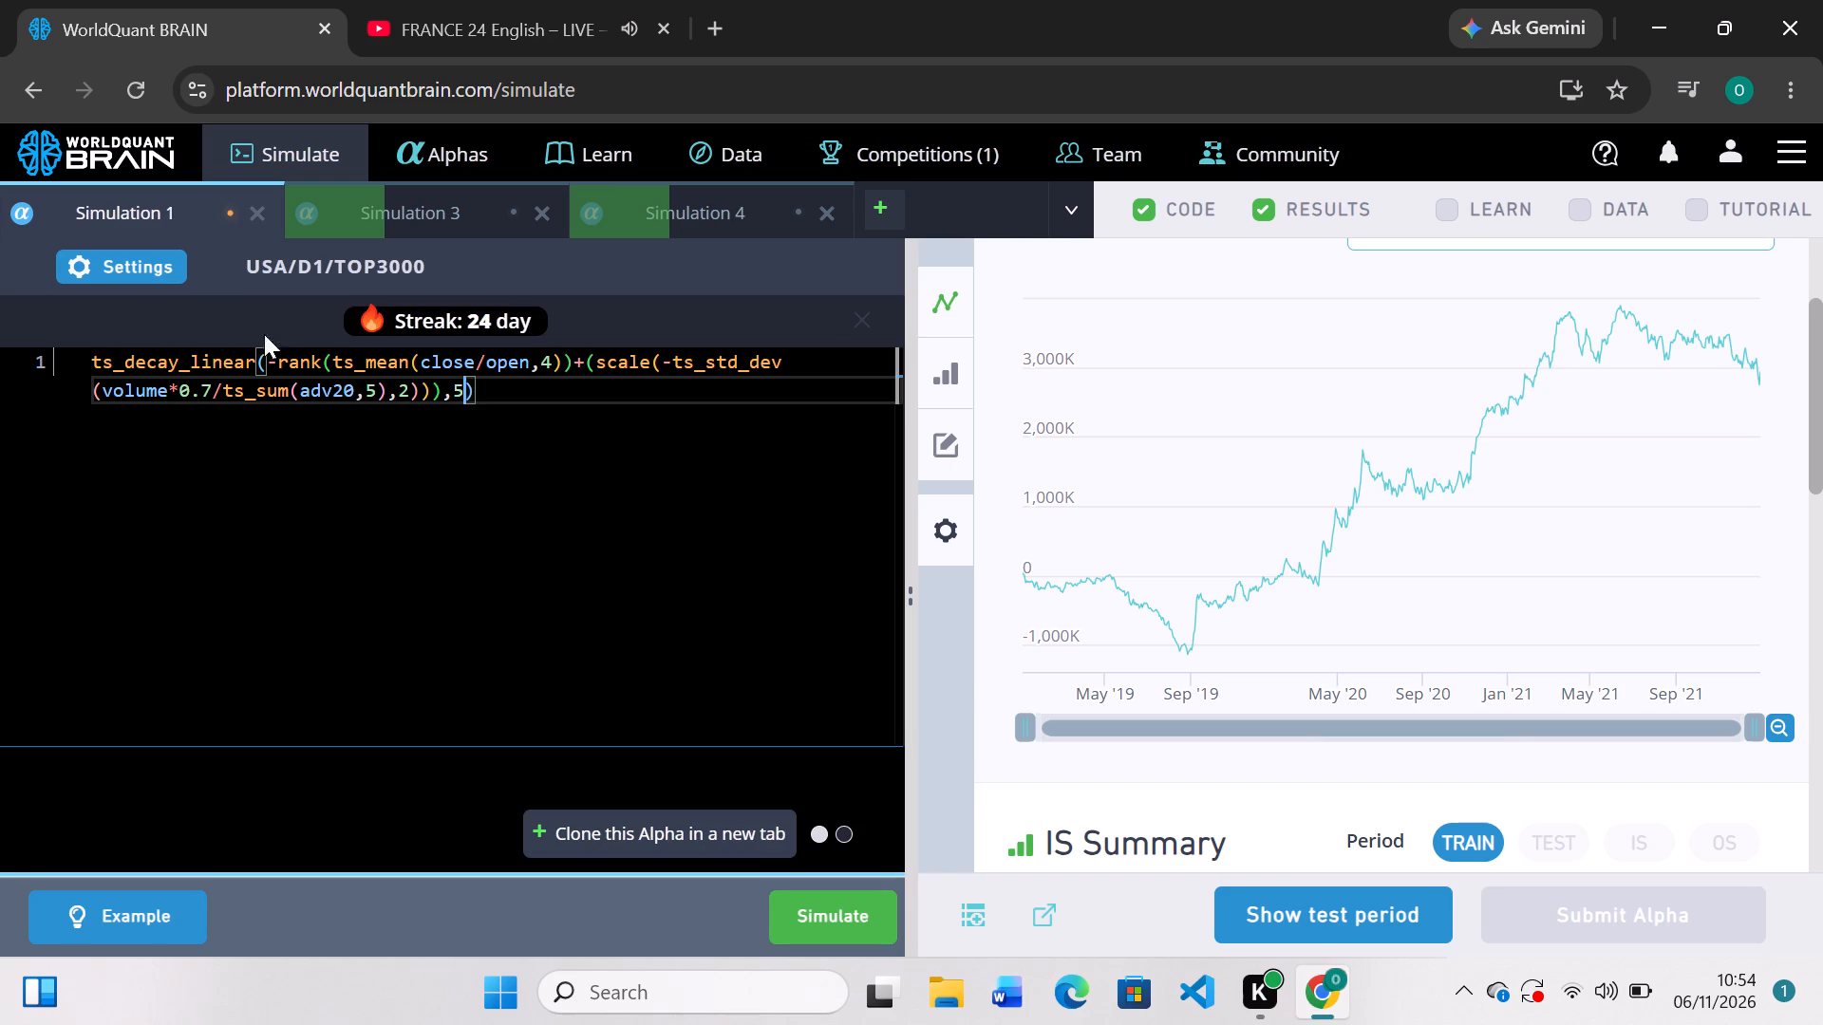
# Set Simulation 1's universe to TOP2000 and simulate the edited alpha.
pyautogui.click(141, 263)
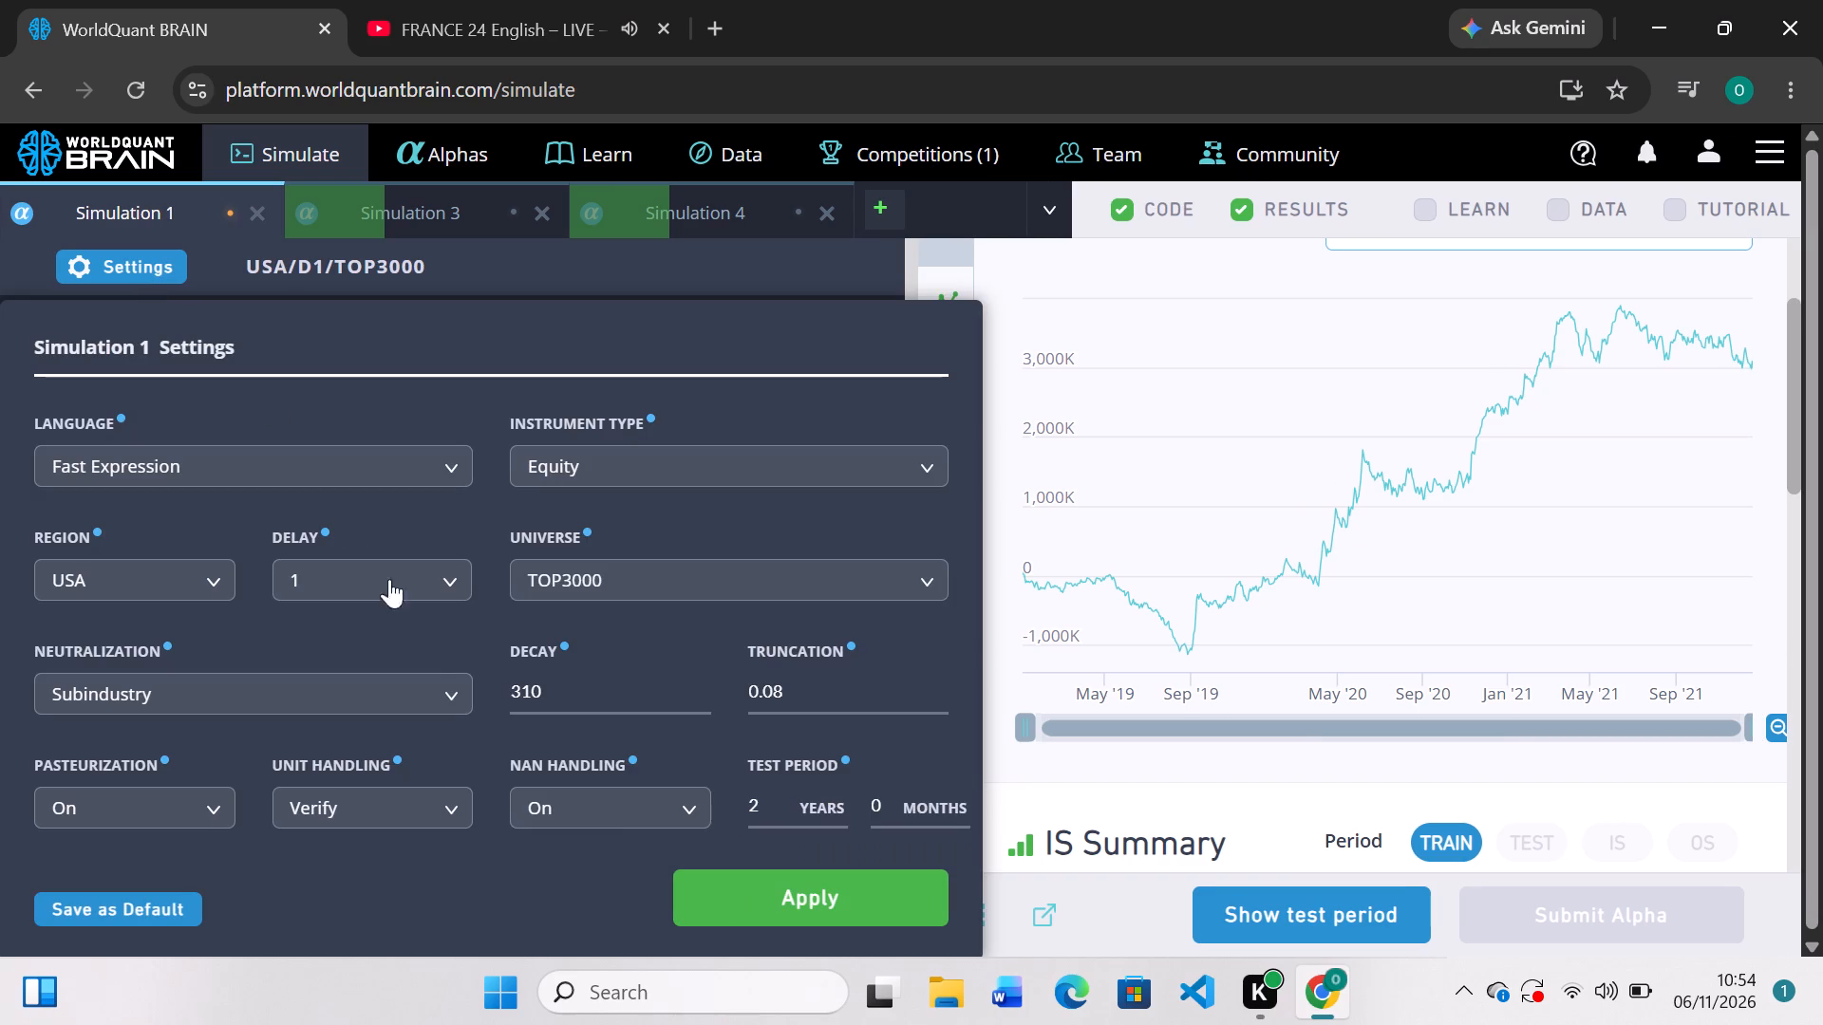
pyautogui.click(917, 575)
pyautogui.moveTo(641, 676); pyautogui.dragTo(651, 694)
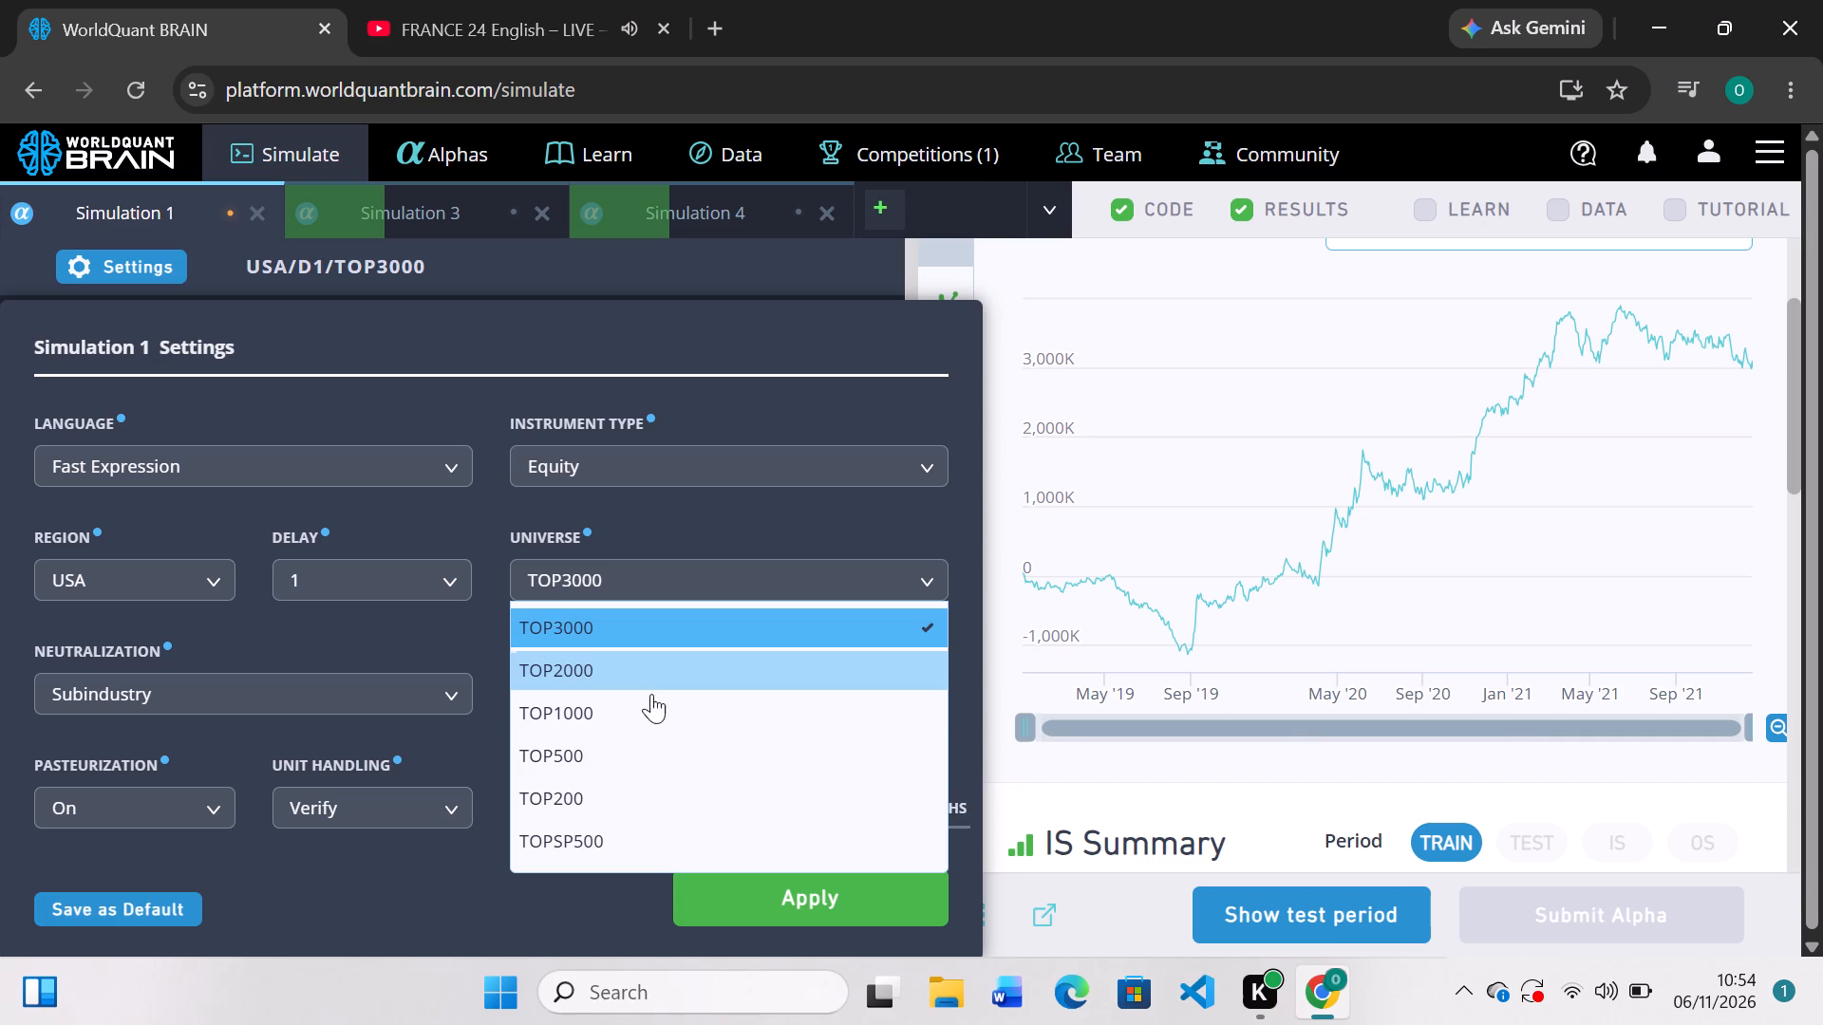
pyautogui.moveTo(651, 694); pyautogui.dragTo(667, 650)
pyautogui.click(667, 650)
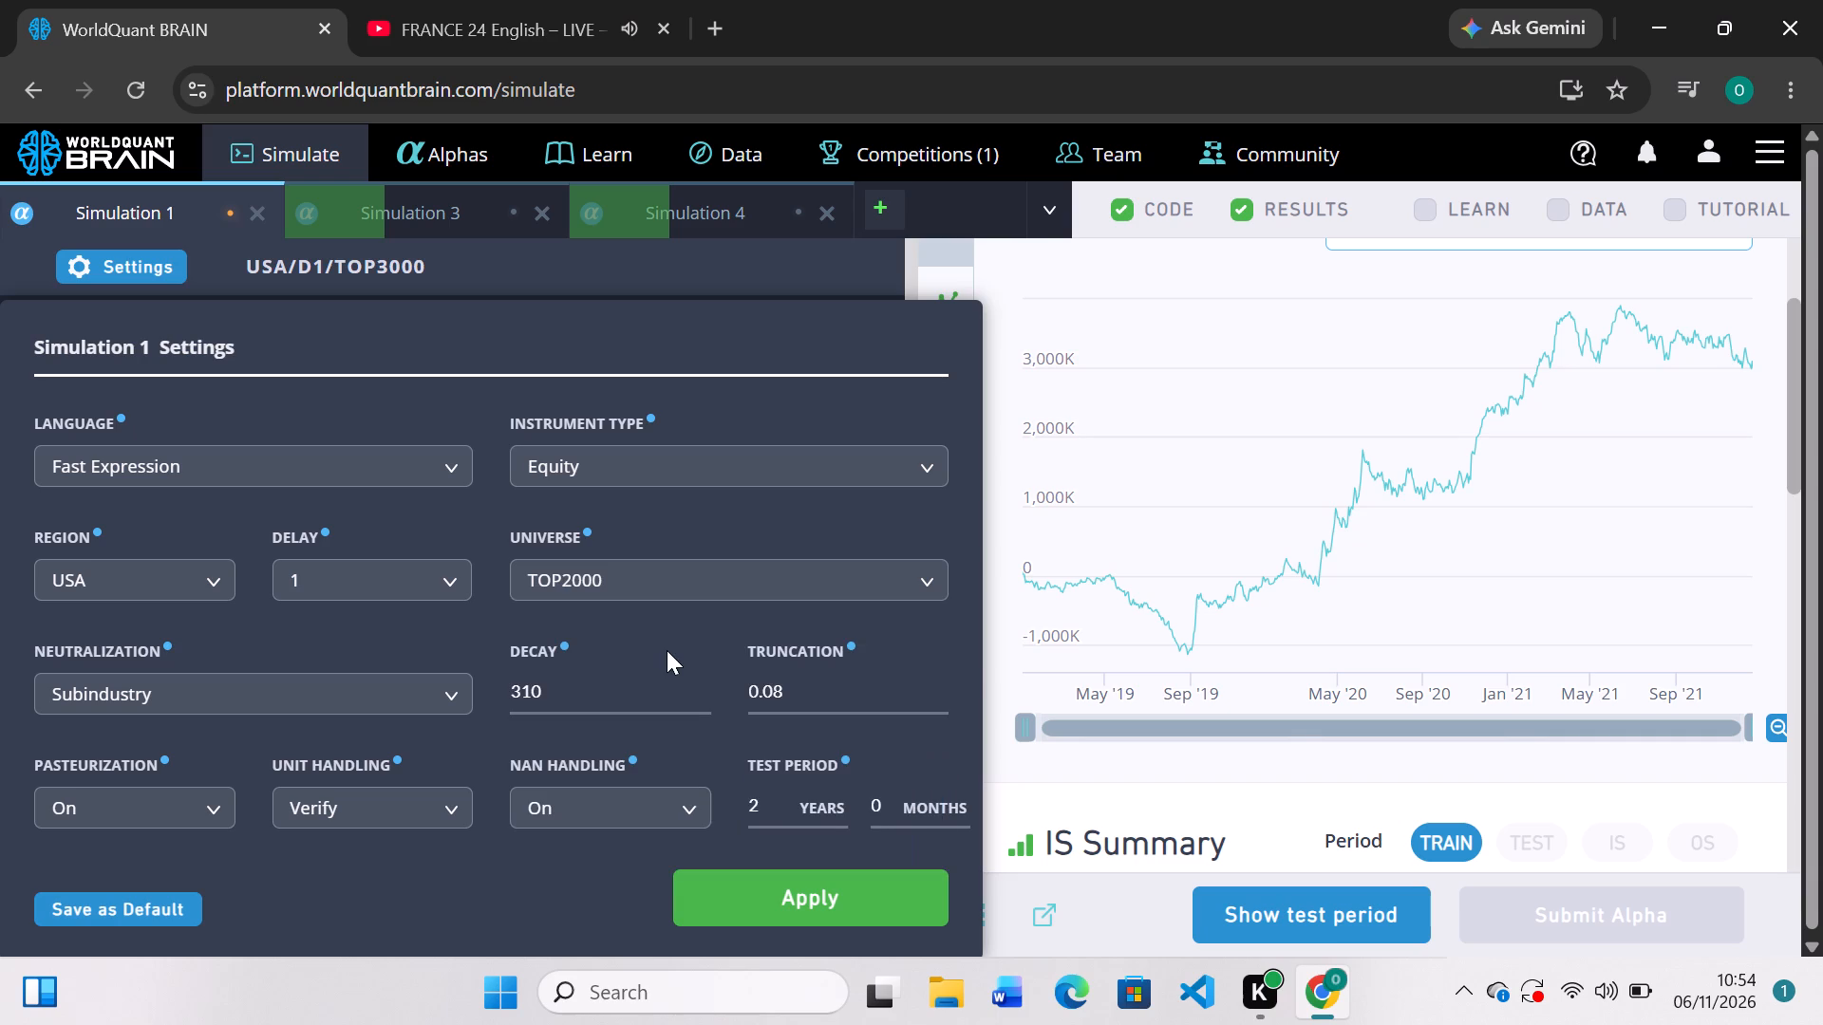
pyautogui.click(809, 899)
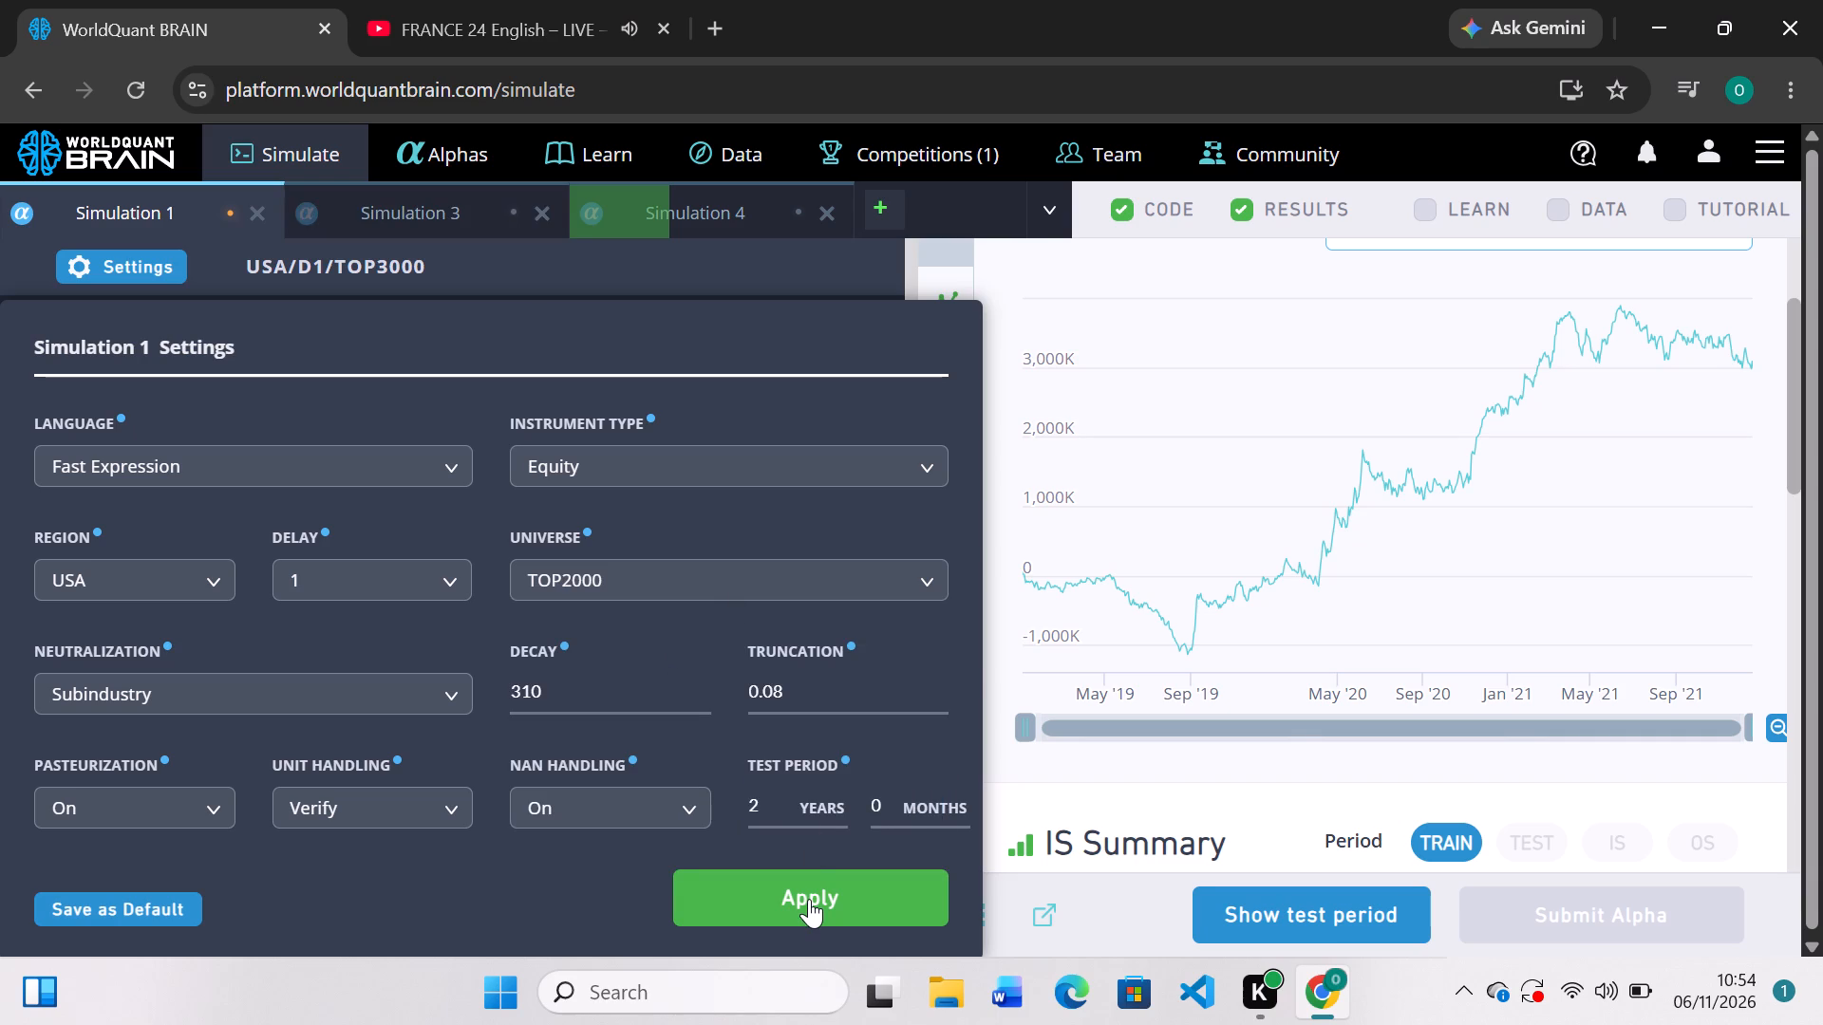
pyautogui.click(809, 899)
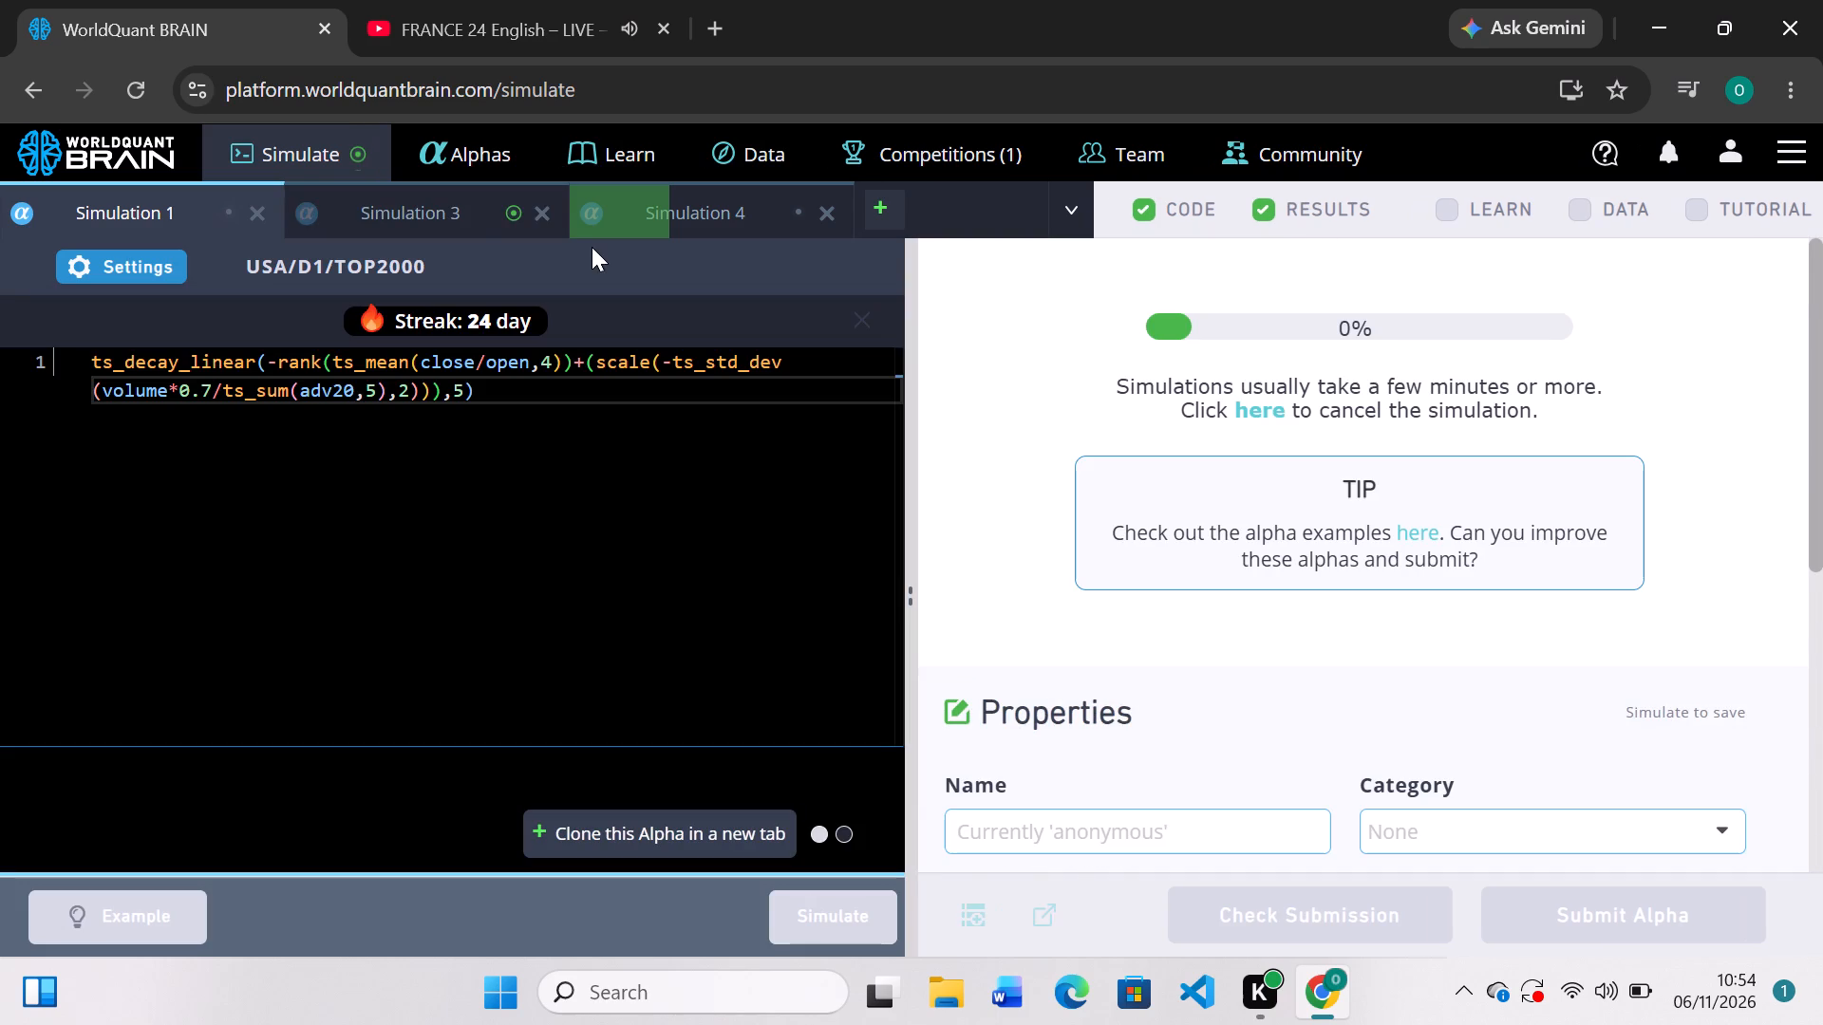
# Review Simulation 3's train statistics, reveal its test period, examine its IS Testing Status, and run the self-correlation check.
pyautogui.click(455, 208)
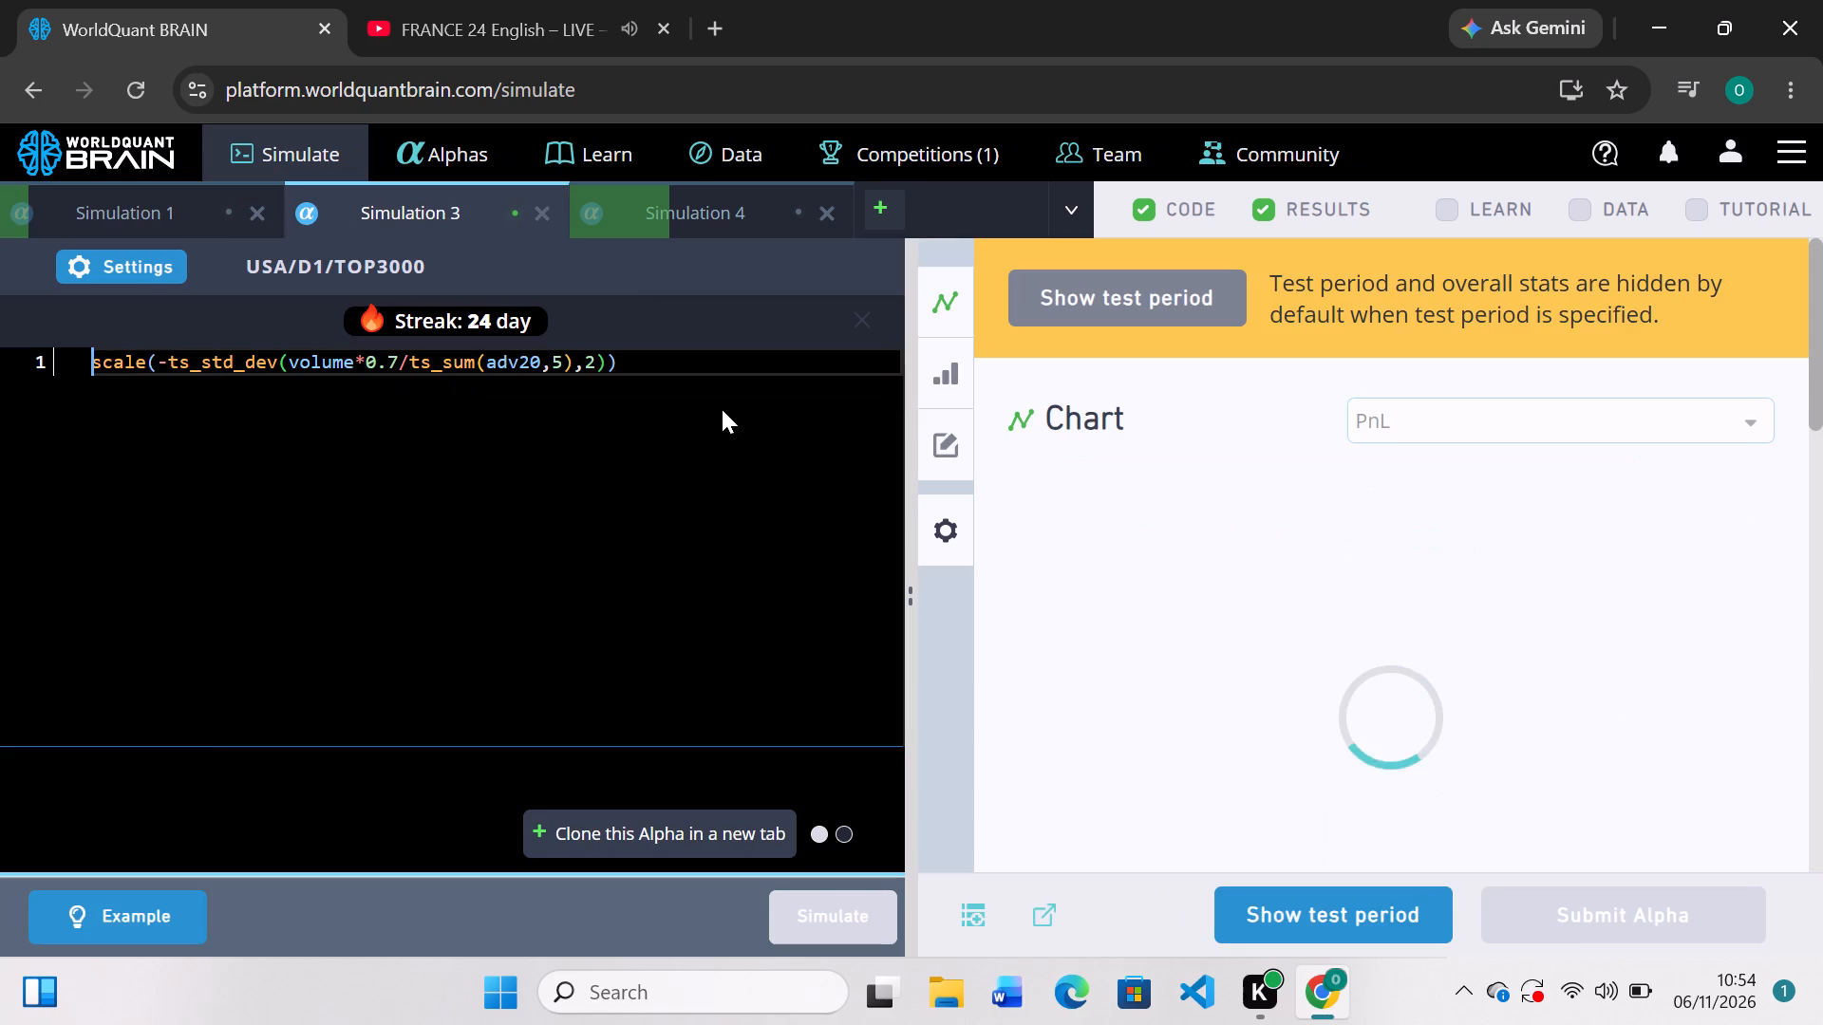
pyautogui.scroll(-2, 1158, 511)
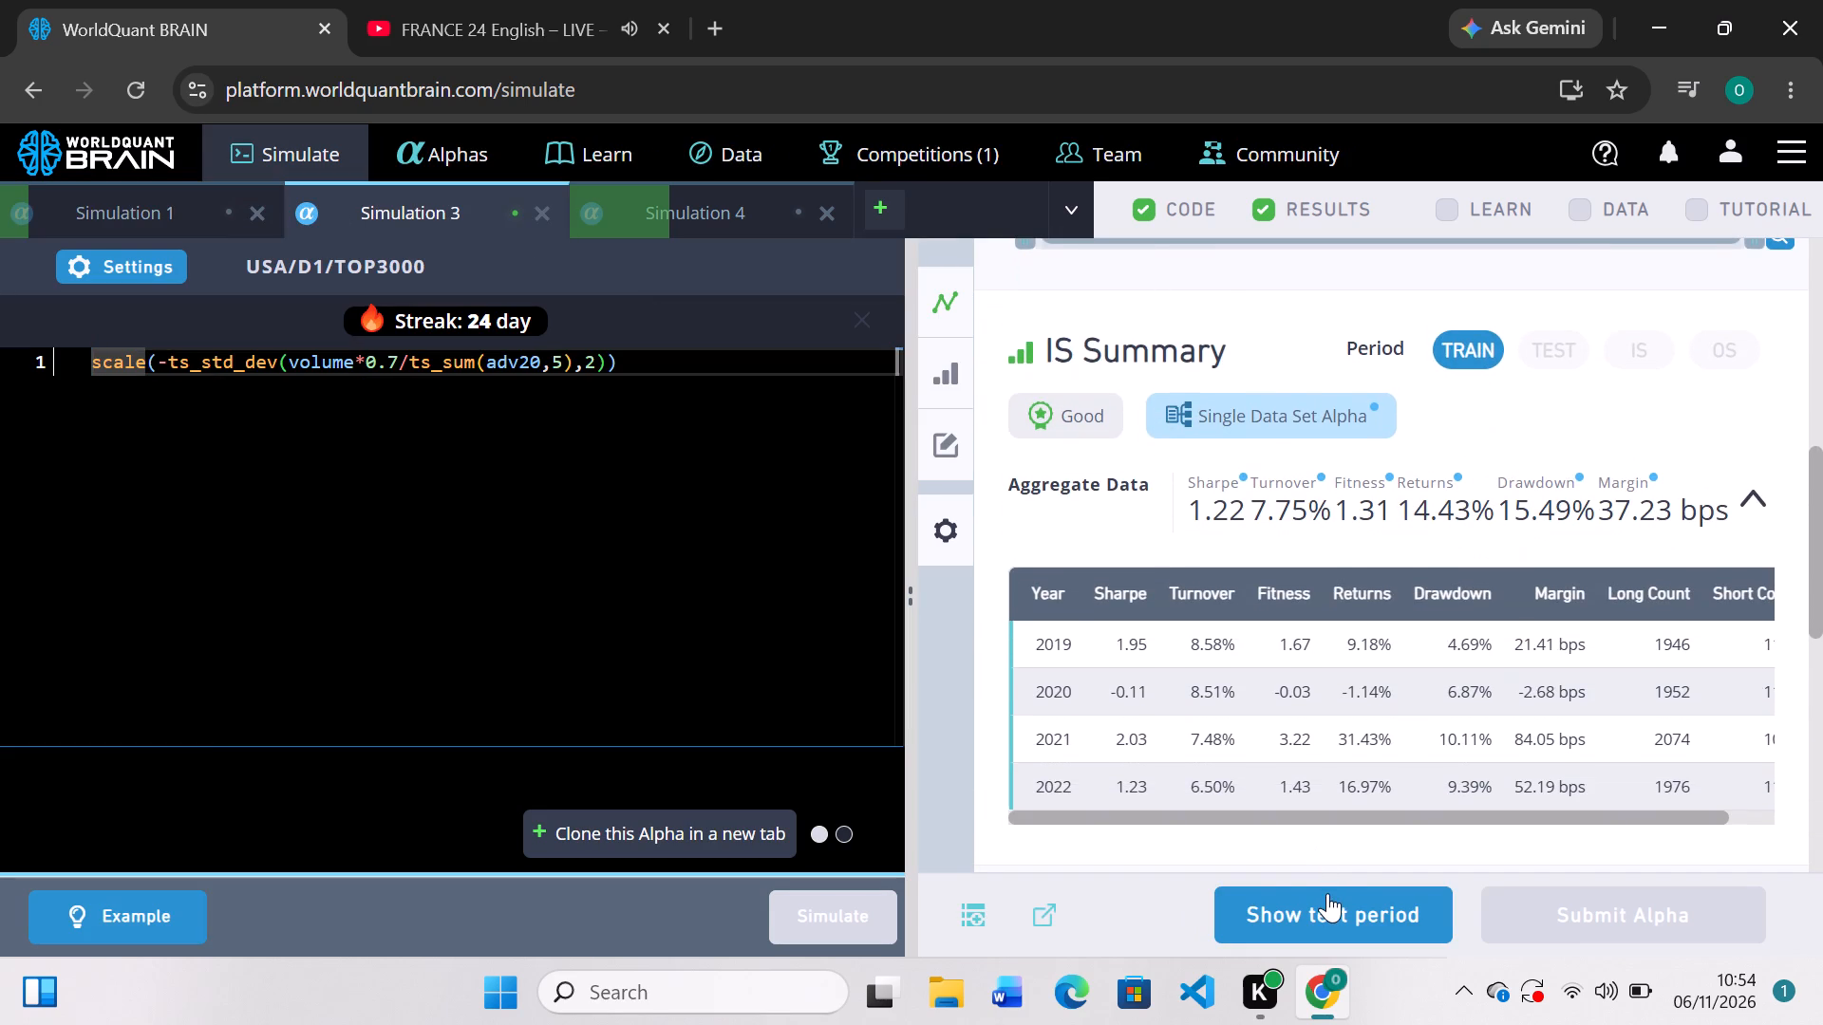
pyautogui.click(1327, 893)
pyautogui.scroll(-2, 1329, 692)
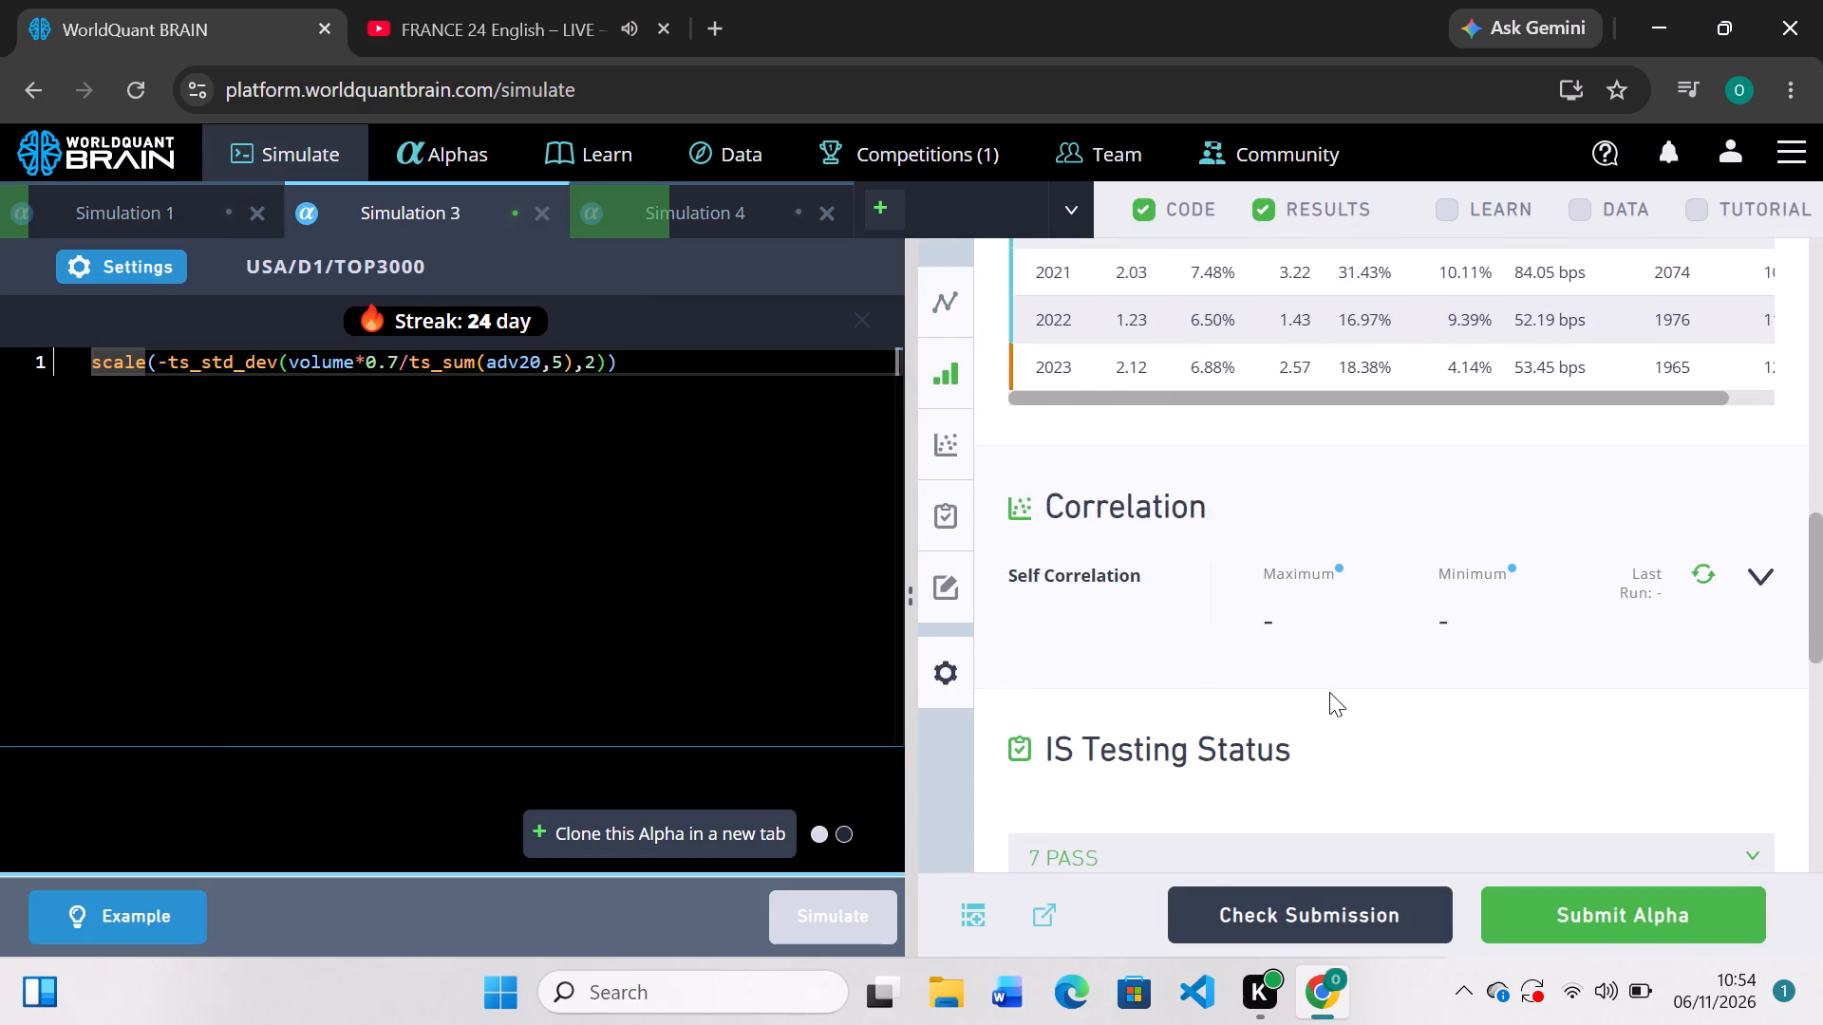
pyautogui.scroll(-2, 1329, 692)
pyautogui.scroll(1, 1329, 692)
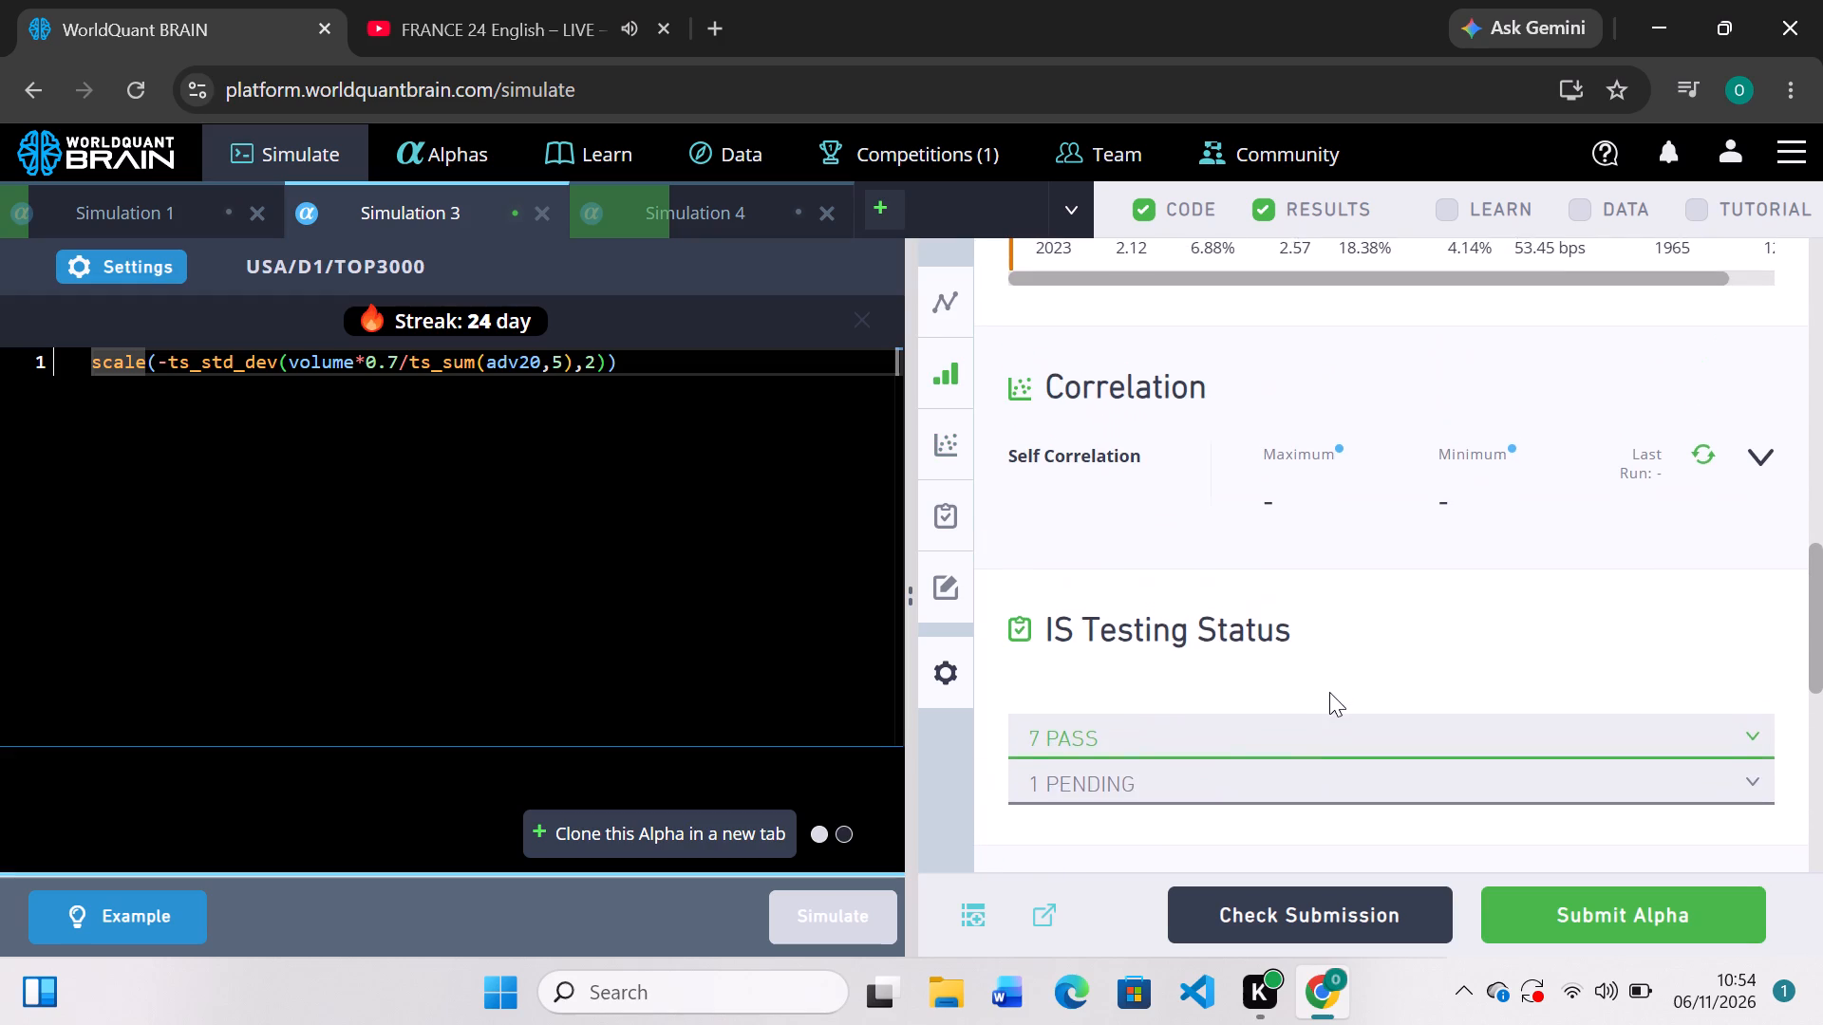
pyautogui.scroll(1, 1329, 692)
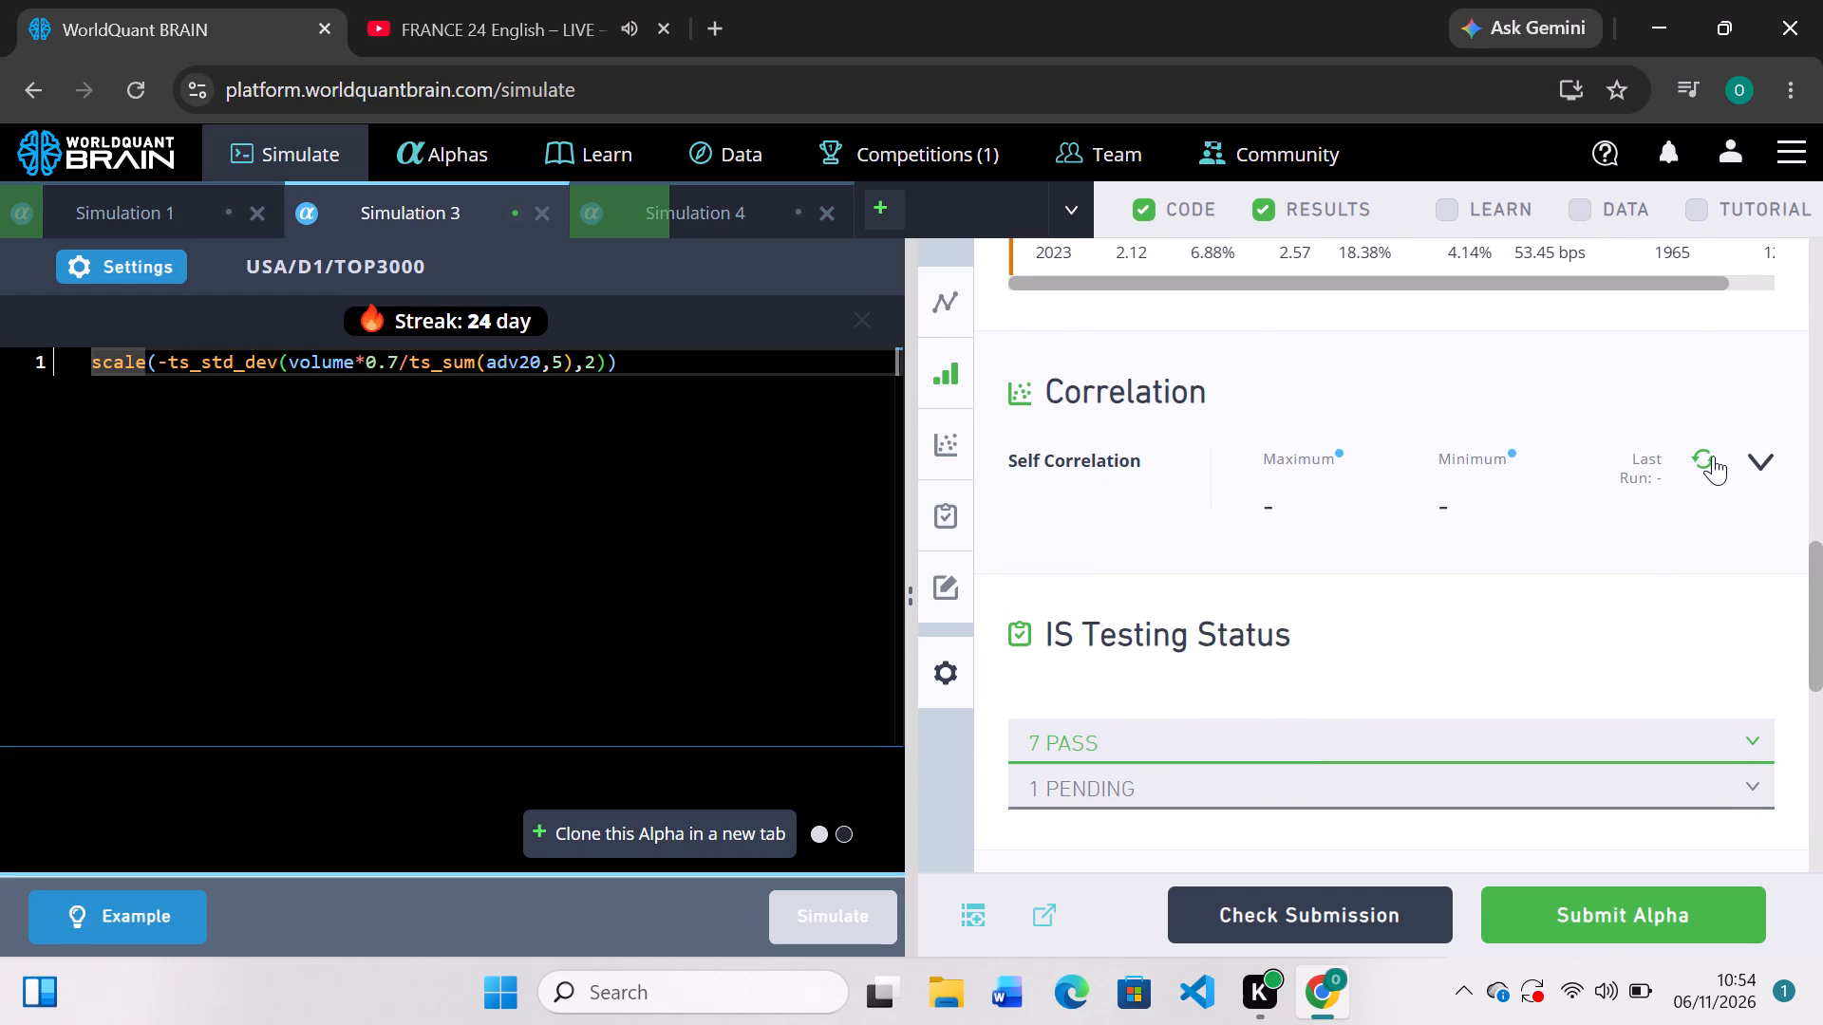
pyautogui.click(1713, 456)
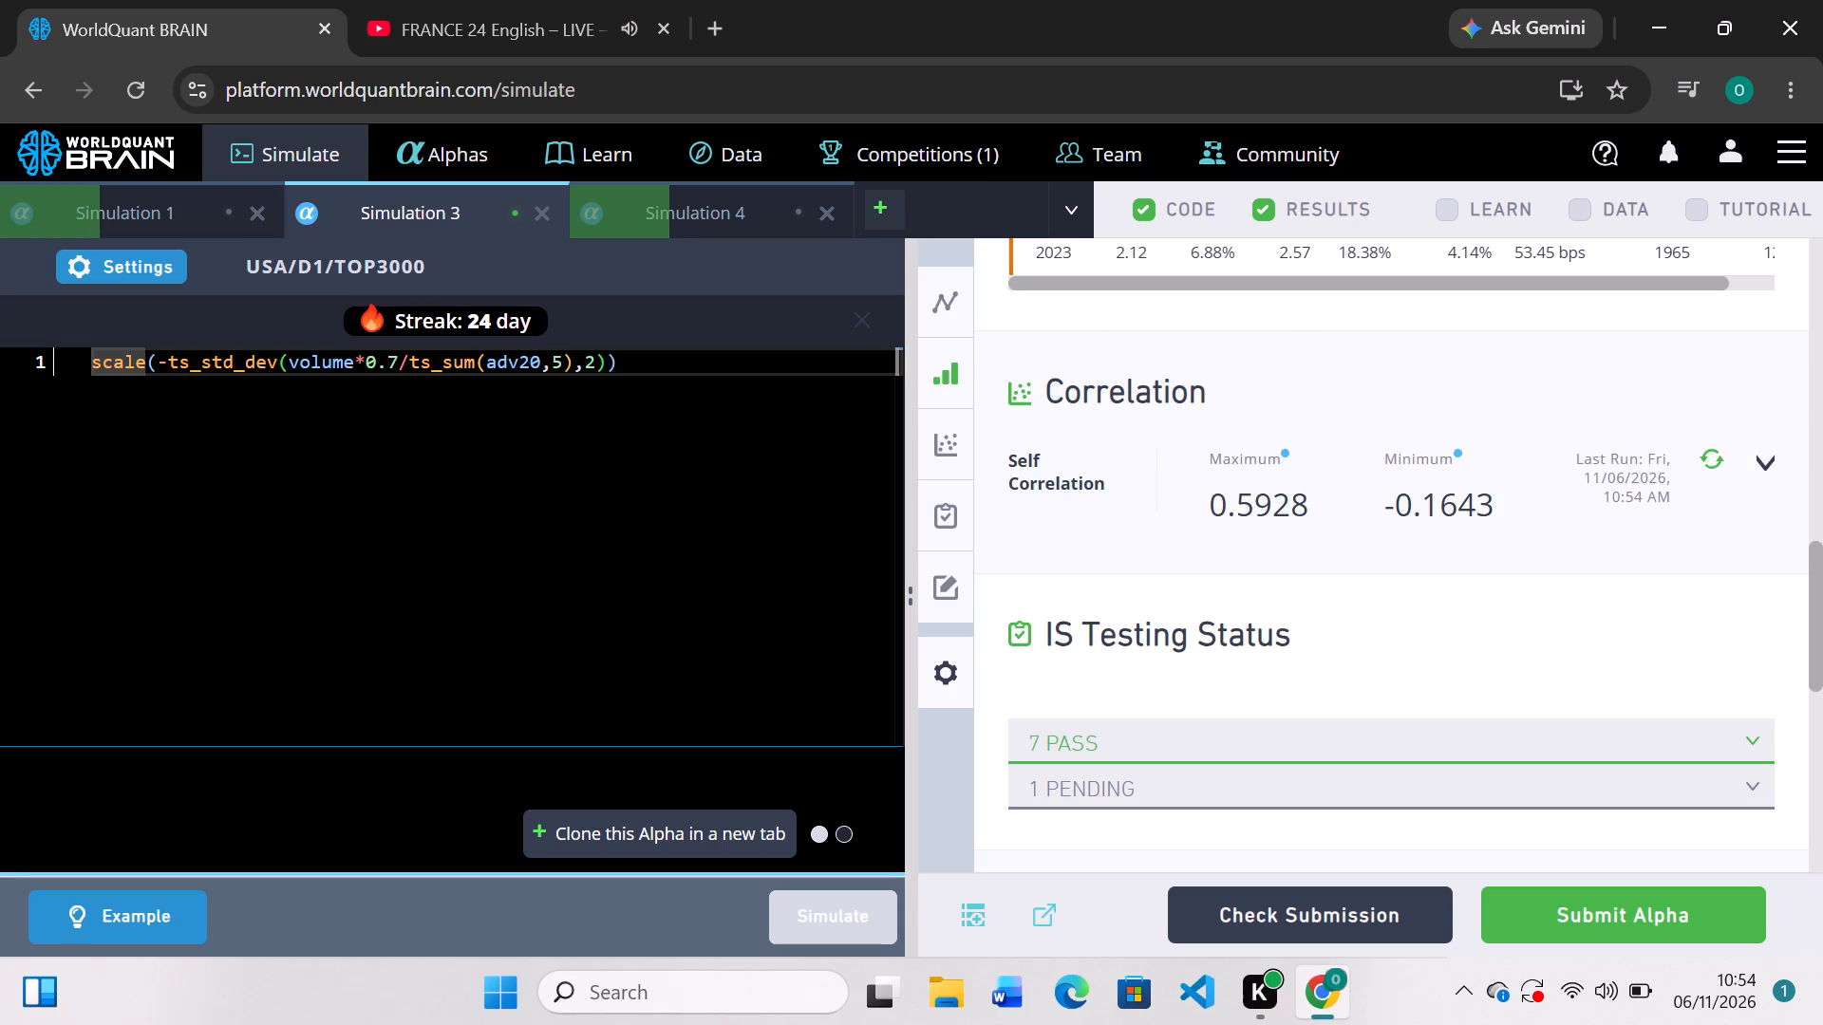
# Replace ts_sum with ts_mean in Simulation 3's expression and simulate the alpha again.
pyautogui.click(479, 364)
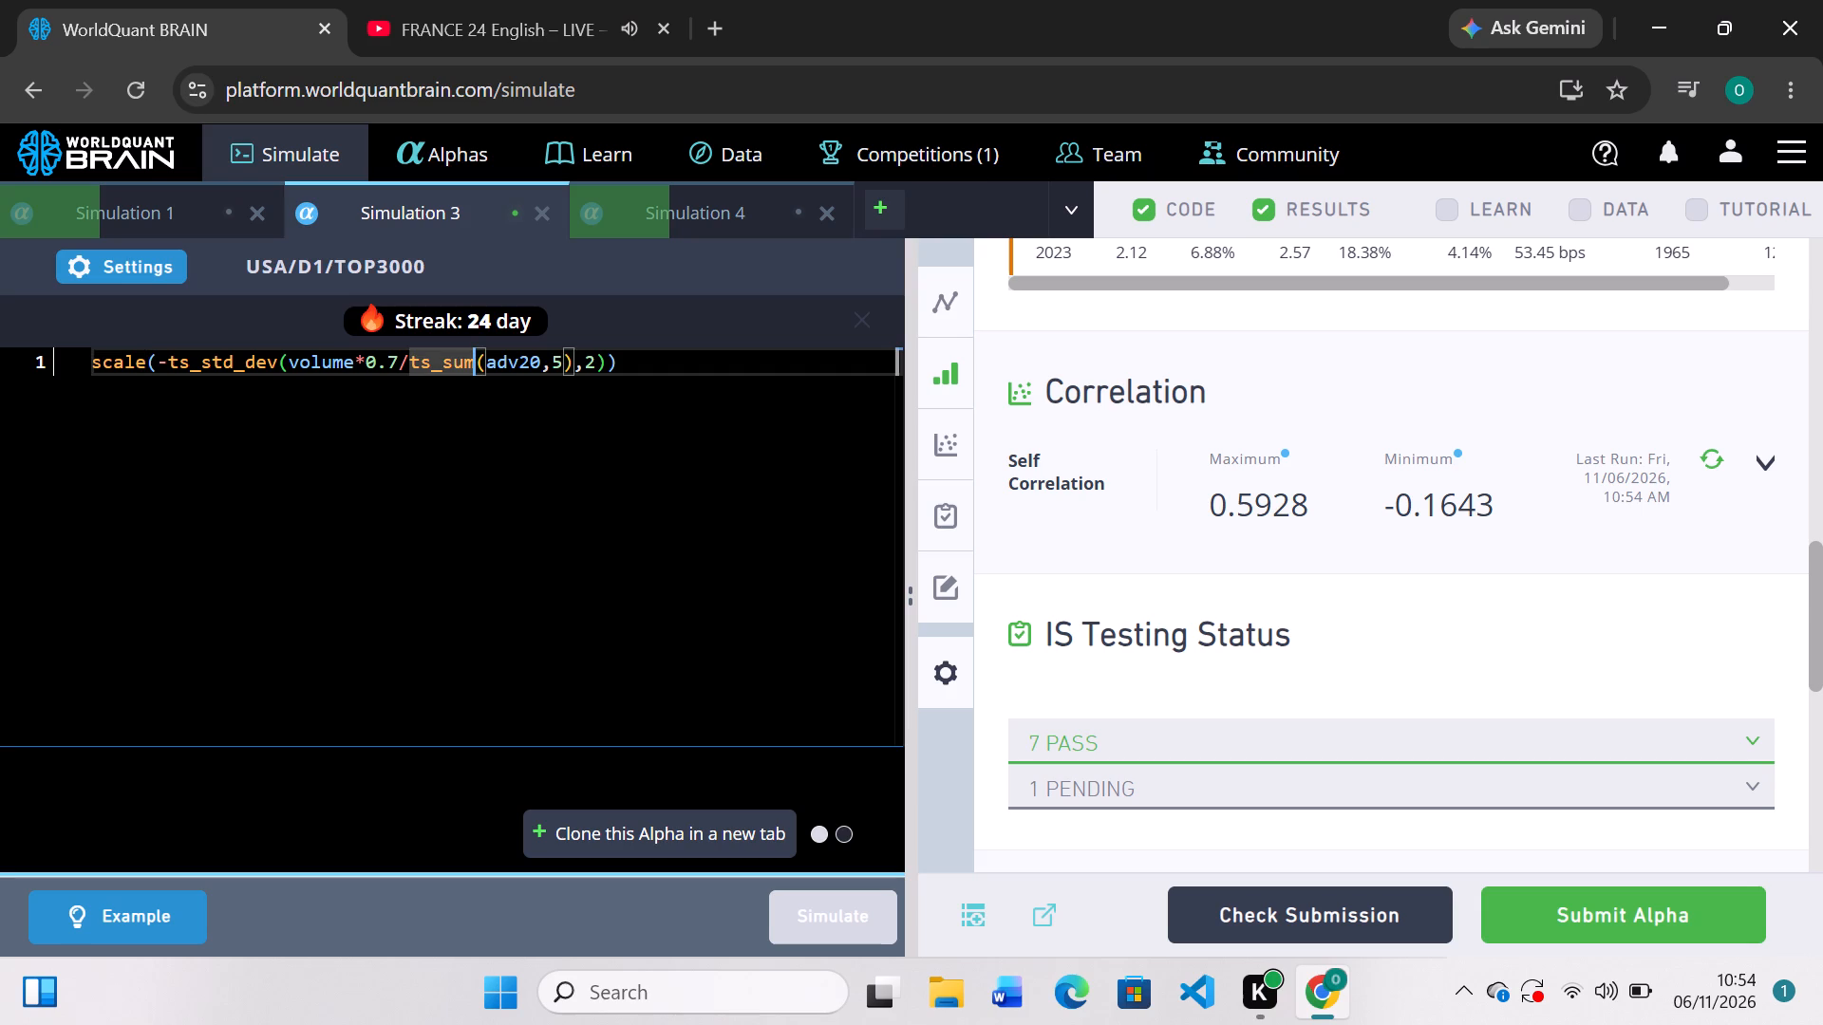
pyautogui.press('BackSpace')
pyautogui.press('BackSpace')
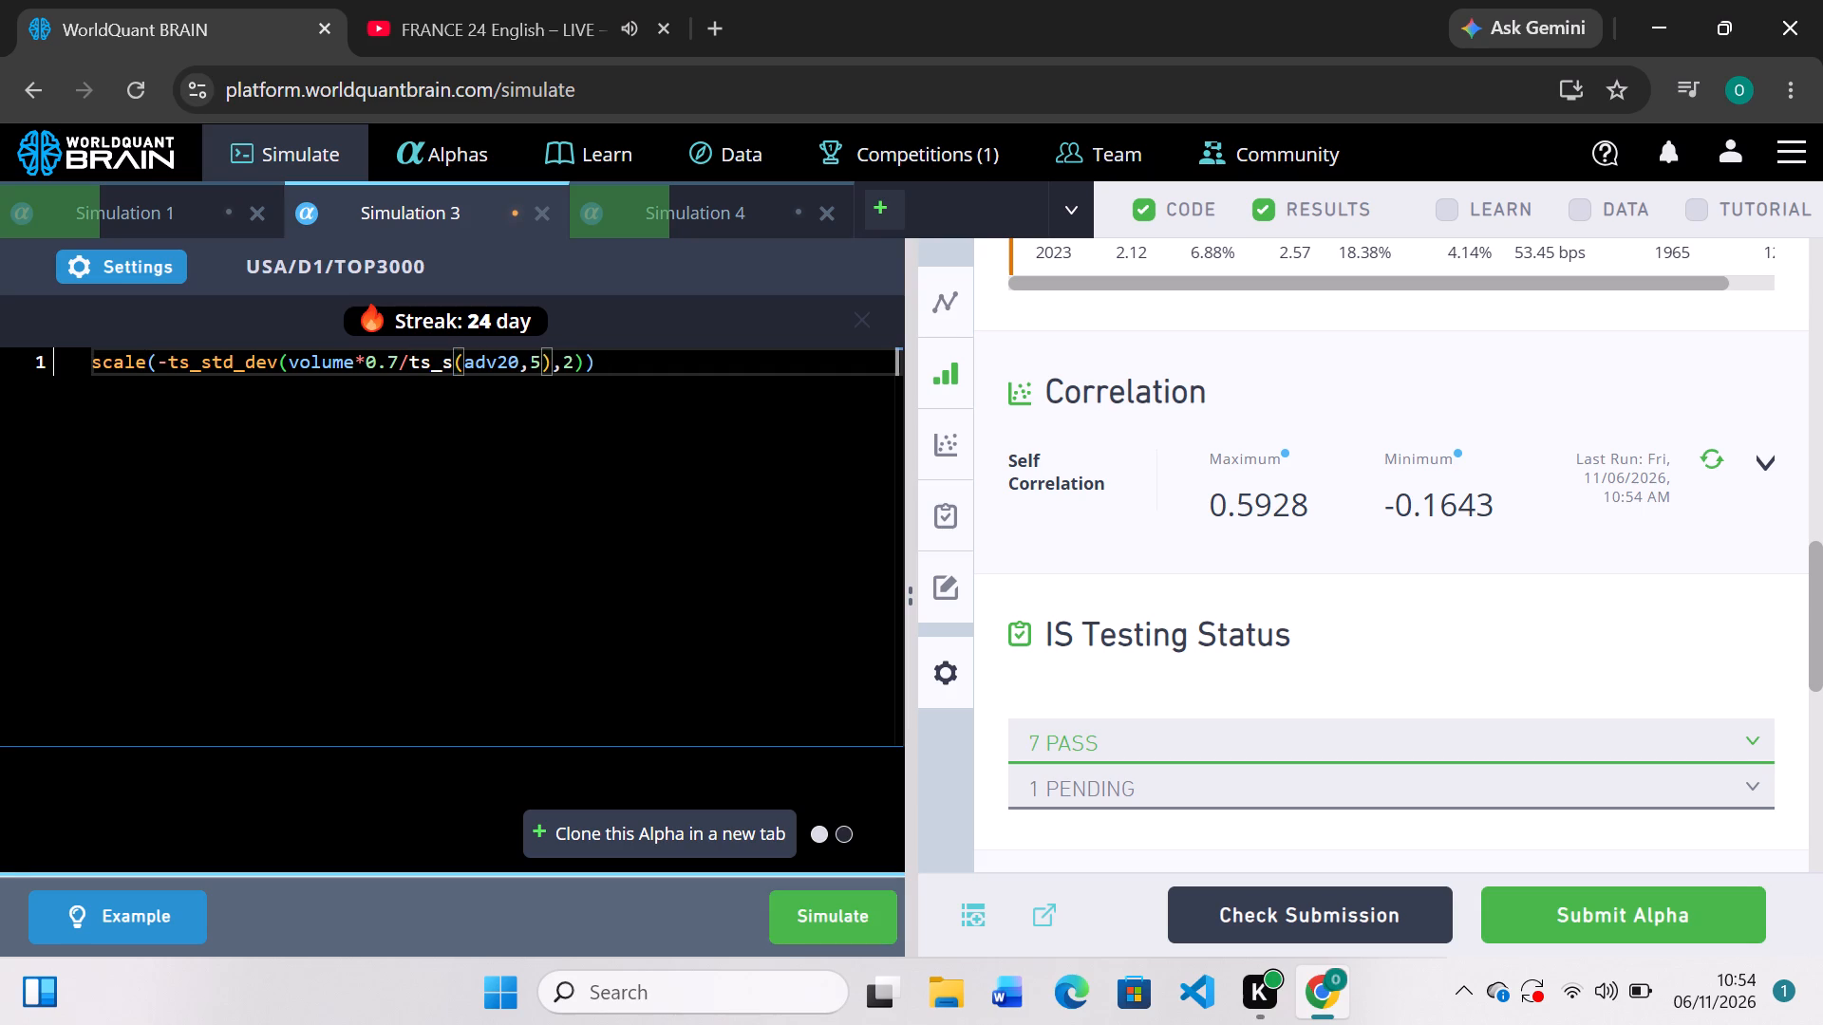
pyautogui.press('BackSpace')
pyautogui.write('mea')
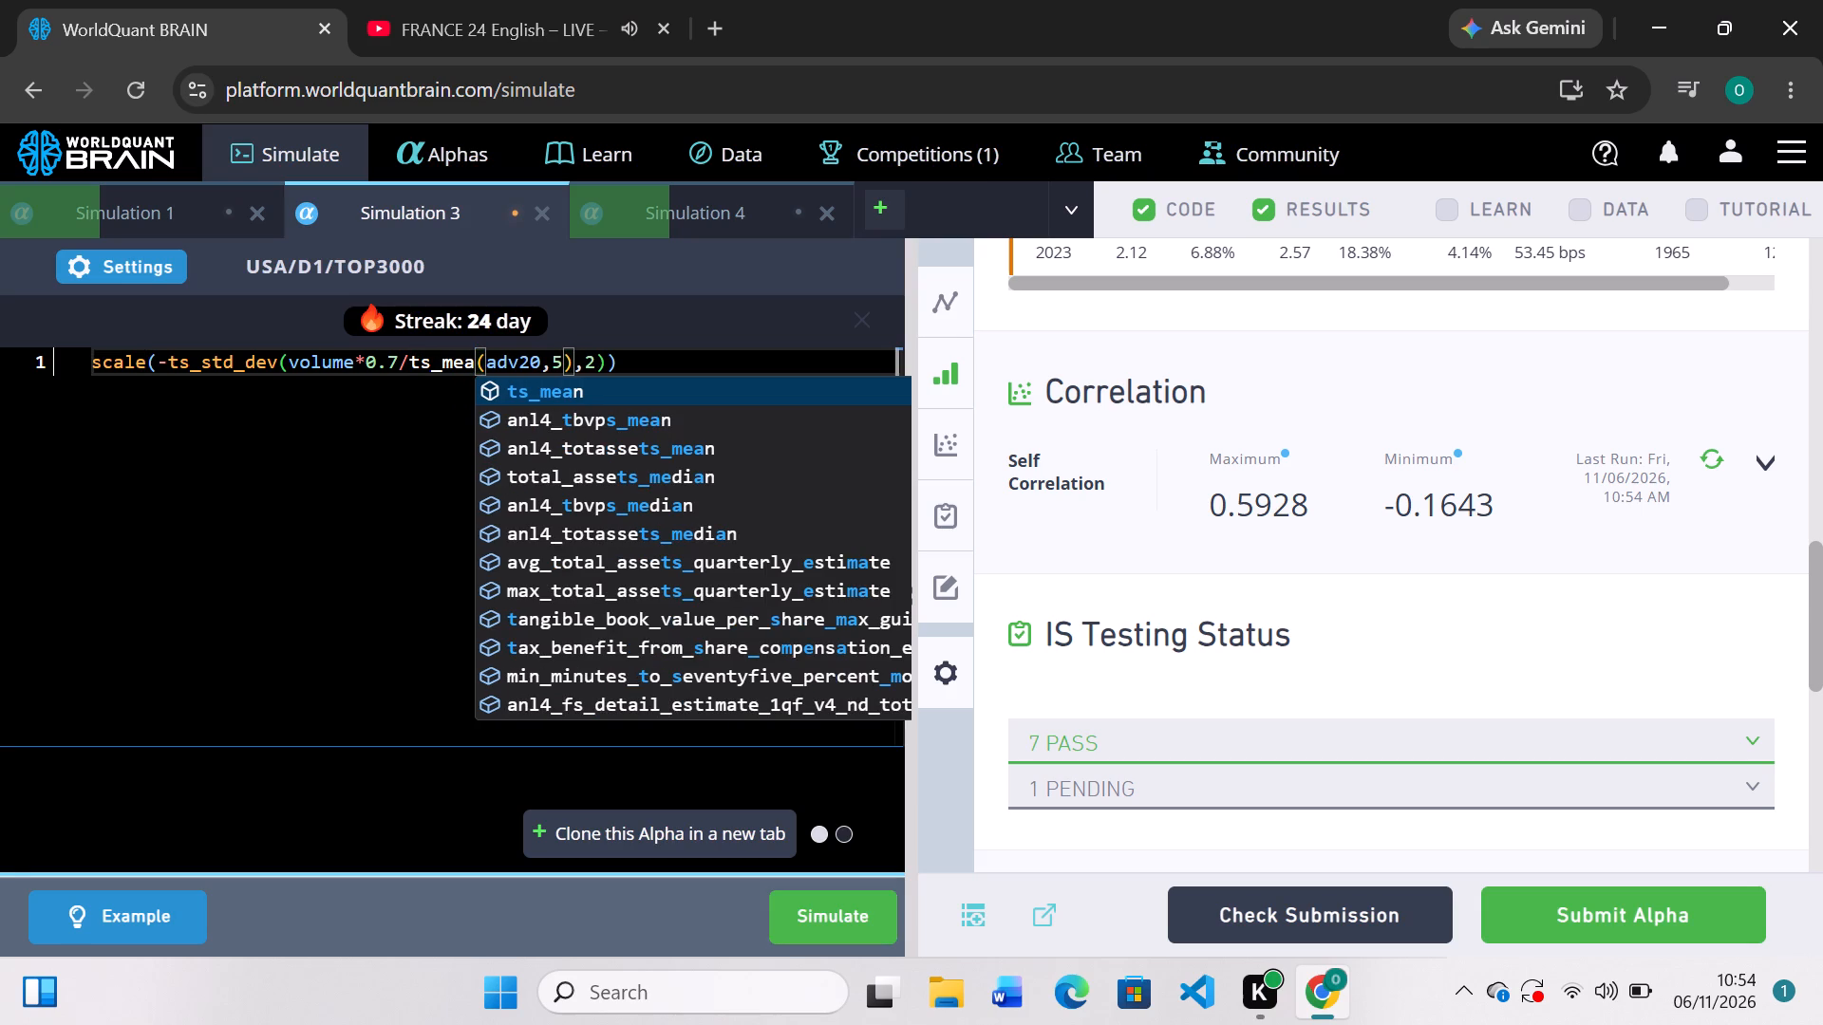
pyautogui.press('Tab')
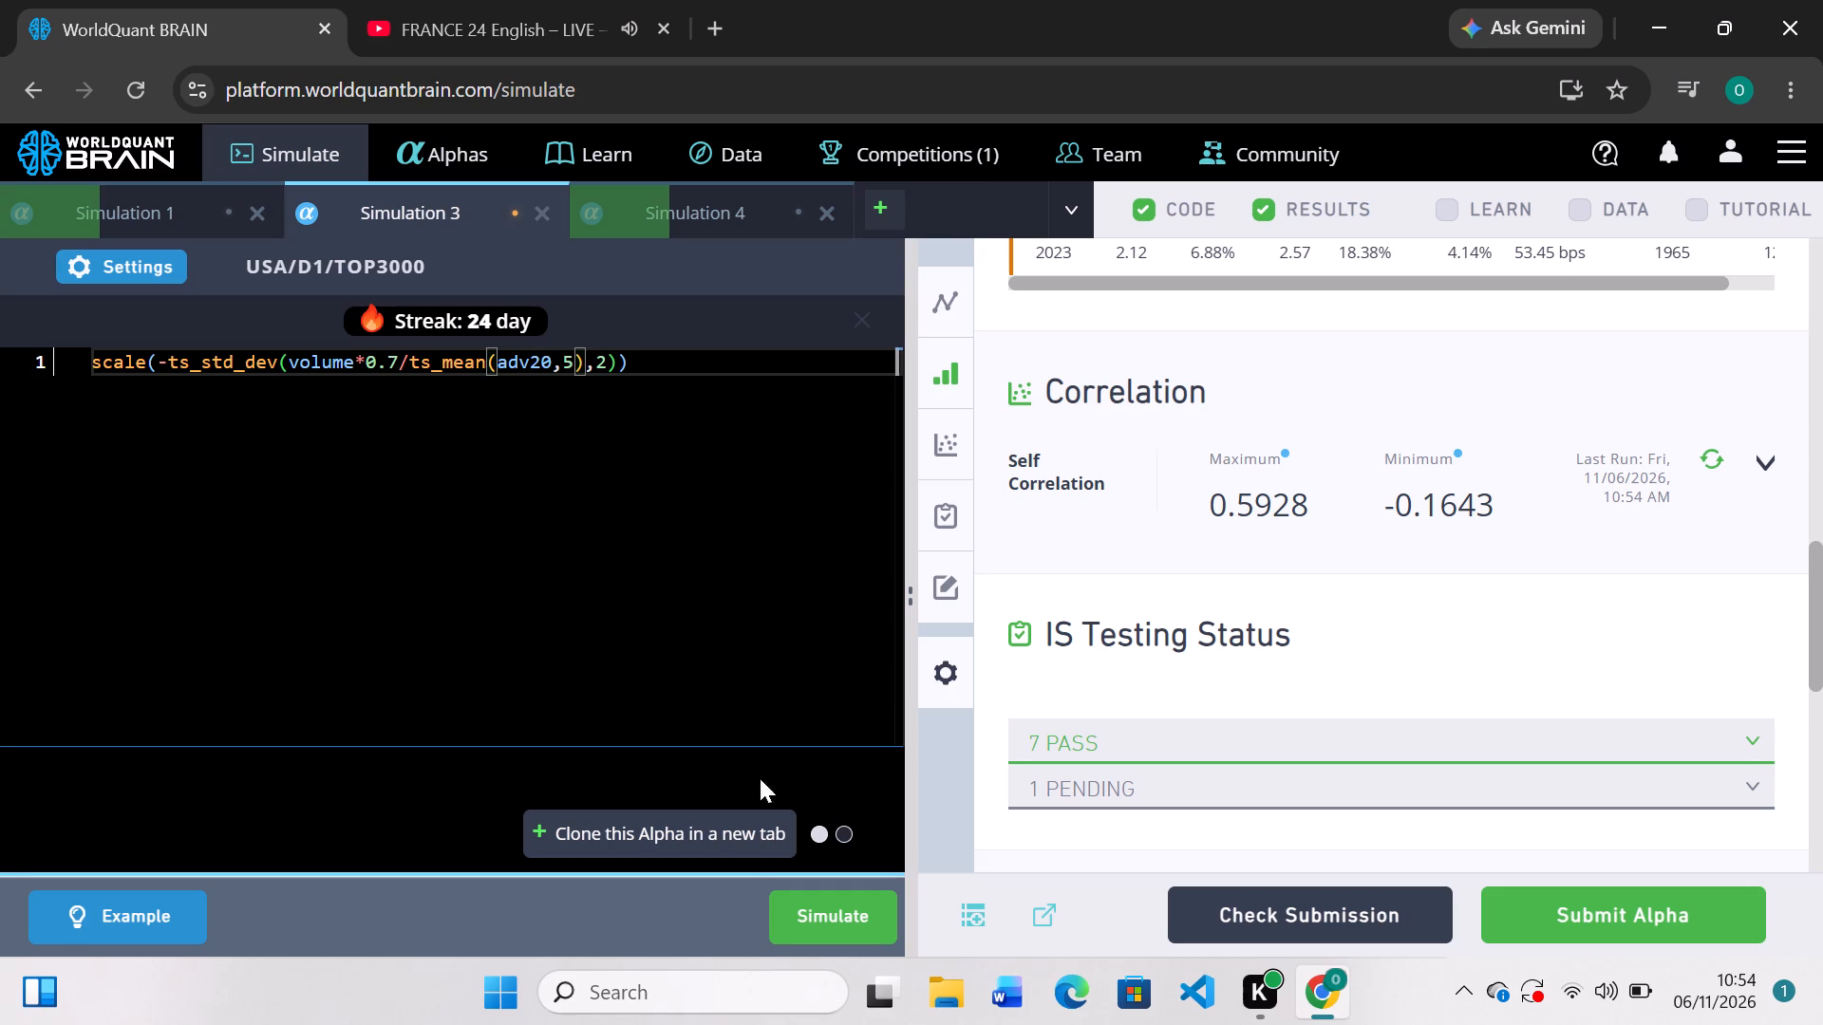
pyautogui.click(788, 930)
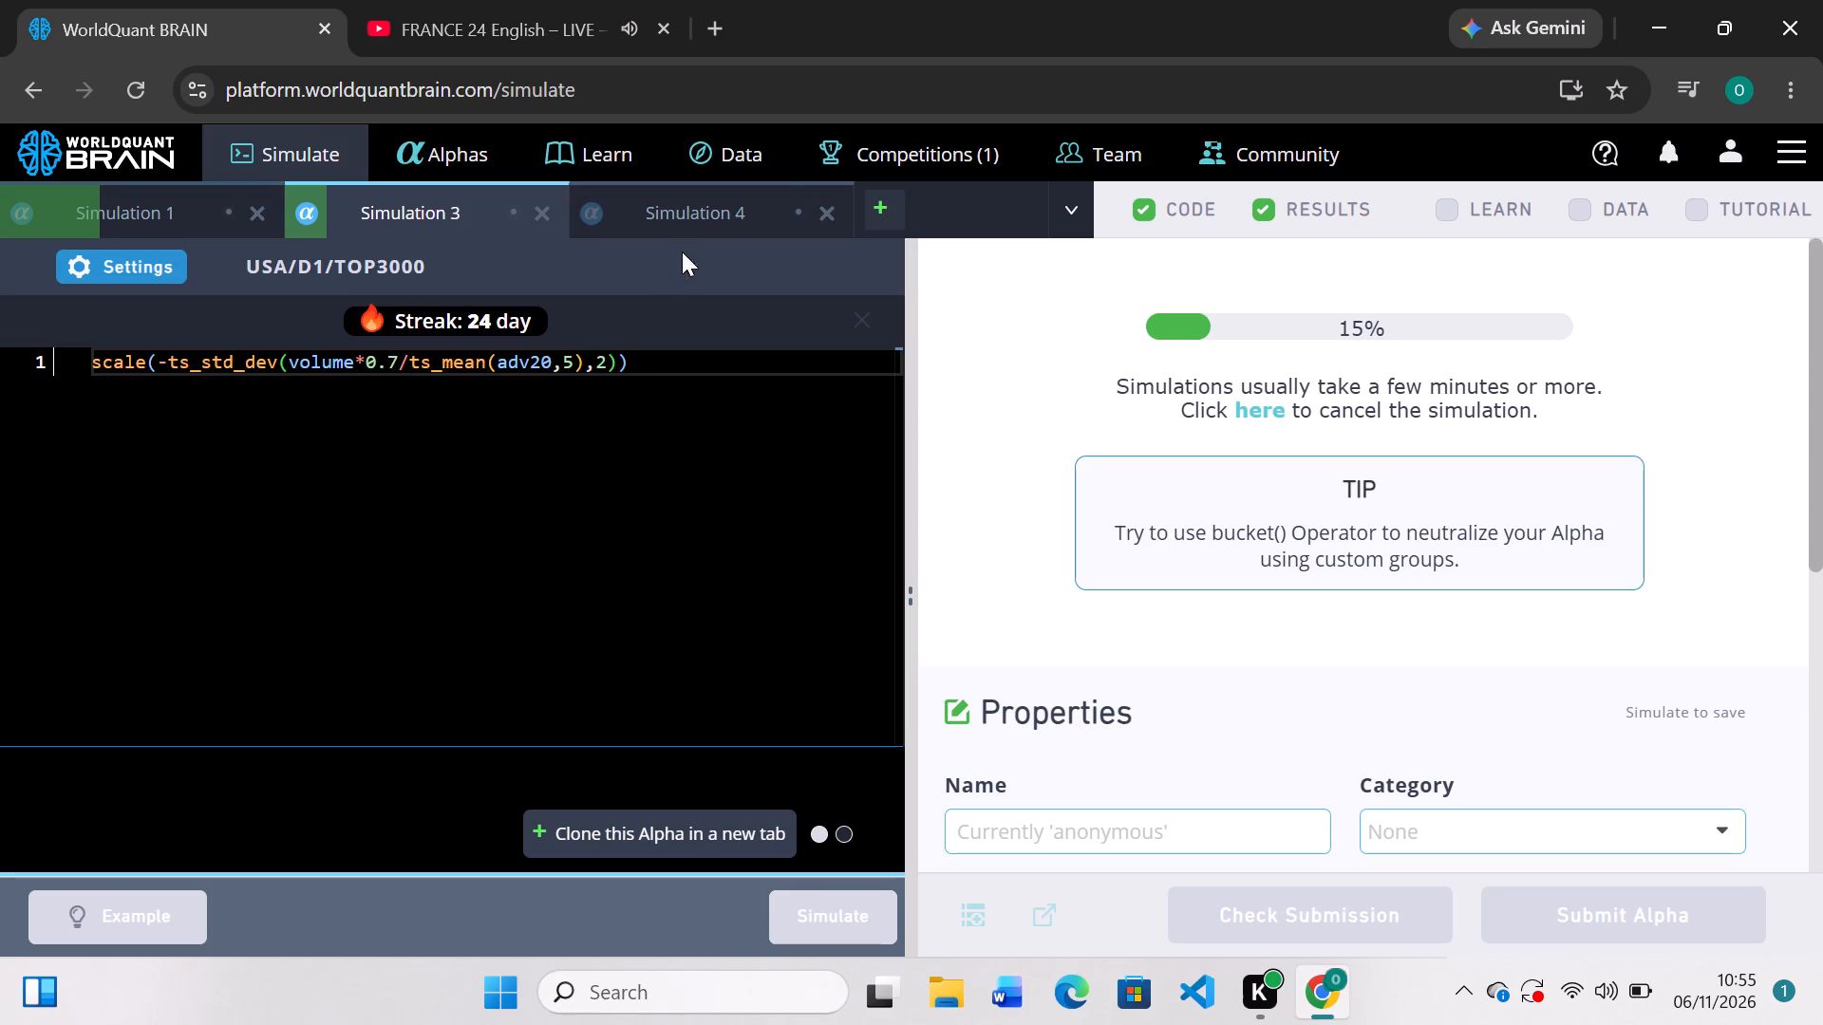
# Check Simulation 4's train results, set its universe to TOP3000 and test period to 1 year, and simulate it again.
pyautogui.click(643, 211)
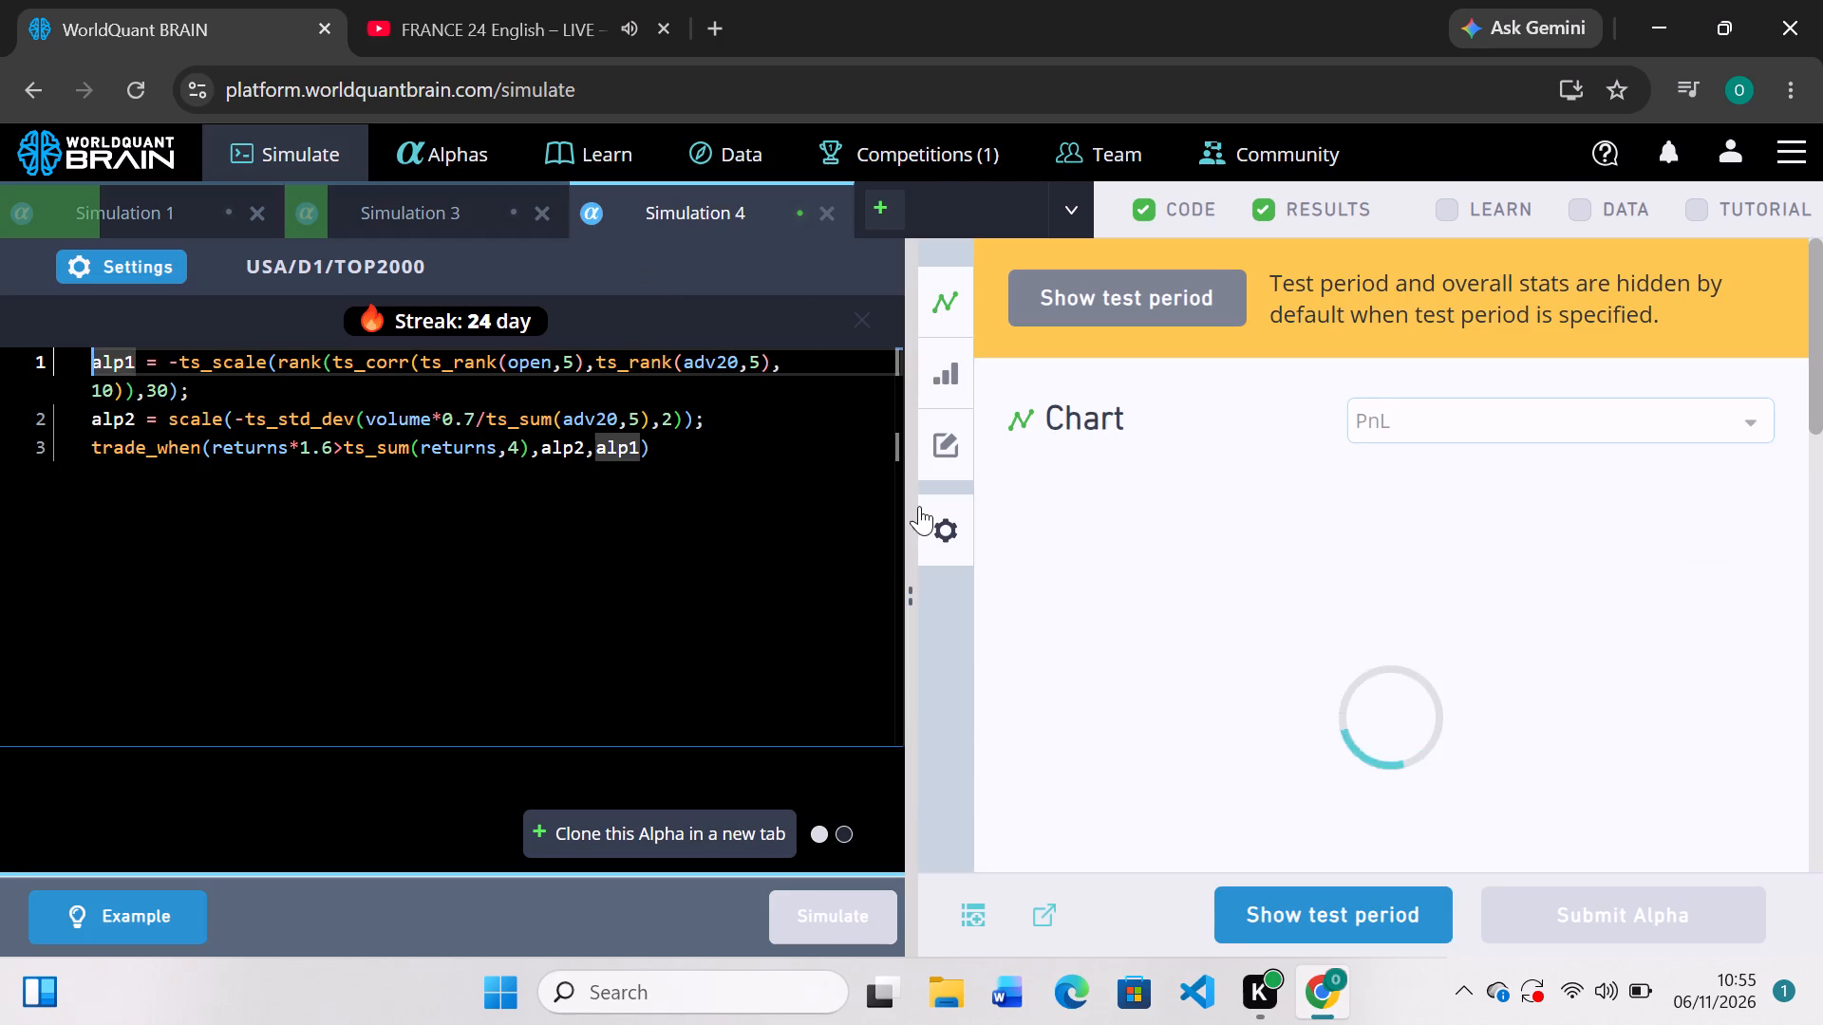
pyautogui.scroll(-4, 1137, 643)
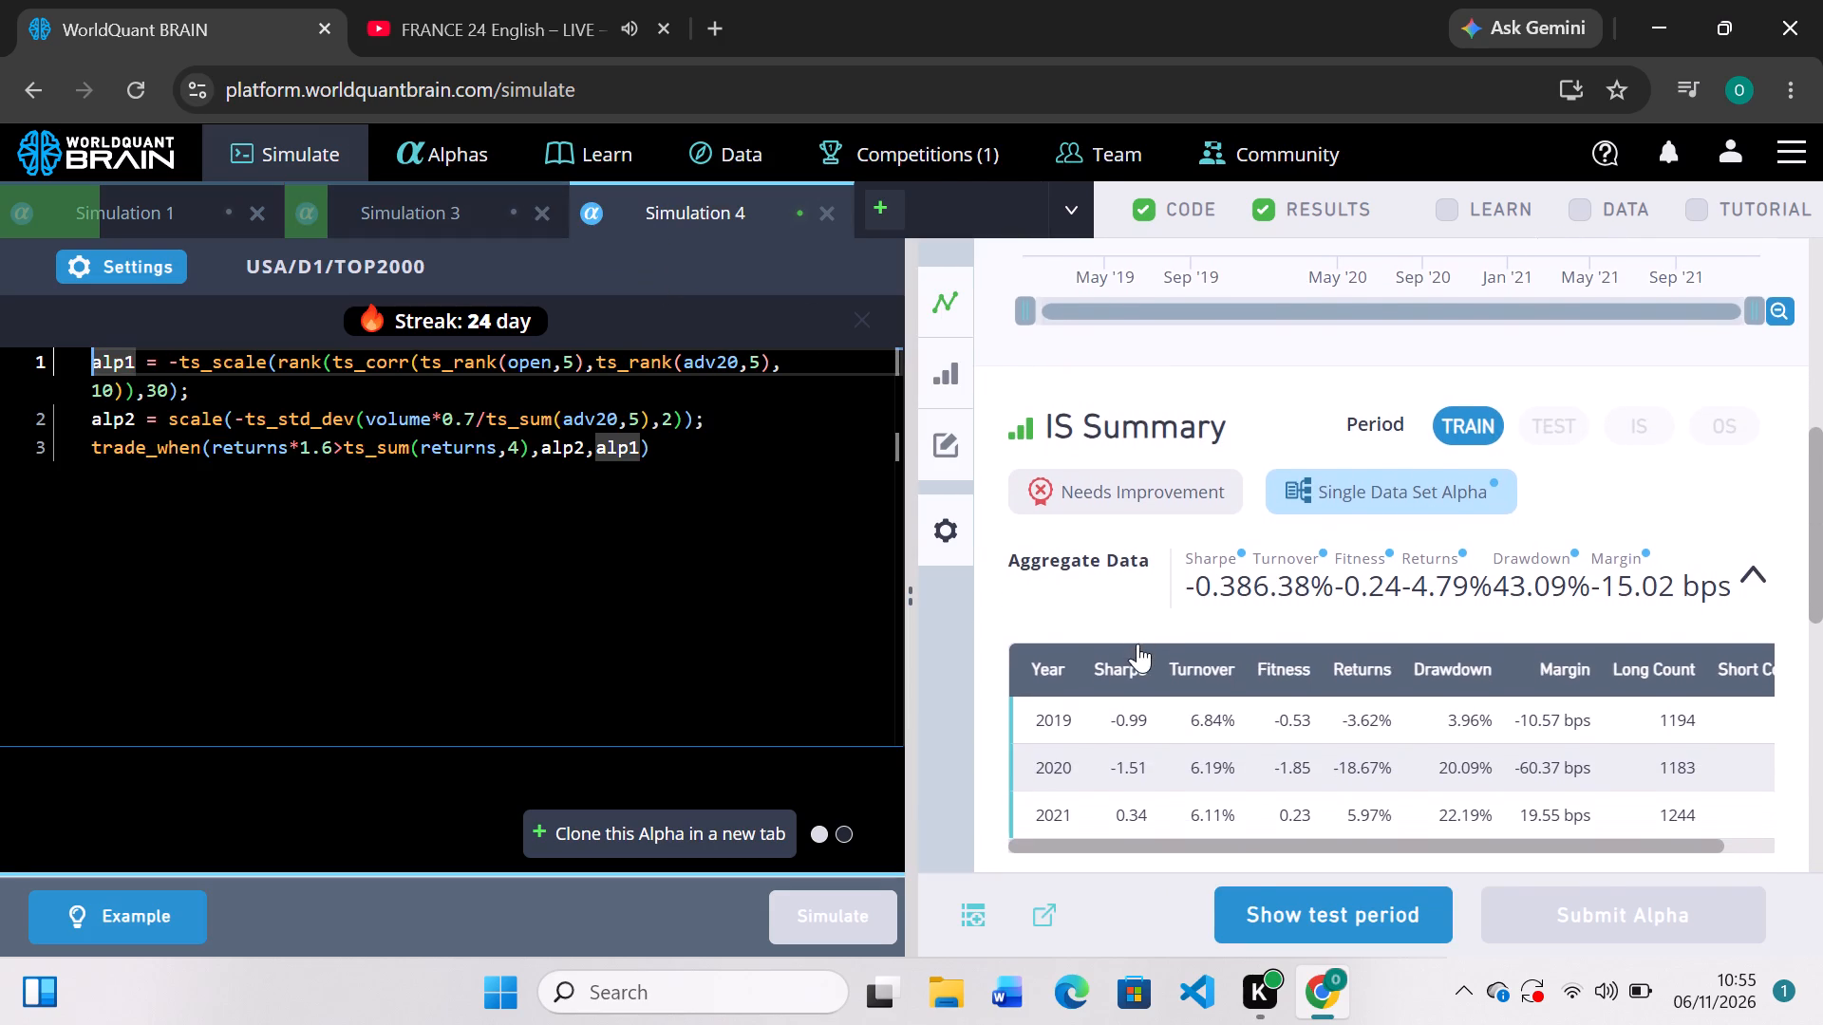
pyautogui.scroll(4, 1137, 643)
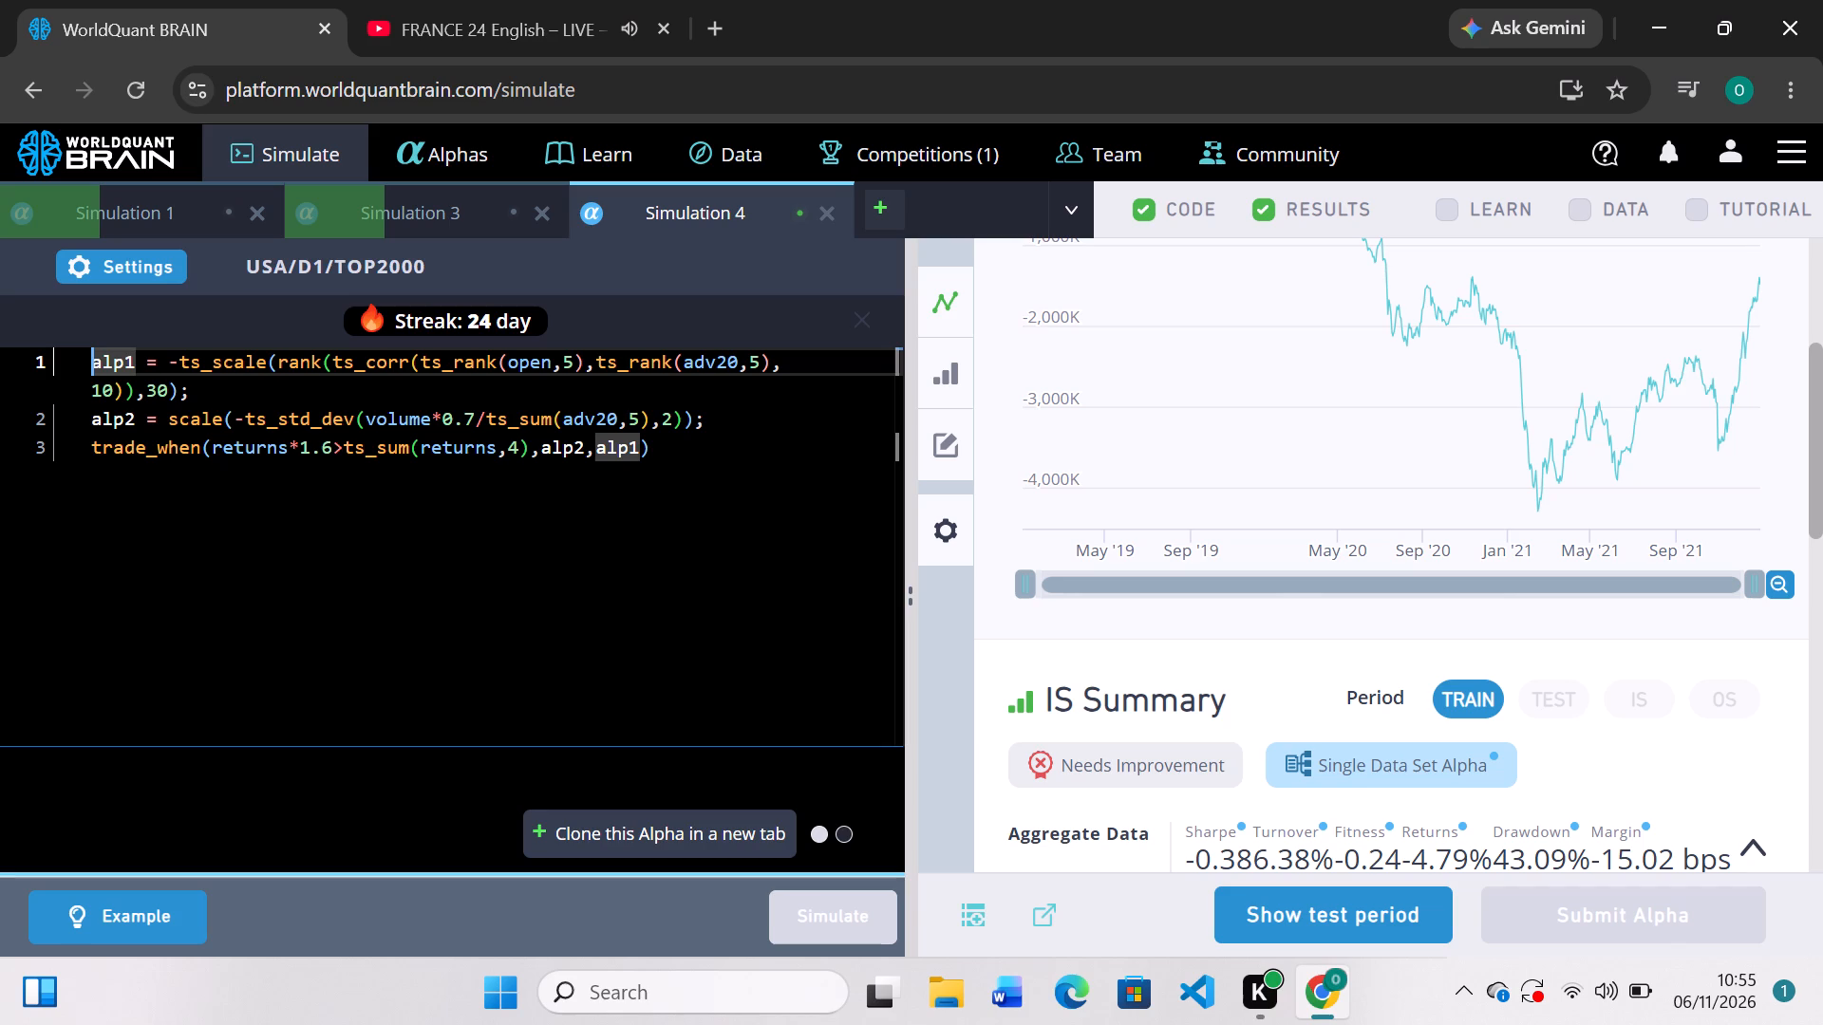
pyautogui.click(147, 249)
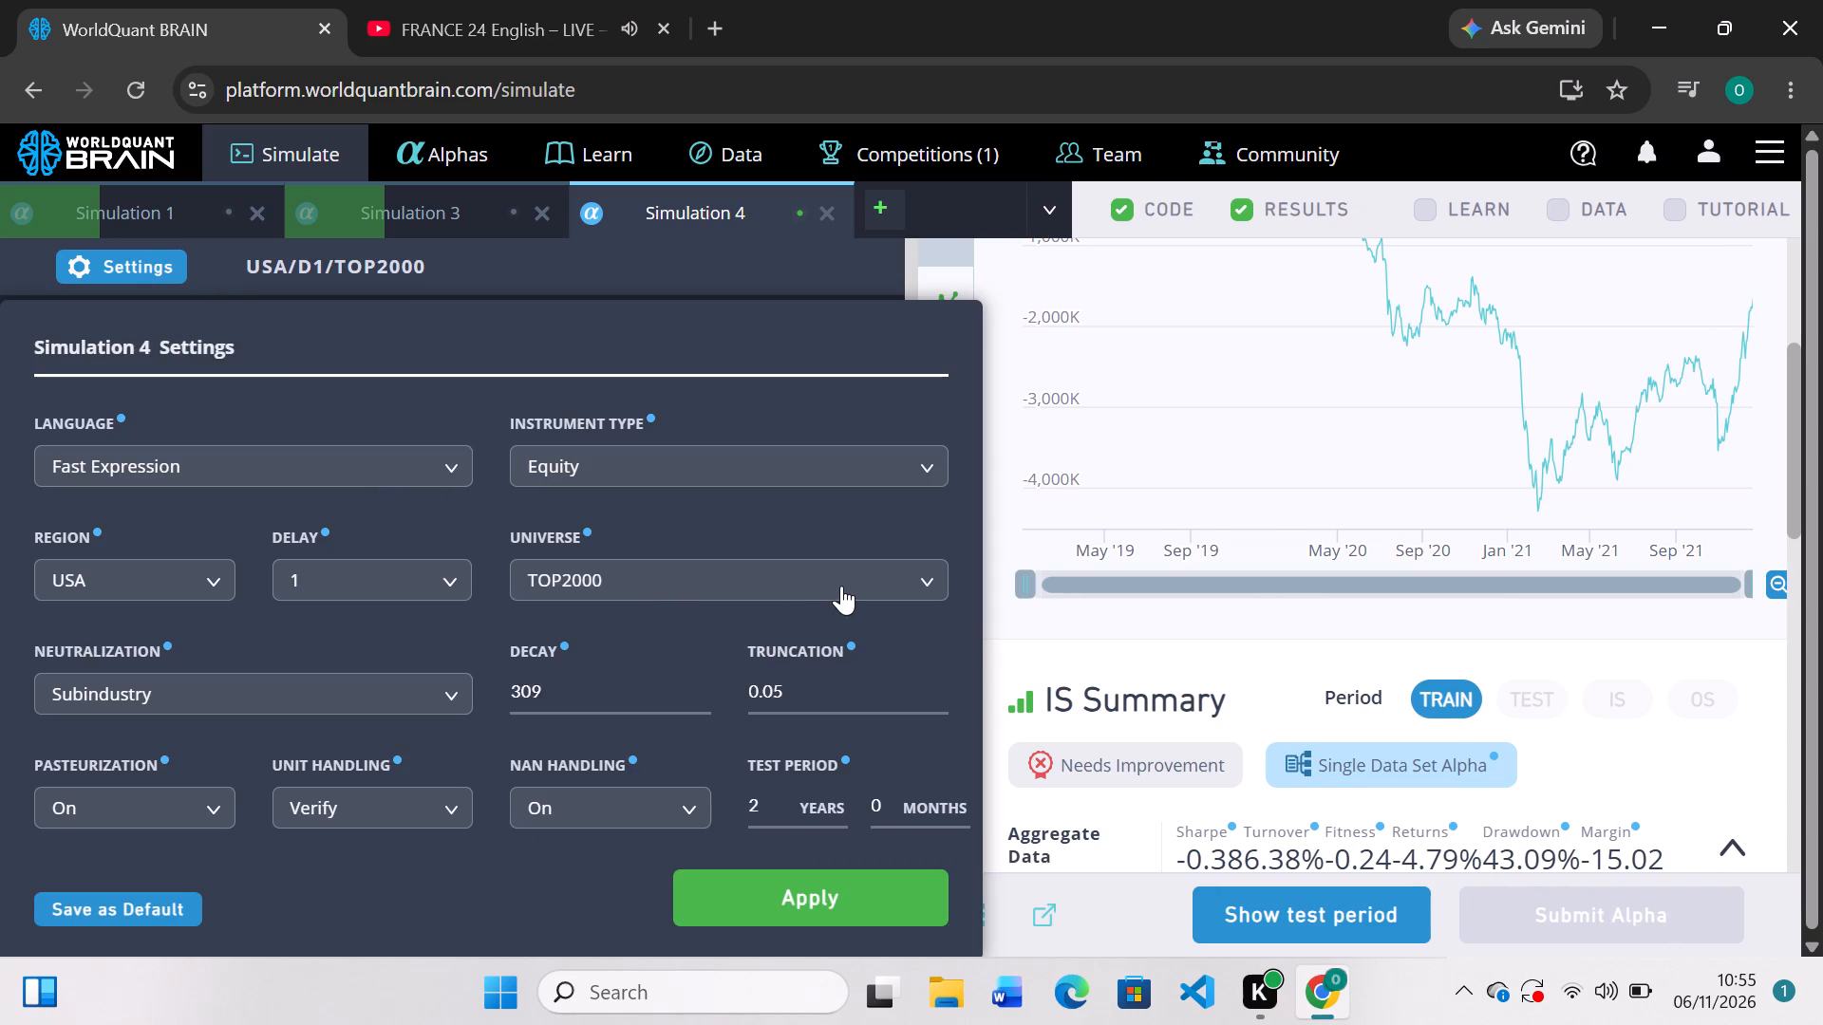
pyautogui.click(841, 586)
pyautogui.click(641, 629)
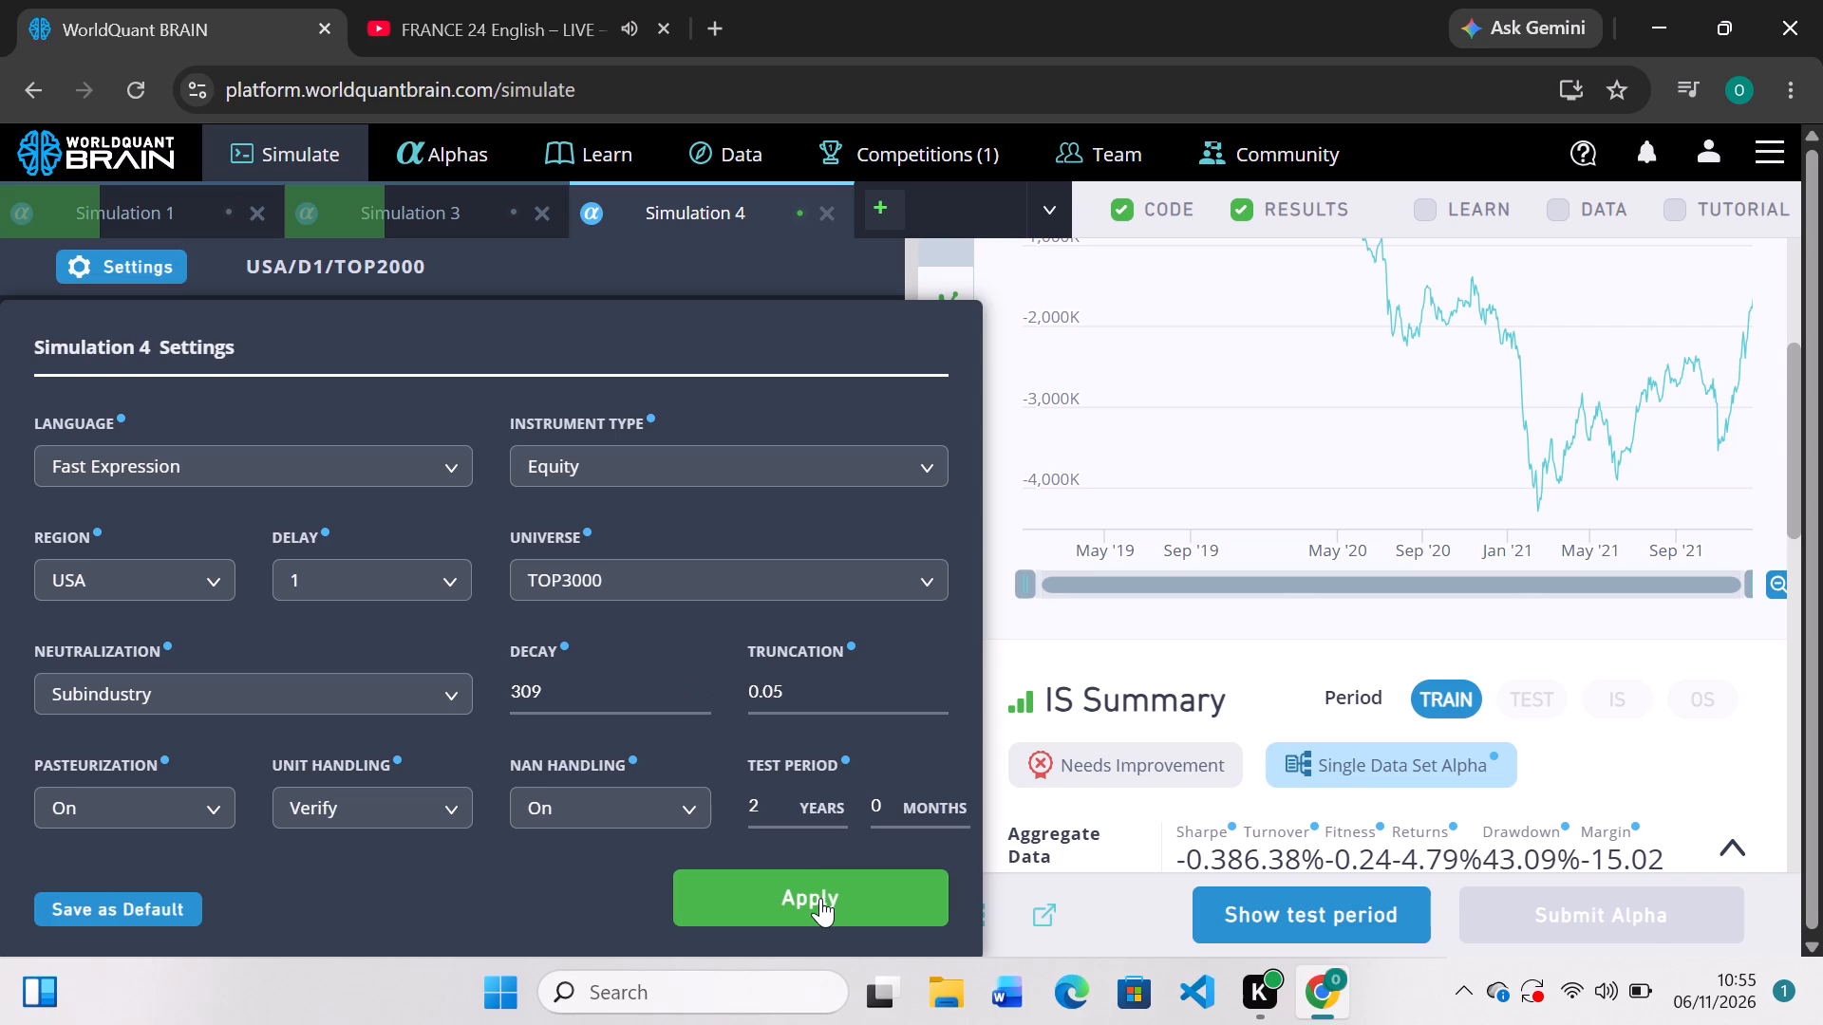
pyautogui.click(762, 795)
pyautogui.press('BackSpace')
pyautogui.press('1')
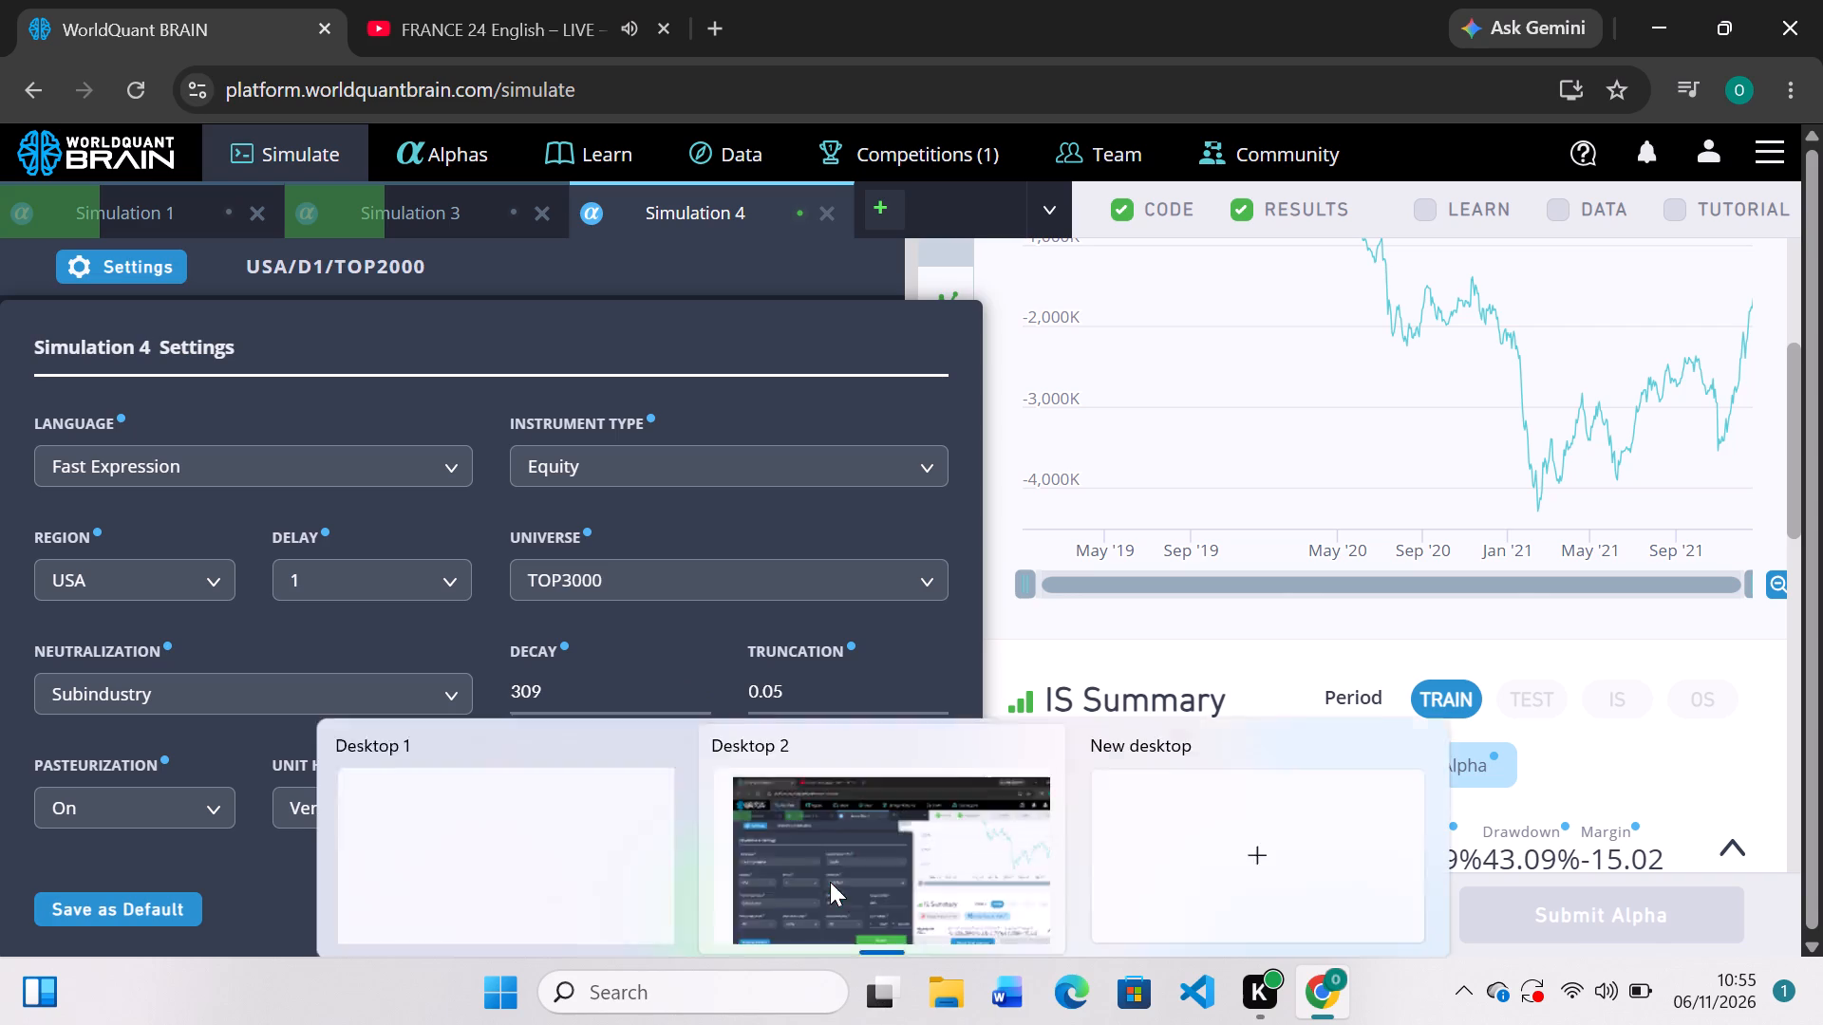
pyautogui.click(833, 897)
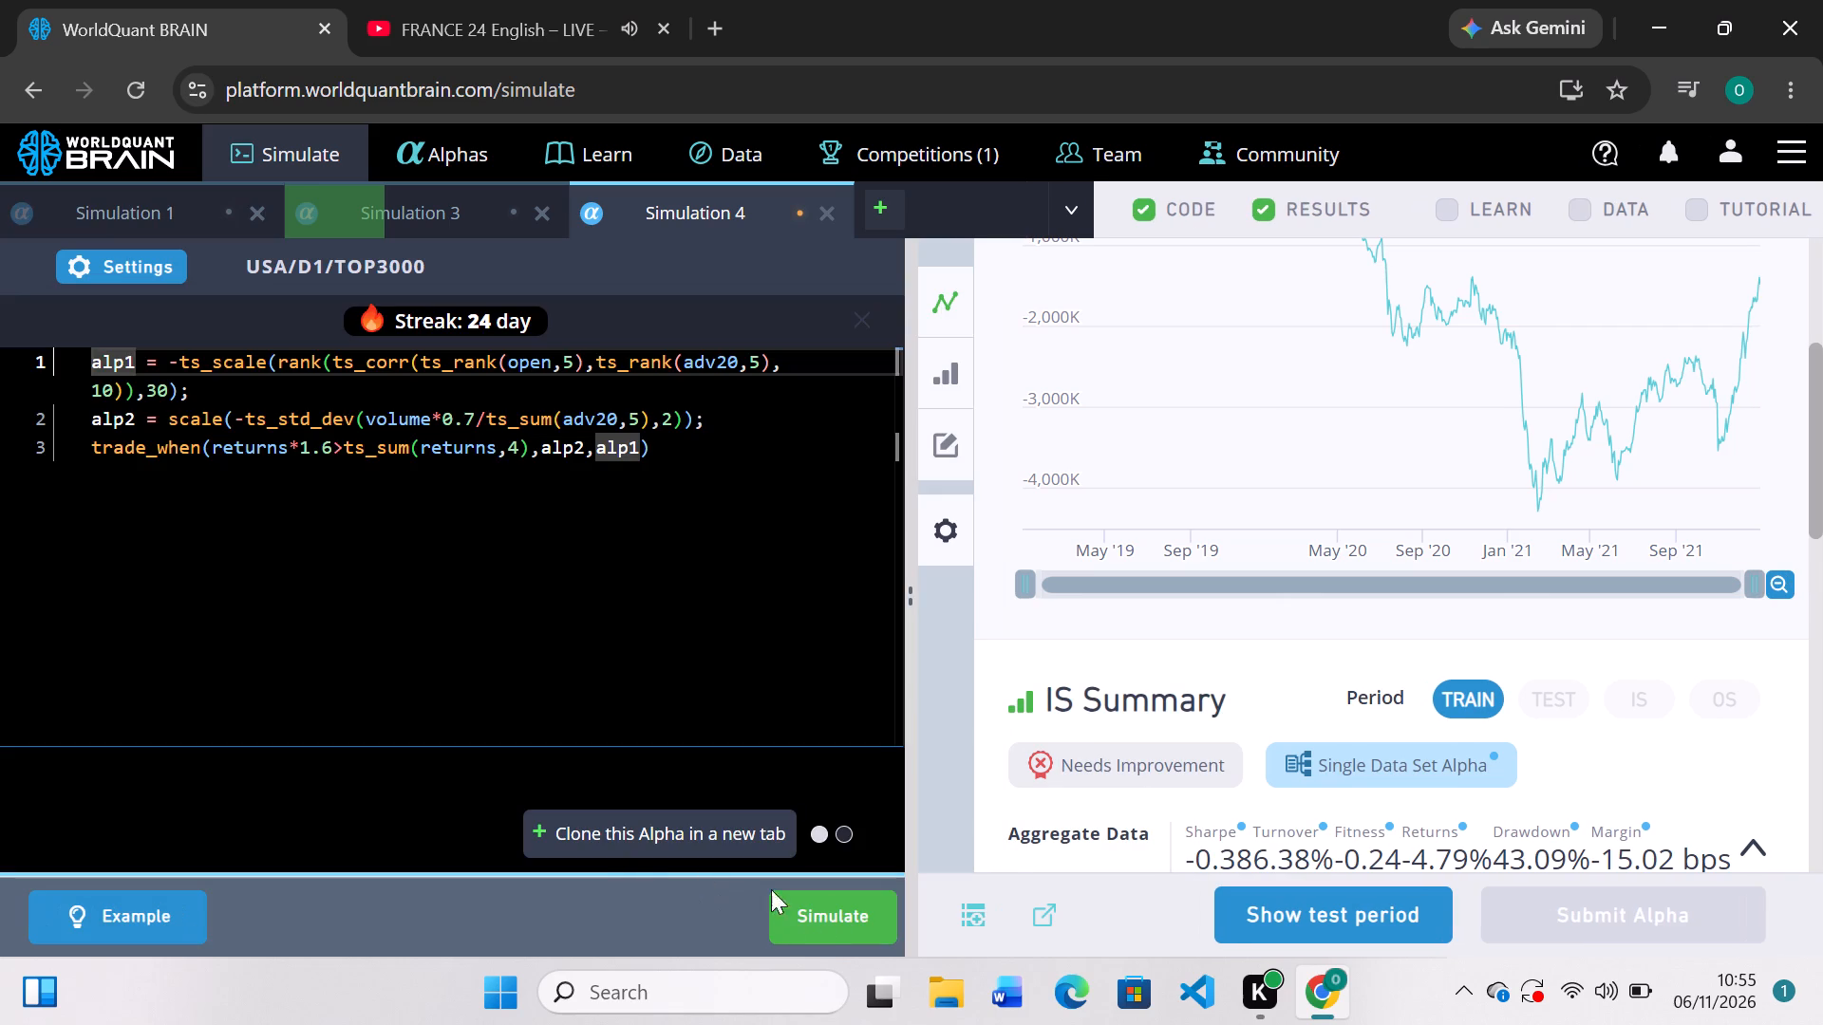
pyautogui.click(840, 917)
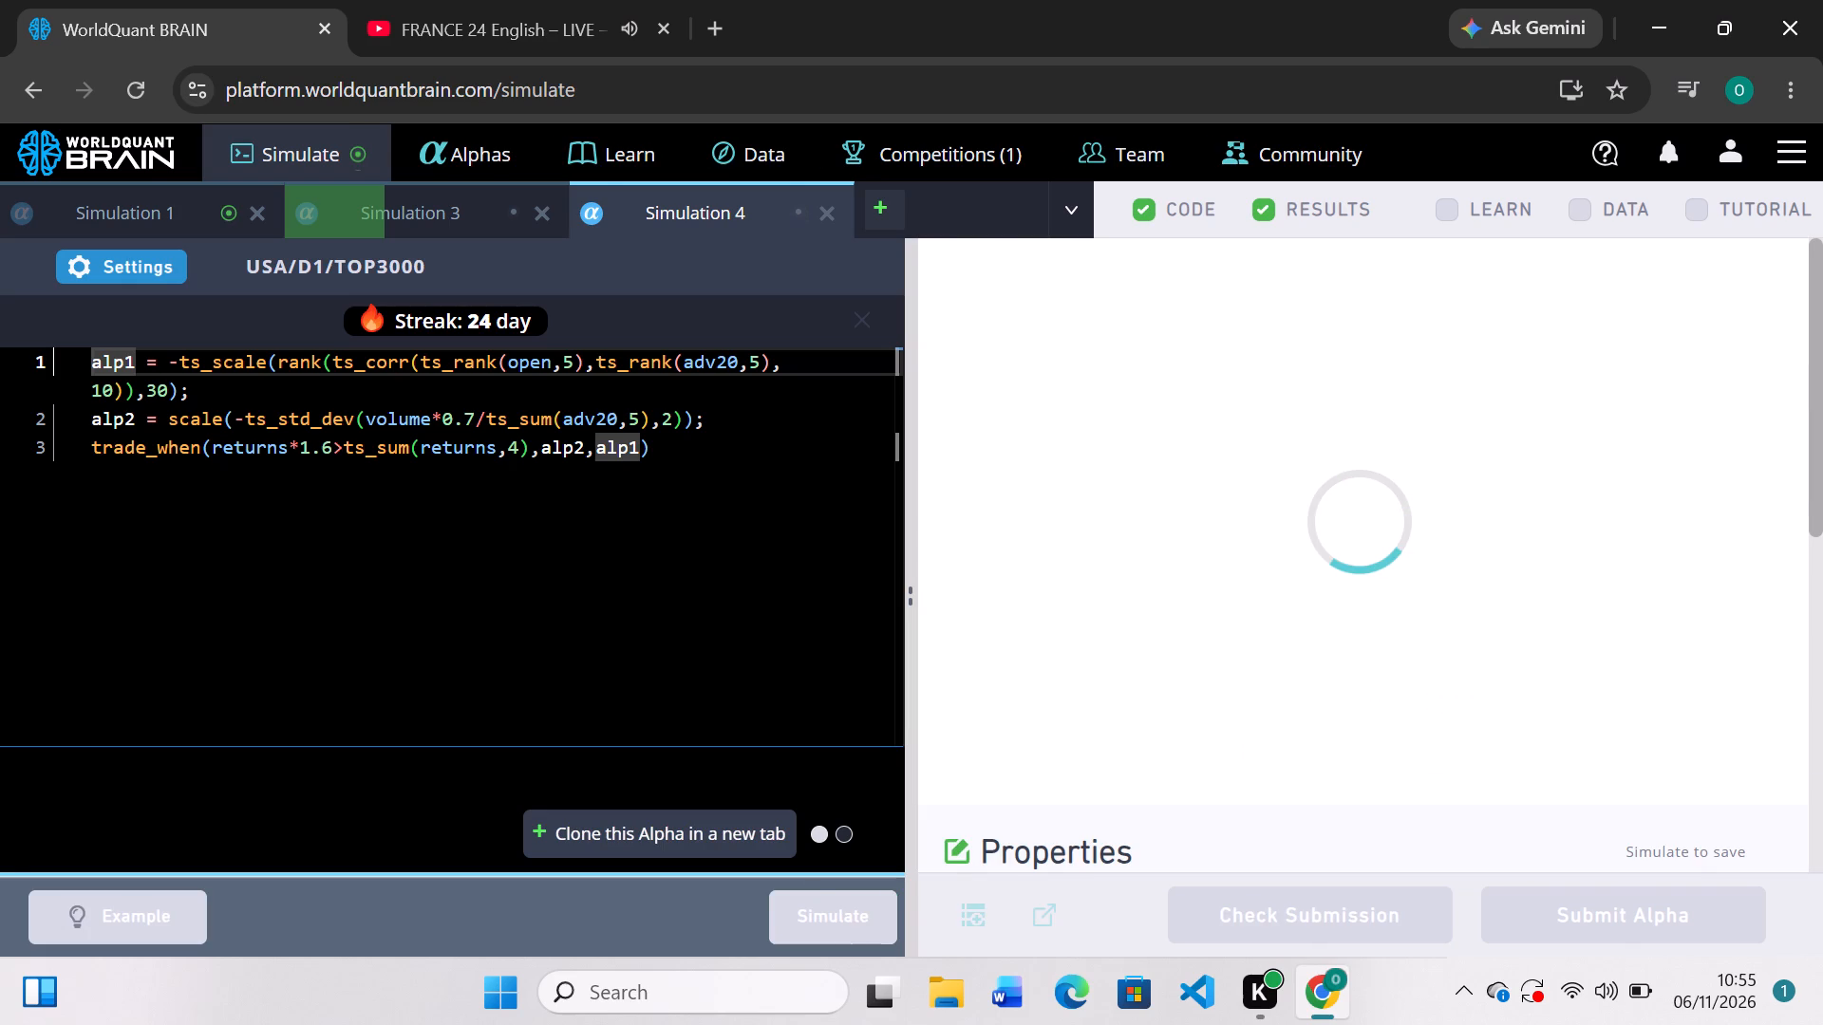
# Check Simulation 1's train results, change the plus between its rank and scale terms to multiplication, and simulate the alpha.
pyautogui.click(186, 221)
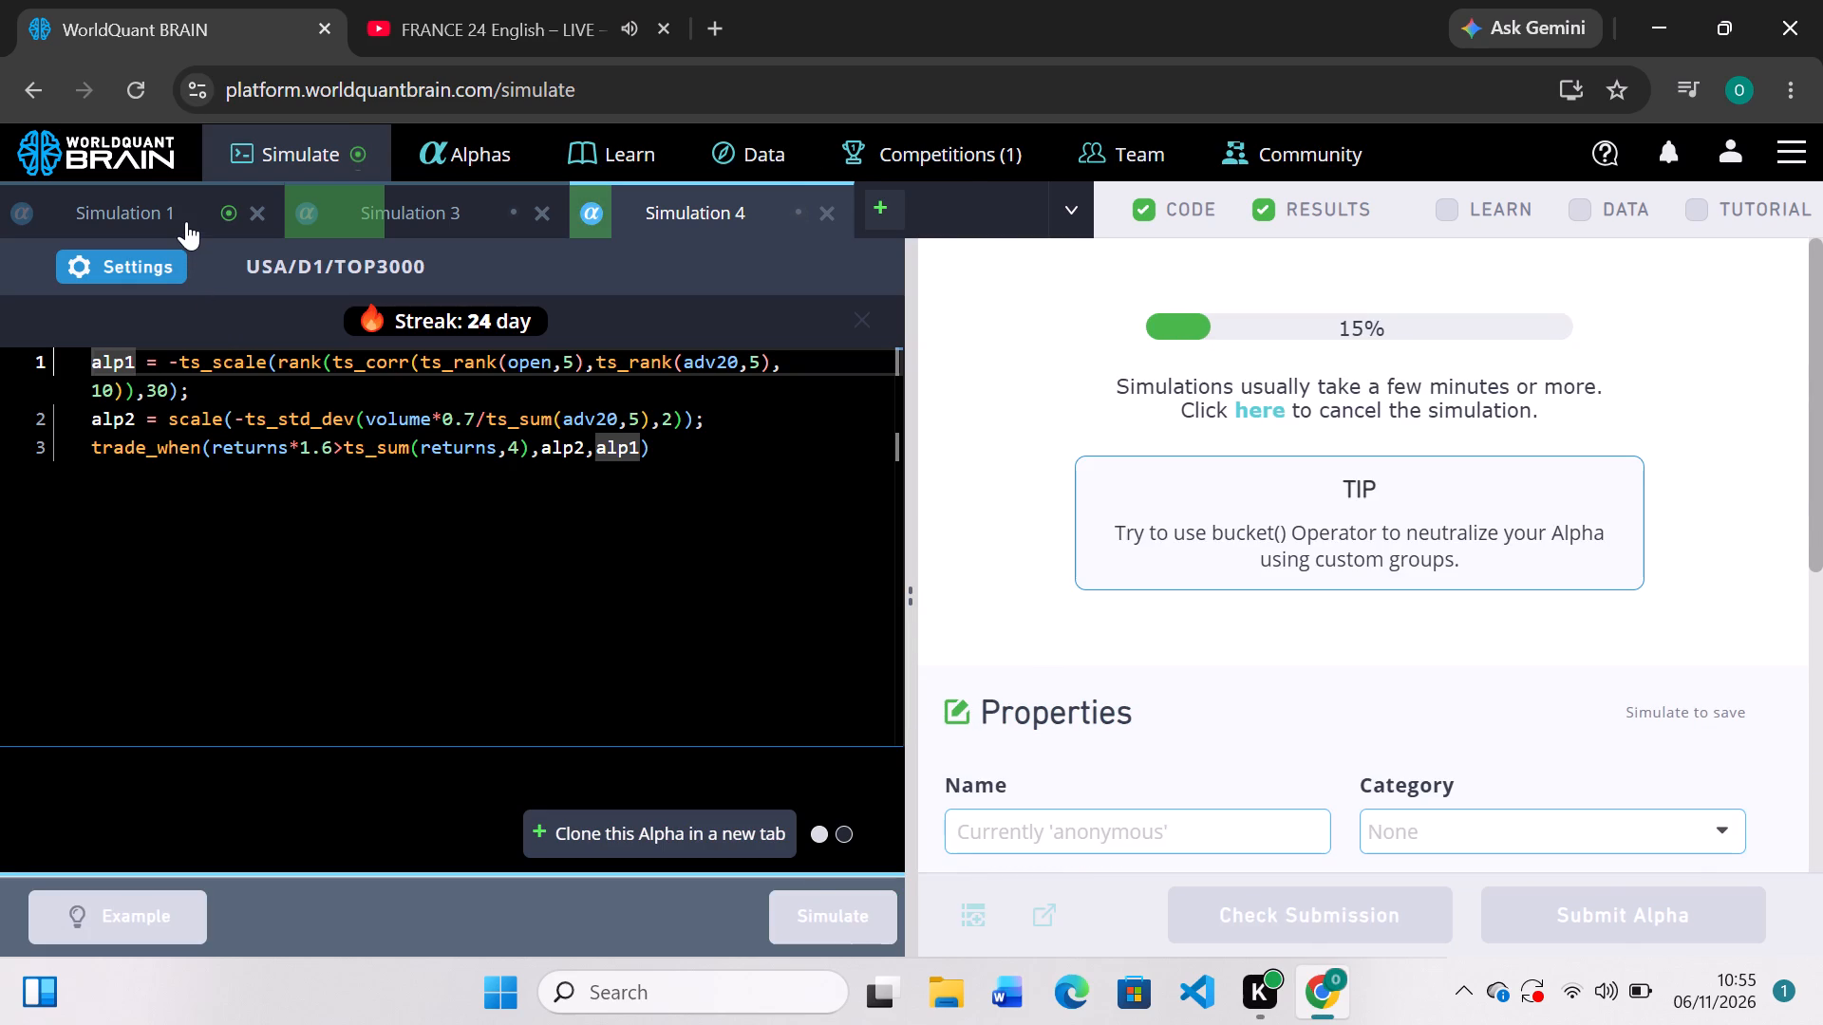
pyautogui.scroll(-1, 1060, 523)
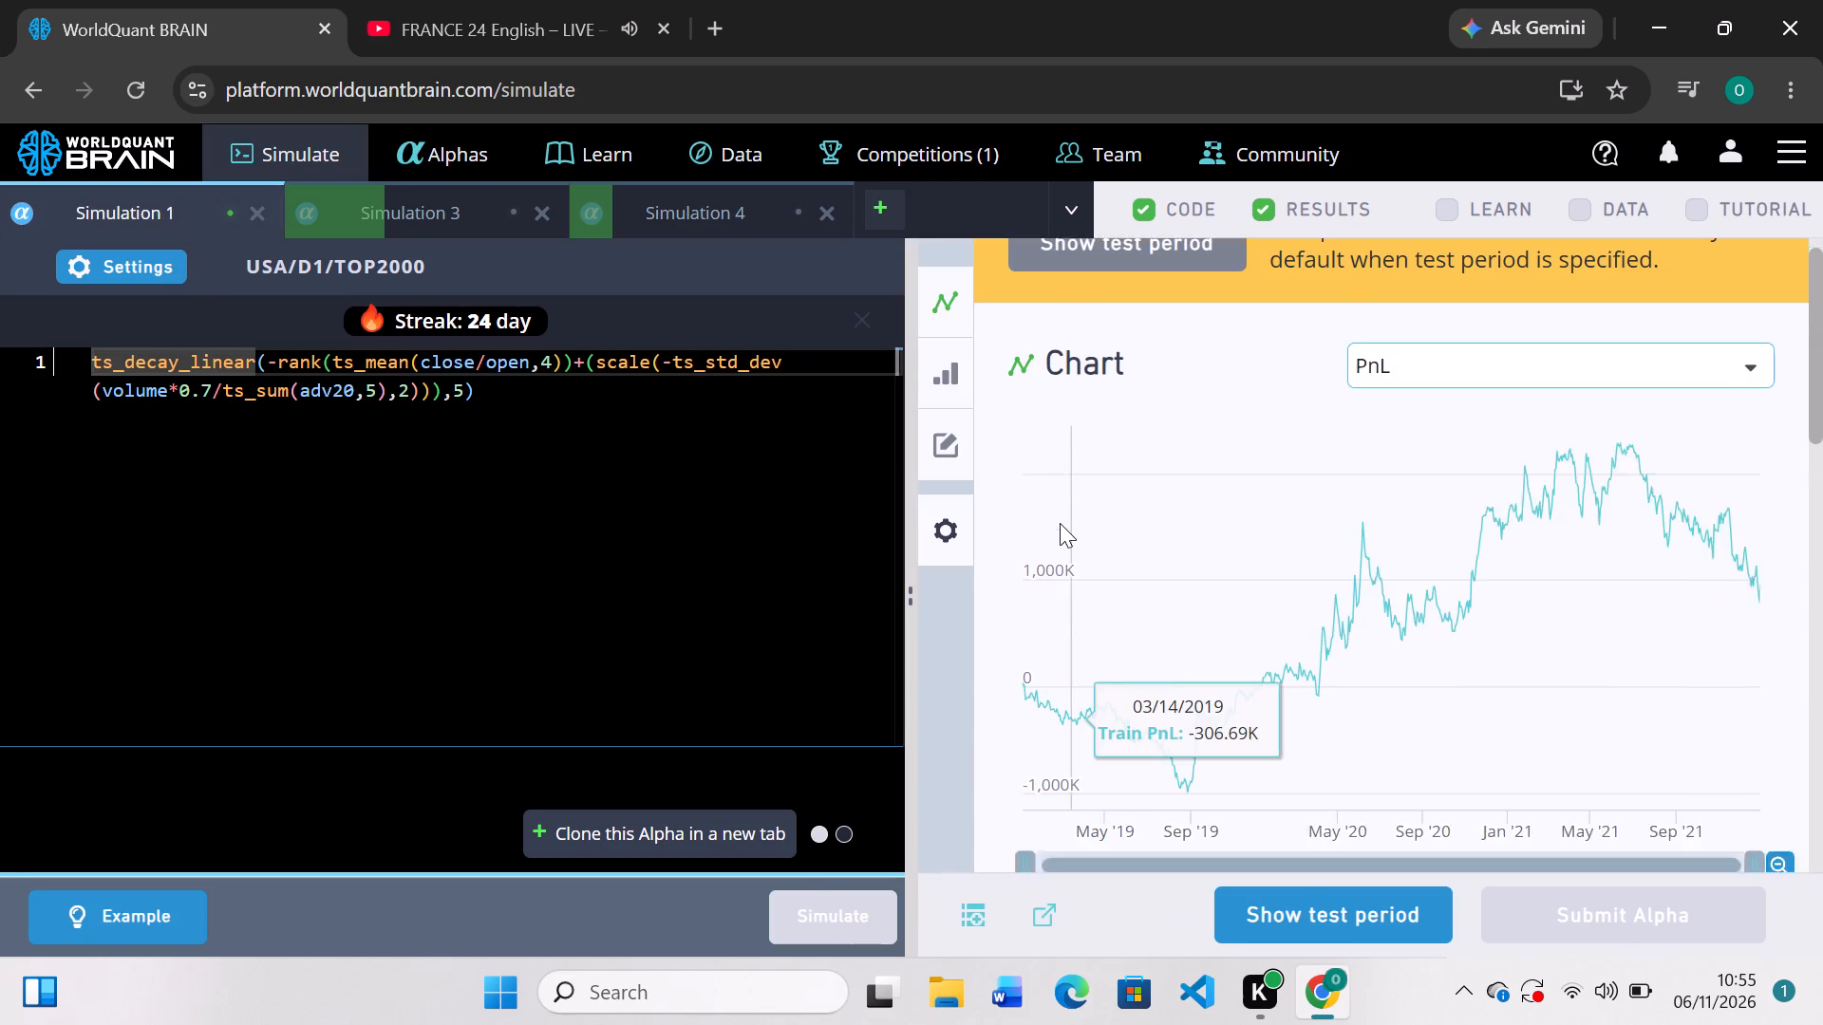
pyautogui.scroll(-1, 1060, 523)
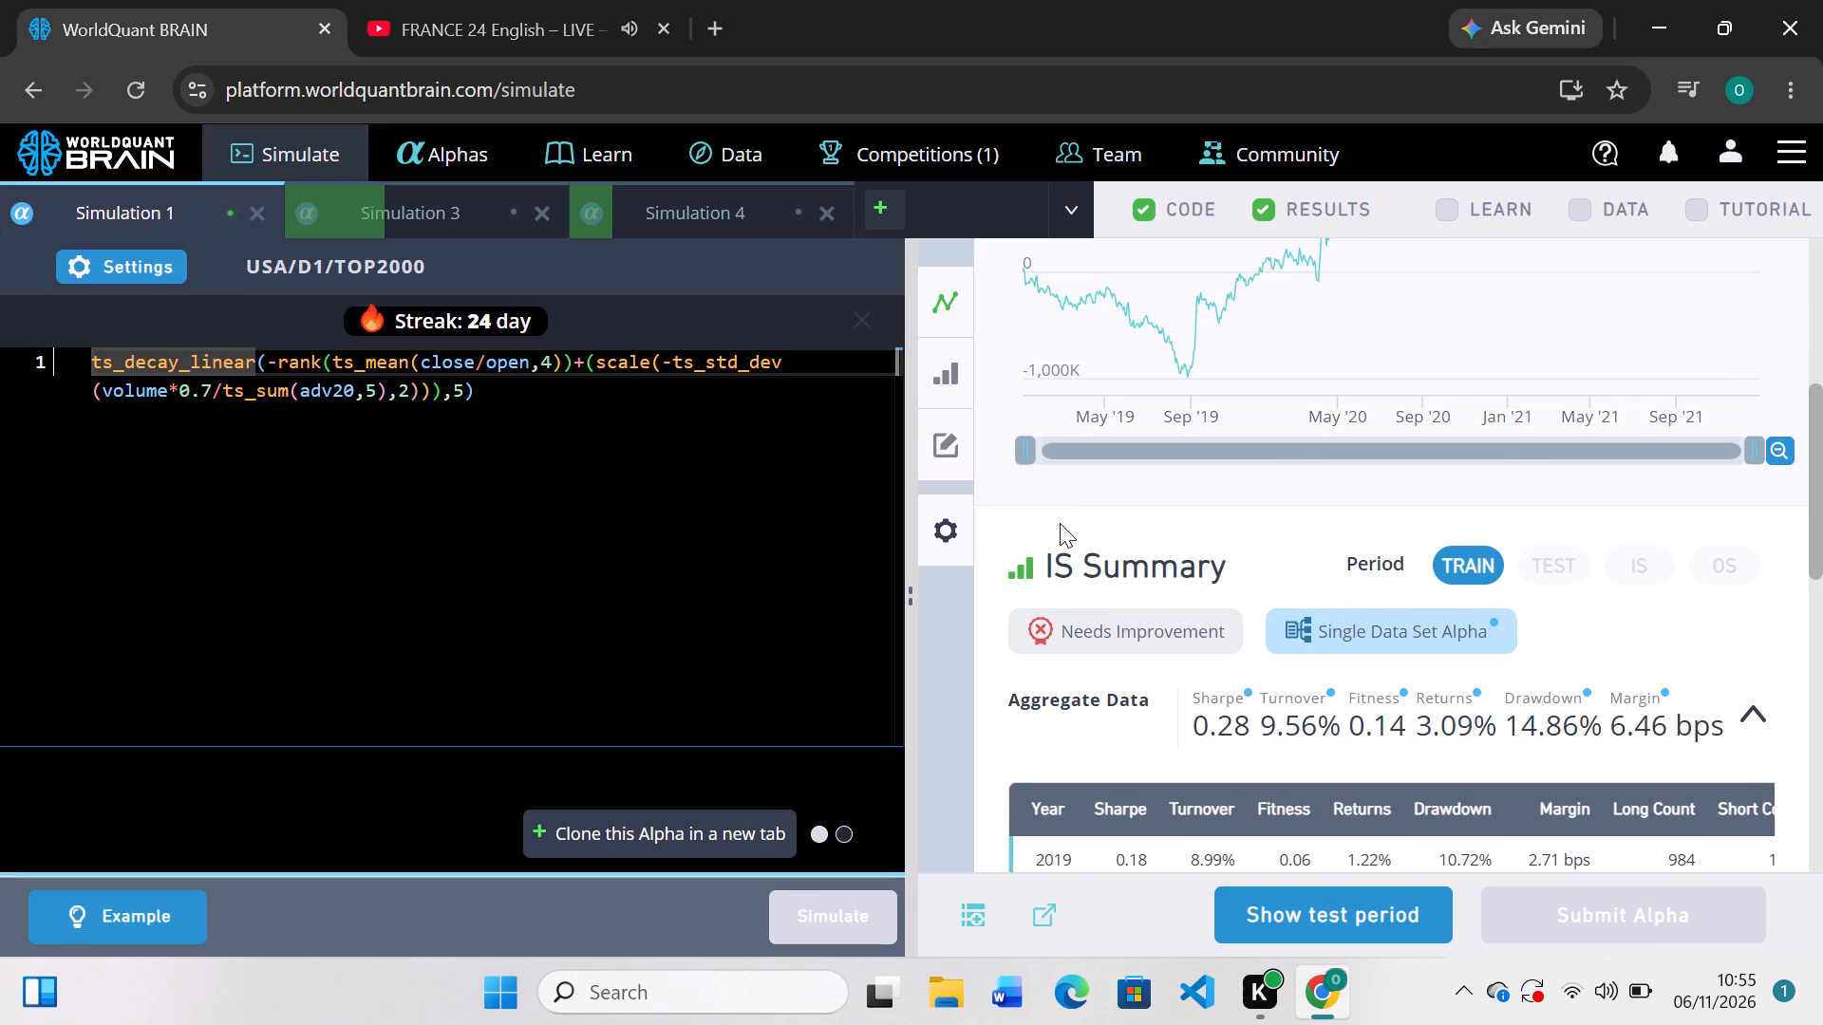
pyautogui.scroll(2, 1060, 523)
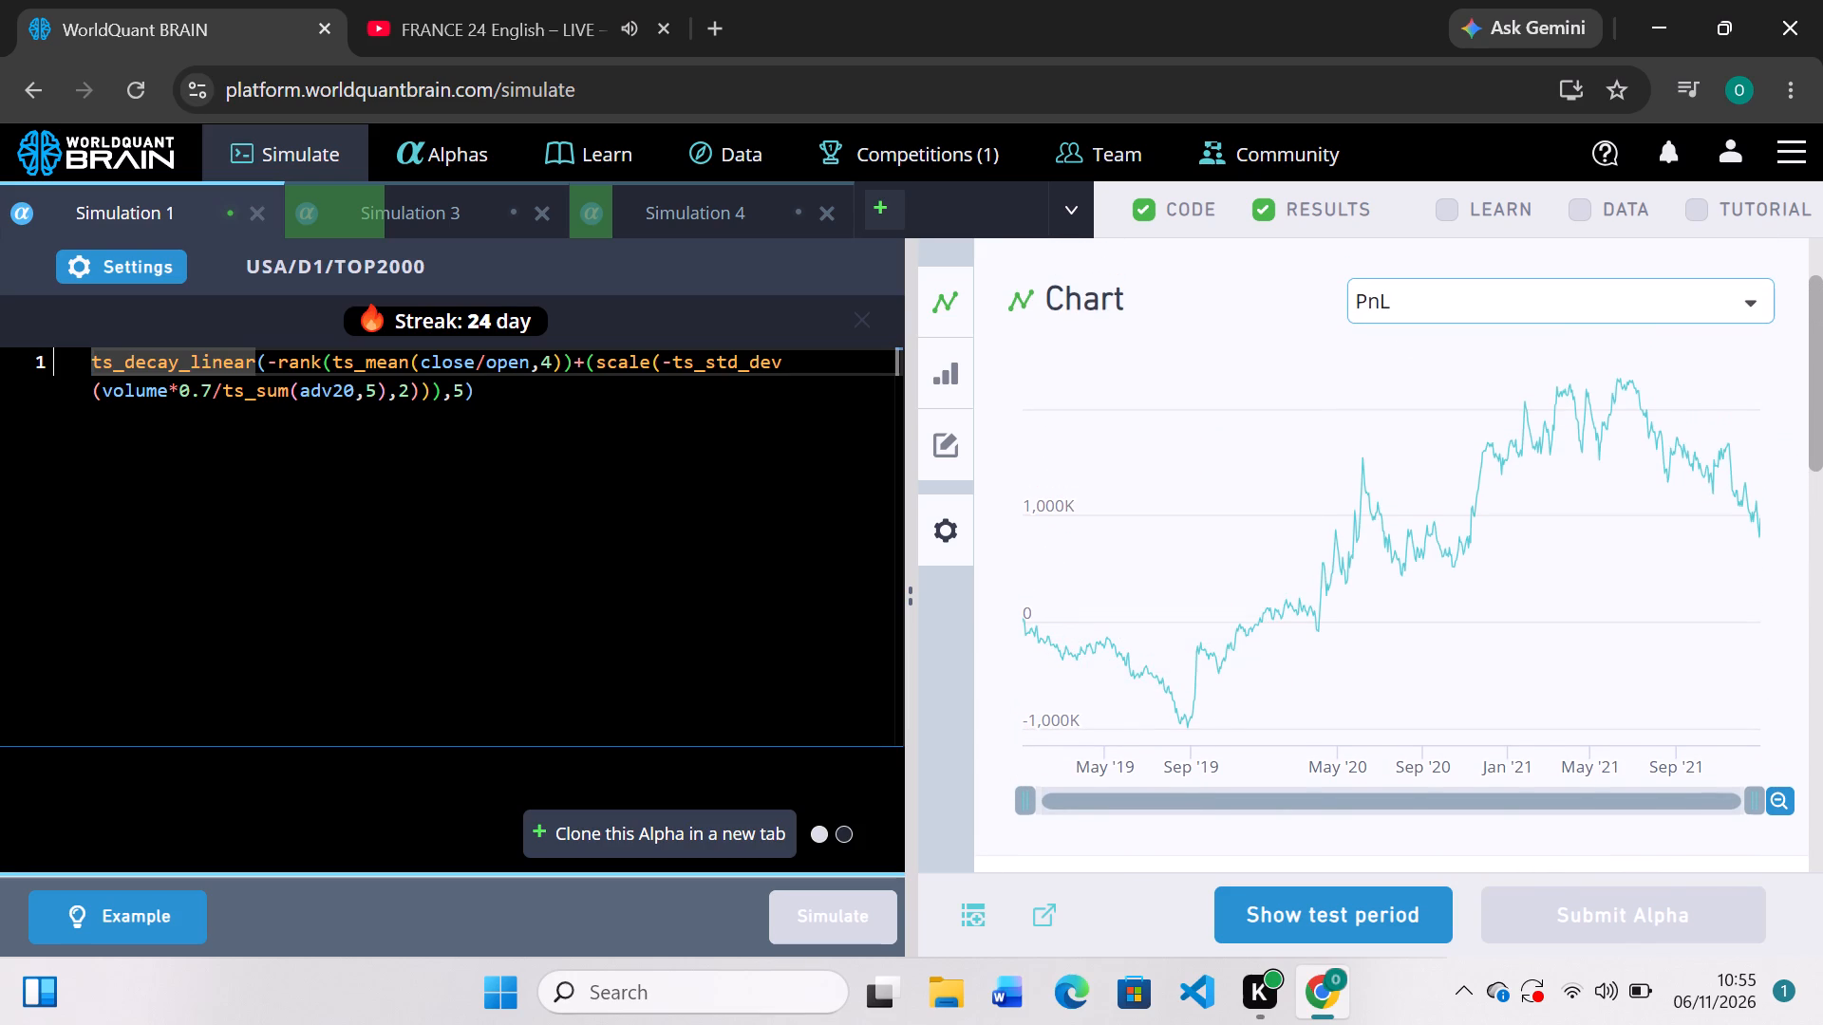
pyautogui.click(583, 365)
pyautogui.press('BackSpace')
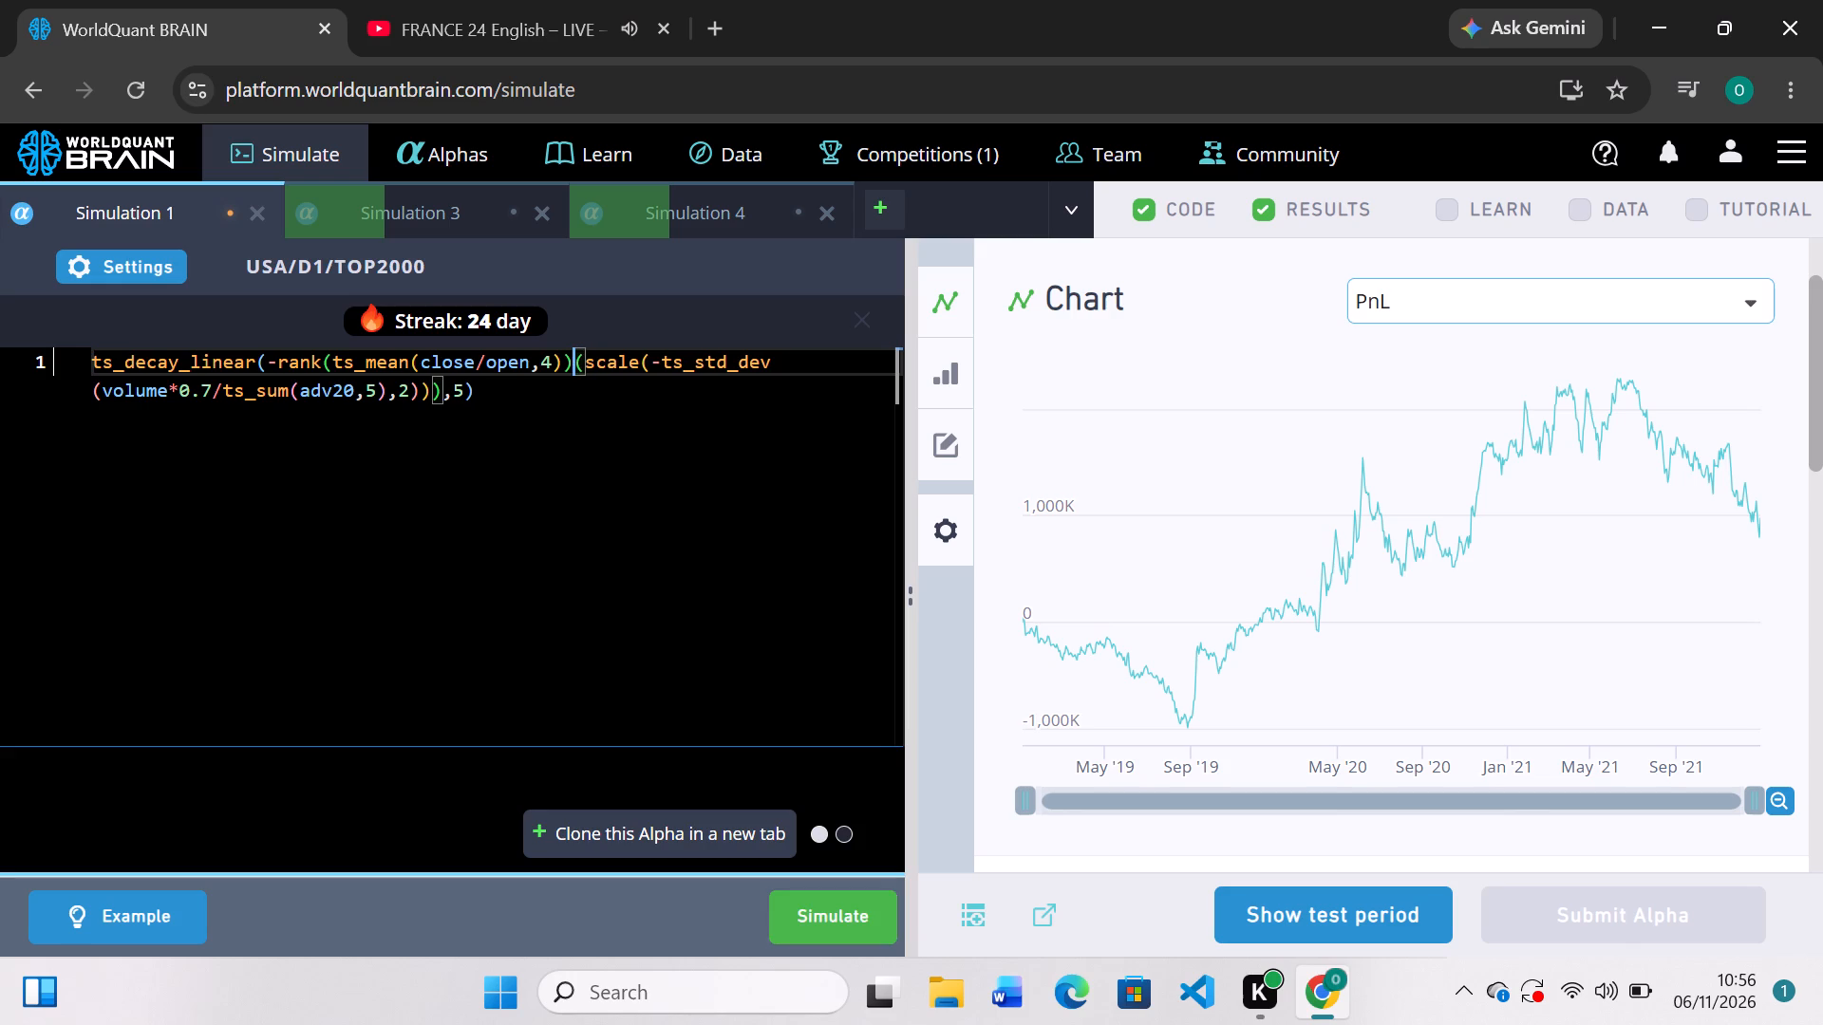
pyautogui.hotkey('shift', '*')
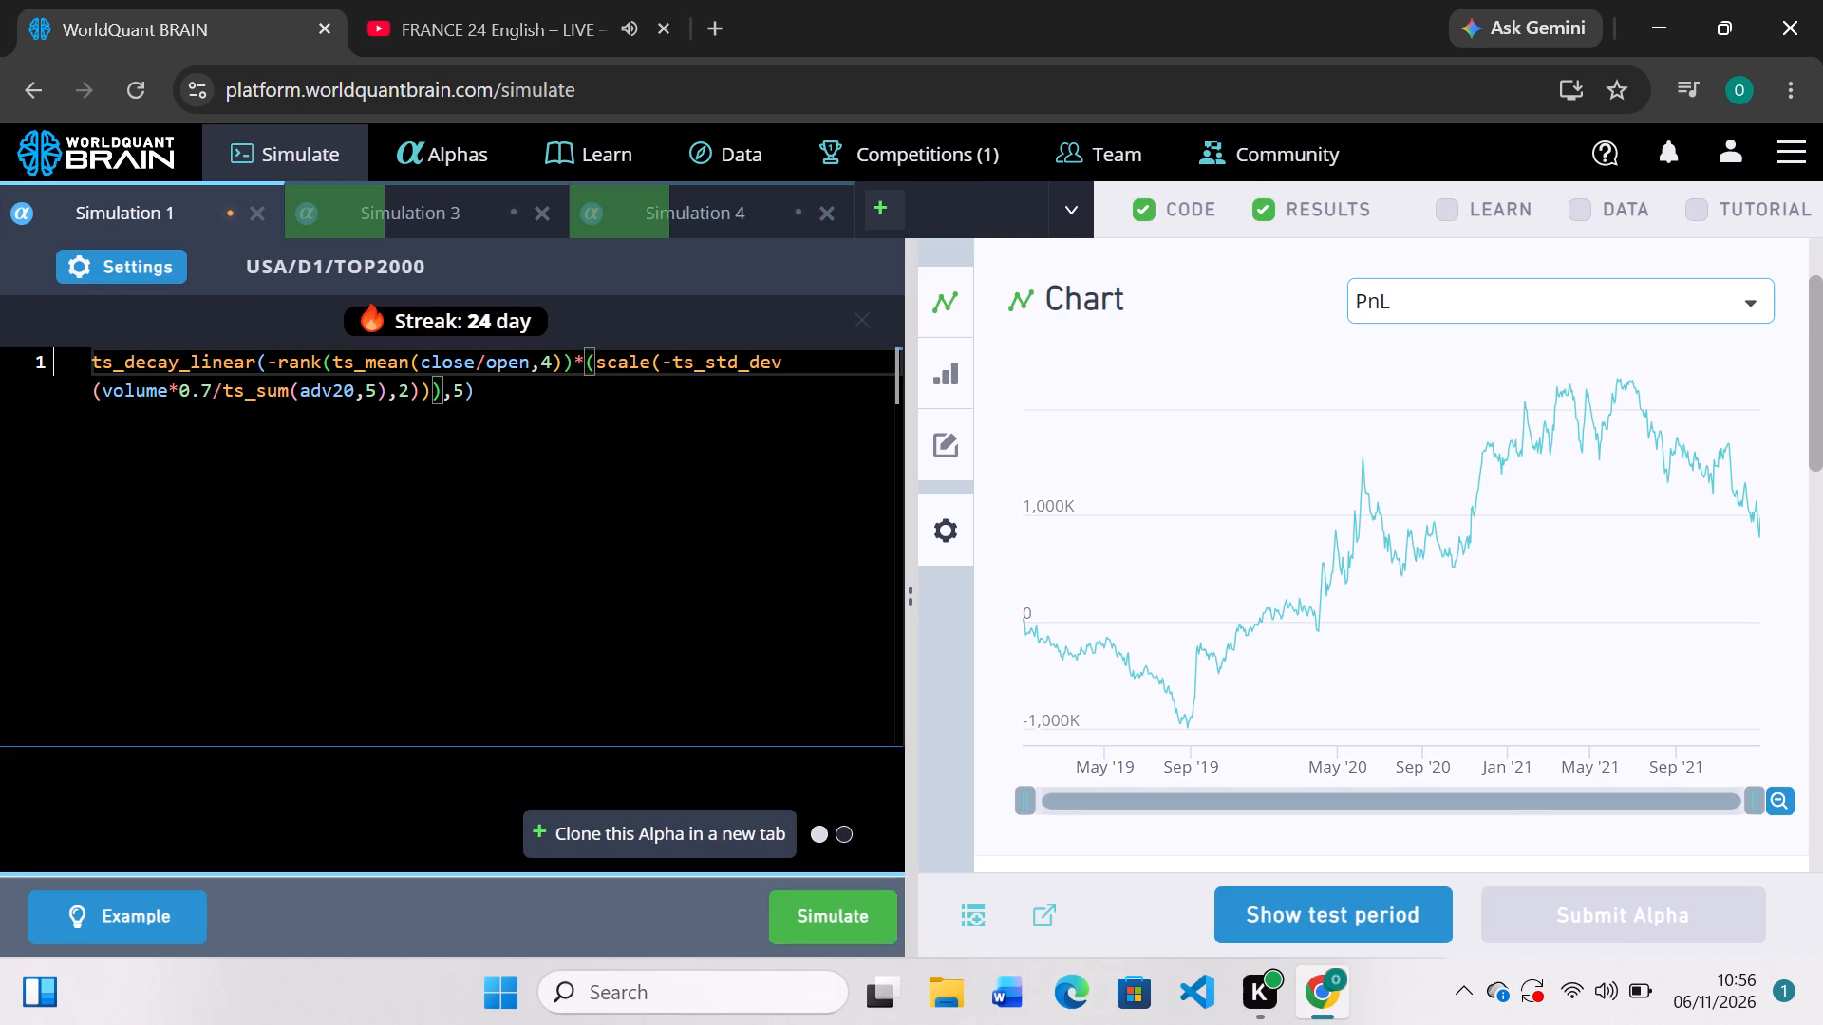
pyautogui.click(838, 904)
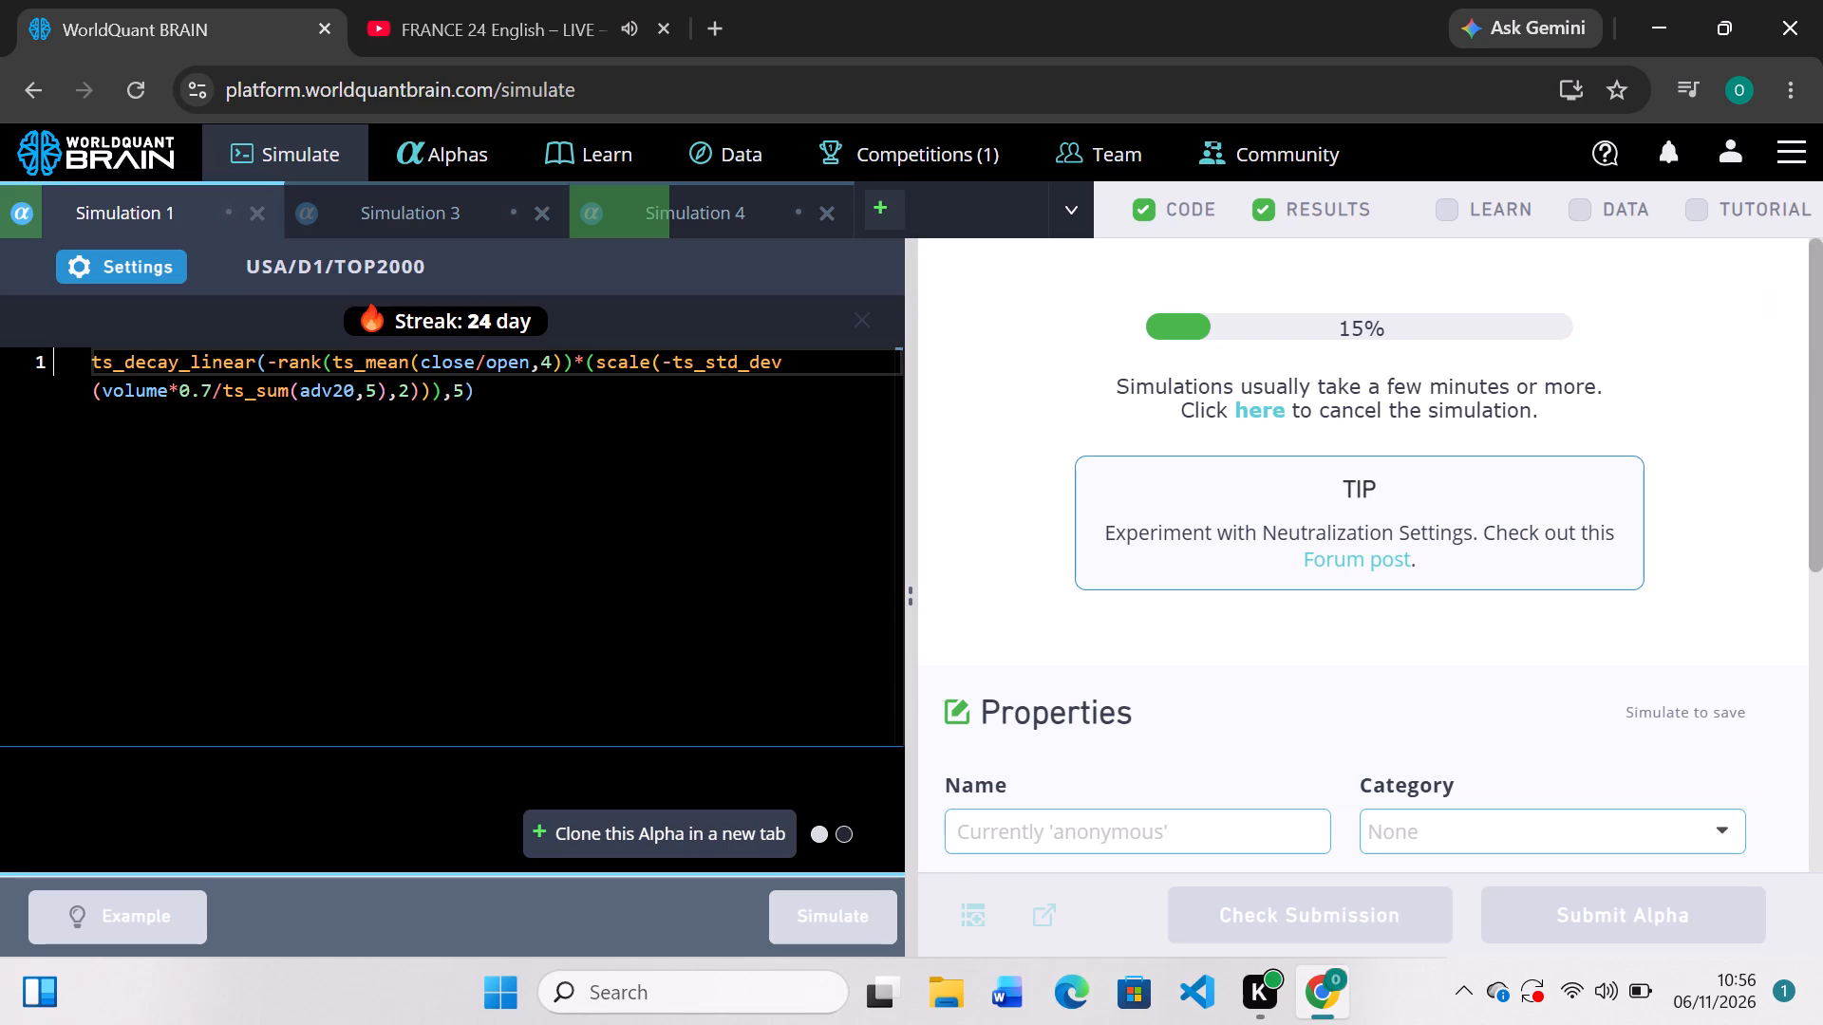
# Review Simulation 3's train statistics, reveal its test period, and run the self-correlation check.
pyautogui.click(418, 206)
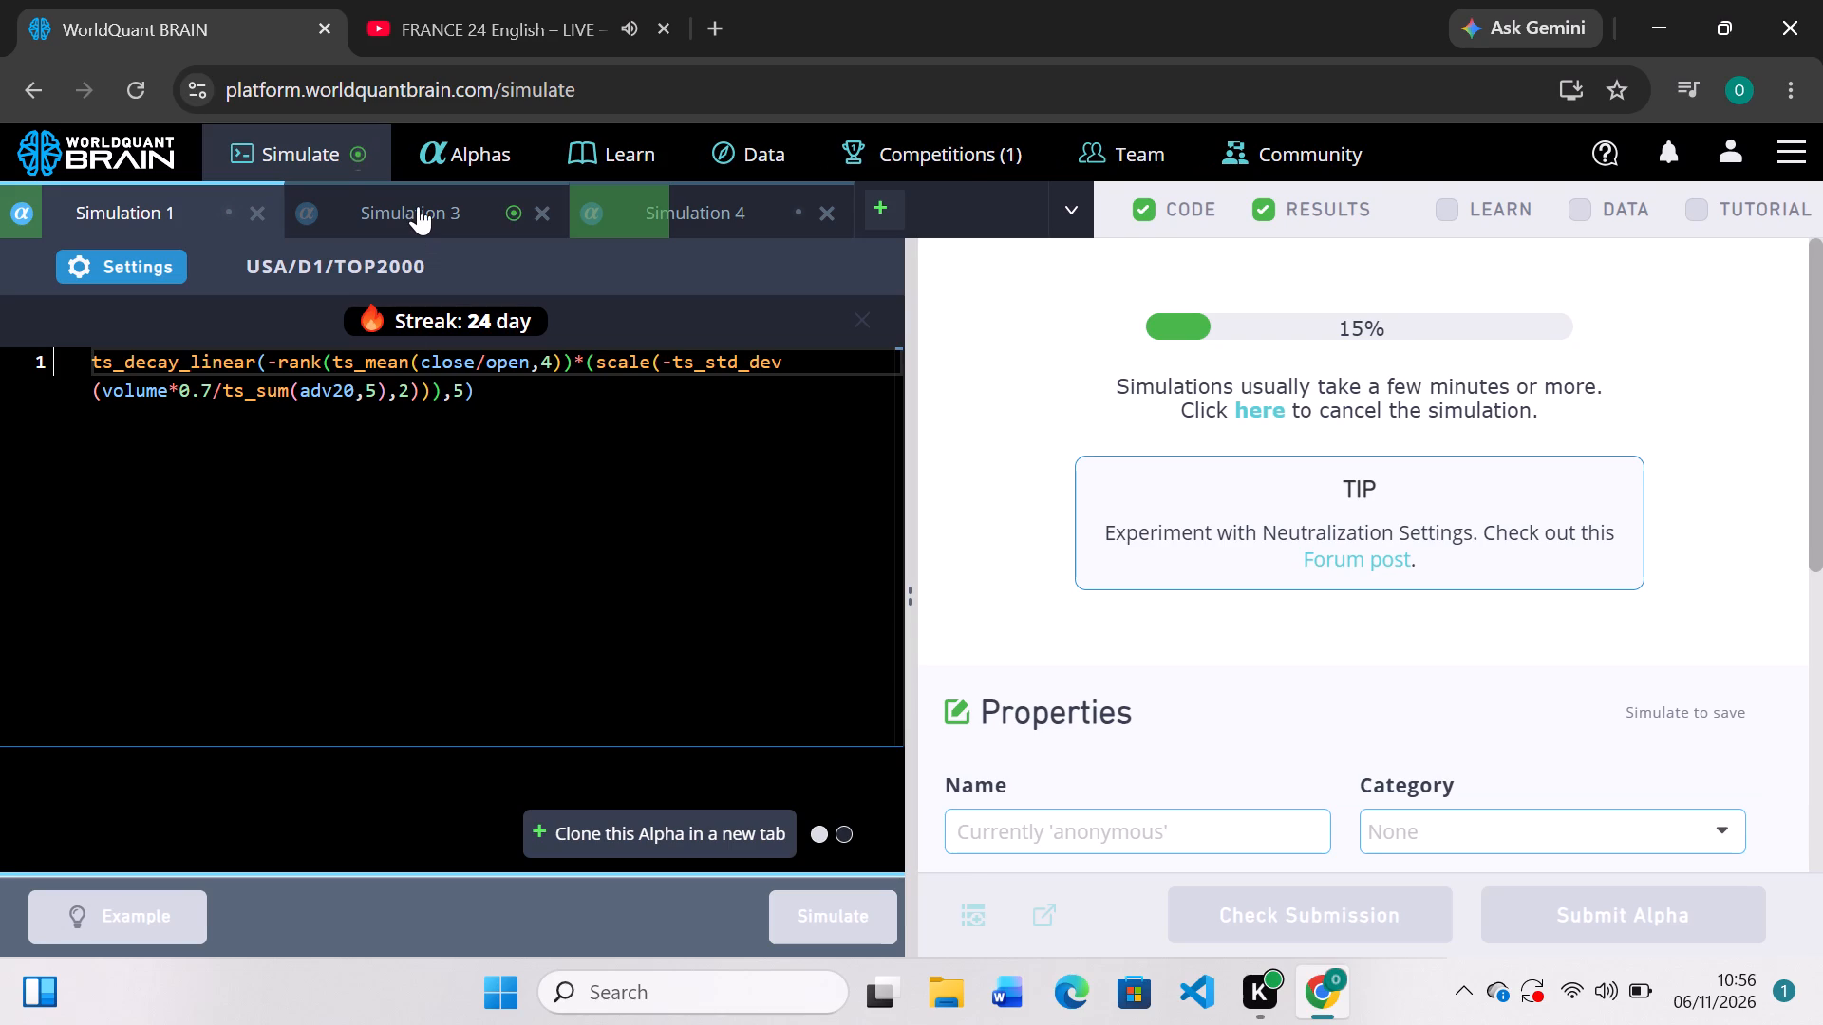
pyautogui.scroll(-2, 1098, 568)
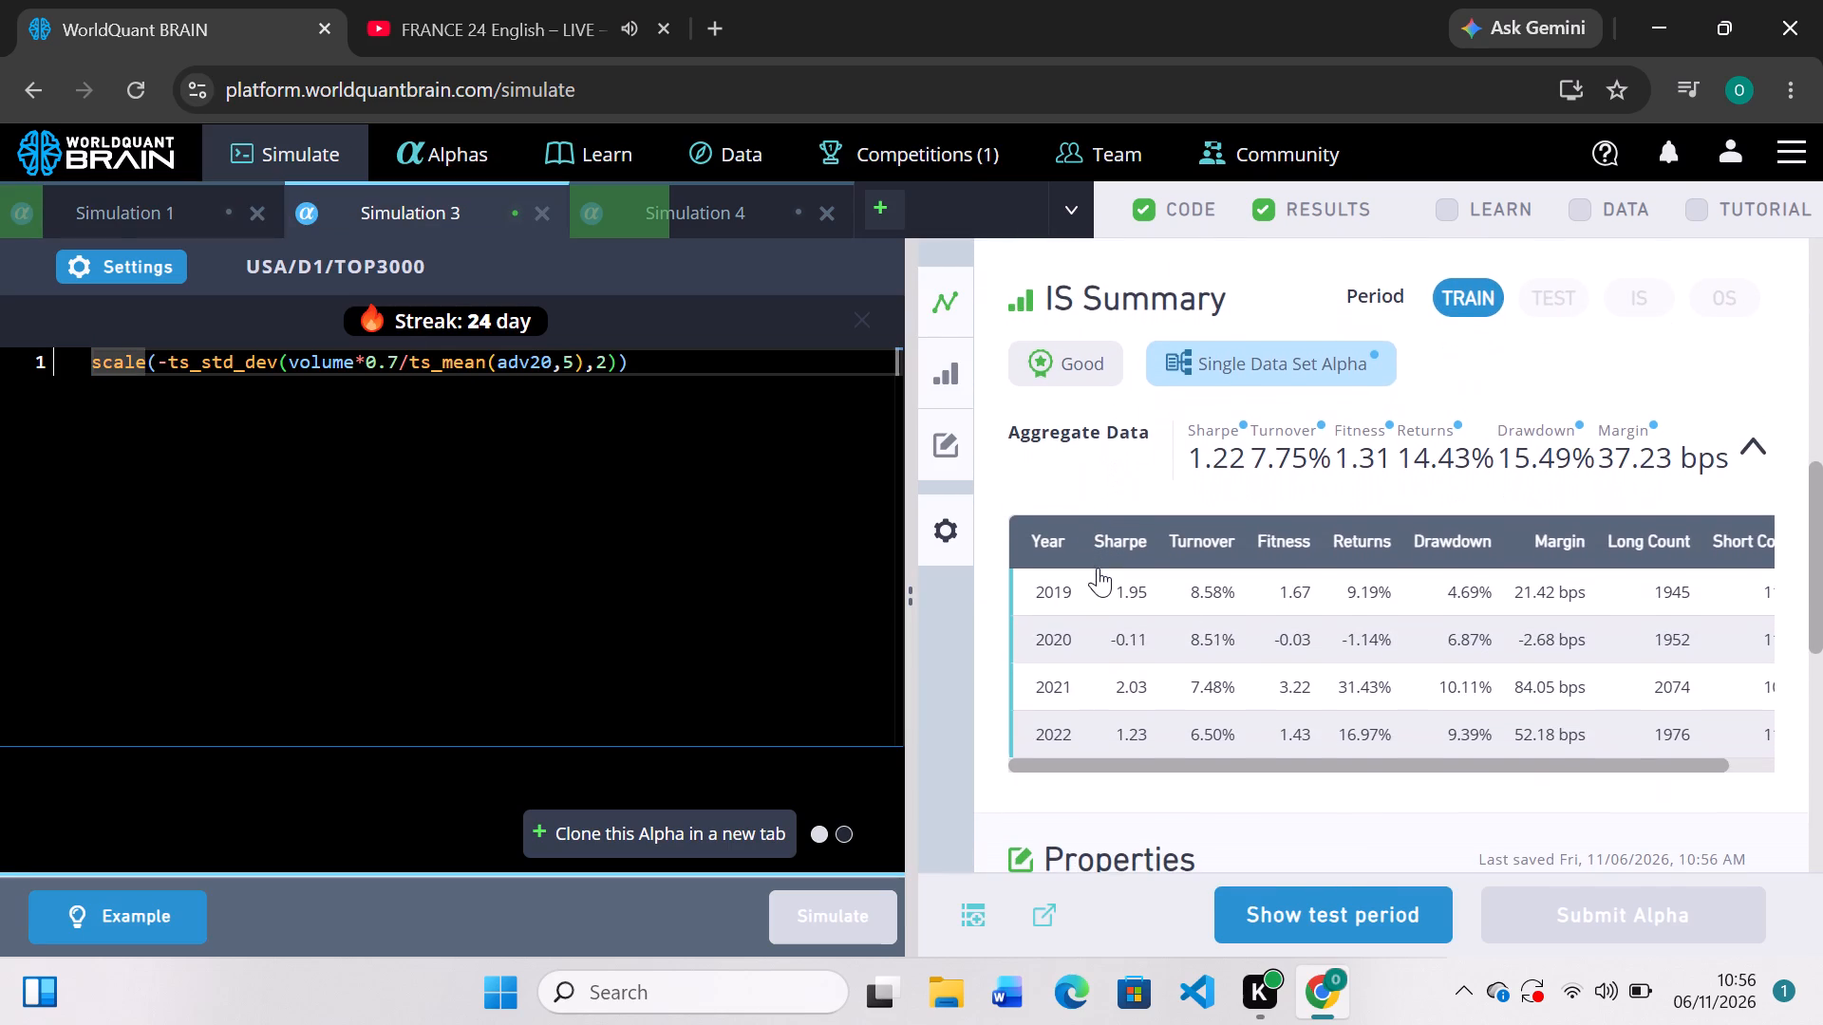
pyautogui.click(1339, 900)
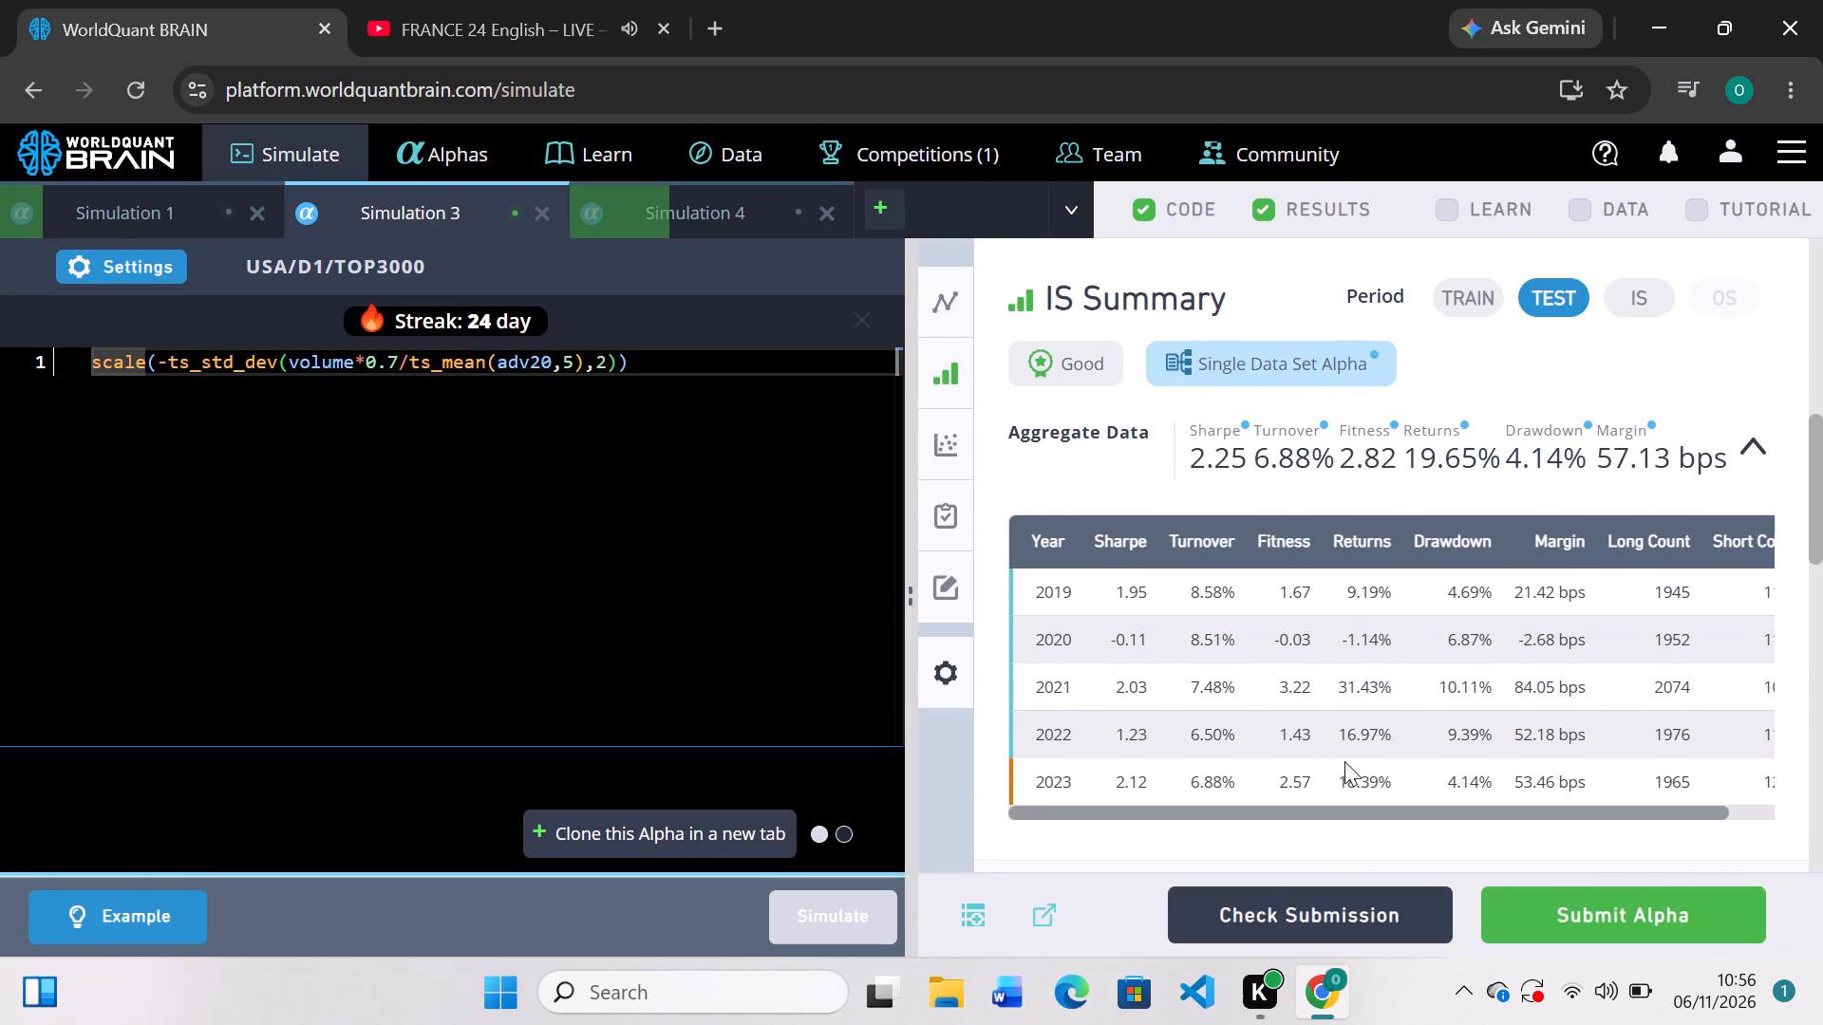
pyautogui.scroll(-4, 1344, 761)
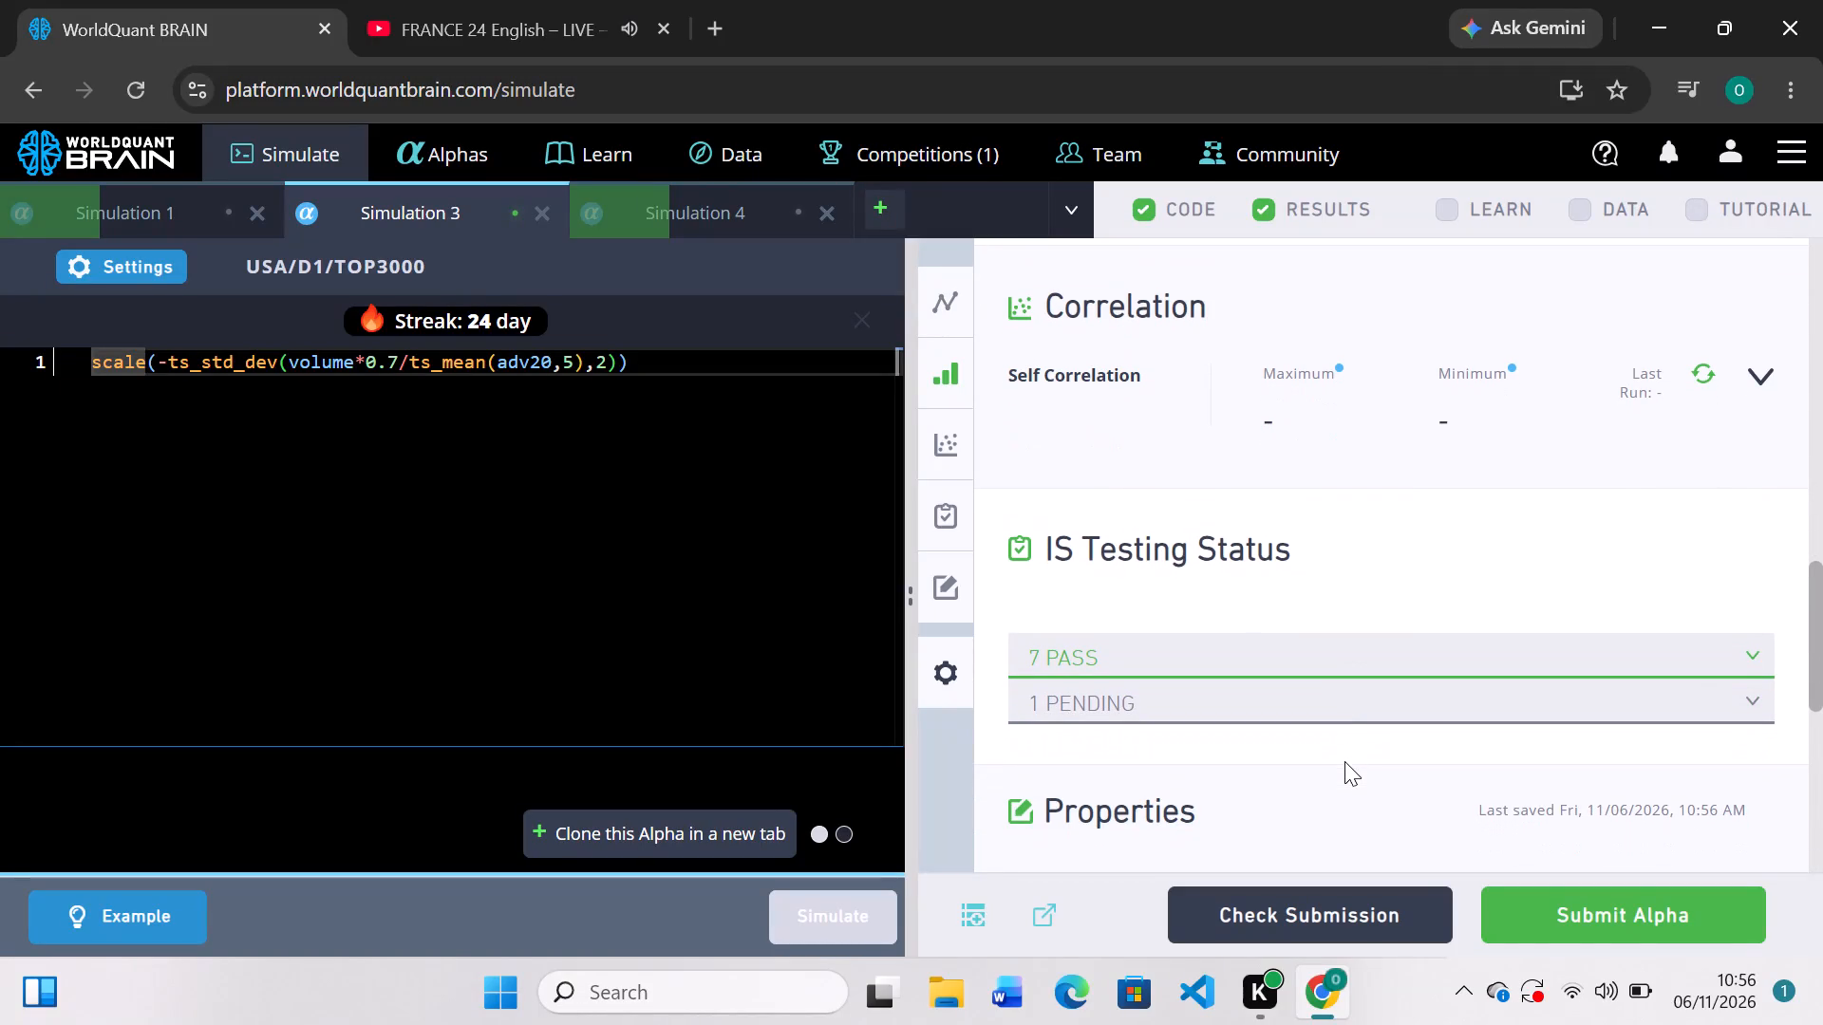
pyautogui.click(1698, 380)
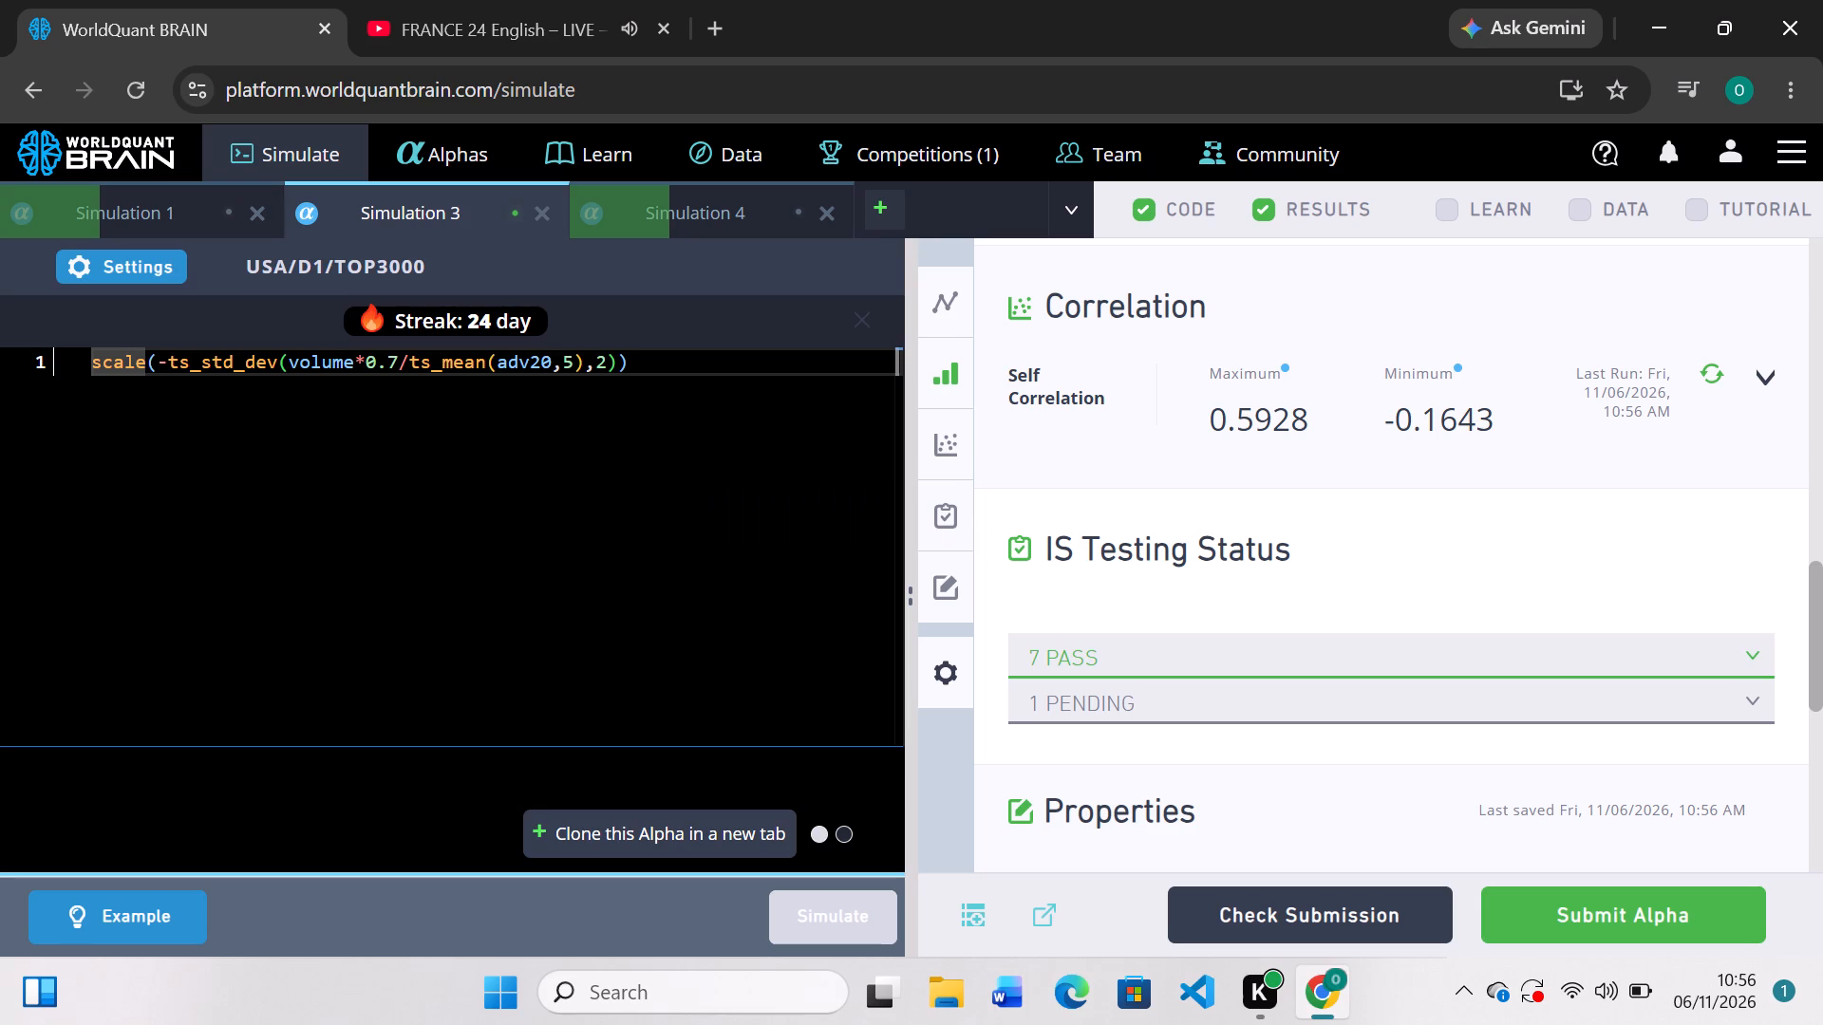
# Delete "(-ts" after scale in Simulation 3's expression, leaving scale_std_dev at its start.
pyautogui.click(140, 363)
pyautogui.press('Delete')
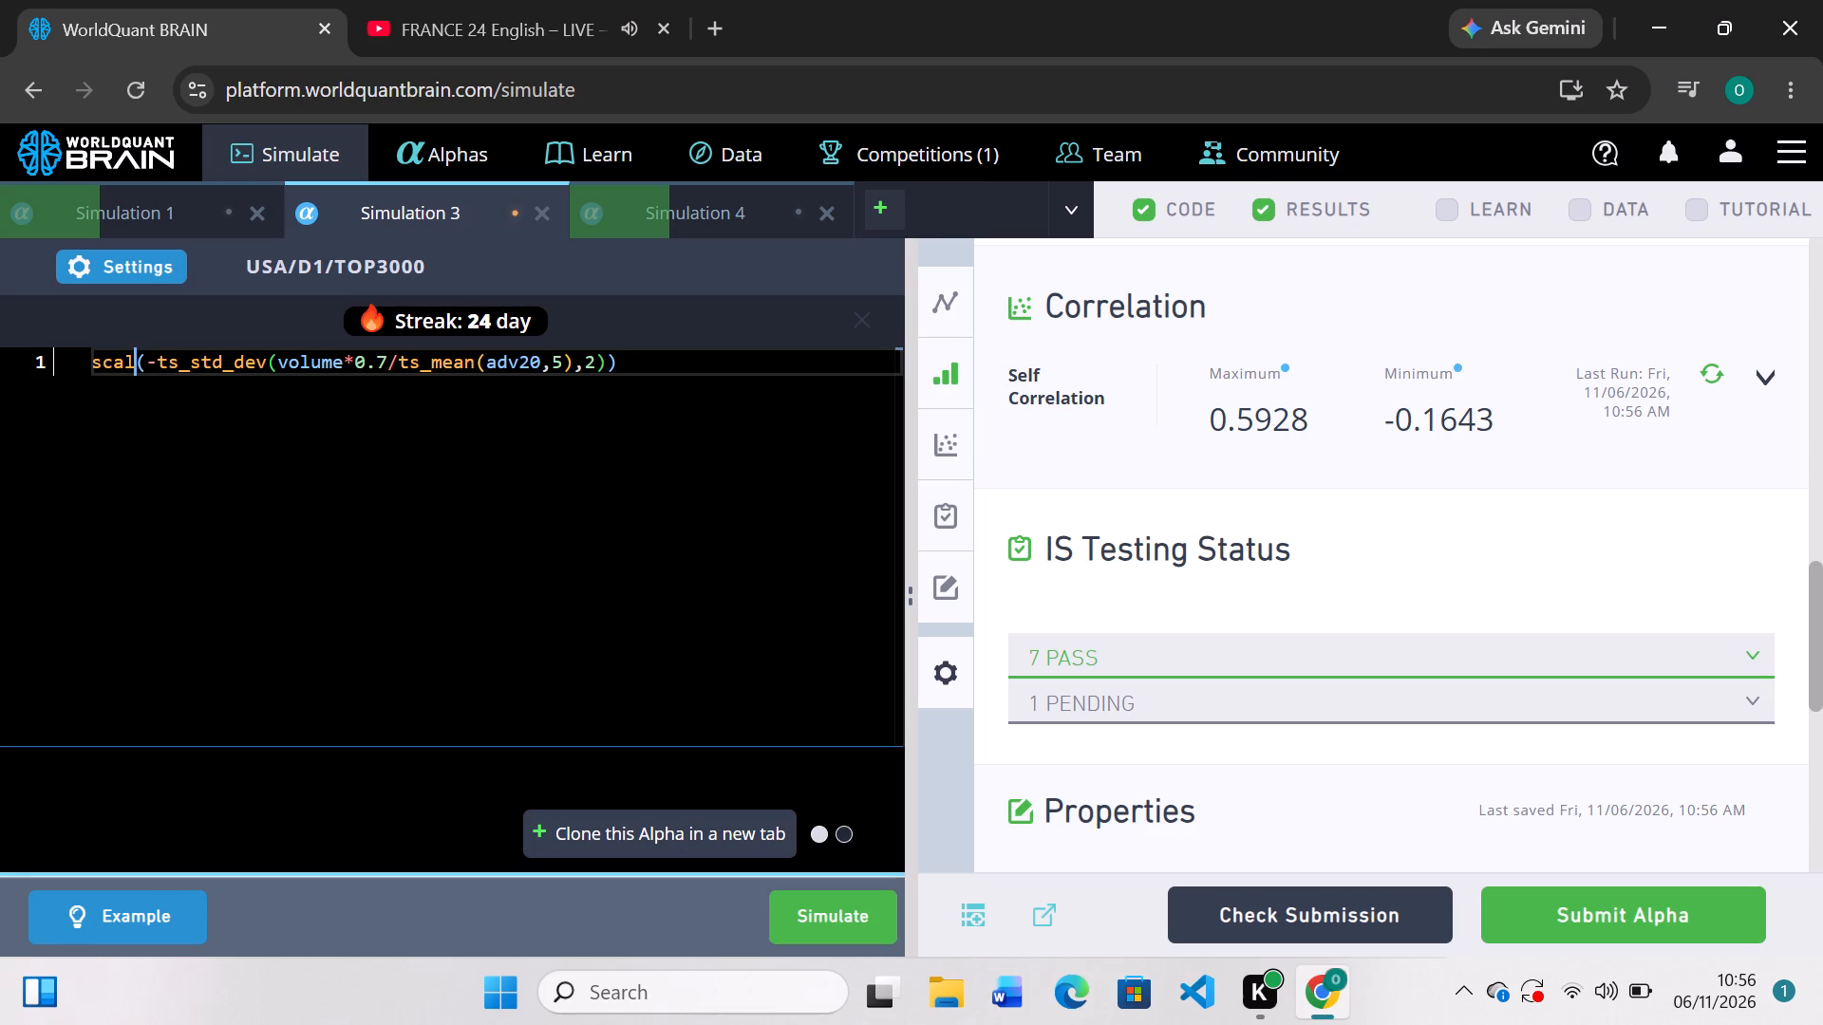
pyautogui.press('Delete')
pyautogui.press('Delete')
pyautogui.press('Delete')
pyautogui.press('Delete')
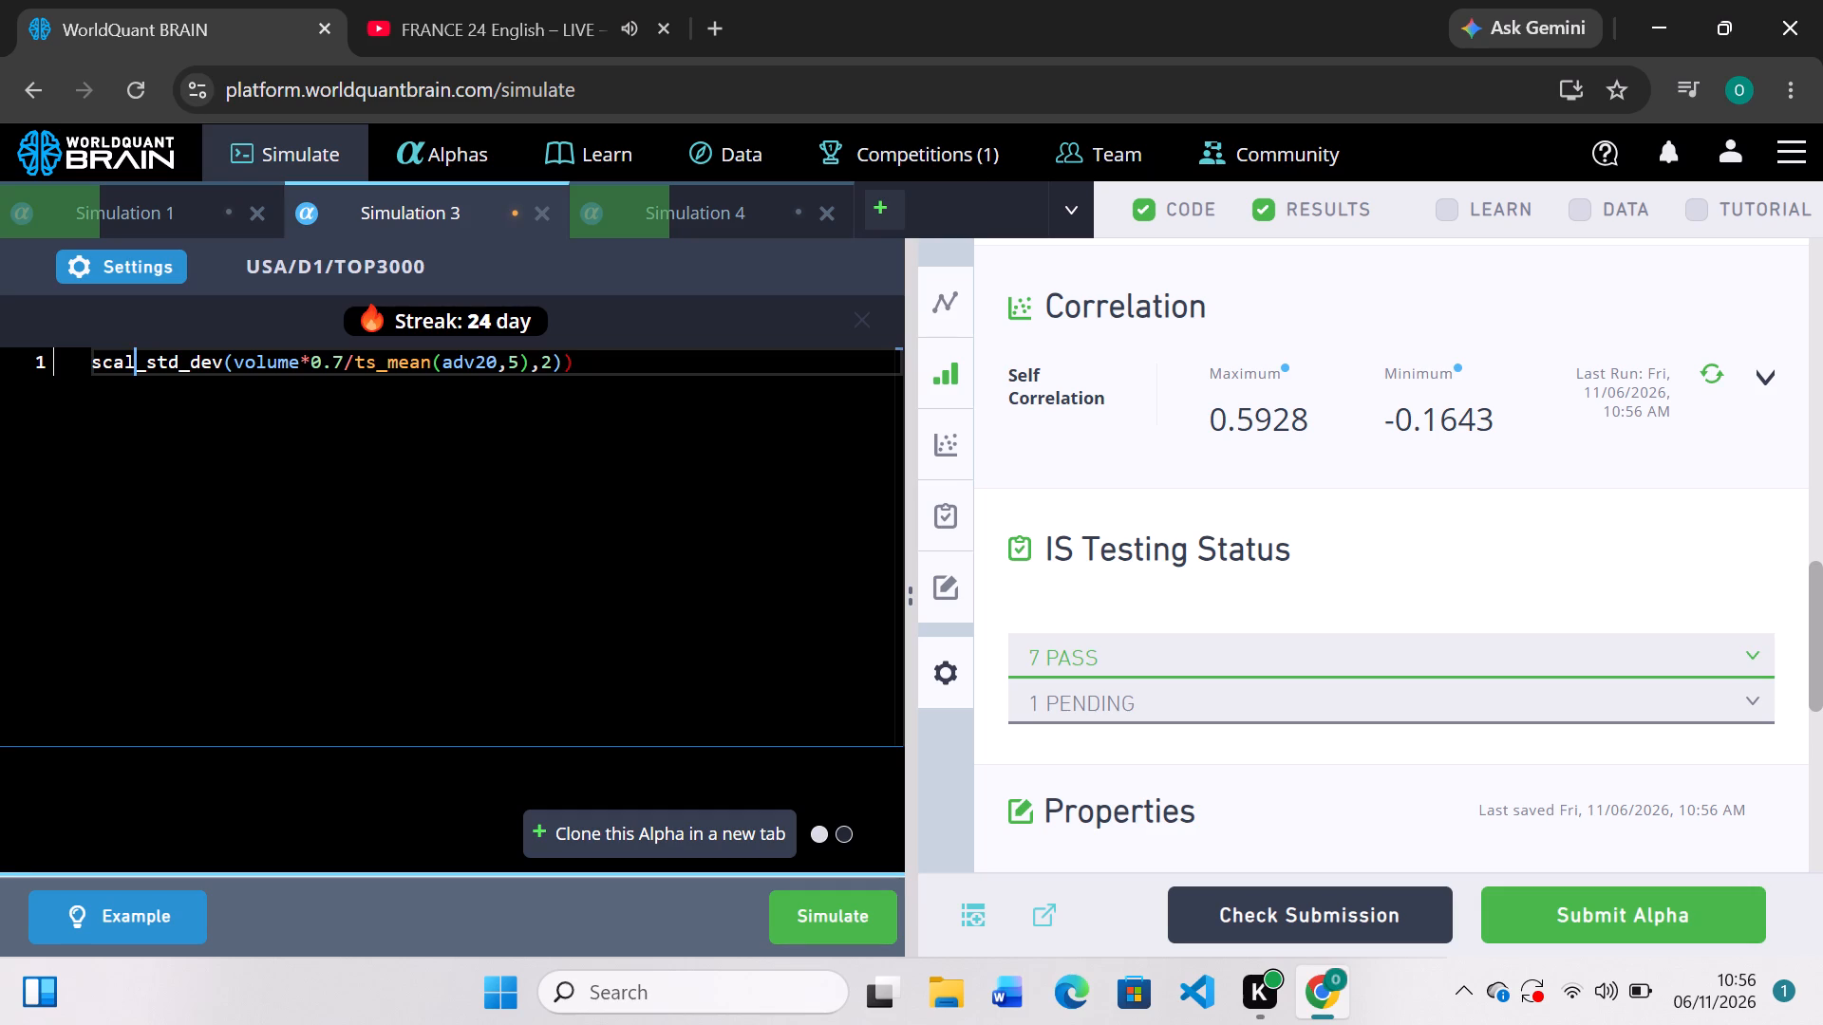
pyautogui.press('e')
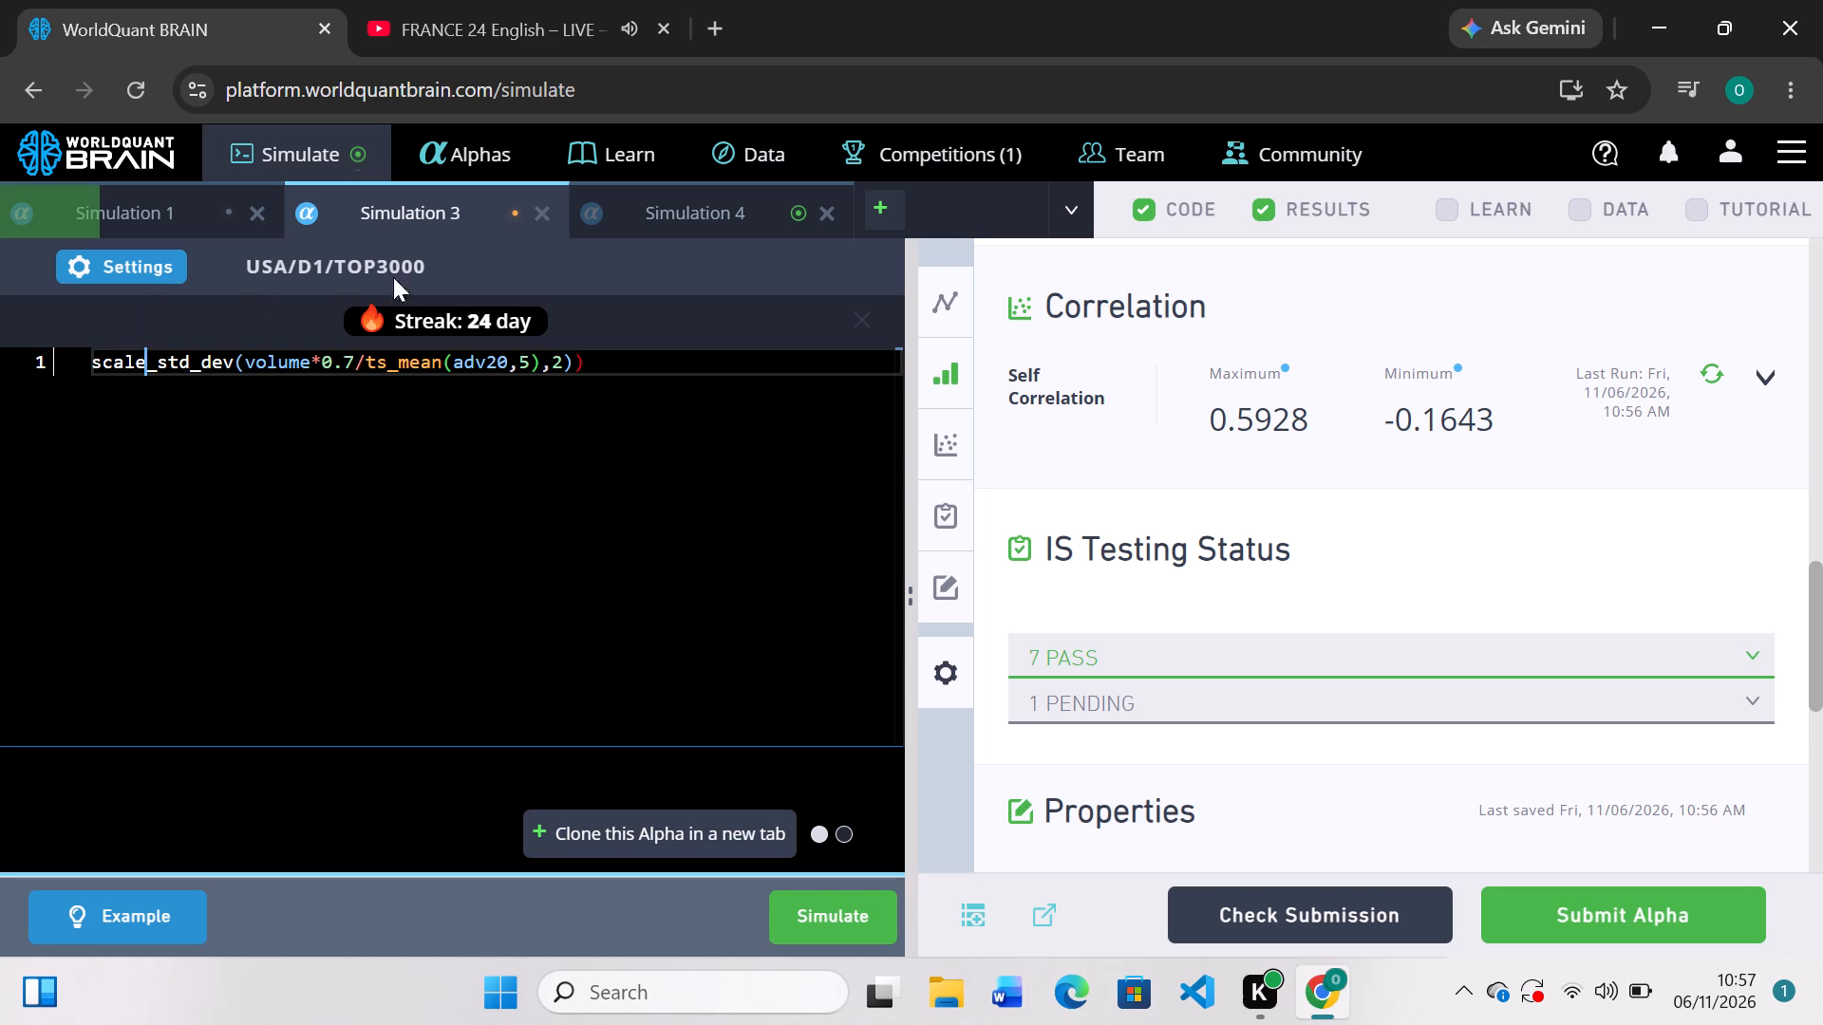
# Review Simulation 4's PnL chart and yearly train statistics in the IS Summary.
pyautogui.click(673, 205)
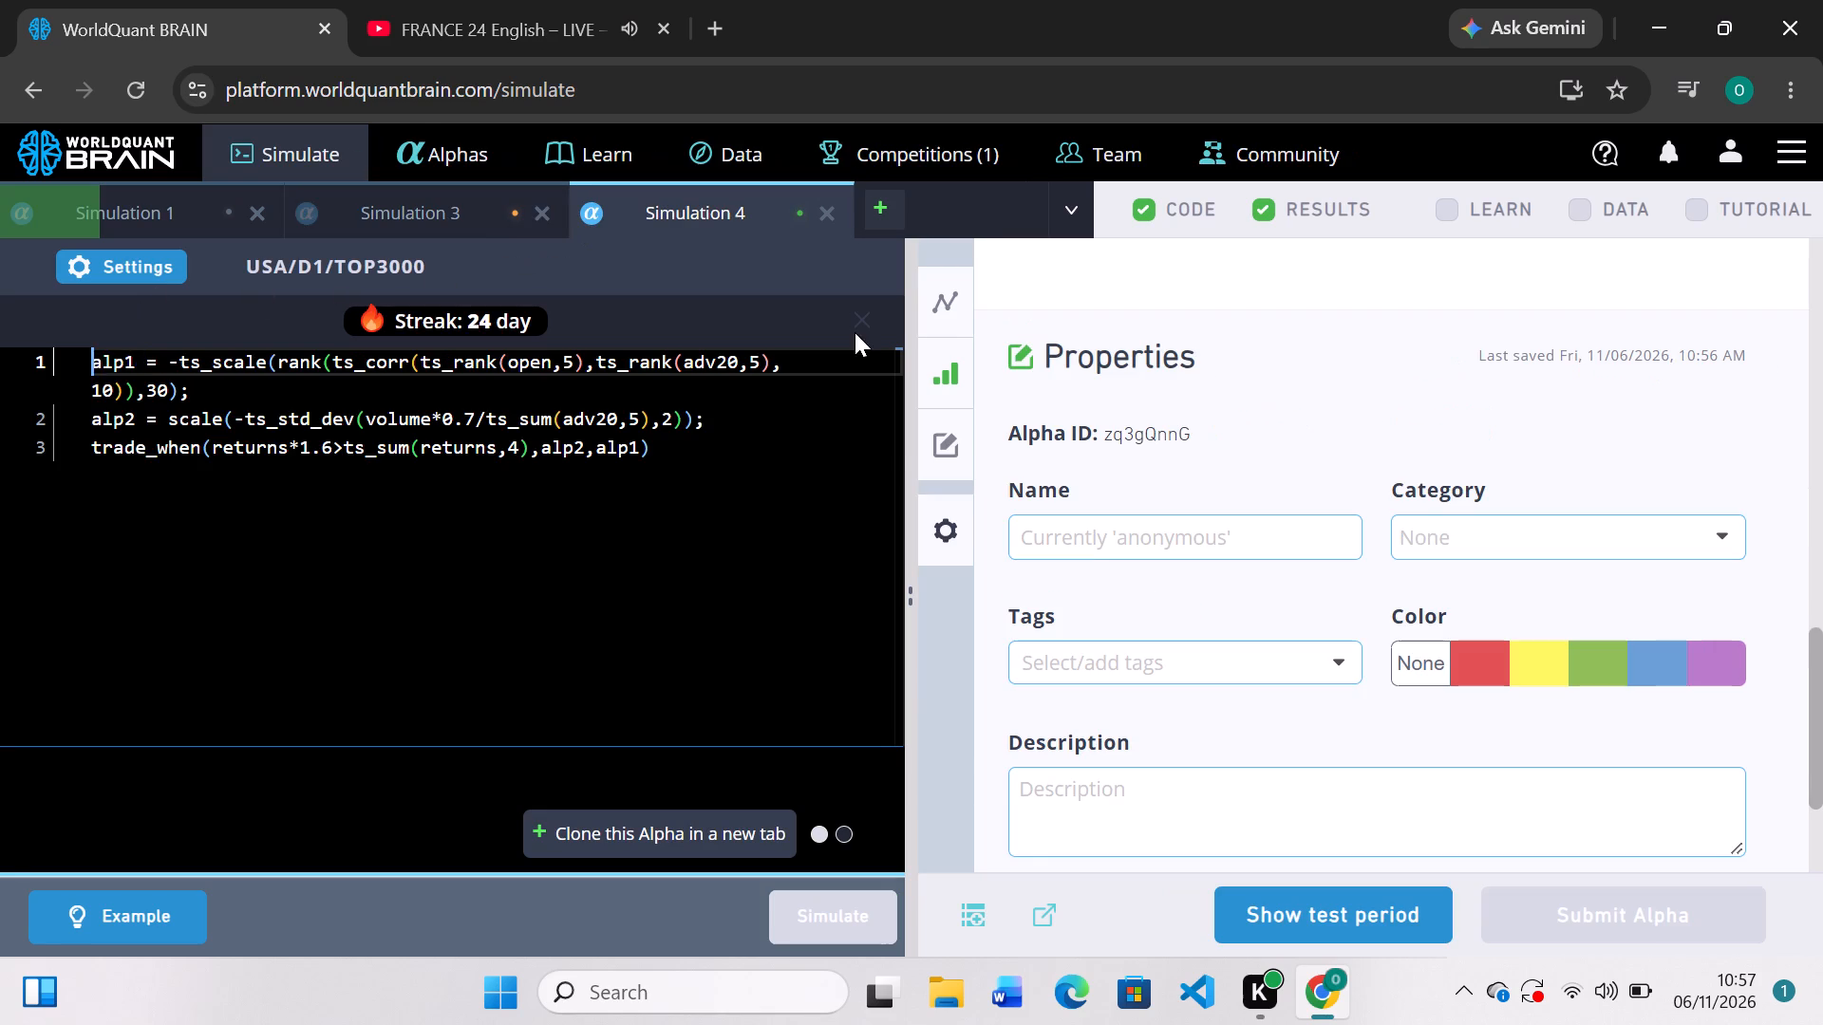
pyautogui.scroll(3, 1290, 526)
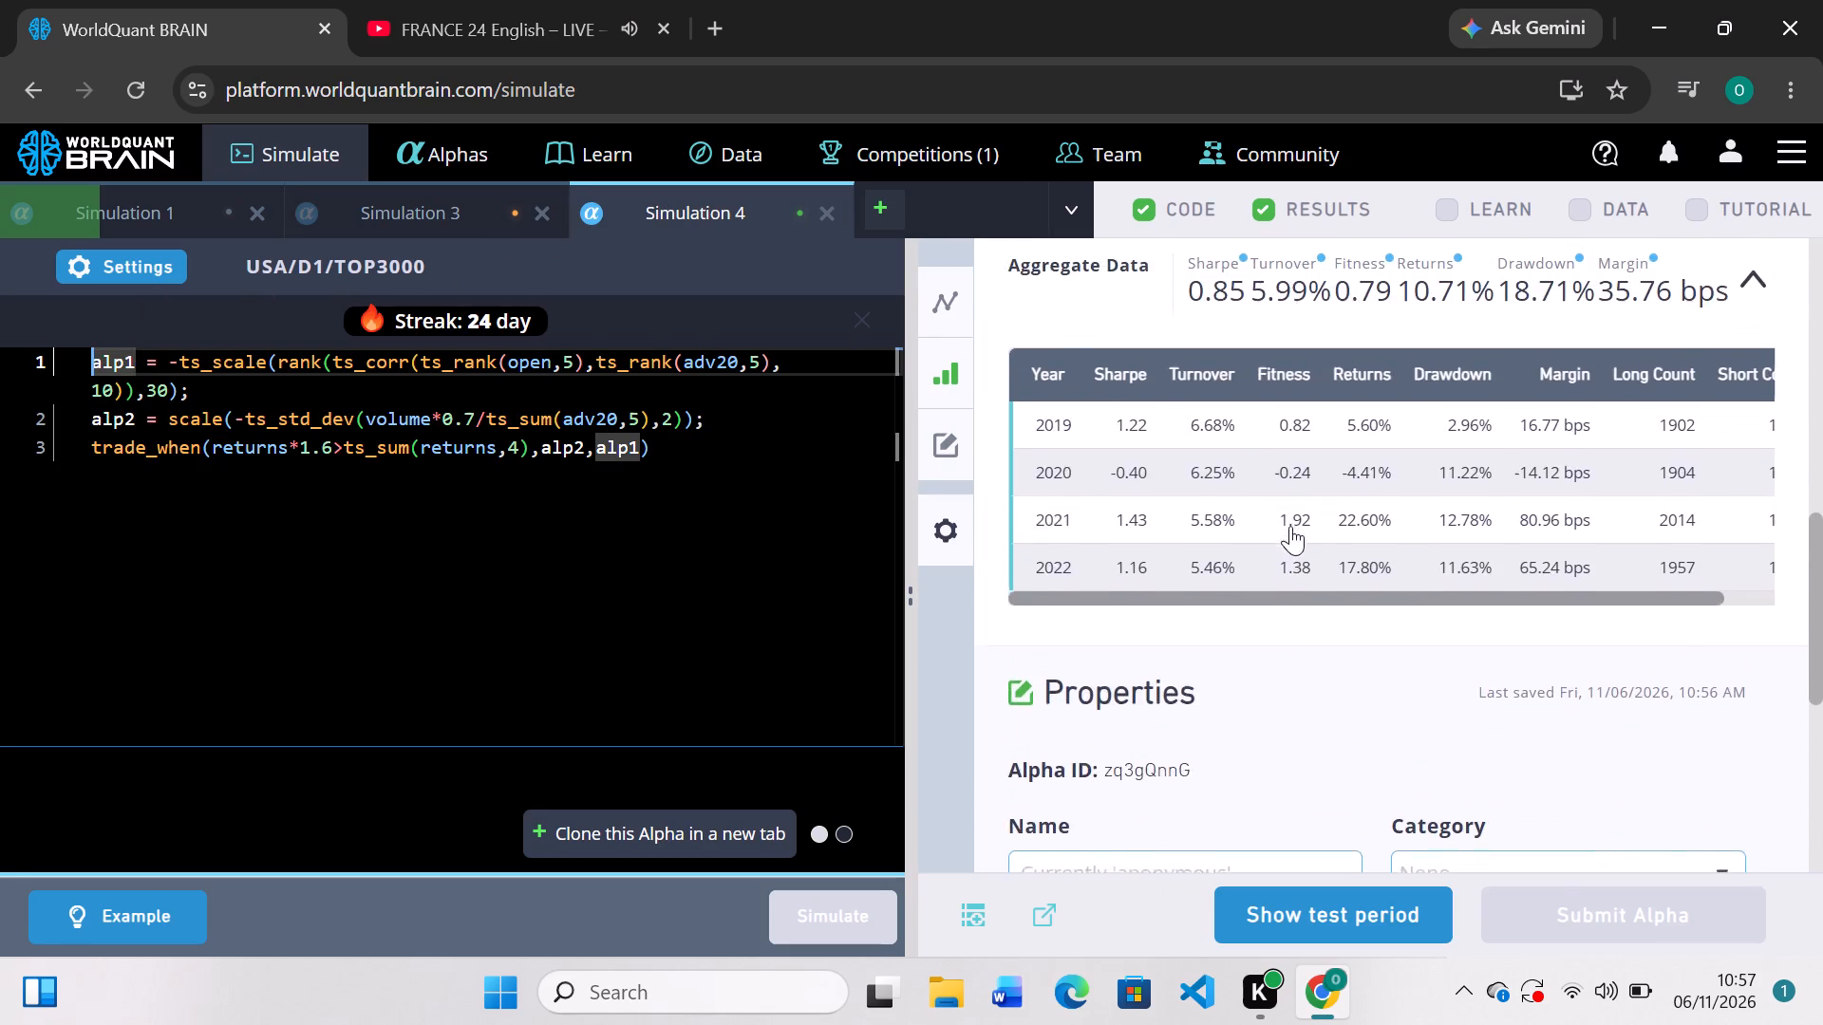
pyautogui.scroll(3, 1290, 526)
pyautogui.scroll(-1, 1290, 526)
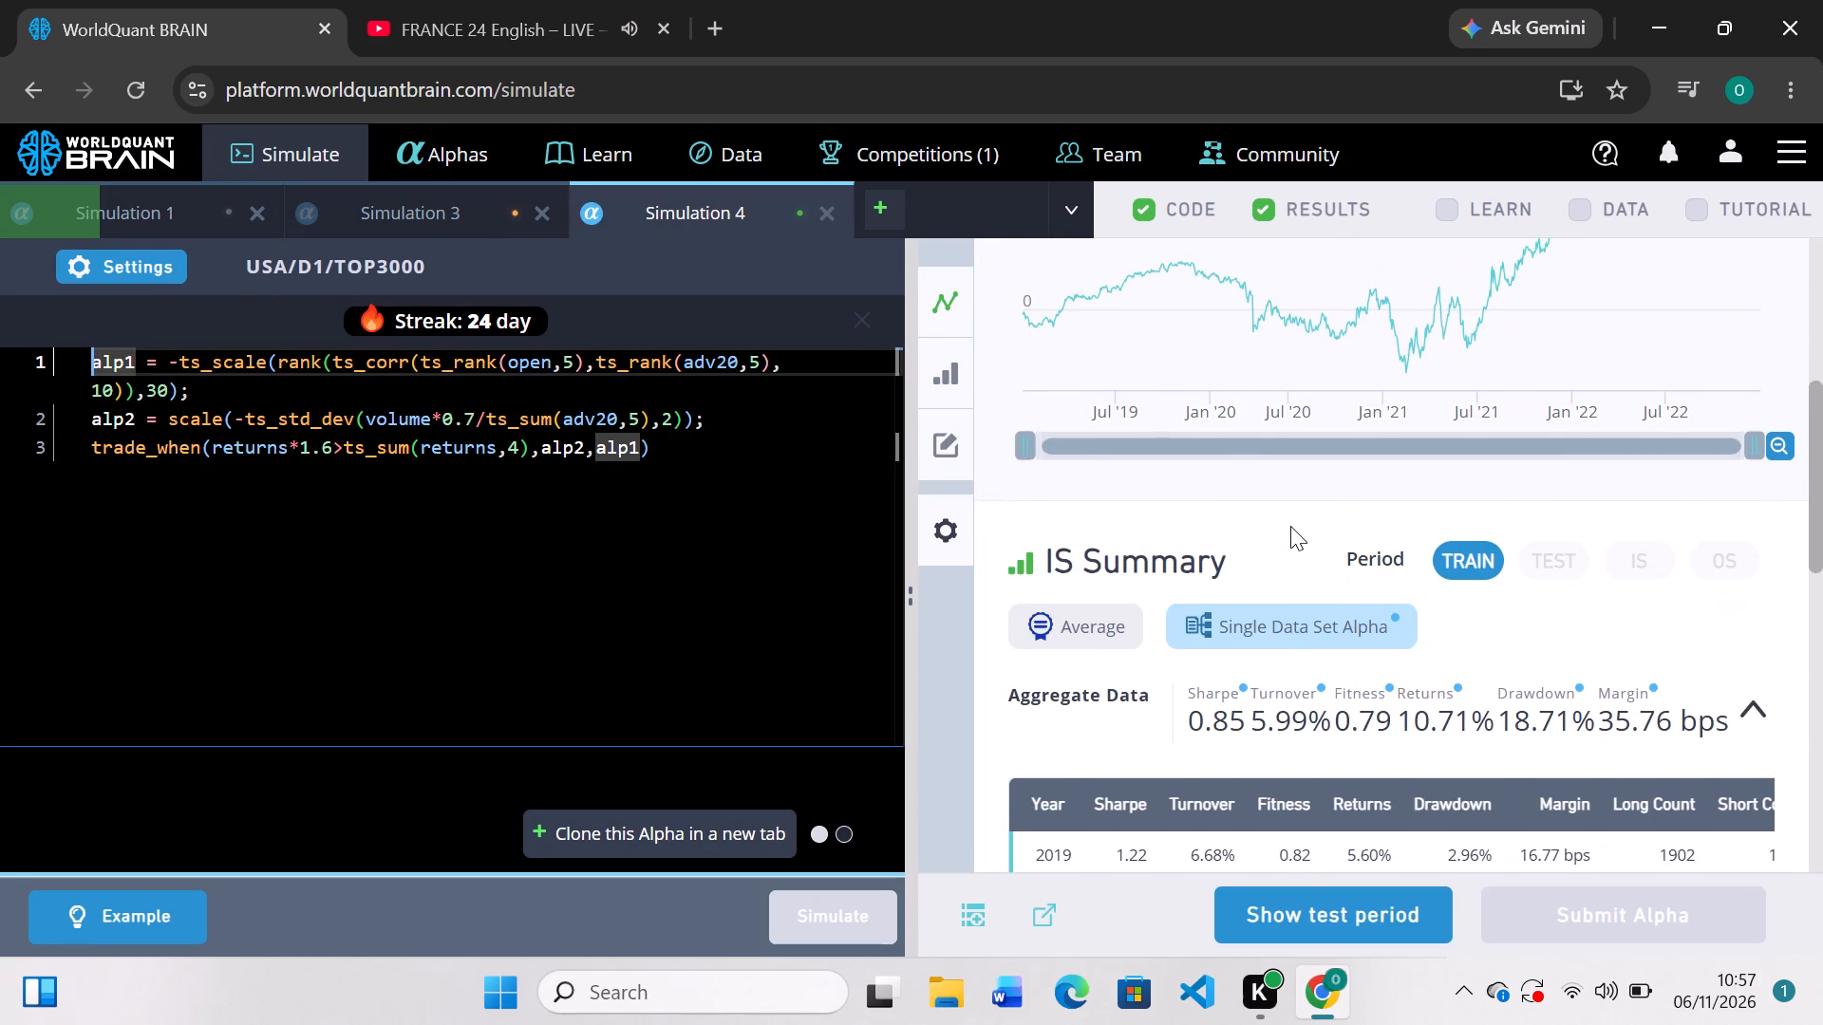
pyautogui.scroll(-1, 1290, 526)
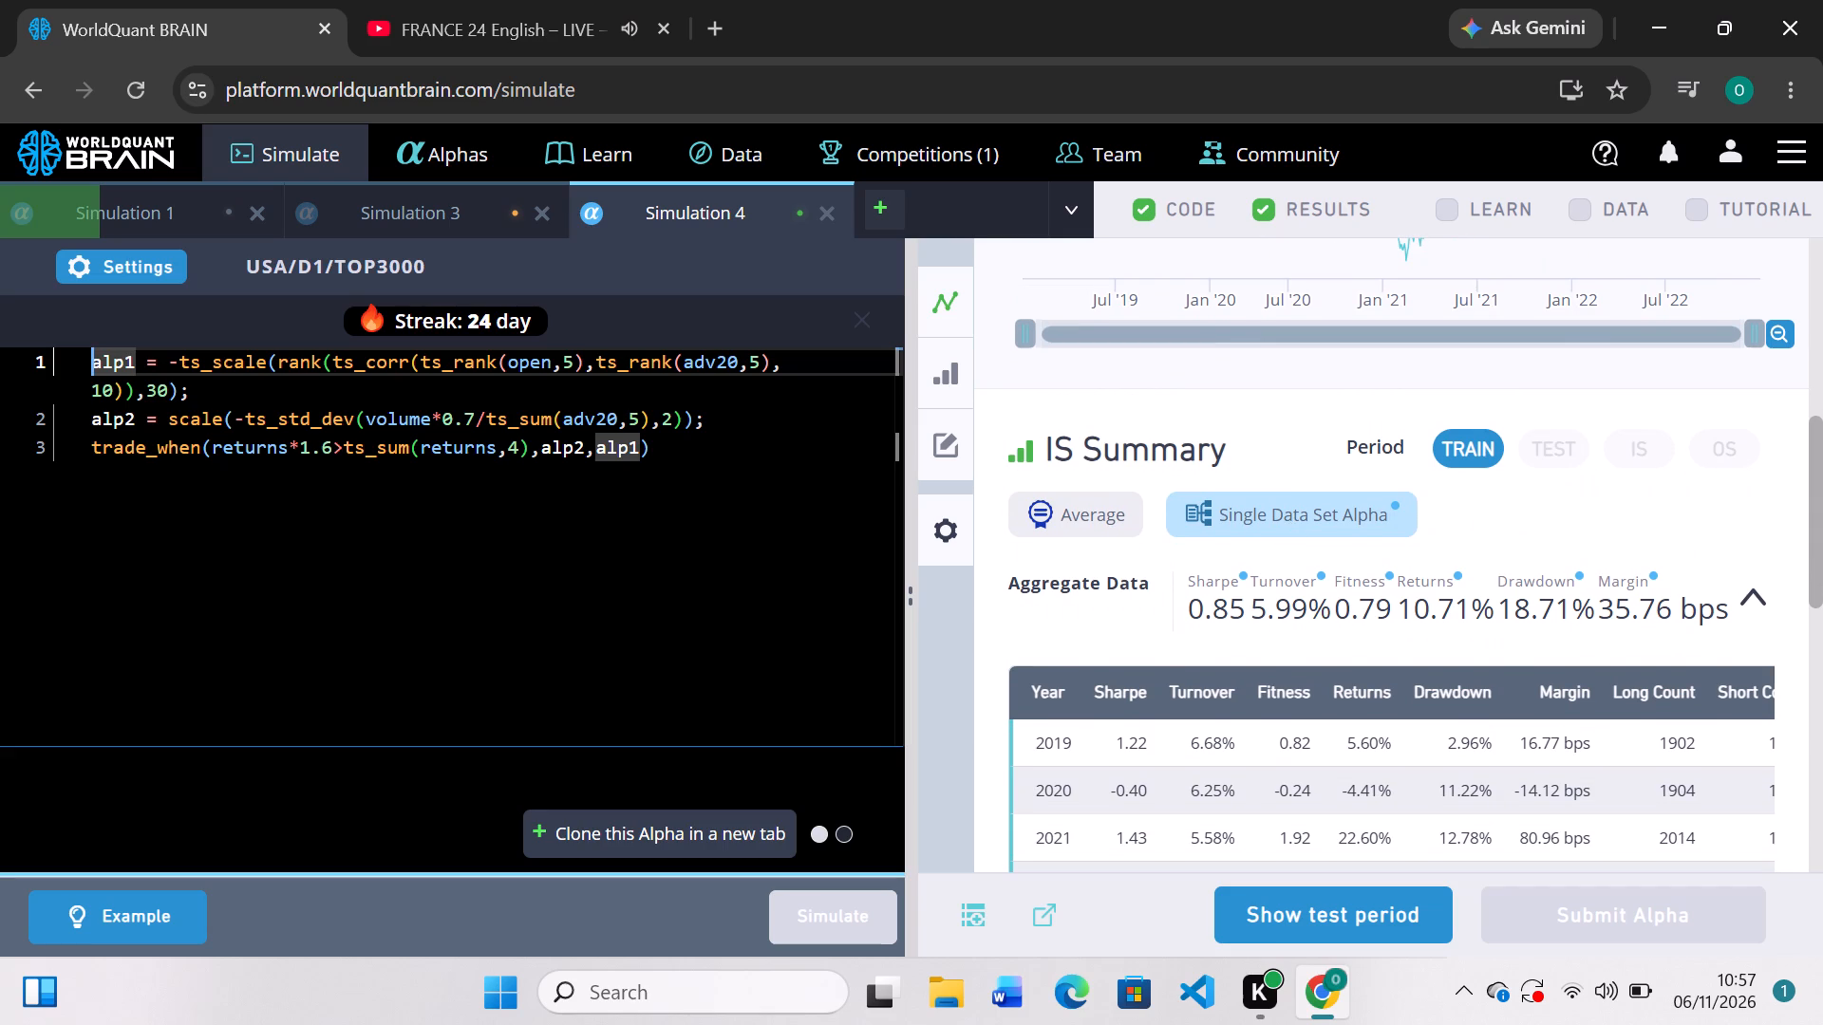
# Rewrite Simulation 3's expression as winsorize(ts_std_dev(volume*0.7/ts_mean(adv20,5),2)) and simulate it.
pyautogui.click(385, 196)
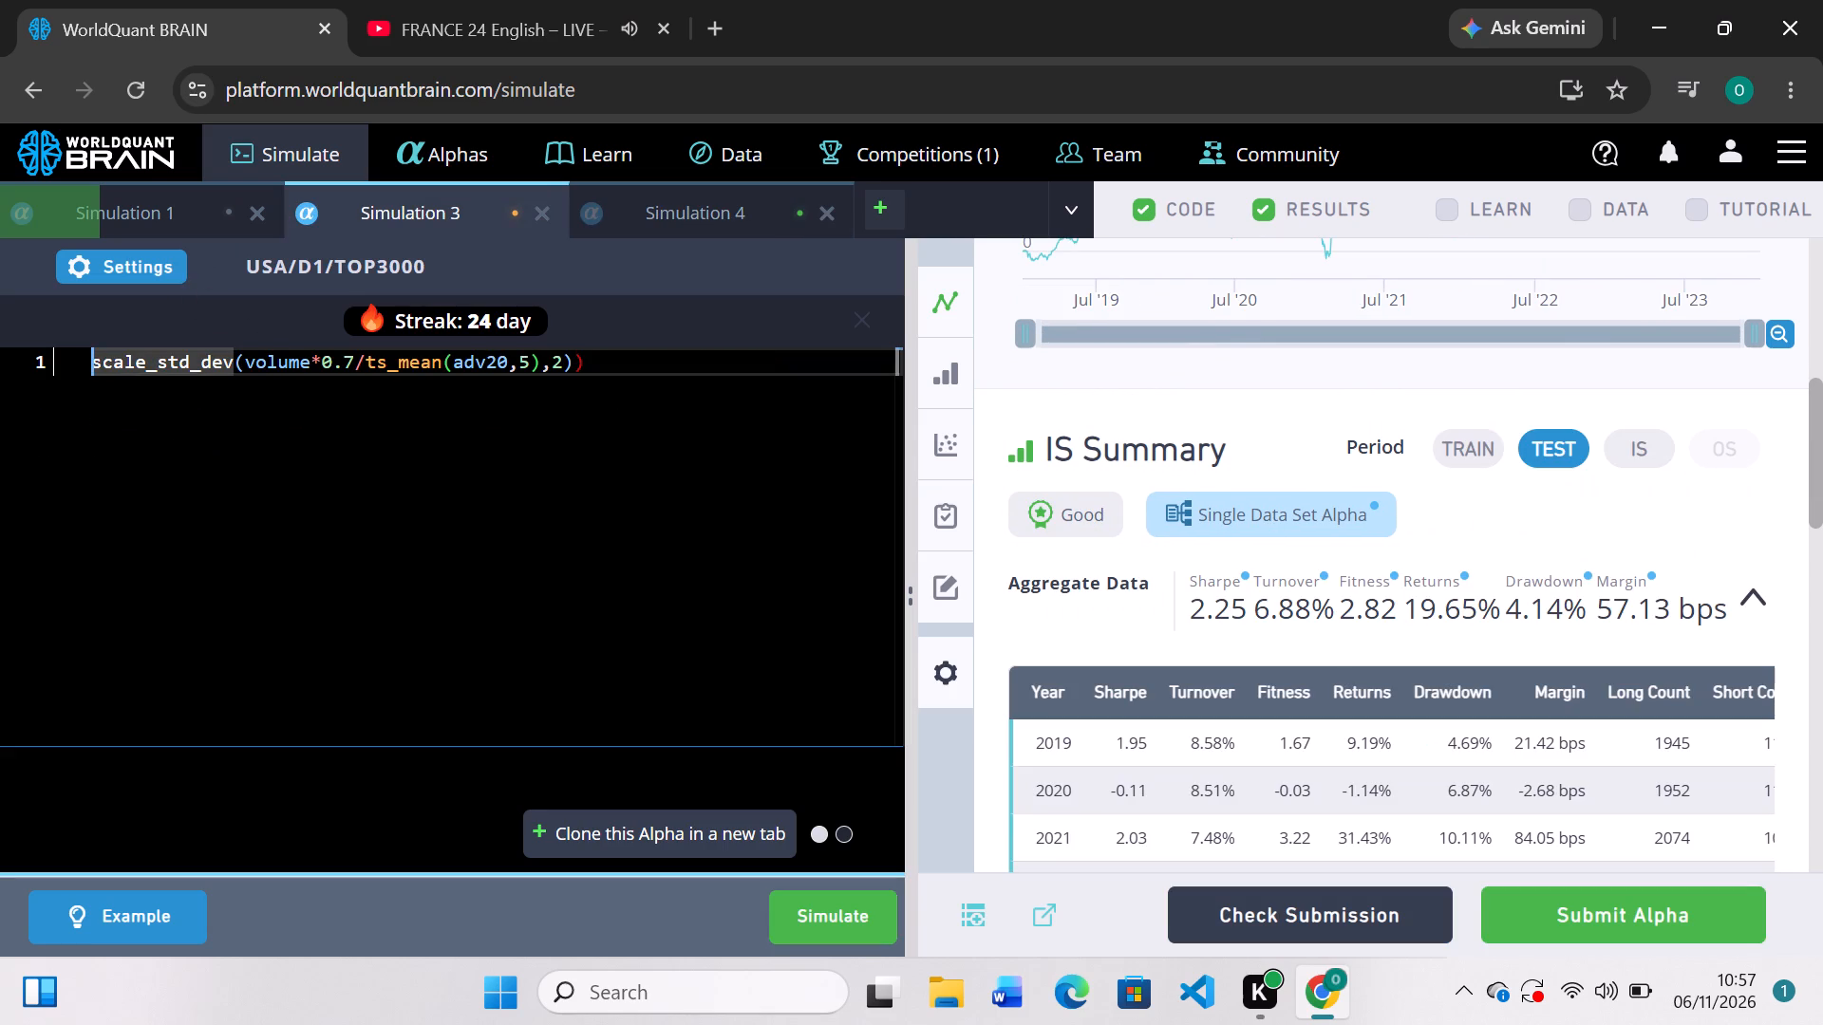
pyautogui.click(144, 361)
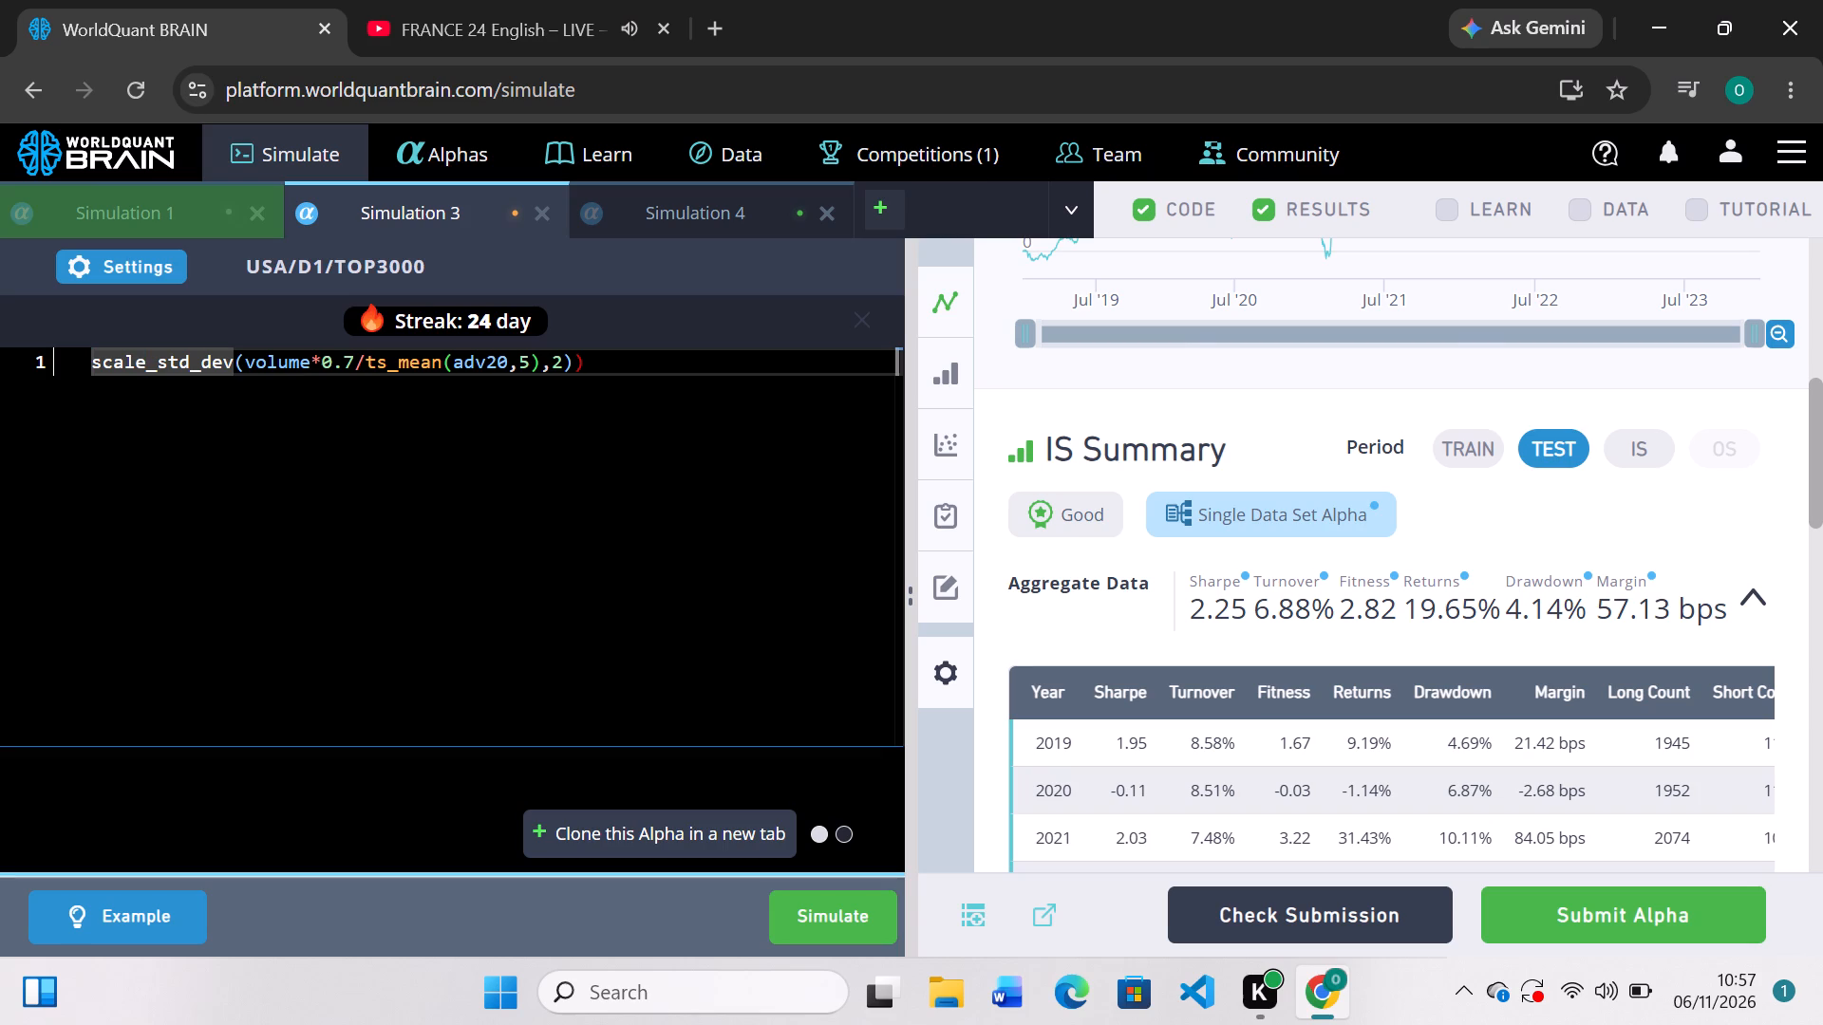
pyautogui.hotkey('shift', '(')
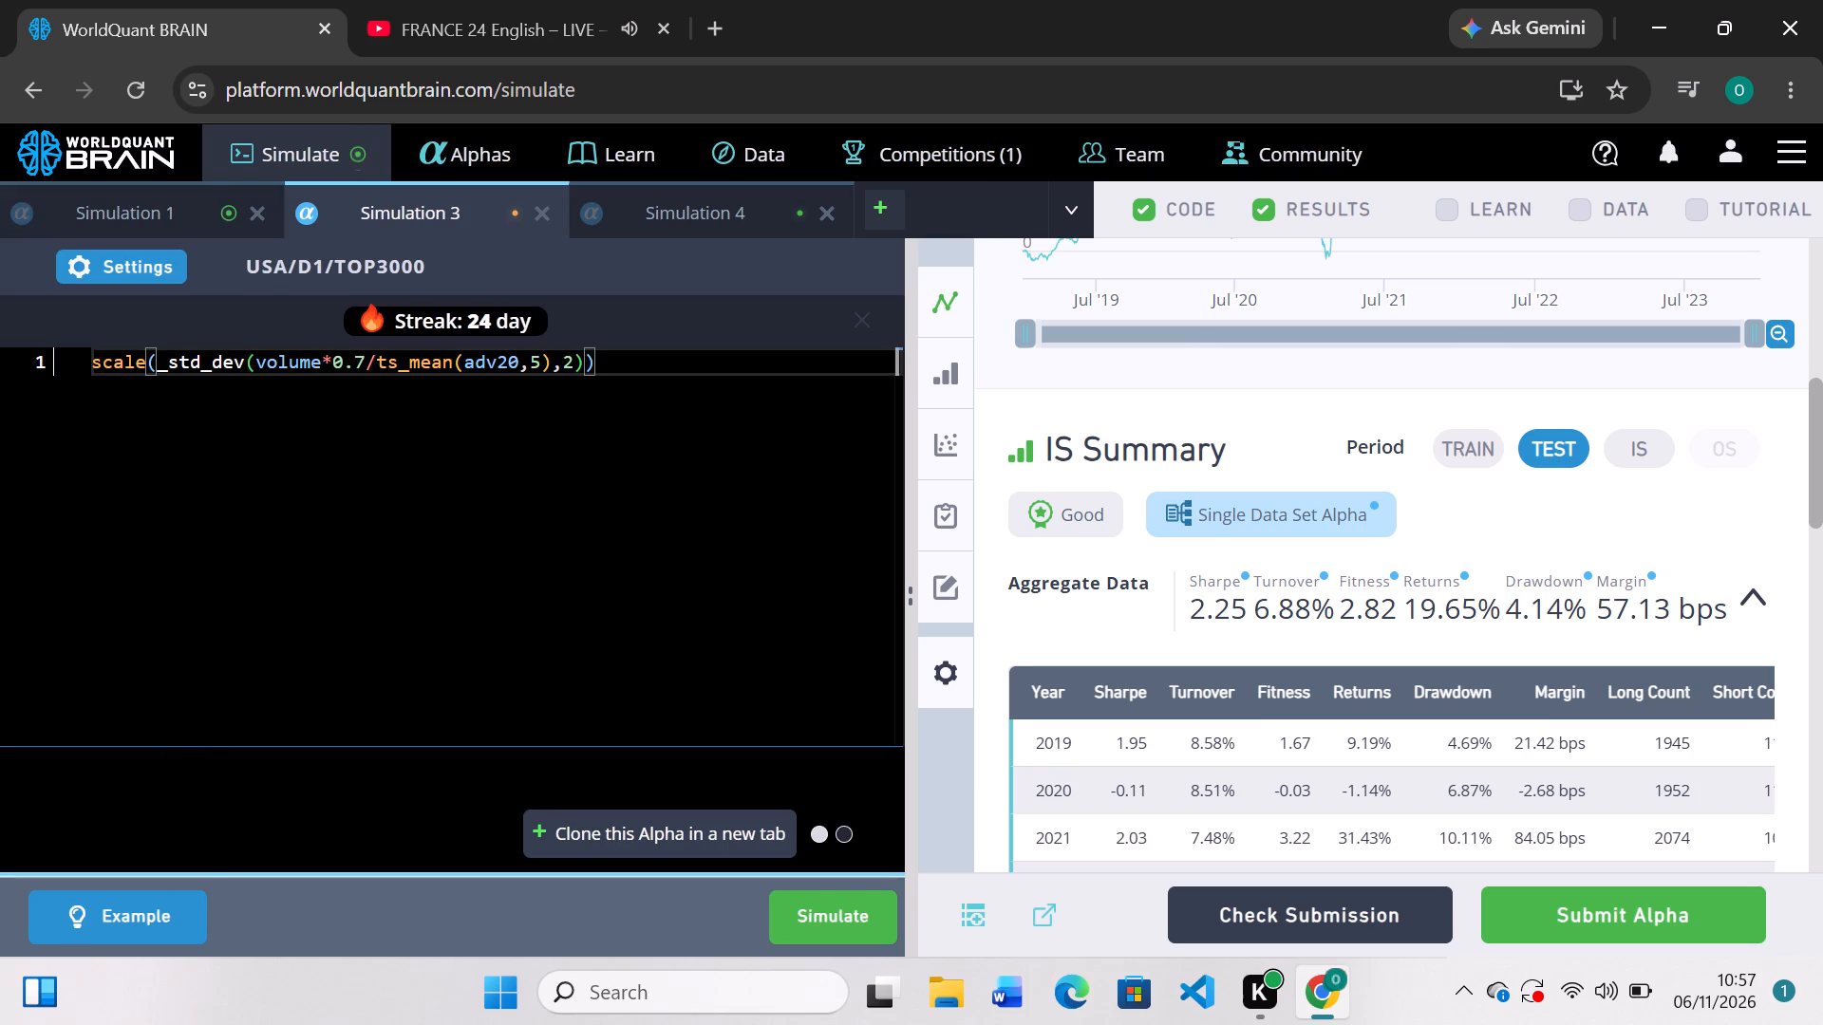
pyautogui.write('te')
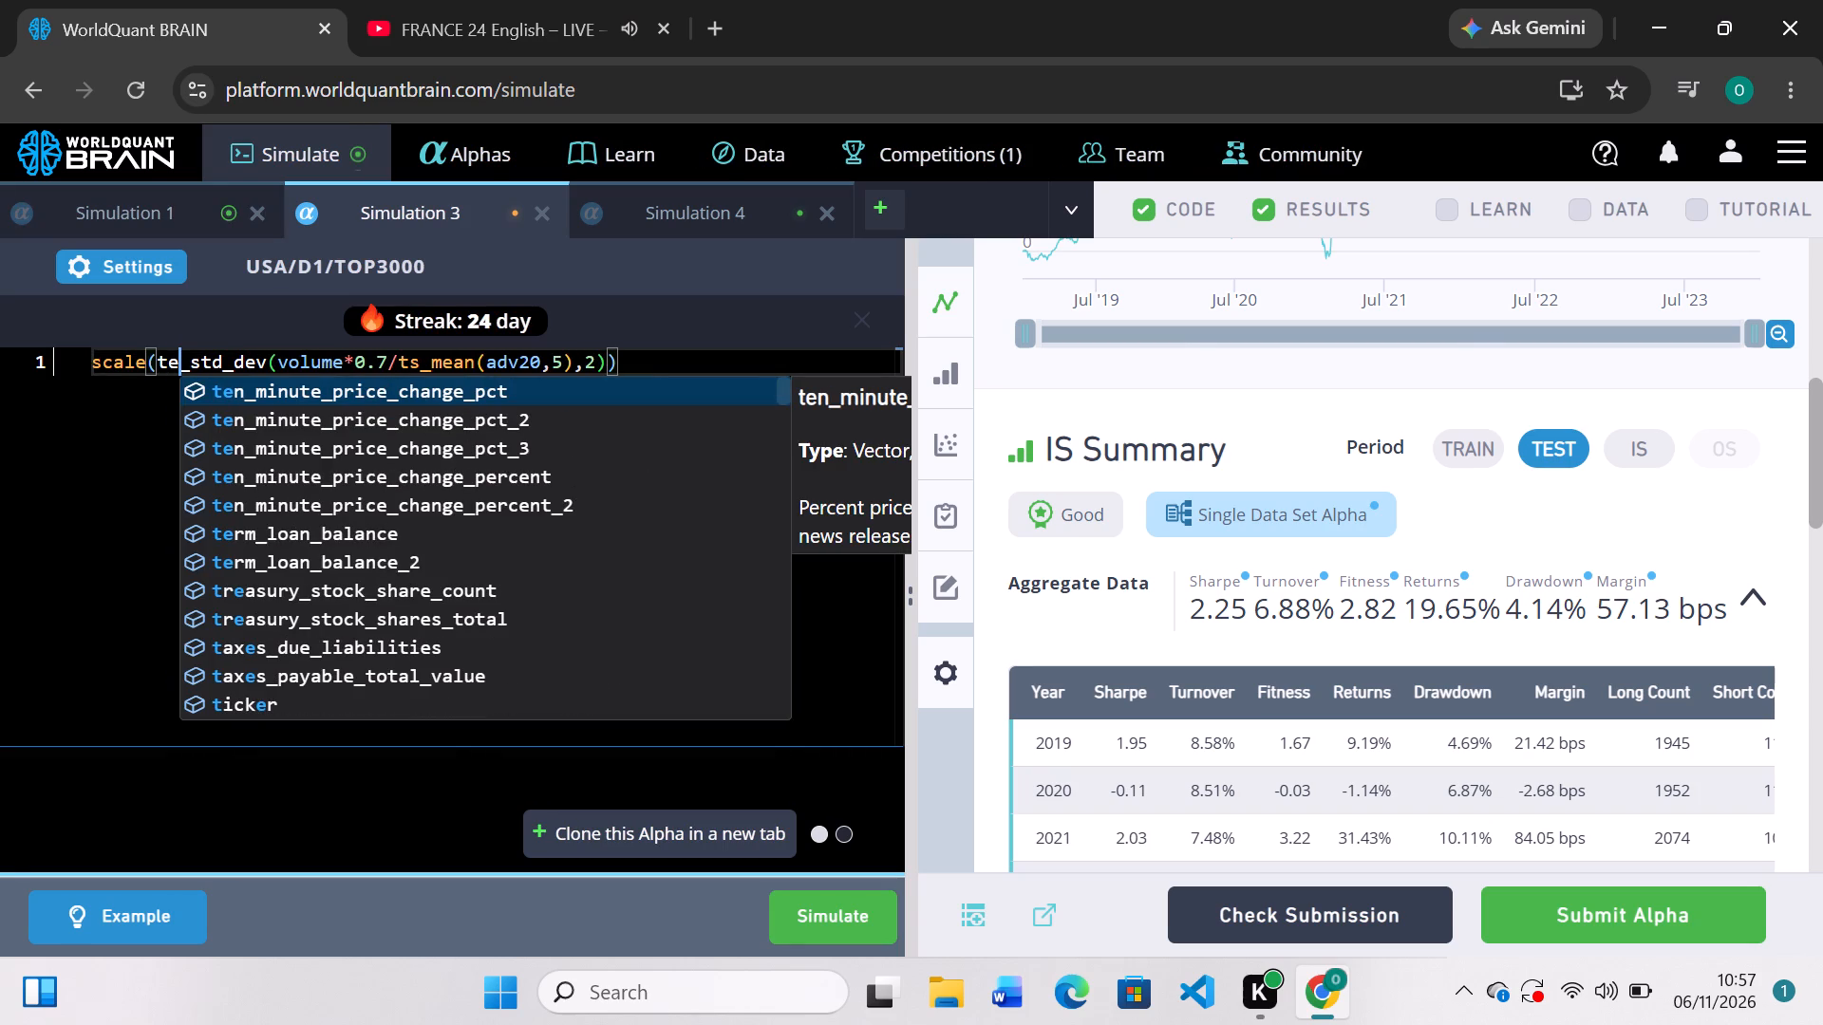
pyautogui.press('BackSpace')
pyautogui.press('s')
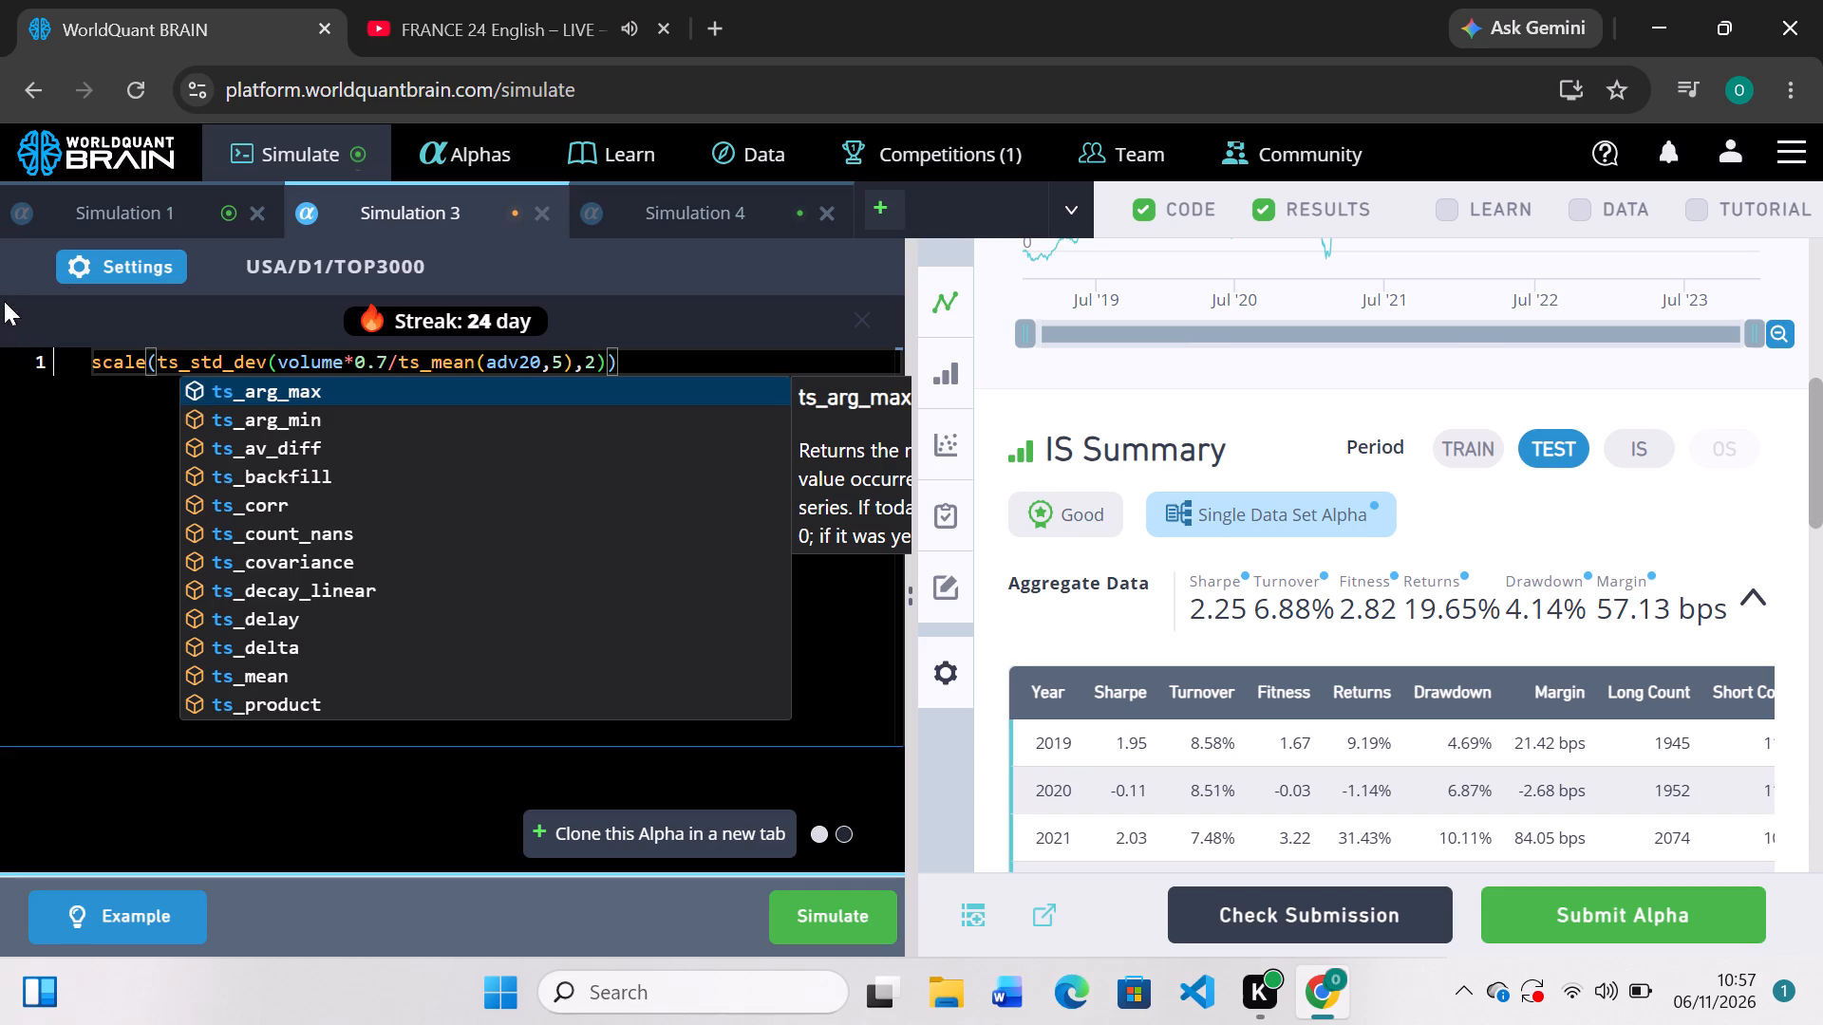
pyautogui.click(145, 363)
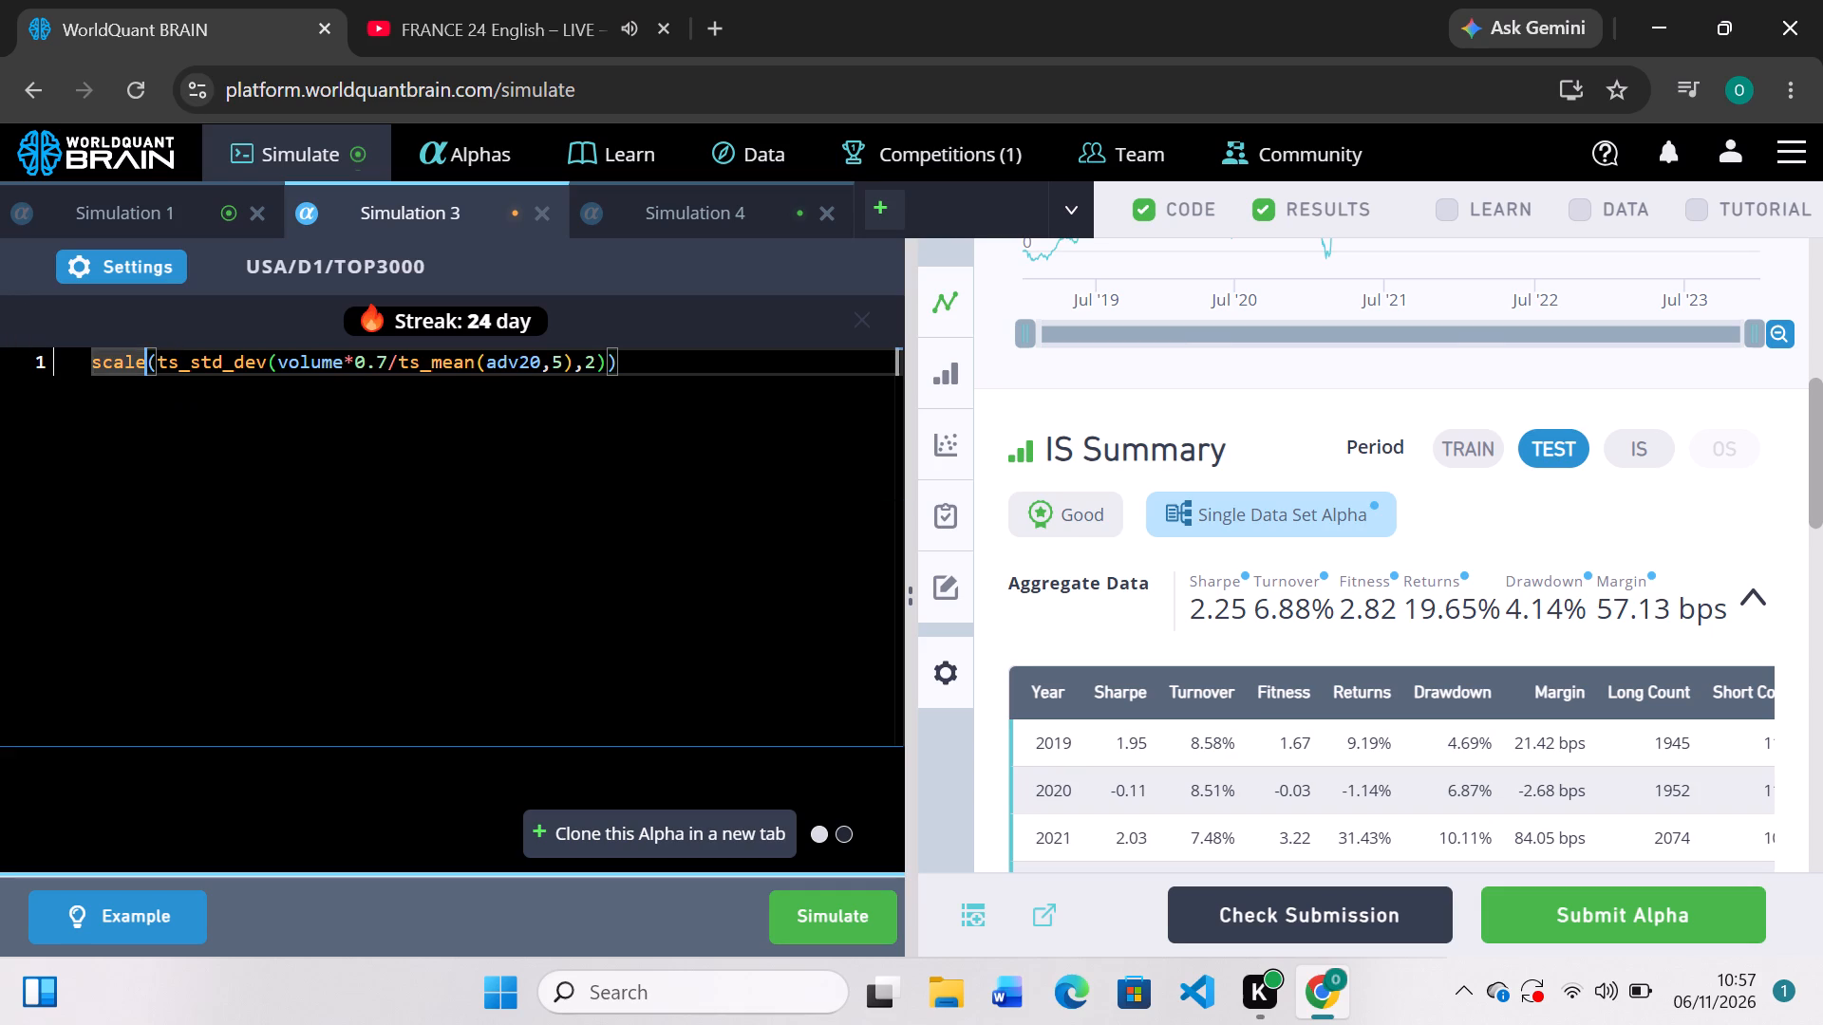
pyautogui.press('BackSpace')
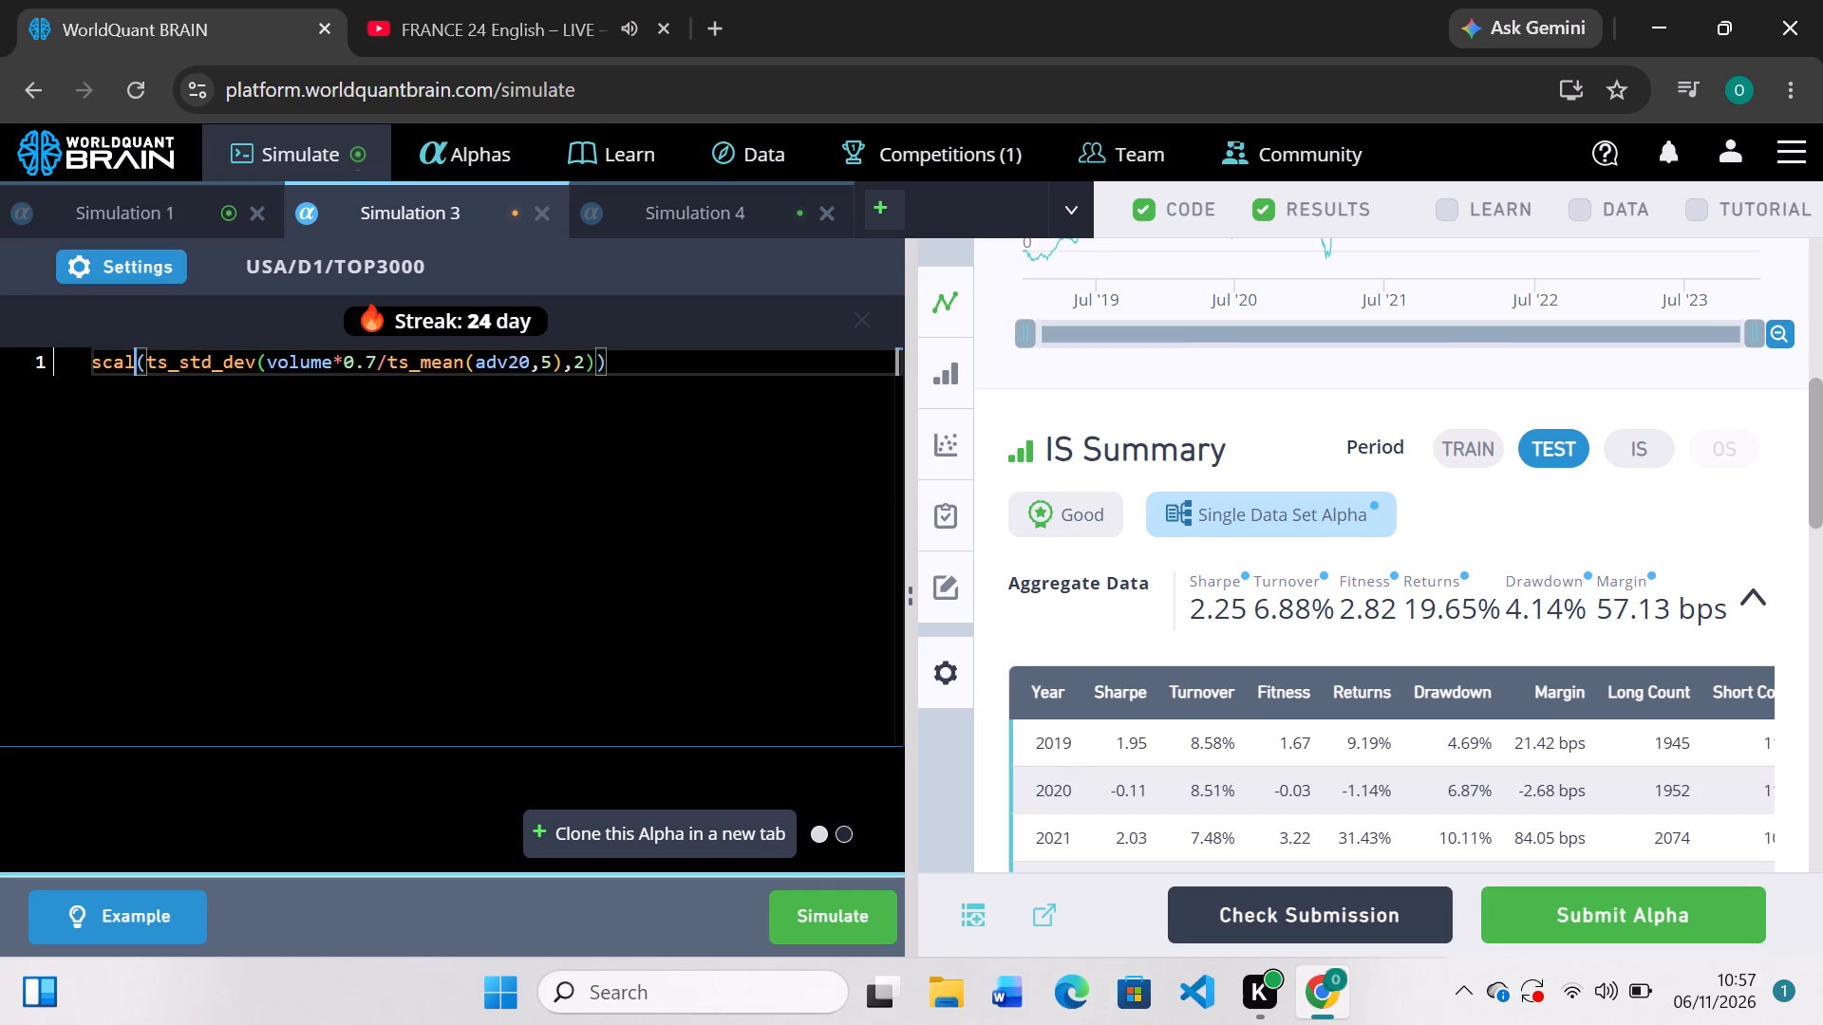
pyautogui.press('BackSpace')
pyautogui.press('BackSpace')
pyautogui.press('BackSpace')
pyautogui.press('BackSpace')
pyautogui.write('win')
pyautogui.press('Tab')
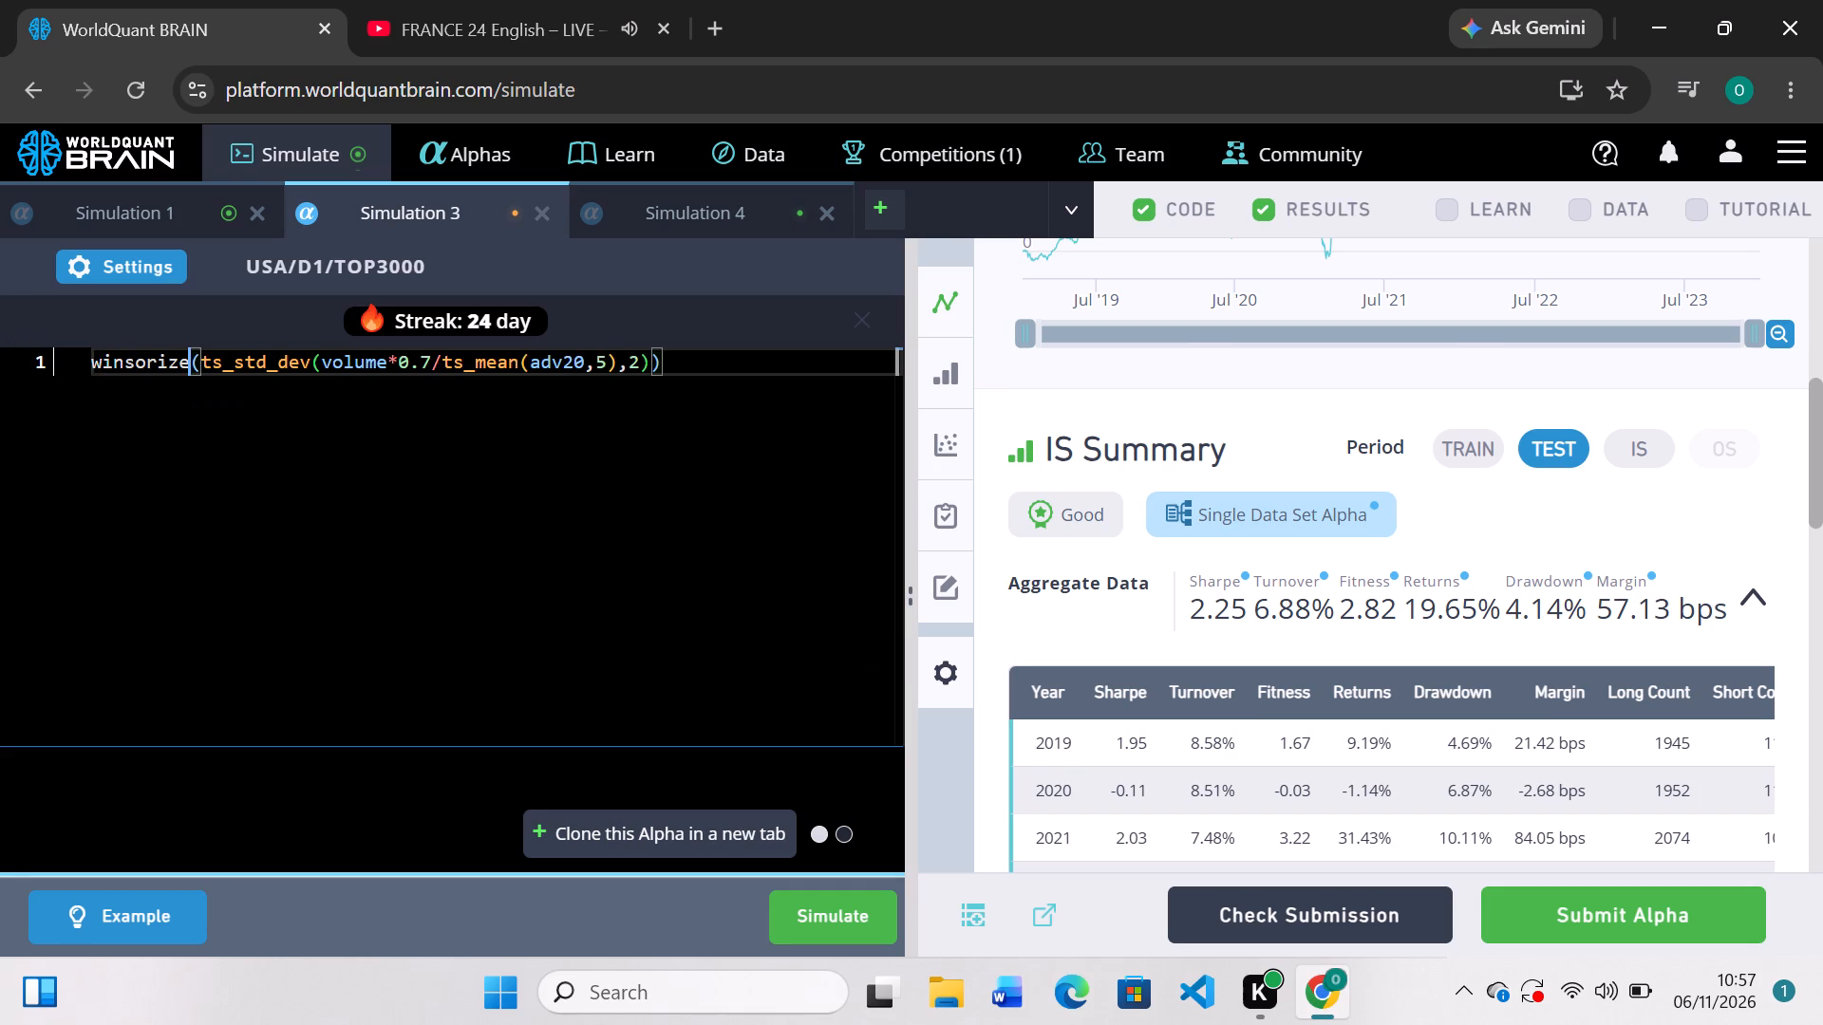
pyautogui.click(813, 920)
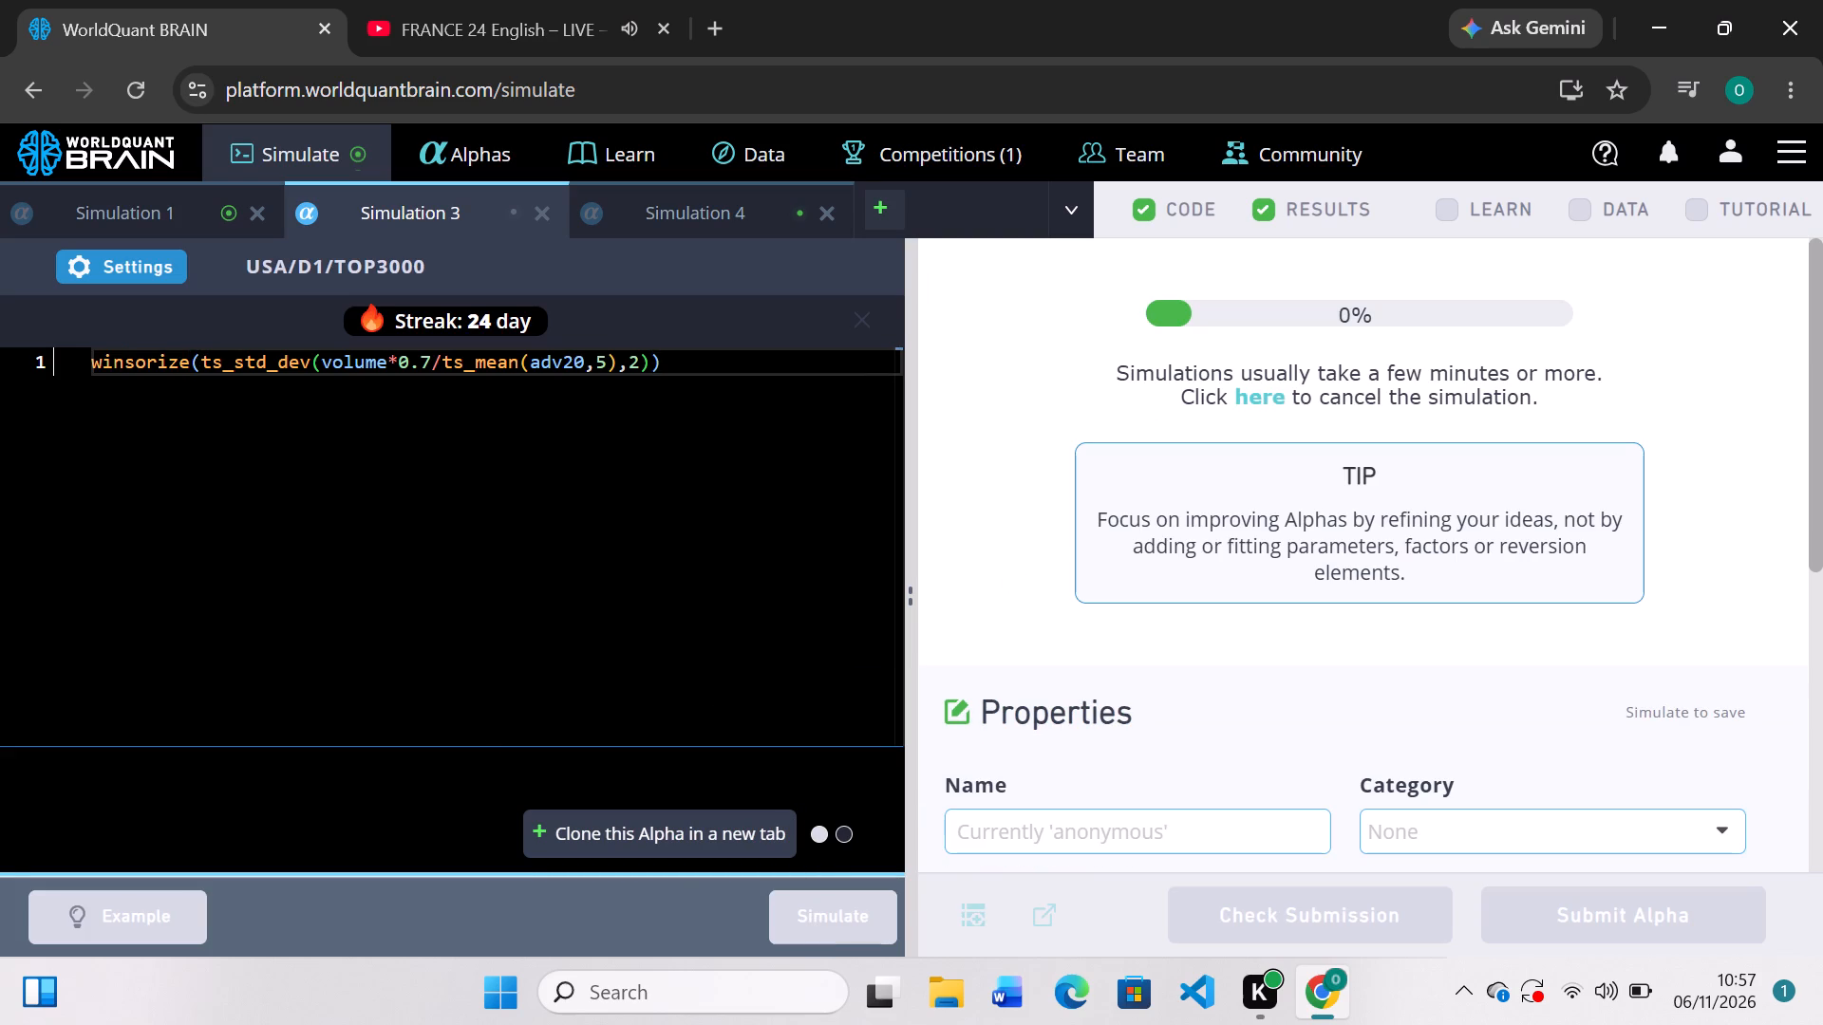
# Check Simulation 1's PnL chart, change the multiplication between its rank and scale terms to subtraction, and simulate the alpha.
pyautogui.click(179, 212)
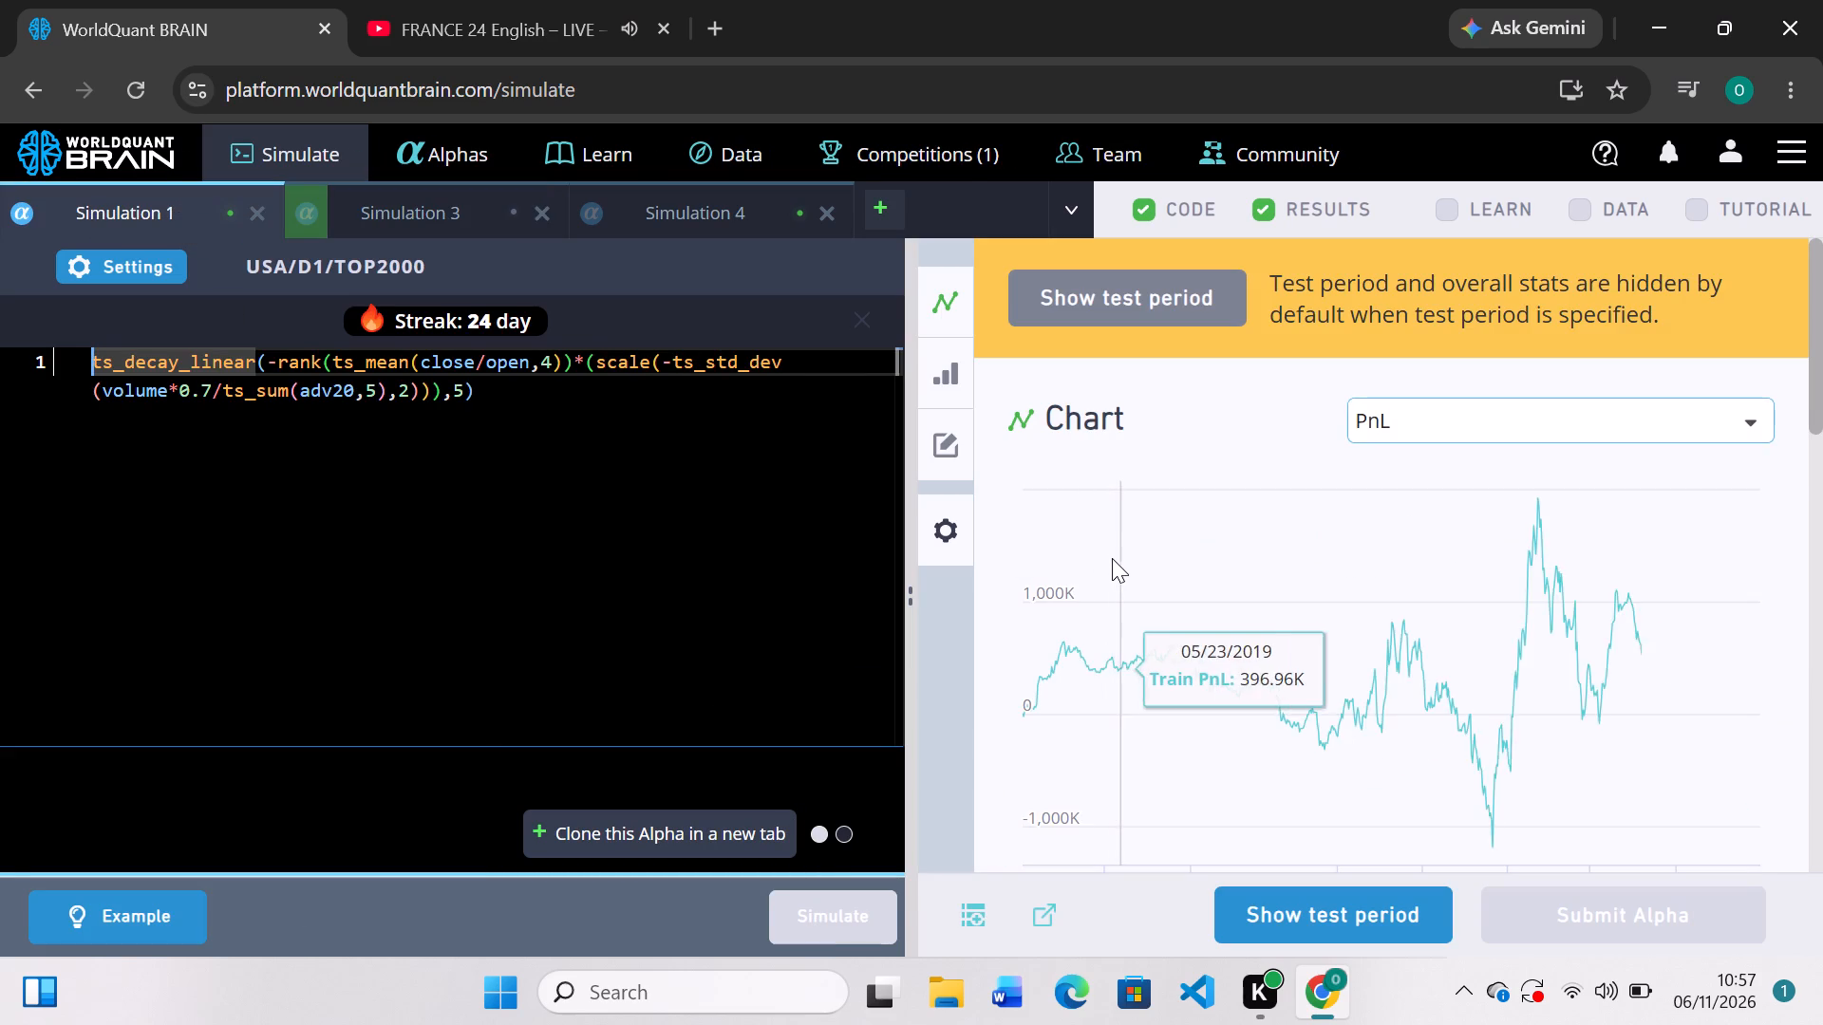
pyautogui.scroll(-2, 1112, 558)
pyautogui.scroll(2, 1112, 558)
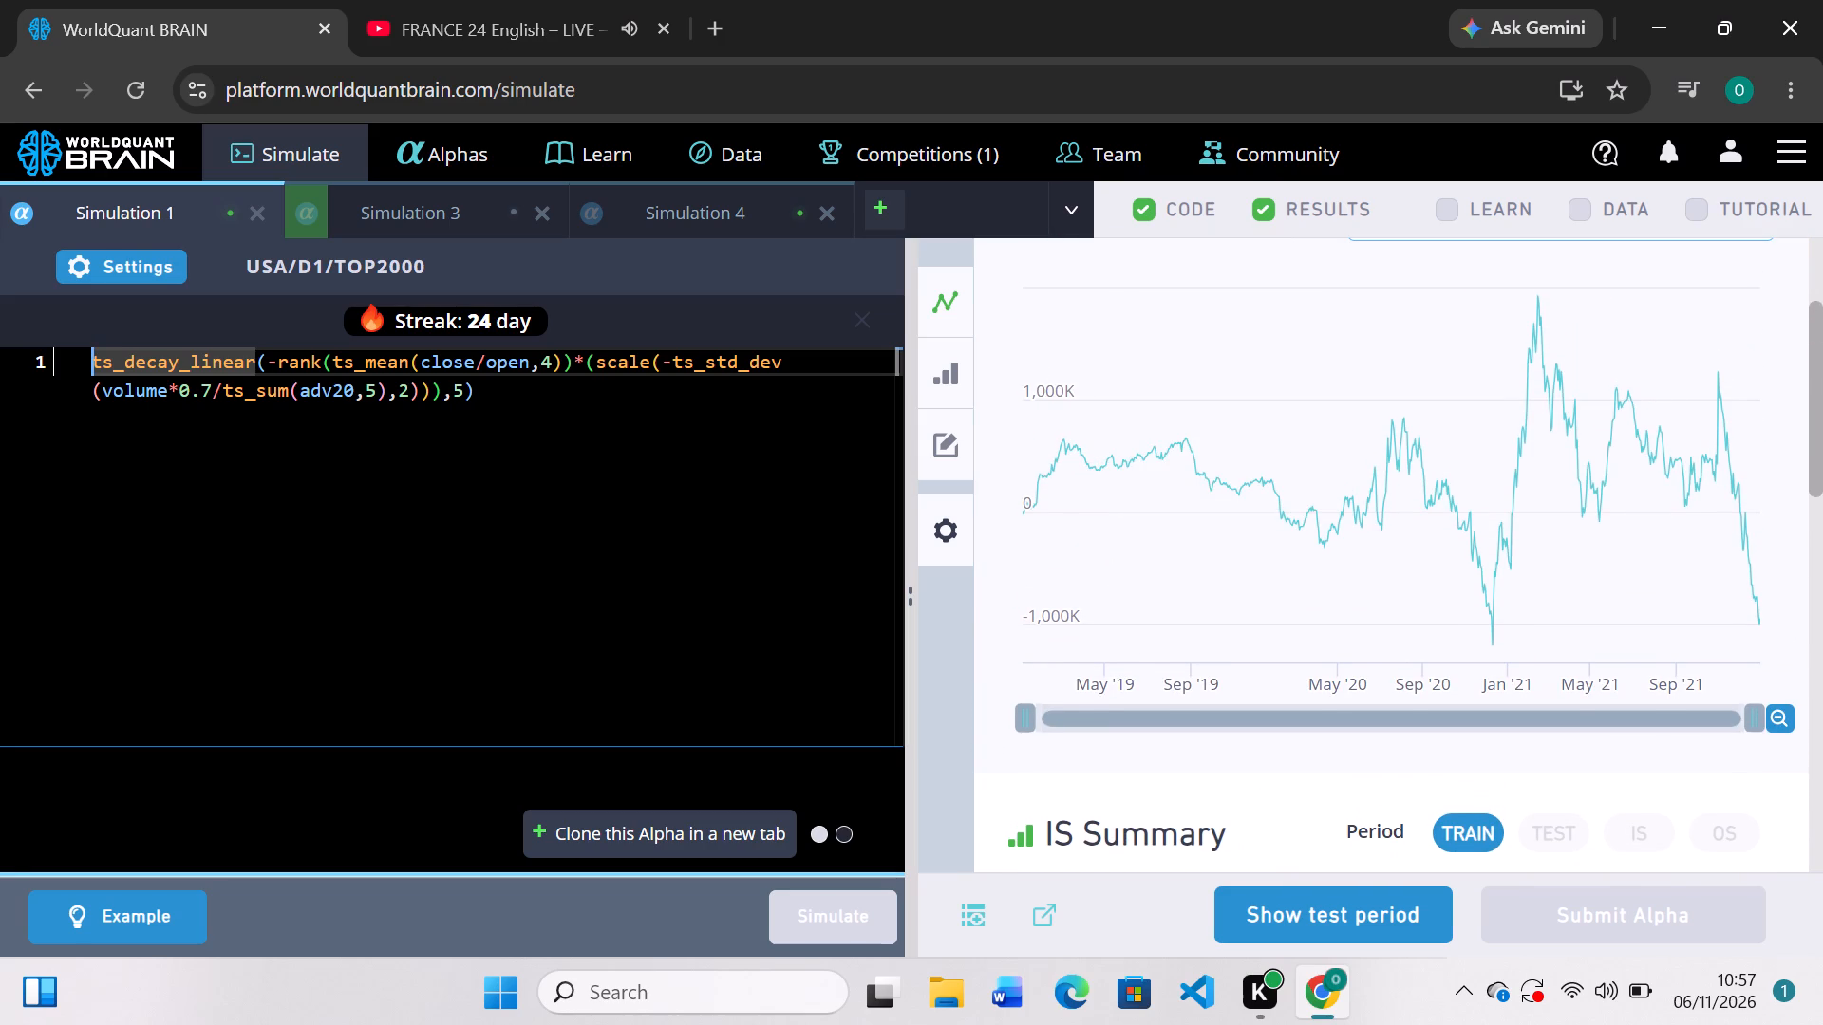
pyautogui.click(585, 358)
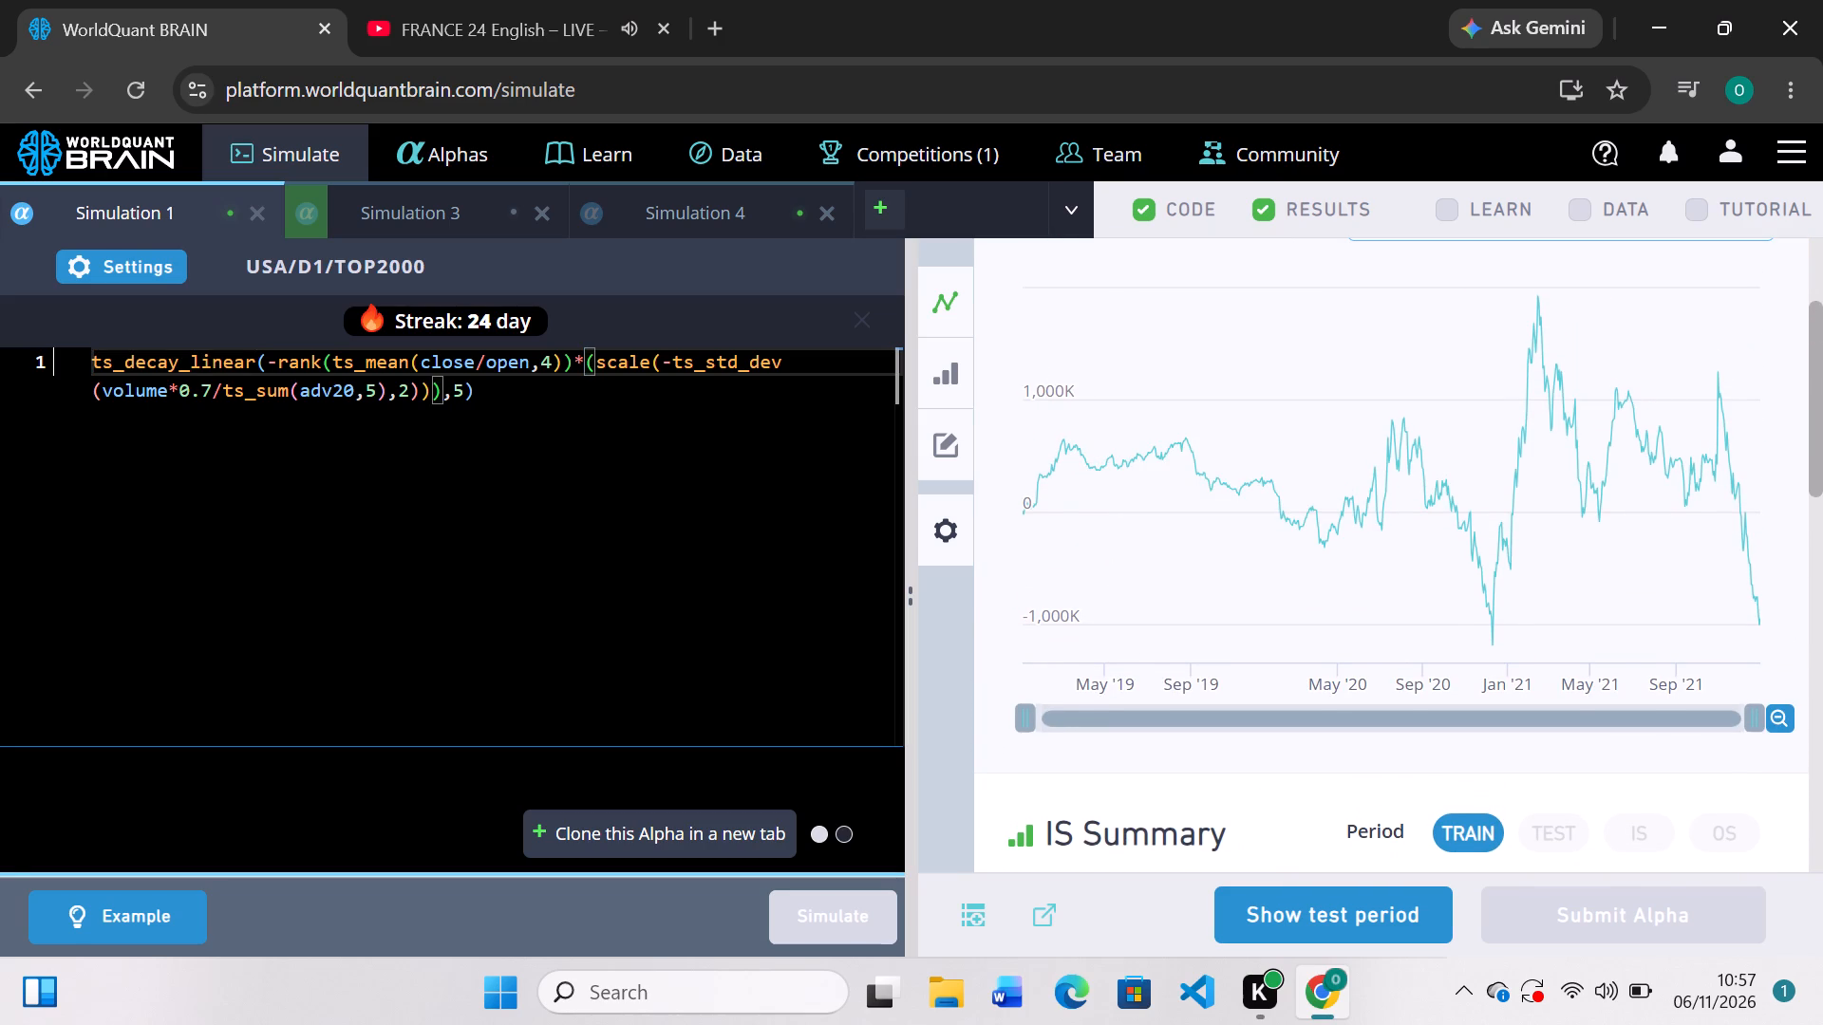
pyautogui.press('BackSpace')
pyautogui.press('-')
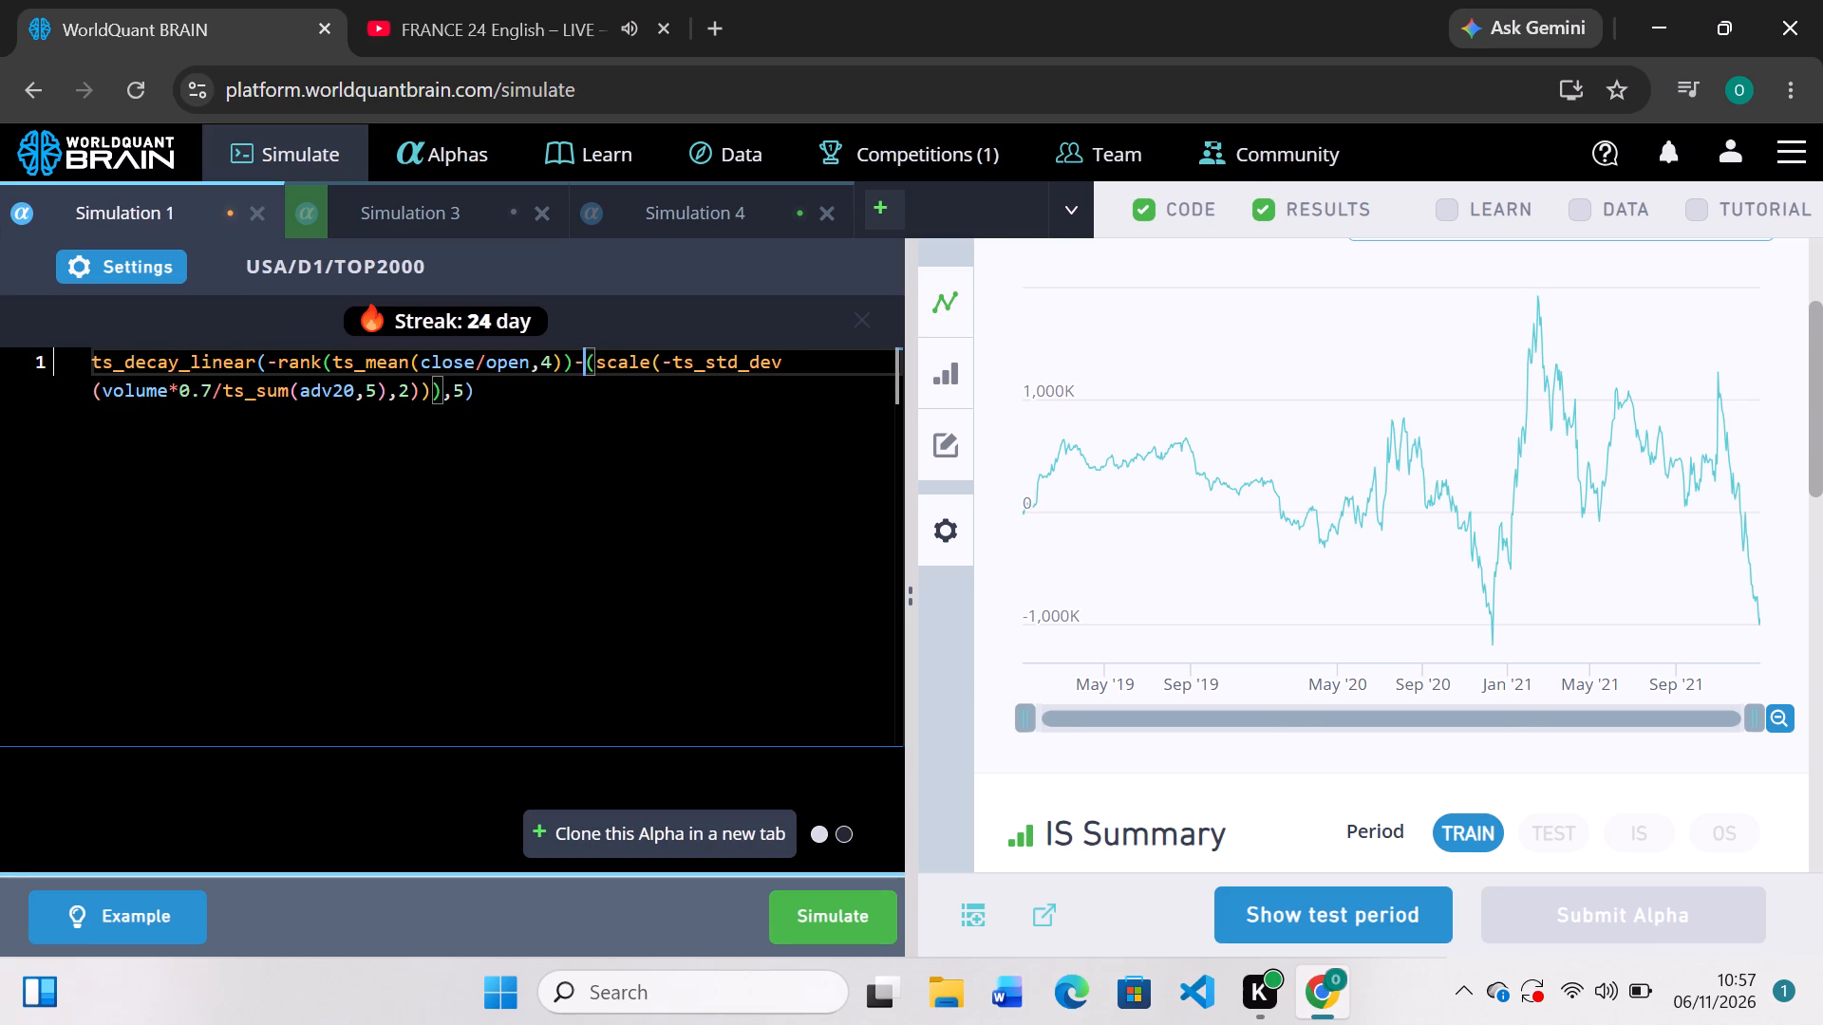
pyautogui.click(841, 924)
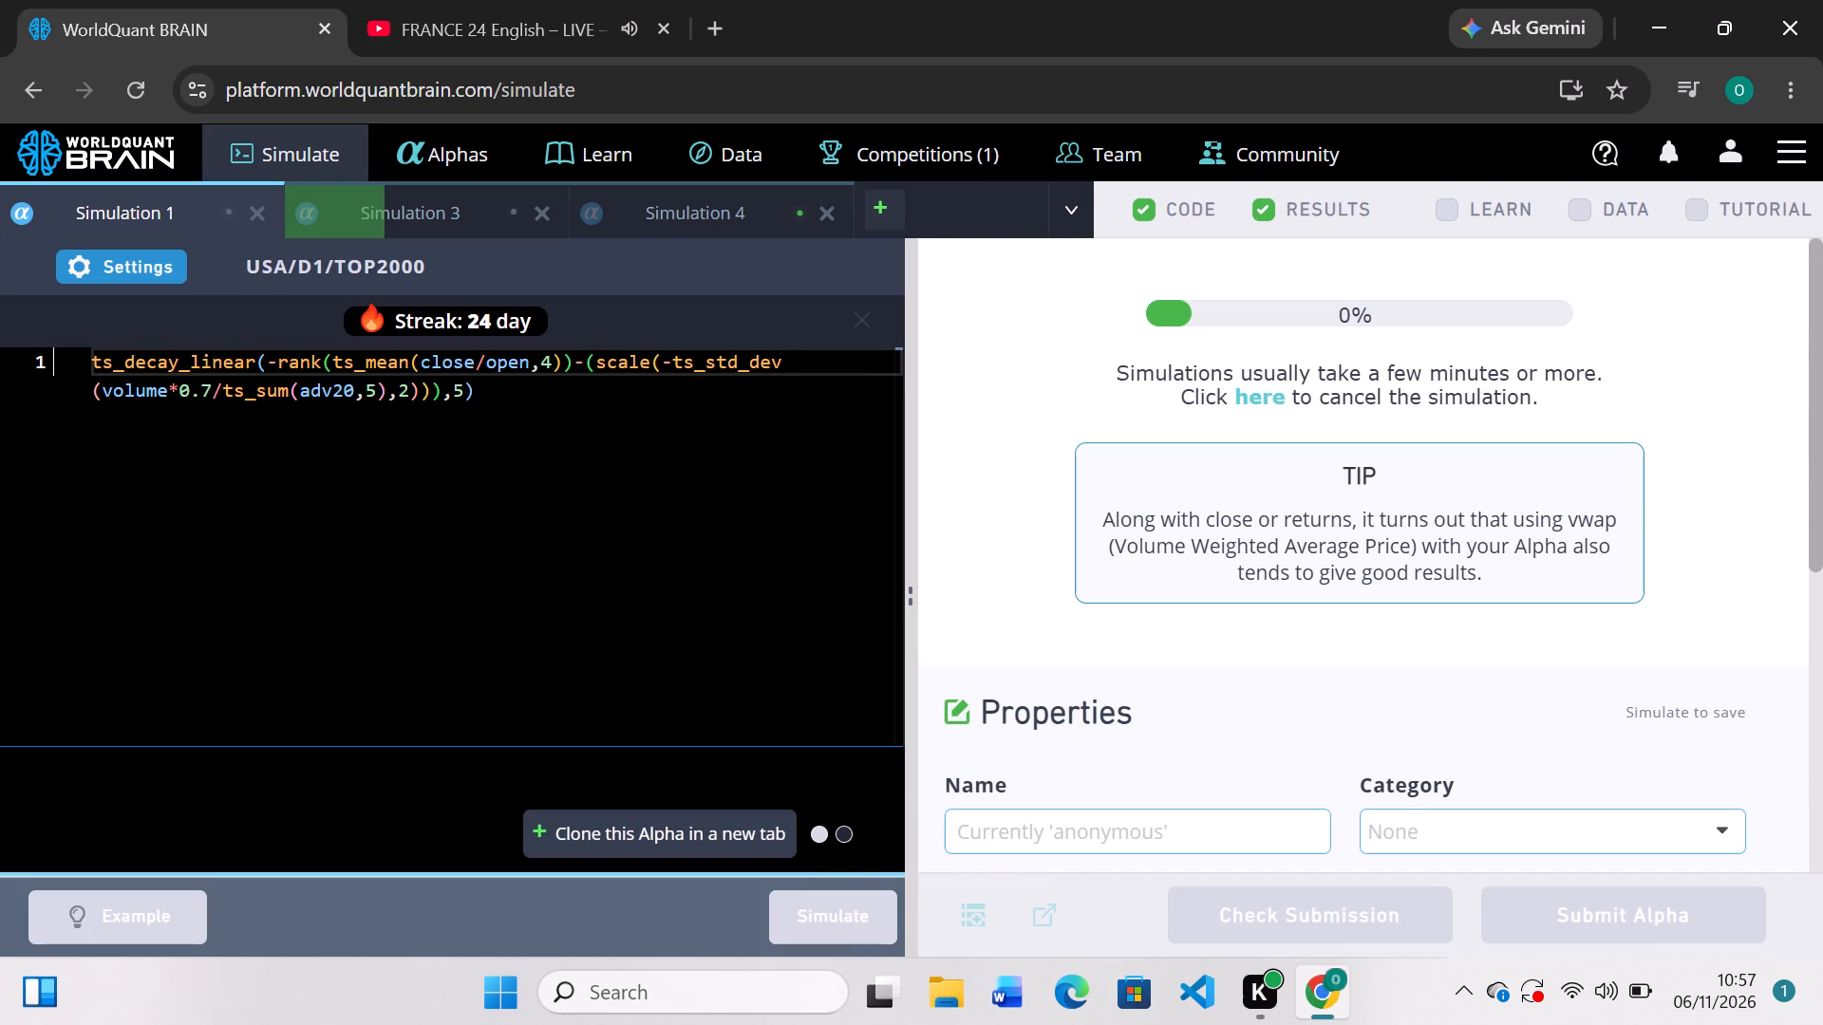
# Review Simulation 4's train results, remove the *1.6 multiplier from returns in its trade_when condition, and simulate the alpha.
pyautogui.click(739, 213)
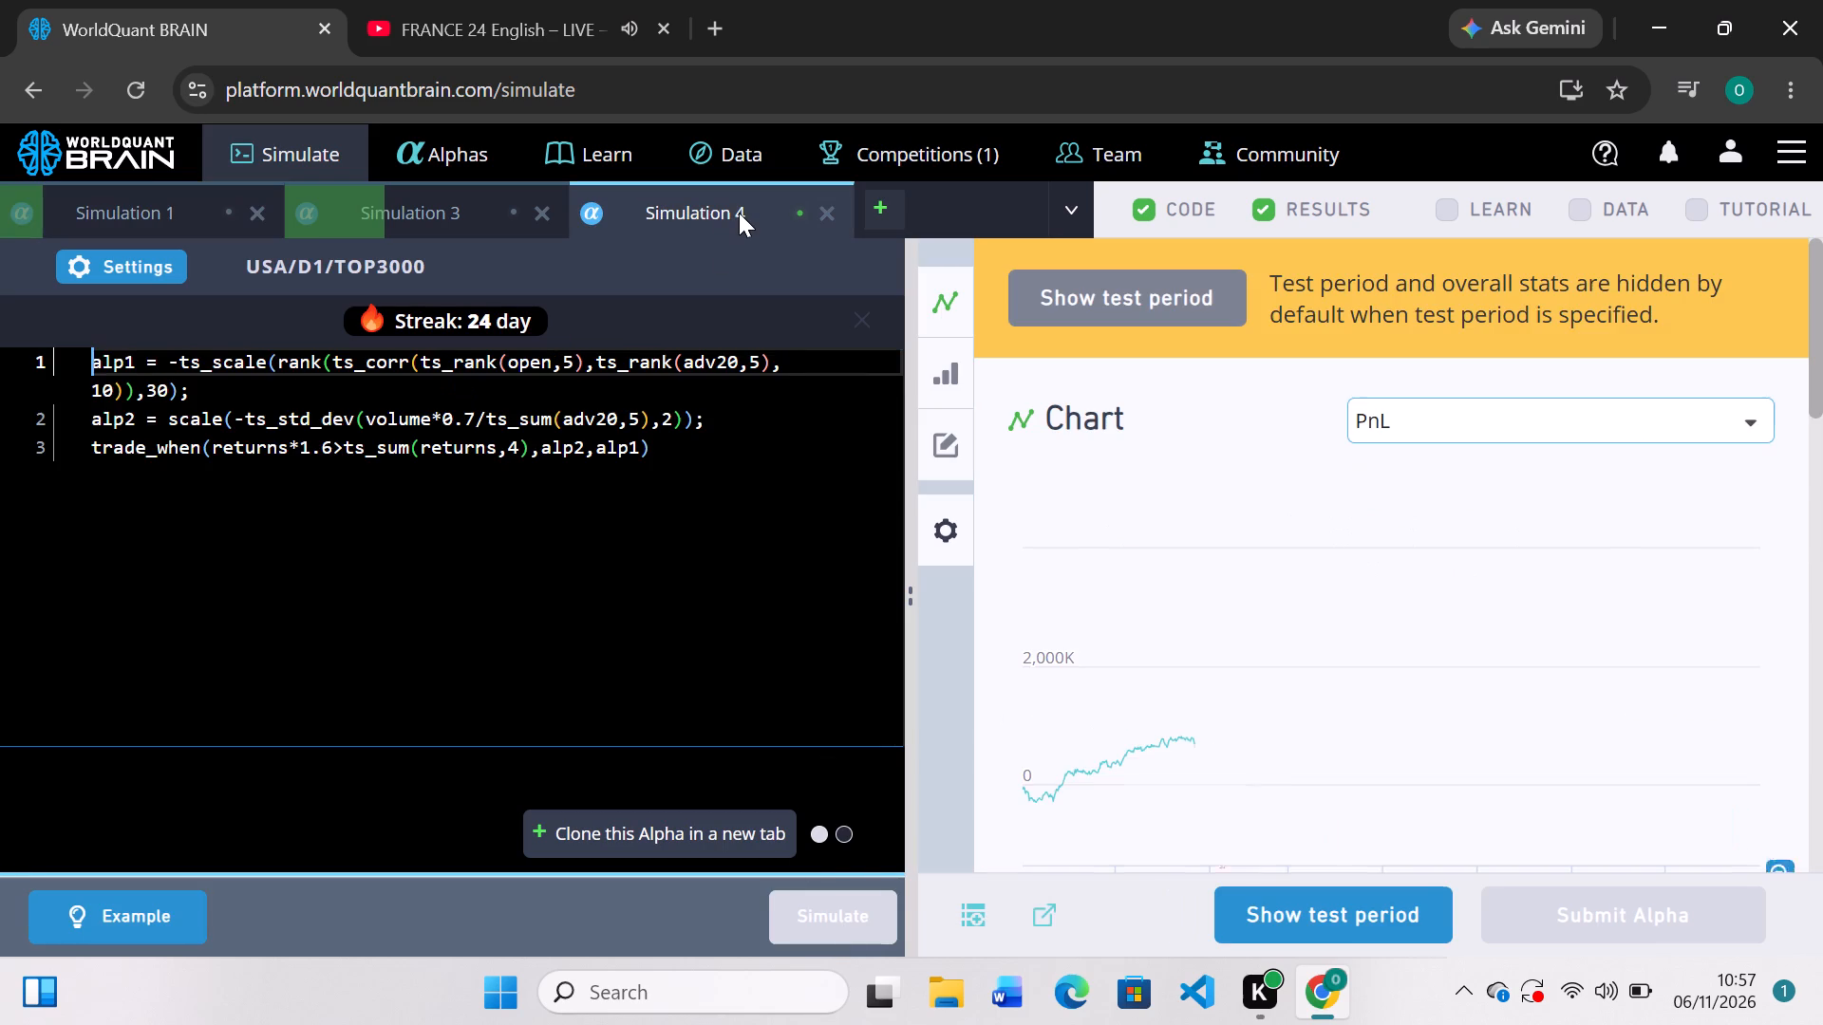
pyautogui.scroll(-3, 1337, 480)
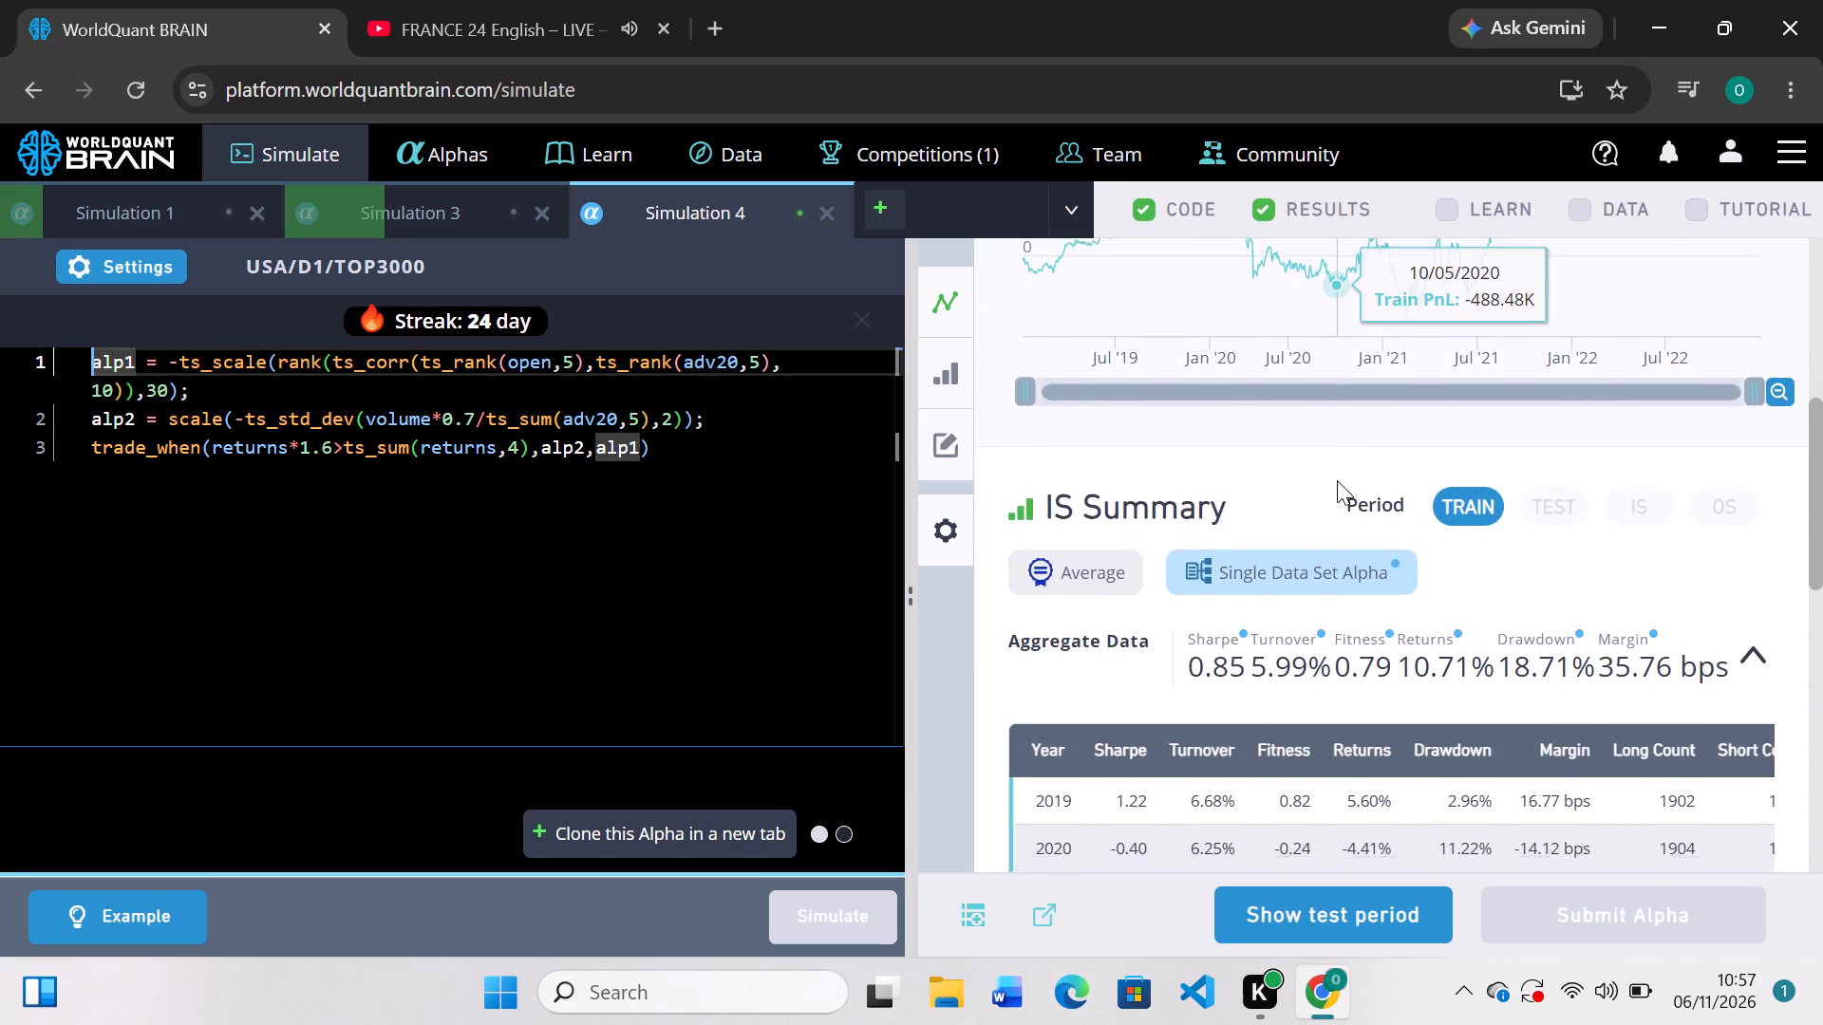
pyautogui.scroll(2, 1337, 480)
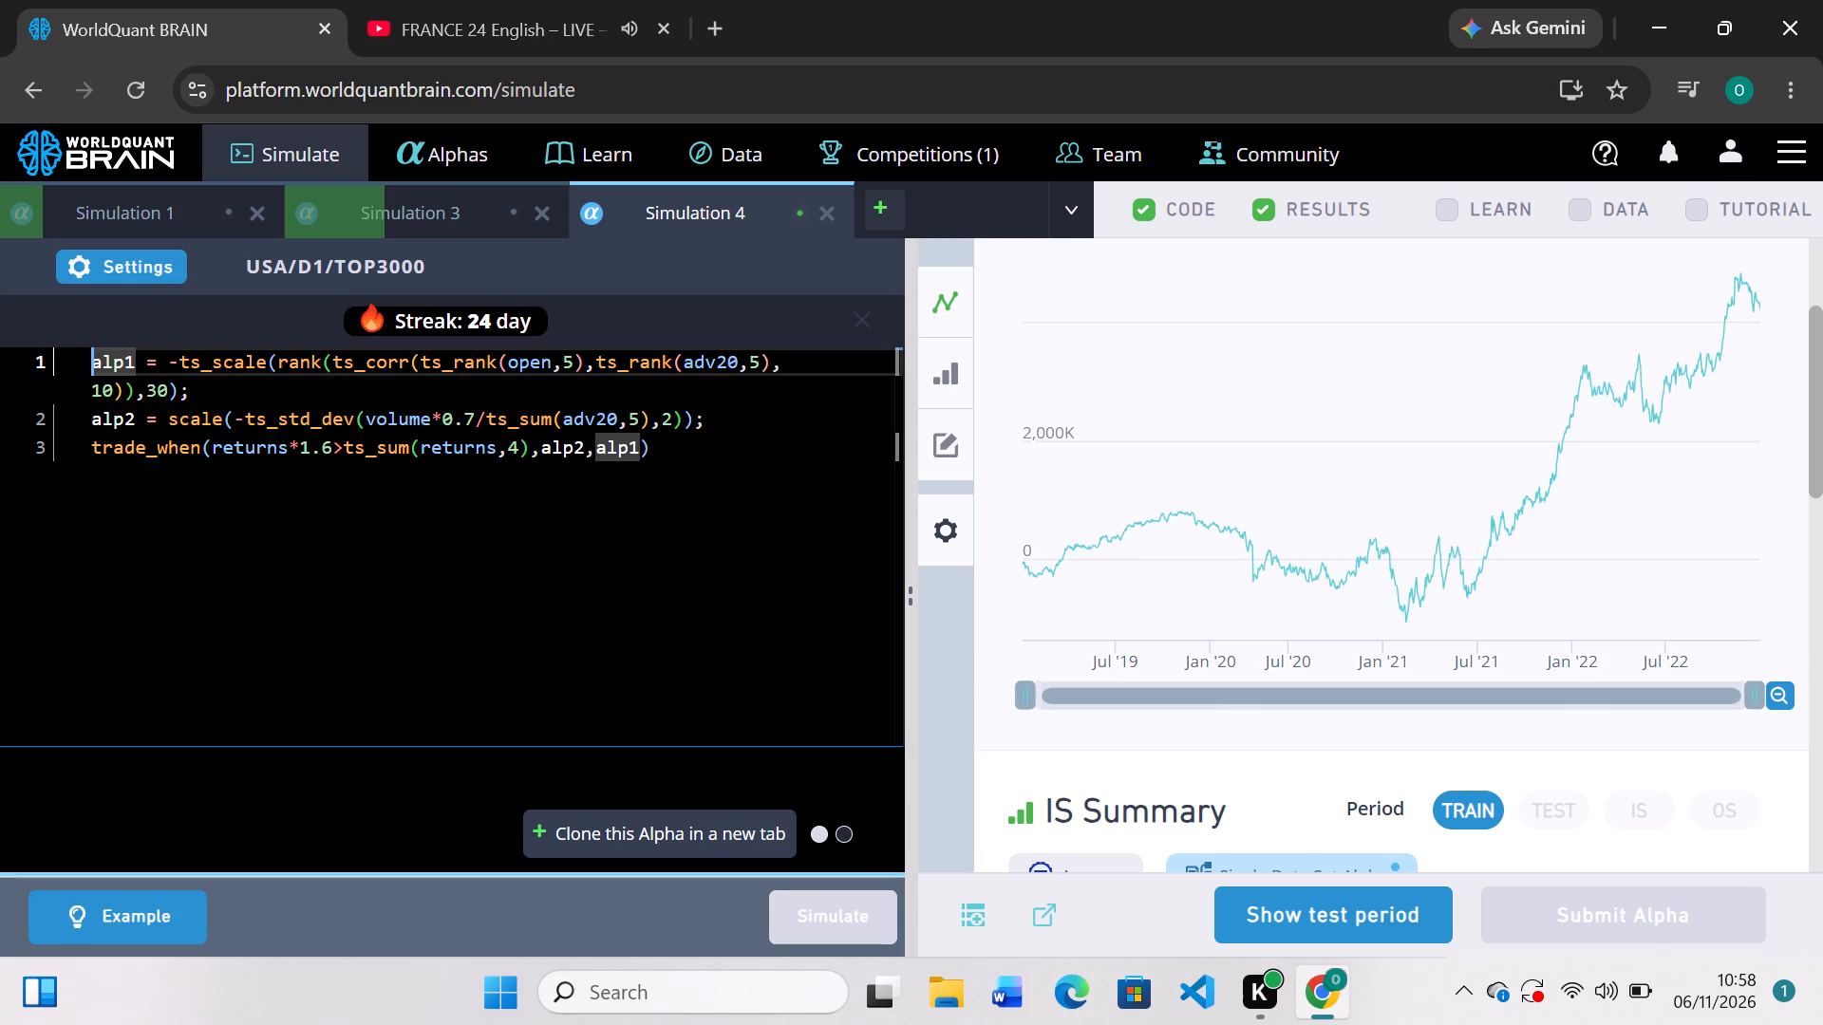
pyautogui.click(333, 451)
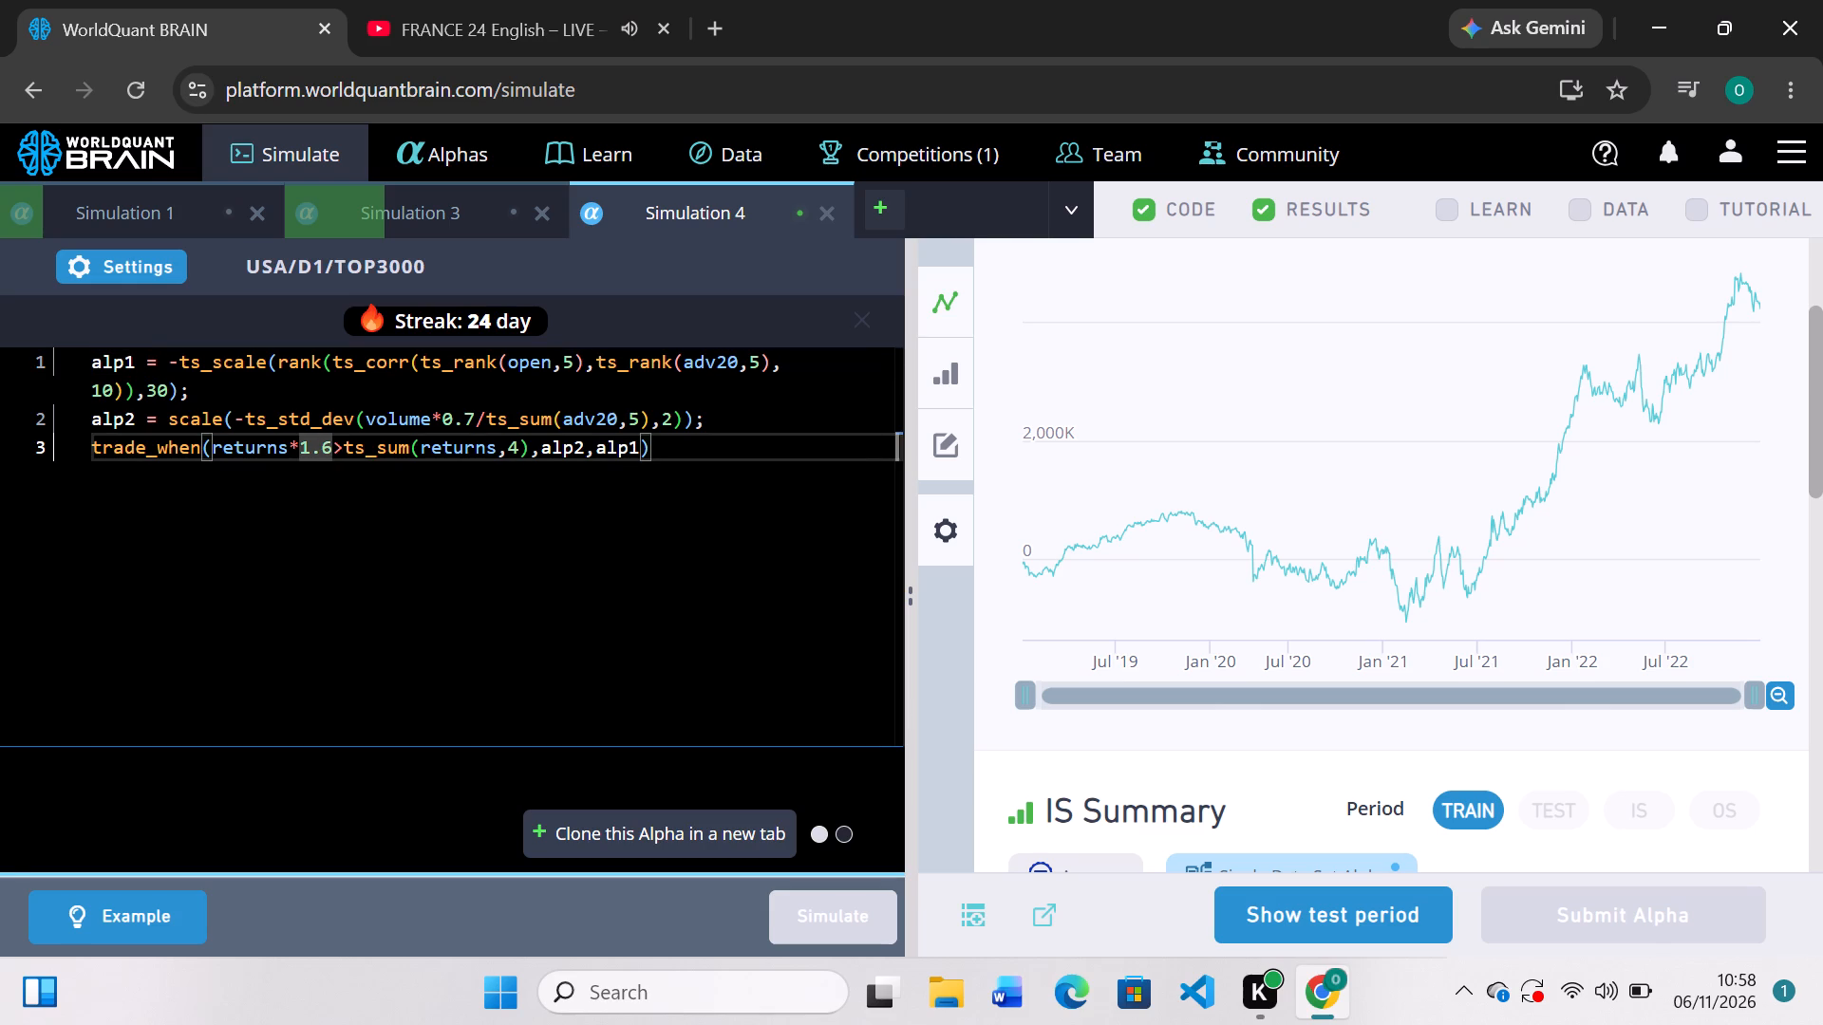
pyautogui.press('BackSpace')
pyautogui.press('BackSpace')
pyautogui.press('BackSpace')
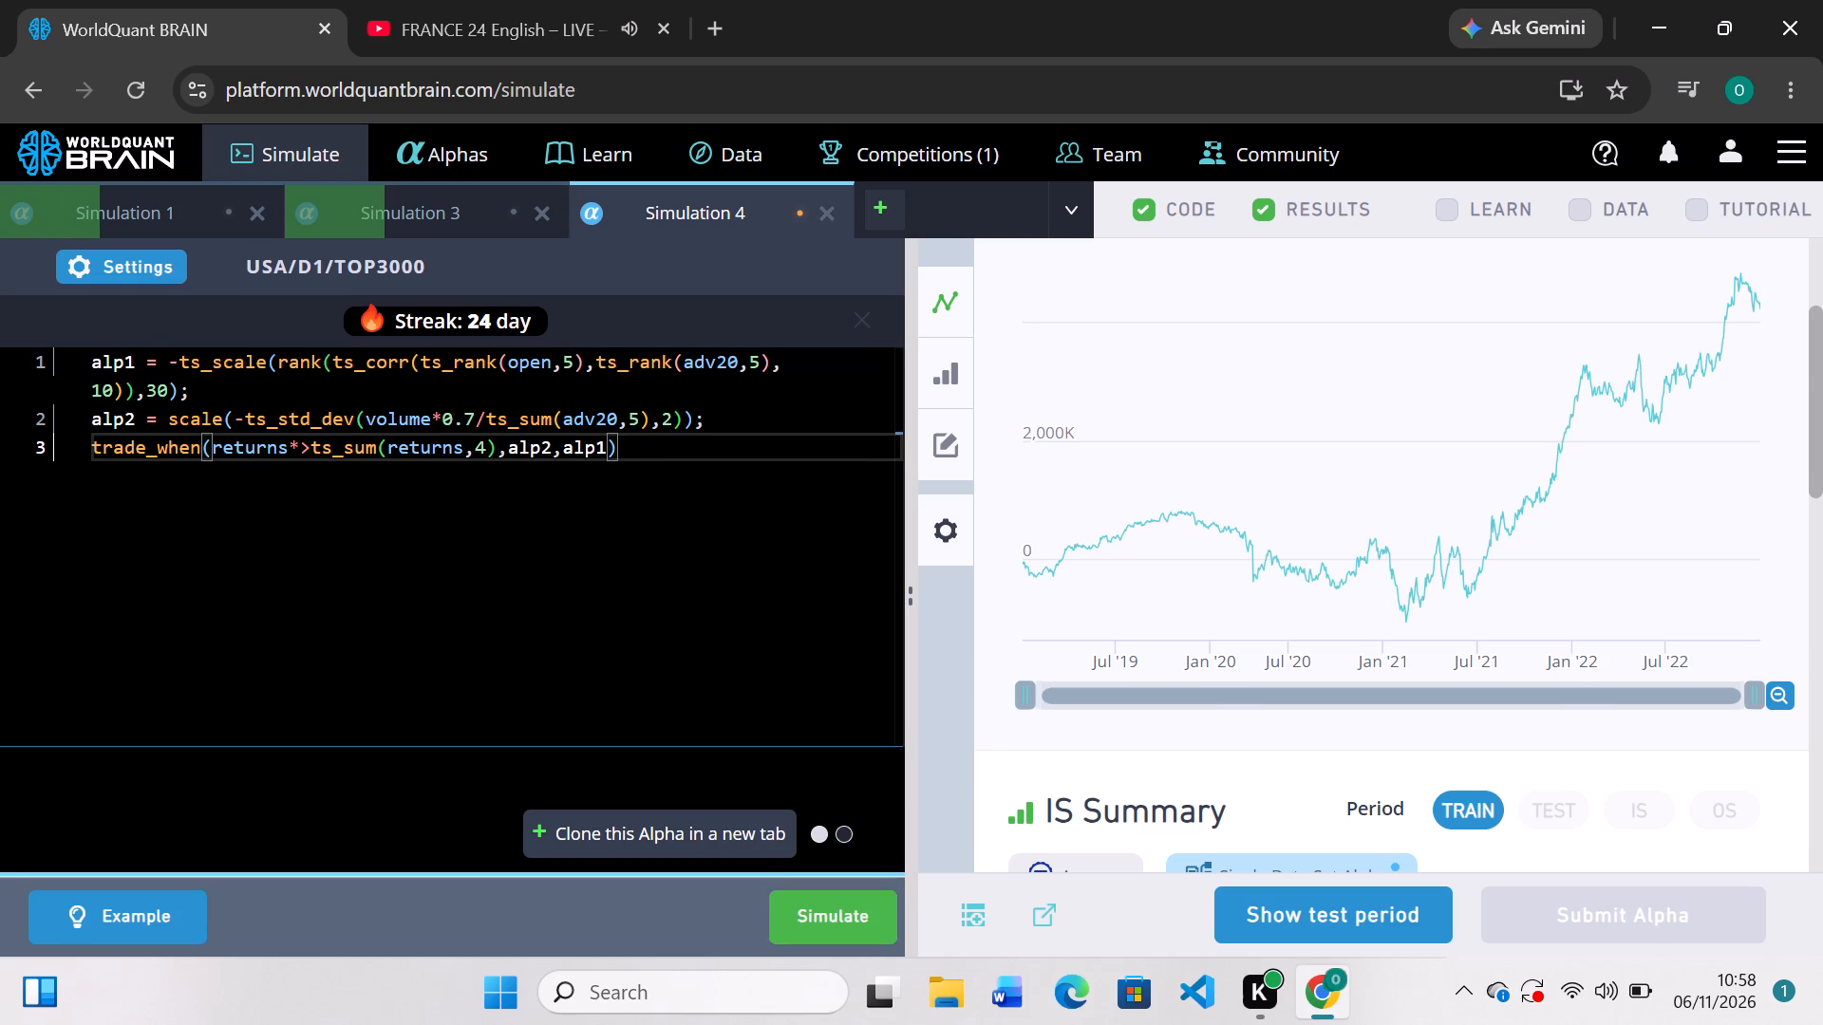
pyautogui.press('BackSpace')
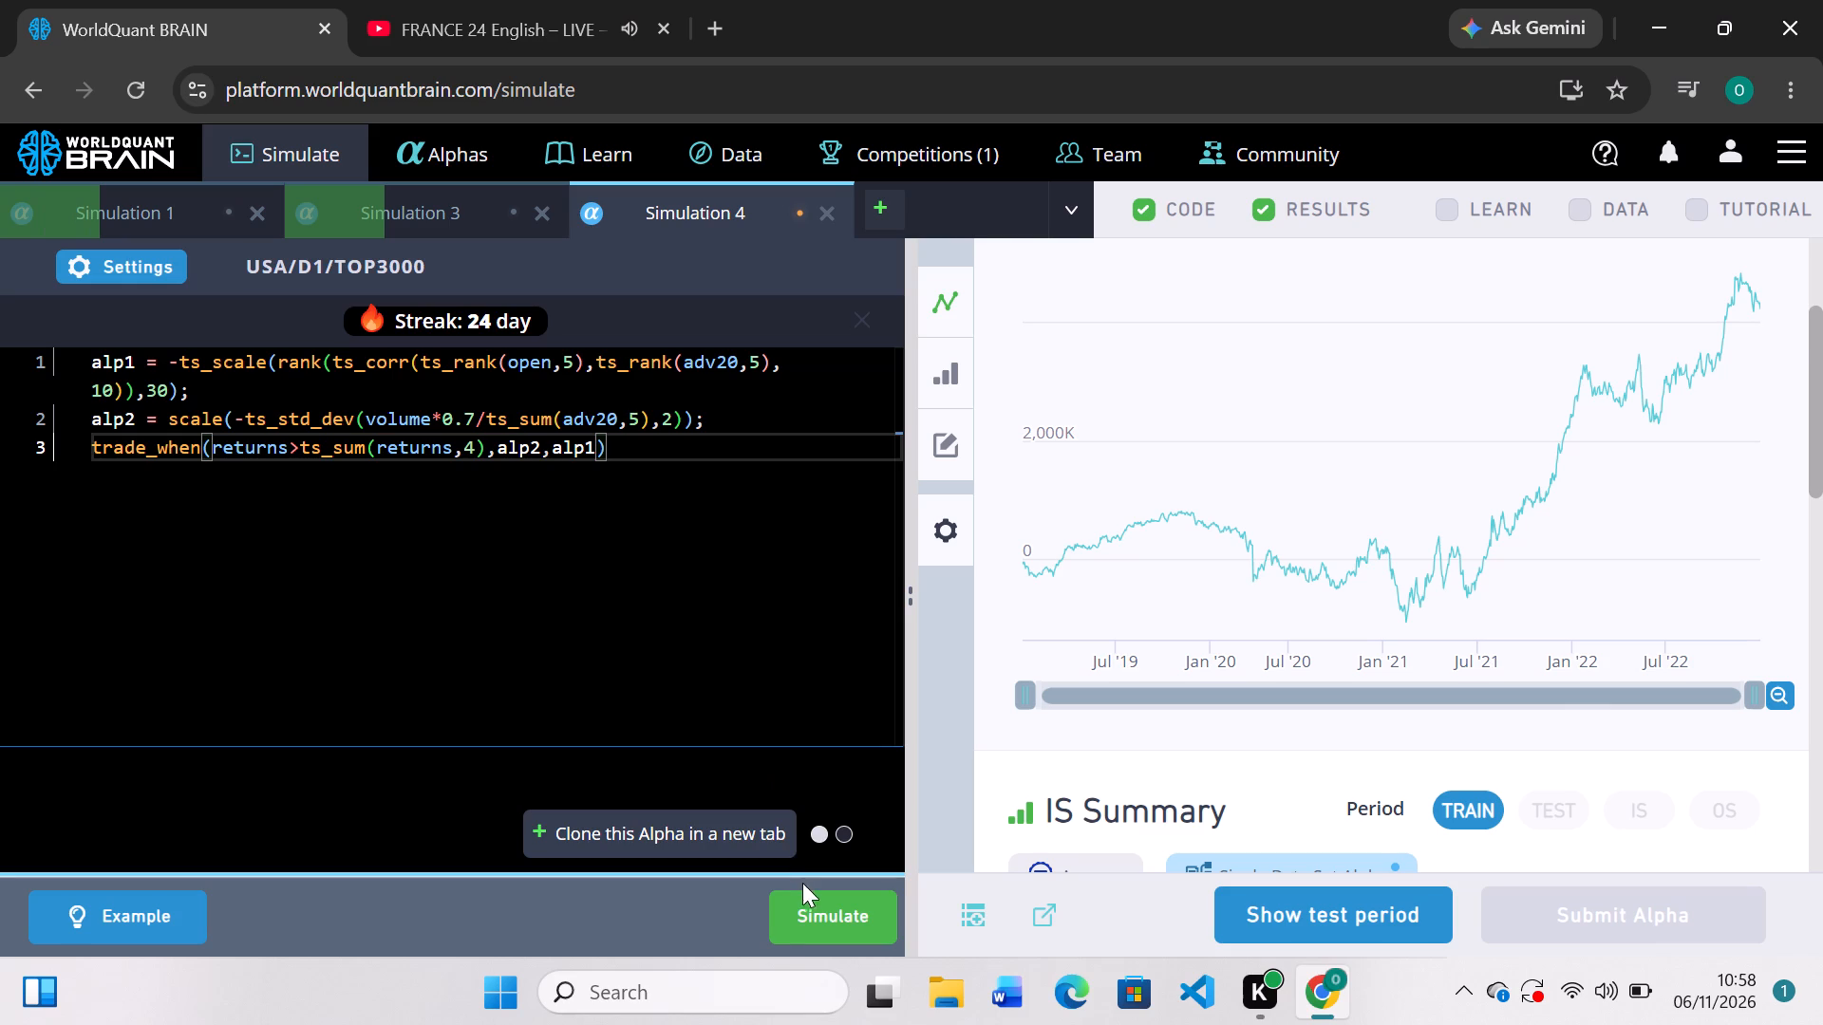
pyautogui.click(826, 927)
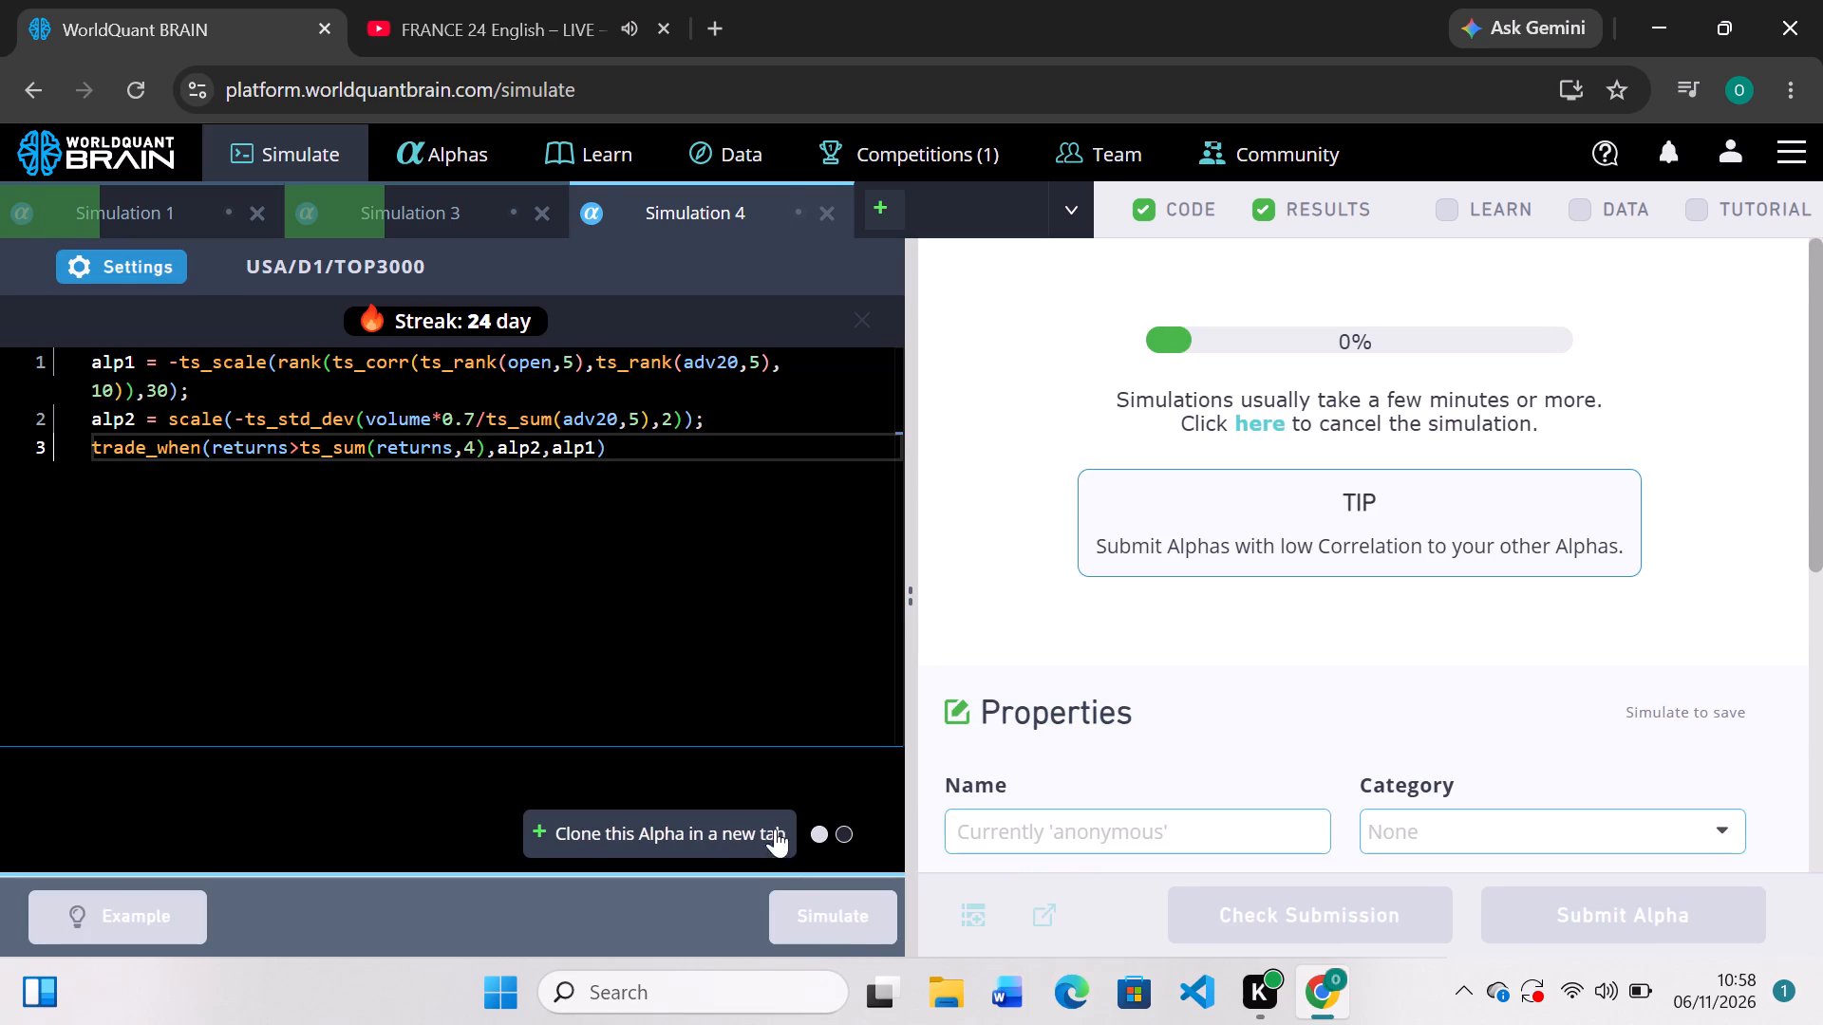
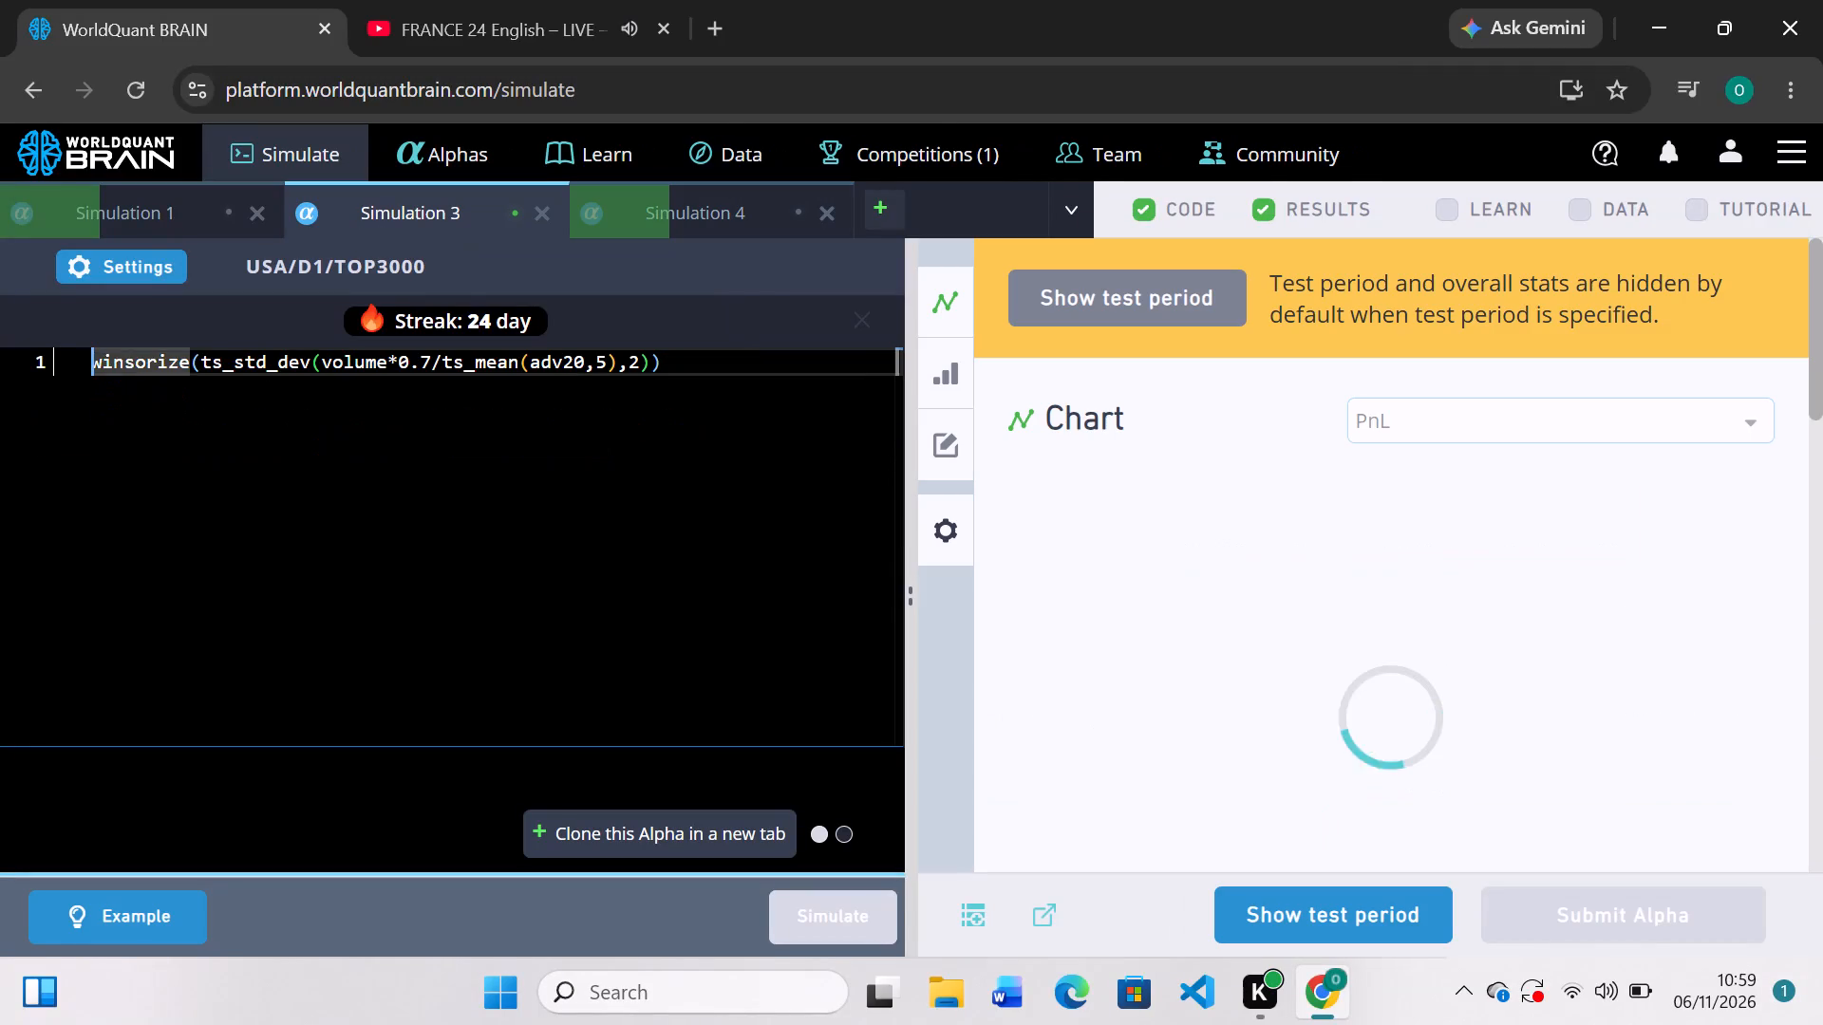
# Check Simulation 3's PnL chart, negate the ts_std_dev term inside winsorize, and simulate the alpha.
pyautogui.scroll(-2, 1206, 619)
pyautogui.scroll(2, 1206, 619)
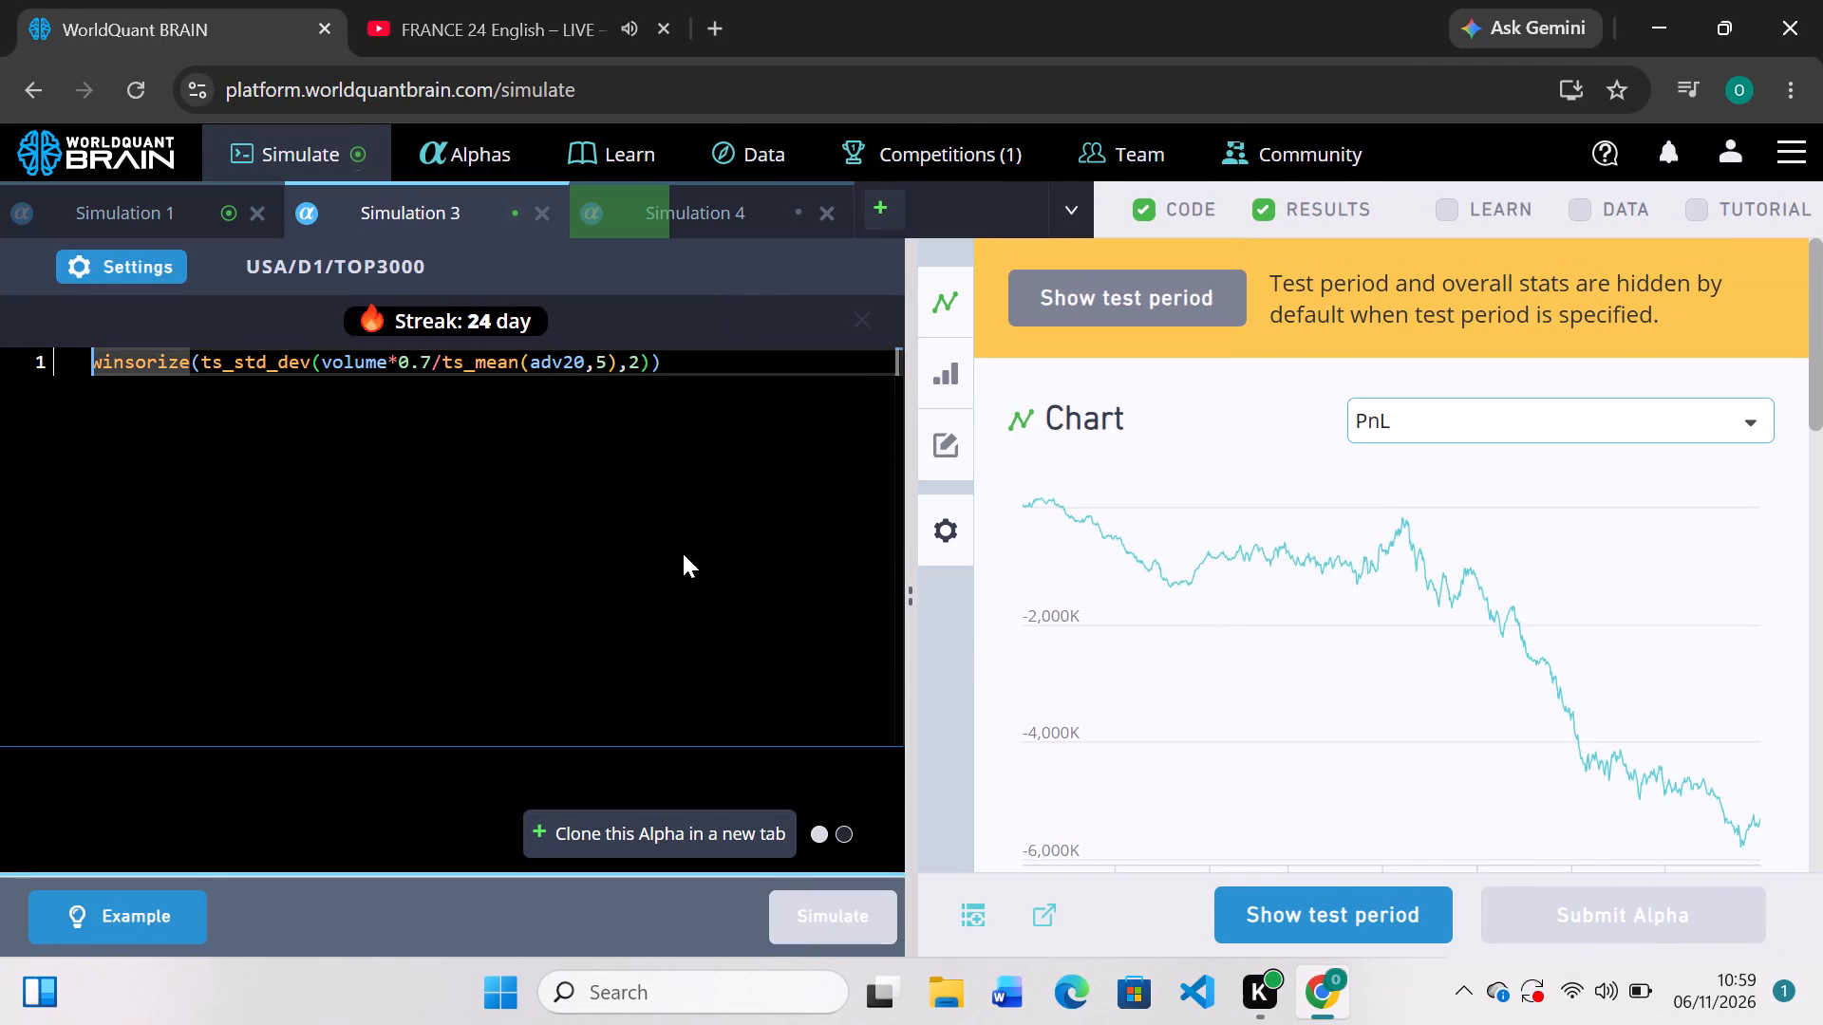
pyautogui.click(196, 363)
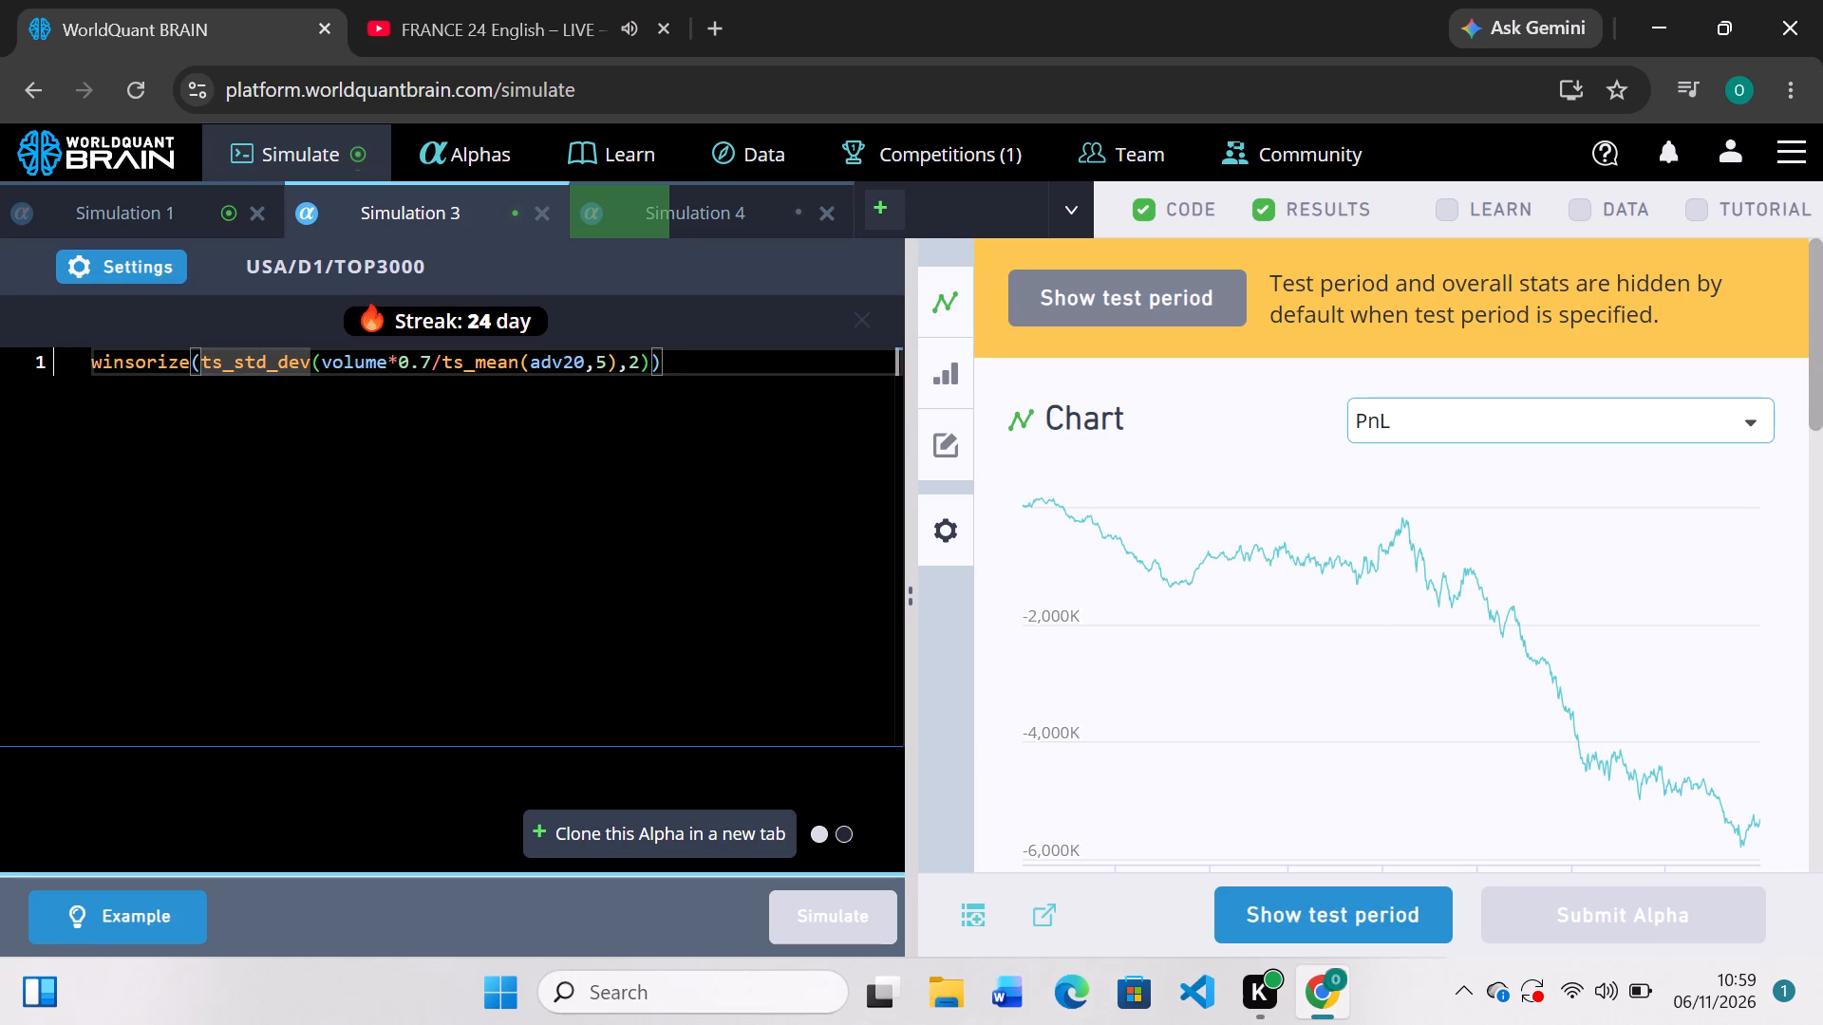
pyautogui.press('-')
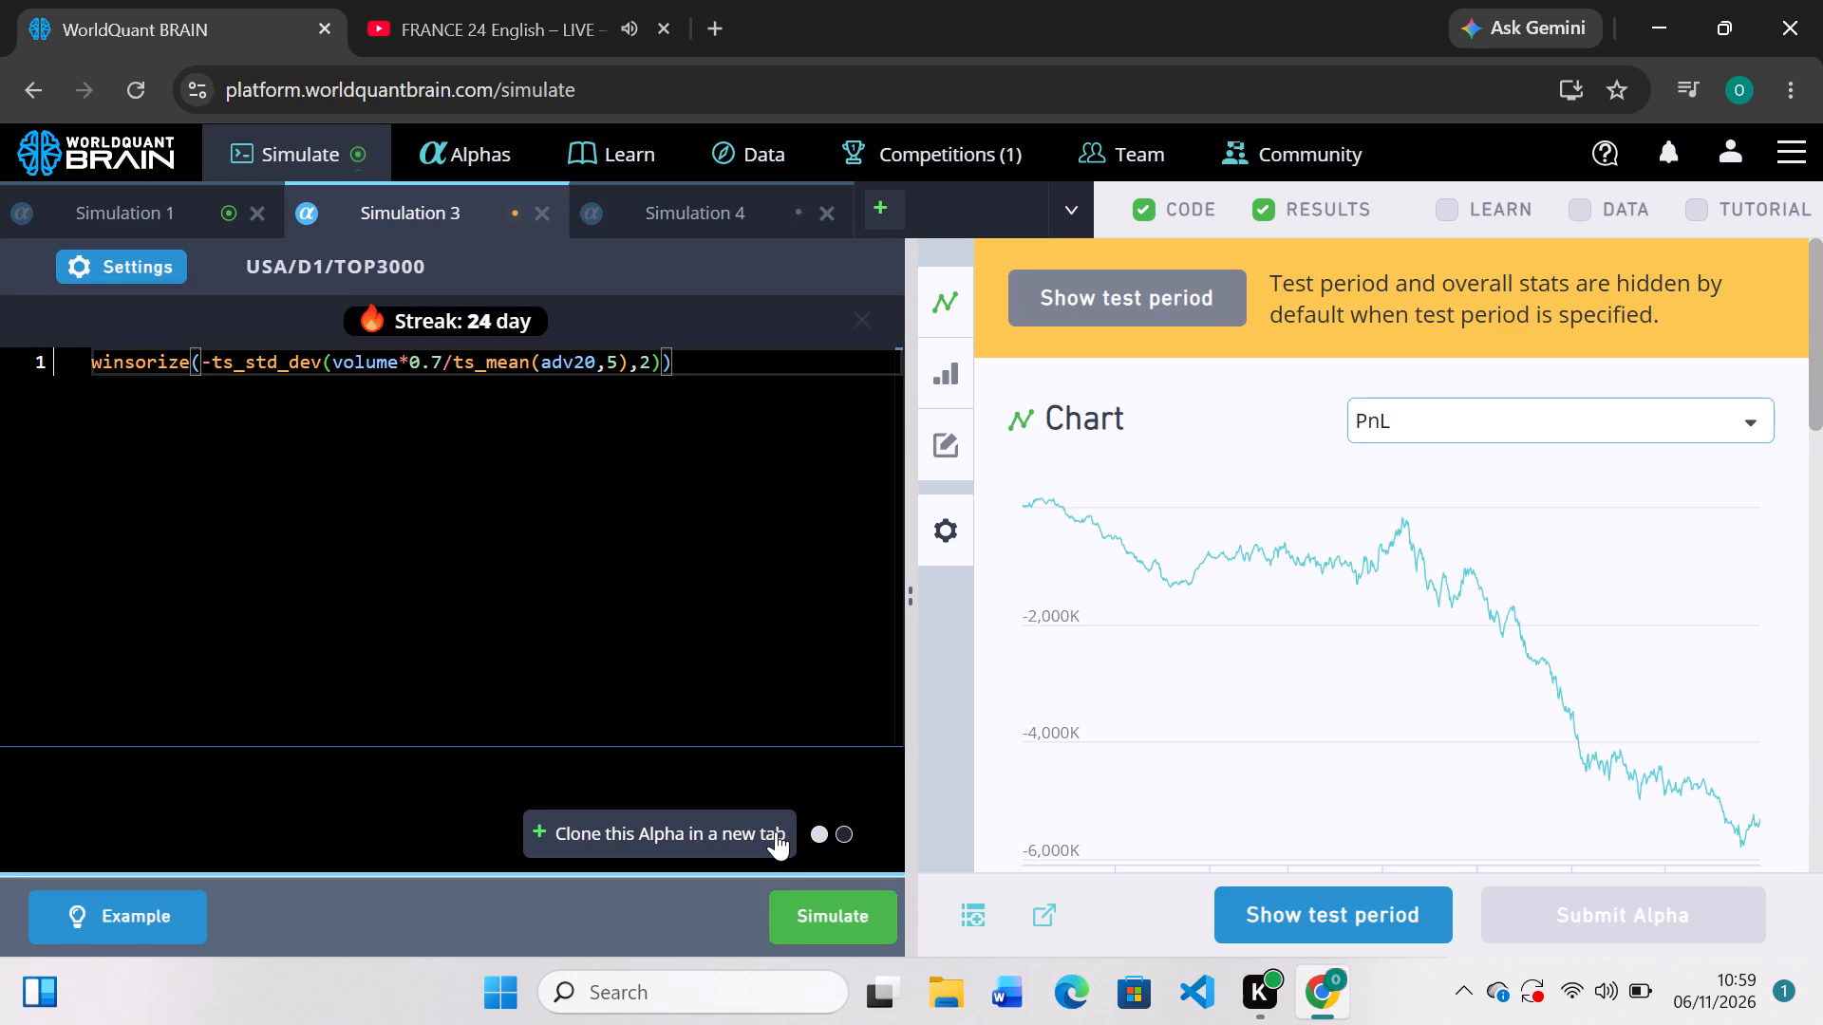
pyautogui.click(874, 924)
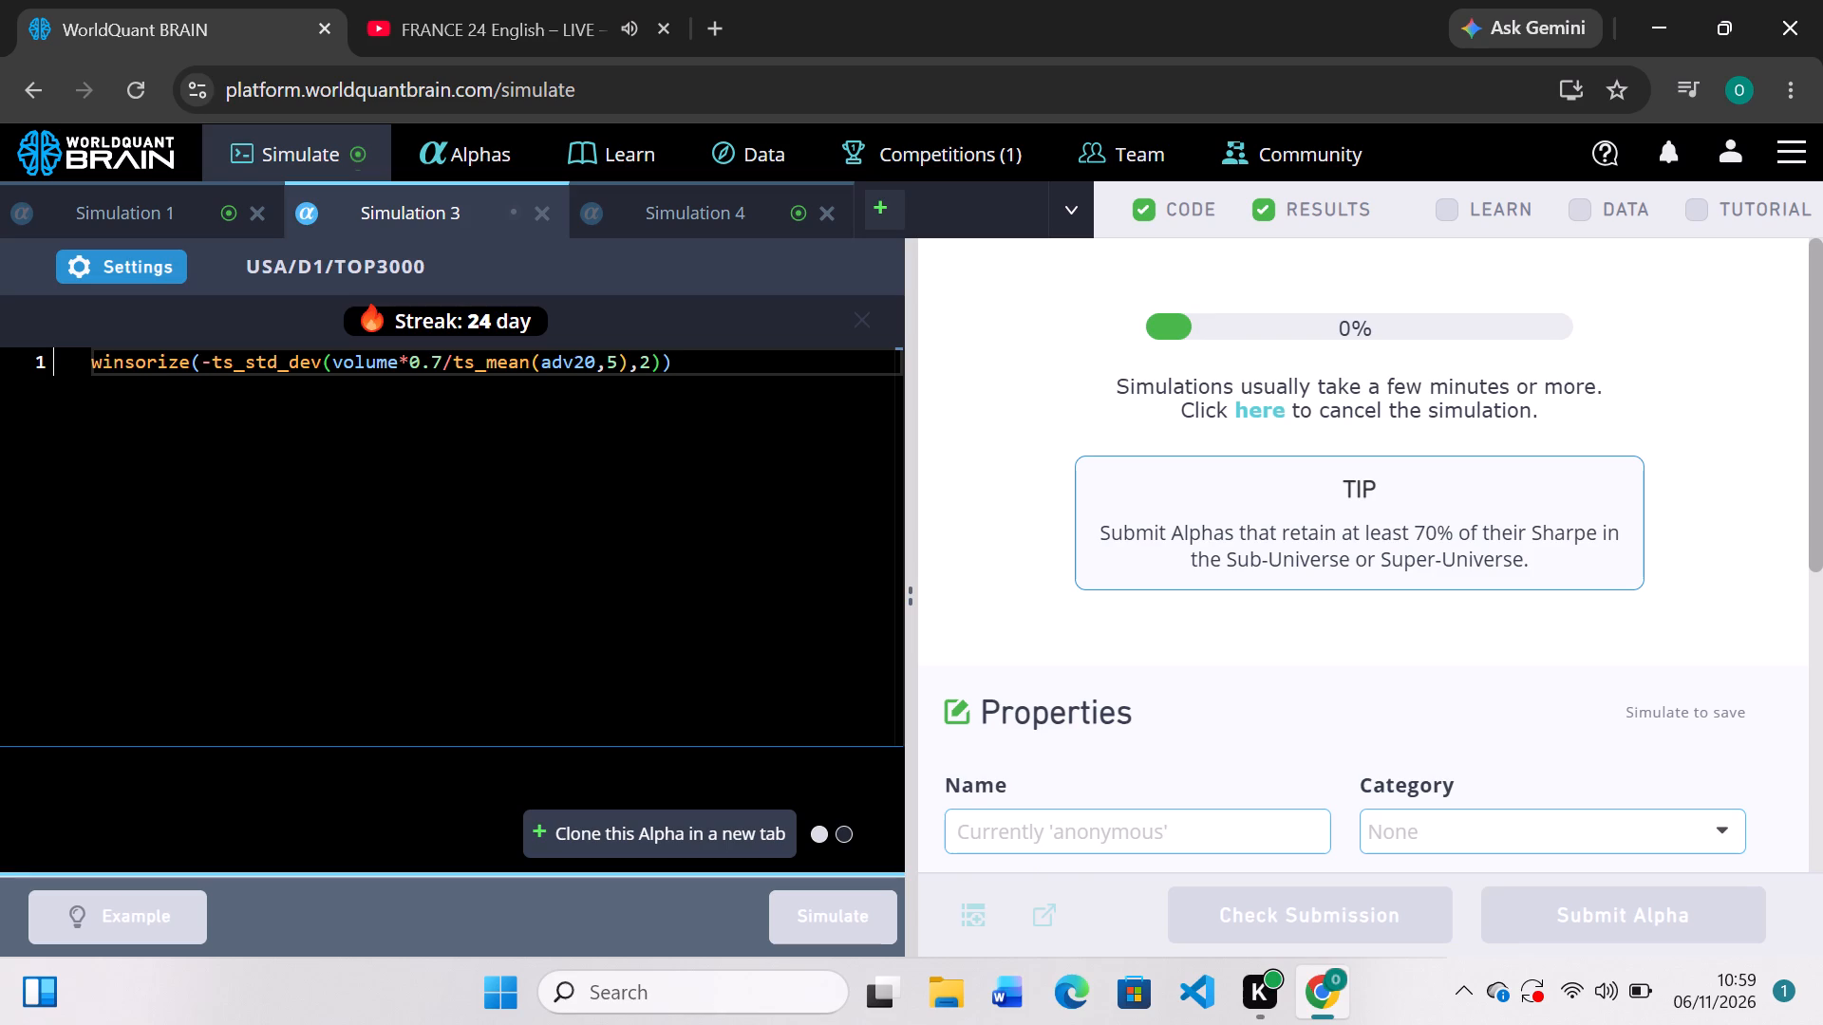
# Show Simulation 4's test period, run its self-correlation check, and examine the failed item under IS Testing Status.
pyautogui.click(694, 226)
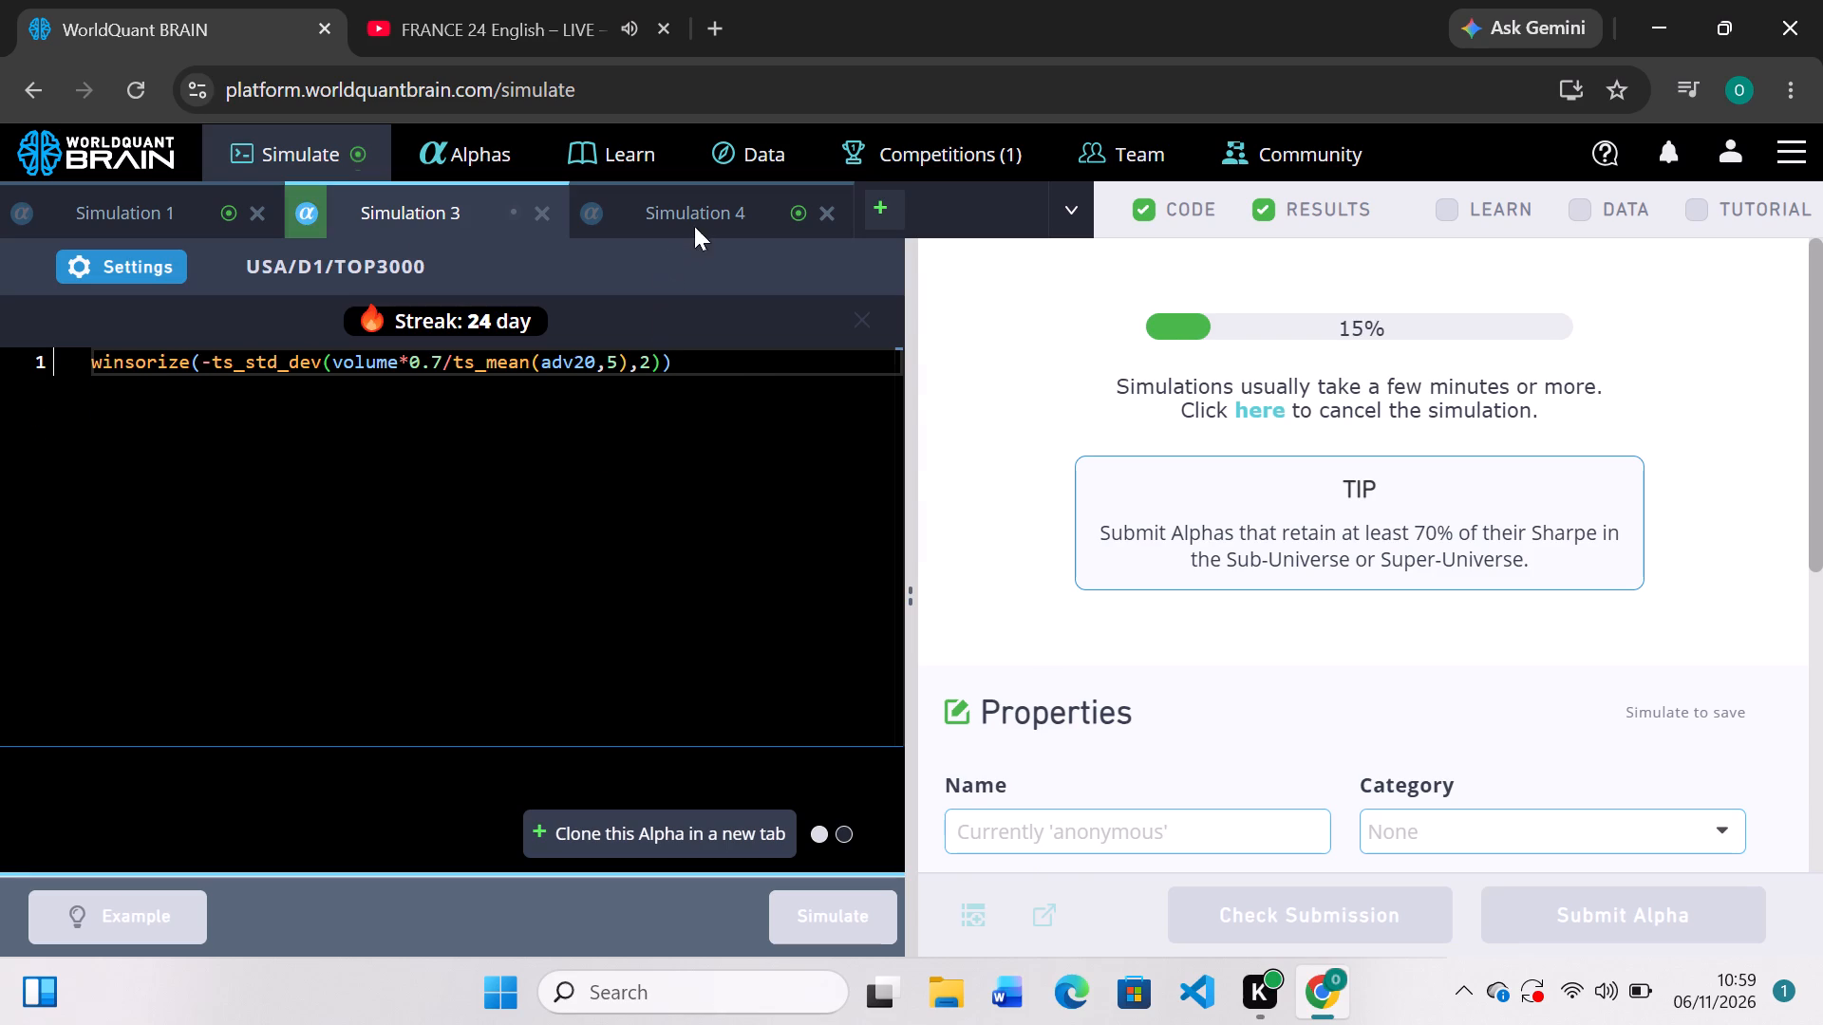
pyautogui.scroll(-2, 1210, 593)
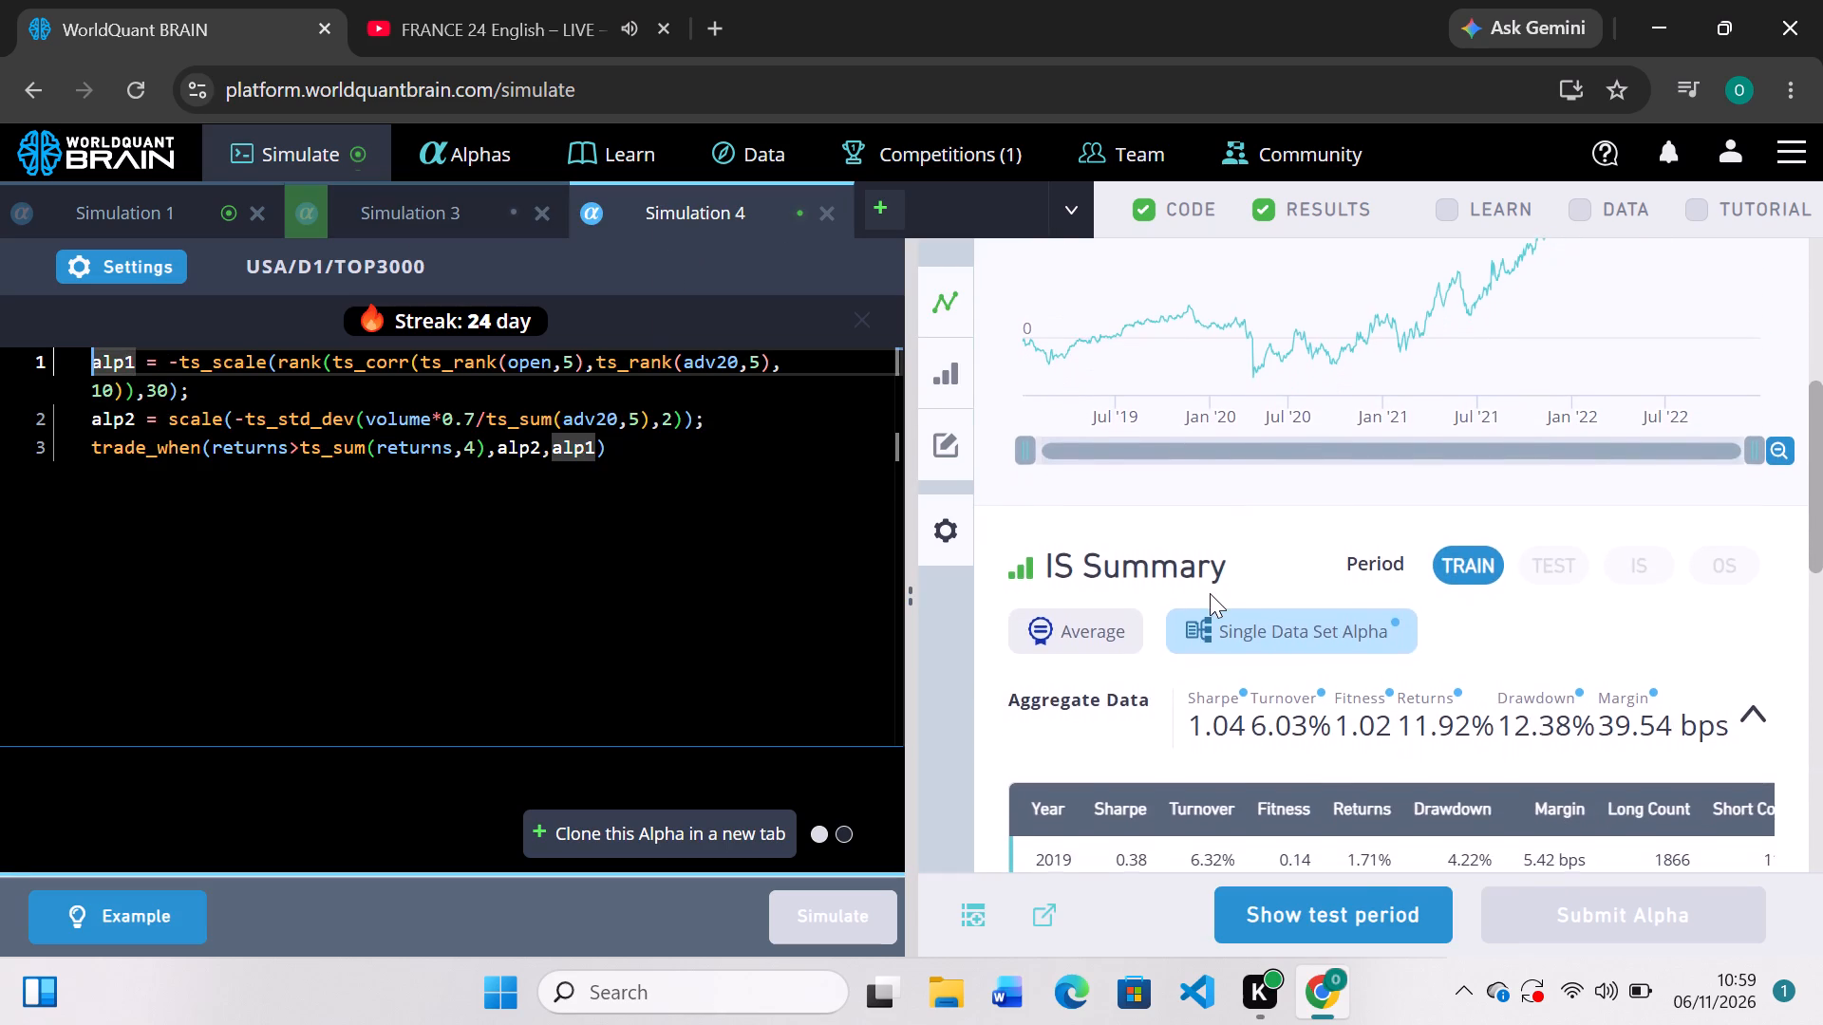
pyautogui.click(1352, 904)
pyautogui.scroll(-2, 1434, 718)
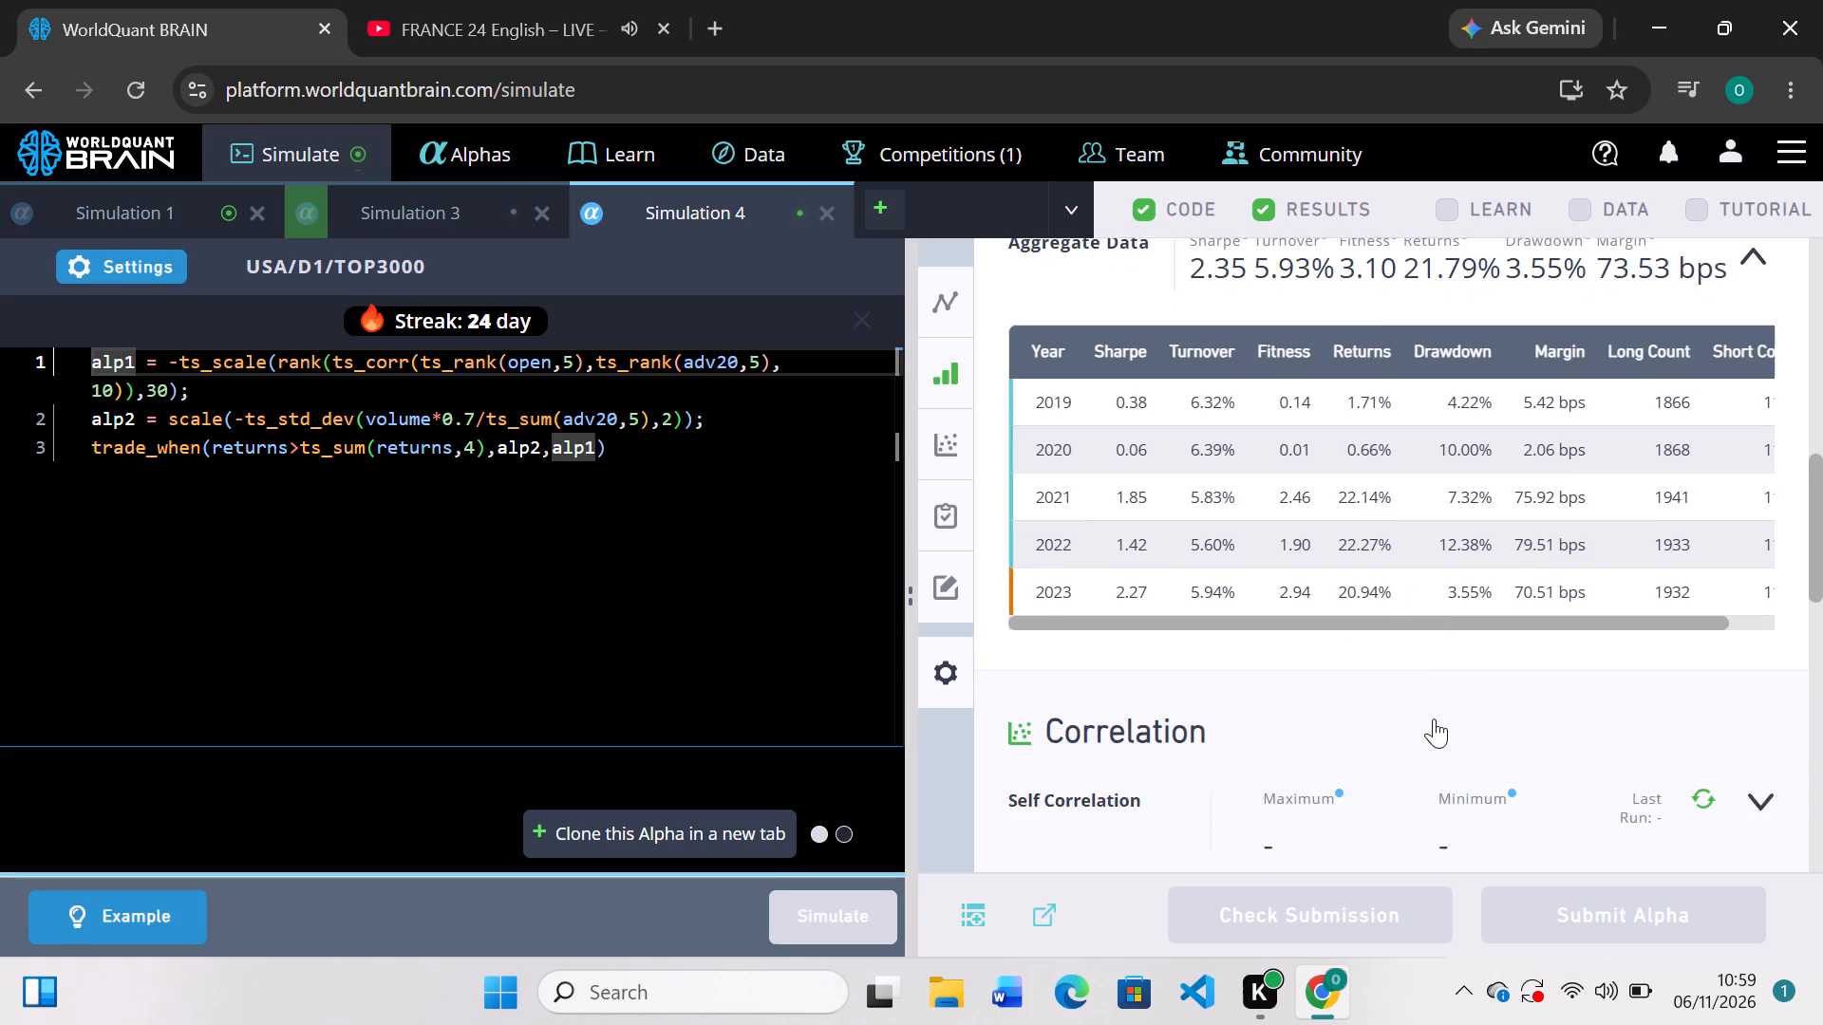
pyautogui.click(1709, 646)
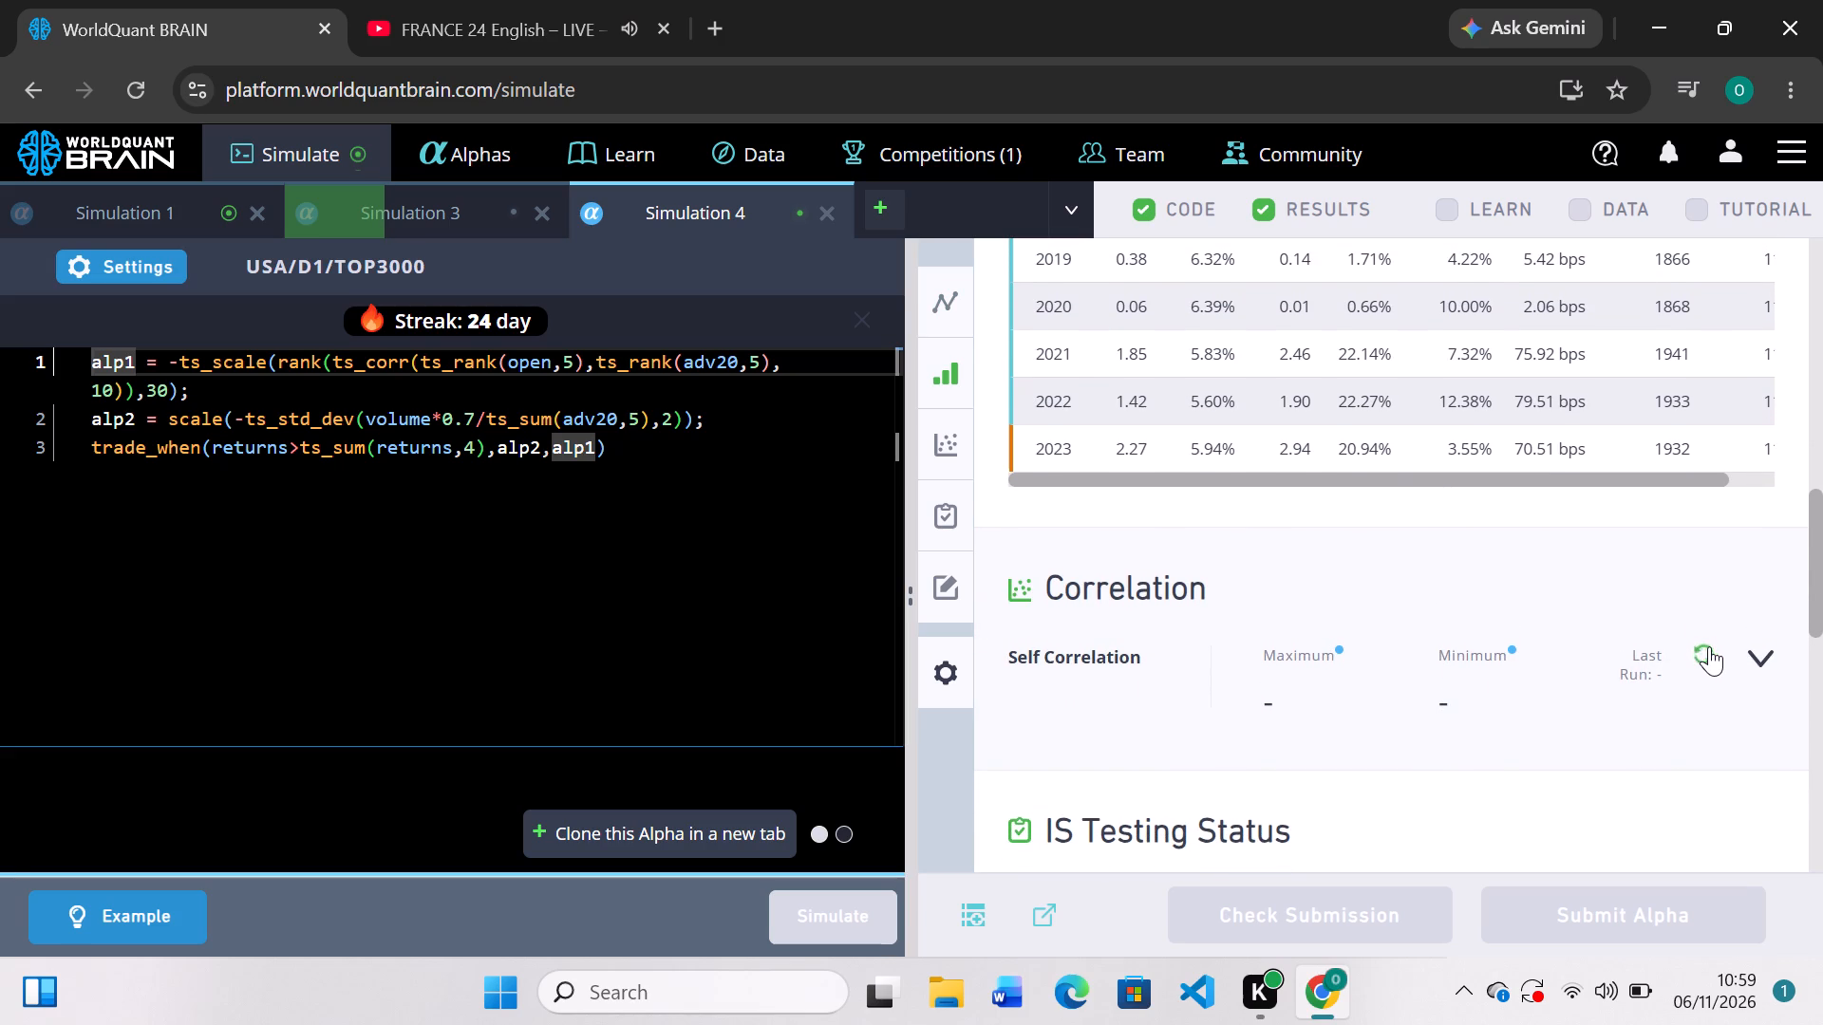
pyautogui.scroll(-2, 1469, 715)
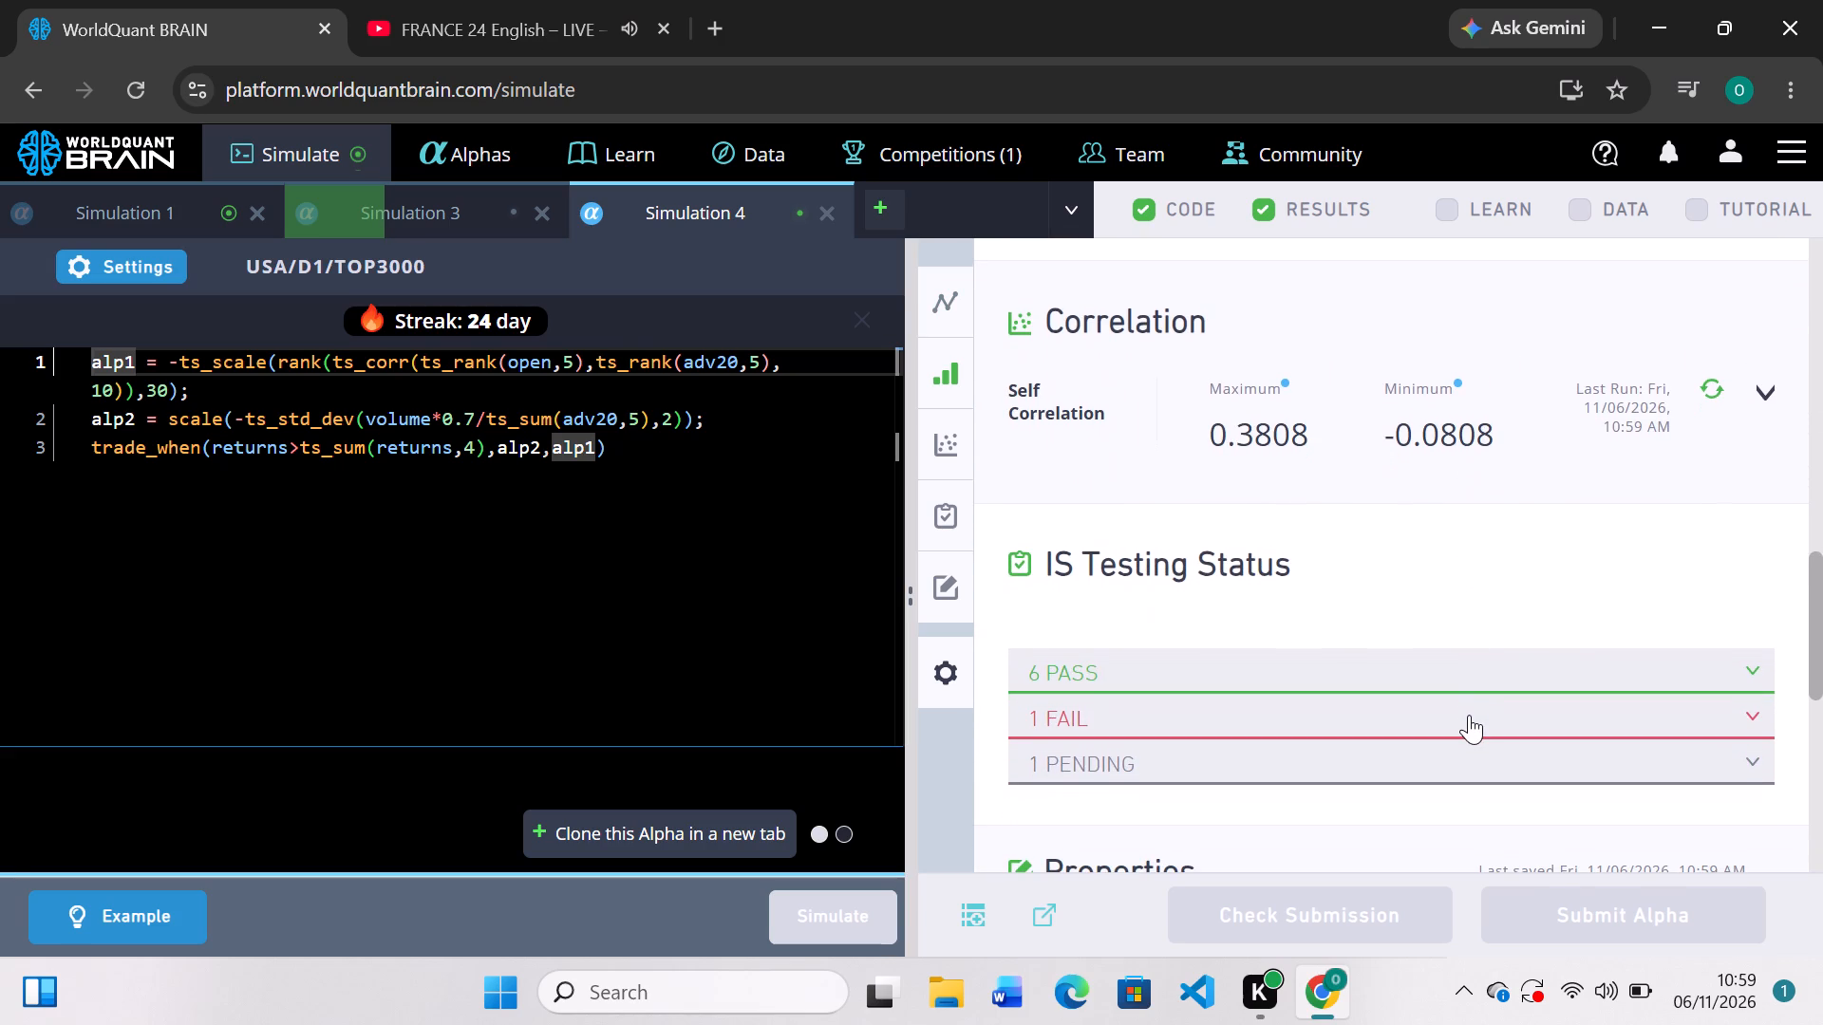
pyautogui.scroll(1, 1469, 715)
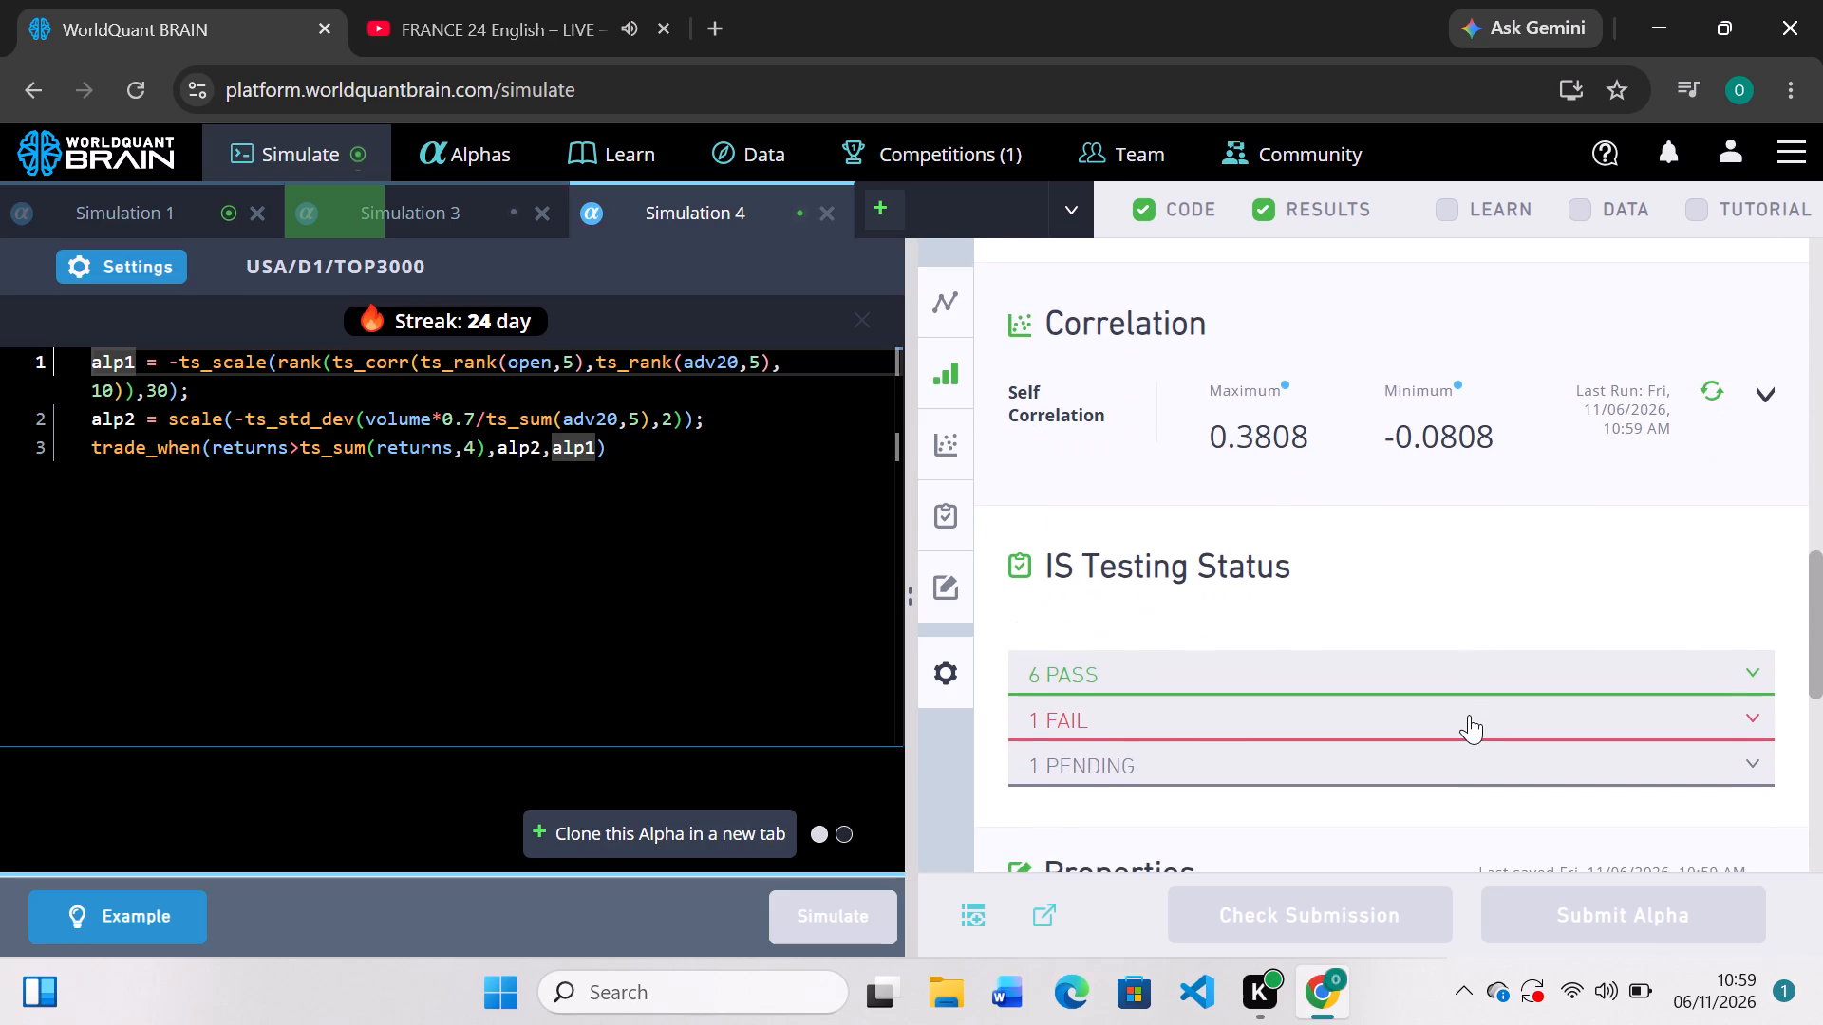
pyautogui.scroll(1, 1469, 715)
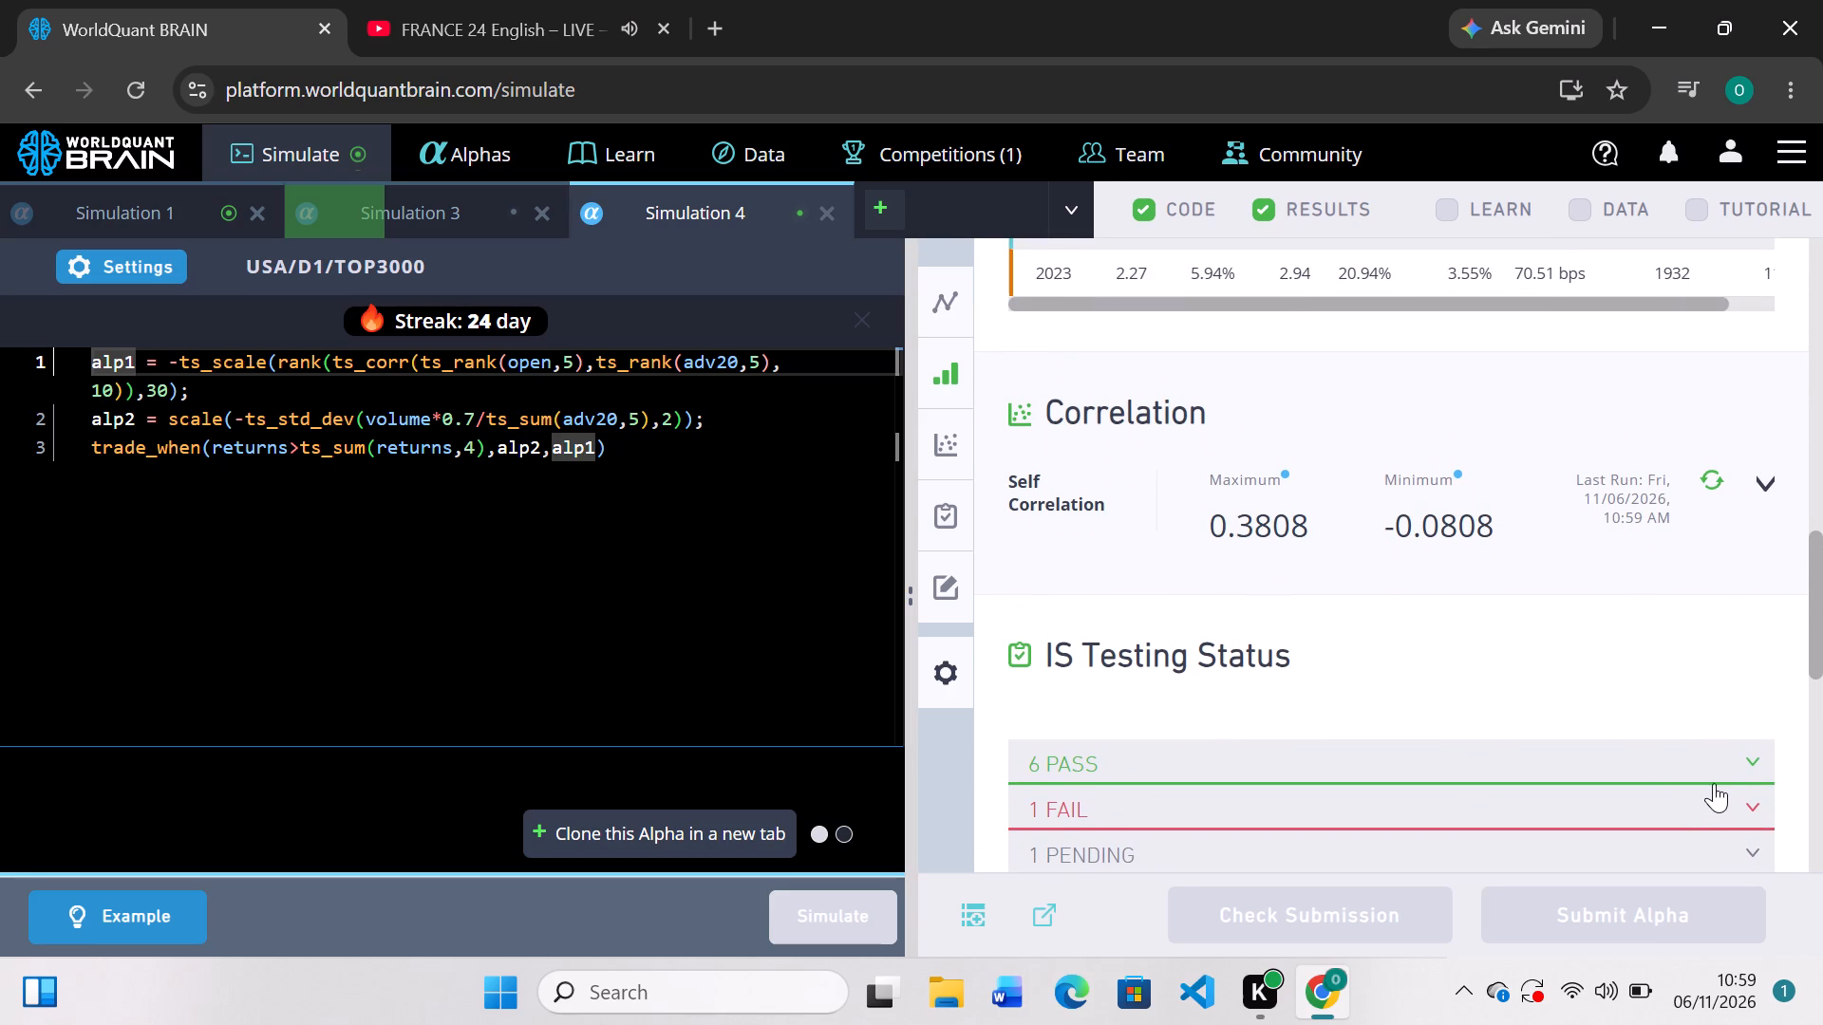
pyautogui.click(1726, 793)
pyautogui.scroll(-1, 1571, 657)
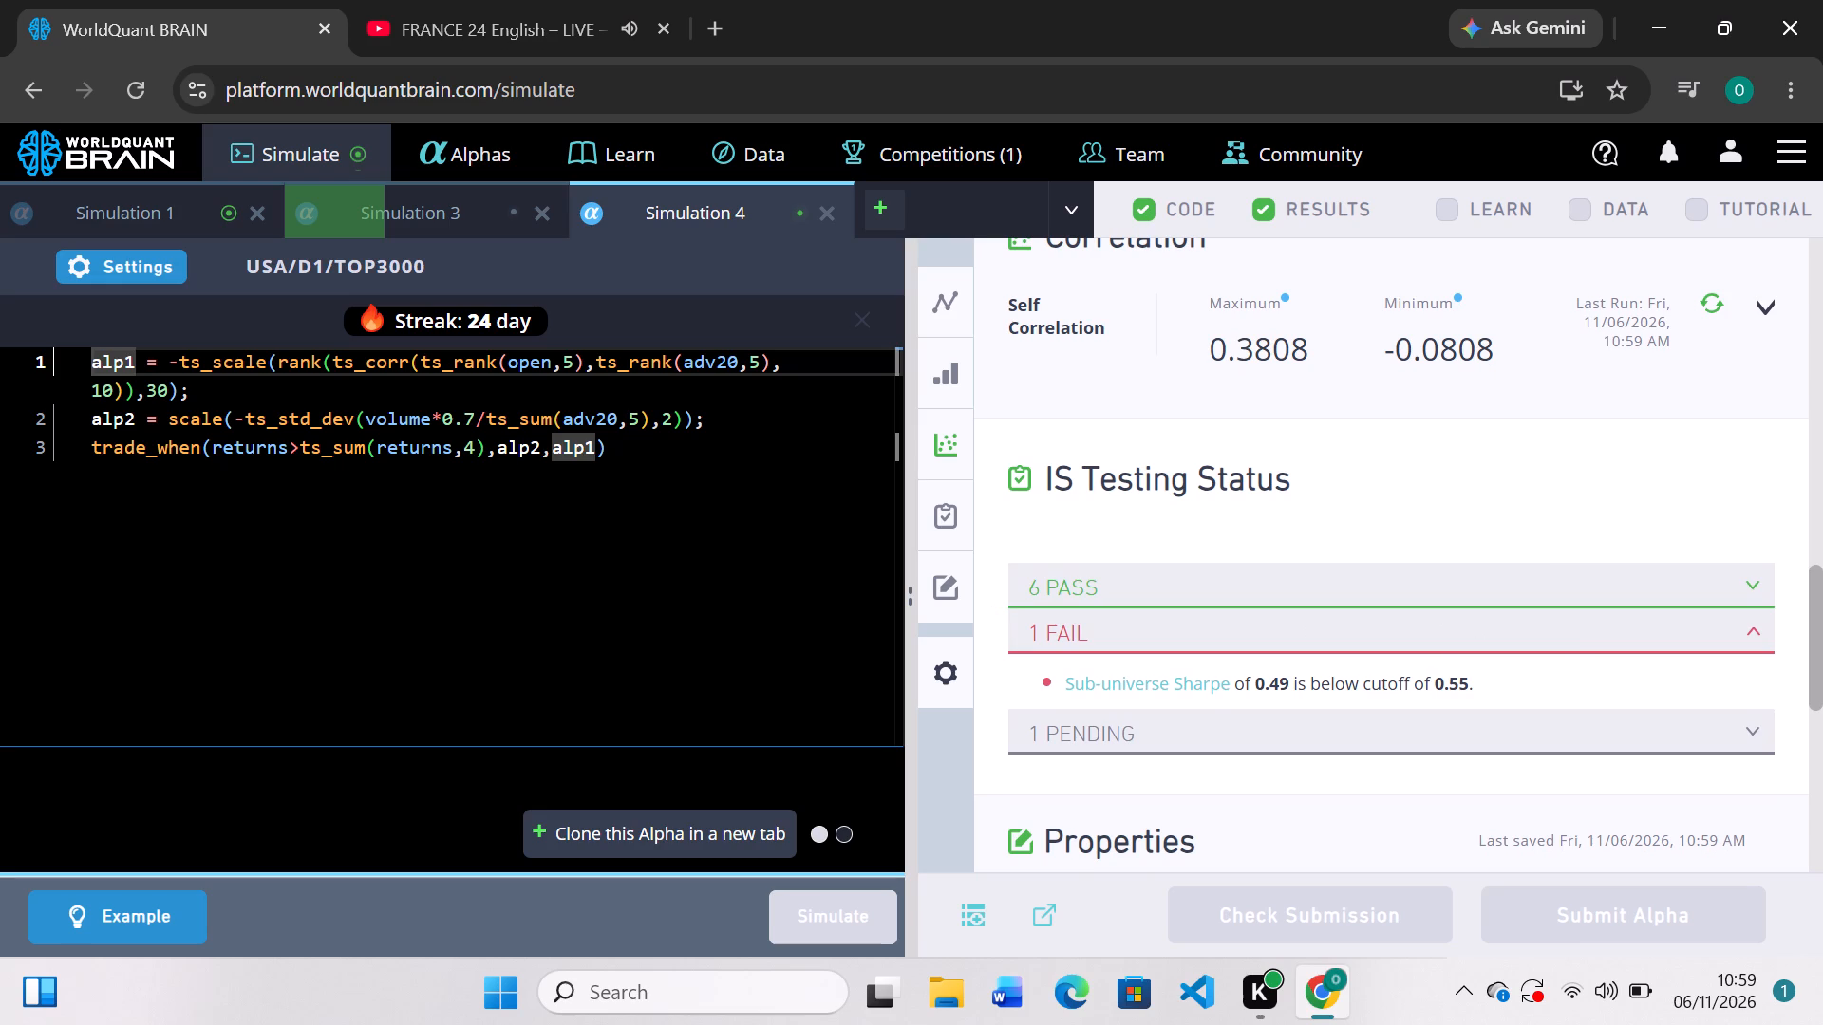
# Set Simulation 4's decay to 416 and simulate the alpha.
pyautogui.click(127, 264)
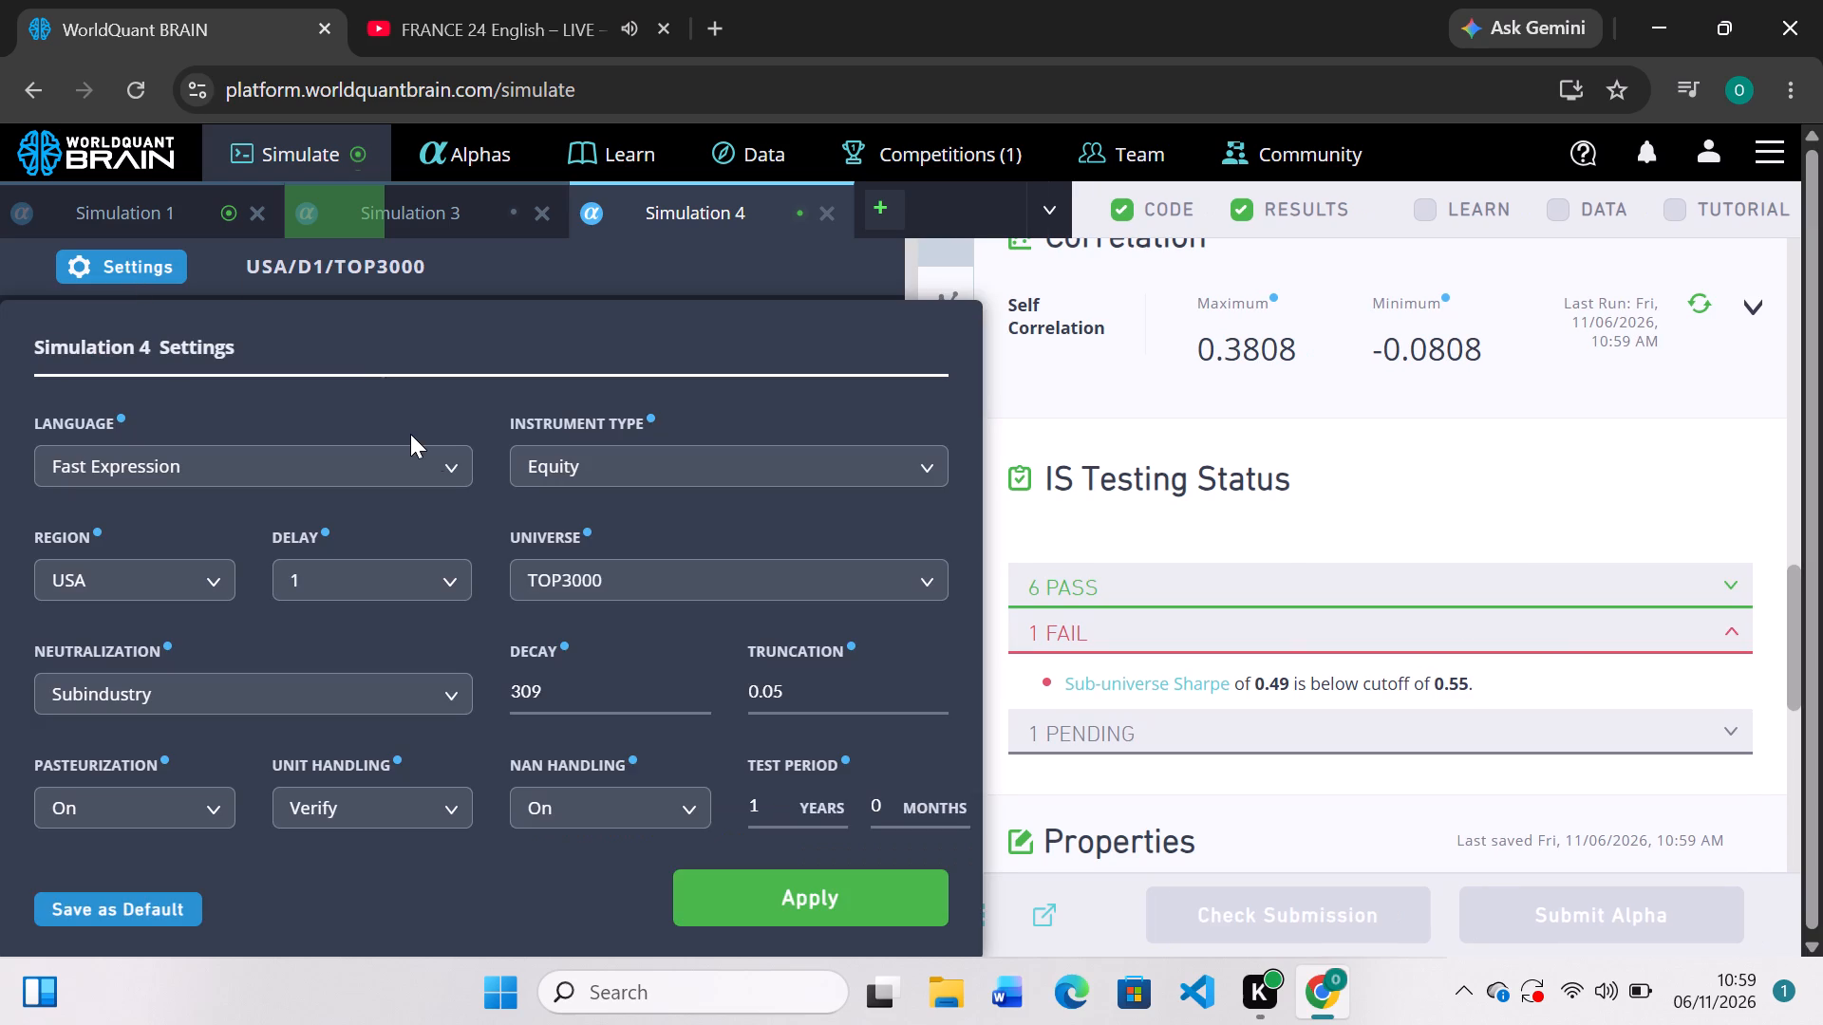
pyautogui.click(697, 687)
pyautogui.click(758, 900)
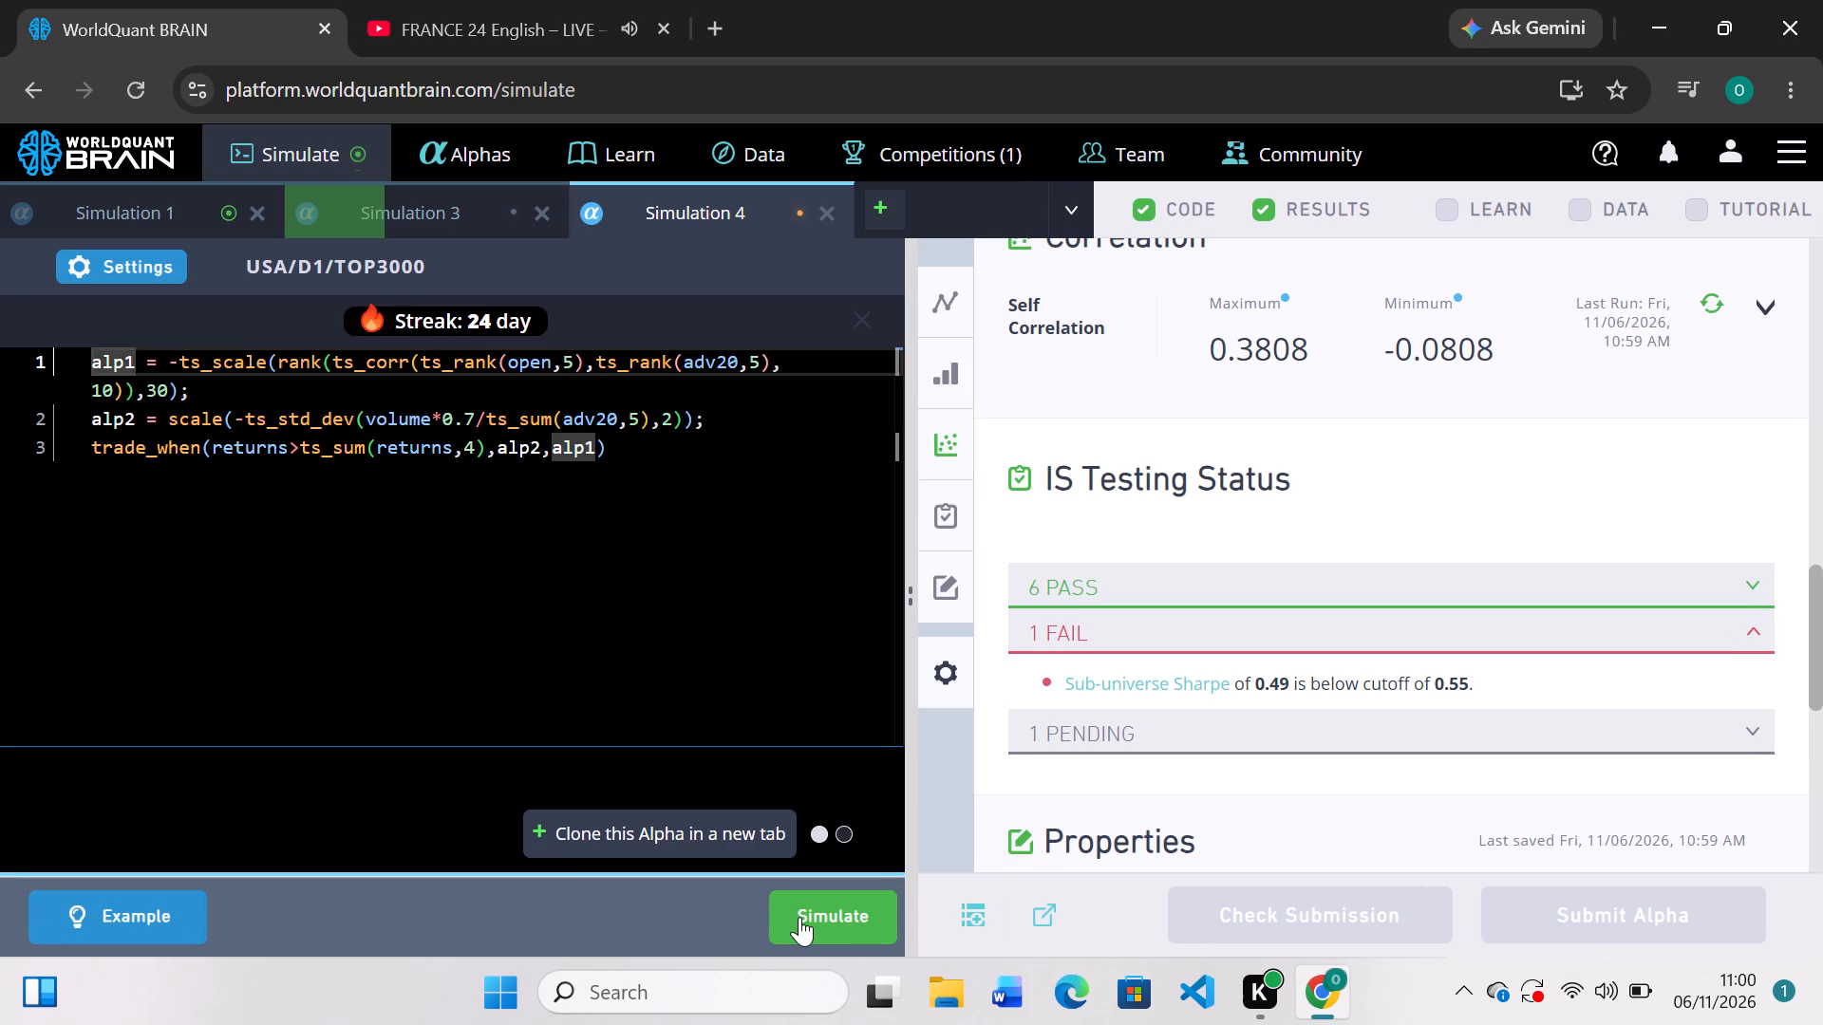
pyautogui.click(799, 917)
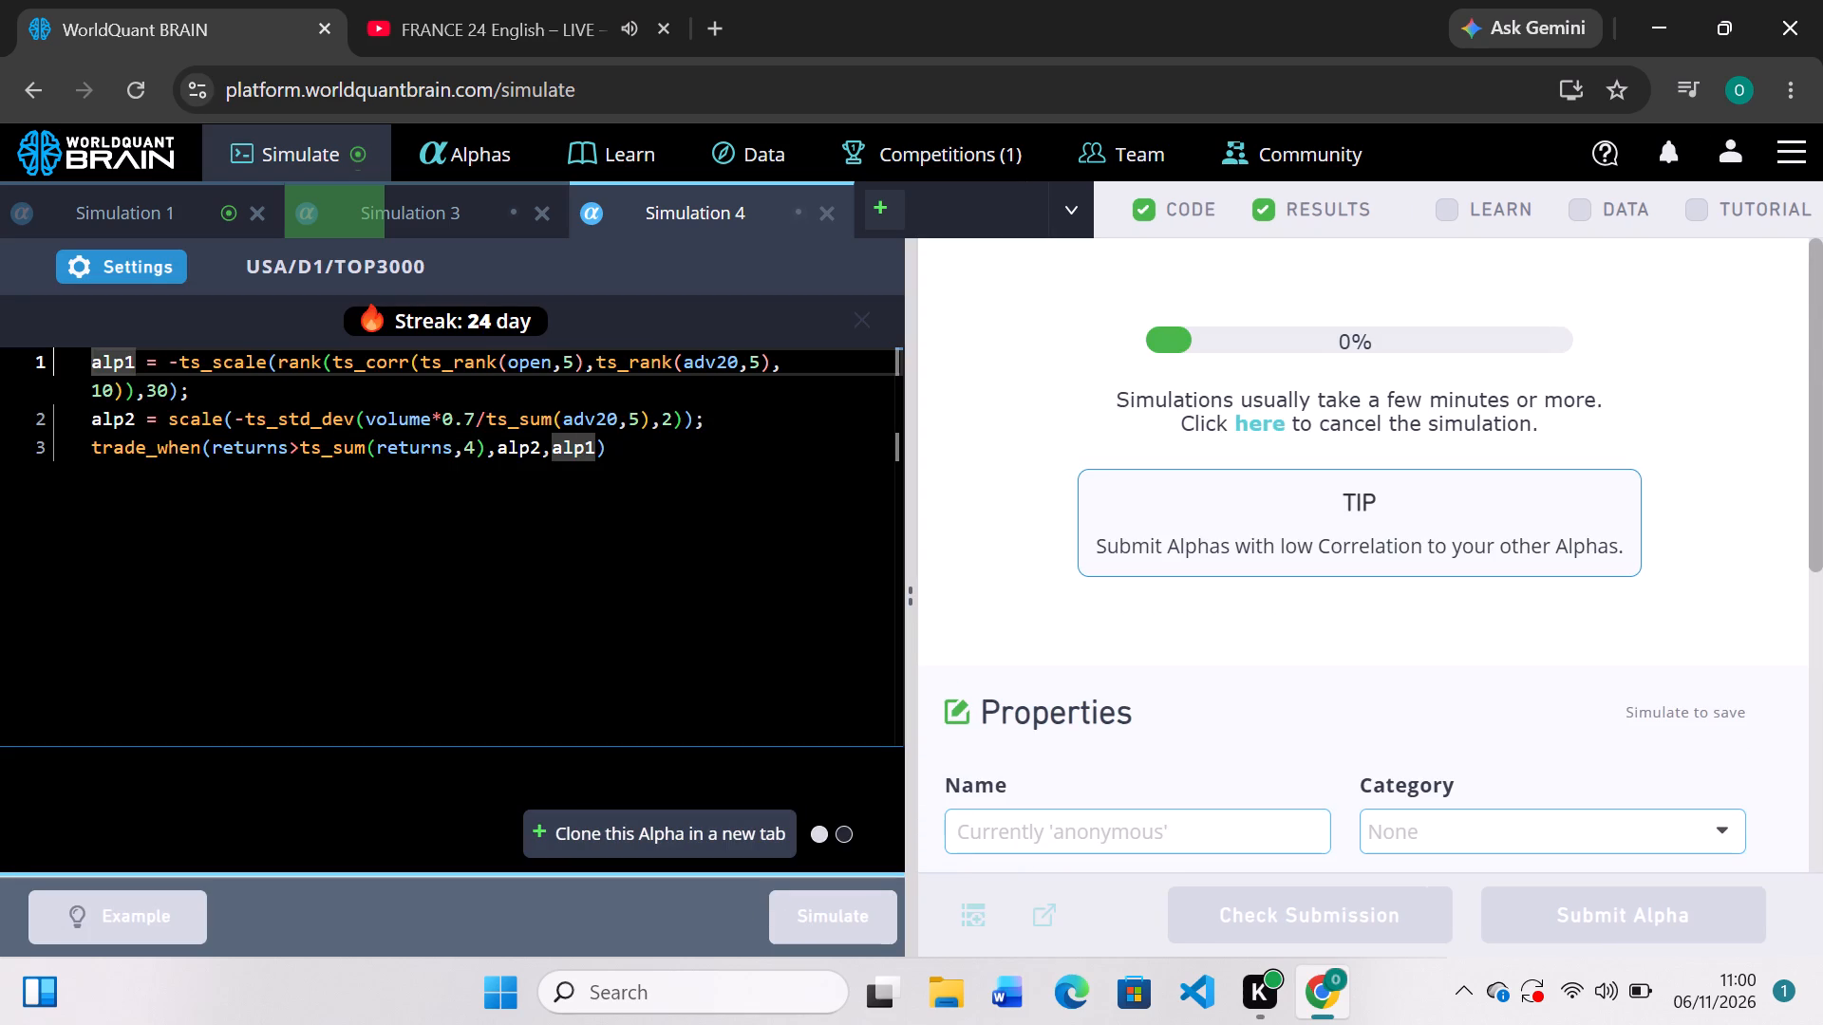
# Check Simulation 1's PnL chart and change the subtraction between its rank and scale terms to addition.
pyautogui.click(191, 203)
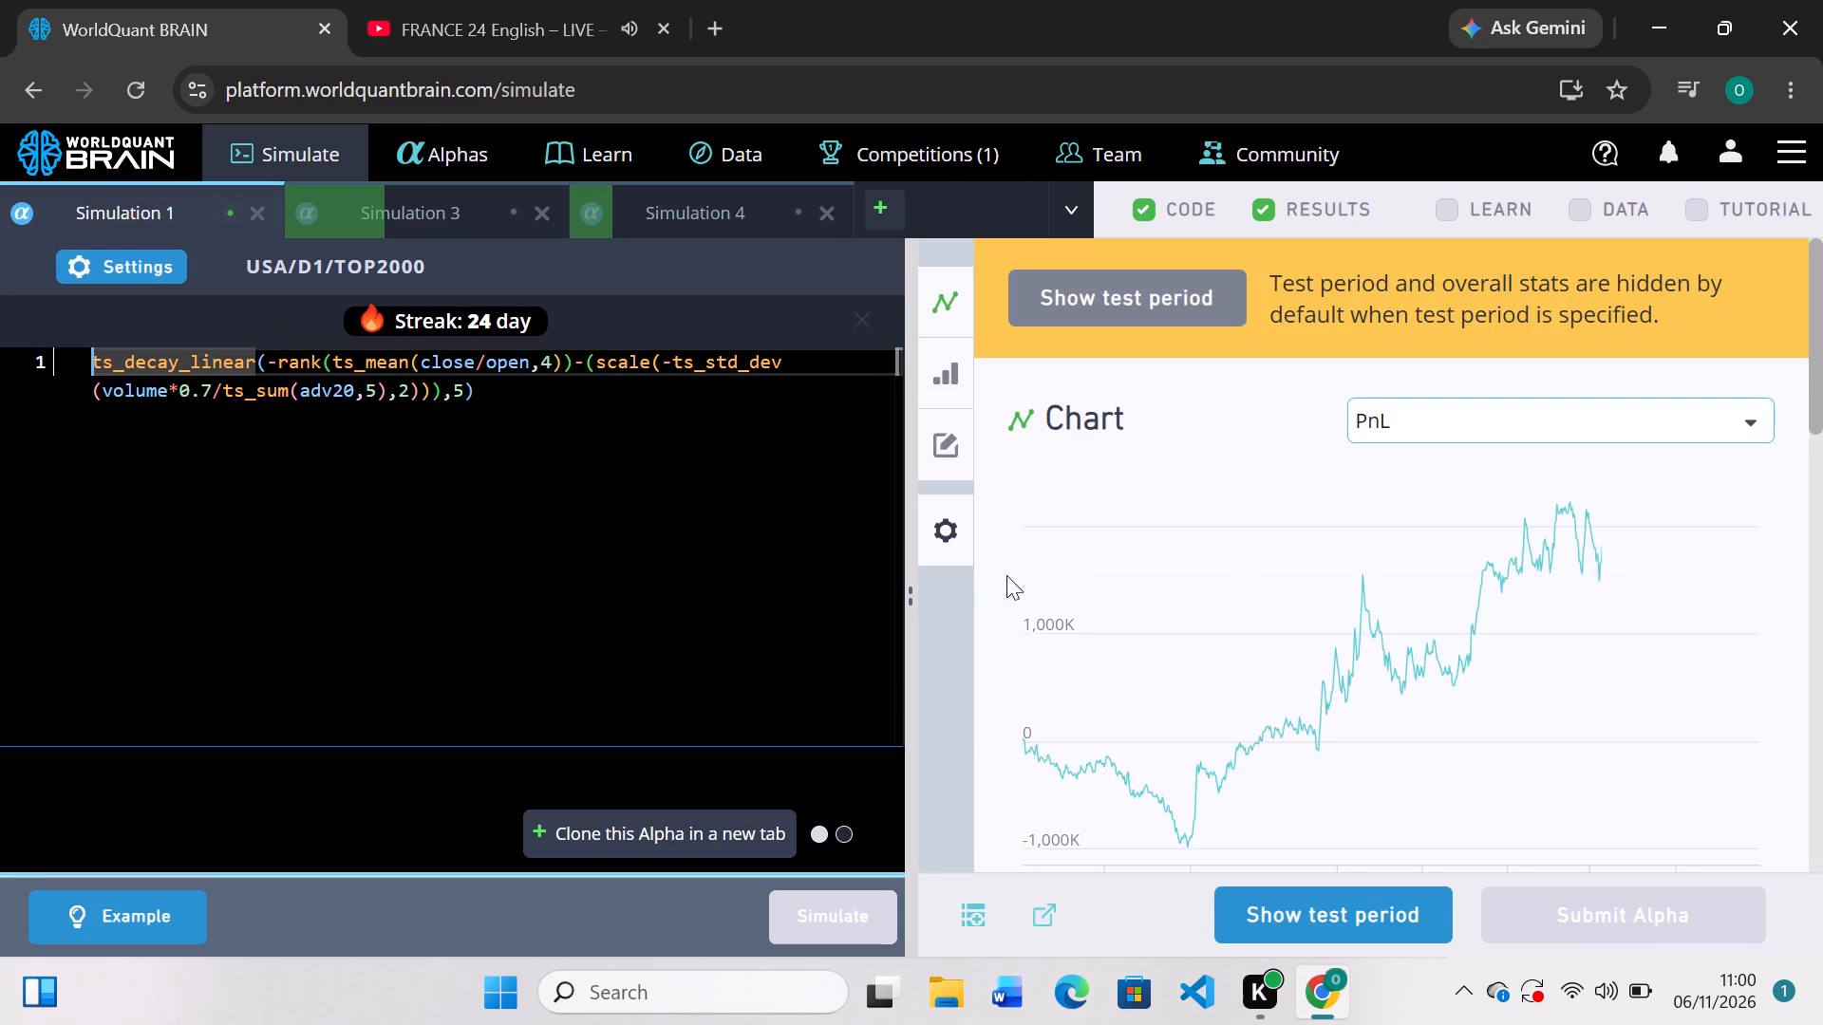
pyautogui.scroll(-2, 1062, 609)
pyautogui.scroll(1, 1062, 609)
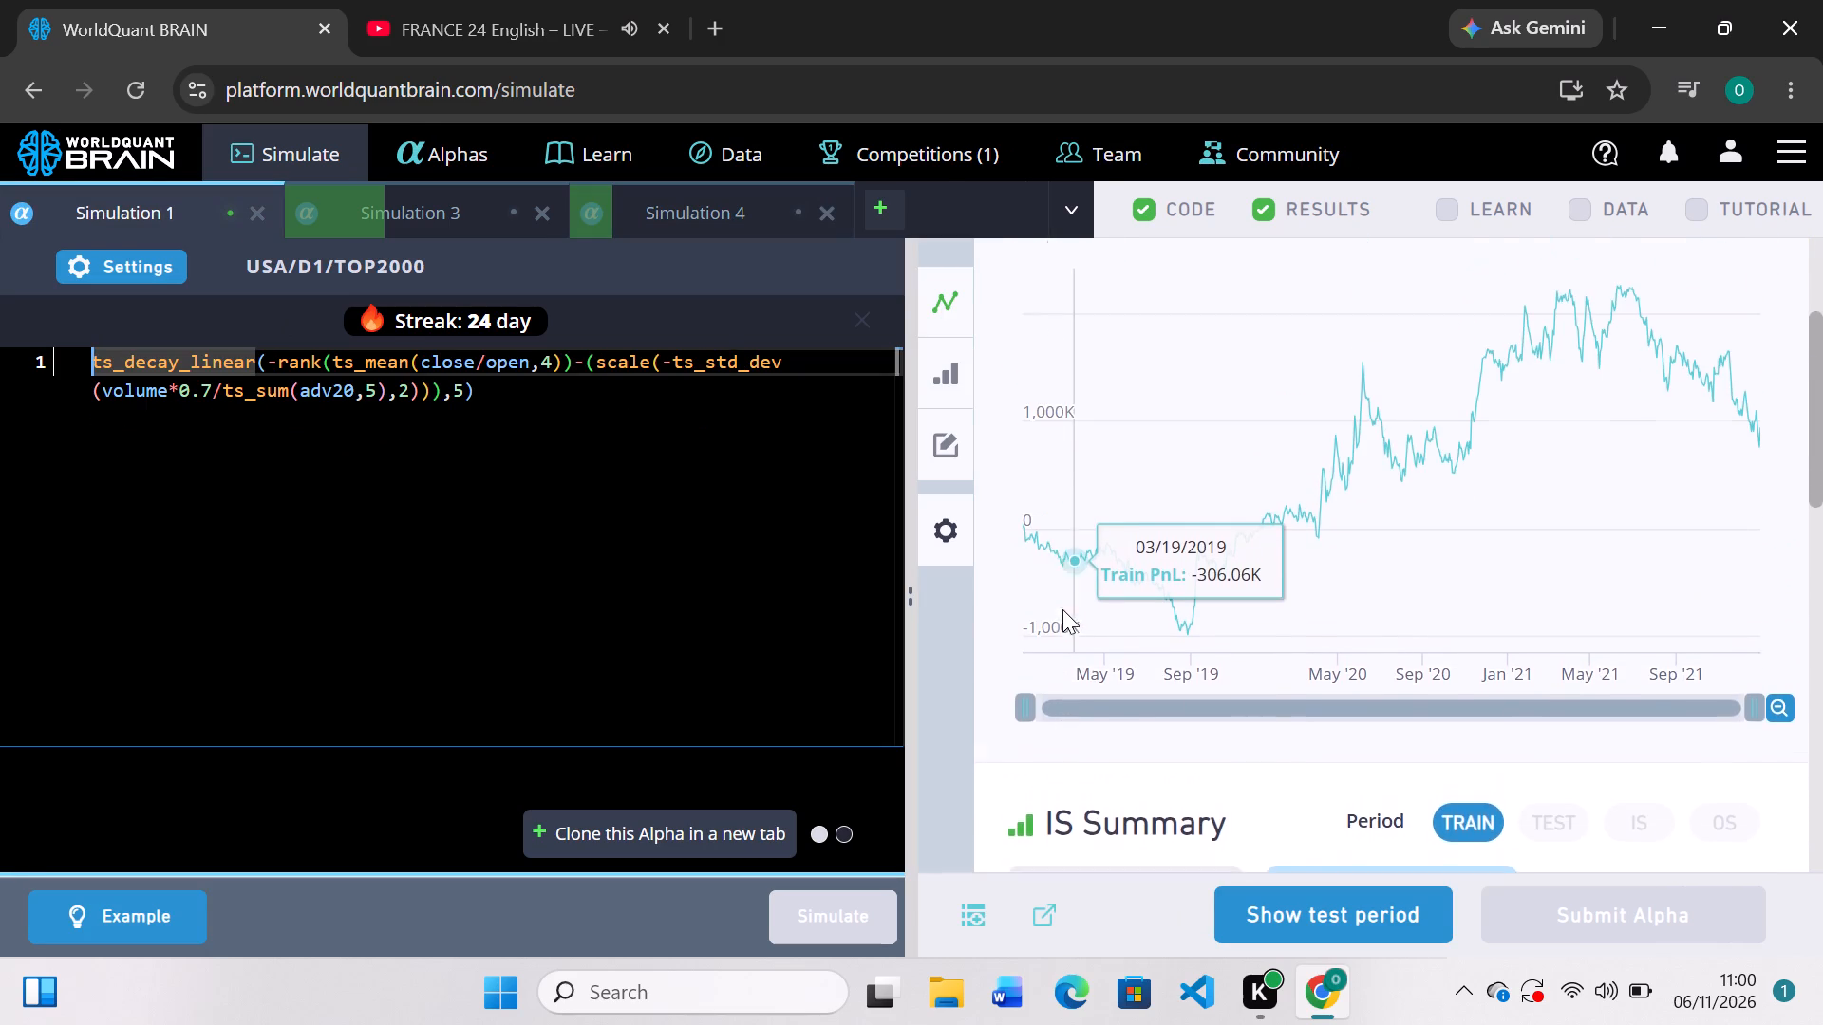
pyautogui.scroll(1, 1062, 609)
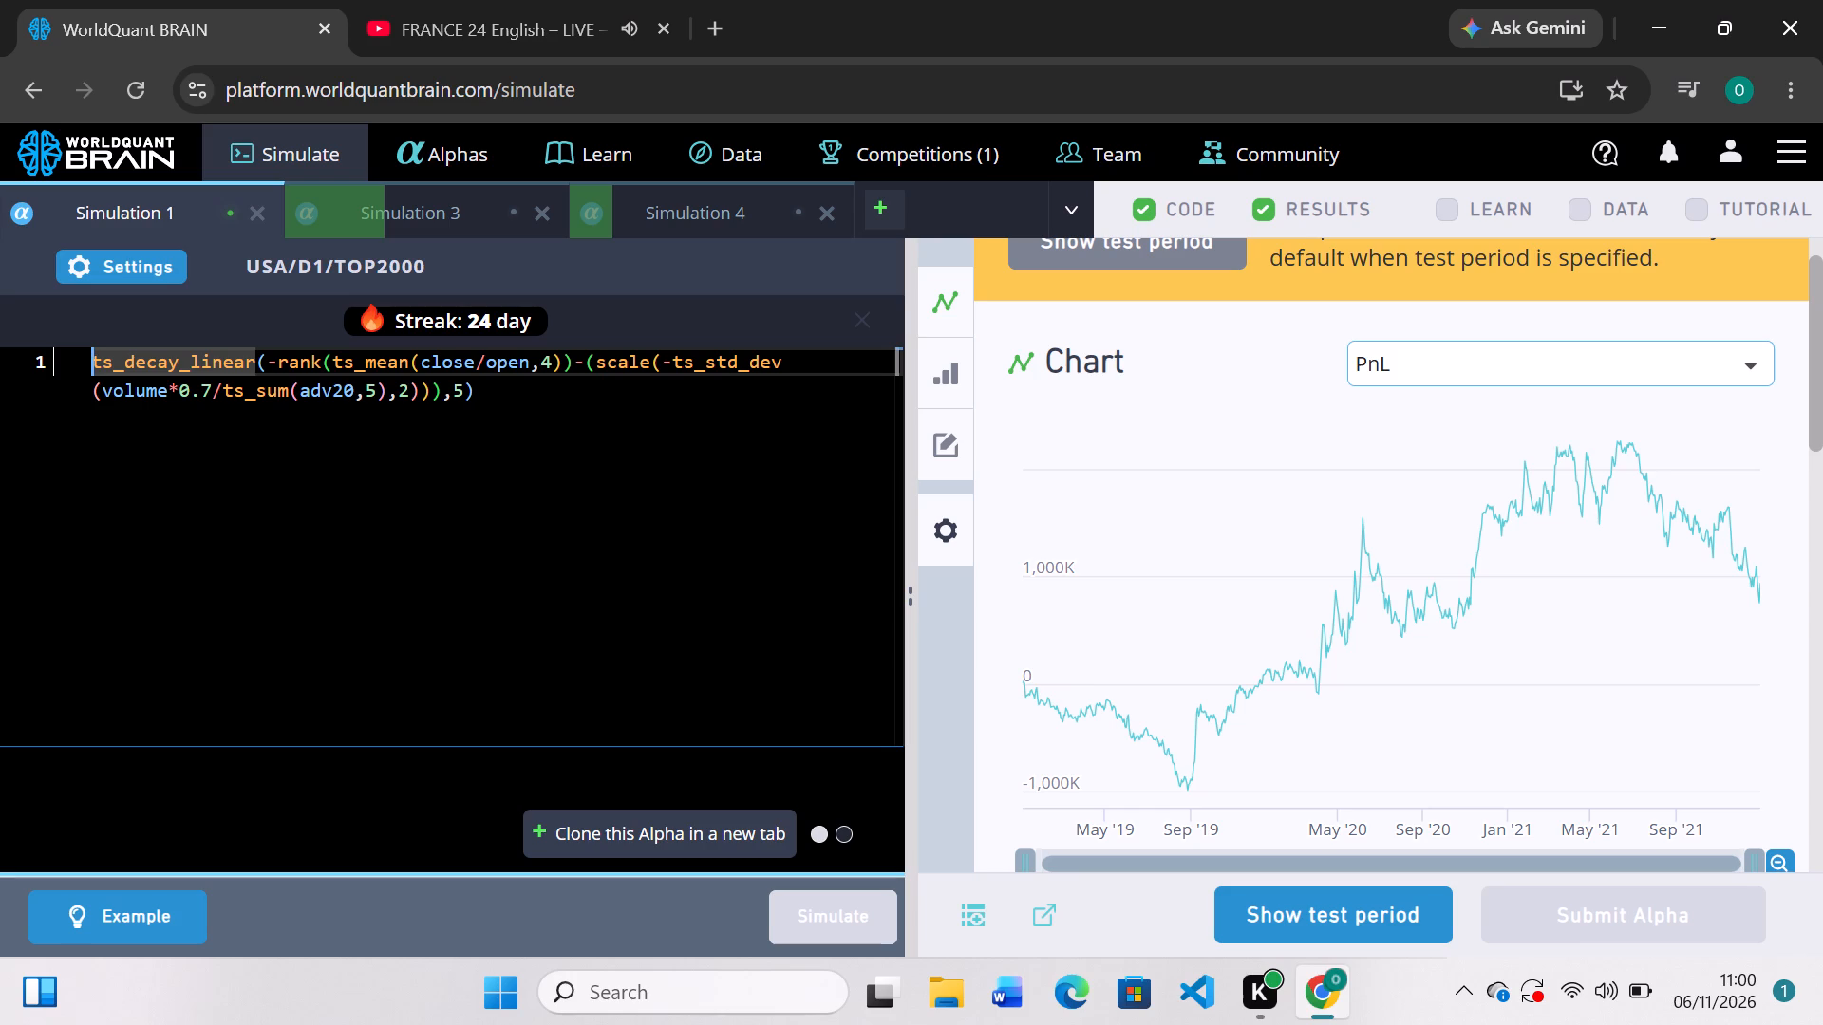
pyautogui.click(587, 365)
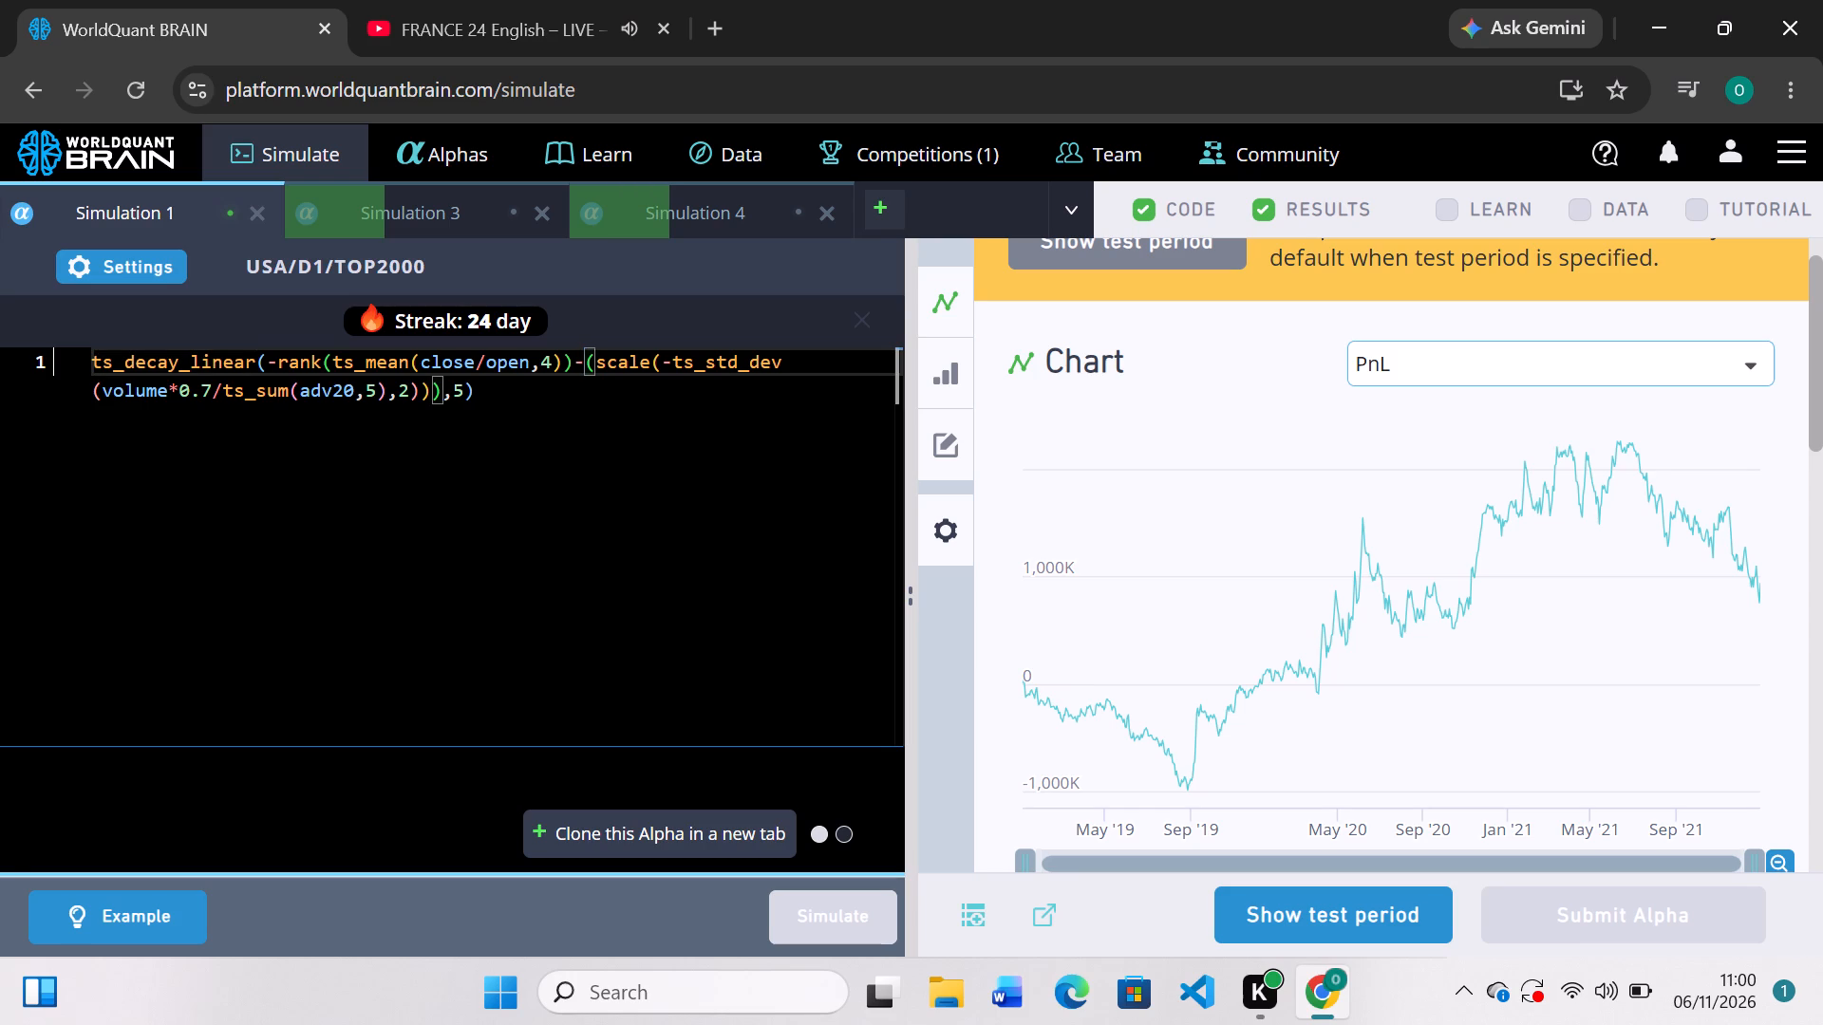
pyautogui.press('BackSpace')
pyautogui.hotkey('shift', '+')
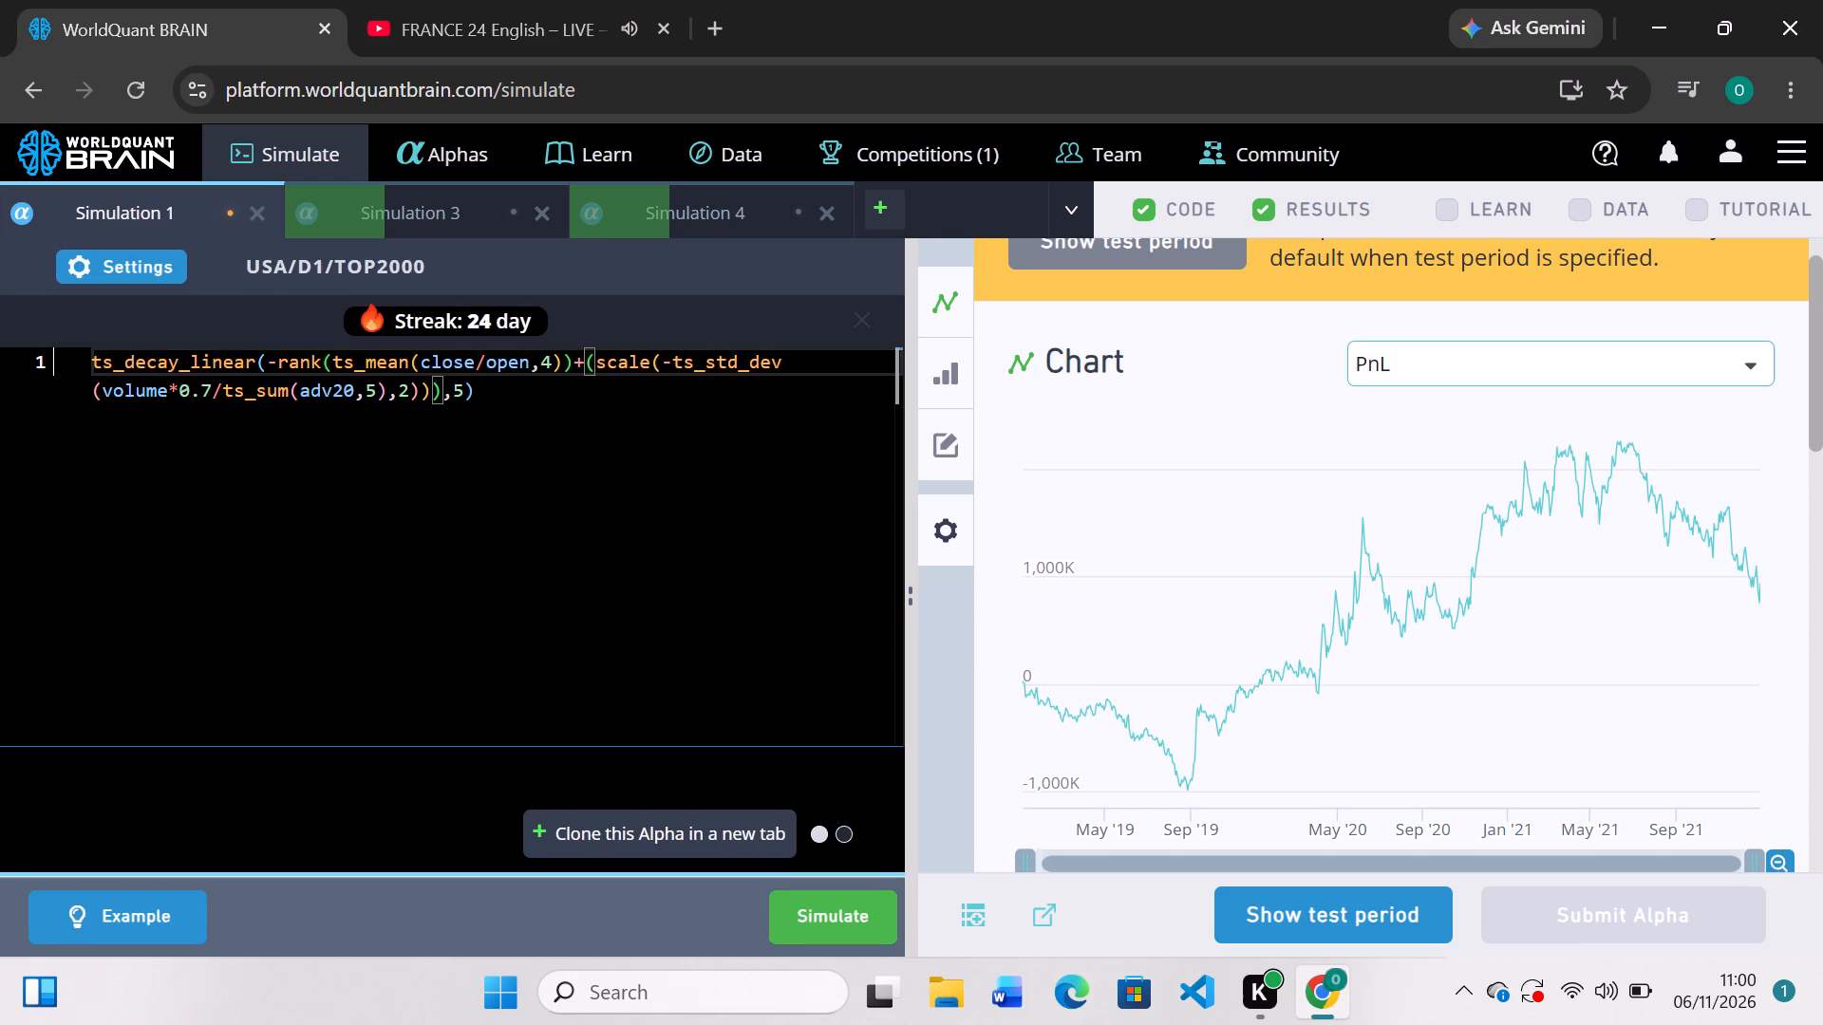
# Set Simulation 1's universe to TOP3000 and its test period to 1 year, and simulate the alpha.
pyautogui.click(132, 260)
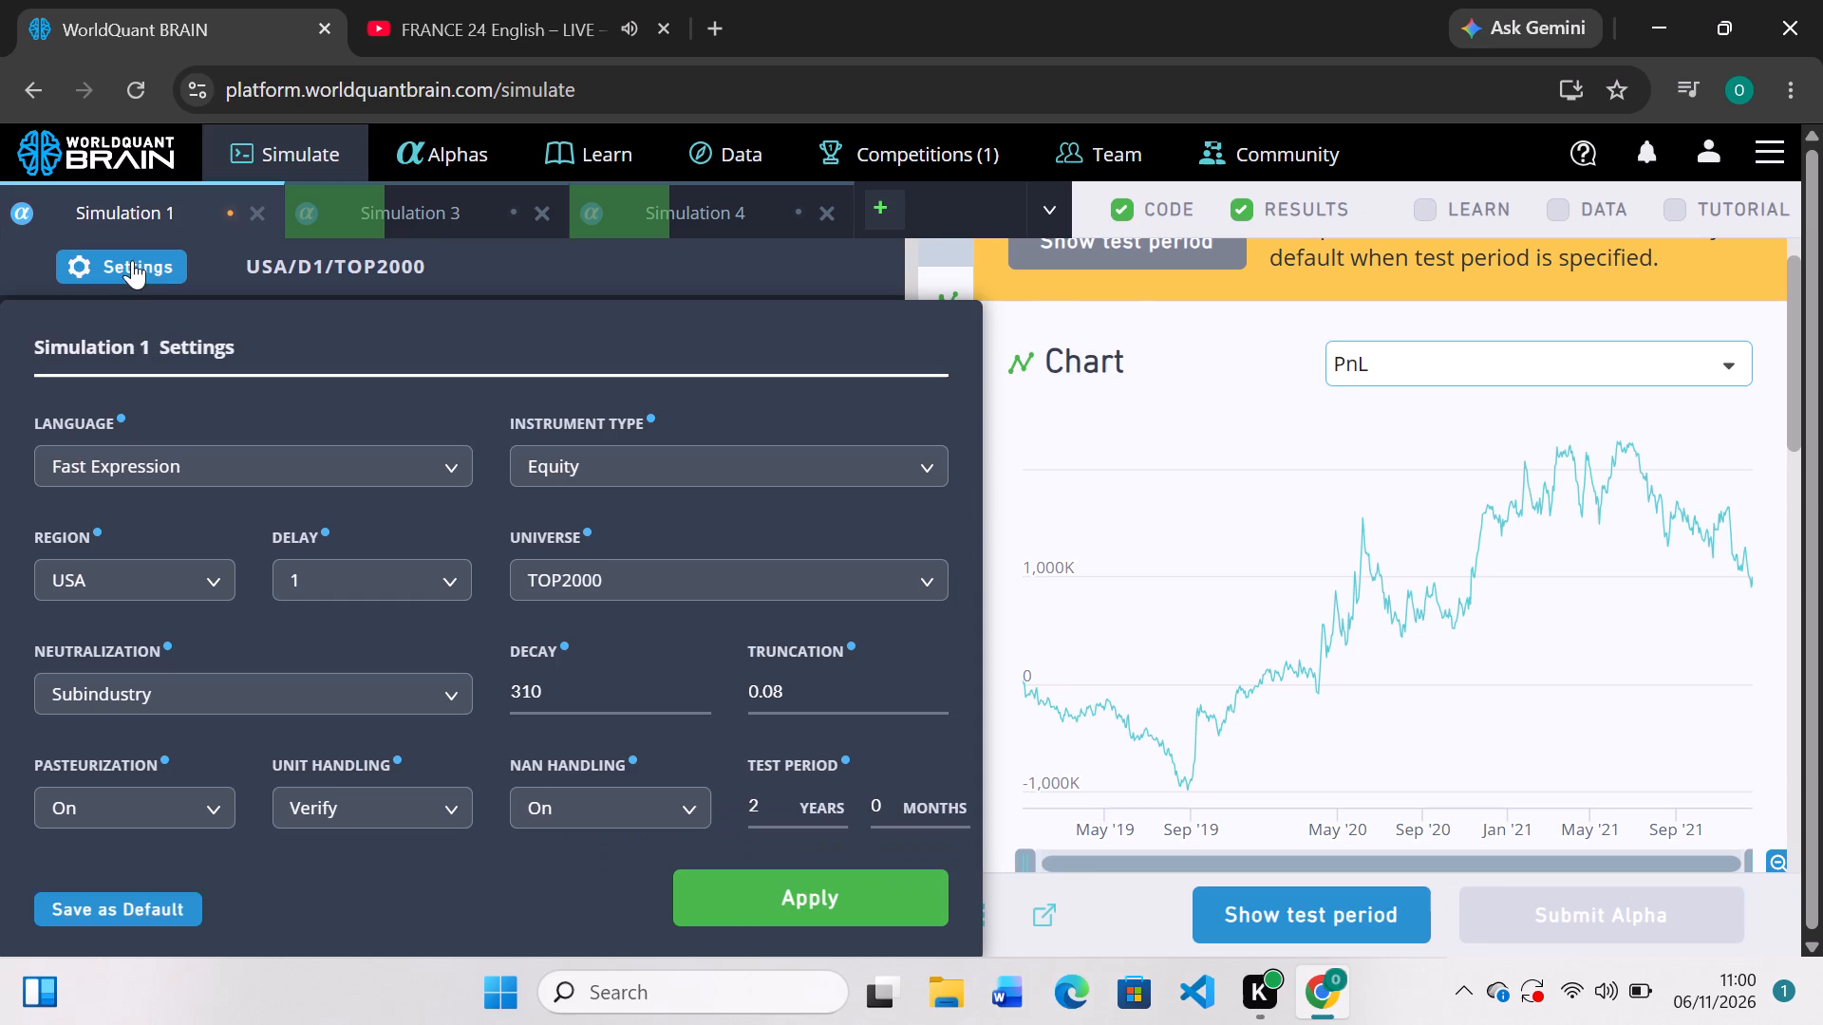
pyautogui.click(915, 579)
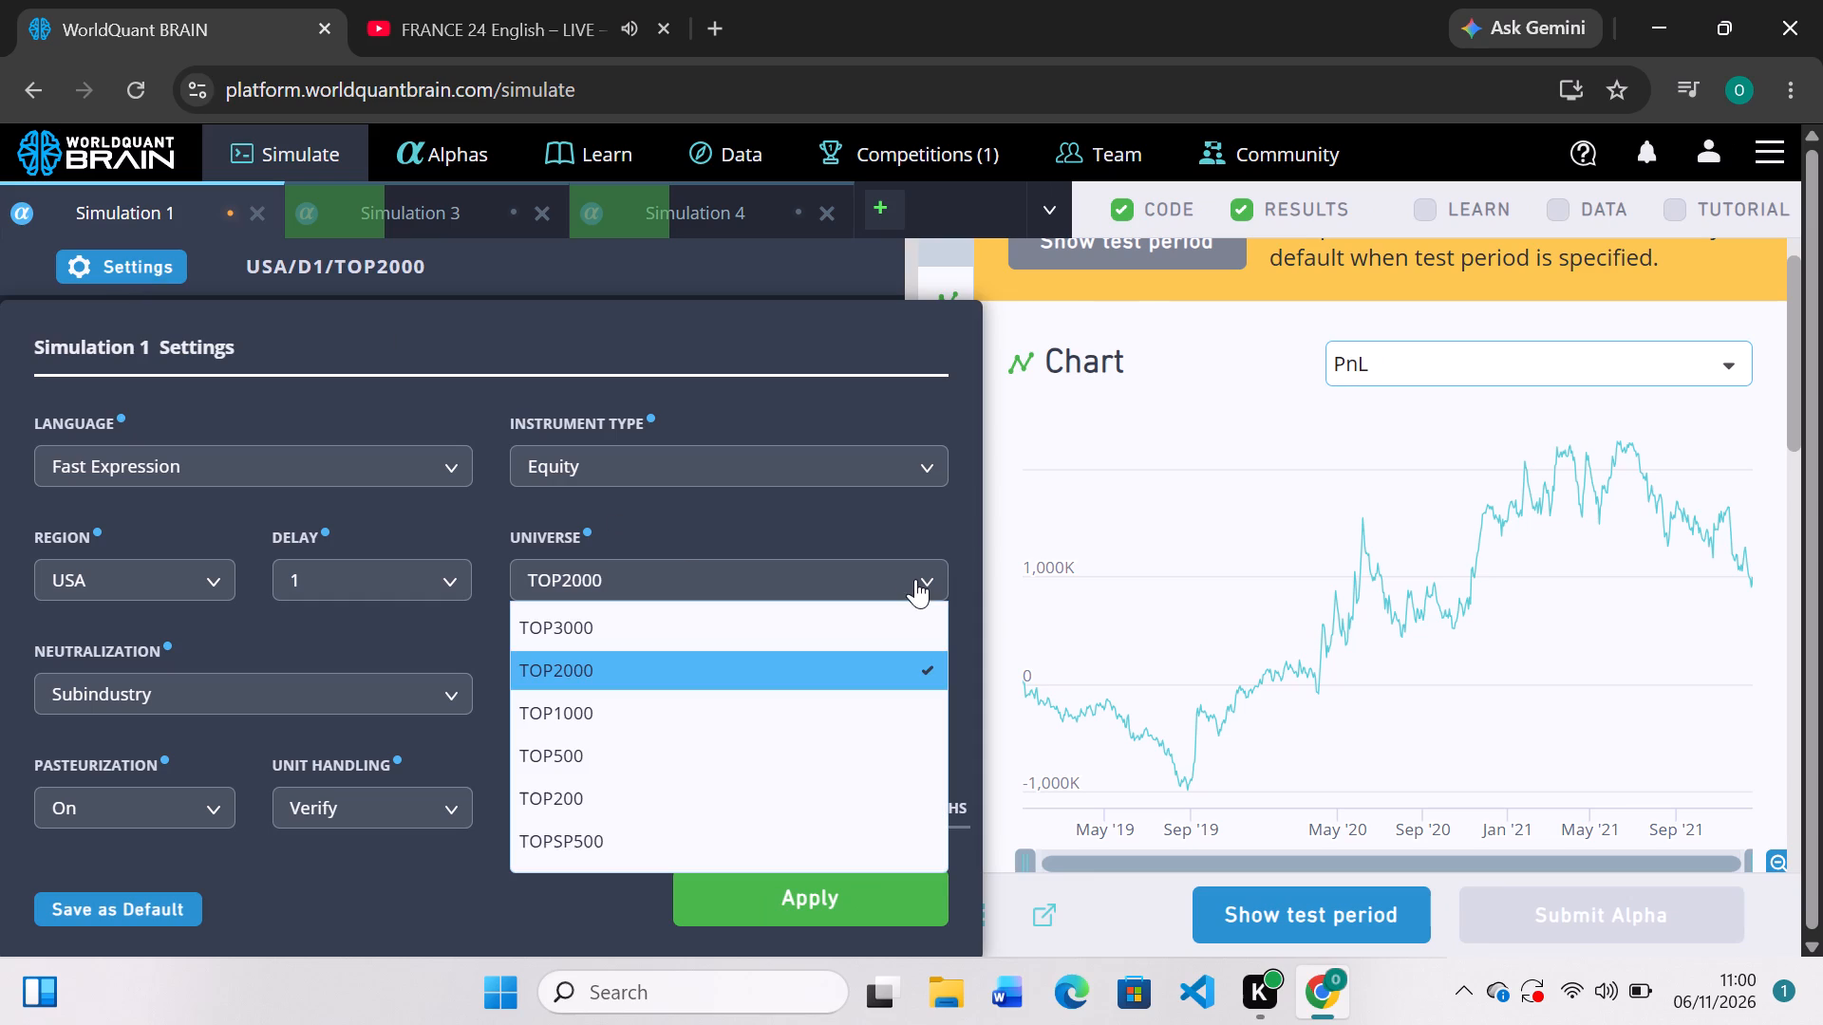
pyautogui.click(676, 620)
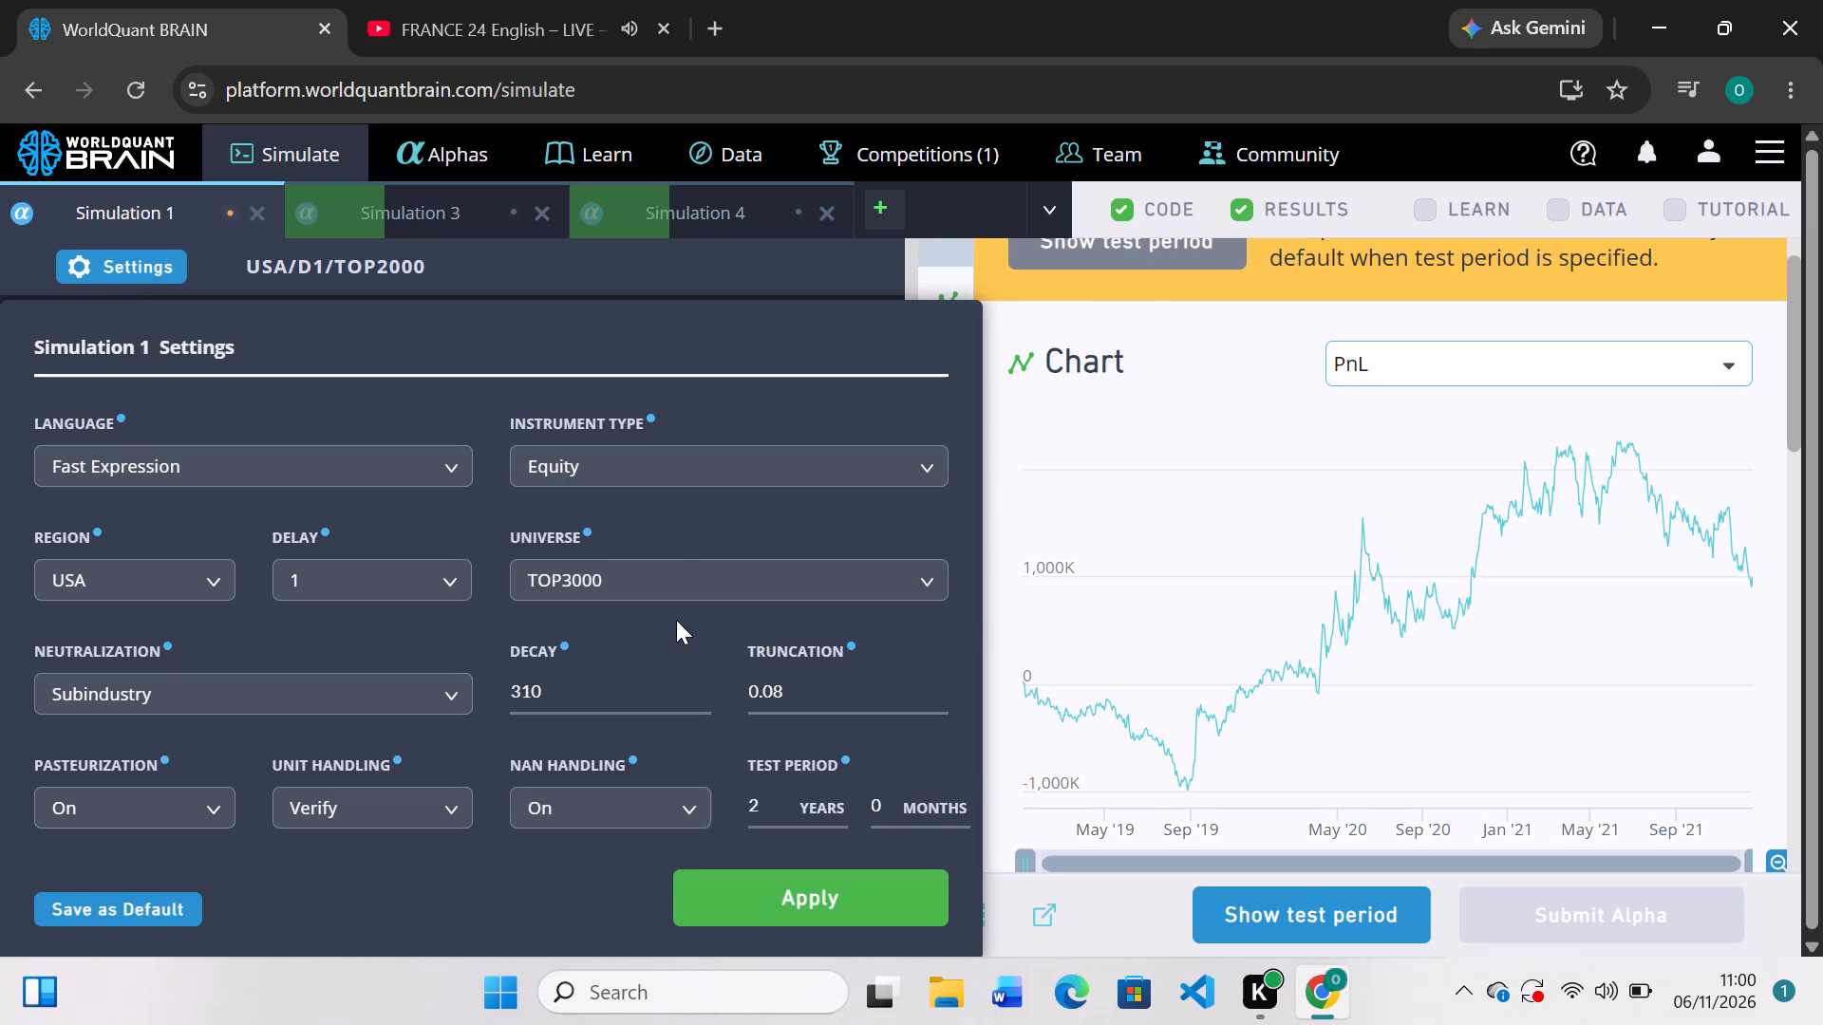
pyautogui.click(766, 811)
pyautogui.press('BackSpace')
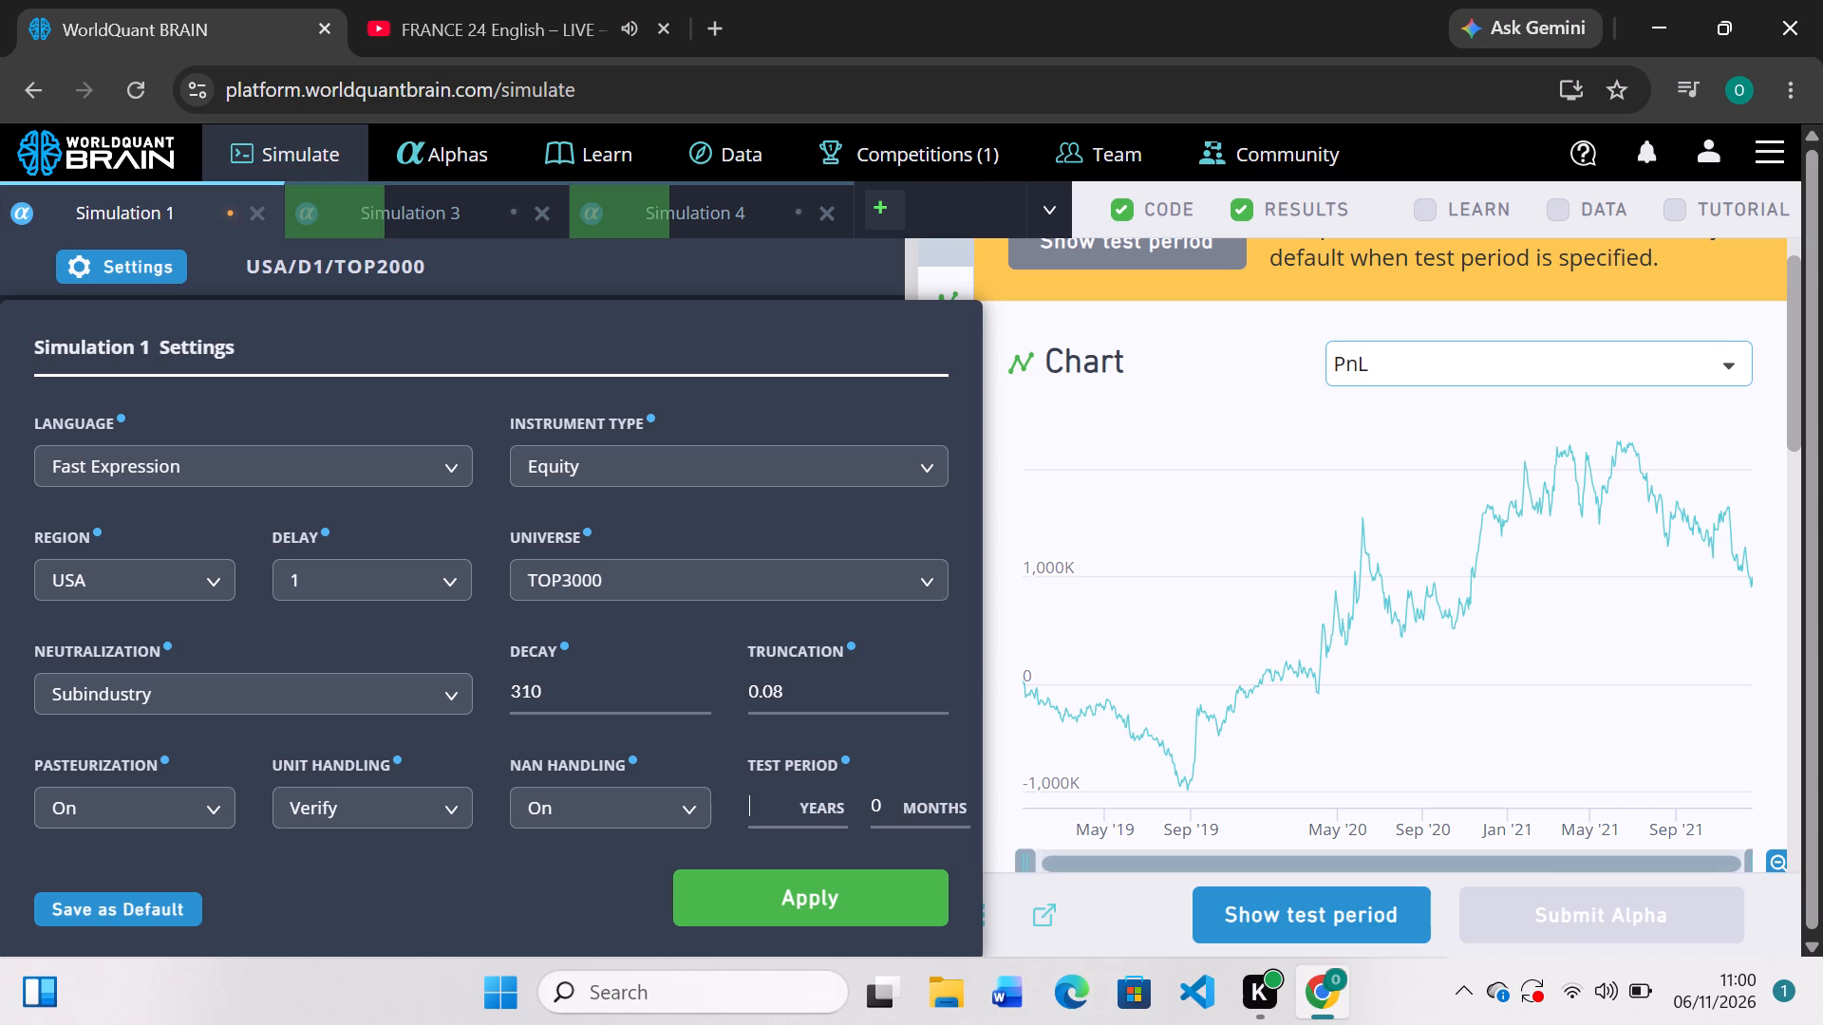
pyautogui.press('1')
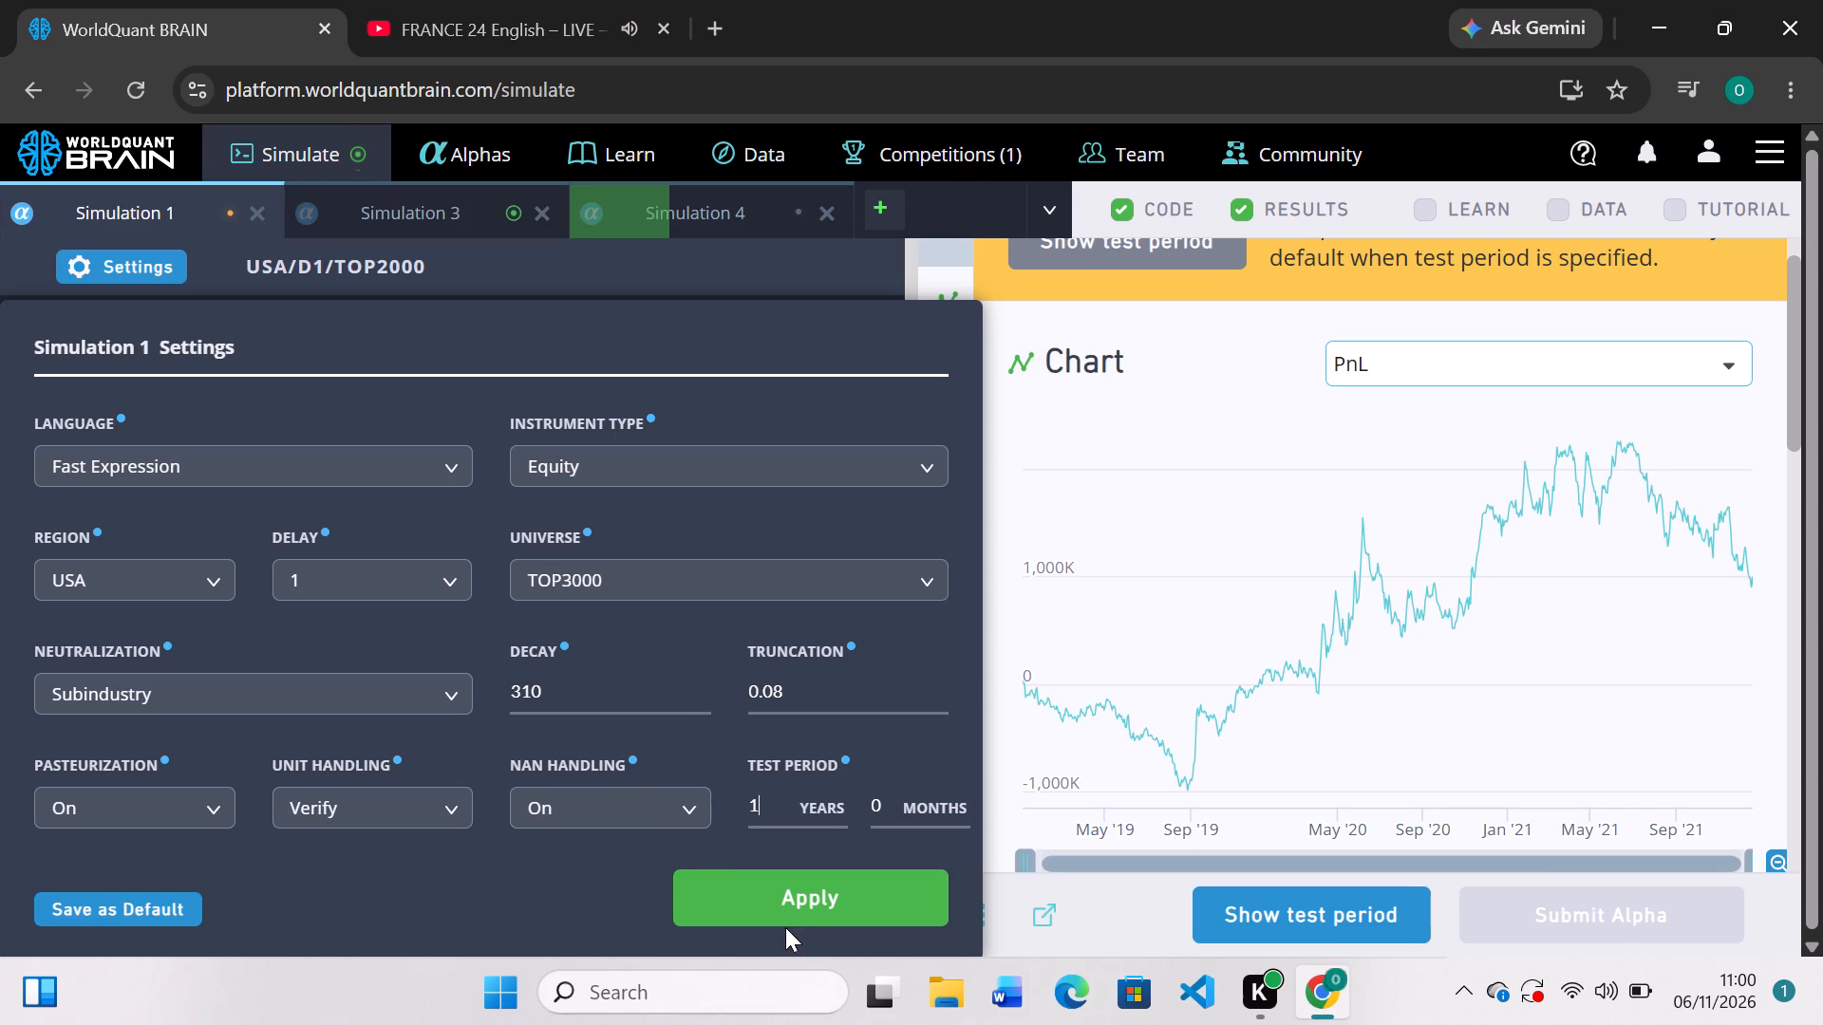
pyautogui.click(798, 904)
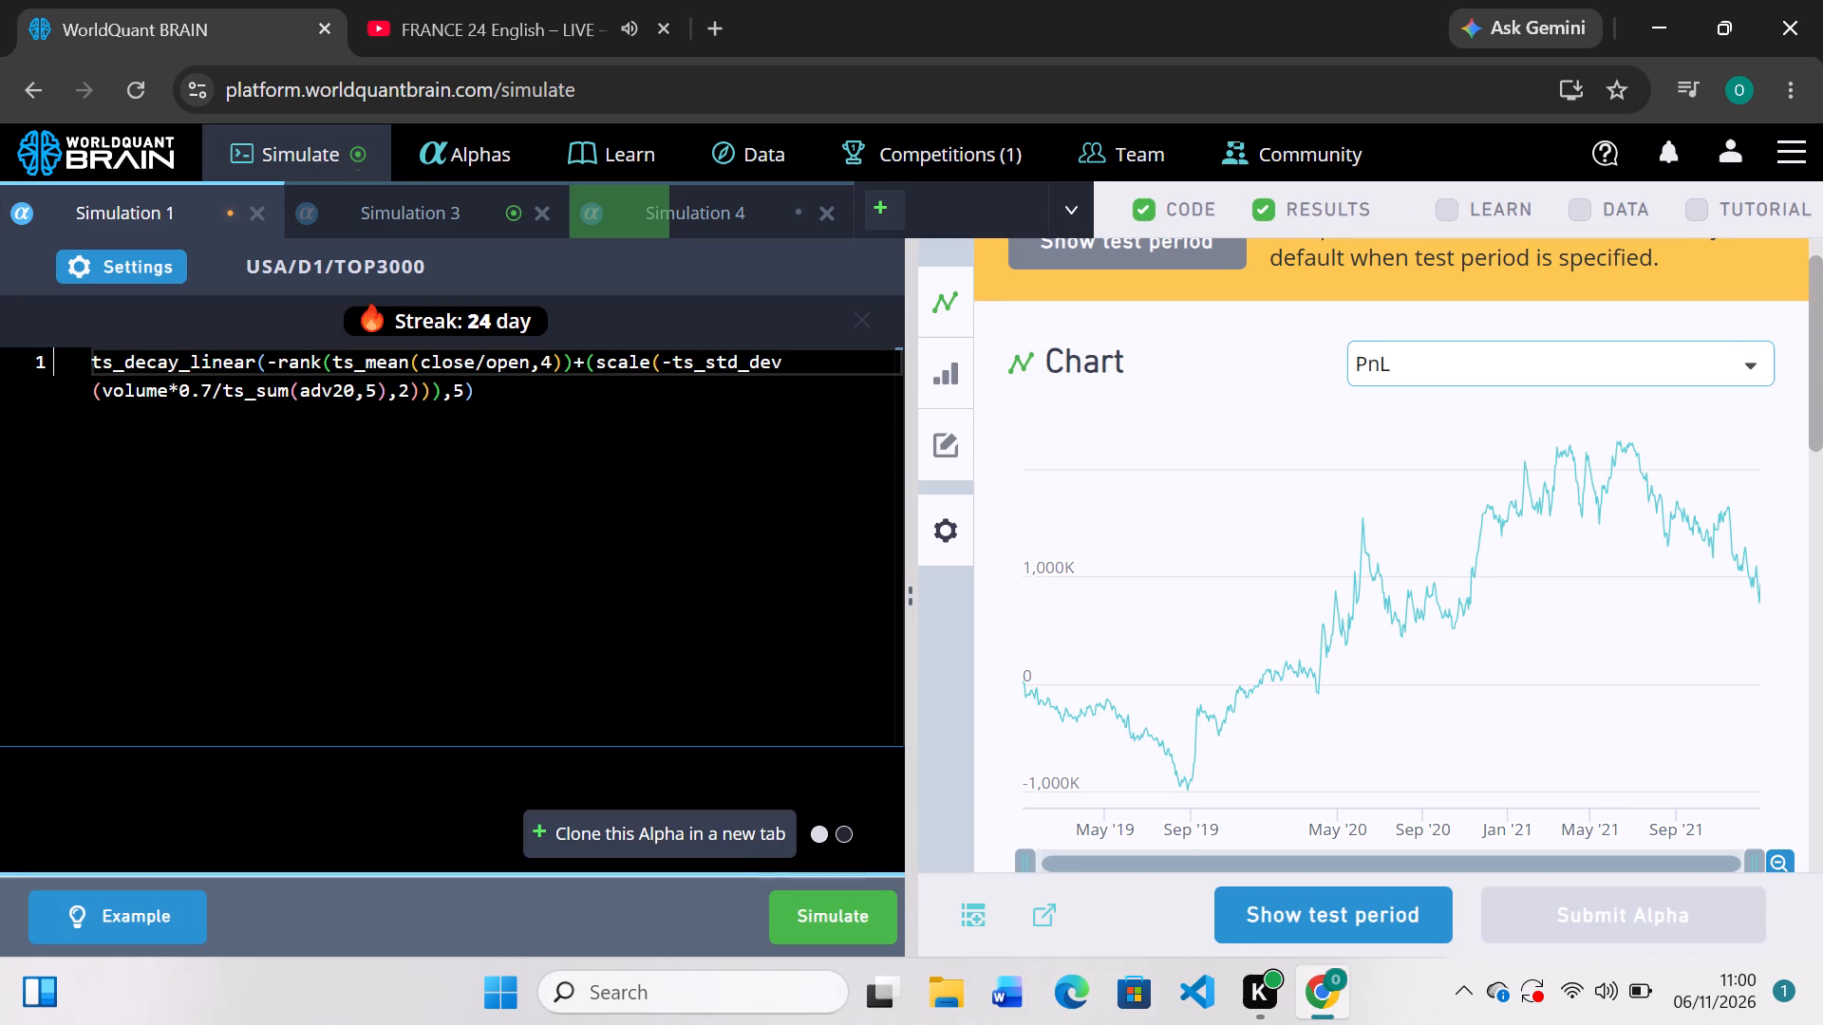
pyautogui.click(838, 919)
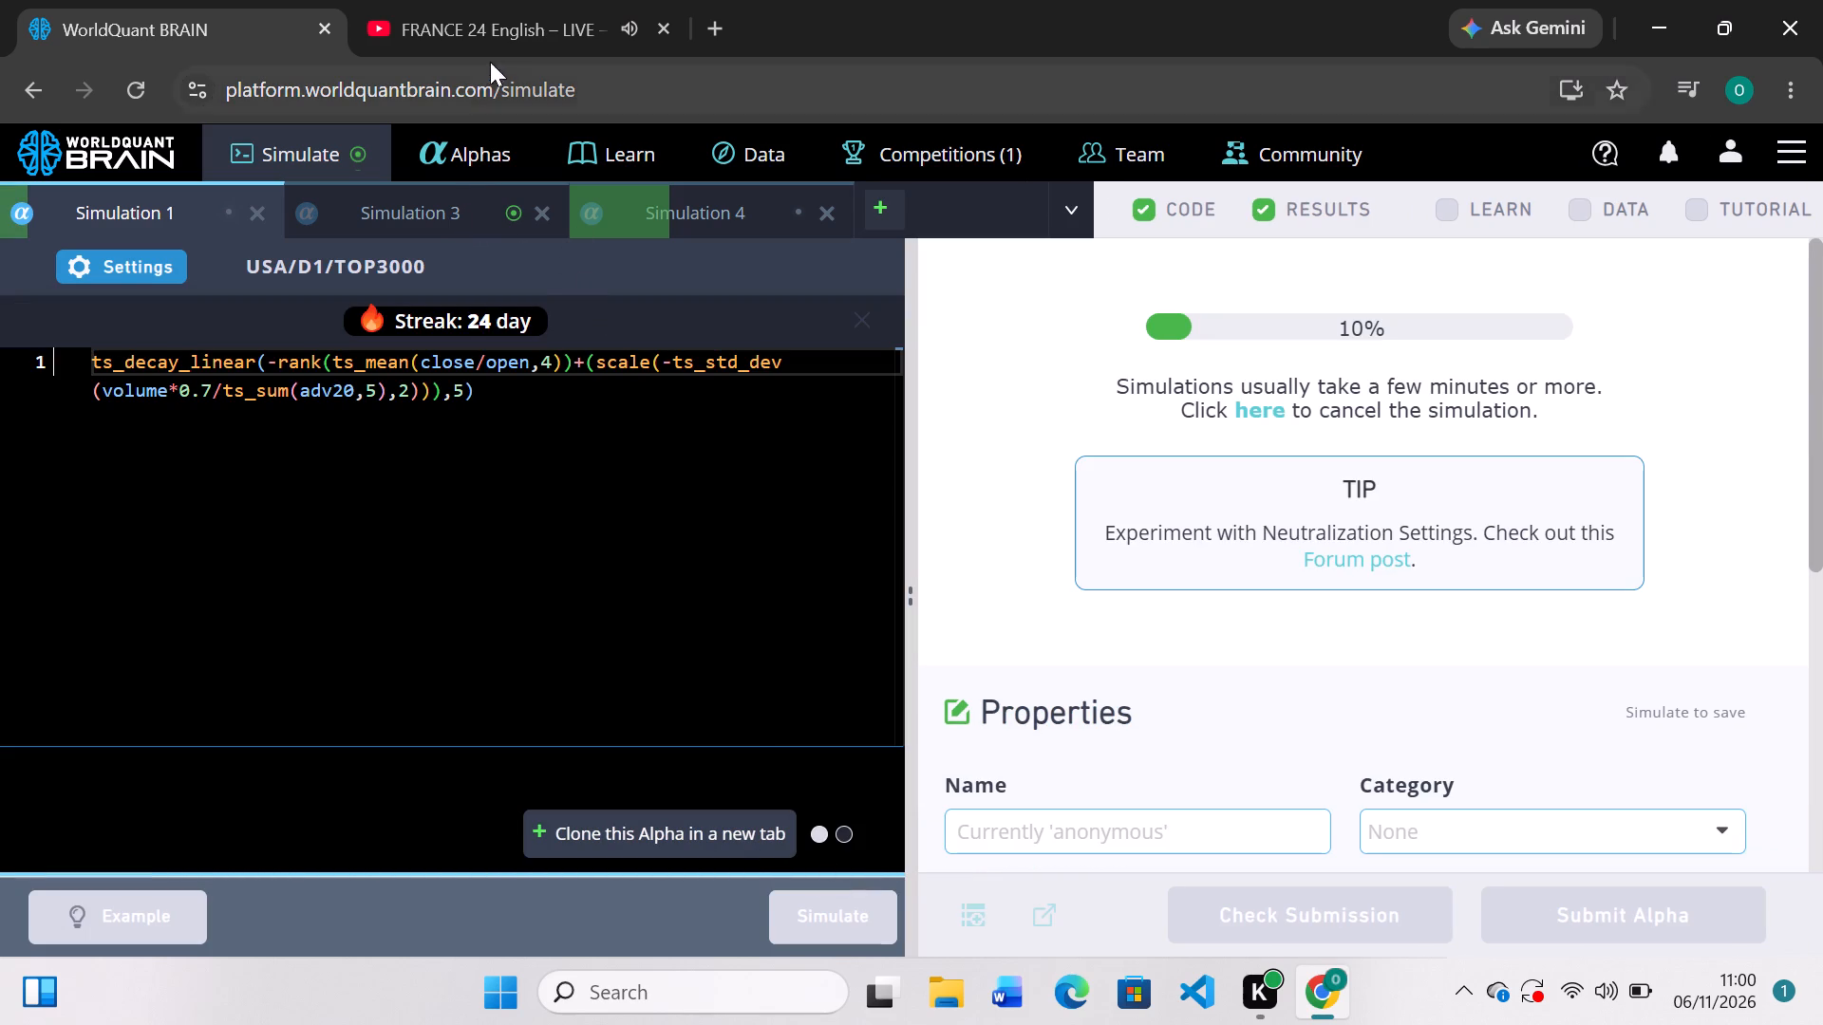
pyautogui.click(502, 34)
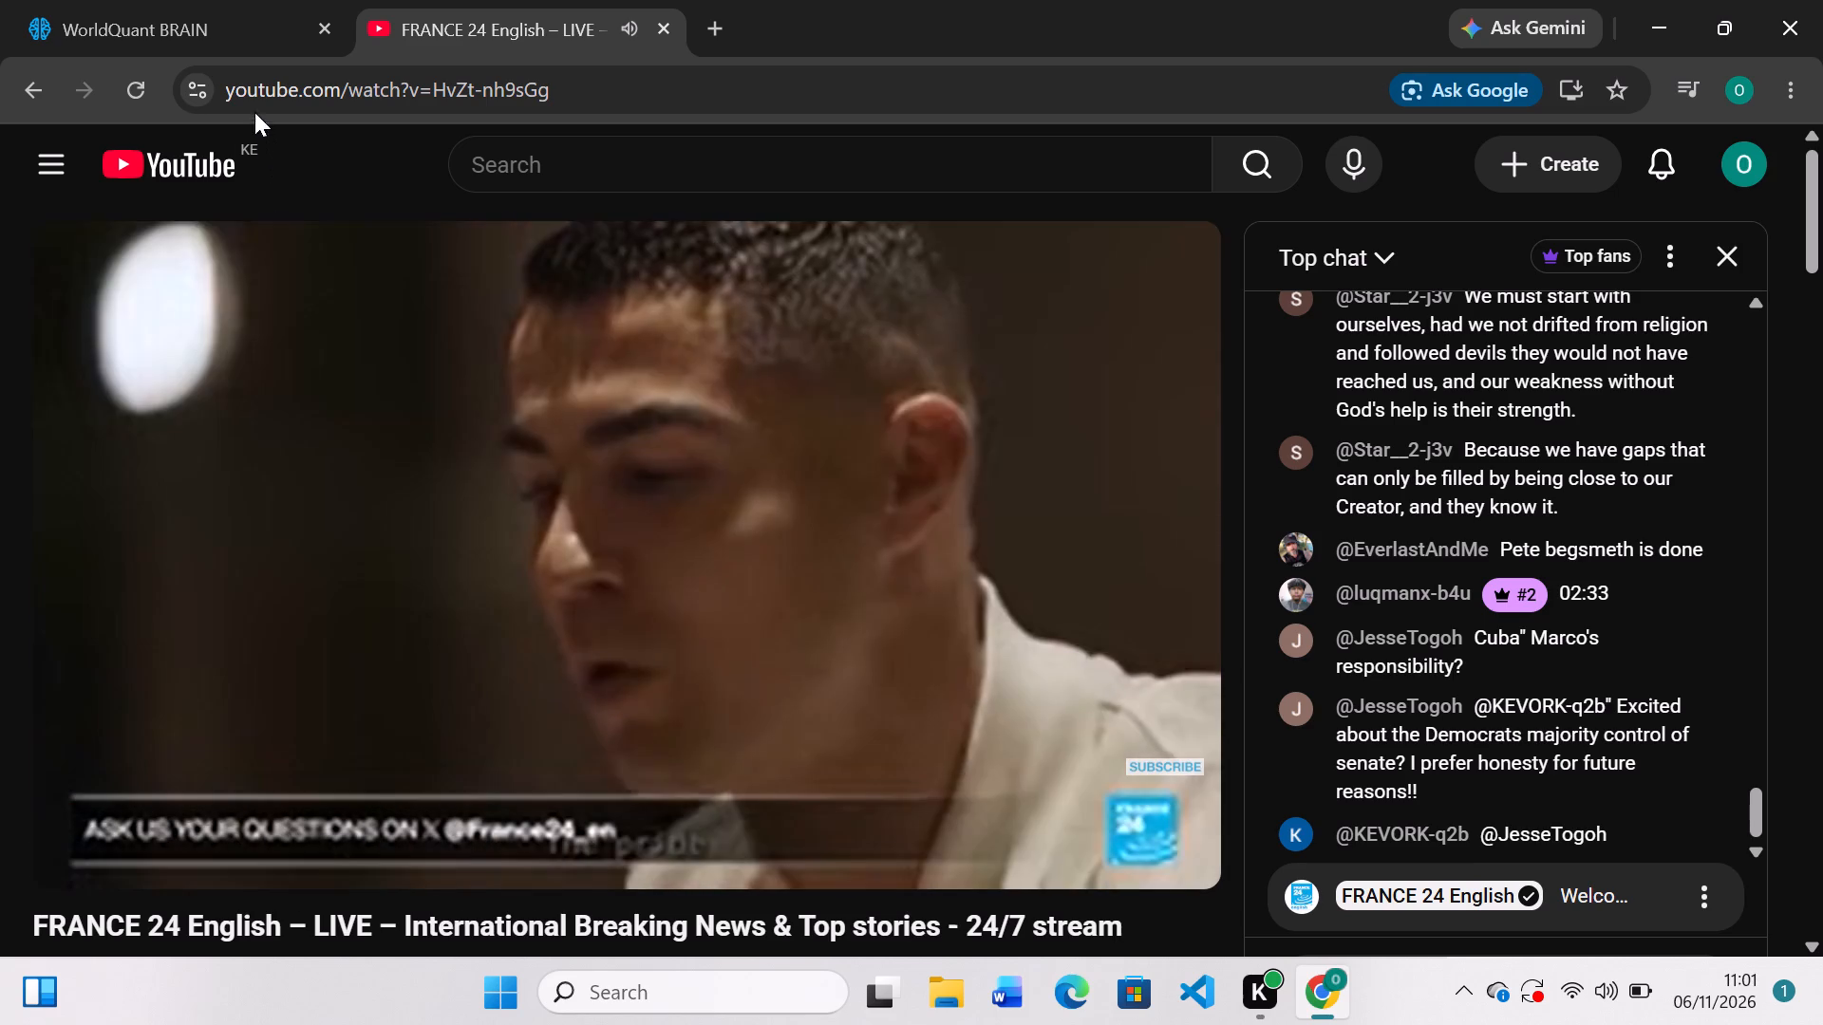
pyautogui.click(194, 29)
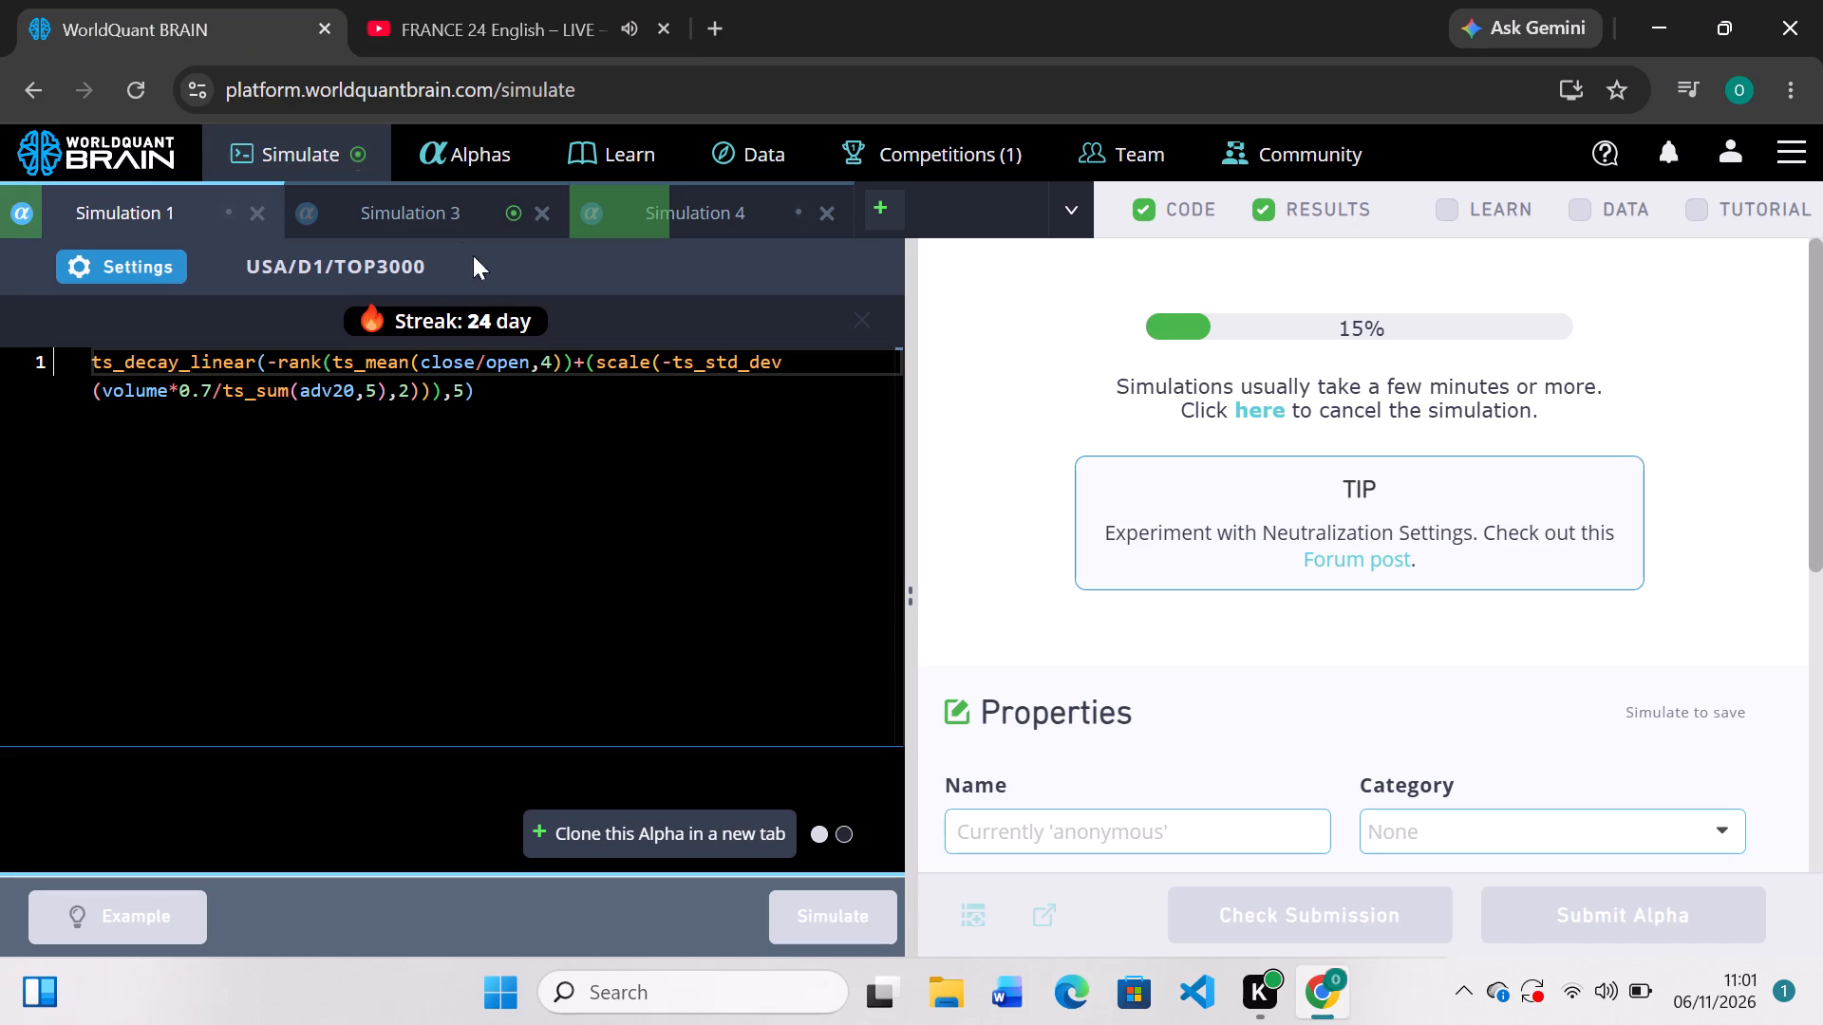
# Check Simulation 3's PnL chart and IS Summary, remove the winsorize operator from its expression, and simulate the alpha.
pyautogui.click(442, 196)
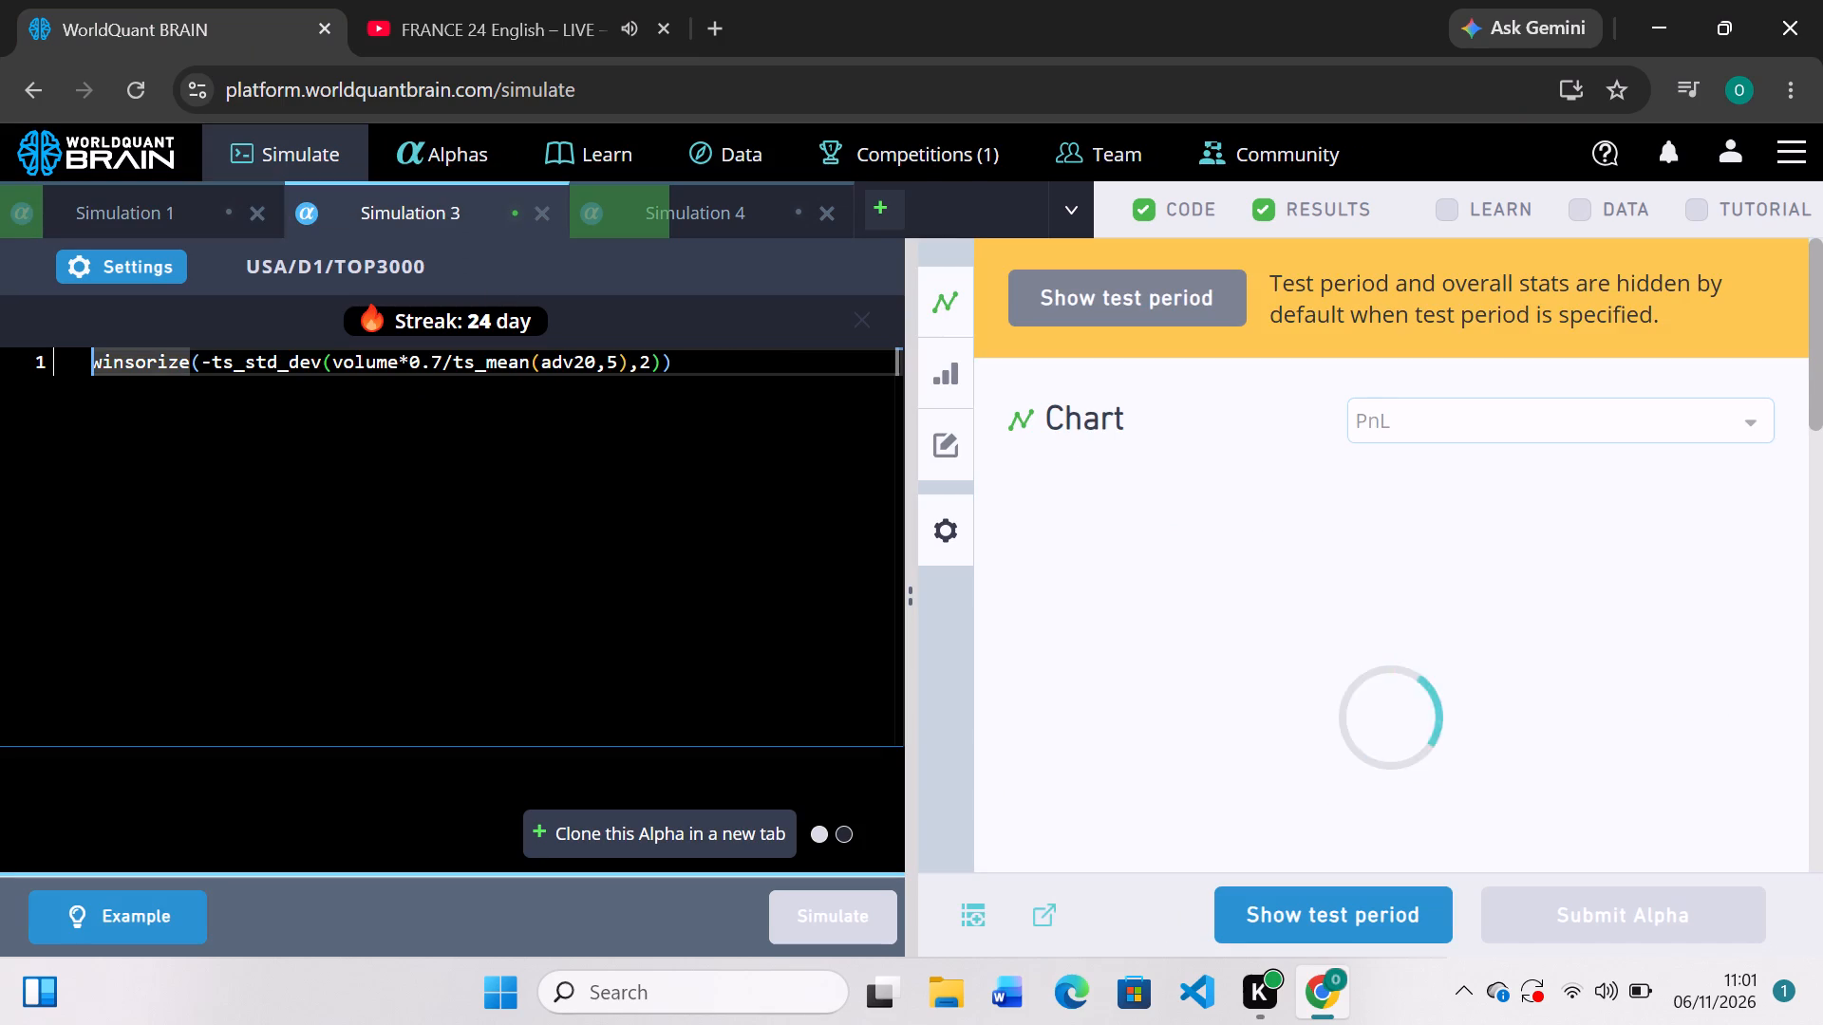
pyautogui.scroll(-2, 1100, 675)
pyautogui.scroll(2, 1100, 675)
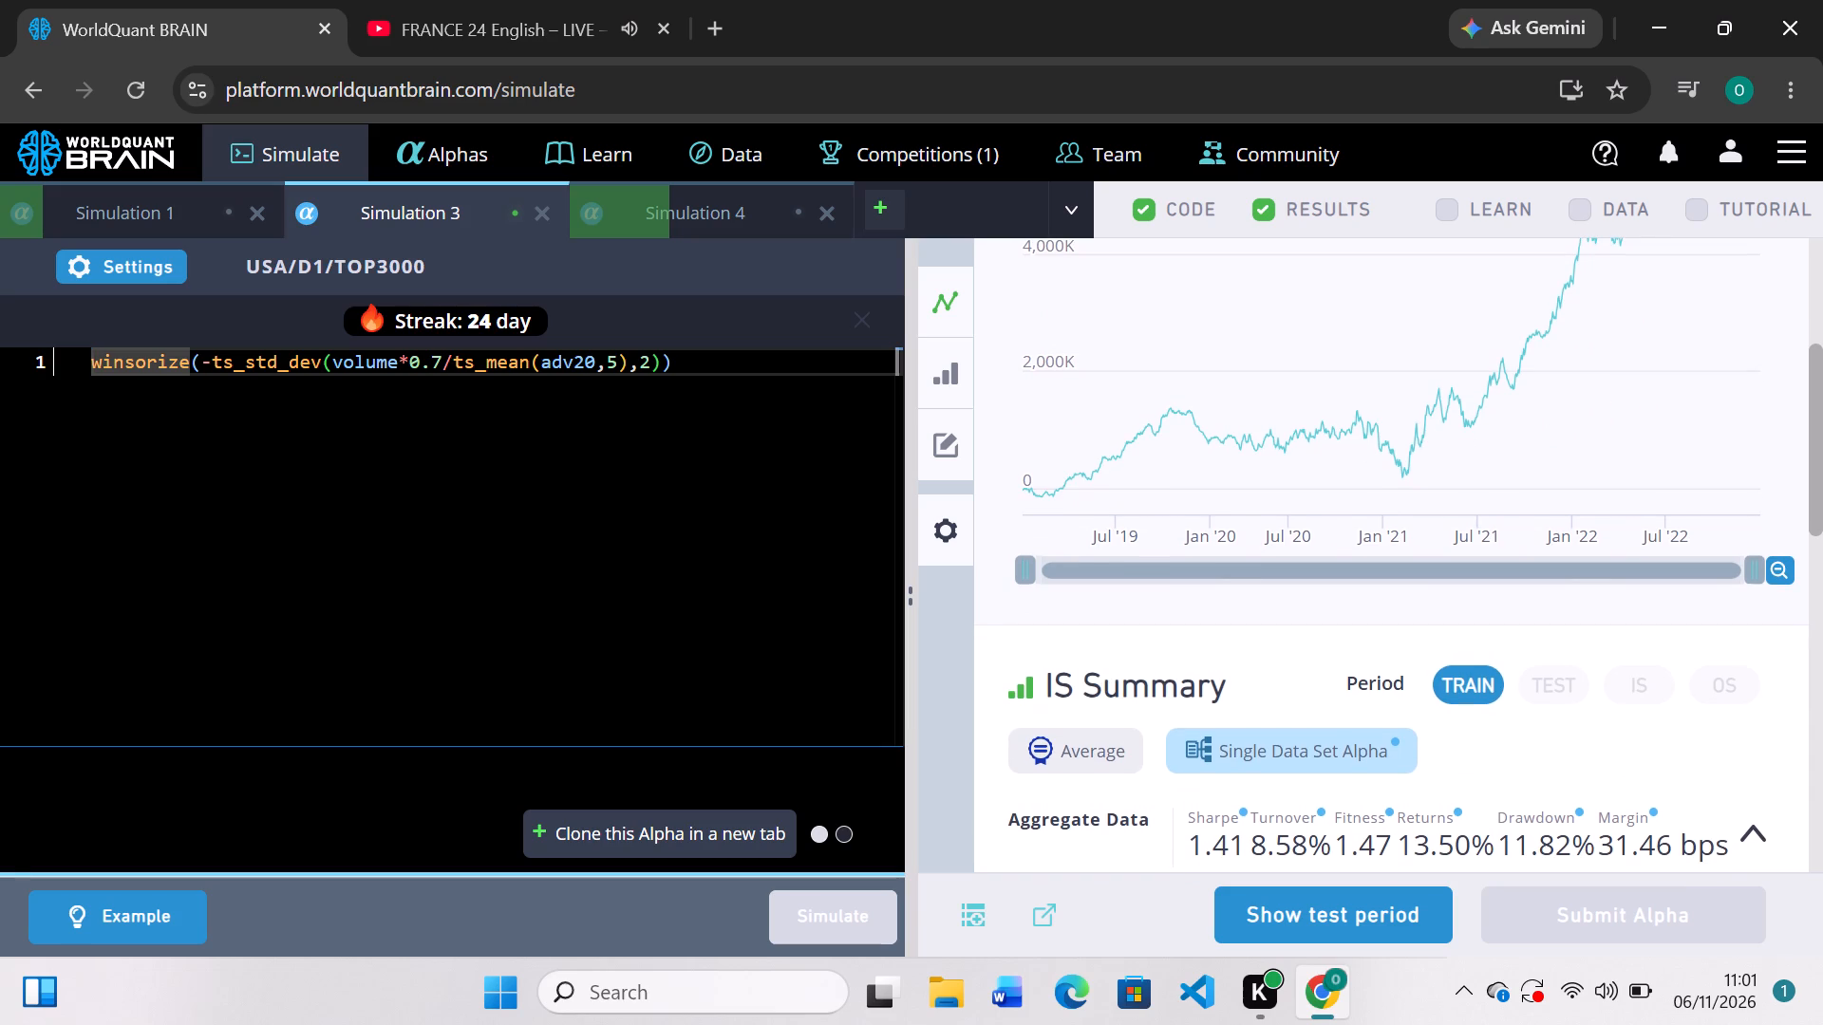
pyautogui.scroll(1, 1100, 675)
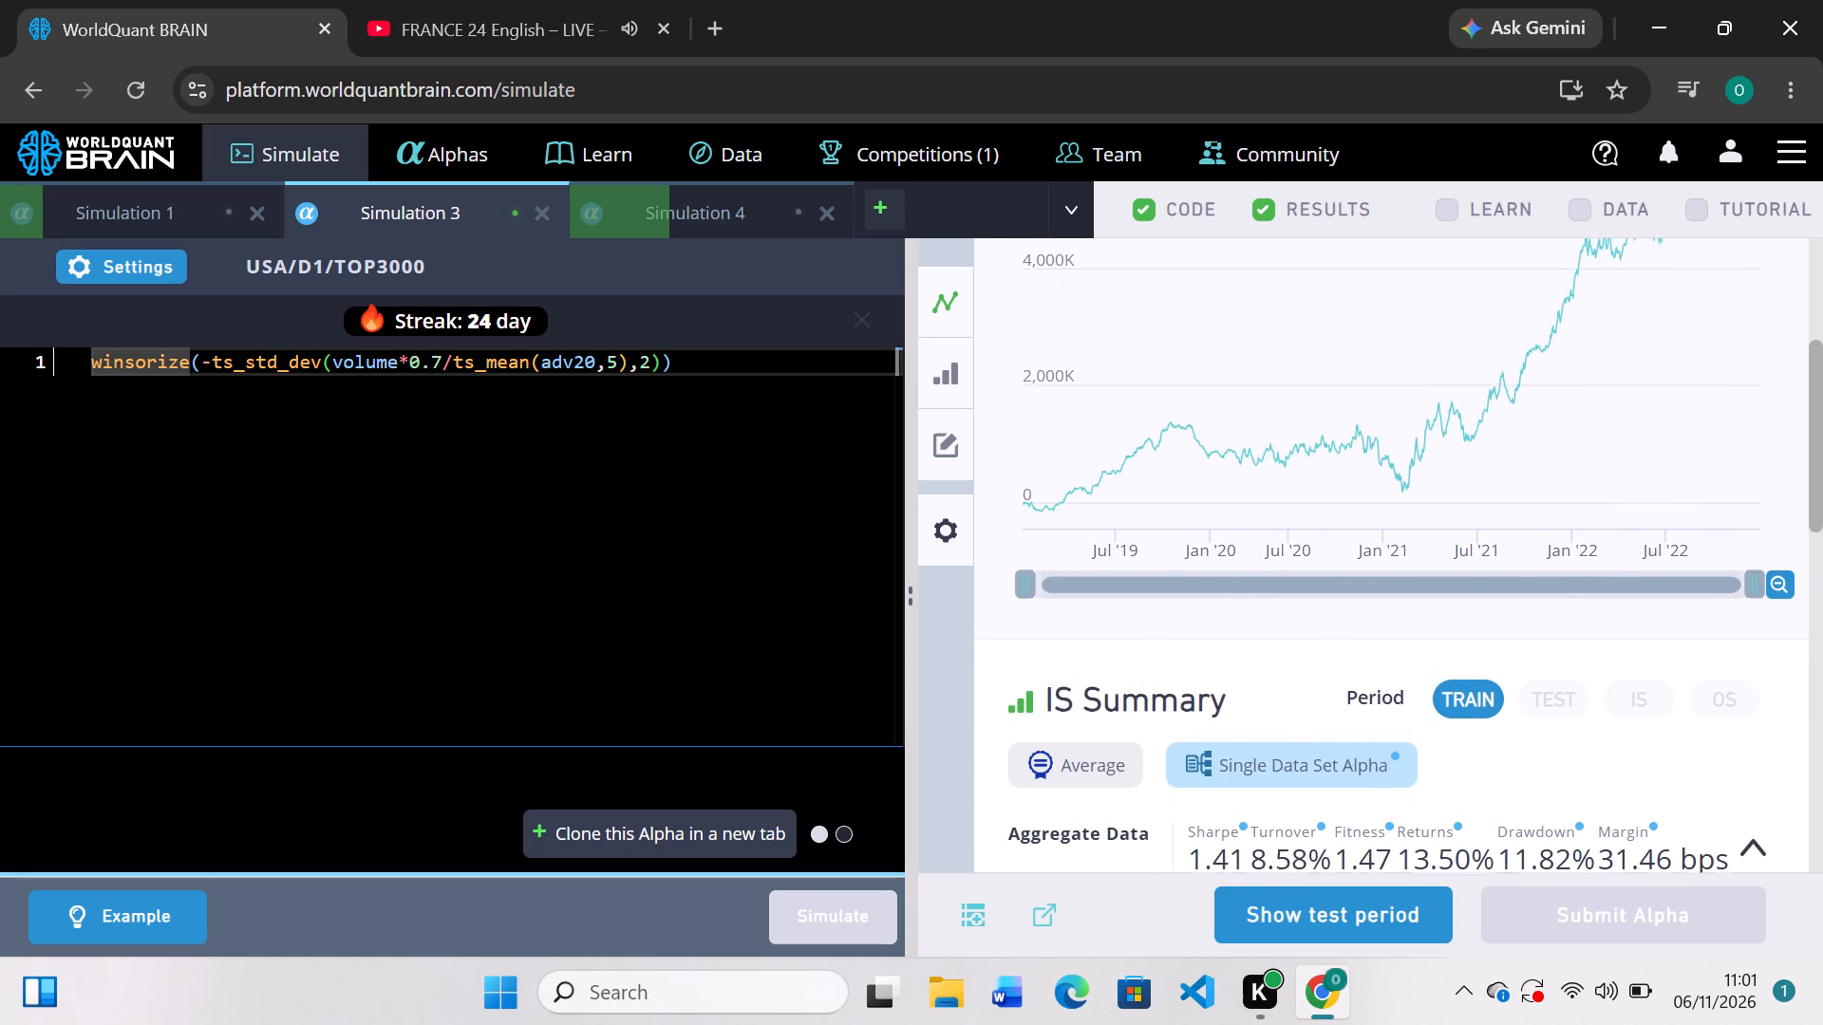
pyautogui.scroll(1, 1100, 675)
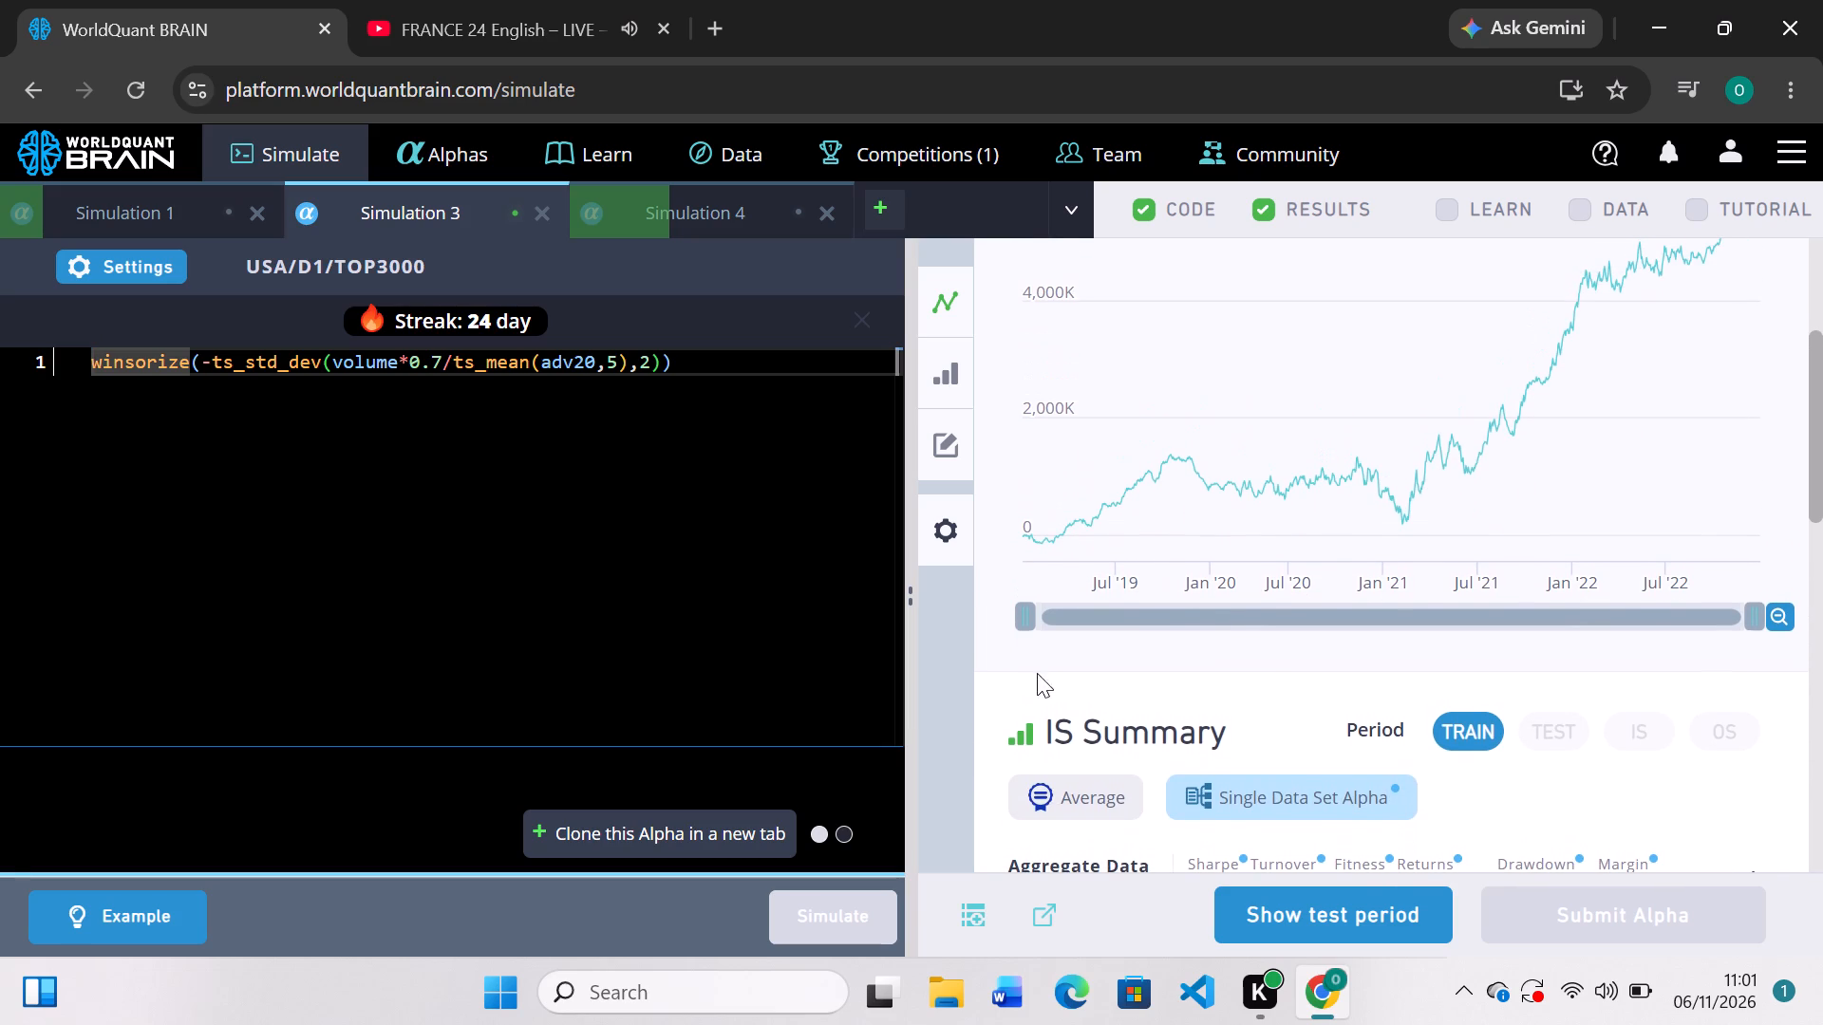
pyautogui.click(193, 365)
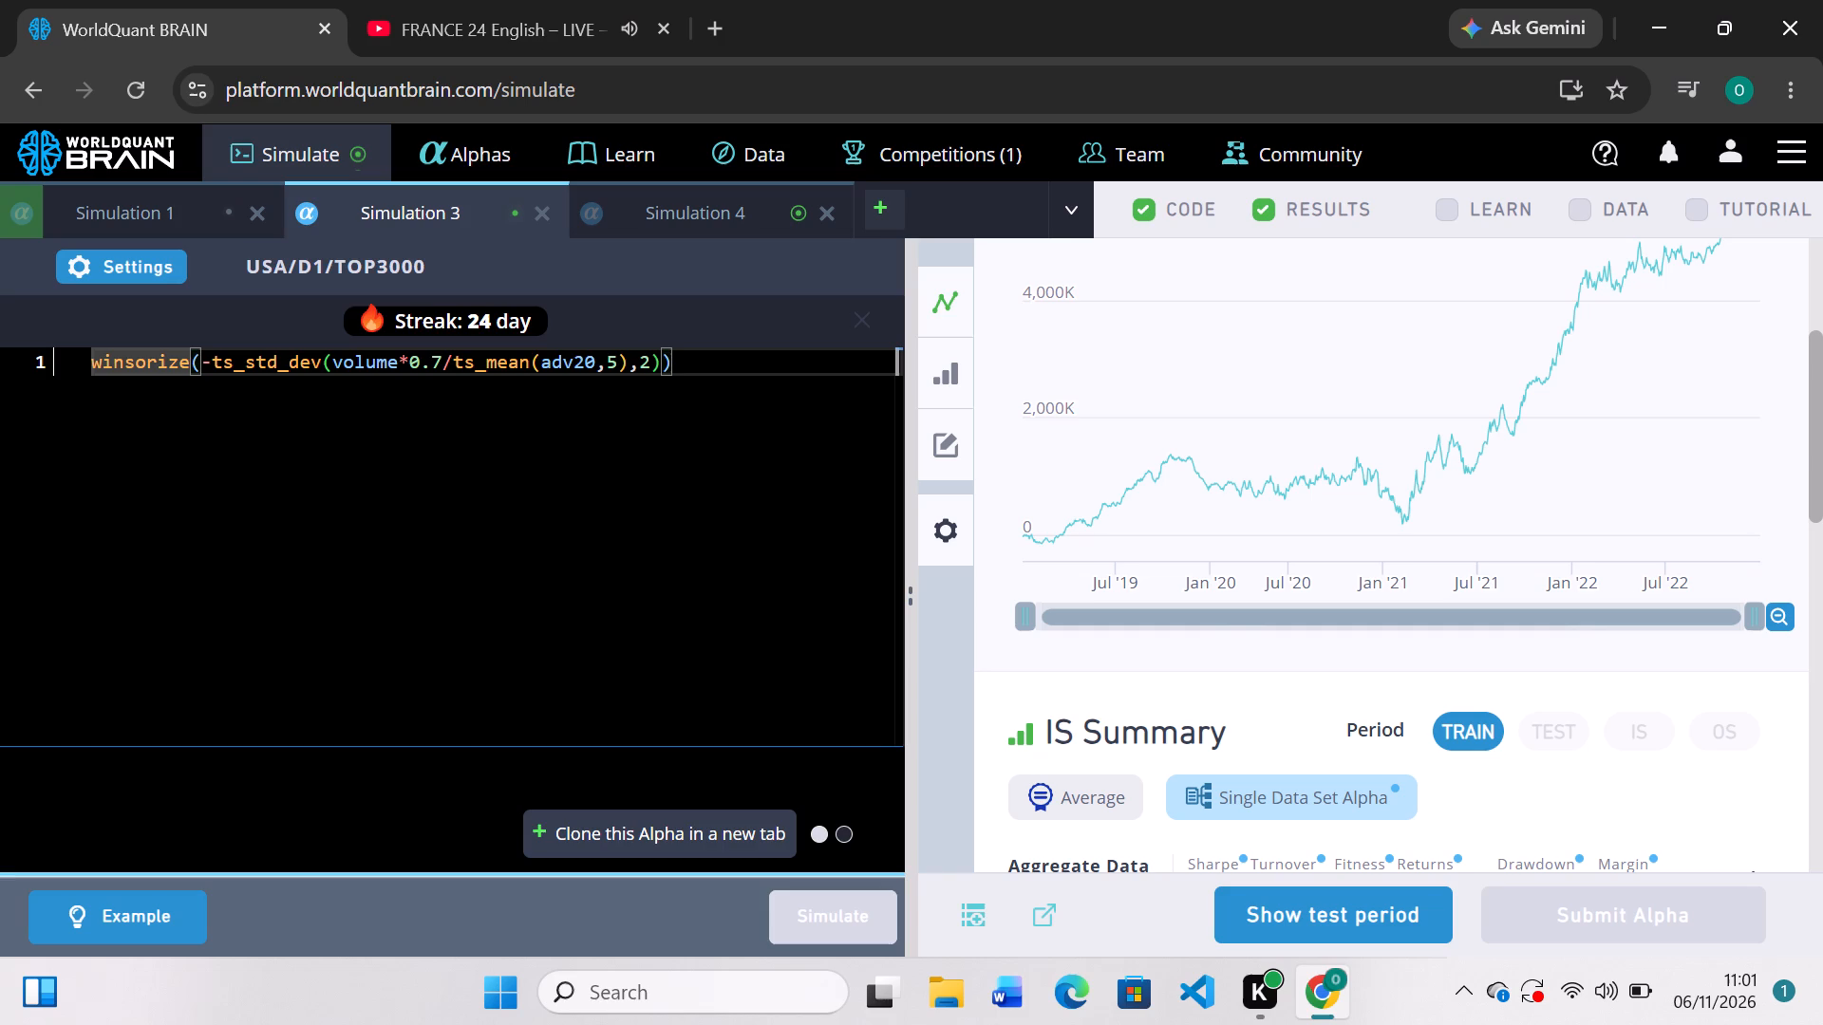
pyautogui.press('BackSpace')
pyautogui.press('BackSpace')
pyautogui.press('BackSpace')
pyautogui.press('BackSpace')
pyautogui.press('BackSpace')
pyautogui.press('BackSpace')
pyautogui.press('BackSpace')
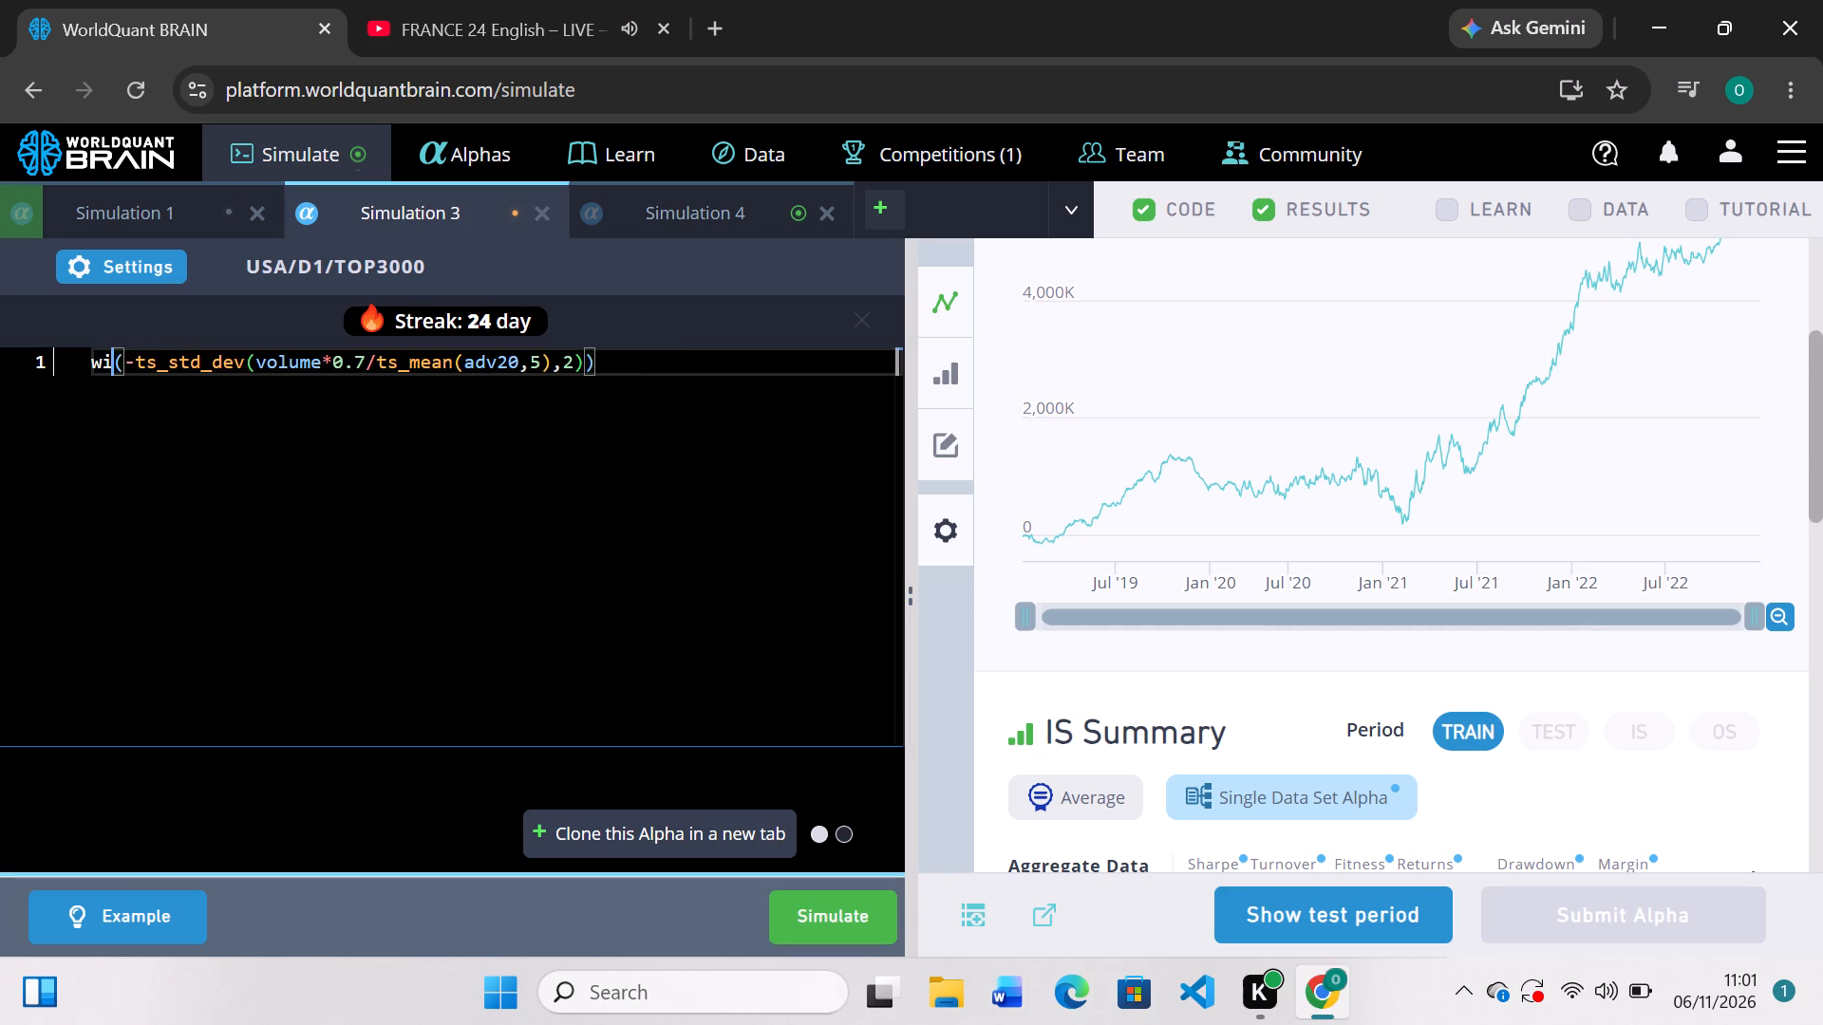
pyautogui.press('BackSpace')
pyautogui.press('BackSpace')
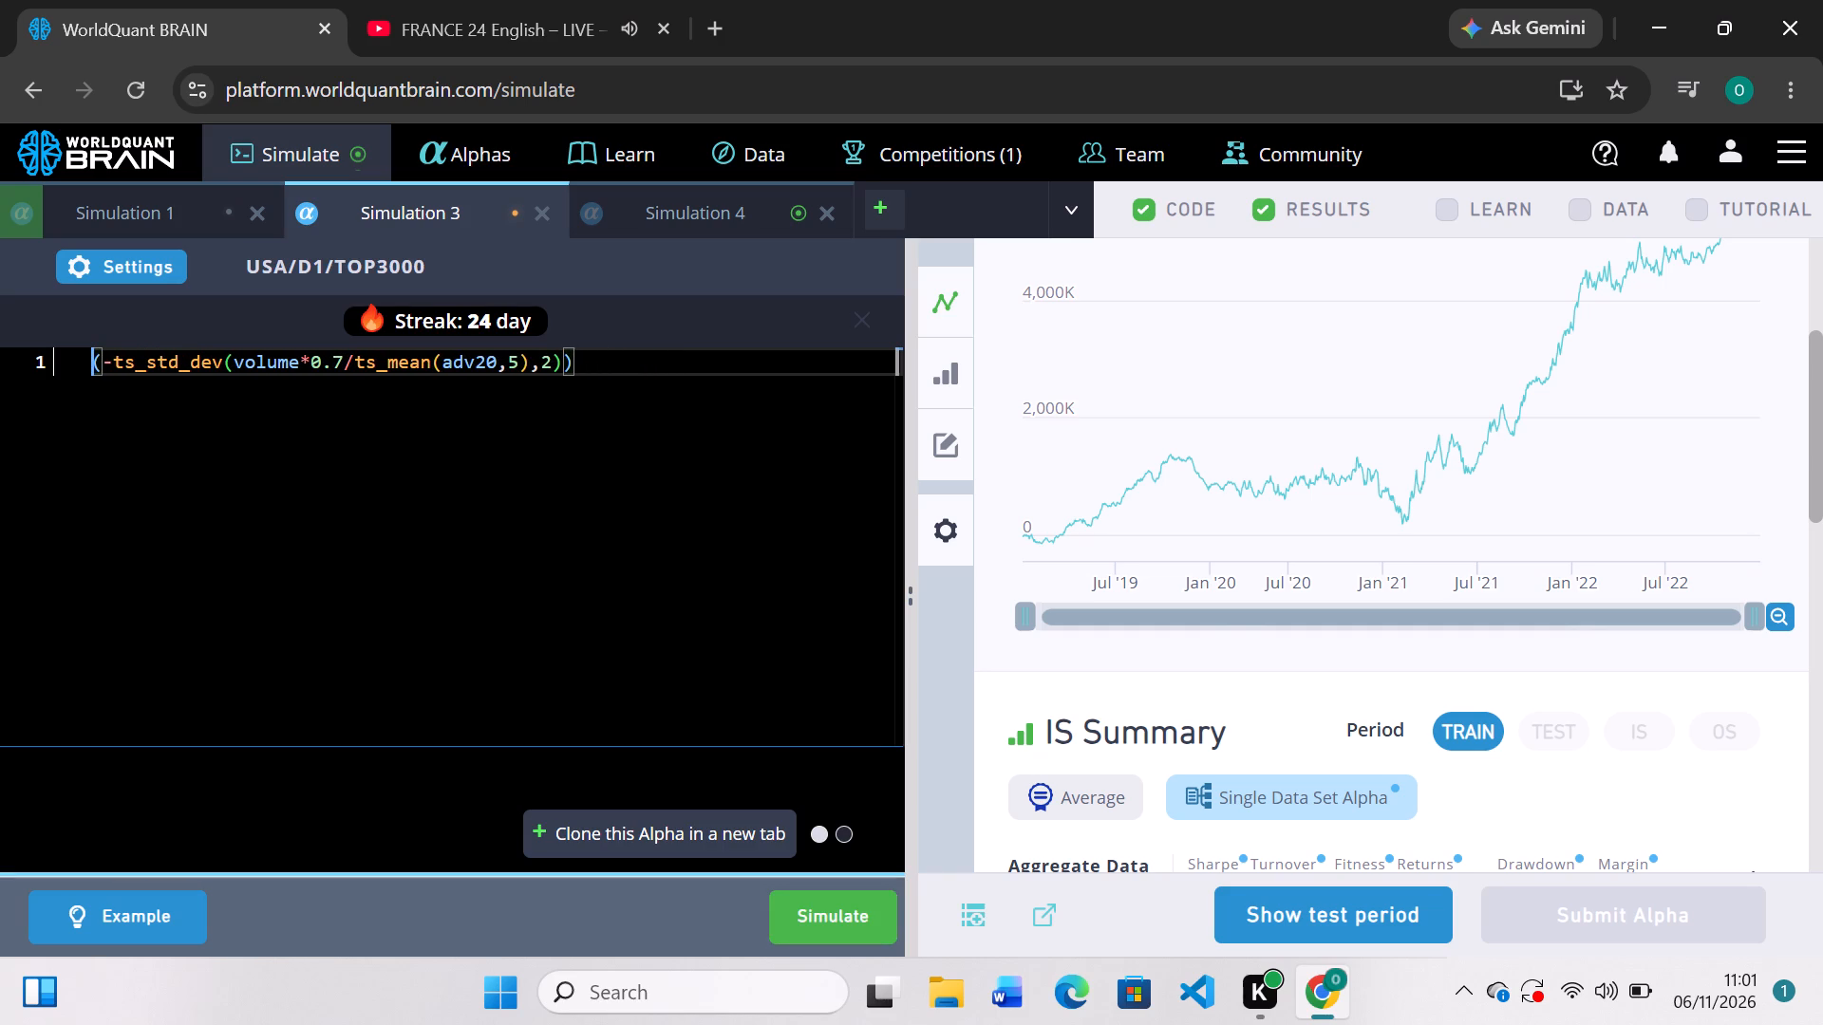
pyautogui.click(822, 927)
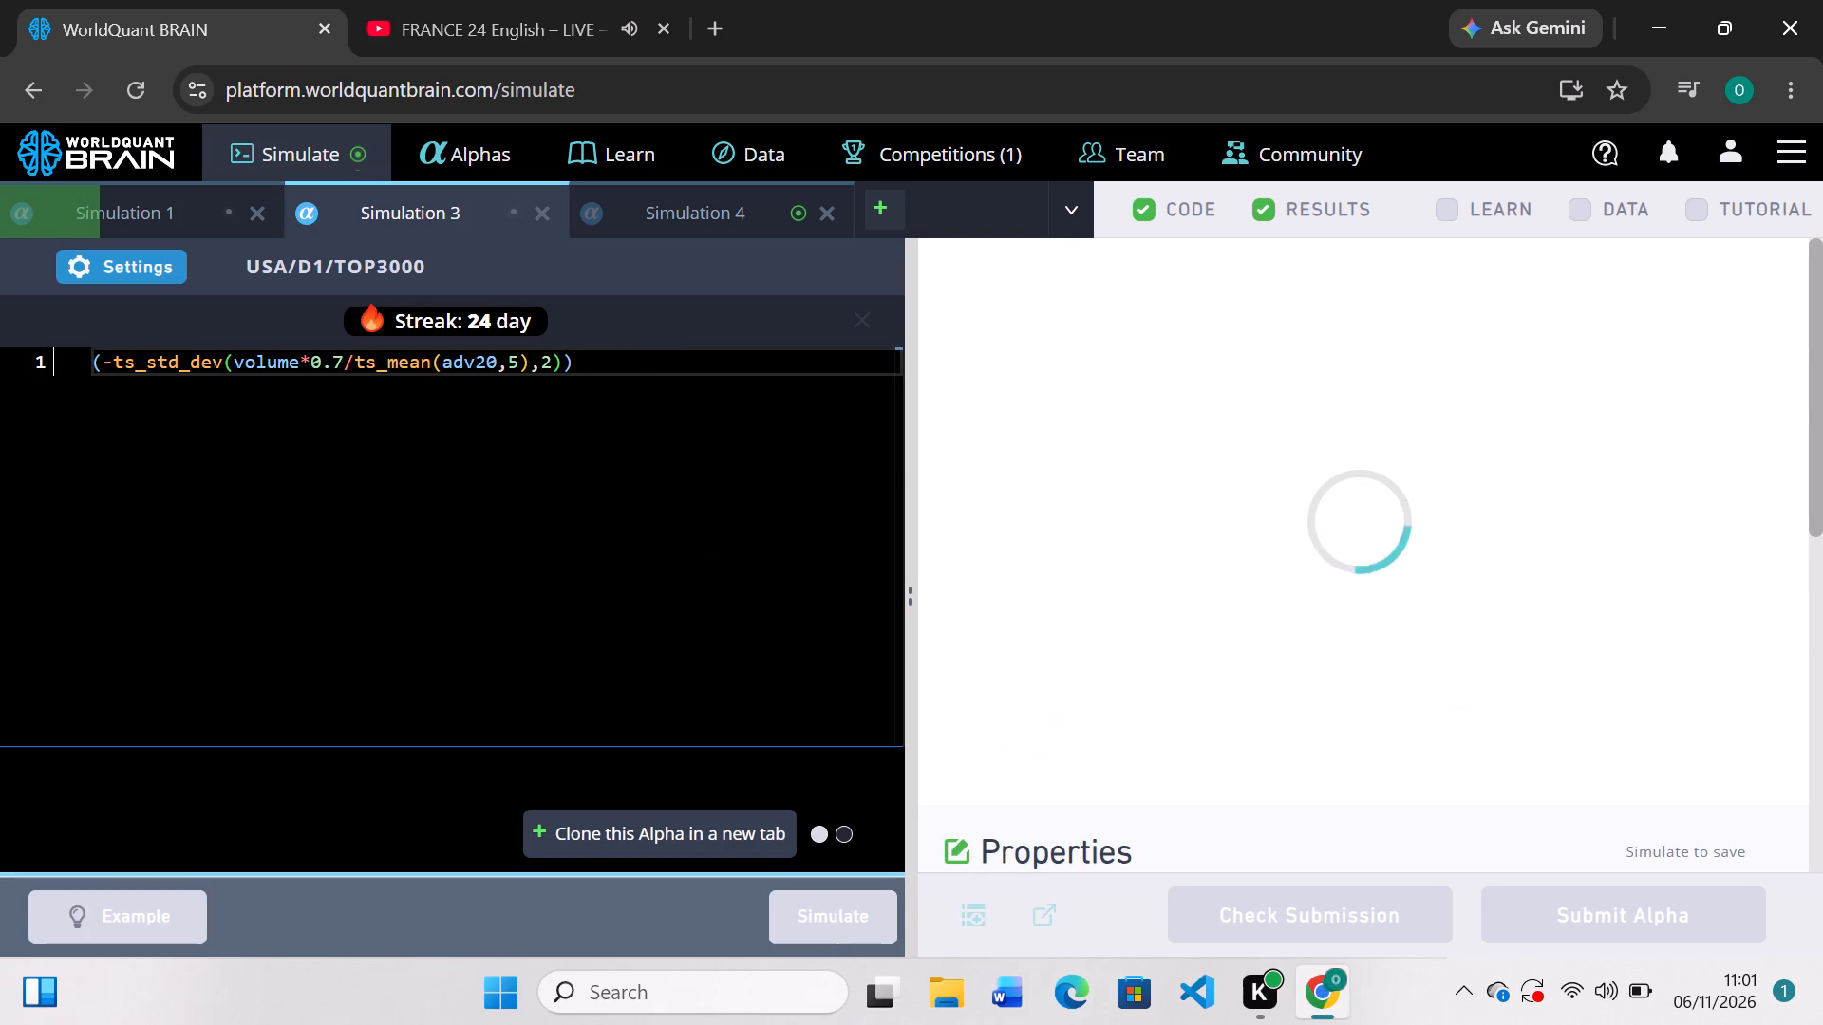
# Show Simulation 4's test period and examine its yearly results and the failed item under IS Testing Status.
pyautogui.click(722, 220)
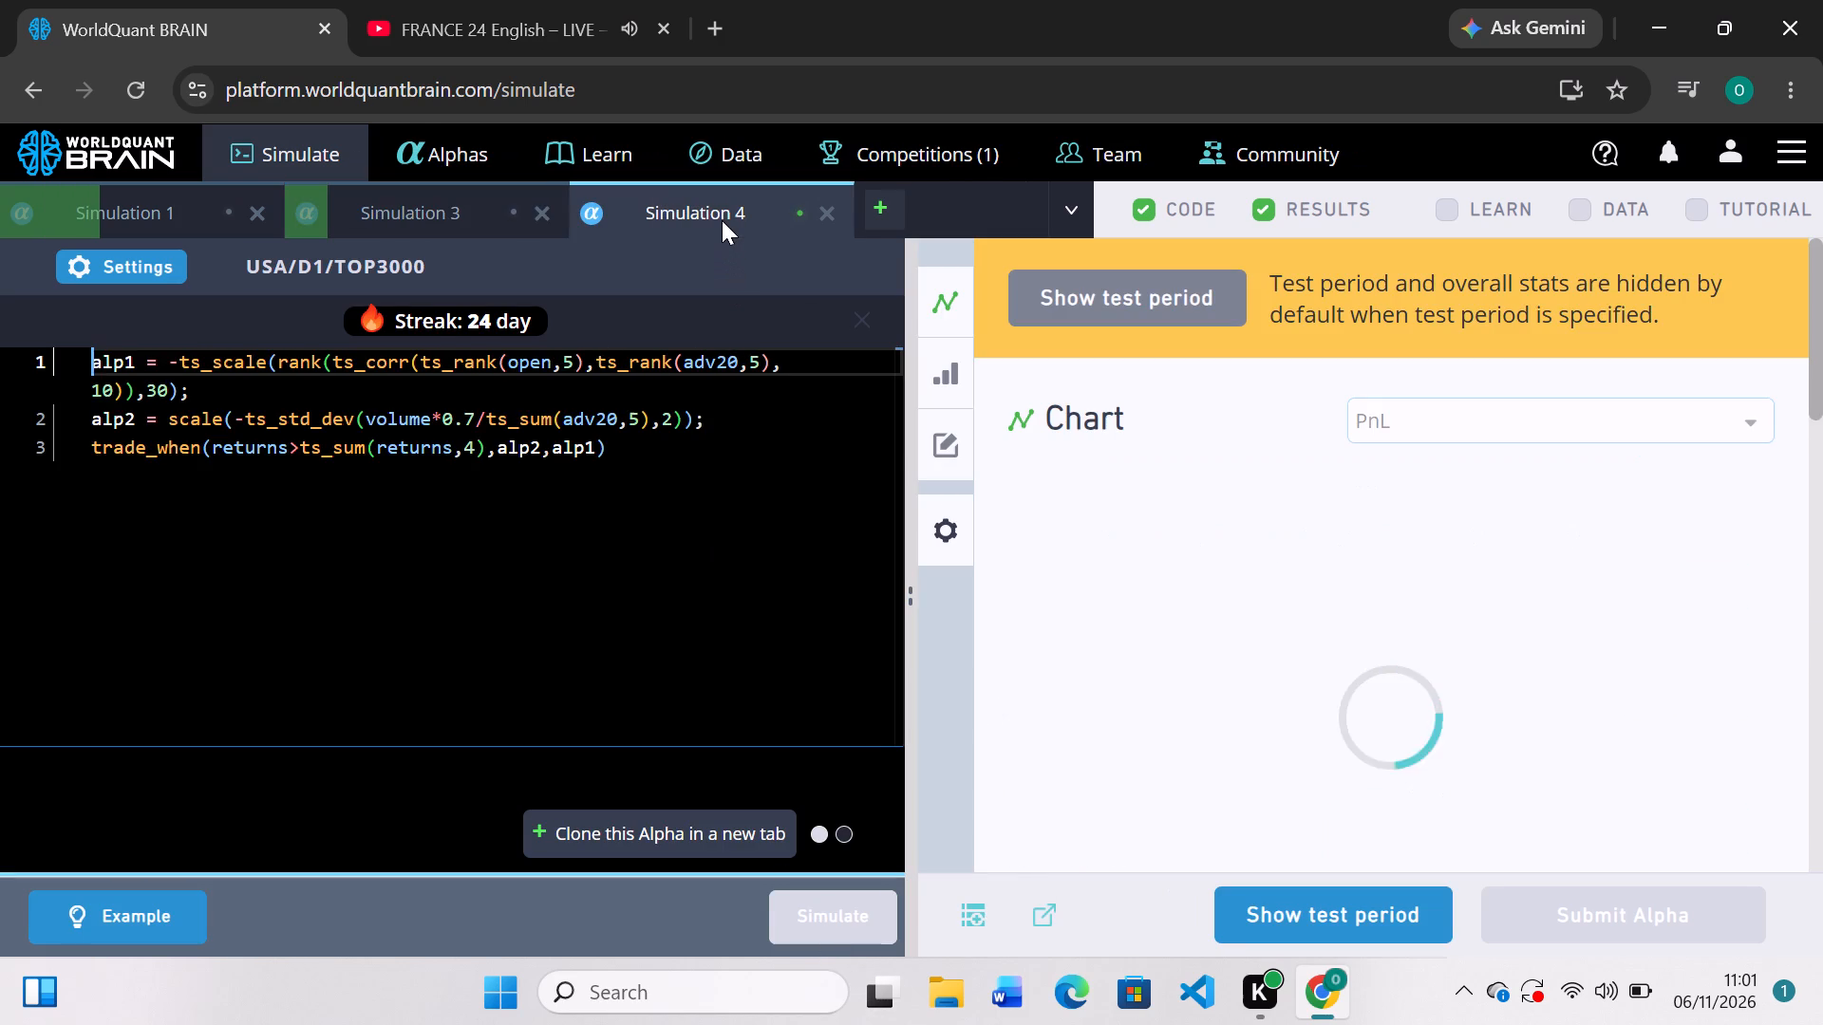
pyautogui.click(517, 0)
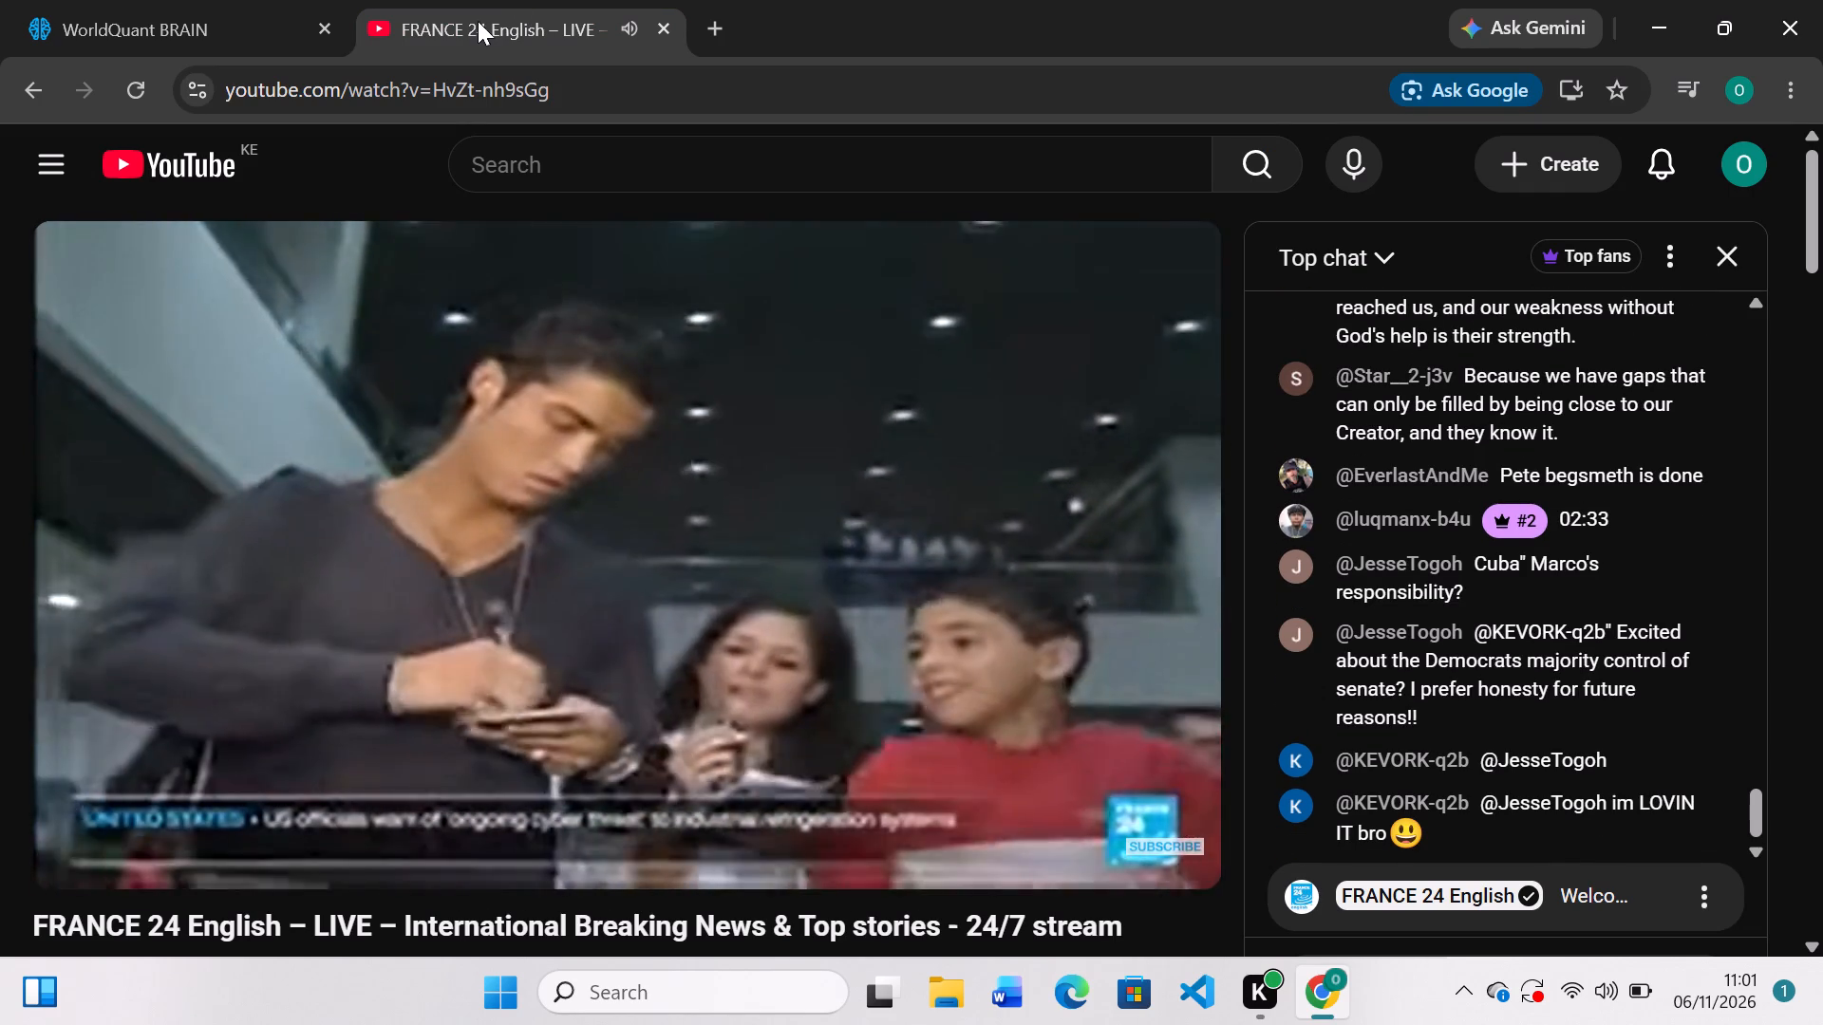
pyautogui.click(198, 24)
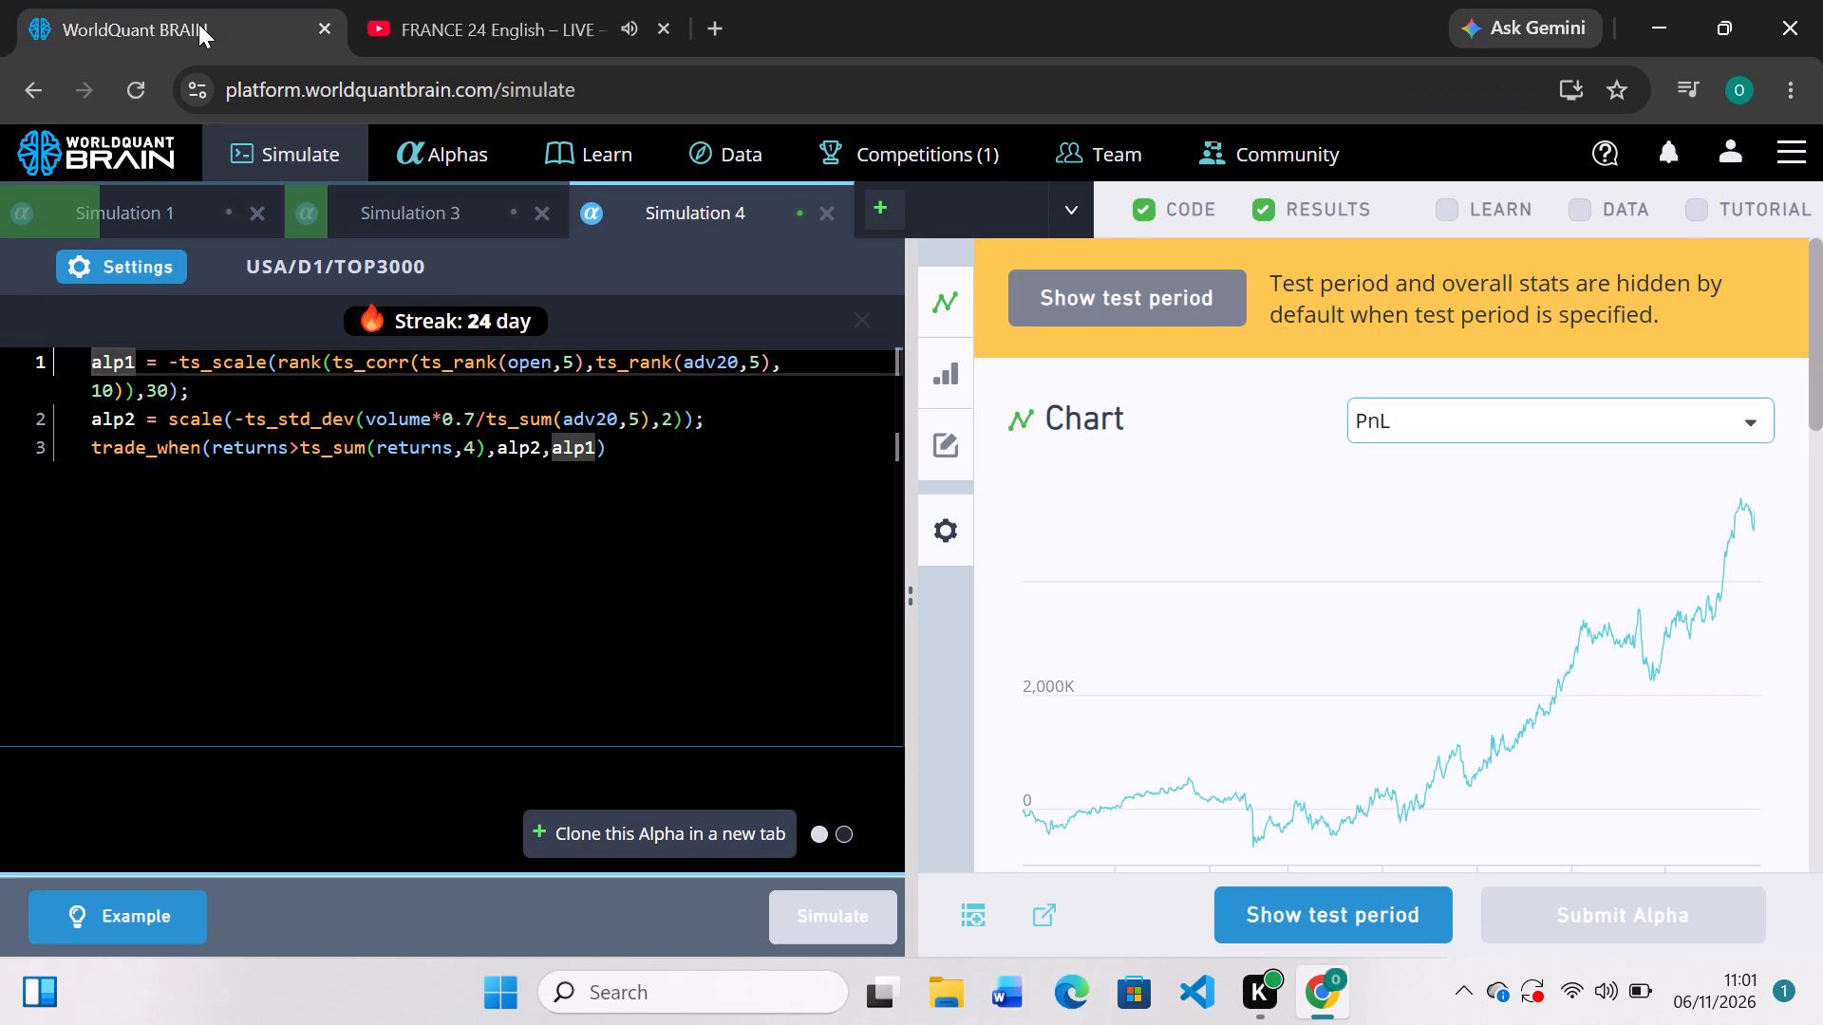
pyautogui.scroll(-3, 1157, 624)
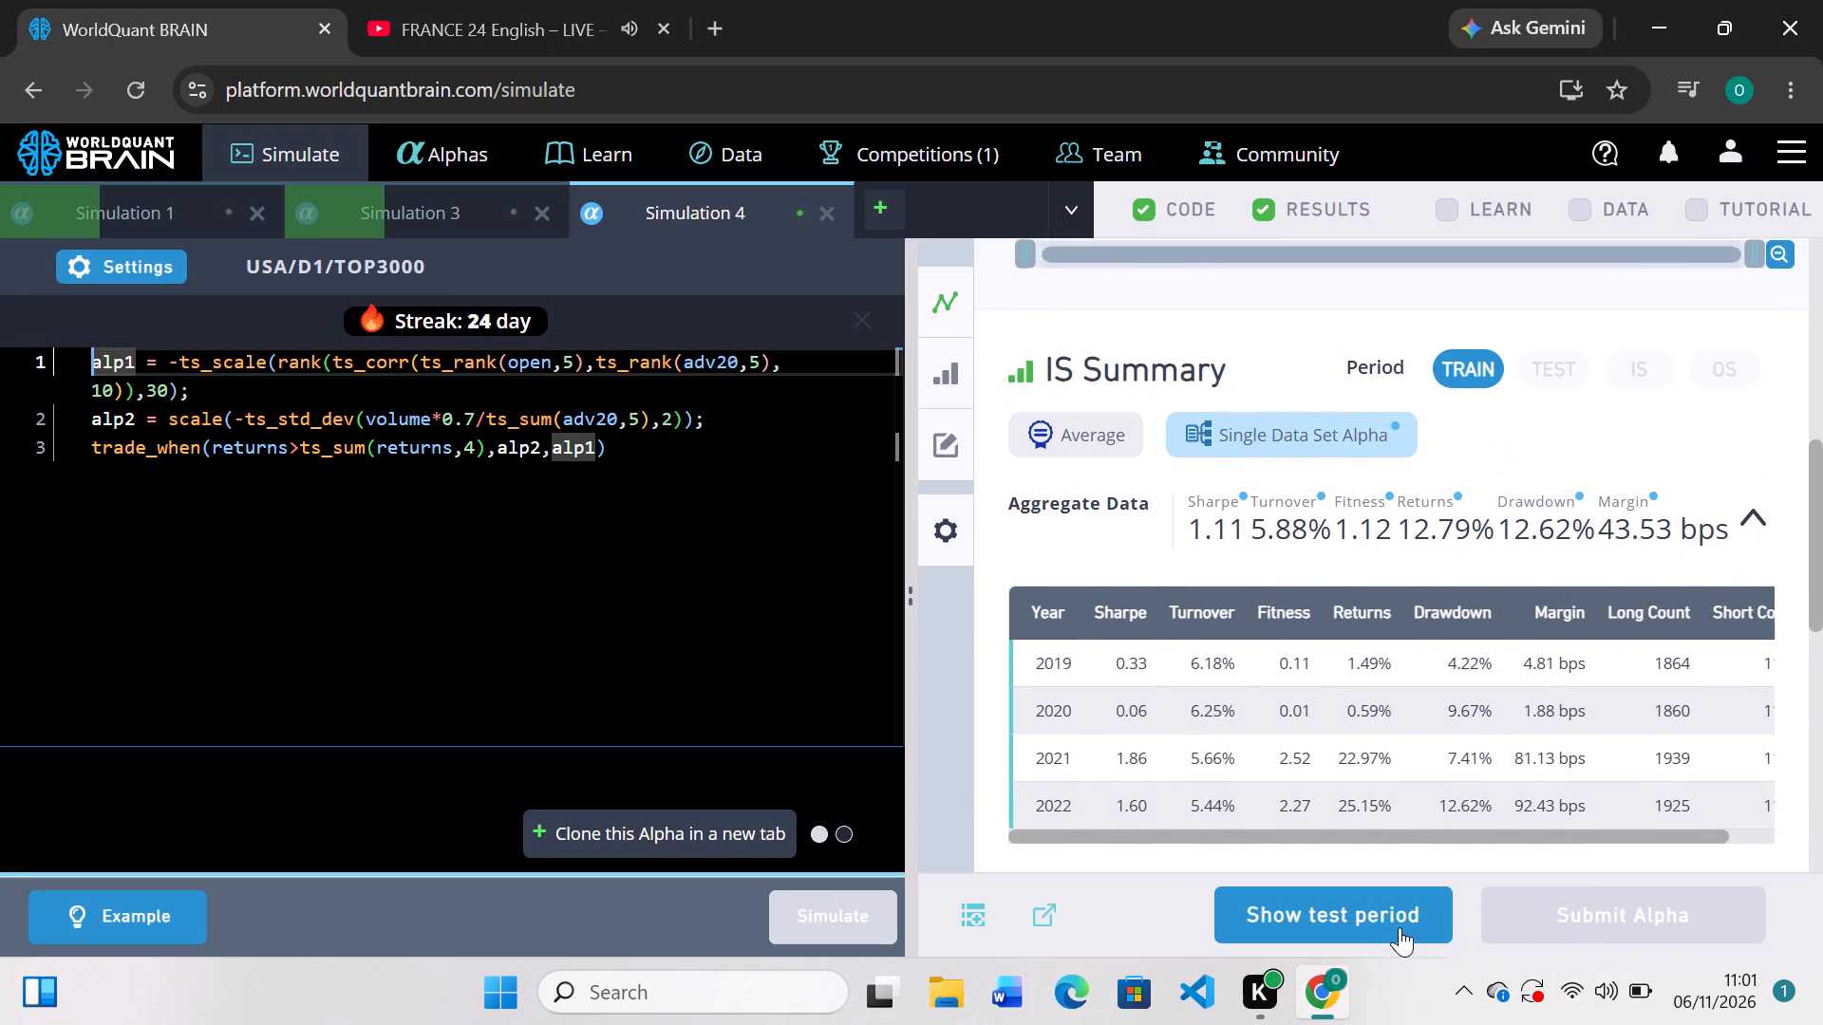
pyautogui.click(1373, 927)
pyautogui.scroll(-1, 1473, 755)
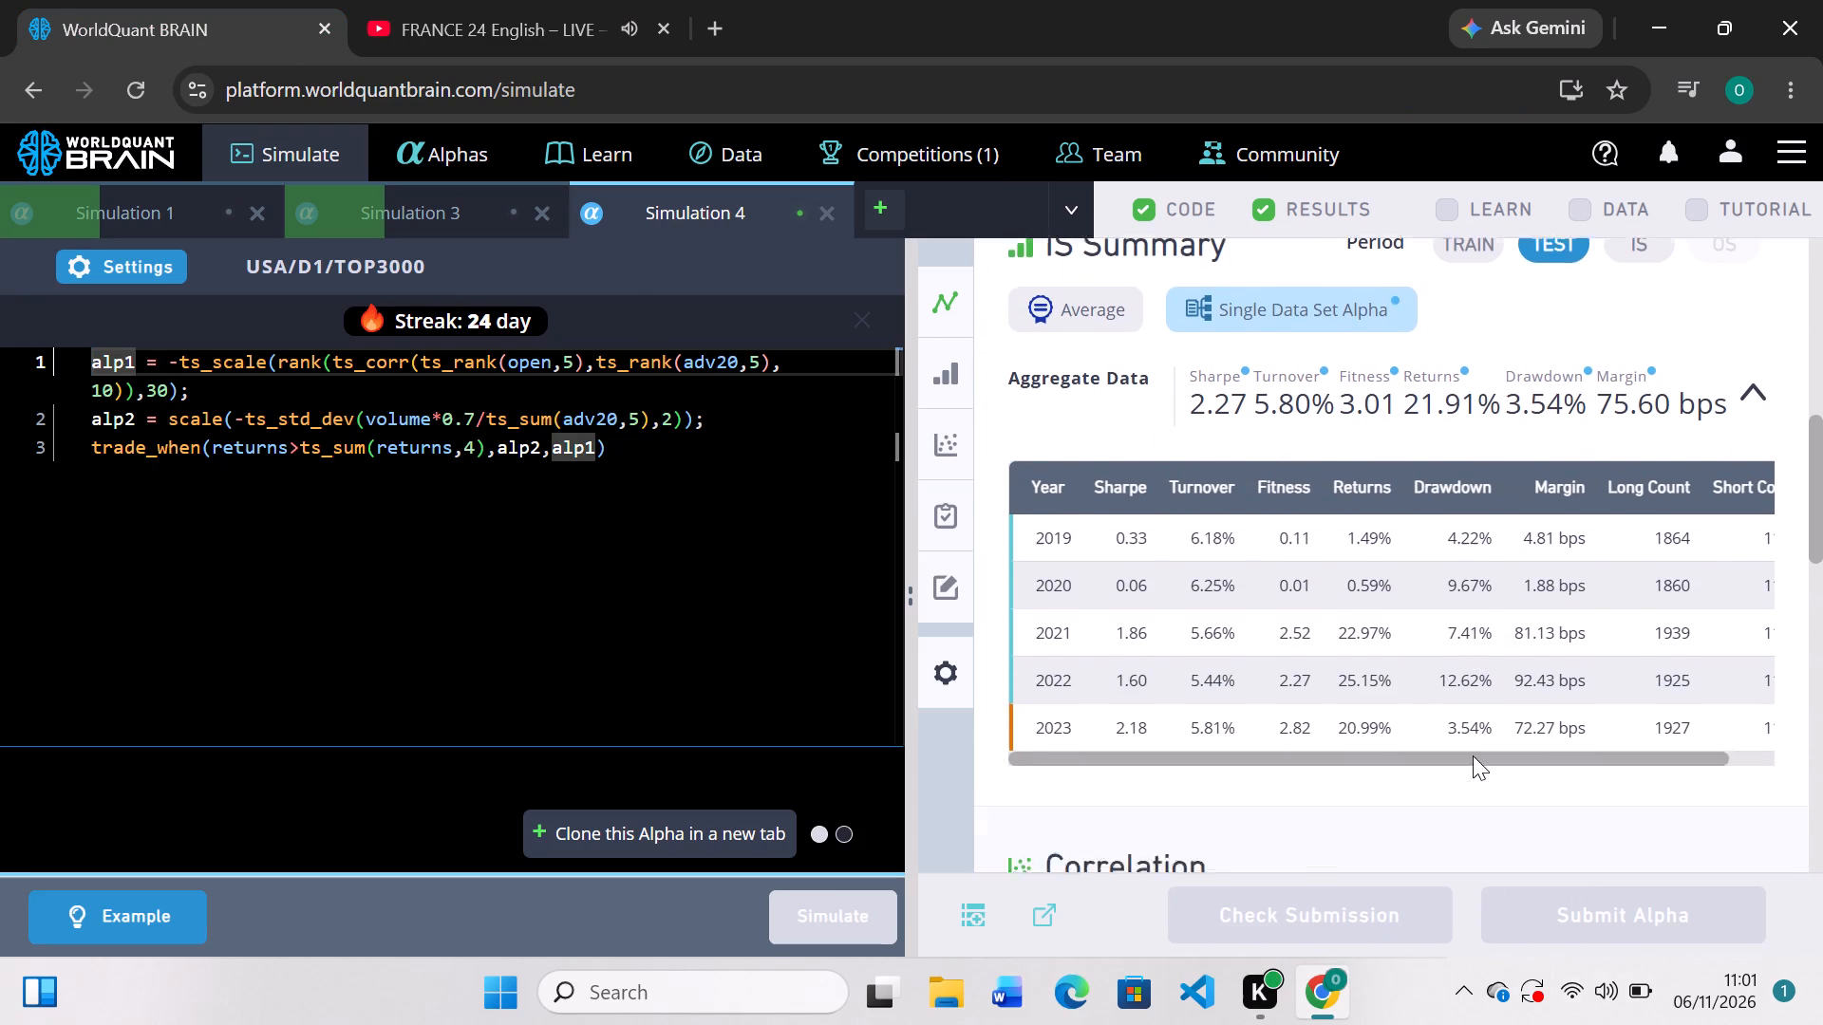
pyautogui.scroll(-3, 1473, 755)
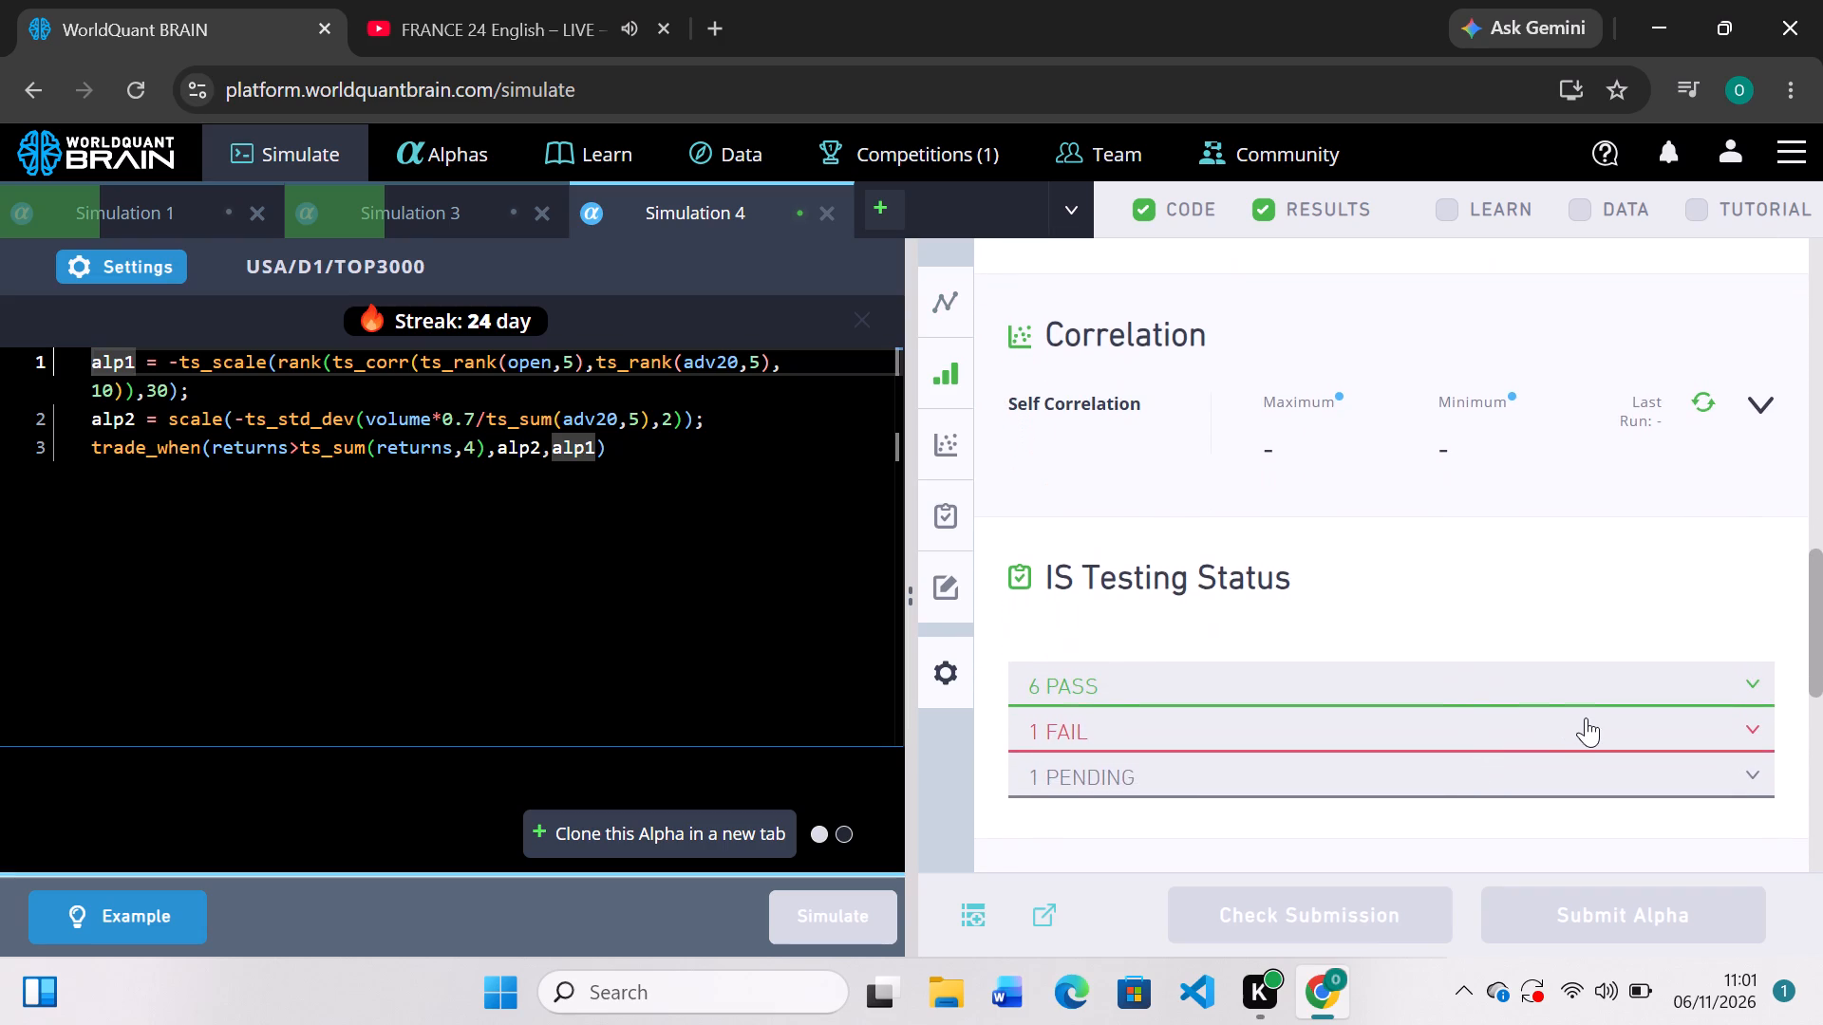
pyautogui.click(1586, 717)
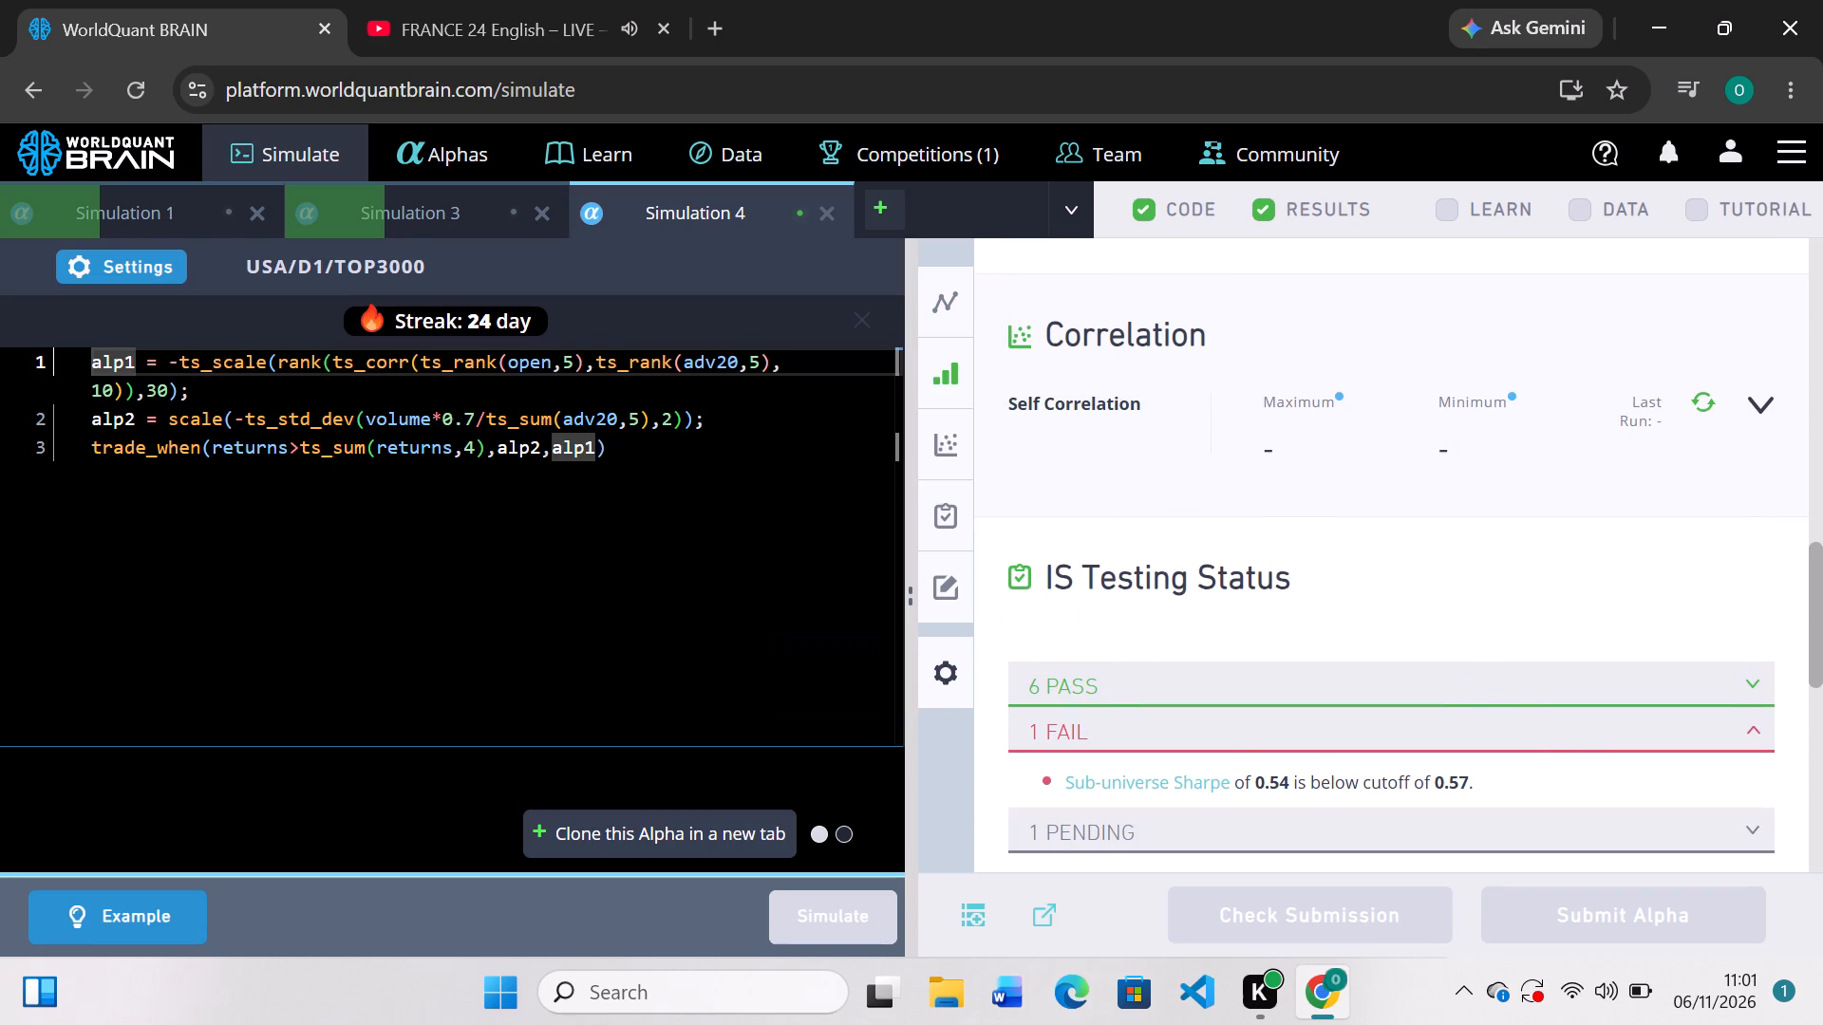
# Set Simulation 4's universe to TOP2000 and simulate the alpha.
pyautogui.click(141, 267)
pyautogui.click(729, 570)
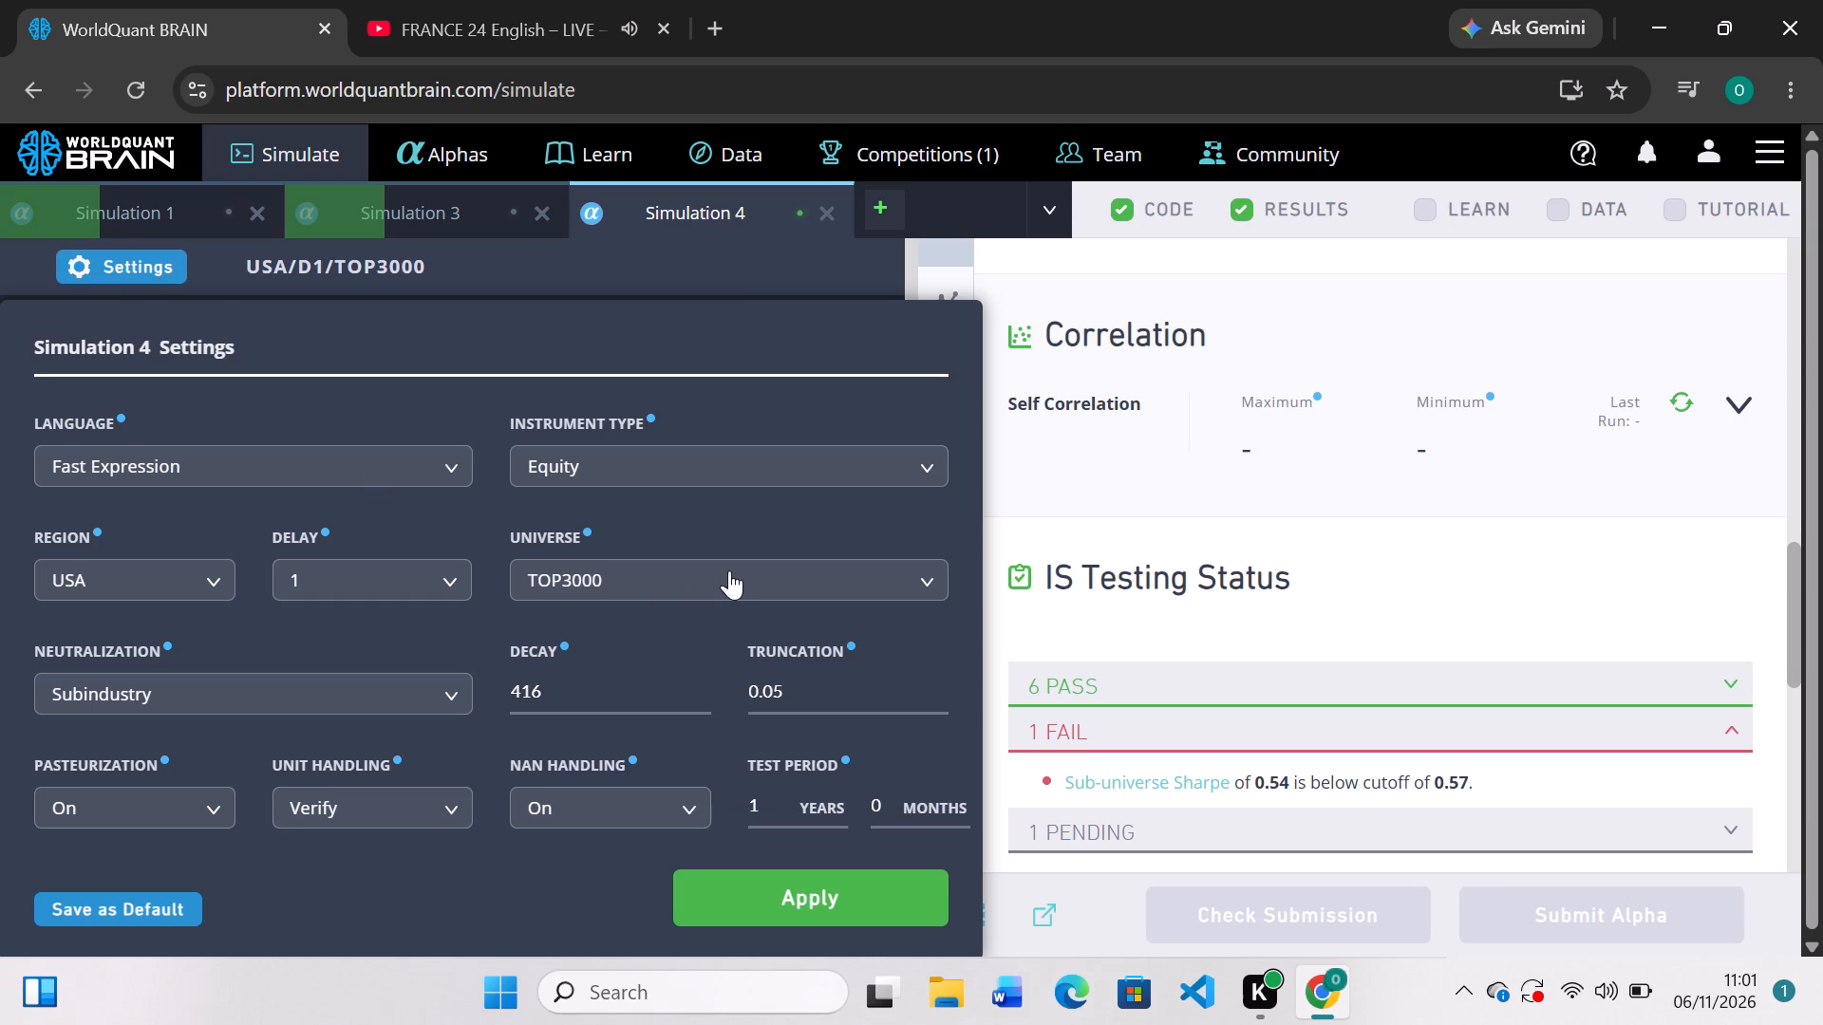
pyautogui.click(613, 660)
pyautogui.click(801, 901)
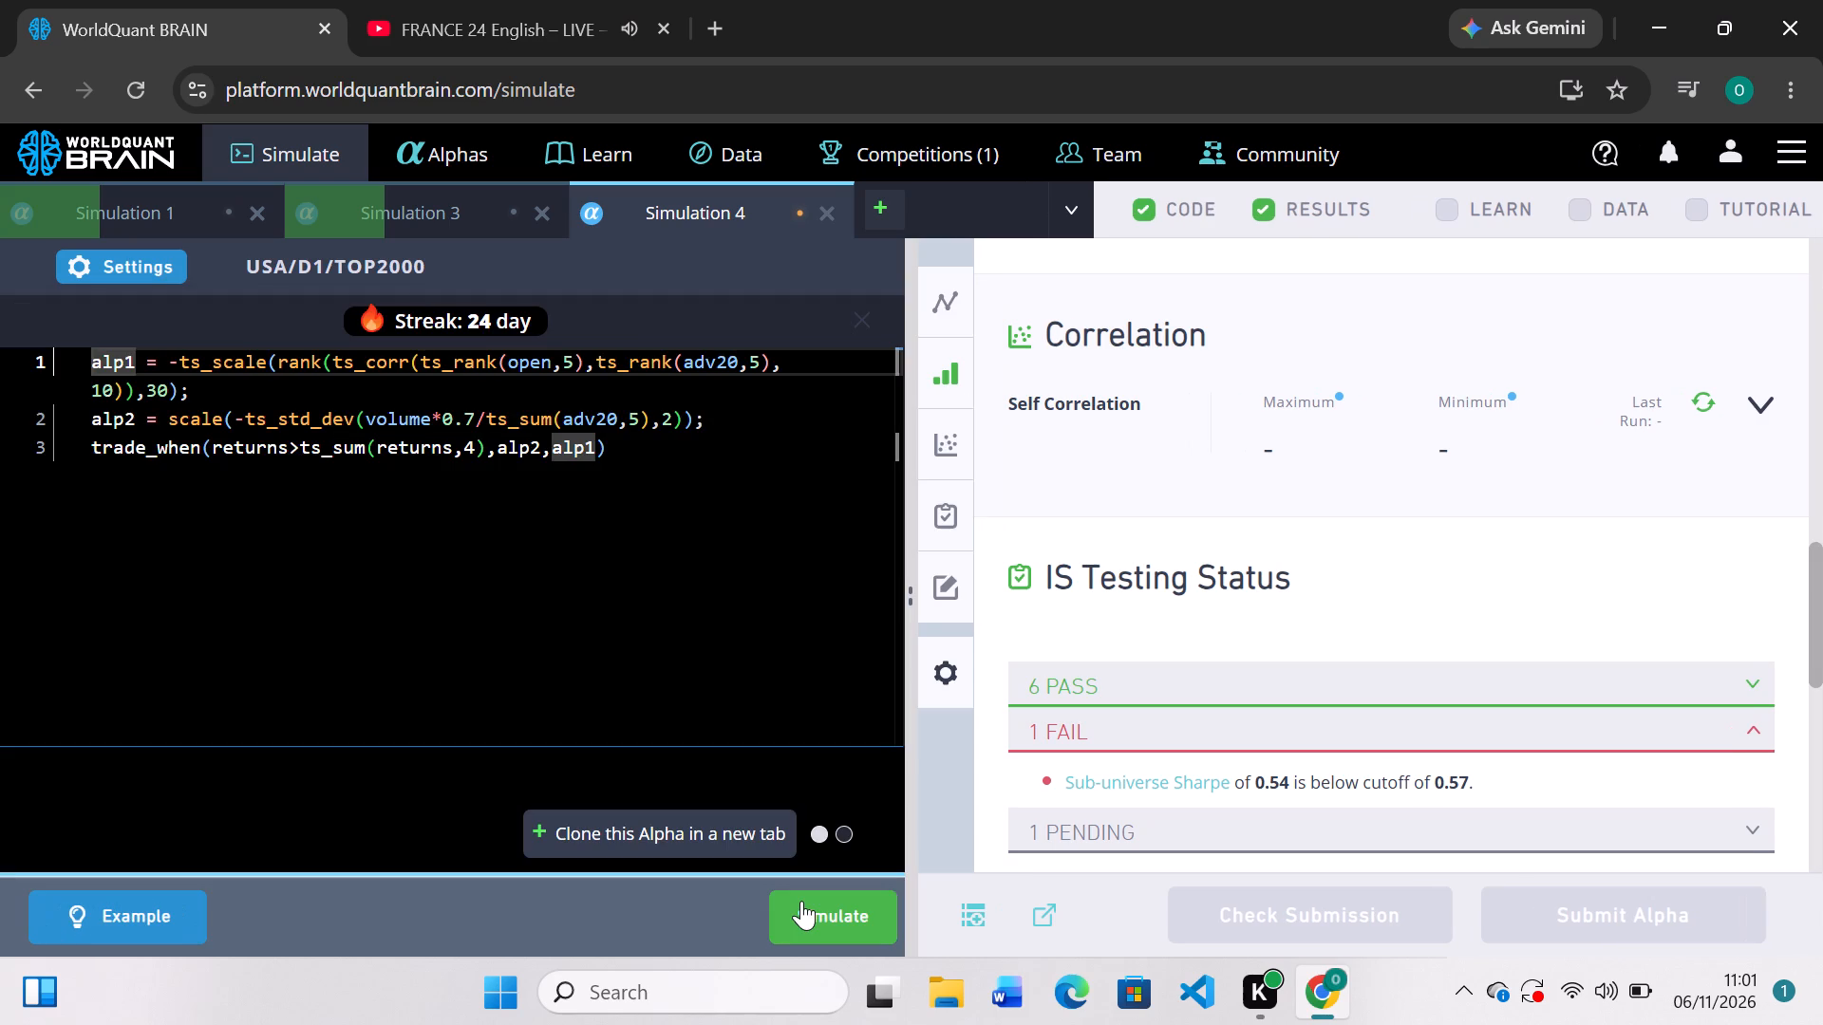
pyautogui.click(801, 901)
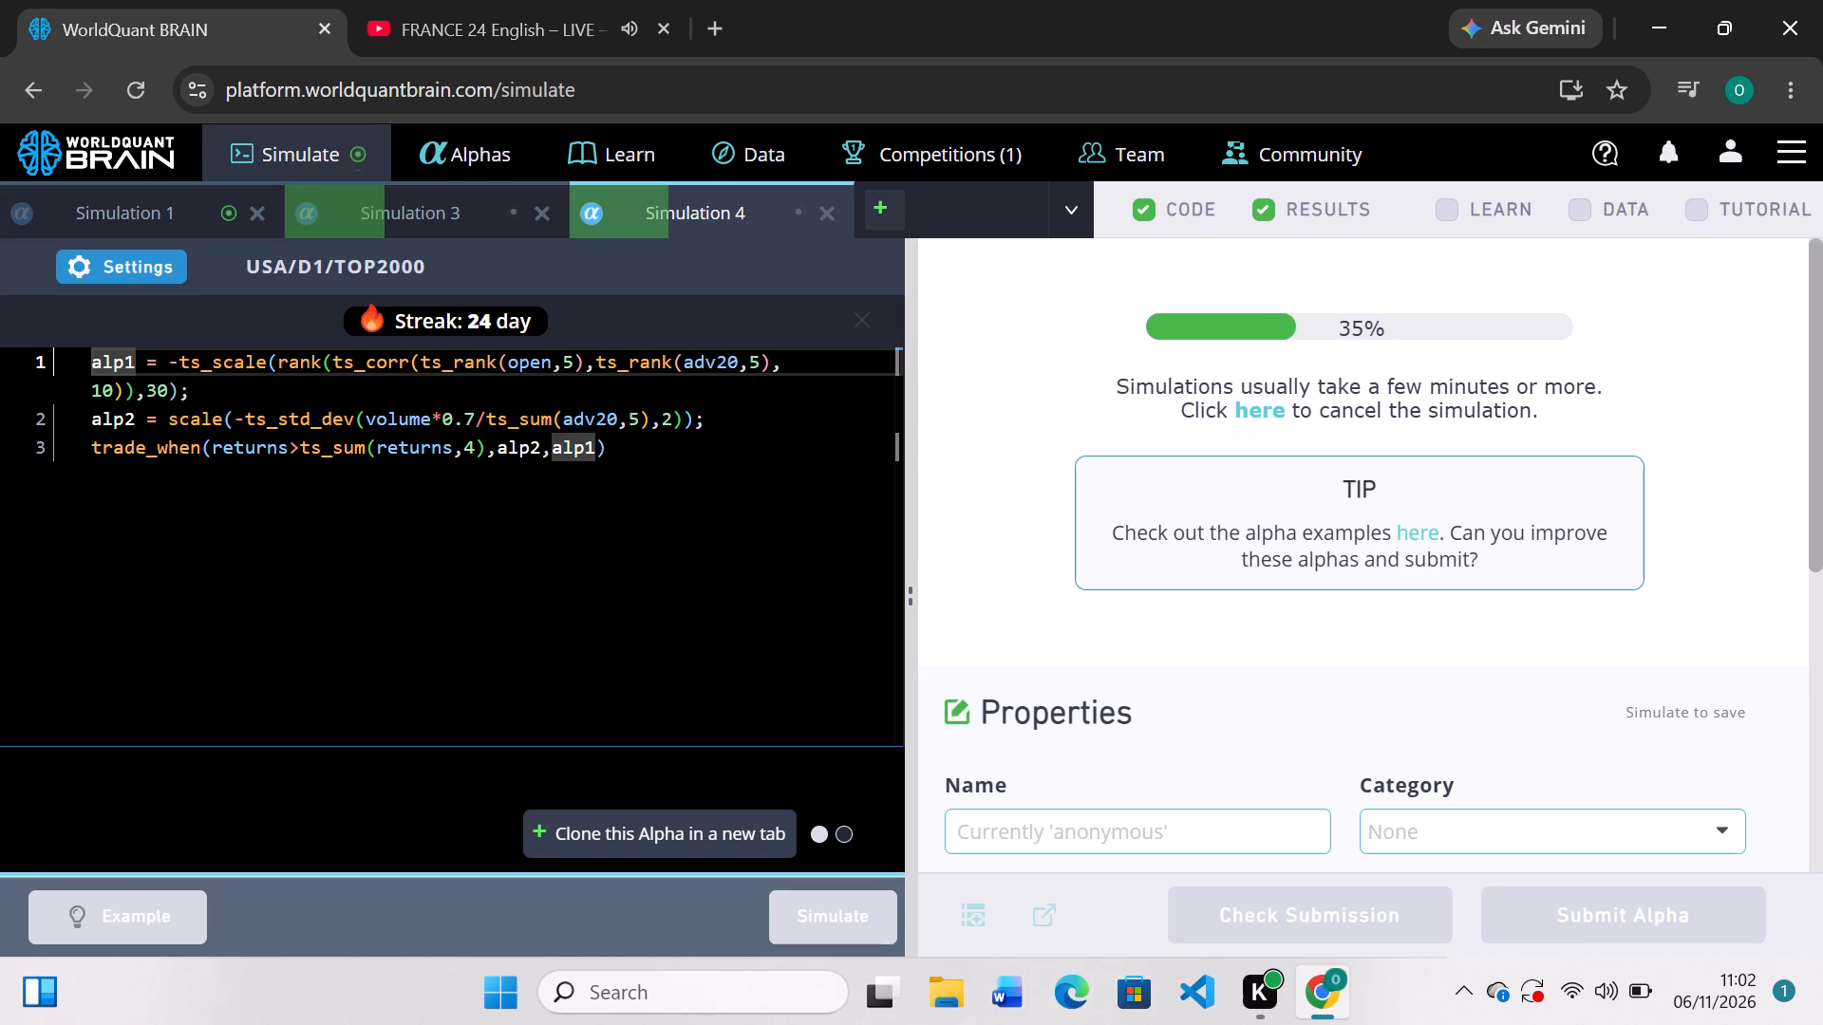
# Check Simulation 1's PnL chart and IS Summary, and change the ts_decay_linear window in its expression to 1.
pyautogui.click(122, 205)
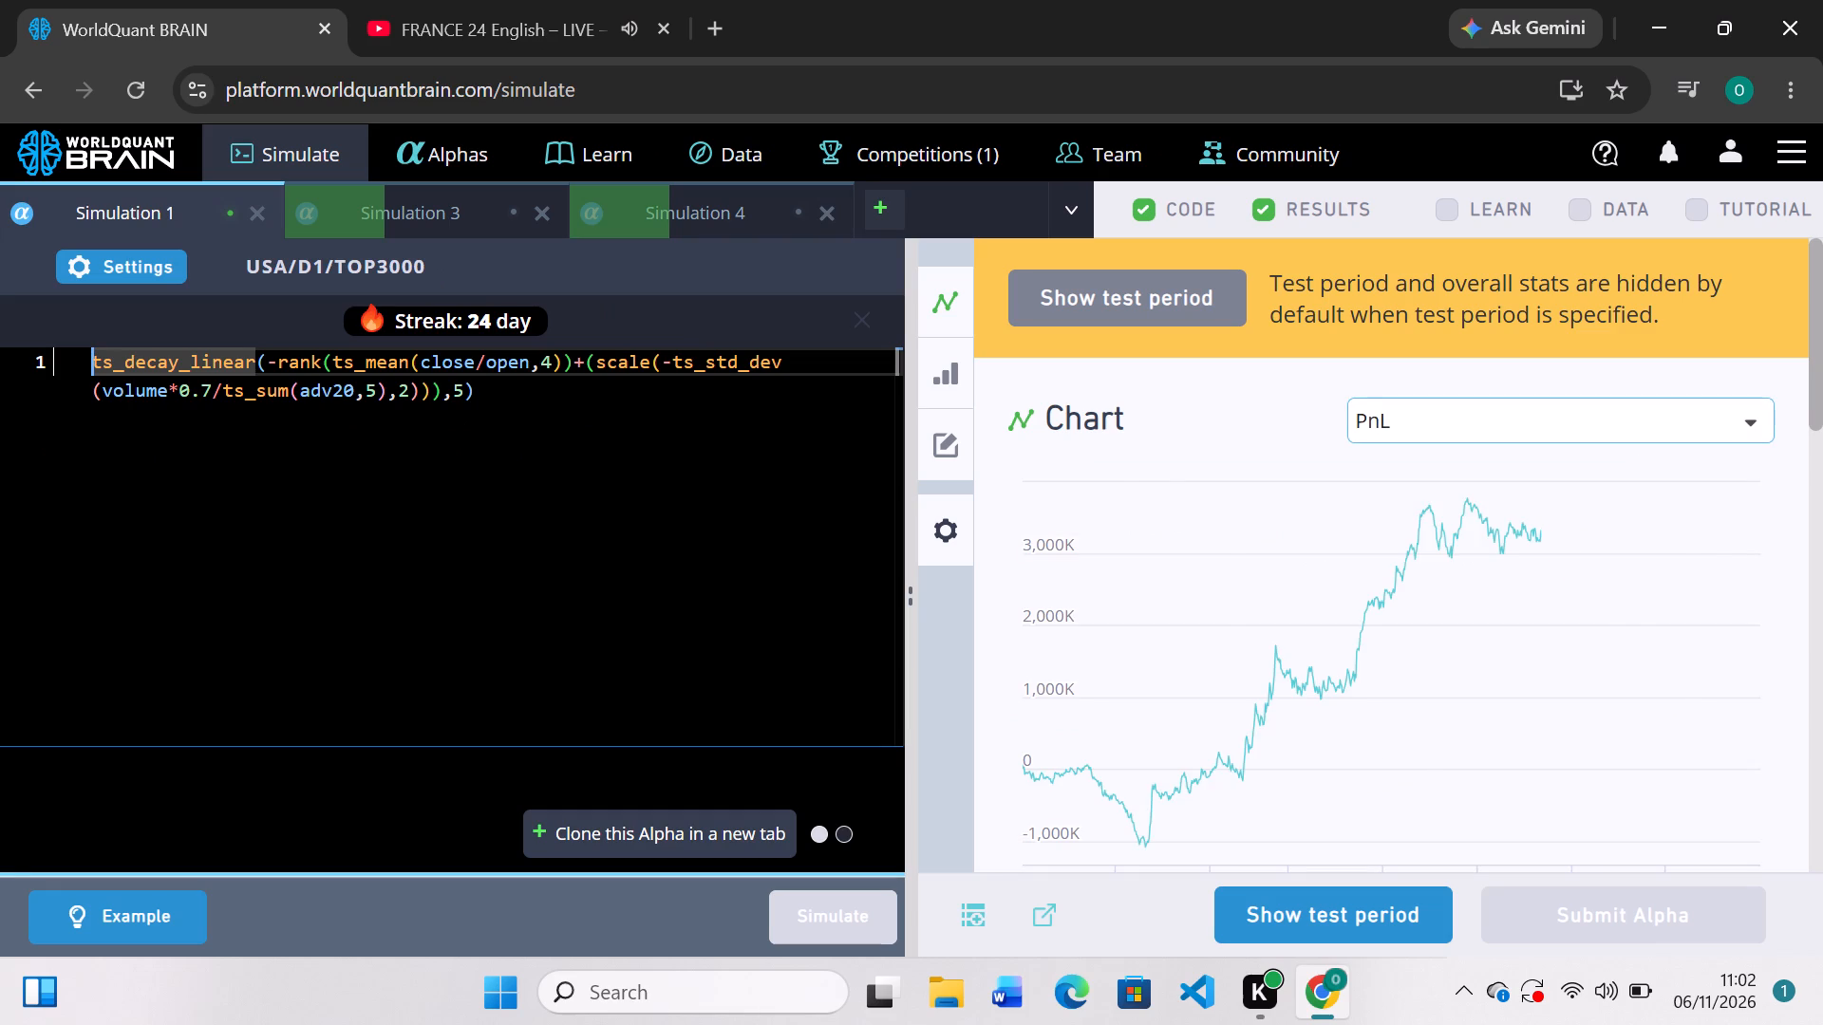
pyautogui.scroll(-2, 1214, 524)
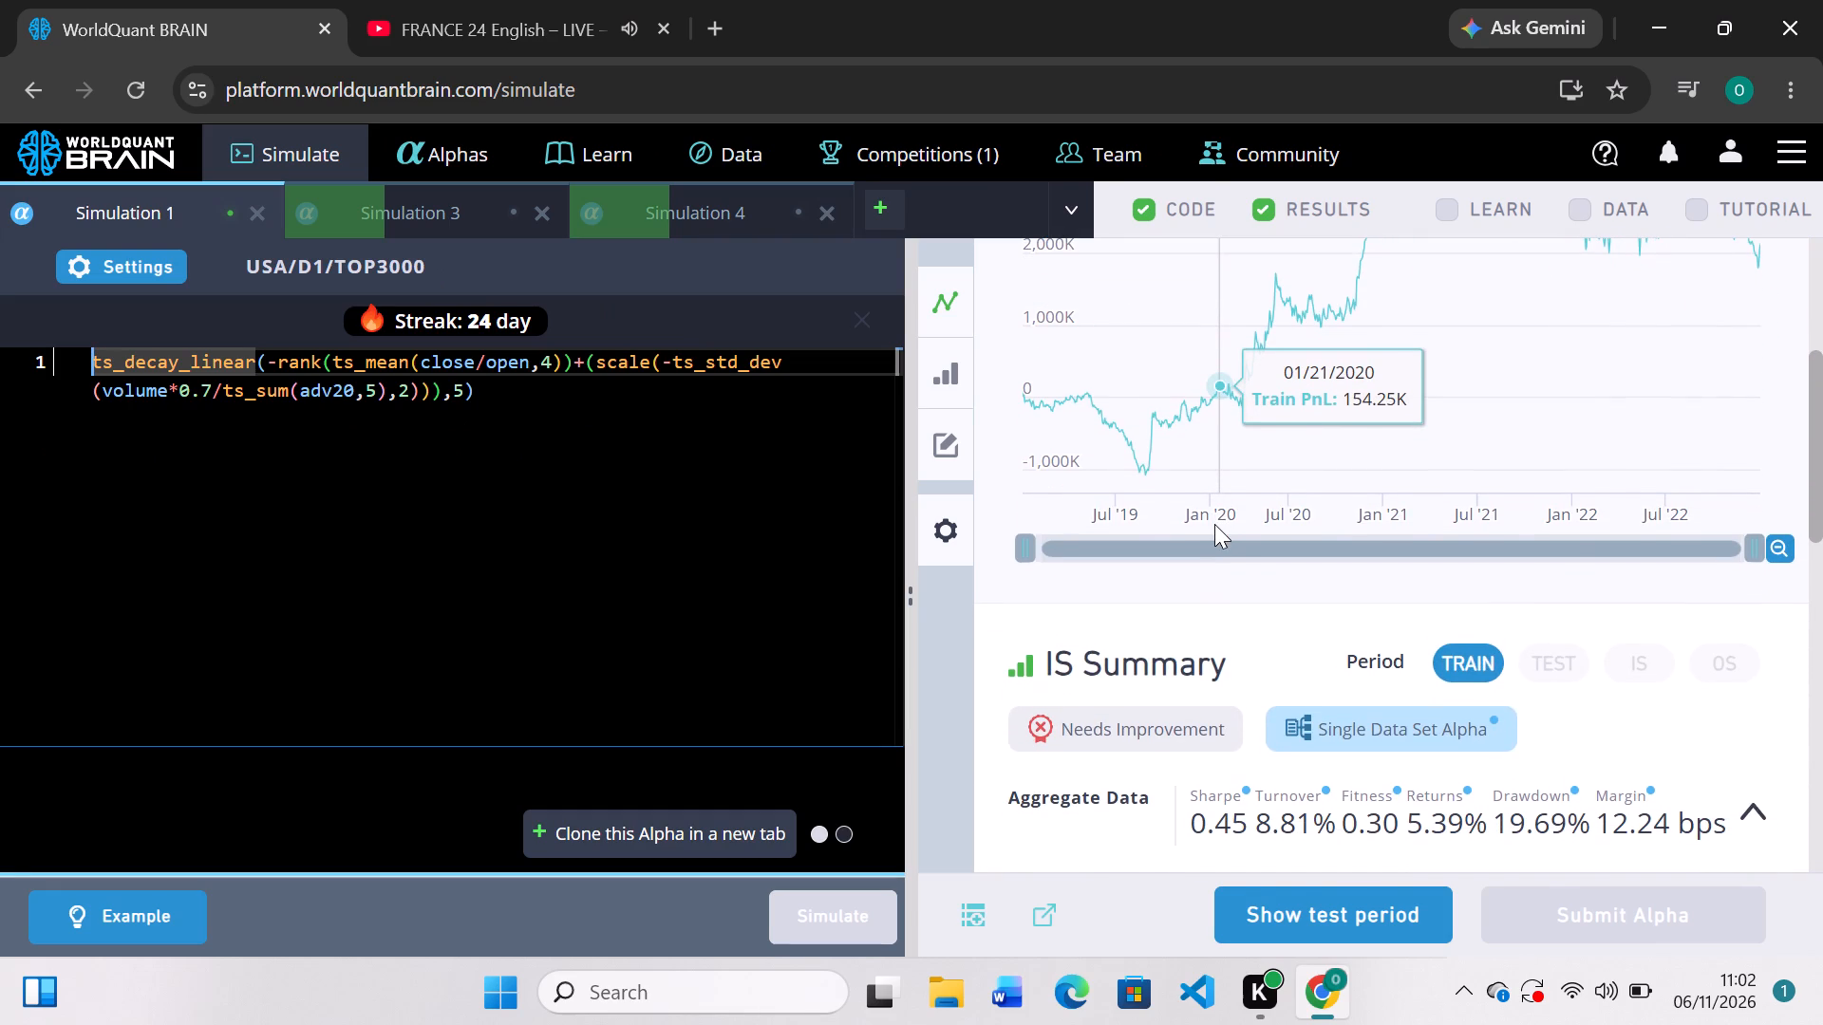
pyautogui.scroll(1, 1214, 524)
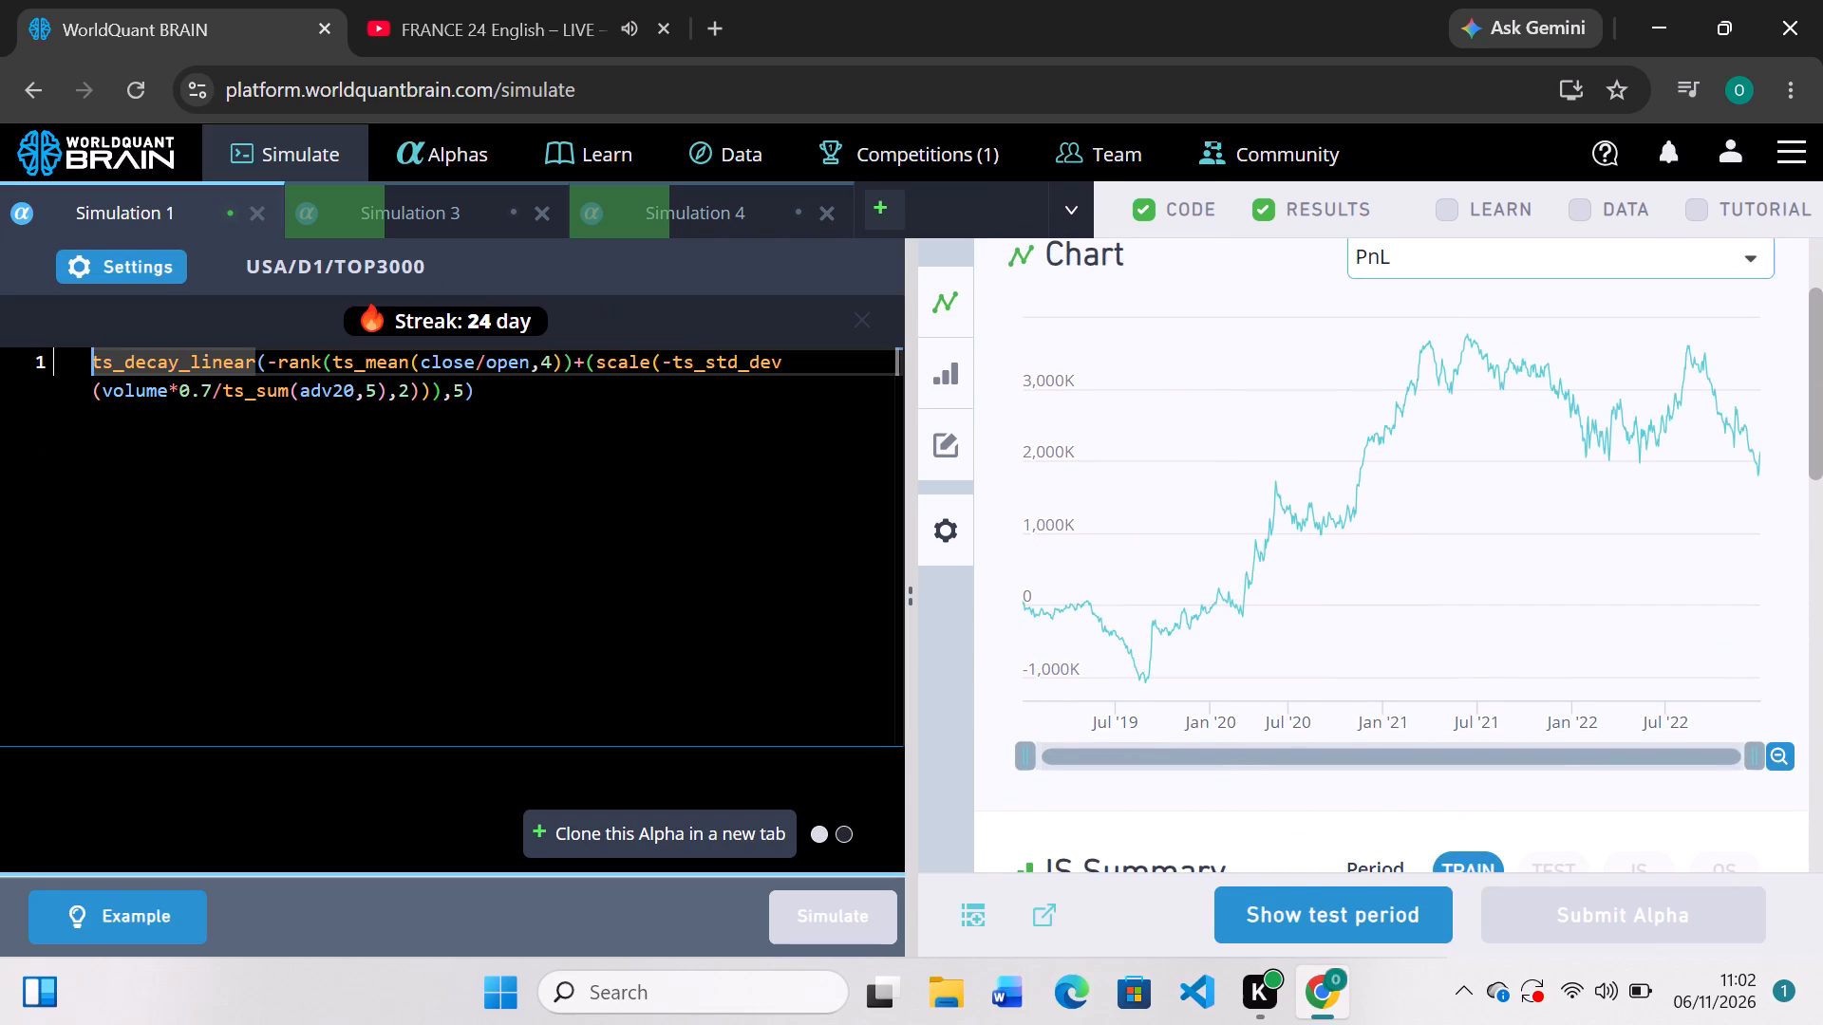
pyautogui.click(465, 391)
pyautogui.press('BackSpace')
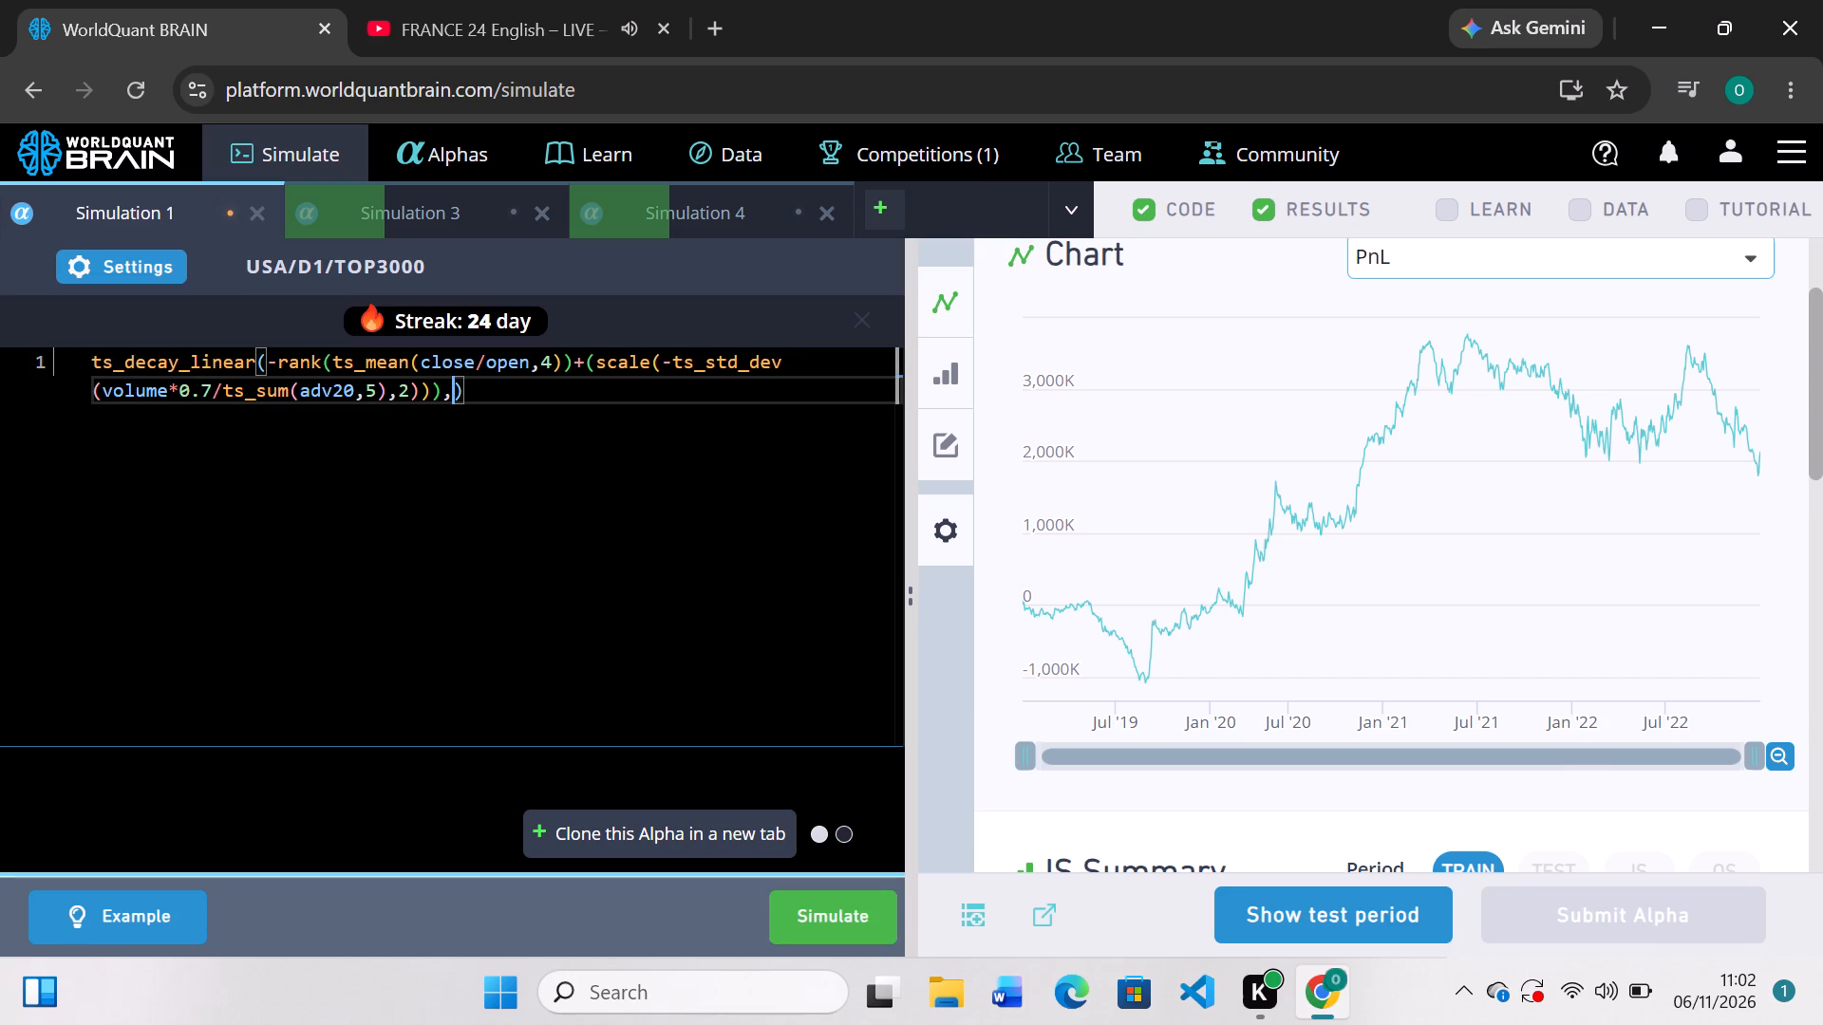
pyautogui.press('1')
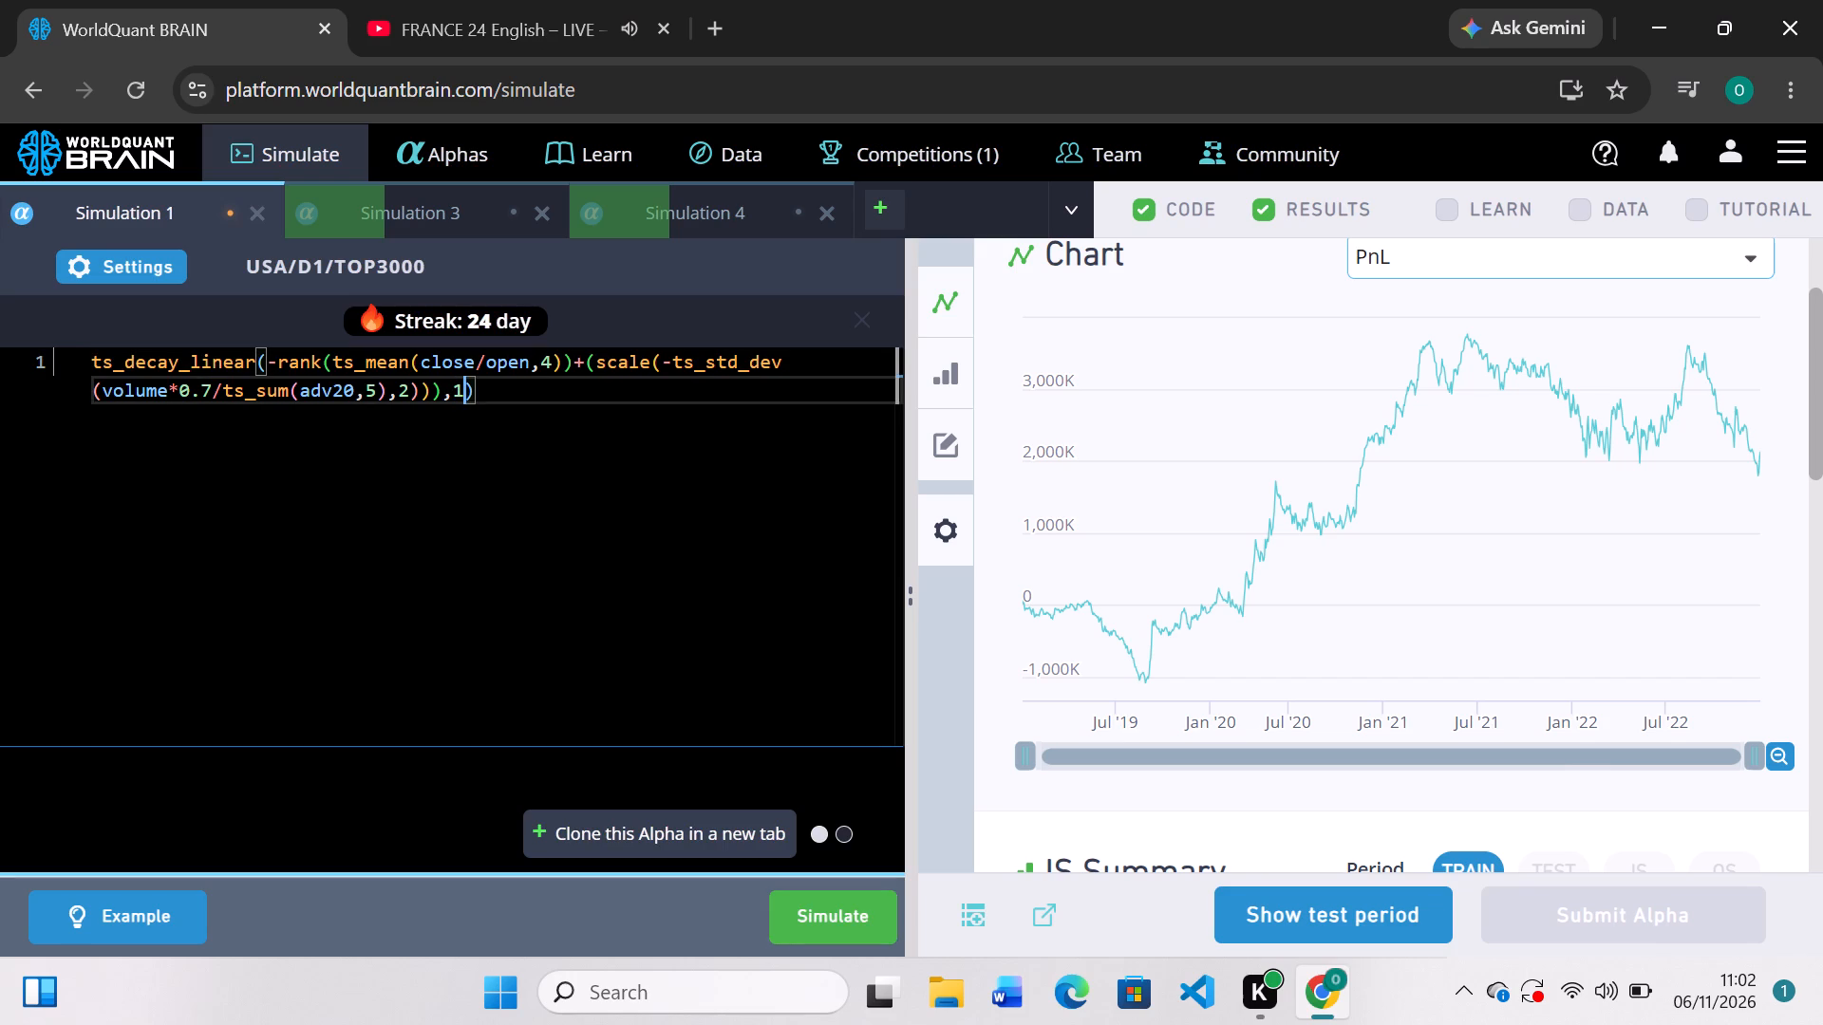
# Set Simulation 1's delay to 0 and simulate the alpha.
pyautogui.click(139, 257)
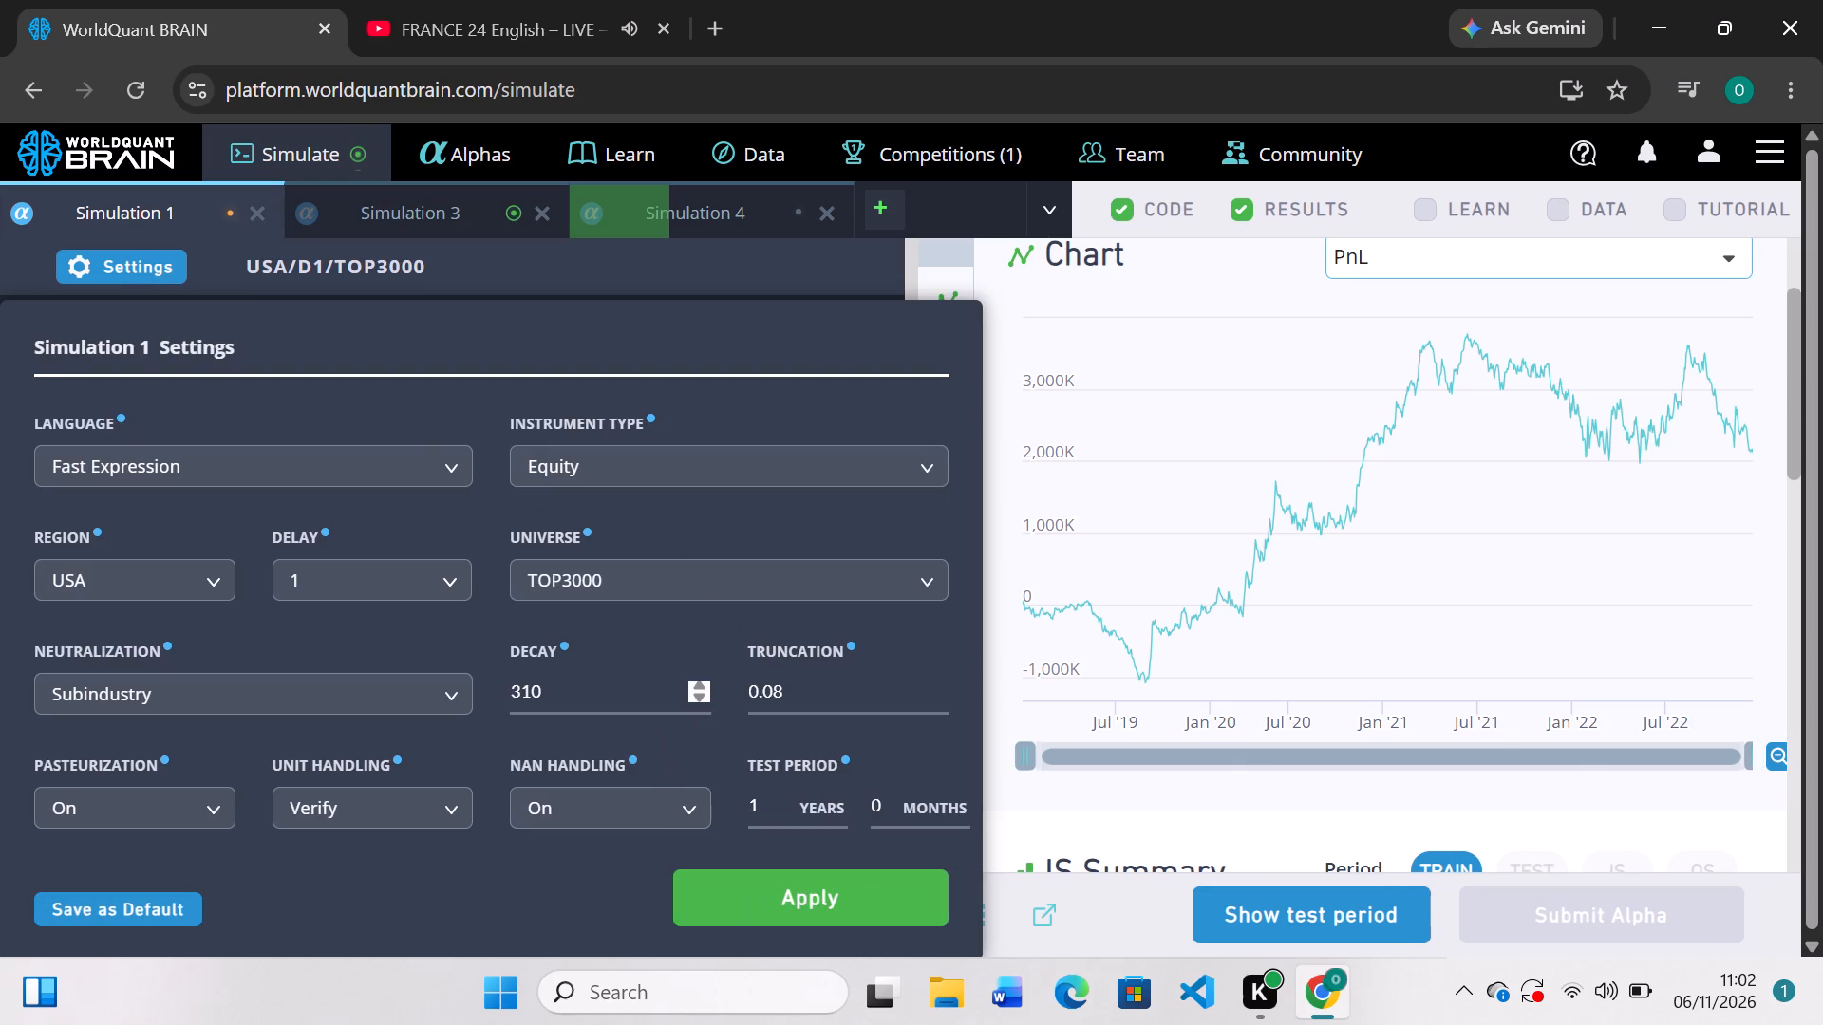
pyautogui.click(436, 566)
pyautogui.click(371, 663)
pyautogui.click(787, 909)
pyautogui.click(787, 909)
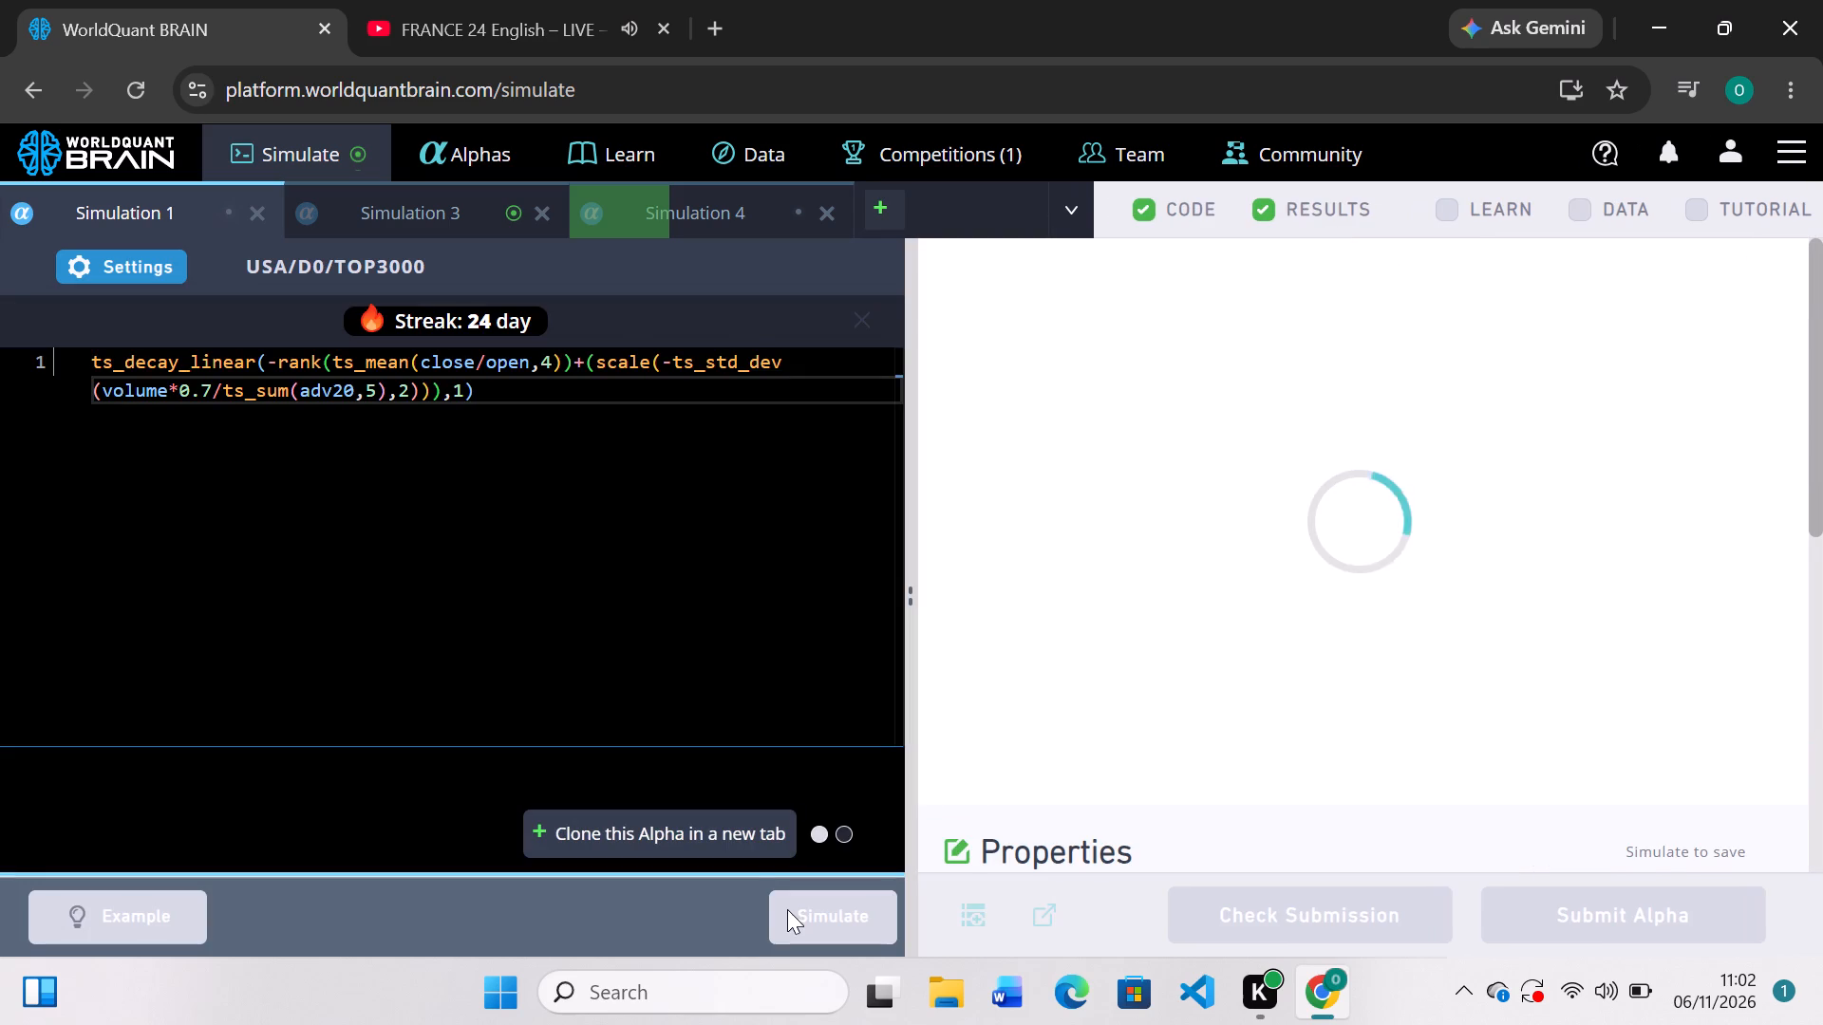
# Review Simulation 3's IS Summary, show its test period, and run its self-correlation check.
pyautogui.click(460, 211)
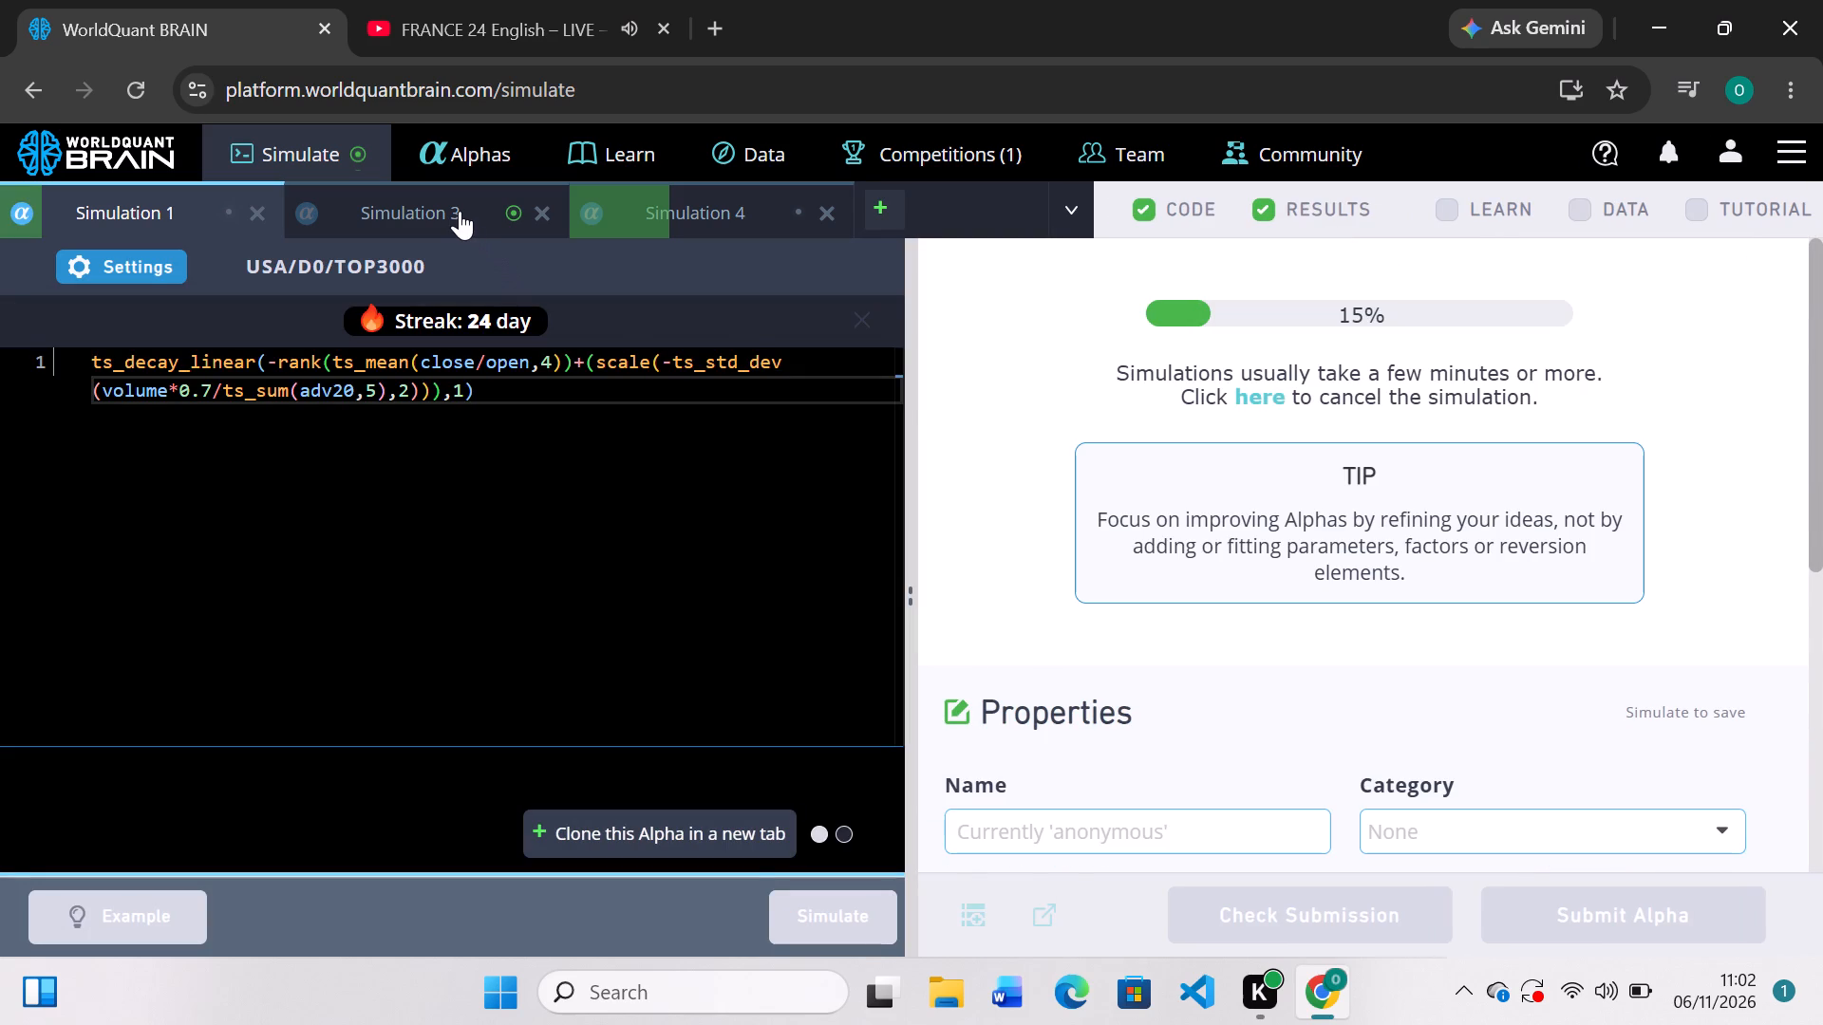
pyautogui.scroll(-2, 1088, 551)
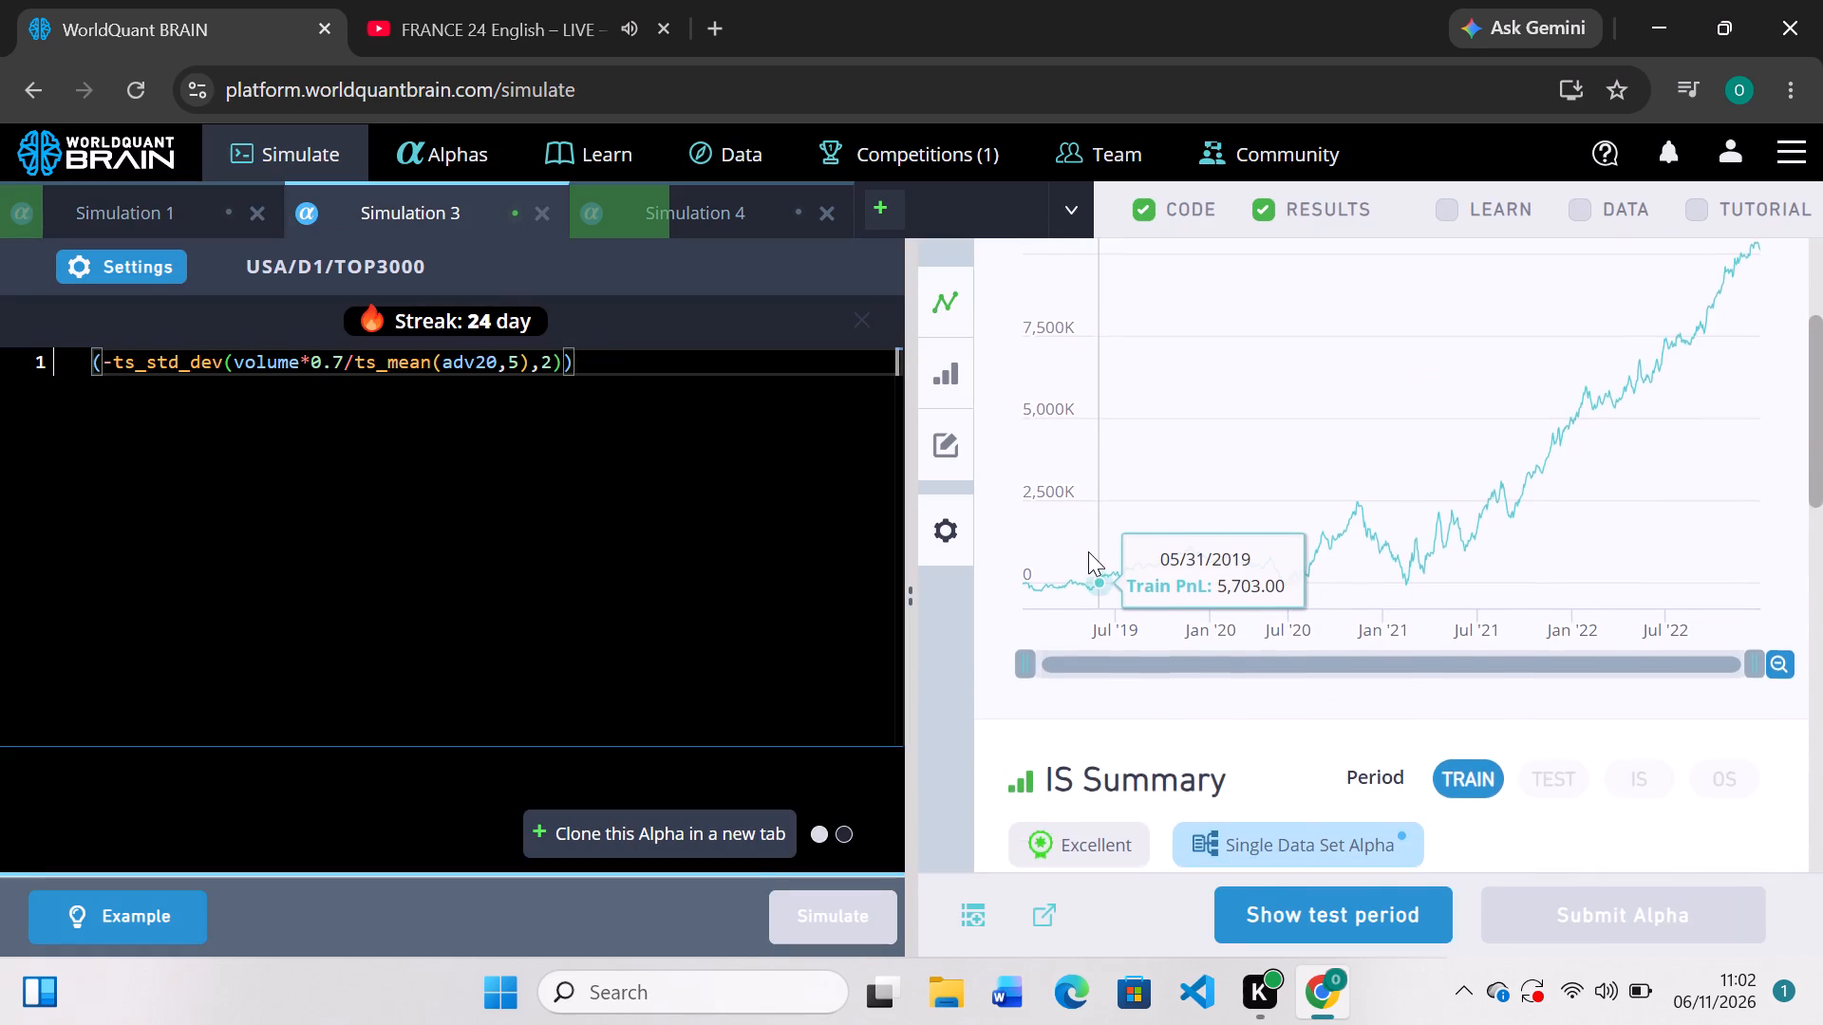
pyautogui.scroll(-2, 1088, 551)
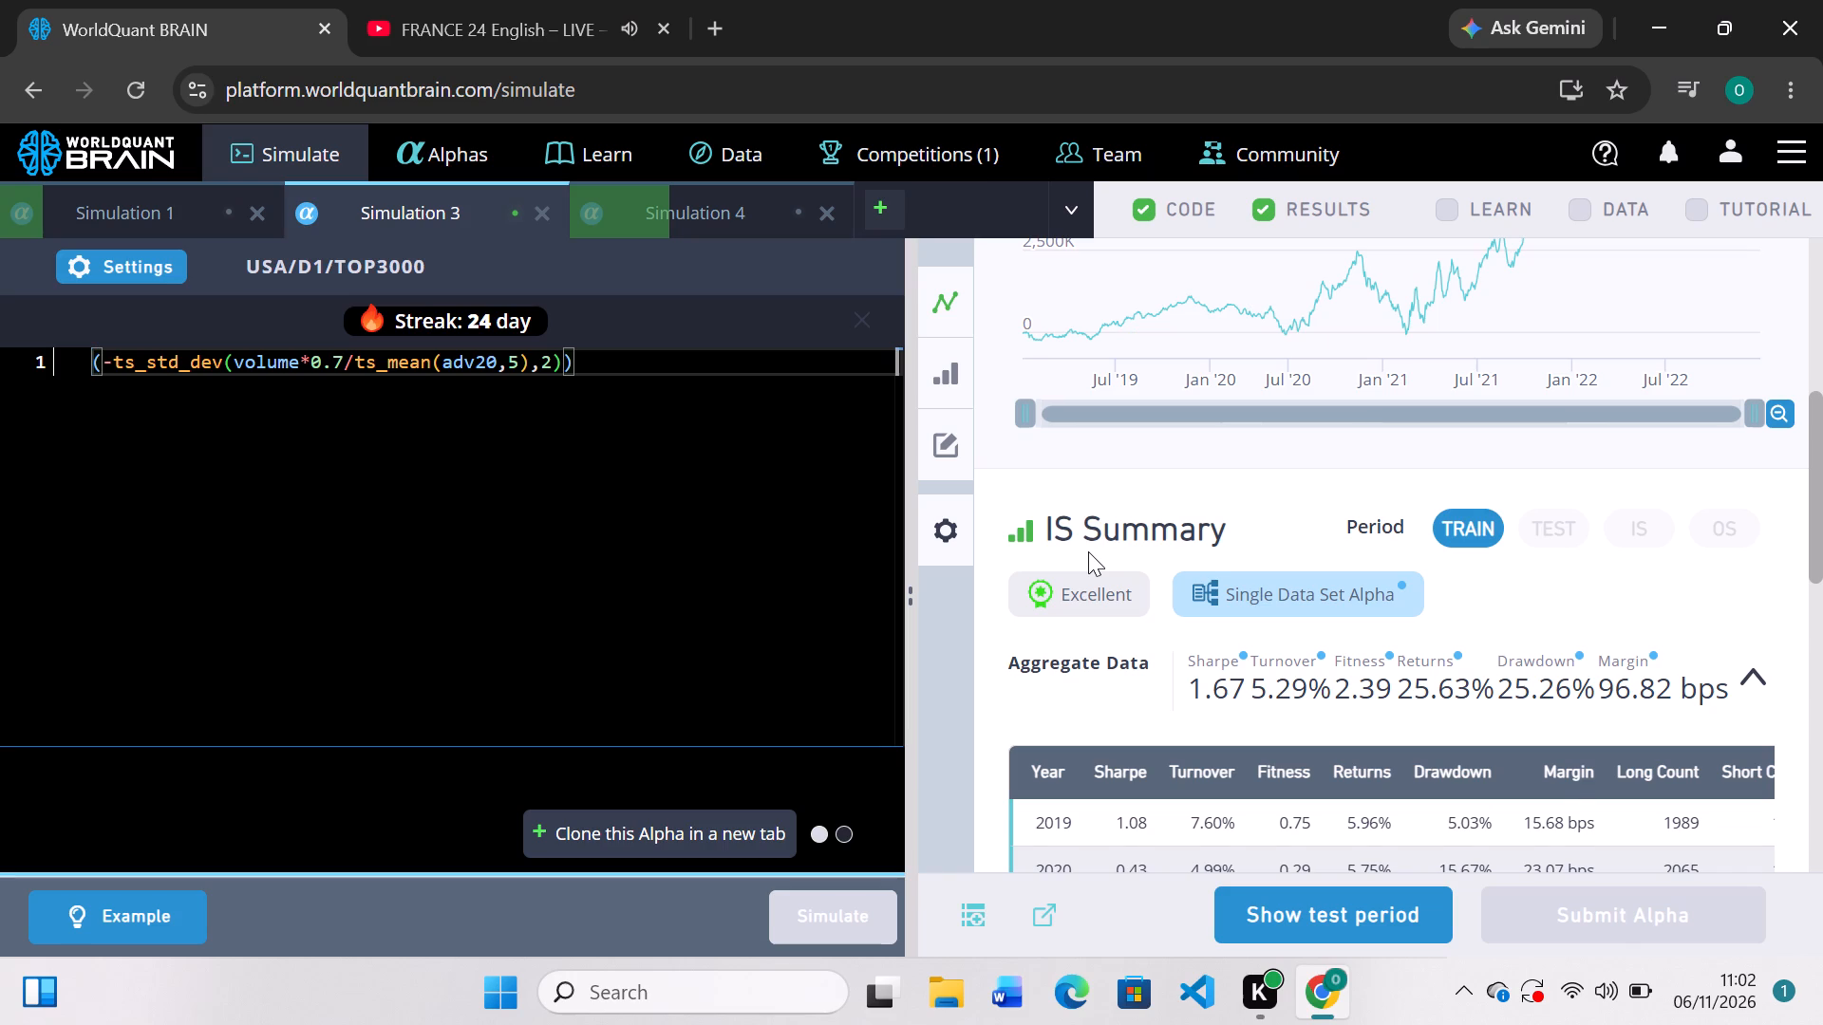
pyautogui.scroll(-1, 1088, 551)
pyautogui.scroll(2, 1088, 551)
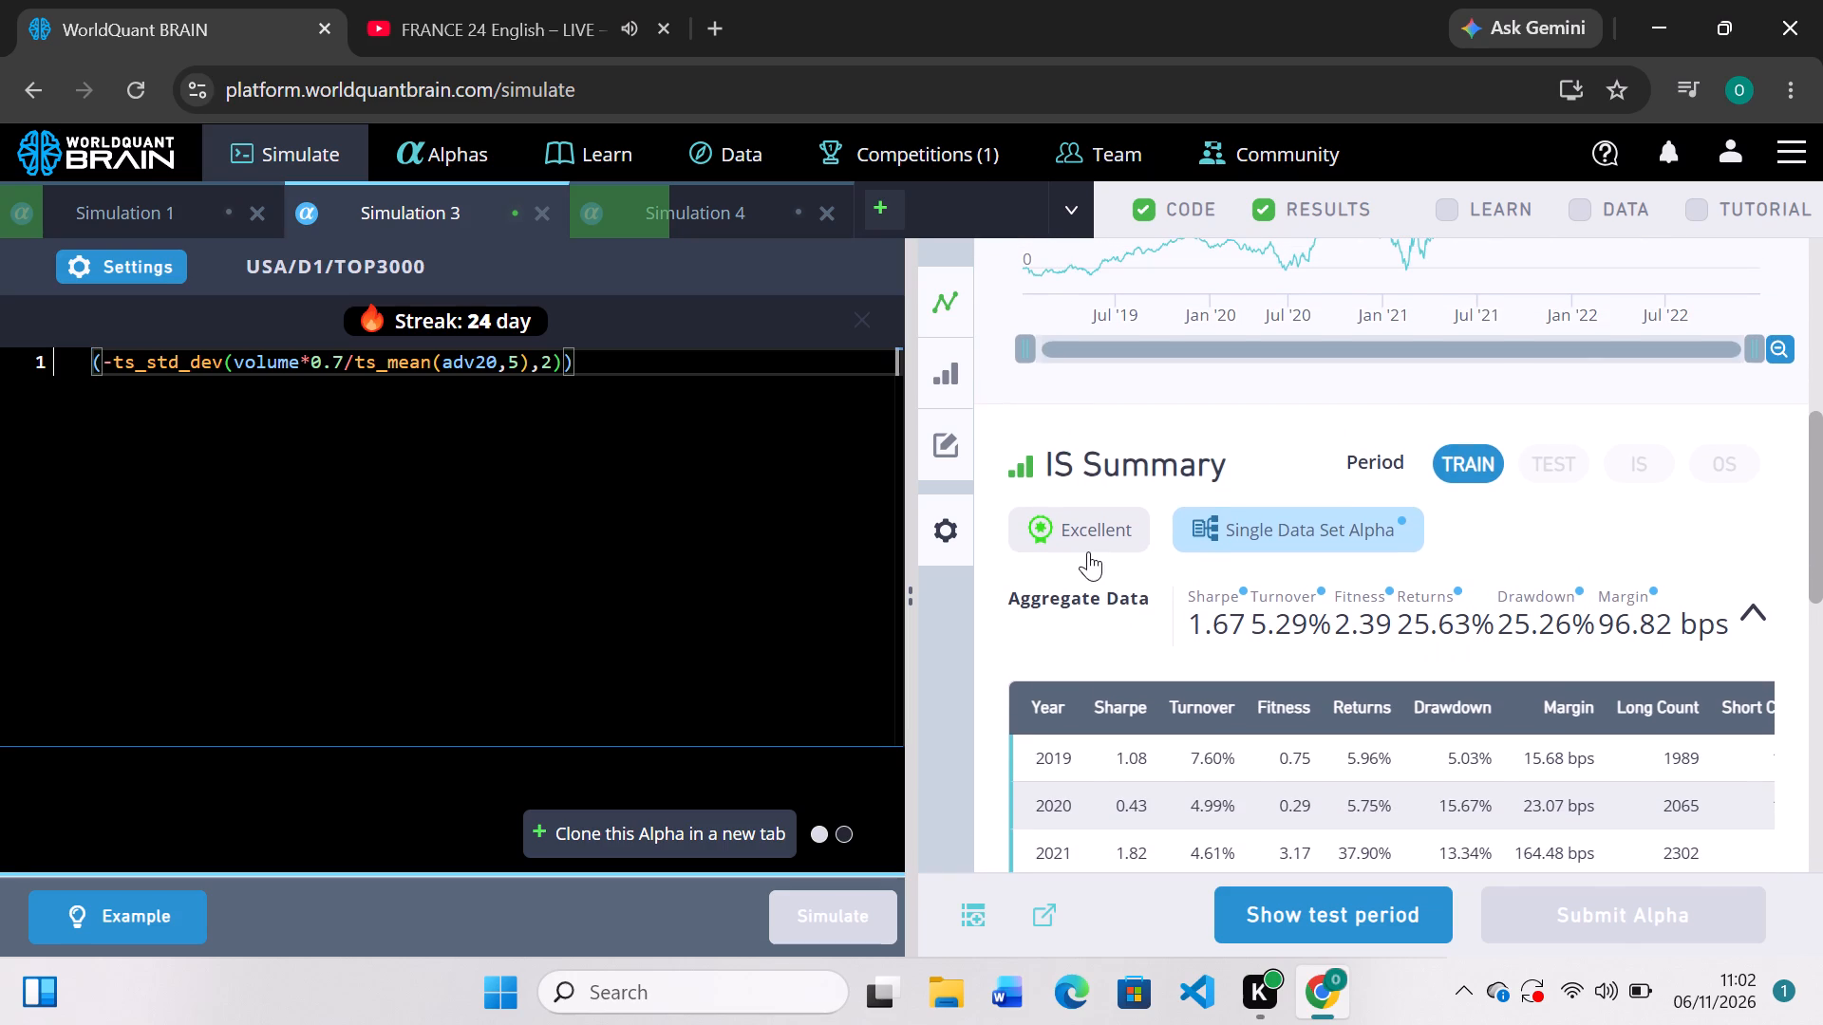
pyautogui.click(1288, 904)
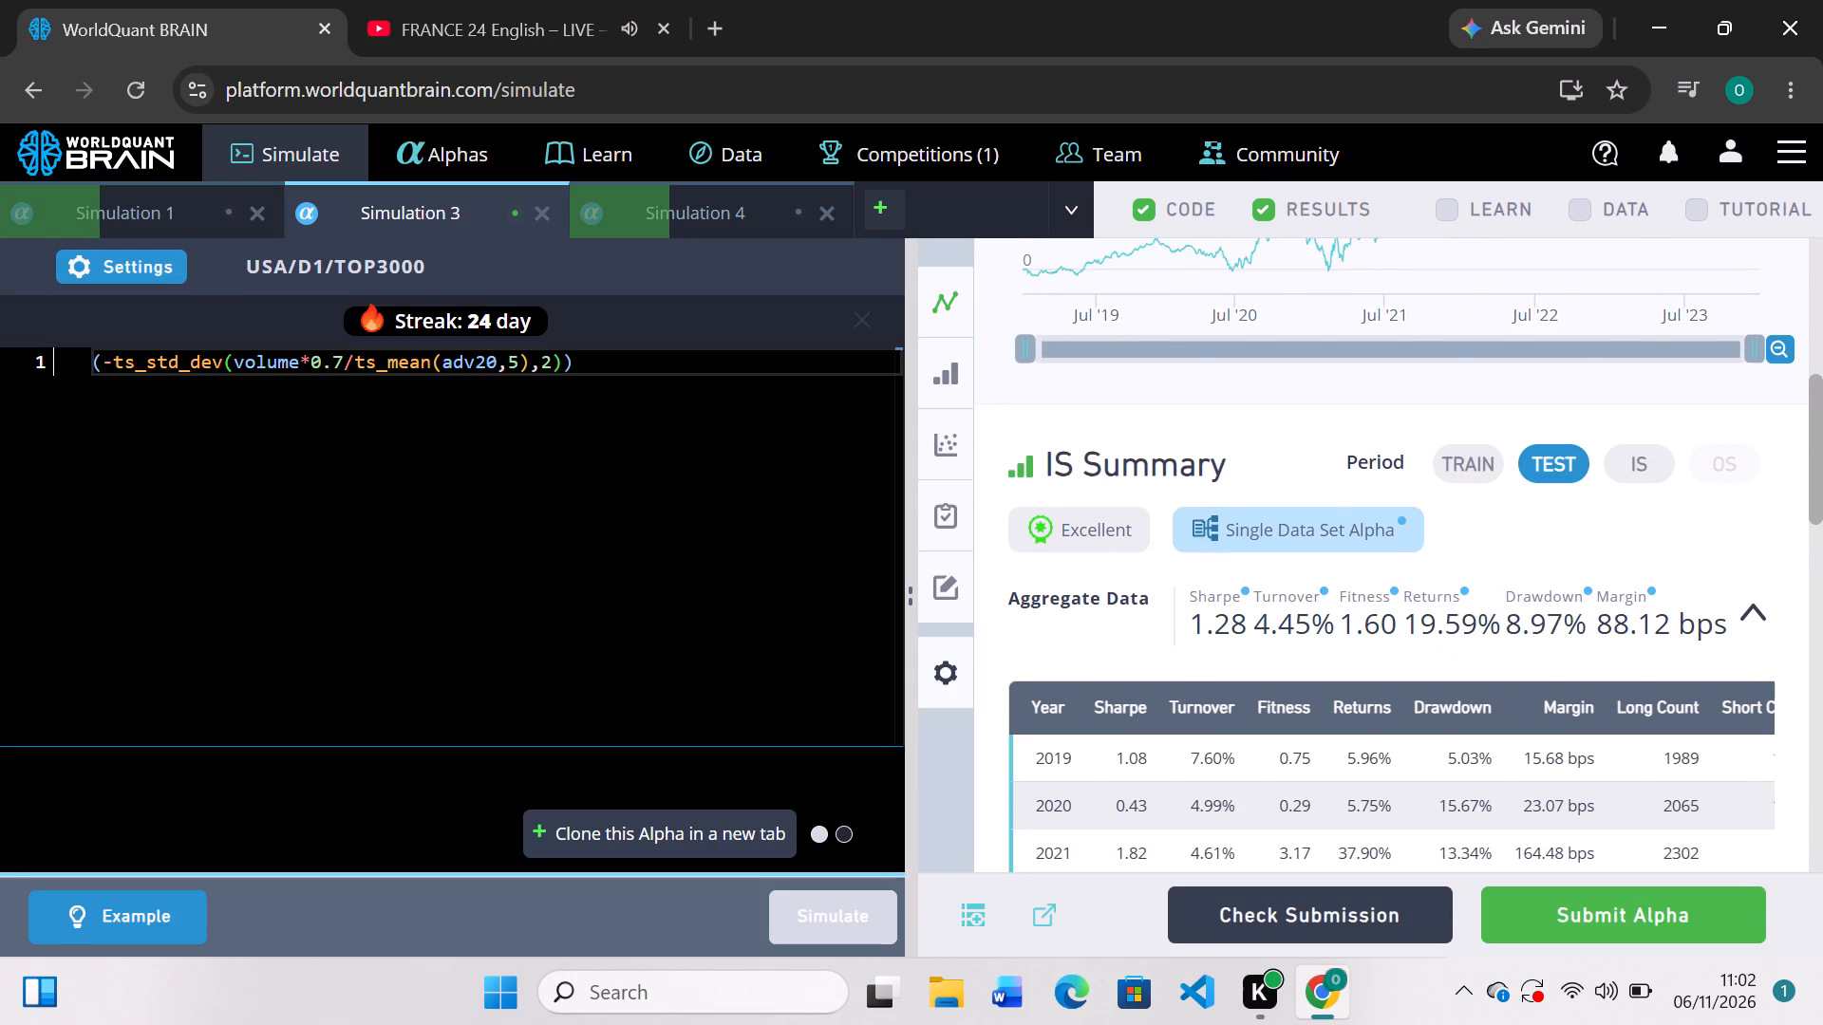
pyautogui.scroll(-2, 1305, 539)
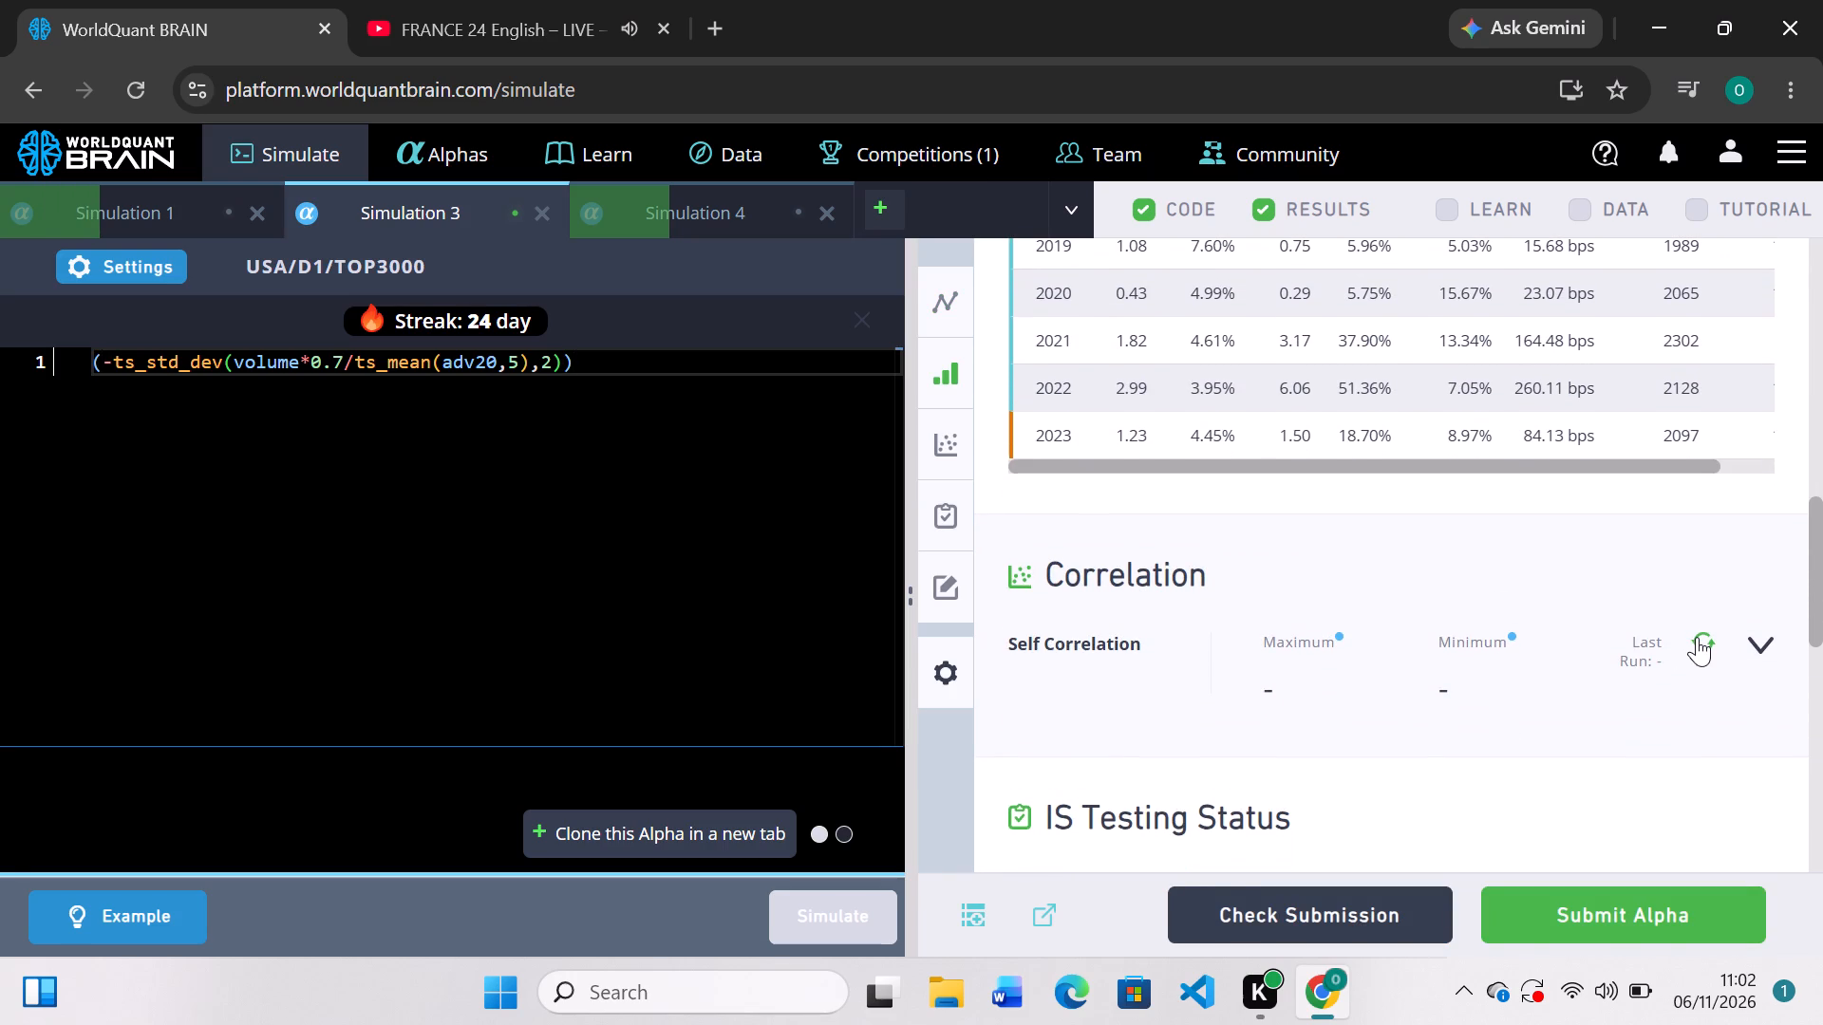
pyautogui.click(1697, 637)
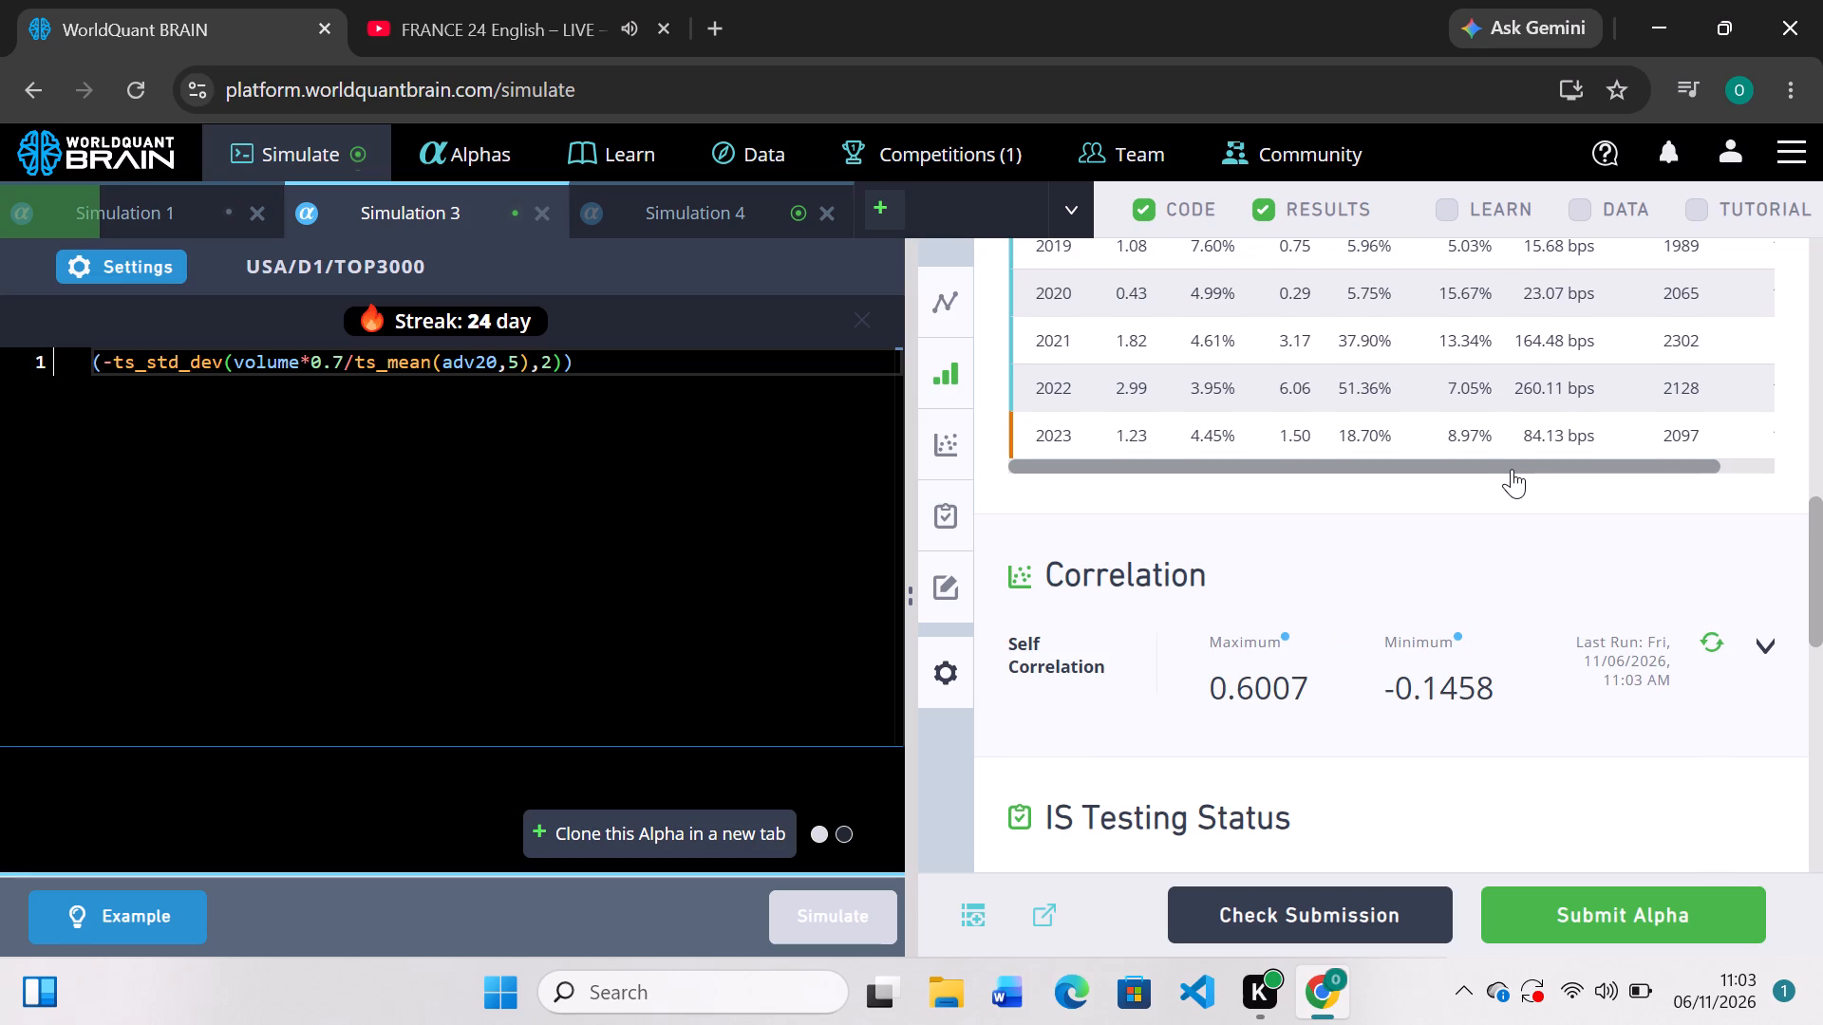
# Remove the 0.7 multiplier from volume in Simulation 3's expression and simulate the alpha.
pyautogui.scroll(2, 1512, 469)
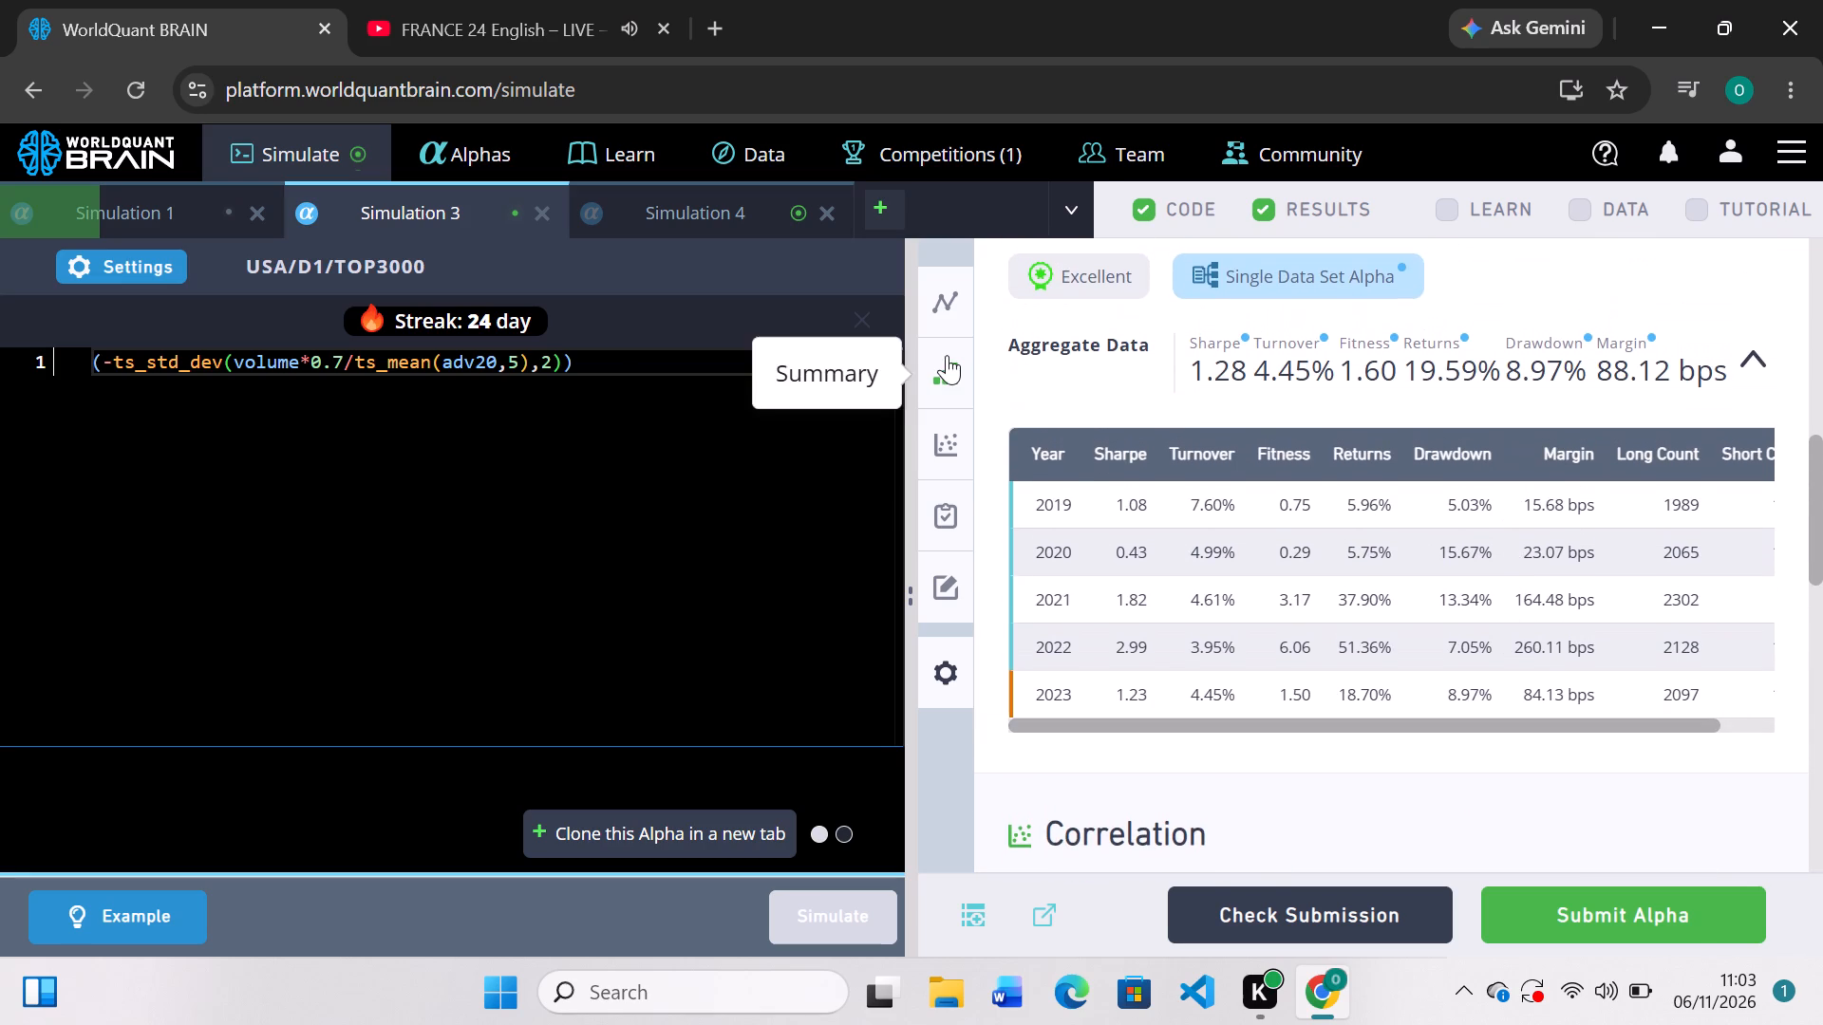
pyautogui.click(342, 355)
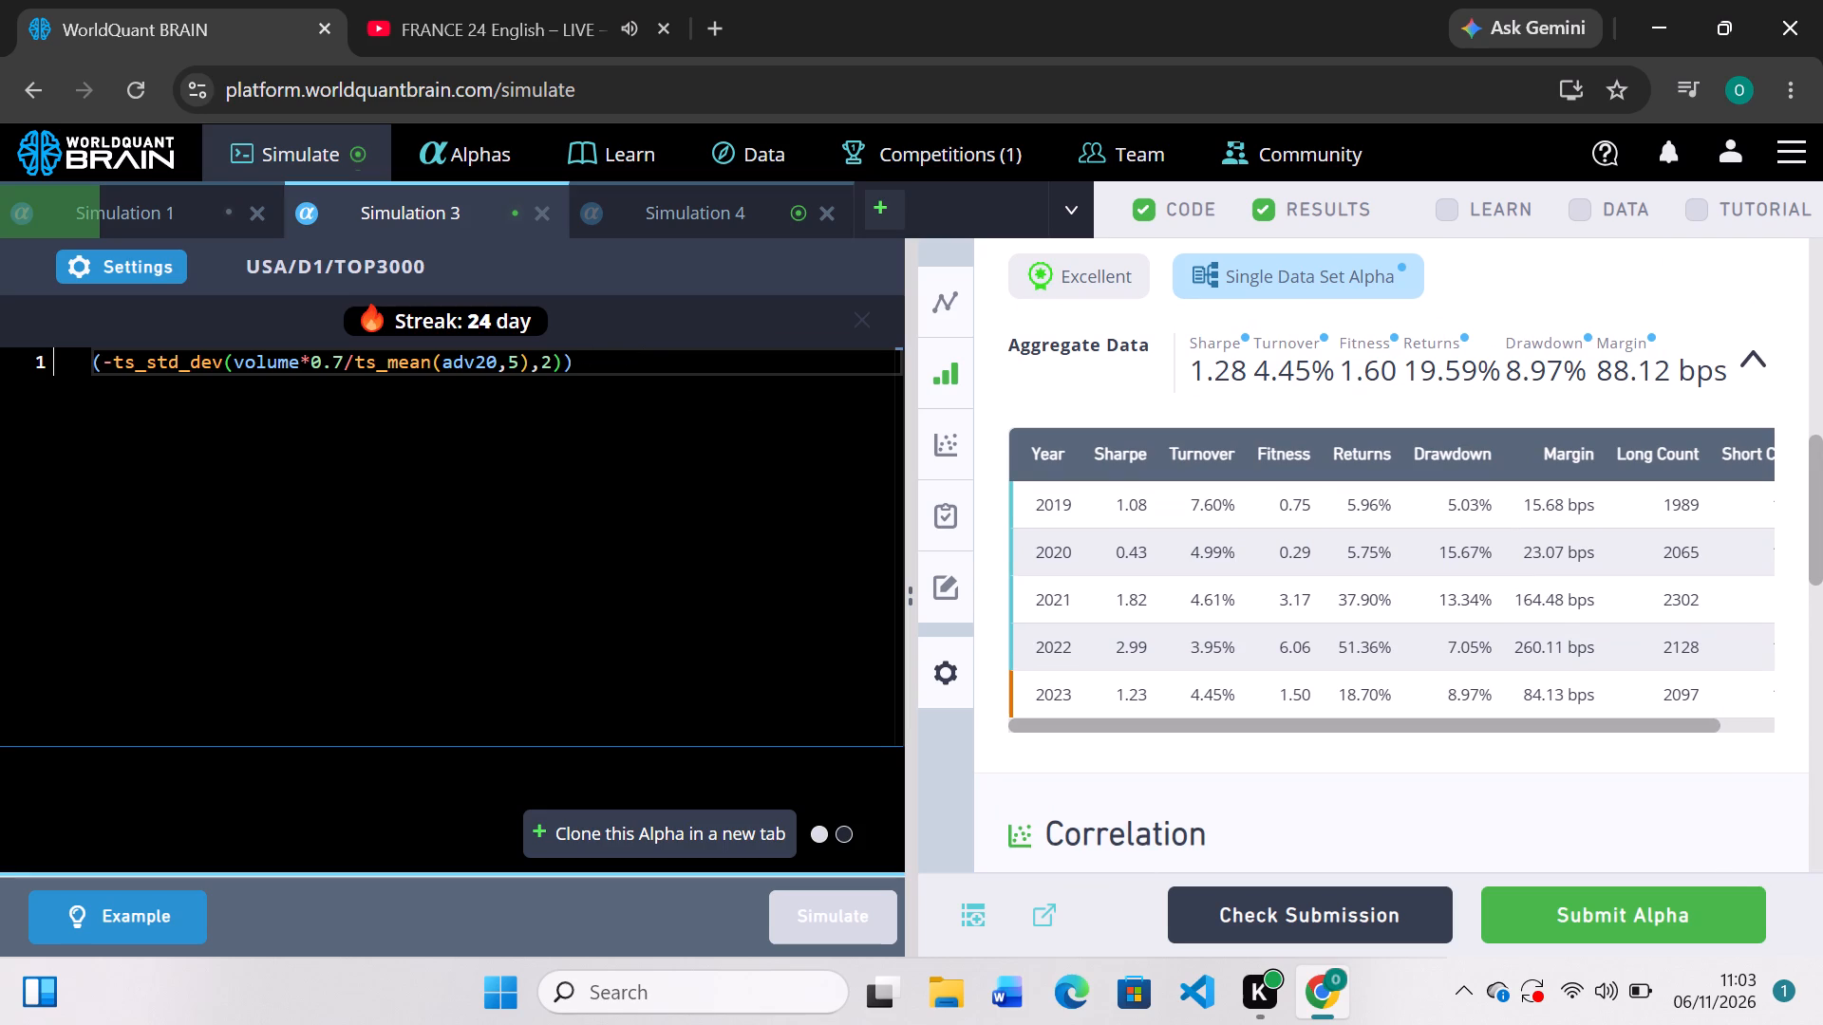
pyautogui.press('BackSpace')
pyautogui.press('BackSpace')
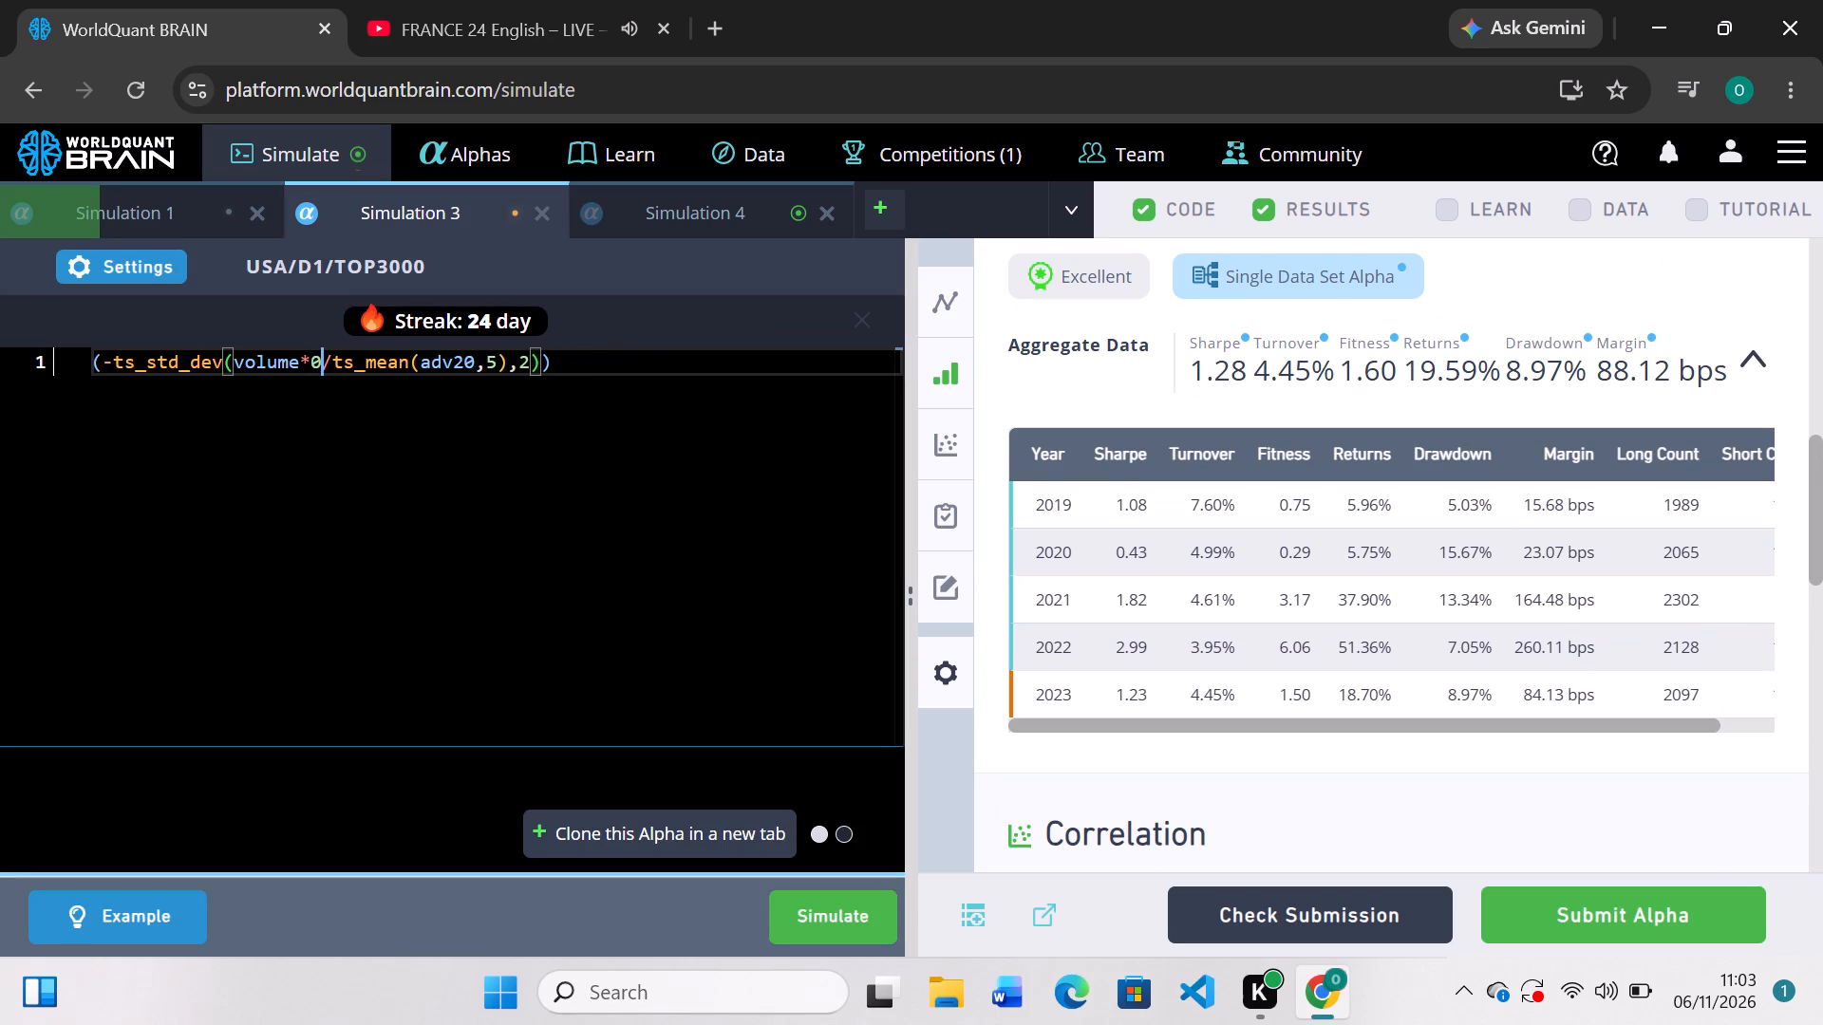
pyautogui.press('BackSpace')
pyautogui.press('BackSpace')
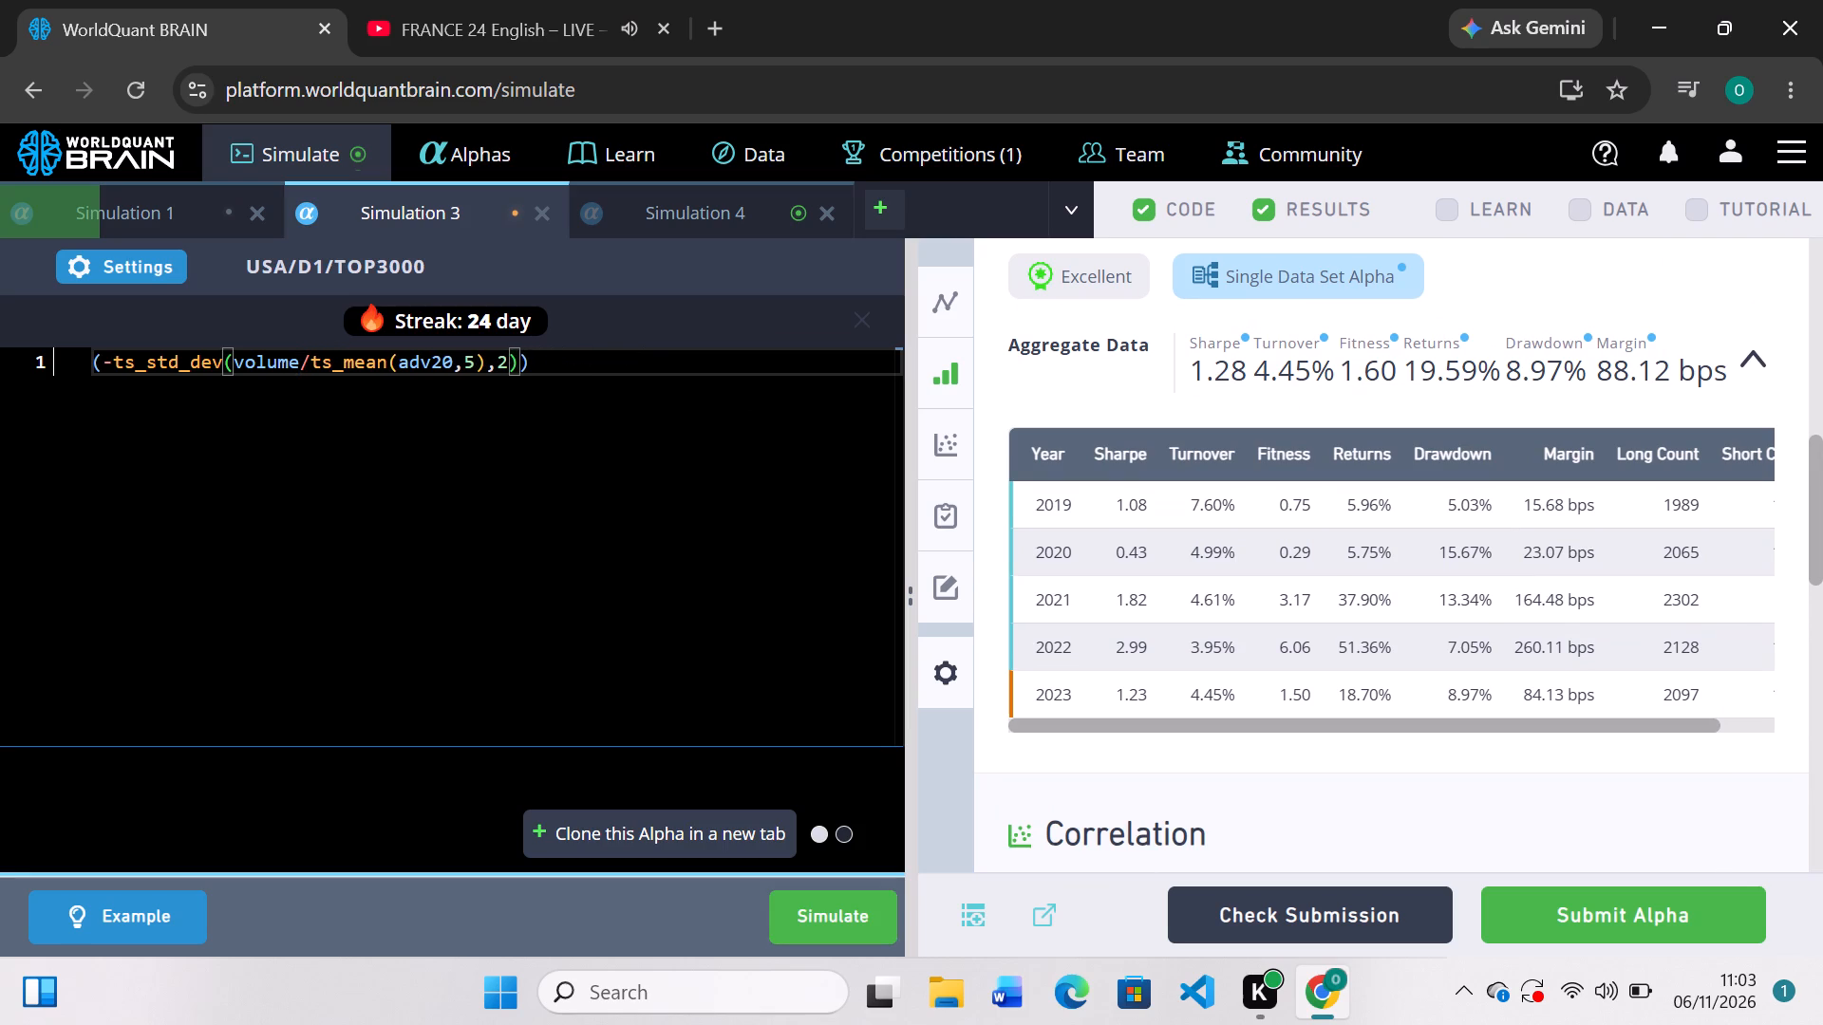
pyautogui.click(828, 920)
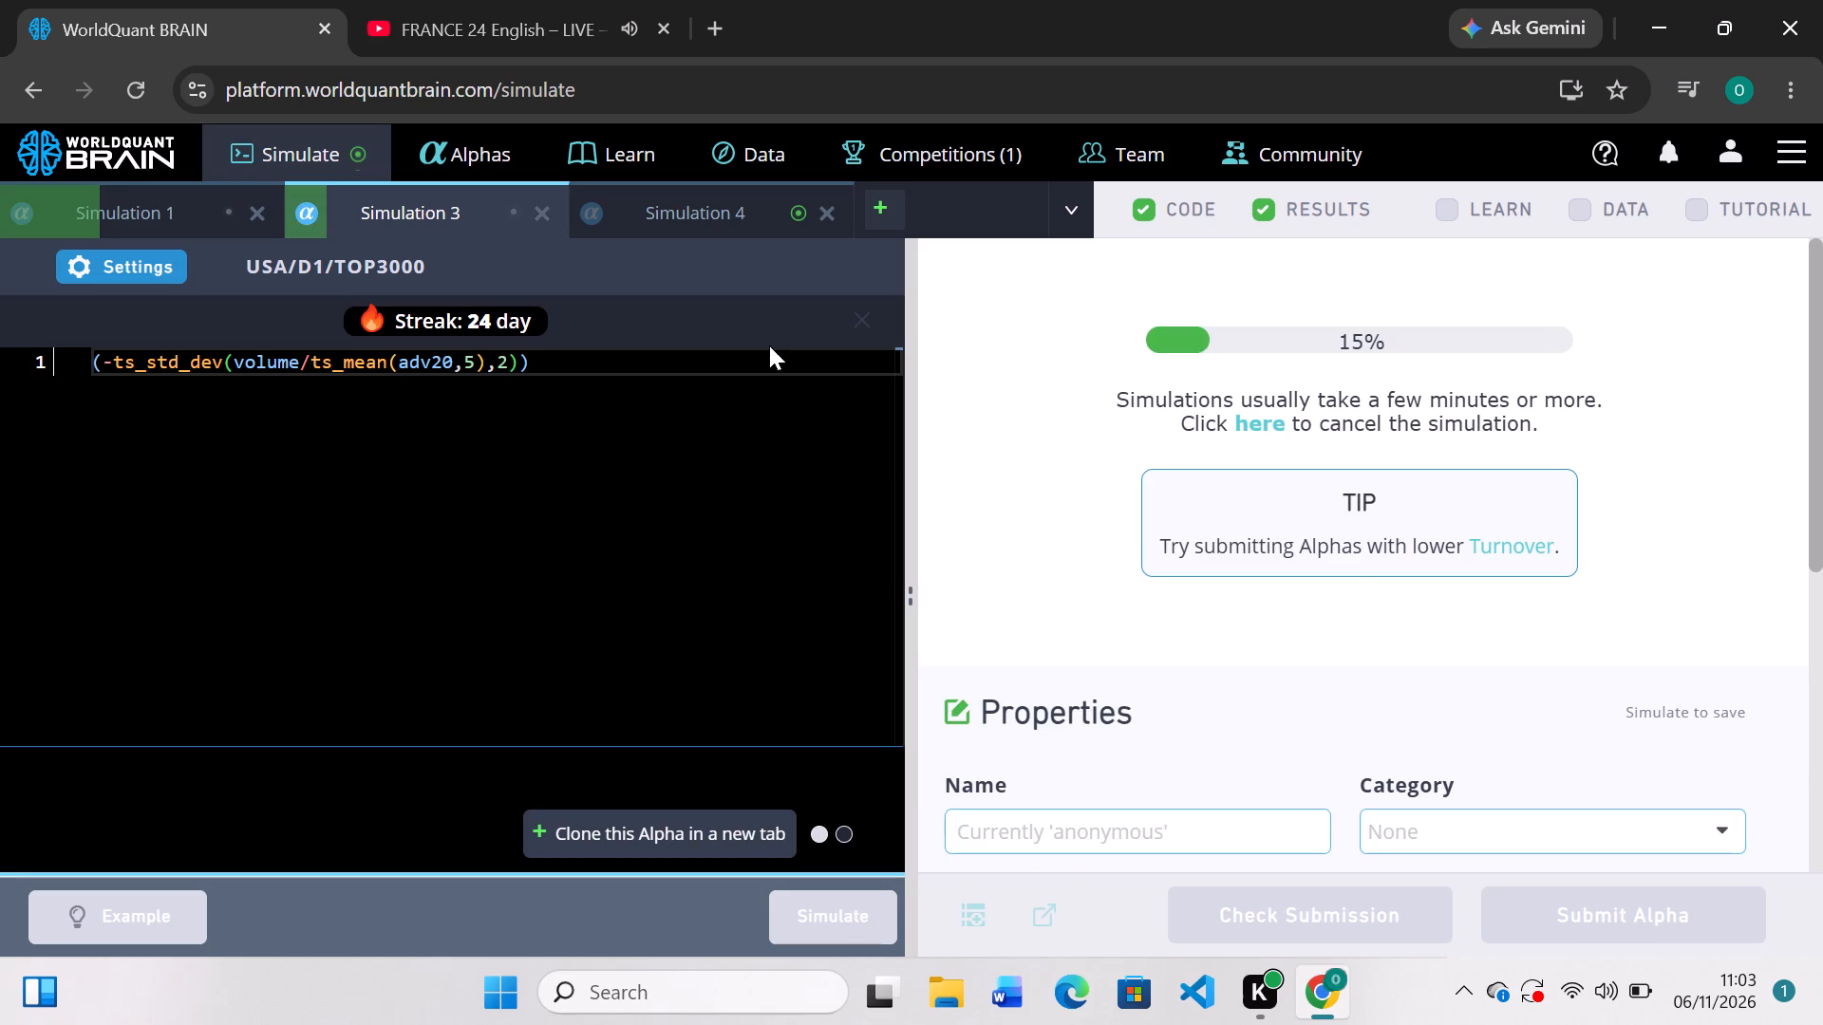
# Check Simulation 4's PnL chart, set its universe to TOP3000 and delay to 0, and simulate the alpha.
pyautogui.click(704, 206)
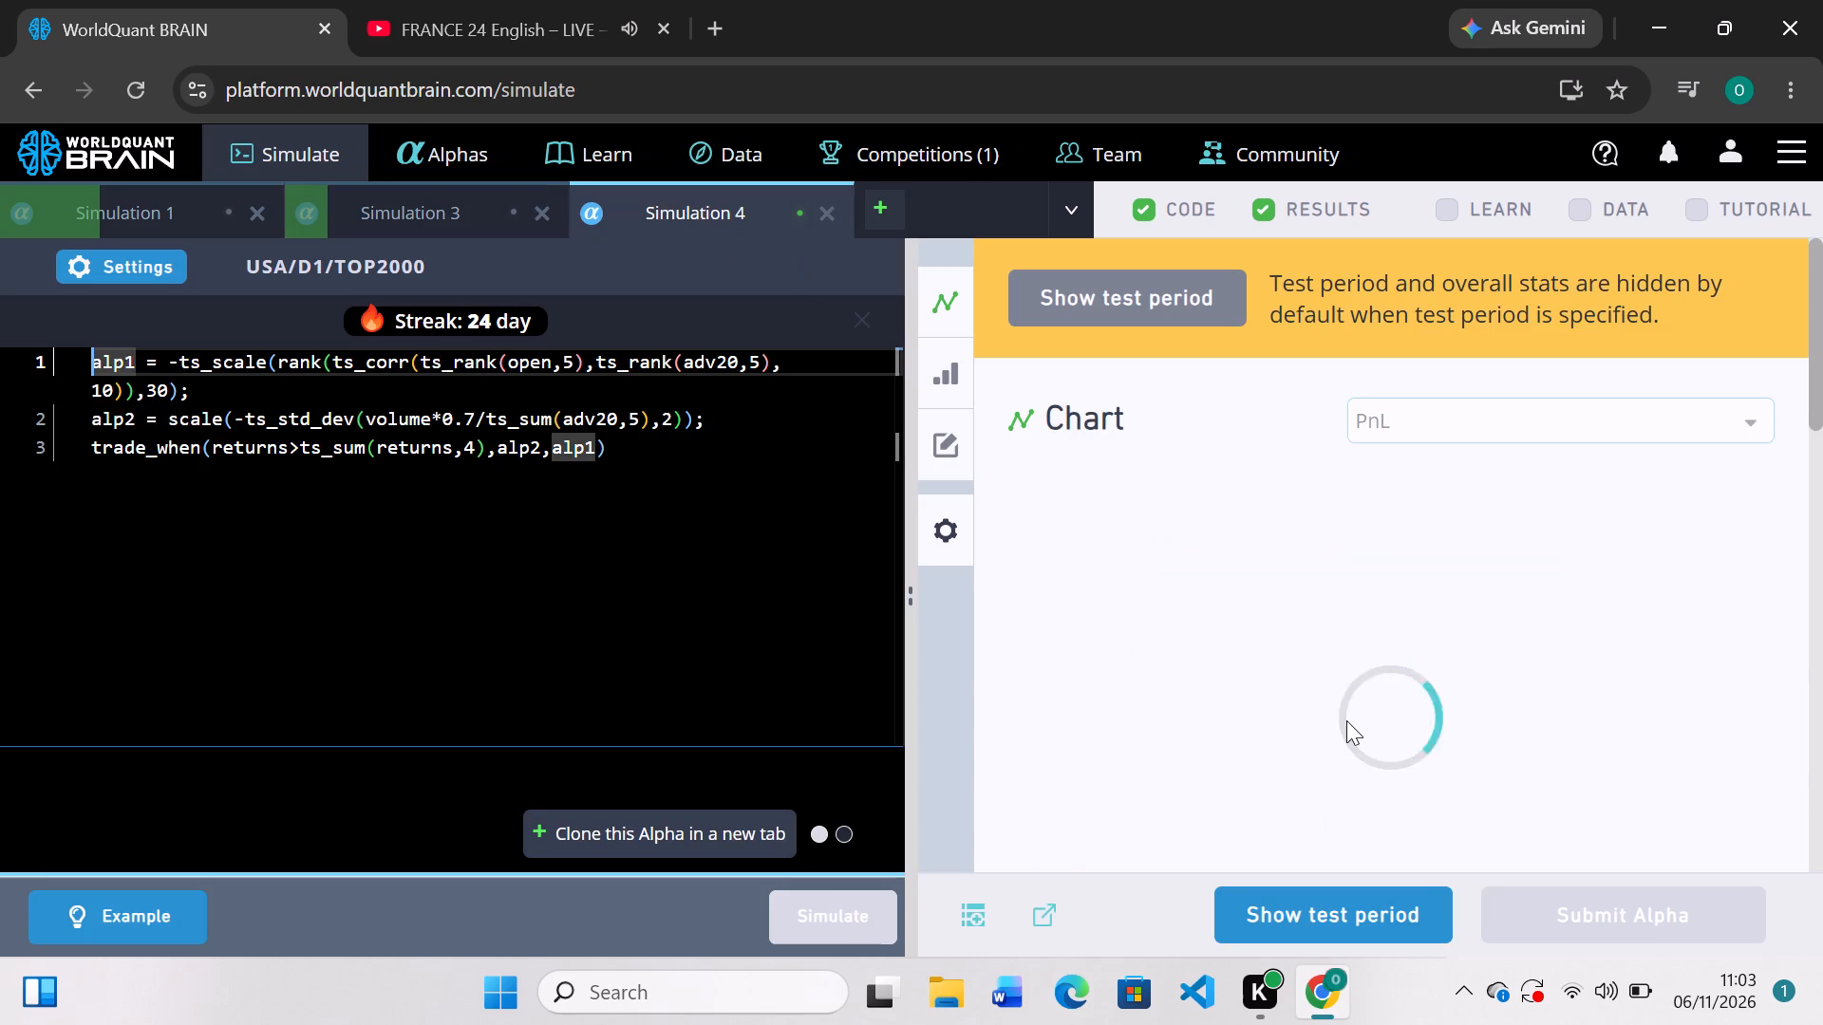
pyautogui.scroll(-2, 1346, 720)
pyautogui.scroll(2, 1346, 720)
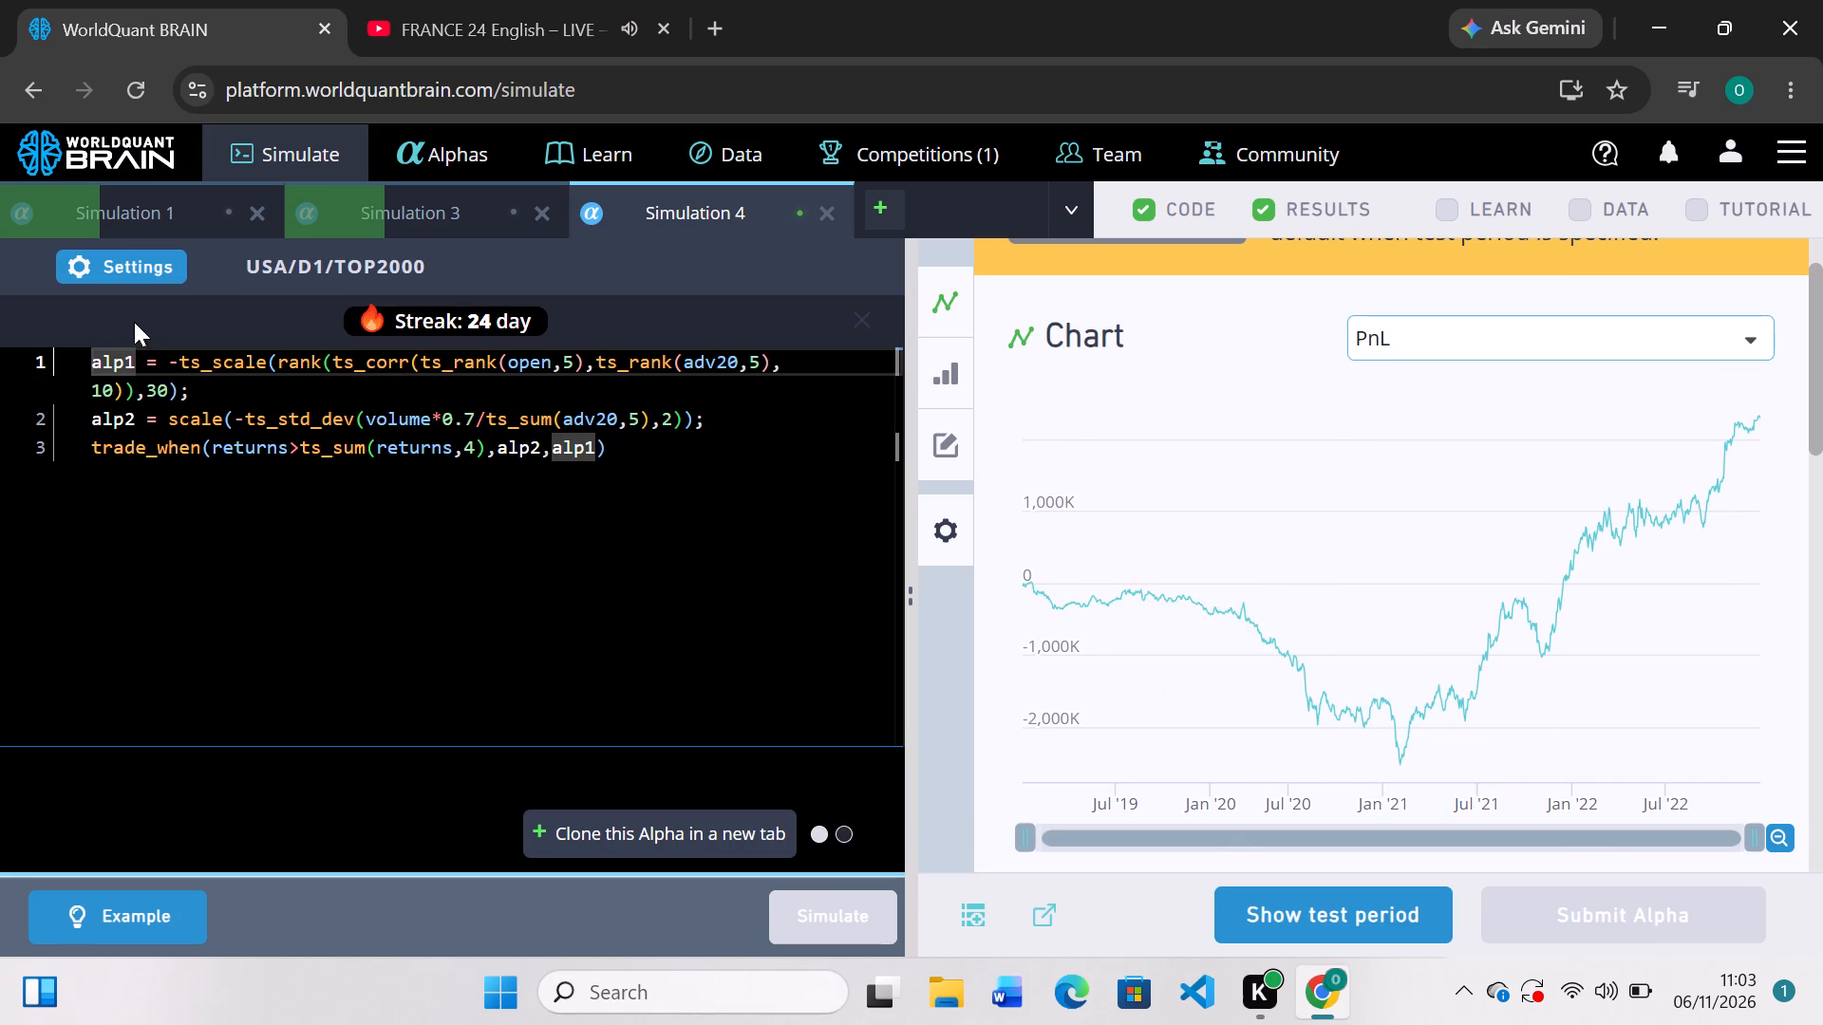
pyautogui.click(135, 253)
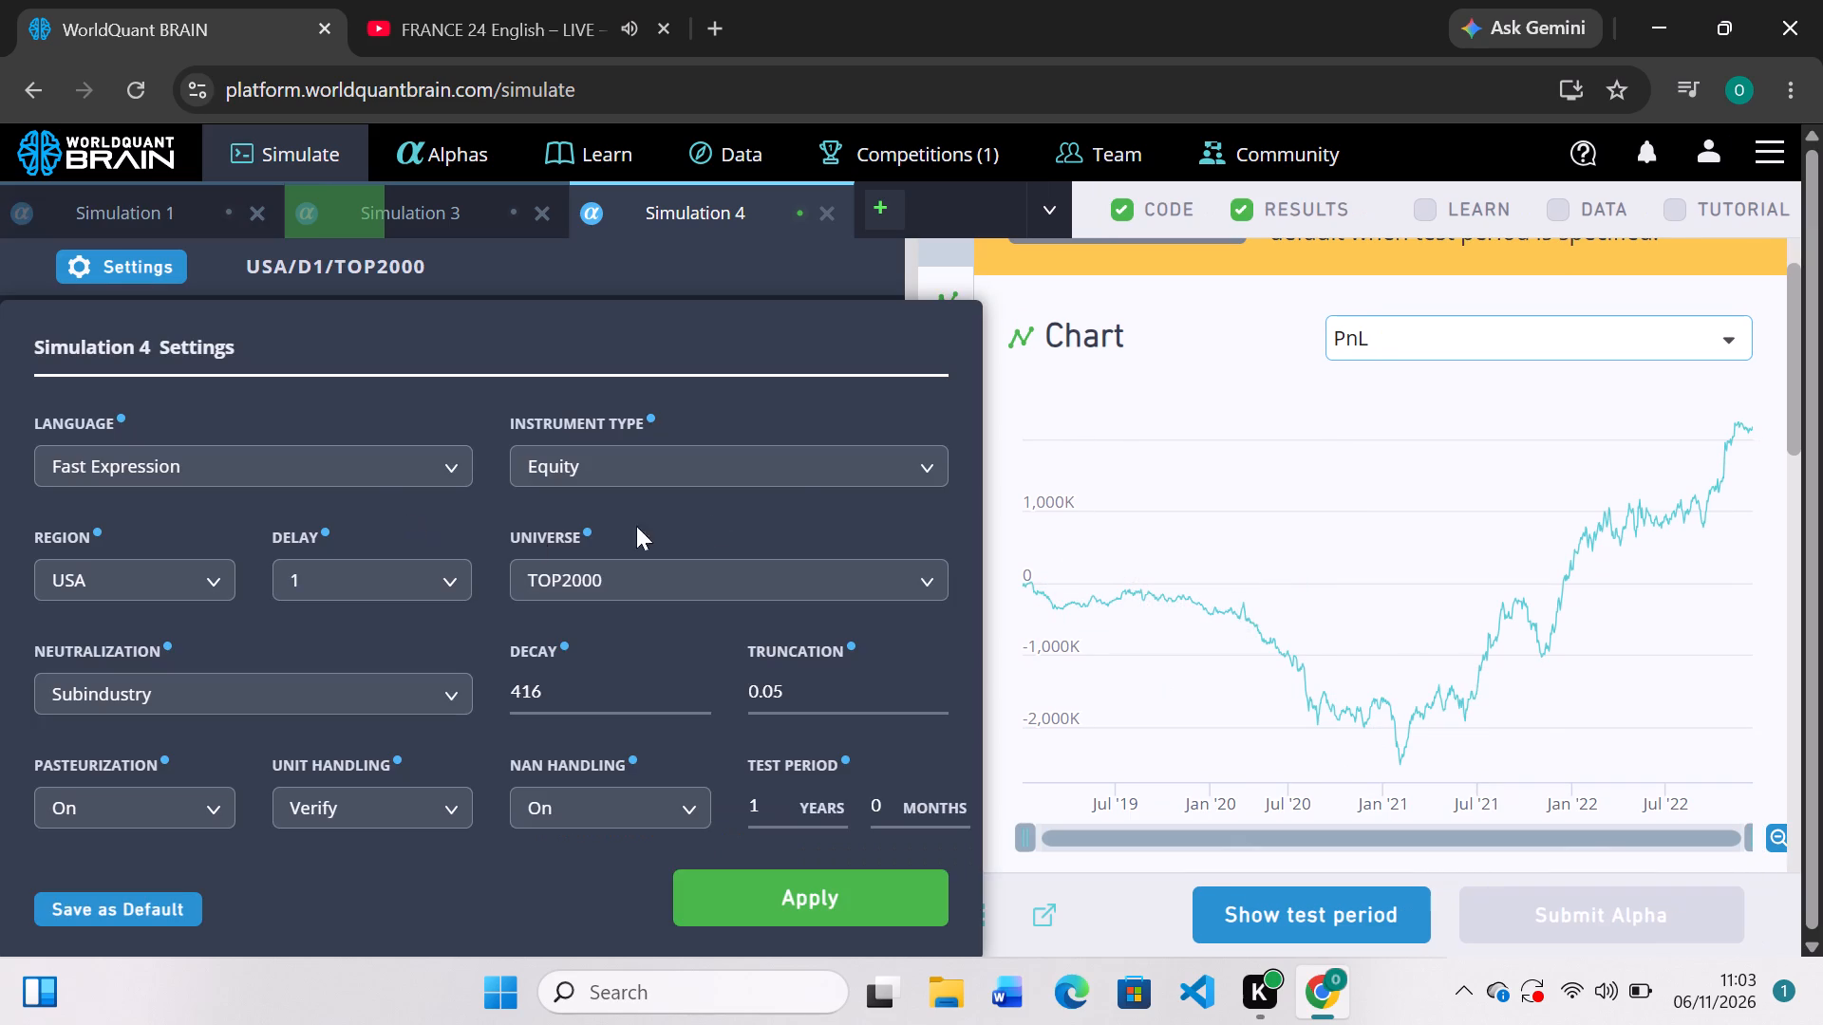
pyautogui.click(916, 573)
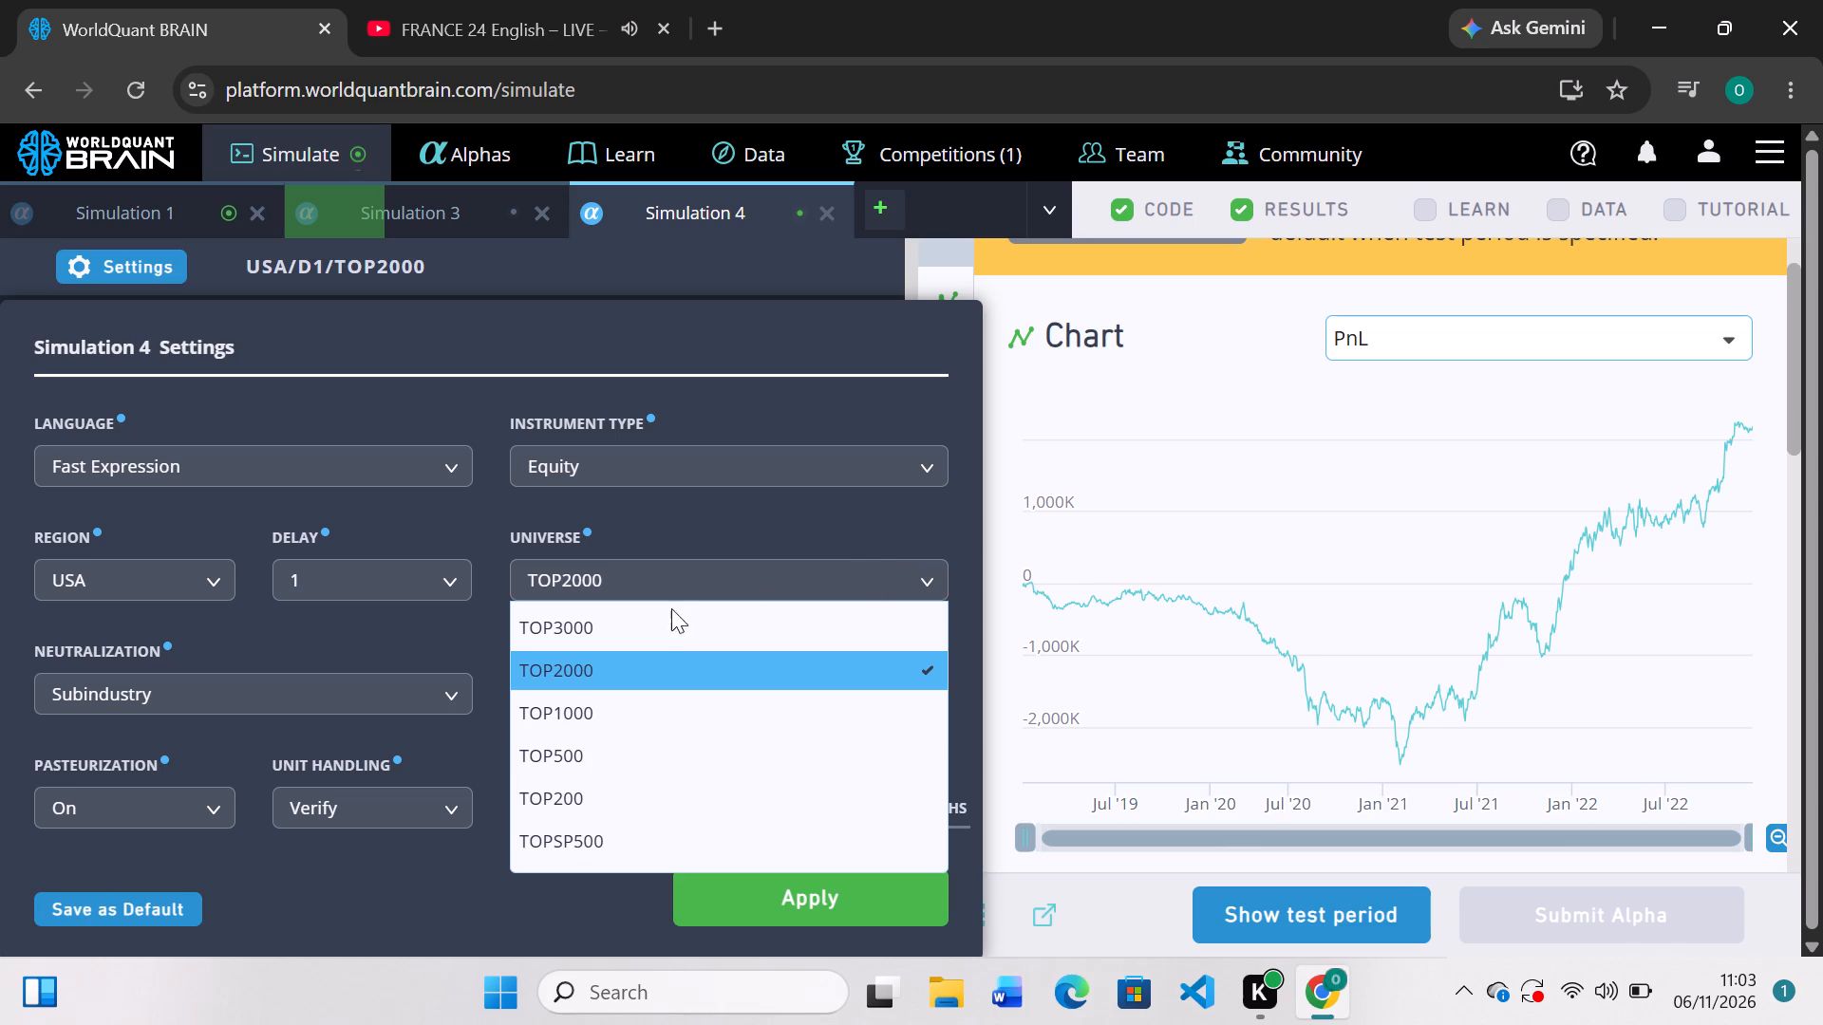
pyautogui.click(660, 610)
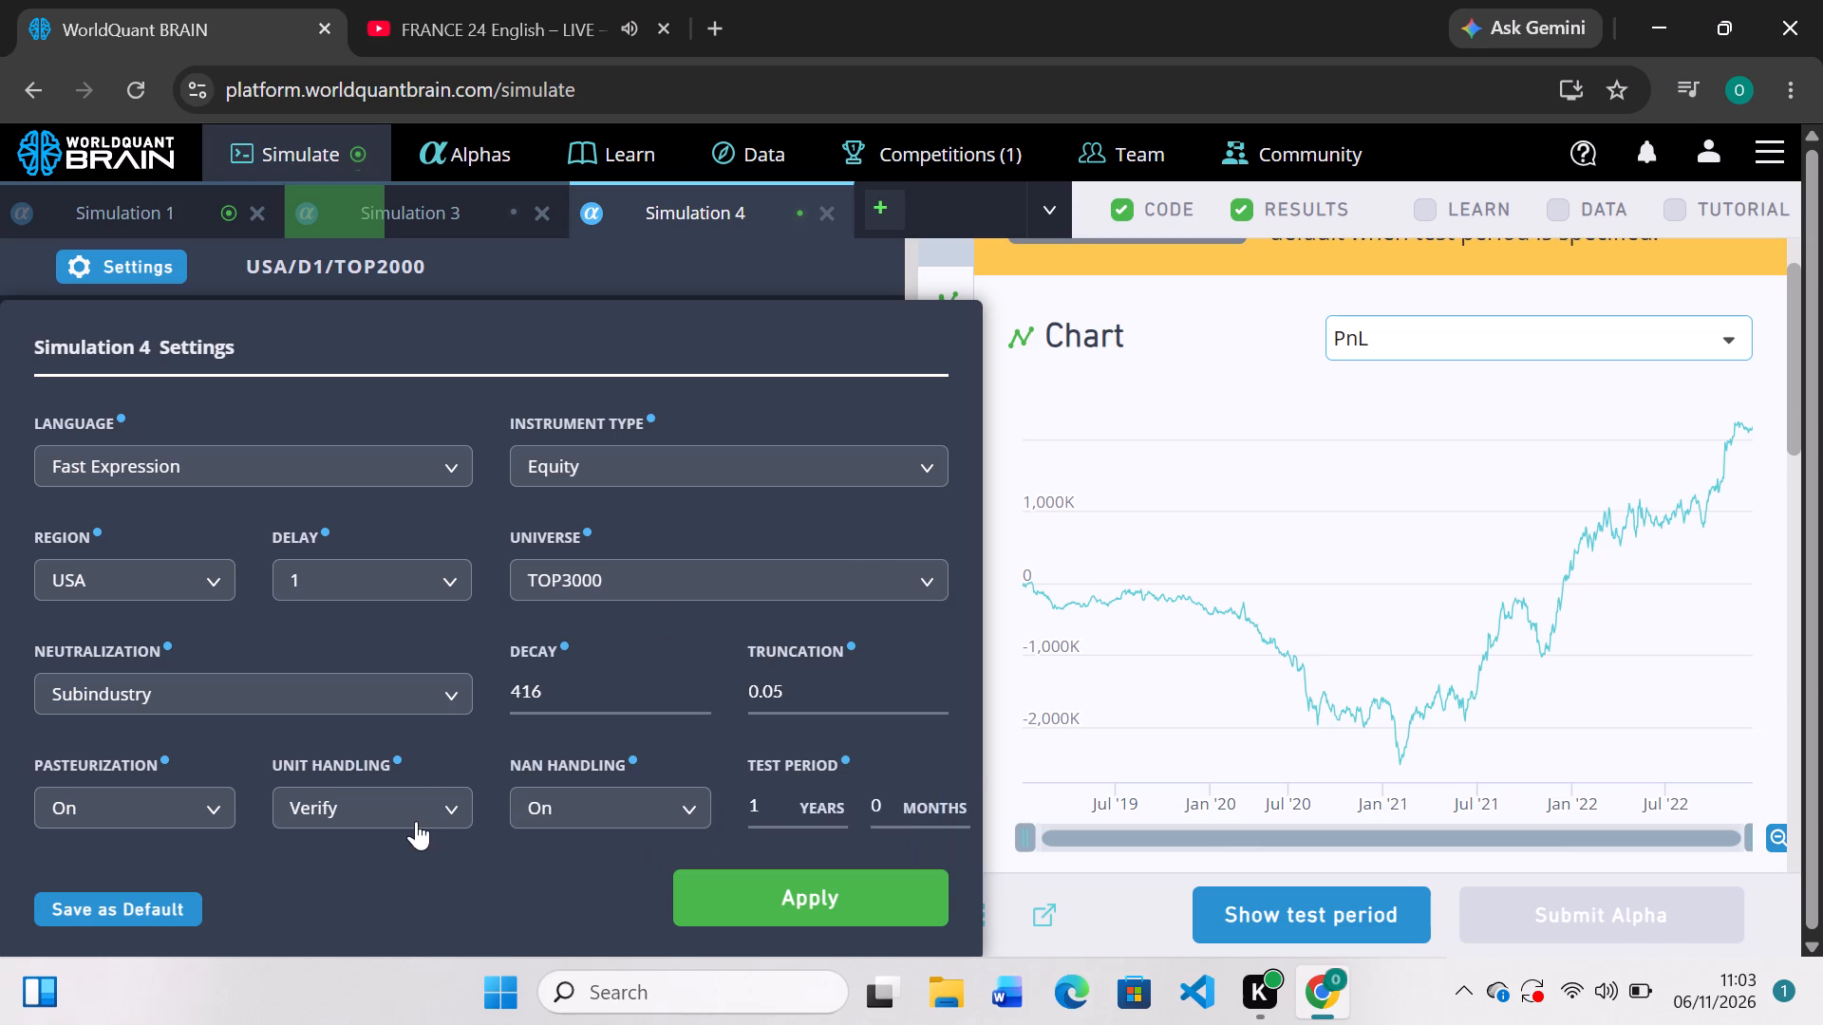
pyautogui.click(450, 564)
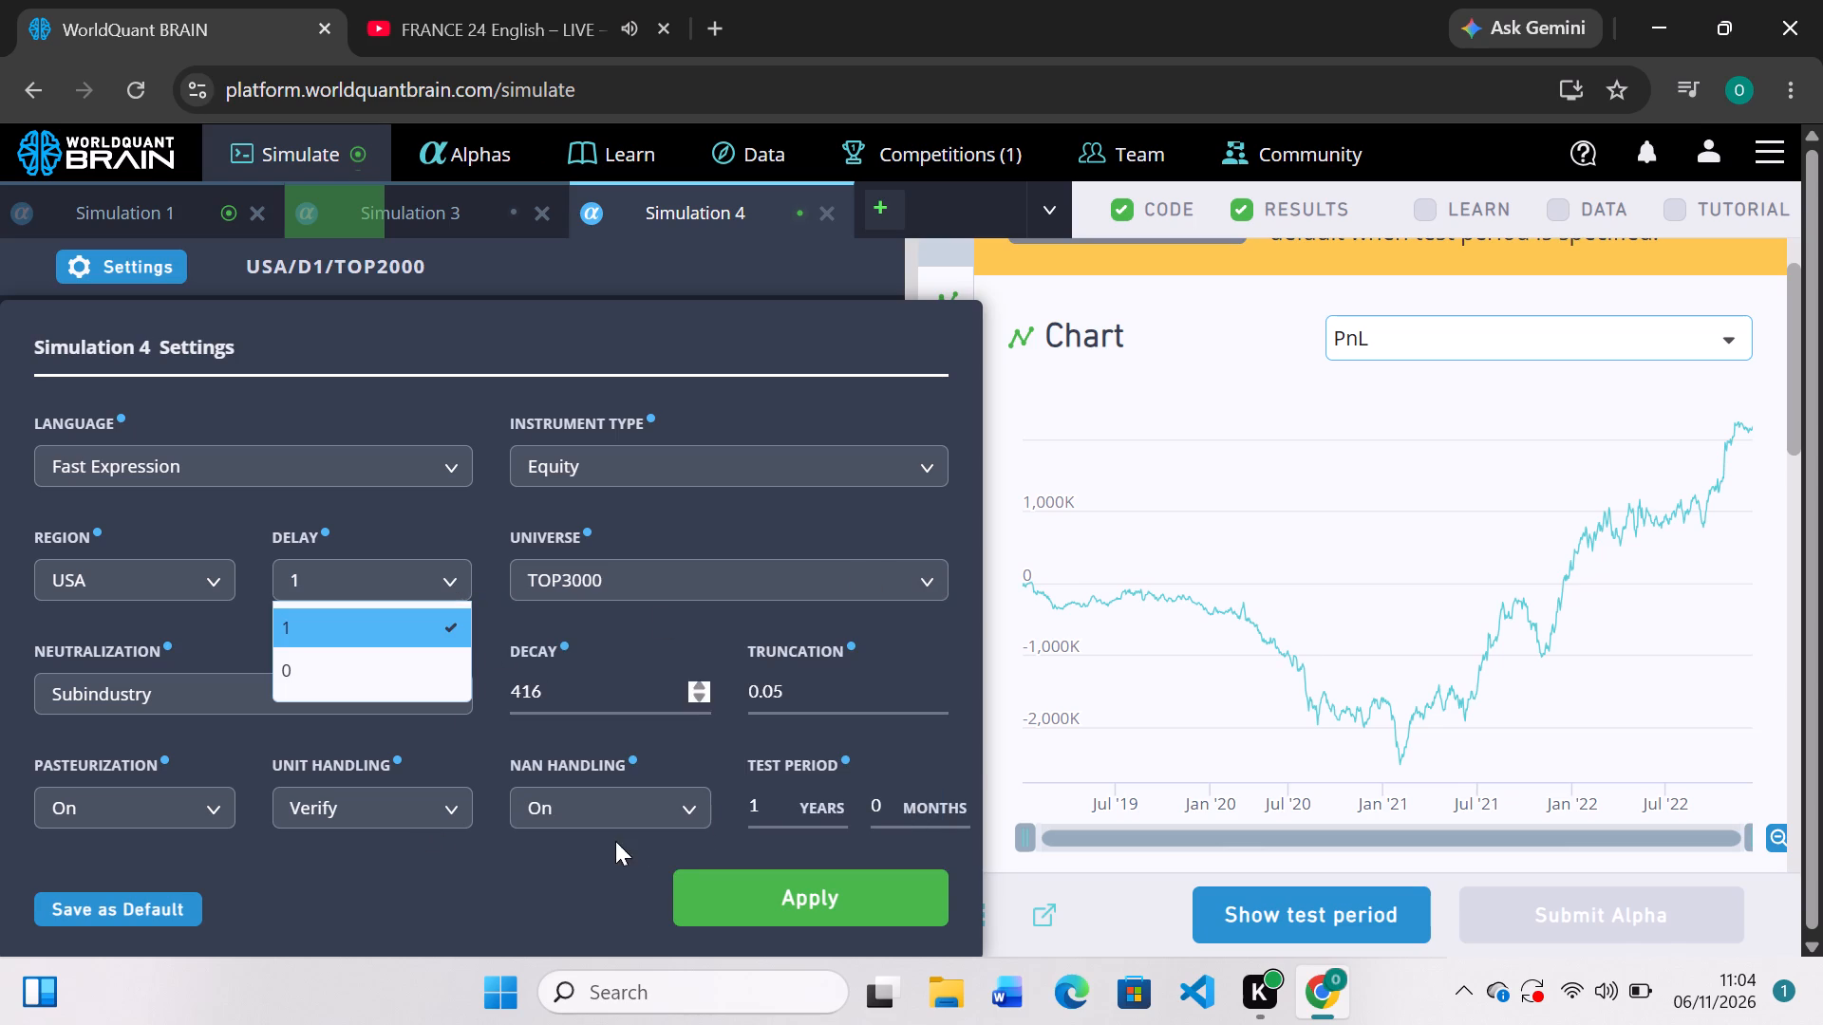
pyautogui.click(412, 673)
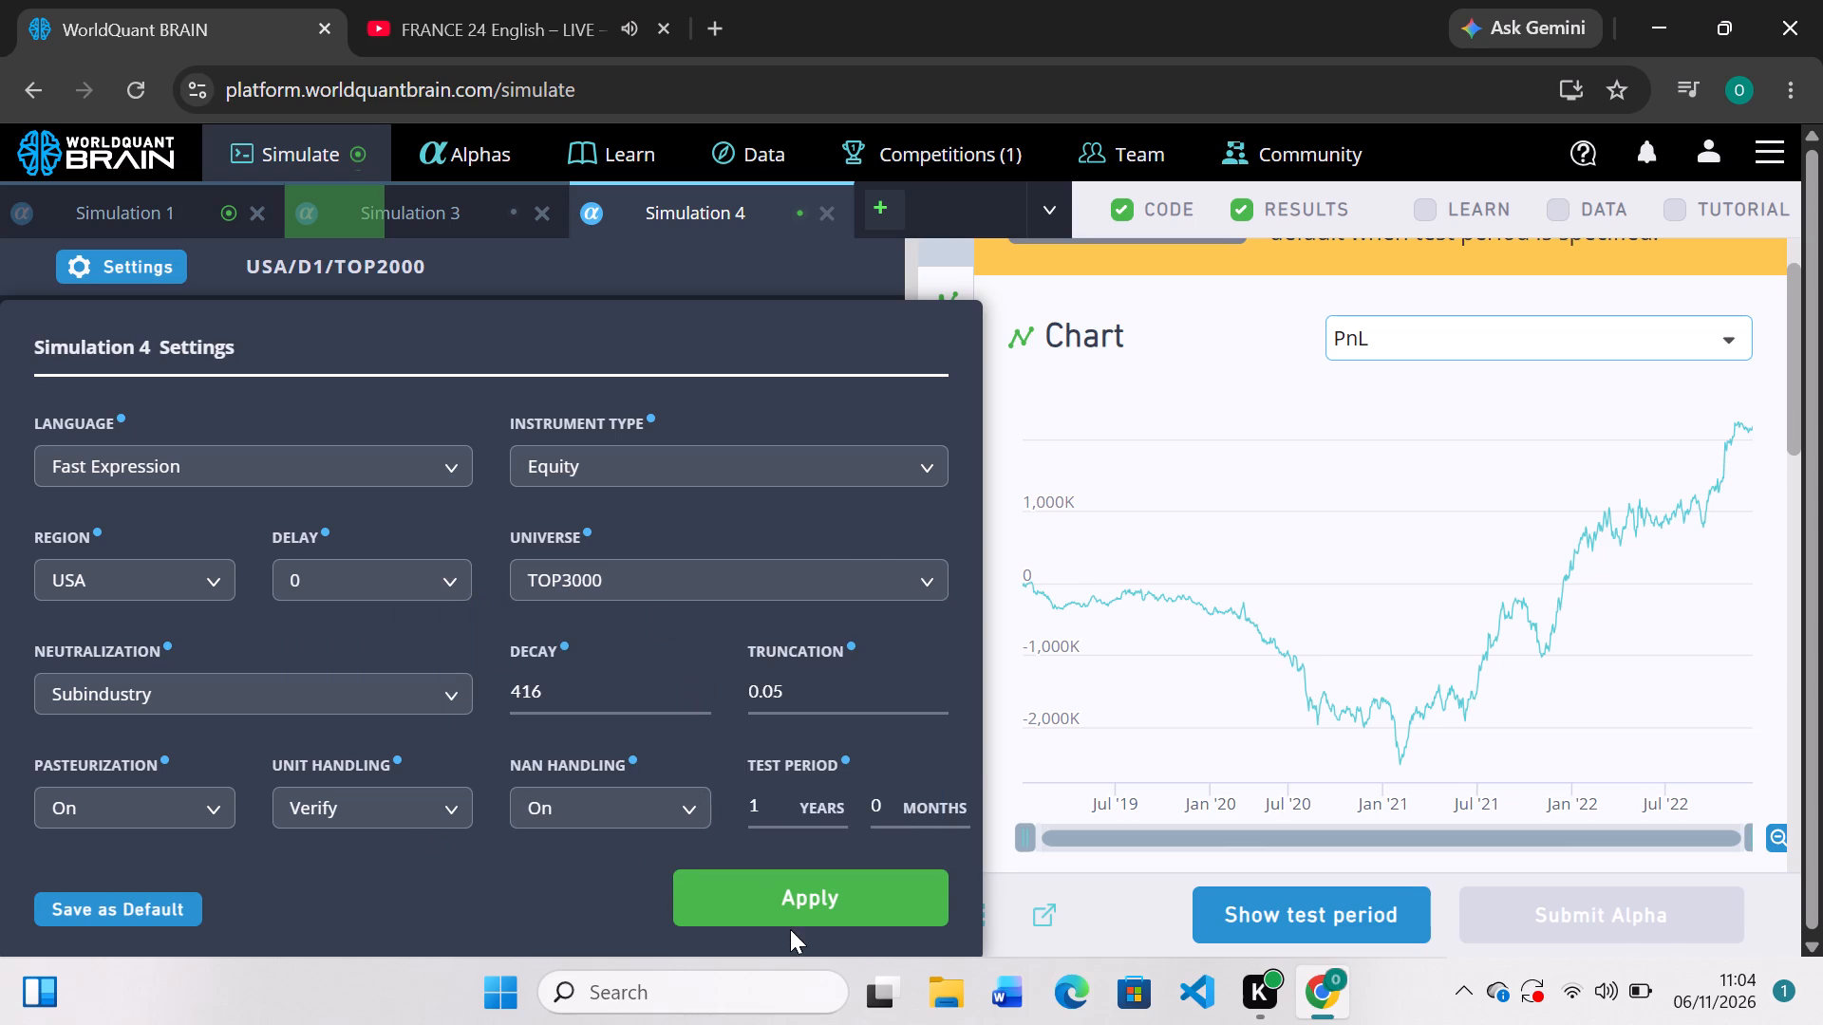
pyautogui.click(819, 913)
pyautogui.click(819, 913)
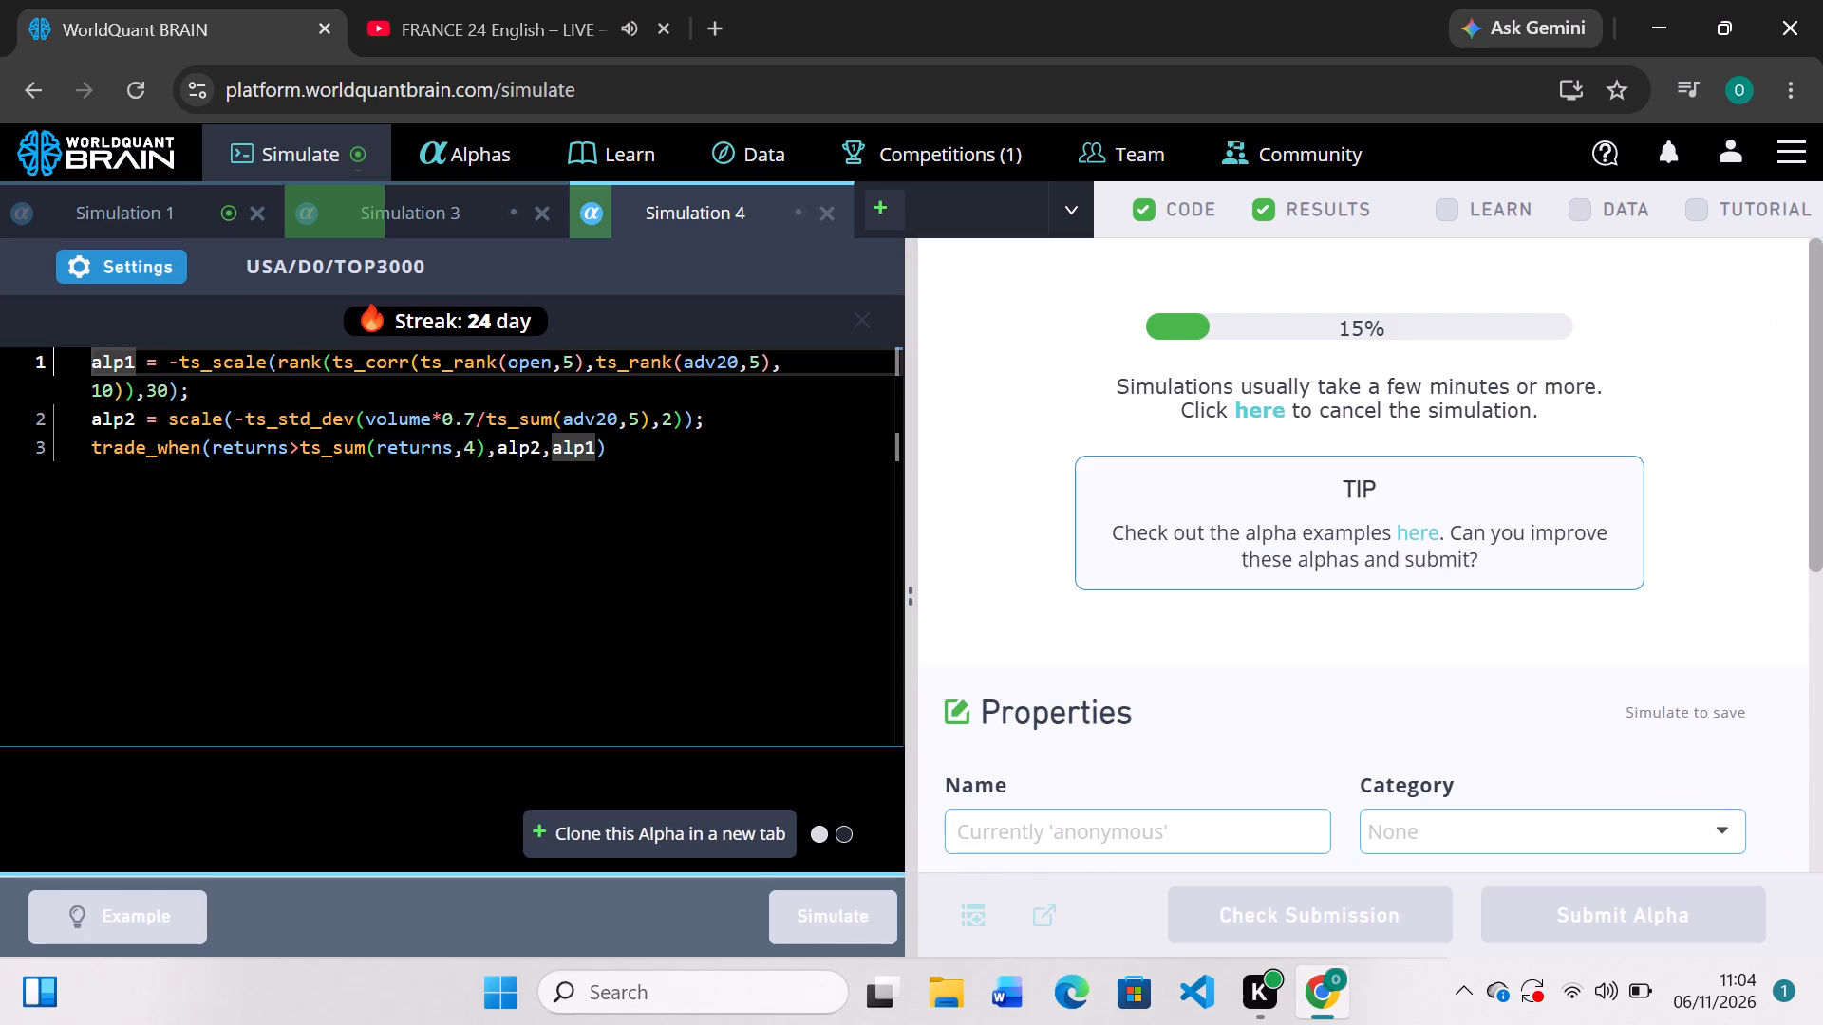
# Review Simulation 1's PnL chart and IS Summary, and replace the outer ts_decay_linear operator in its expression with scale.
pyautogui.click(181, 196)
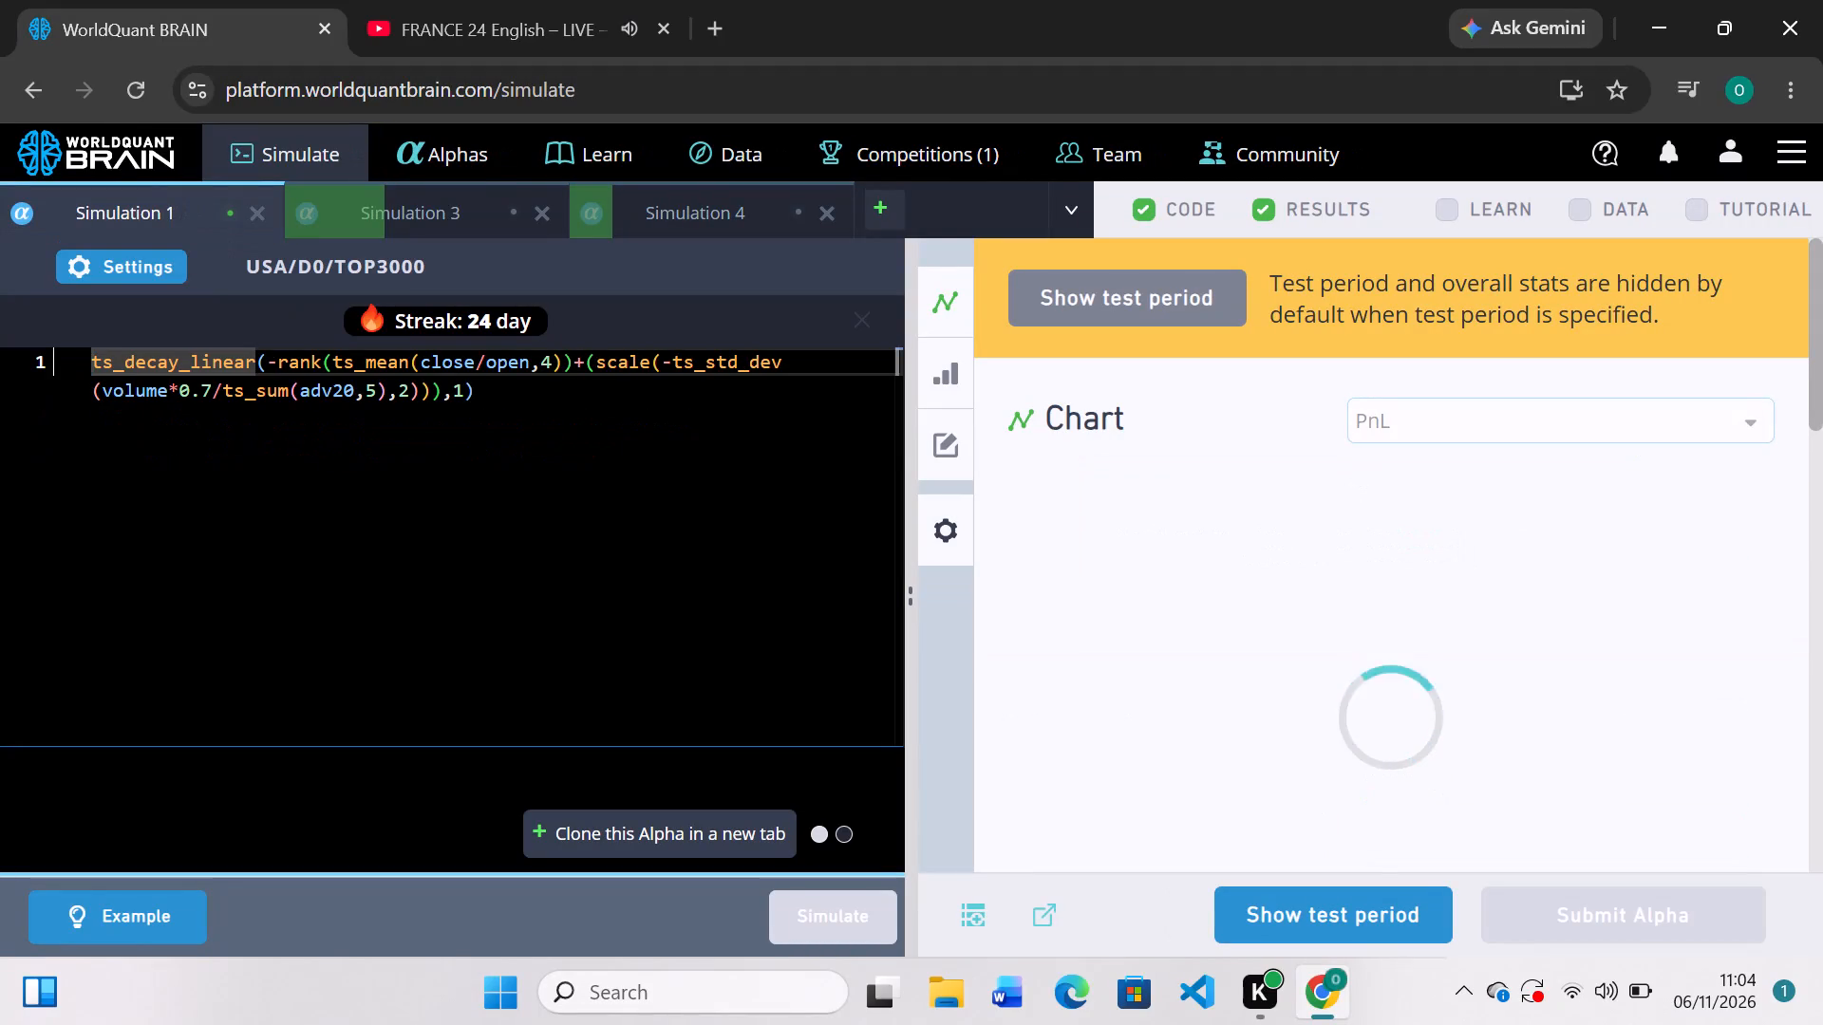
pyautogui.scroll(-2, 1024, 582)
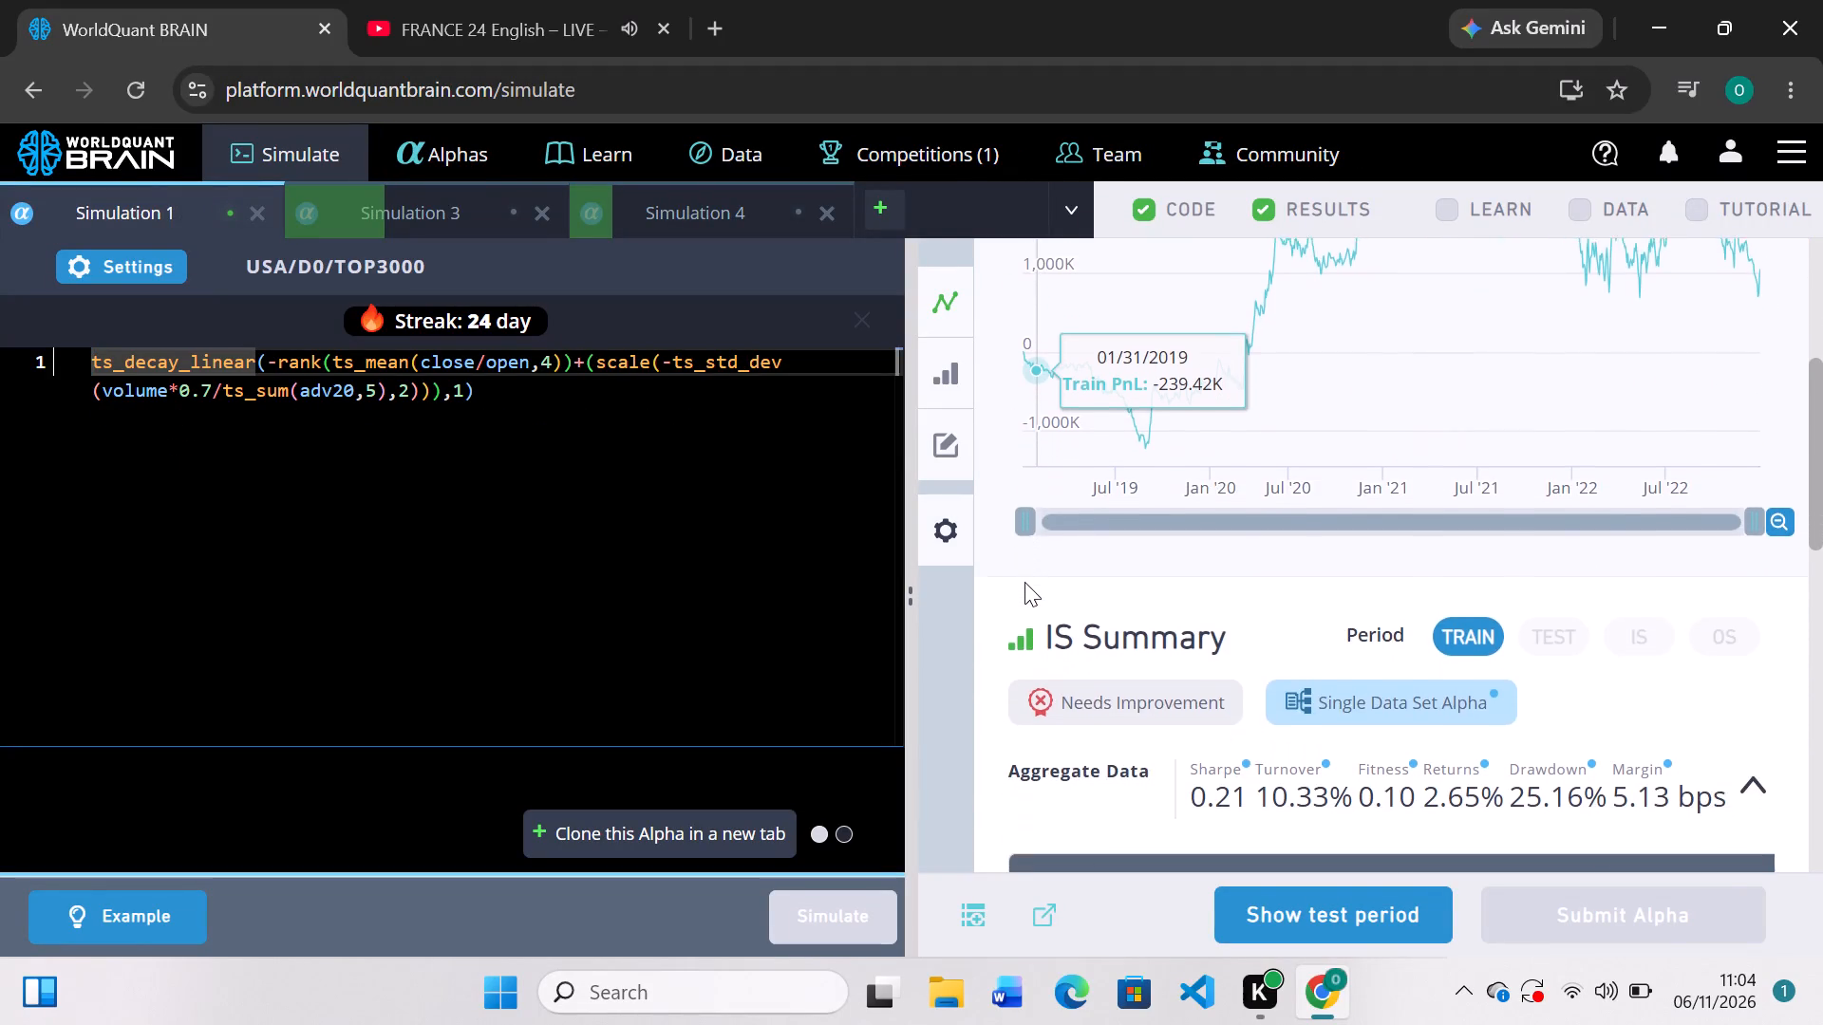
pyautogui.scroll(2, 1024, 582)
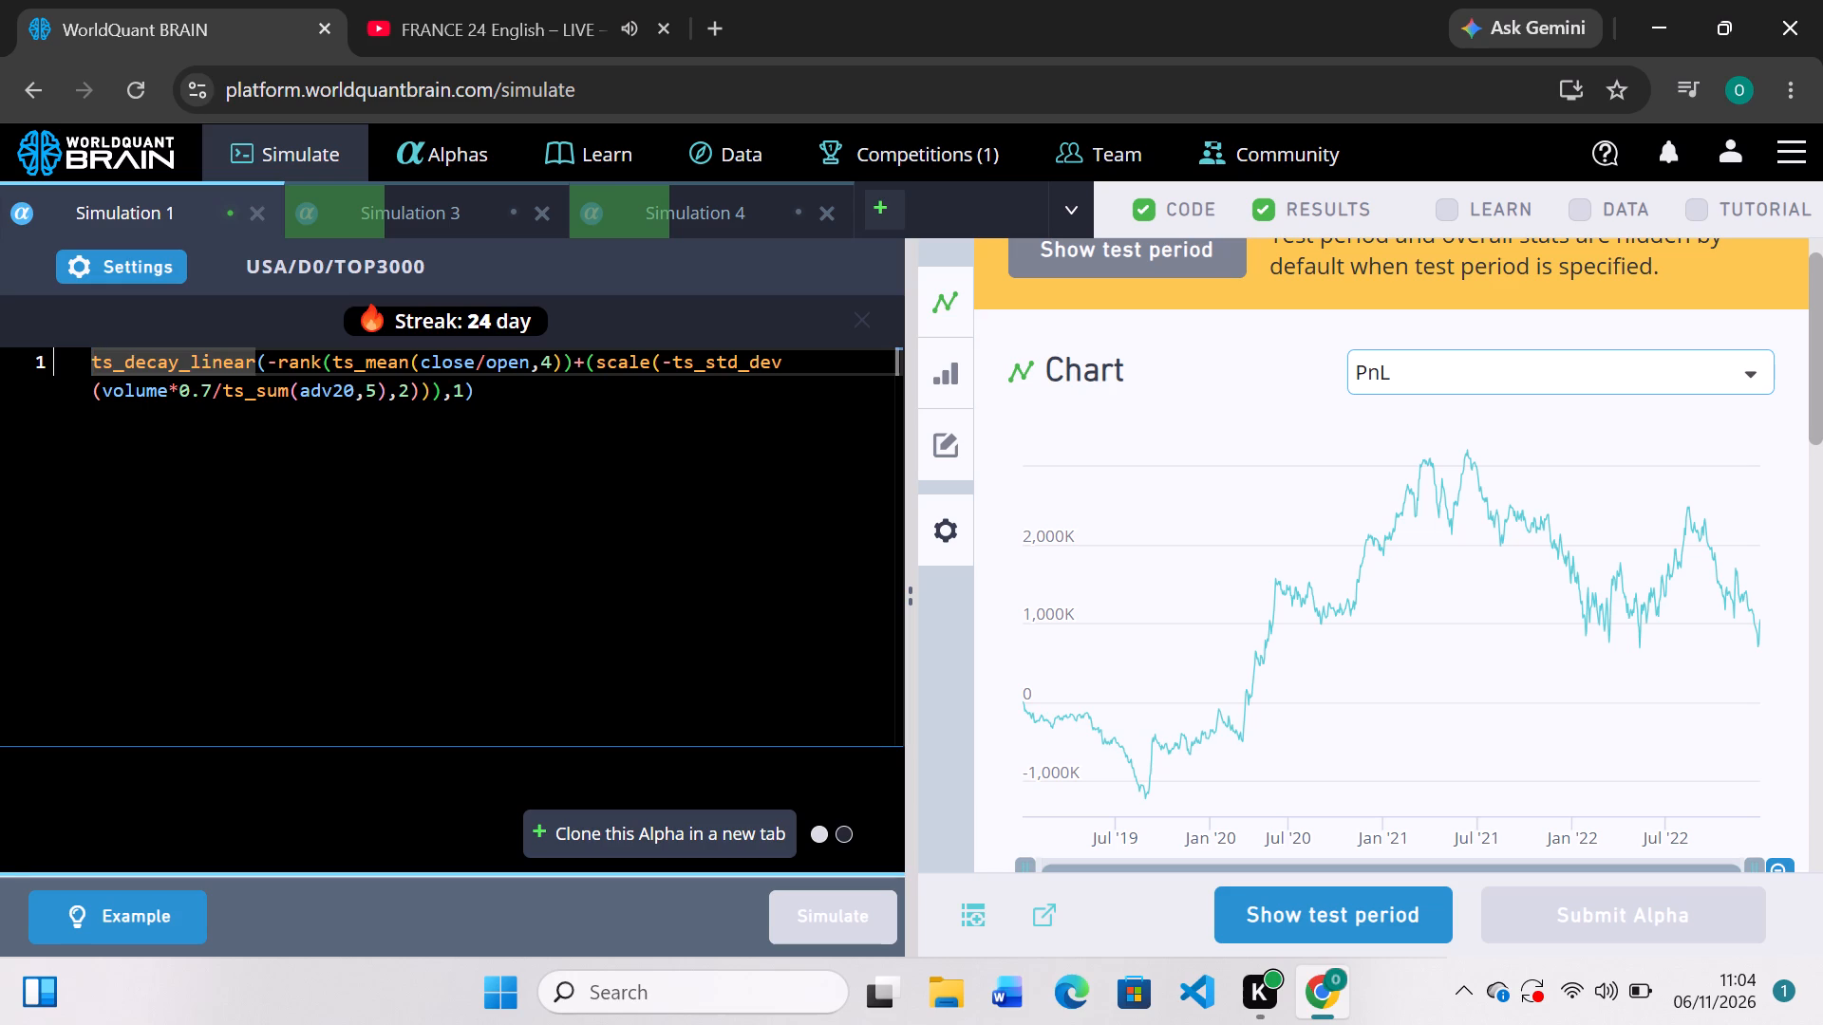
pyautogui.click(256, 362)
pyautogui.press('BackSpace')
pyautogui.press('BackSpace')
pyautogui.press('BackSpace')
pyautogui.press('BackSpace')
pyautogui.press('BackSpace')
pyautogui.press('BackSpace')
pyautogui.press('BackSpace')
pyautogui.press('BackSpace')
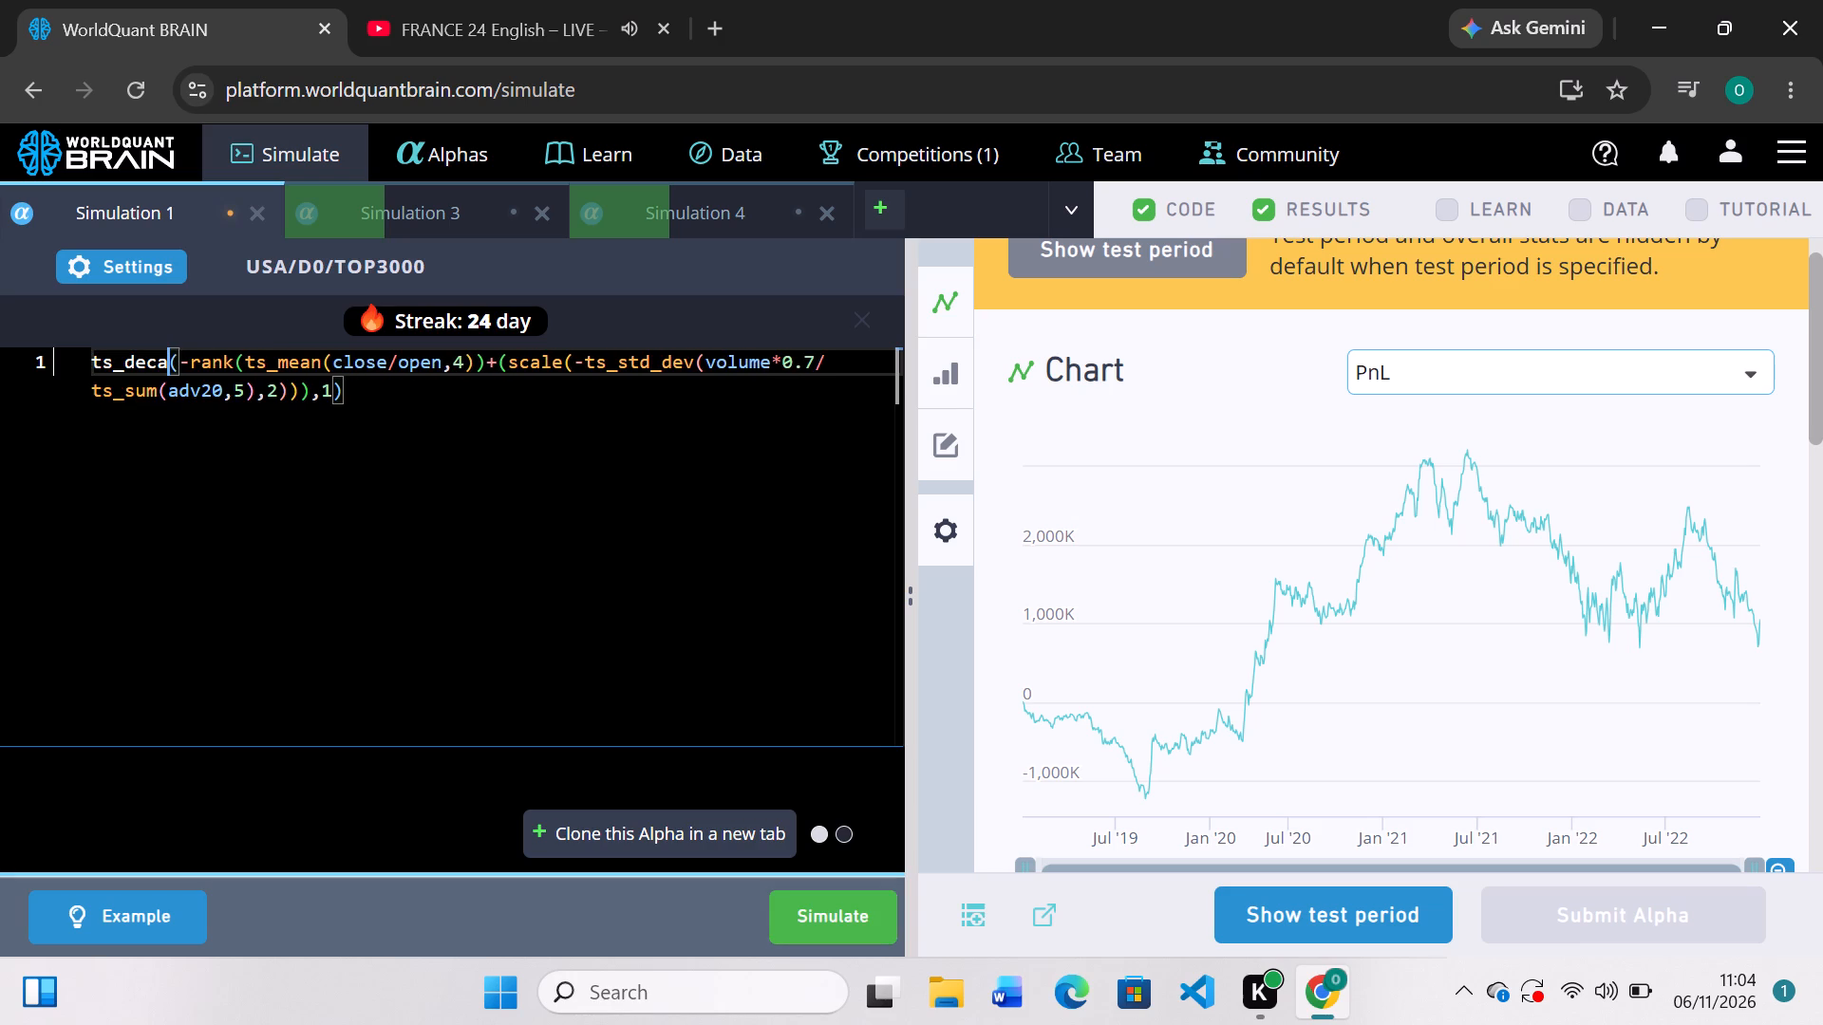
pyautogui.press('BackSpace')
pyautogui.press('BackSpace')
pyautogui.press('BackSpace')
pyautogui.press('BackSpace')
pyautogui.press('BackSpace')
pyautogui.press('BackSpace')
pyautogui.press('BackSpace')
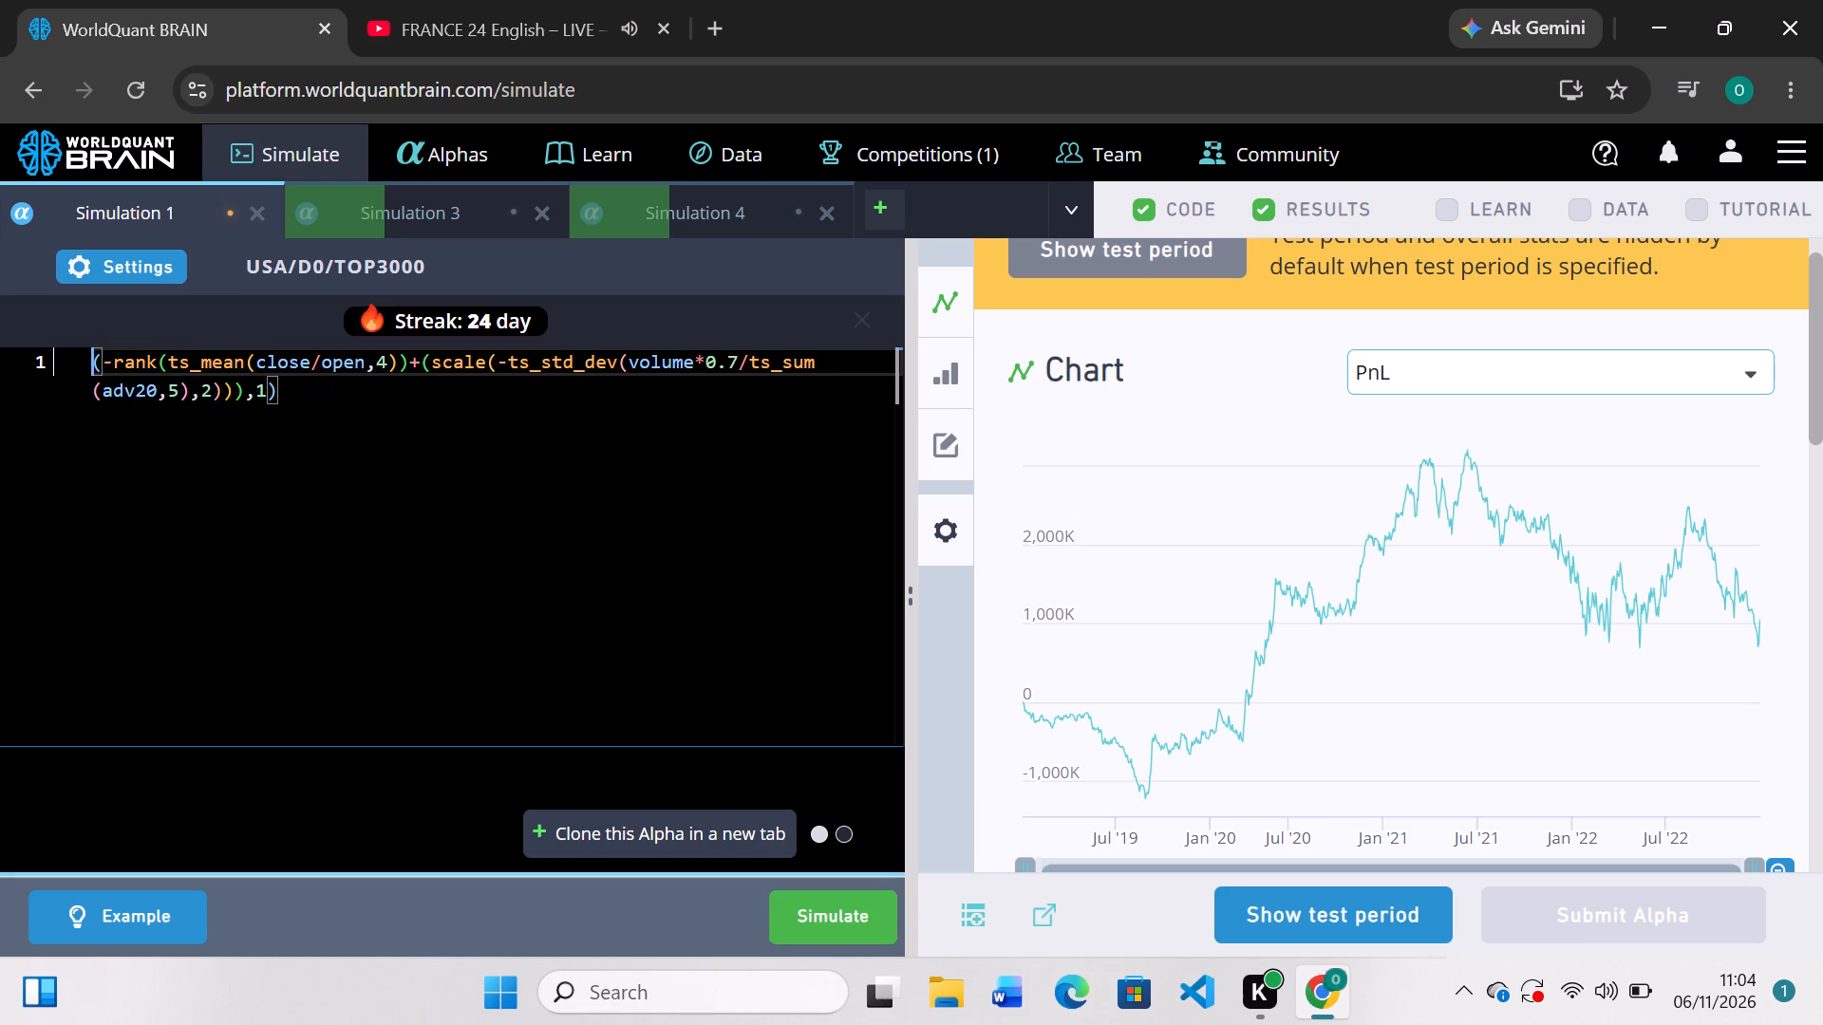
pyautogui.write('scal')
pyautogui.press('e')
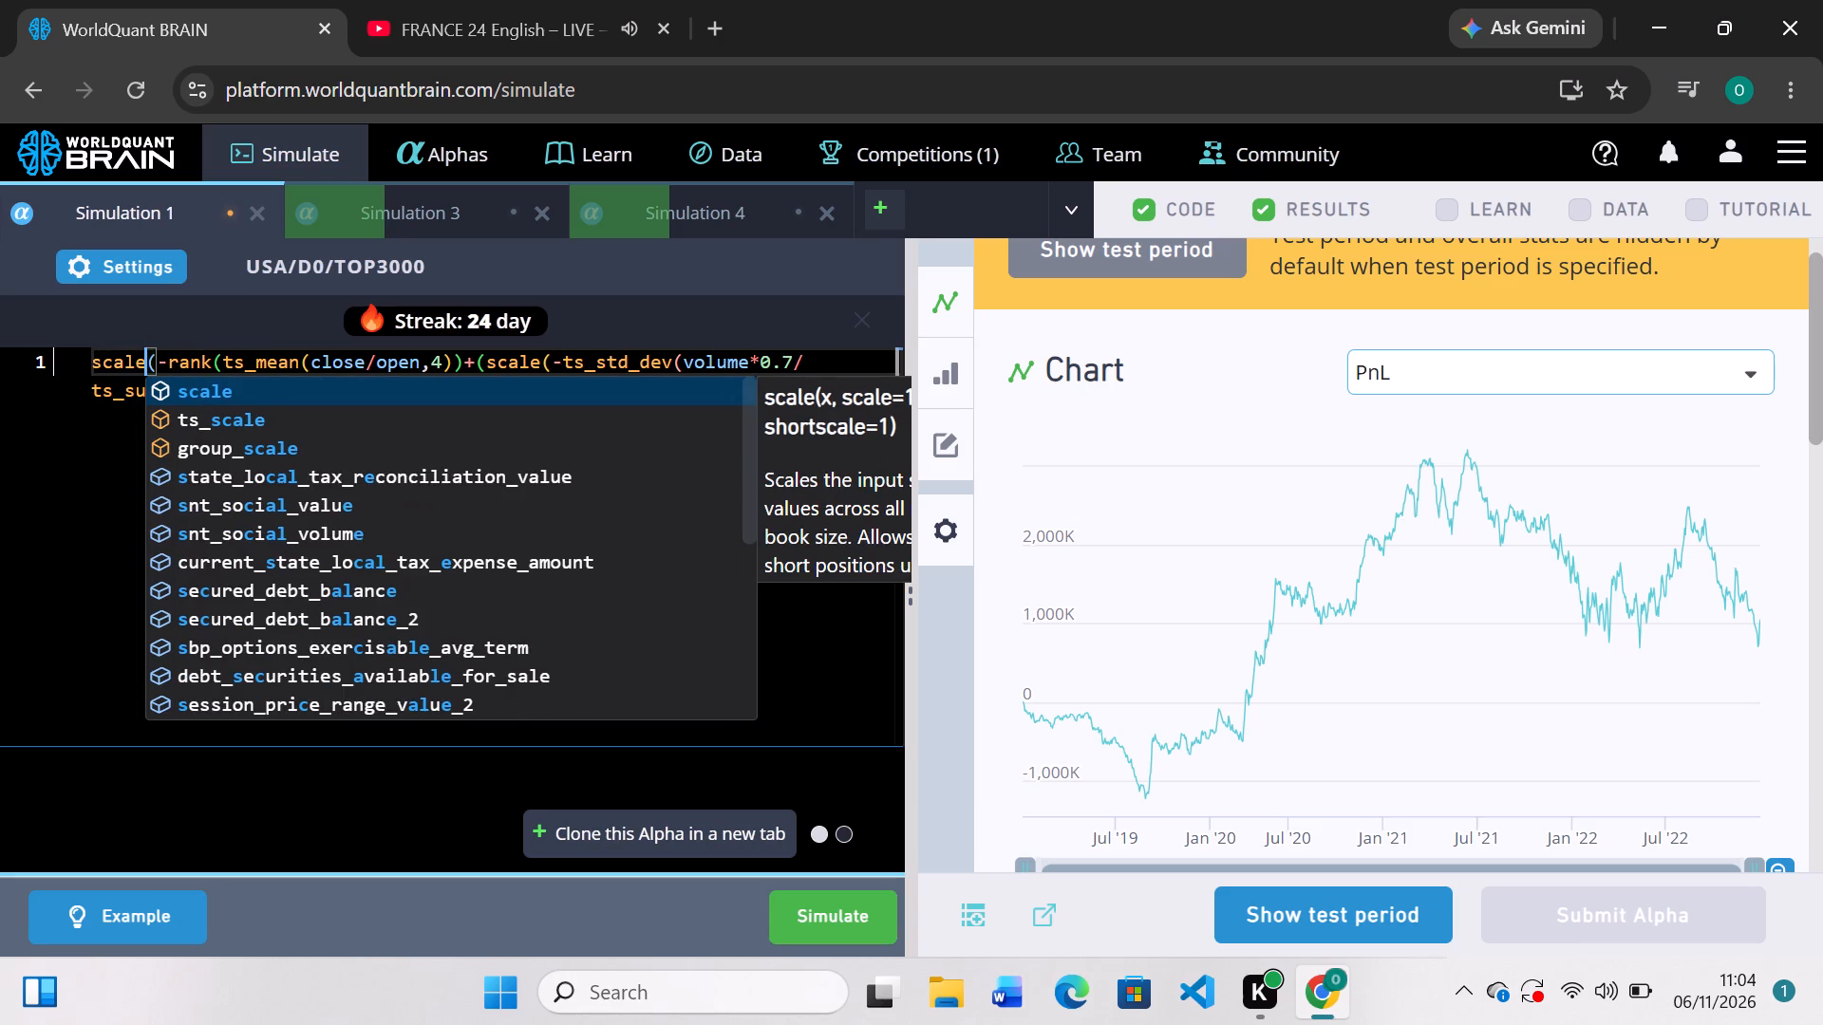
pyautogui.click(786, 690)
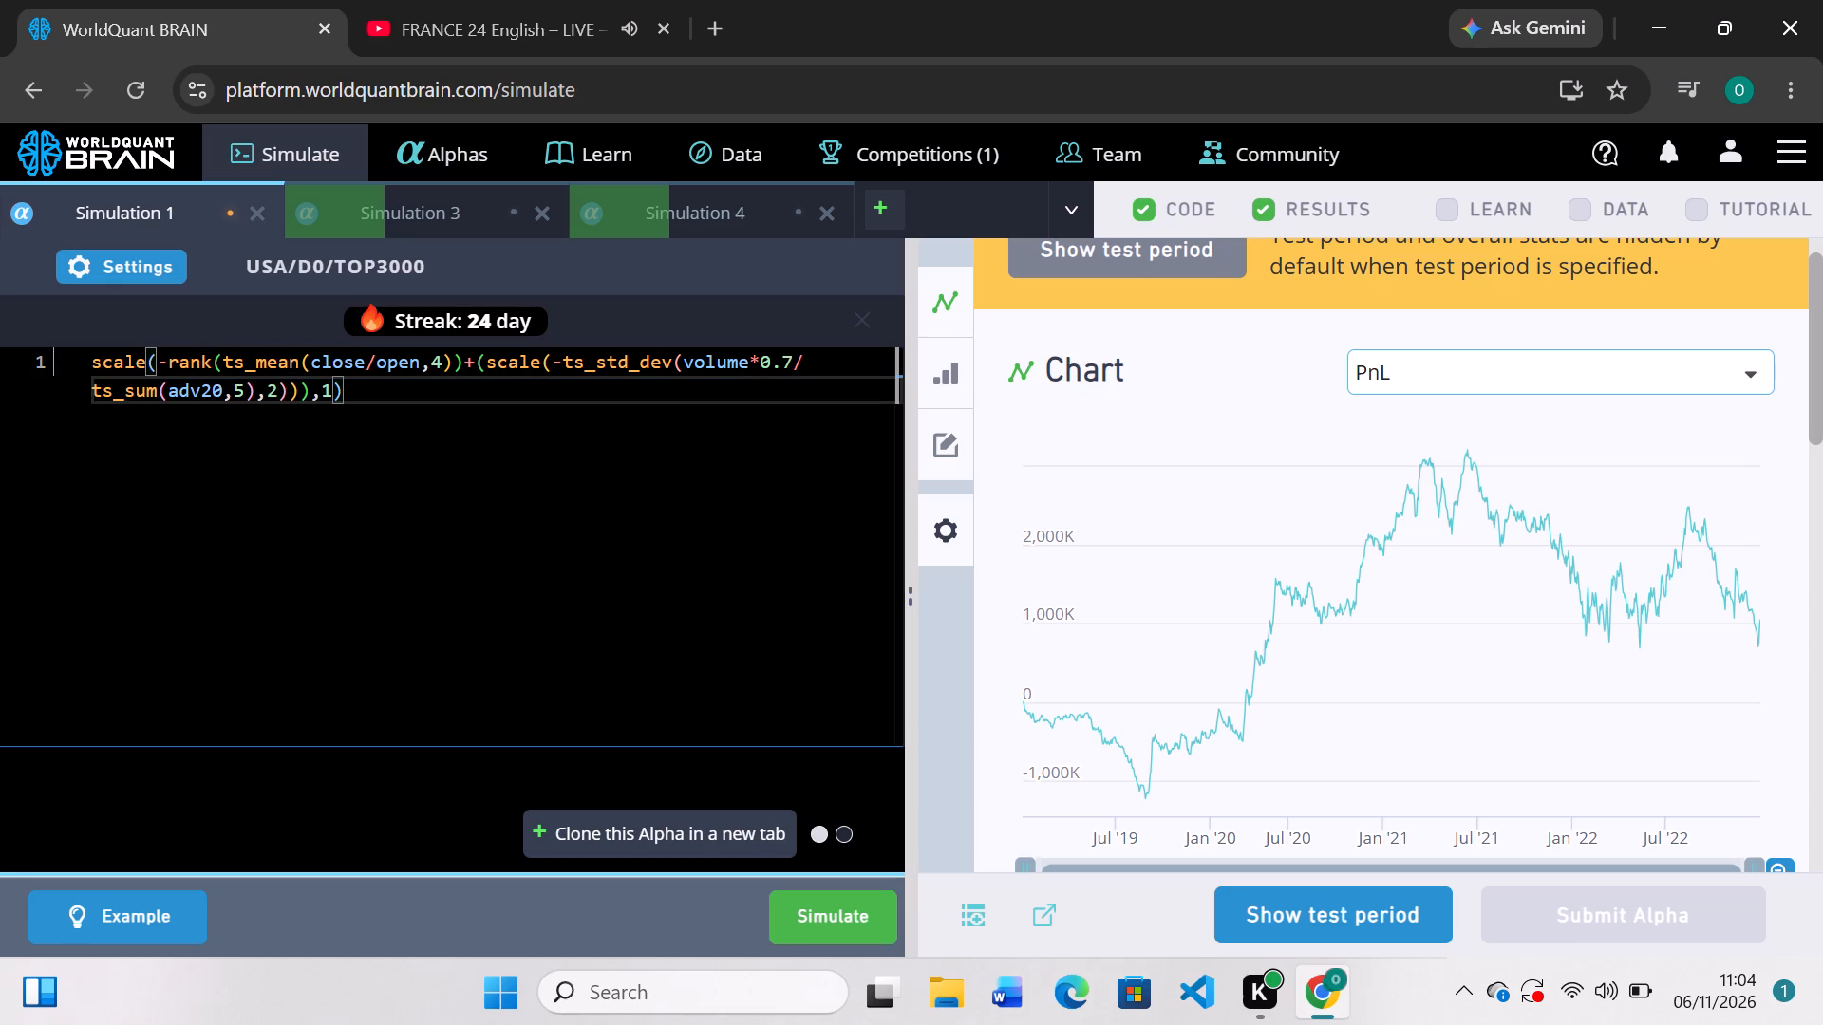
# Remove the trailing window argument 1 from Simulation 1's outer scale function and simulate the alpha.
pyautogui.click(330, 389)
pyautogui.press('BackSpace')
pyautogui.press('BackSpace')
pyautogui.click(861, 923)
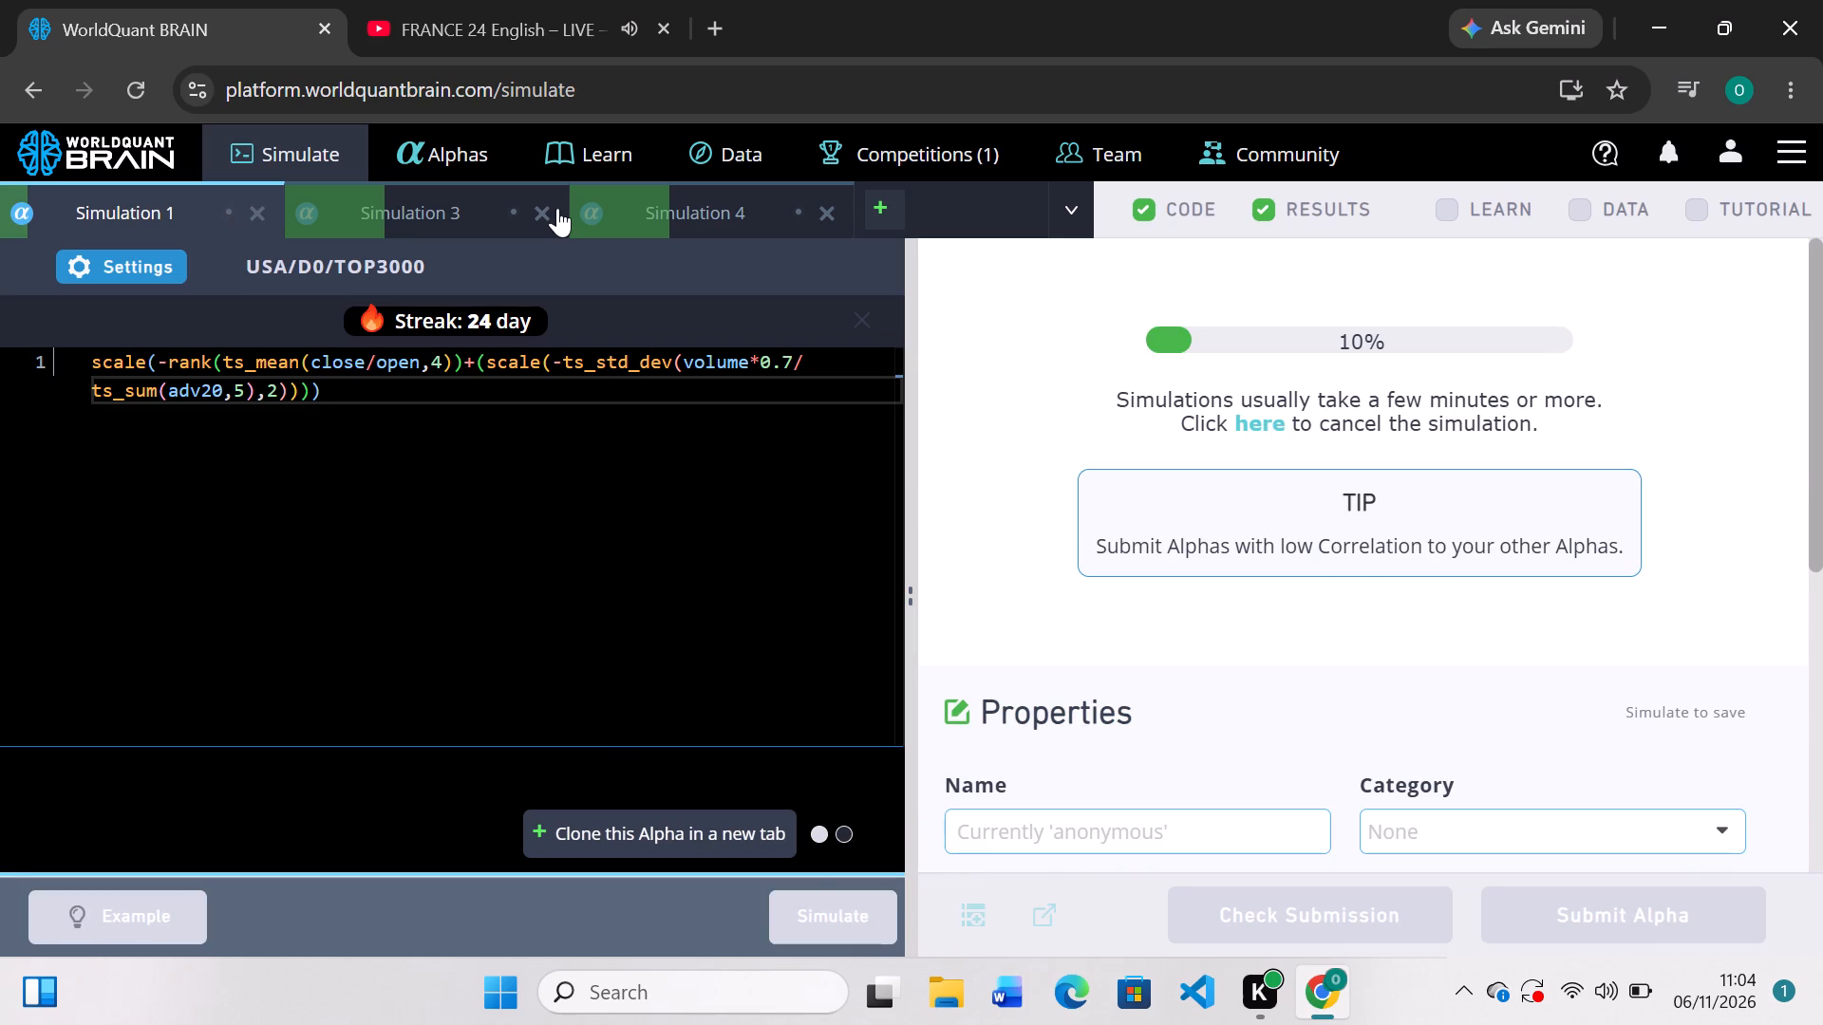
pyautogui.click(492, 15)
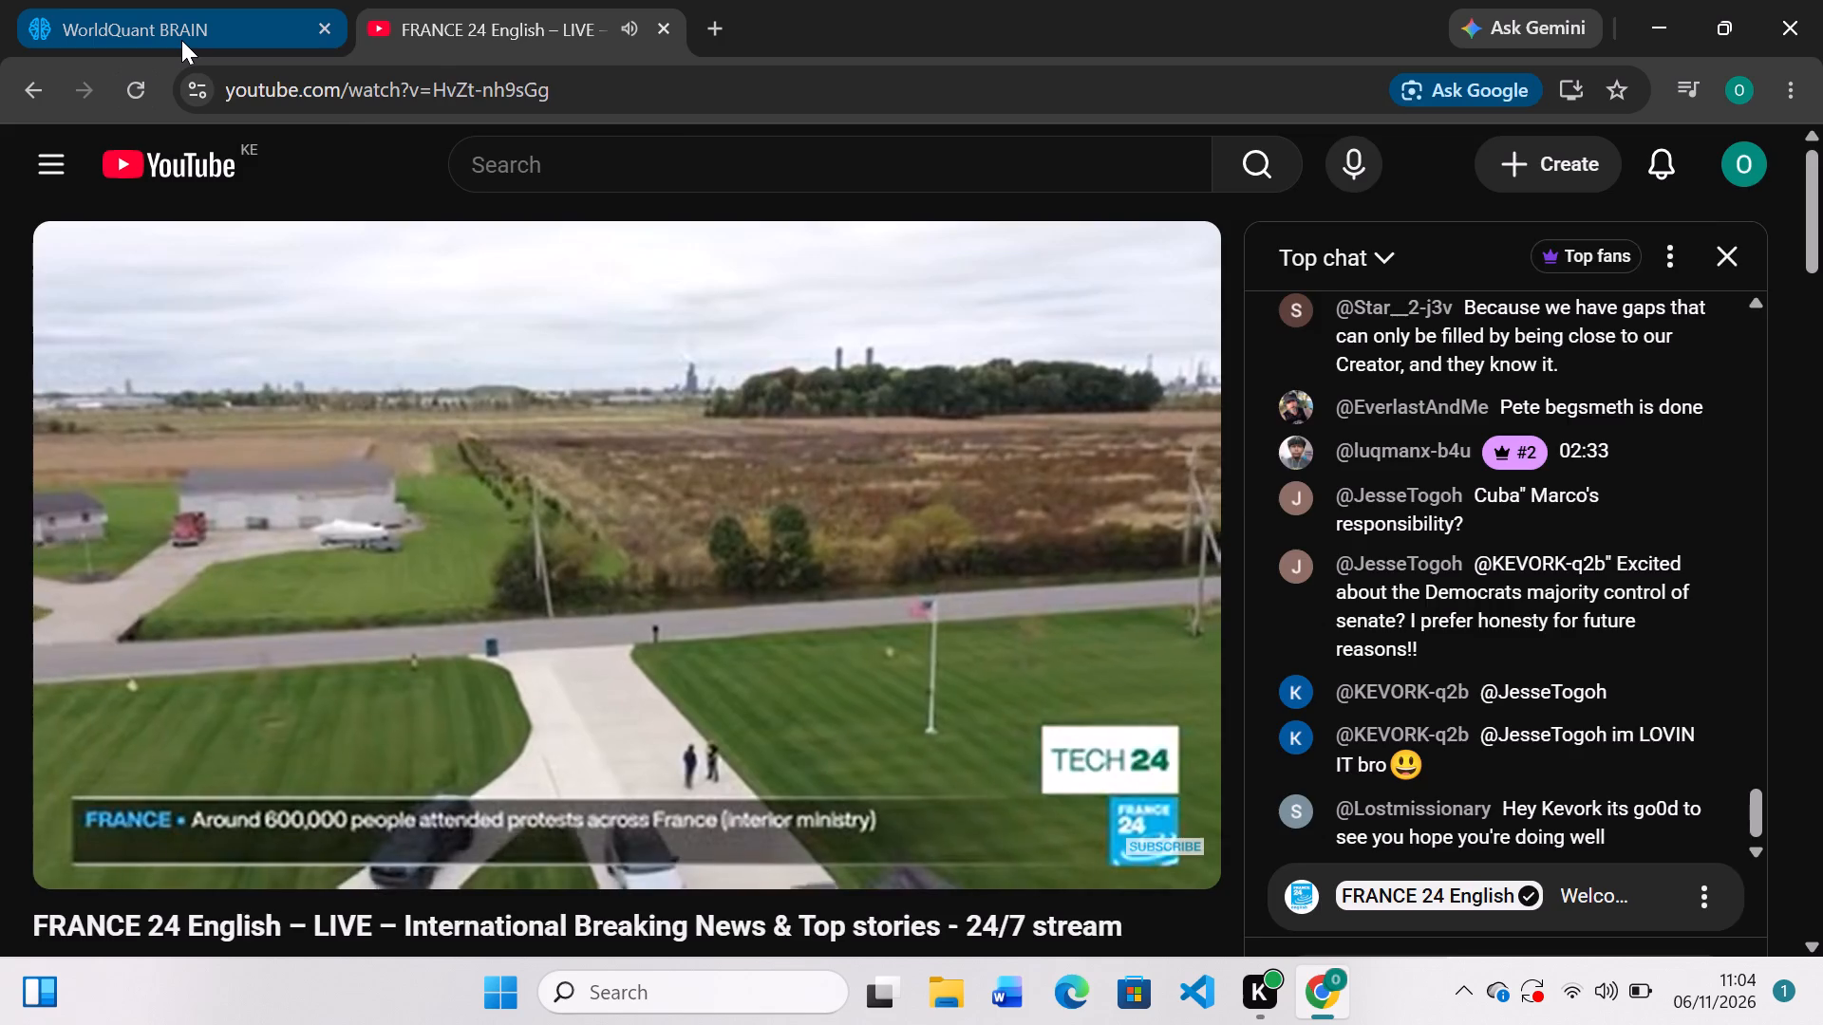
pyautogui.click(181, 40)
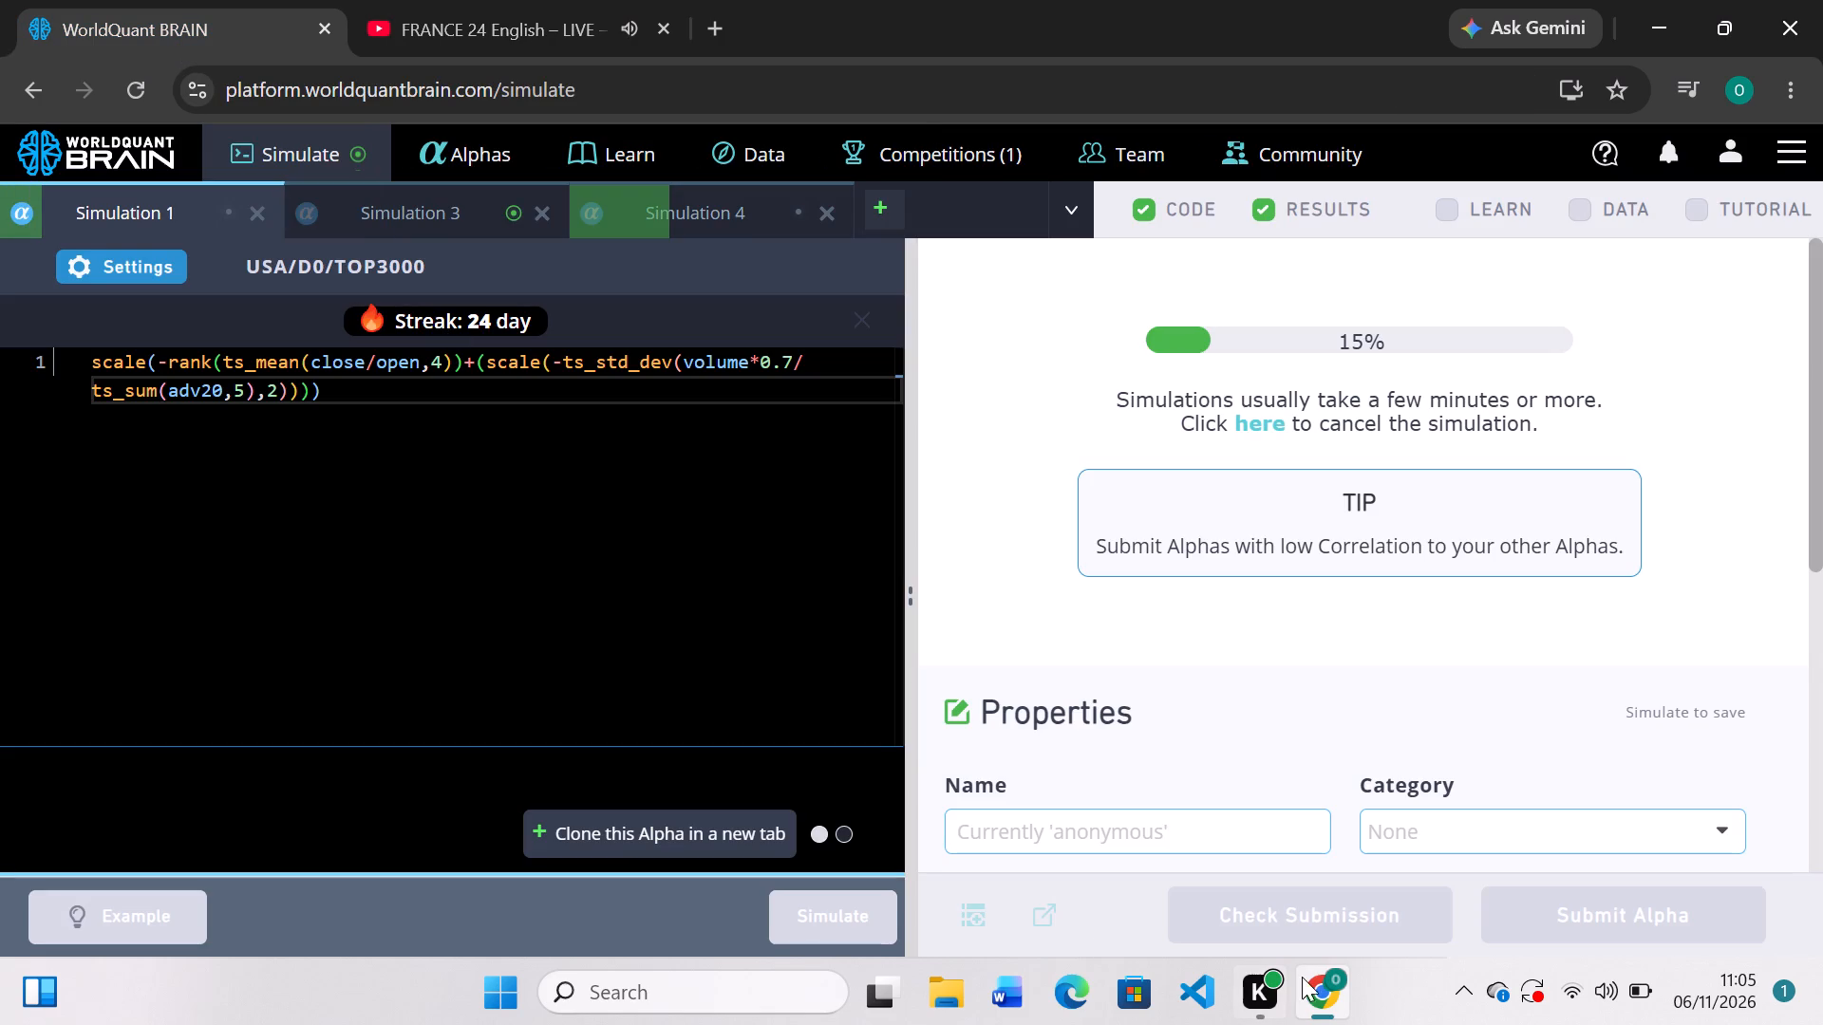
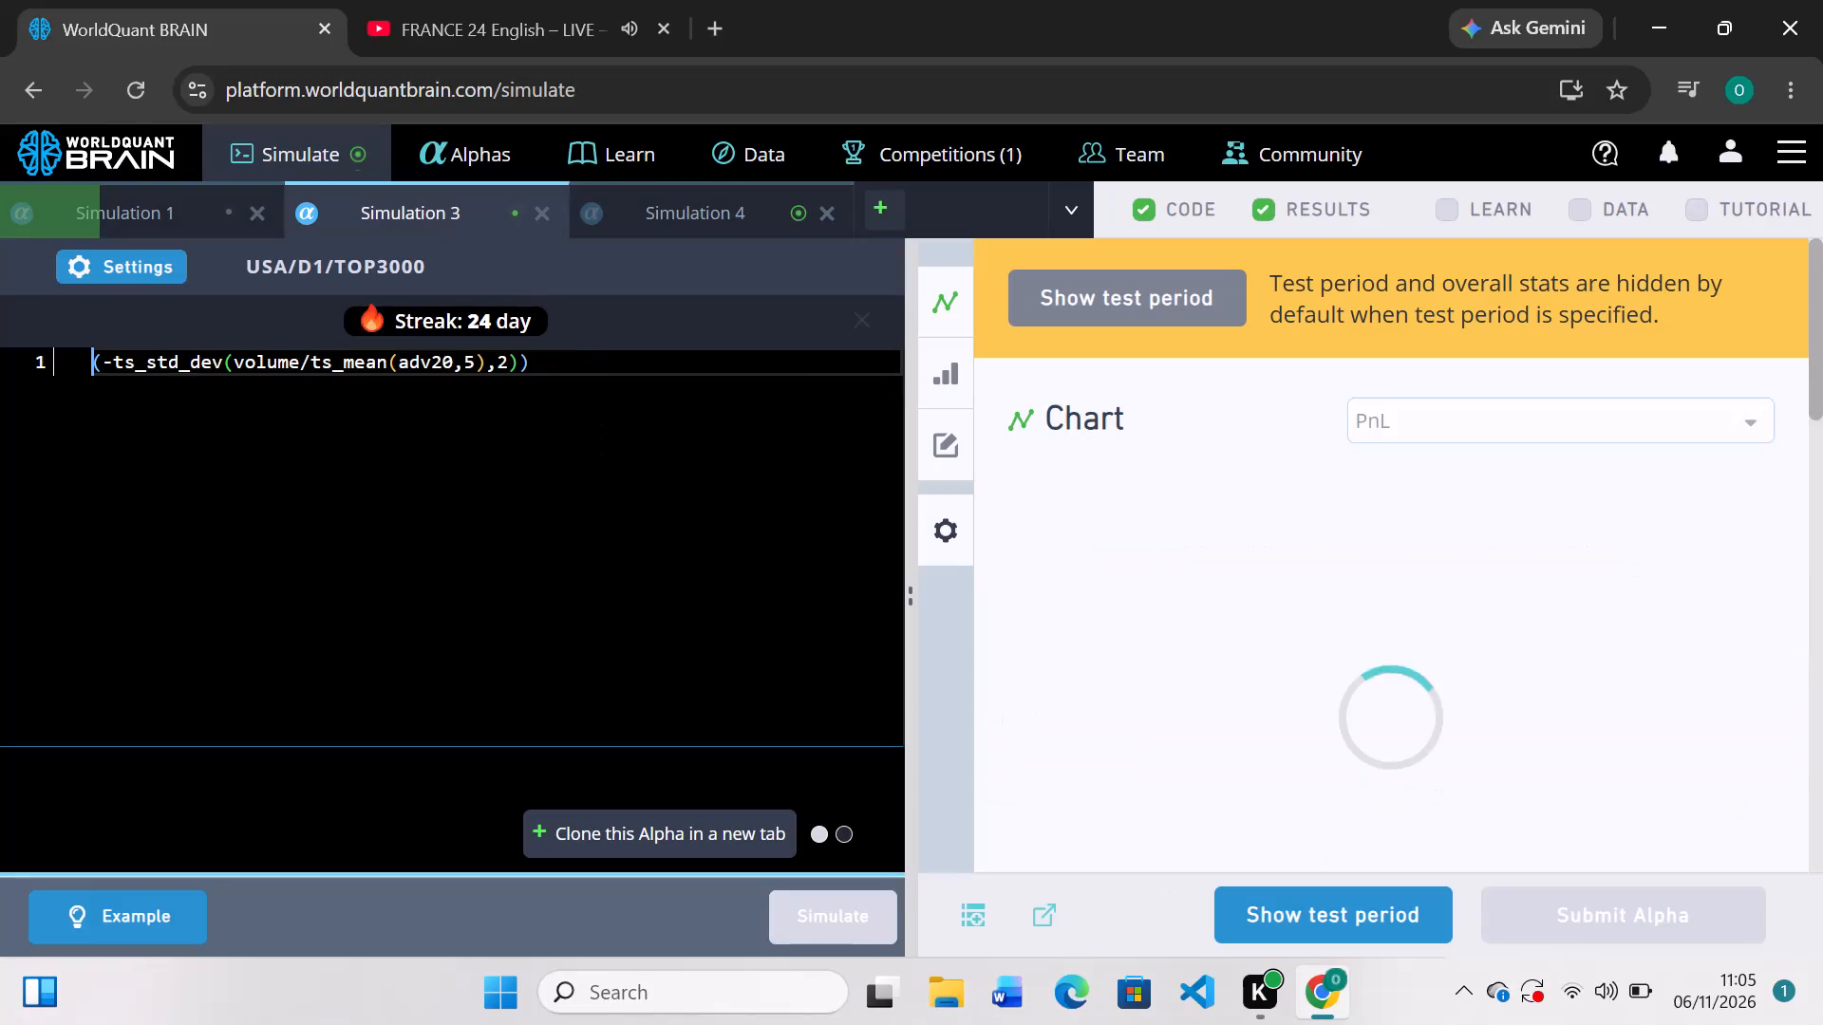
# Review Simulation 3's IS Summary, reveal its test period results, and run the self-correlation check.
pyautogui.scroll(-4, 1119, 648)
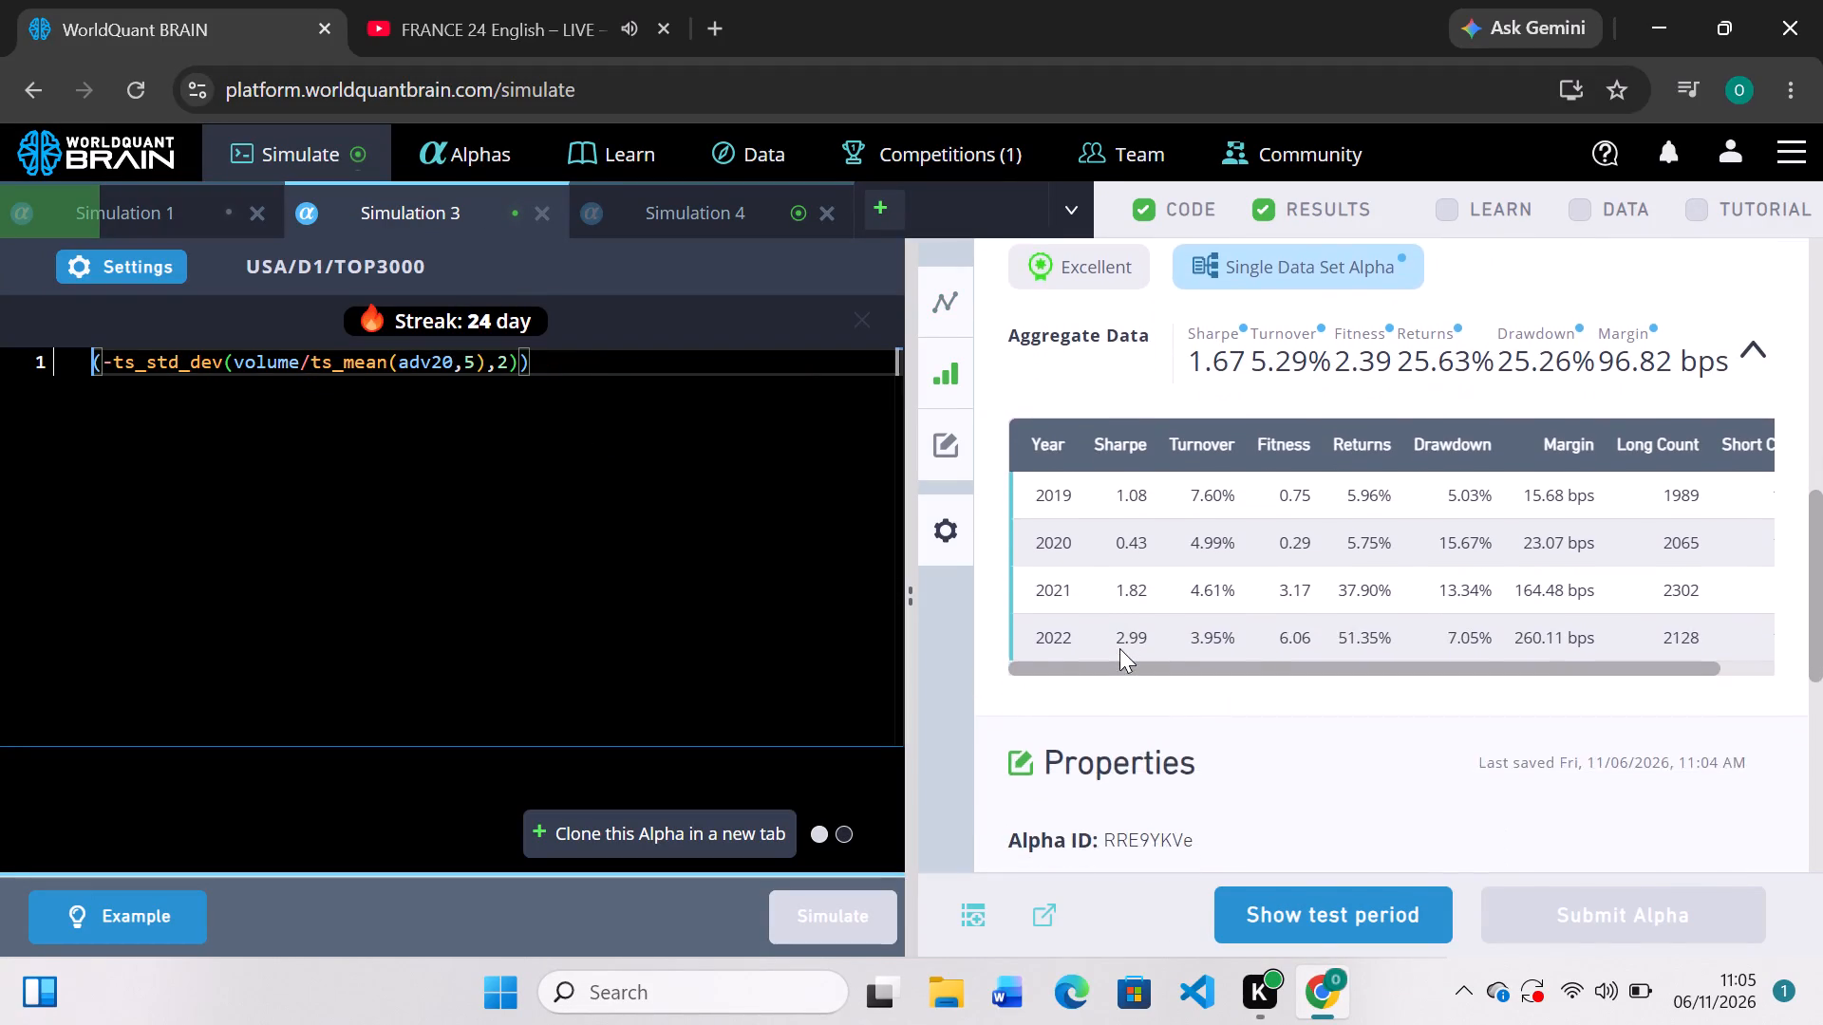
pyautogui.click(1373, 898)
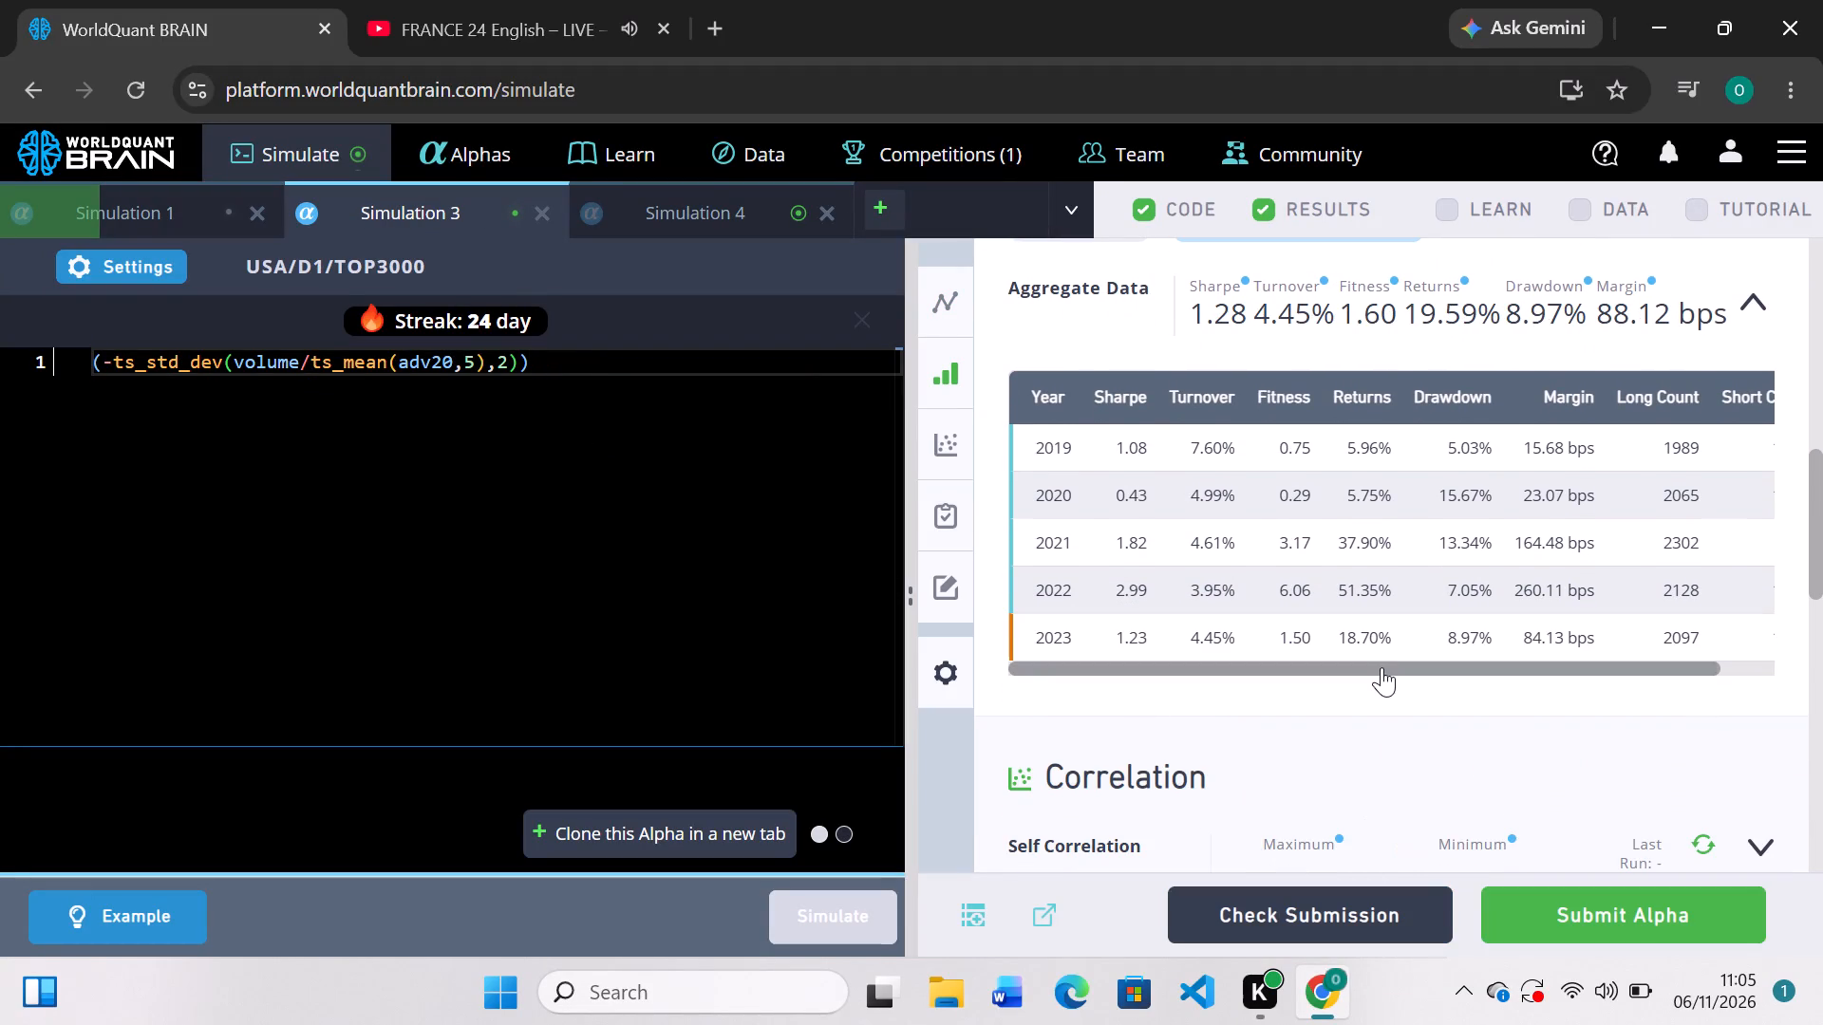
pyautogui.scroll(-2, 1381, 667)
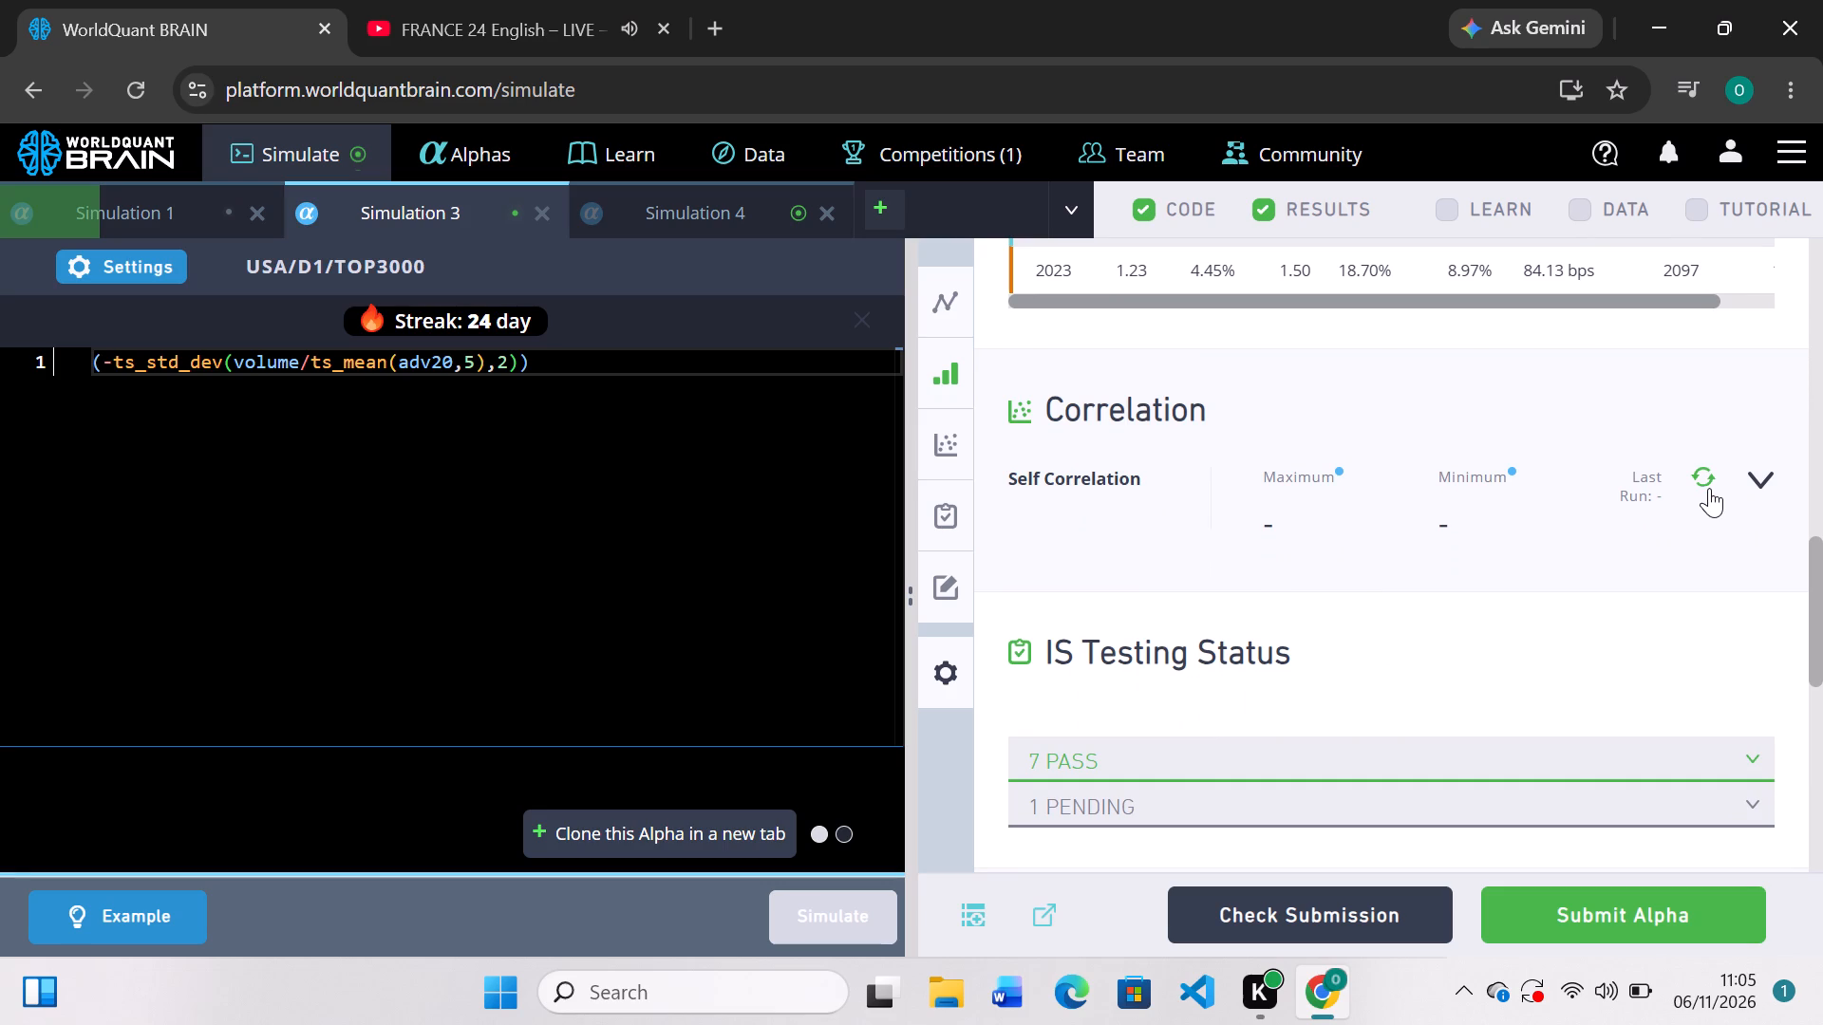
pyautogui.click(1706, 485)
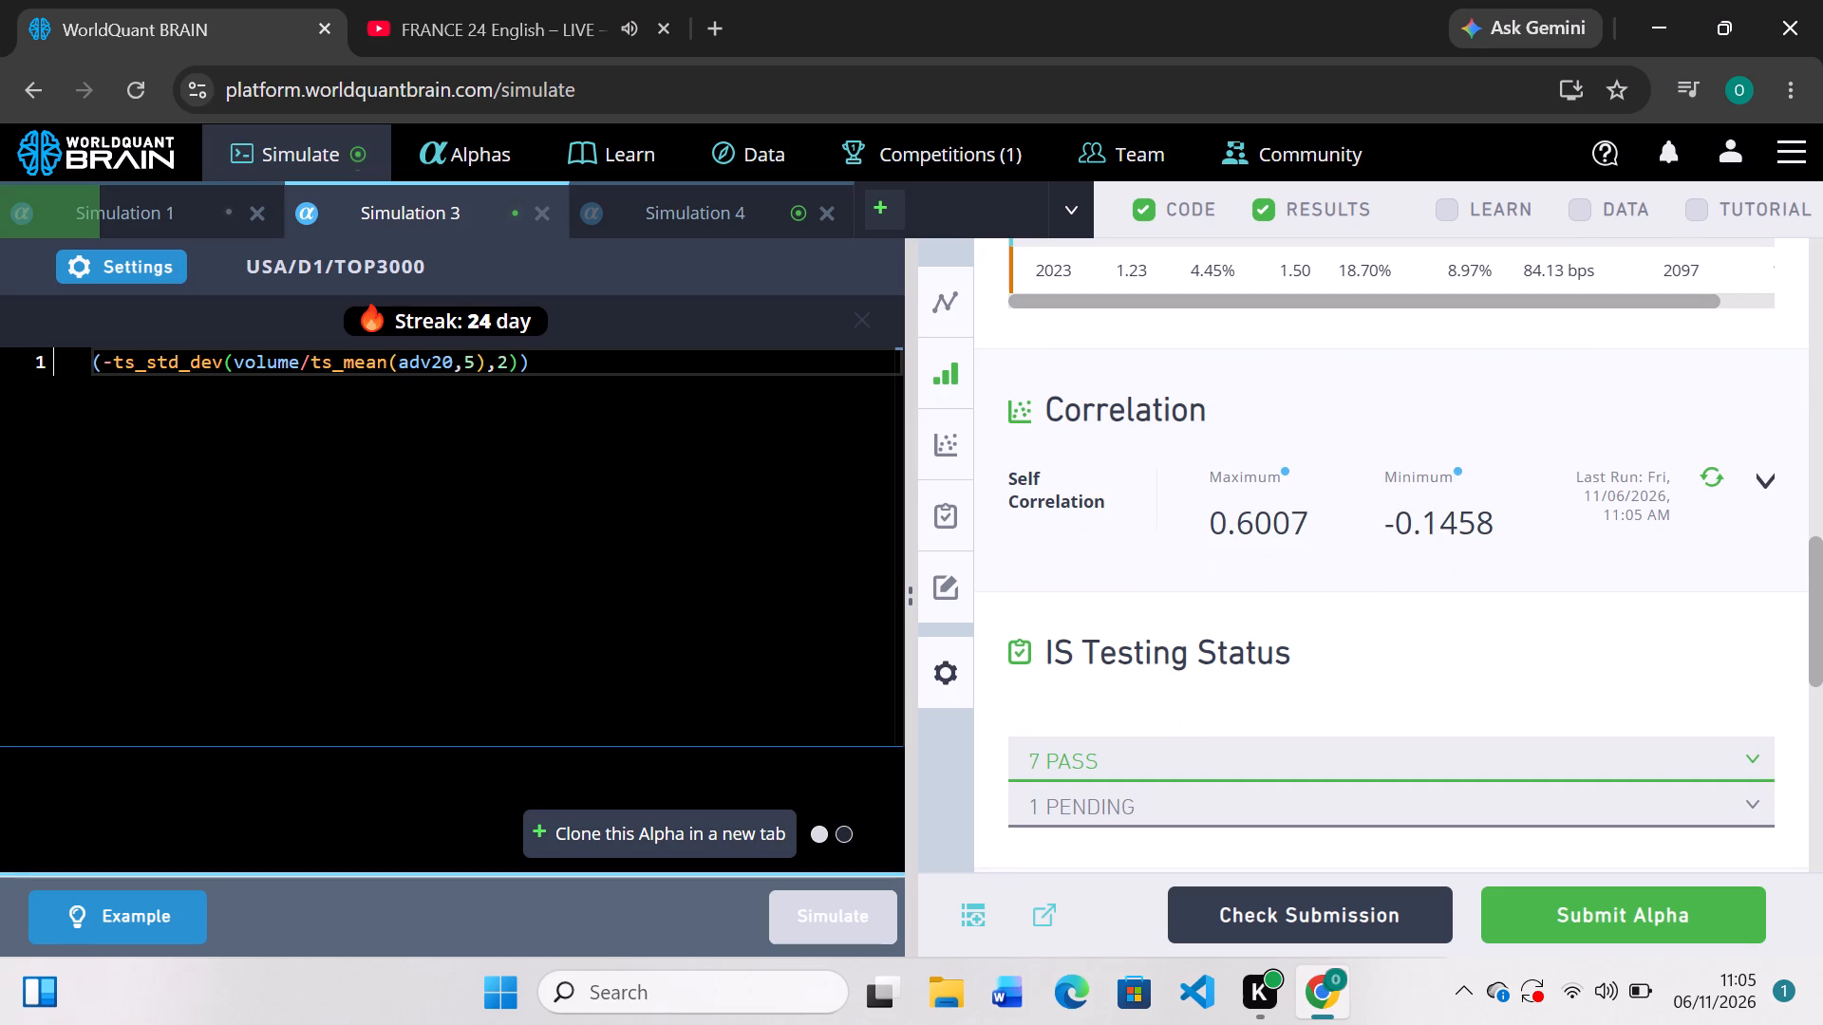
# Reveal Simulation 4's test period results, run its self-correlation check, and expand the failed item under IS Testing Status.
pyautogui.click(696, 205)
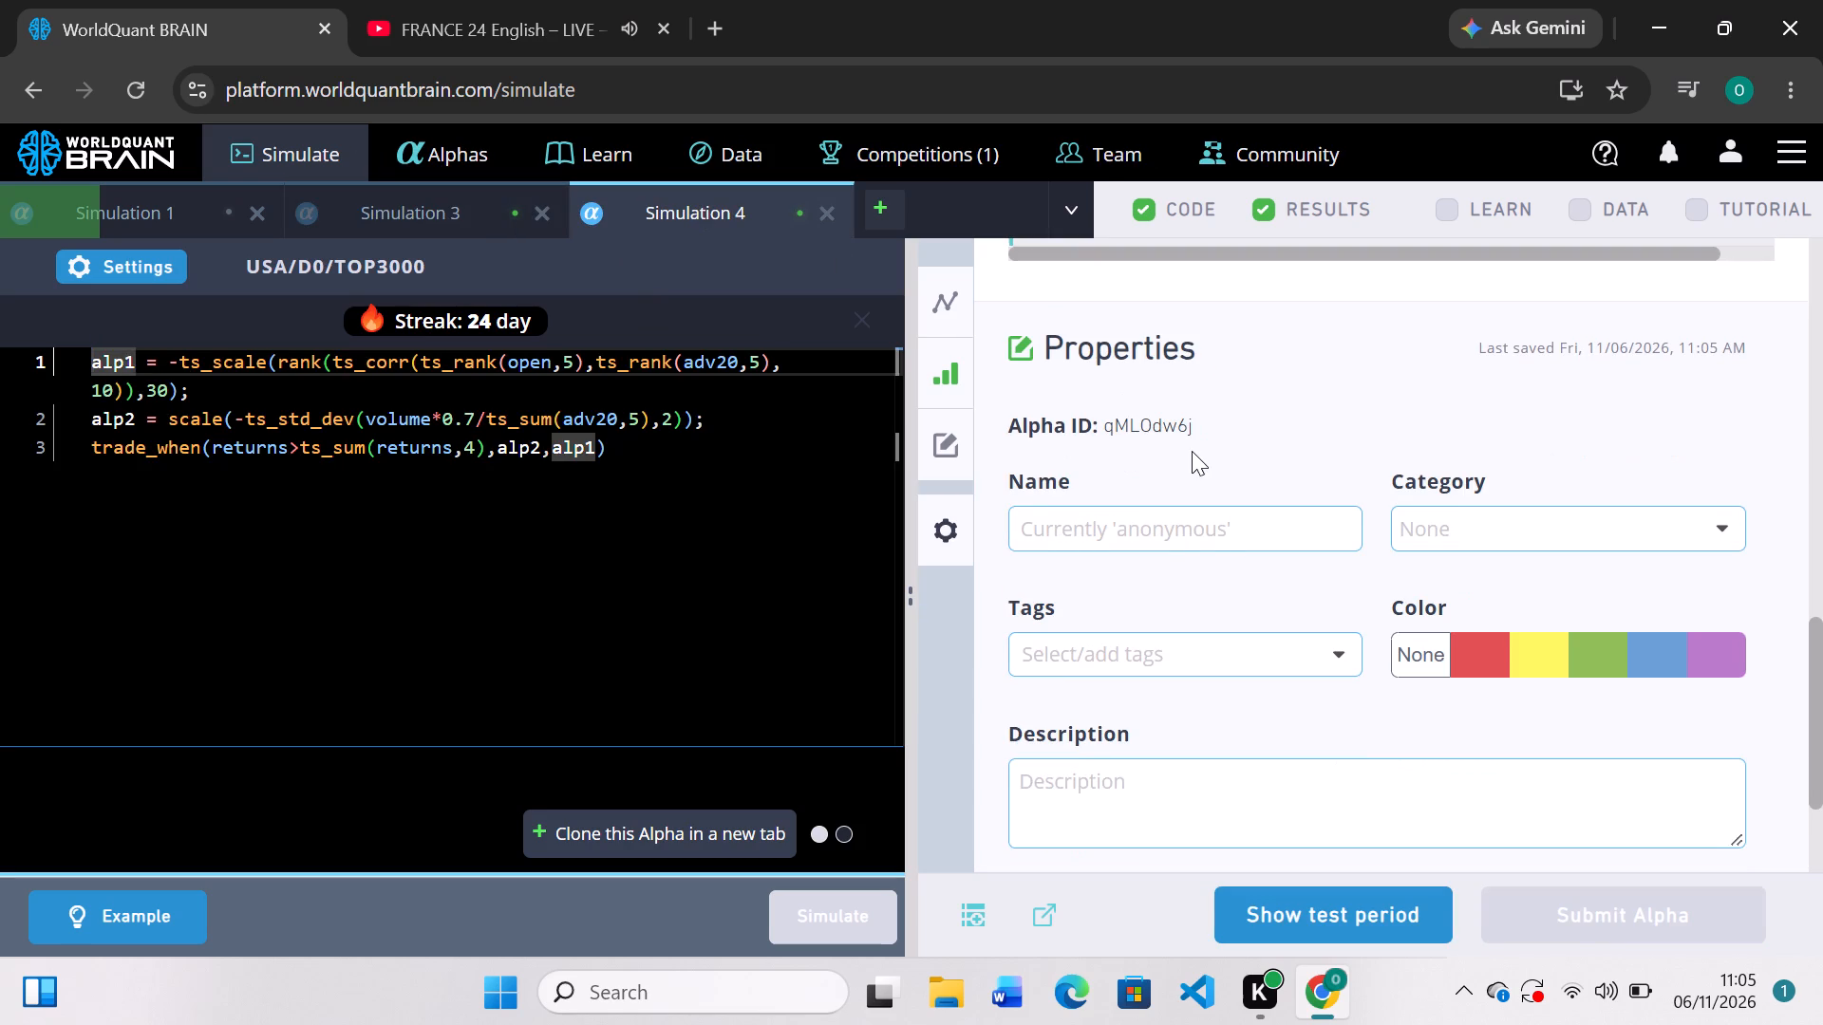
pyautogui.scroll(4, 1192, 451)
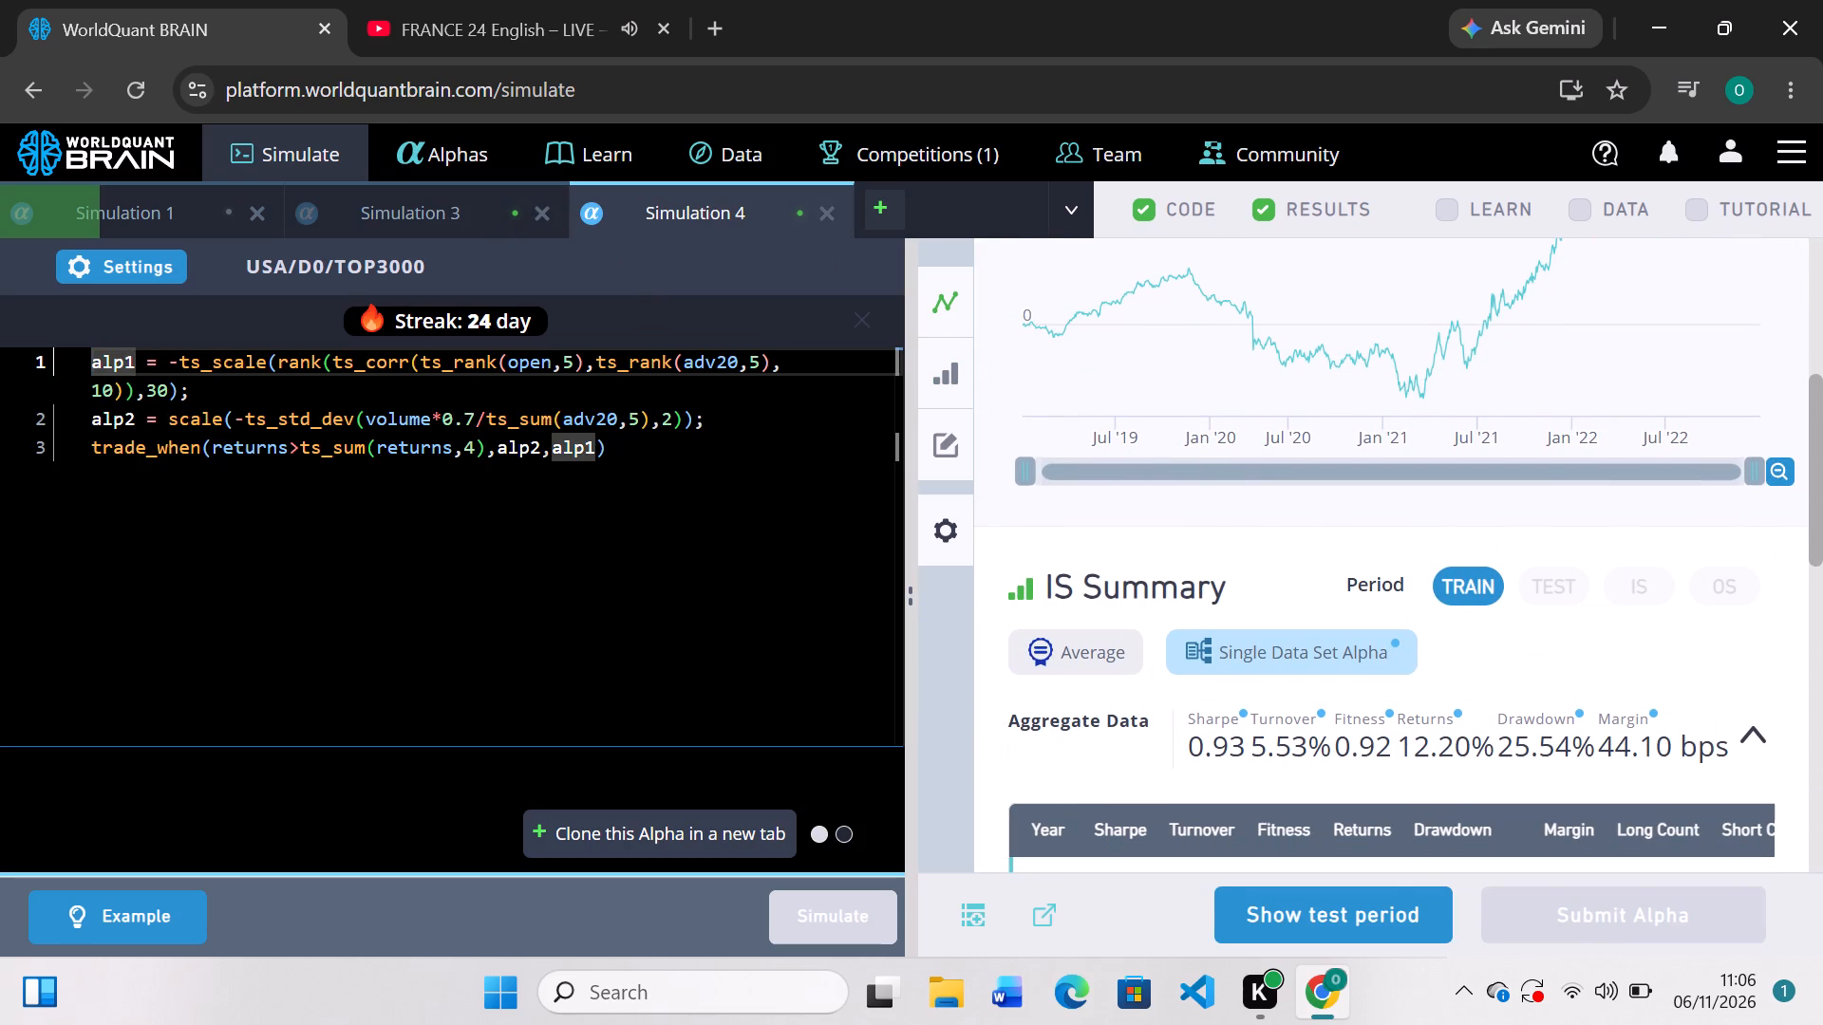
pyautogui.click(1411, 885)
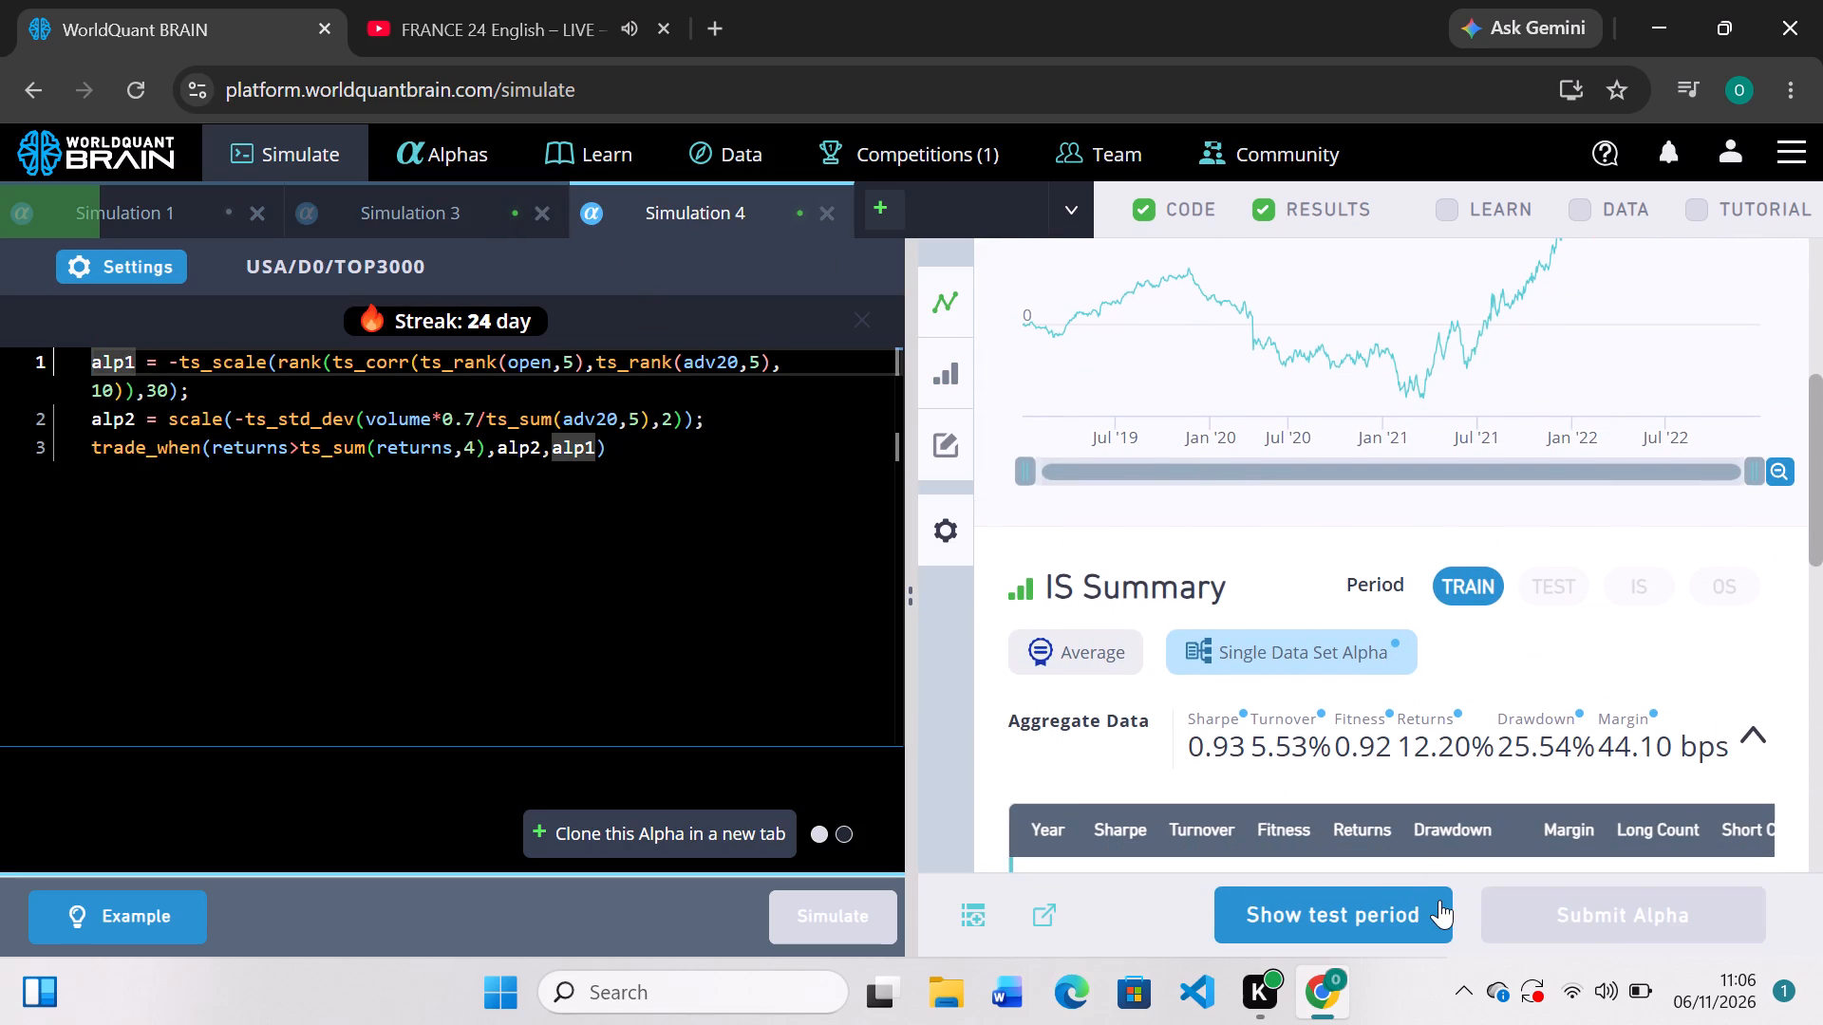
pyautogui.click(1439, 900)
pyautogui.scroll(-2, 1449, 765)
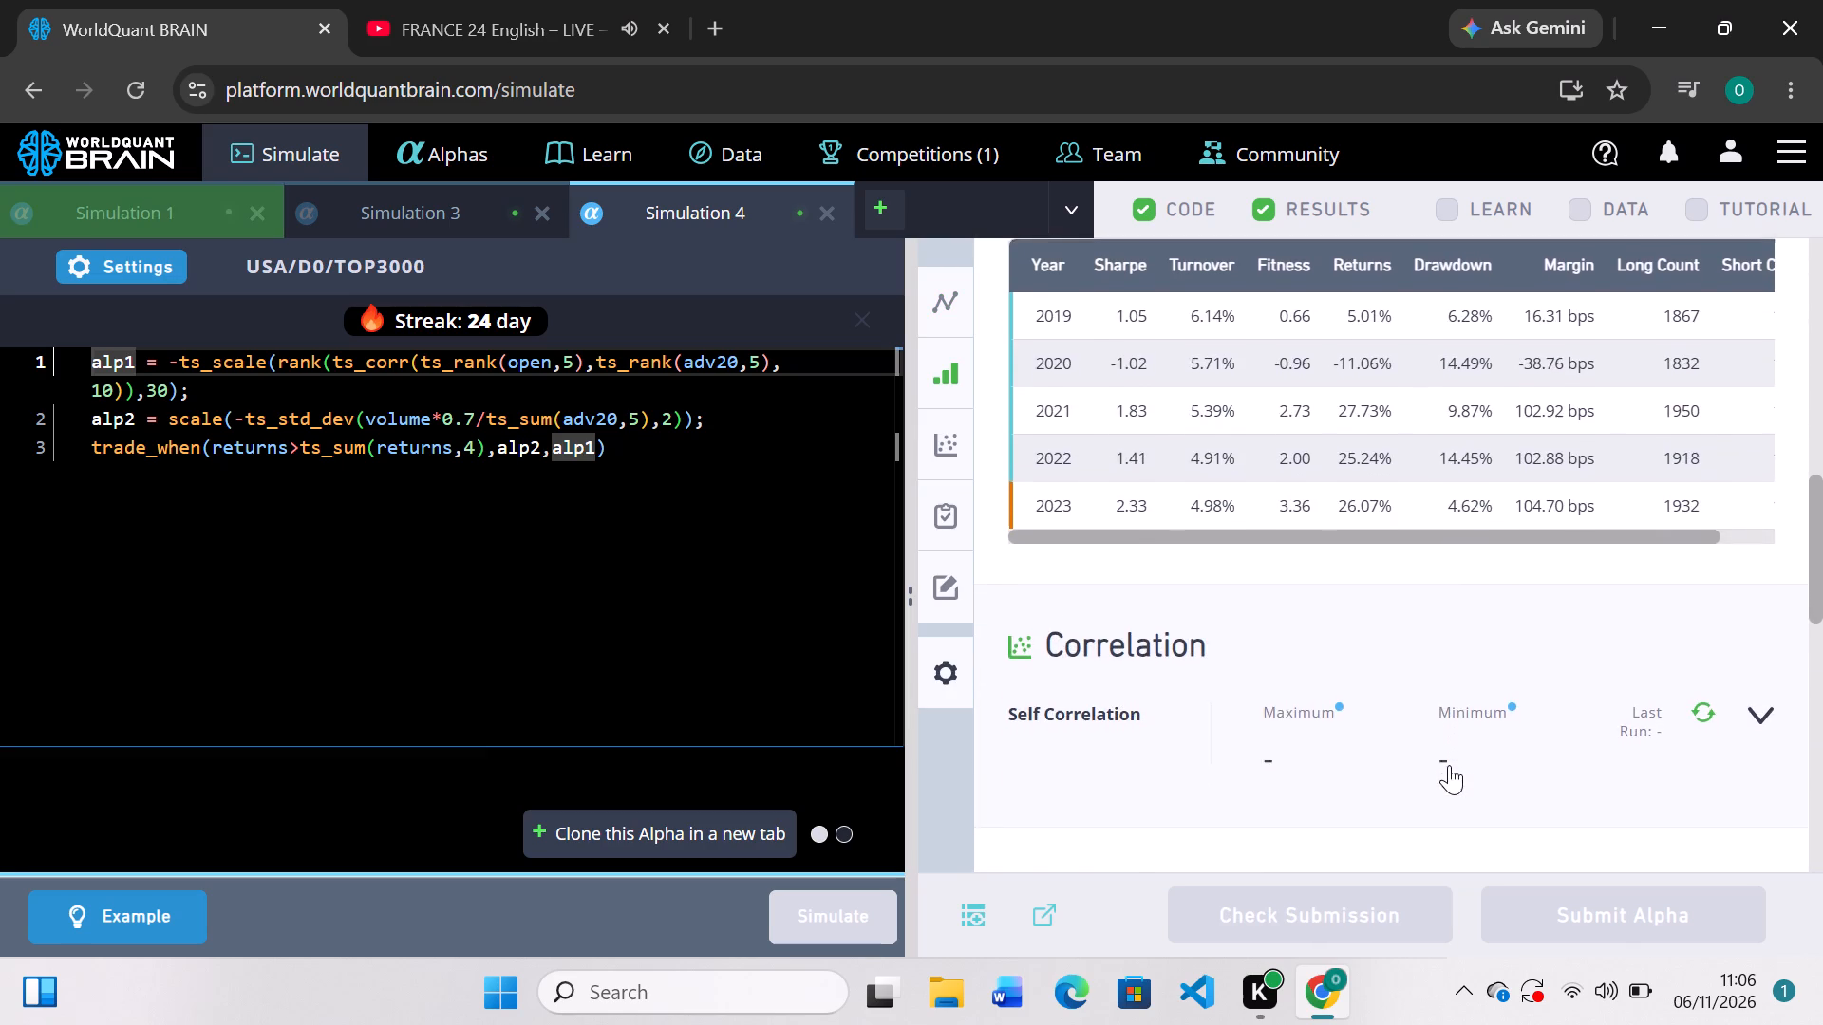
pyautogui.click(1701, 689)
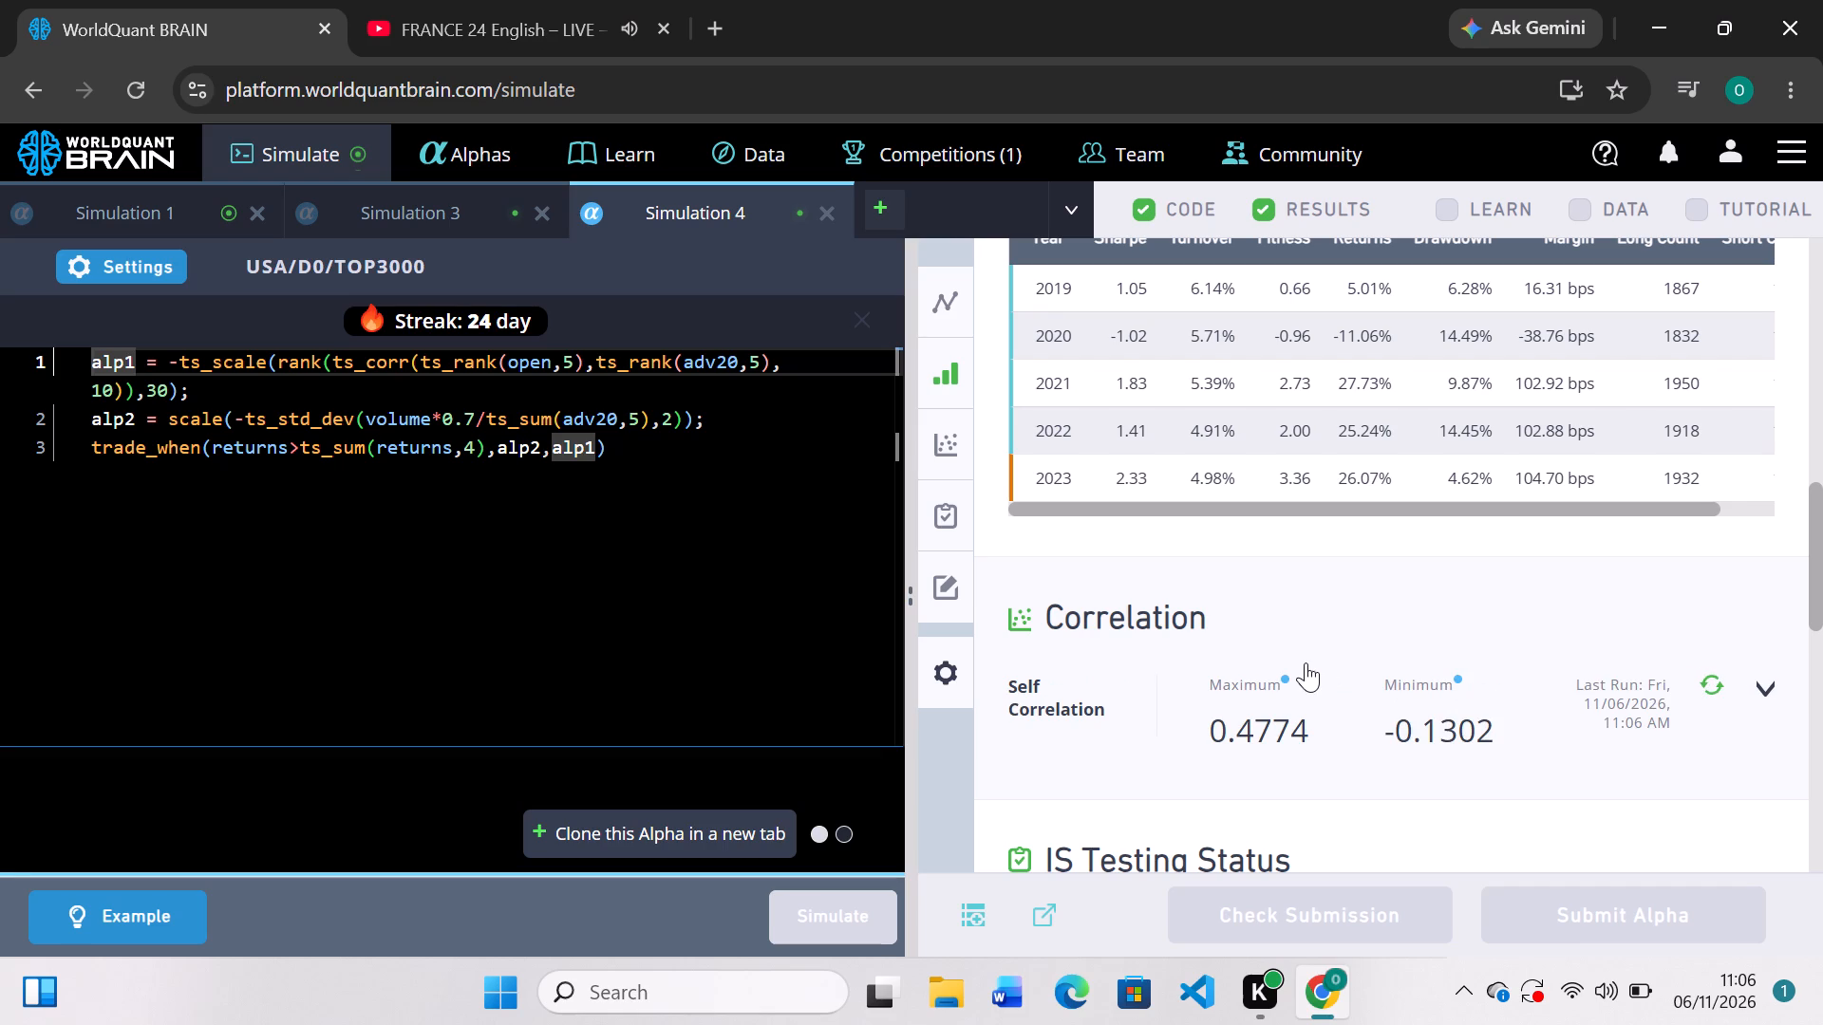
pyautogui.scroll(-2, 1306, 662)
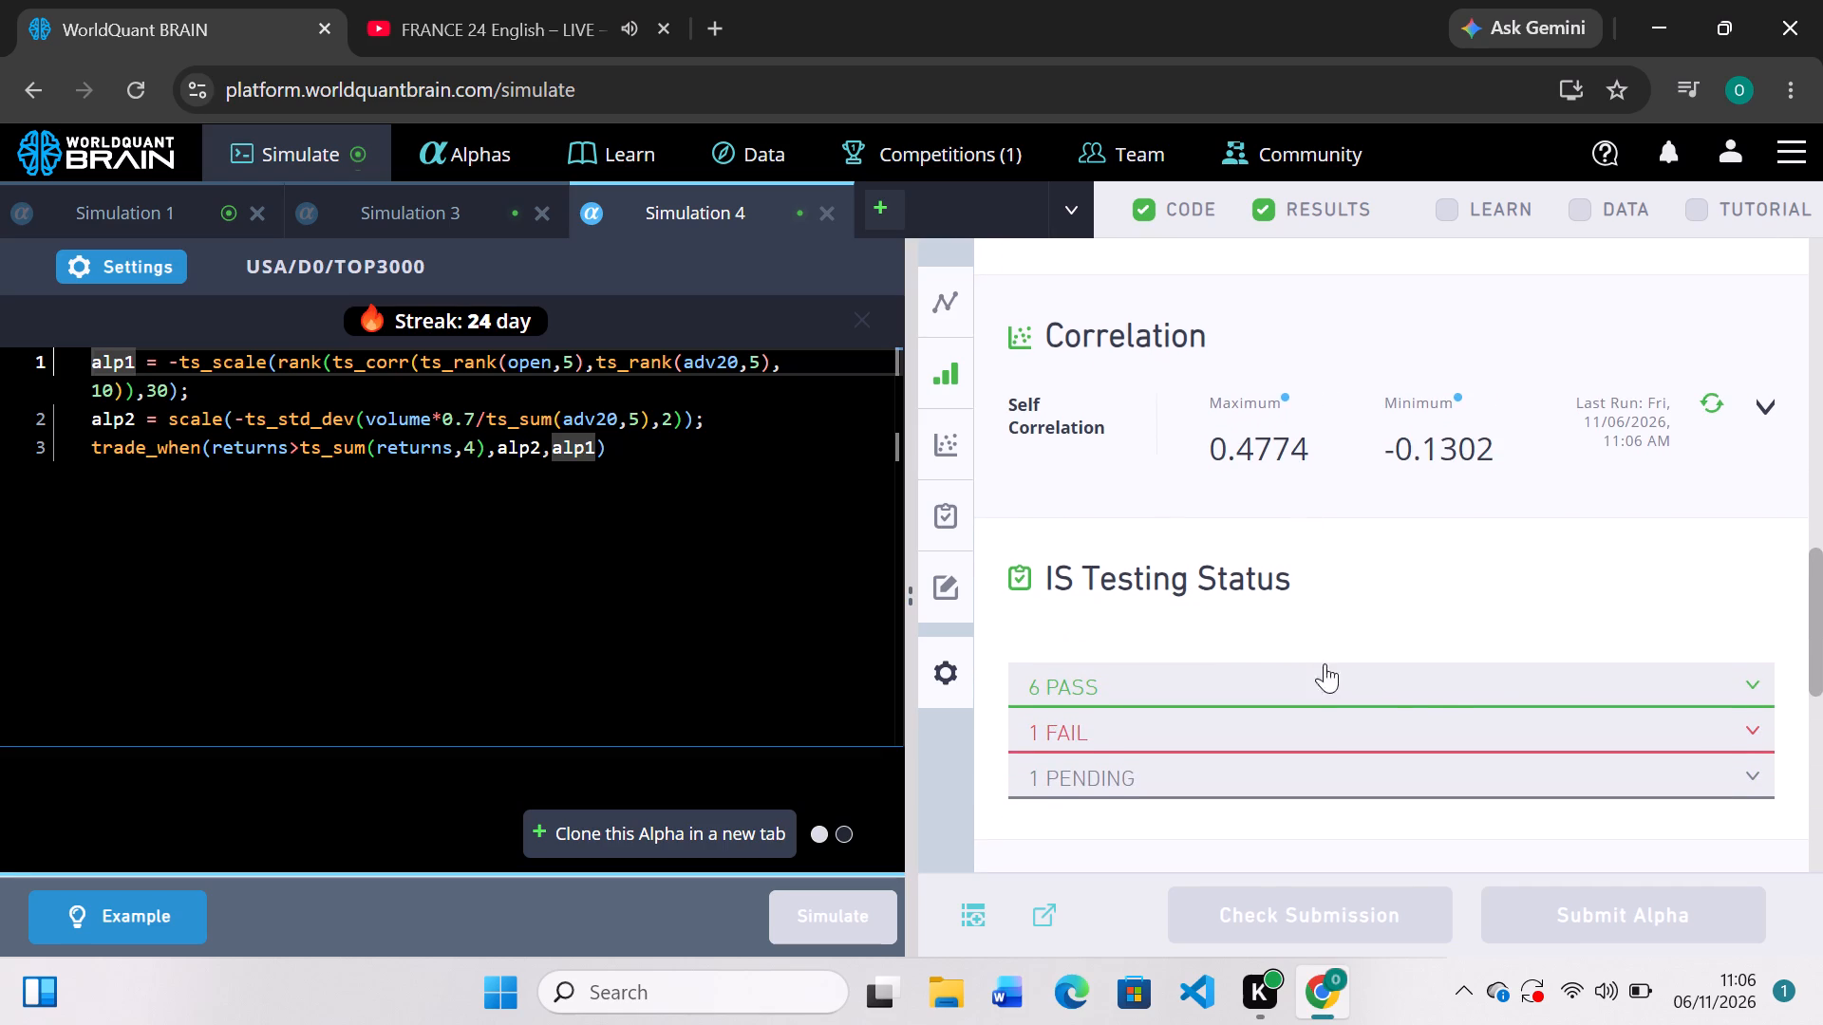
pyautogui.click(1559, 747)
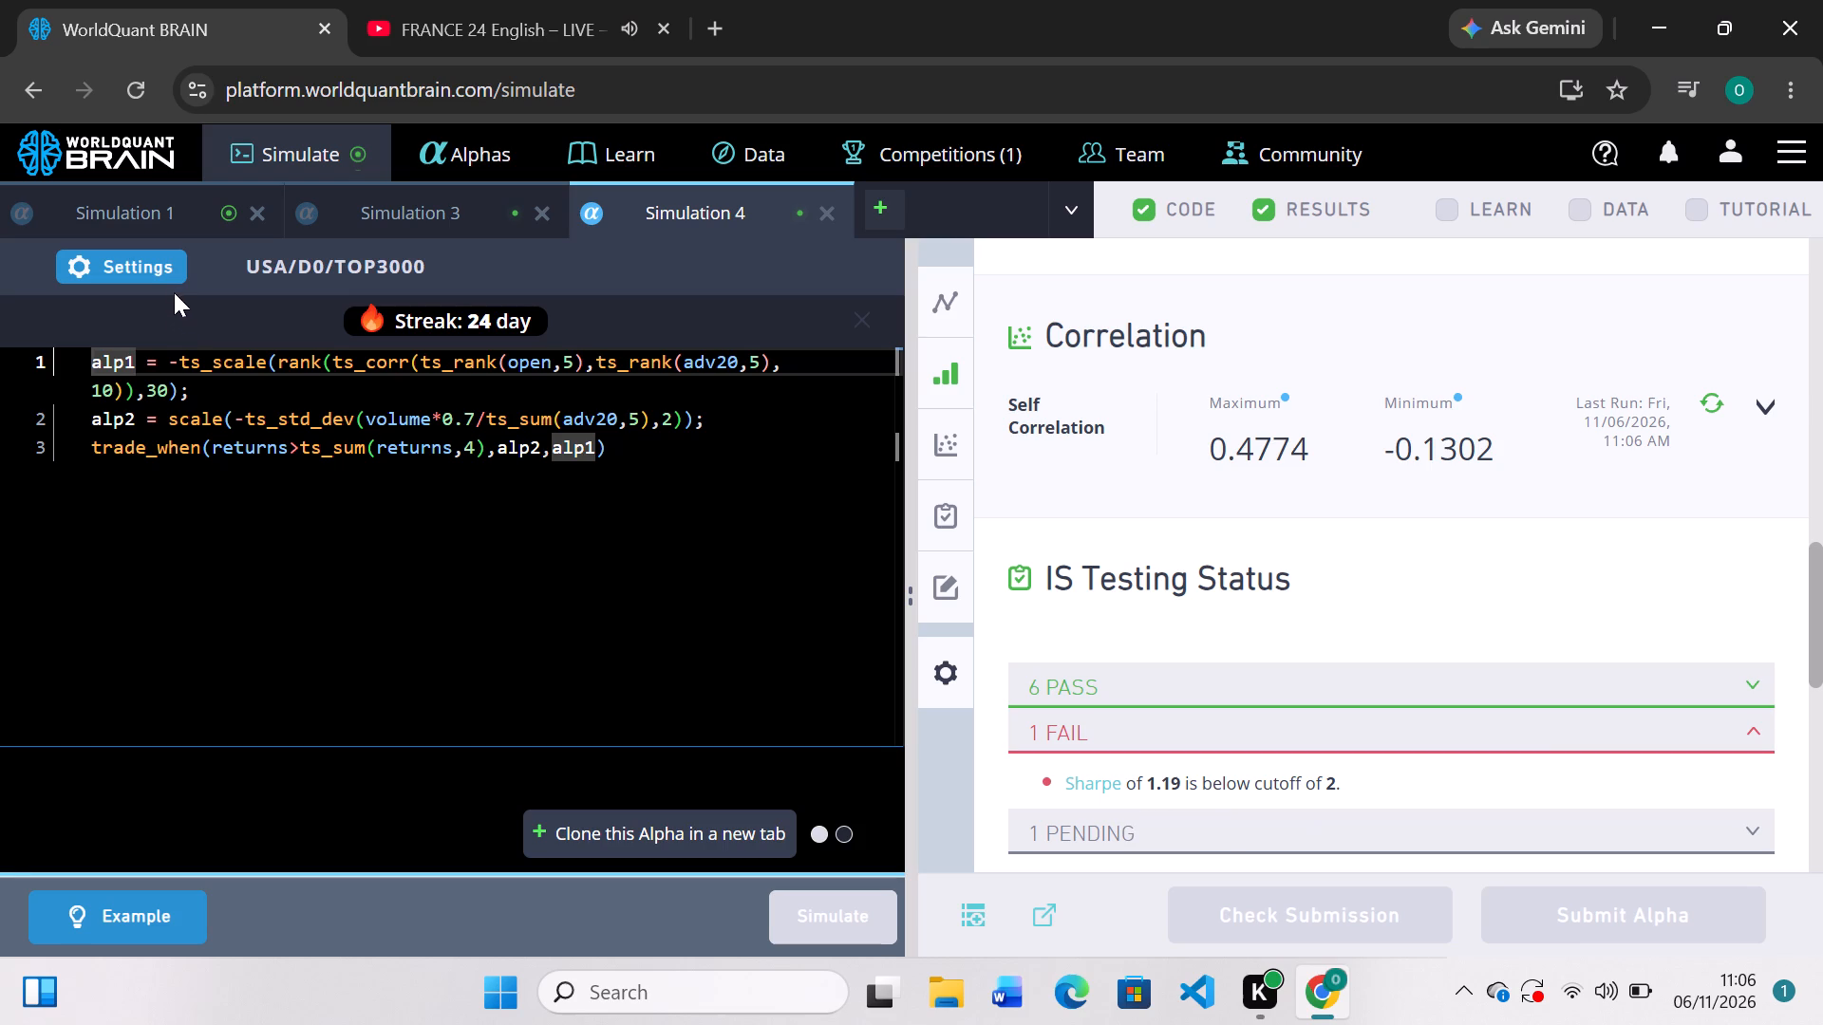
# Set Simulation 4's test period to 2 years and simulate the alpha.
pyautogui.click(164, 263)
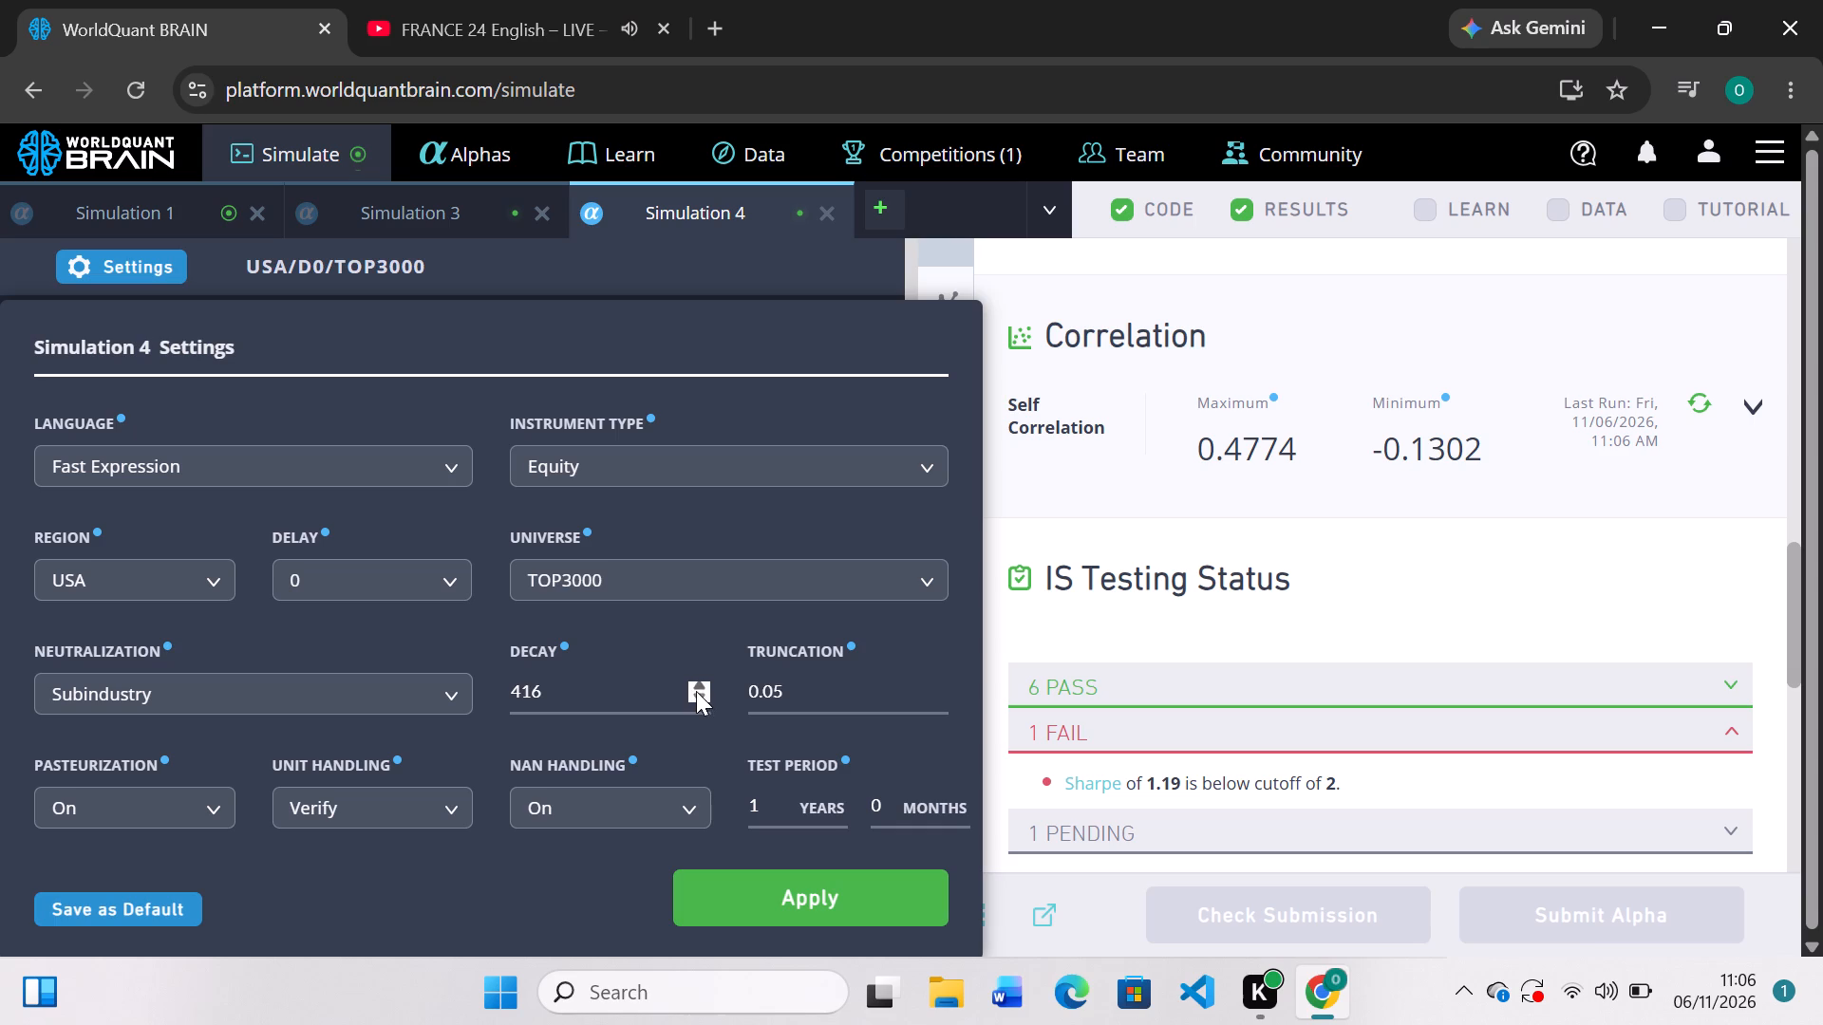
pyautogui.click(779, 808)
pyautogui.press('BackSpace')
pyautogui.press('2')
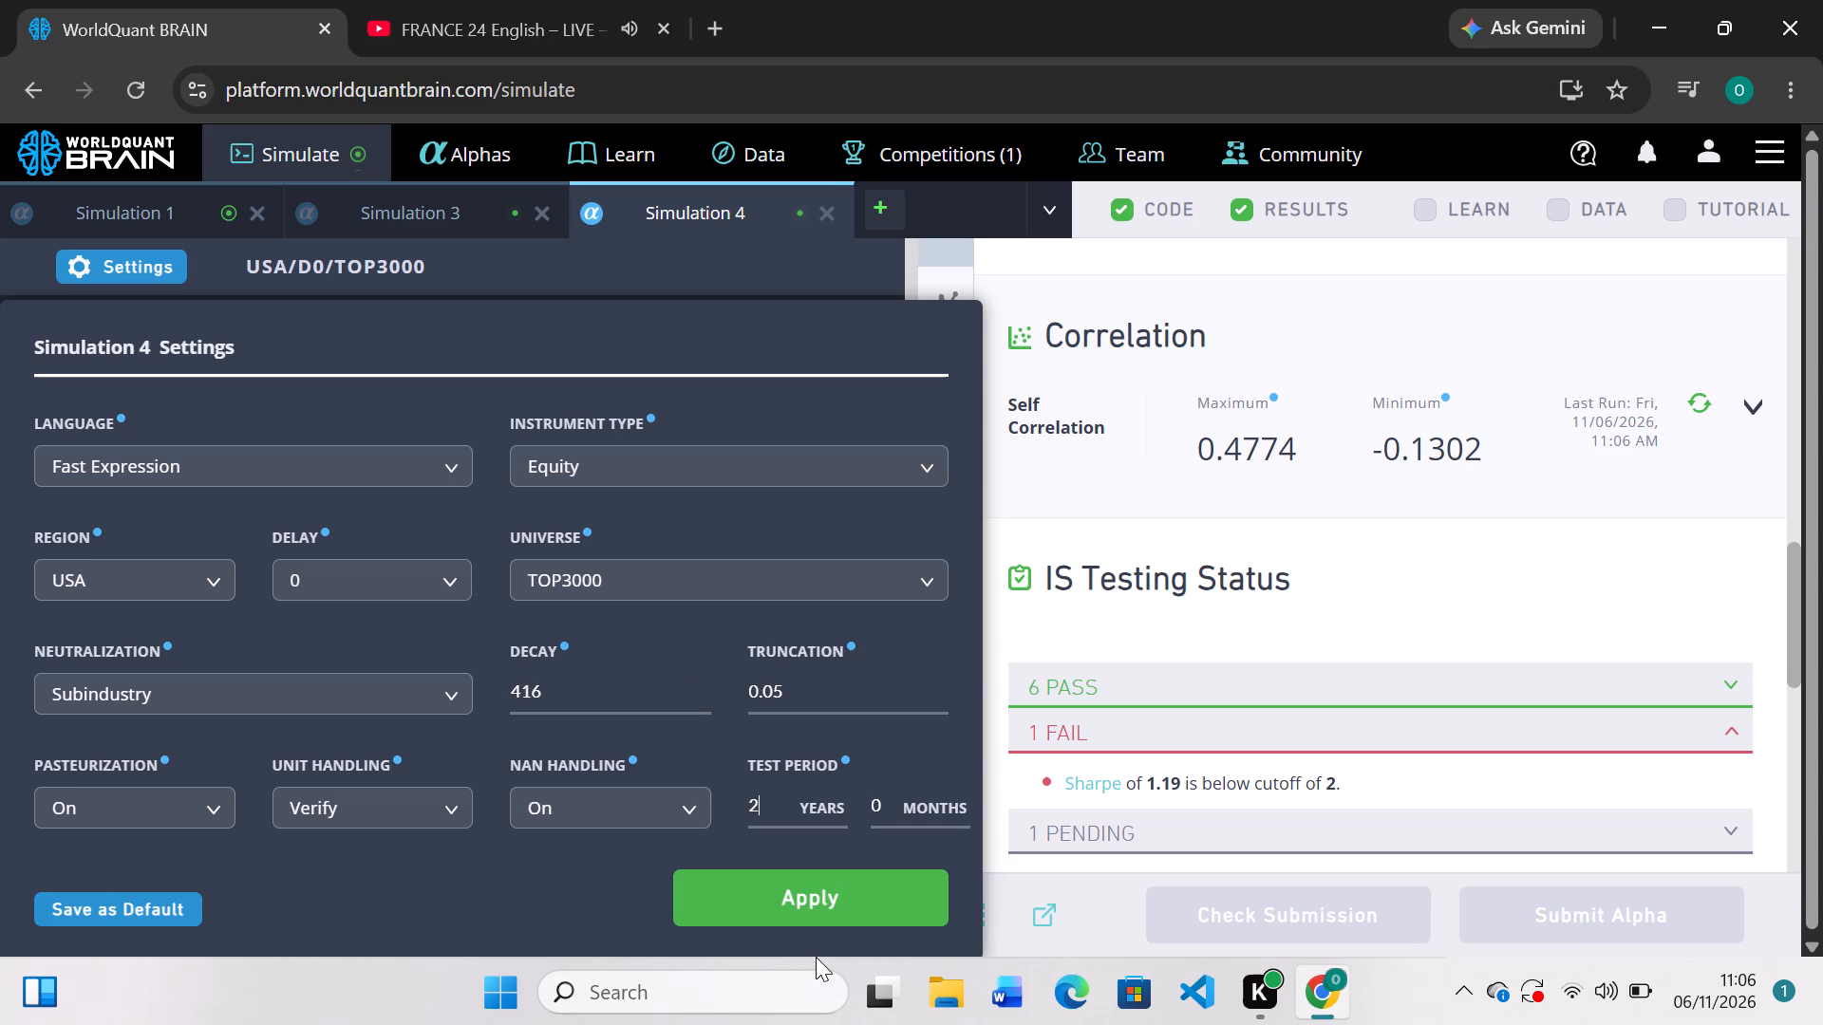
pyautogui.click(827, 899)
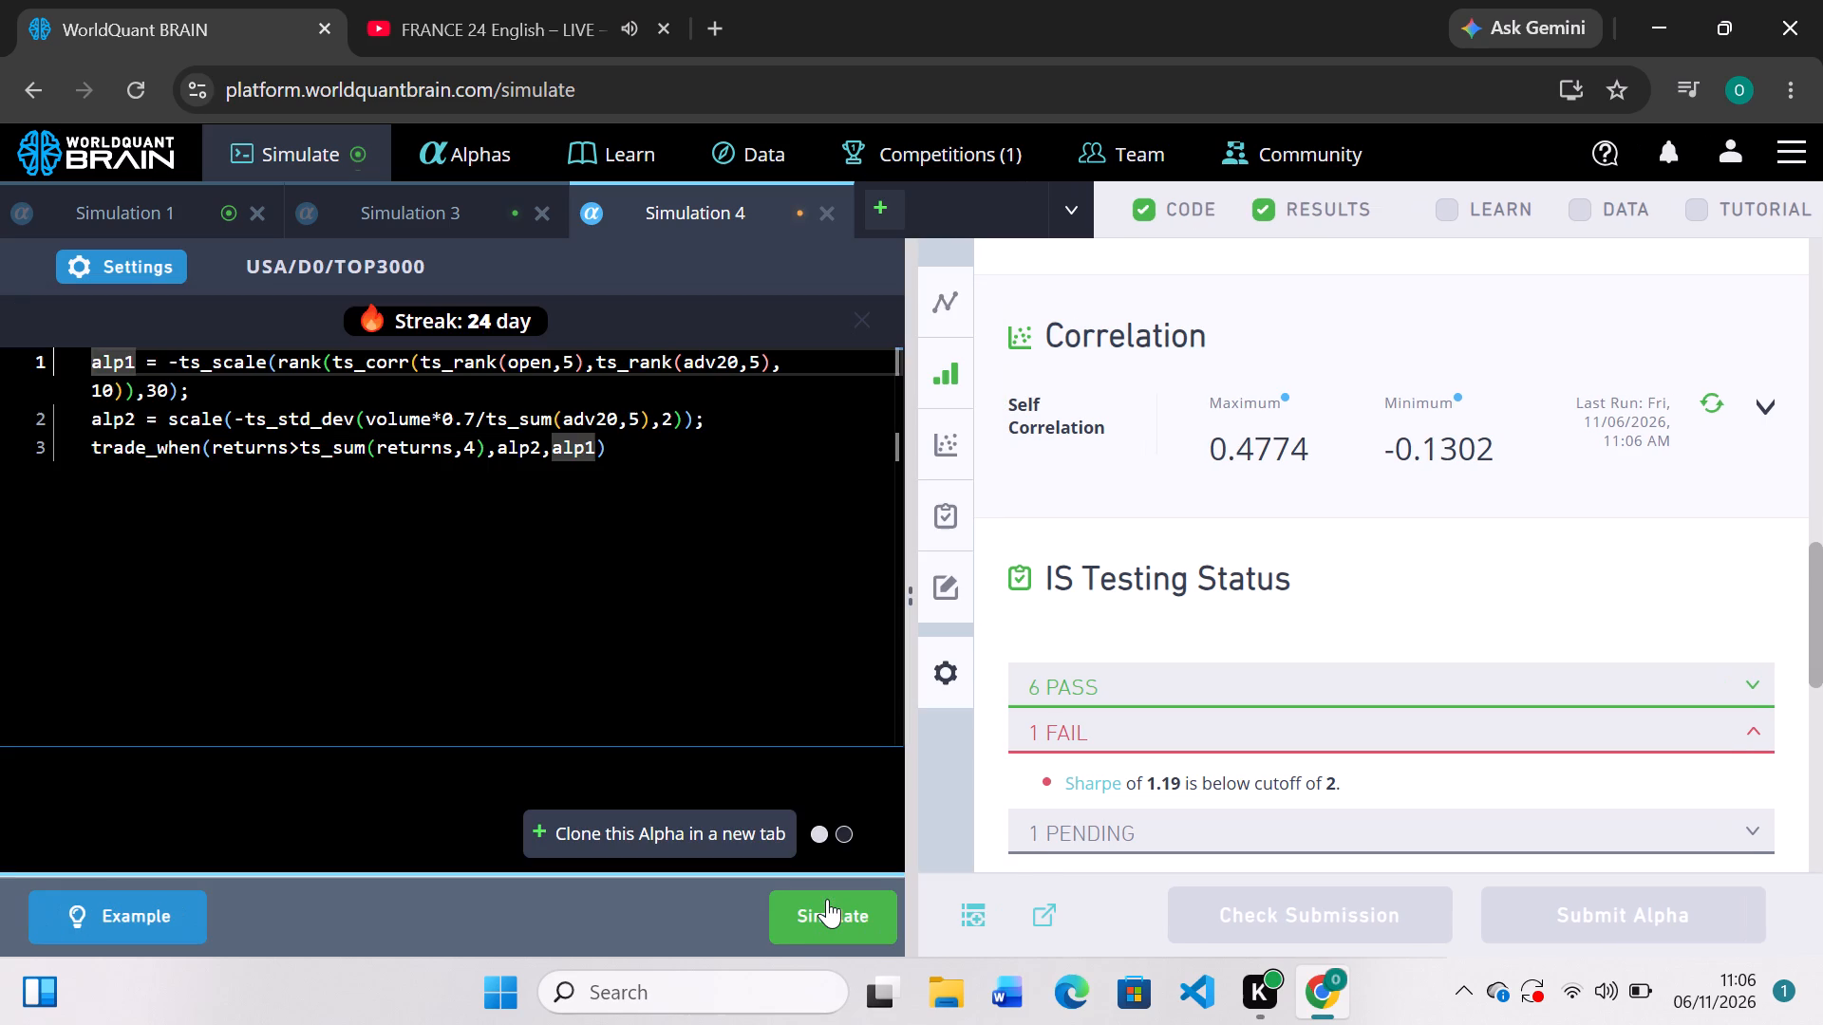
pyautogui.click(827, 899)
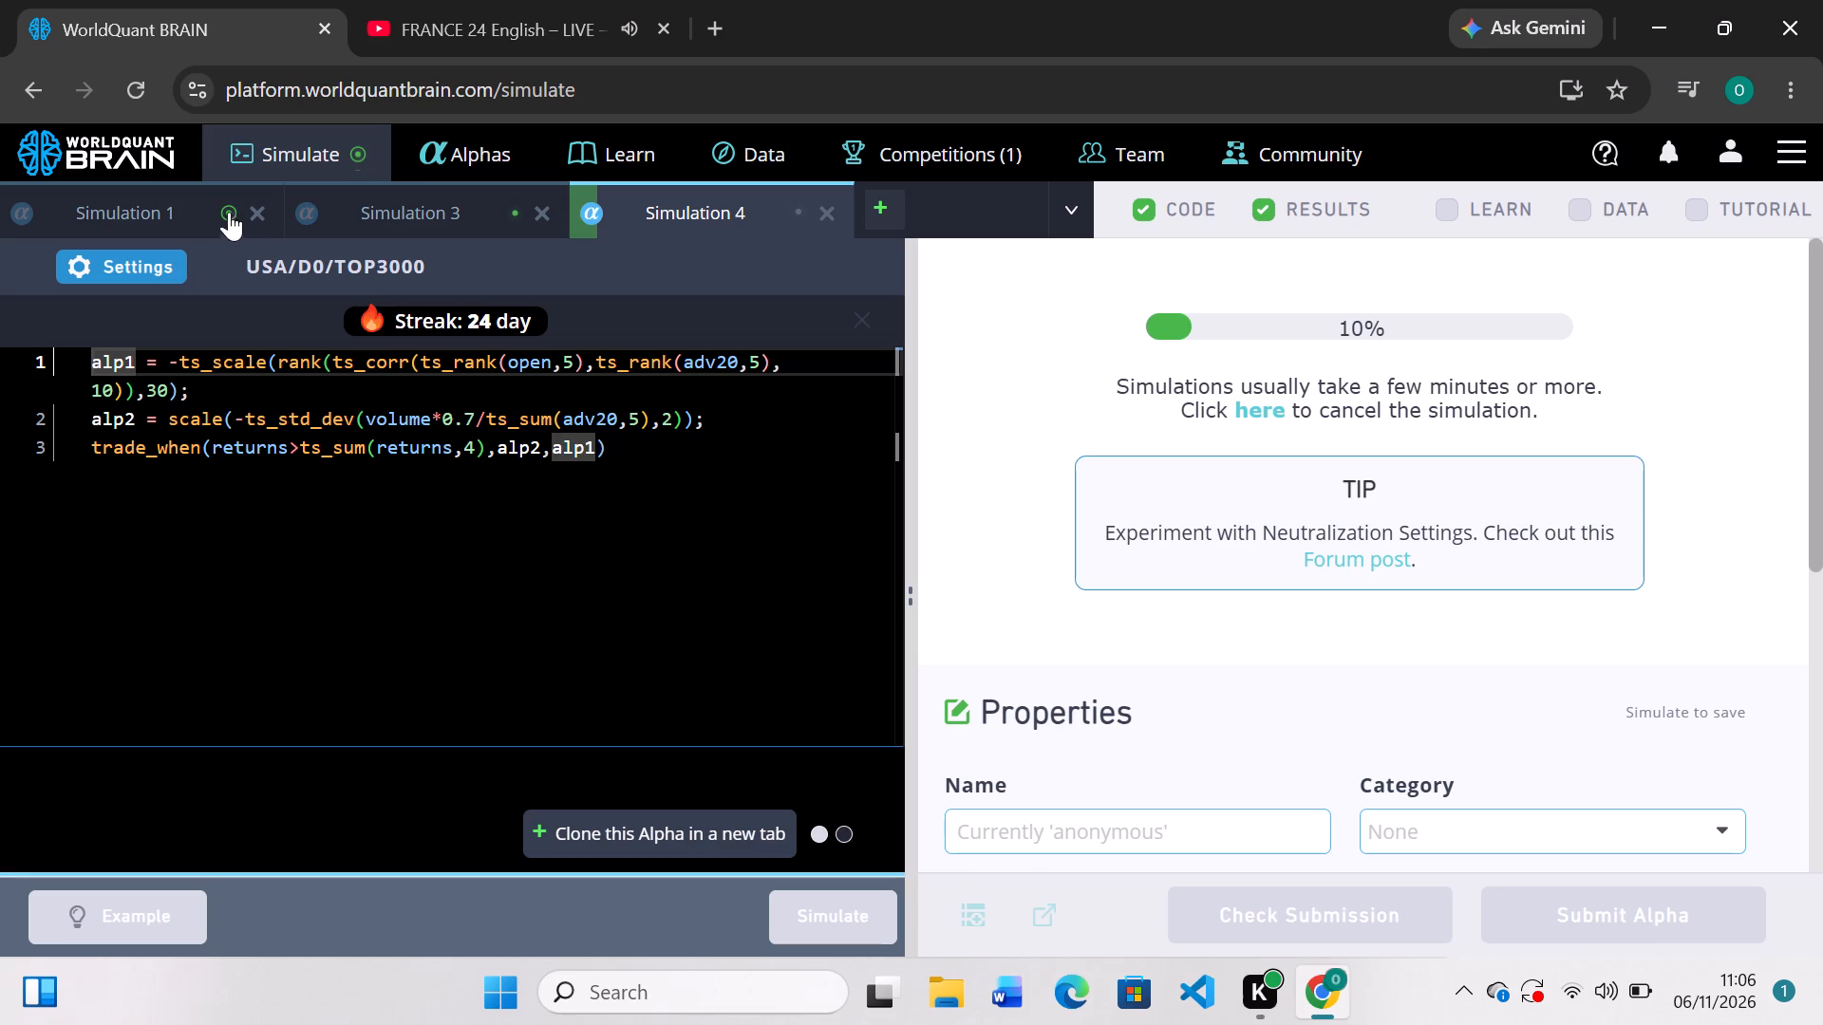
# Examine the PnL charts of Simulation 1 and Simulation 3.
pyautogui.click(199, 204)
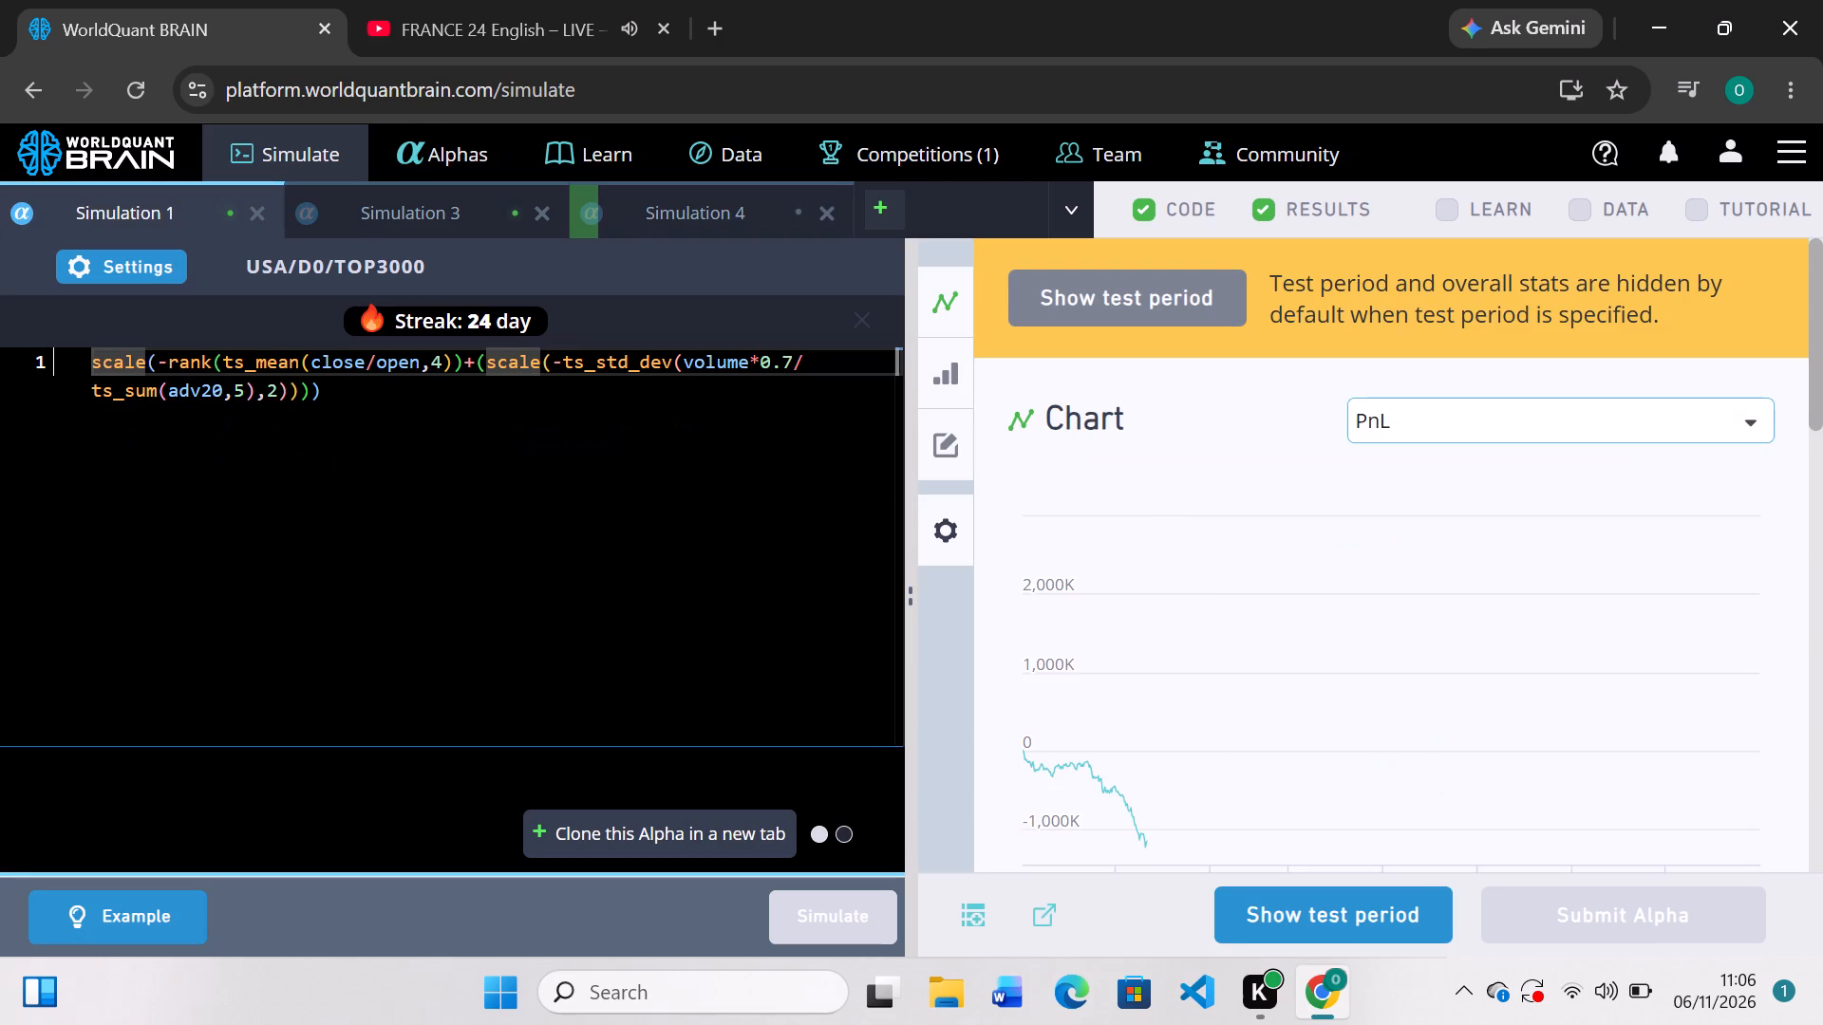
pyautogui.scroll(-2, 1201, 571)
pyautogui.scroll(3, 1201, 571)
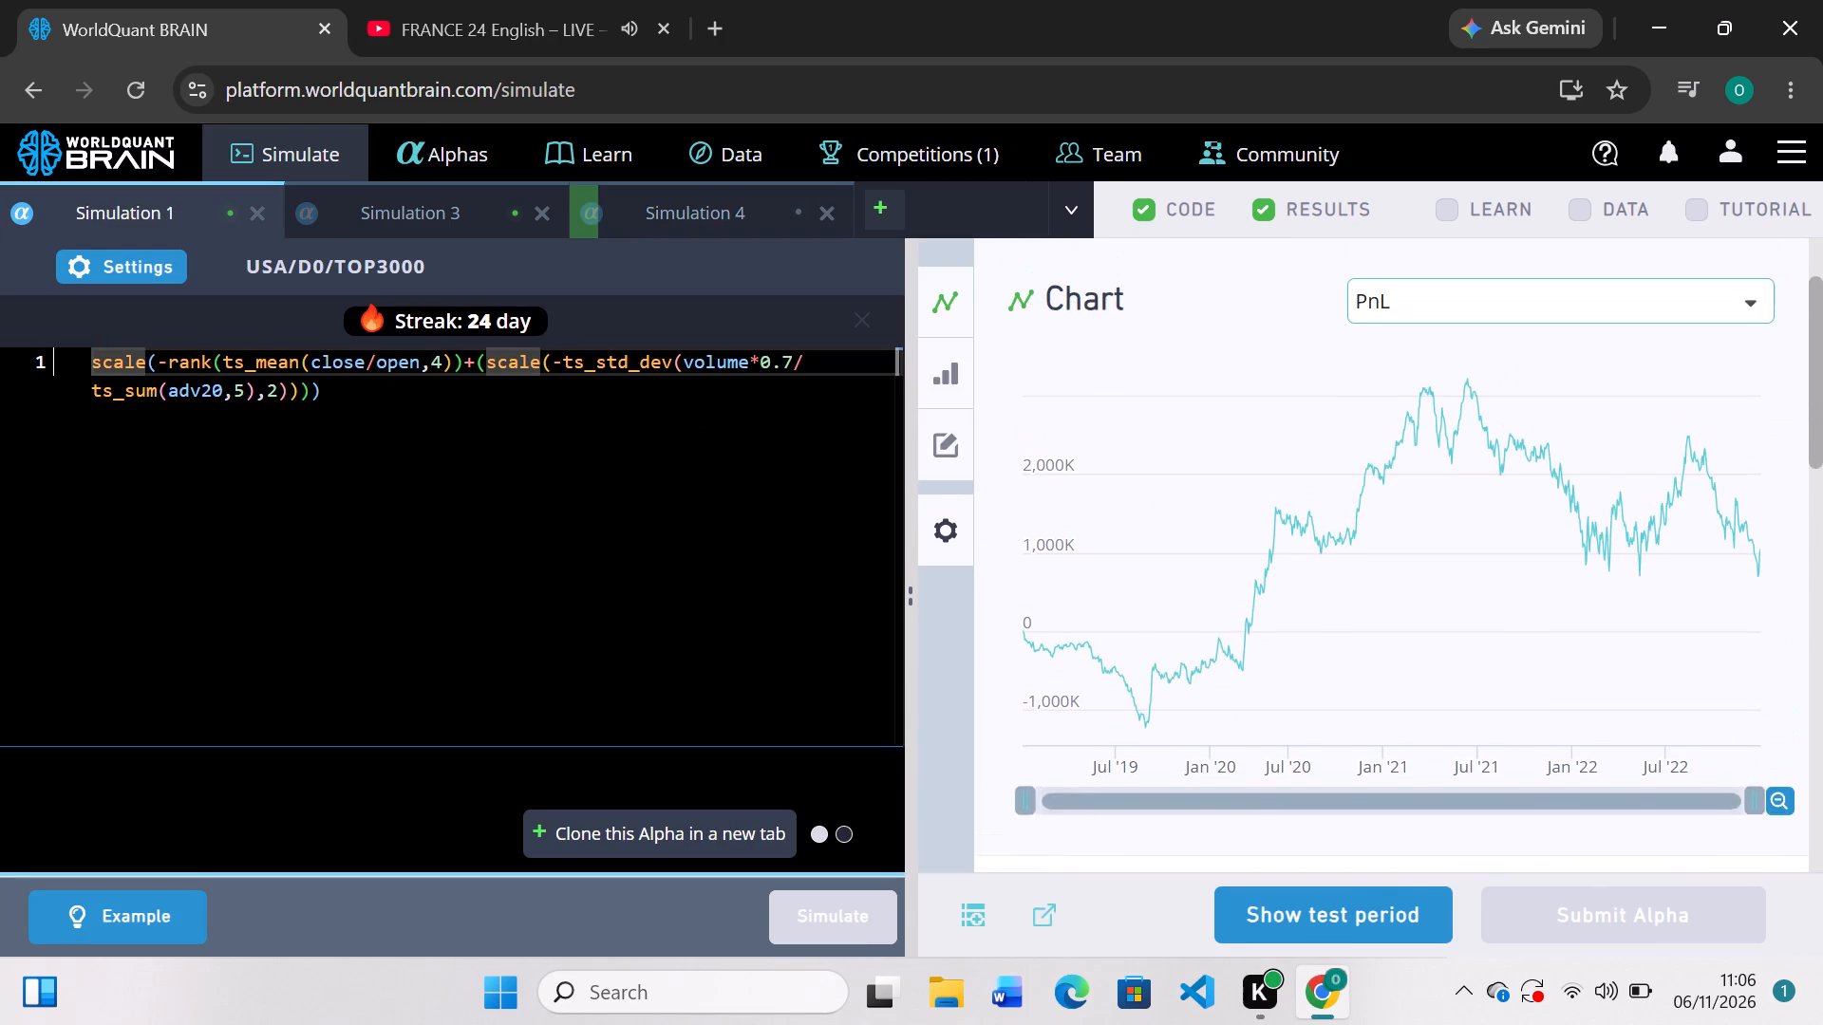
pyautogui.click(397, 196)
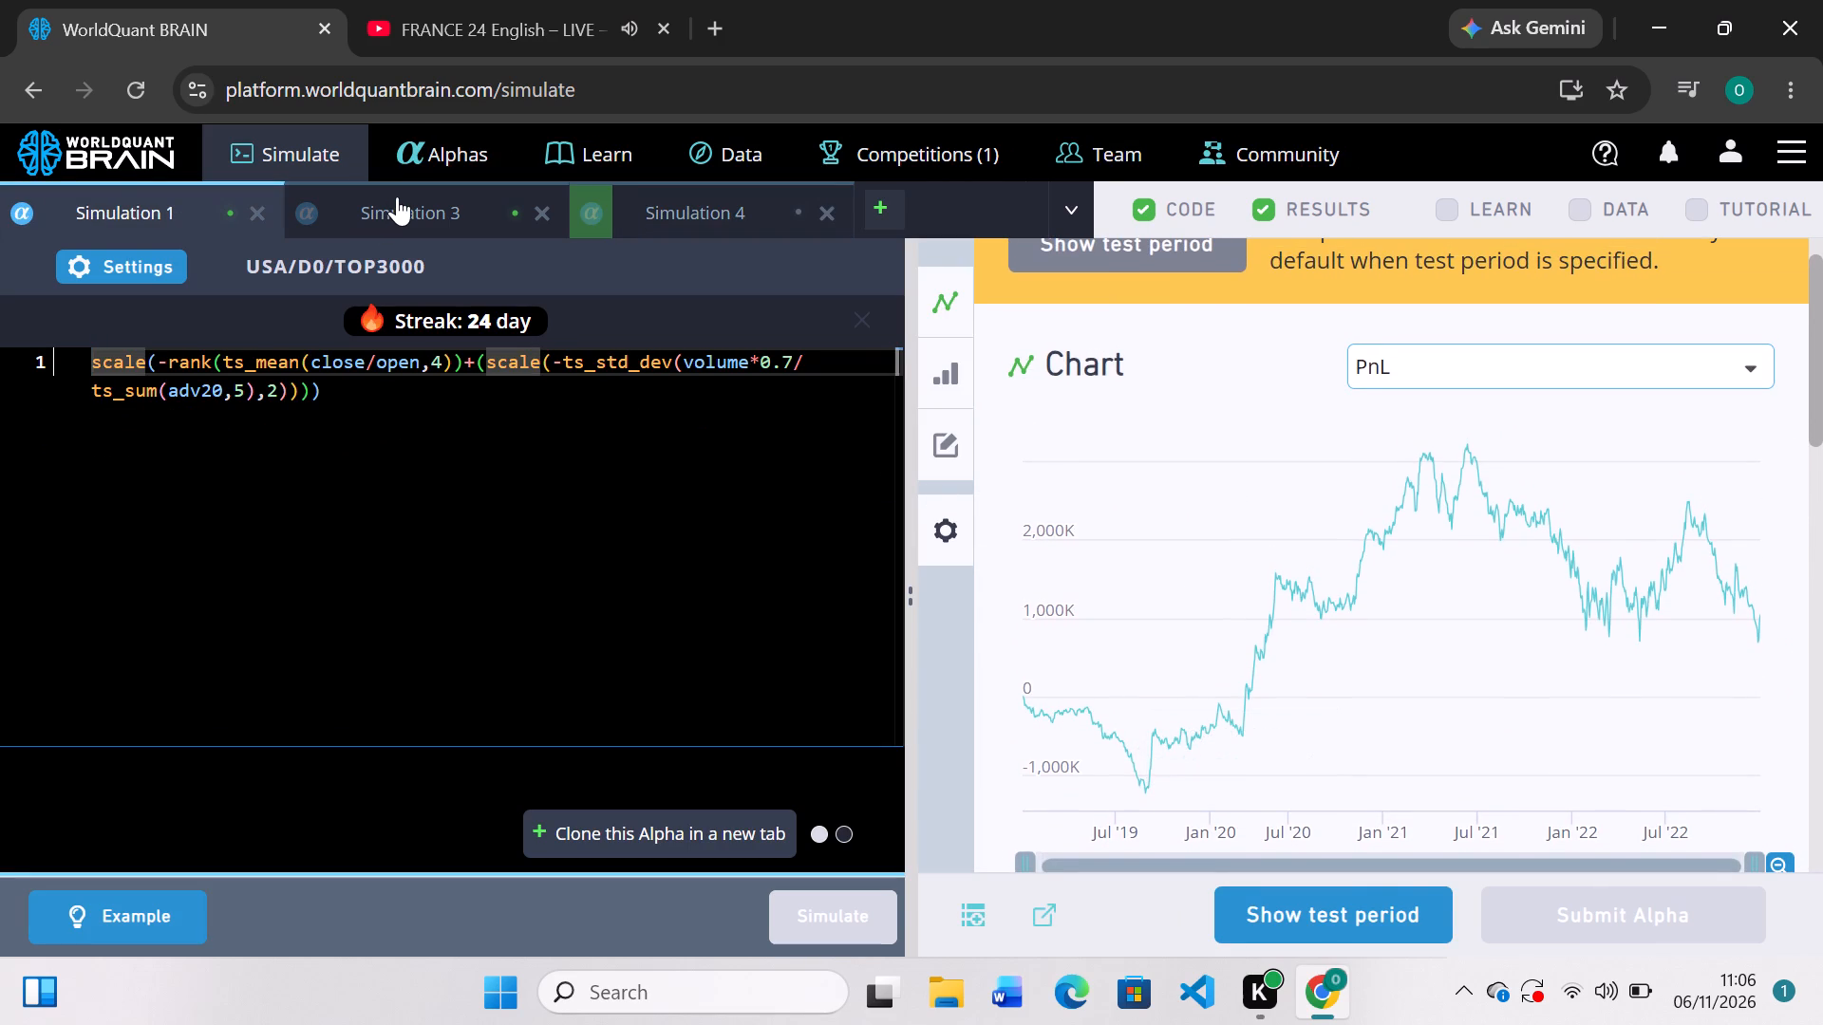
pyautogui.scroll(-1, 1075, 692)
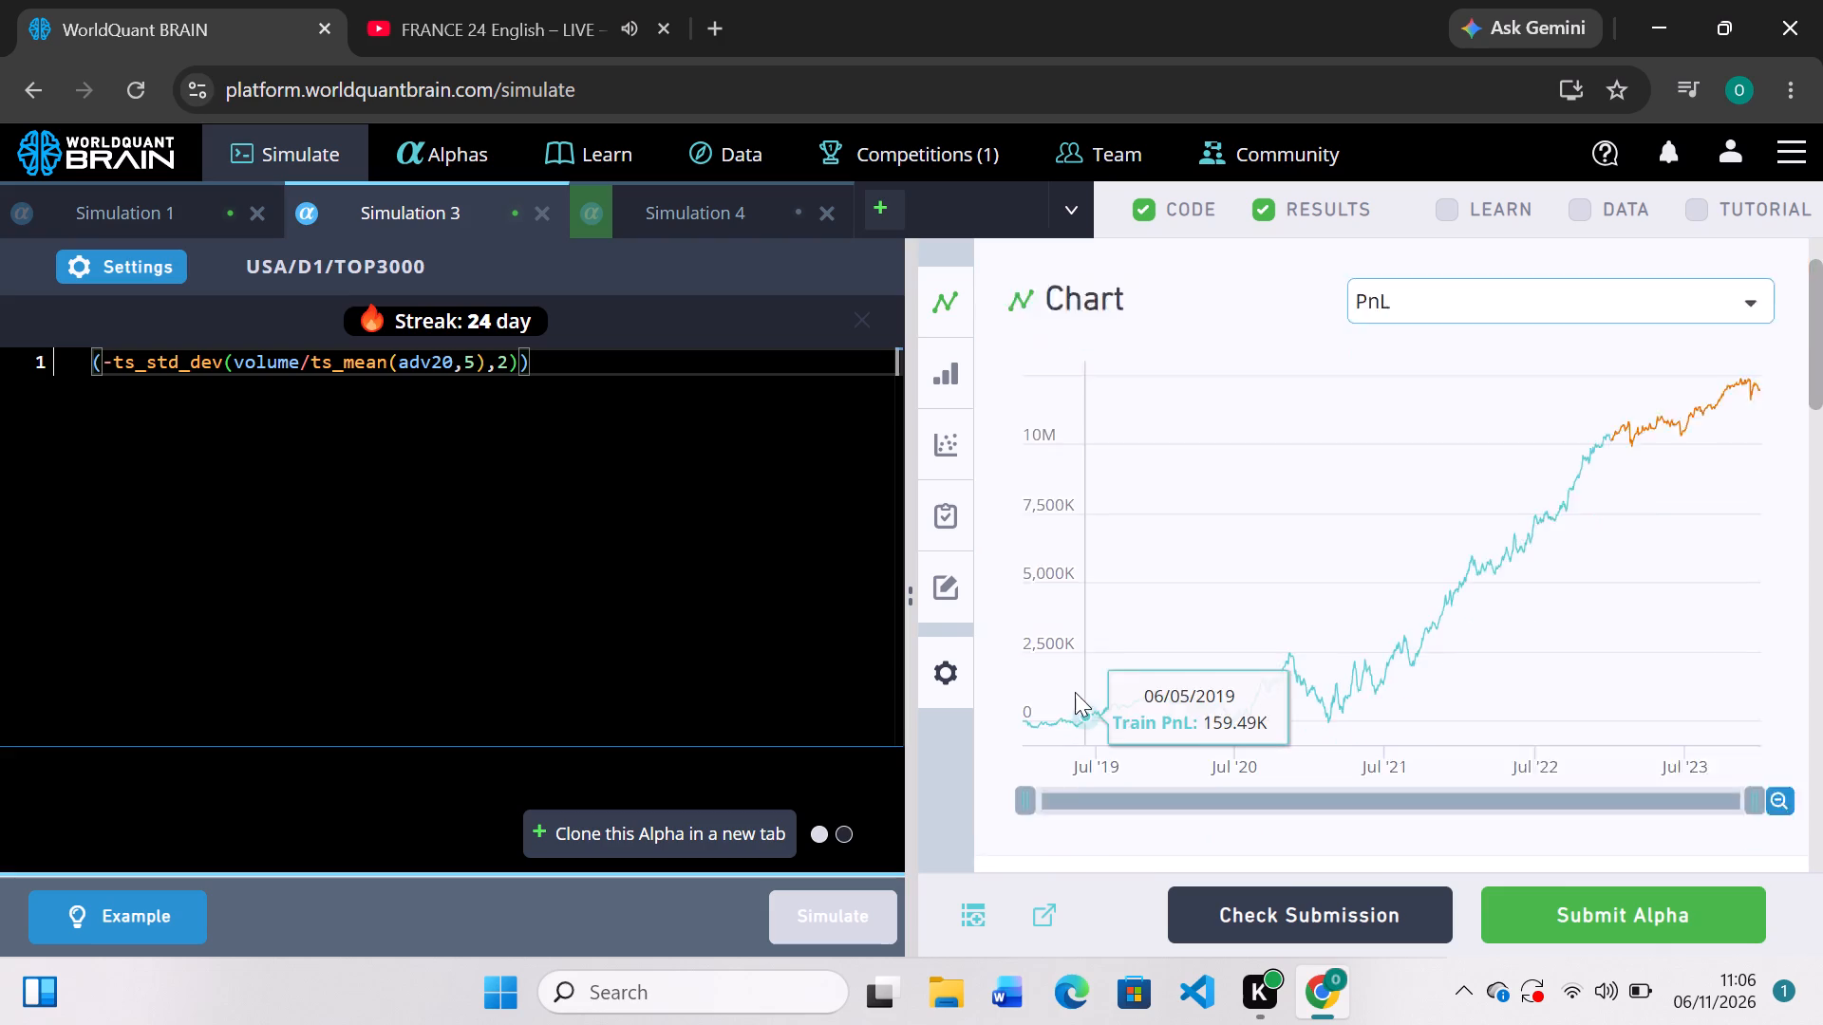
pyautogui.scroll(-2, 1075, 692)
pyautogui.scroll(4, 1075, 692)
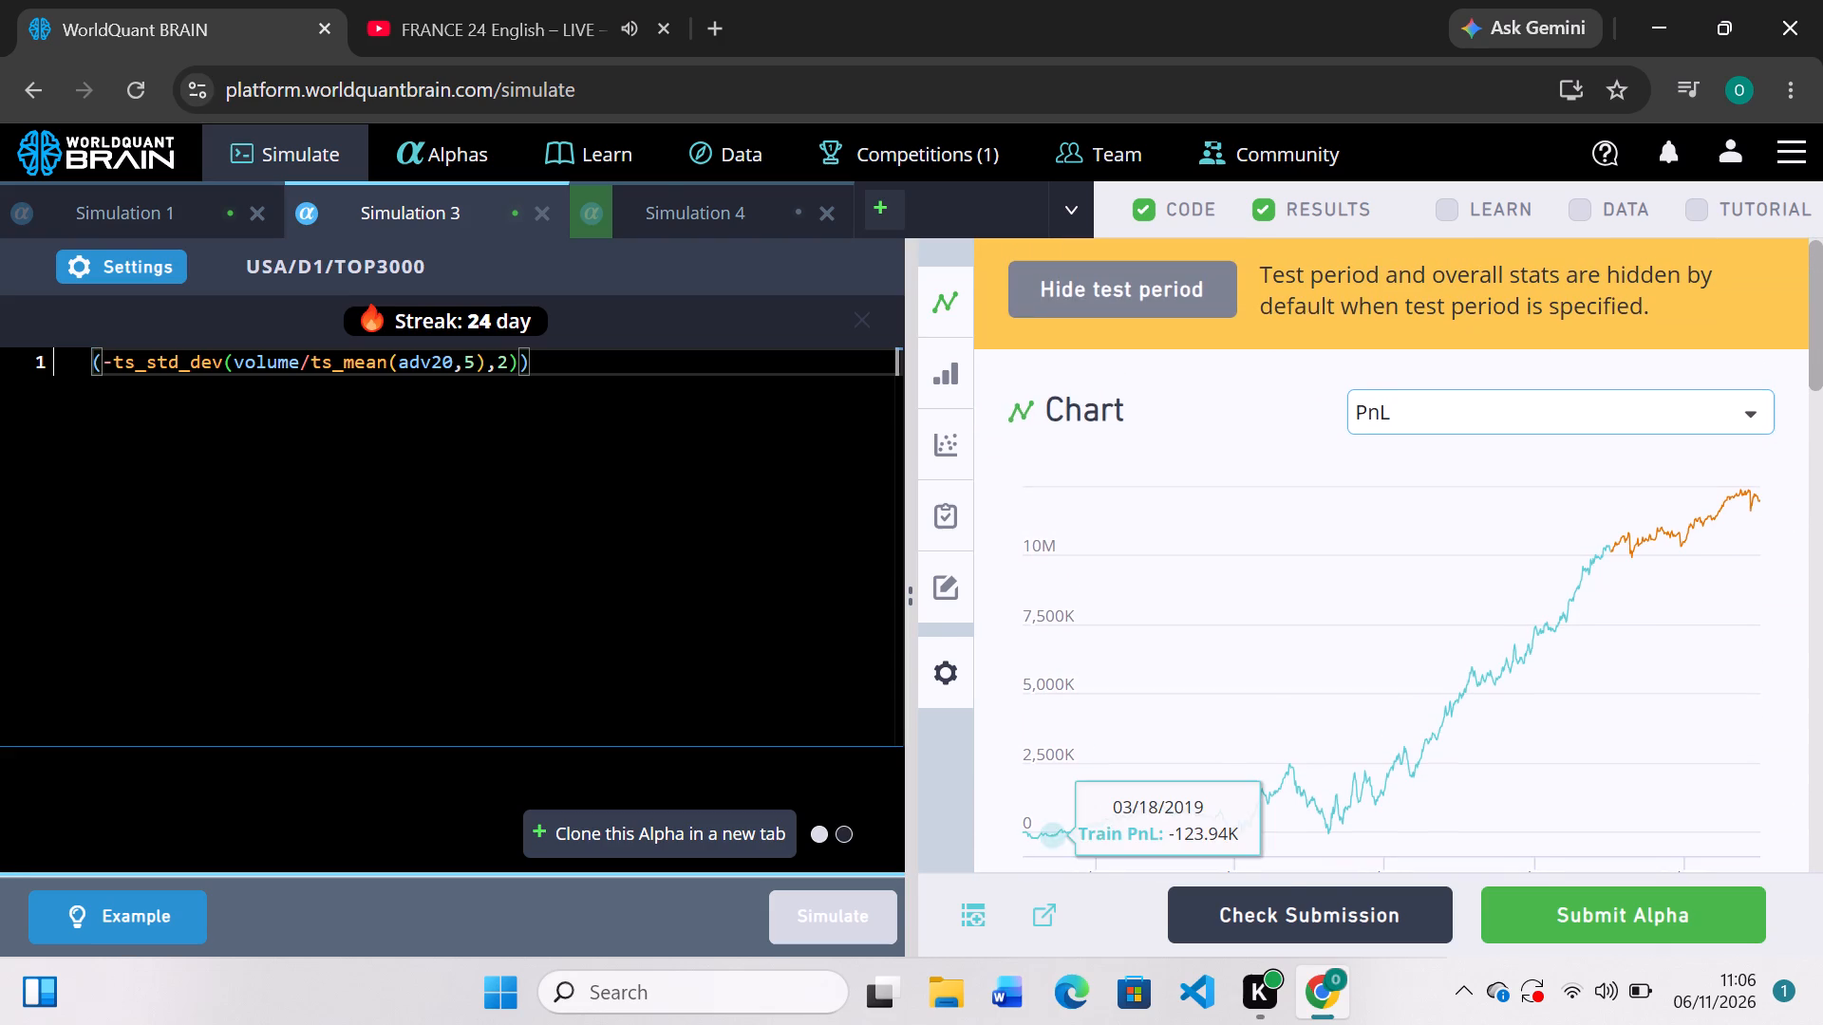
# Open the list of submitted alphas and inspect the expression and simulation settings of alpha excel2.
pyautogui.click(462, 161)
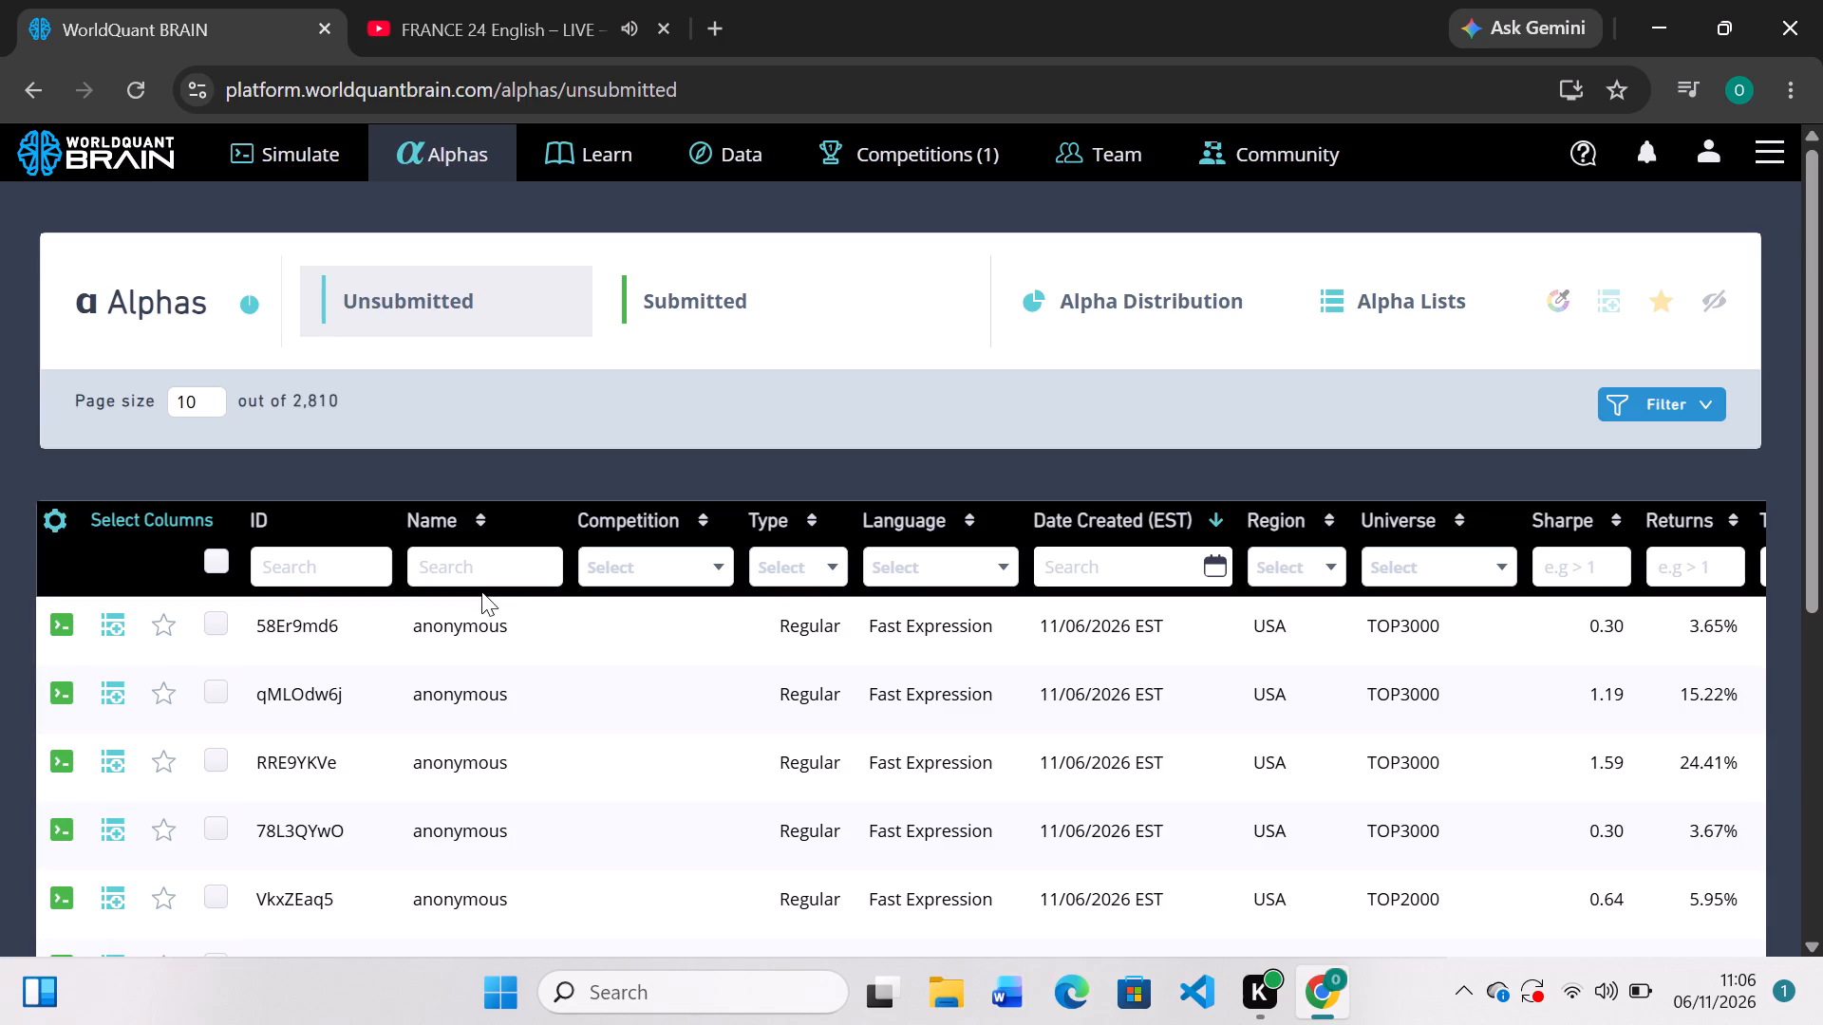
pyautogui.click(687, 320)
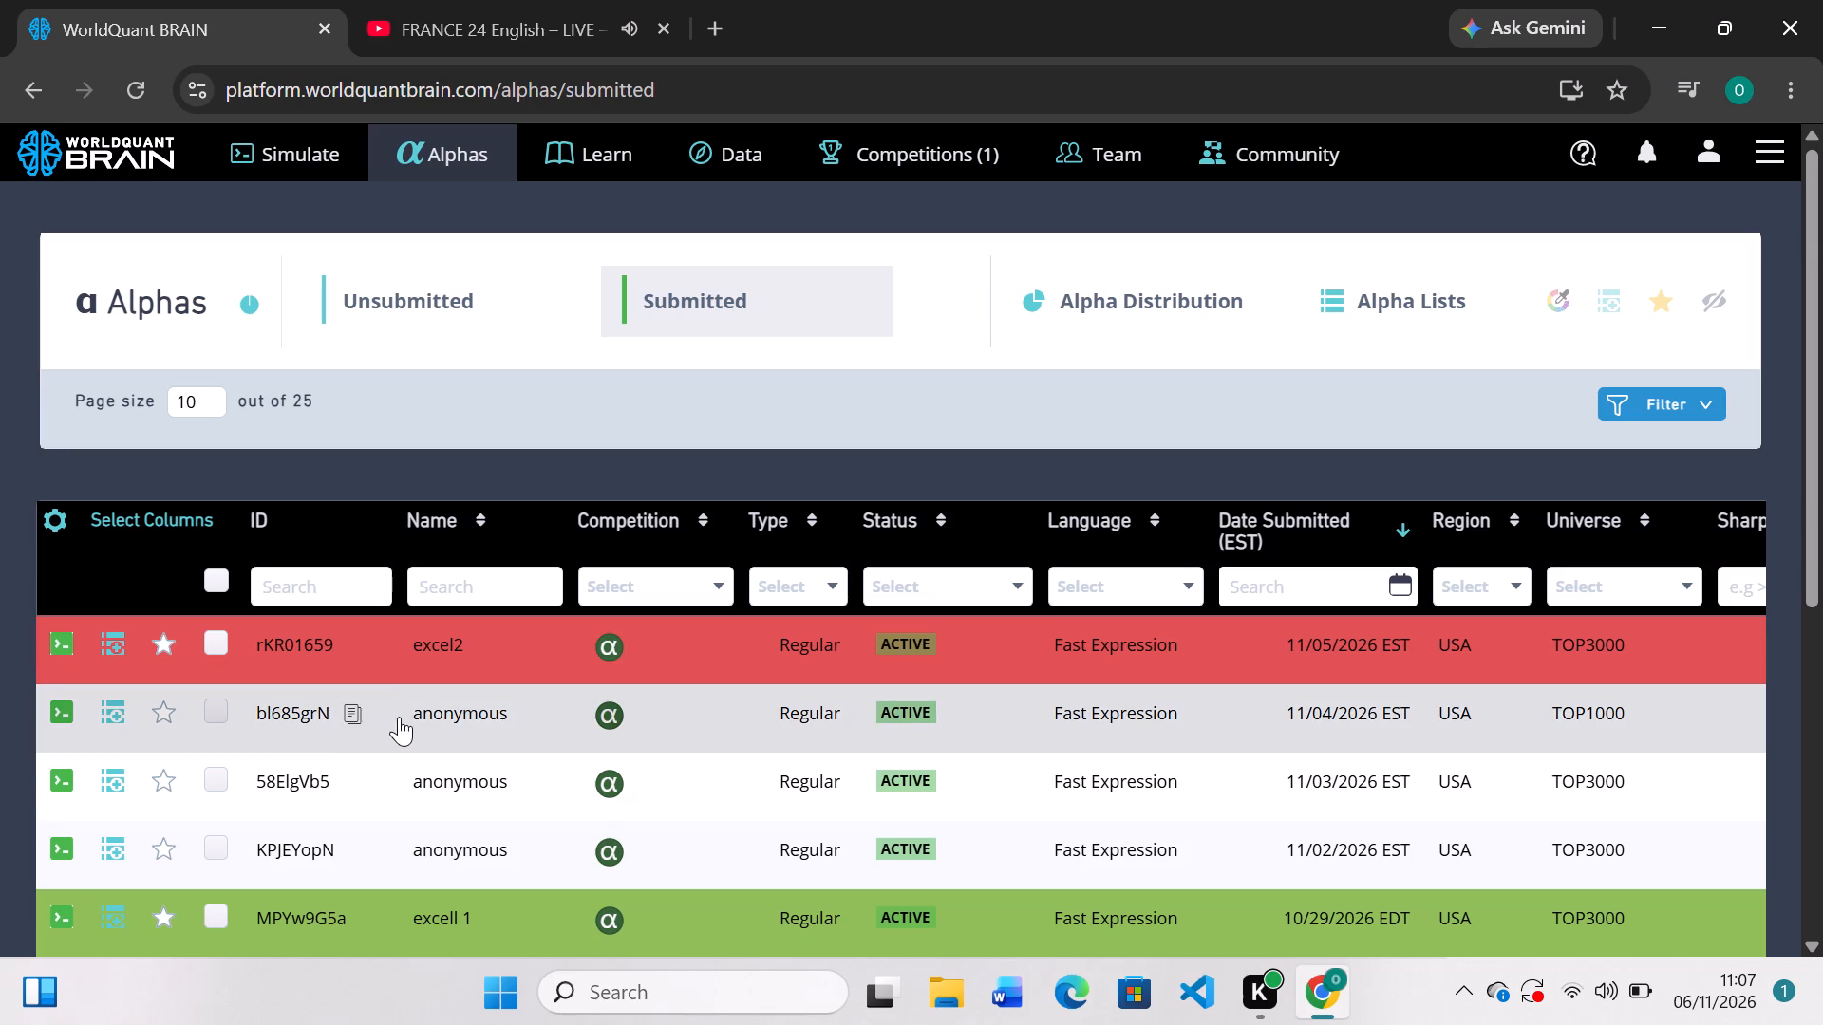
pyautogui.hscroll(-3, 549, 704)
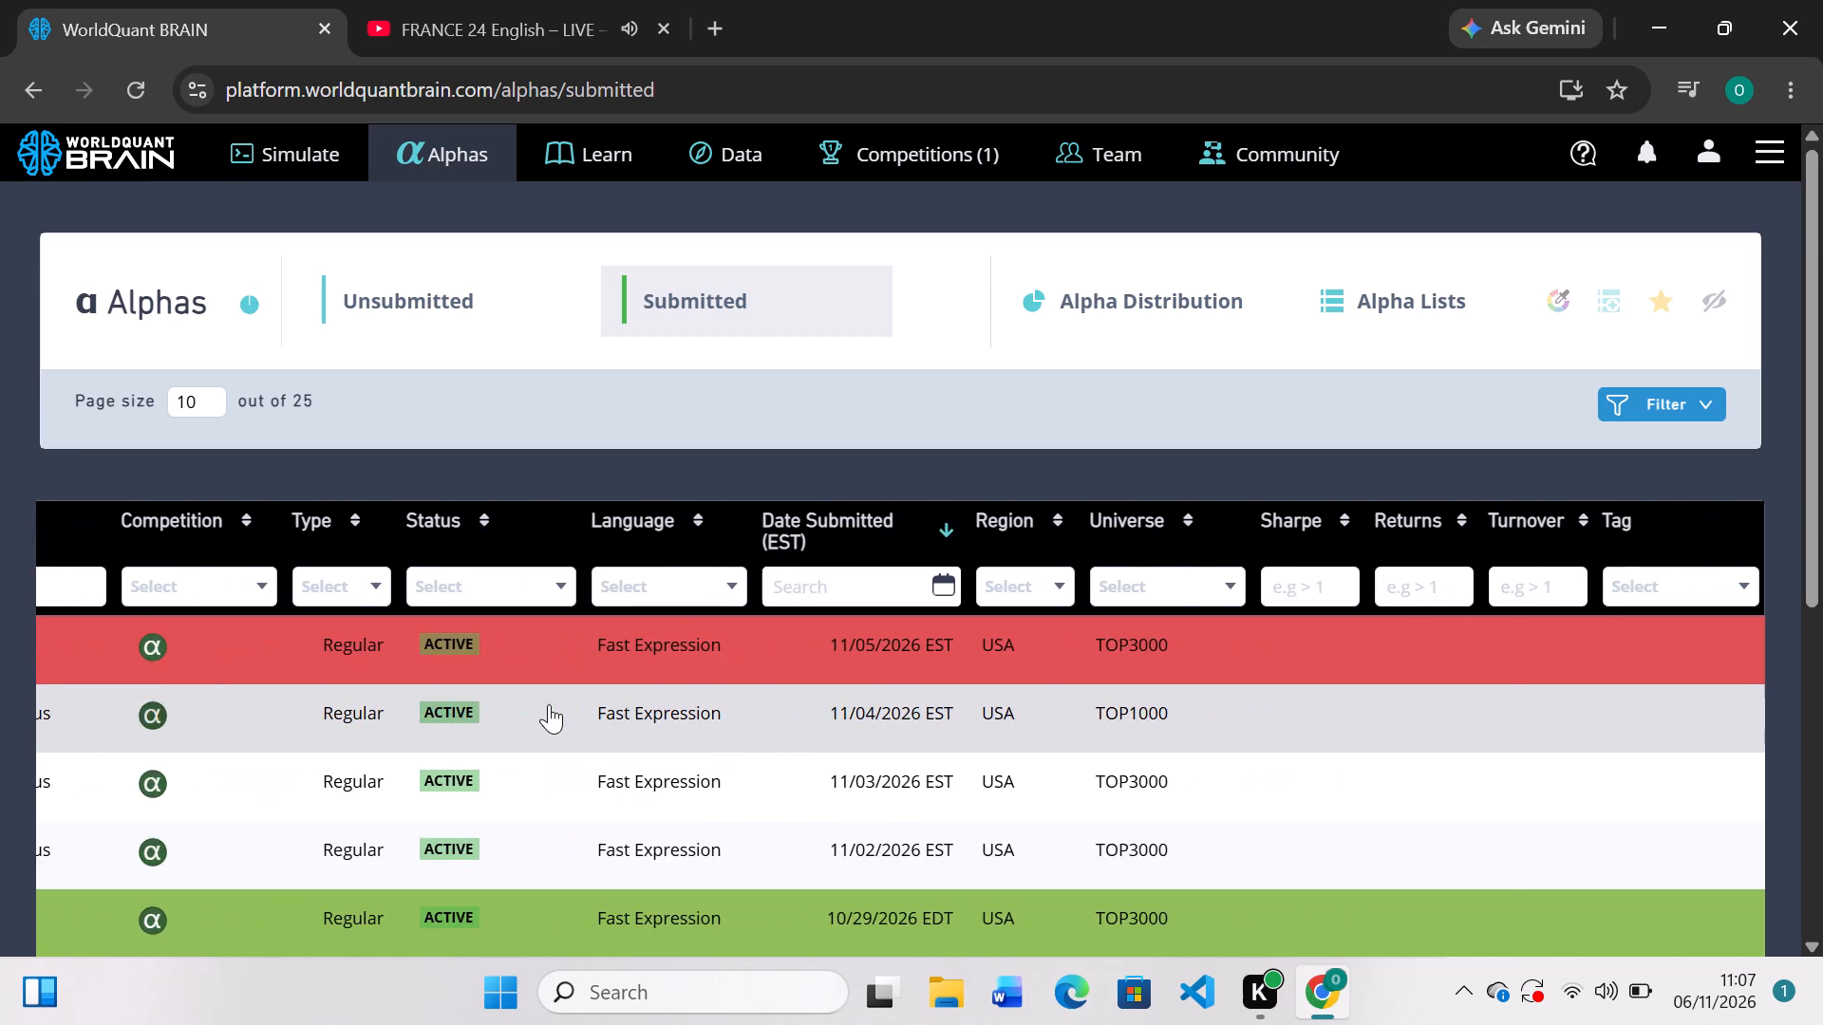
pyautogui.hscroll(5, 549, 704)
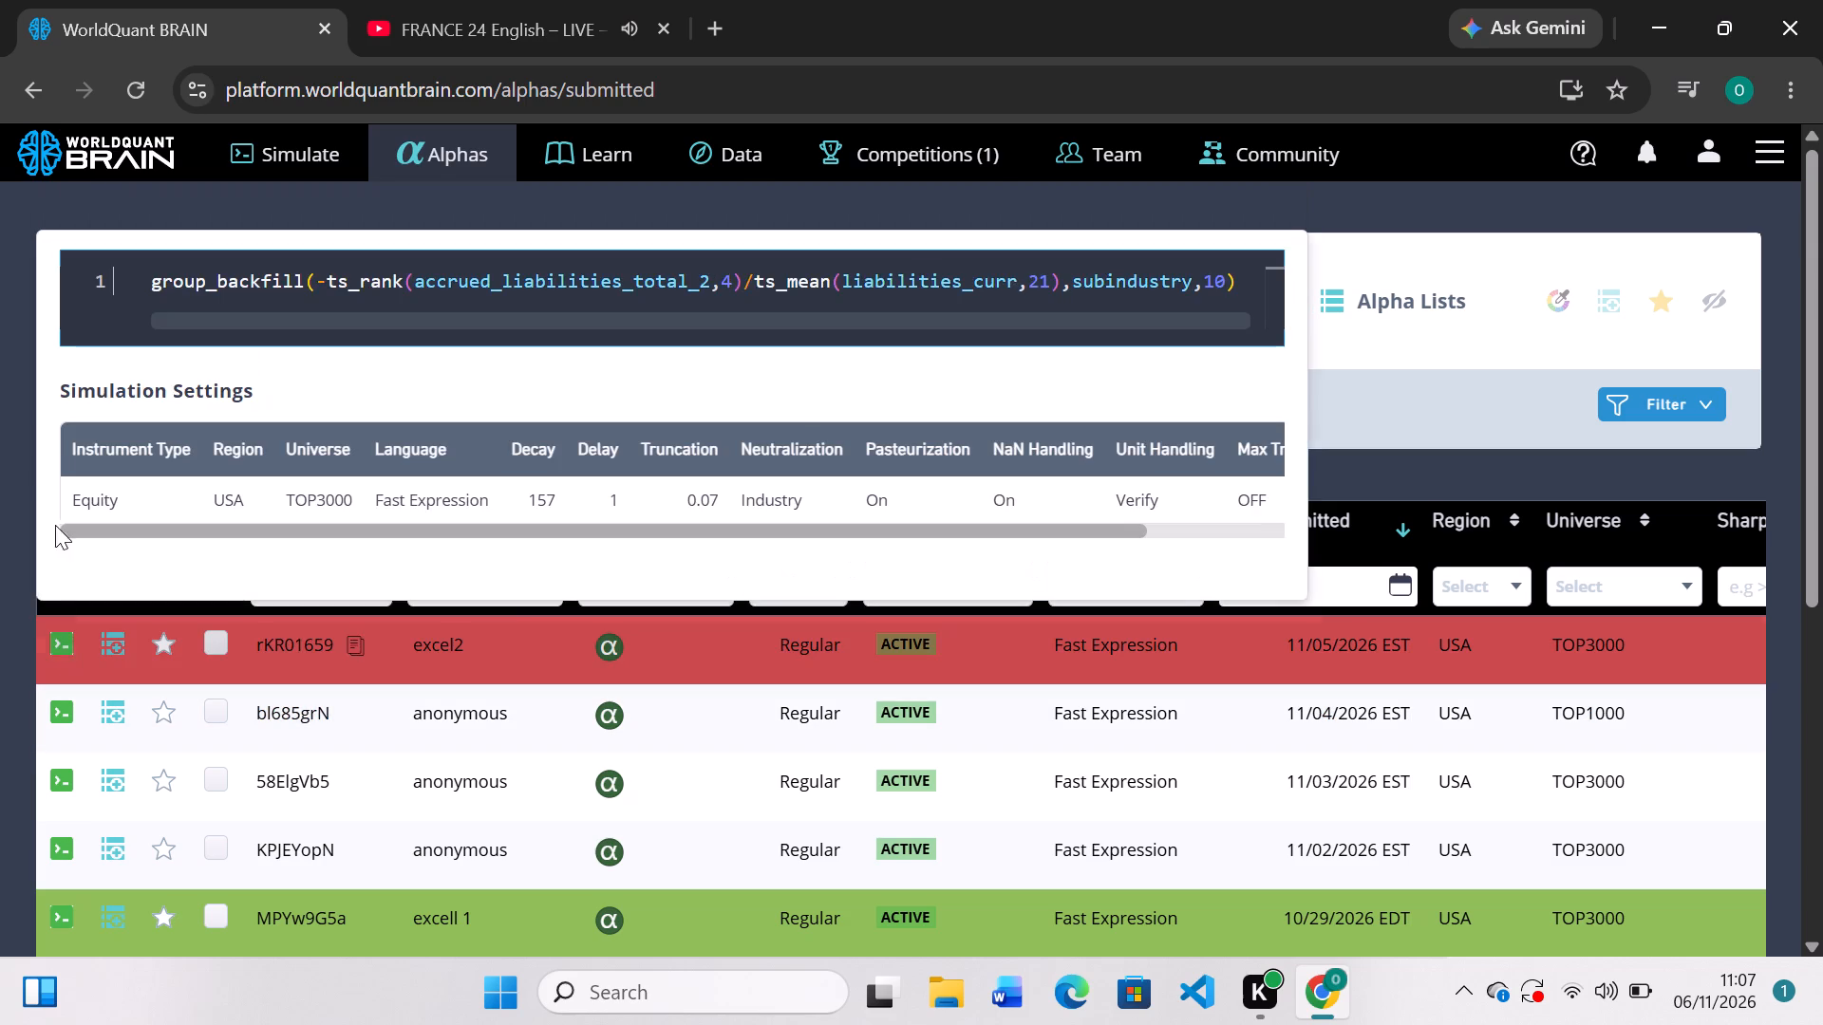
# Return to the simulations, replace the division after volume with multiplication in Simulation 3's expression, and simulate the alpha.
pyautogui.click(284, 161)
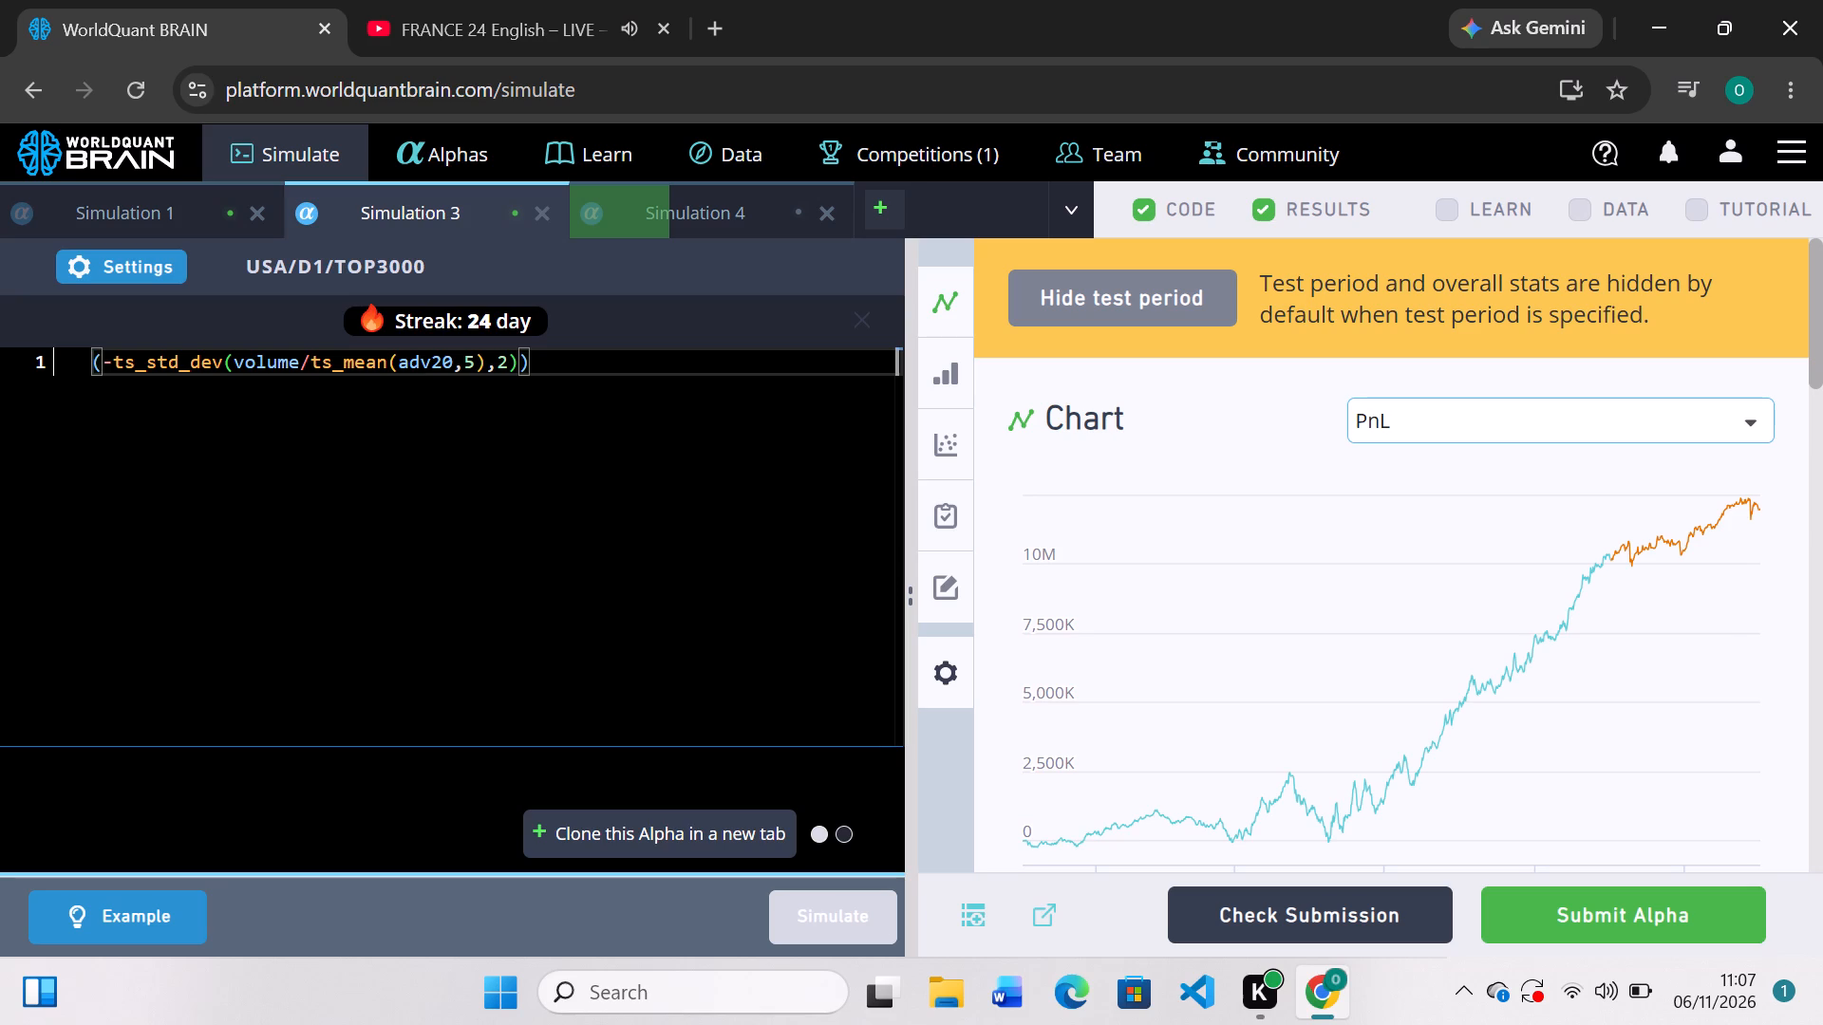
pyautogui.click(313, 363)
pyautogui.press('BackSpace')
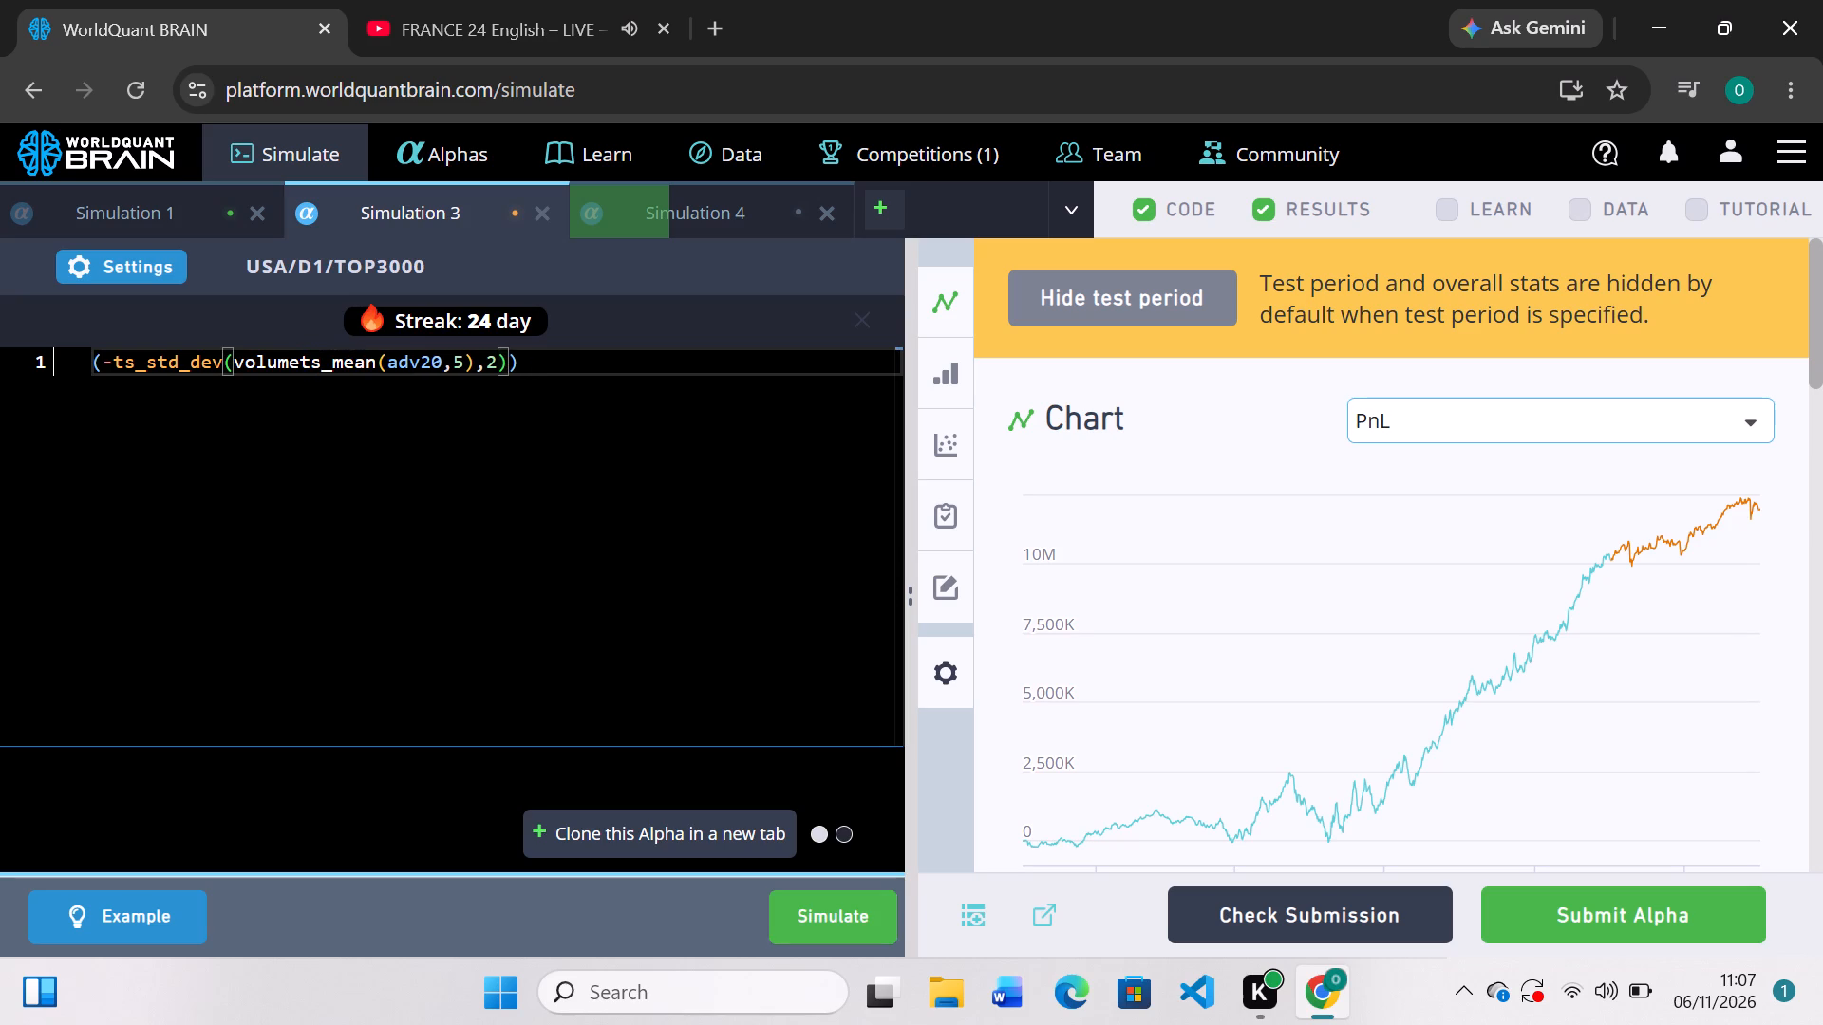
pyautogui.hotkey('shift', '*')
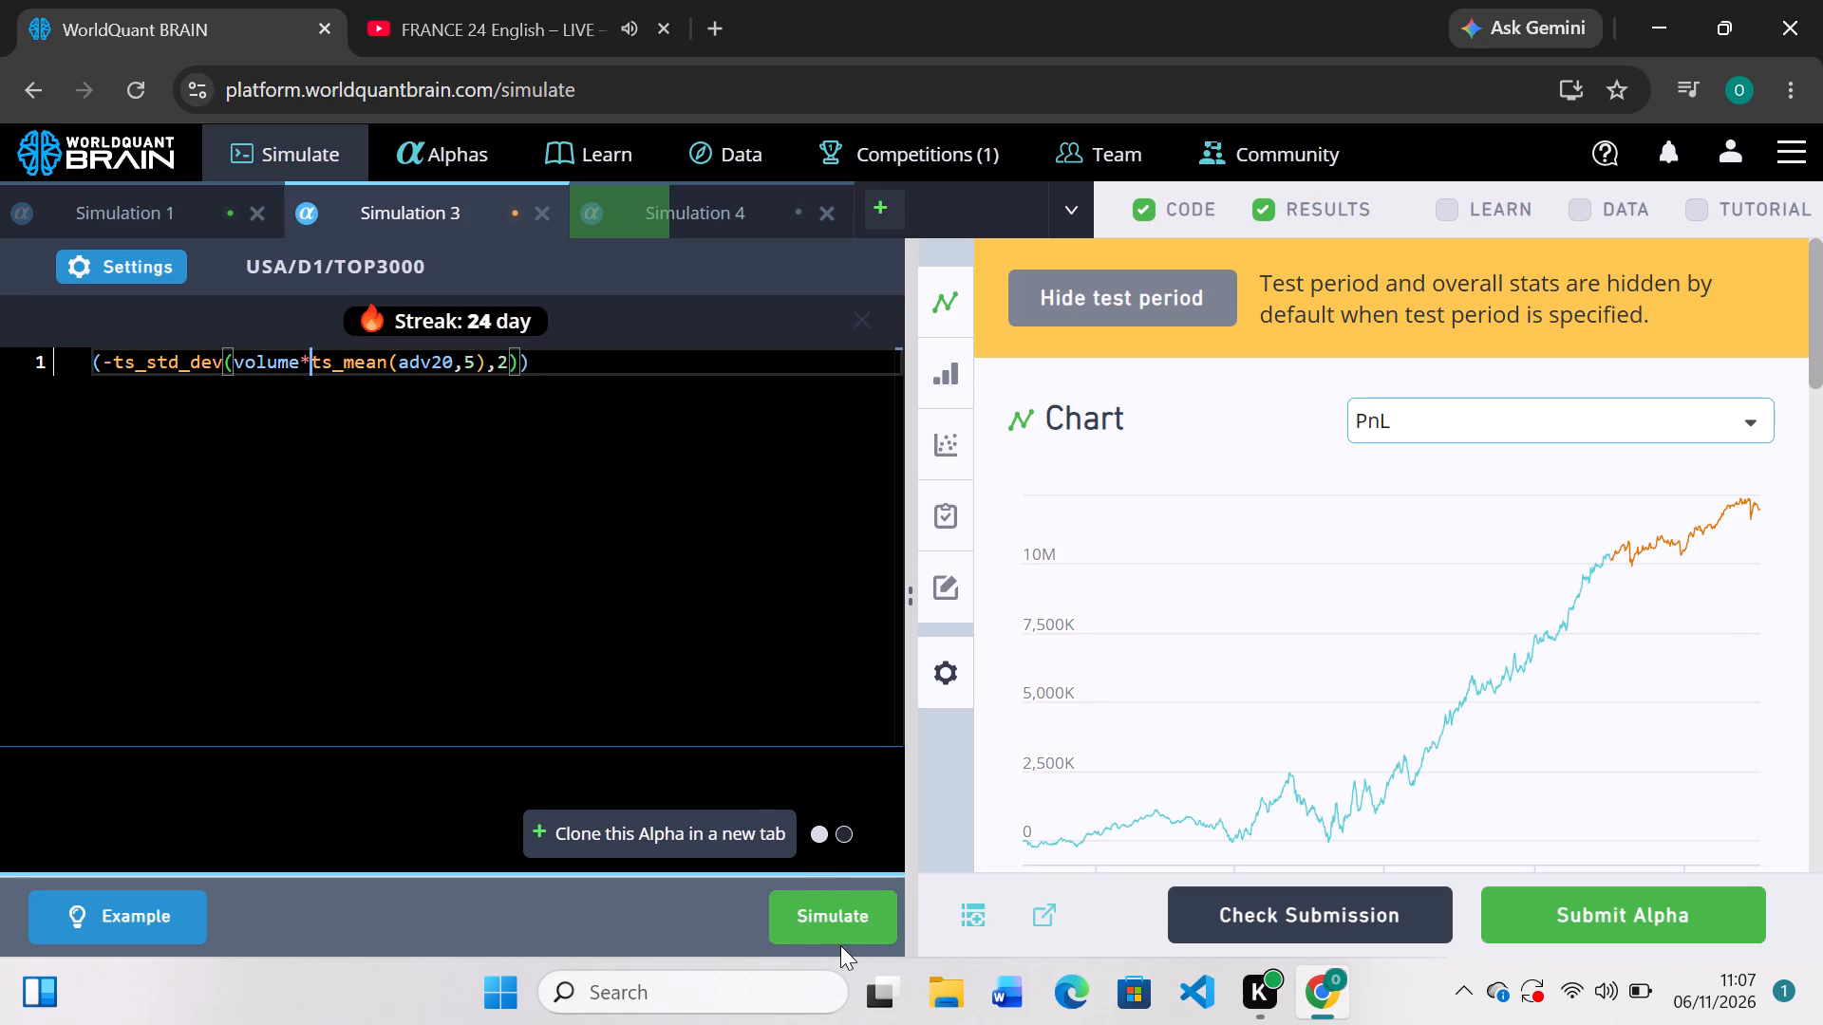
pyautogui.click(836, 916)
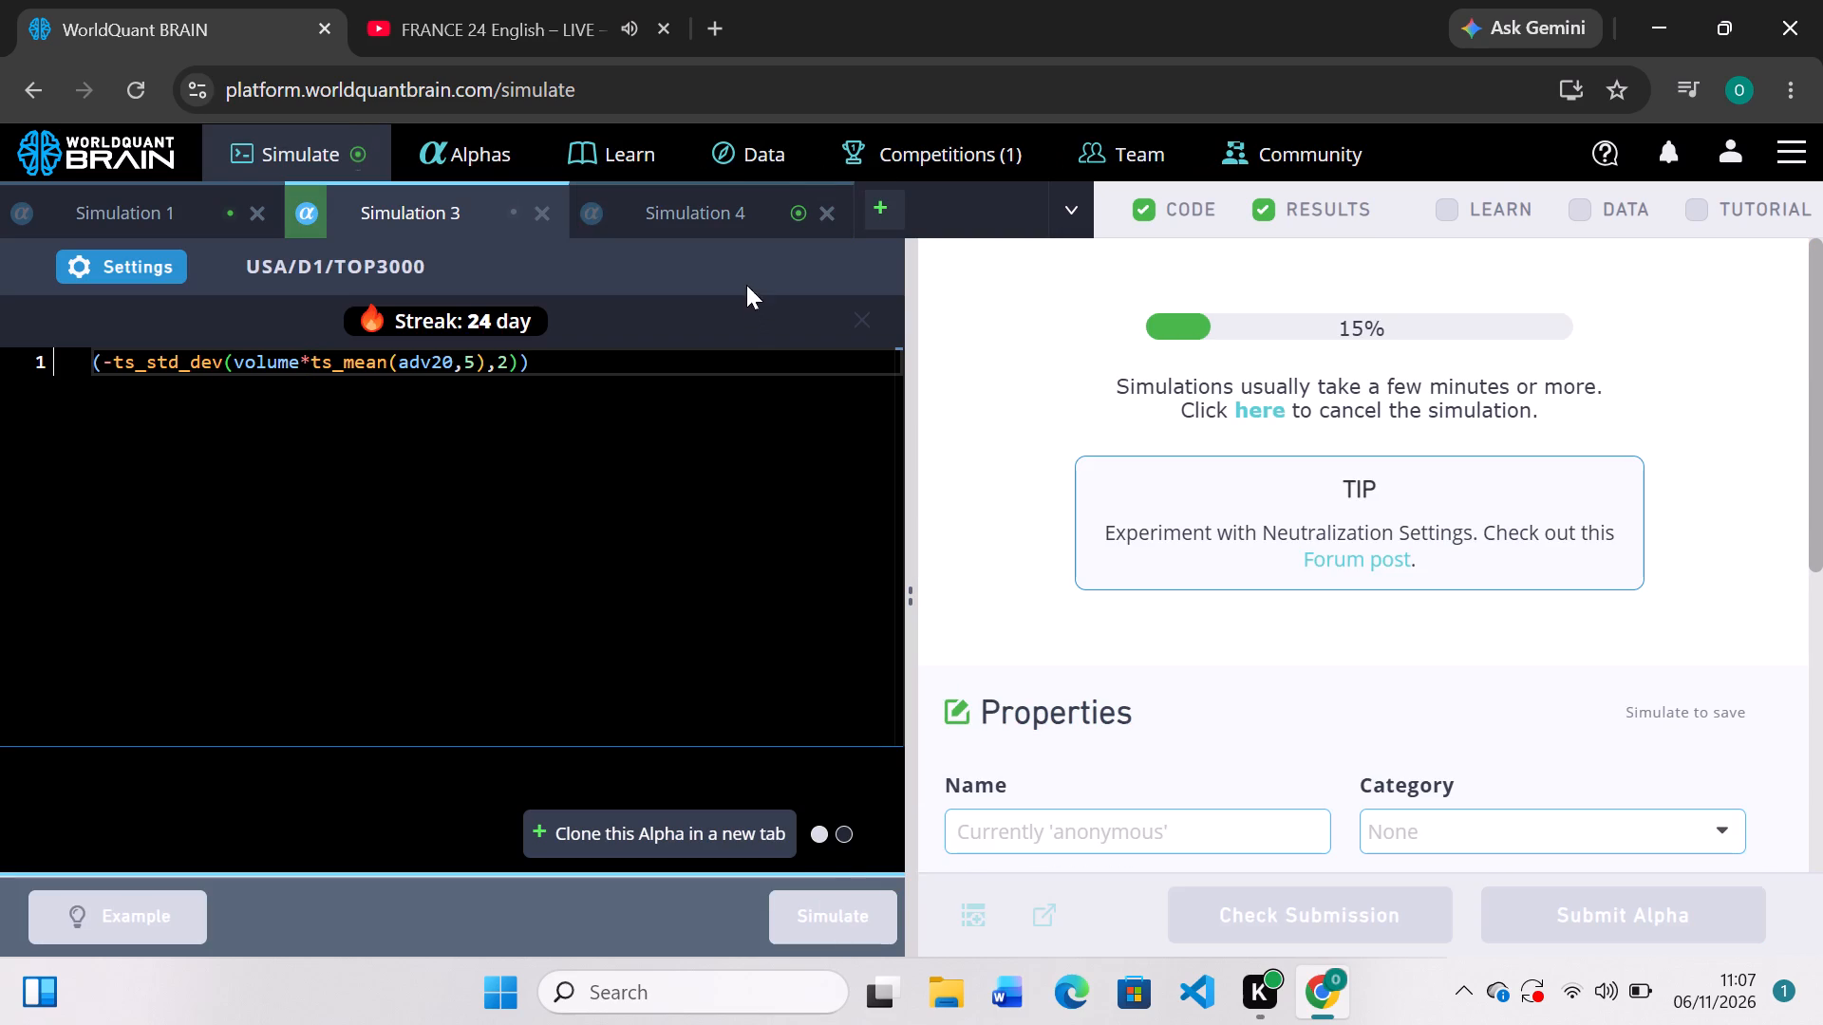
# Review Simulation 4's PnL chart and IS Summary, and examine the ts_std_dev term in its alp2 expression.
pyautogui.click(712, 216)
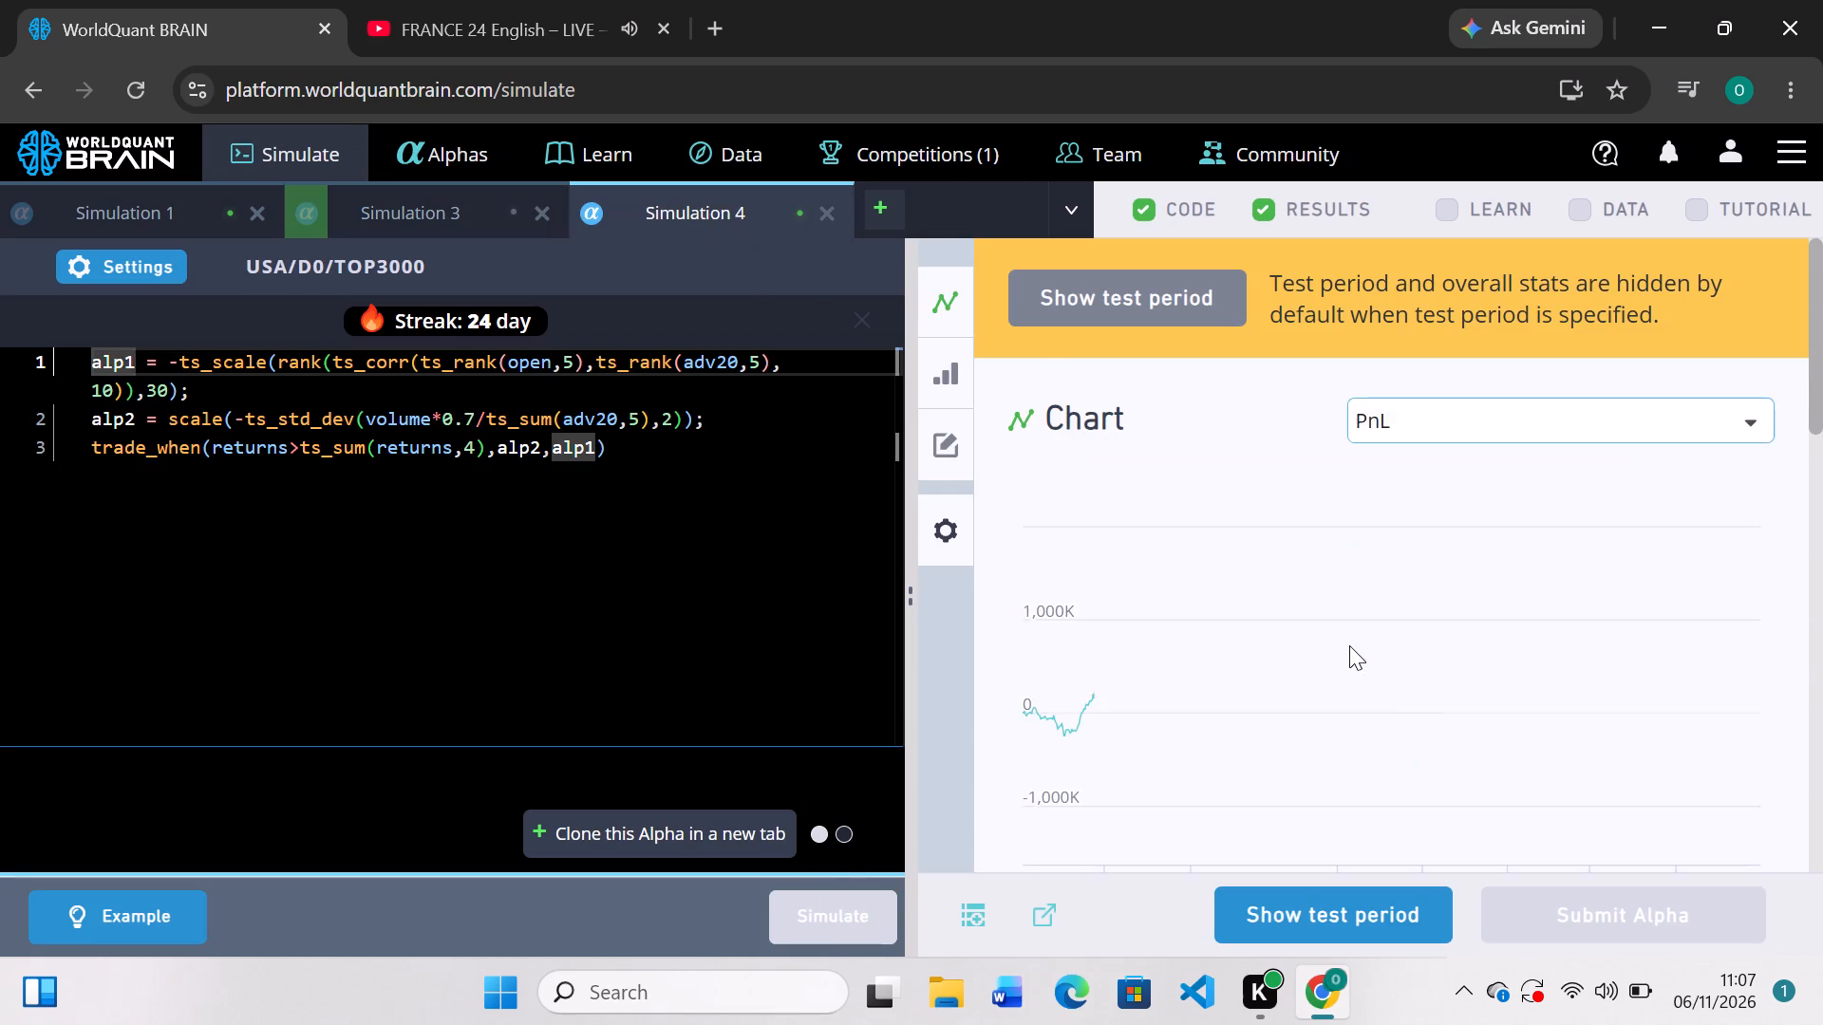
pyautogui.scroll(-3, 1349, 645)
pyautogui.scroll(1, 1349, 645)
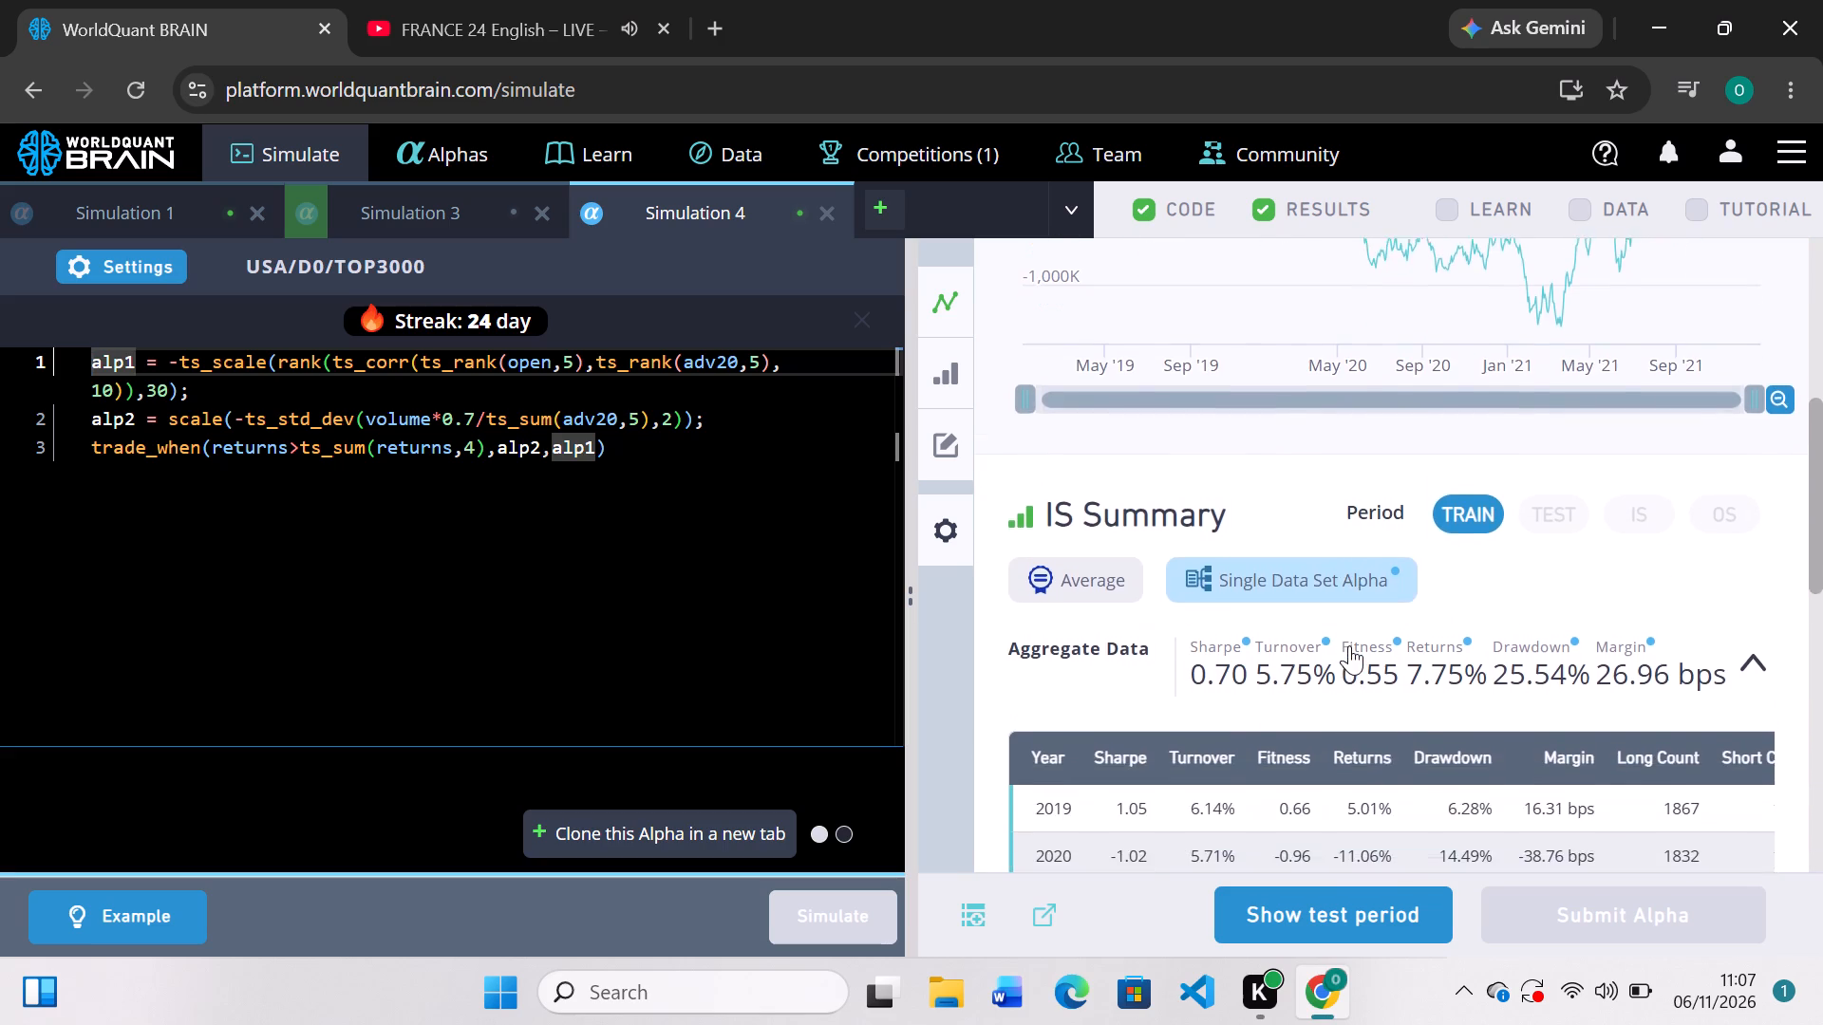
pyautogui.scroll(1, 1349, 645)
pyautogui.scroll(-1, 1349, 645)
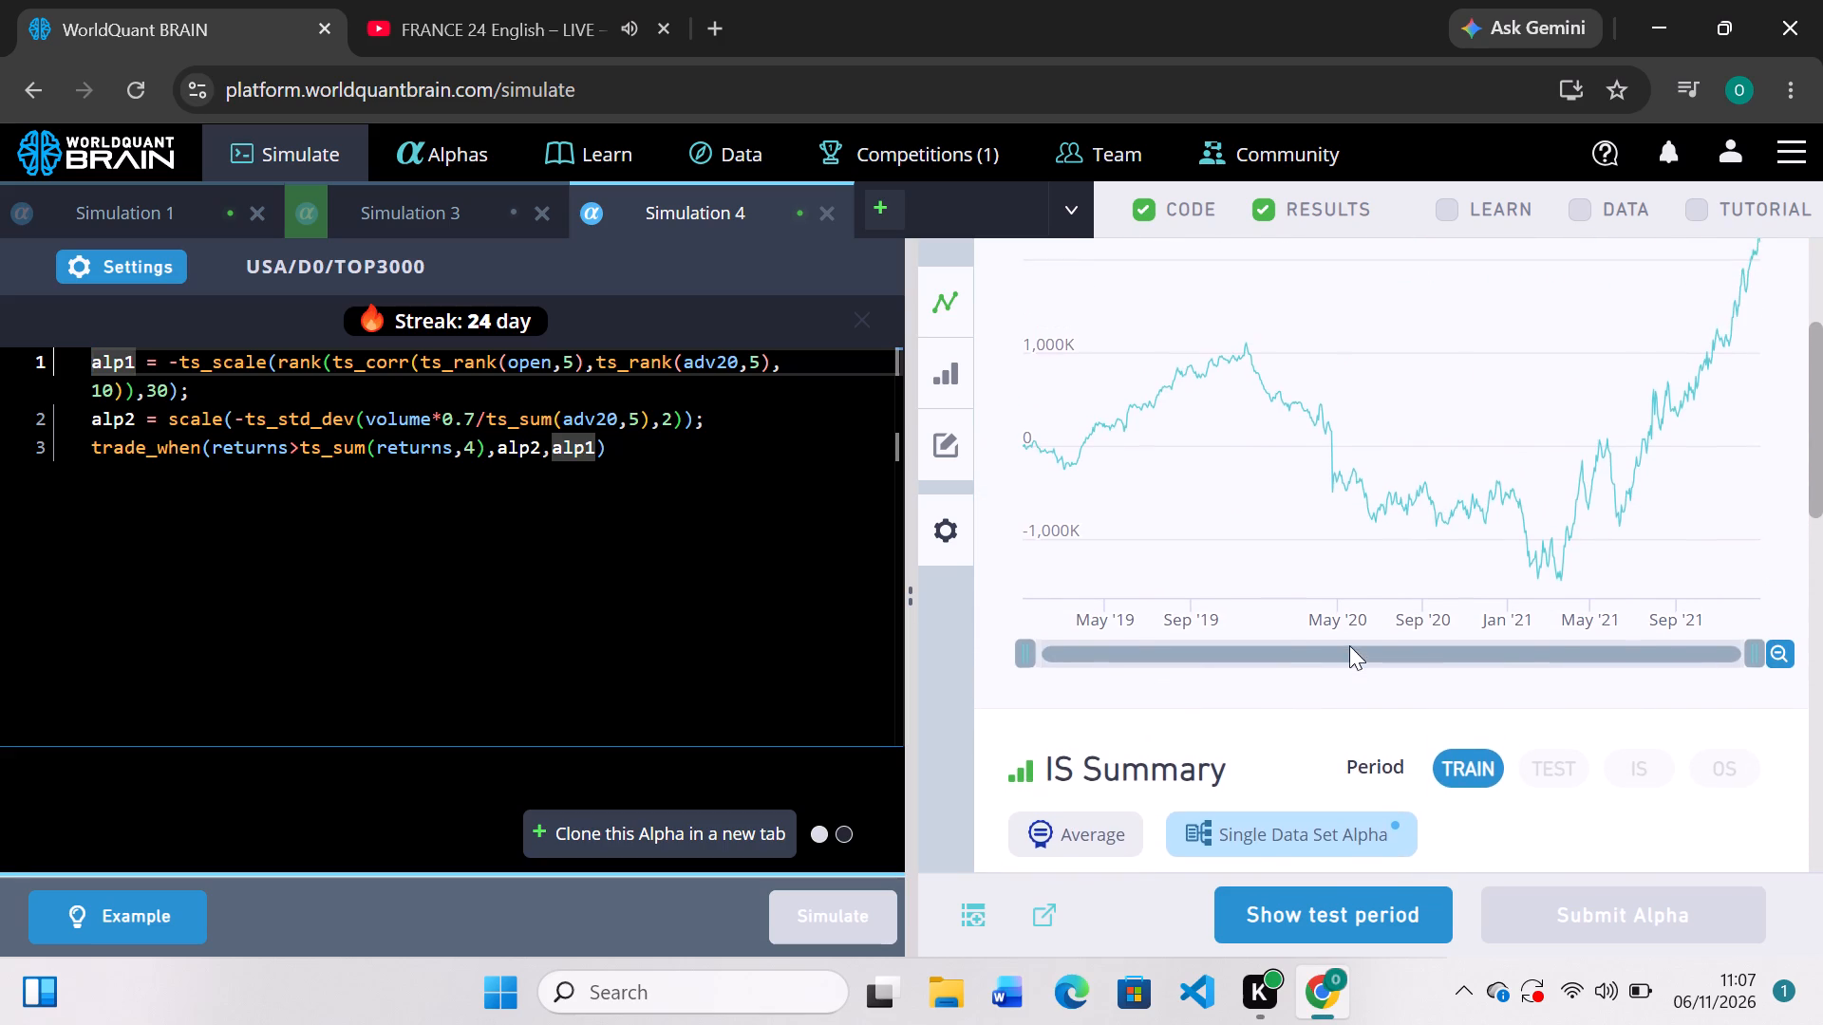
pyautogui.scroll(-1, 1349, 645)
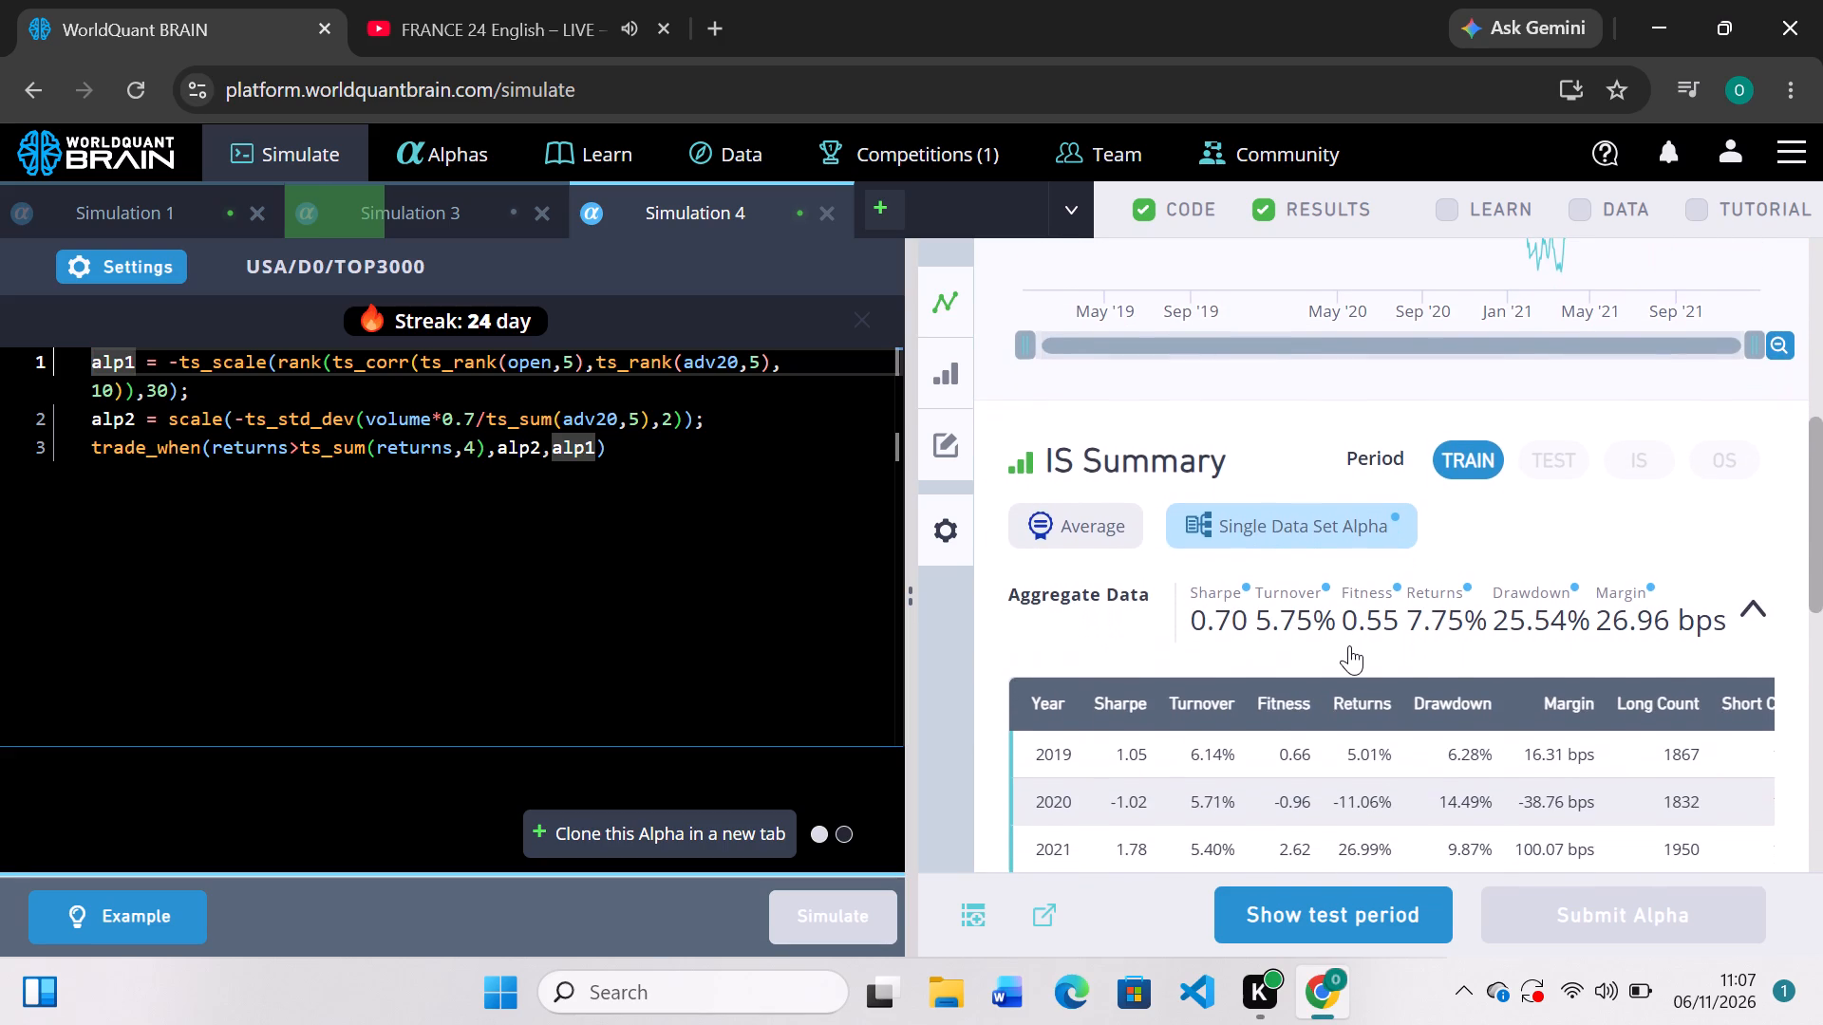
pyautogui.scroll(1, 1349, 645)
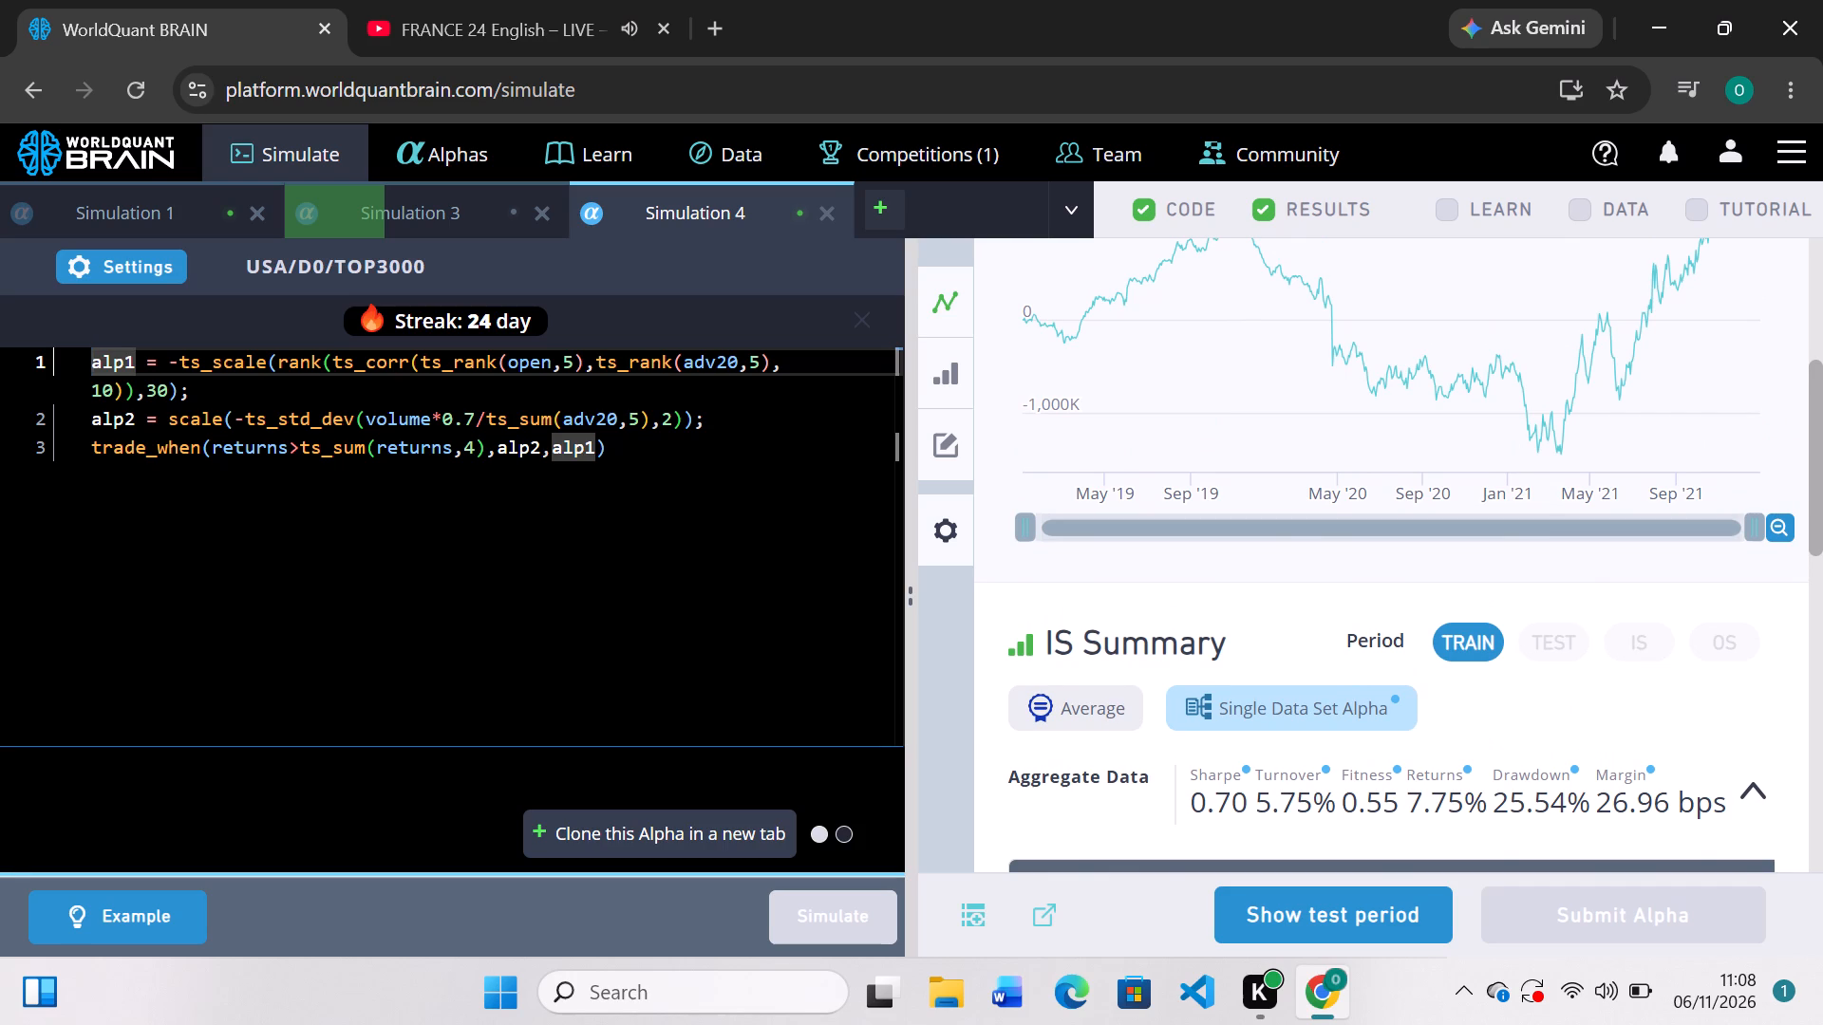
pyautogui.click(356, 420)
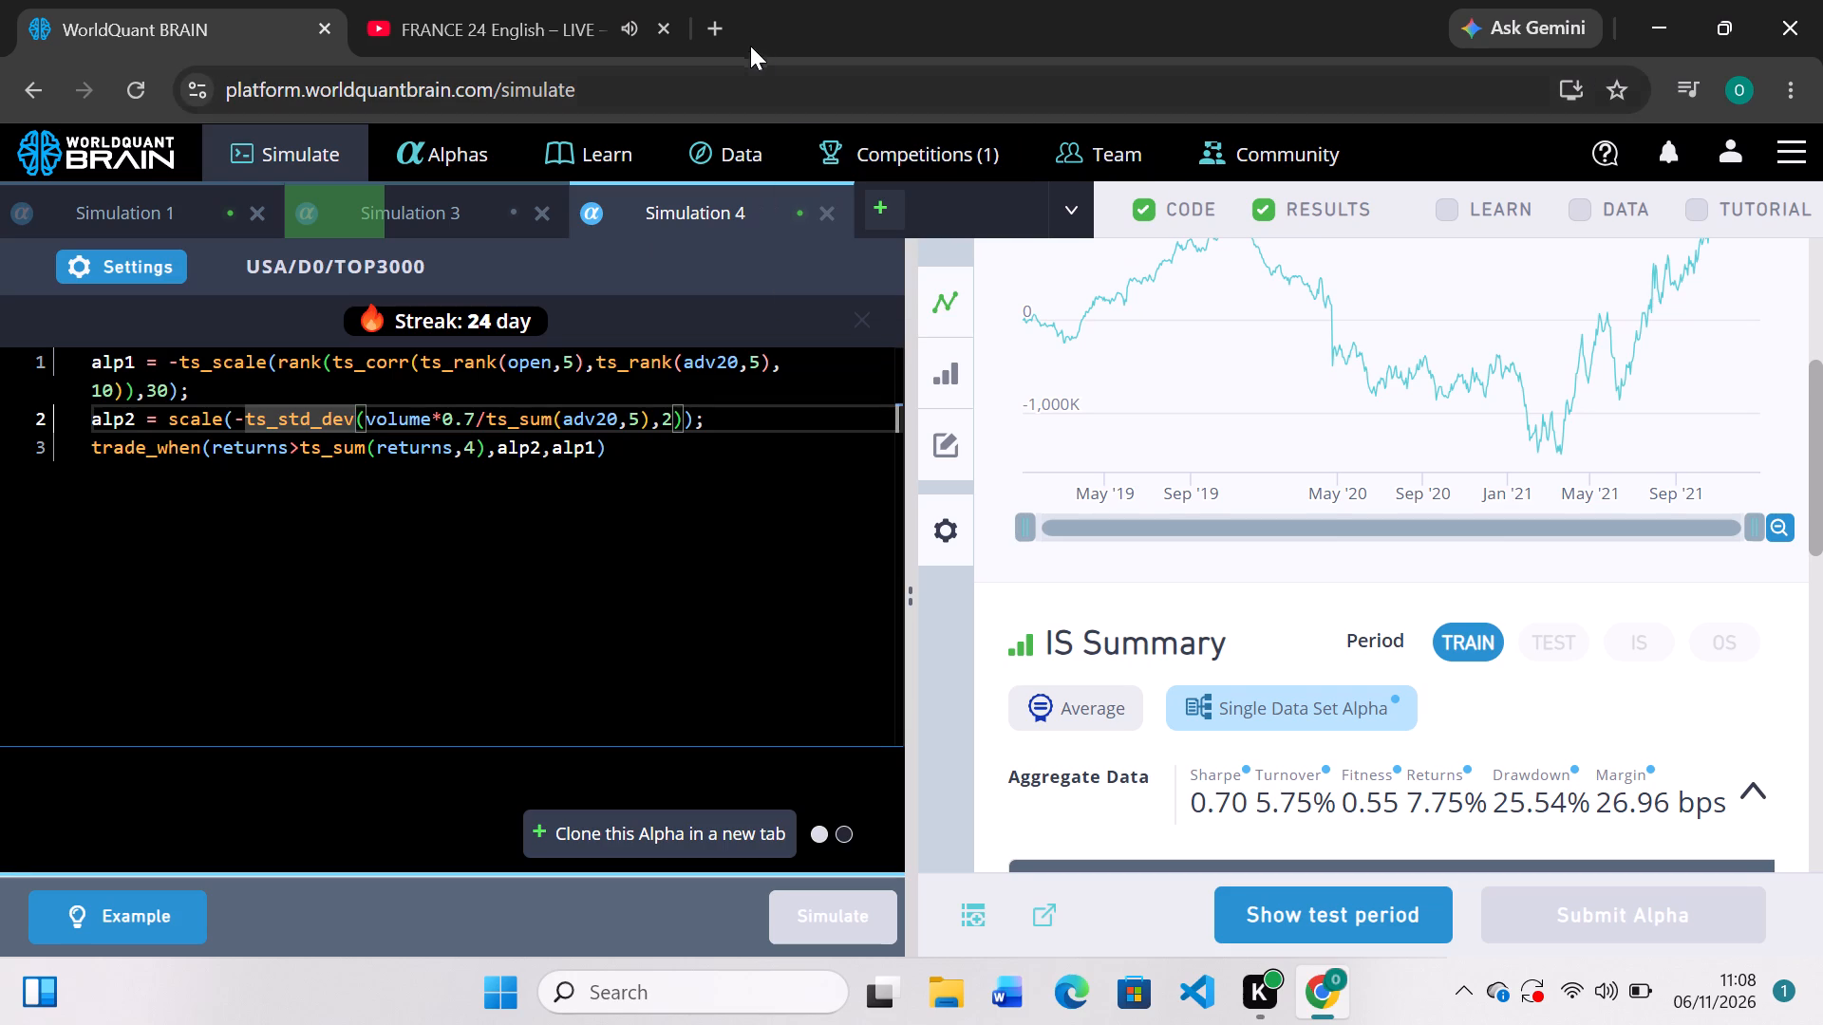
pyautogui.click(711, 20)
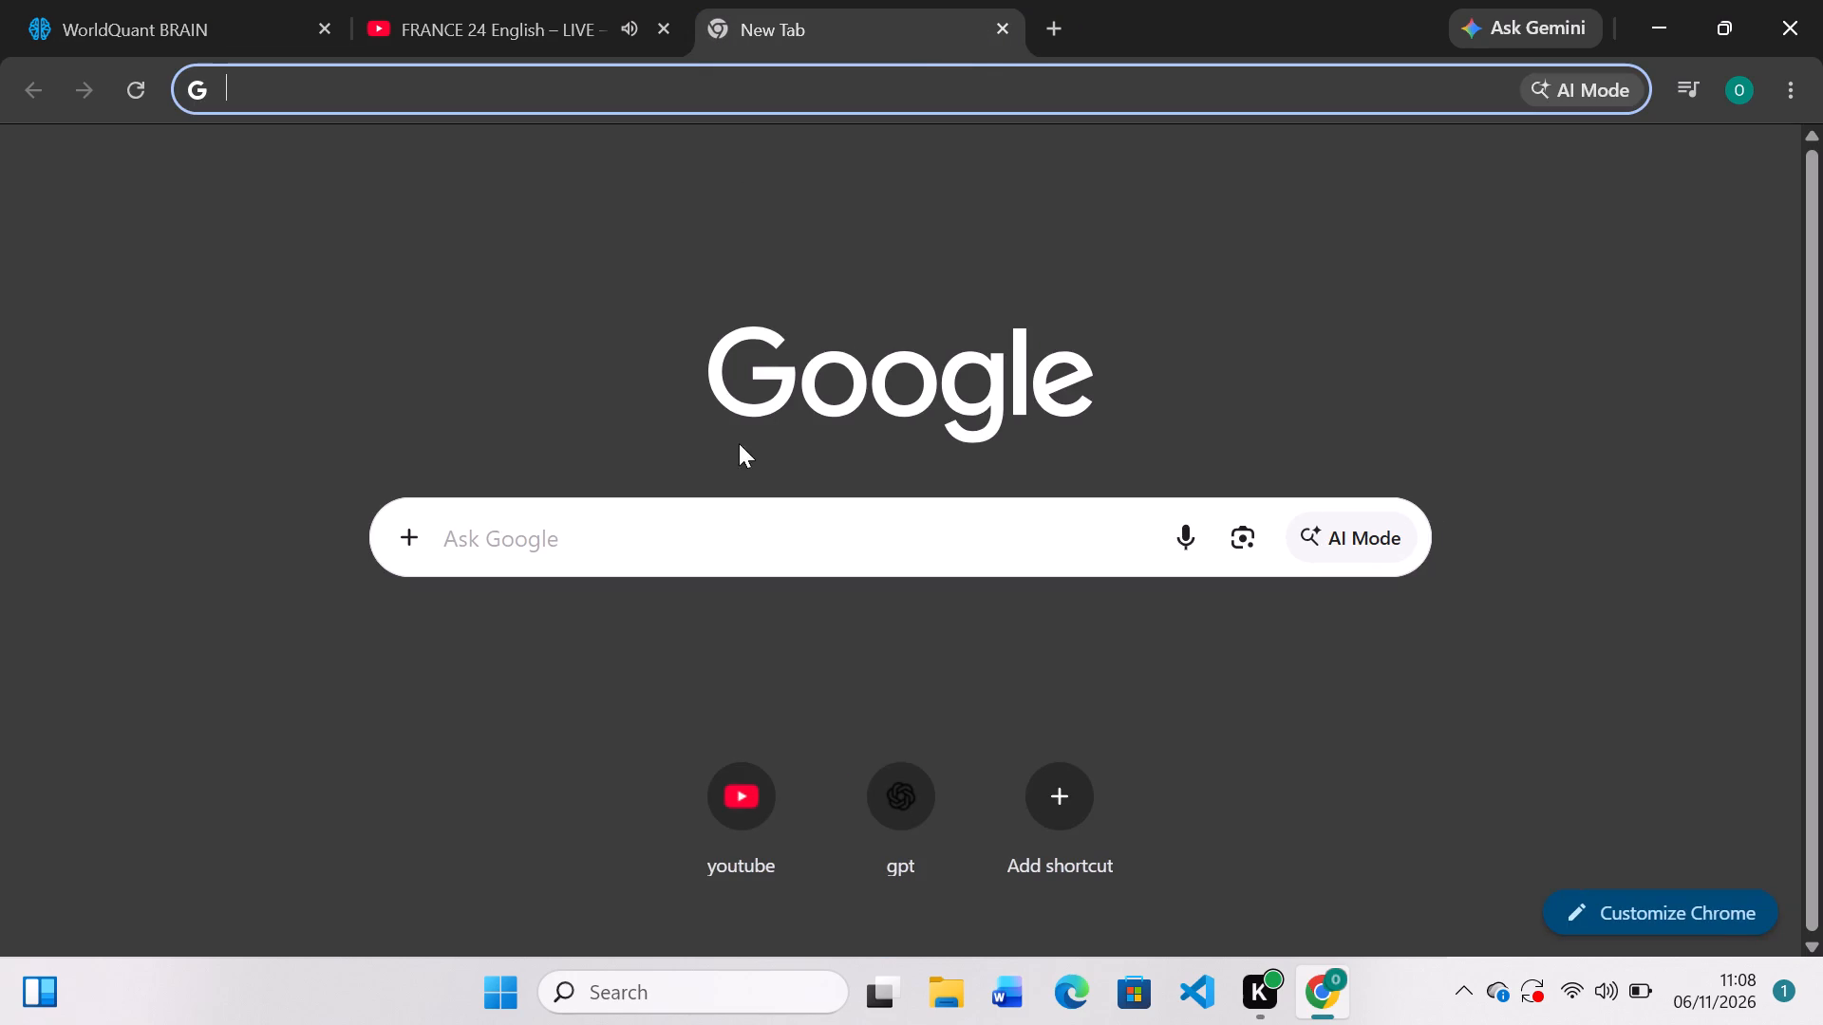
pyautogui.click(241, 14)
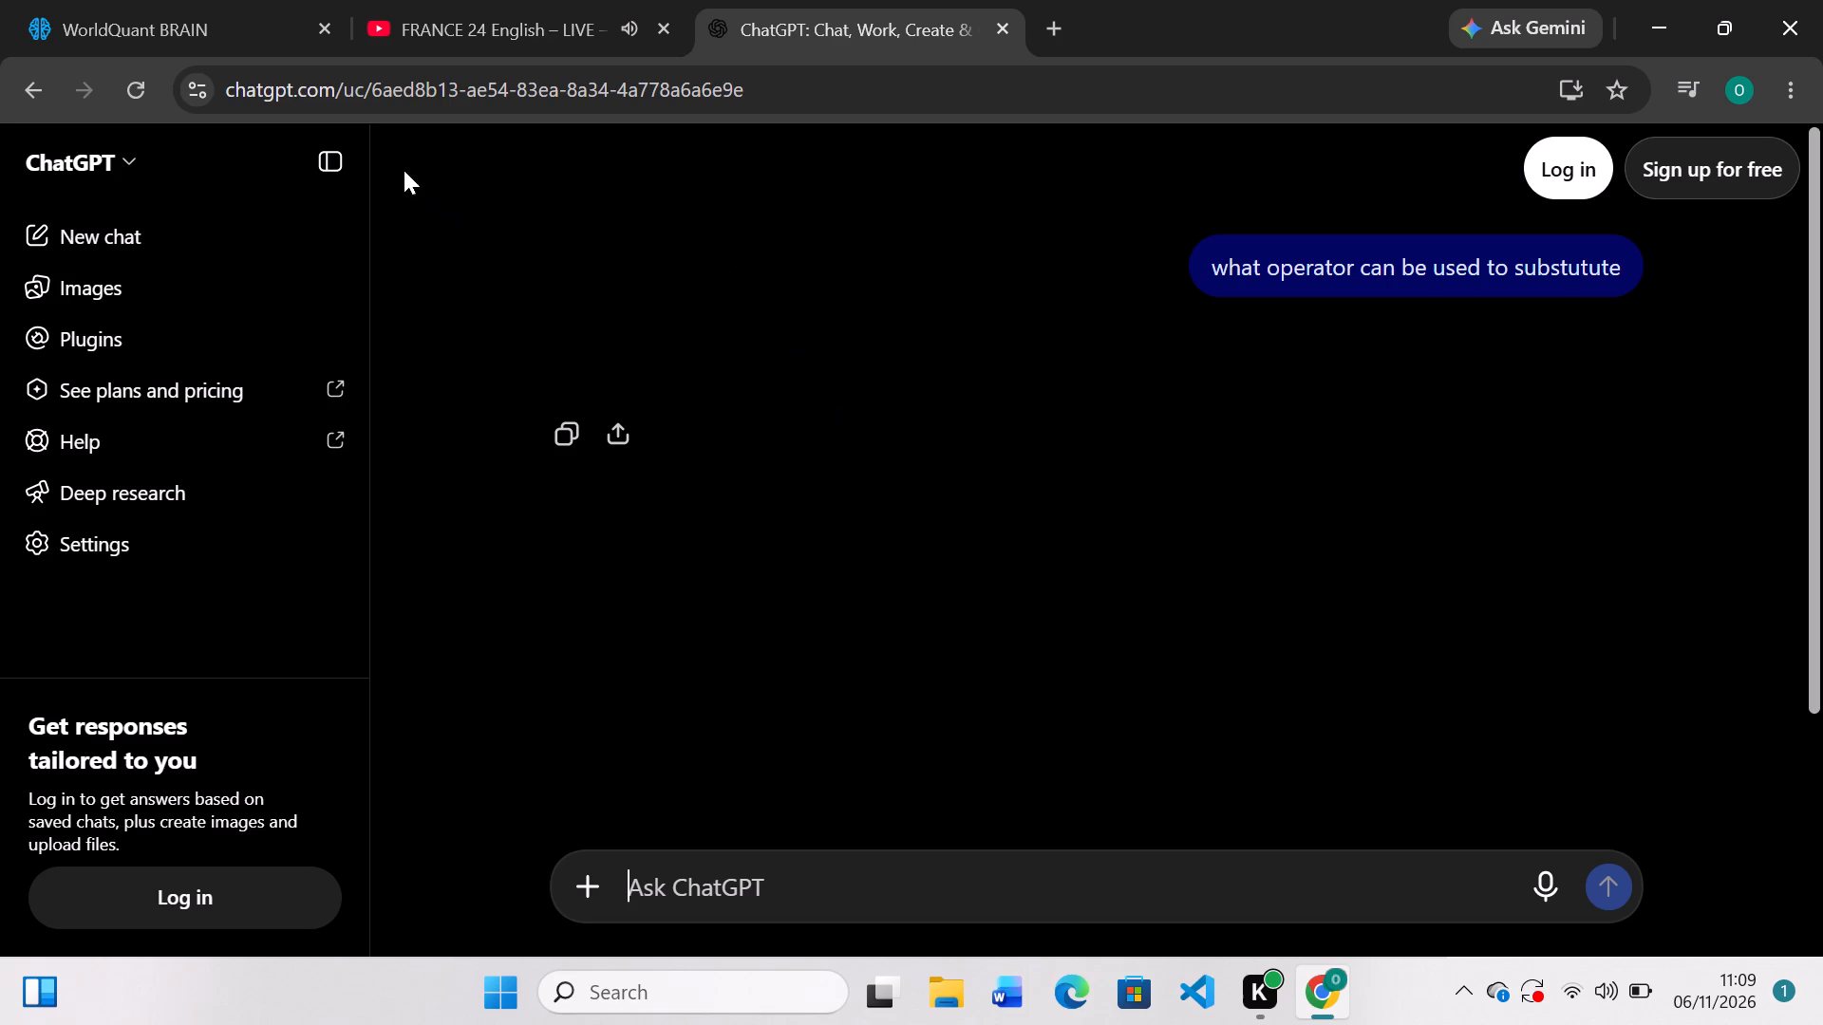
# Switch back to WorldQuant BRAIN, set Simulation 3's test period to 3 years, and simulate the alpha again.
pyautogui.click(95, 10)
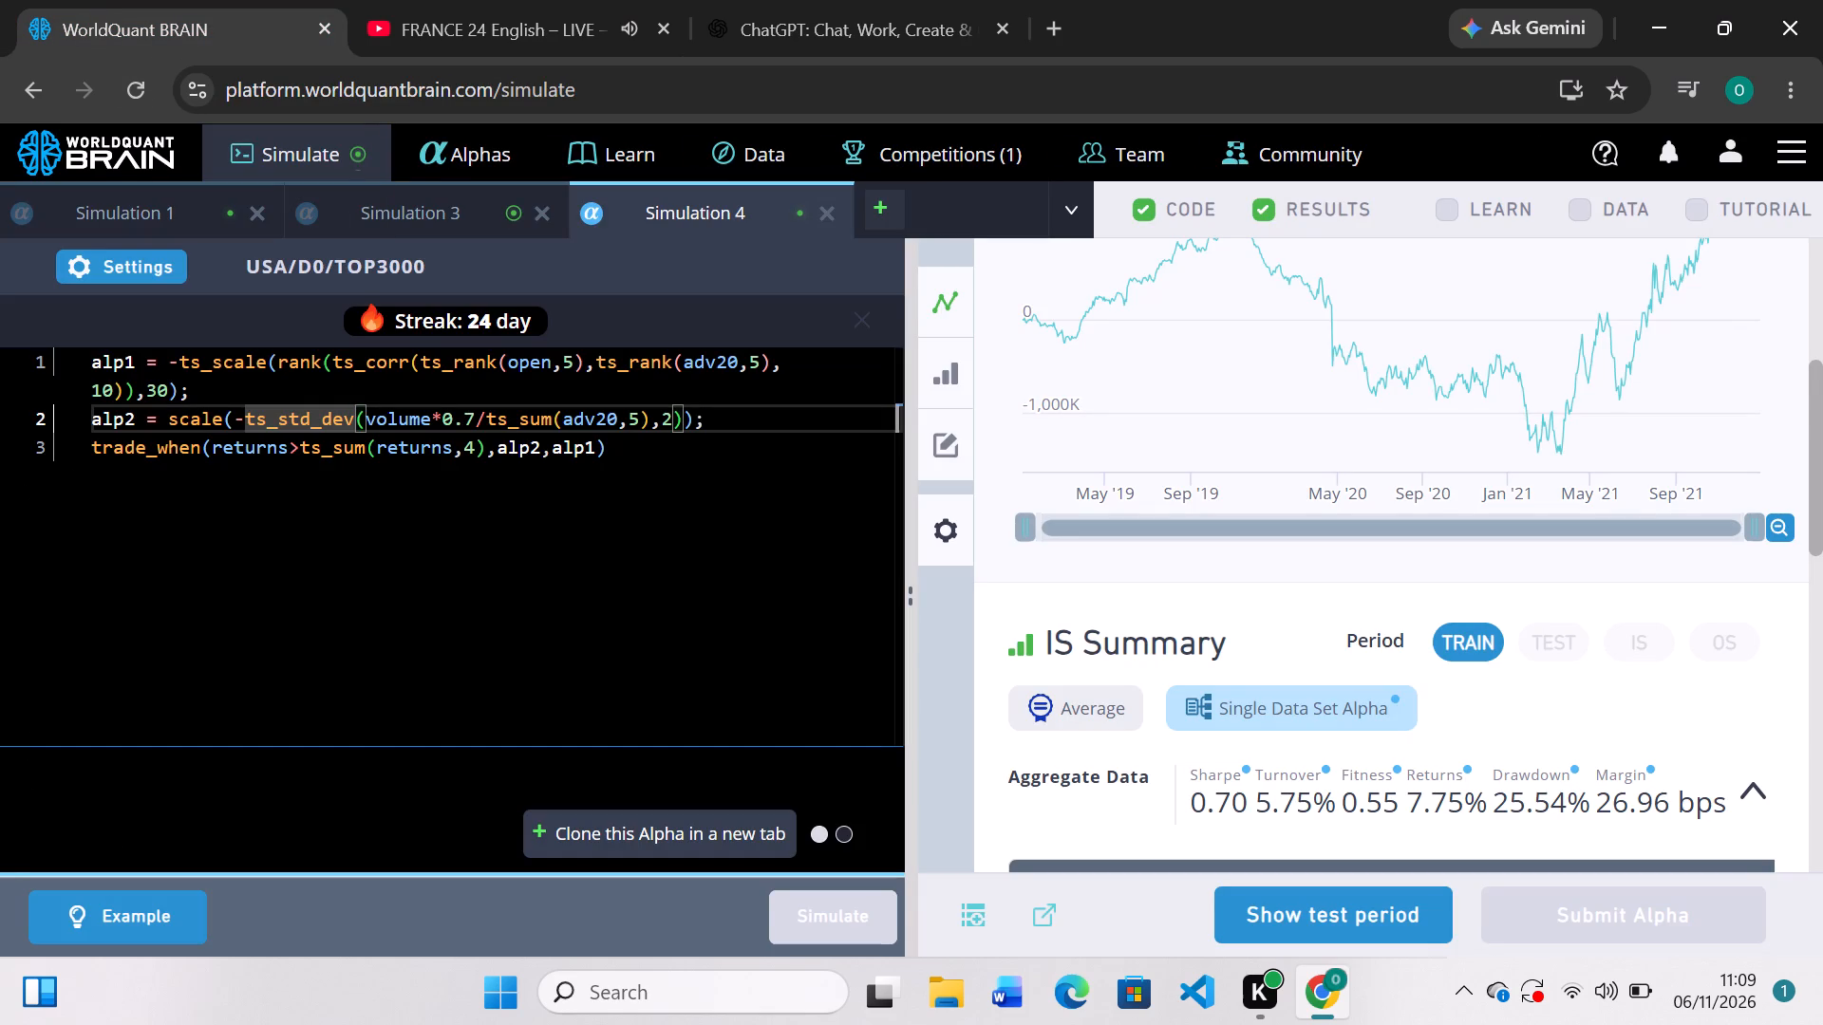
pyautogui.click(416, 192)
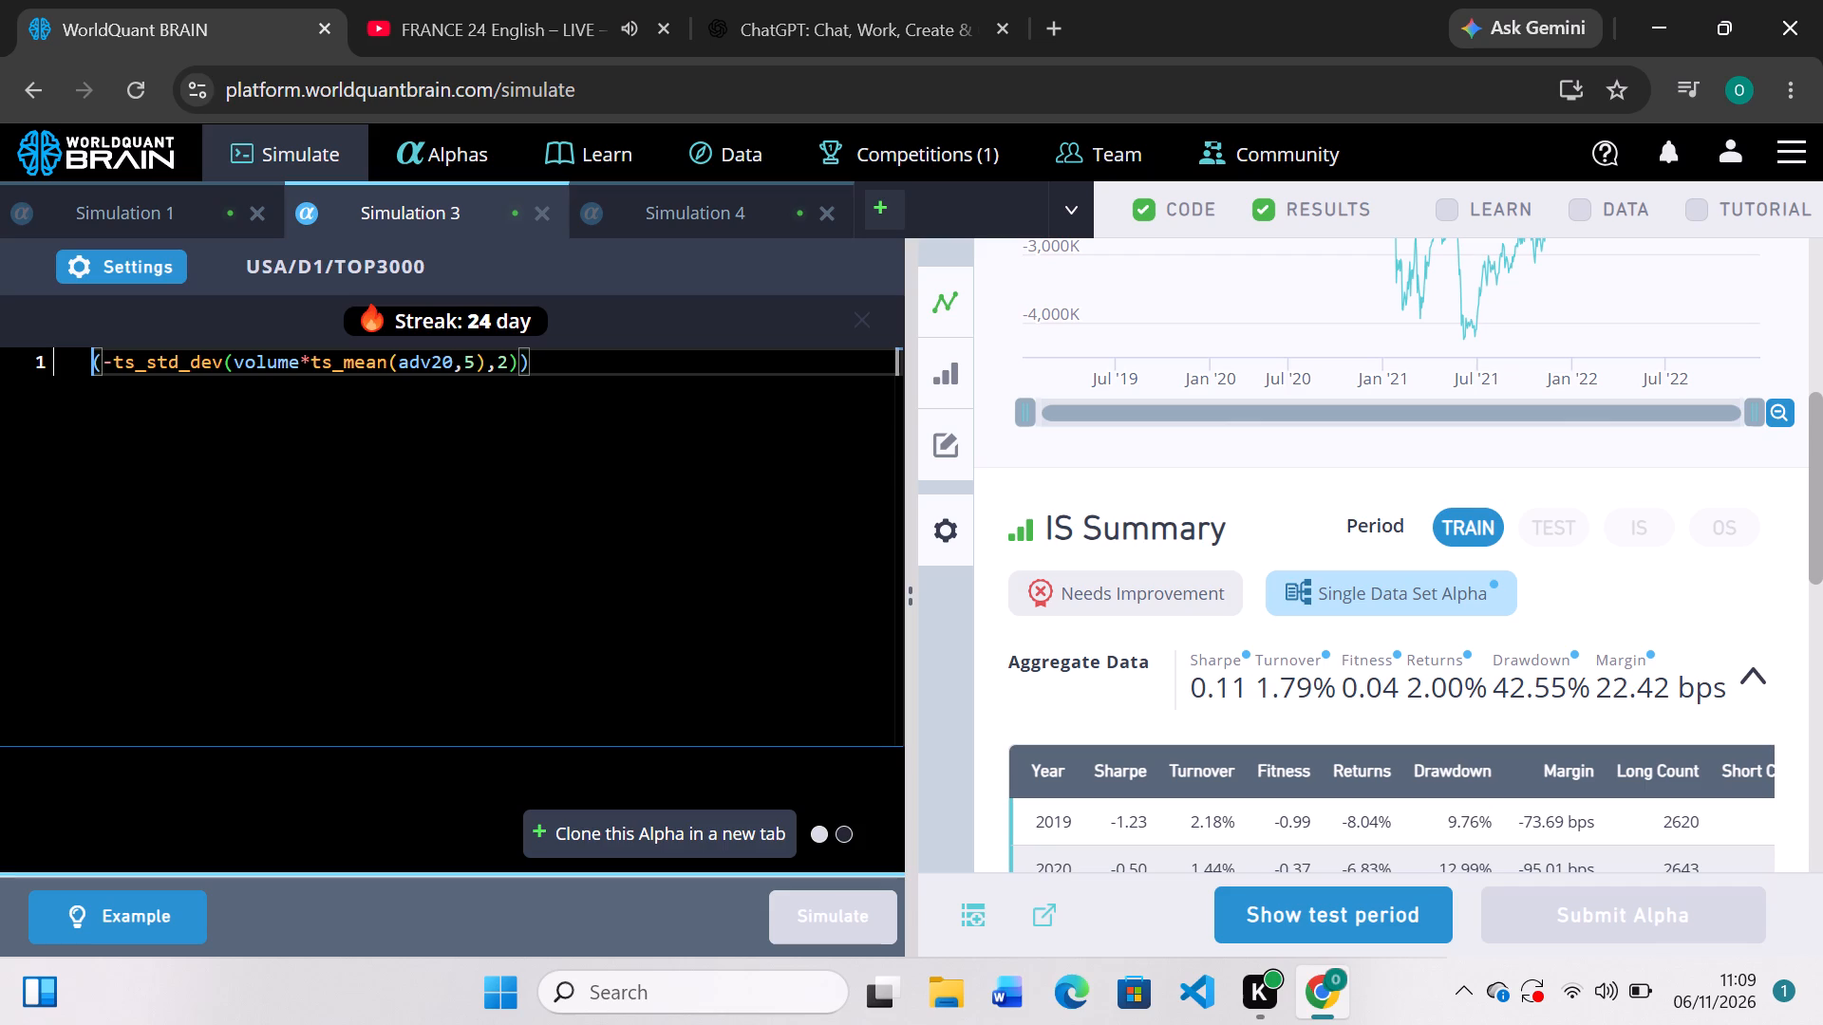
pyautogui.click(138, 288)
pyautogui.click(153, 275)
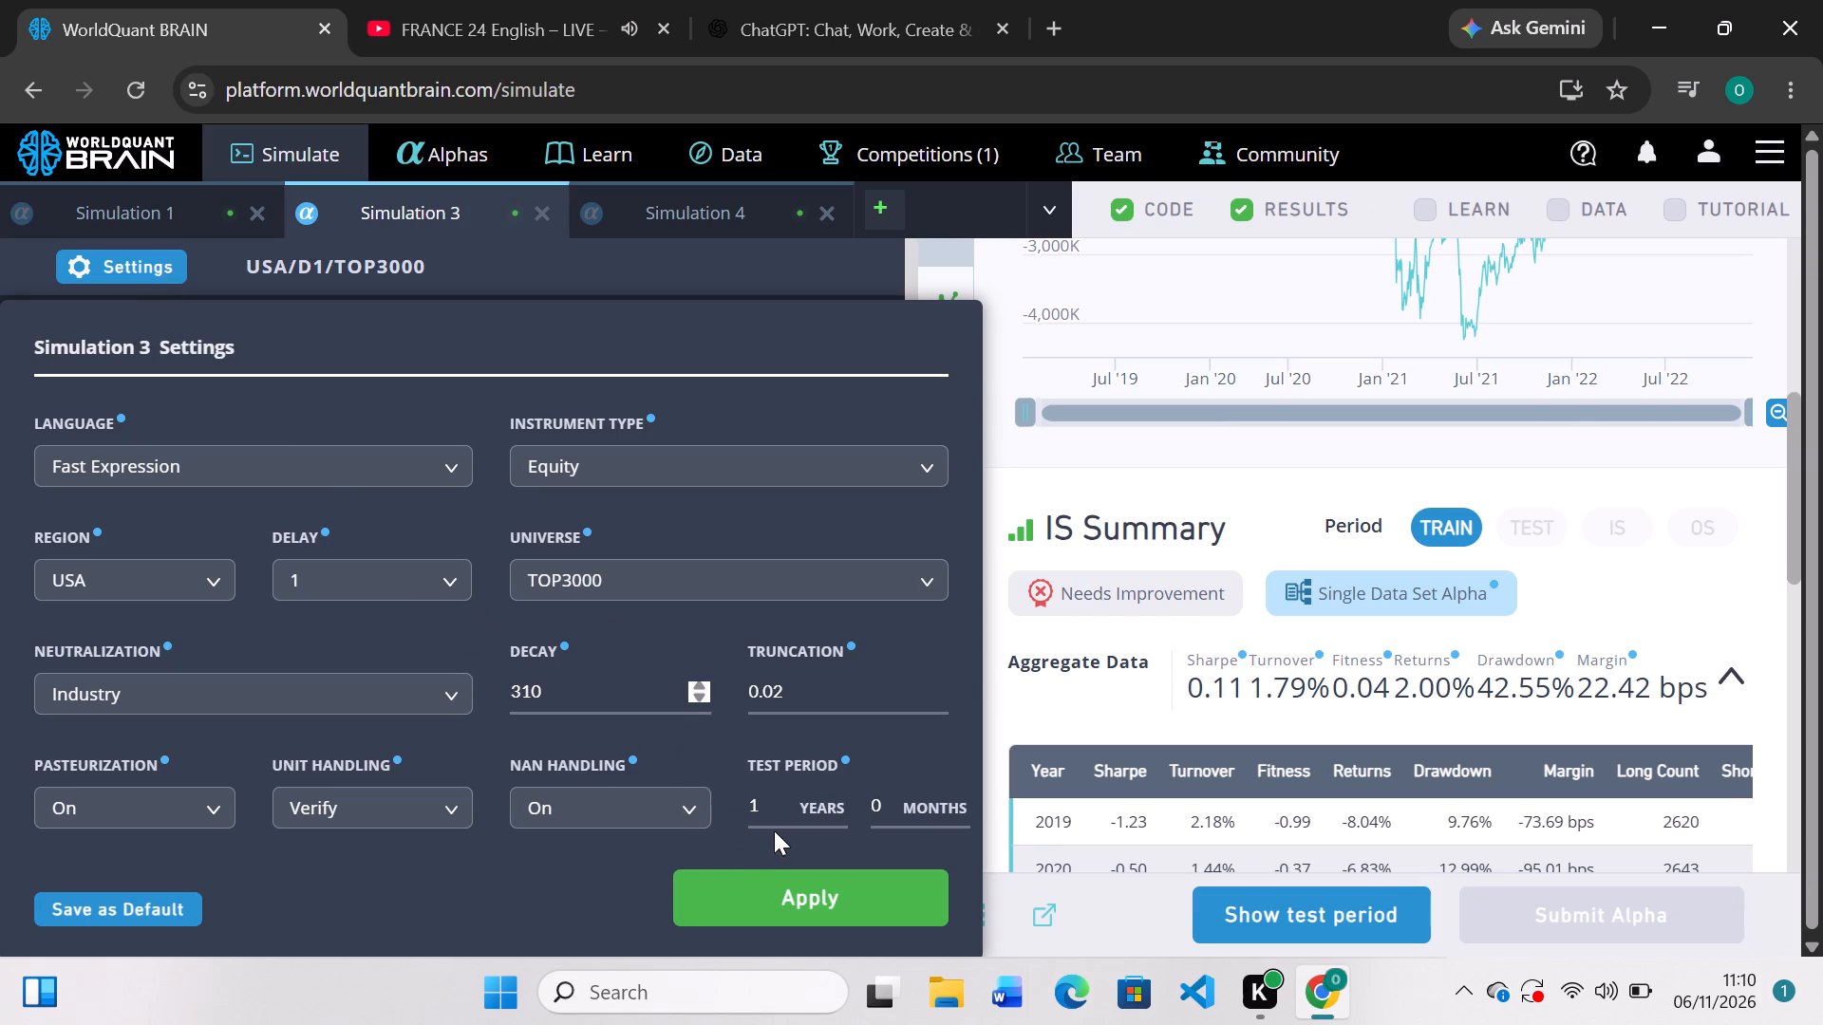
pyautogui.click(774, 803)
pyautogui.press('BackSpace')
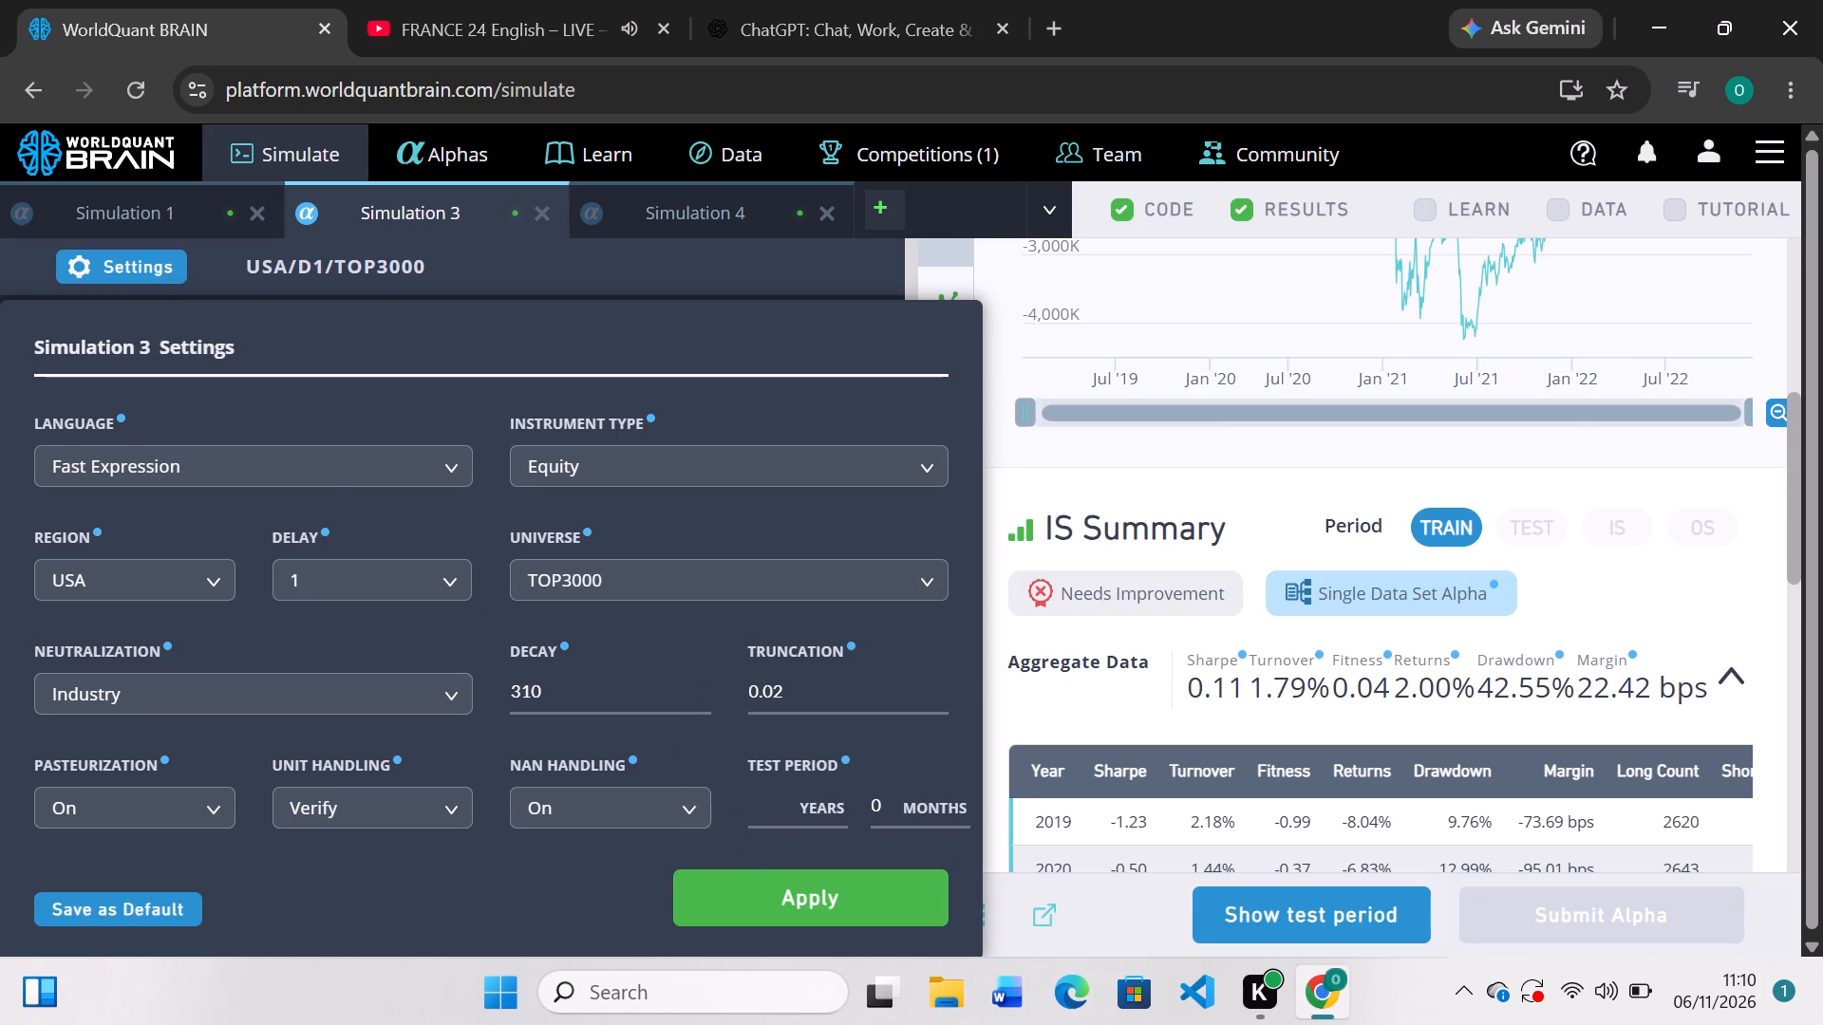
pyautogui.press('3')
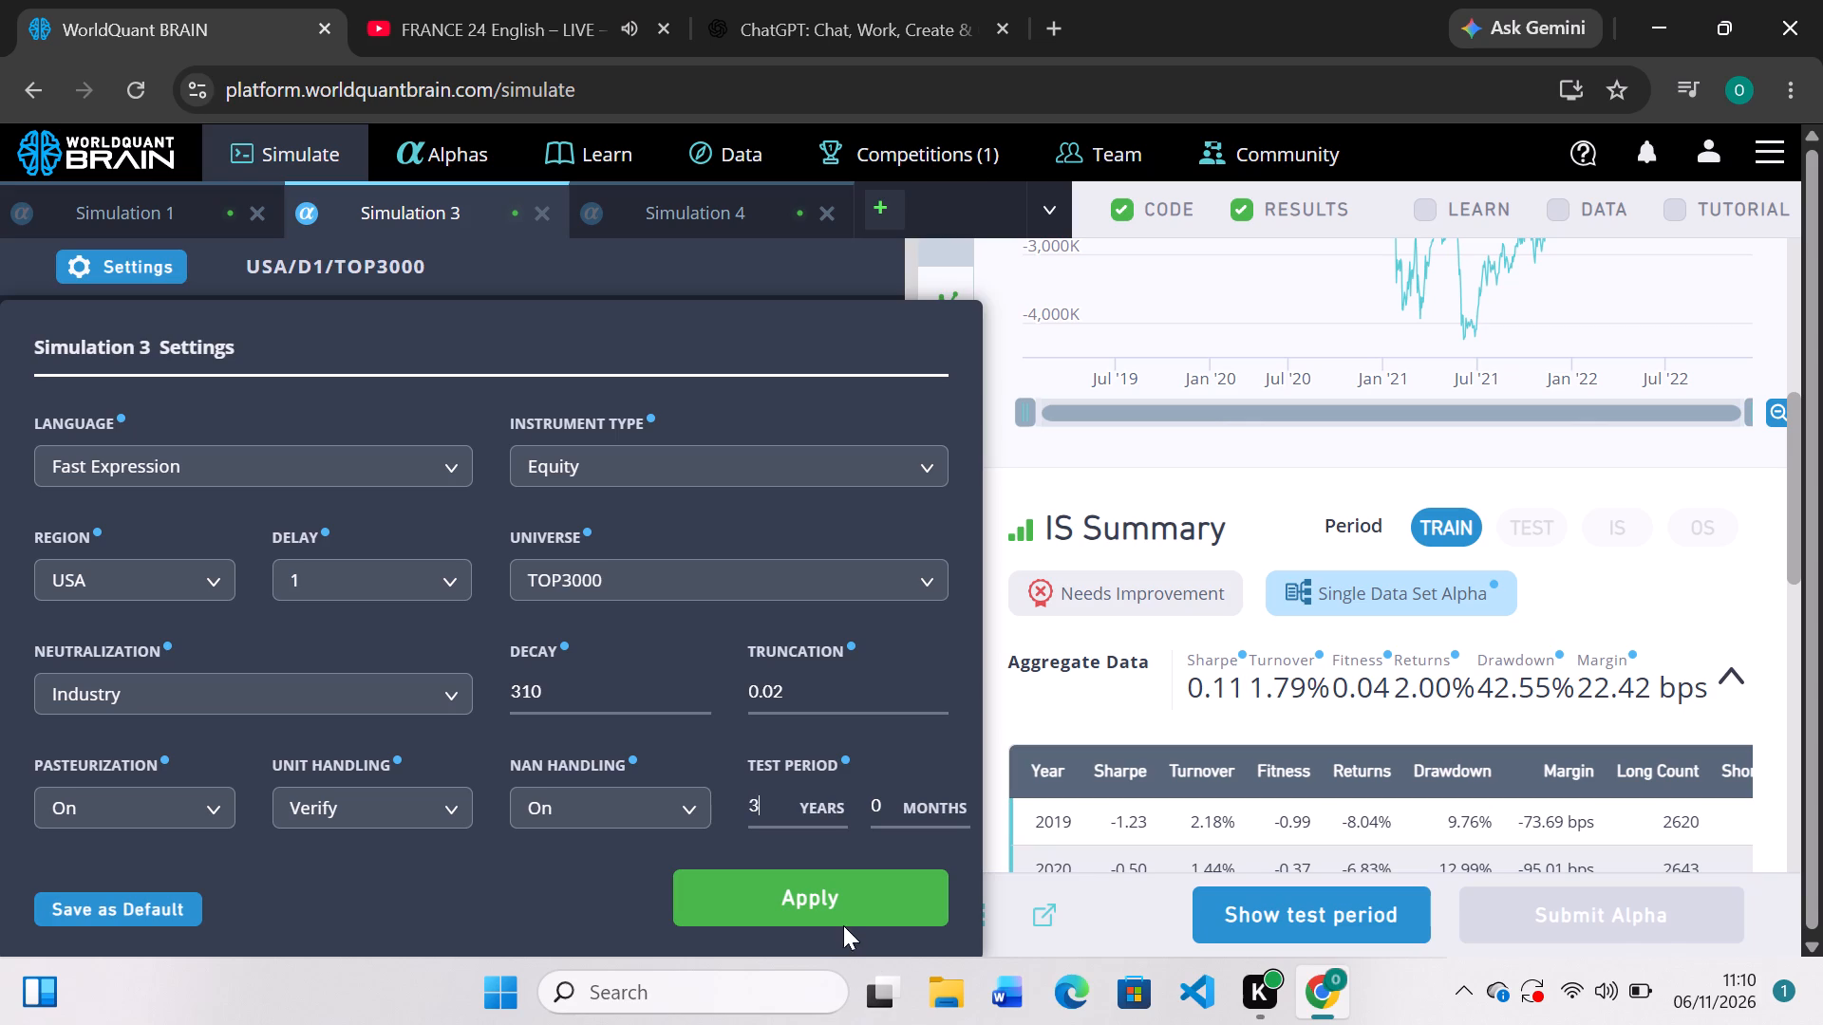
pyautogui.click(835, 910)
pyautogui.click(835, 910)
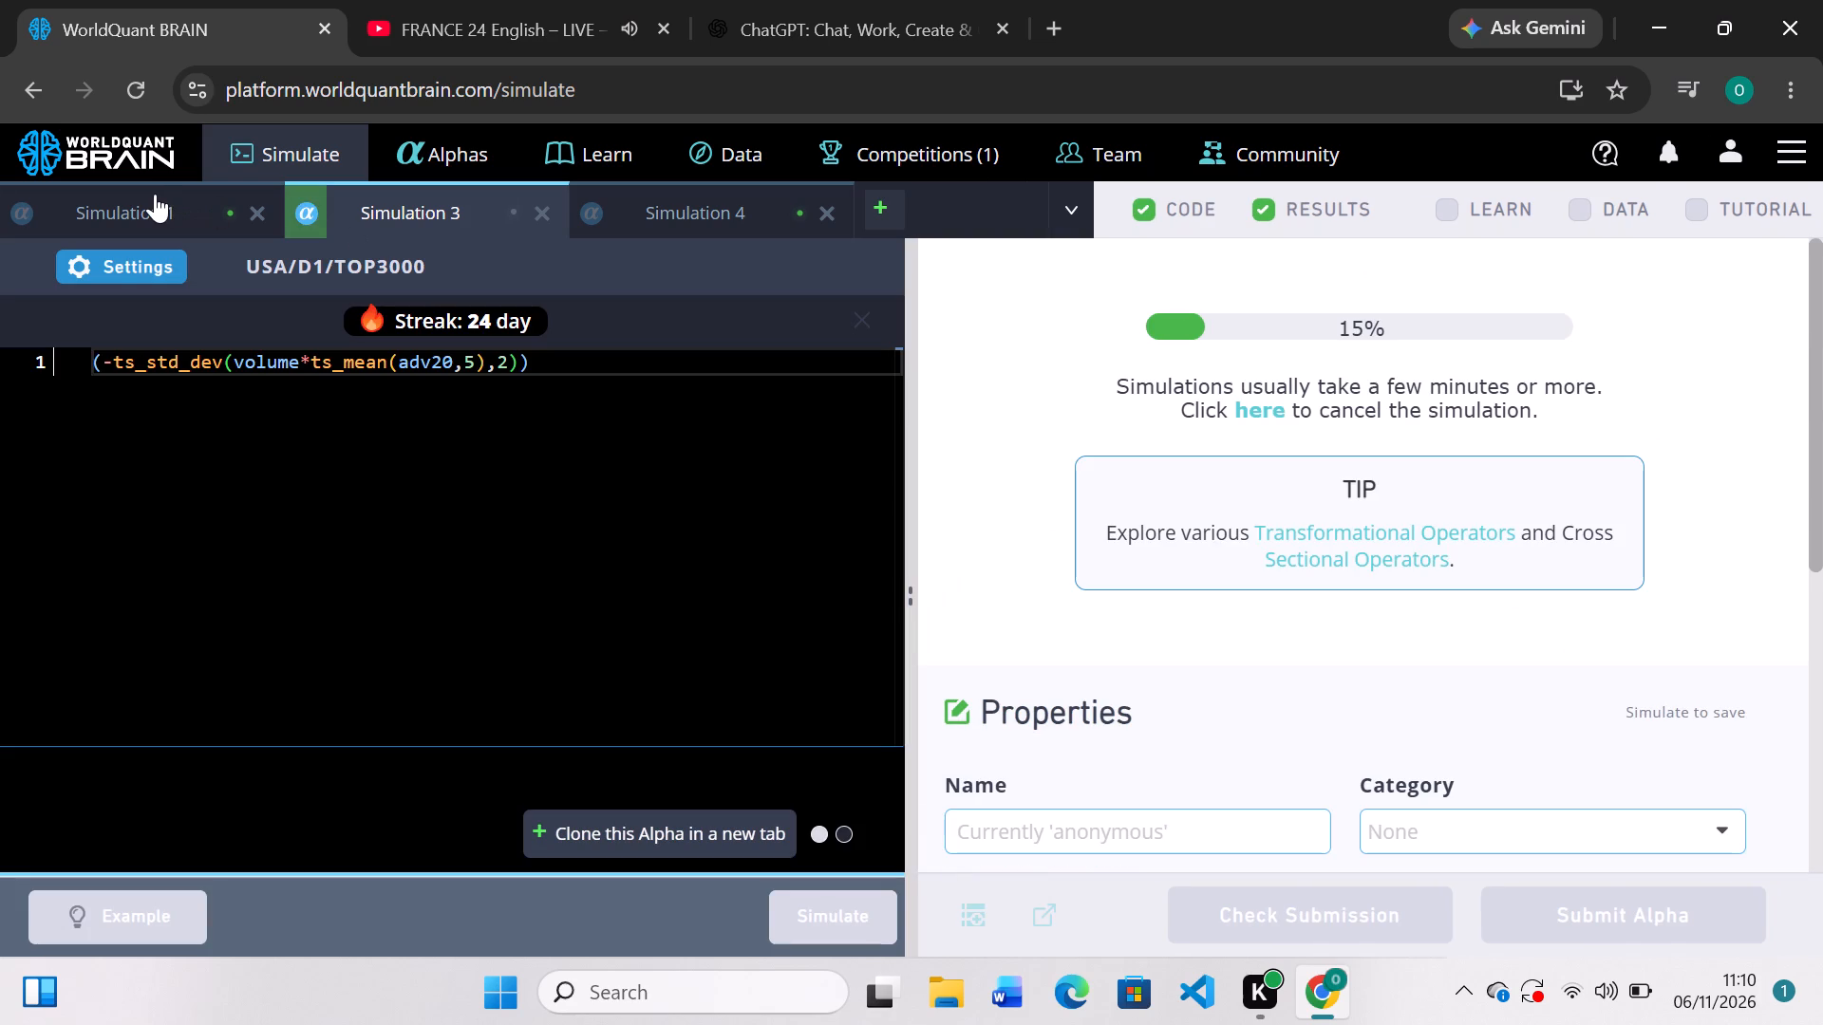
# Review the PnL chart and expression of Simulation 1, and the PnL chart and IS Summary of Simulation 4.
pyautogui.click(155, 194)
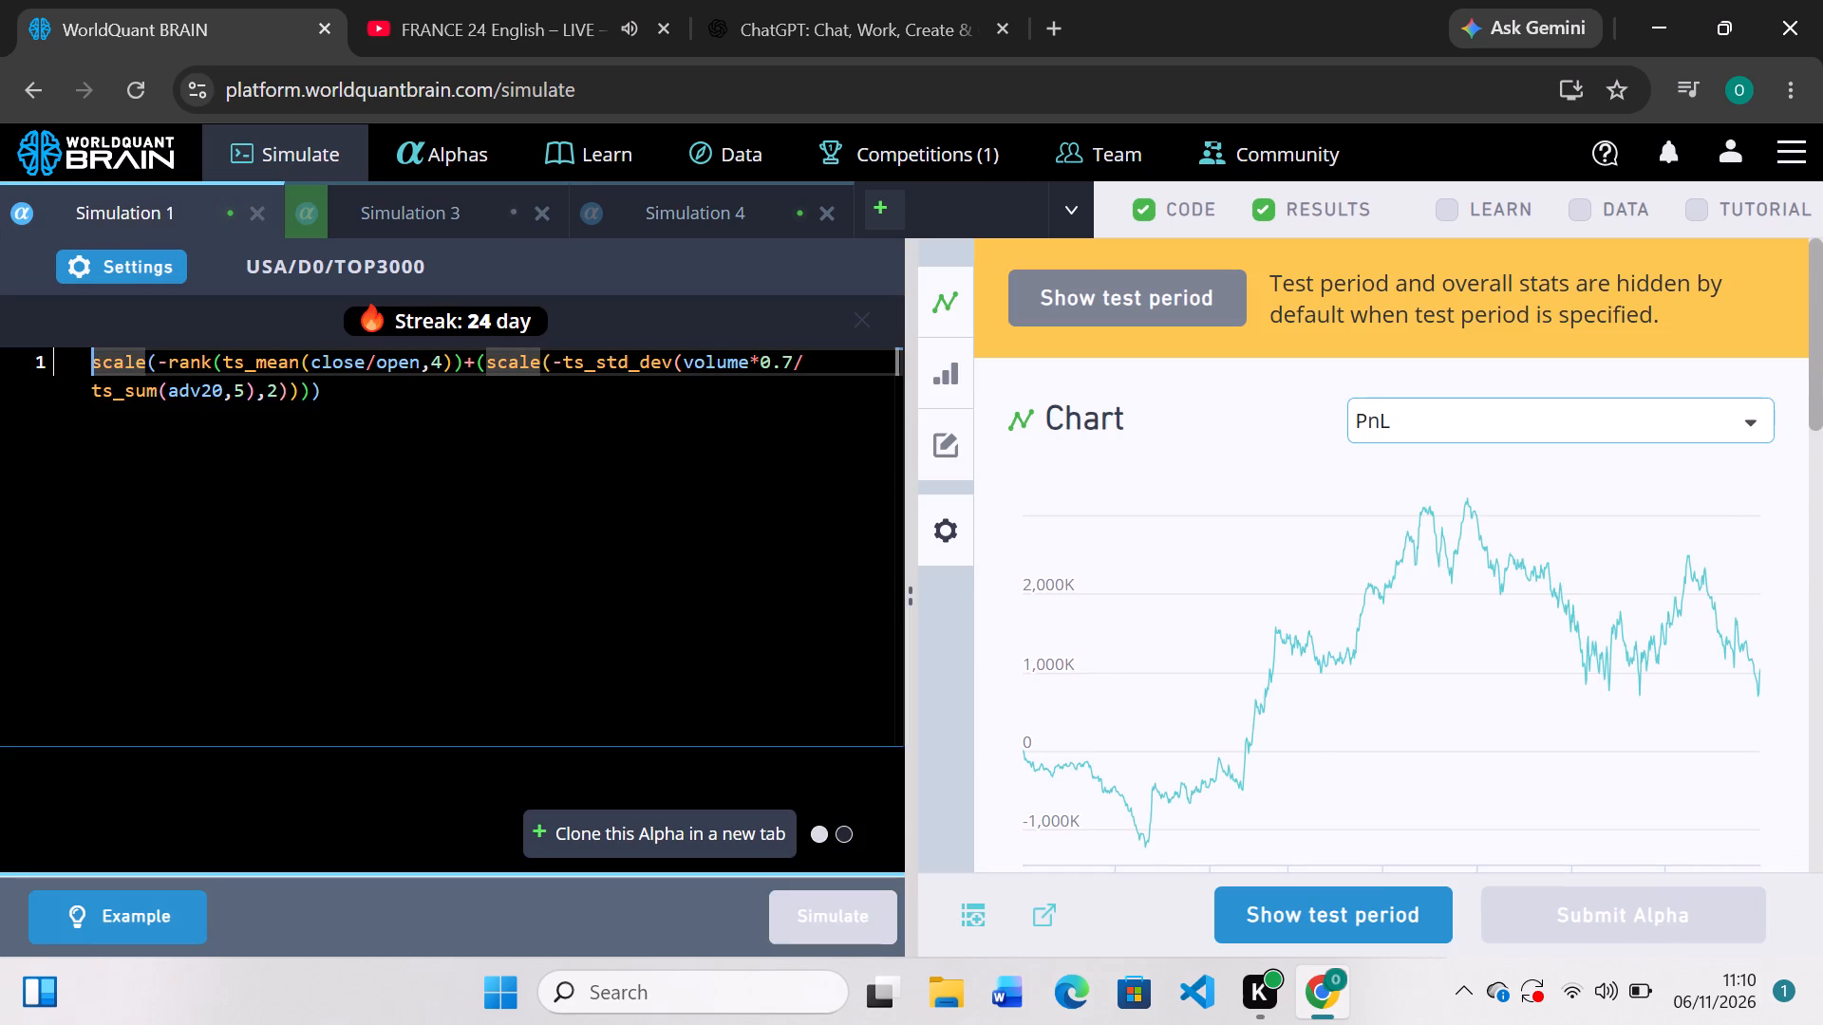
pyautogui.scroll(-2, 1140, 606)
pyautogui.scroll(1, 1140, 606)
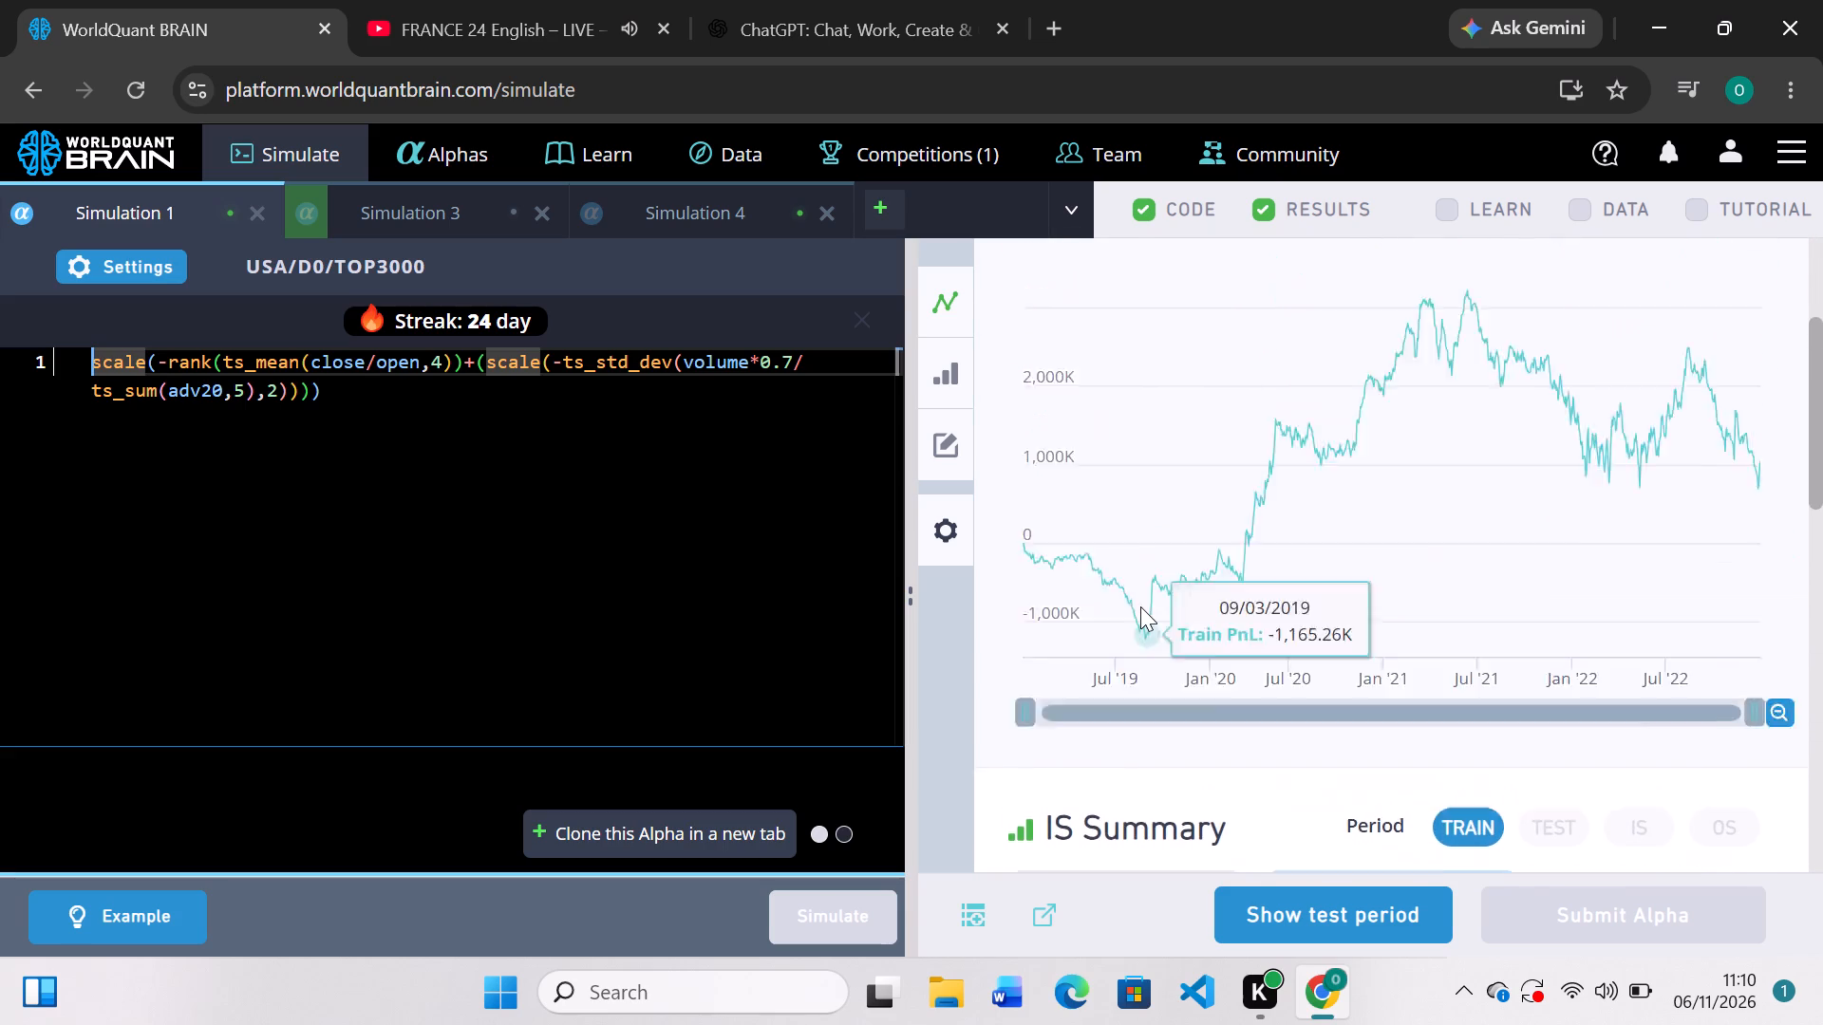
pyautogui.scroll(1, 1140, 606)
pyautogui.click(579, 449)
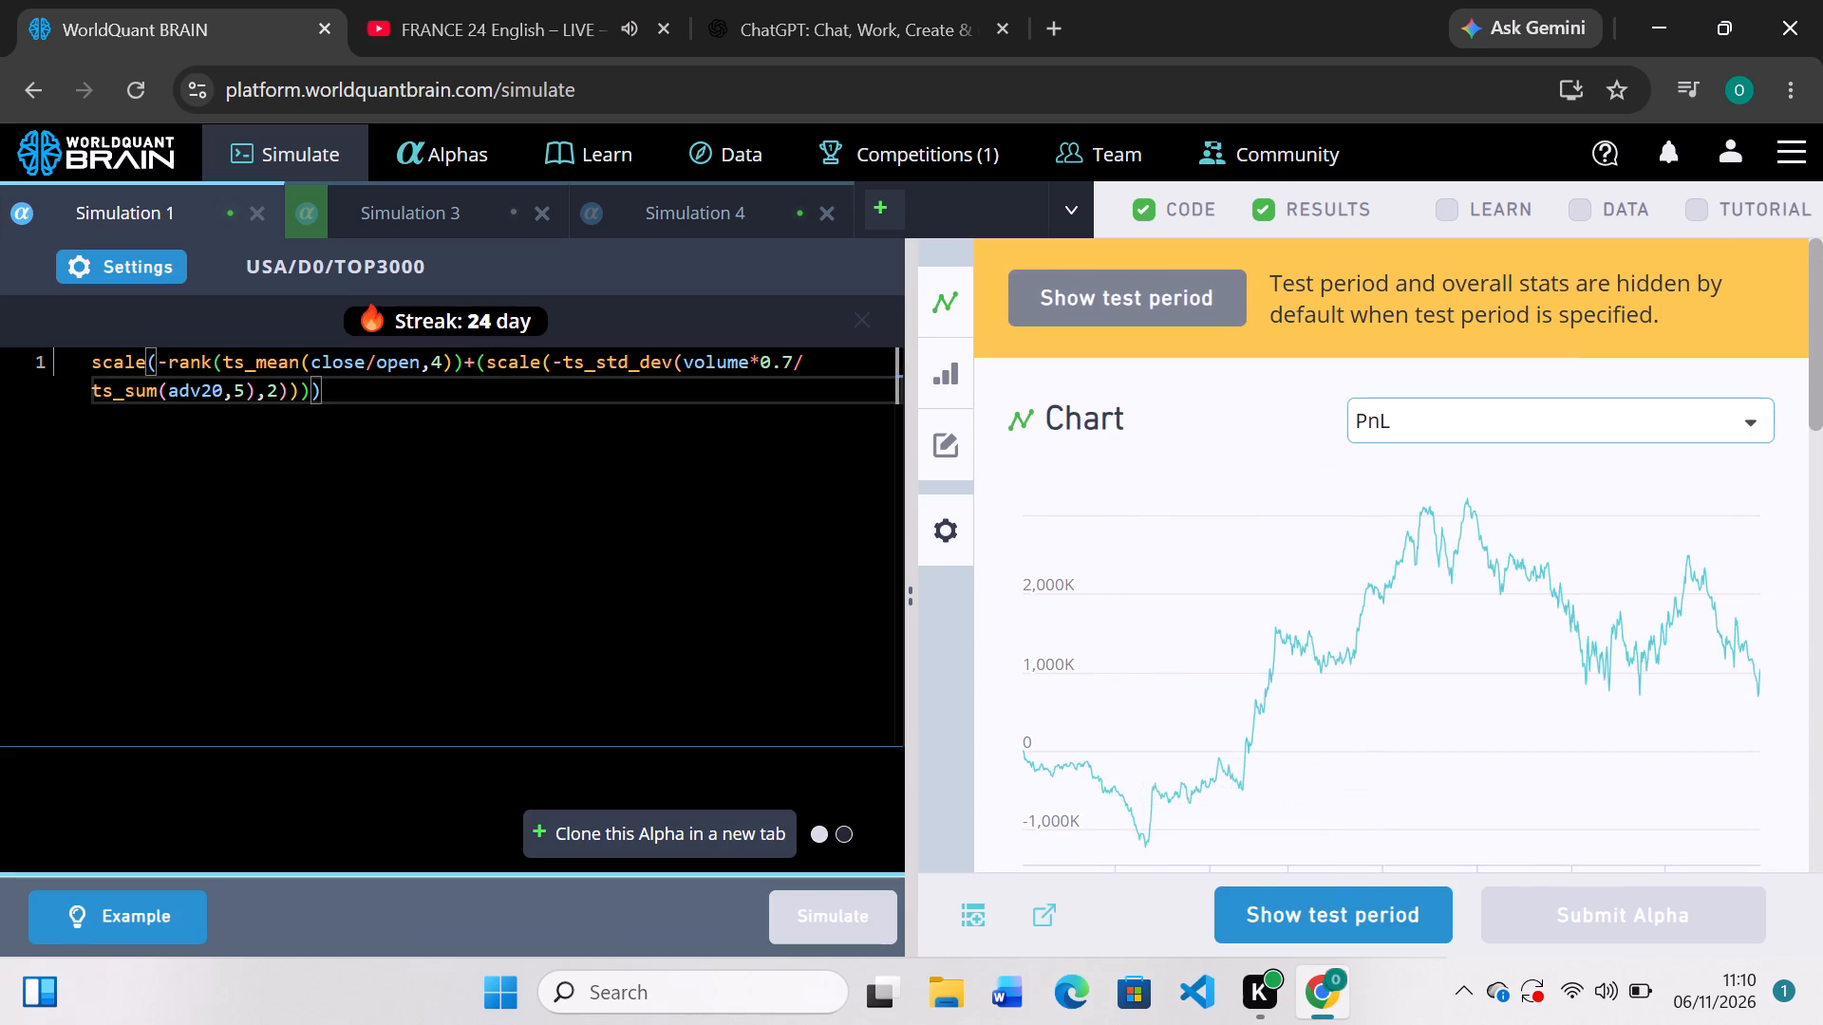
pyautogui.click(751, 219)
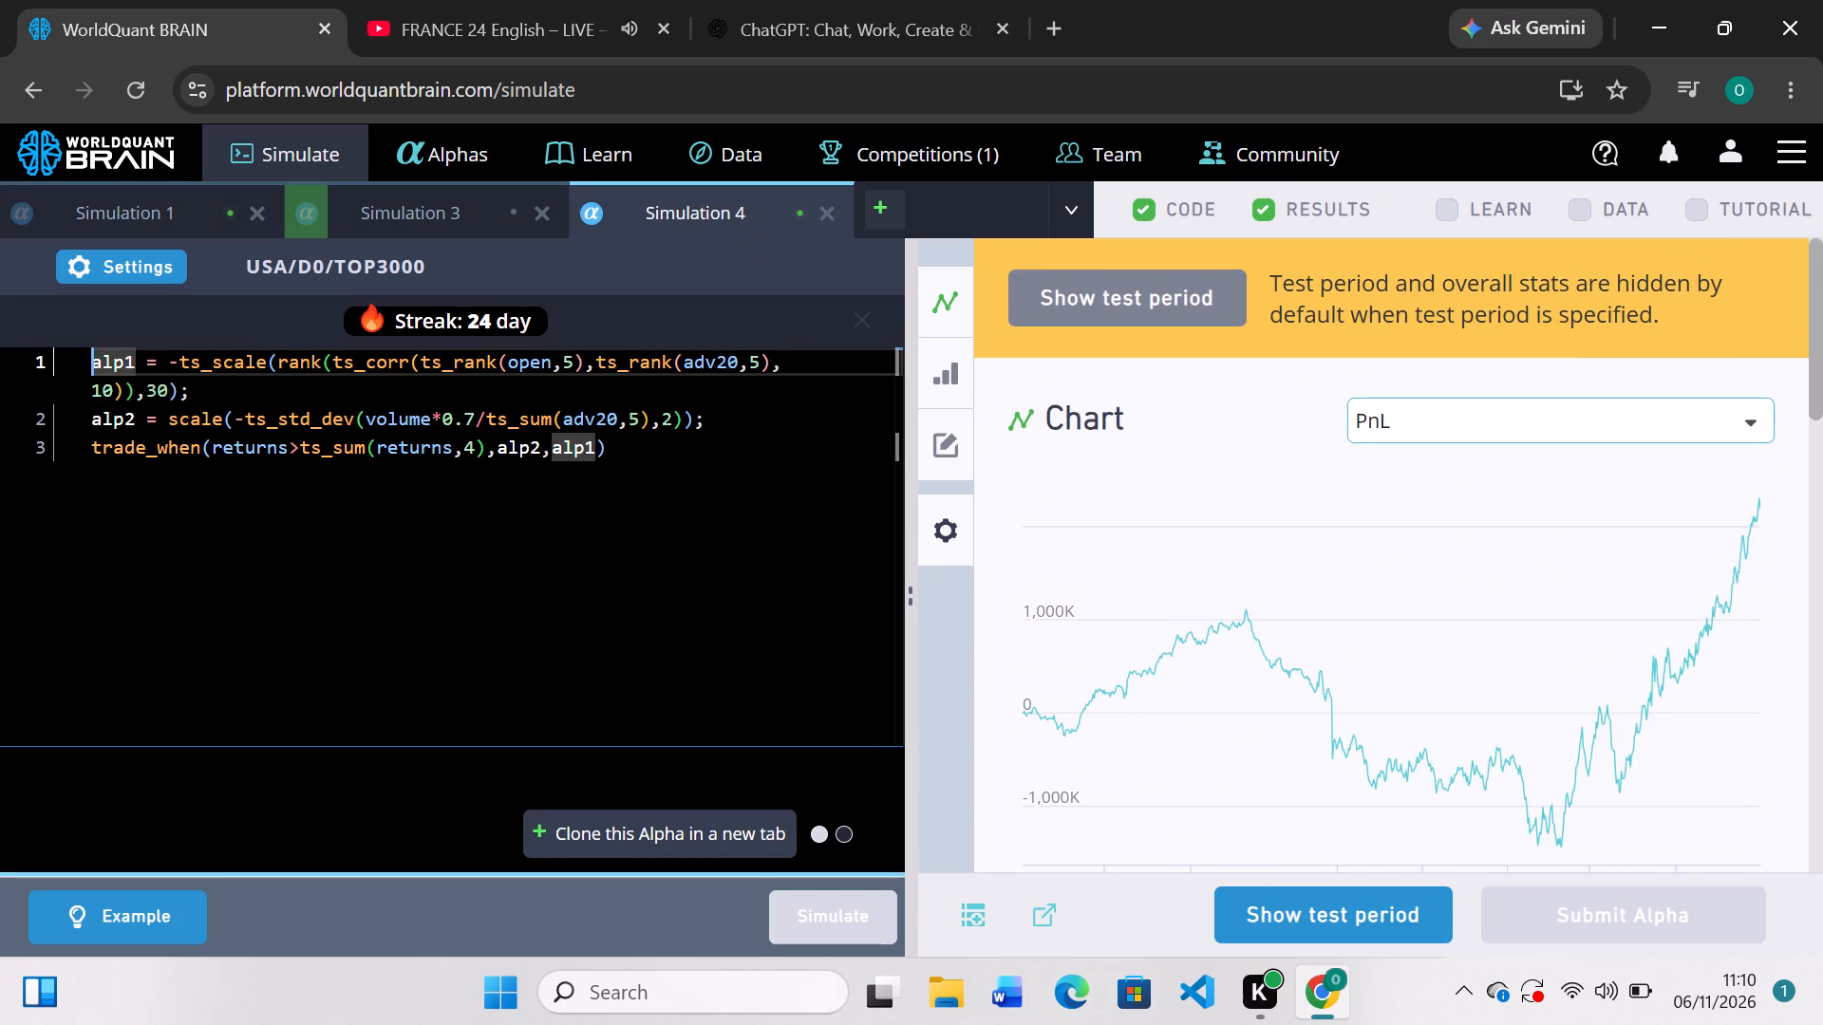
pyautogui.scroll(-2, 1102, 662)
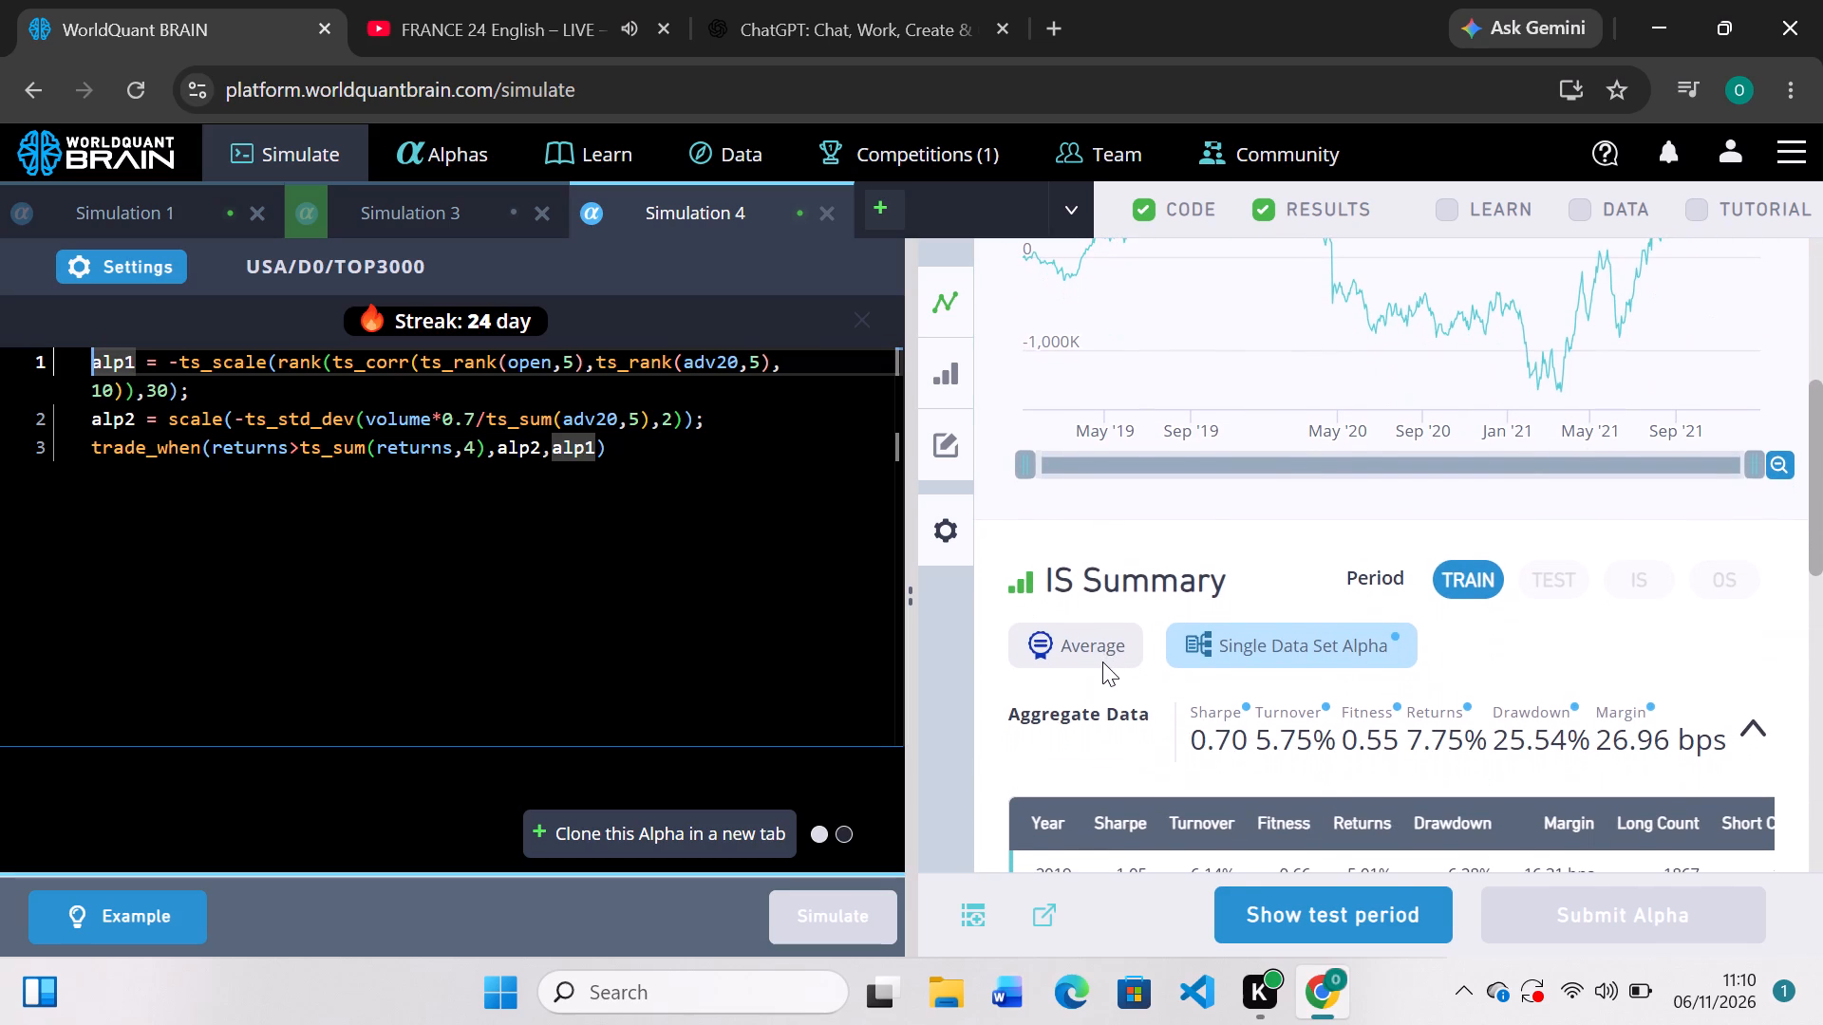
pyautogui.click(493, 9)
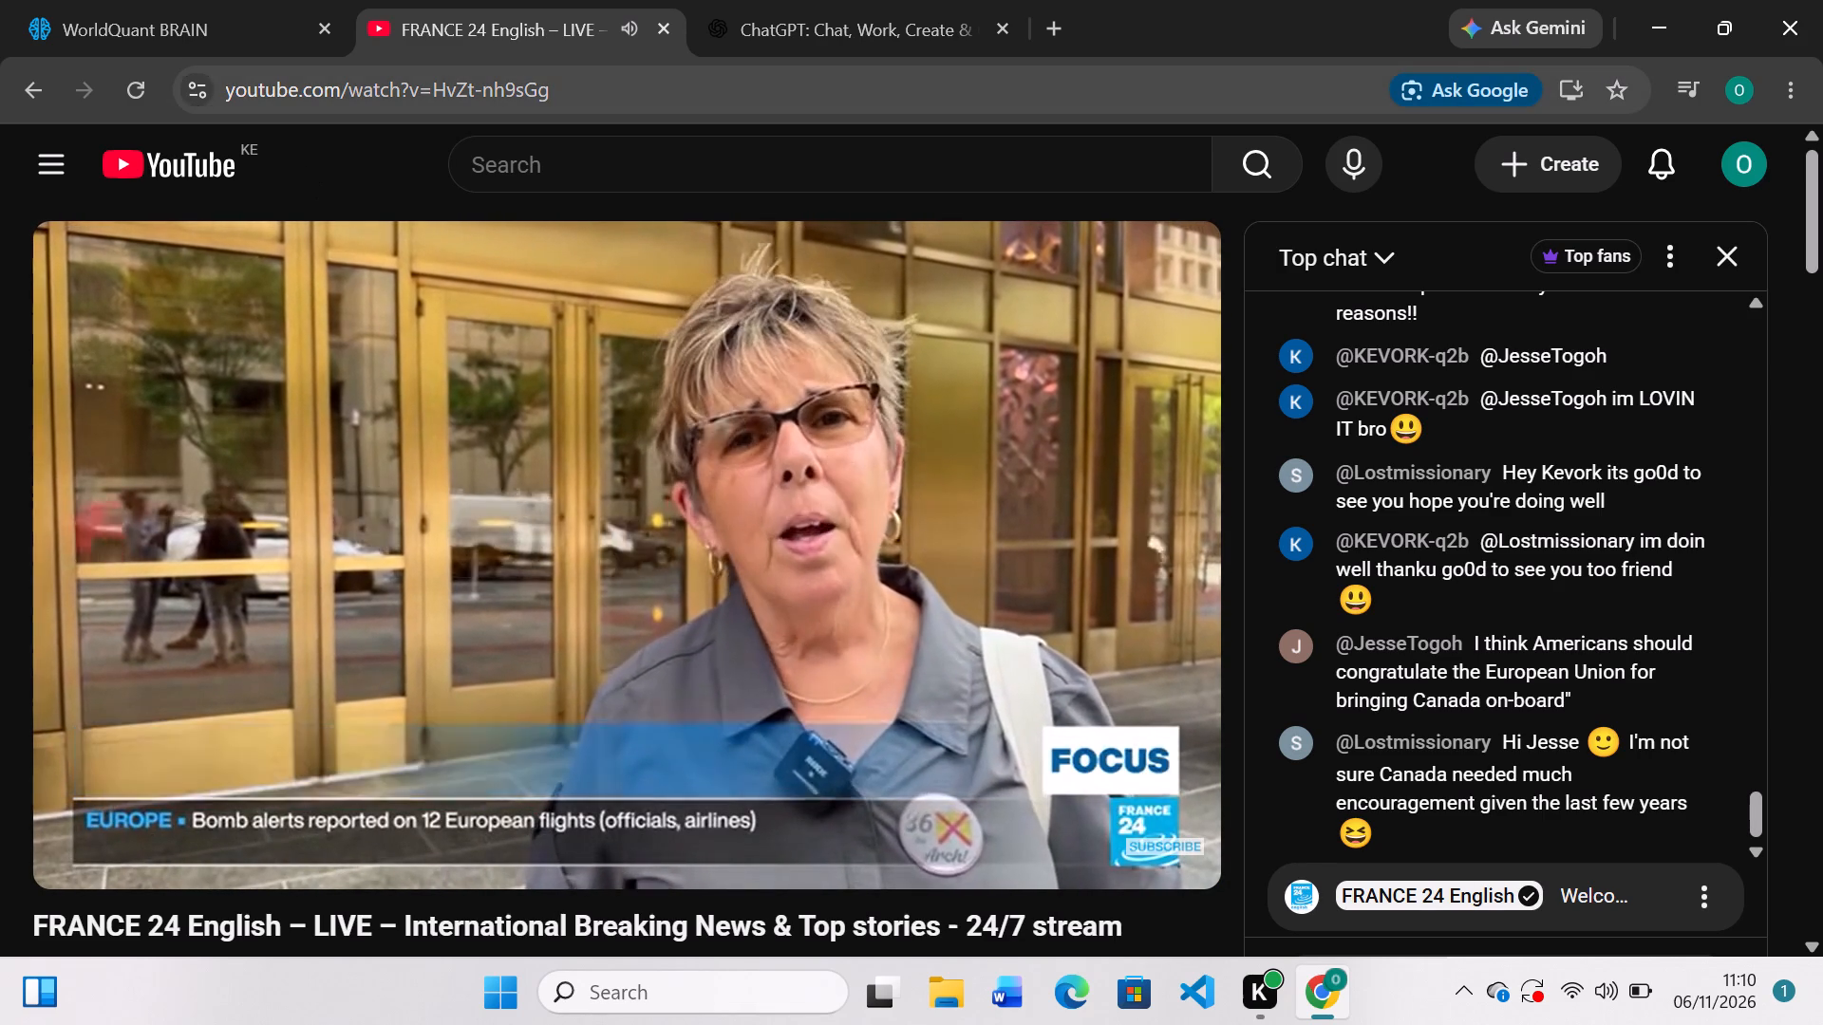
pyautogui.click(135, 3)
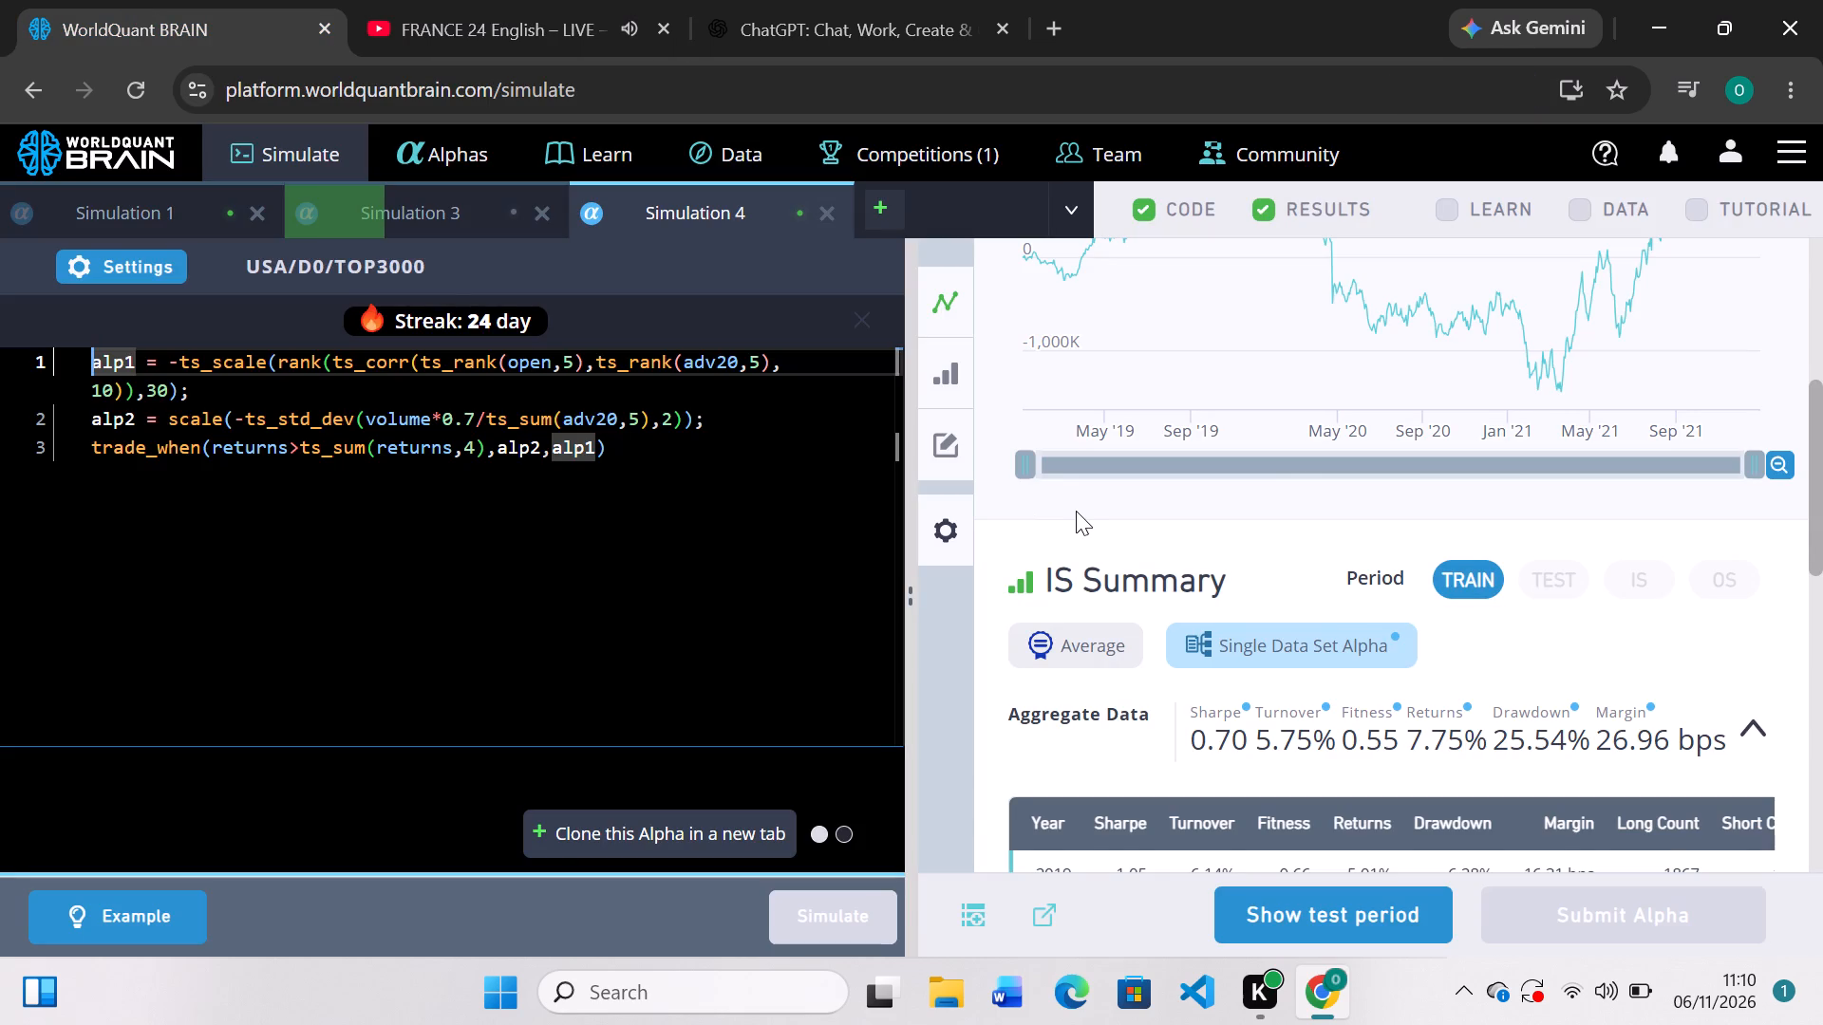
# Delete the alp2 definition line from Simulation 4's expression.
pyautogui.scroll(3, 1076, 511)
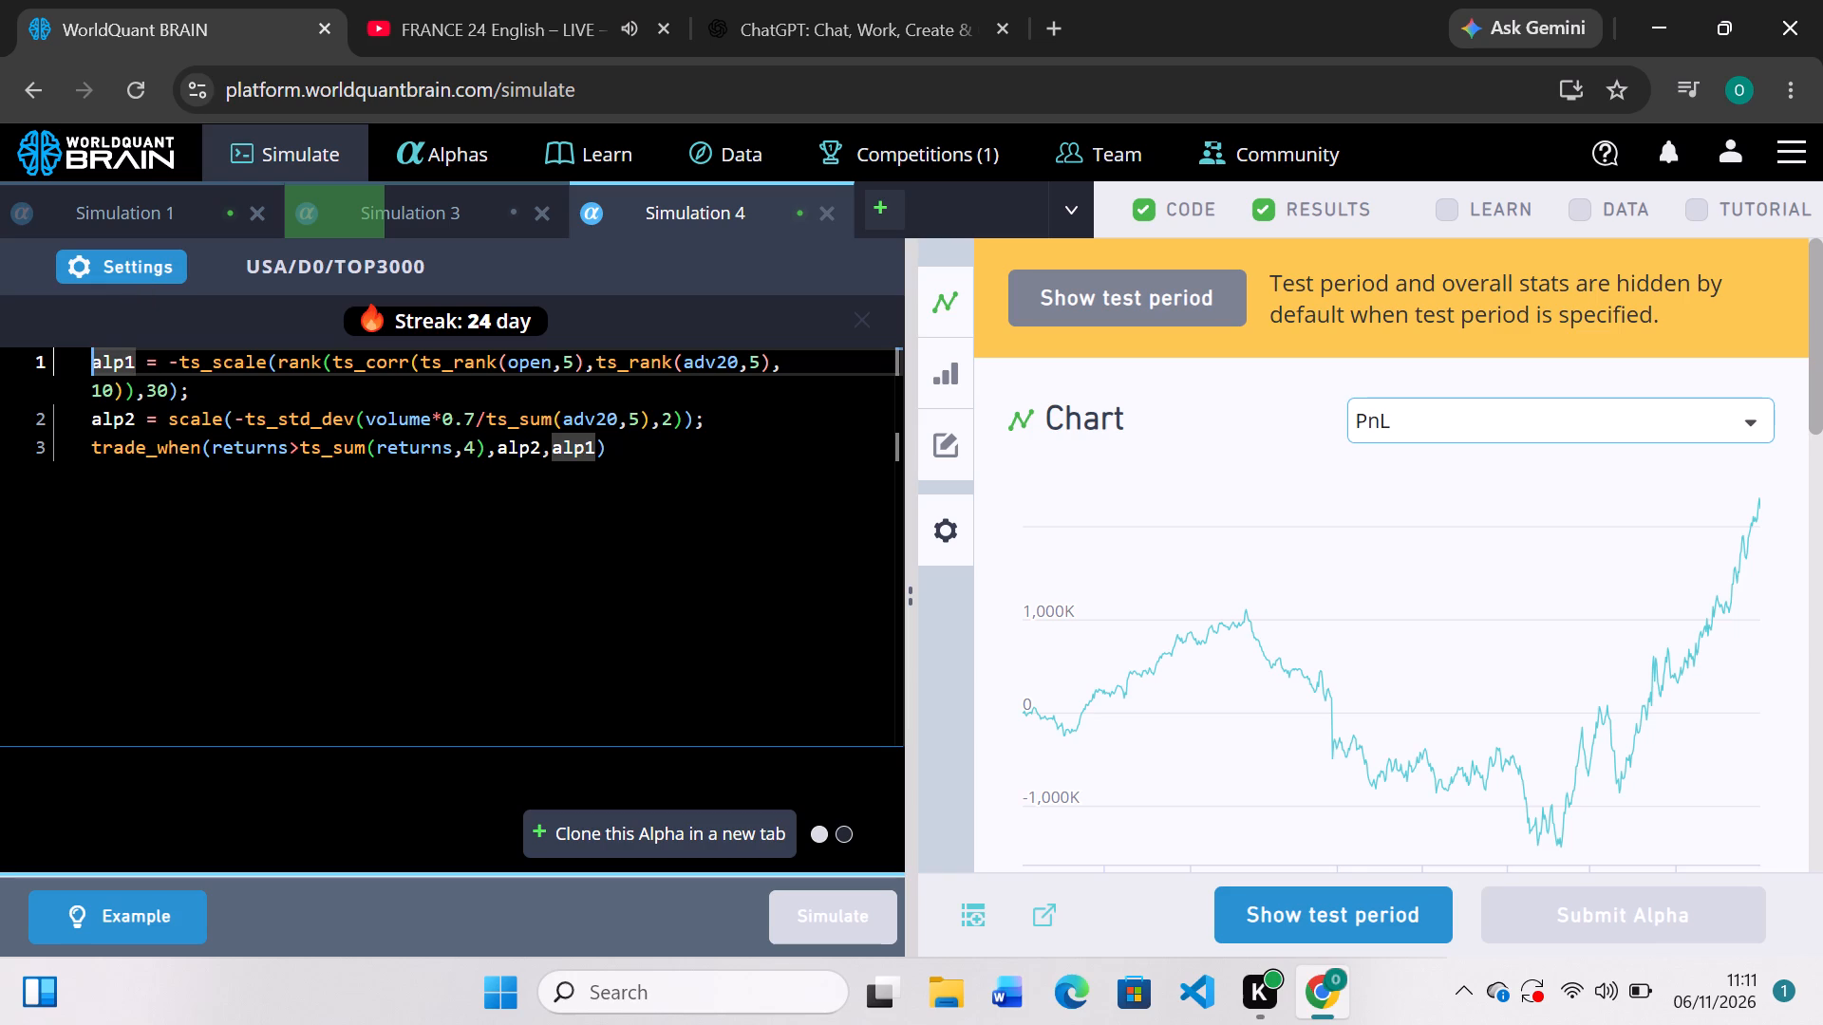
pyautogui.moveTo(711, 421); pyautogui.dragTo(467, 435)
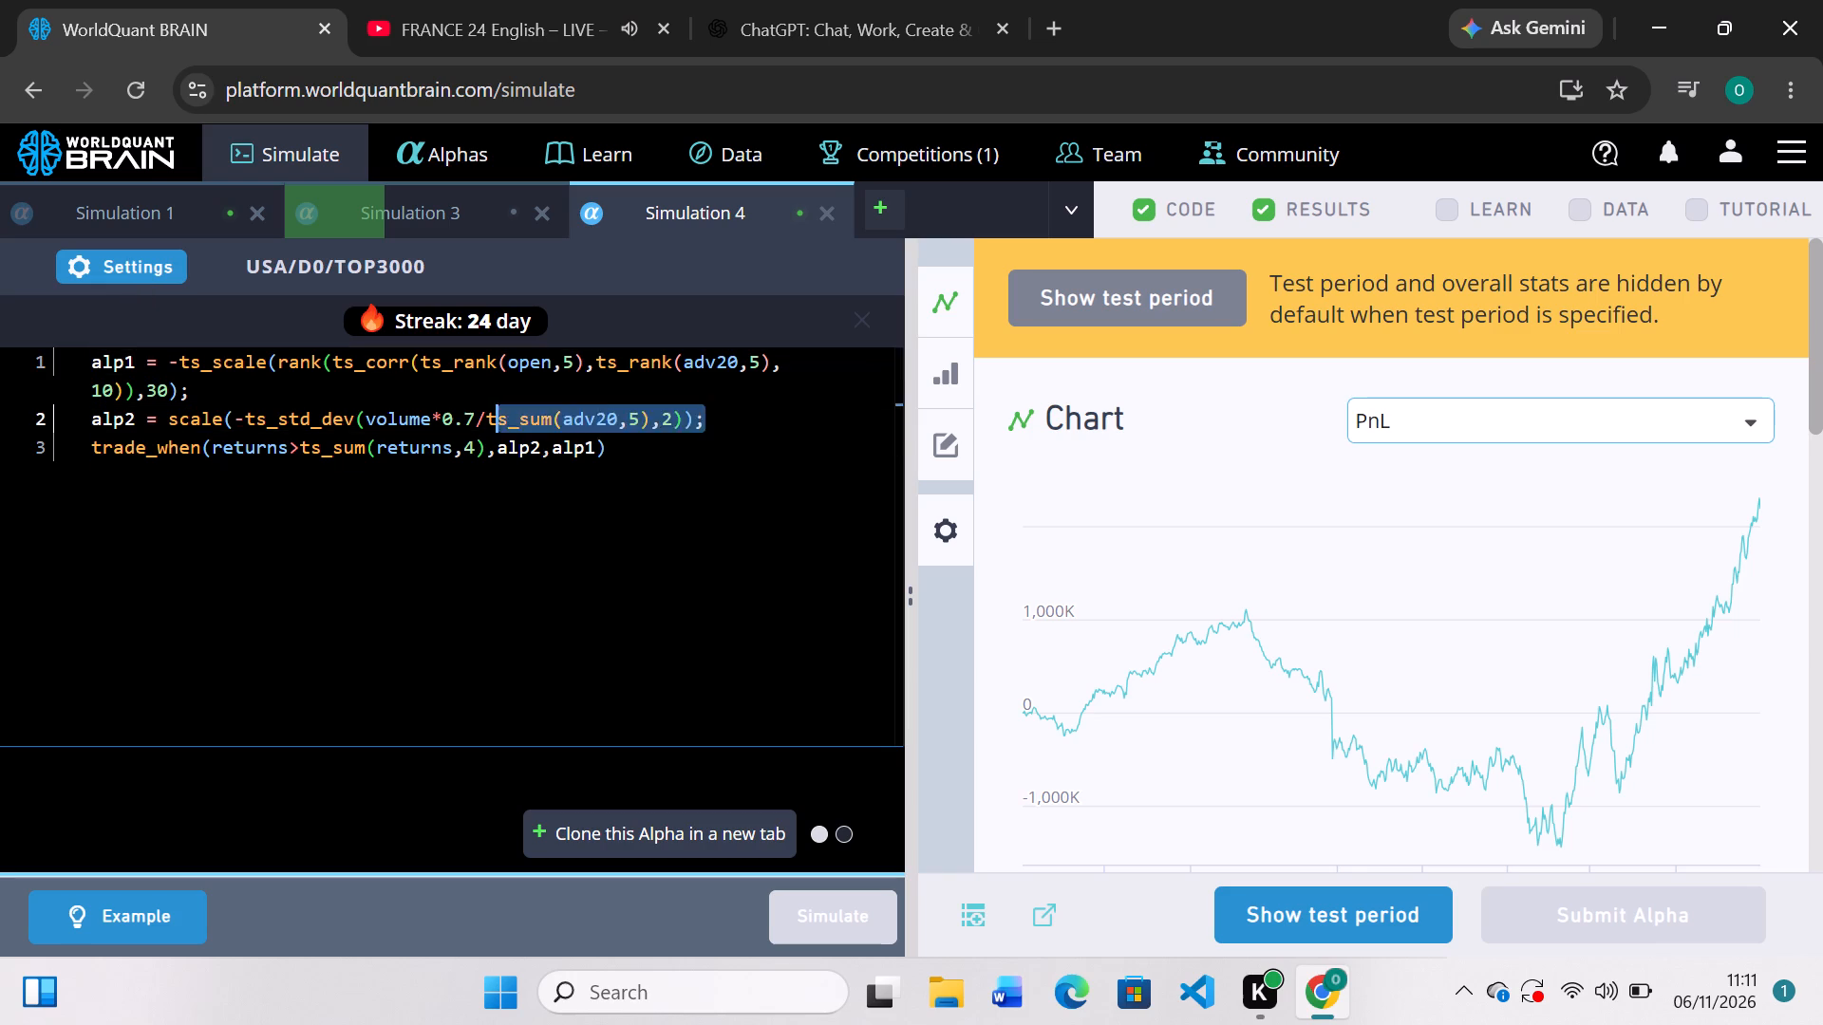
pyautogui.moveTo(467, 435); pyautogui.dragTo(65, 412)
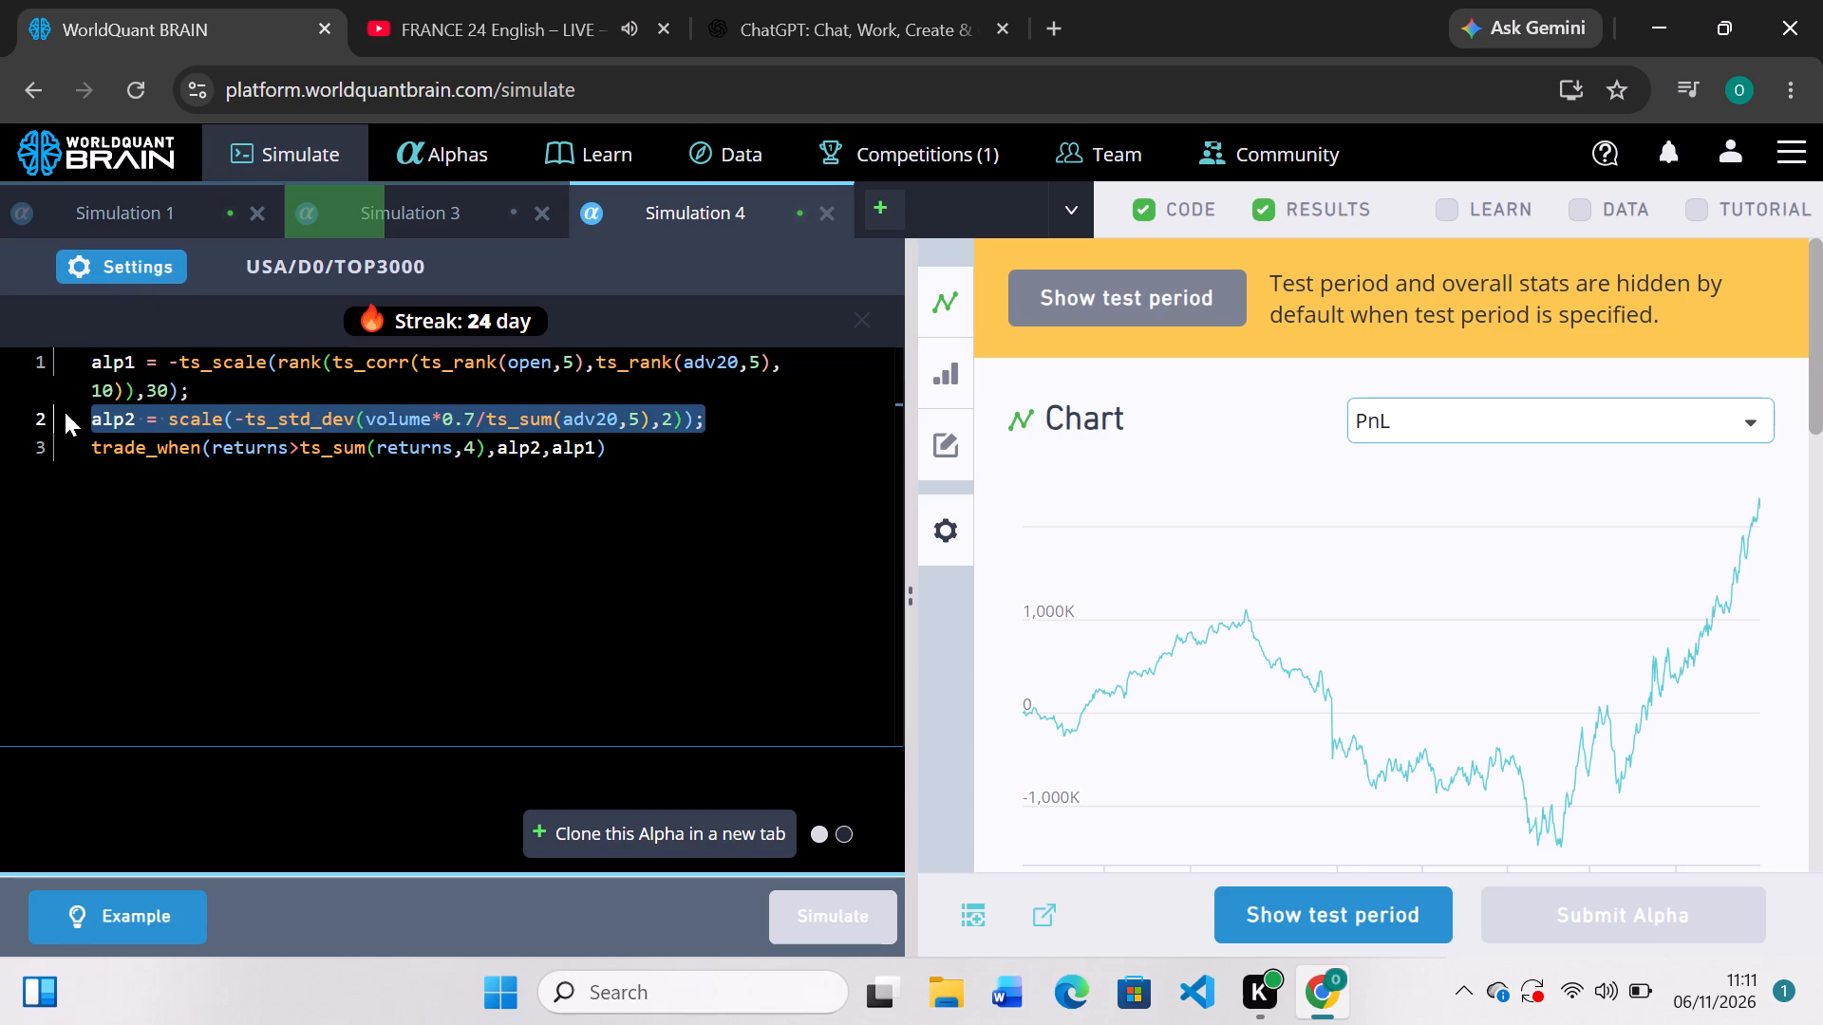
pyautogui.press('Delete')
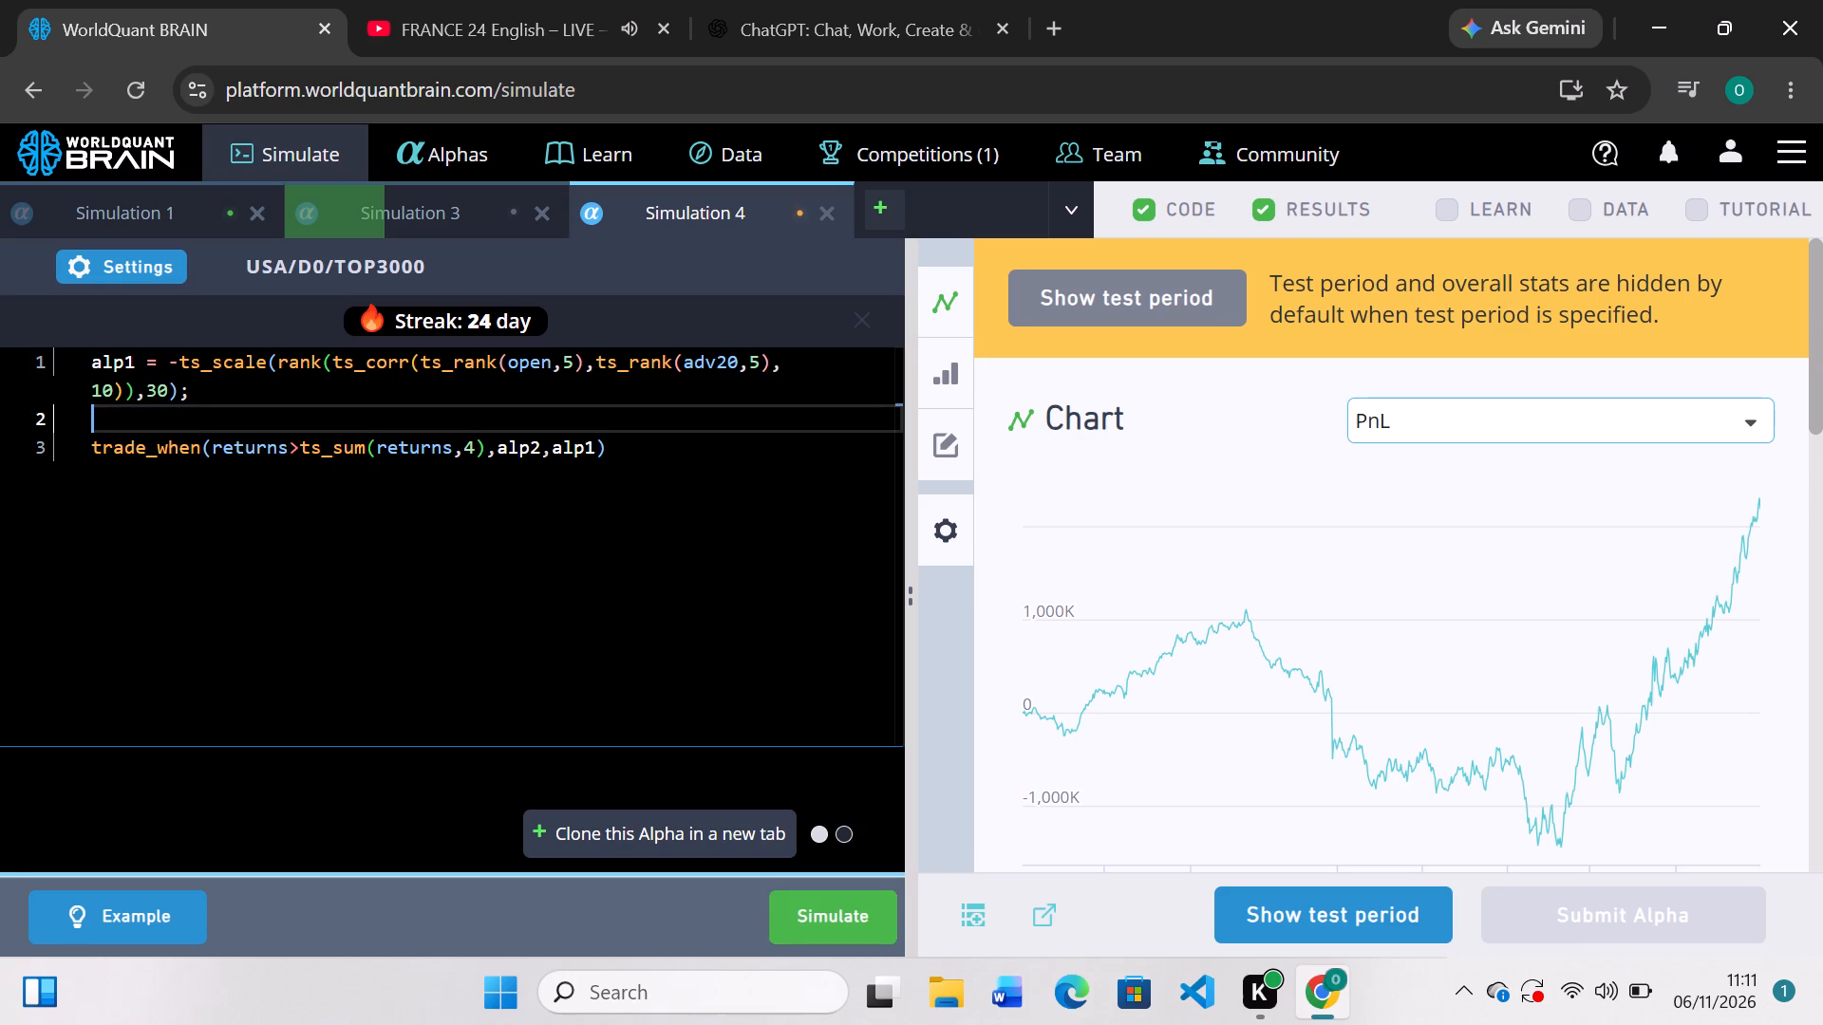
# Change the last two arguments of trade_when in Simulation 4 to alp1 and 1, and simulate the alpha.
pyautogui.click(542, 445)
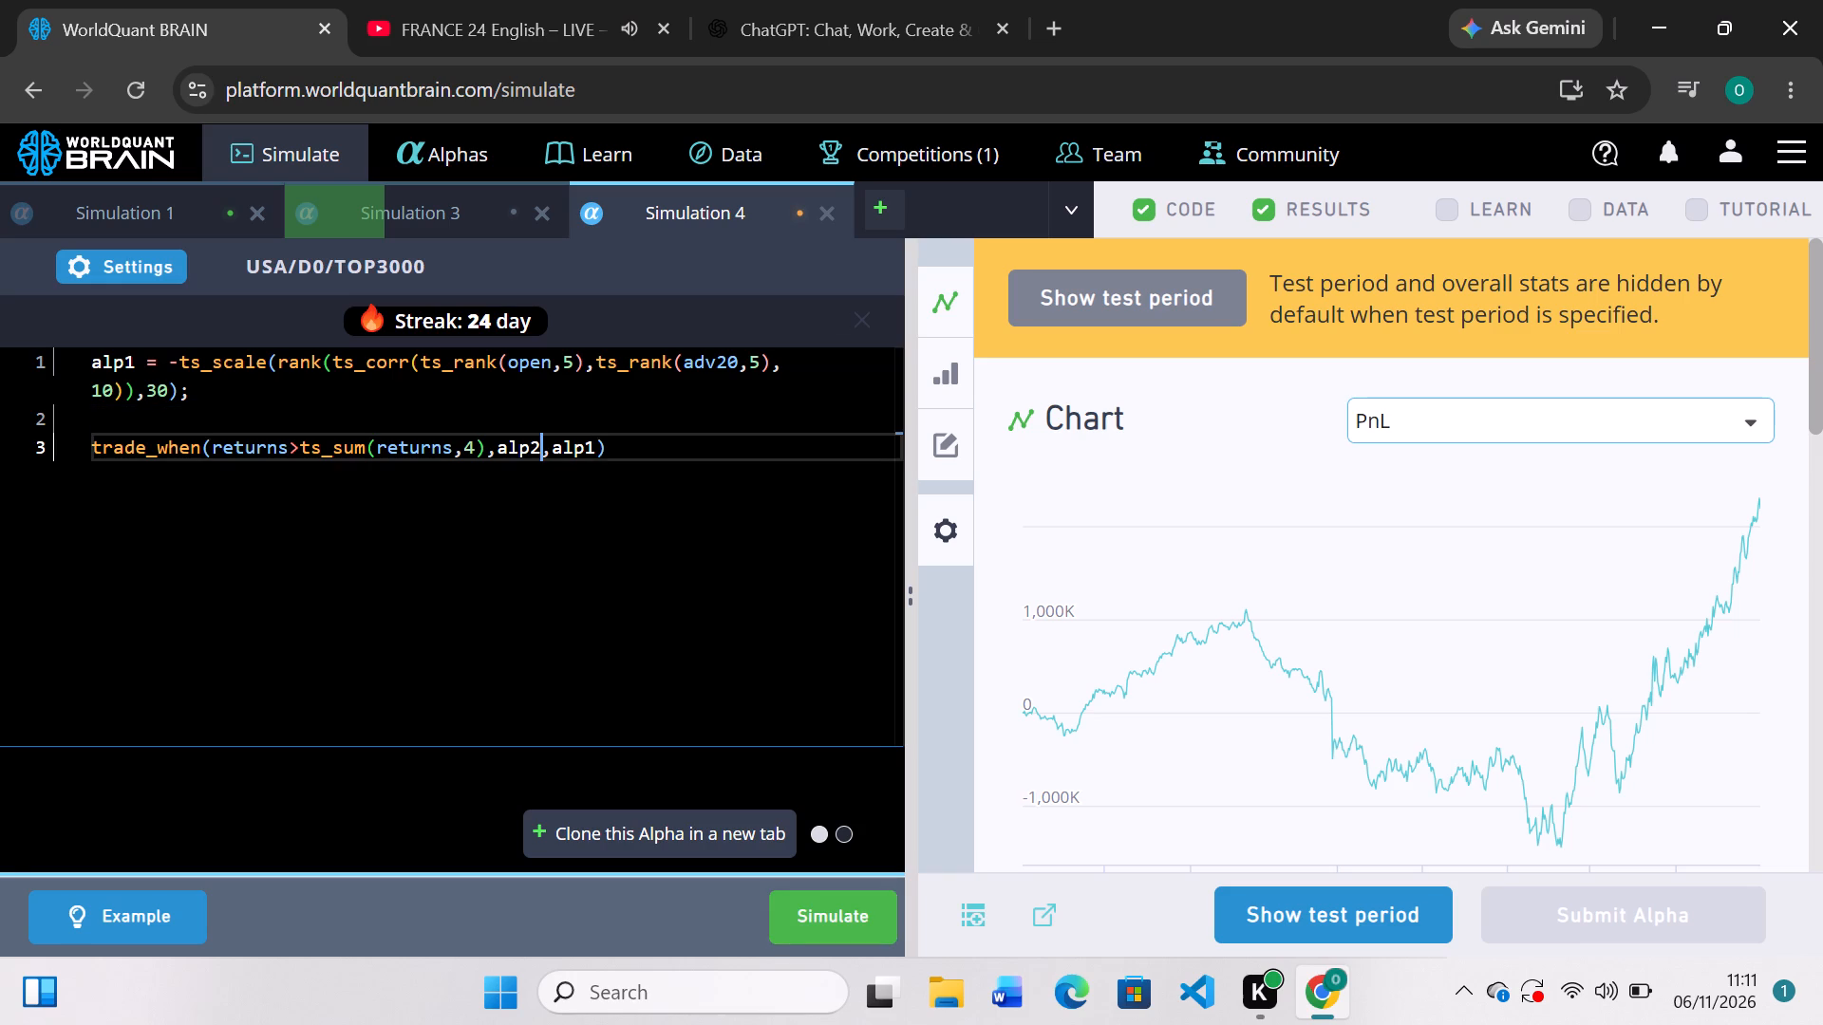
pyautogui.press('BackSpace')
pyautogui.press('1')
pyautogui.click(592, 443)
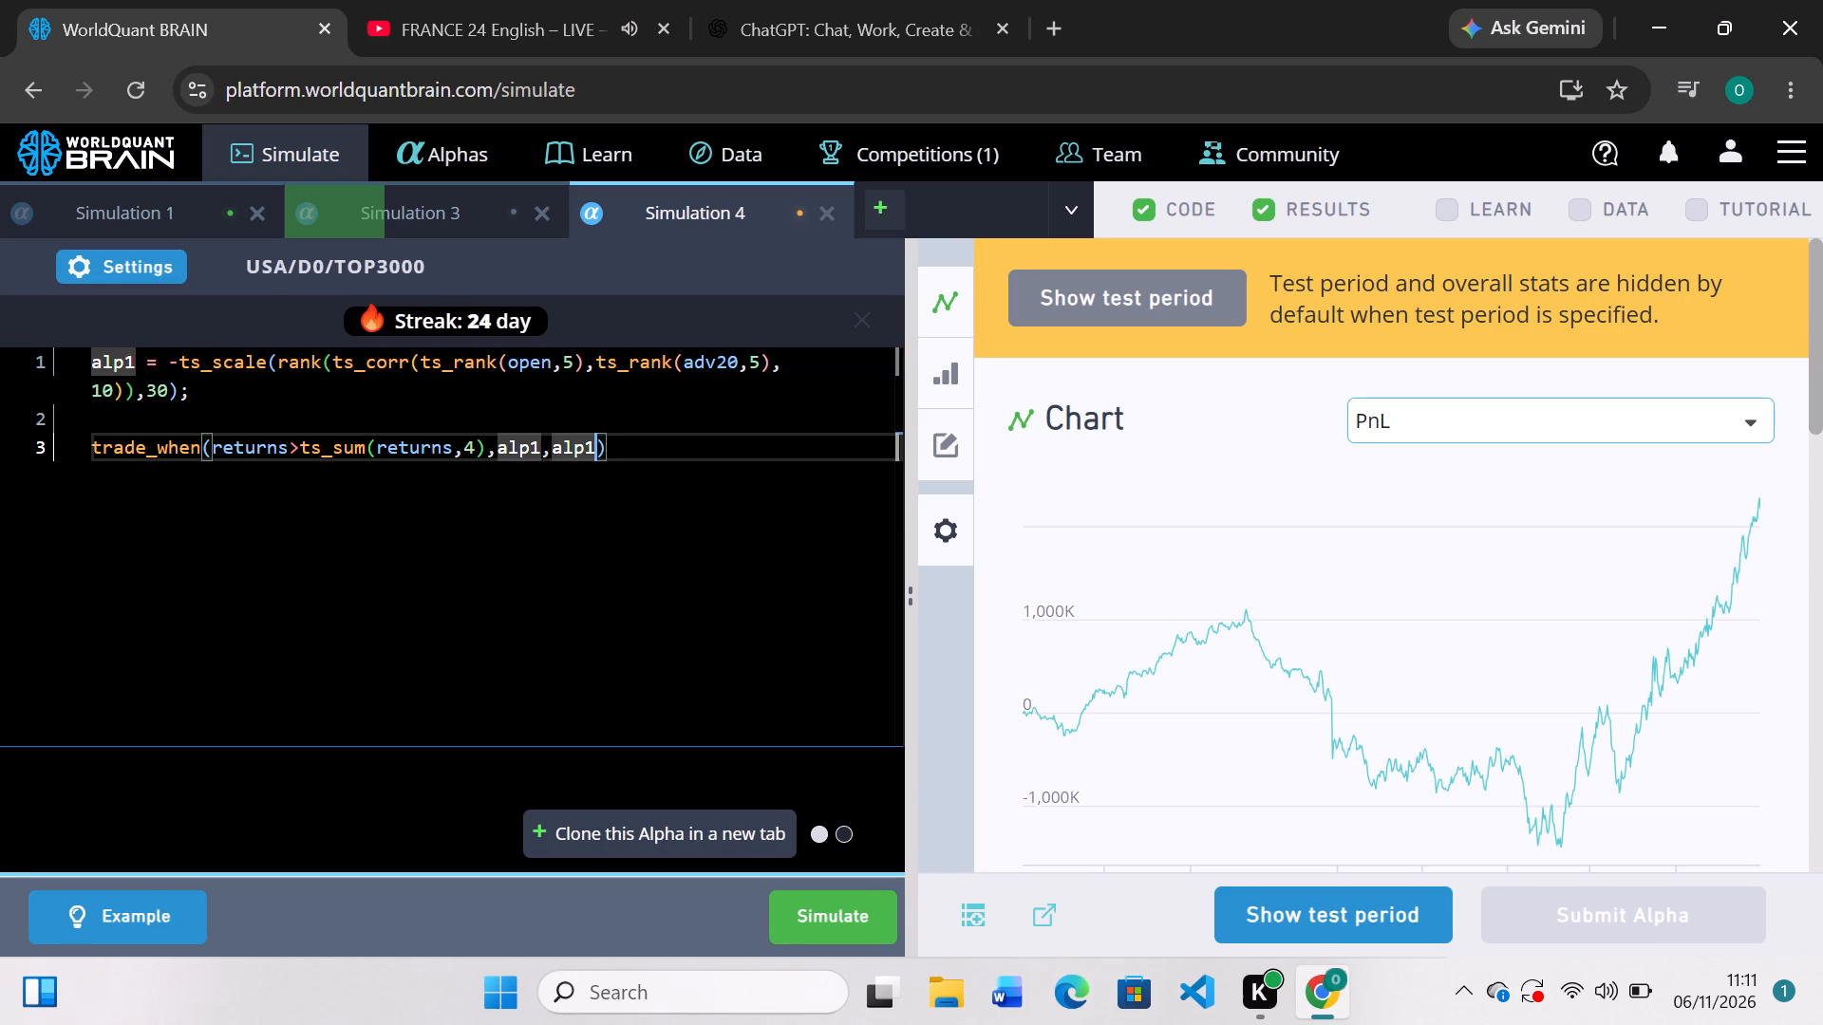
pyautogui.press('BackSpace')
pyautogui.press('BackSpace')
pyautogui.press('BackSpace')
pyautogui.press('BackSpace')
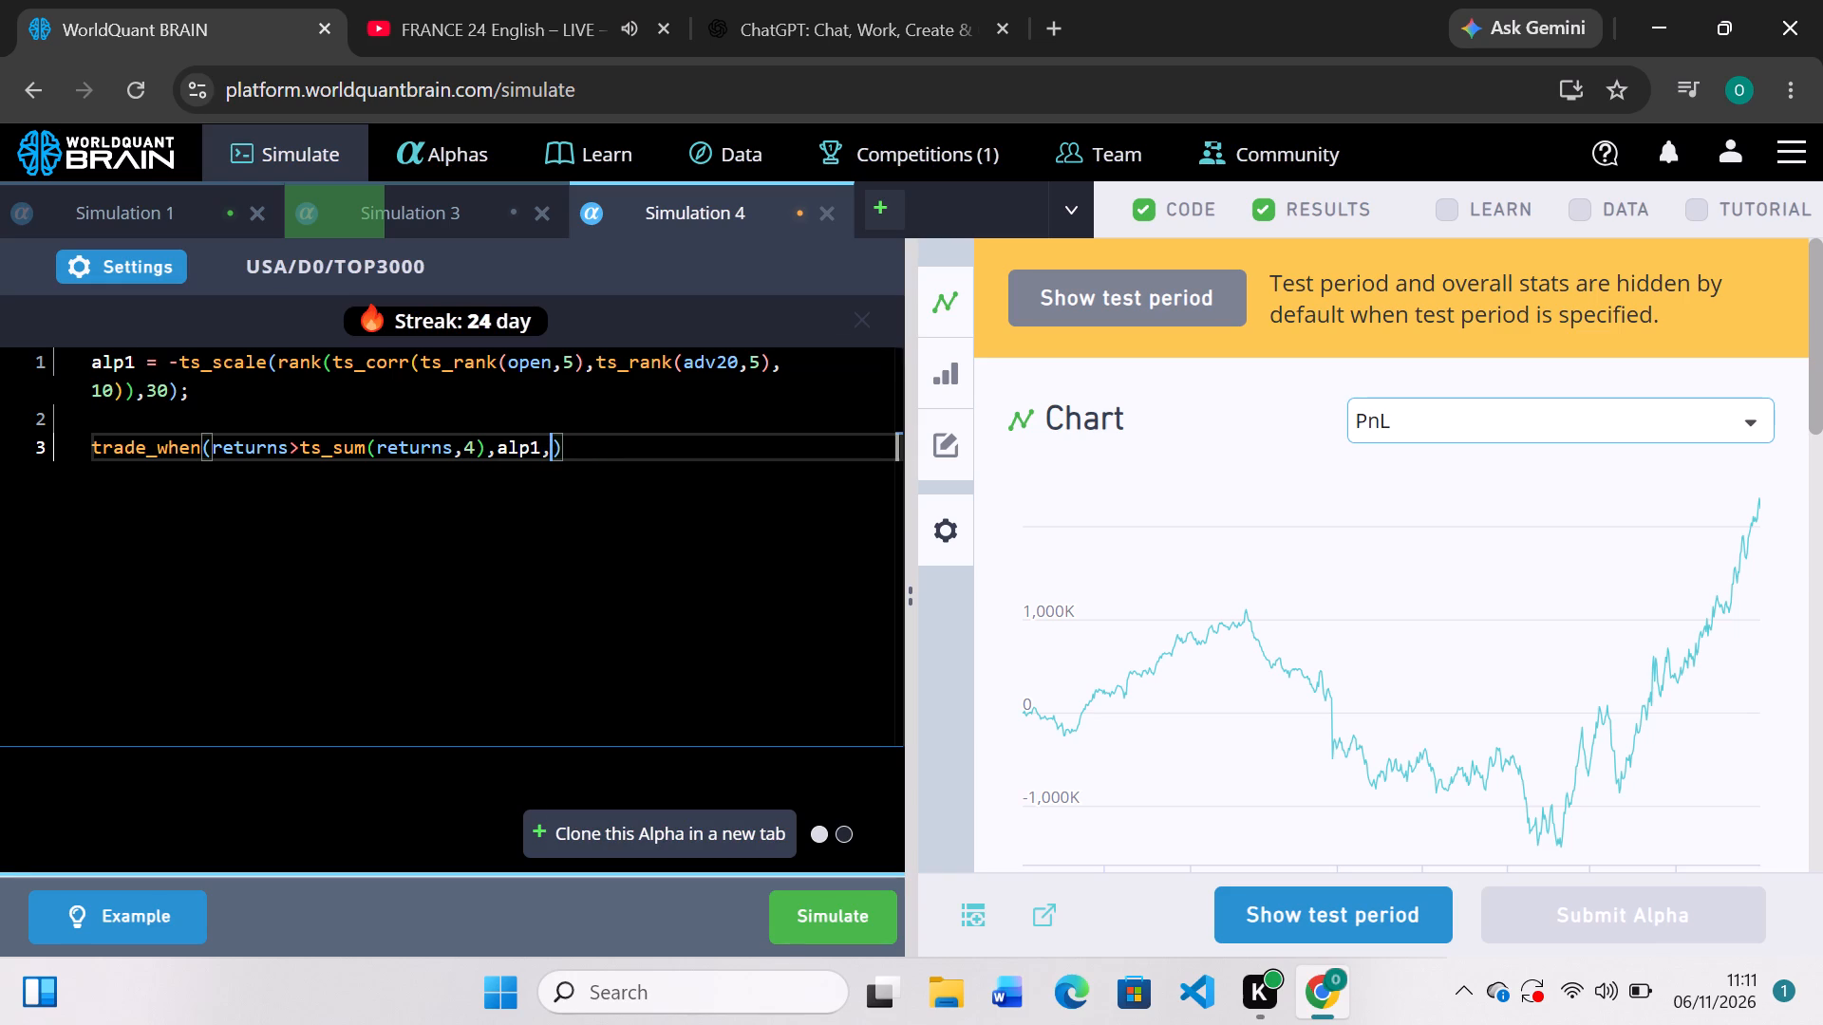
pyautogui.press('1')
pyautogui.click(845, 937)
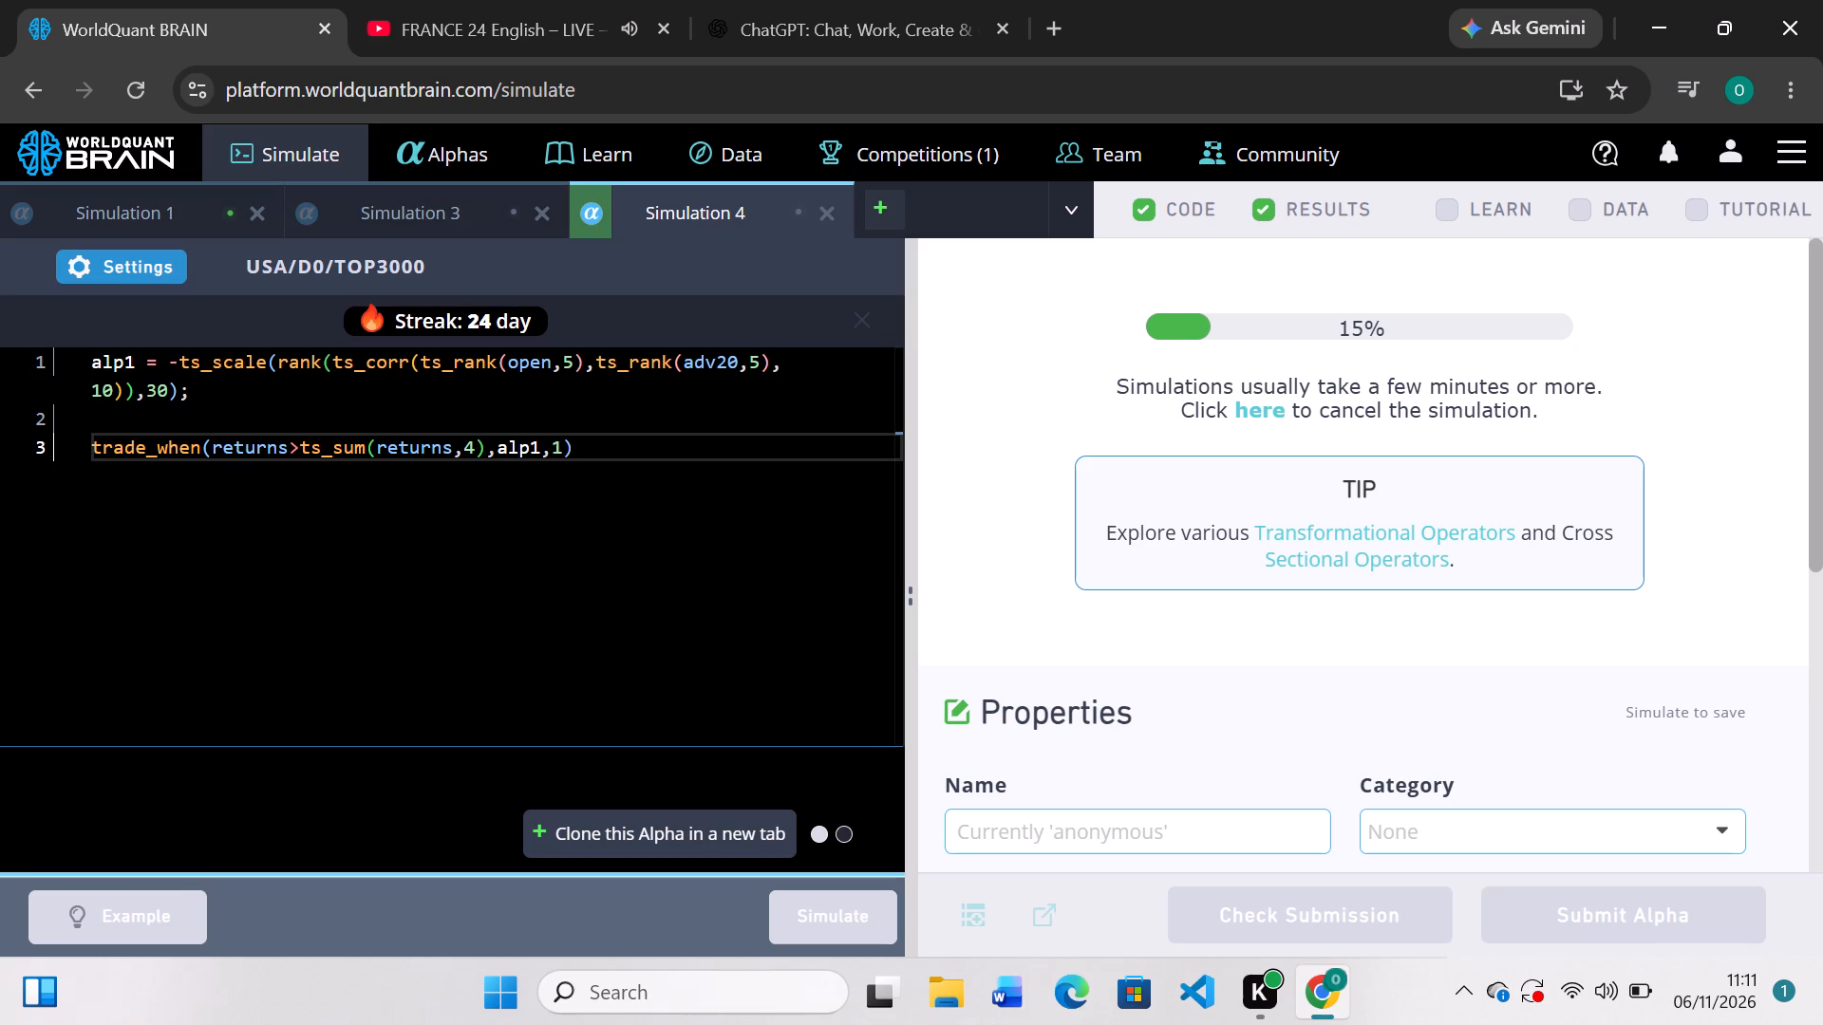
# Set Simulation 3's test period to 2 years, delay to 0 and neutralization to Subindustry, apply the settings, and simulate it again.
pyautogui.click(387, 221)
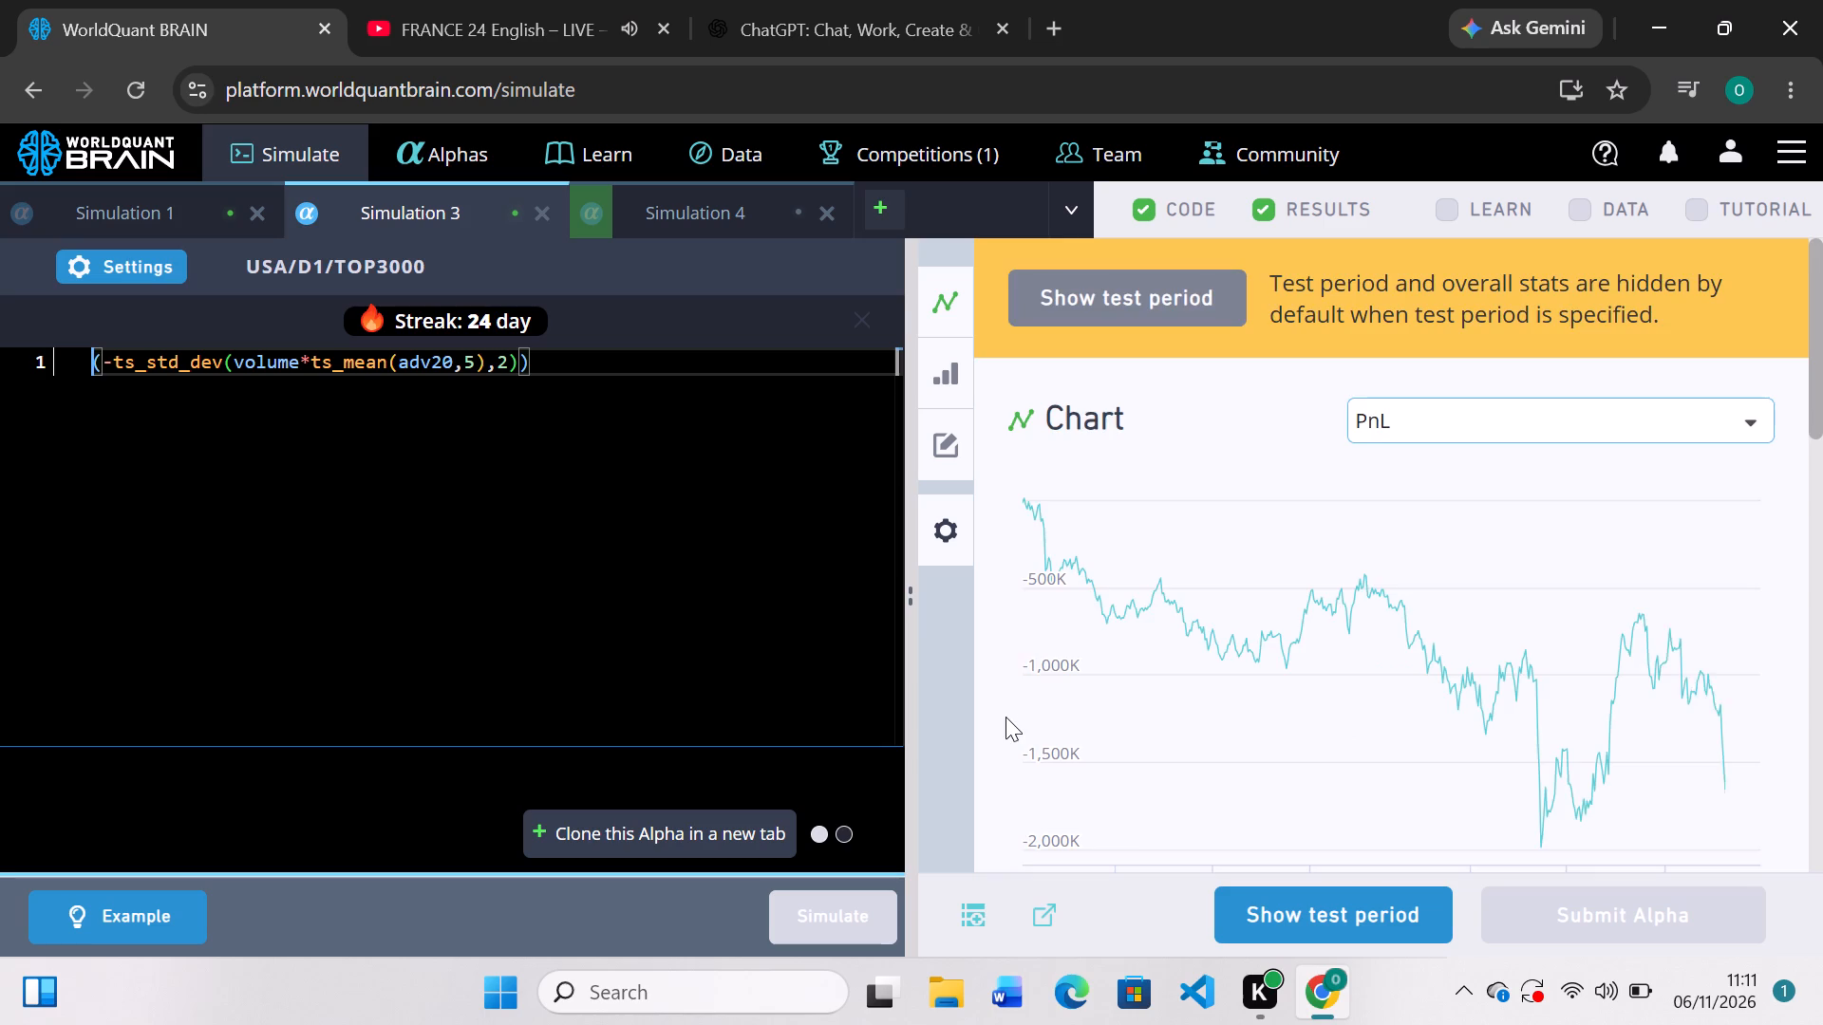
pyautogui.scroll(-2, 1005, 717)
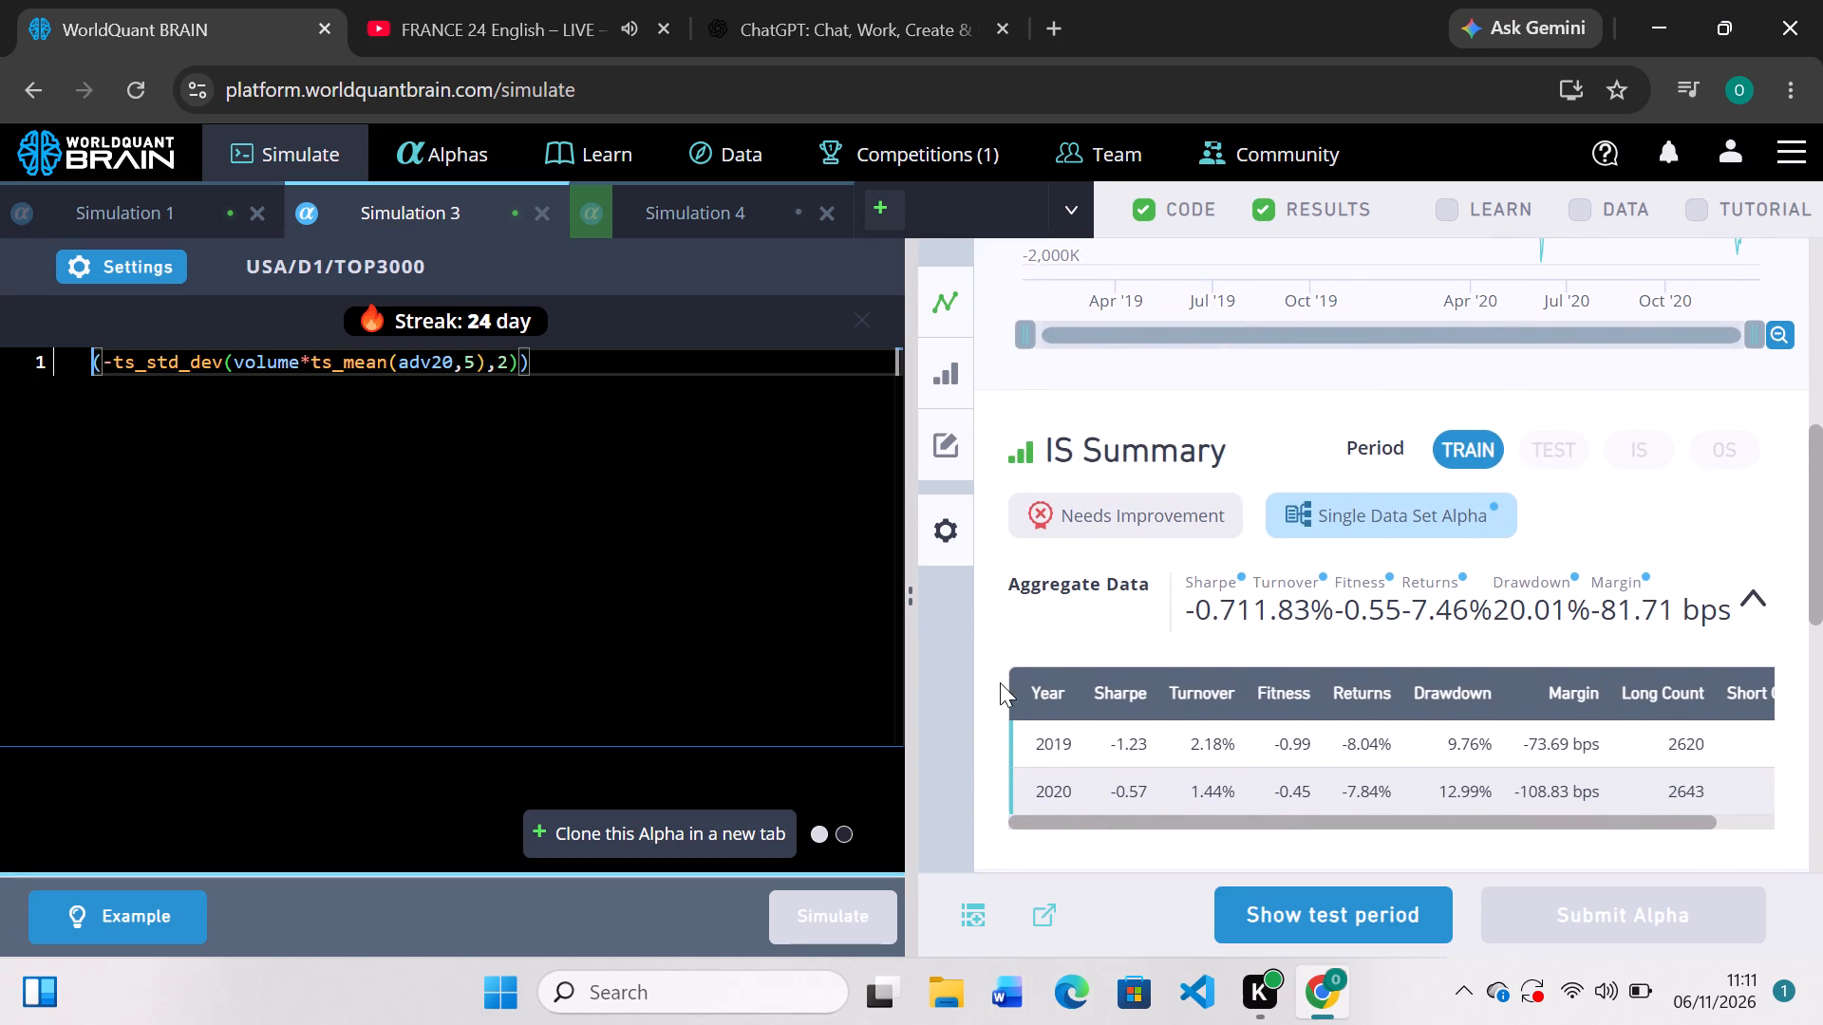
pyautogui.scroll(2, 1000, 682)
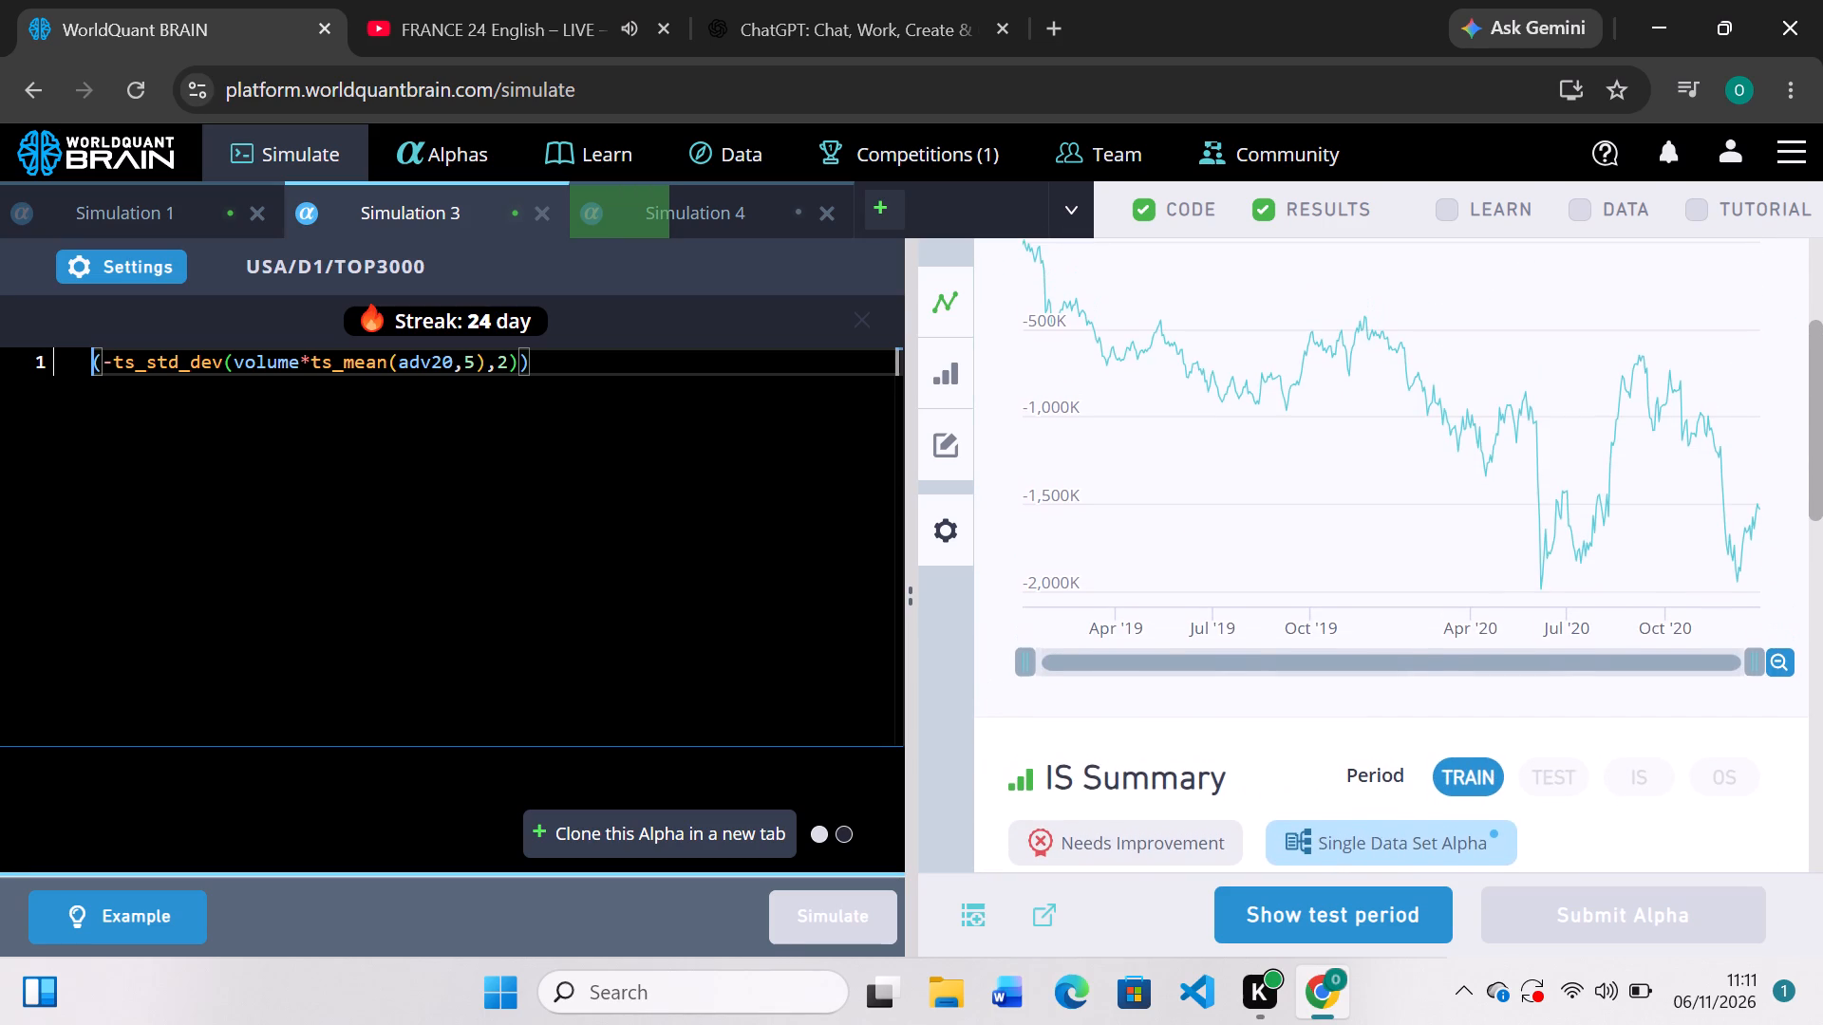
pyautogui.click(150, 264)
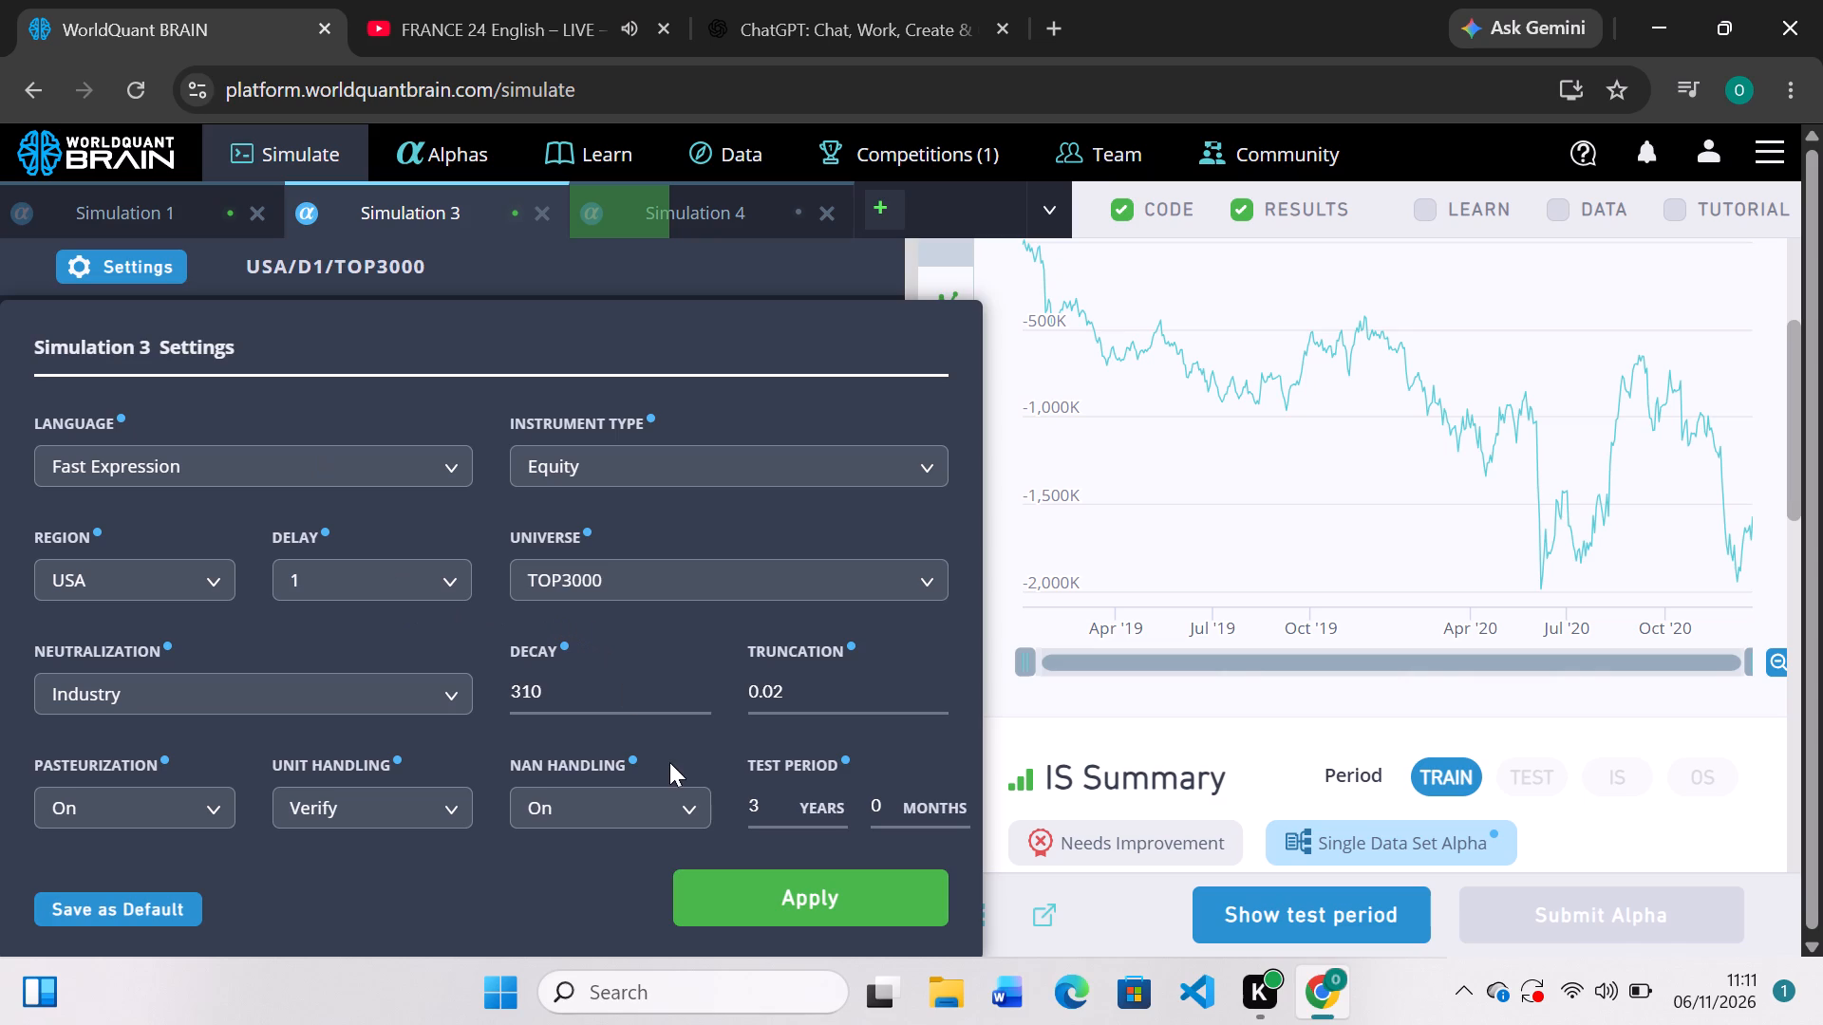
pyautogui.click(779, 806)
pyautogui.press('BackSpace')
pyautogui.press('2')
pyautogui.click(452, 583)
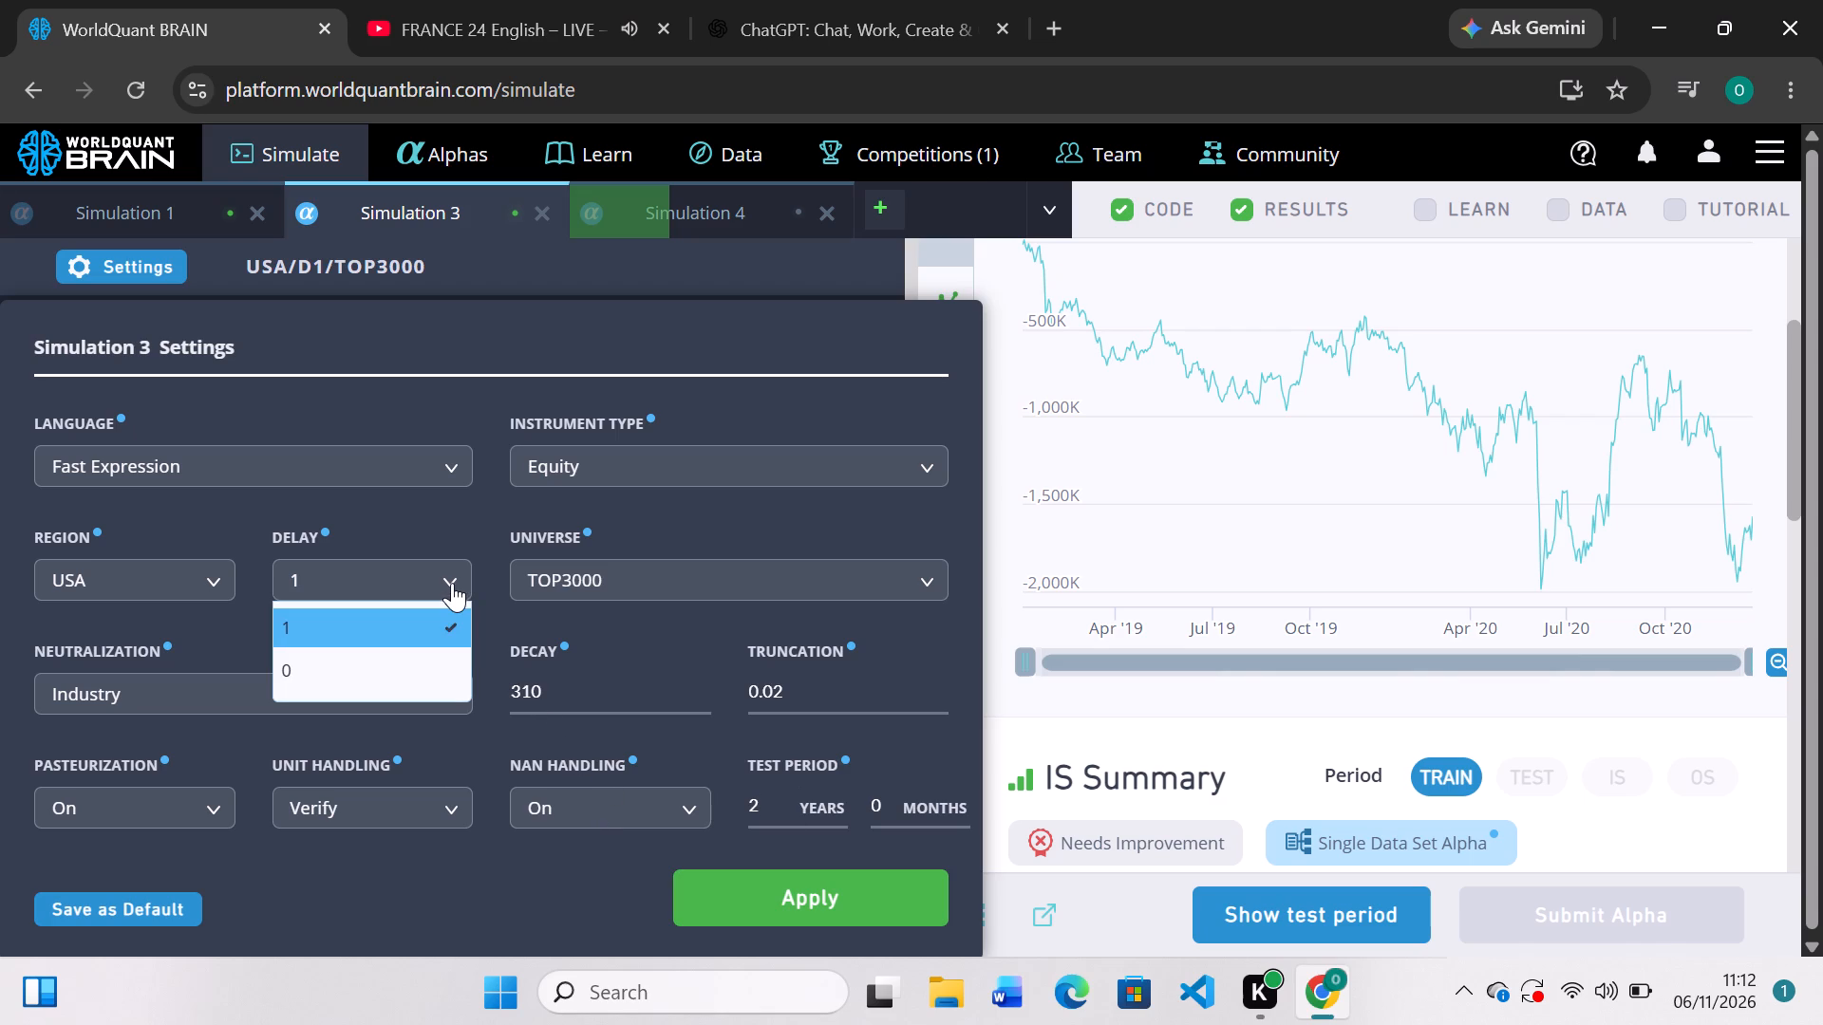
pyautogui.click(386, 650)
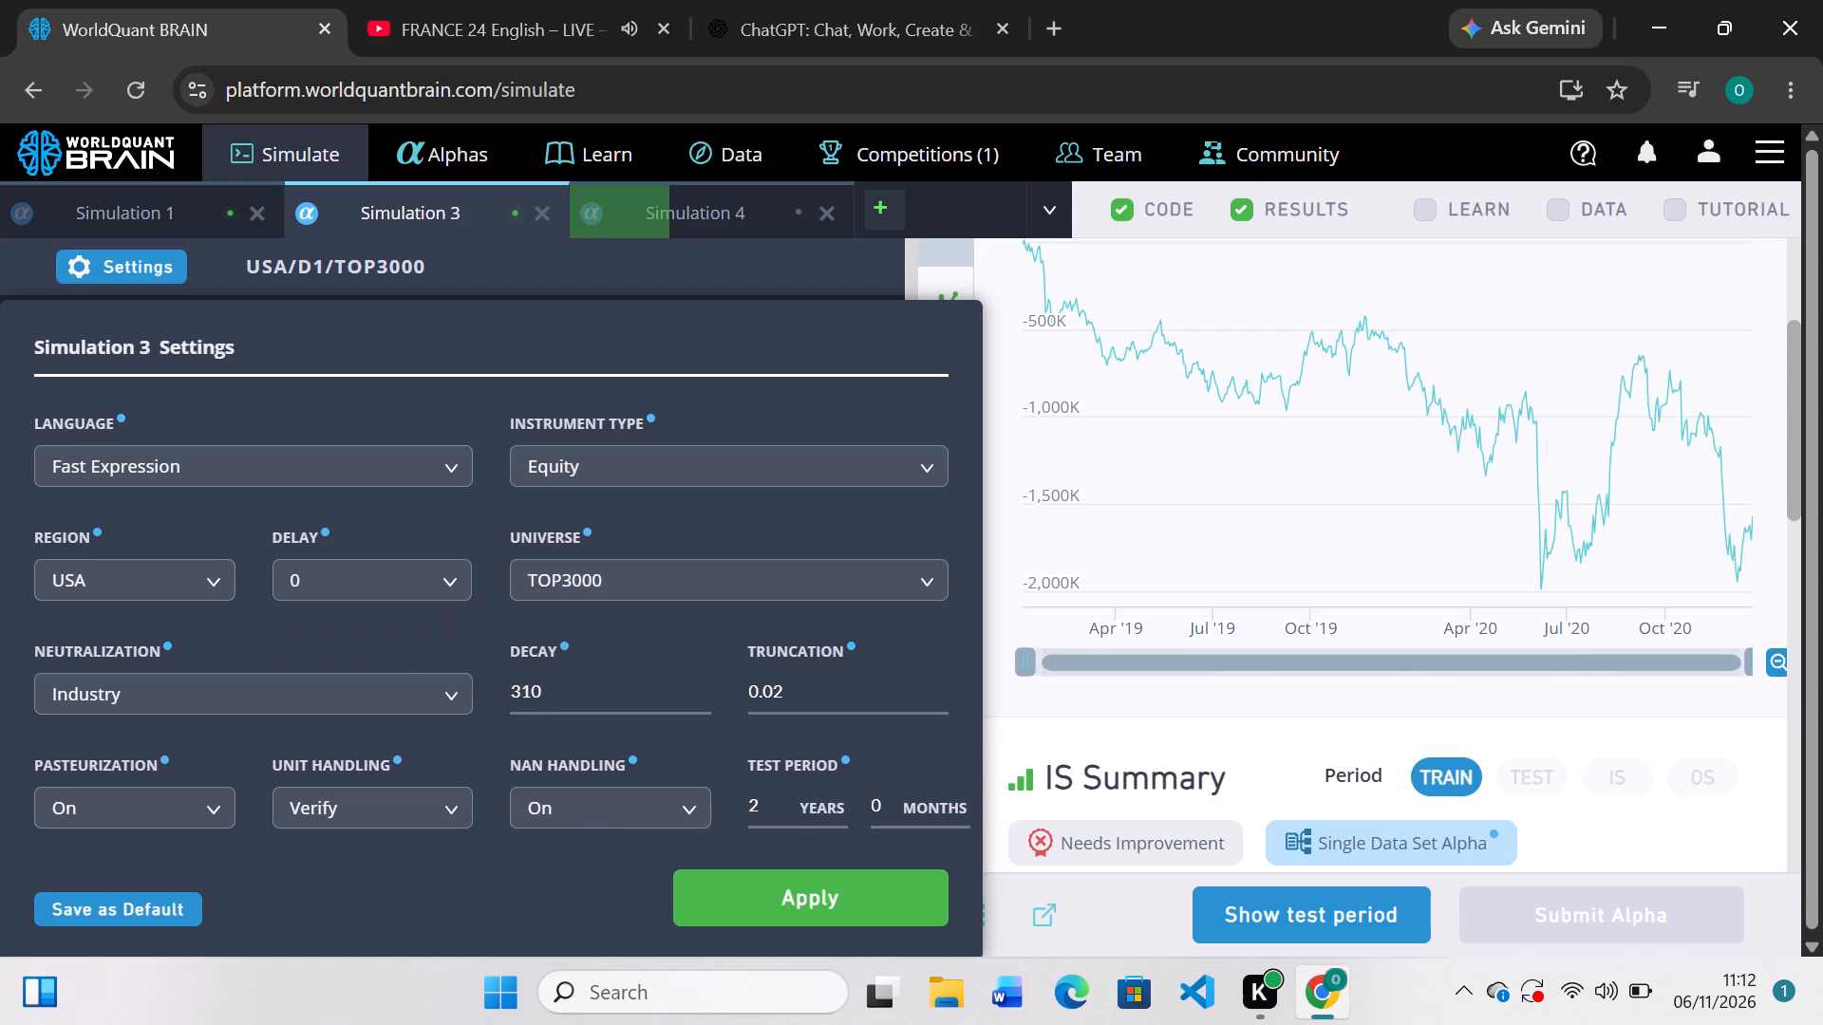
pyautogui.click(457, 682)
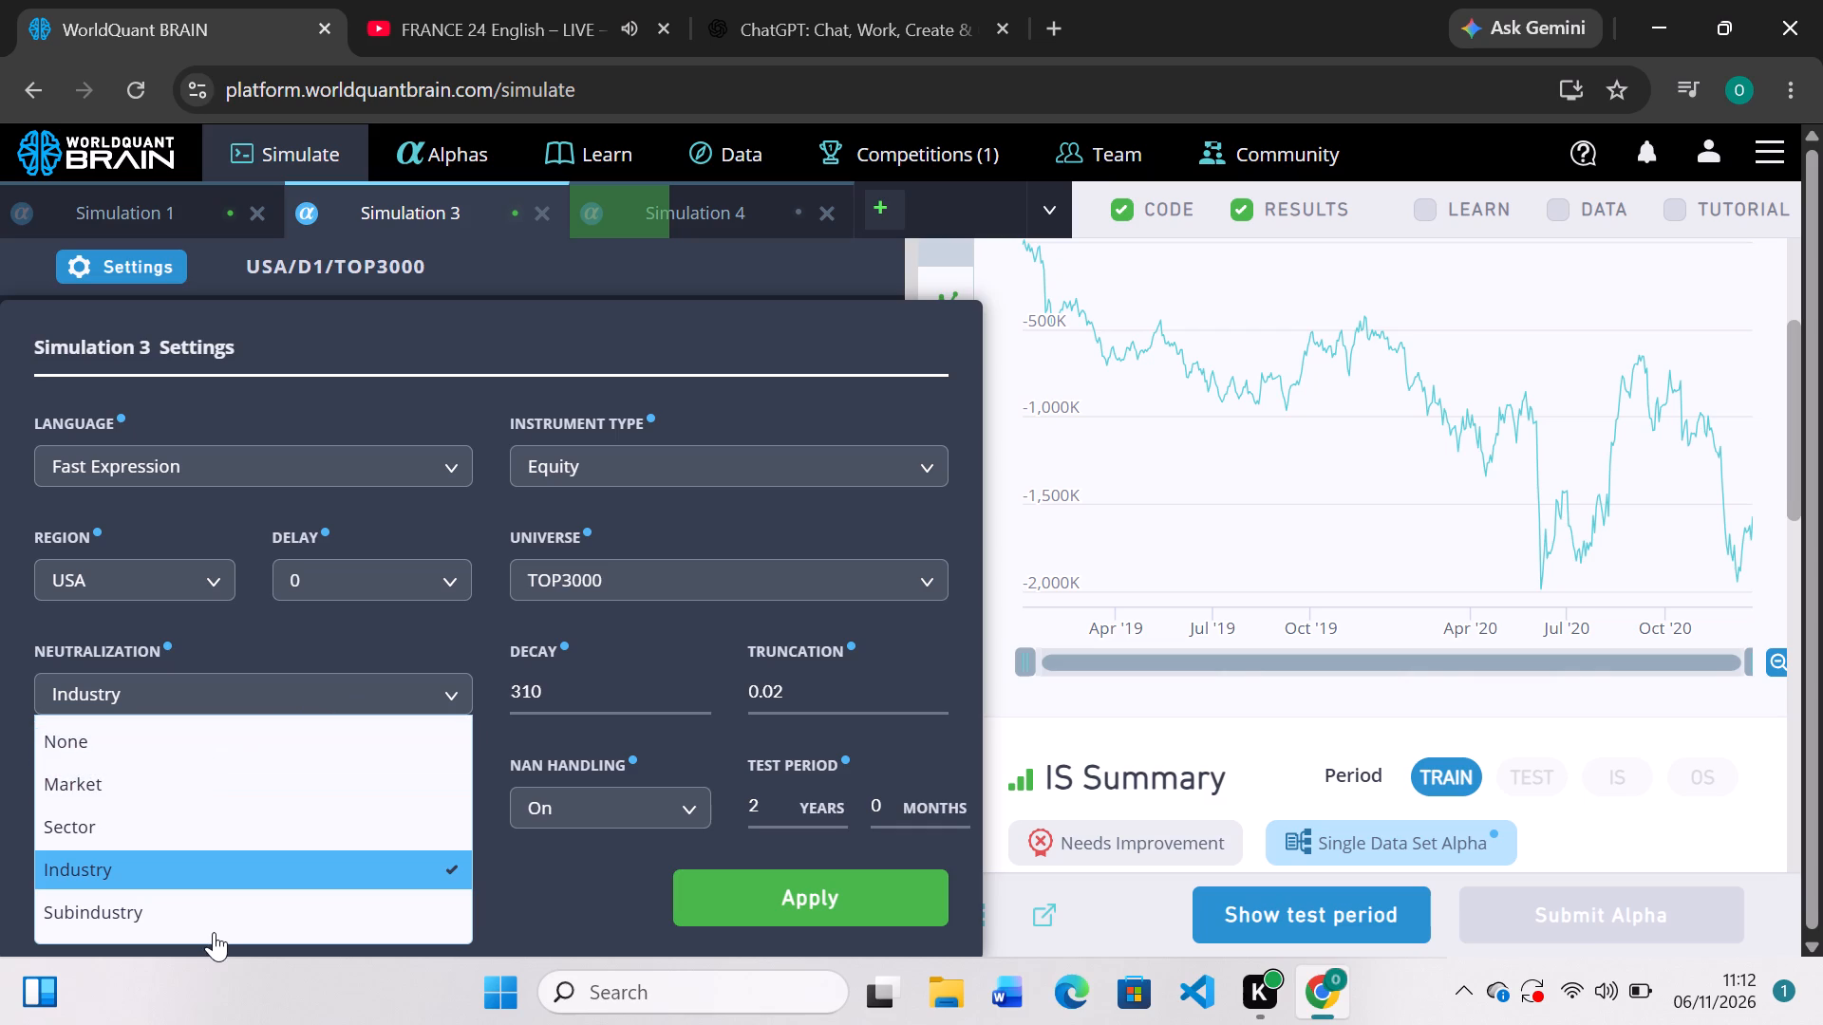
pyautogui.click(226, 920)
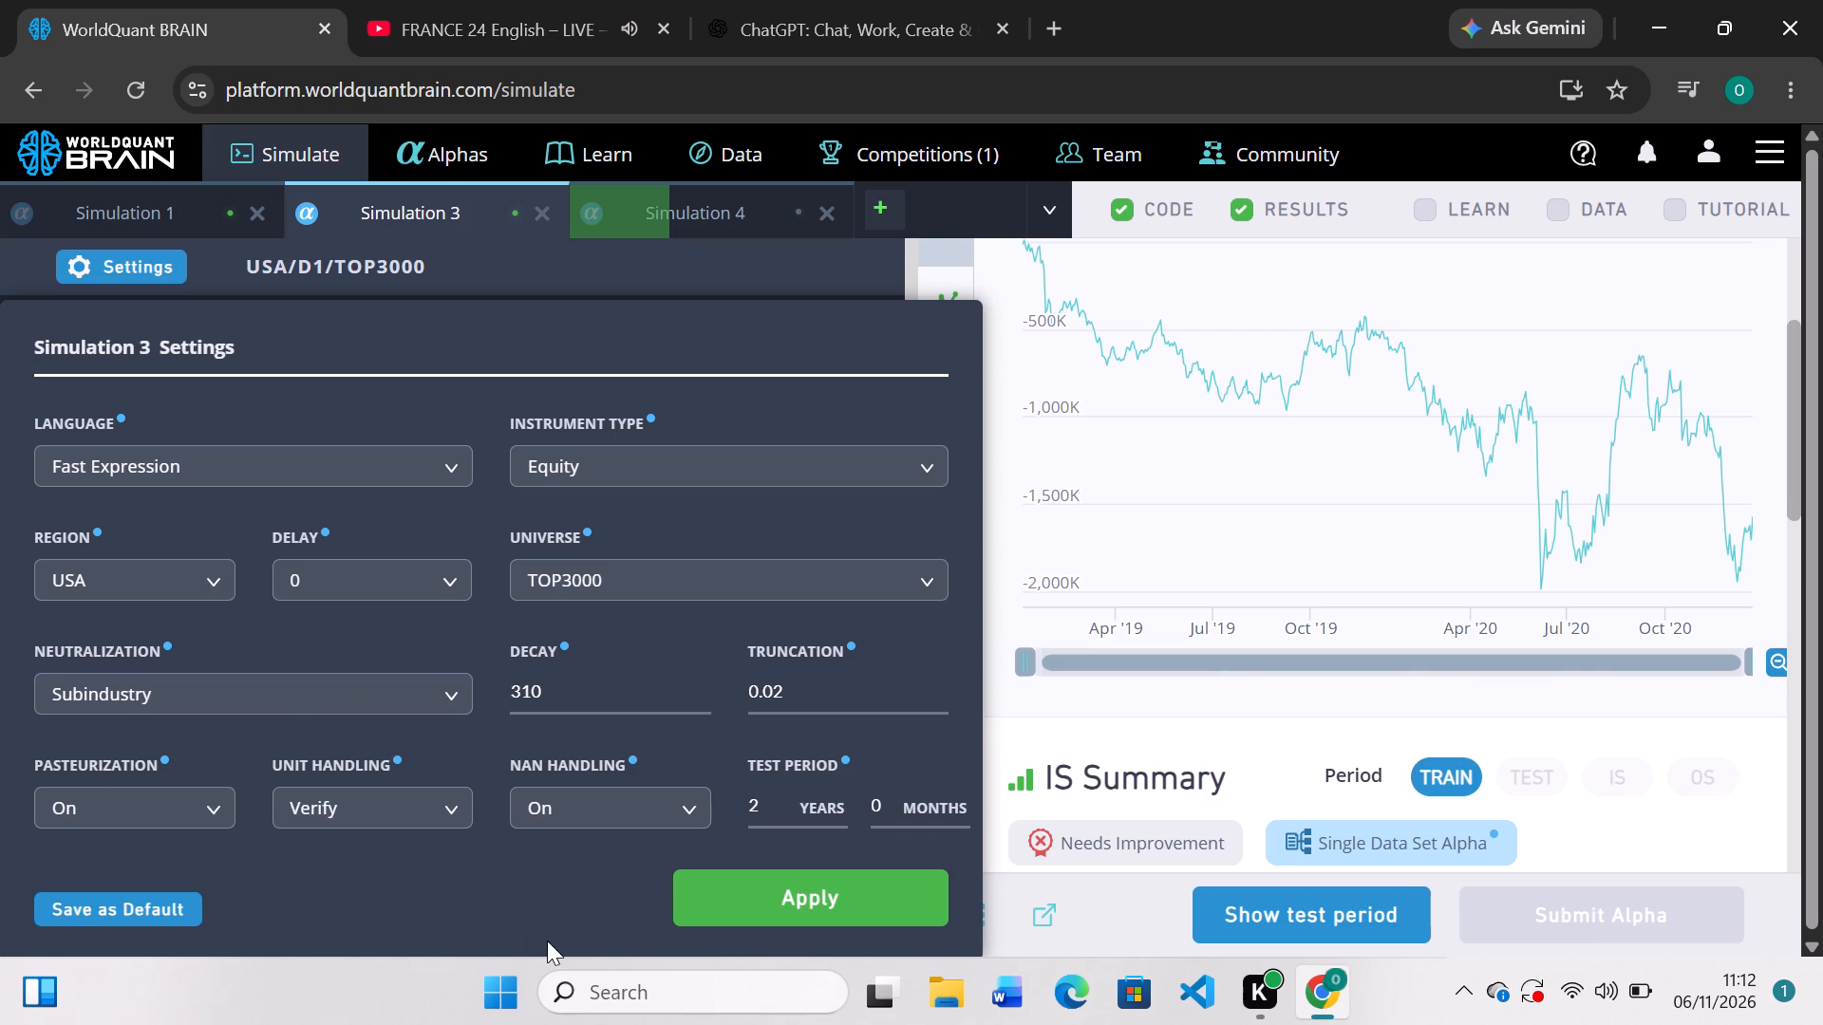
pyautogui.click(786, 890)
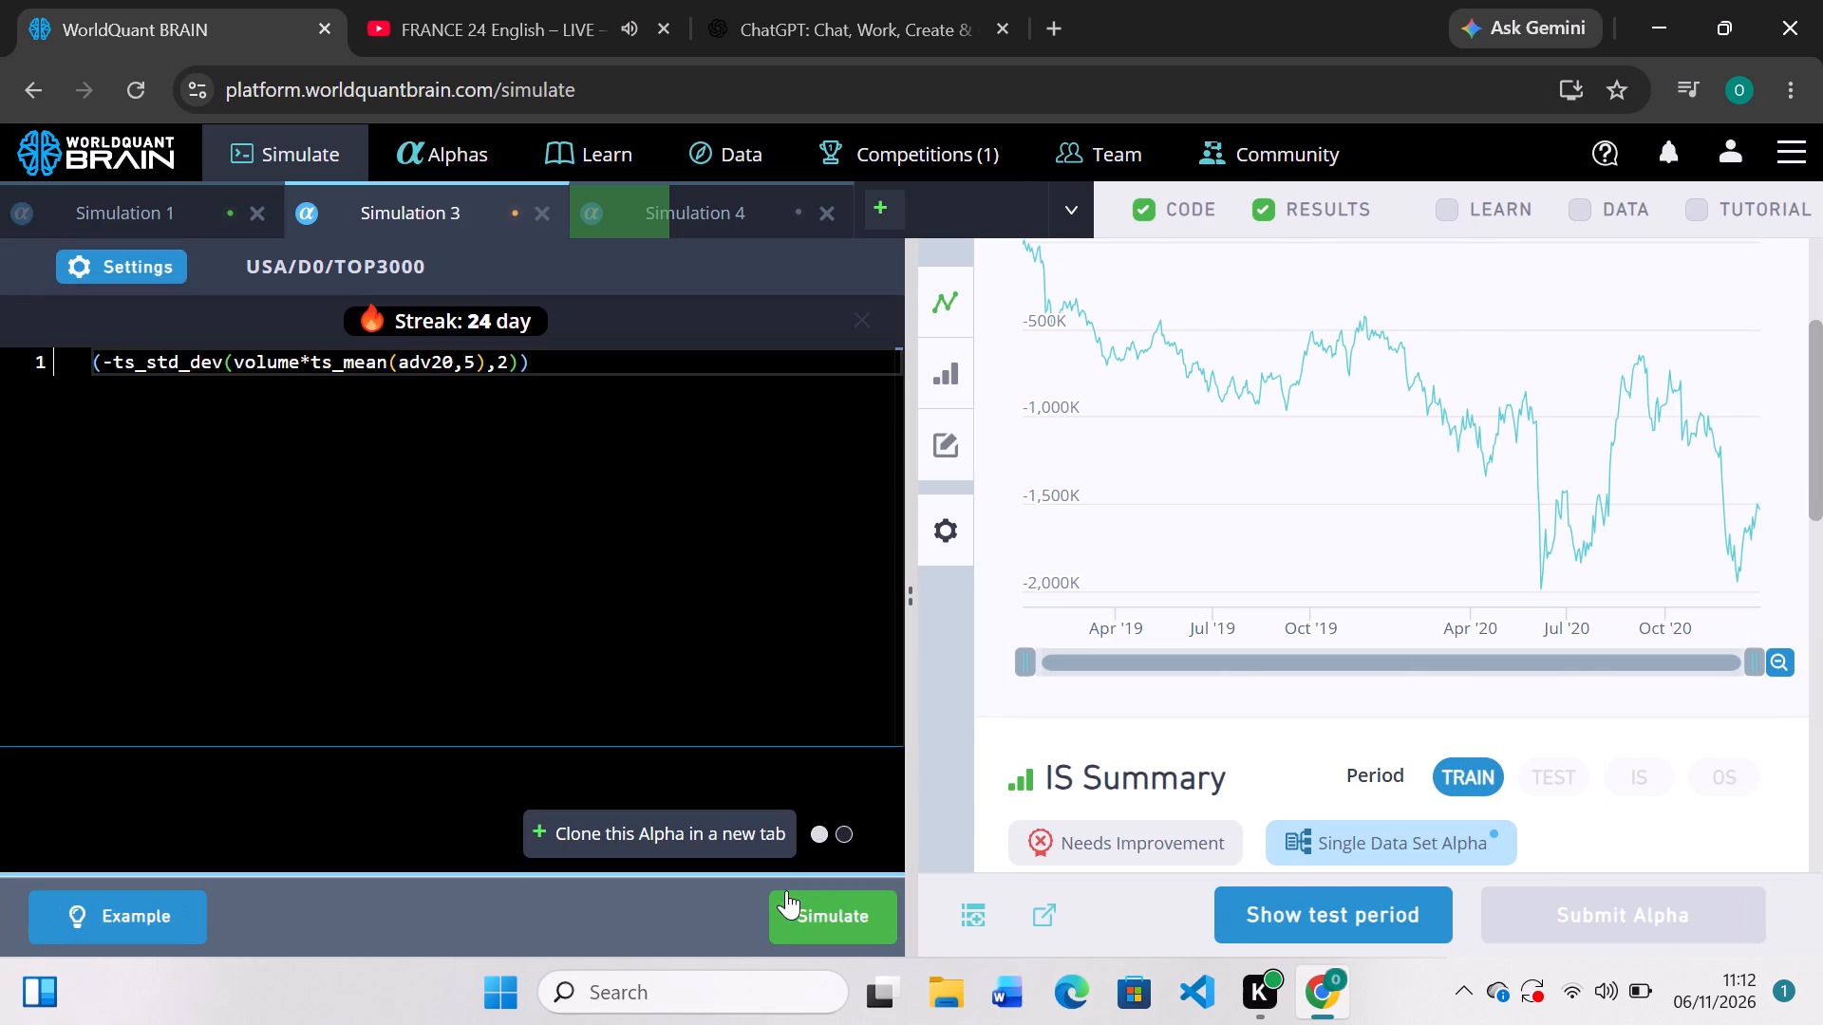
pyautogui.click(804, 917)
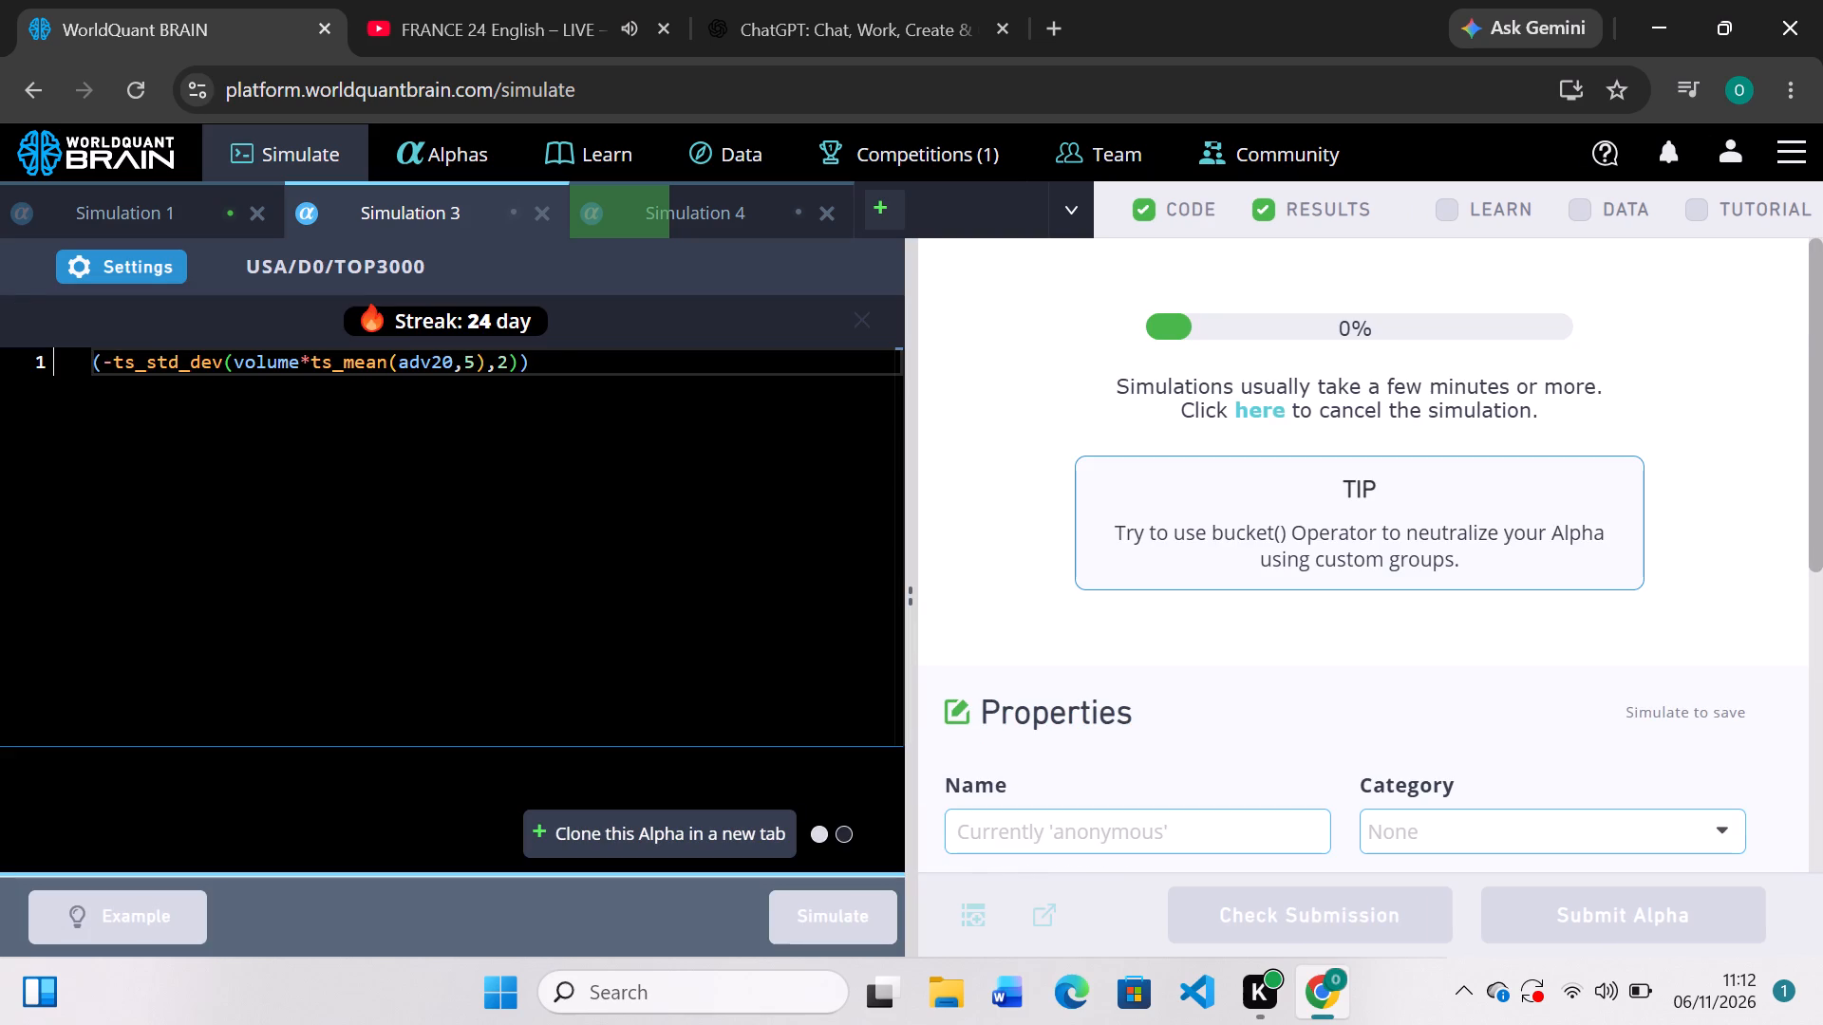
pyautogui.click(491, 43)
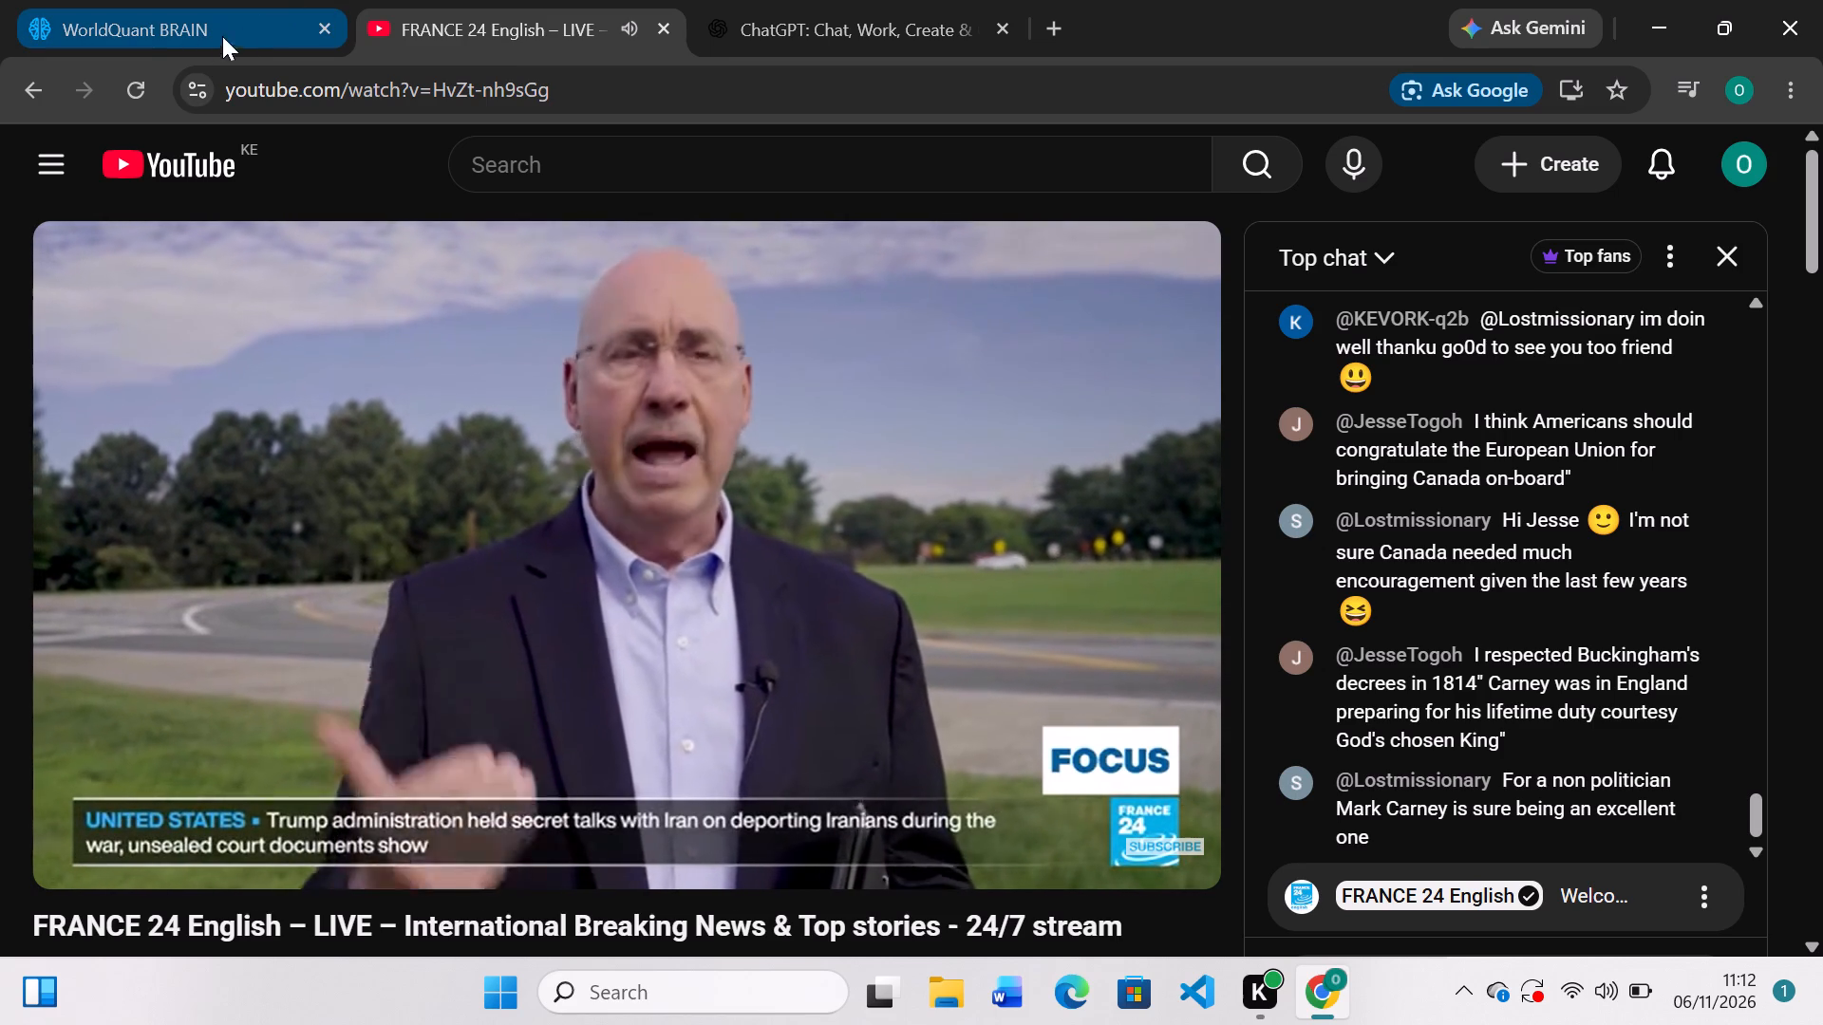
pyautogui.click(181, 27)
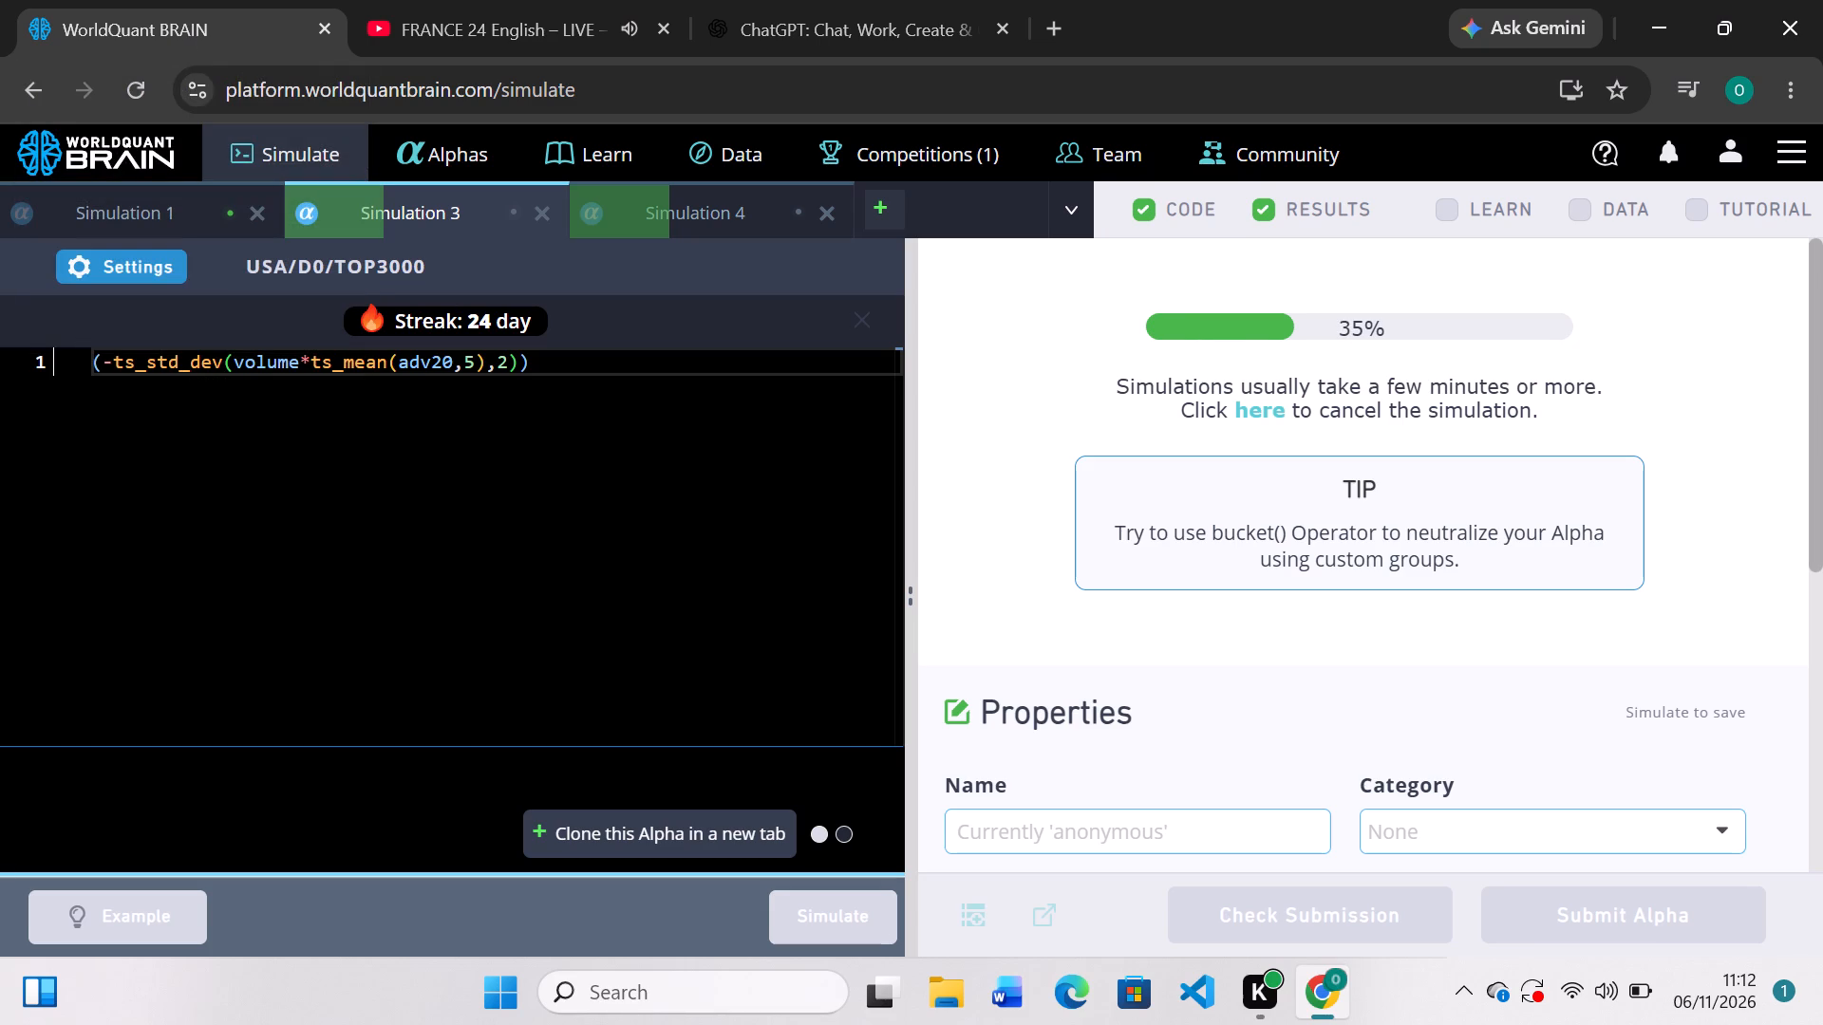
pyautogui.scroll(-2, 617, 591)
# Look through the tutorial page on becoming a BRAIN Research Consultant, finish it, and return to Simulation 3's results.
pyautogui.click(1701, 202)
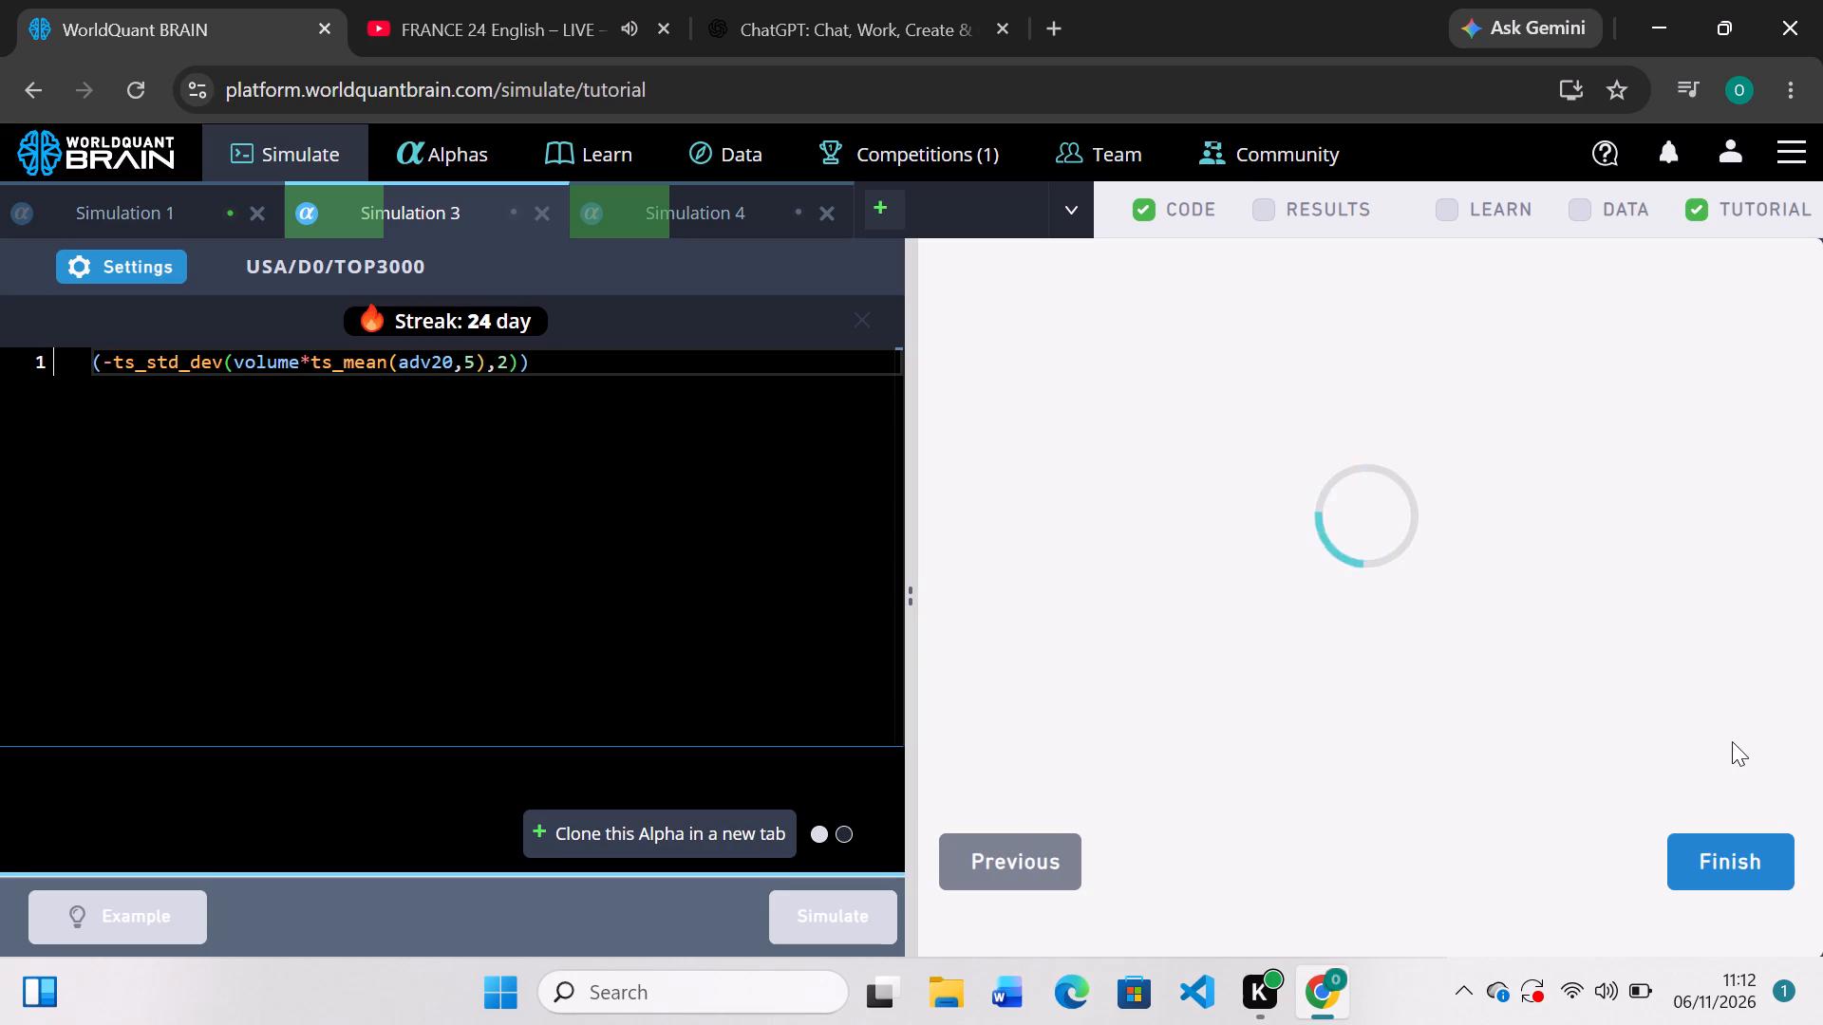
pyautogui.click(1755, 843)
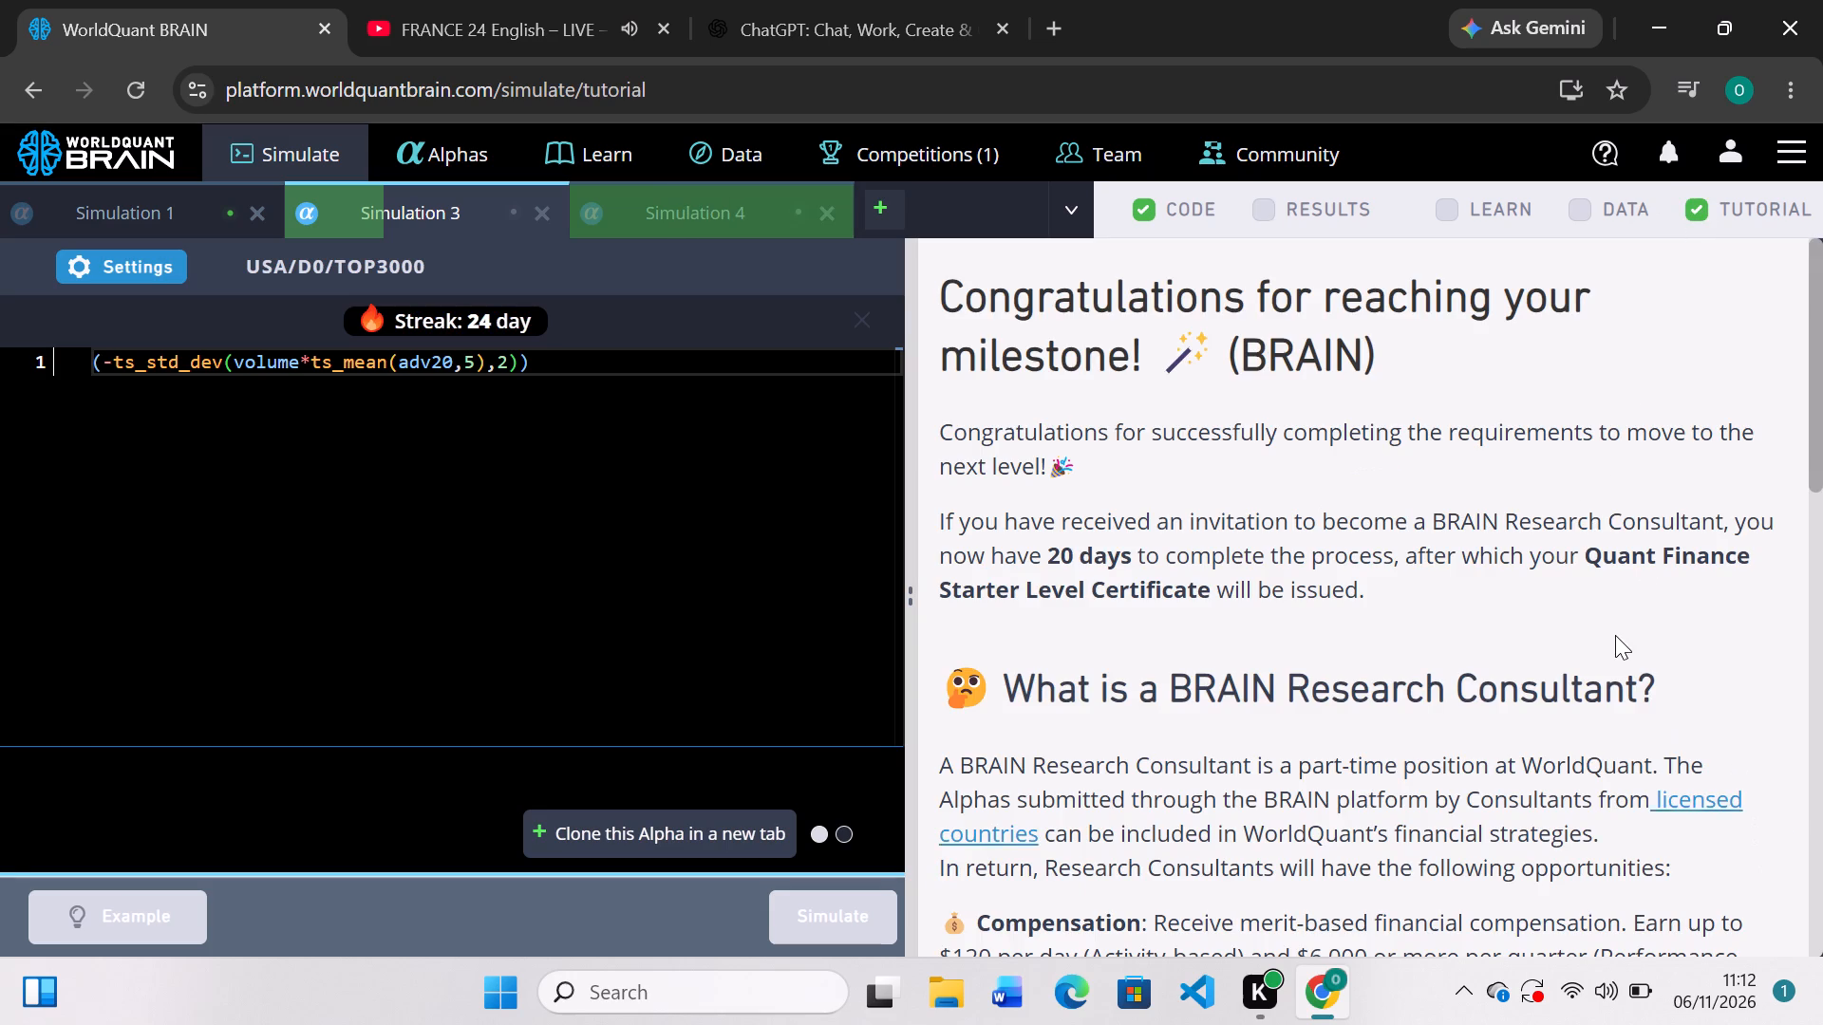
pyautogui.scroll(-8, 1615, 635)
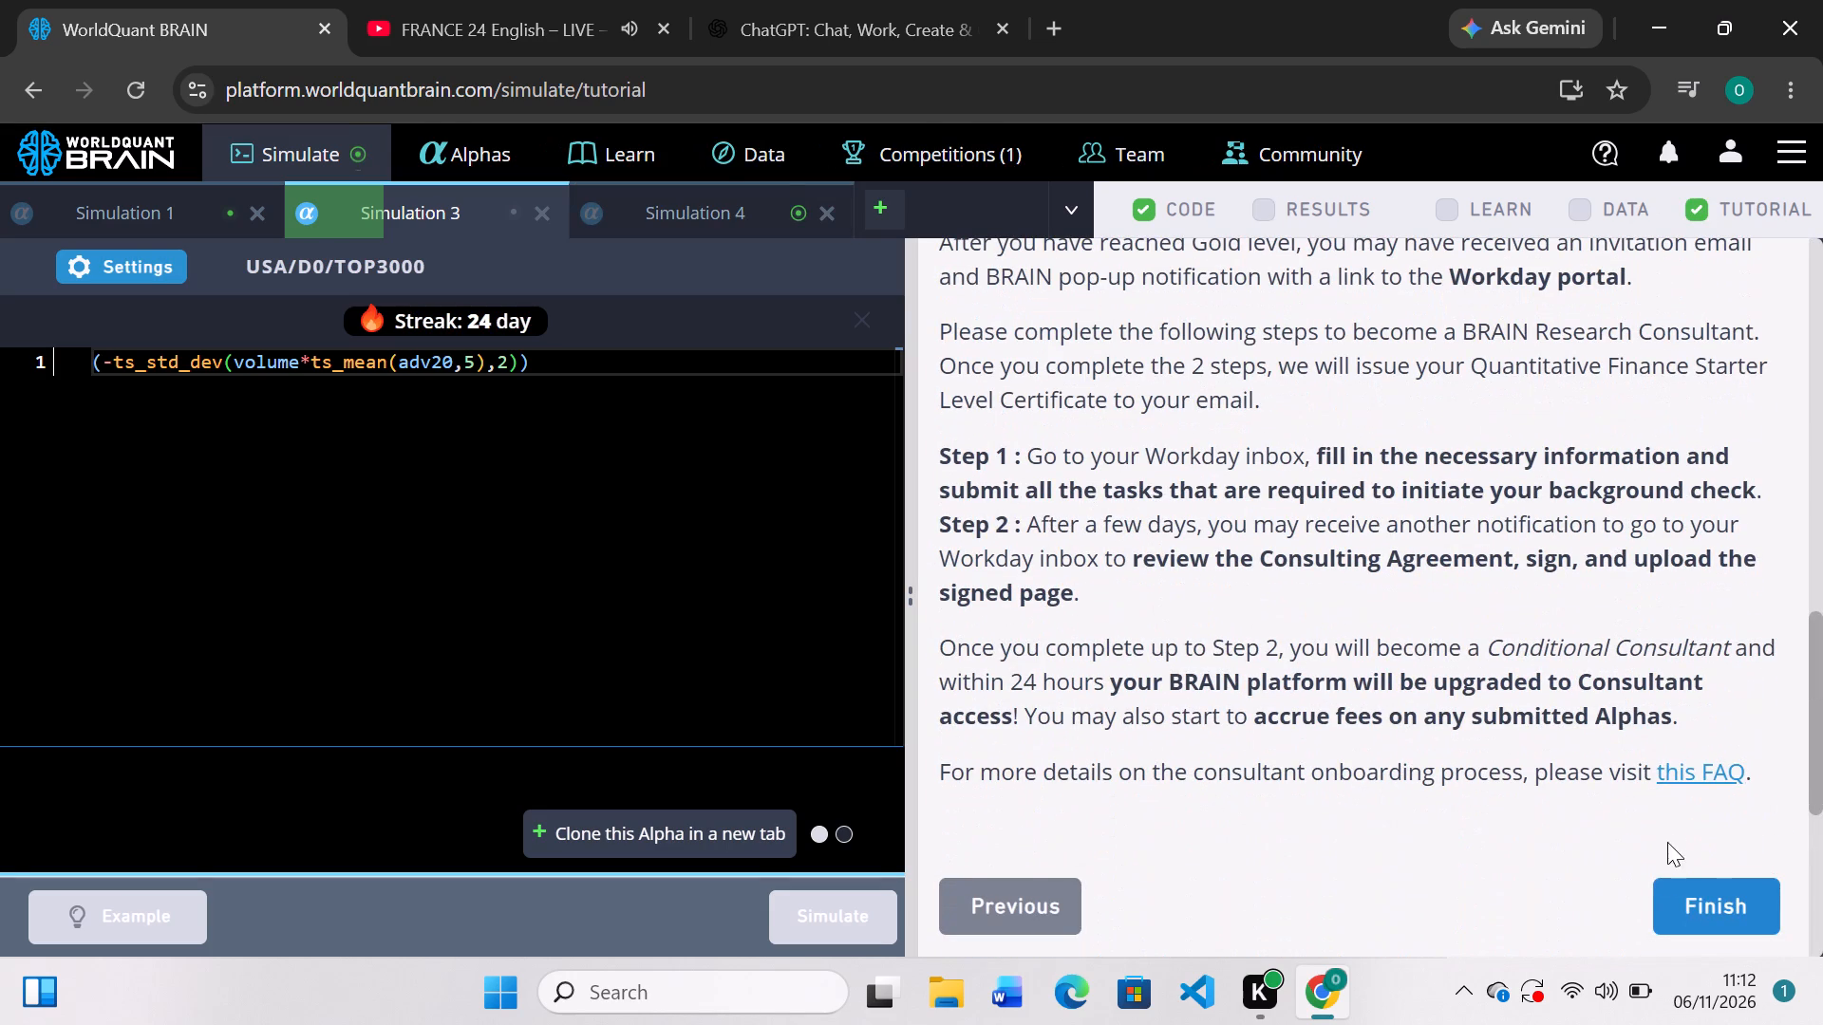
pyautogui.click(1683, 895)
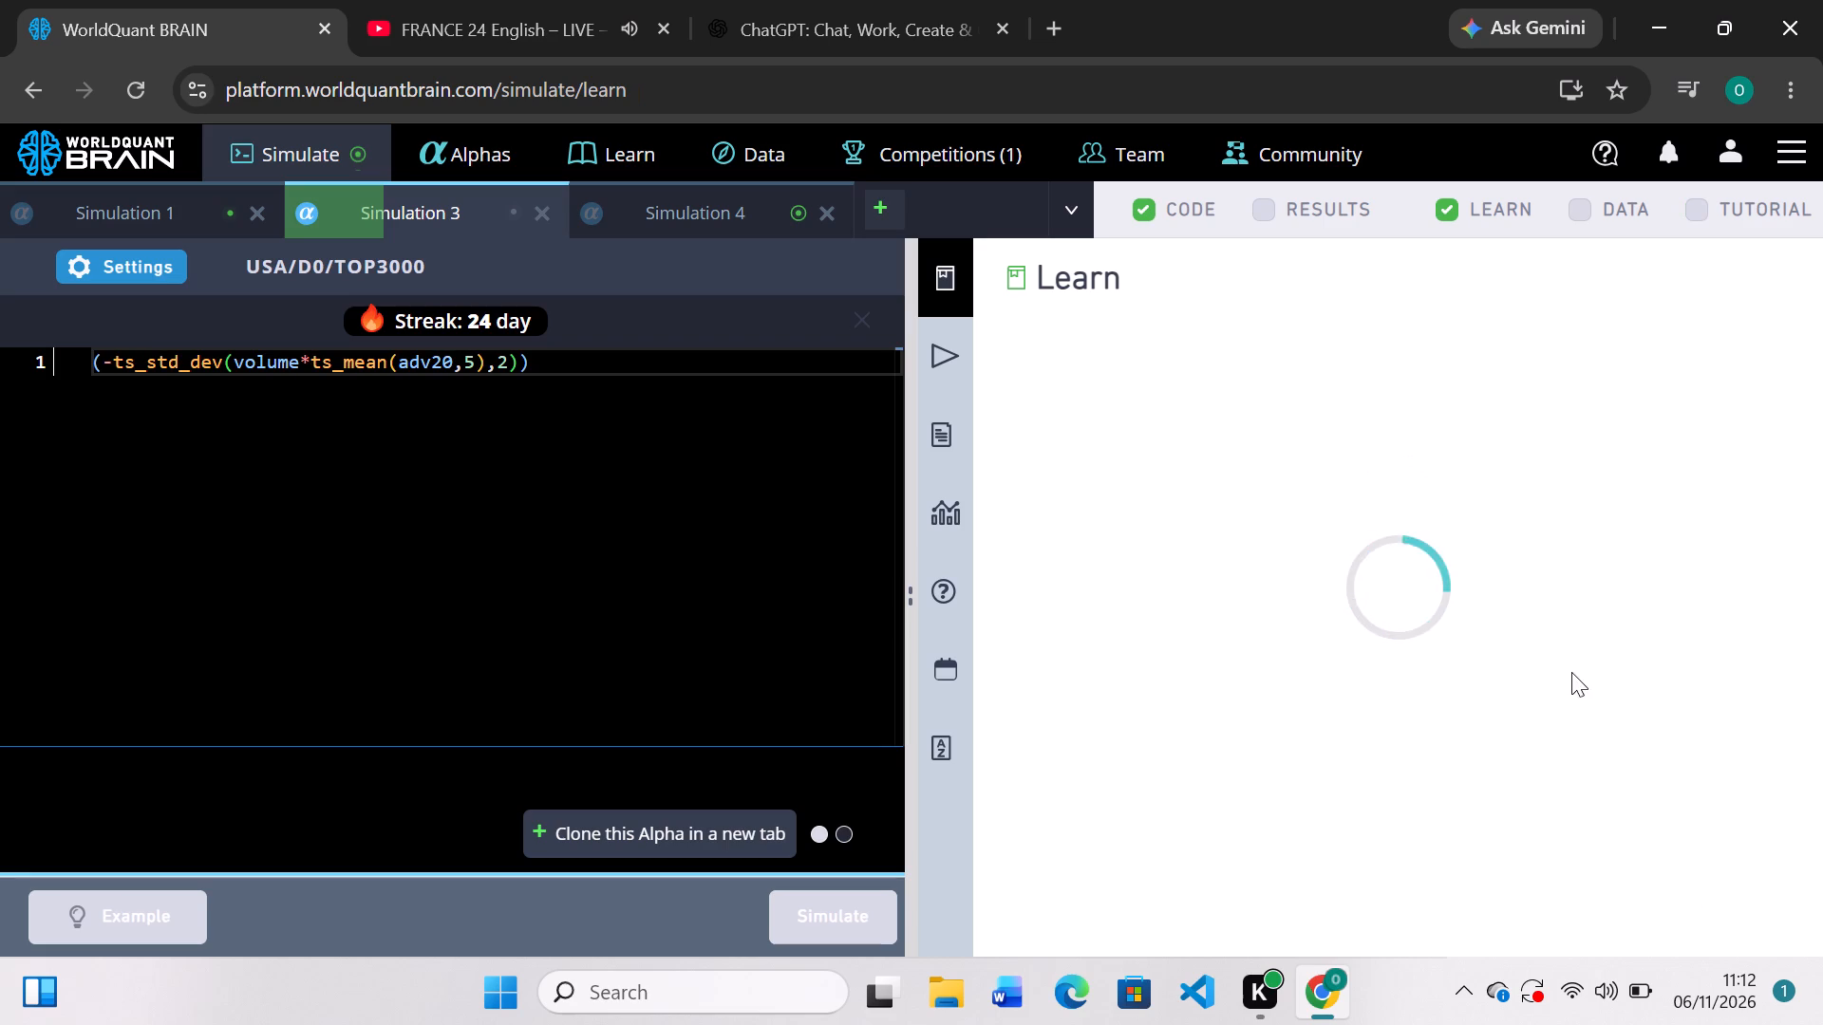
pyautogui.scroll(1, 1571, 672)
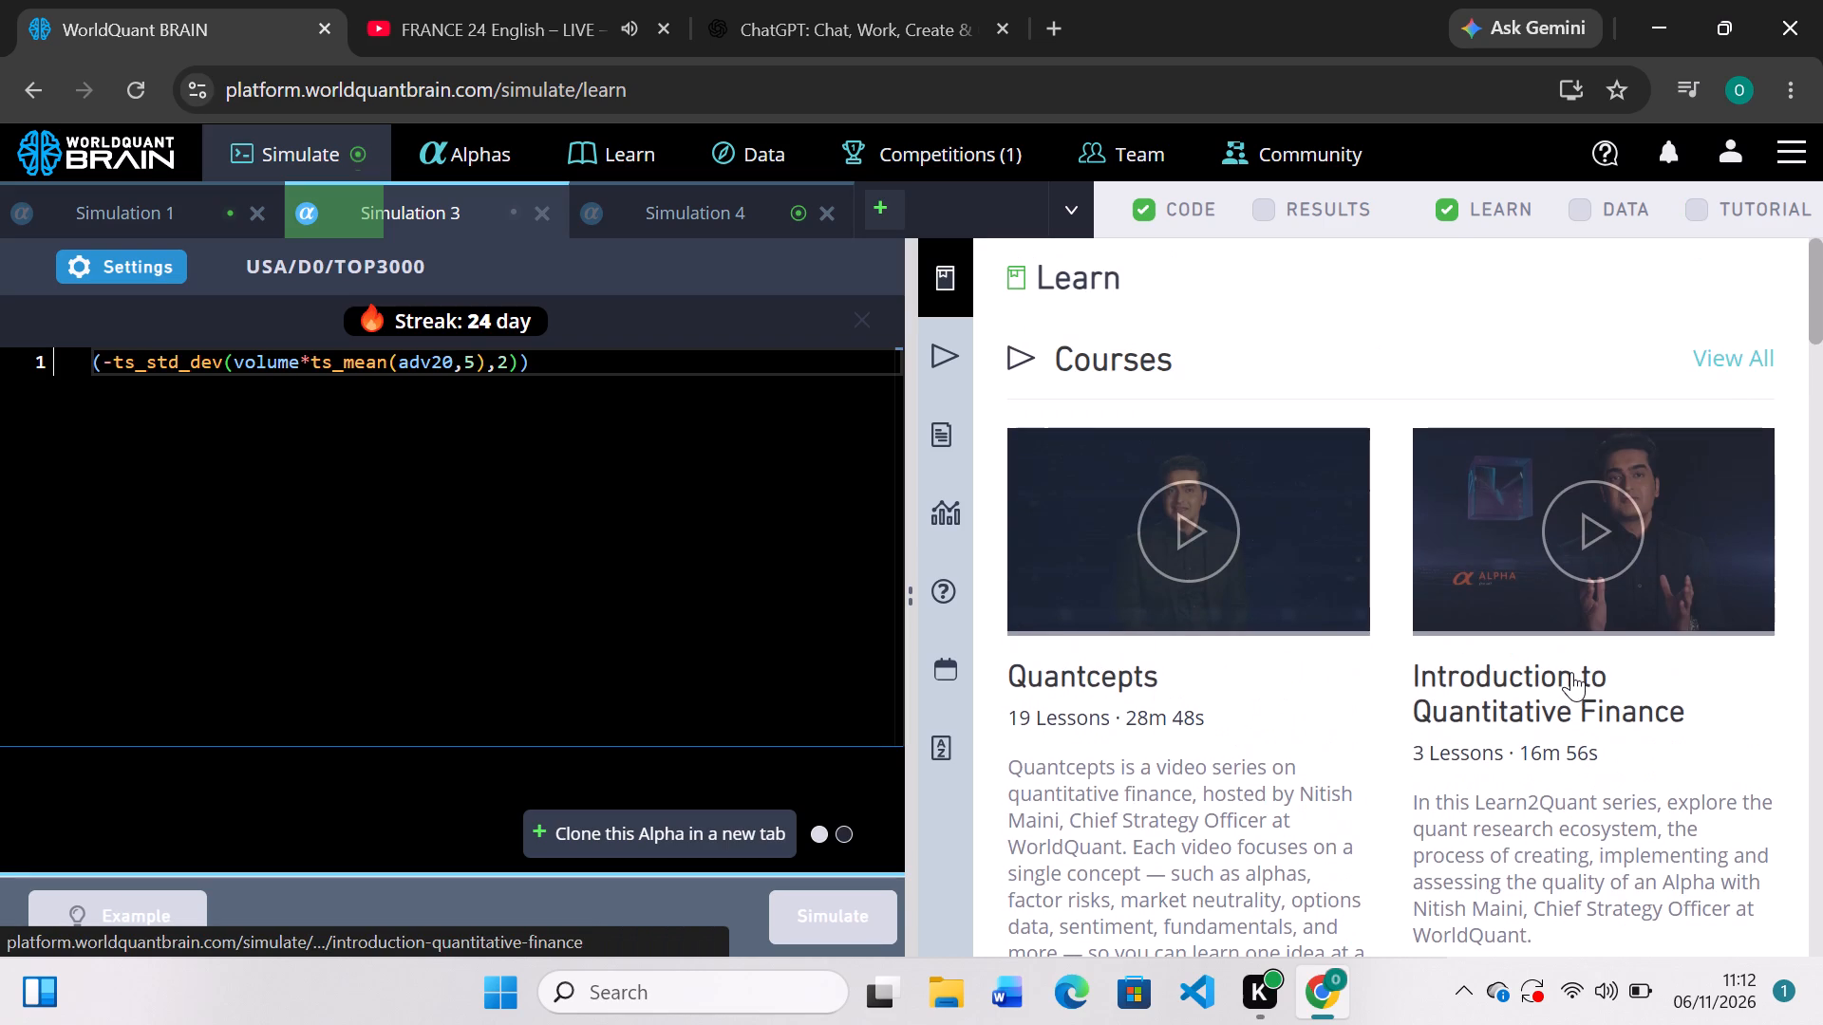
pyautogui.click(1276, 212)
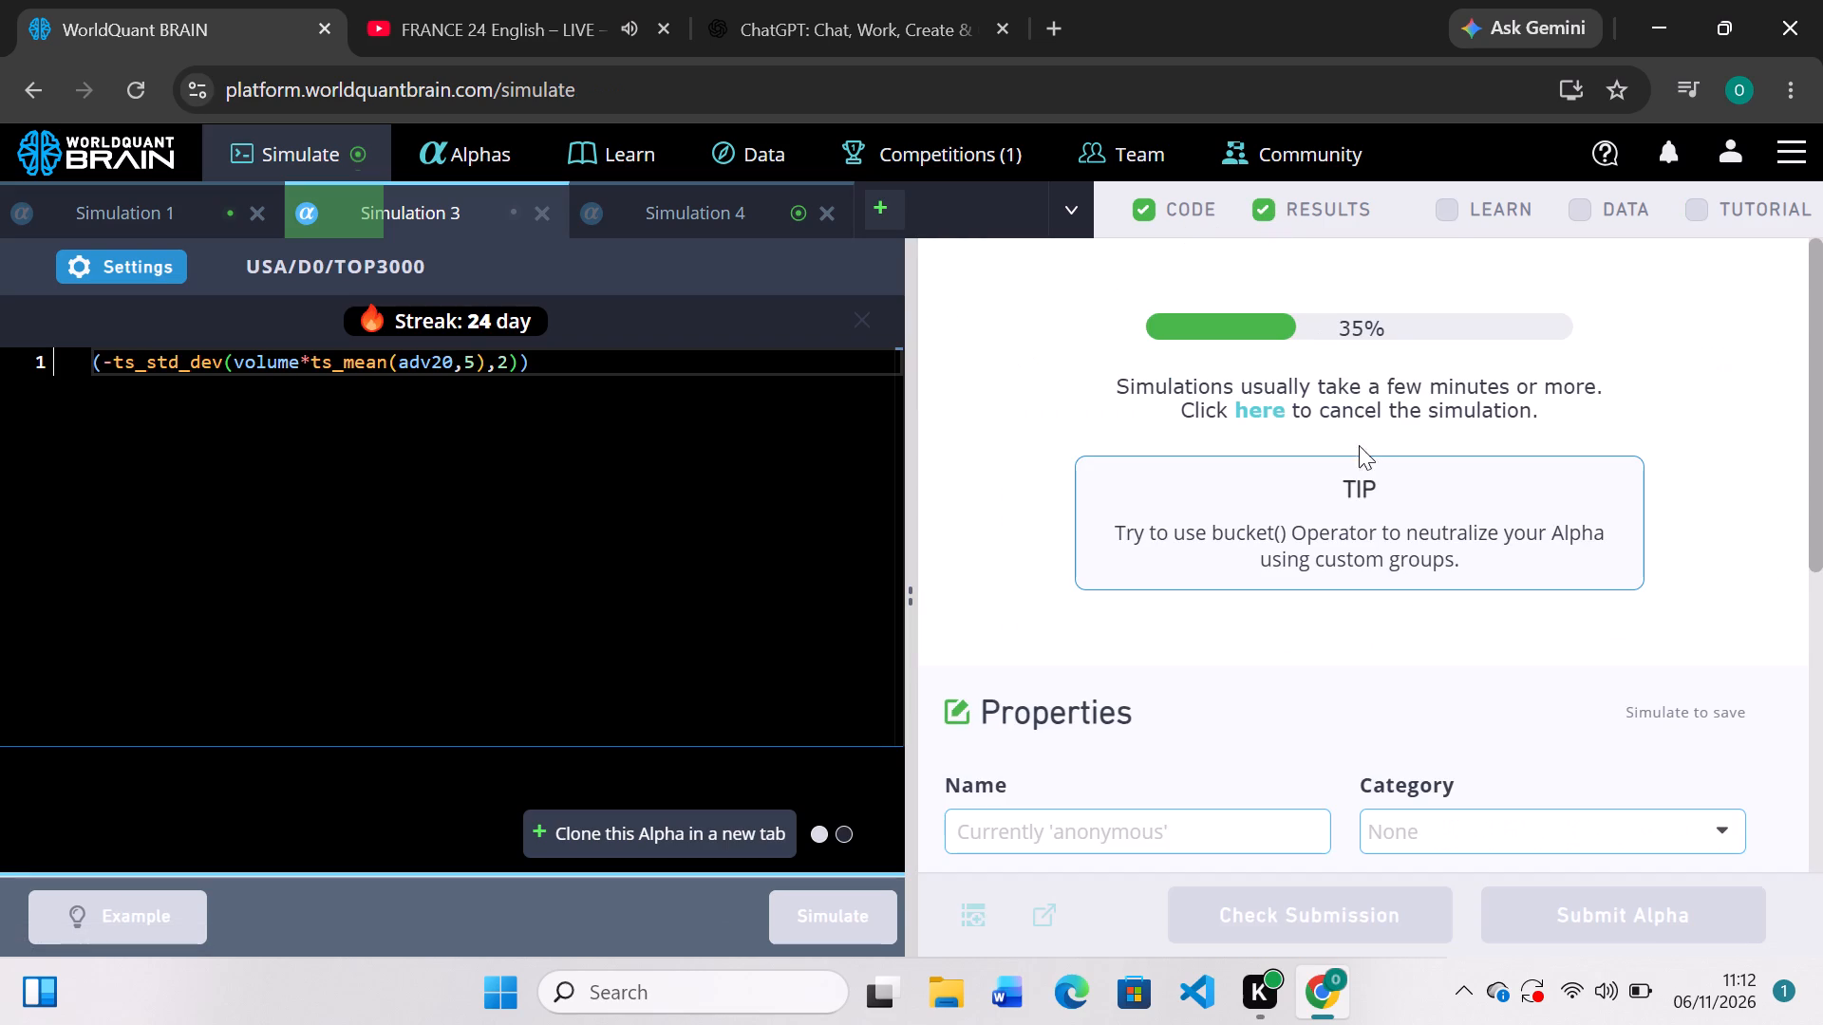
# Check Simulation 4's results, change the last trade_when argument to -1, and simulate the alpha again.
pyautogui.click(736, 211)
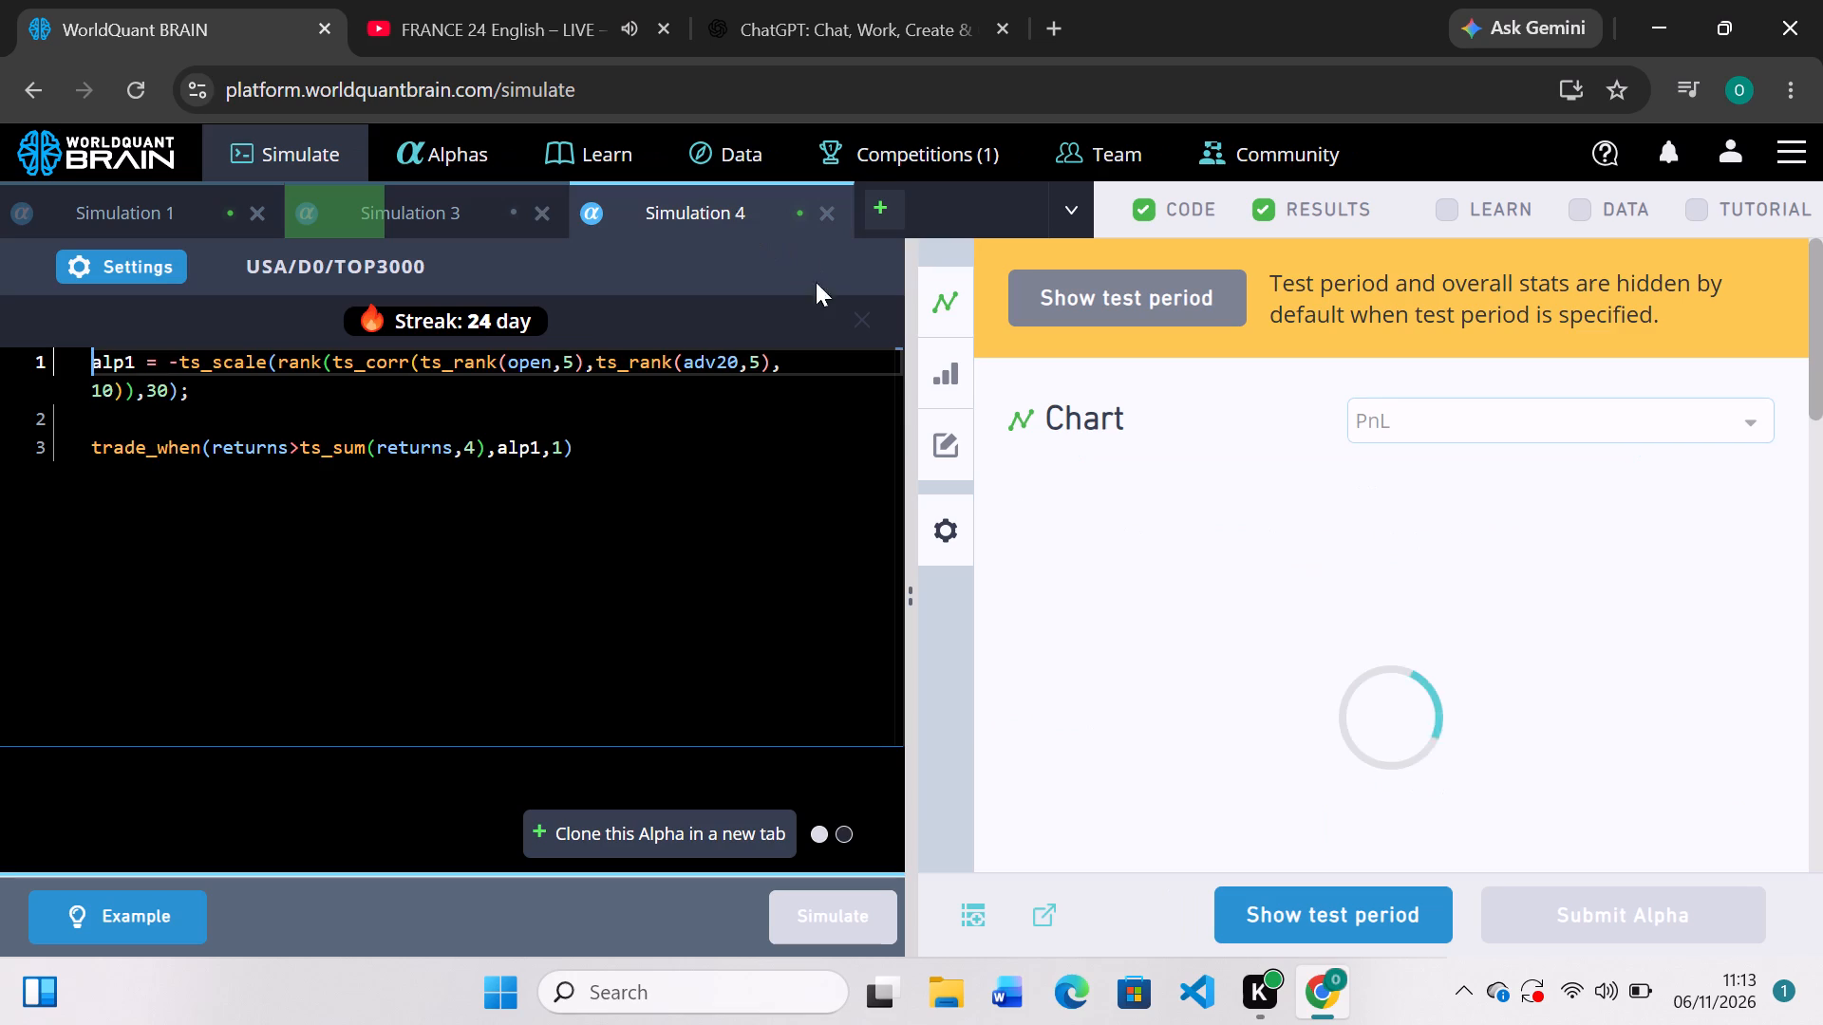
pyautogui.scroll(-2, 1265, 536)
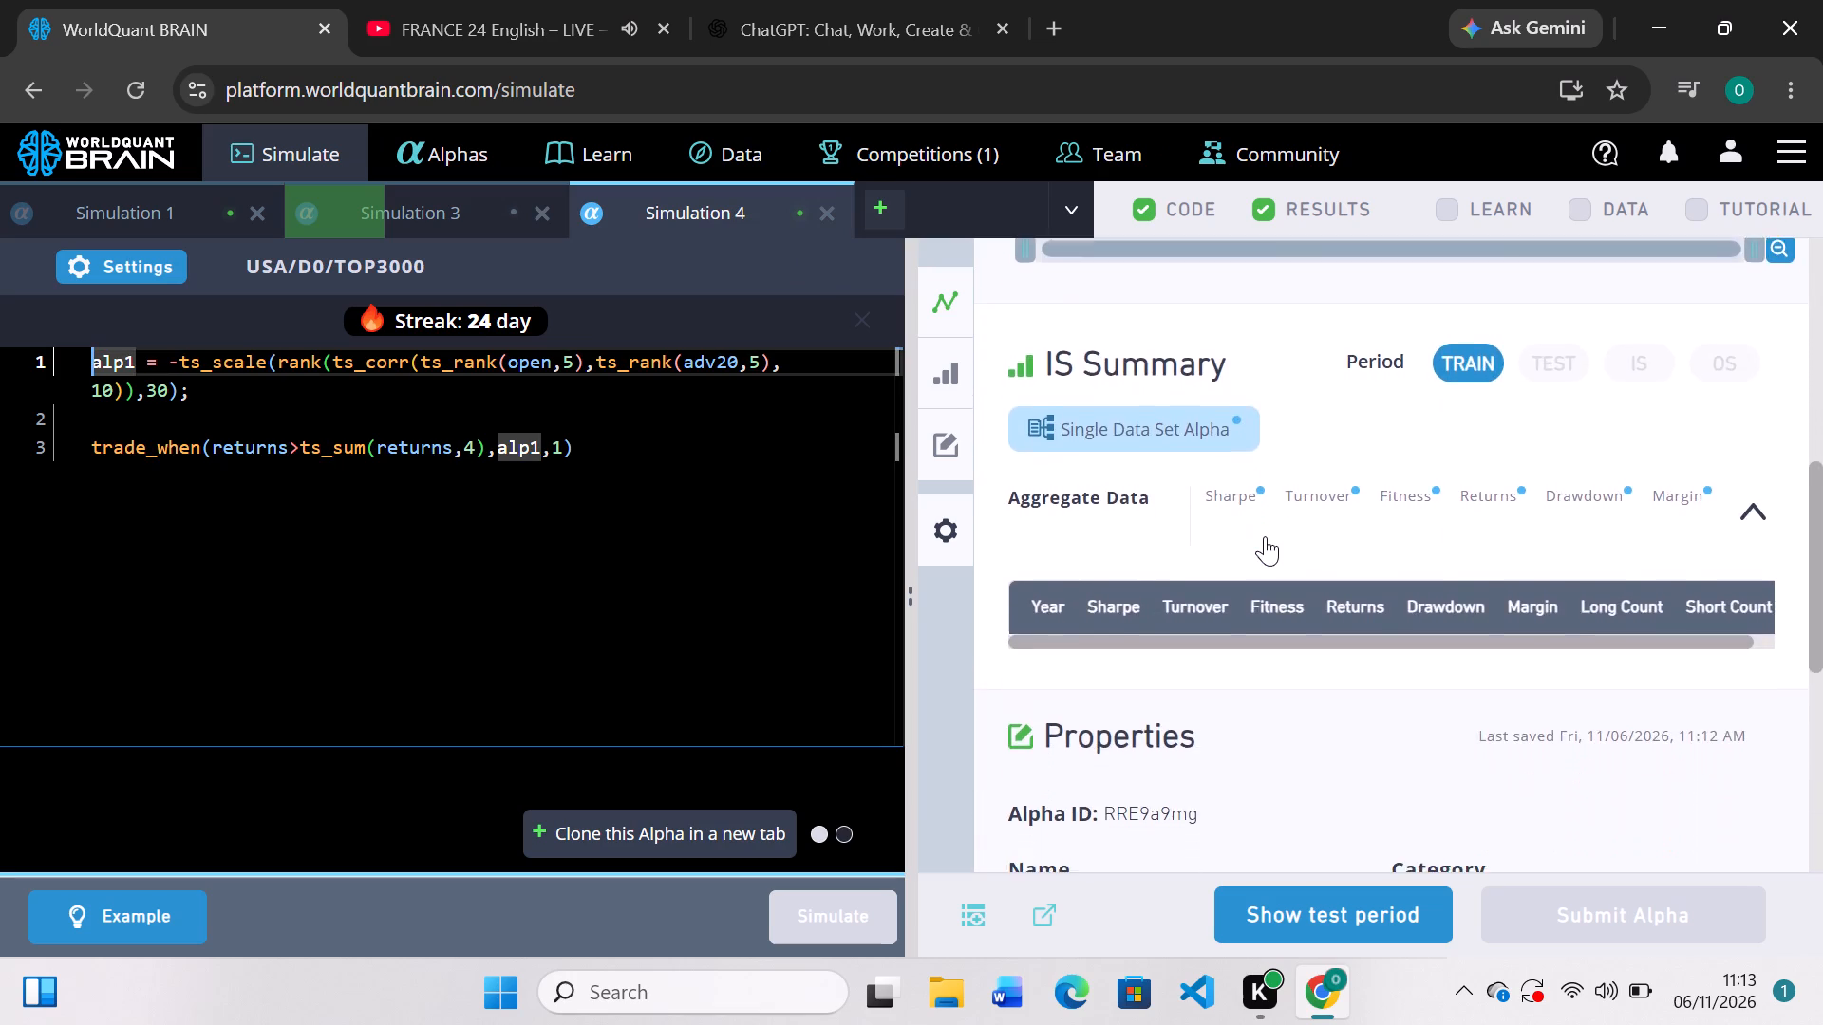
pyautogui.scroll(3, 1265, 536)
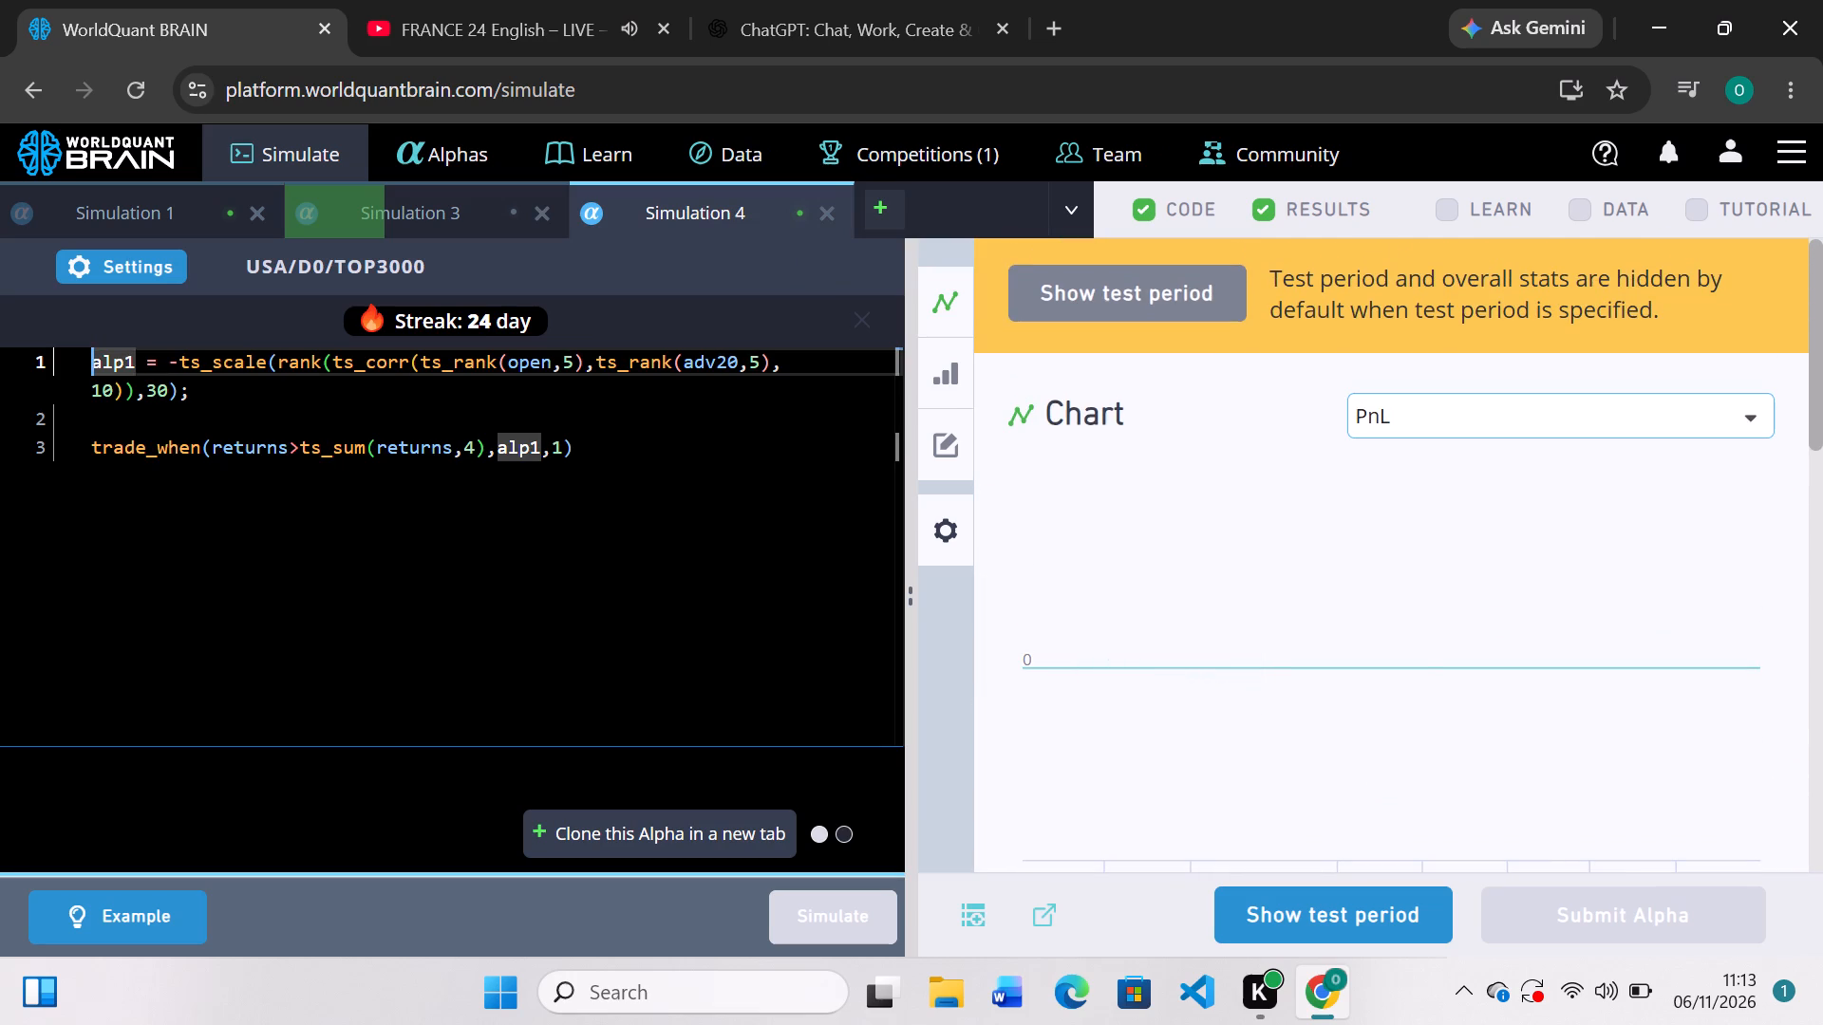
pyautogui.click(555, 450)
pyautogui.press('-')
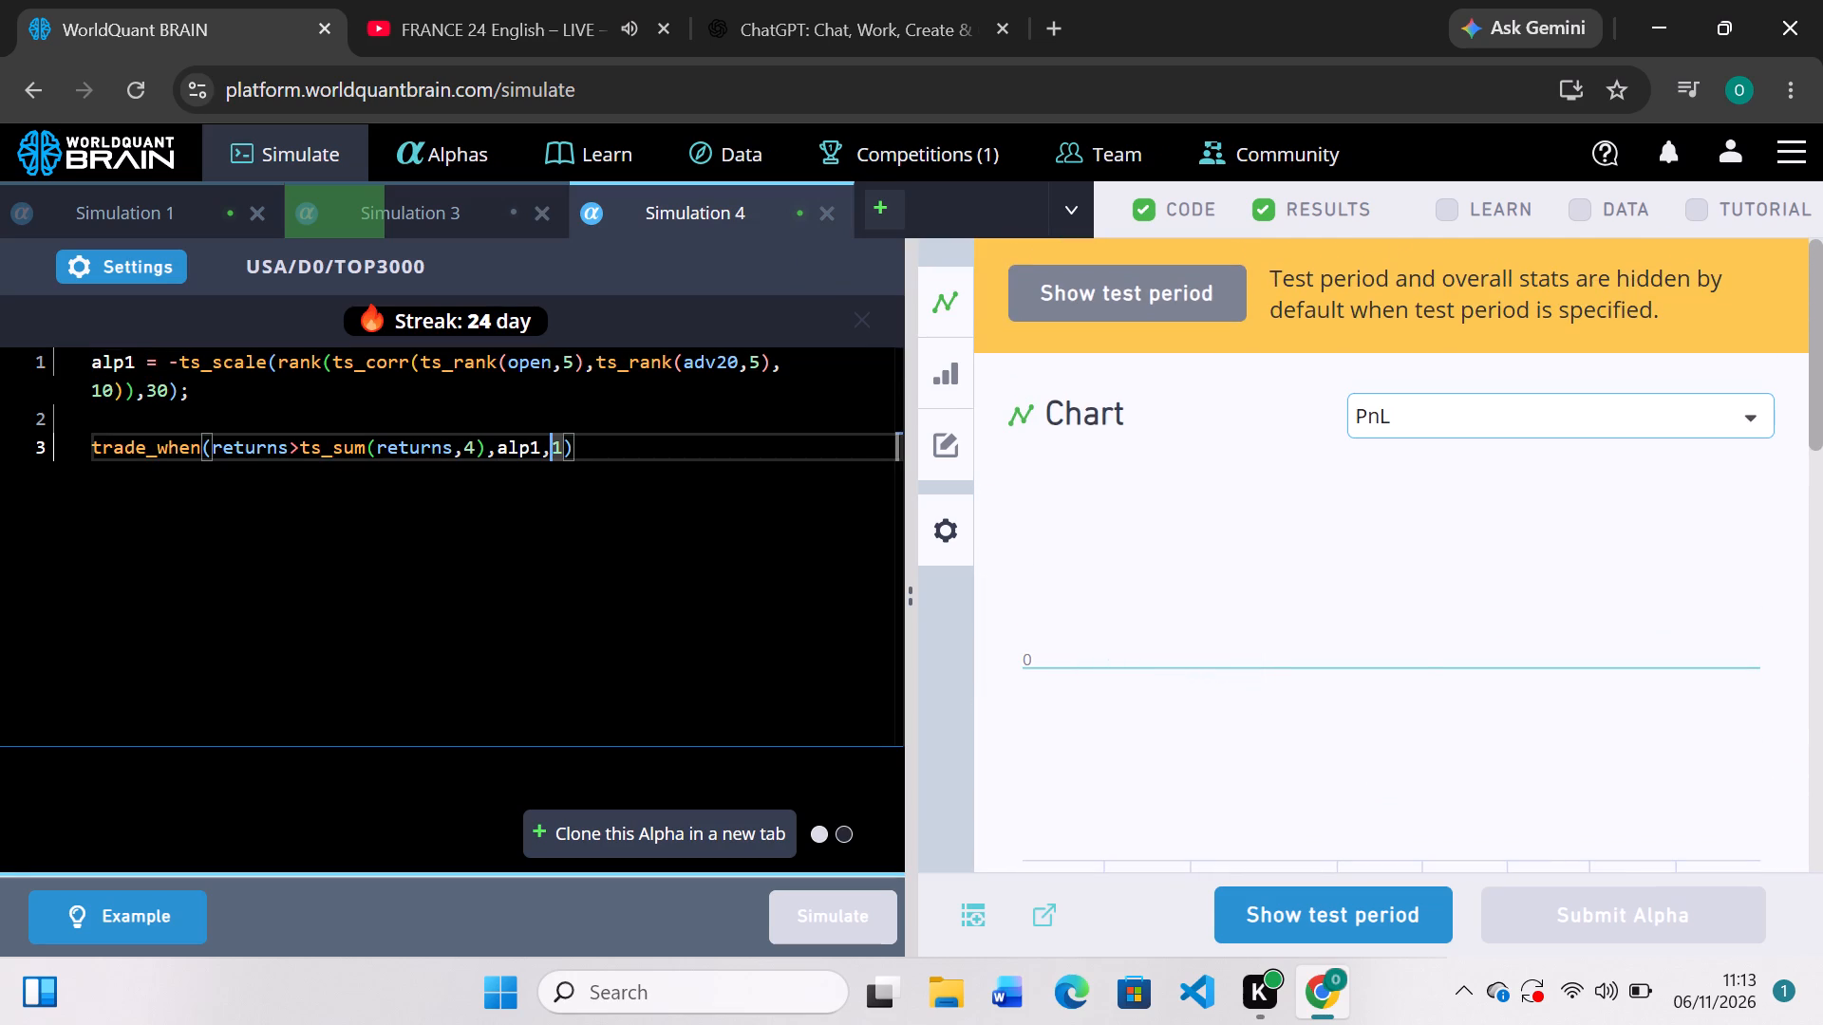
pyautogui.click(834, 919)
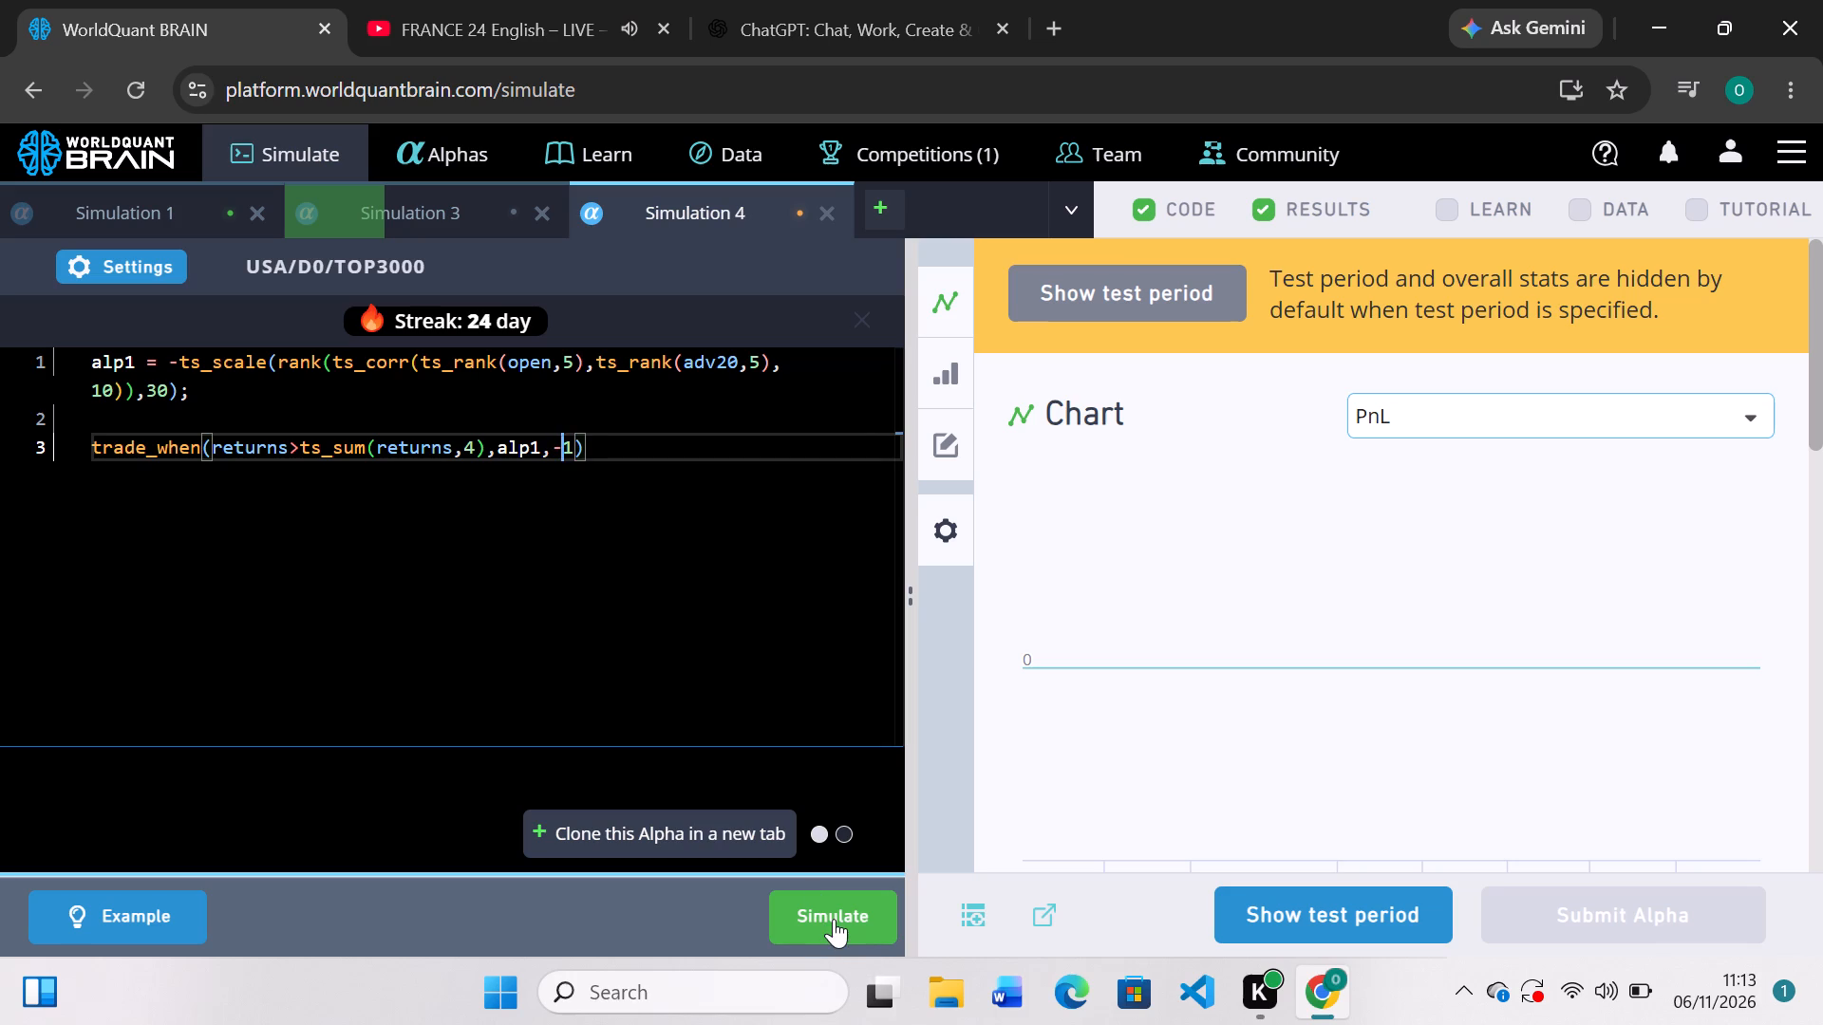
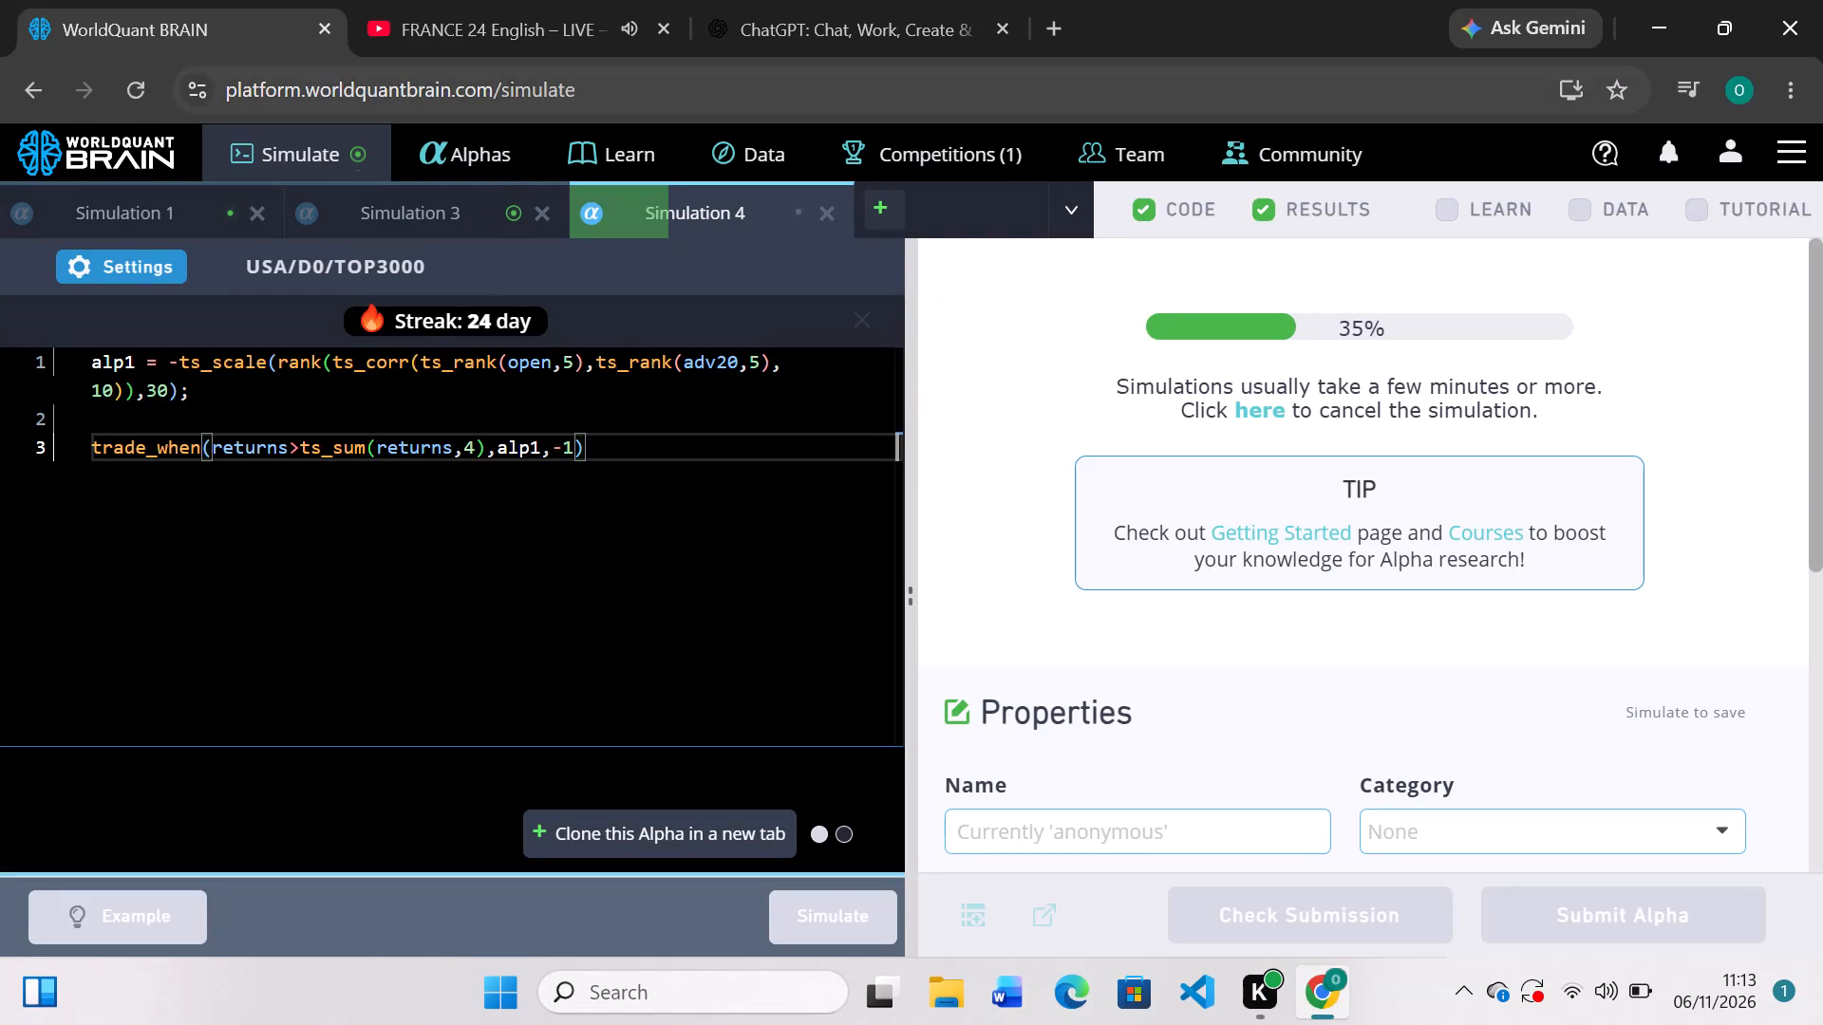
# Switch to the FRANCE 24 English live stream on YouTube while Simulation 4 runs.
pyautogui.click(507, 30)
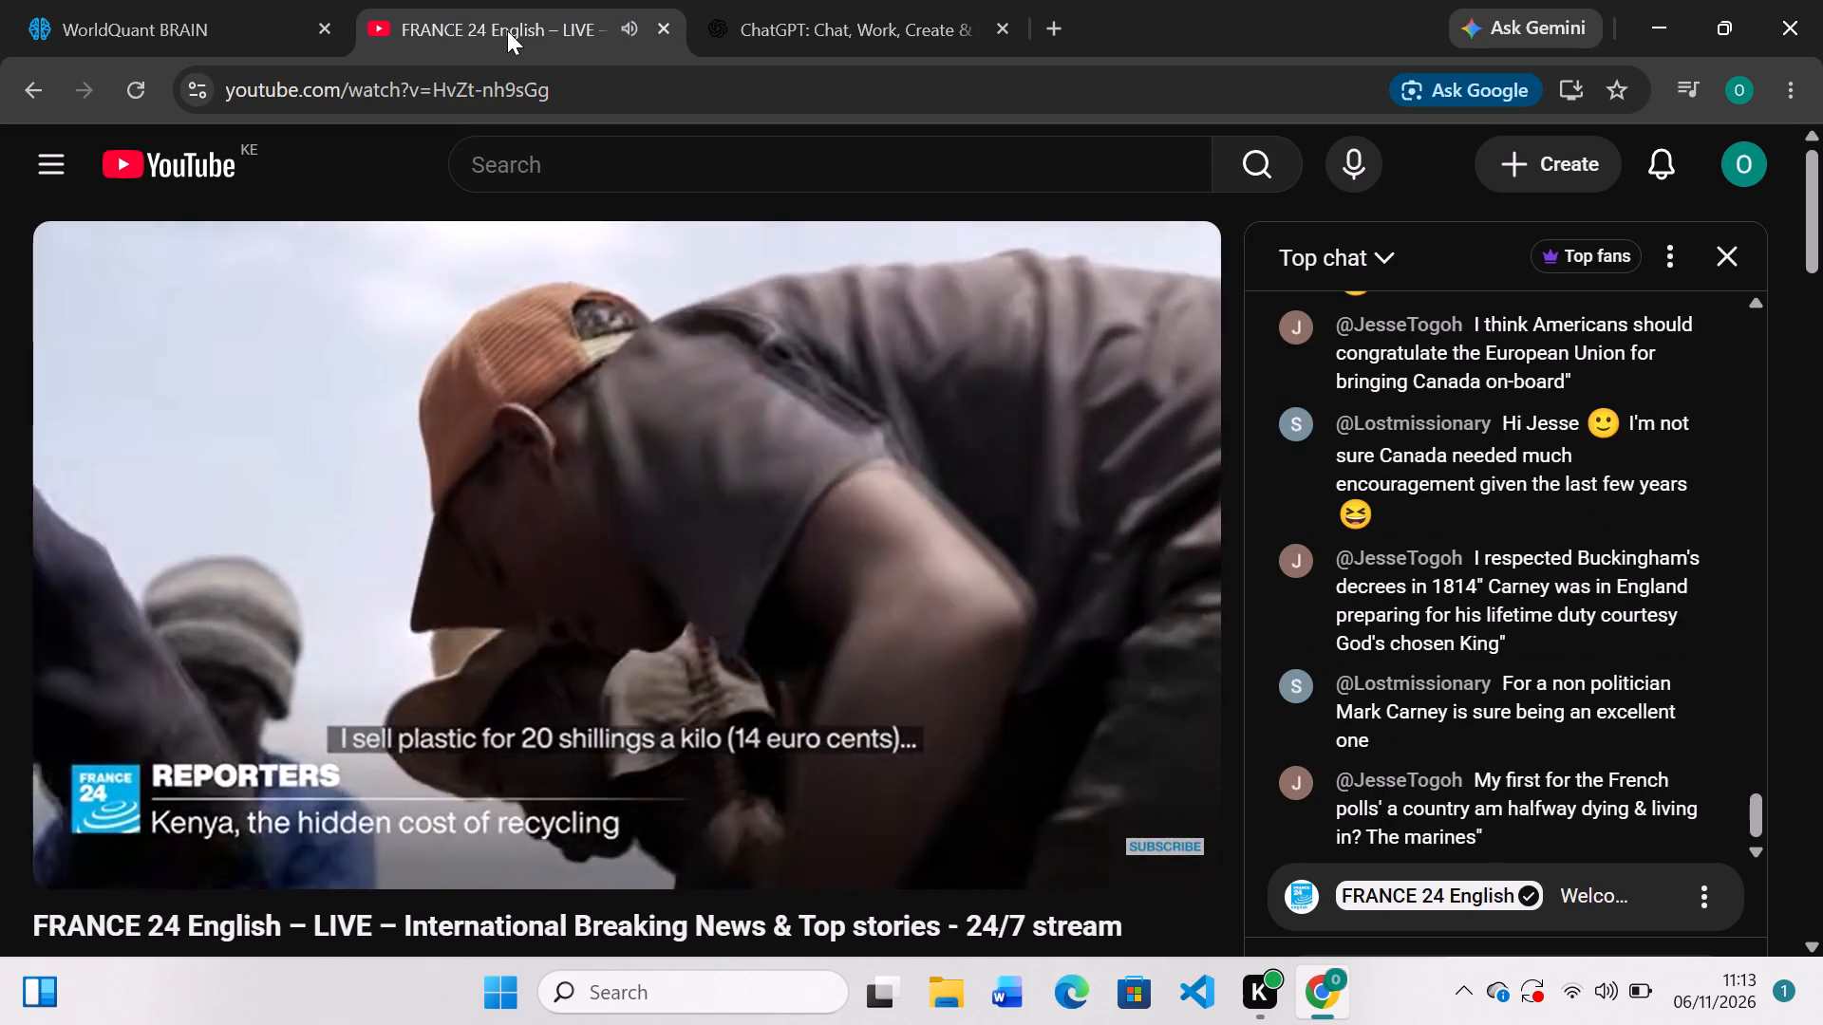
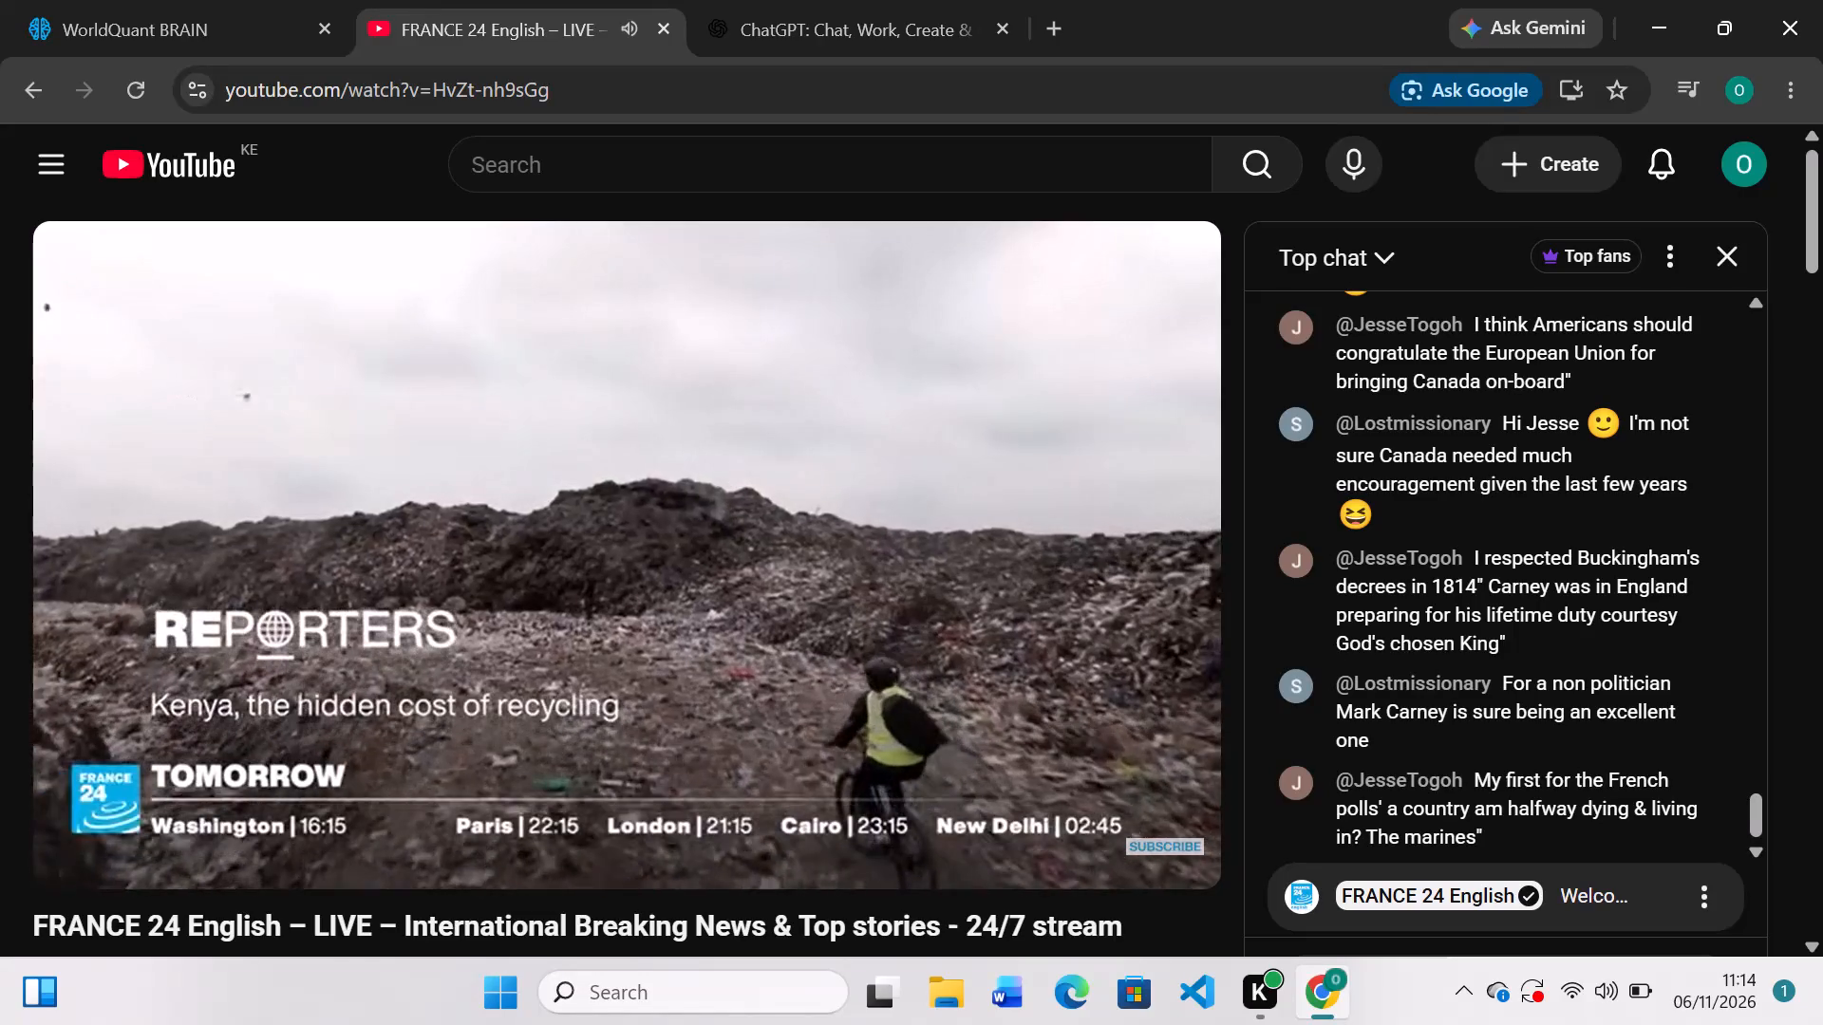
# Switch back to WorldQuant BRAIN and review the PnL chart of Simulation 3 and the PnL chart and IS Summary of Simulation 4.
pyautogui.click(173, 7)
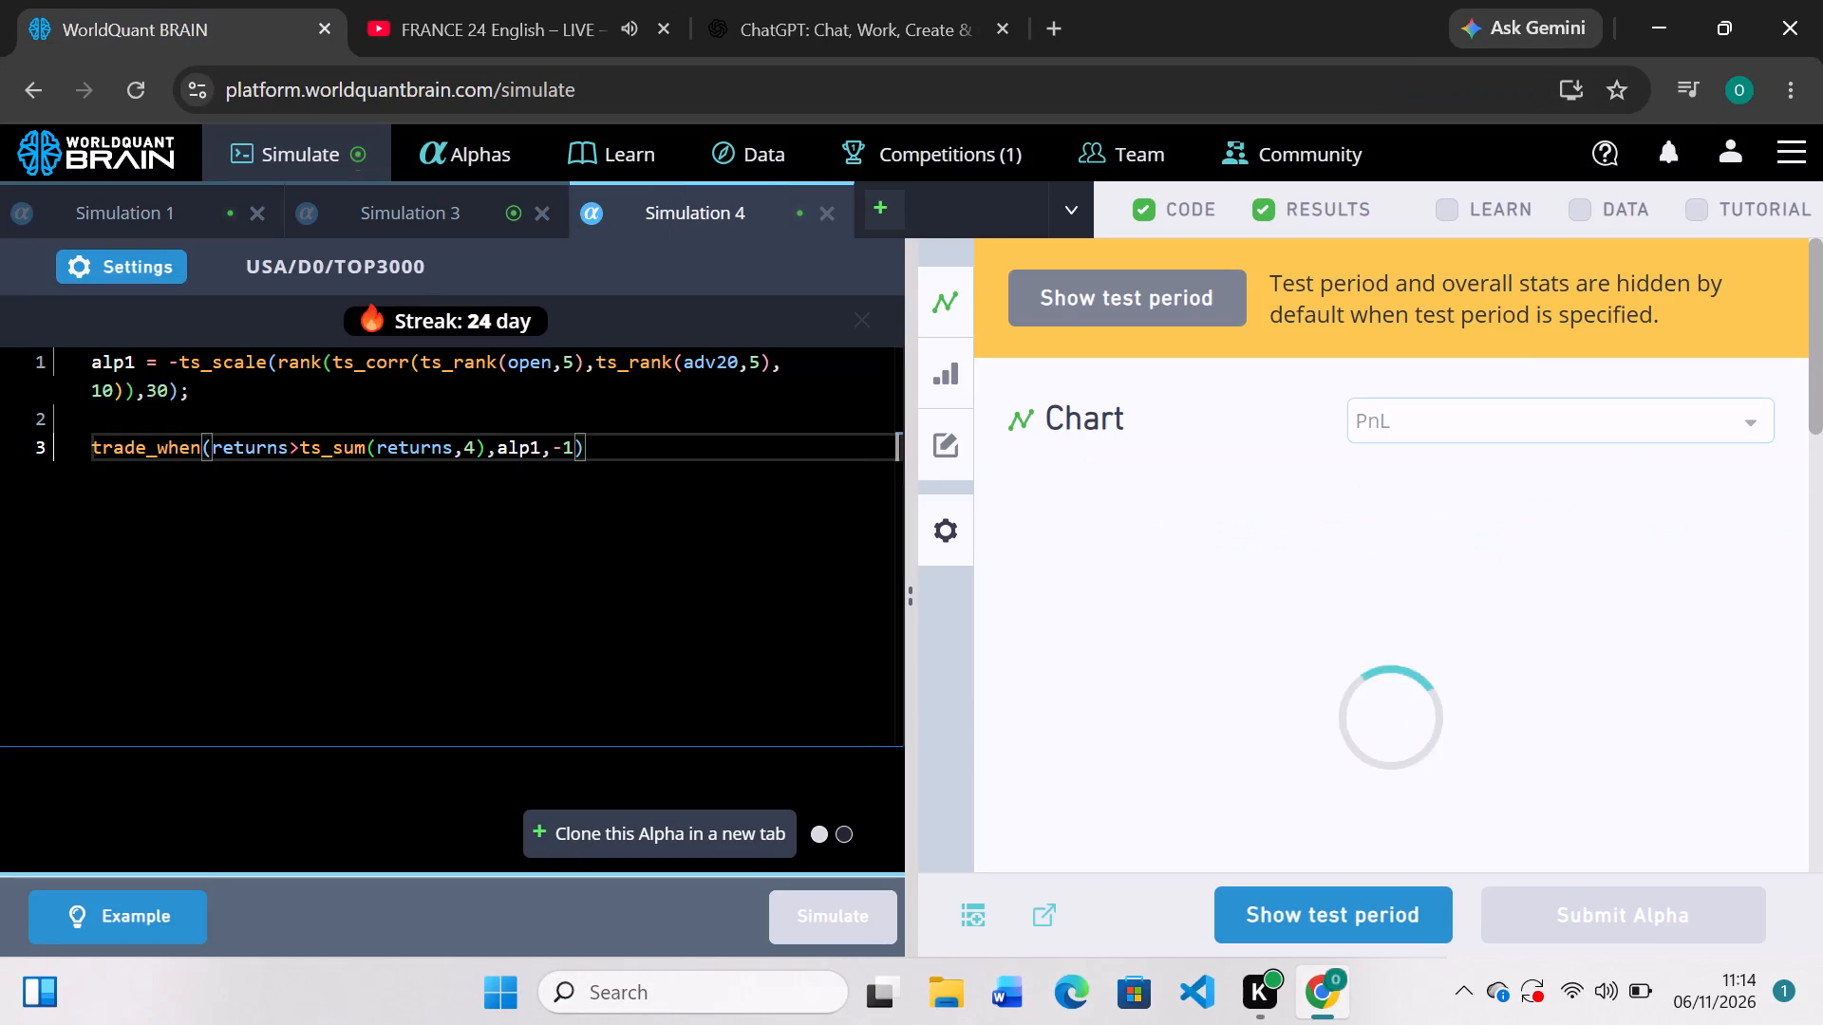
pyautogui.click(481, 217)
pyautogui.scroll(-1, 1074, 601)
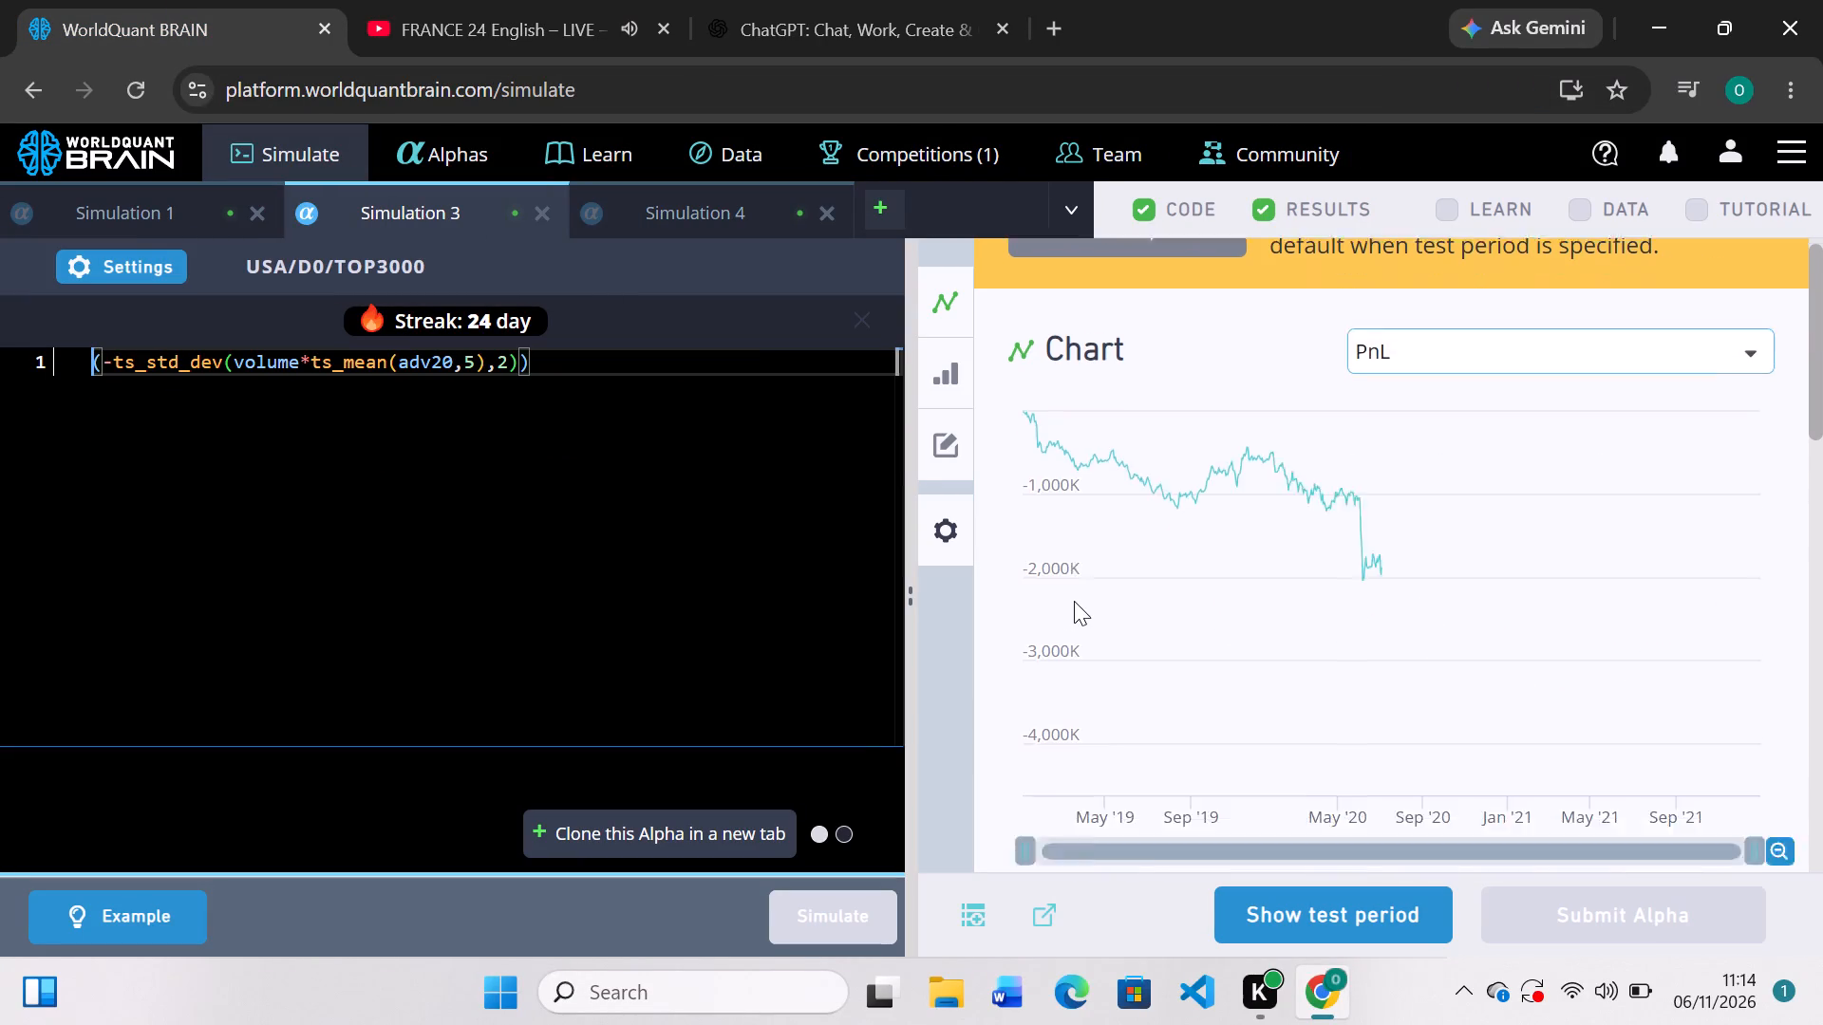
pyautogui.scroll(-1, 1074, 601)
pyautogui.scroll(2, 1074, 601)
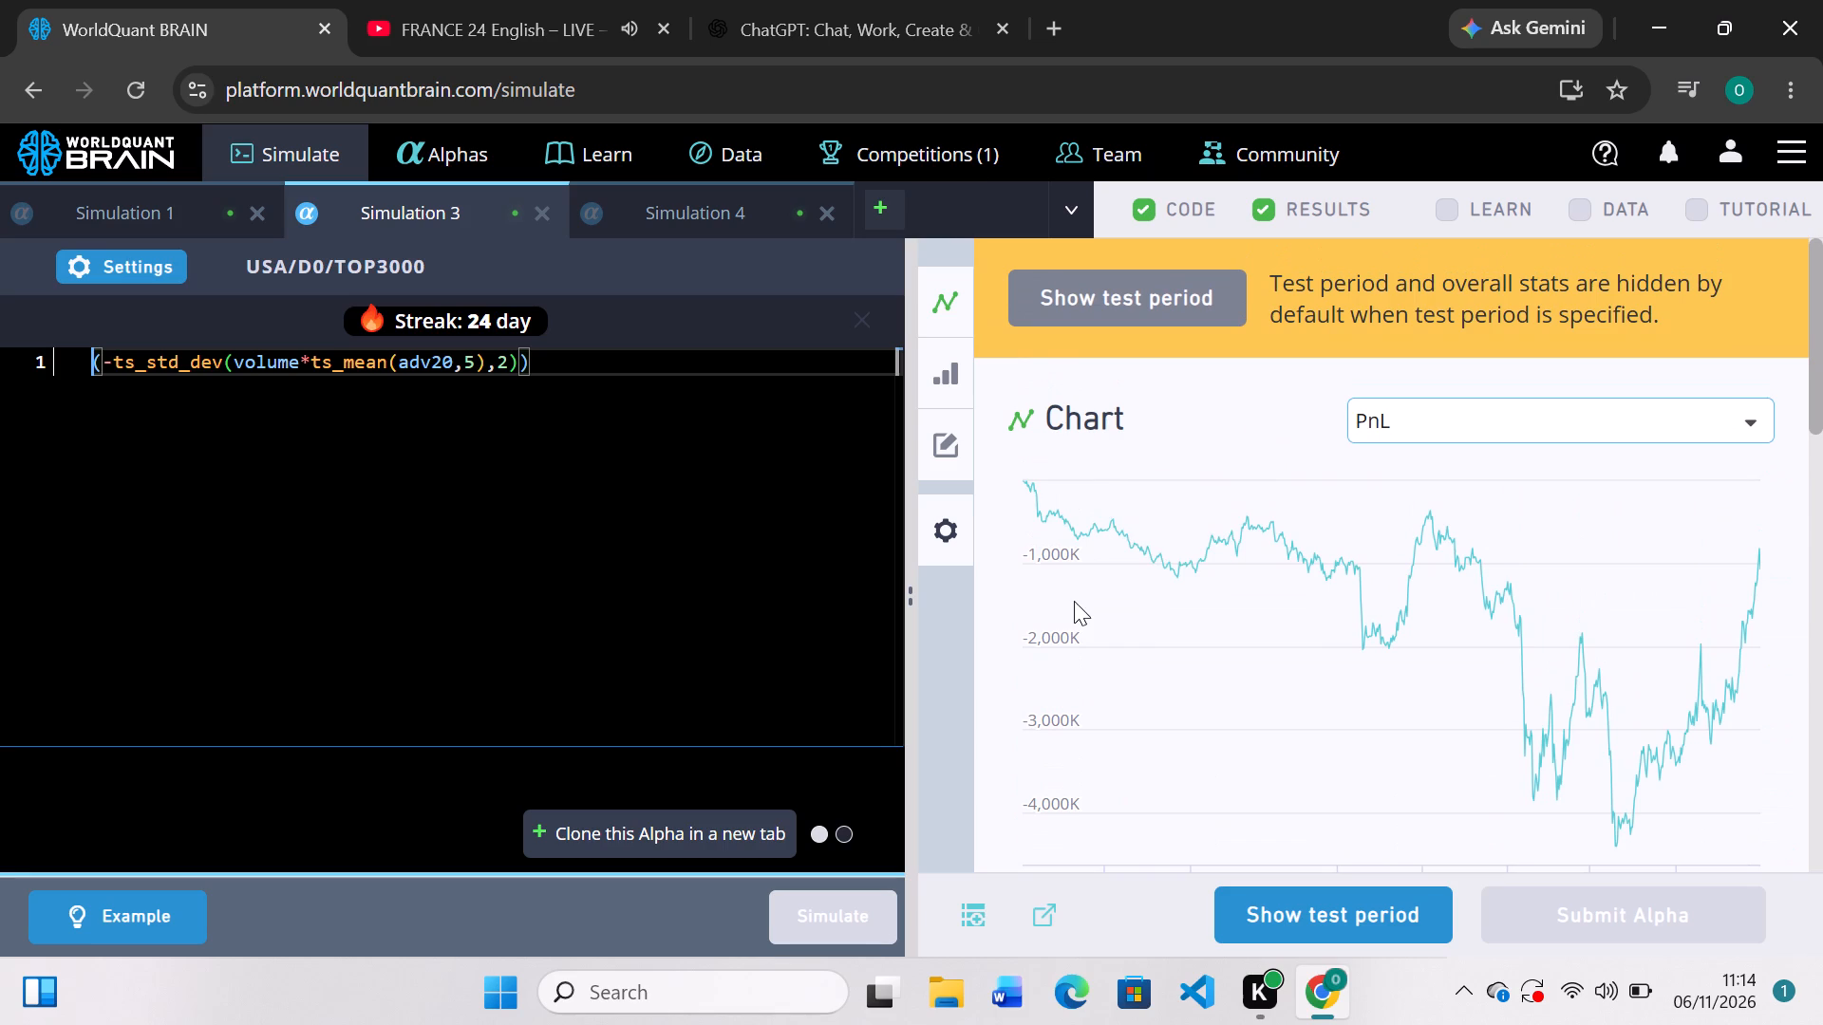
pyautogui.click(641, 218)
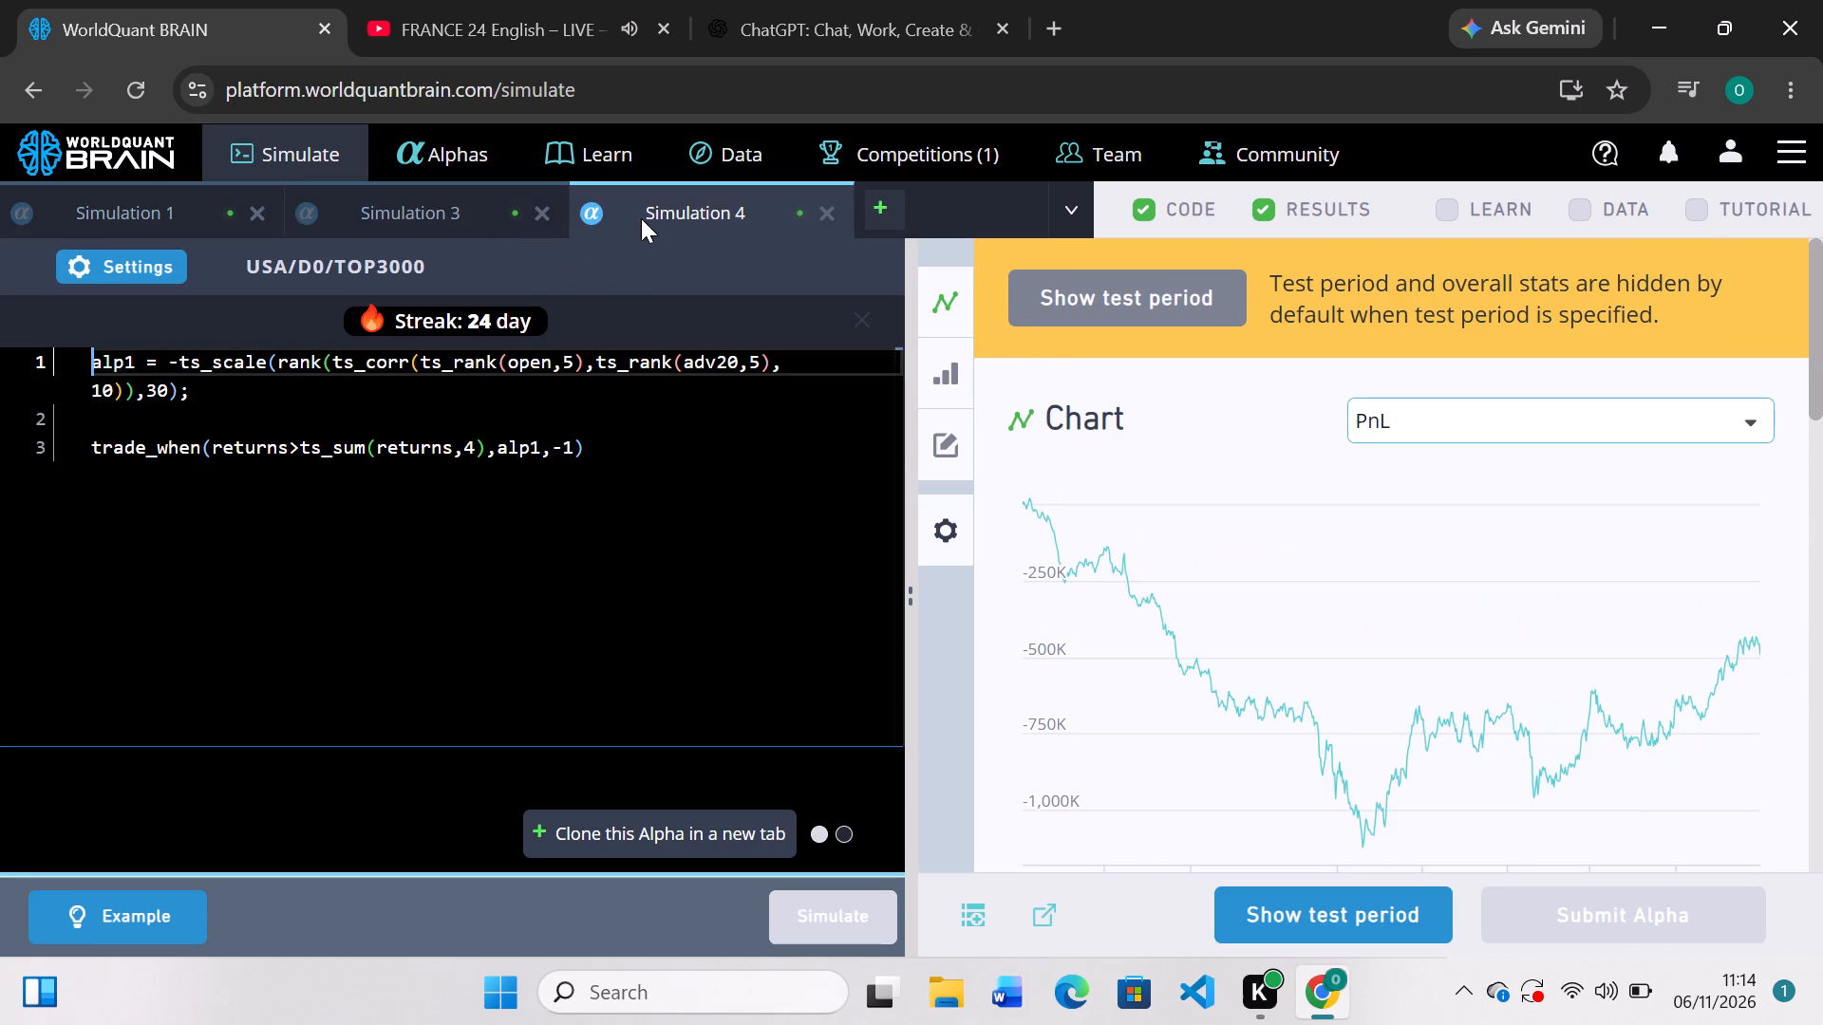
pyautogui.scroll(-2, 1156, 713)
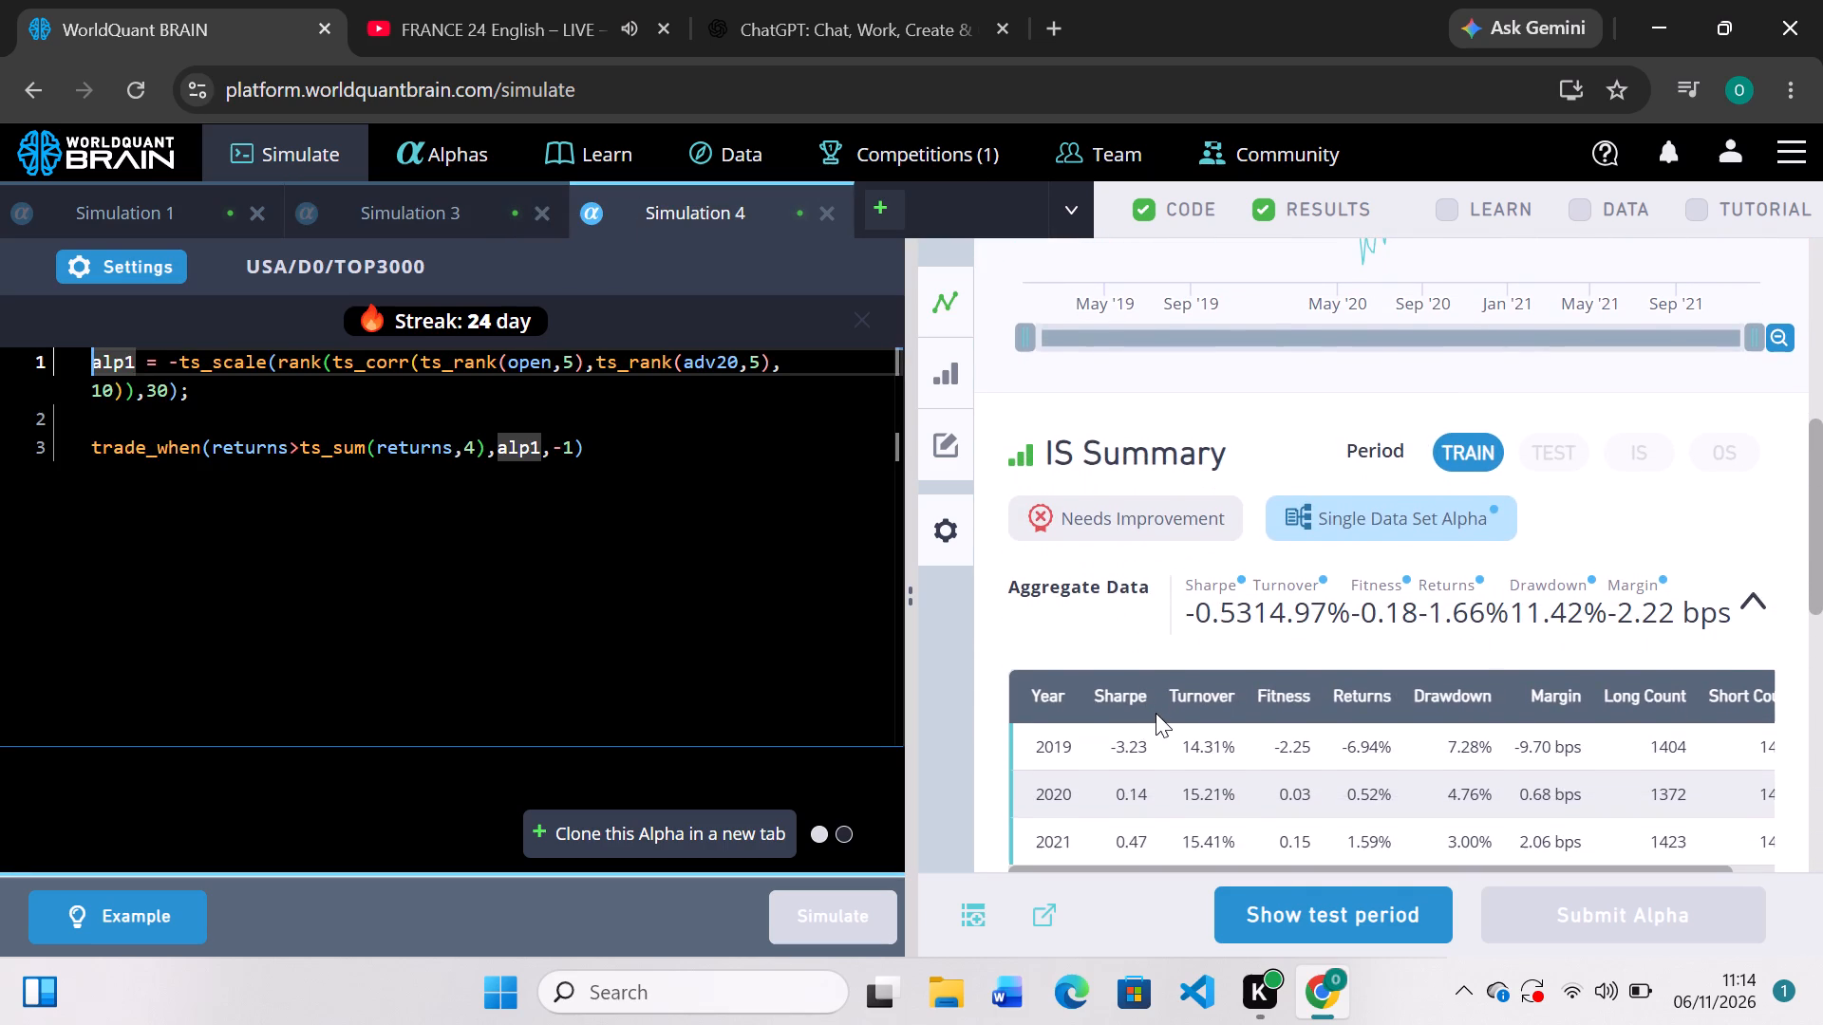
pyautogui.scroll(1, 1156, 713)
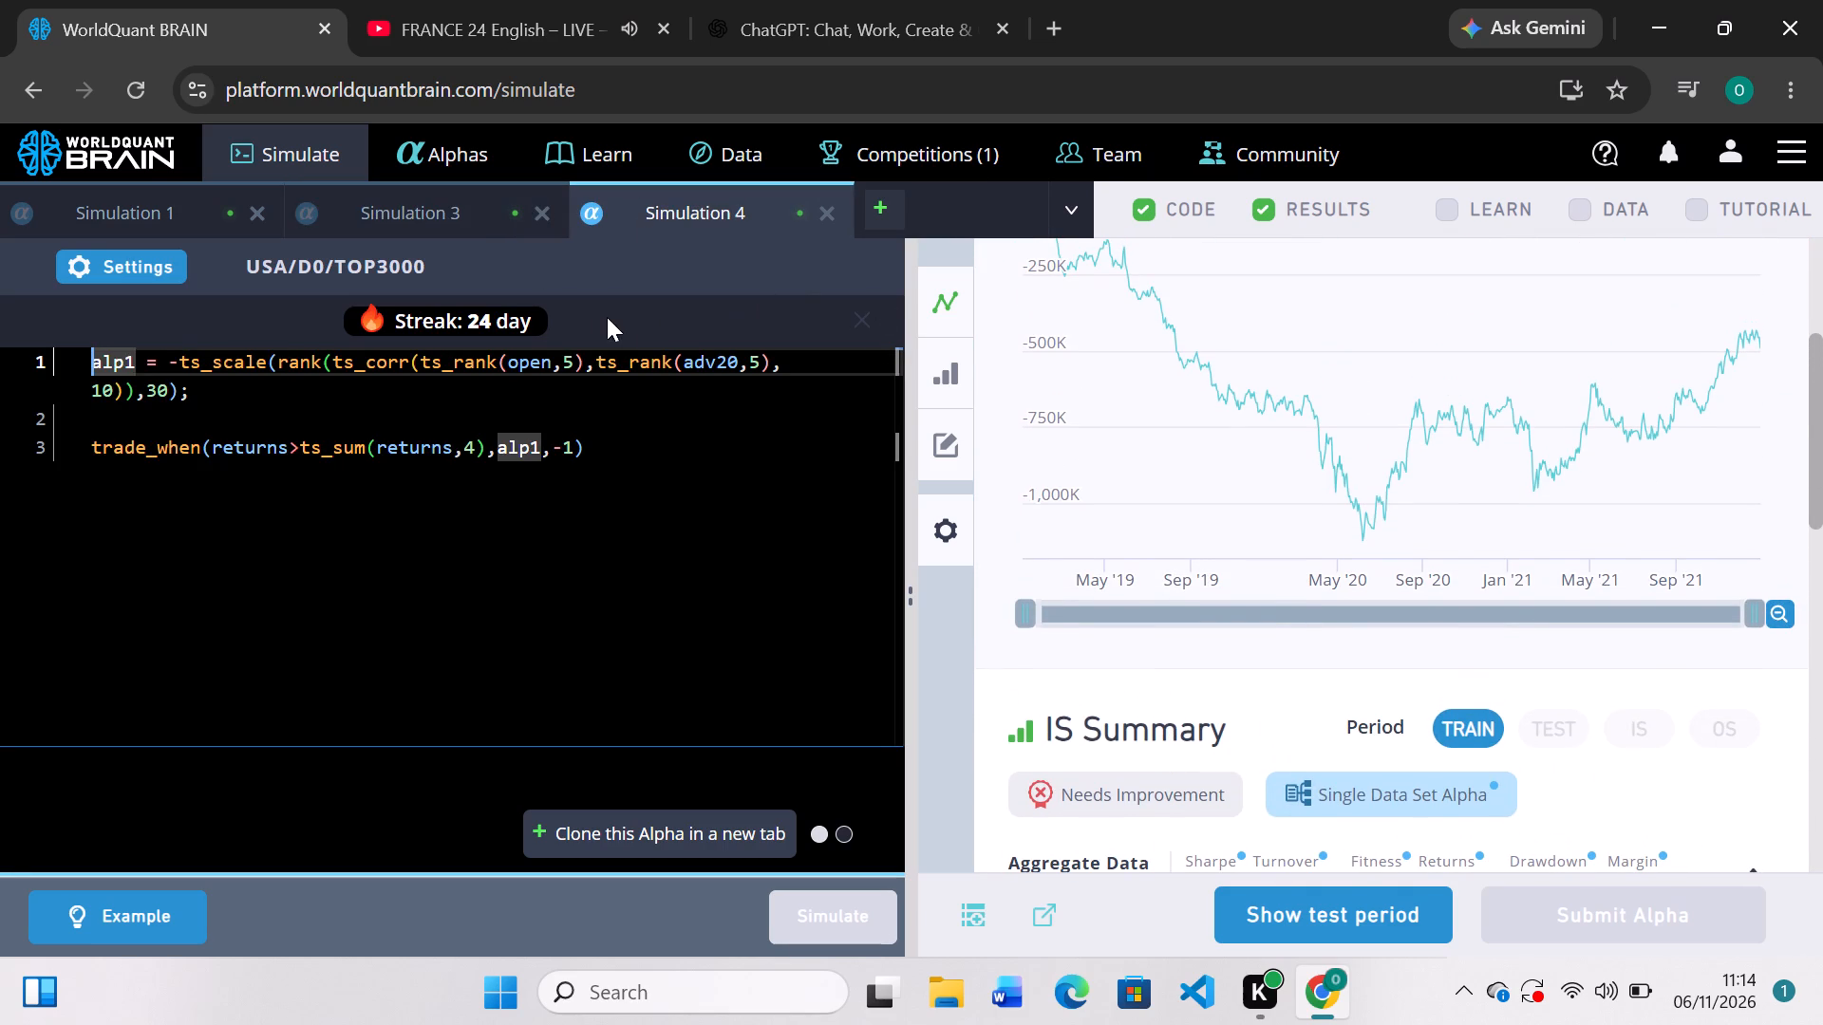
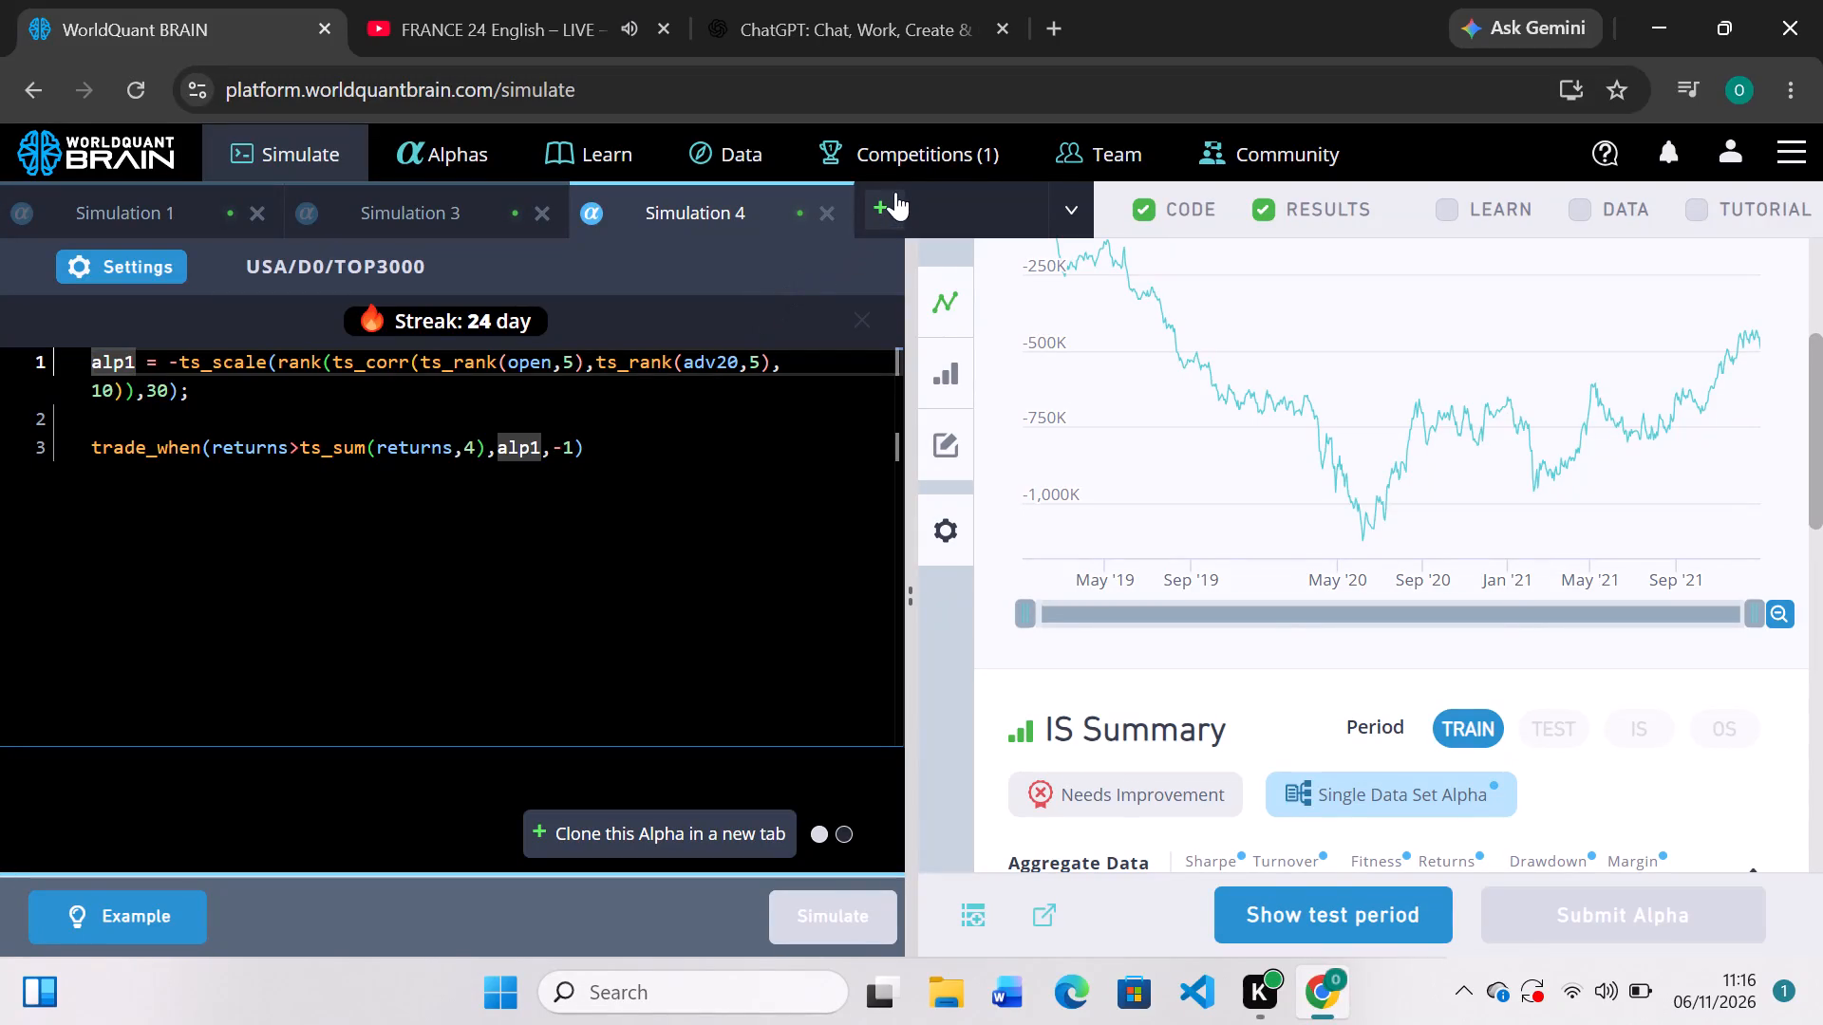
# Open a new blank simulation for another alpha.
pyautogui.click(873, 209)
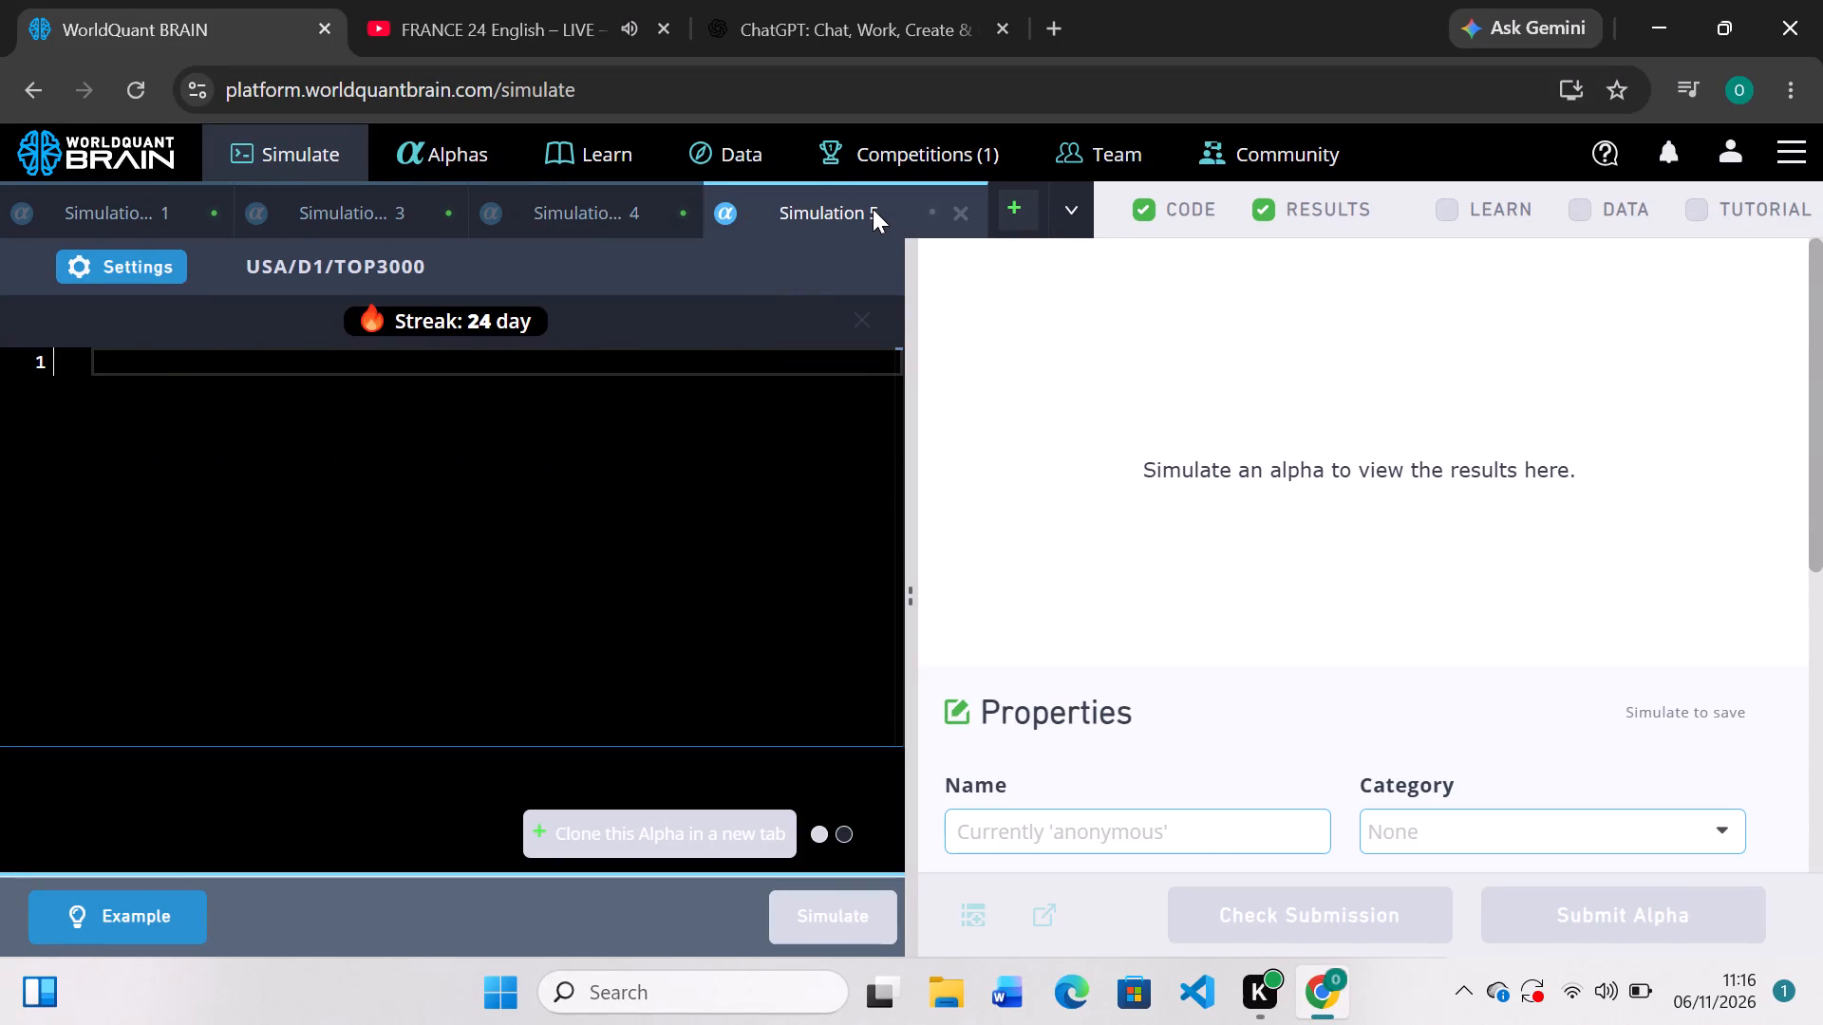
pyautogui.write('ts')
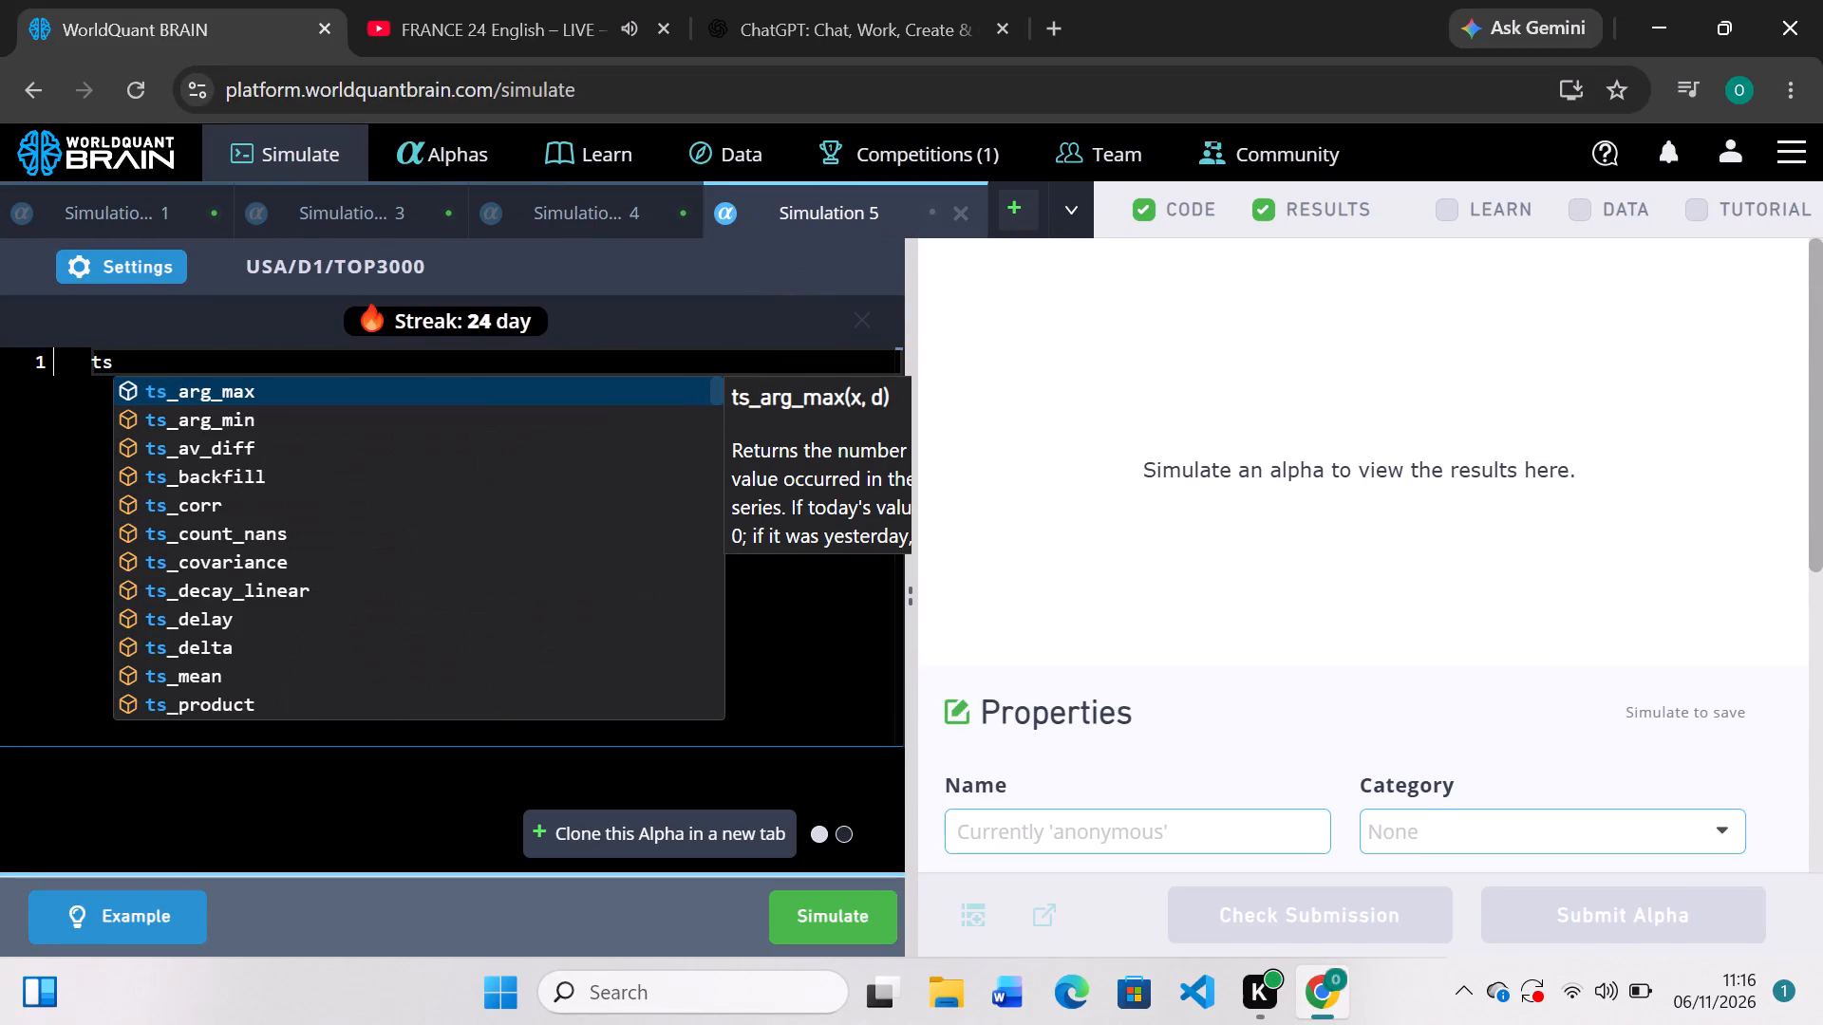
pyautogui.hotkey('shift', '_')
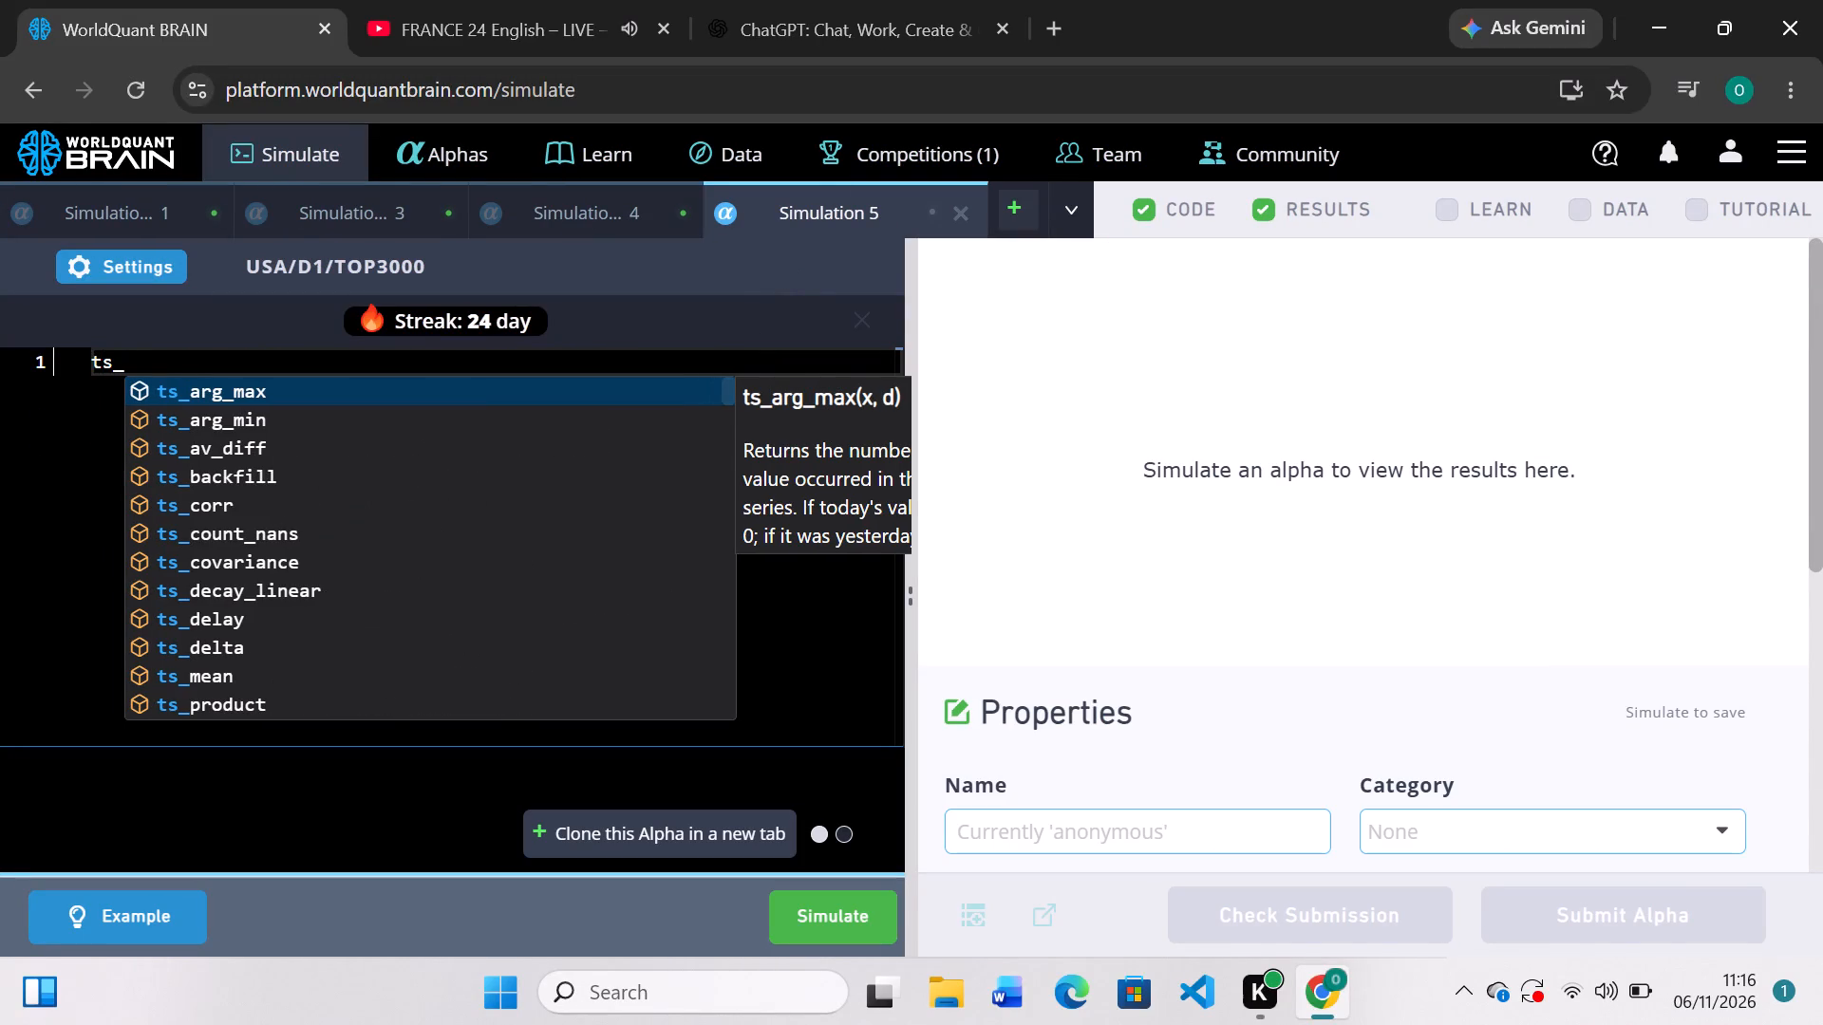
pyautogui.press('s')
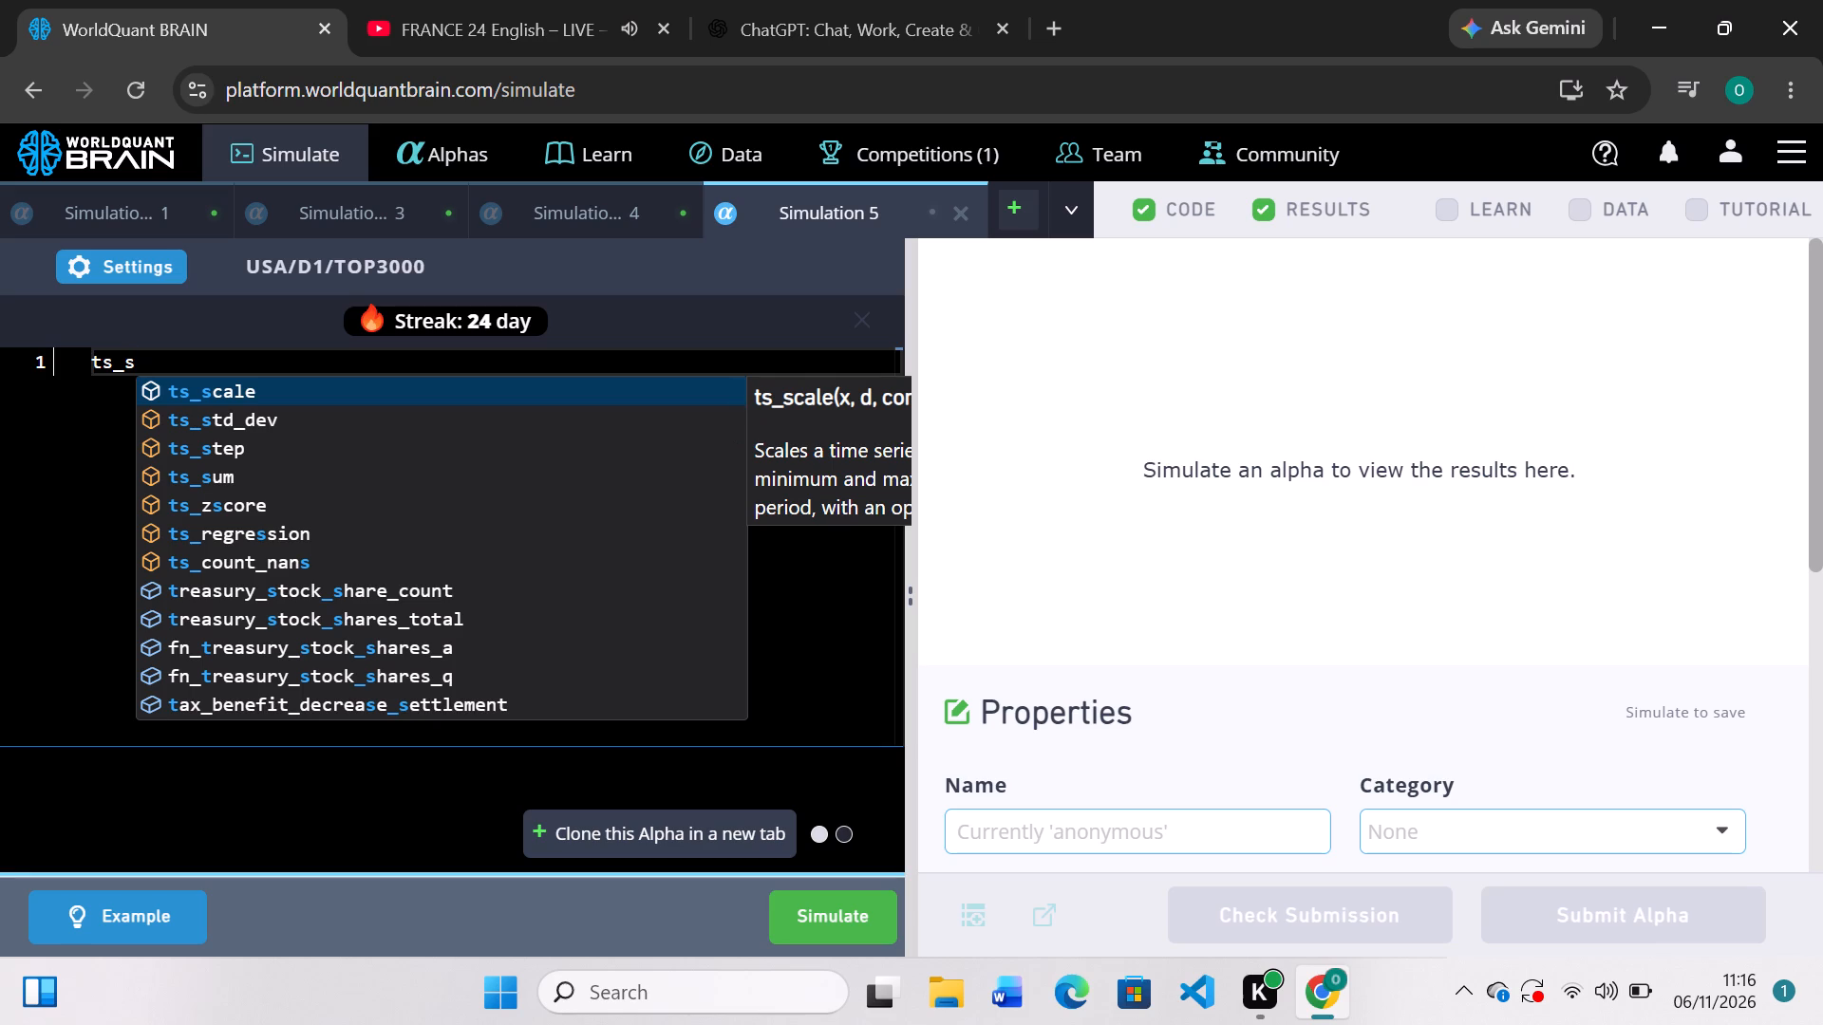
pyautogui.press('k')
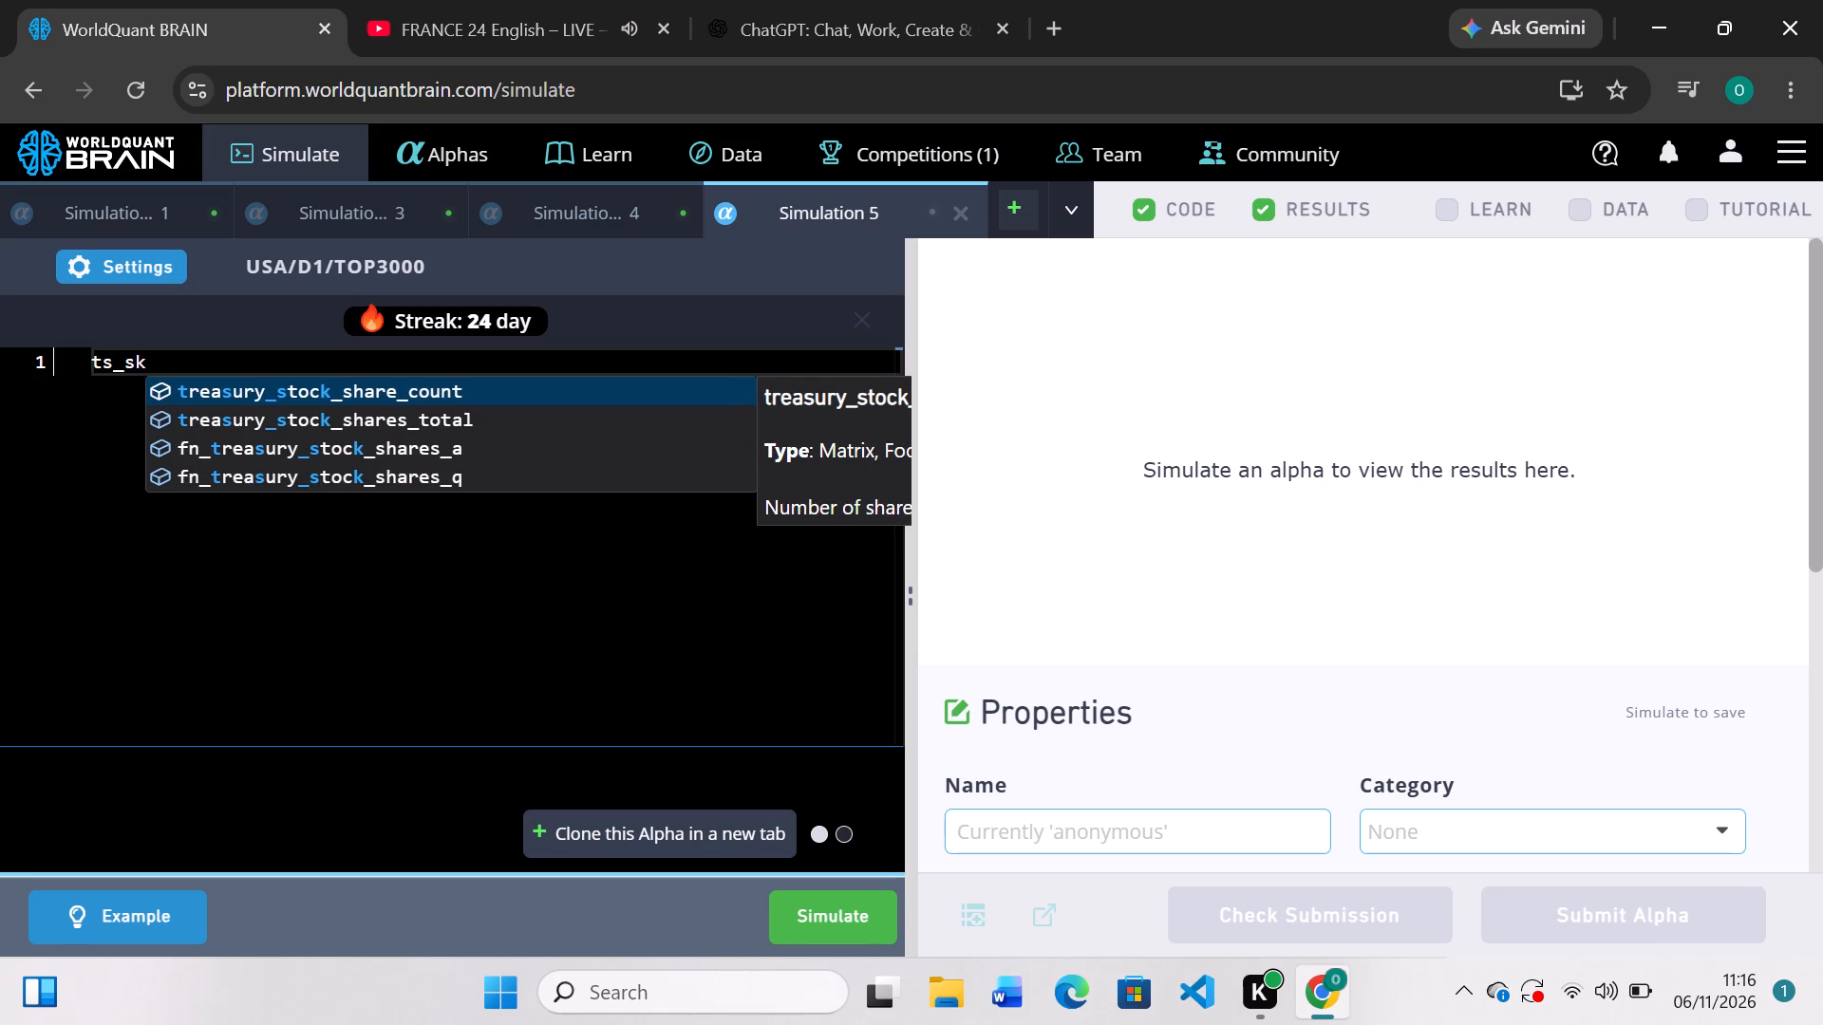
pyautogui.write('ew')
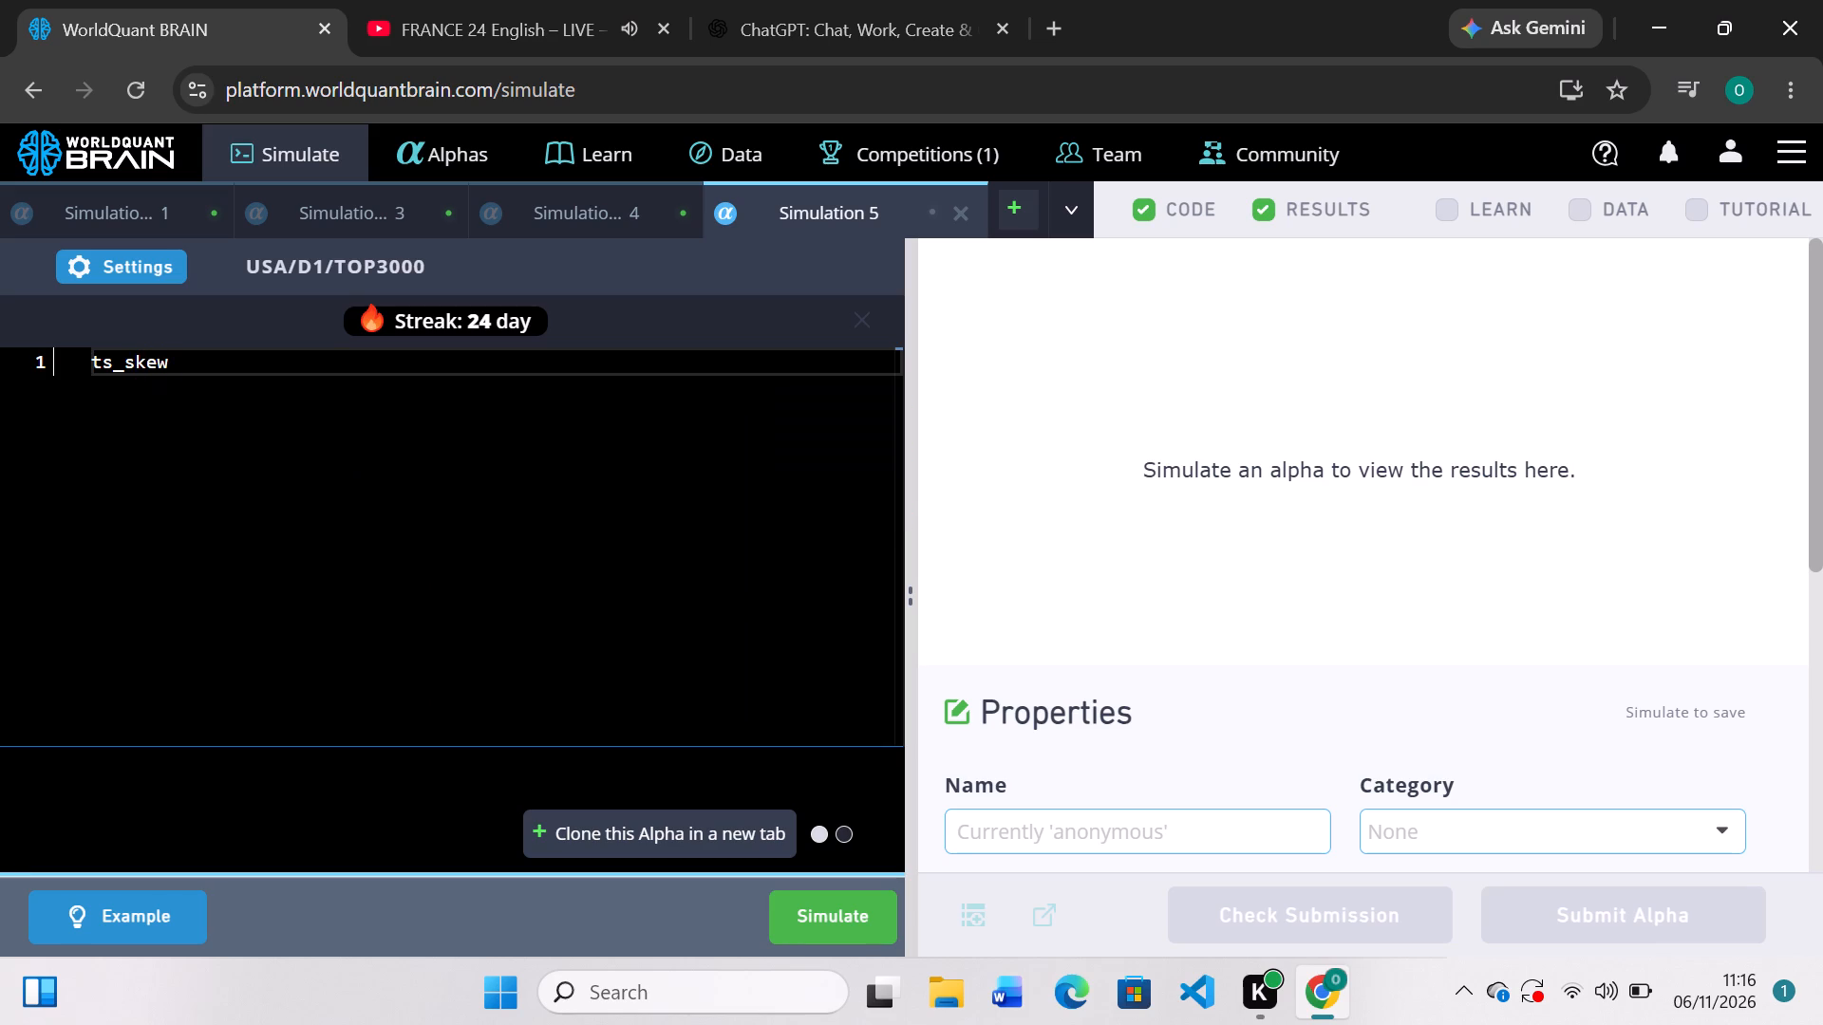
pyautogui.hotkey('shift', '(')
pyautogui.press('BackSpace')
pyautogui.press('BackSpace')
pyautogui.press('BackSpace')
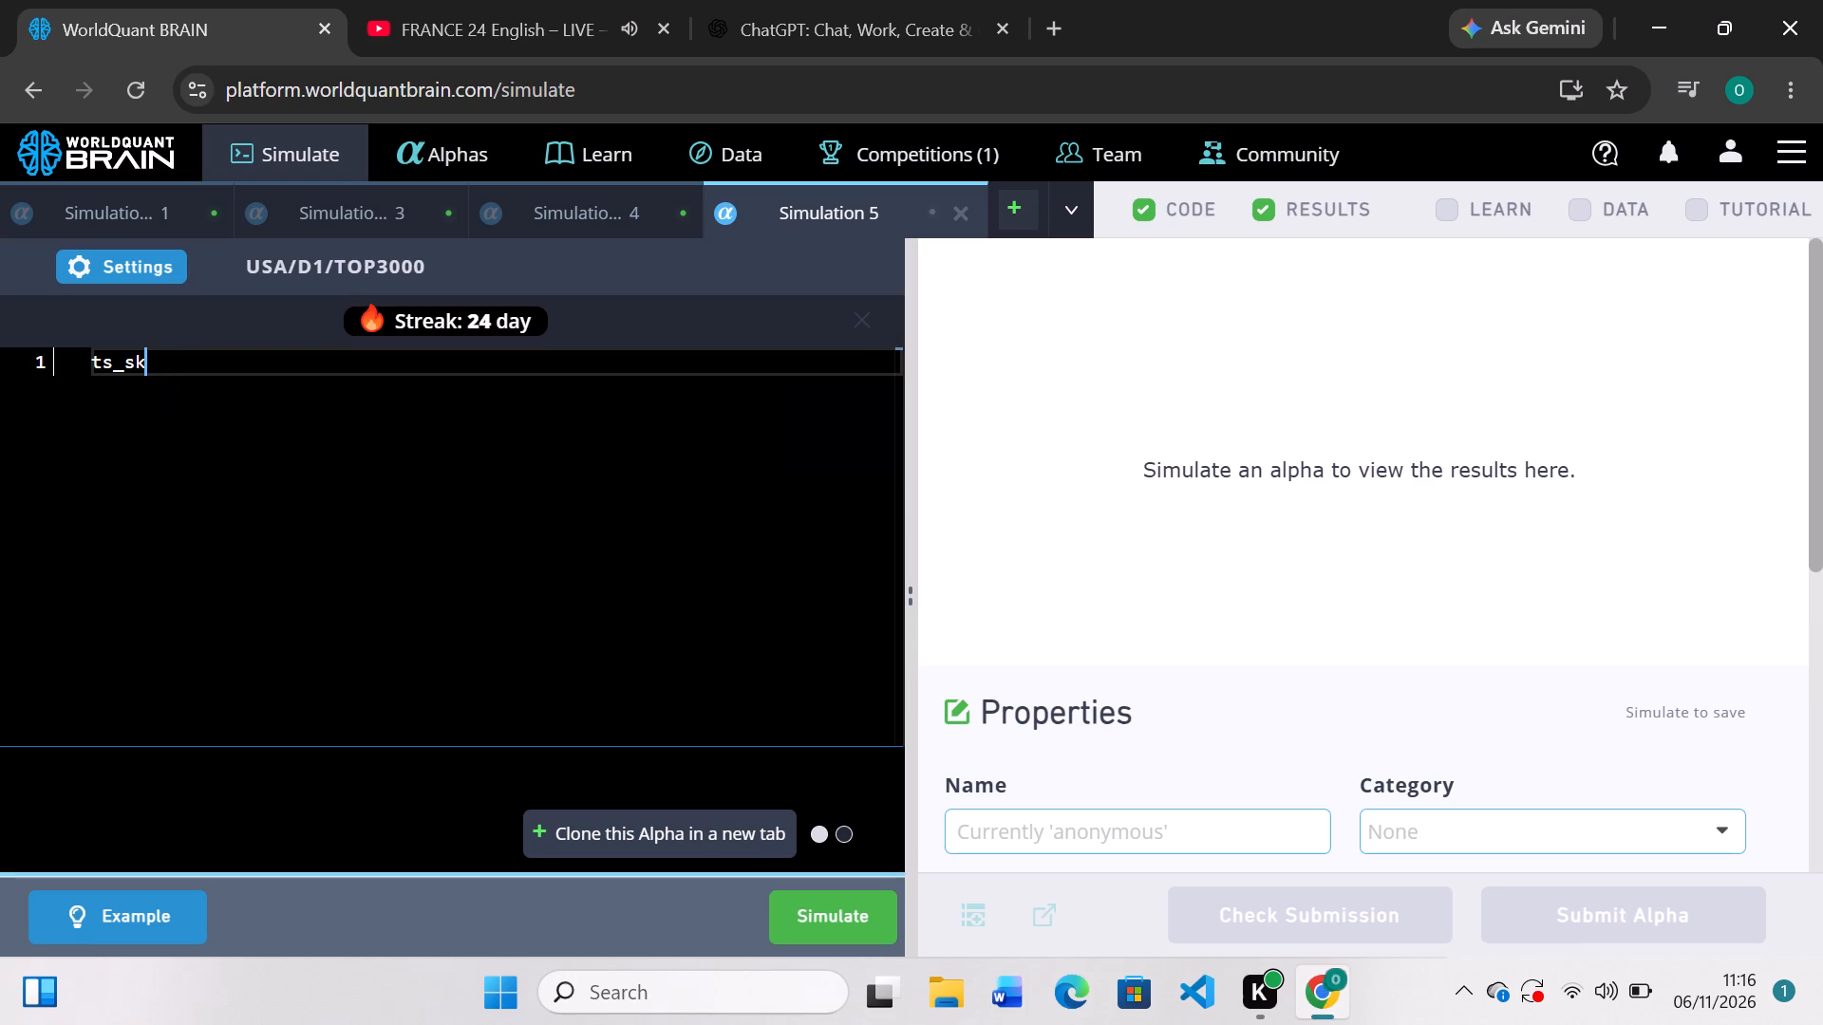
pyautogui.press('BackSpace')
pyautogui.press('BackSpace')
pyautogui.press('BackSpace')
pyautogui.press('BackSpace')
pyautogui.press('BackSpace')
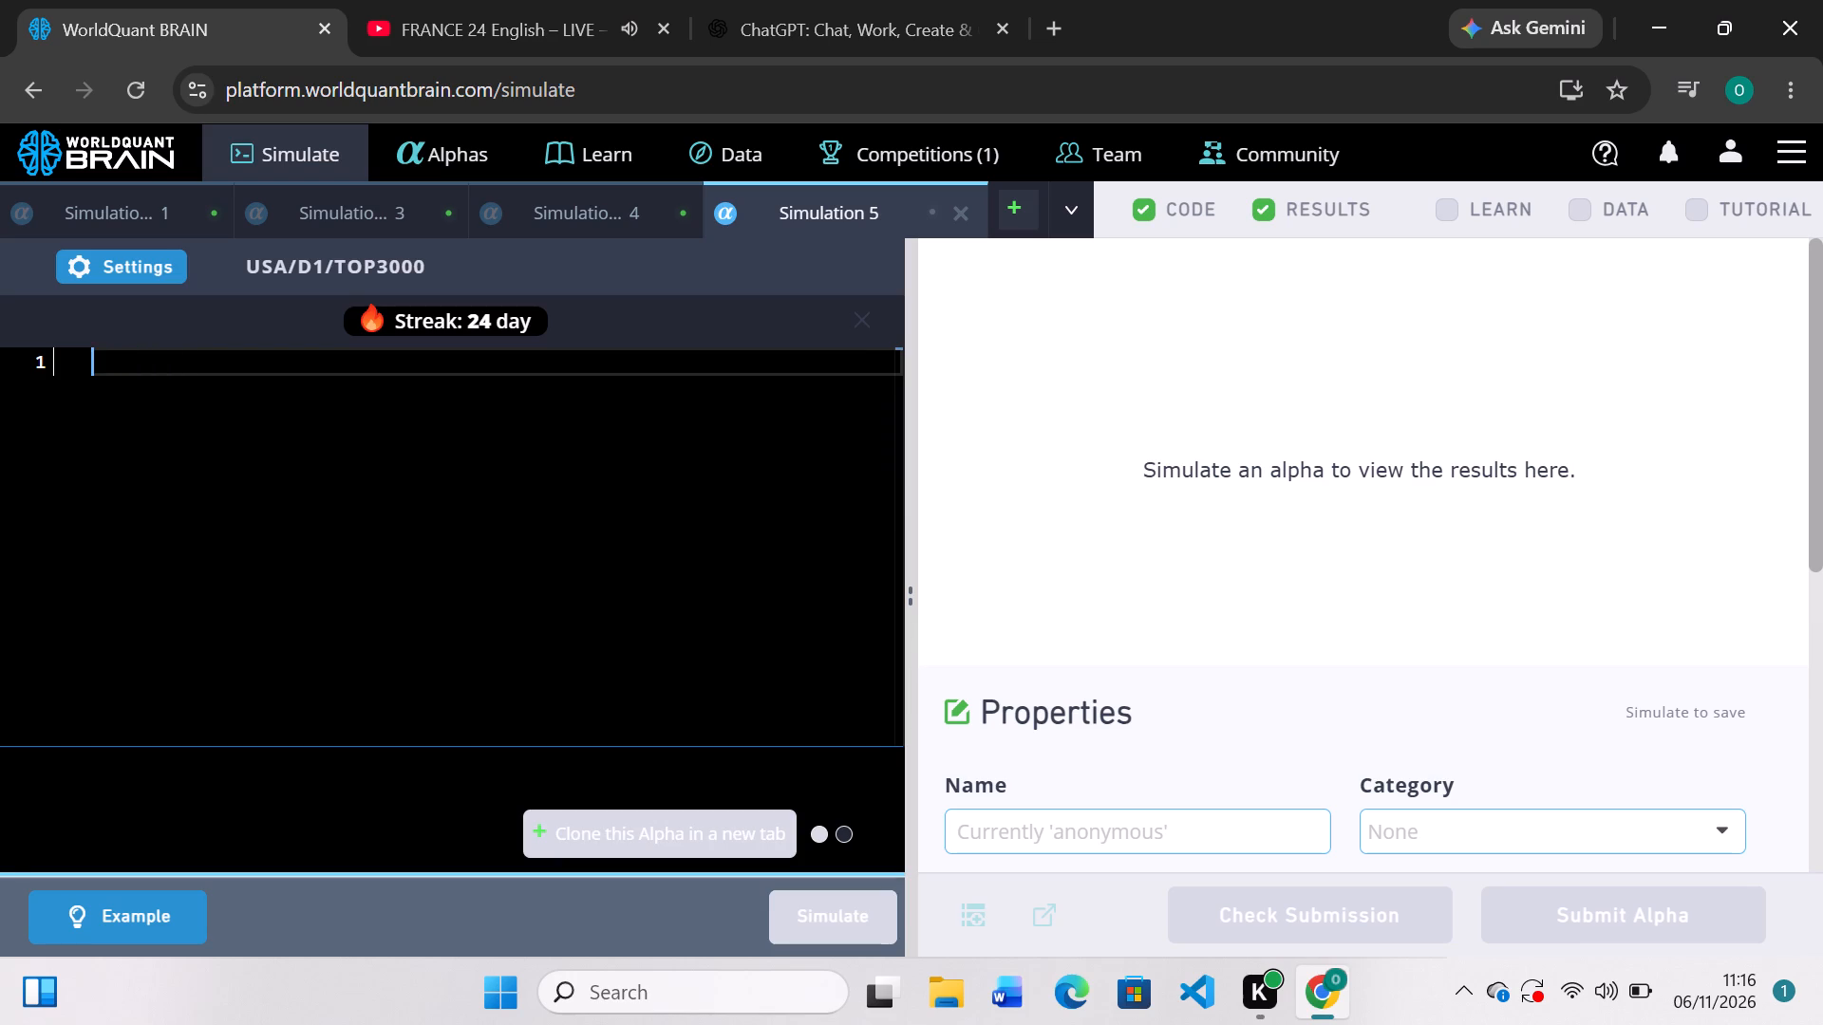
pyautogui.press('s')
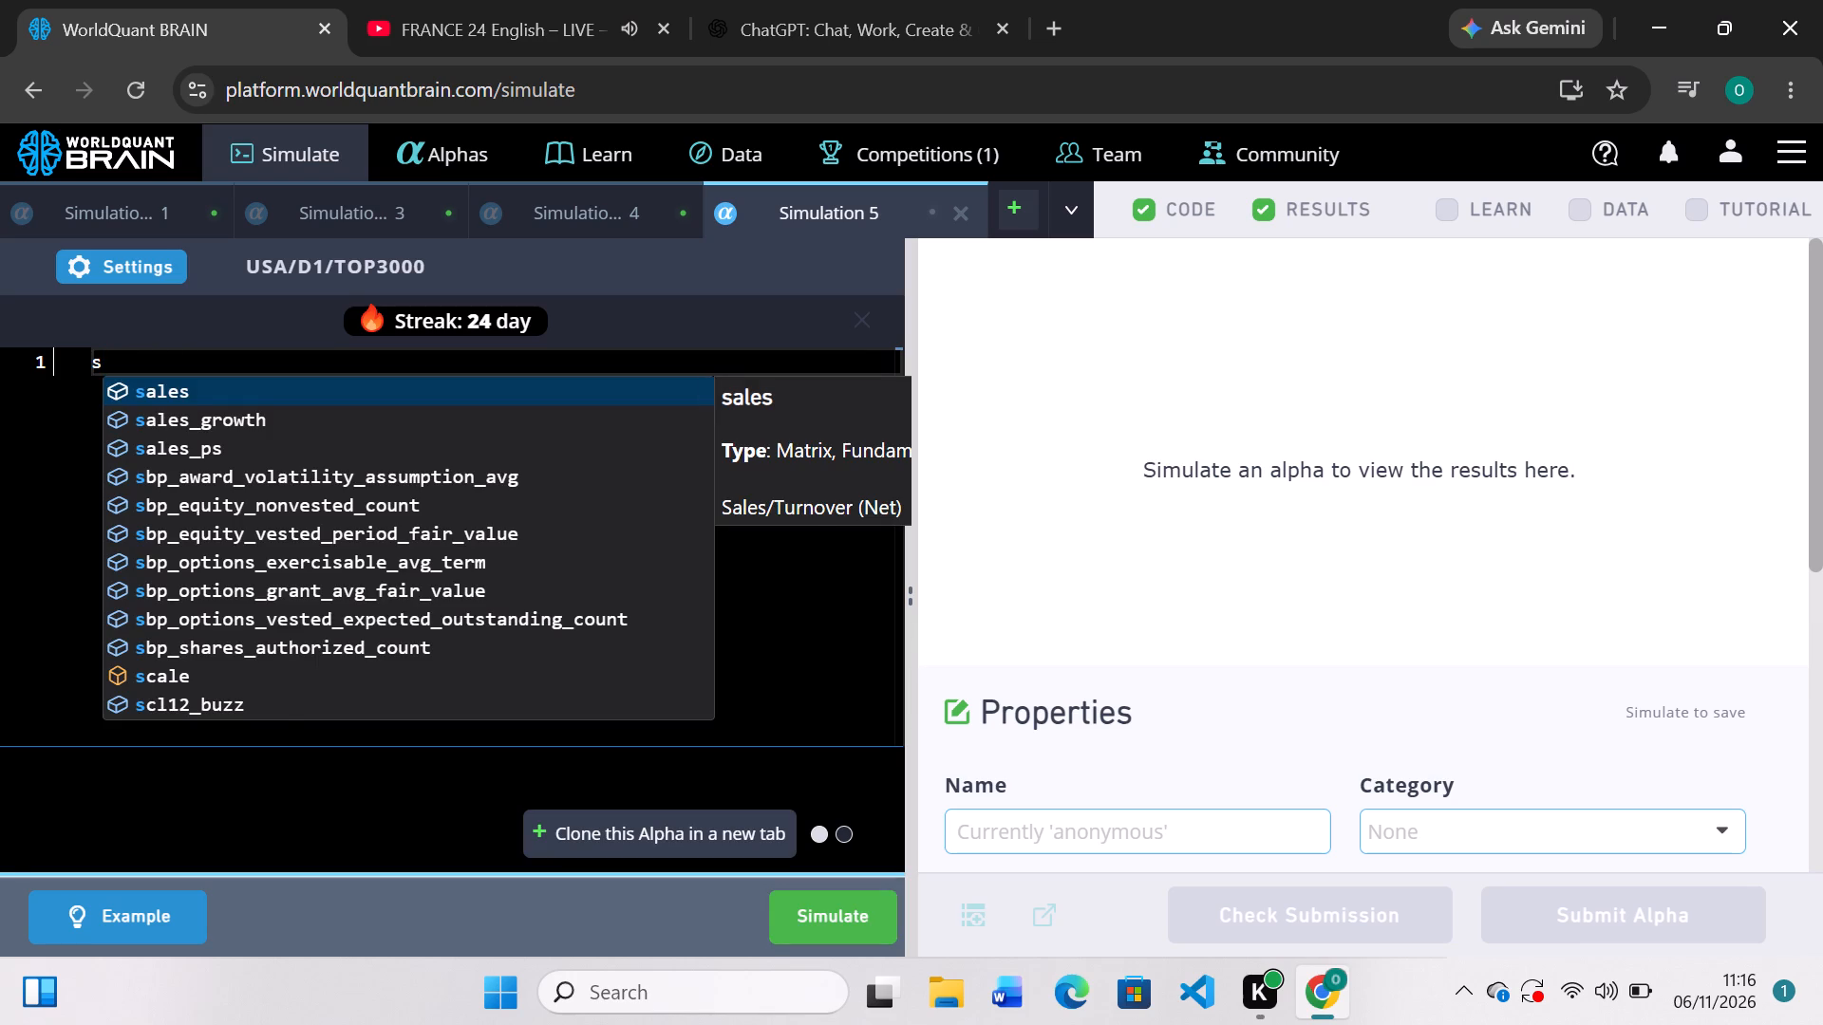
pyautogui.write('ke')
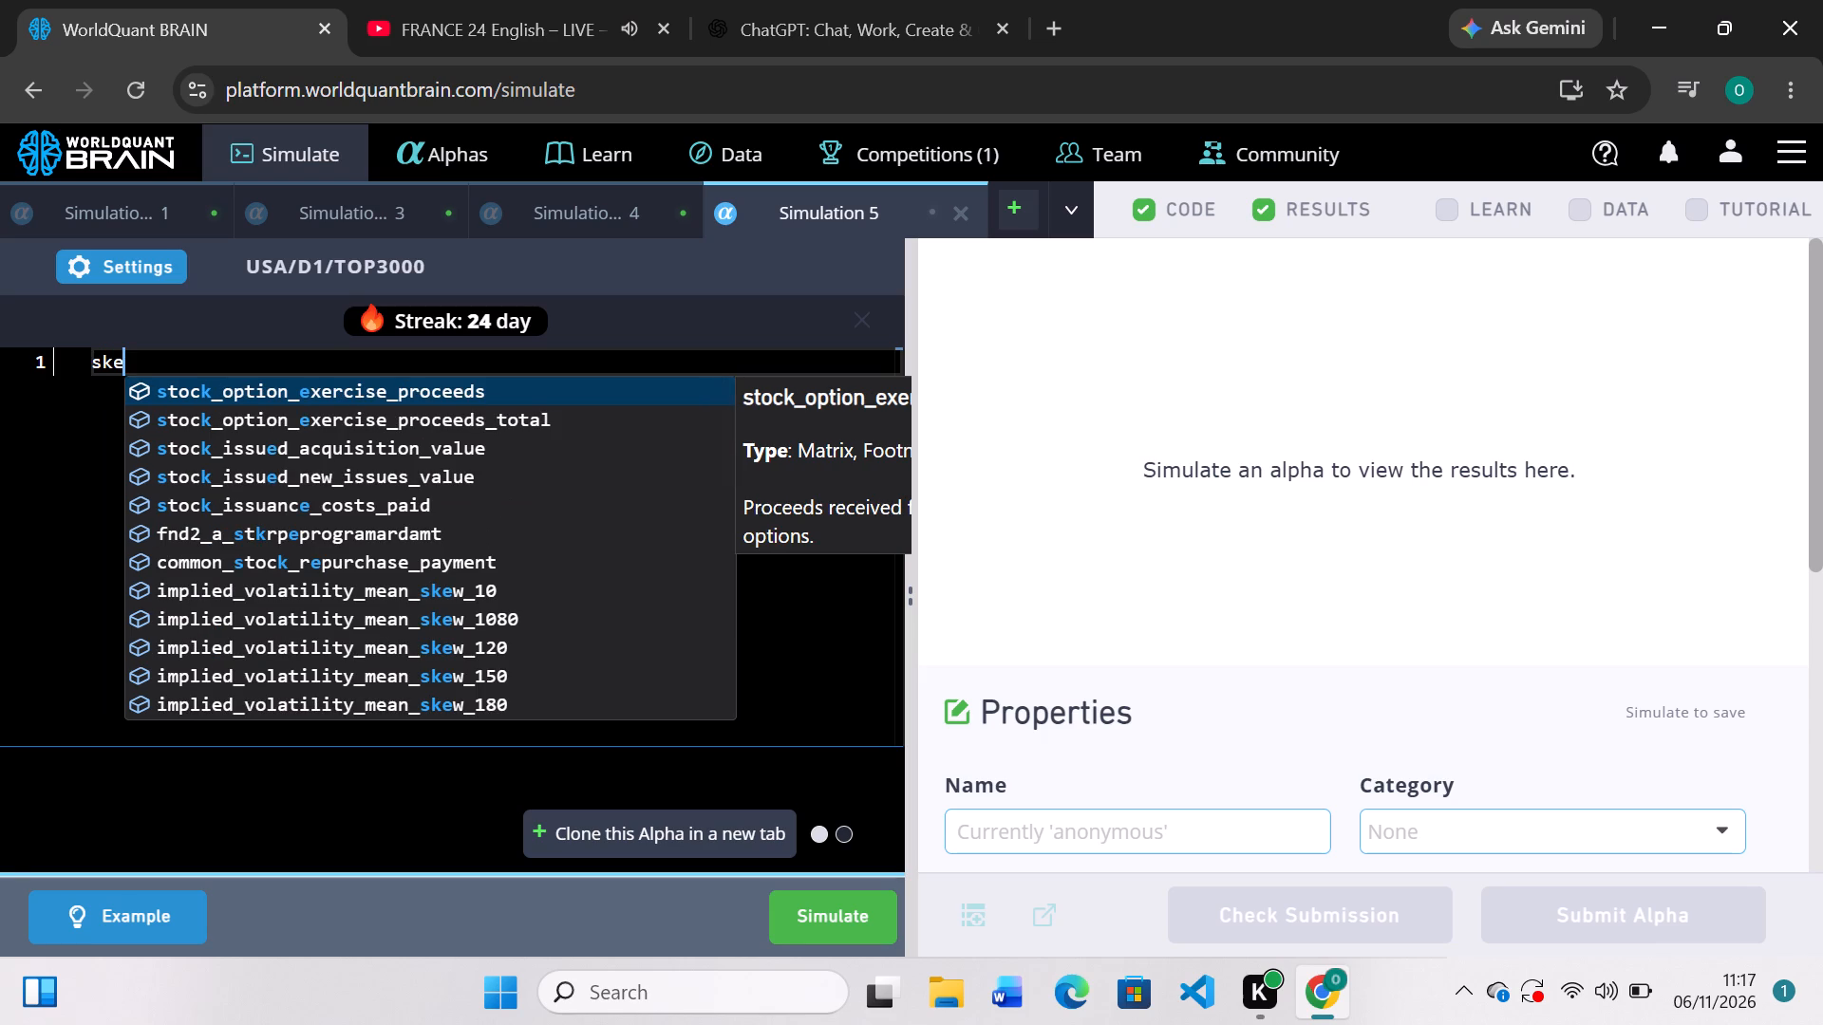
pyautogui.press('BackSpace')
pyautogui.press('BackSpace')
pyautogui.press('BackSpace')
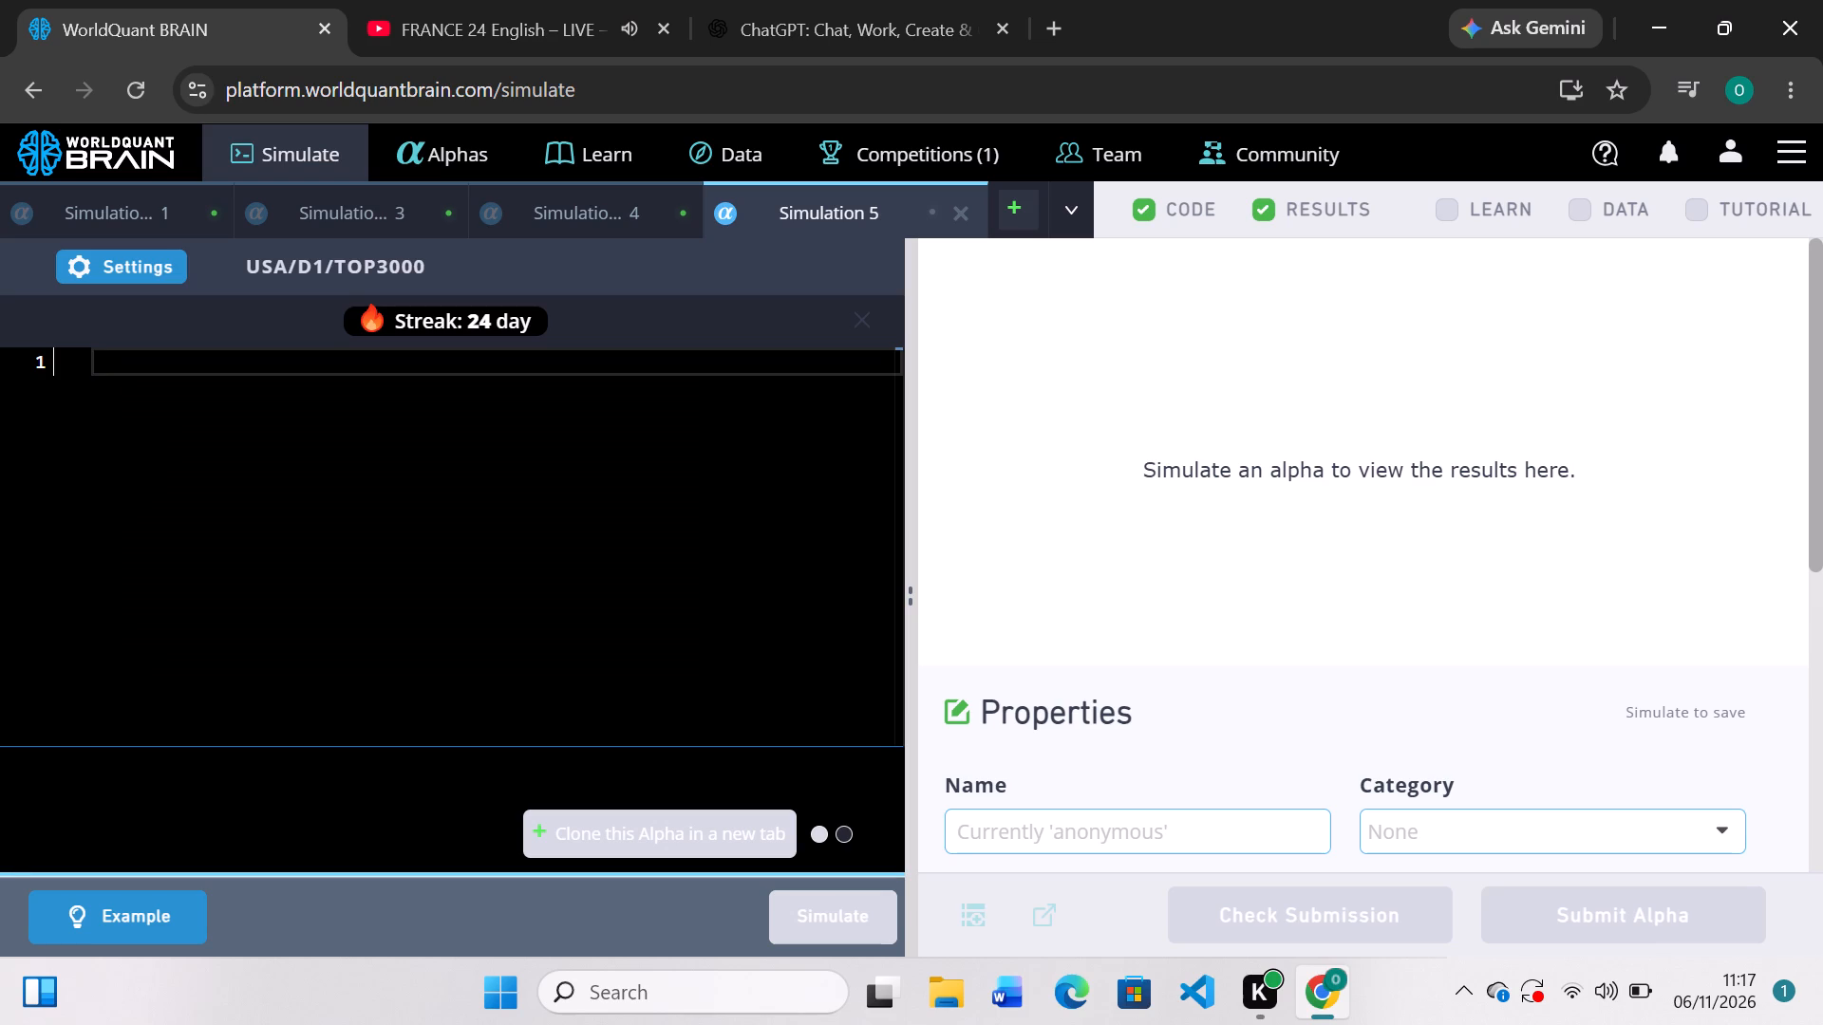
# Enter the alpha expression rank(-ts_corr(close,high-low,15)) in Simulation 5 and run the simulation.
pyautogui.write('ra')
pyautogui.write('nk')
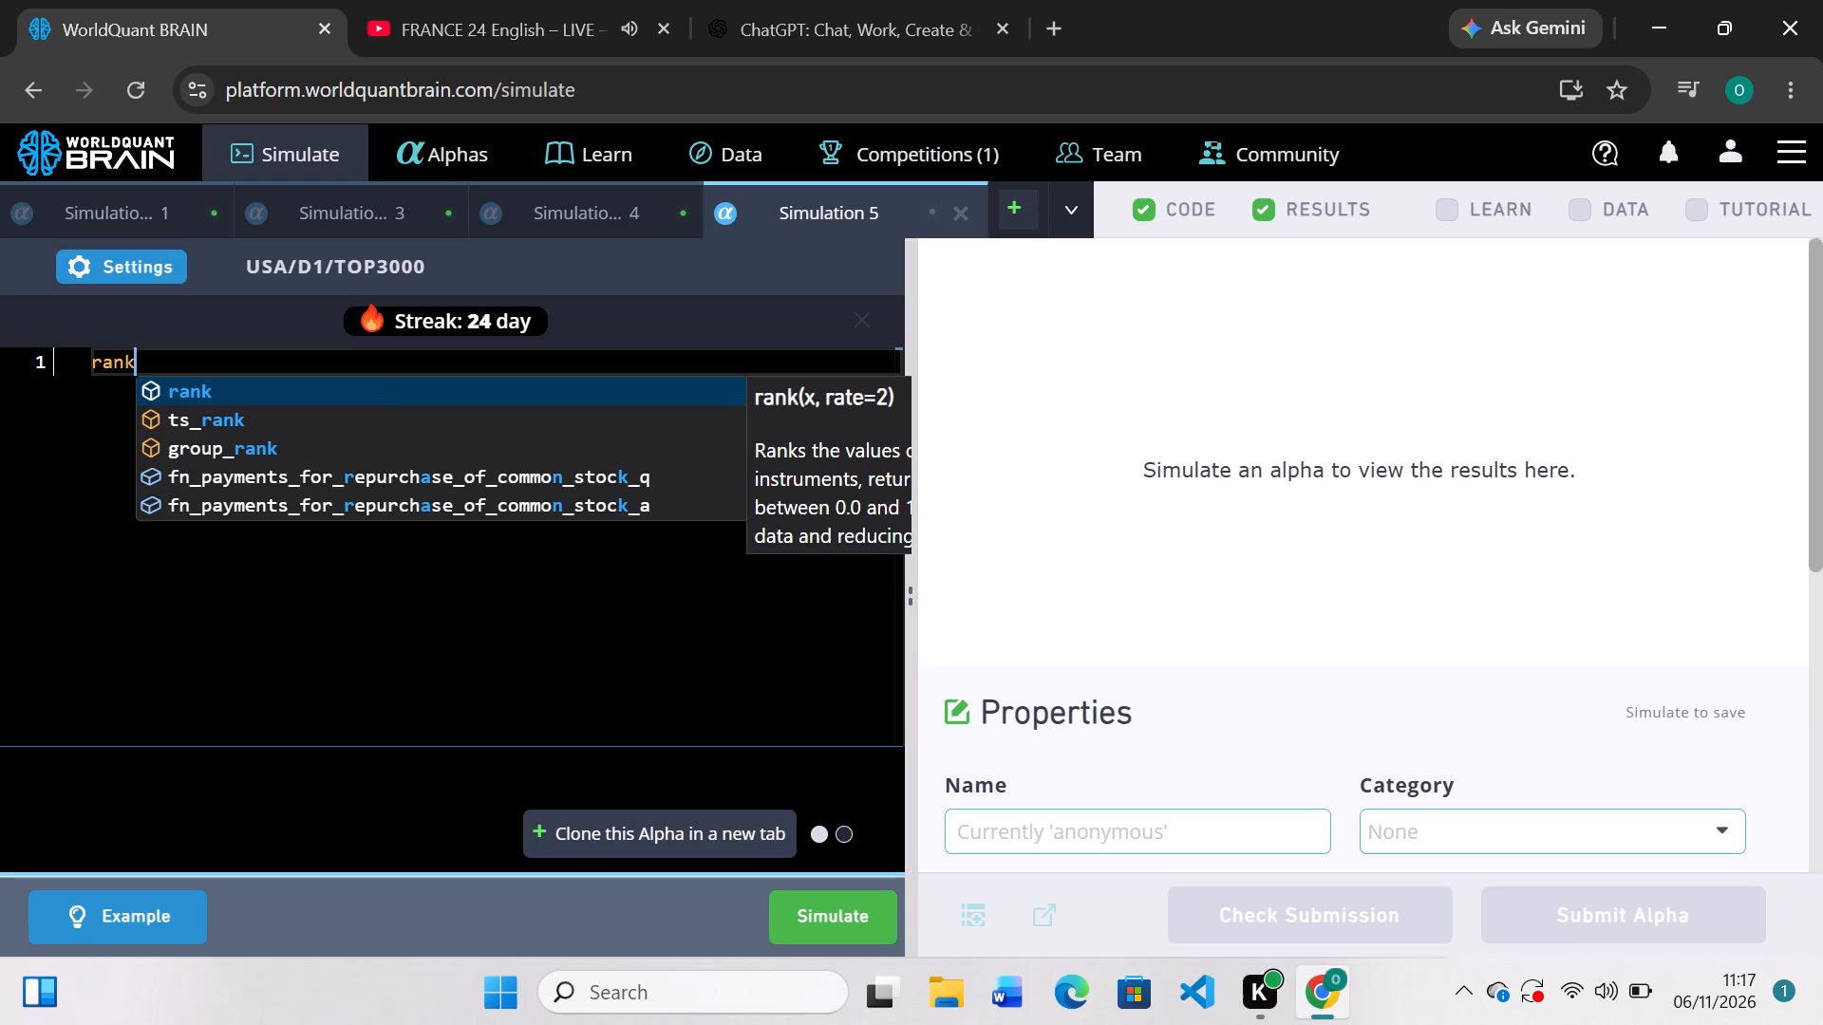
pyautogui.hotkey('shift', '(')
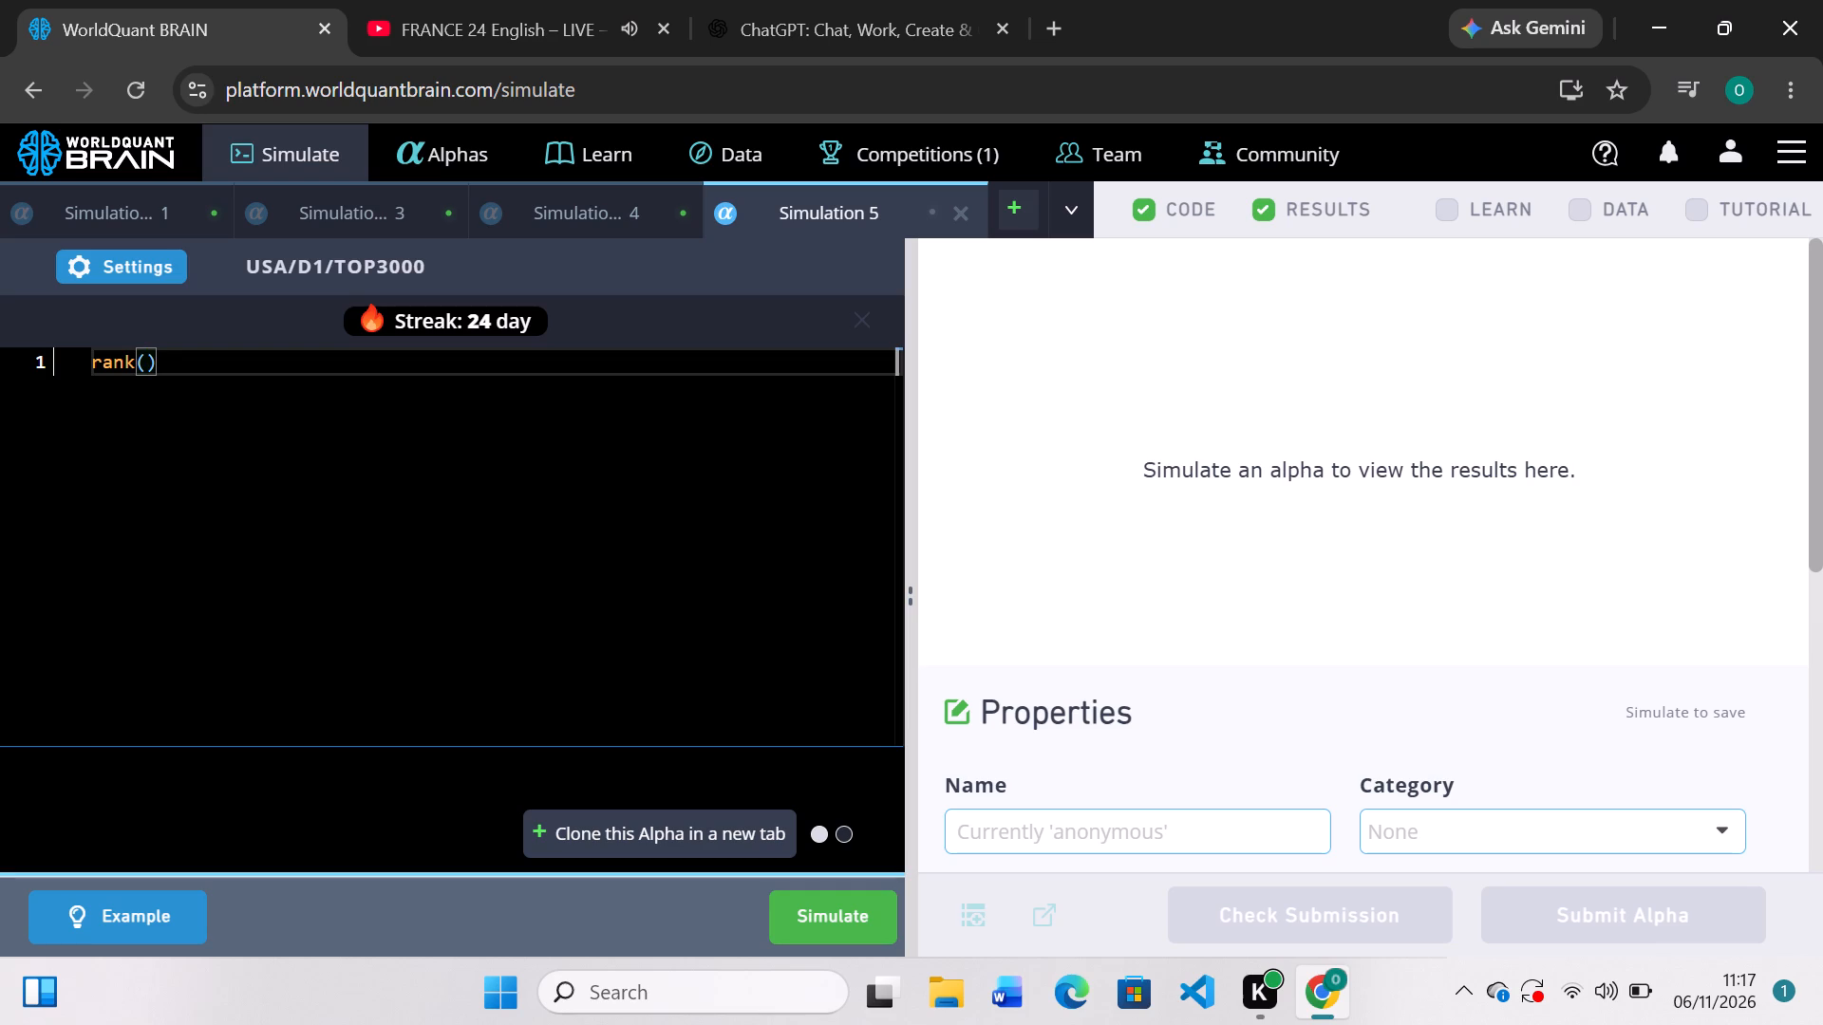
pyautogui.press('-')
pyautogui.write('ts')
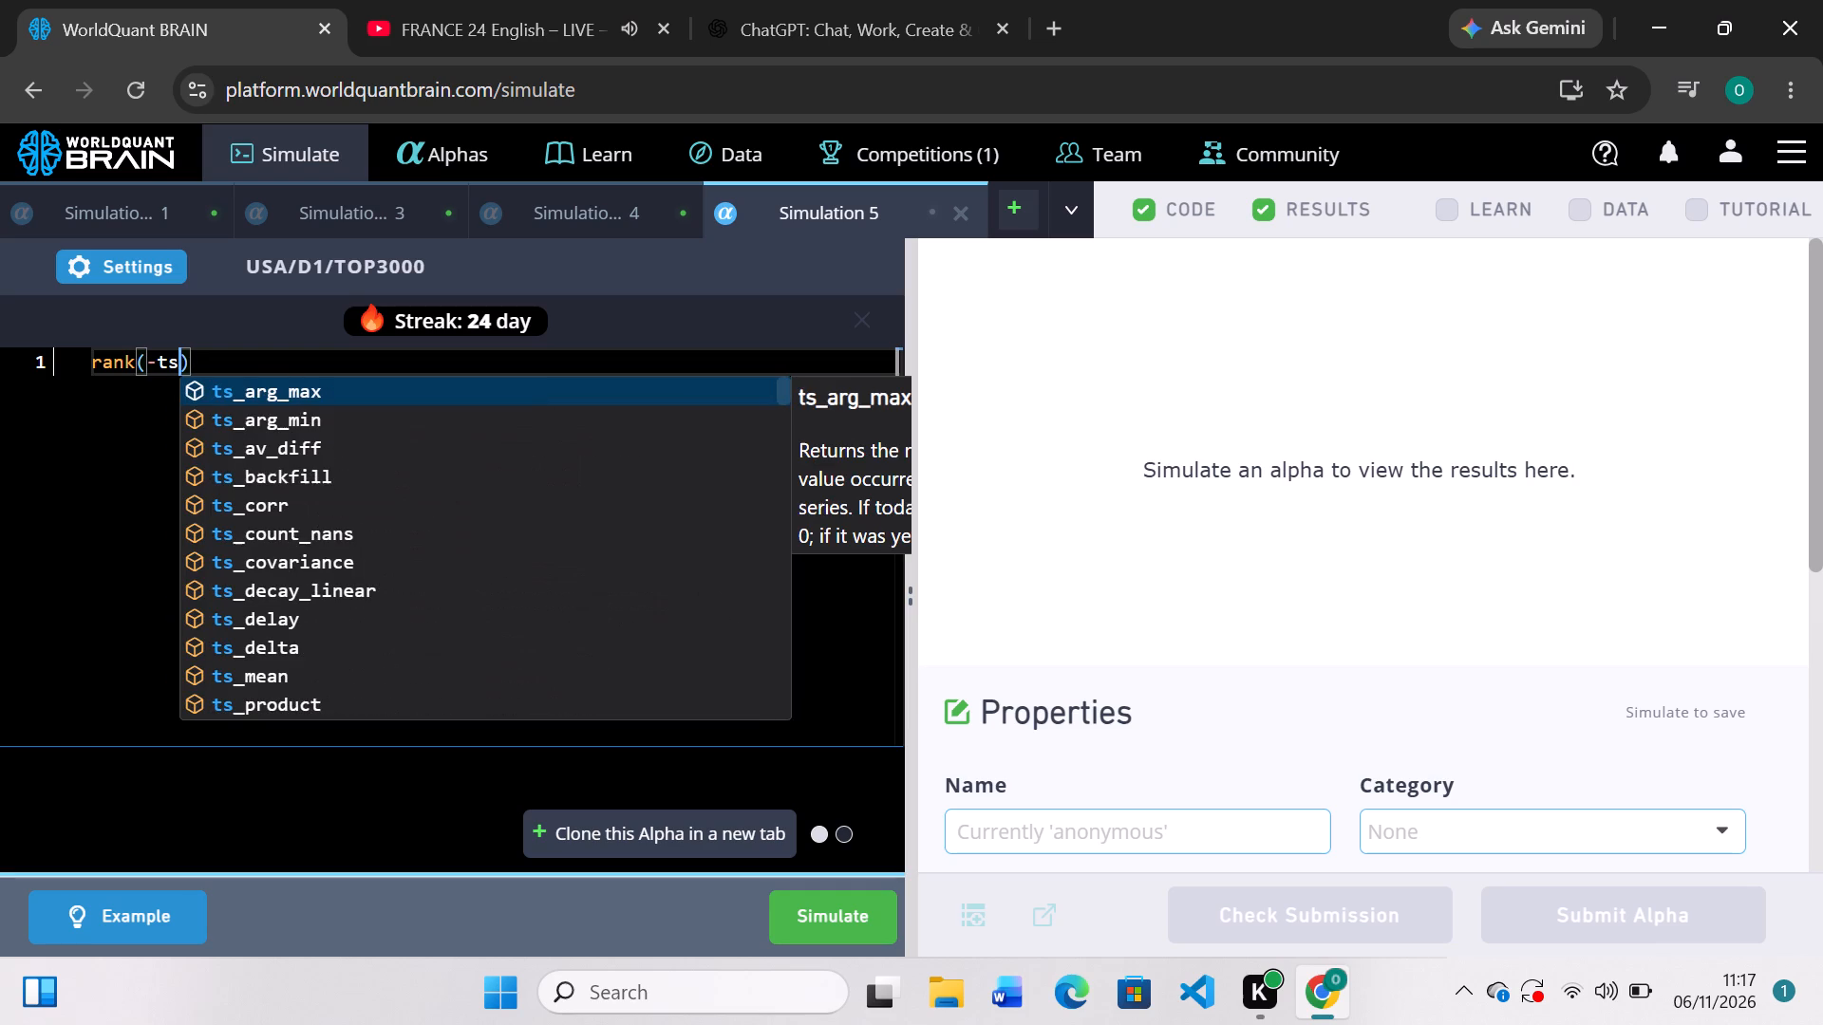
pyautogui.hotkey('shift', '_')
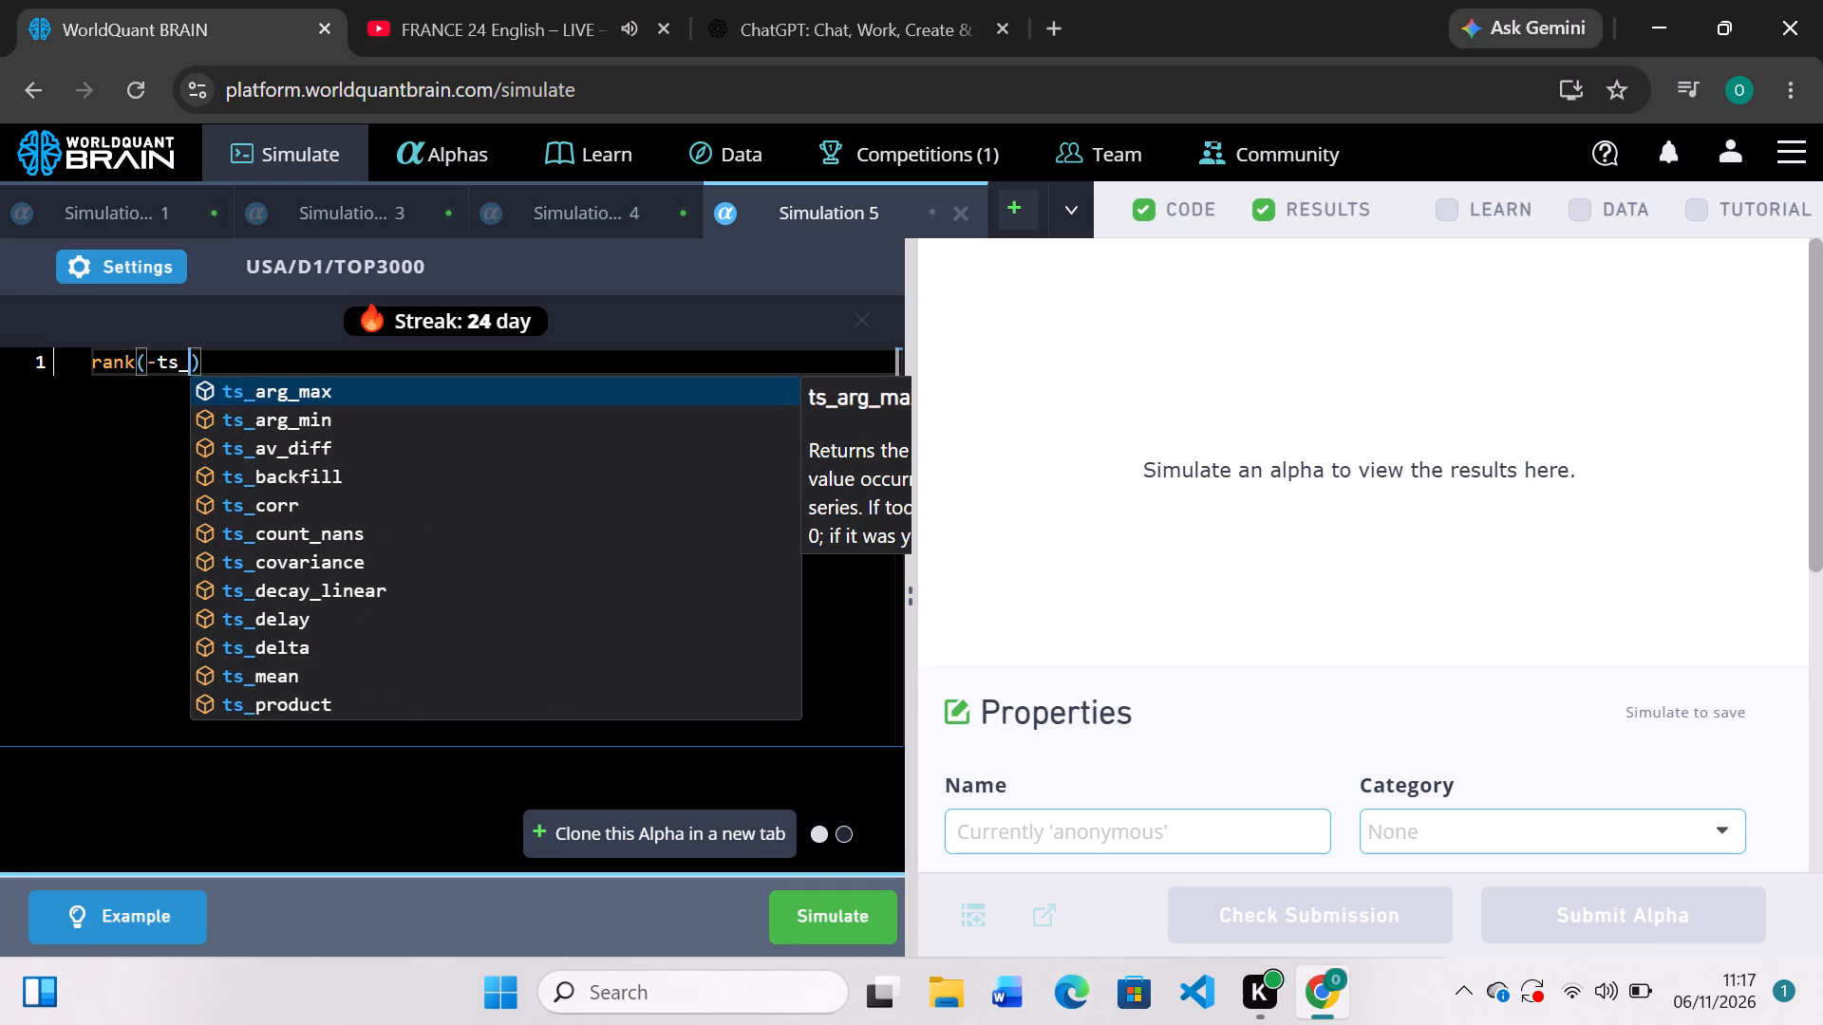
pyautogui.press('c')
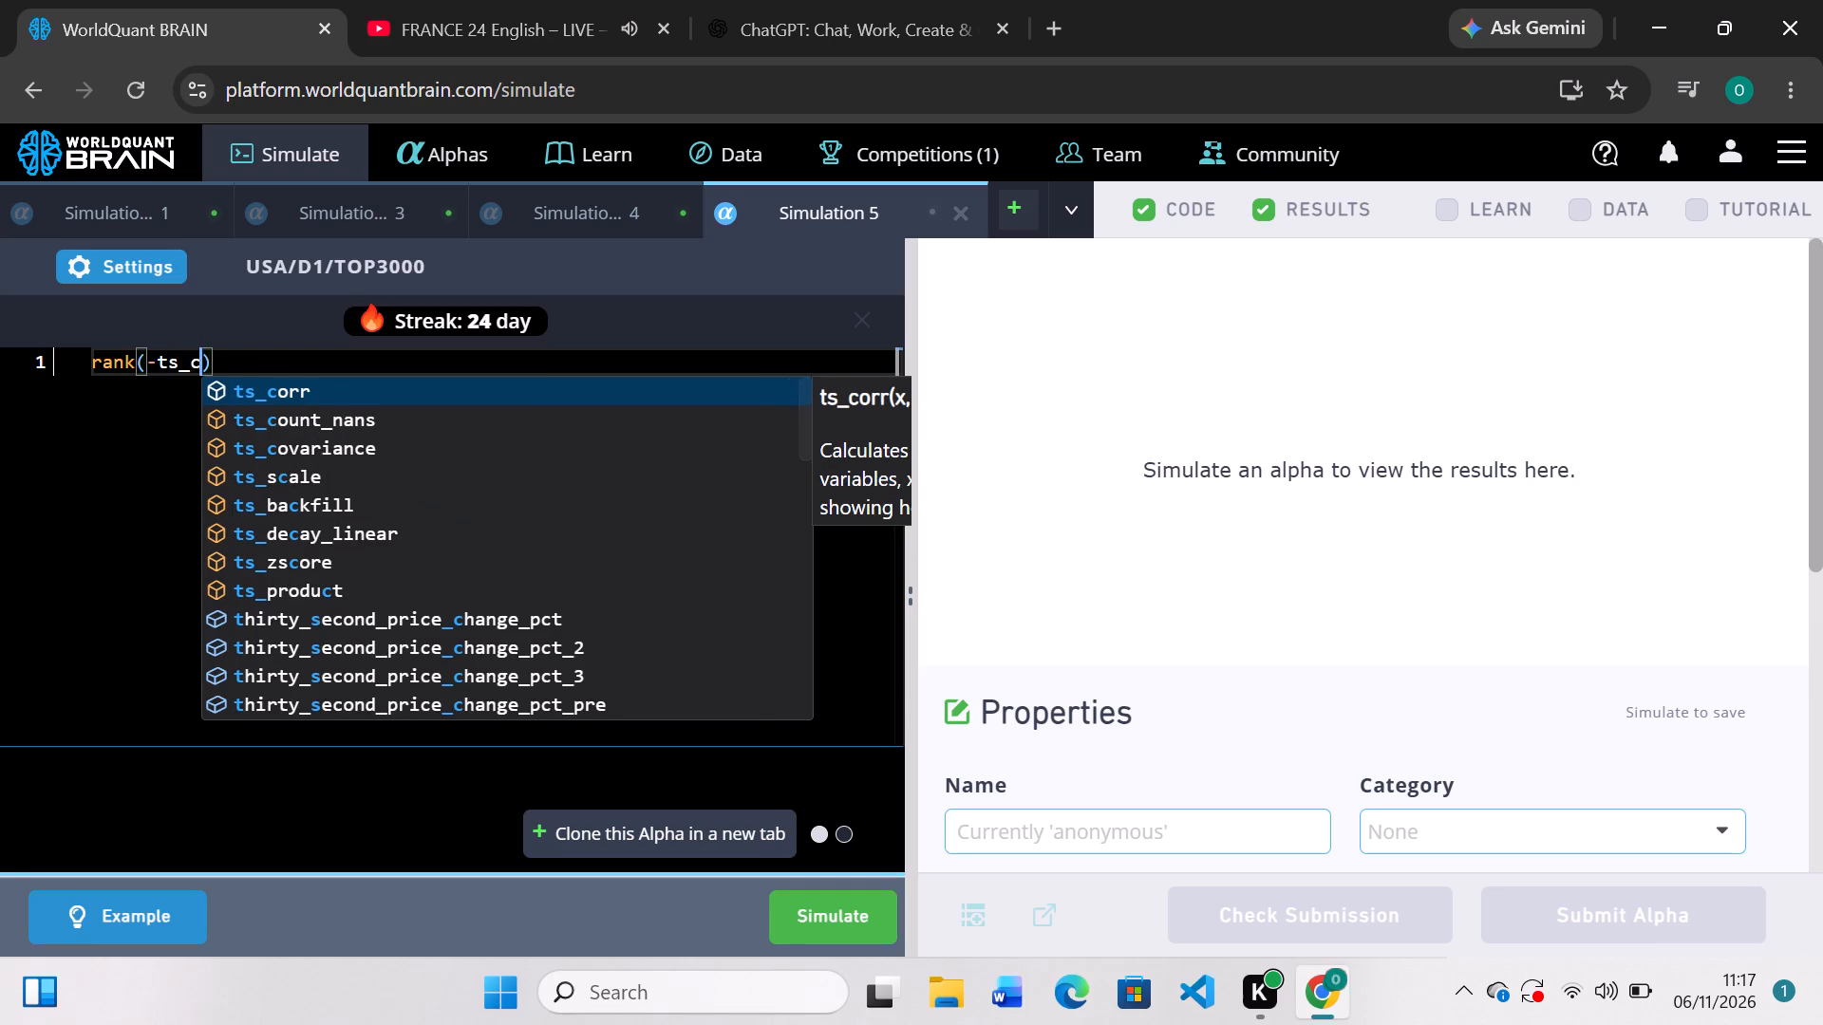
pyautogui.press('Tab')
pyautogui.hotkey('shift', '(')
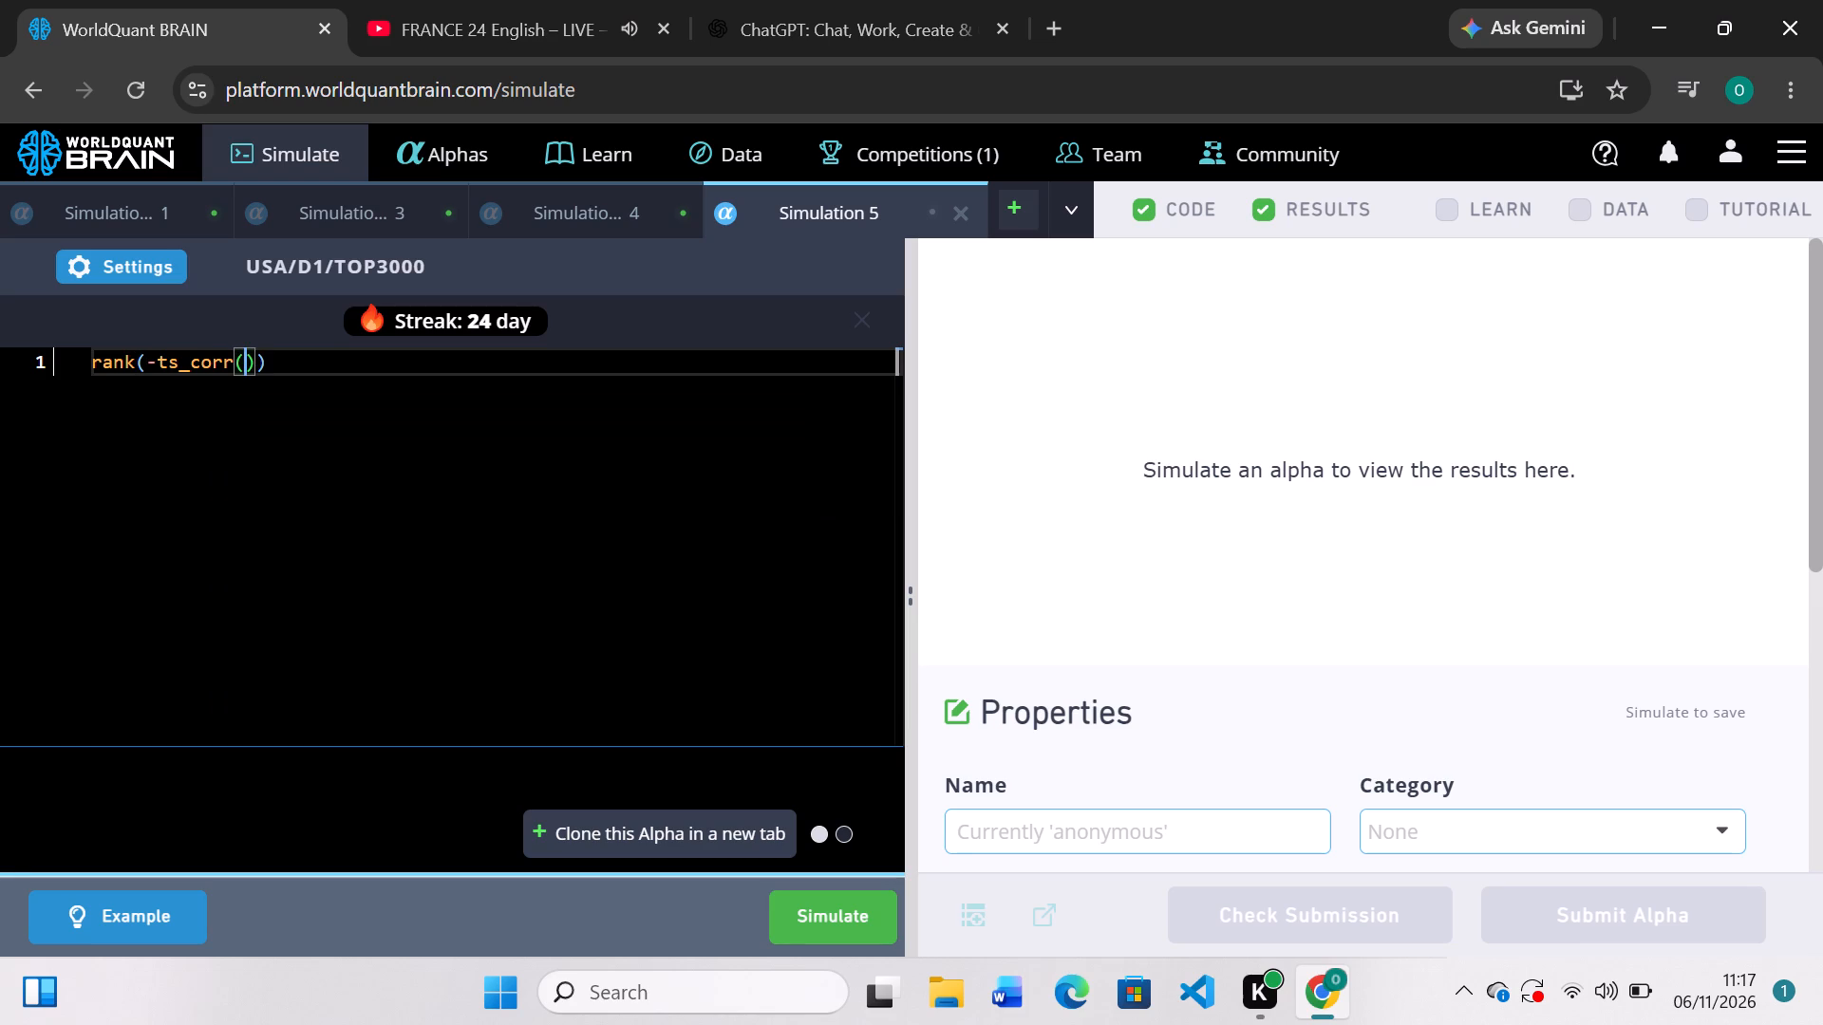
pyautogui.press('c')
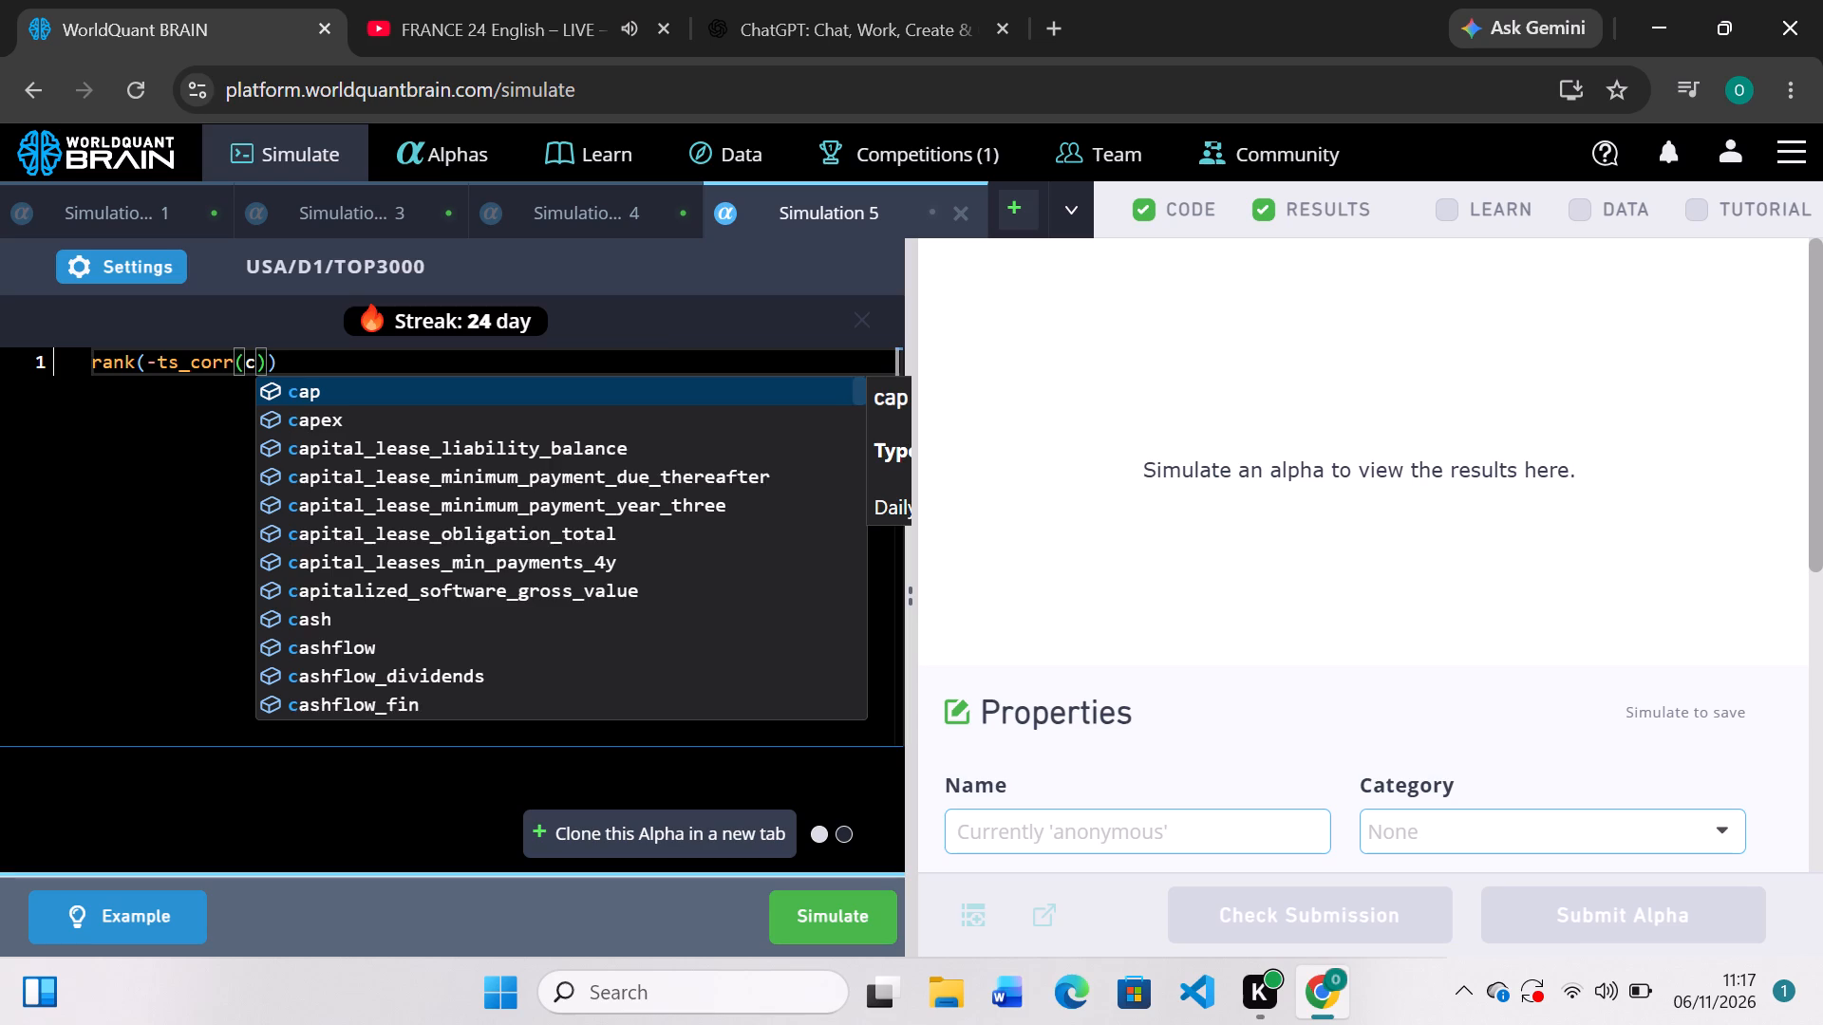
pyautogui.write('lo')
pyautogui.press('Tab')
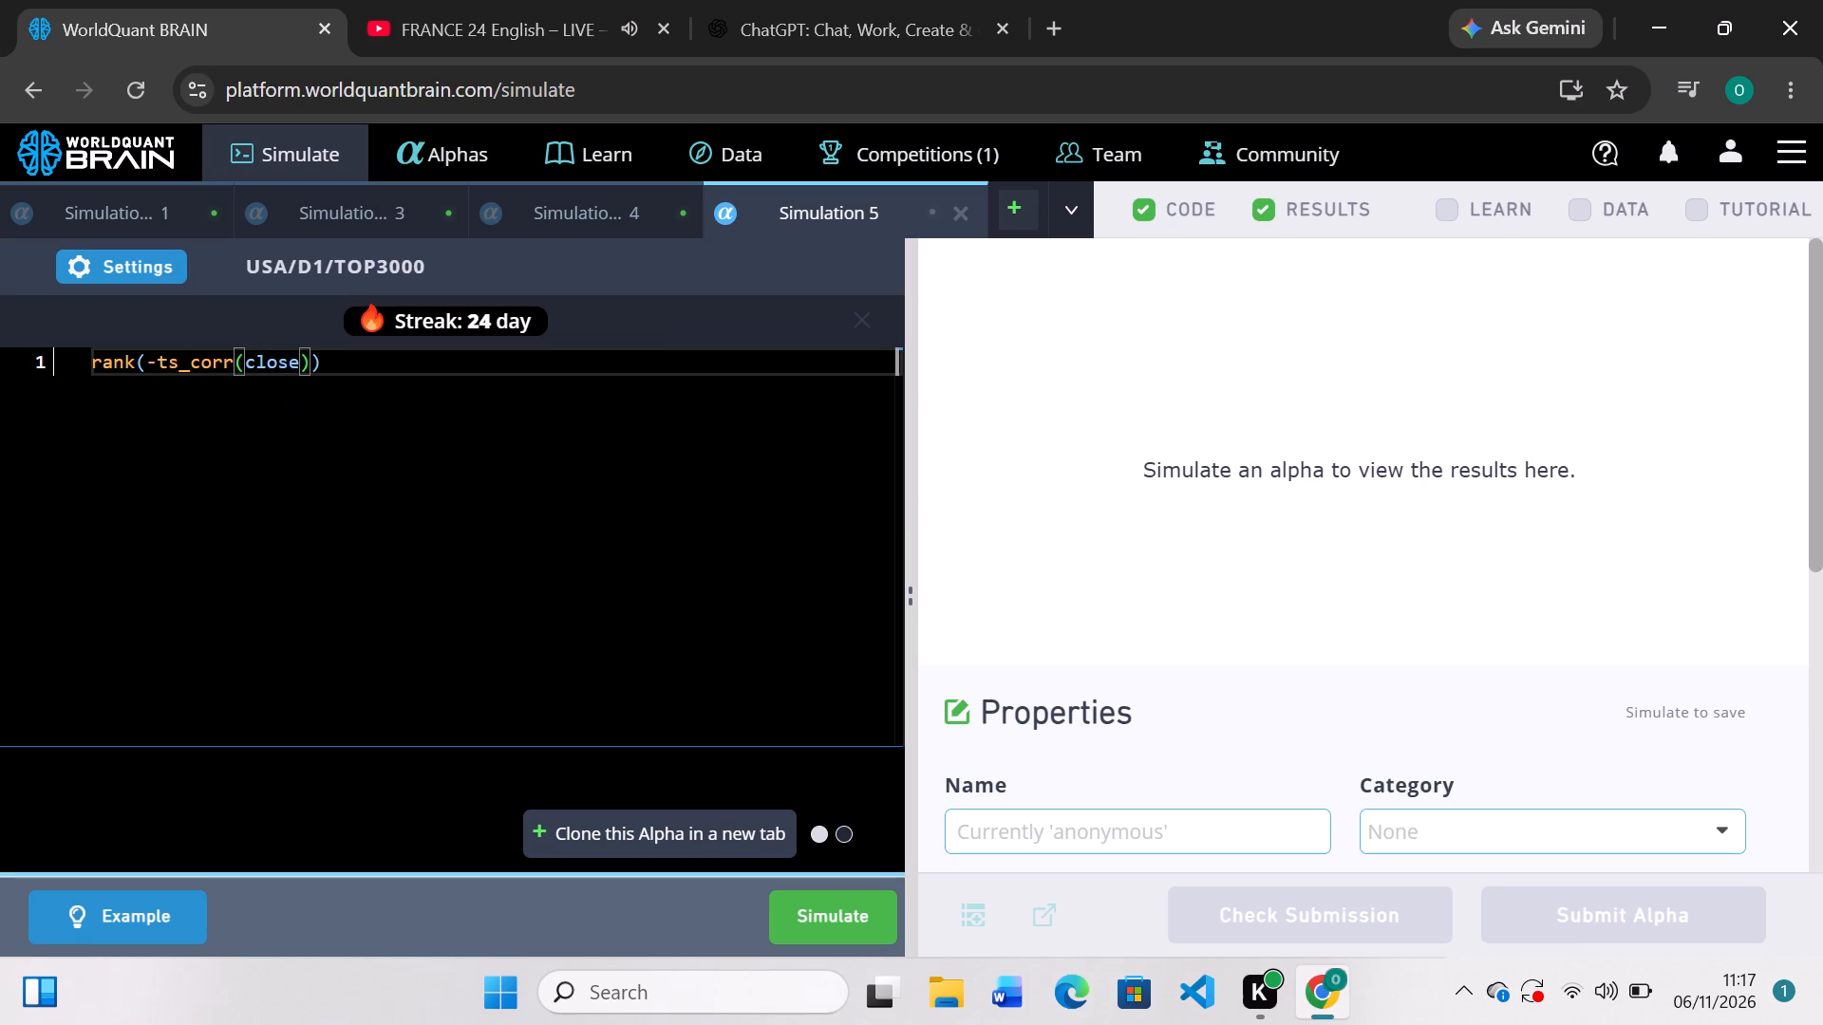
pyautogui.press('.')
pyautogui.press('BackSpace')
pyautogui.press(',')
pyautogui.write('hi')
pyautogui.write('gh')
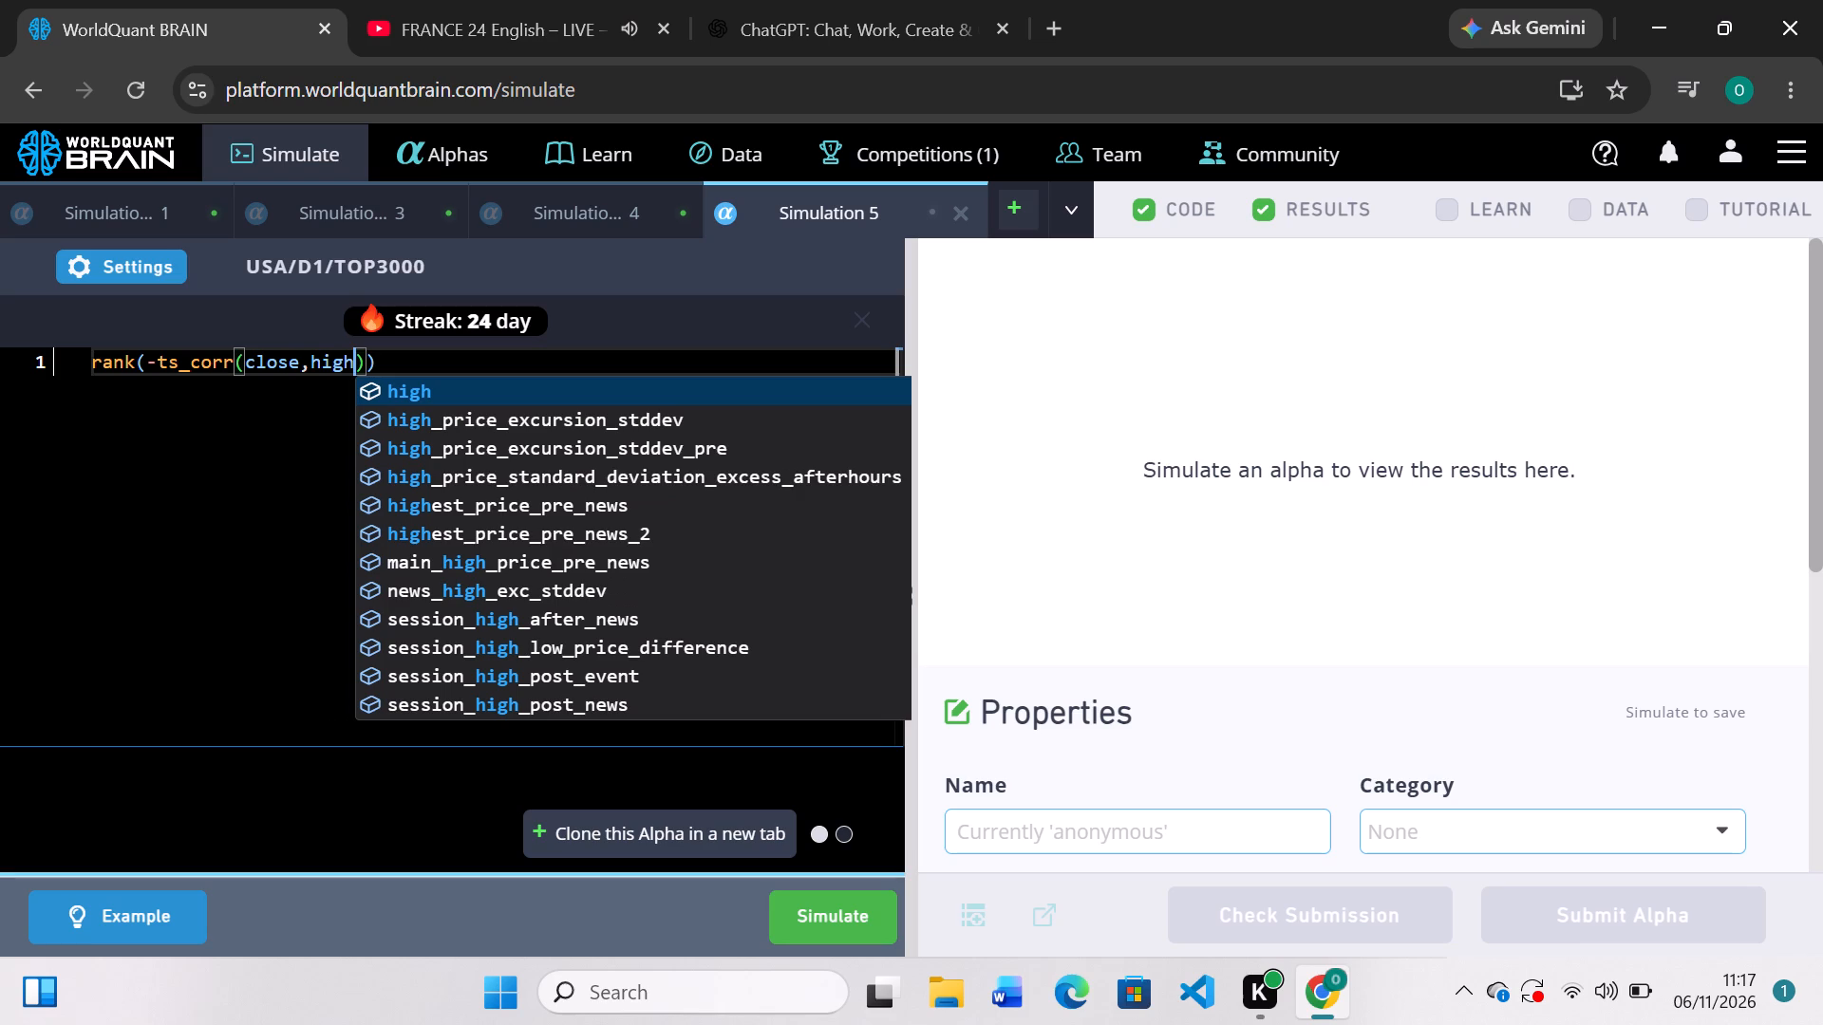
pyautogui.press('-')
pyautogui.write('low')
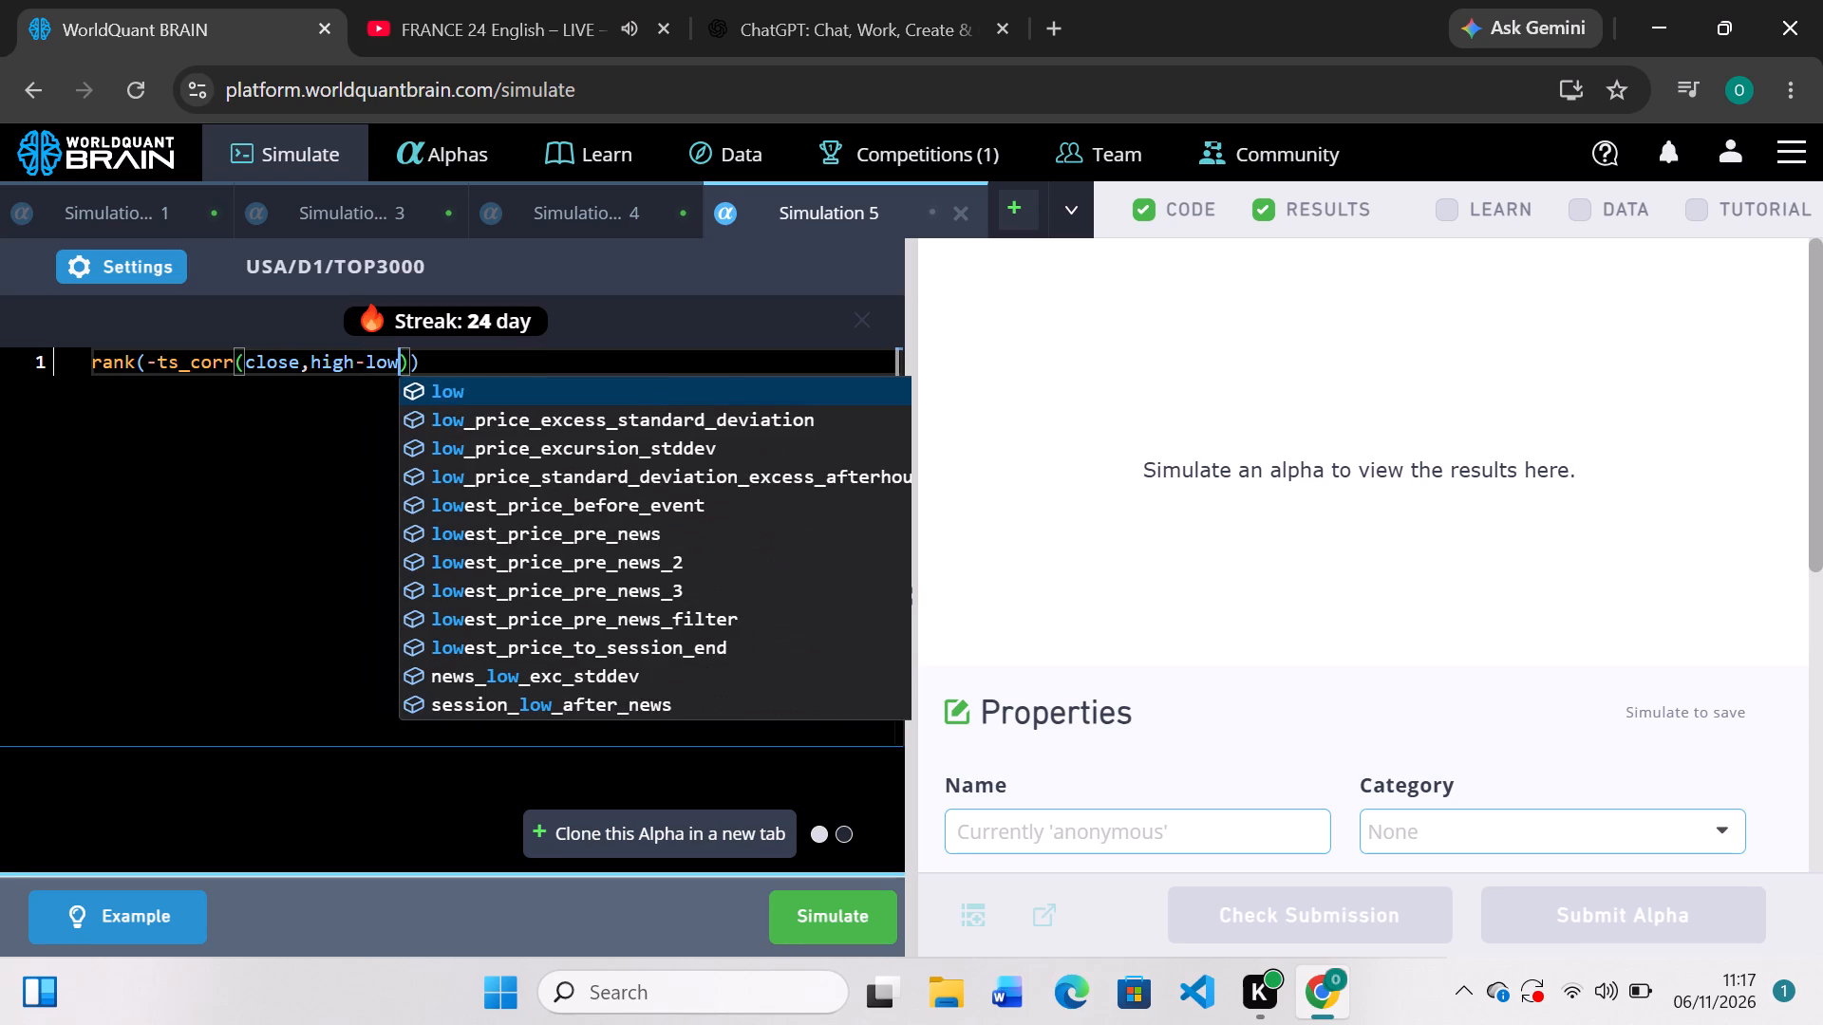
pyautogui.write(',1')
pyautogui.press('5')
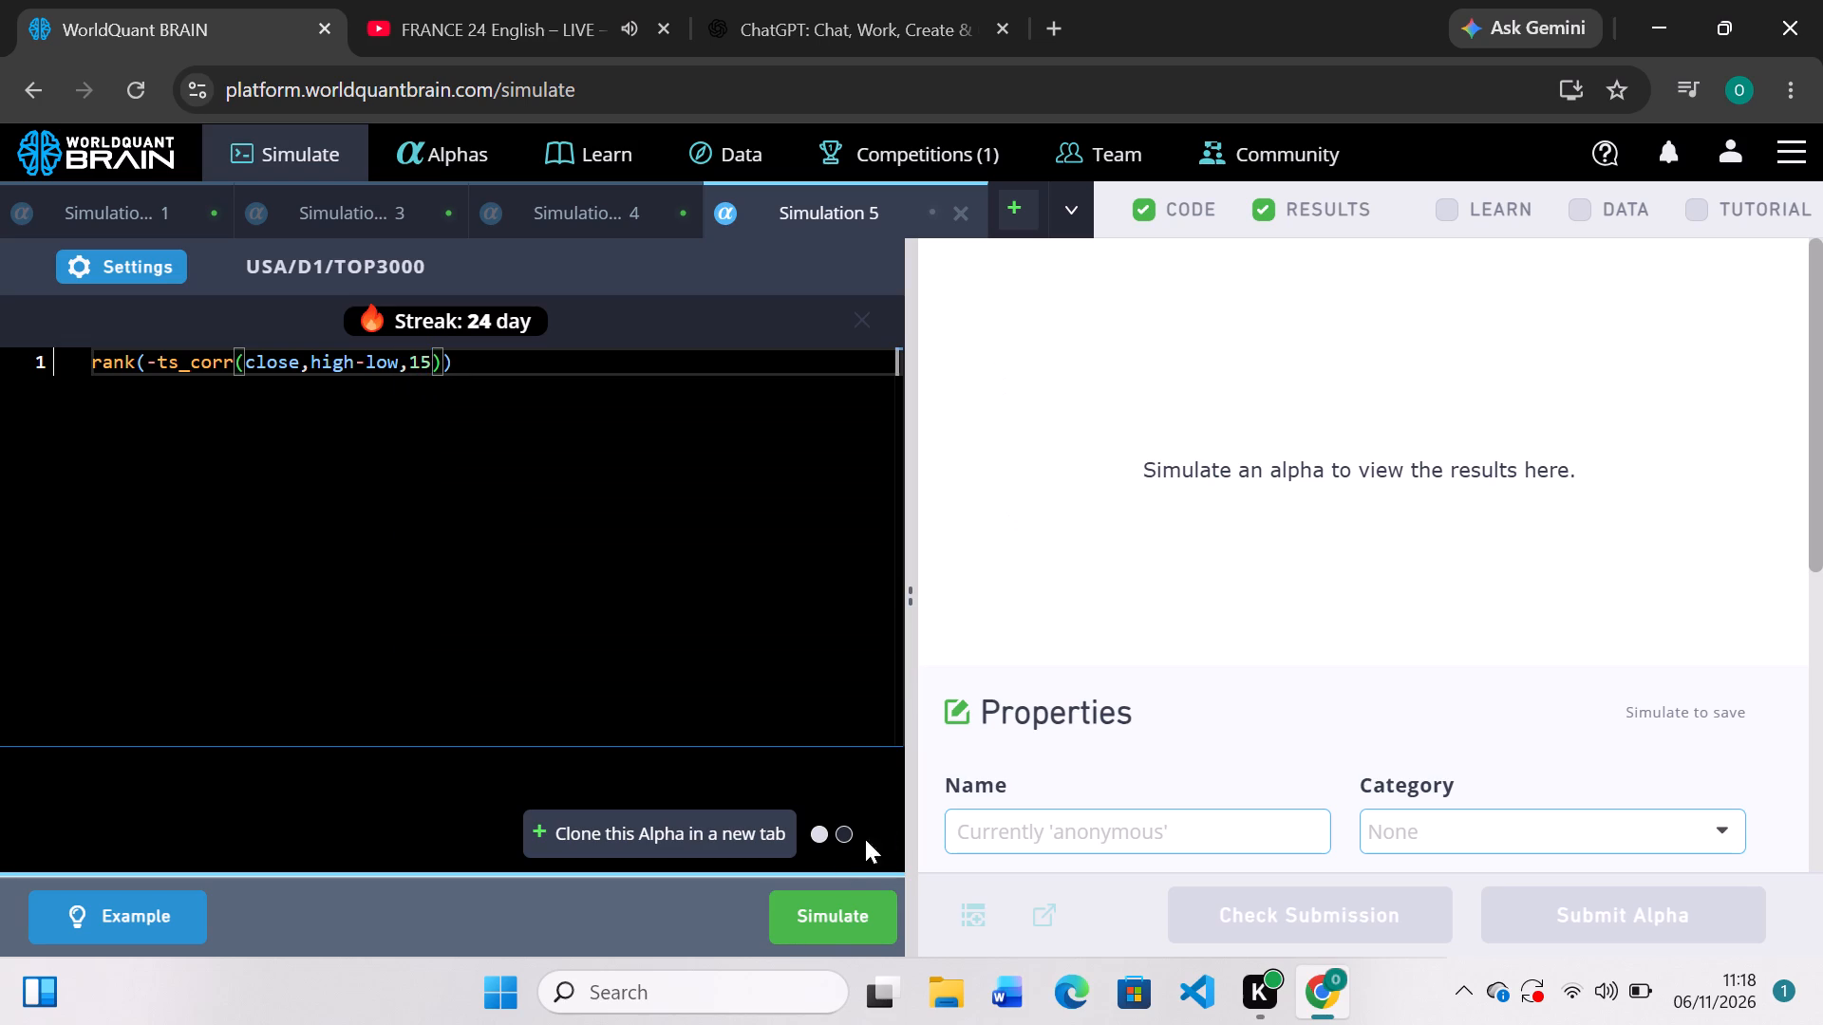
pyautogui.click(825, 926)
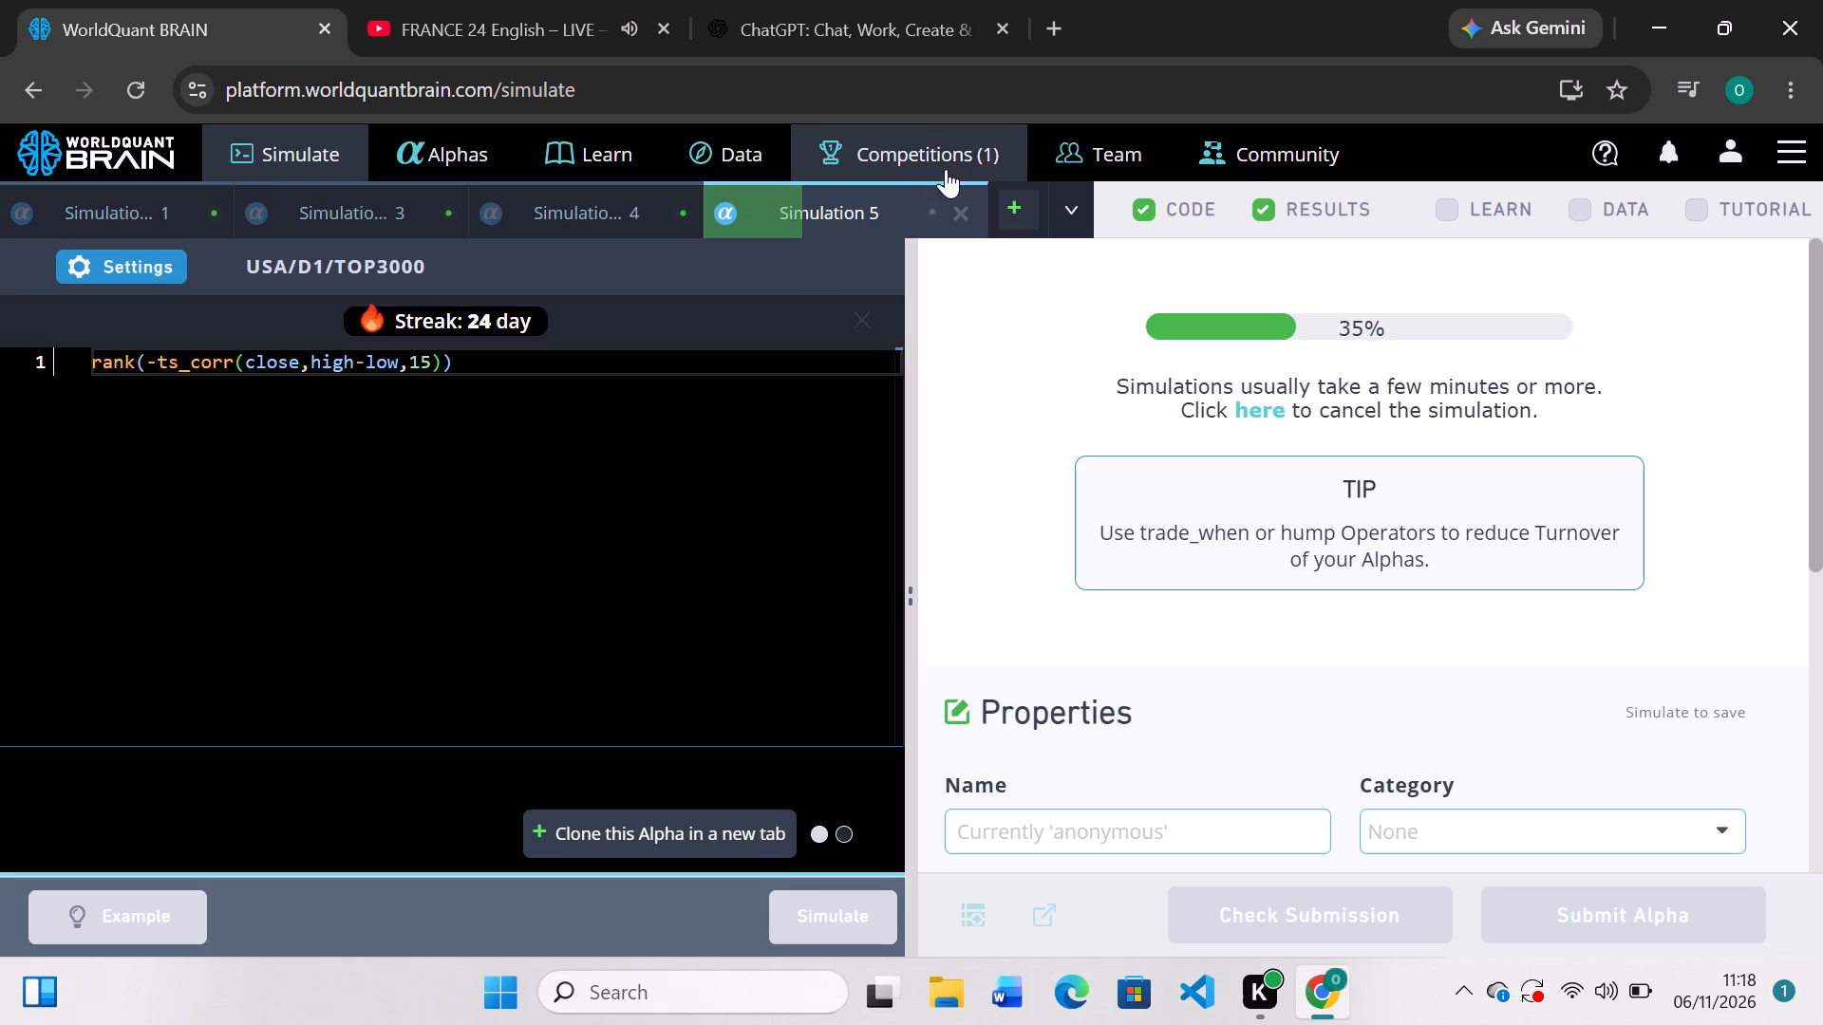
# Open the Country Challenge leaderboard for Kenya and examine the own standing against the scores of the top-ranked users.
pyautogui.click(917, 141)
pyautogui.click(893, 209)
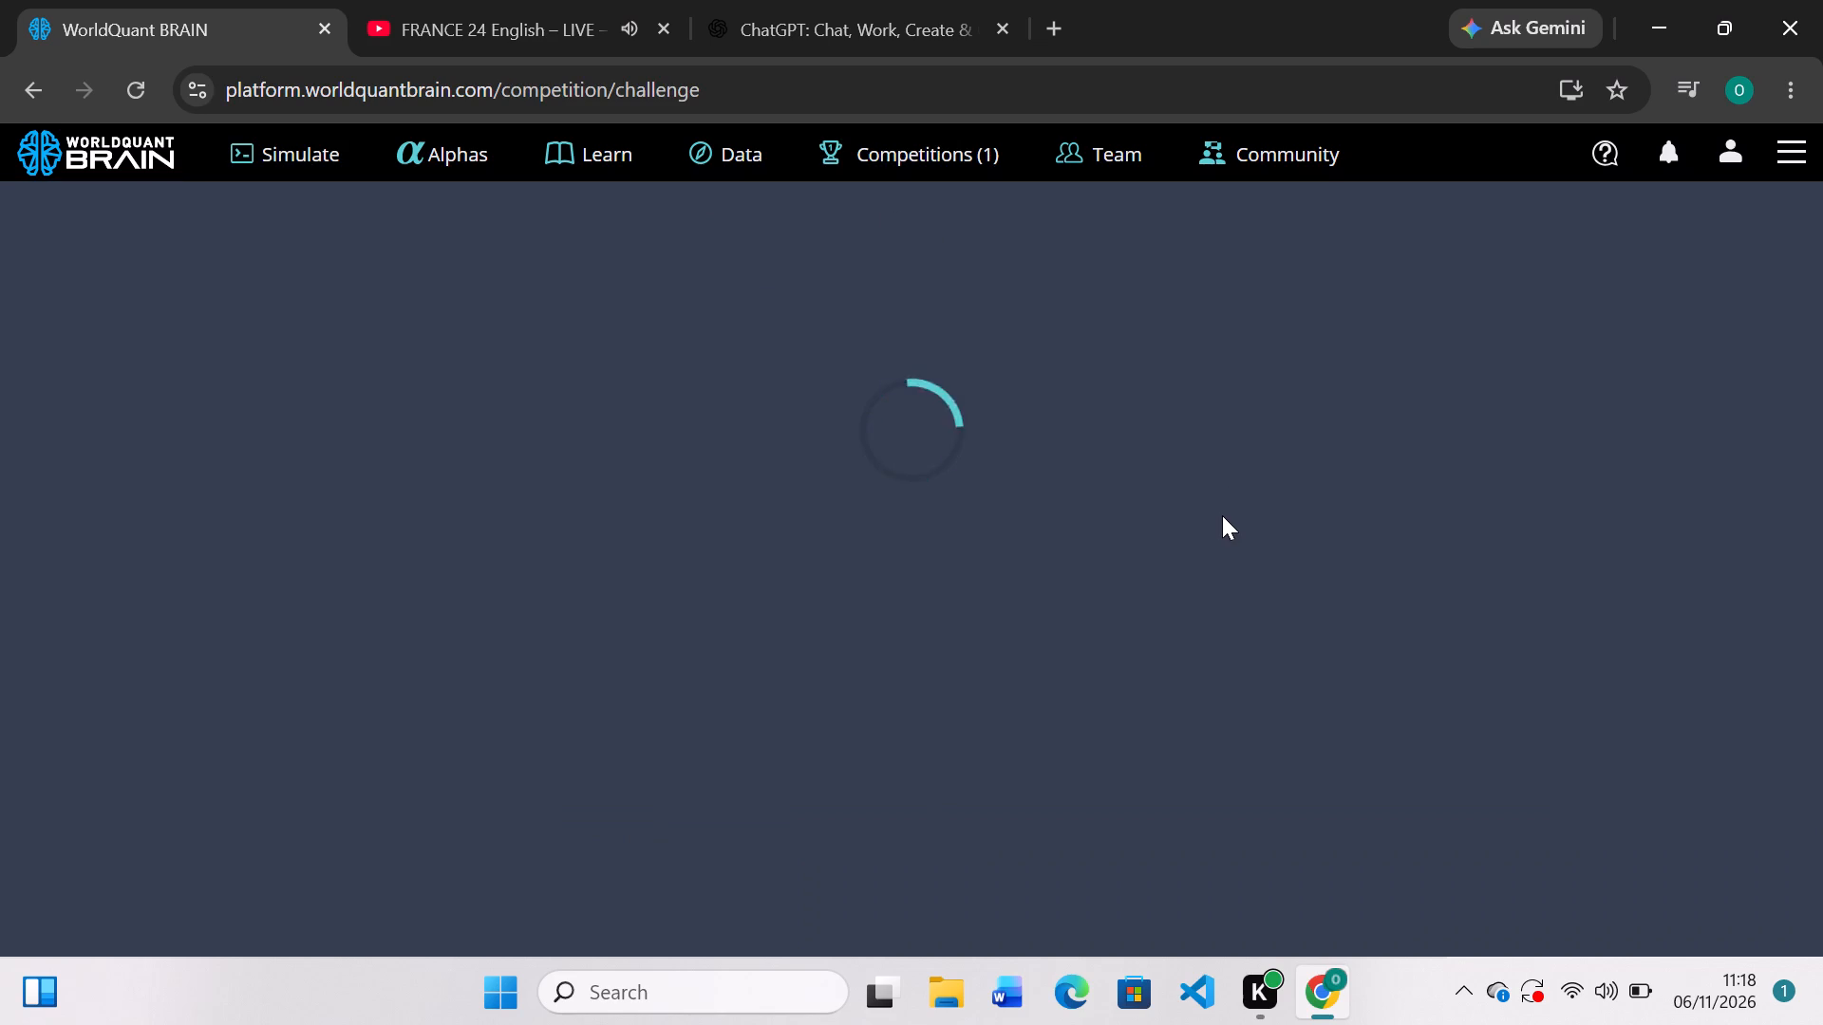
pyautogui.scroll(-2, 1222, 515)
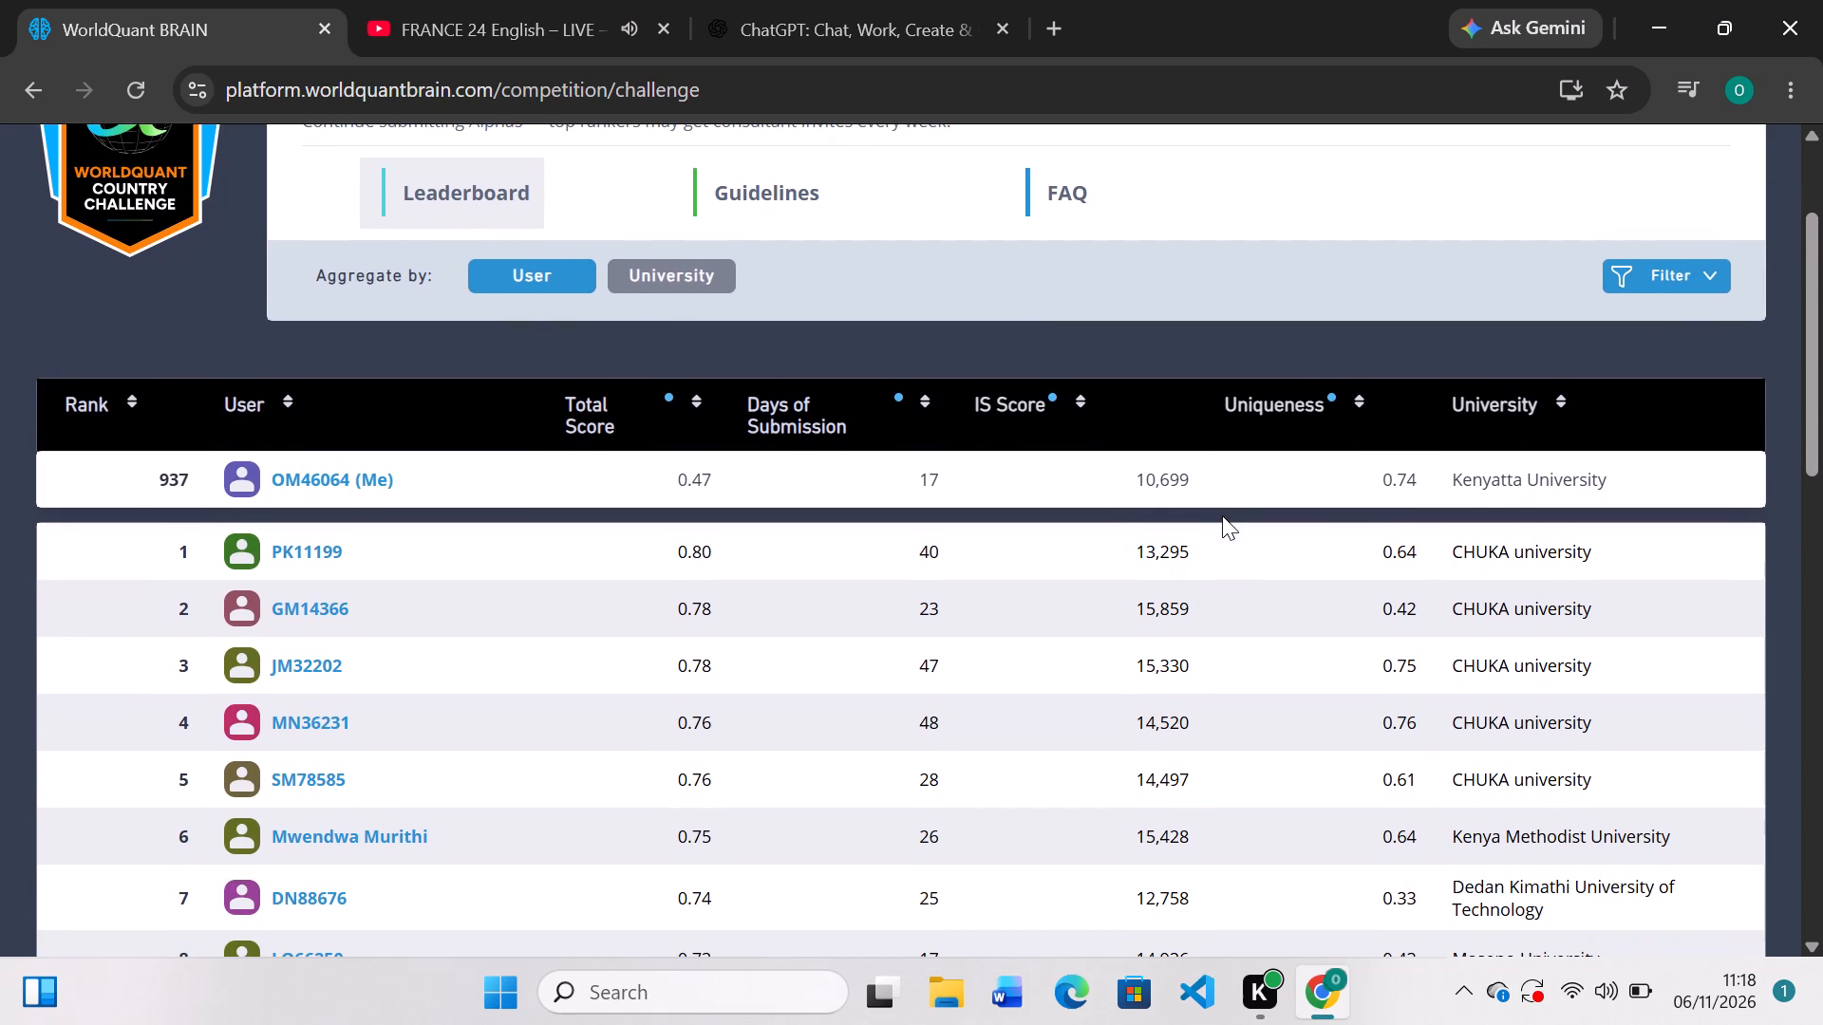
pyautogui.scroll(-2, 858, 653)
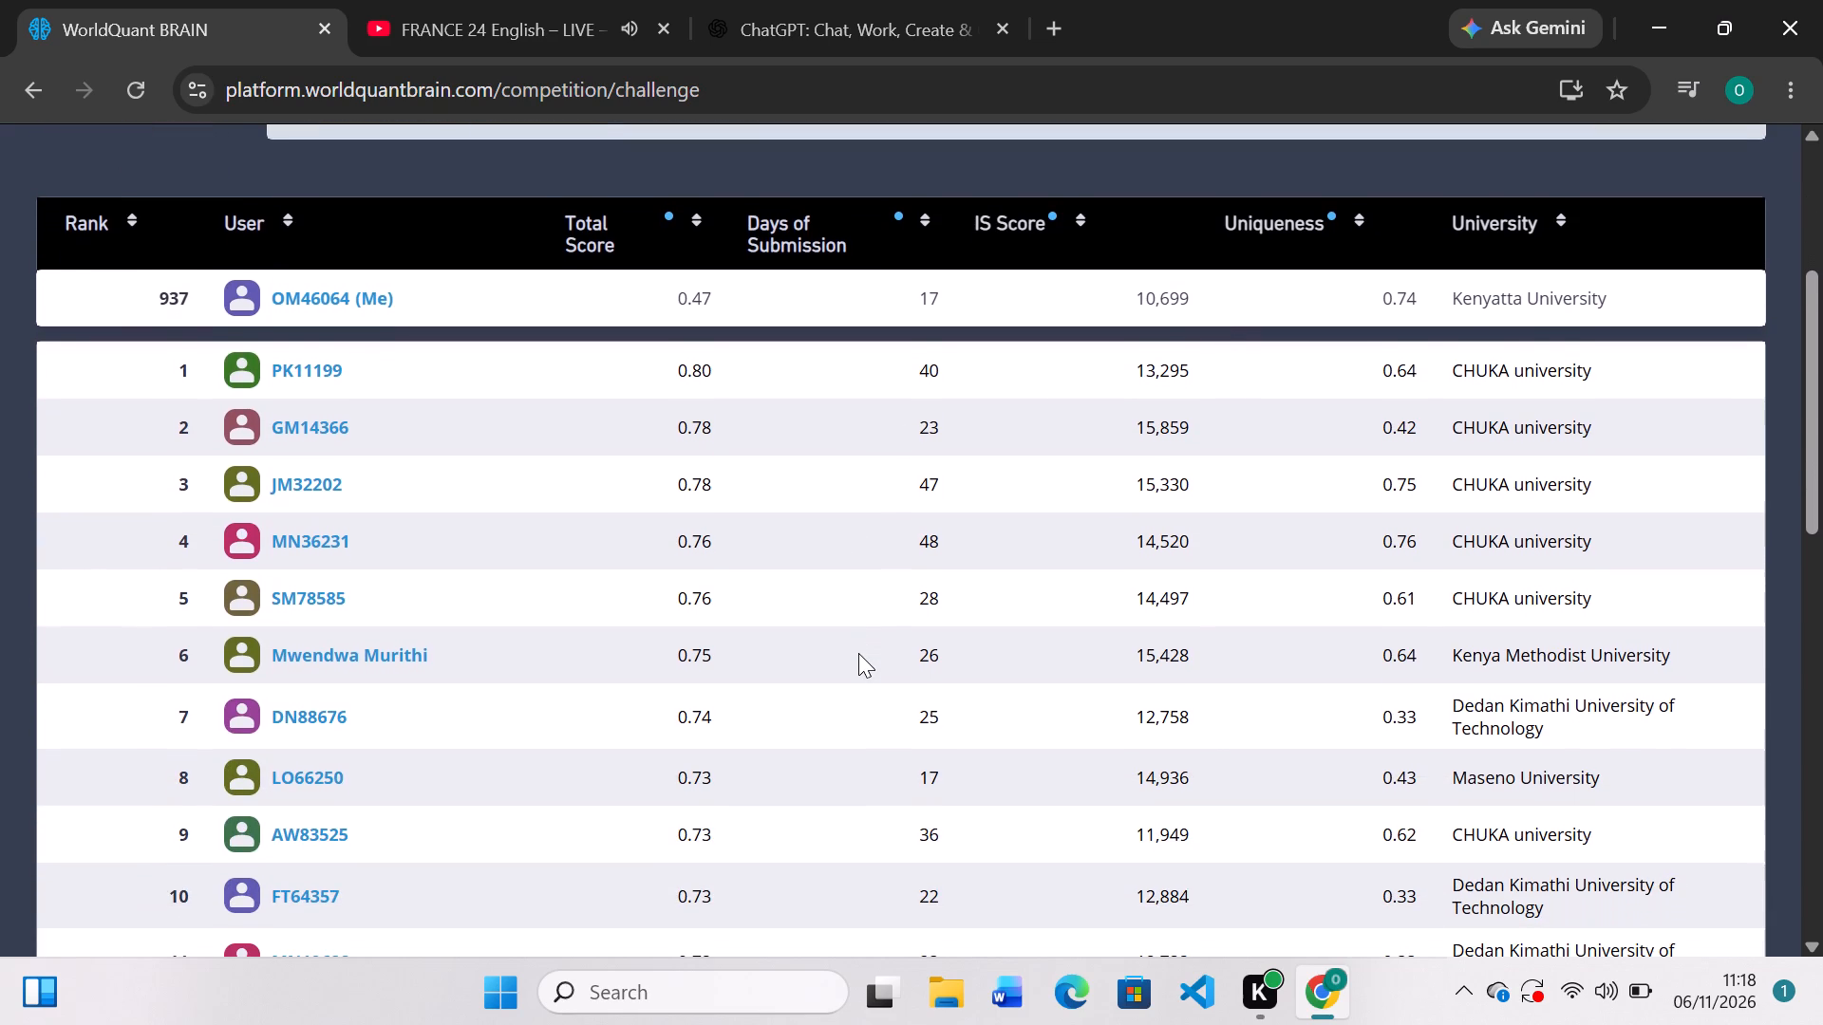
pyautogui.scroll(-2, 858, 653)
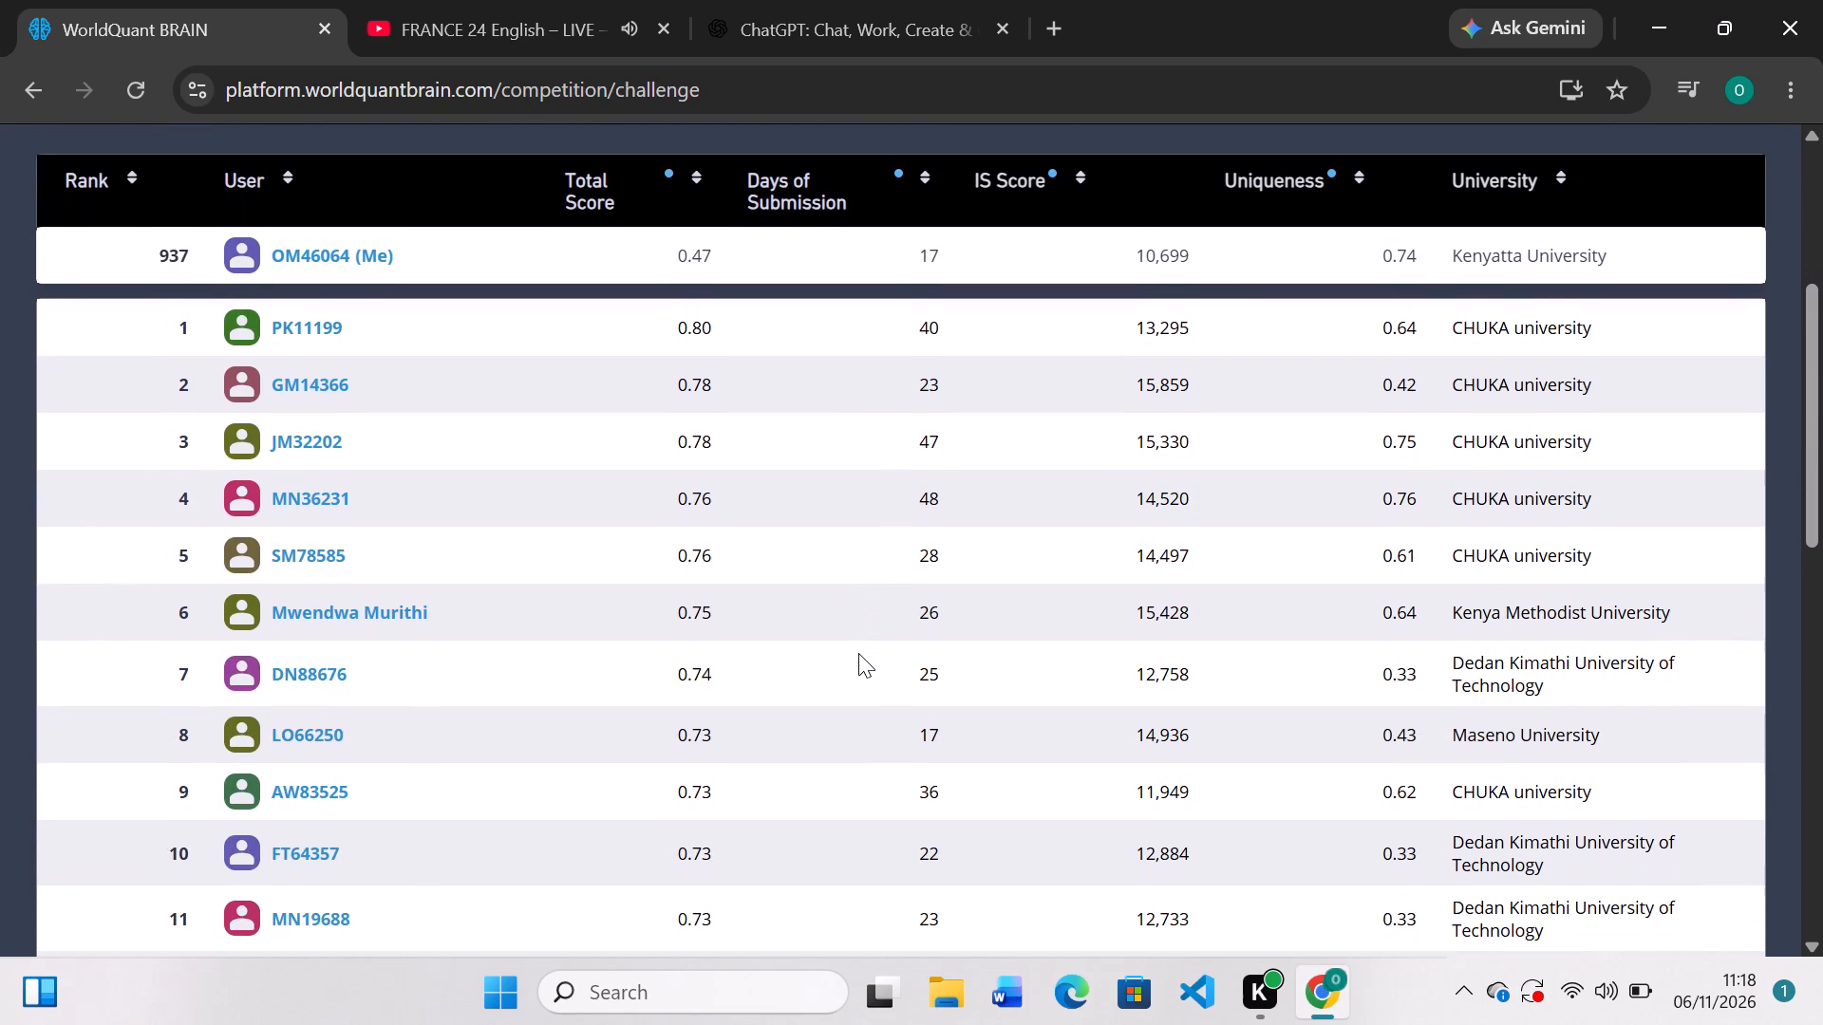
pyautogui.scroll(-1, 858, 653)
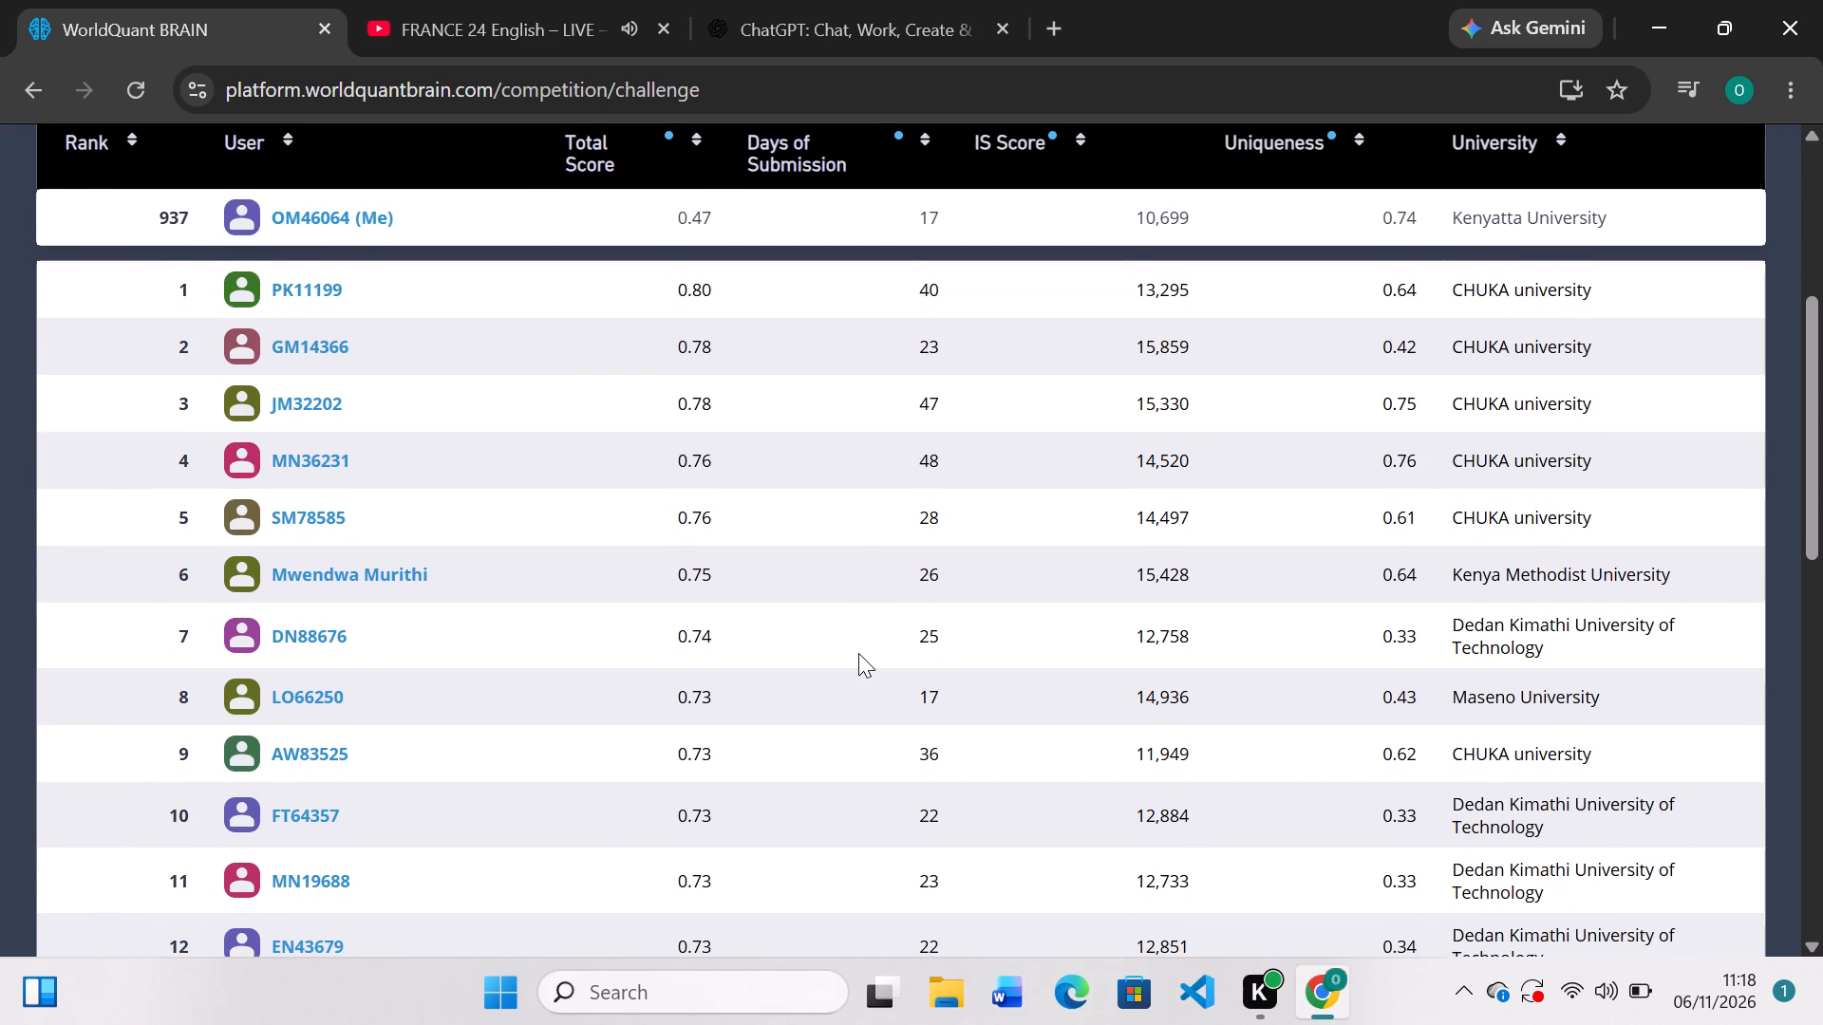
pyautogui.scroll(-2, 858, 653)
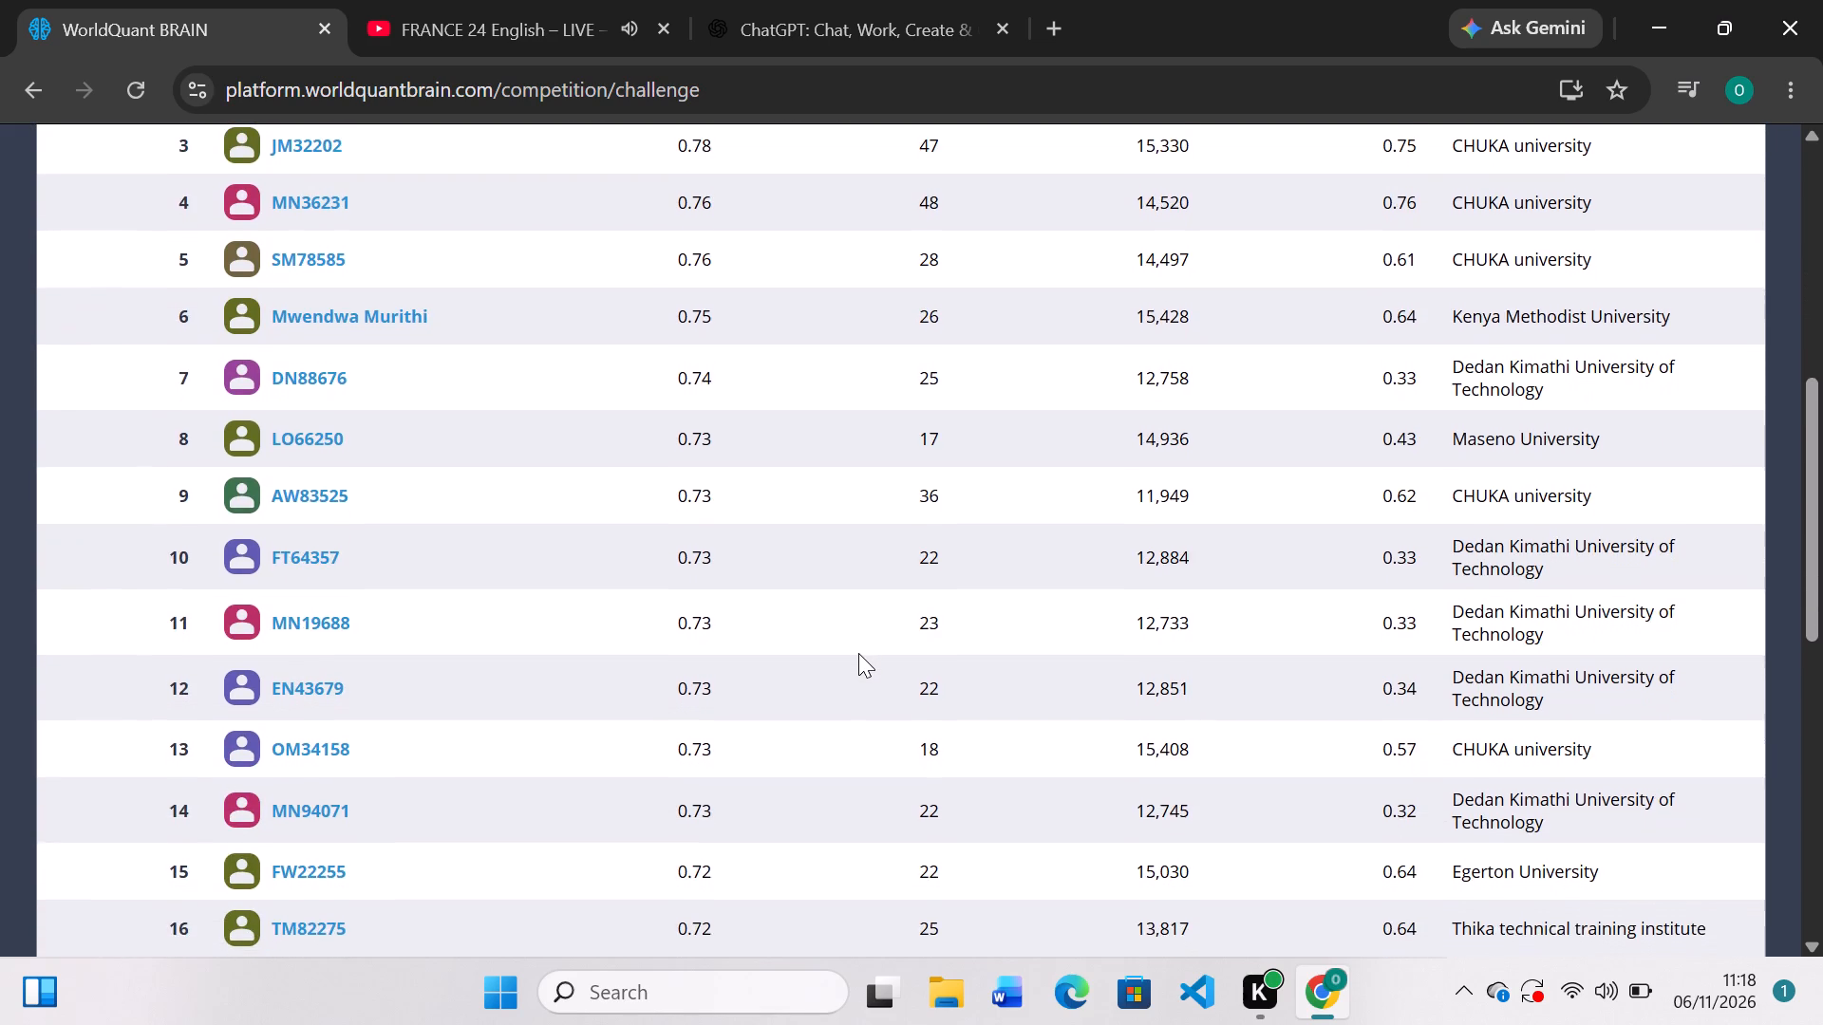
pyautogui.scroll(-4, 858, 653)
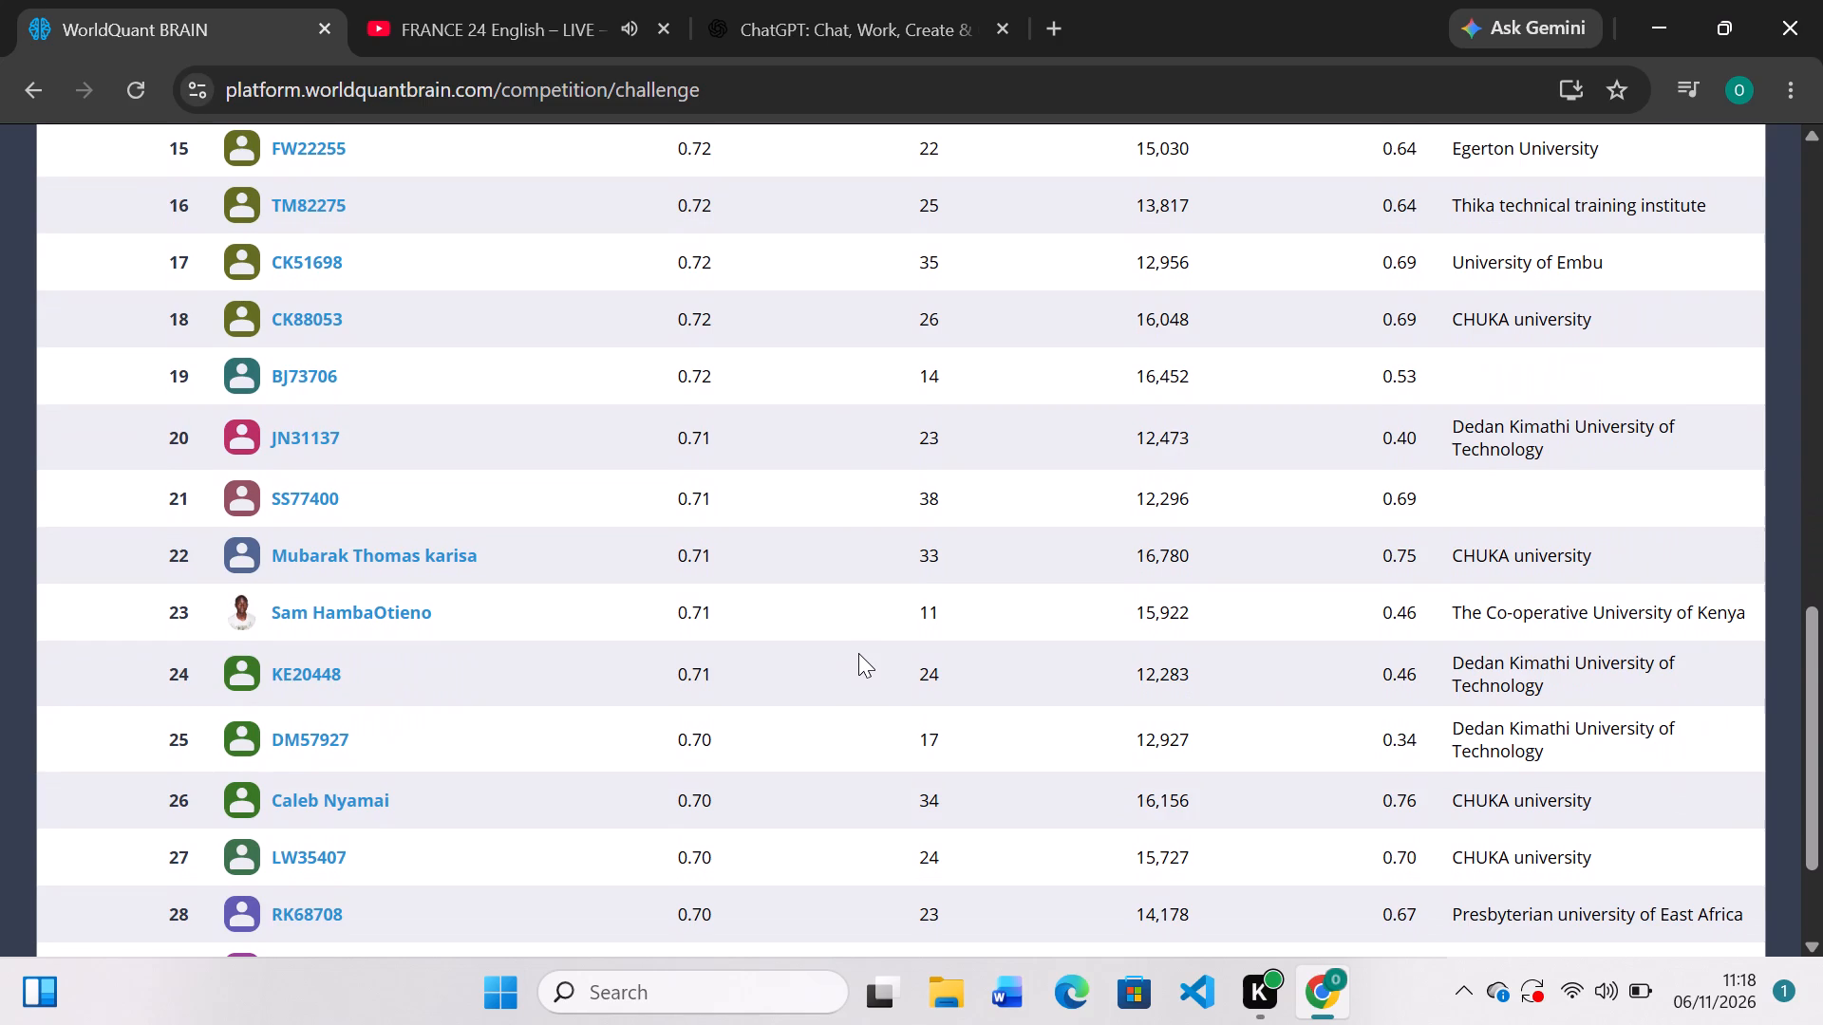
pyautogui.scroll(-2, 858, 653)
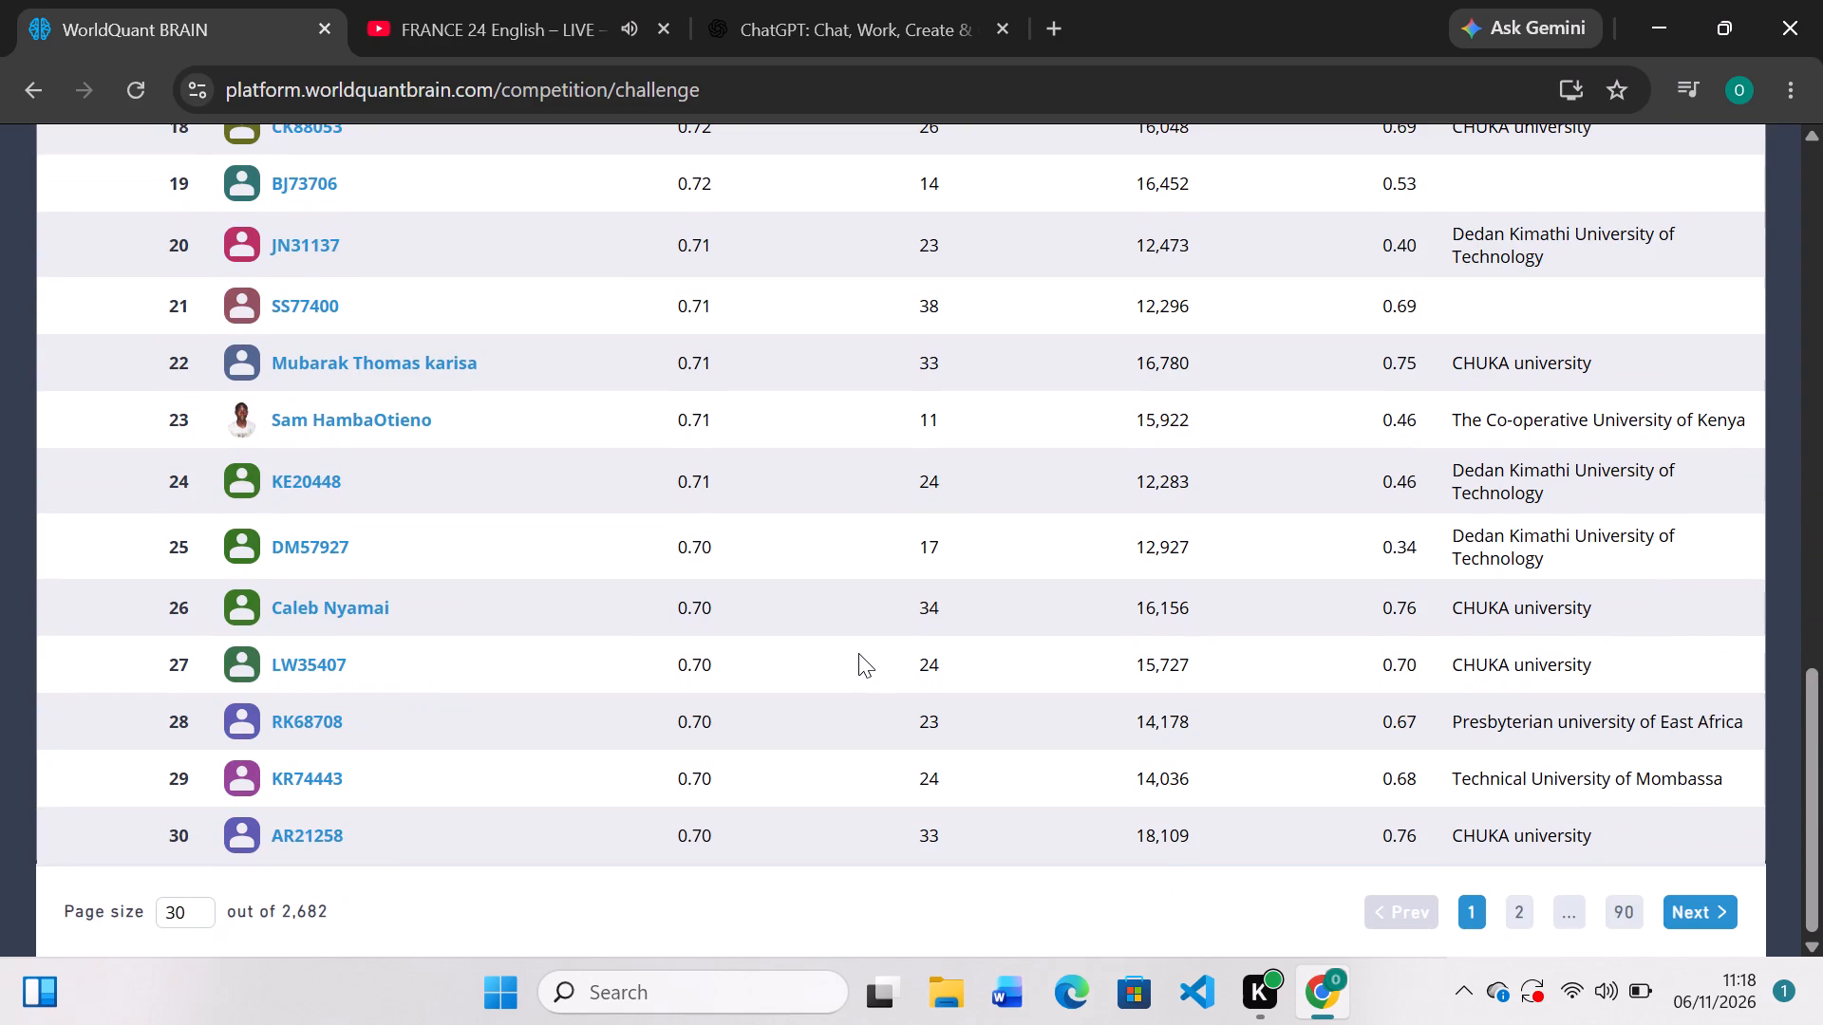
pyautogui.scroll(4, 858, 653)
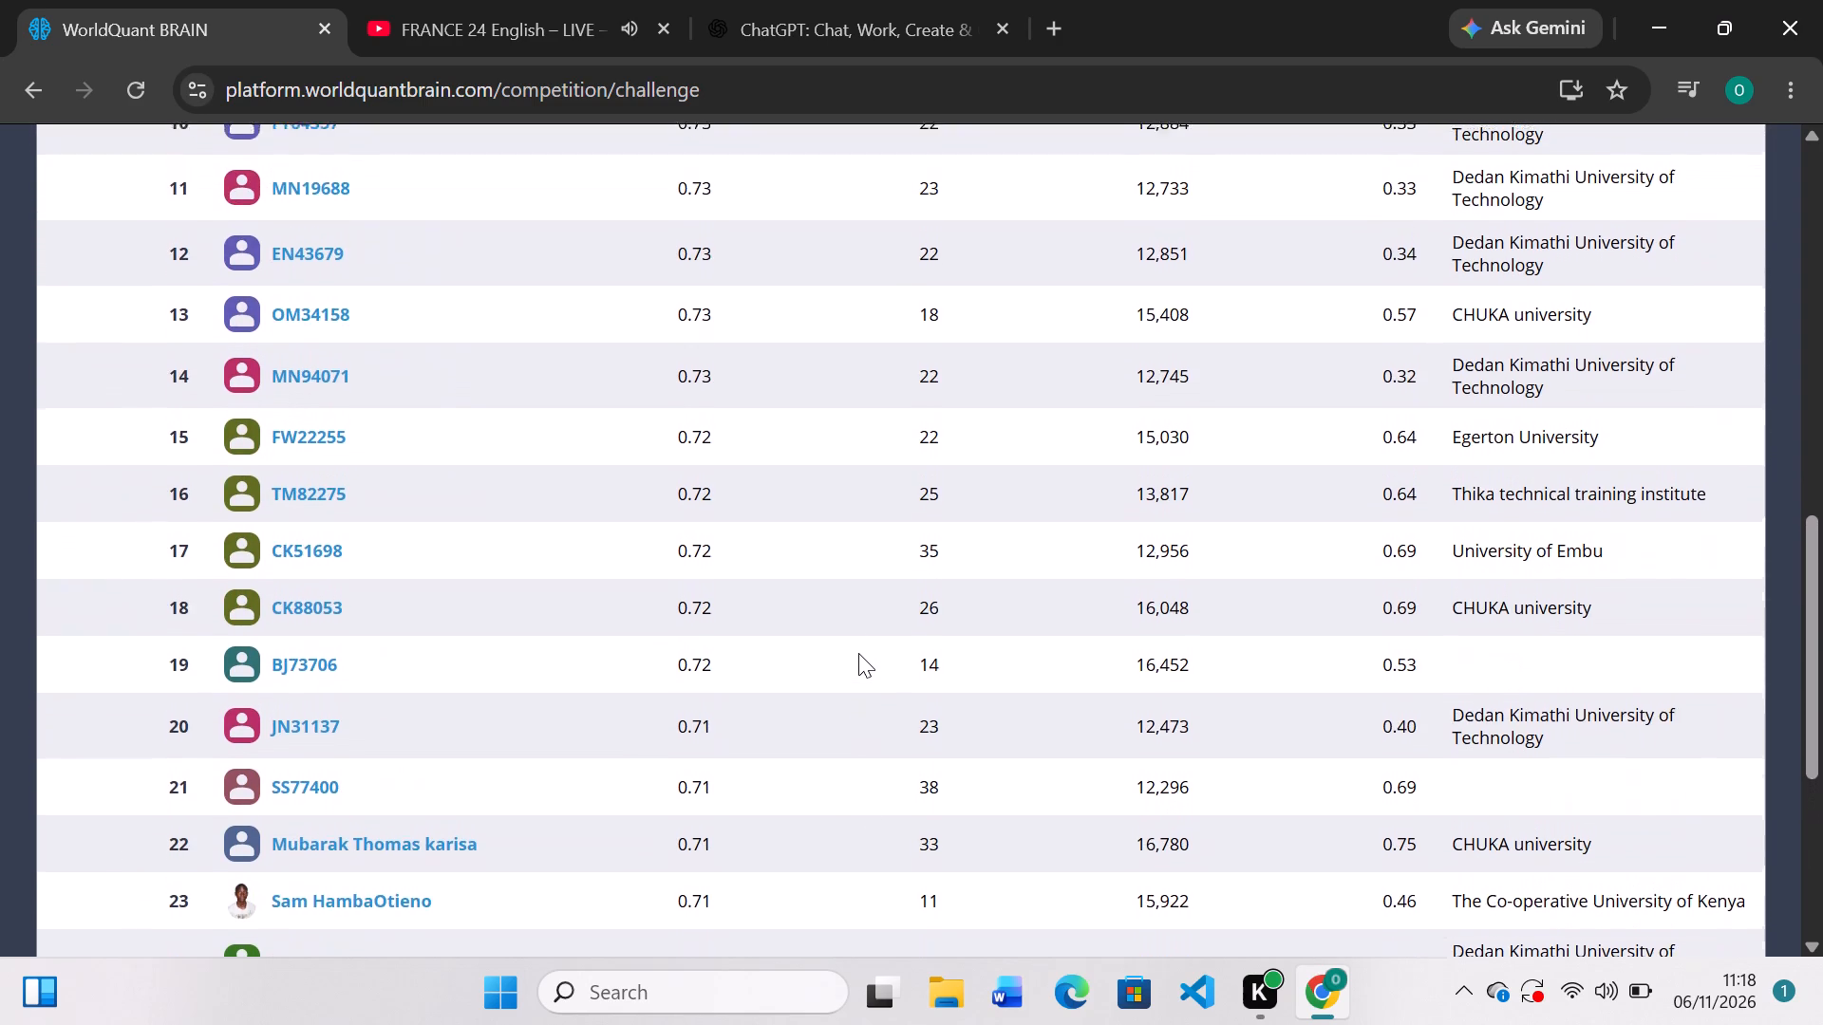
pyautogui.scroll(4, 858, 653)
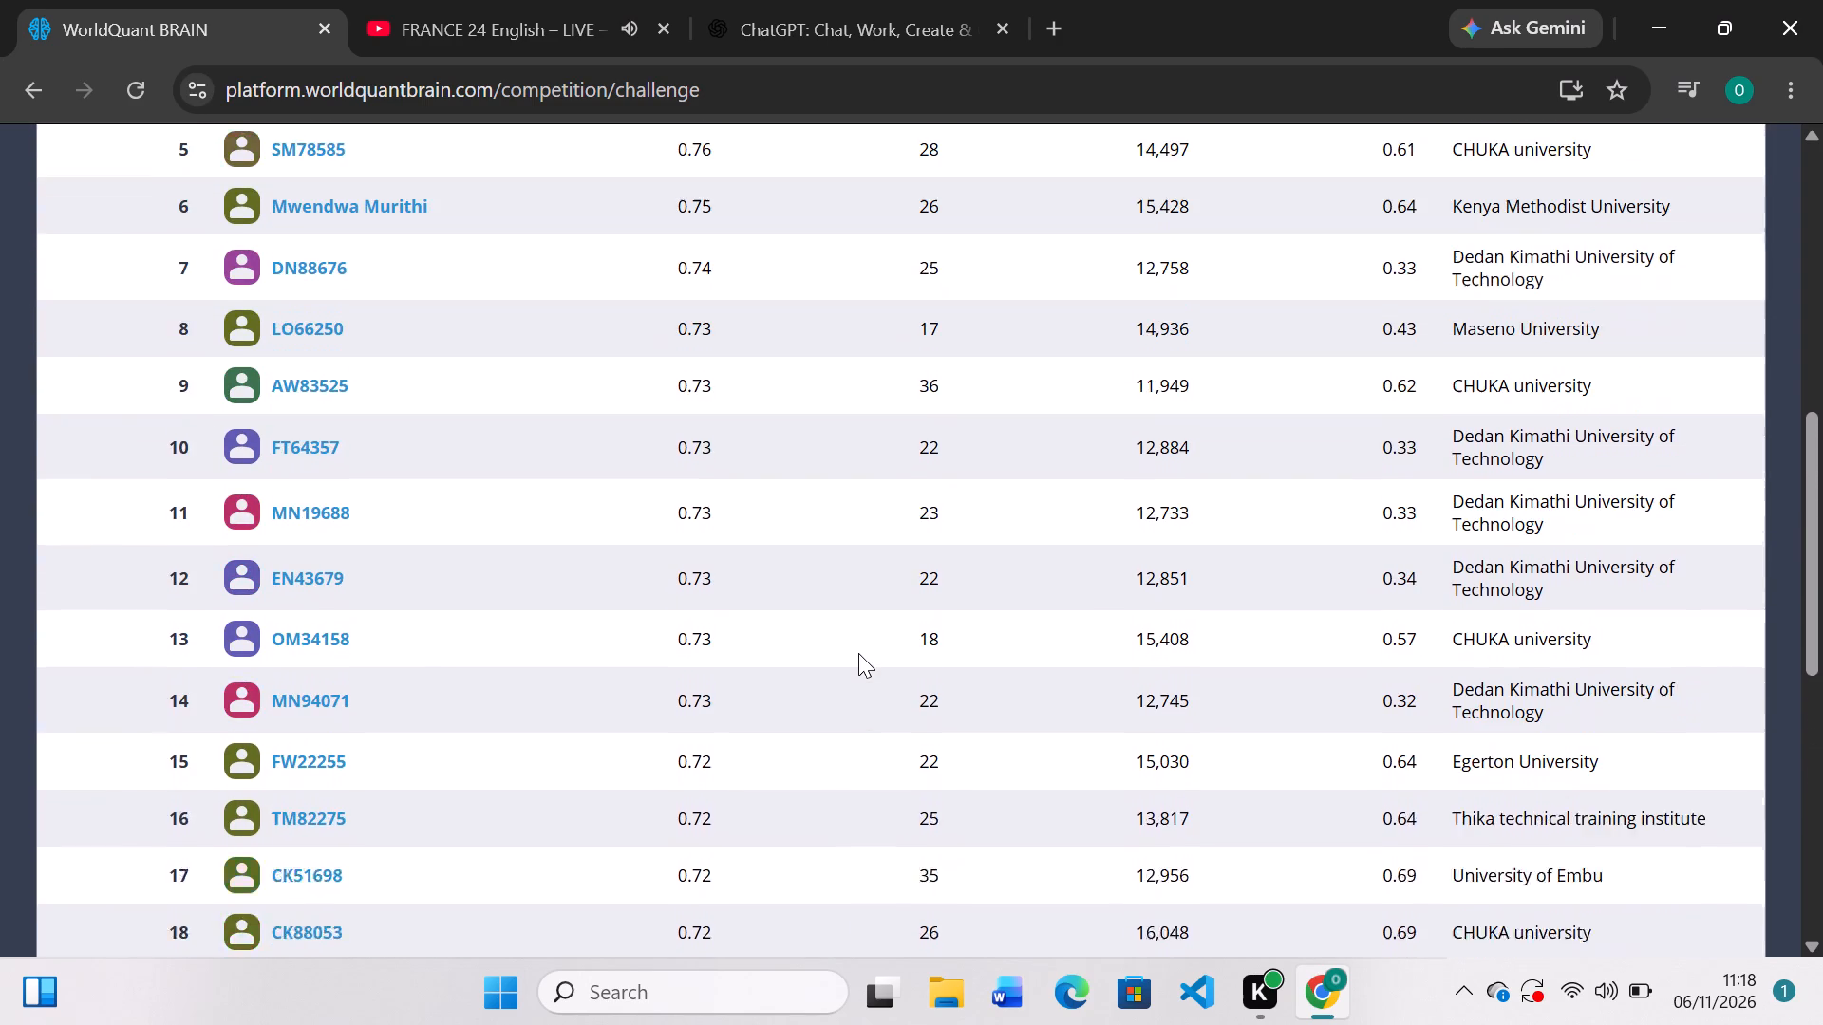
pyautogui.scroll(3, 858, 653)
pyautogui.scroll(-2, 858, 653)
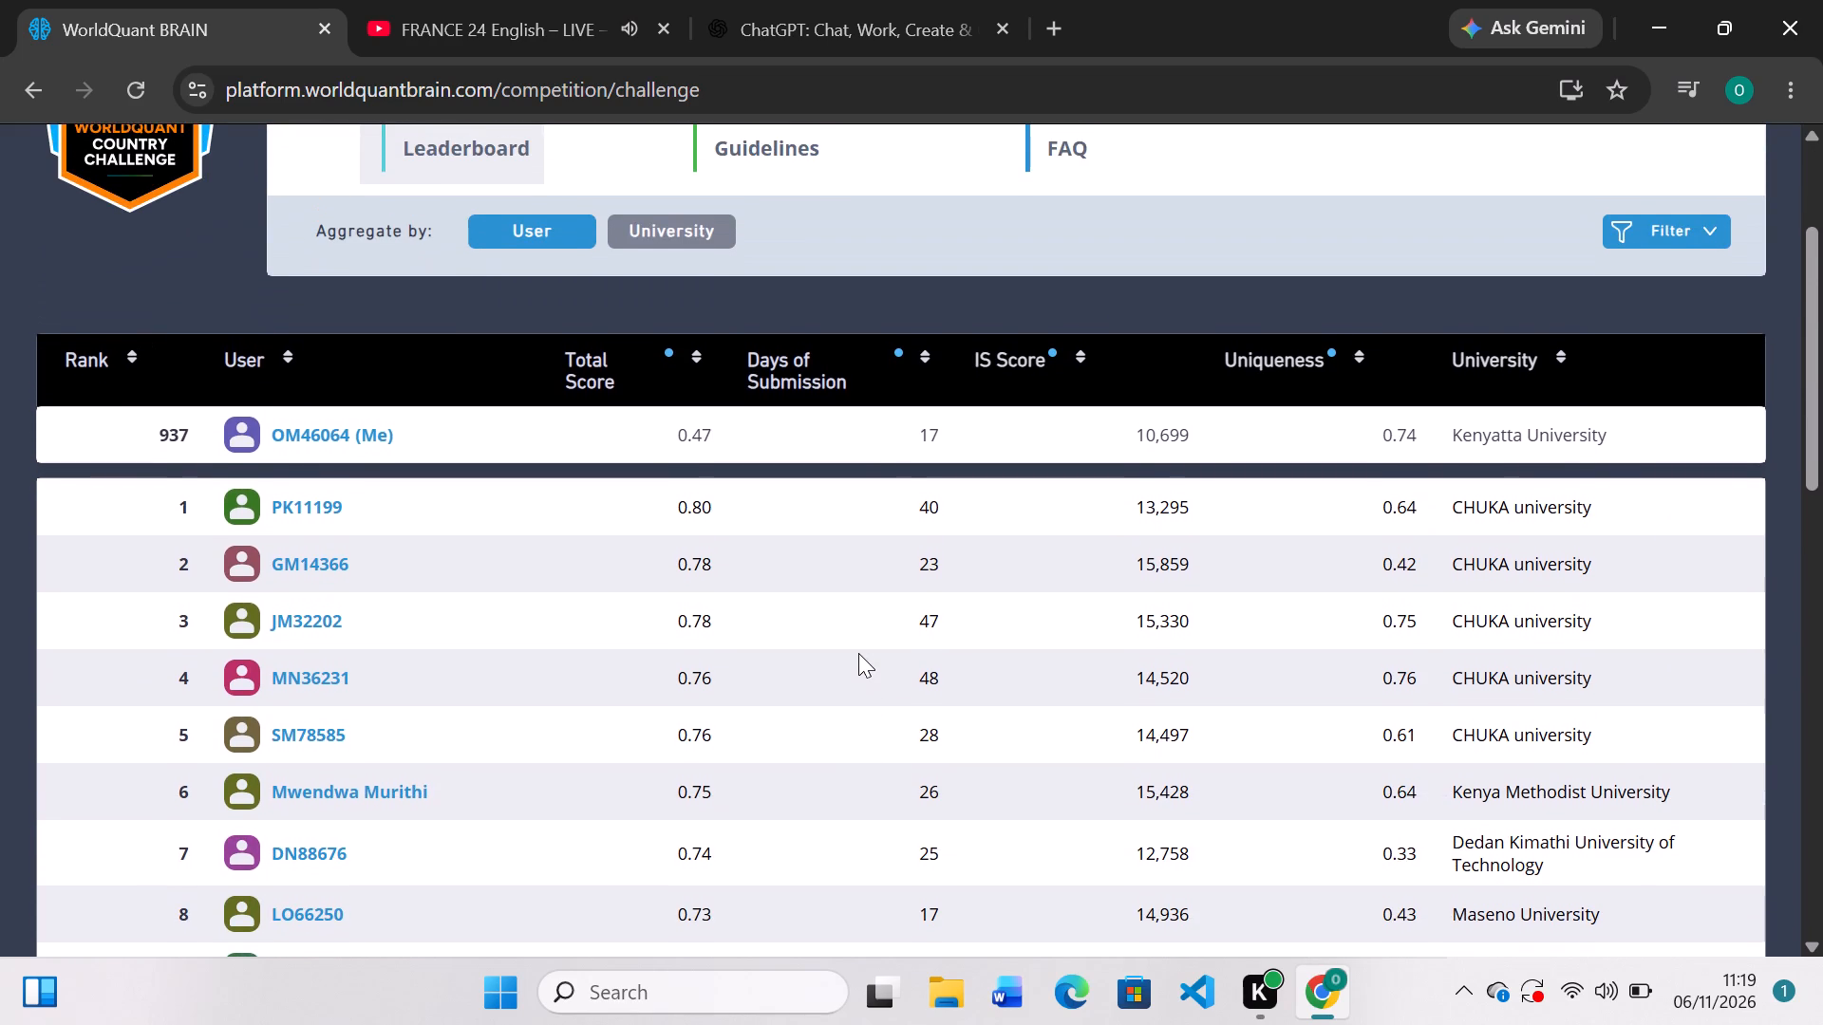
pyautogui.scroll(-3, 858, 653)
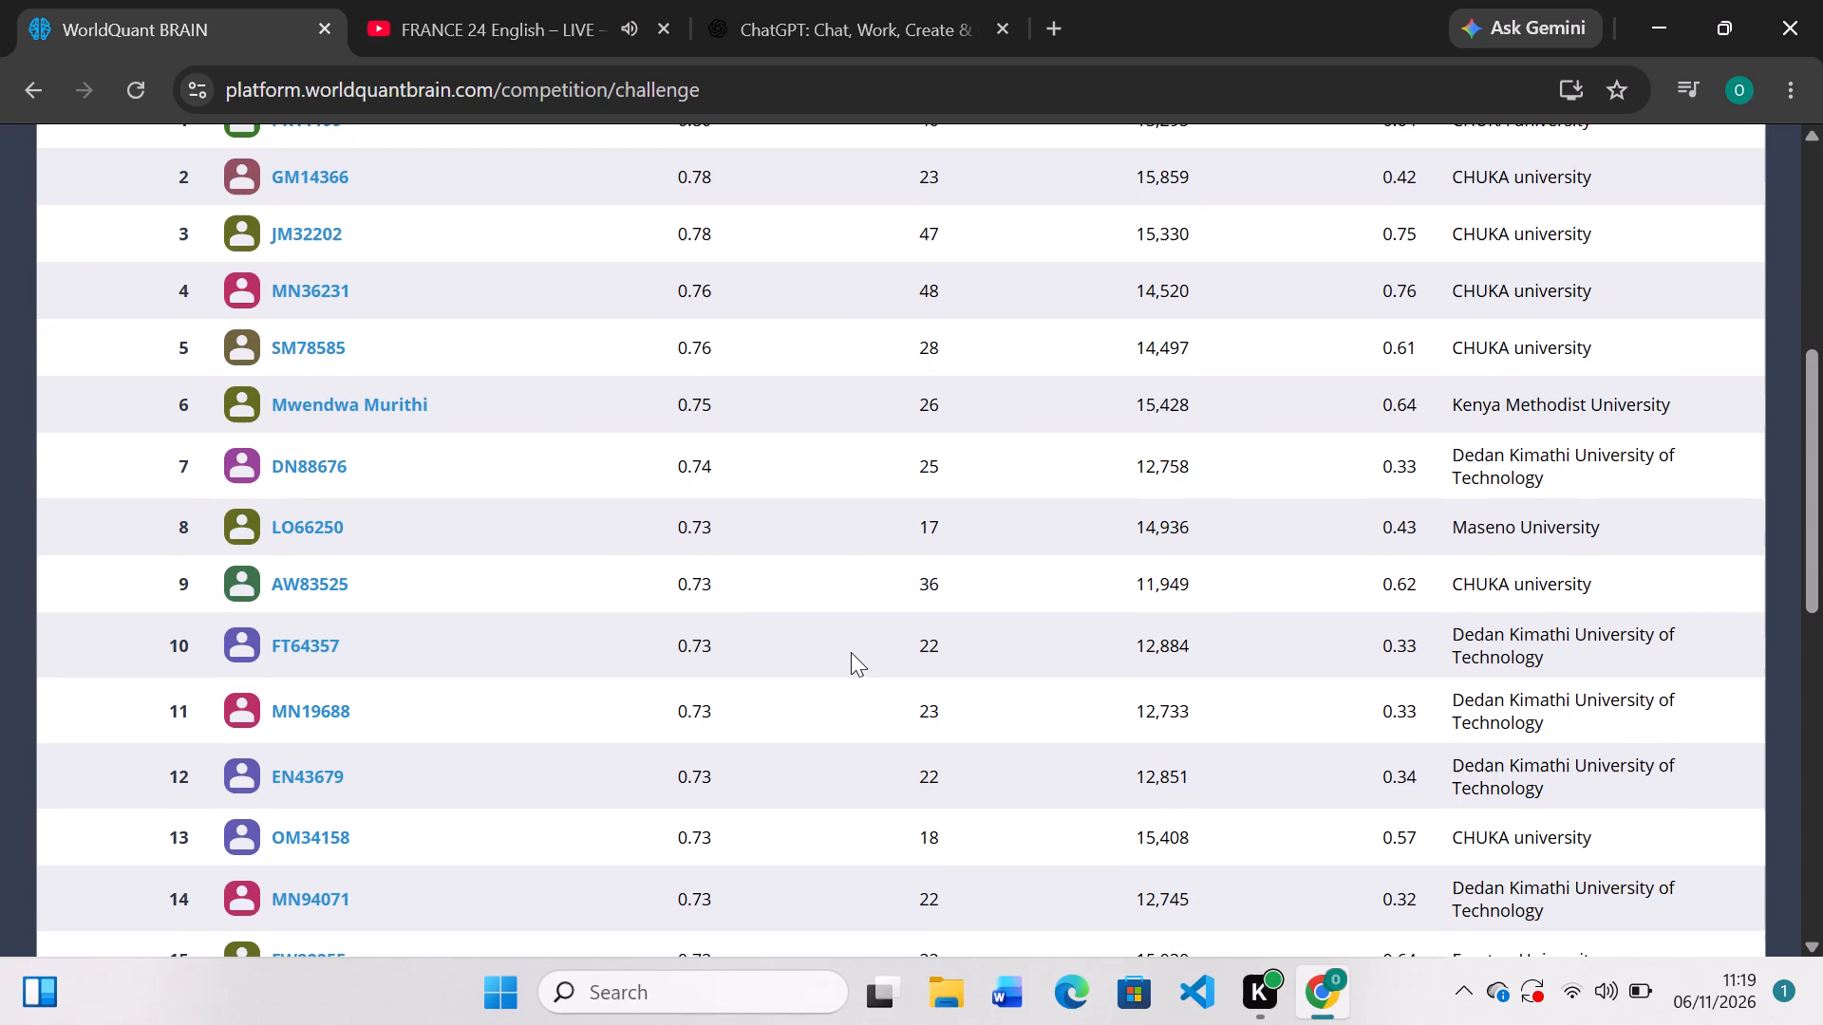
pyautogui.click(76, 30)
pyautogui.scroll(4, 324, 195)
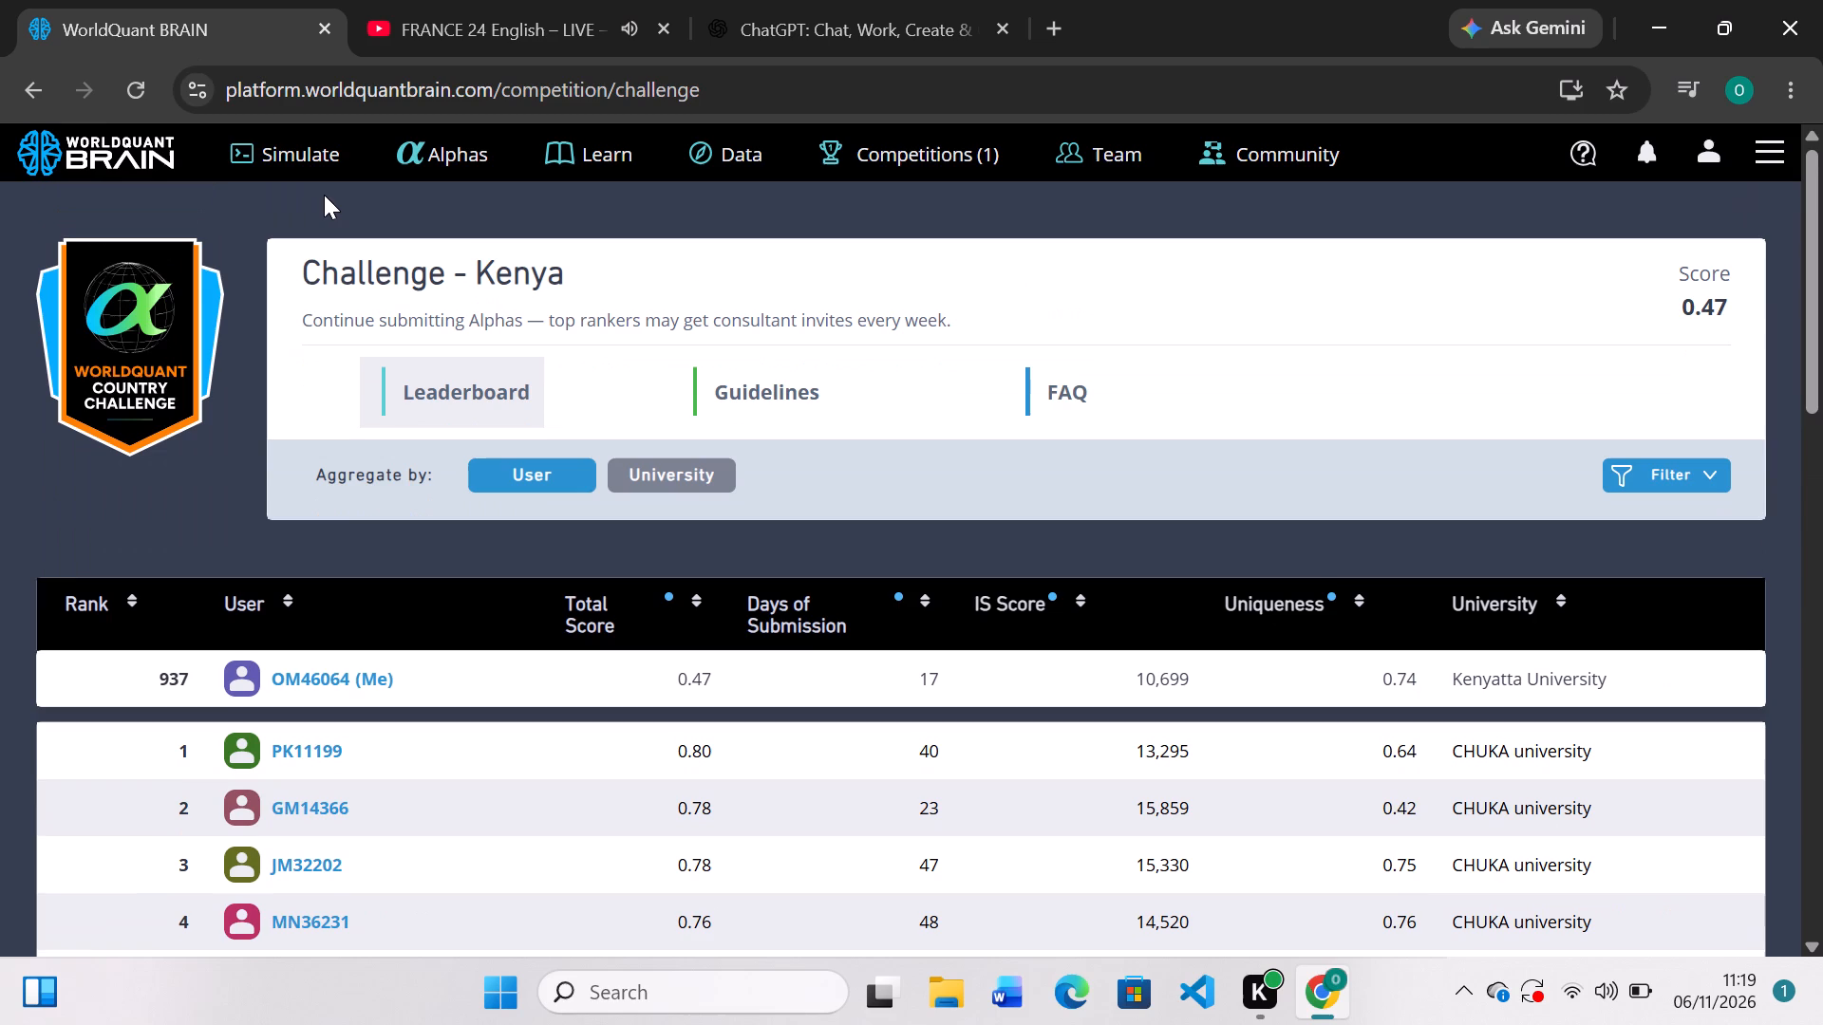
pyautogui.scroll(2, 324, 195)
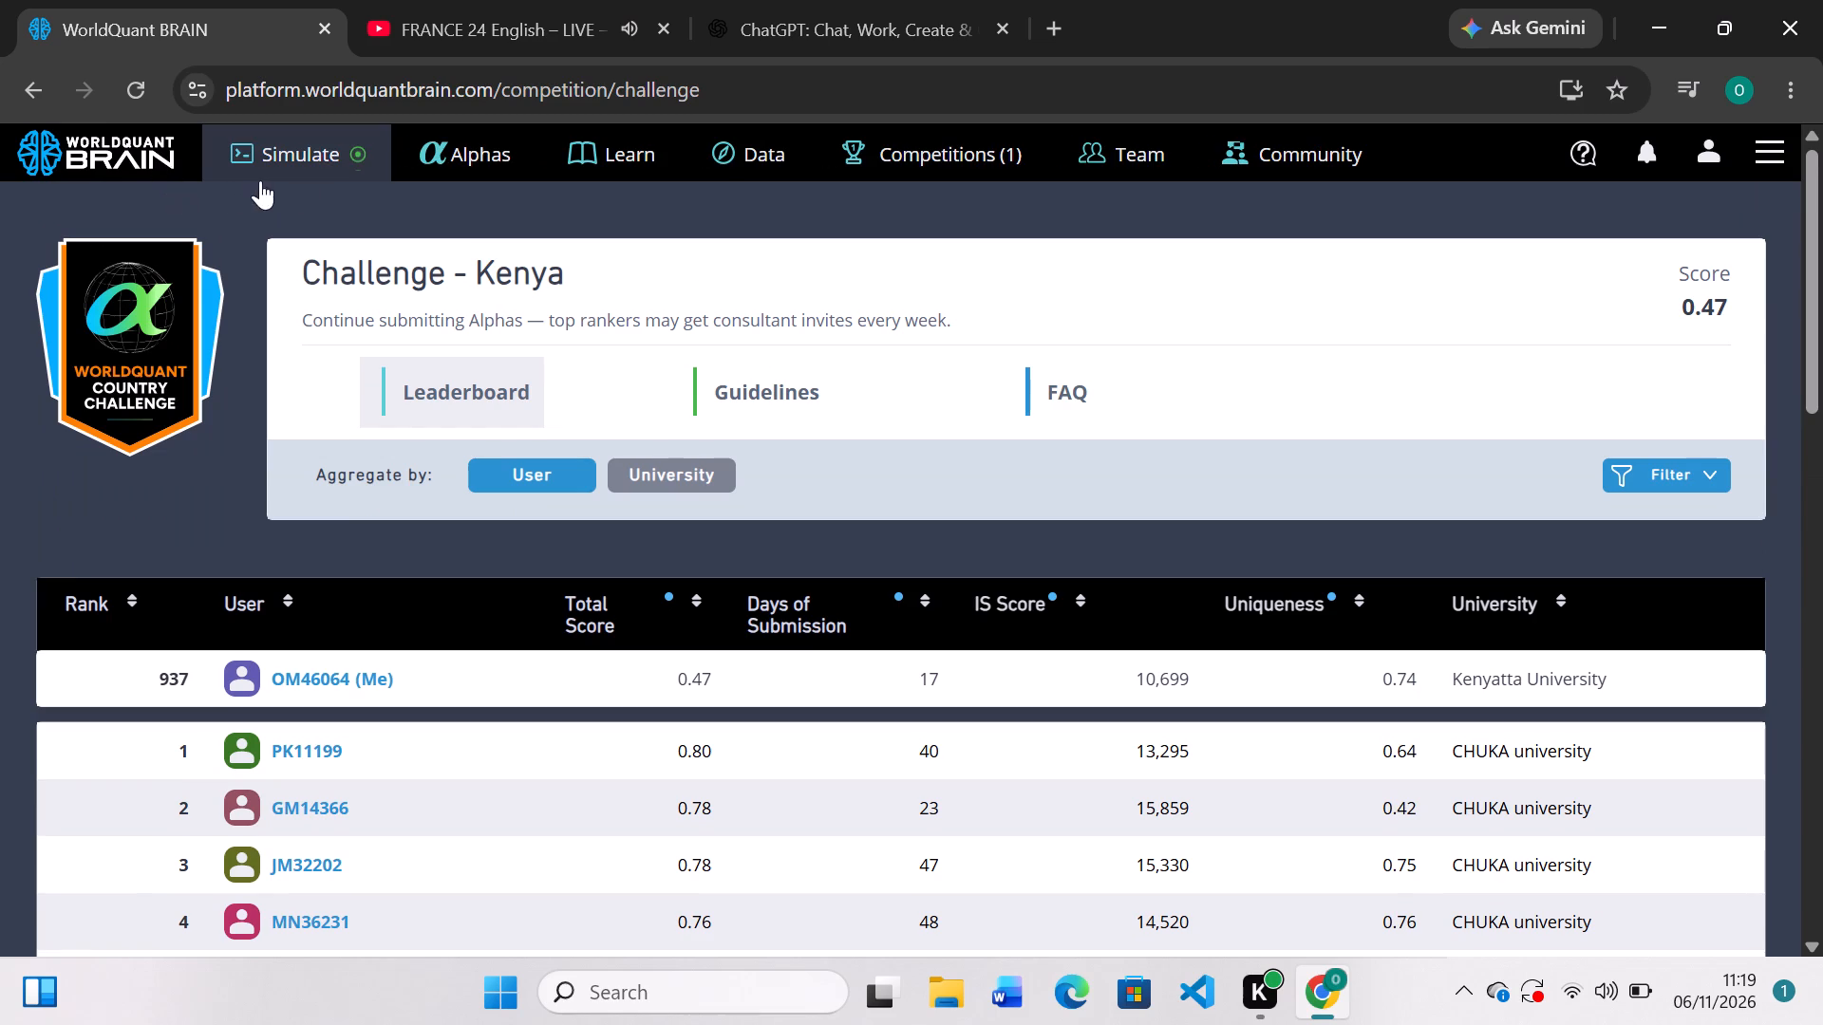
# Return to Simulation 5, change its delay setting to 0, and rerun the simulation.
pyautogui.click(323, 151)
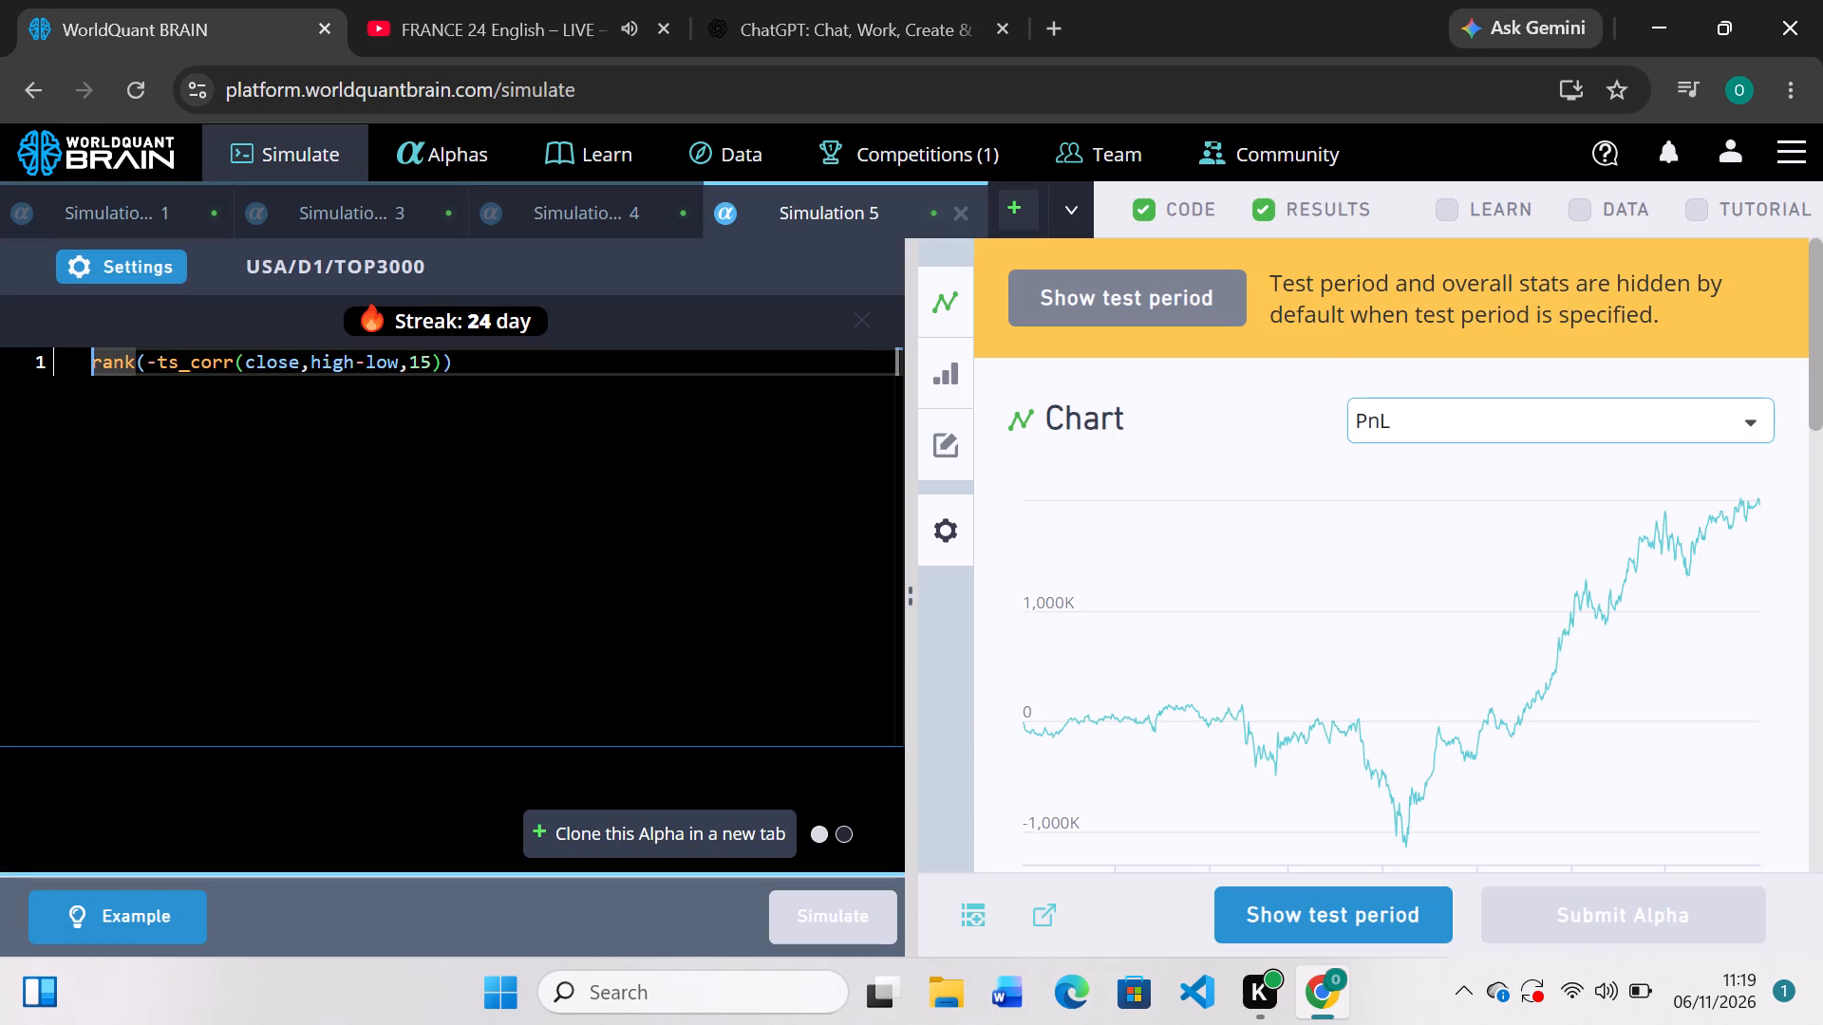
pyautogui.scroll(-1, 1149, 646)
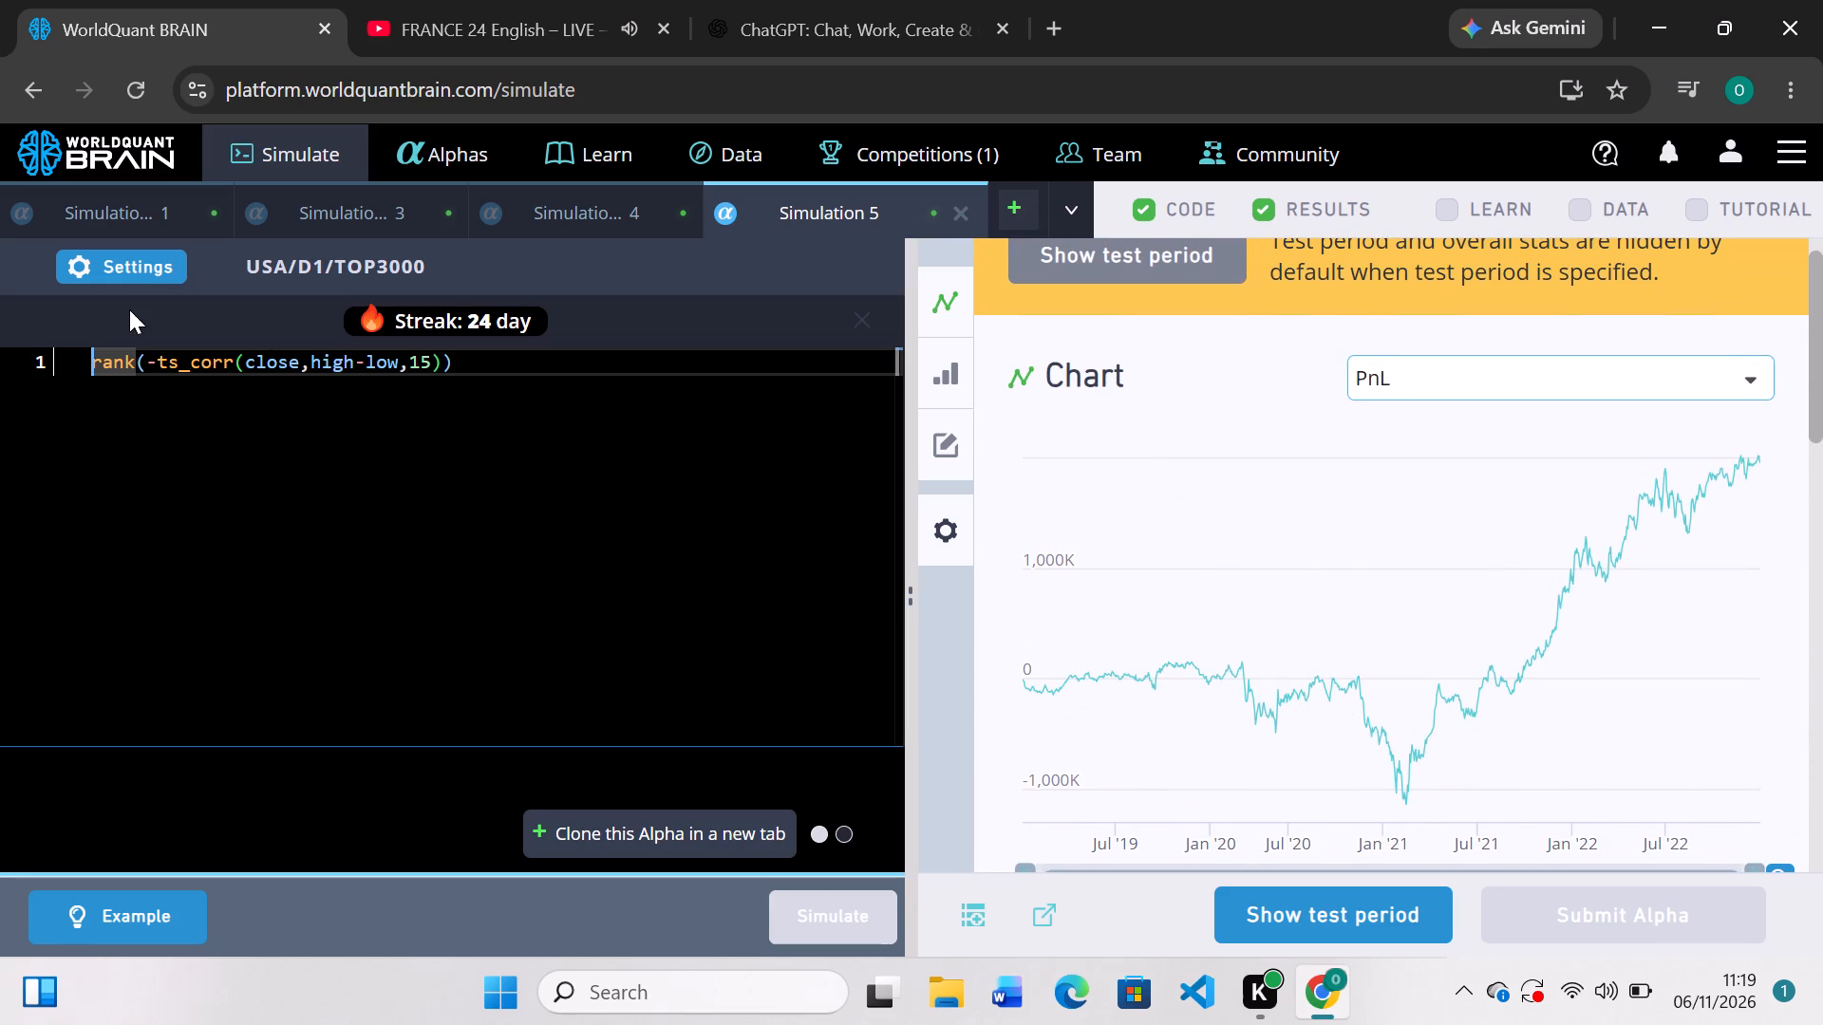
pyautogui.click(130, 264)
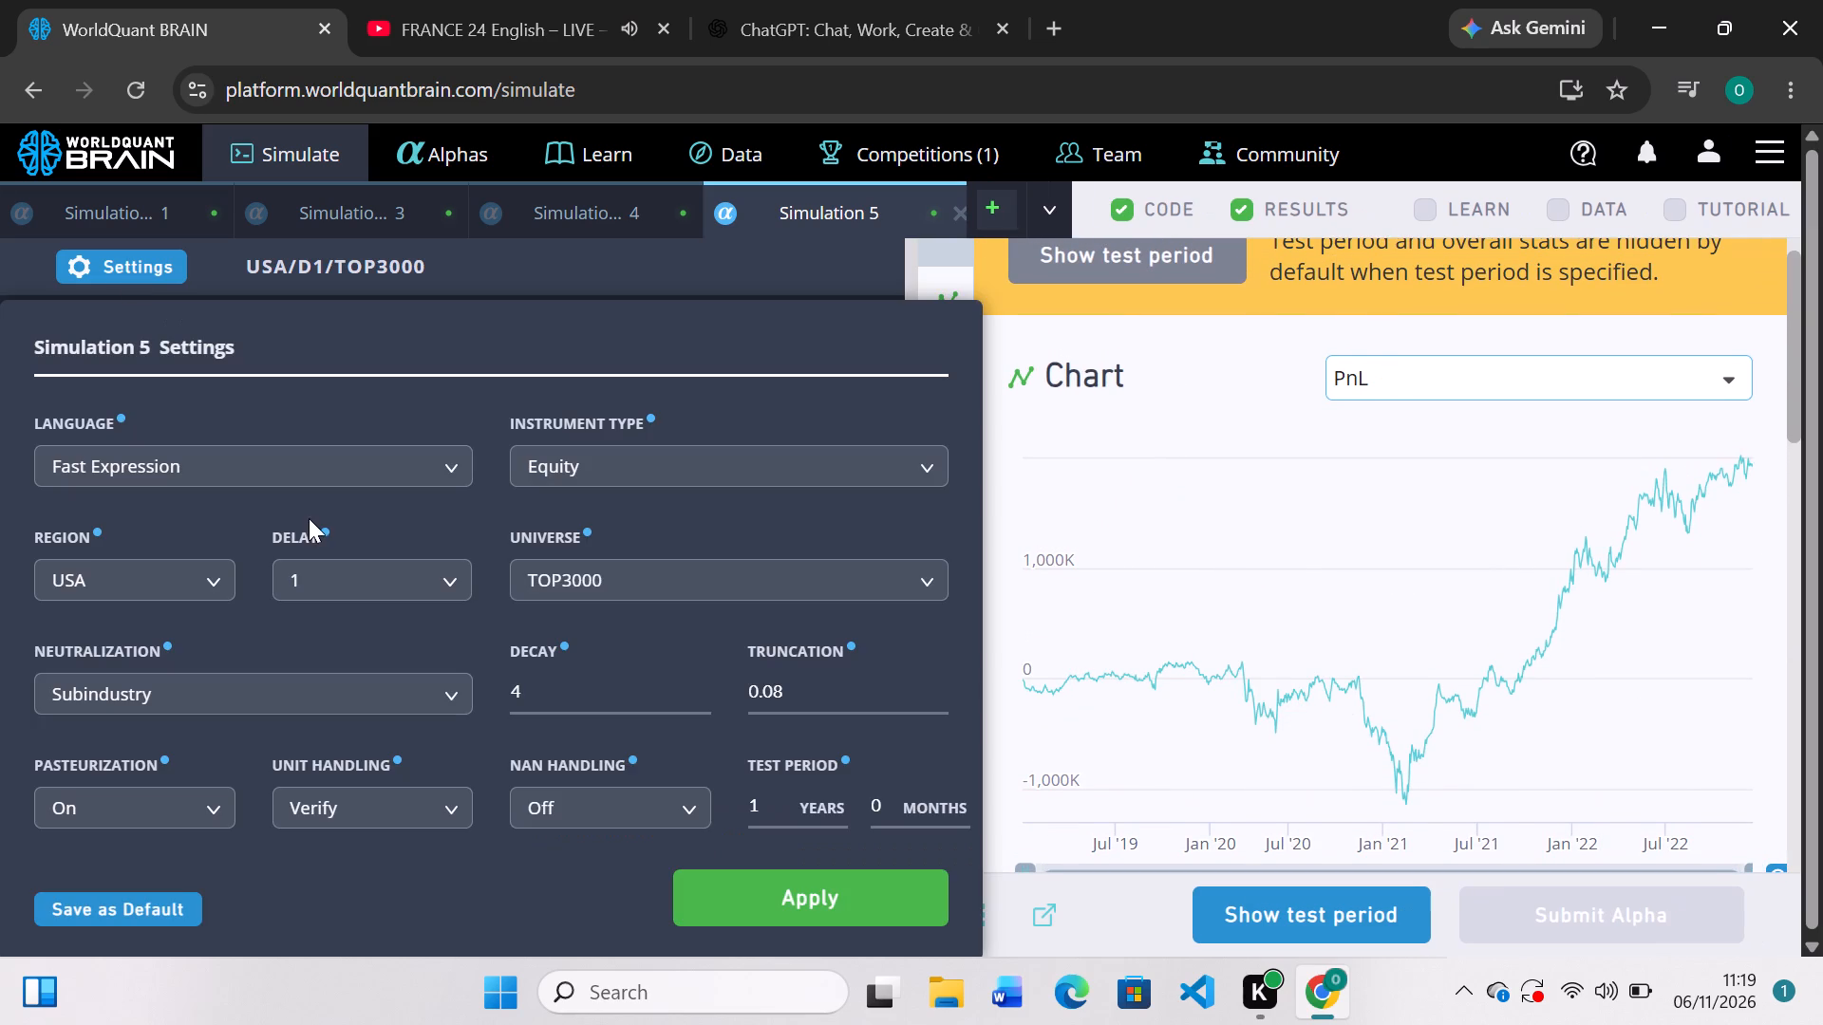
pyautogui.click(453, 591)
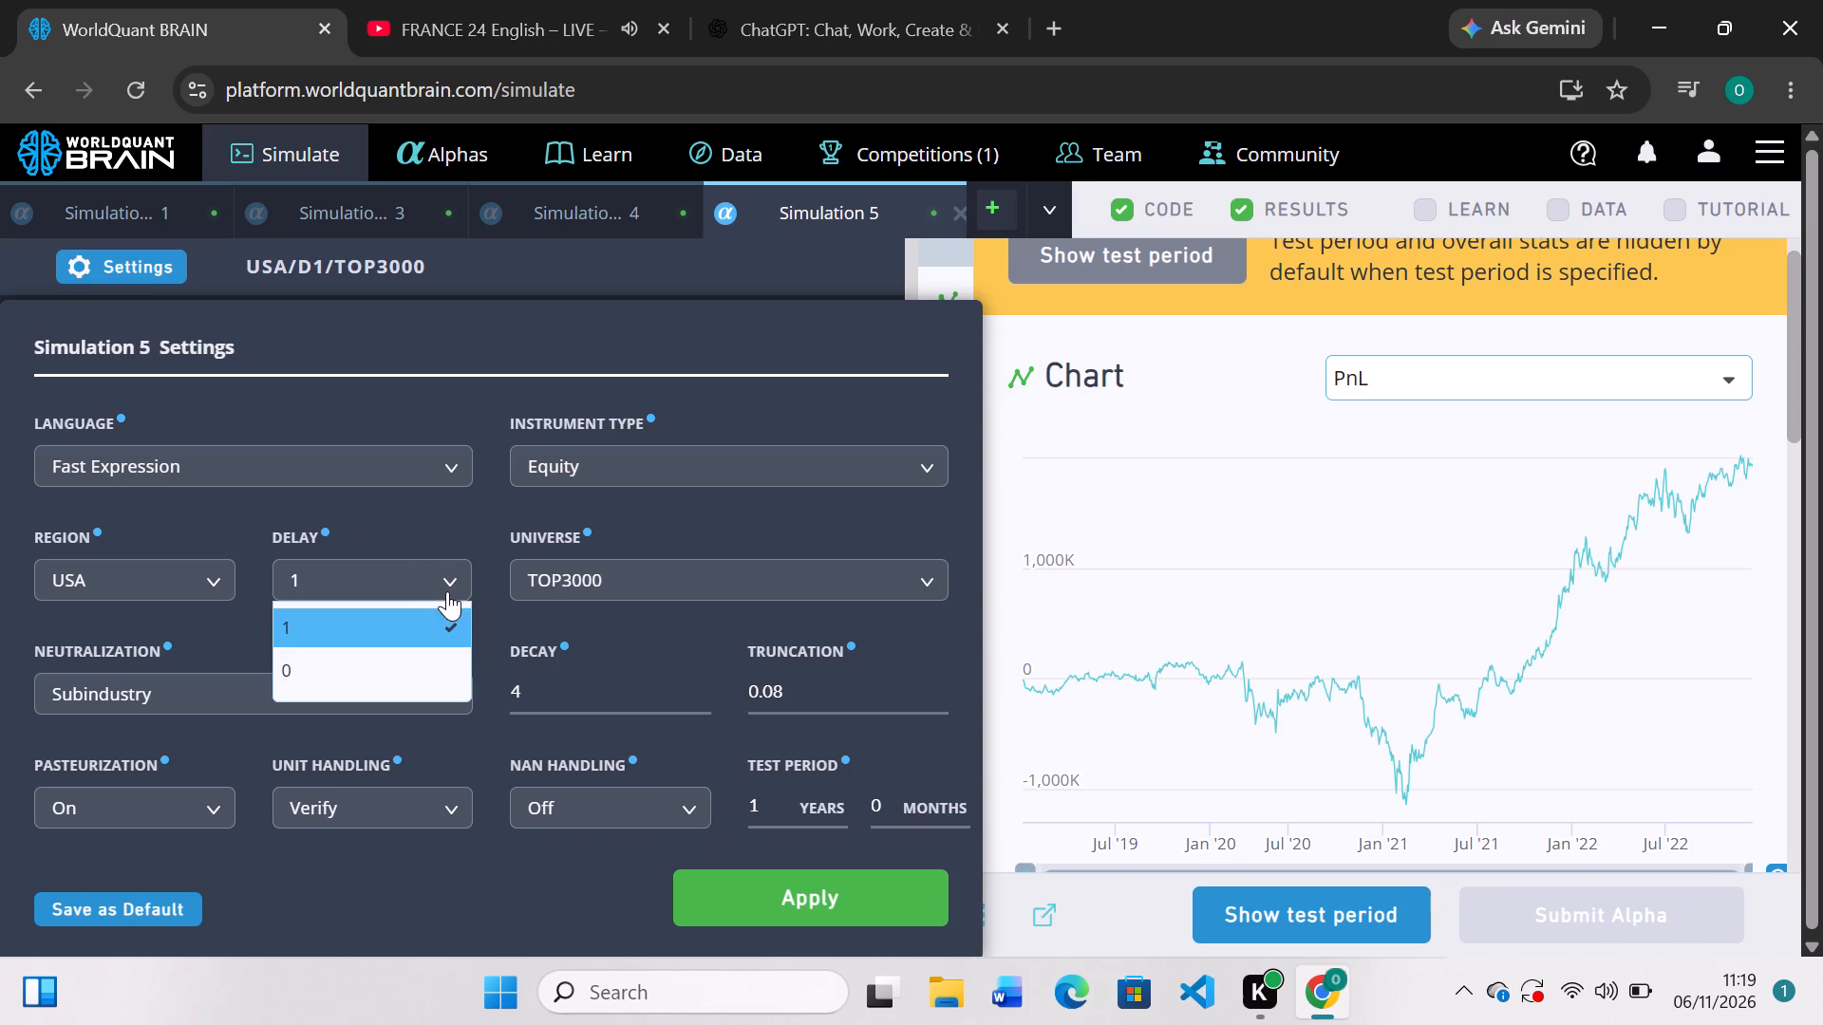
pyautogui.click(333, 666)
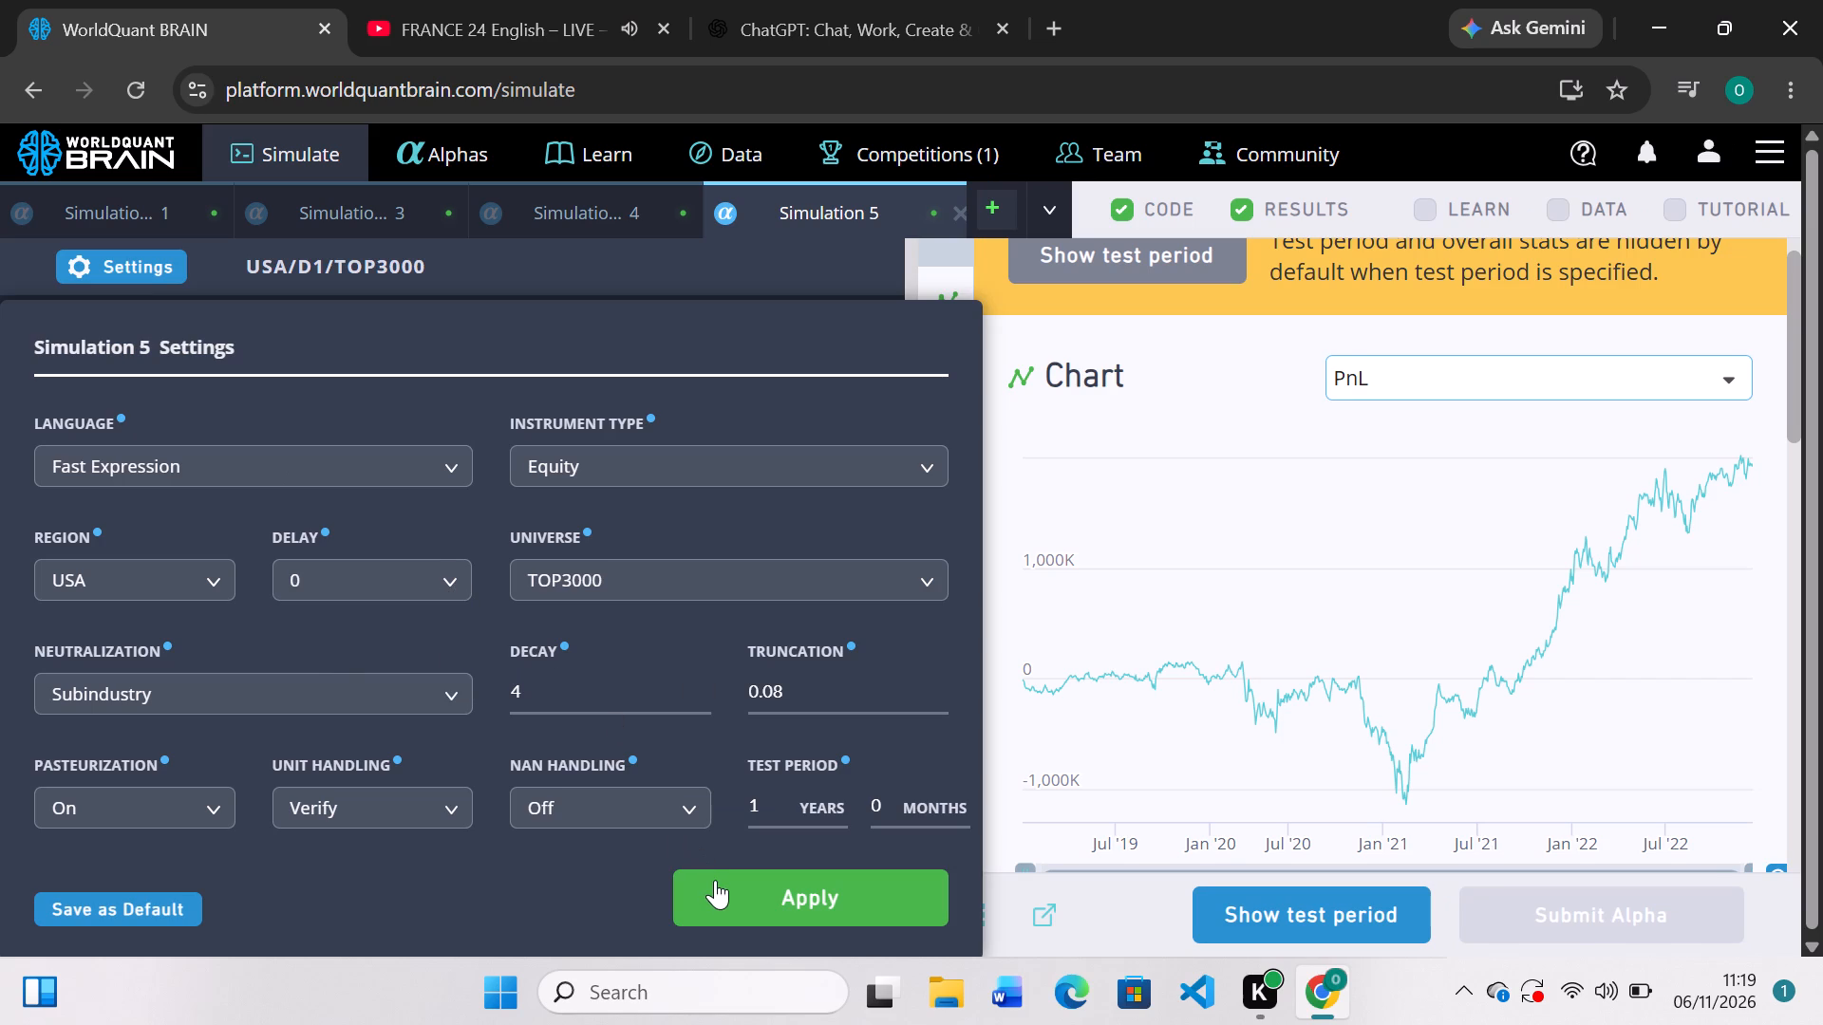
pyautogui.click(715, 880)
pyautogui.click(816, 904)
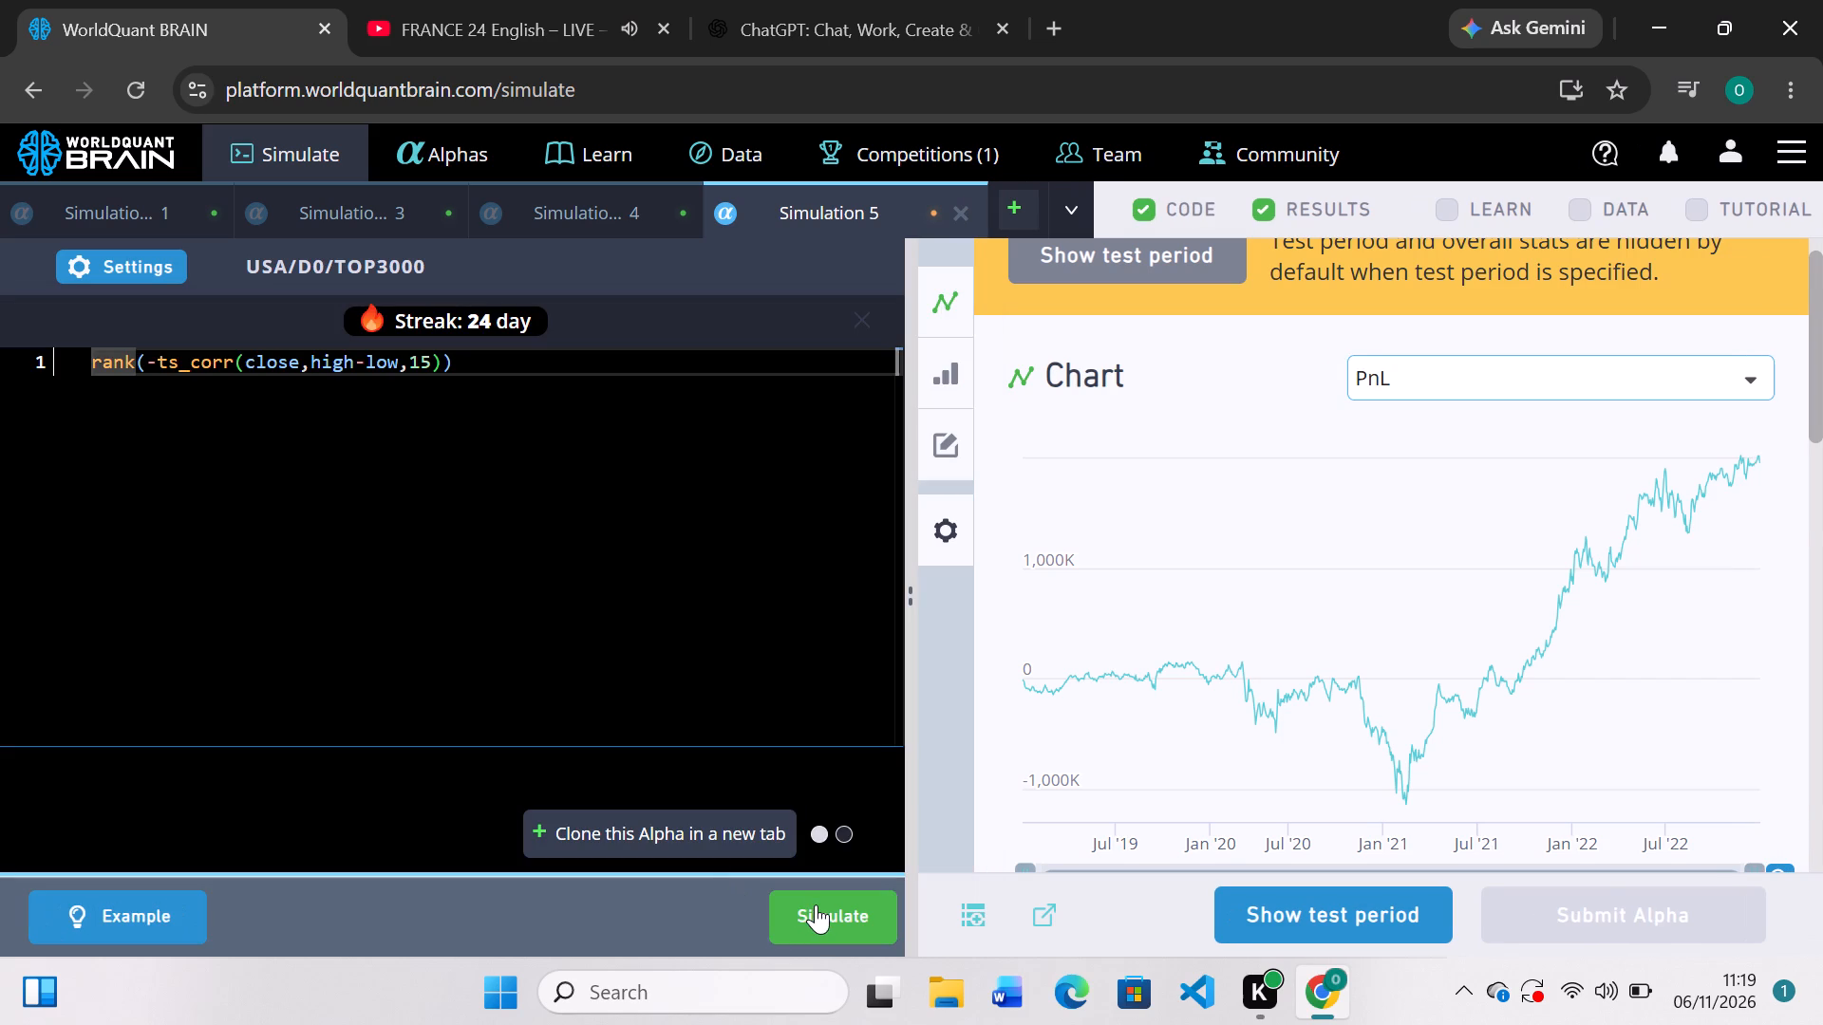
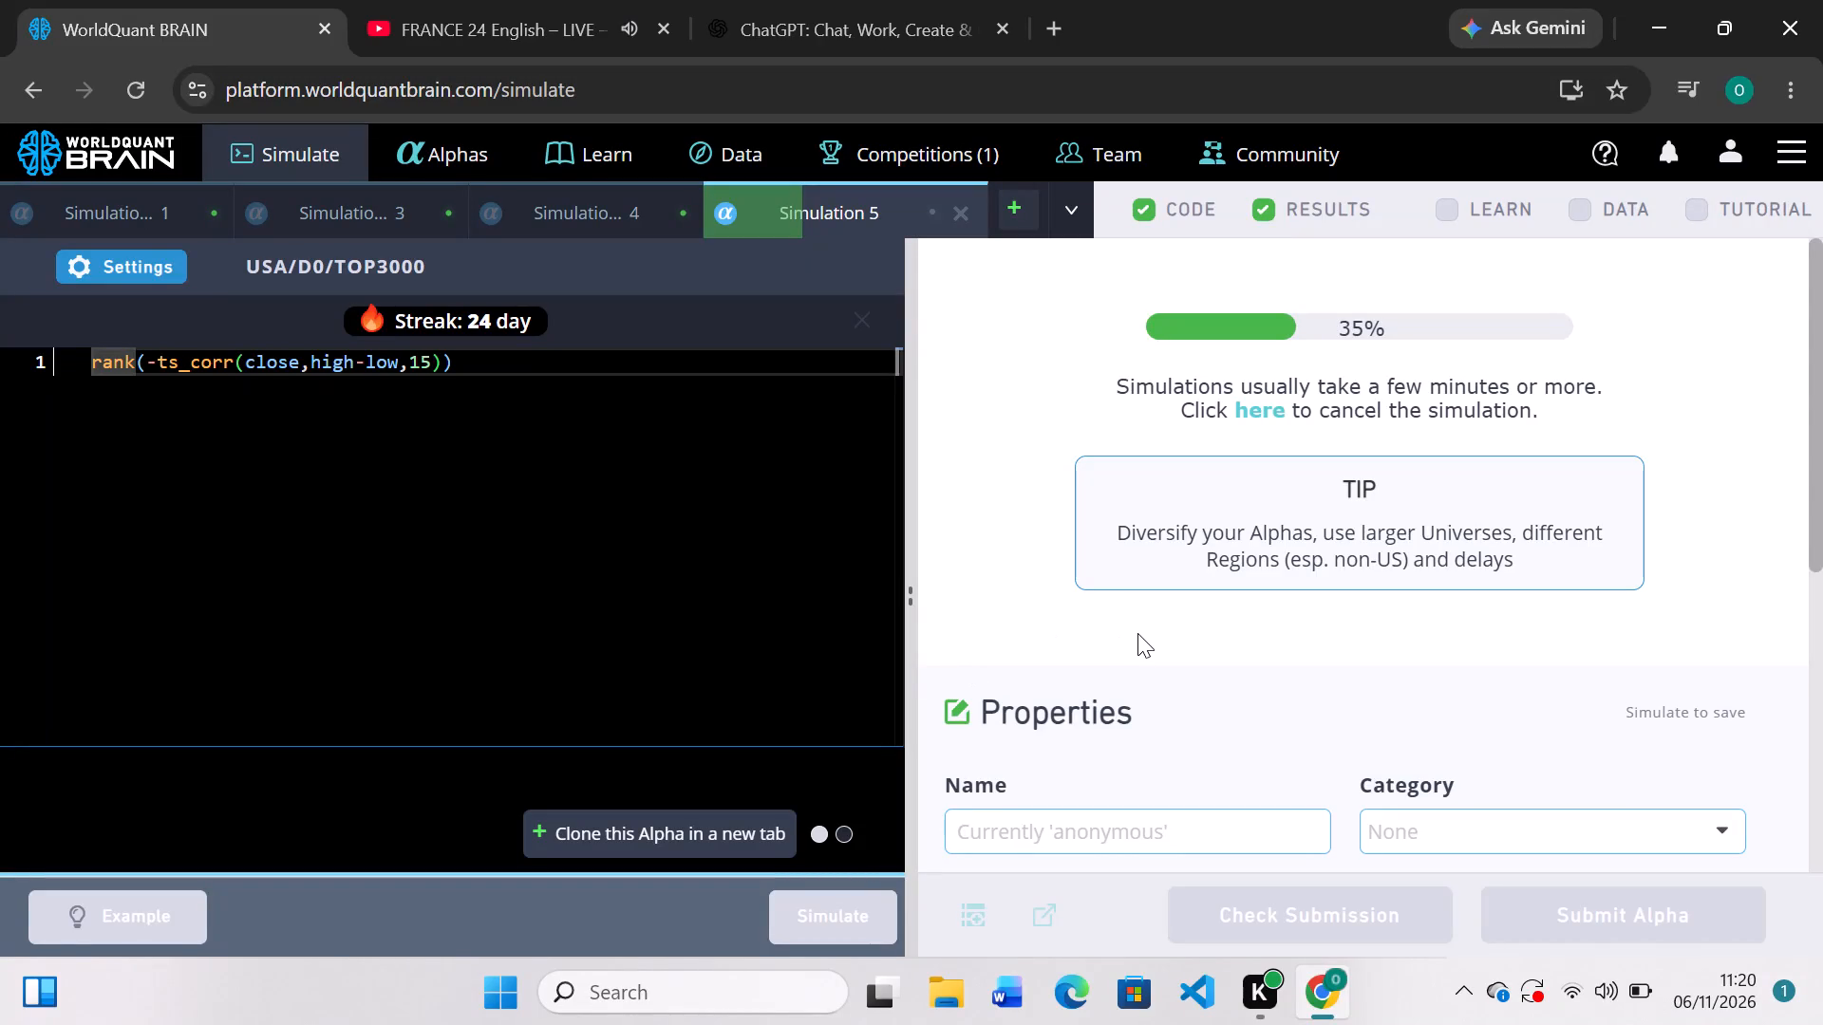
# In Simulation 4, replace the trade_when operator on line 3 with if_else and run the simulation.
pyautogui.scroll(2, 1137, 633)
pyautogui.click(592, 212)
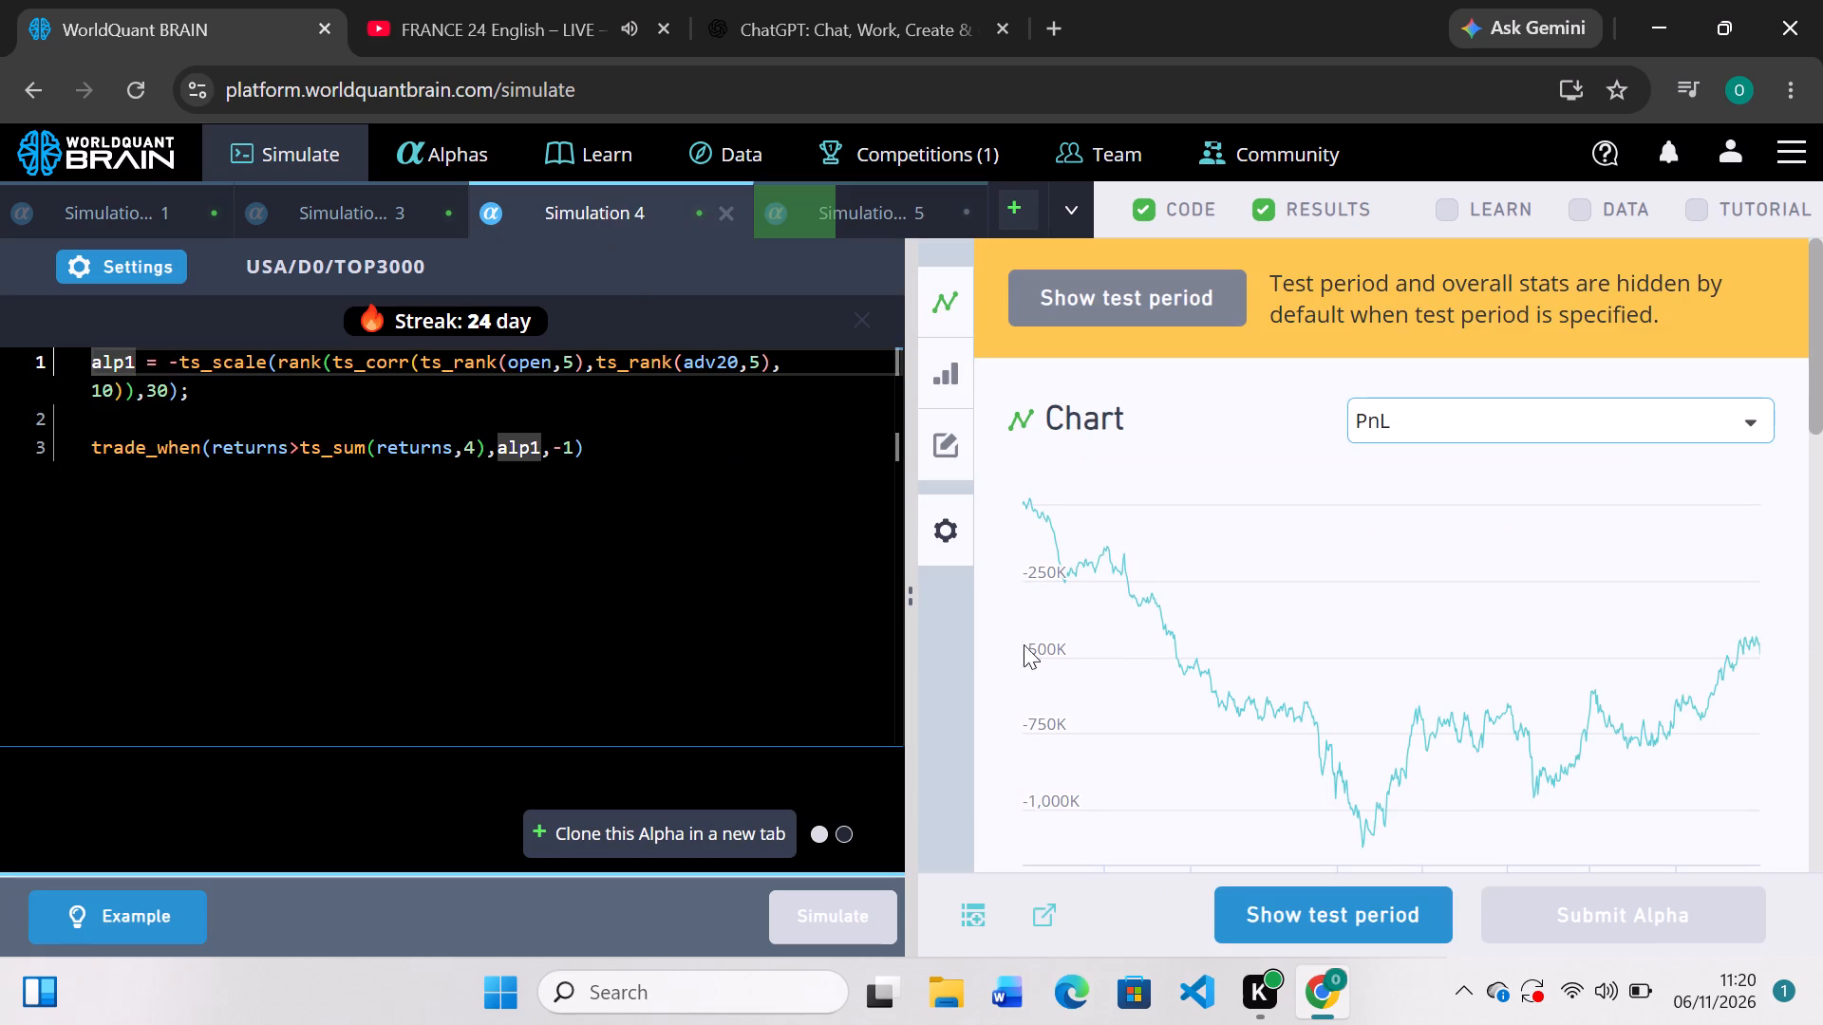
pyautogui.scroll(-2, 1074, 691)
pyautogui.scroll(2, 1074, 691)
pyautogui.click(196, 448)
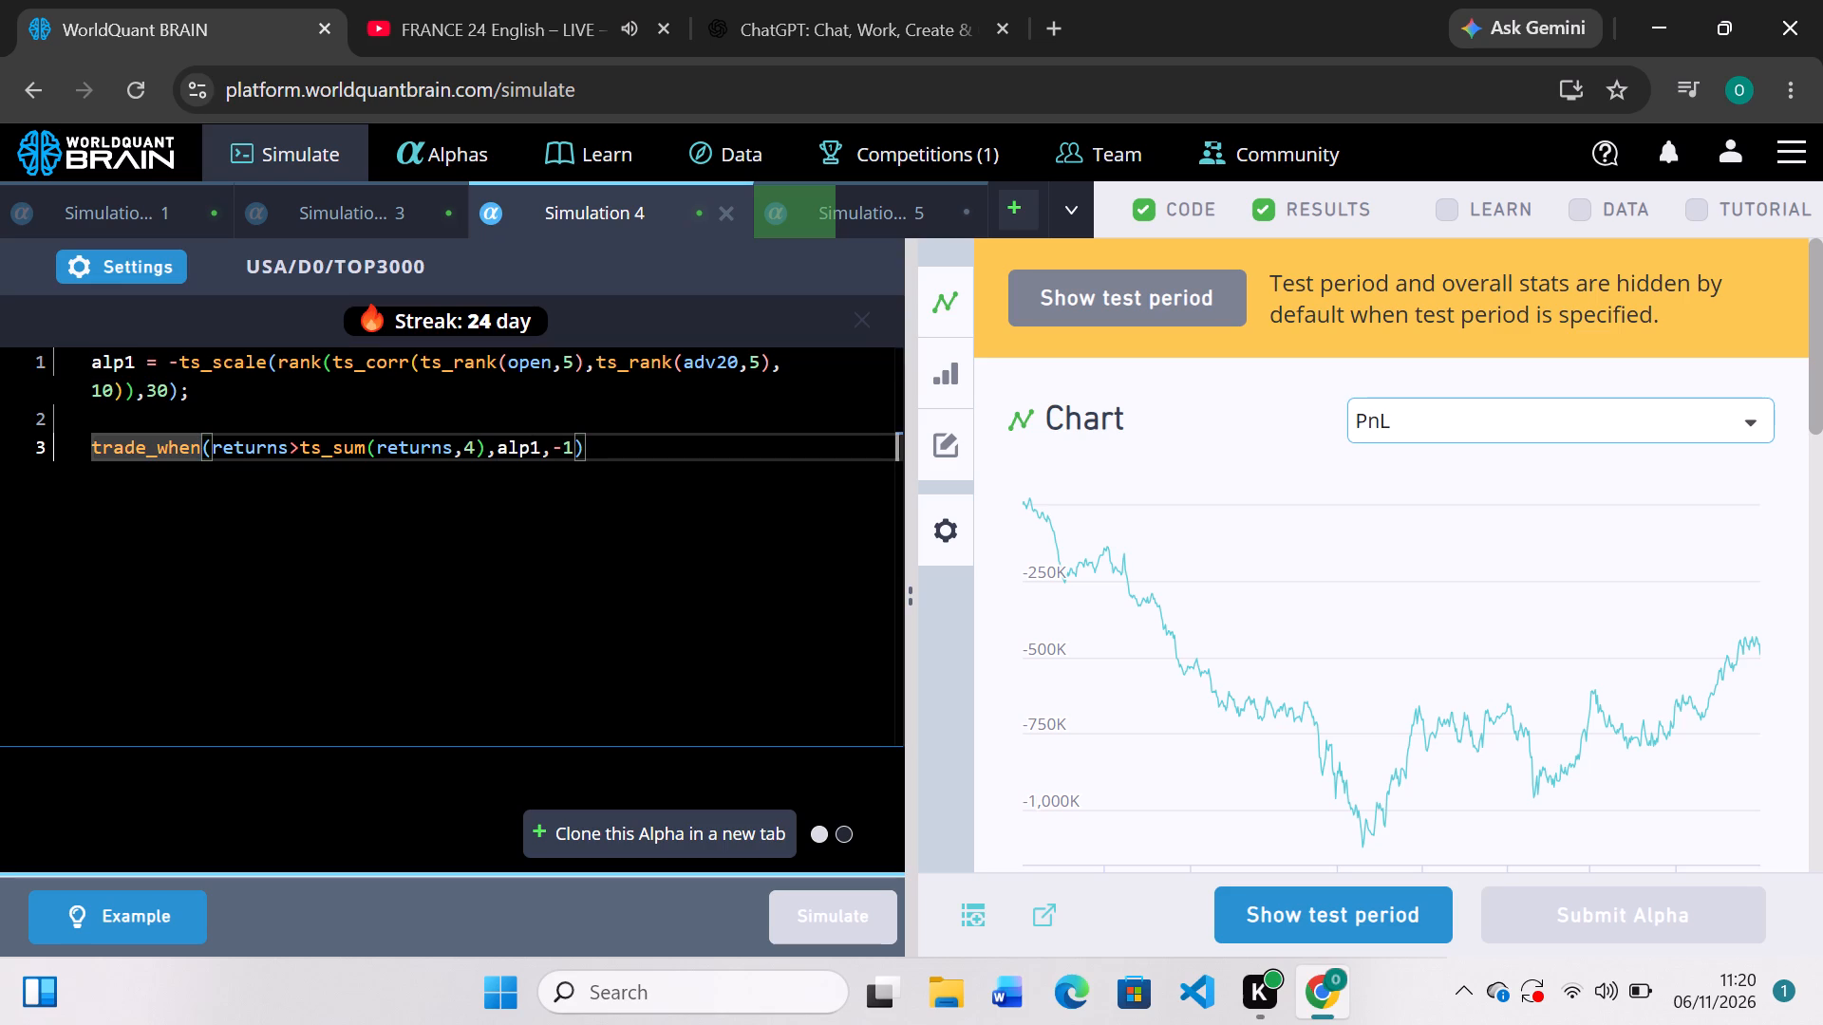
pyautogui.press('BackSpace')
pyautogui.press('BackSpace')
pyautogui.press('BackSpace')
pyautogui.press('BackSpace')
pyautogui.press('BackSpace')
pyautogui.press('BackSpace')
pyautogui.press('BackSpace')
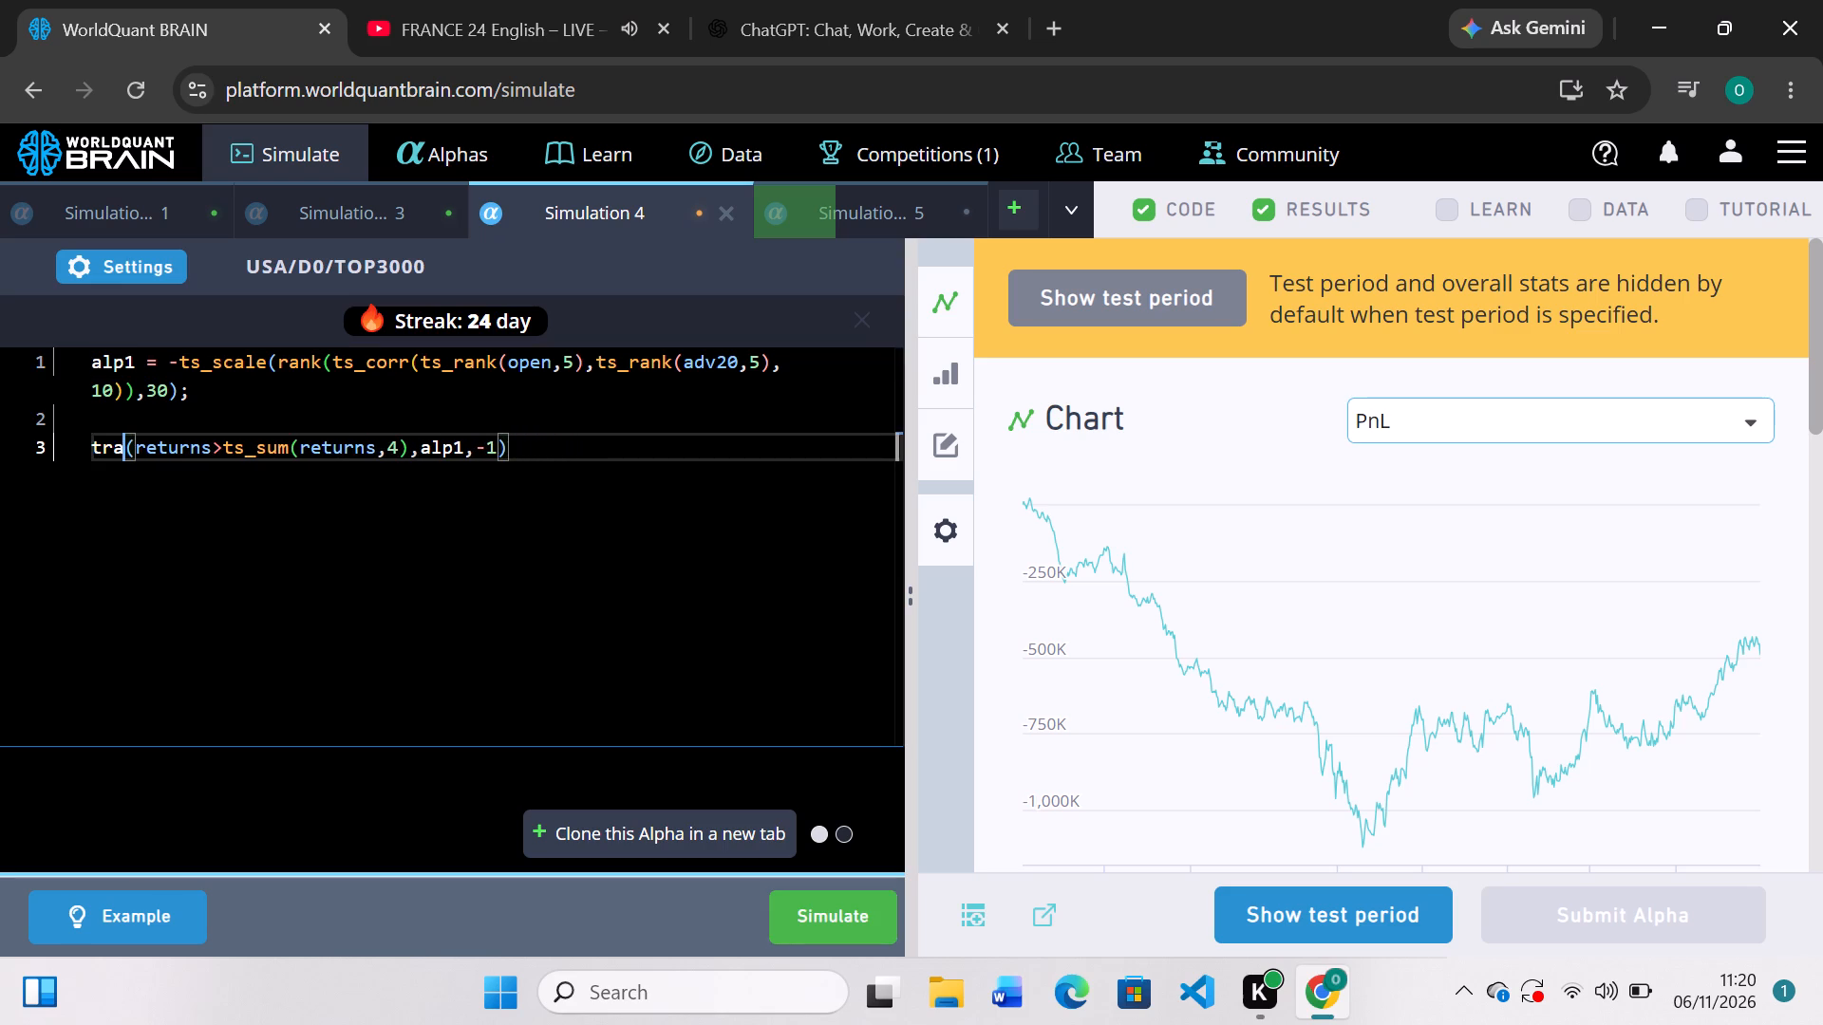
pyautogui.press('BackSpace')
pyautogui.press('BackSpace')
pyautogui.press('BackSpace')
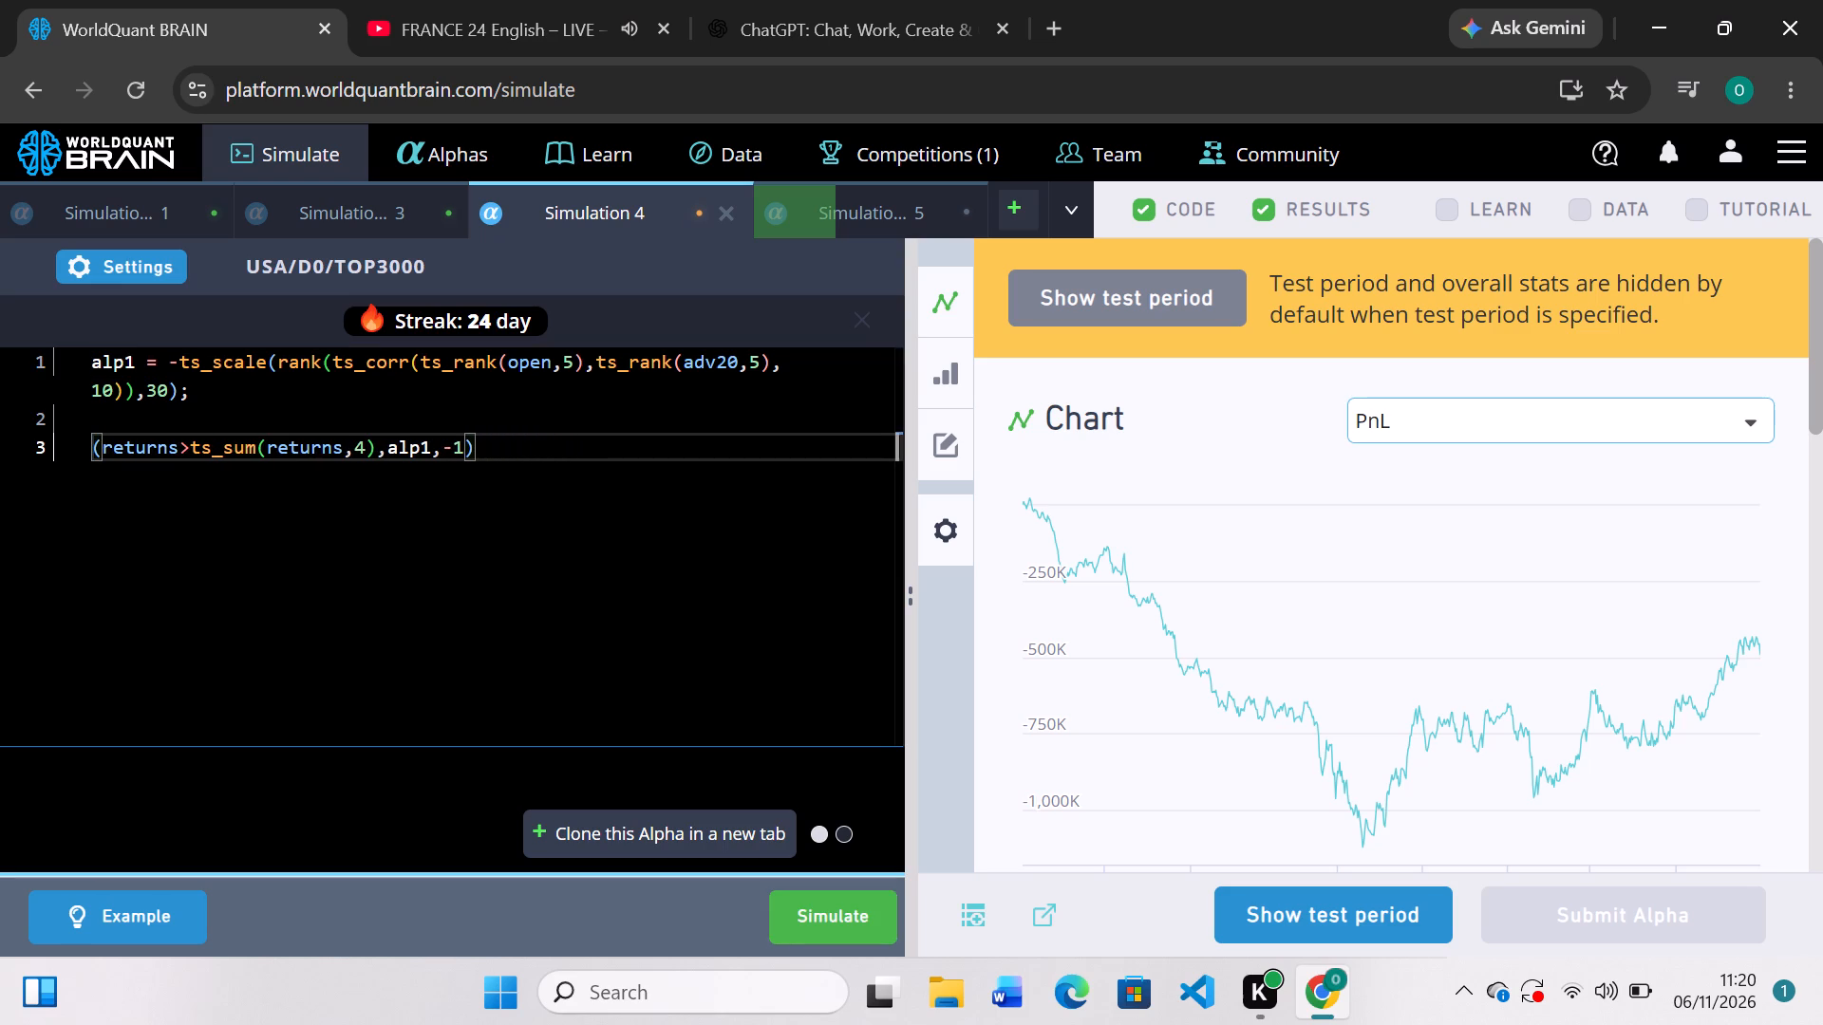
pyautogui.press('i')
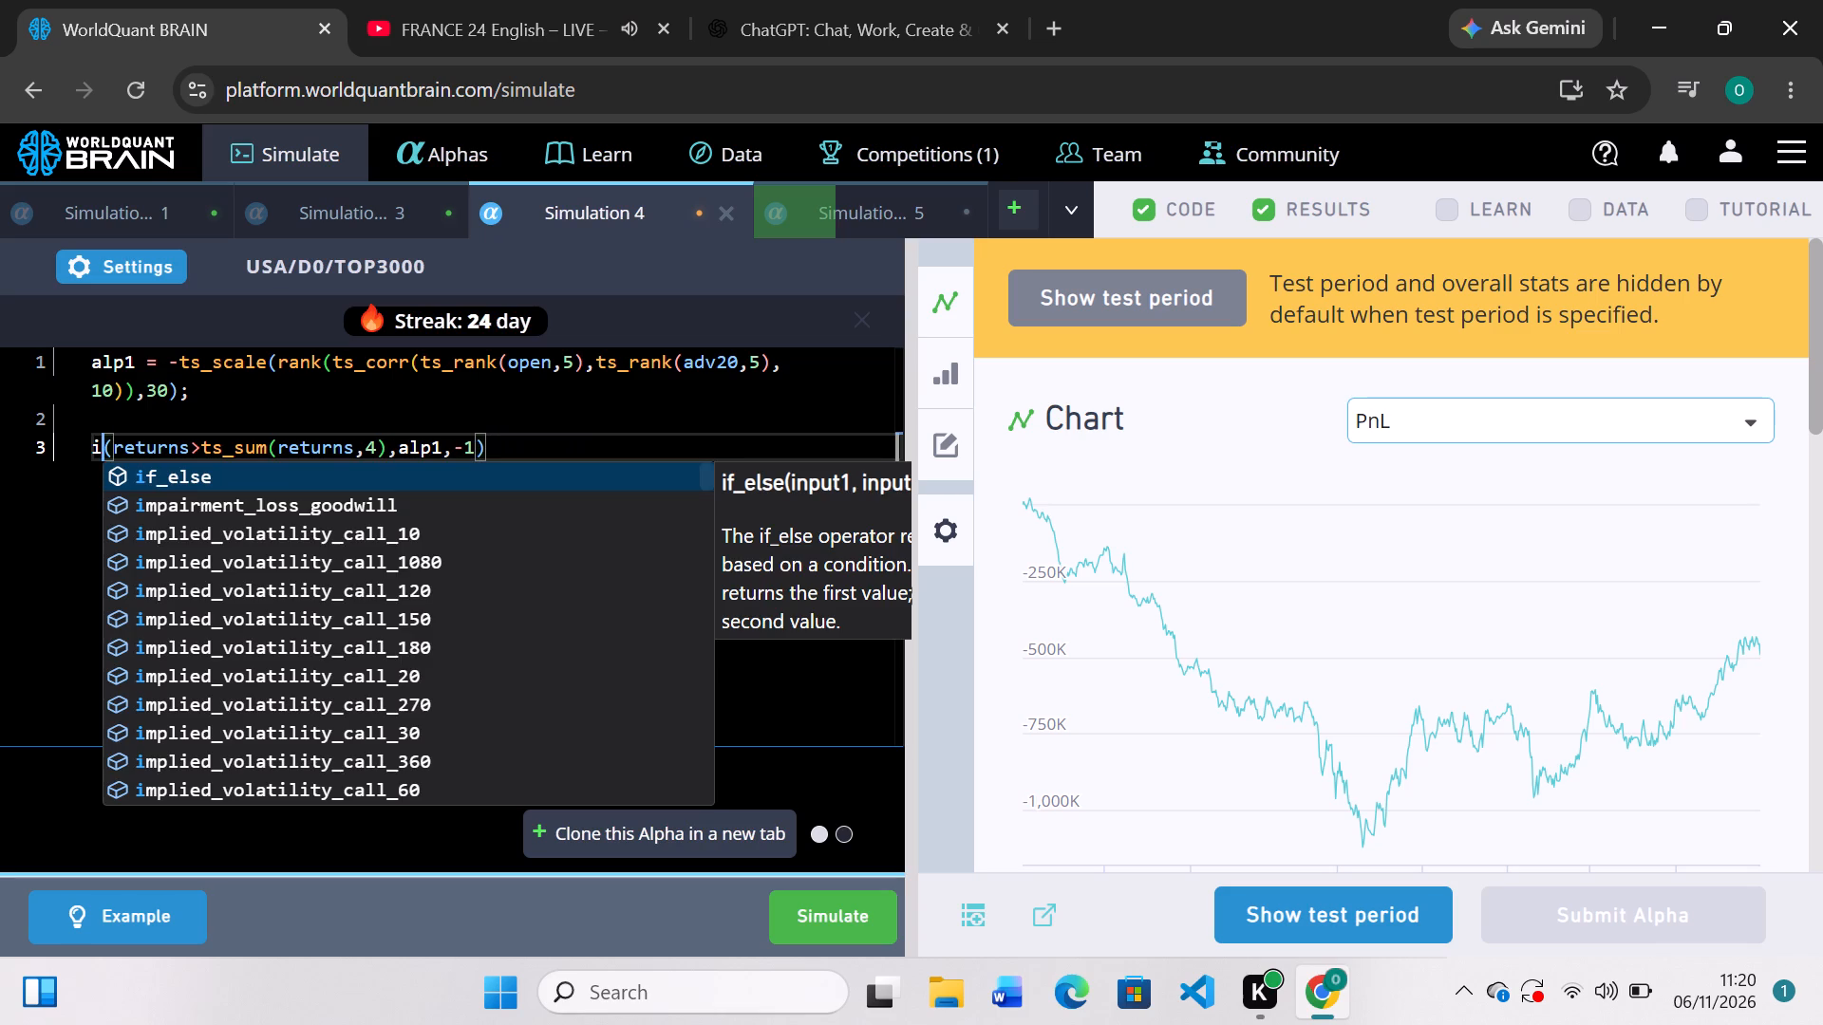
pyautogui.press('Tab')
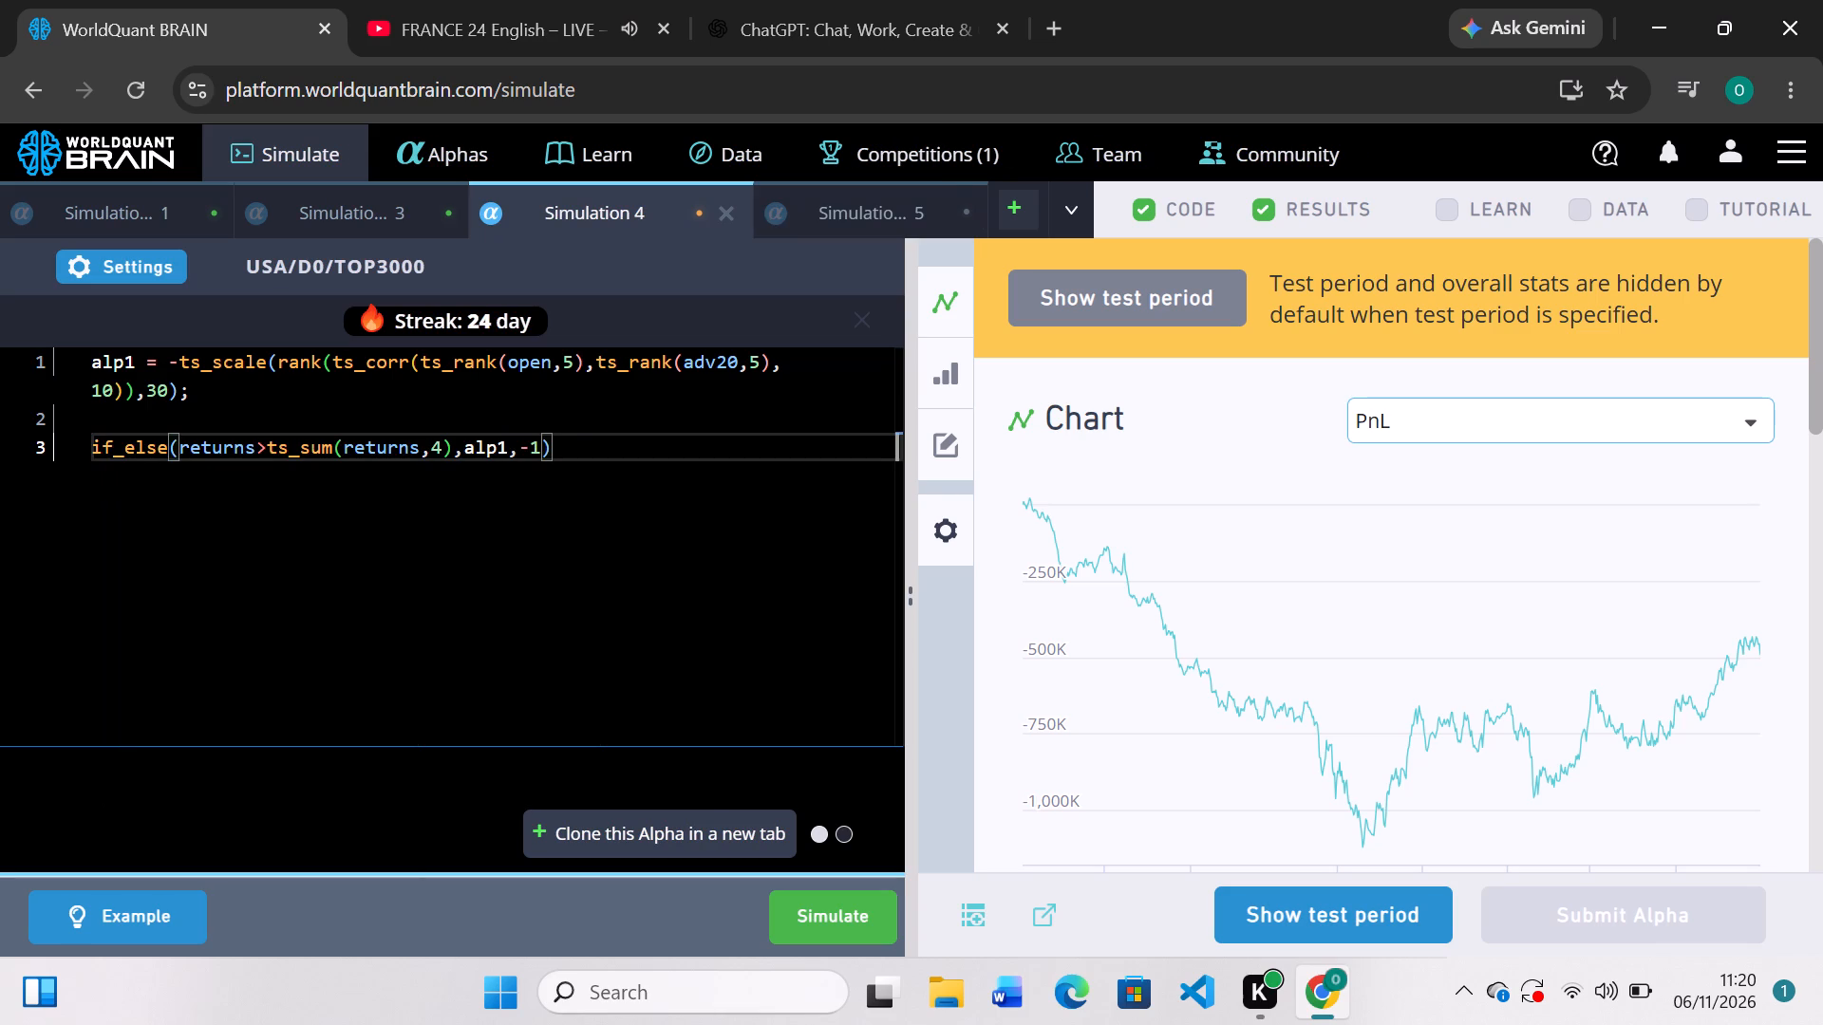
pyautogui.click(824, 918)
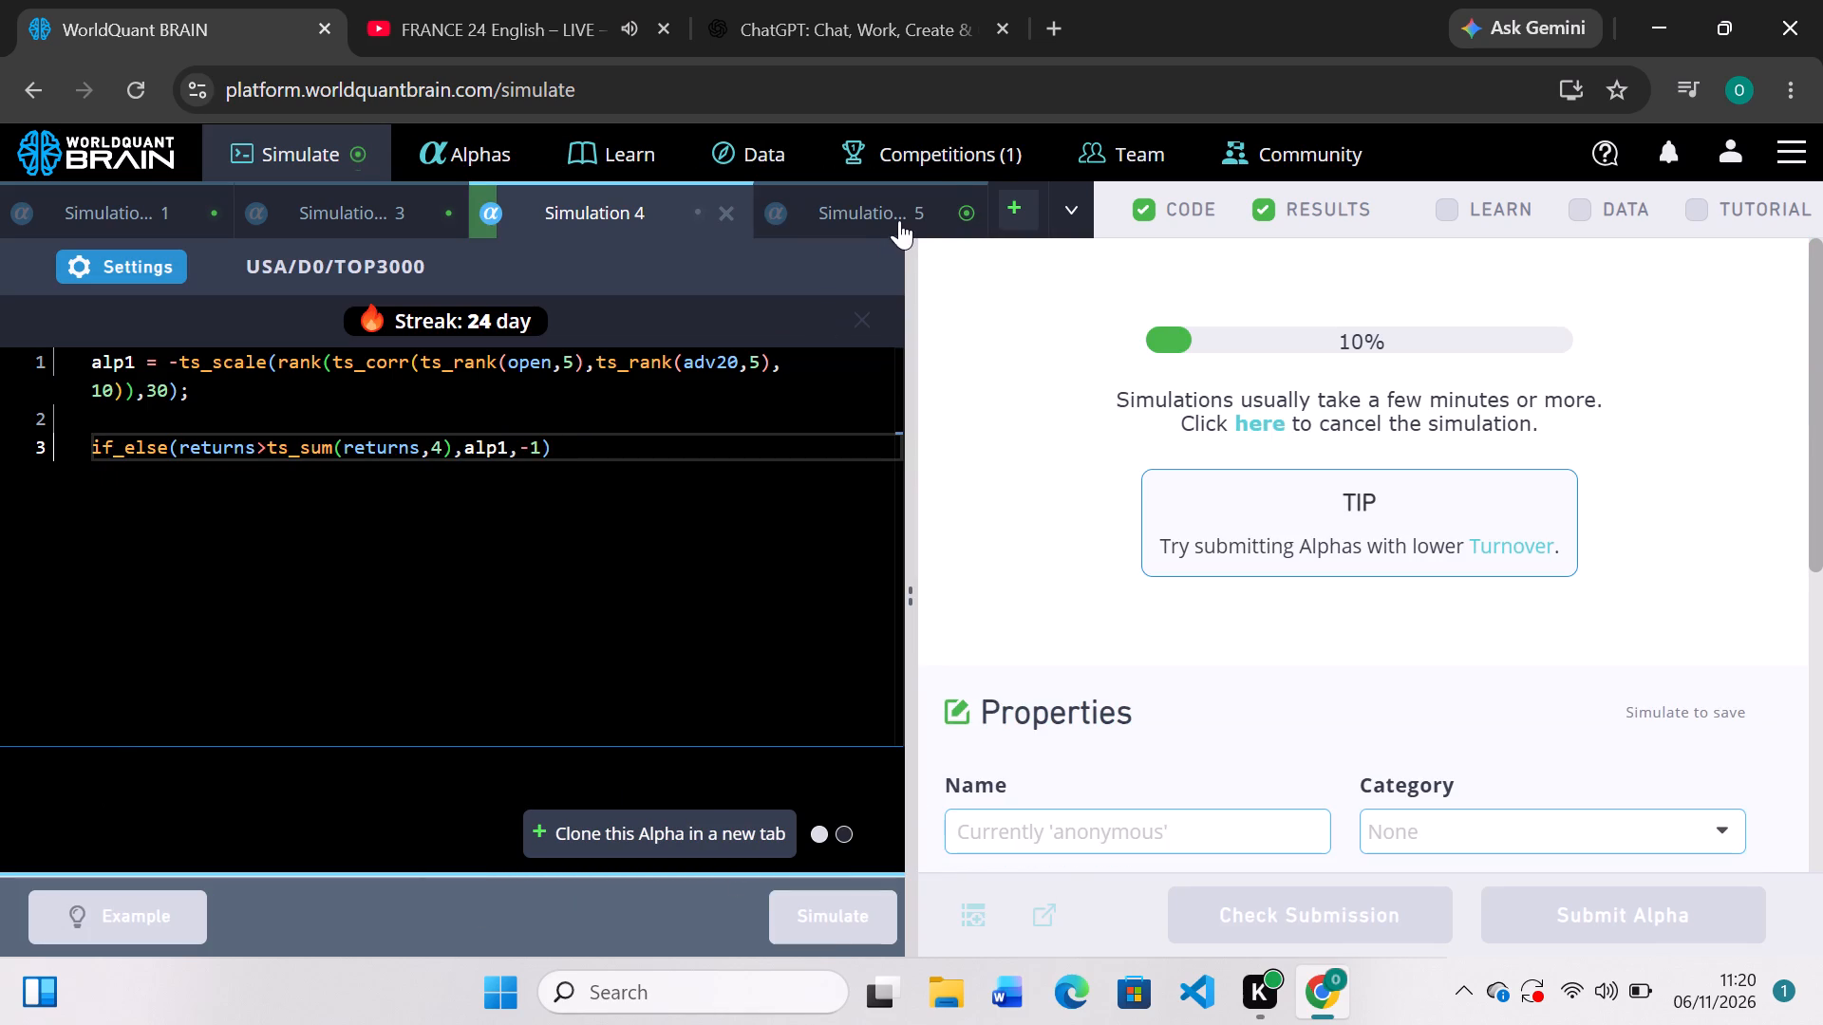
# In Simulation 5's settings, set decay to 111, NaN handling to On and the test period to 2 years, and rerun the simulation.
pyautogui.click(883, 206)
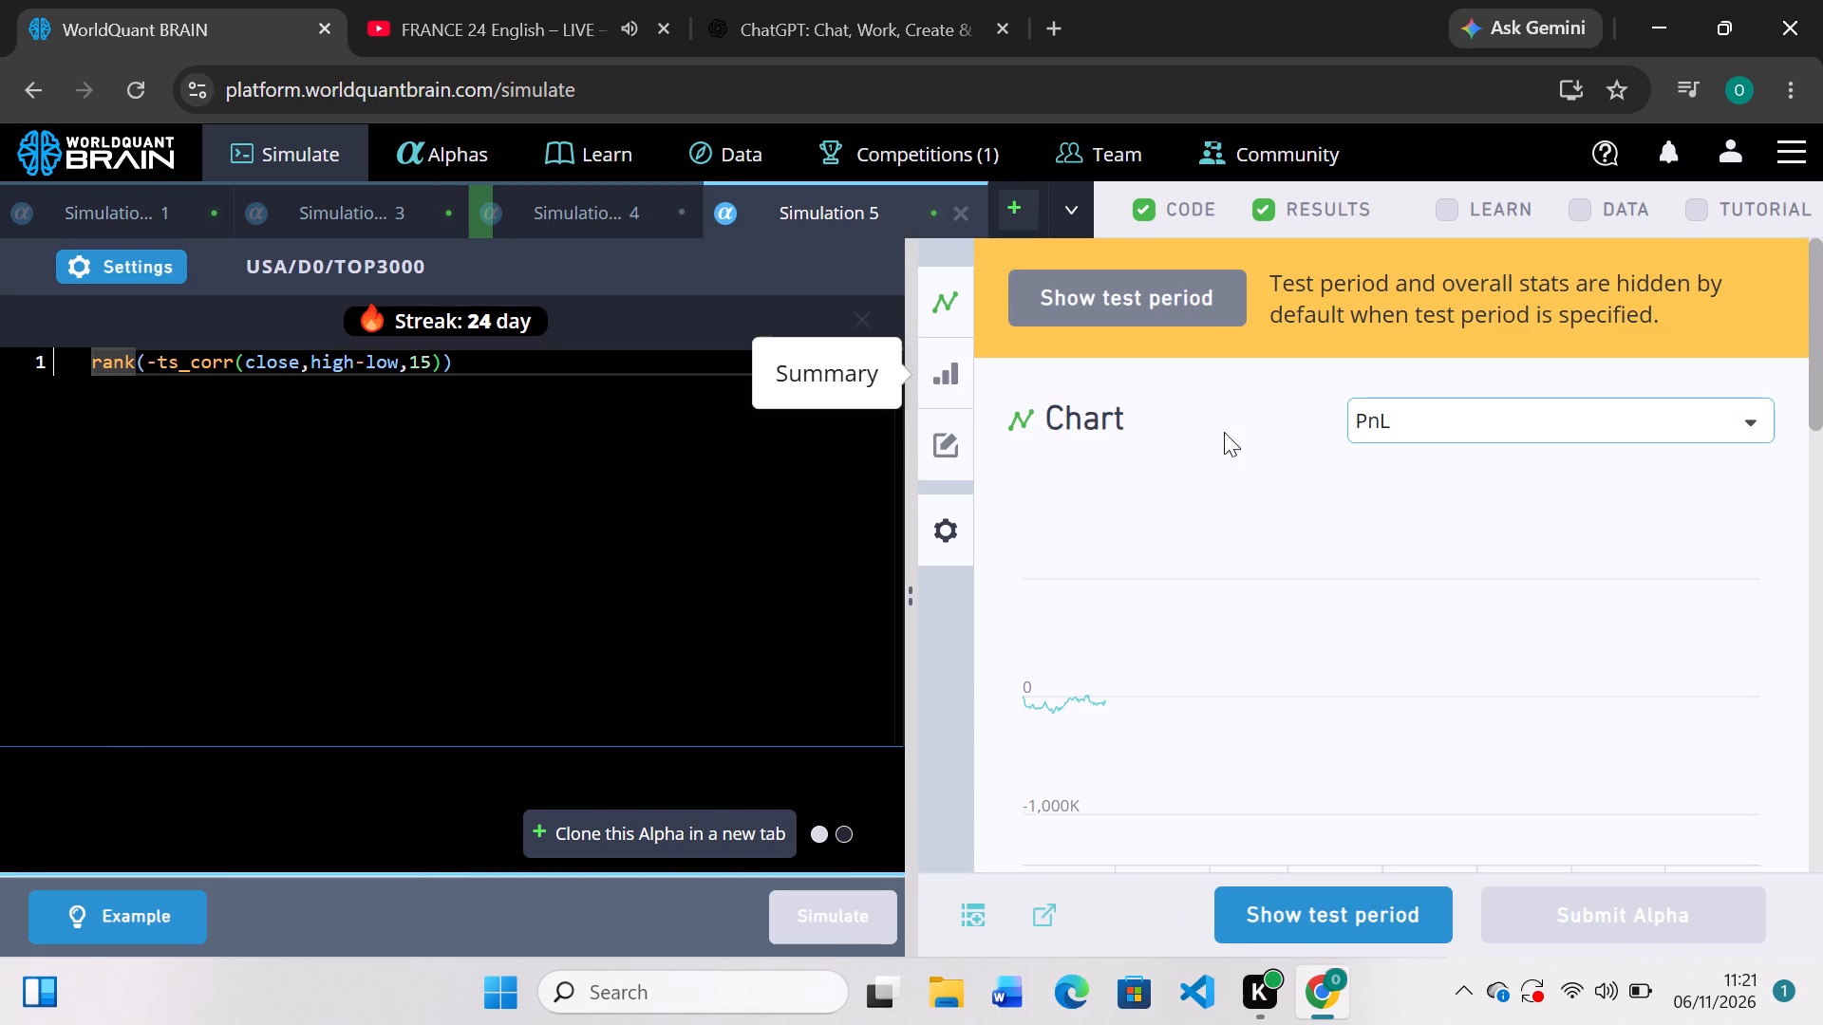
pyautogui.scroll(-2, 1346, 556)
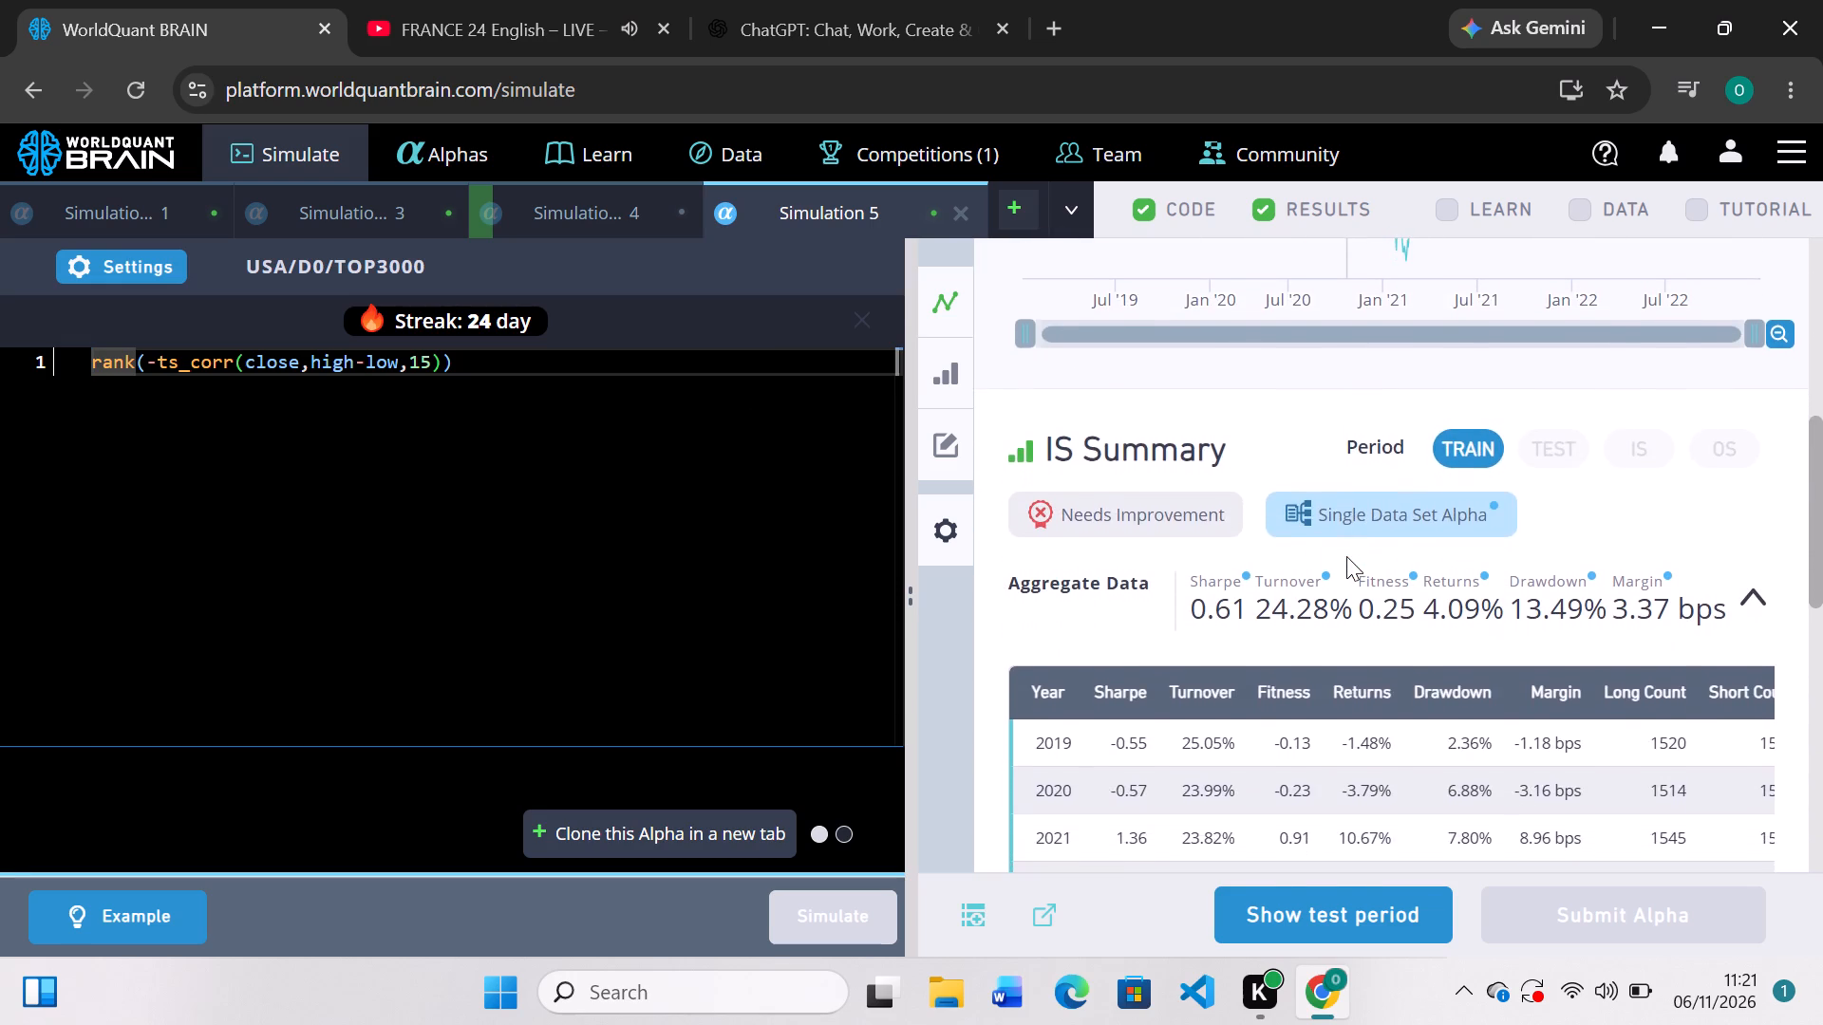
pyautogui.scroll(2, 1346, 556)
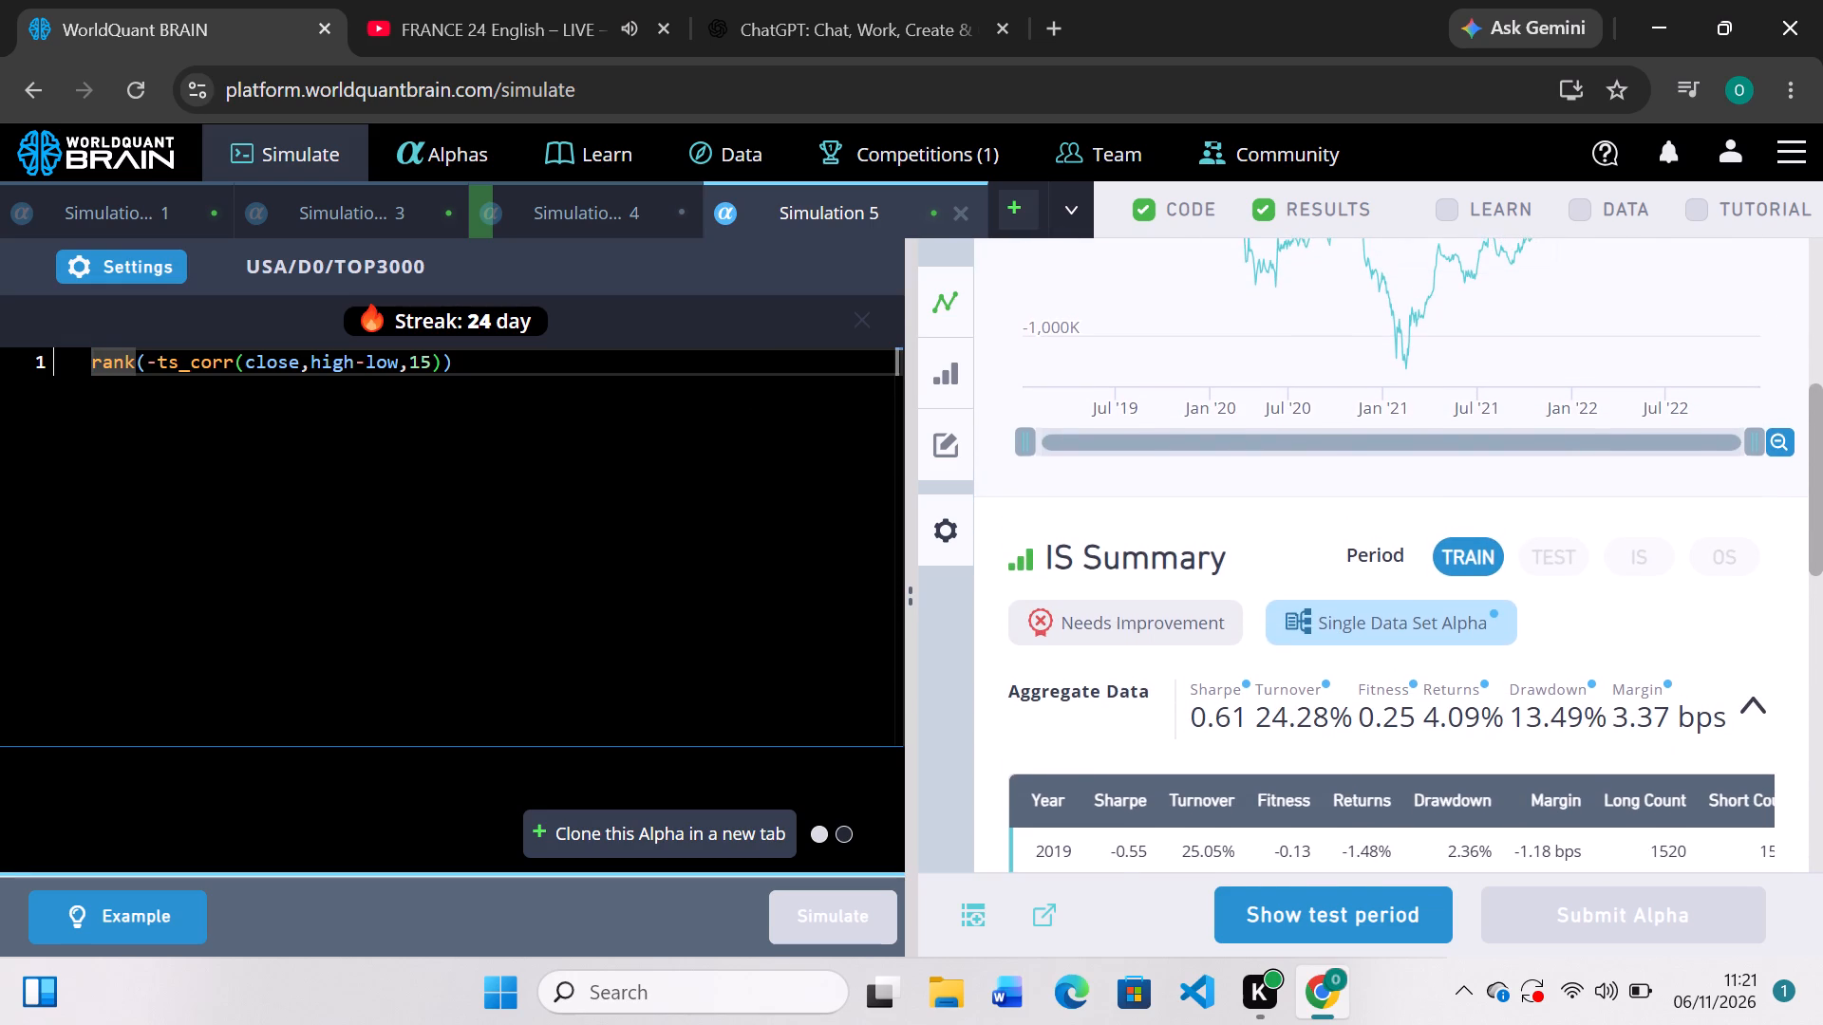
pyautogui.scroll(1, 1346, 556)
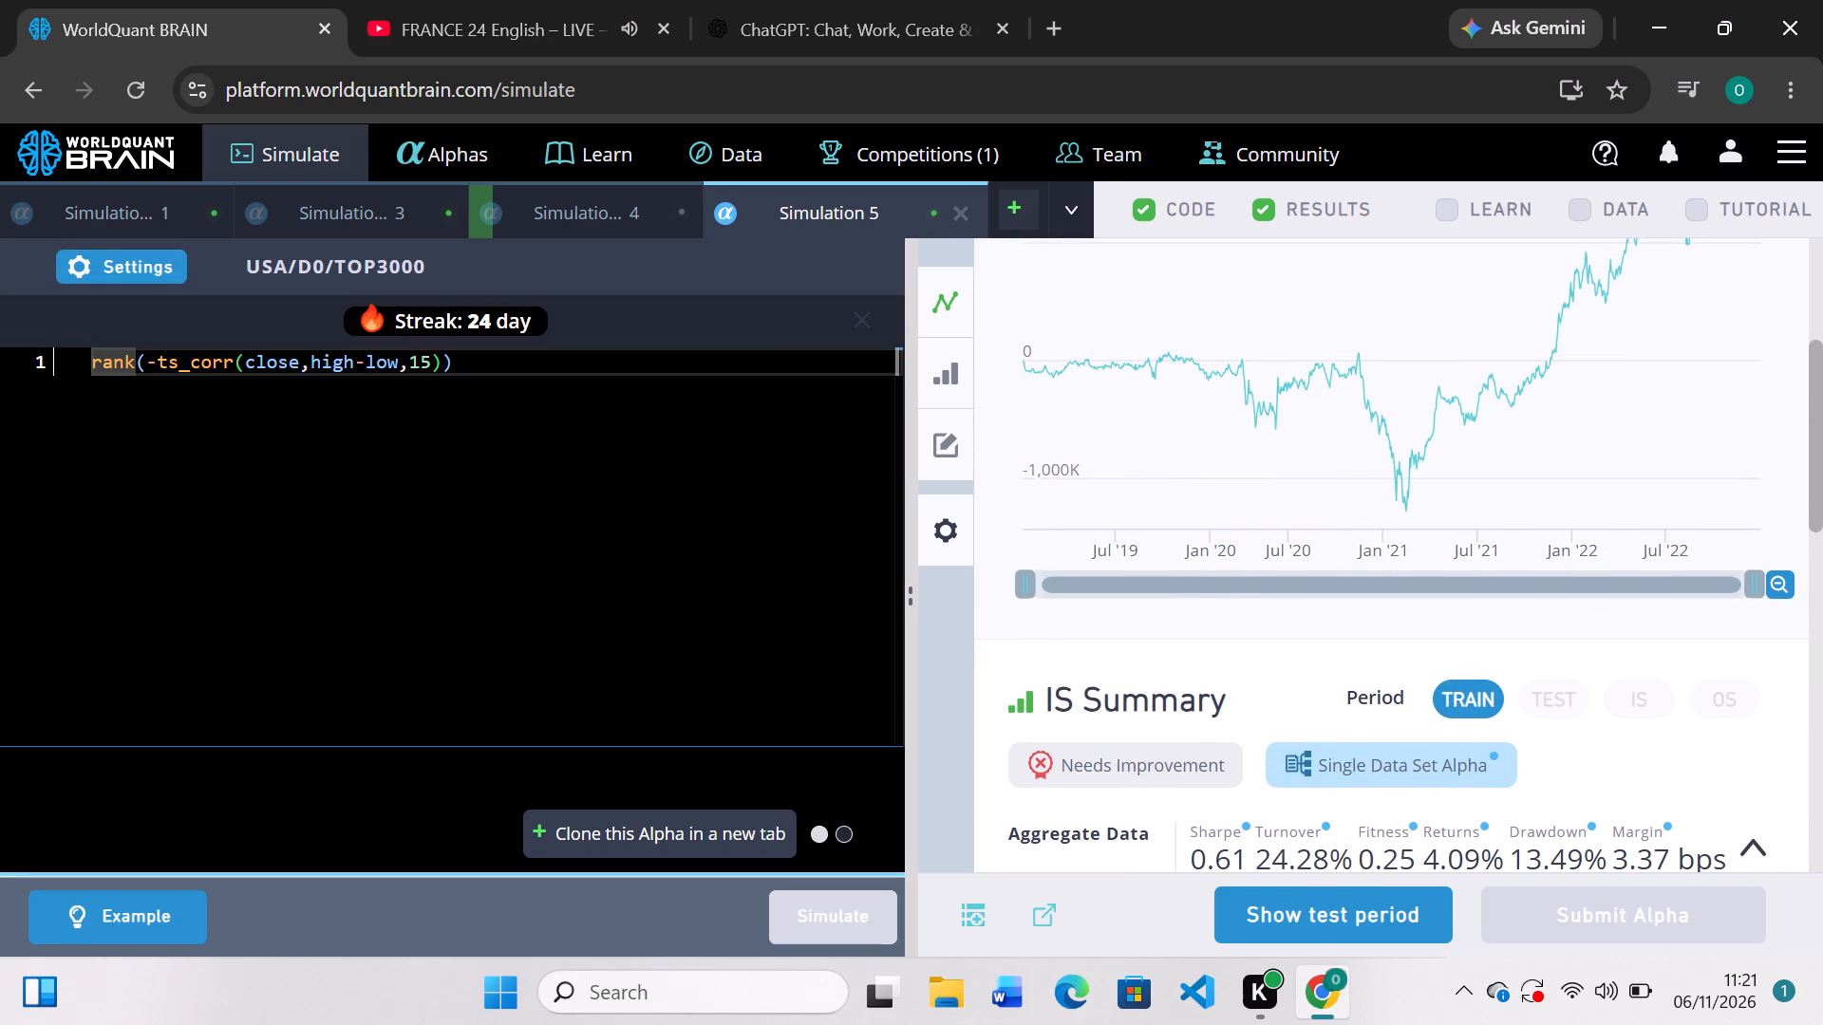
pyautogui.click(137, 267)
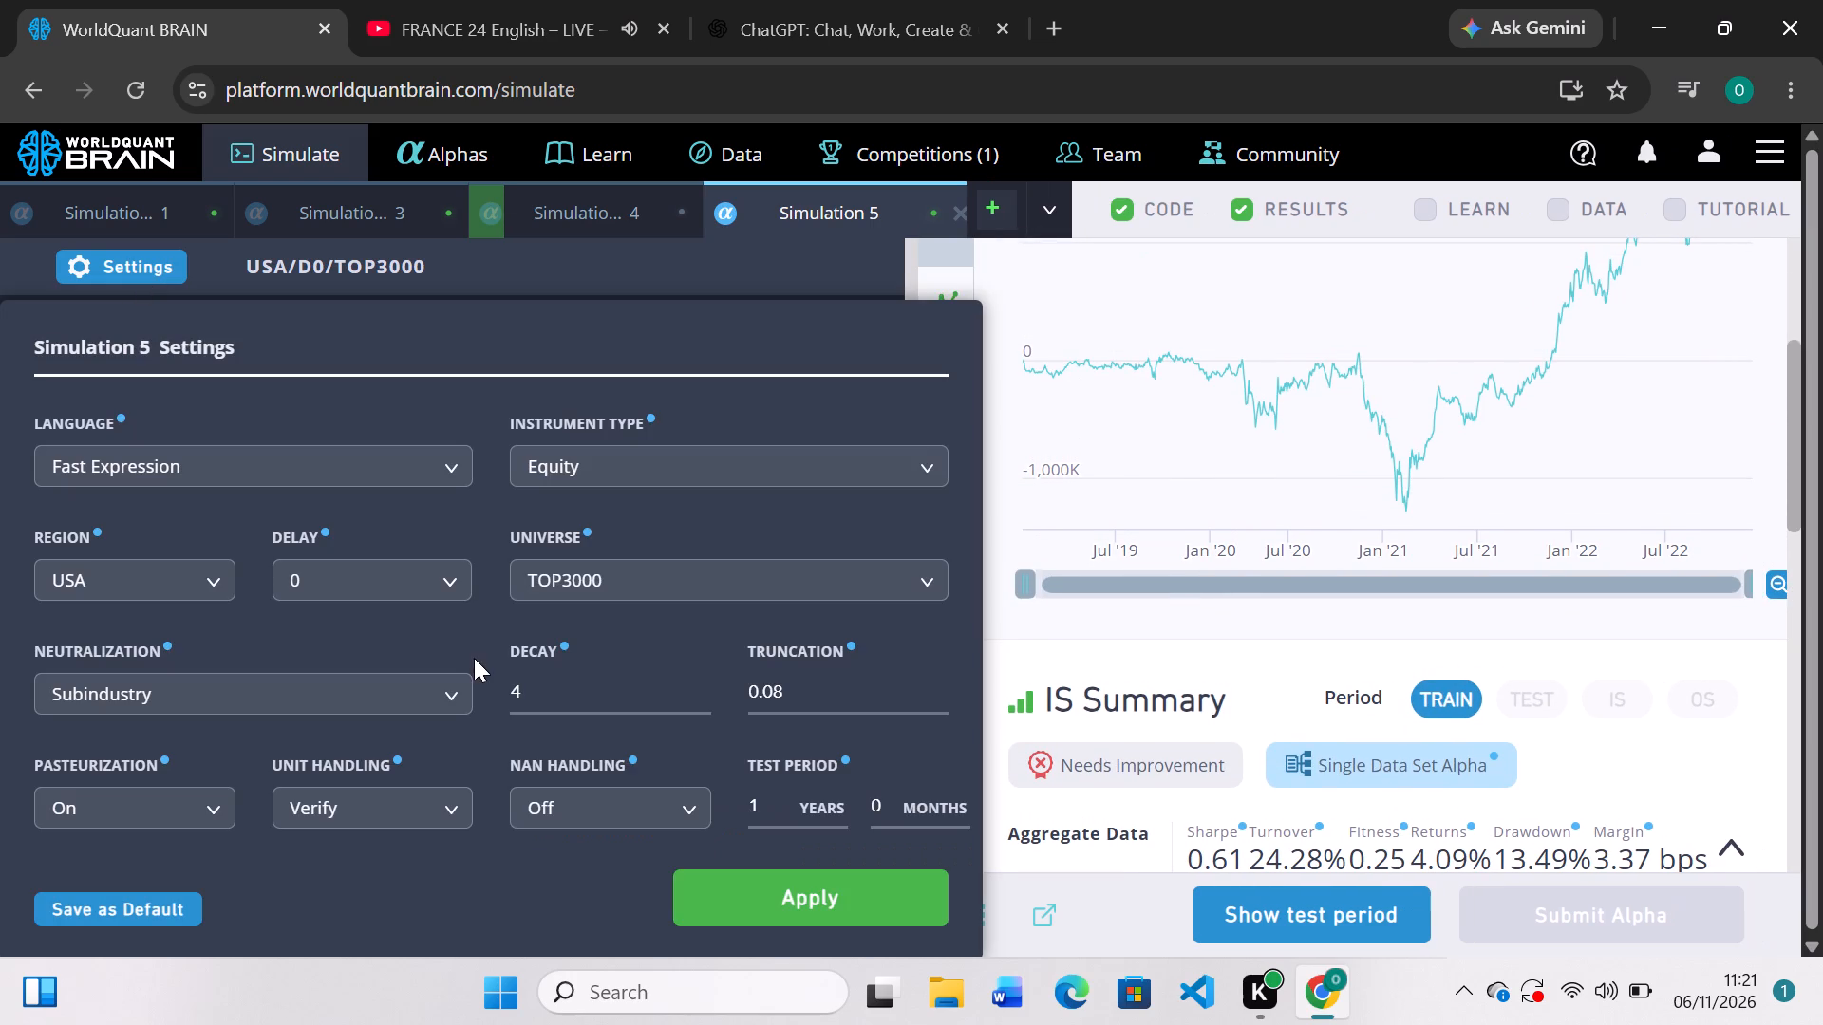
pyautogui.click(703, 682)
pyautogui.click(666, 800)
pyautogui.click(663, 858)
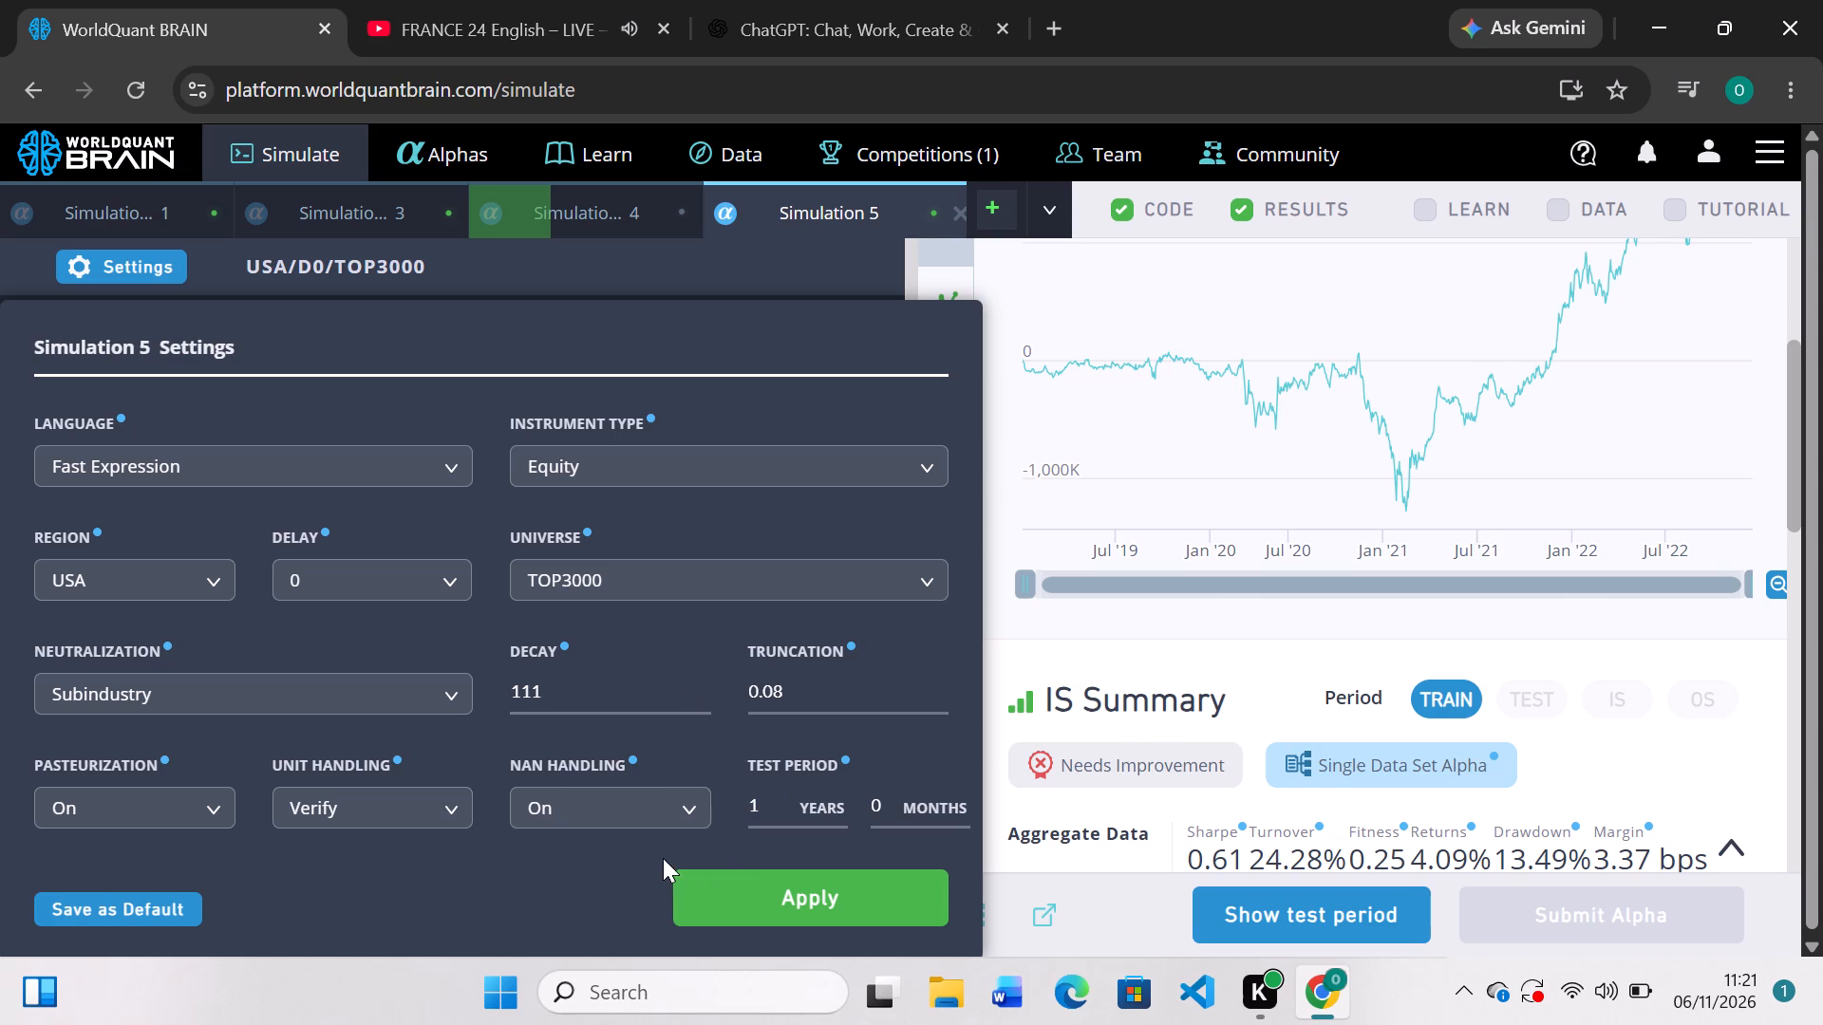
pyautogui.click(776, 800)
pyautogui.press('BackSpace')
pyautogui.press('2')
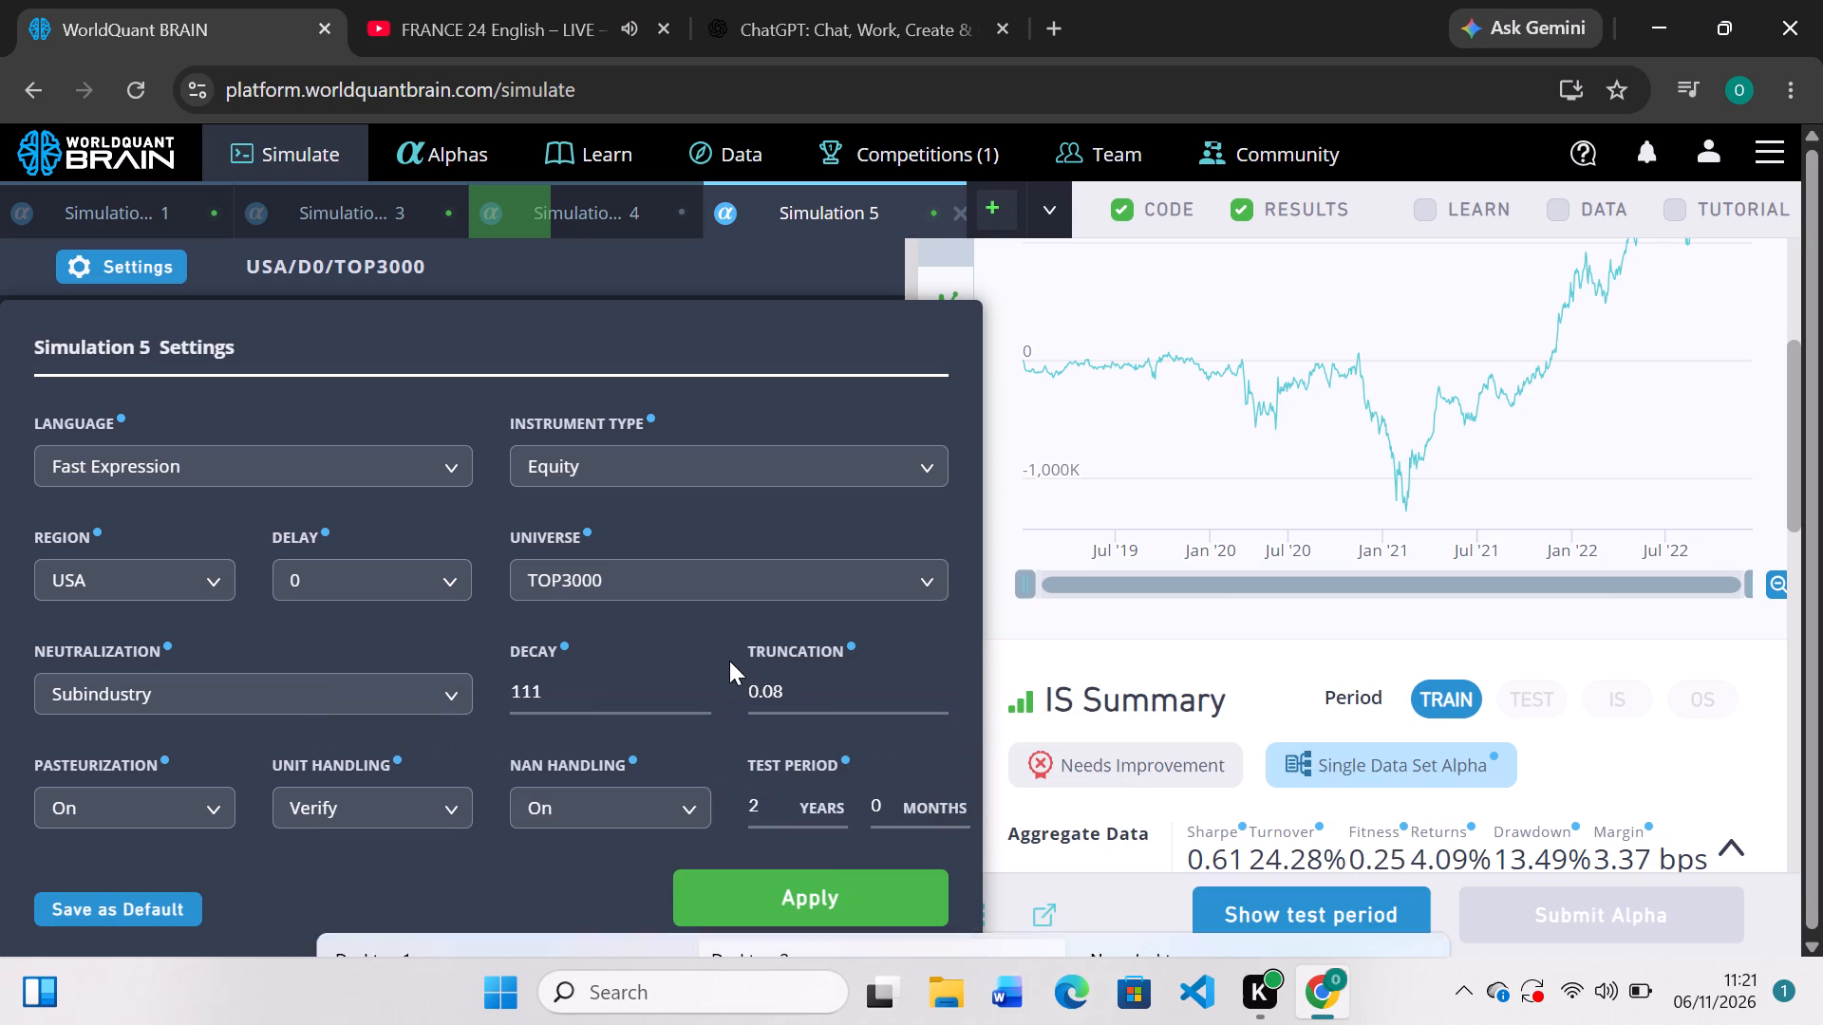
pyautogui.click(826, 874)
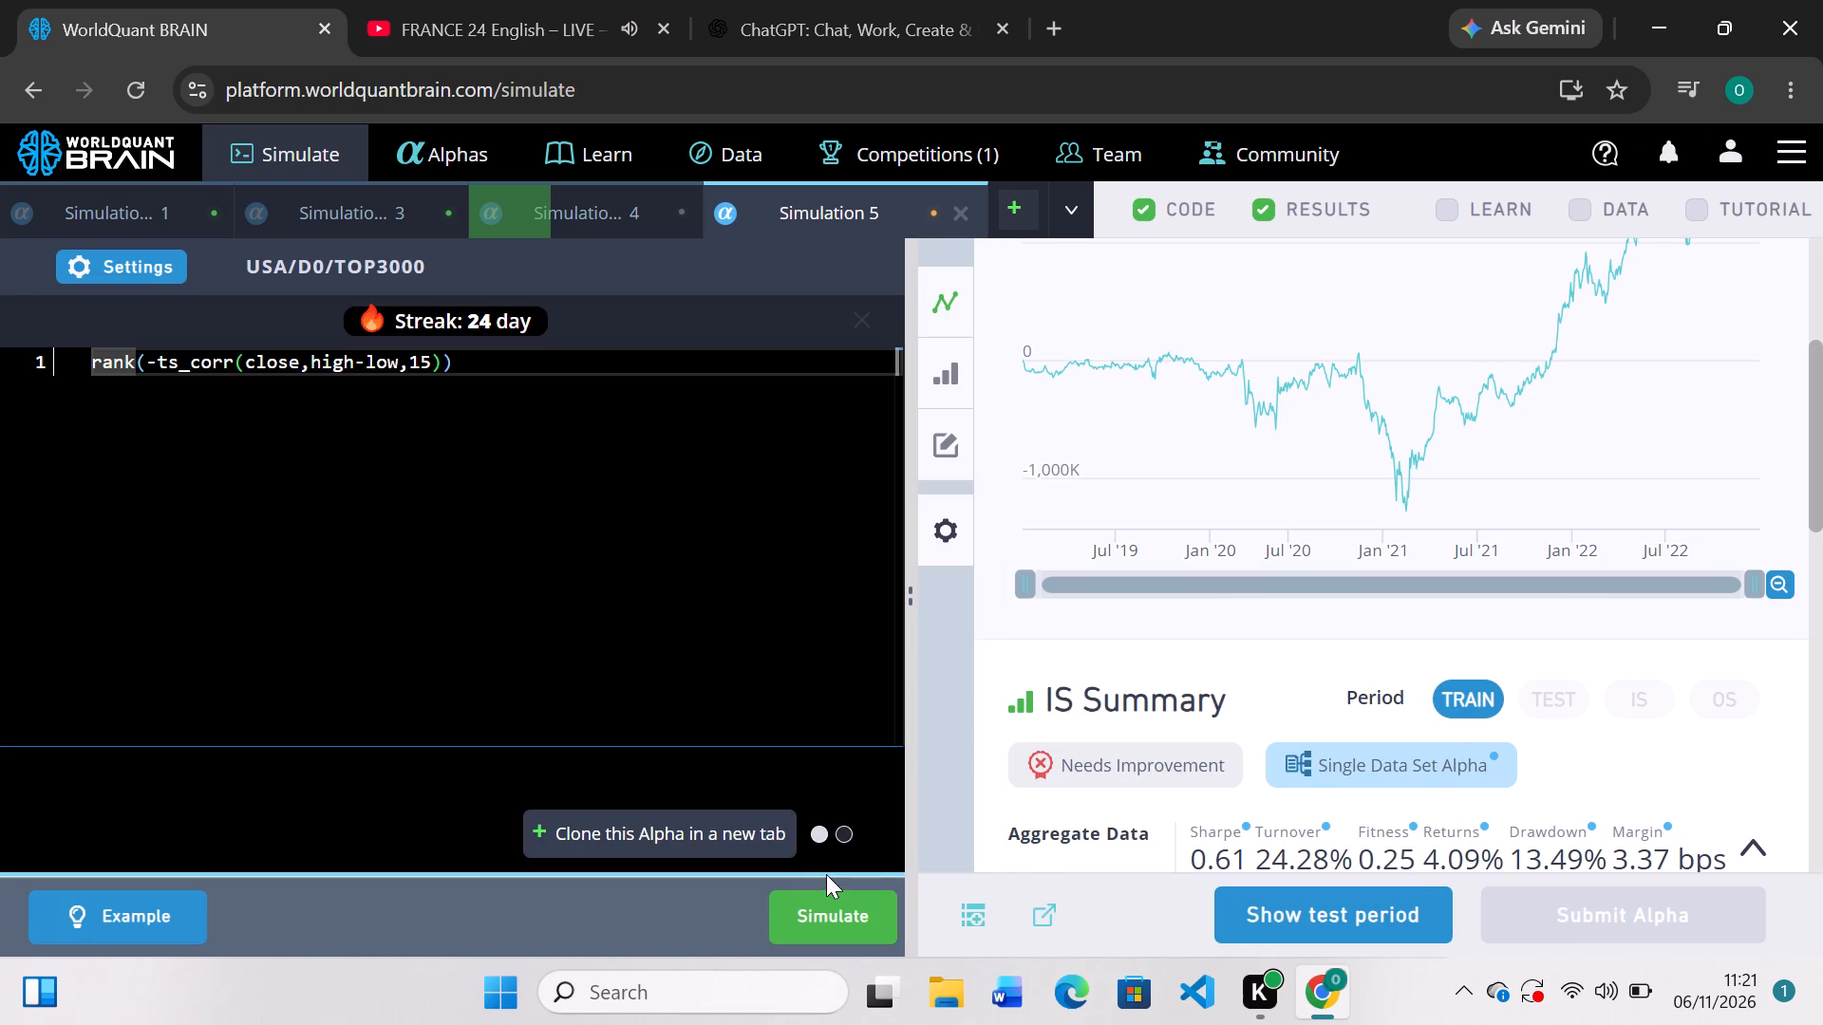
pyautogui.click(836, 924)
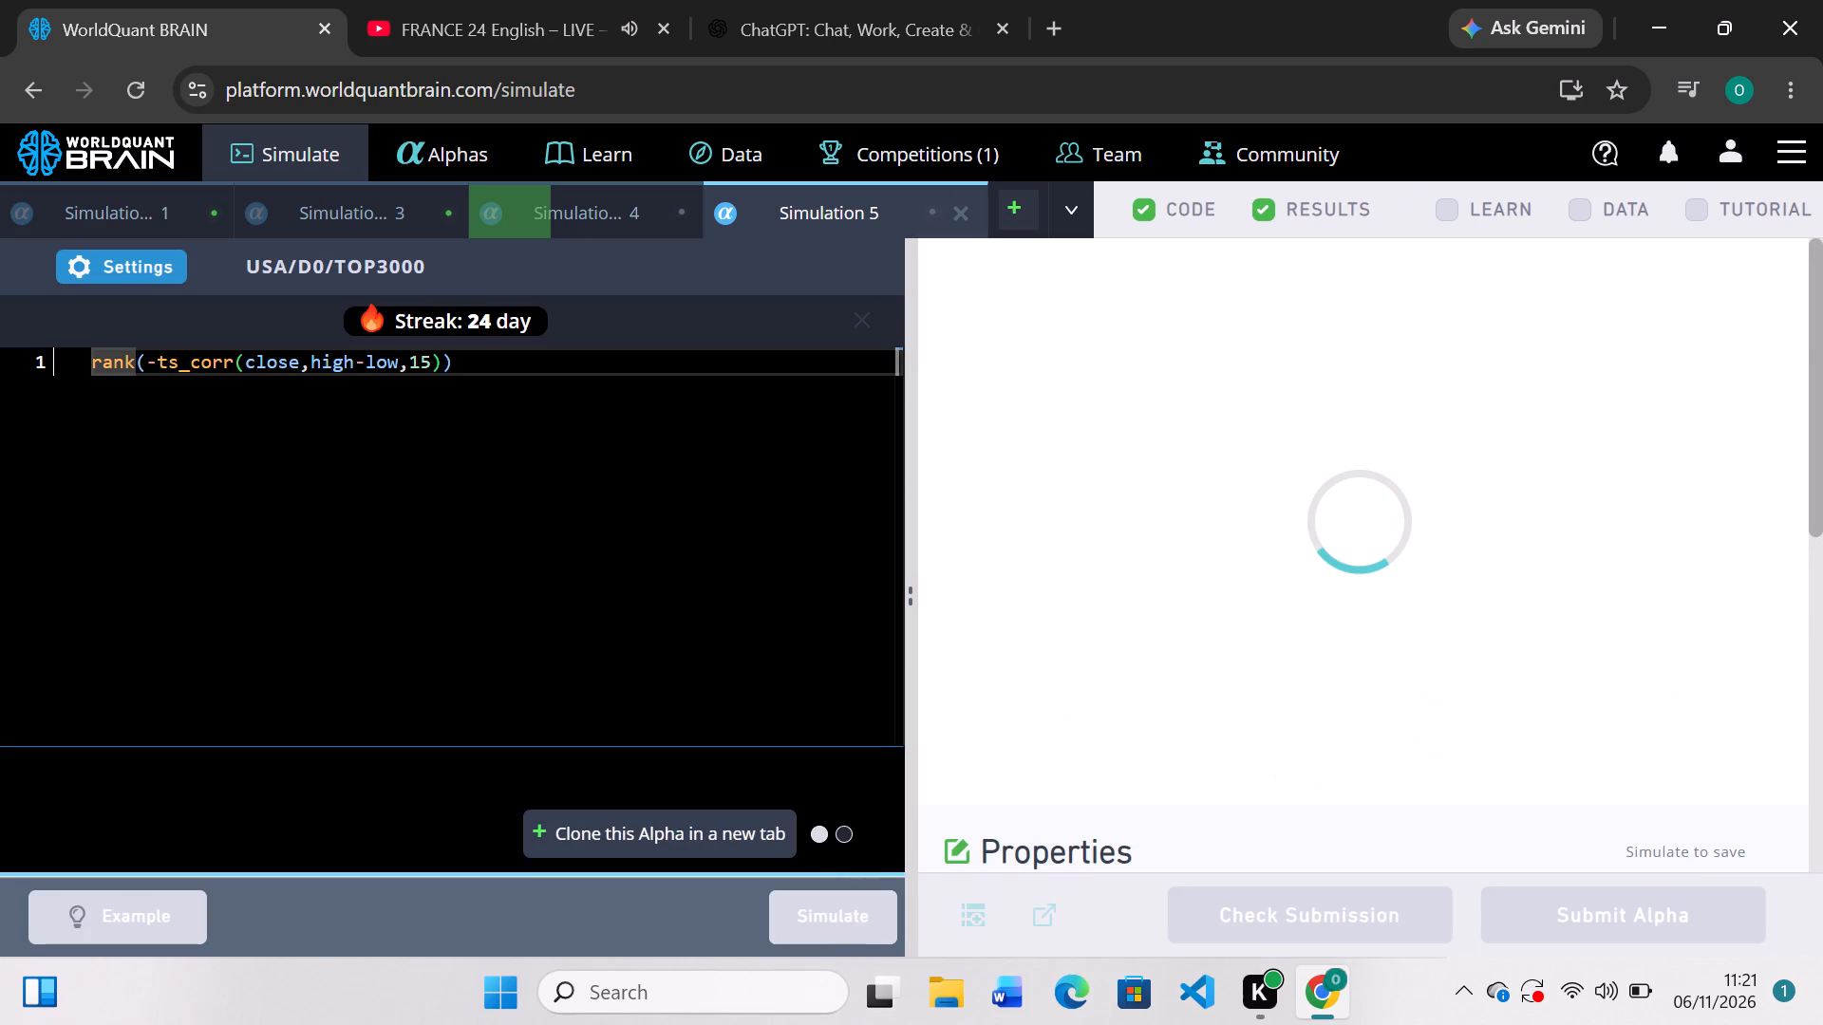
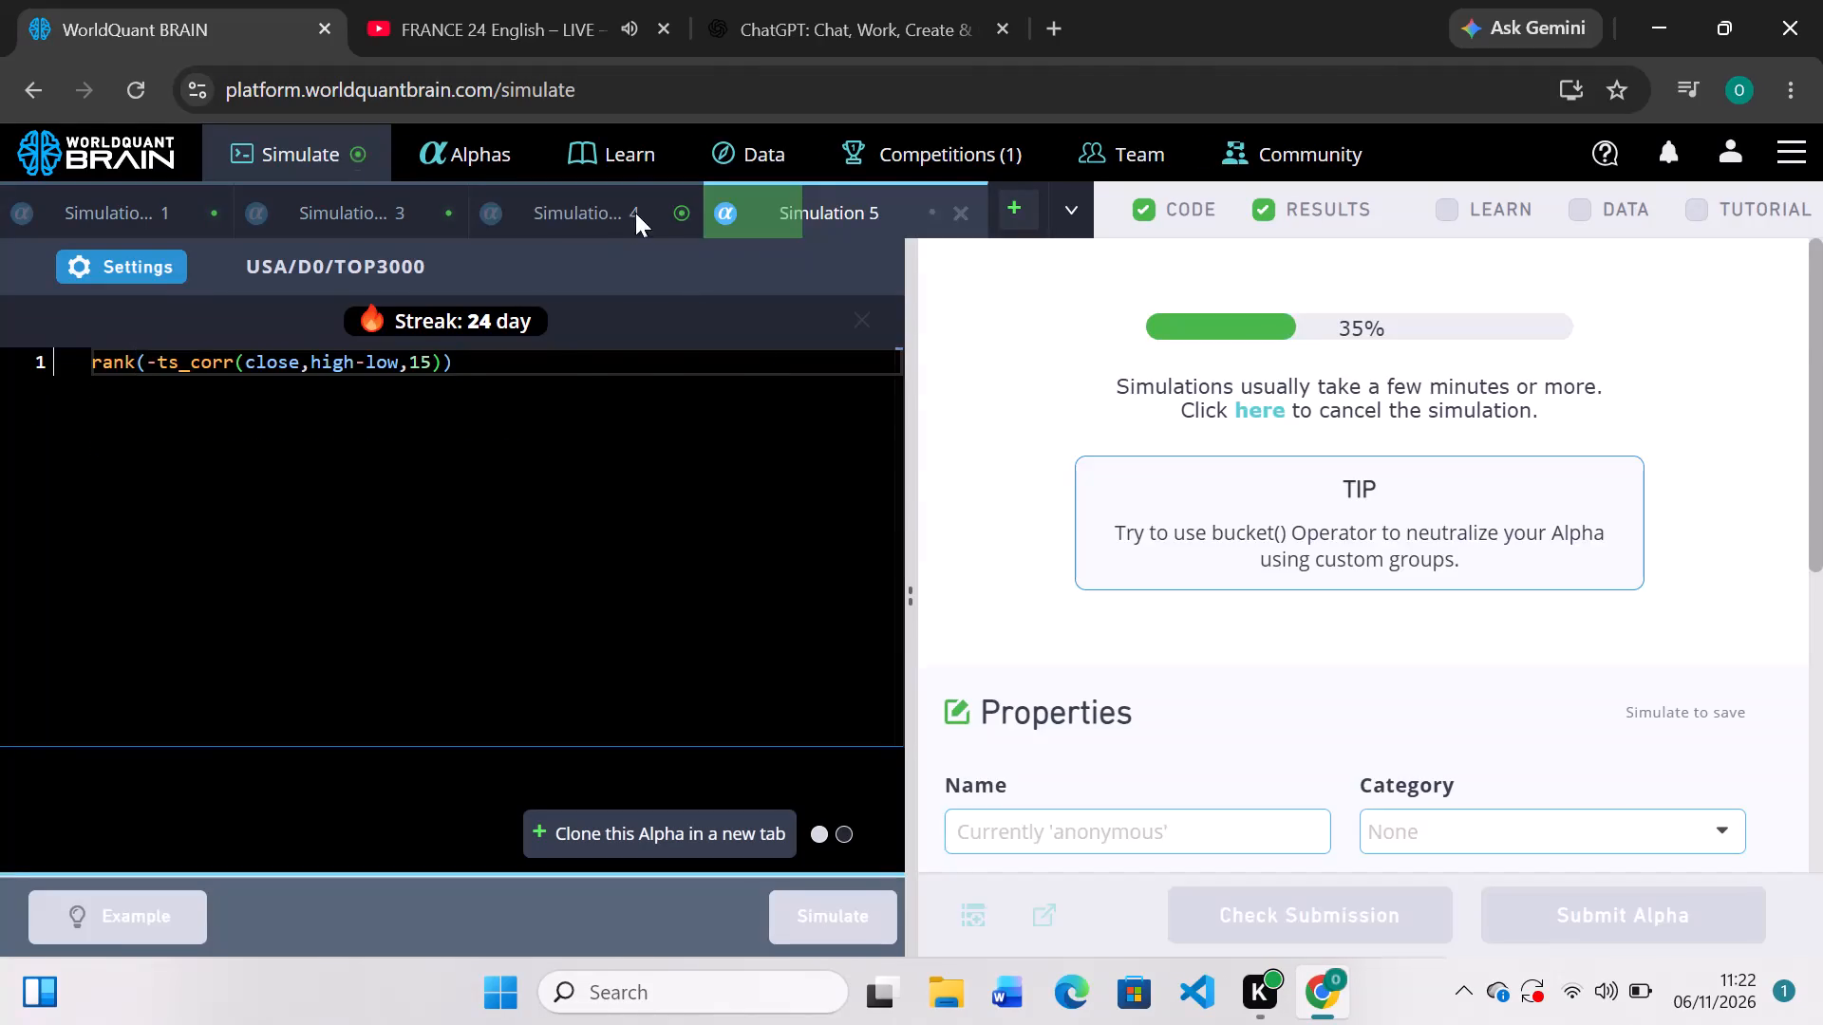
# In Simulation 4, replace the ts_sum operator in the line 3 condition with ts_mean and run the simulation.
pyautogui.scroll(-2, 1240, 568)
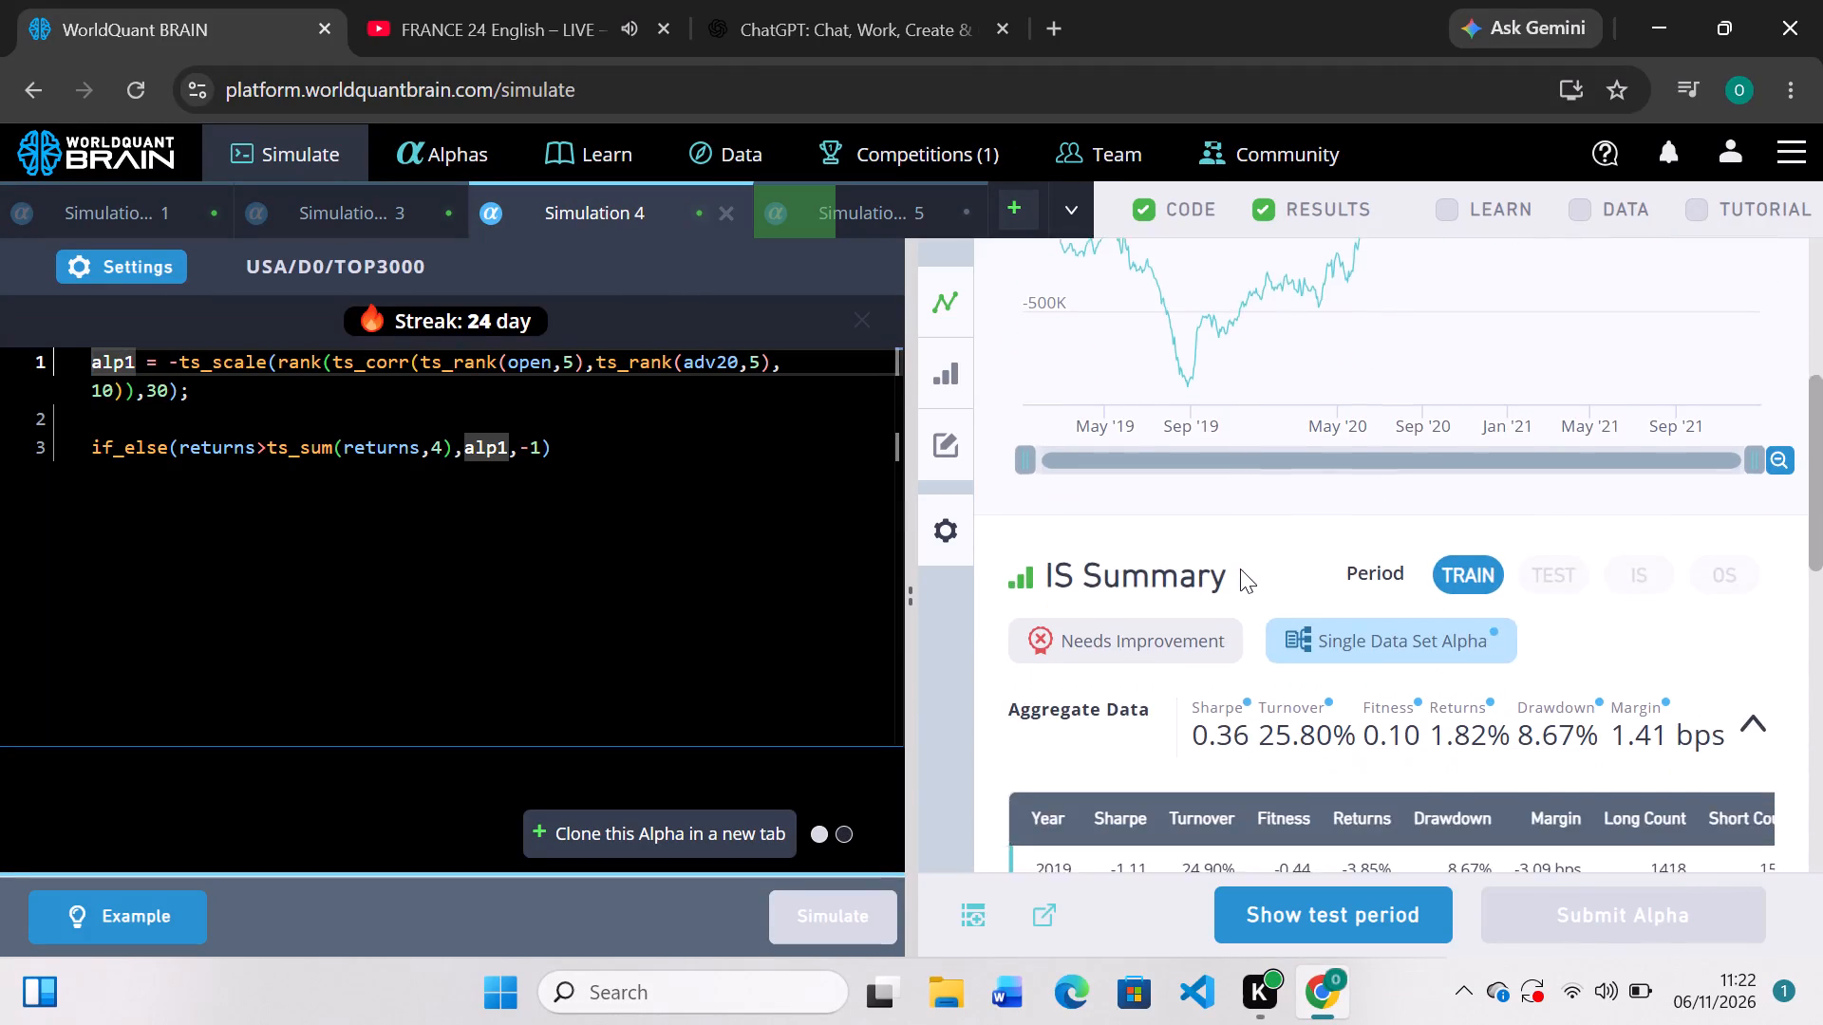
pyautogui.scroll(2, 1240, 568)
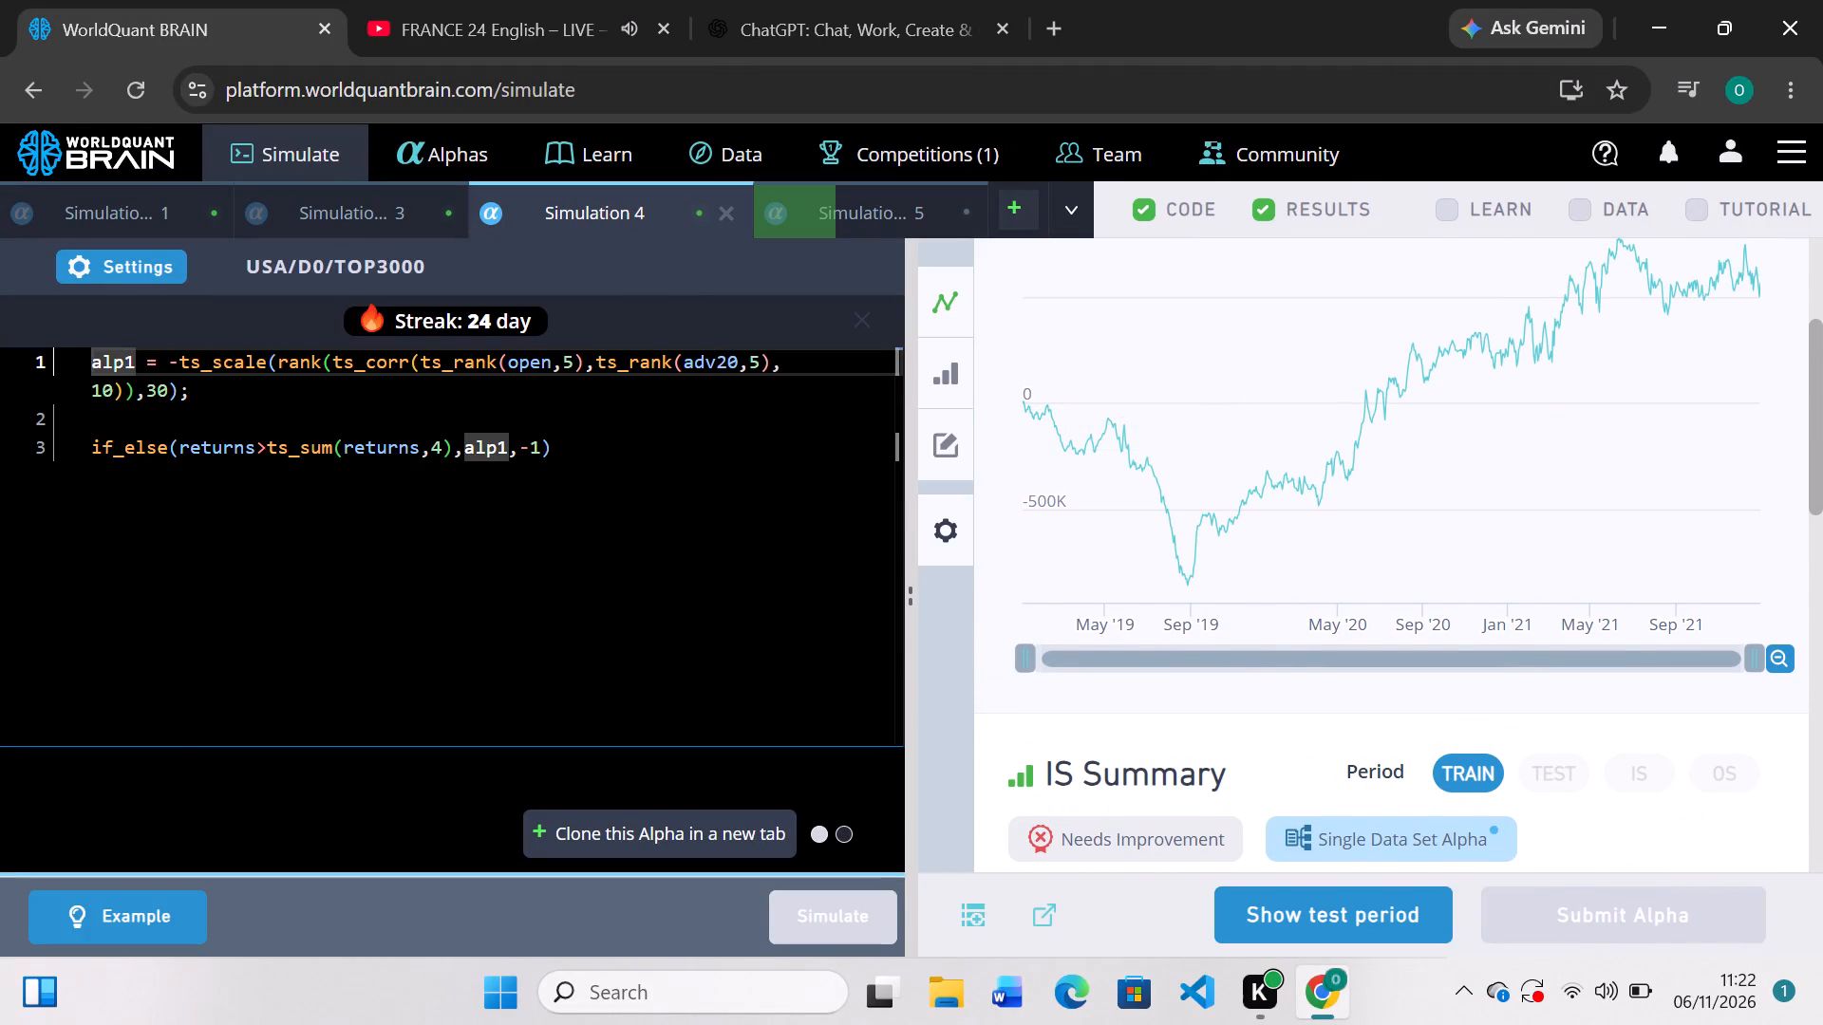
pyautogui.click(333, 453)
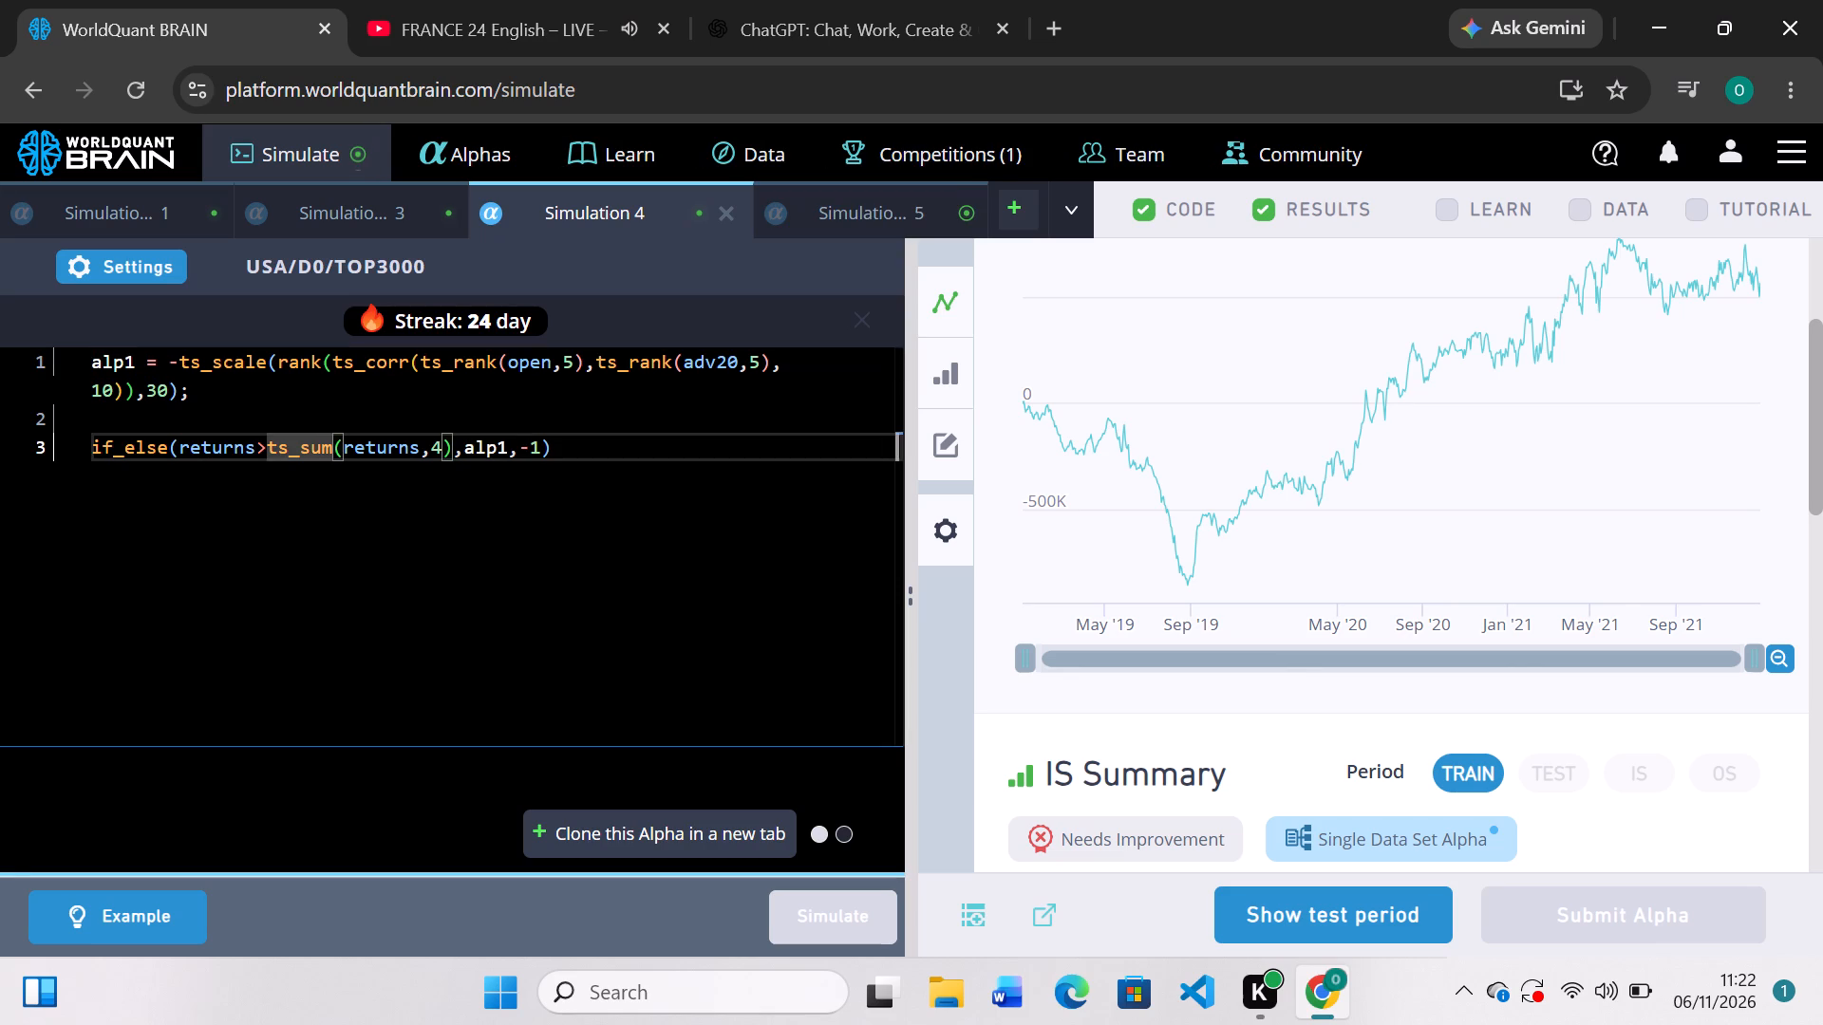
pyautogui.press('BackSpace')
pyautogui.press('BackSpace')
pyautogui.press('BackSpace')
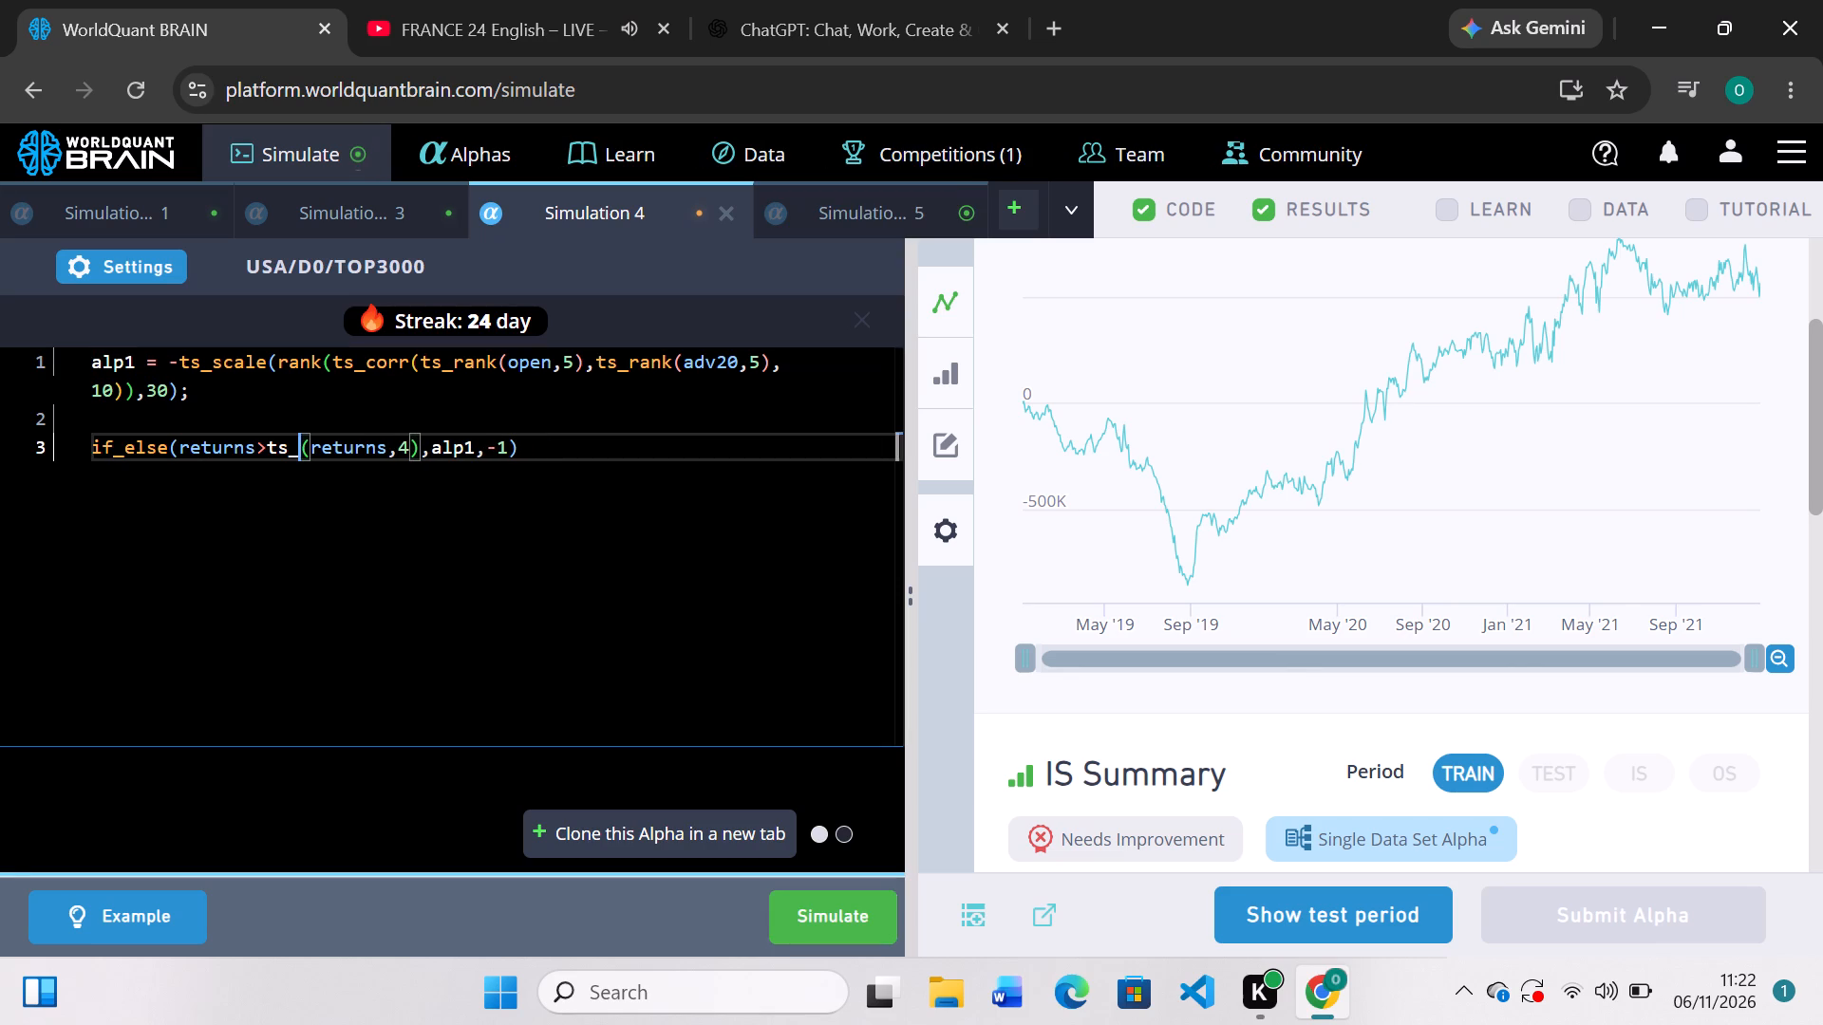
pyautogui.press('m')
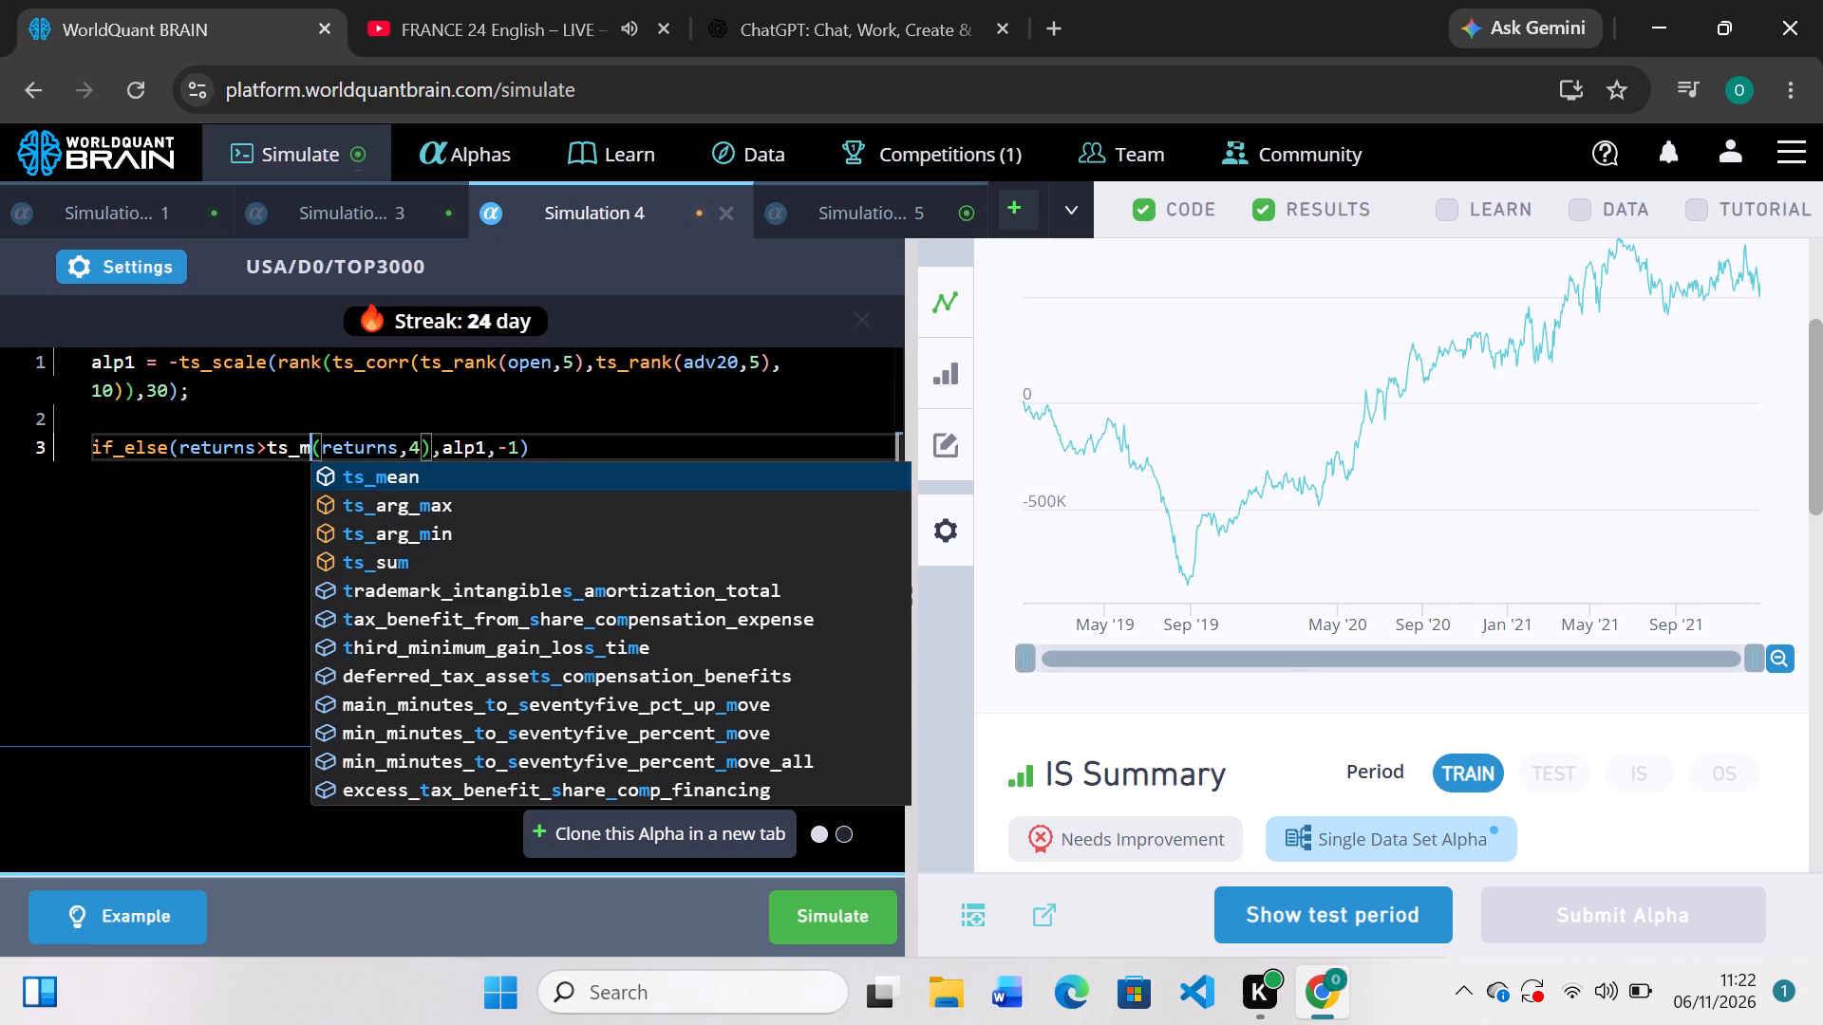
pyautogui.press('Tab')
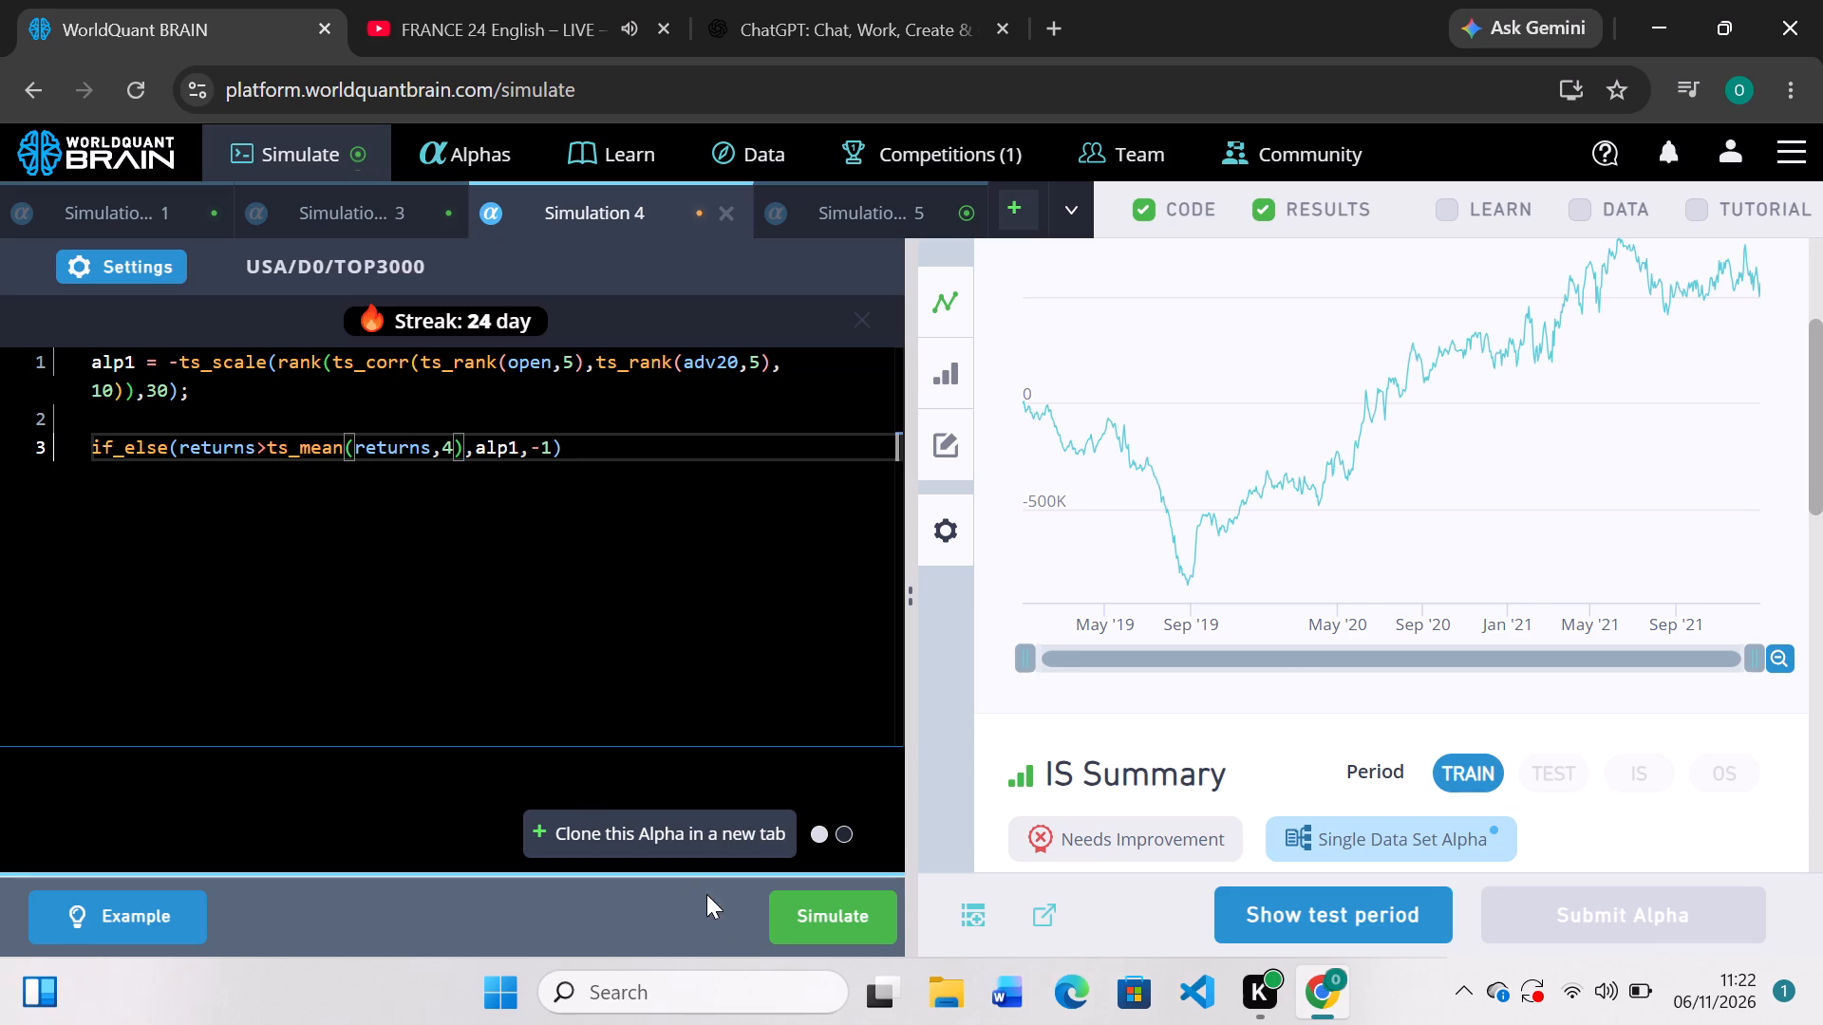
pyautogui.click(800, 915)
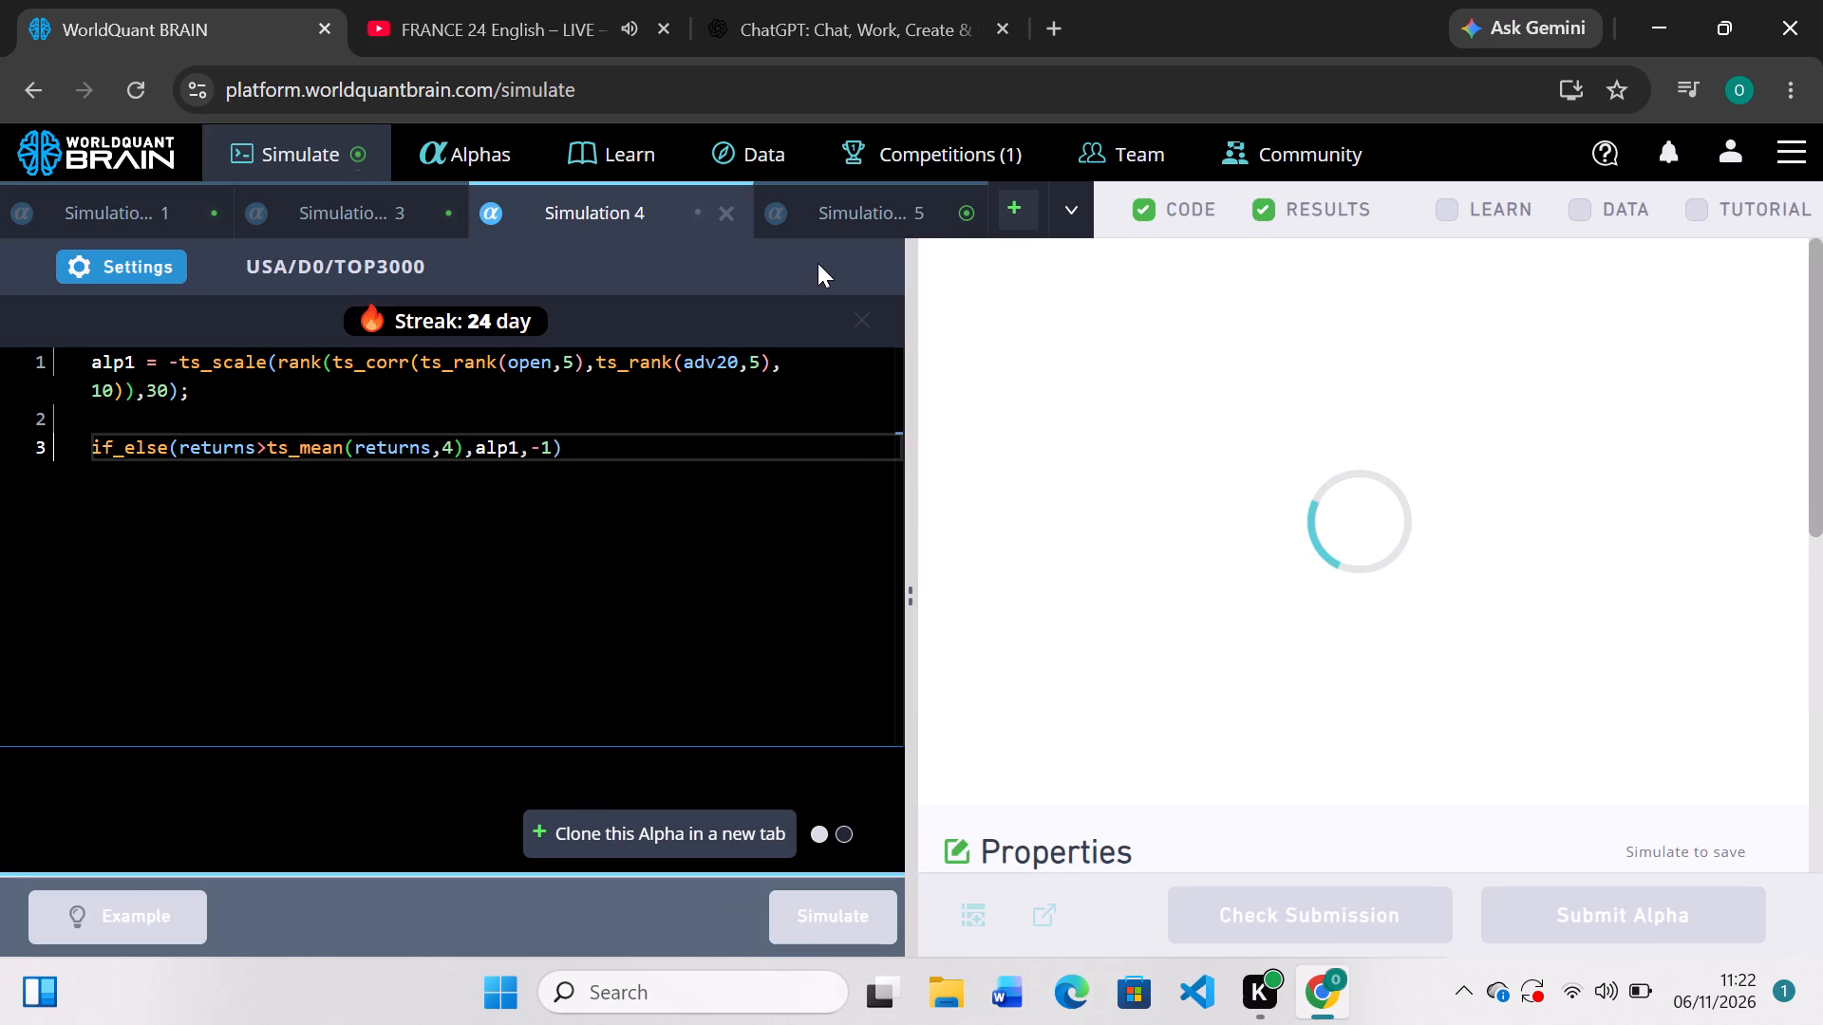
# In Simulation 5, remove the minus sign before ts_corr in the rank expression and rerun the simulation.
pyautogui.click(848, 230)
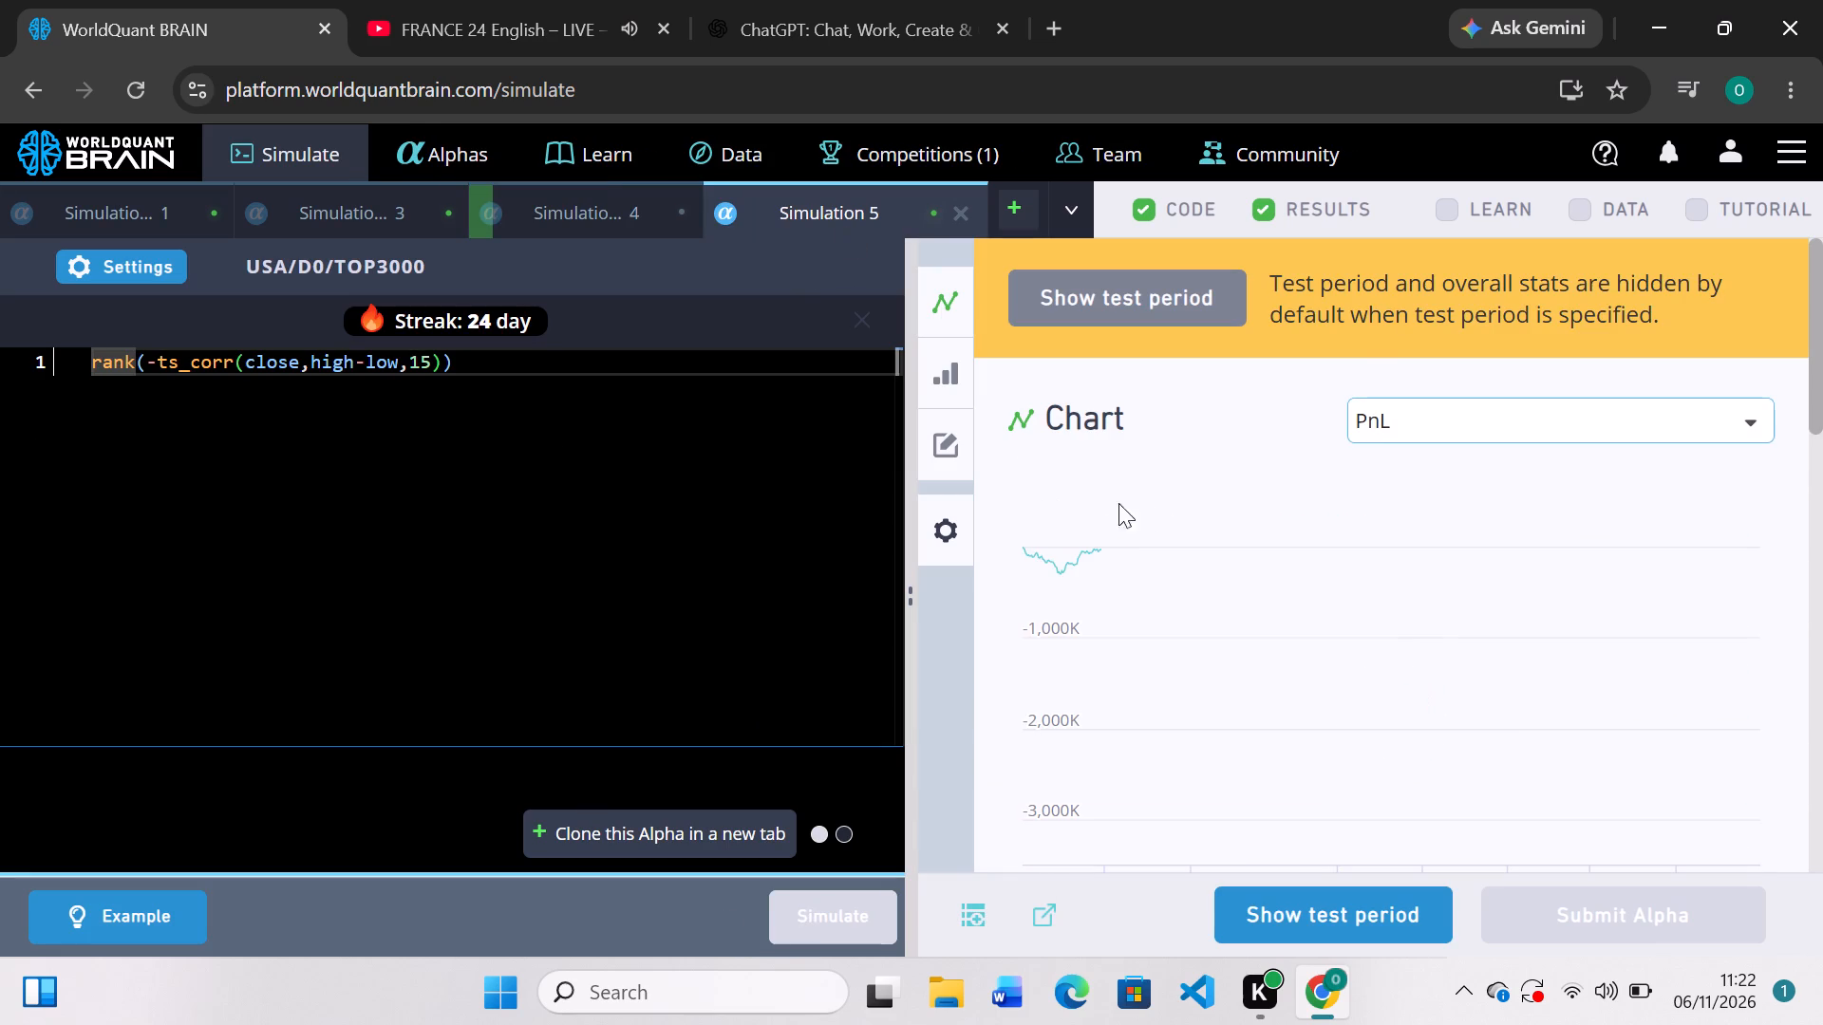
pyautogui.scroll(-3, 1232, 564)
pyautogui.scroll(2, 1232, 564)
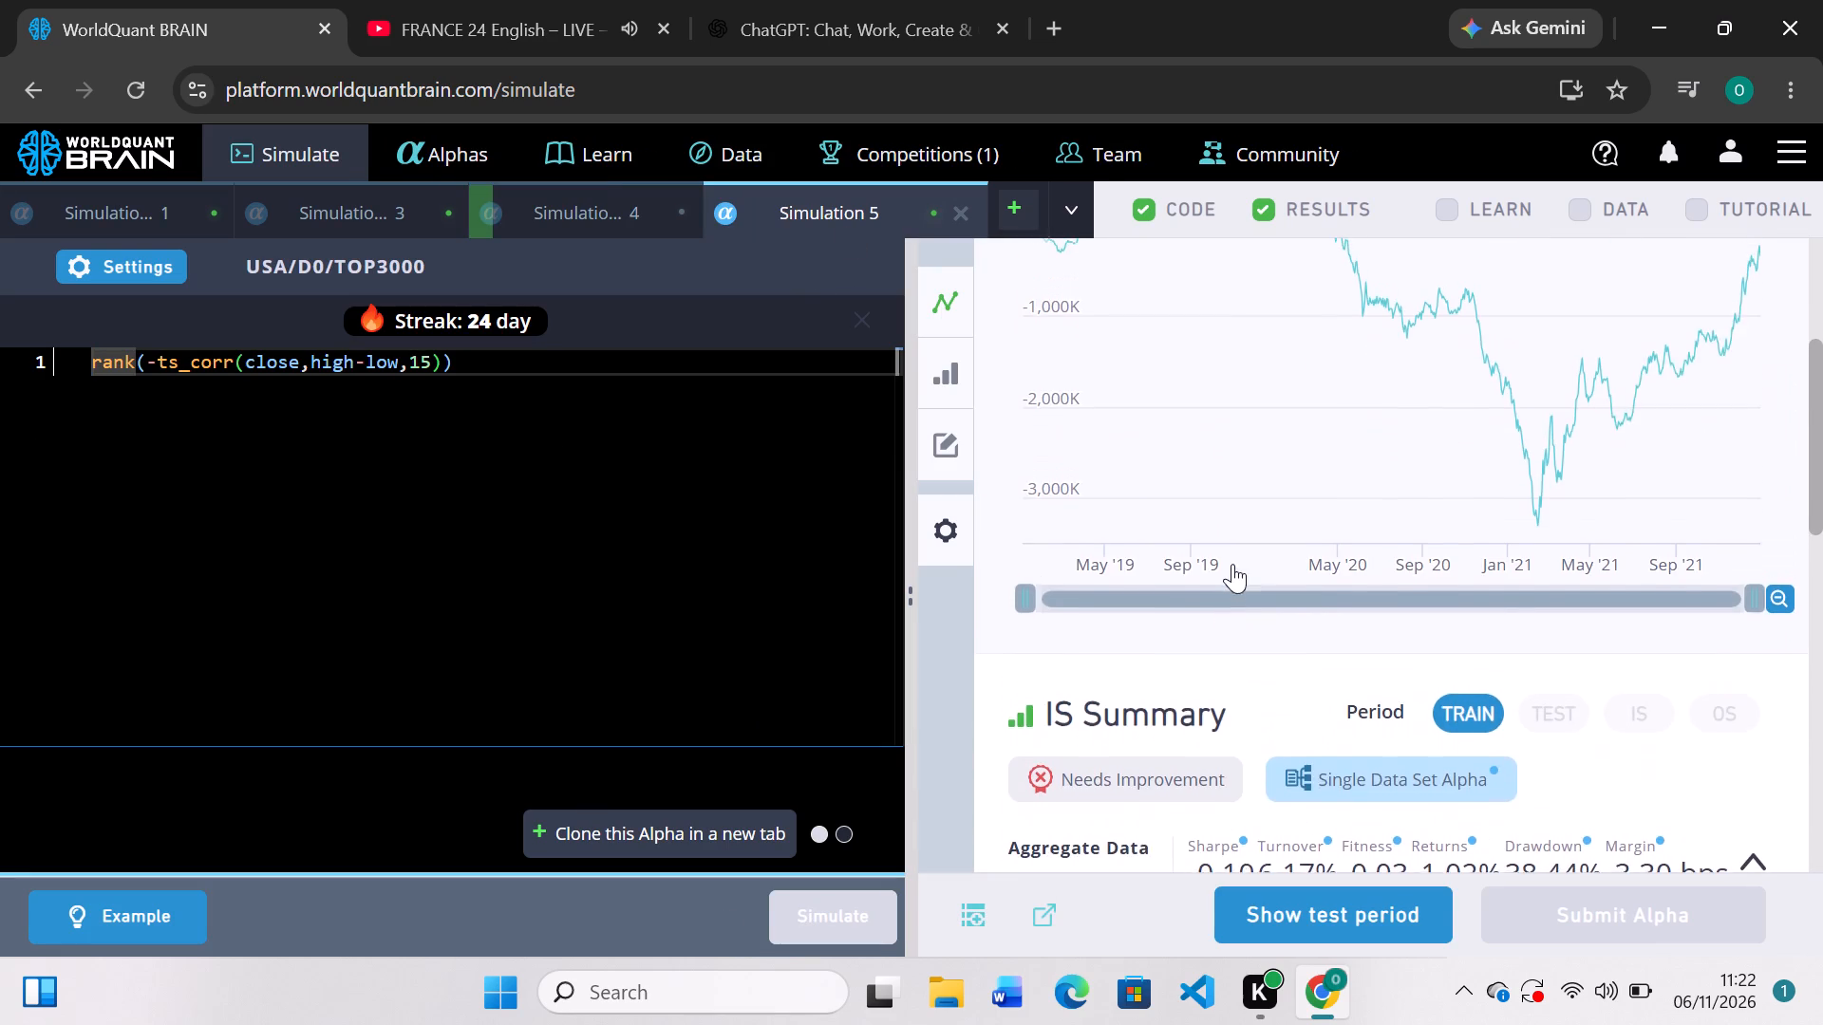
pyautogui.scroll(1, 1232, 564)
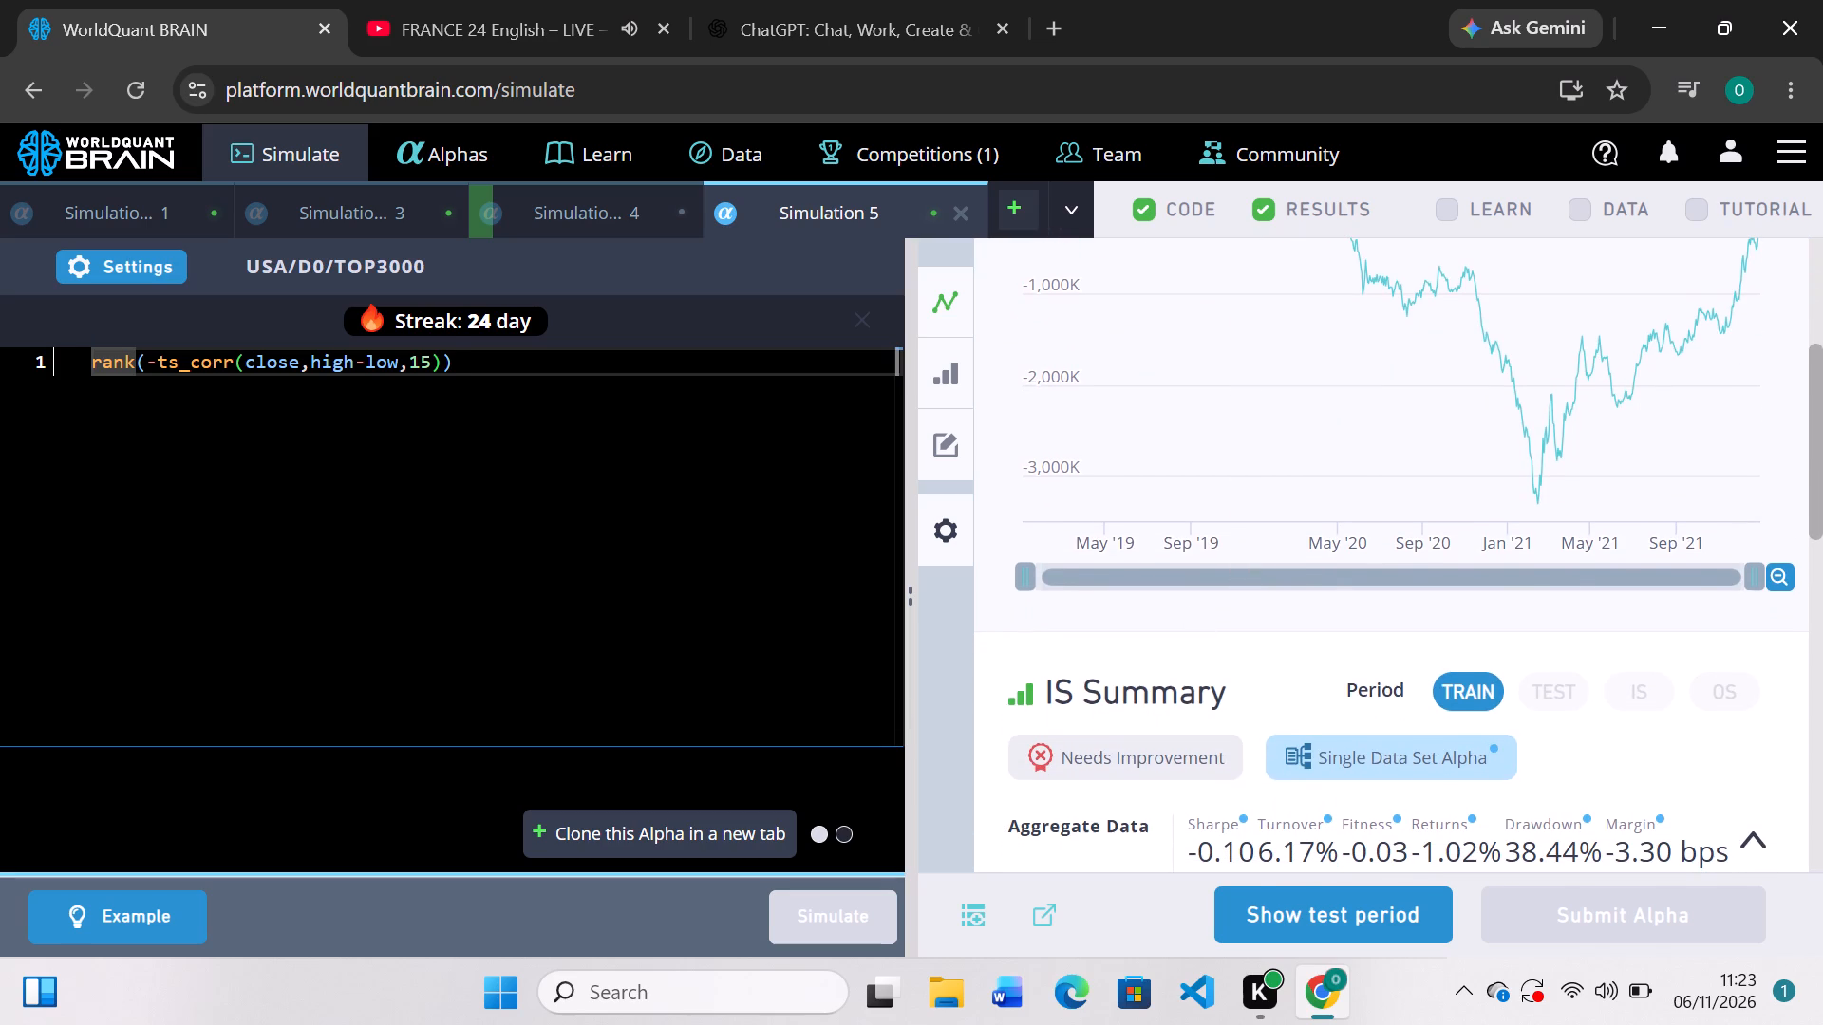
pyautogui.click(511, 662)
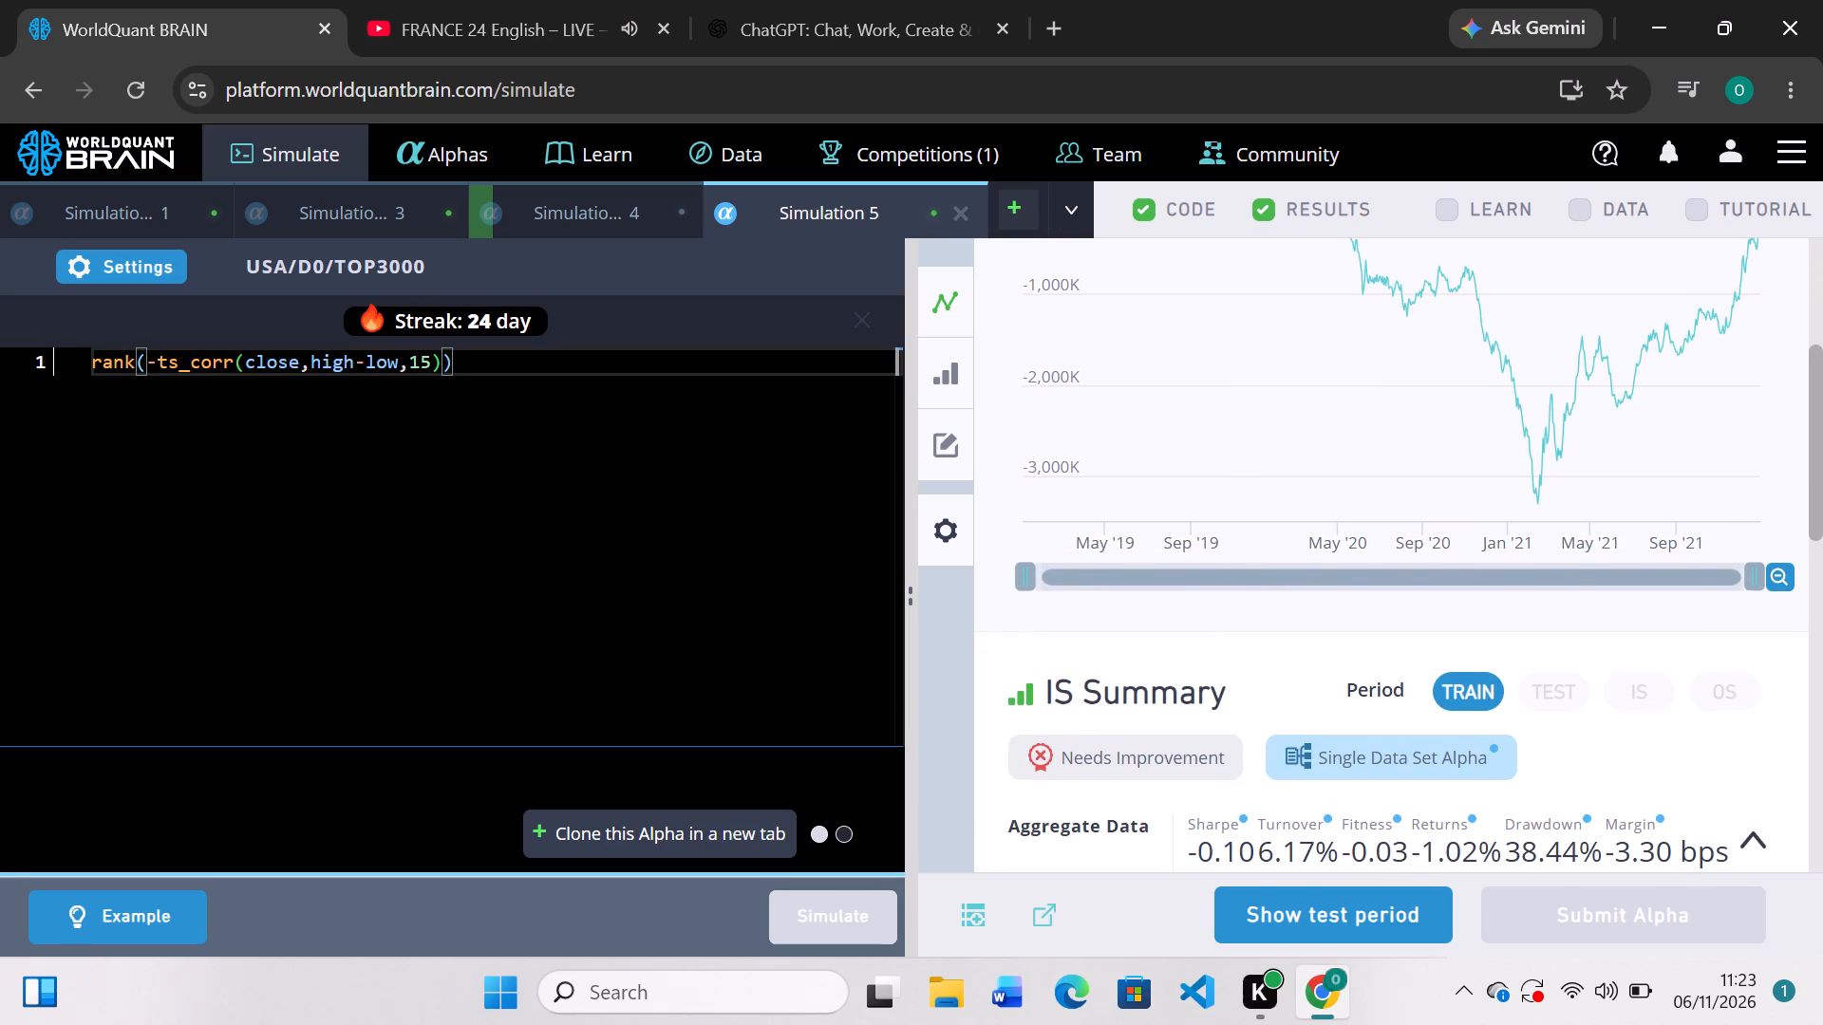
pyautogui.click(158, 363)
pyautogui.press('BackSpace')
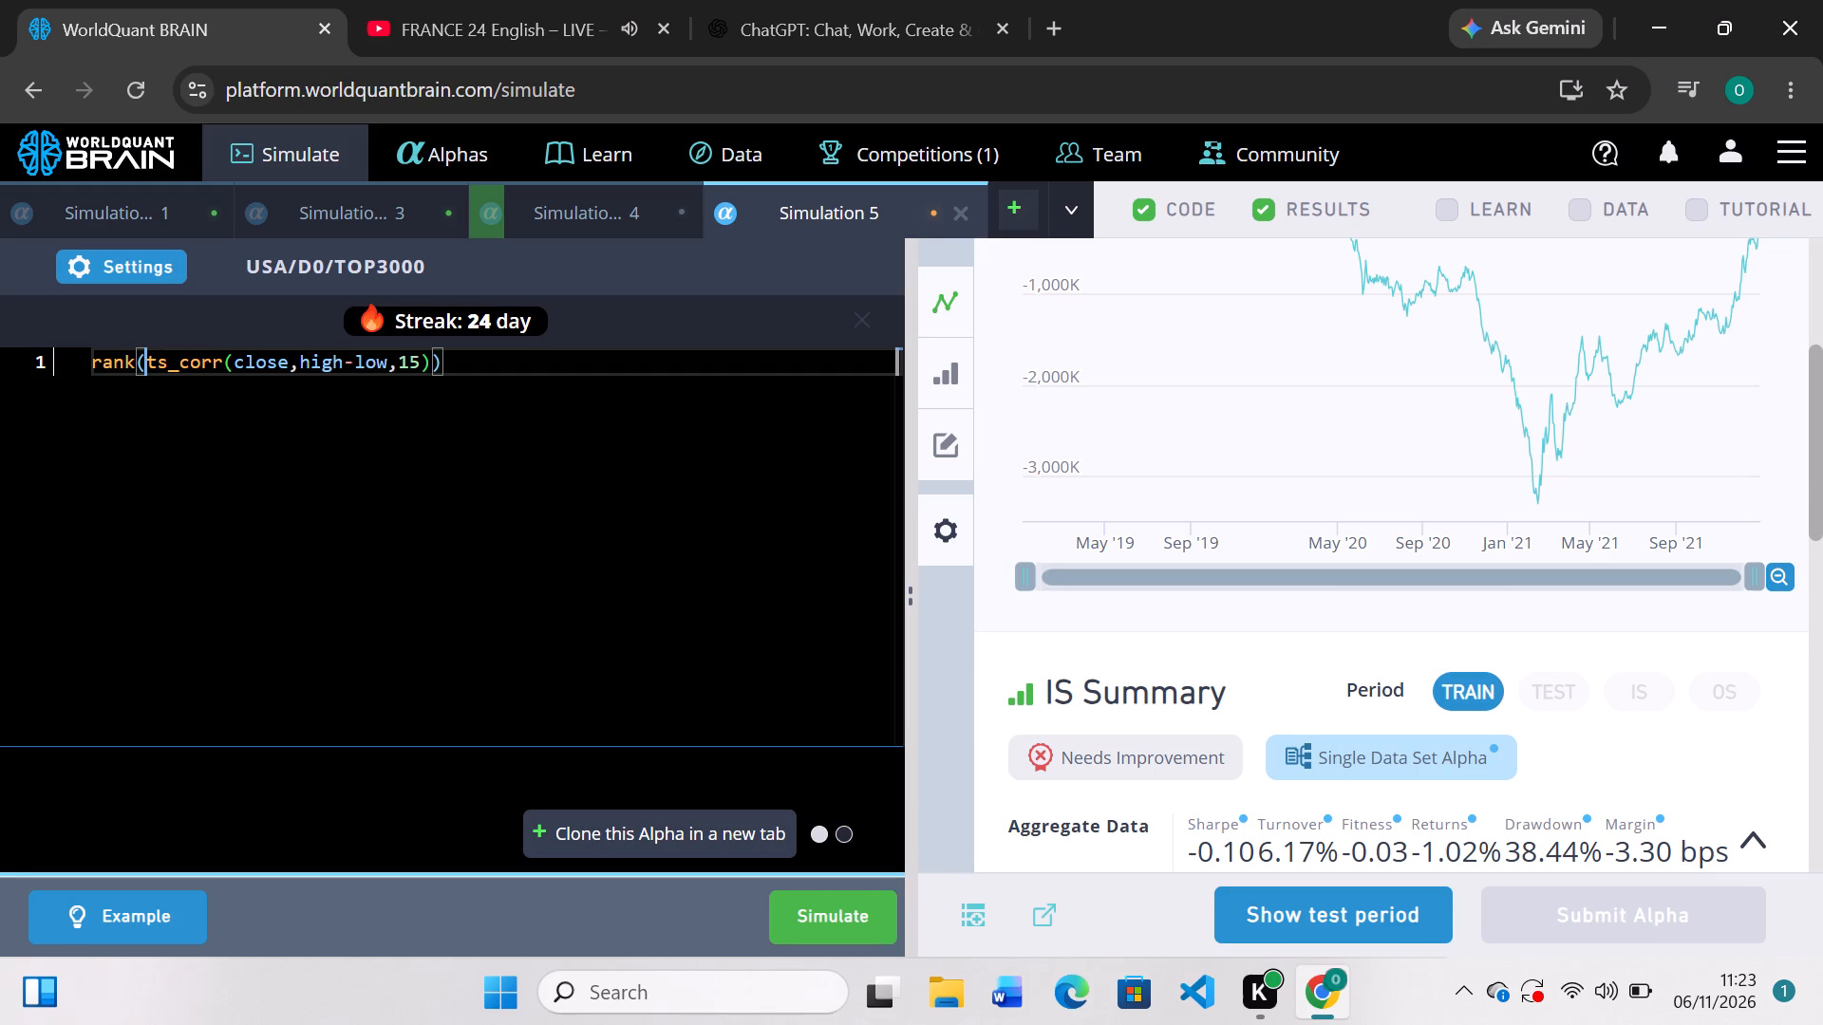
pyautogui.click(809, 910)
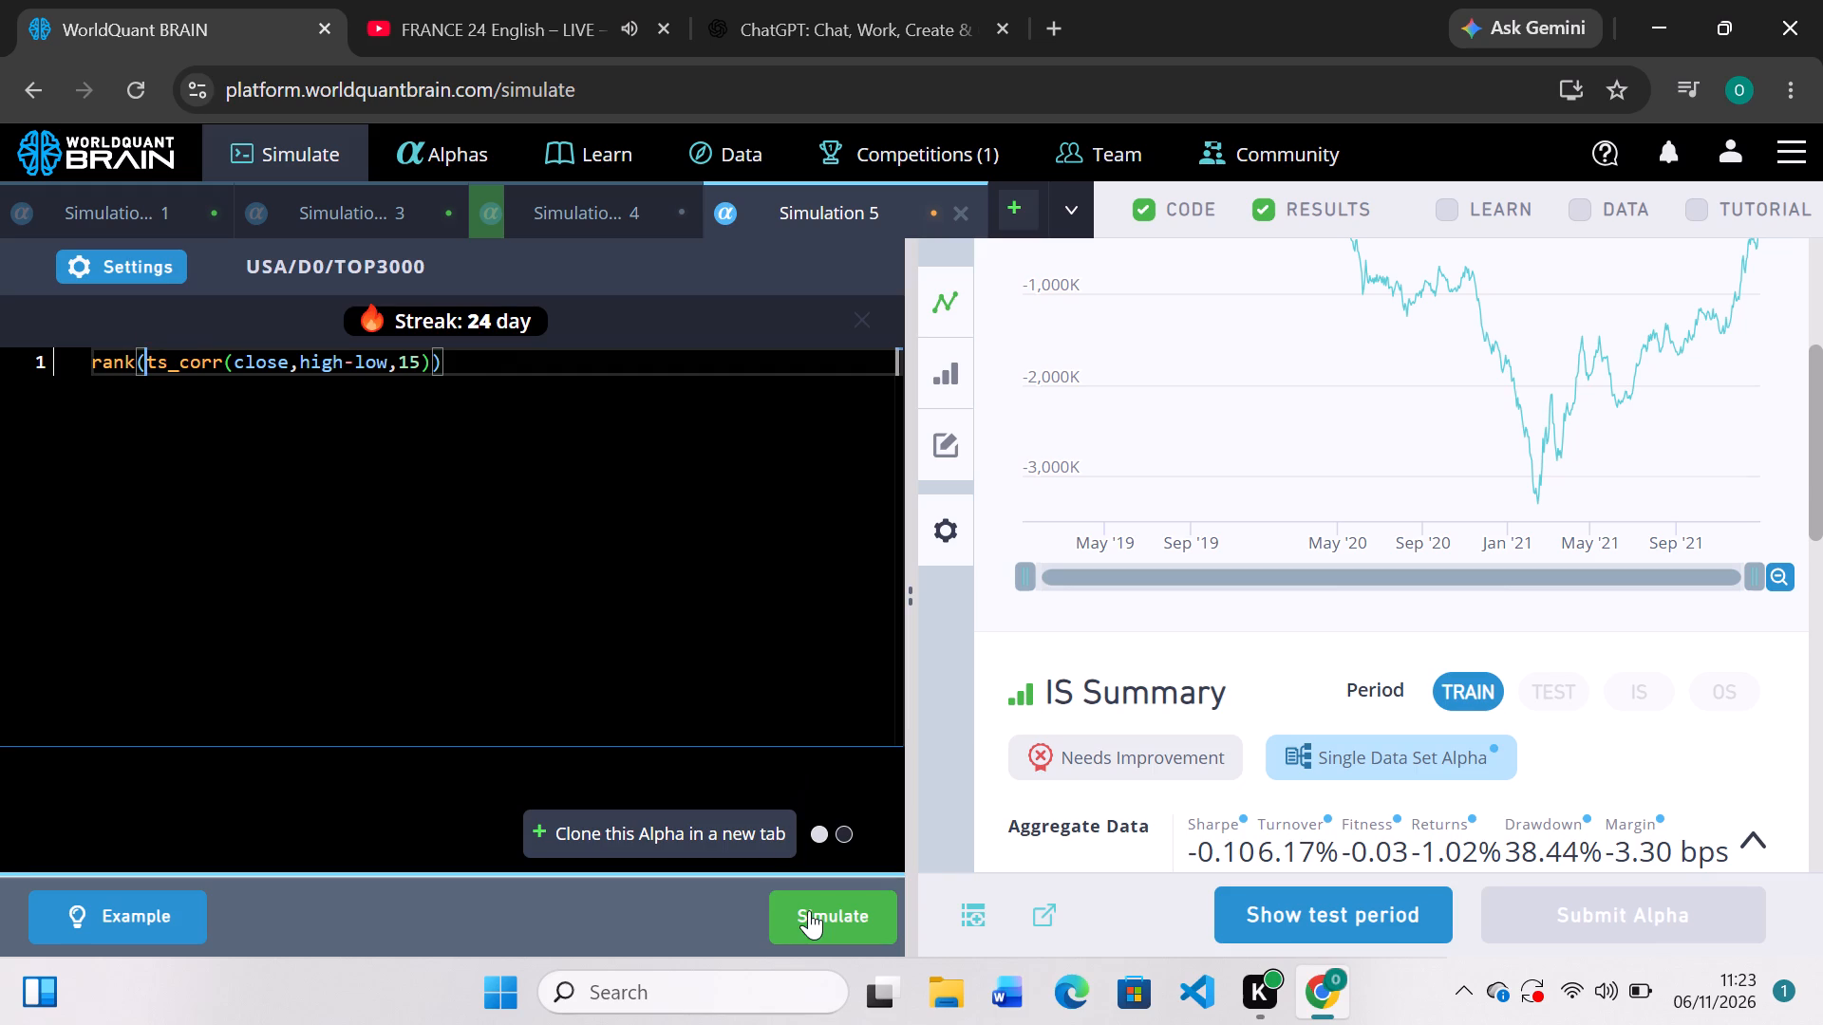
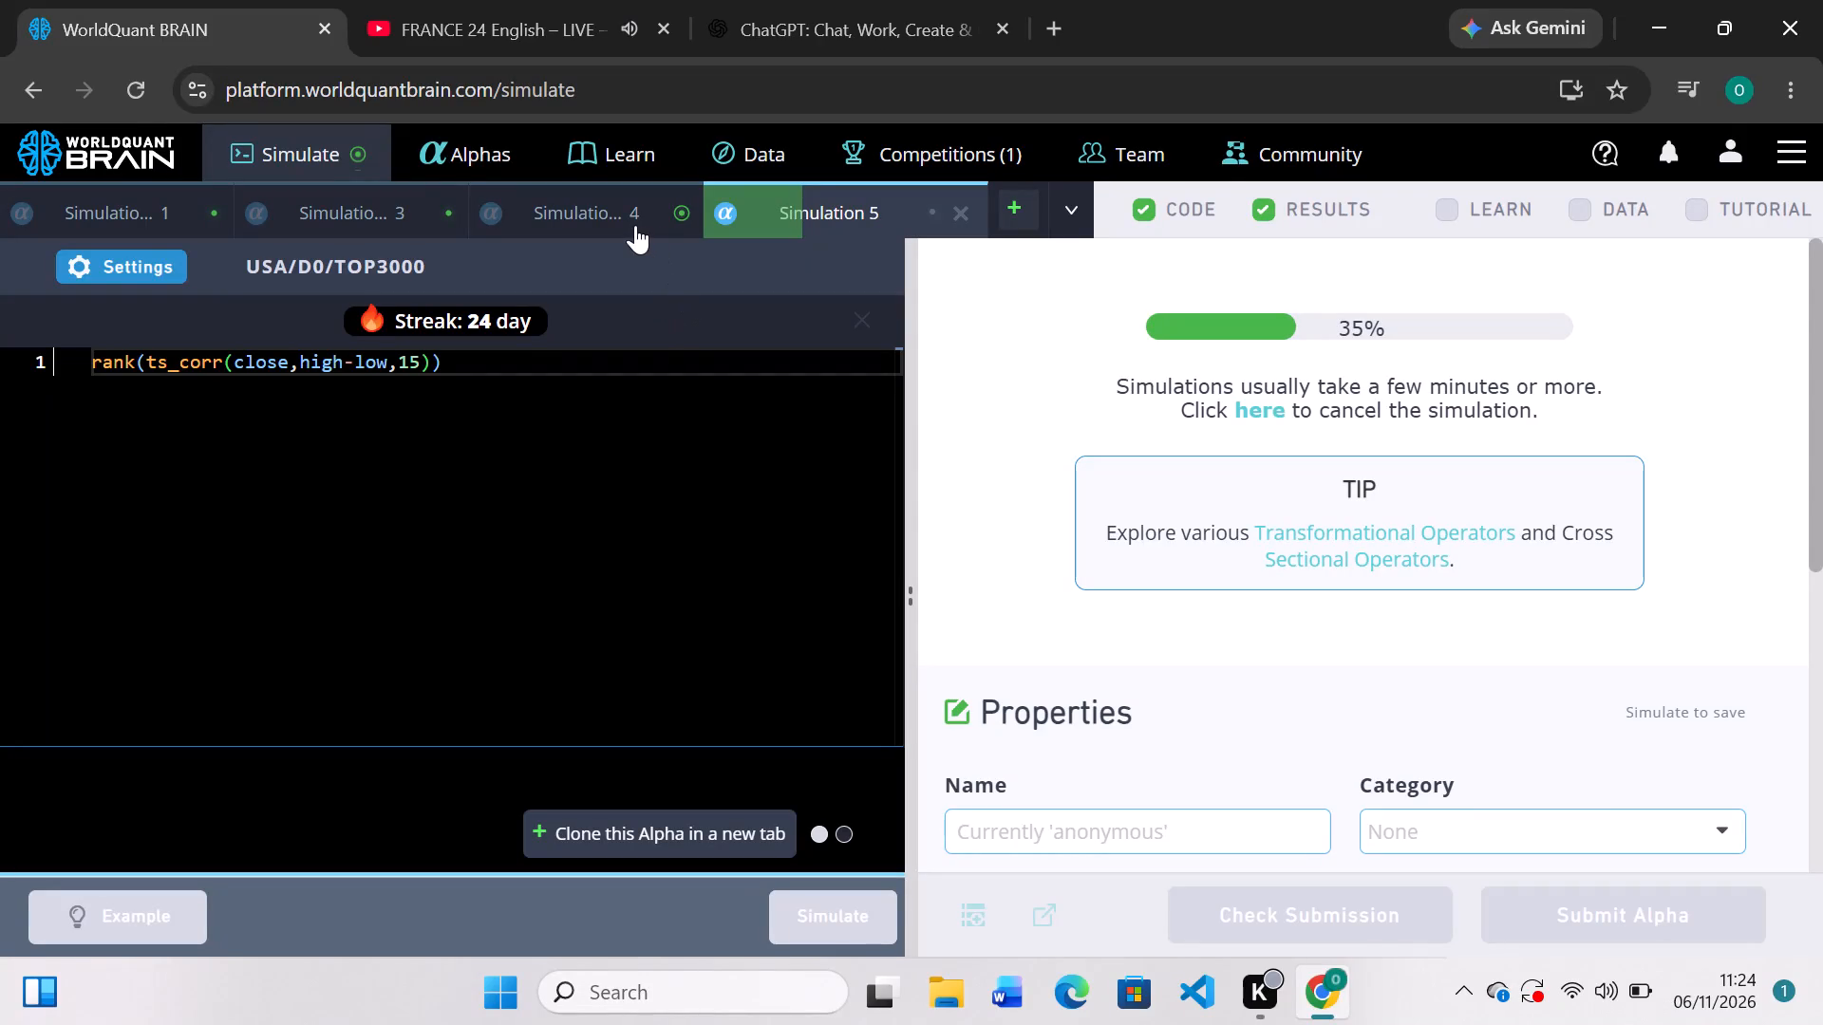
# Switch to Simulation 4 and examine its PnL chart and the IS Summary for the train period.
pyautogui.click(635, 225)
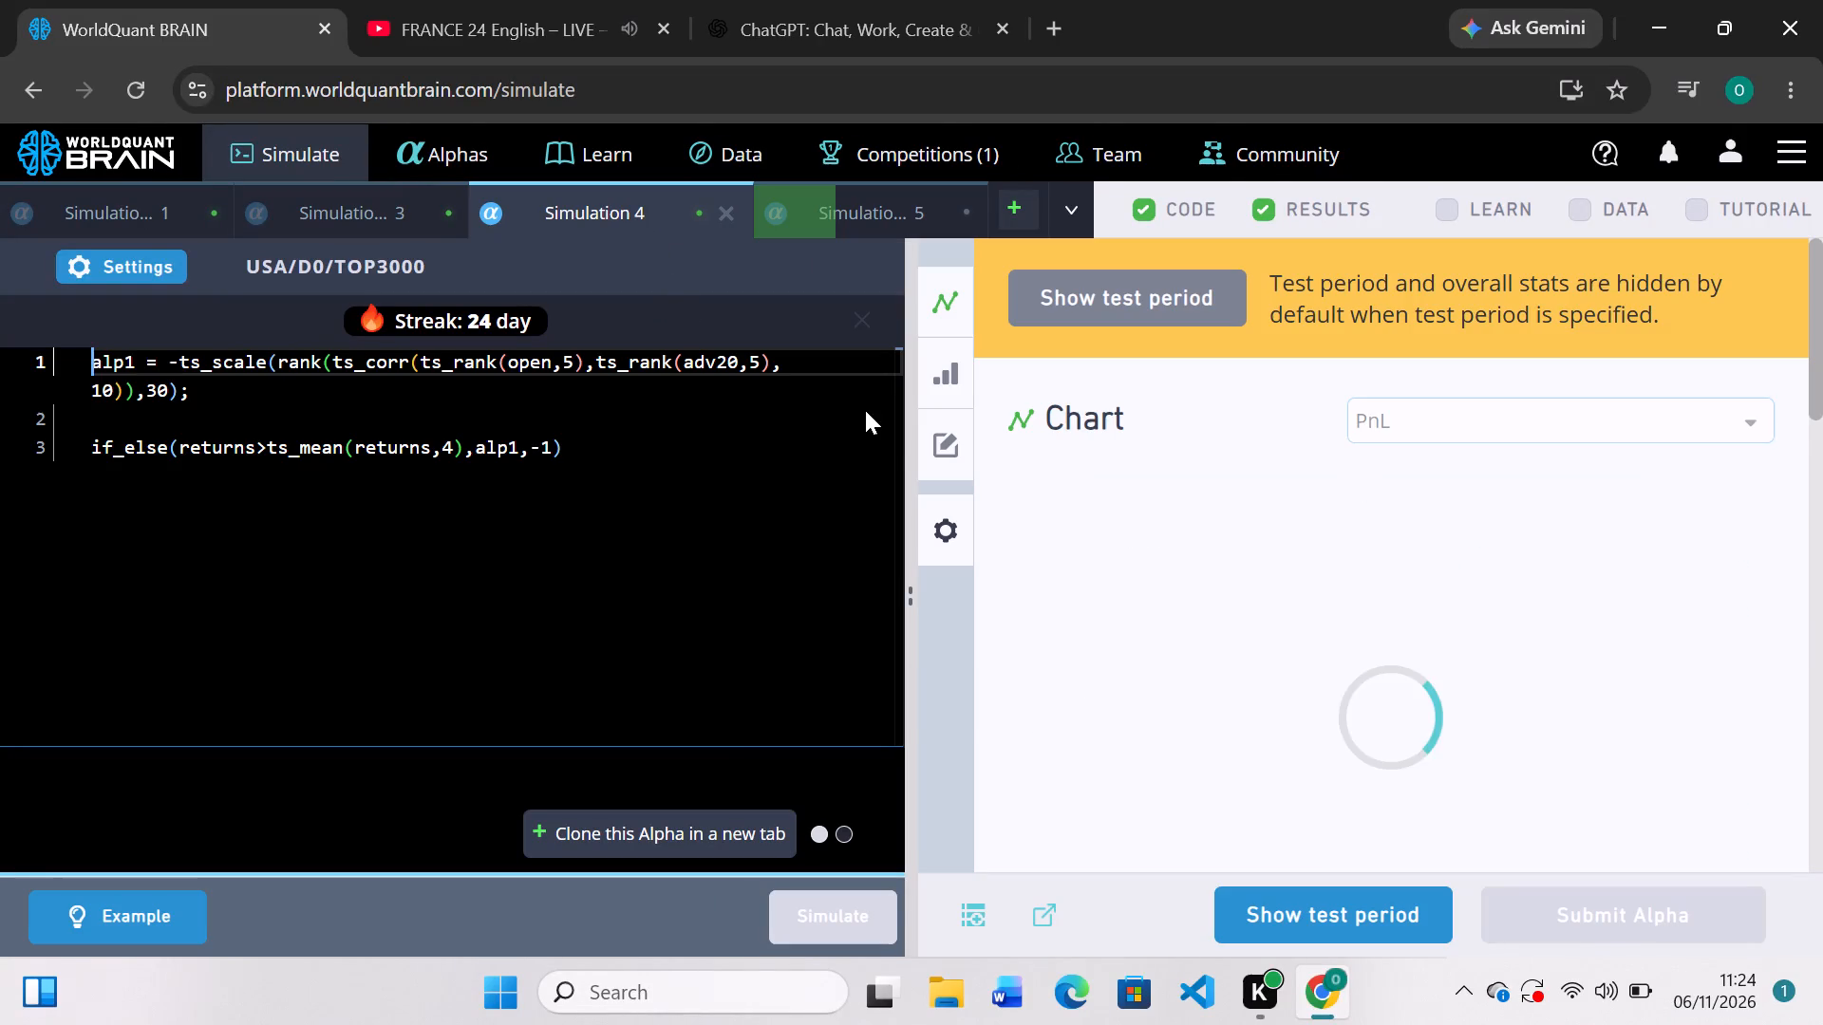
pyautogui.scroll(-1, 1208, 490)
pyautogui.scroll(-2, 1204, 393)
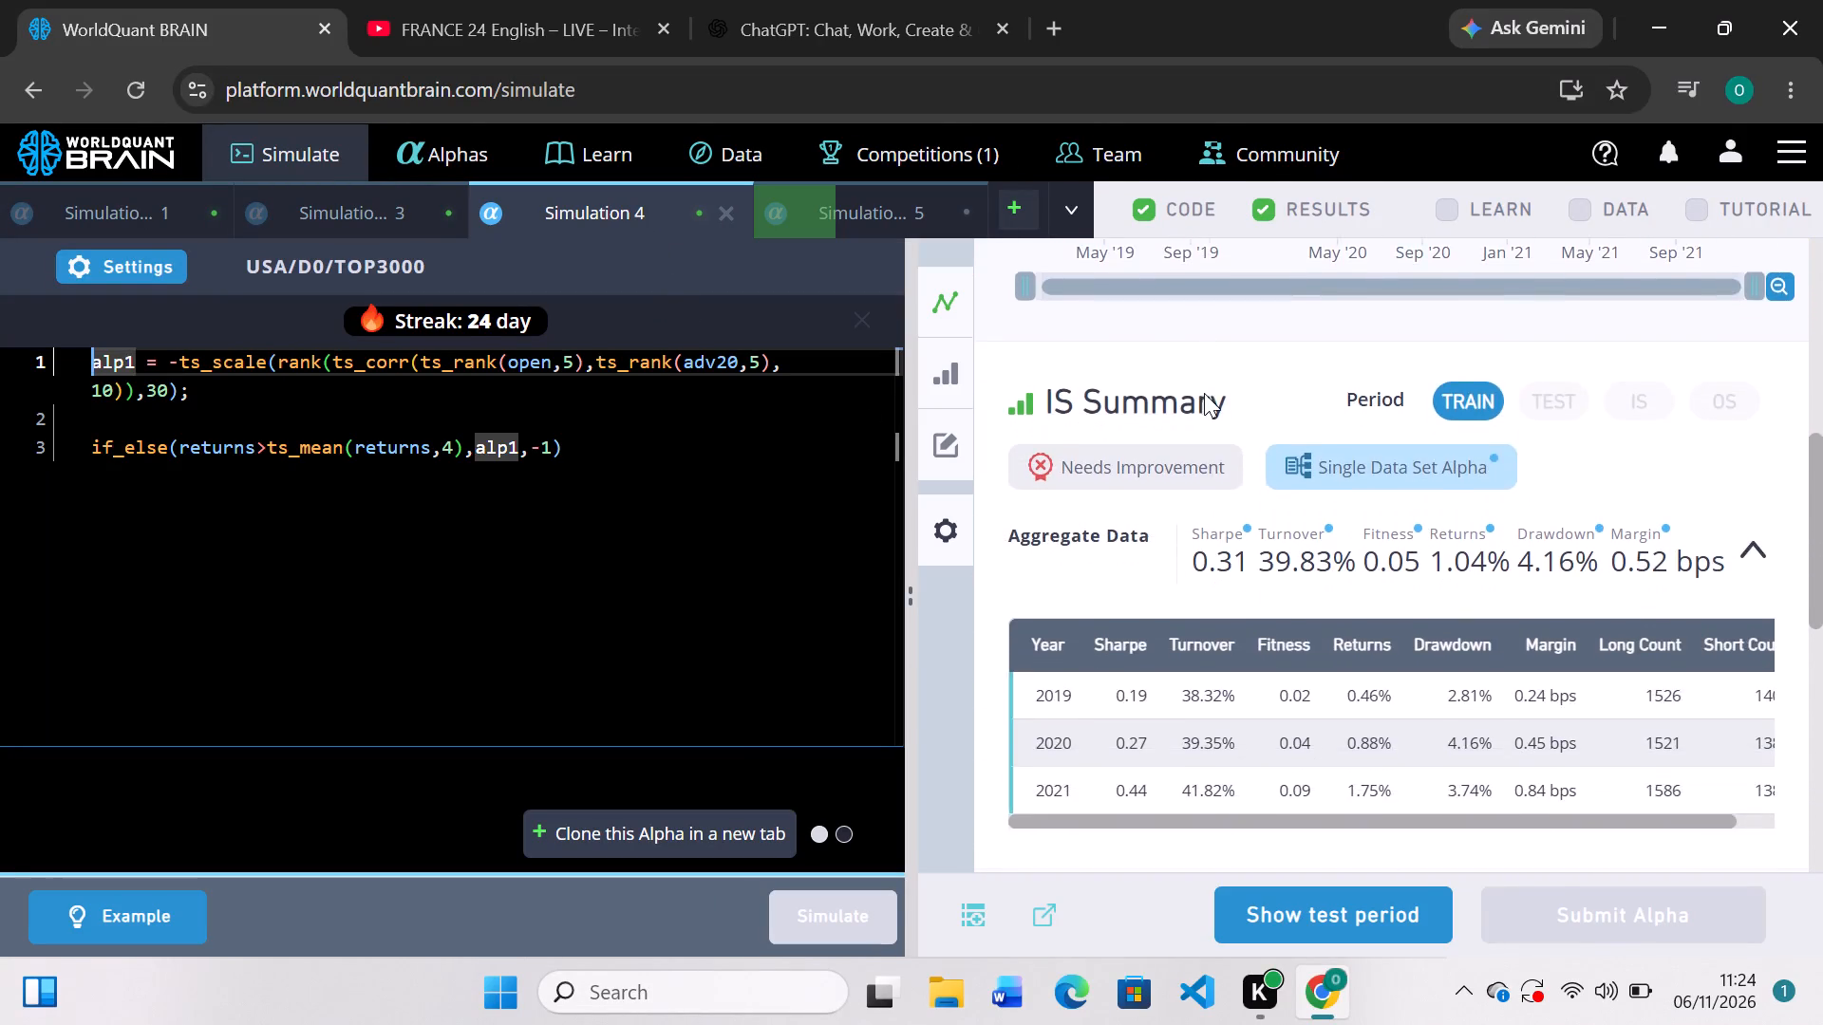
pyautogui.scroll(3, 1204, 393)
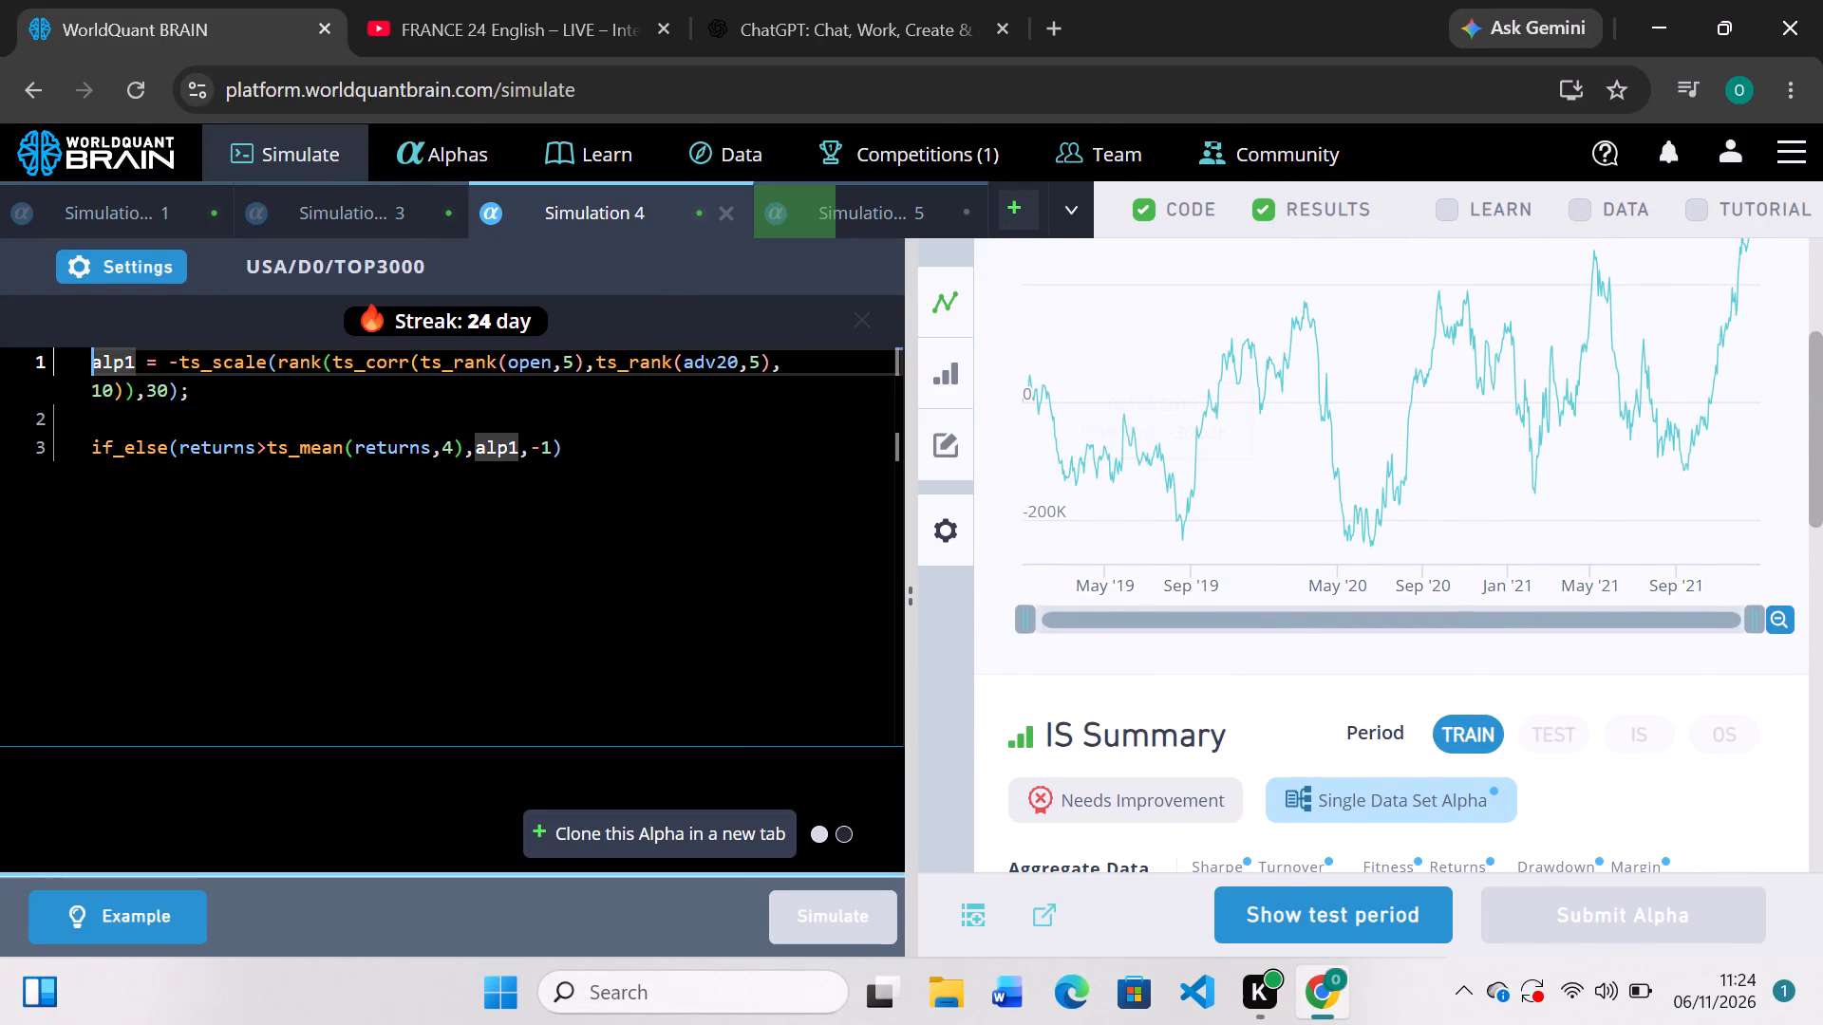
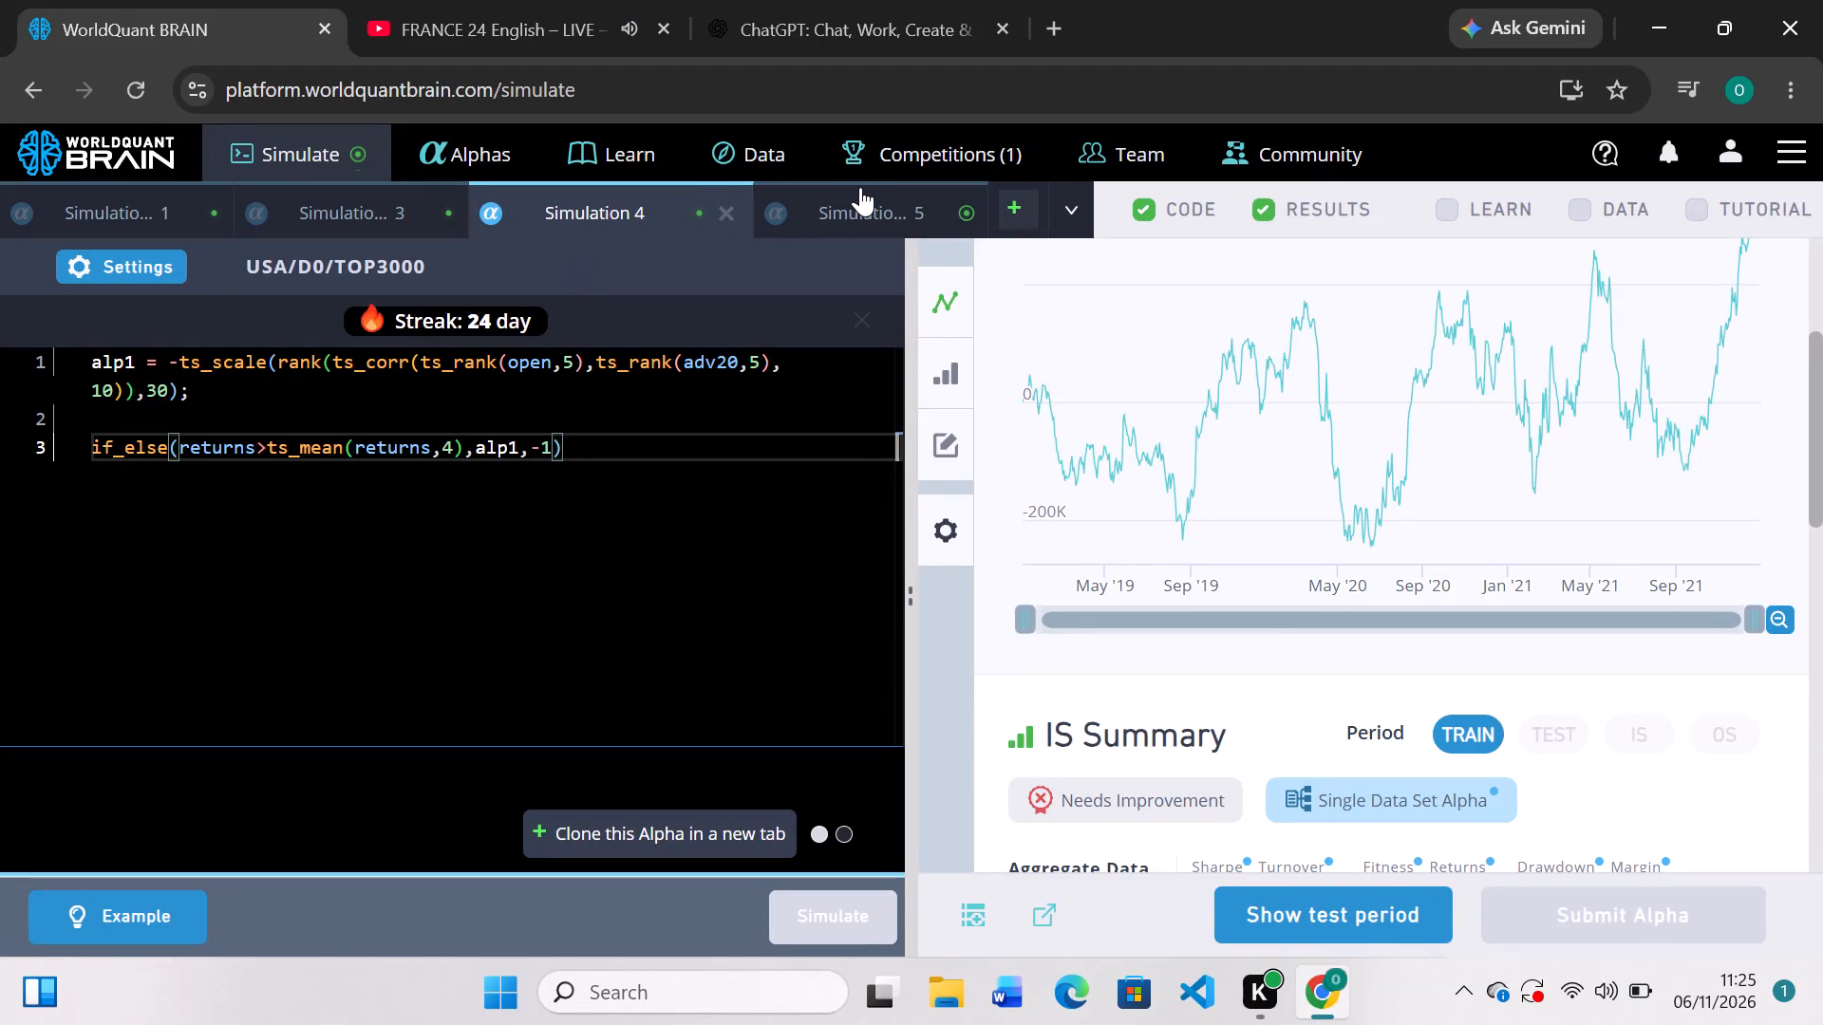
# Switch to Simulation 5 and examine its IS Summary aggregate and yearly data for the train period.
pyautogui.click(860, 187)
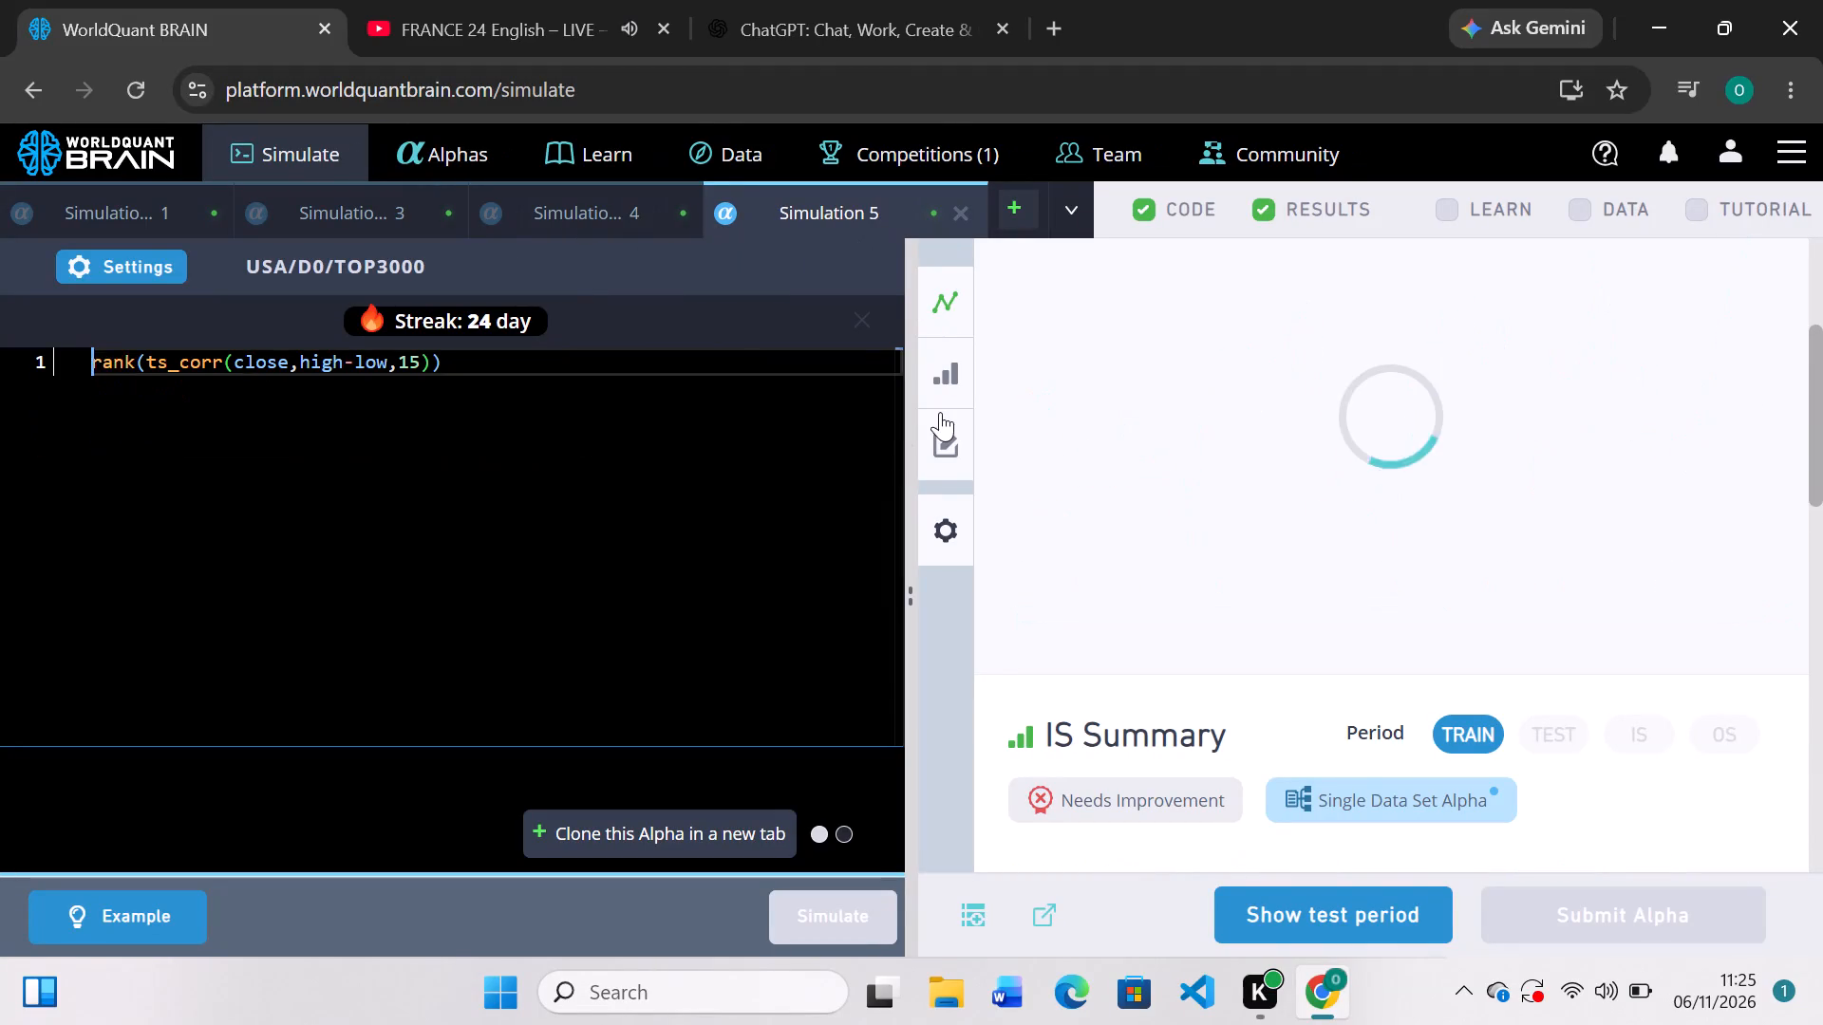
pyautogui.scroll(-2, 1152, 494)
pyautogui.scroll(2, 1152, 494)
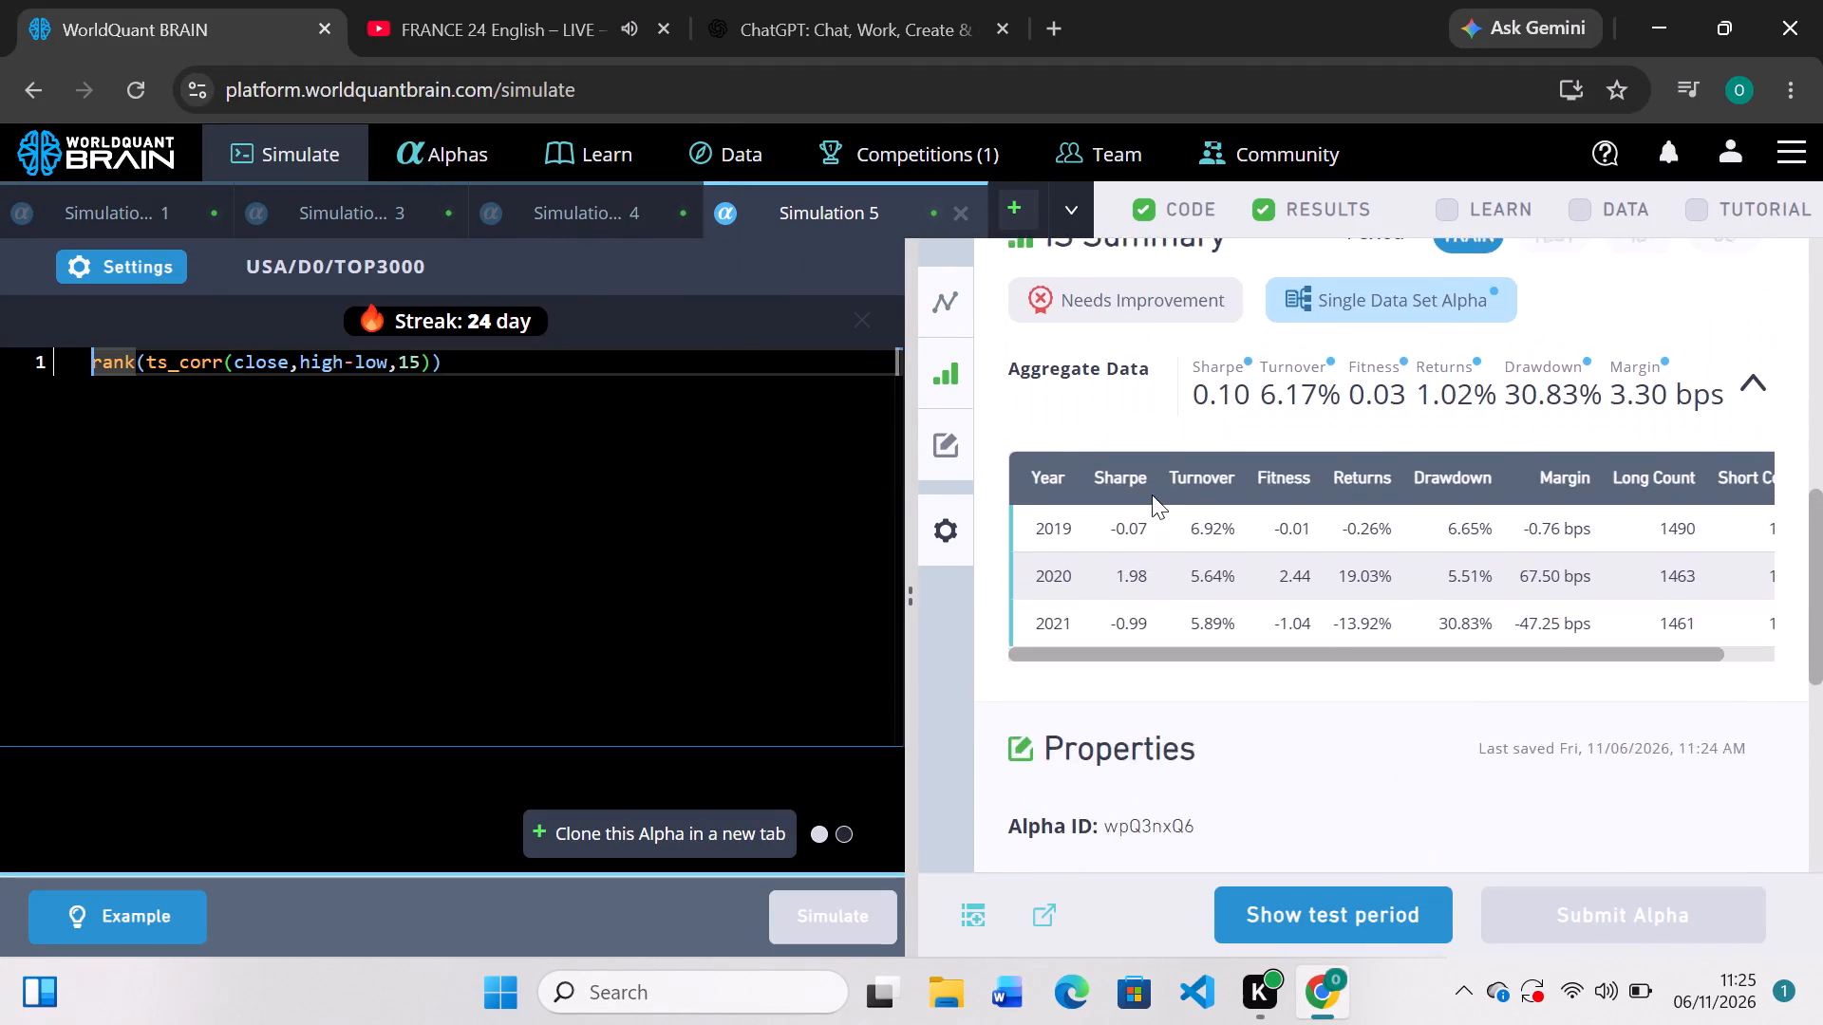
pyautogui.scroll(2, 1152, 494)
pyautogui.scroll(-4, 1152, 494)
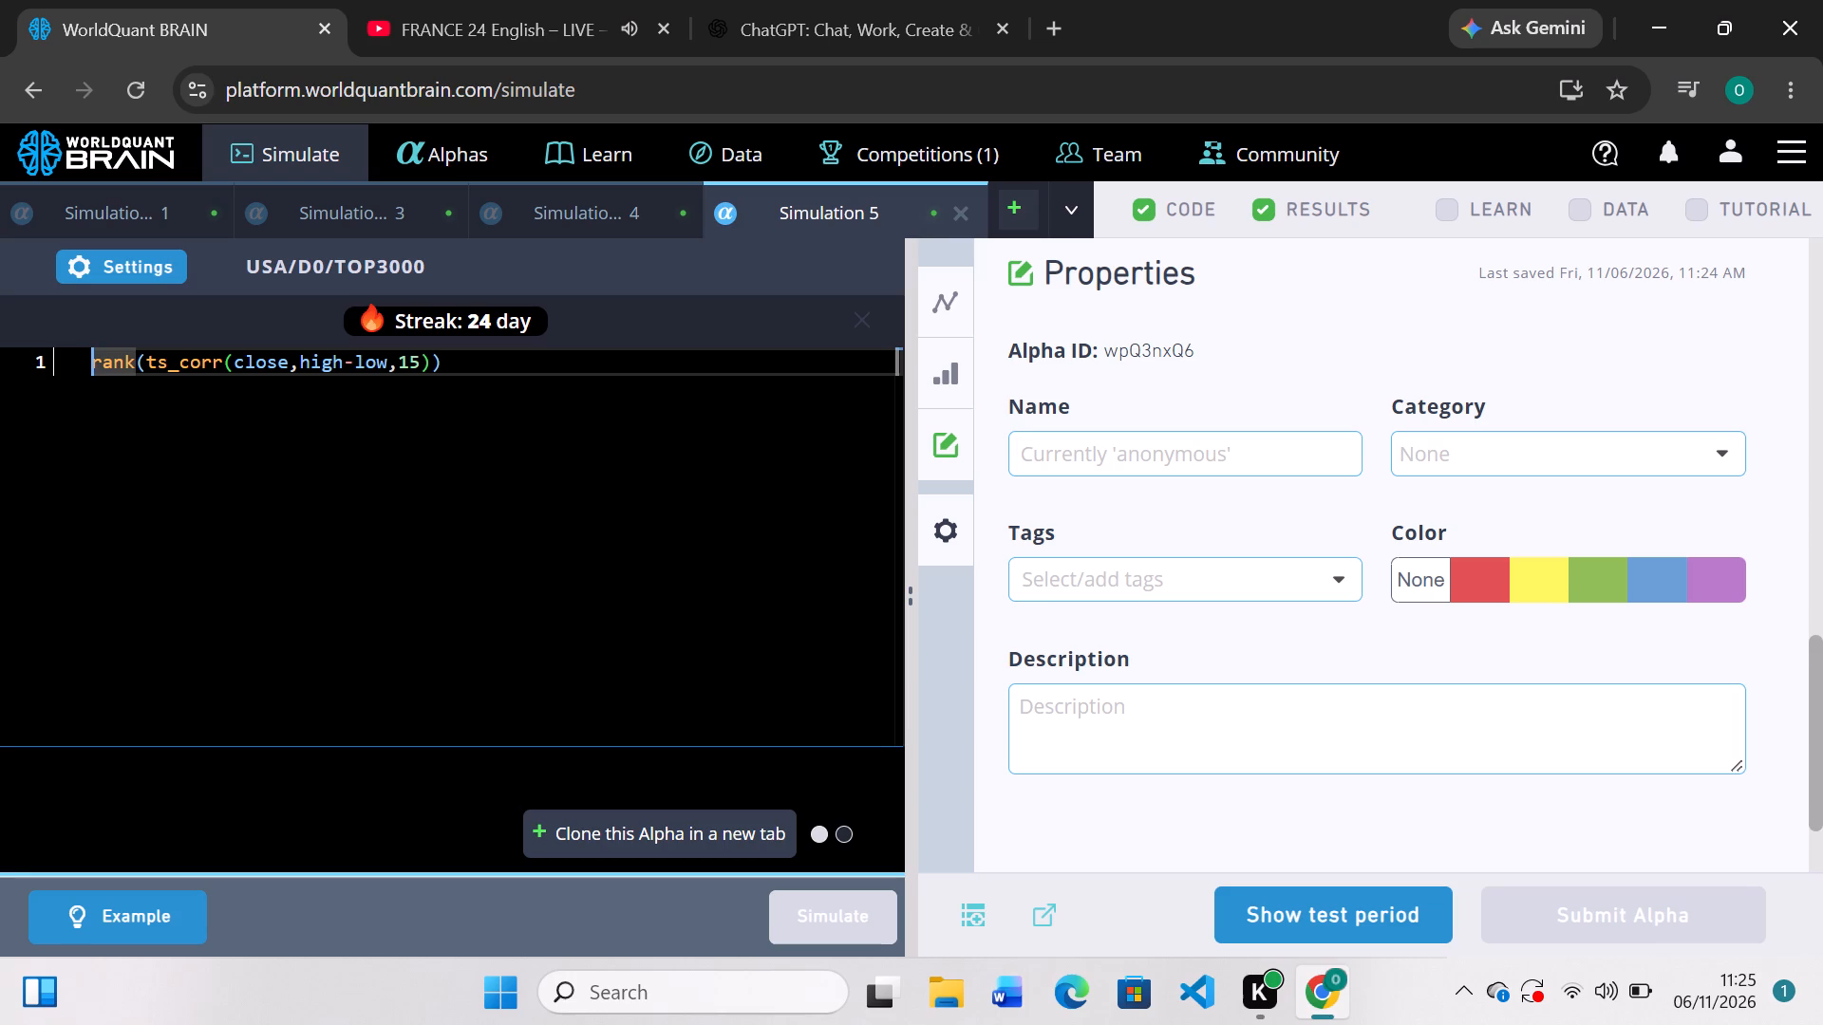
# Change Simulation 5's expression to group_rank(ts_corr(close,high-low,15),subindustry) and run the simulation.
pyautogui.write('gr')
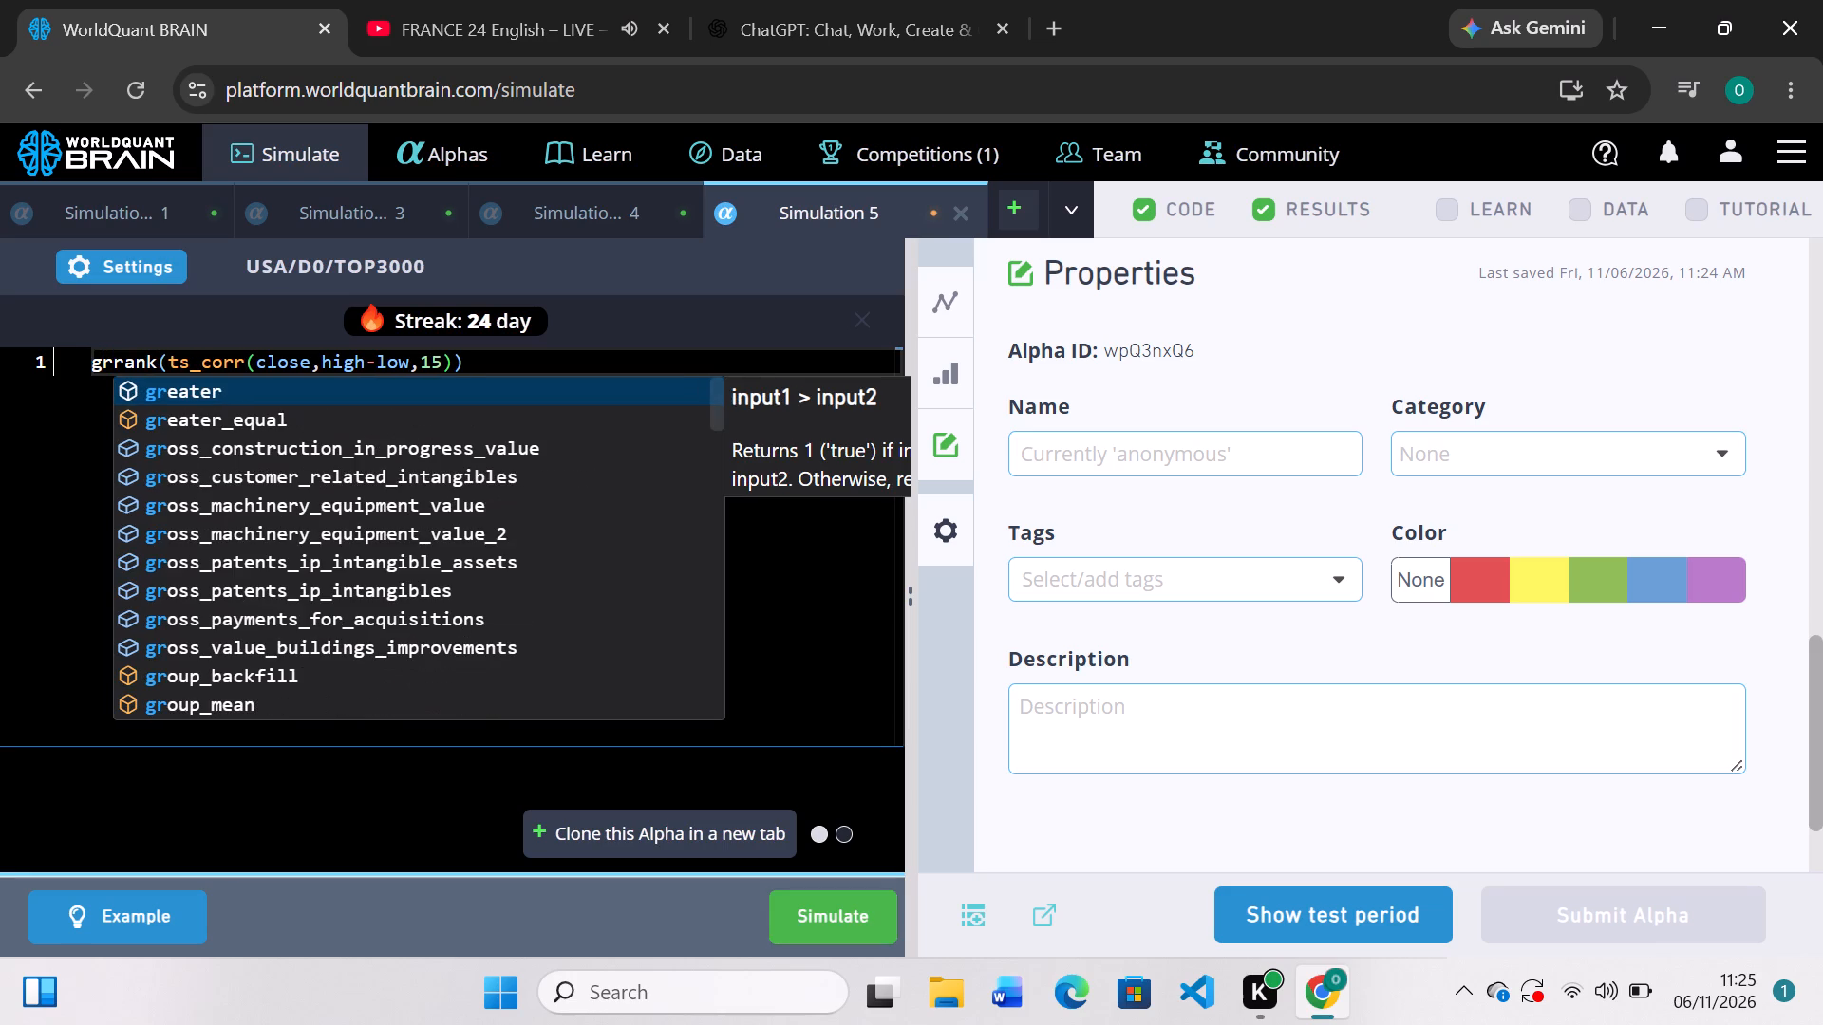
pyautogui.write('ou')
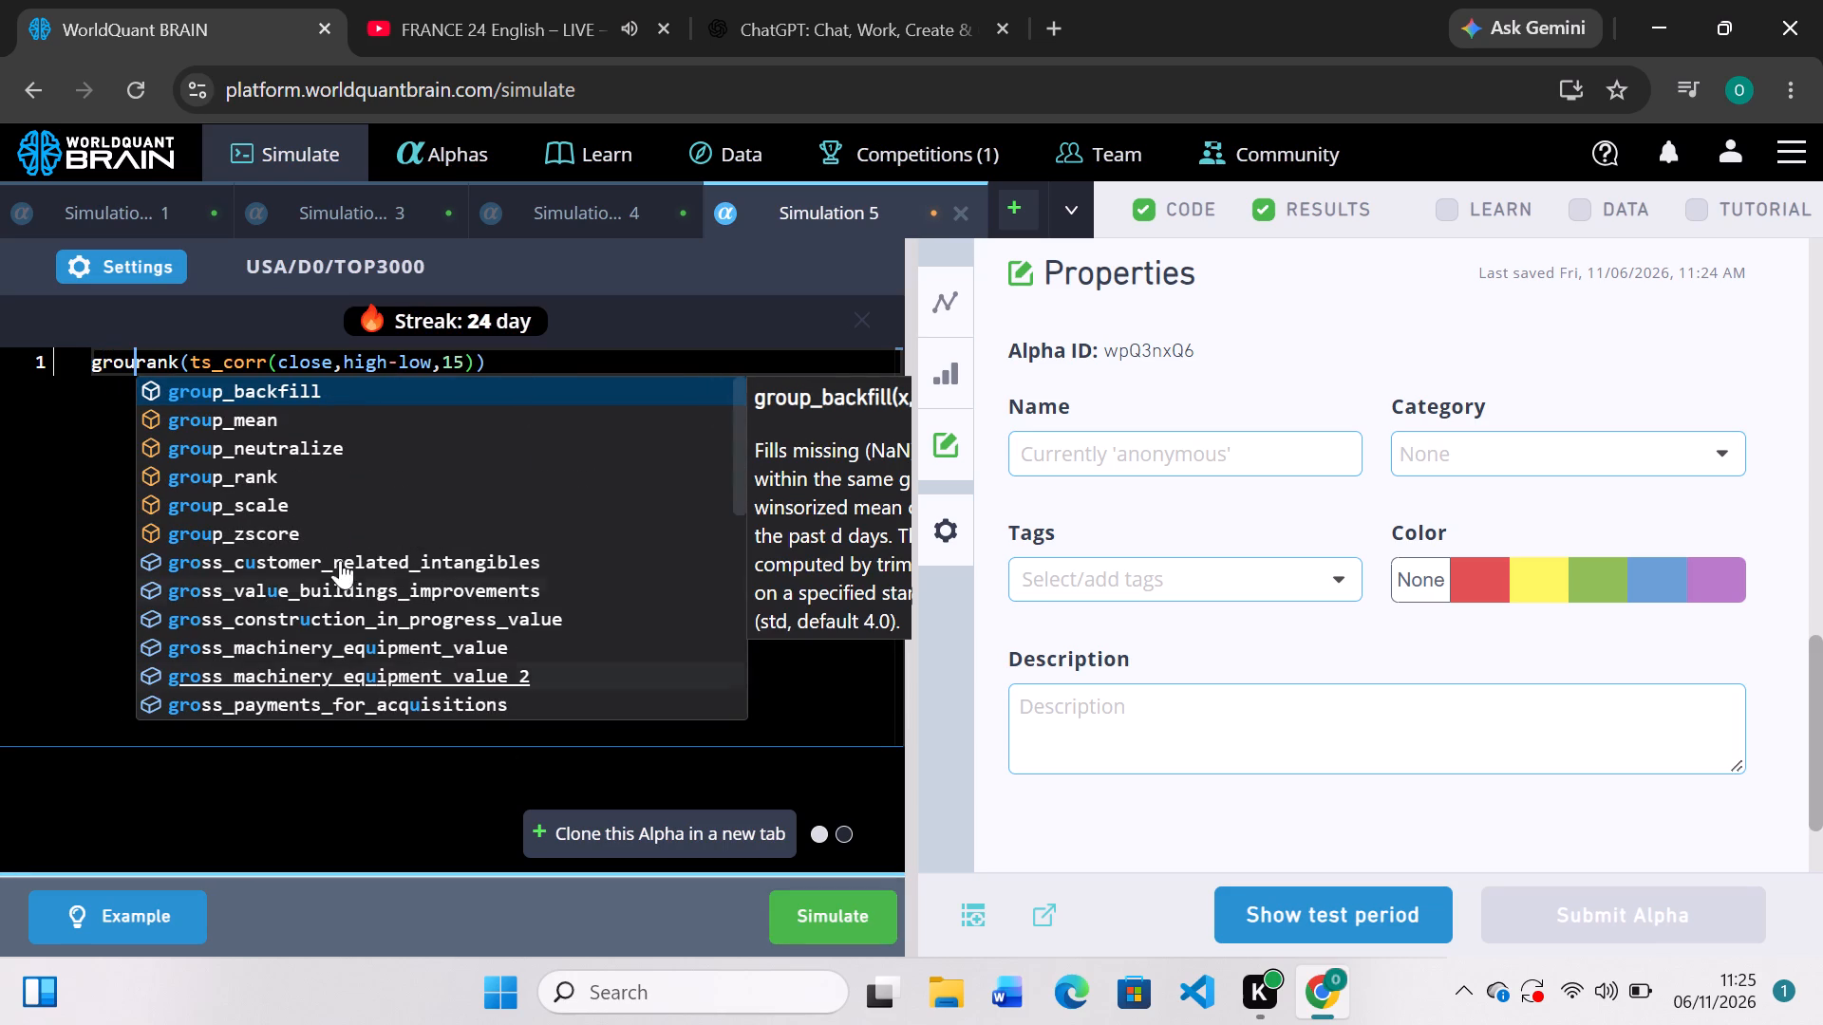
pyautogui.click(258, 475)
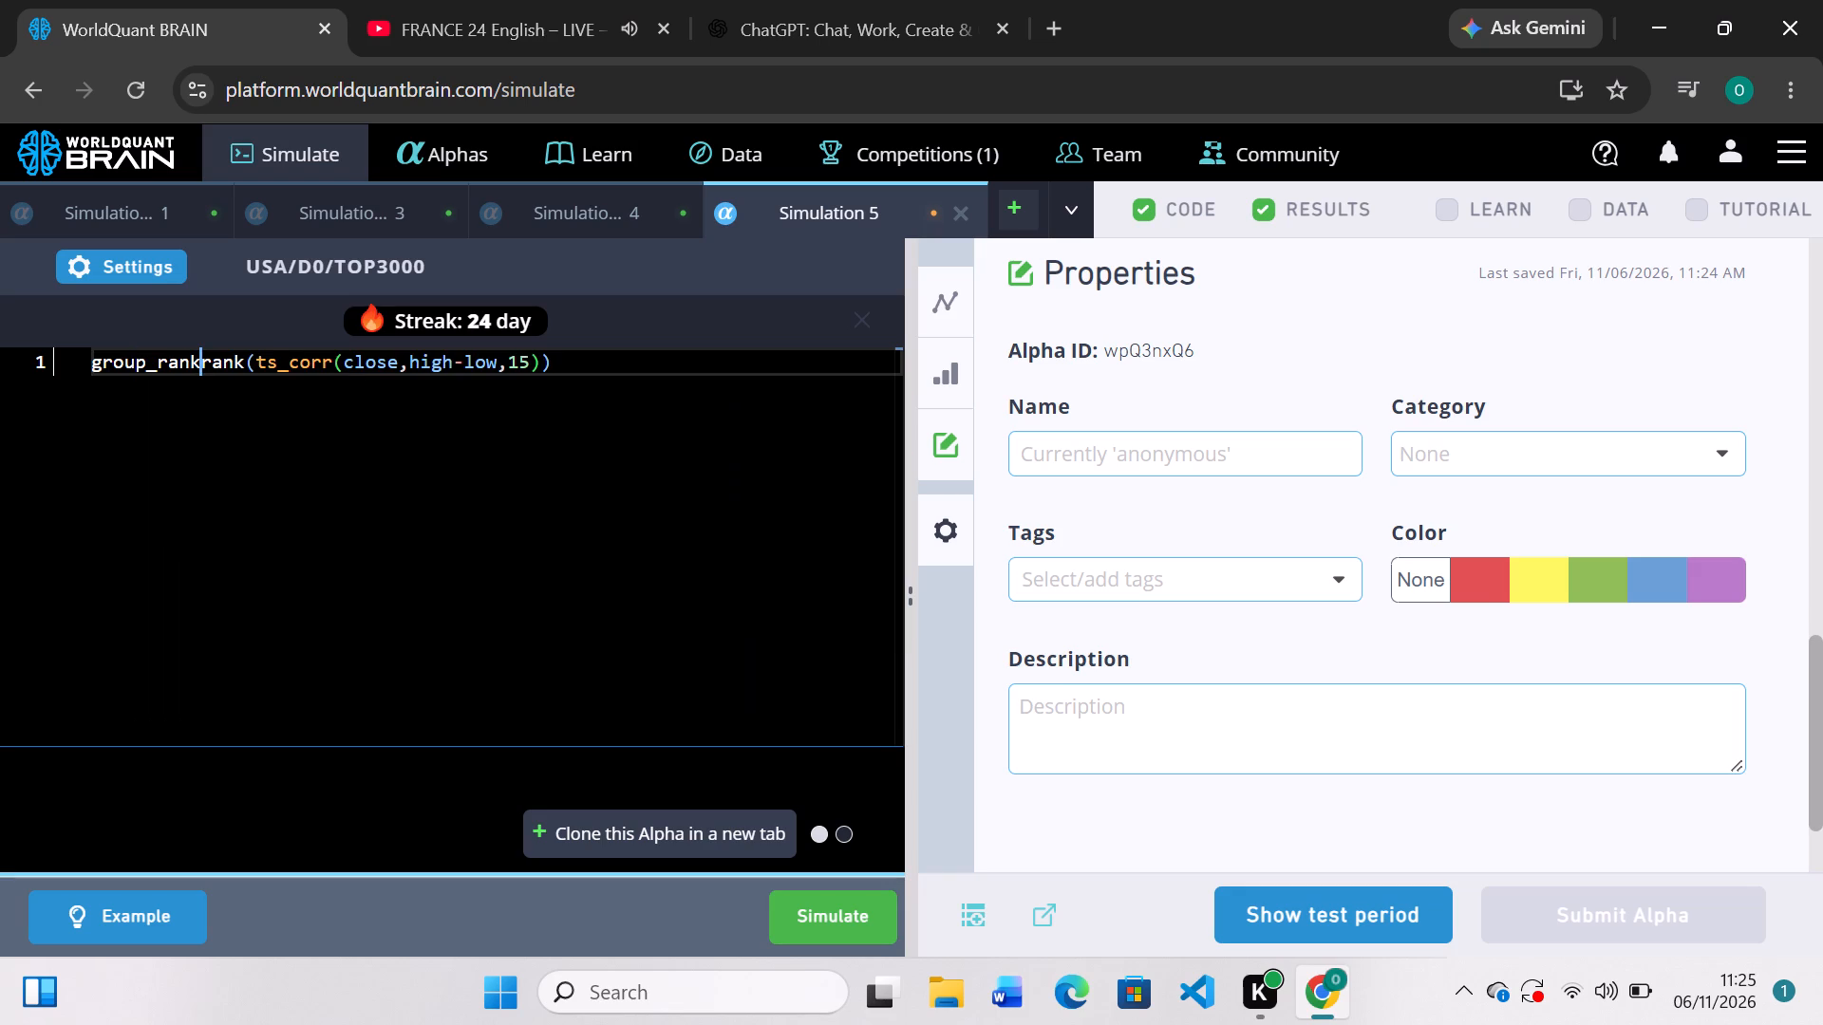
pyautogui.press('BackSpace')
pyautogui.press('BackSpace')
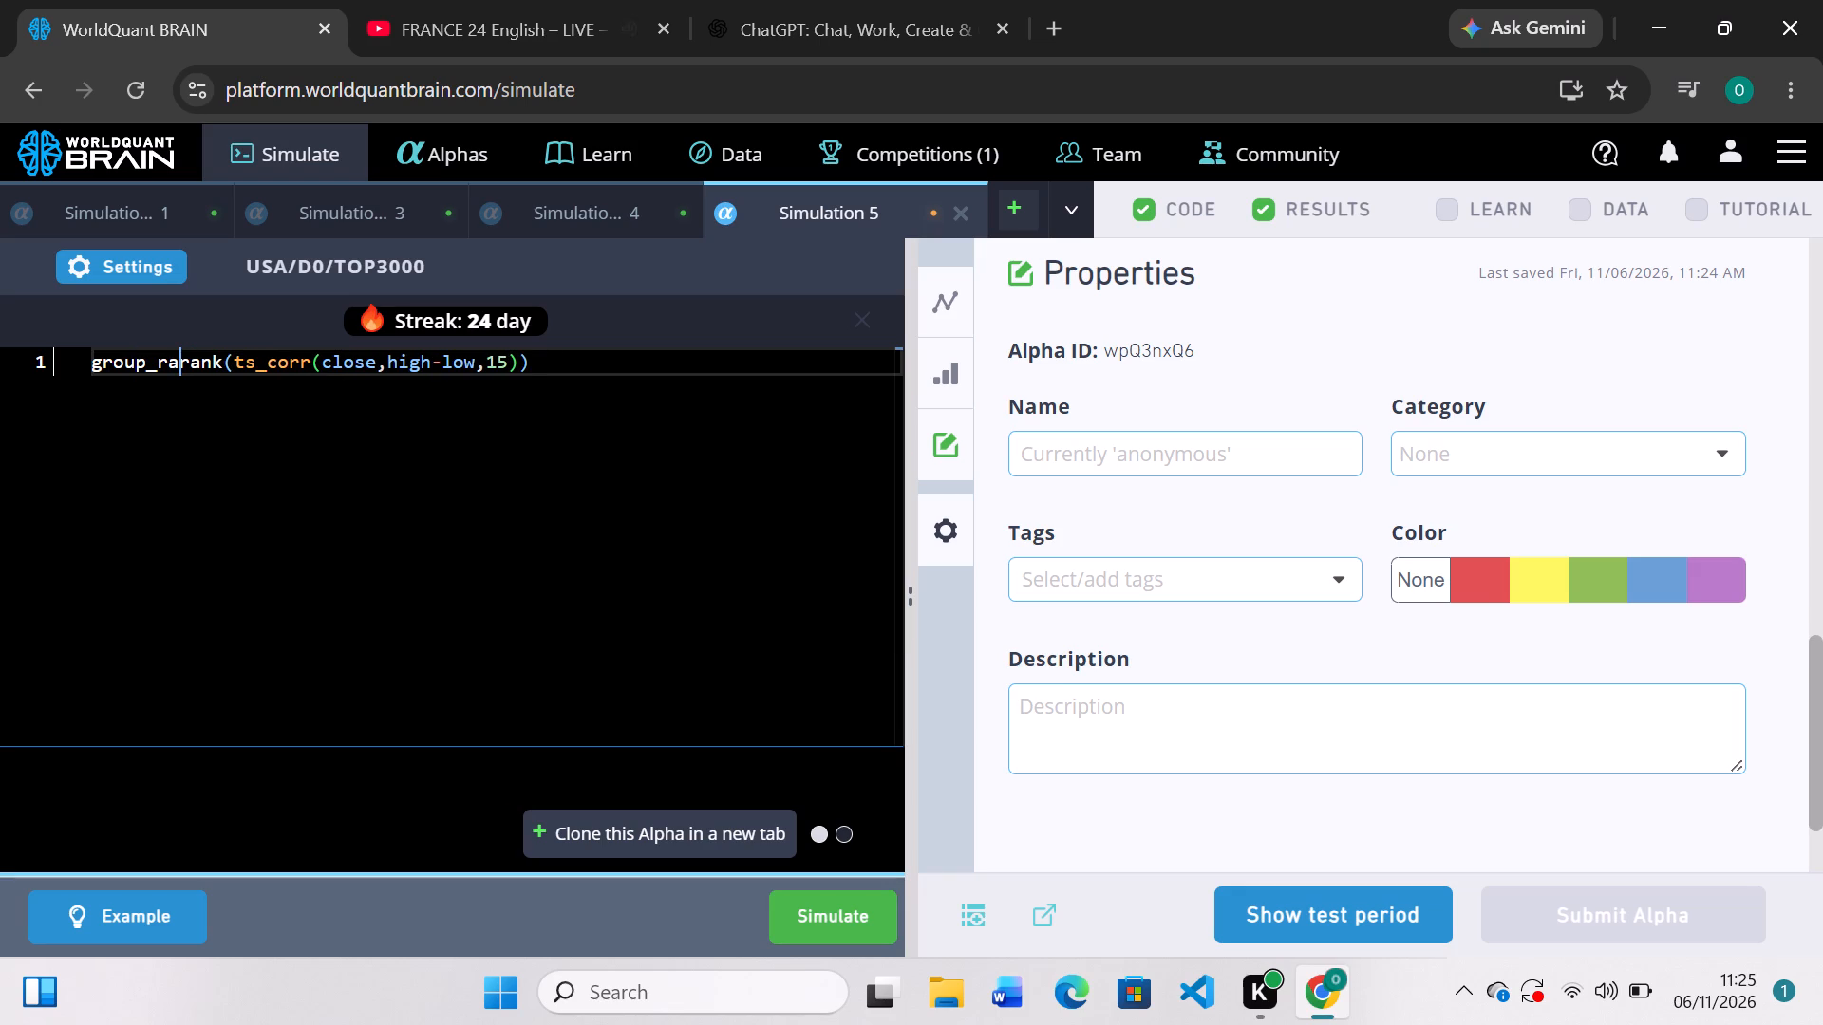
pyautogui.press('BackSpace')
pyautogui.press('BackSpace')
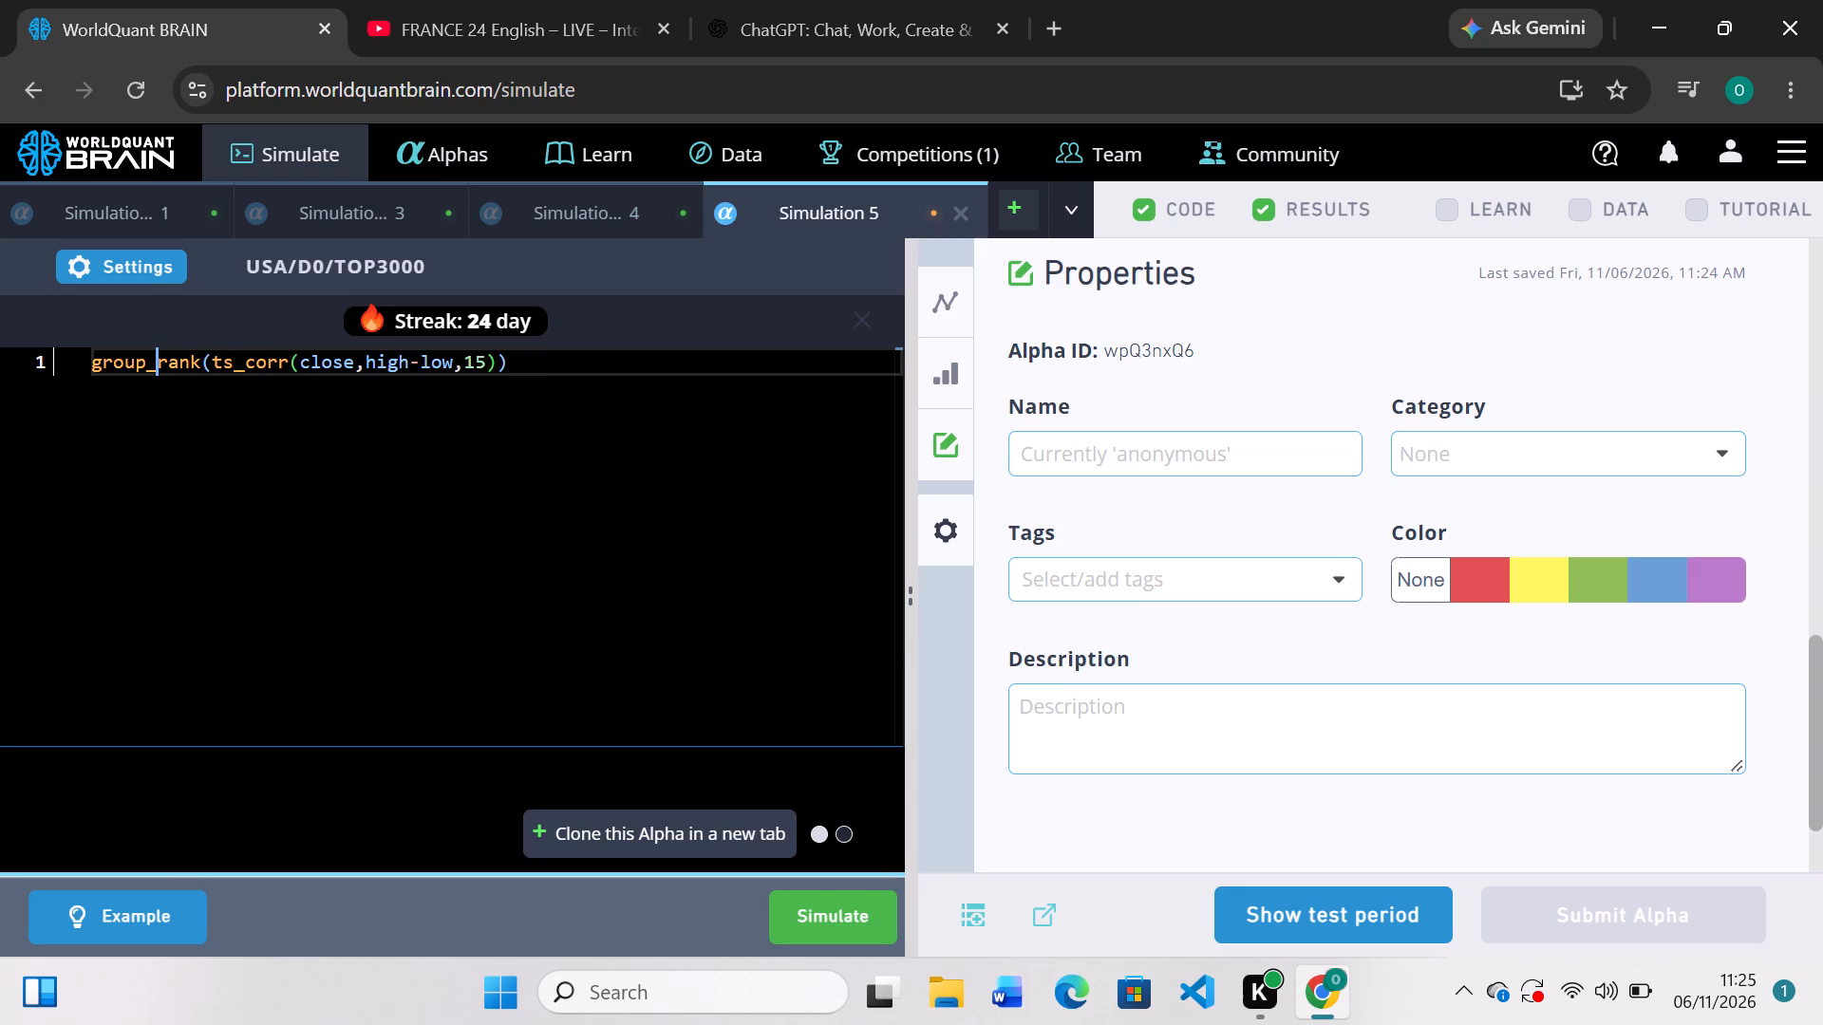
pyautogui.click(497, 361)
pyautogui.press(',')
pyautogui.press('s')
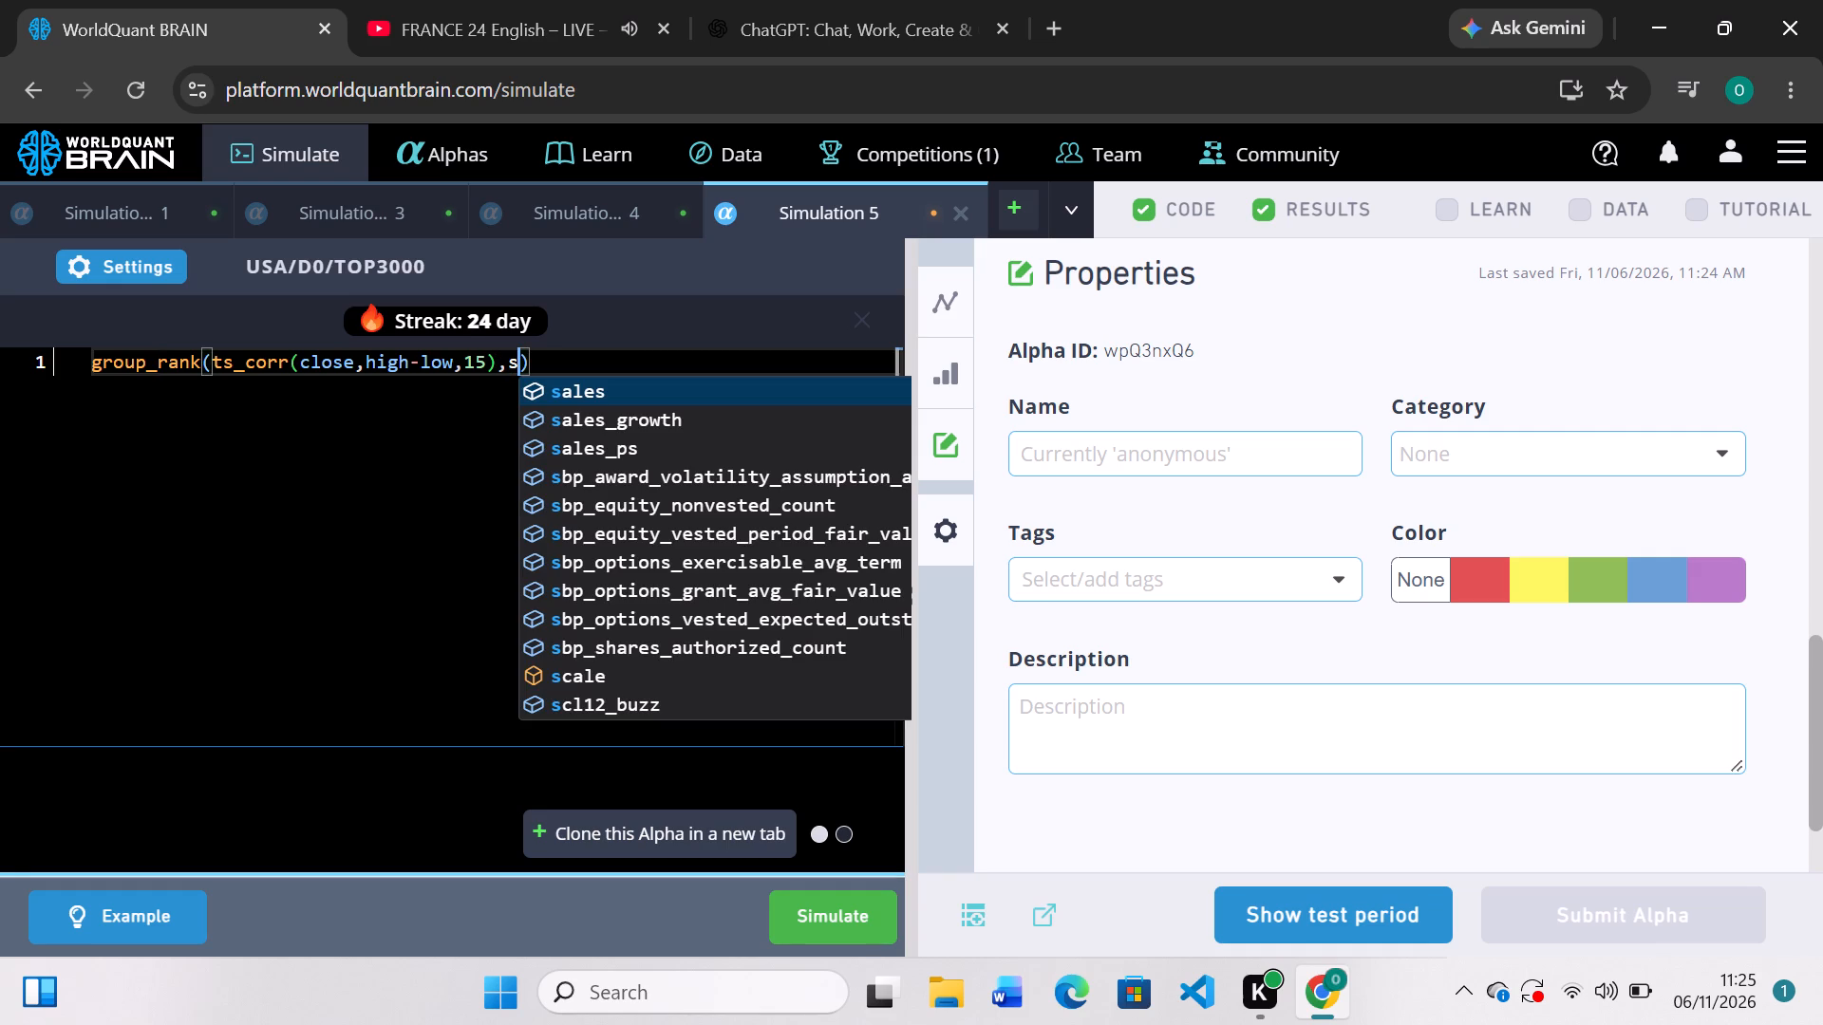
pyautogui.write('ub')
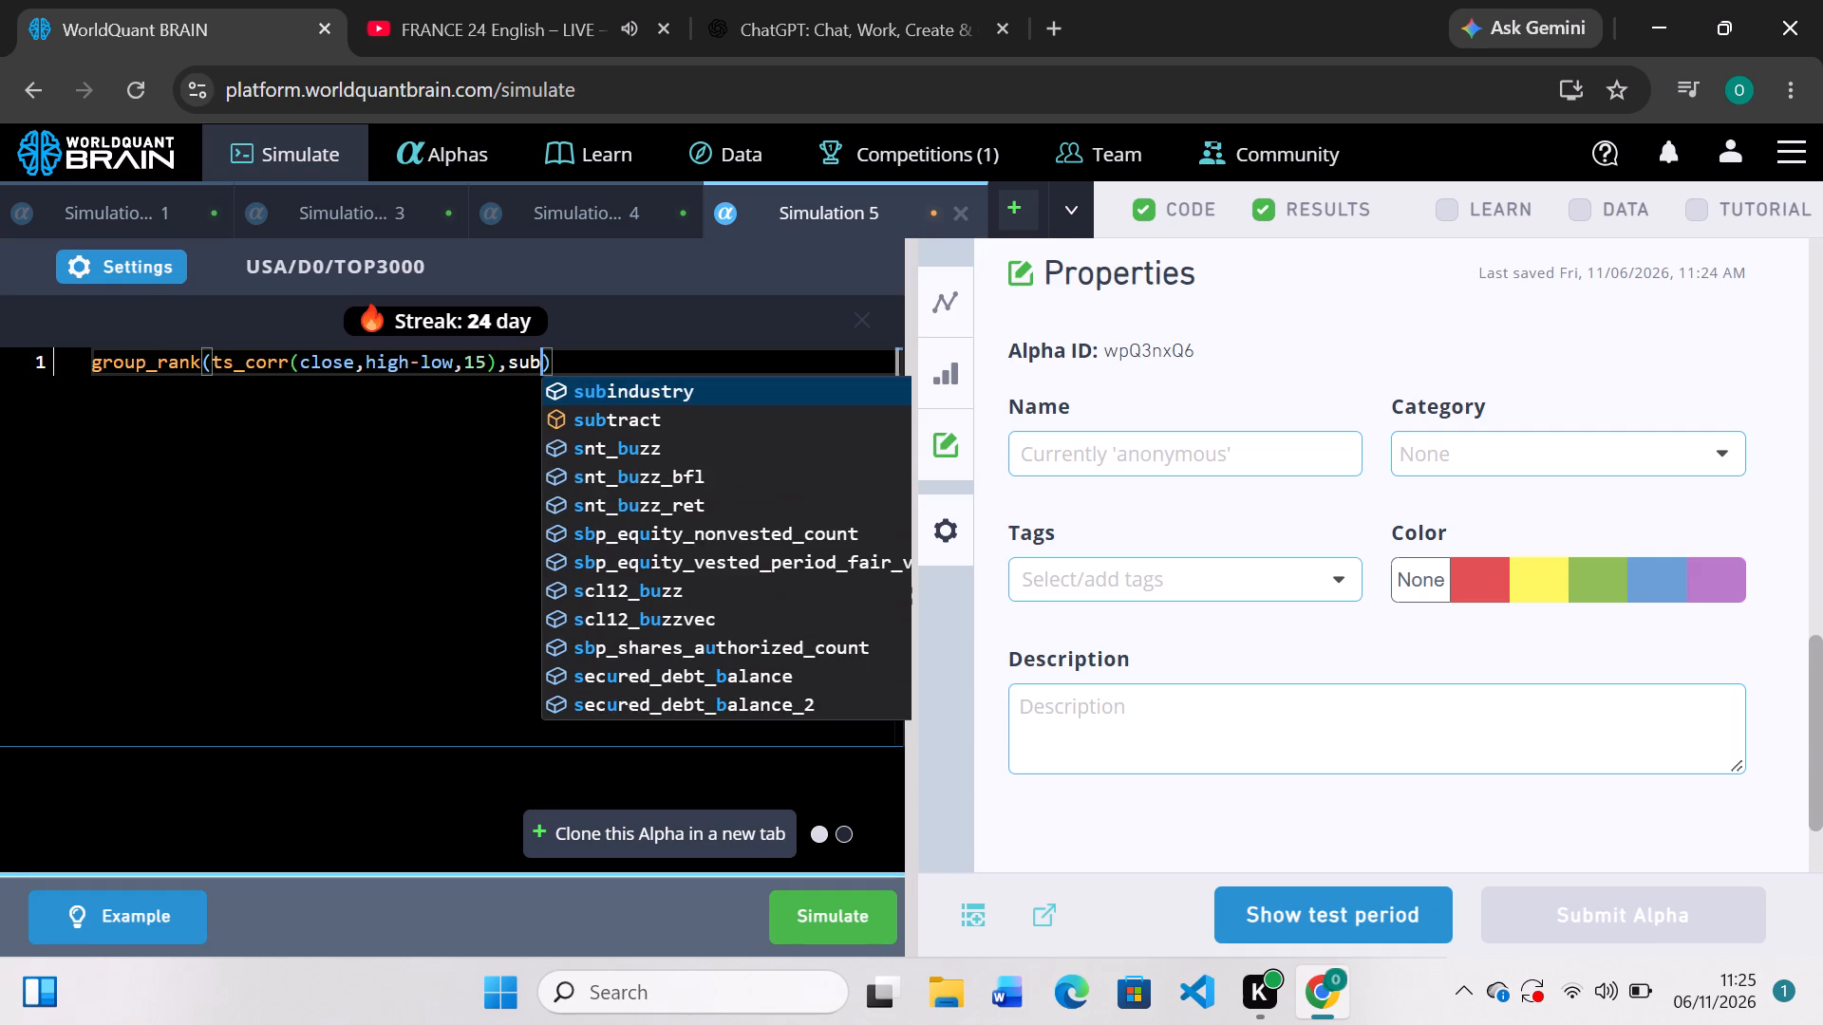
pyautogui.press('Tab')
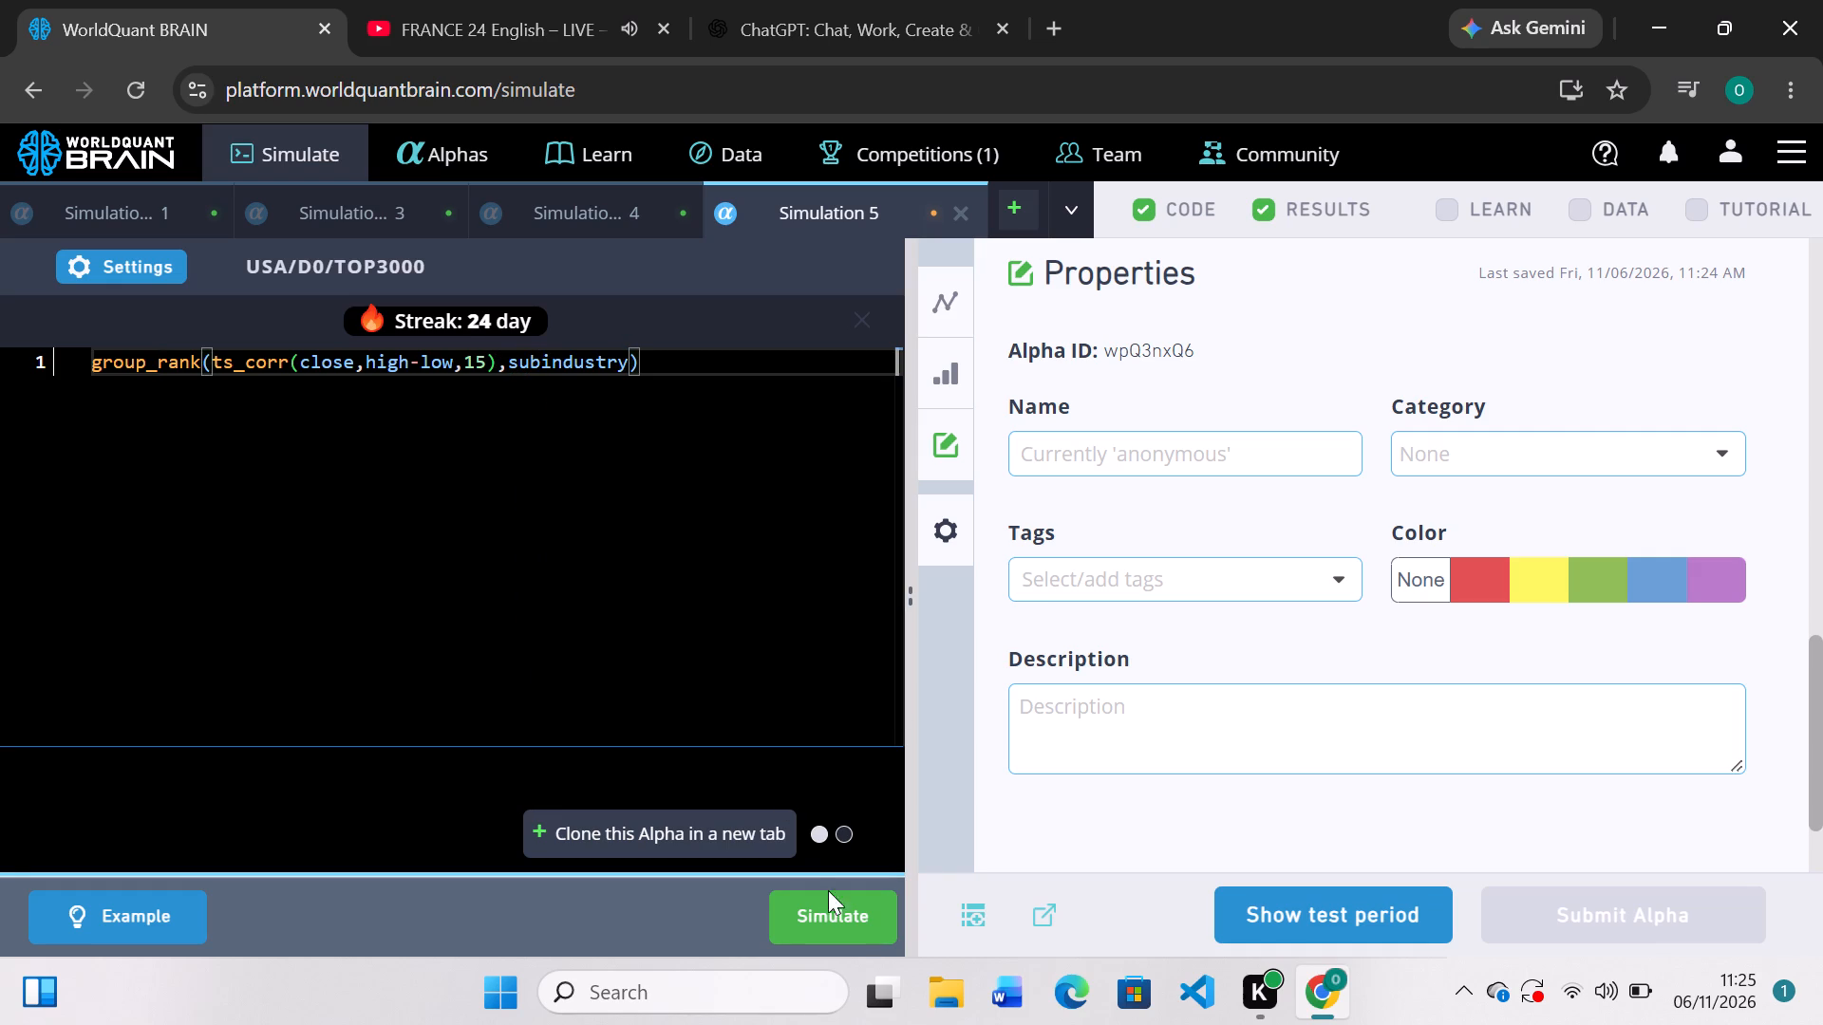
pyautogui.click(828, 907)
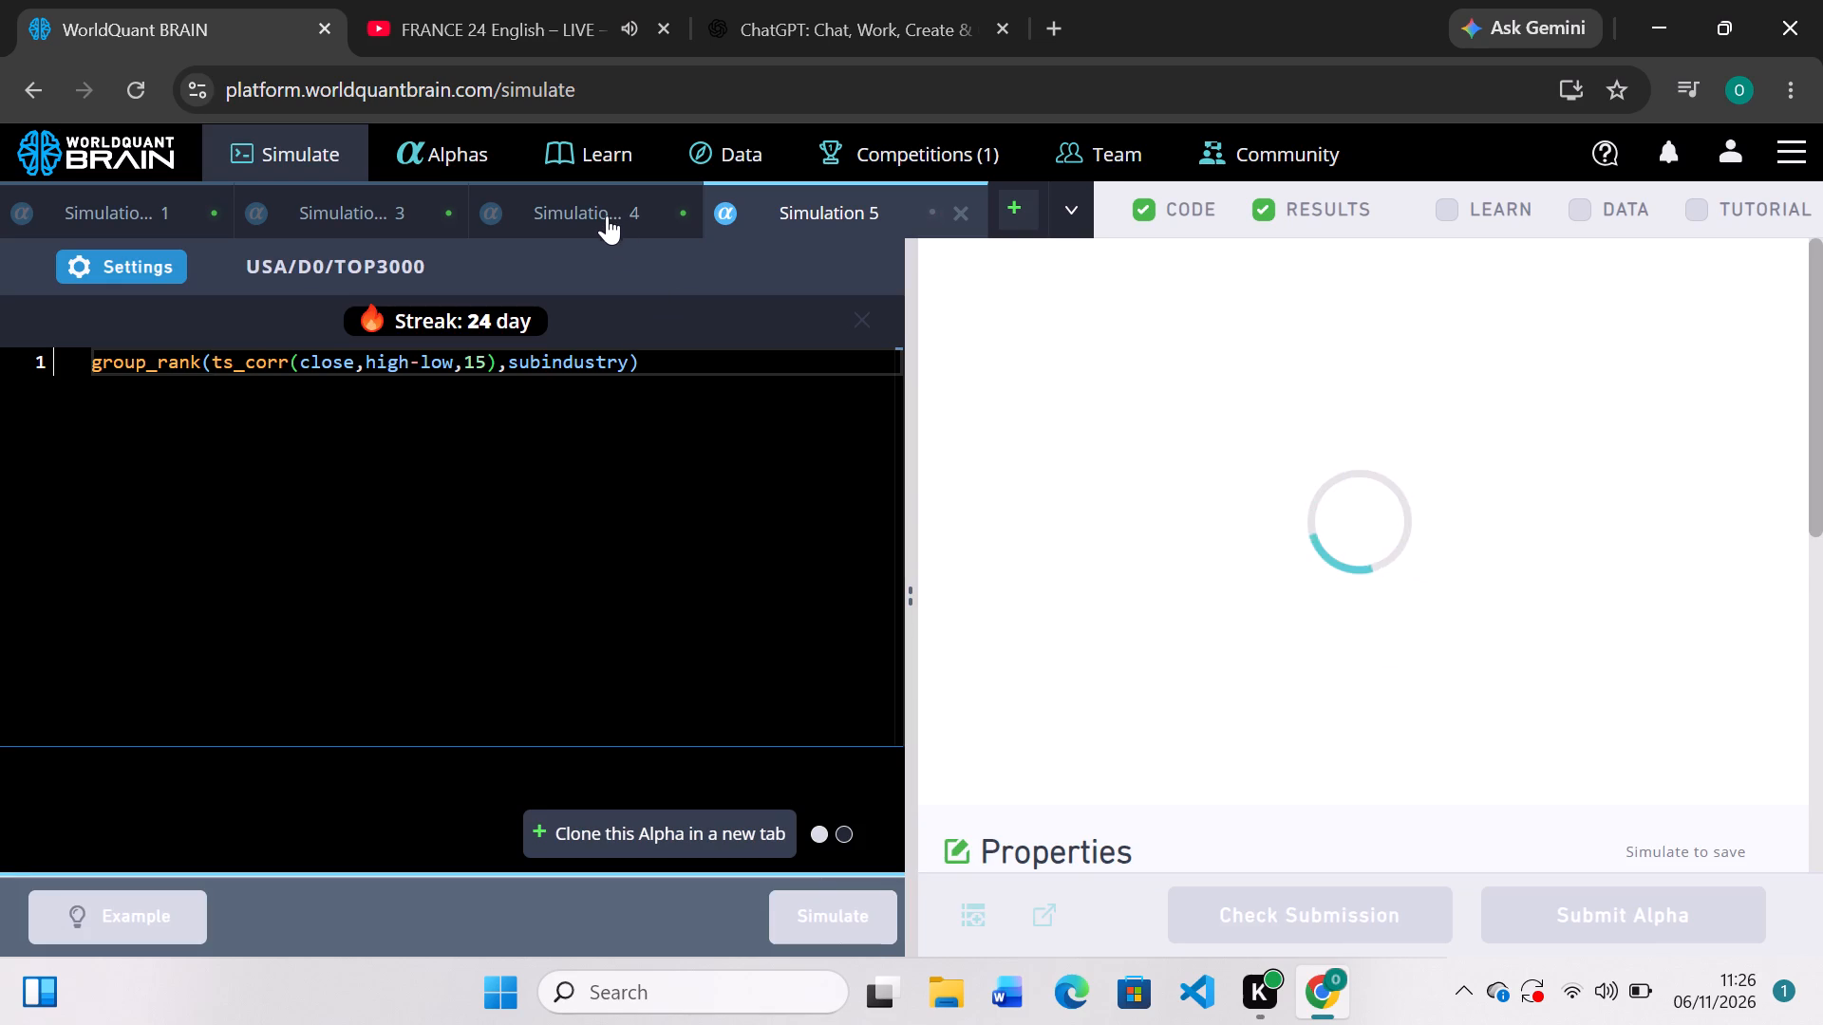
# Go back to Simulation 4, reveal its test period, and examine the PnL chart and IS Summary.
pyautogui.click(605, 213)
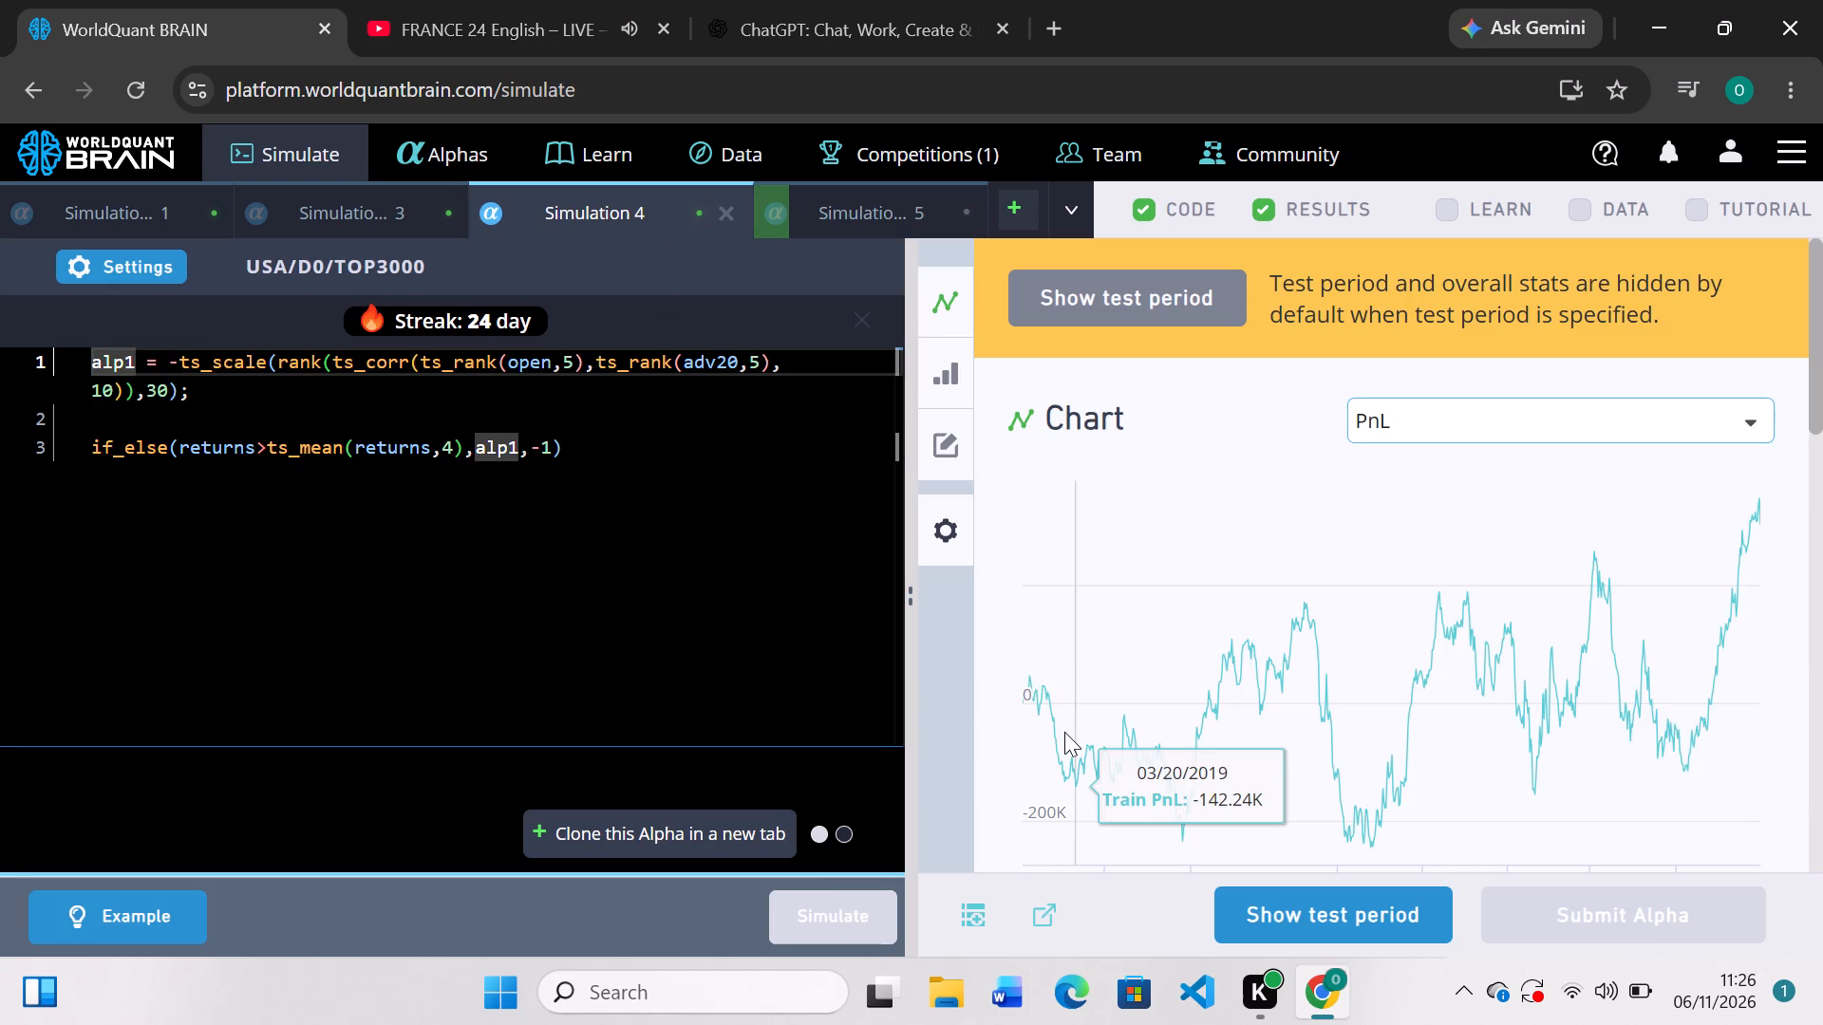
pyautogui.scroll(-2, 1064, 732)
pyautogui.scroll(1, 1064, 732)
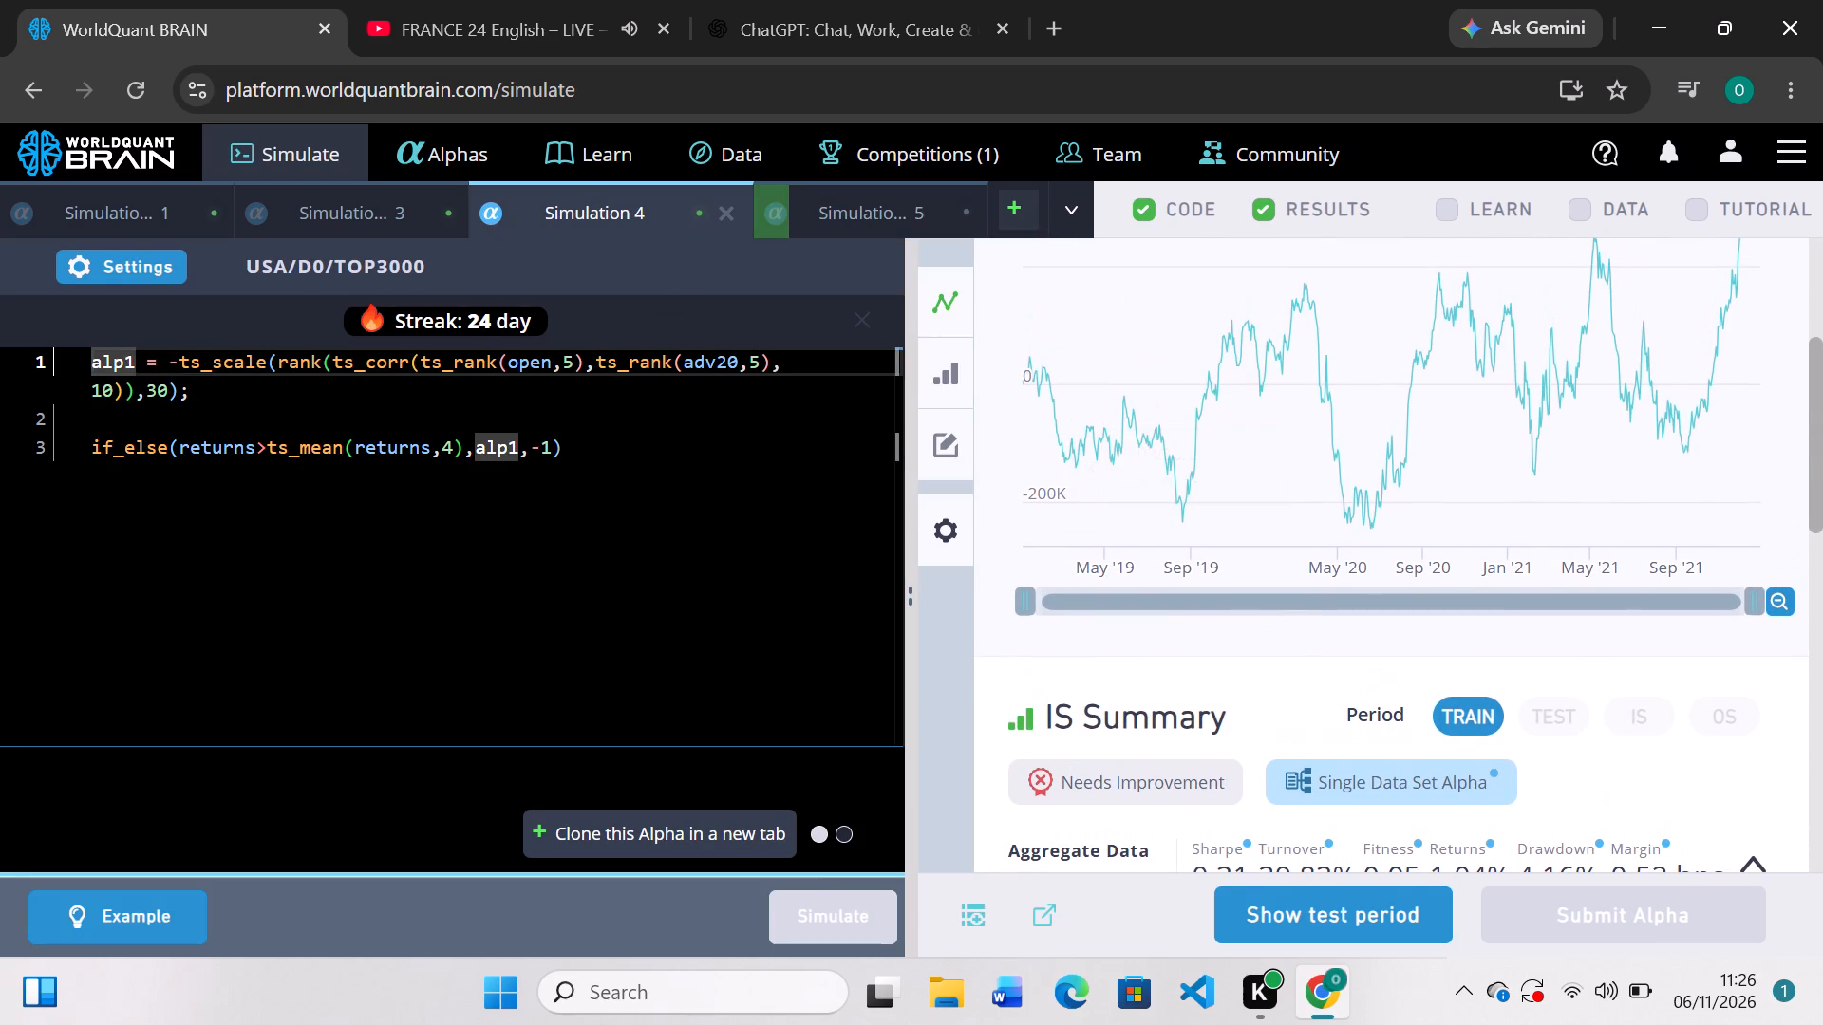
pyautogui.click(1294, 930)
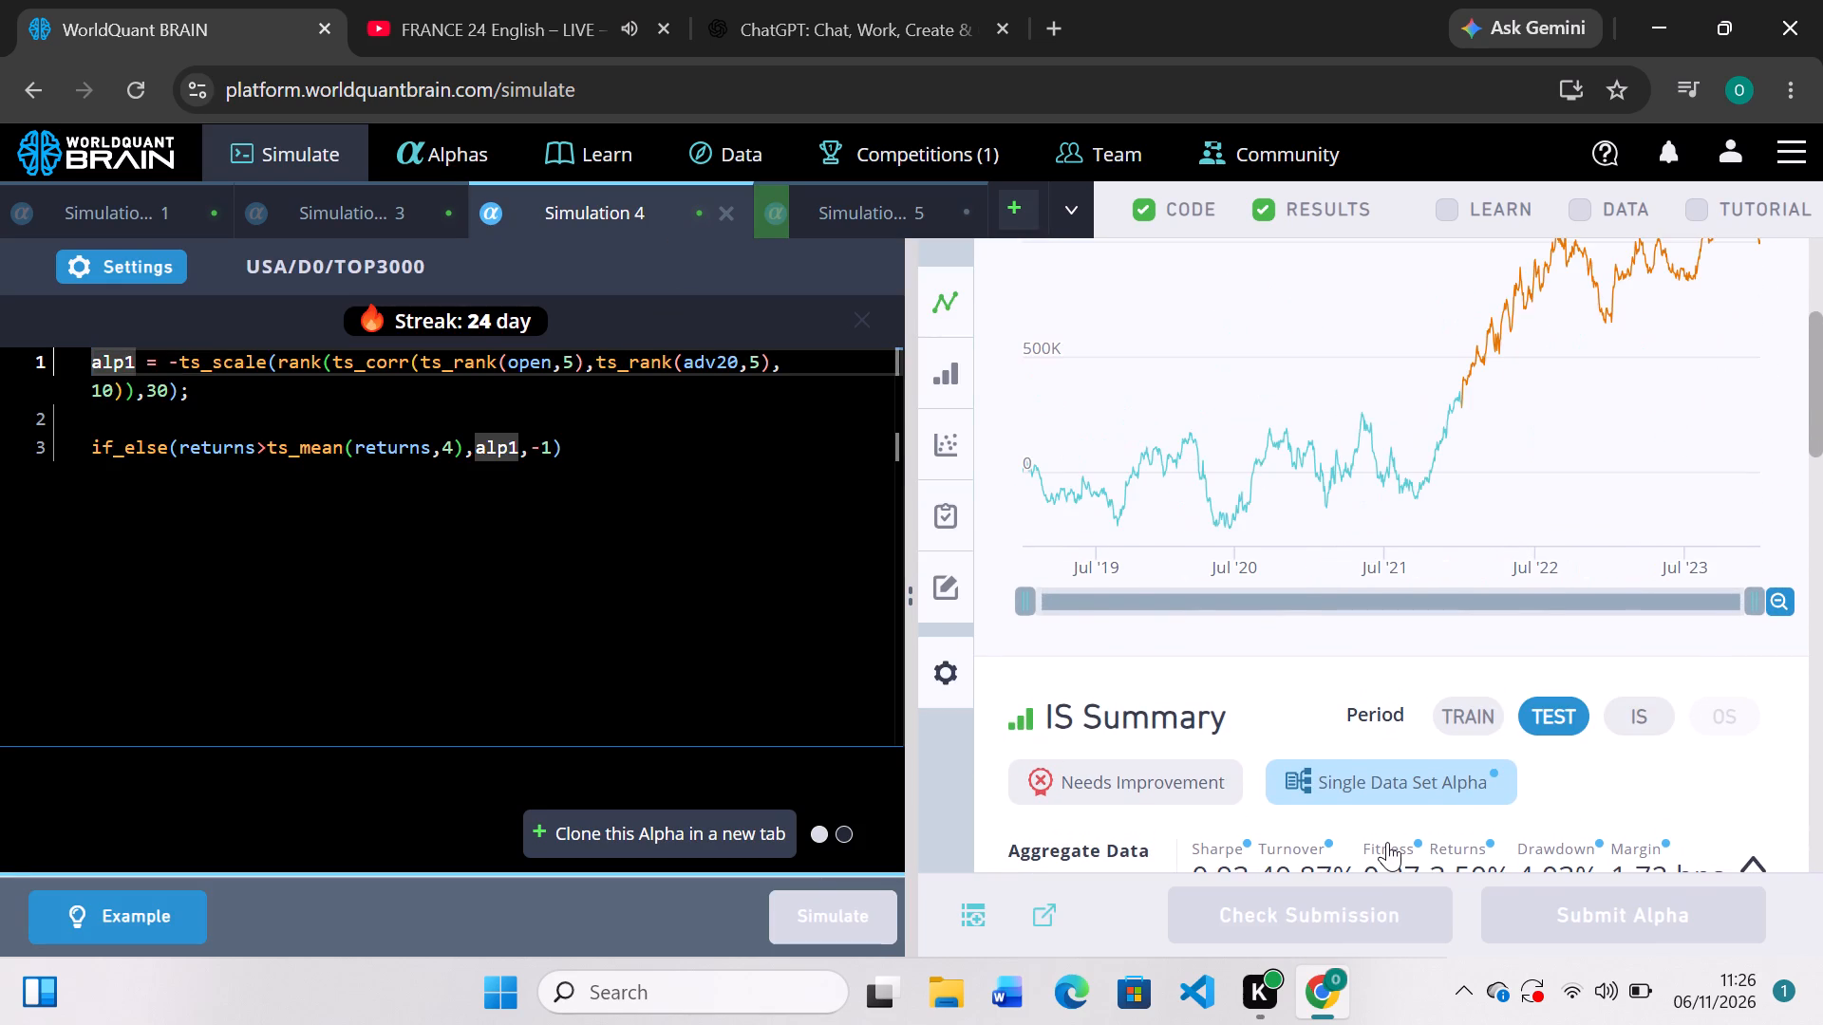
pyautogui.scroll(-5, 1387, 842)
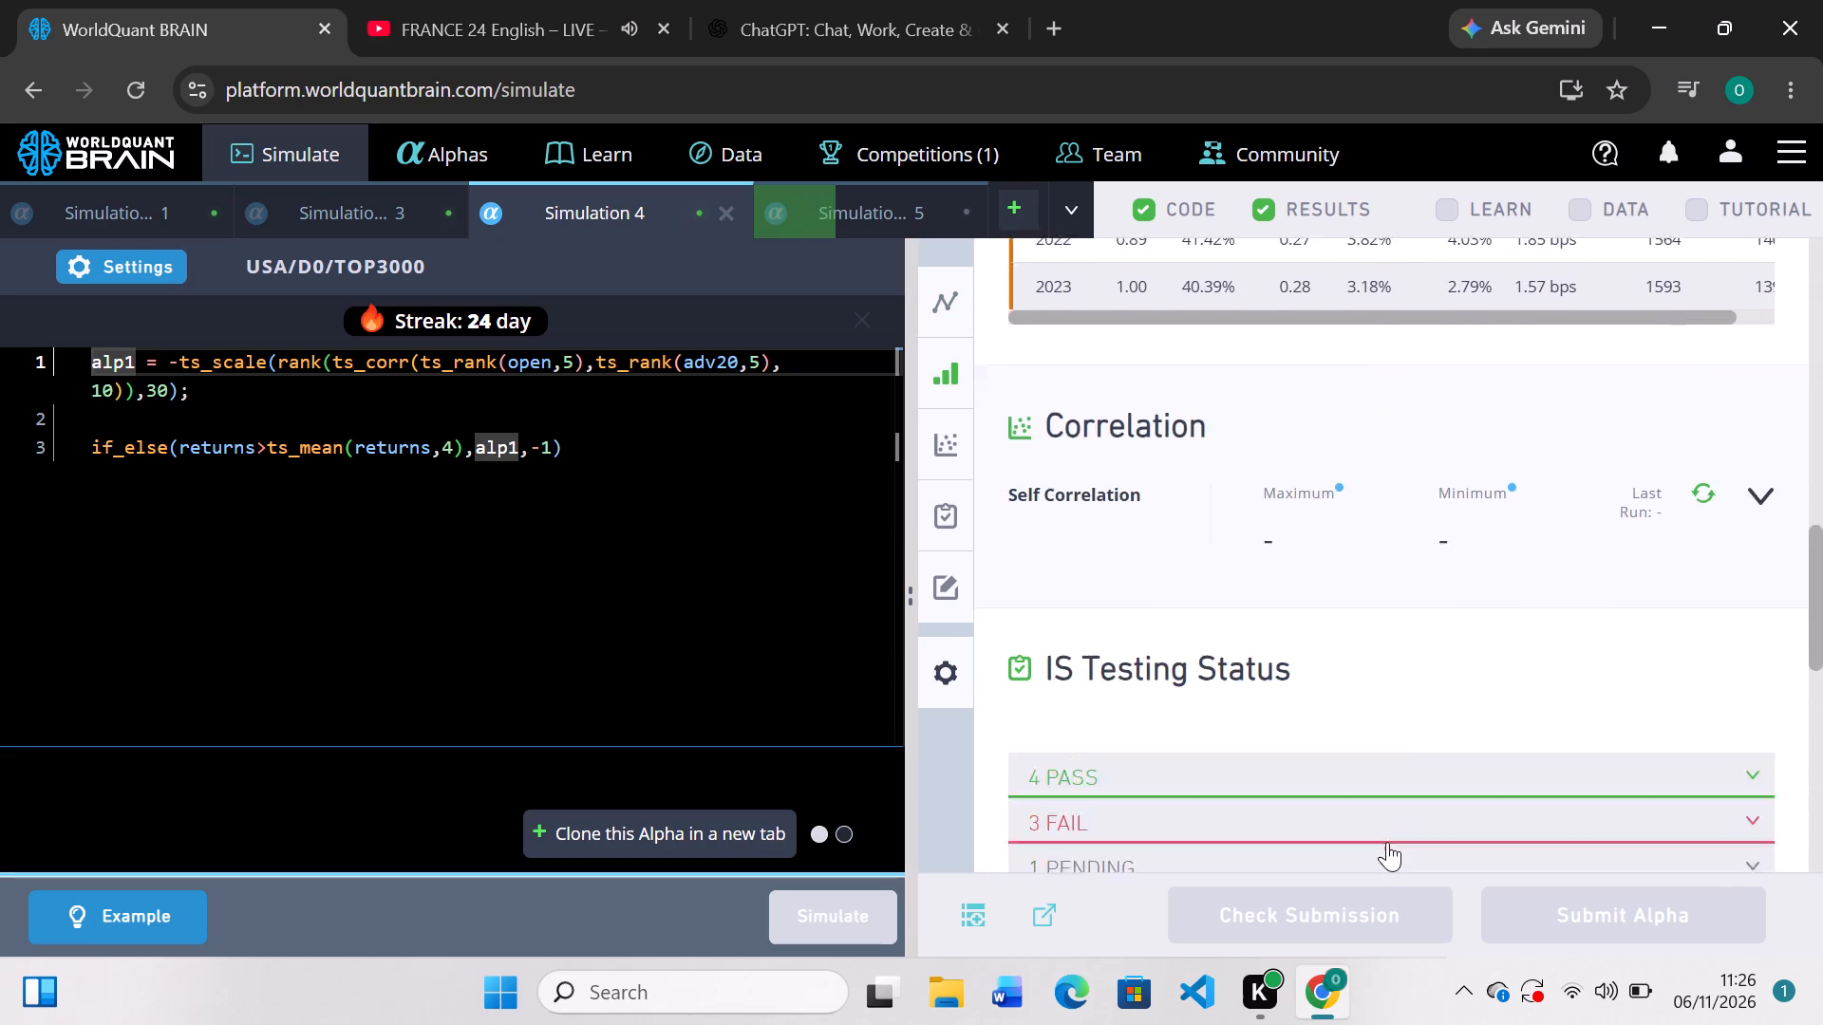
pyautogui.scroll(3, 1635, 662)
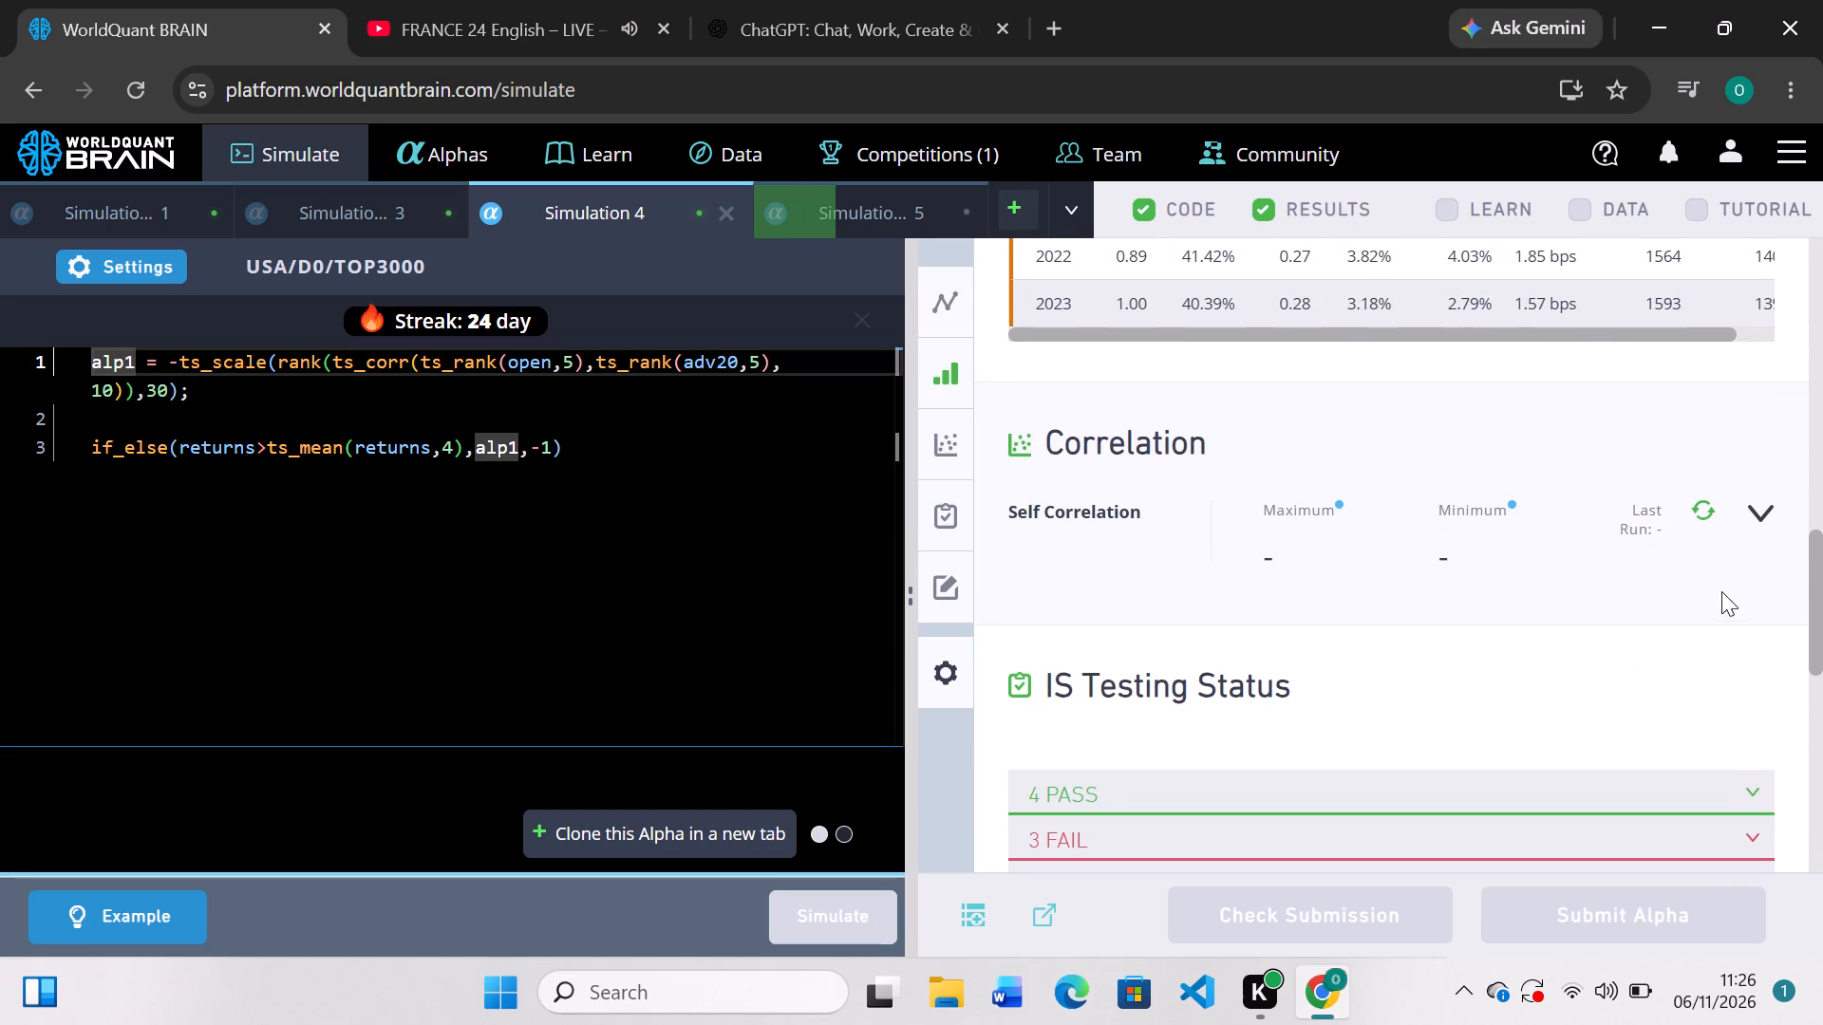
# Run the self-correlation check for Simulation 4 and review its yearly data and failed IS tests.
pyautogui.click(1703, 508)
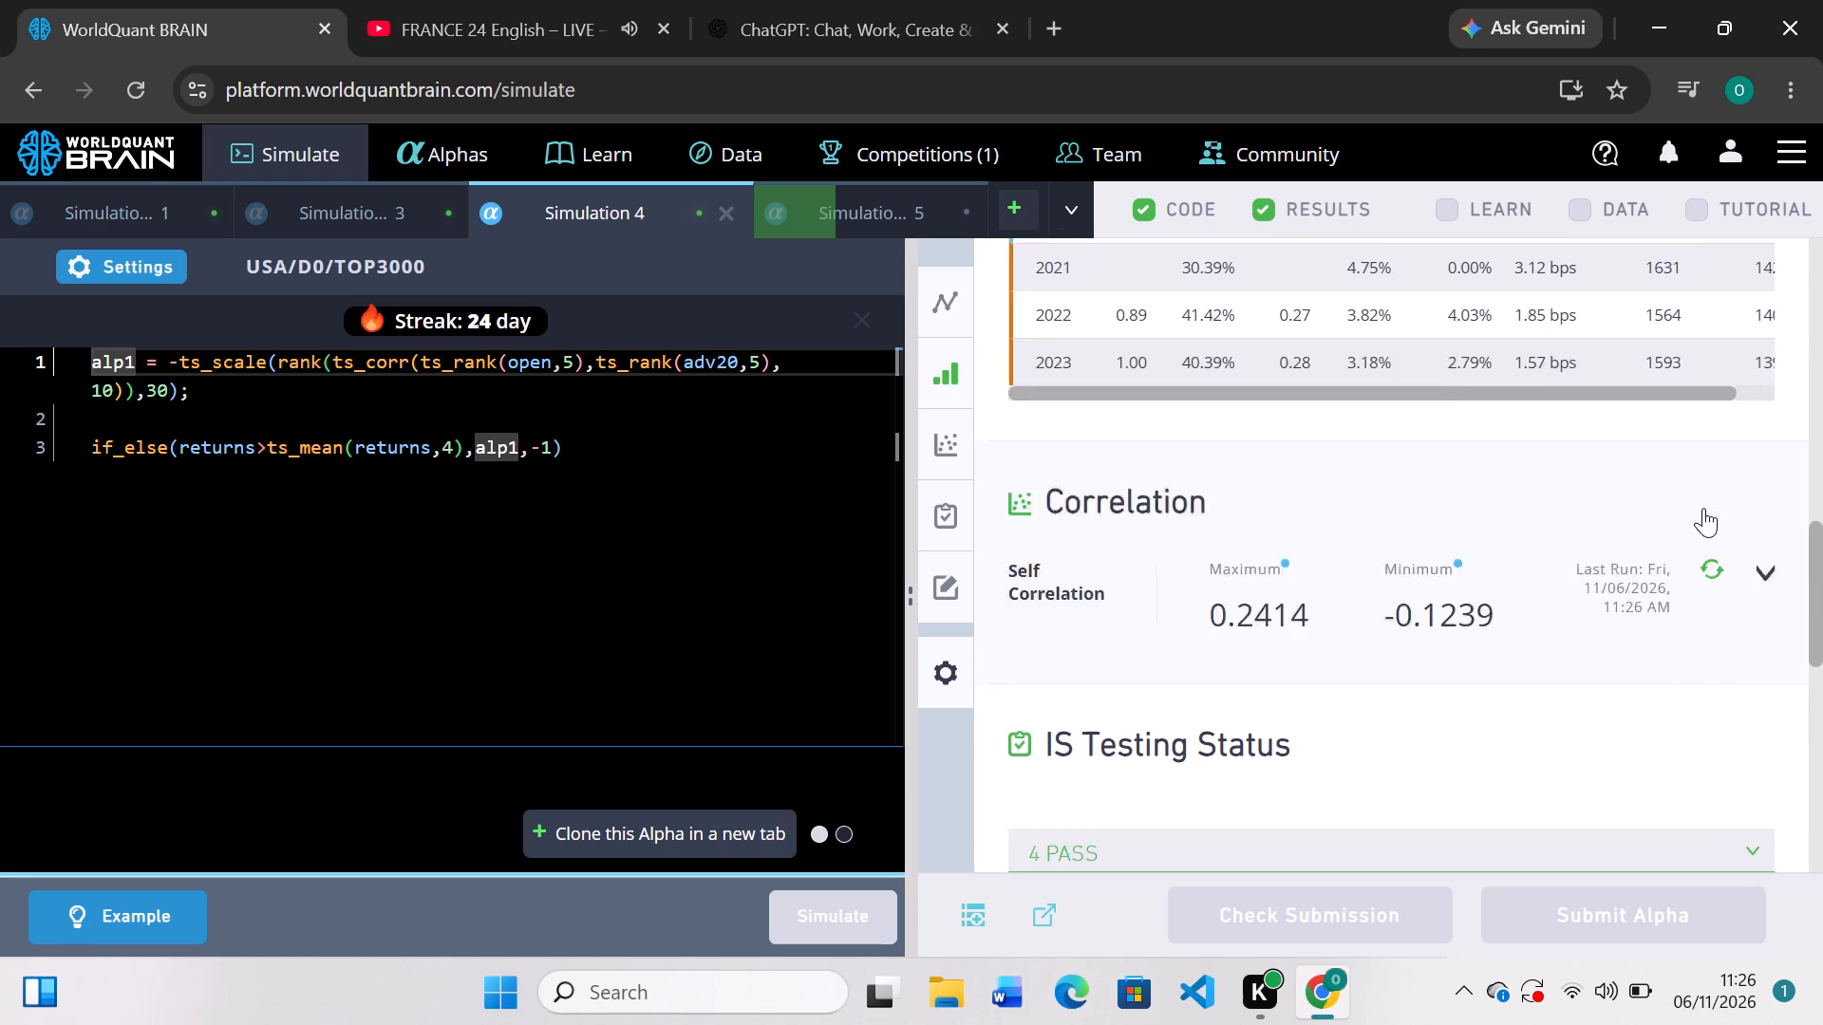
pyautogui.scroll(1, 1359, 414)
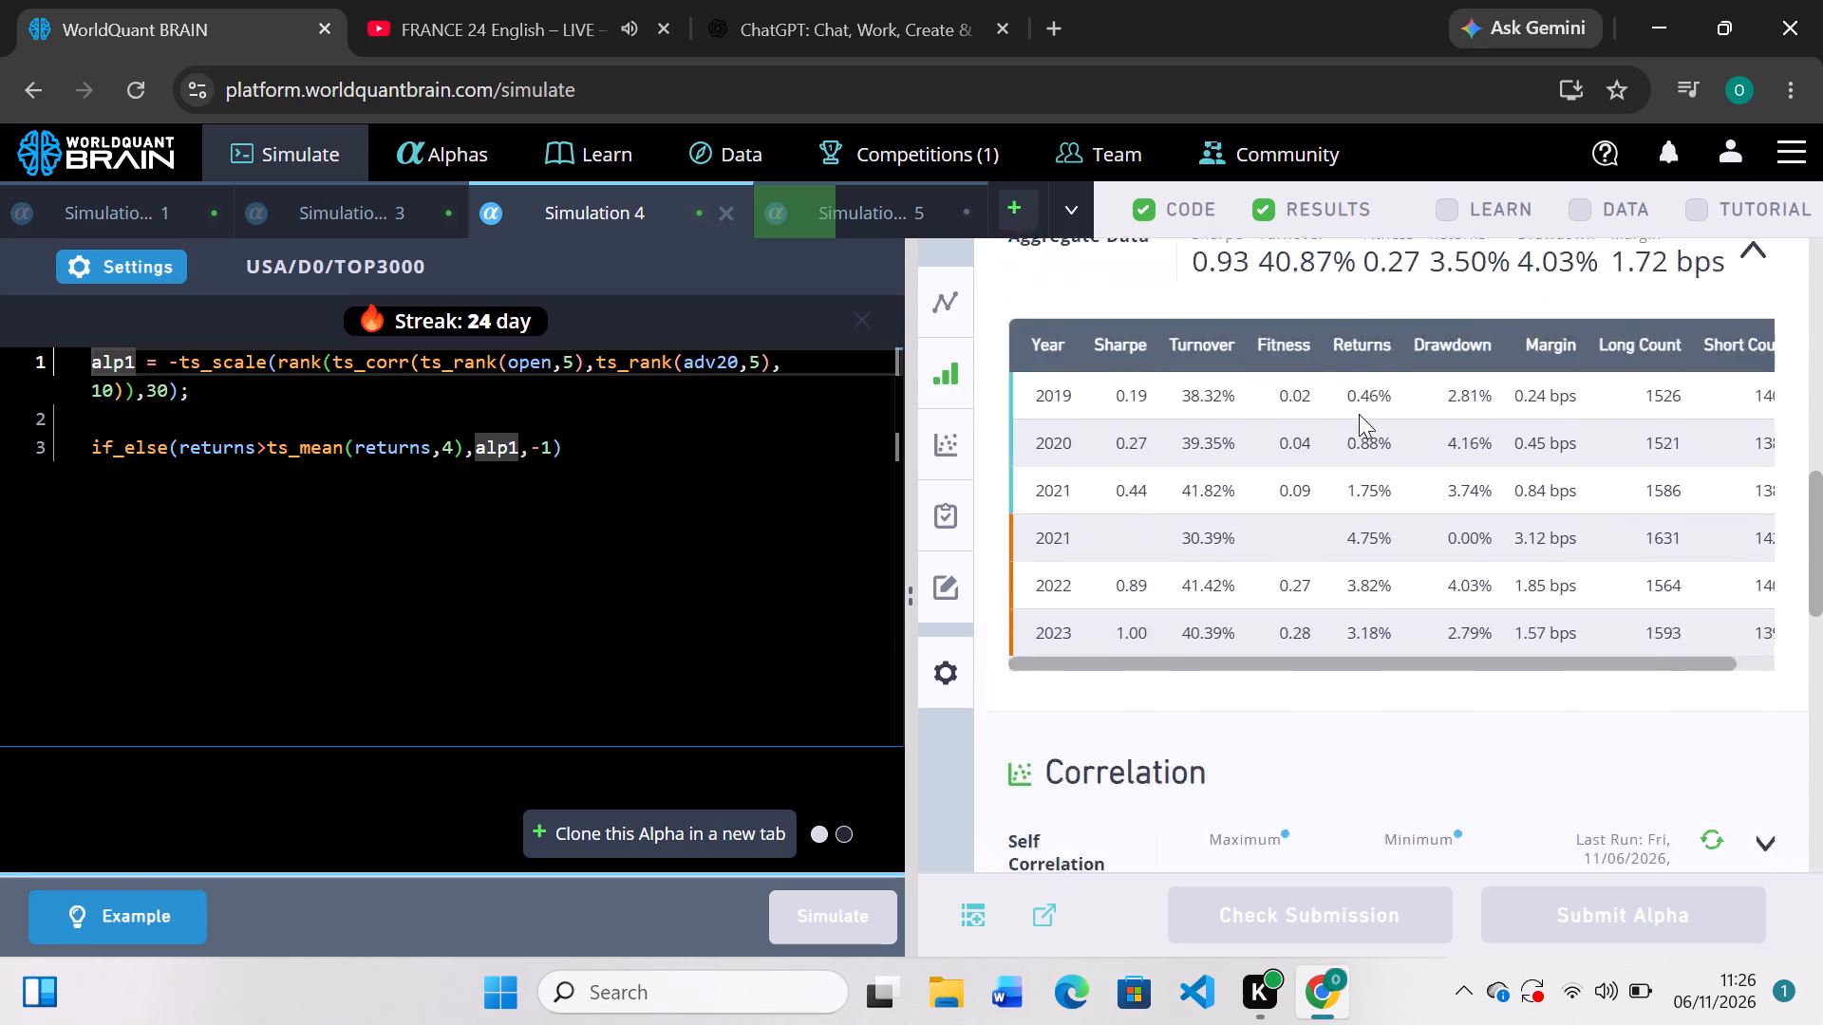
pyautogui.scroll(1, 1359, 414)
pyautogui.scroll(-2, 1359, 414)
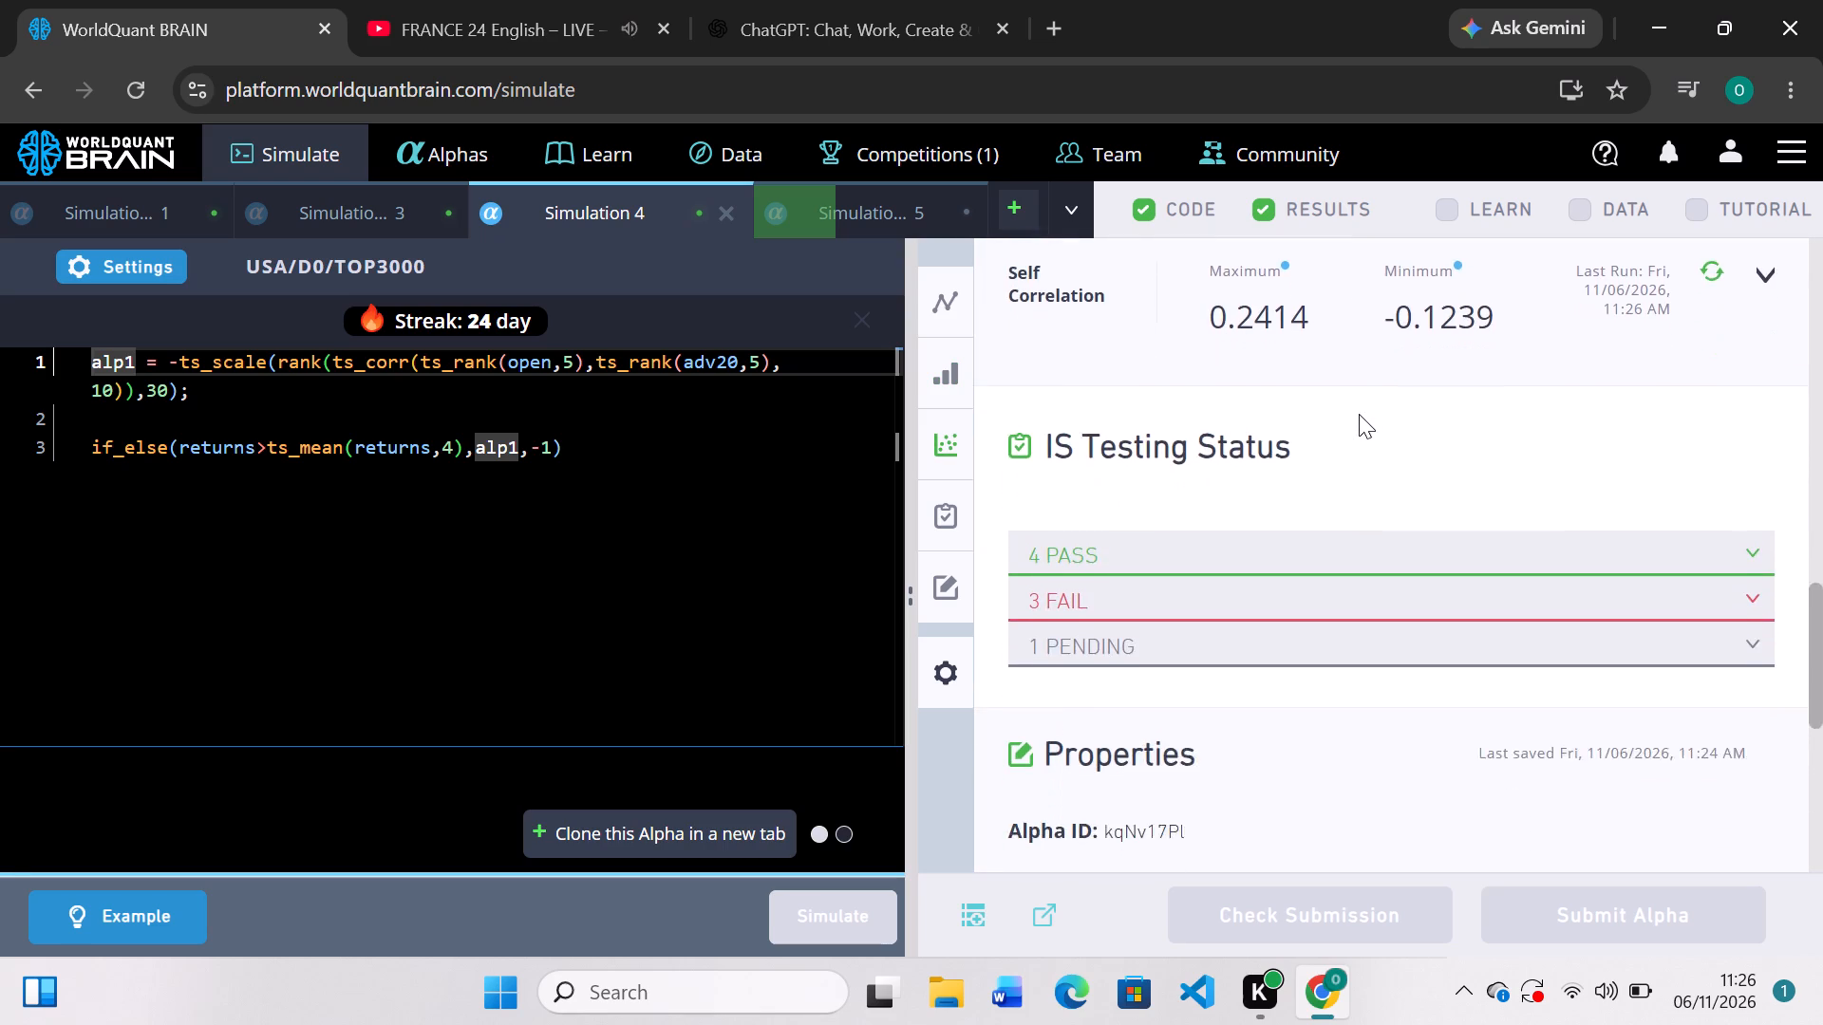
pyautogui.click(1471, 490)
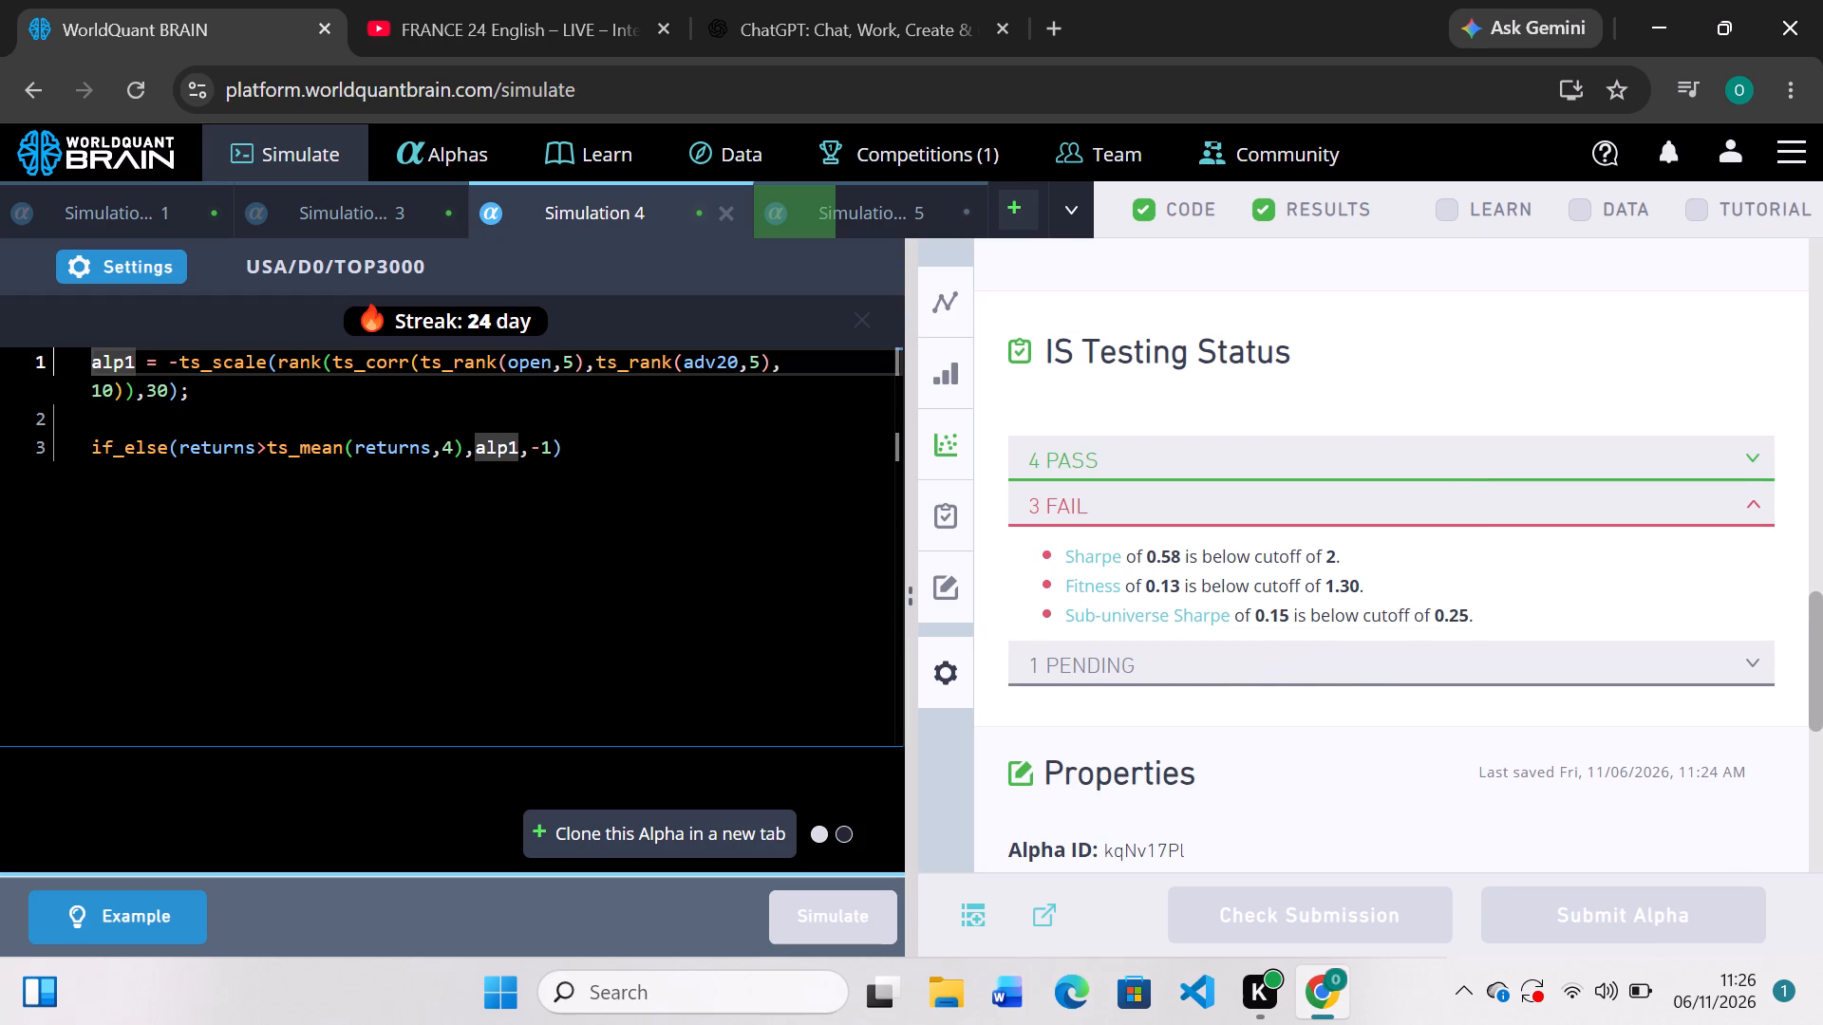
# Set Simulation 4's decay to 512, apply the settings and rerun the simulation.
pyautogui.click(137, 253)
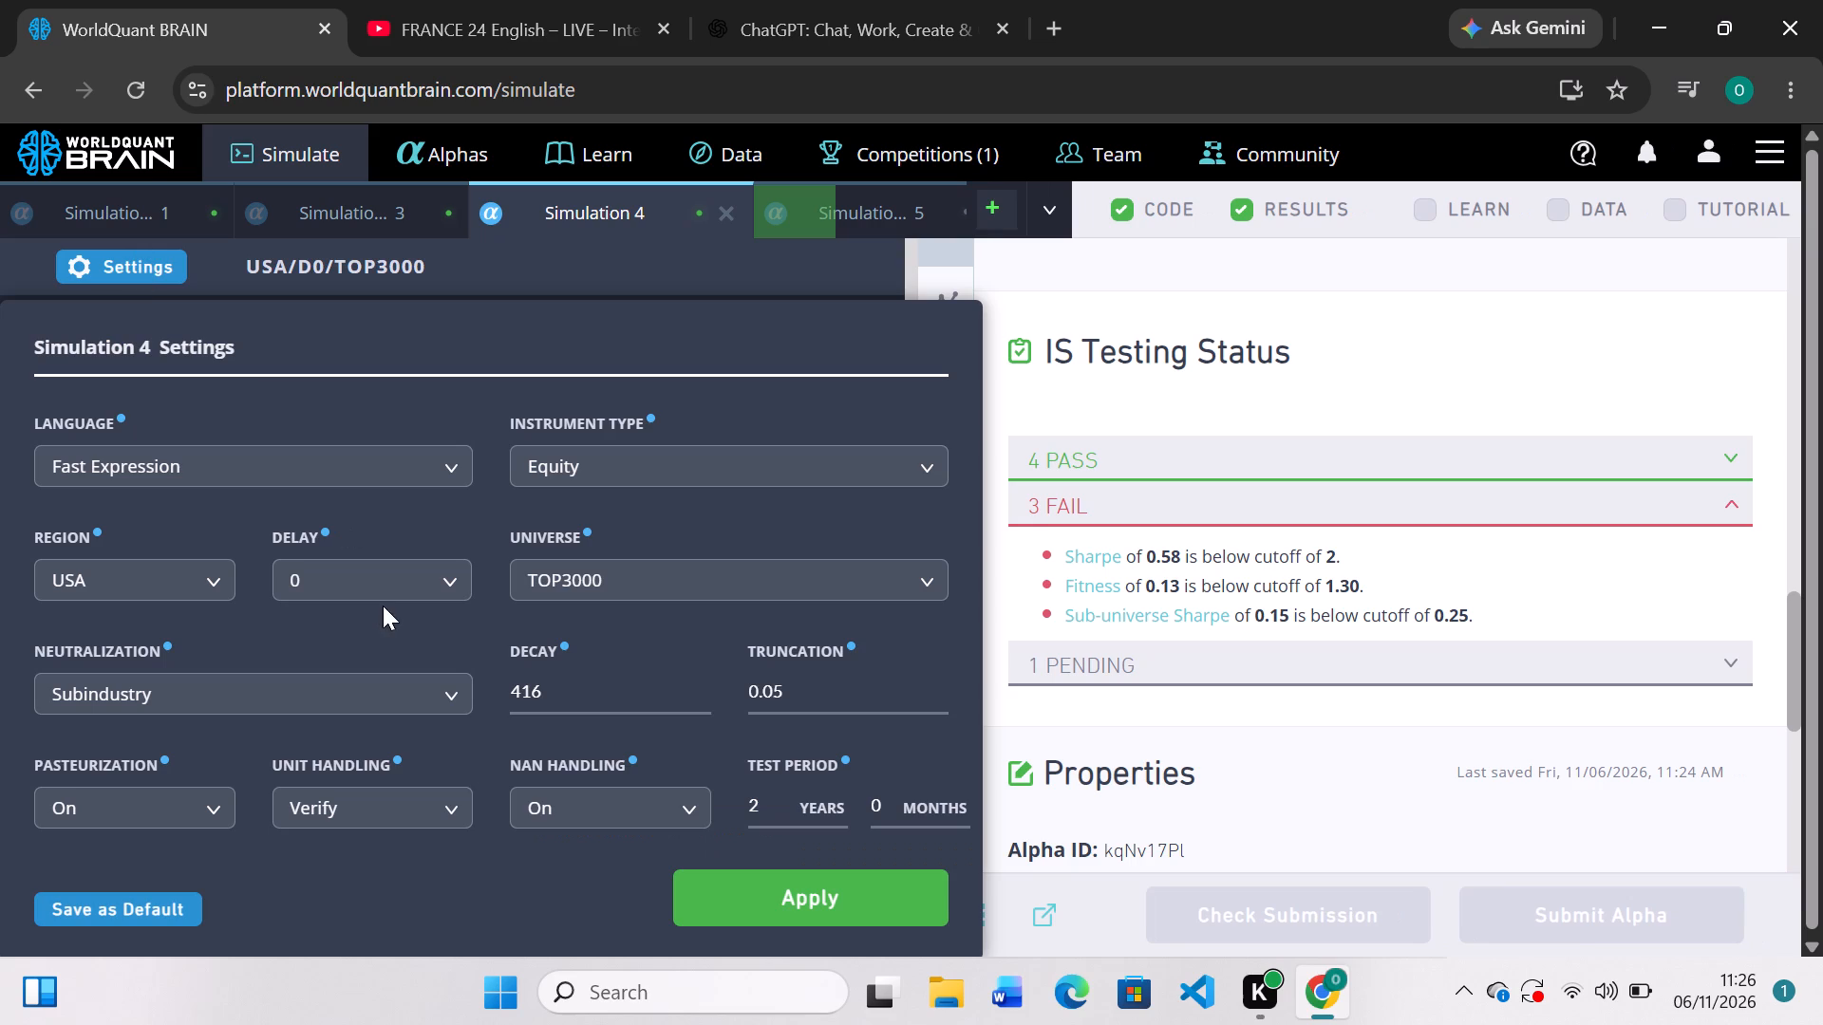
pyautogui.click(701, 683)
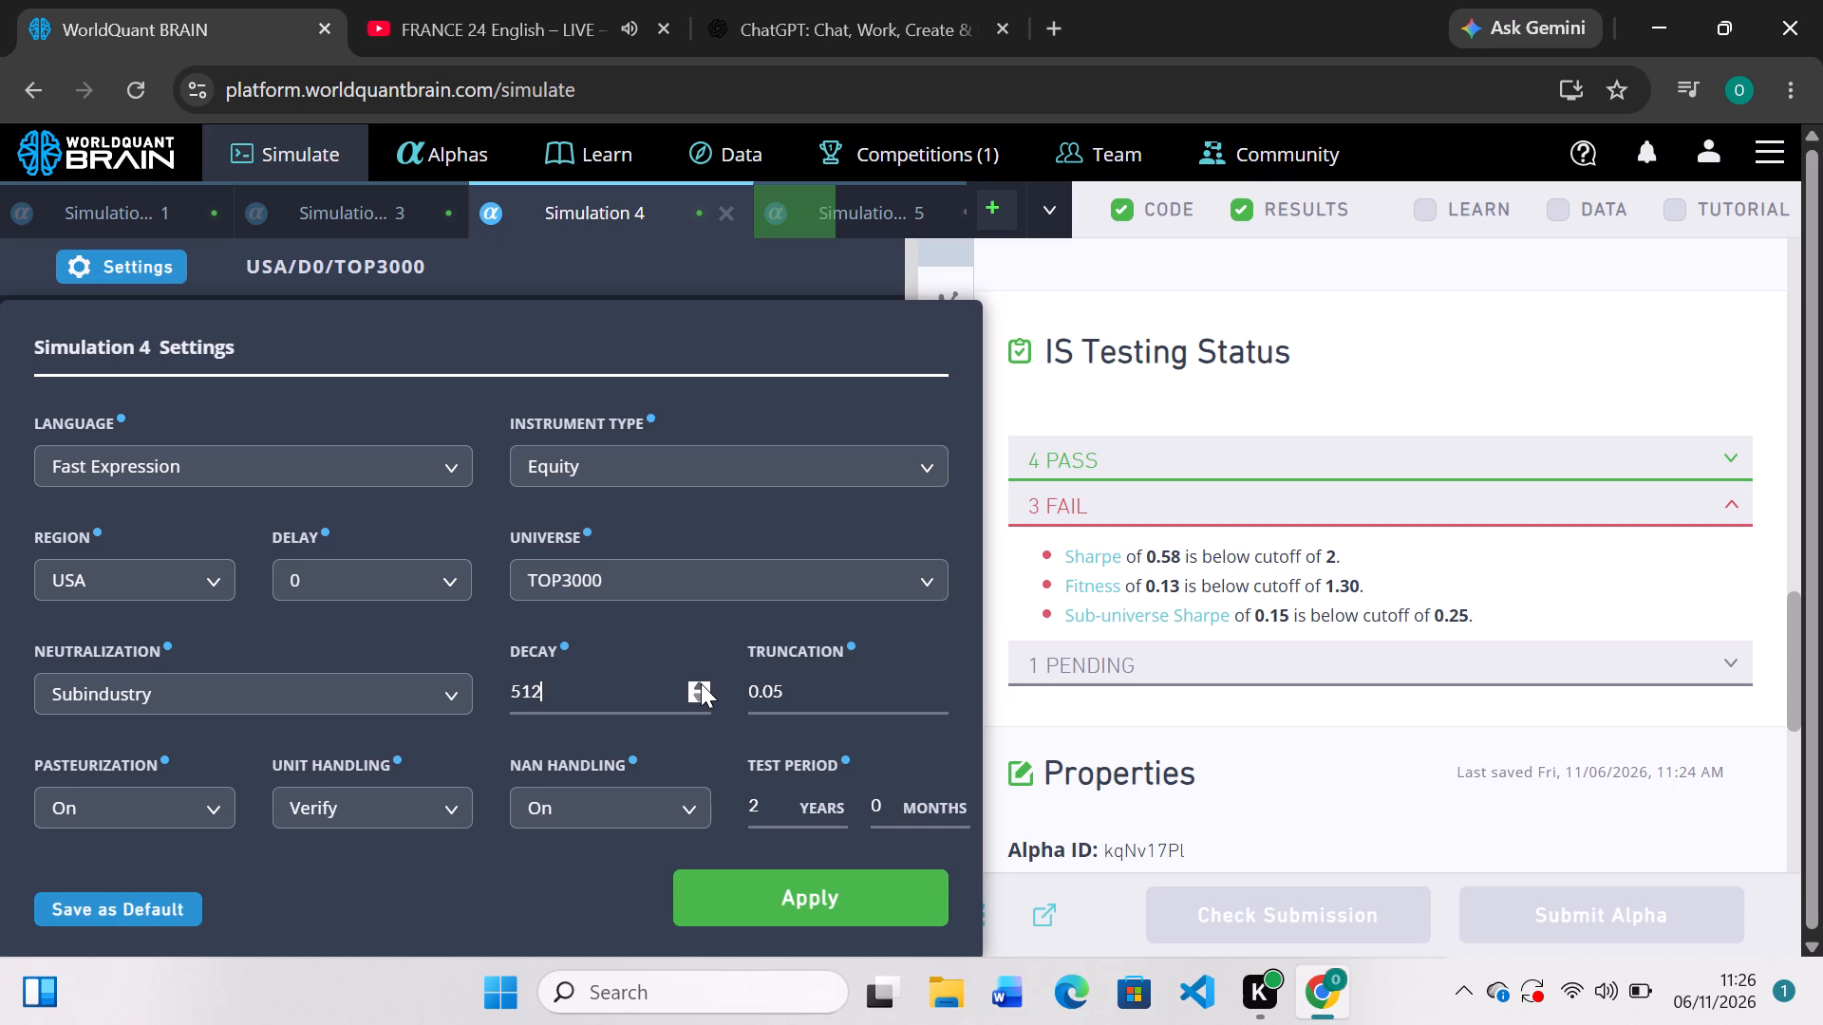
pyautogui.doubleClick(701, 683)
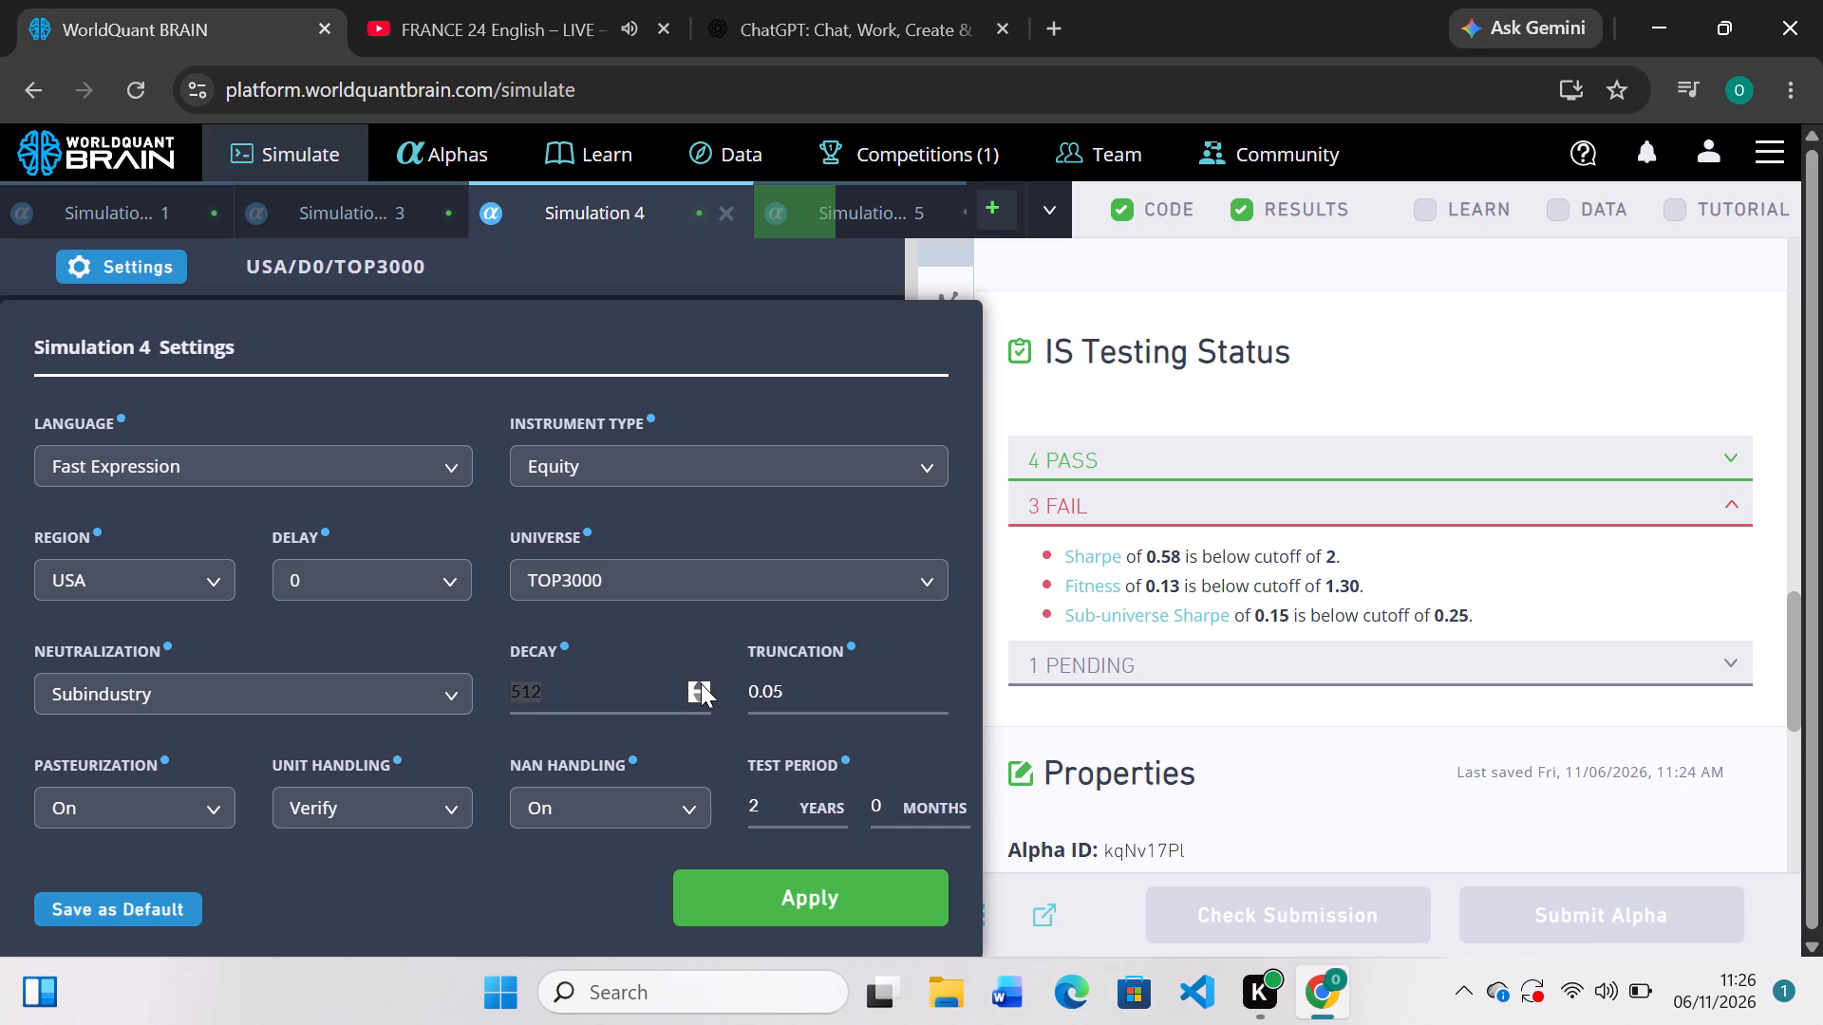
pyautogui.click(694, 681)
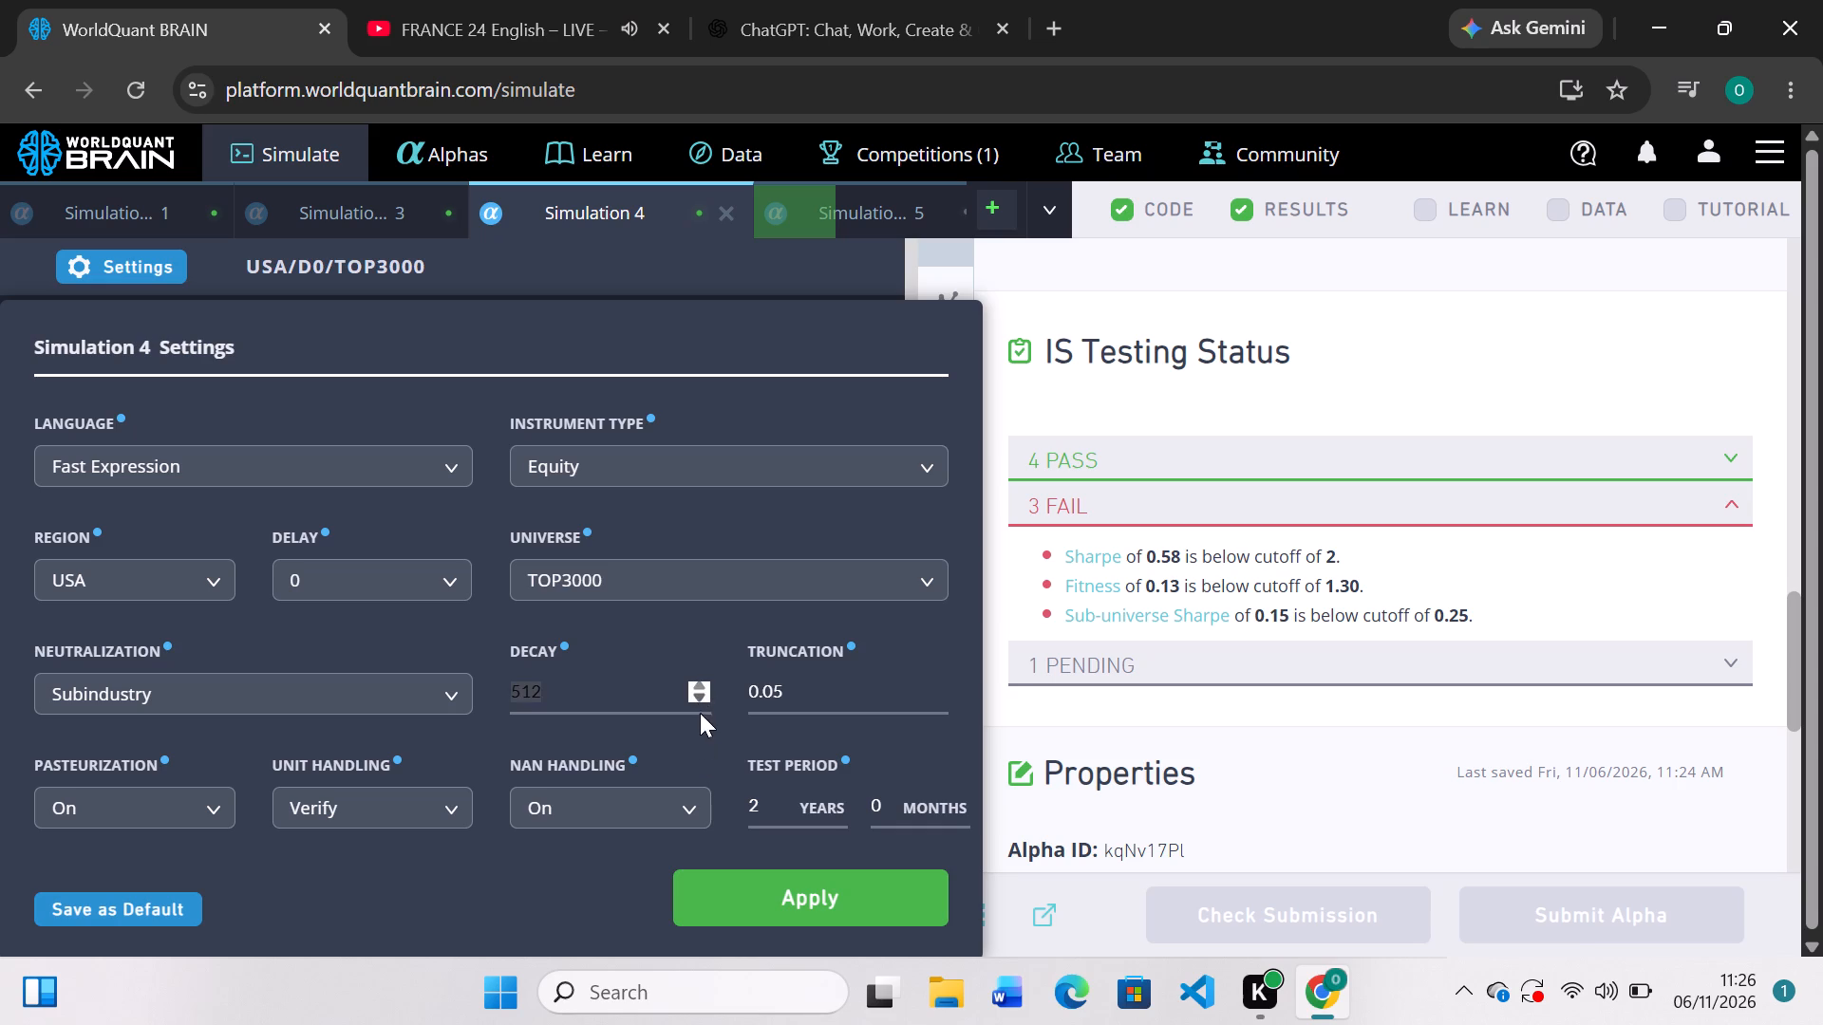
pyautogui.click(700, 694)
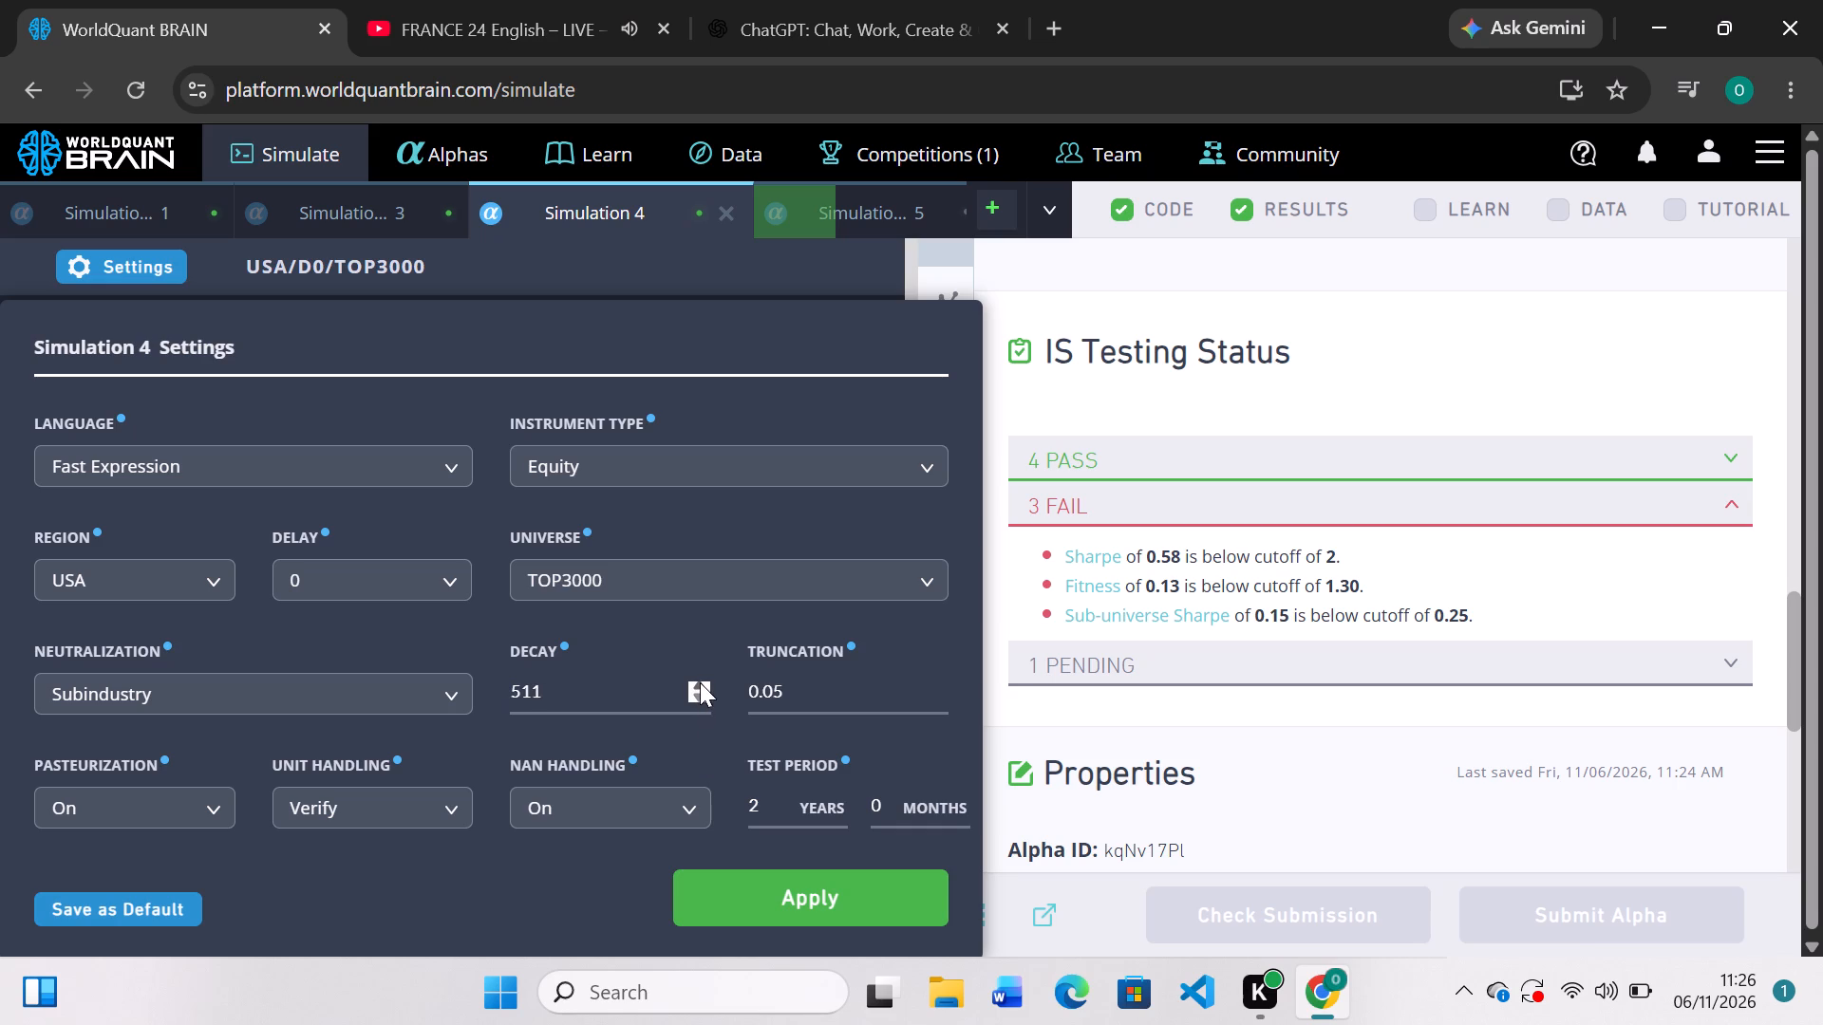
pyautogui.click(700, 682)
pyautogui.click(782, 903)
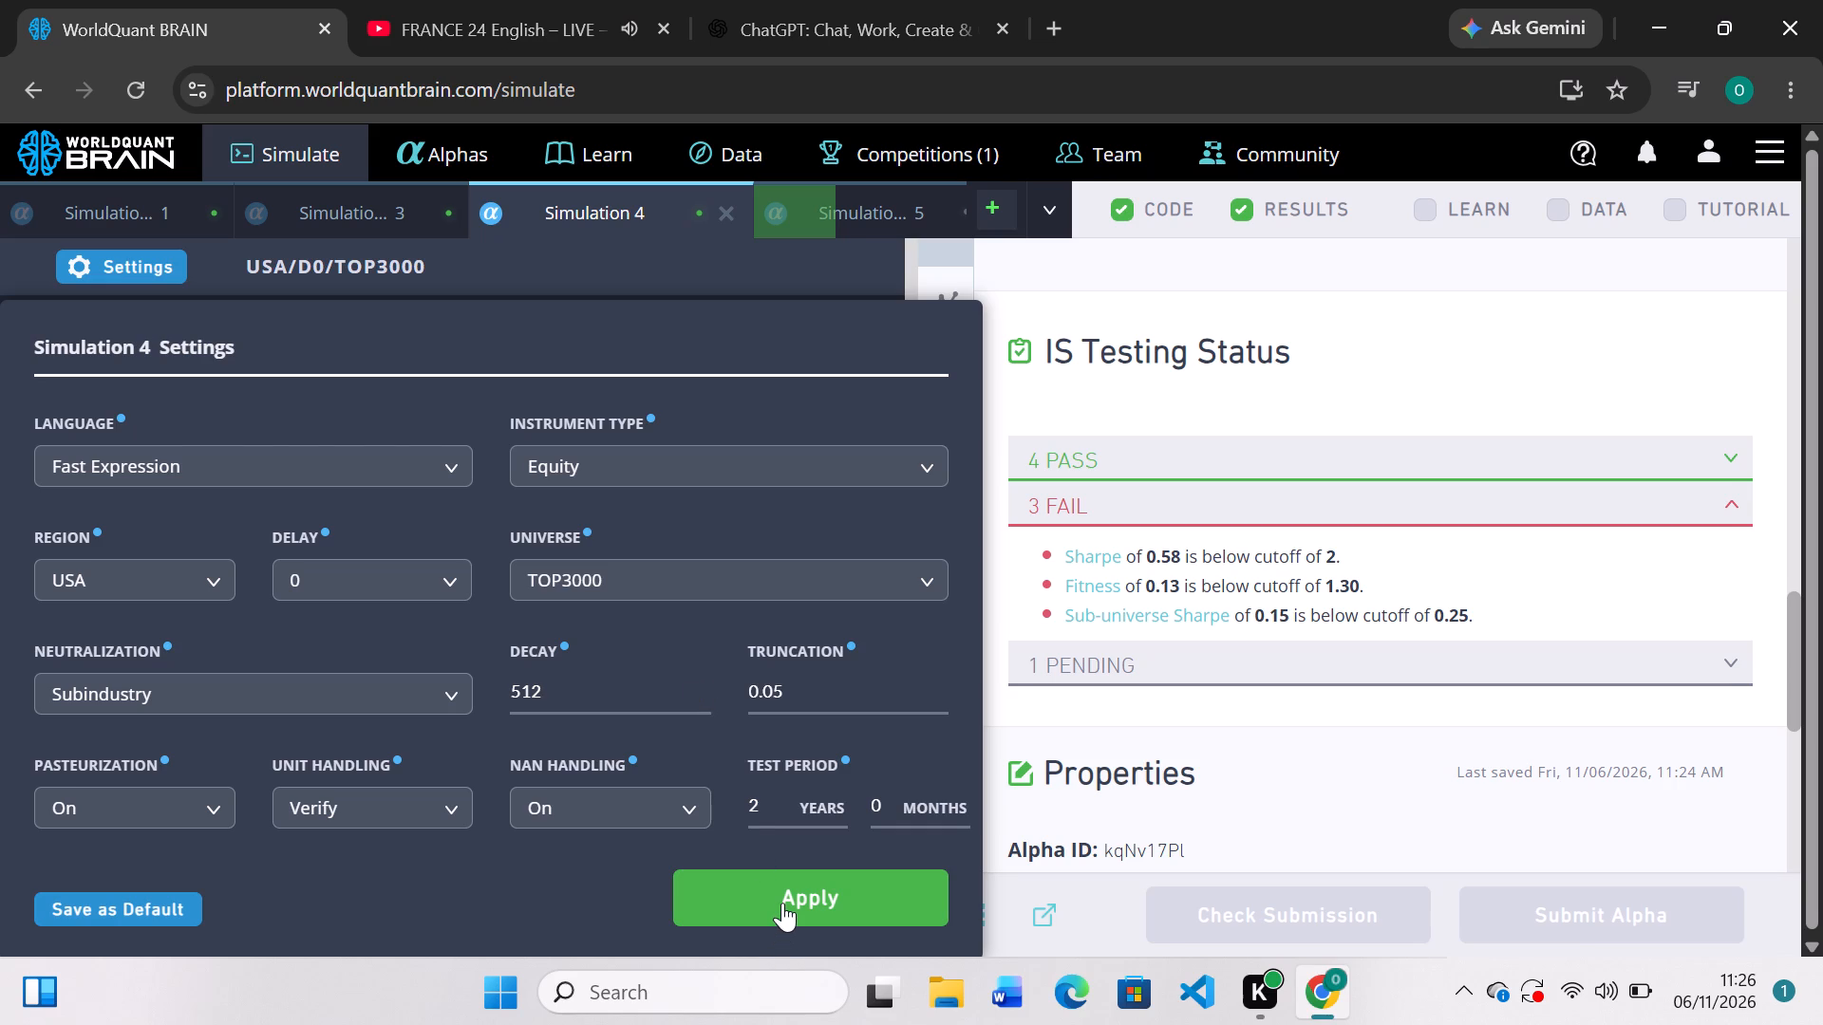
pyautogui.click(782, 903)
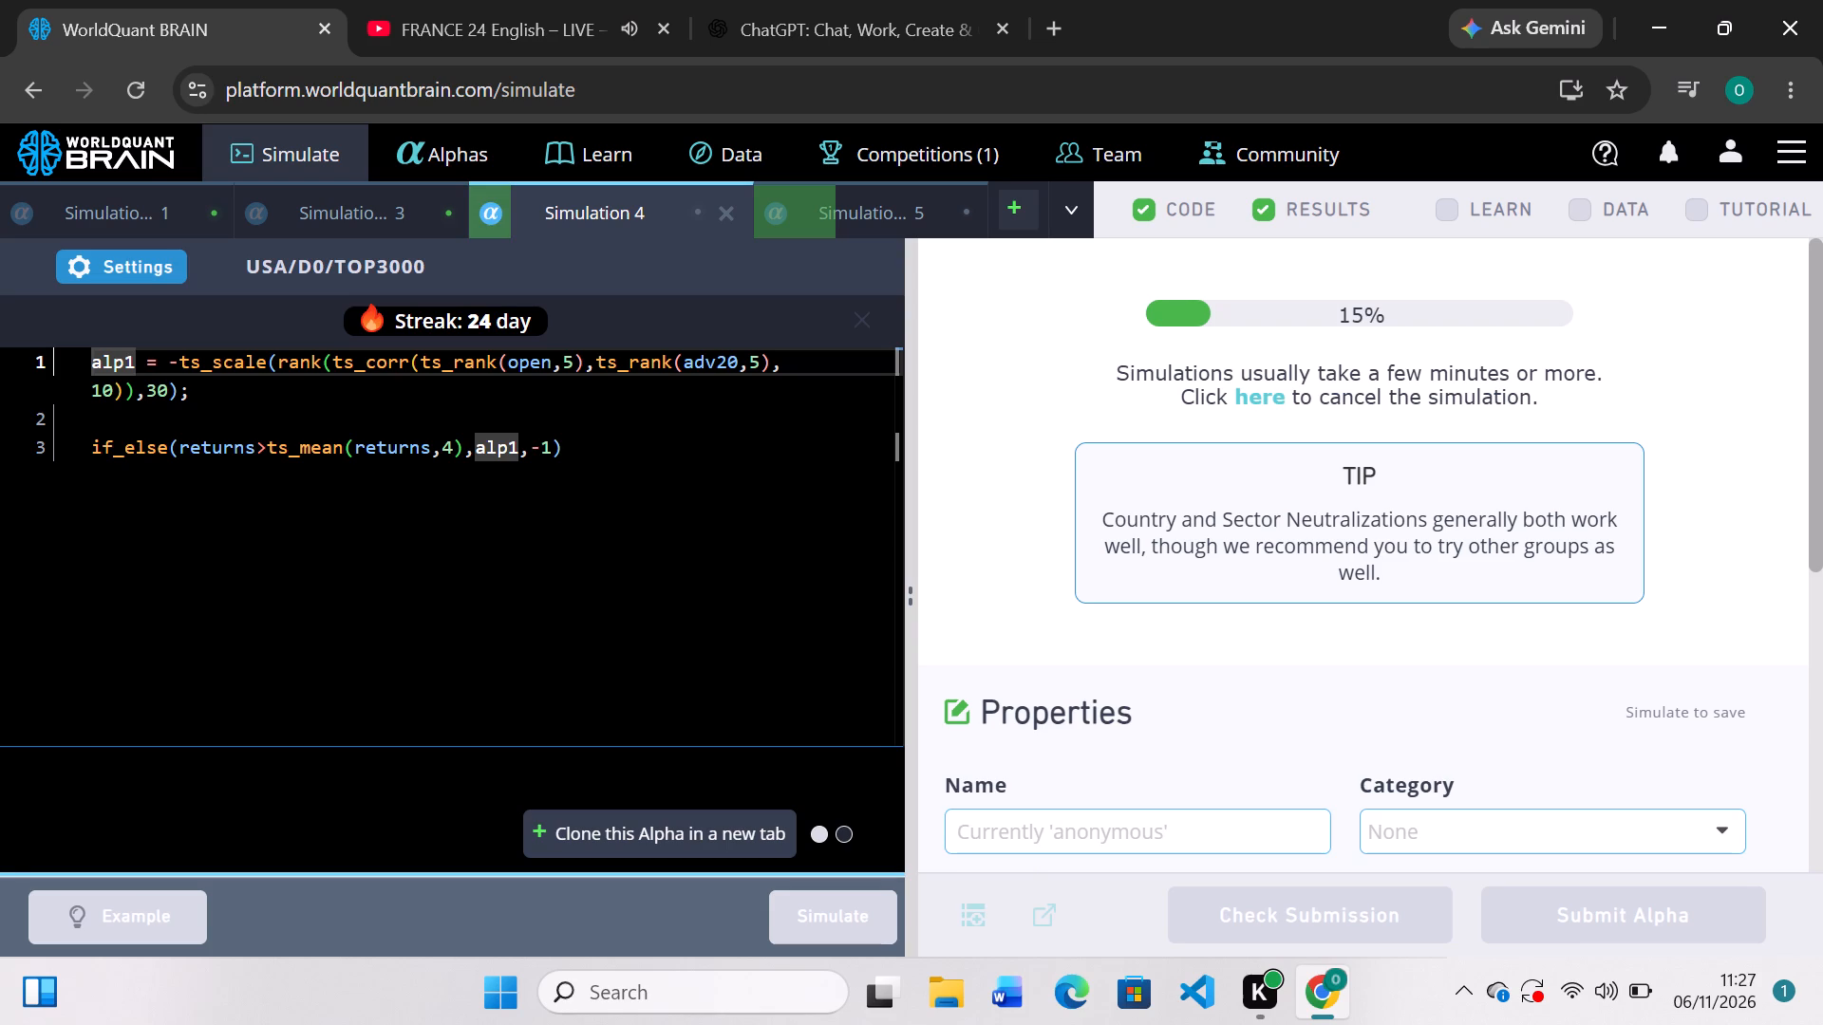
# In Simulation 3, check the results and change the expression to (-ts_std_dev(volume/ts_mean(adv20,5),2)).
pyautogui.click(377, 221)
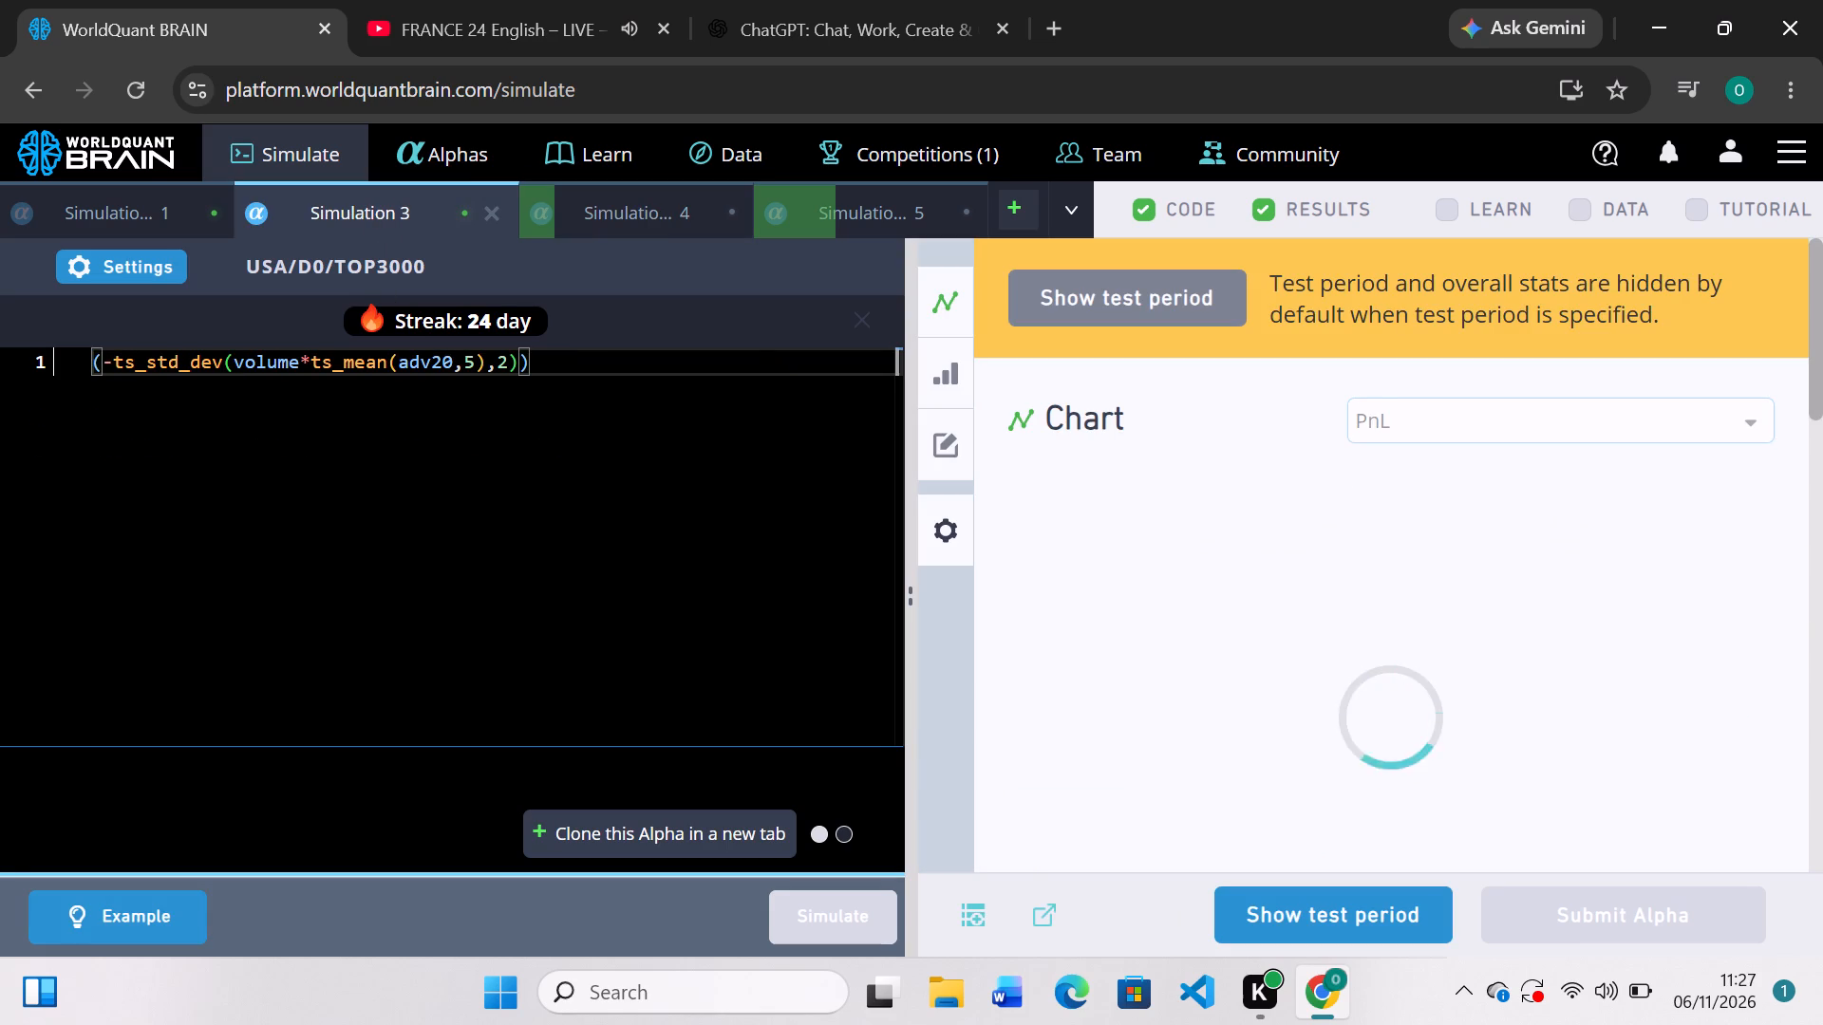
pyautogui.scroll(-2, 1136, 663)
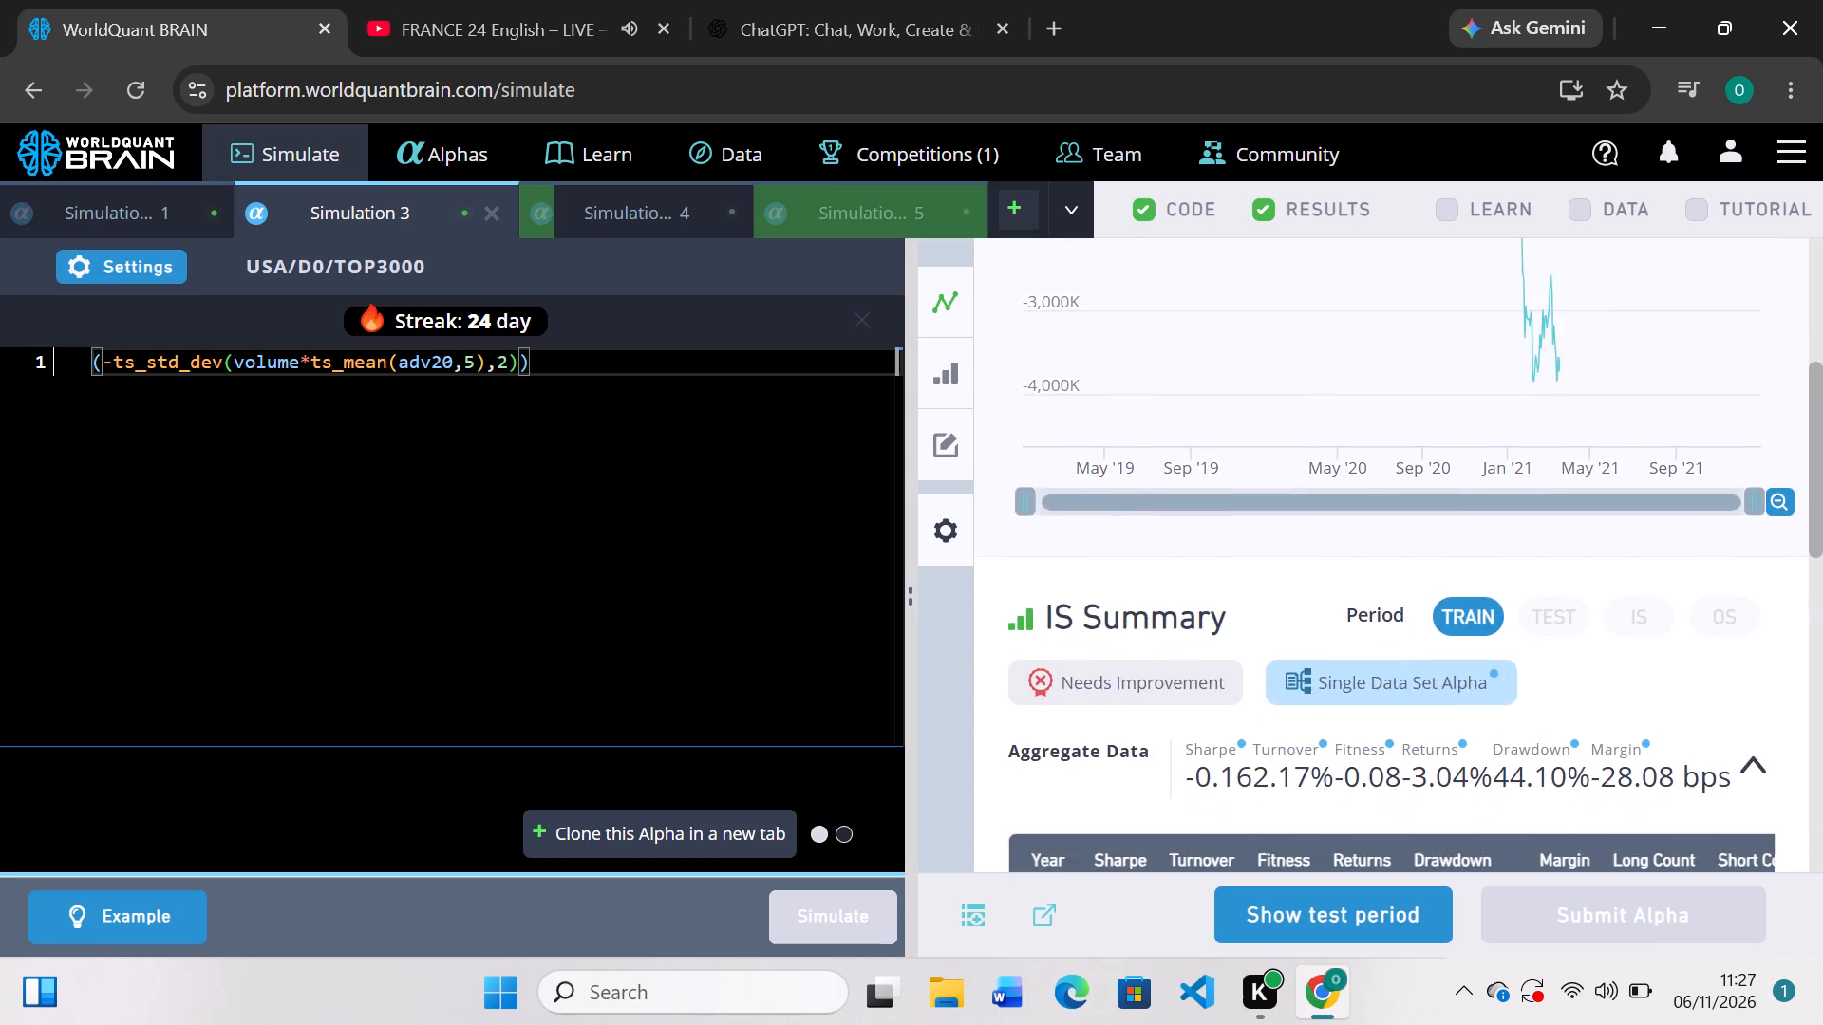
pyautogui.scroll(3, 1136, 663)
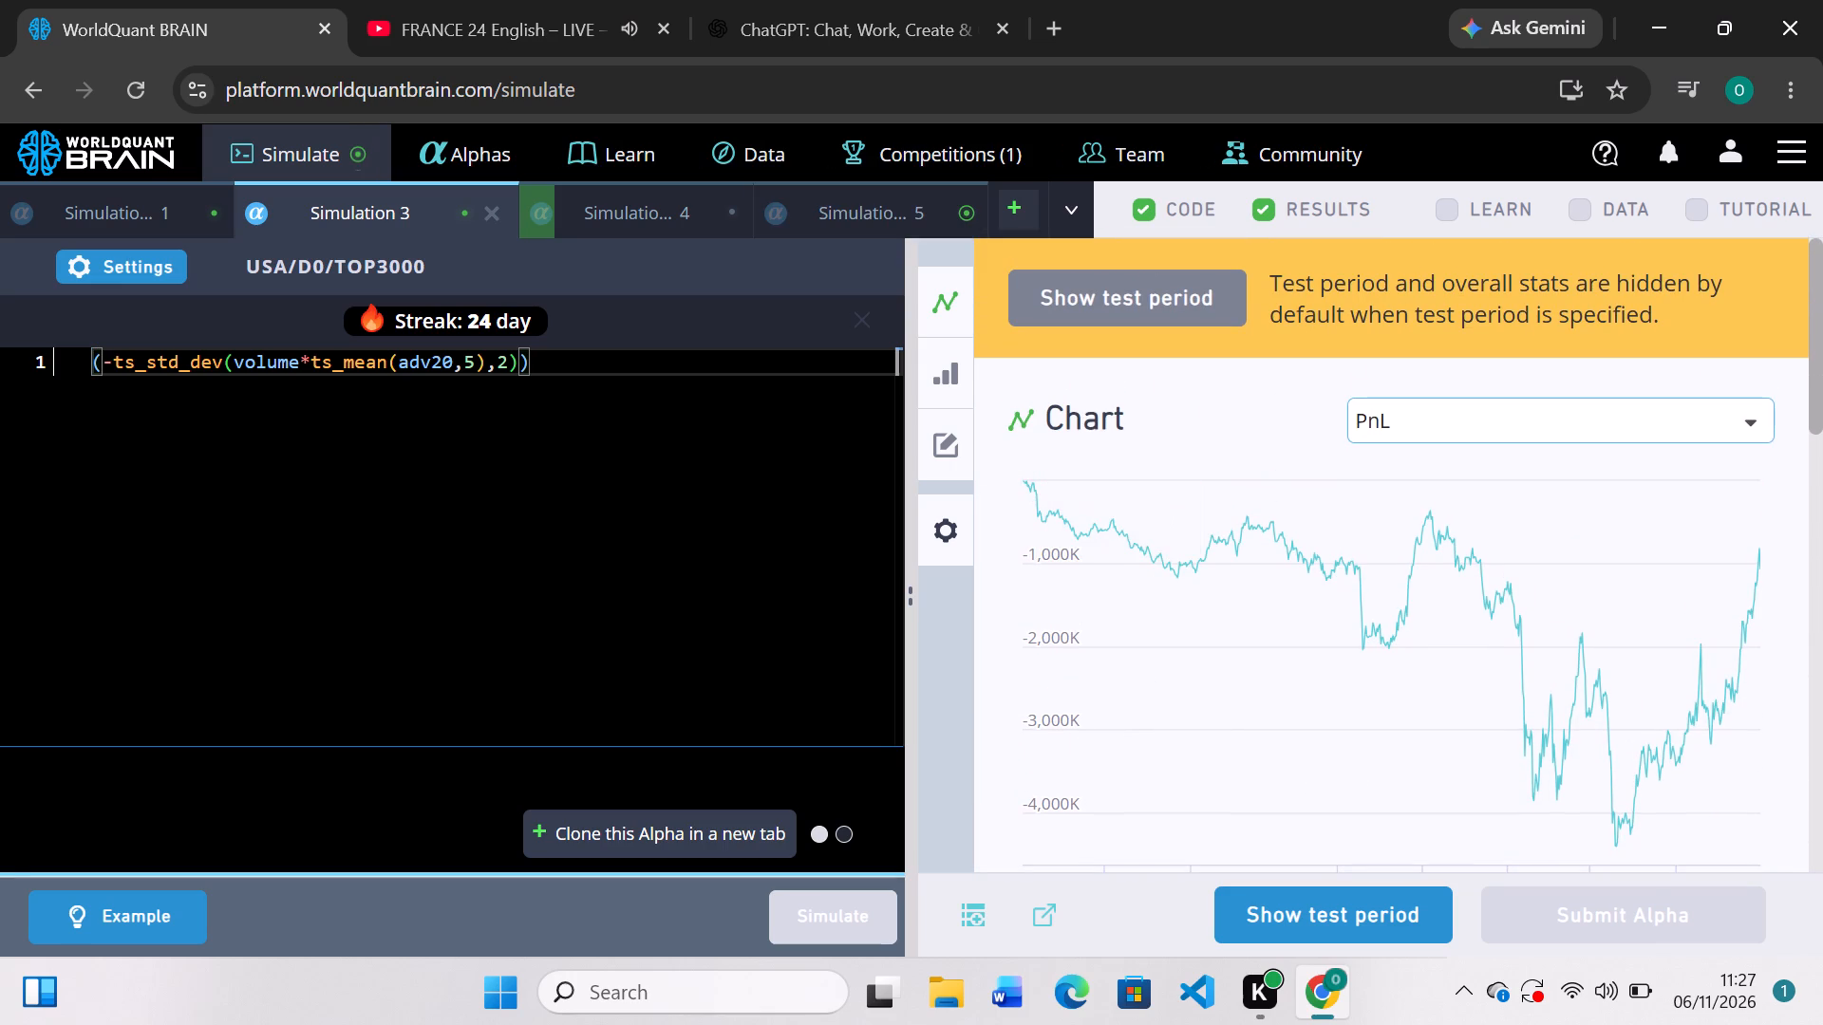
pyautogui.click(305, 358)
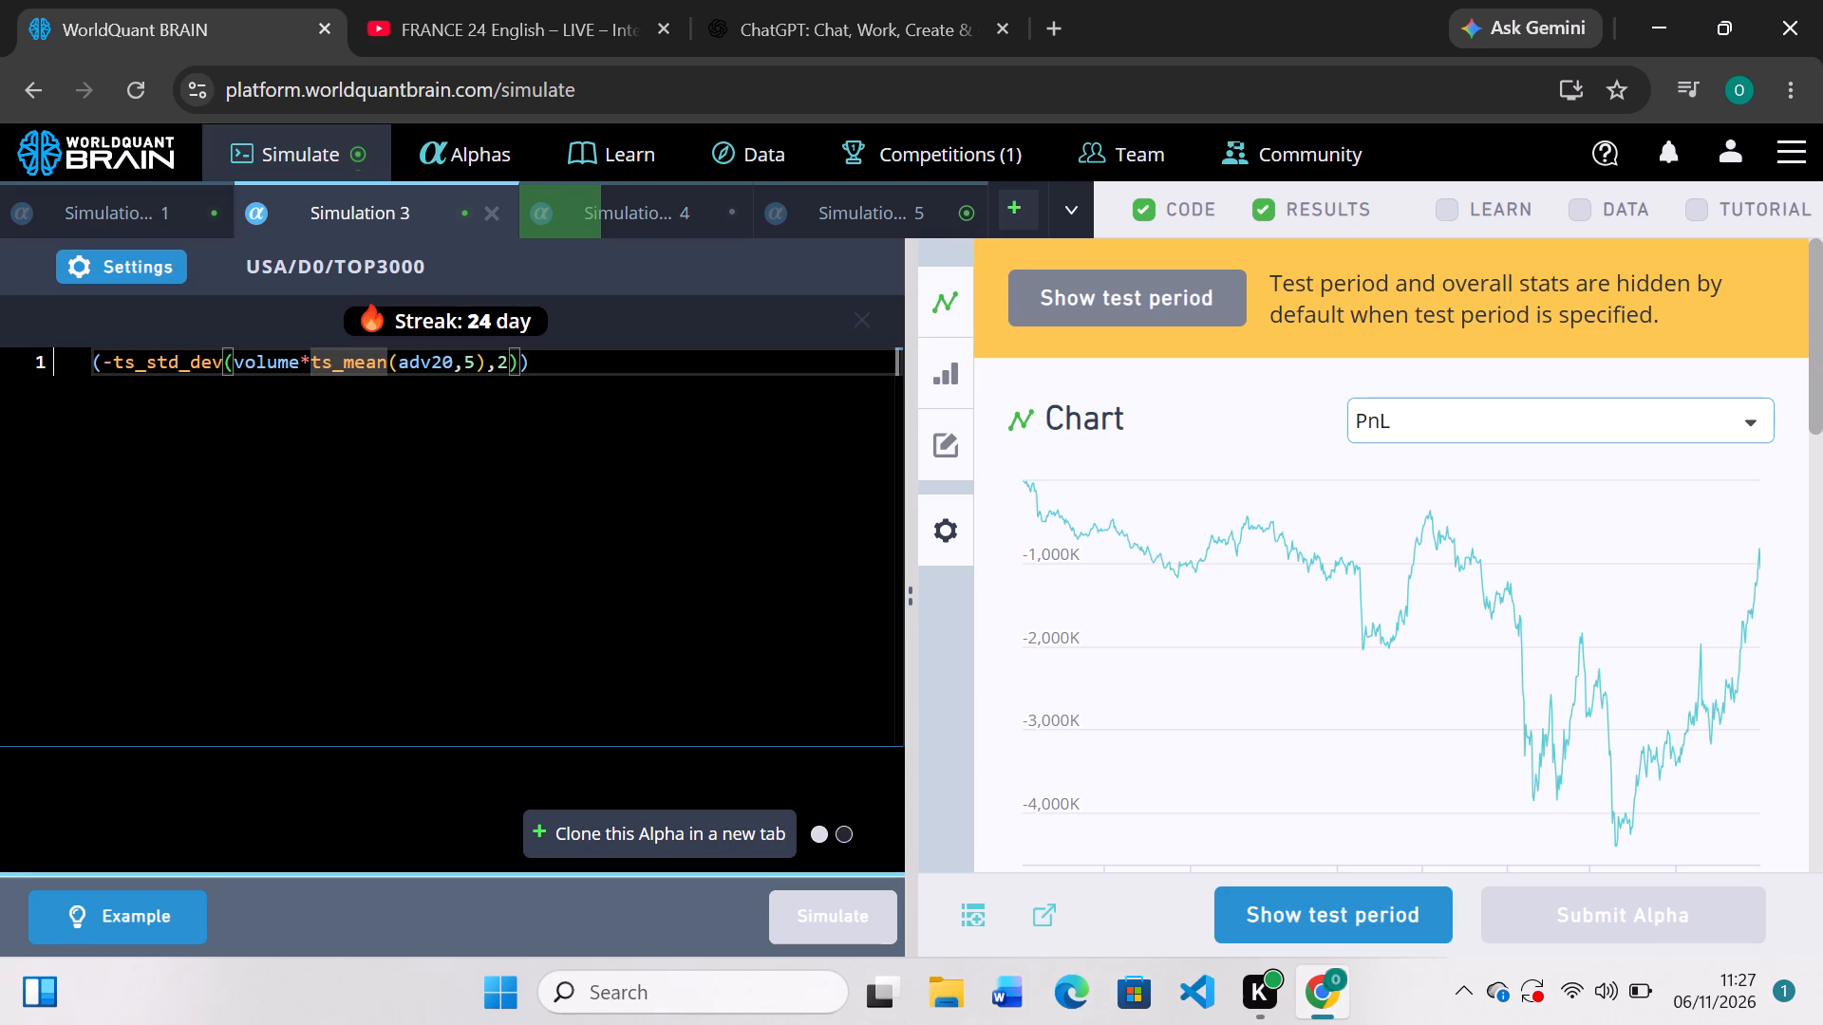
pyautogui.press('BackSpace')
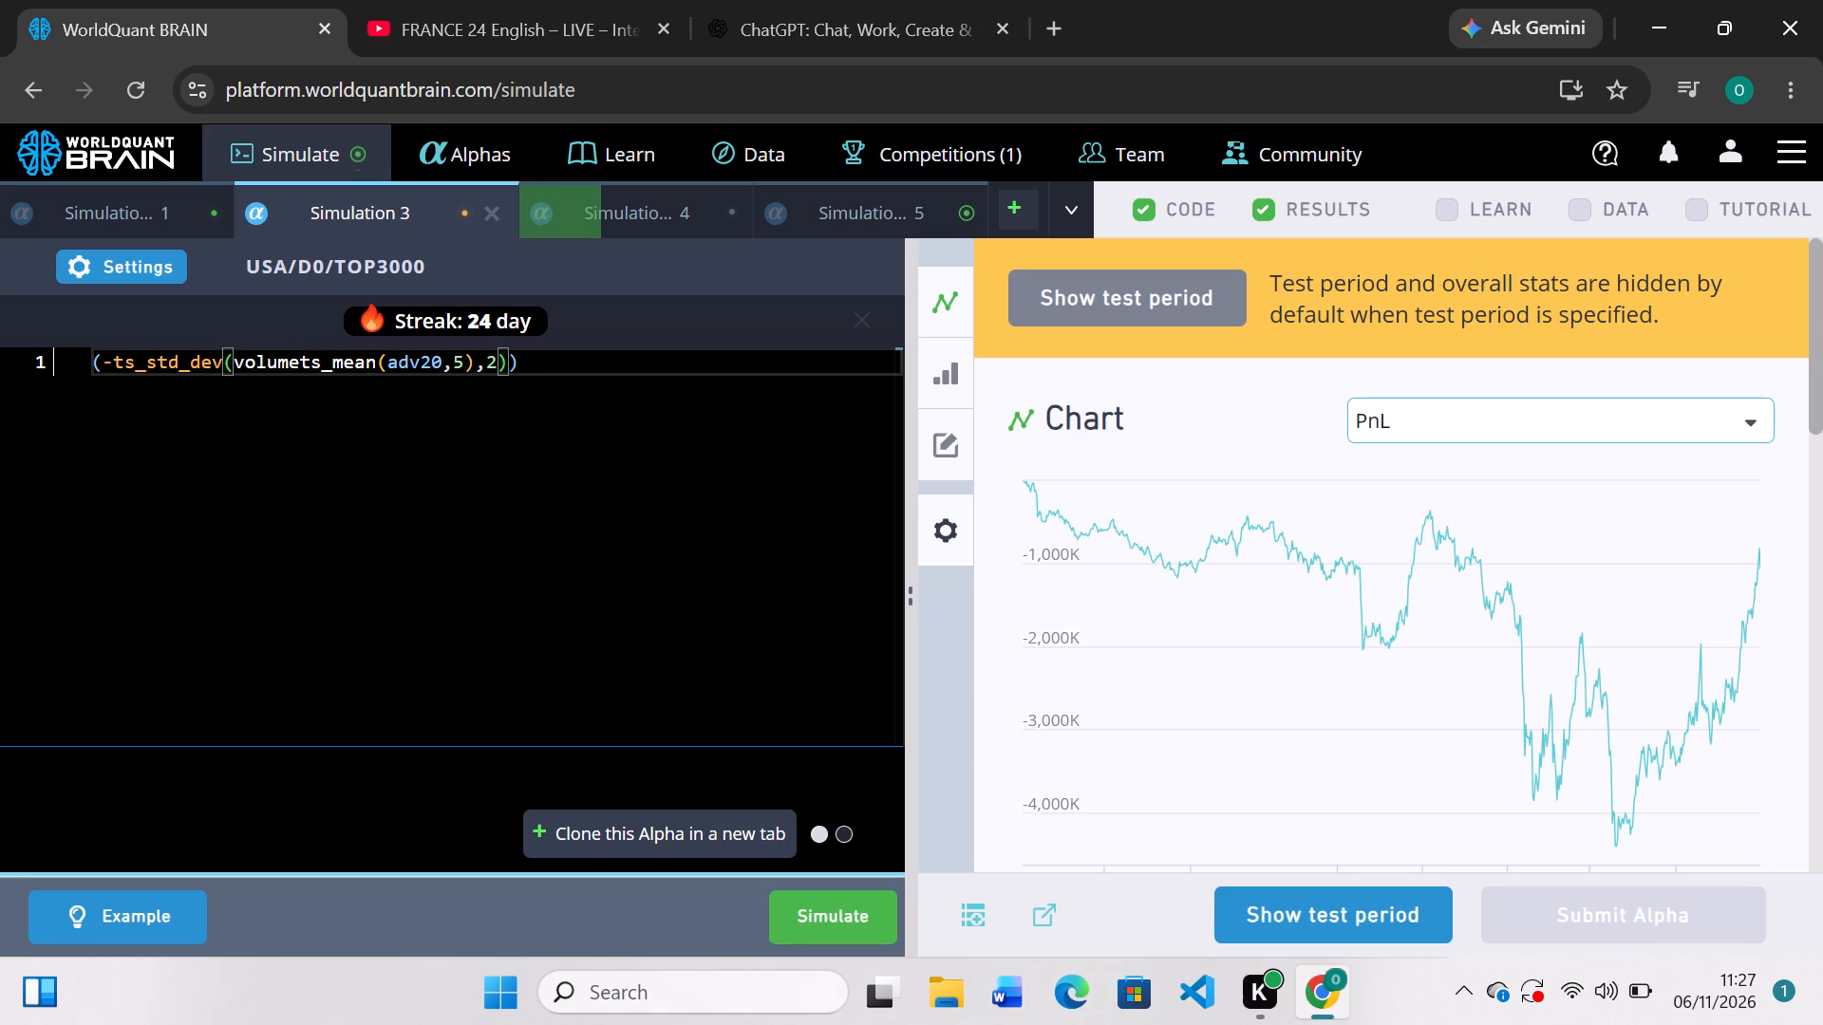
pyautogui.press('/')
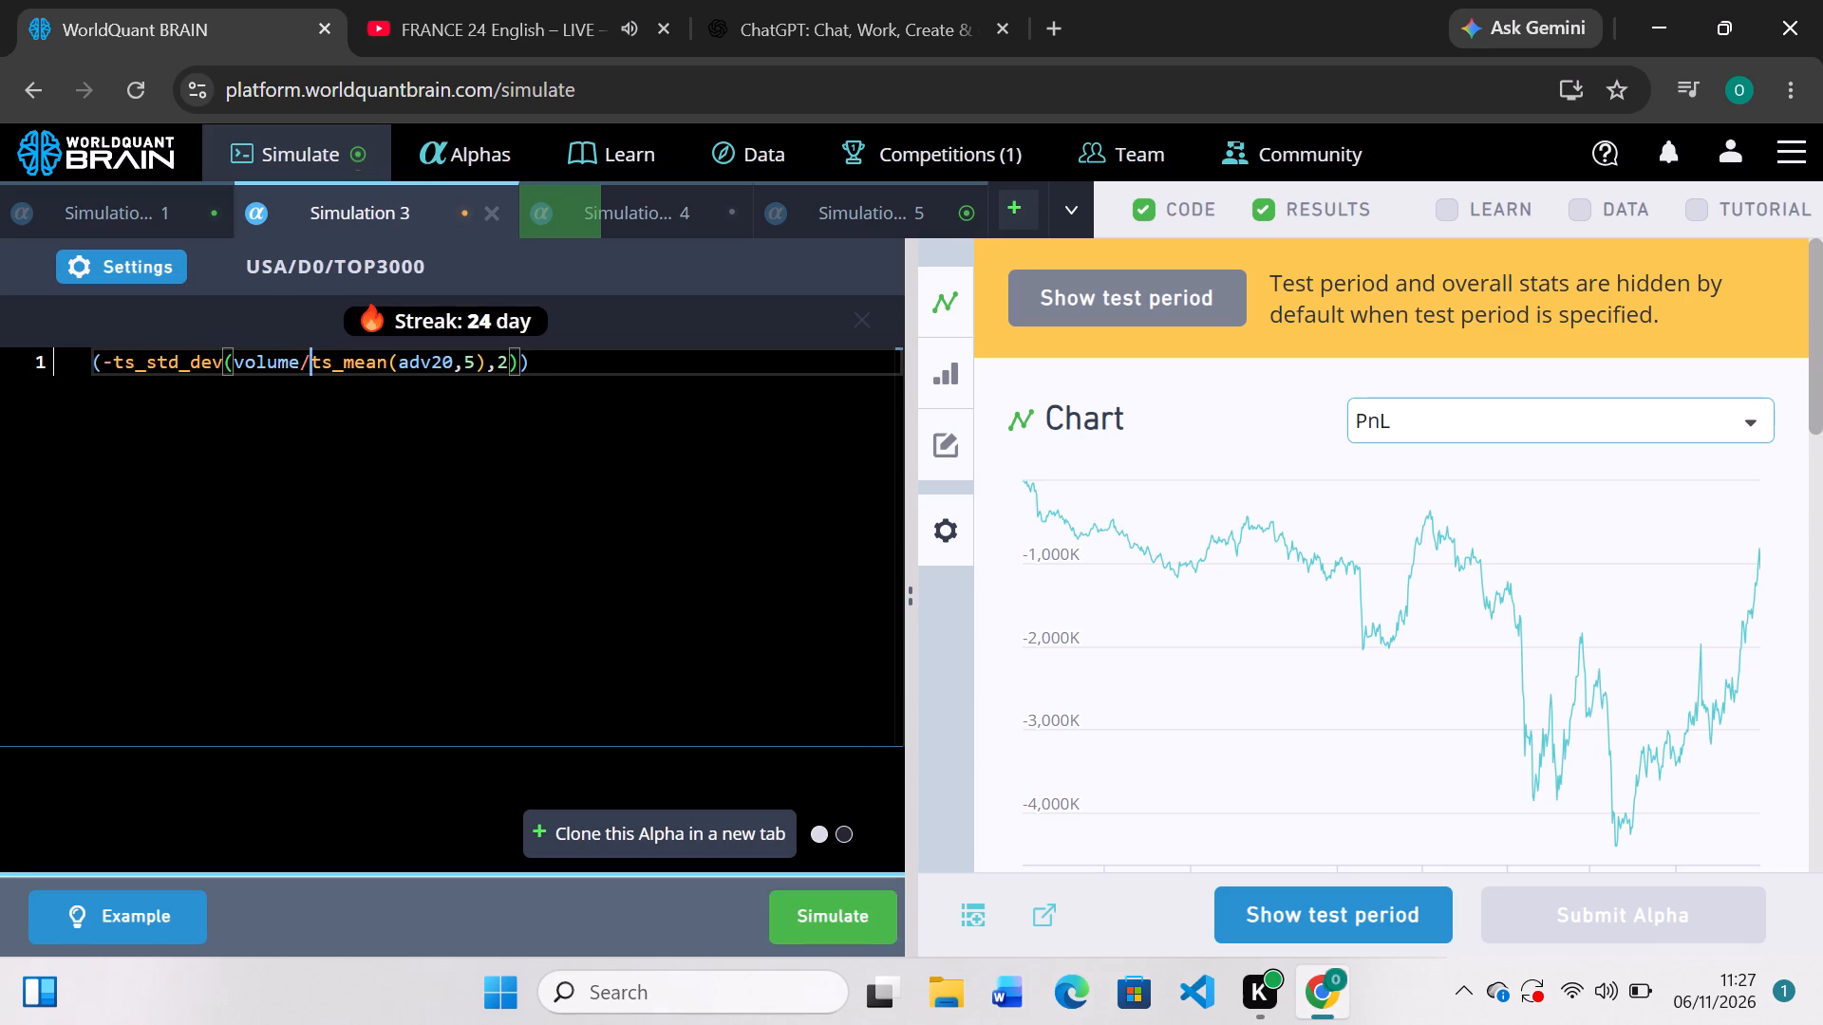
# Change Simulation 3's expression to (-ts_std_dev(ts_delta(volume,3)/ts_mean(adv20,5),2)) and run the simulation.
pyautogui.click(231, 359)
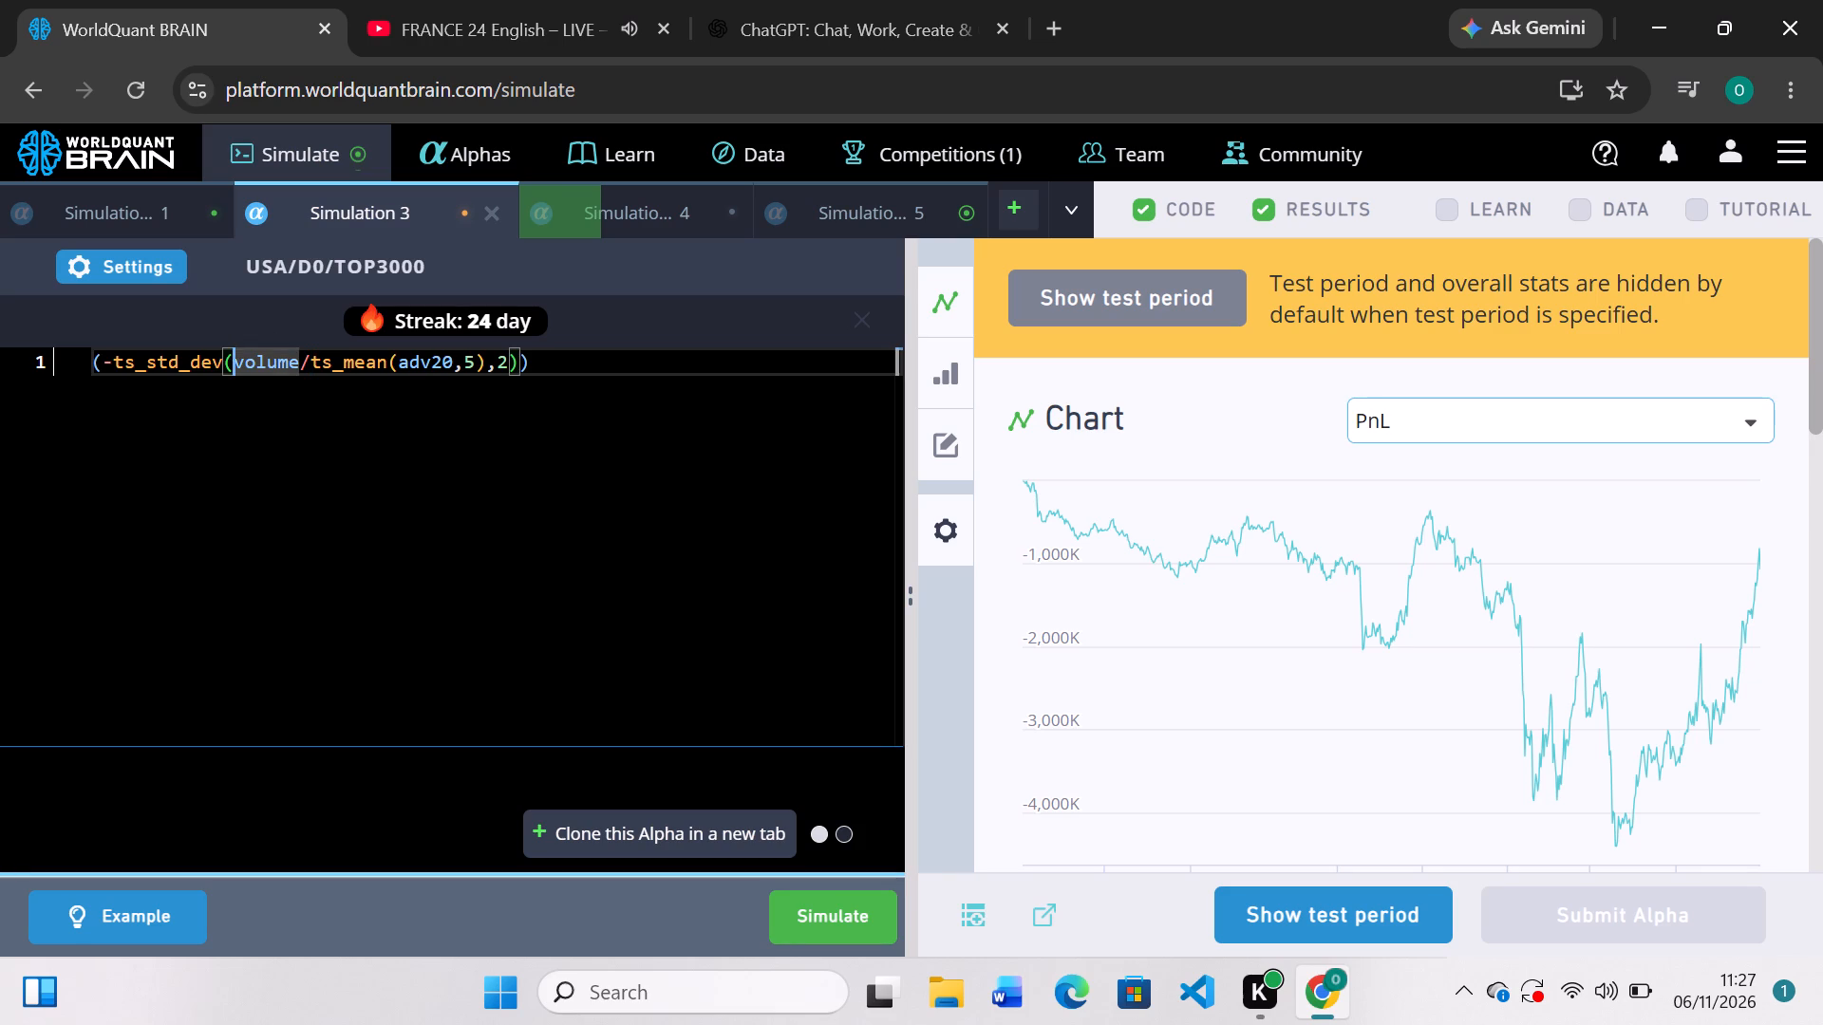
pyautogui.press('t')
pyautogui.press('s')
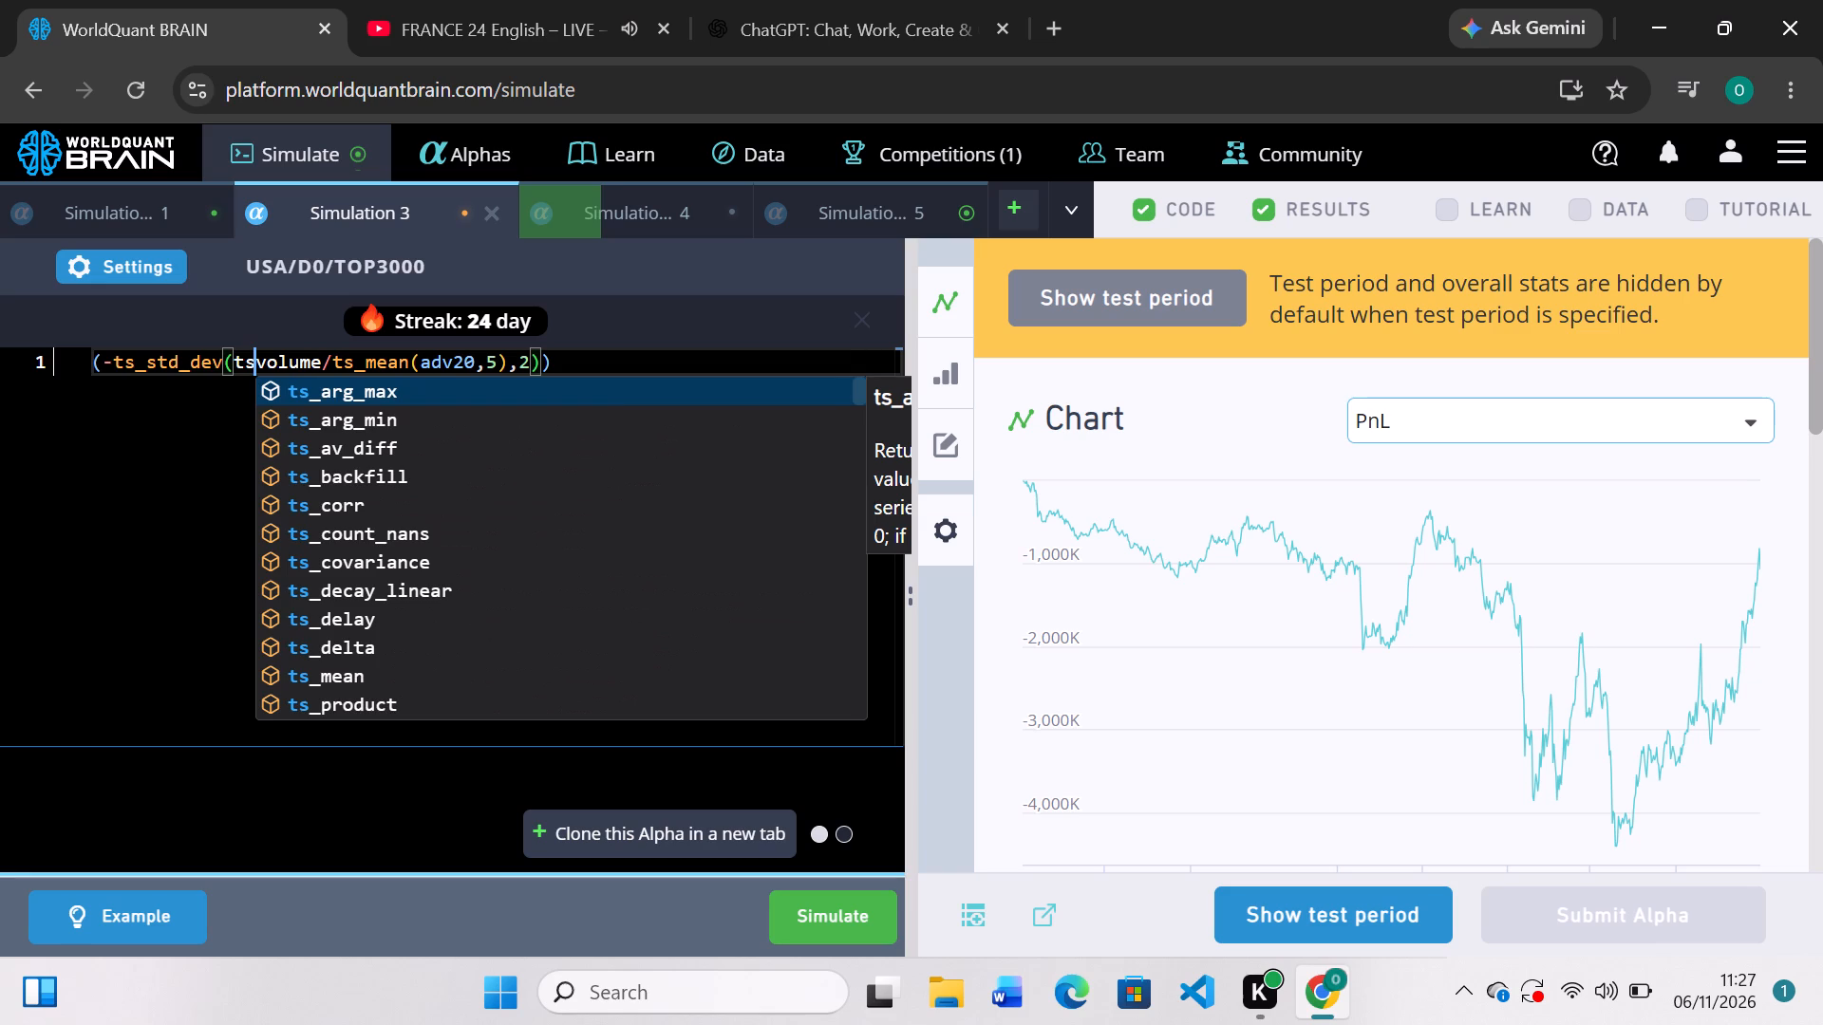
pyautogui.hotkey('shift', '_')
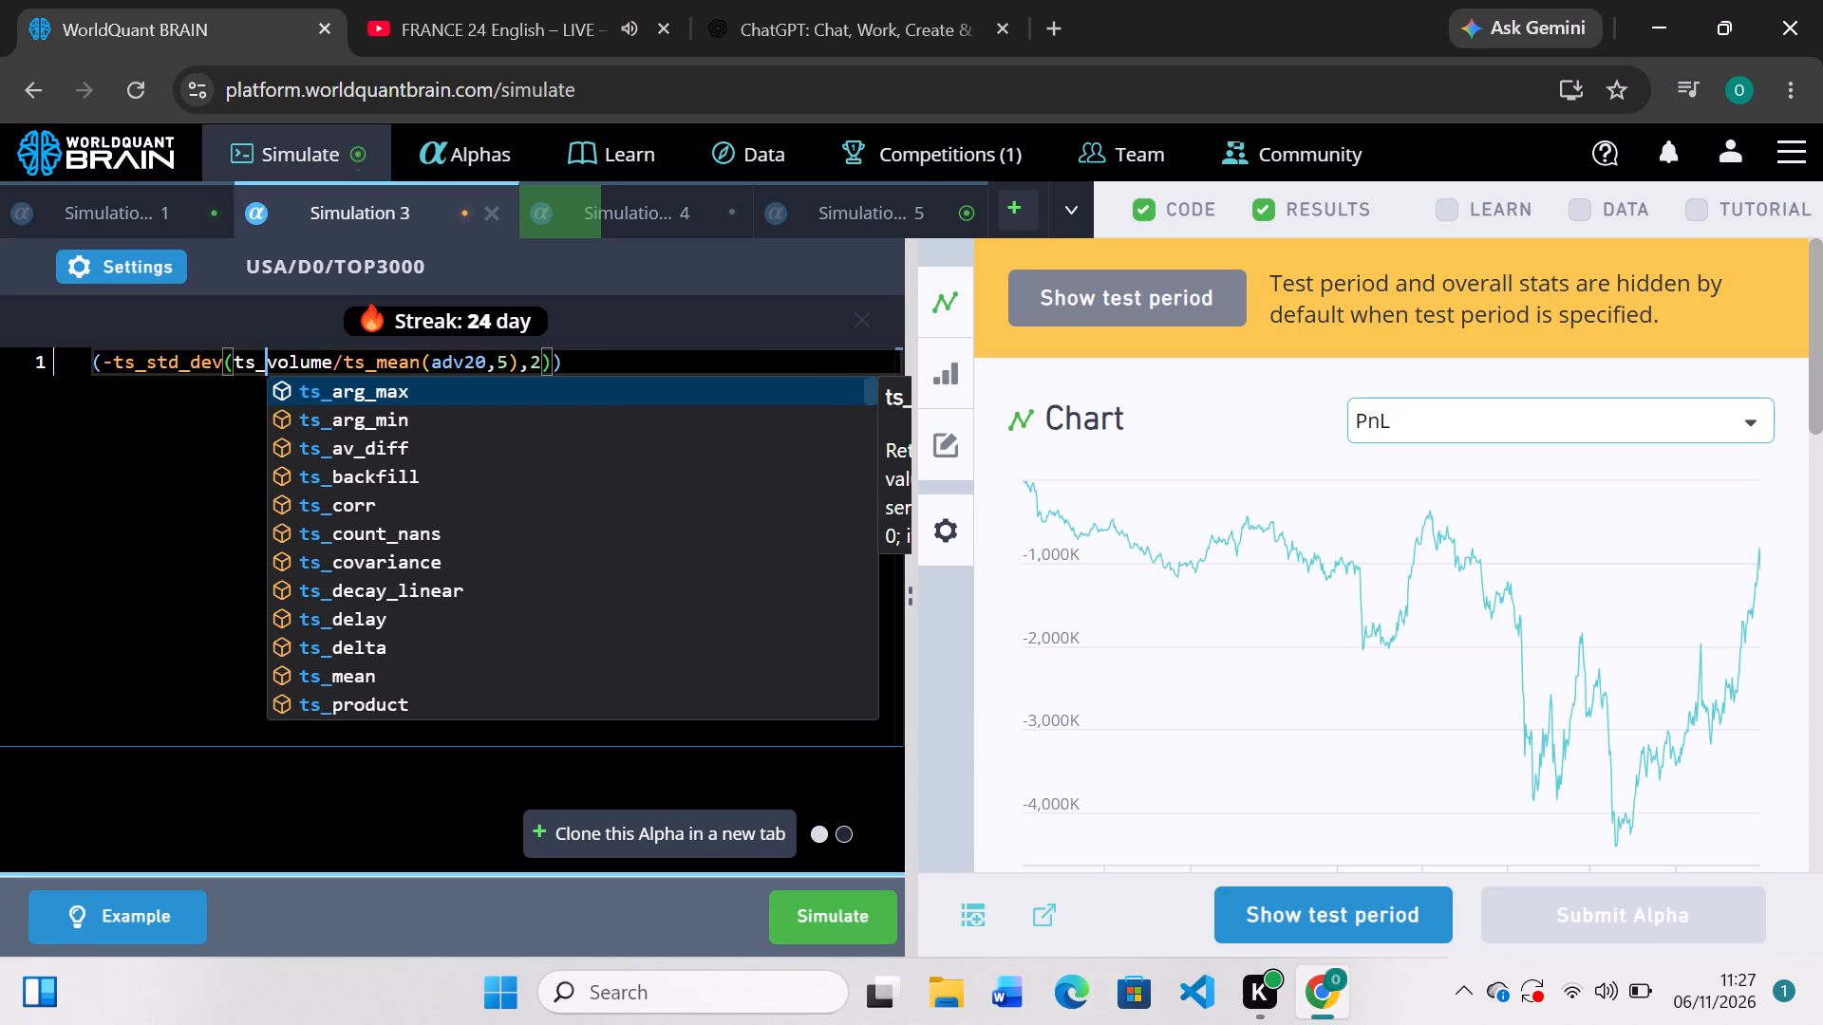
pyautogui.click(358, 654)
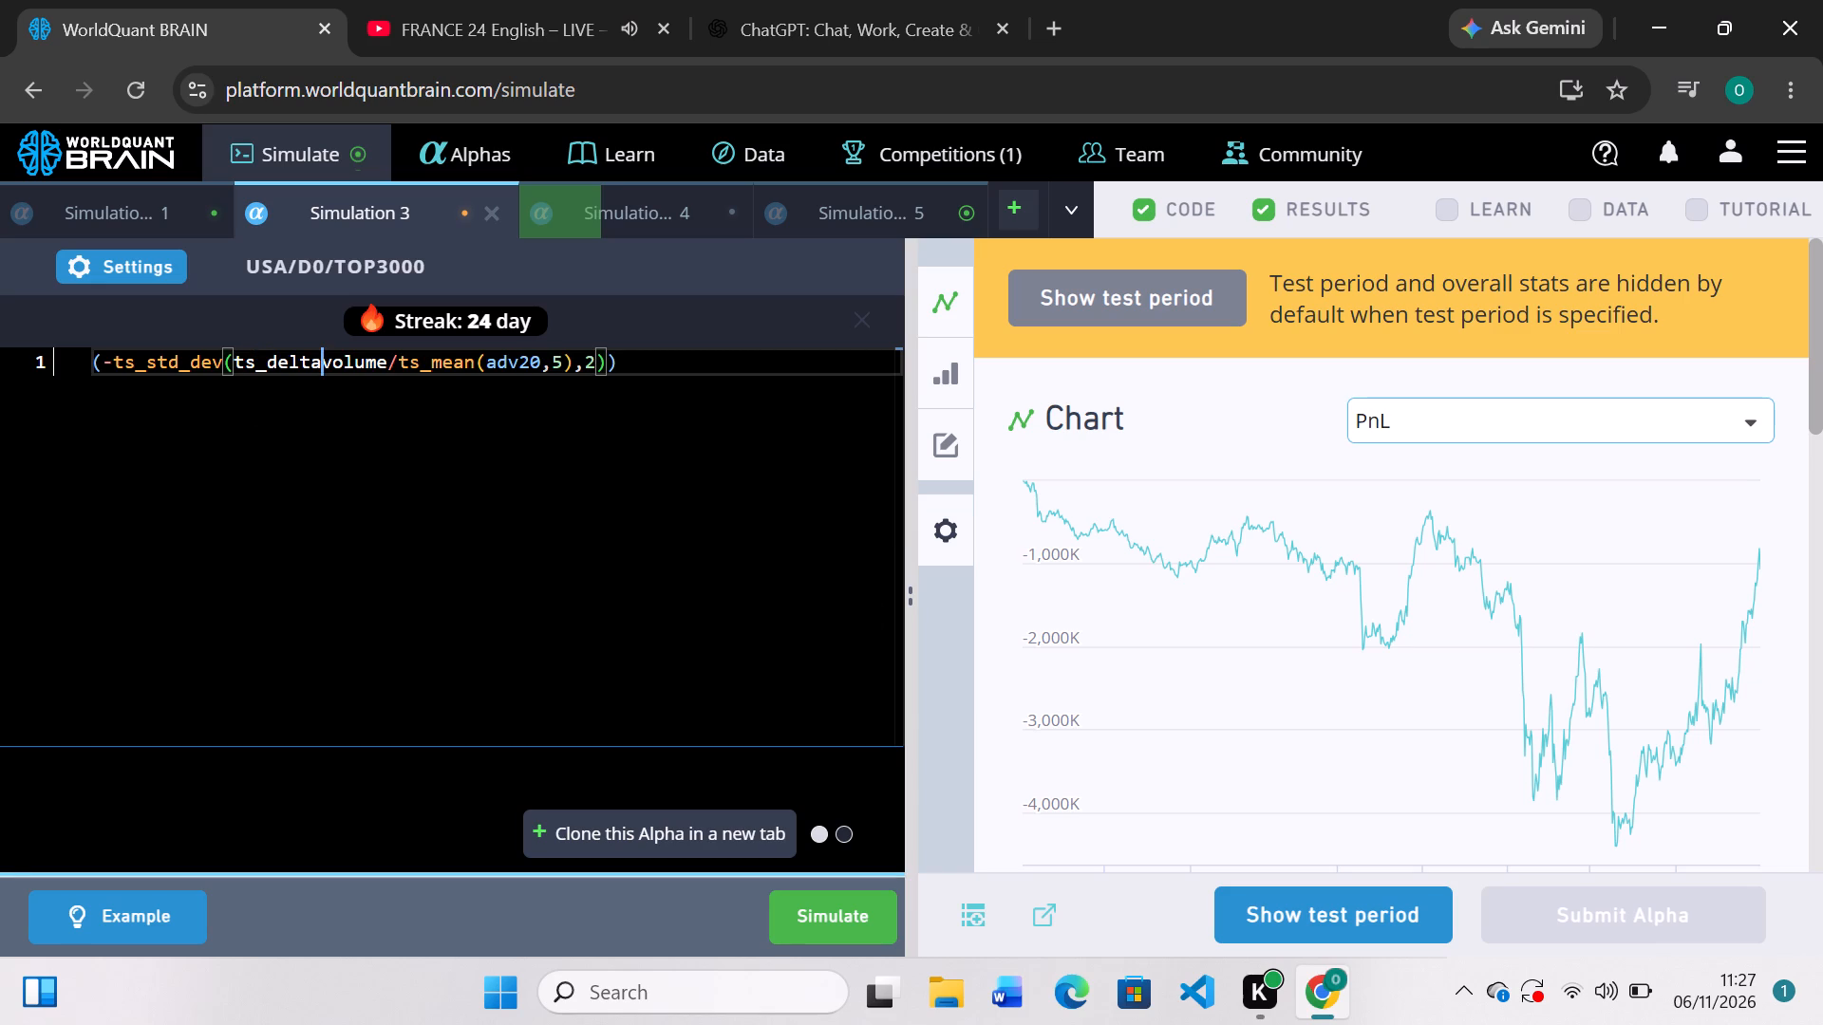
pyautogui.hotkey('shift', '(')
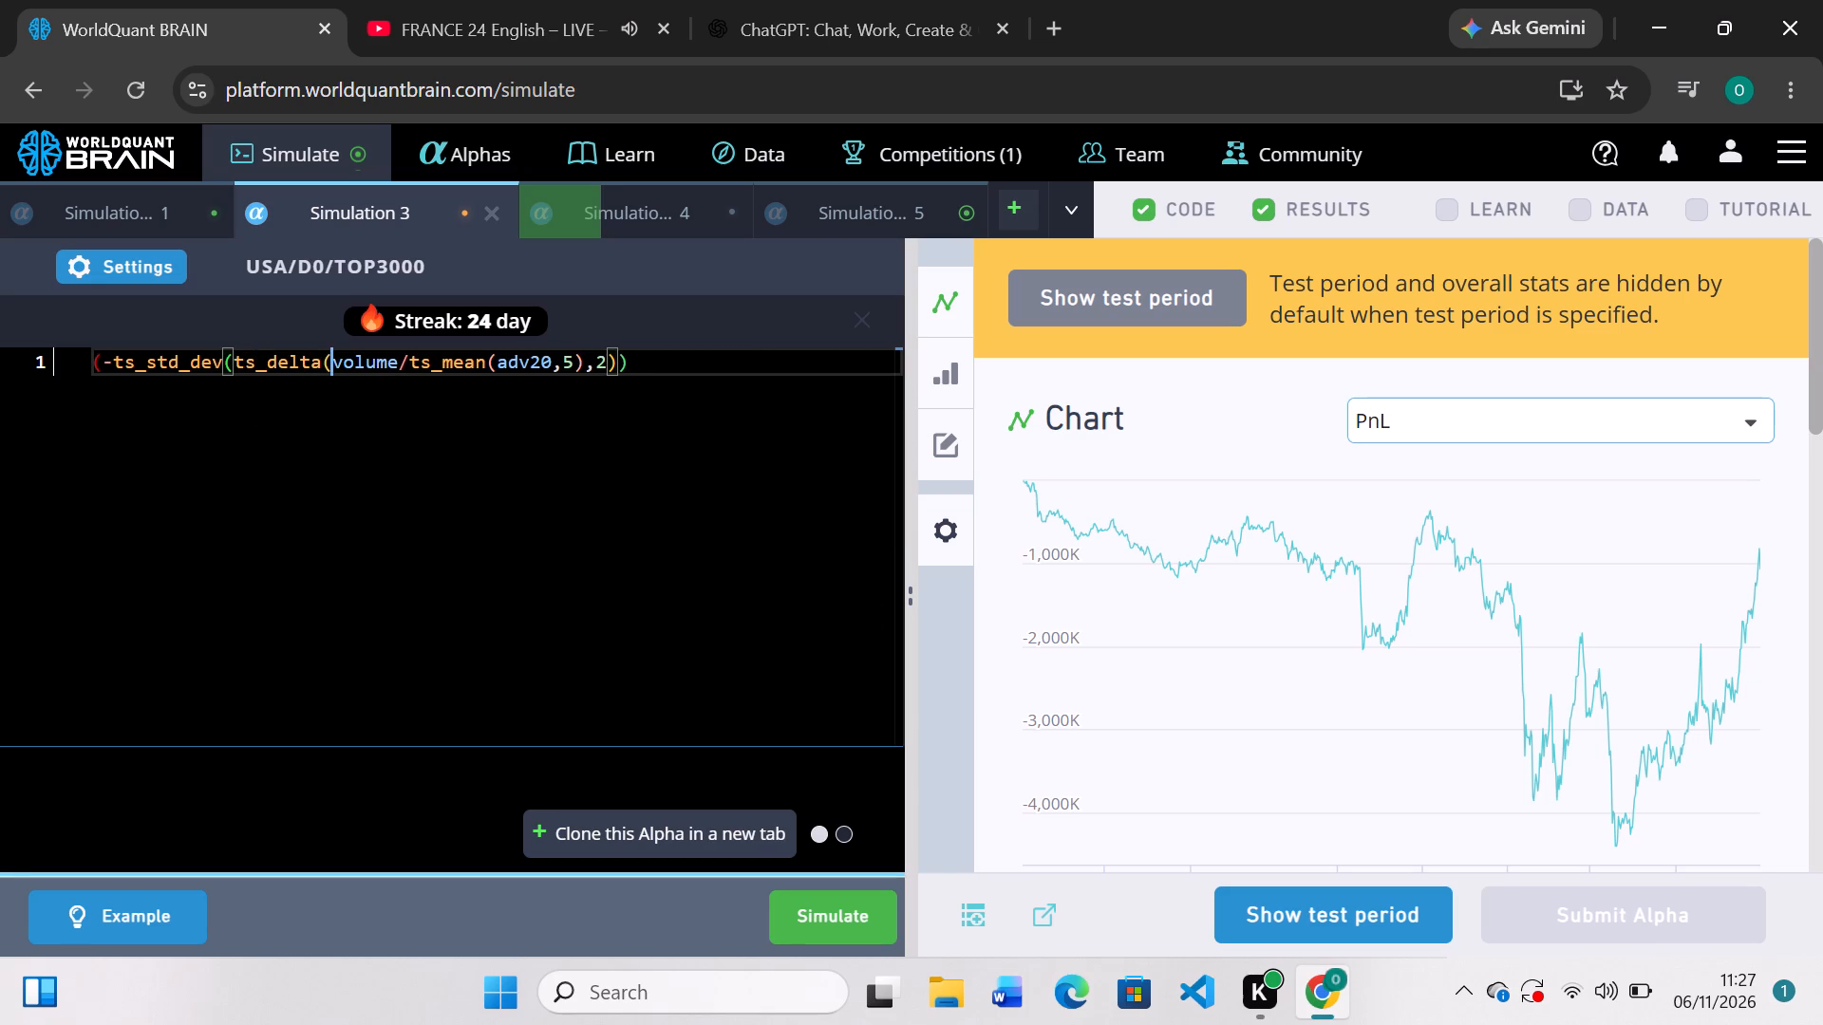
pyautogui.click(396, 360)
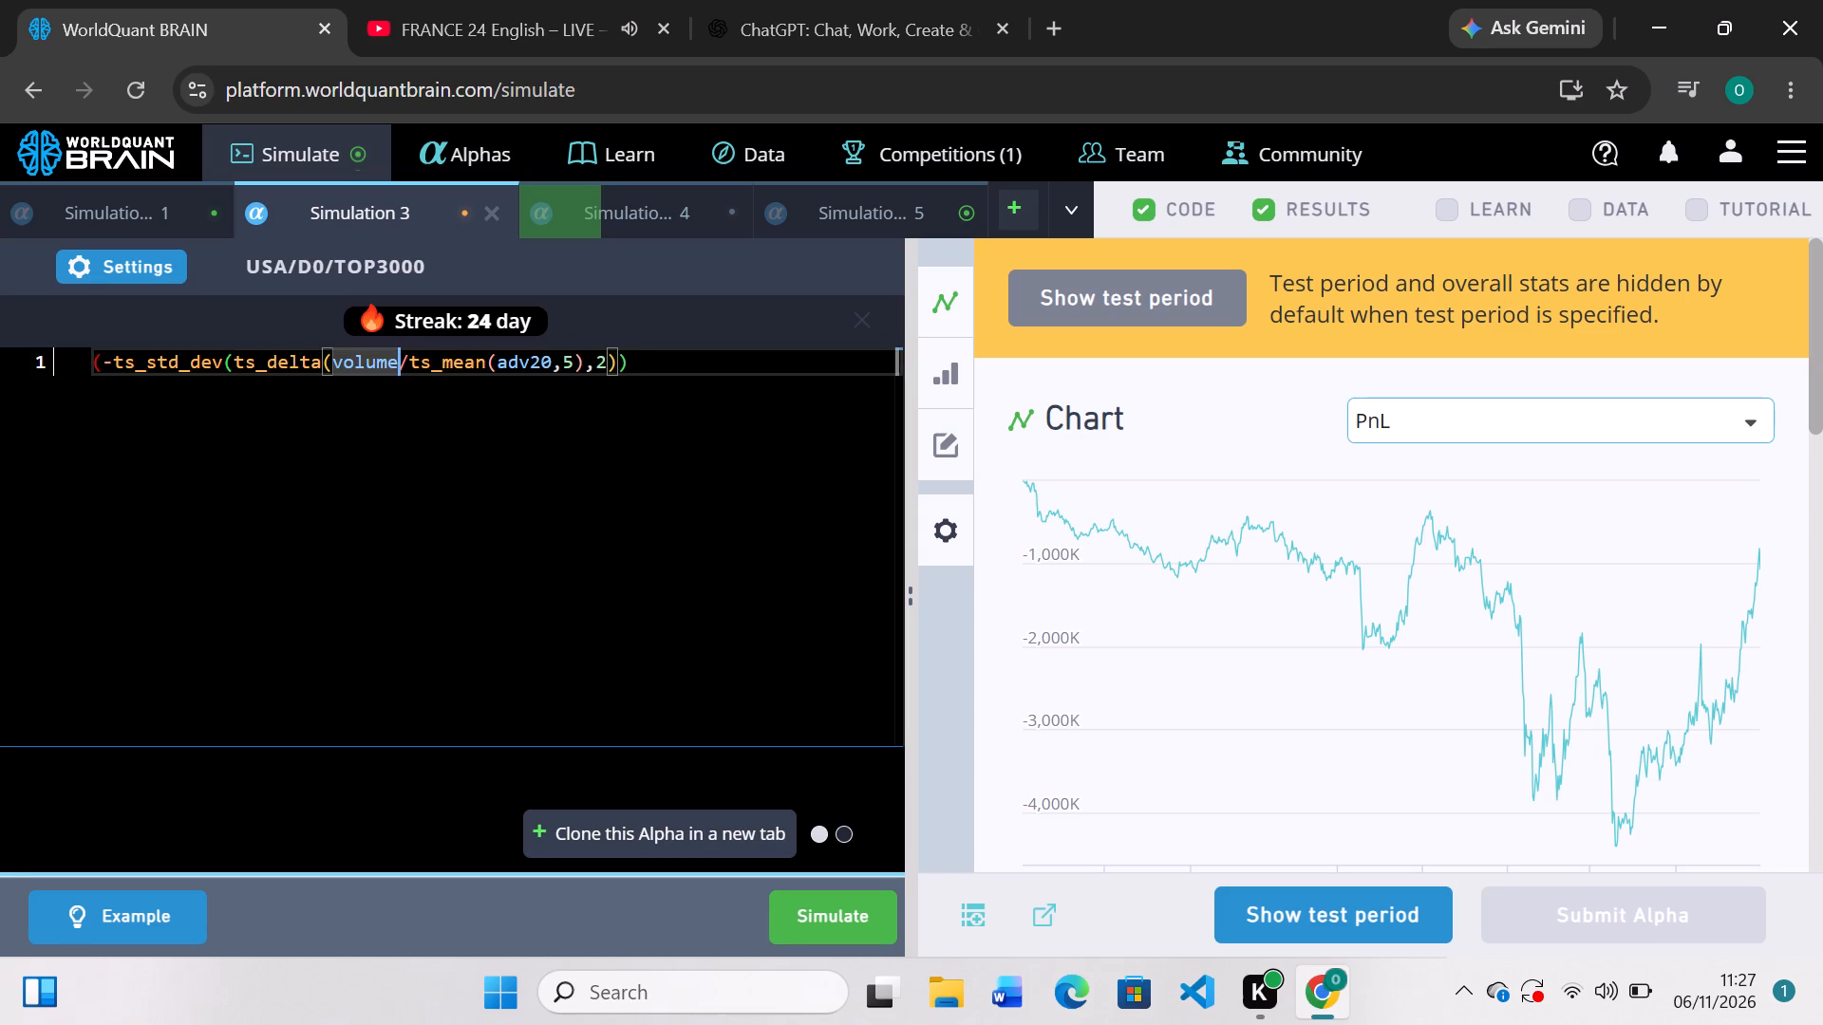
pyautogui.press(',')
pyautogui.press('3')
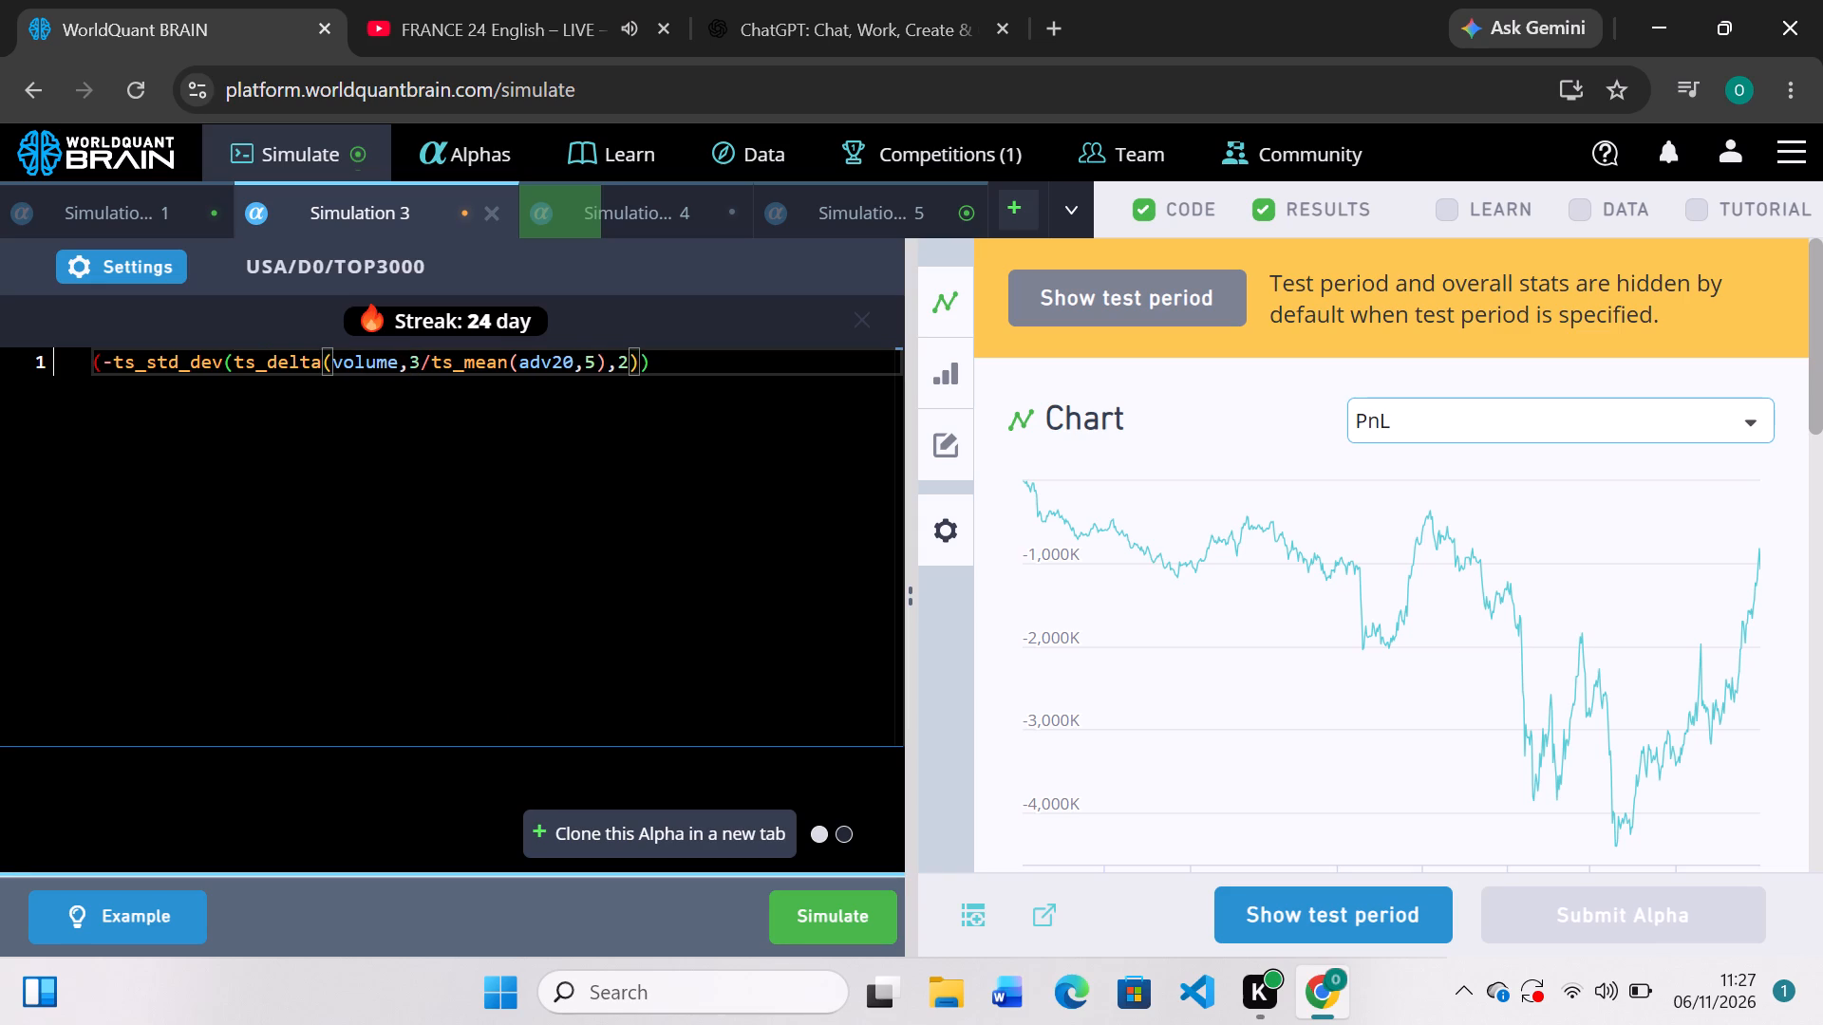
pyautogui.hotkey('shift', ')')
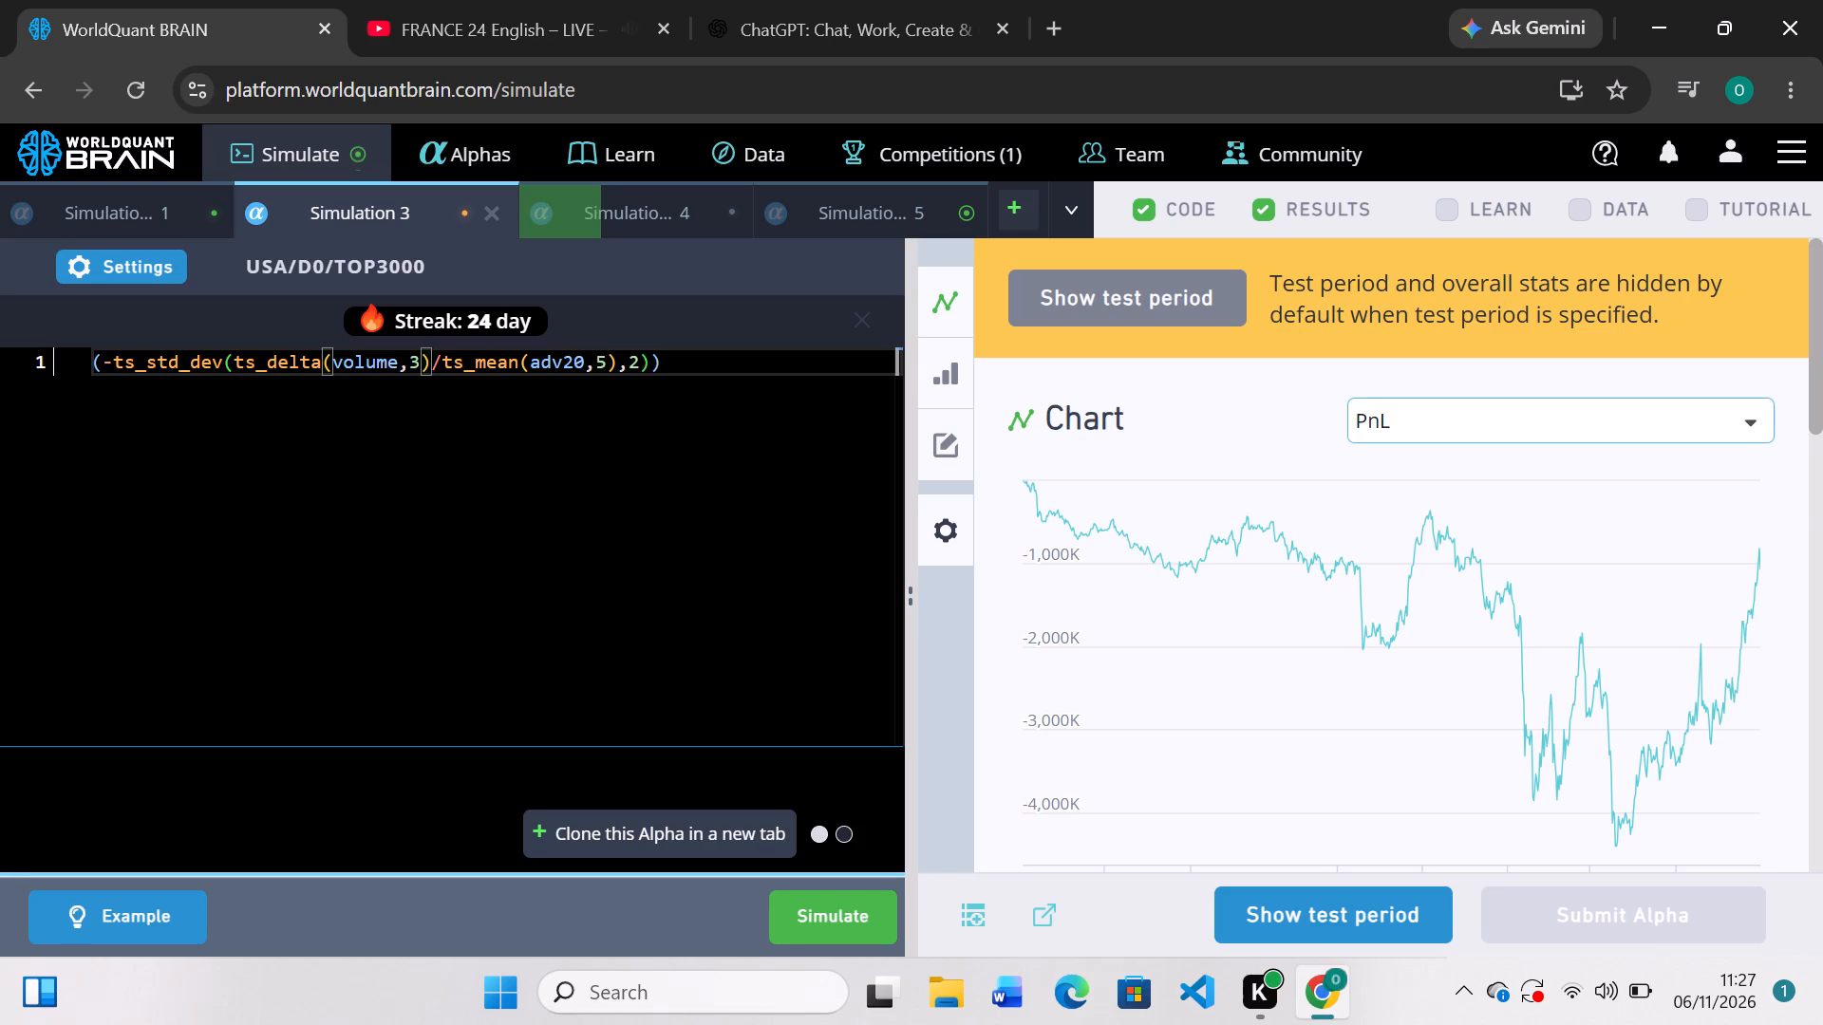
pyautogui.click(832, 935)
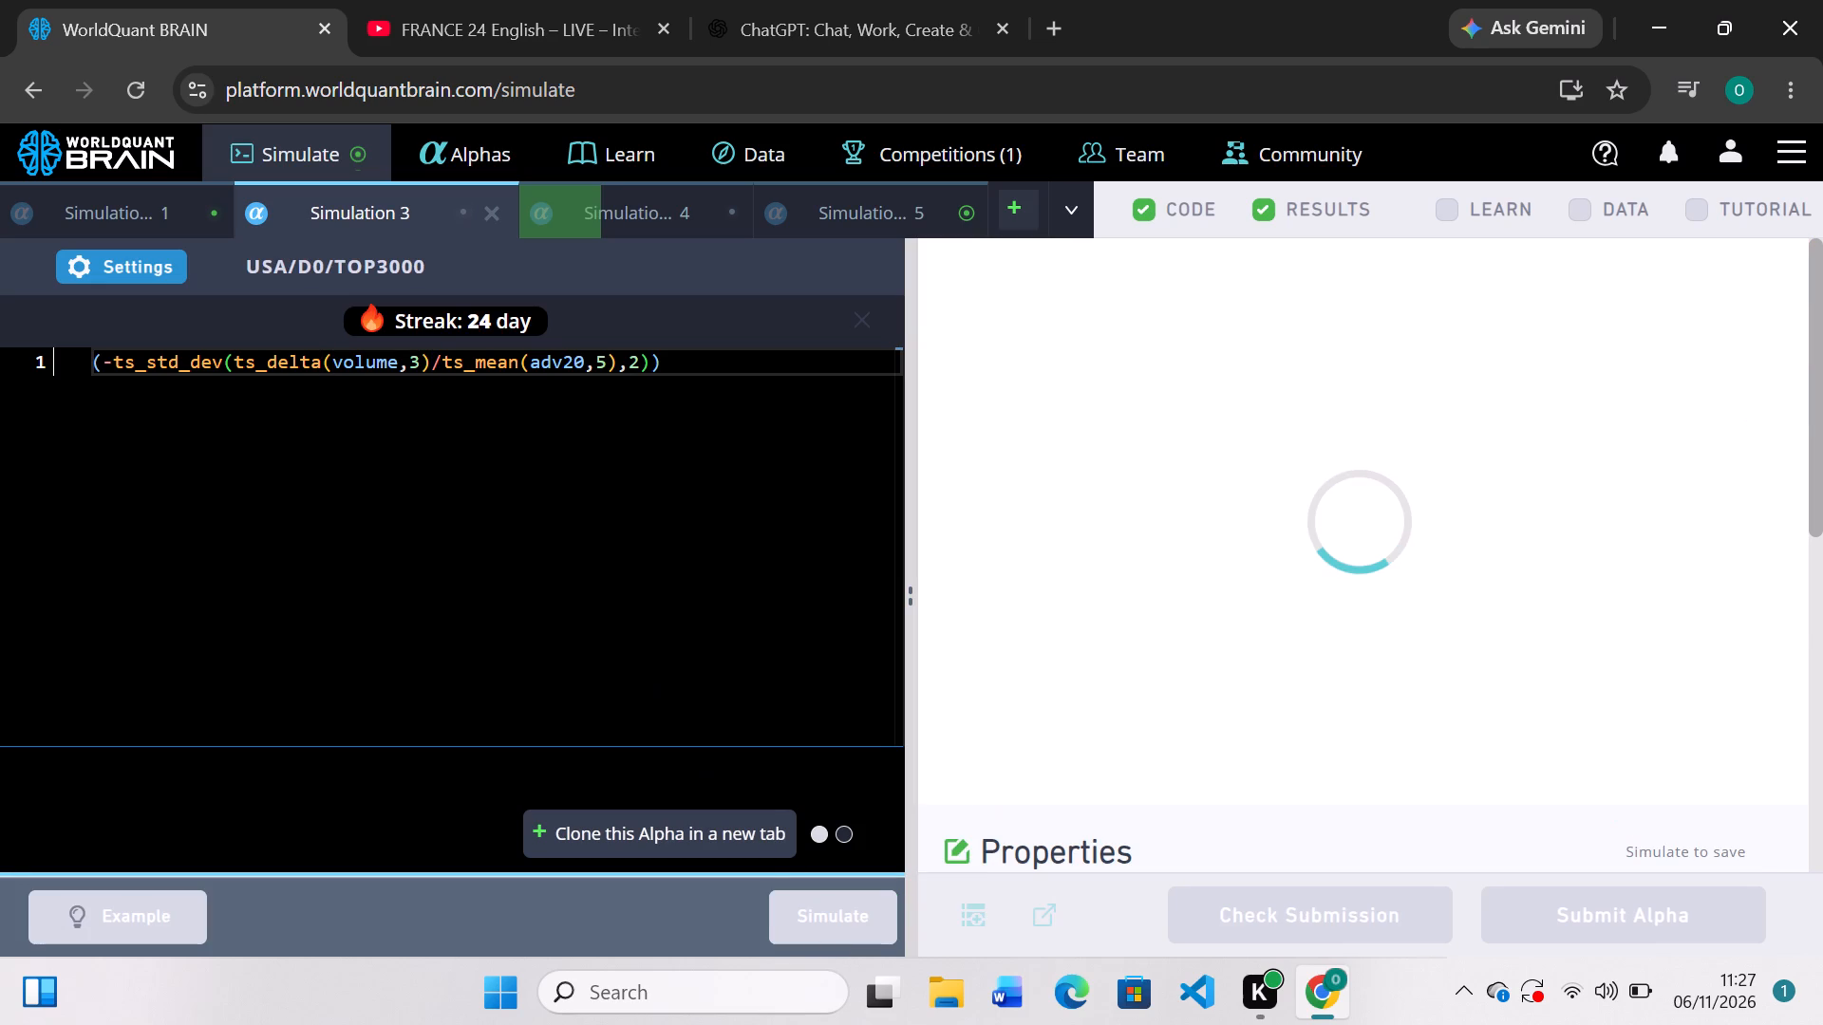
# Go to Simulation 5 and examine its PnL chart, IS Summary and yearly data.
pyautogui.click(848, 223)
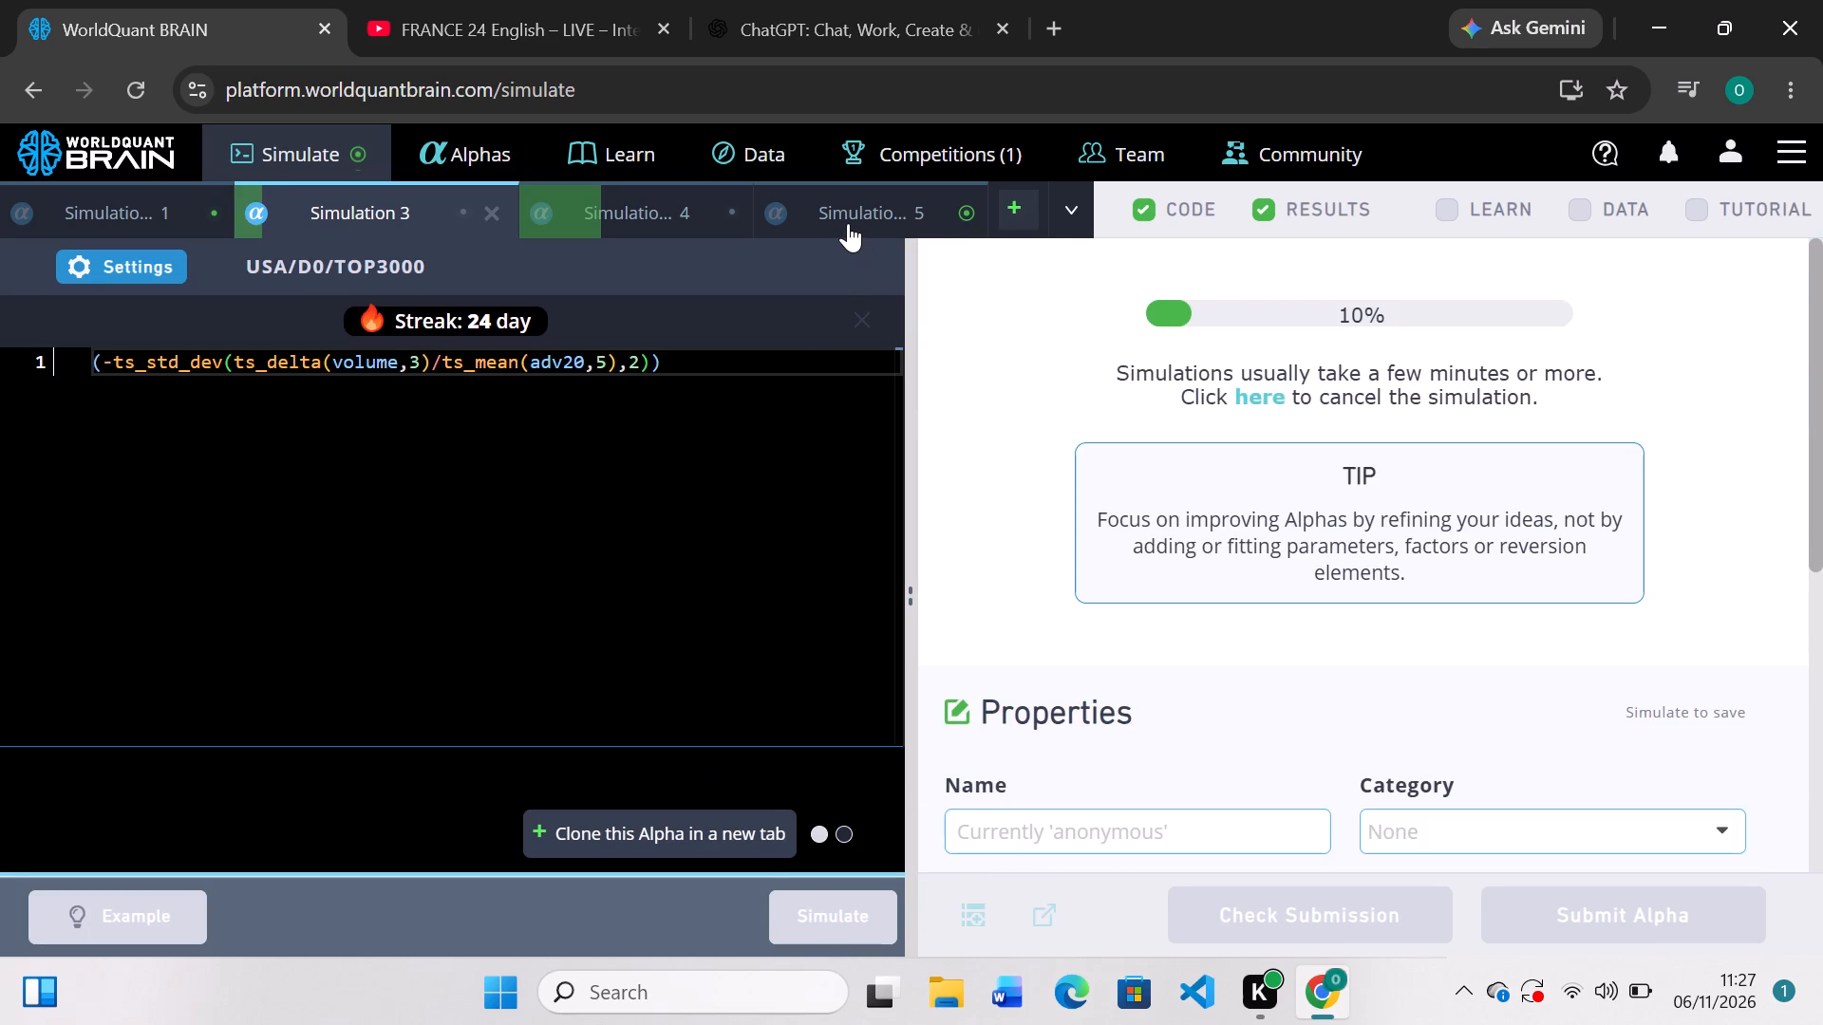
pyautogui.scroll(-2, 1234, 697)
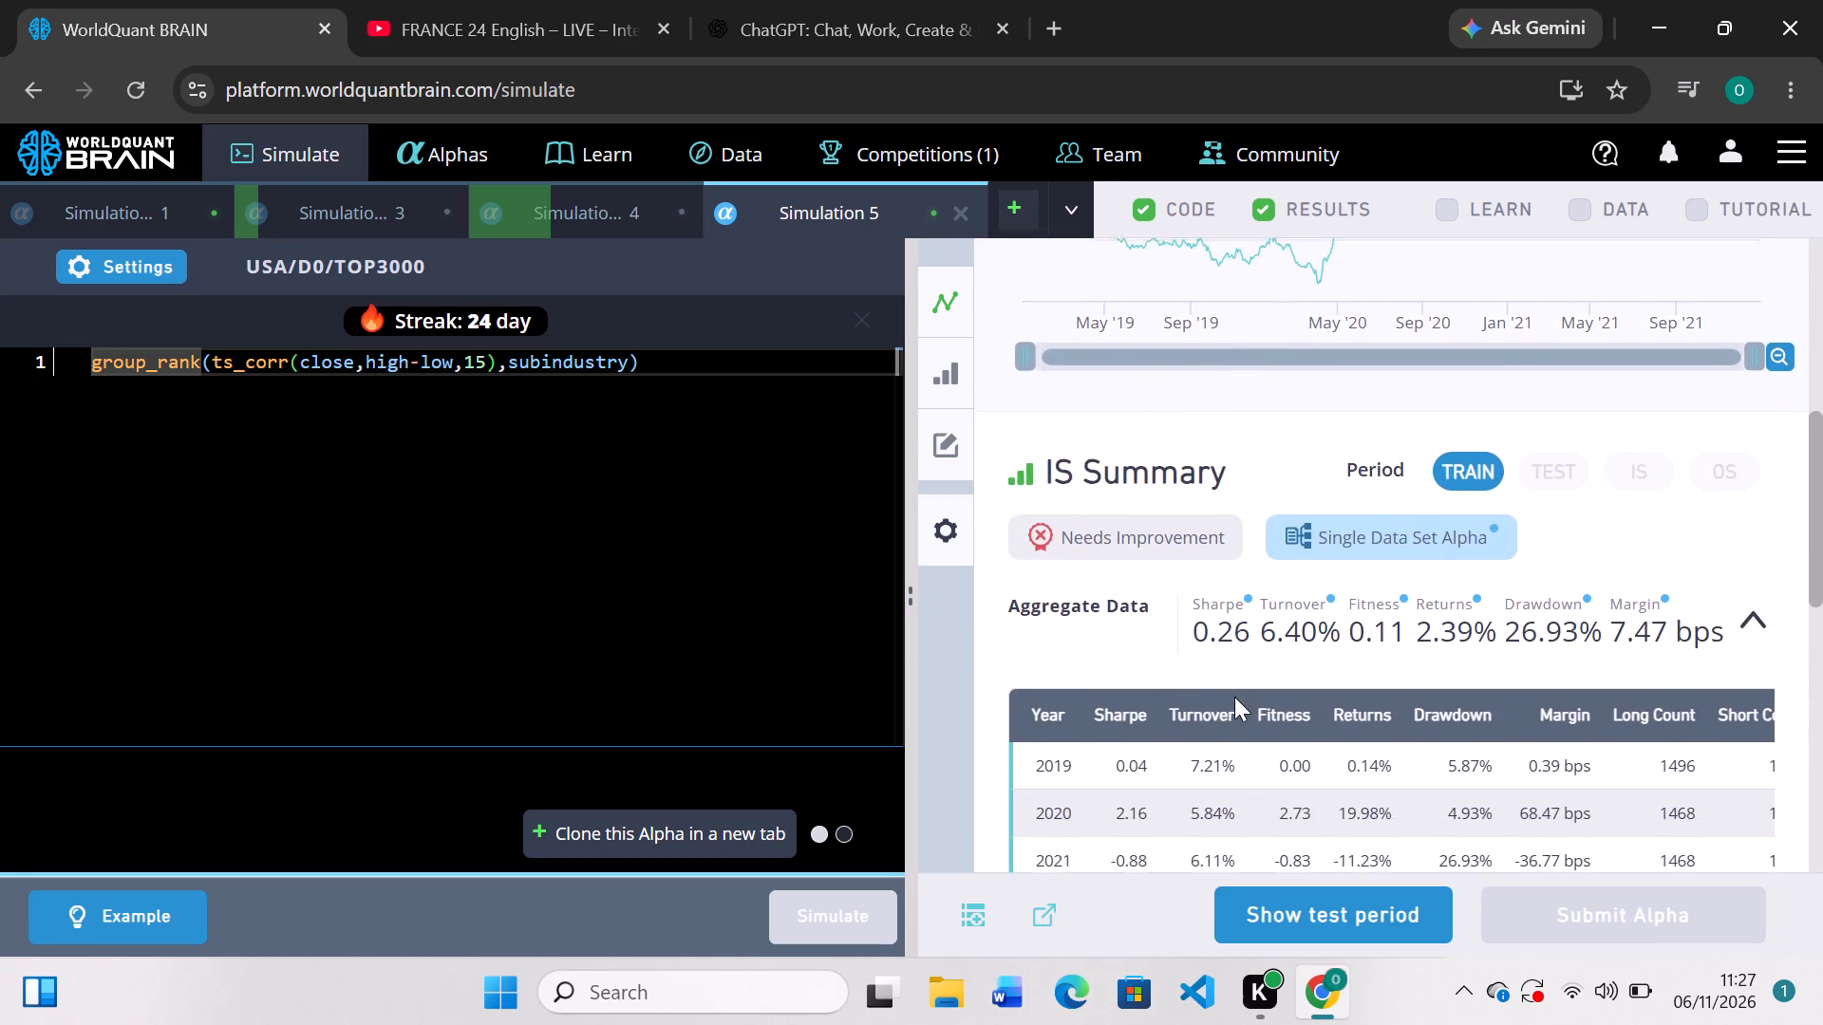
pyautogui.scroll(5, 1234, 697)
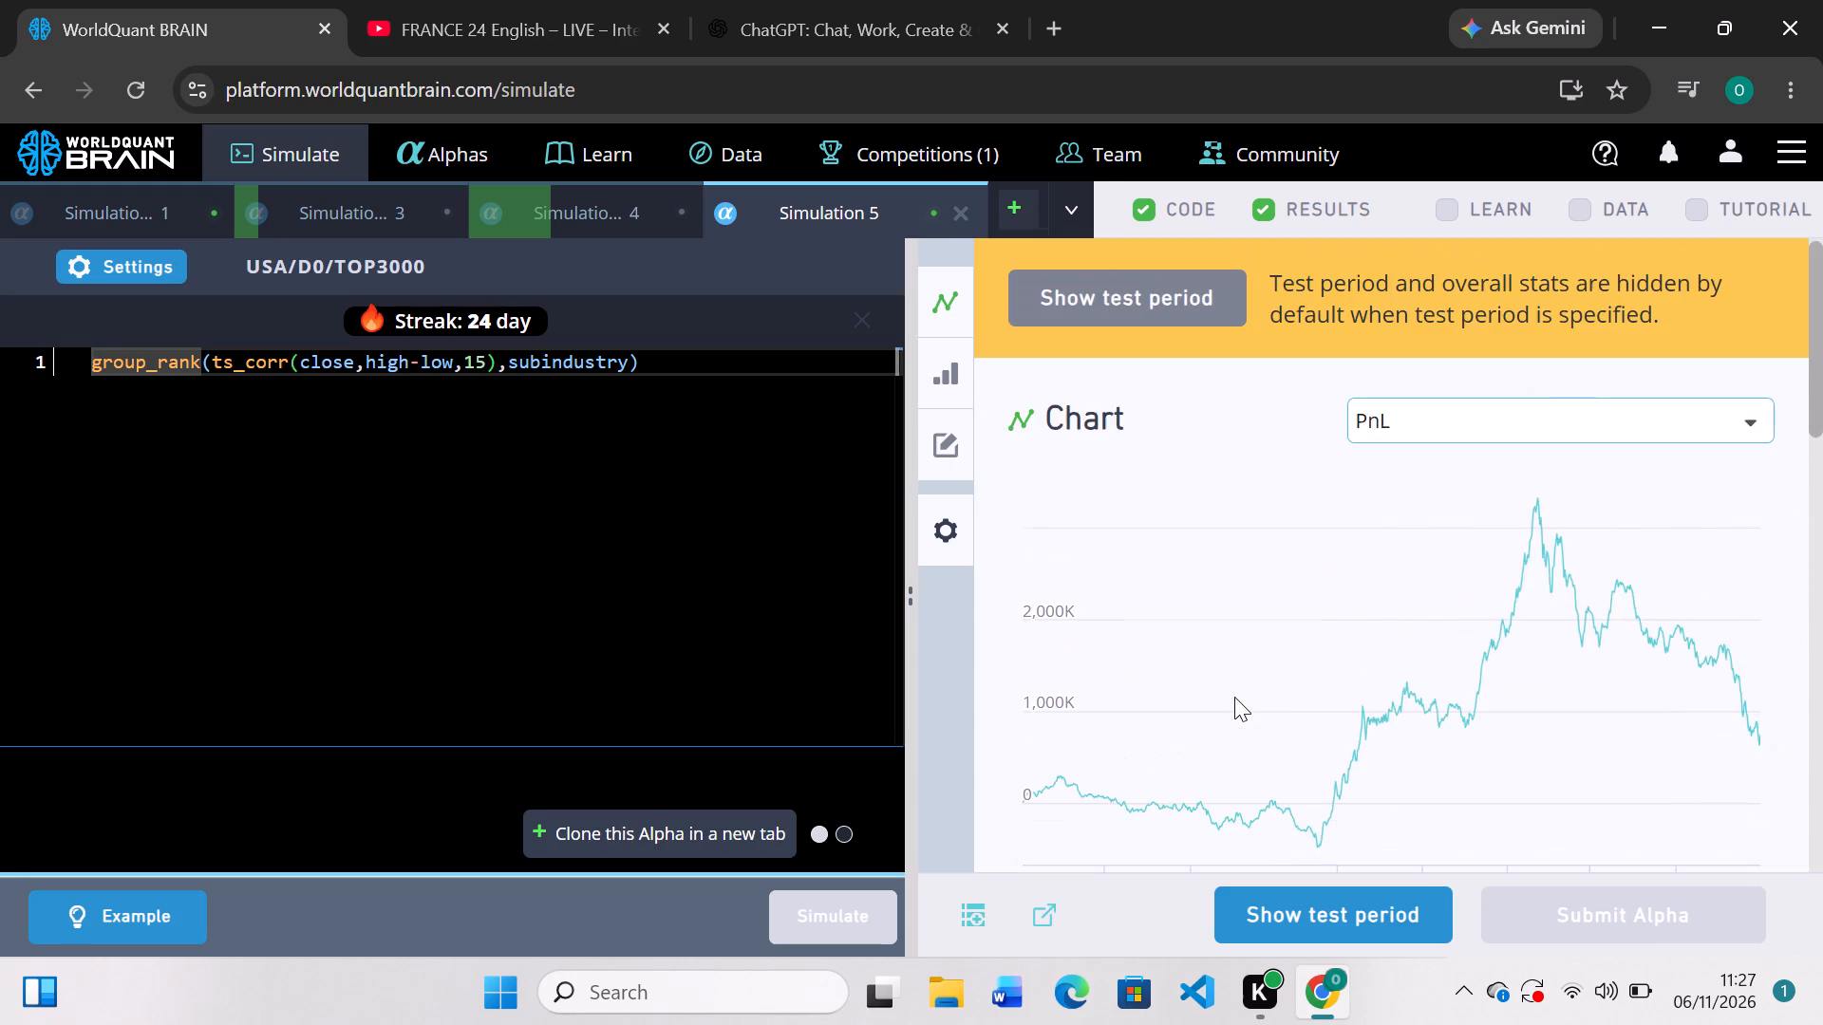
pyautogui.scroll(-2, 1234, 697)
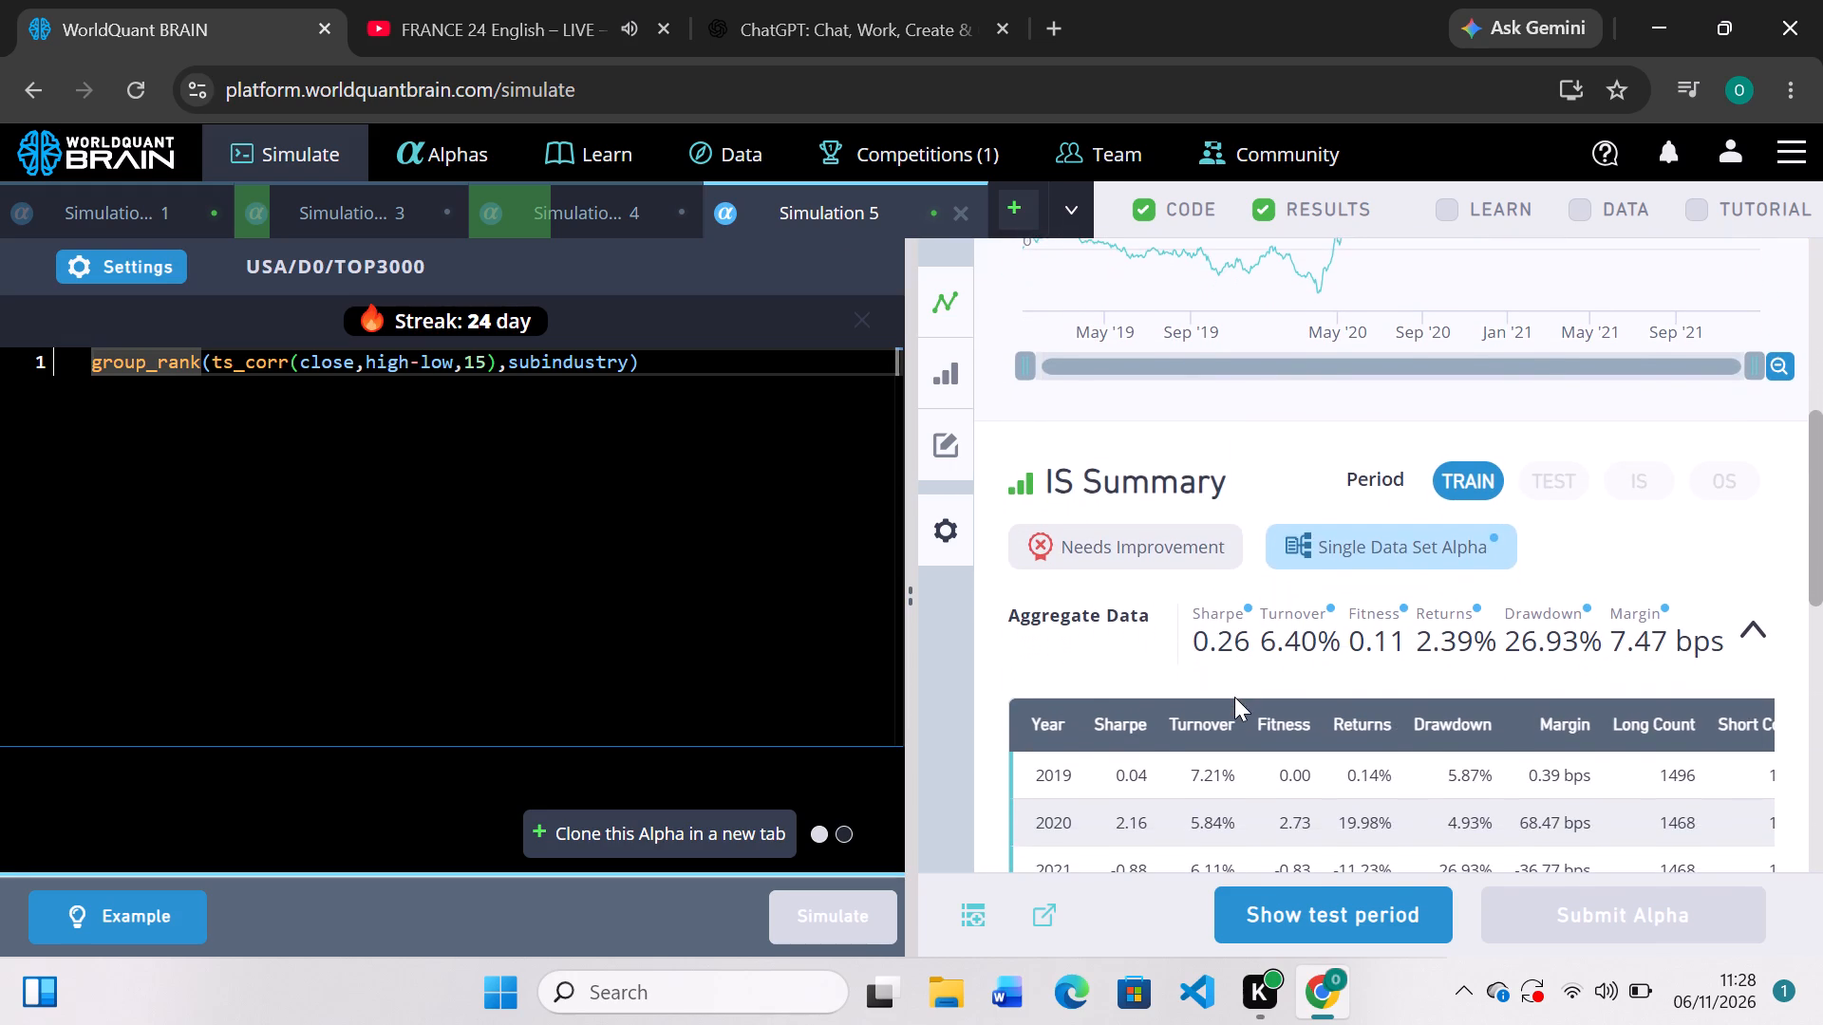
pyautogui.scroll(-1, 1234, 697)
pyautogui.scroll(2, 1234, 697)
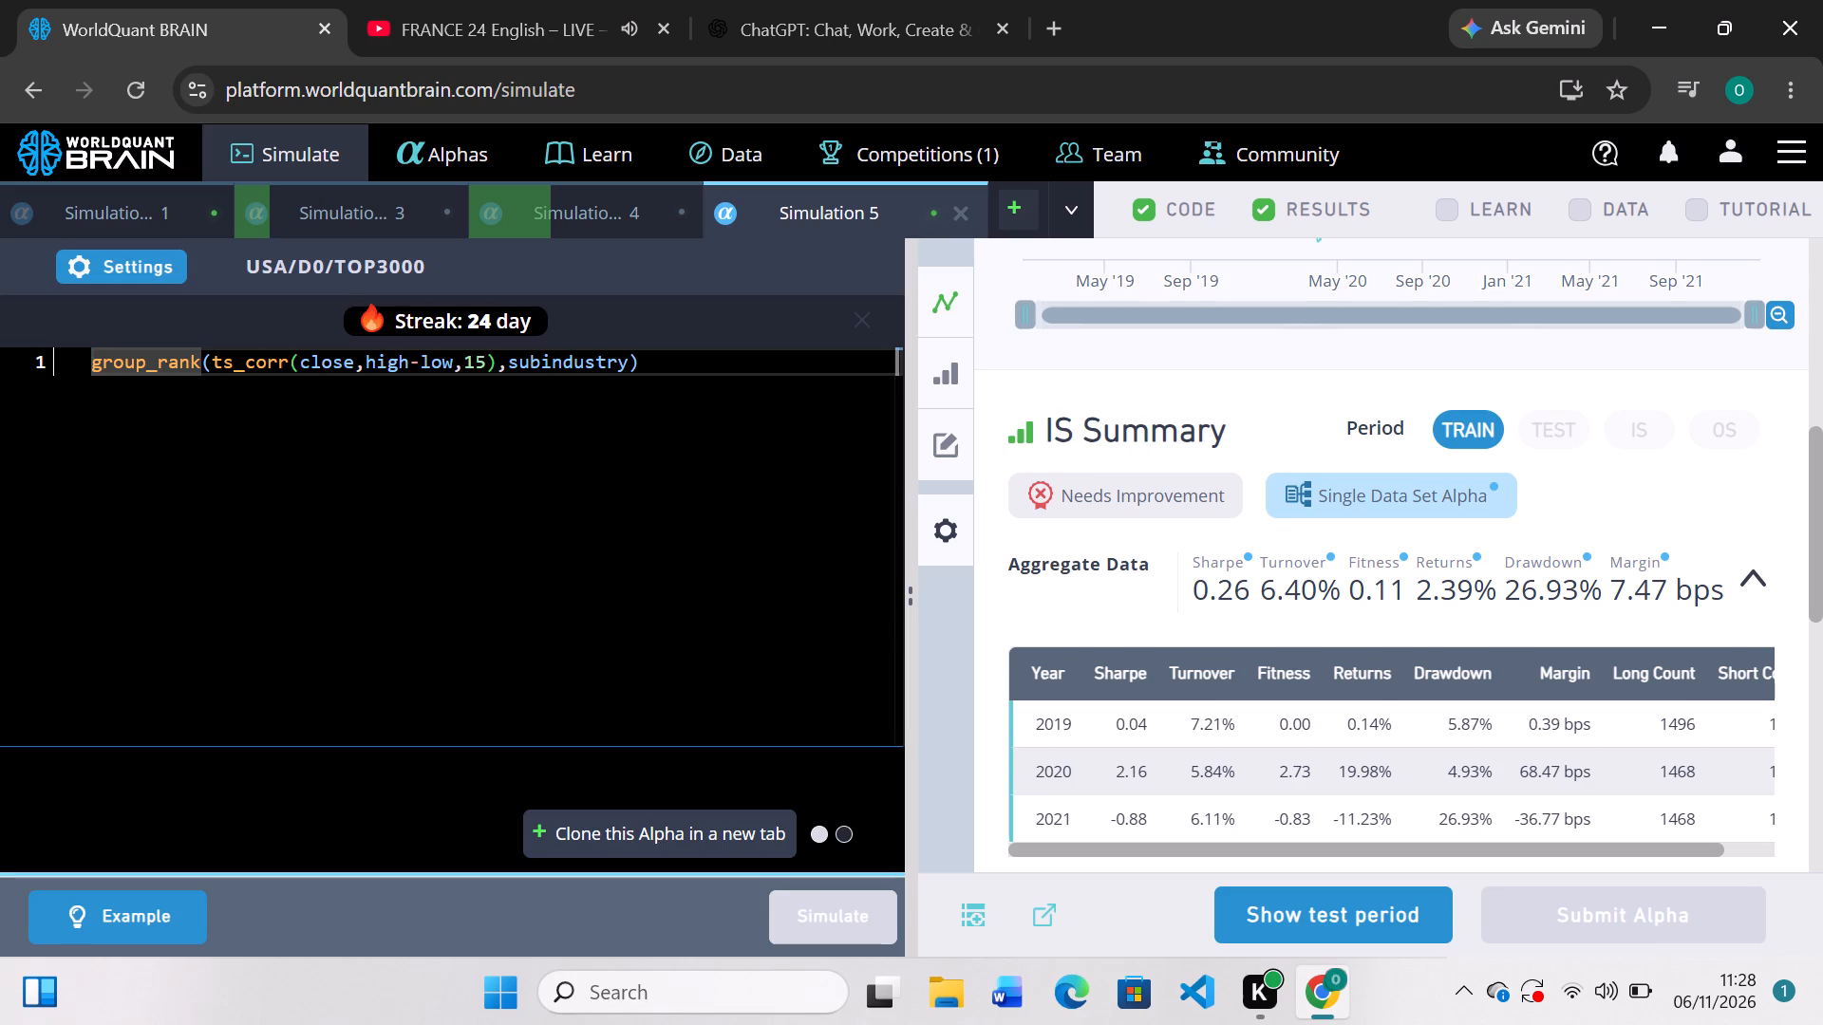
# Replace high-low with close-open in Simulation 5, giving group_rank(ts_corr(close,close-open,15),subindustry), and run the simulation.
pyautogui.click(405, 364)
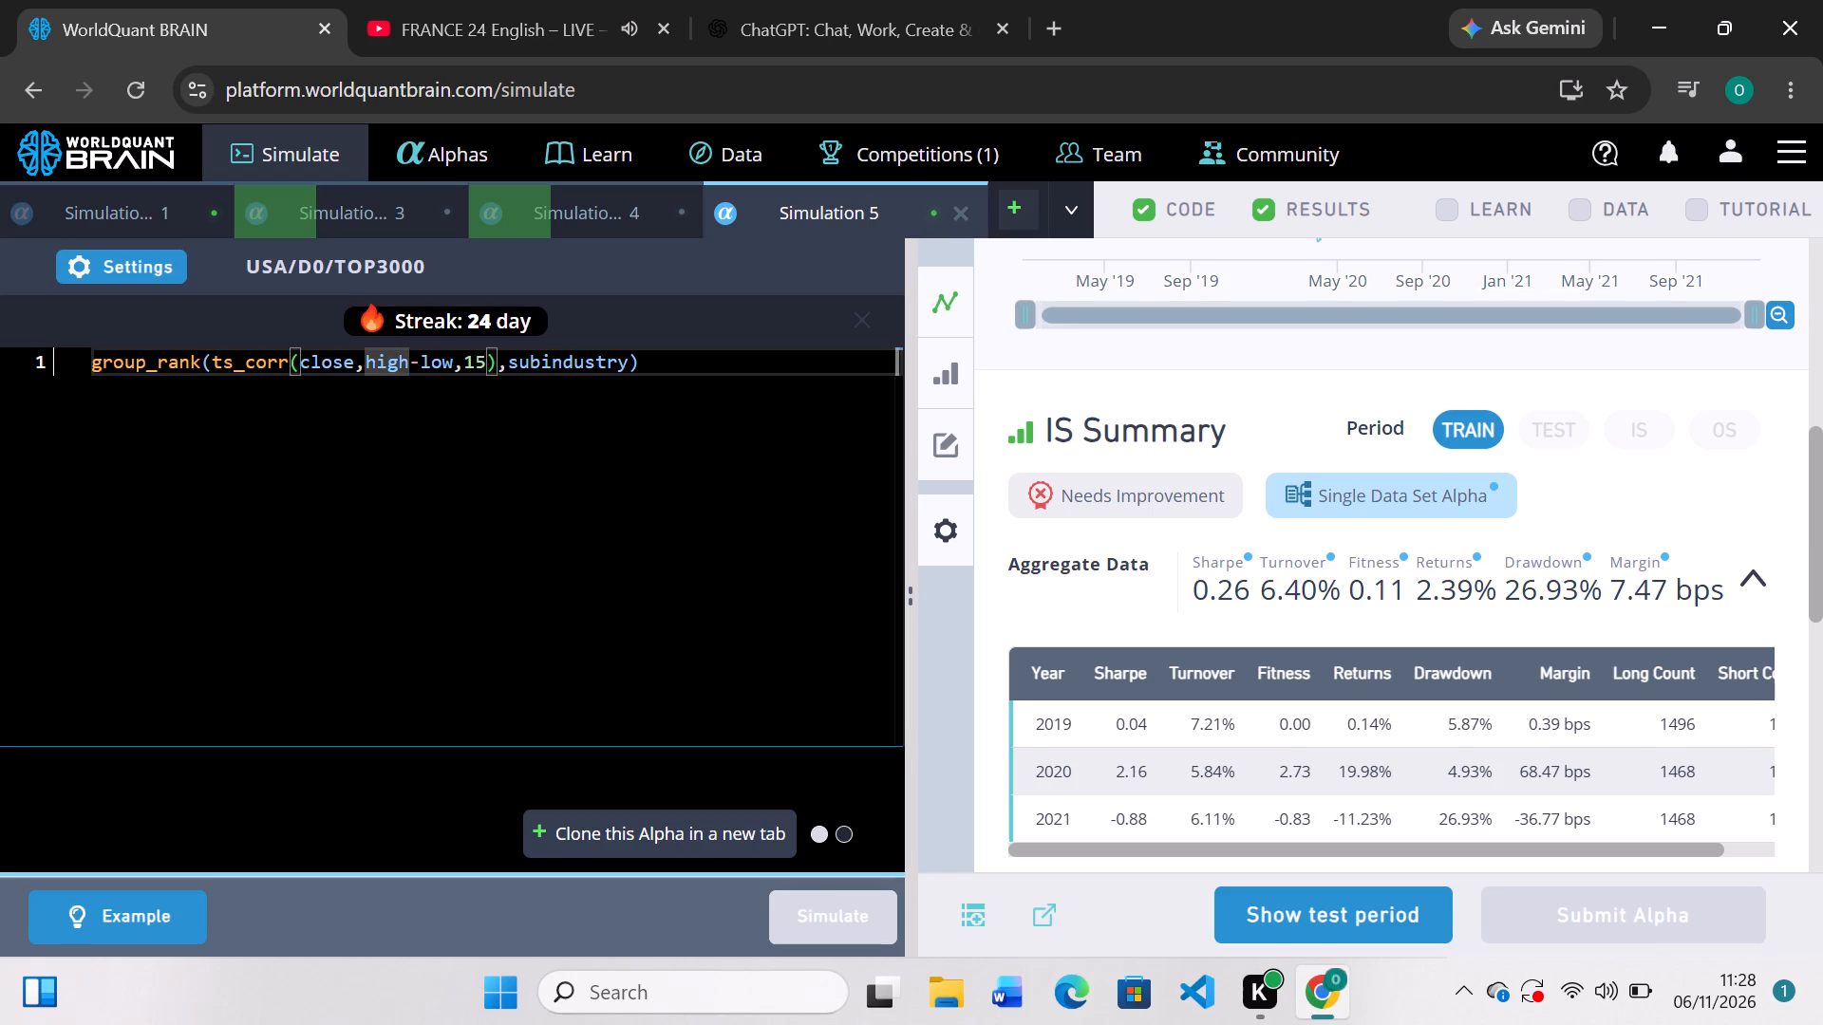
pyautogui.press('BackSpace')
pyautogui.press('BackSpace')
pyautogui.press('BackSpace')
pyautogui.press('BackSpace')
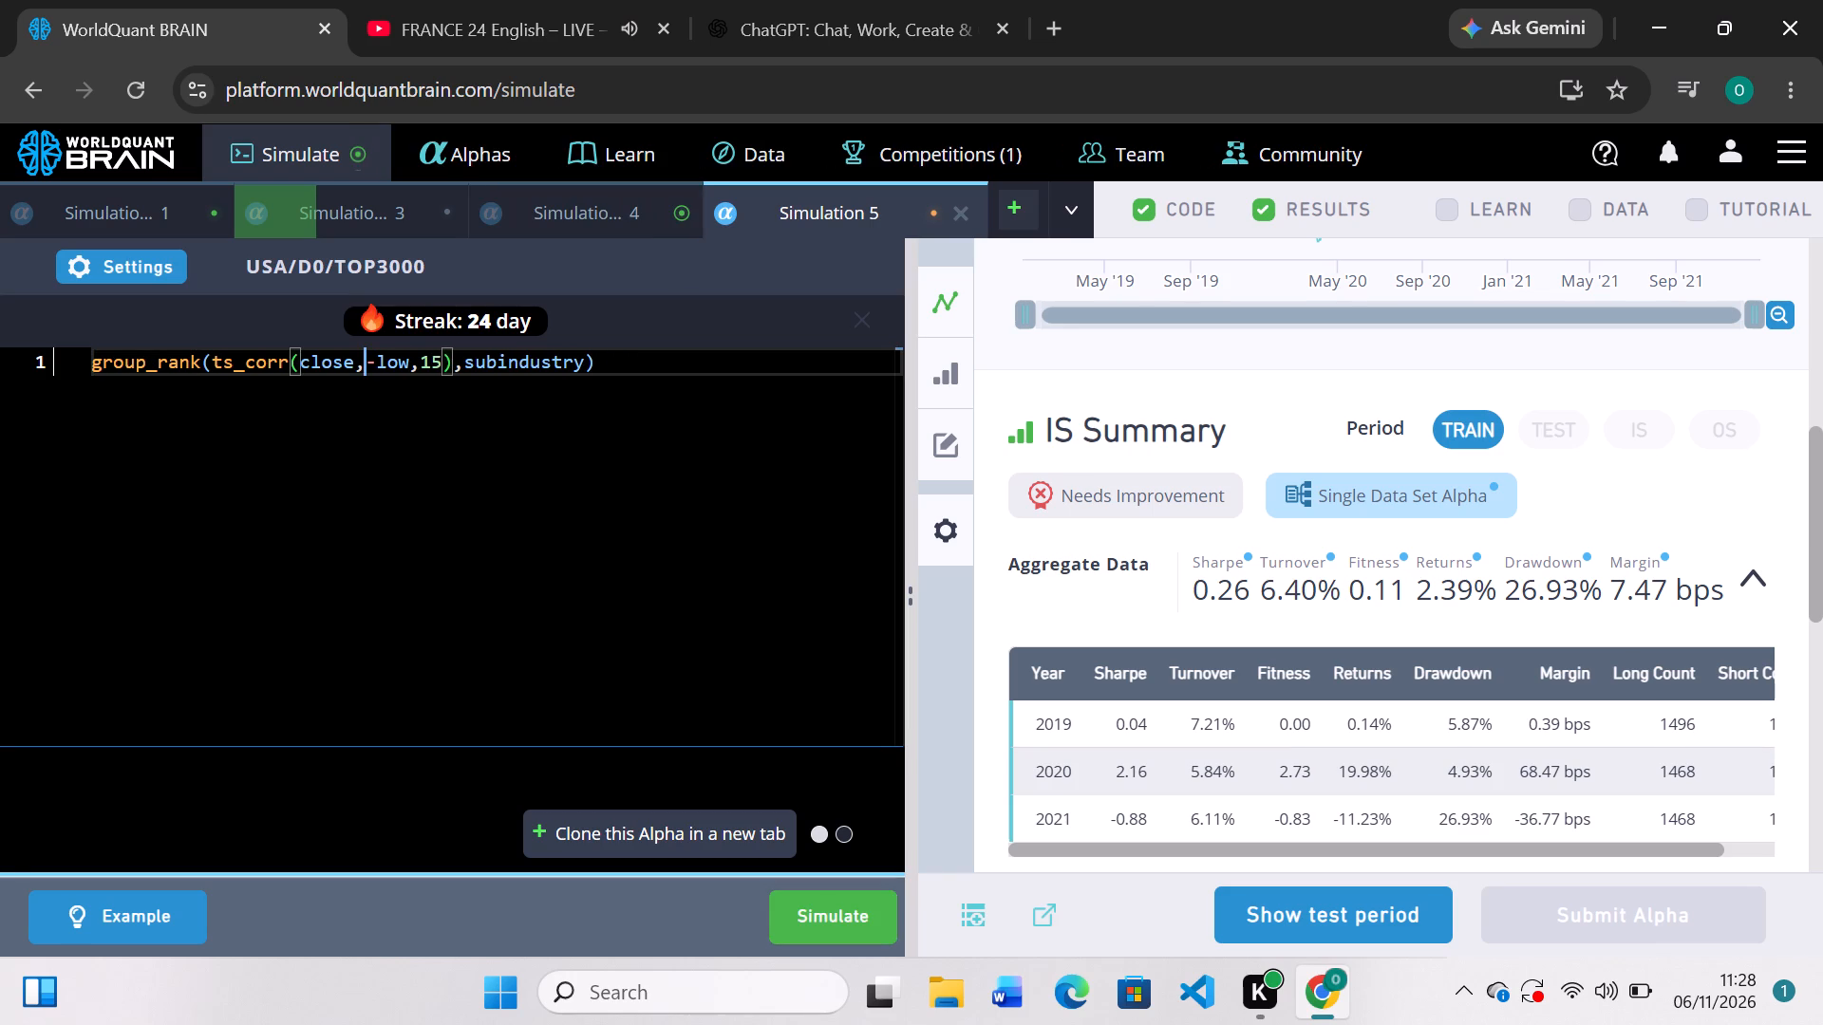
pyautogui.press('c')
pyautogui.write('lo')
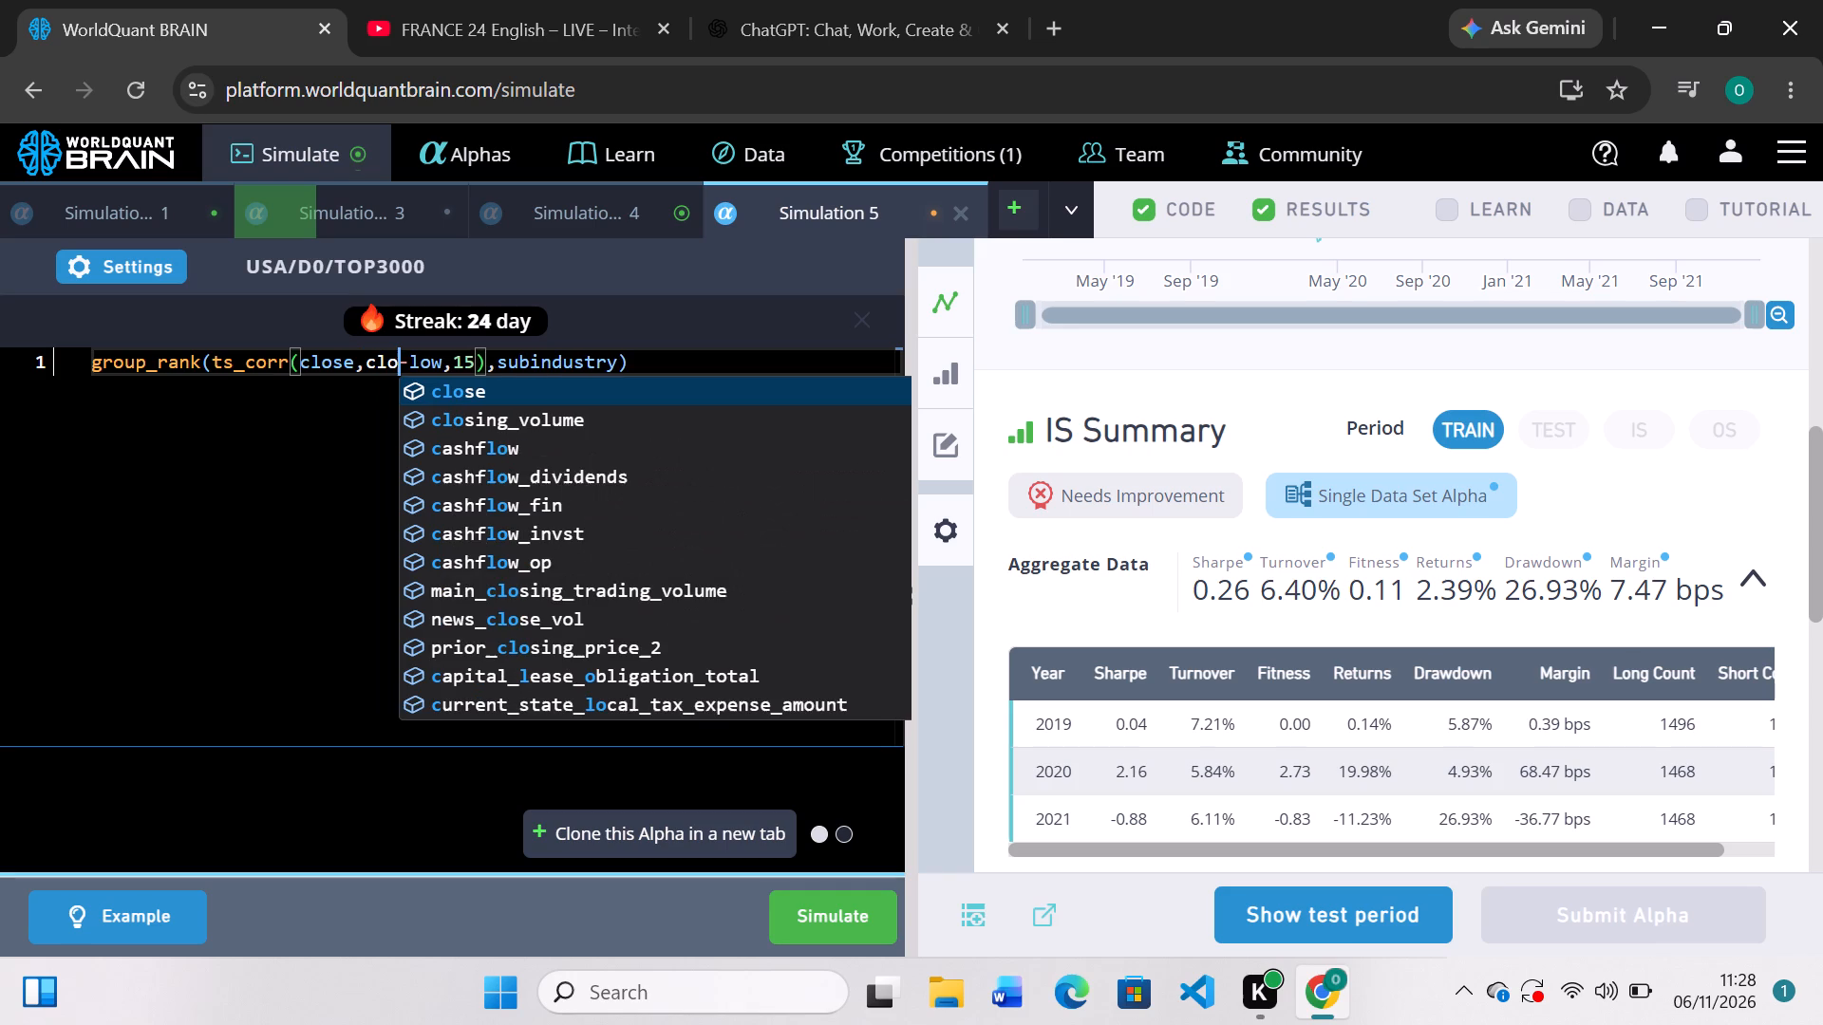
pyautogui.write('se')
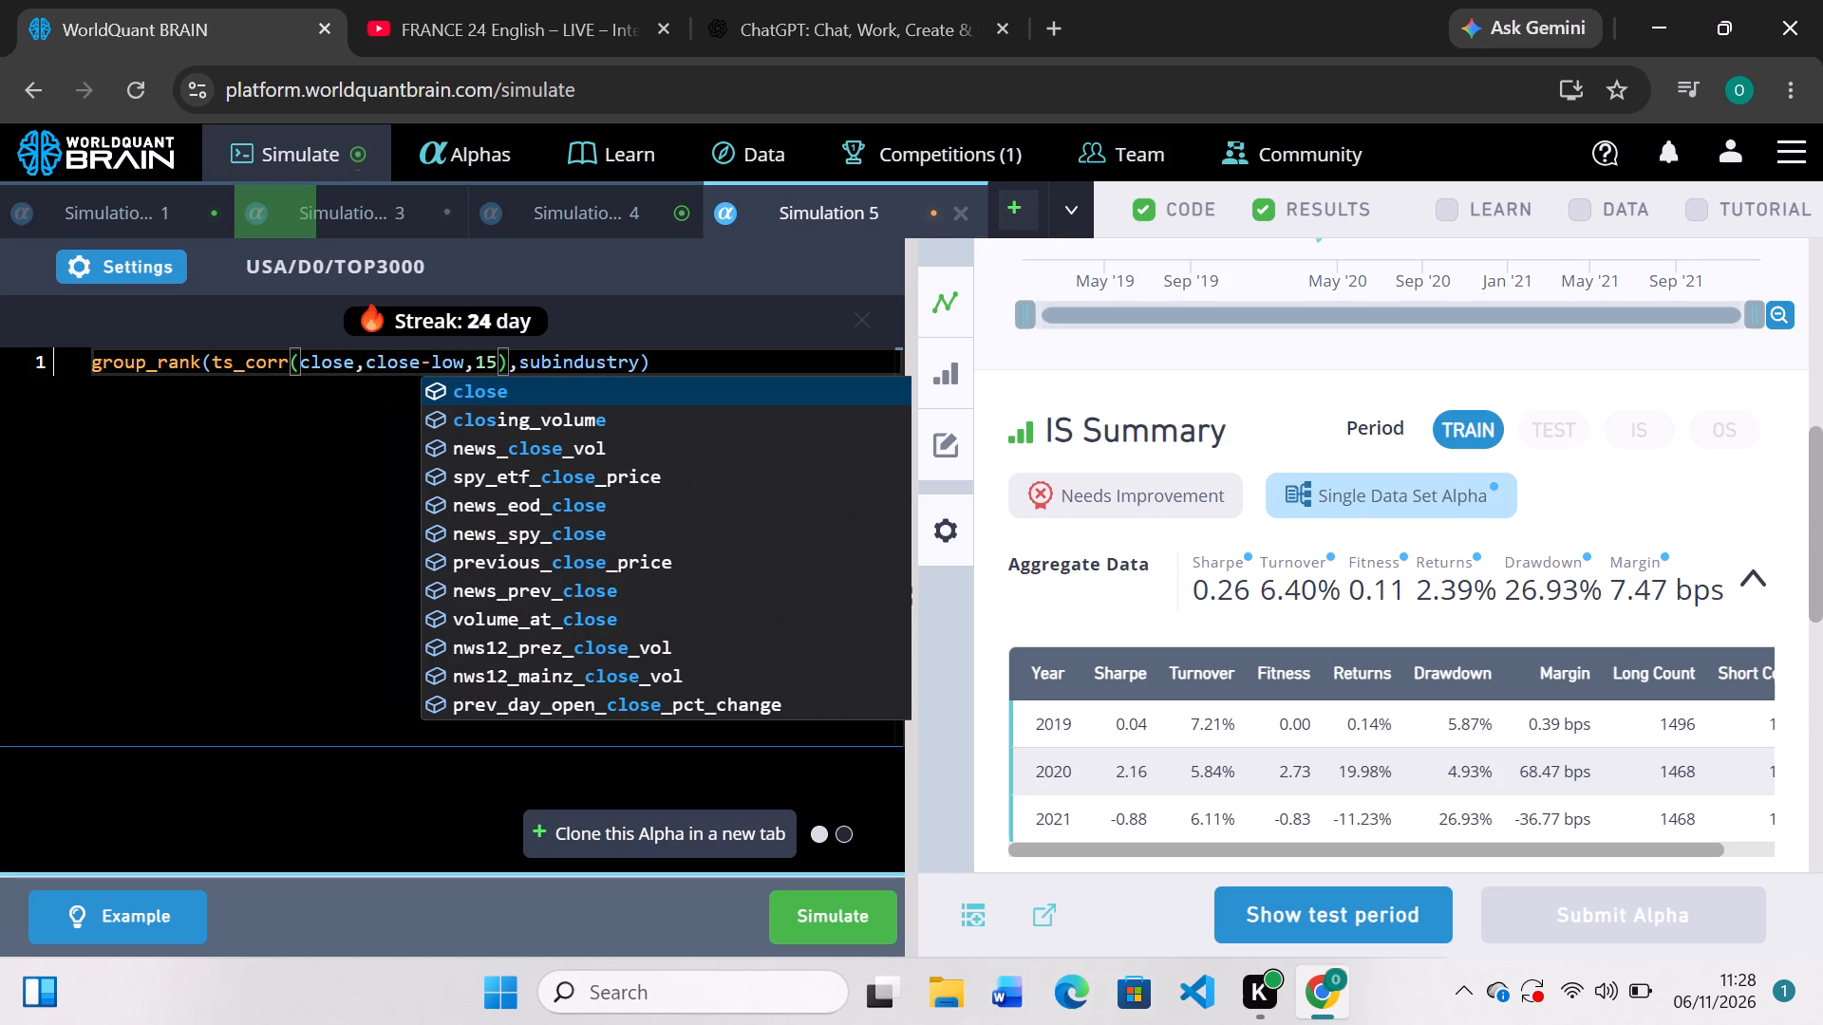
pyautogui.click(464, 366)
pyautogui.press('BackSpace')
pyautogui.press('BackSpace')
pyautogui.press('BackSpace')
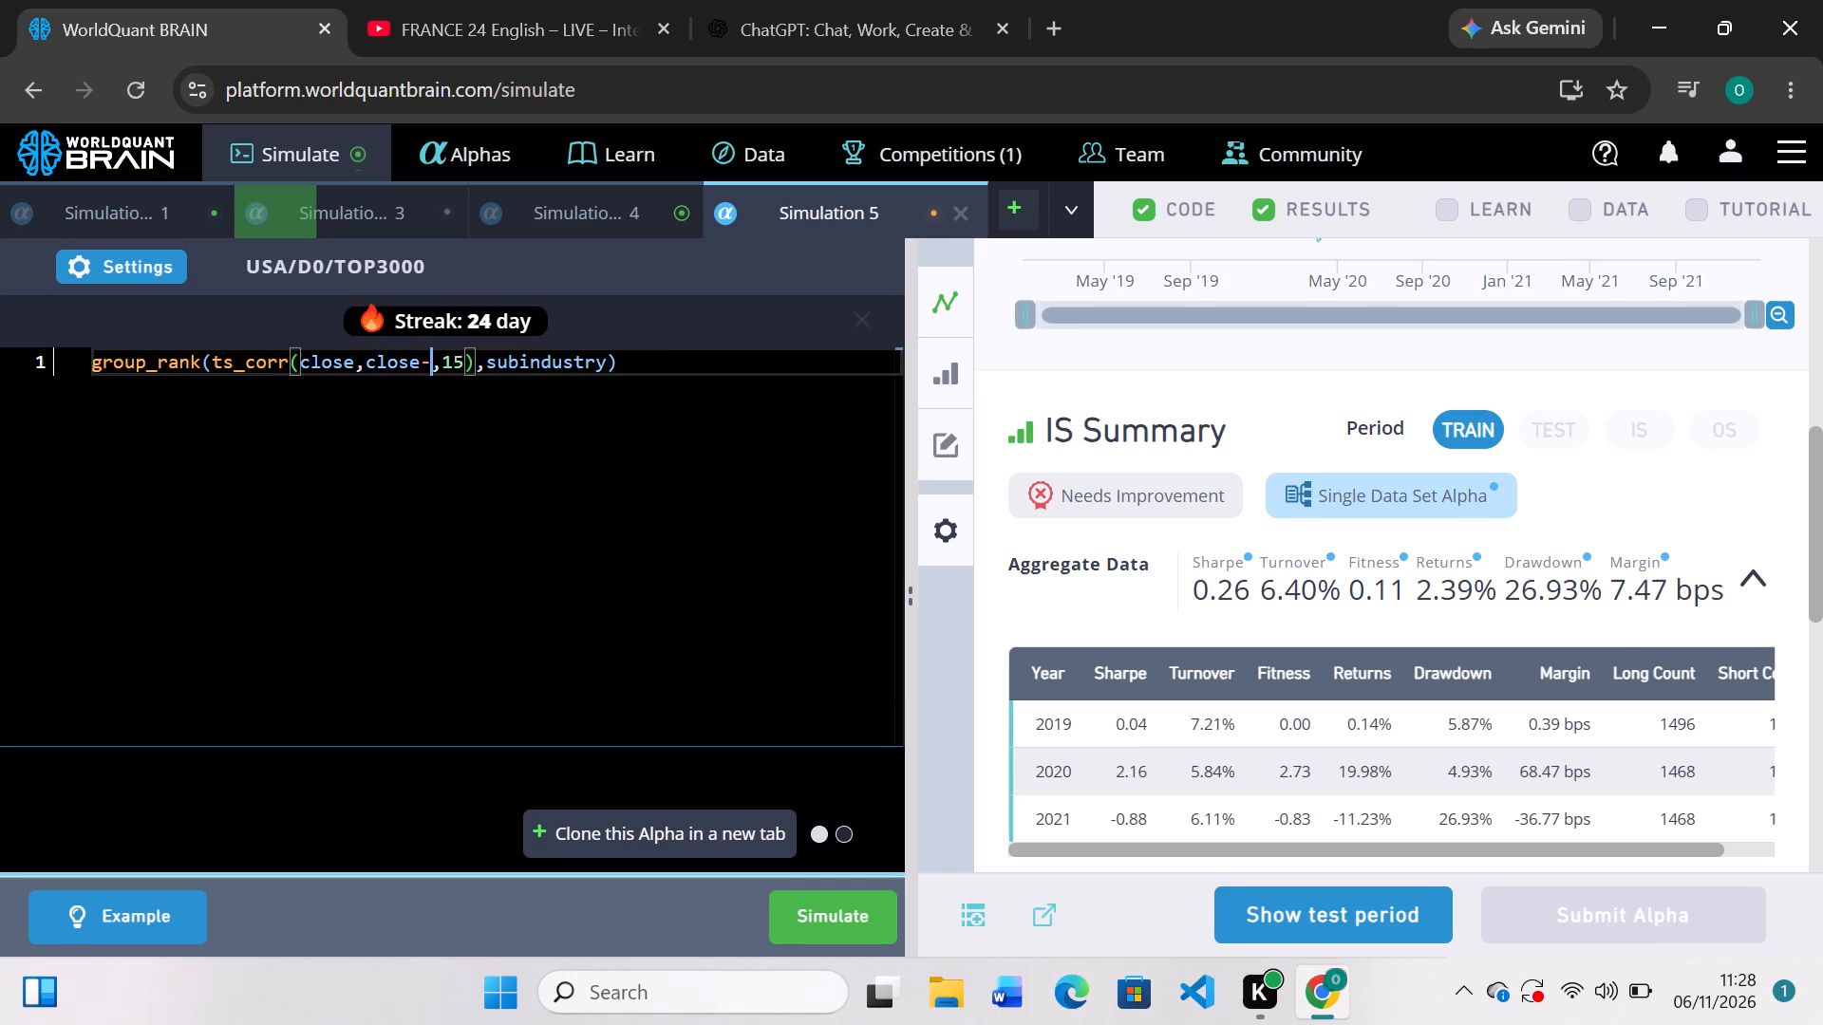
pyautogui.write('op')
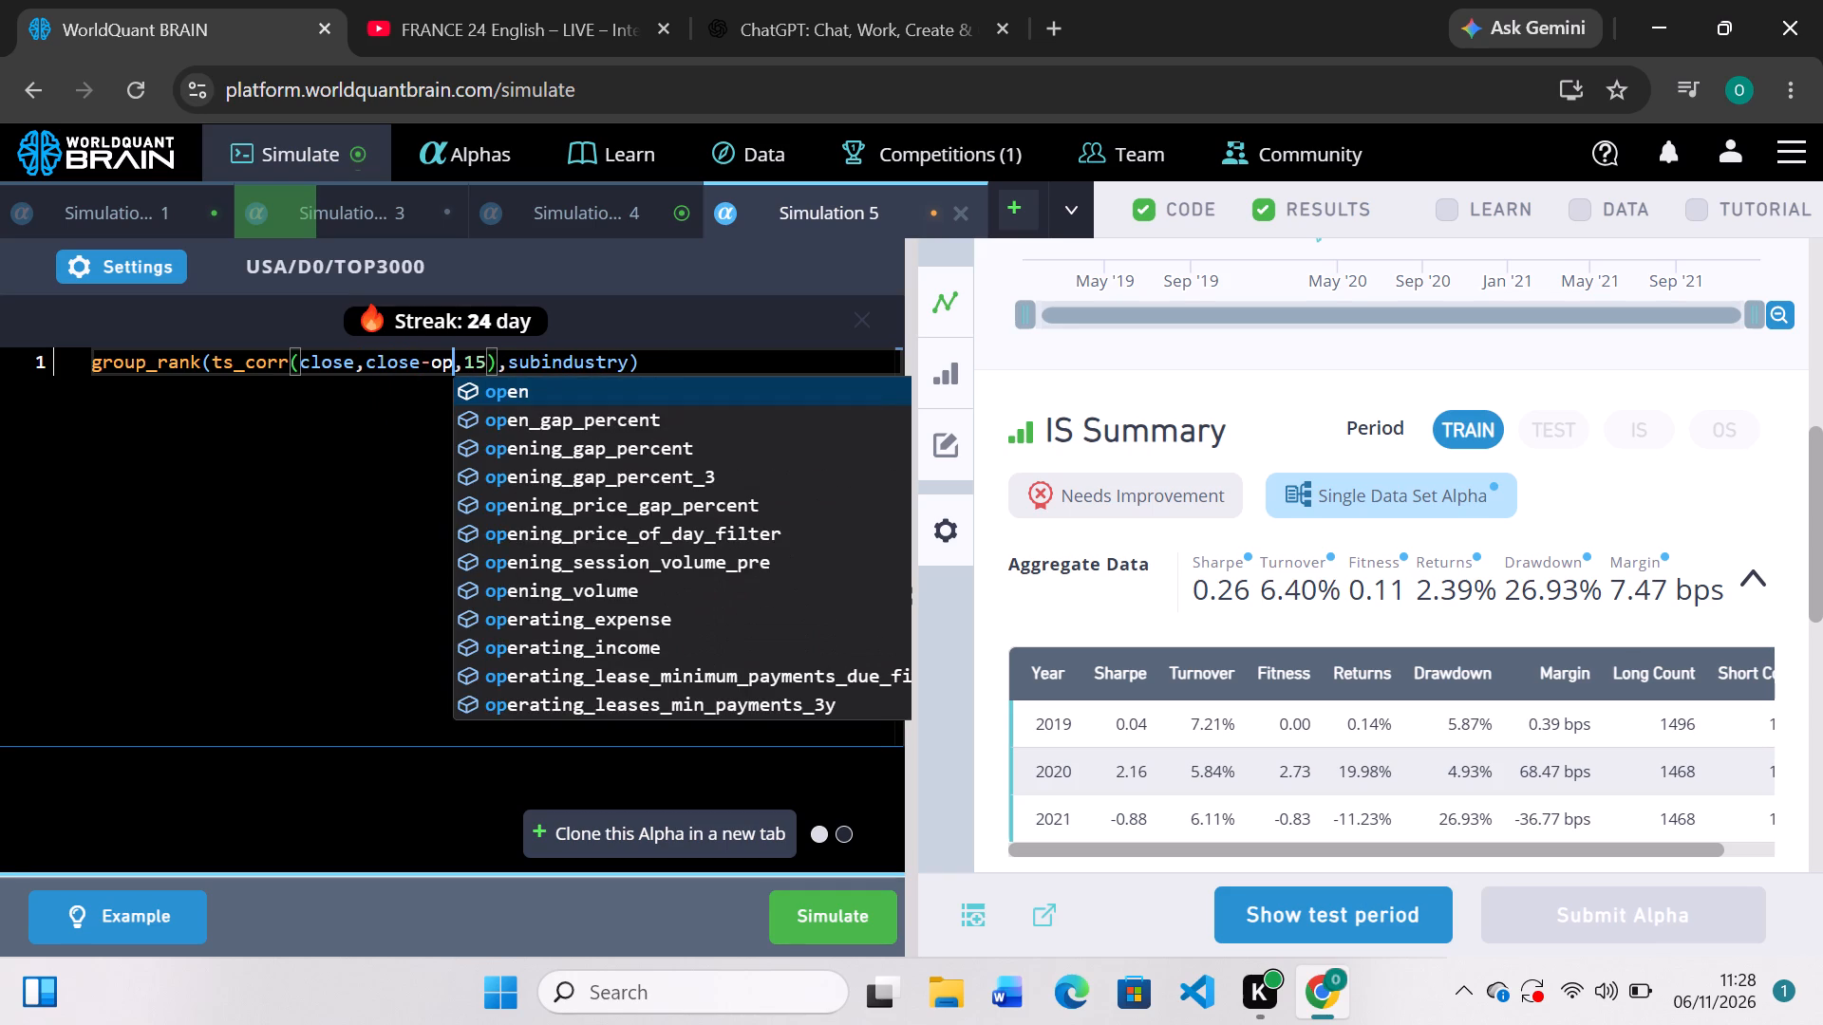
pyautogui.write('en')
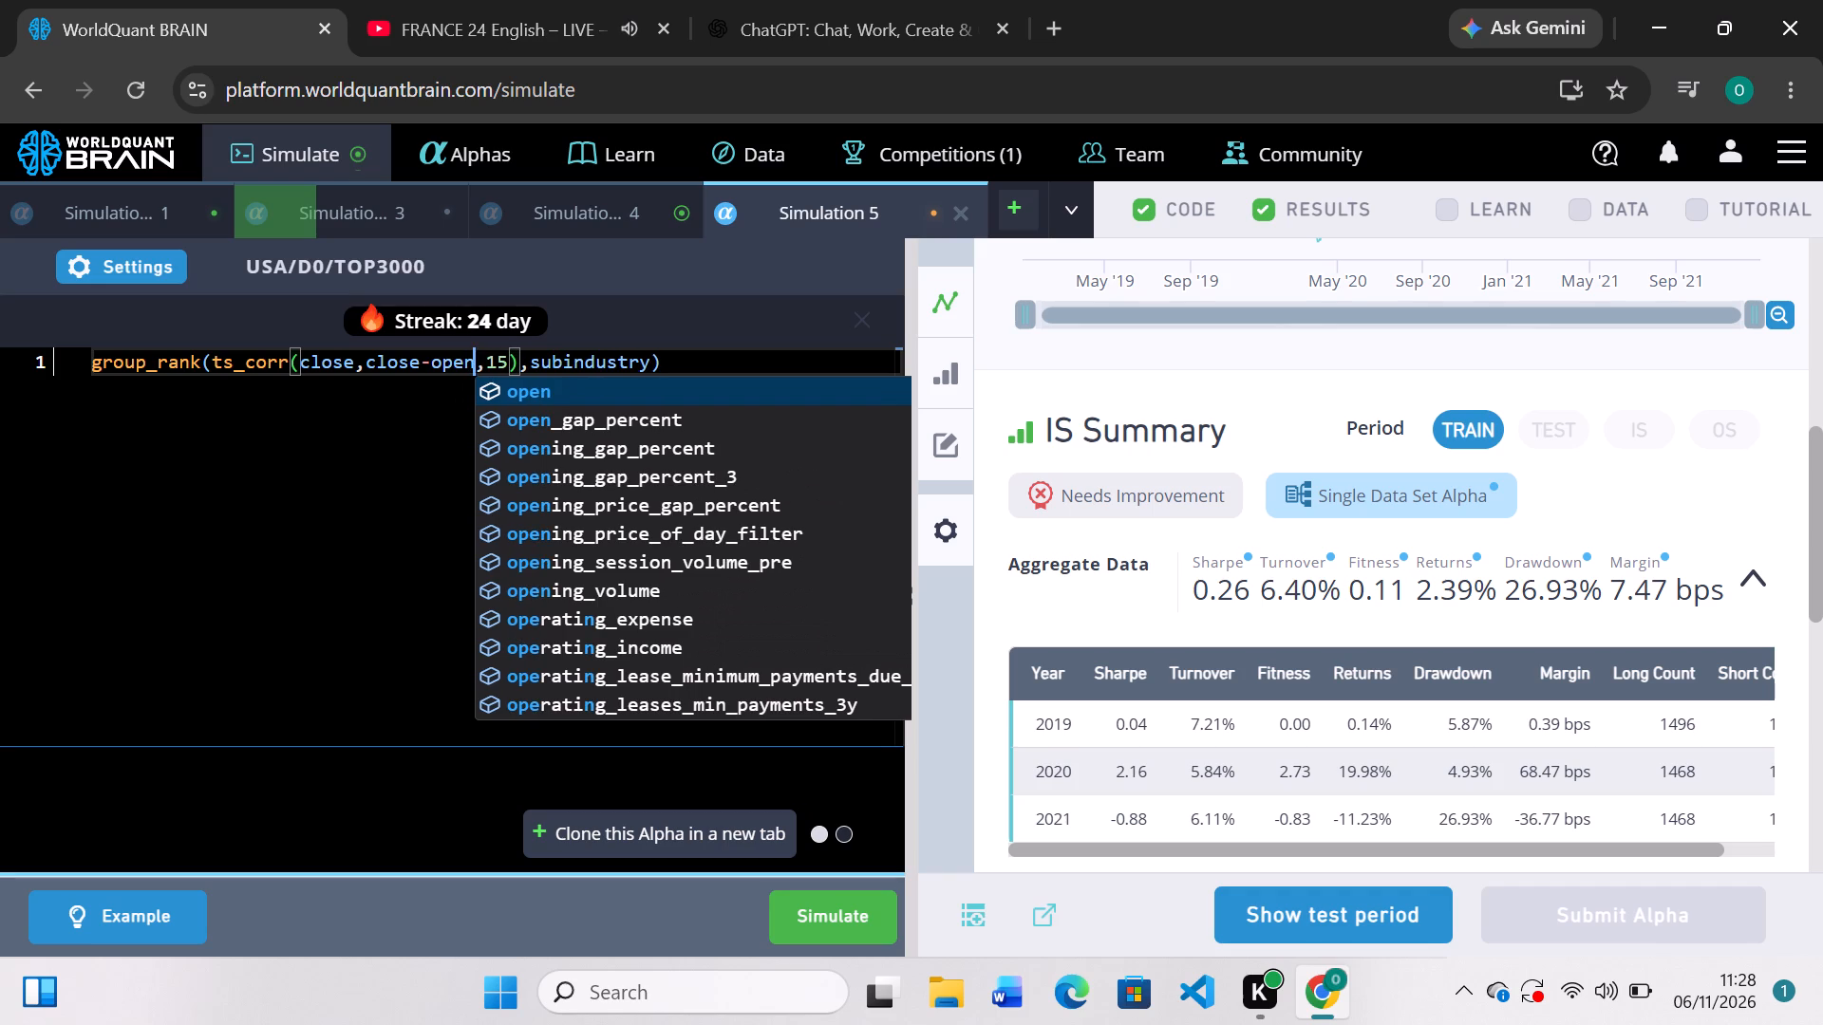
pyautogui.click(782, 919)
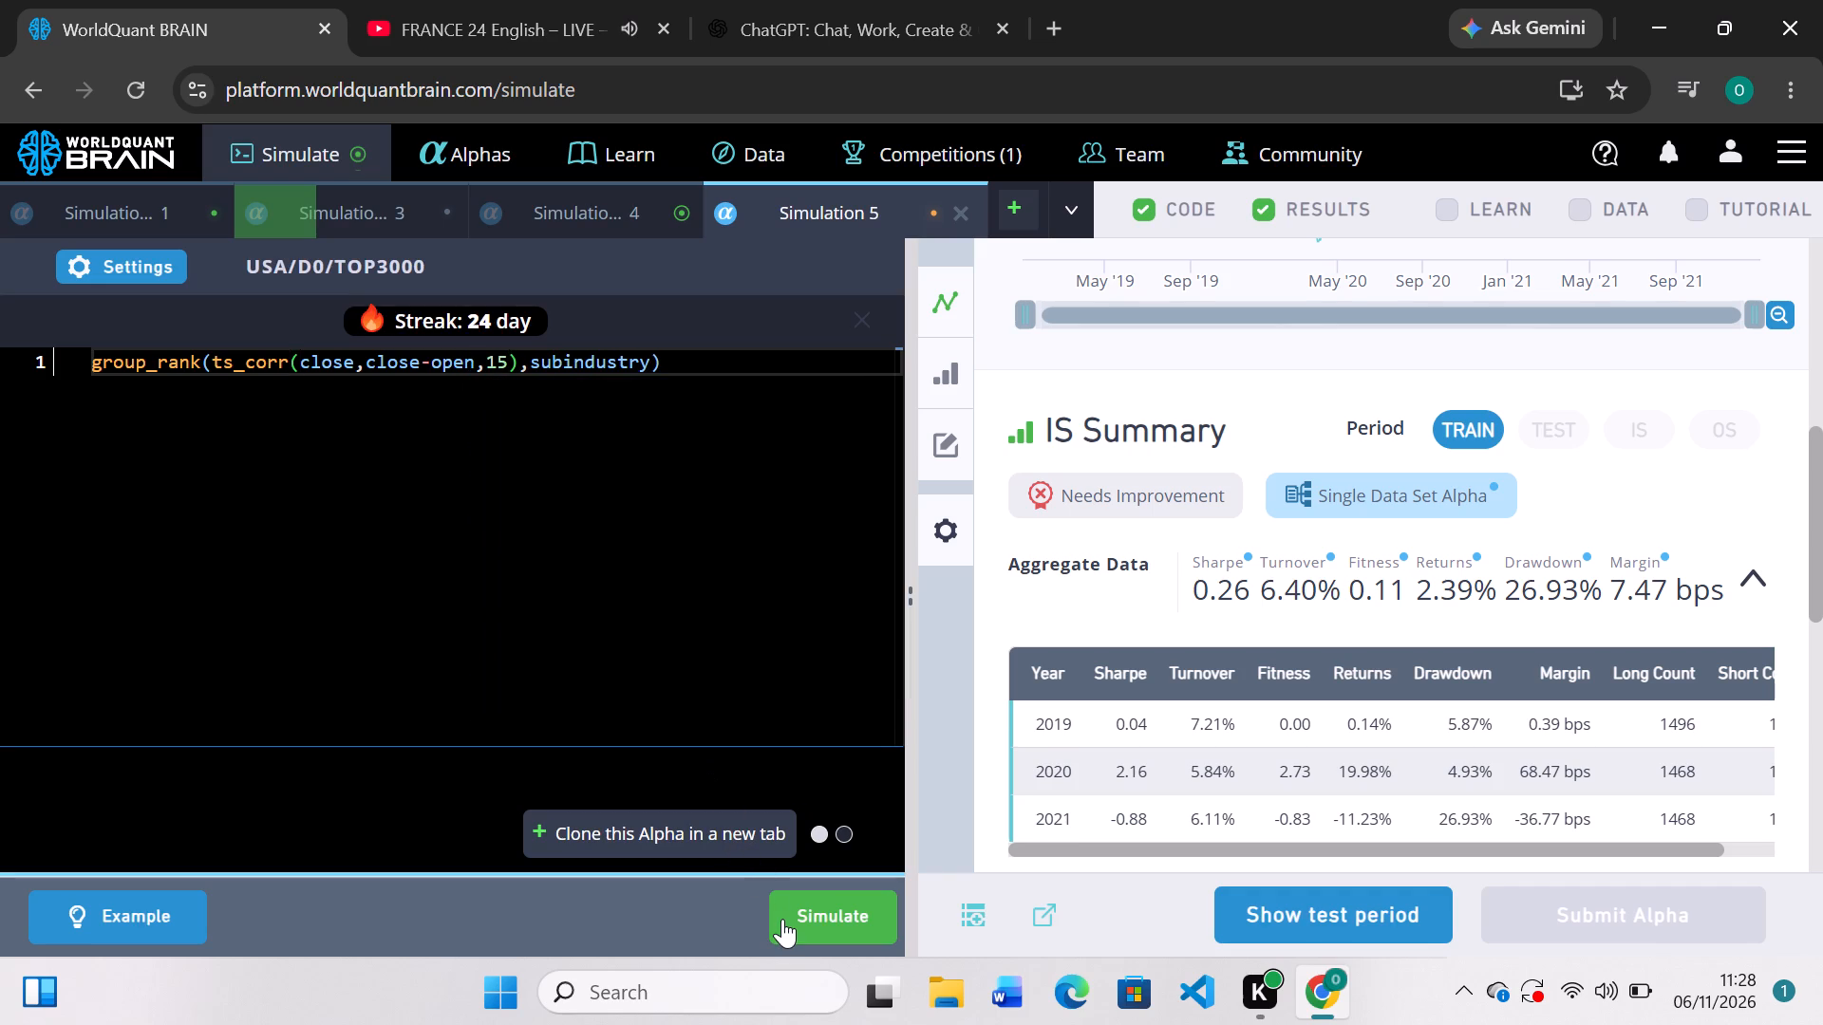
# Check Simulation 4's results, change alp1 to -(rank(ts_corr(ts_rank(open,5),ts_rank(adv20,5),10))) by removing ts_scale and its 30 argument, and rerun the simulation.
pyautogui.click(638, 206)
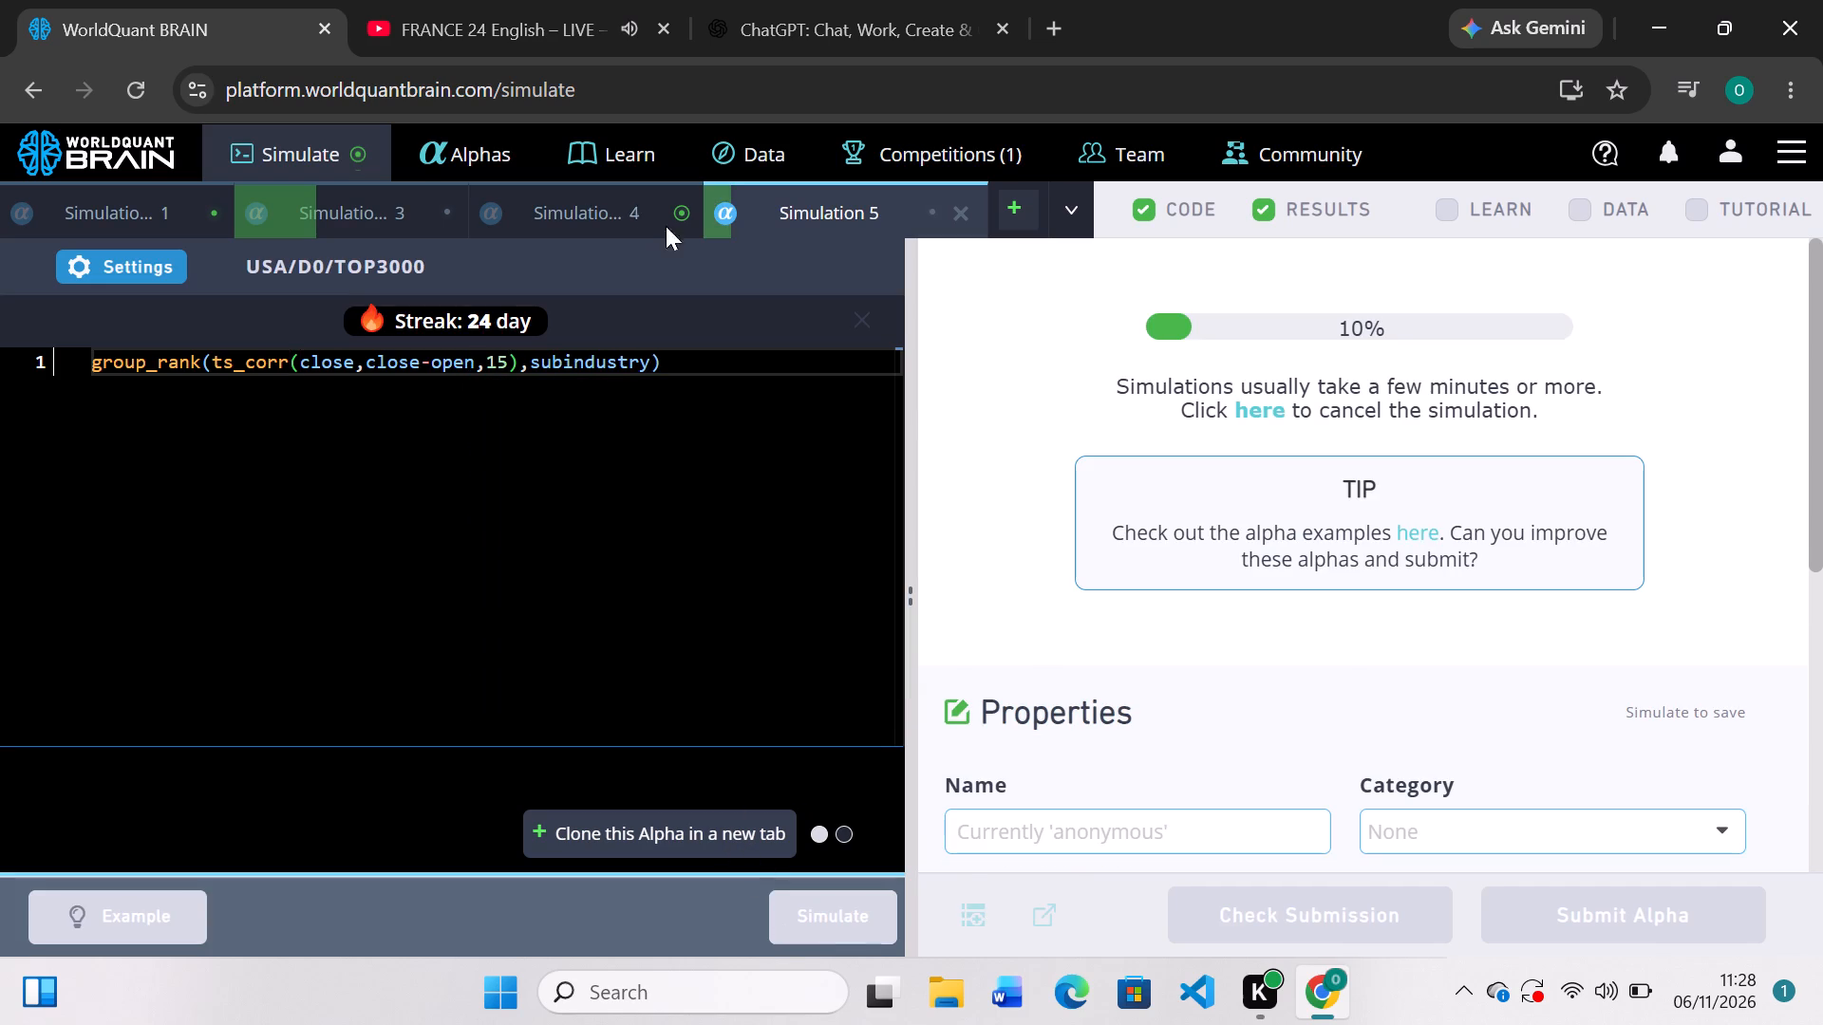
pyautogui.scroll(-2, 1150, 498)
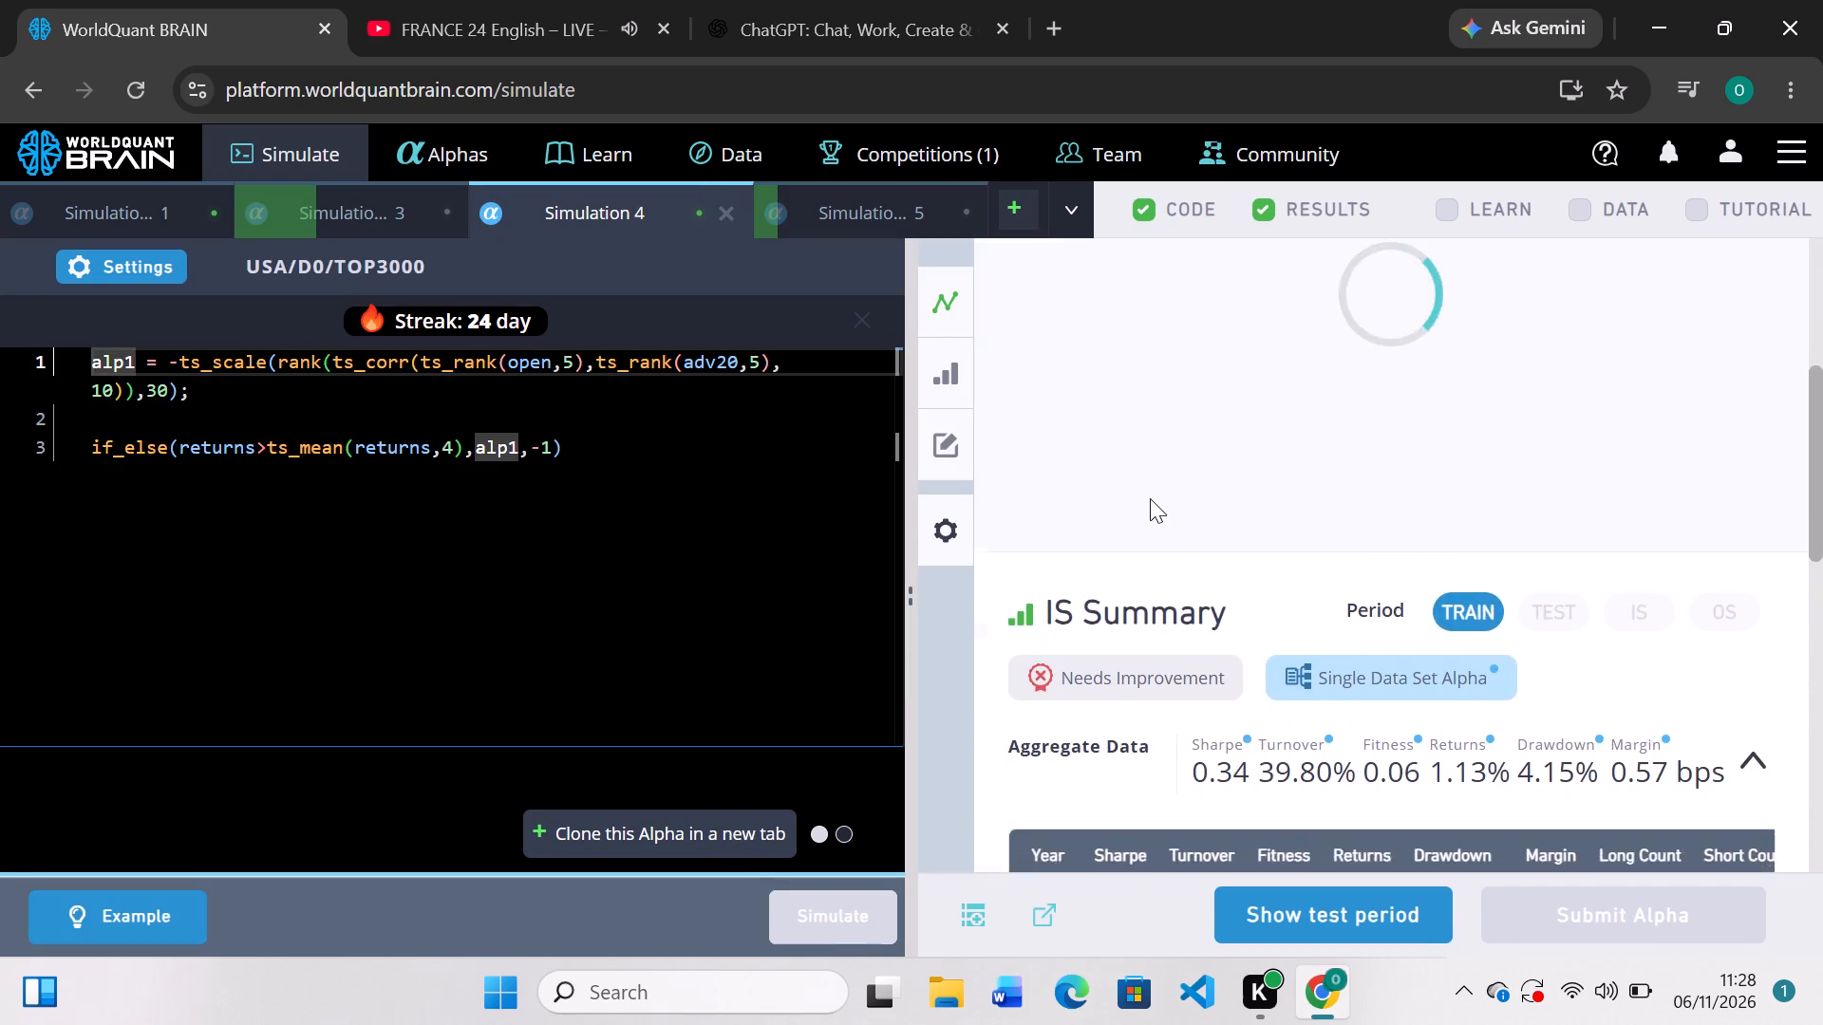
pyautogui.scroll(4, 1150, 498)
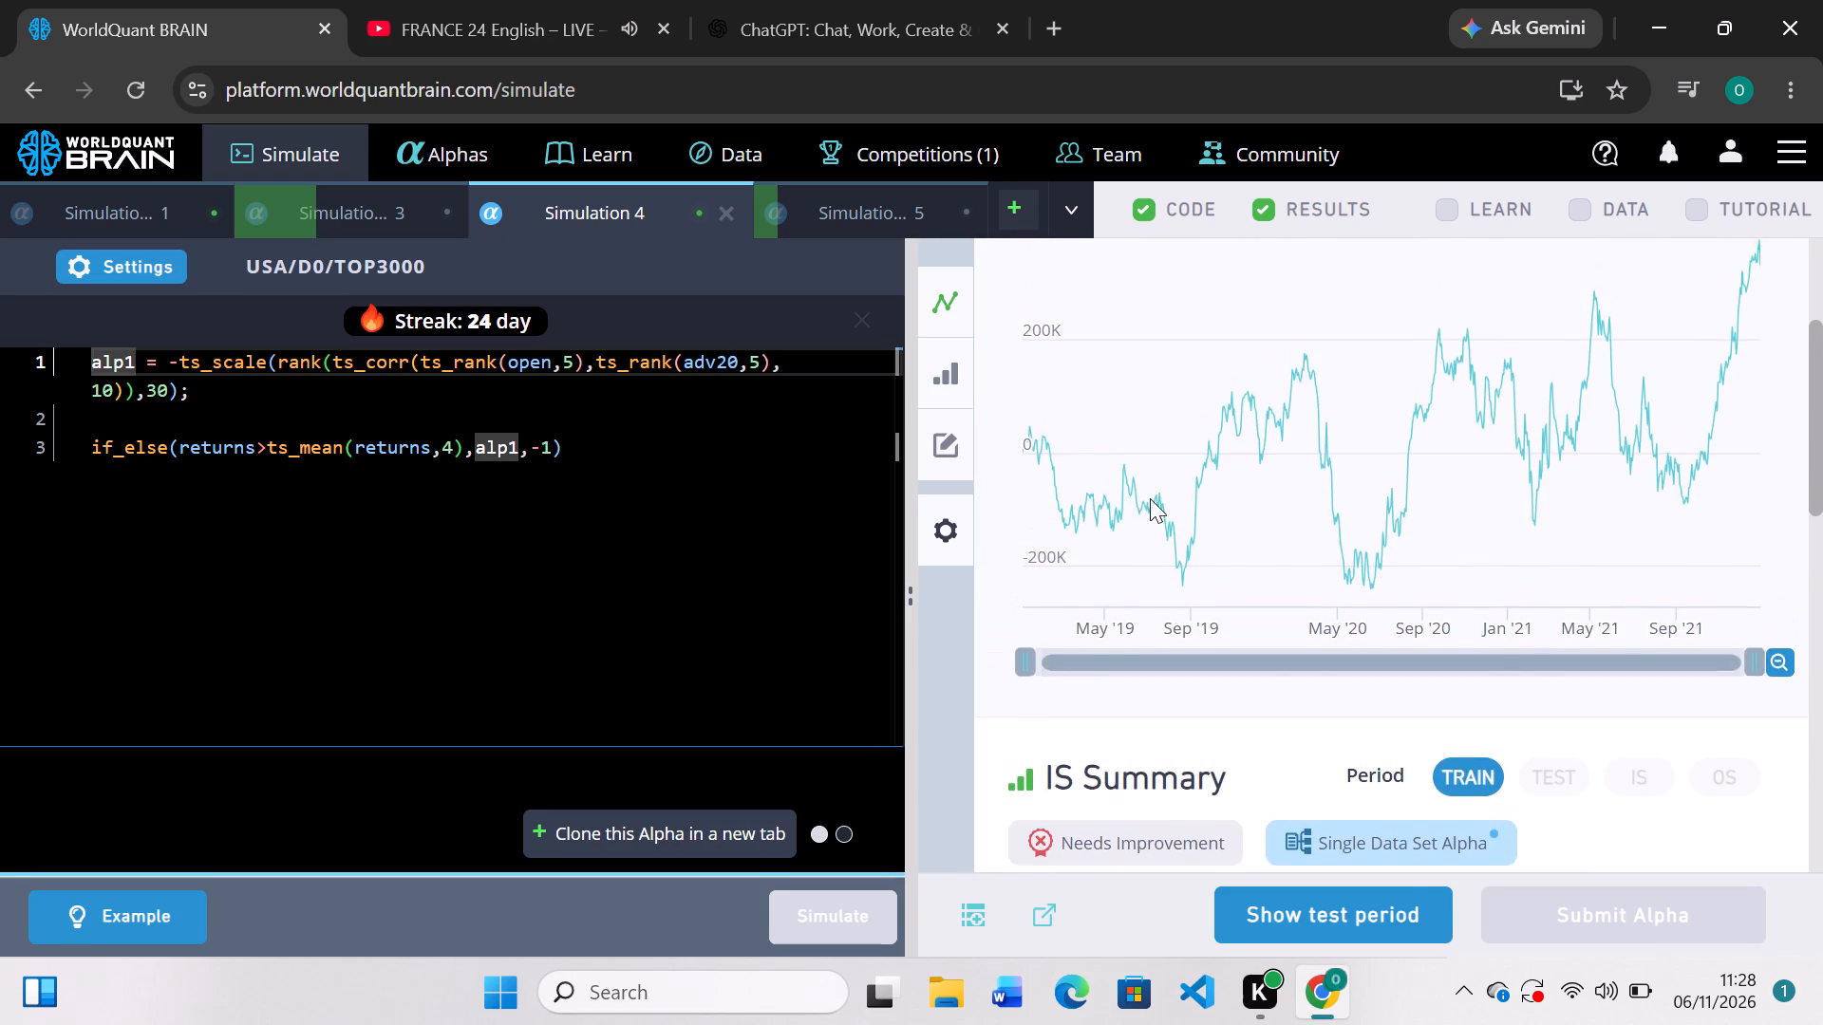
pyautogui.scroll(1, 1150, 498)
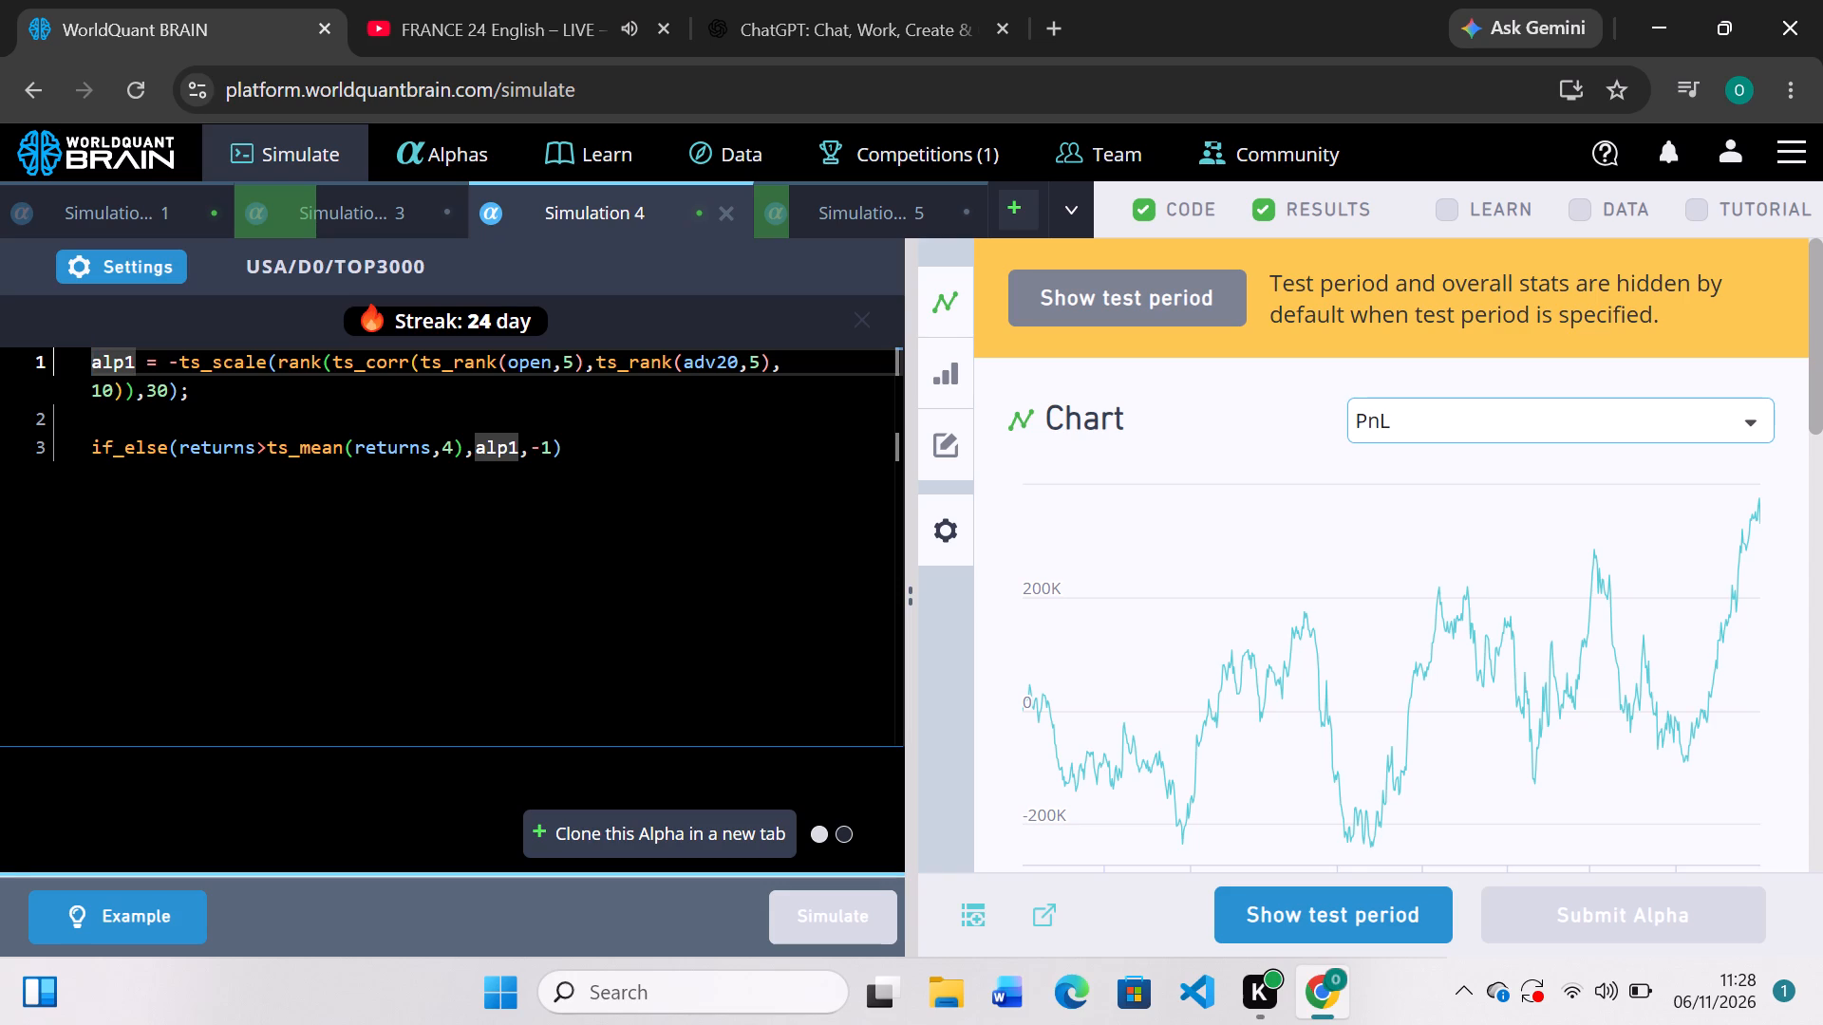
pyautogui.click(271, 368)
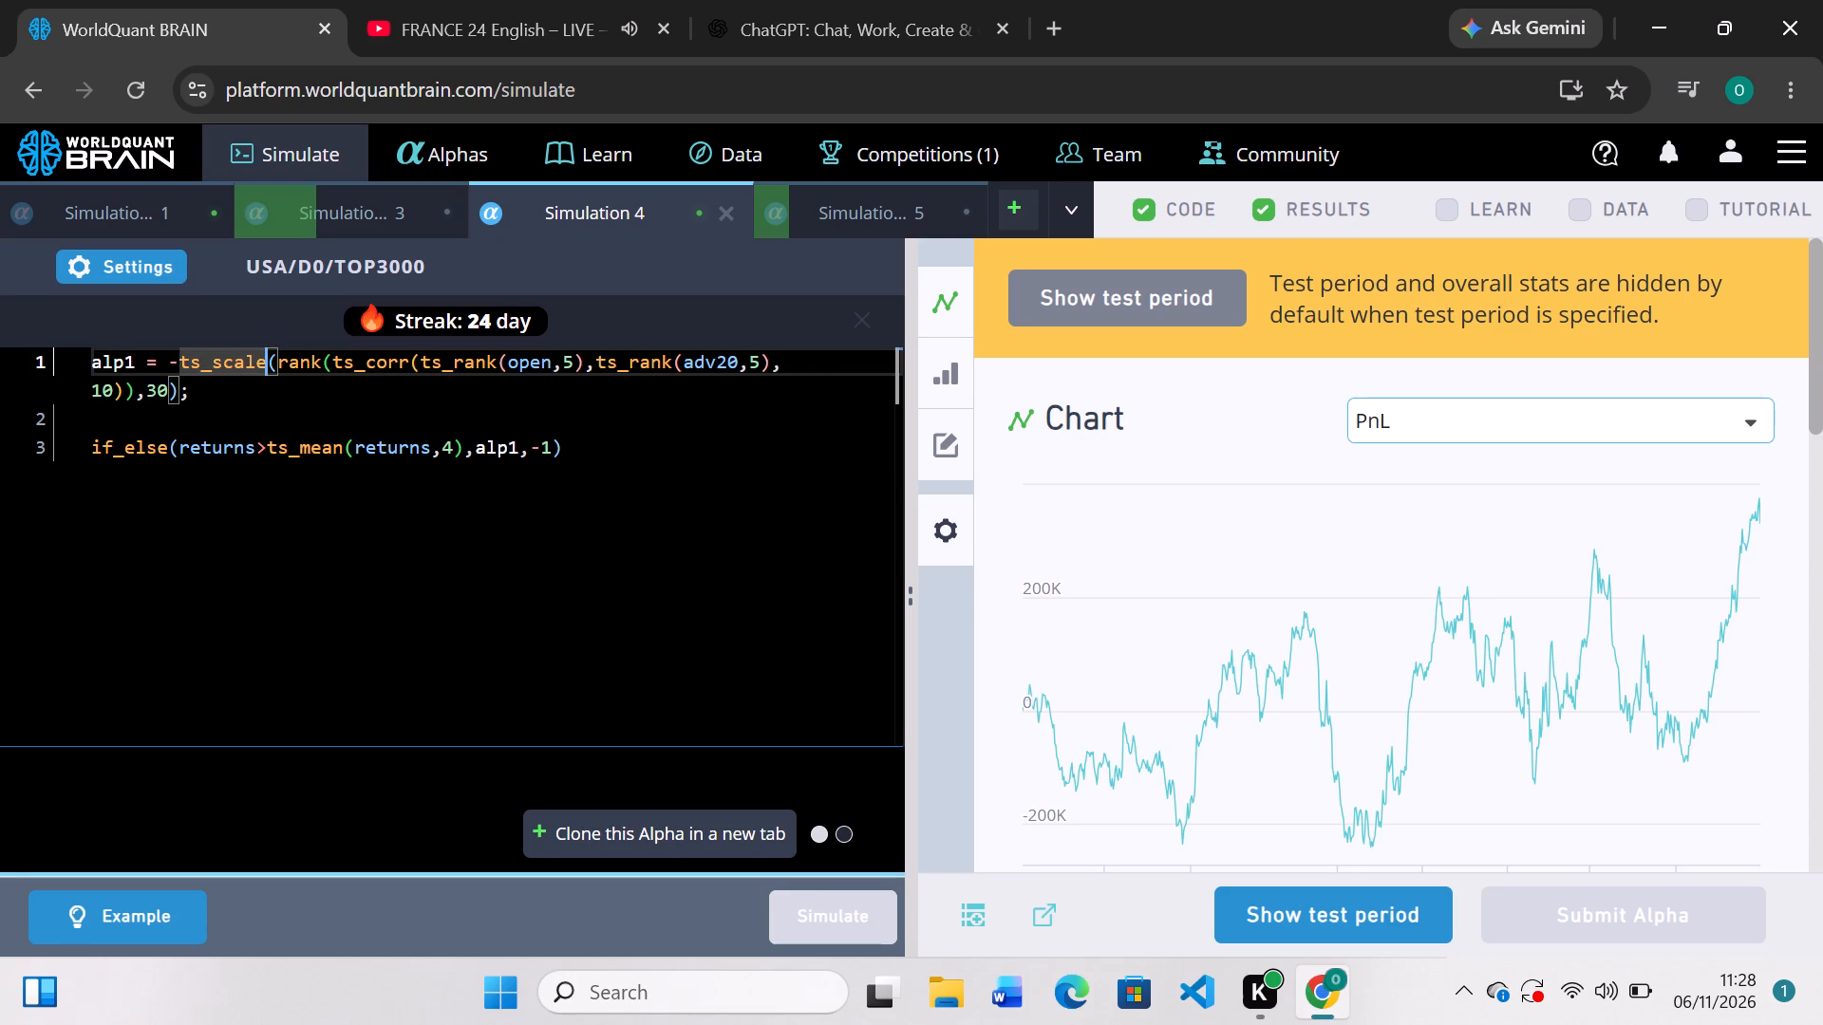
pyautogui.press('BackSpace')
pyautogui.press('BackSpace')
pyautogui.press('BackSpace')
pyautogui.press('BackSpace')
pyautogui.press('BackSpace')
pyautogui.press('BackSpace')
pyautogui.press('BackSpace')
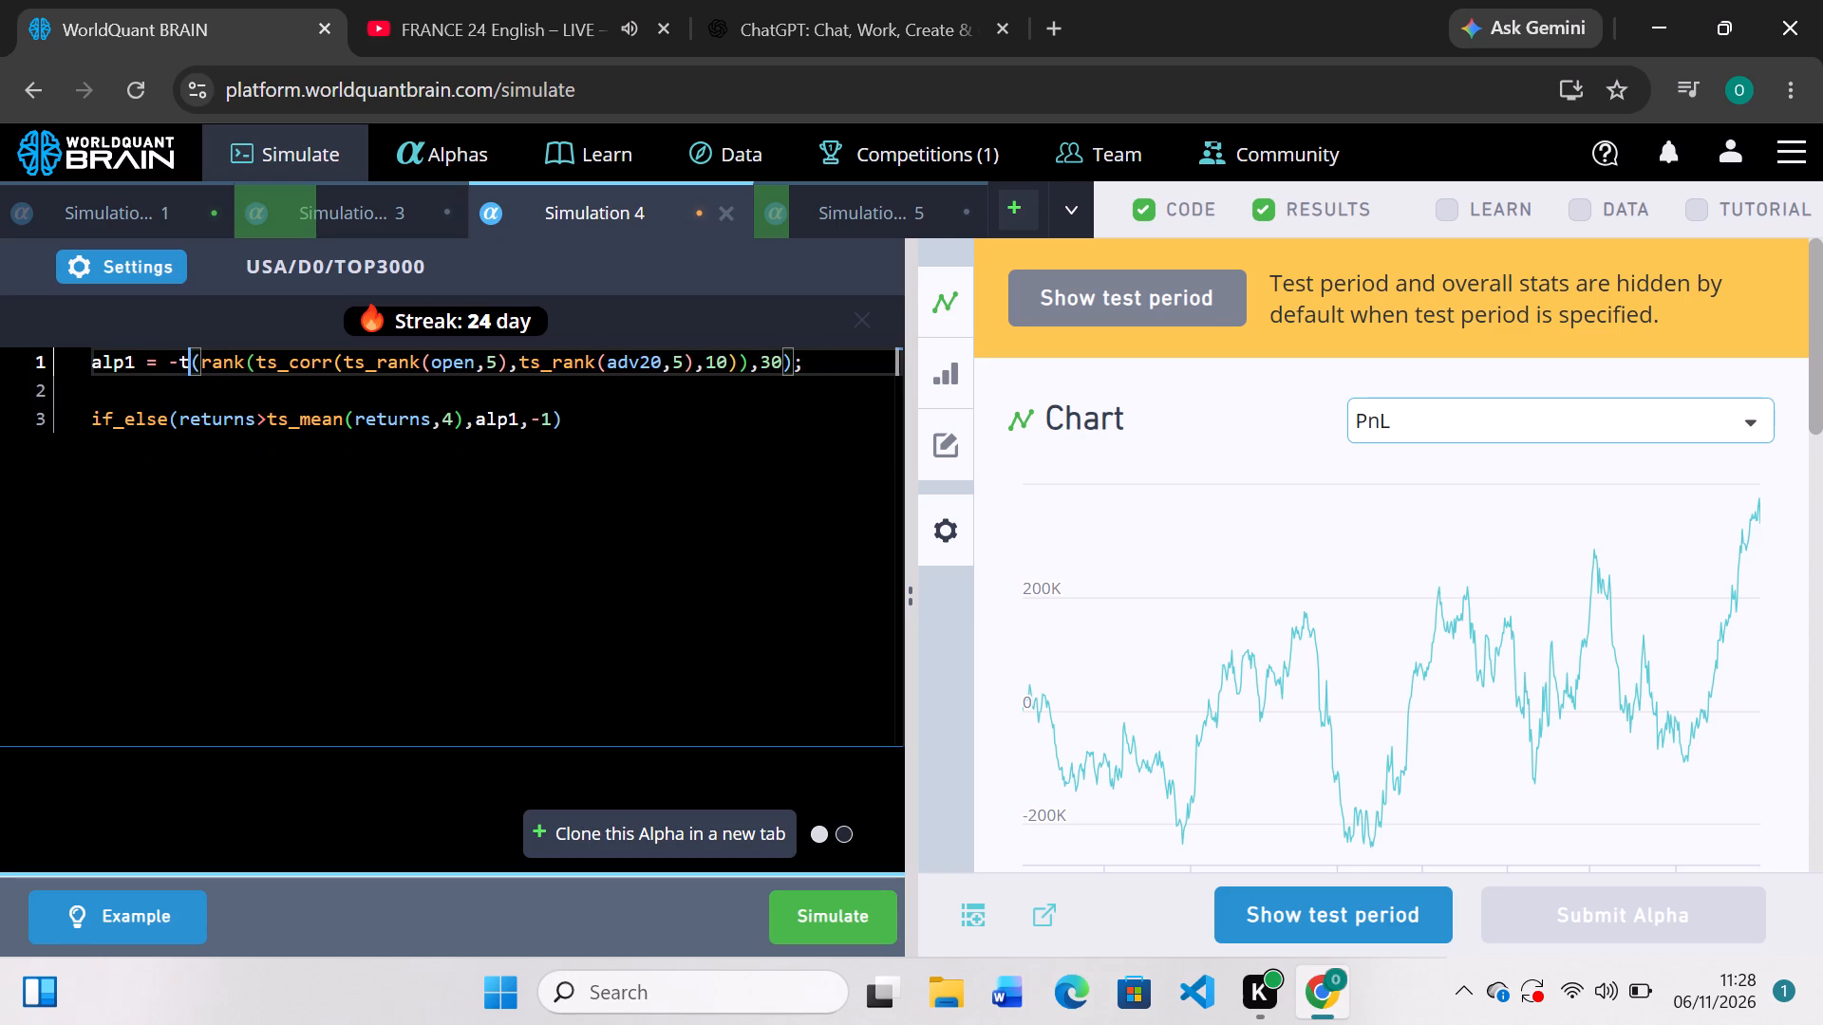
pyautogui.press('BackSpace')
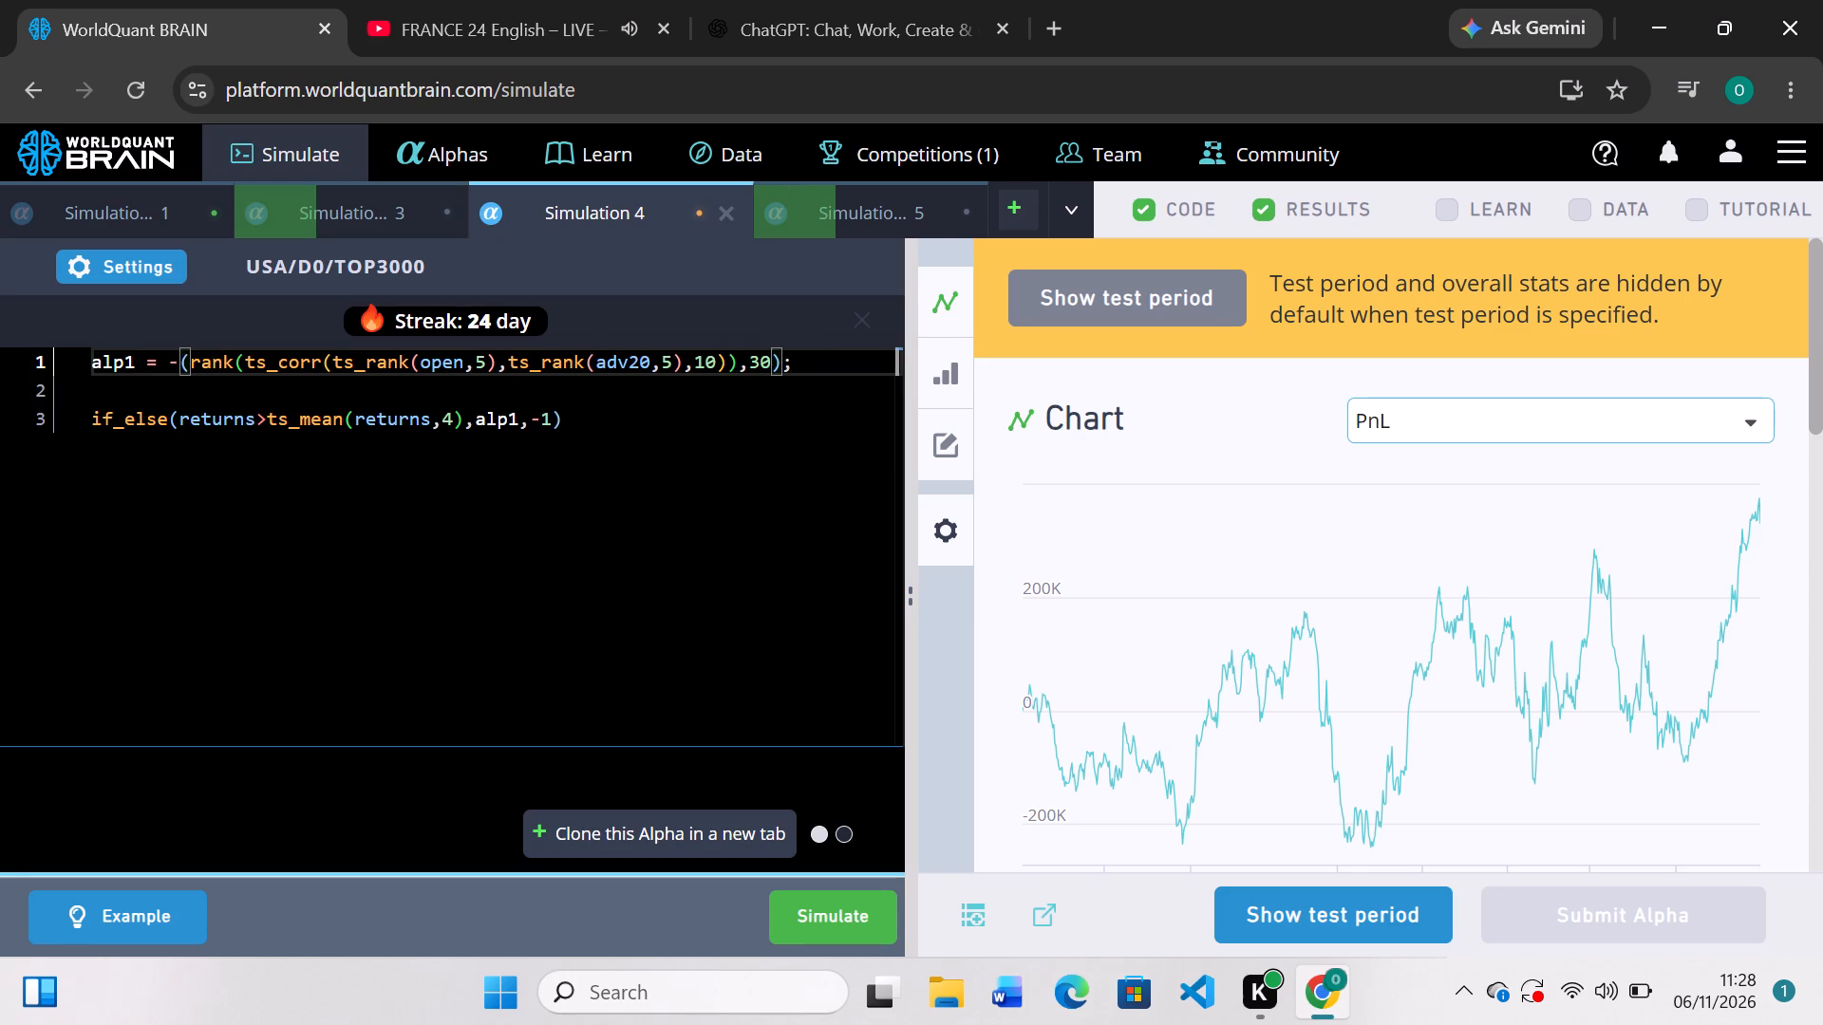
pyautogui.click(773, 358)
pyautogui.press('BackSpace')
pyautogui.press('BackSpace')
pyautogui.press('BackSpace')
pyautogui.click(821, 931)
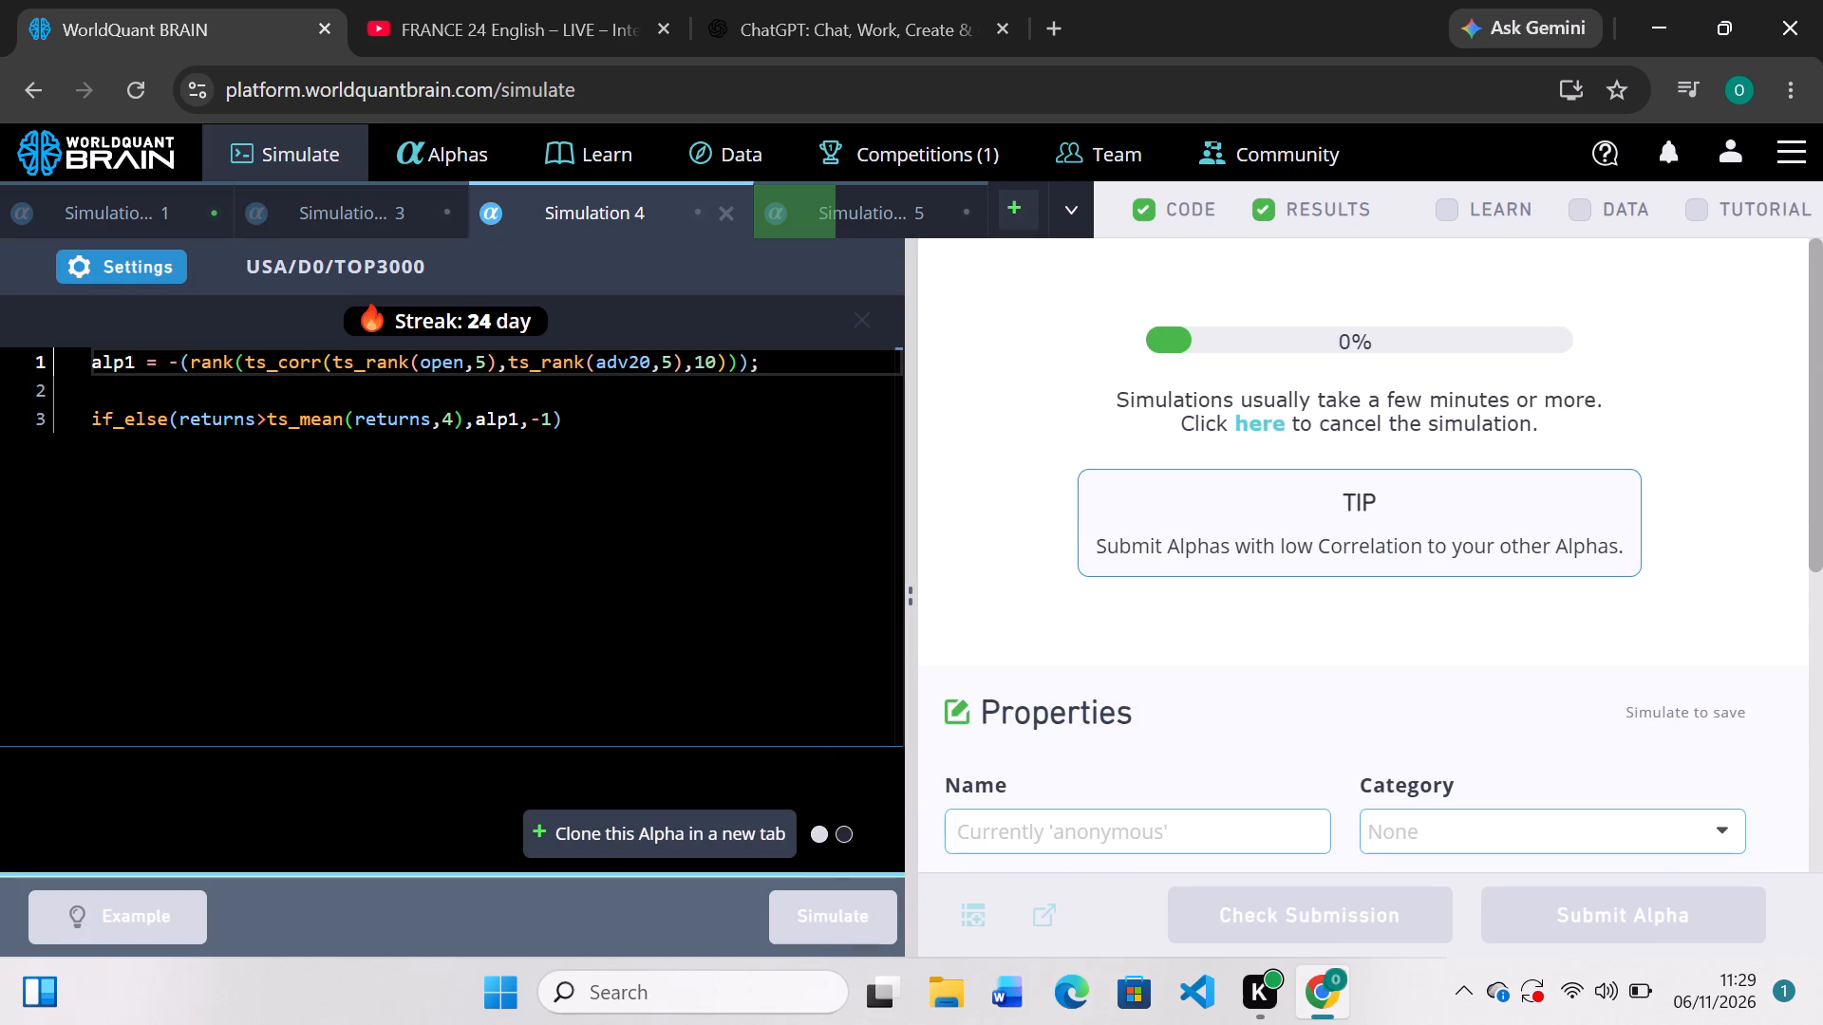
# Review Simulation 3's IS Summary, show its test period and run the self-correlation check.
pyautogui.click(329, 195)
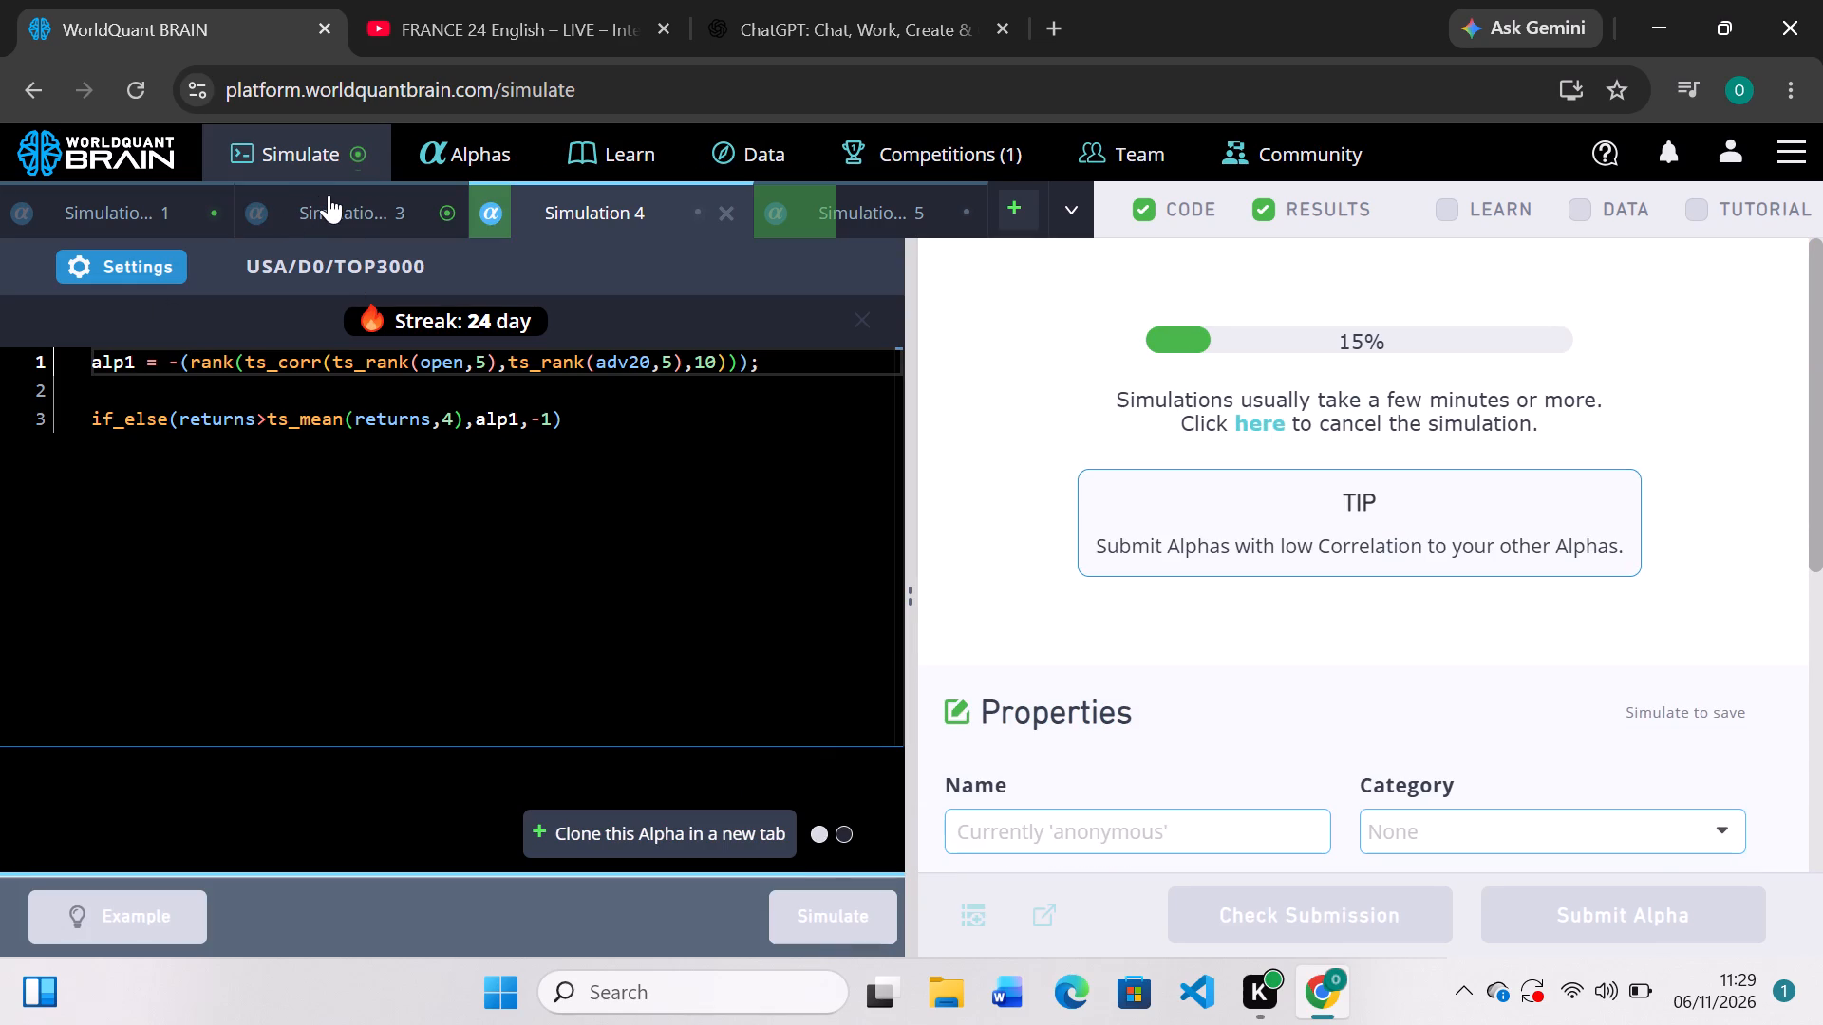
pyautogui.scroll(-2, 1396, 526)
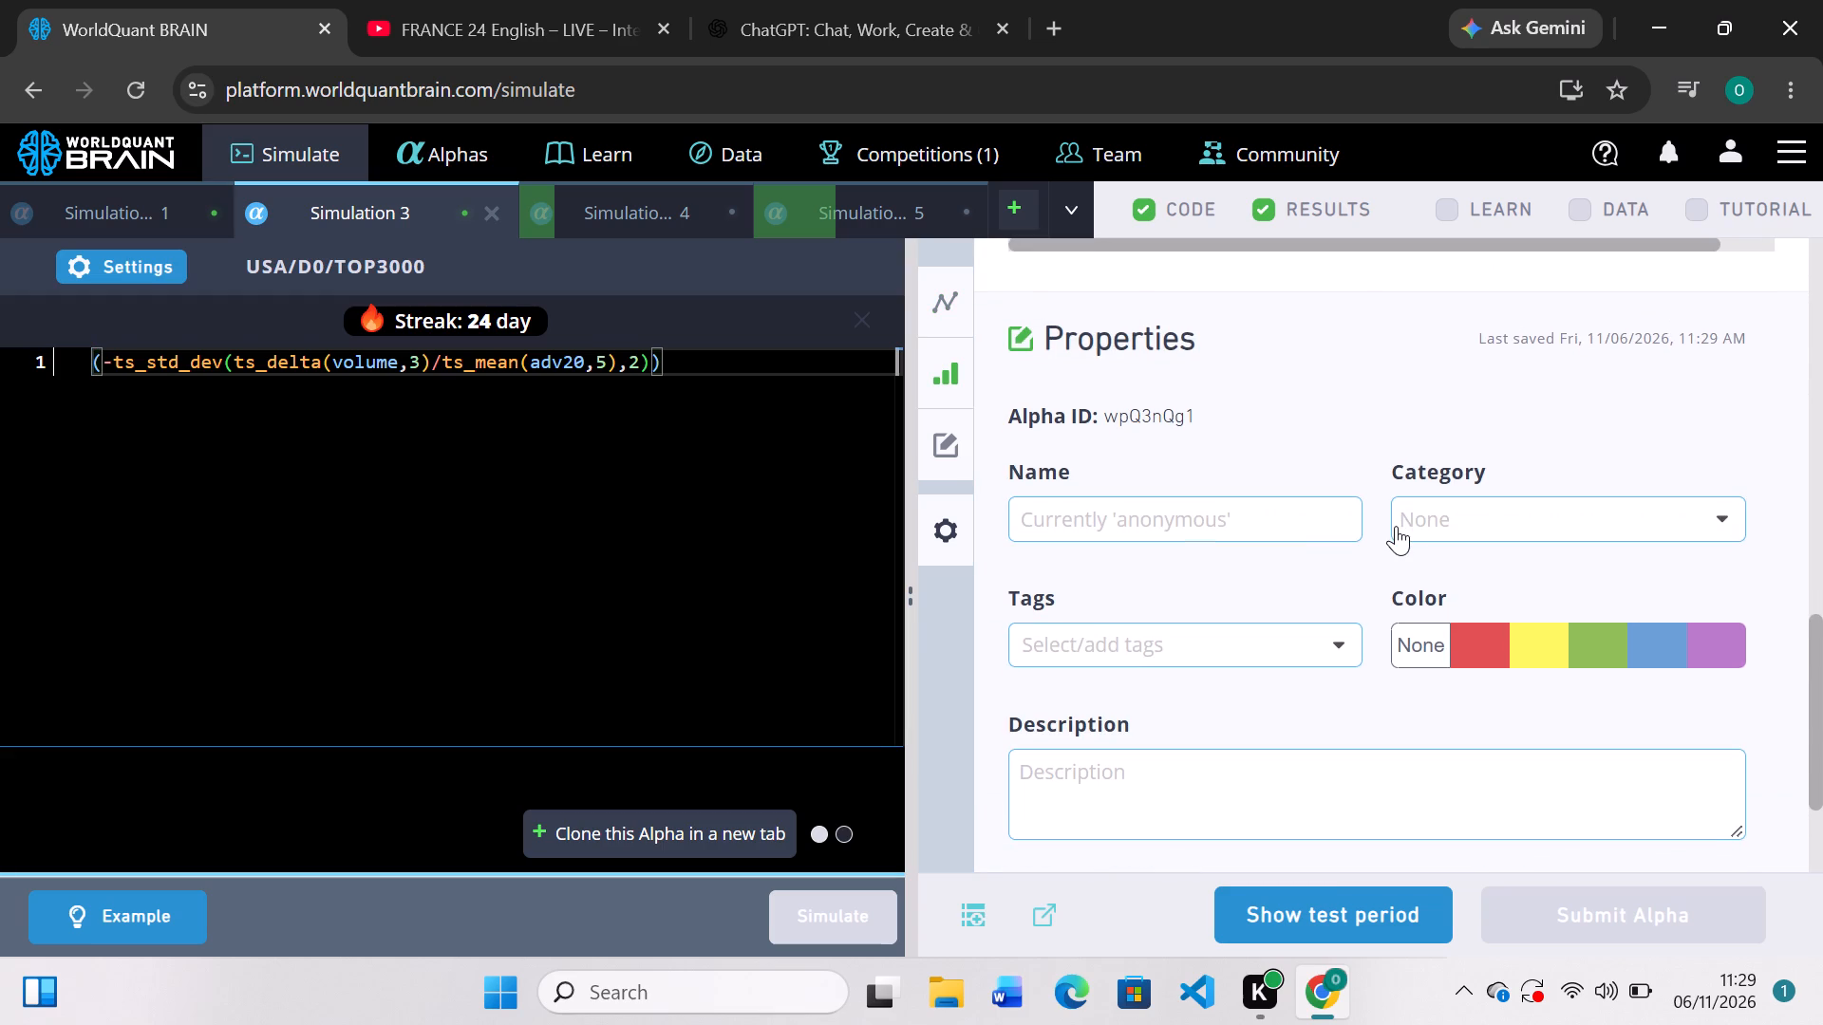
pyautogui.scroll(4, 1396, 526)
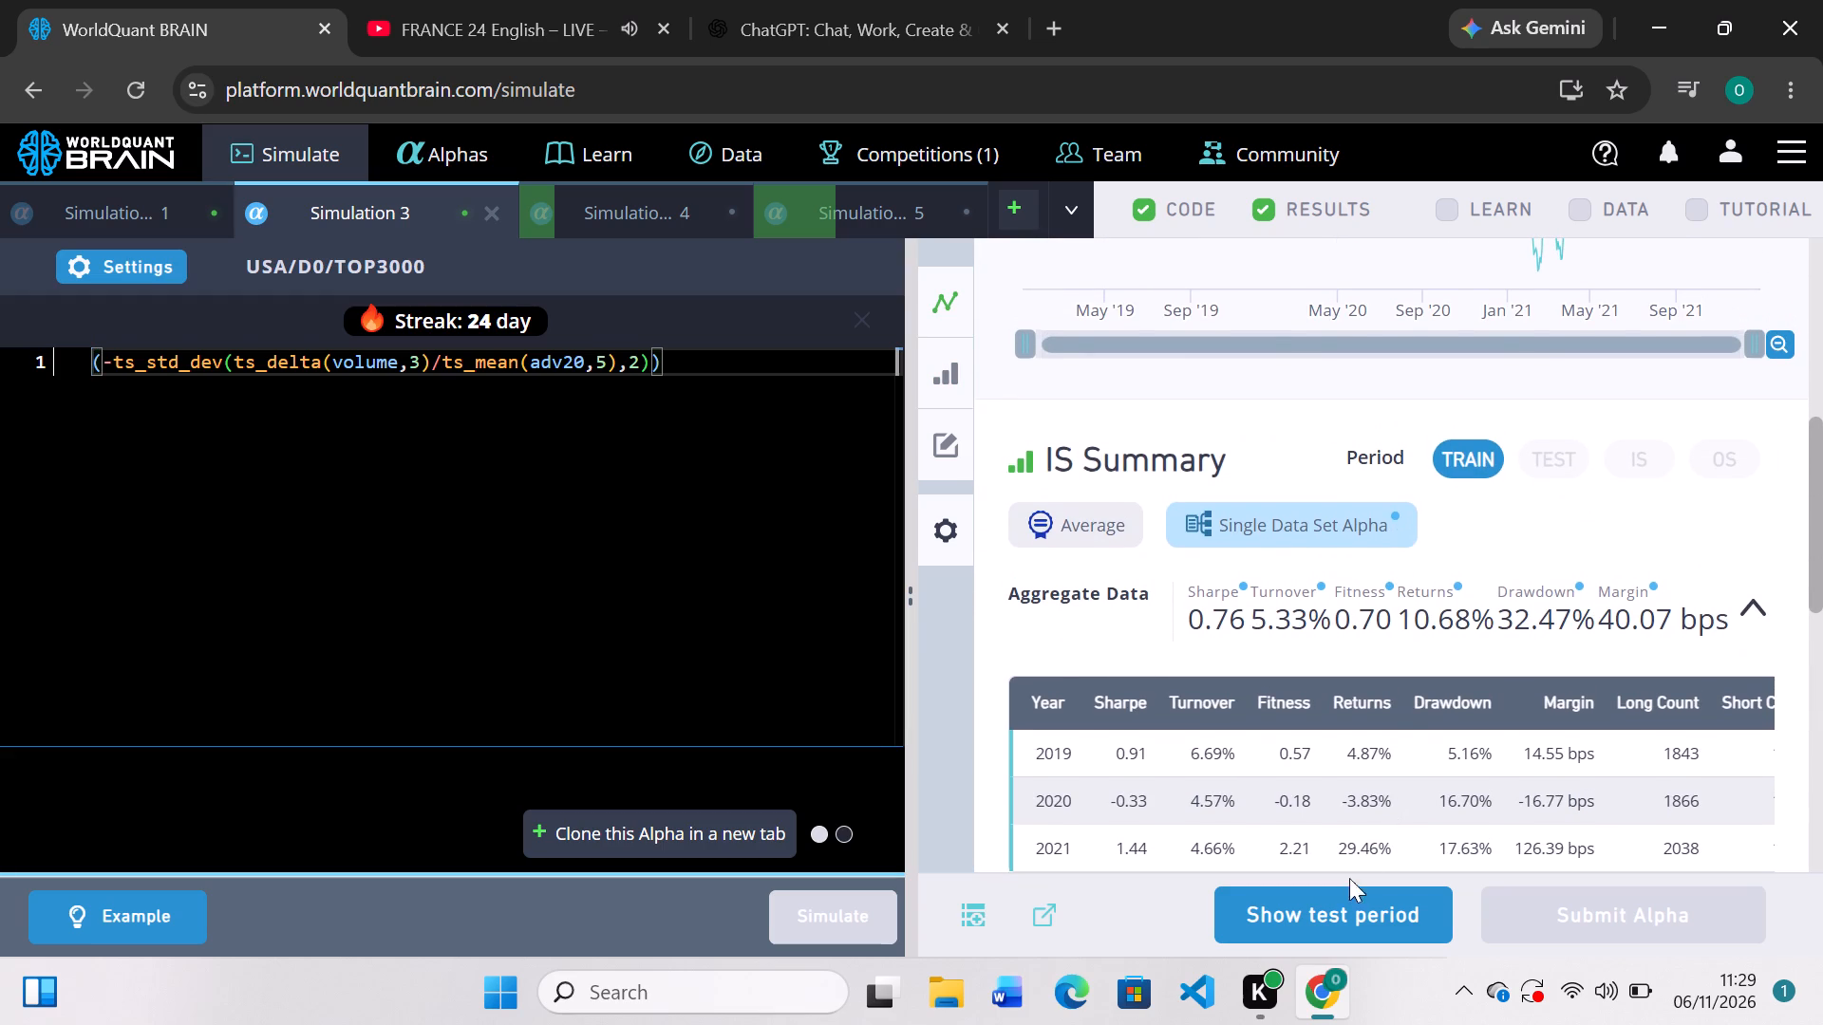
pyautogui.click(1343, 904)
pyautogui.scroll(-2, 1441, 670)
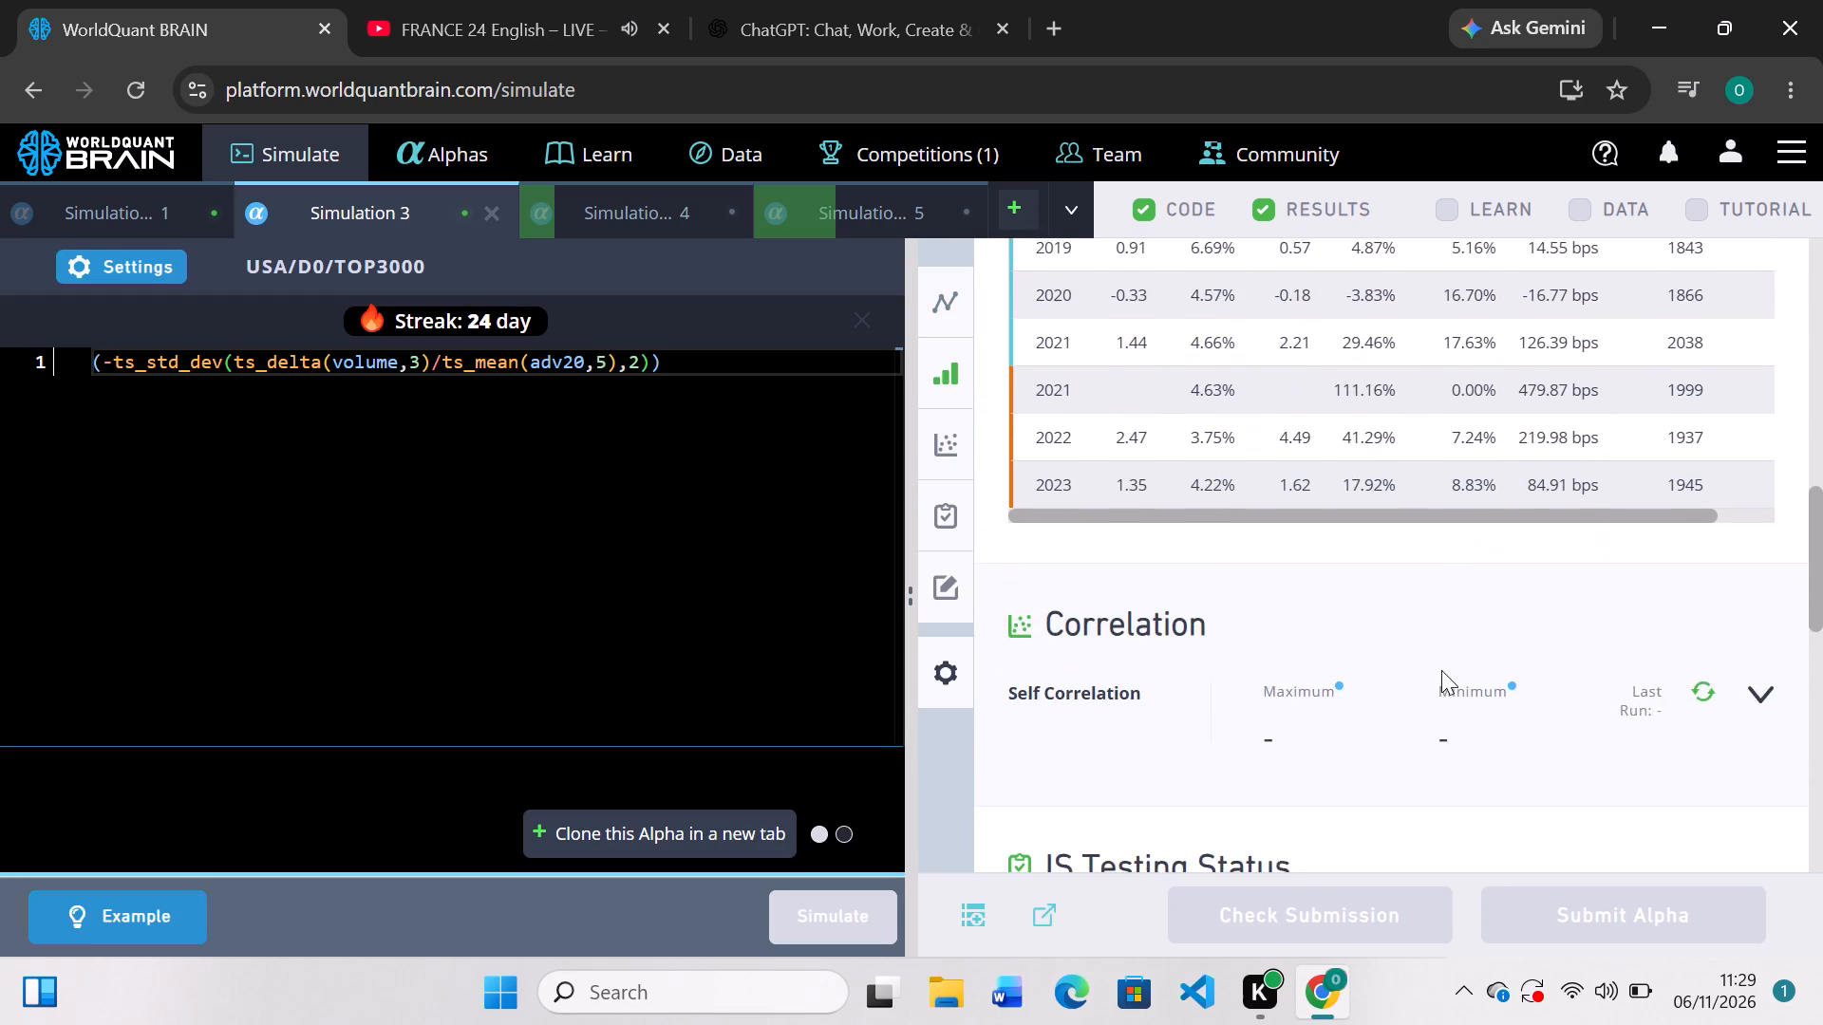
pyautogui.click(1703, 648)
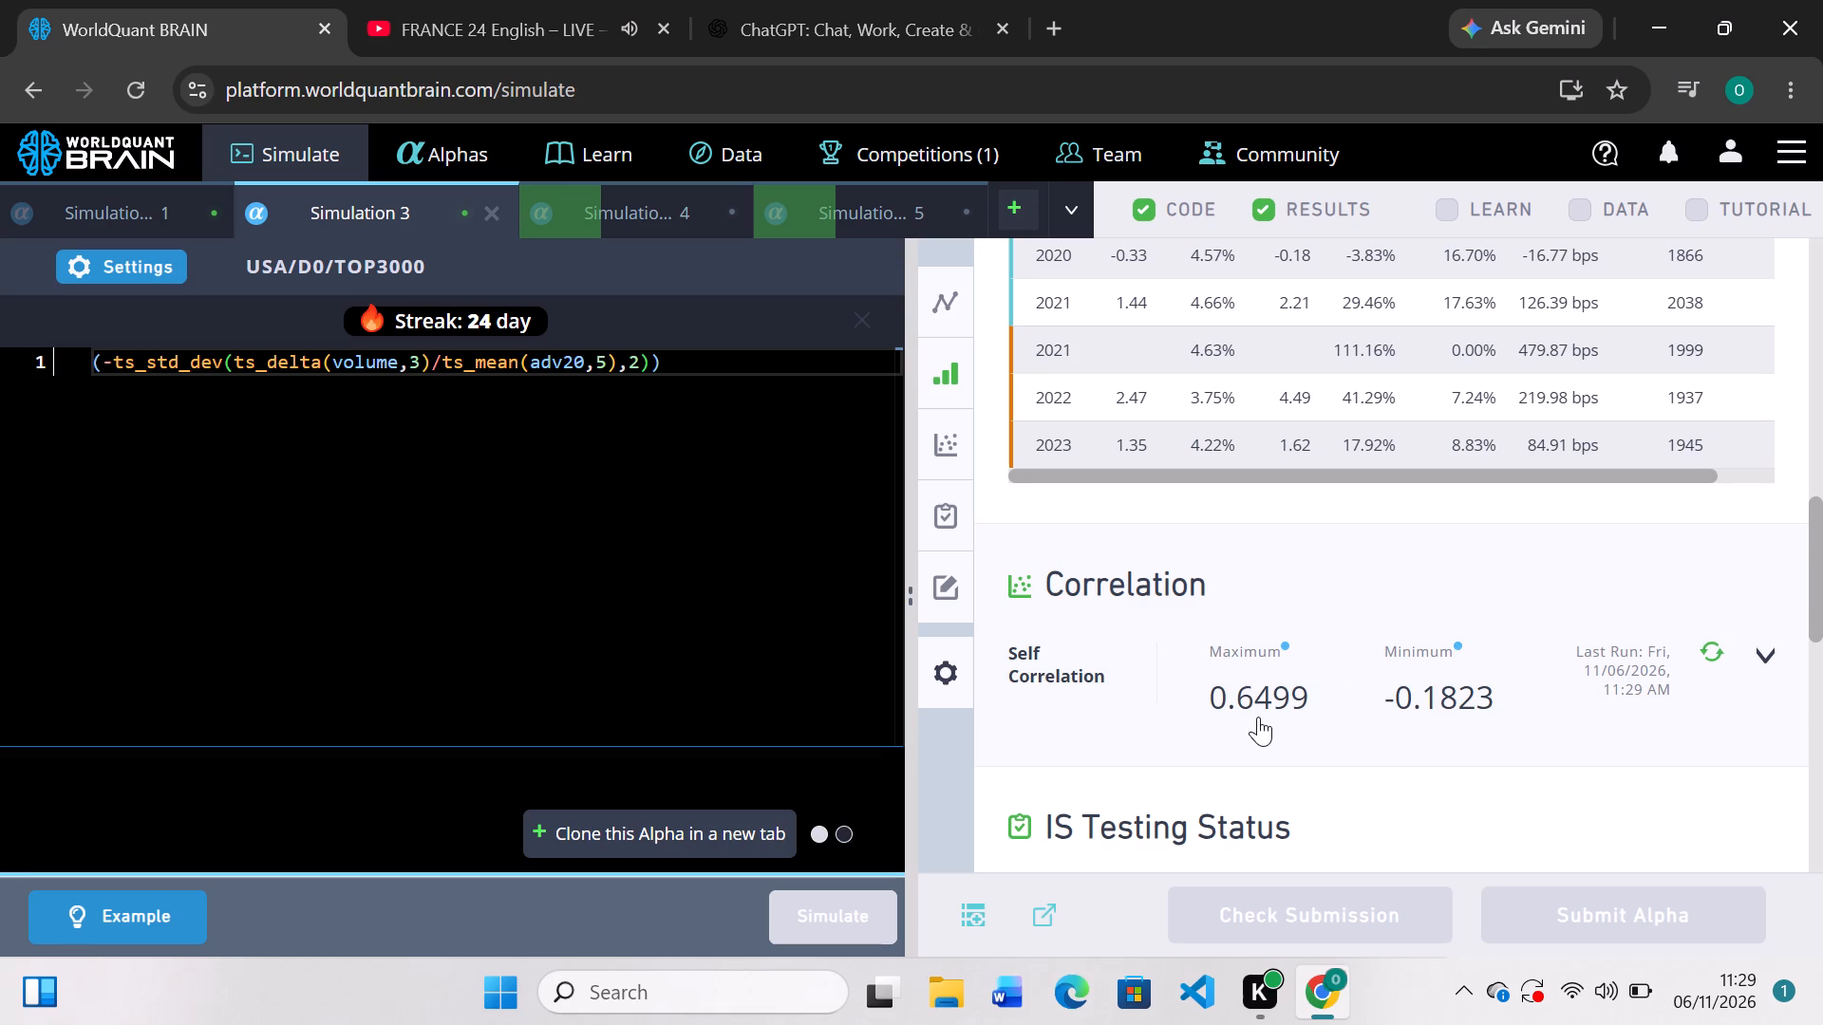
# Replace ts_delta with ts_sum in Simulation 3, giving (-ts_std_dev(ts_sum(volume,3)/ts_mean(adv20,5),2)), and run the simulation.
pyautogui.click(319, 362)
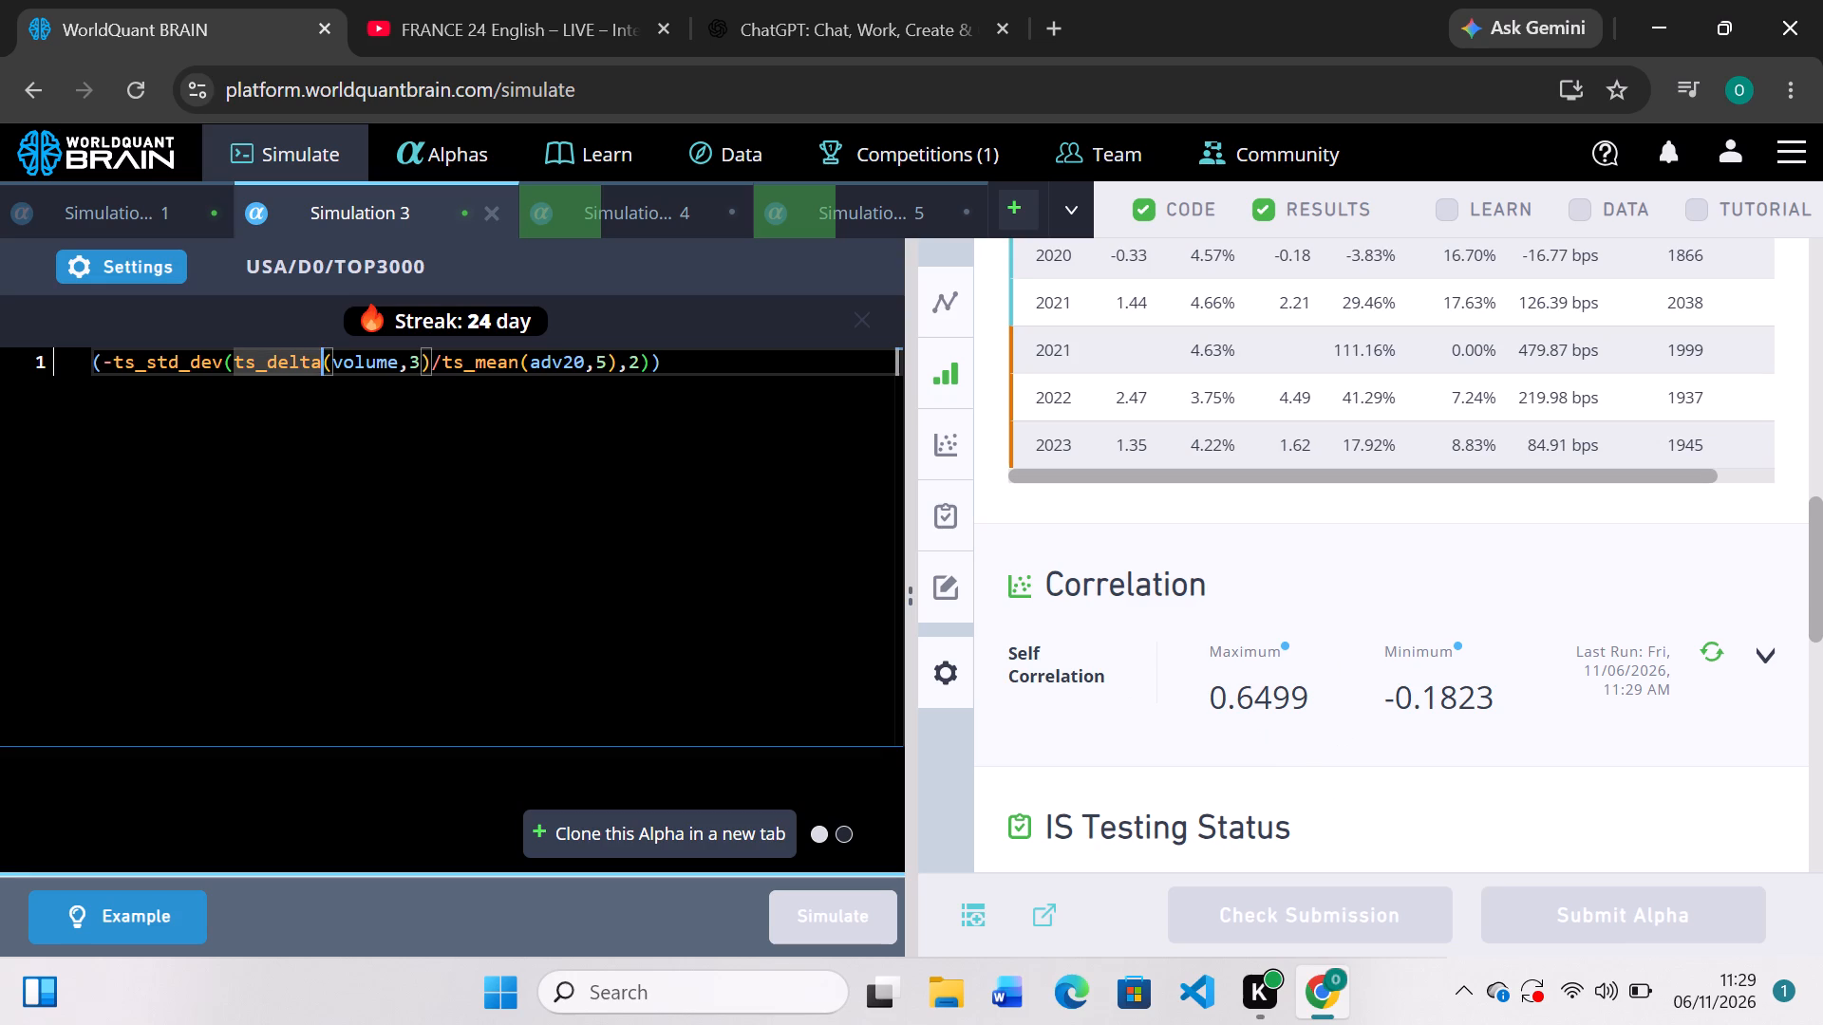
pyautogui.press('BackSpace')
pyautogui.press('BackSpace')
pyautogui.press('BackSpace')
pyautogui.press('BackSpace')
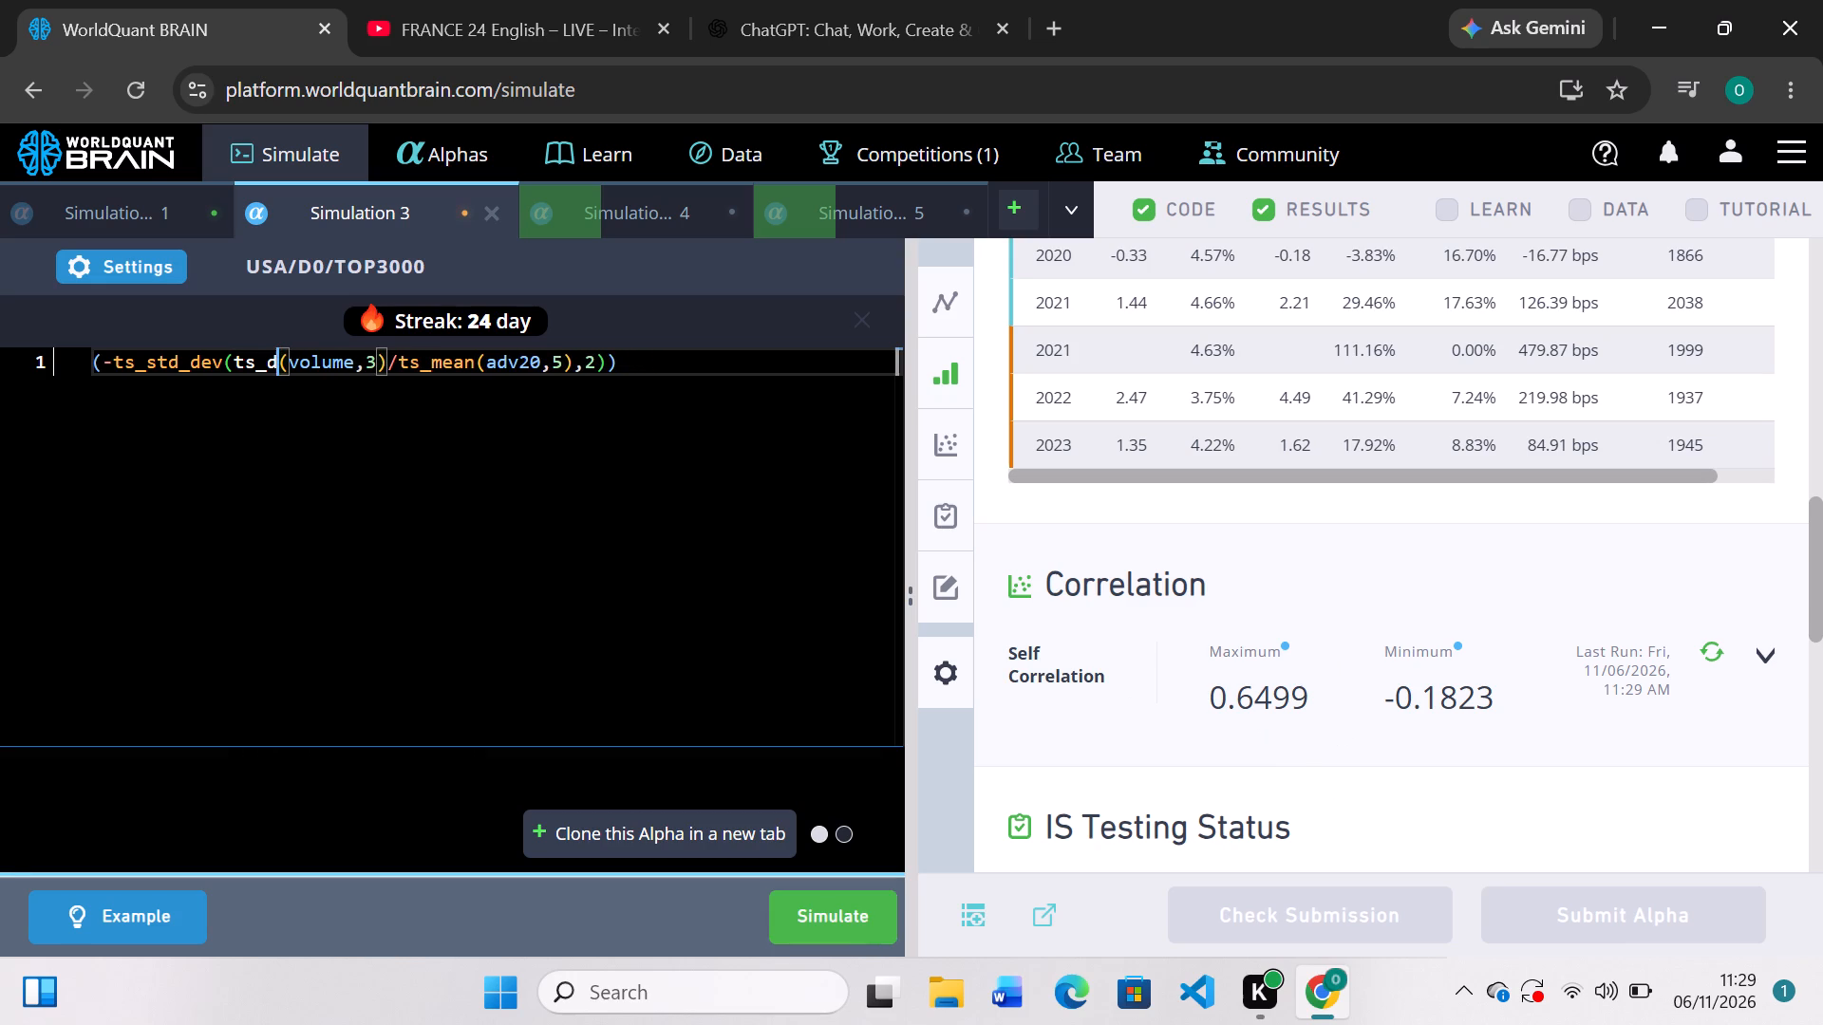
pyautogui.press('BackSpace')
pyautogui.write('sum')
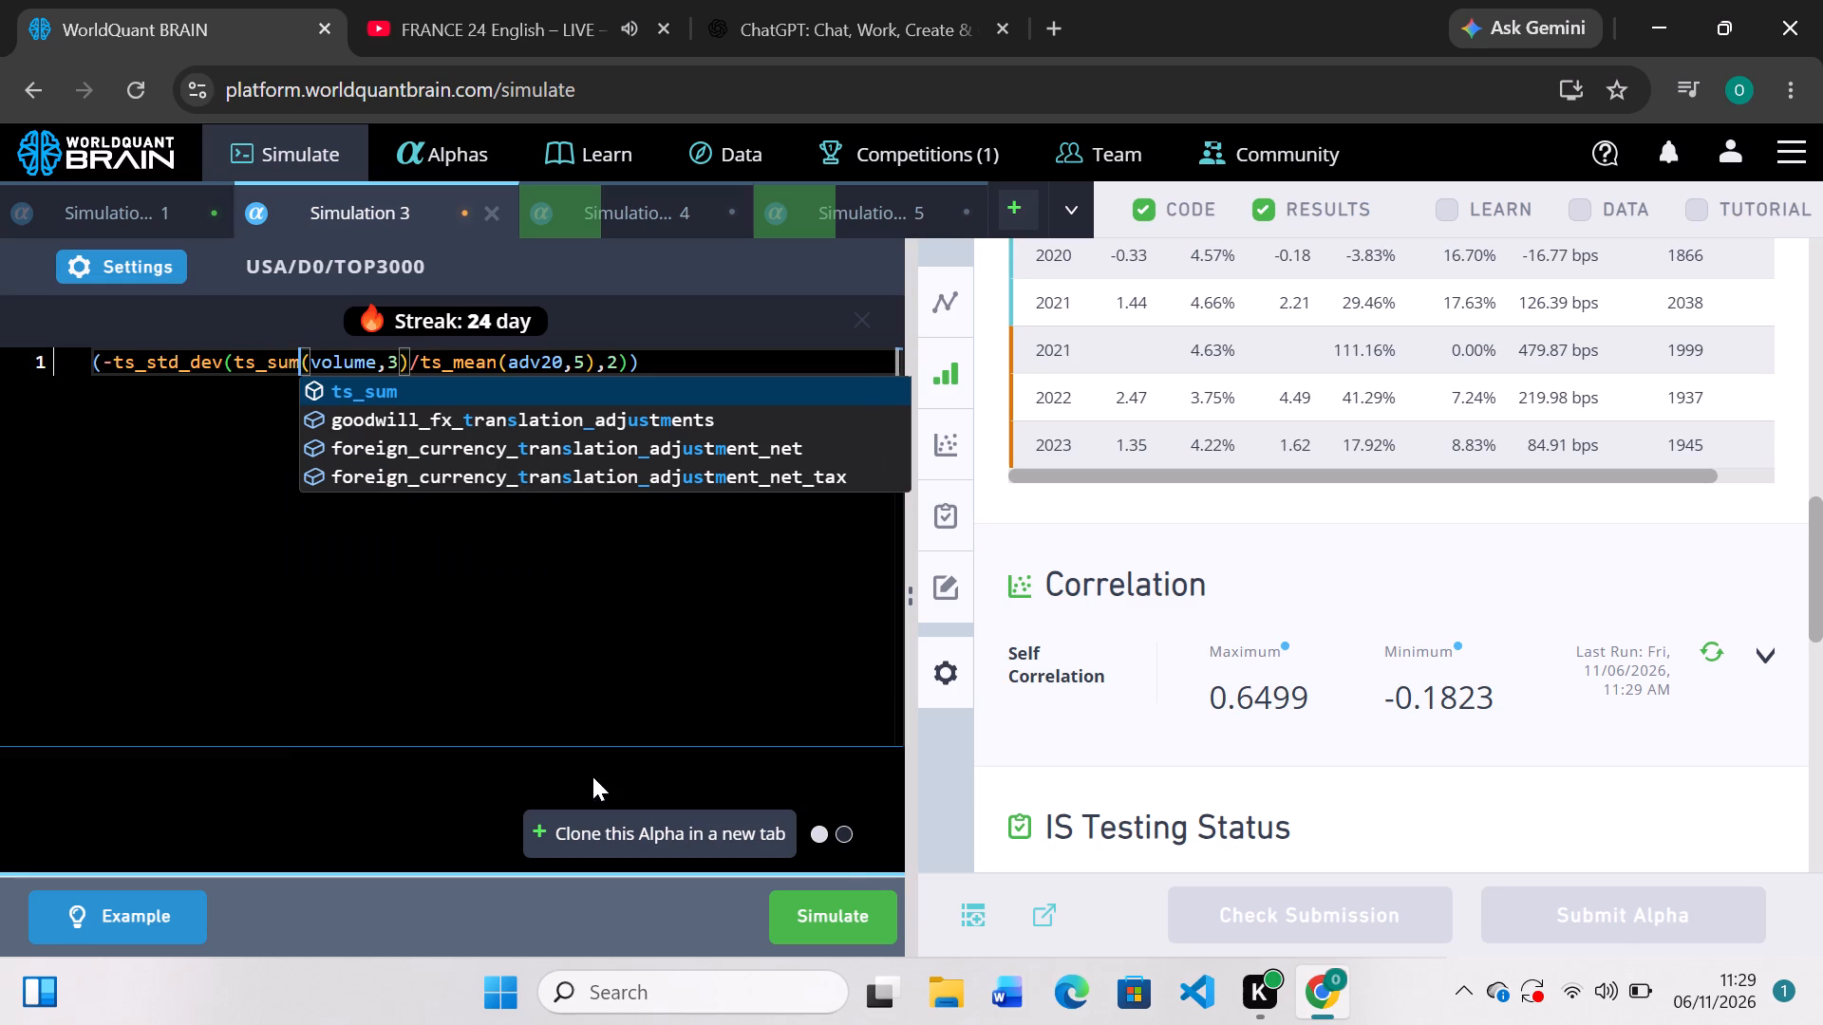
pyautogui.click(868, 915)
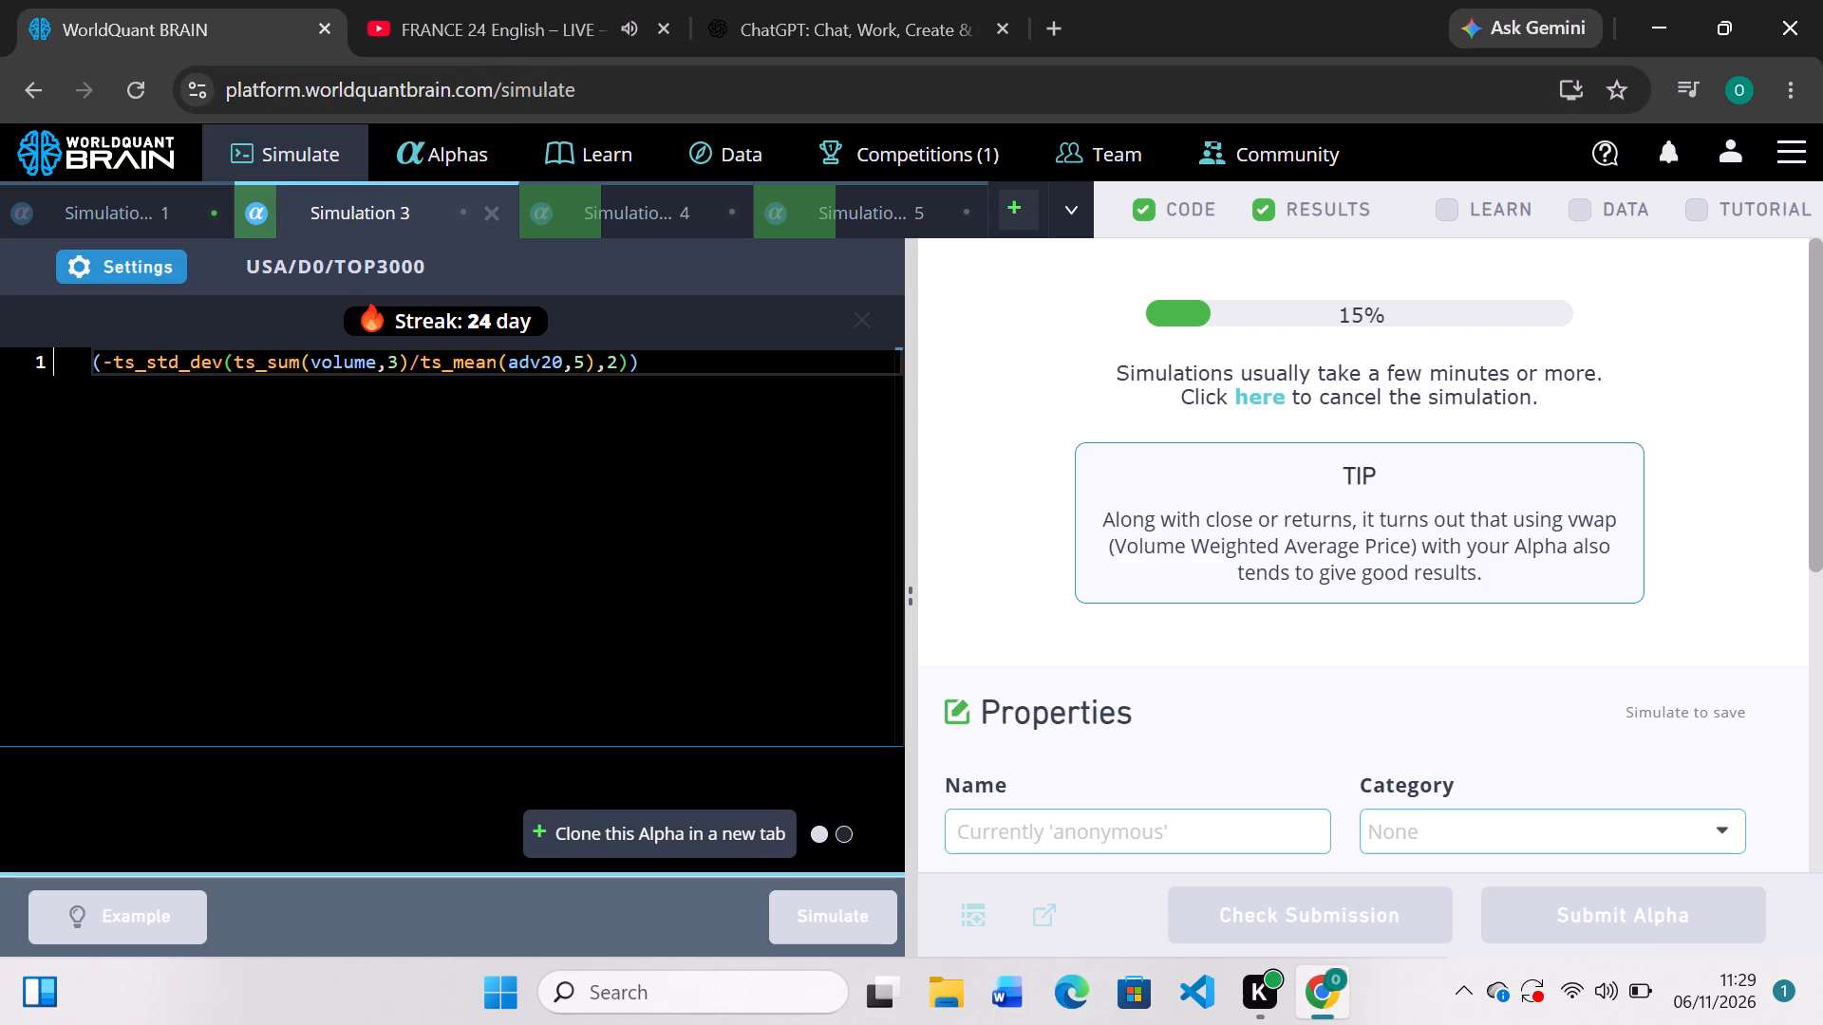
# Go to Simulation 1 and examine its PnL chart, IS Summary and yearly data.
pyautogui.click(166, 192)
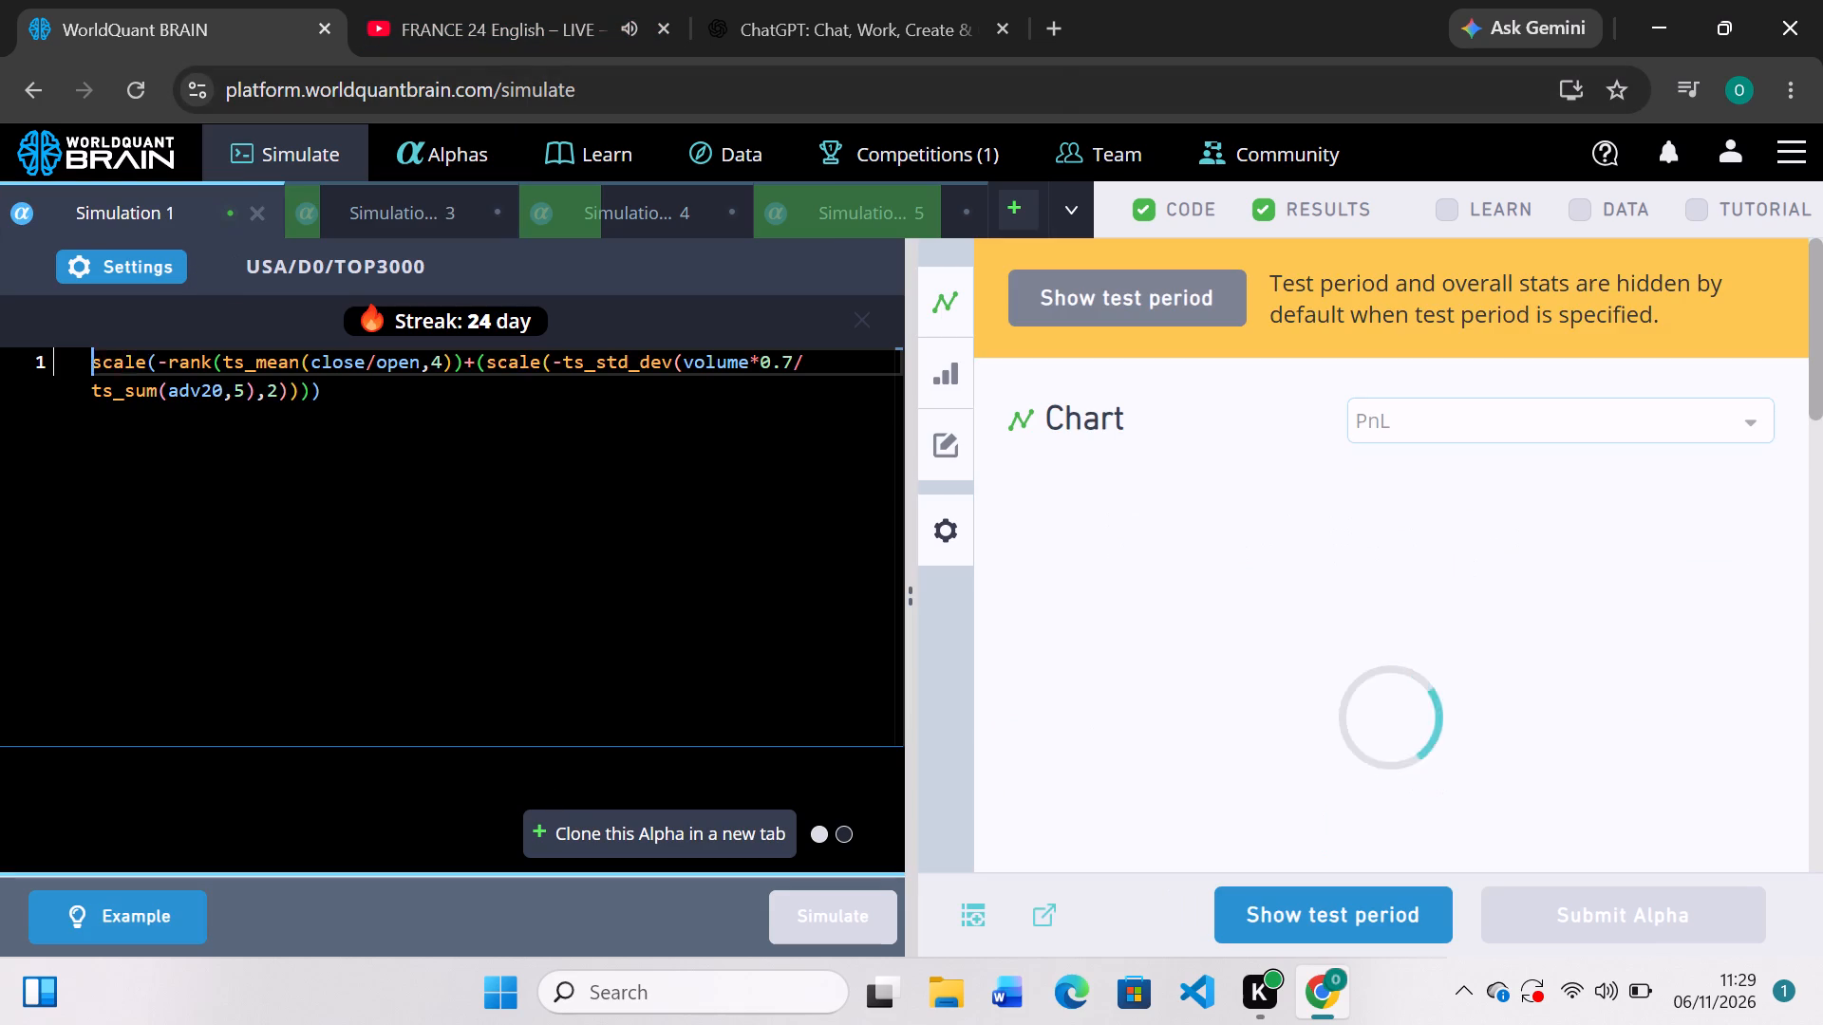
pyautogui.scroll(-2, 1222, 705)
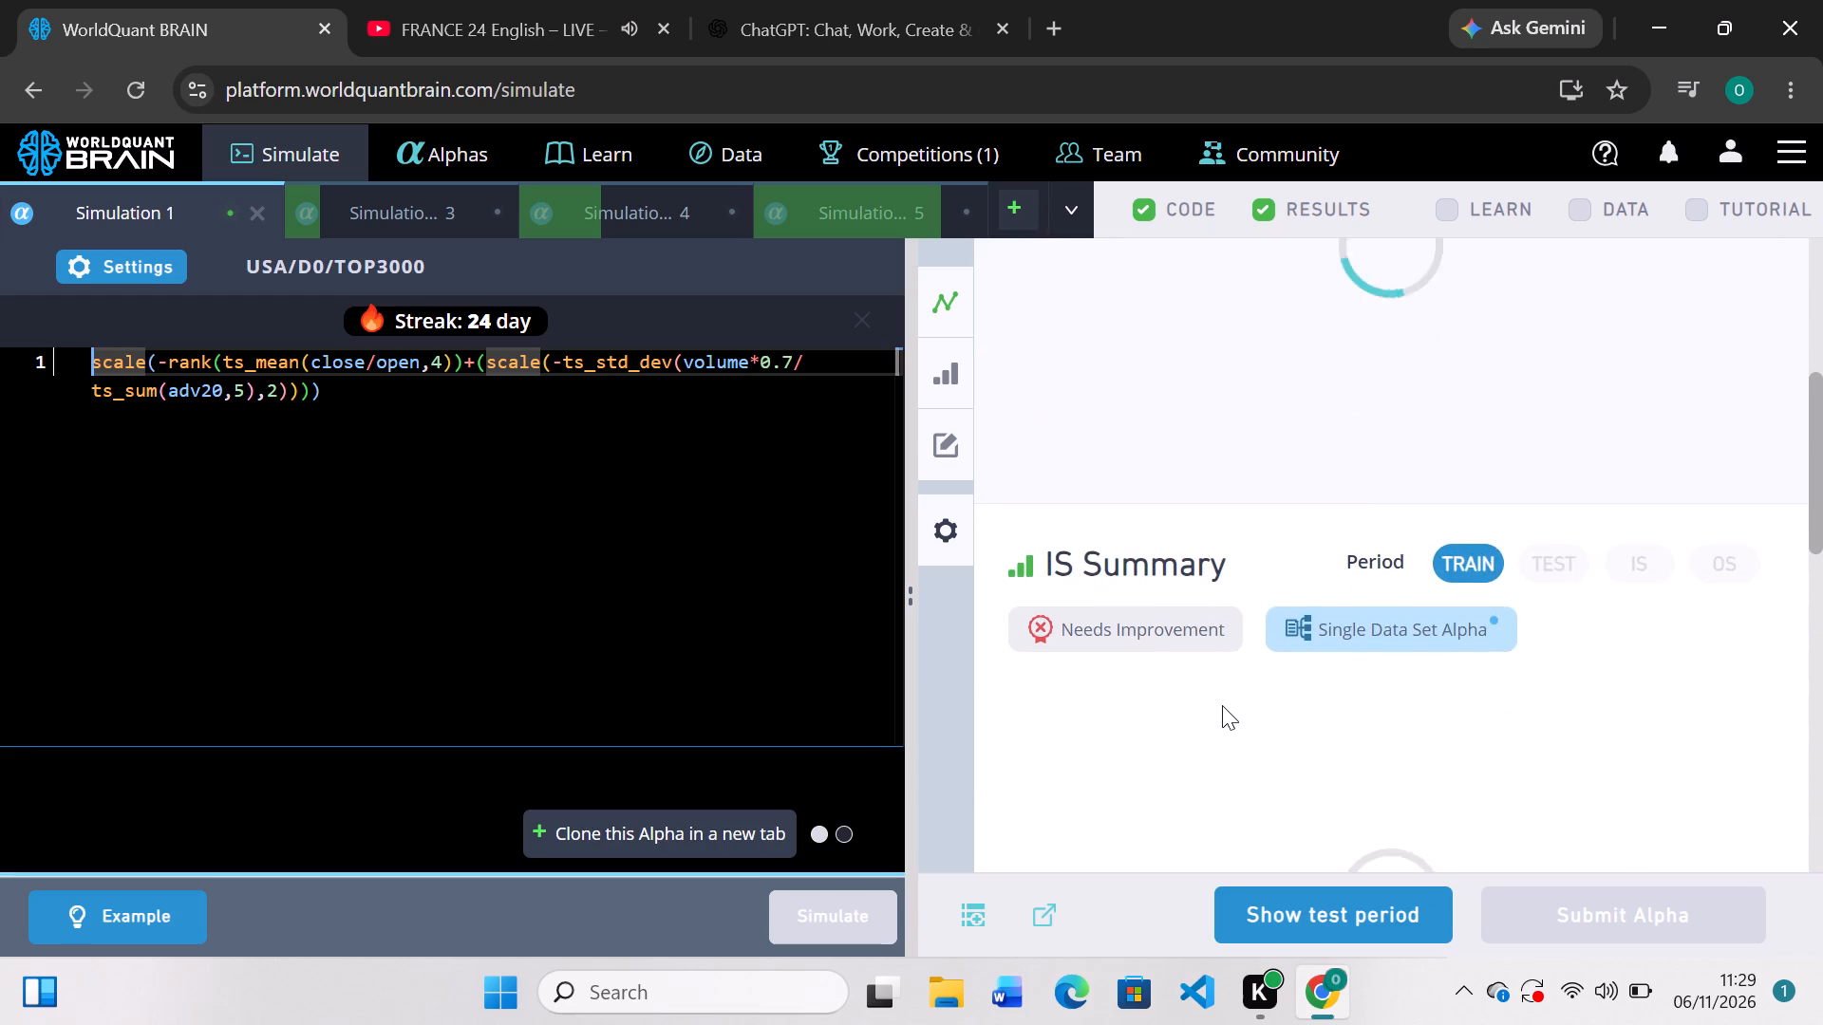
pyautogui.scroll(2, 1222, 705)
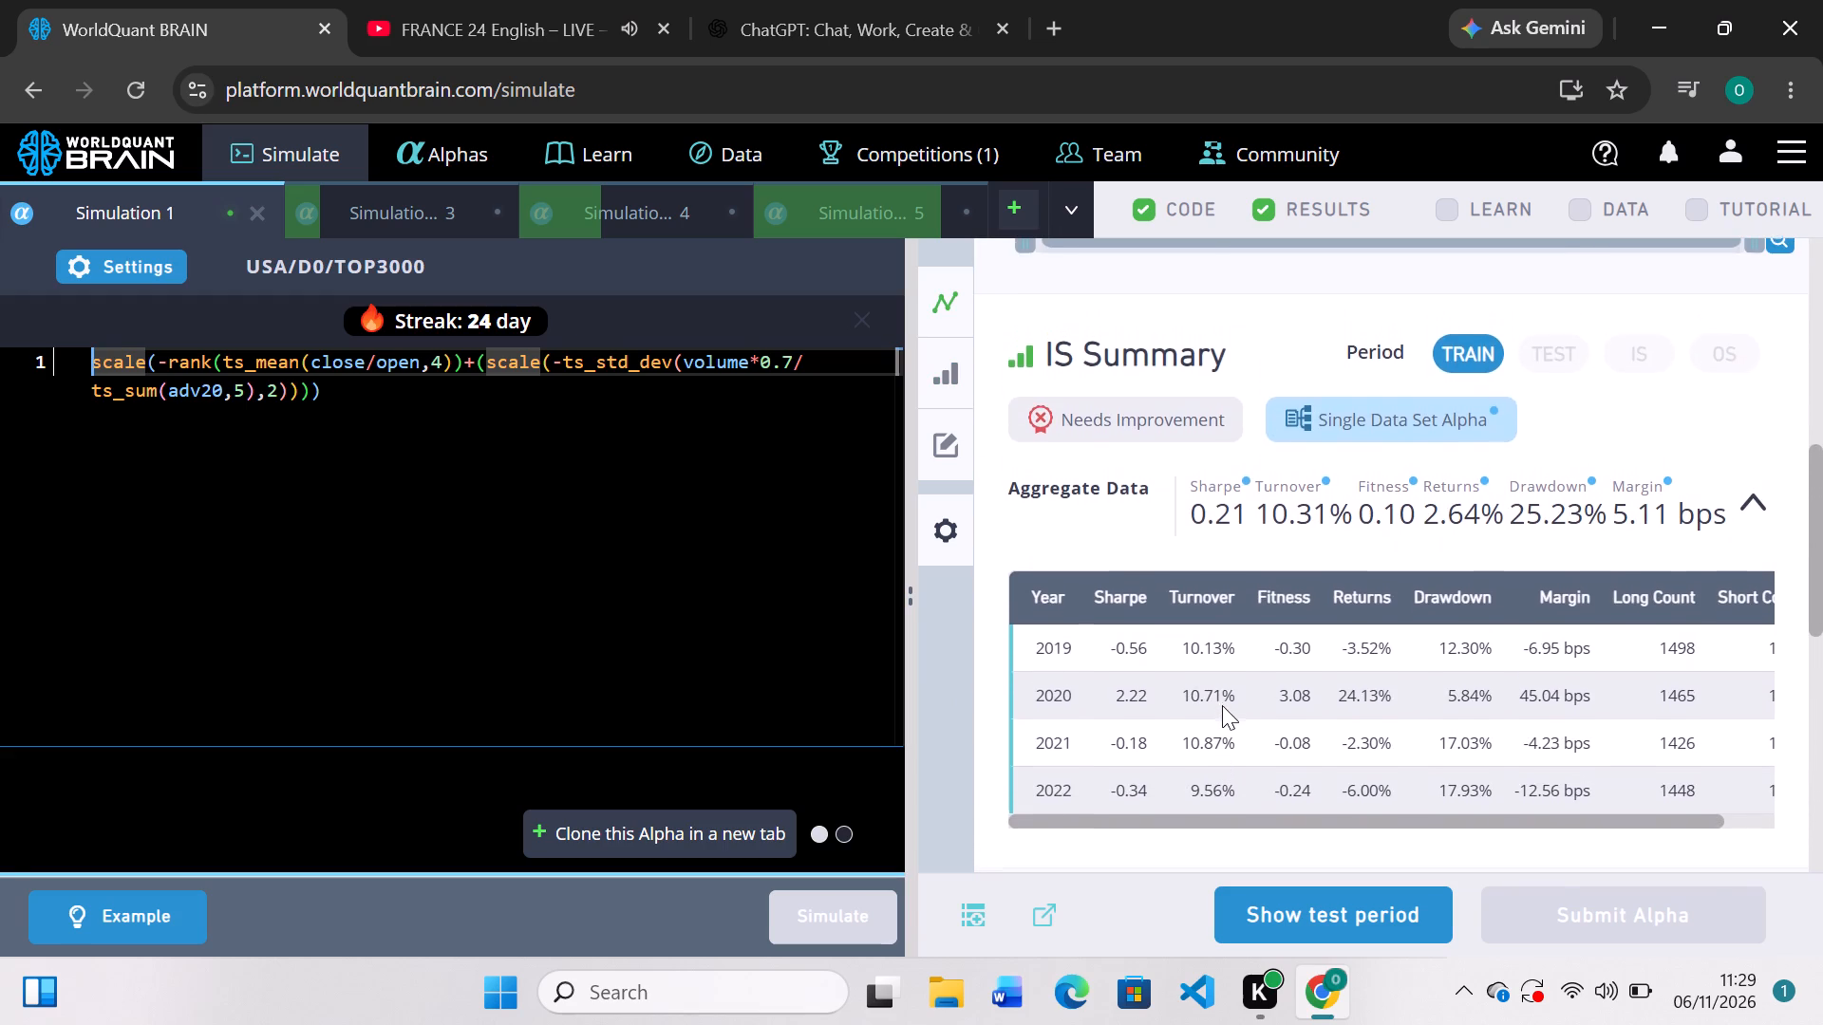
pyautogui.scroll(2, 1222, 705)
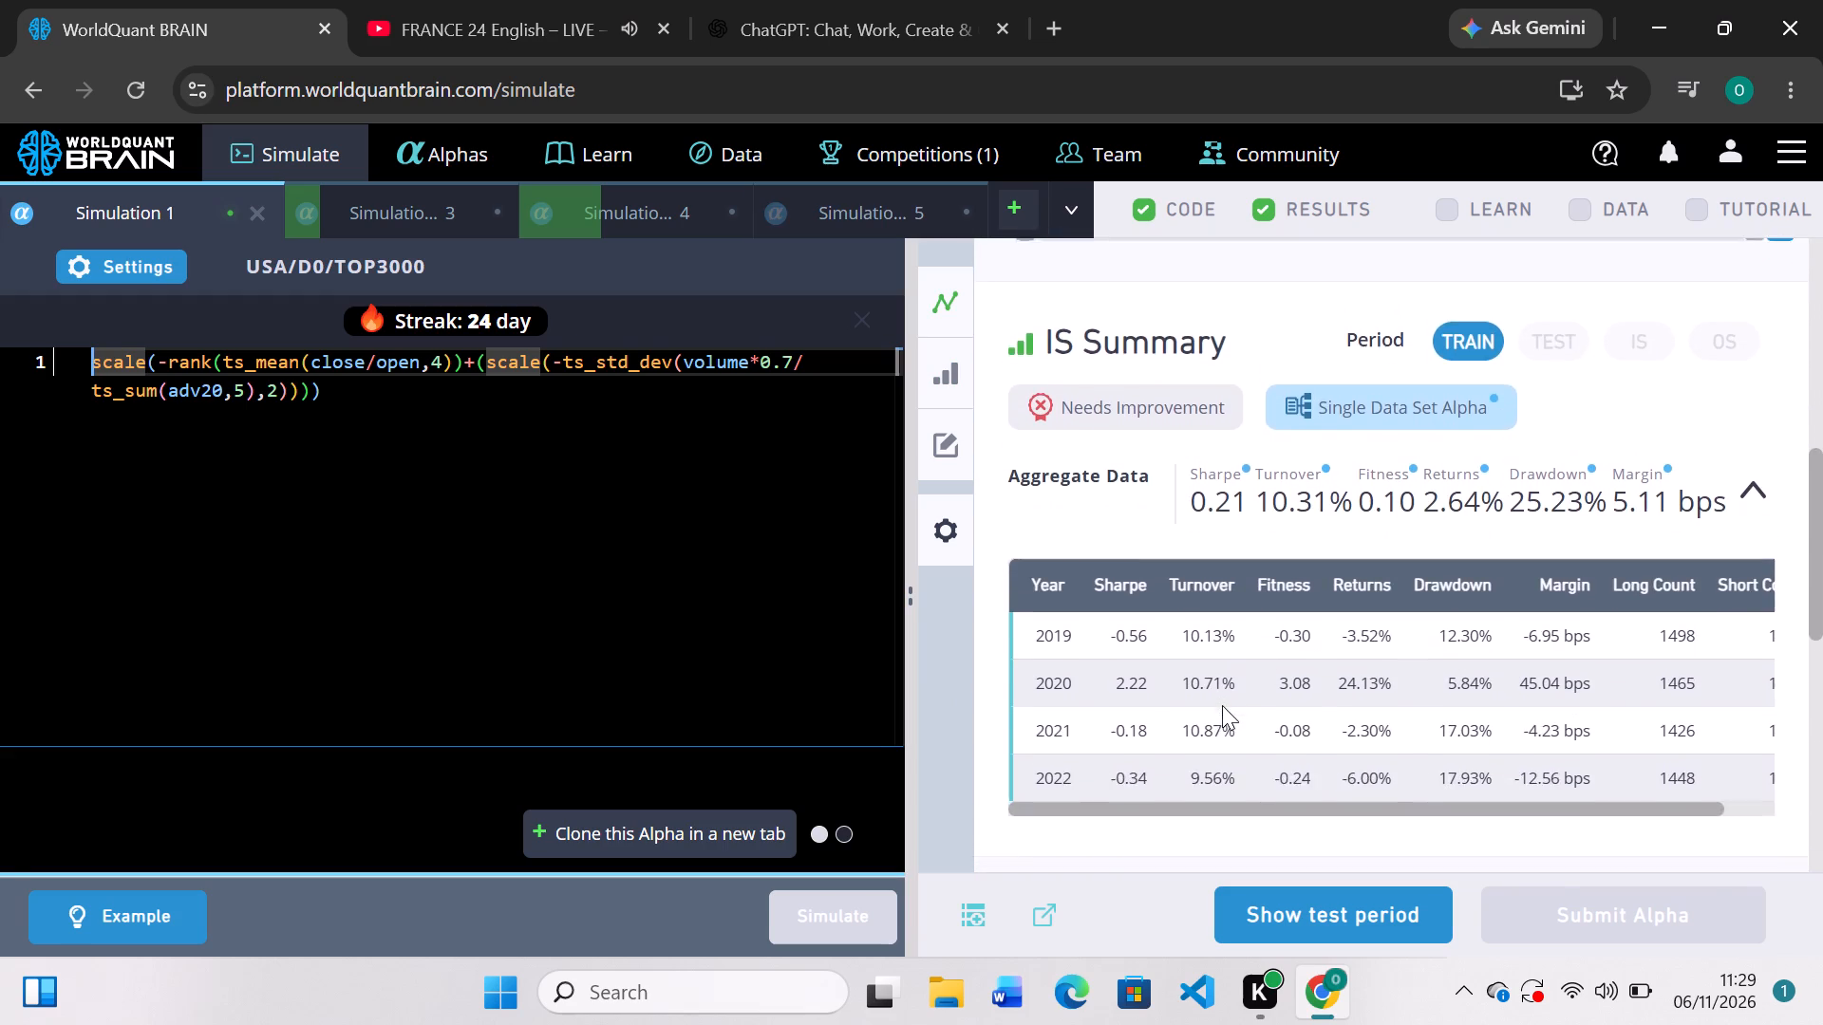
pyautogui.scroll(1, 1222, 705)
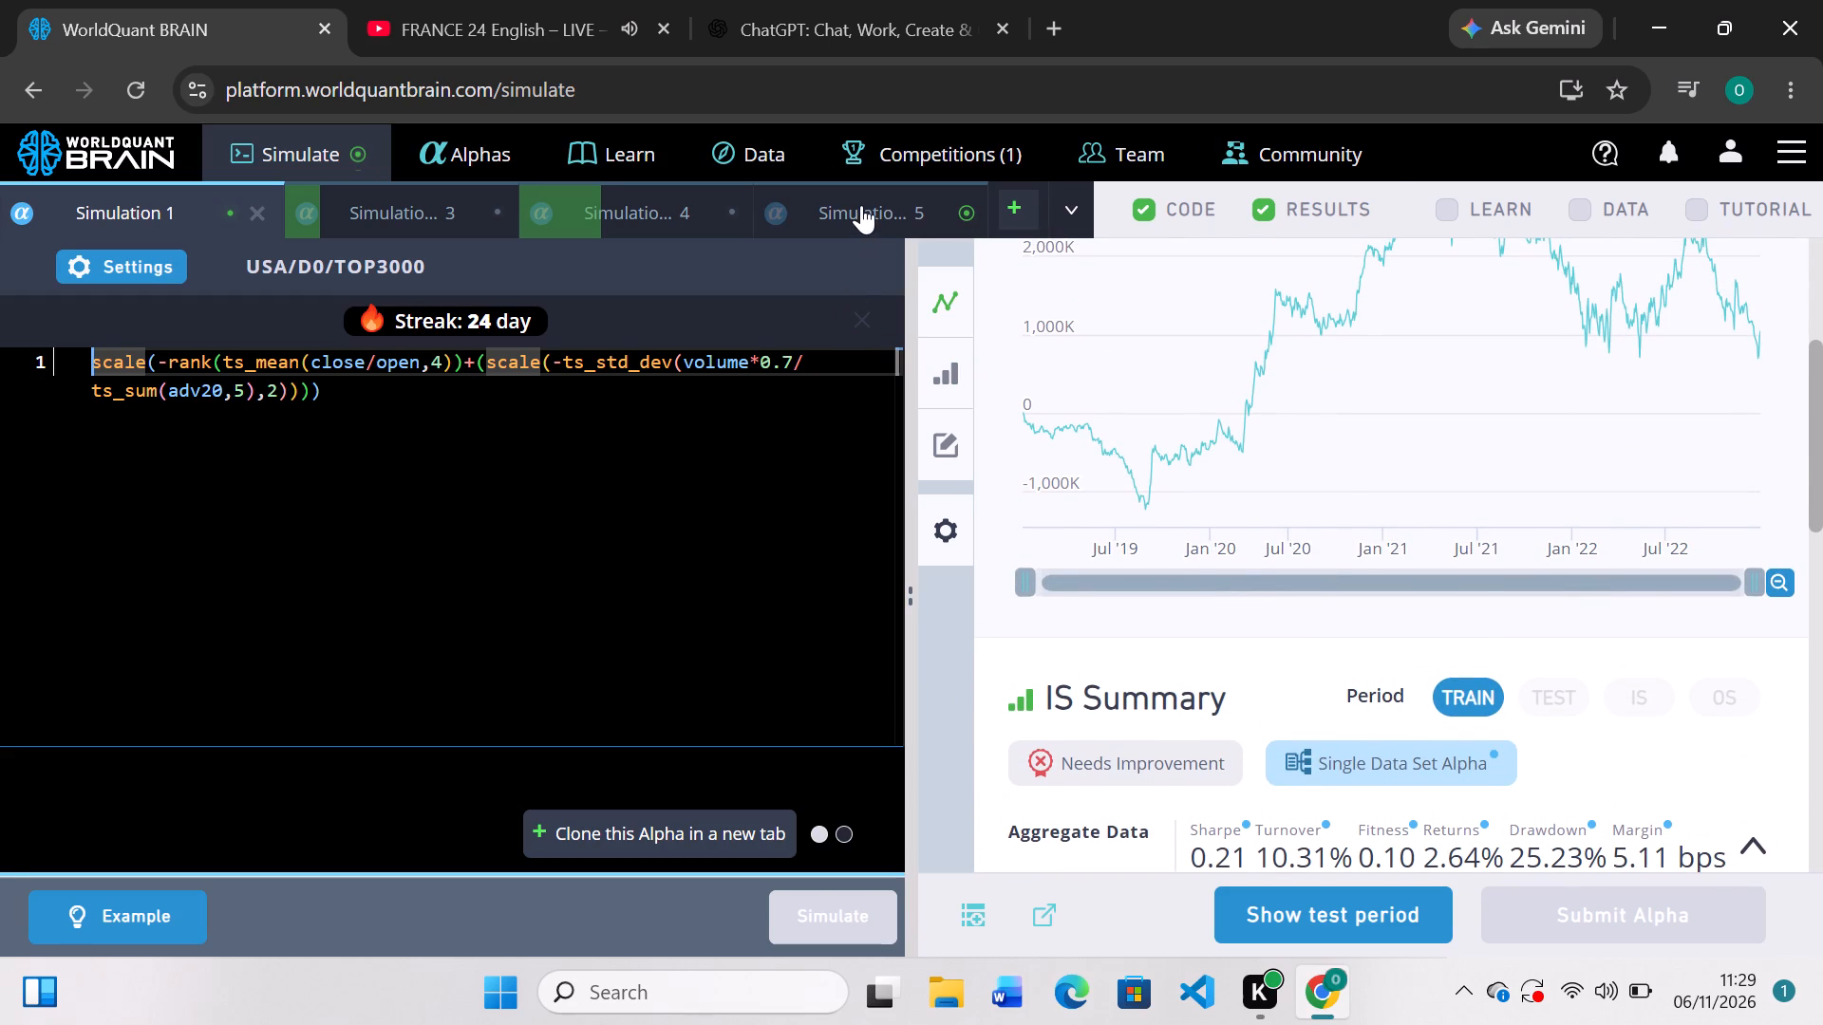
# Go to Simulation 5 and examine the PnL chart, IS Summary and yearly data of its close-open correlation alpha.
pyautogui.click(861, 205)
pyautogui.scroll(-2, 1187, 539)
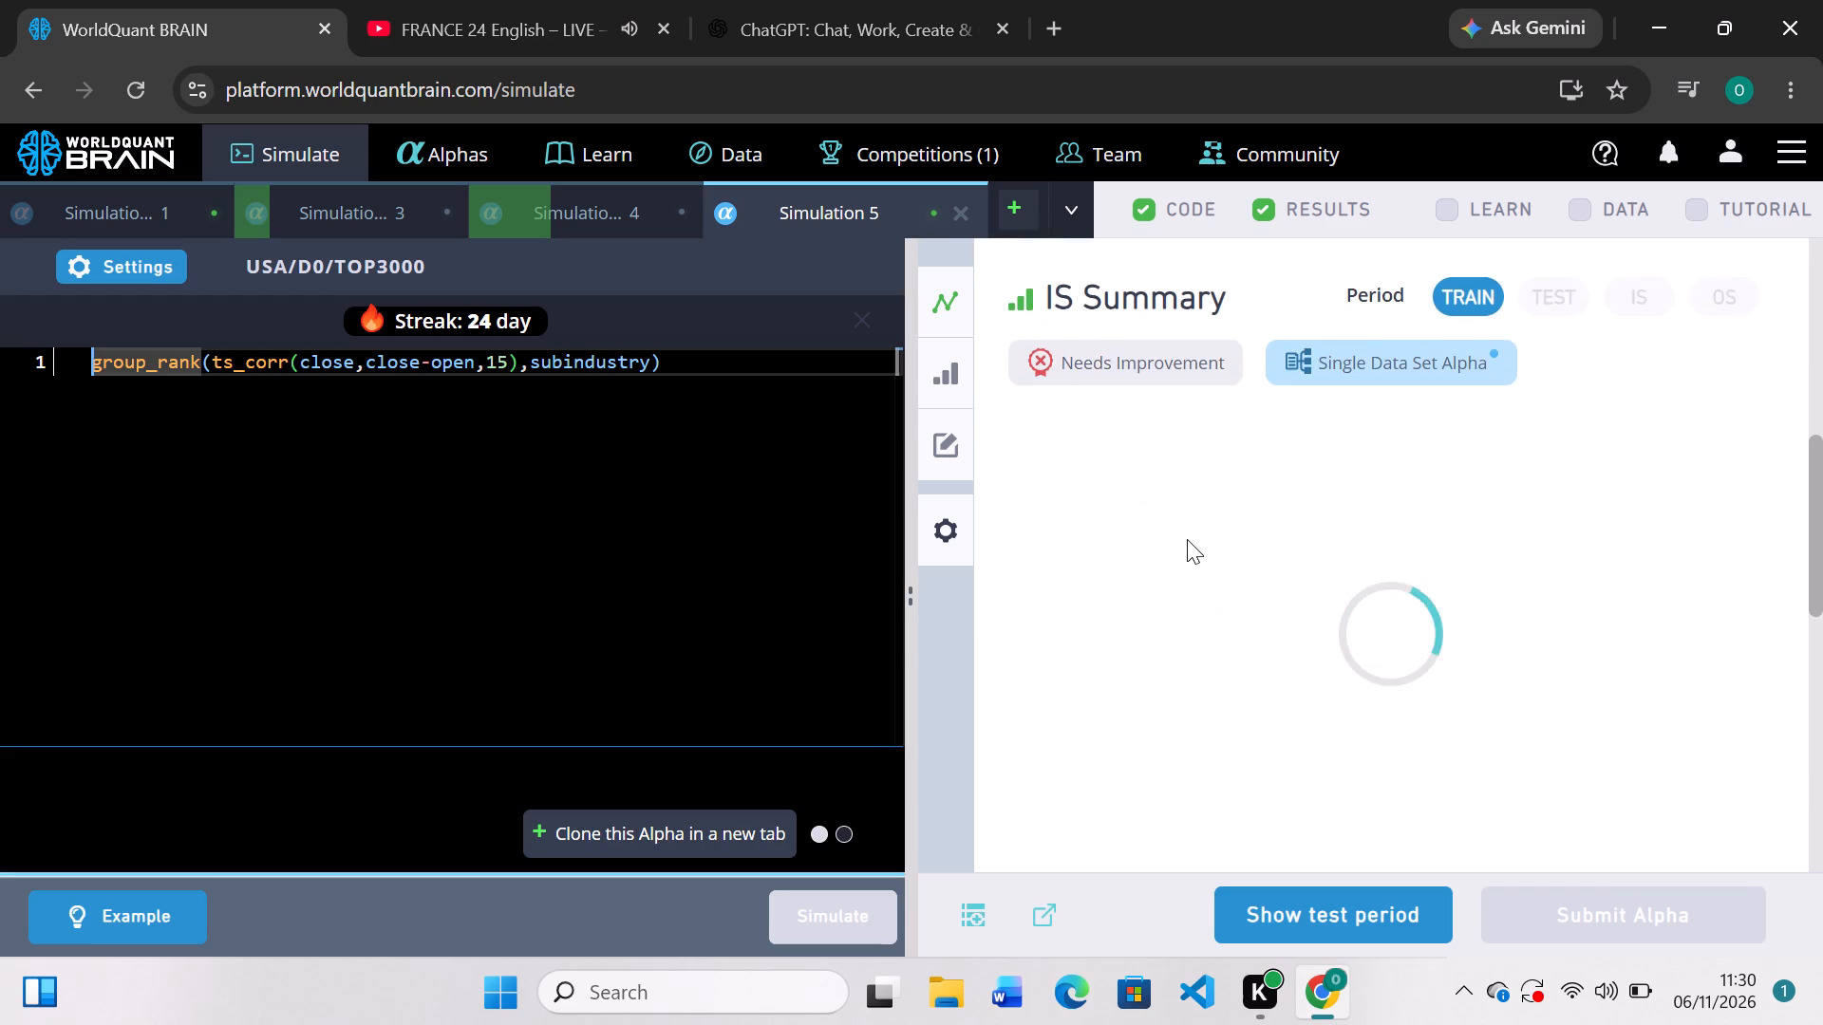
pyautogui.scroll(3, 1187, 539)
pyautogui.scroll(-2, 1187, 539)
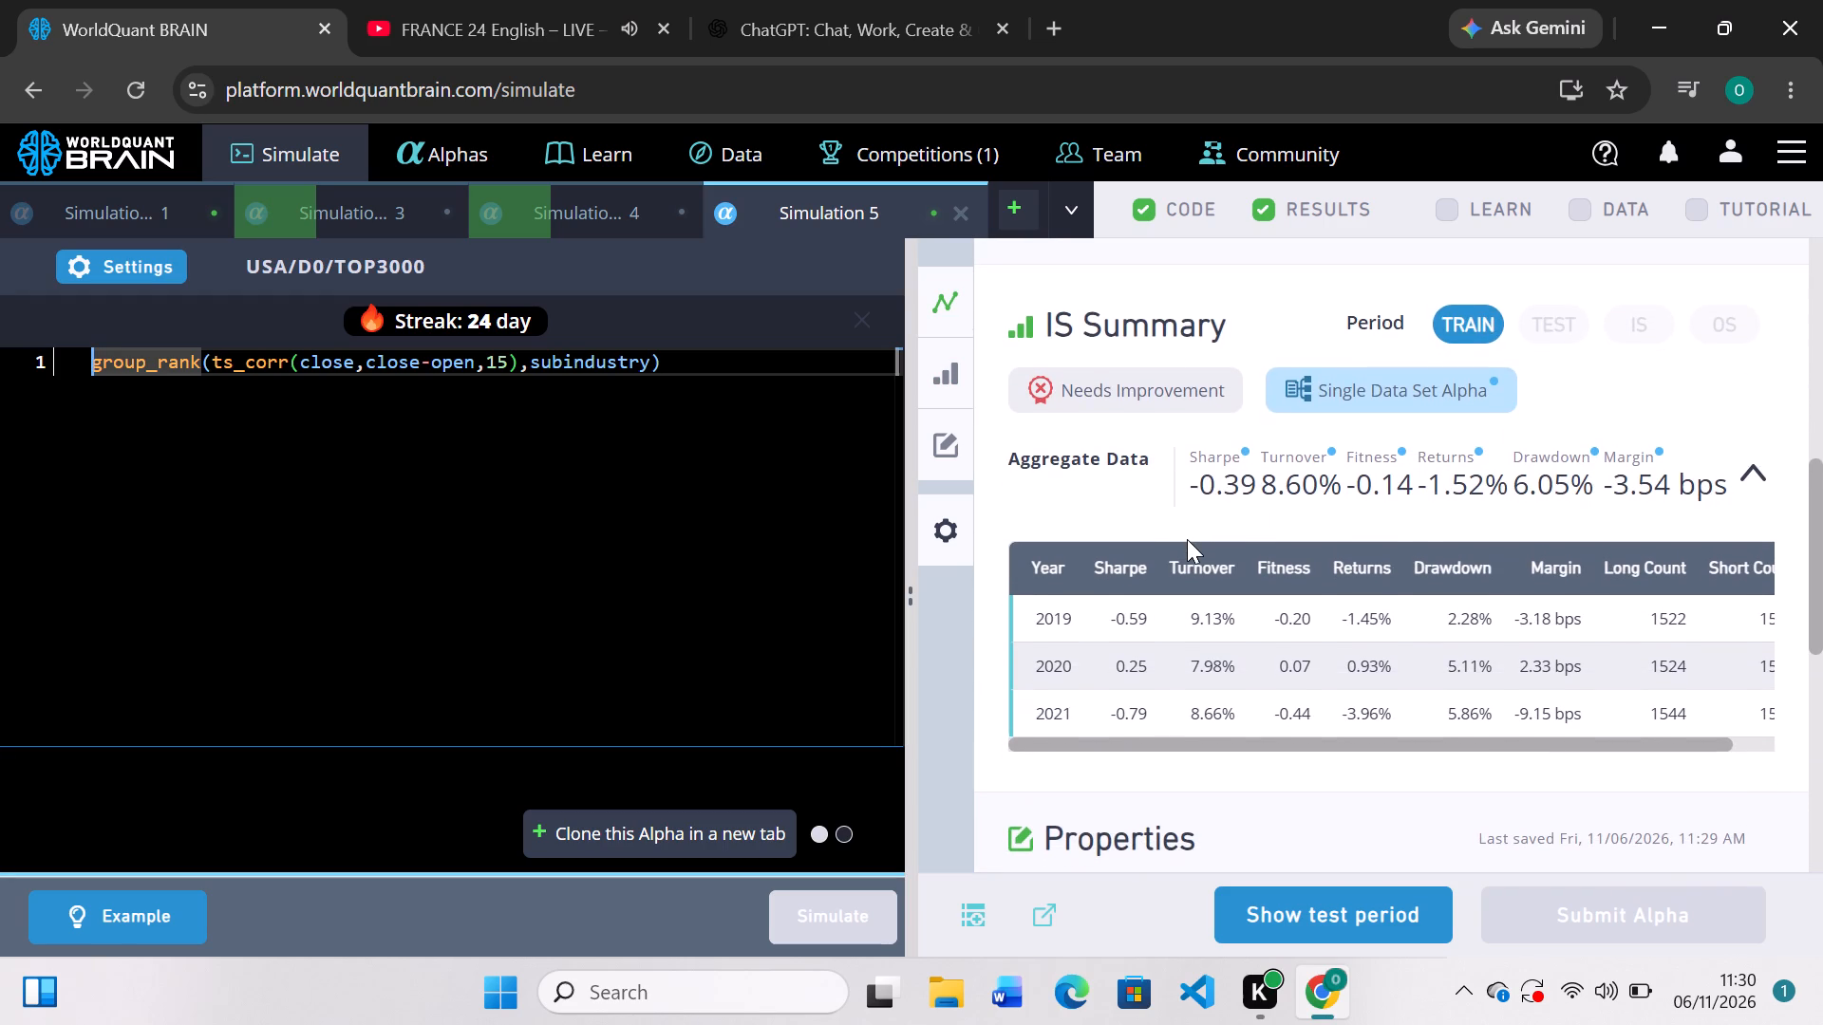
pyautogui.scroll(3, 1187, 539)
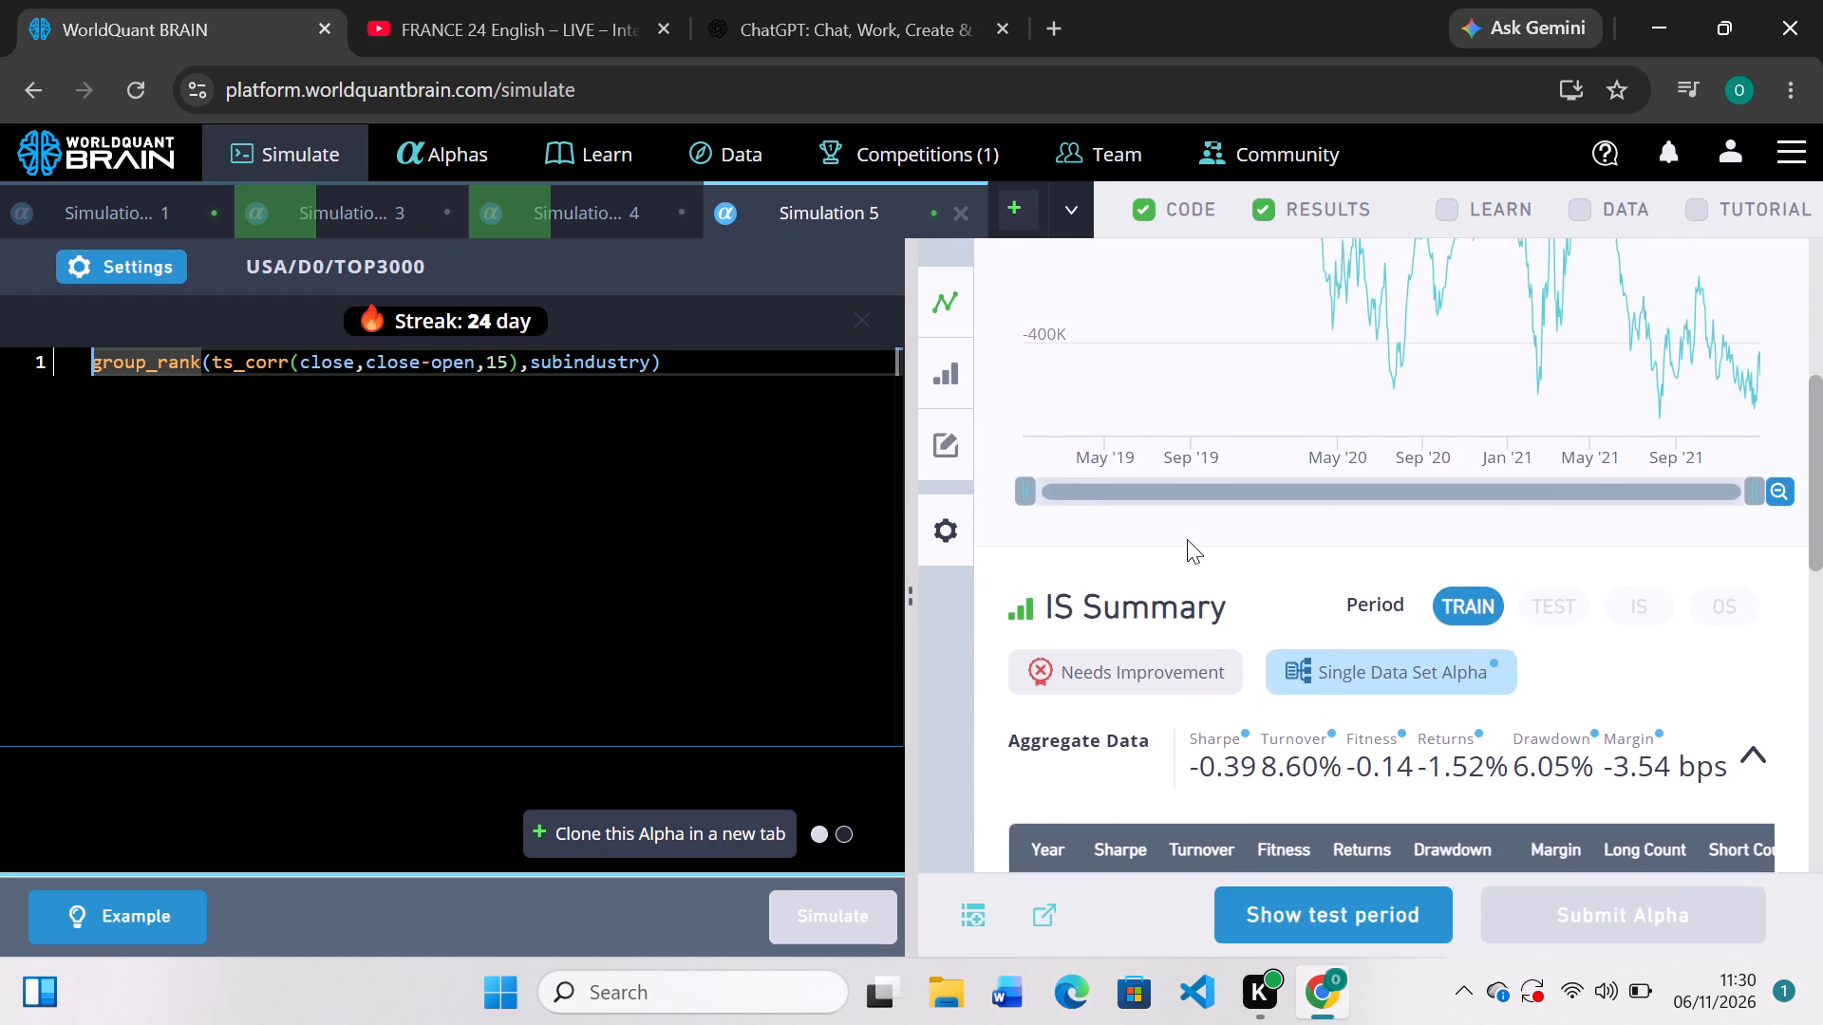
pyautogui.scroll(1, 1187, 539)
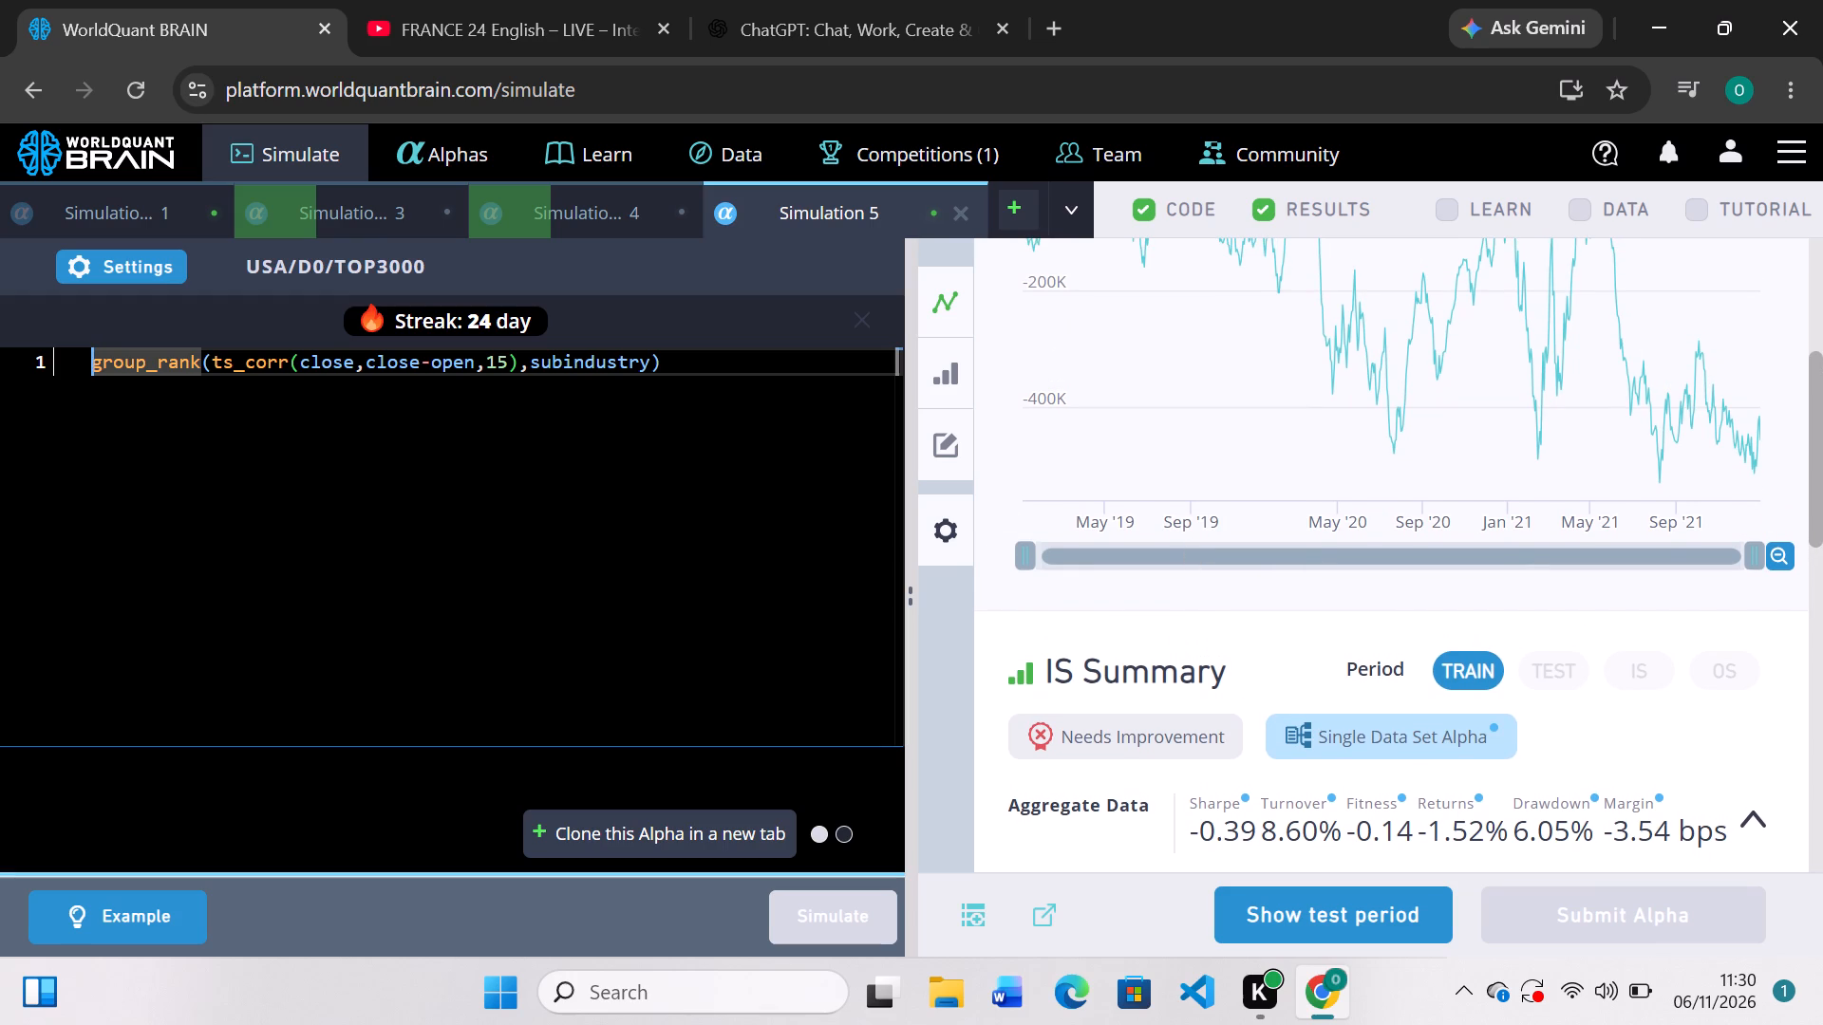
# Replace the first close with returns in Simulation 5, giving group_rank(ts_corr(returns,close-open,15),subindustry), and run the simulation.
pyautogui.click(418, 361)
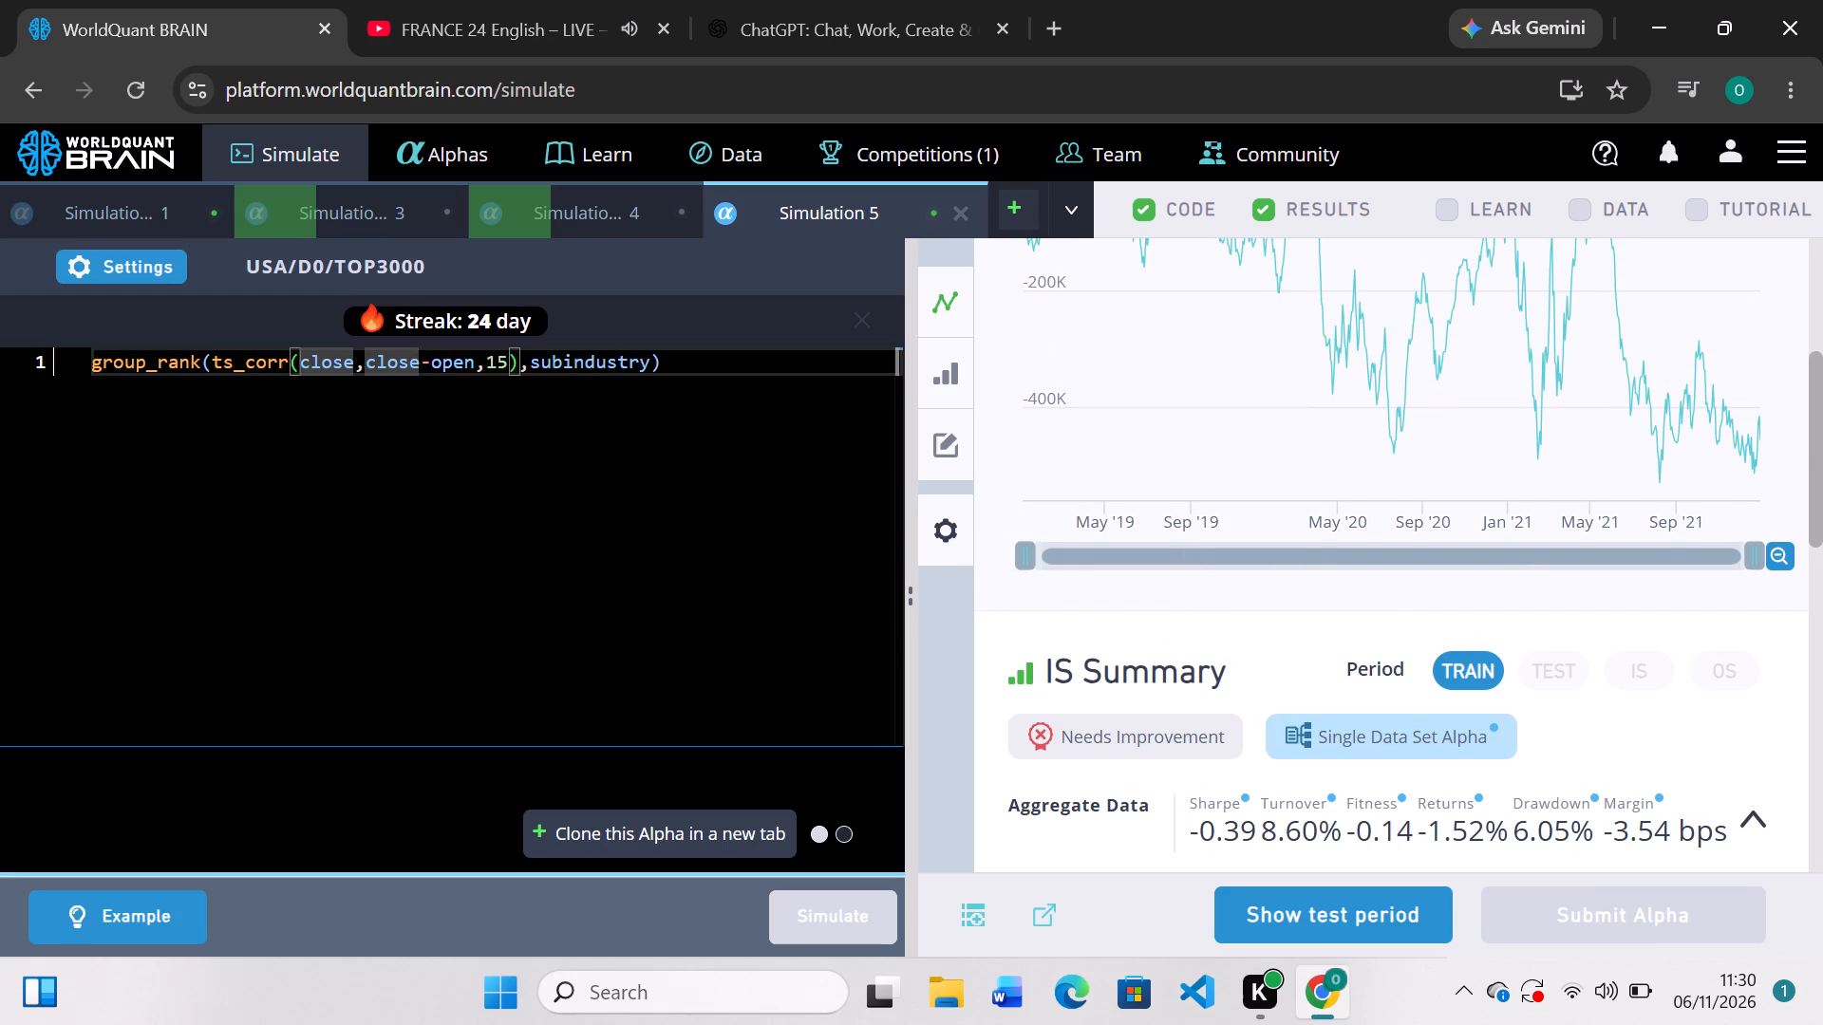
pyautogui.click(348, 362)
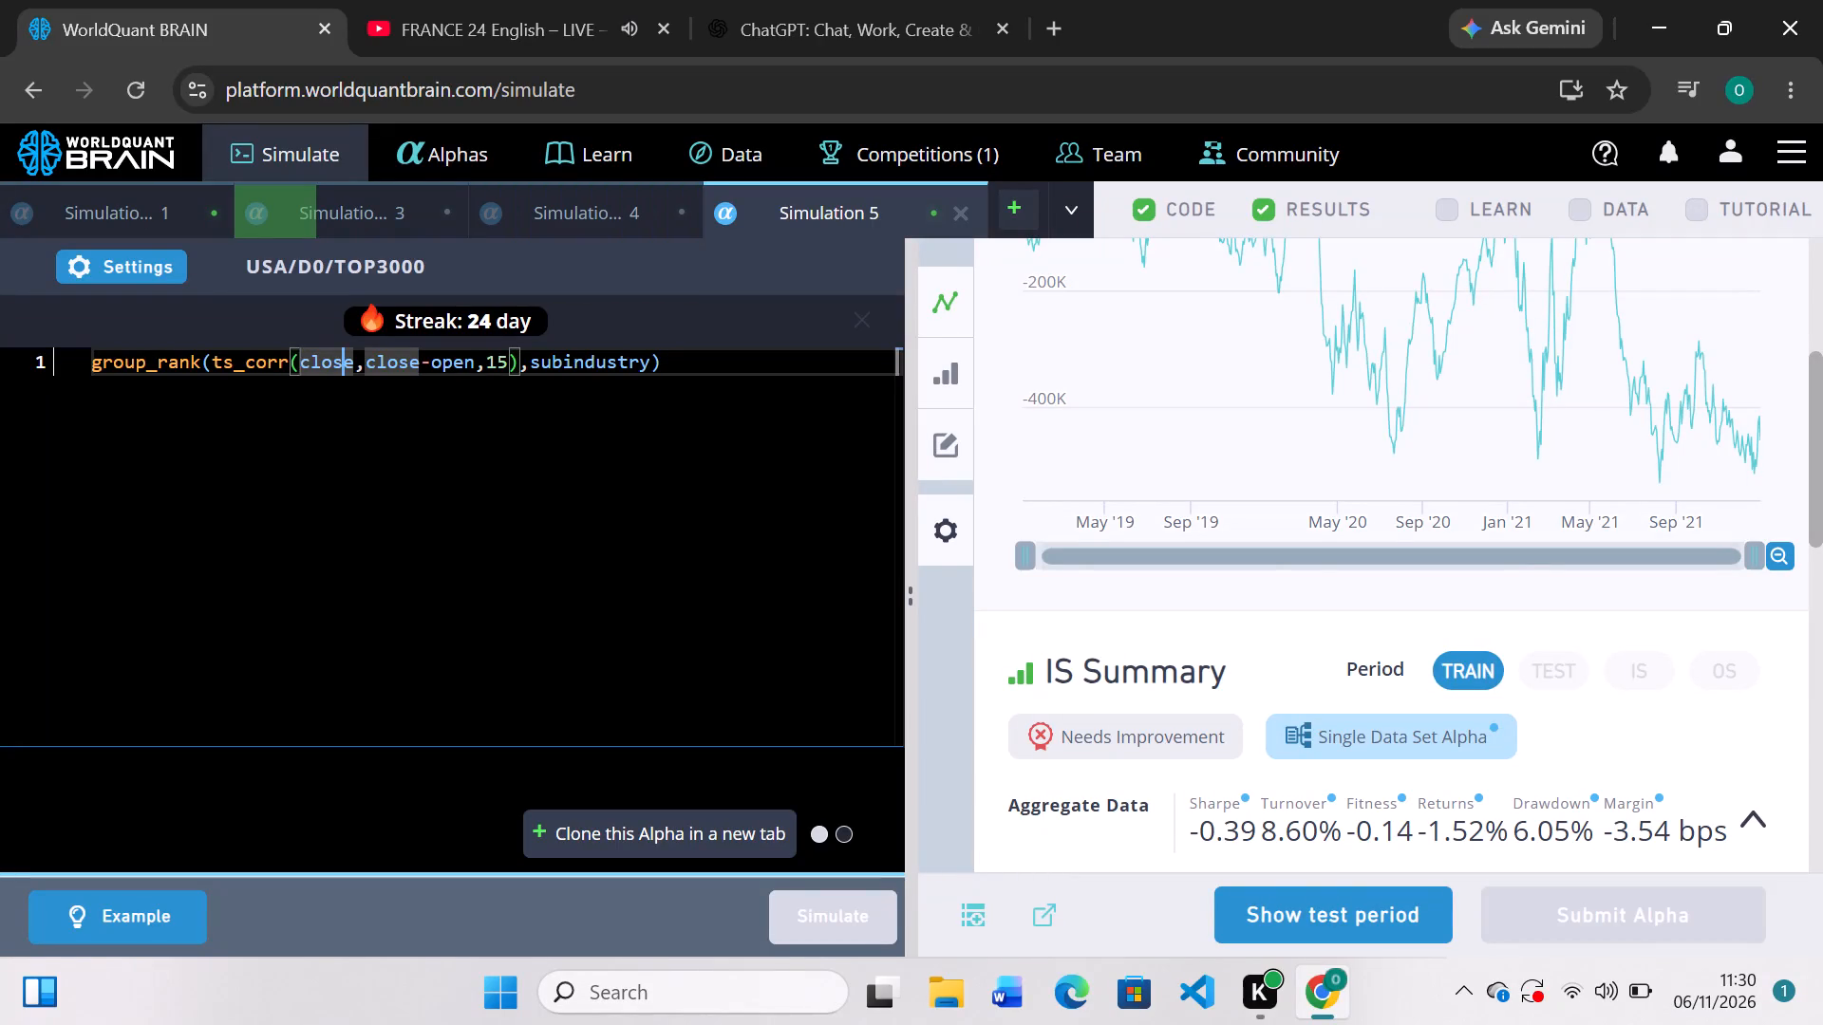
pyautogui.click(352, 362)
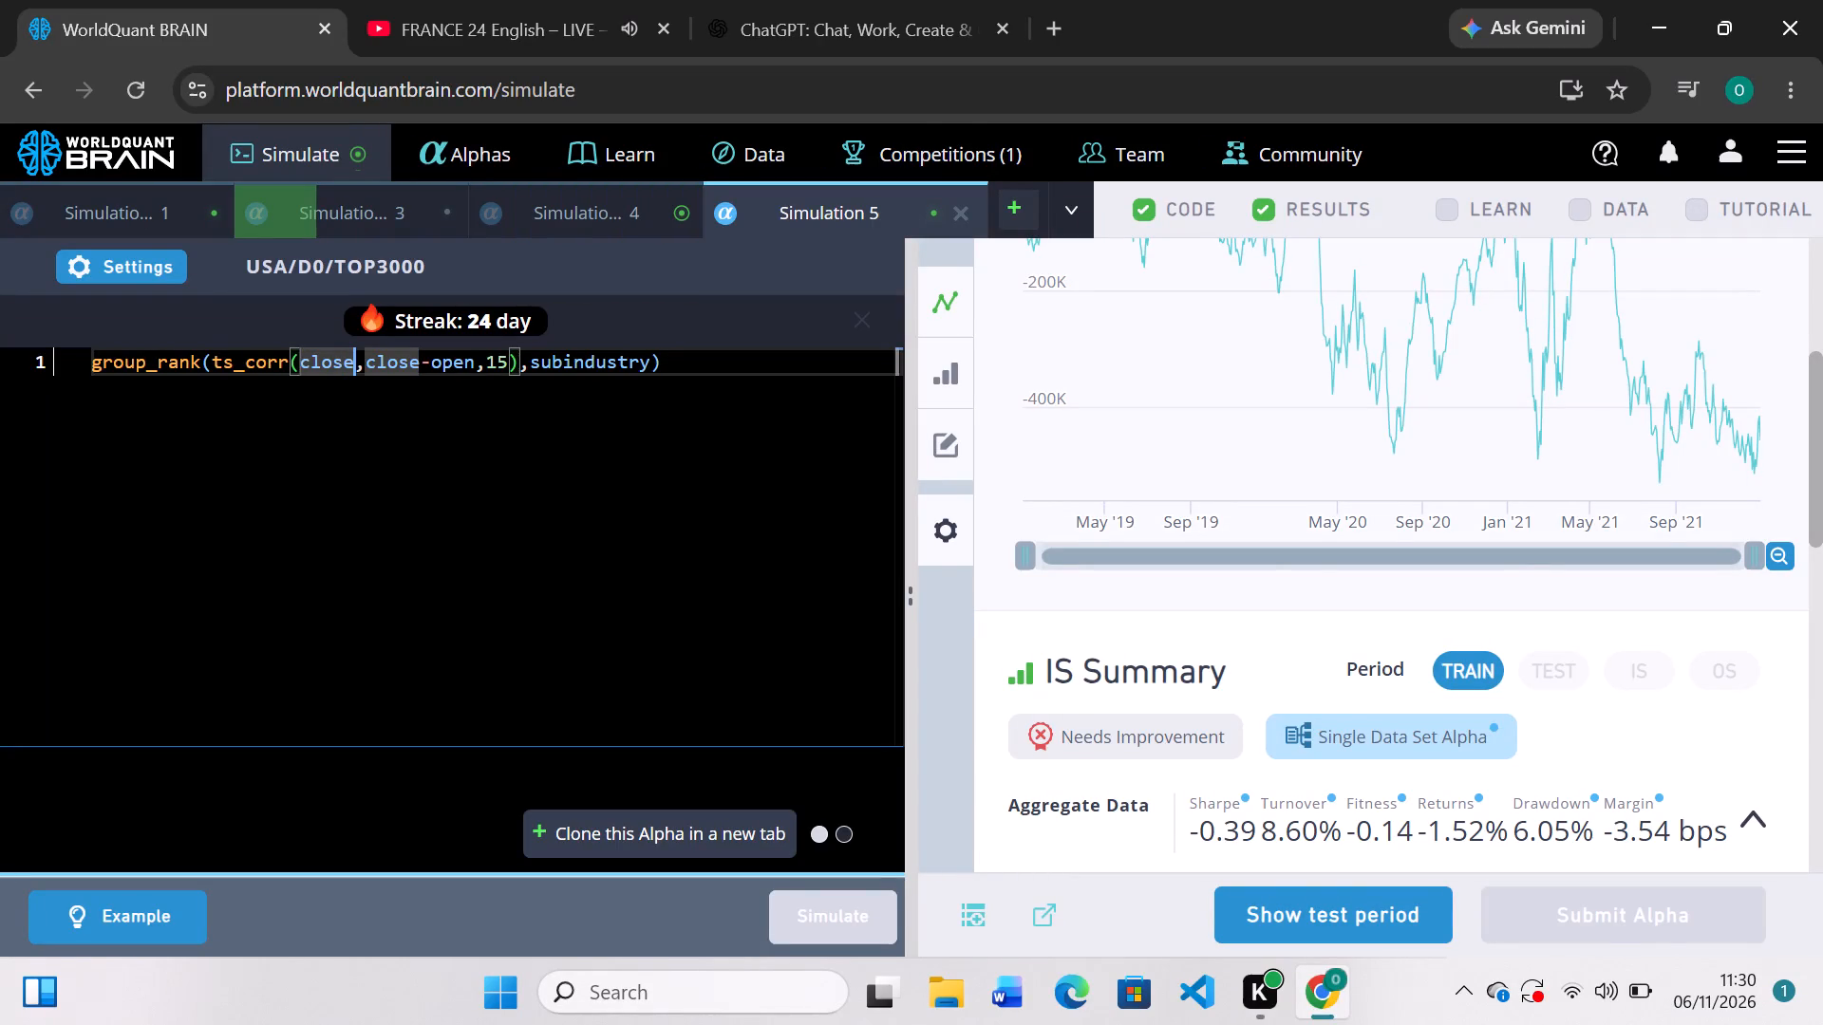
pyautogui.press('BackSpace')
pyautogui.press('BackSpace')
pyautogui.press('BackSpace')
pyautogui.press('BackSpace')
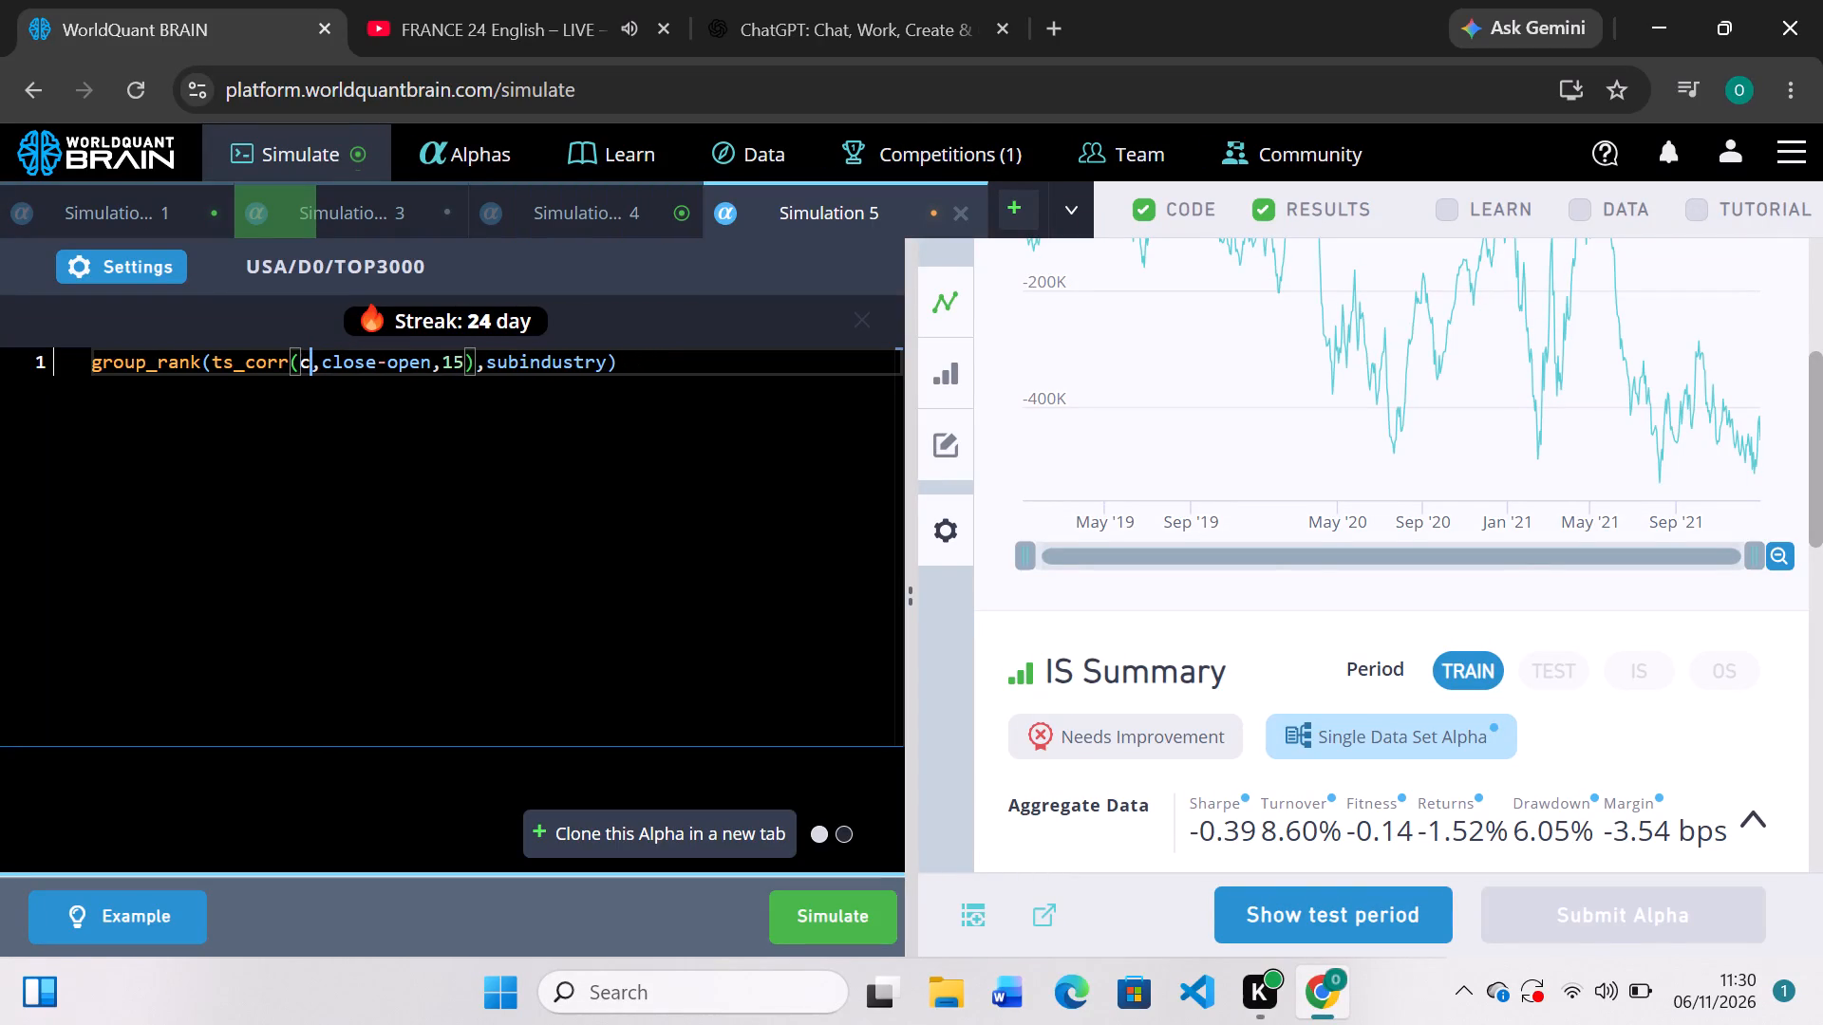
pyautogui.press('BackSpace')
pyautogui.write('returns')
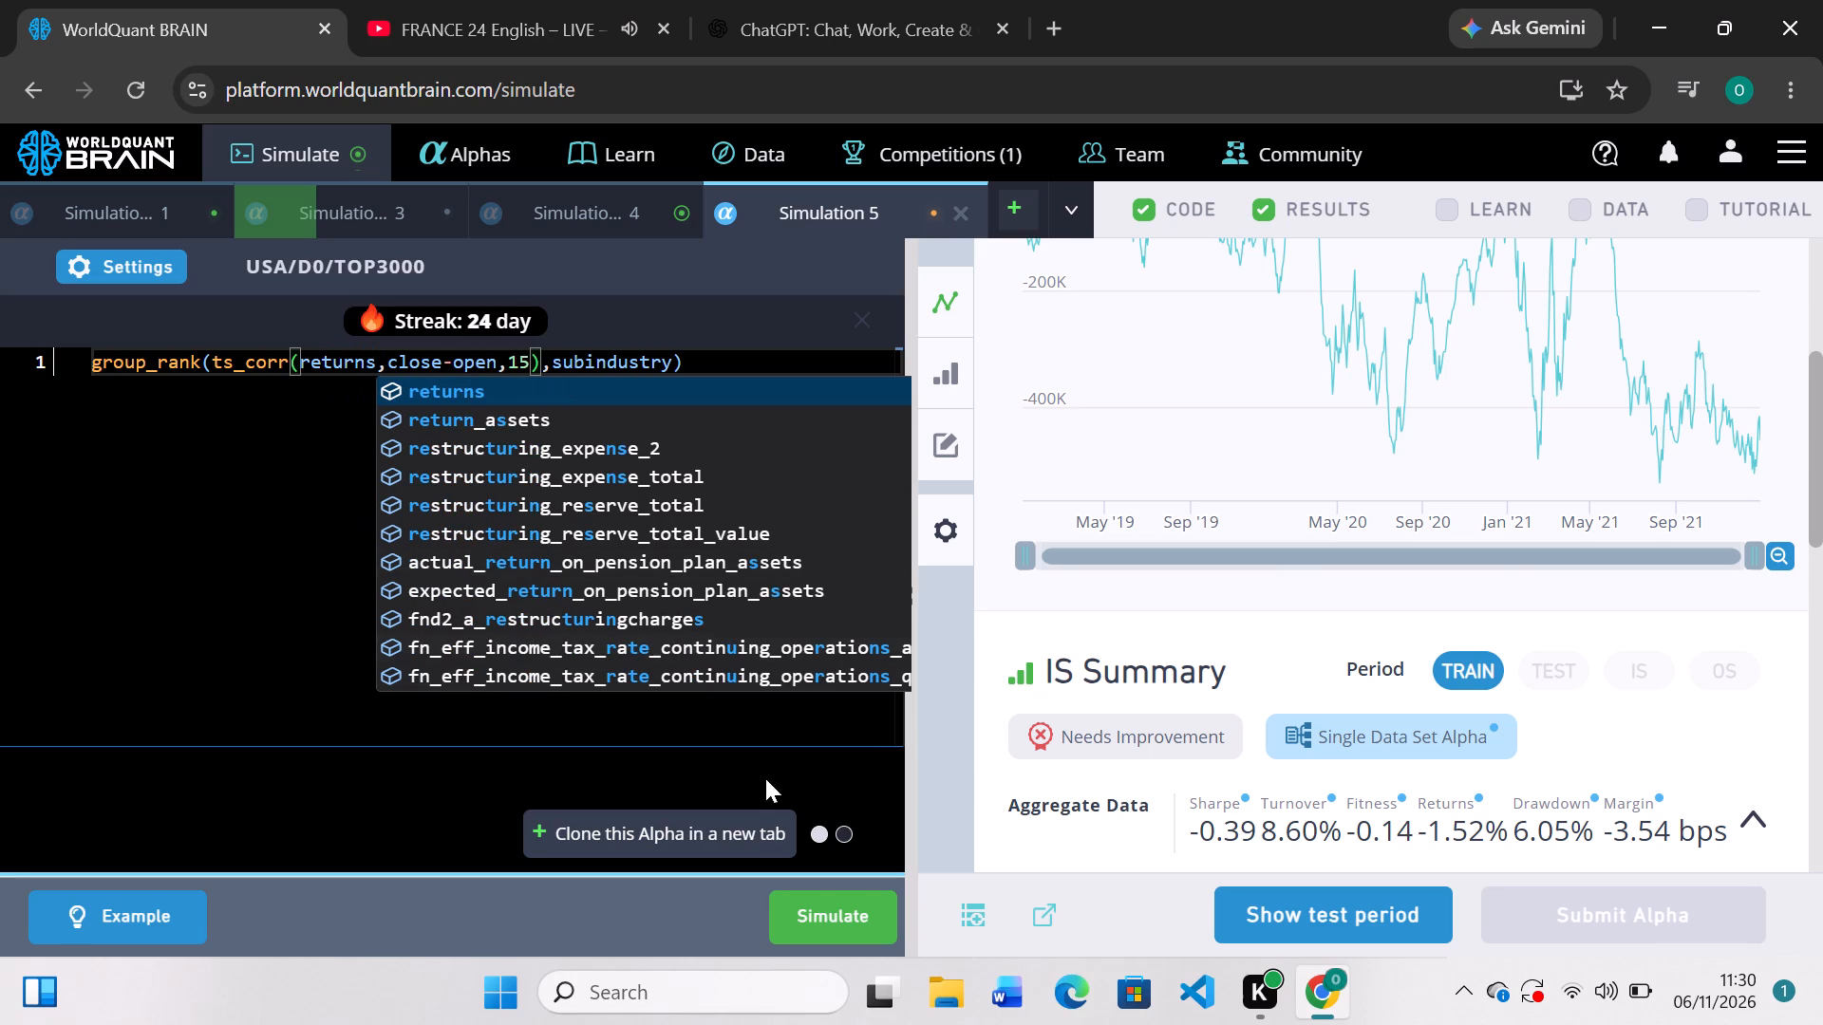
pyautogui.click(819, 911)
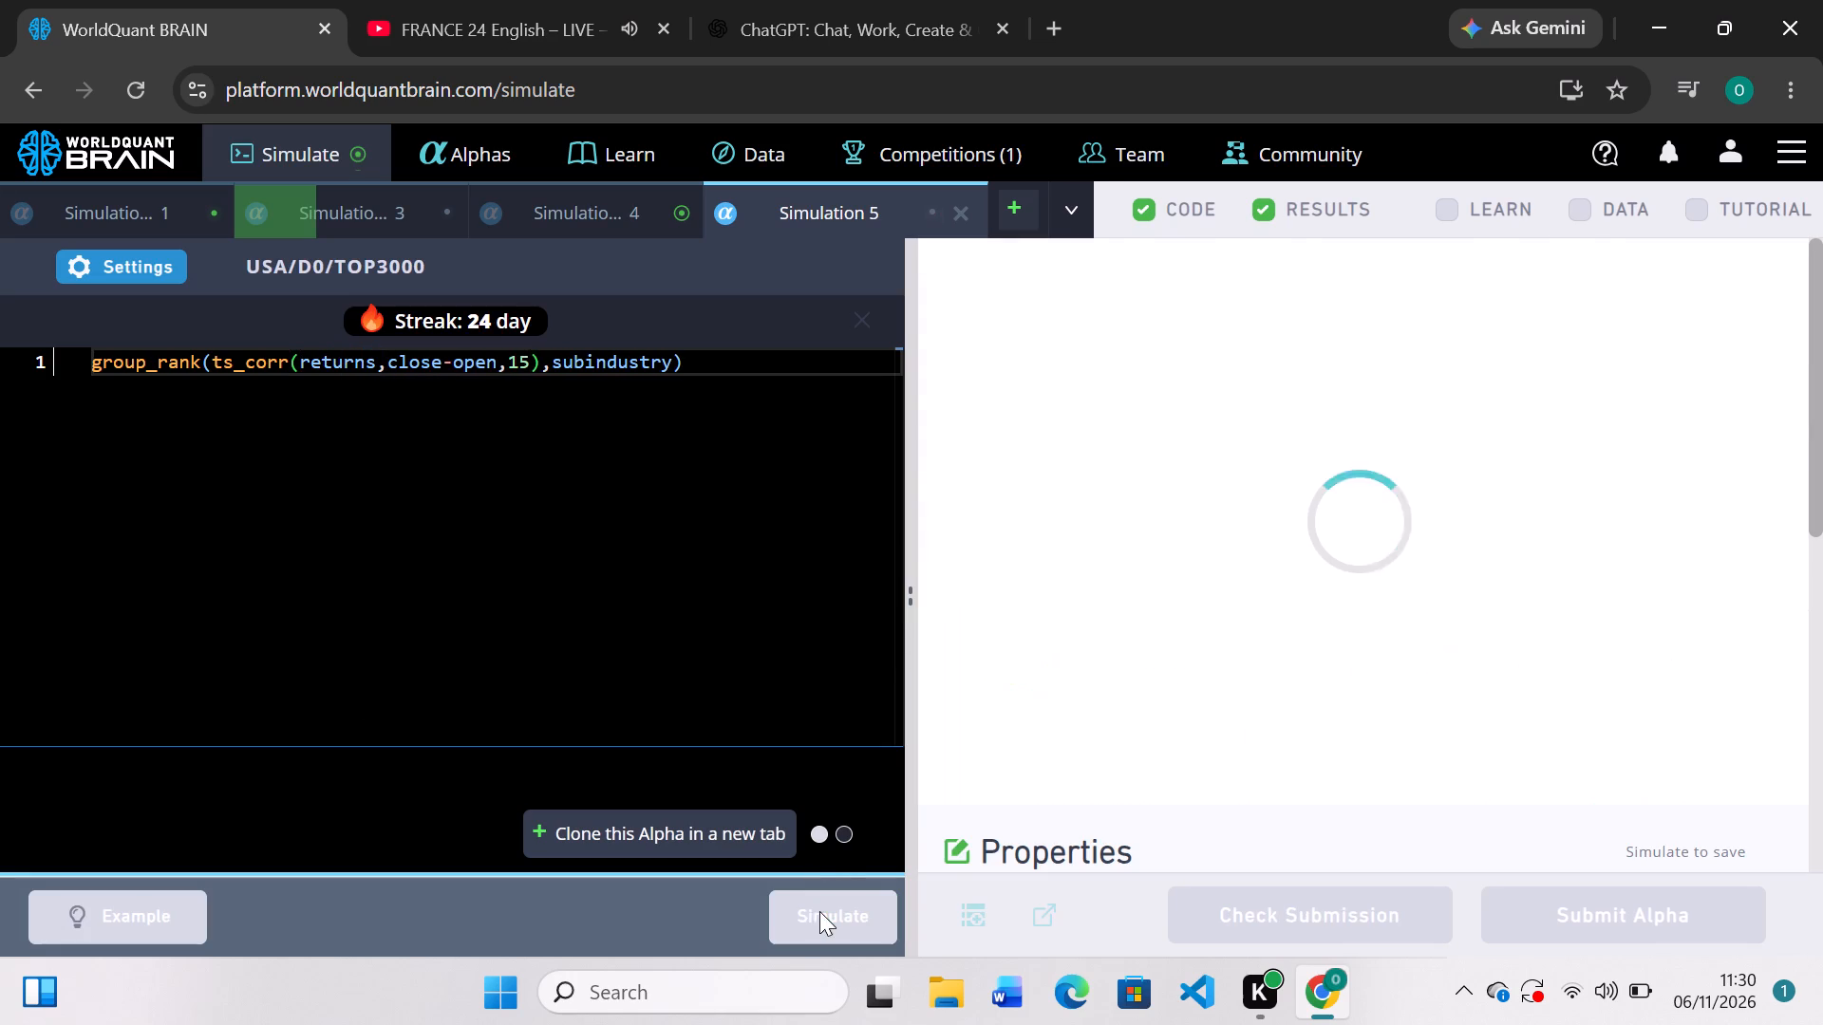
# Go to Simulation 4 and examine its PnL chart, IS Summary and yearly data.
pyautogui.click(598, 214)
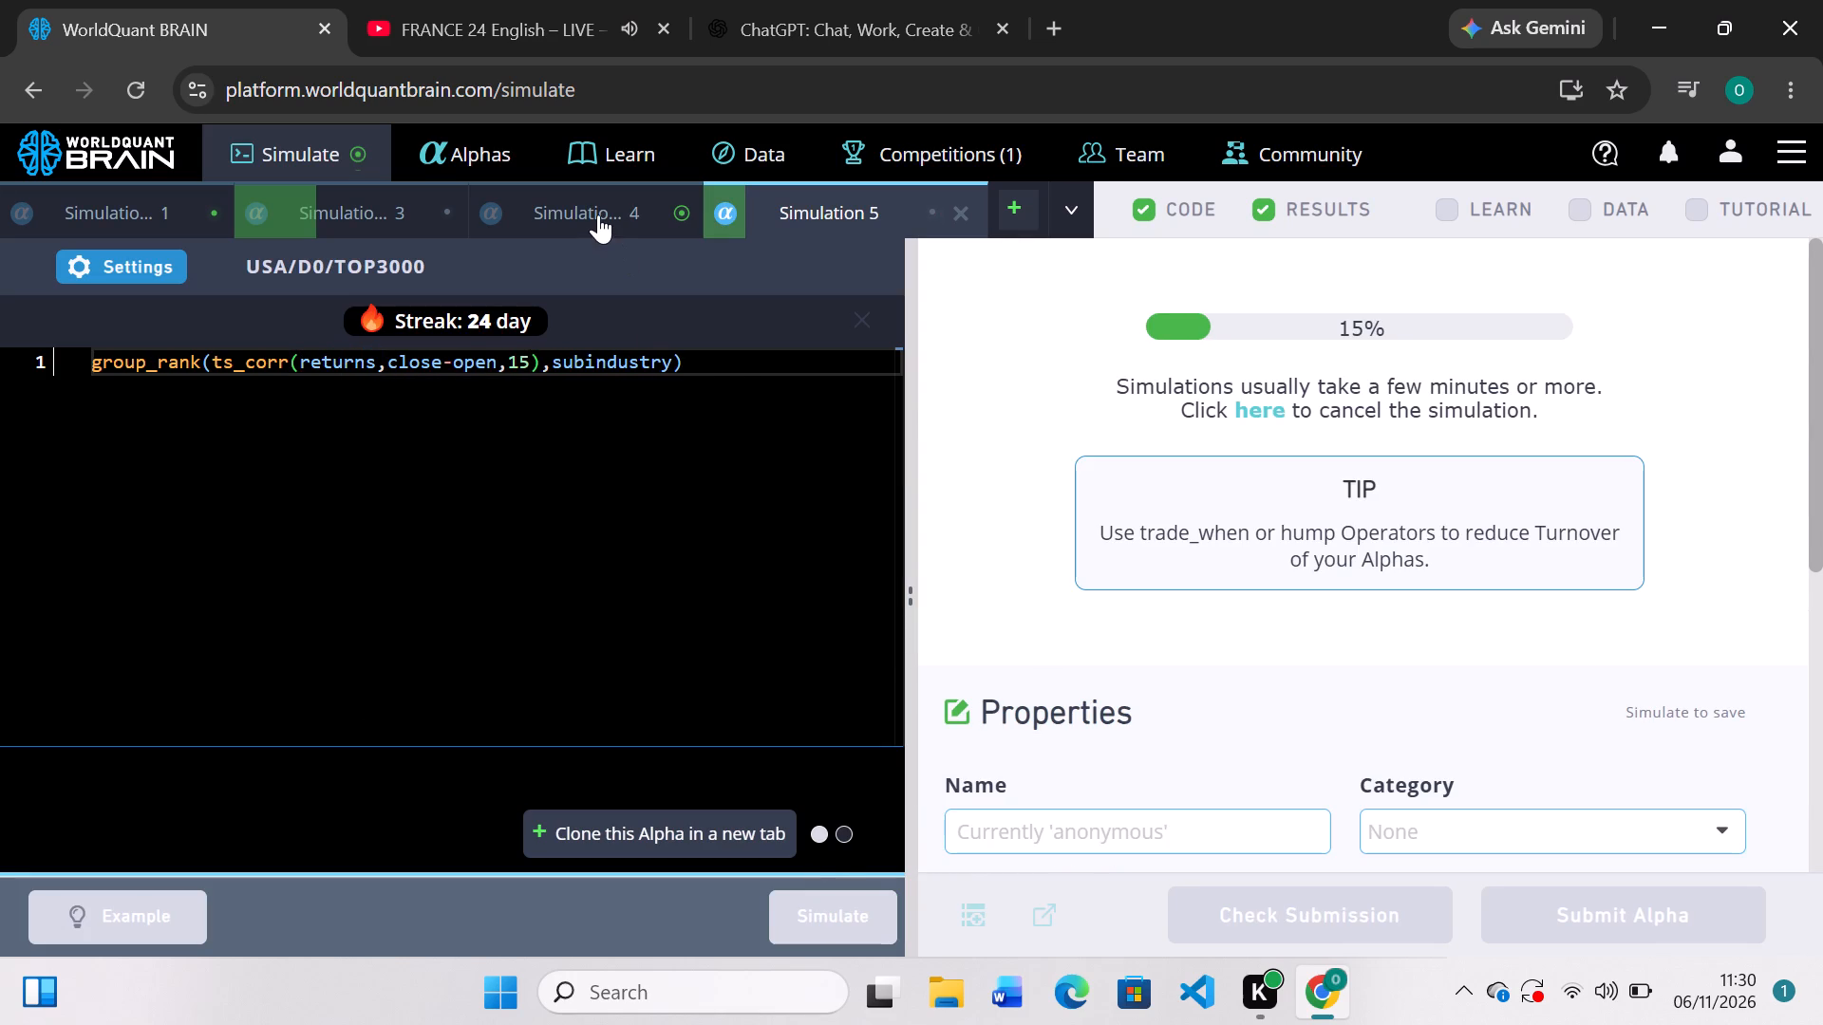
pyautogui.scroll(-3, 1229, 654)
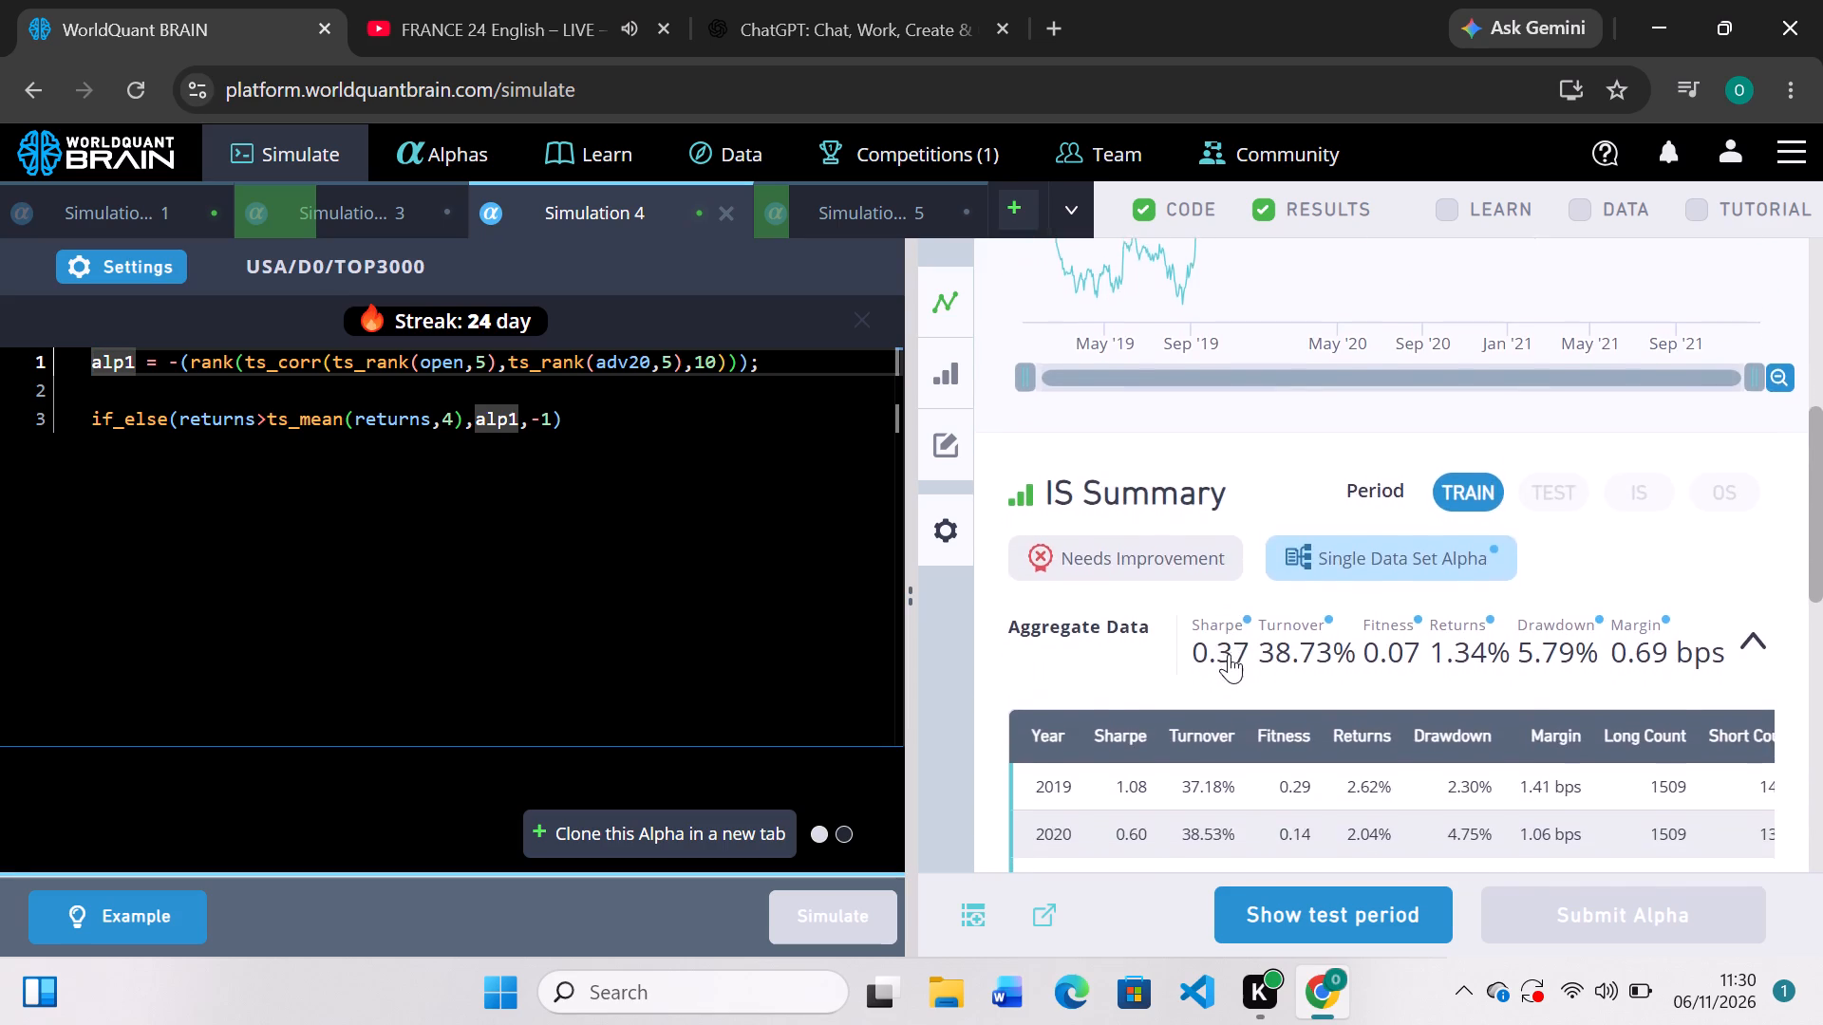
pyautogui.scroll(5, 1229, 654)
pyautogui.scroll(-2, 1229, 654)
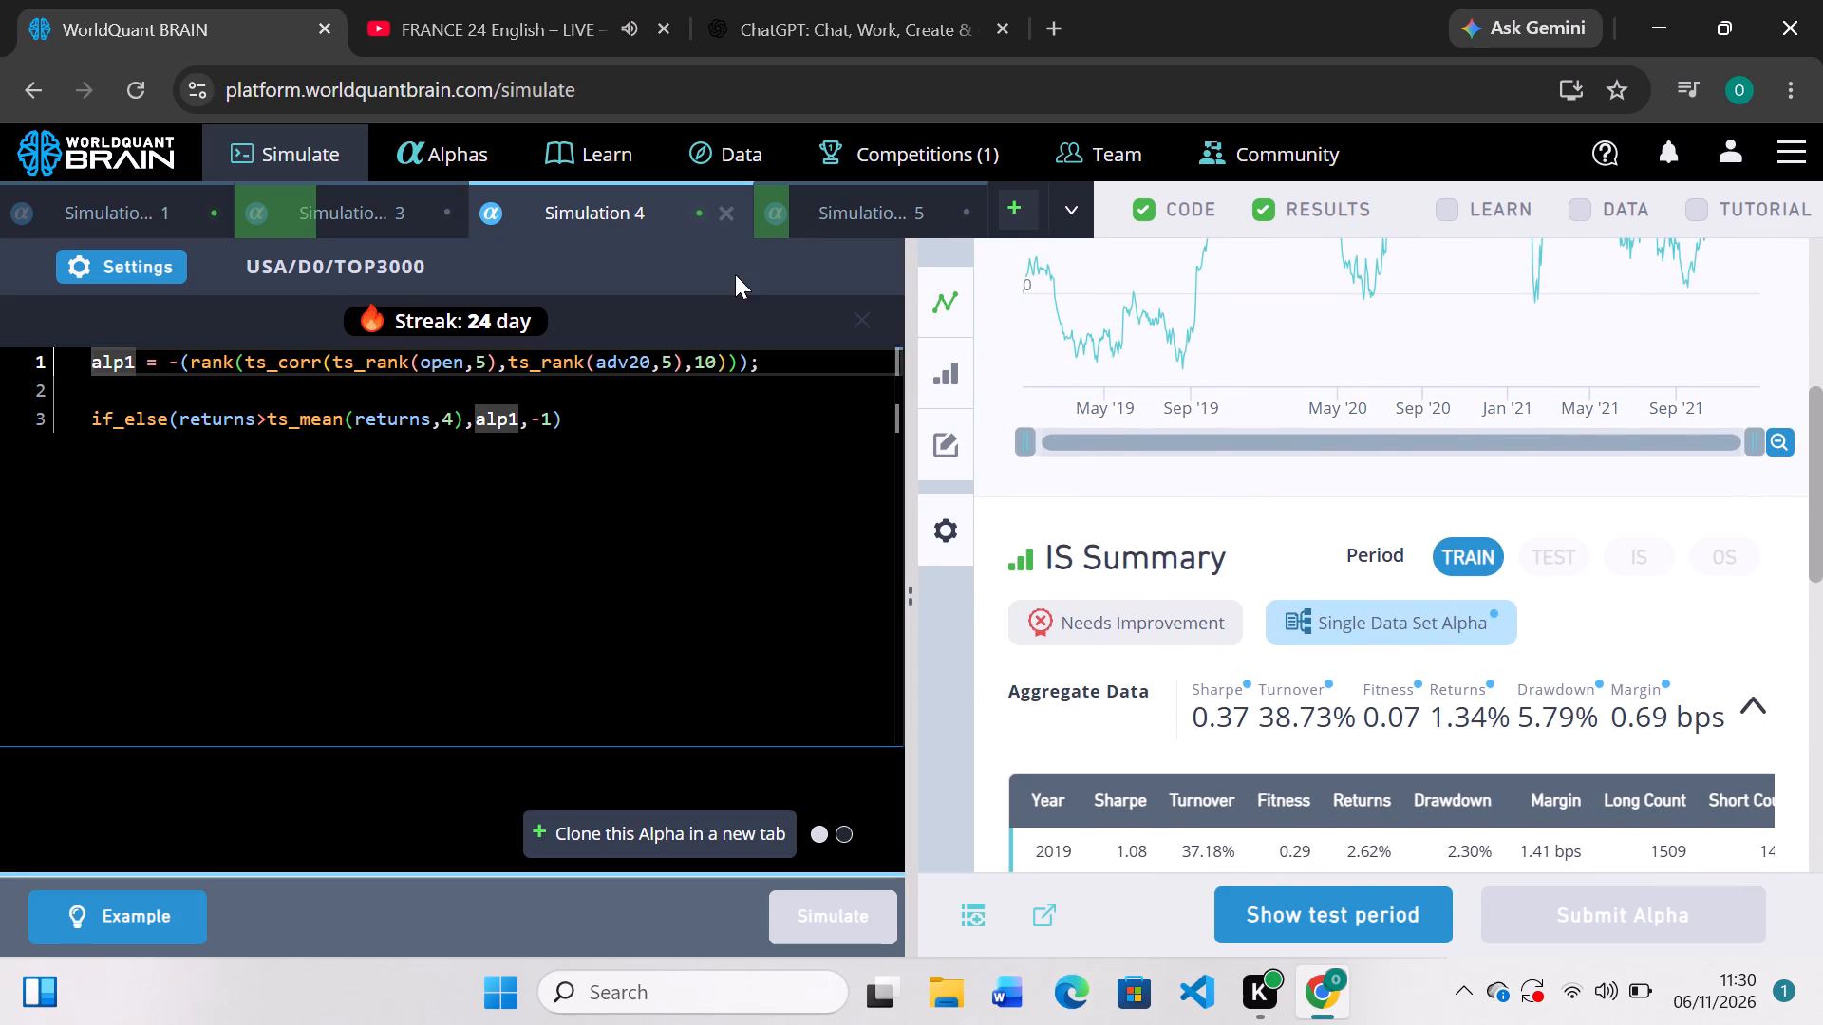
# Switch to YouTube and leave the FRANCE 24 English live stream for the home feed.
pyautogui.click(577, 23)
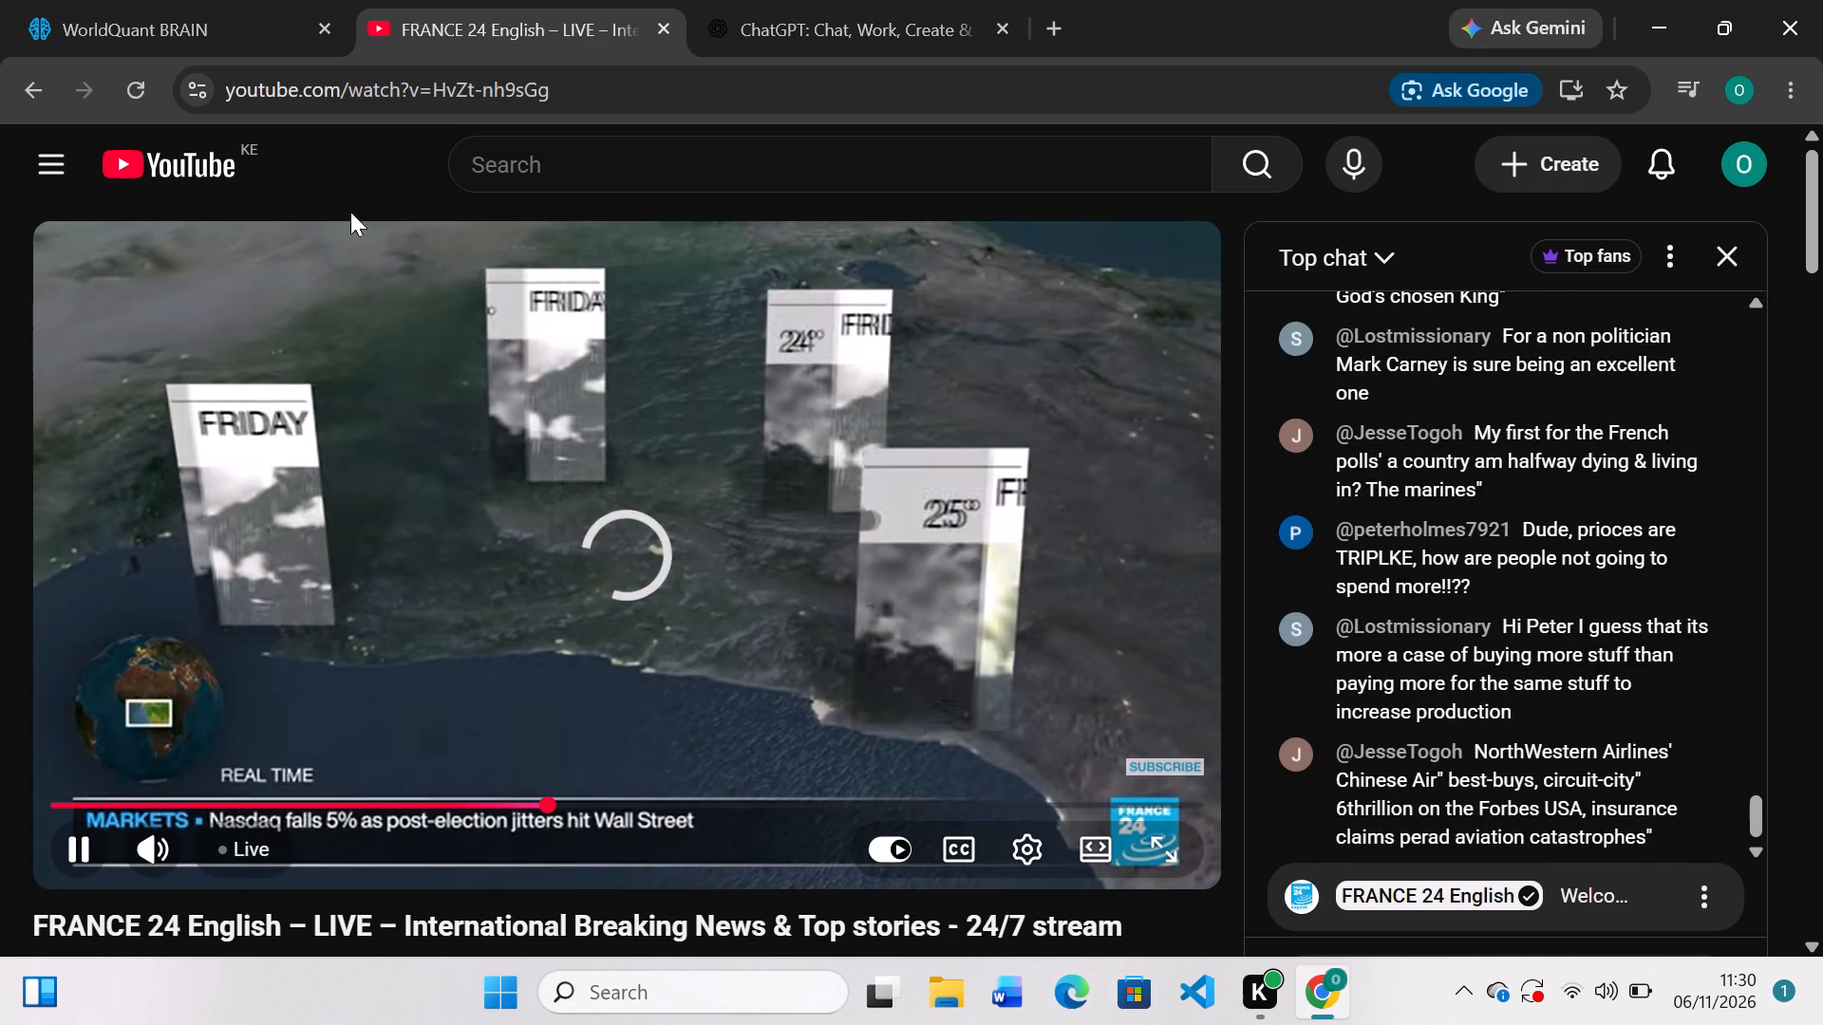
pyautogui.click(45, 86)
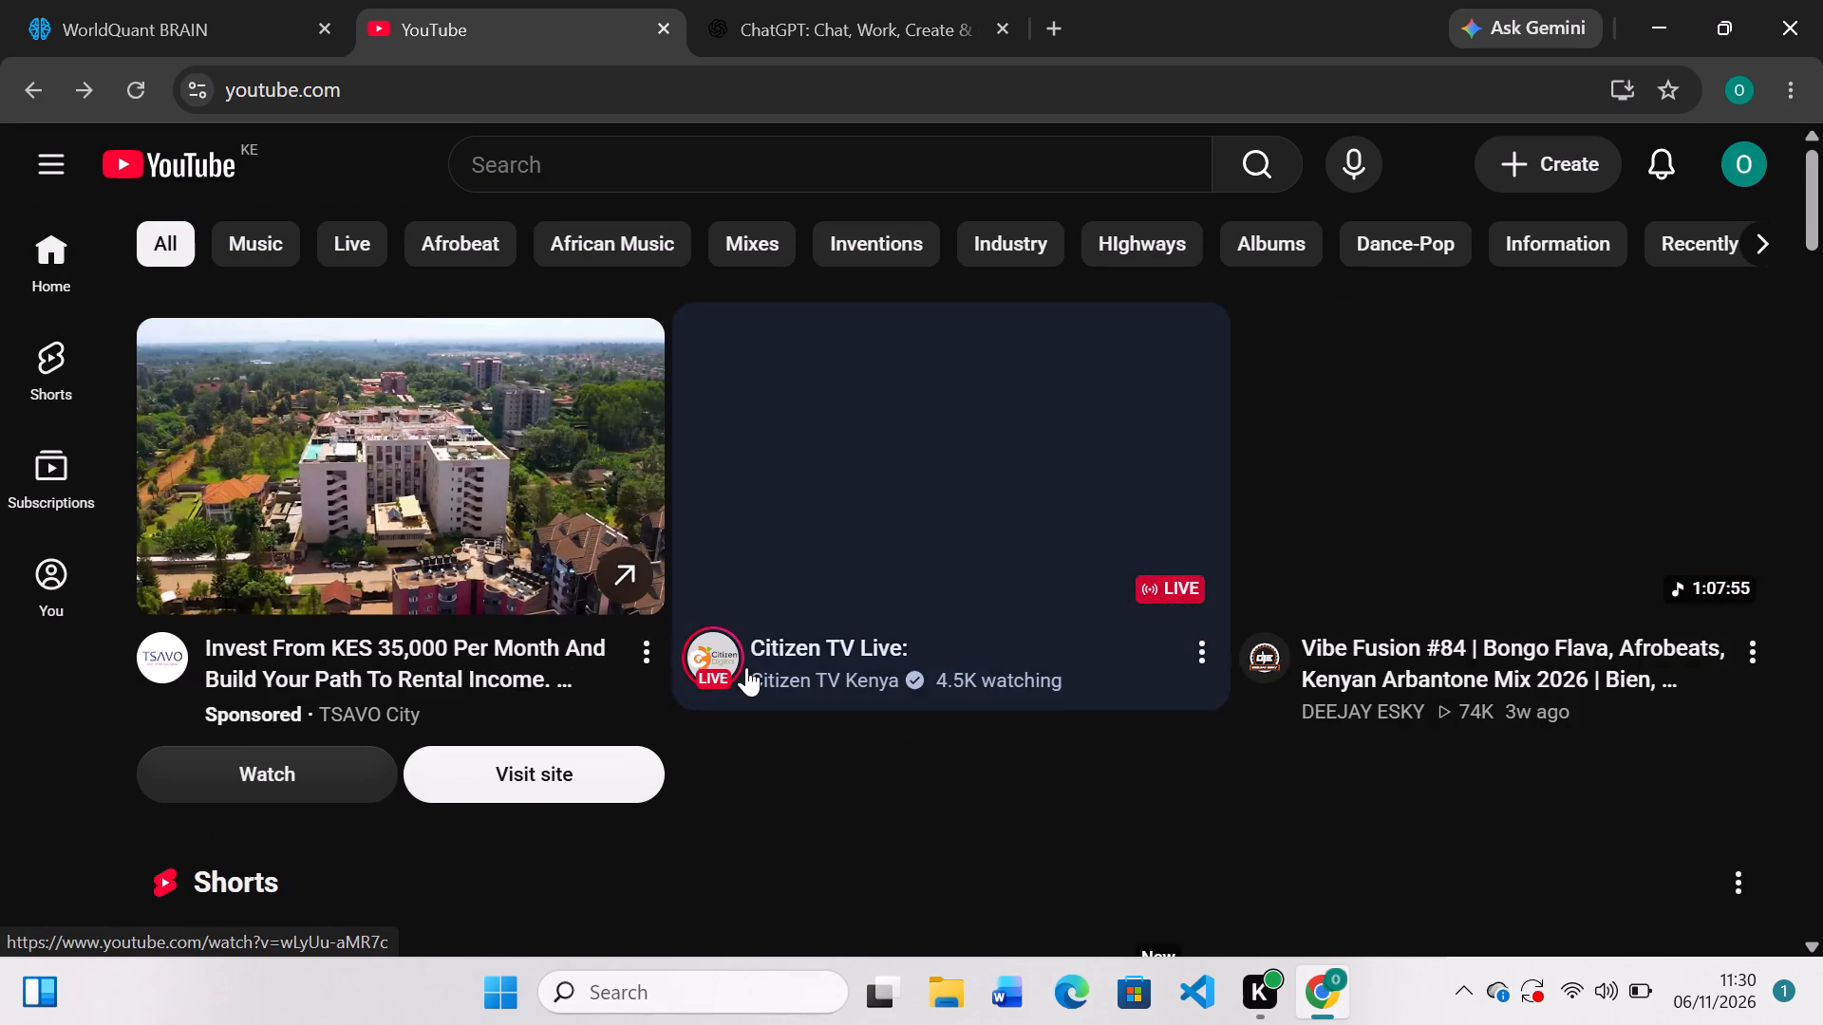
# Browse the home feed down to its Shorts and open the Mh - Fally Ipupa (Official Rumba) Short.
pyautogui.scroll(-3, 746, 667)
pyautogui.scroll(3, 746, 667)
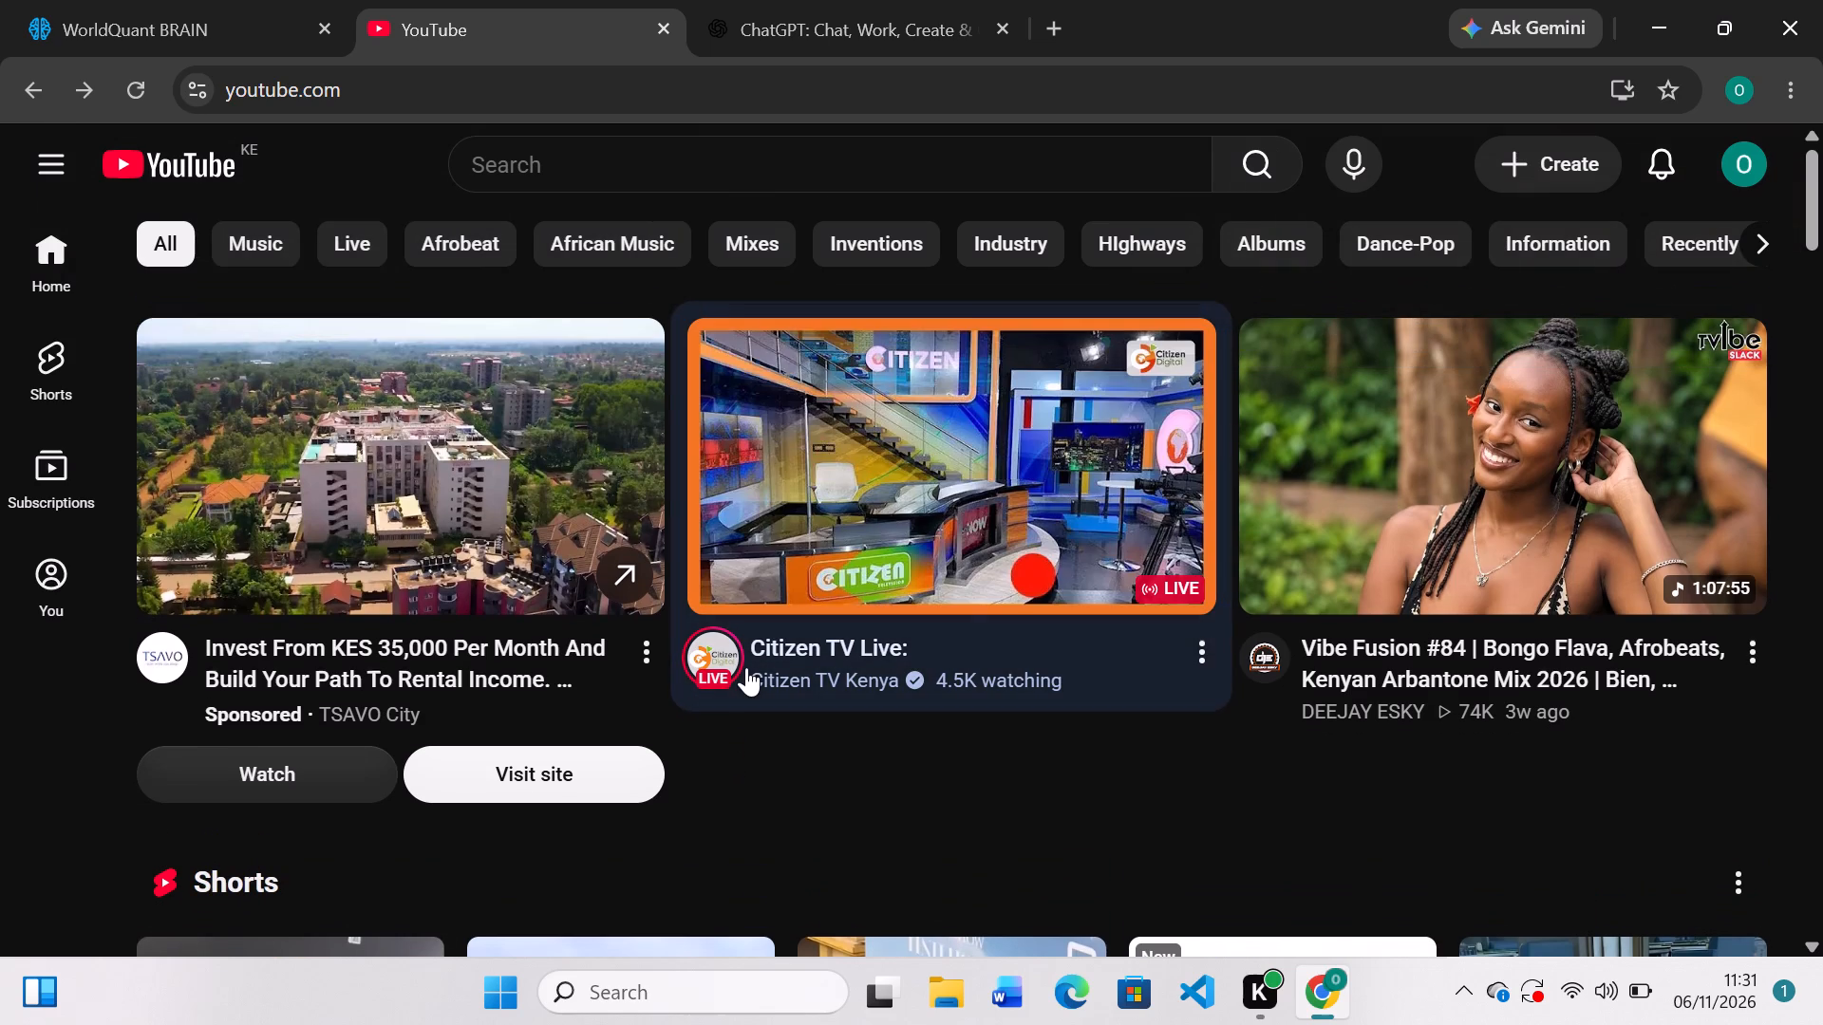
pyautogui.scroll(-4, 746, 667)
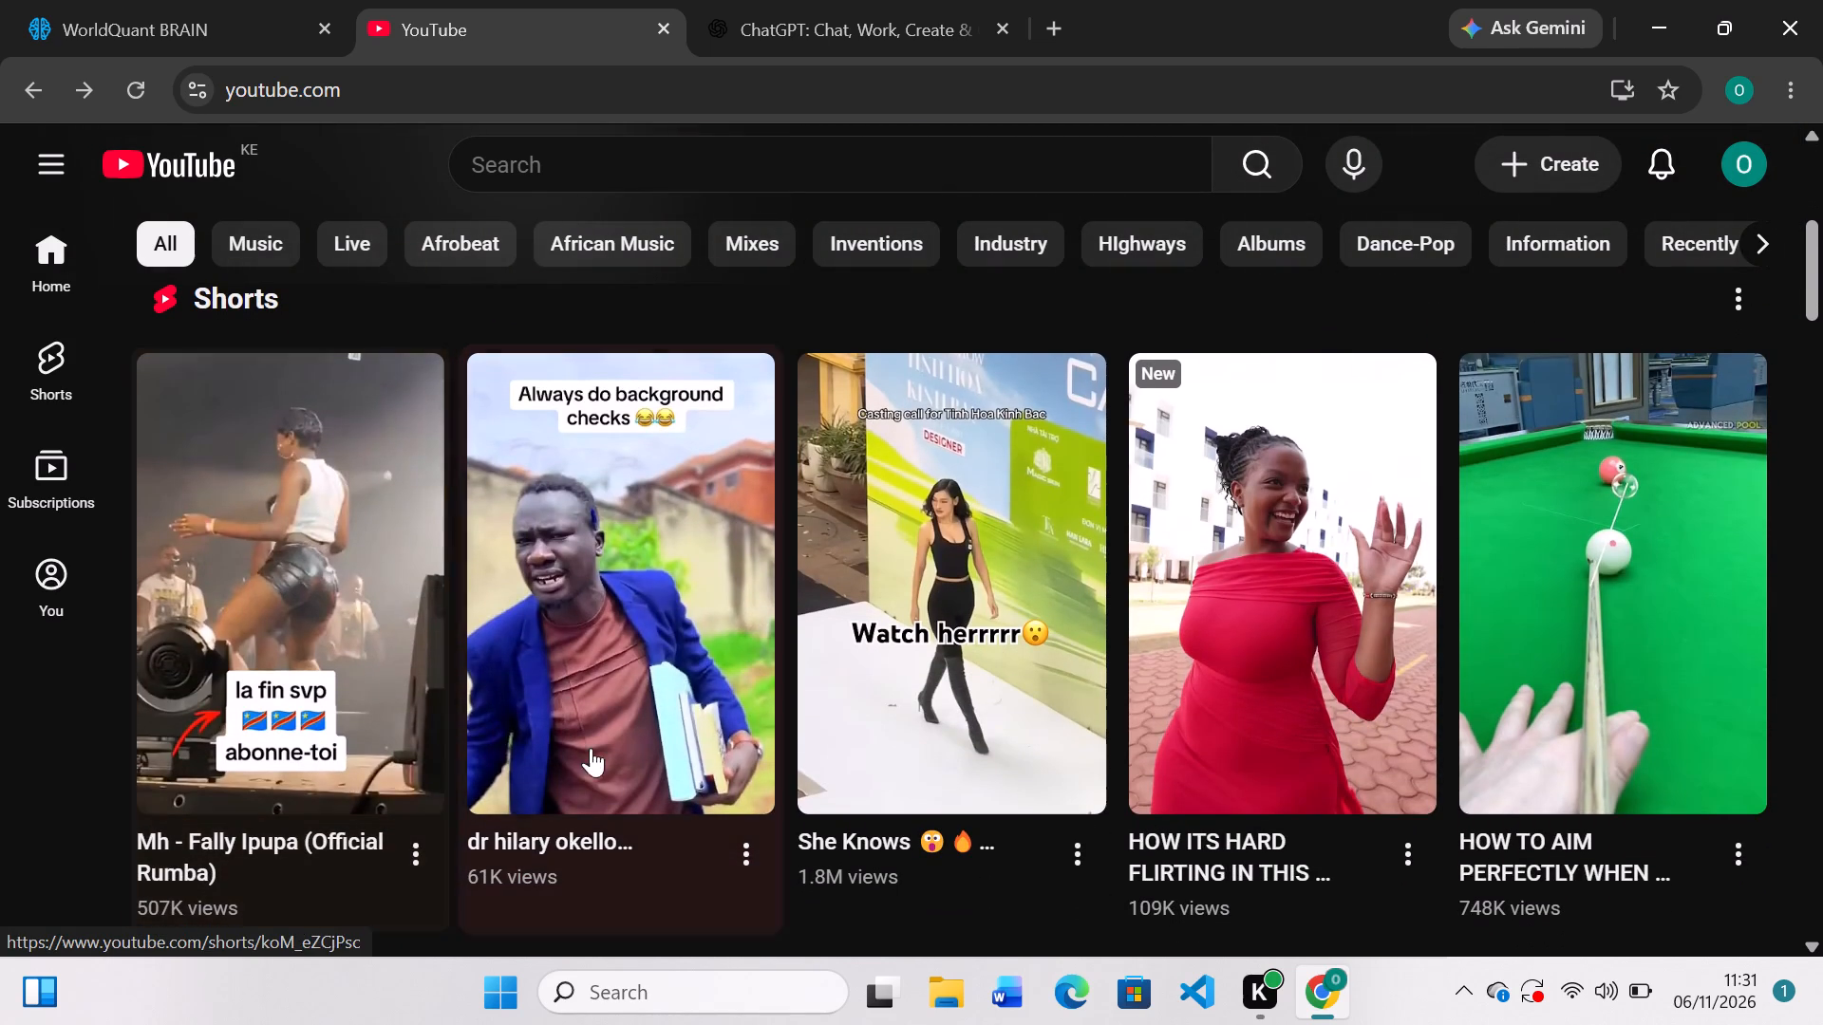
pyautogui.click(339, 522)
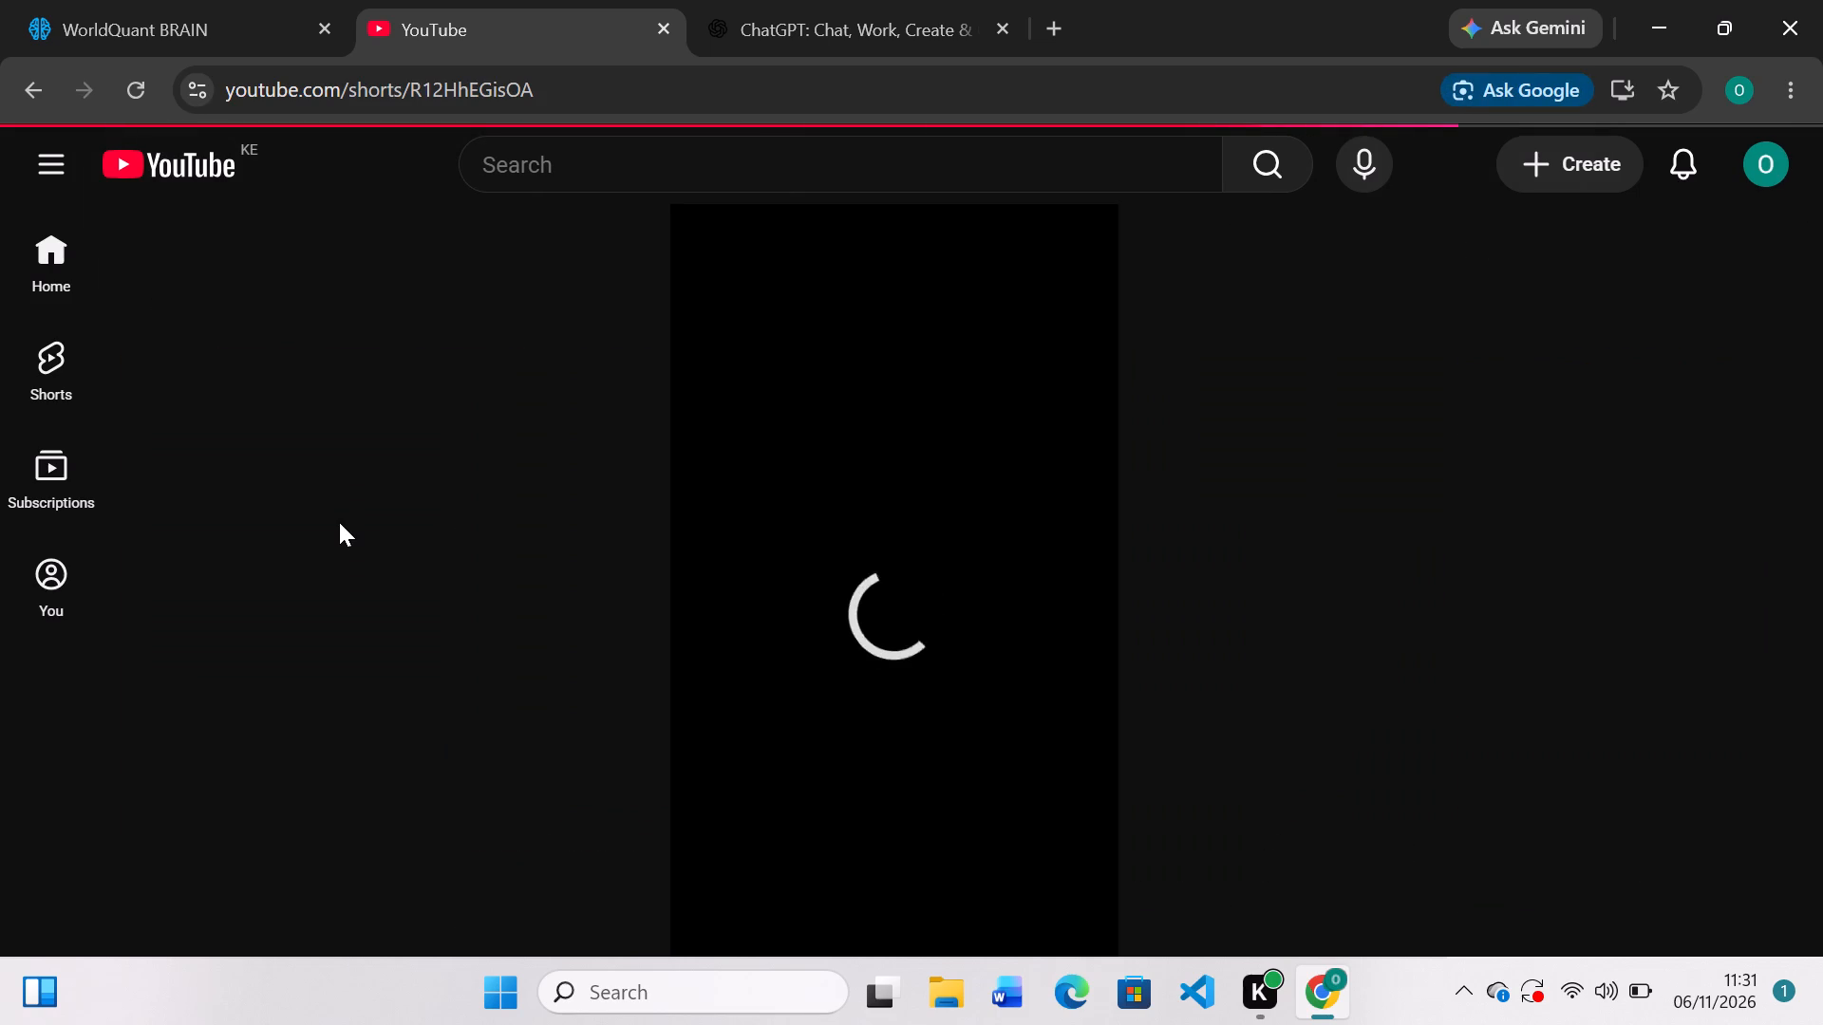
# Switch the computer's Wi-Fi connection to the MUNGA network.
pyautogui.click(1585, 994)
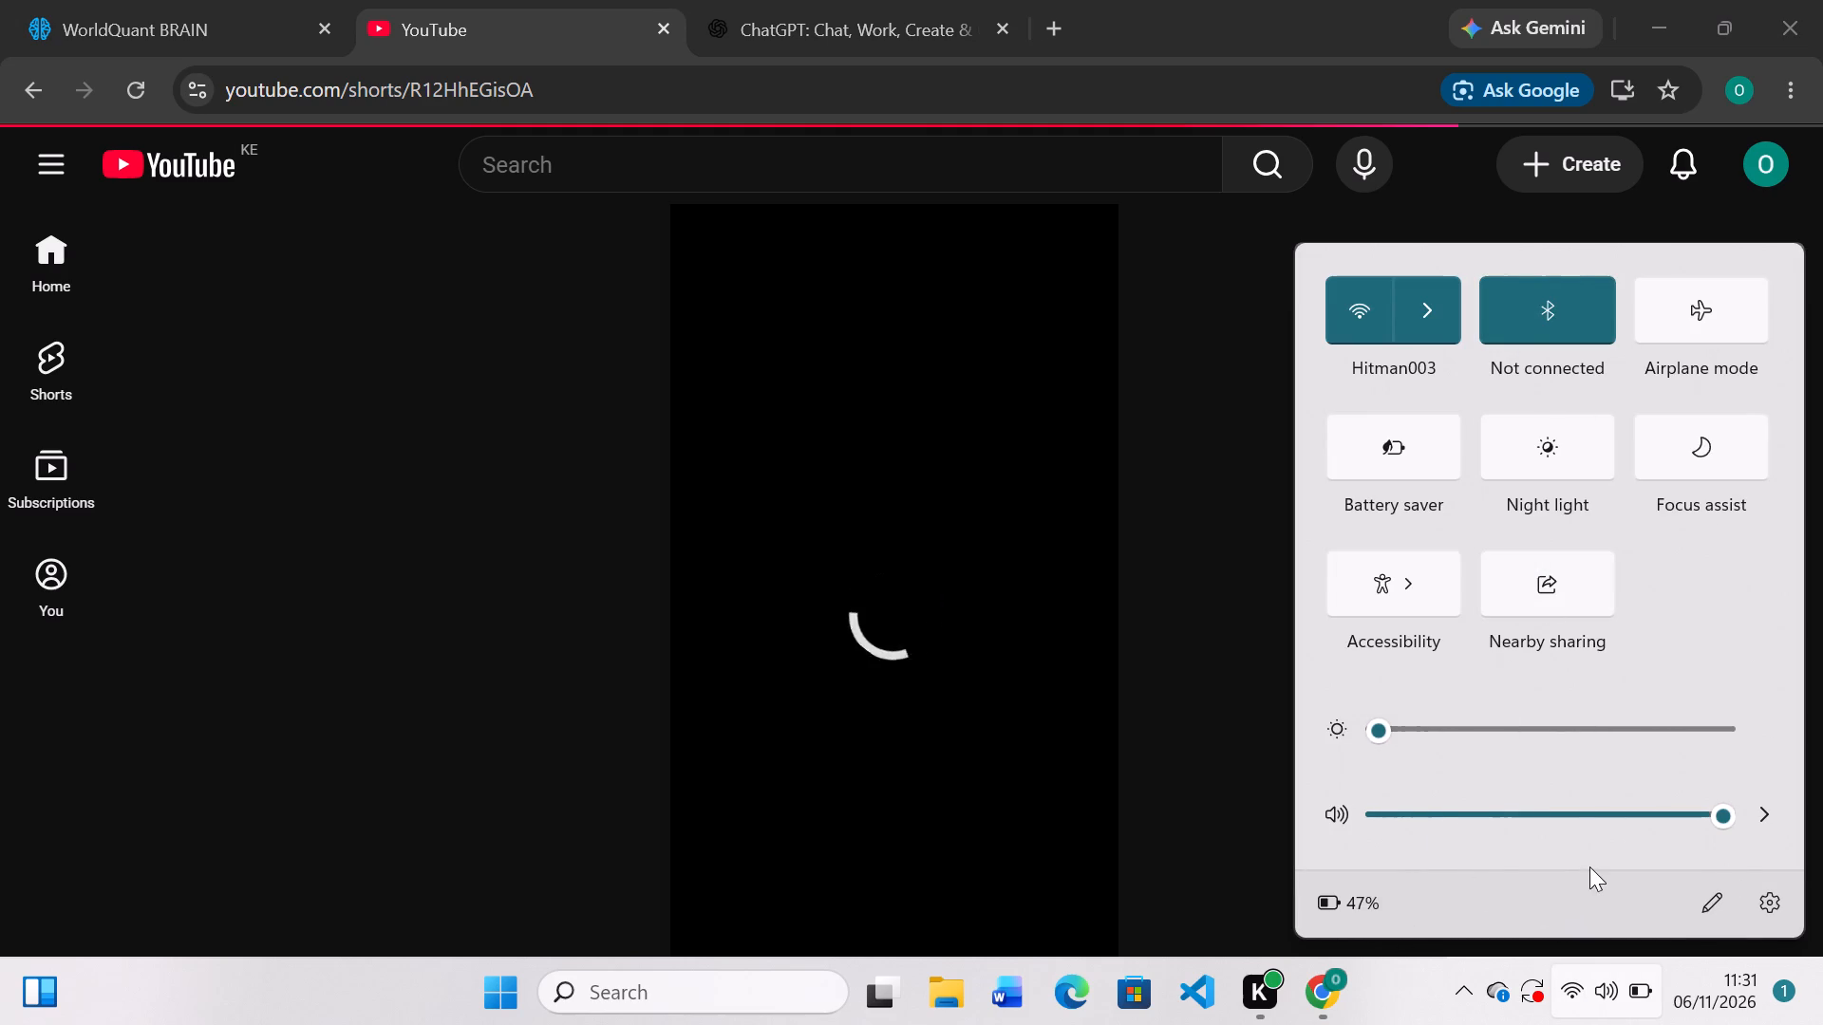
pyautogui.click(1433, 309)
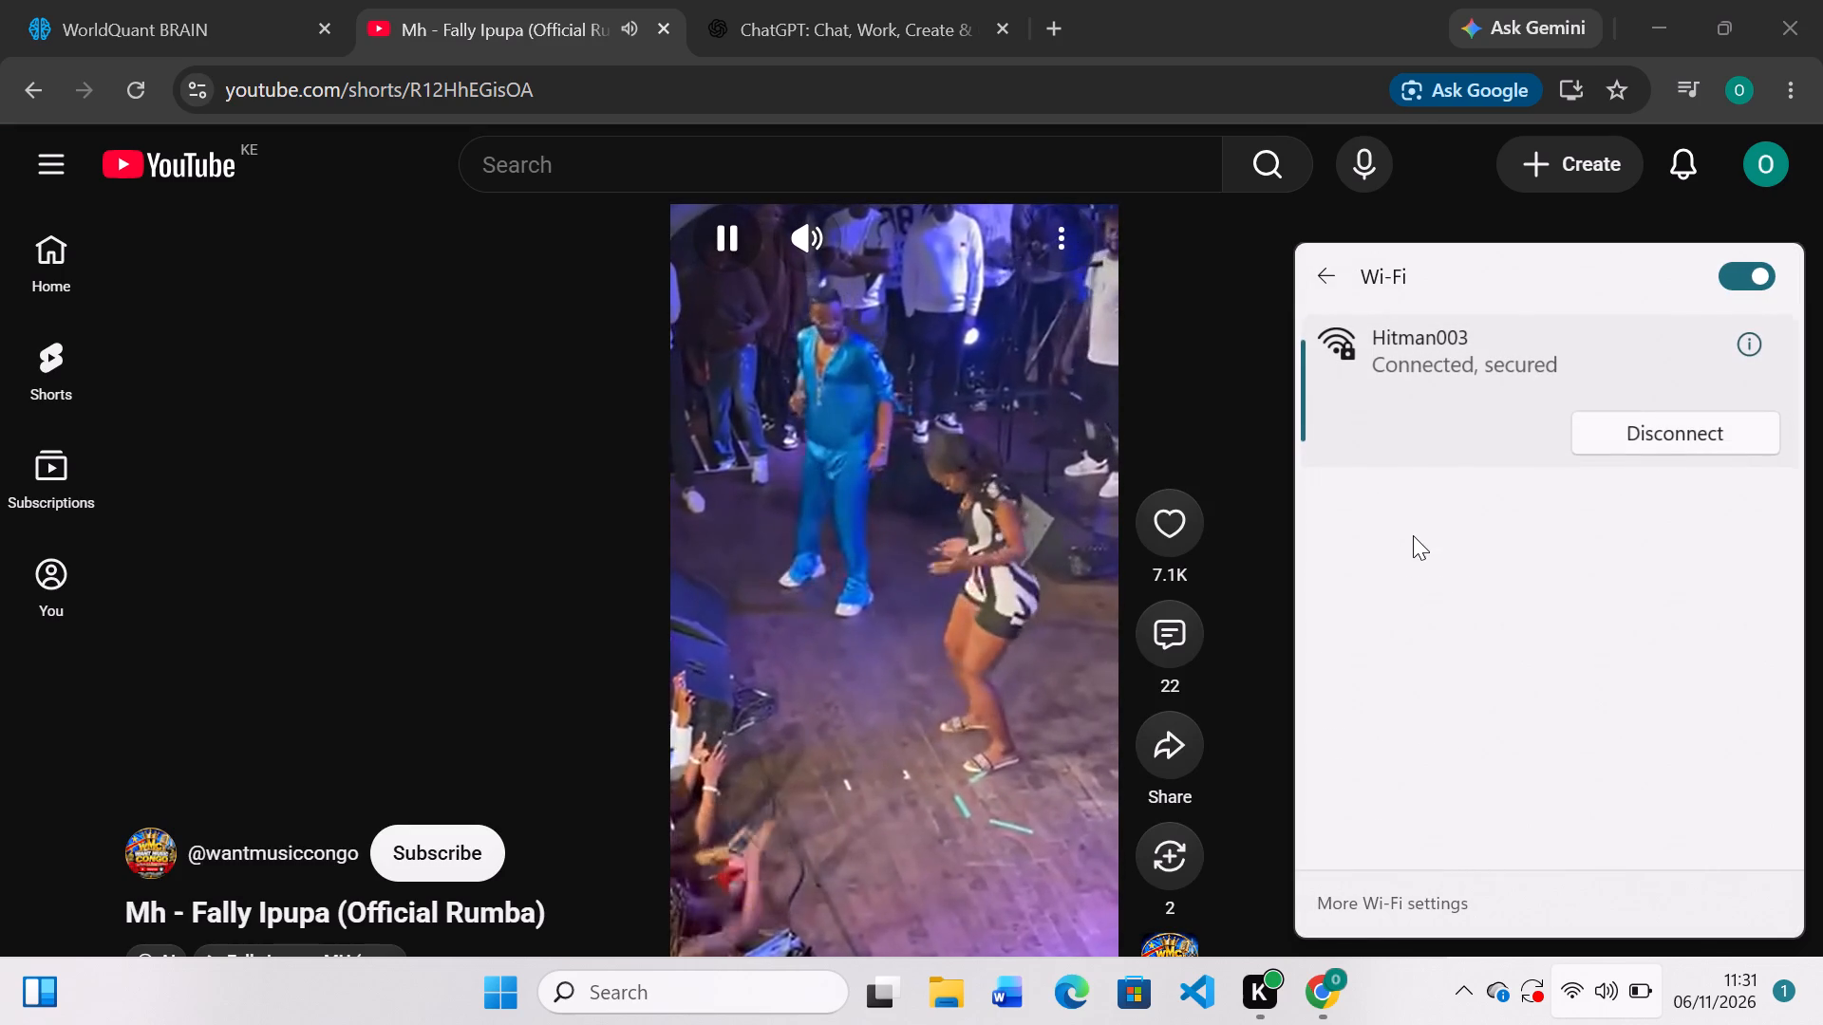
pyautogui.click(1438, 497)
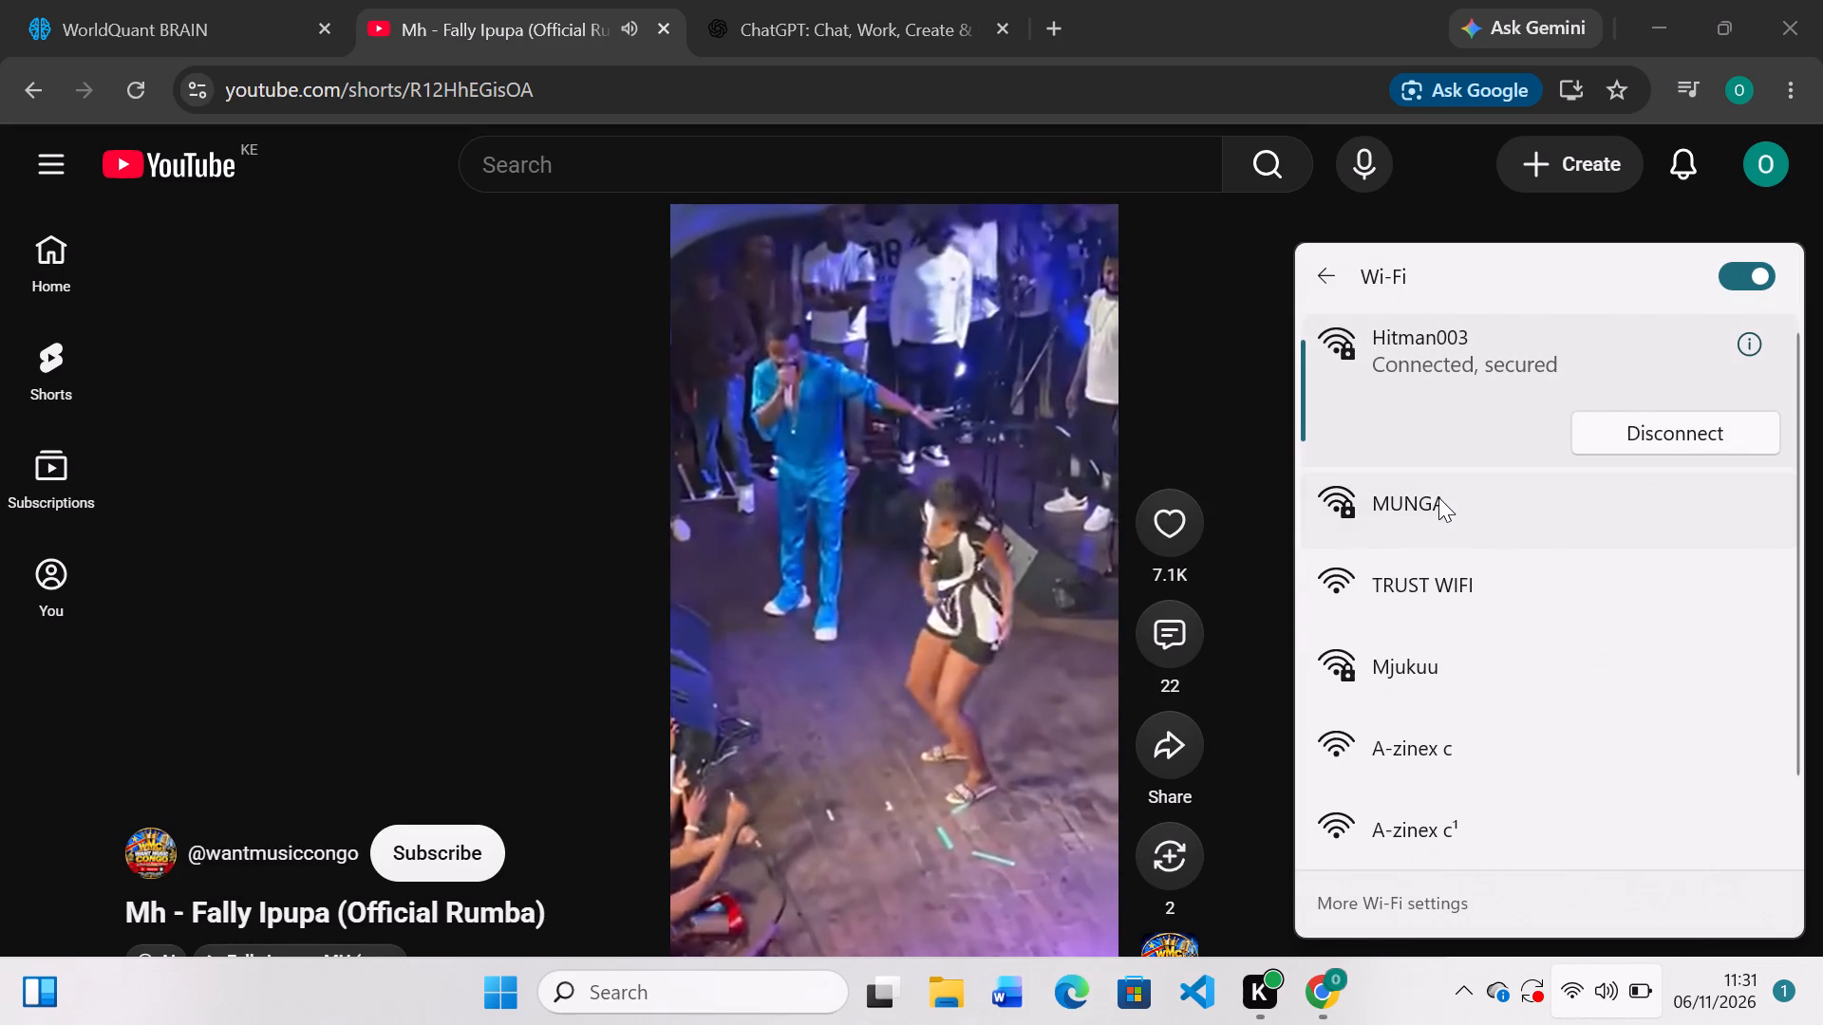
pyautogui.click(1640, 559)
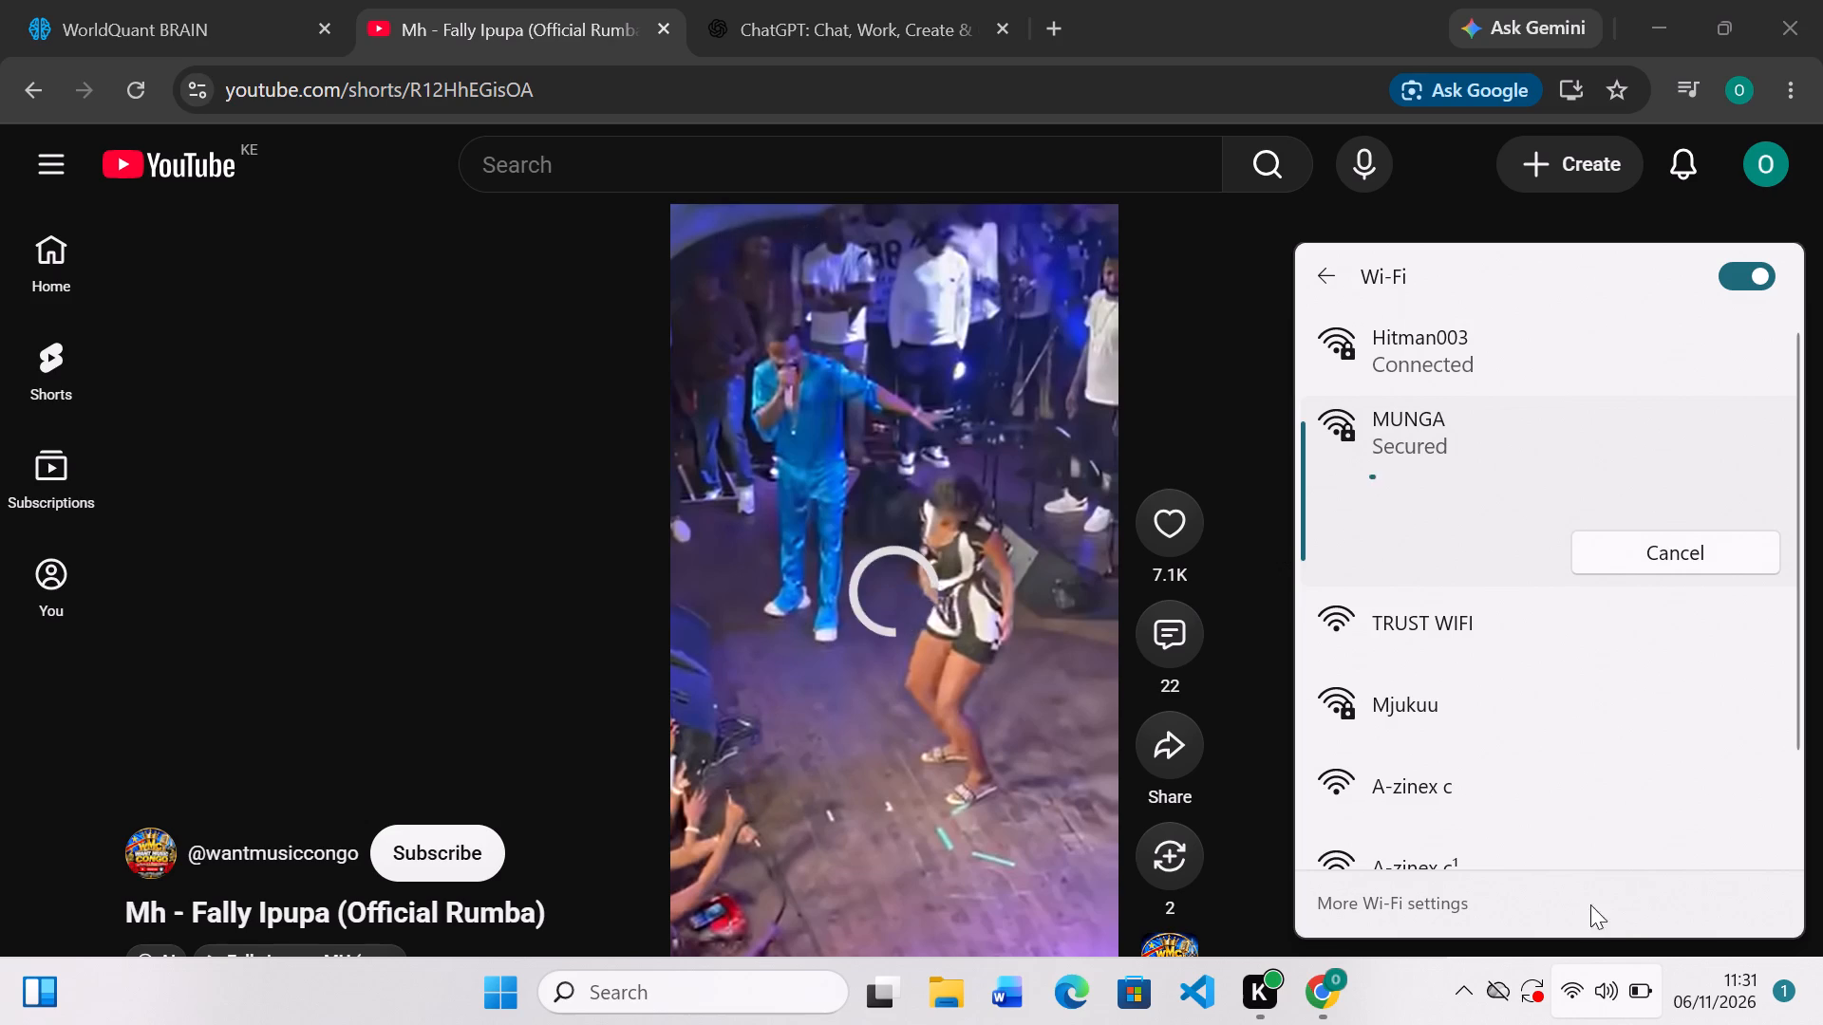
pyautogui.click(1620, 997)
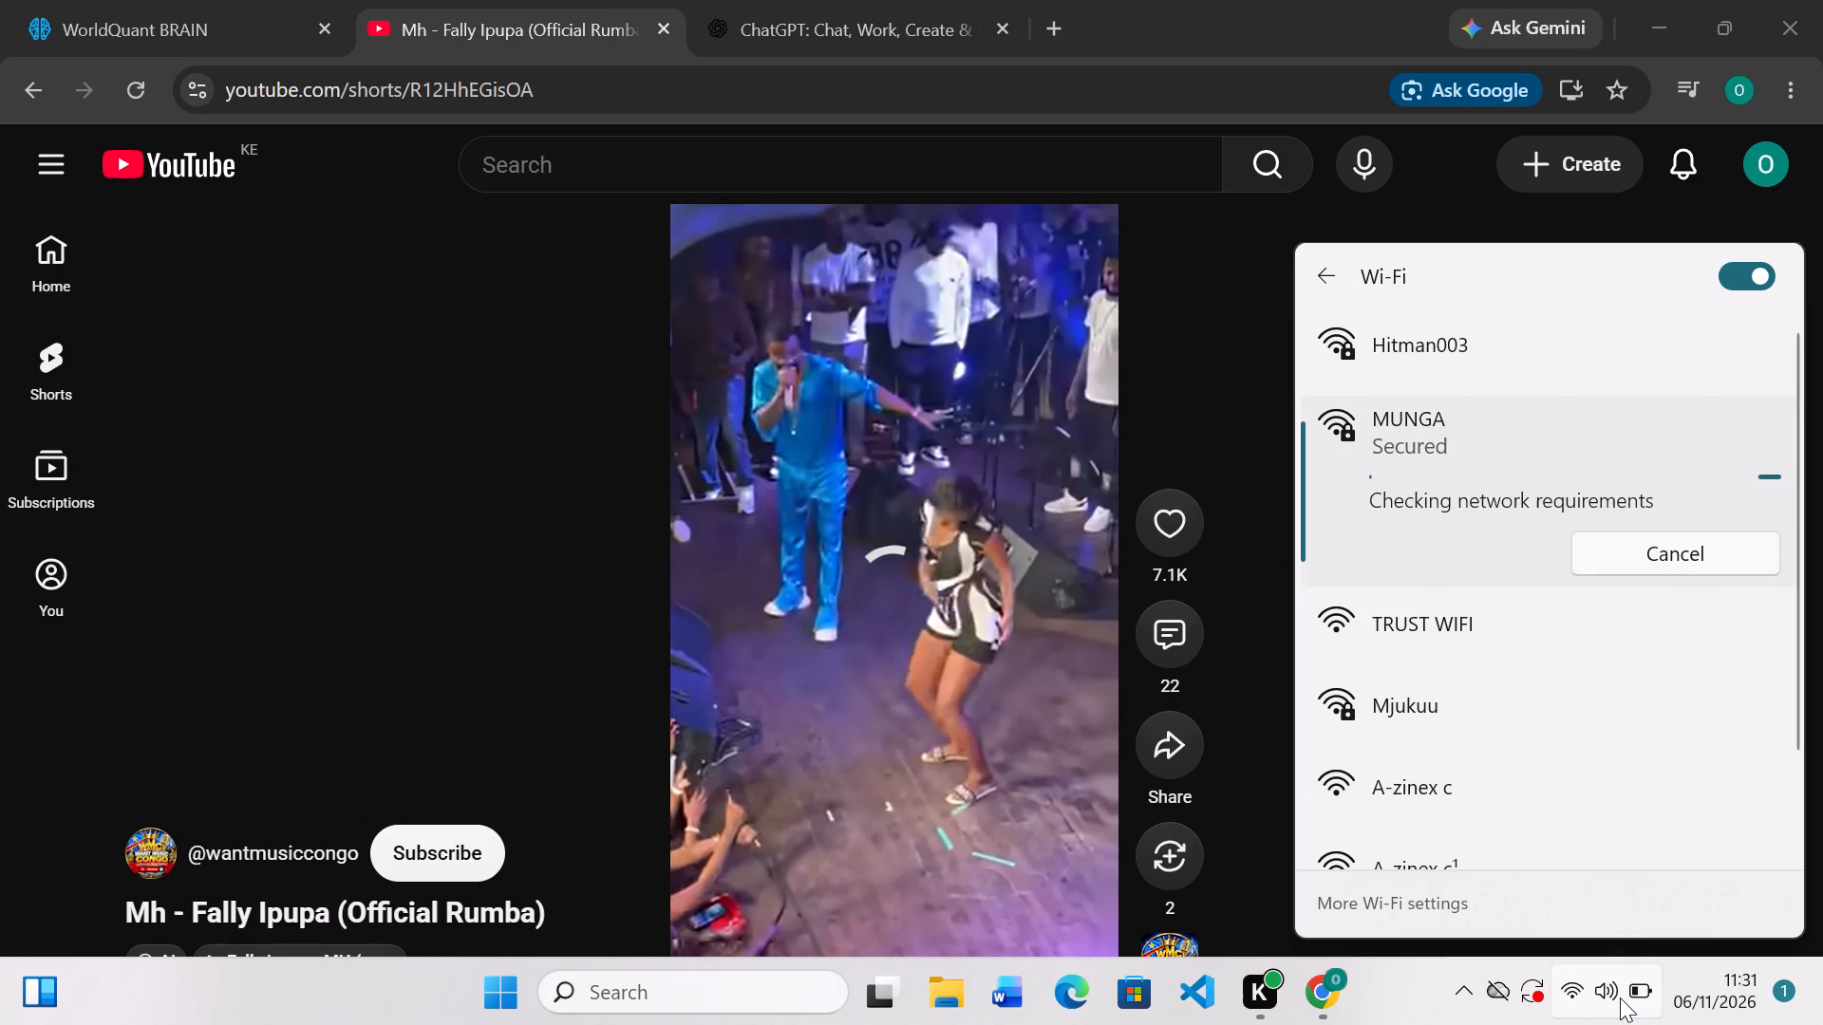
# Lower the system volume to roughly half and return to the Short.
pyautogui.click(1620, 997)
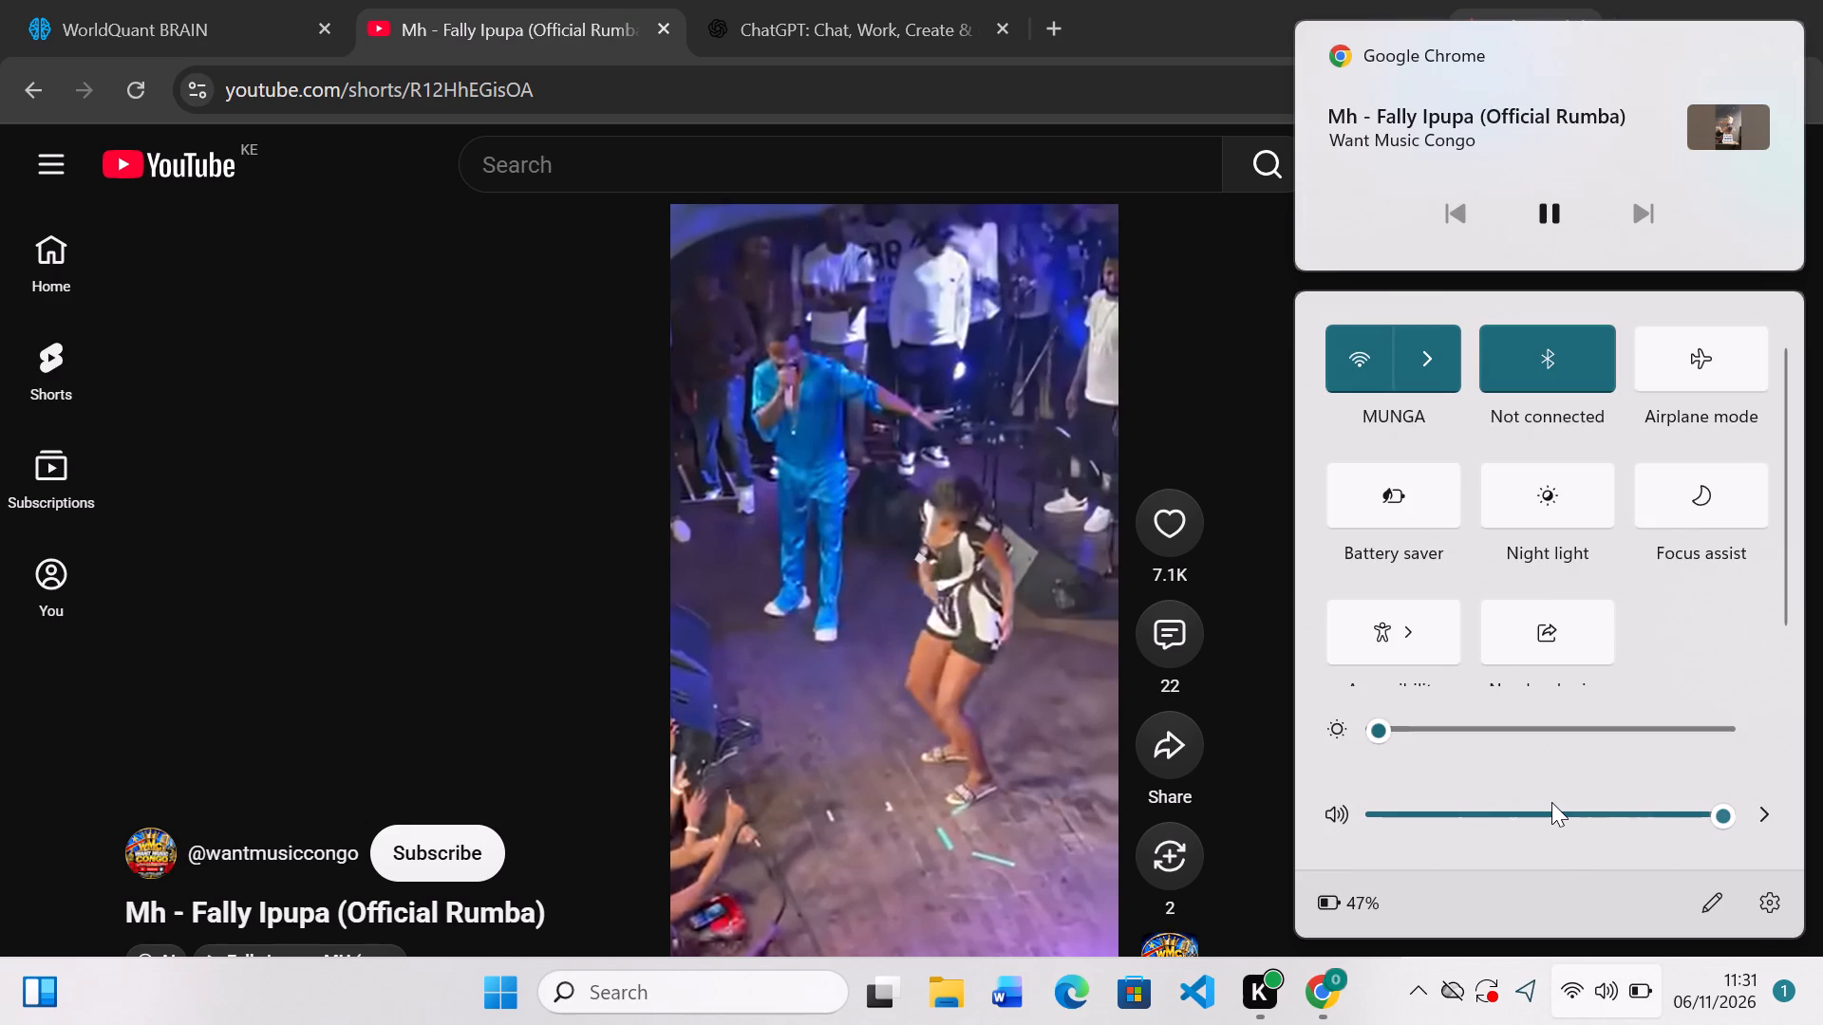
pyautogui.click(1566, 811)
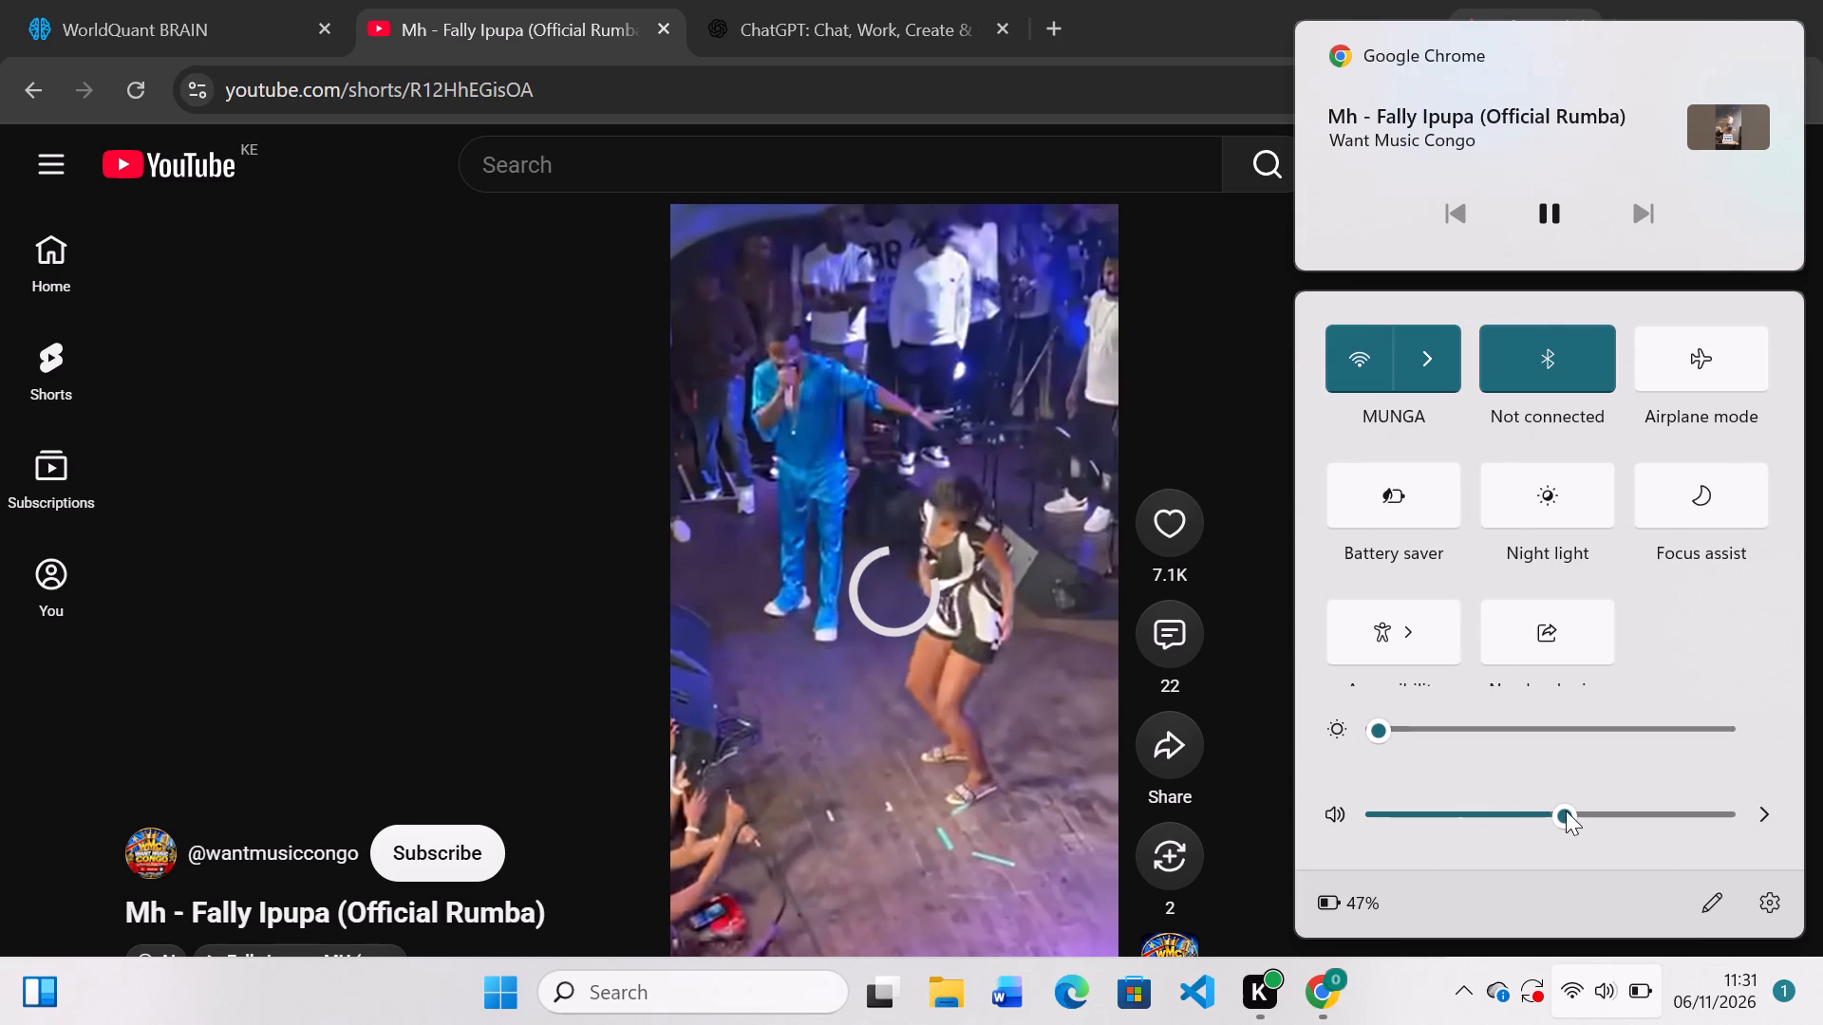
pyautogui.click(512, 602)
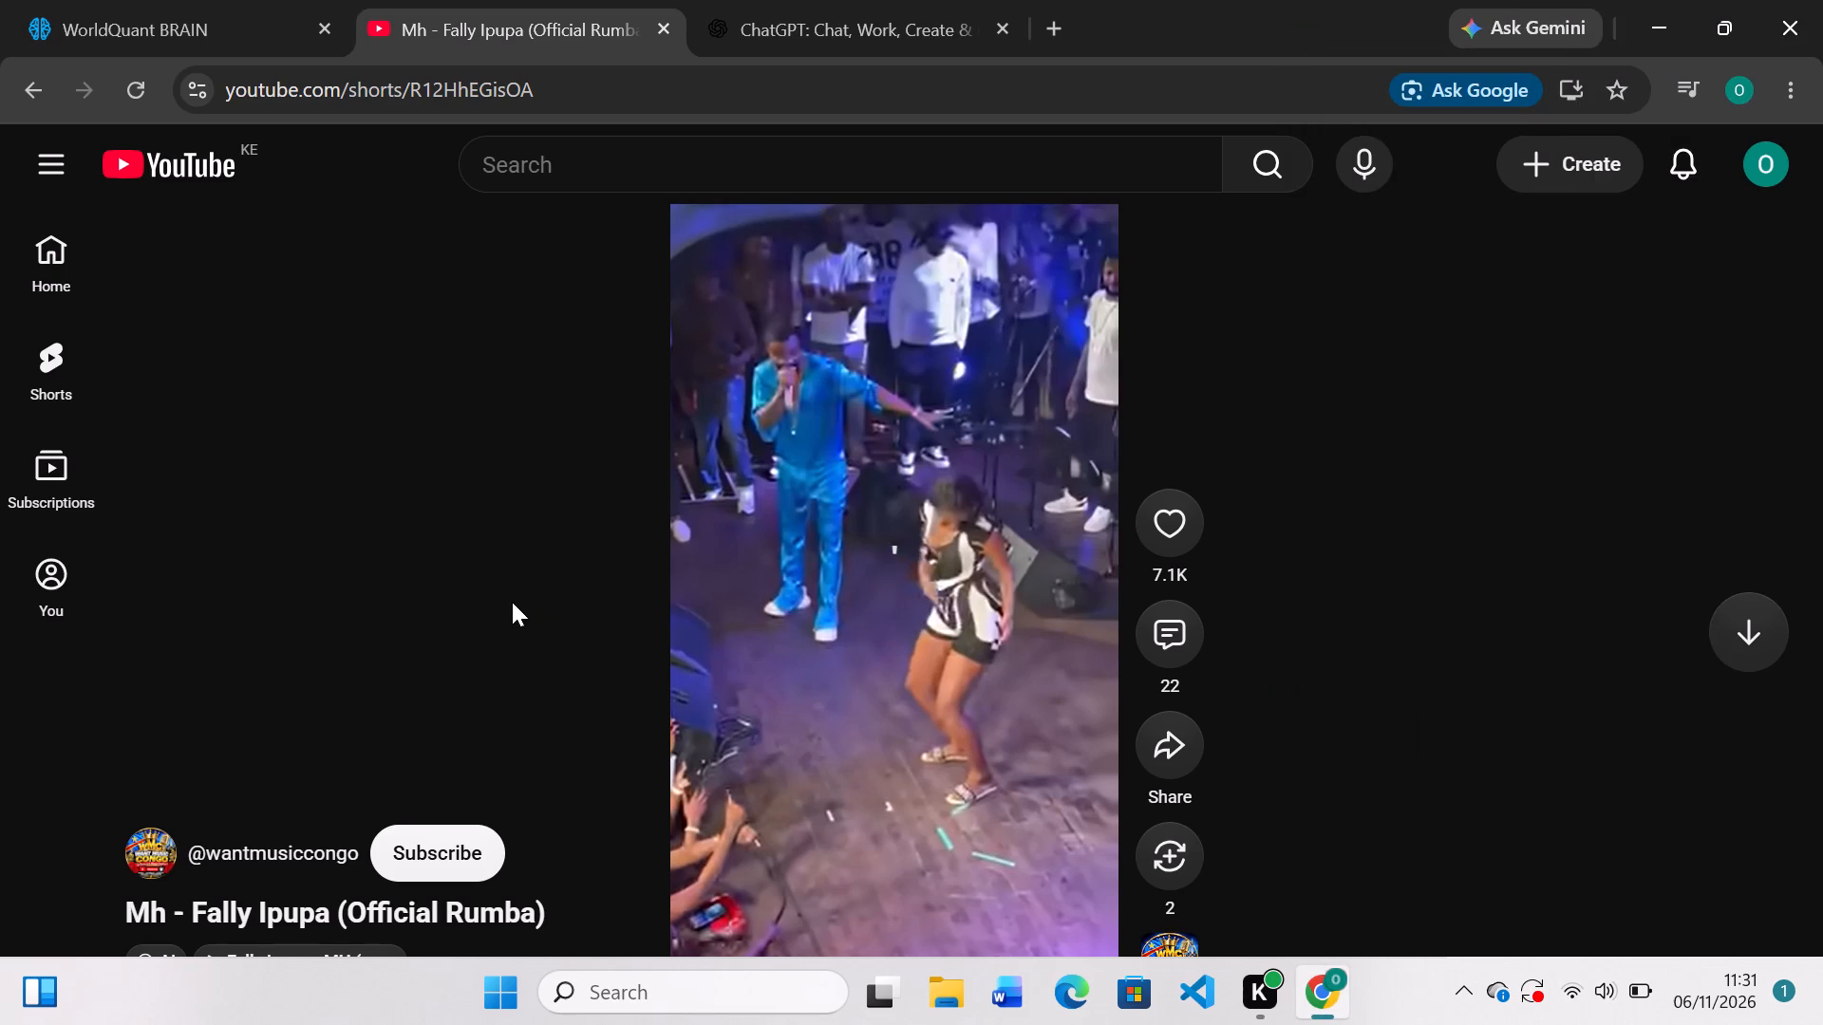
# Toggle playback of the Fally Ipupa Short, move on to the following Short, and go back to the first one.
pyautogui.click(910, 611)
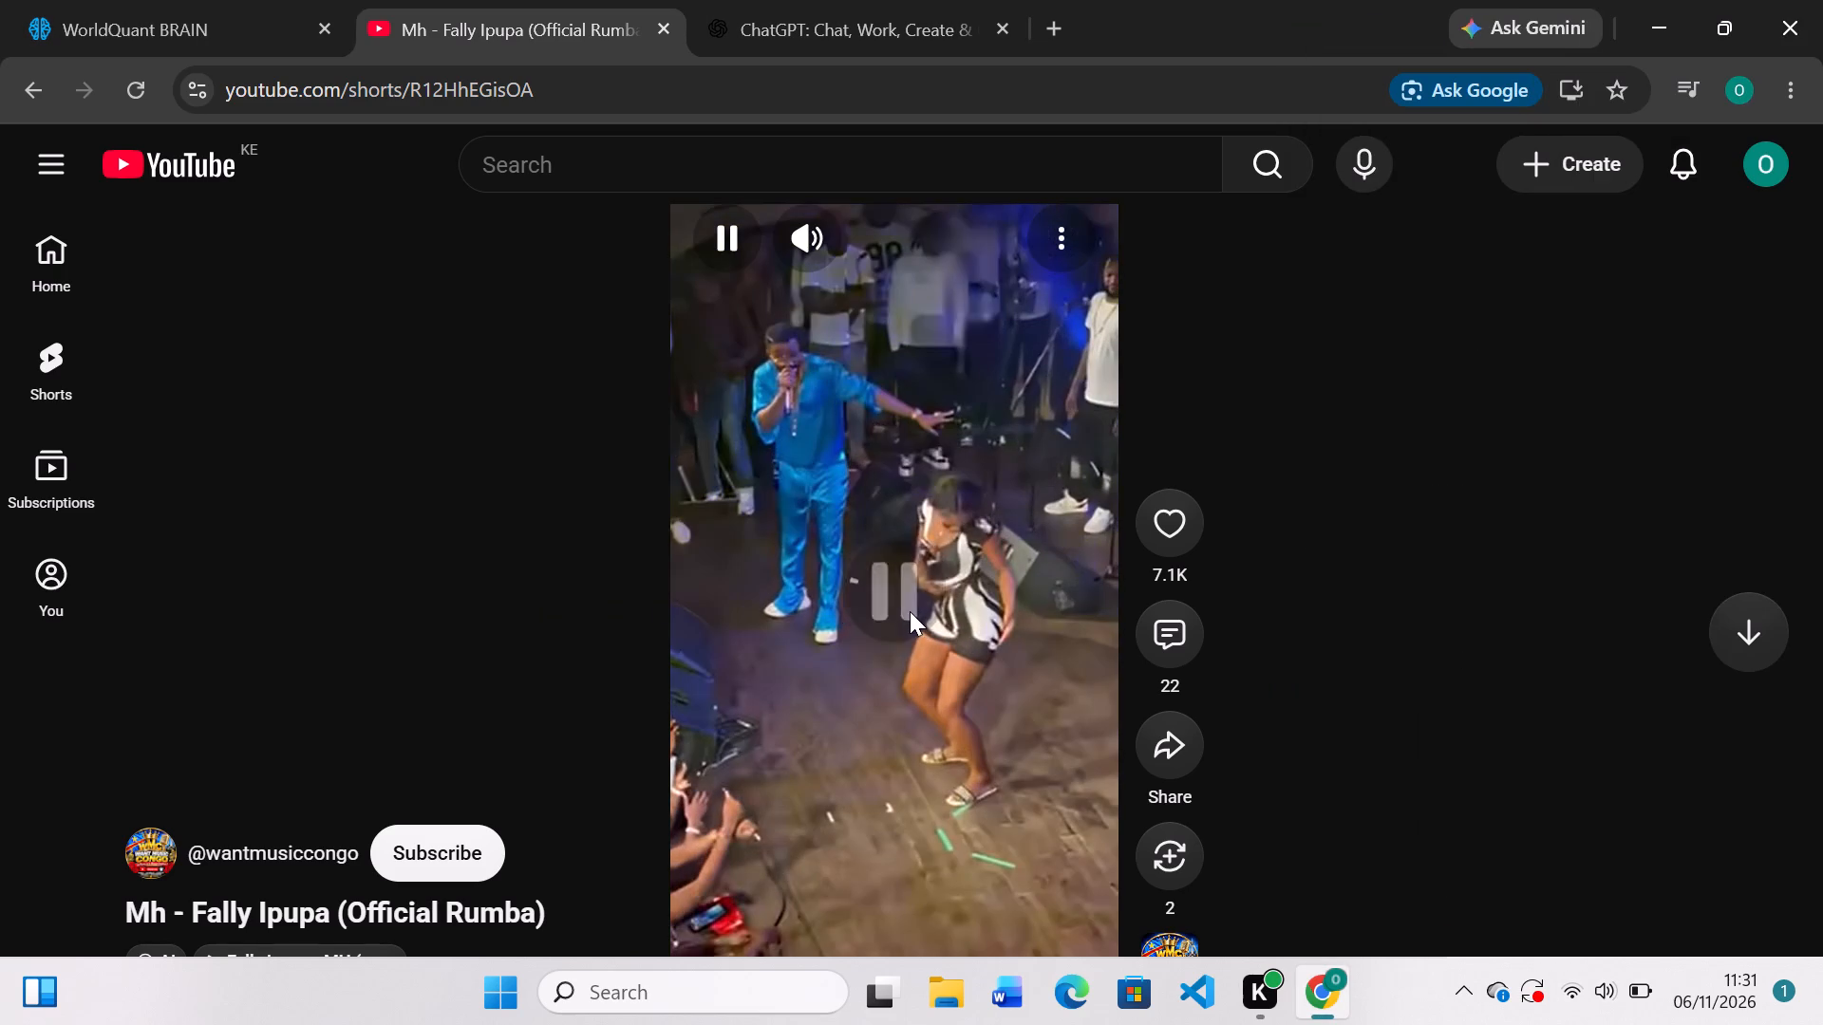
pyautogui.press('Down')
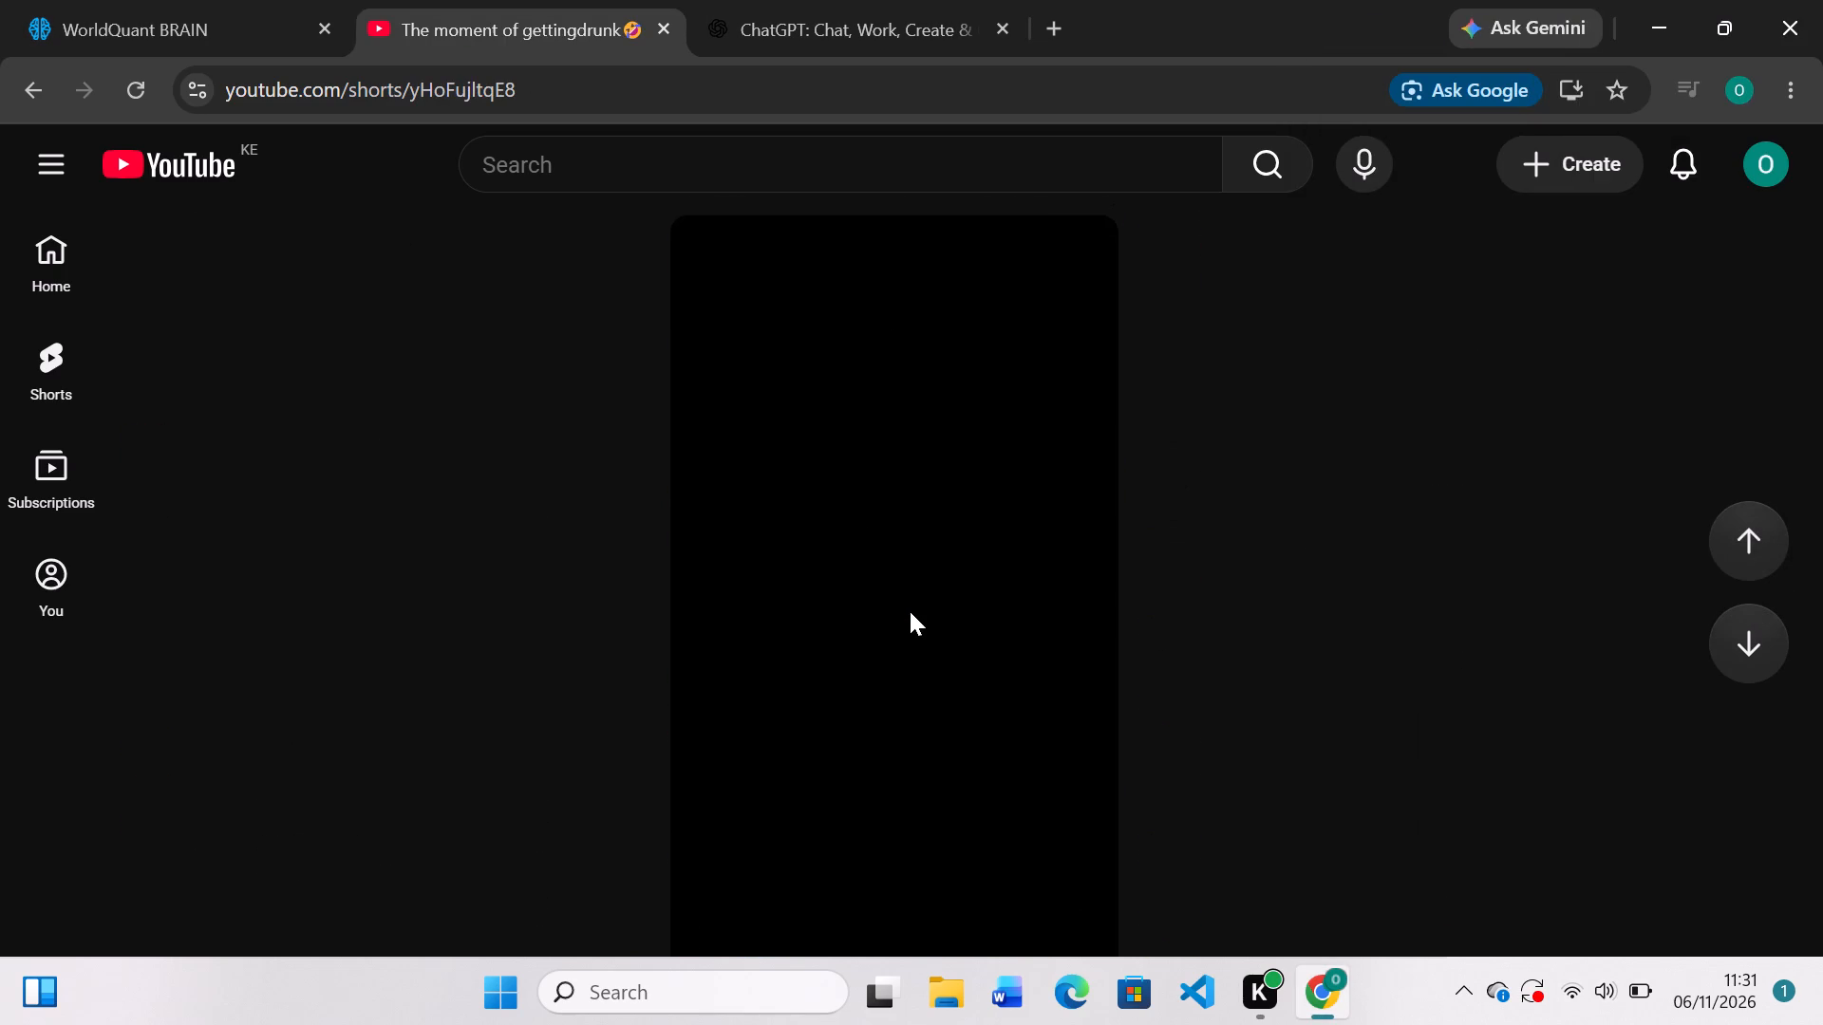
pyautogui.press('Up')
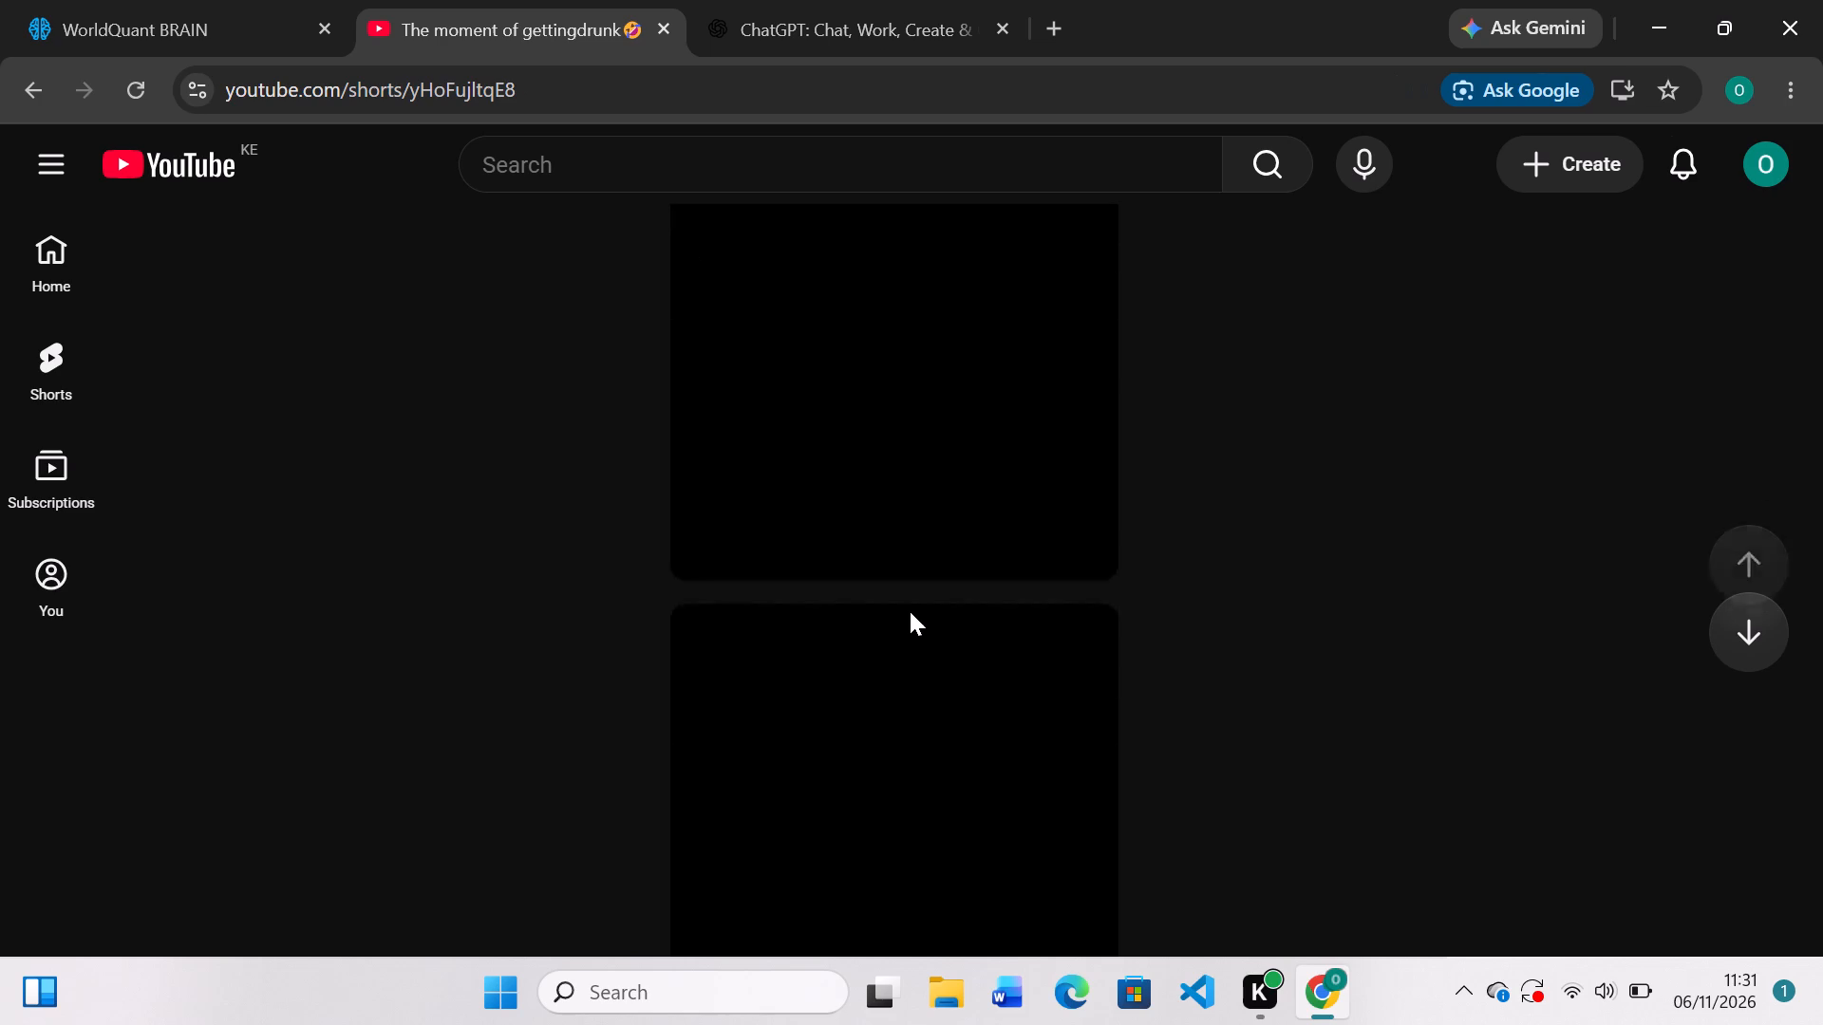
pyautogui.press('Up')
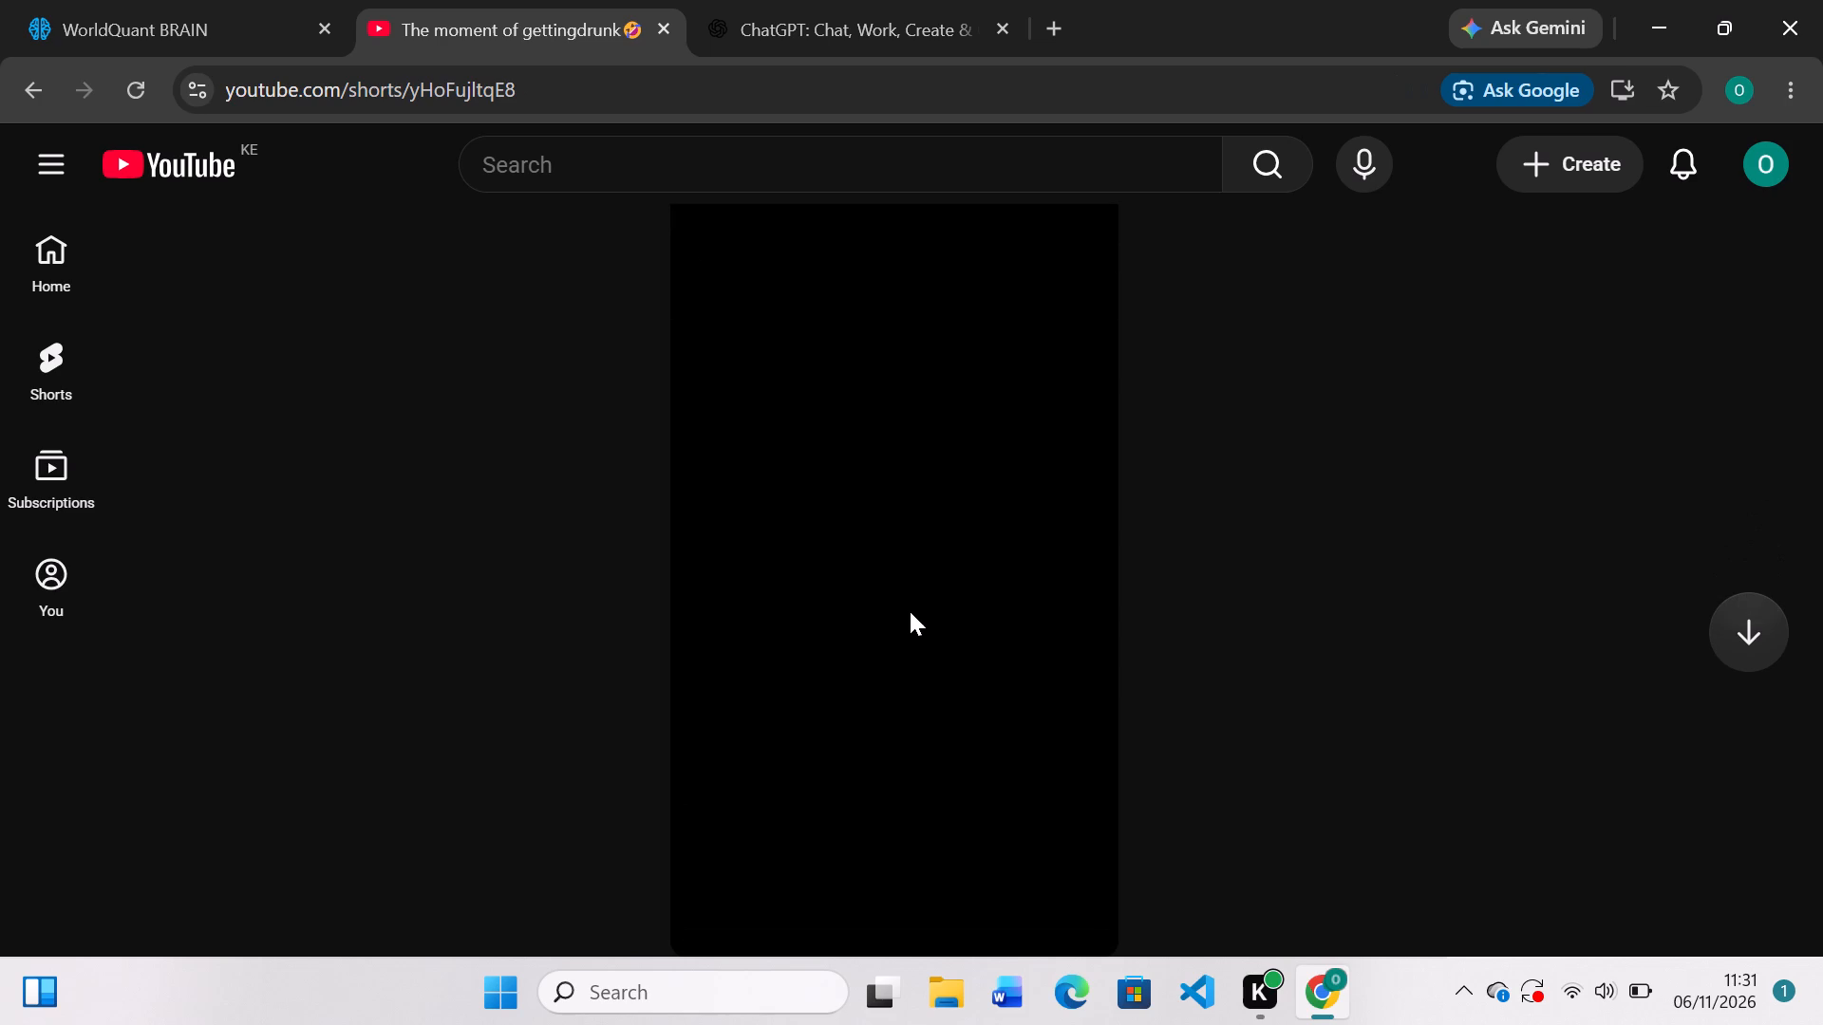
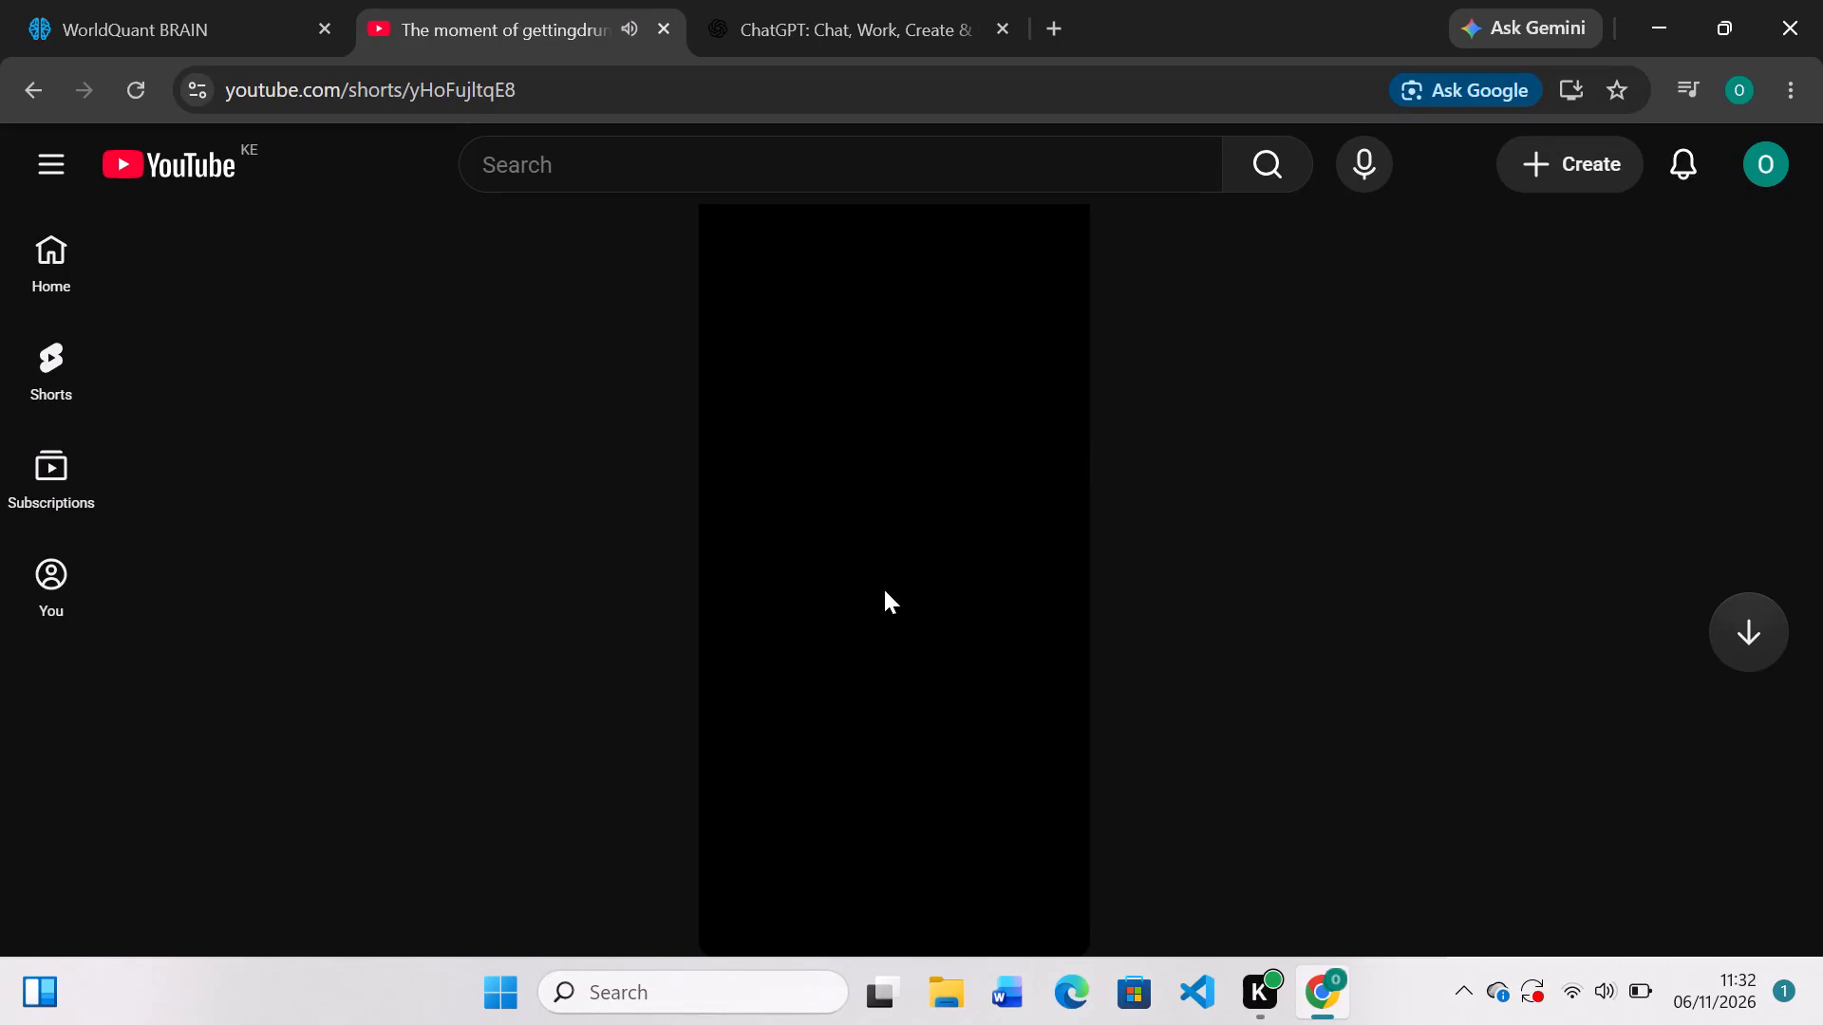
# Flip back and forth through YouTube Shorts, then return to the home feed.
pyautogui.press('Down')
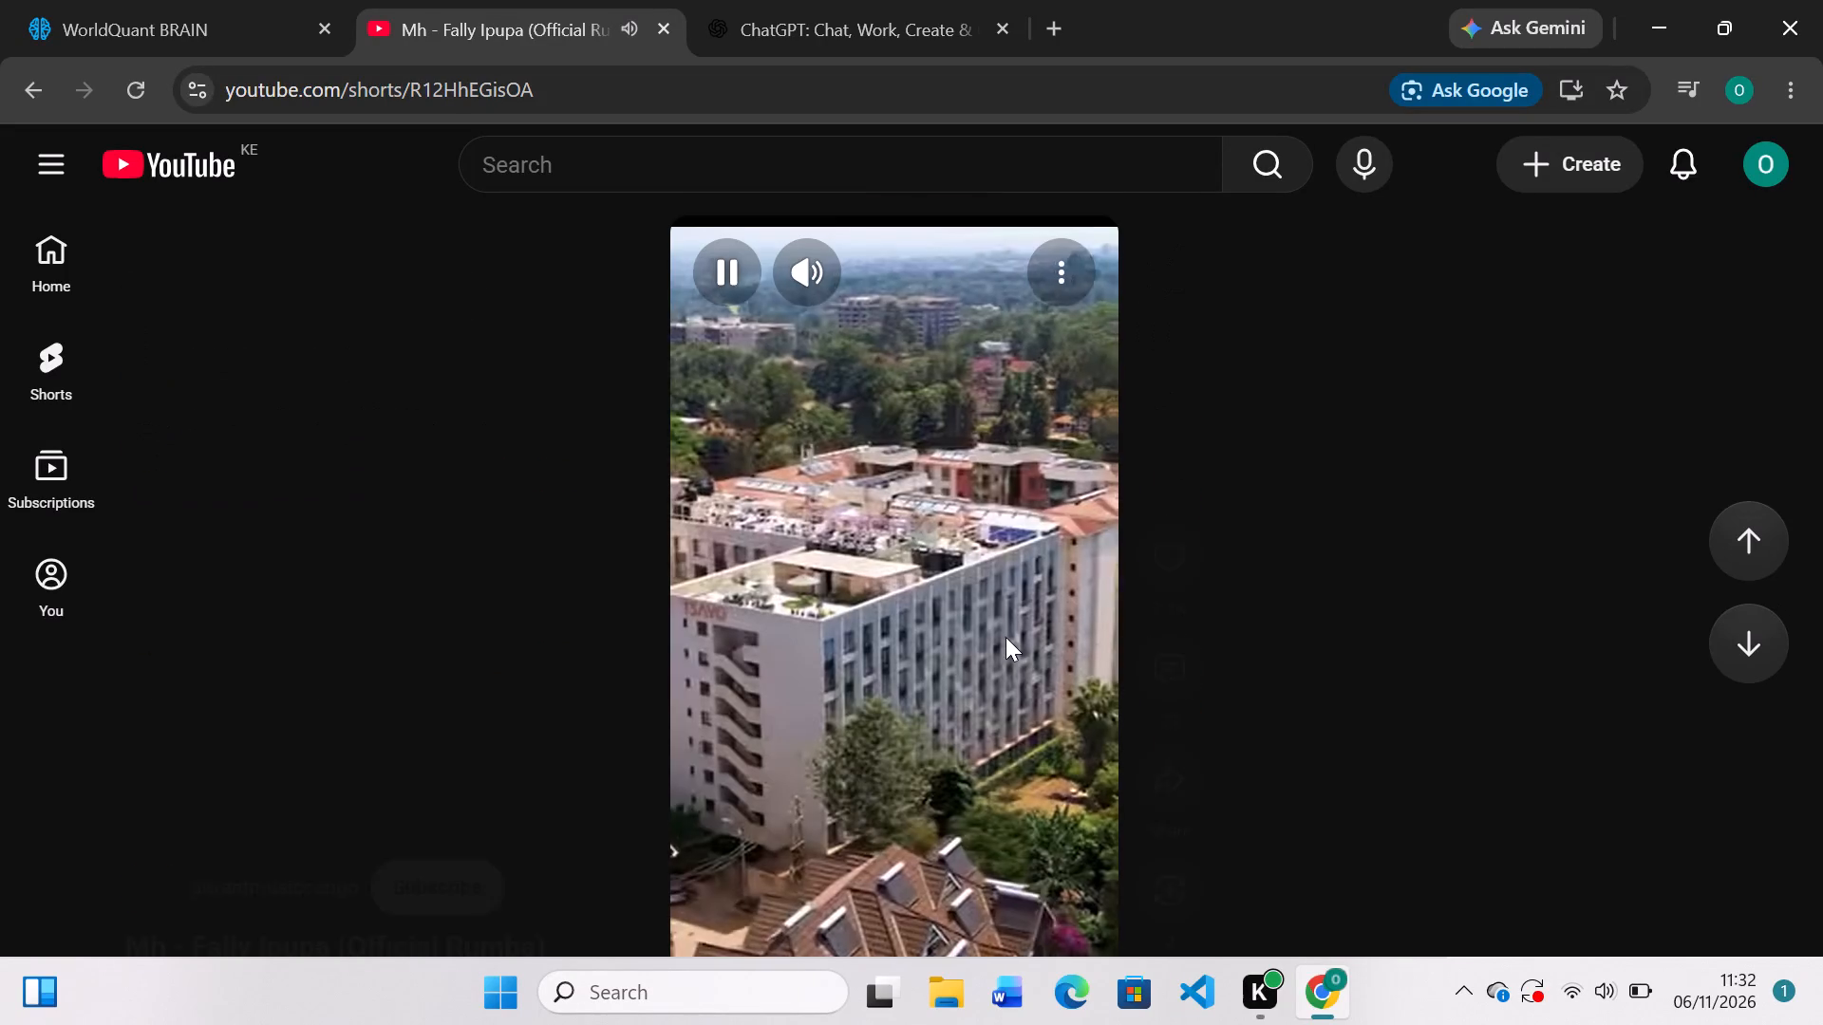
pyautogui.press('Up')
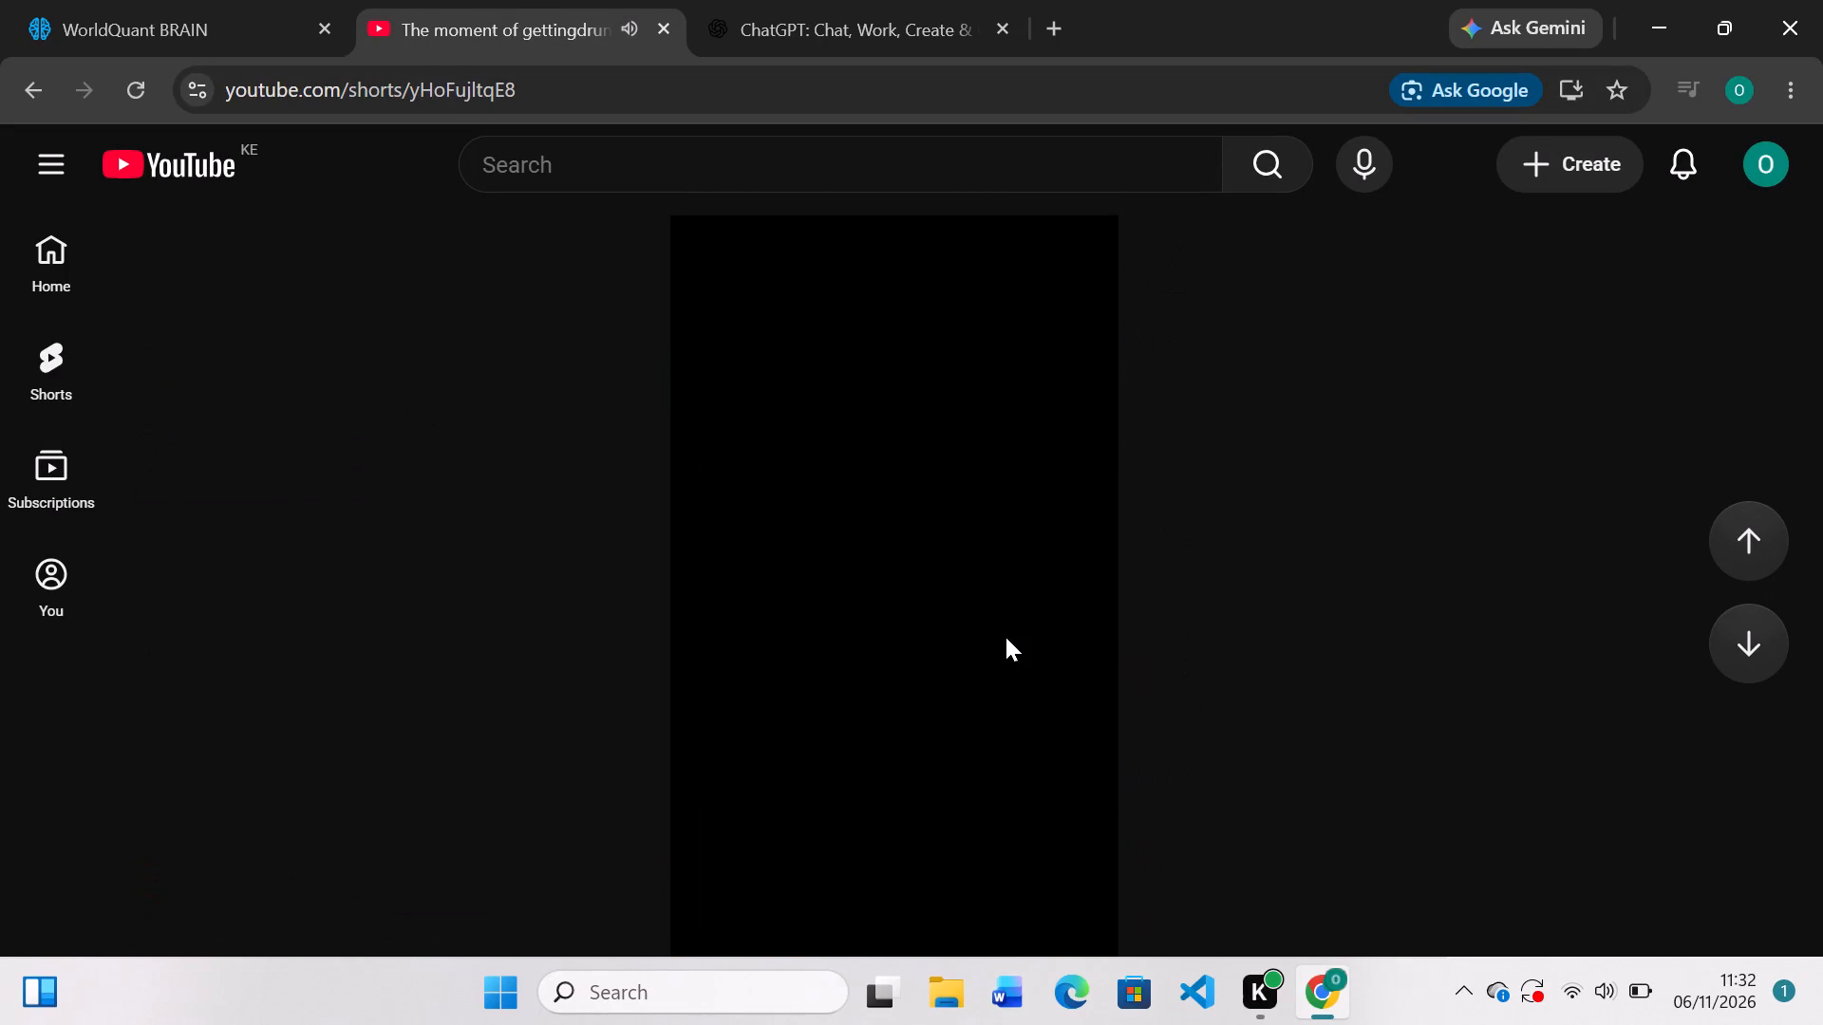
pyautogui.press('Up')
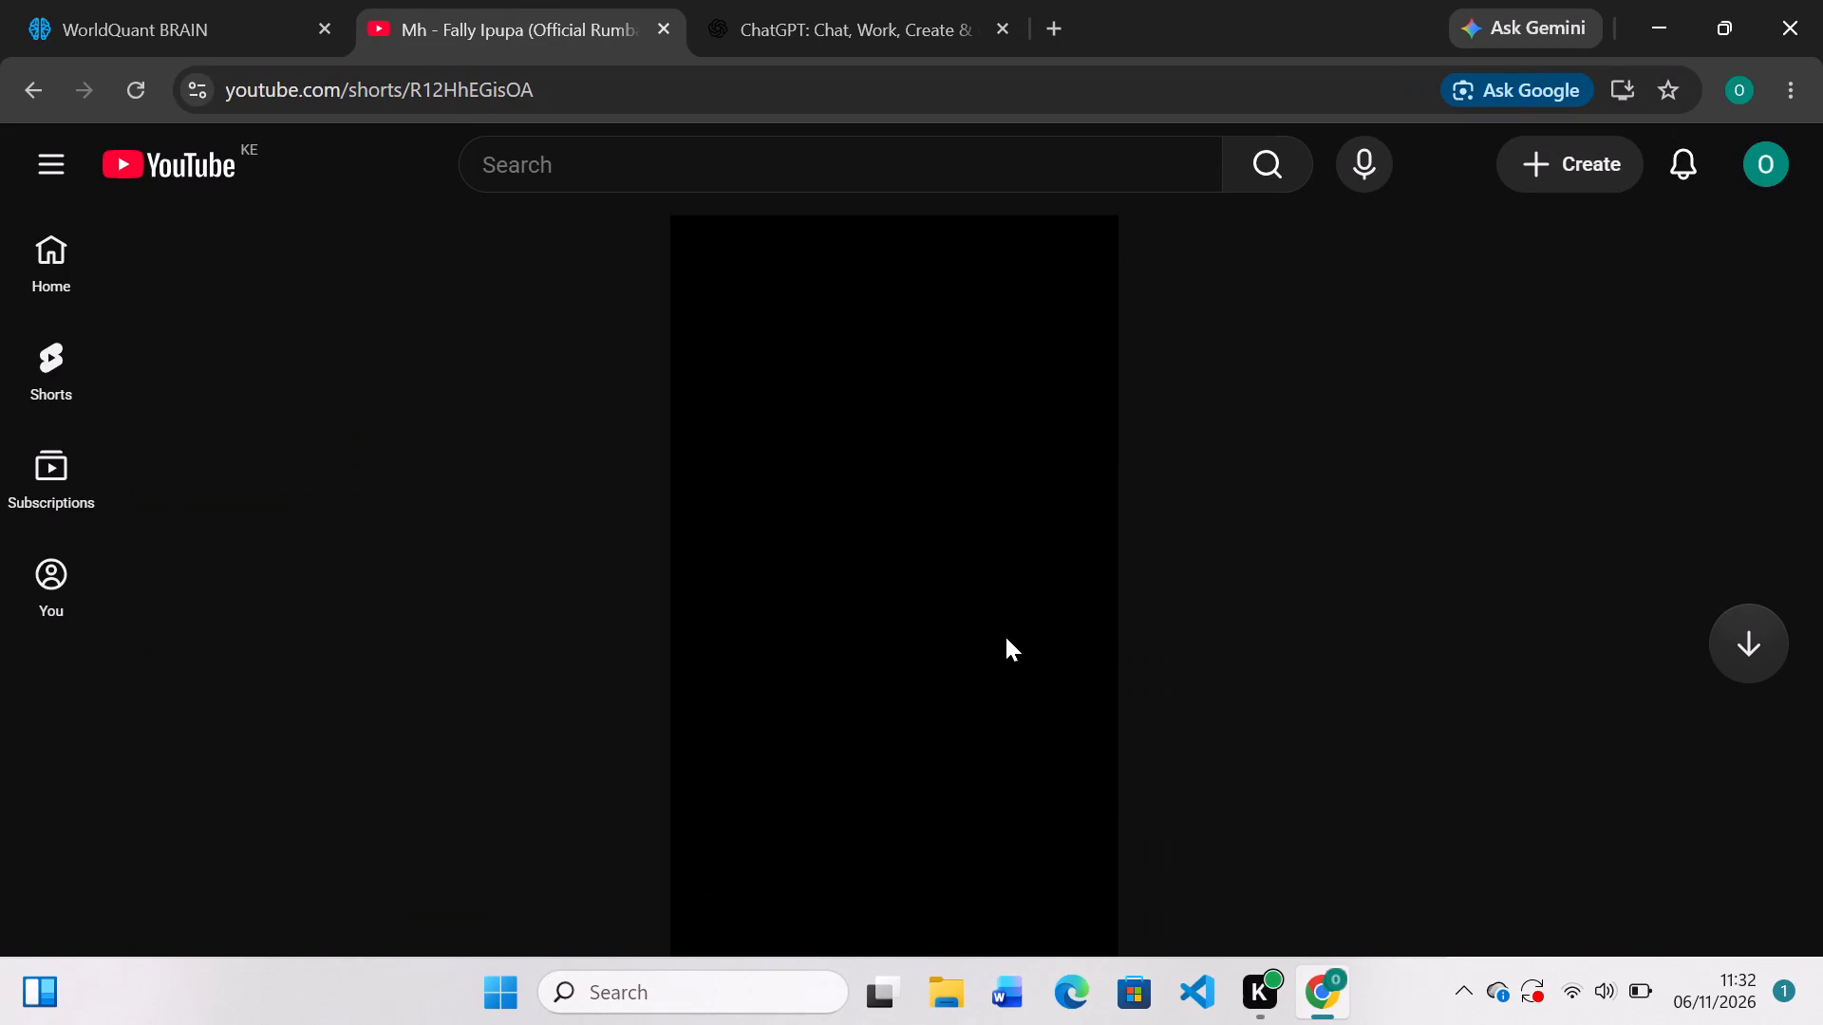
pyautogui.press('Down')
pyautogui.press('Down')
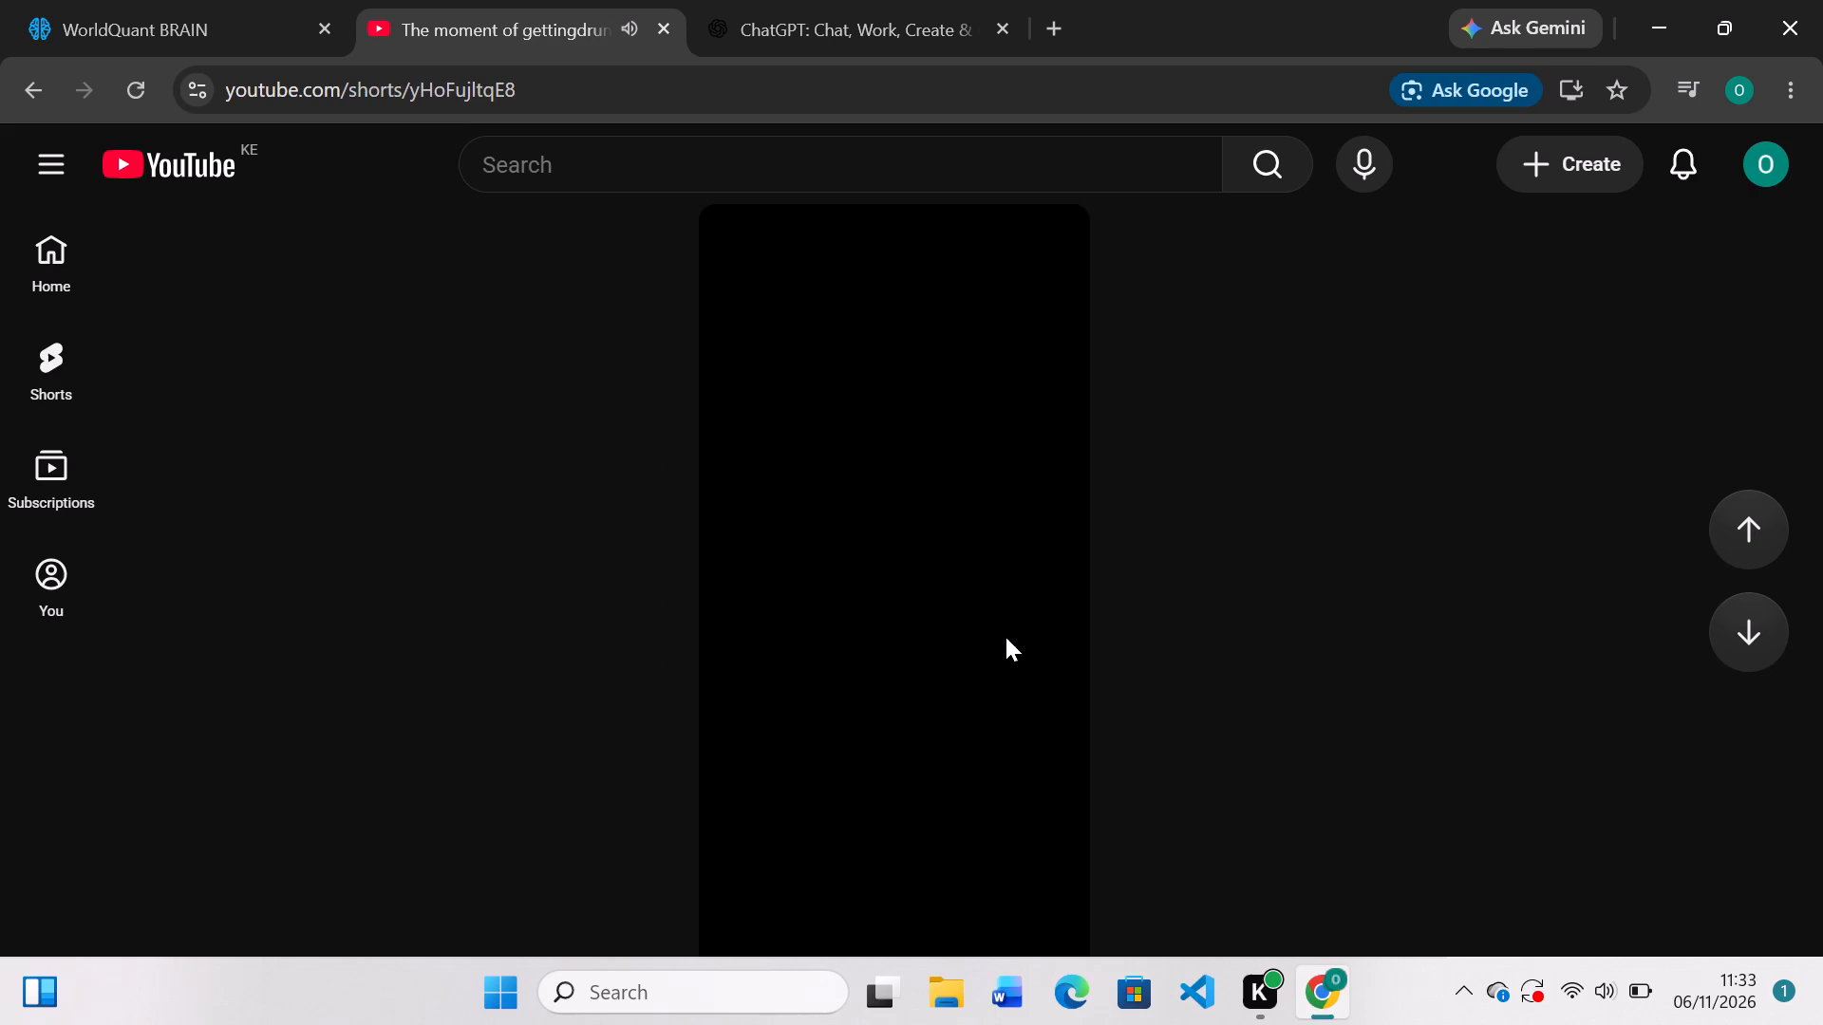
pyautogui.click(33, 87)
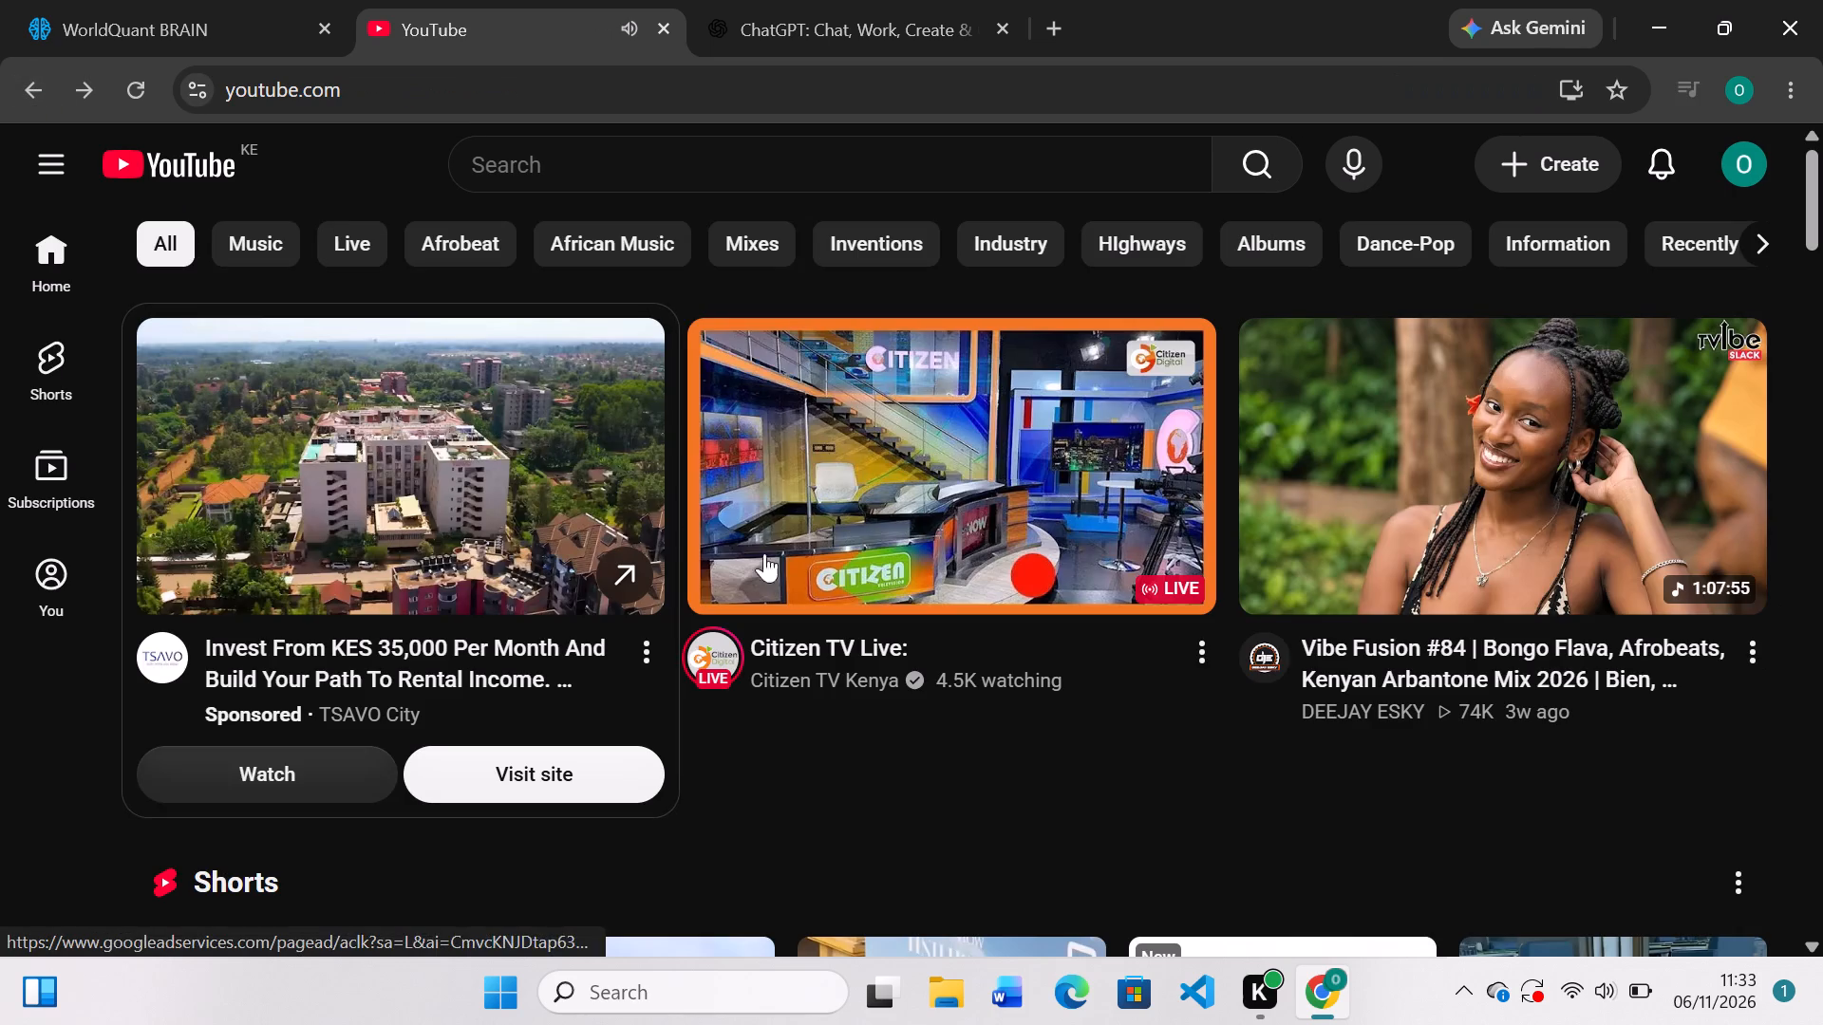
# Open the first Short on the home feed, view the one after it, and return to the Mh - Fally Ipupa Short.
pyautogui.scroll(-2, 893, 590)
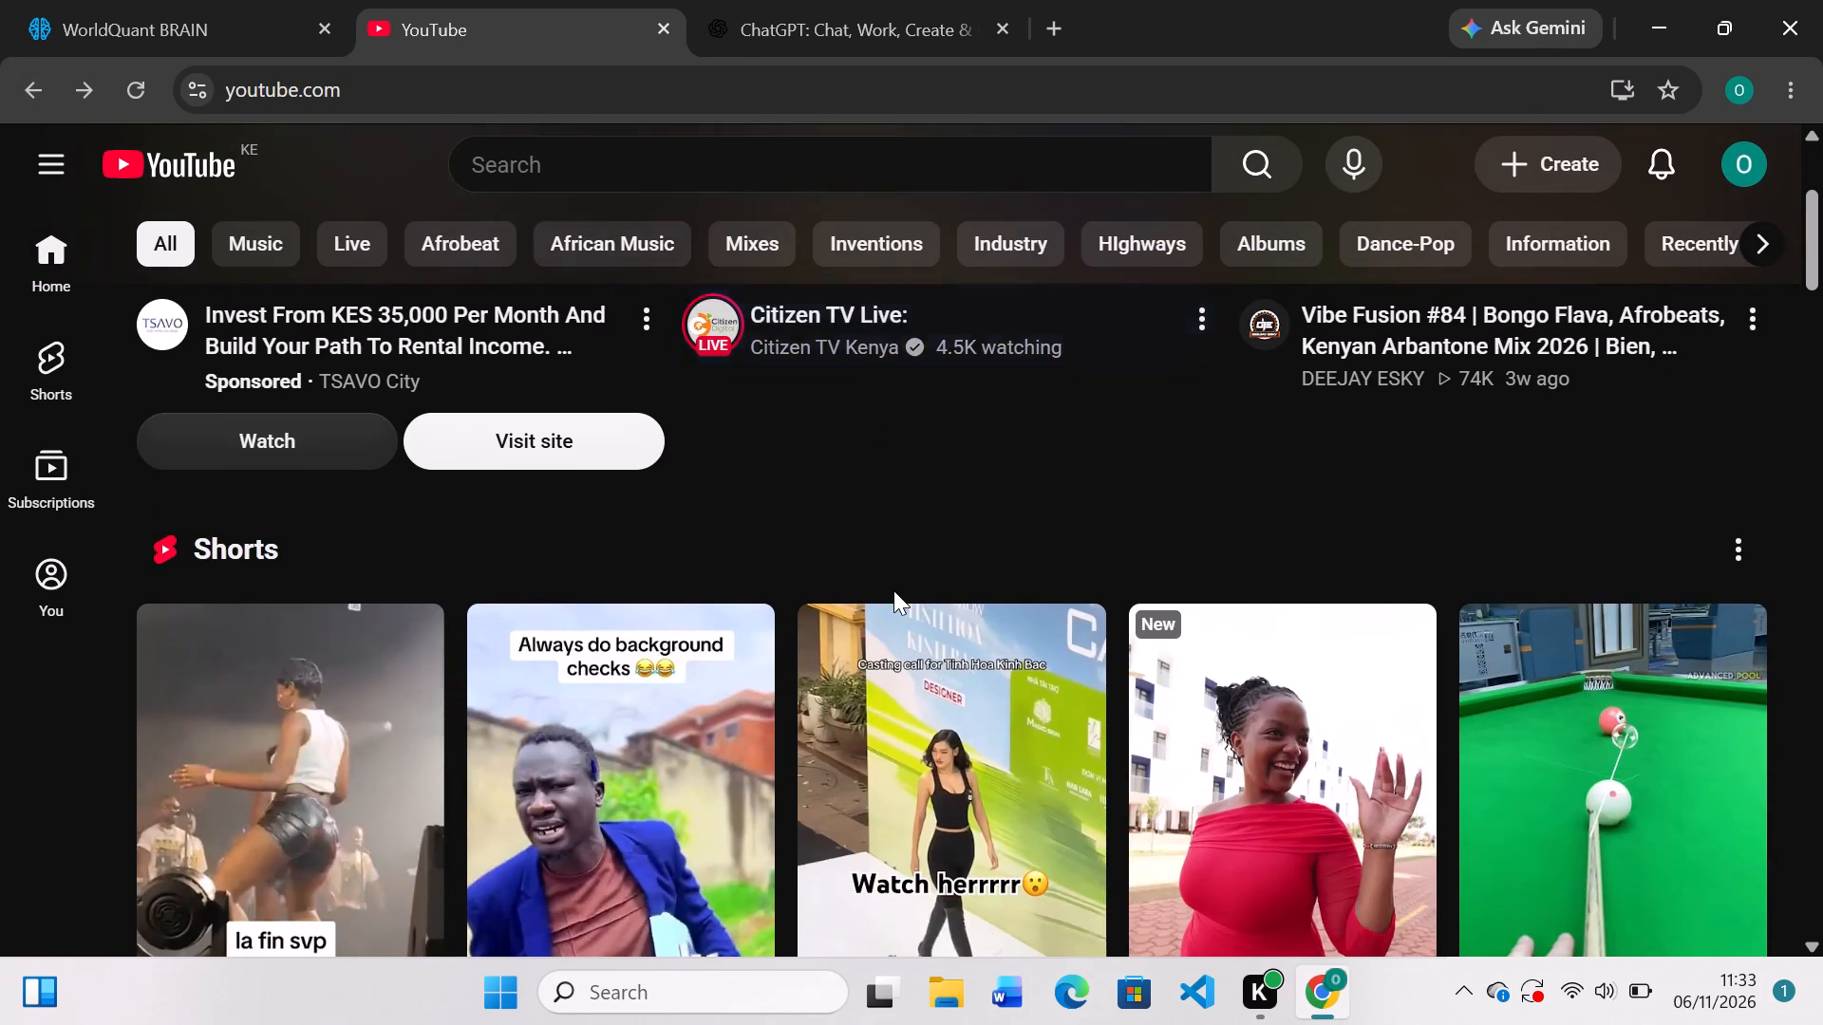
pyautogui.scroll(-1, 893, 590)
pyautogui.click(300, 533)
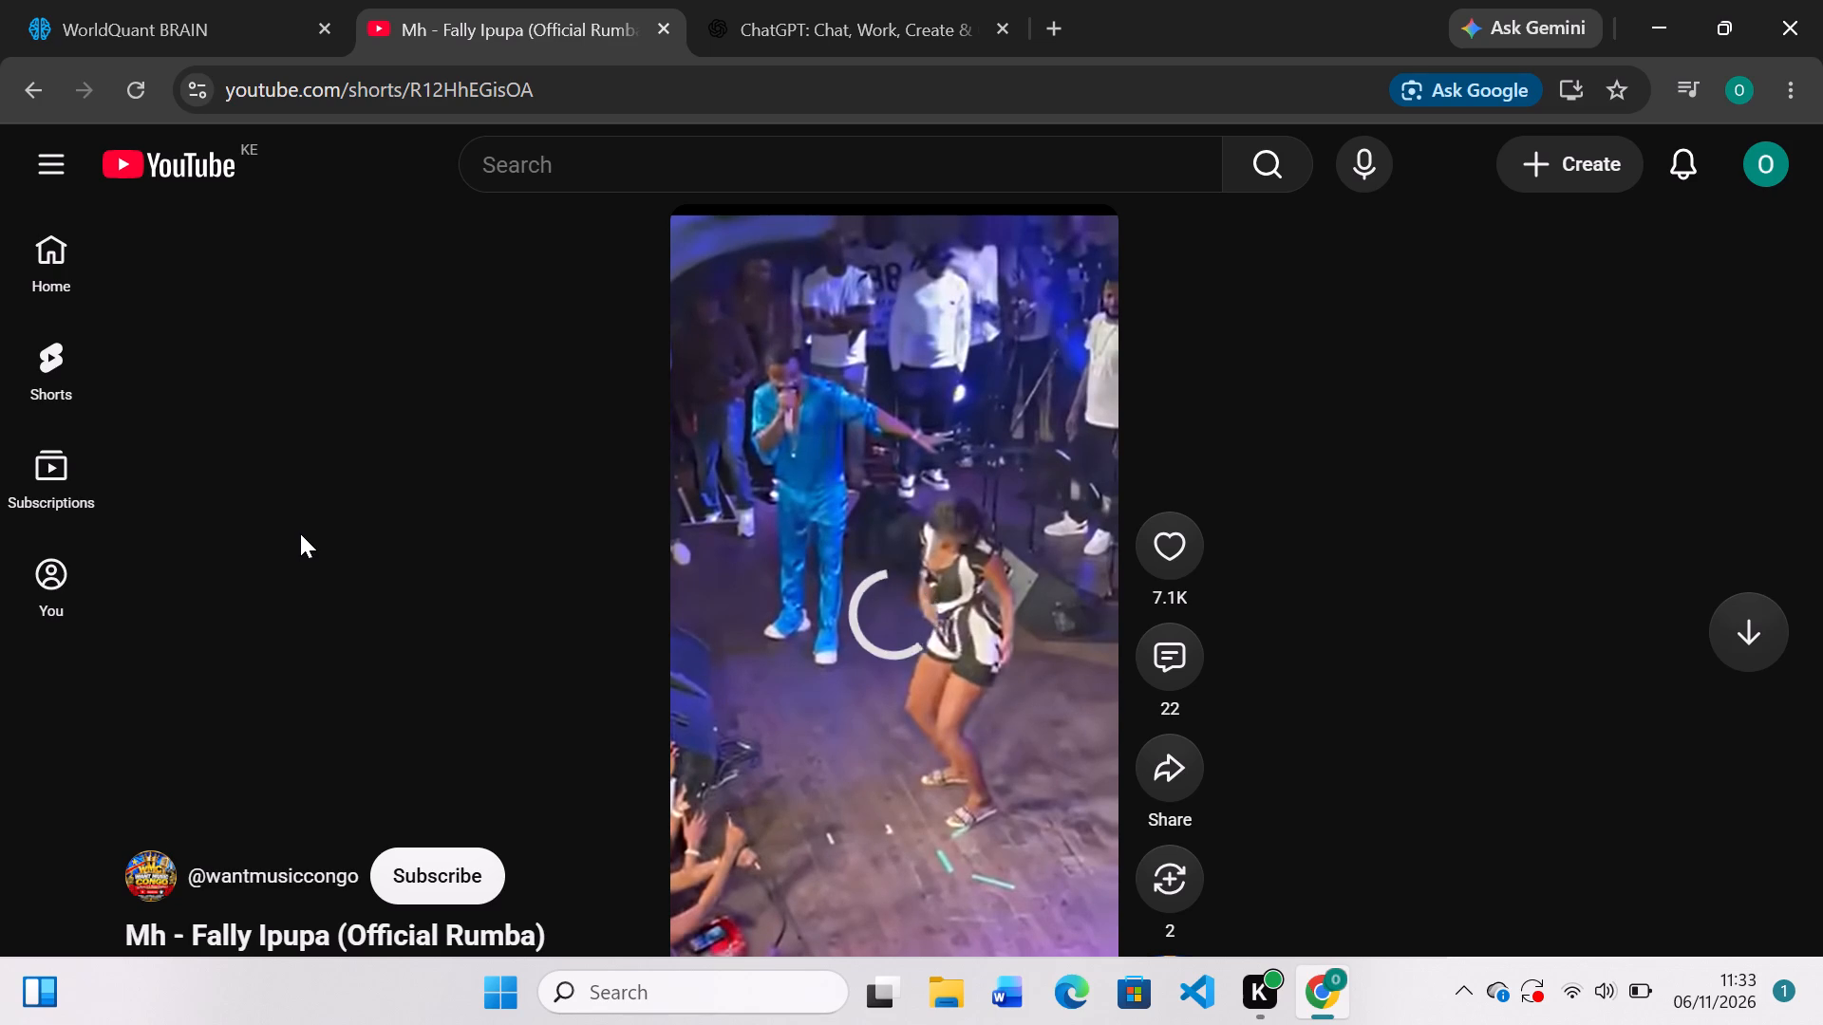
pyautogui.press('Down')
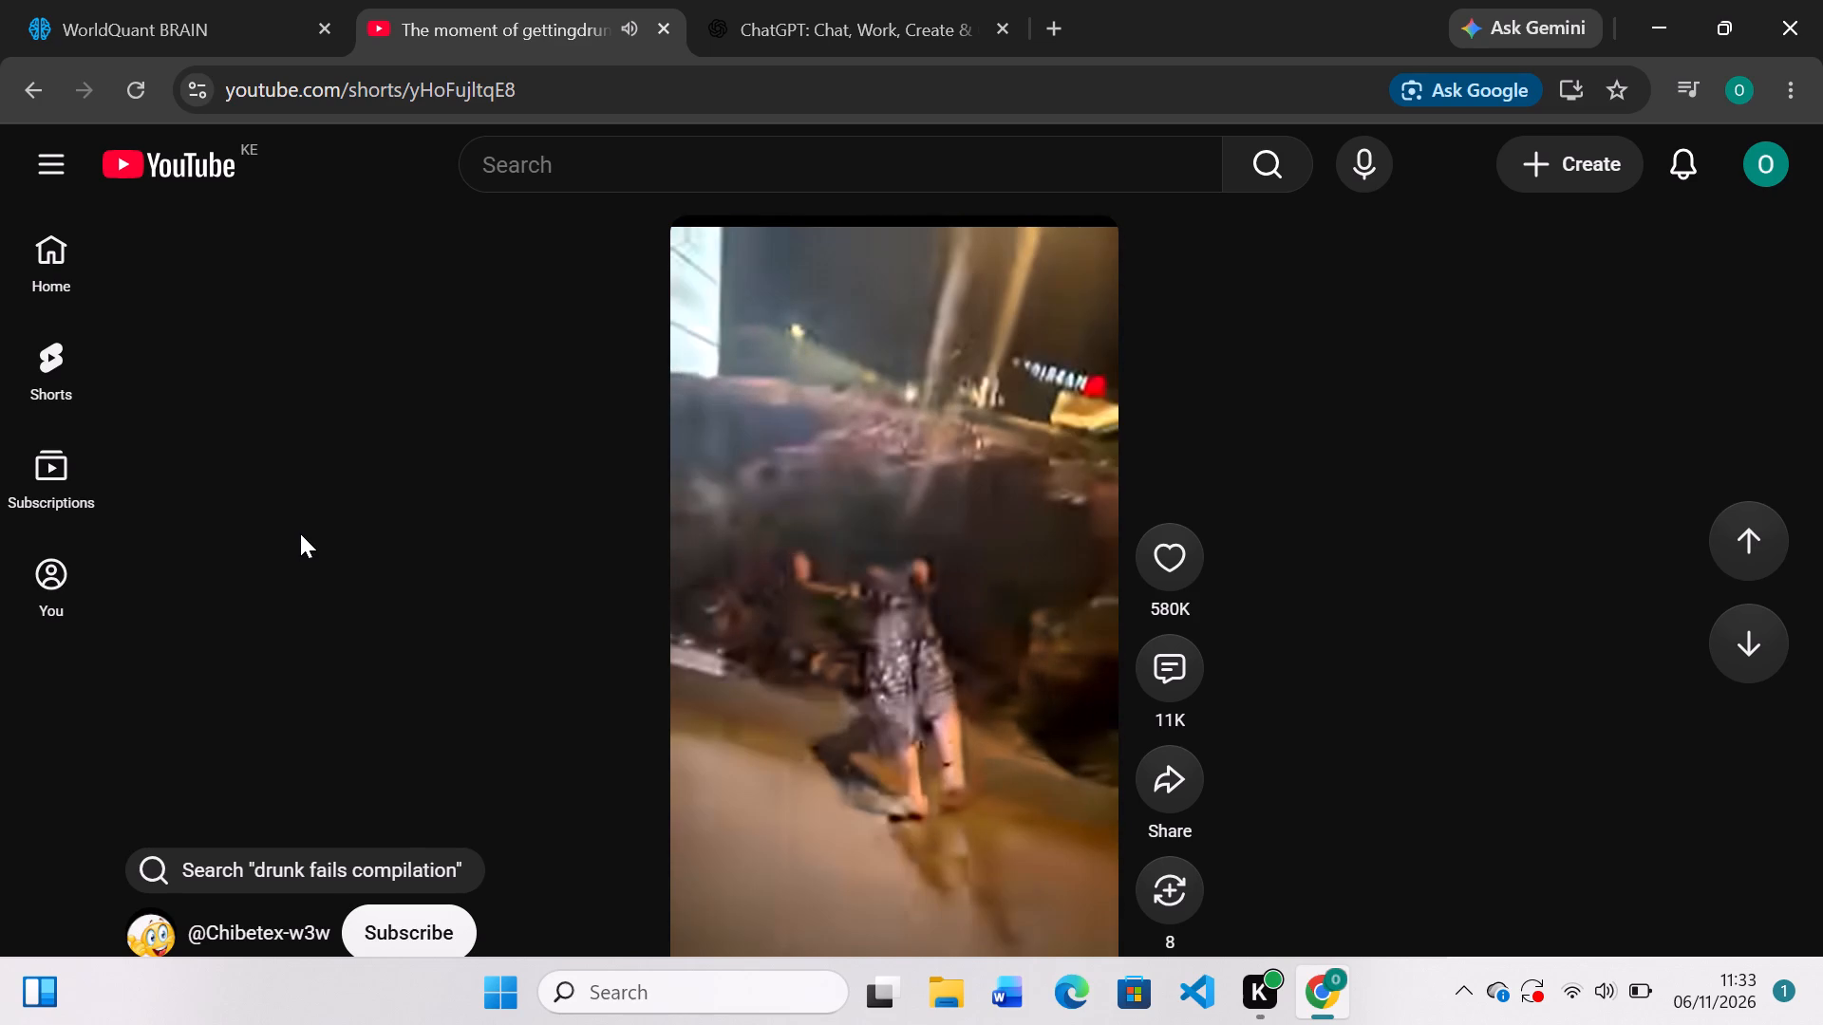
pyautogui.press('Up')
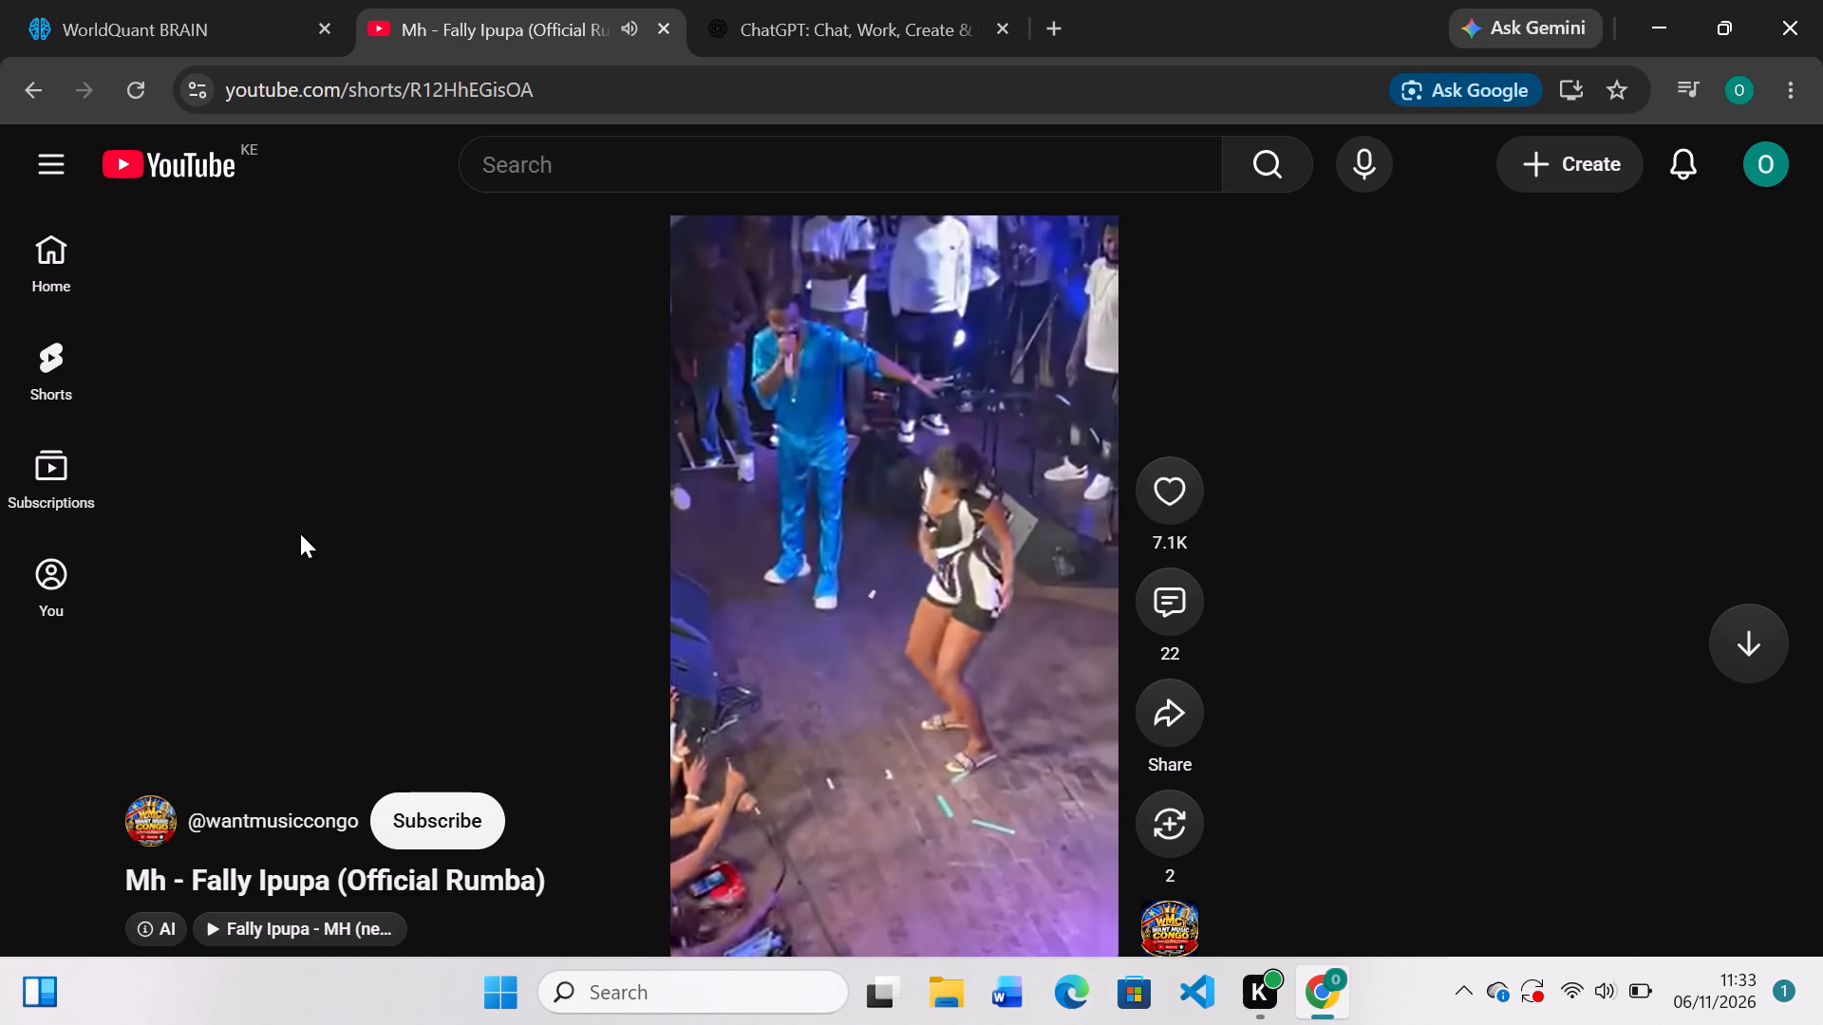
# Switch to WorldQuant BRAIN, go to Simulation 3, review its IS Summary, and show the test period results.
pyautogui.click(186, 31)
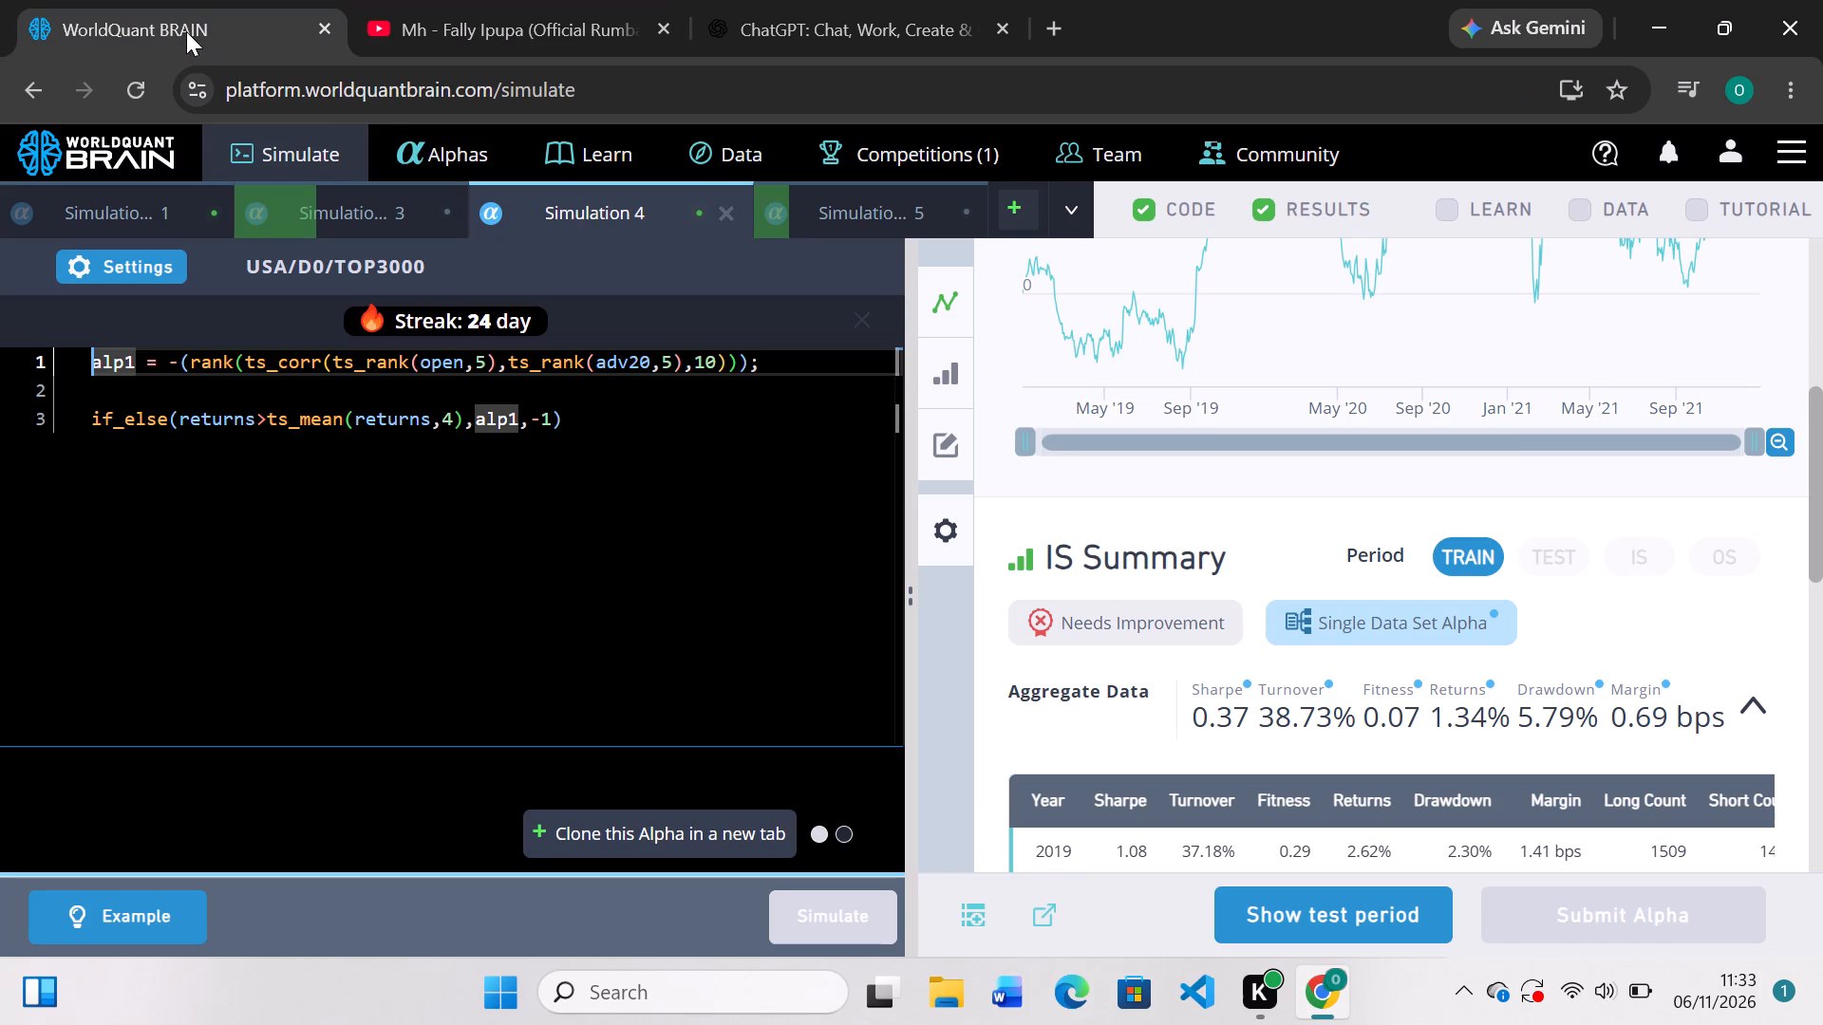
pyautogui.click(413, 227)
pyautogui.scroll(-2, 1196, 671)
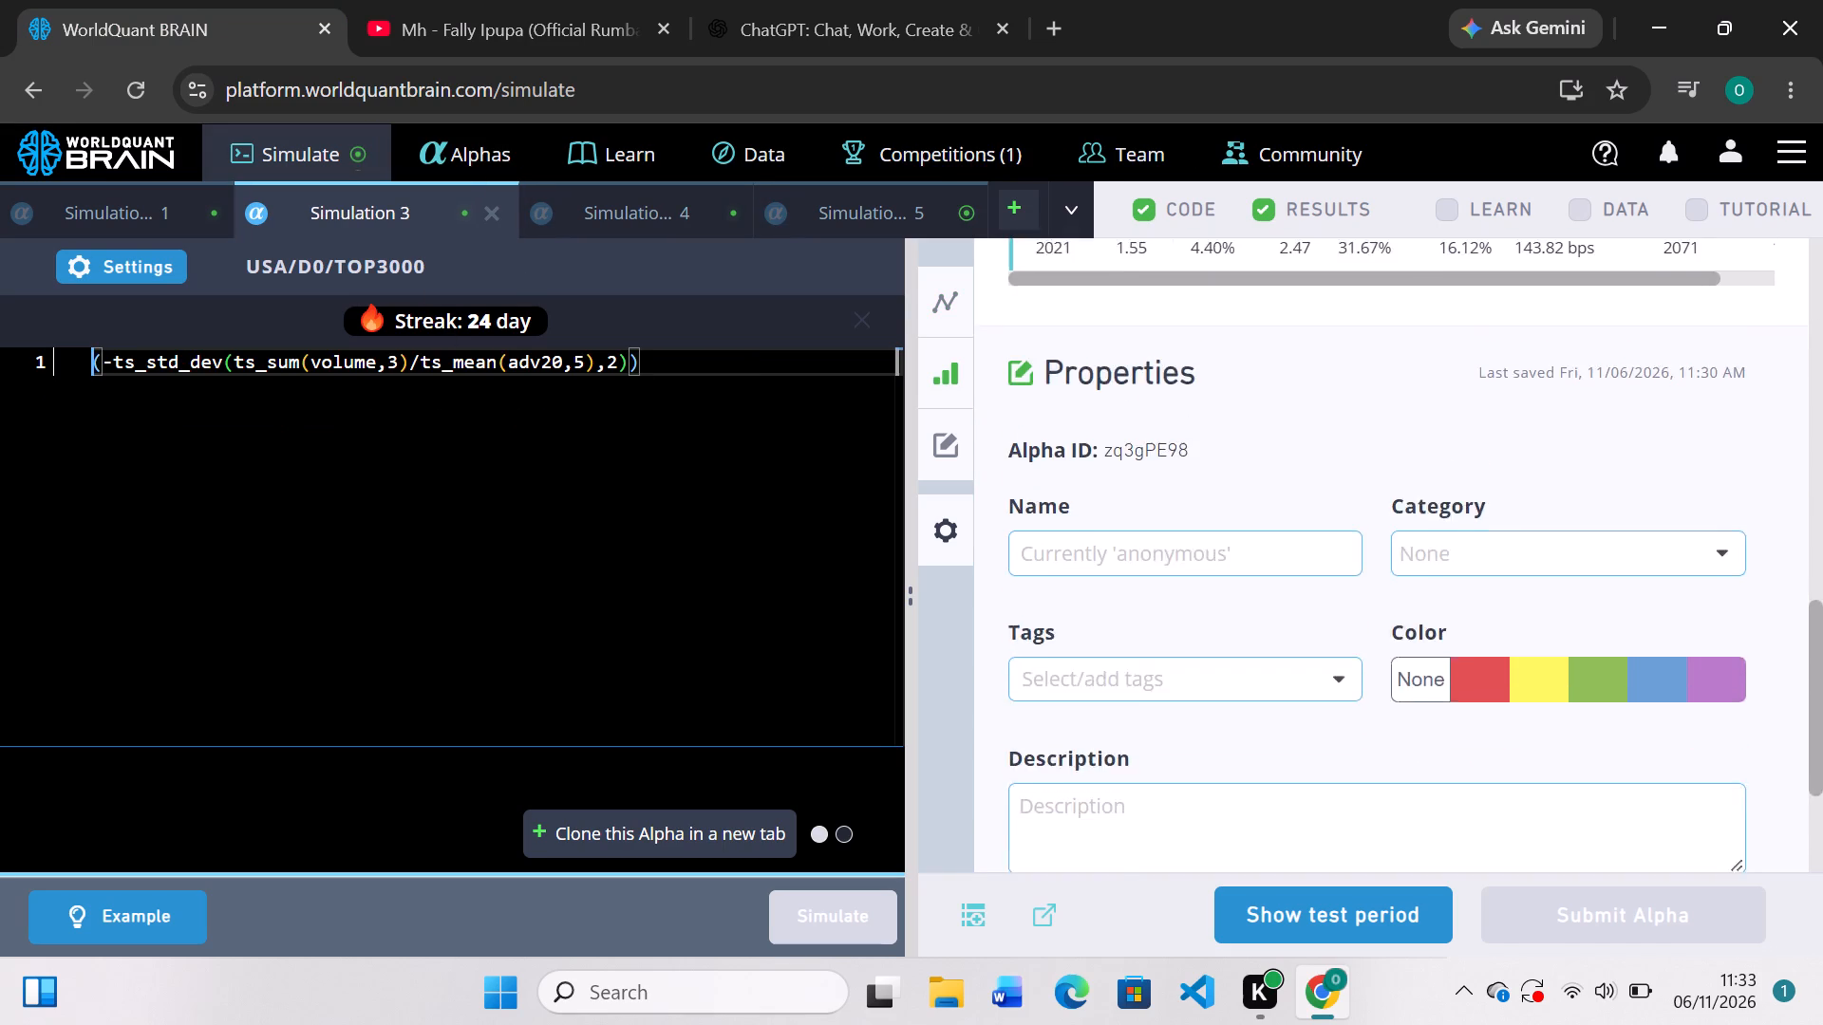
pyautogui.scroll(2, 1196, 671)
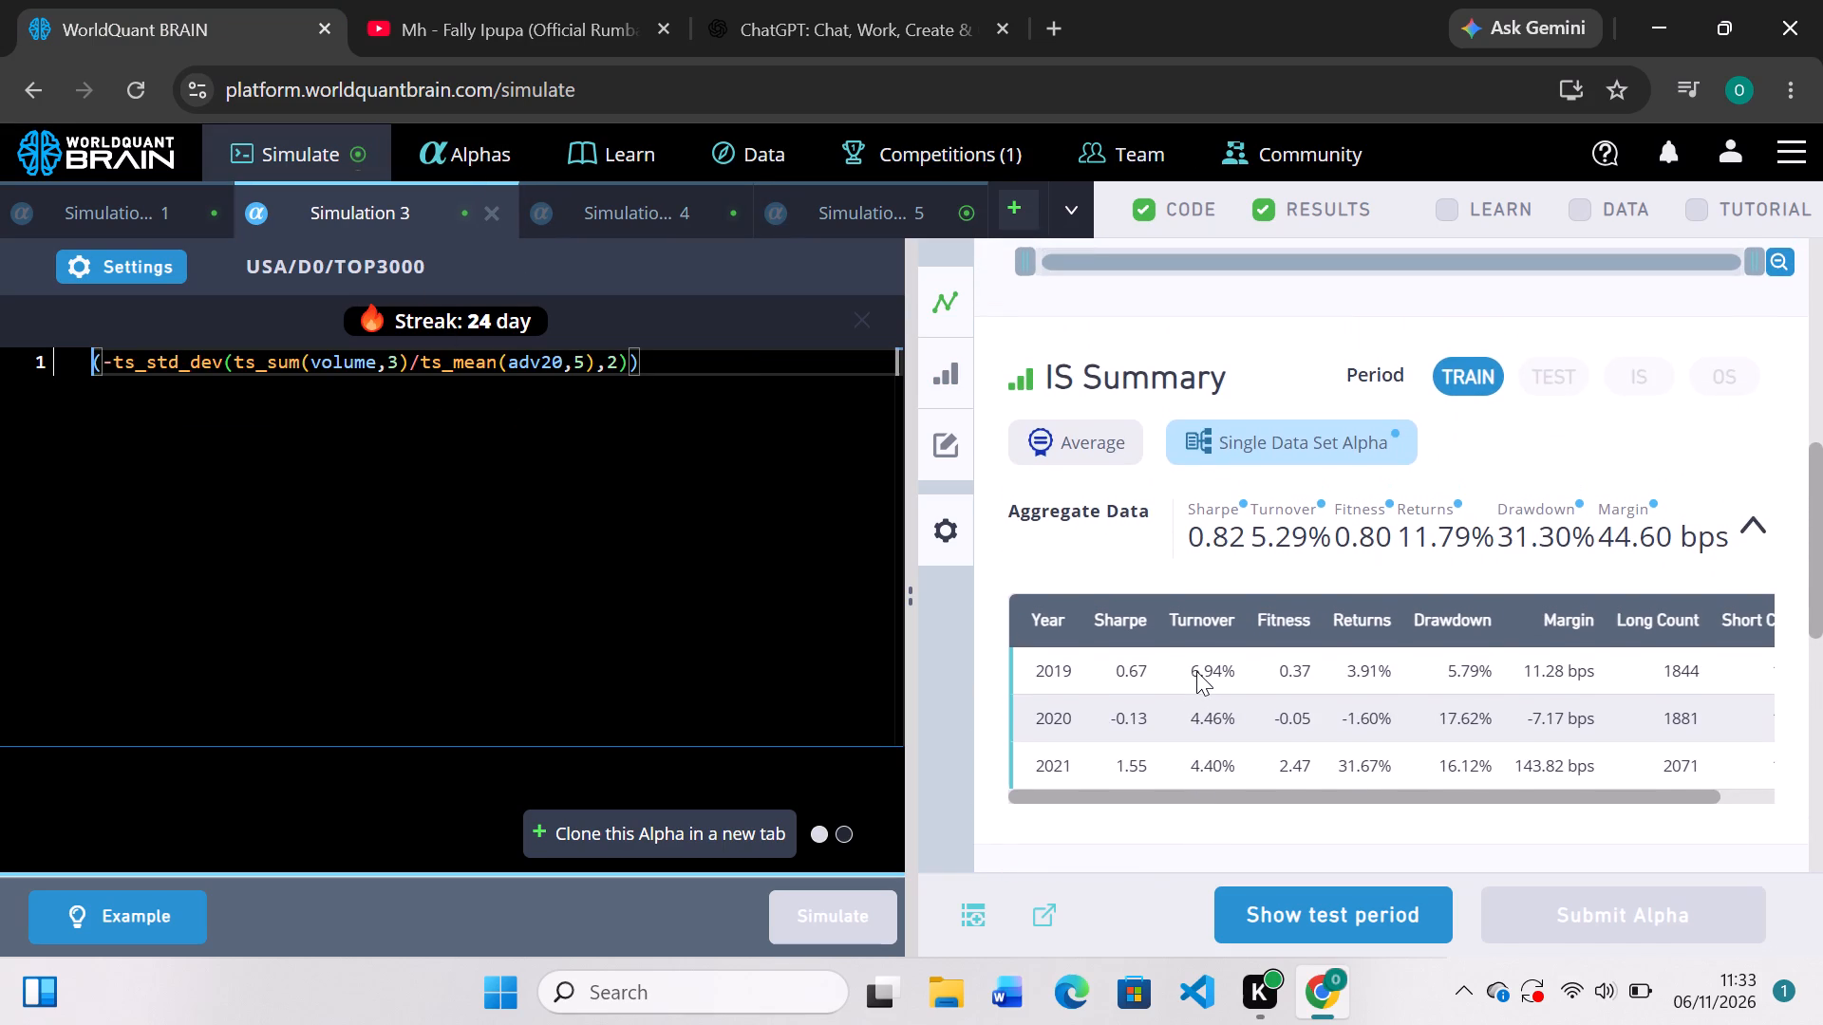
pyautogui.scroll(2, 1196, 671)
pyautogui.click(1323, 915)
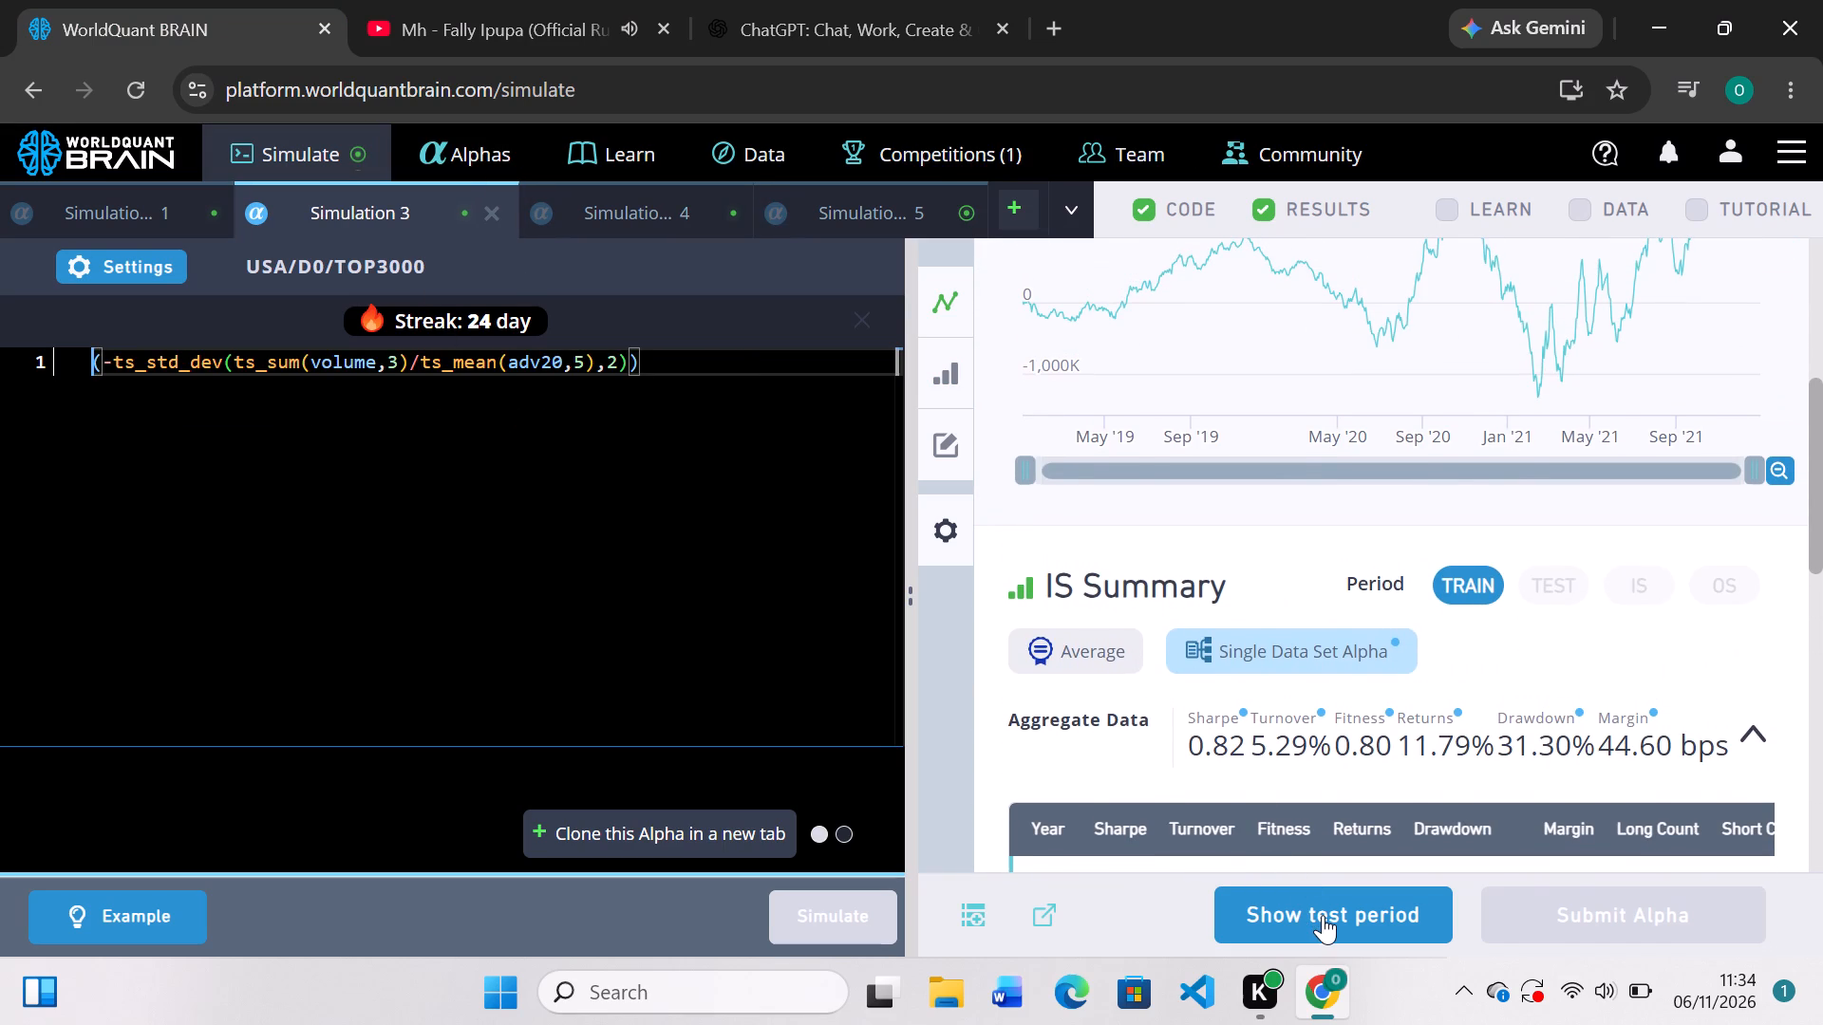
# Run the self-correlation check for Simulation 3's alpha.
pyautogui.scroll(-3, 1379, 715)
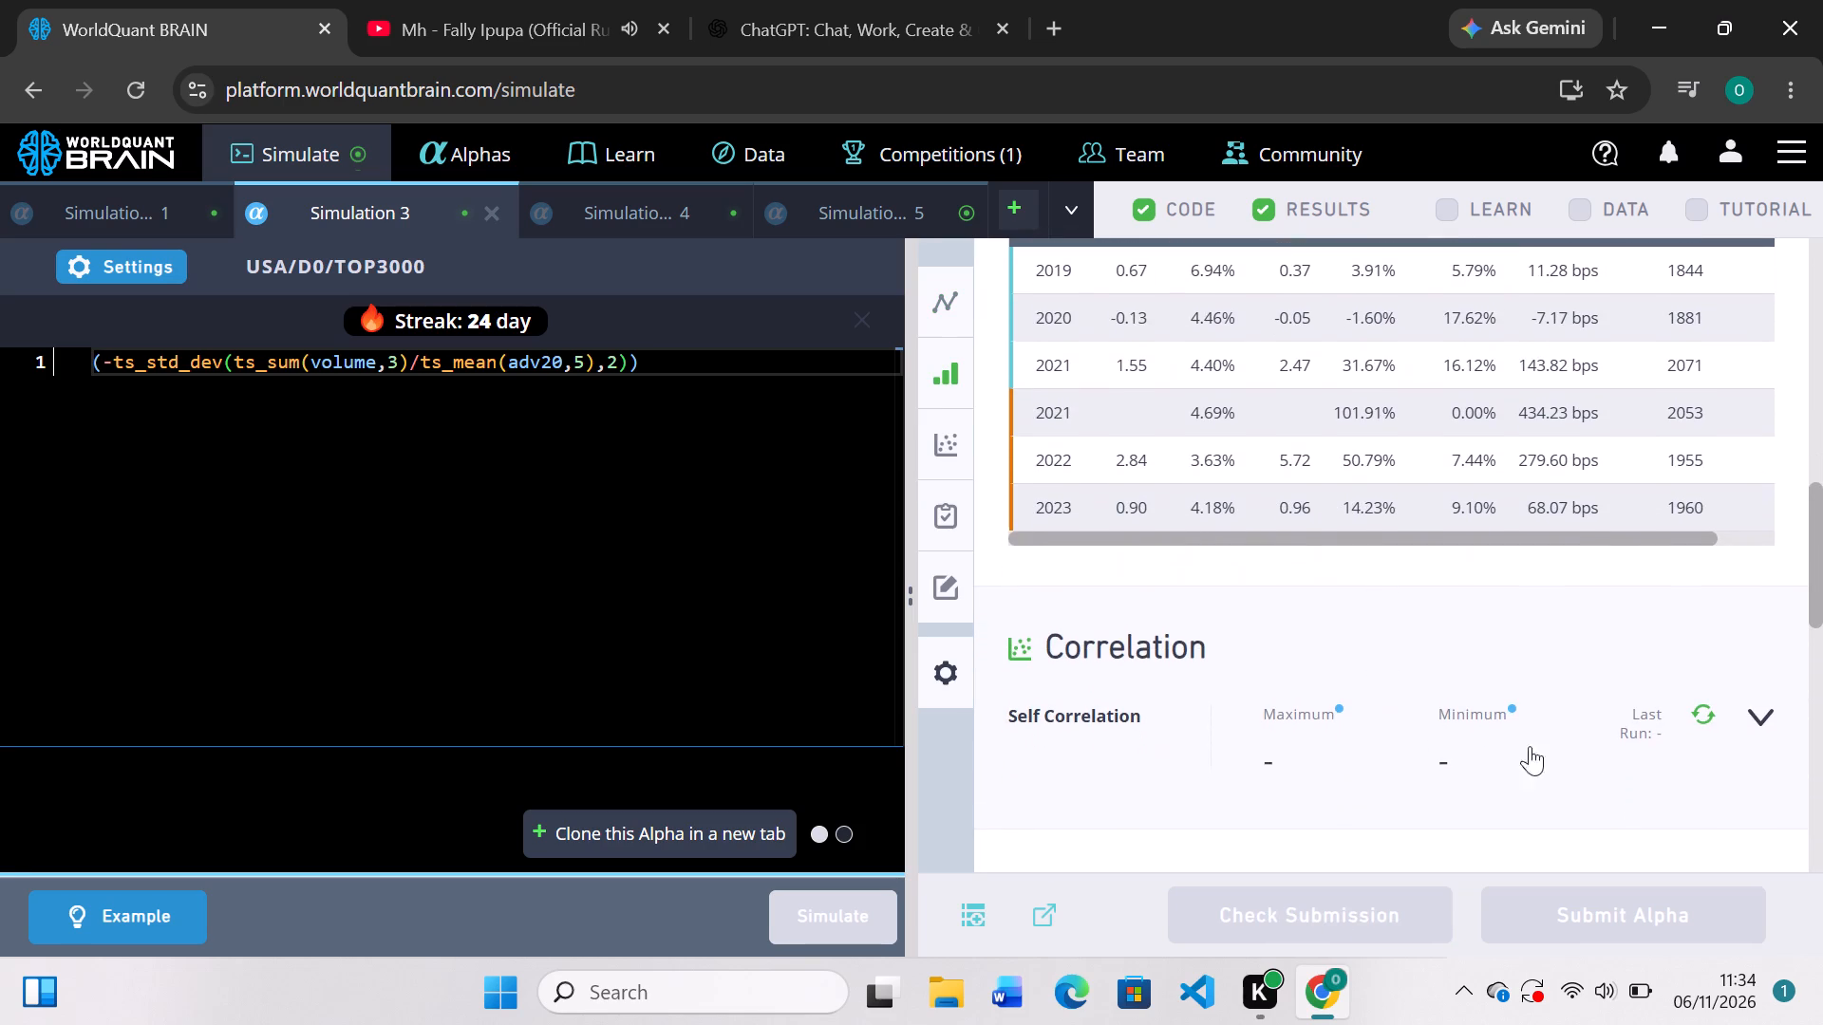
pyautogui.click(1702, 708)
# Examine Simulation 3's aggregate and yearly data including the test period, and expand the failed checks under IS Testing Status.
pyautogui.scroll(1, 1384, 563)
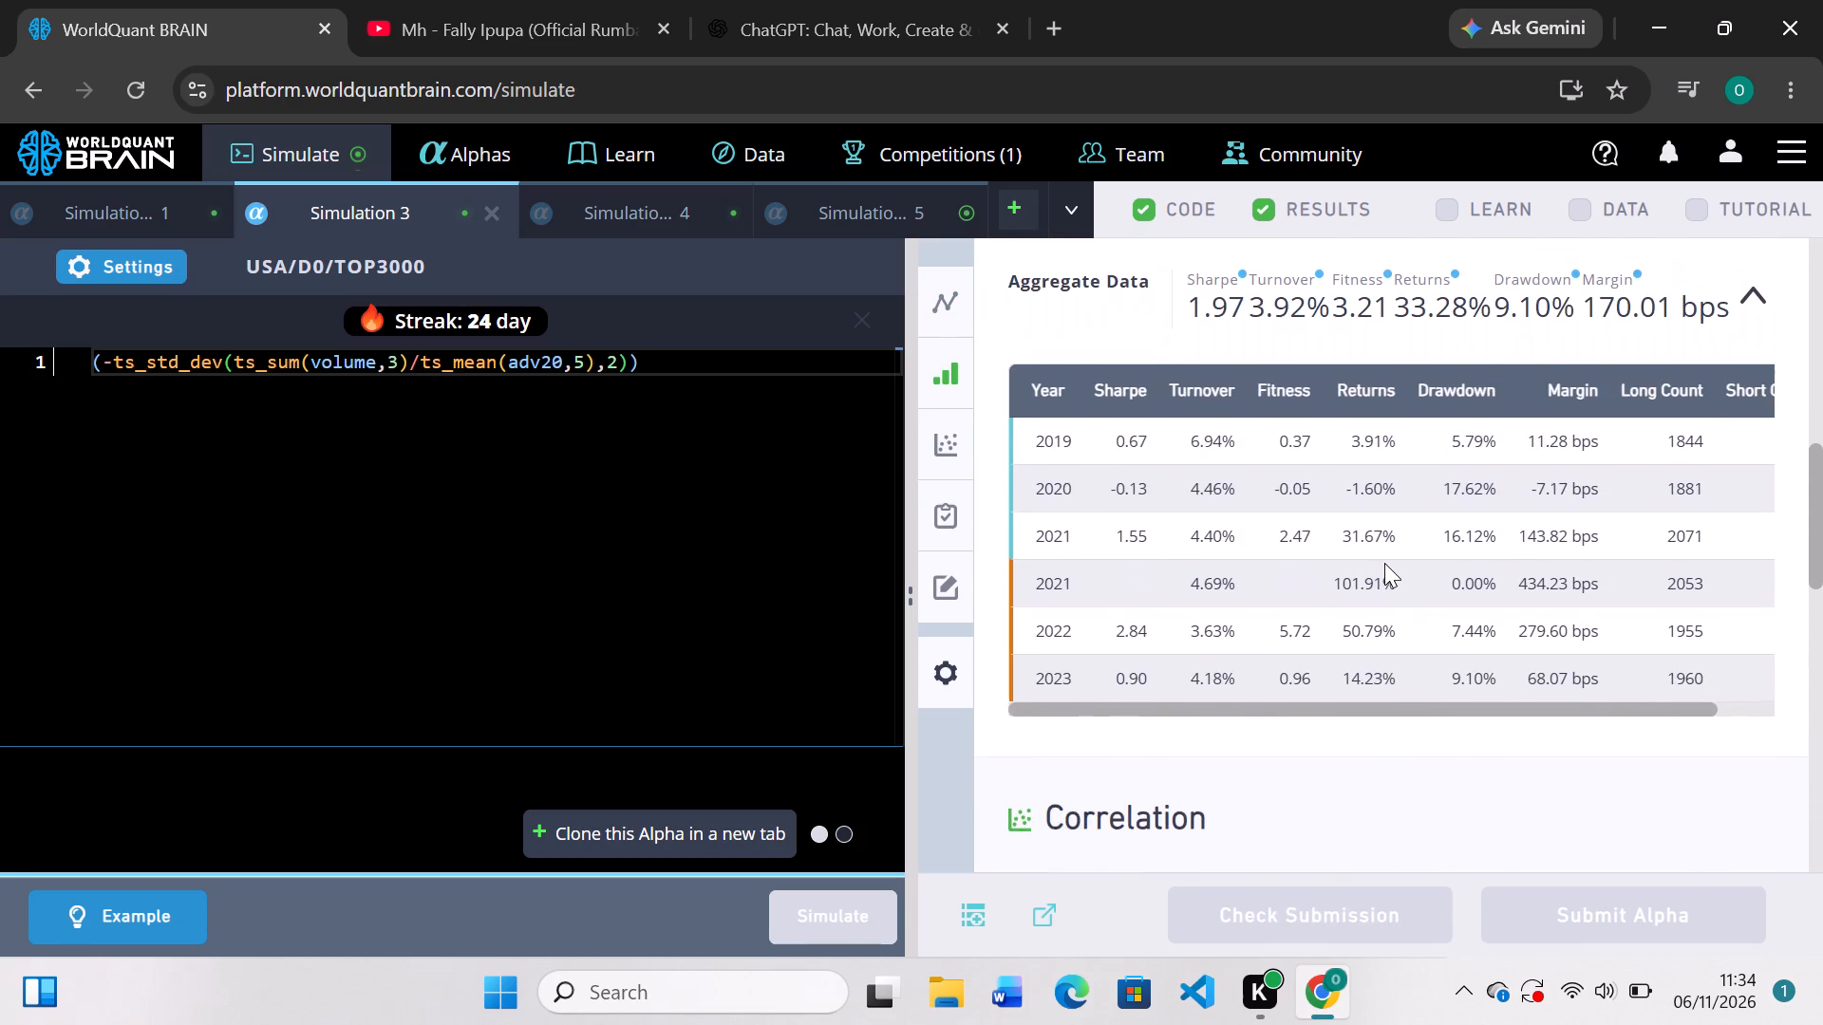
pyautogui.scroll(2, 1384, 563)
pyautogui.scroll(-3, 1384, 563)
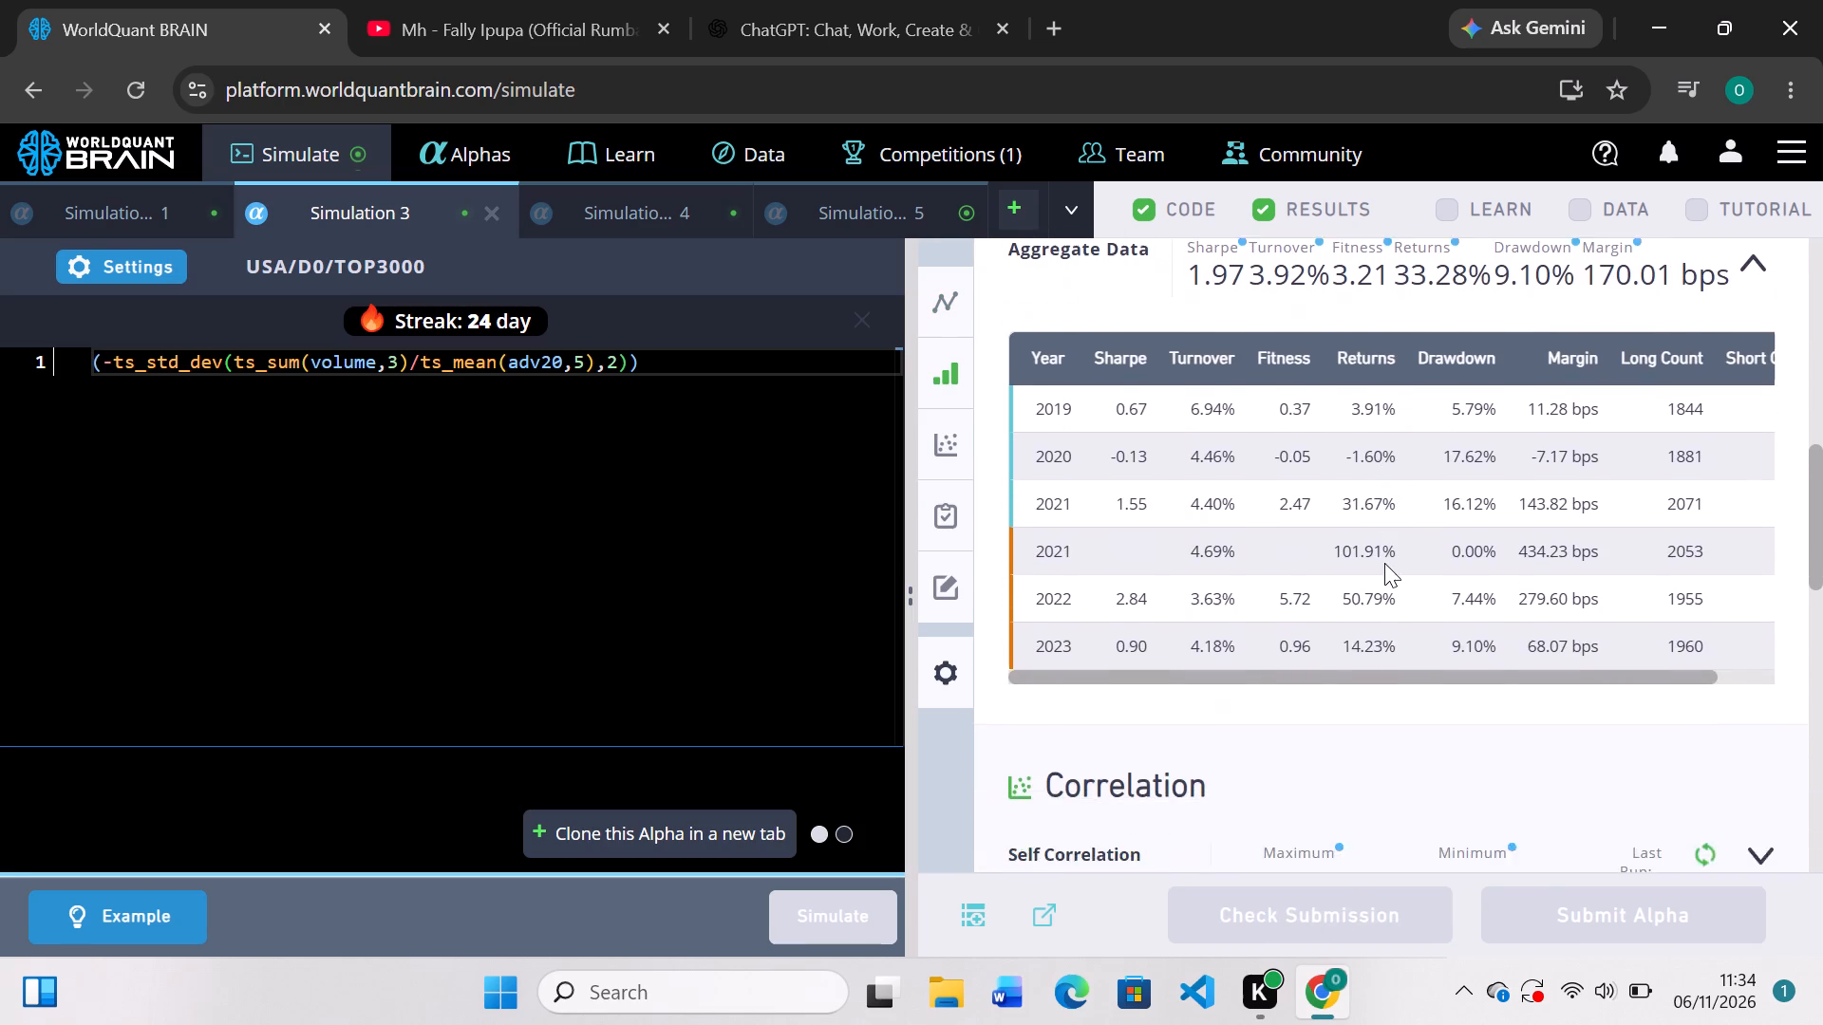
pyautogui.scroll(-2, 1384, 563)
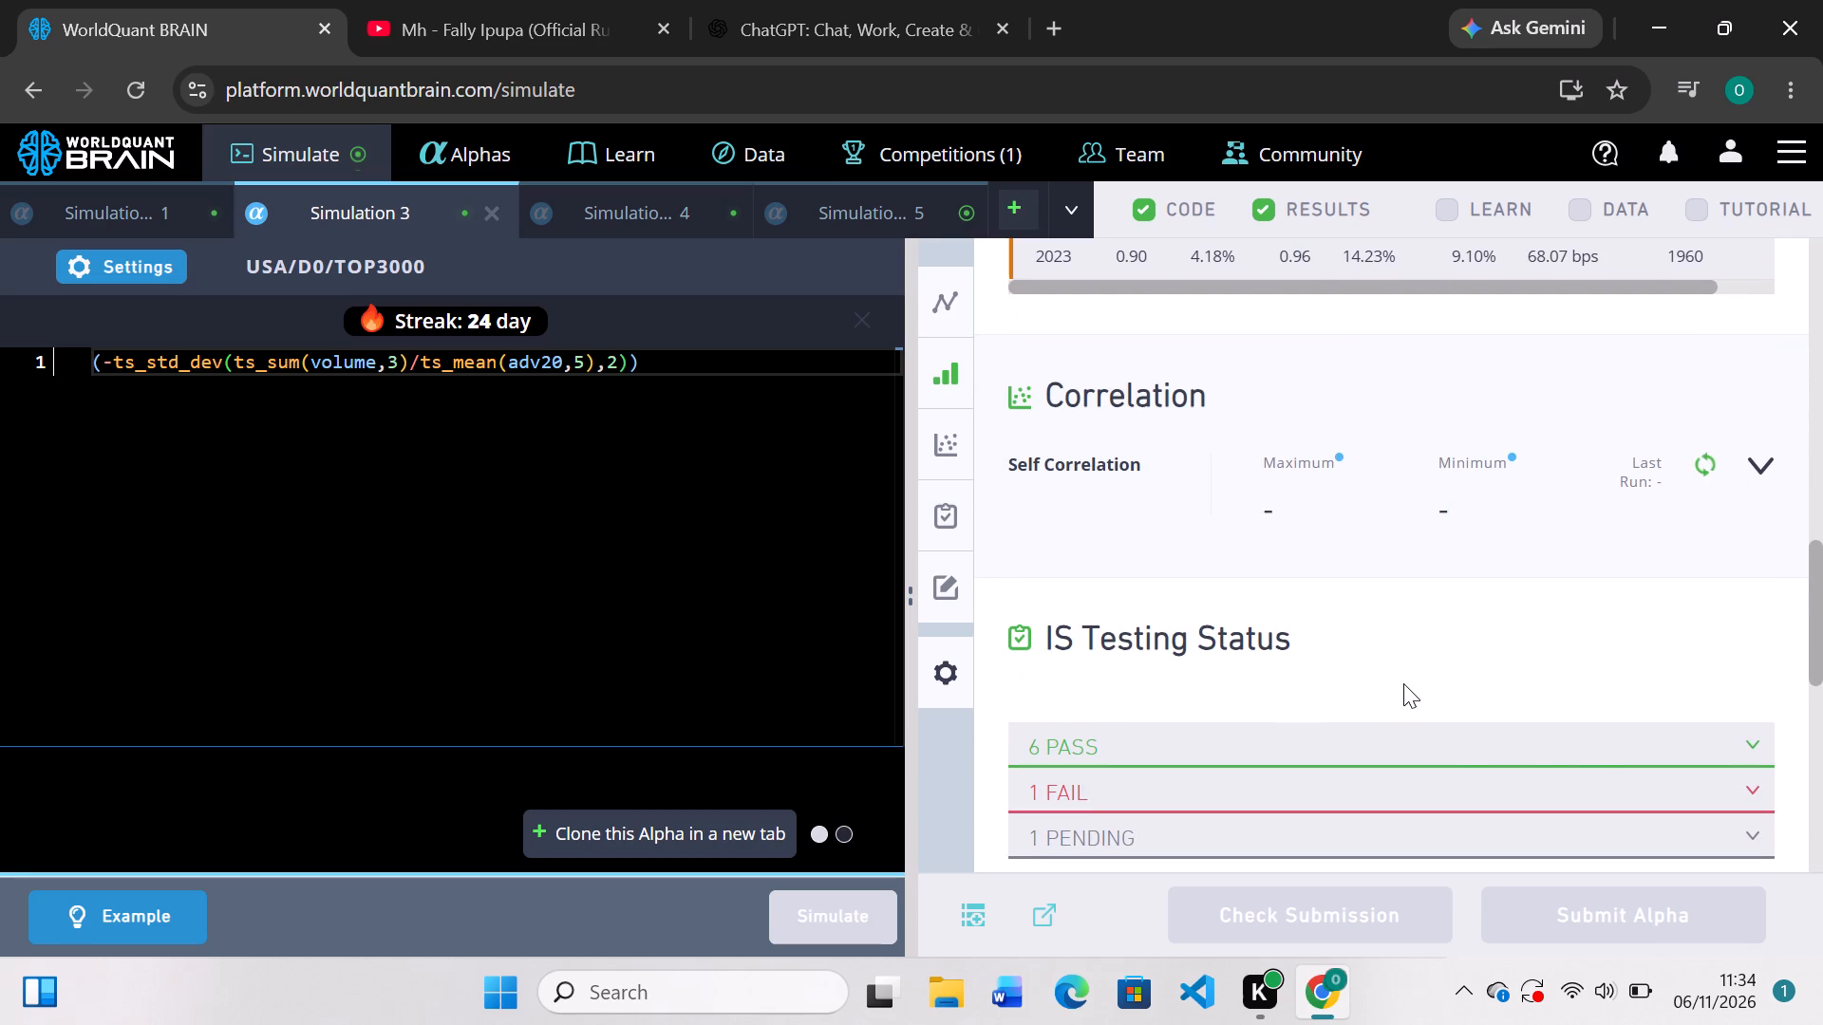
pyautogui.click(1720, 792)
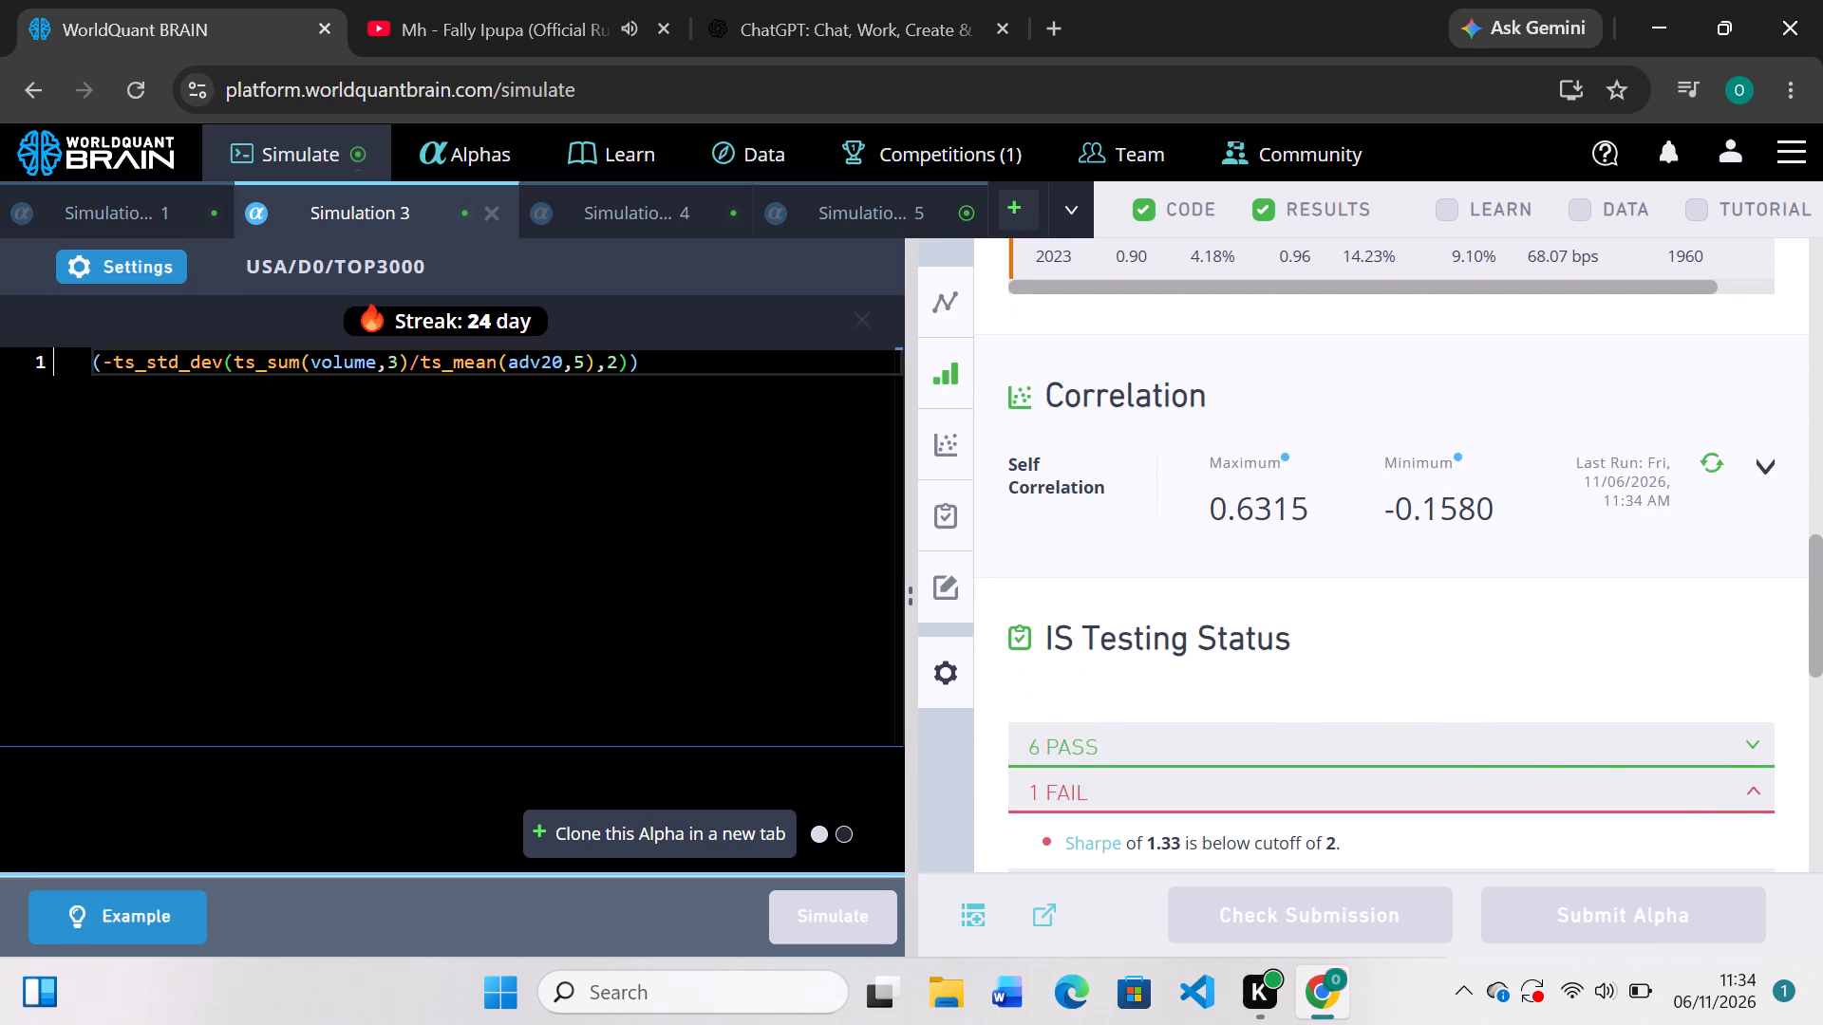
# Close Simulation 3.
pyautogui.click(481, 204)
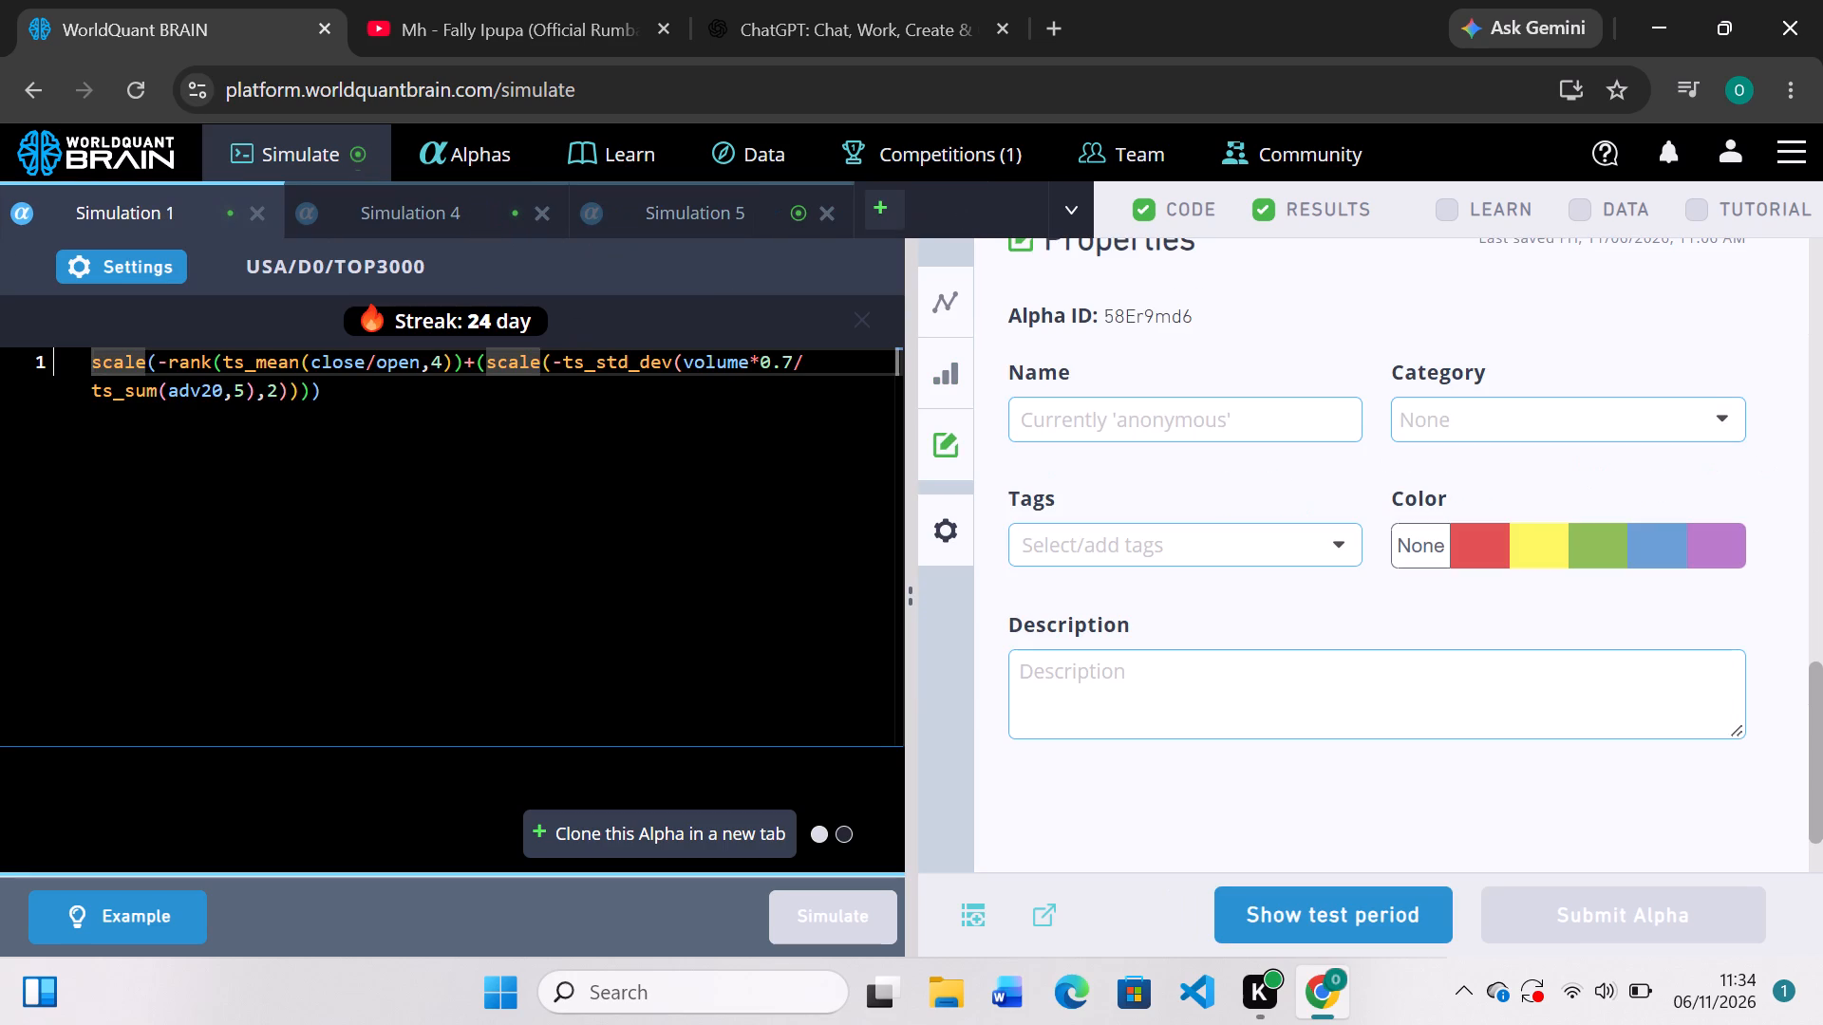
# Go to Simulation 5 and examine the PnL chart, IS Summary and yearly data of its returns correlation alpha.
pyautogui.click(804, 199)
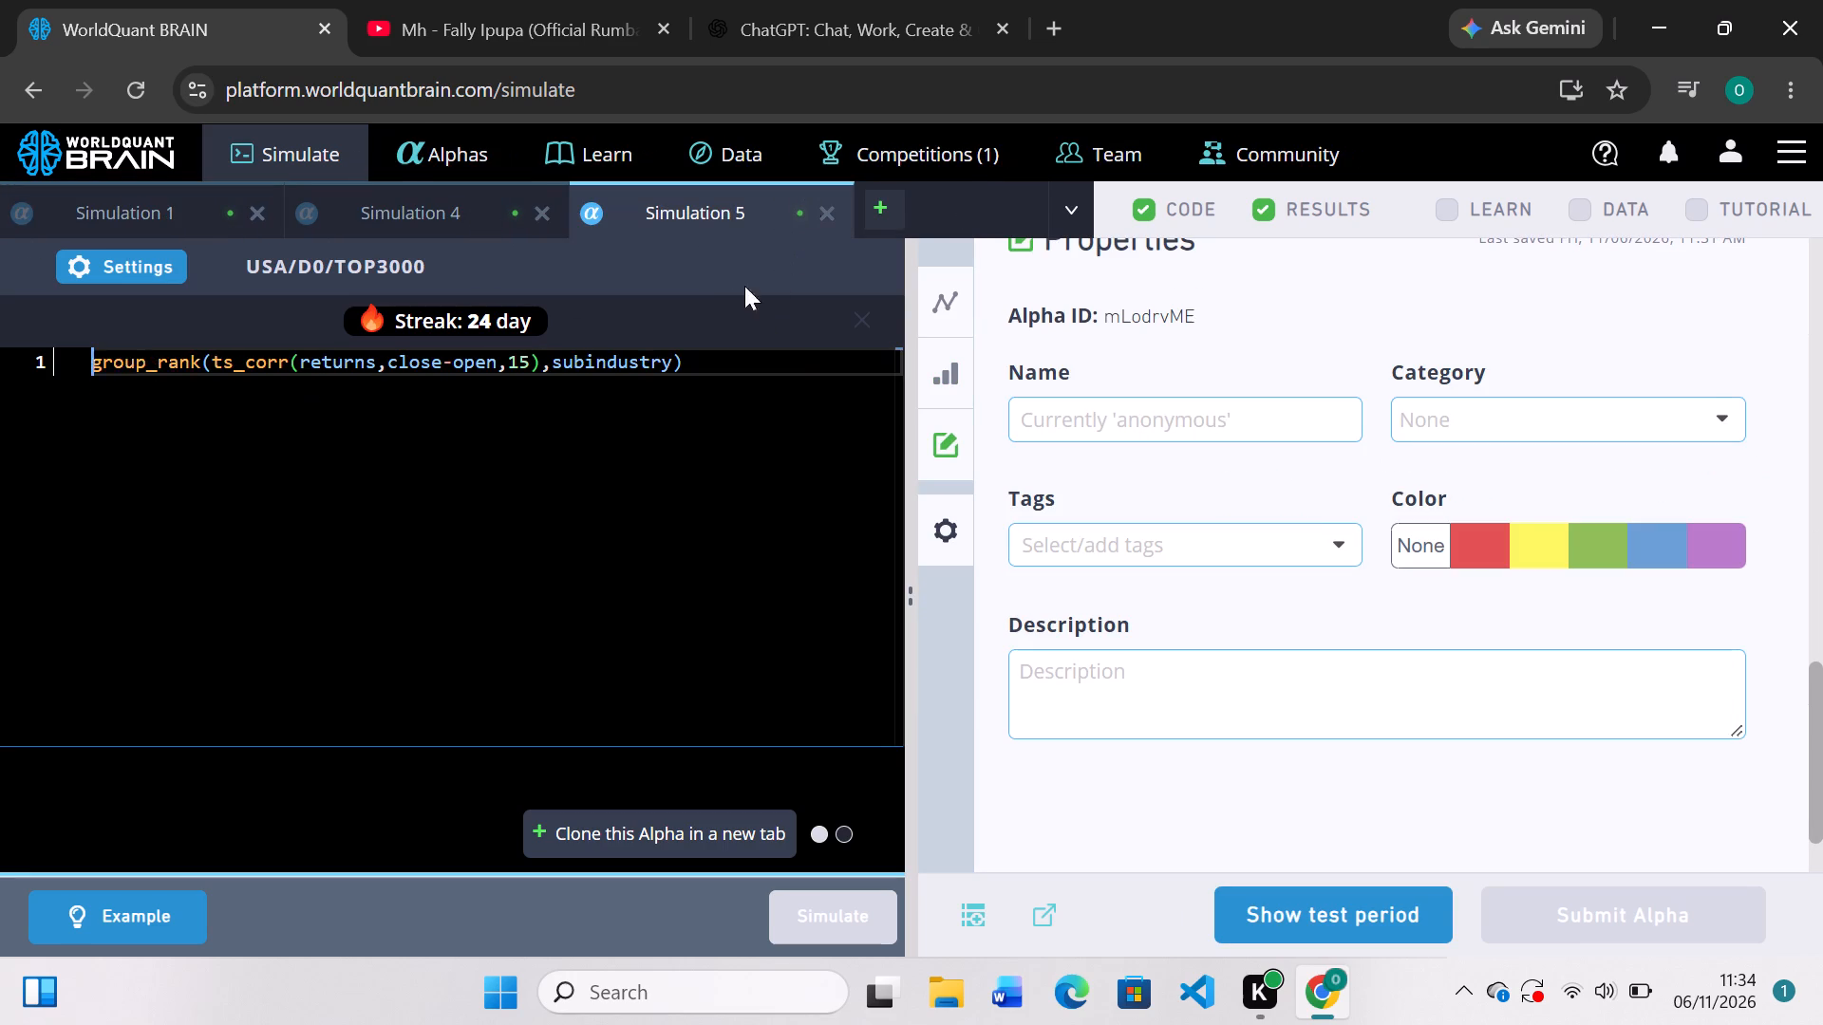
pyautogui.scroll(1, 1248, 559)
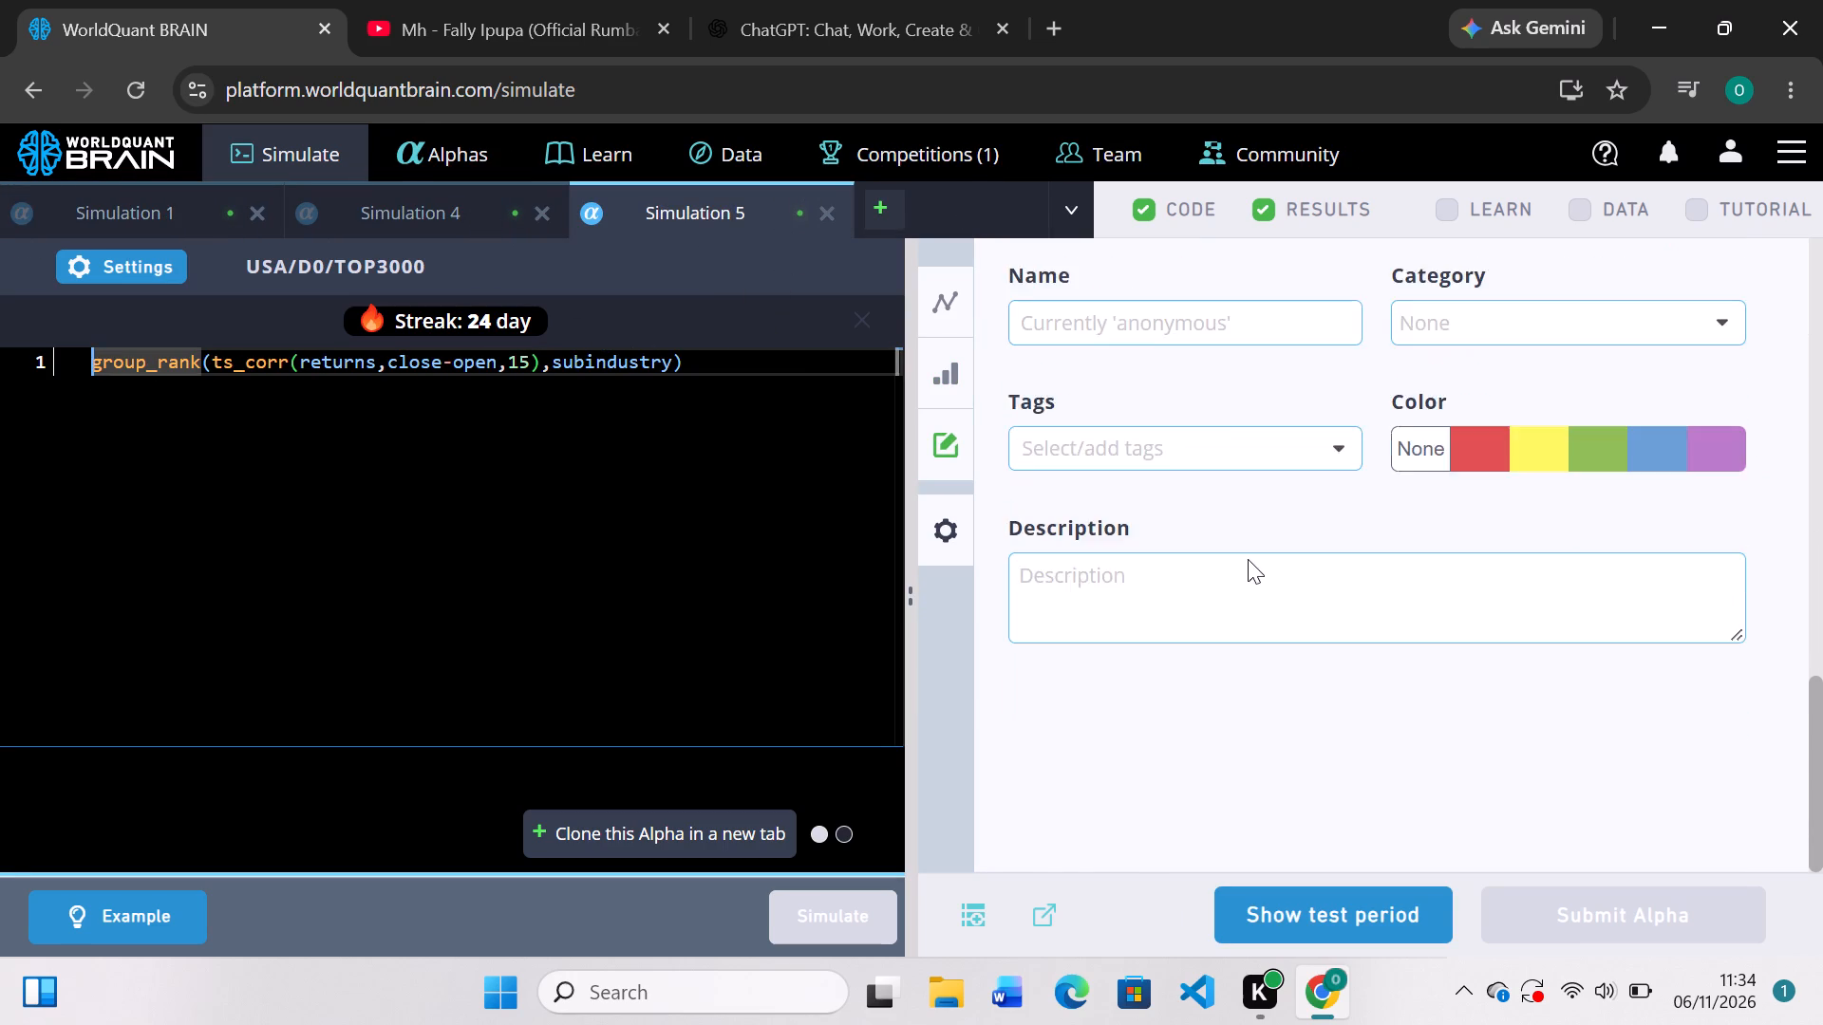
pyautogui.scroll(3, 1248, 559)
pyautogui.scroll(-1, 1248, 559)
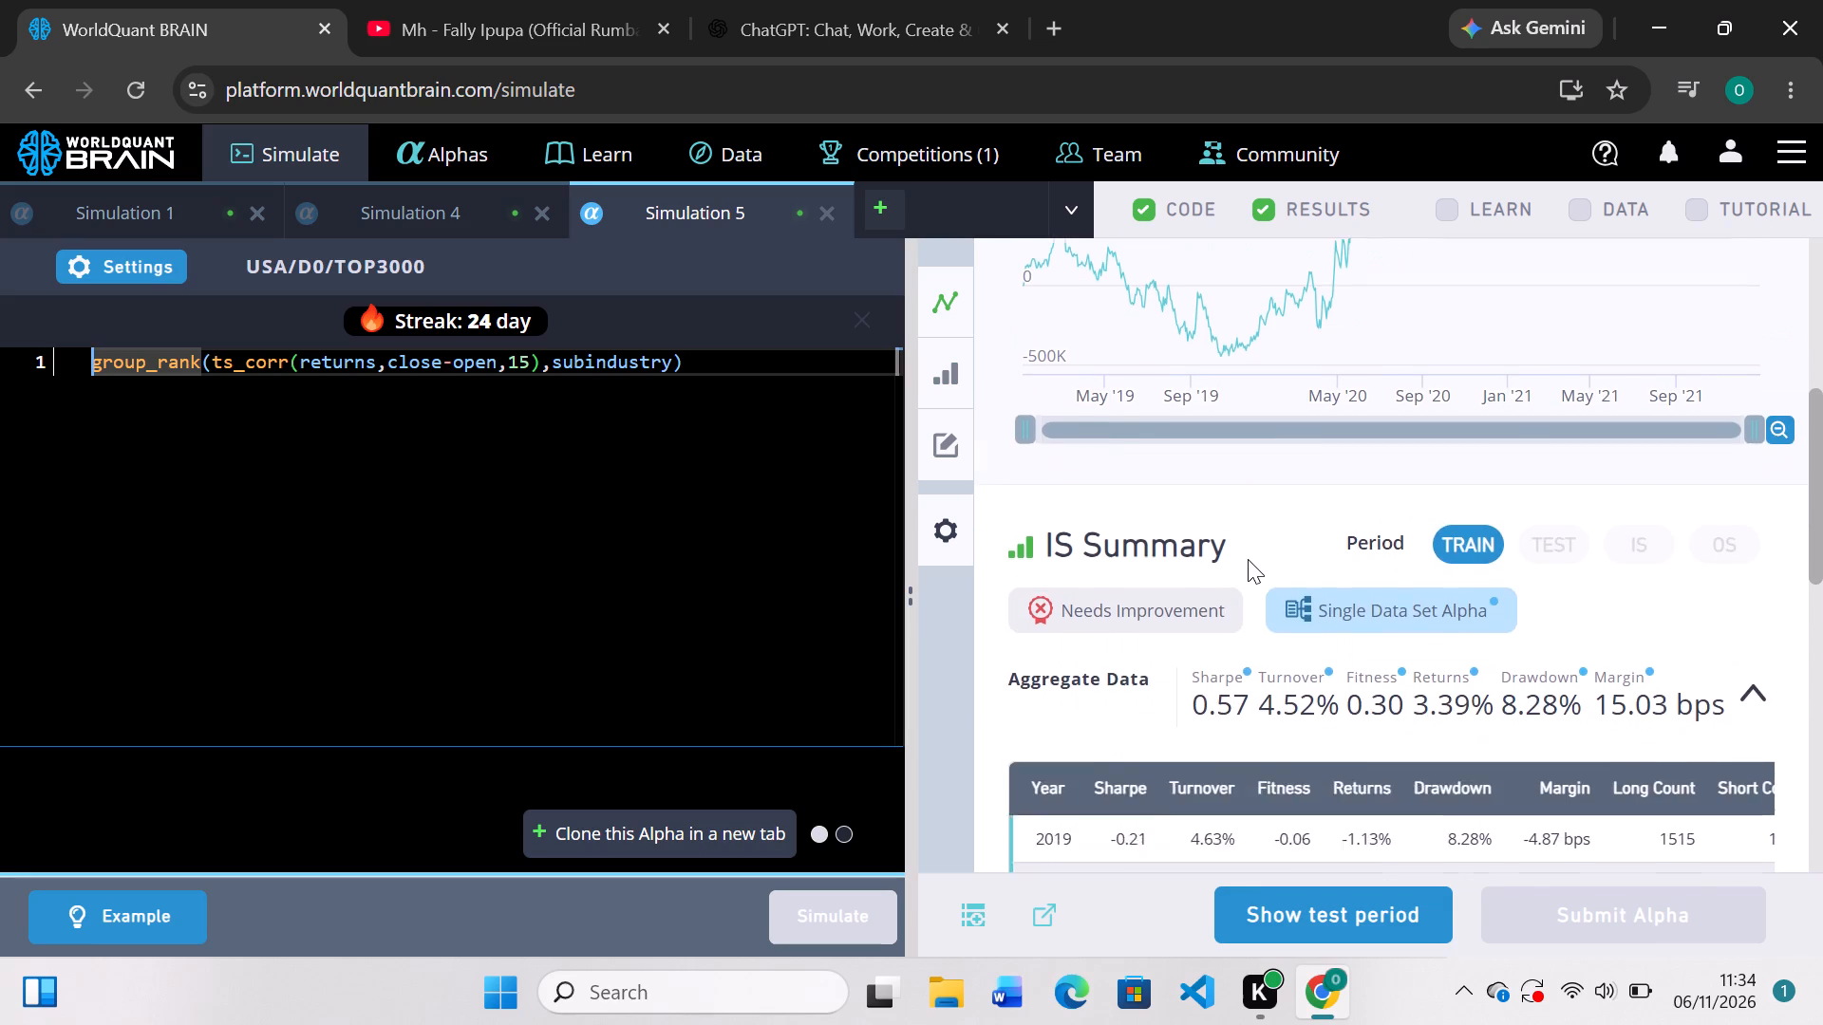
pyautogui.scroll(-1, 1248, 559)
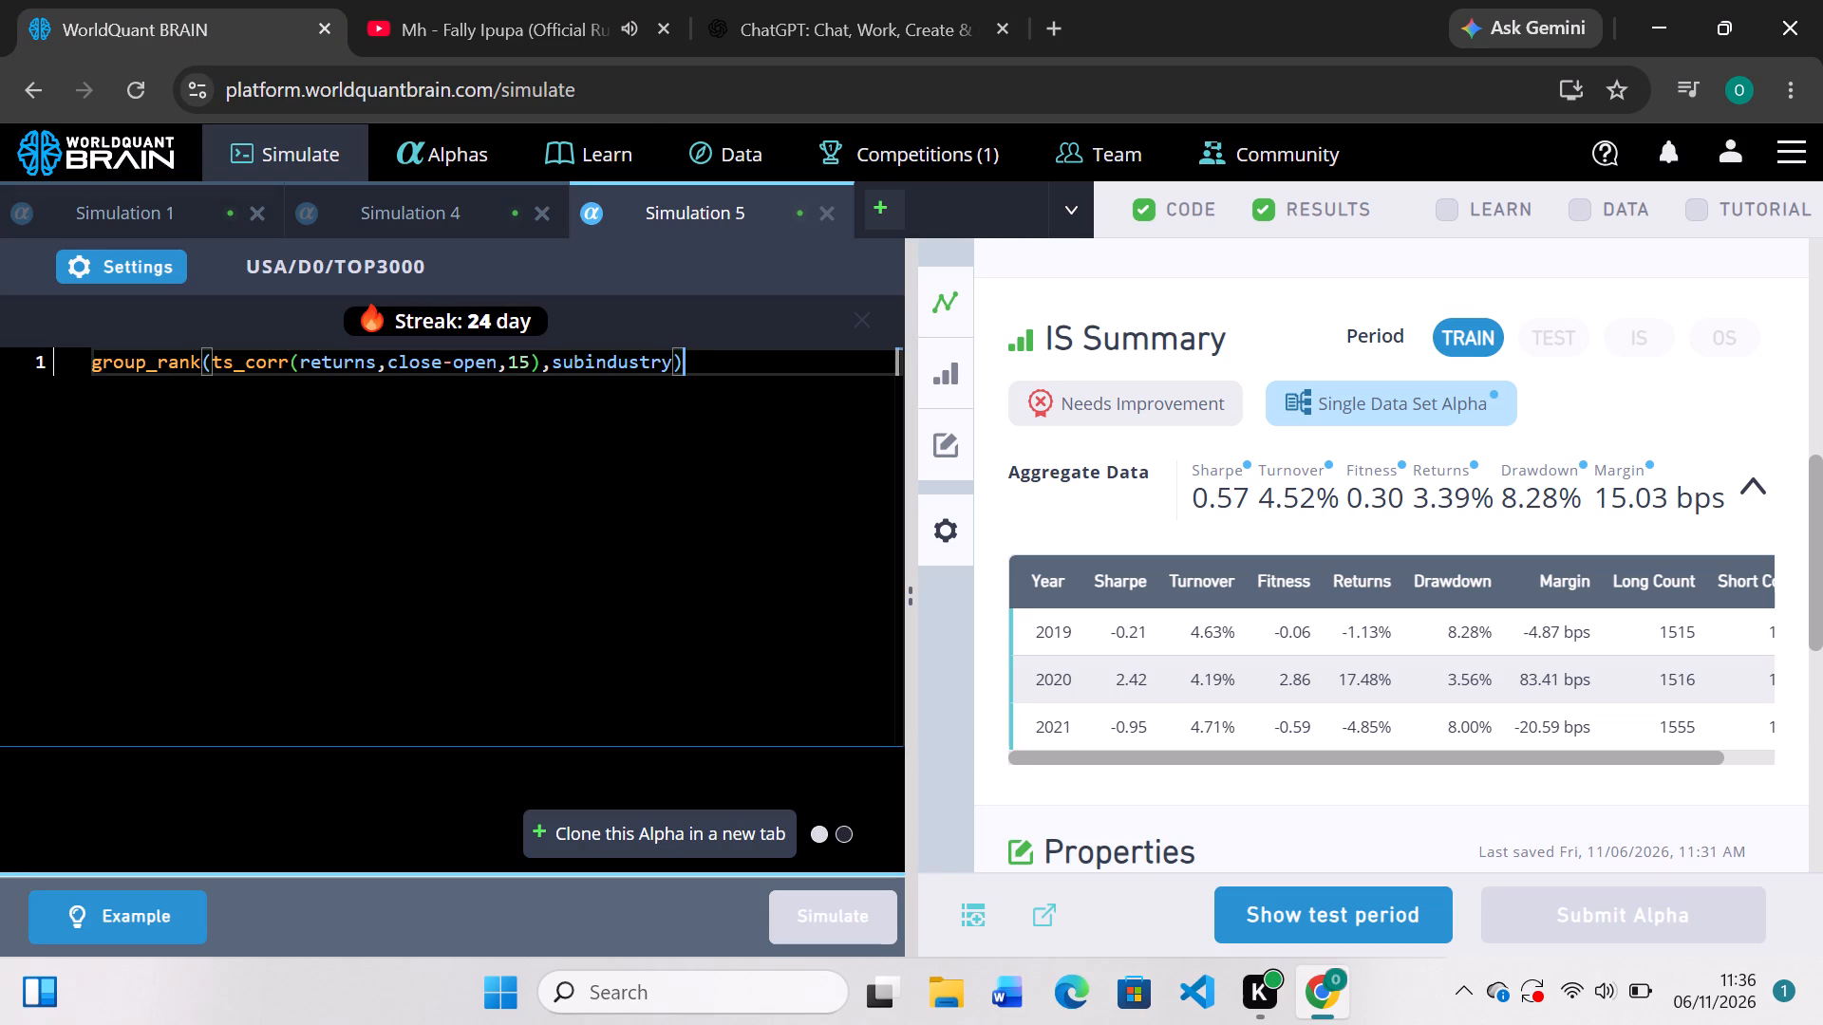
pyautogui.moveTo(712, 341); pyautogui.dragTo(144, 384)
pyautogui.moveTo(144, 384); pyautogui.dragTo(76, 367)
pyautogui.moveTo(686, 363); pyautogui.dragTo(76, 373)
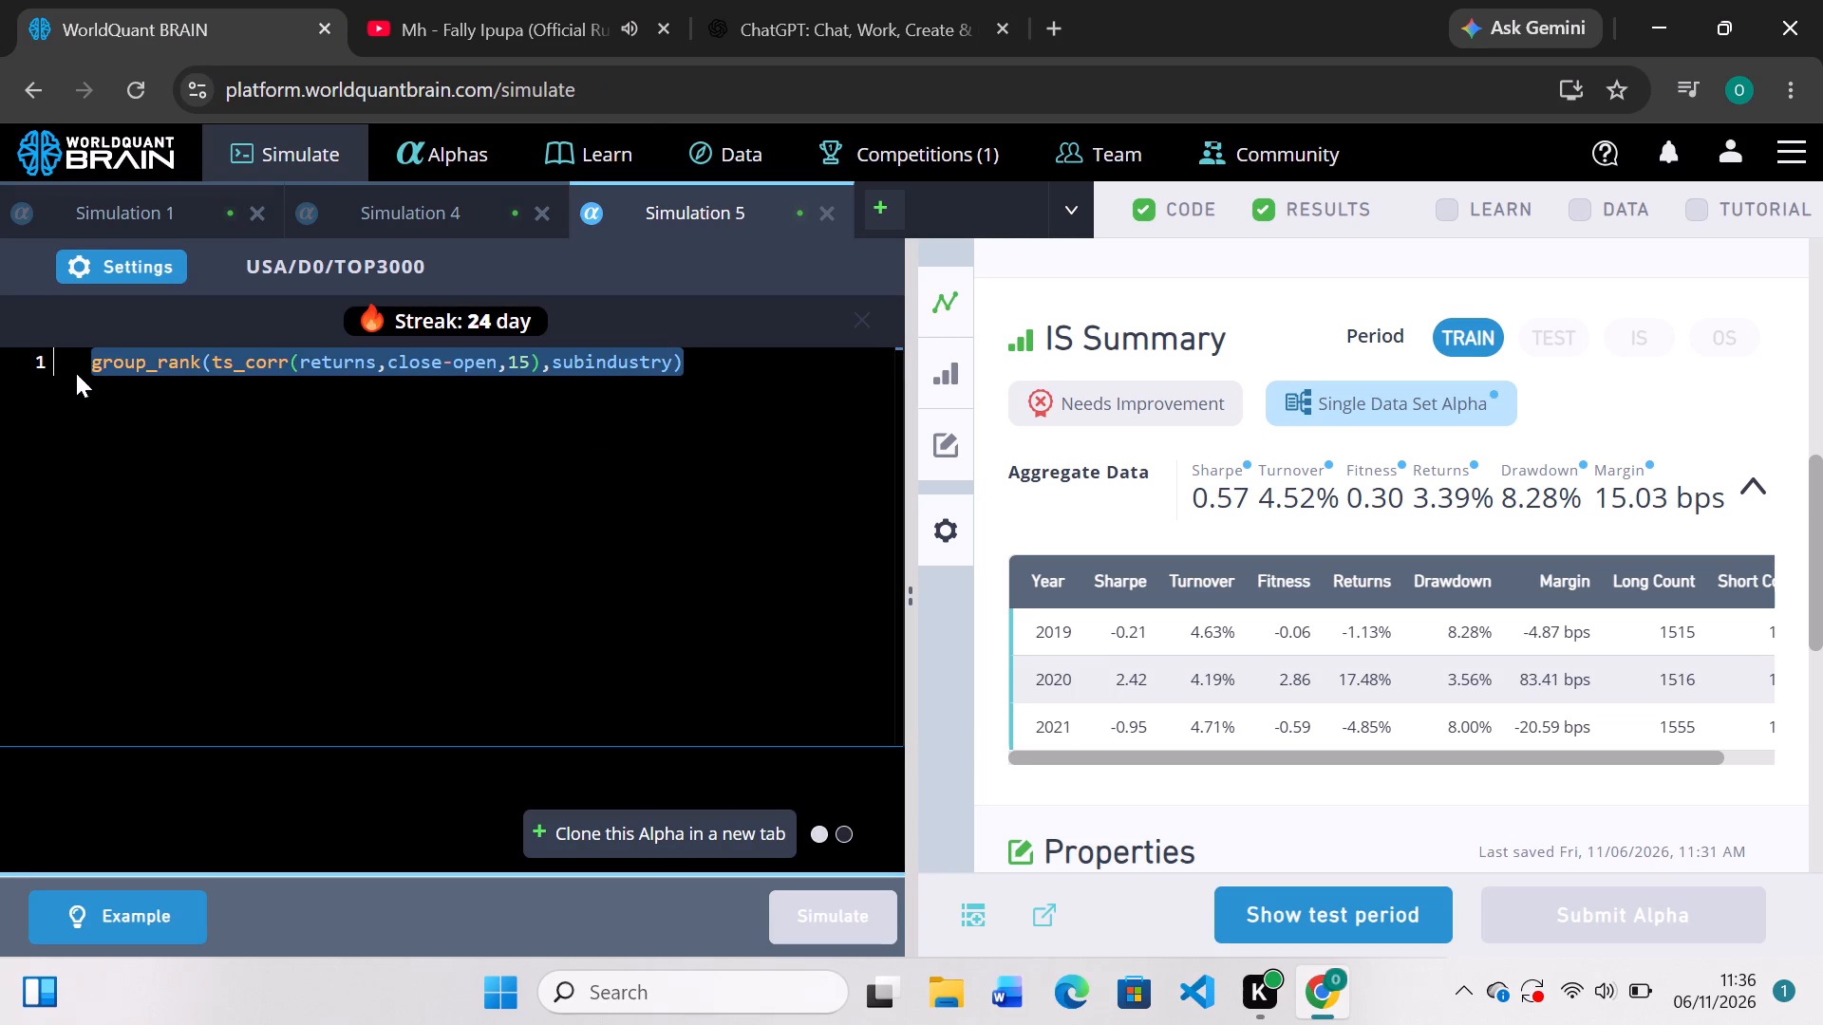
pyautogui.hotkey('ctrl', 'v')
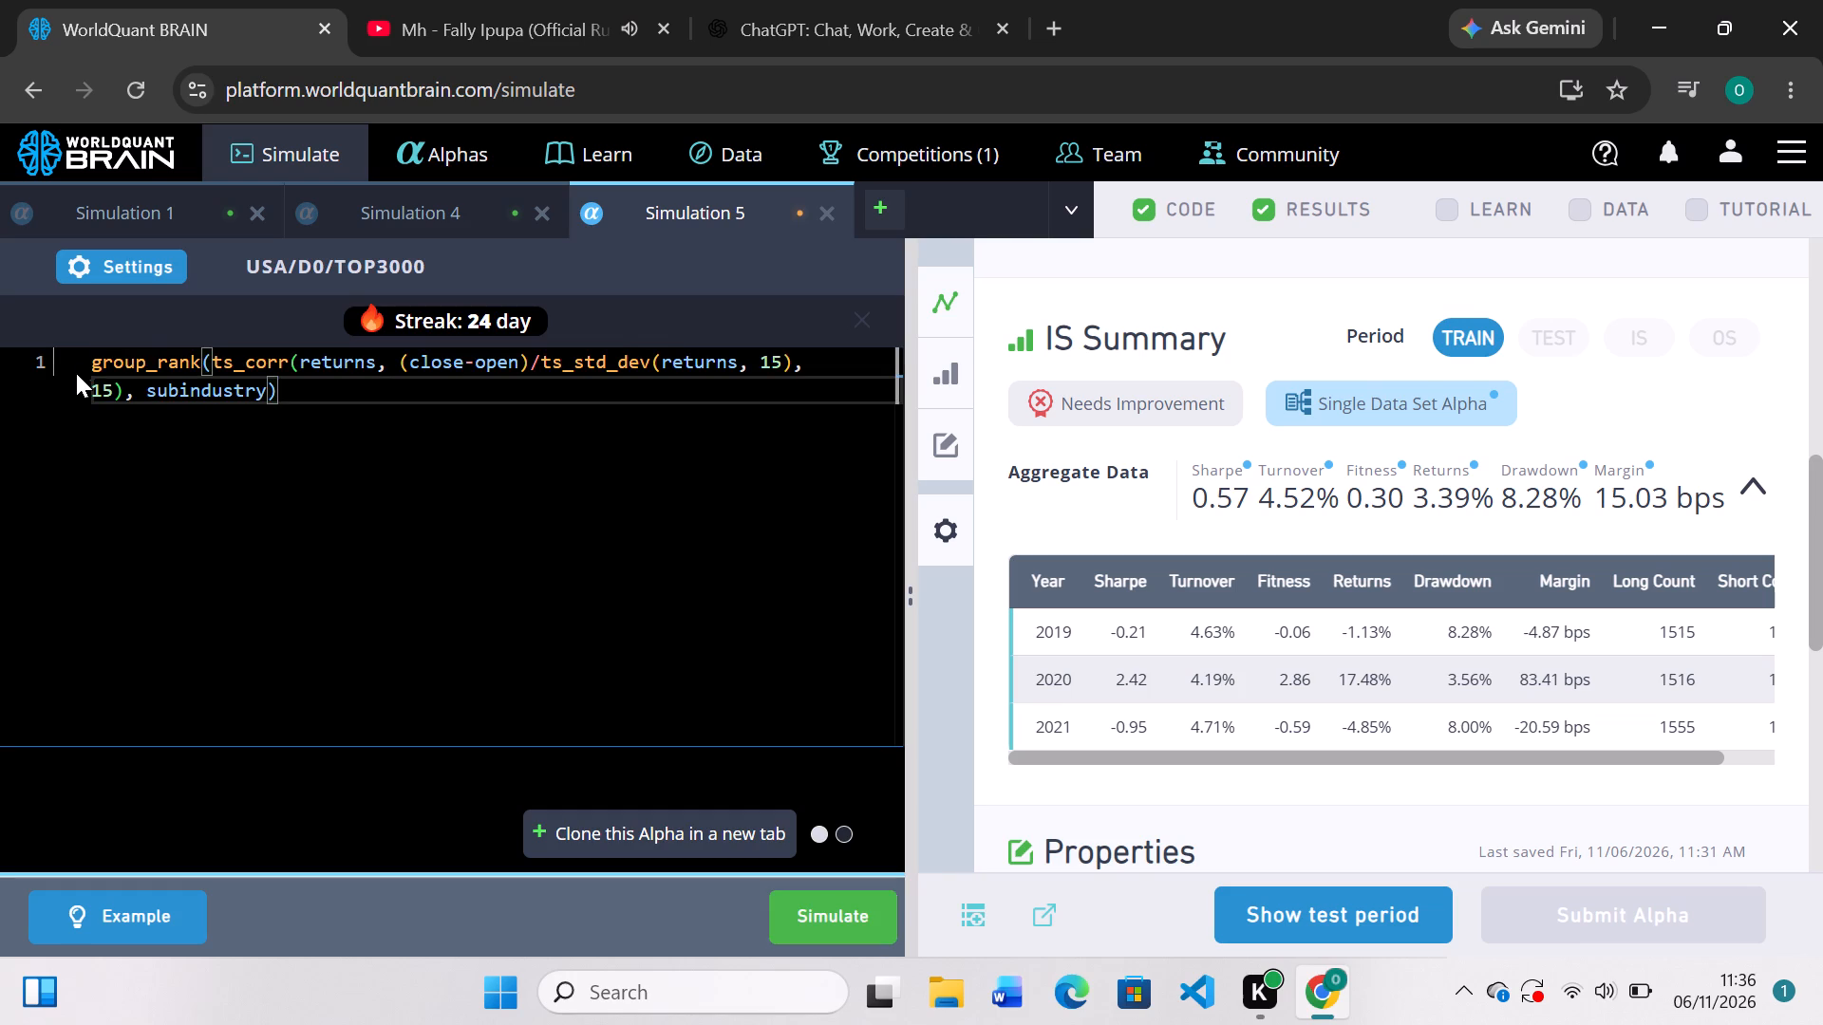
# Simulate the volatility-normalized alpha in Simulation 5.
pyautogui.click(863, 892)
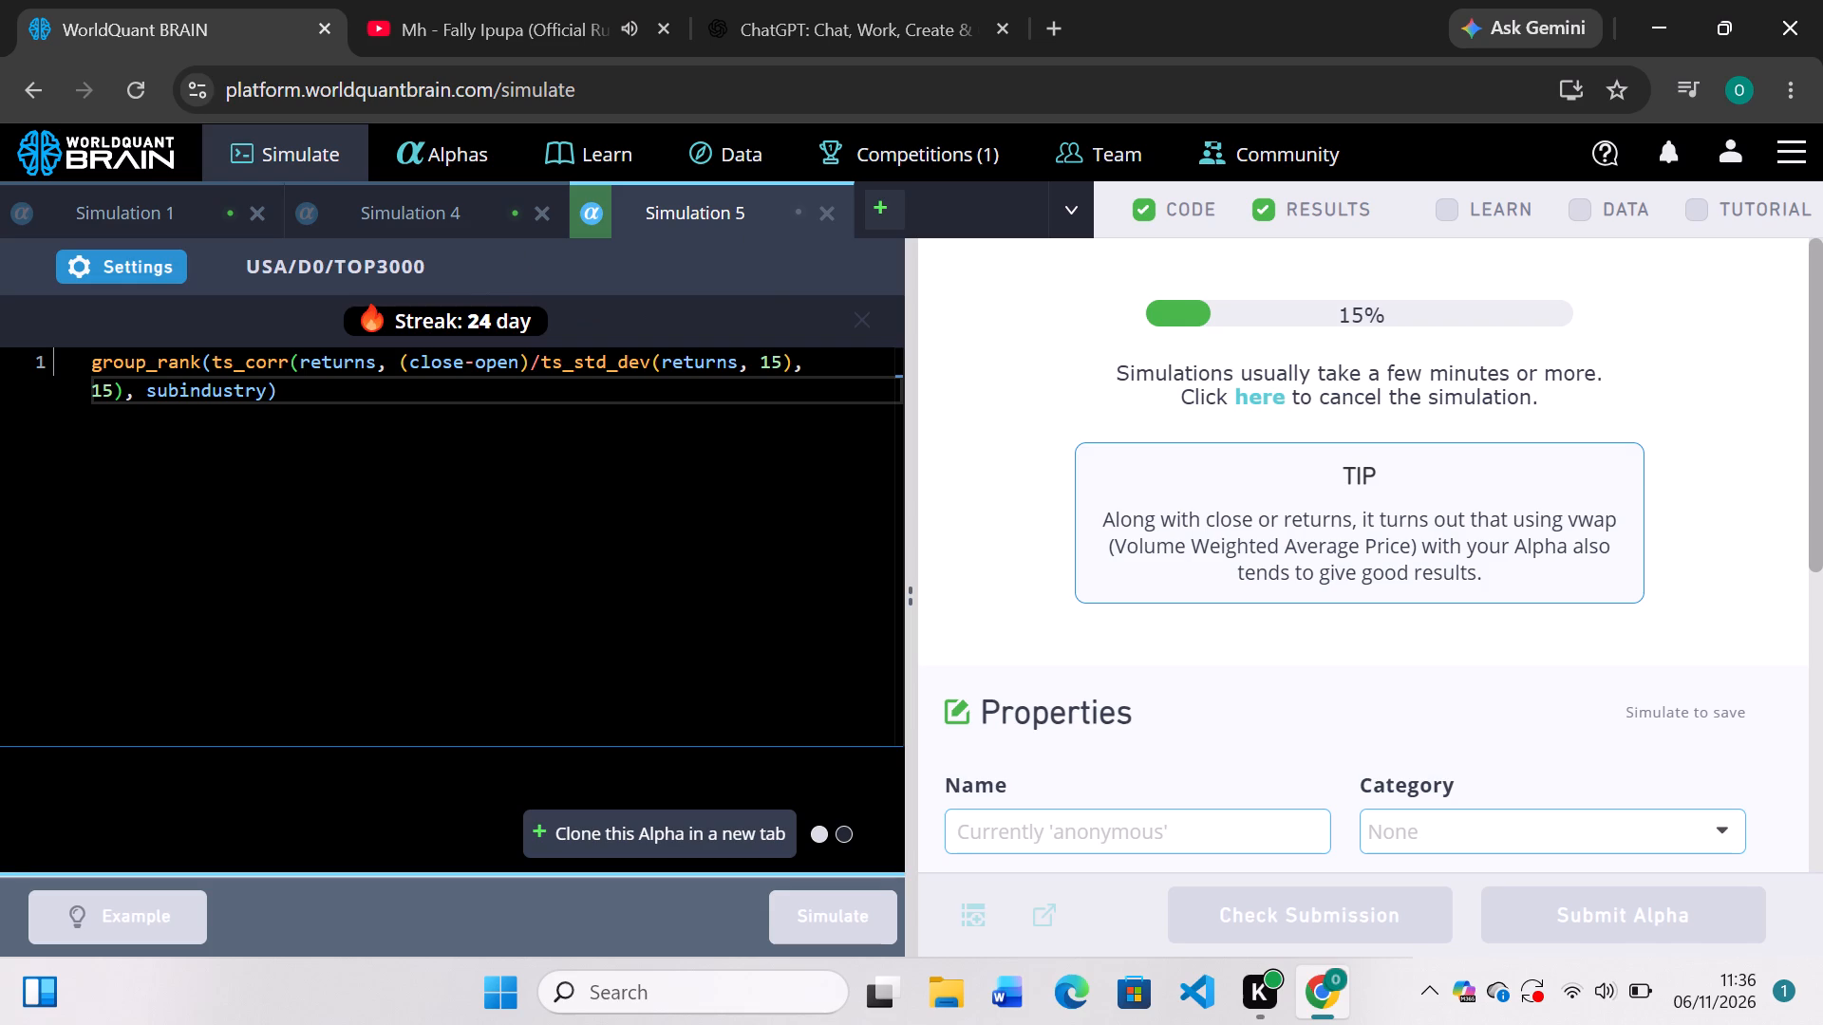
# Switch to YouTube and skip forward through four Shorts.
pyautogui.click(498, 21)
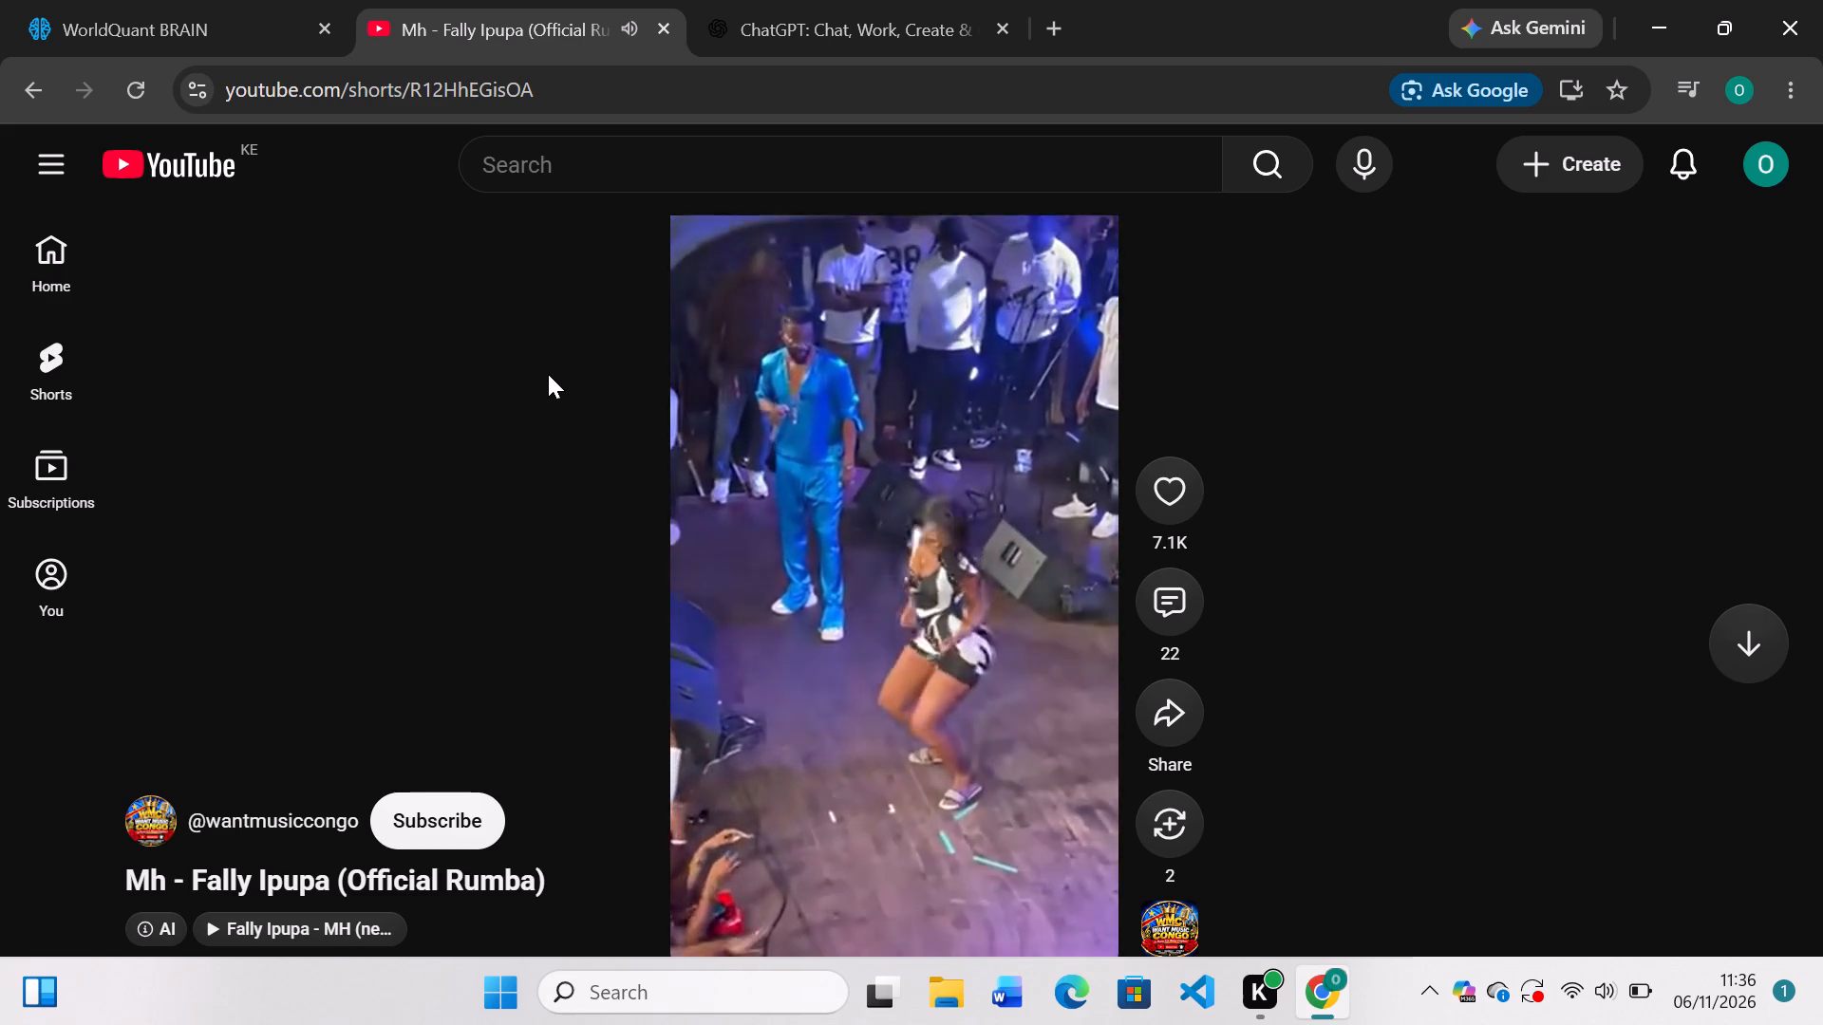
pyautogui.press('Down')
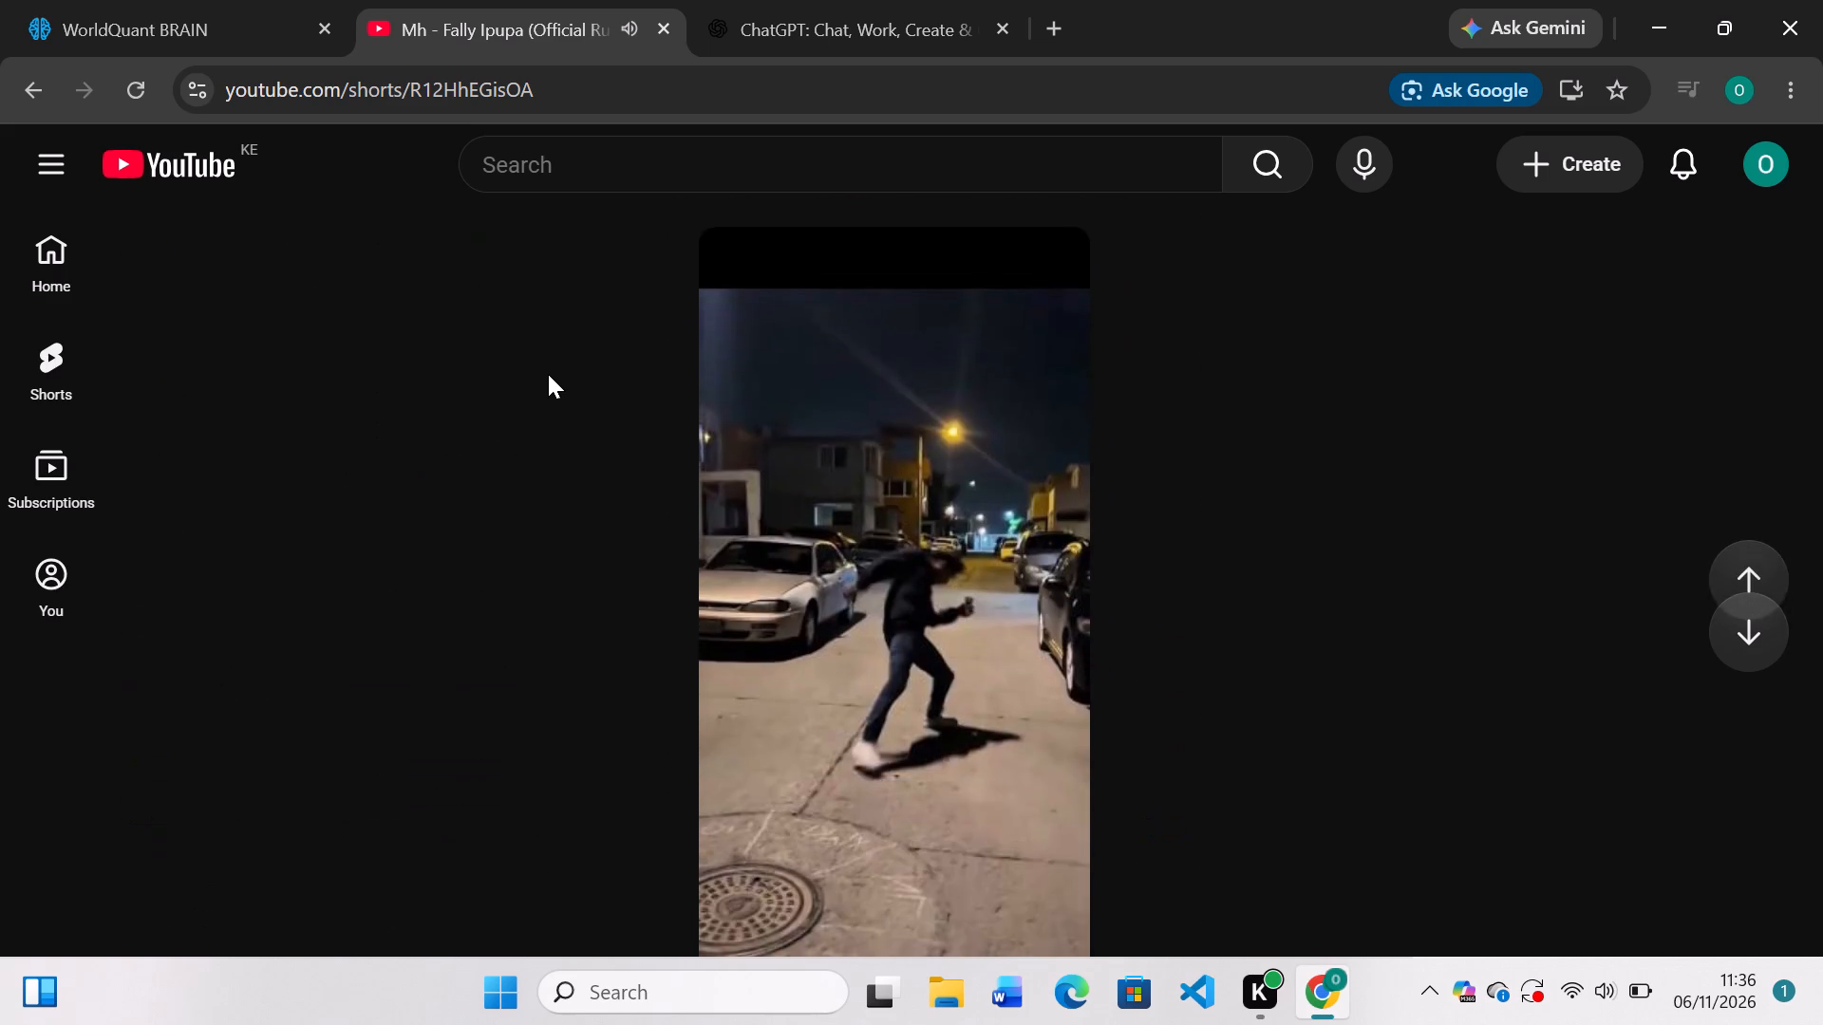
pyautogui.press('Down')
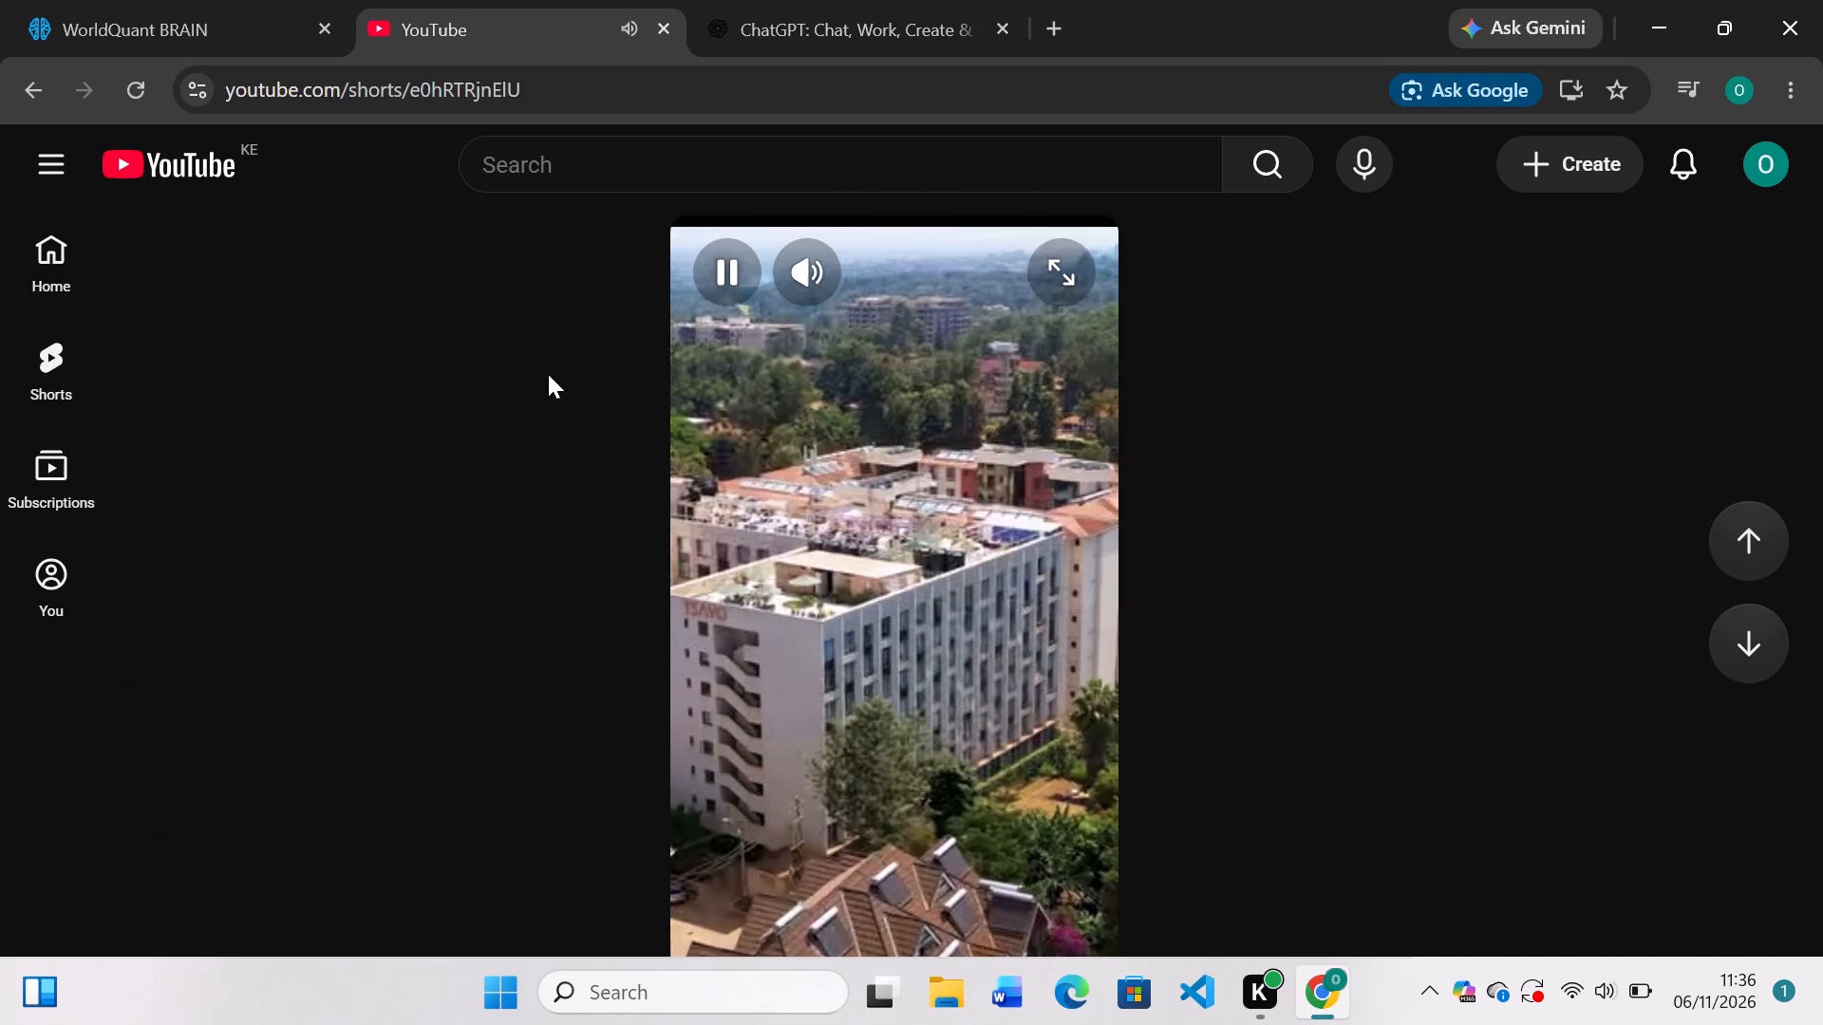
pyautogui.press('Down')
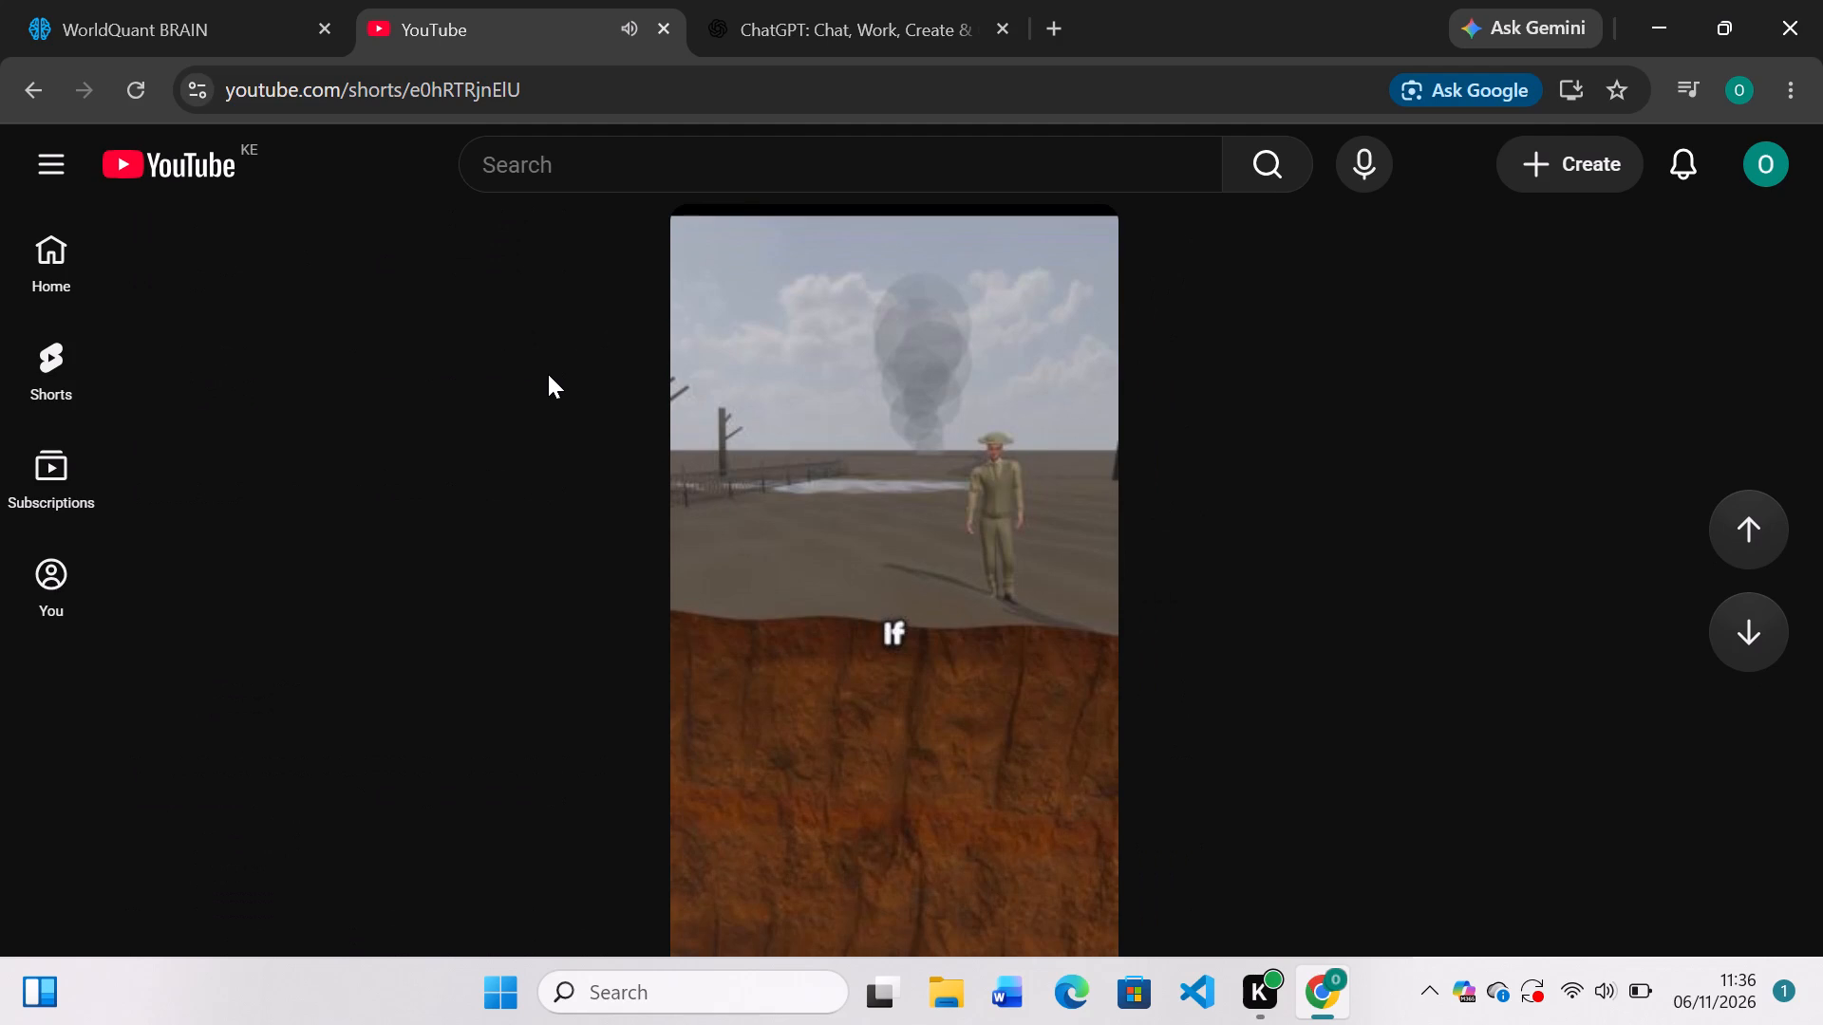
pyautogui.press('Down')
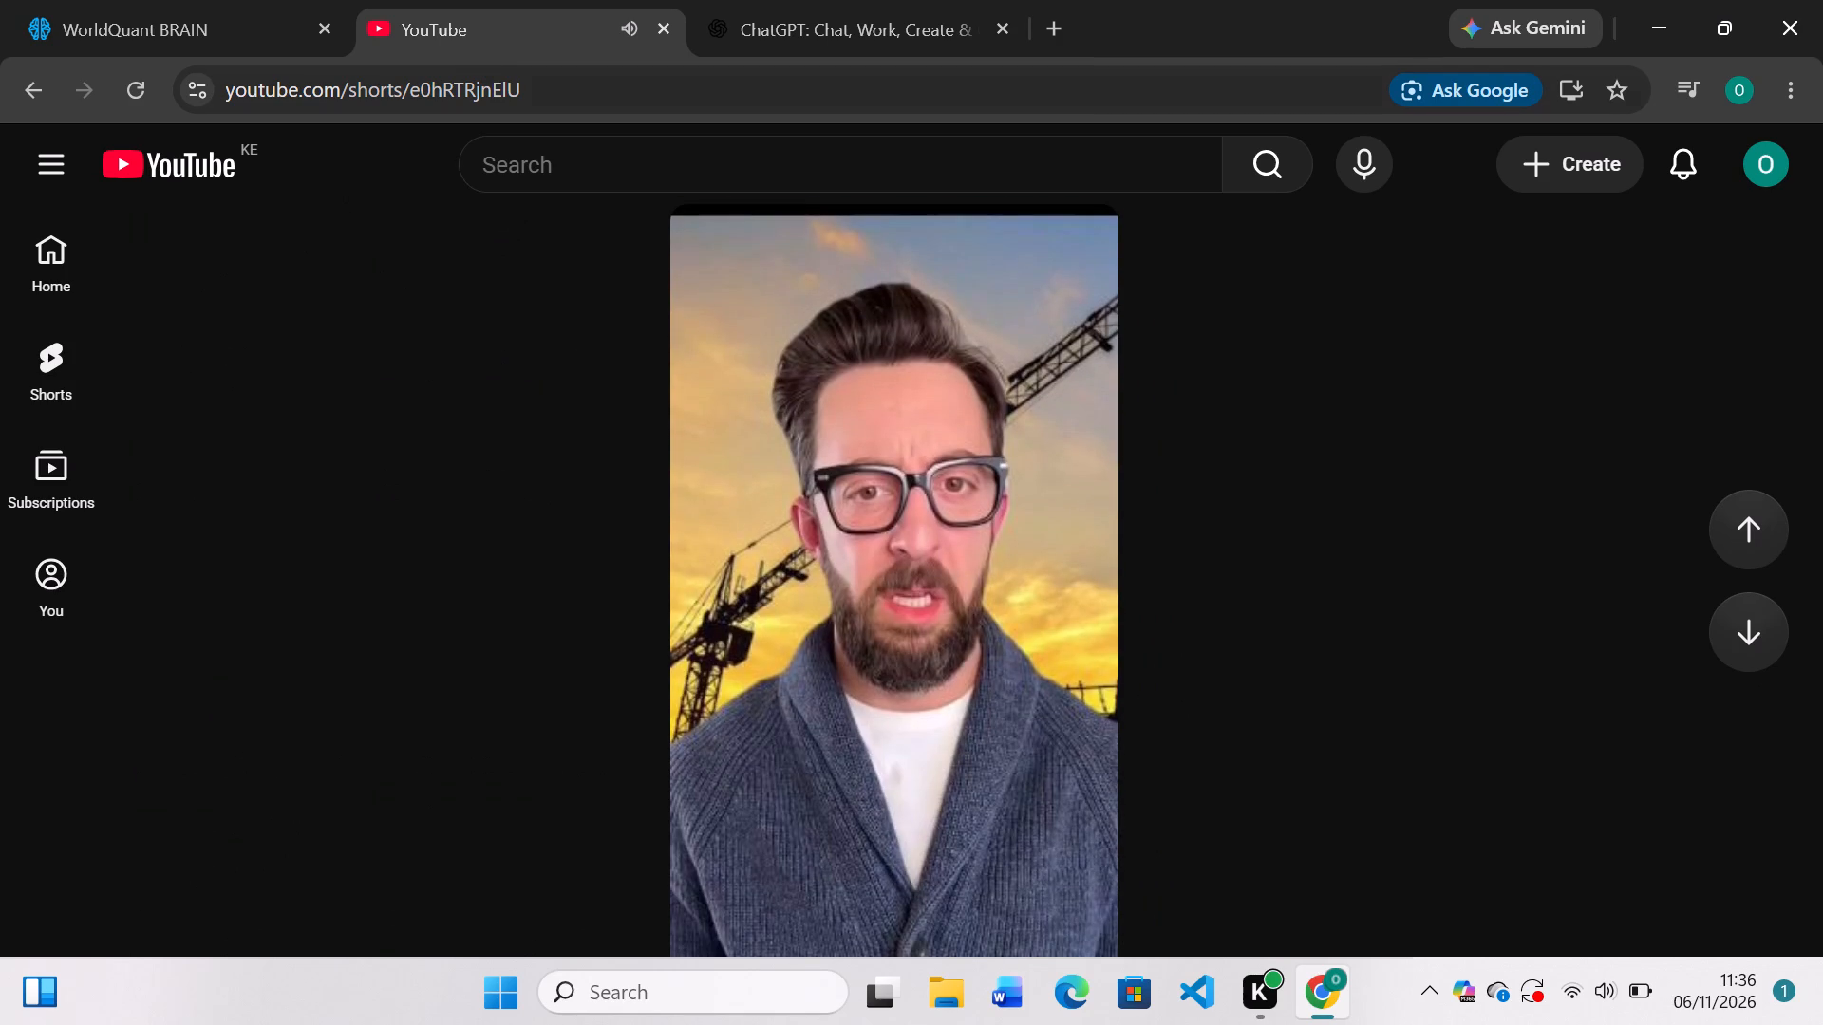
# Close YouTube.
pyautogui.click(672, 19)
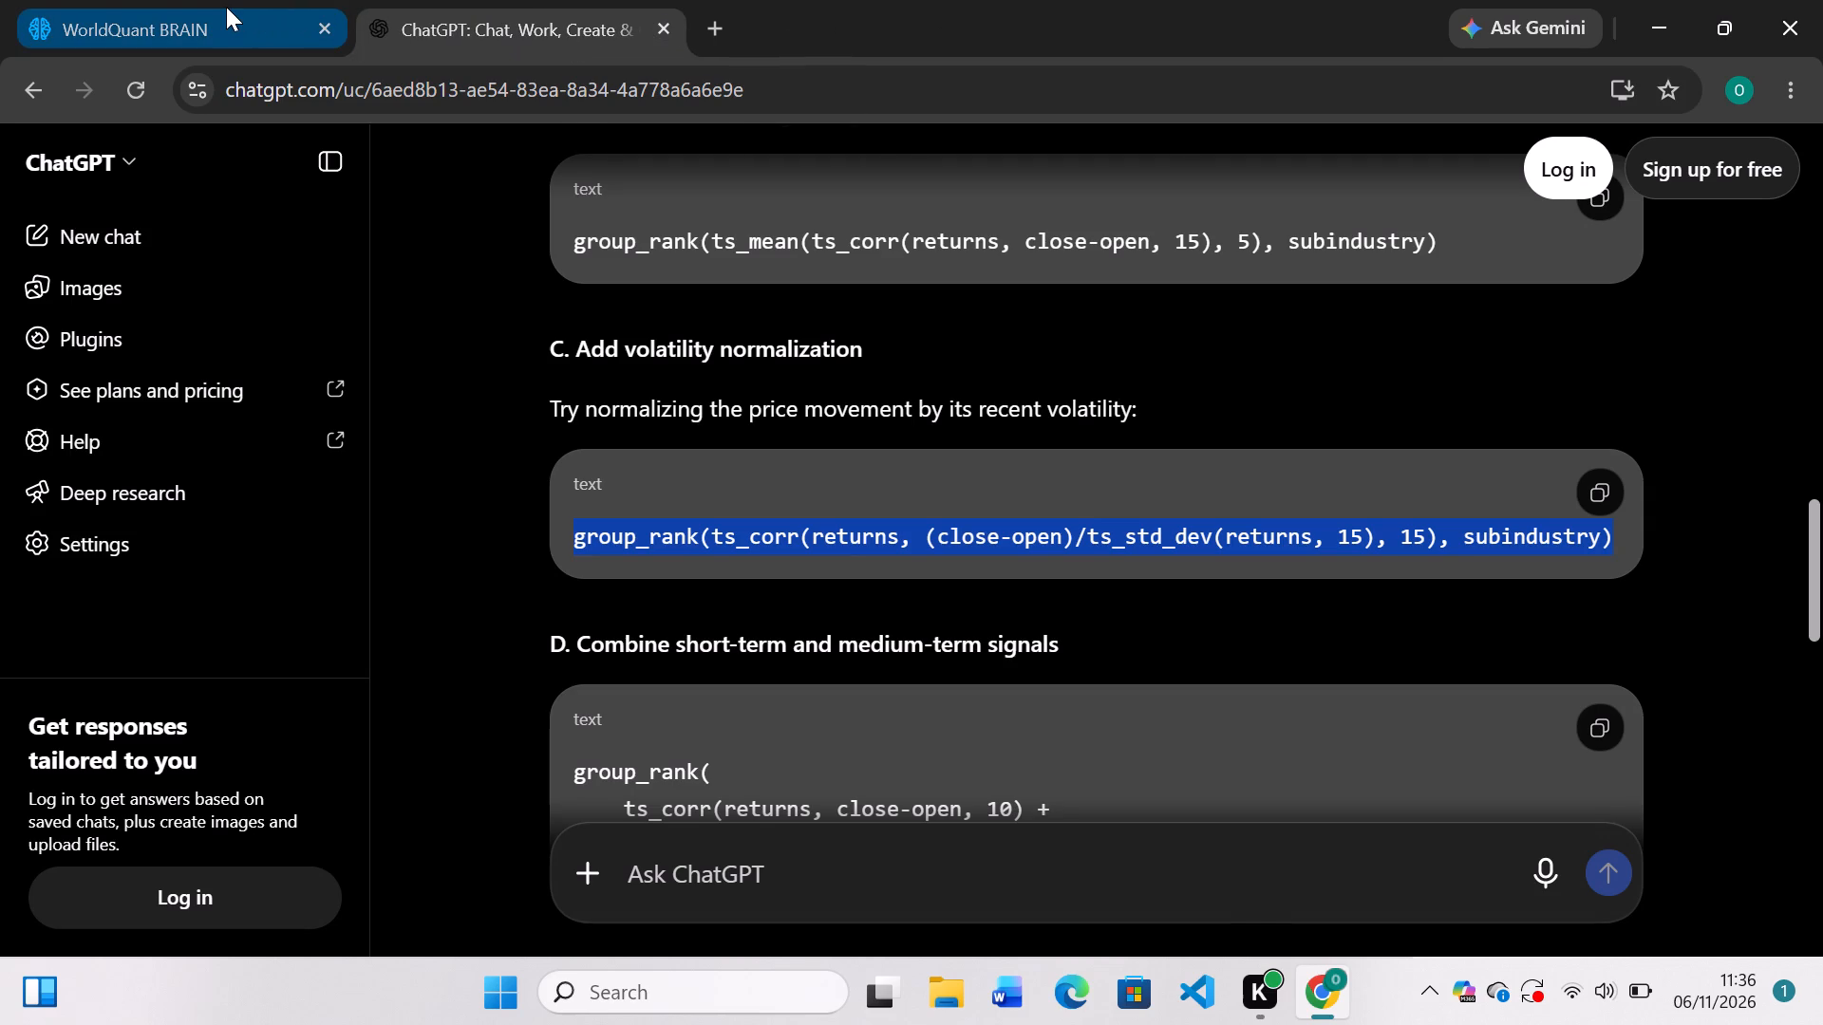
# Return to WorldQuant BRAIN and look over Simulation 5's simulation progress and properties.
pyautogui.click(226, 7)
pyautogui.scroll(-1, 1023, 426)
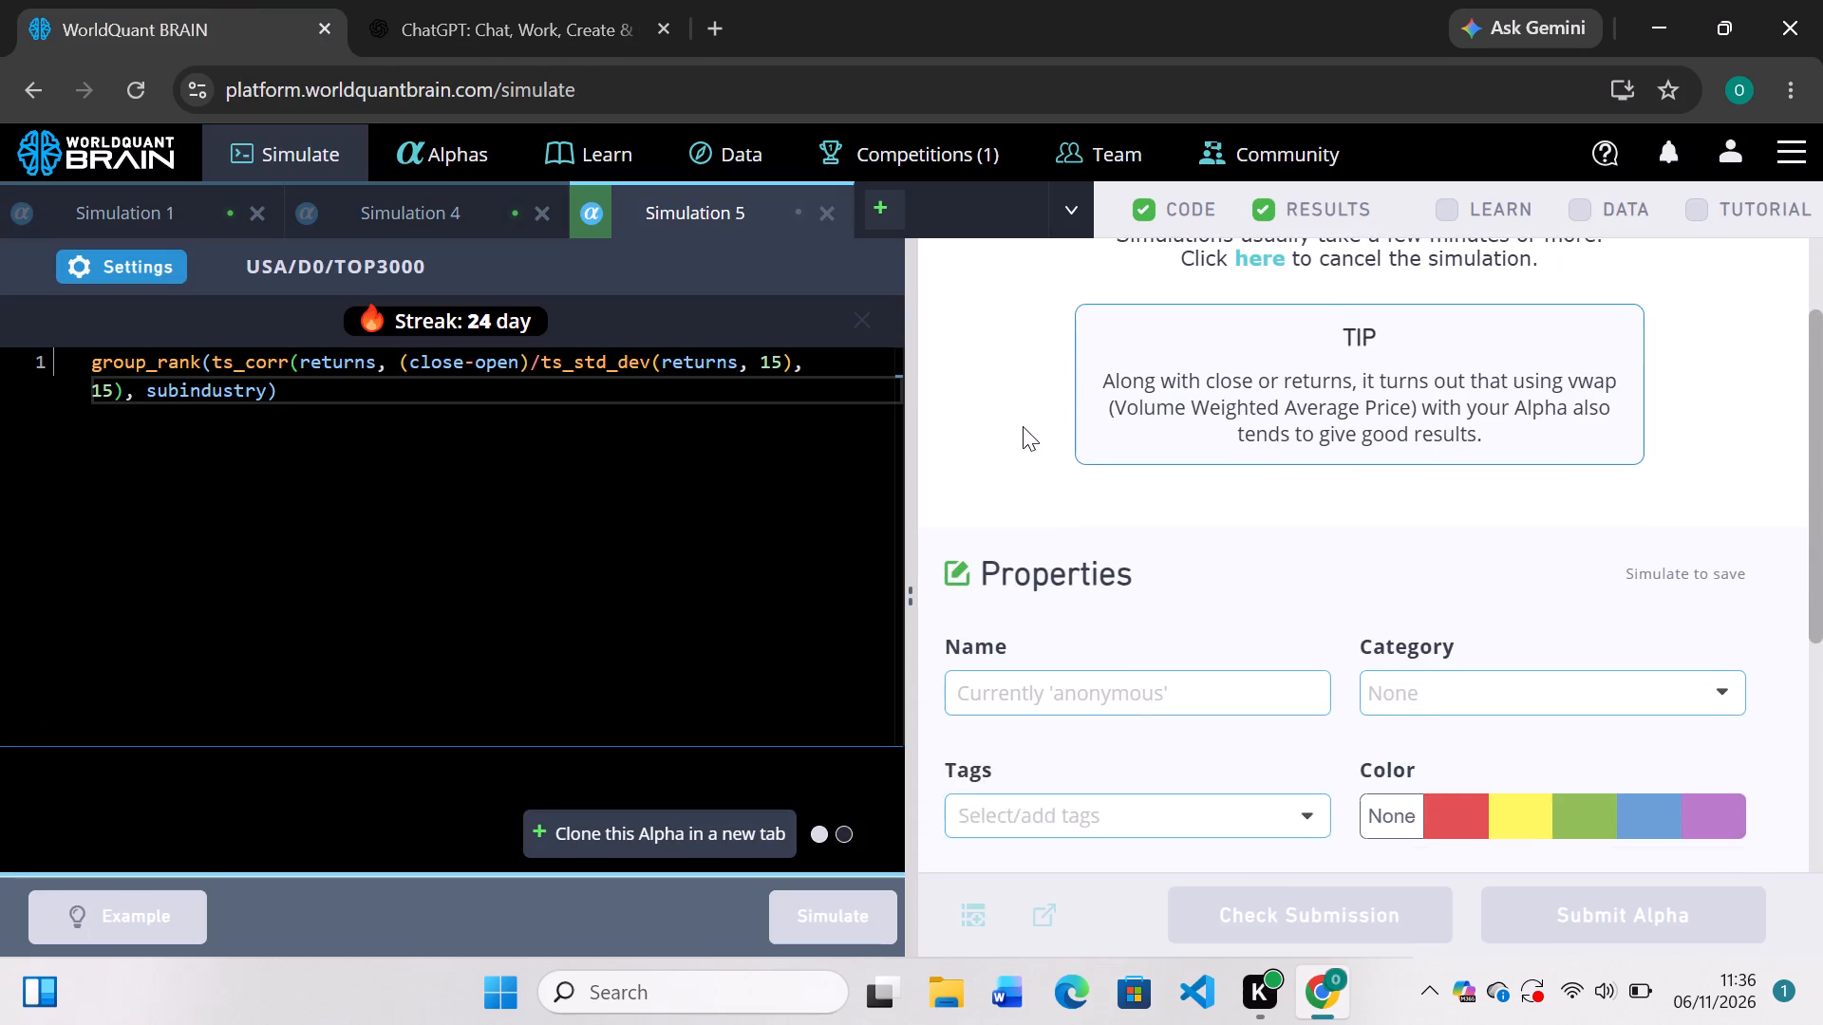
pyautogui.scroll(-3, 1023, 426)
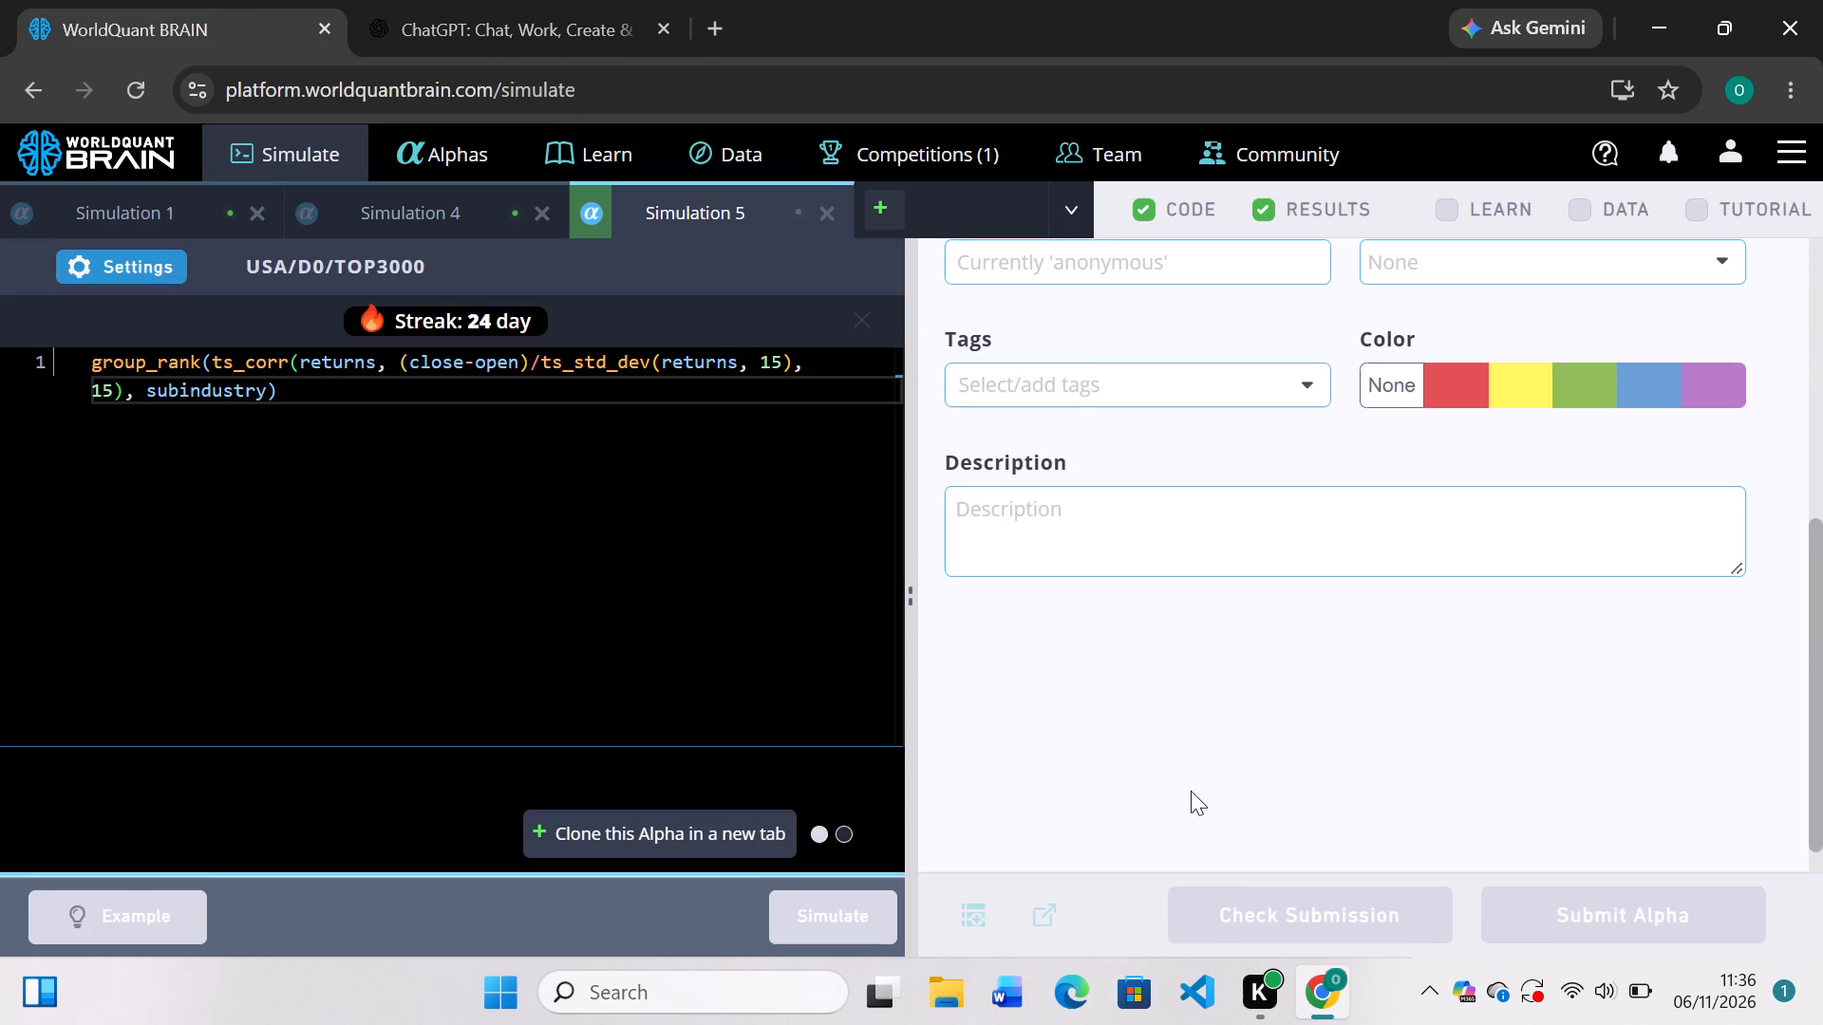
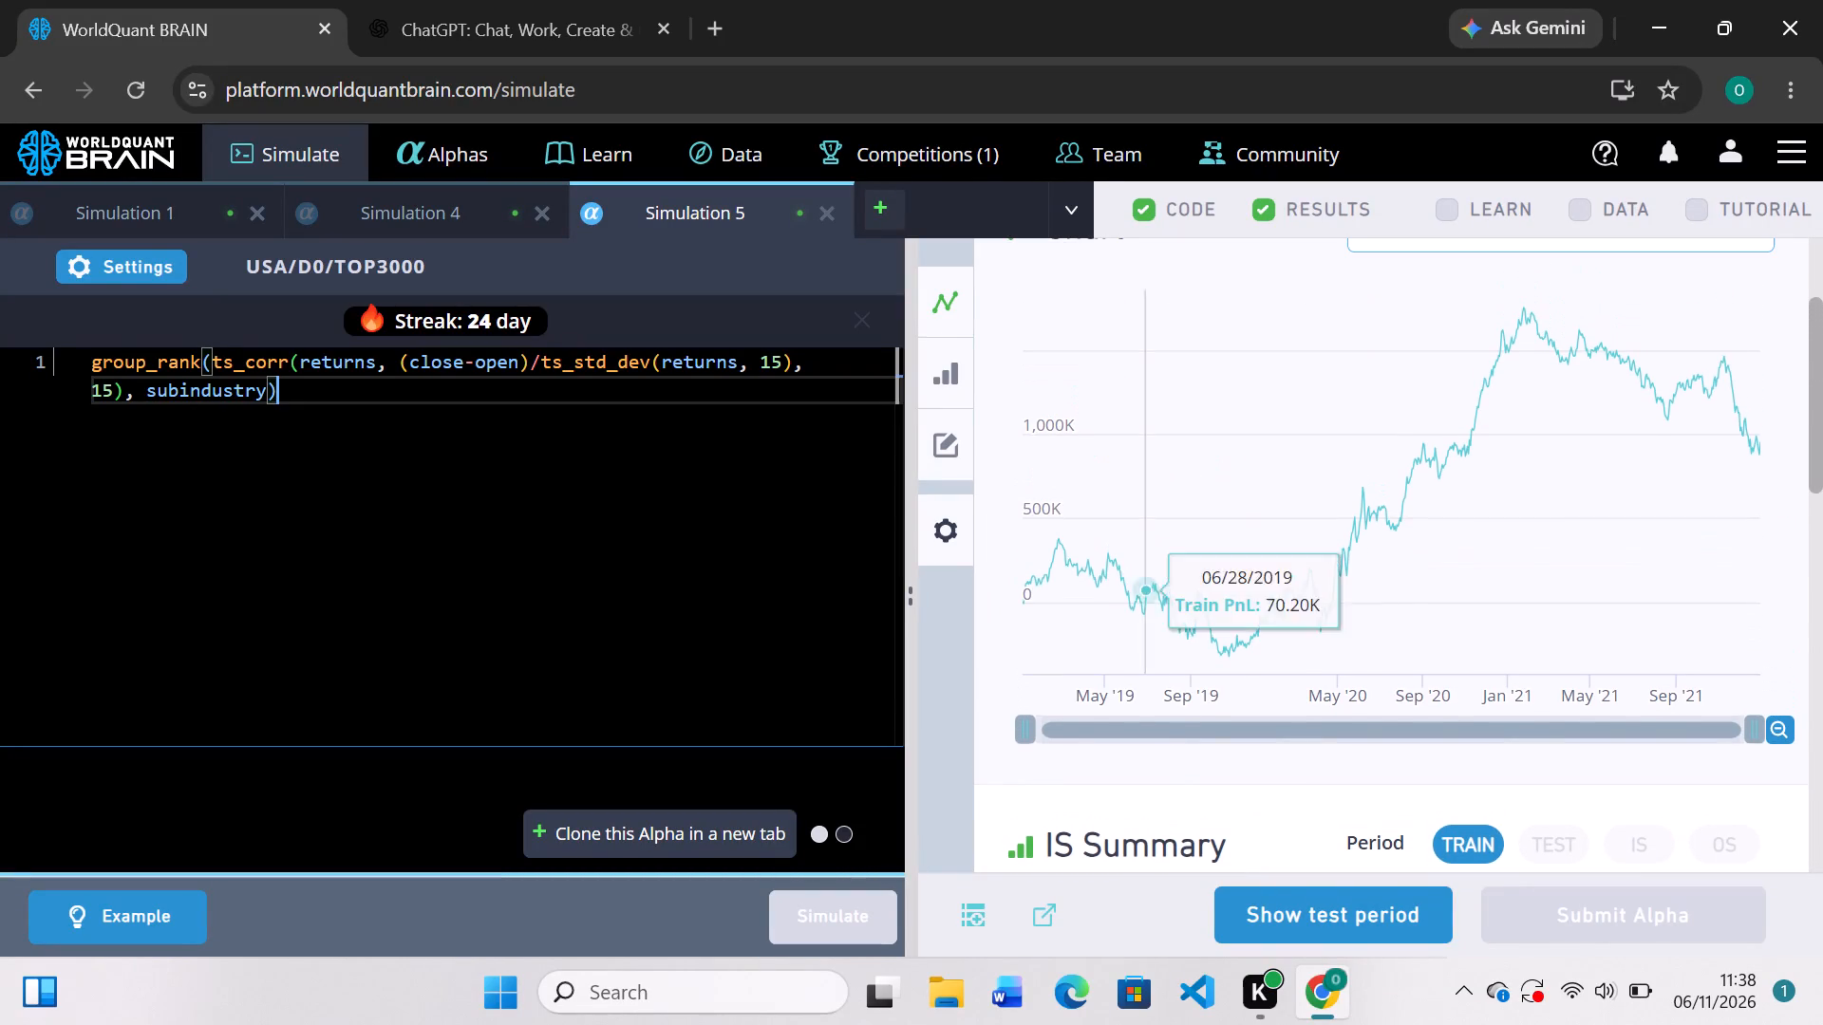
pyautogui.click(156, 266)
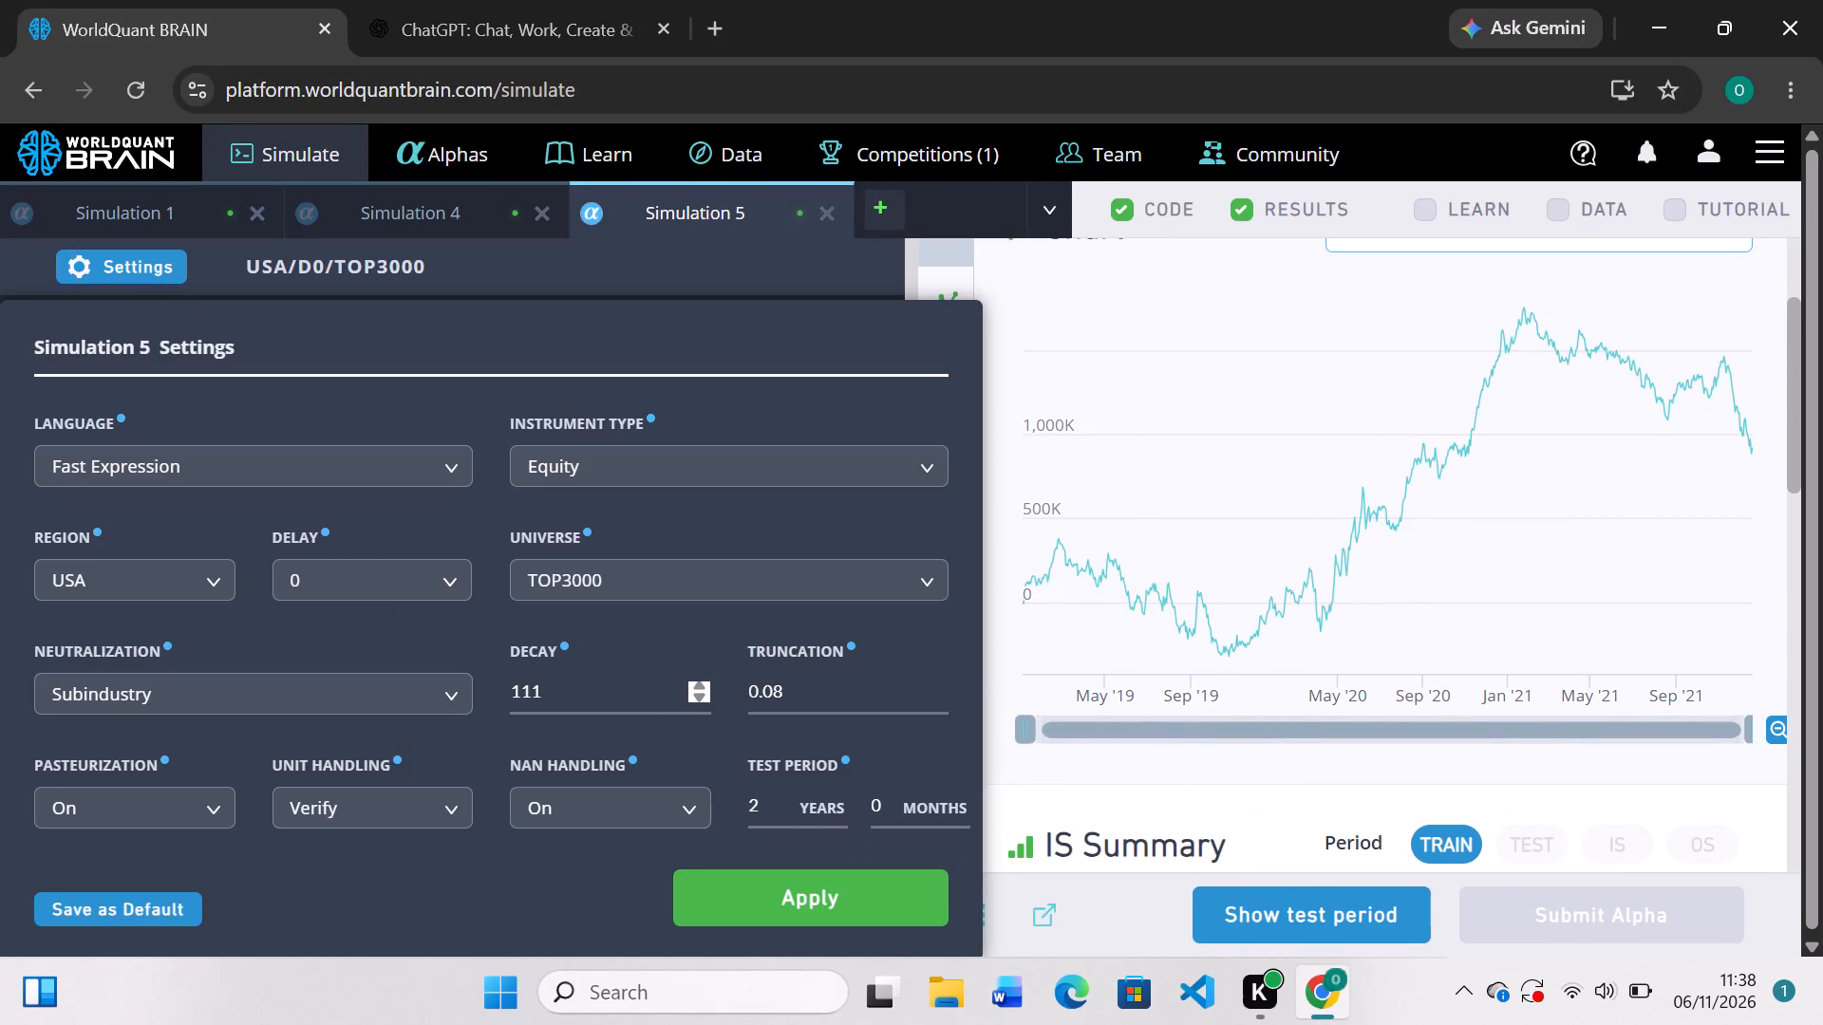
pyautogui.click(915, 586)
pyautogui.click(632, 757)
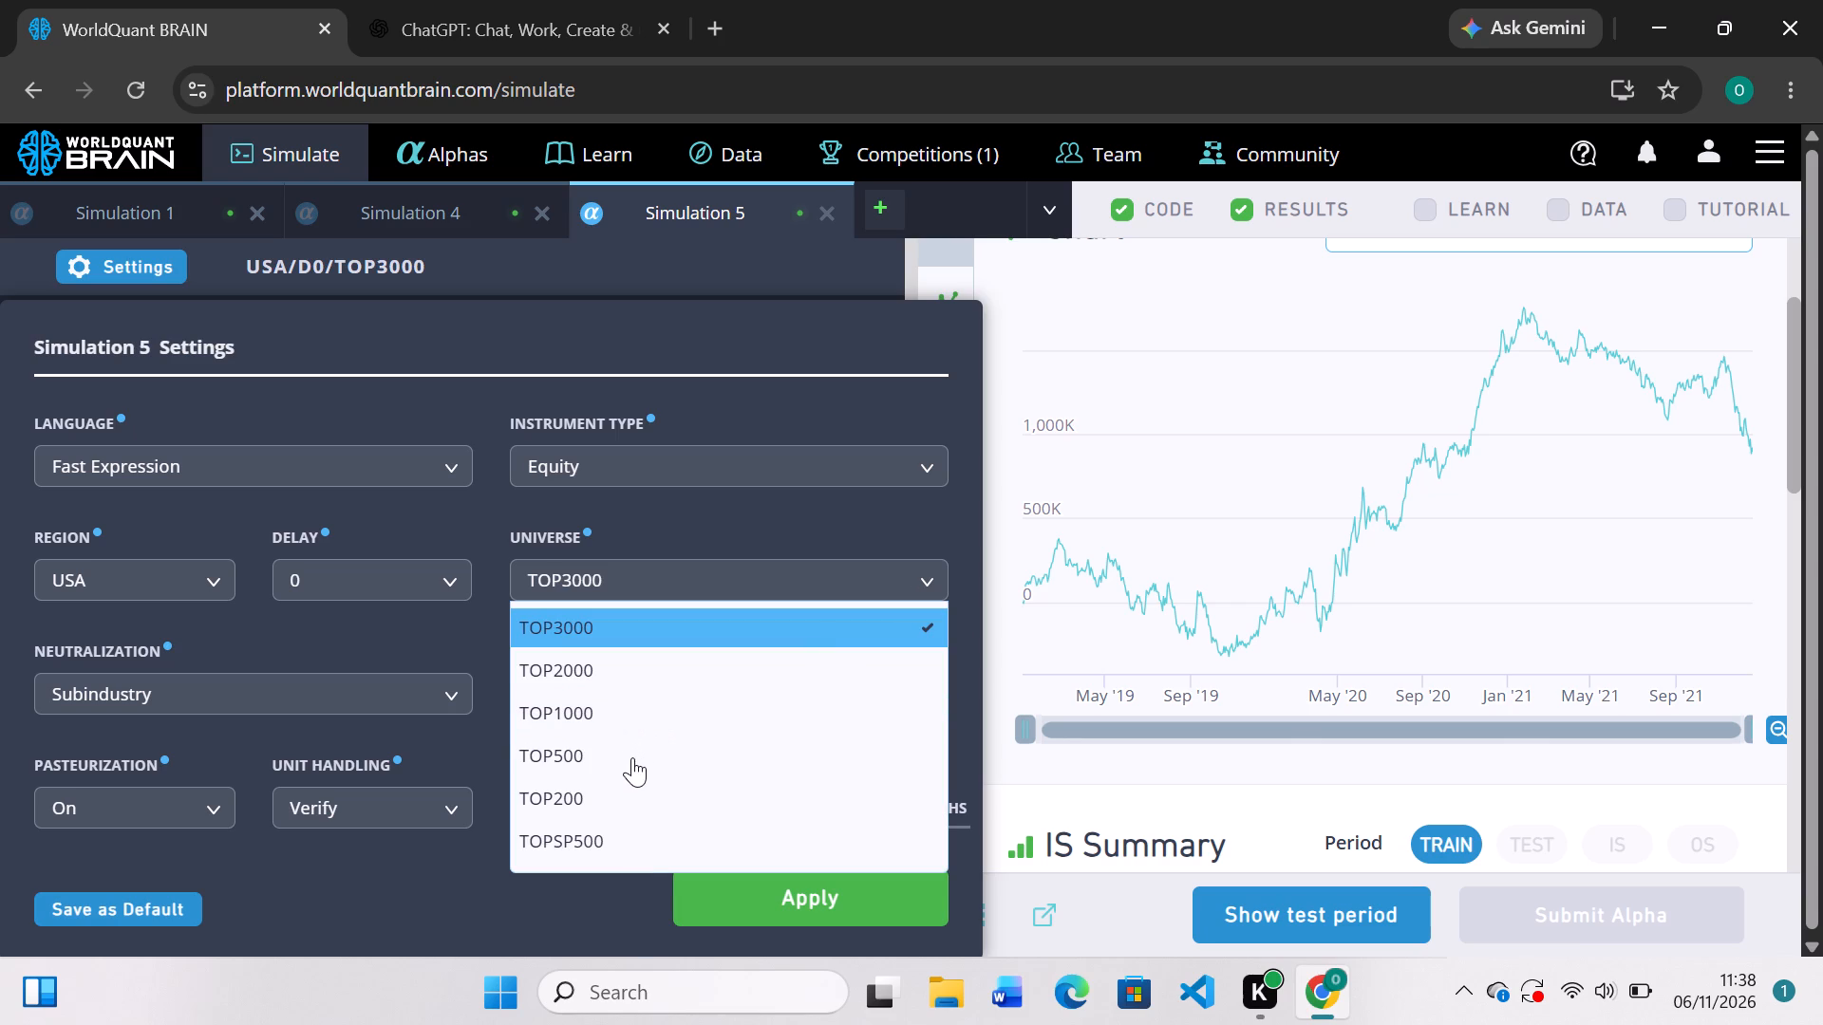
pyautogui.click(881, 880)
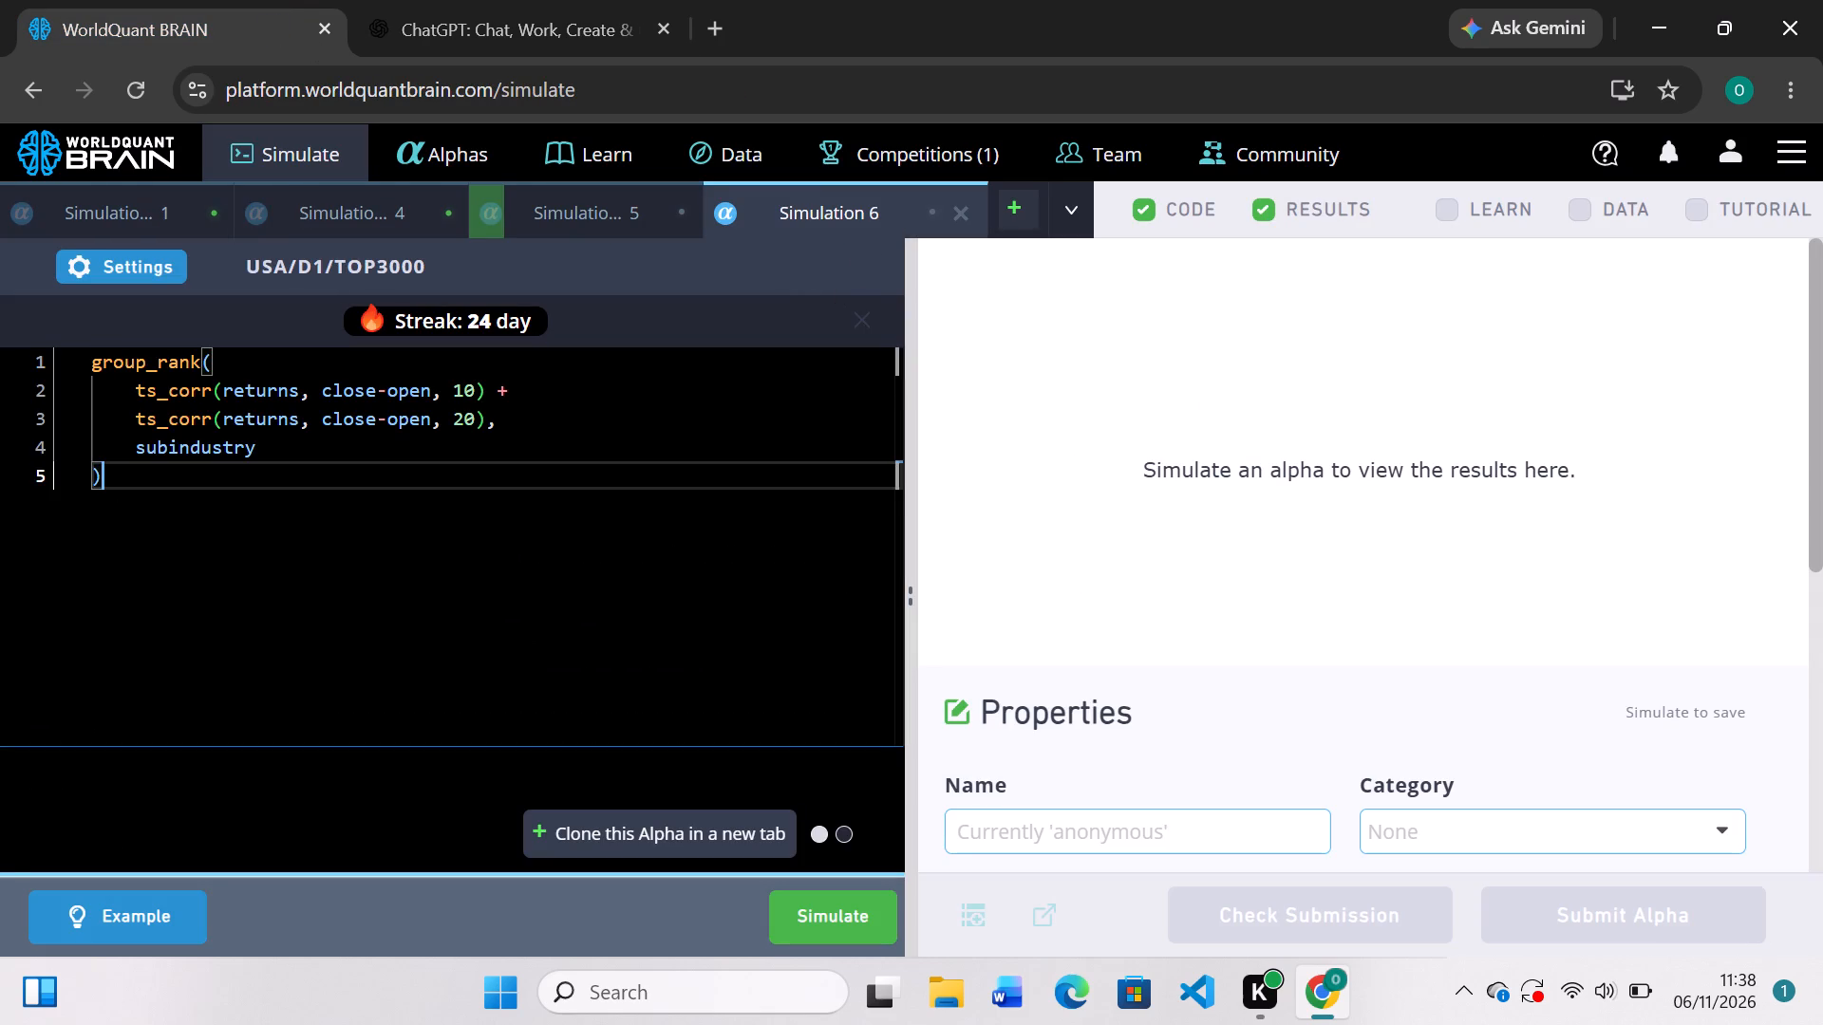
pyautogui.click(823, 908)
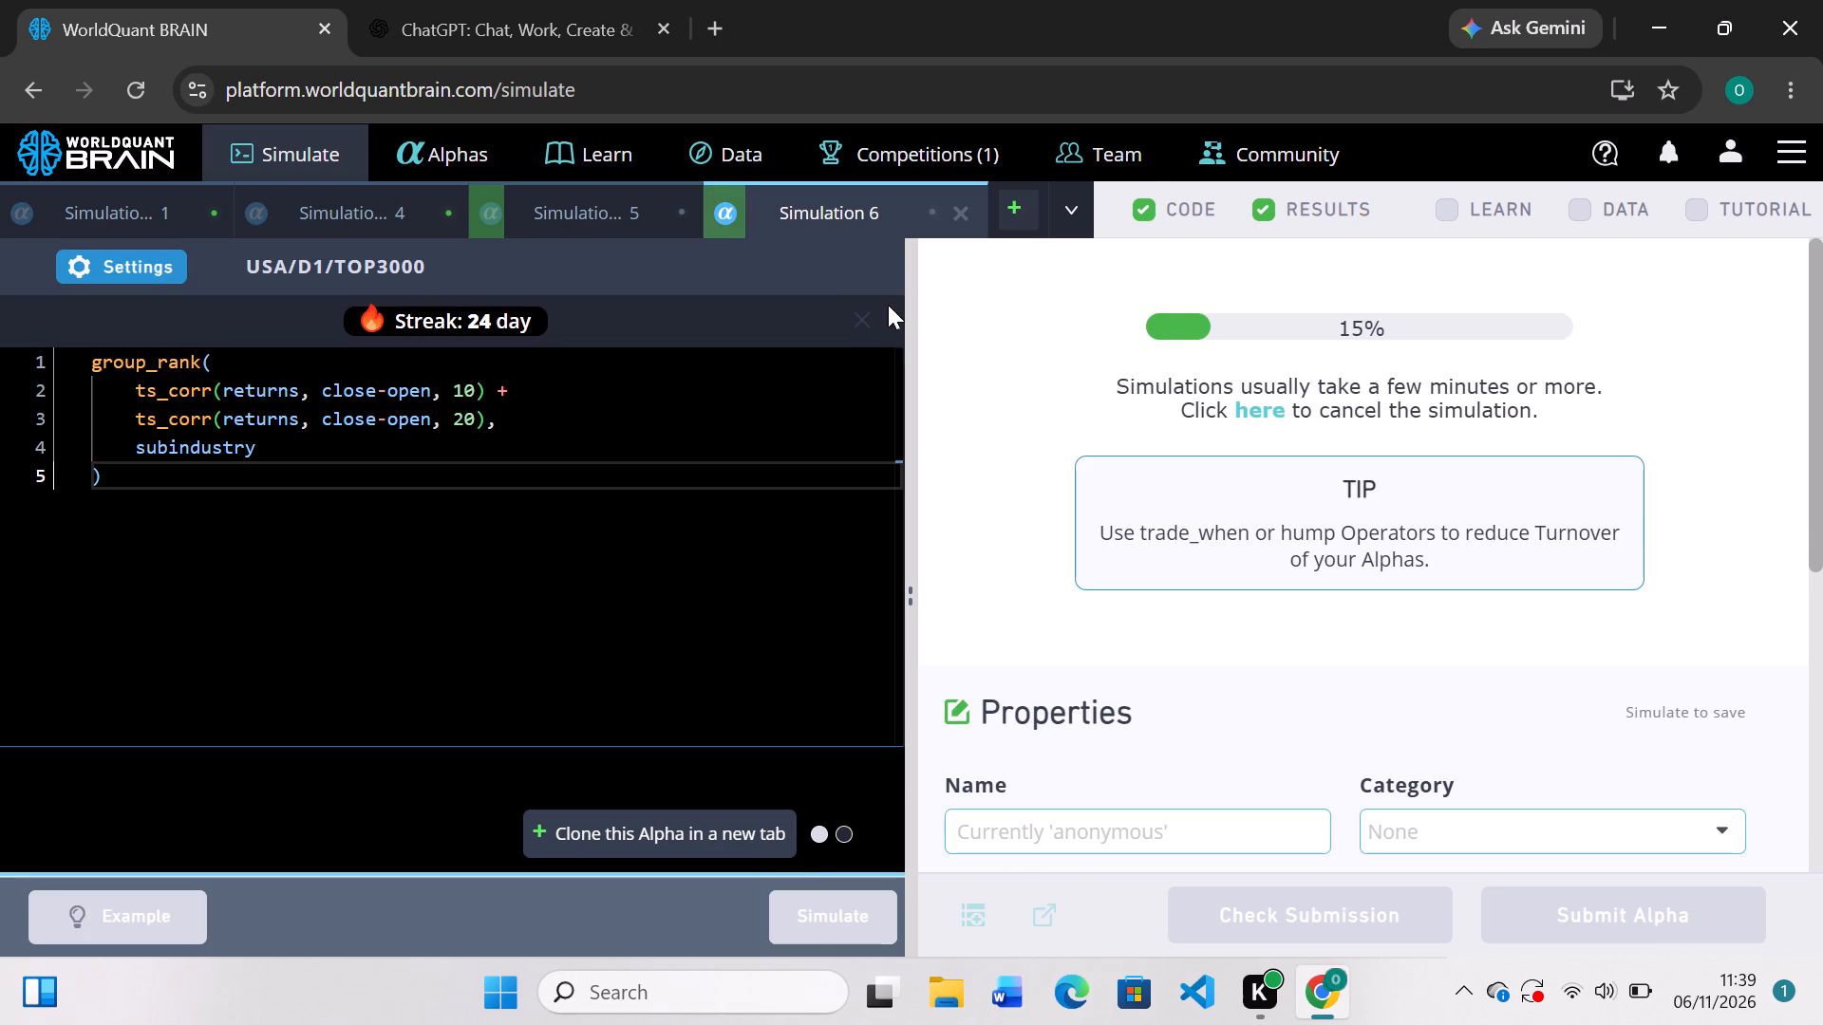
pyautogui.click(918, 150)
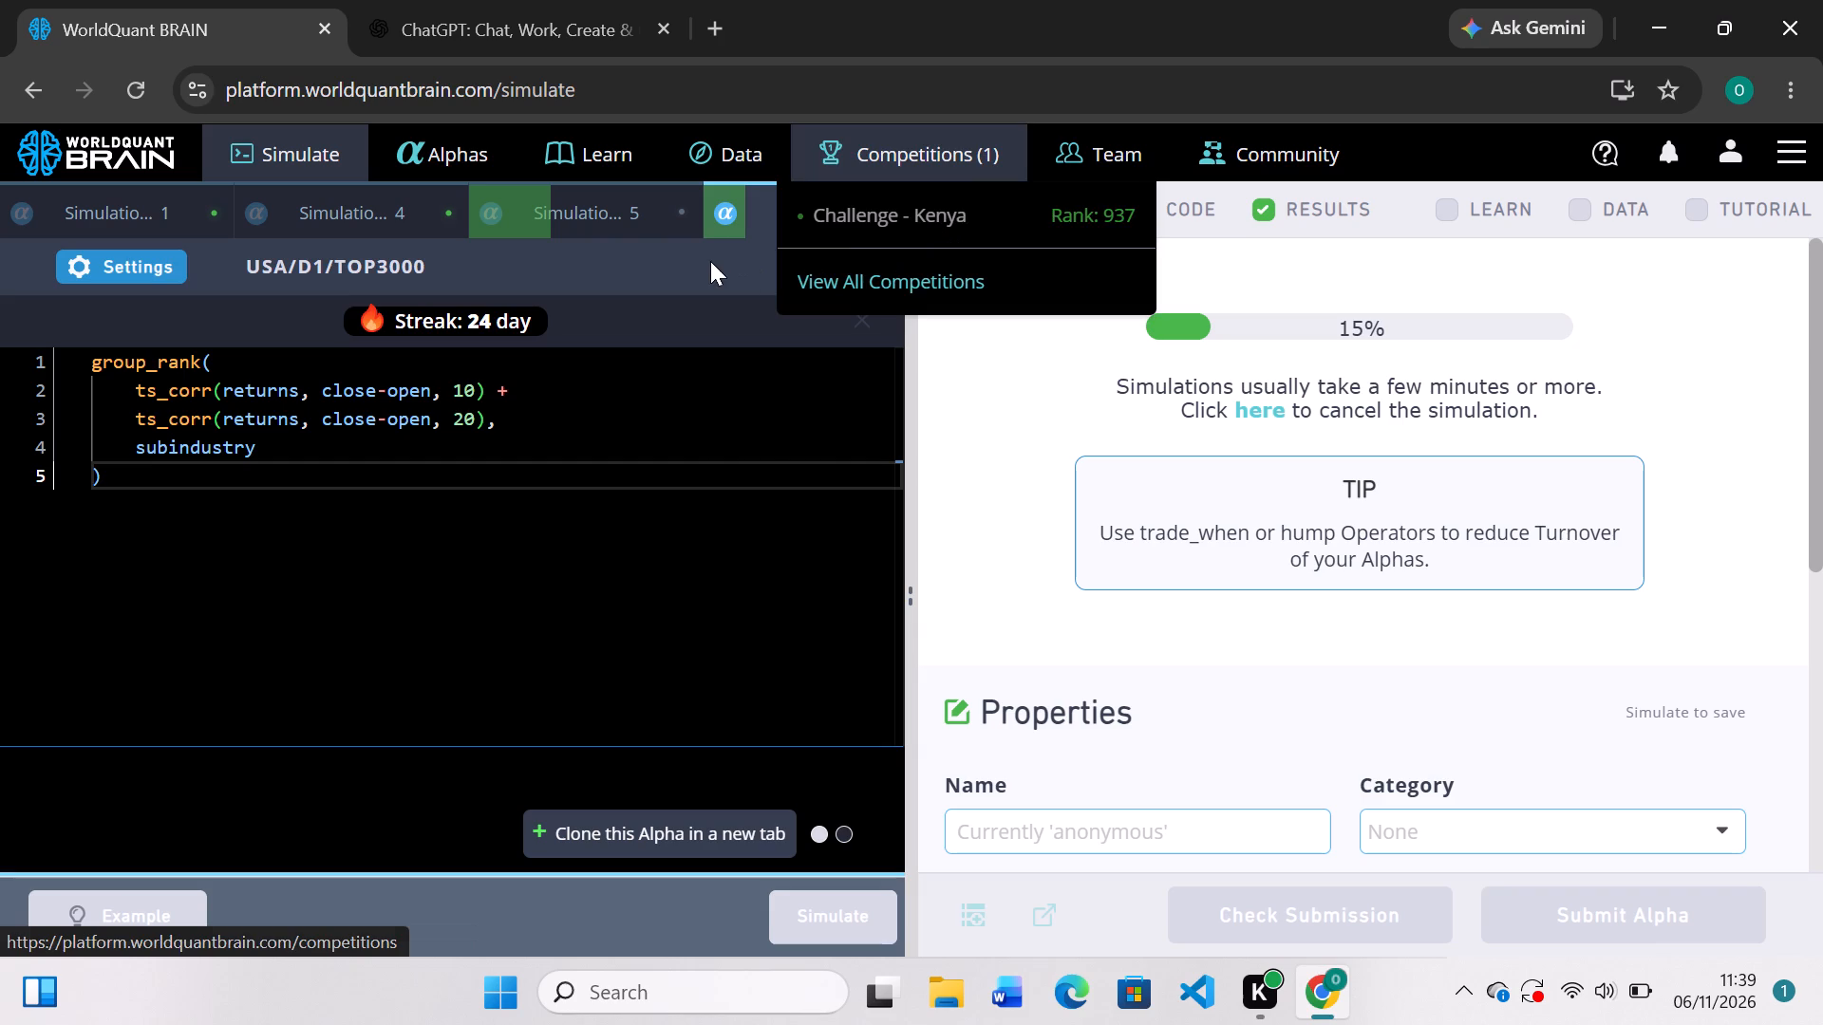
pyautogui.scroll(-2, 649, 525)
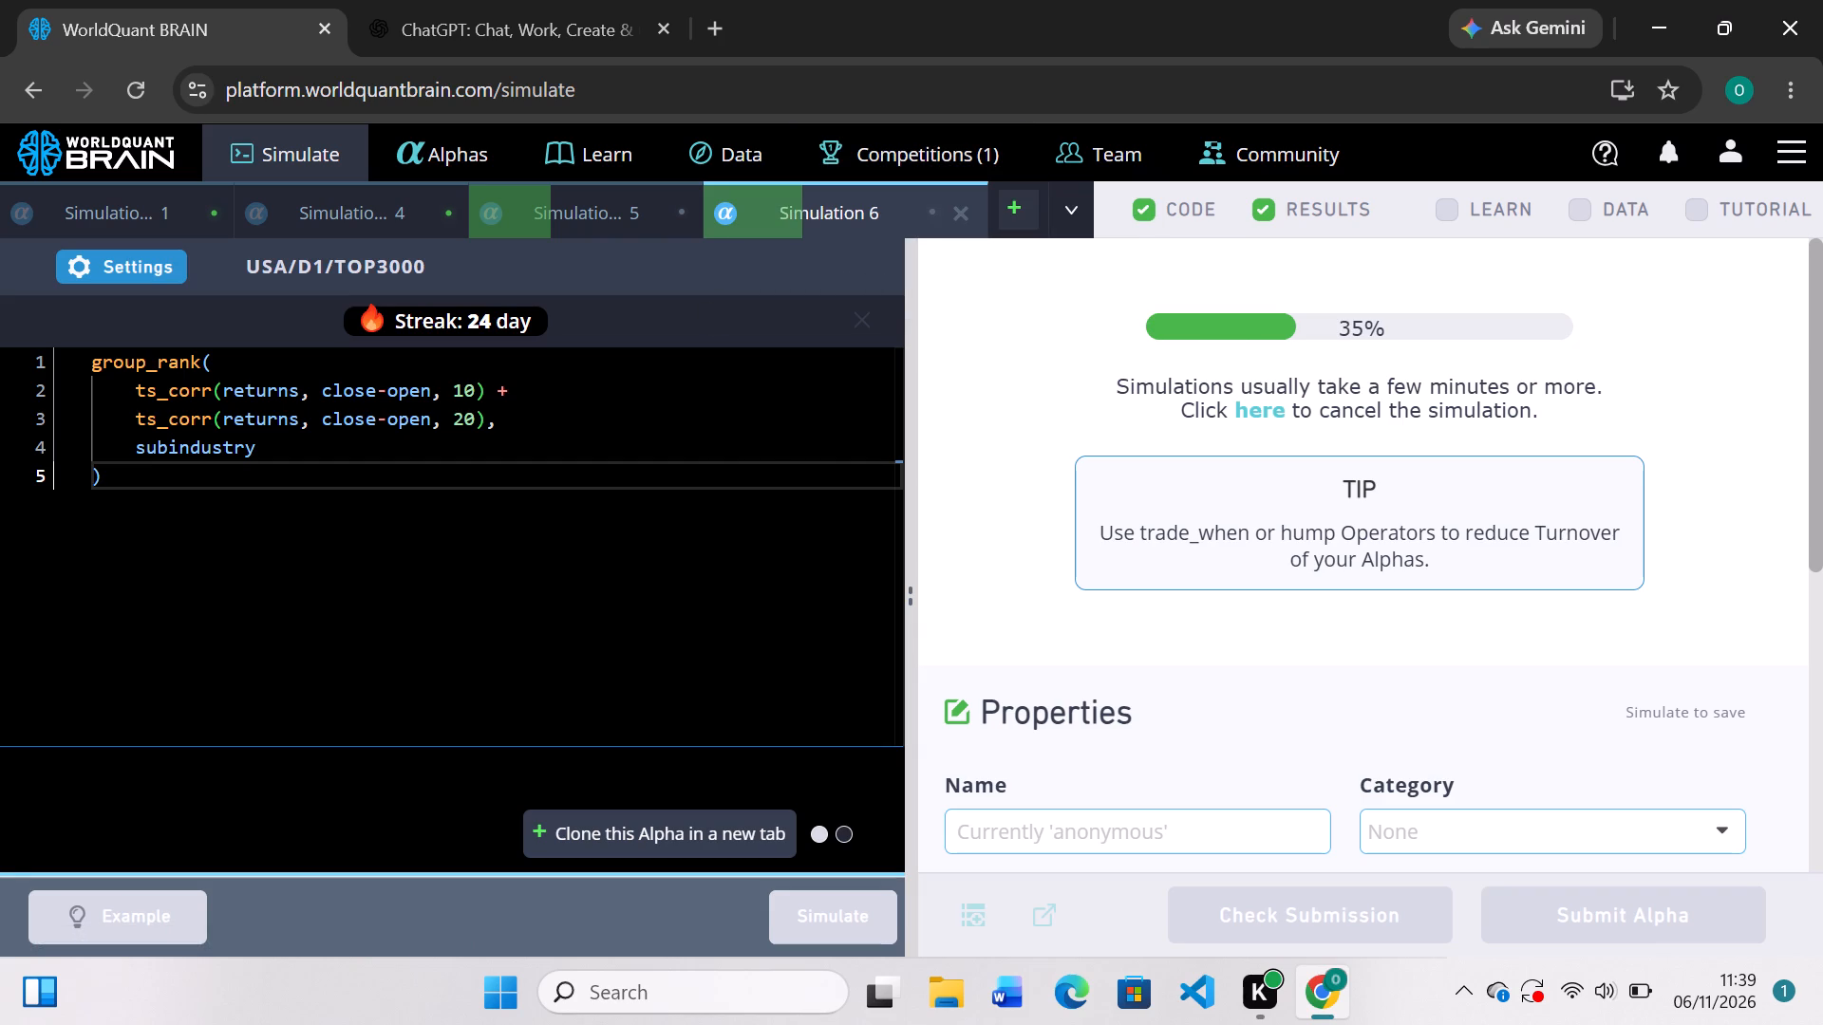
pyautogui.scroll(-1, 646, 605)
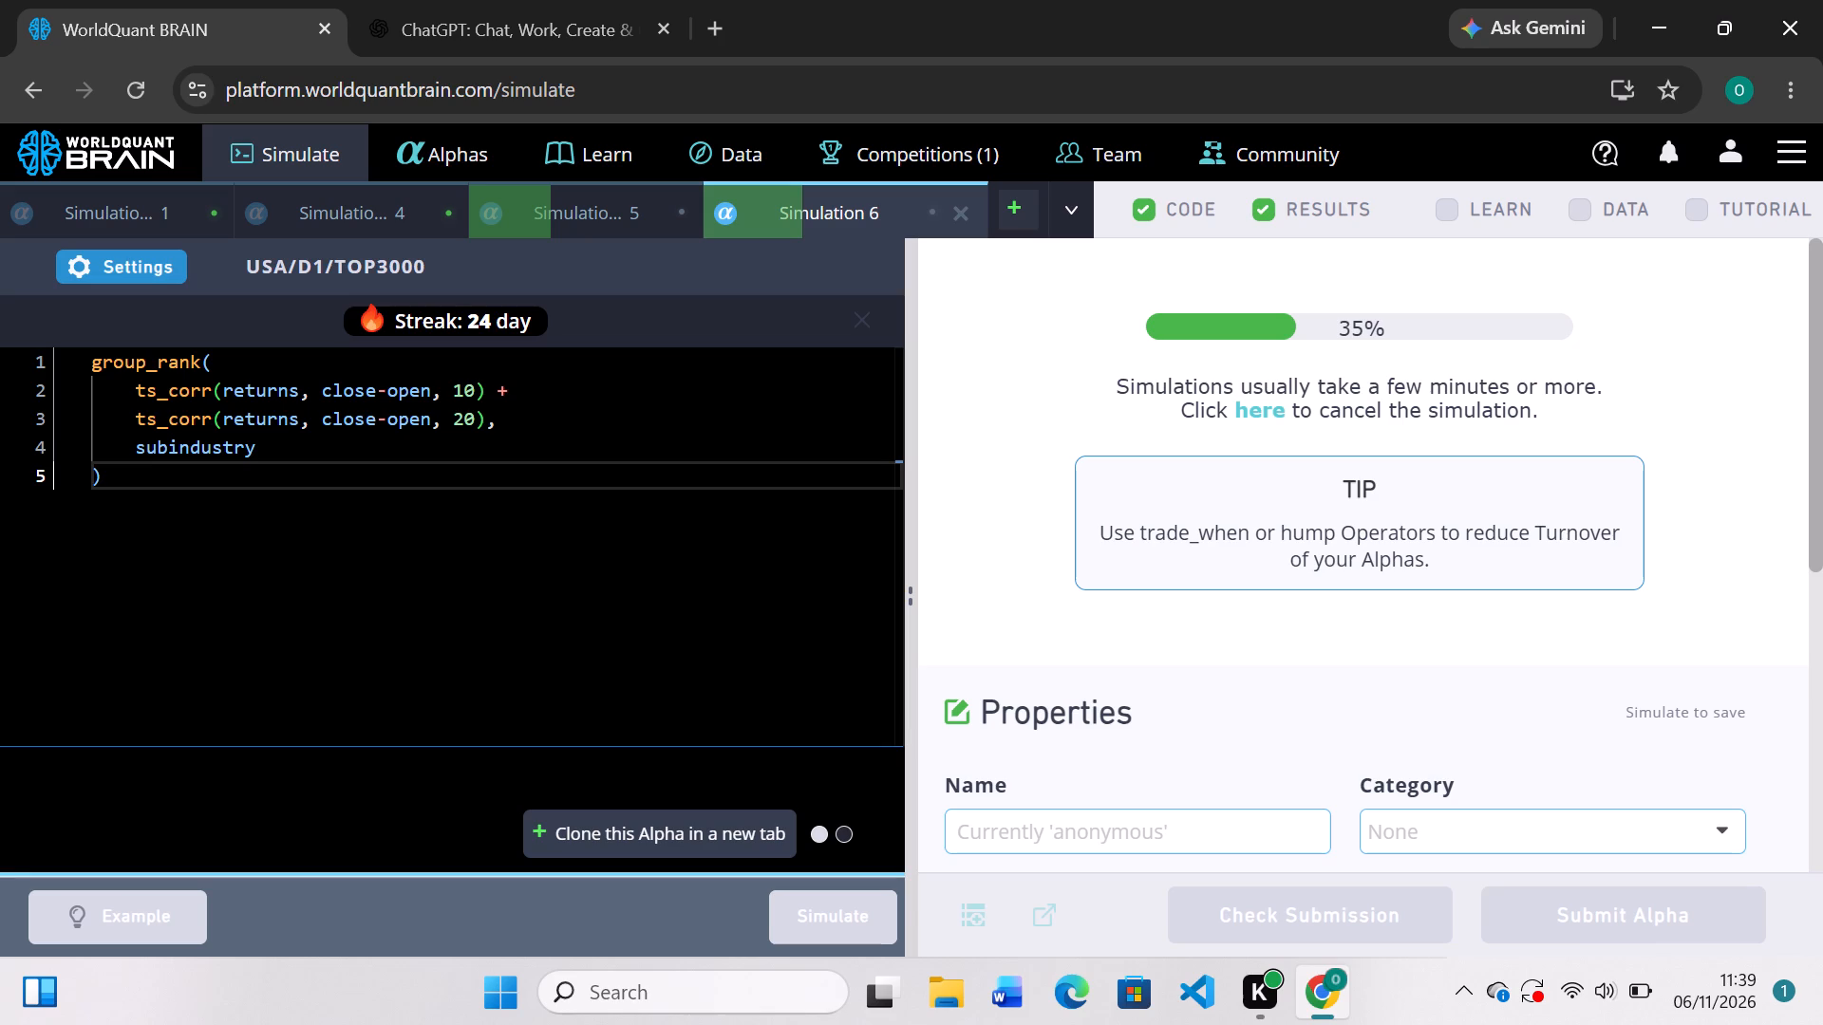
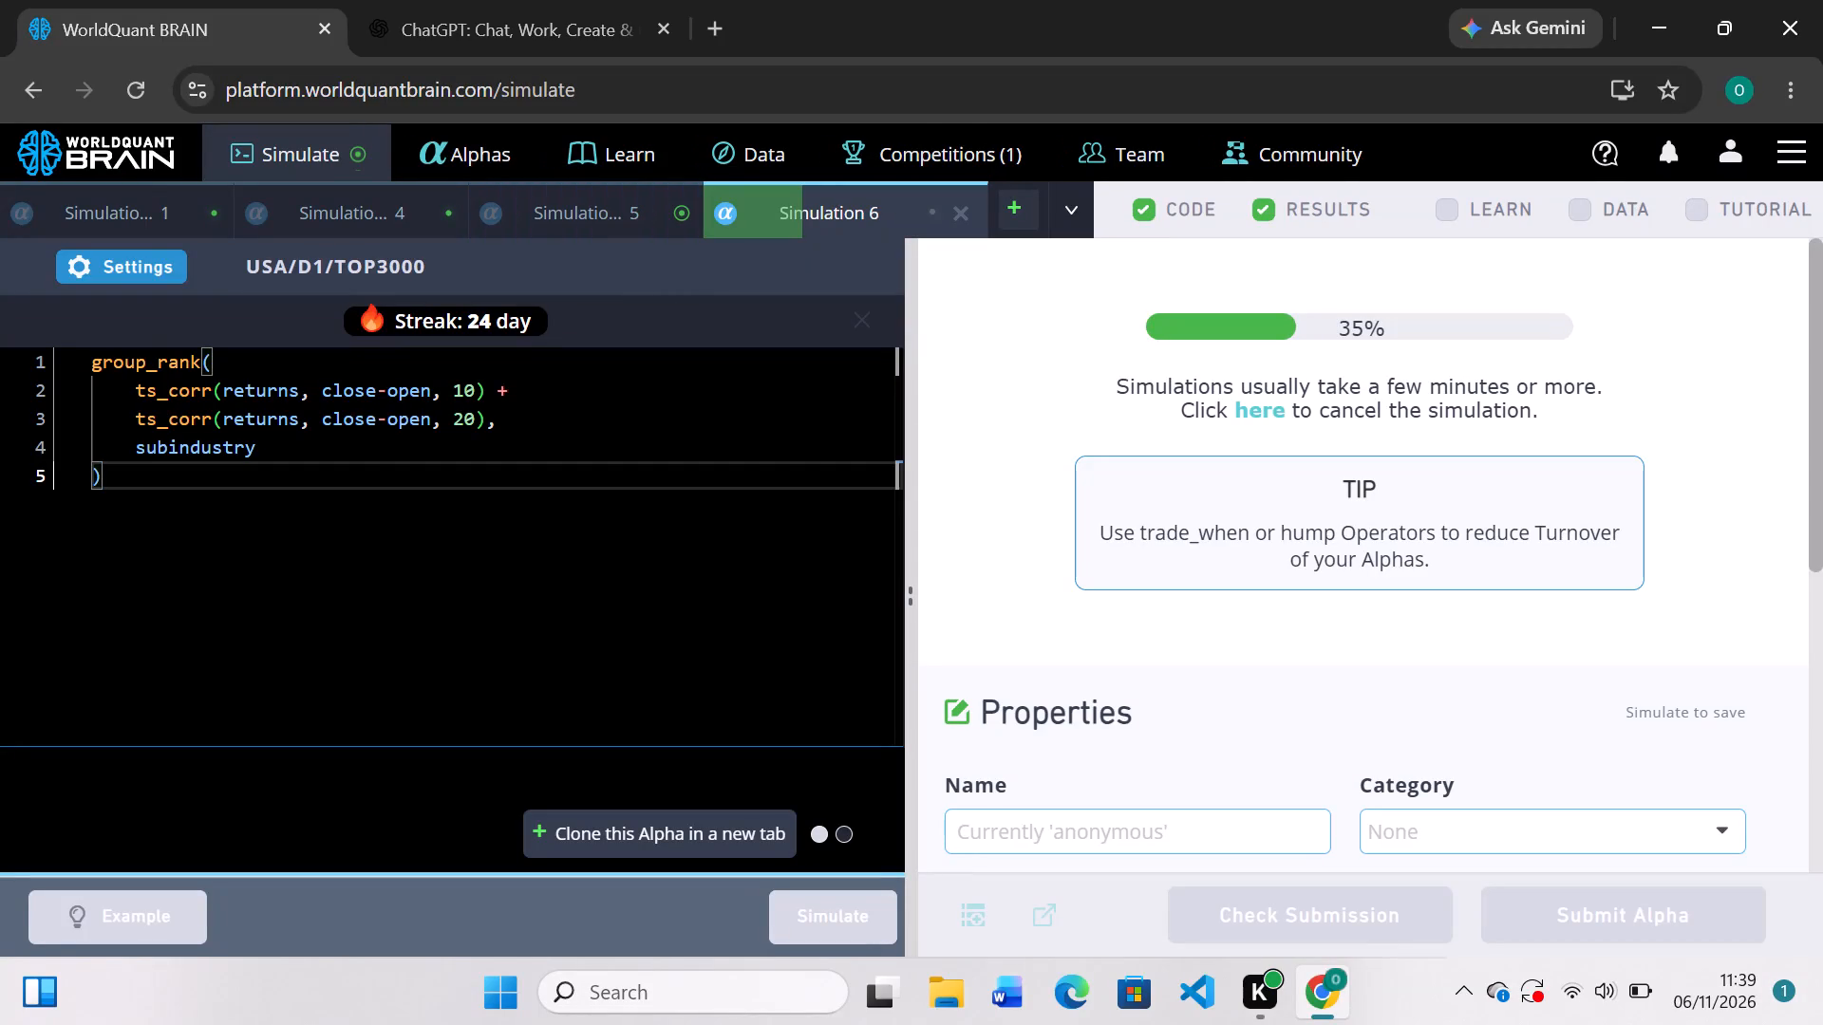
# Check Simulation 5's PnL chart and remove the group_rank operator from the start of its expression.
pyautogui.click(611, 213)
pyautogui.scroll(-2, 1169, 529)
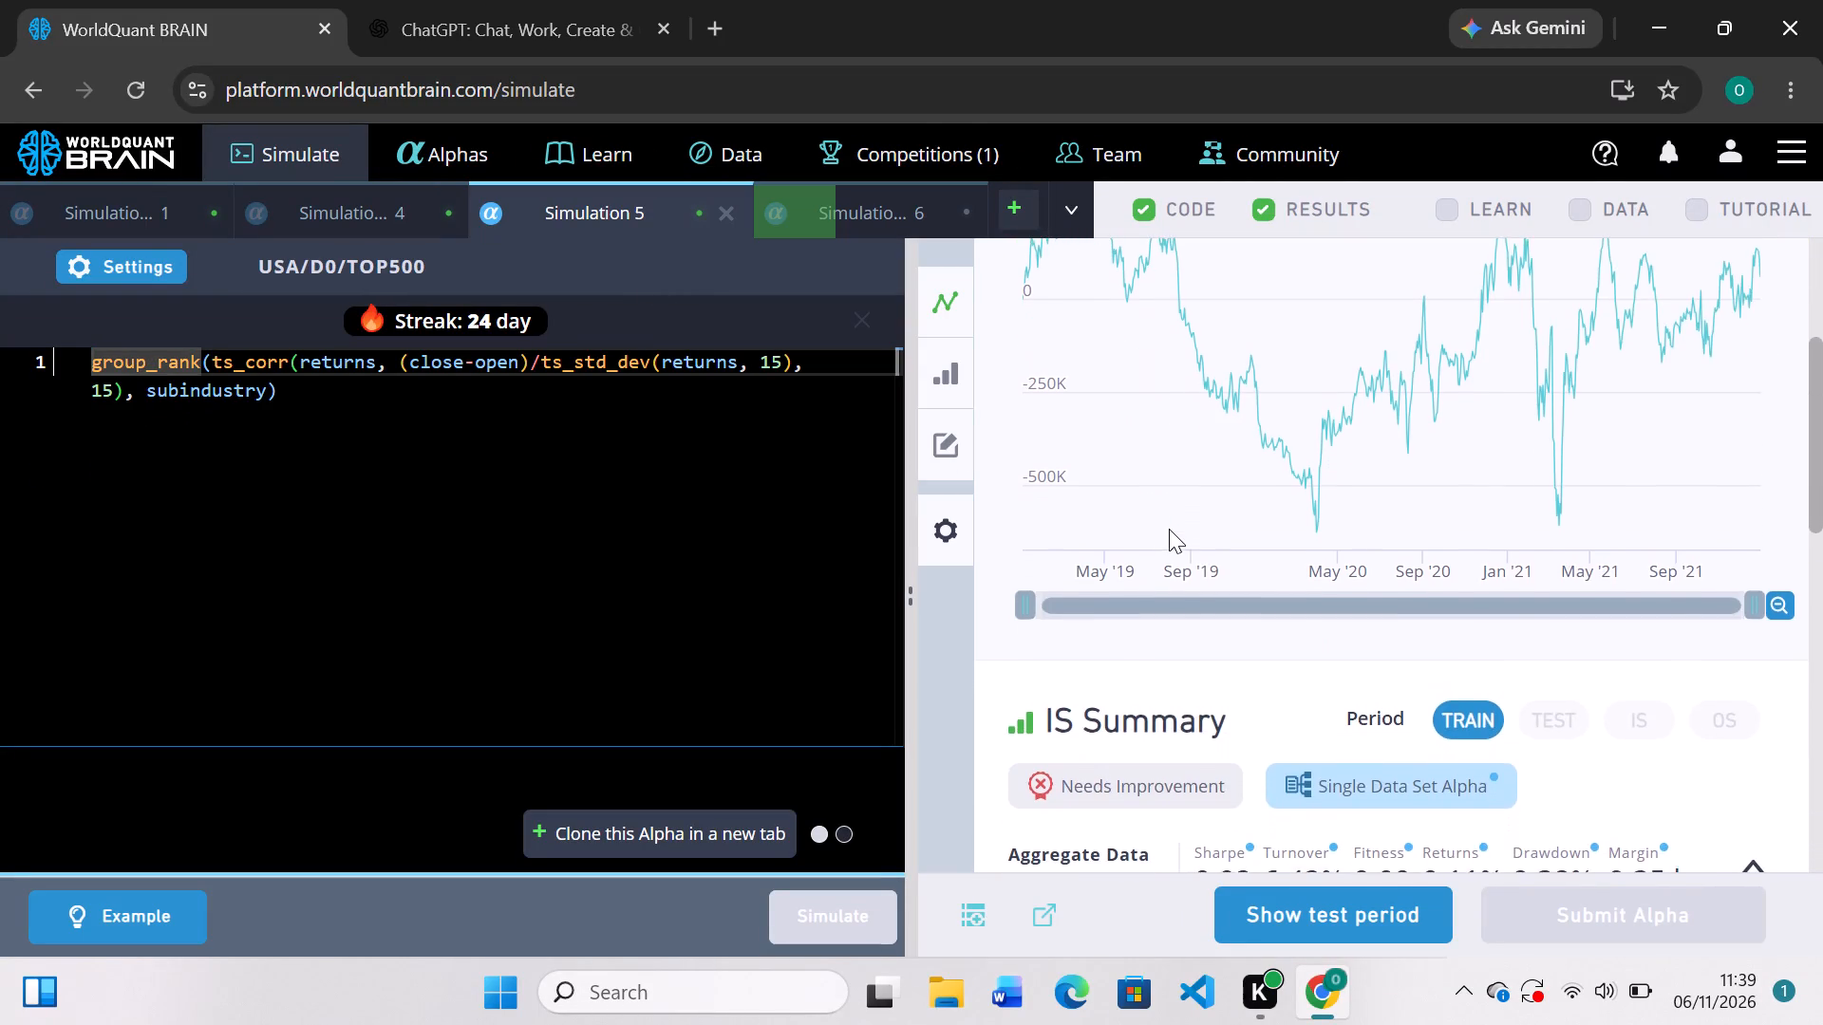
pyautogui.scroll(2, 1169, 529)
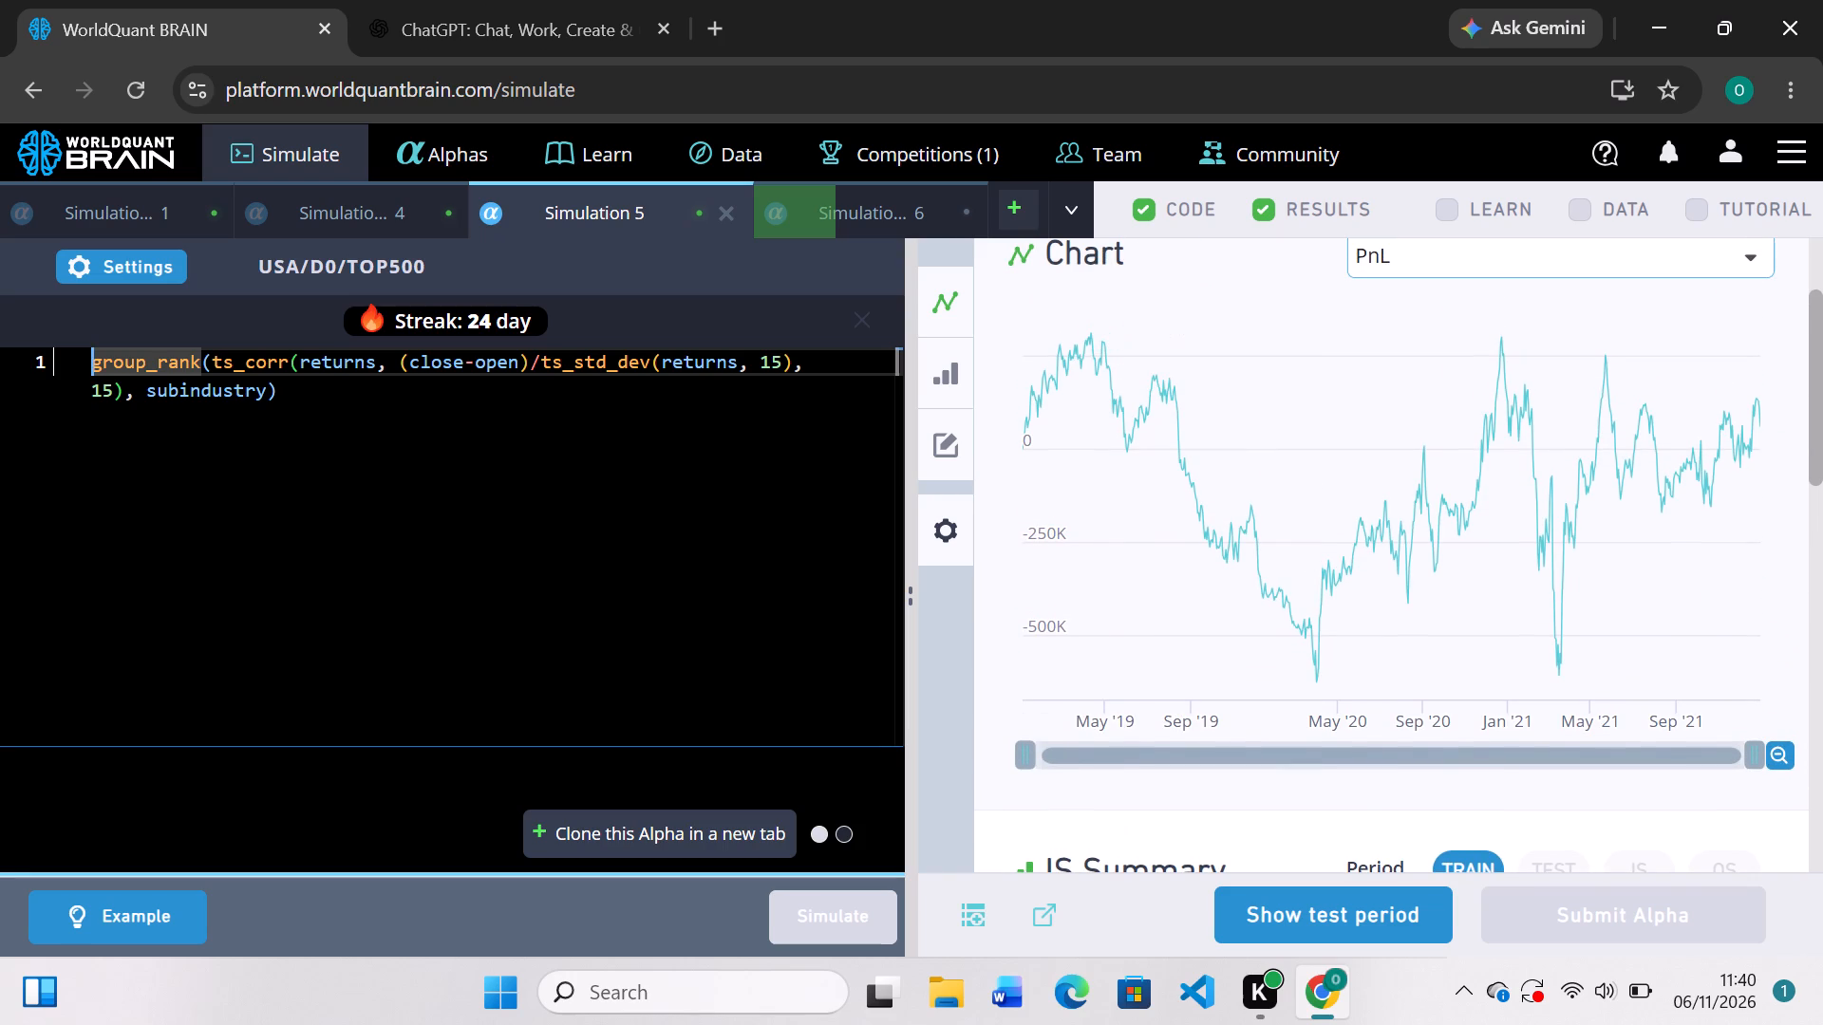
pyautogui.click(203, 363)
pyautogui.press('BackSpace')
pyautogui.press('BackSpace')
pyautogui.press('BackSpace')
pyautogui.press('BackSpace')
pyautogui.press('BackSpace')
pyautogui.press('BackSpace')
pyautogui.press('BackSpace')
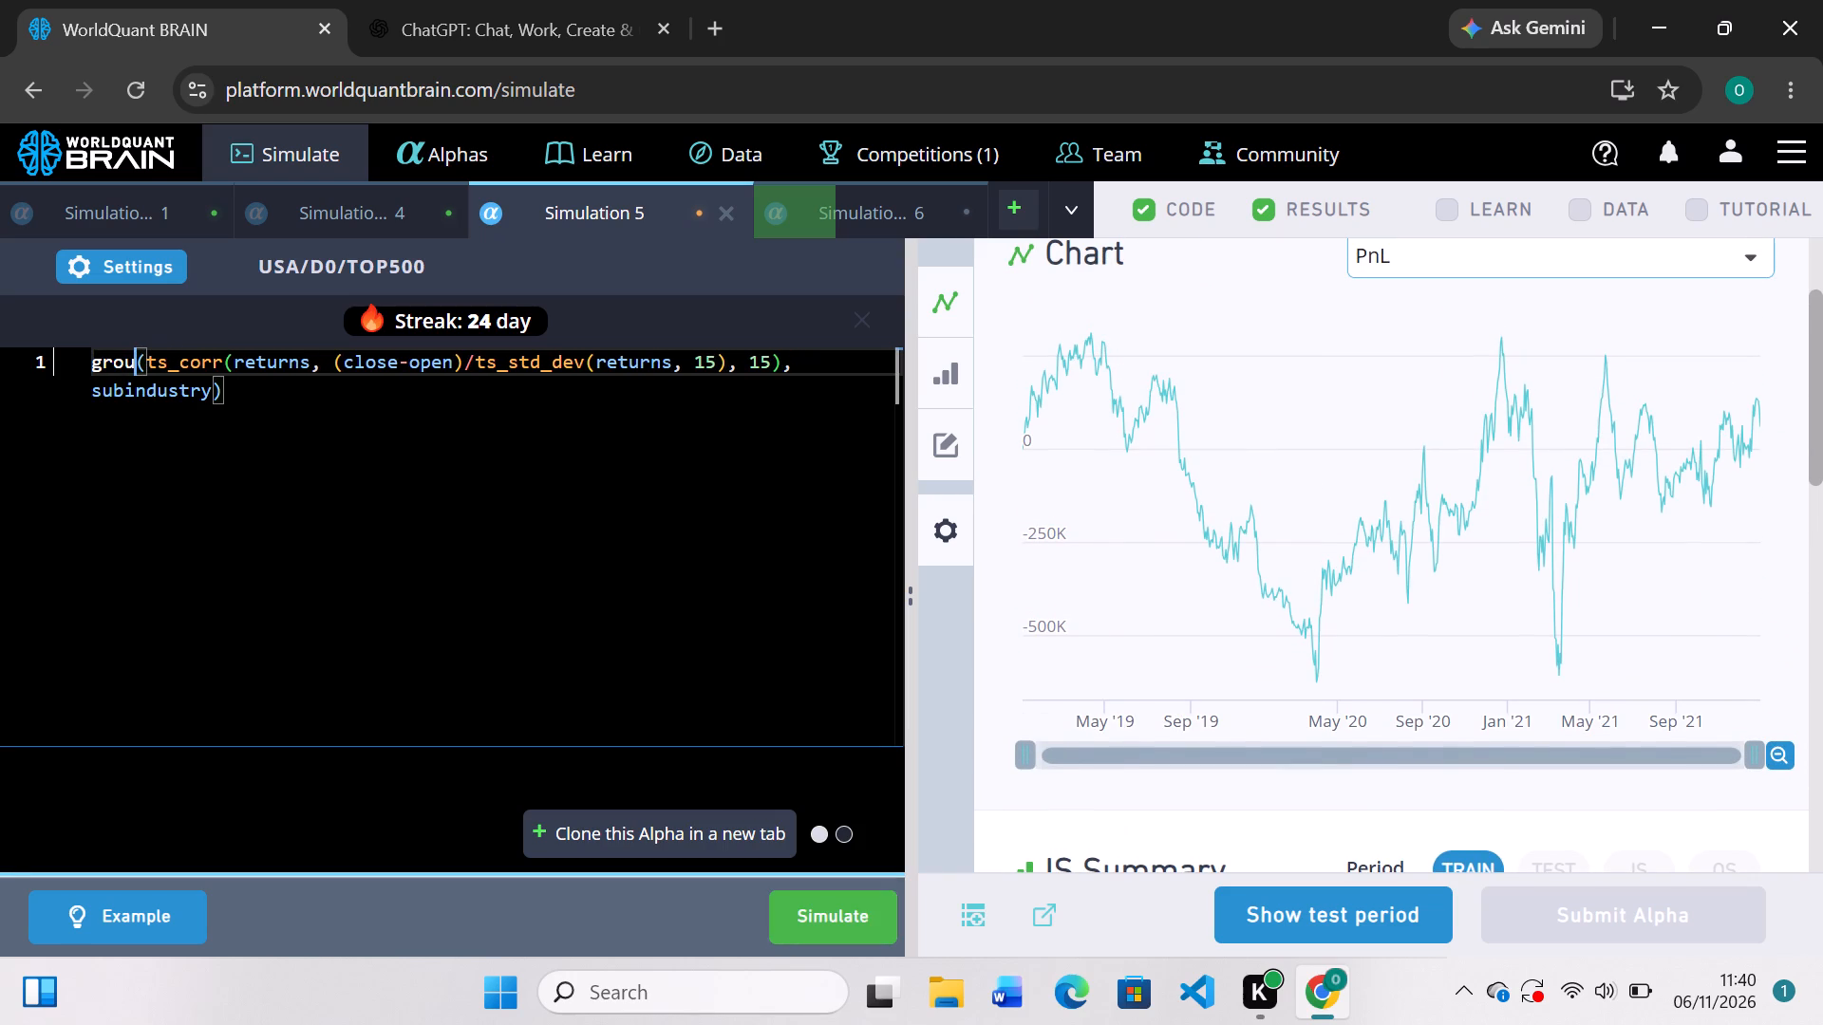
pyautogui.press('BackSpace')
pyautogui.press('BackSpace')
pyautogui.press('BackSpace')
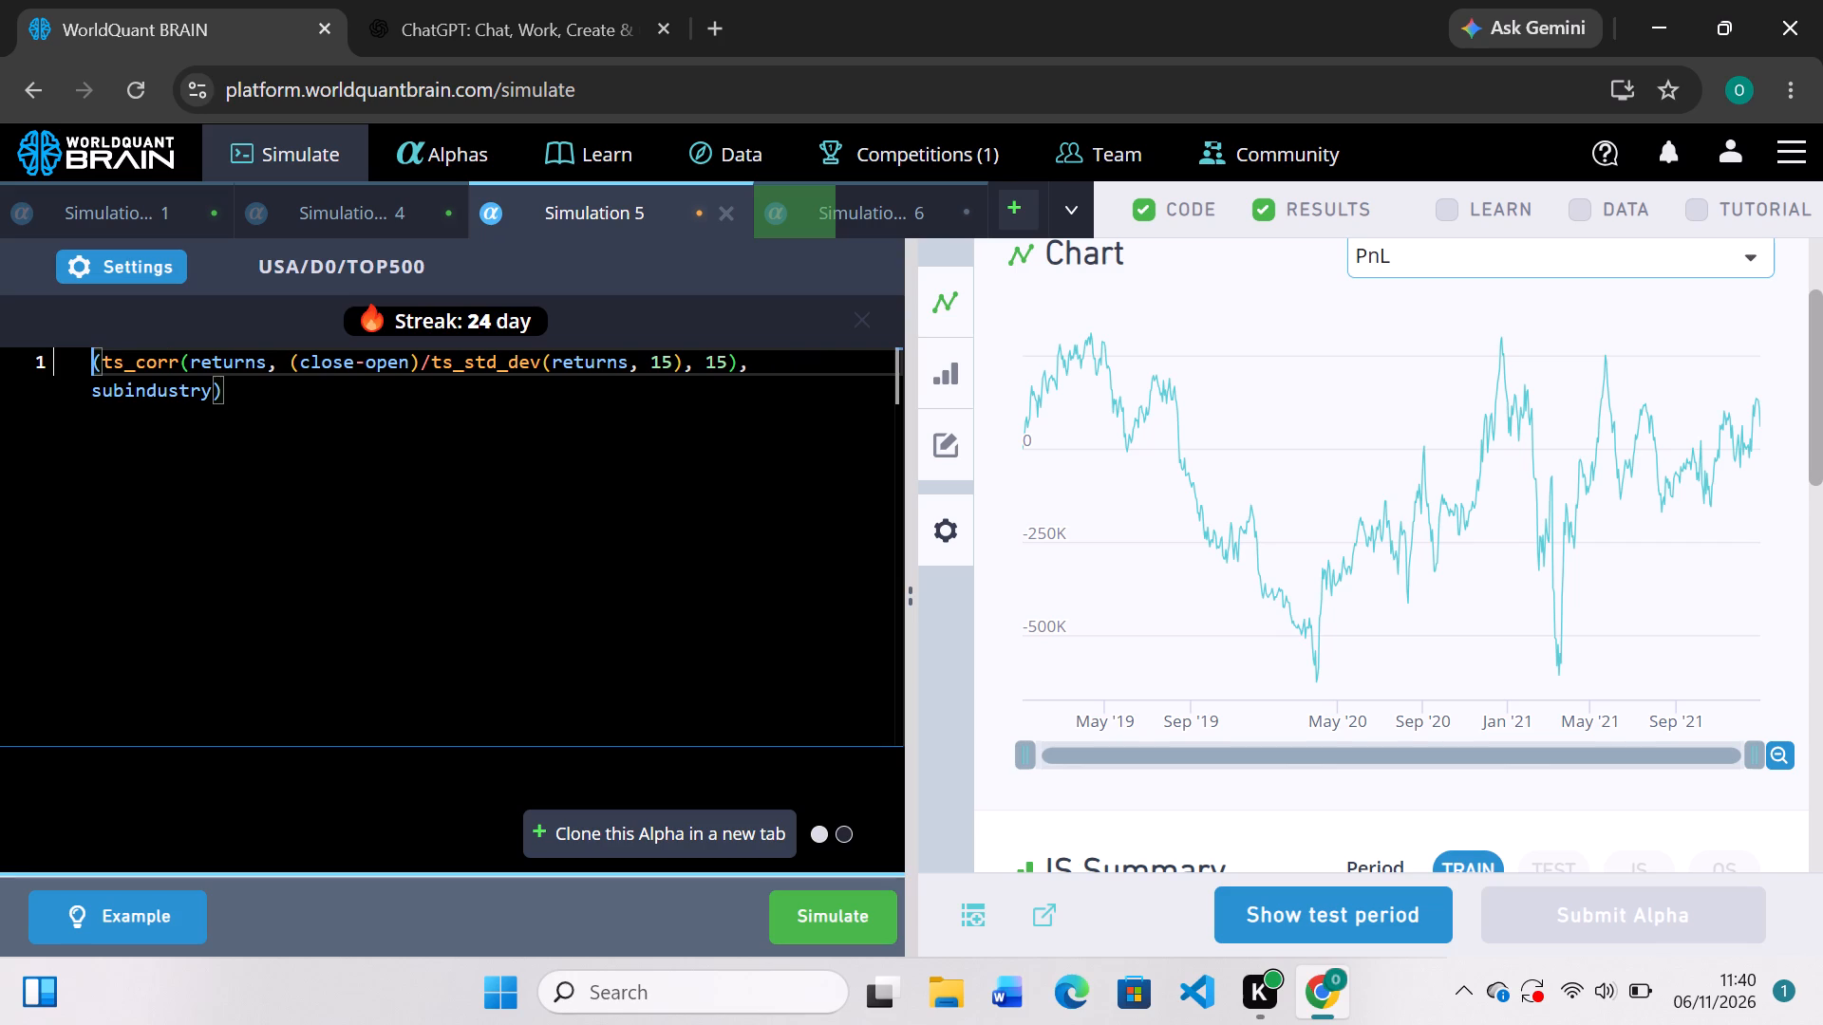
# Remove the subindustry argument so Simulation 5 reads (ts_corr(returns, (close-open)/ts_std_dev(returns, 15), 15)), and simulate it.
pyautogui.click(215, 391)
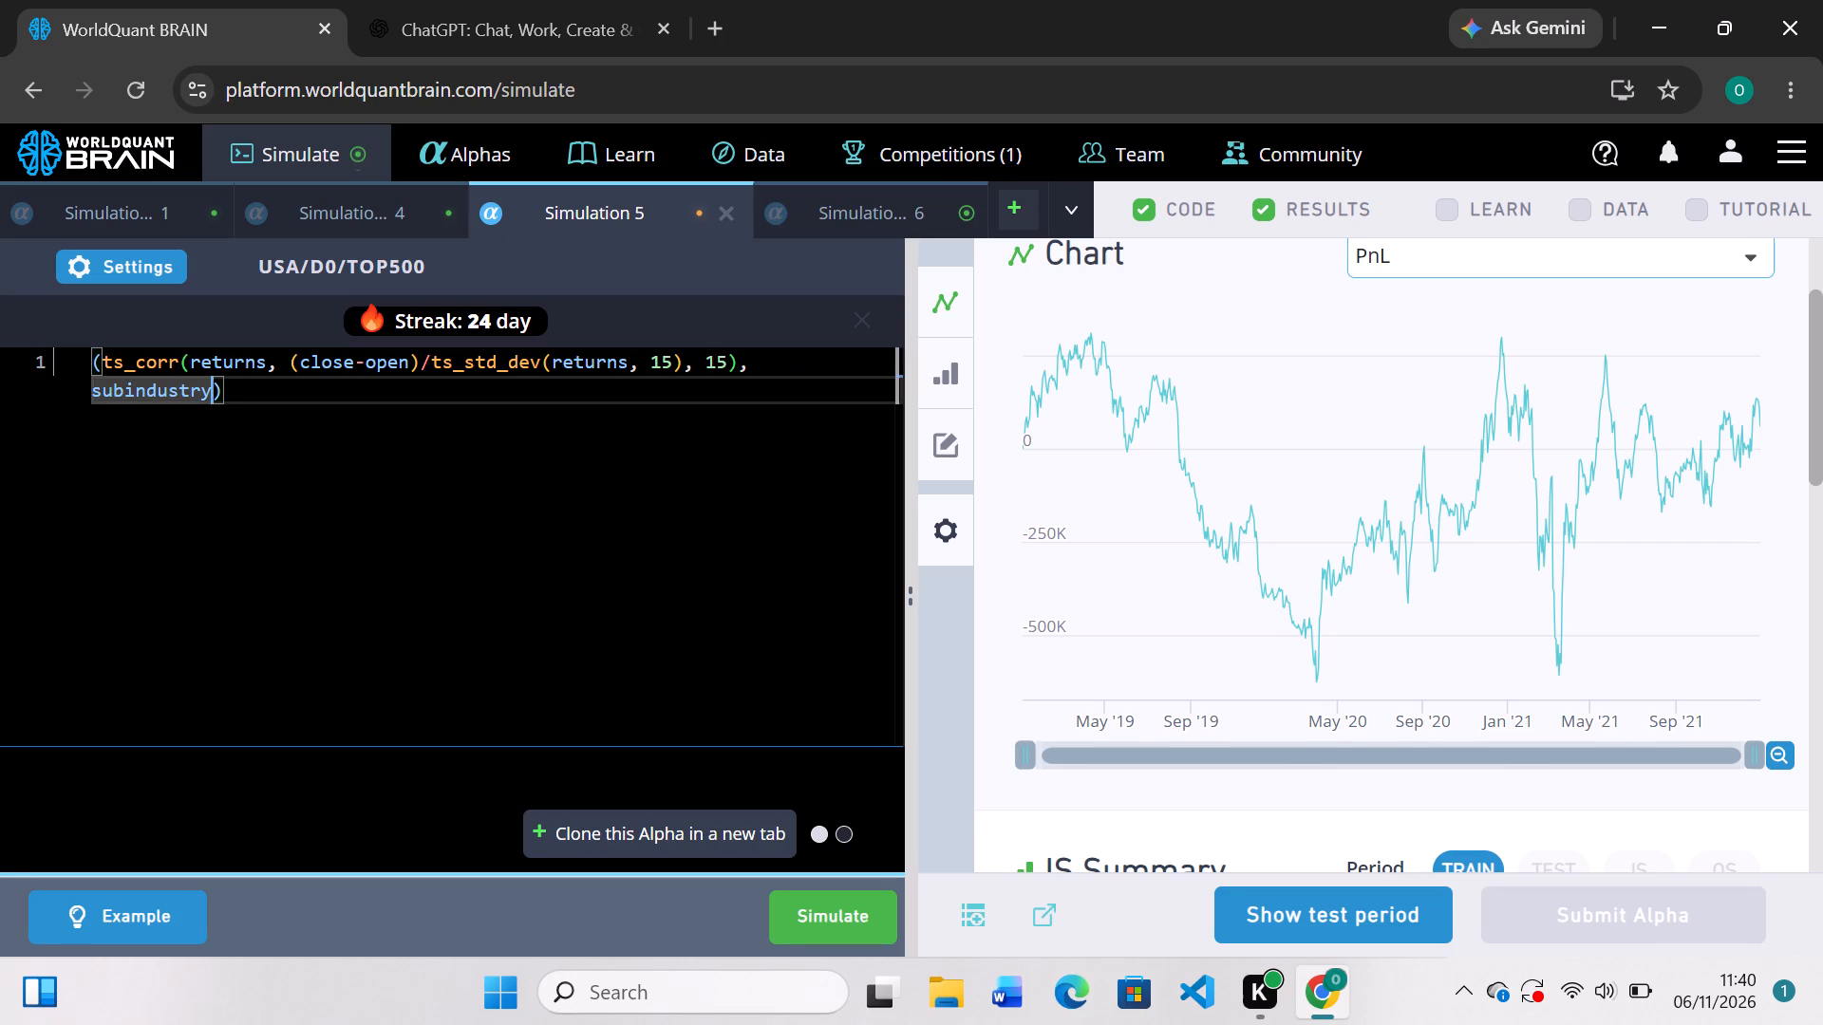
pyautogui.press('BackSpace')
pyautogui.press('BackSpace')
pyautogui.press('BackSpace')
pyautogui.press('BackSpace')
pyautogui.press('BackSpace')
pyautogui.press('BackSpace')
pyautogui.press('BackSpace')
pyautogui.press('BackSpace')
pyautogui.press('BackSpace')
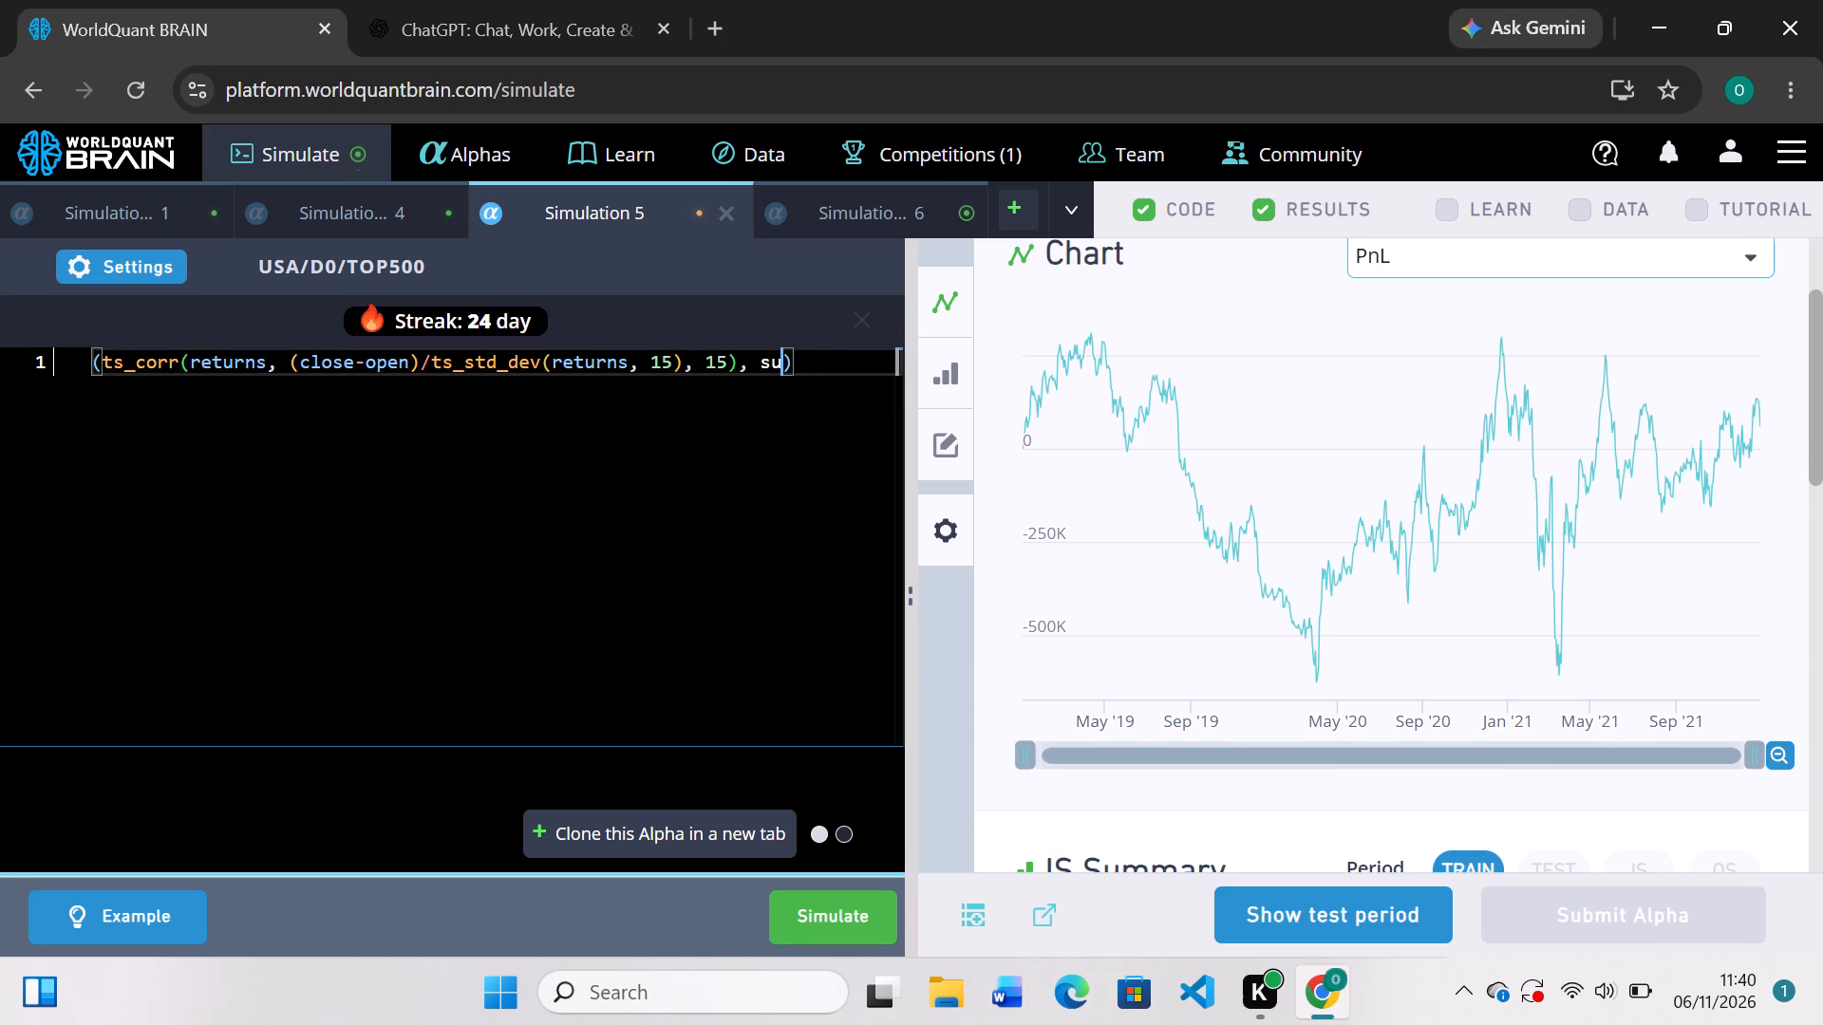
pyautogui.press('BackSpace')
pyautogui.press('BackSpace')
pyautogui.press('BackSpace')
pyautogui.press('BackSpace')
pyautogui.click(834, 913)
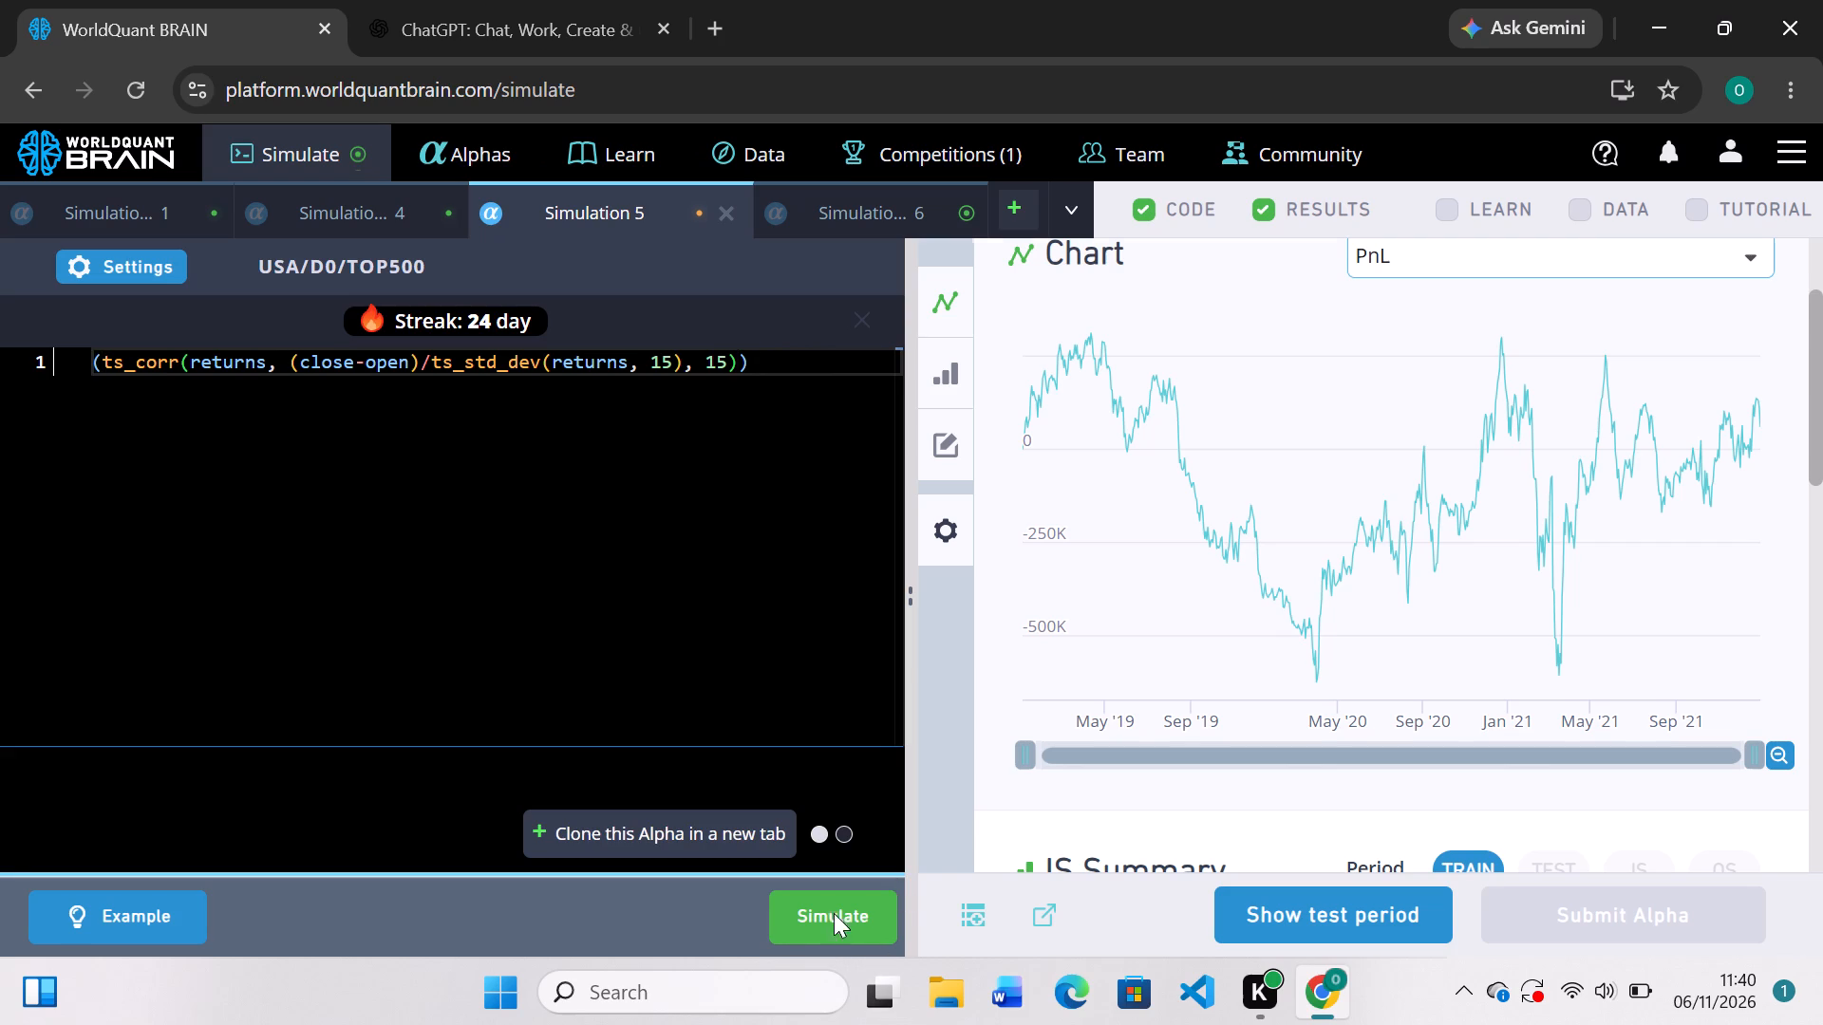
# Review Simulation 6's results, change its plus operator between the two ts_corr terms to multiplication (*), and simulate it.
pyautogui.click(865, 193)
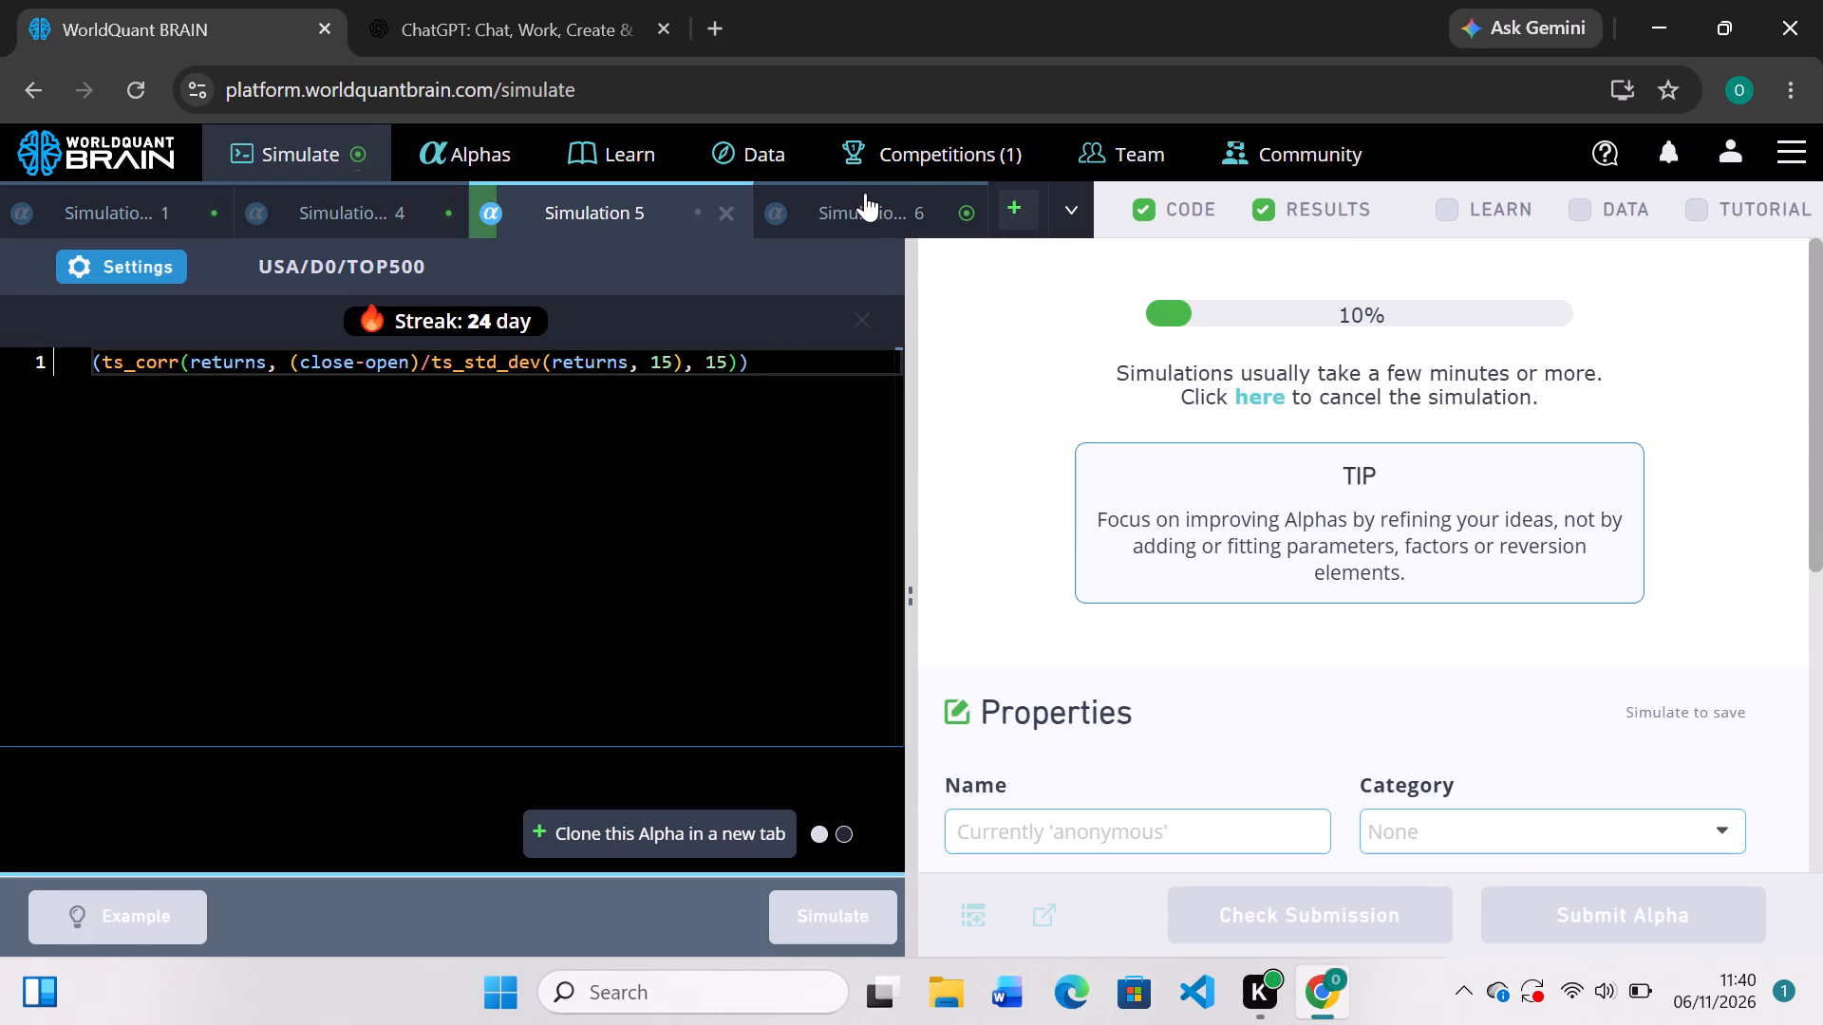
pyautogui.scroll(-2, 1310, 660)
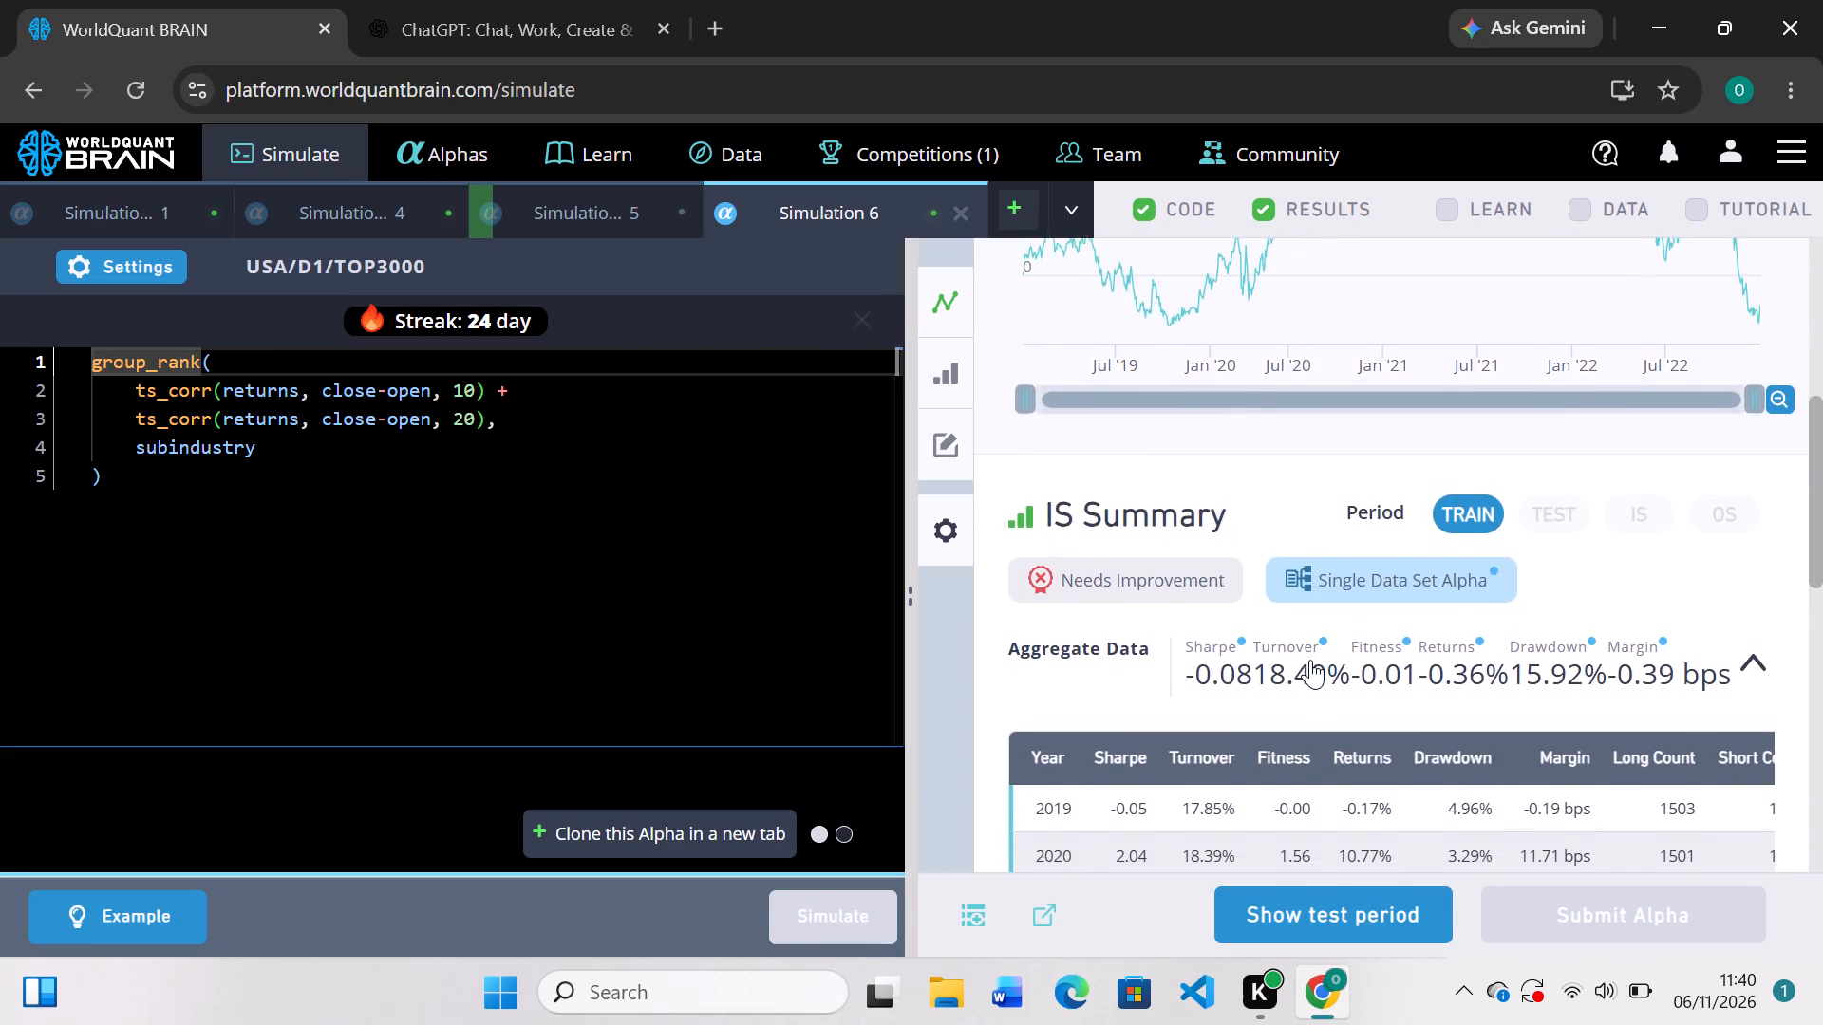
pyautogui.scroll(2, 1310, 660)
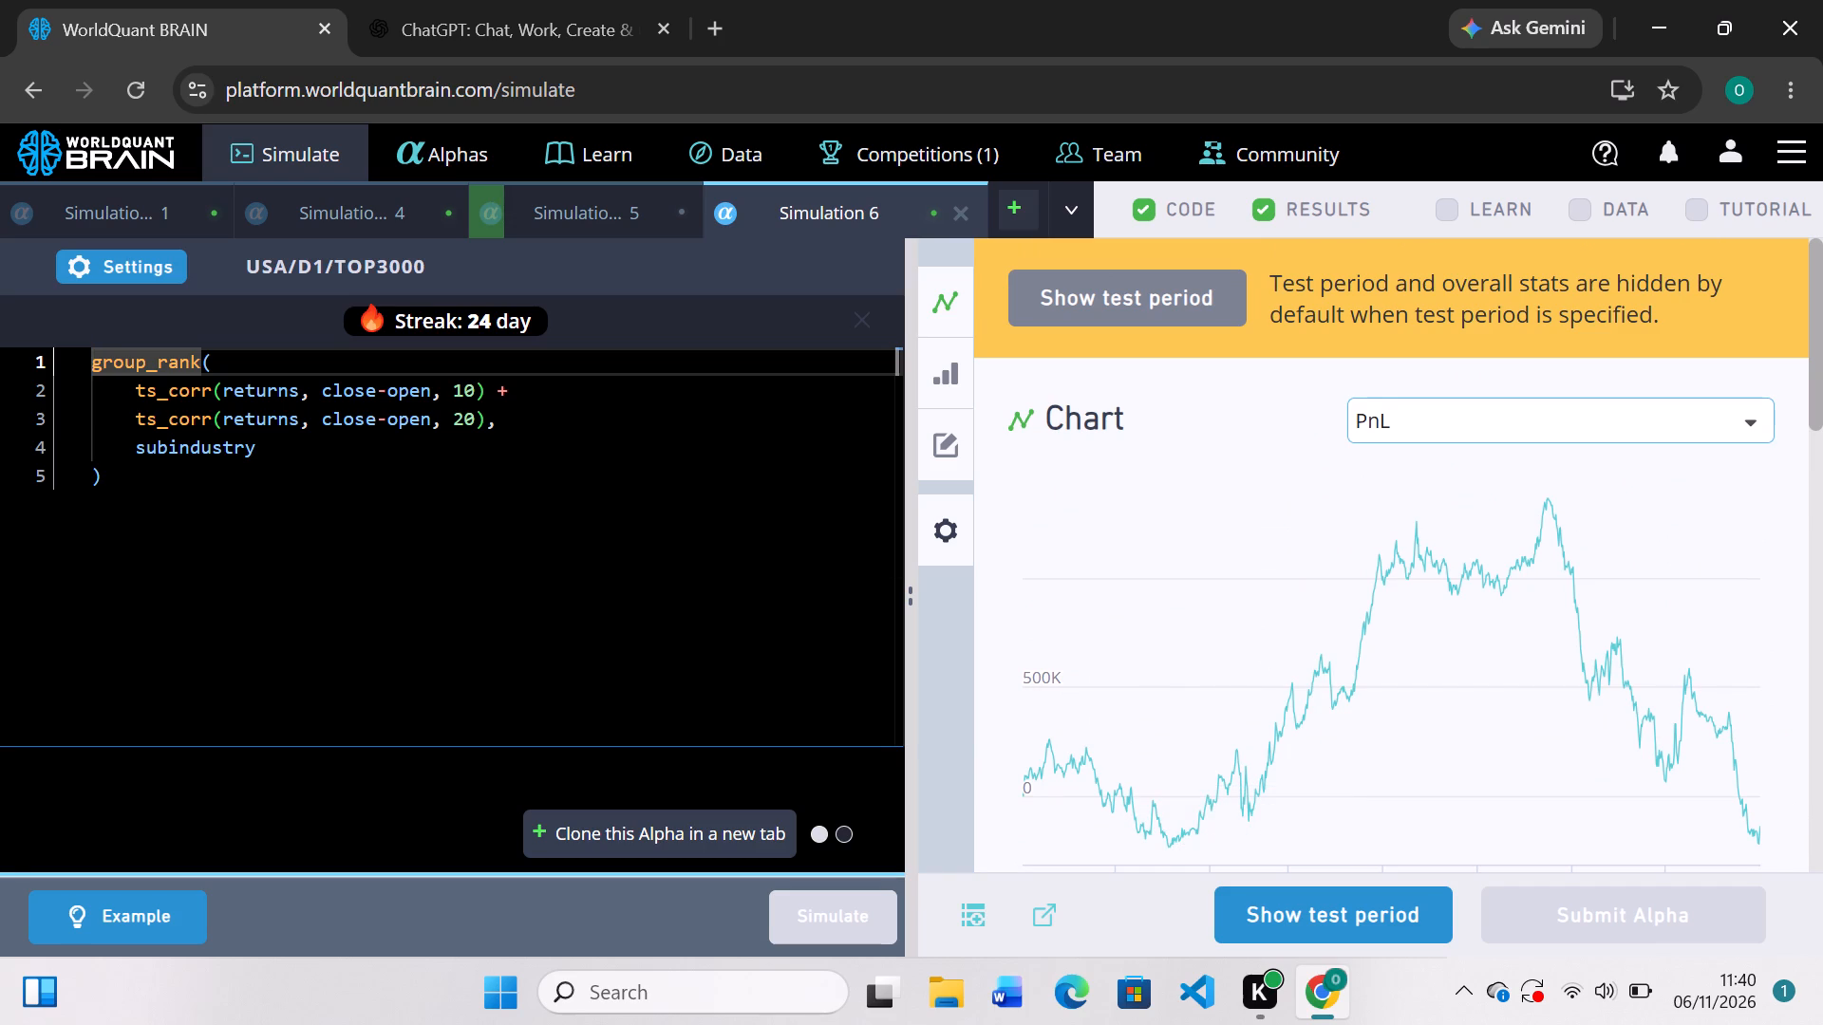
pyautogui.click(515, 392)
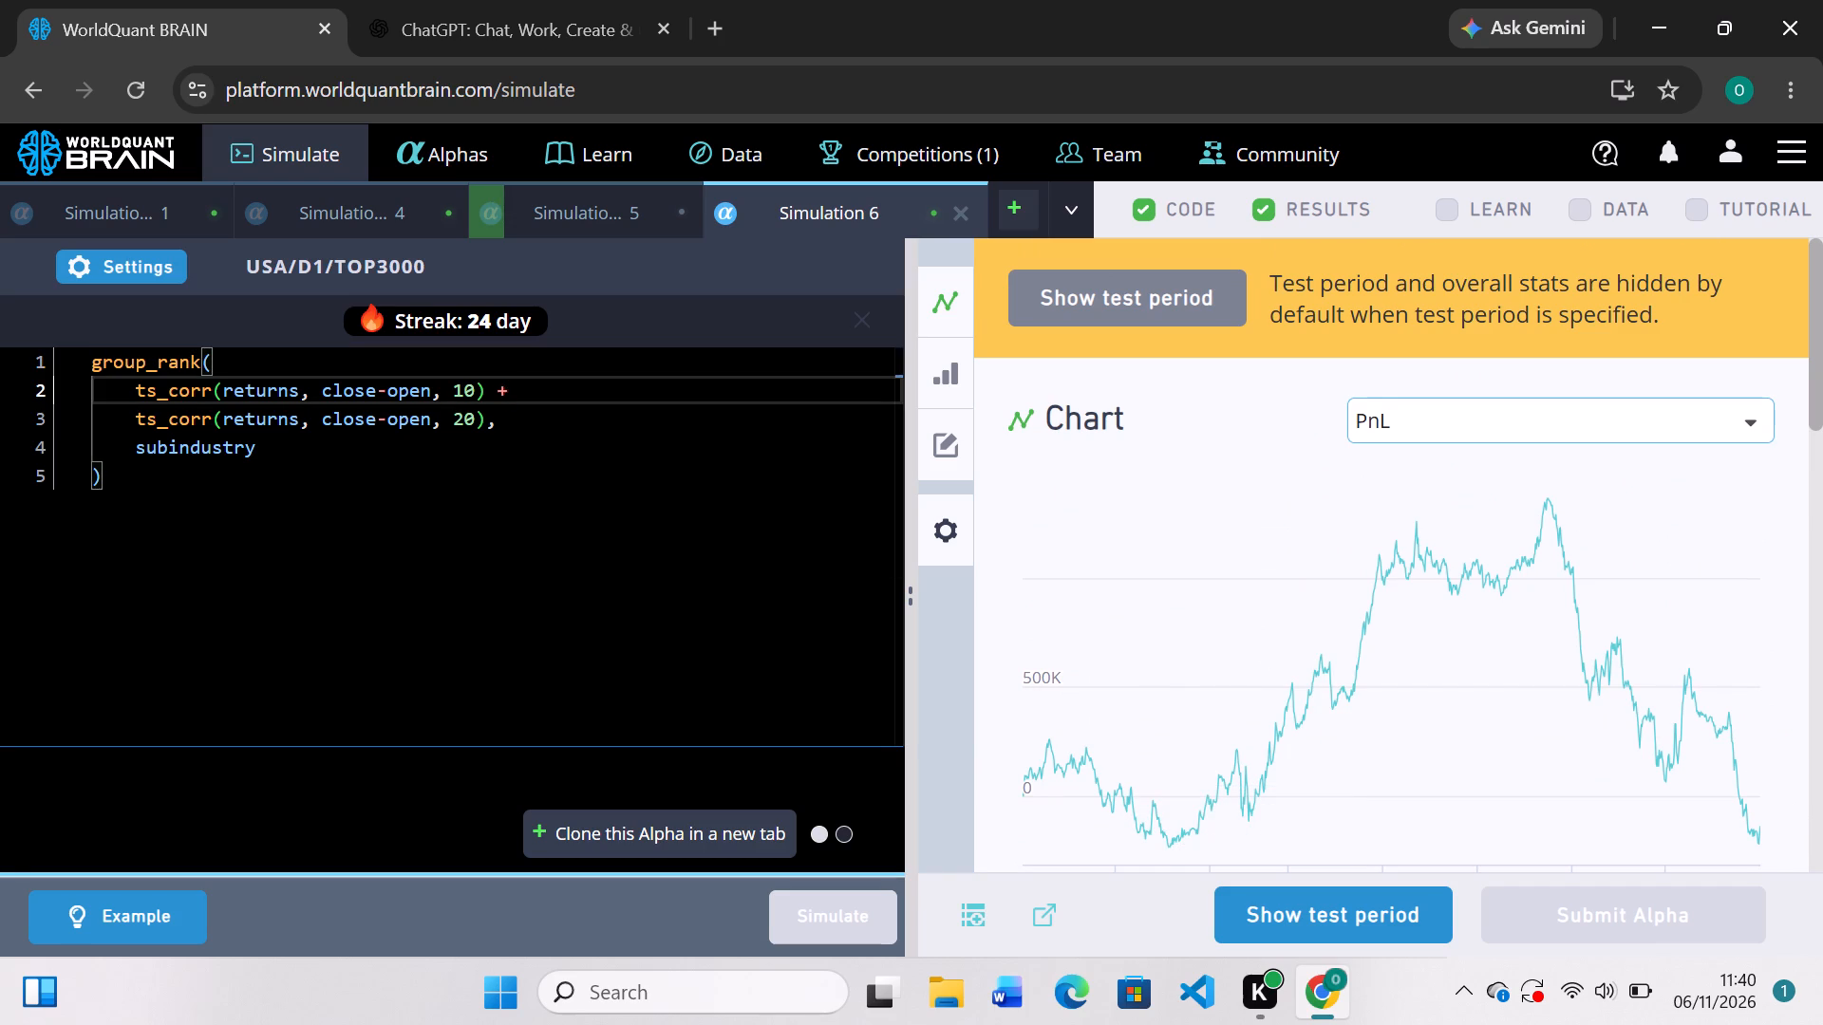
pyautogui.press('BackSpace')
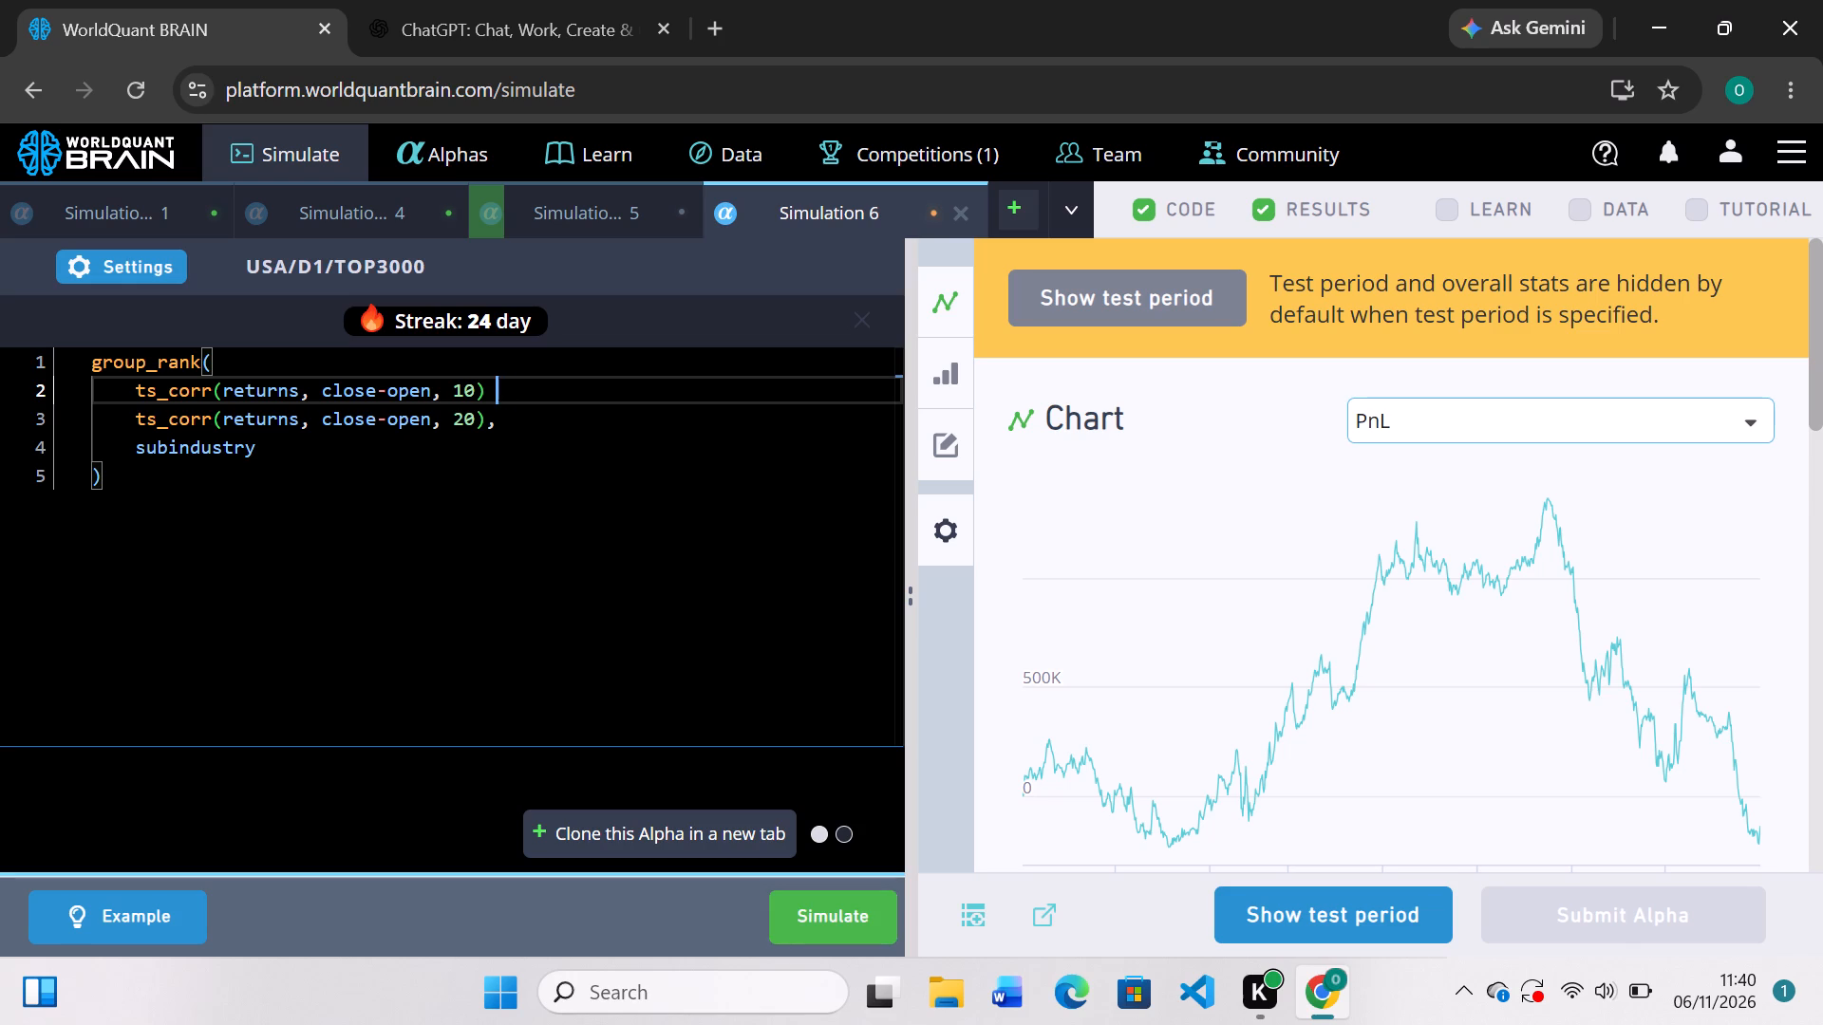
pyautogui.hotkey('shift', '*')
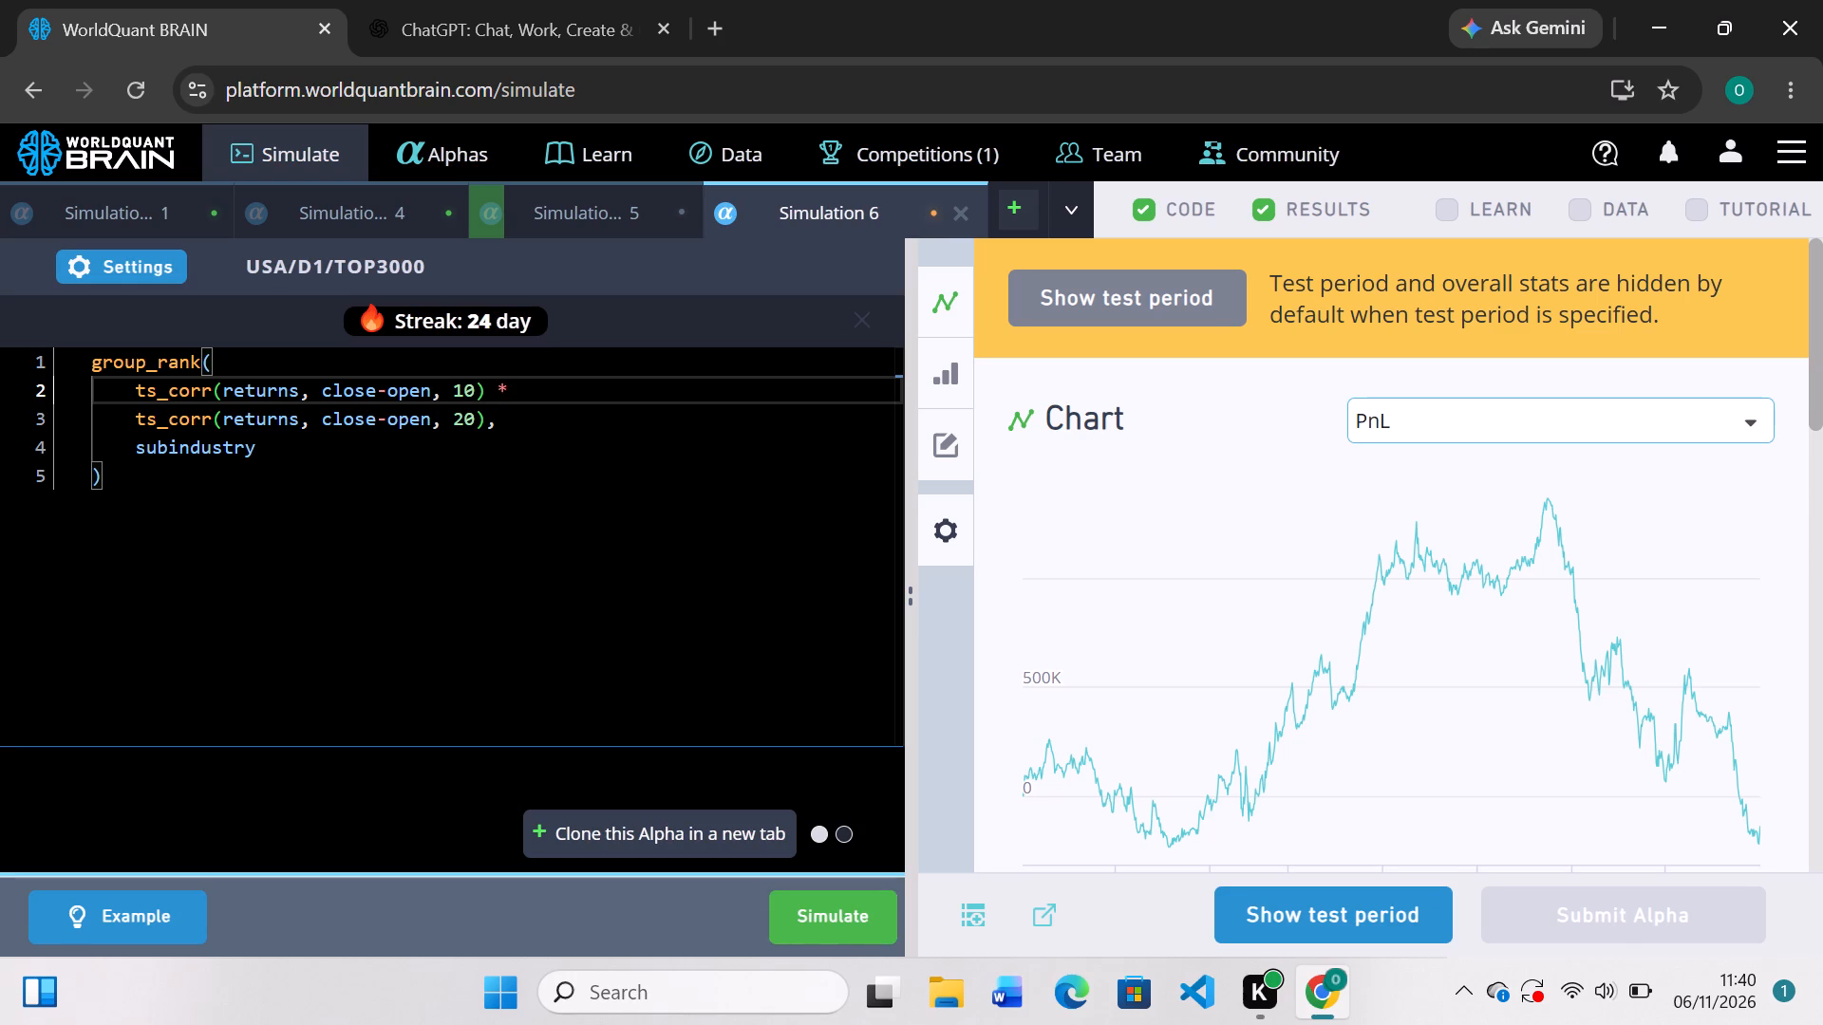
pyautogui.click(822, 915)
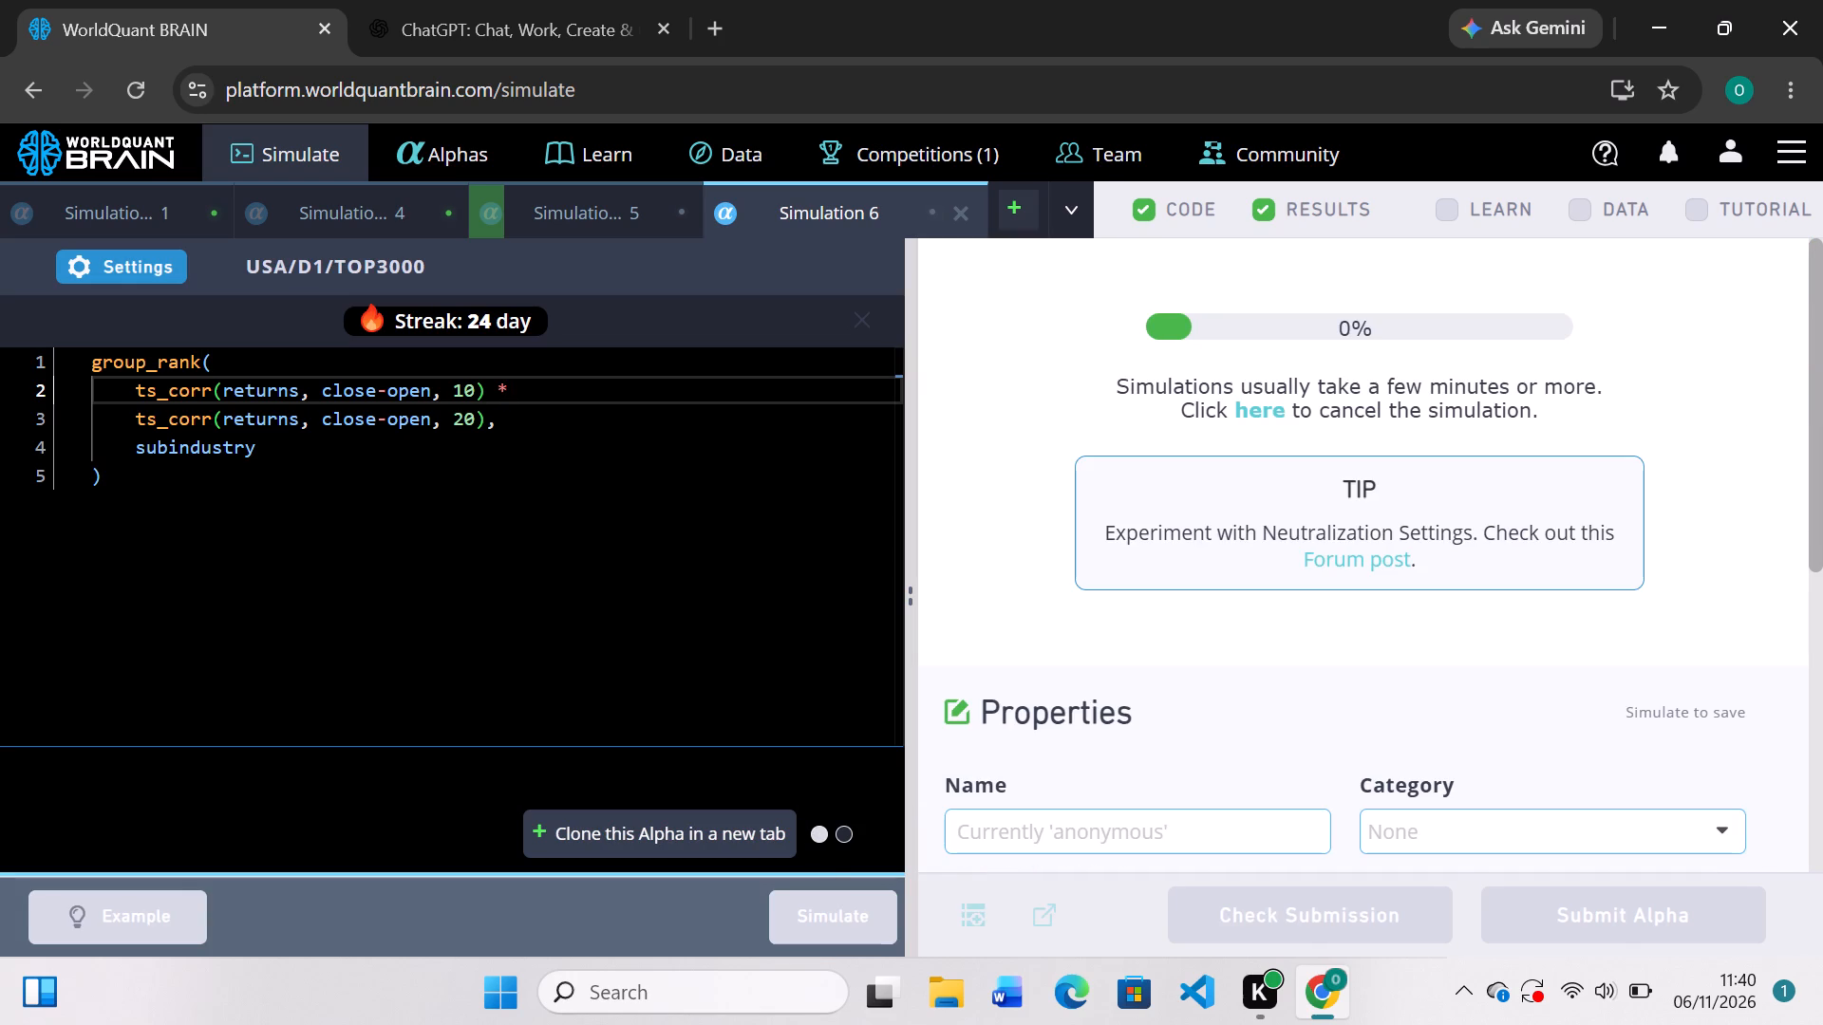
# Browse all datasets for USA, delay 1, TOP3000 and open research paper [7] of Company Fundamental Data for Equity.
pyautogui.click(729, 147)
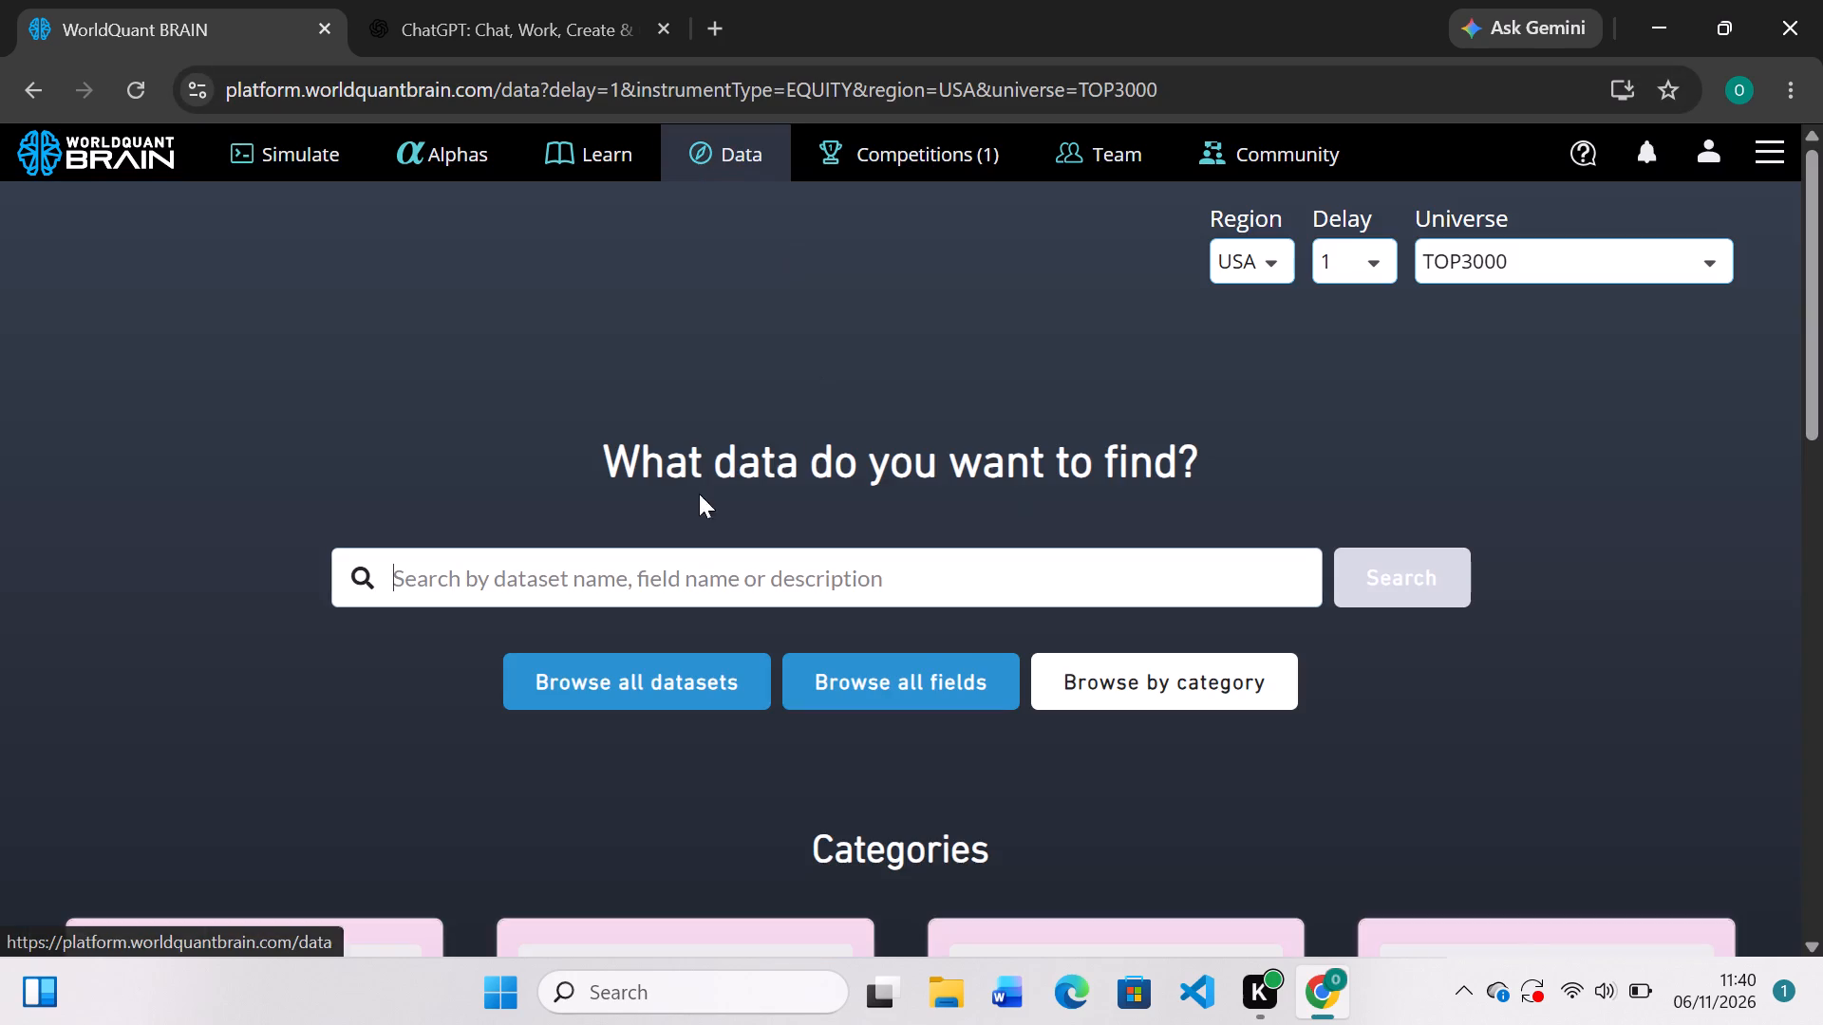
pyautogui.click(620, 686)
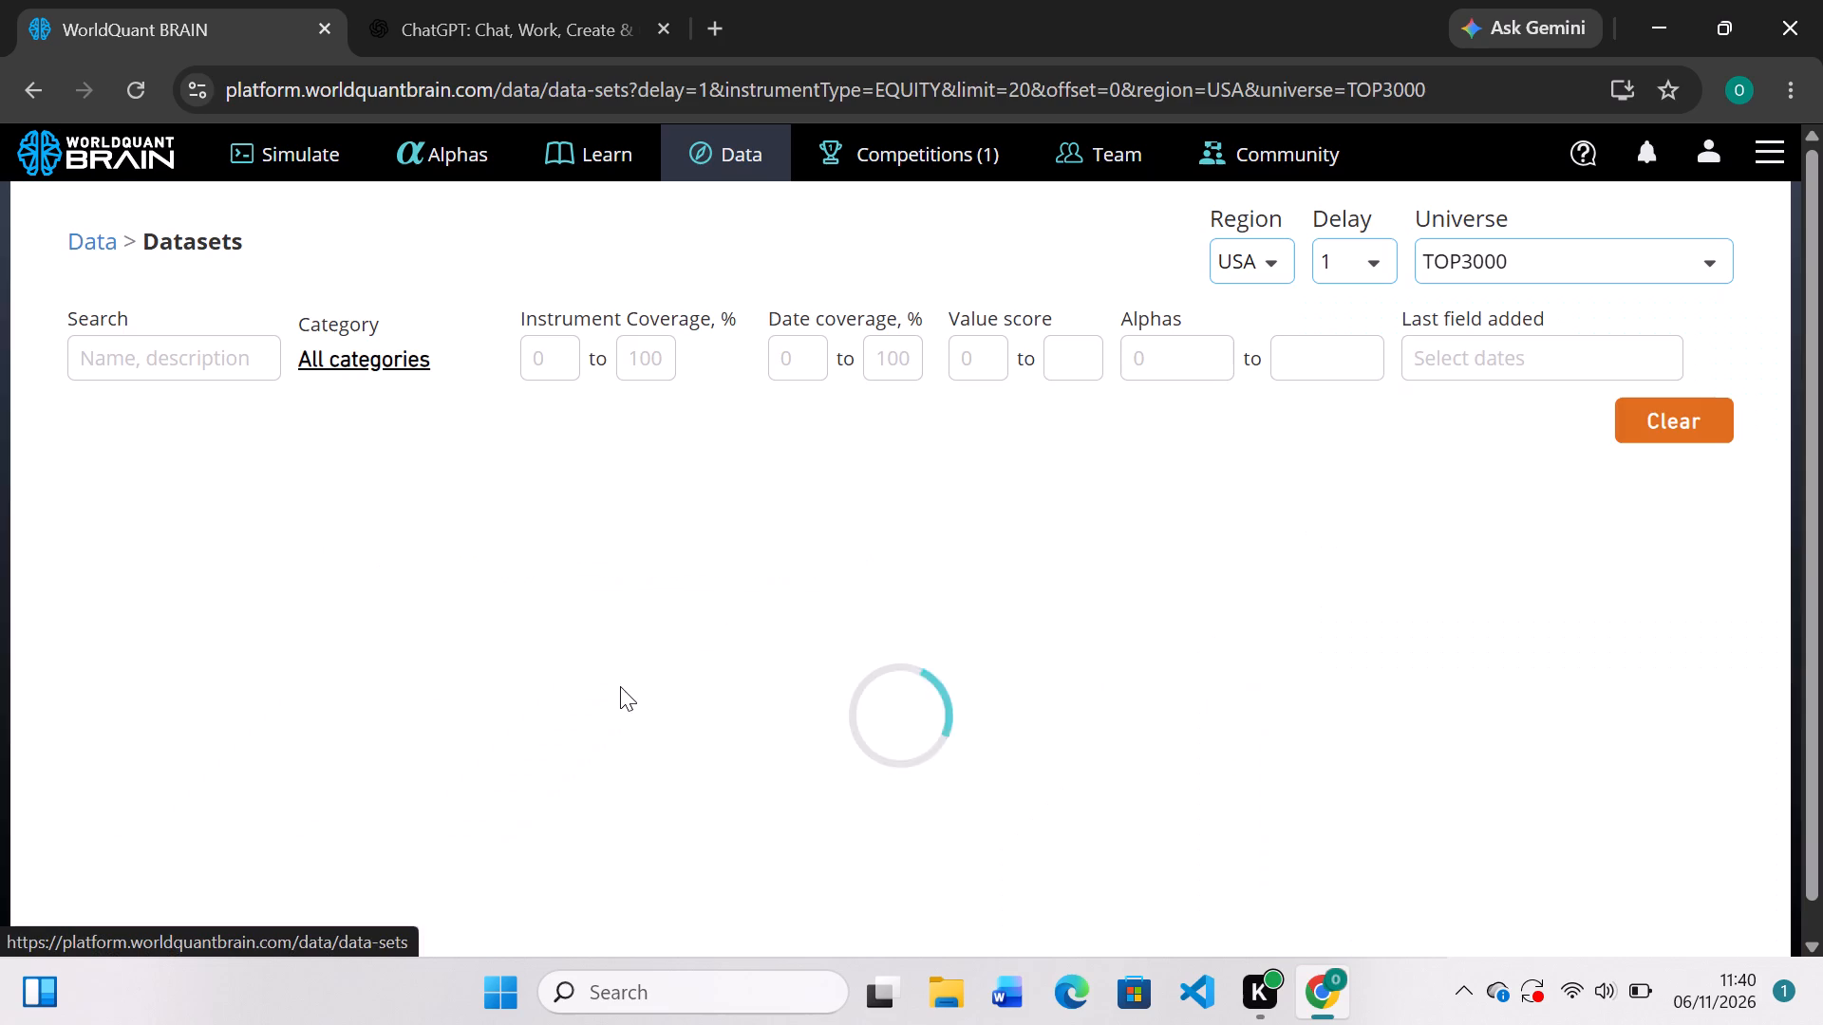
pyautogui.scroll(-2, 616, 547)
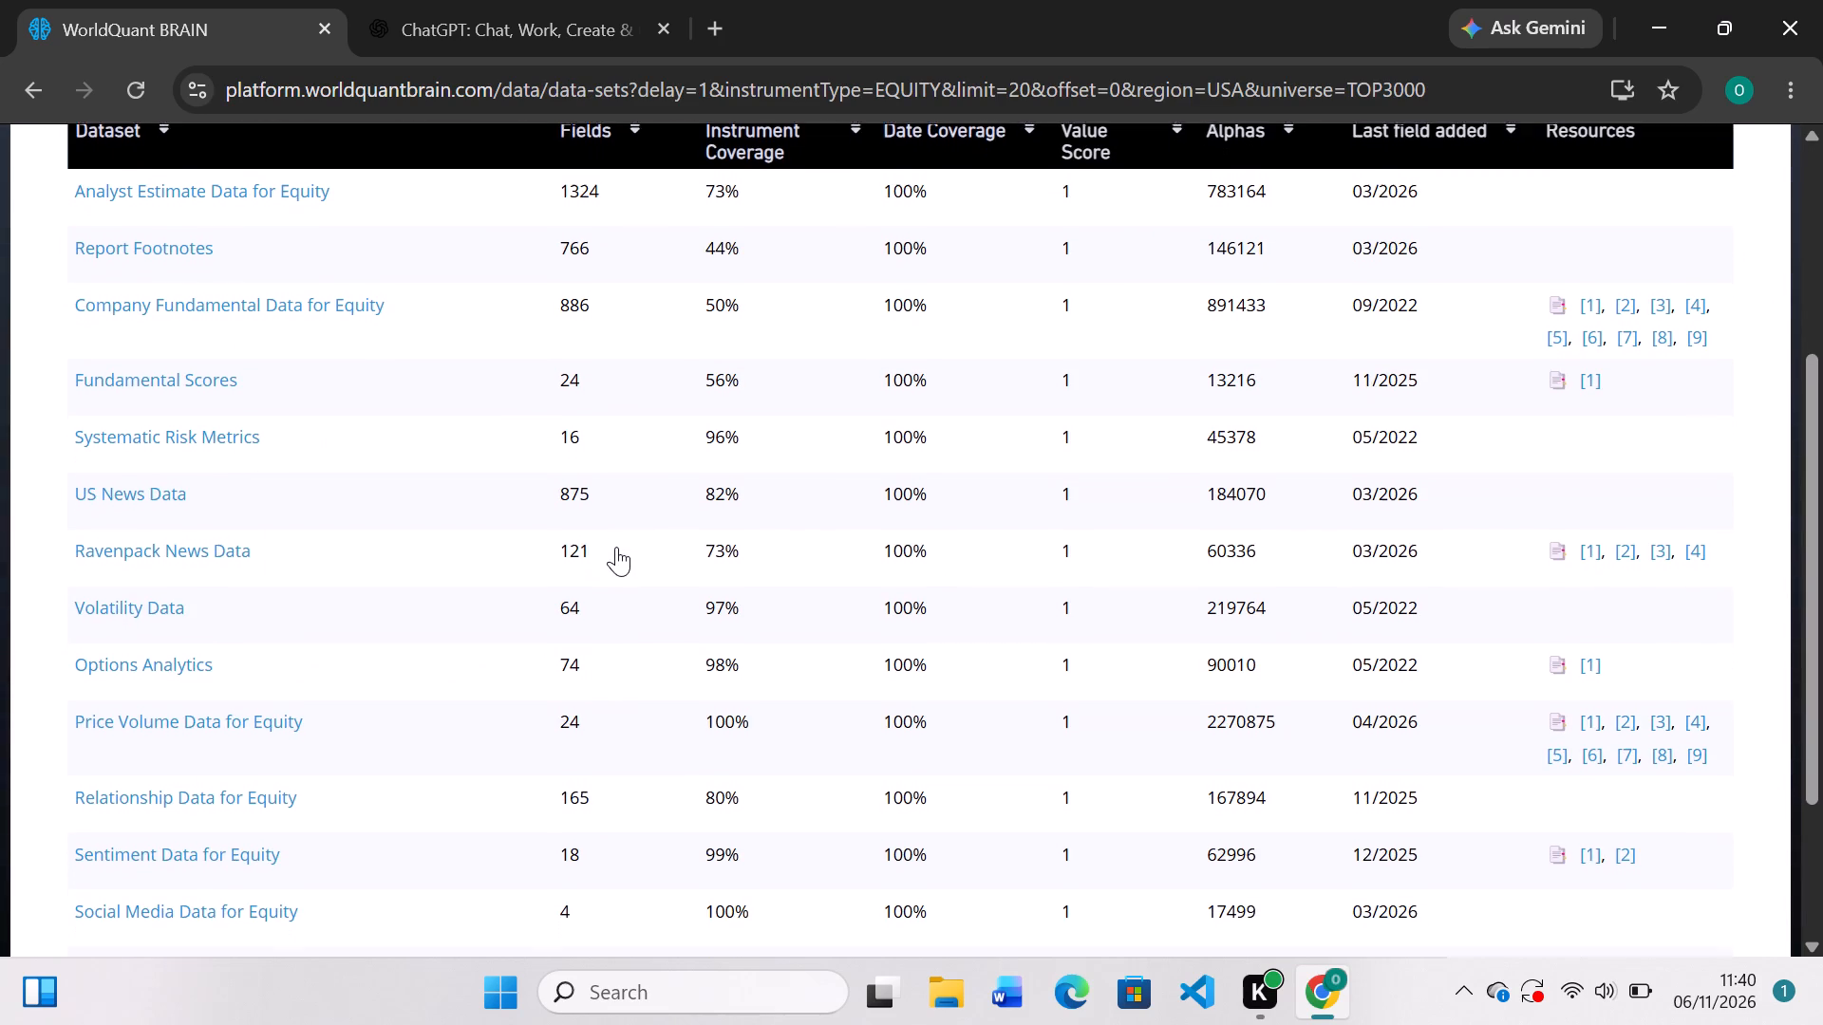
pyautogui.scroll(-1, 616, 547)
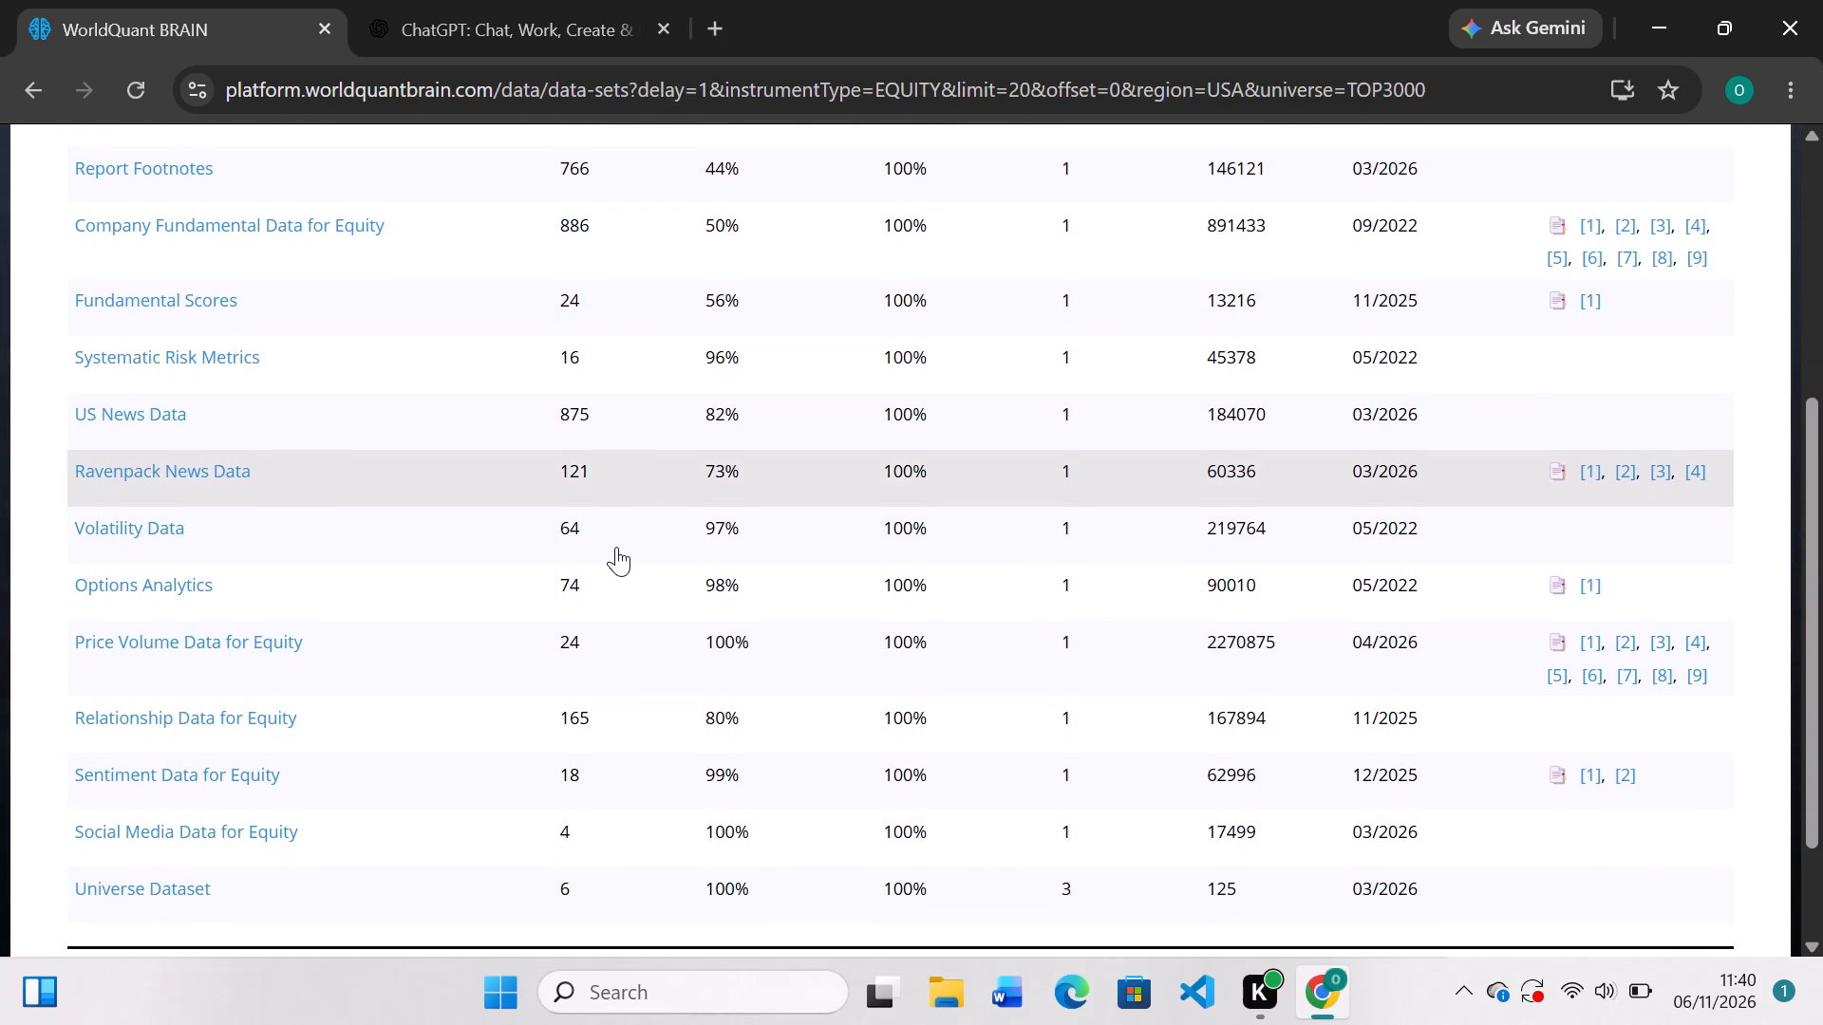
pyautogui.scroll(-1, 616, 547)
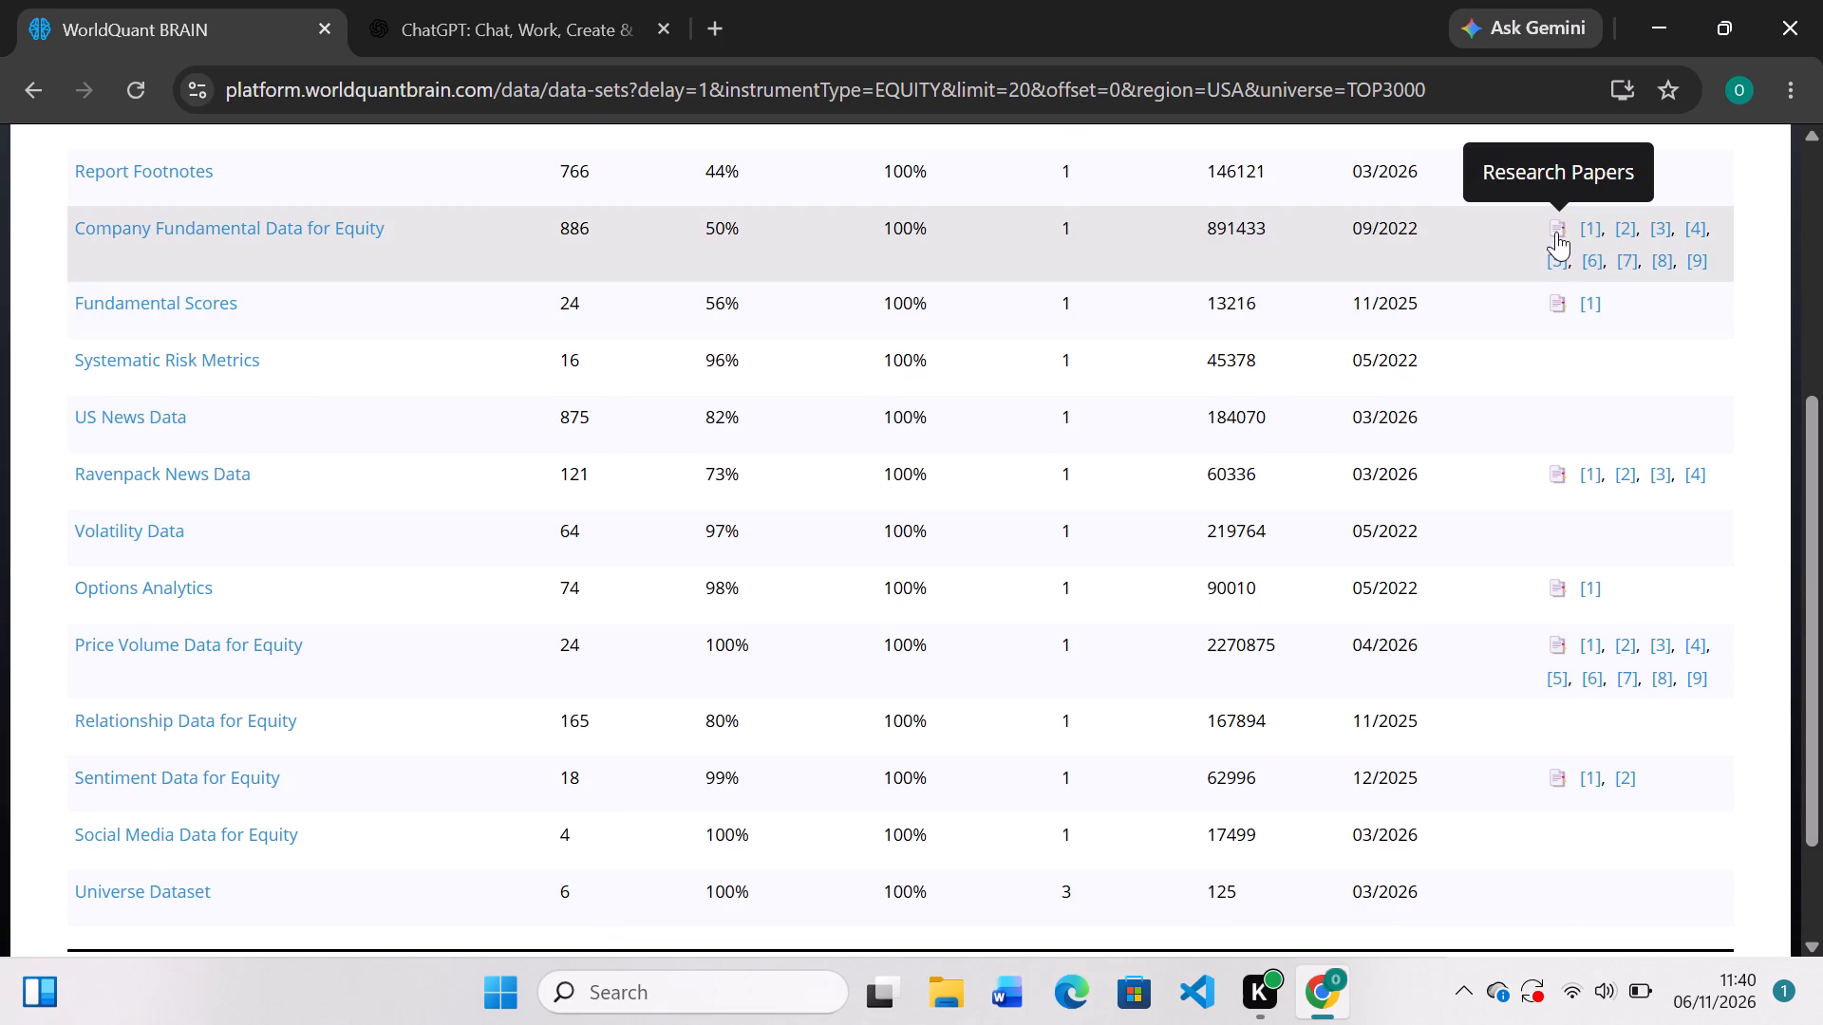
pyautogui.click(1551, 232)
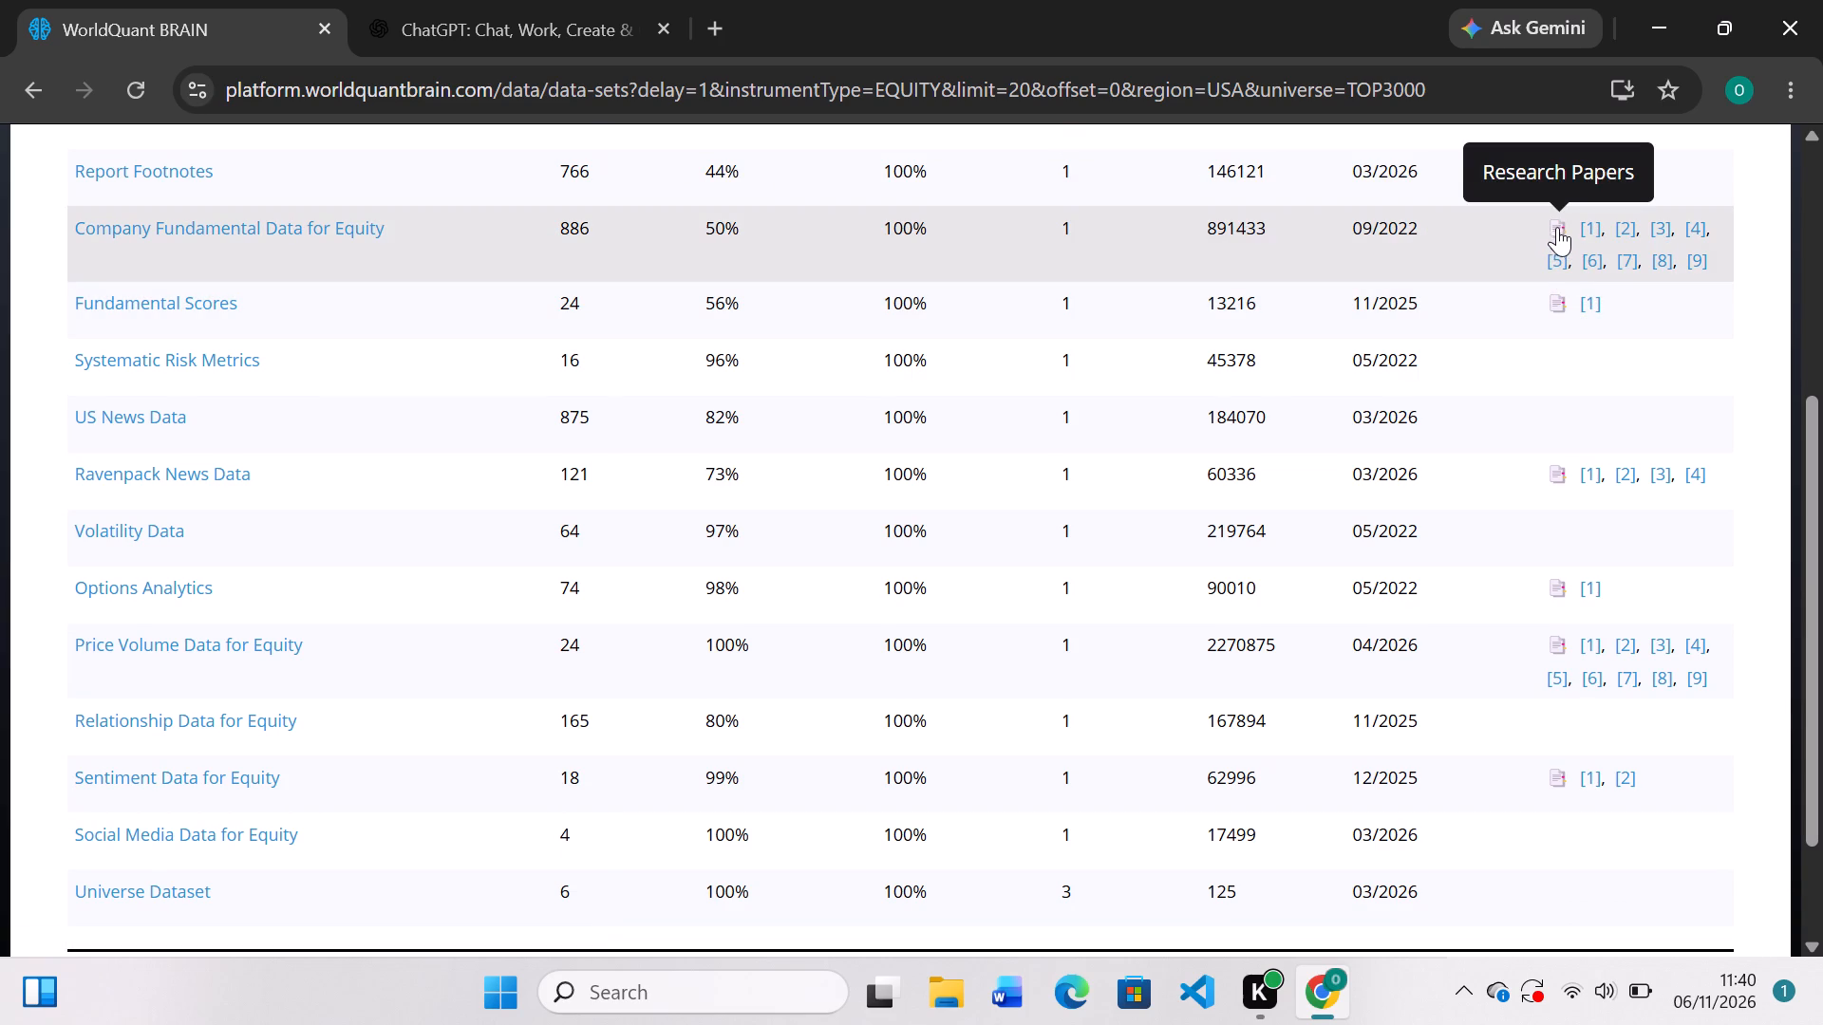
pyautogui.doubleClick(1558, 226)
pyautogui.click(1558, 226)
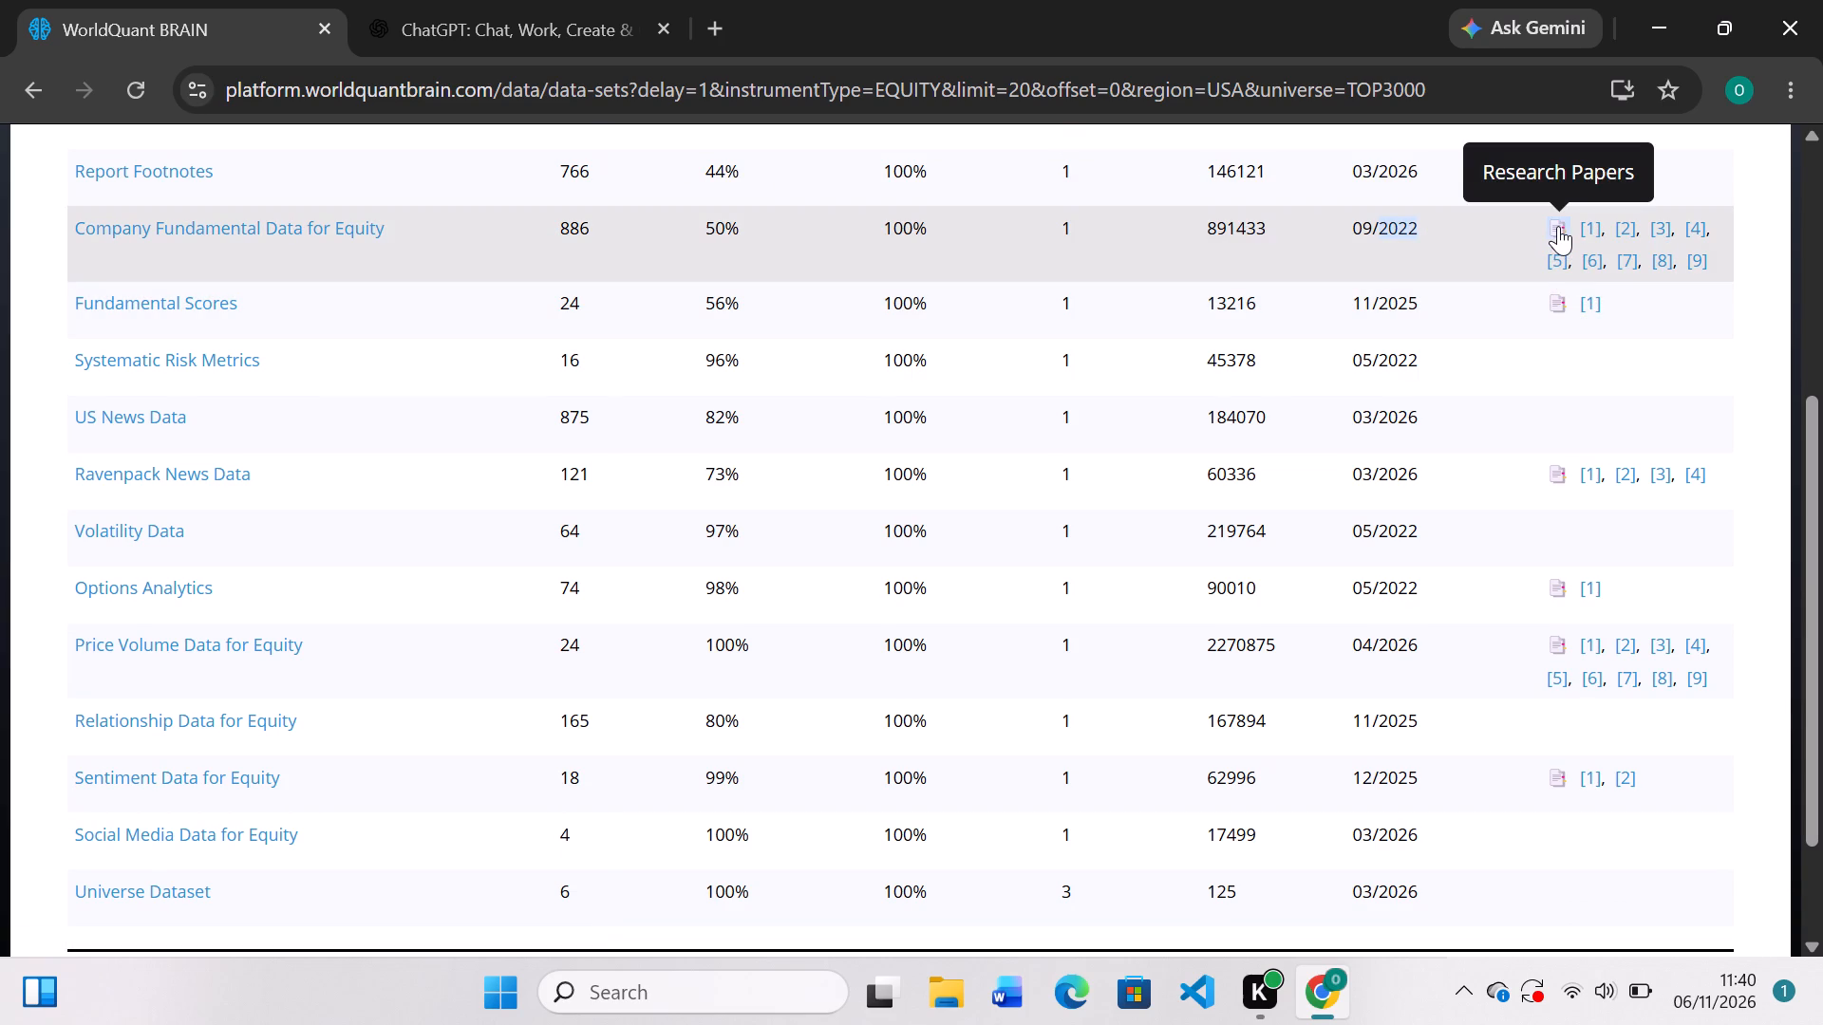
pyautogui.rightClick(1558, 226)
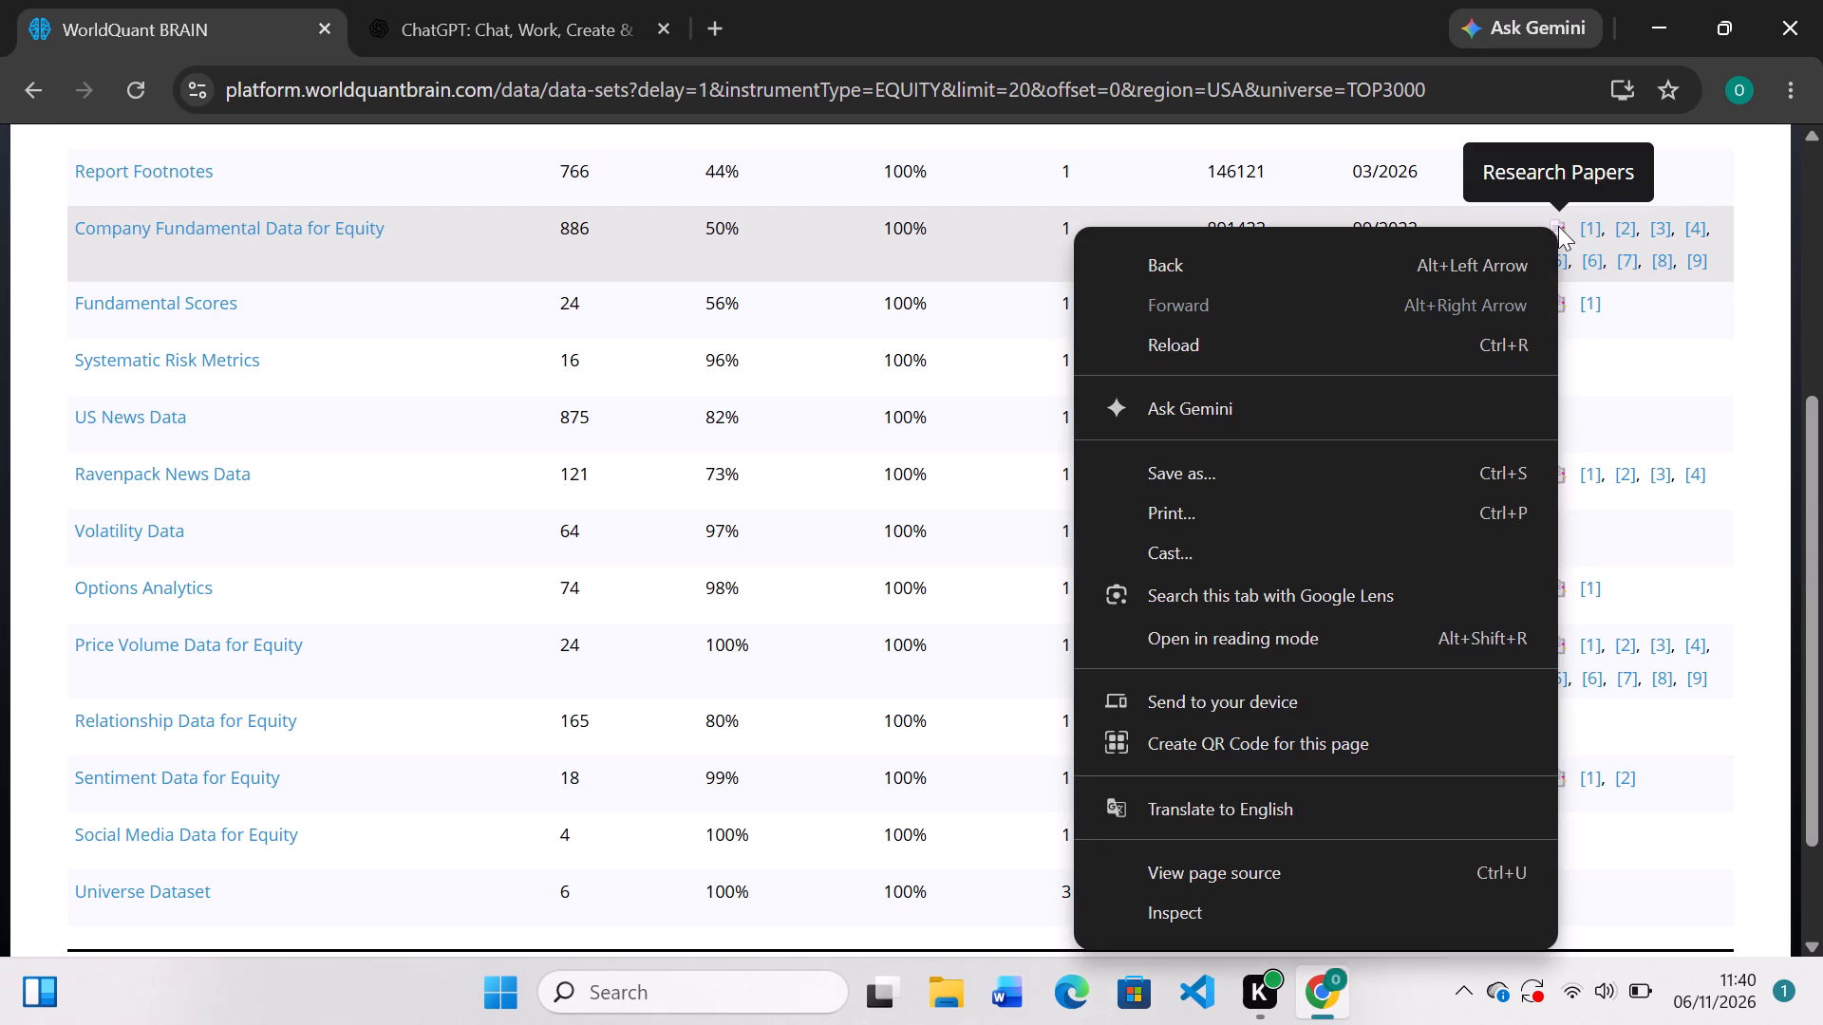
pyautogui.click(1645, 260)
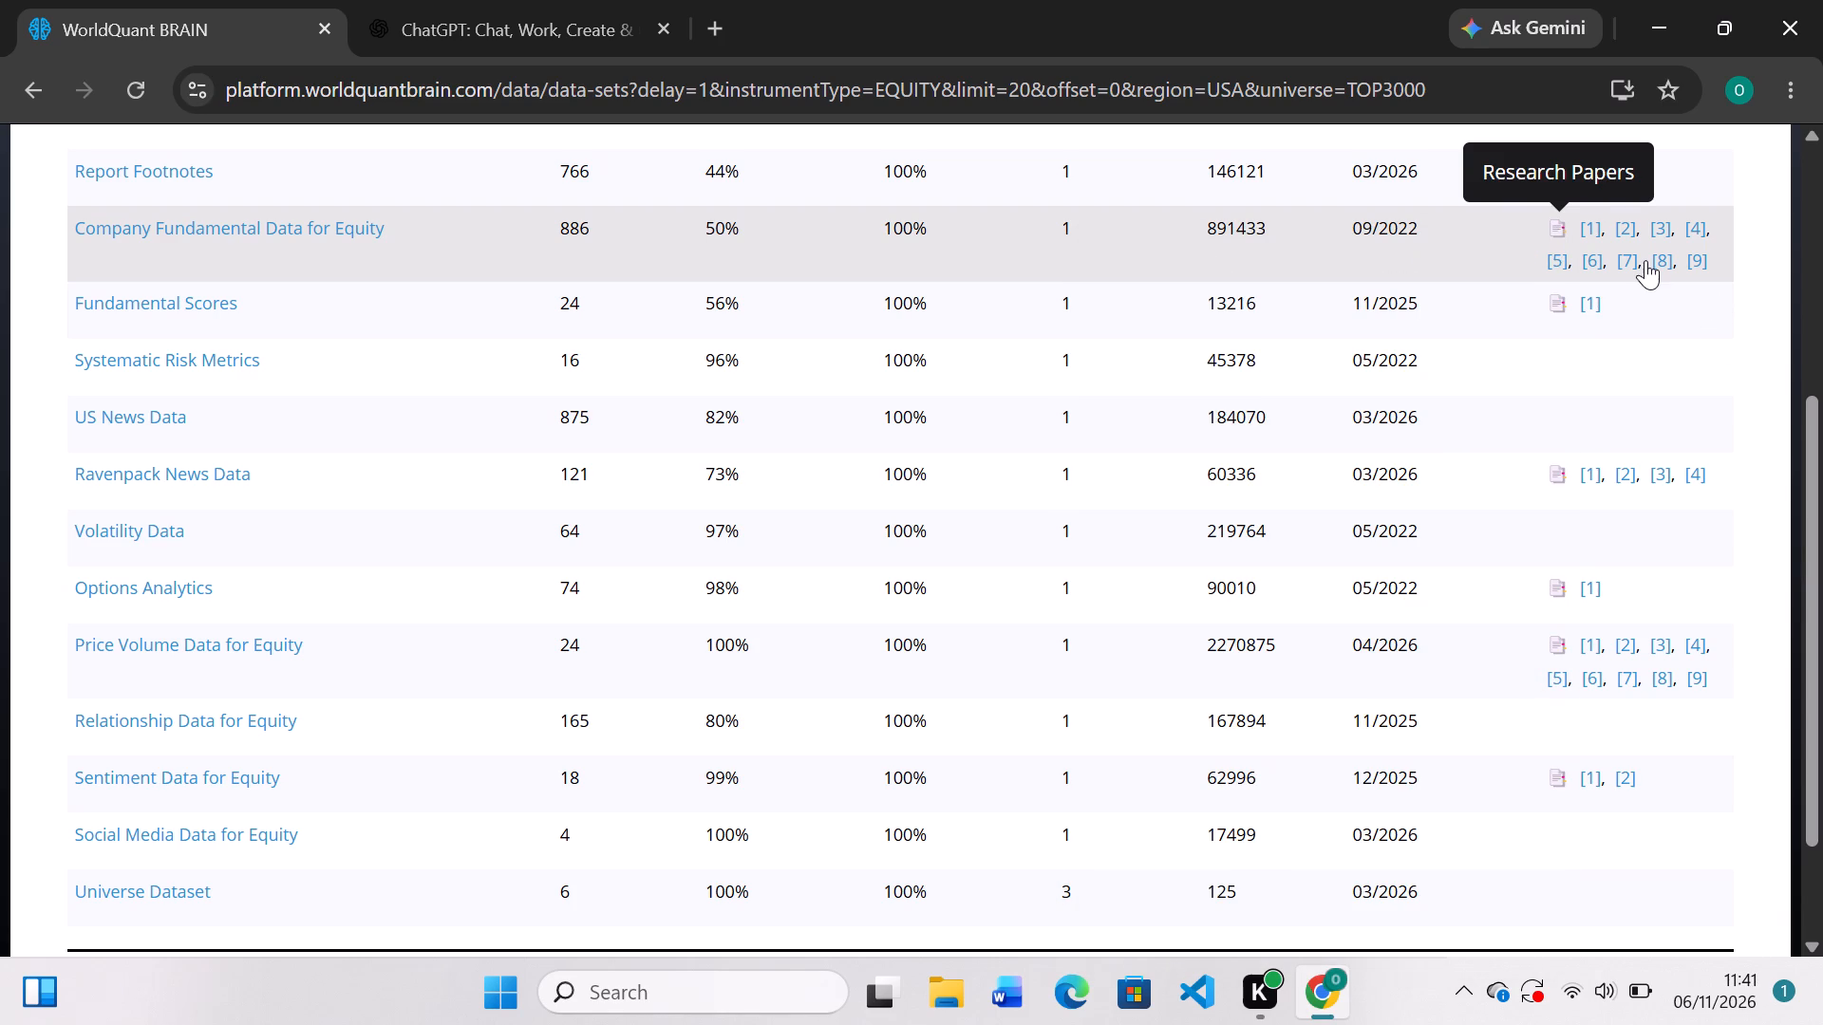
pyautogui.click(1624, 256)
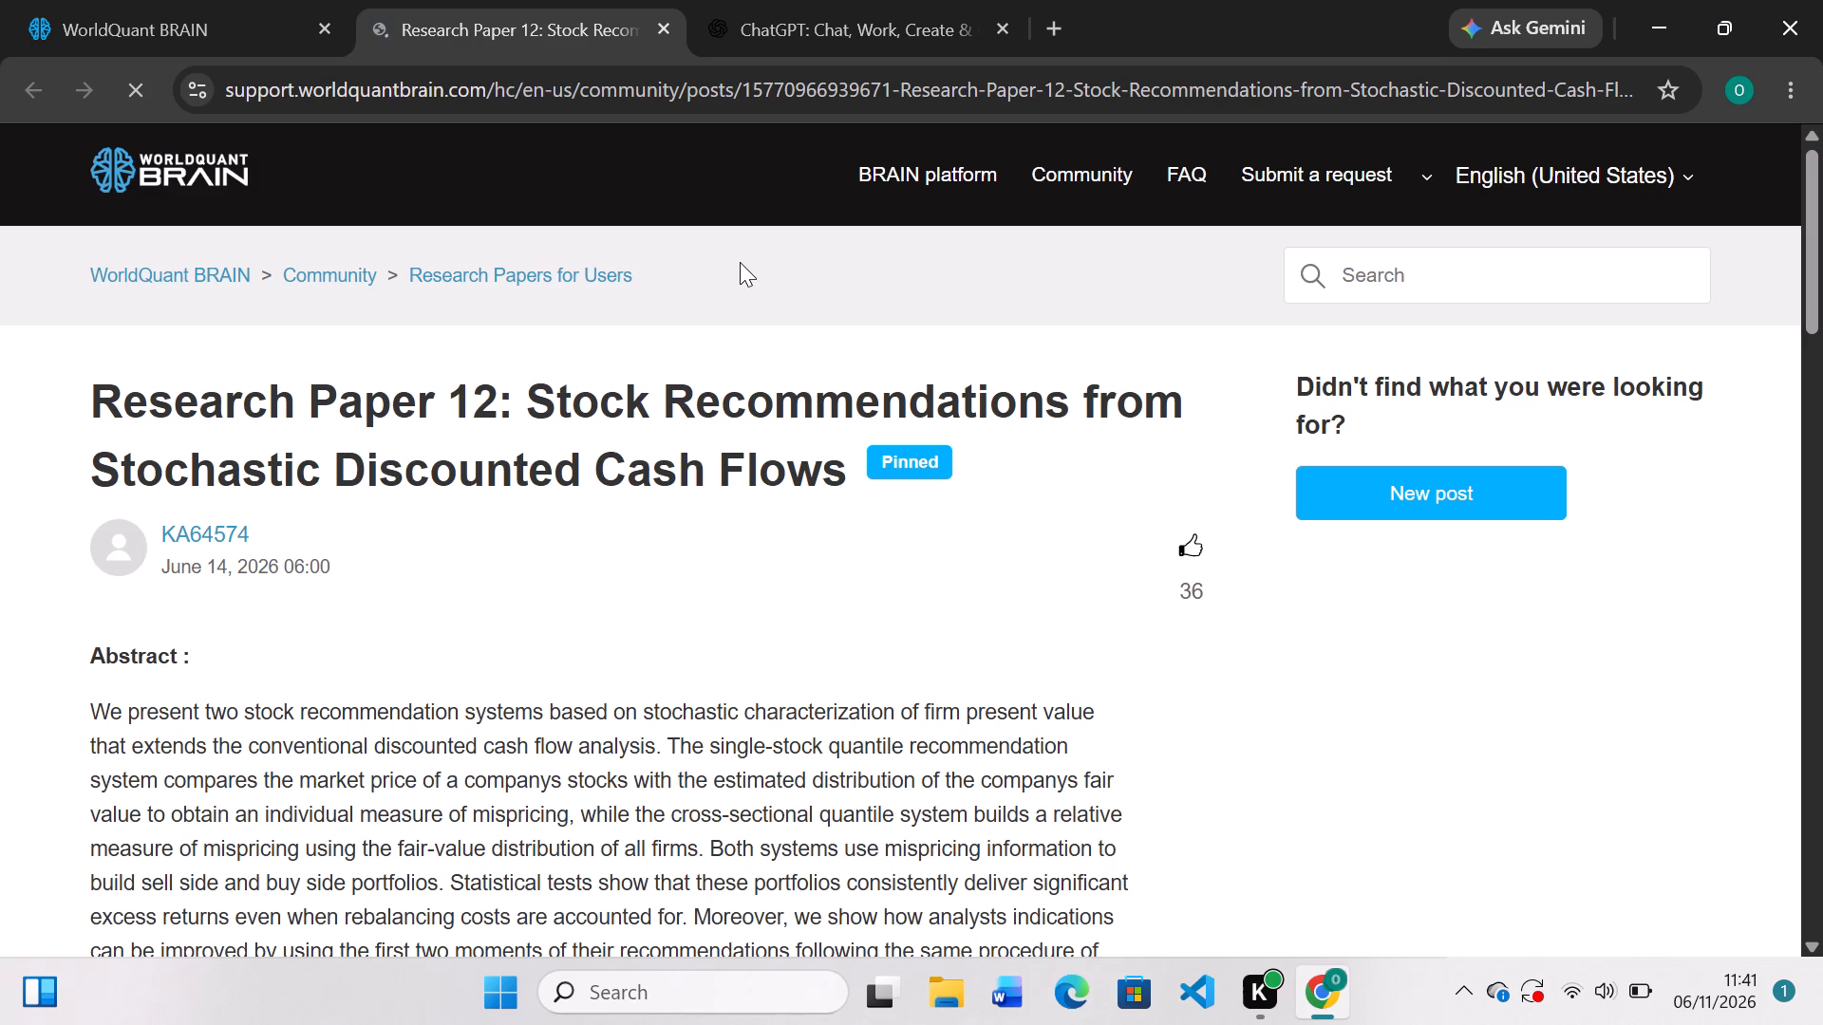
# Read the Research Paper 12 post on stochastic discounted cash flows, including its abstract, key ideas, data fields and comments.
pyautogui.scroll(-1, 689, 592)
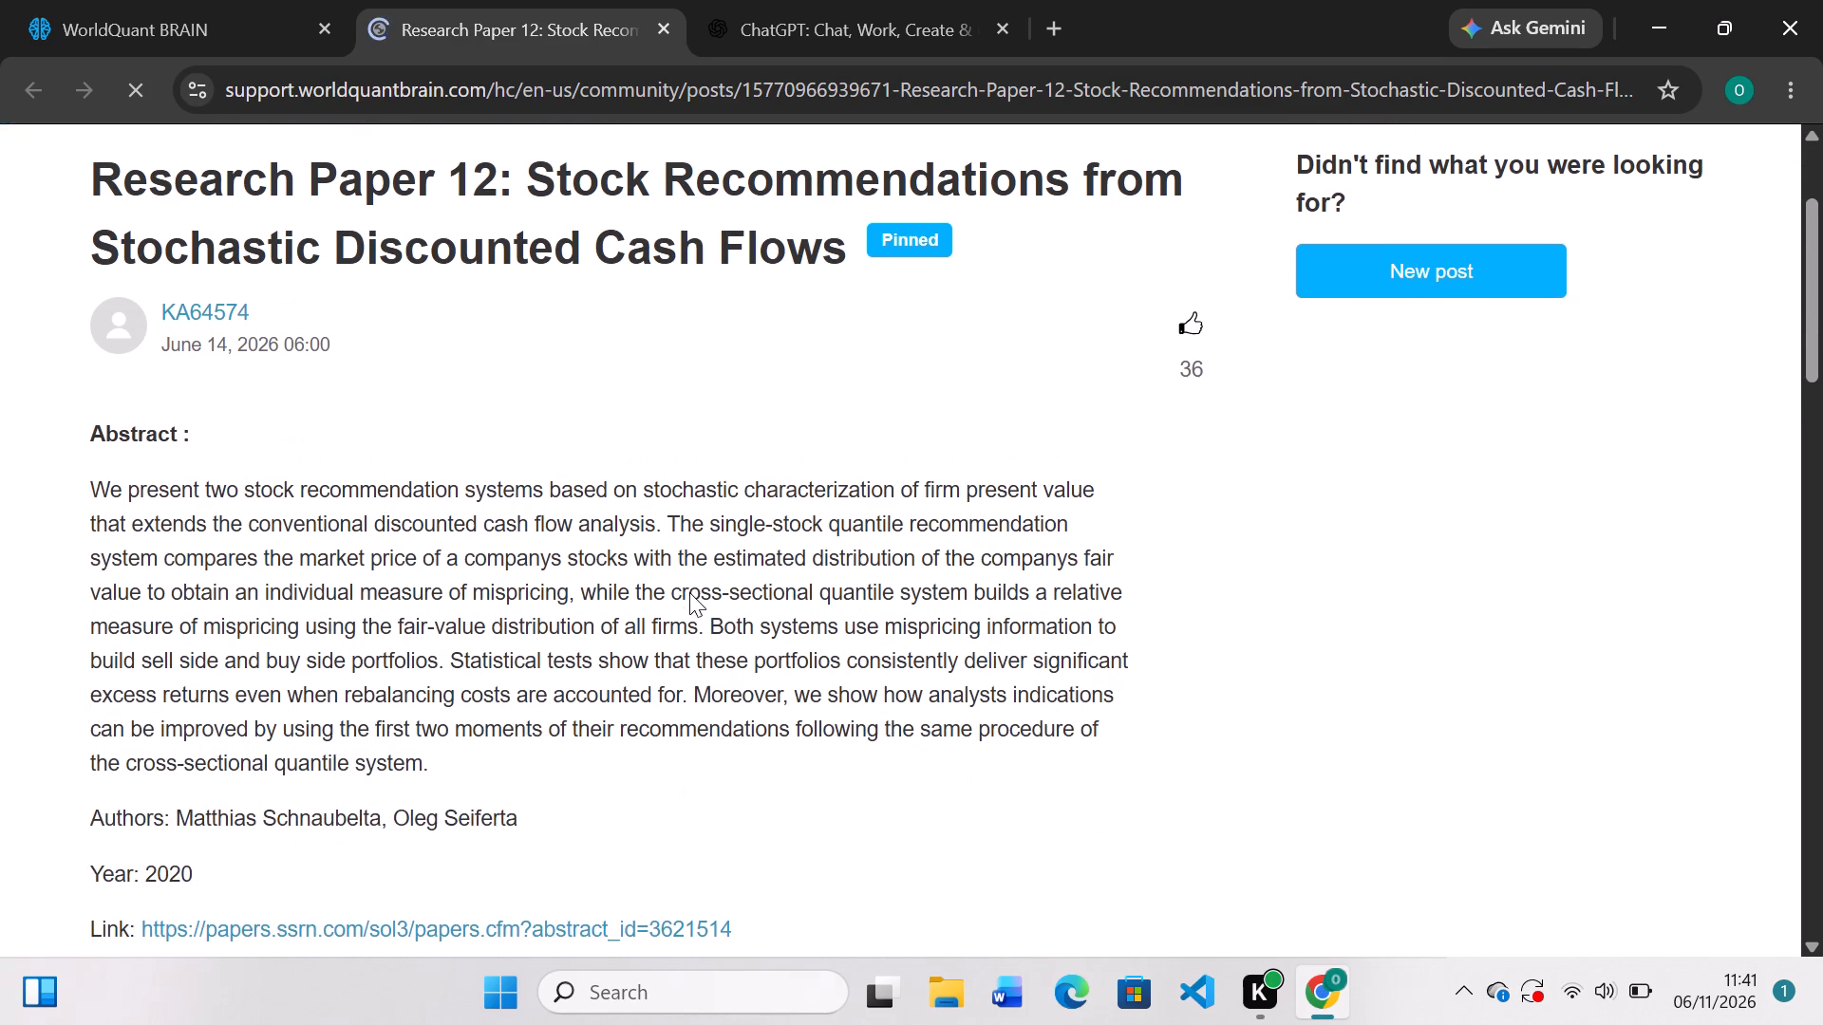
pyautogui.scroll(-2, 689, 592)
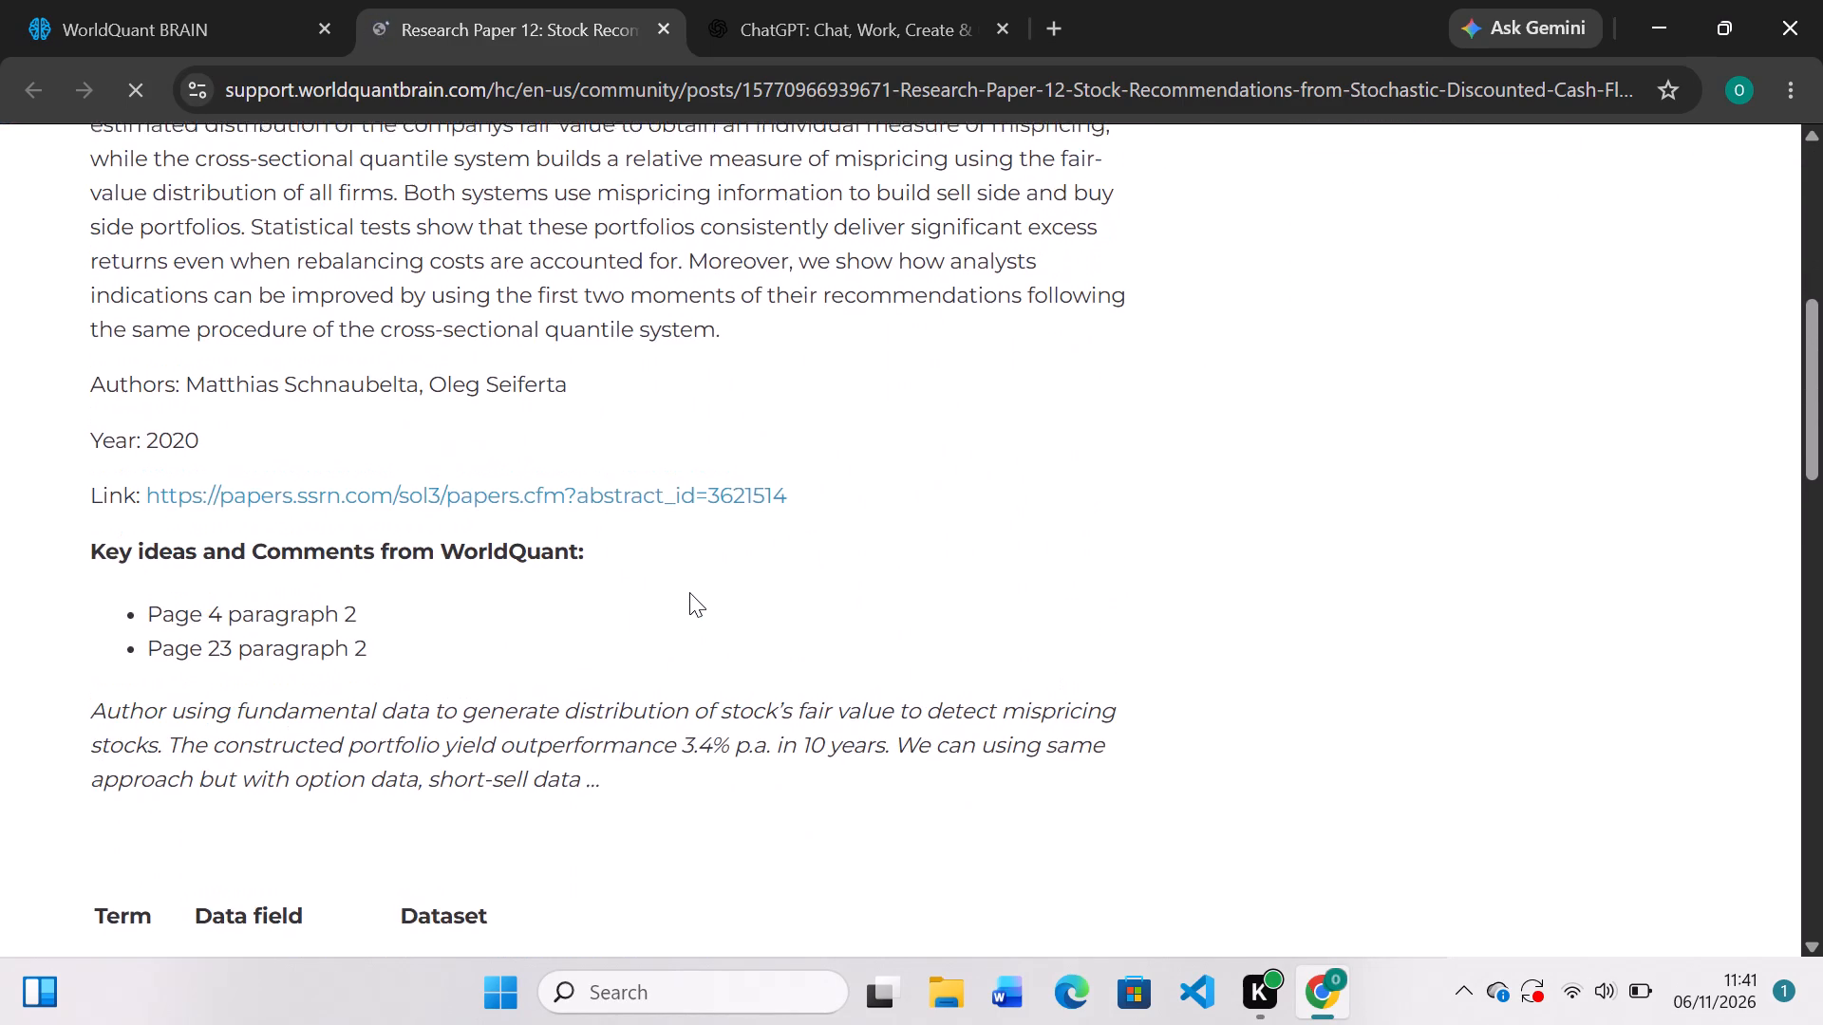
pyautogui.scroll(-3, 689, 592)
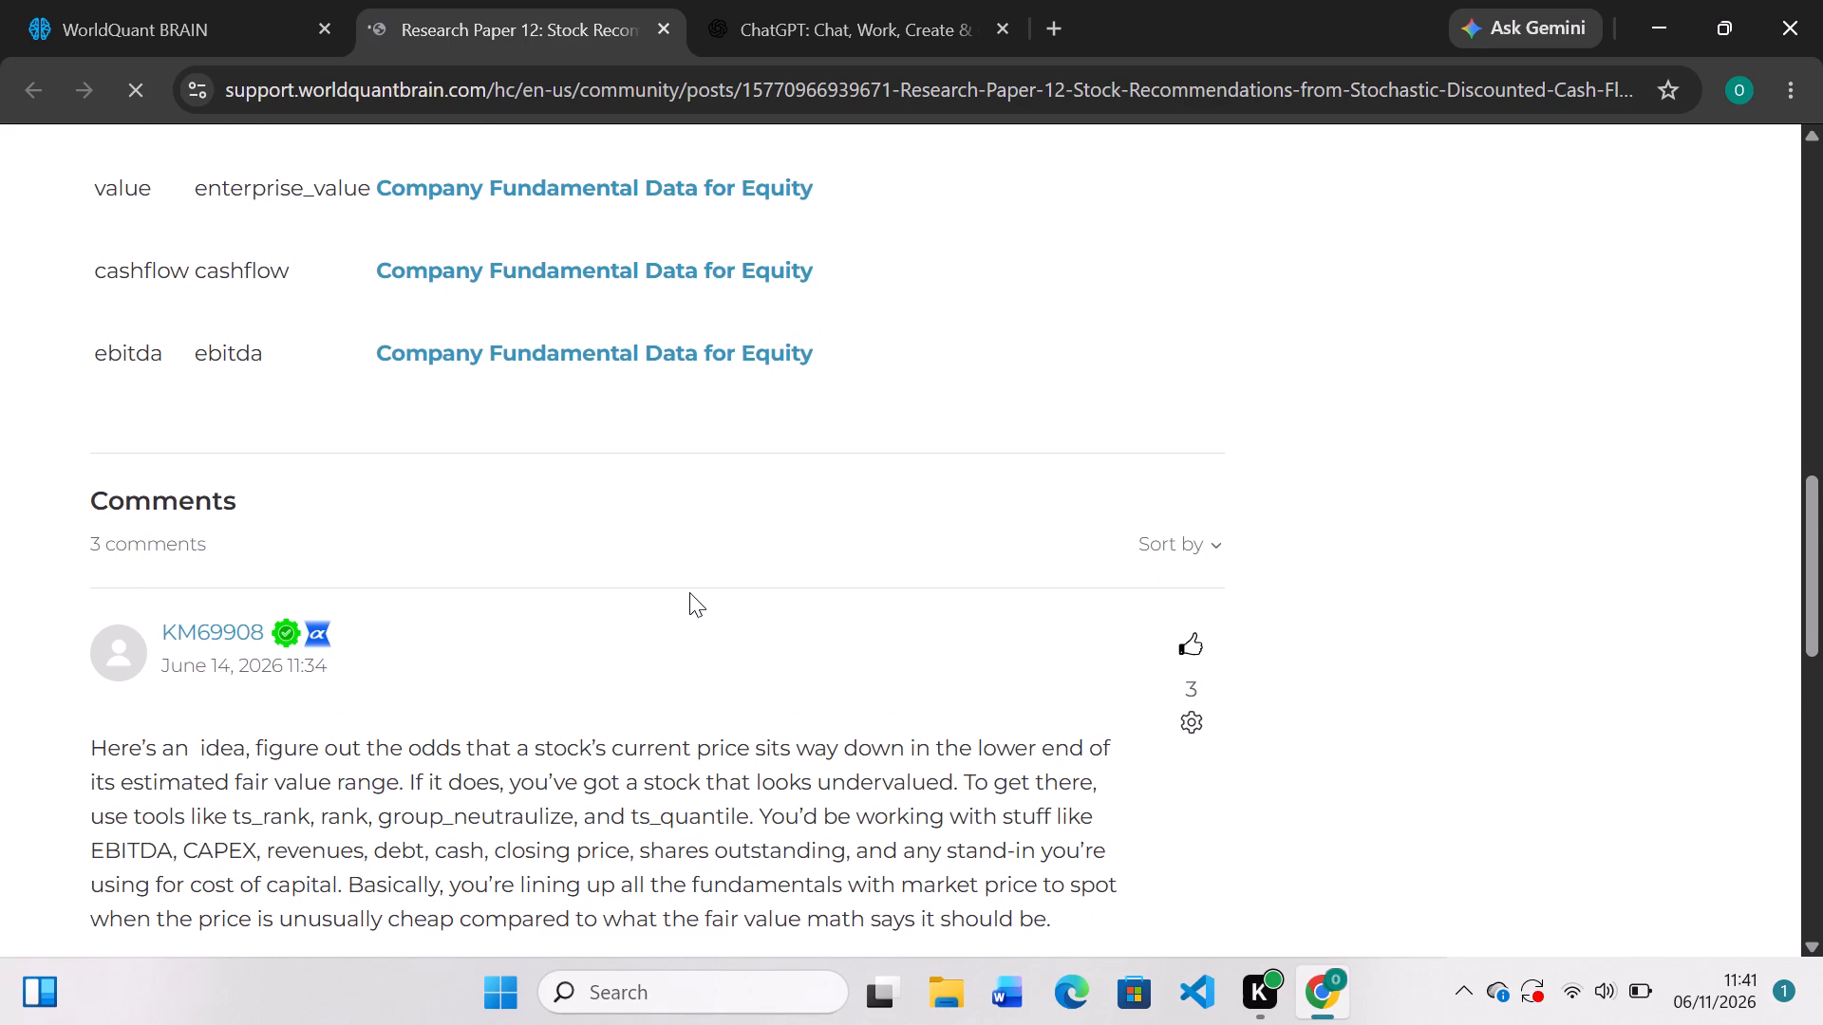
pyautogui.scroll(-4, 689, 592)
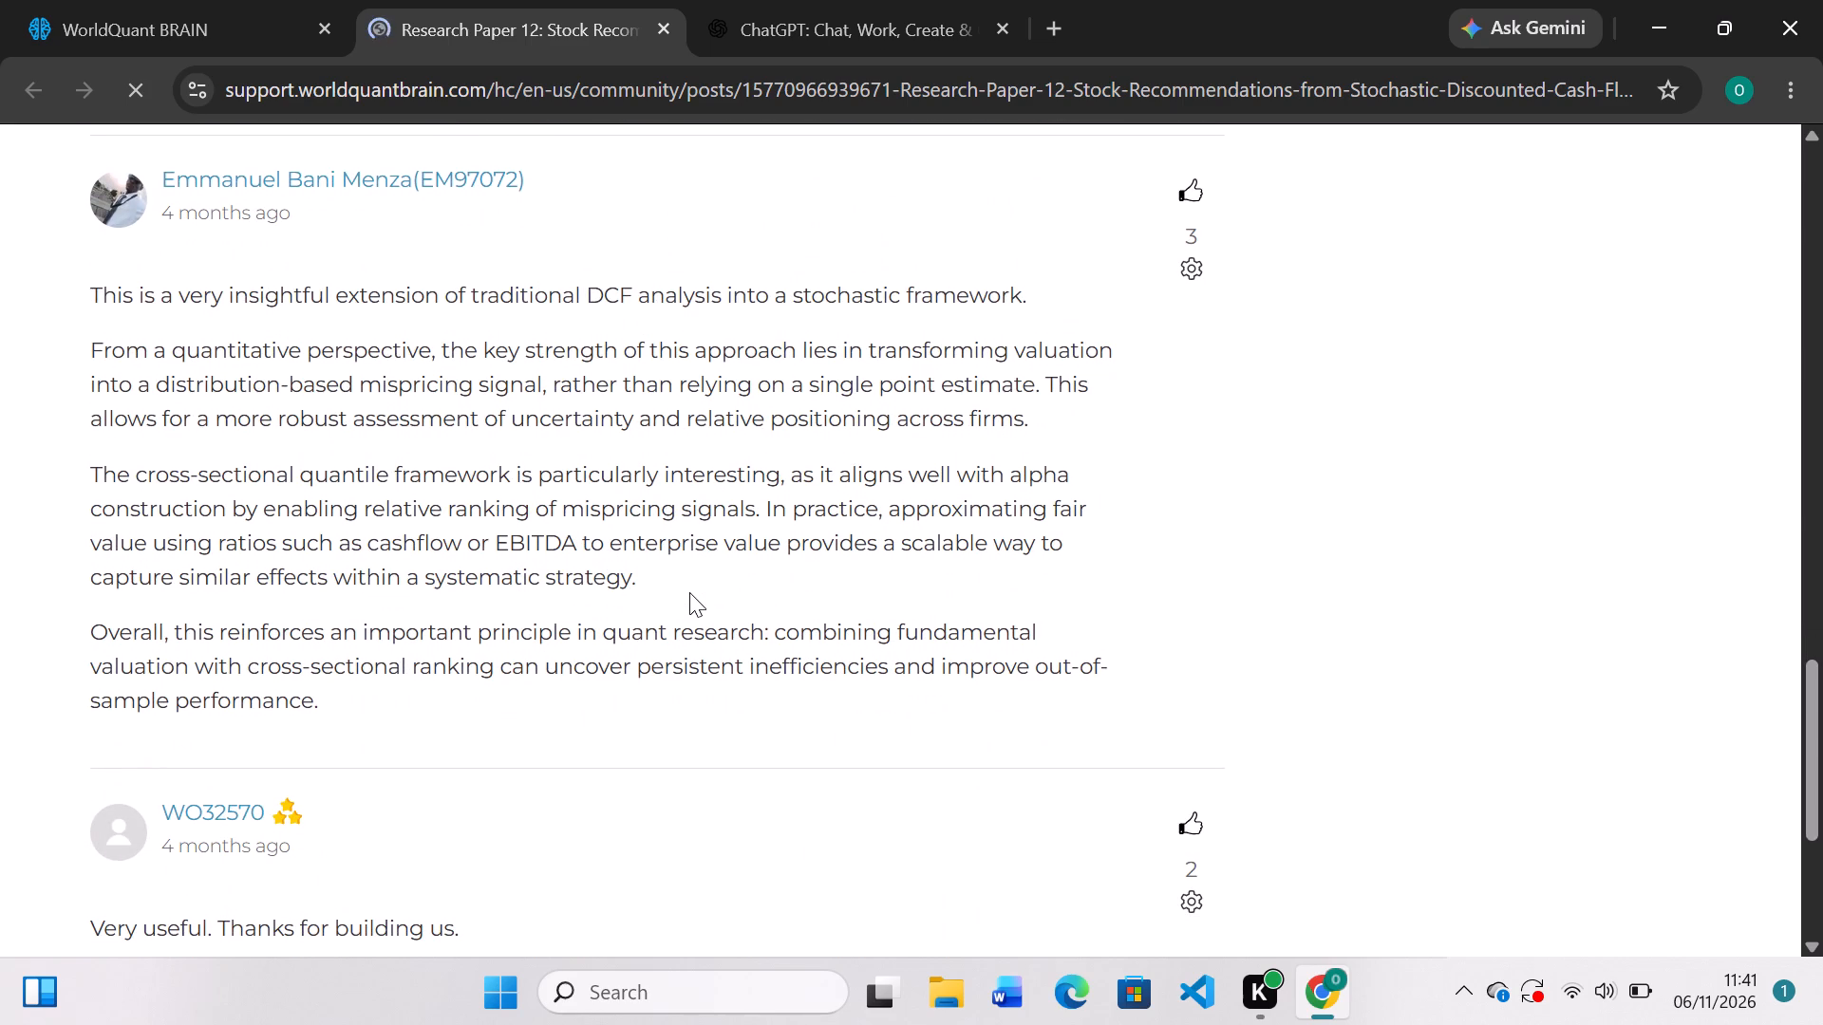
pyautogui.scroll(-1, 689, 592)
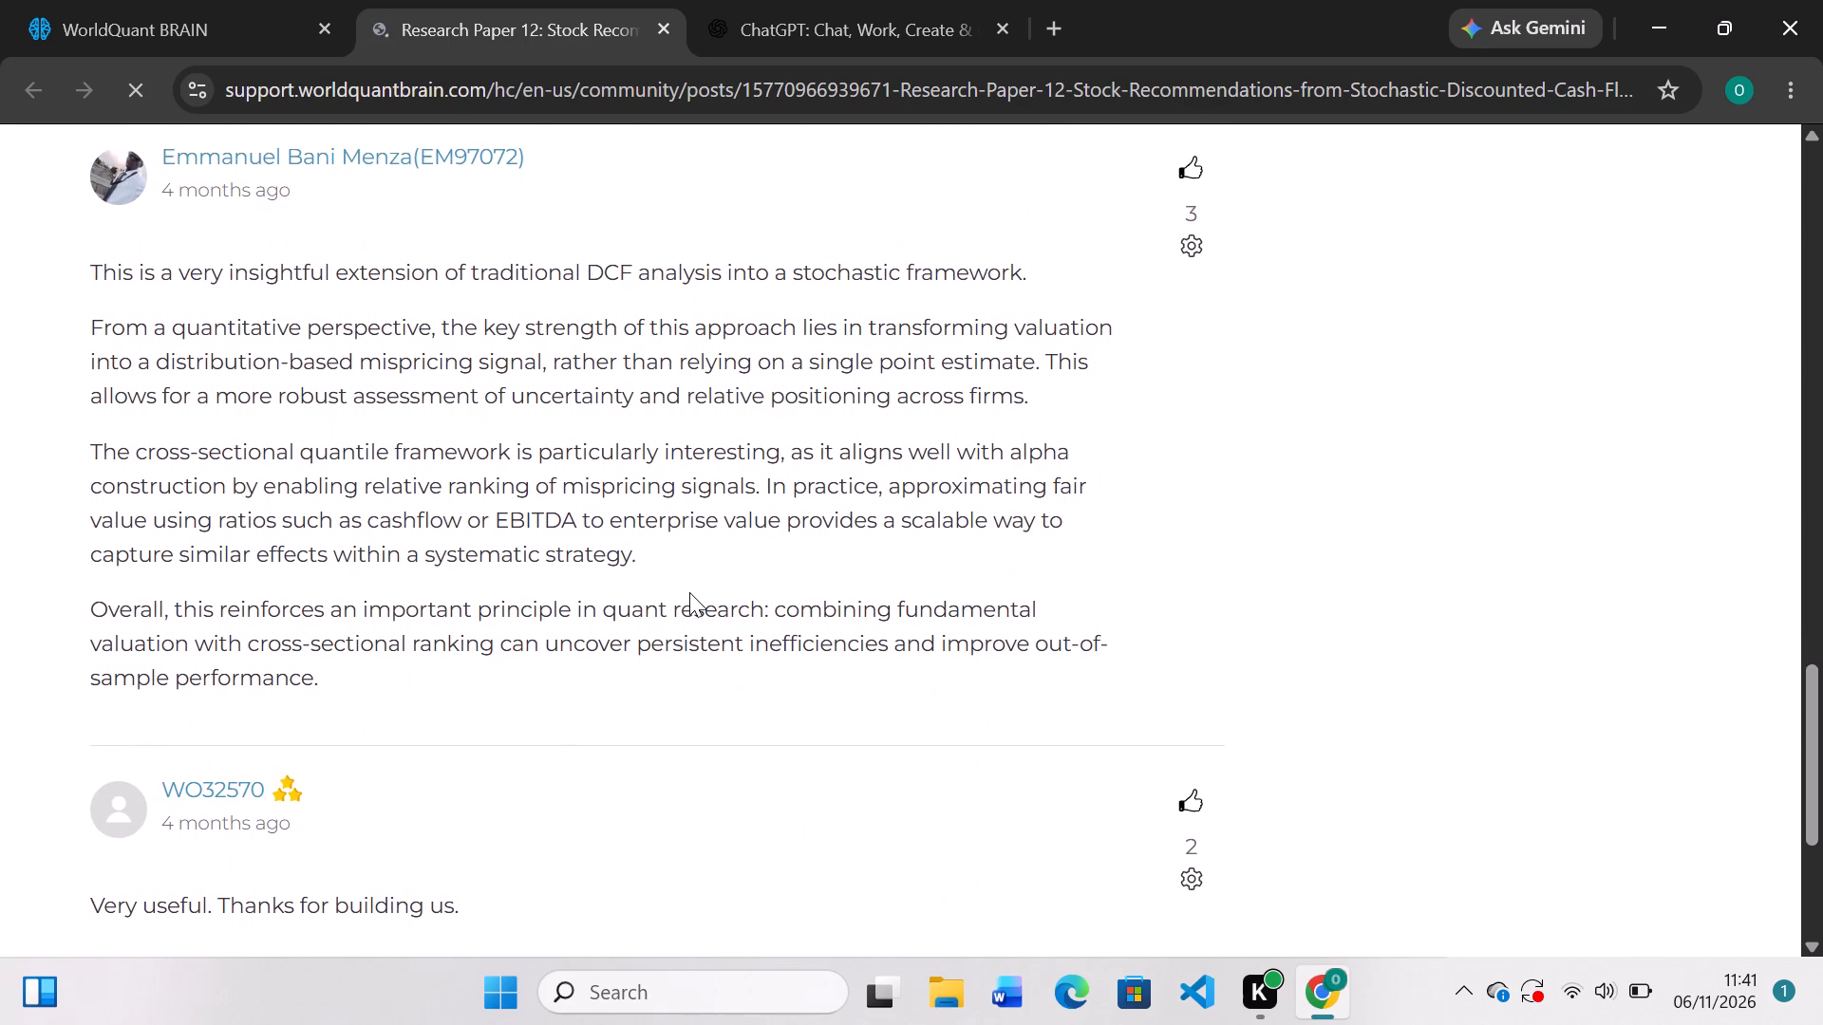
pyautogui.scroll(-1, 689, 592)
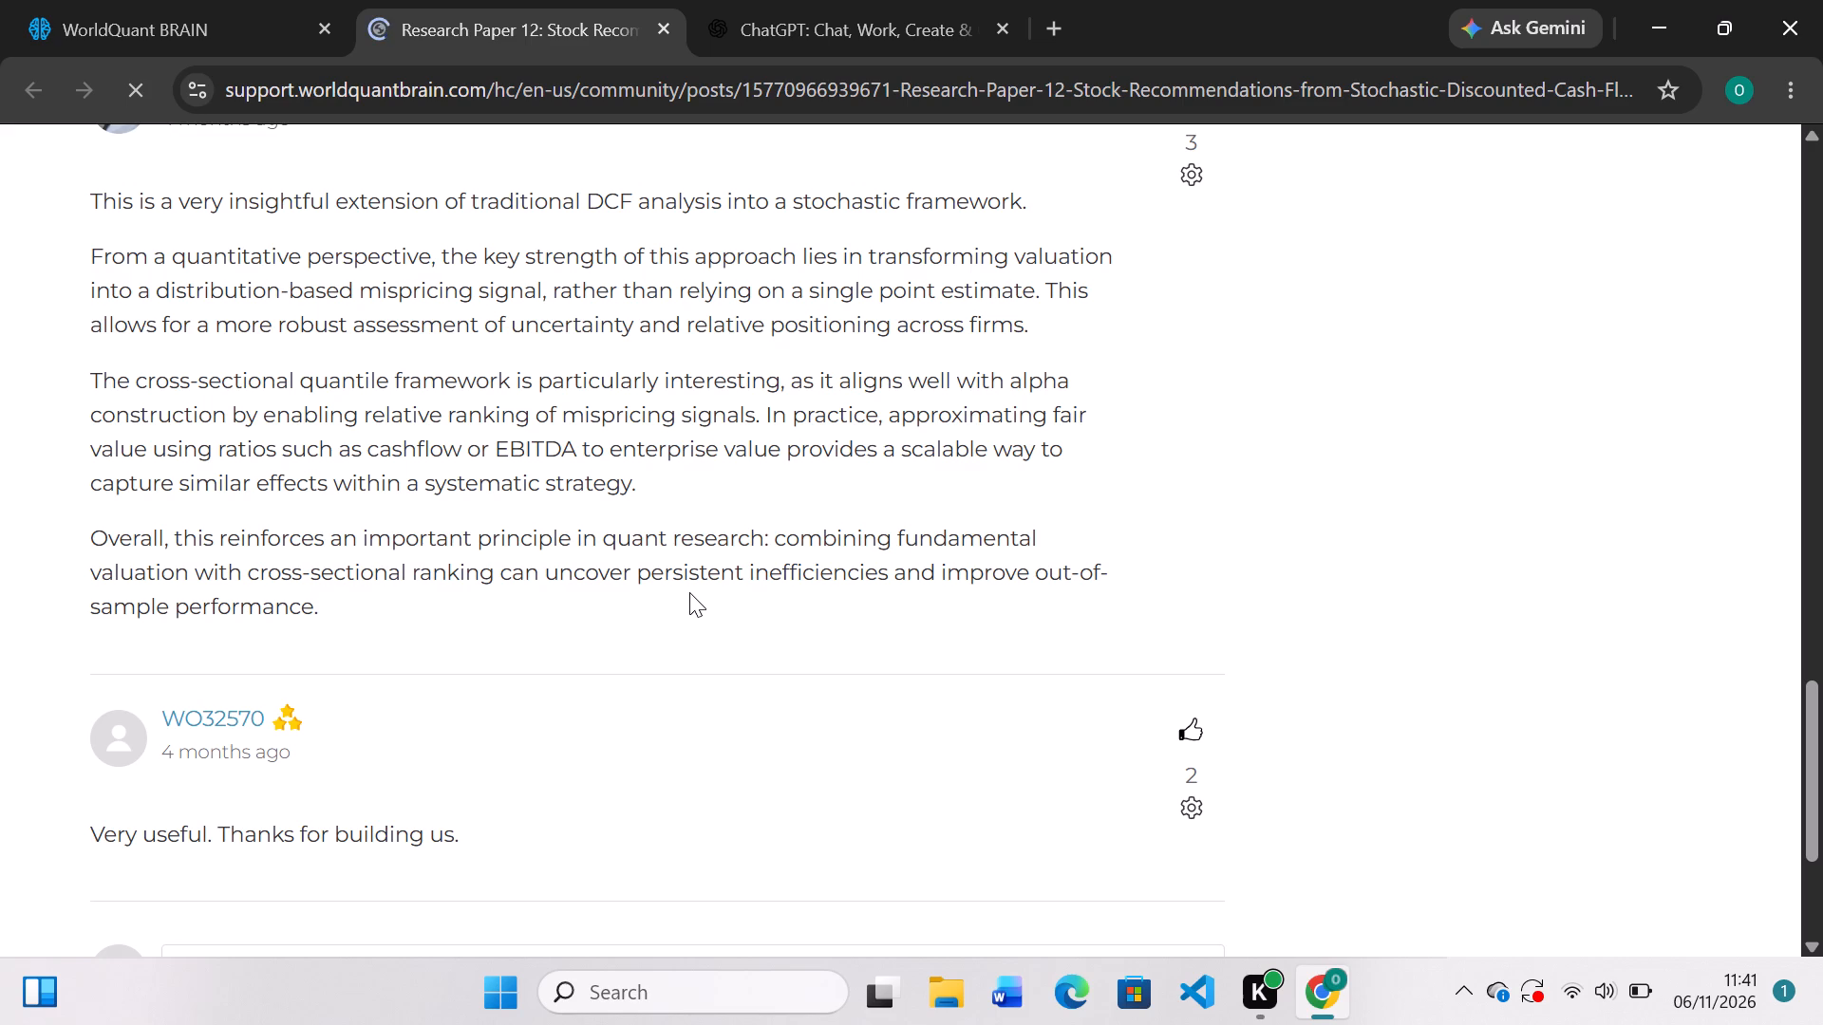
pyautogui.scroll(-1, 689, 592)
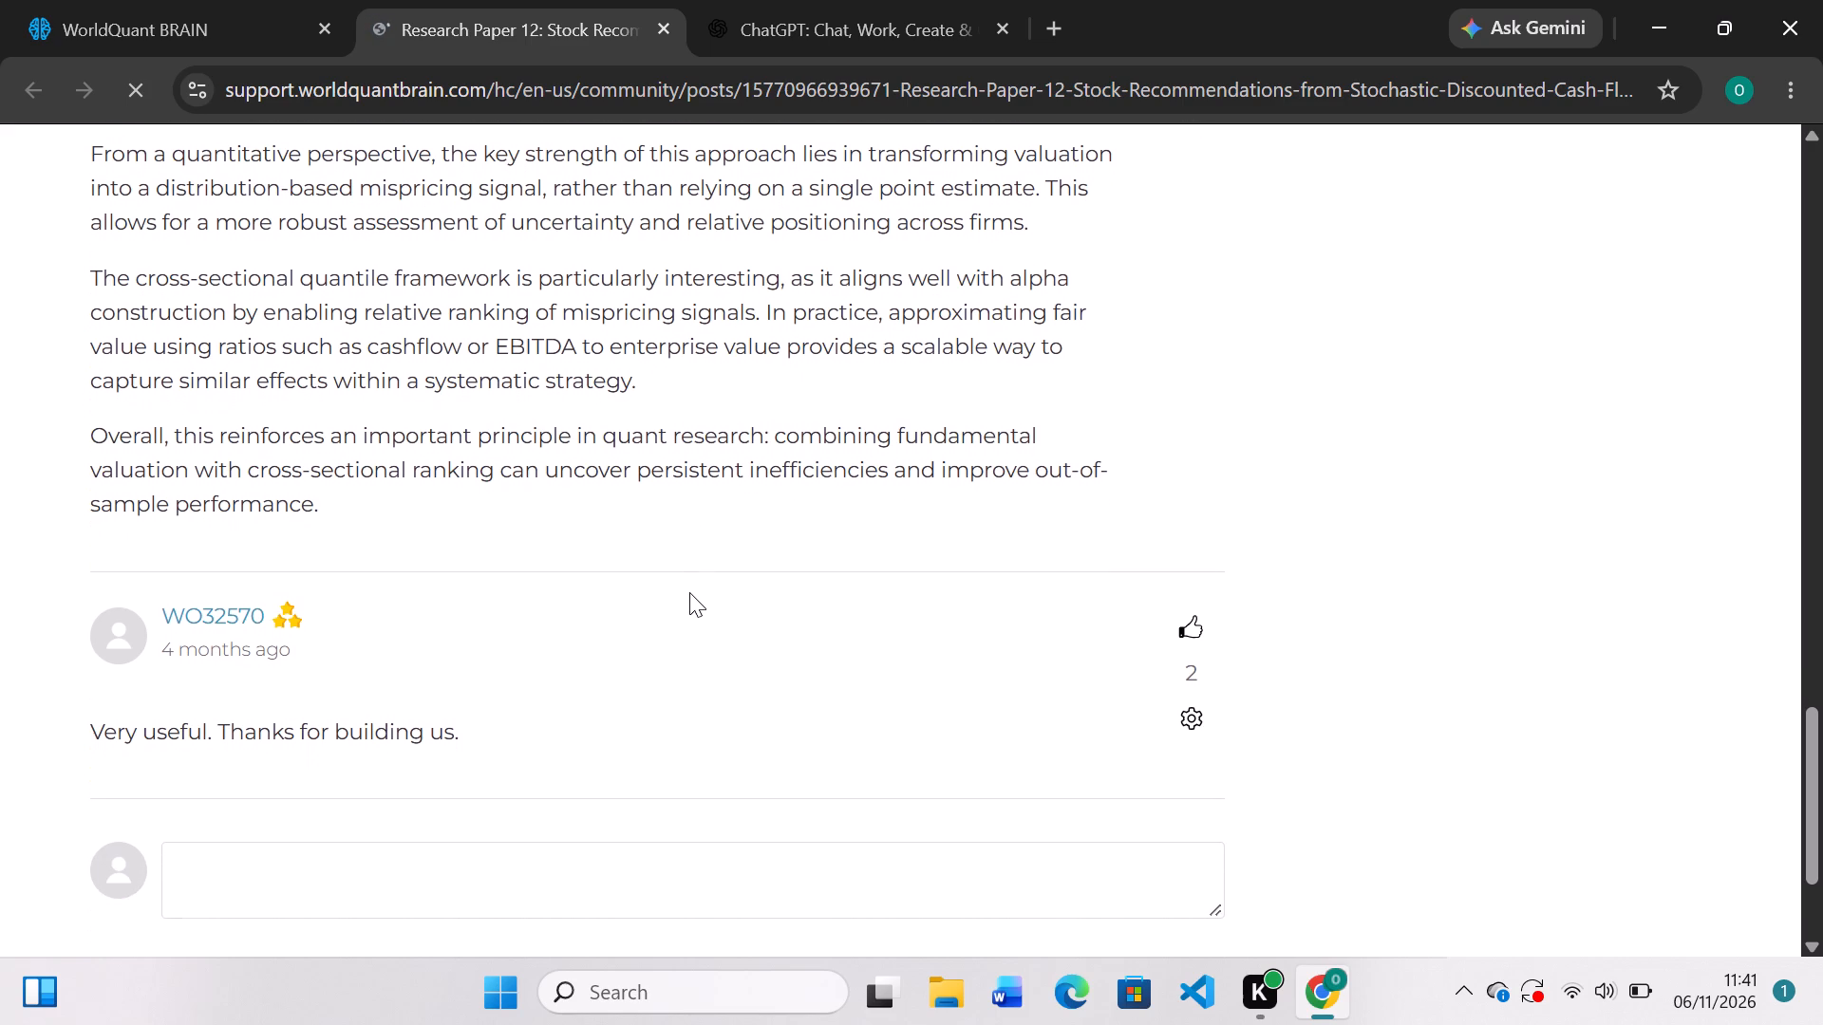
pyautogui.scroll(-1, 689, 592)
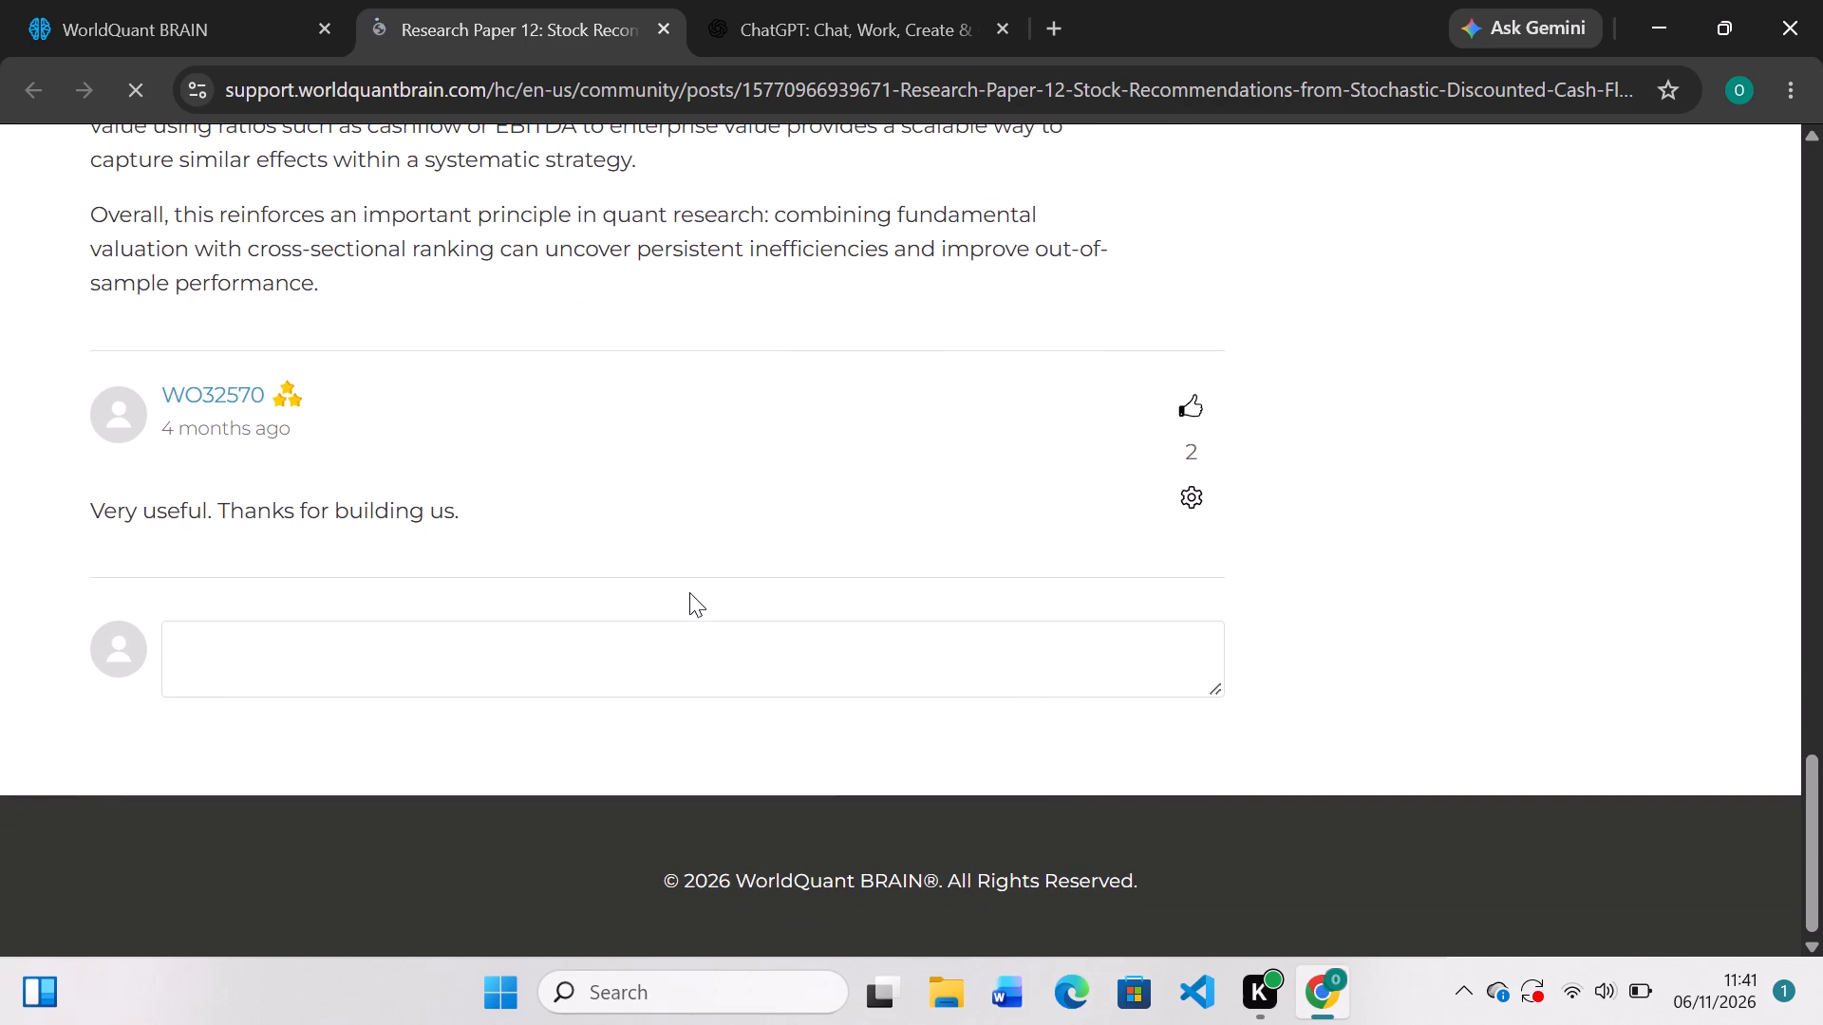
# Reread the Research Paper 12 comments, key ideas and the table matching its terms to data fields and datasets.
pyautogui.scroll(4, 689, 592)
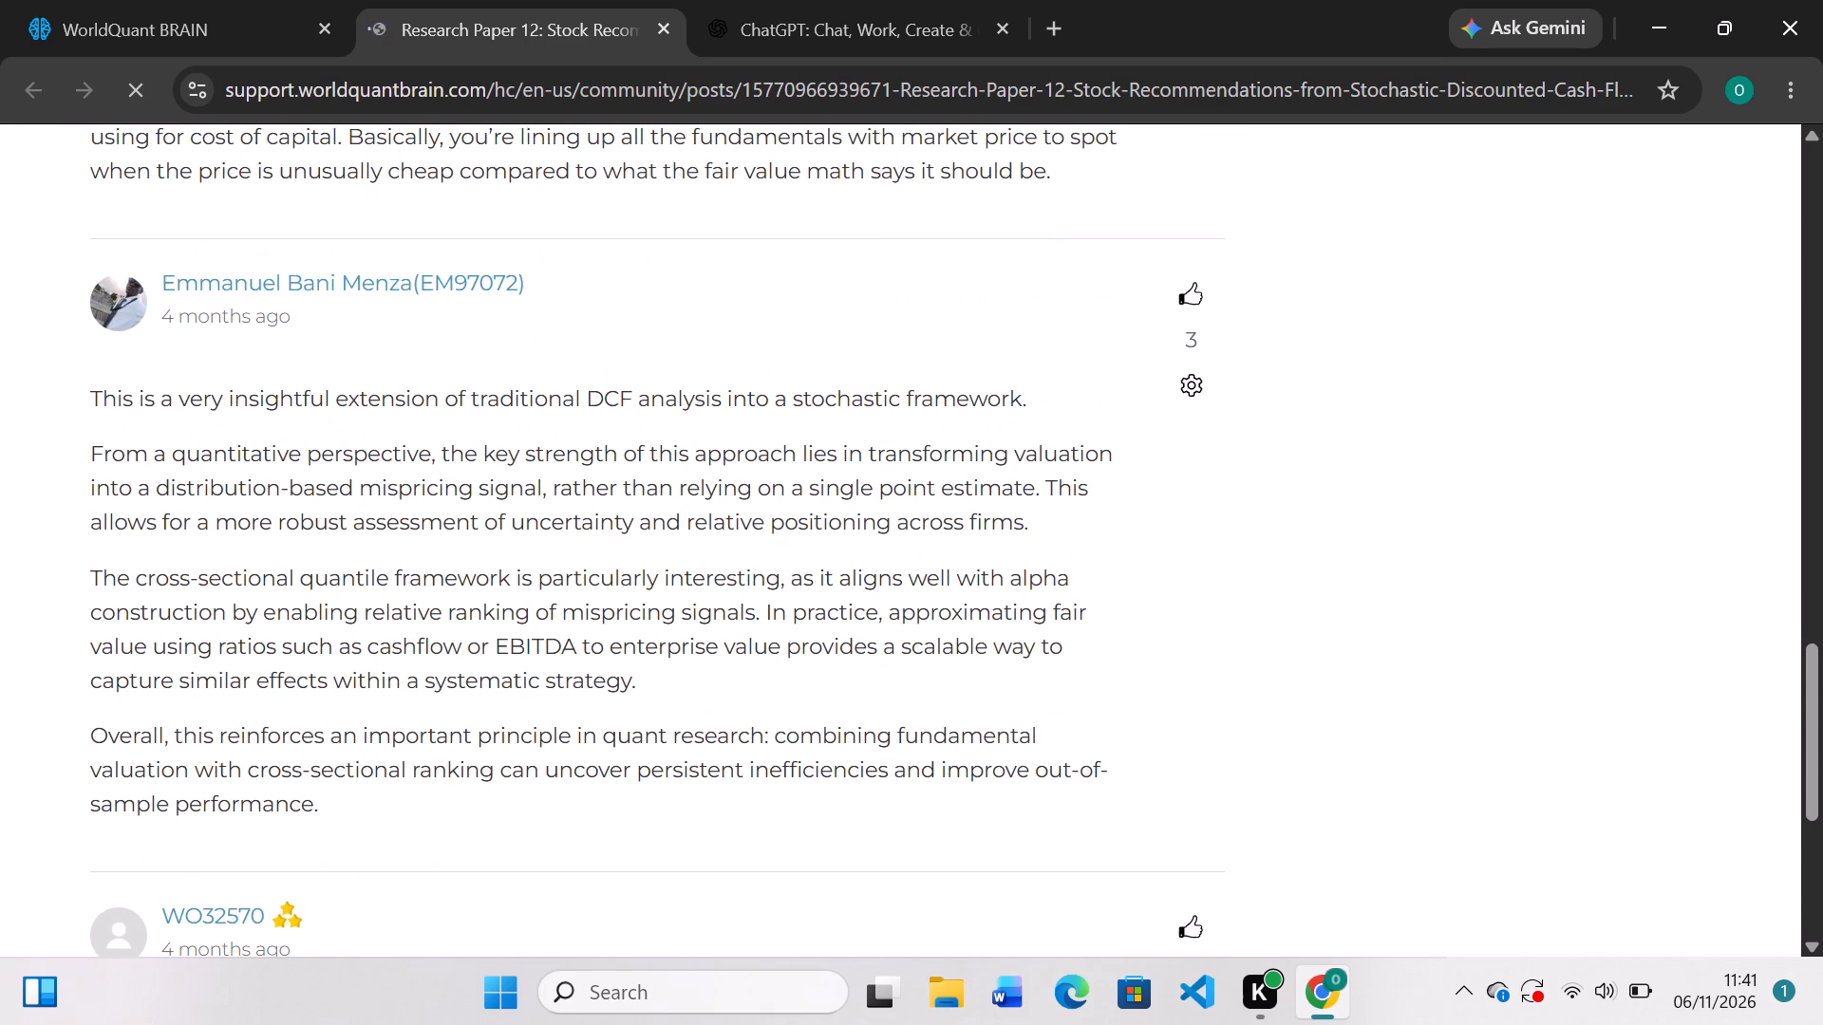
pyautogui.scroll(2, 575, 405)
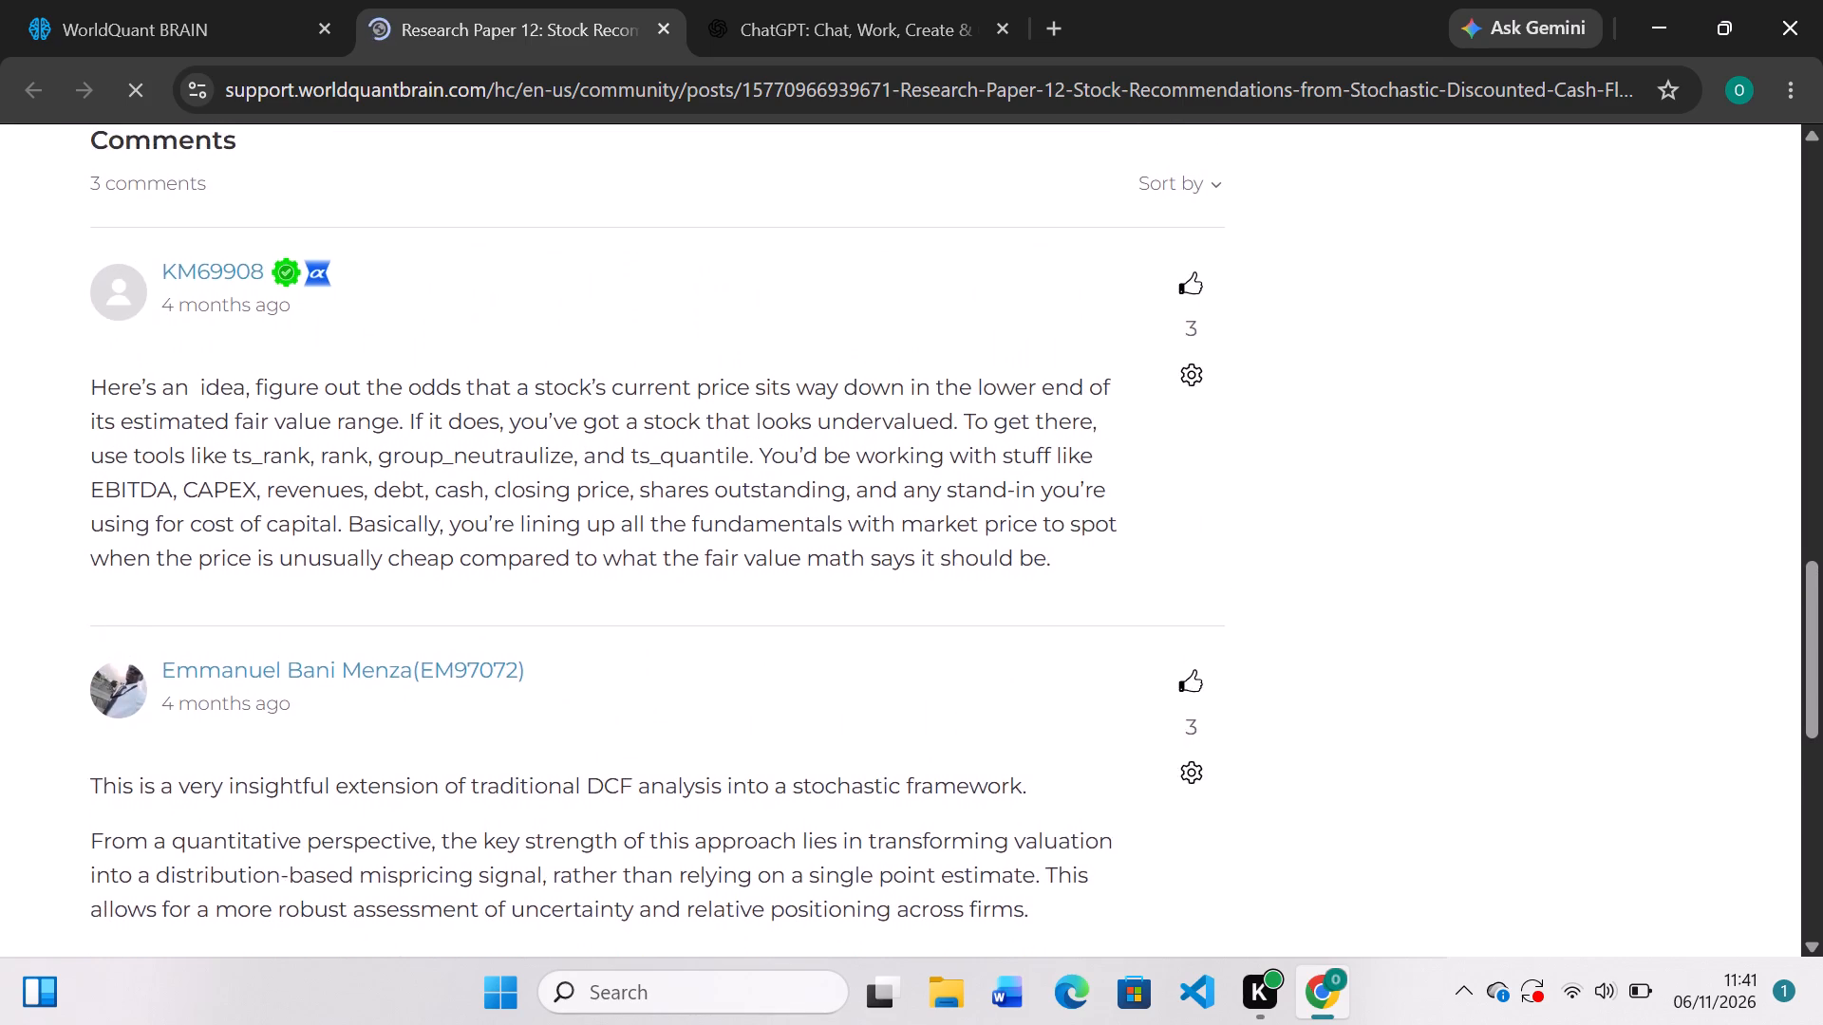
pyautogui.scroll(5, 575, 405)
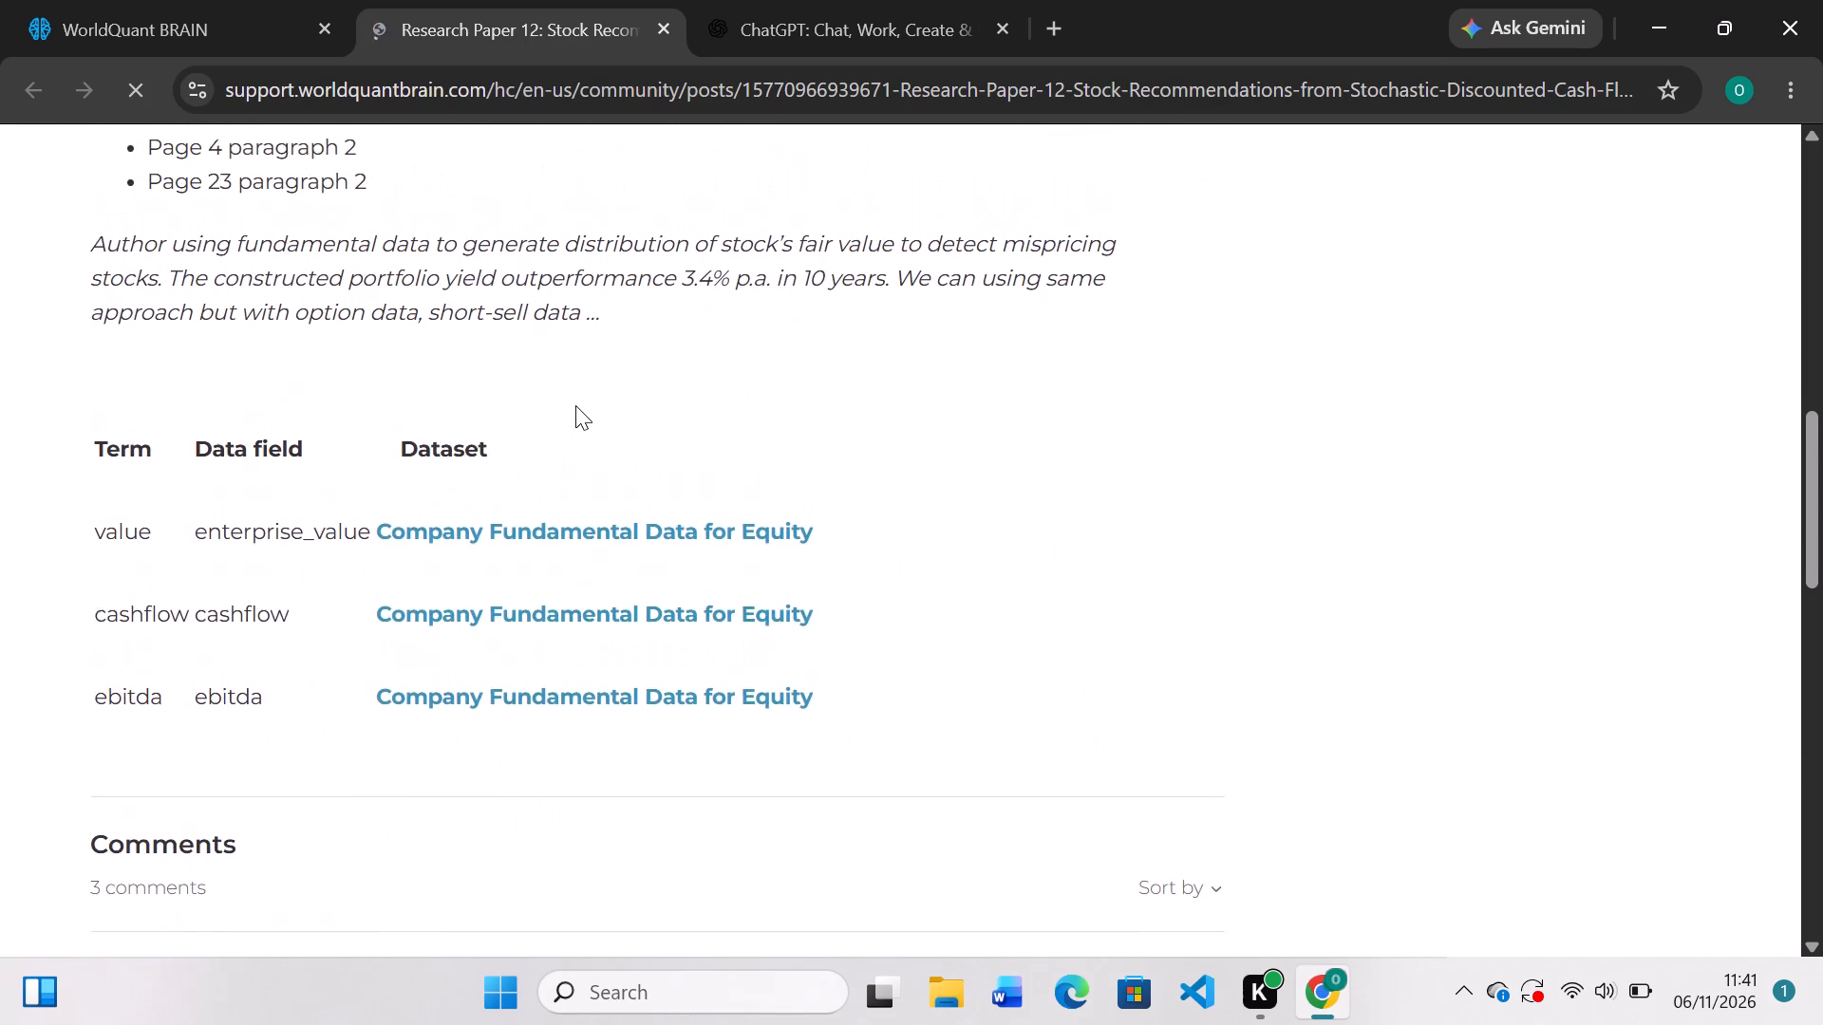
pyautogui.scroll(1, 575, 405)
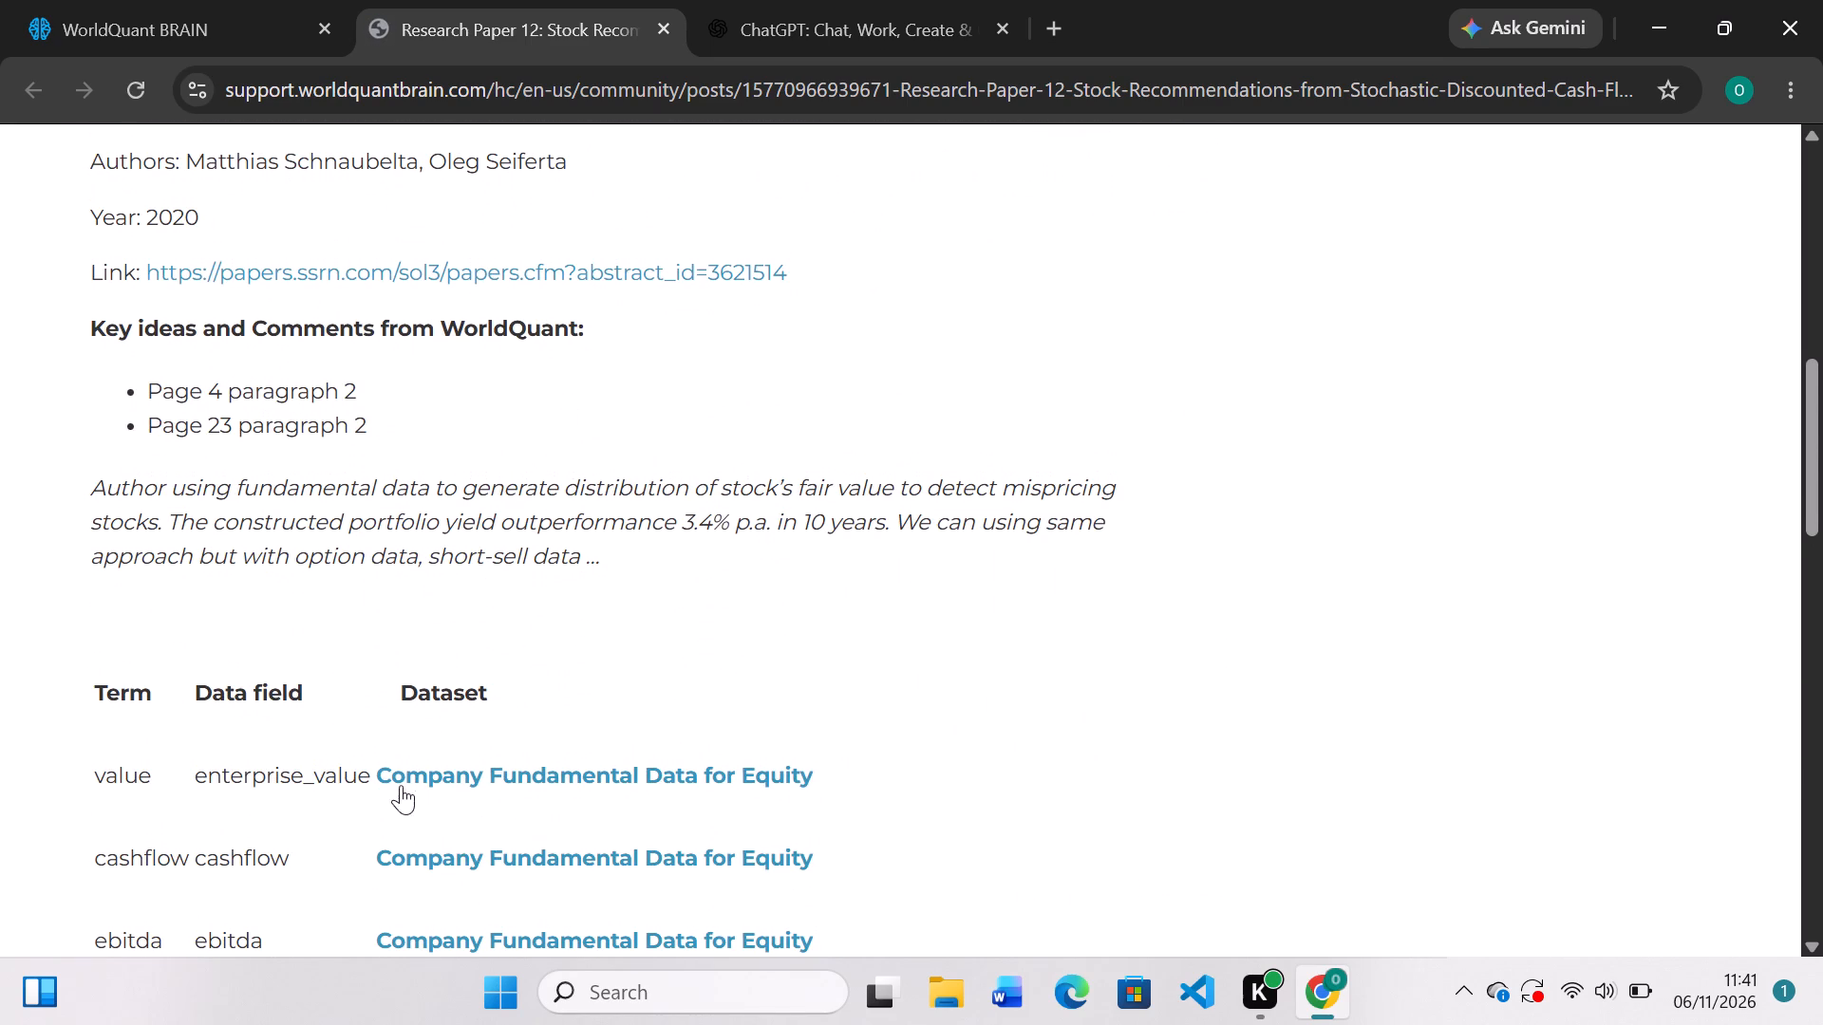
pyautogui.scroll(-2, 463, 754)
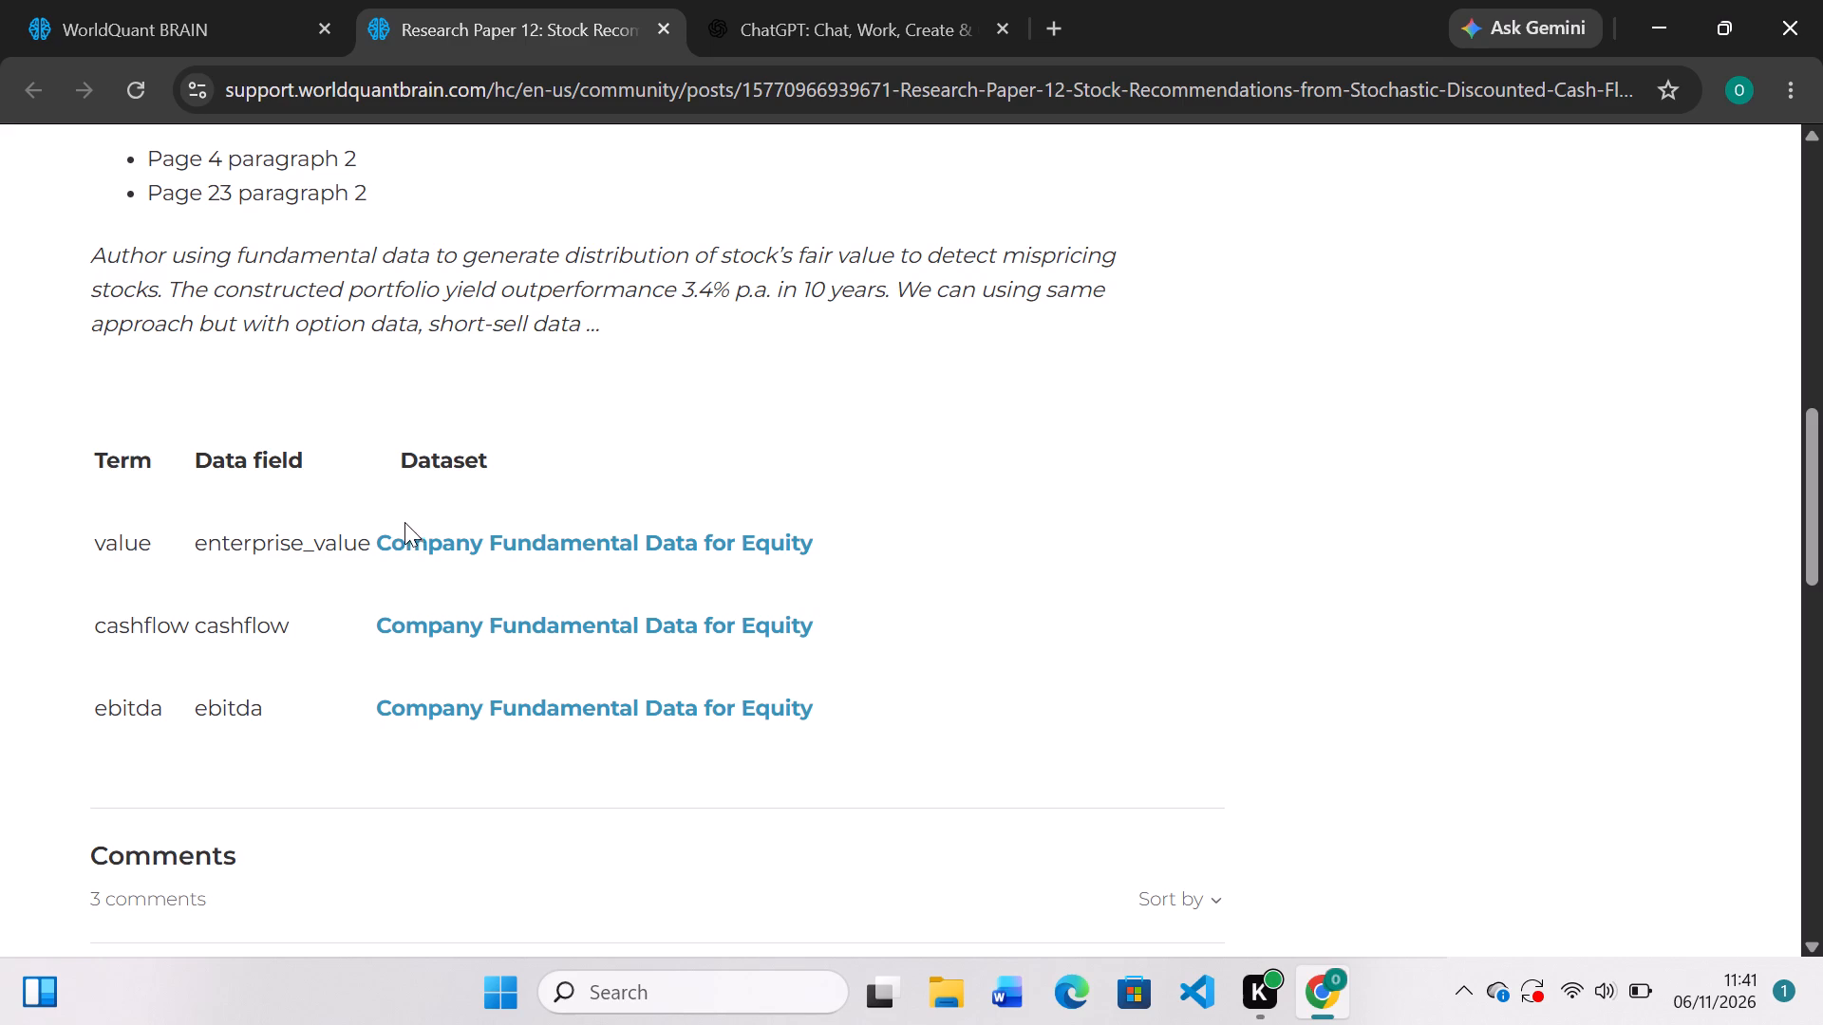
pyautogui.click(437, 466)
pyautogui.click(471, 568)
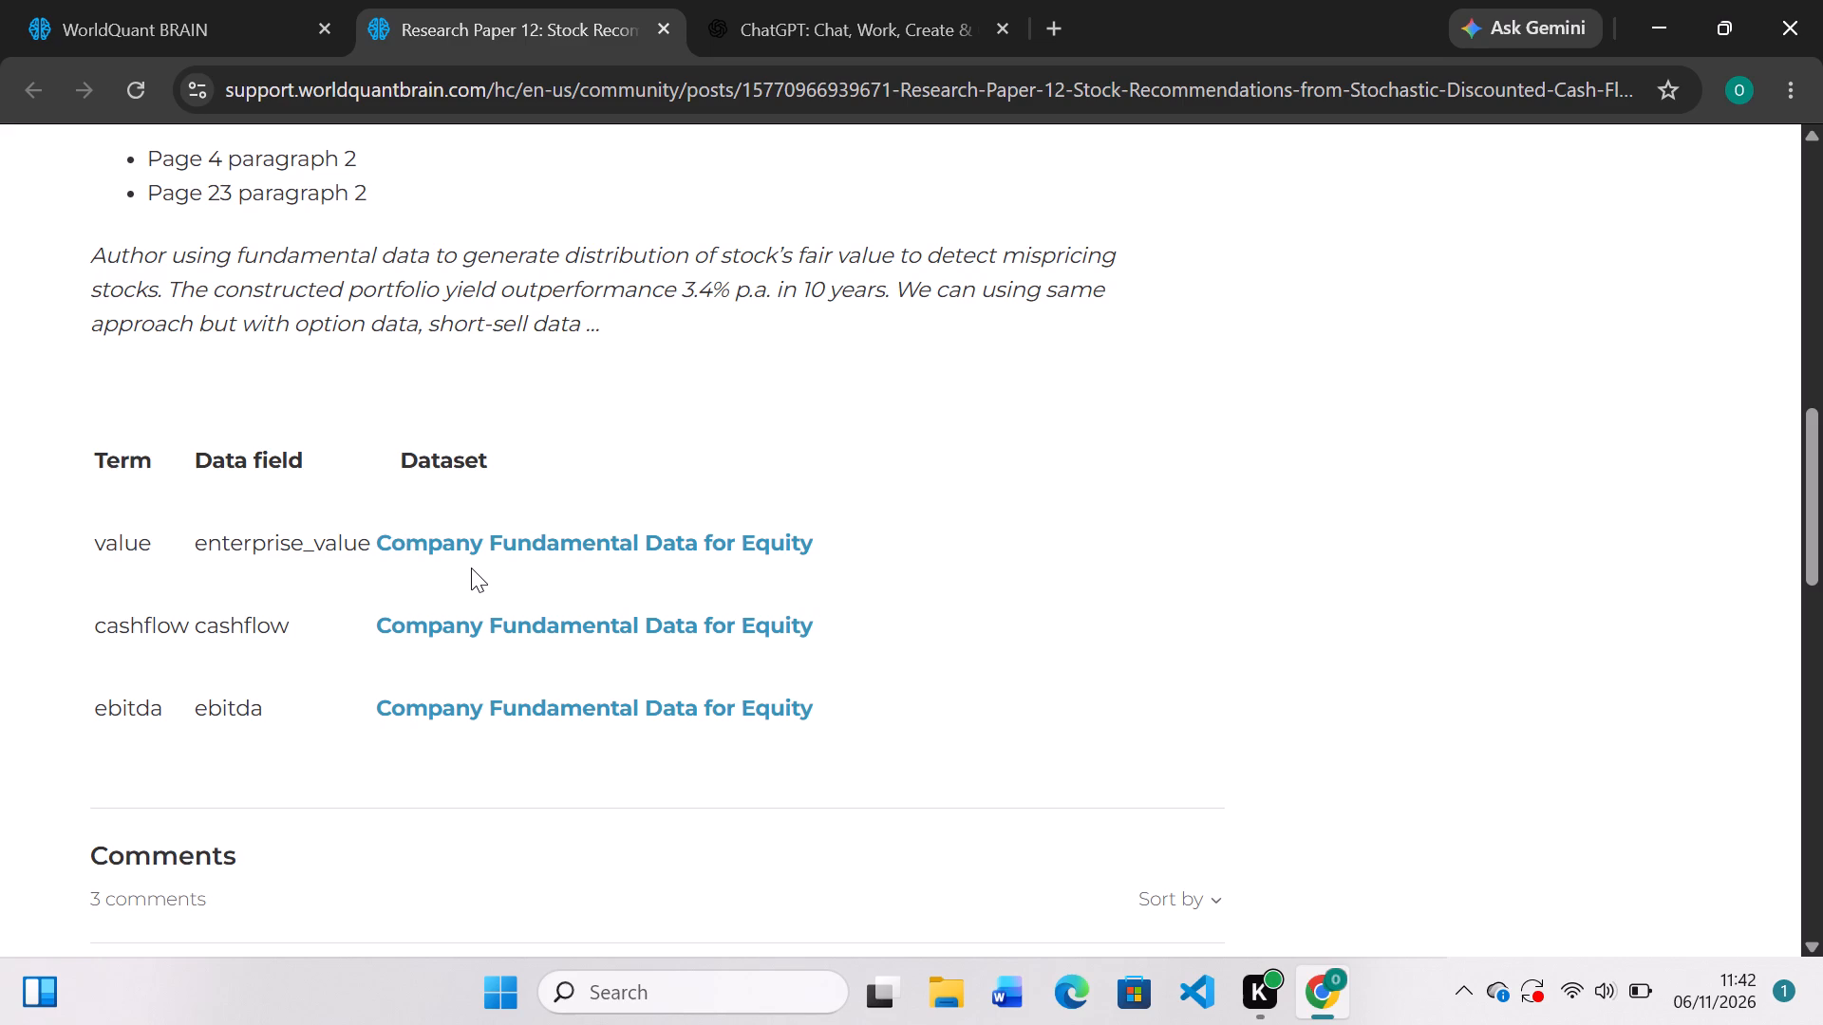
# Open the Company Fundamental Data for Equity dataset linked in the paper, browse its fields and copy the debt_lt field name.
pyautogui.click(478, 547)
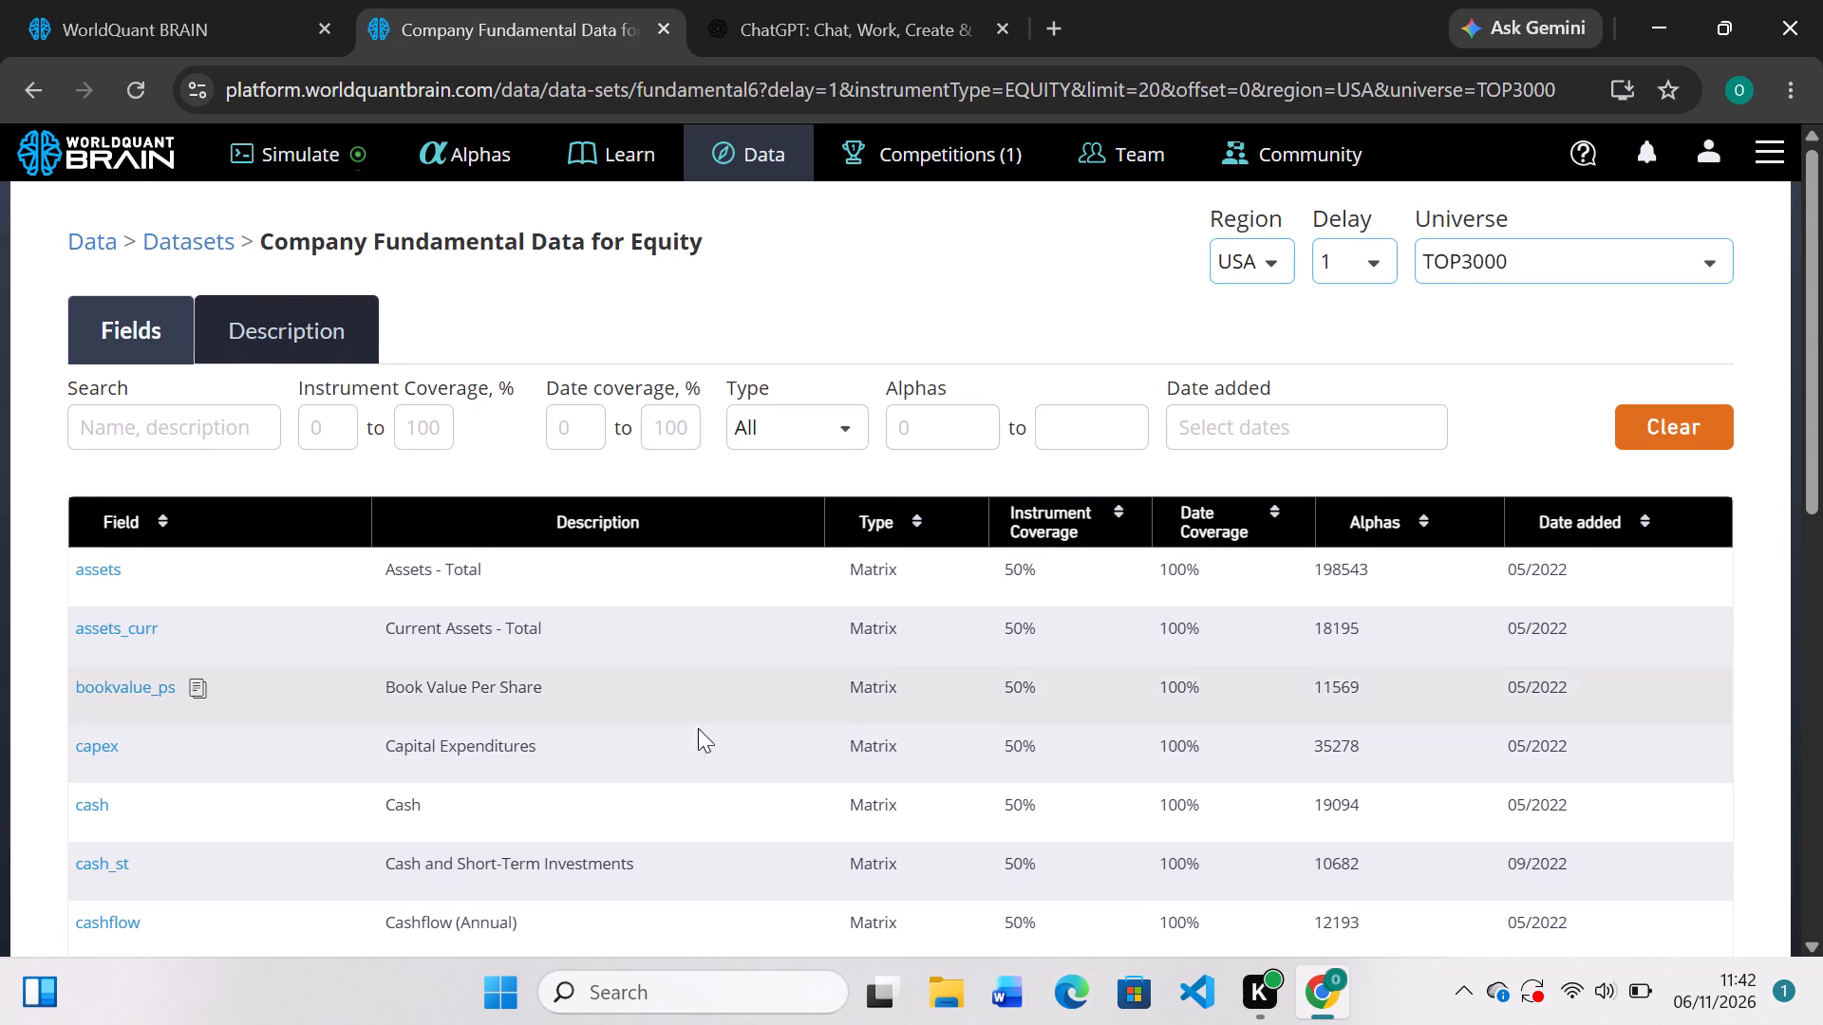
pyautogui.scroll(-2, 698, 749)
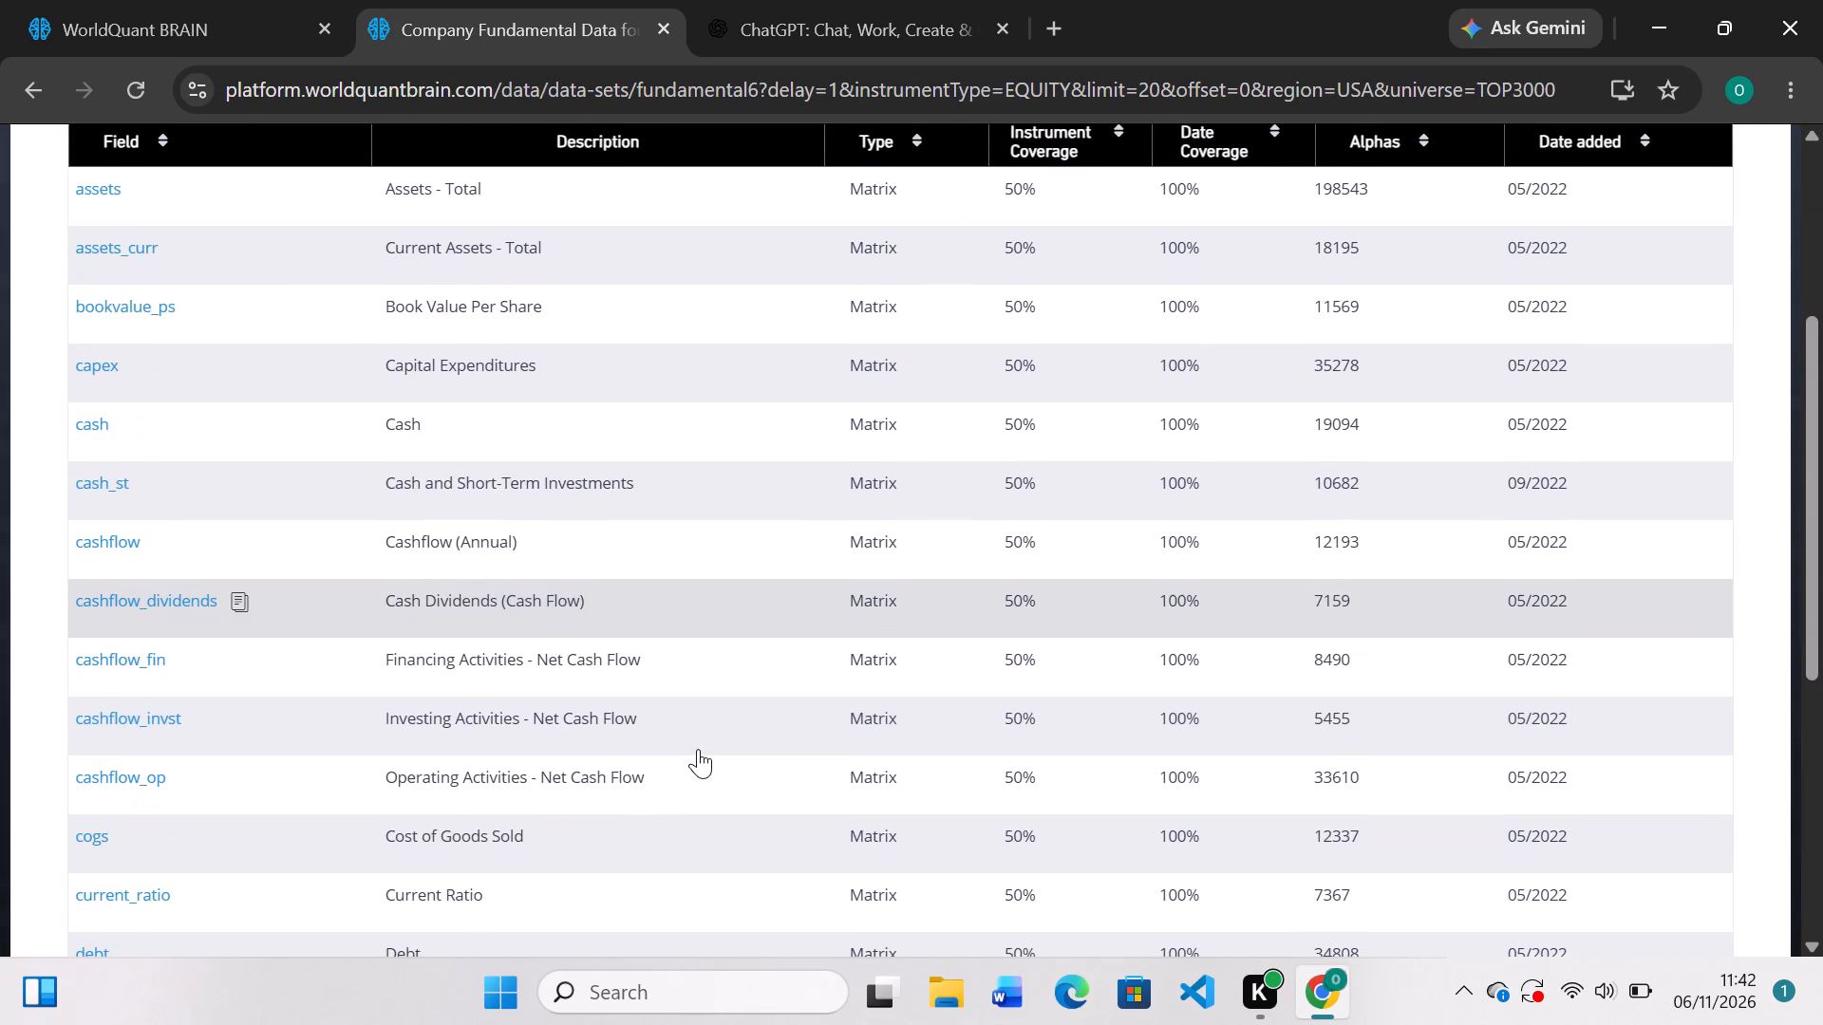
pyautogui.scroll(-1, 698, 749)
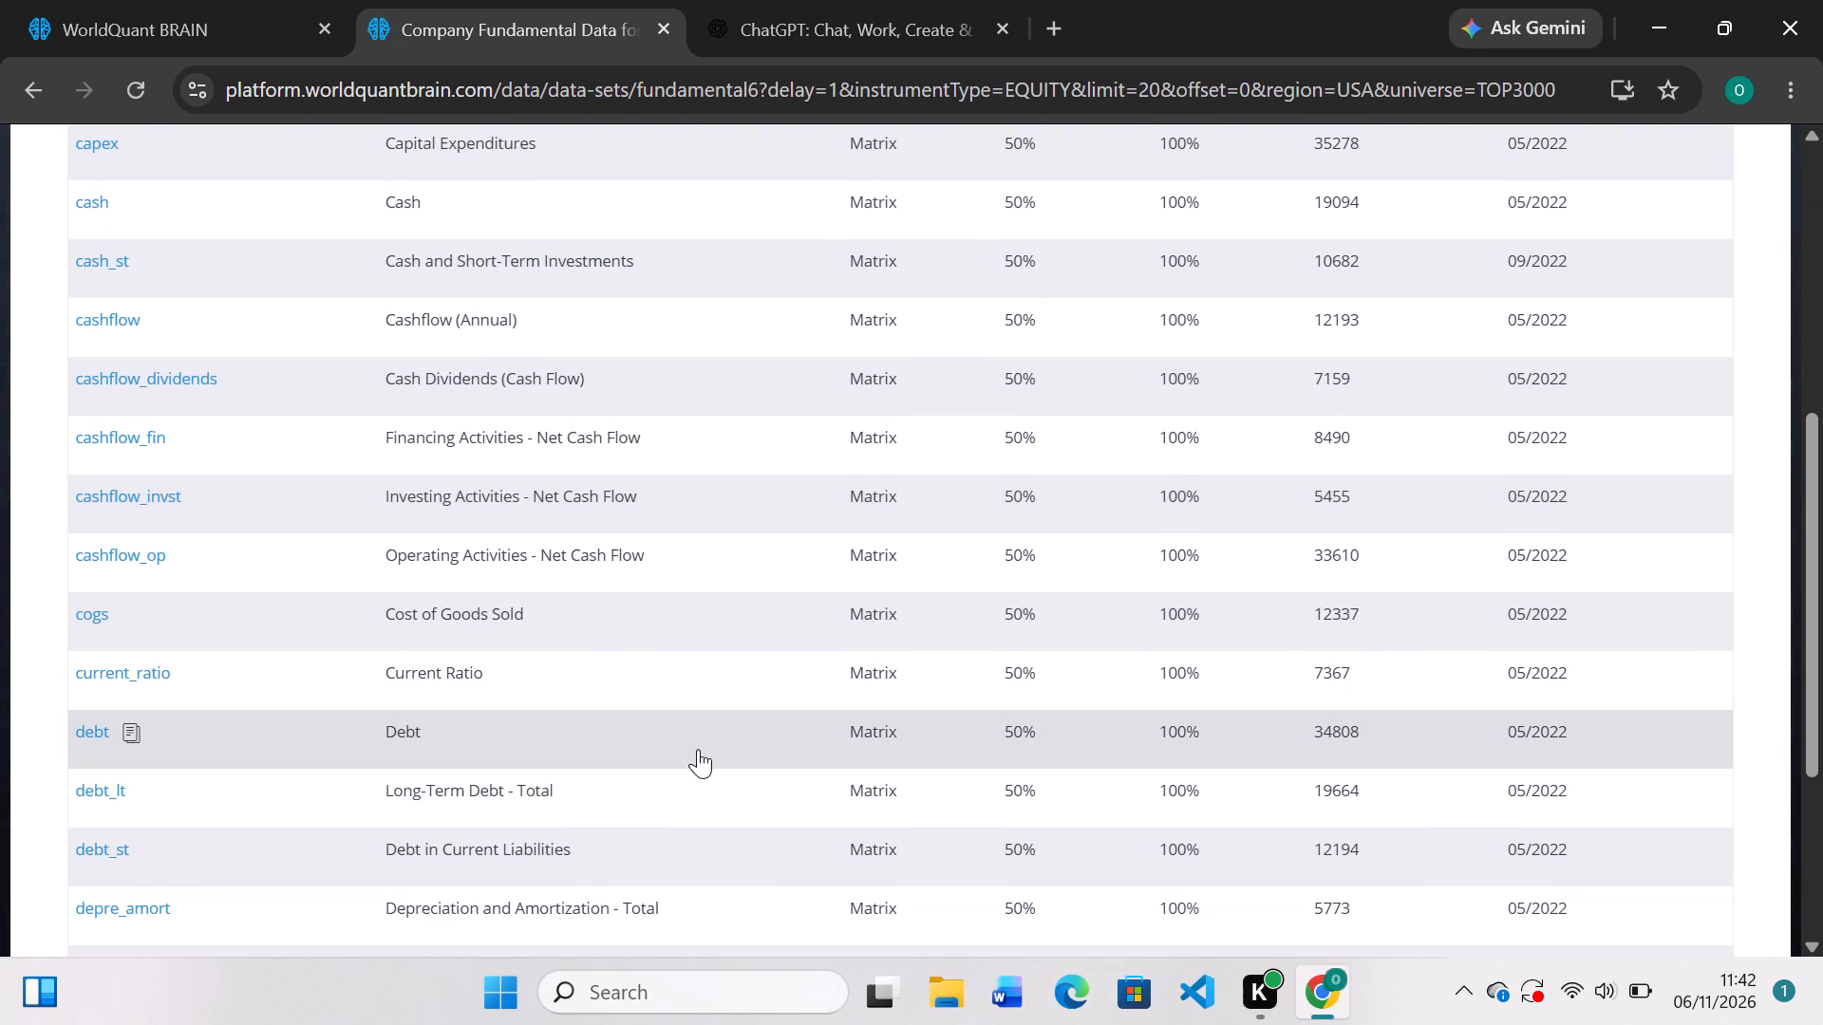
pyautogui.scroll(-3, 698, 749)
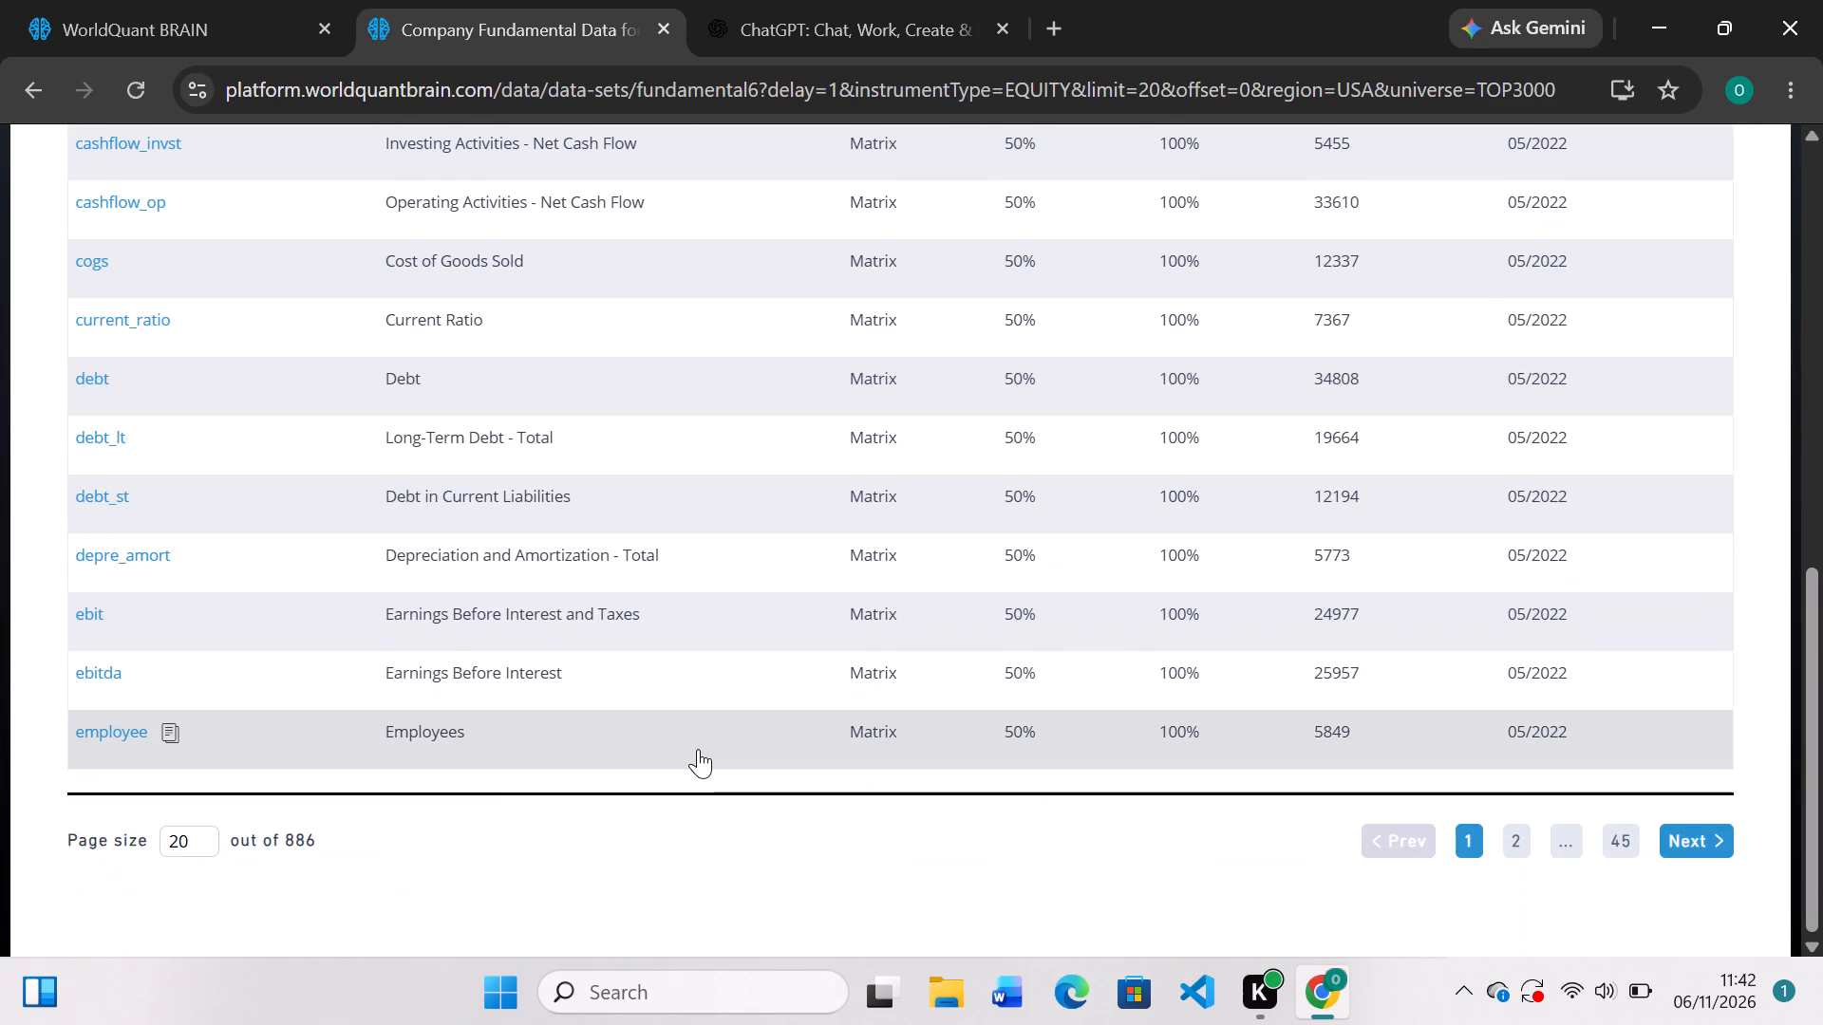
pyautogui.scroll(1, 698, 749)
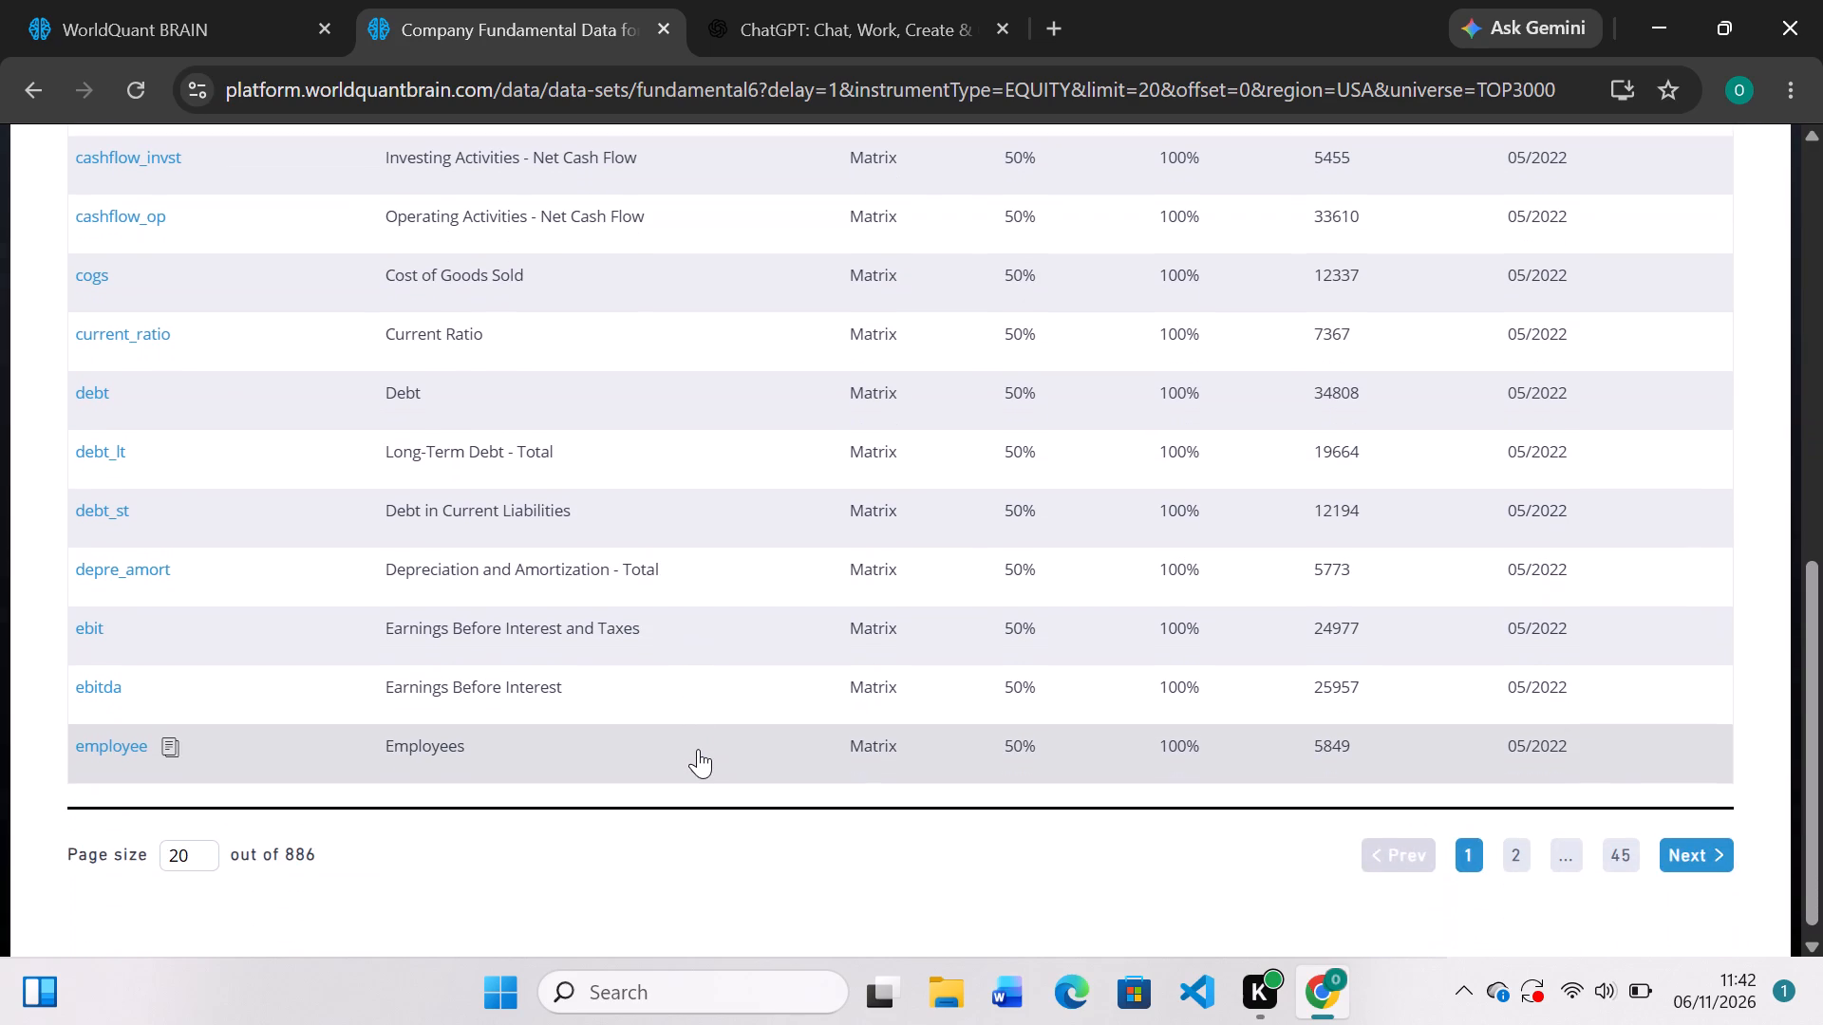
pyautogui.scroll(1, 698, 749)
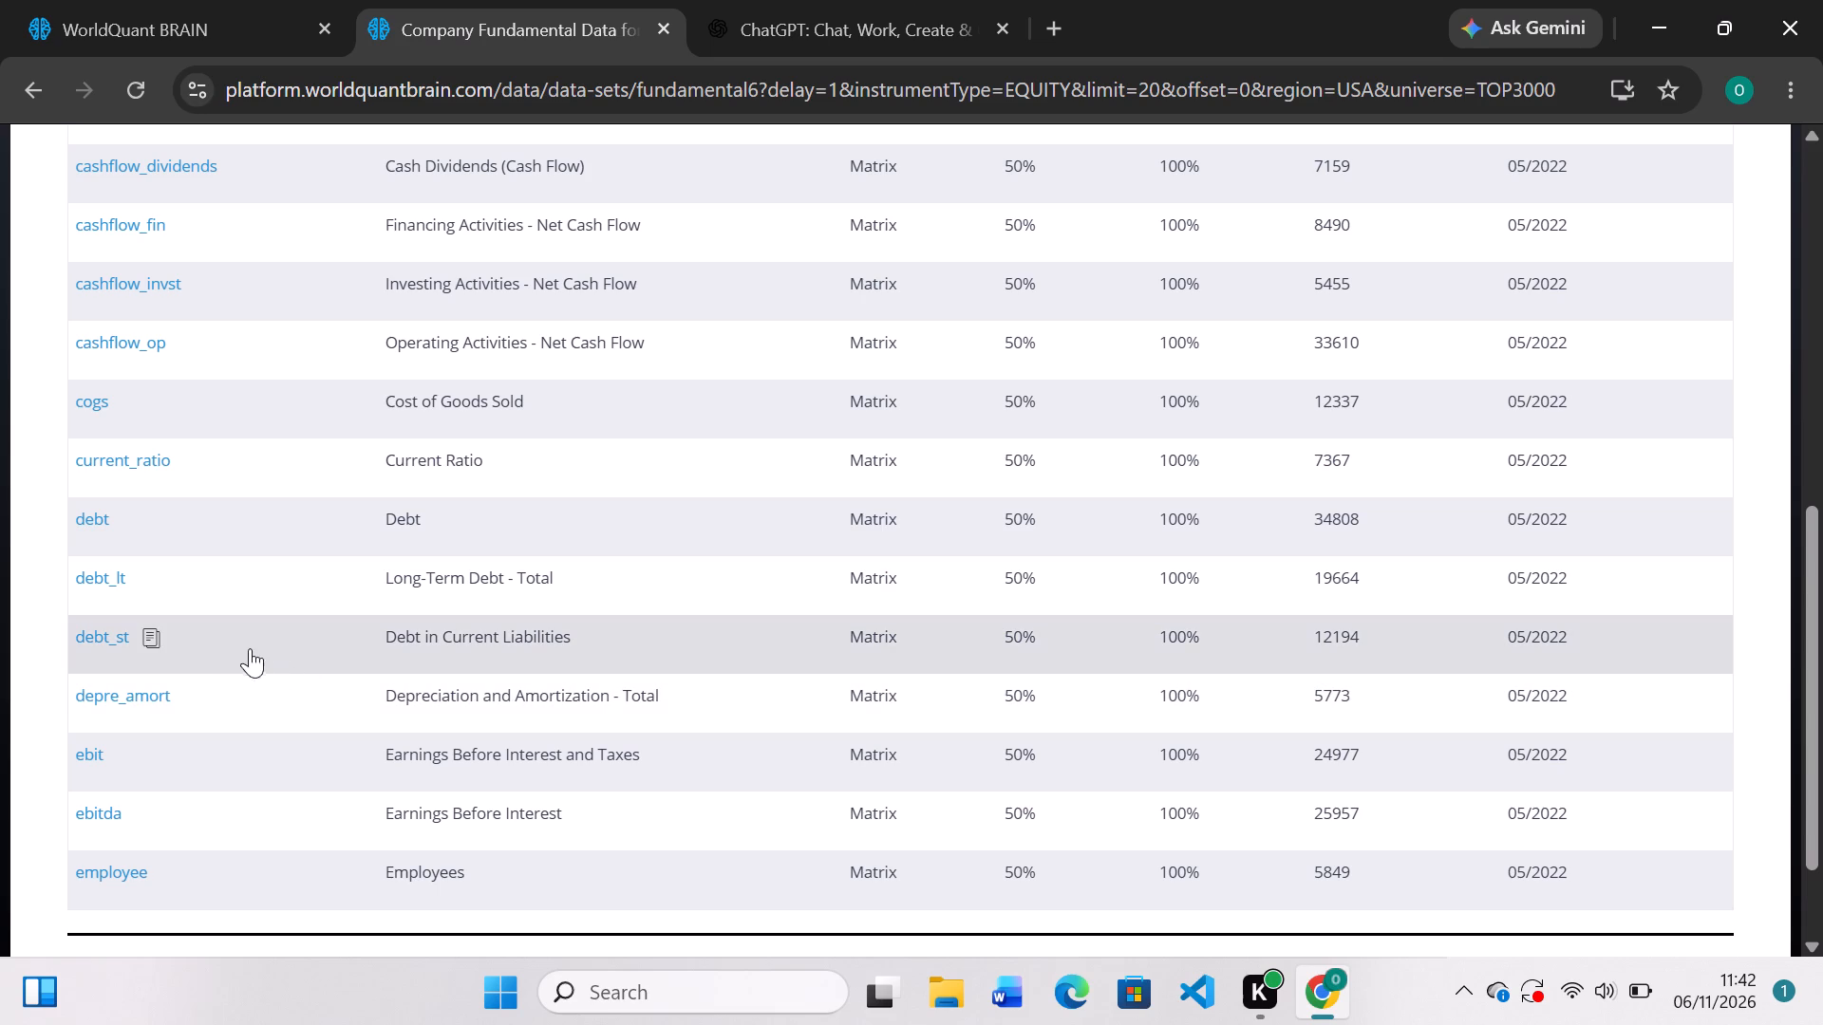
pyautogui.click(140, 638)
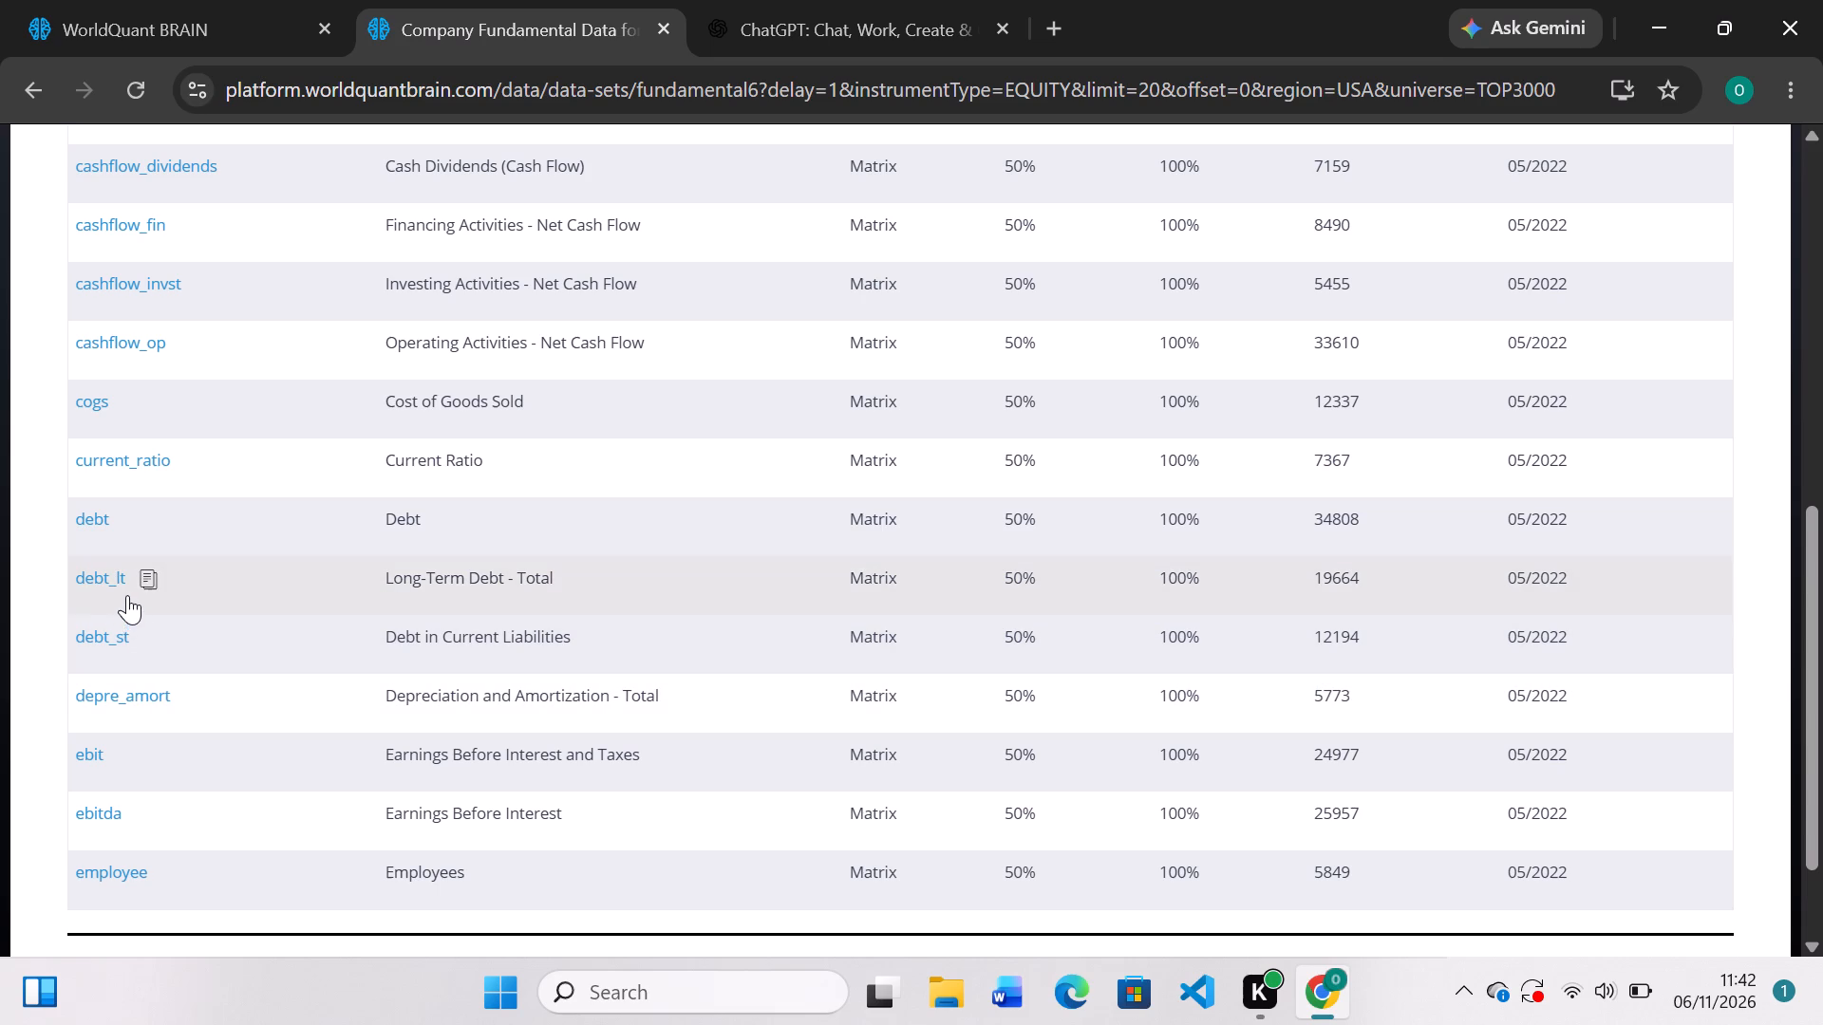
pyautogui.click(148, 575)
# Create a new simulation with debt_lt as its entire expression and simulate it.
pyautogui.click(204, 37)
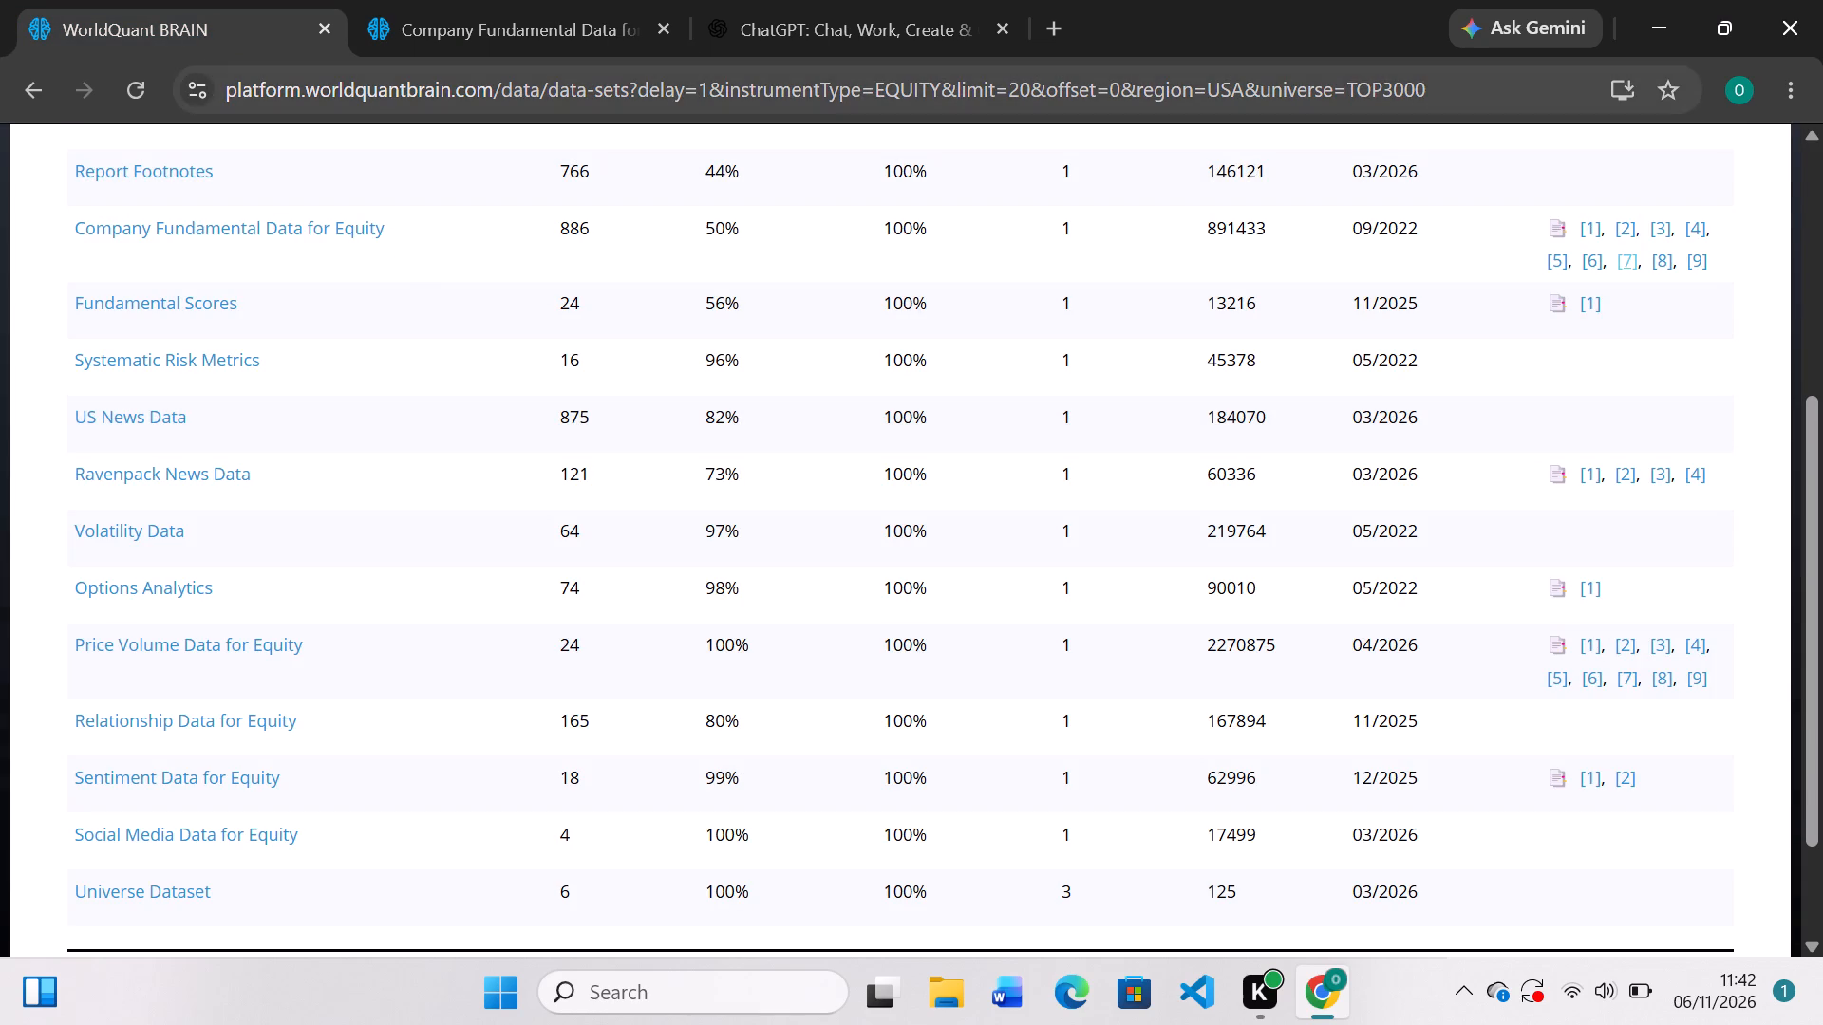
pyautogui.scroll(4, 400, 357)
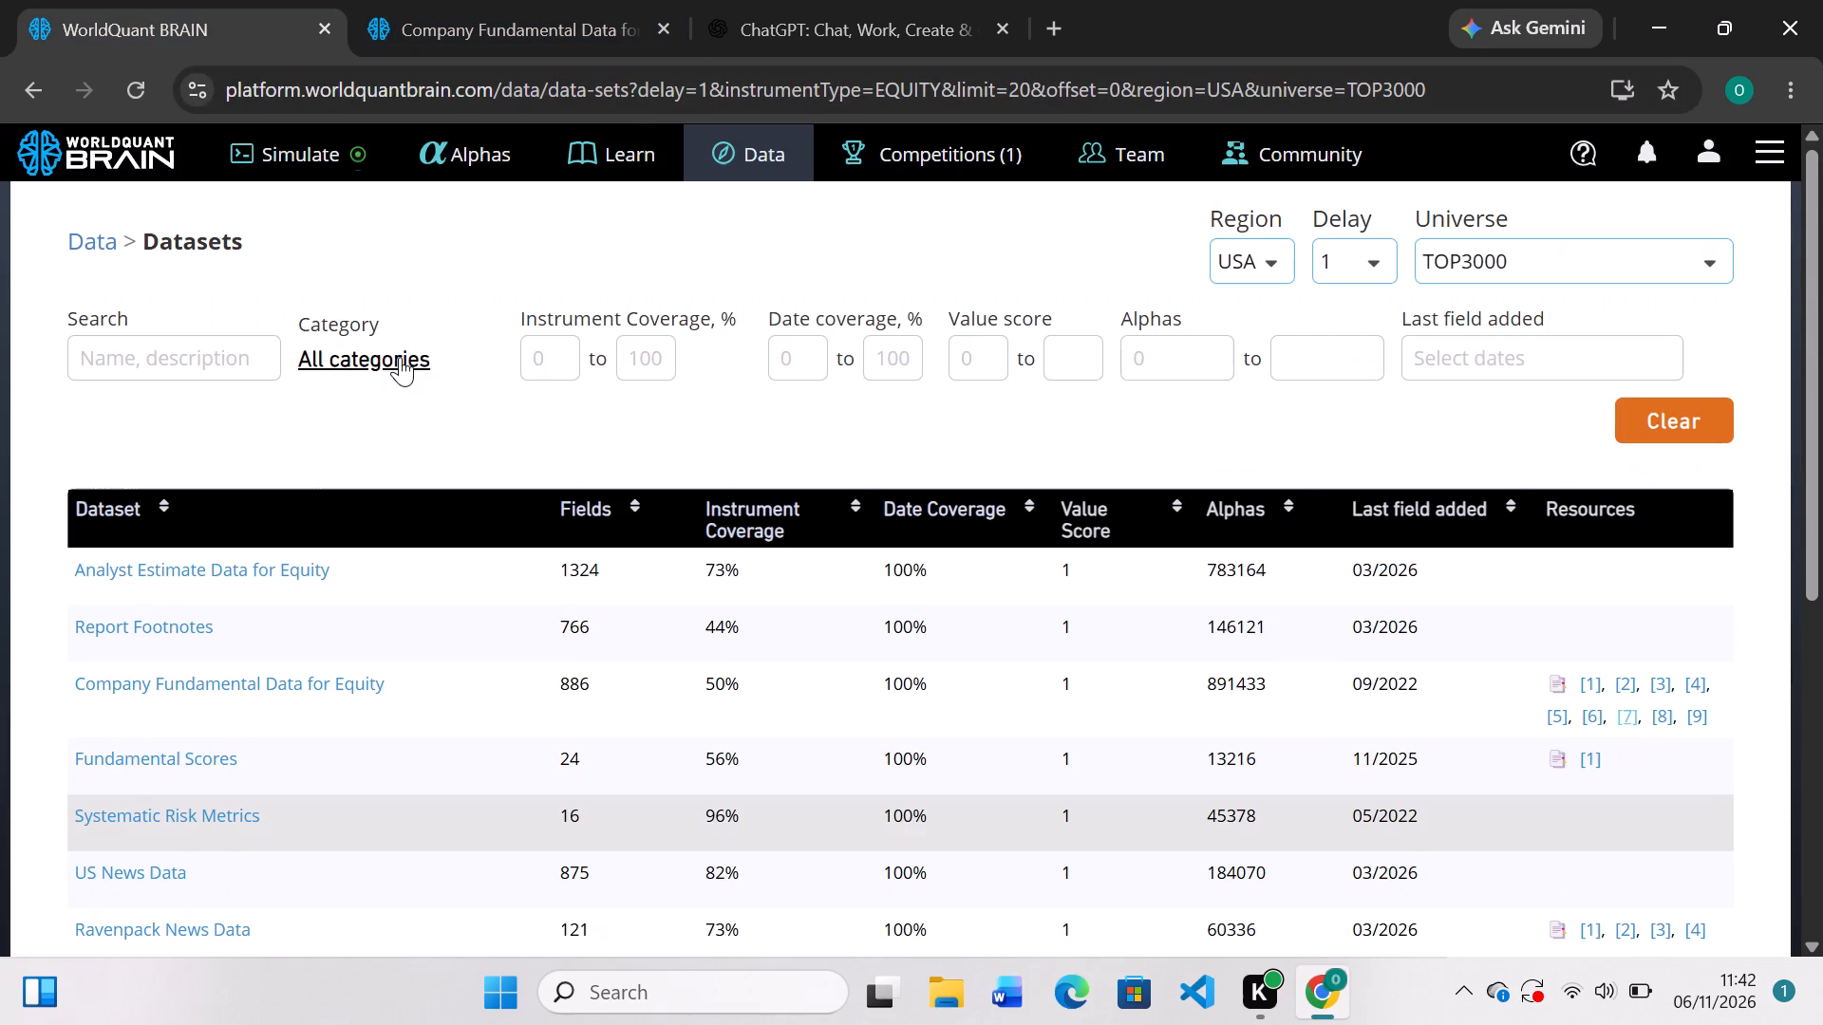
pyautogui.click(310, 152)
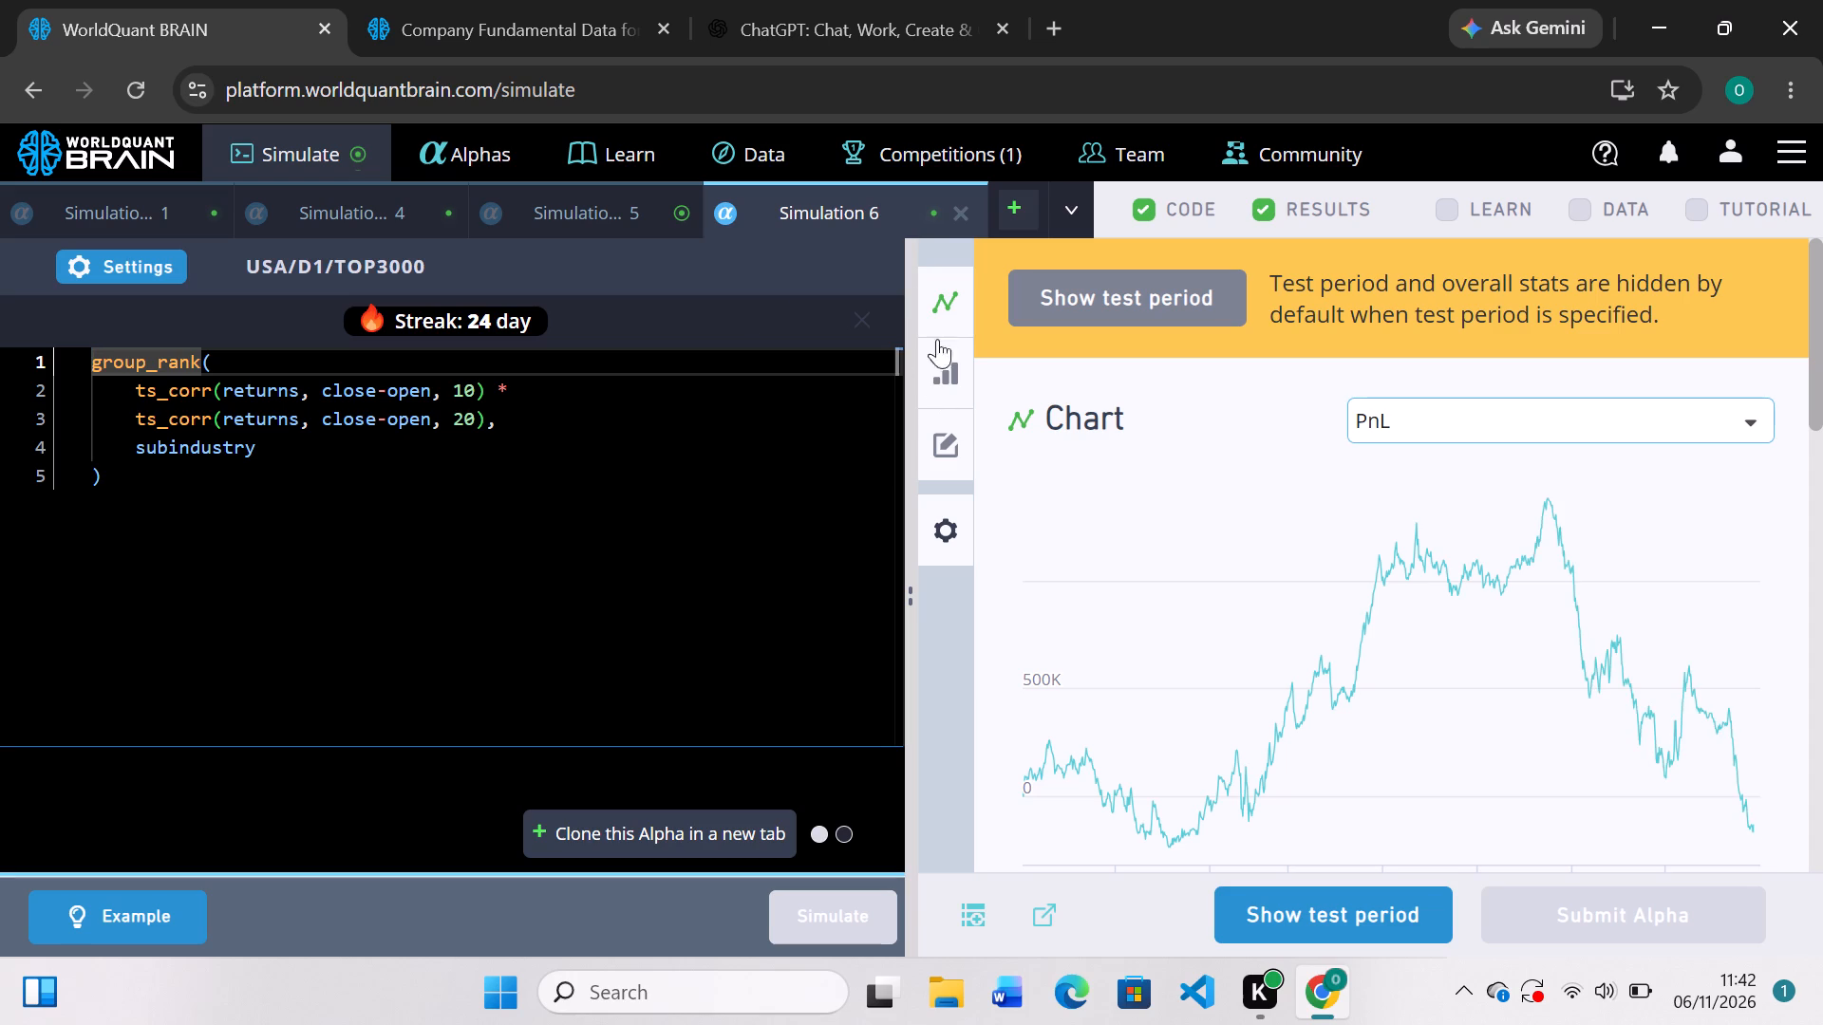
pyautogui.click(1018, 207)
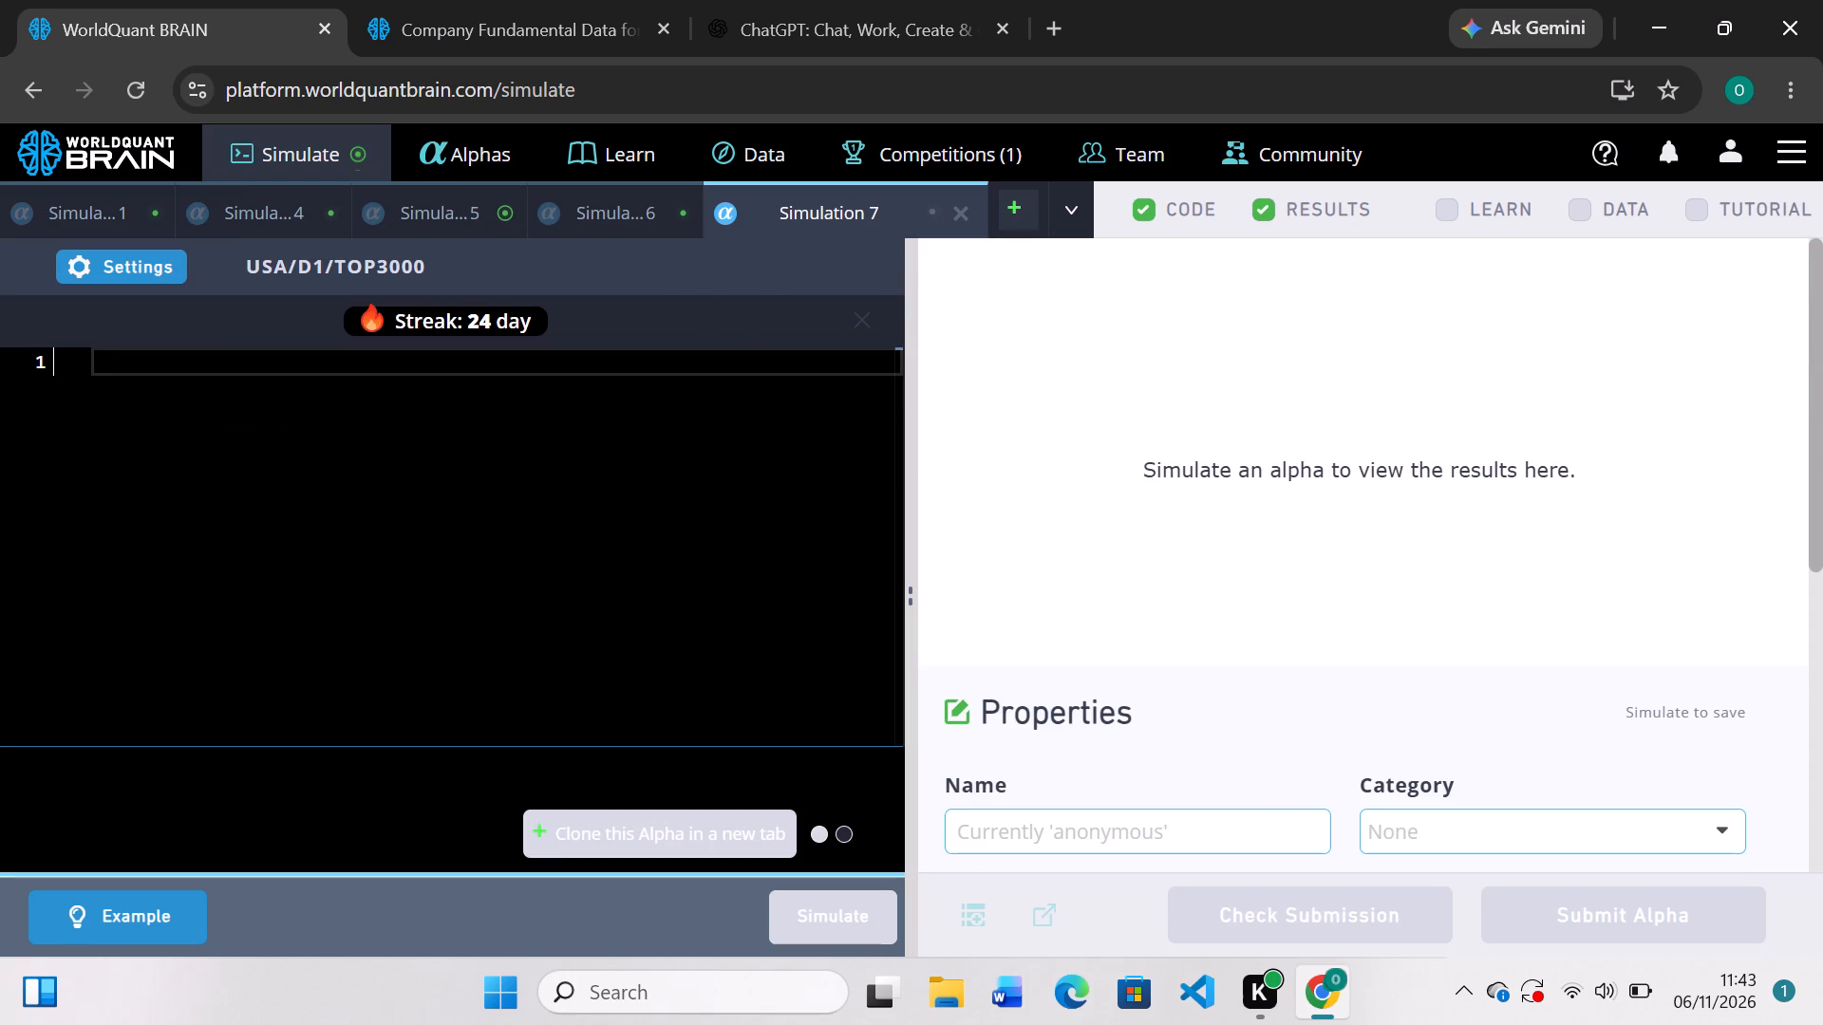
pyautogui.hotkey('ctrl', 'v')
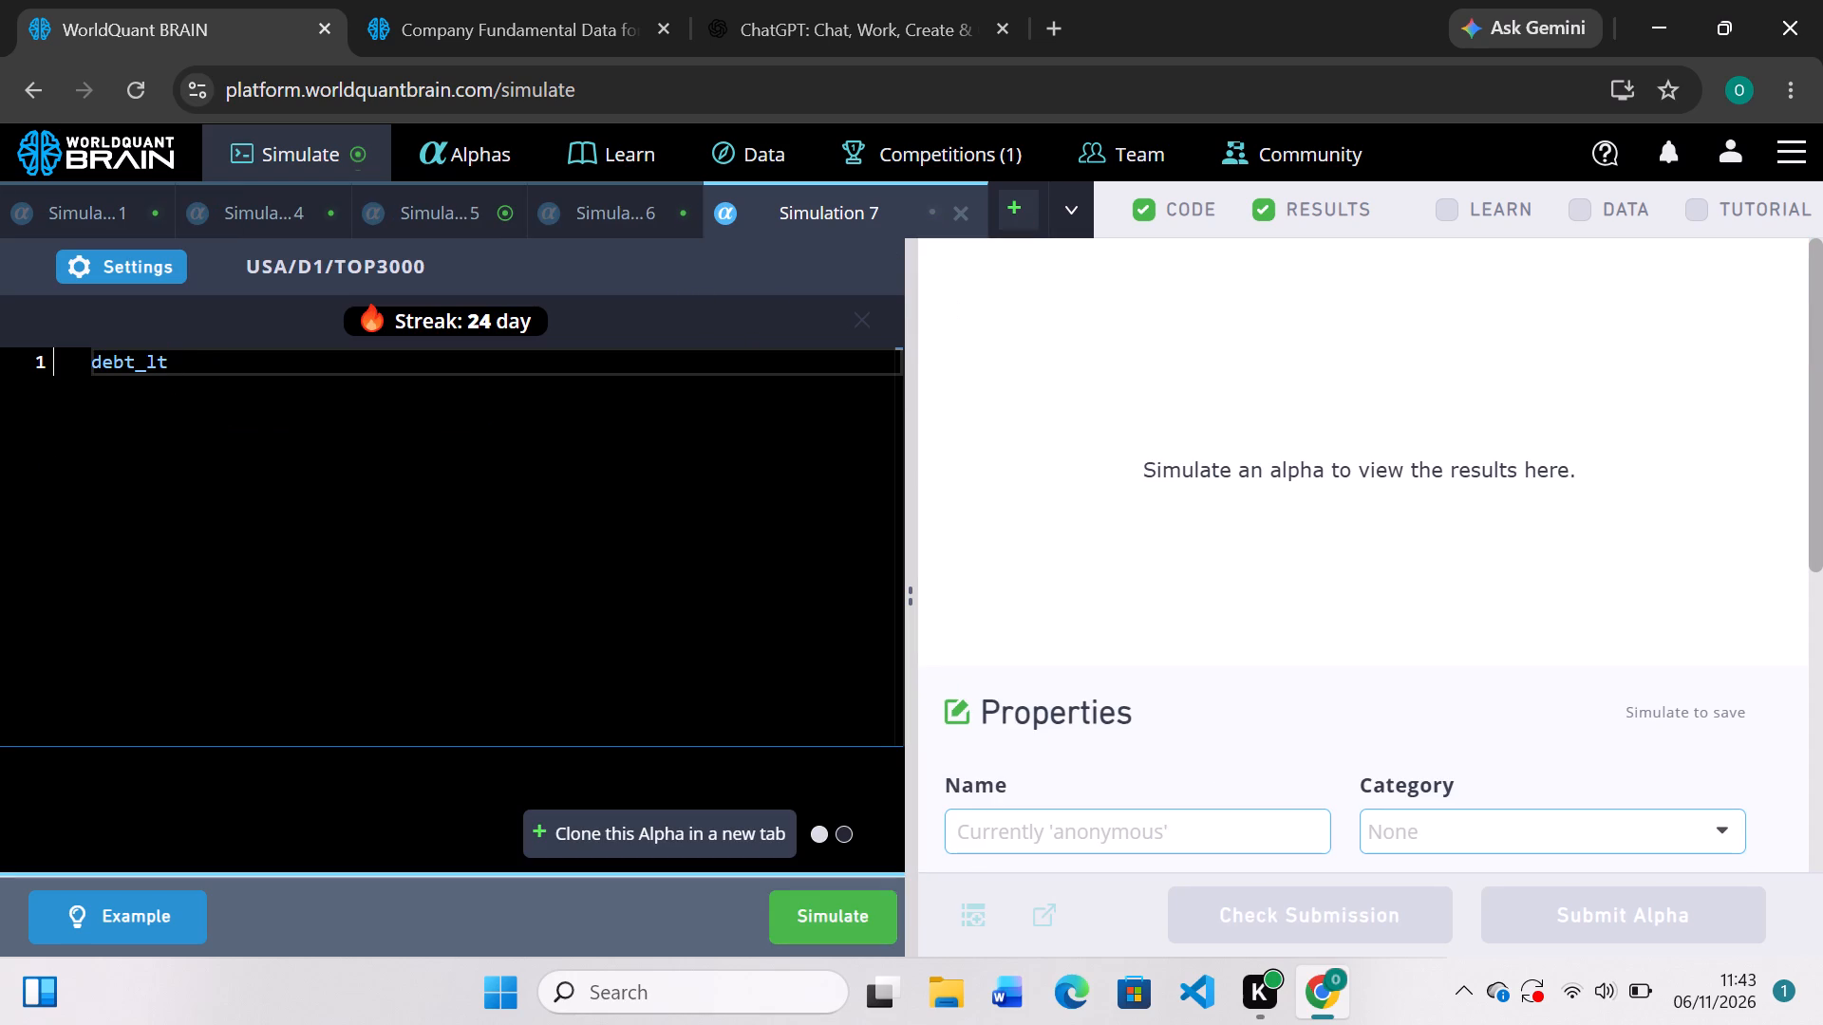
pyautogui.click(822, 905)
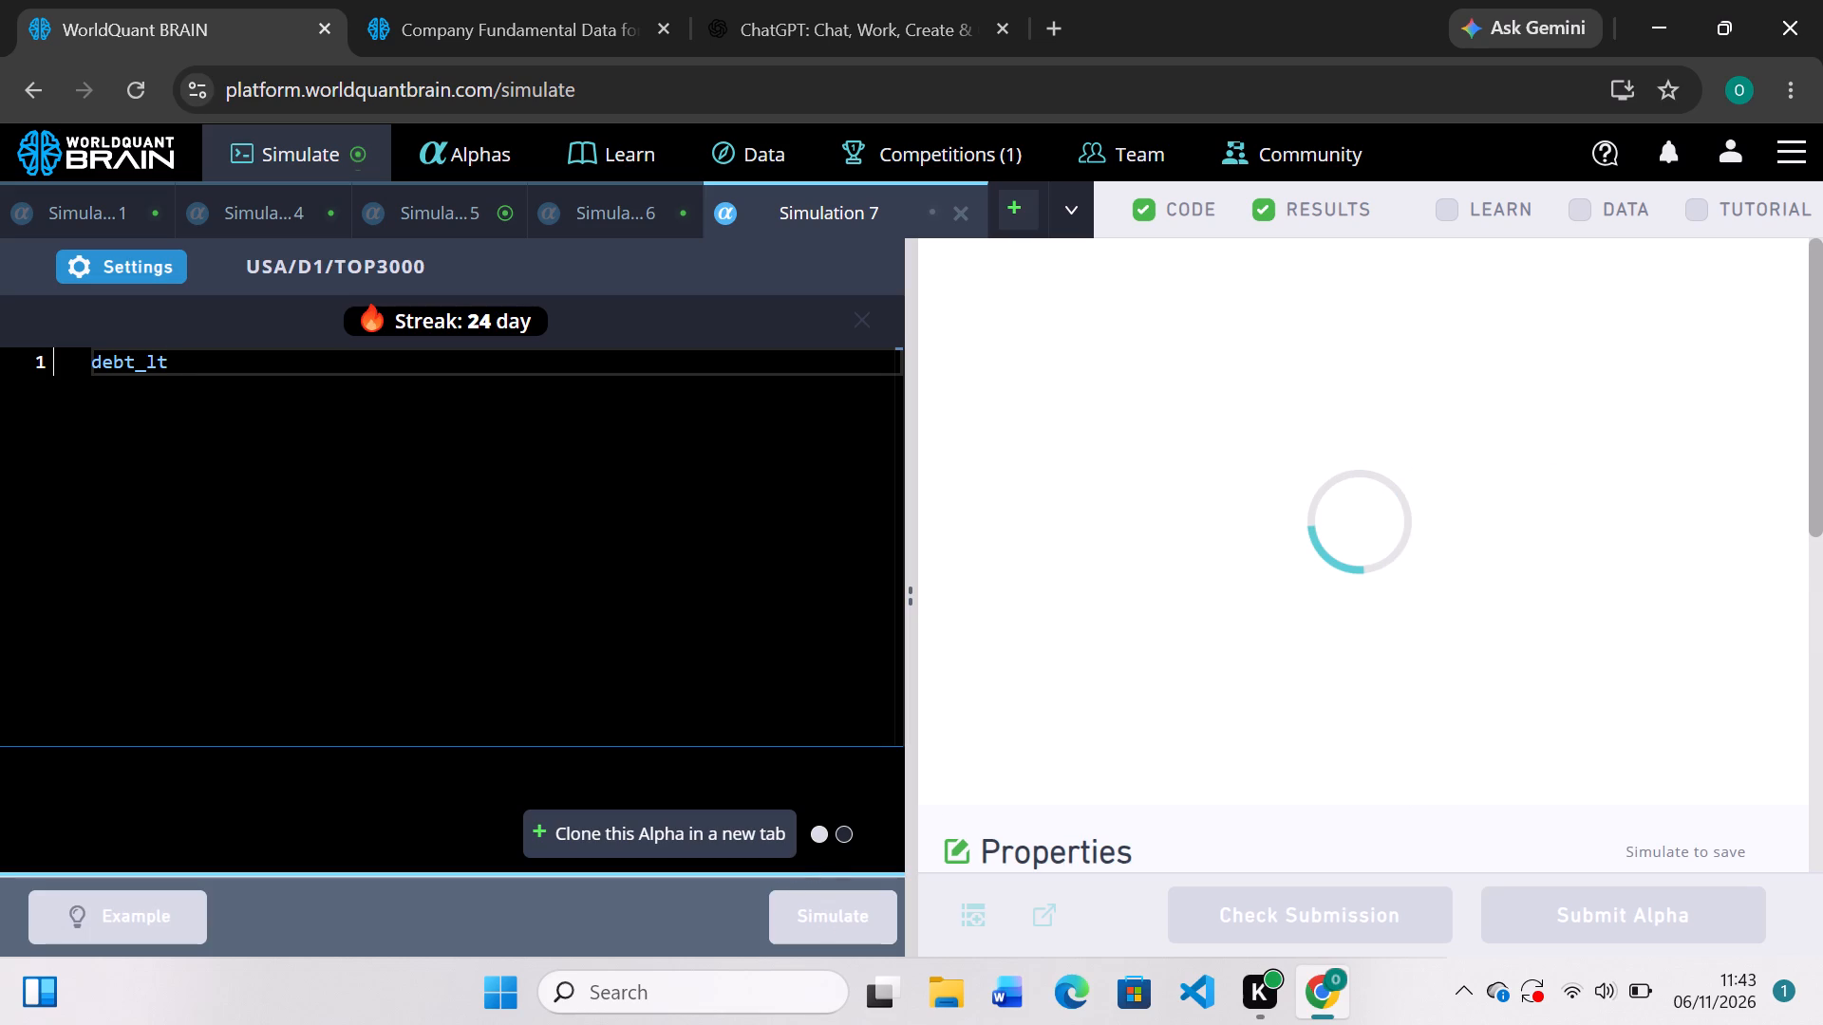
# Review Simulation 5's PnL chart and IS Summary.
pyautogui.click(492, 211)
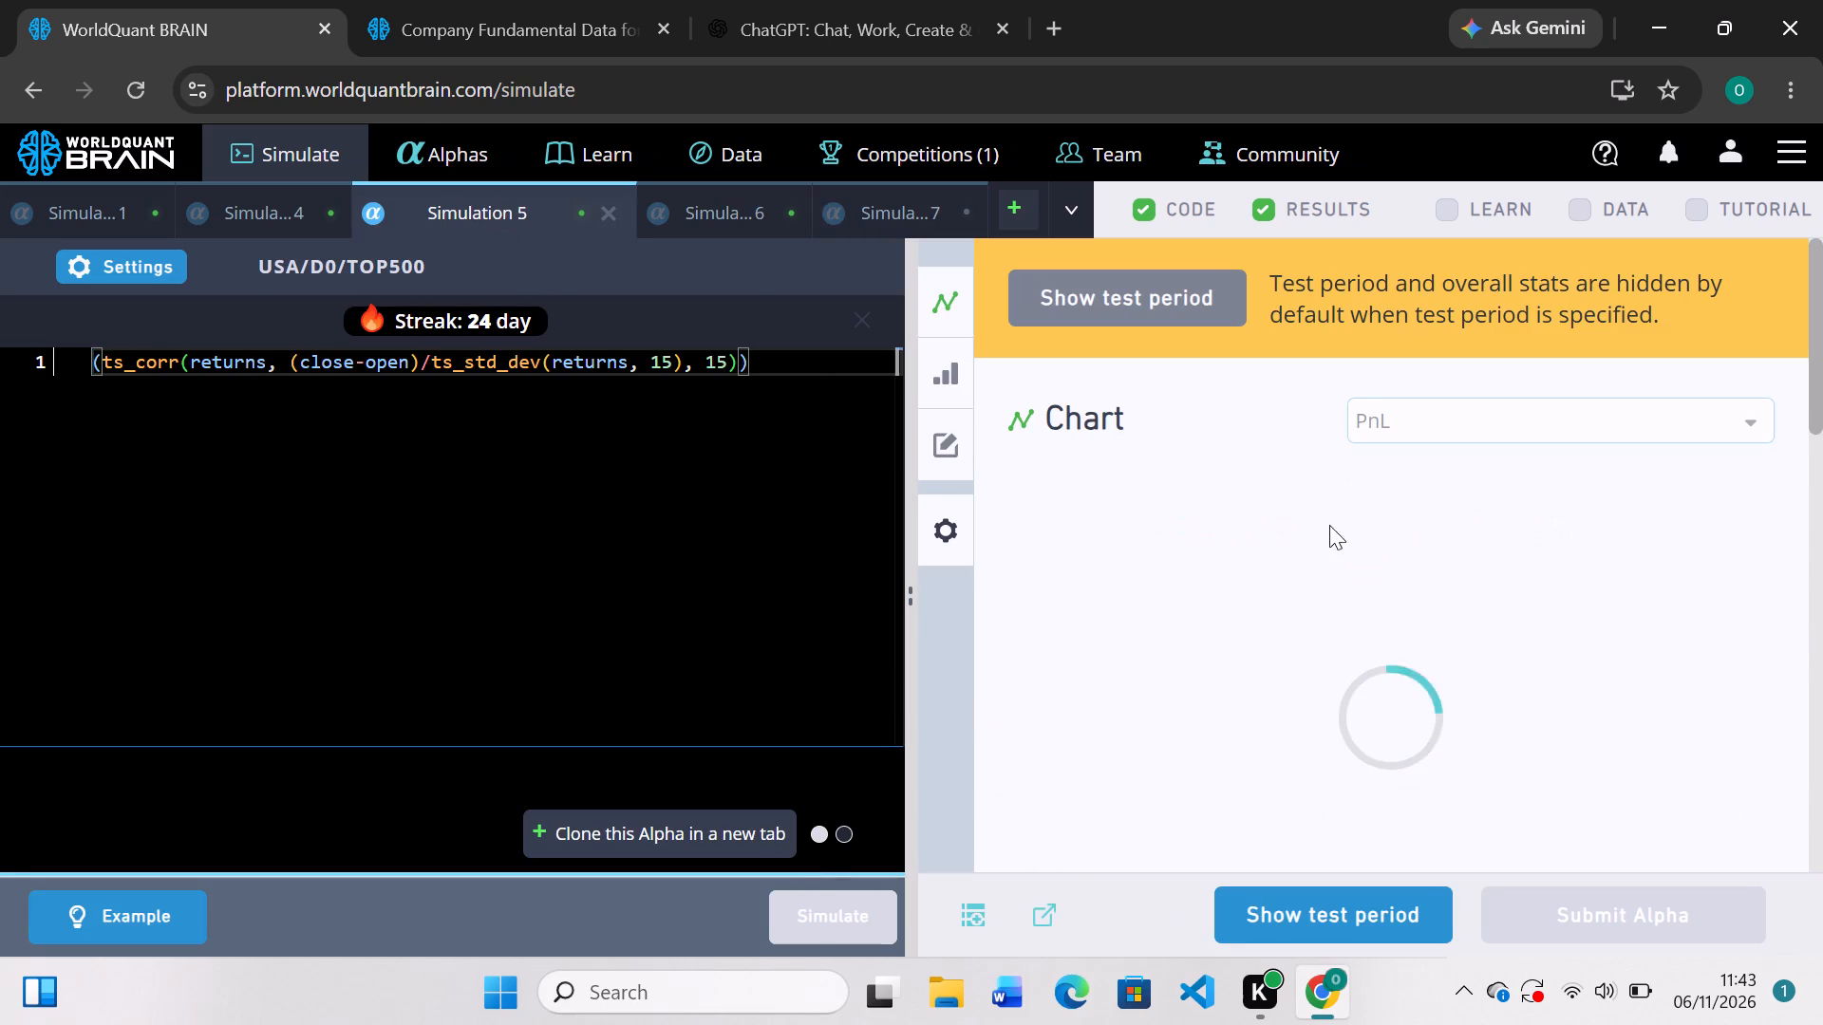
pyautogui.scroll(-2, 1353, 542)
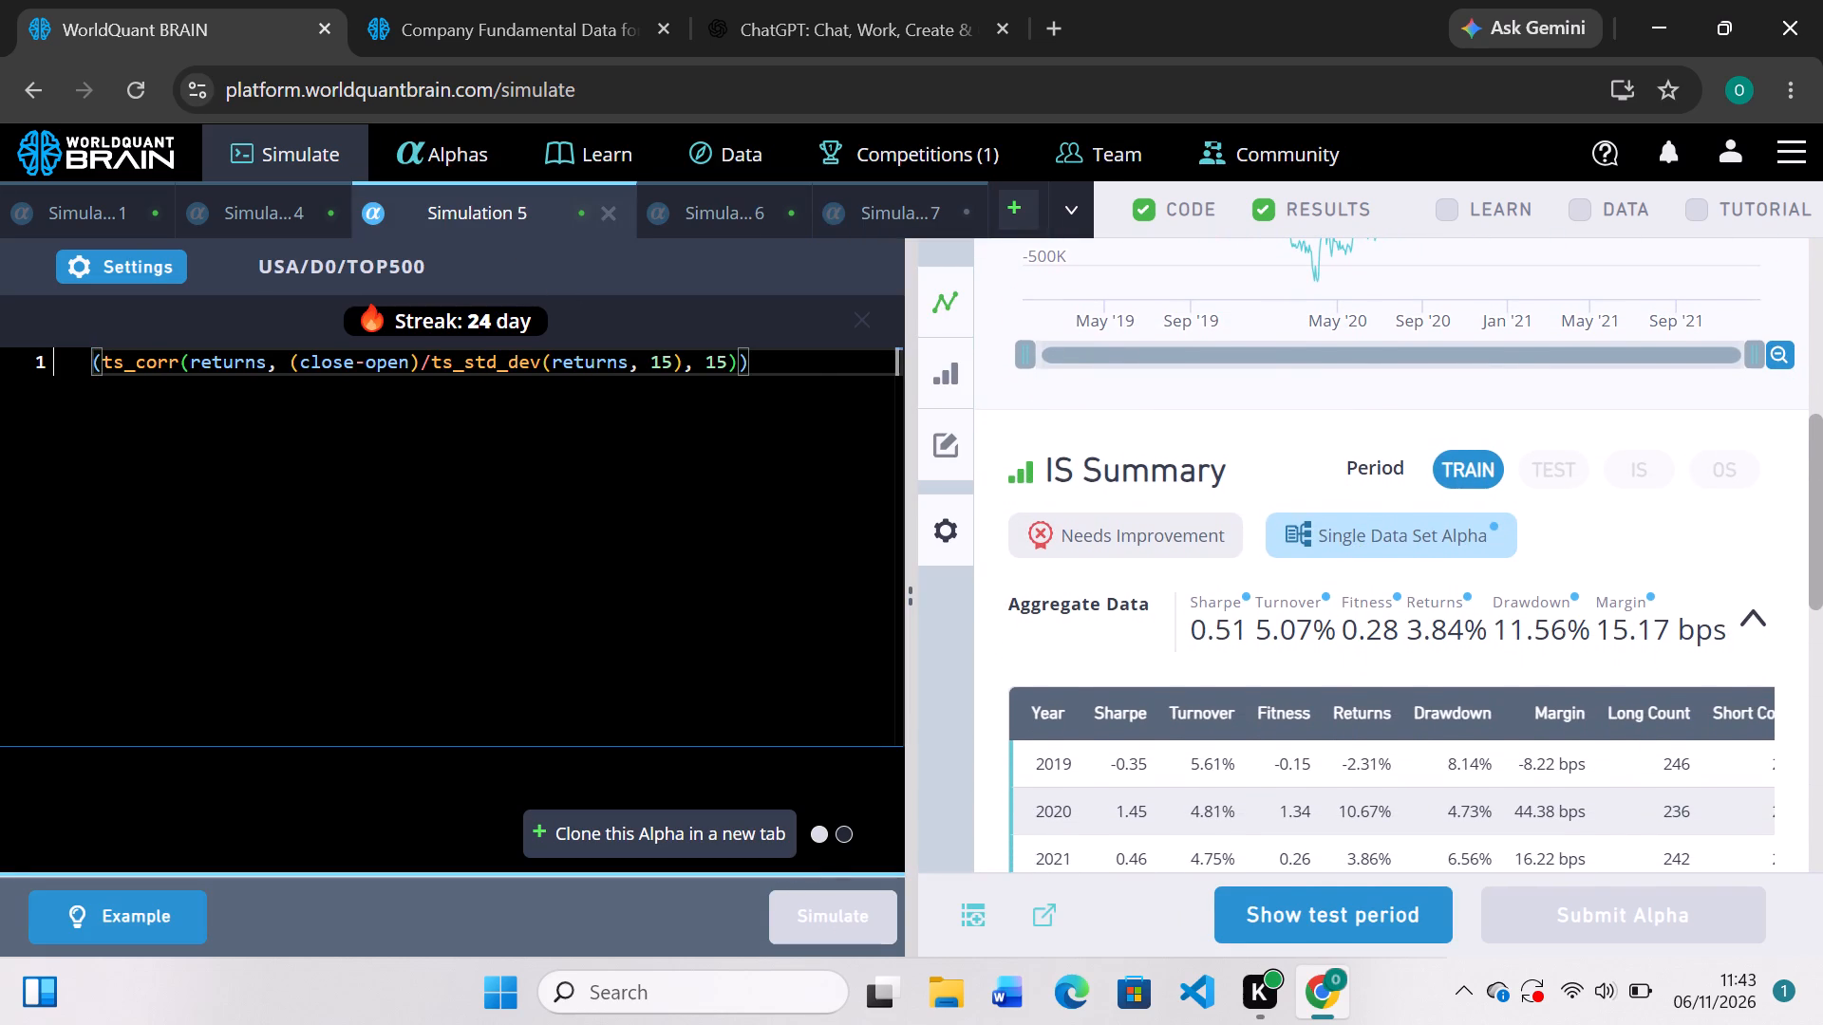
pyautogui.scroll(2, 1353, 542)
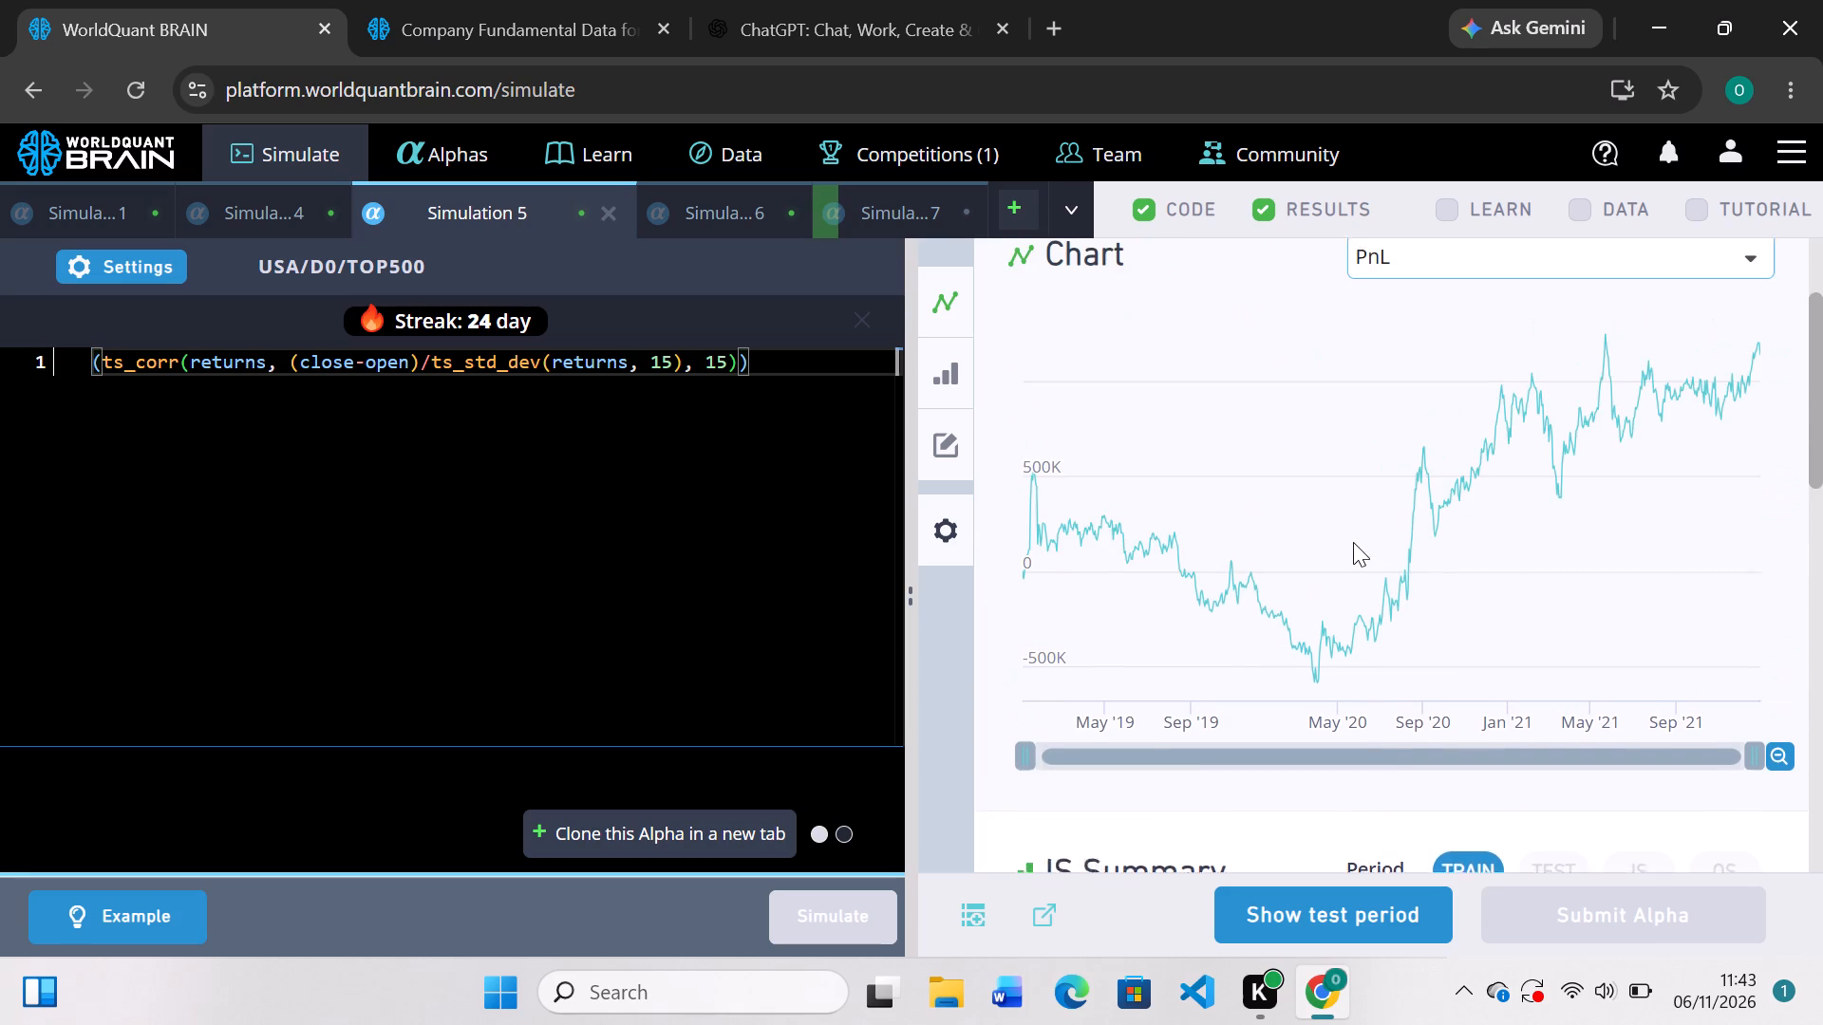
pyautogui.scroll(1, 1353, 542)
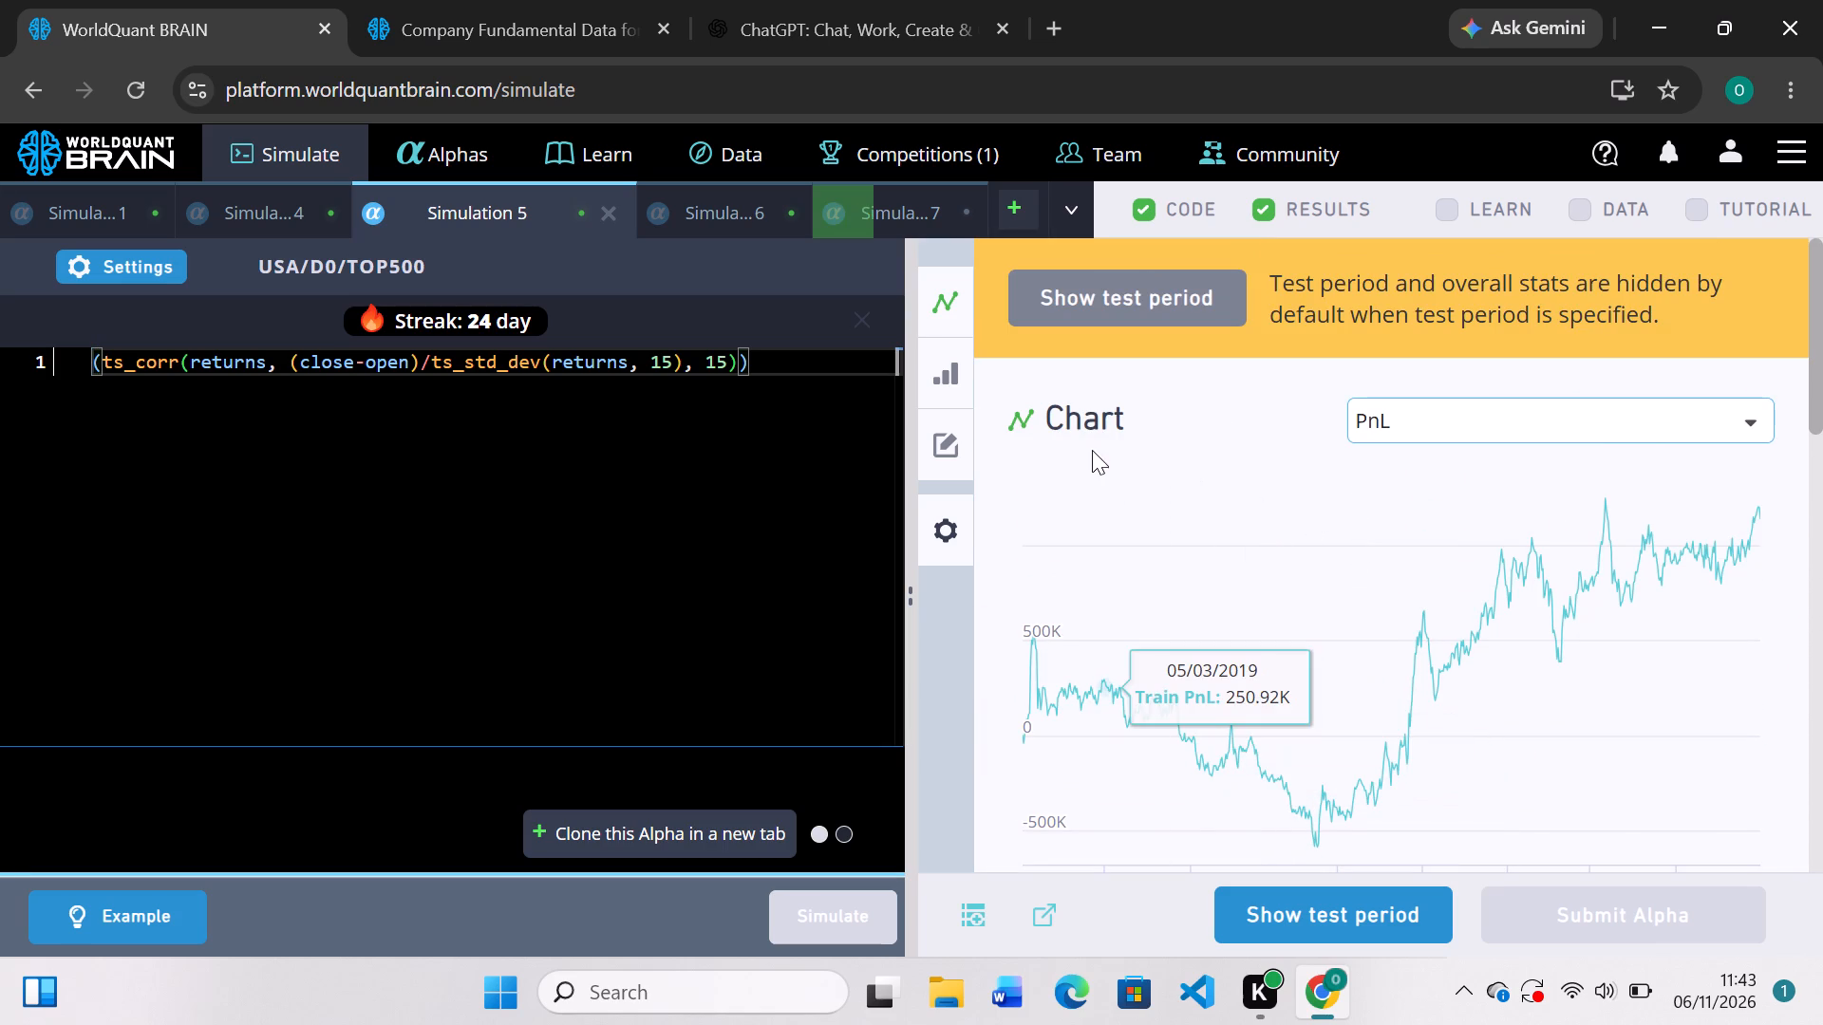
# Browse all data fields for USA, delay 1, TOP3000 and copy the acquired_intangible_avg_useful_life field name from Report Footnotes.
pyautogui.click(734, 158)
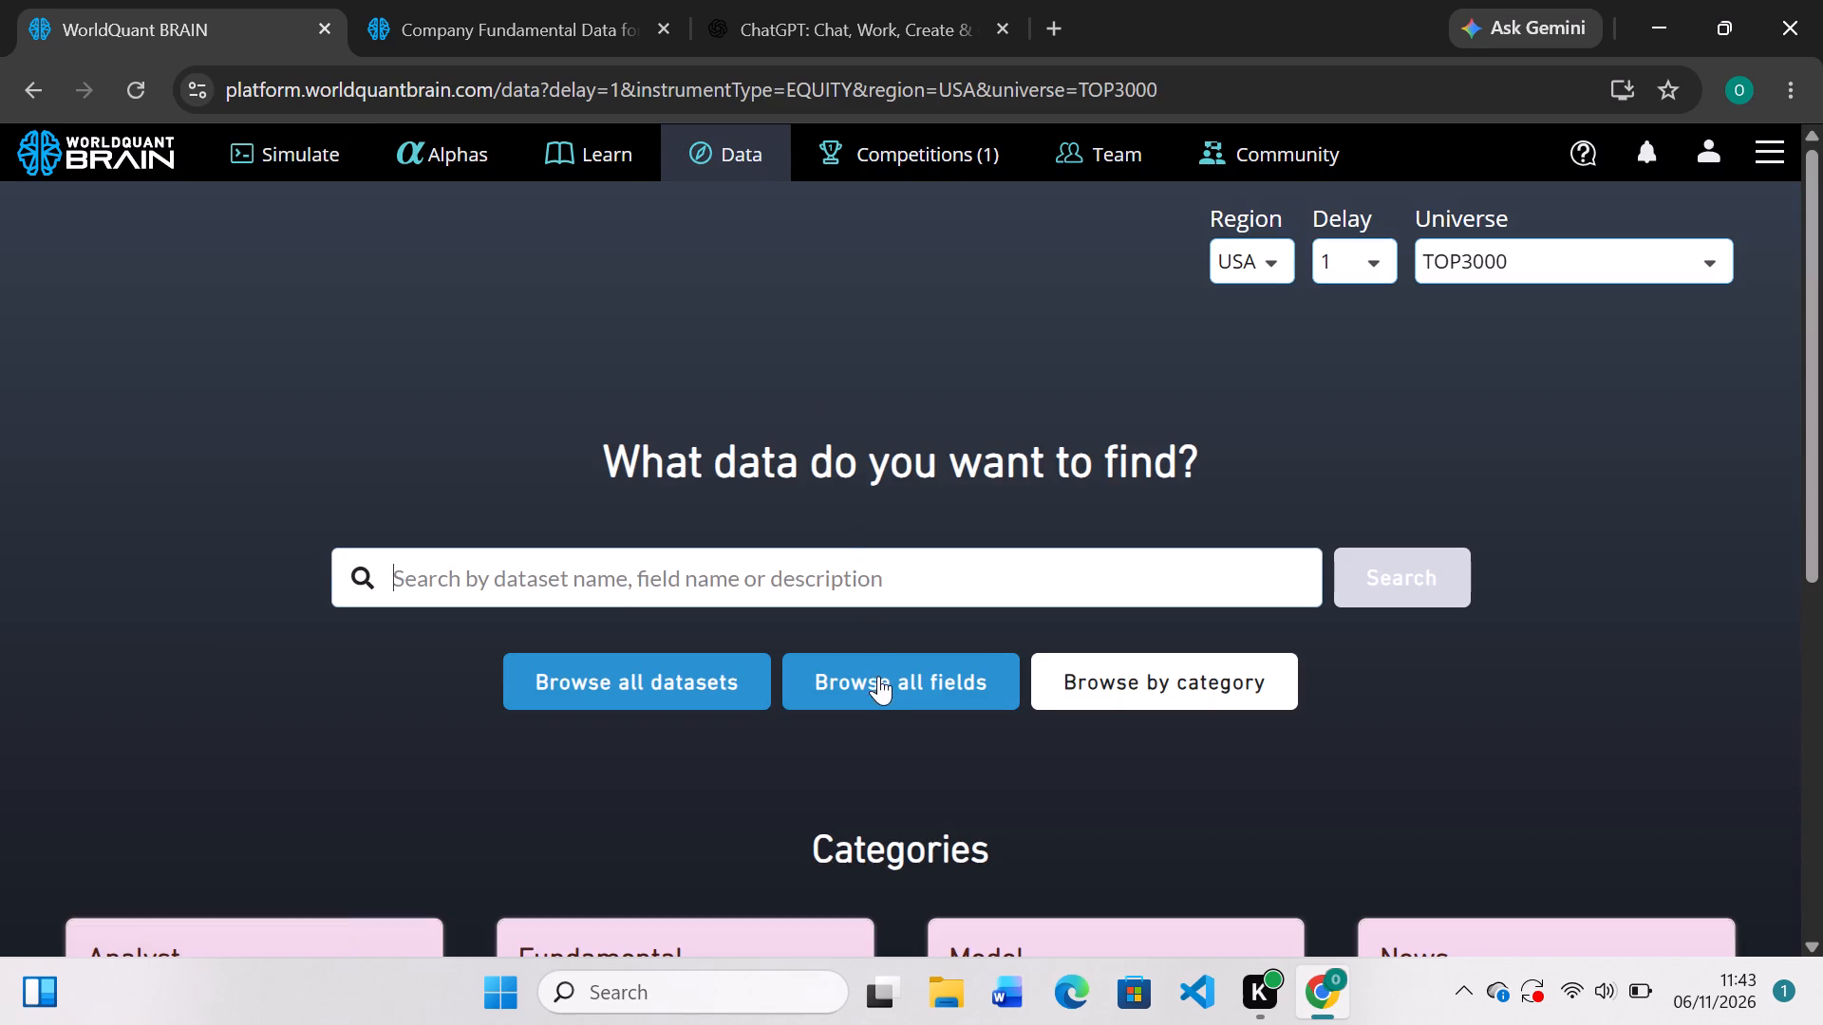
pyautogui.click(881, 688)
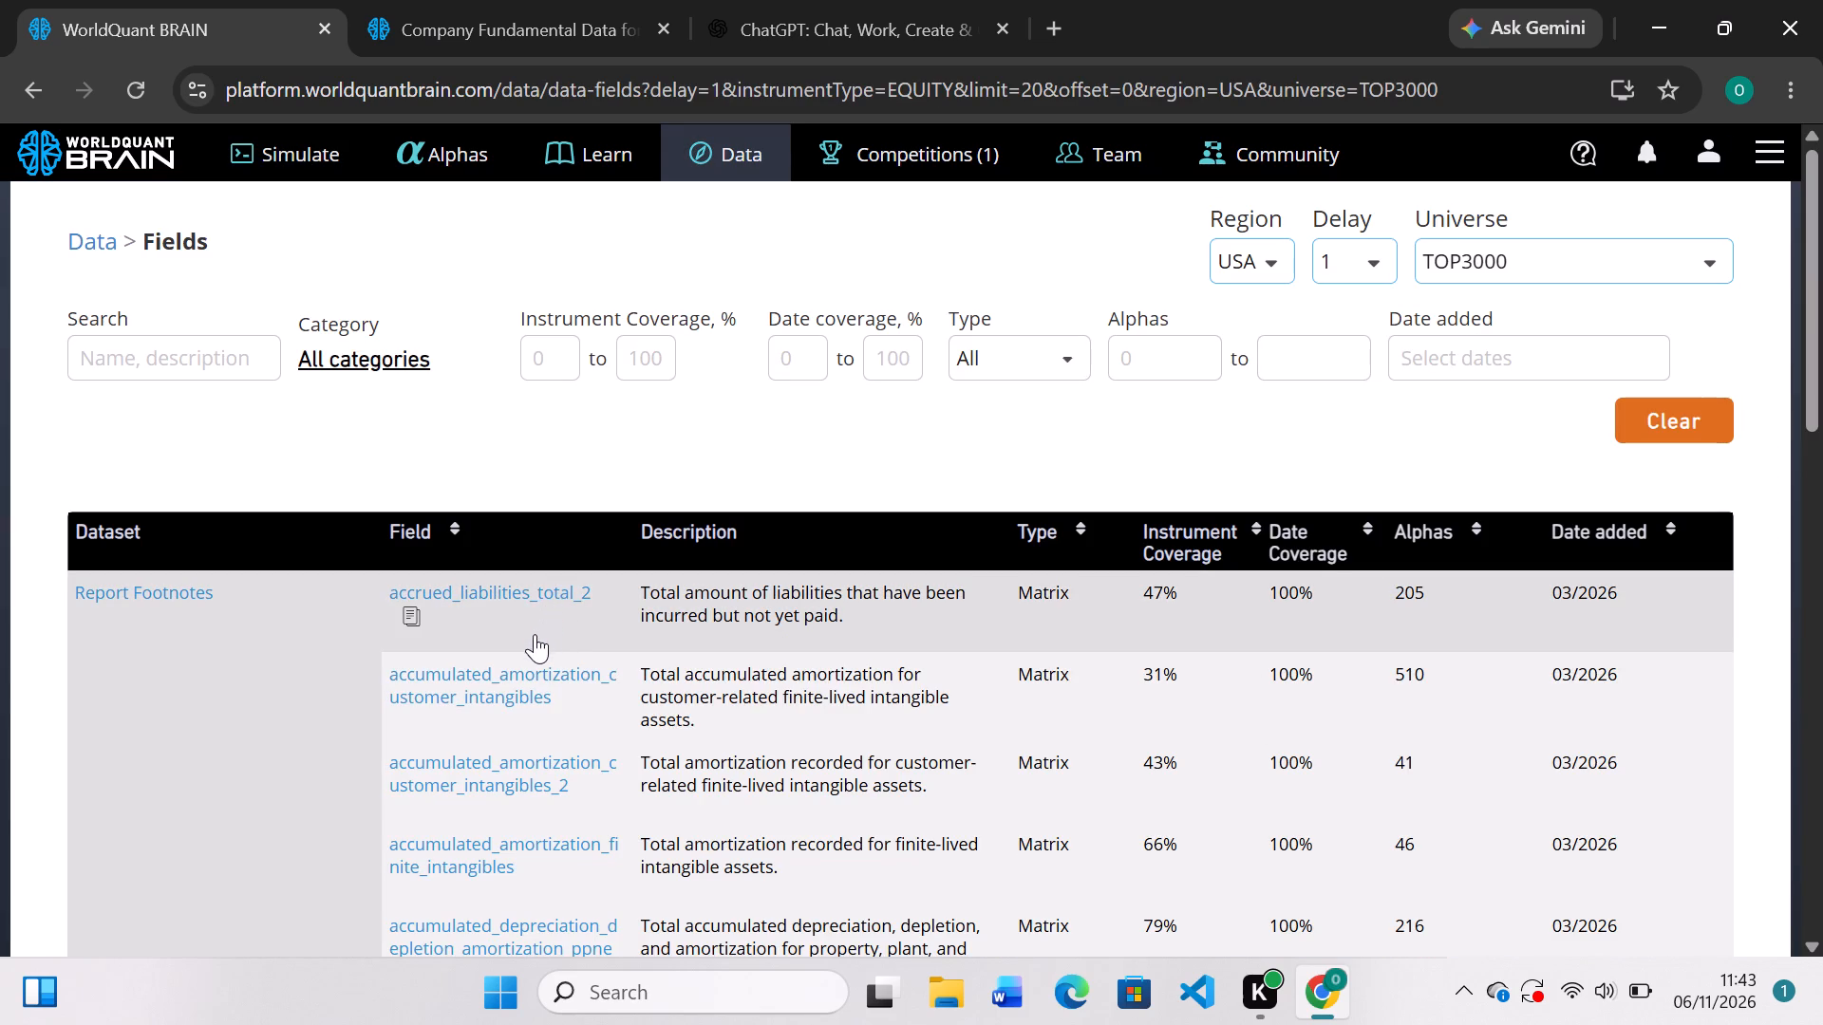
pyautogui.scroll(-4, 568, 780)
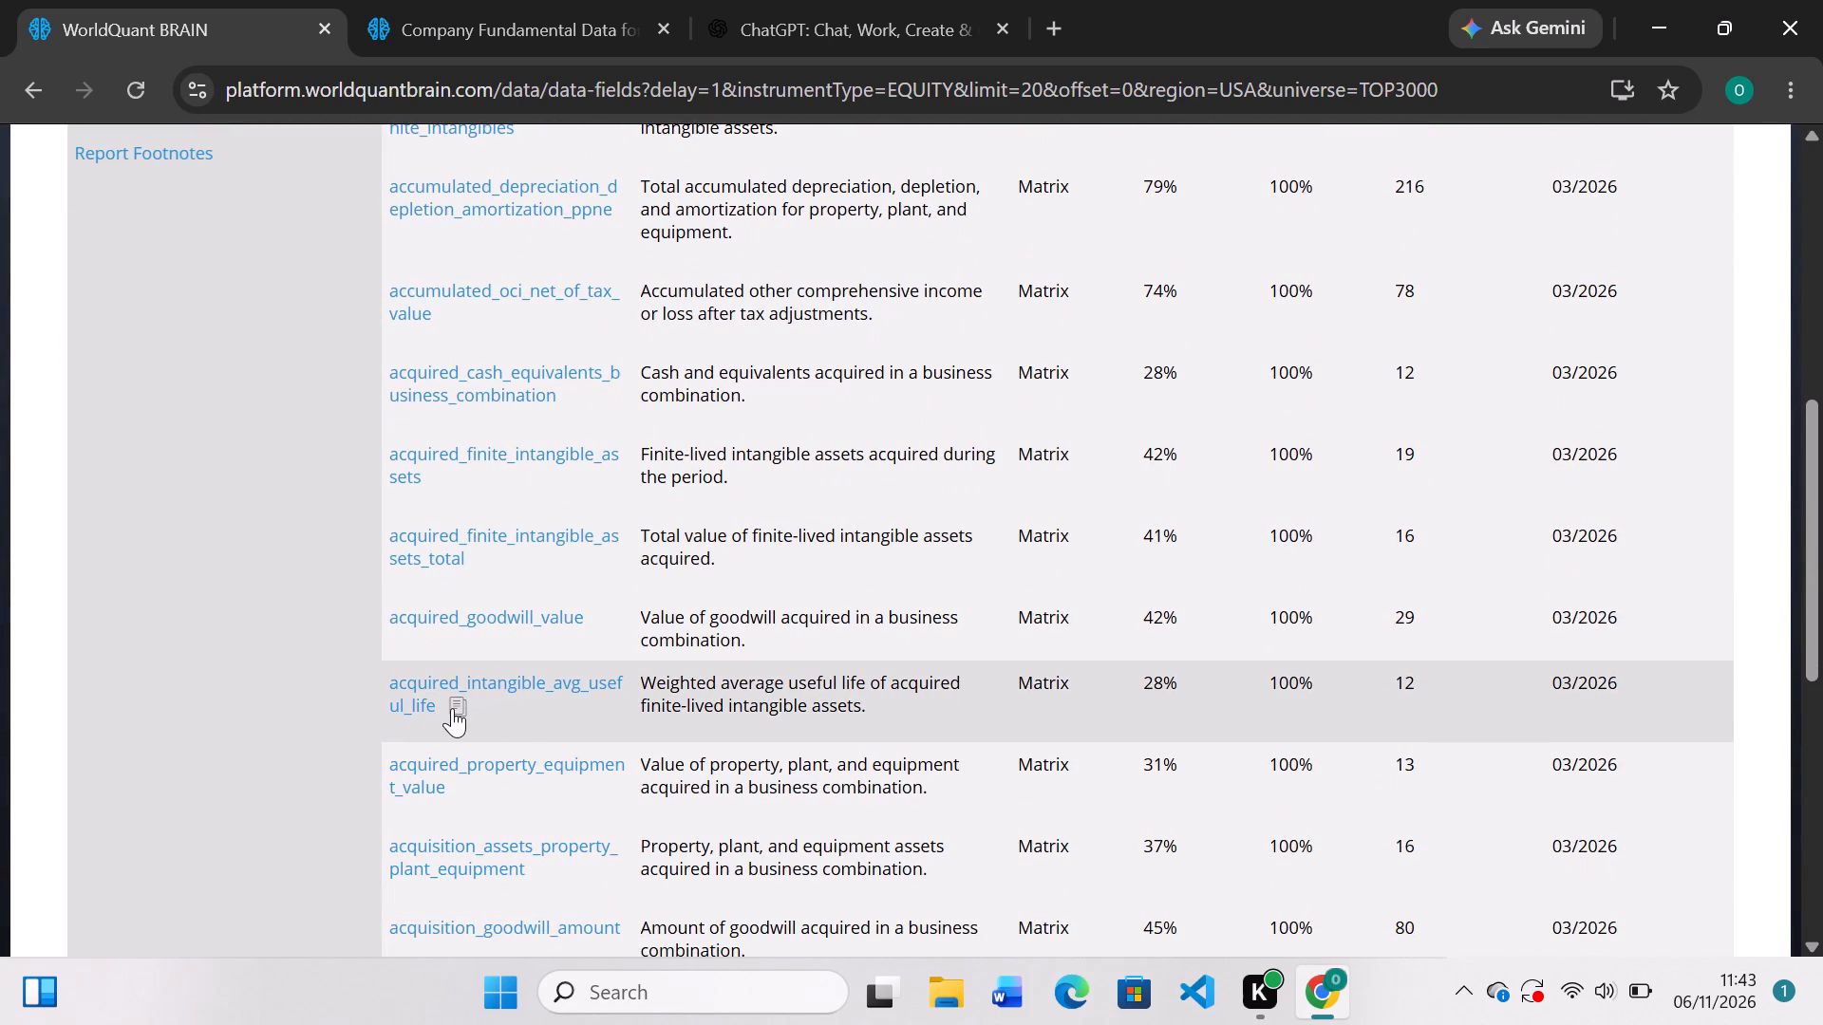
pyautogui.click(452, 708)
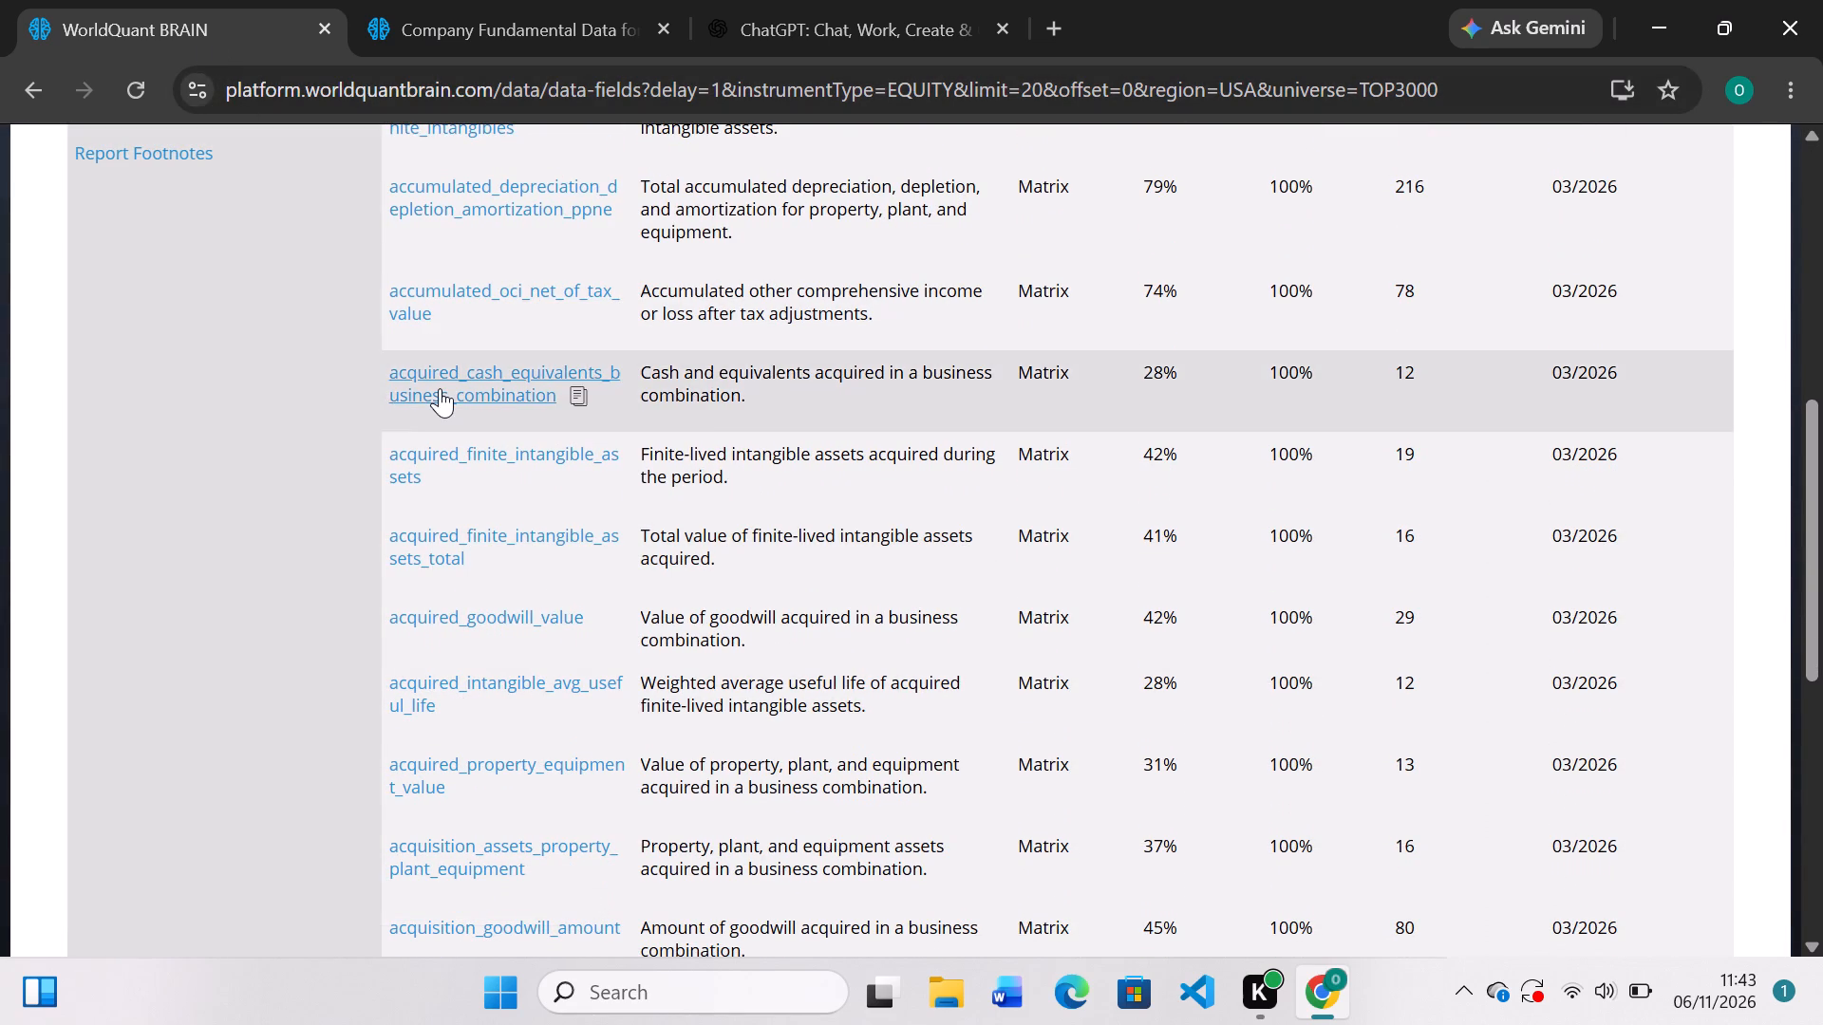
# Append +acquired_intangible_avg_useful_life to Simulation 5's ts_corr expression and simulate it.
pyautogui.scroll(4, 440, 388)
pyautogui.click(307, 165)
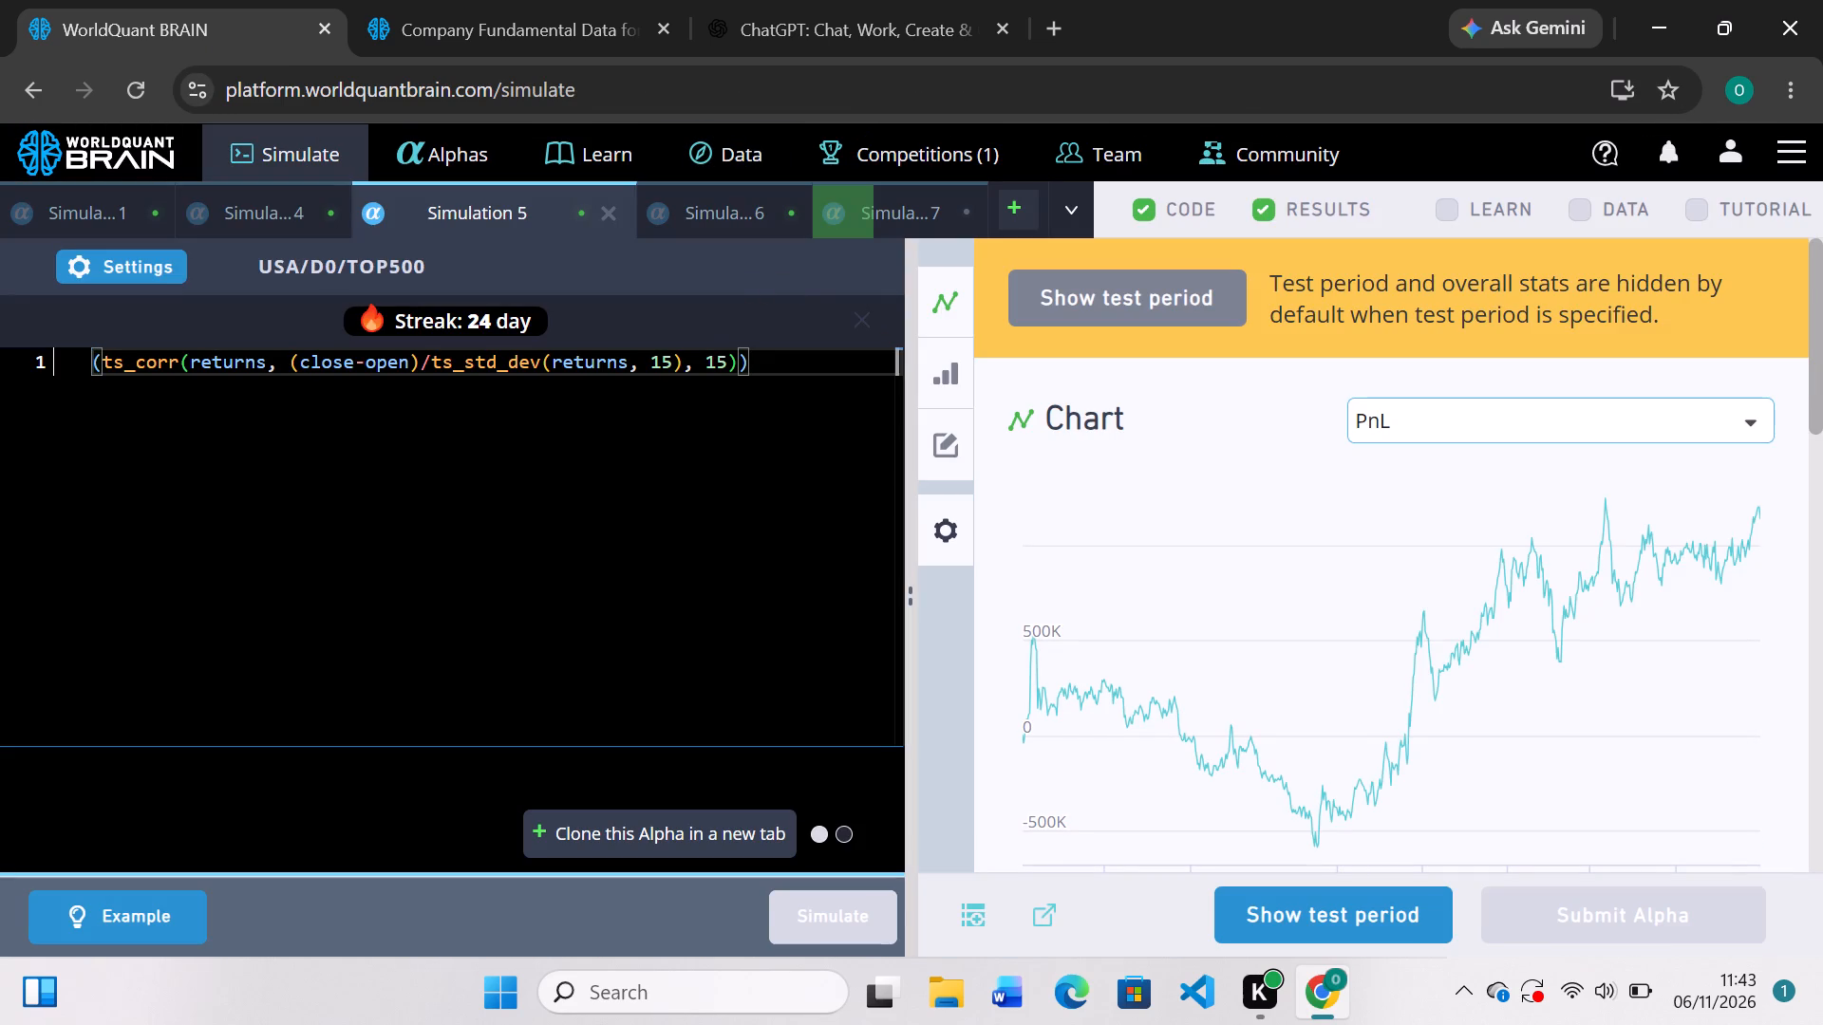
pyautogui.click(765, 363)
pyautogui.hotkey('shift', '+')
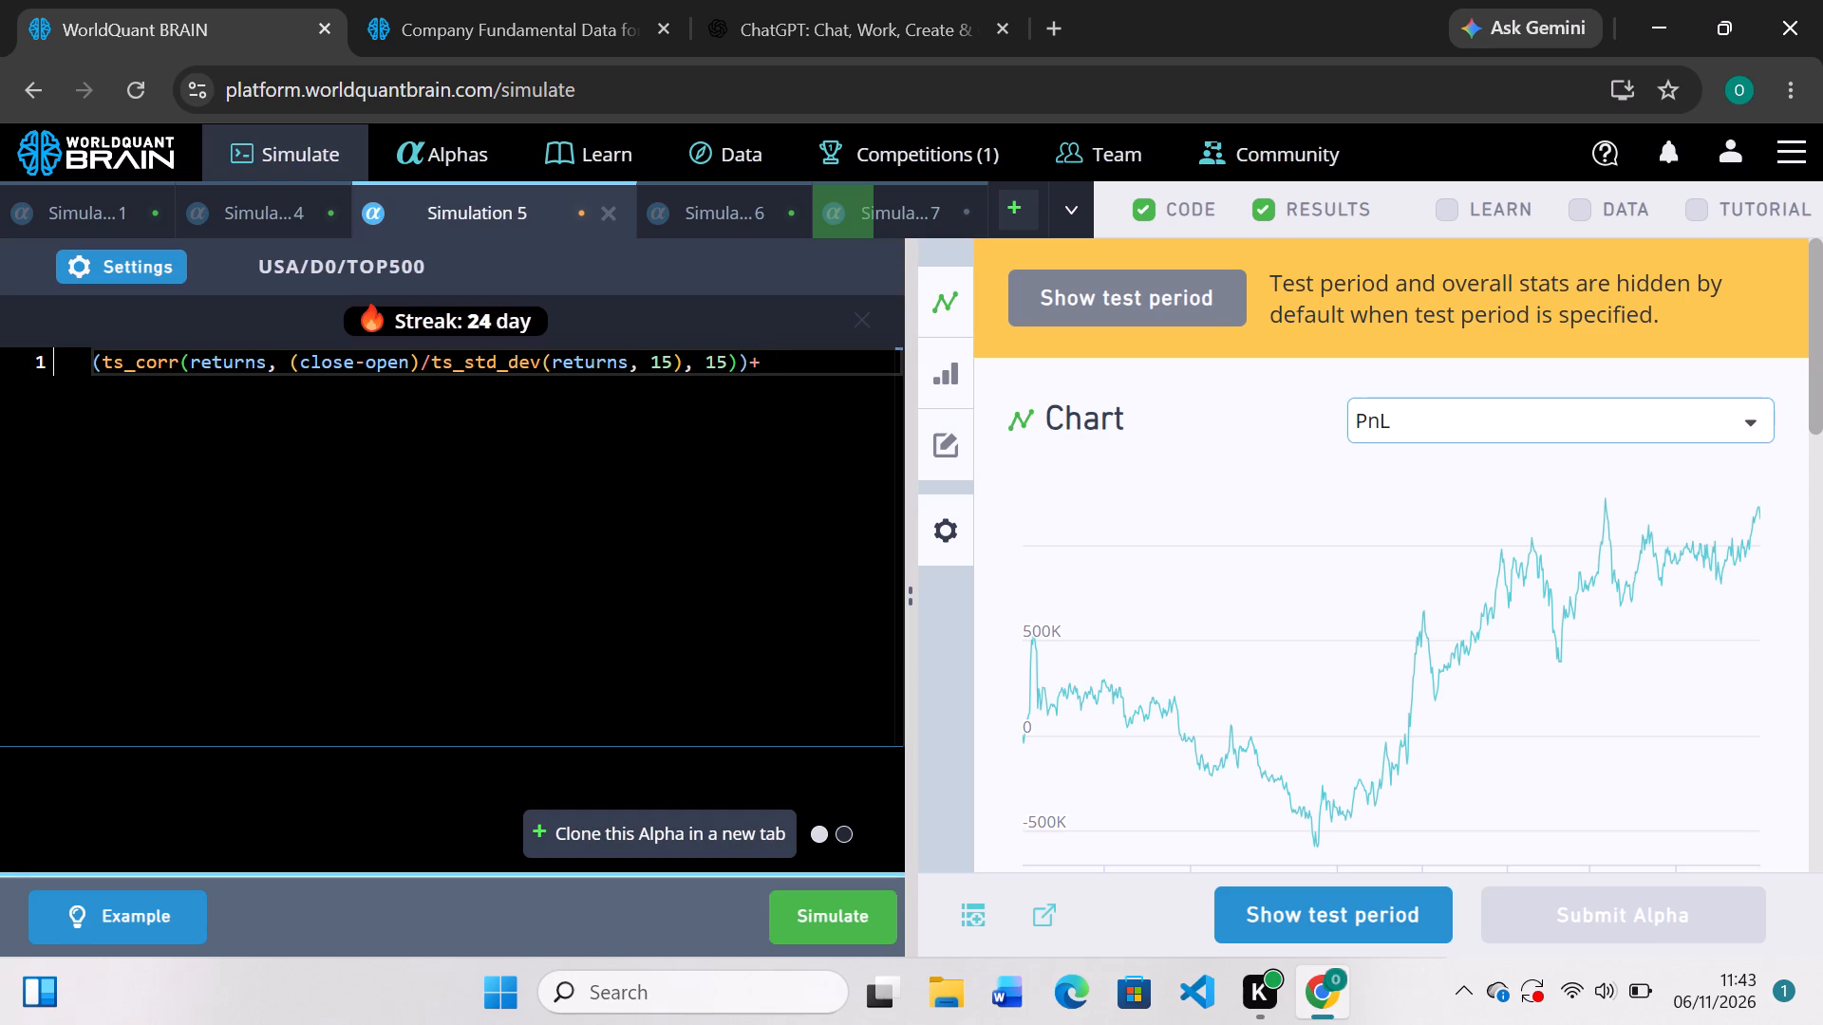
pyautogui.hotkey('ctrl', 'v')
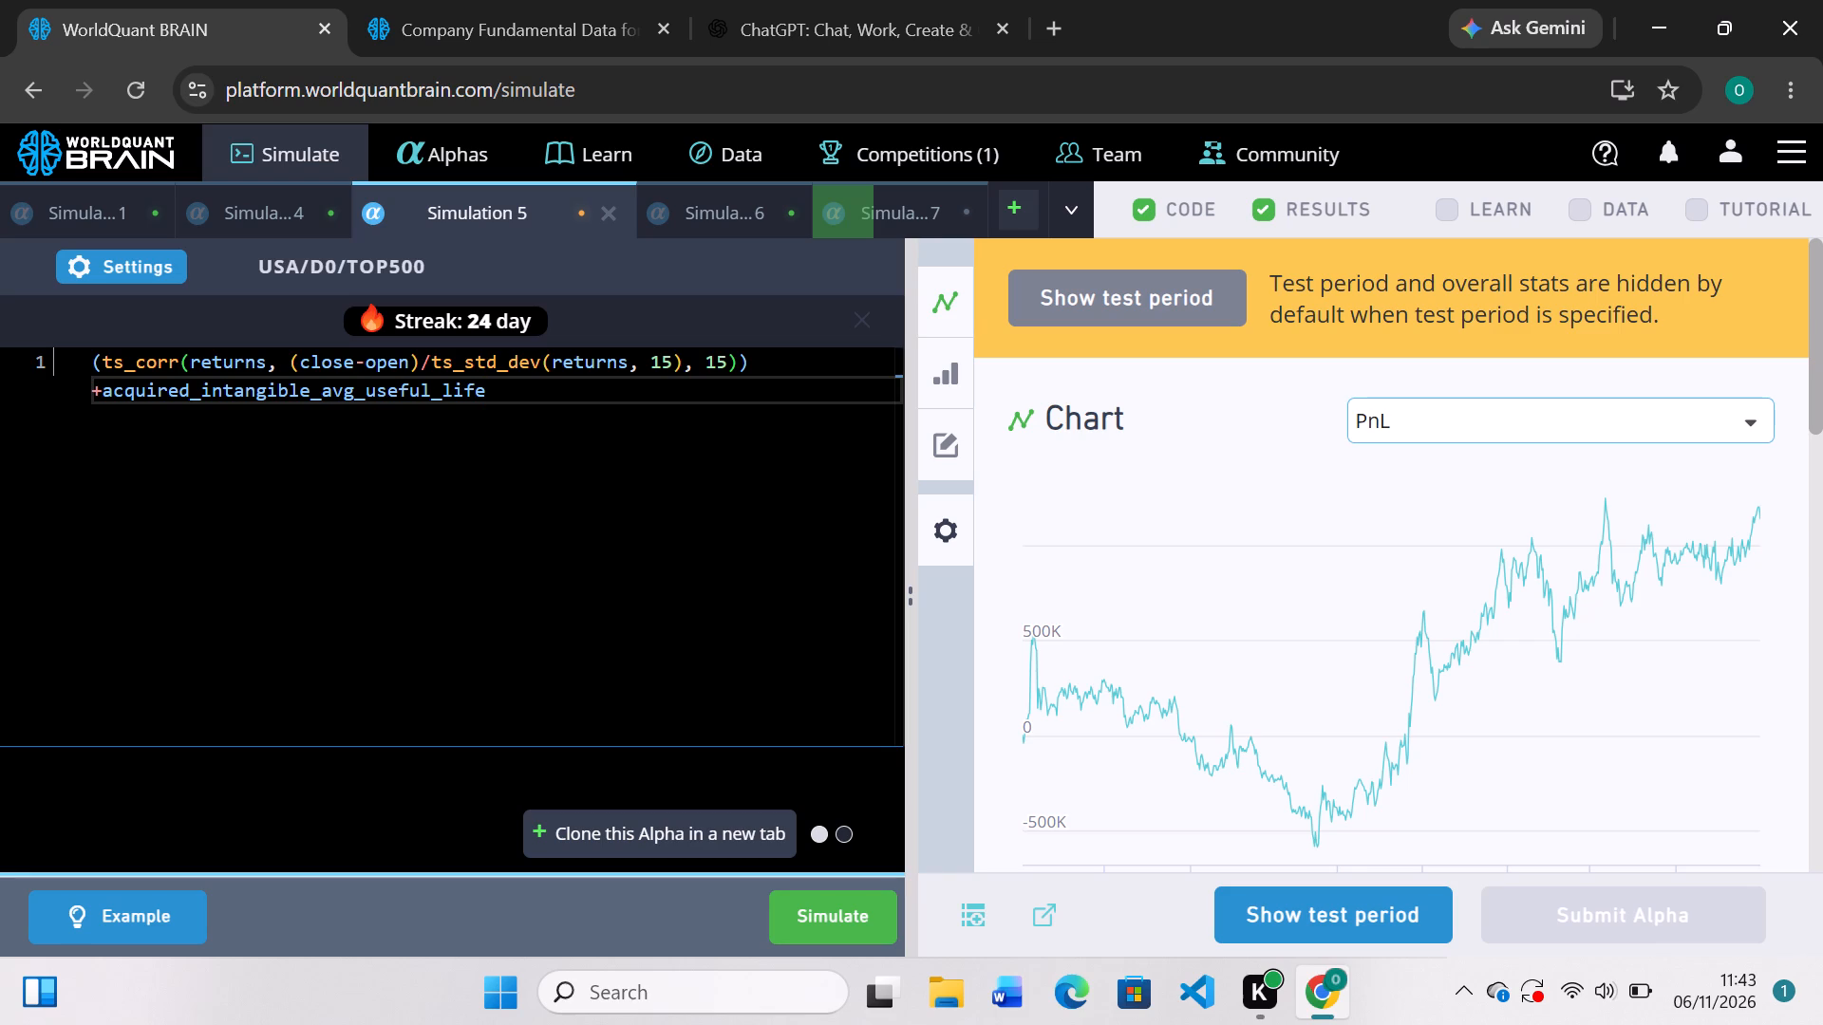
pyautogui.click(830, 919)
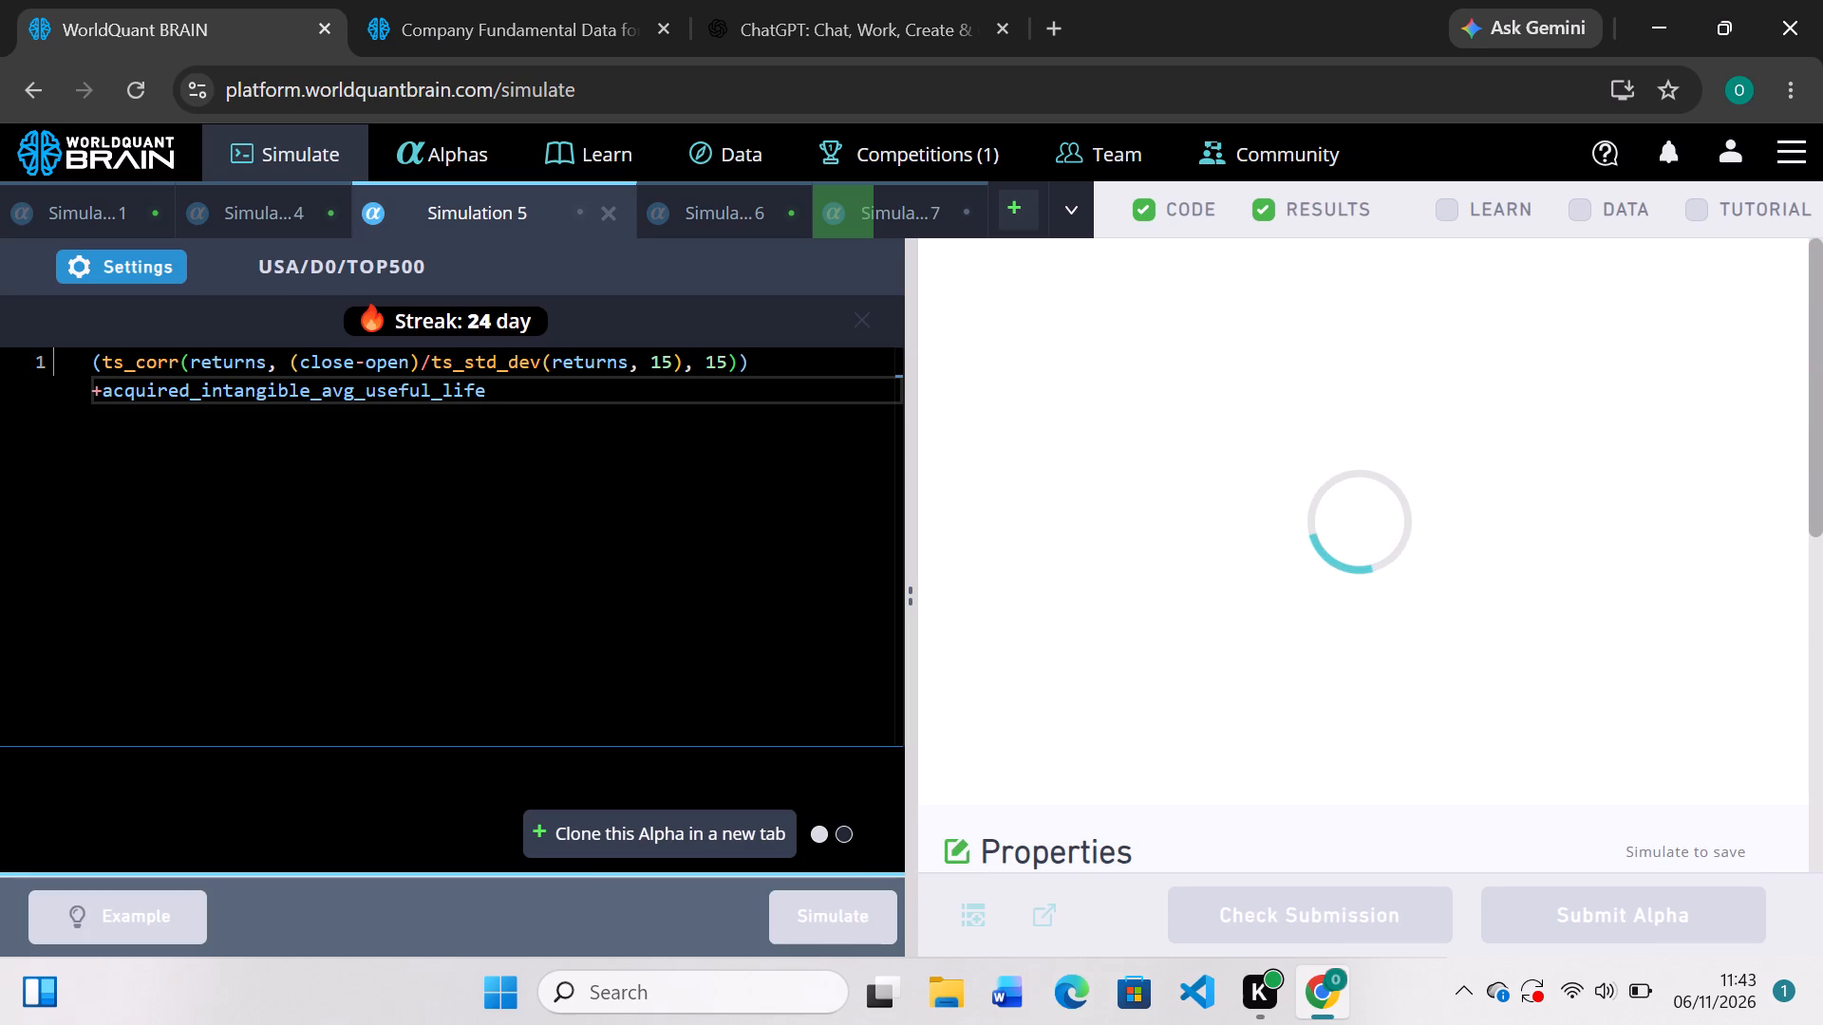
# Switch to Simulation 6.
pyautogui.click(729, 213)
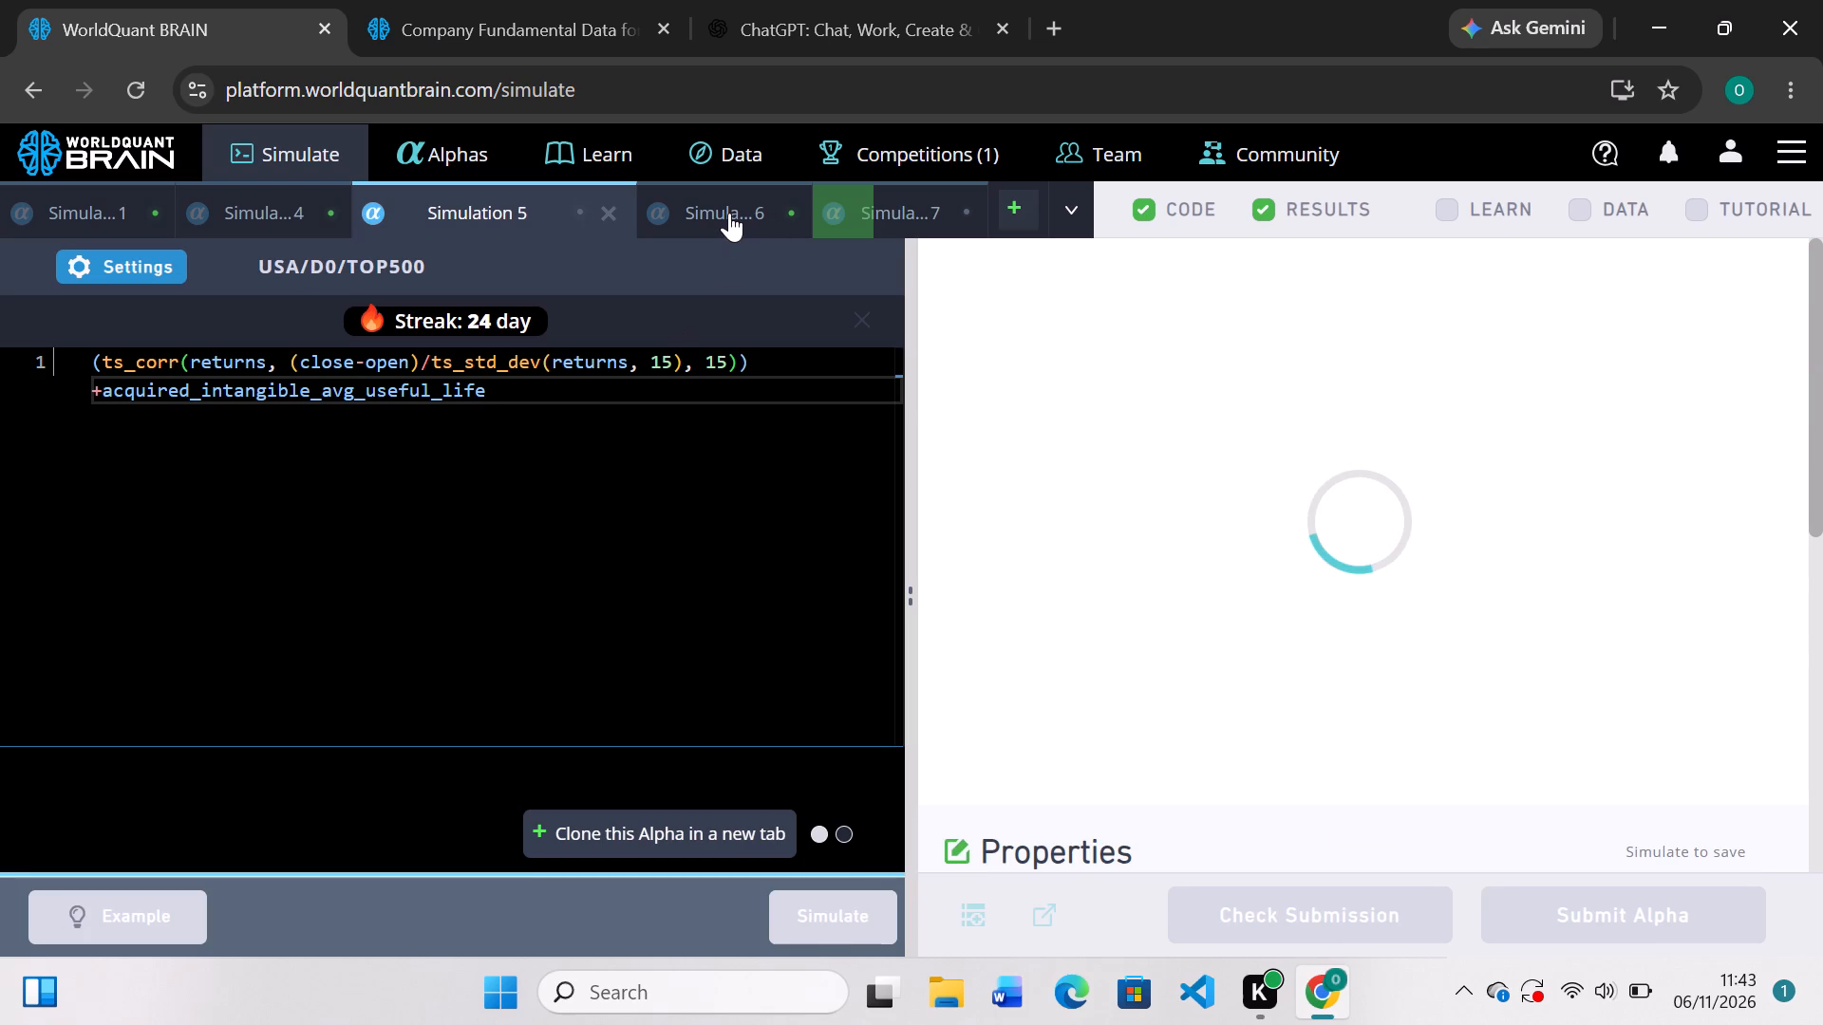
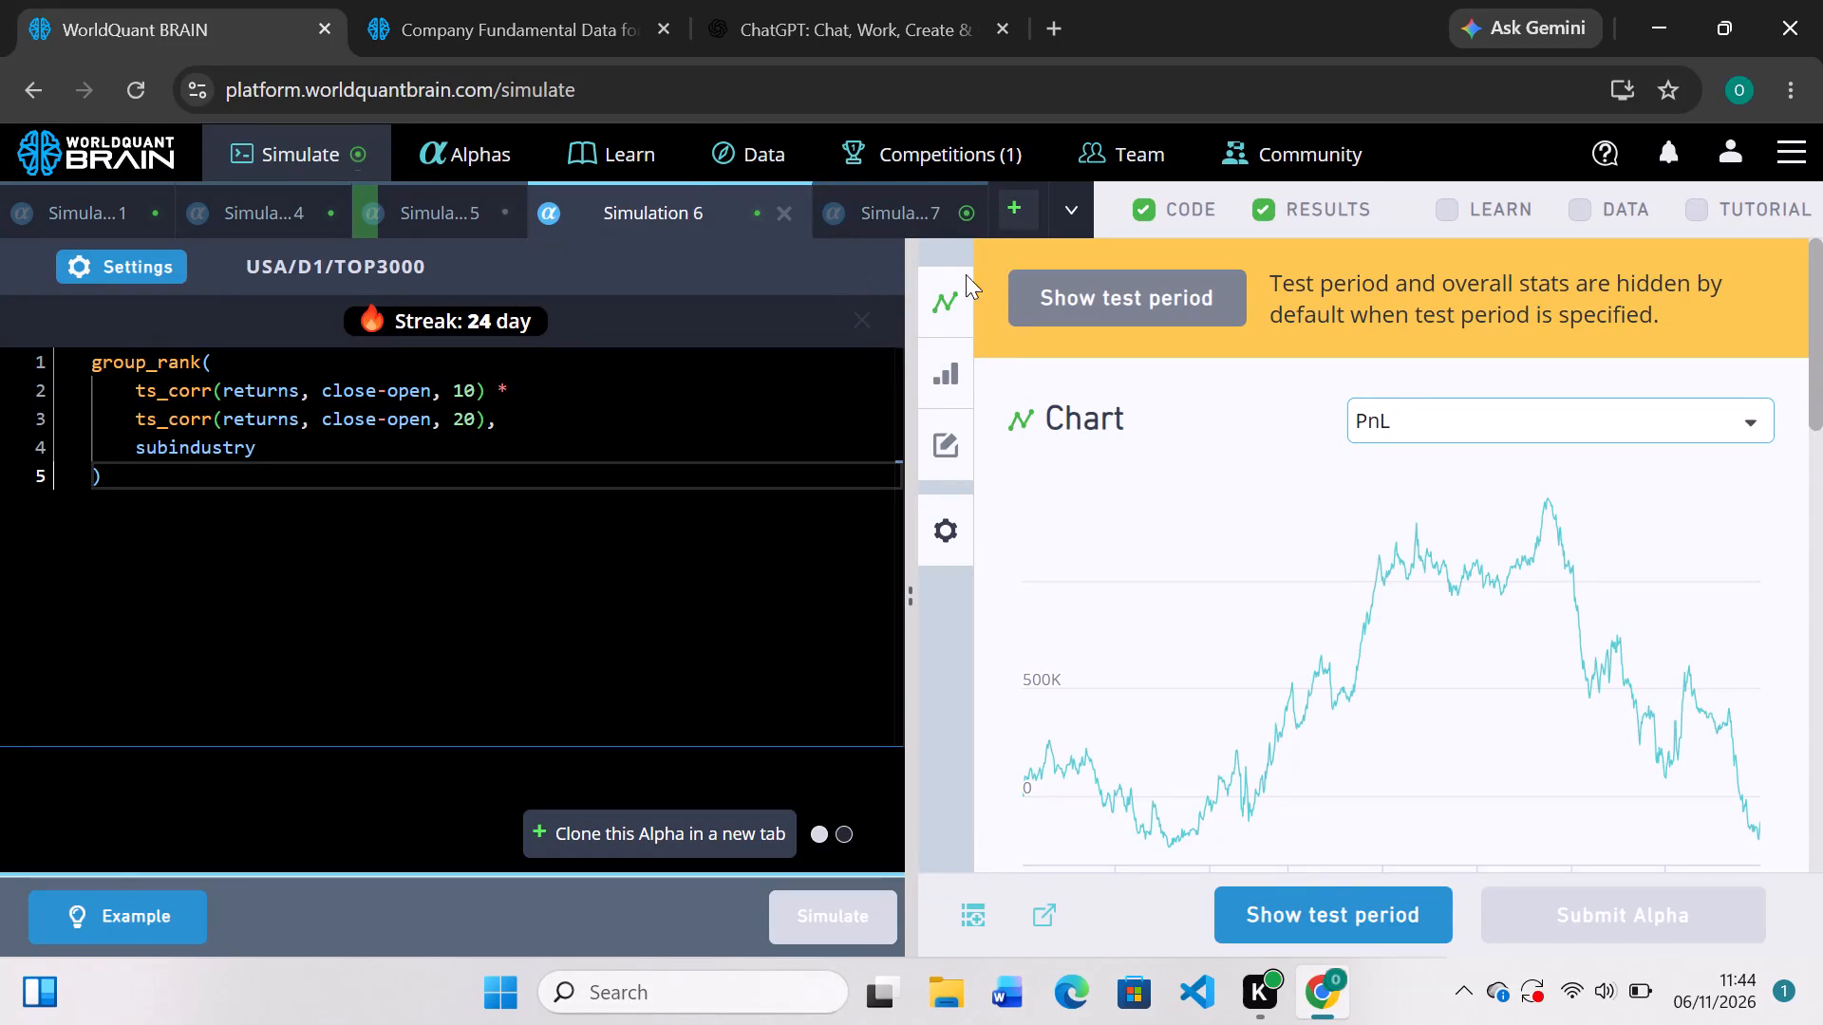
# Change Simulation 7's expression to rank(debt_lt/cash_st) and simulate it.
pyautogui.scroll(-2, 1099, 431)
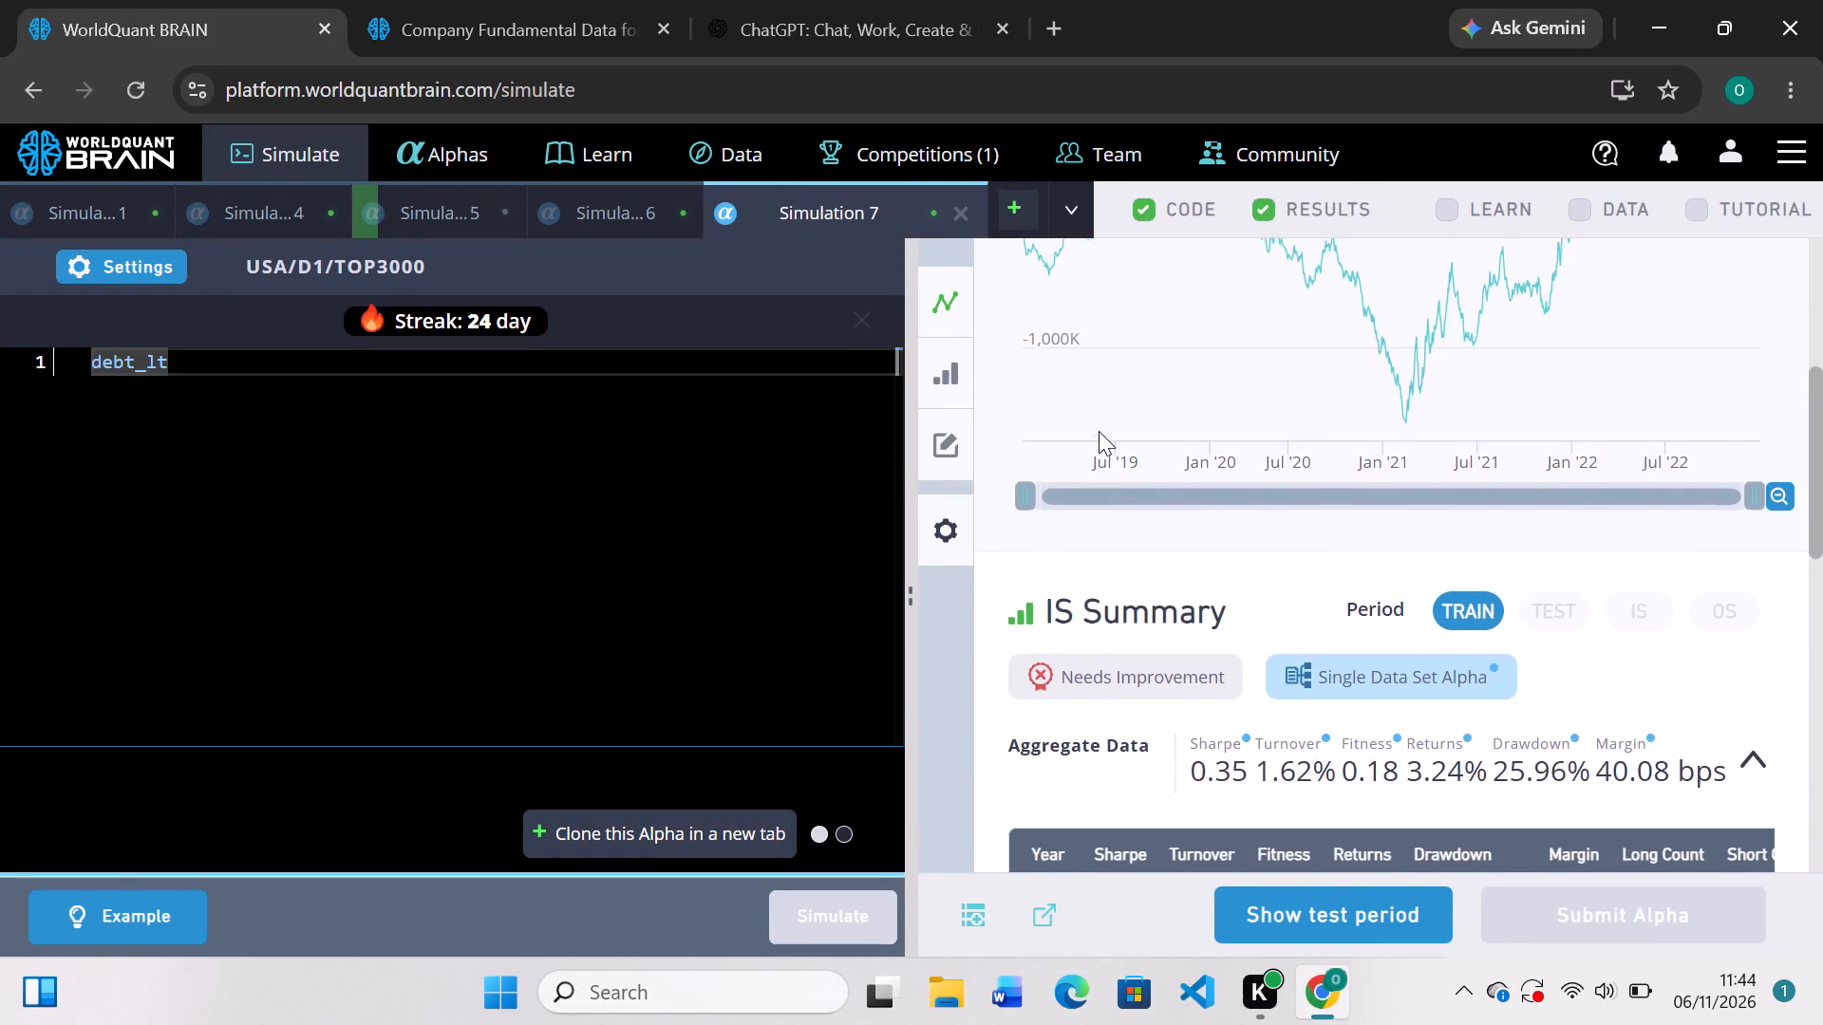
pyautogui.scroll(3, 1099, 431)
pyautogui.scroll(-3, 1100, 419)
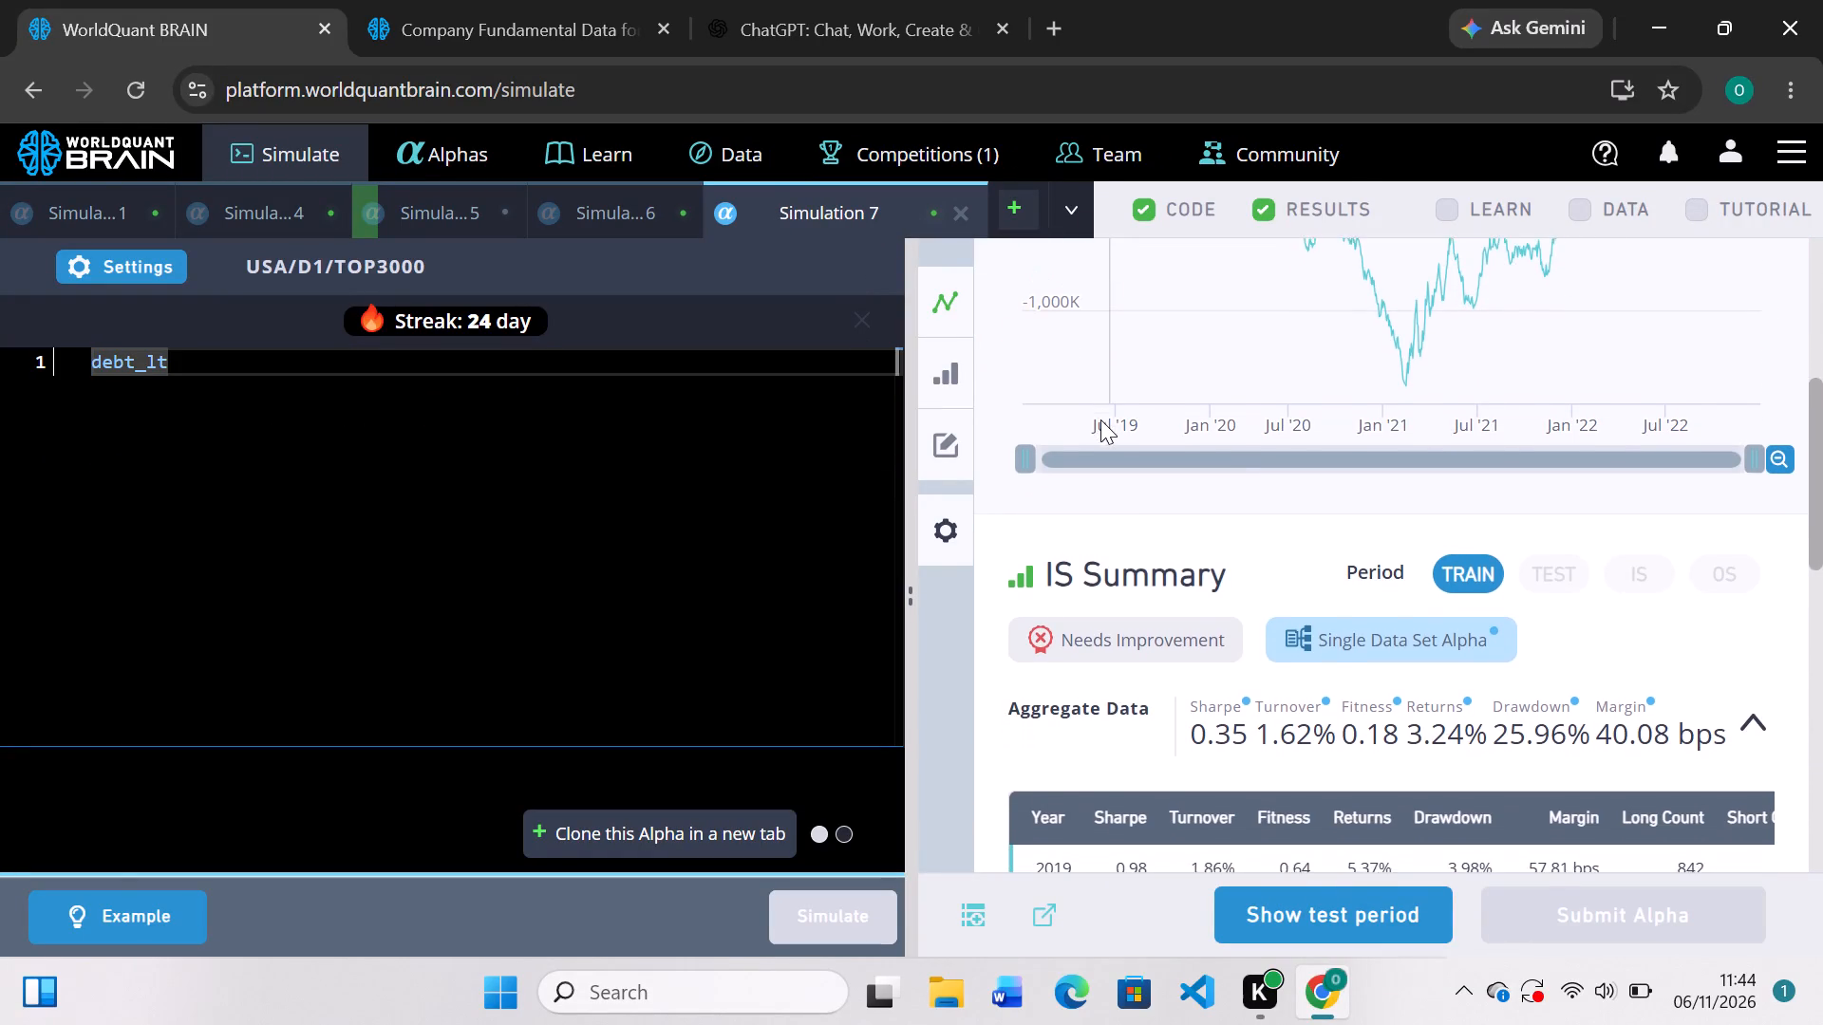
pyautogui.scroll(2, 1100, 419)
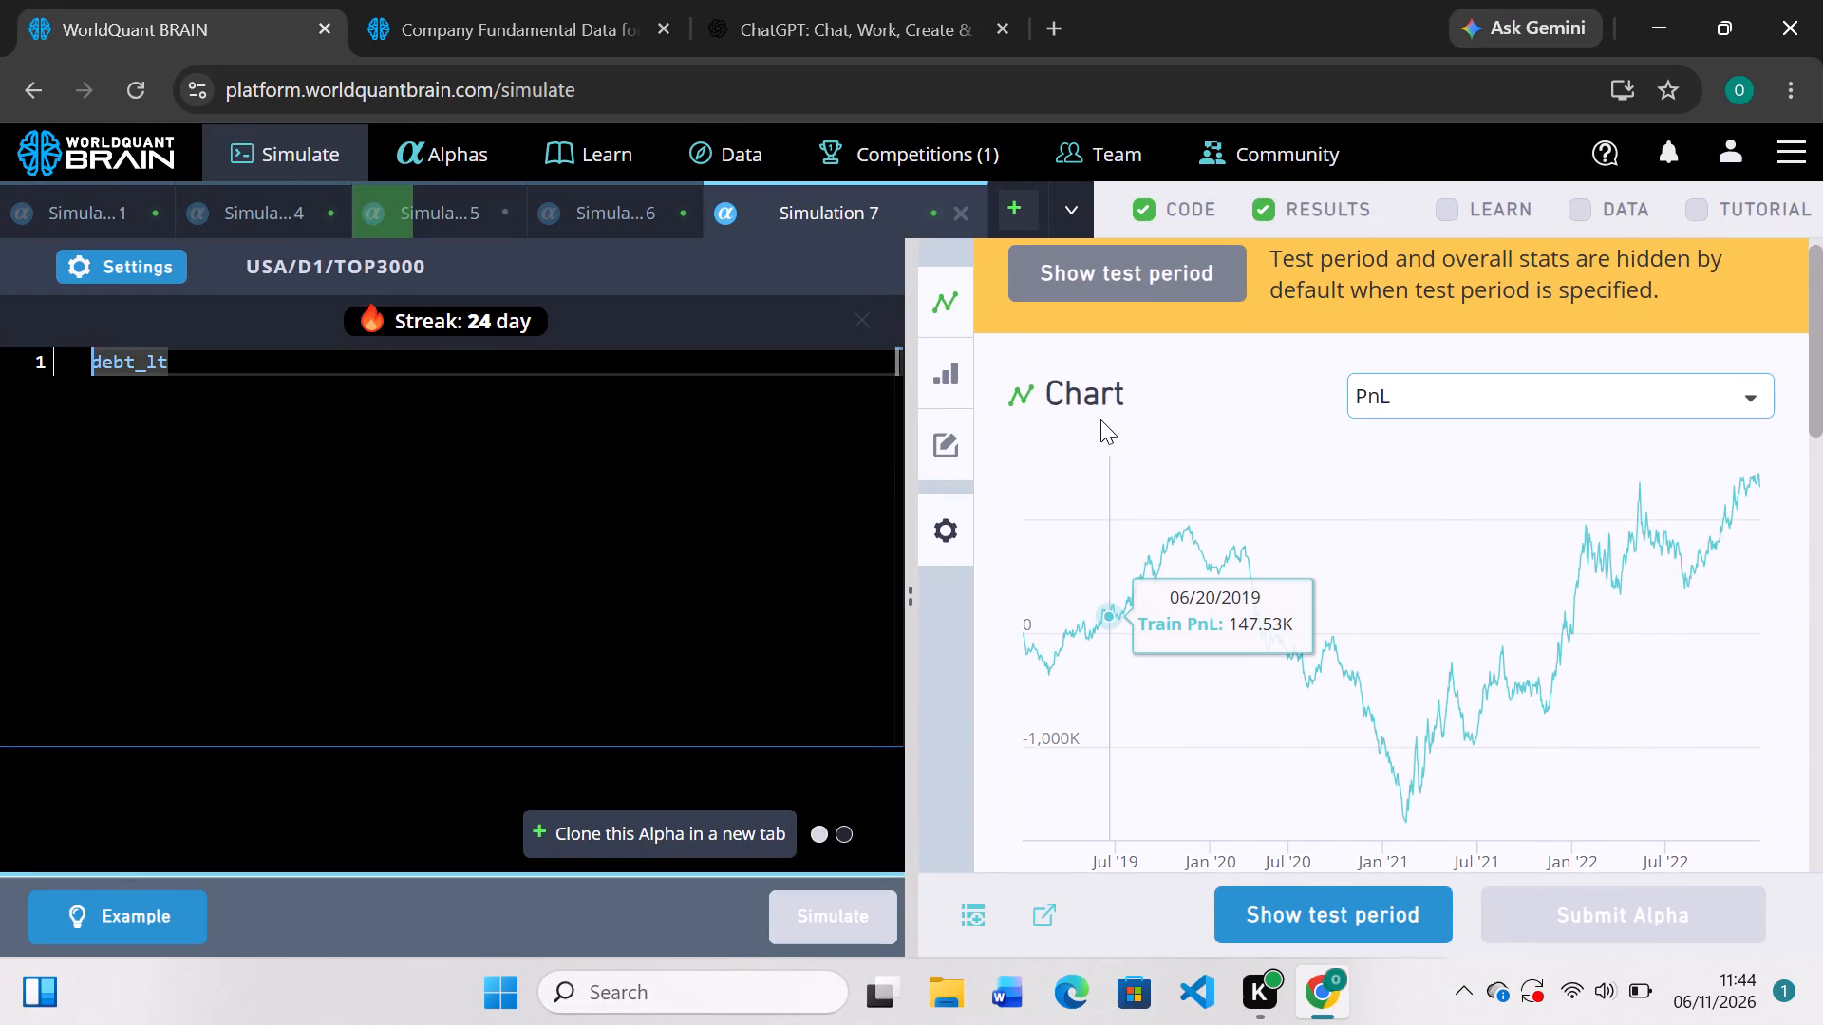
pyautogui.click(185, 370)
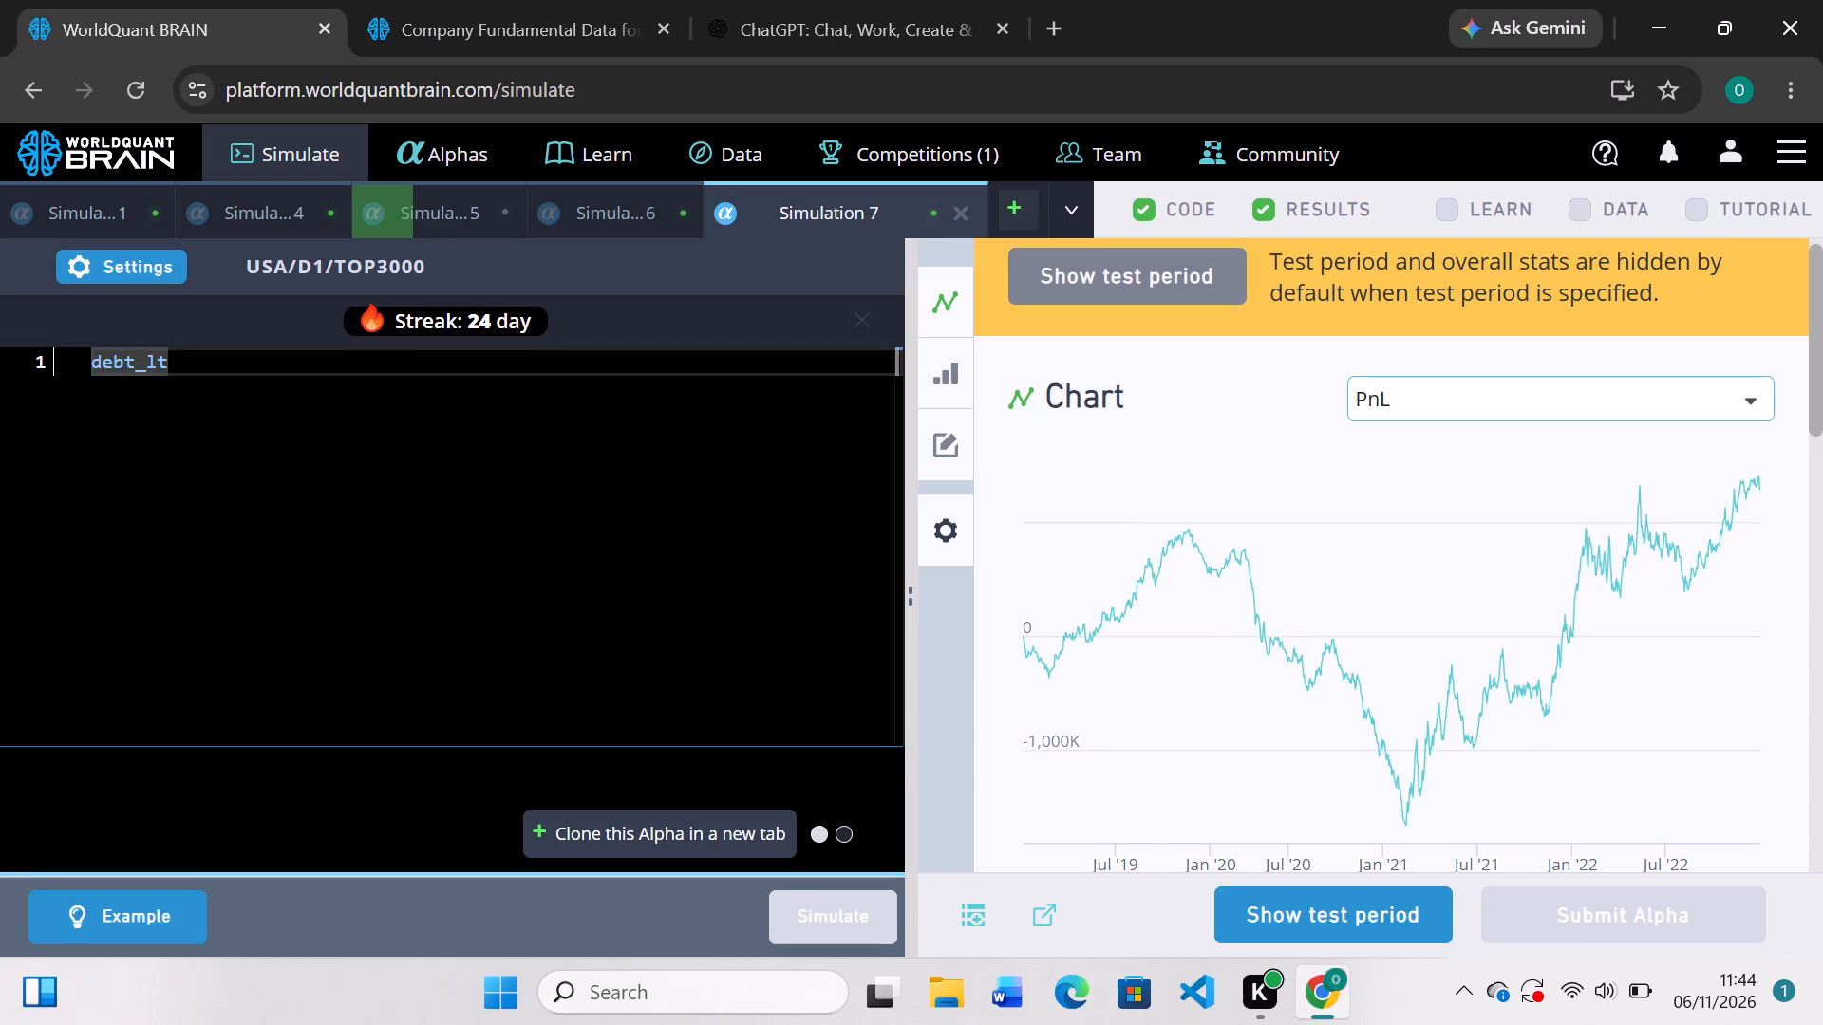
pyautogui.press('/')
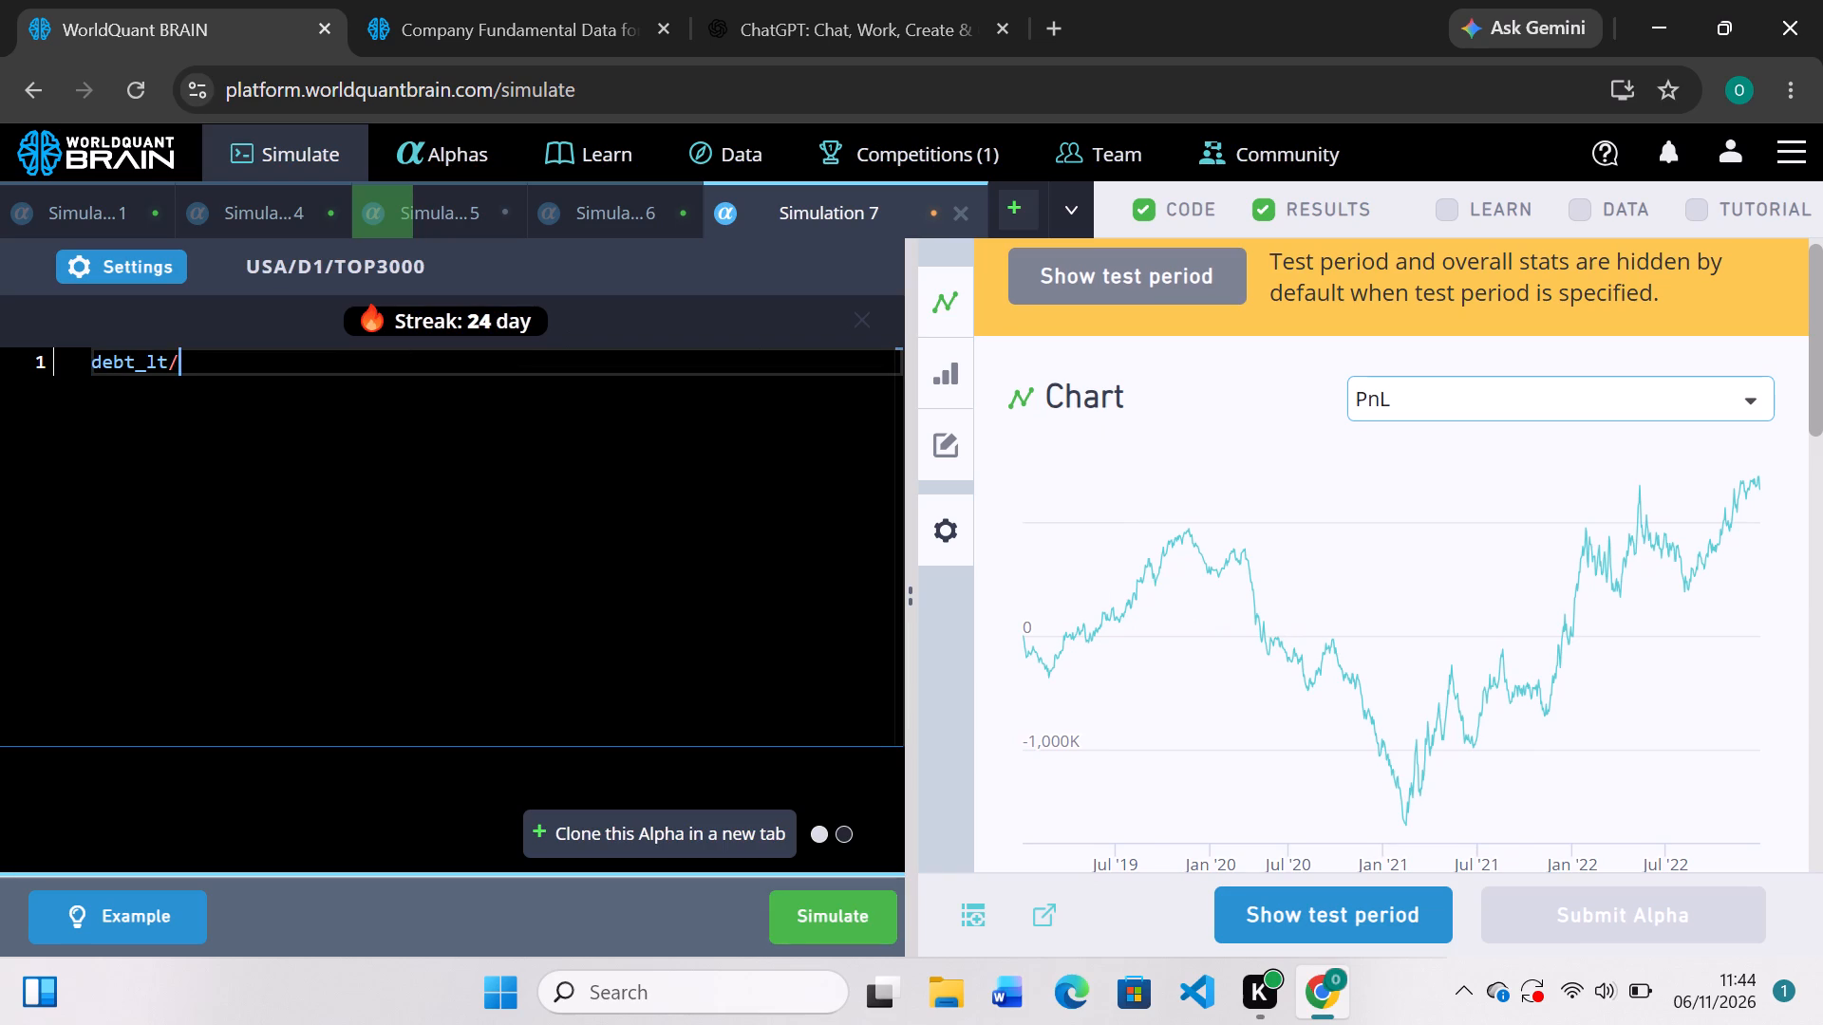
pyautogui.write('cs')
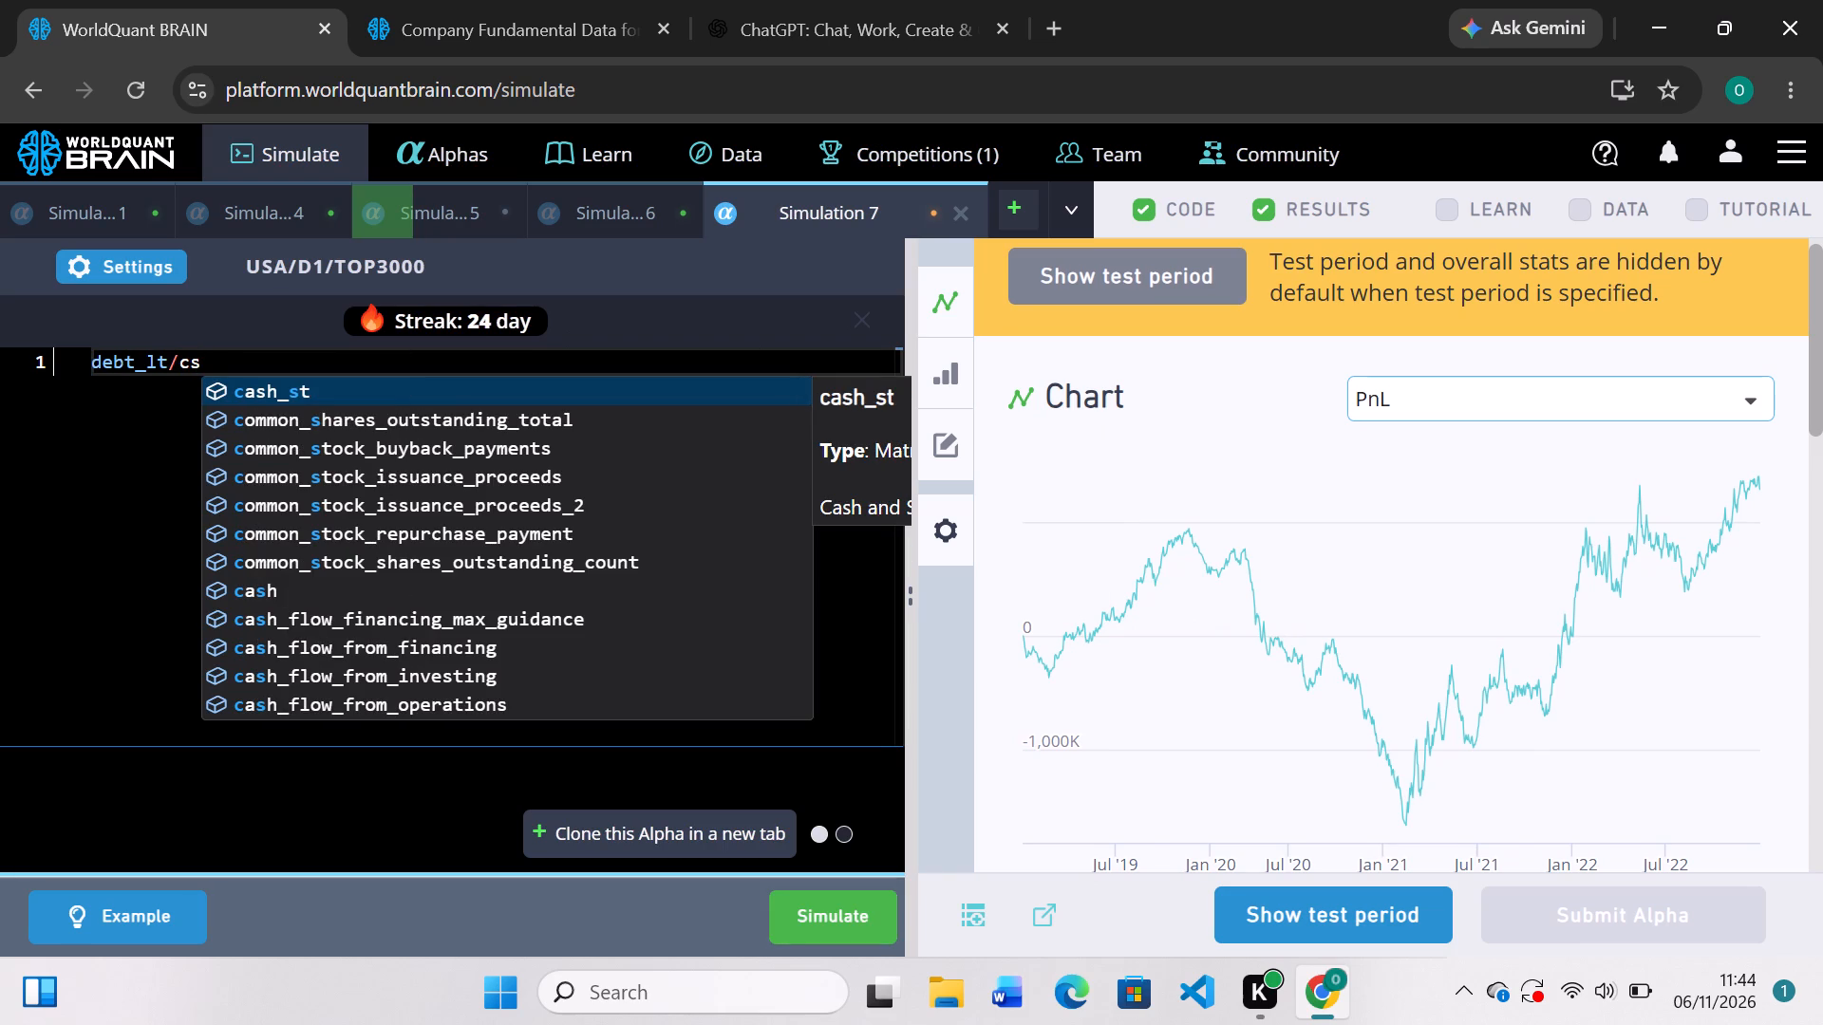
pyautogui.click(316, 384)
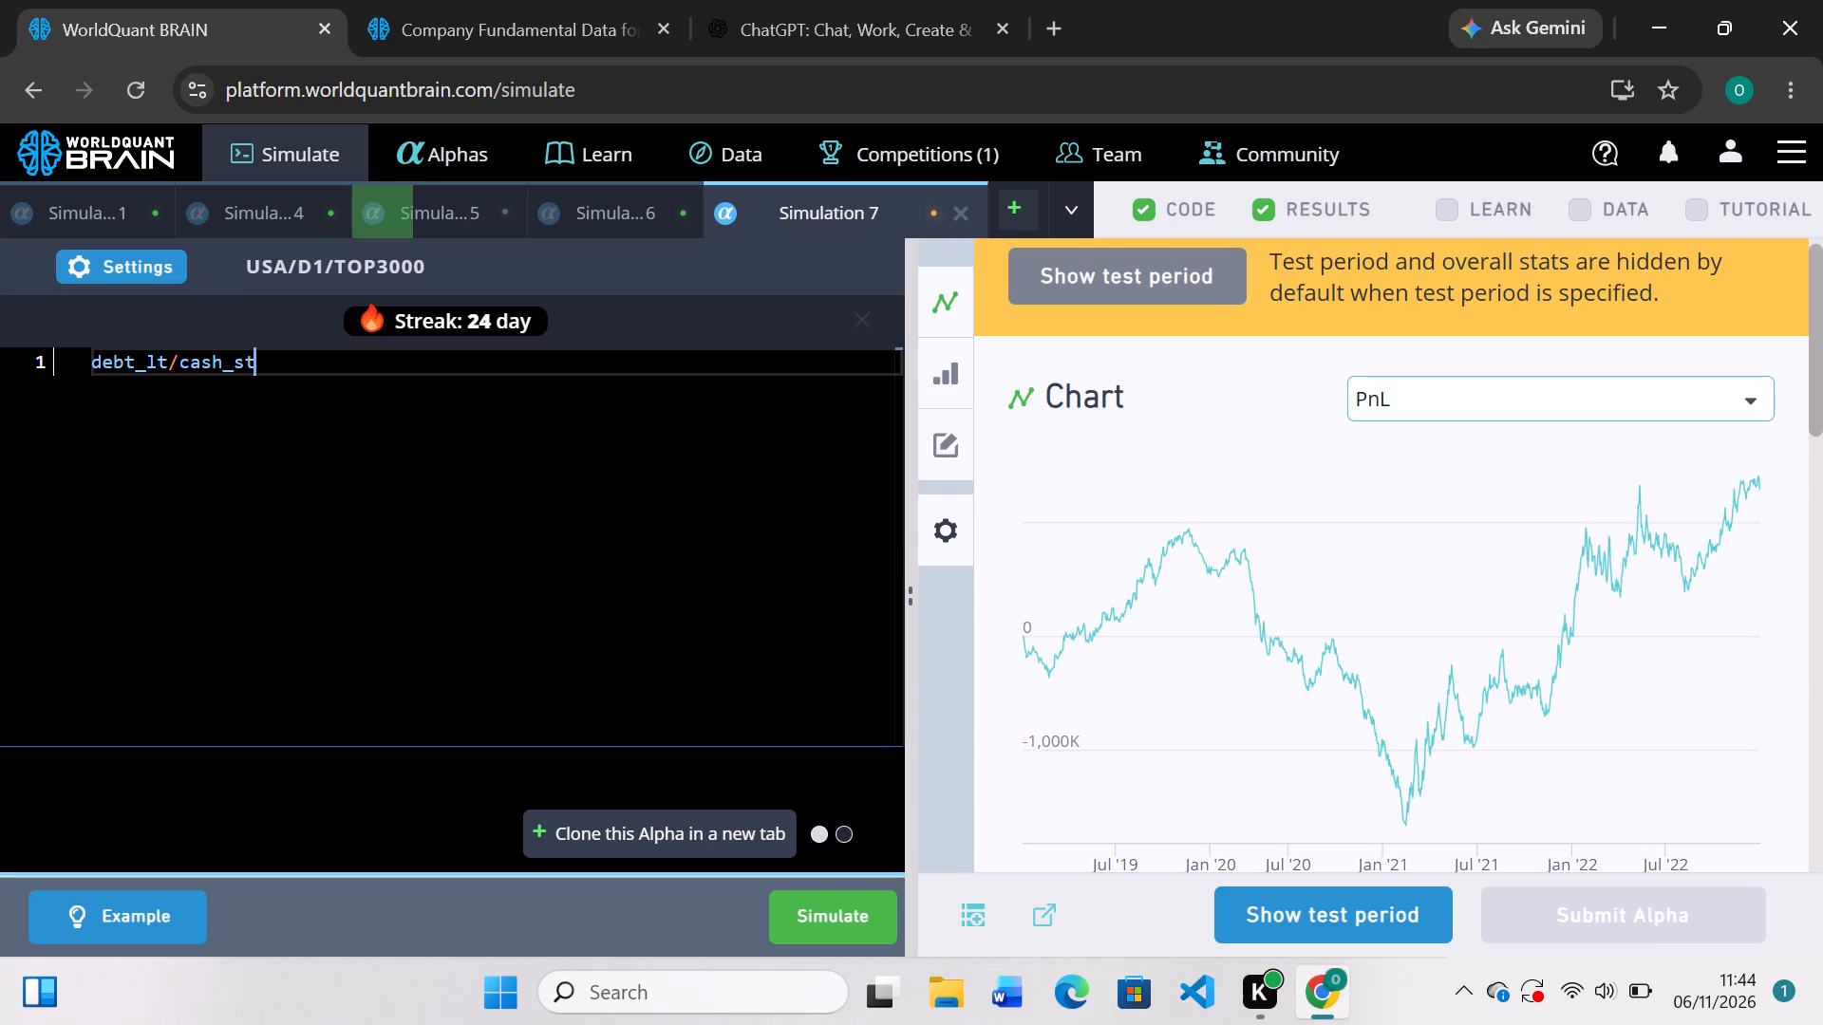
pyautogui.hotkey('shift', ')')
pyautogui.click(96, 356)
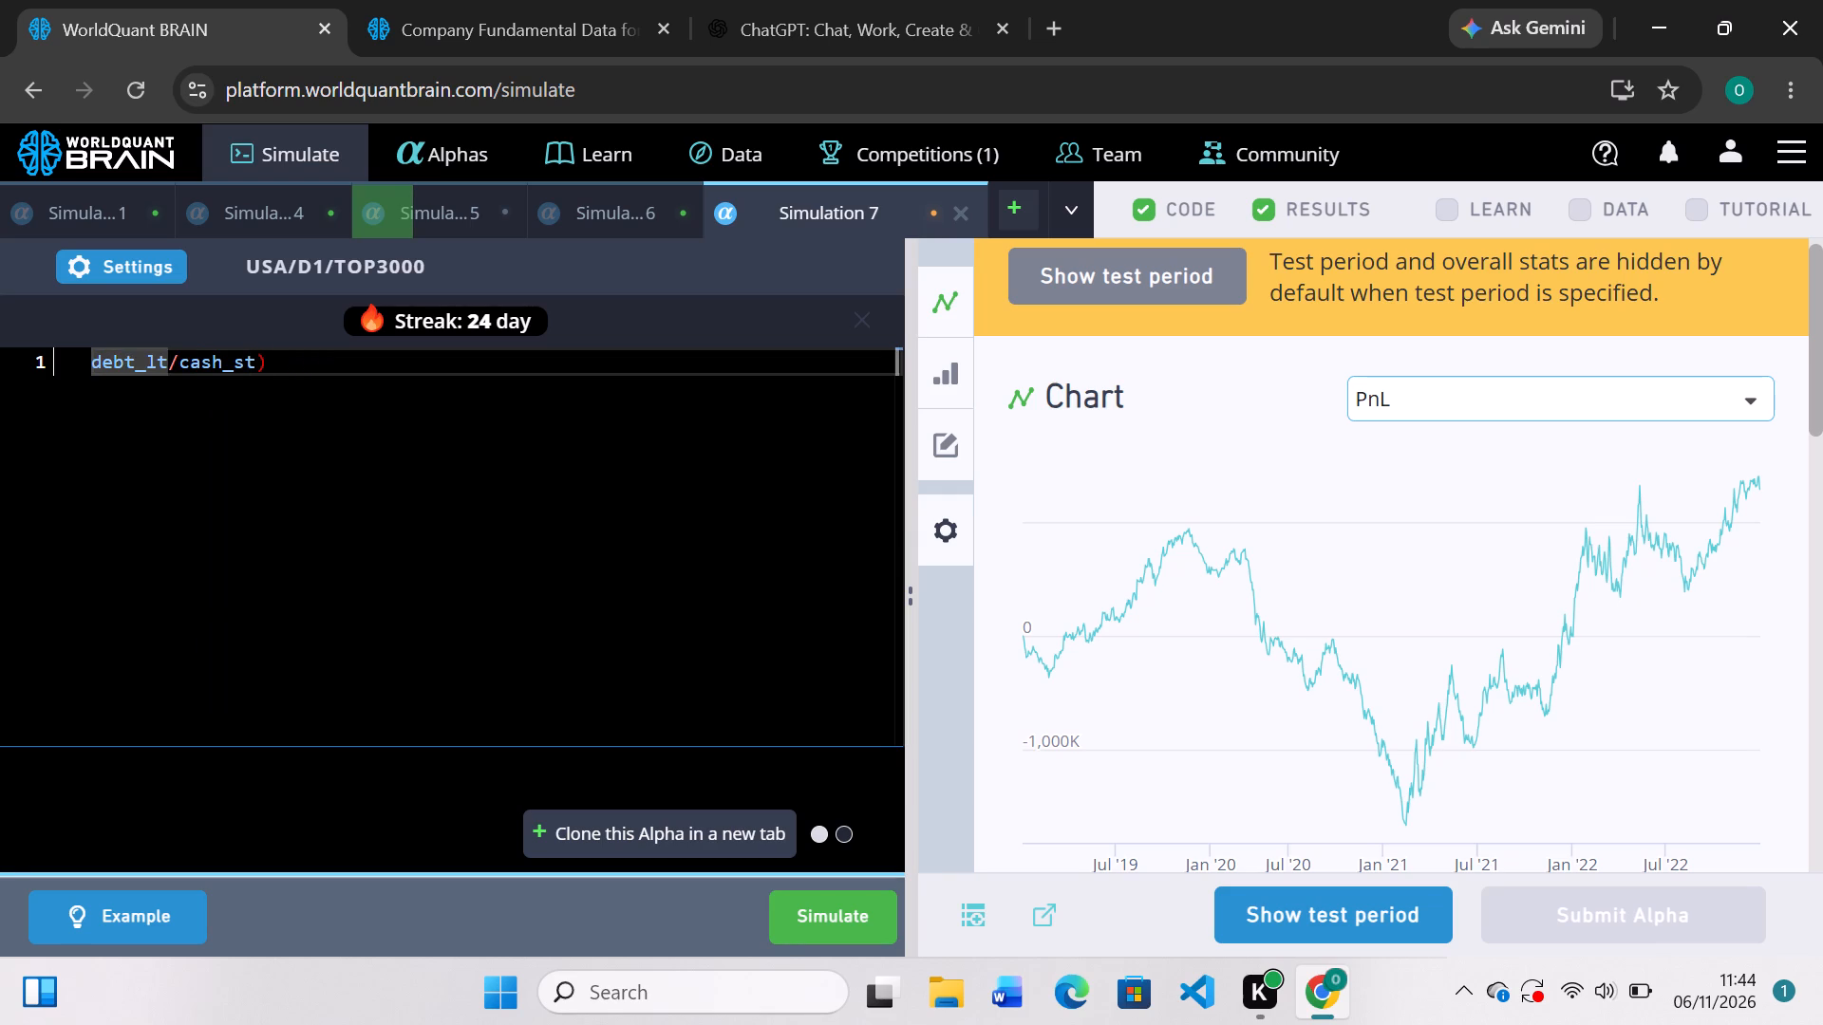
pyautogui.write('rank')
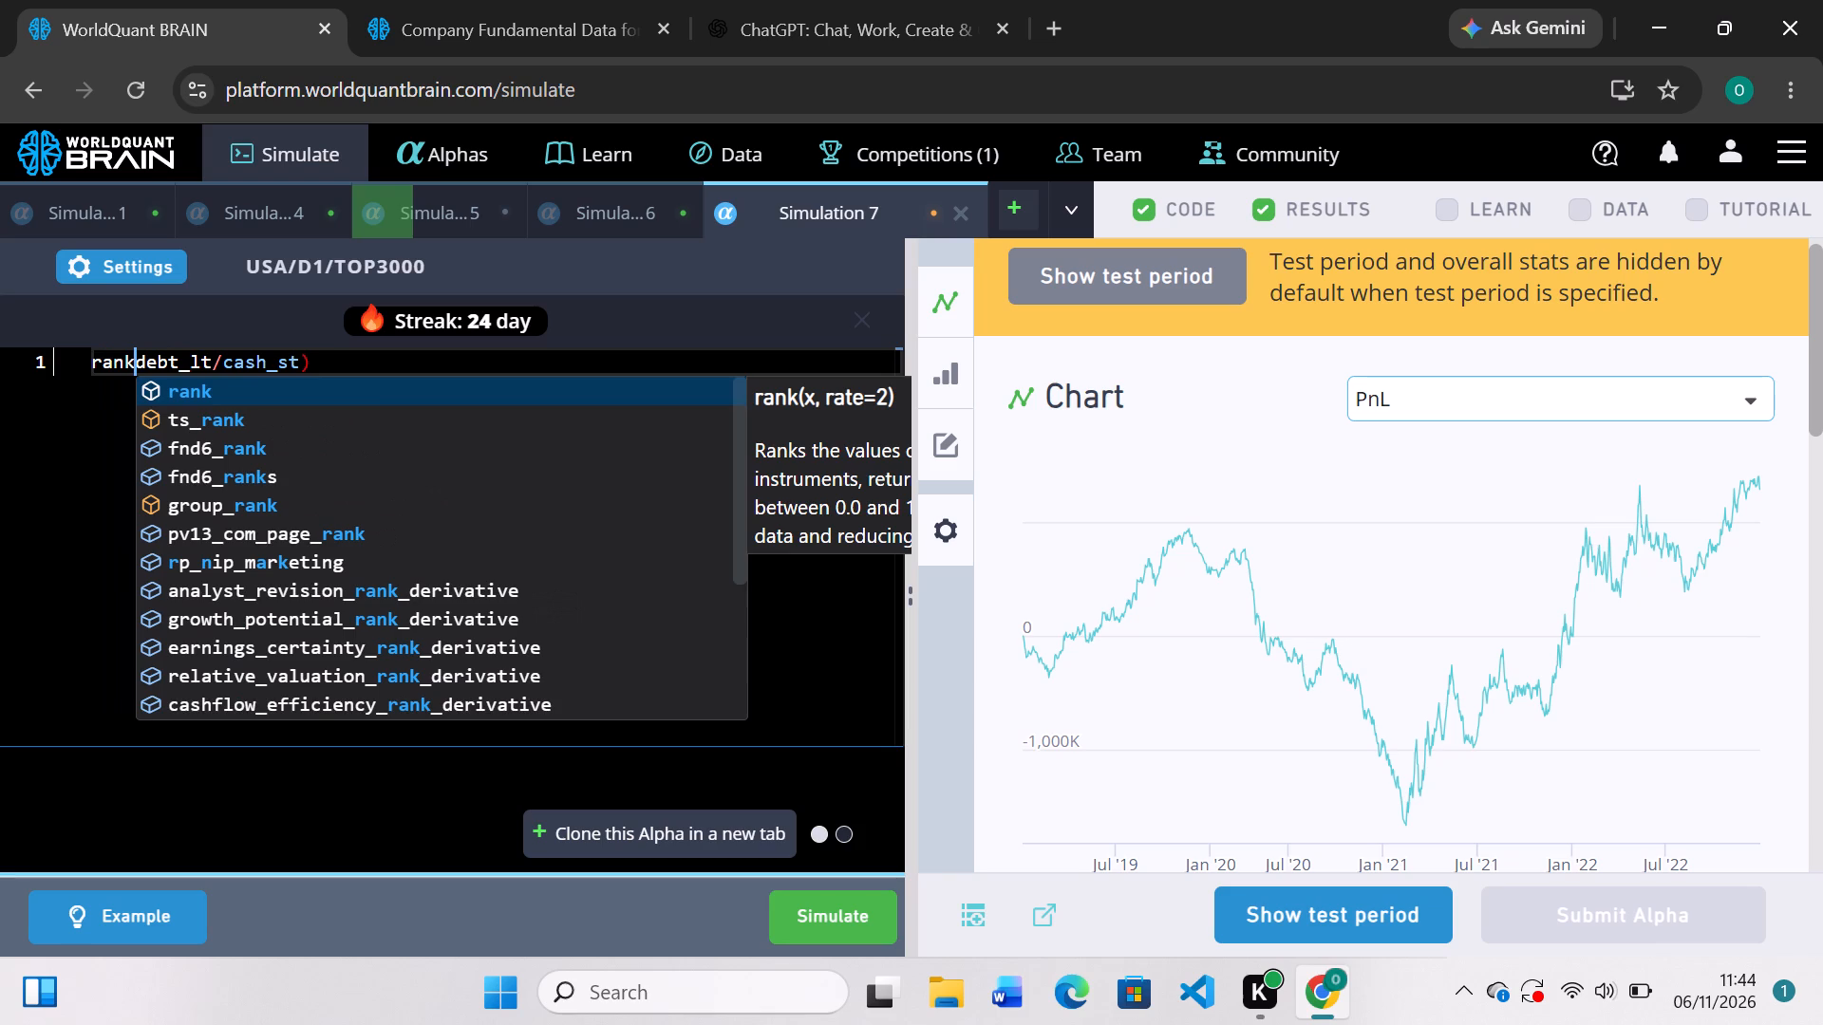
pyautogui.hotkey('shift', '(')
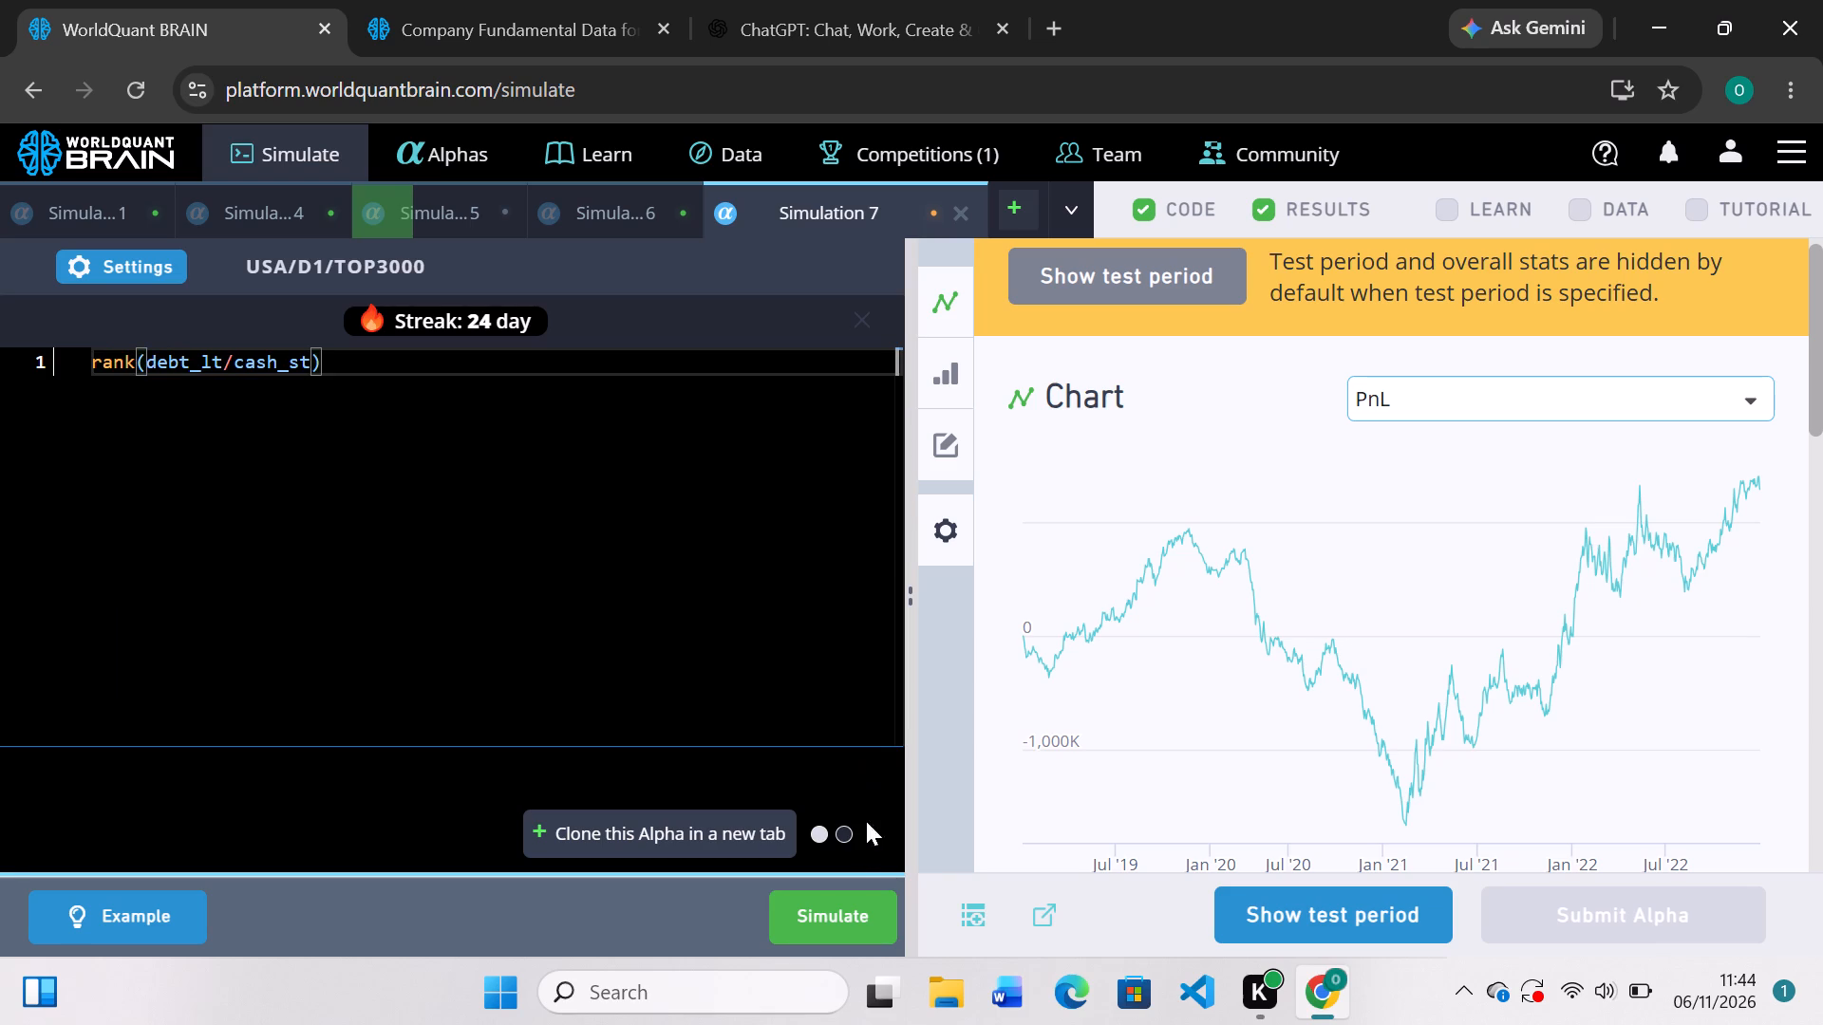
pyautogui.click(835, 902)
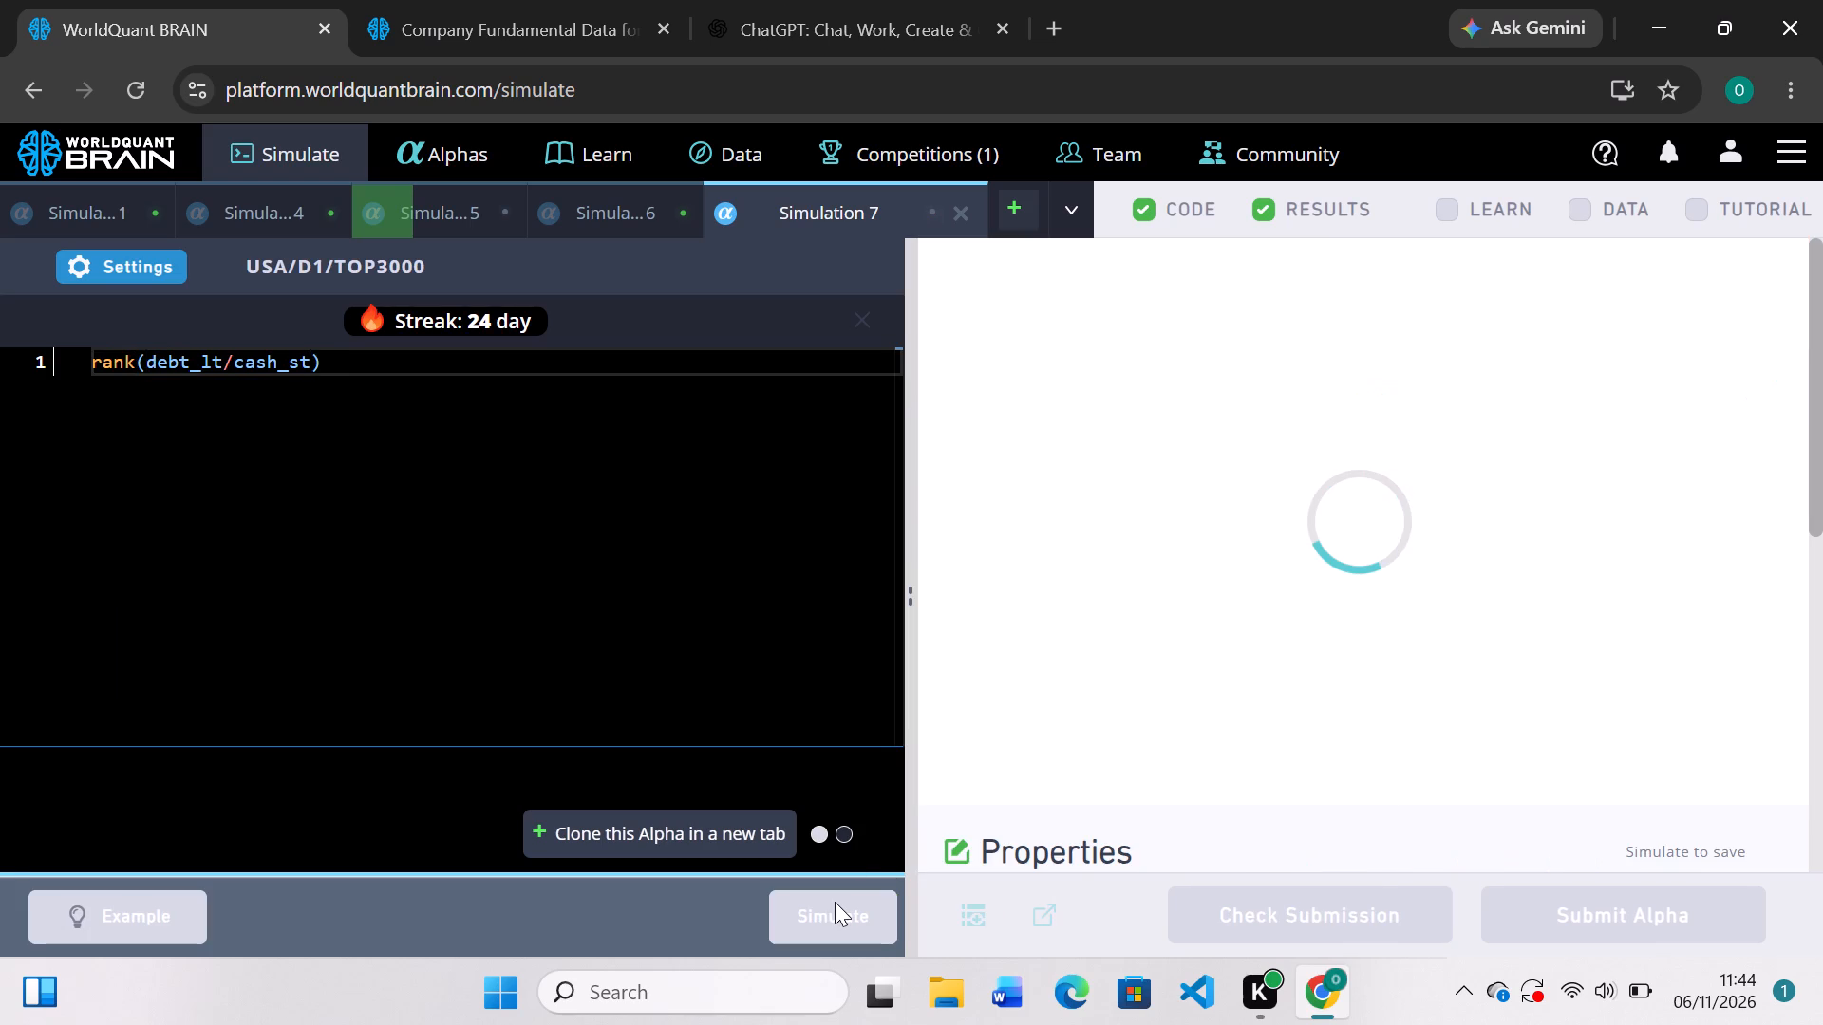
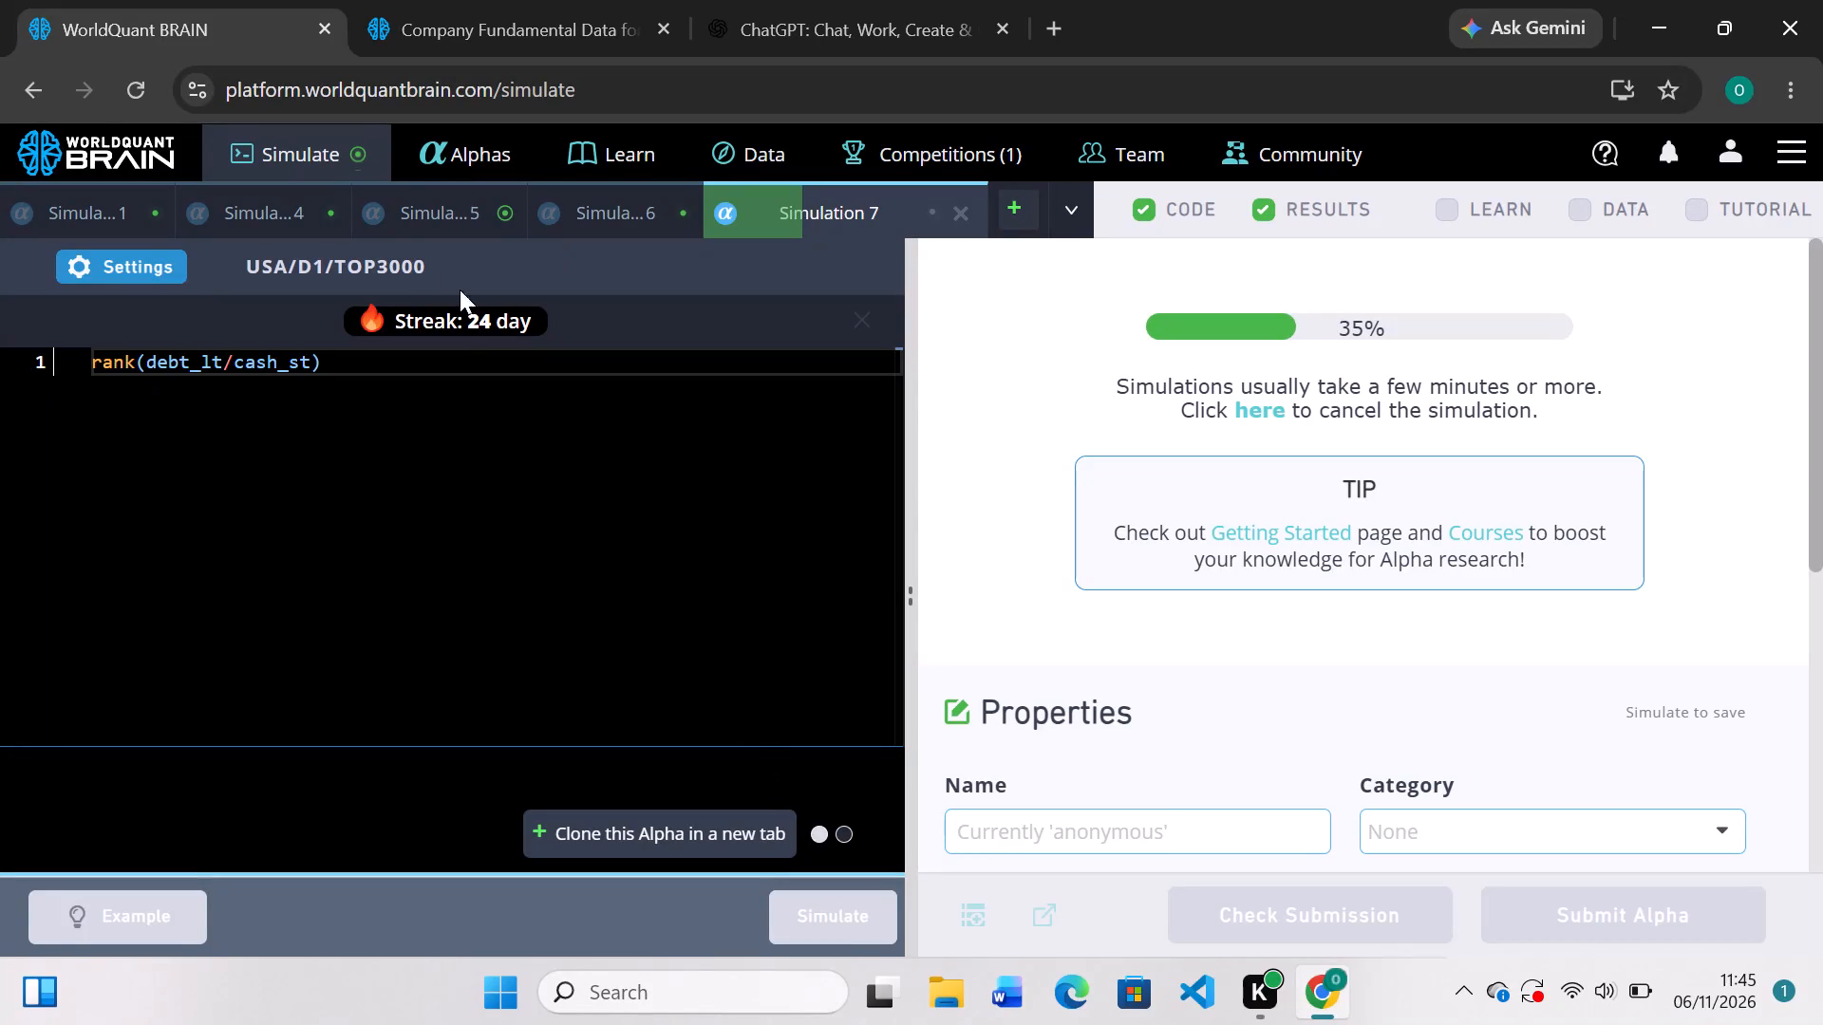
# Negate the ts_corr term at the start of Simulation 5's expression and simulate it.
pyautogui.click(421, 204)
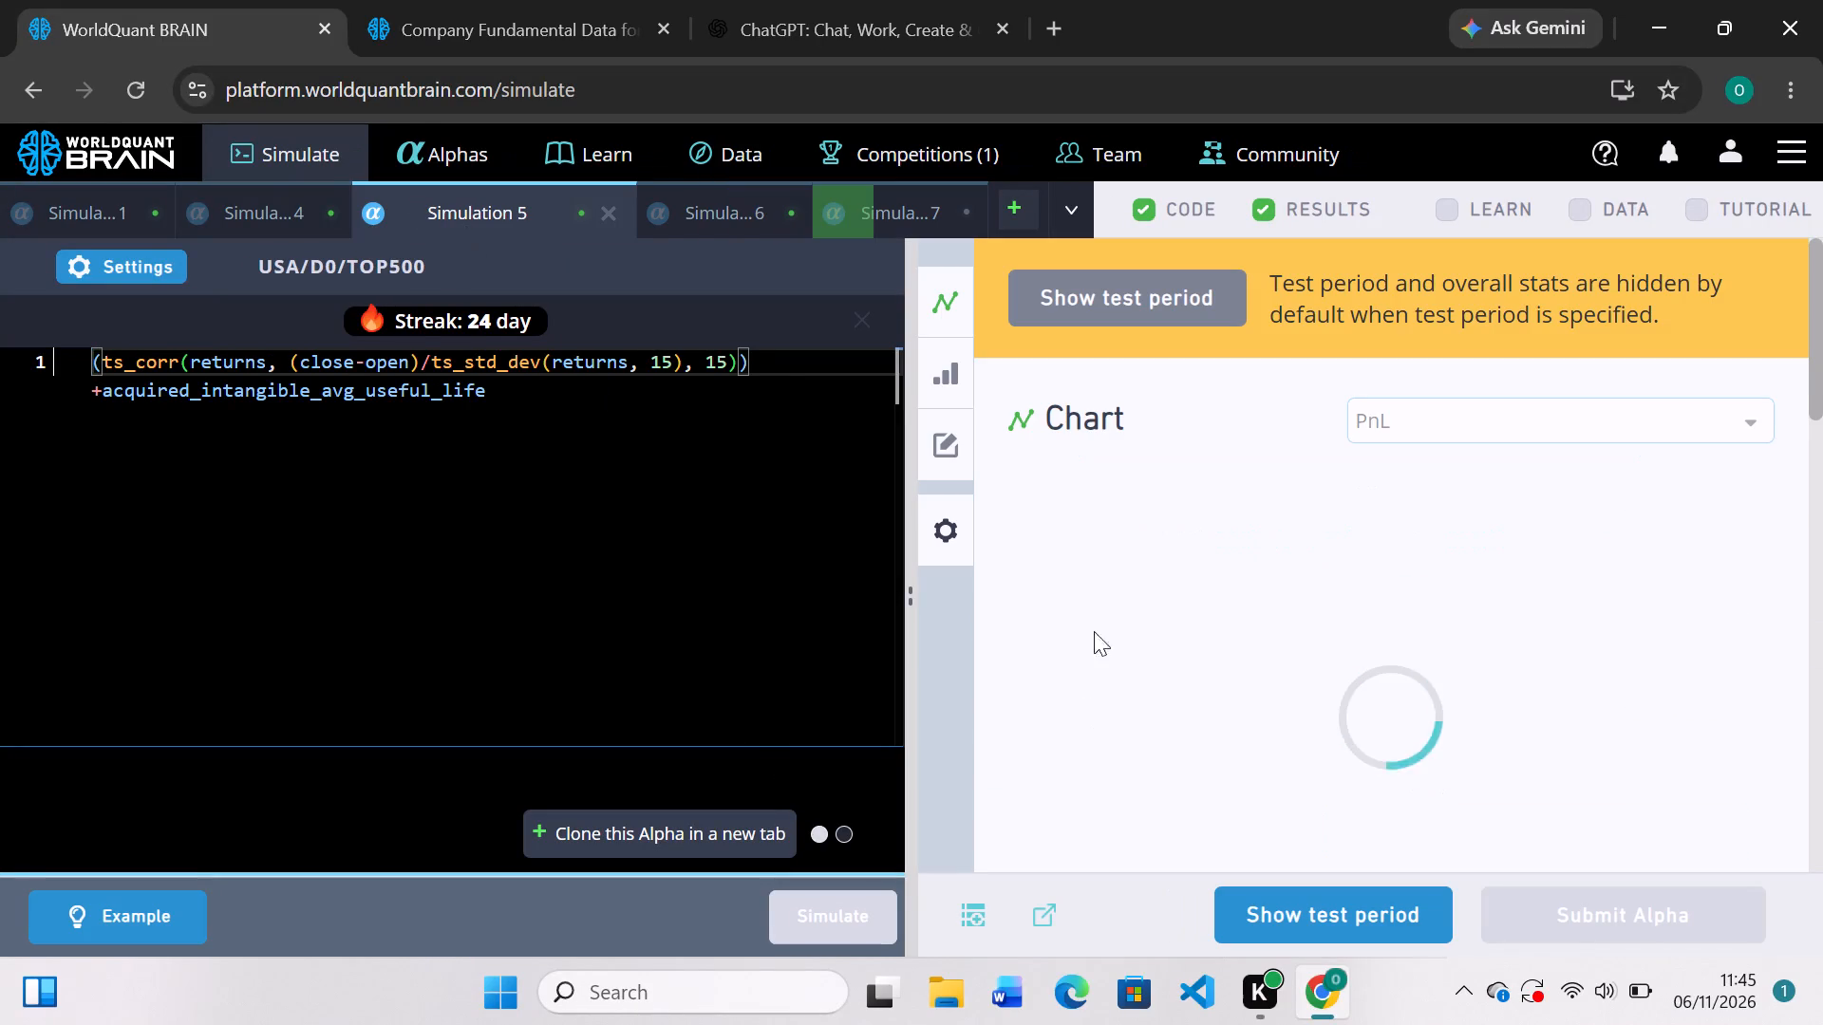
pyautogui.scroll(-2, 1145, 644)
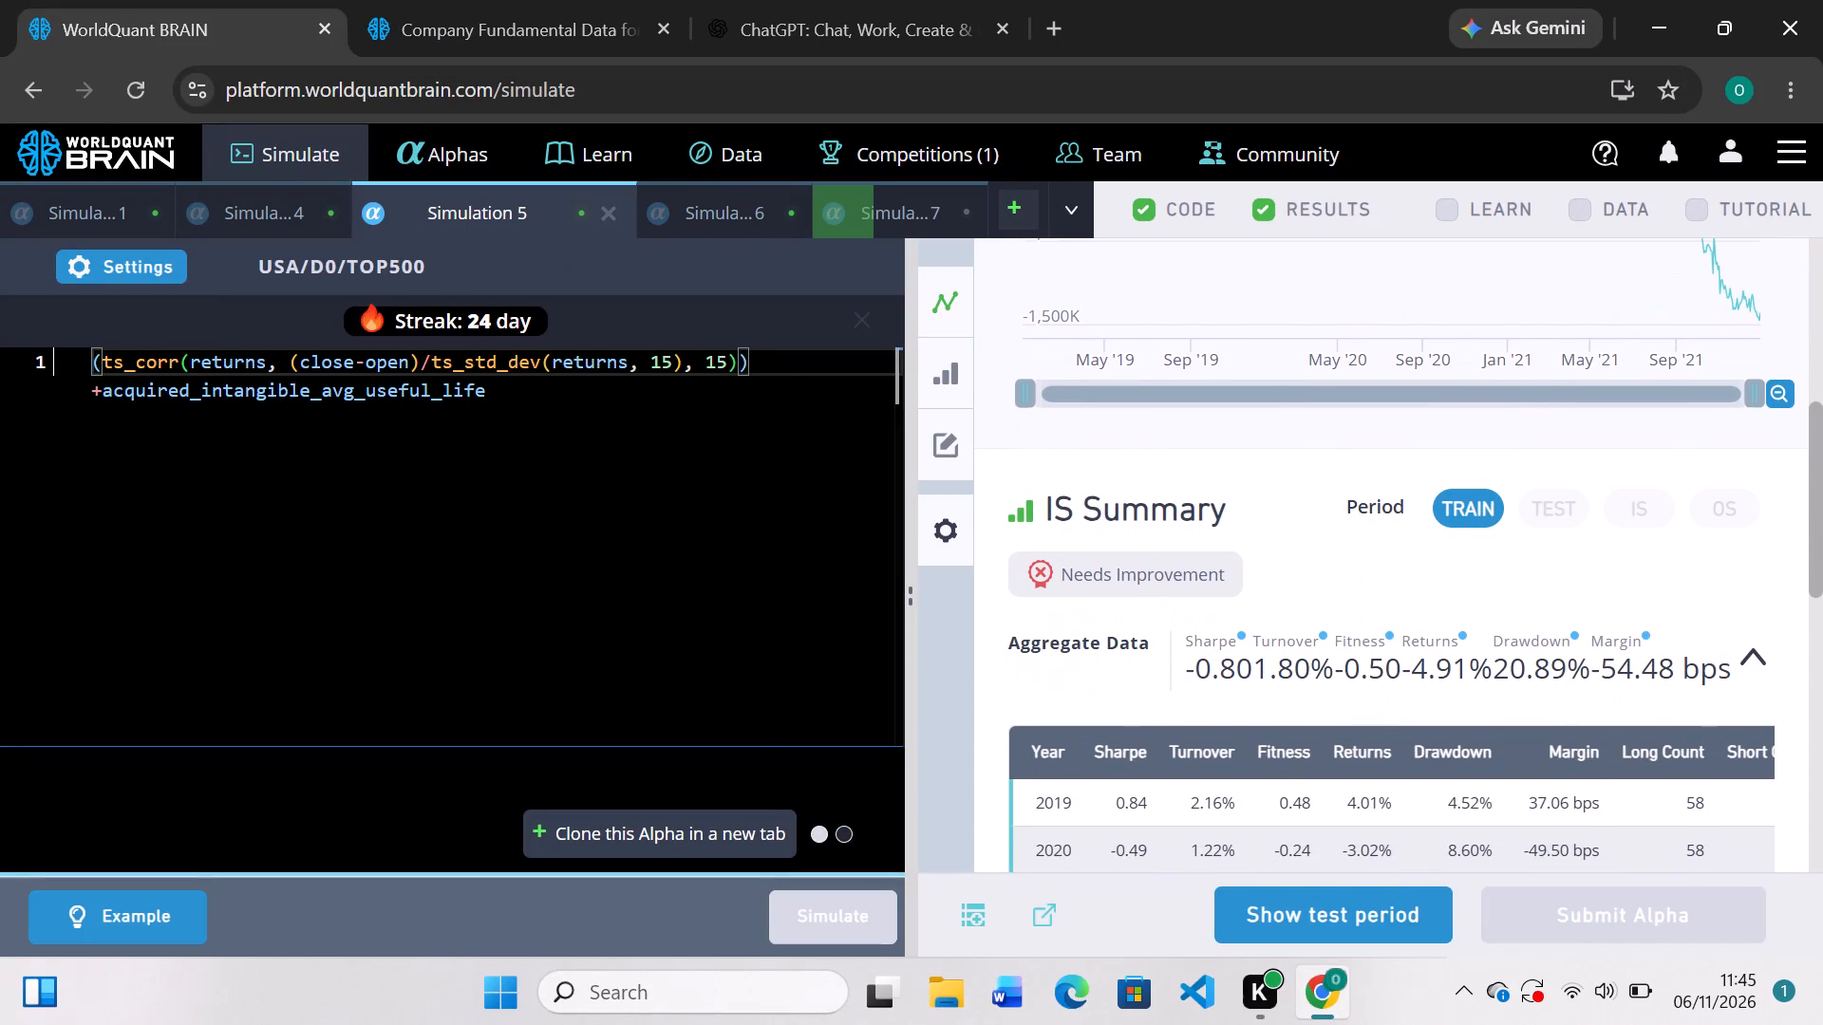
pyautogui.press('-')
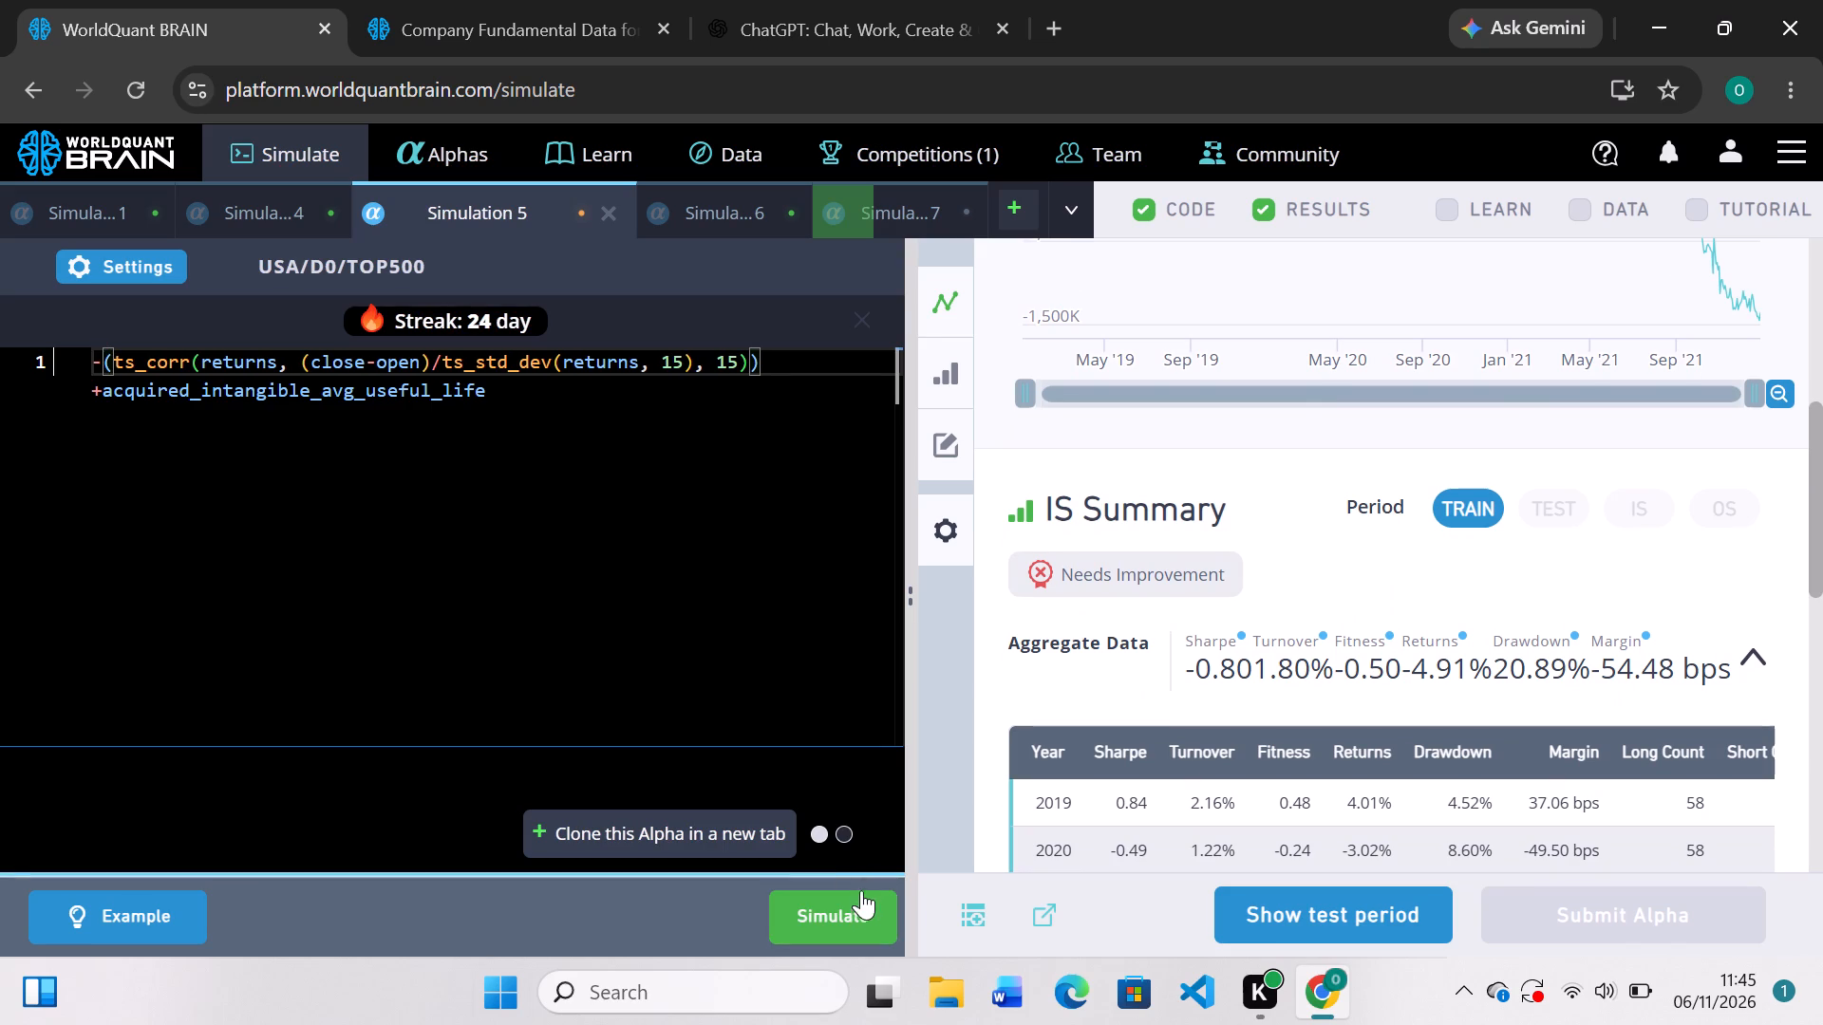
pyautogui.click(861, 901)
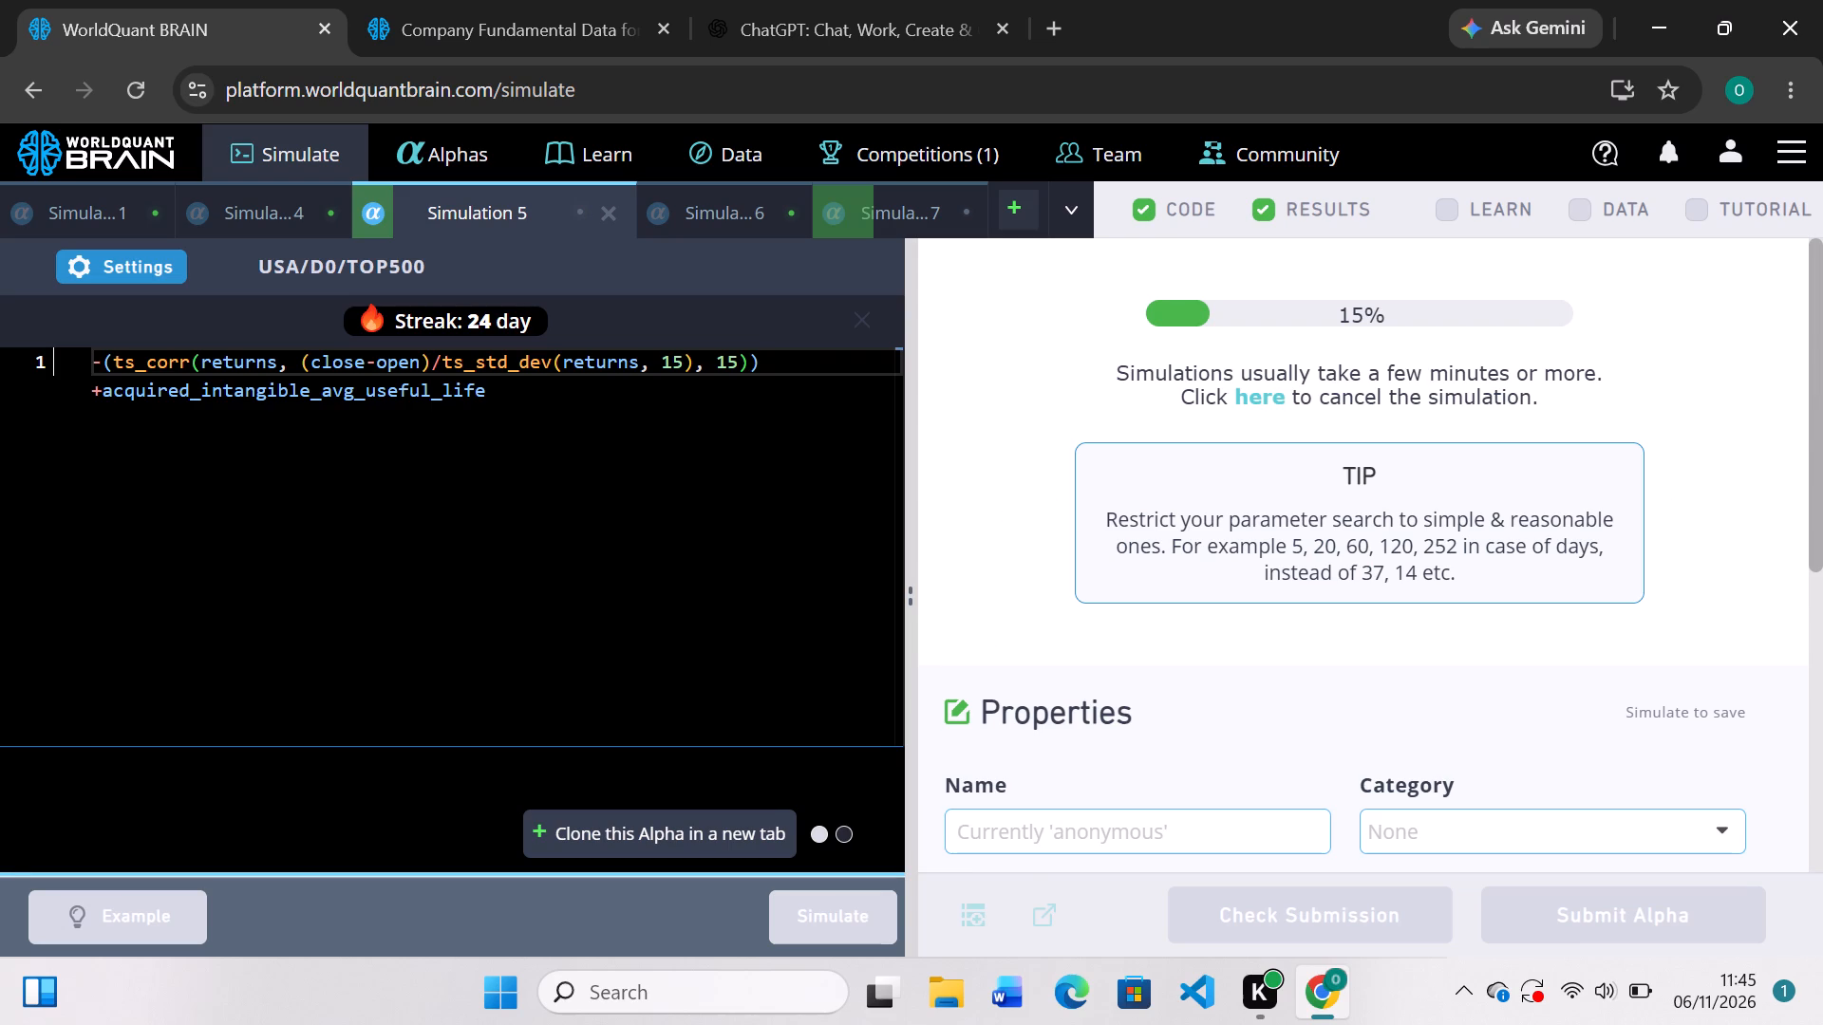
# Examine Simulation 7's PnL chart and IS Summary for rank(debt_lt/cash_st).
pyautogui.click(721, 212)
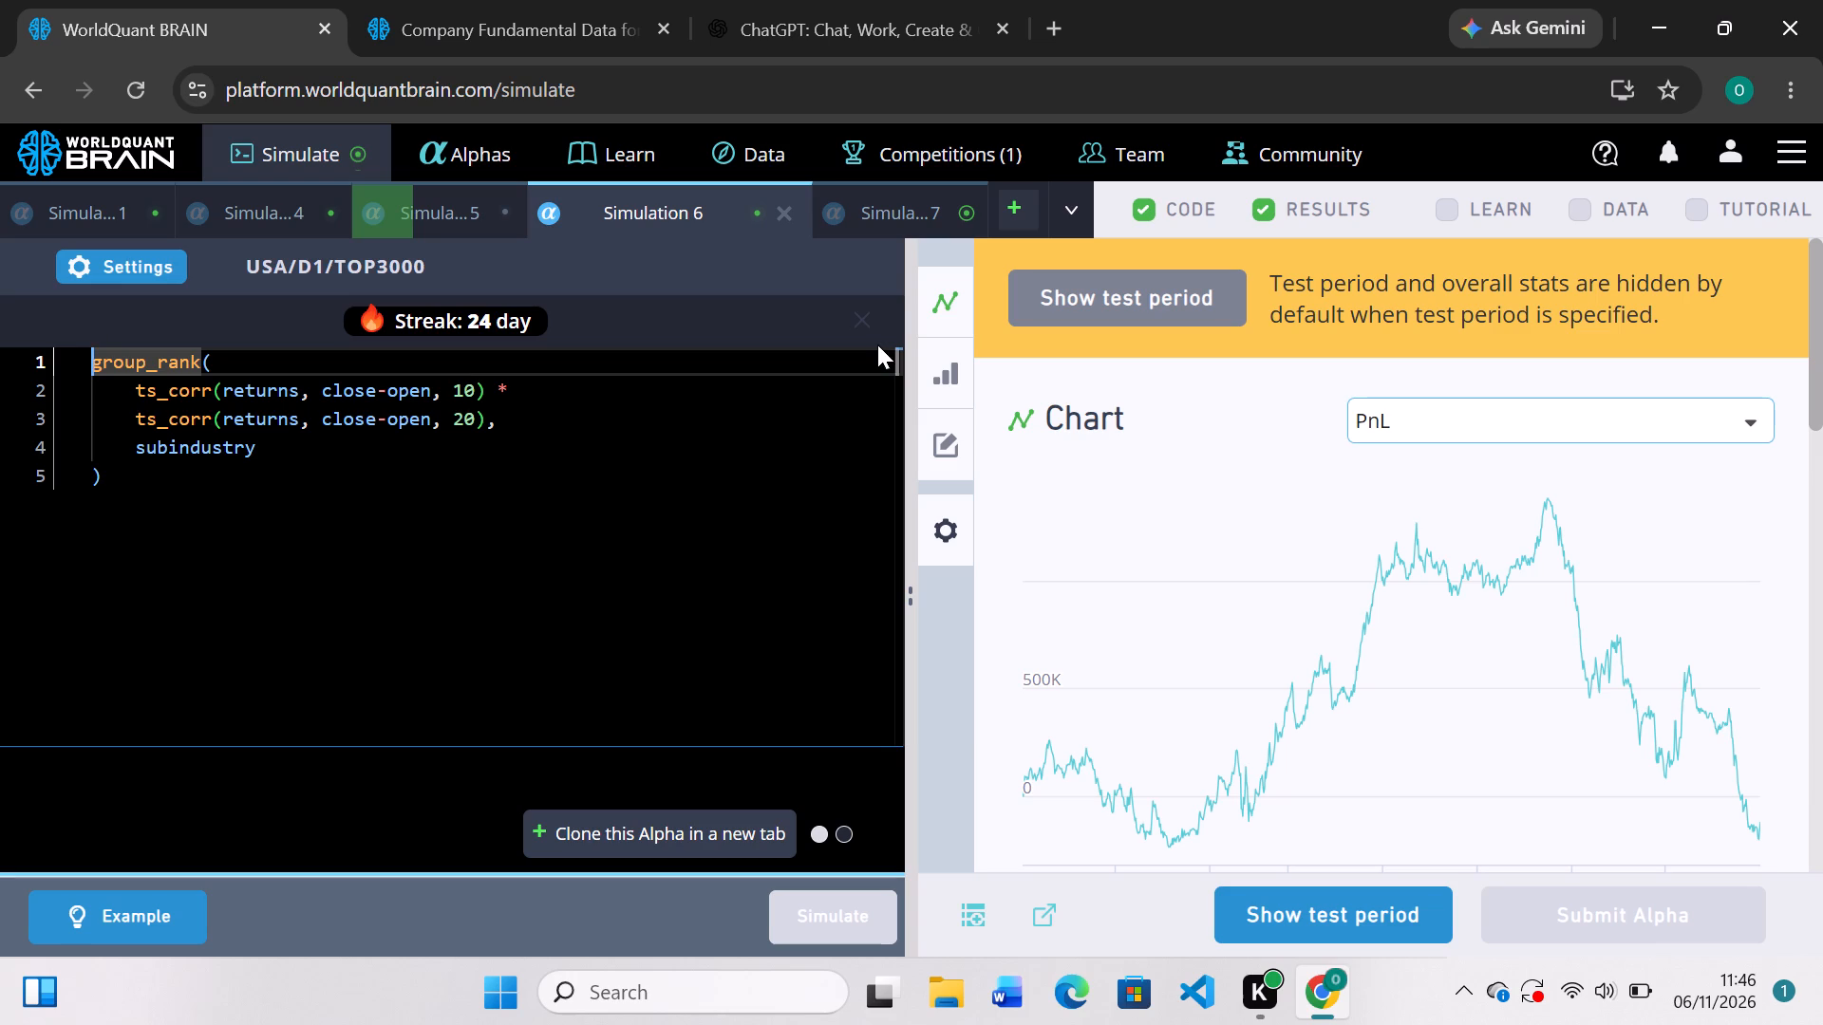
pyautogui.click(907, 216)
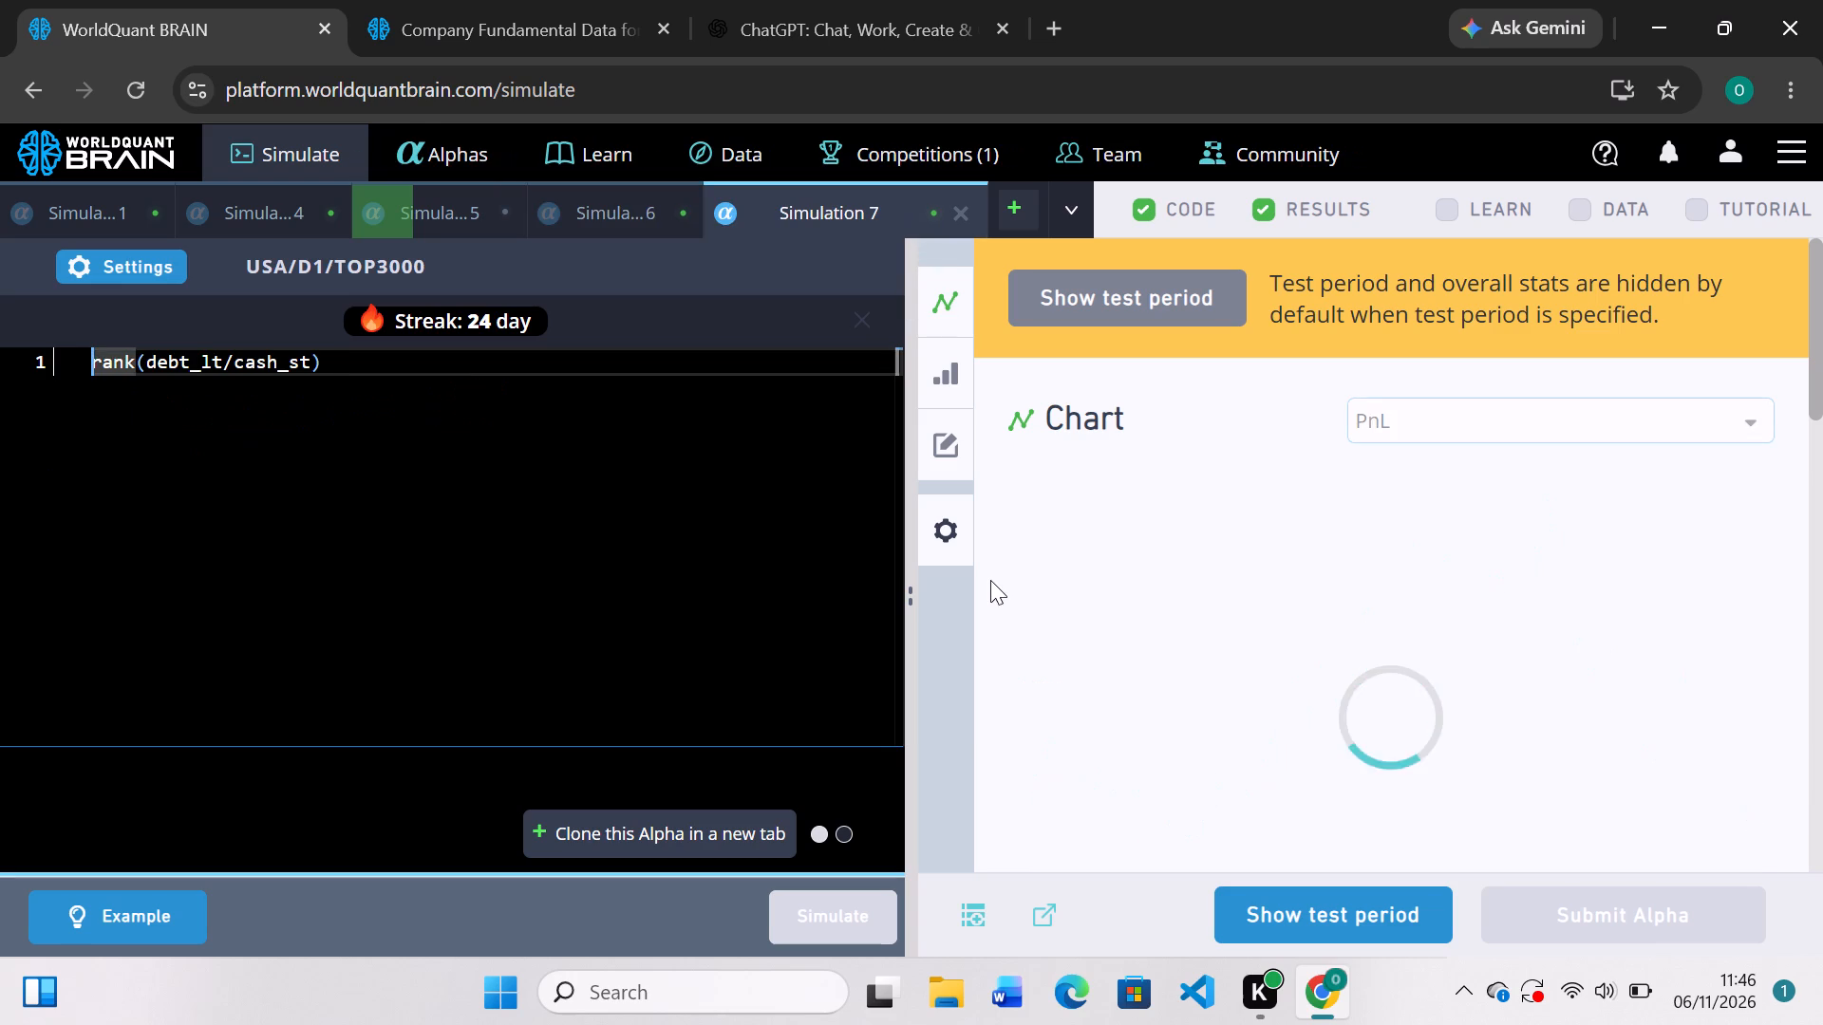
pyautogui.scroll(-2, 1277, 695)
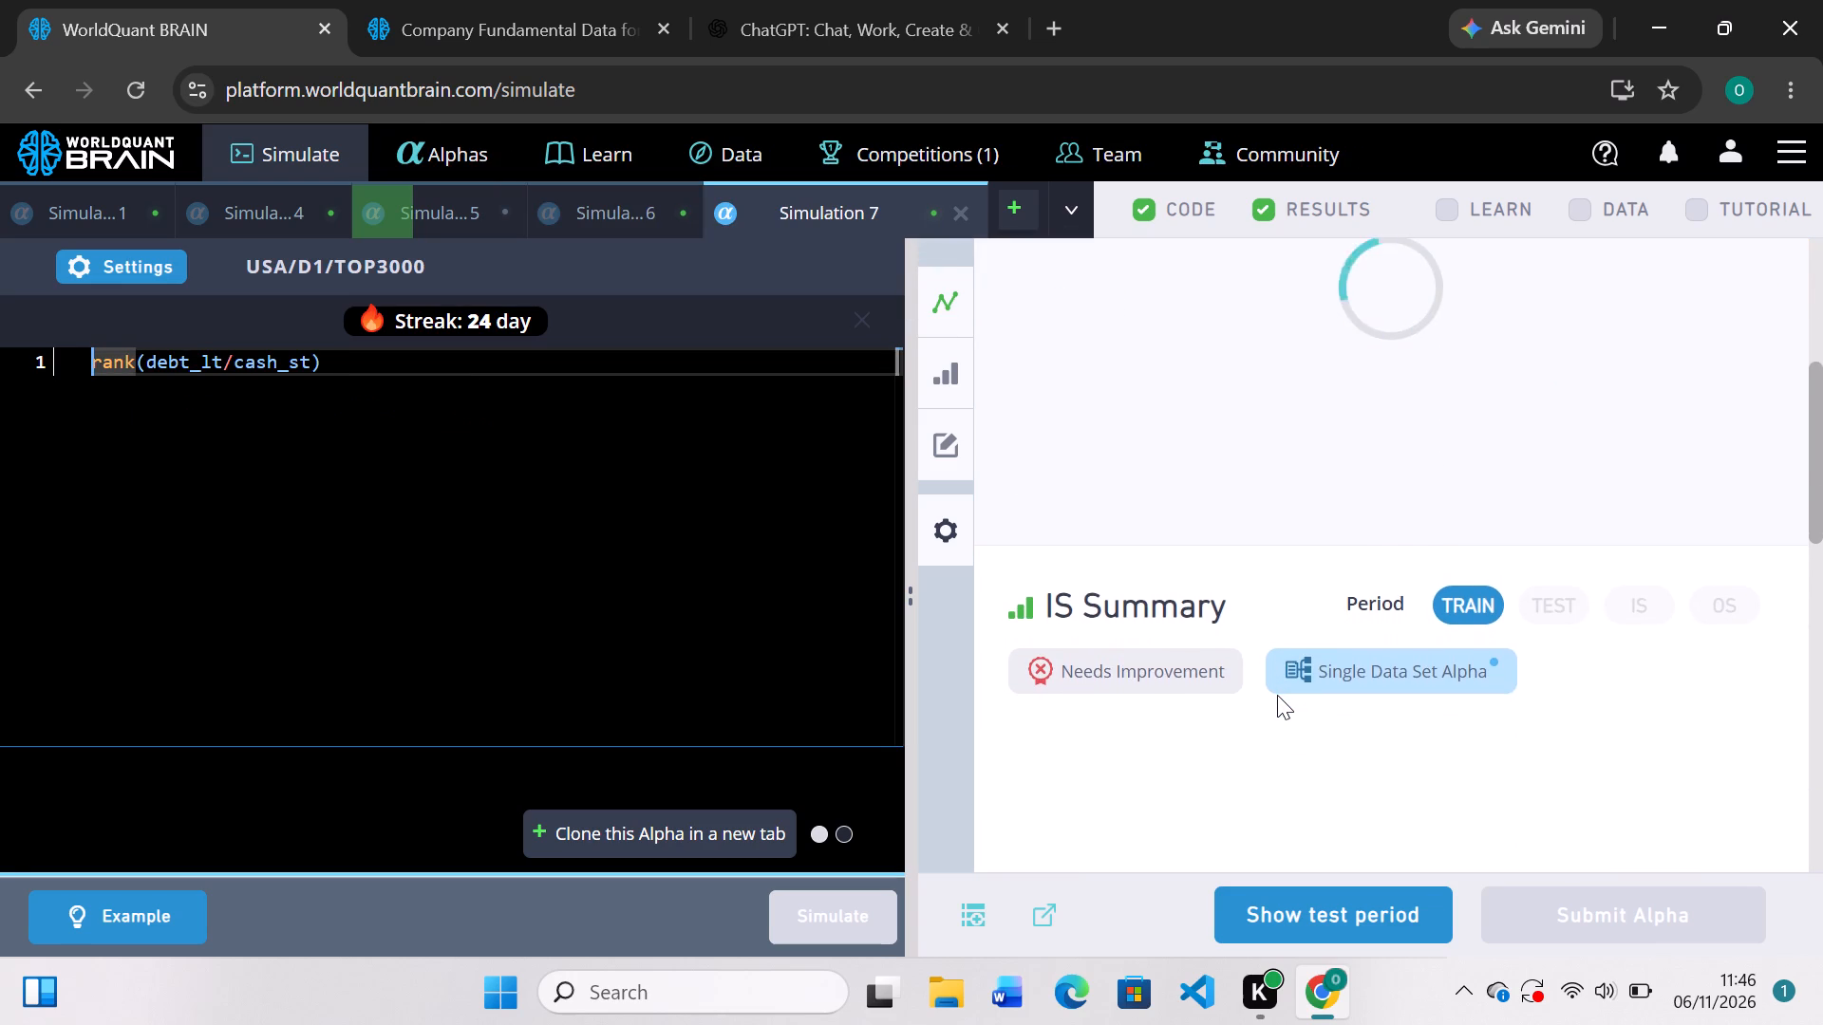
pyautogui.scroll(-1, 1277, 695)
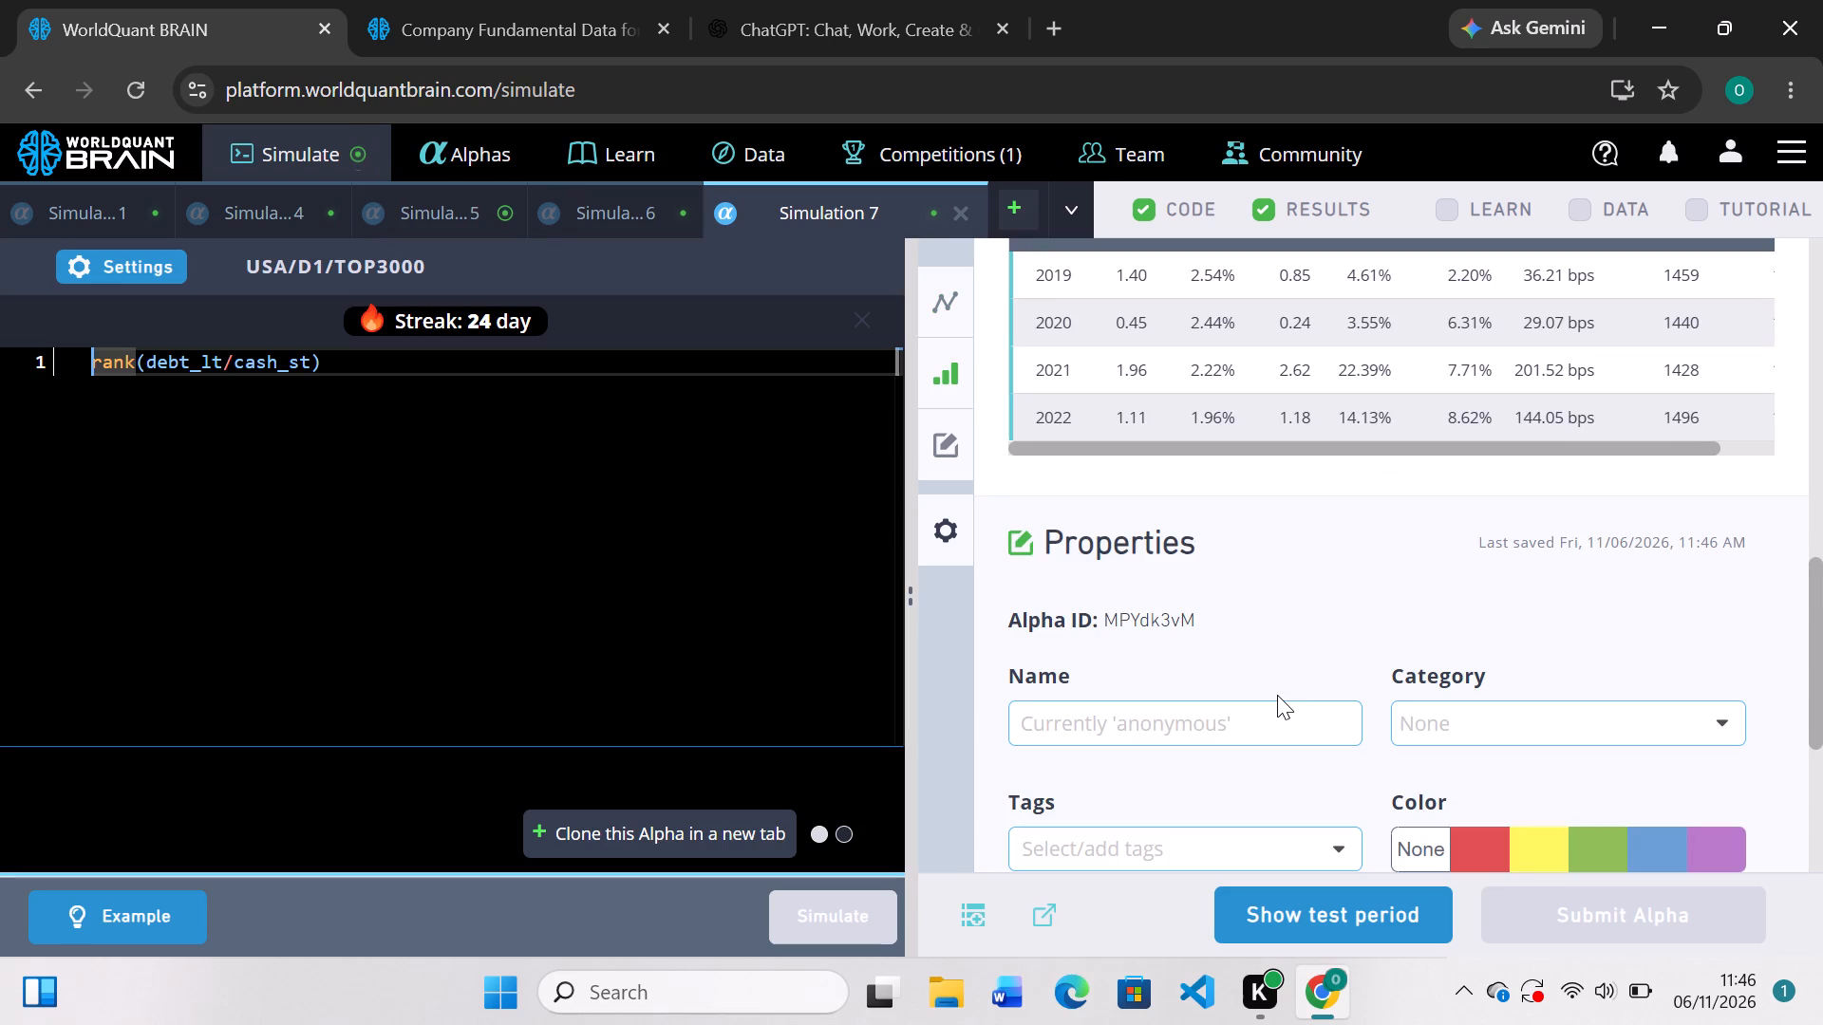
pyautogui.scroll(2, 1277, 695)
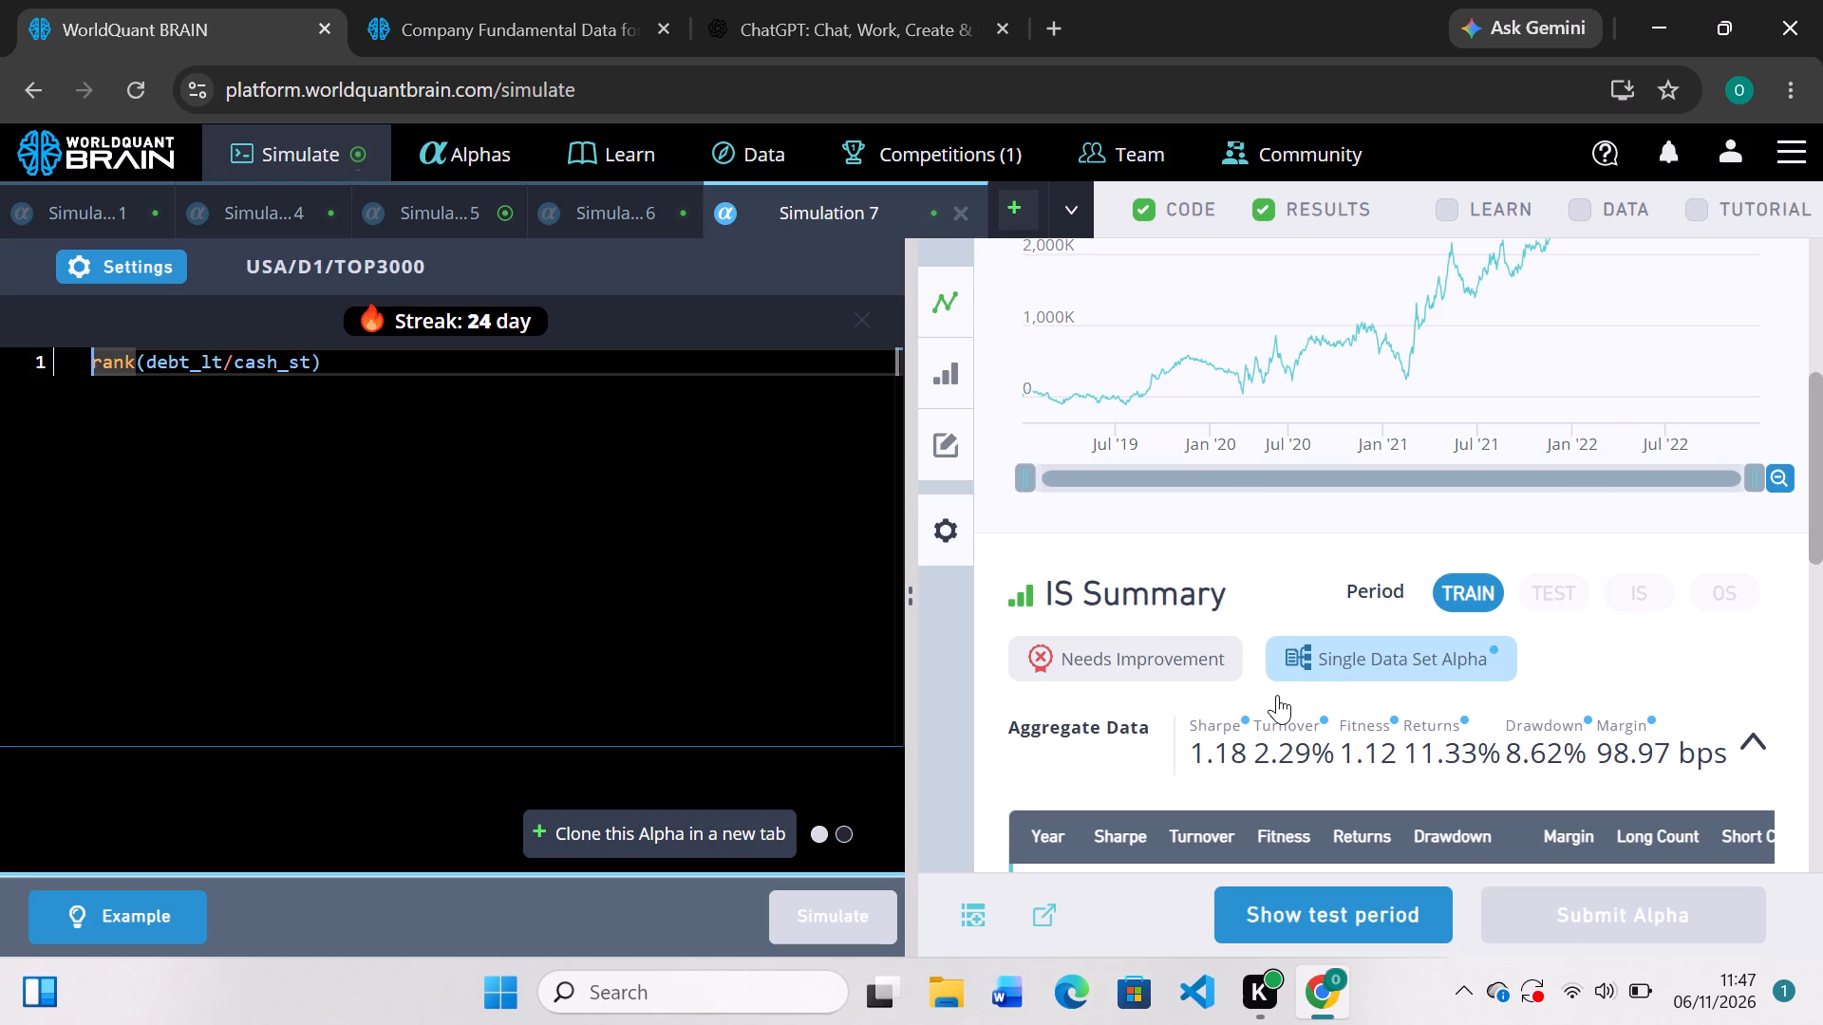
pyautogui.scroll(1, 1326, 496)
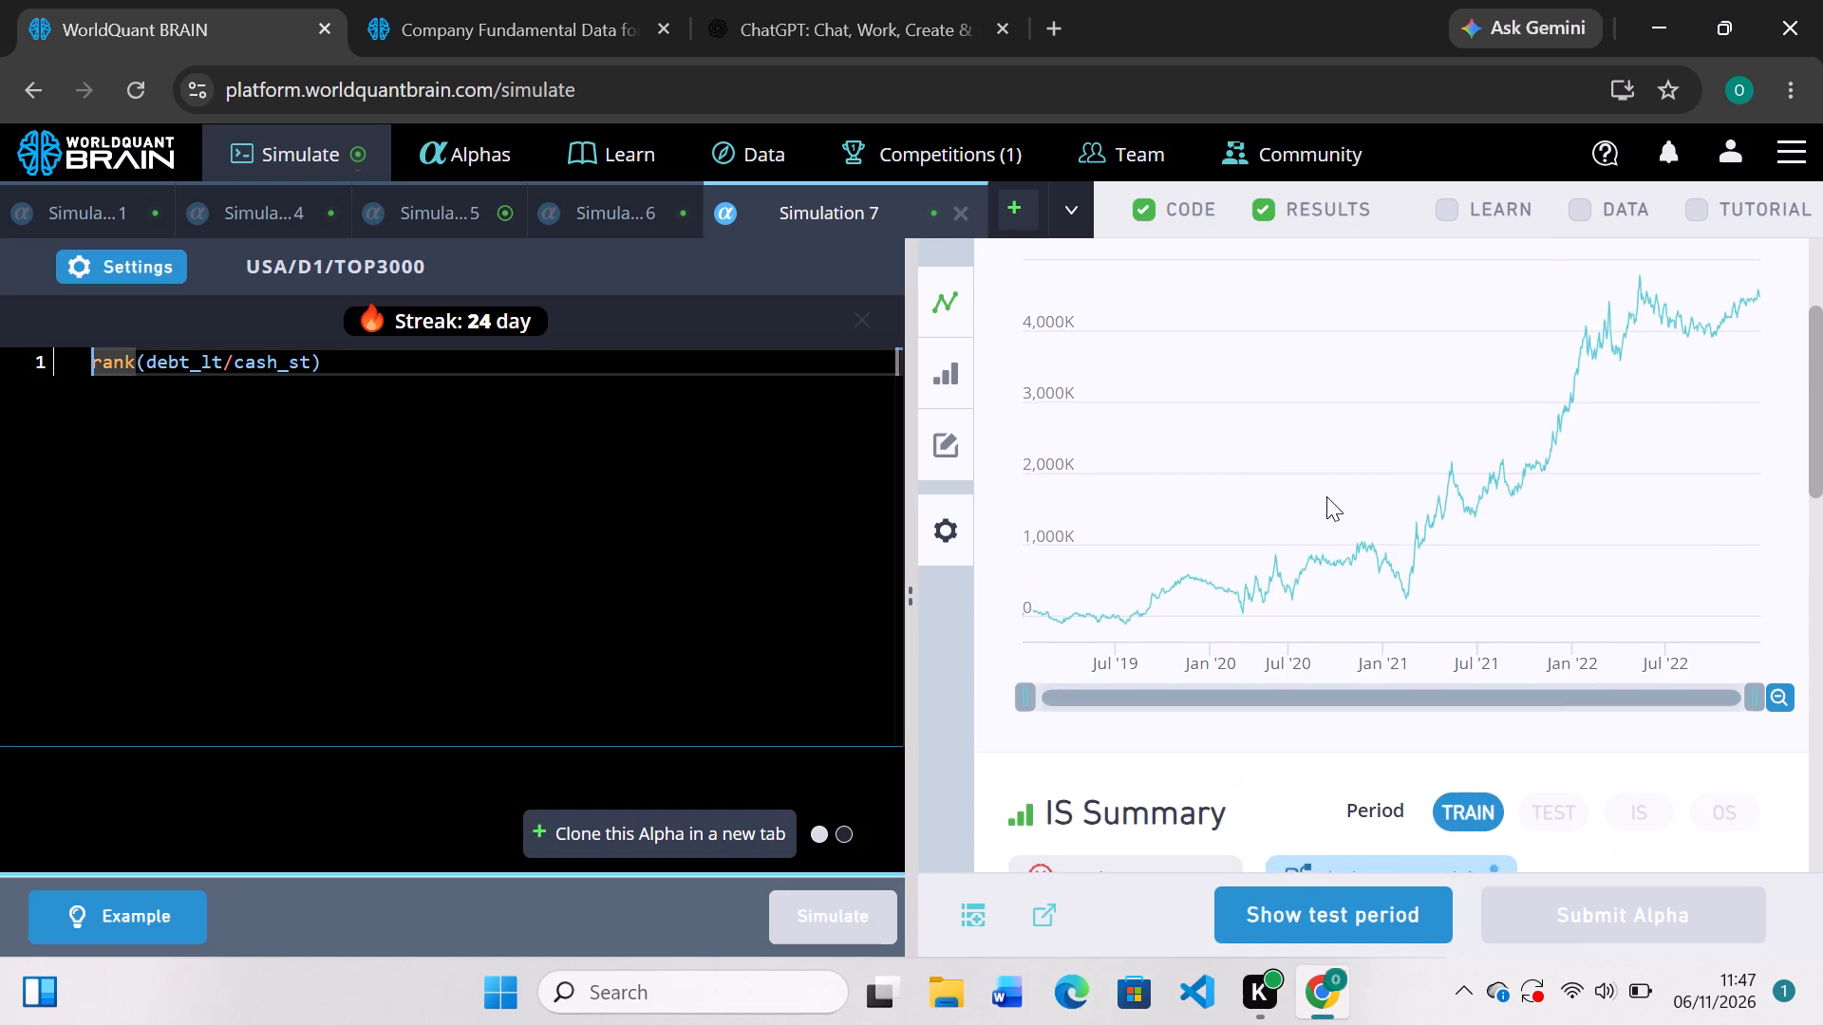
pyautogui.scroll(1, 1326, 496)
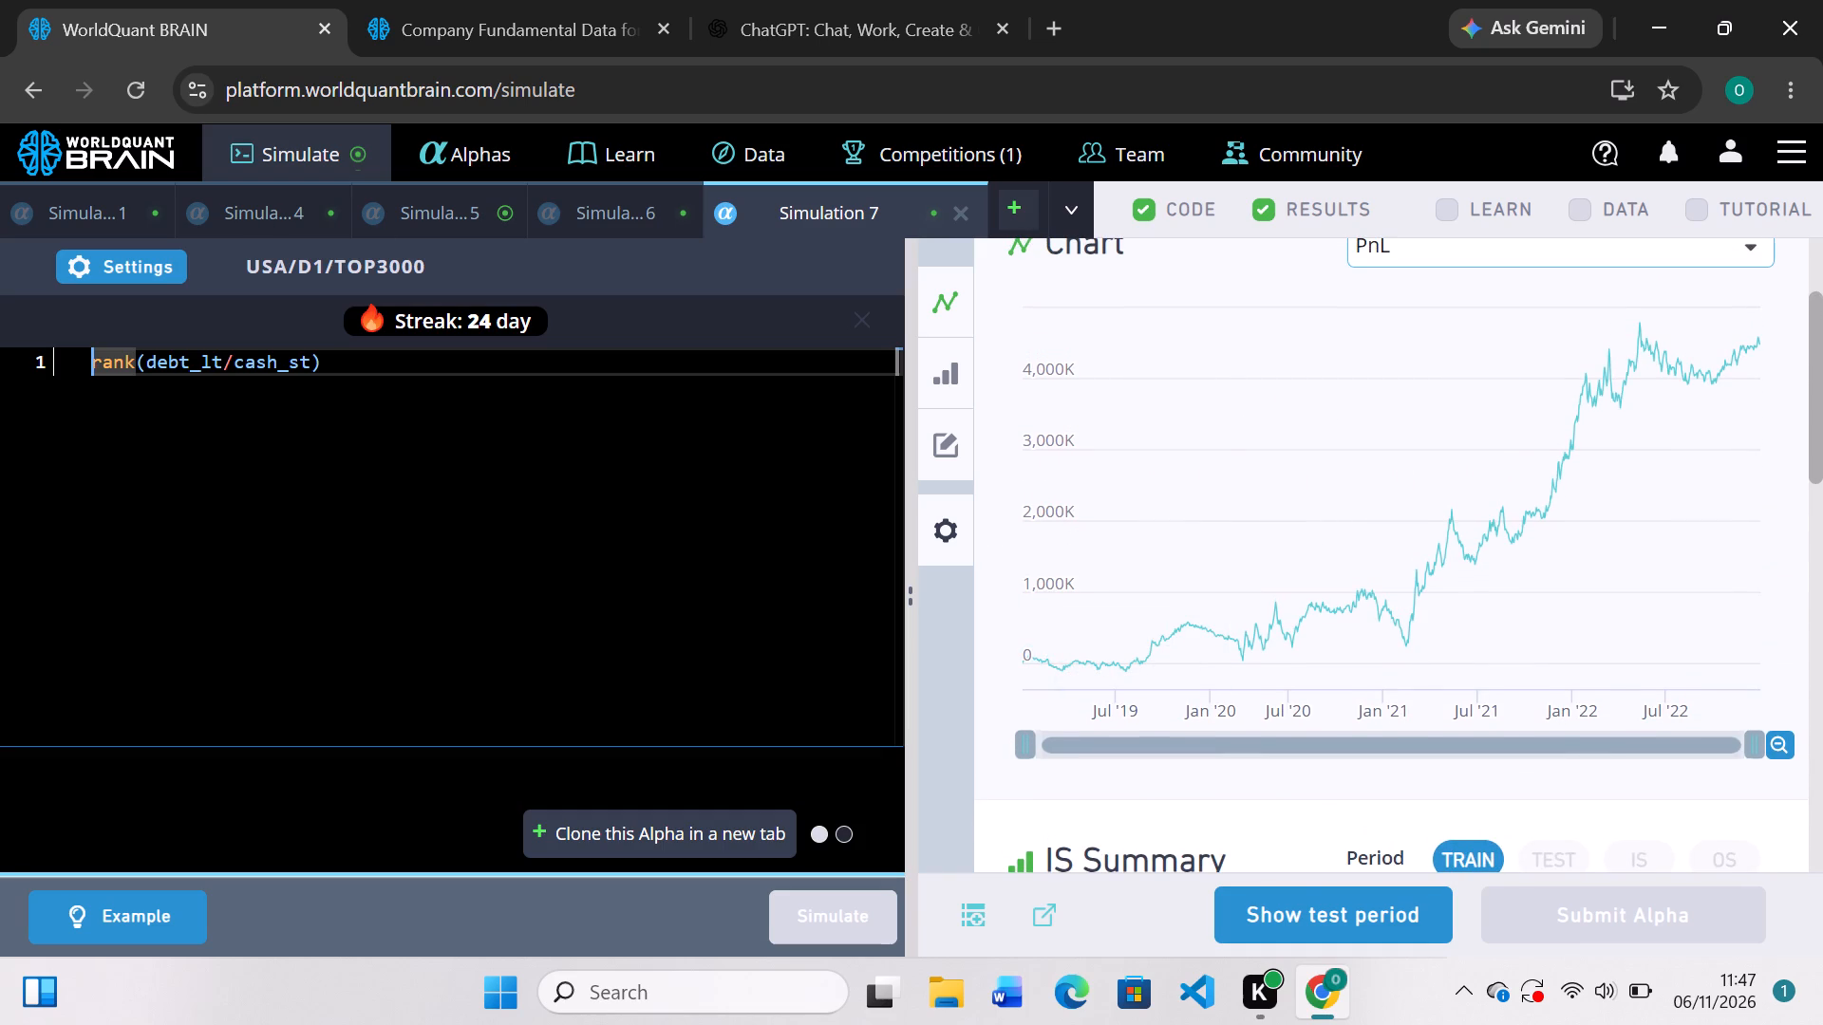
# Change Simulation 7's expression to ts_mean(rank(debt_lt/cash_st),21) and simulate it.
pyautogui.write('ts')
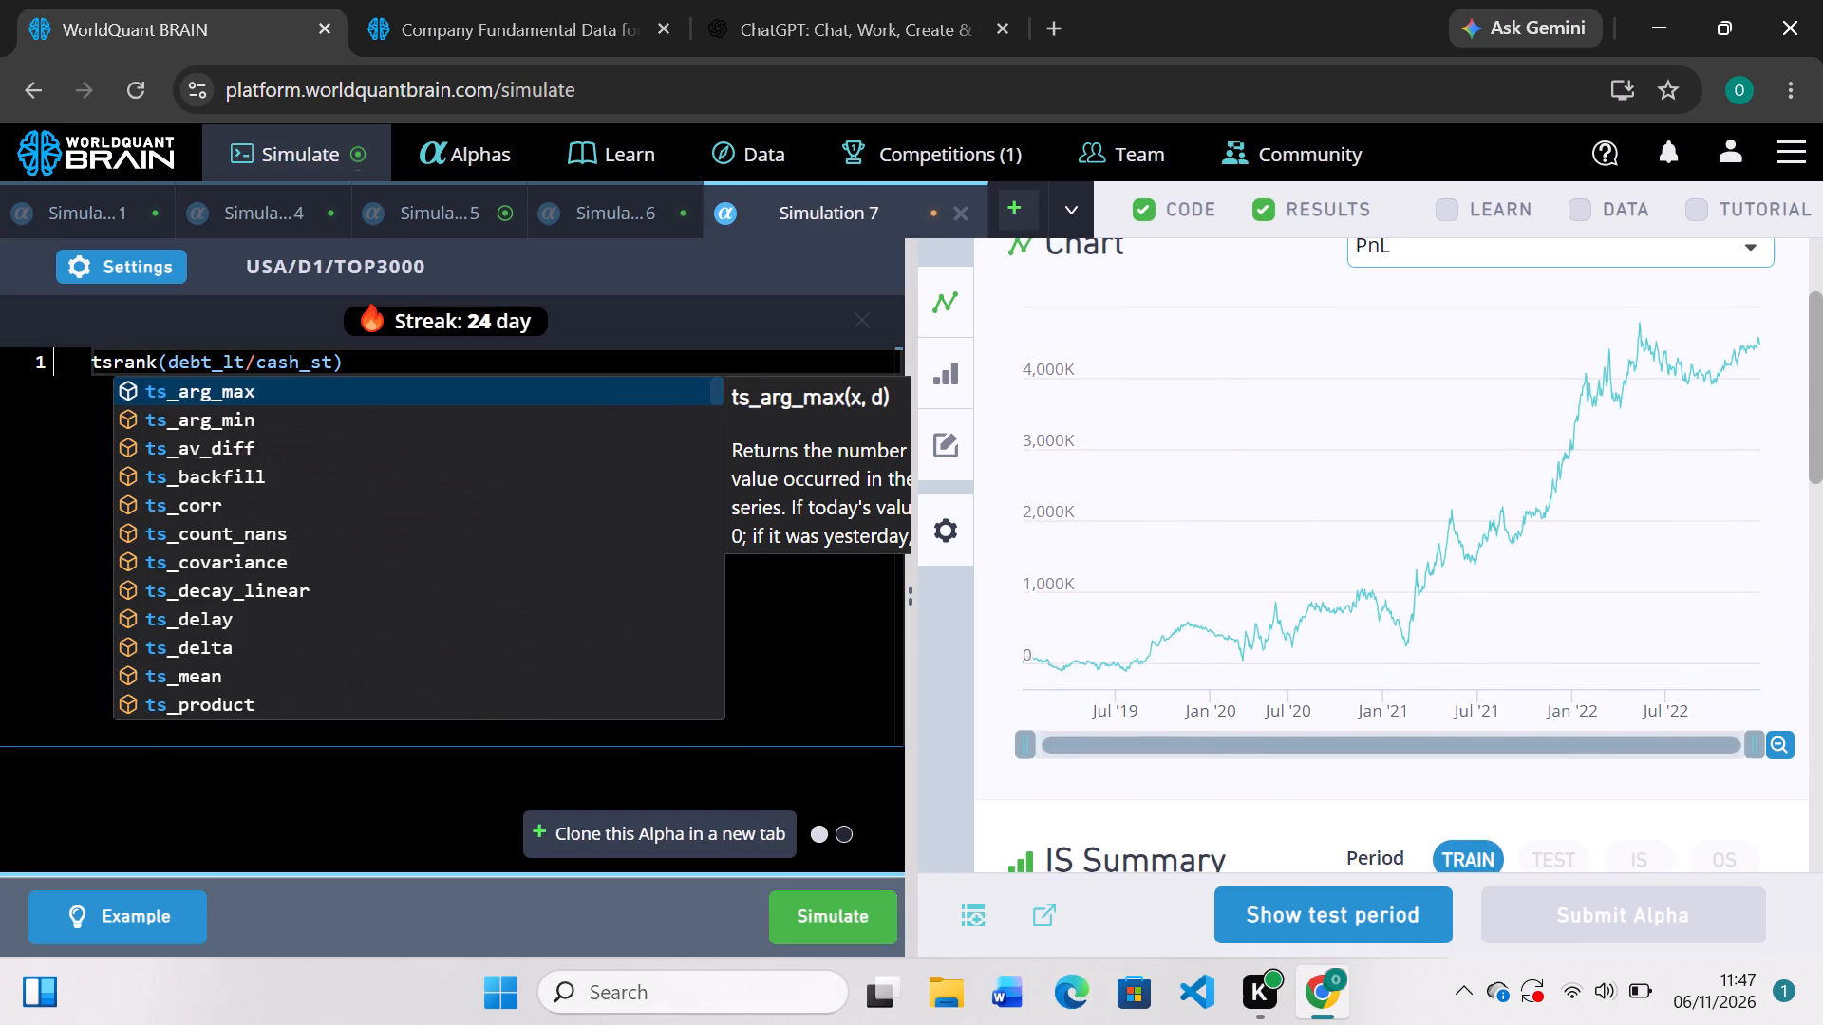
pyautogui.hotkey('shift', '_')
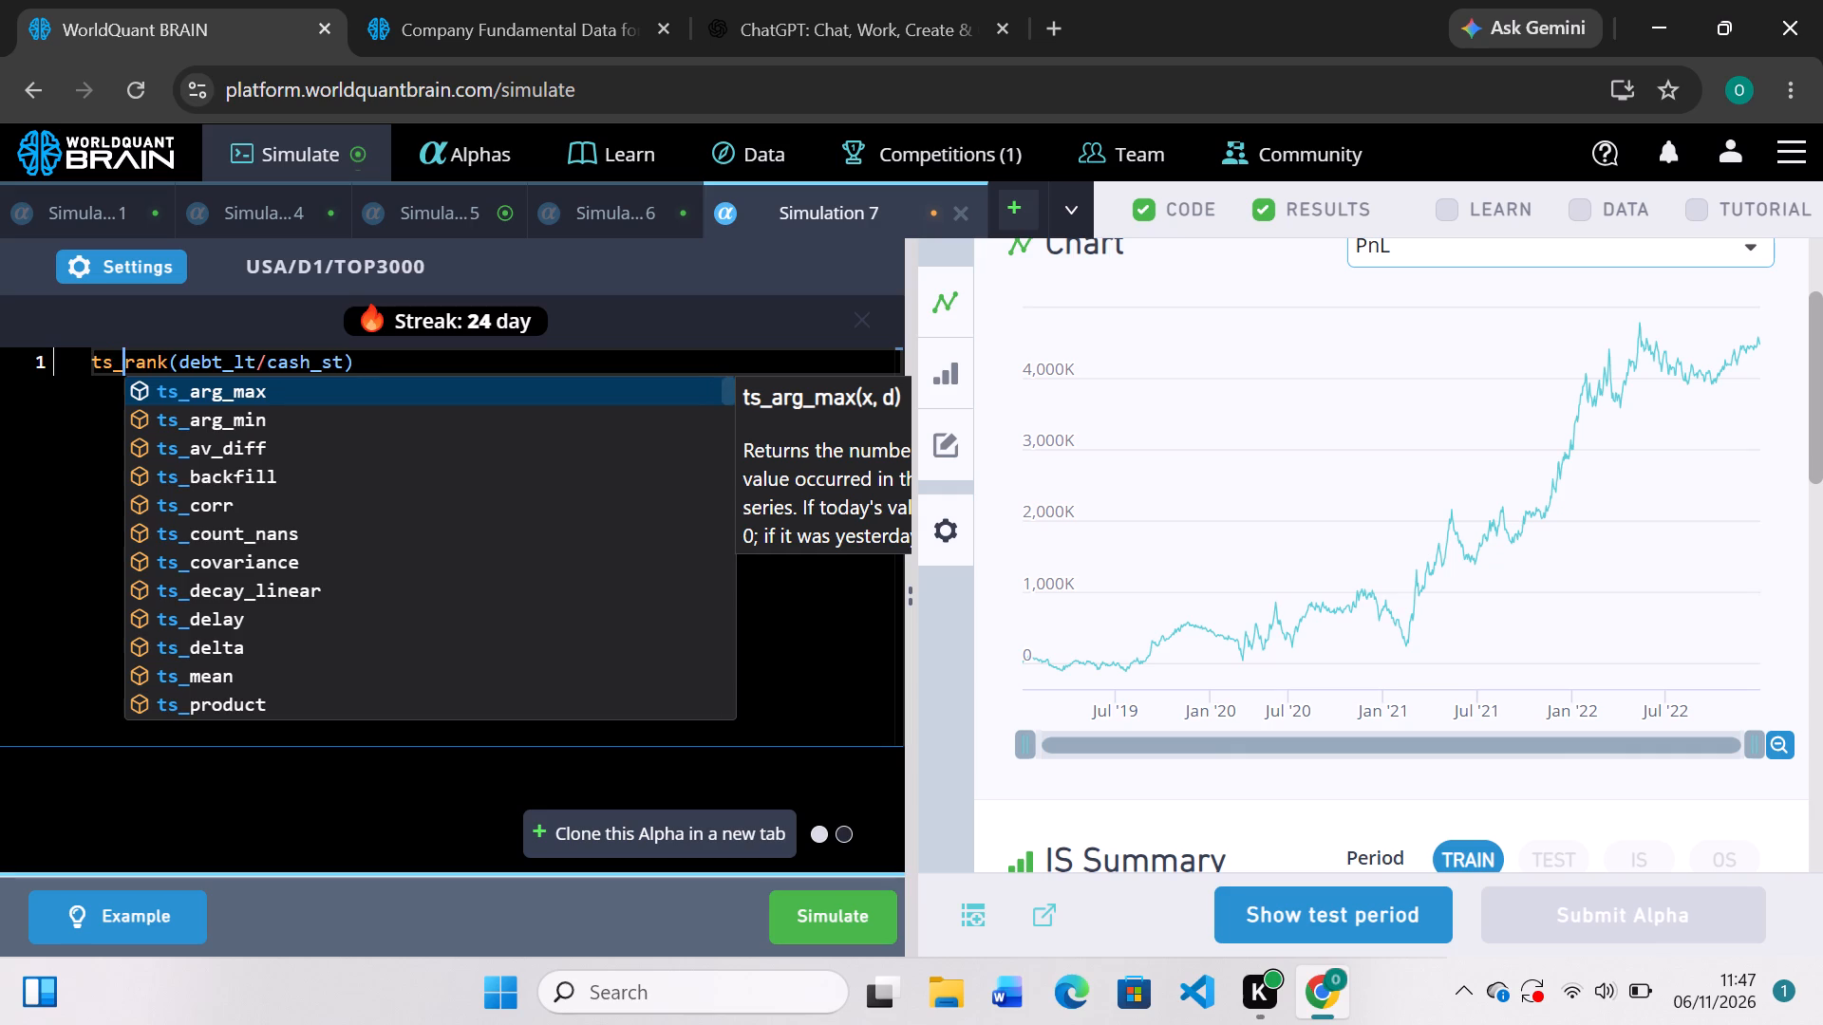
pyautogui.press('m')
pyautogui.press('Tab')
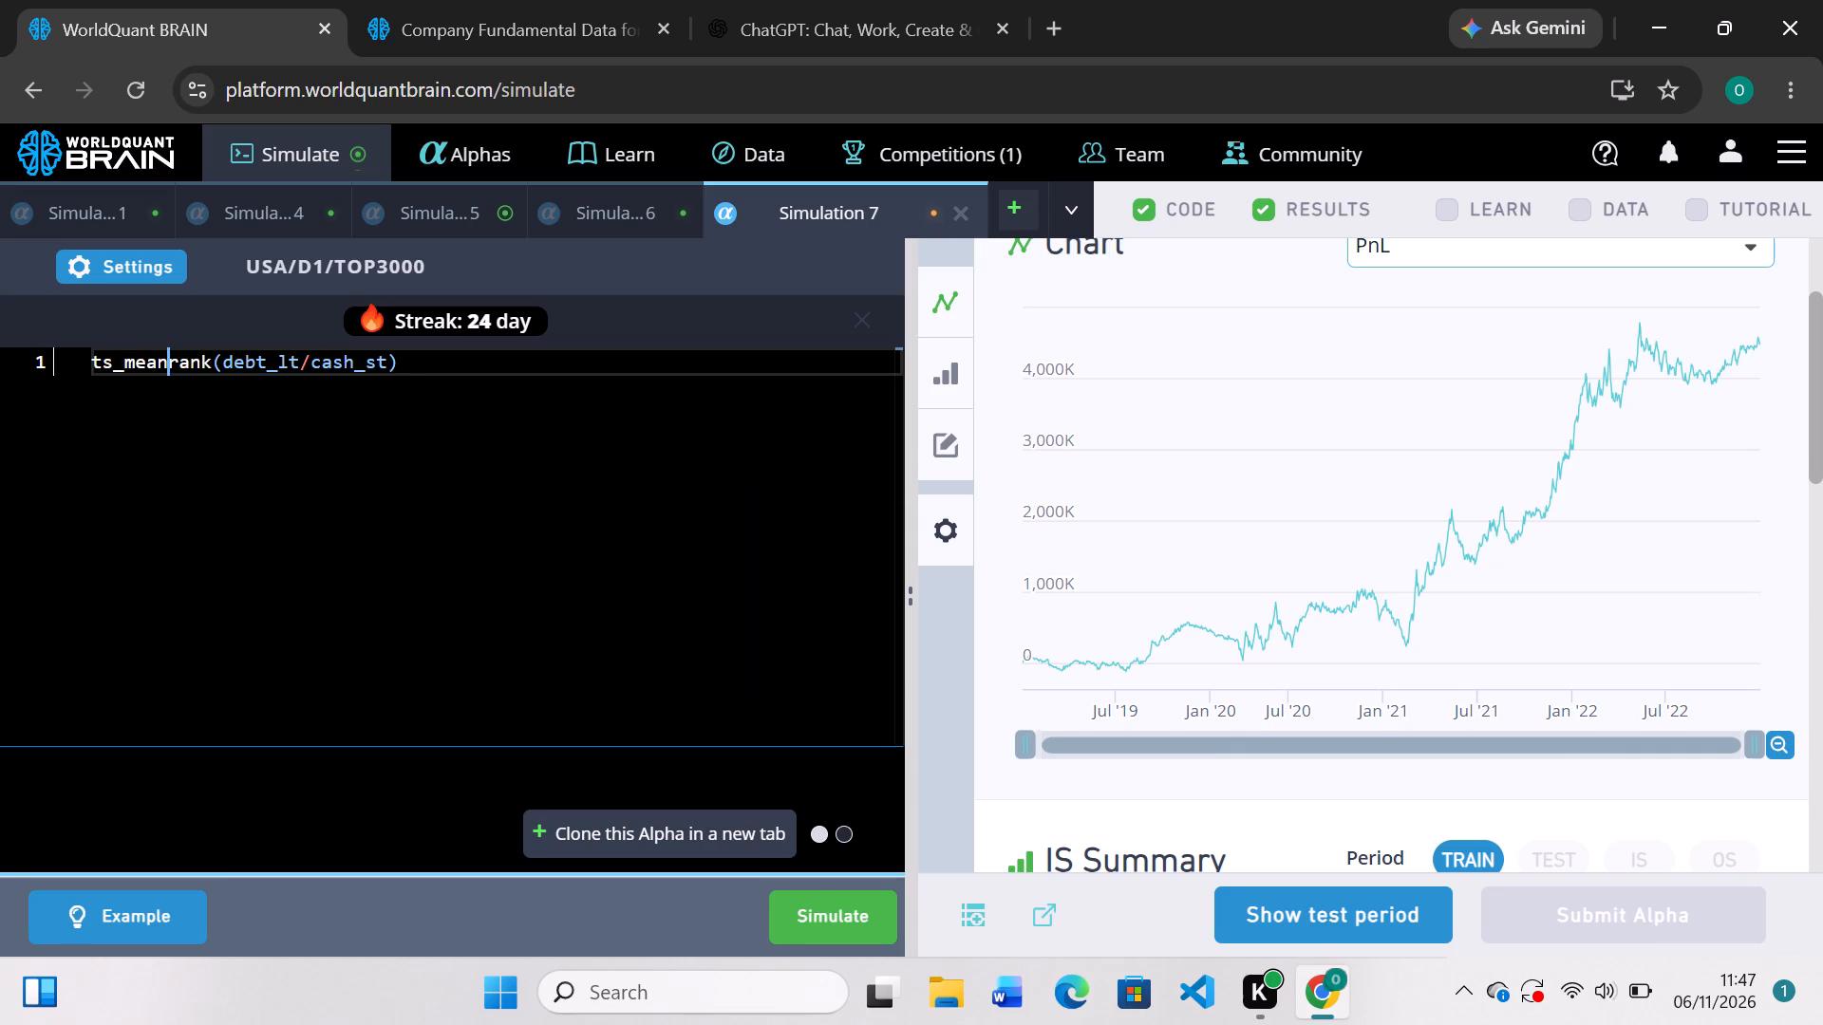
pyautogui.hotkey('shift', '(')
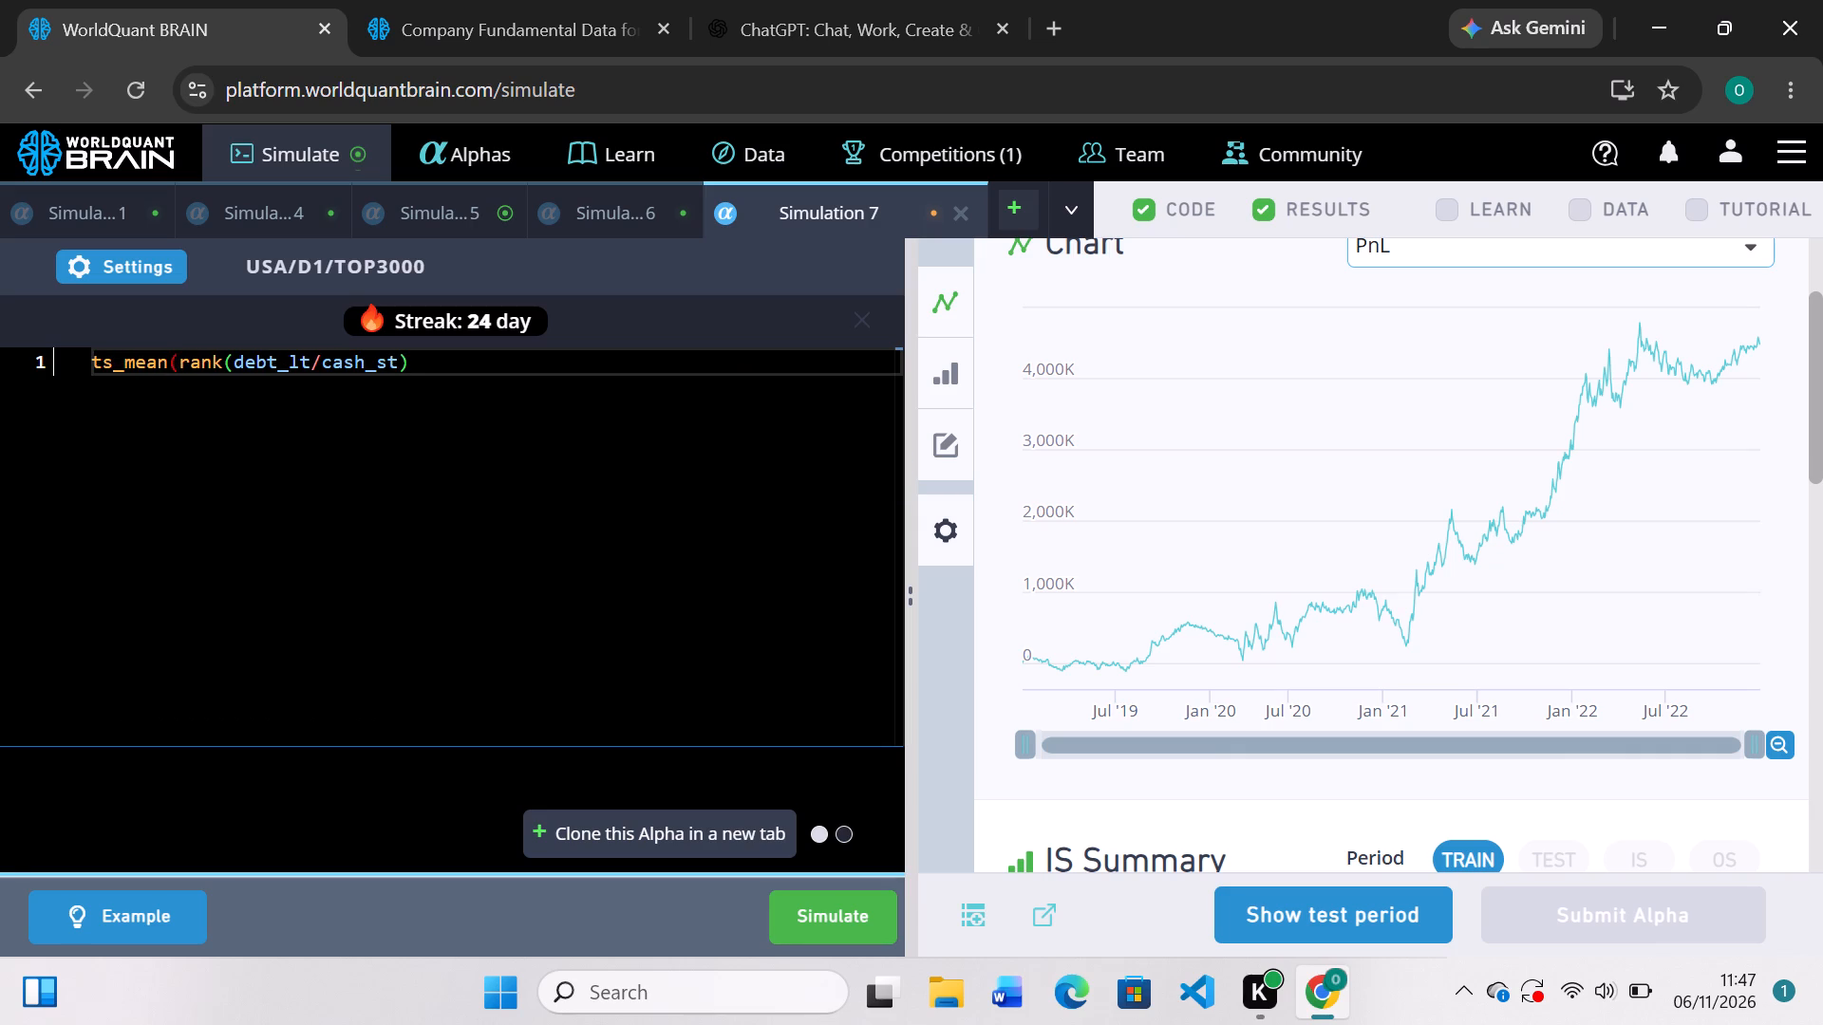
pyautogui.click(422, 353)
pyautogui.press(',')
pyautogui.write('21')
pyautogui.hotkey('shift', ')')
pyautogui.click(822, 902)
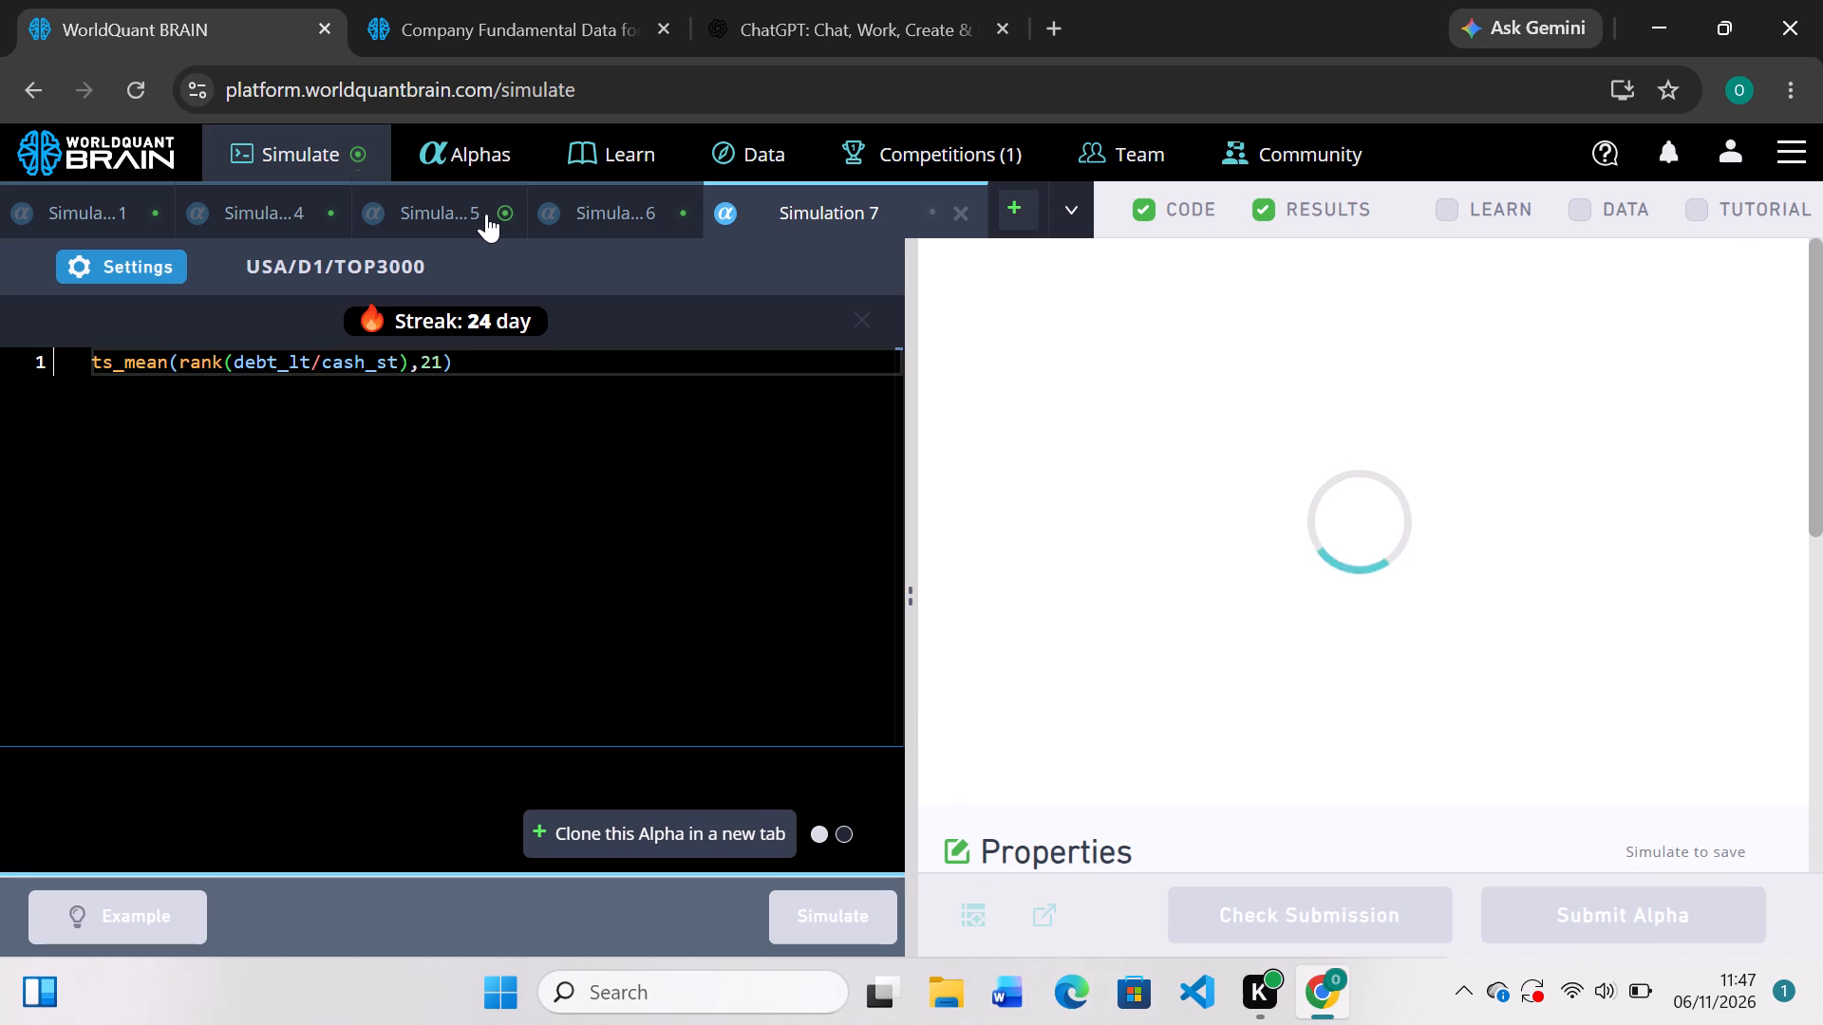
# Review Simulation 5's results, set its universe to TOP3000 and simulate it again.
pyautogui.click(483, 214)
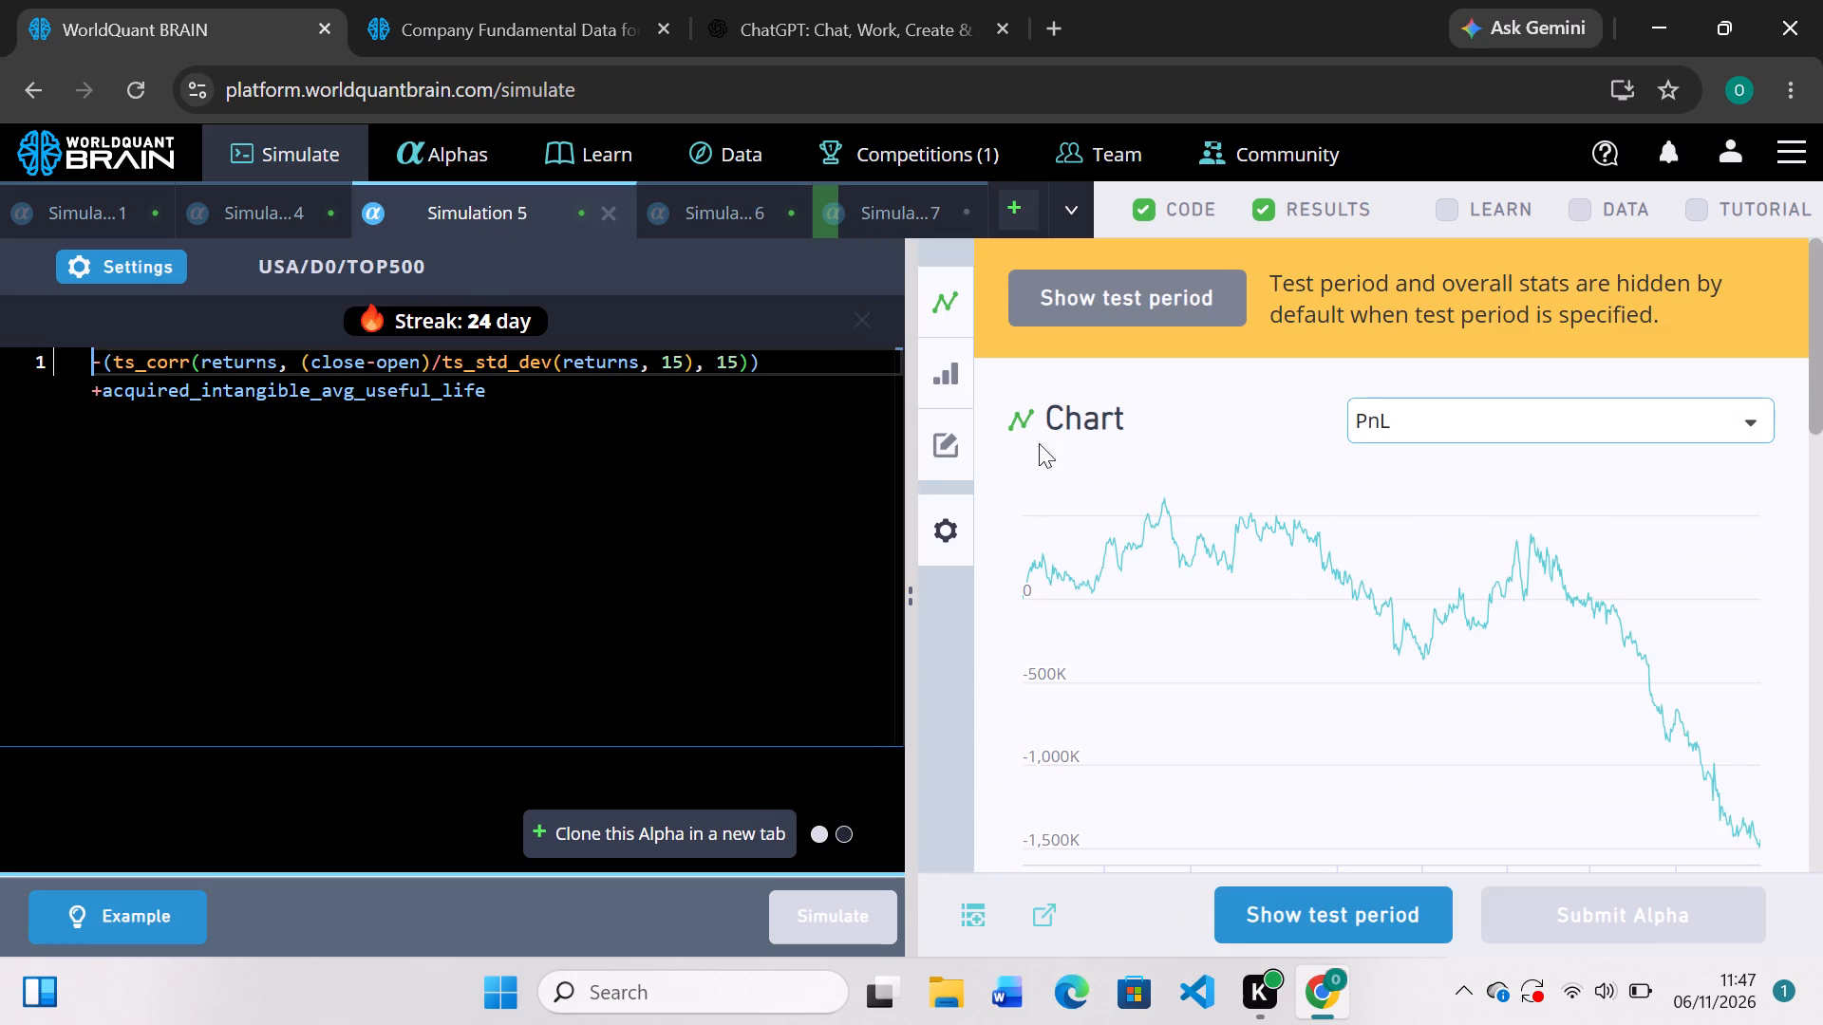
pyautogui.scroll(-3, 1096, 587)
pyautogui.scroll(3, 1096, 587)
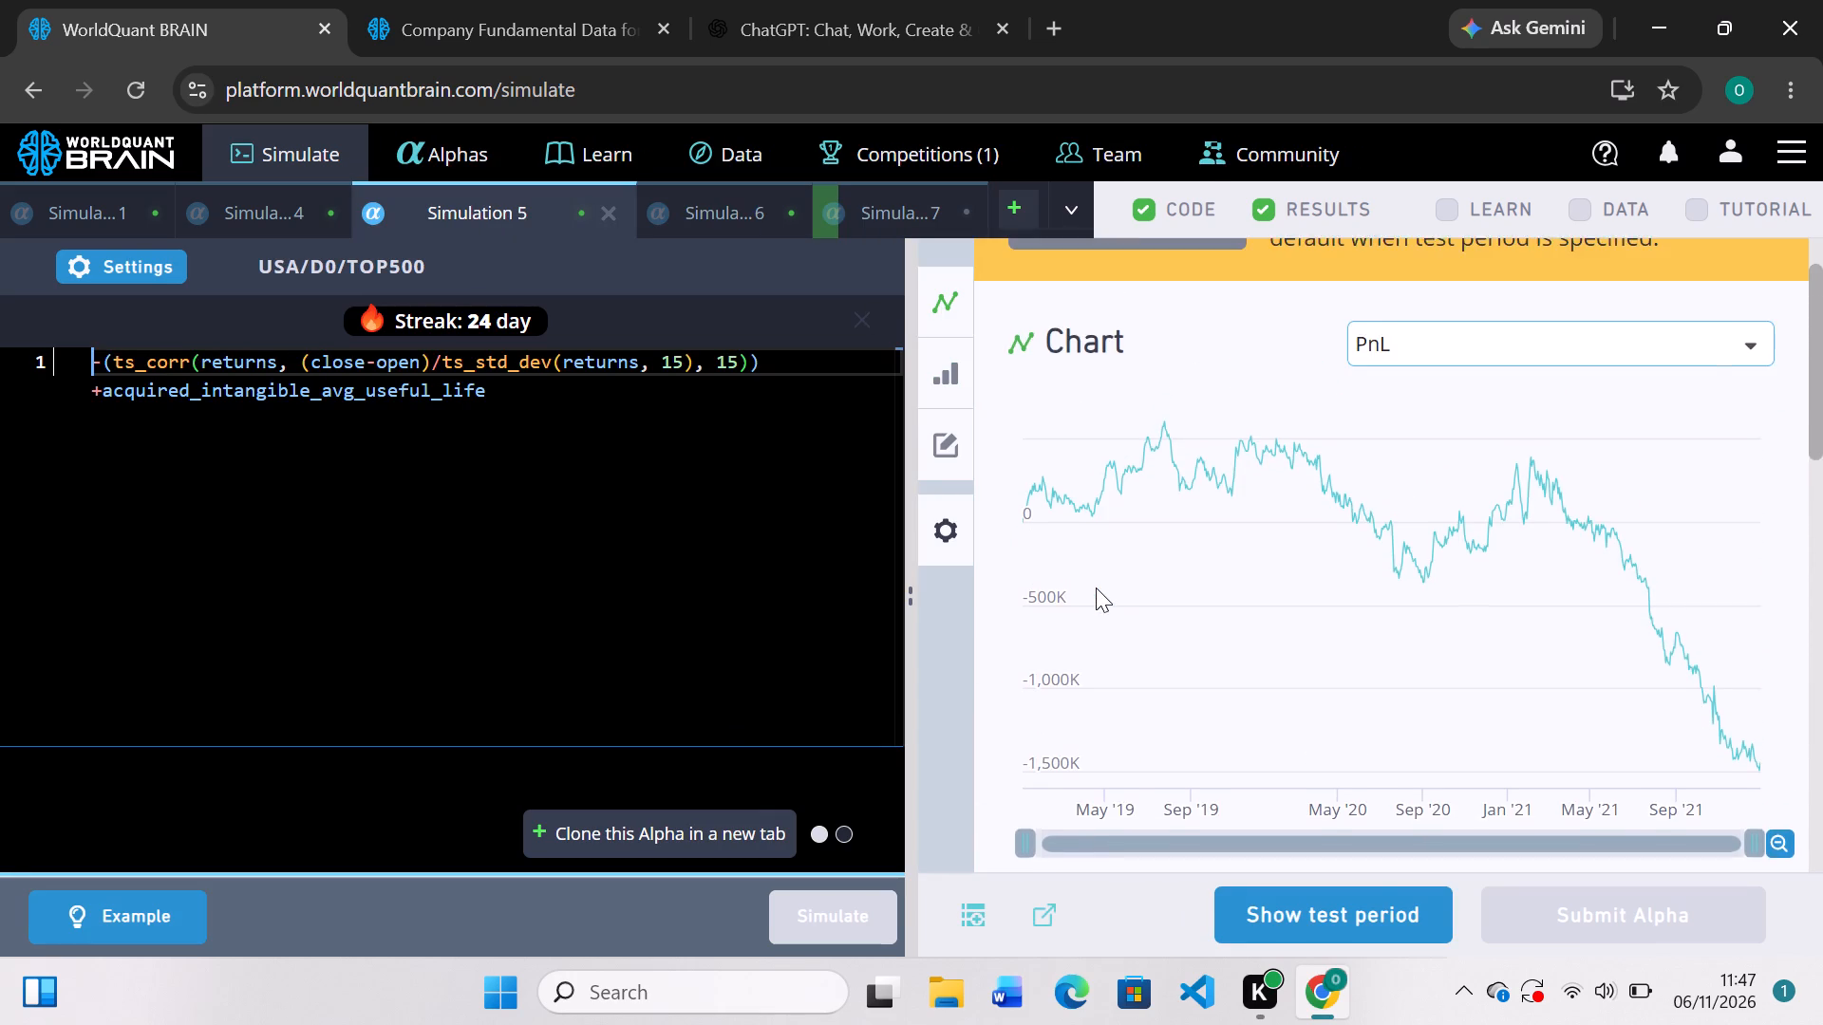
pyautogui.scroll(-2, 1096, 587)
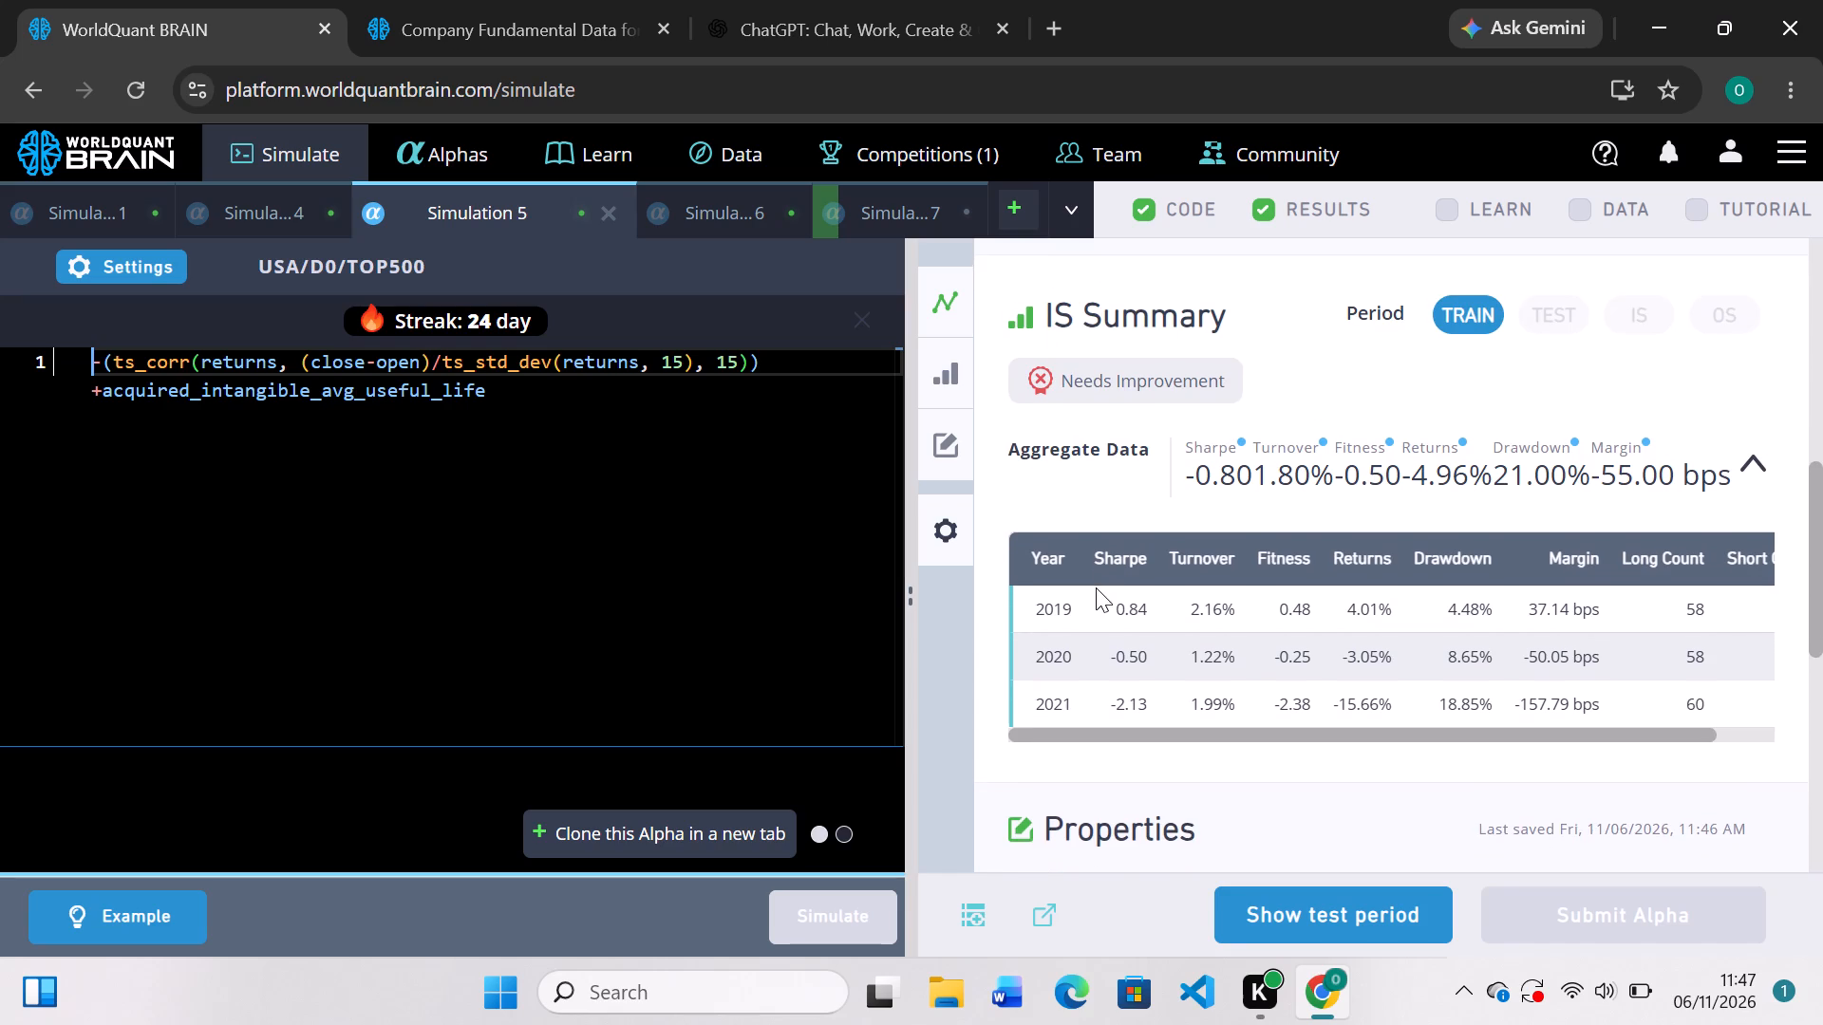
pyautogui.scroll(4, 1096, 587)
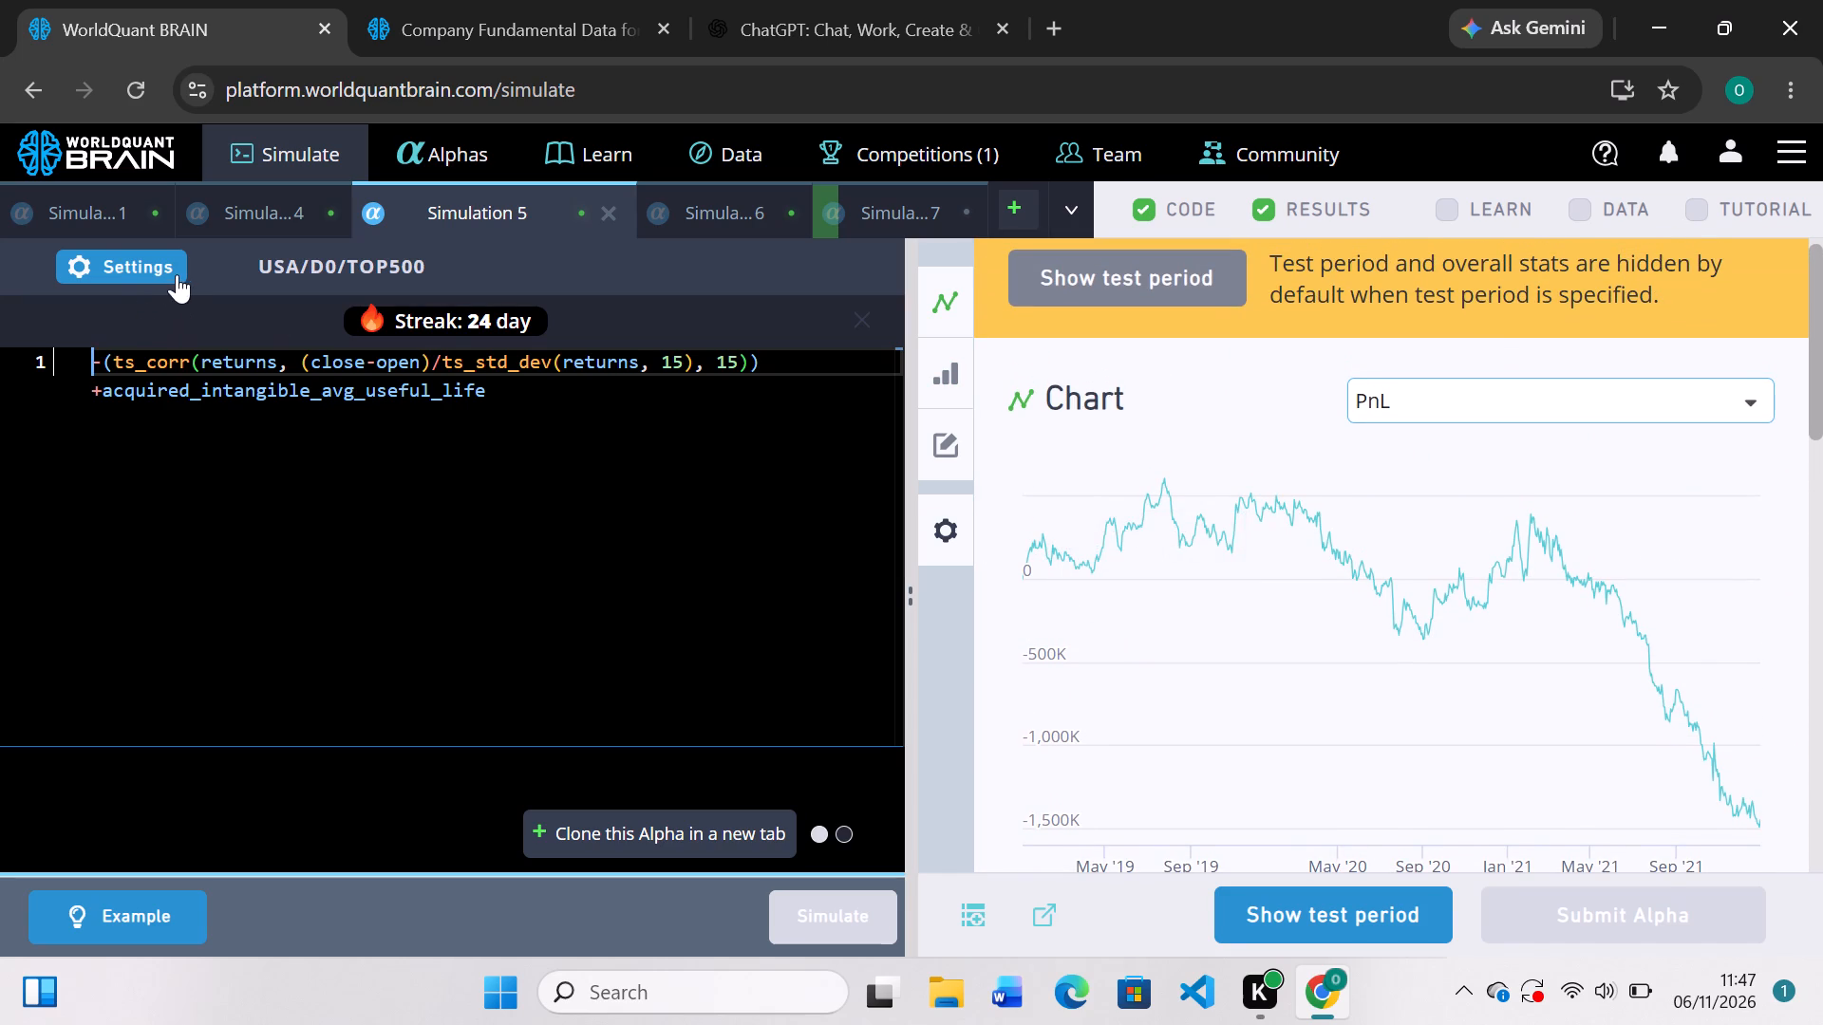
pyautogui.click(151, 266)
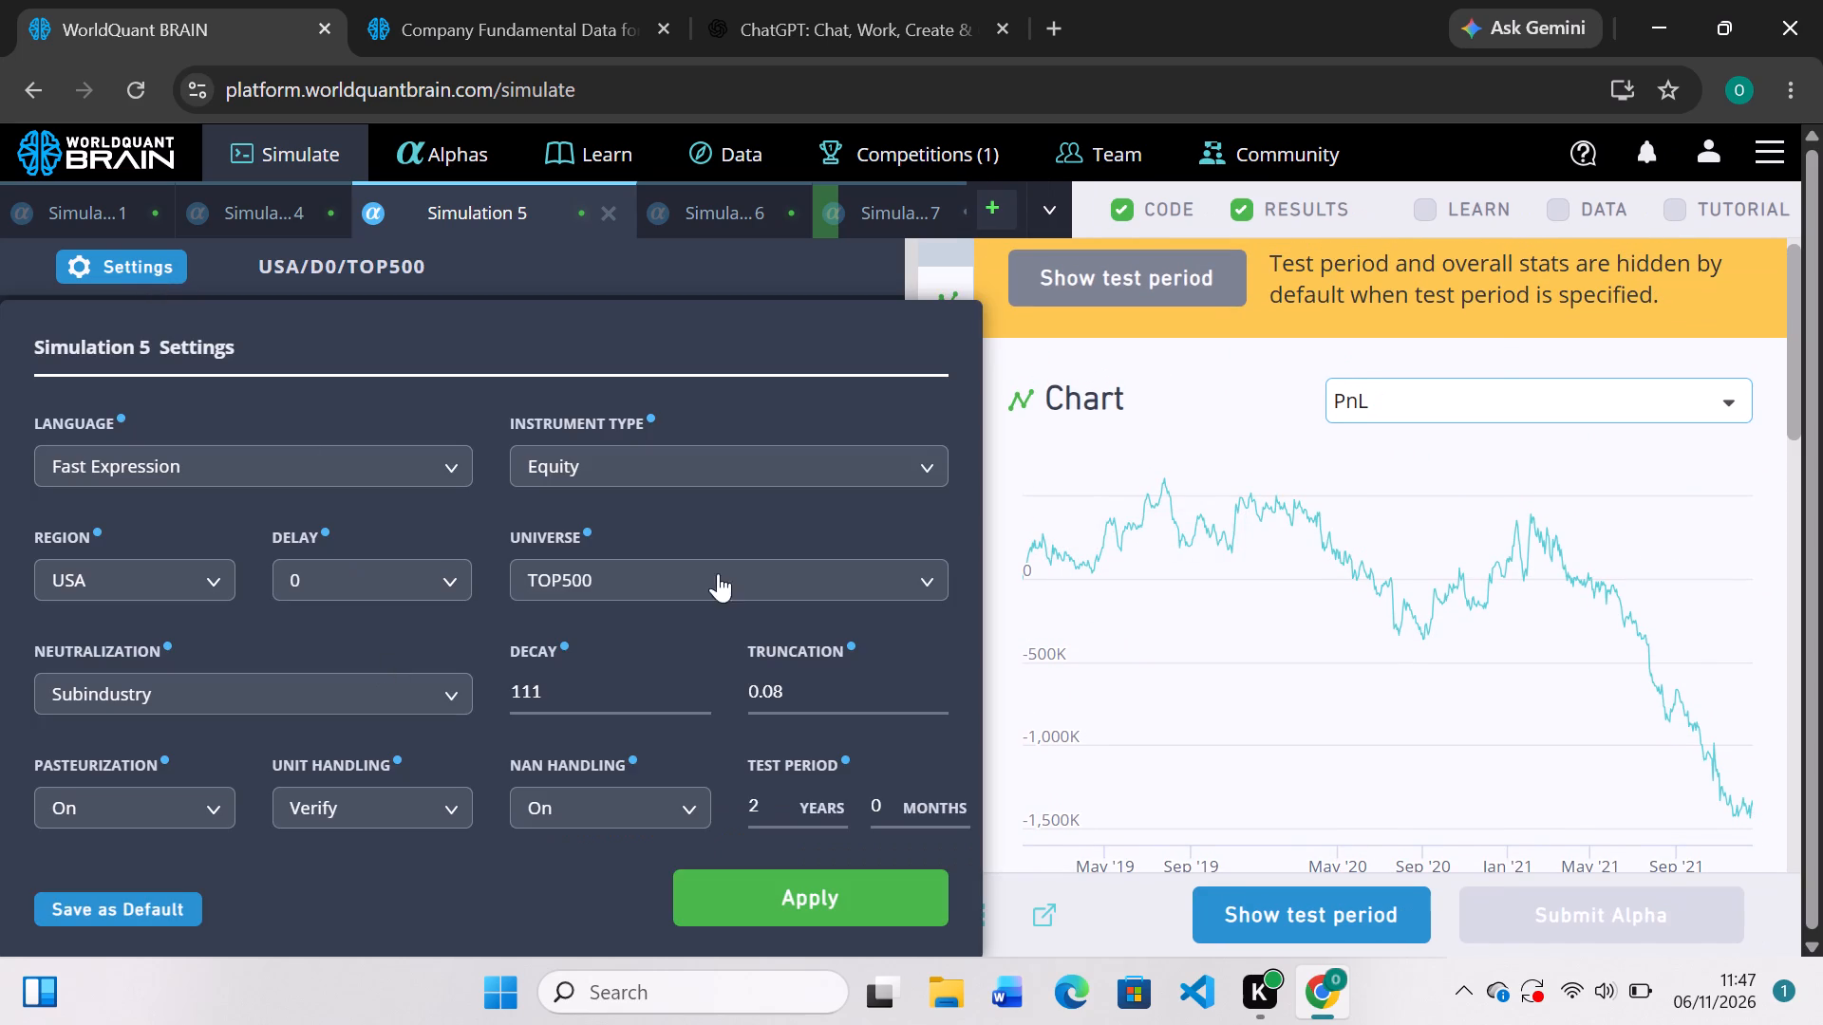
pyautogui.click(893, 580)
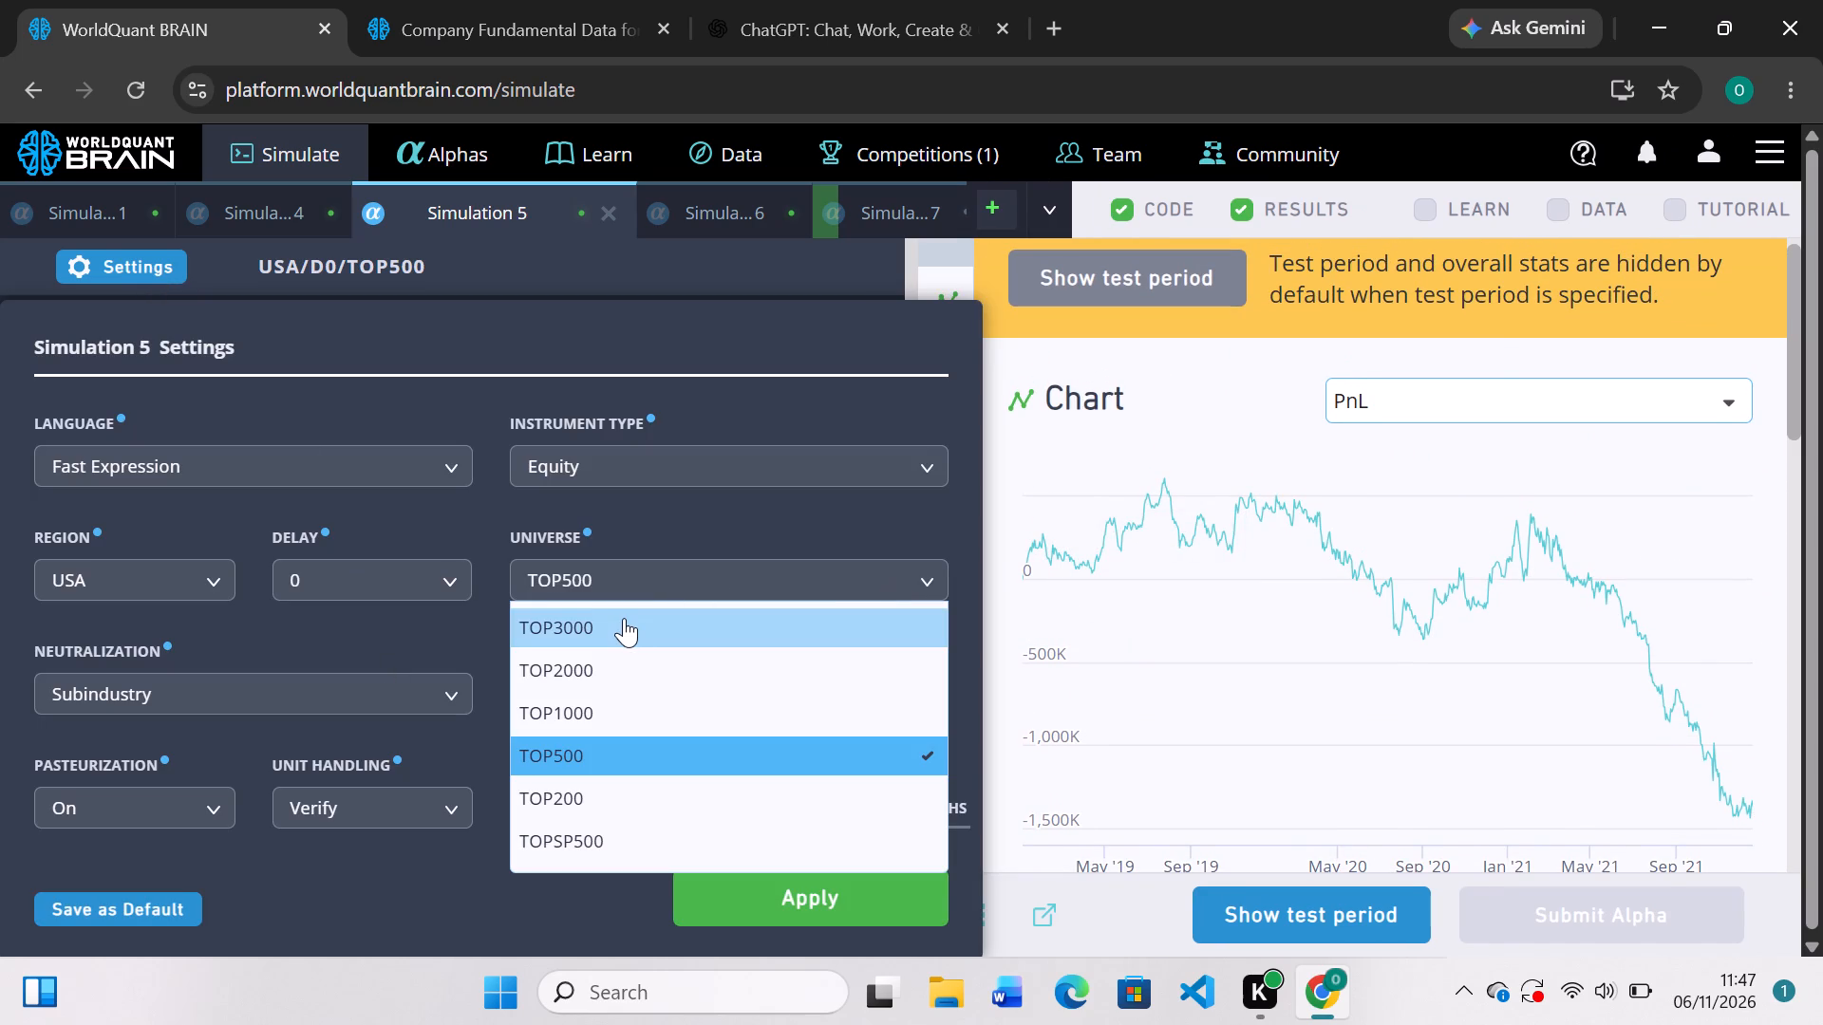
pyautogui.click(624, 618)
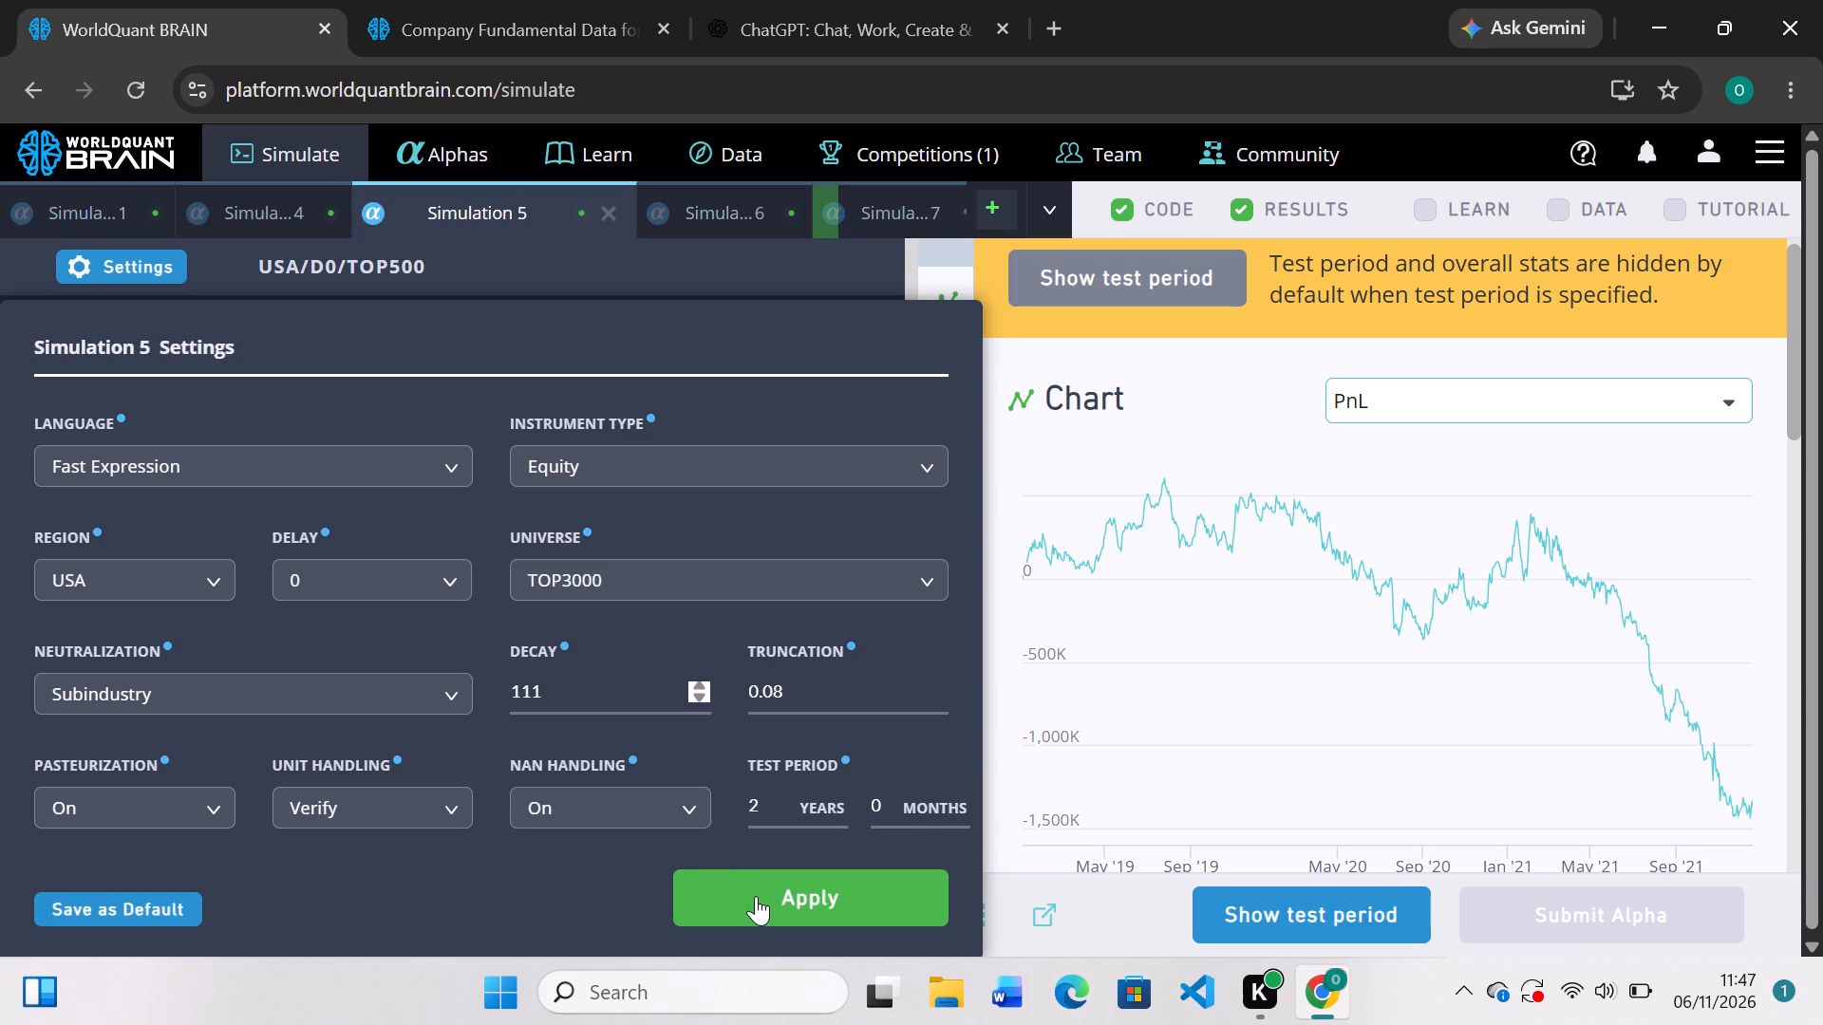
pyautogui.click(776, 916)
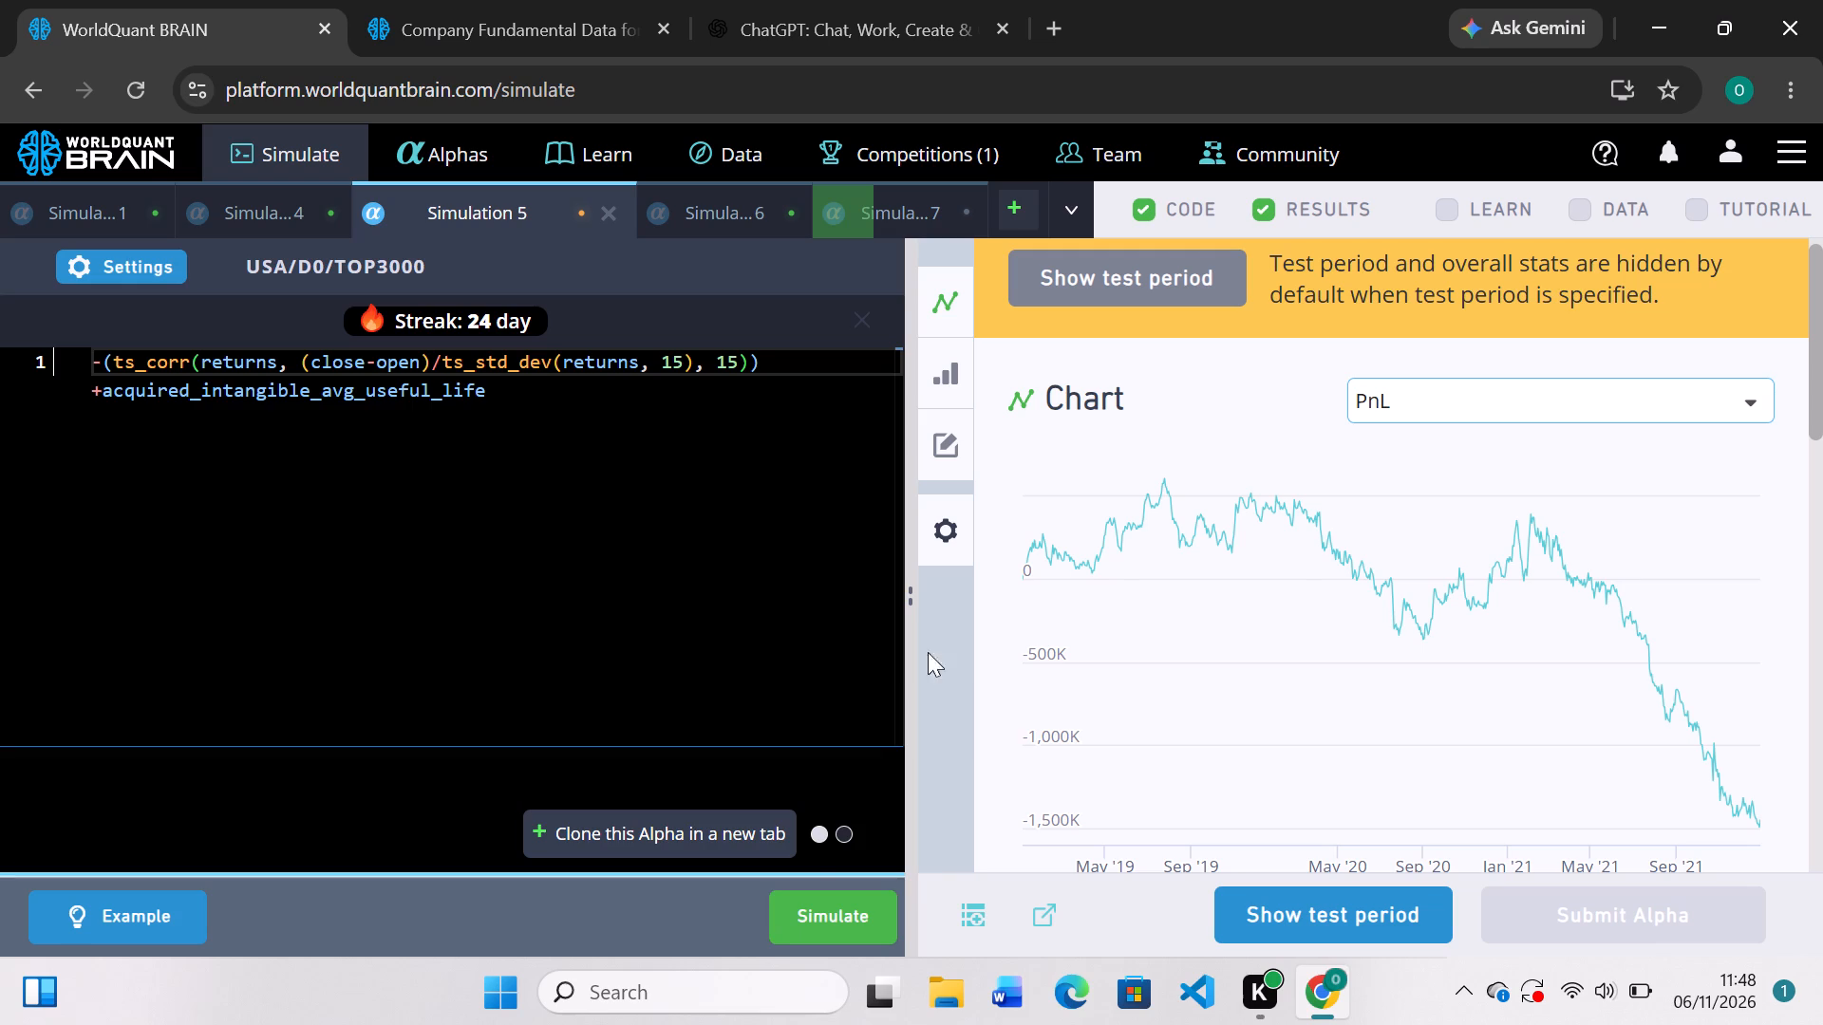
pyautogui.click(807, 889)
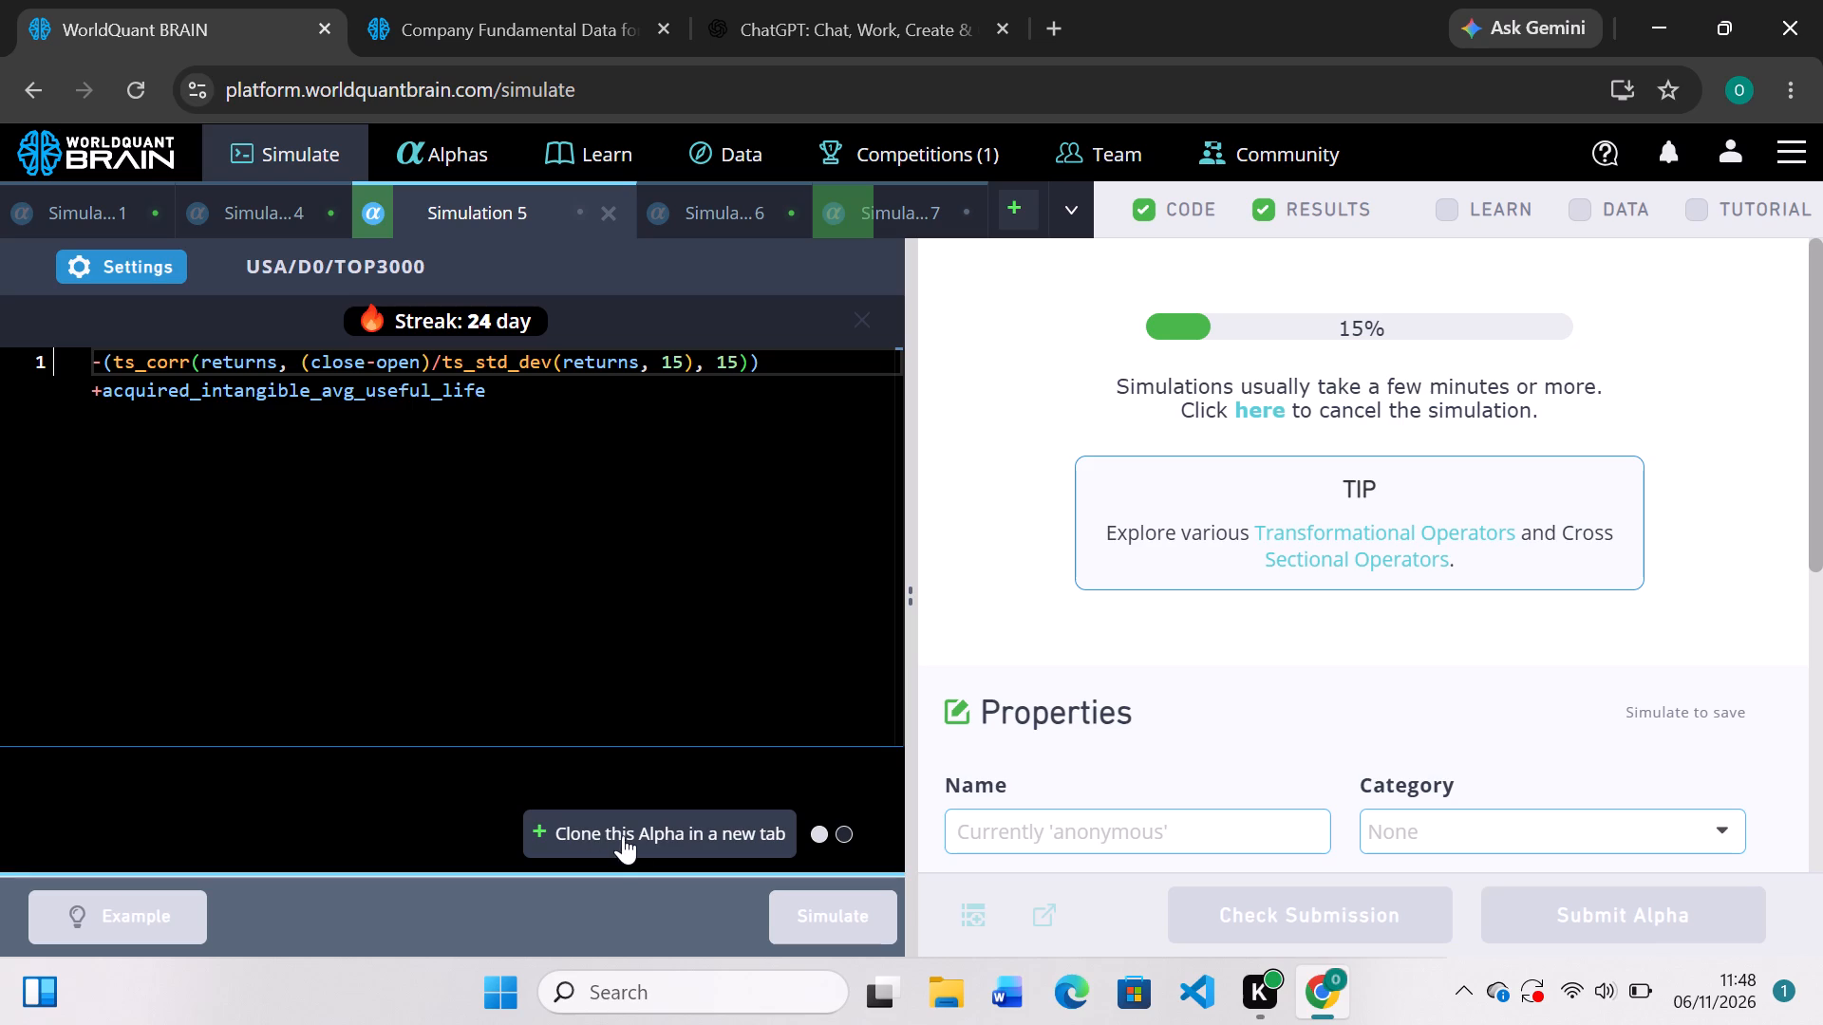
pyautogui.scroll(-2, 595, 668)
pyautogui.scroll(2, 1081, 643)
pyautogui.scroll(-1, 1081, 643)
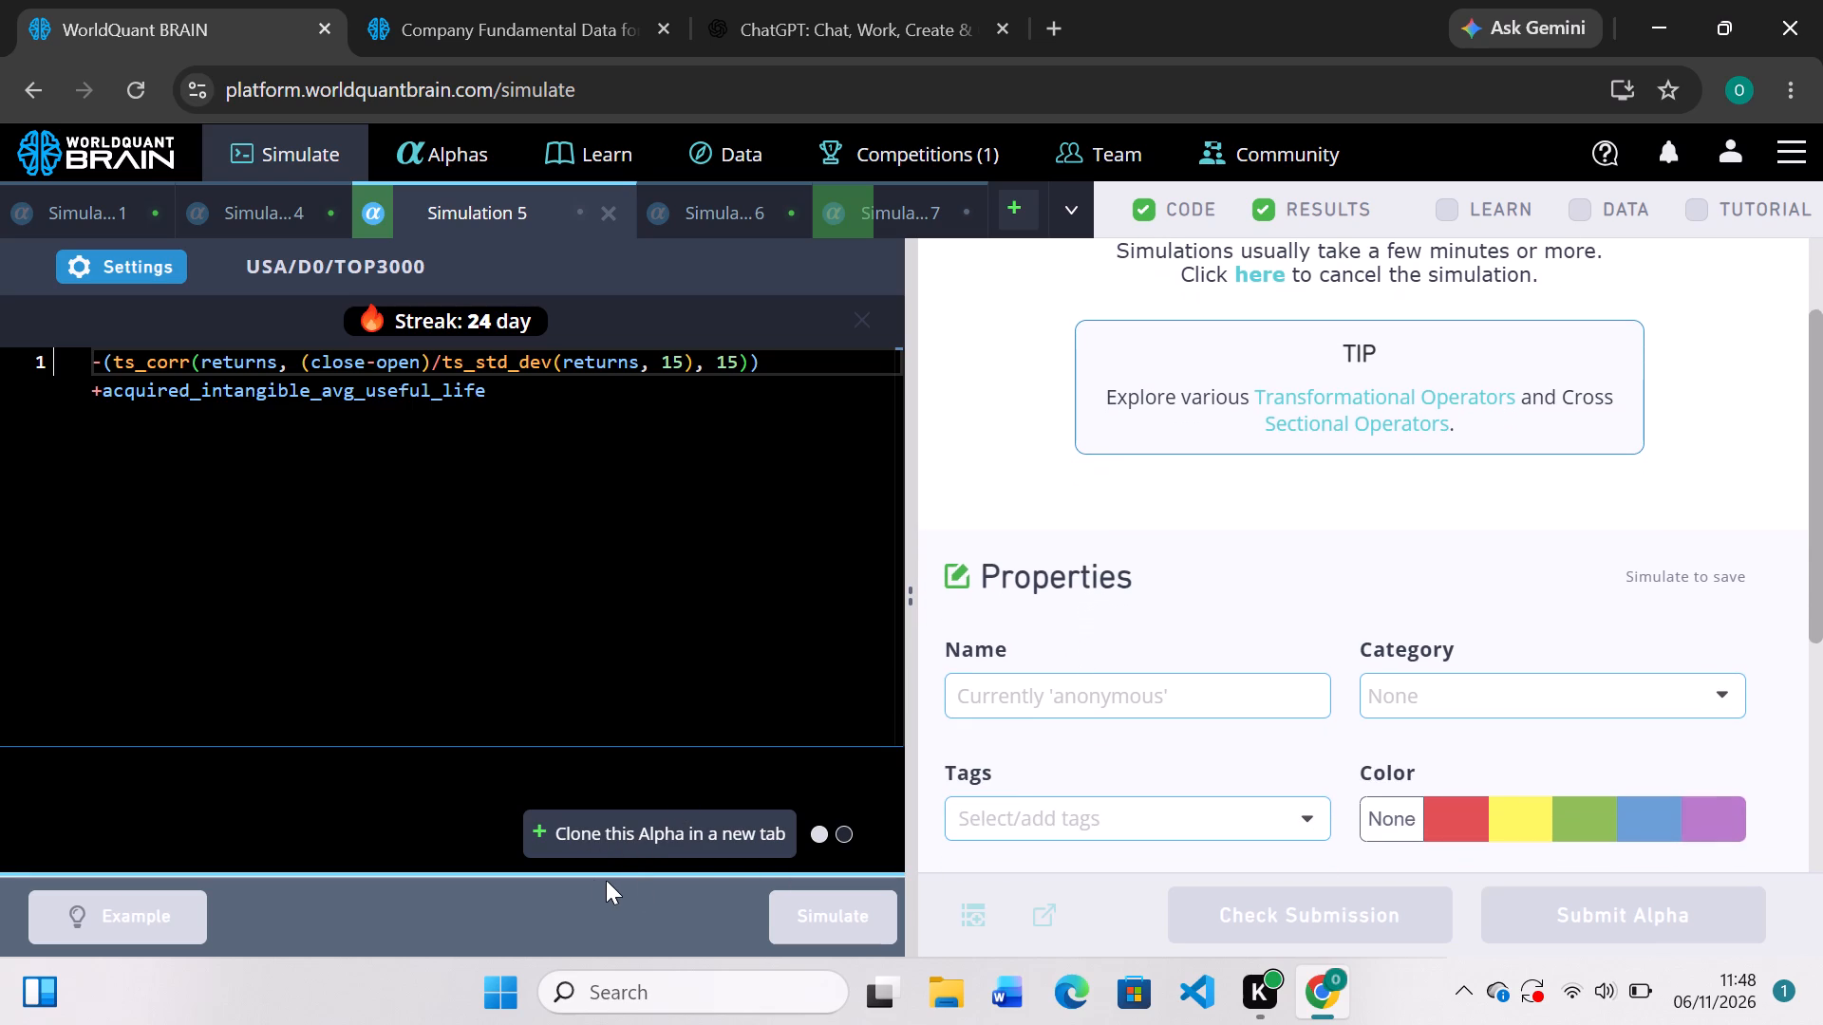
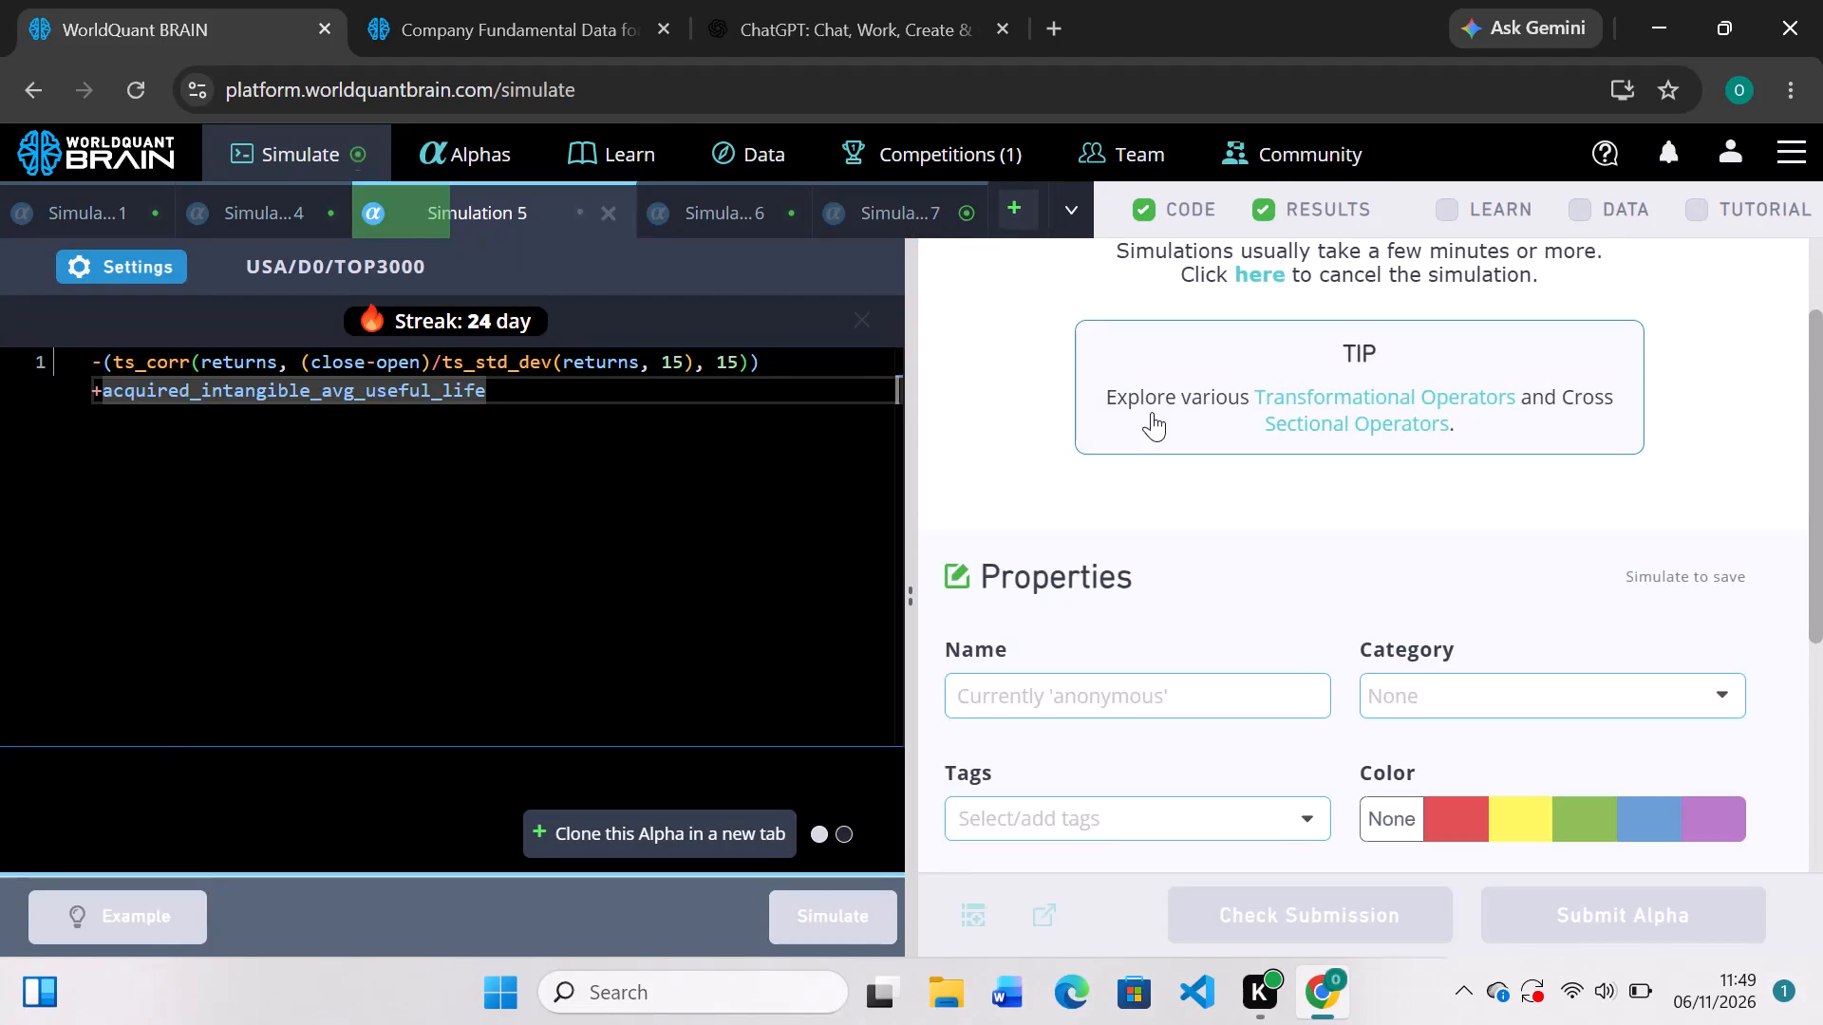
# Review Simulation 7's results, change its expression to ts_rank(debt_lt/cash_st,21) and simulate it.
pyautogui.scroll(-2, 1381, 619)
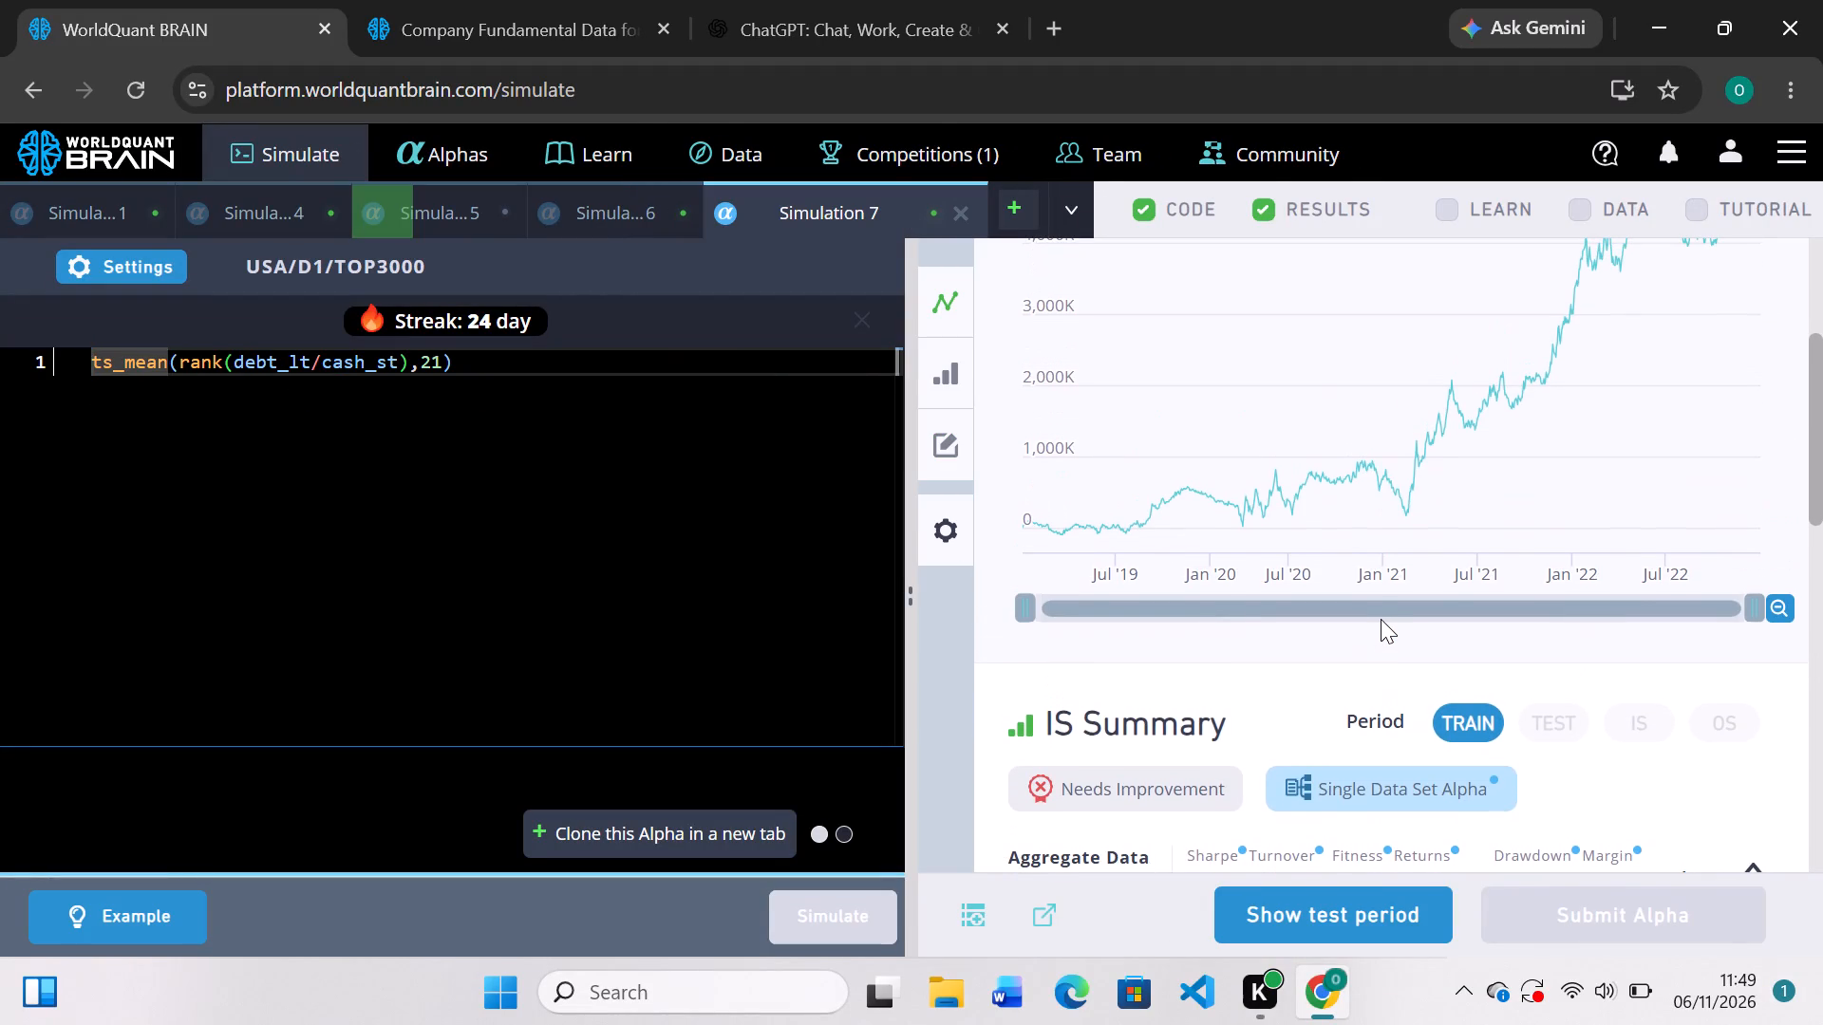
pyautogui.scroll(1, 1381, 619)
pyautogui.scroll(-2, 1381, 619)
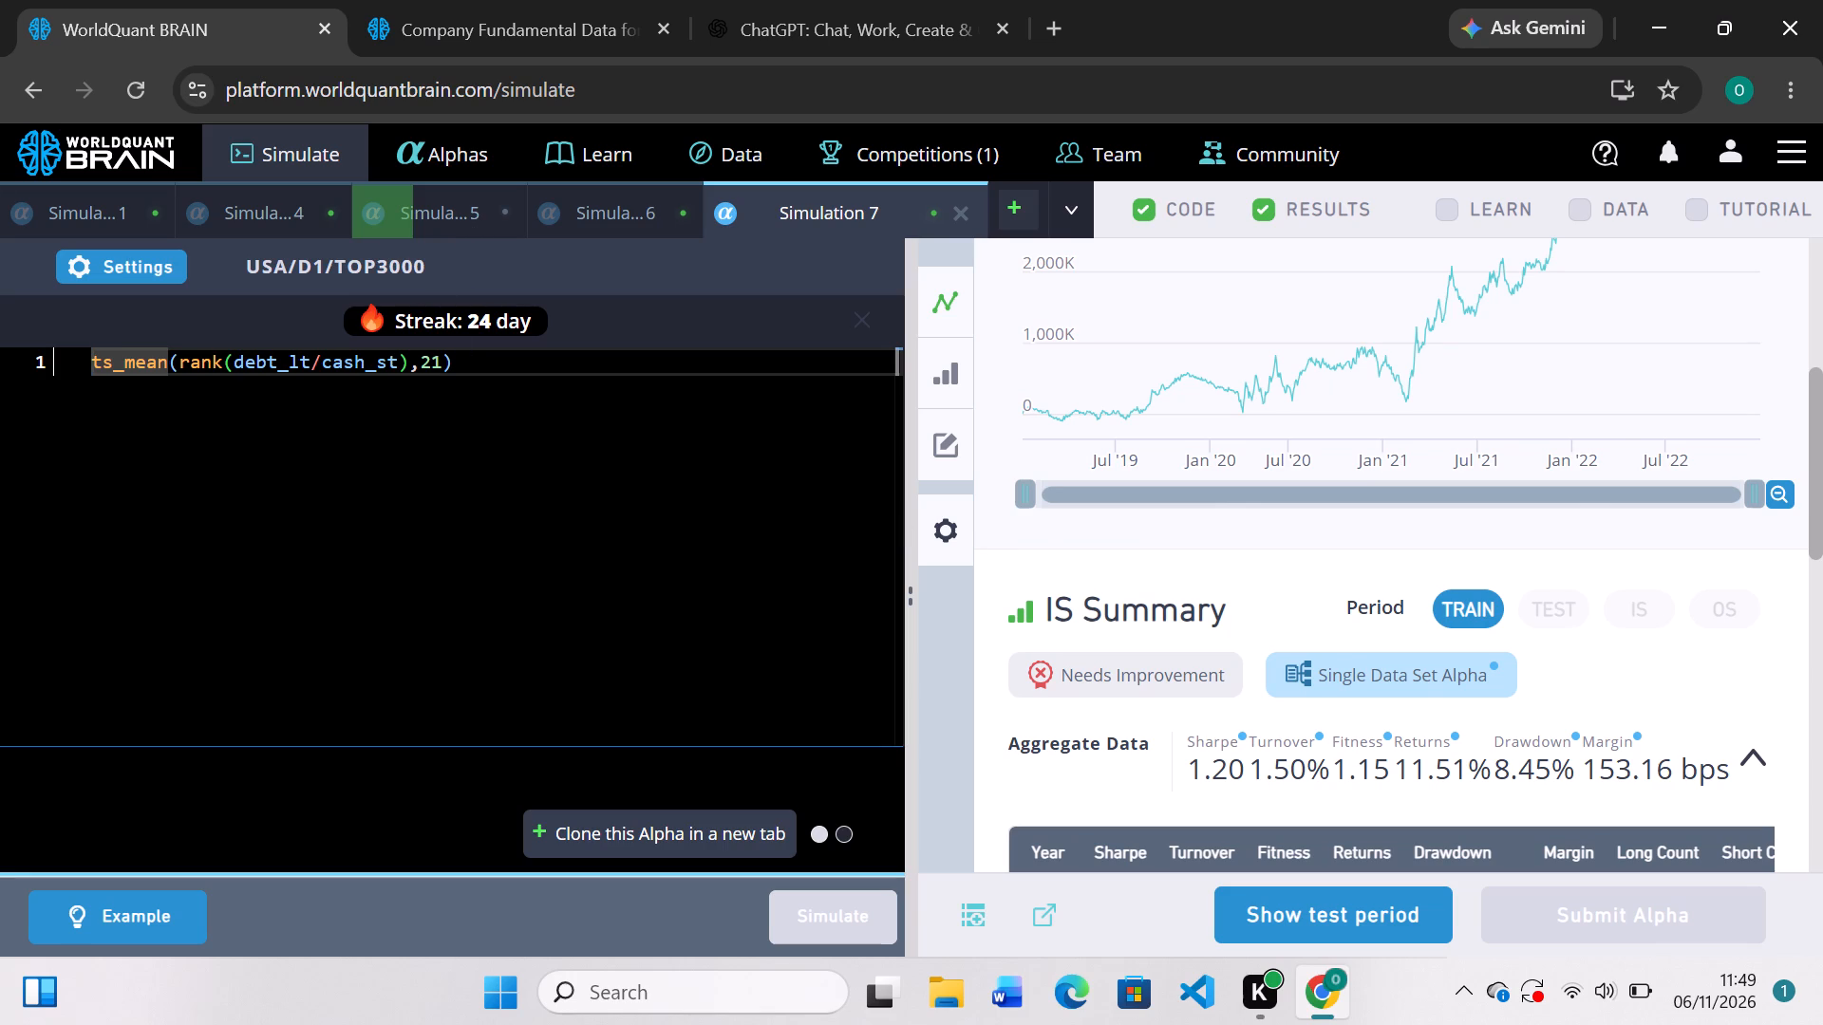
pyautogui.click(175, 363)
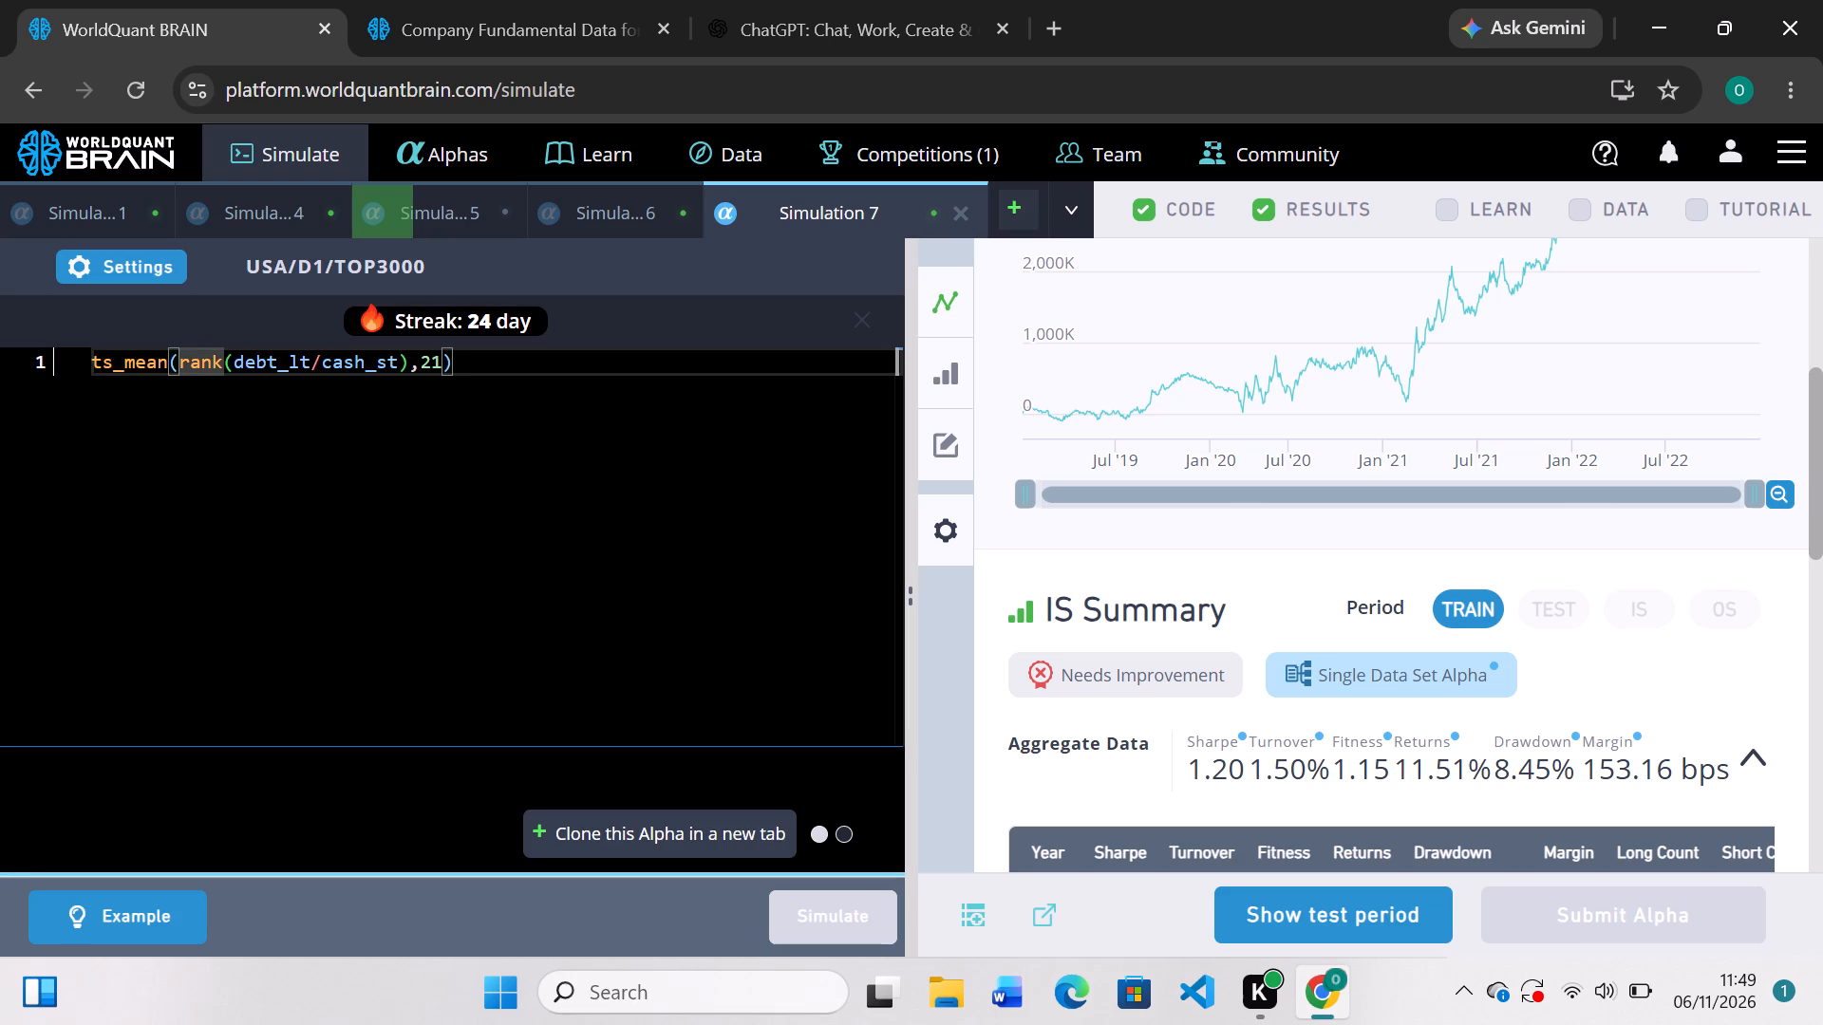
pyautogui.press('BackSpace')
pyautogui.press('BackSpace')
pyautogui.press('BackSpace')
pyautogui.press('BackSpace')
pyautogui.press('BackSpace')
pyautogui.press('BackSpace')
pyautogui.press('BackSpace')
pyautogui.press('BackSpace')
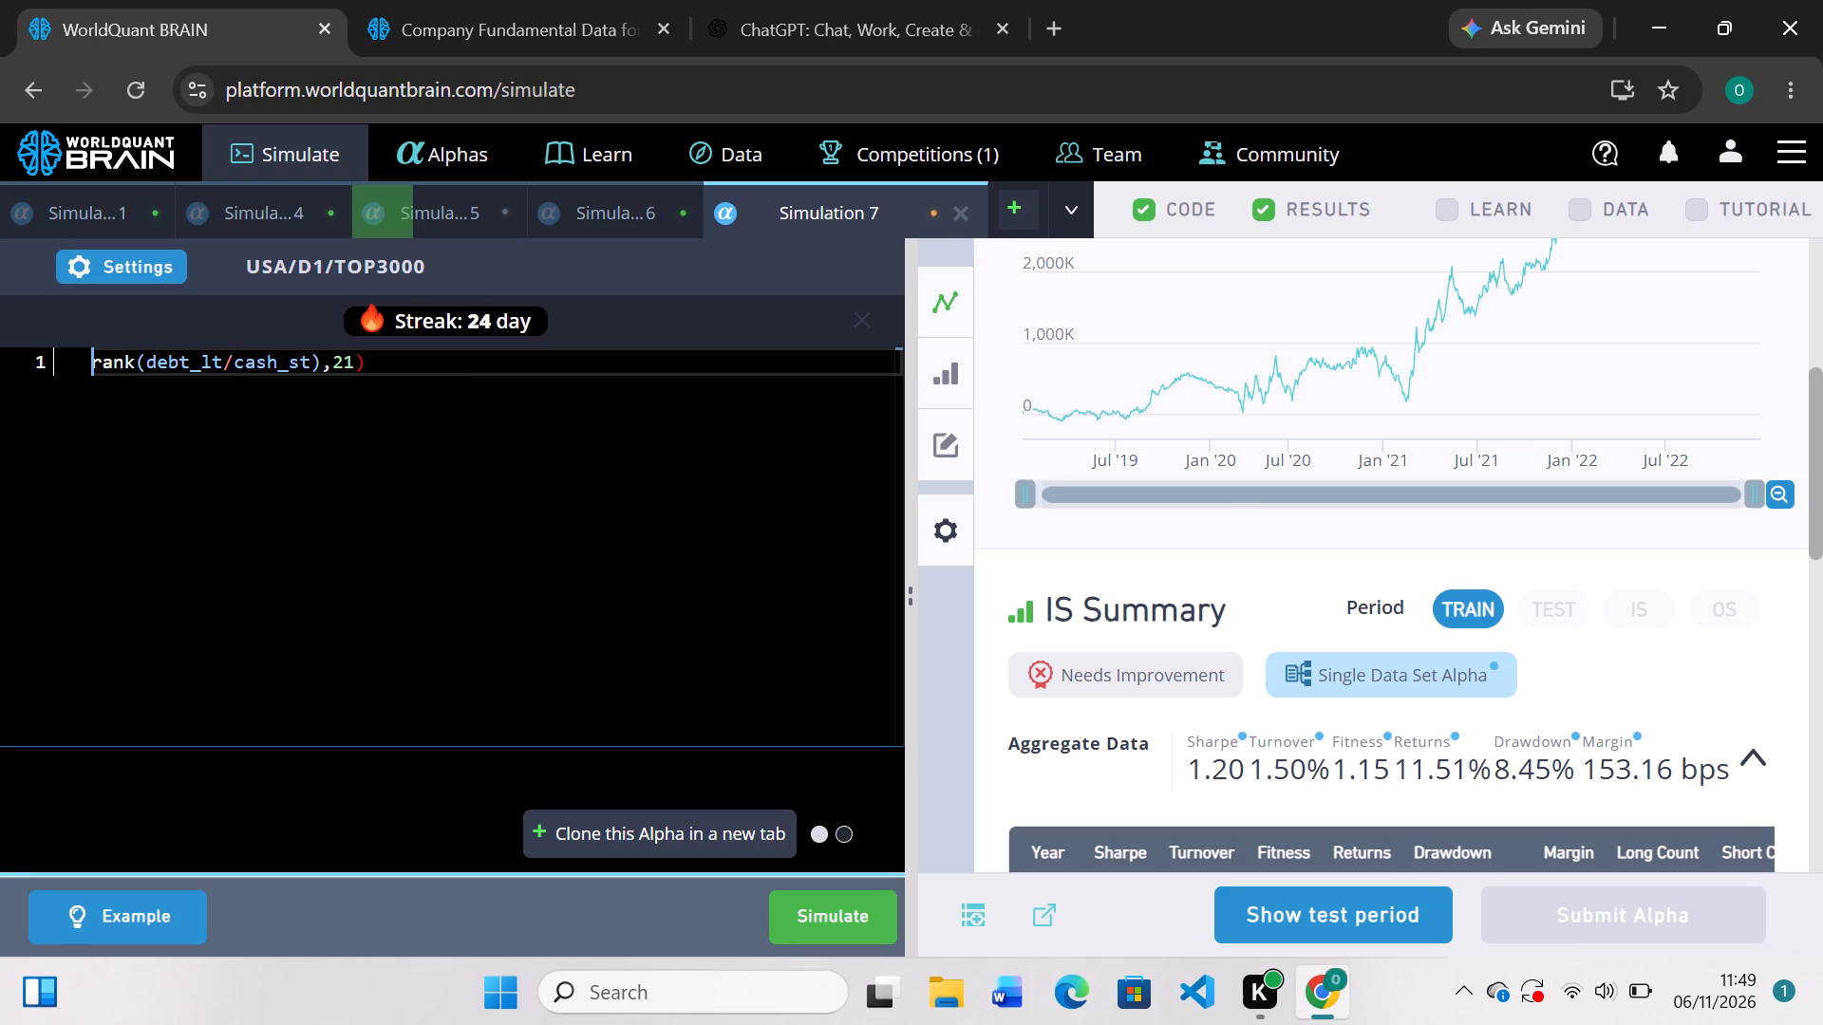
pyautogui.write('ts')
pyautogui.hotkey('shift', '_')
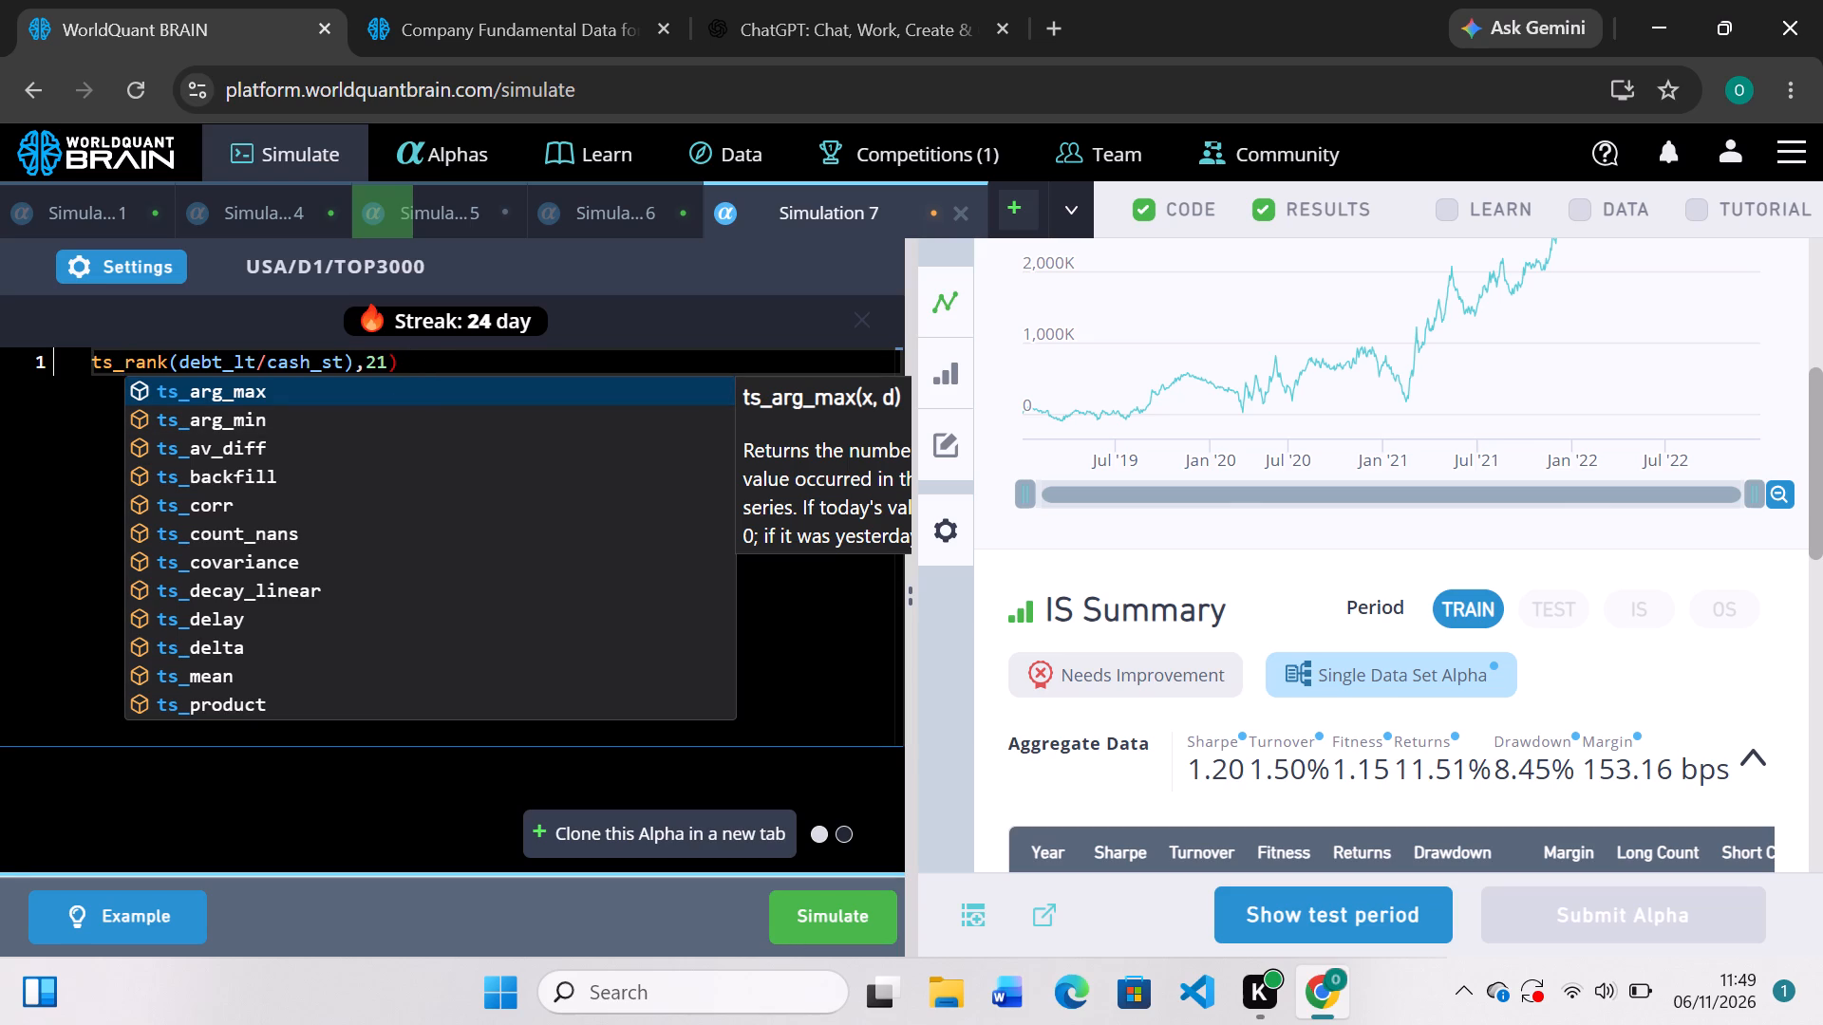
pyautogui.click(352, 363)
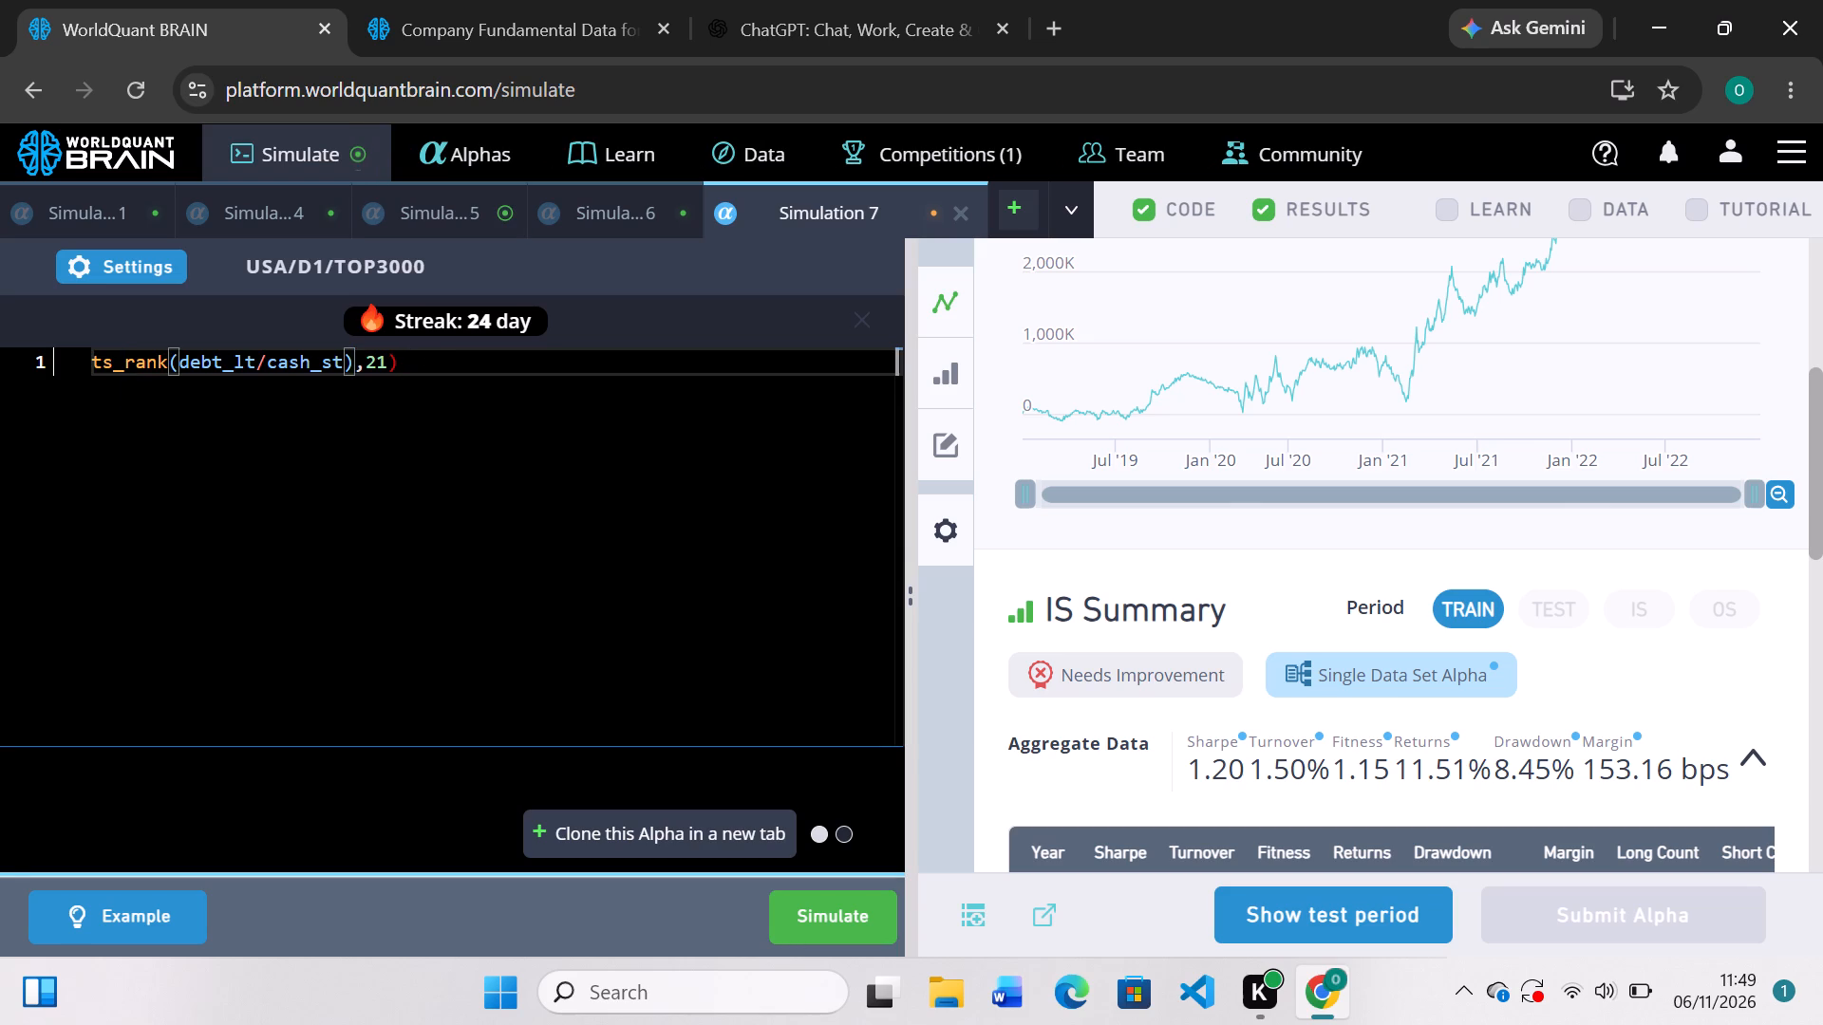
pyautogui.press('BackSpace')
pyautogui.press('Right')
pyautogui.click(829, 920)
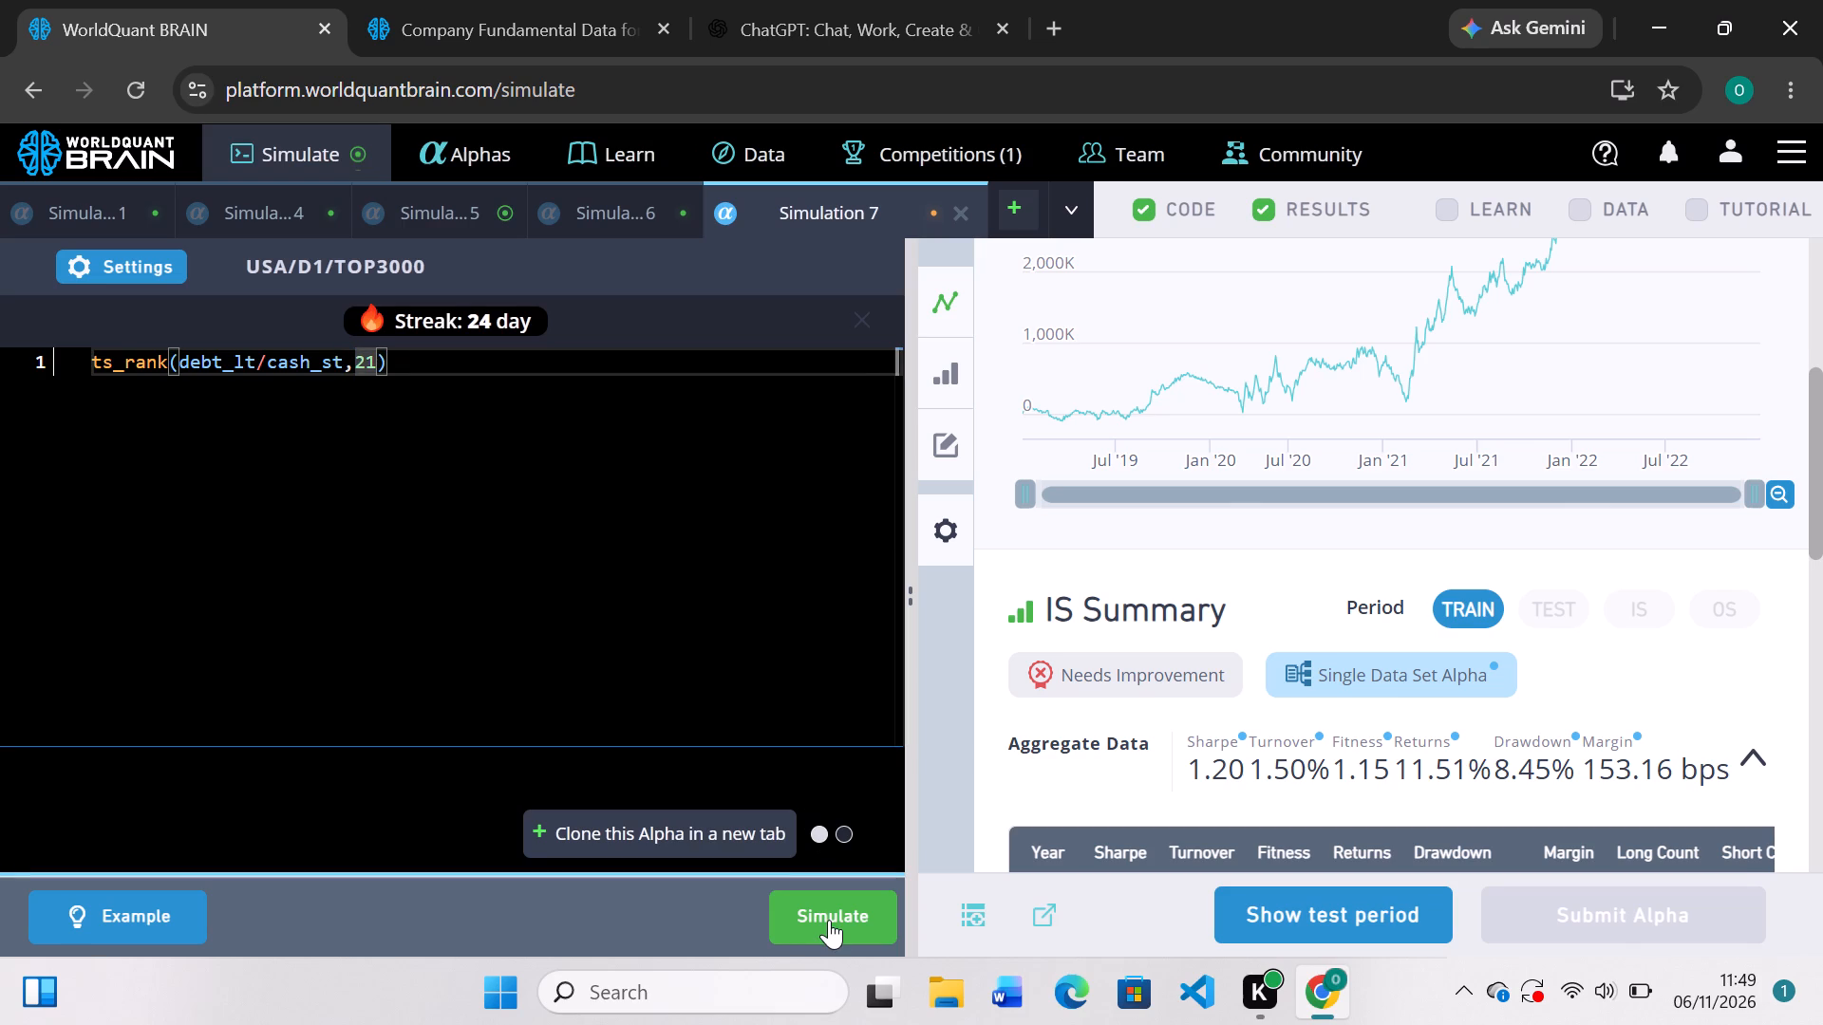
# Review Simulation 5's PnL chart, change its second line to -acquired_intangible_avg_useful_life and simulate it.
pyautogui.click(476, 209)
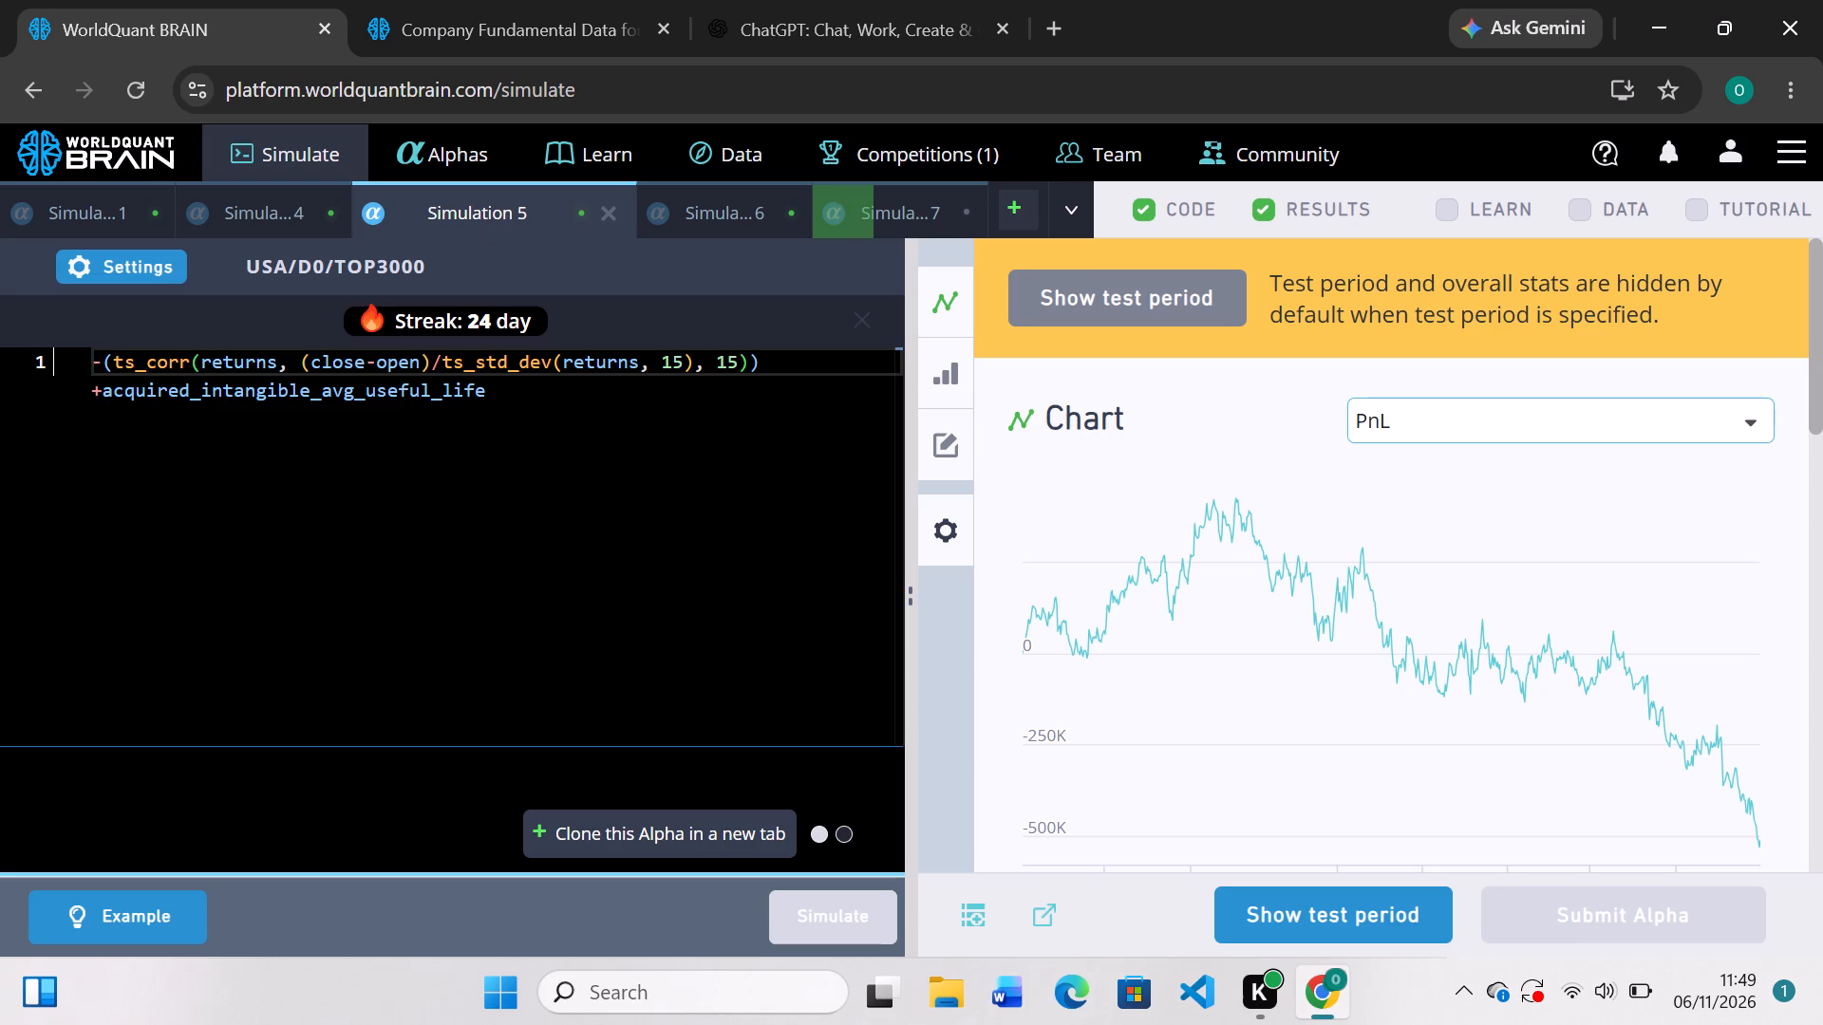
pyautogui.scroll(-2, 1250, 712)
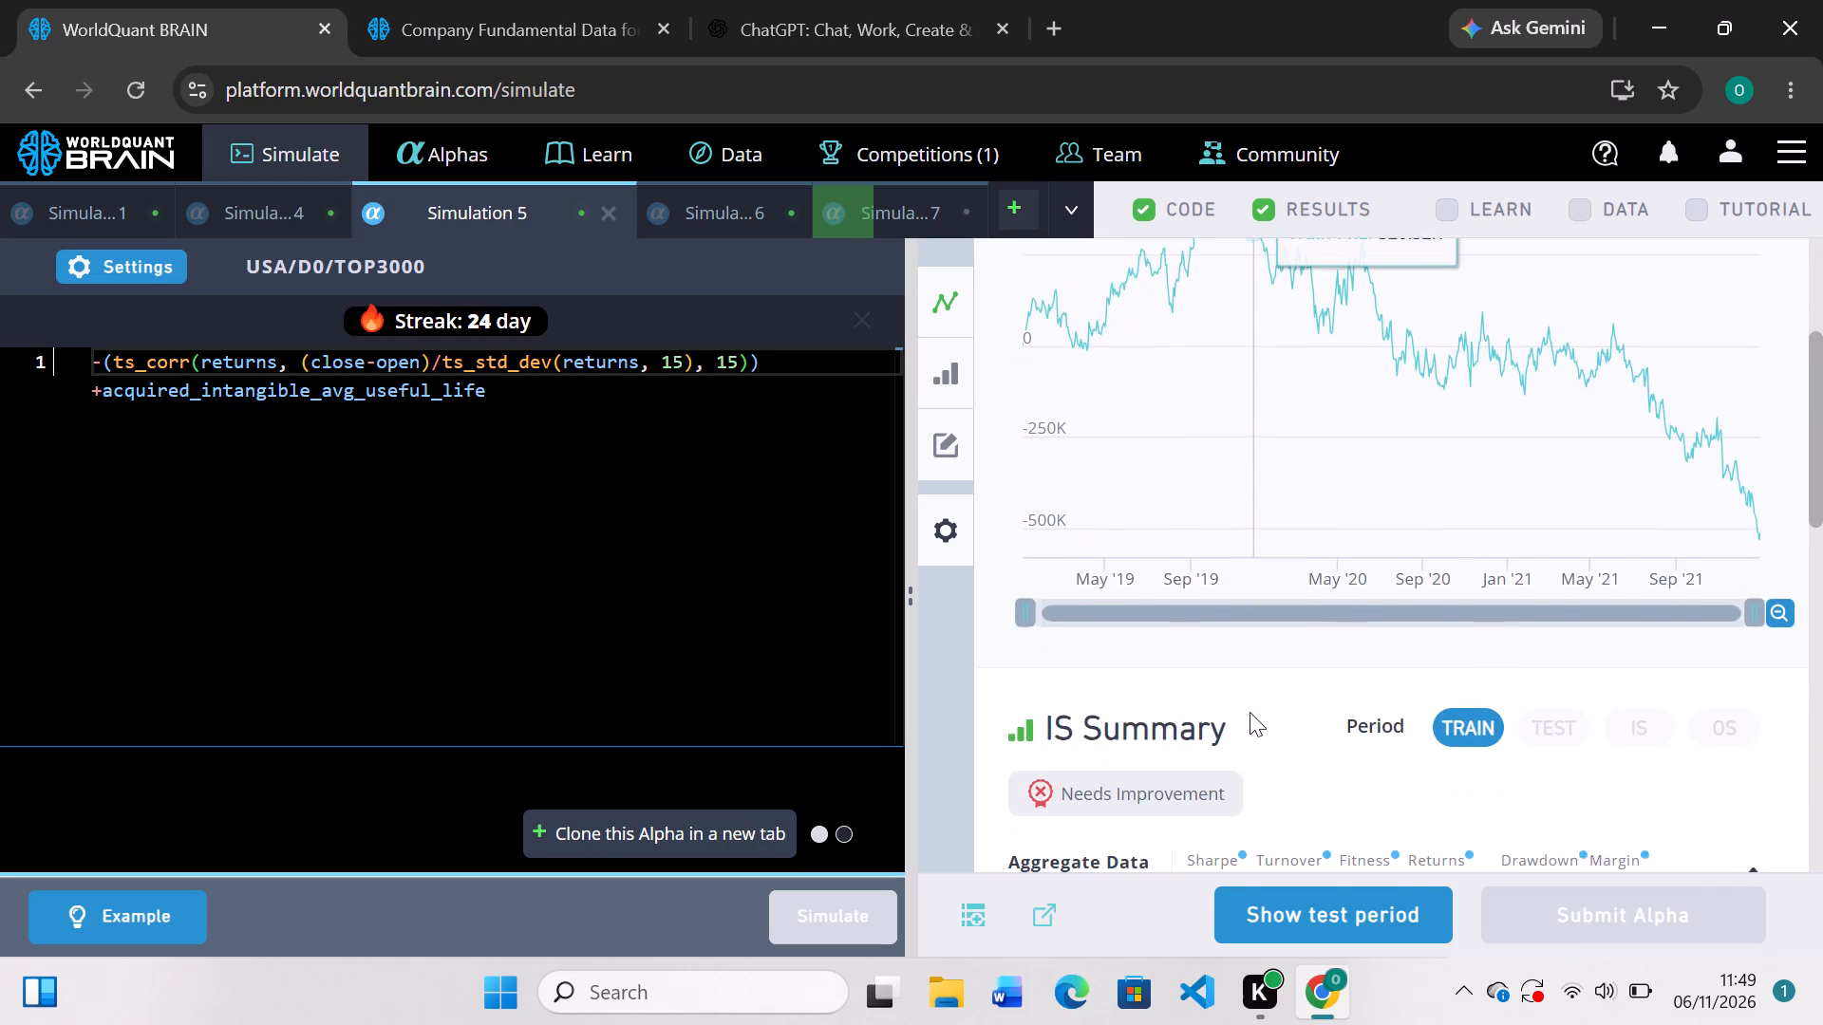
pyautogui.scroll(1, 1250, 712)
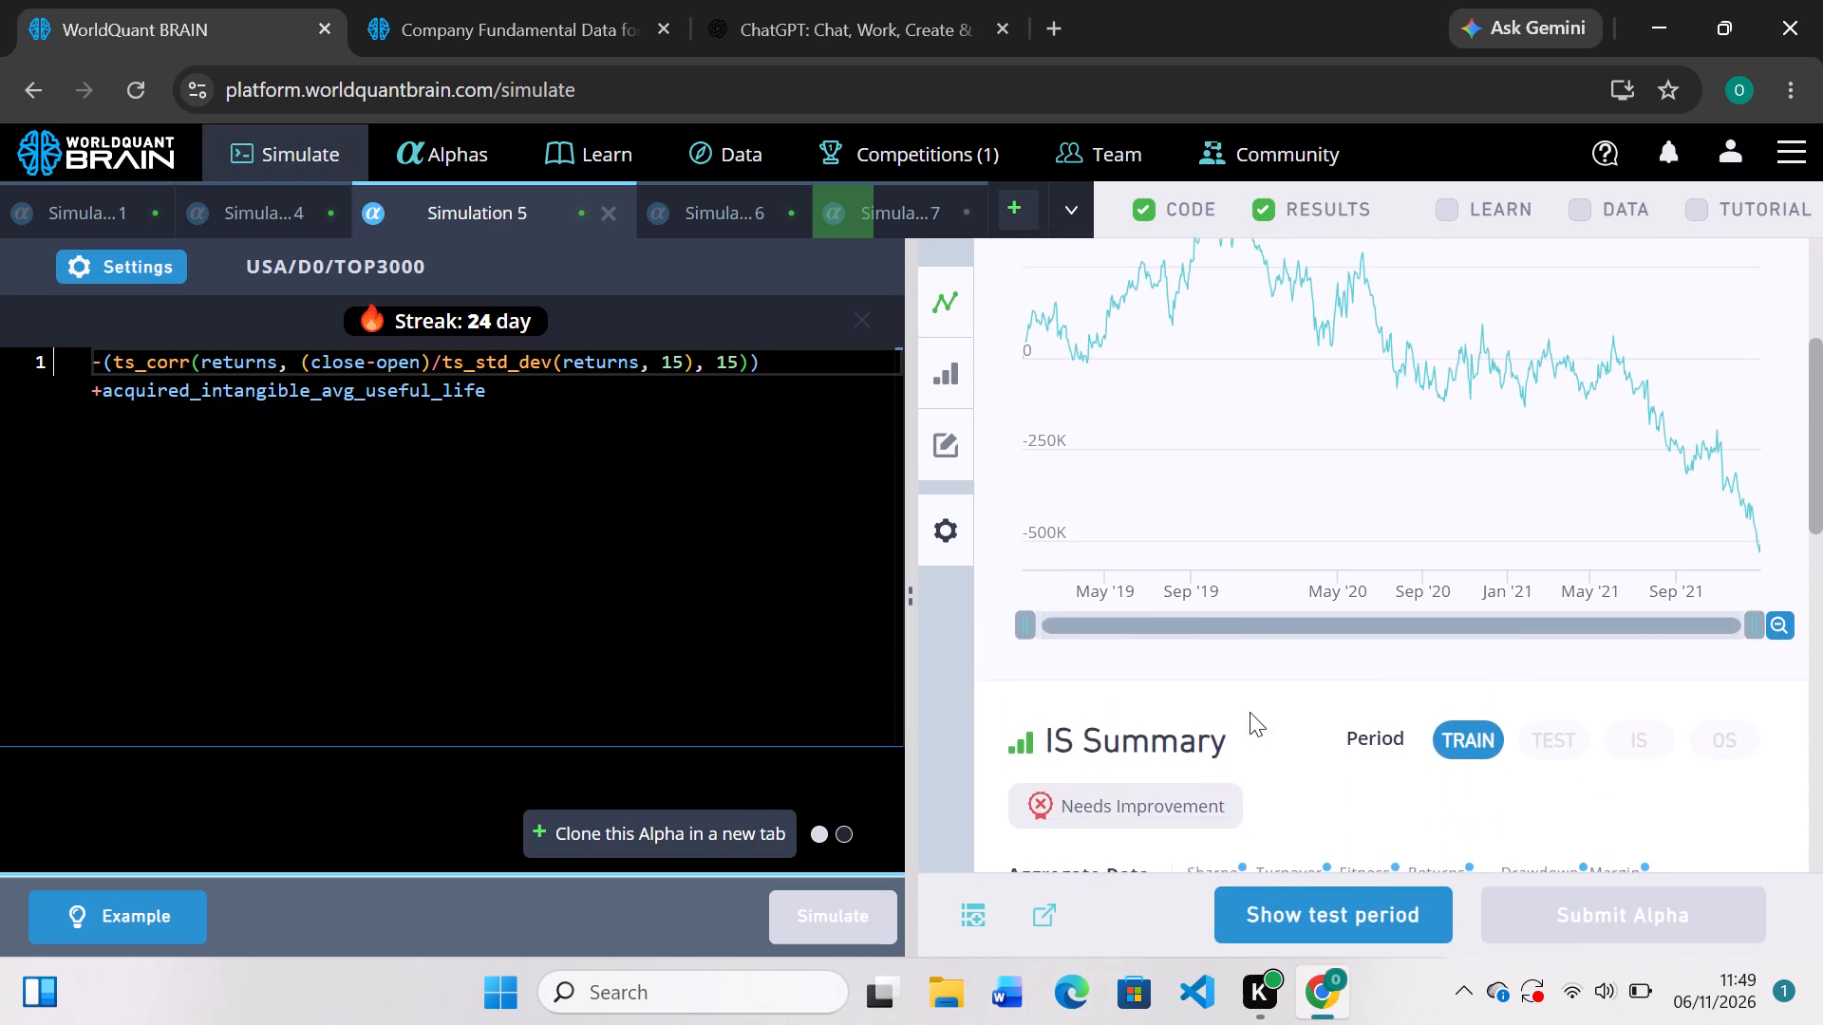
pyautogui.scroll(1, 1250, 712)
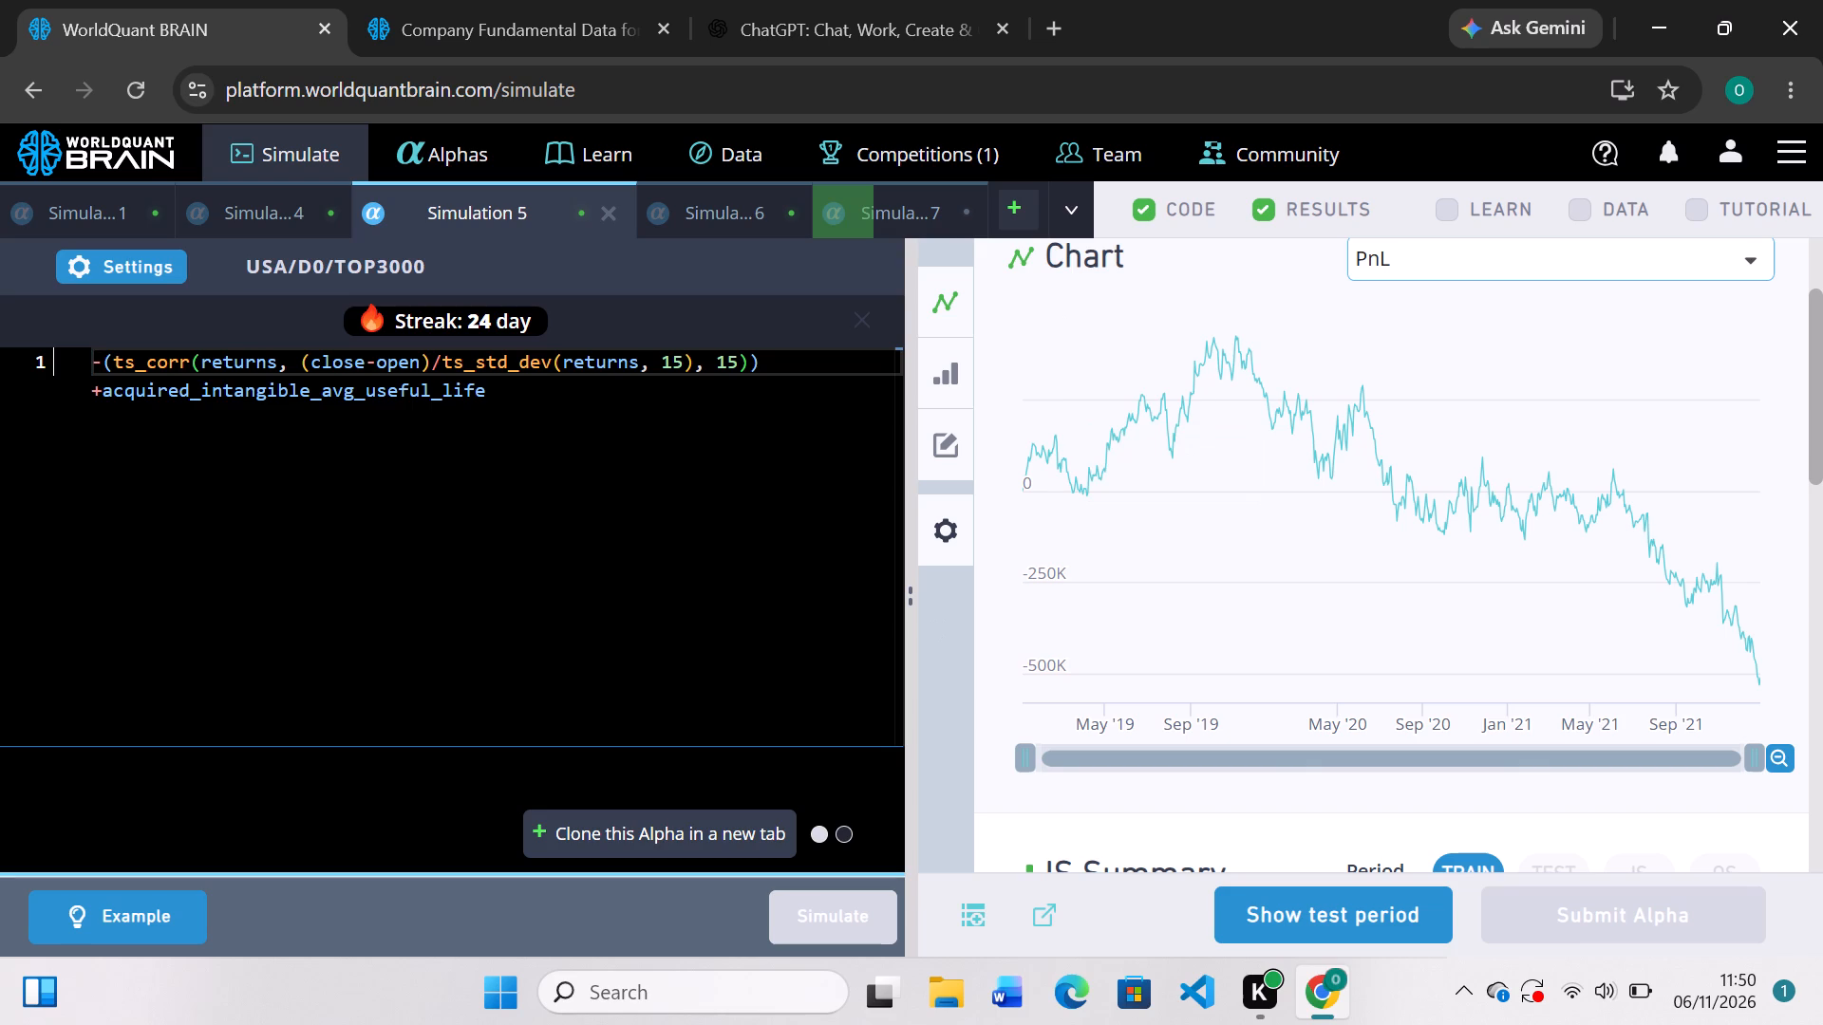
pyautogui.click(104, 388)
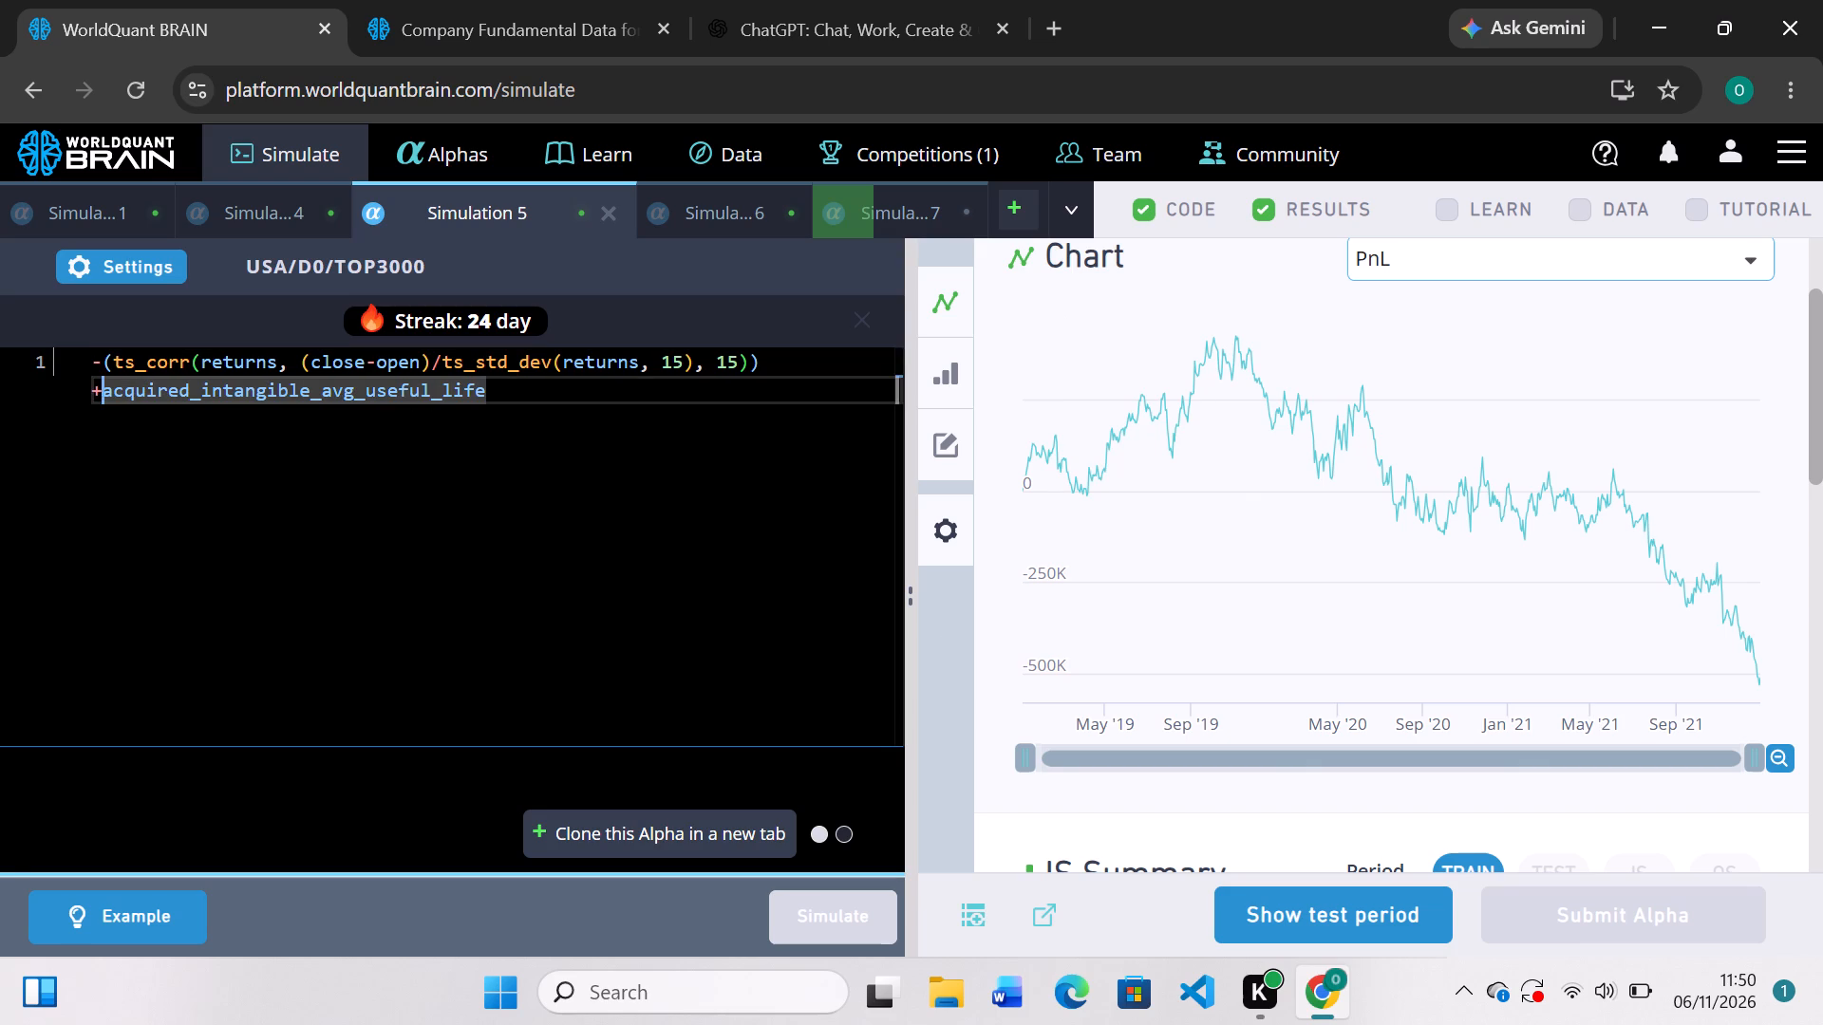
pyautogui.press('BackSpace')
pyautogui.press('-')
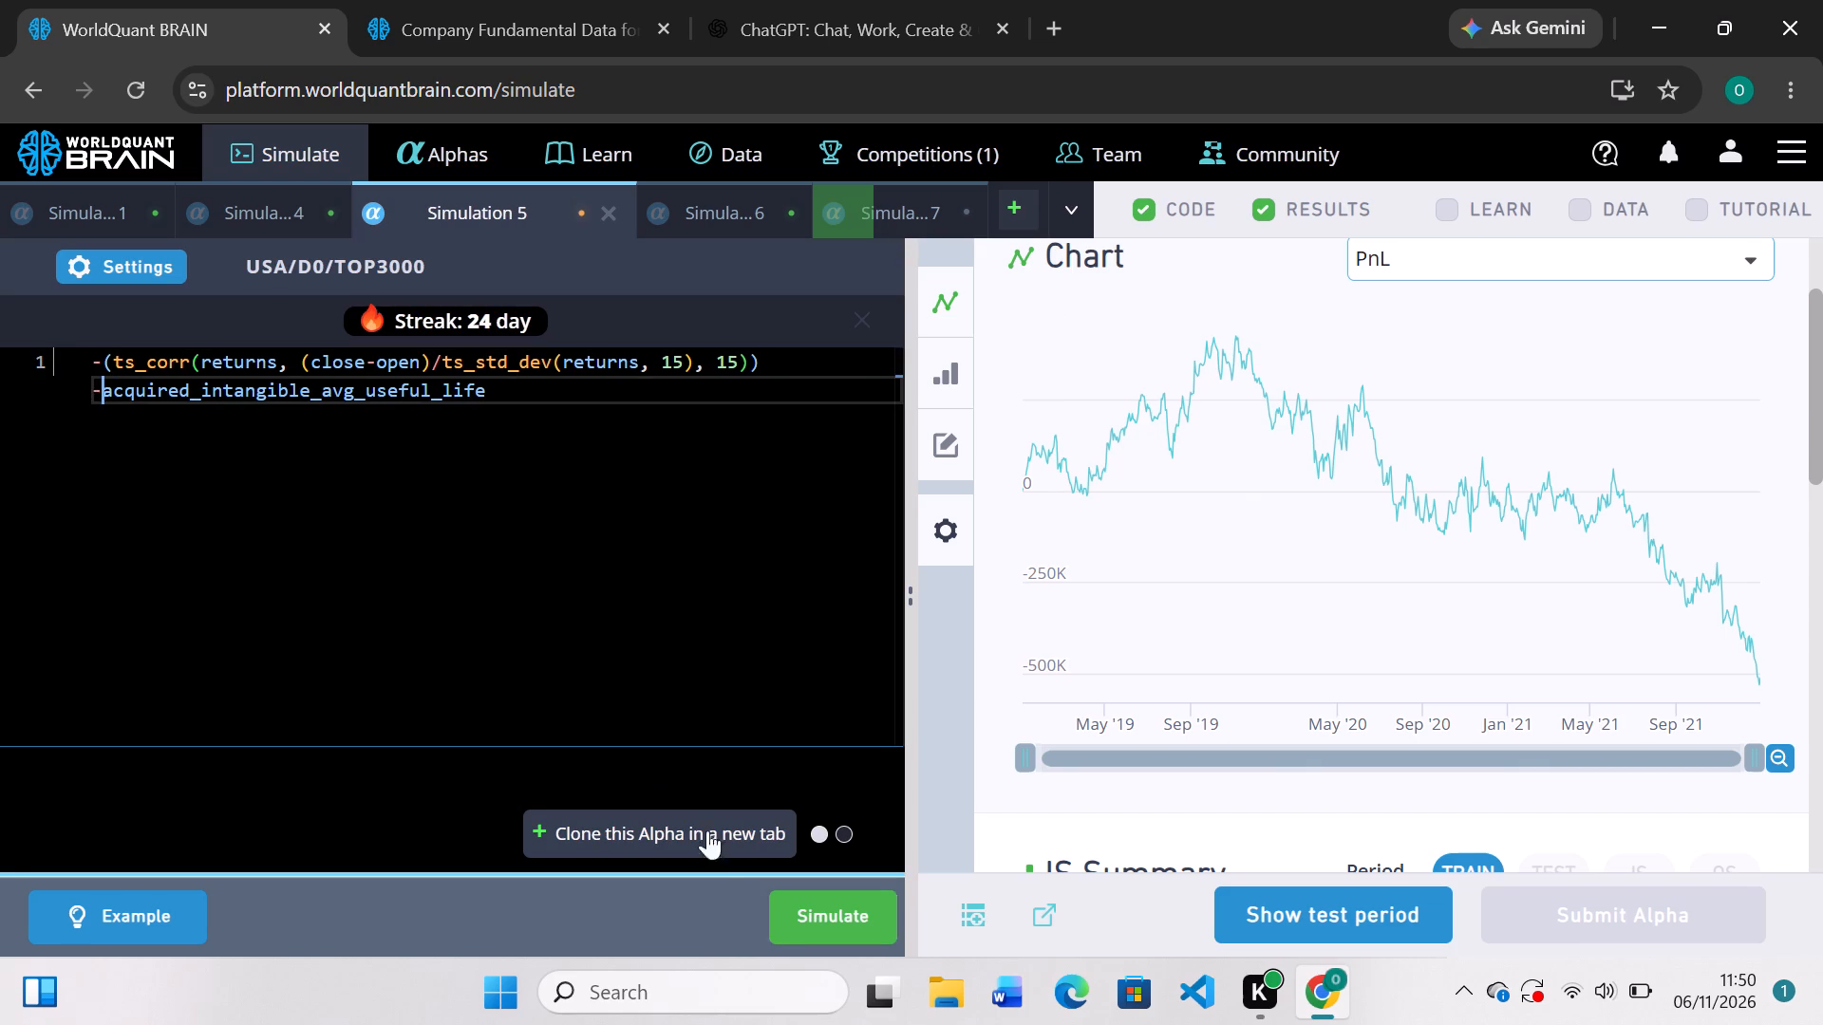
pyautogui.click(805, 912)
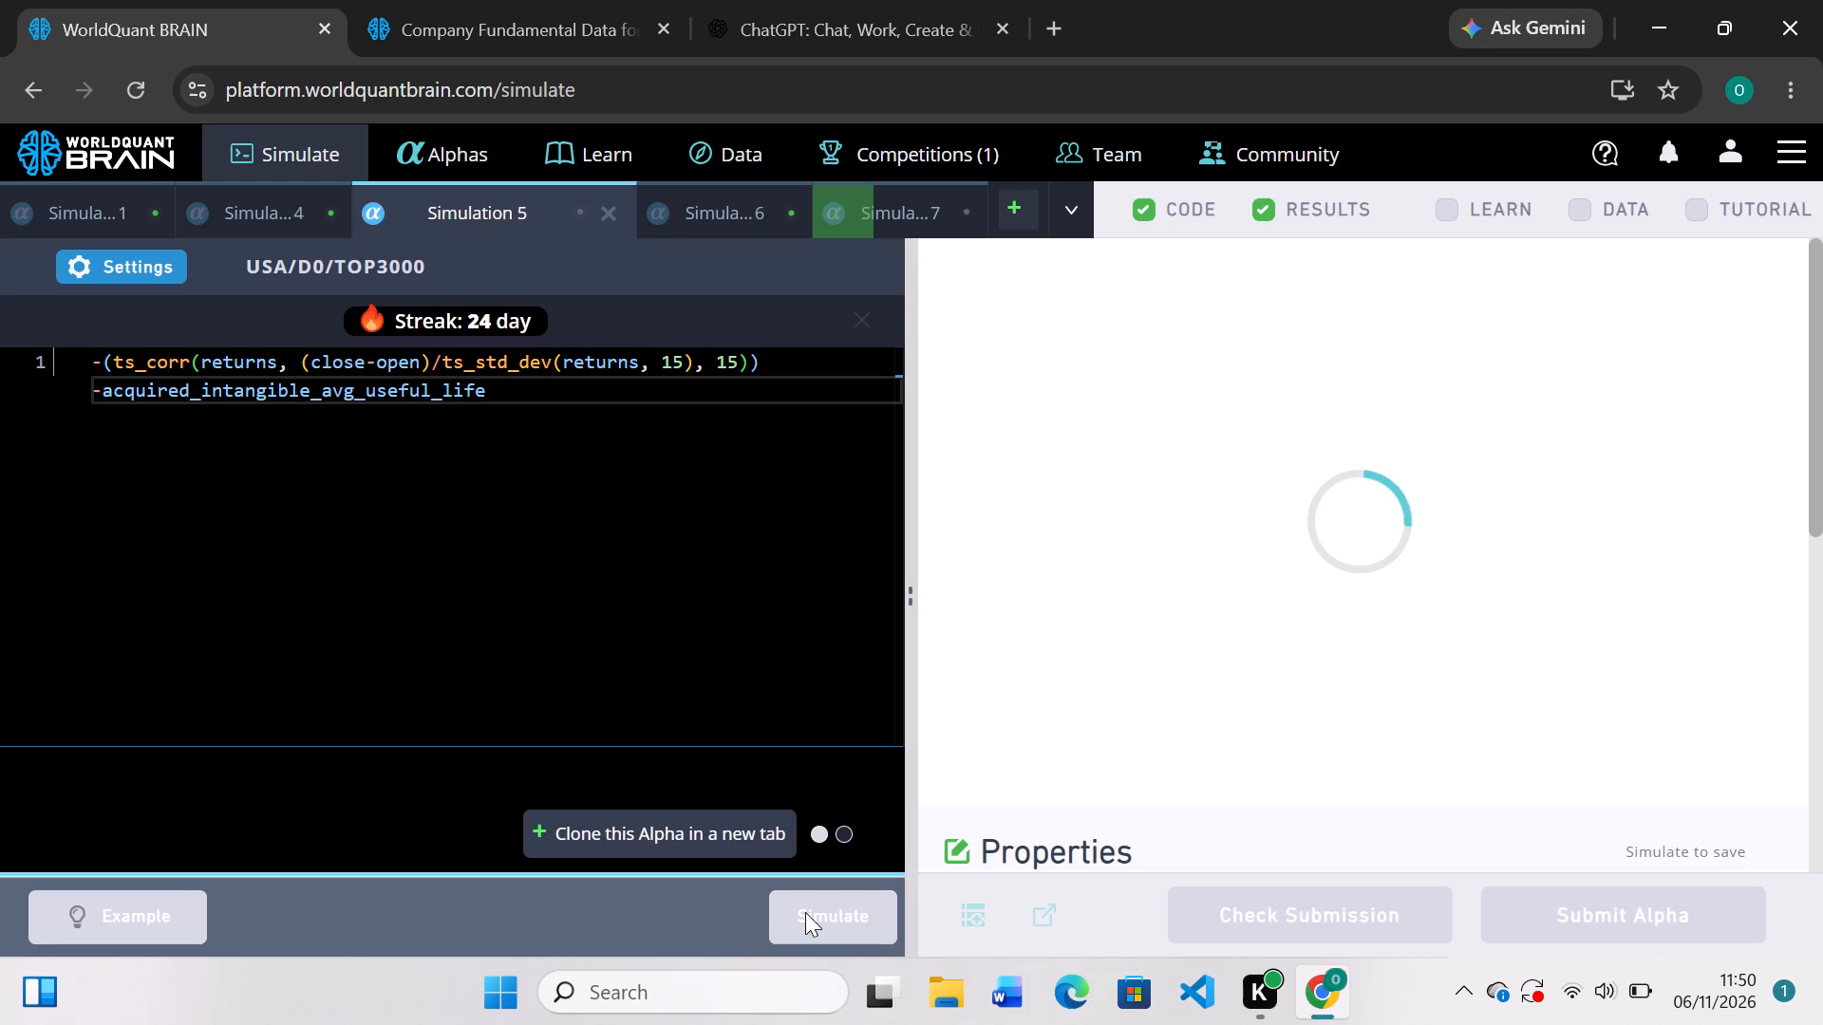
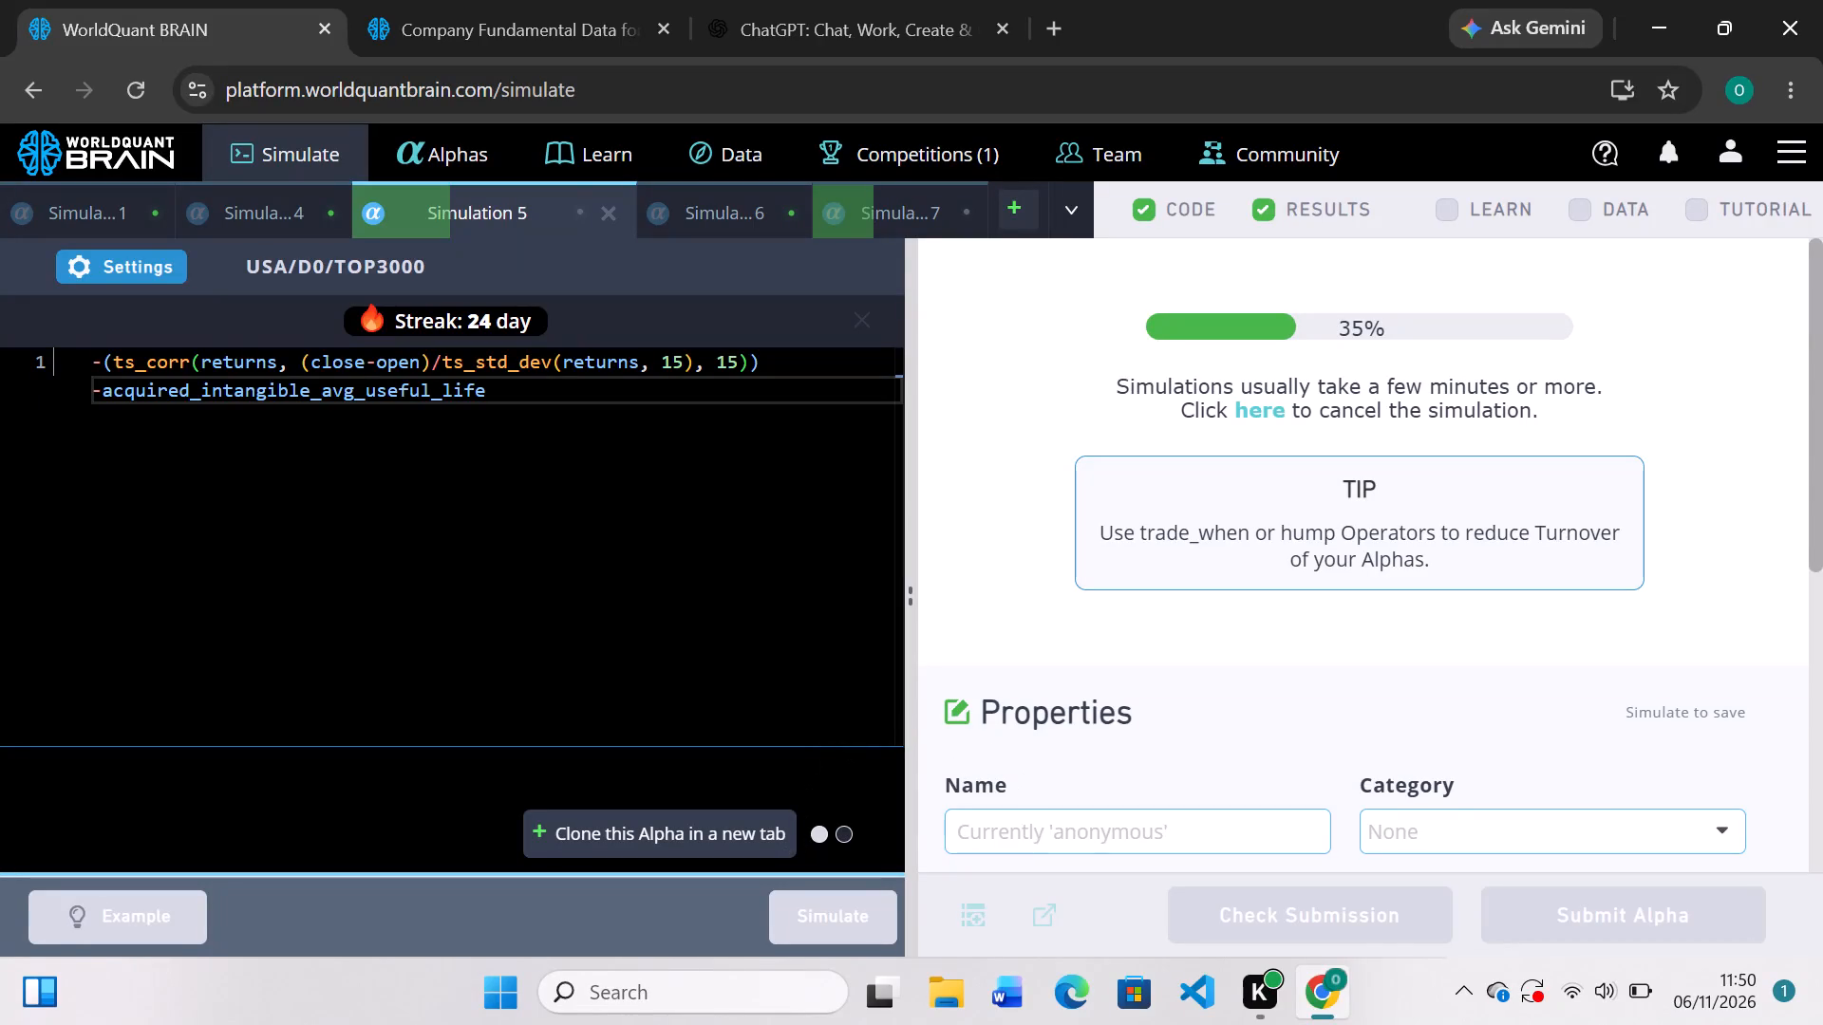
# Review Simulation 6's results, change close-open to close+open in both ts_corr terms and simulate it.
pyautogui.scroll(-2, 731, 551)
pyautogui.click(724, 208)
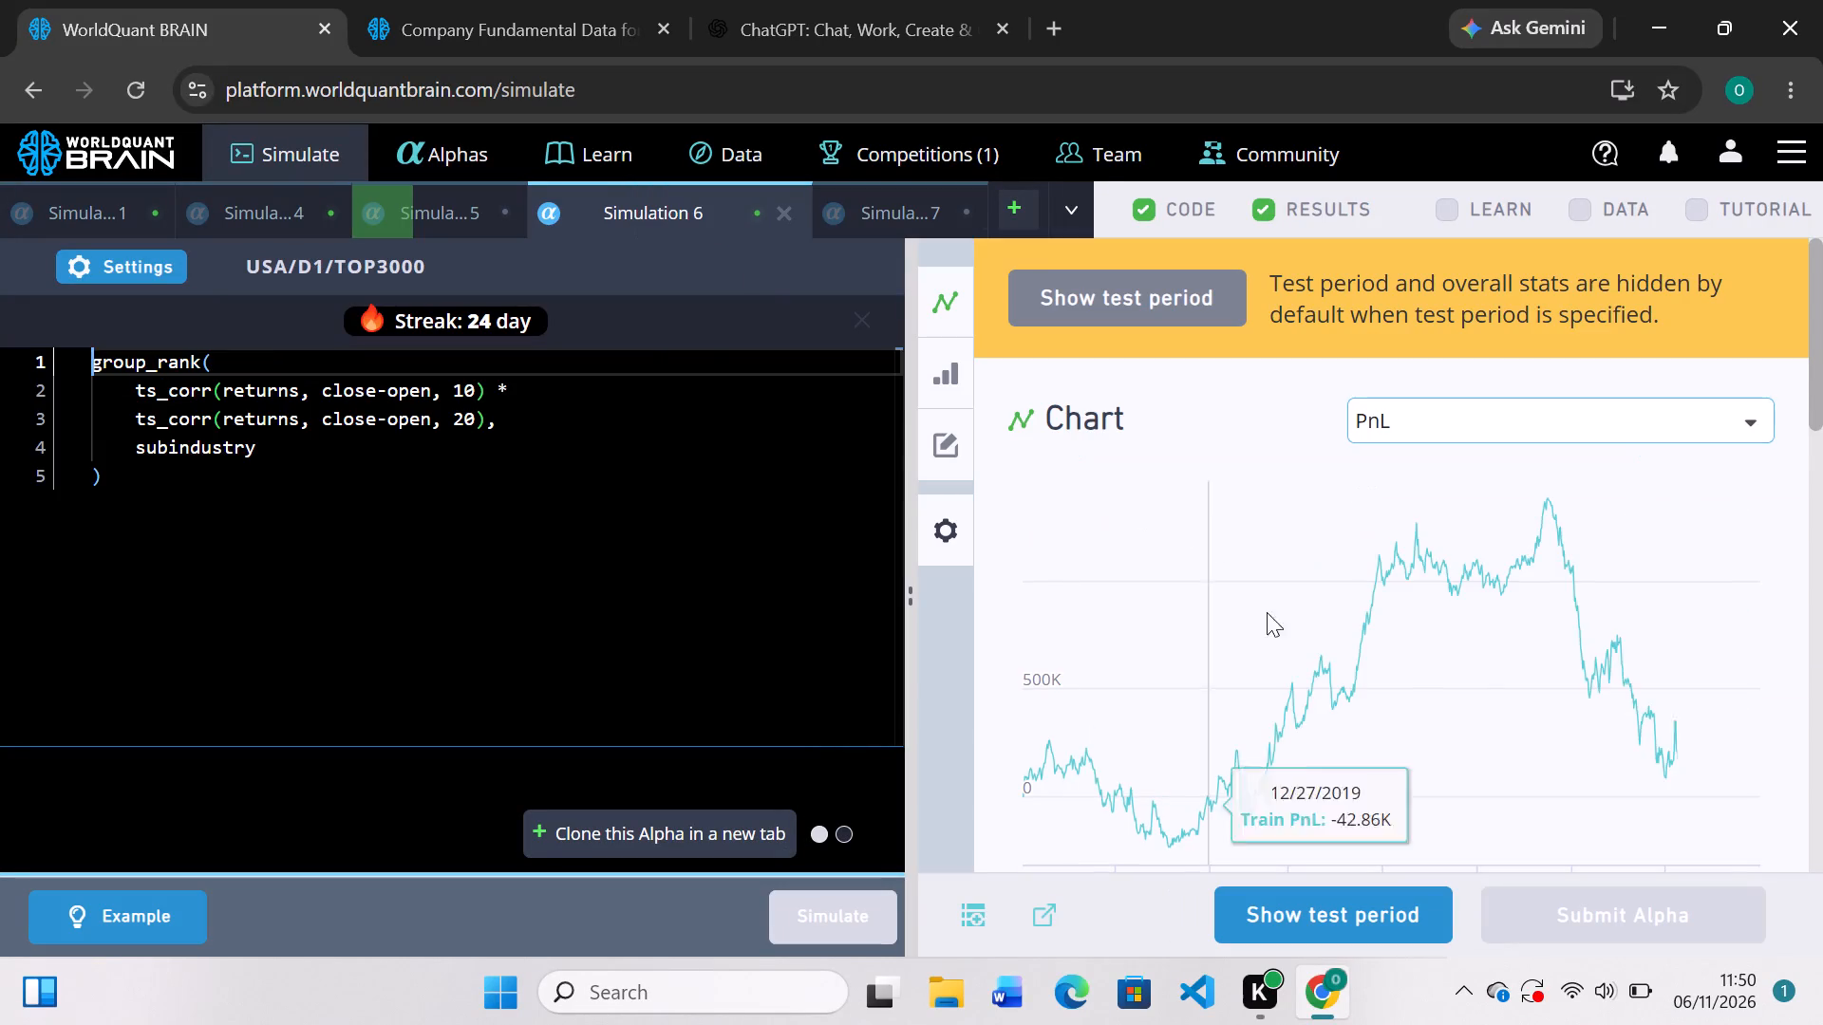
pyautogui.scroll(-1, 1276, 655)
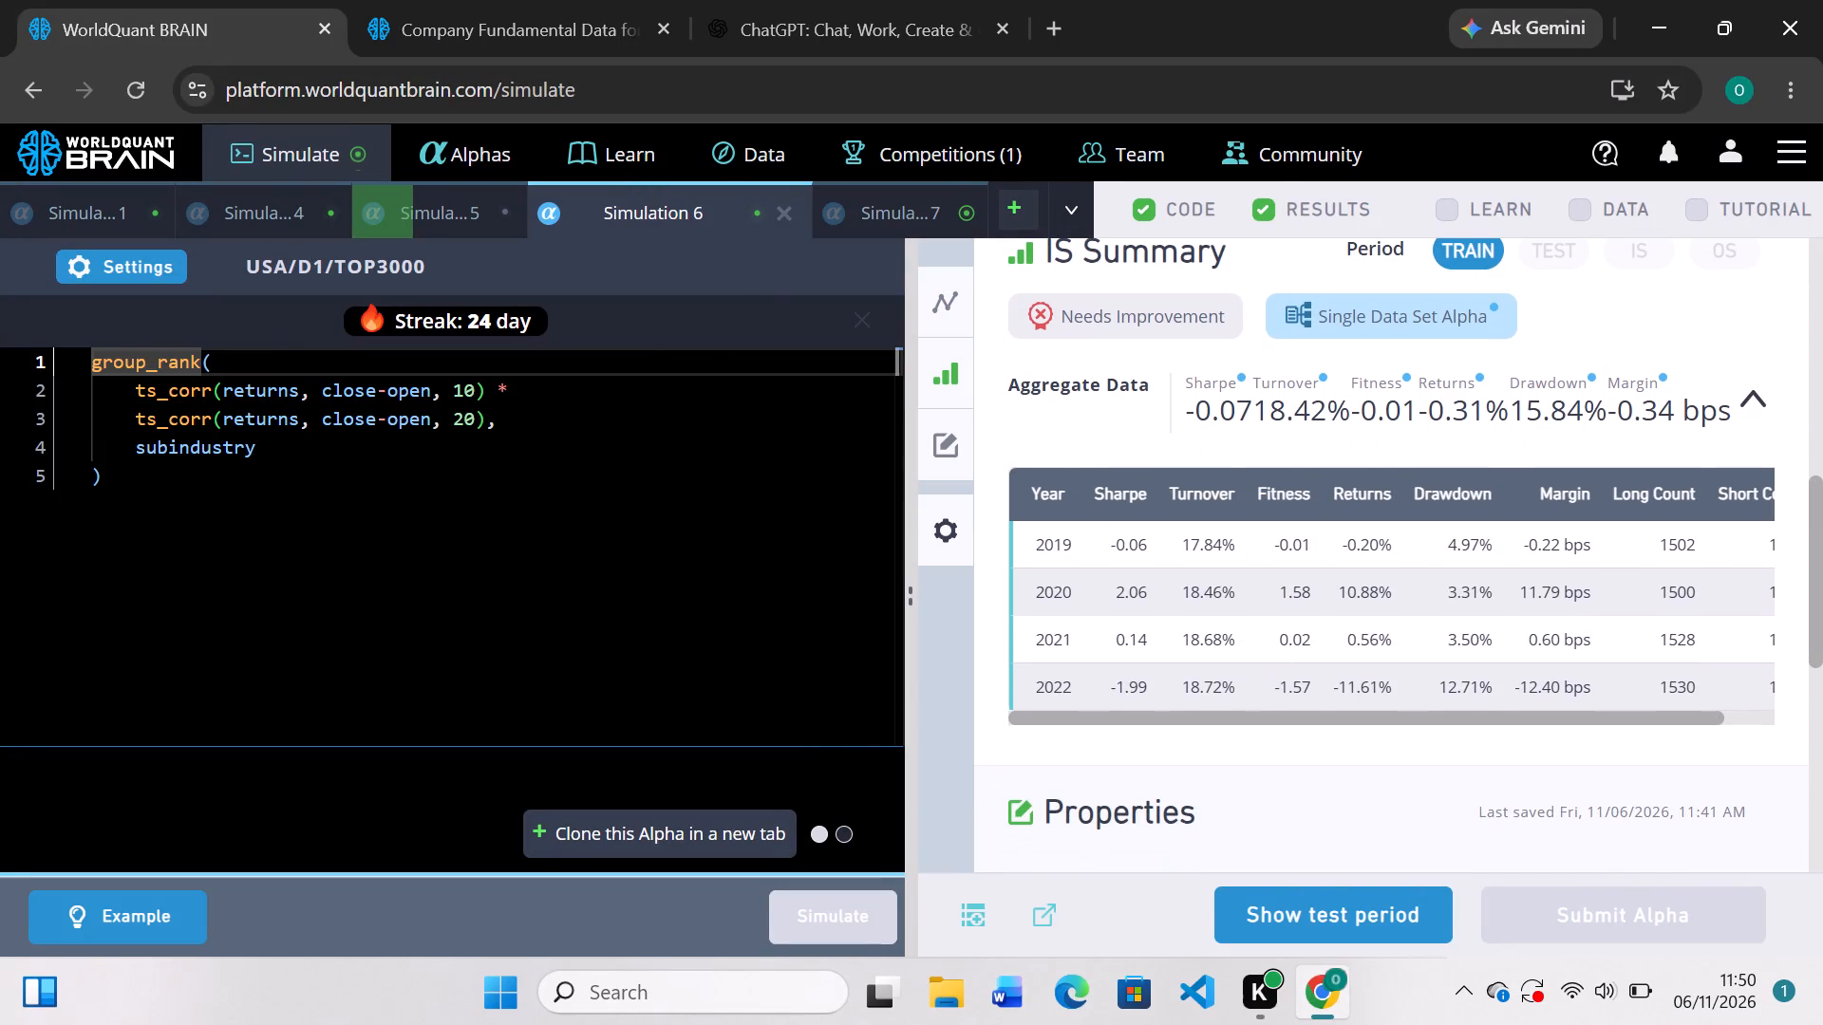
pyautogui.click(387, 419)
pyautogui.press('BackSpace')
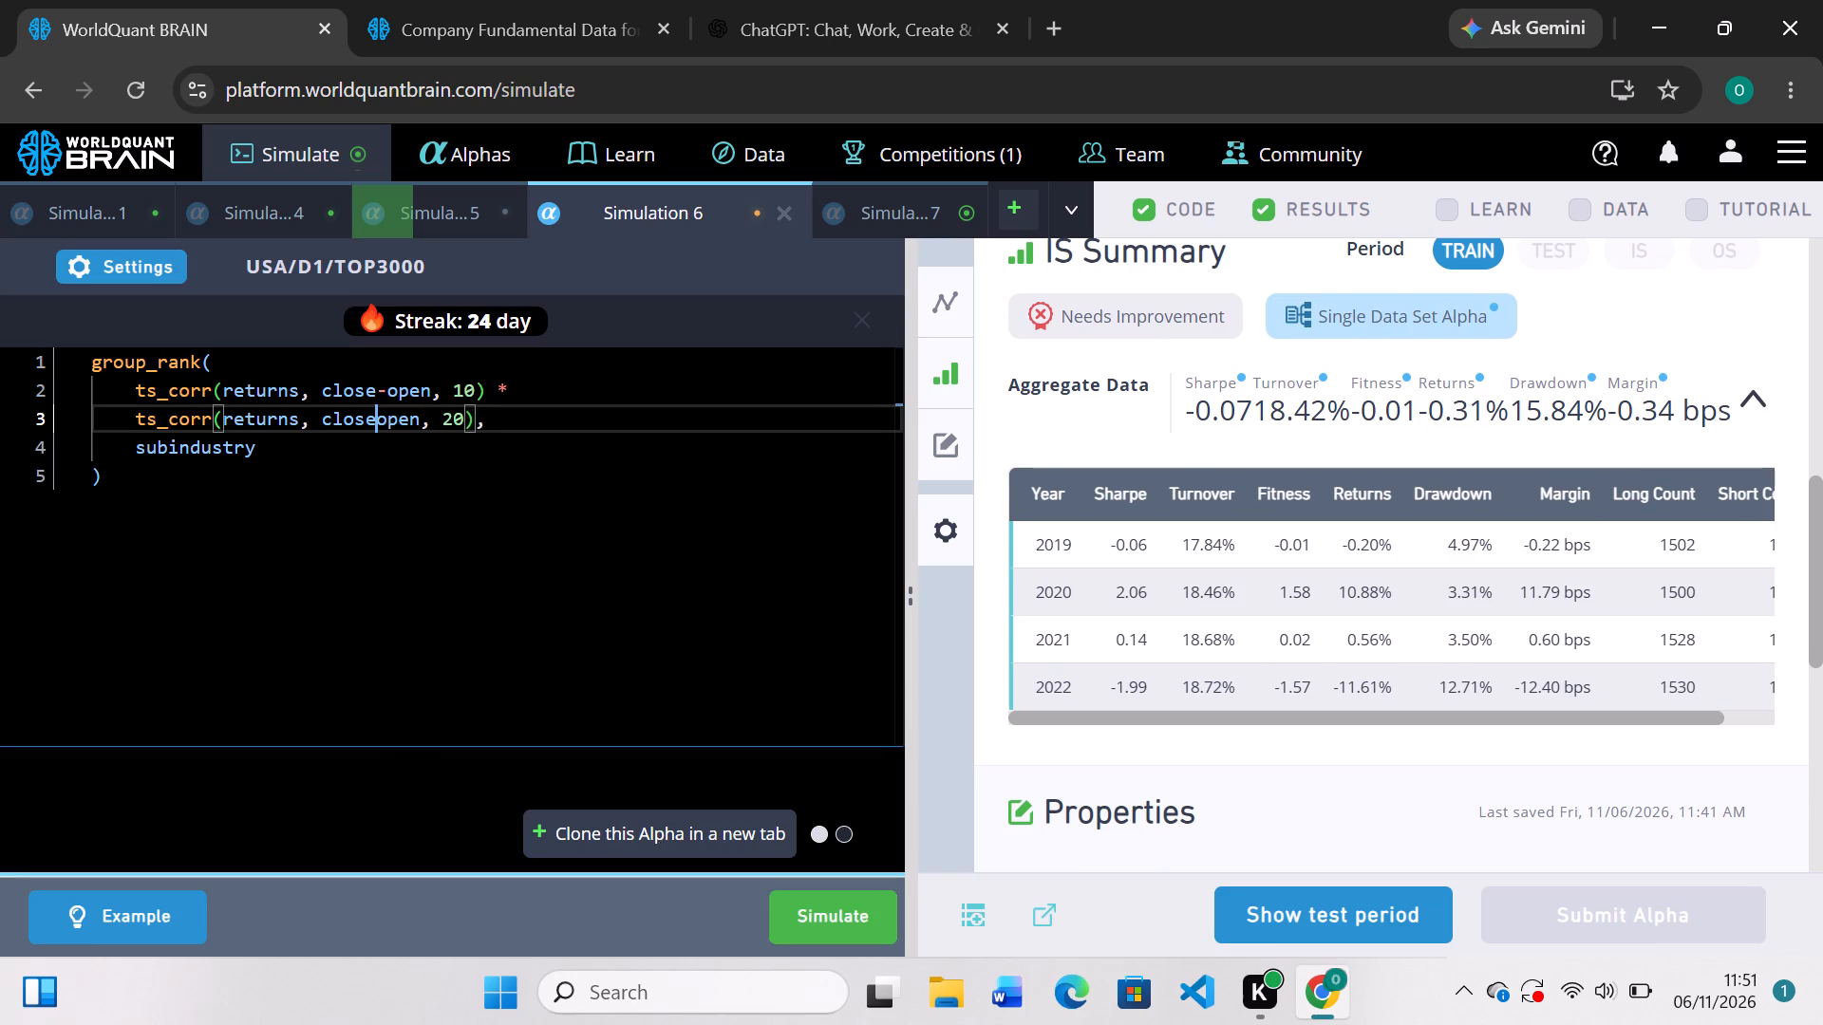
pyautogui.hotkey('shift', '+')
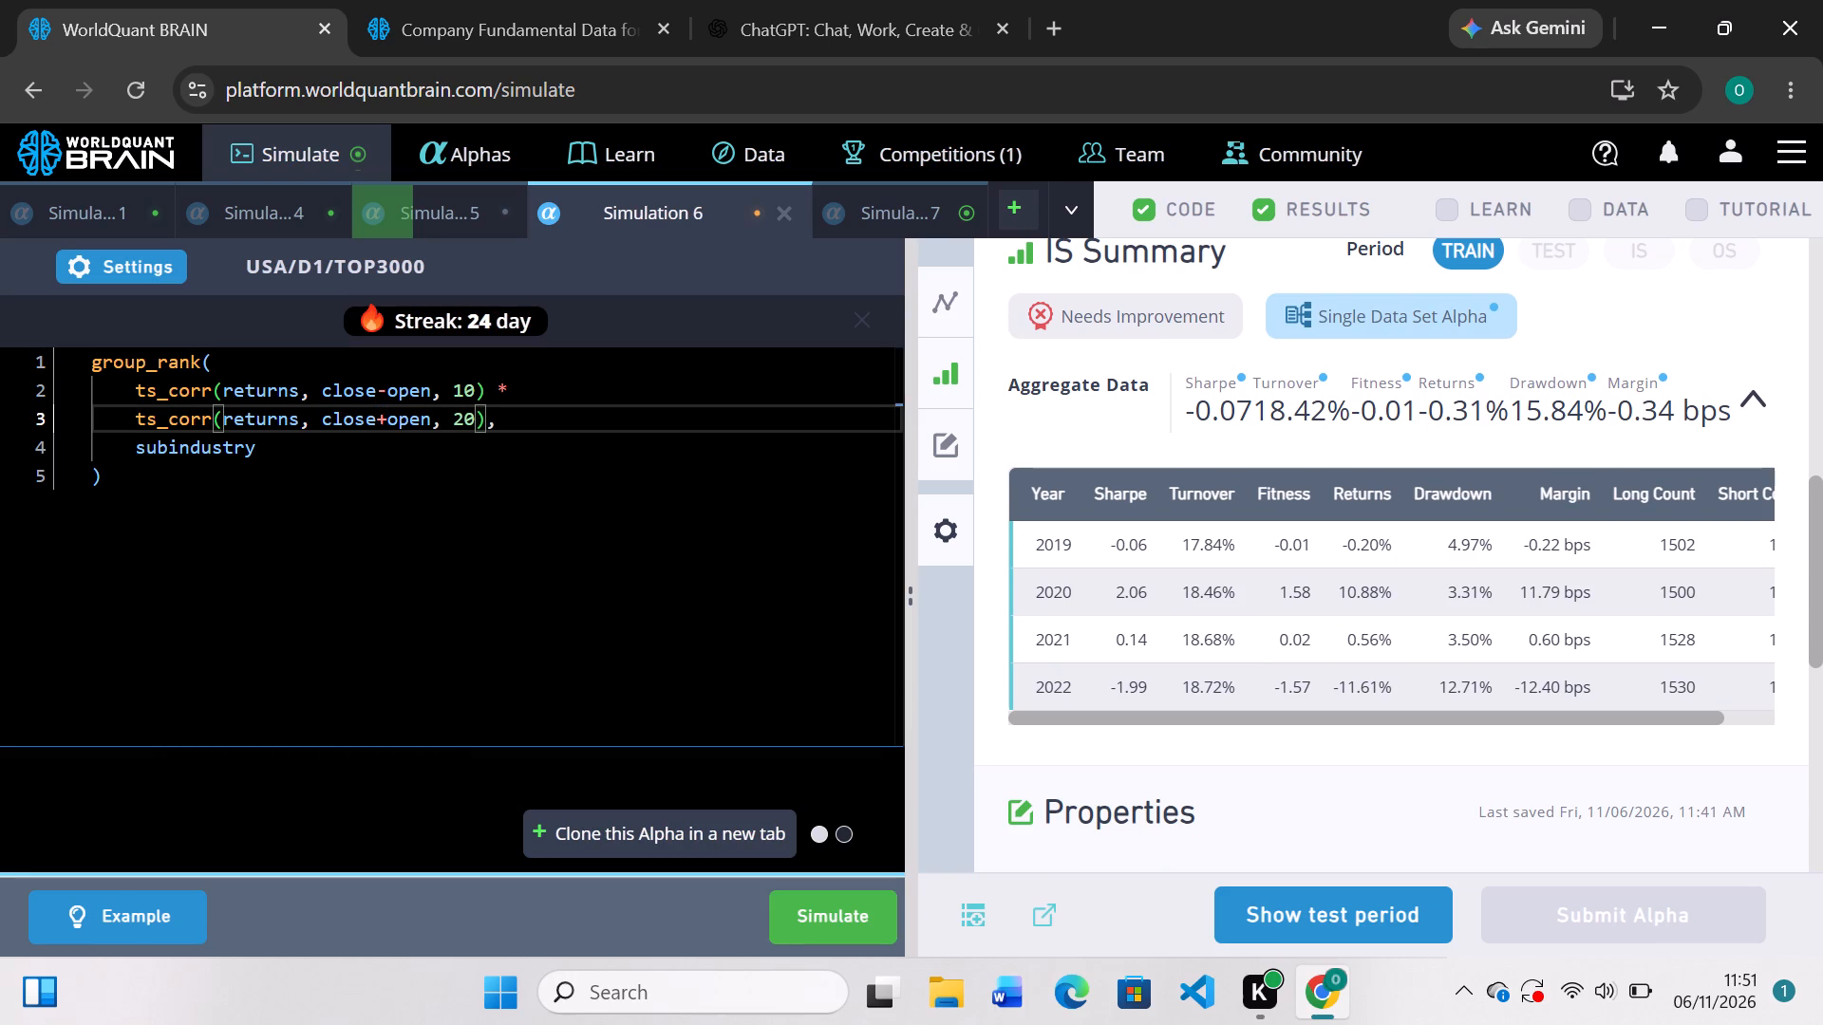
pyautogui.click(386, 388)
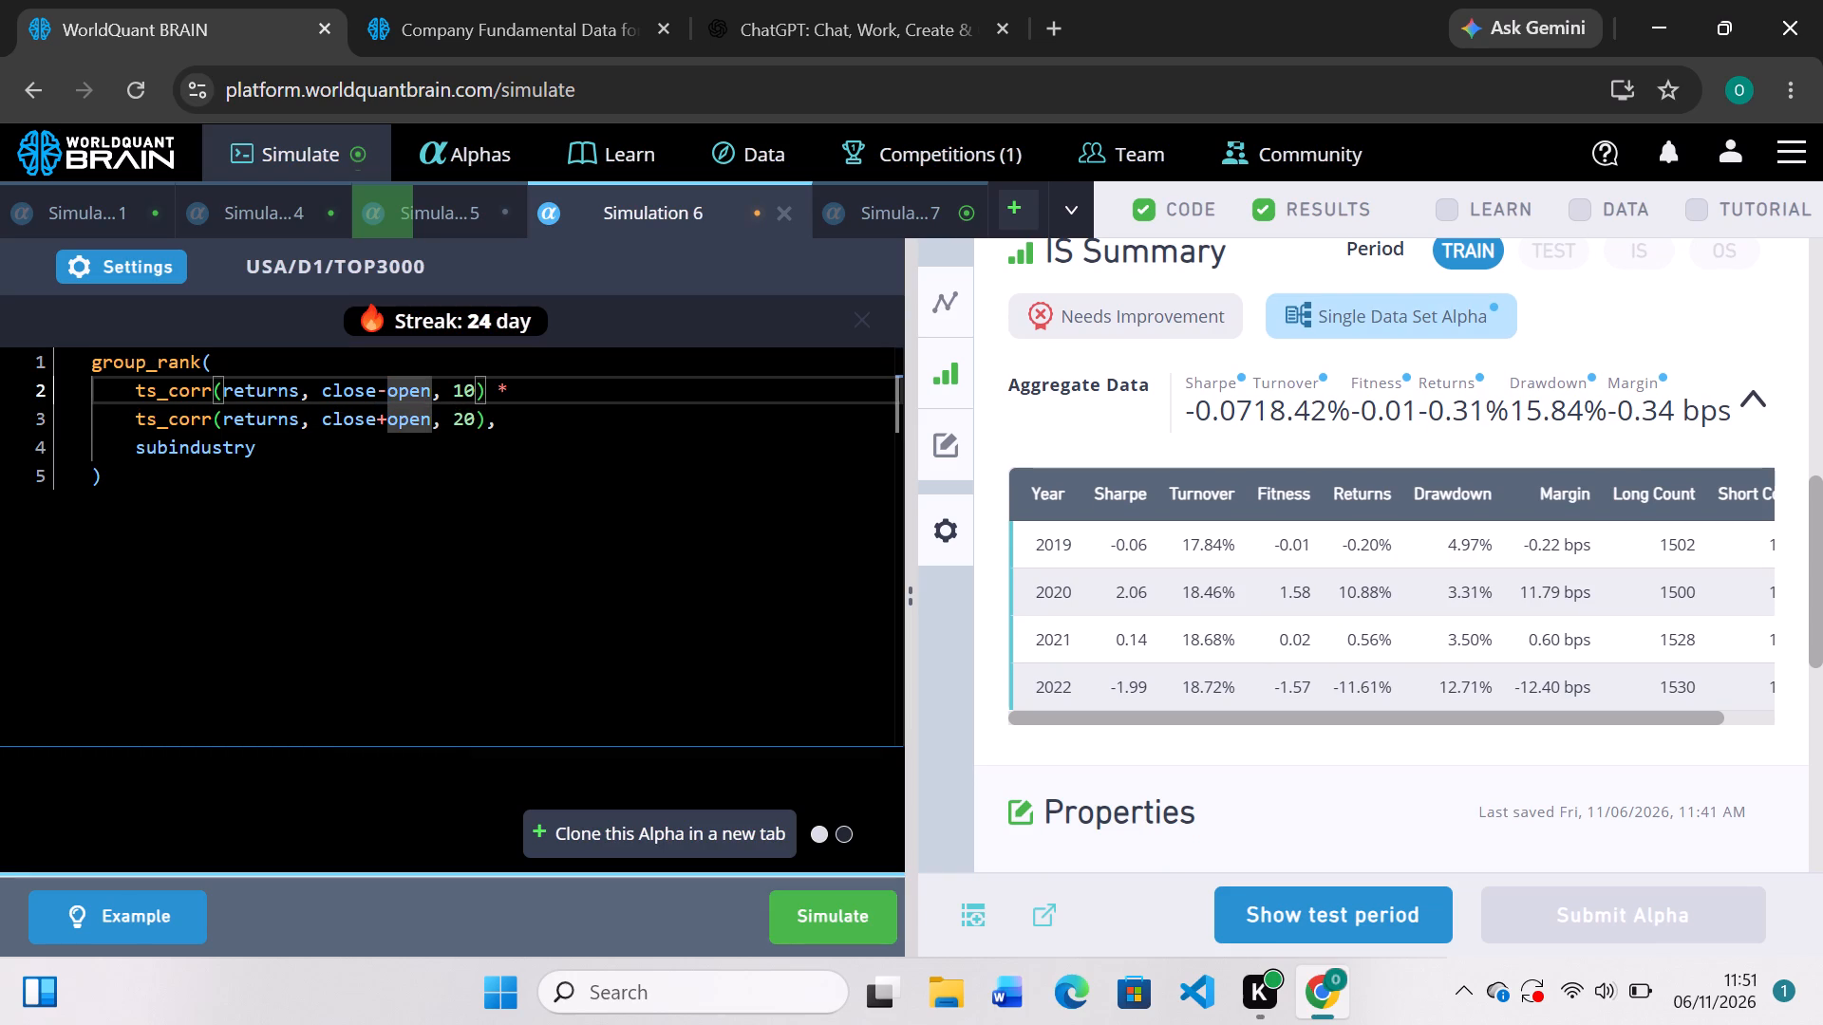
pyautogui.press('BackSpace')
pyautogui.hotkey('shift', '+')
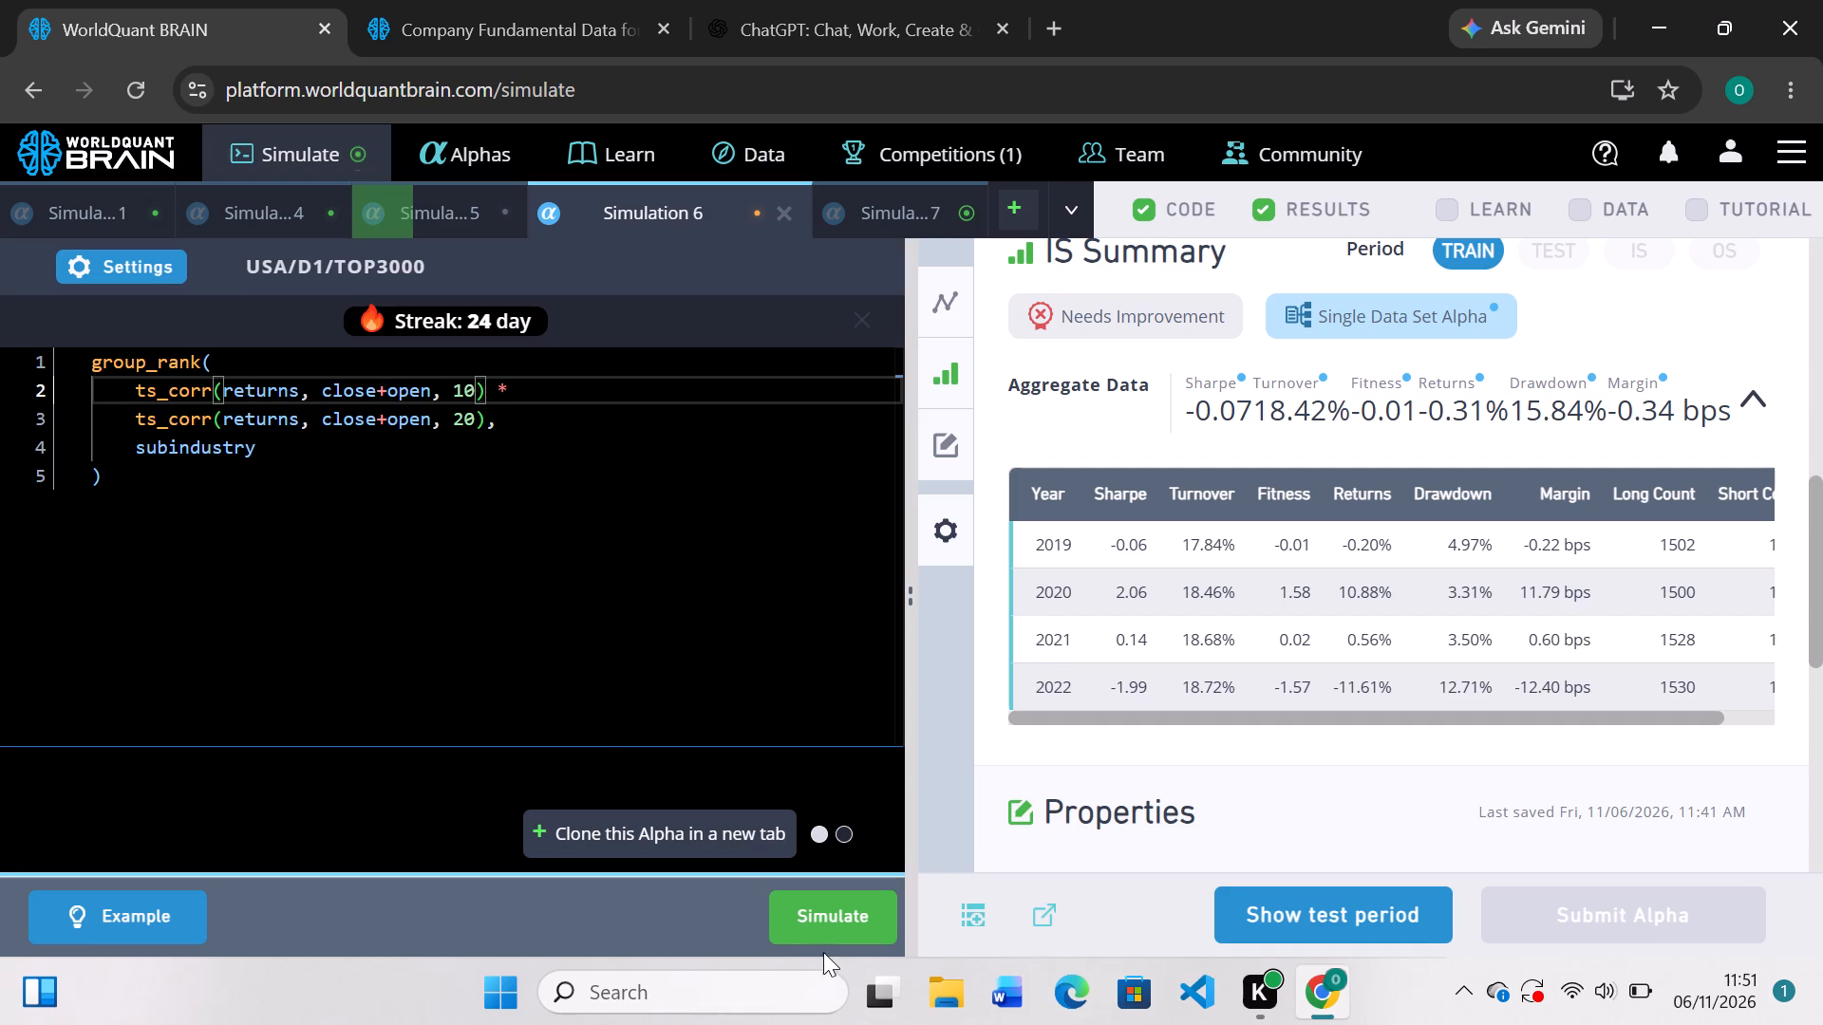
pyautogui.click(849, 922)
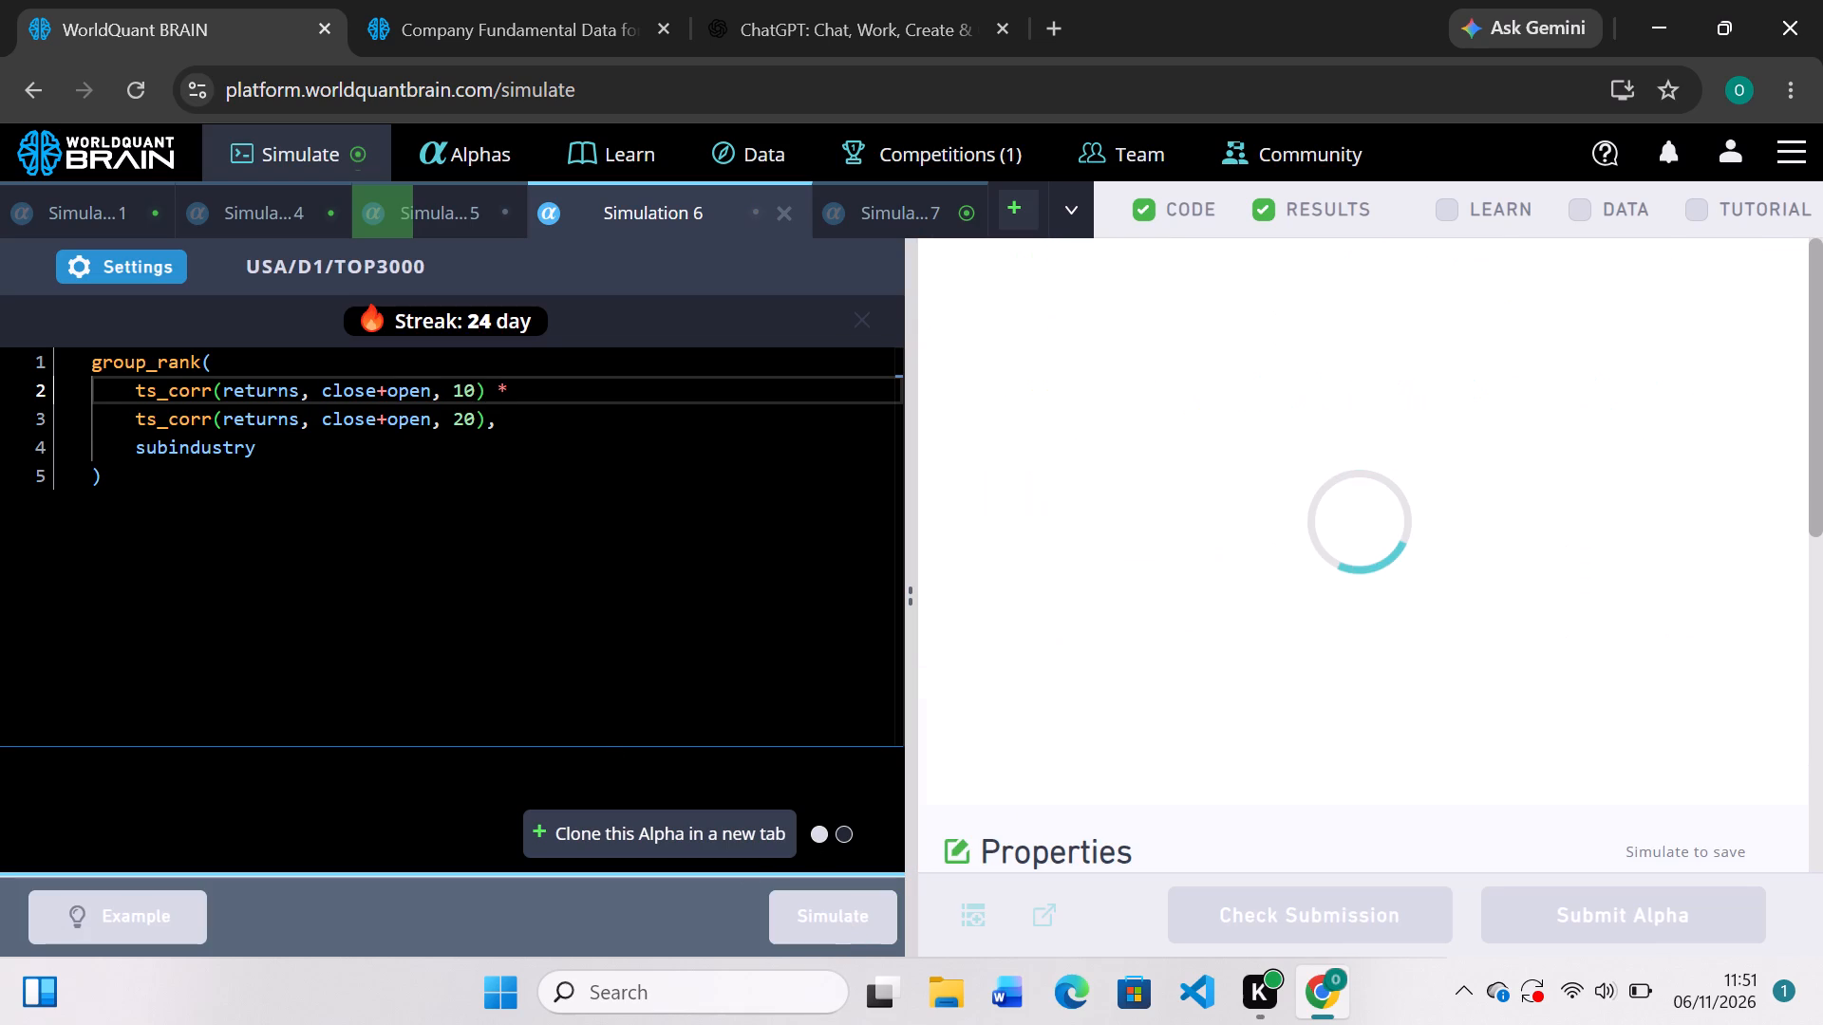
# Review Simulation 7's results, change its expression to ts_rank(debt_lt/cash_st,500) and simulate it.
pyautogui.click(921, 207)
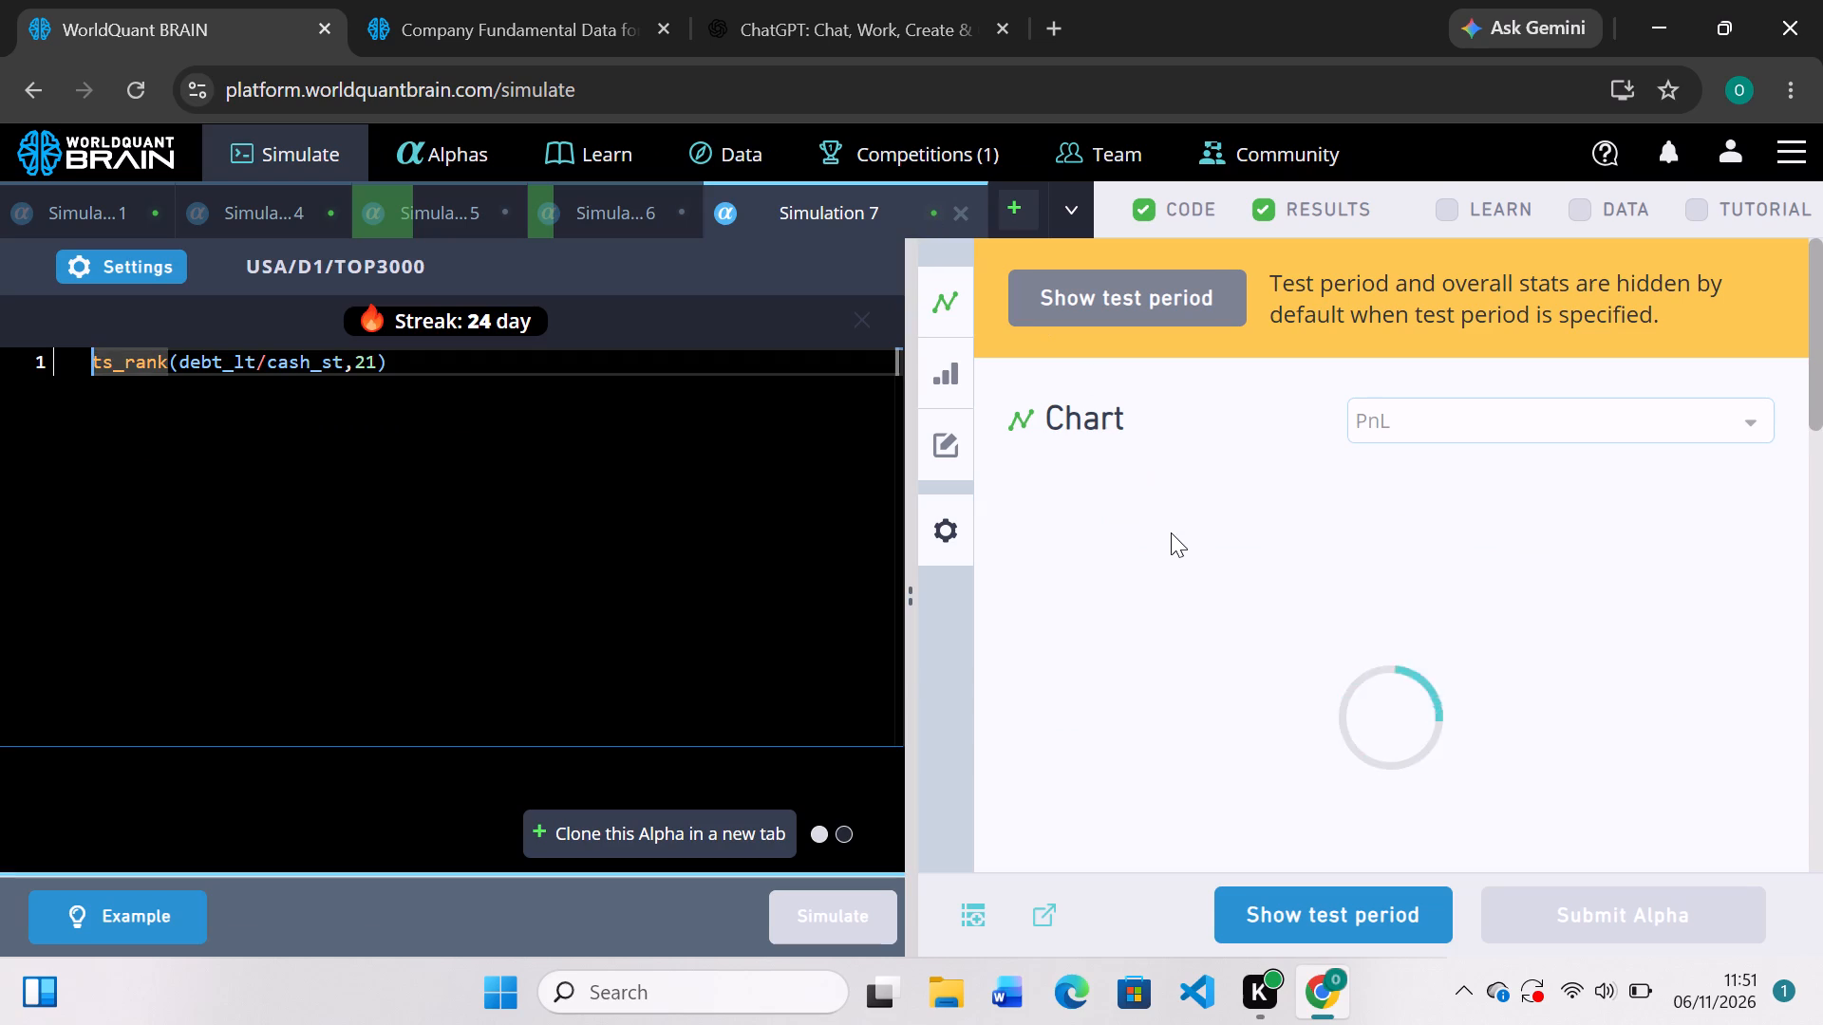
pyautogui.scroll(-2, 1171, 532)
pyautogui.scroll(2, 1171, 532)
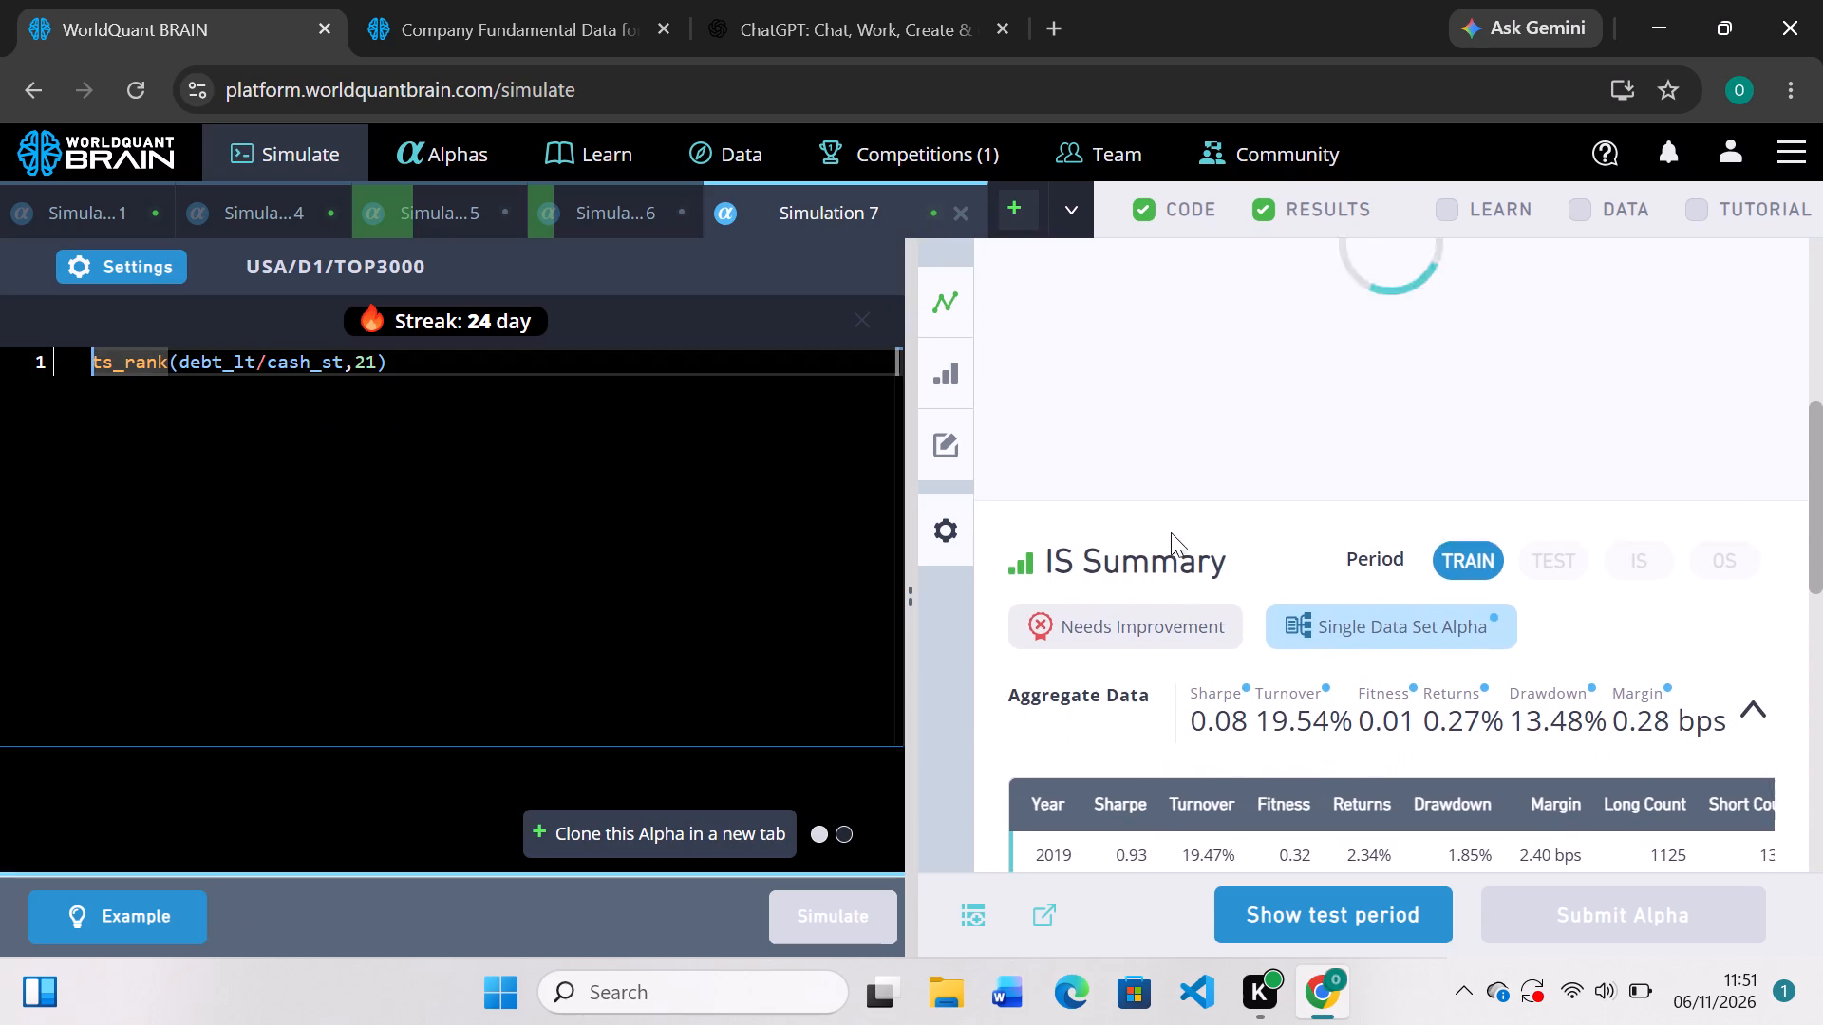
pyautogui.scroll(4, 1171, 532)
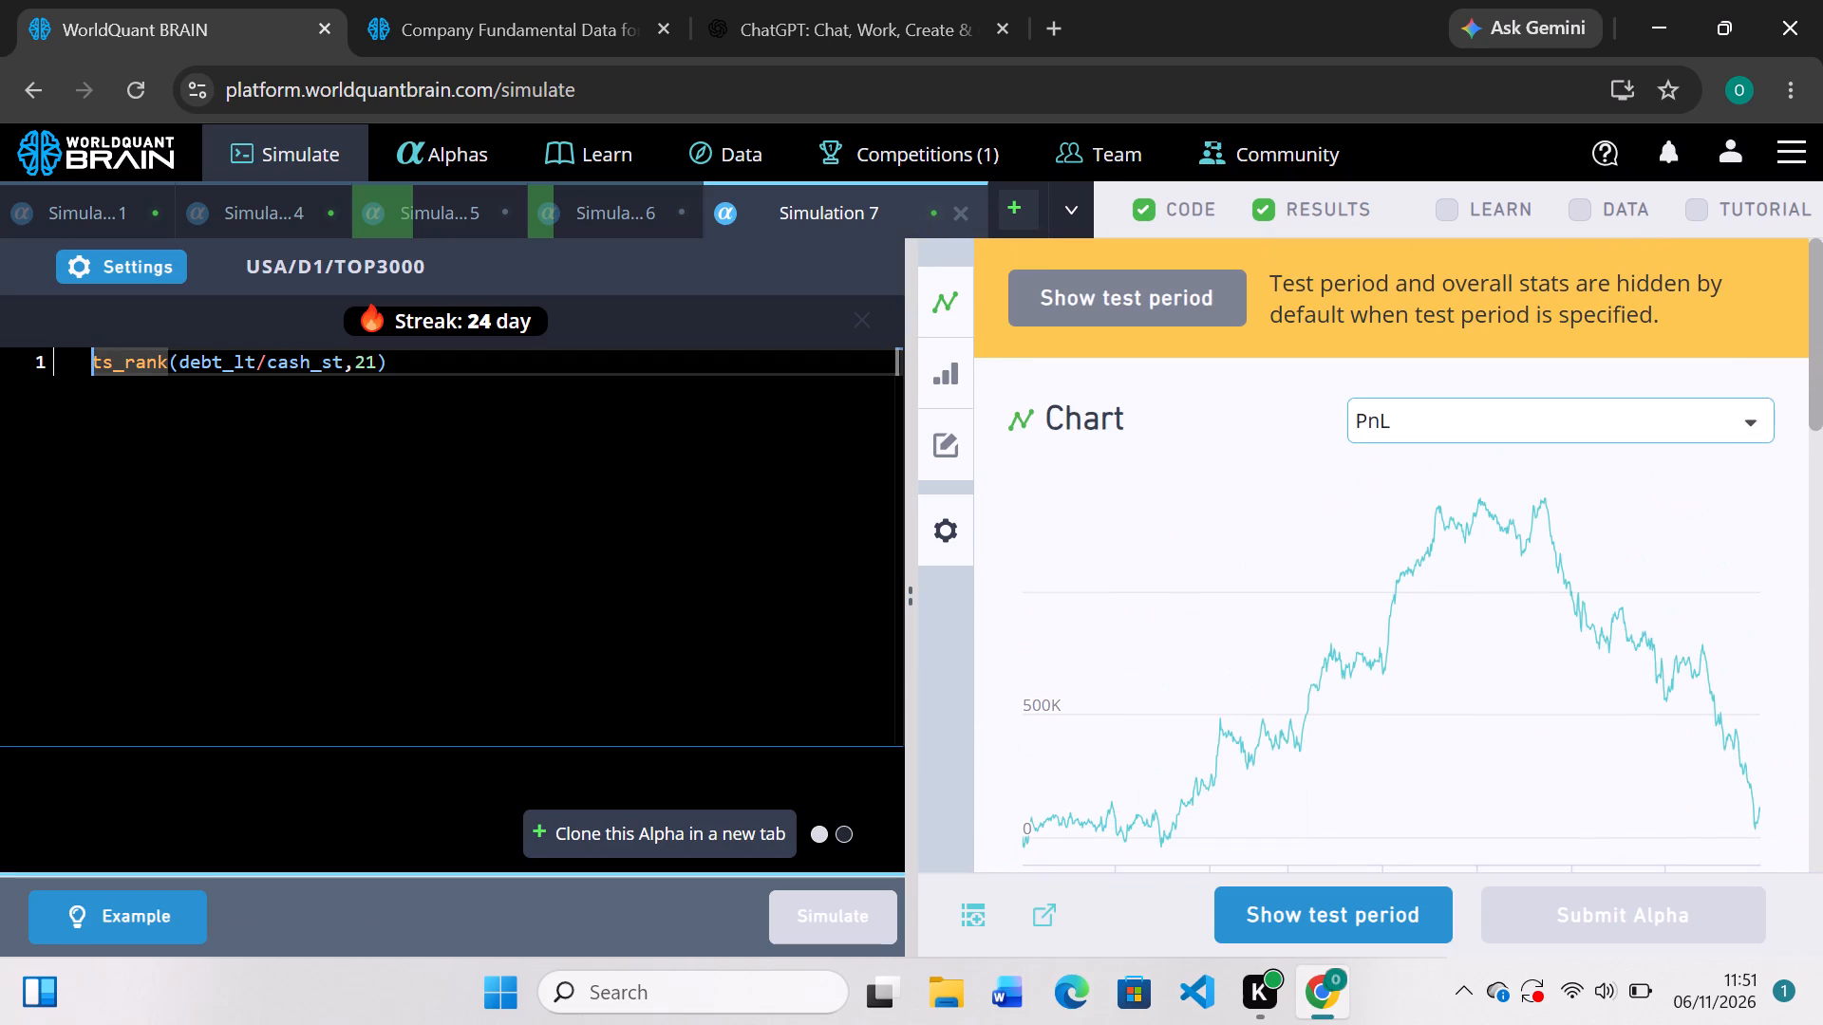
pyautogui.click(372, 365)
pyautogui.press('BackSpace')
pyautogui.press('BackSpace')
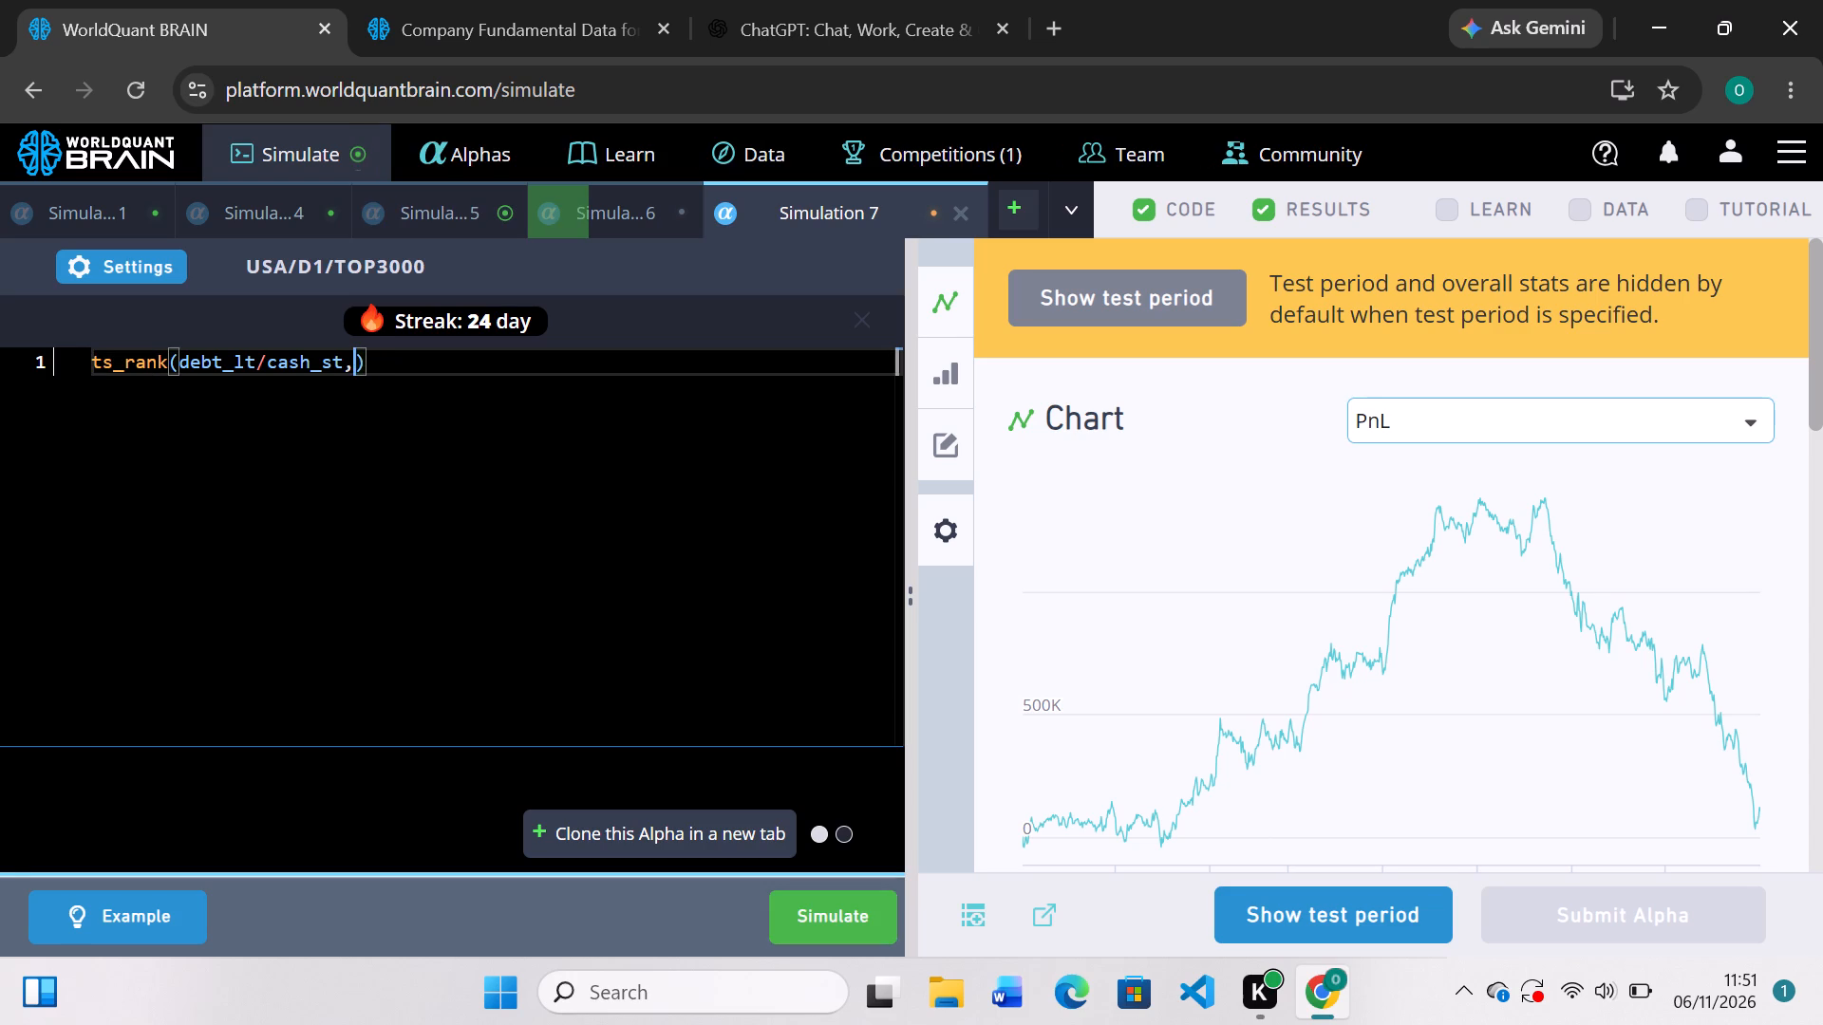
pyautogui.press('5')
pyautogui.write('00')
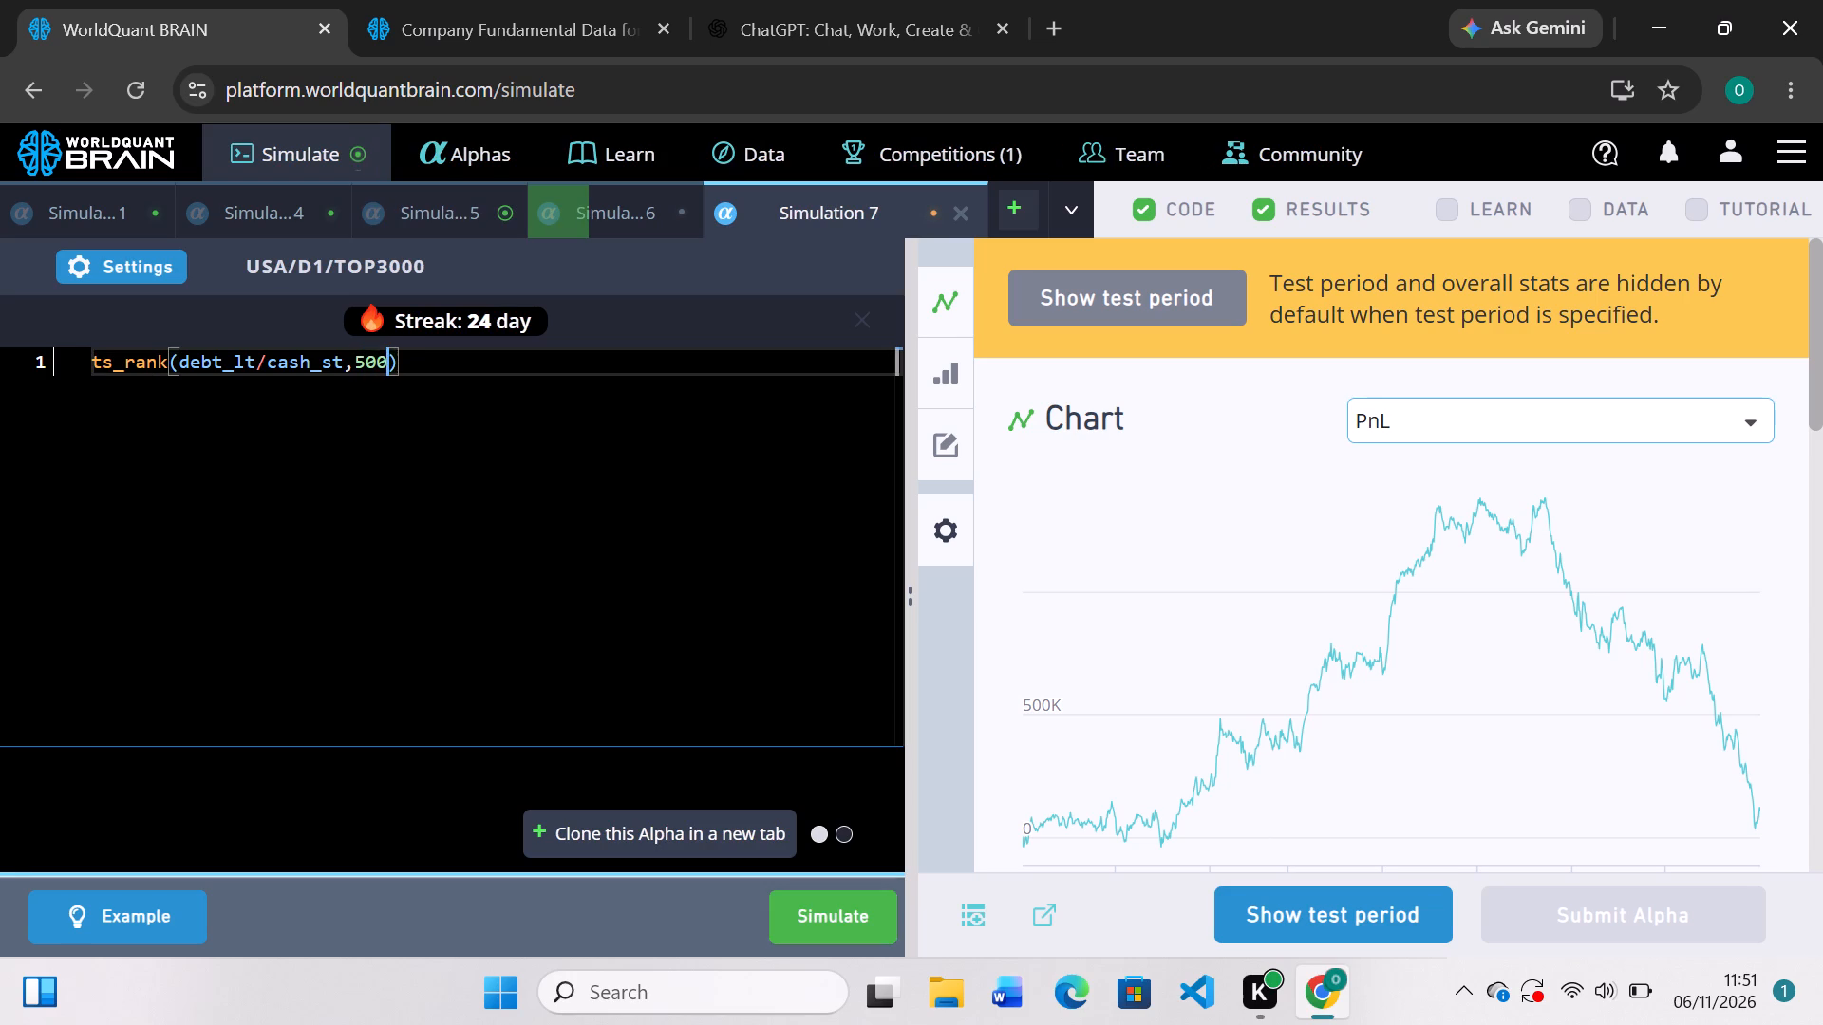
pyautogui.click(819, 936)
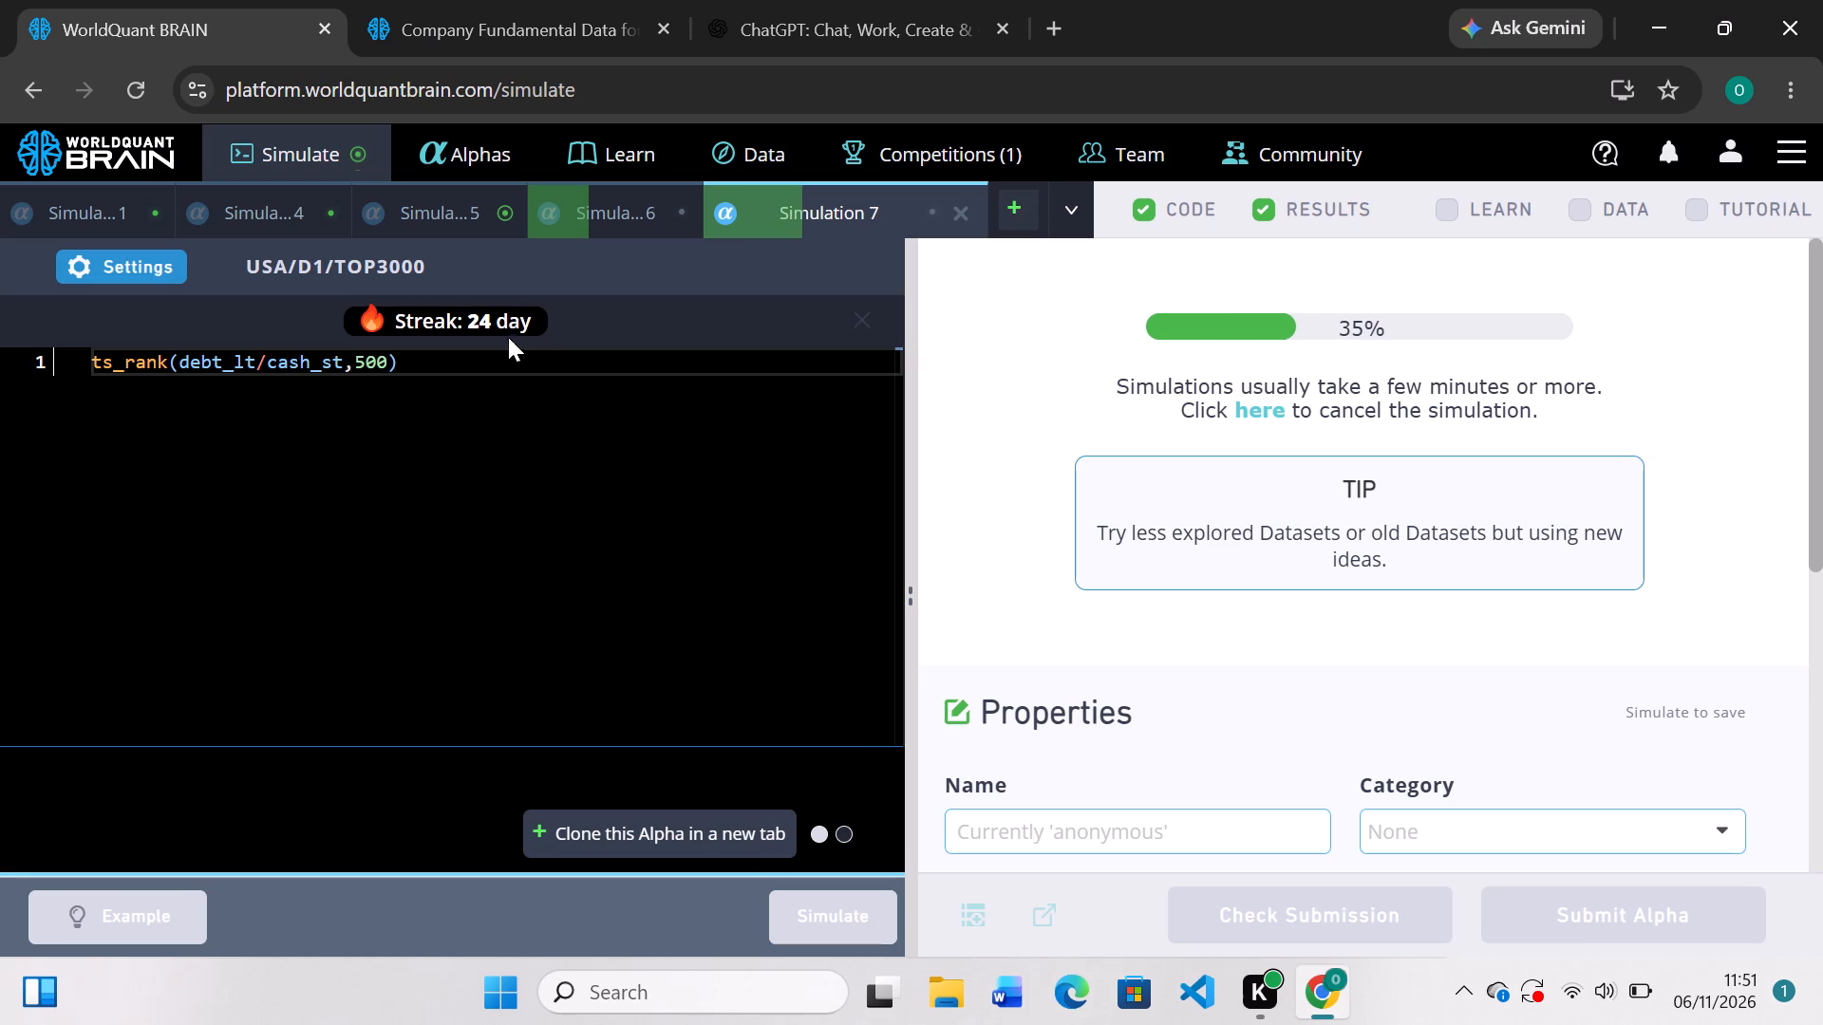
# Review Simulation 5's results, set both the ts_corr and ts_std_dev windows in its first line to 5 and simulate it.
pyautogui.click(476, 222)
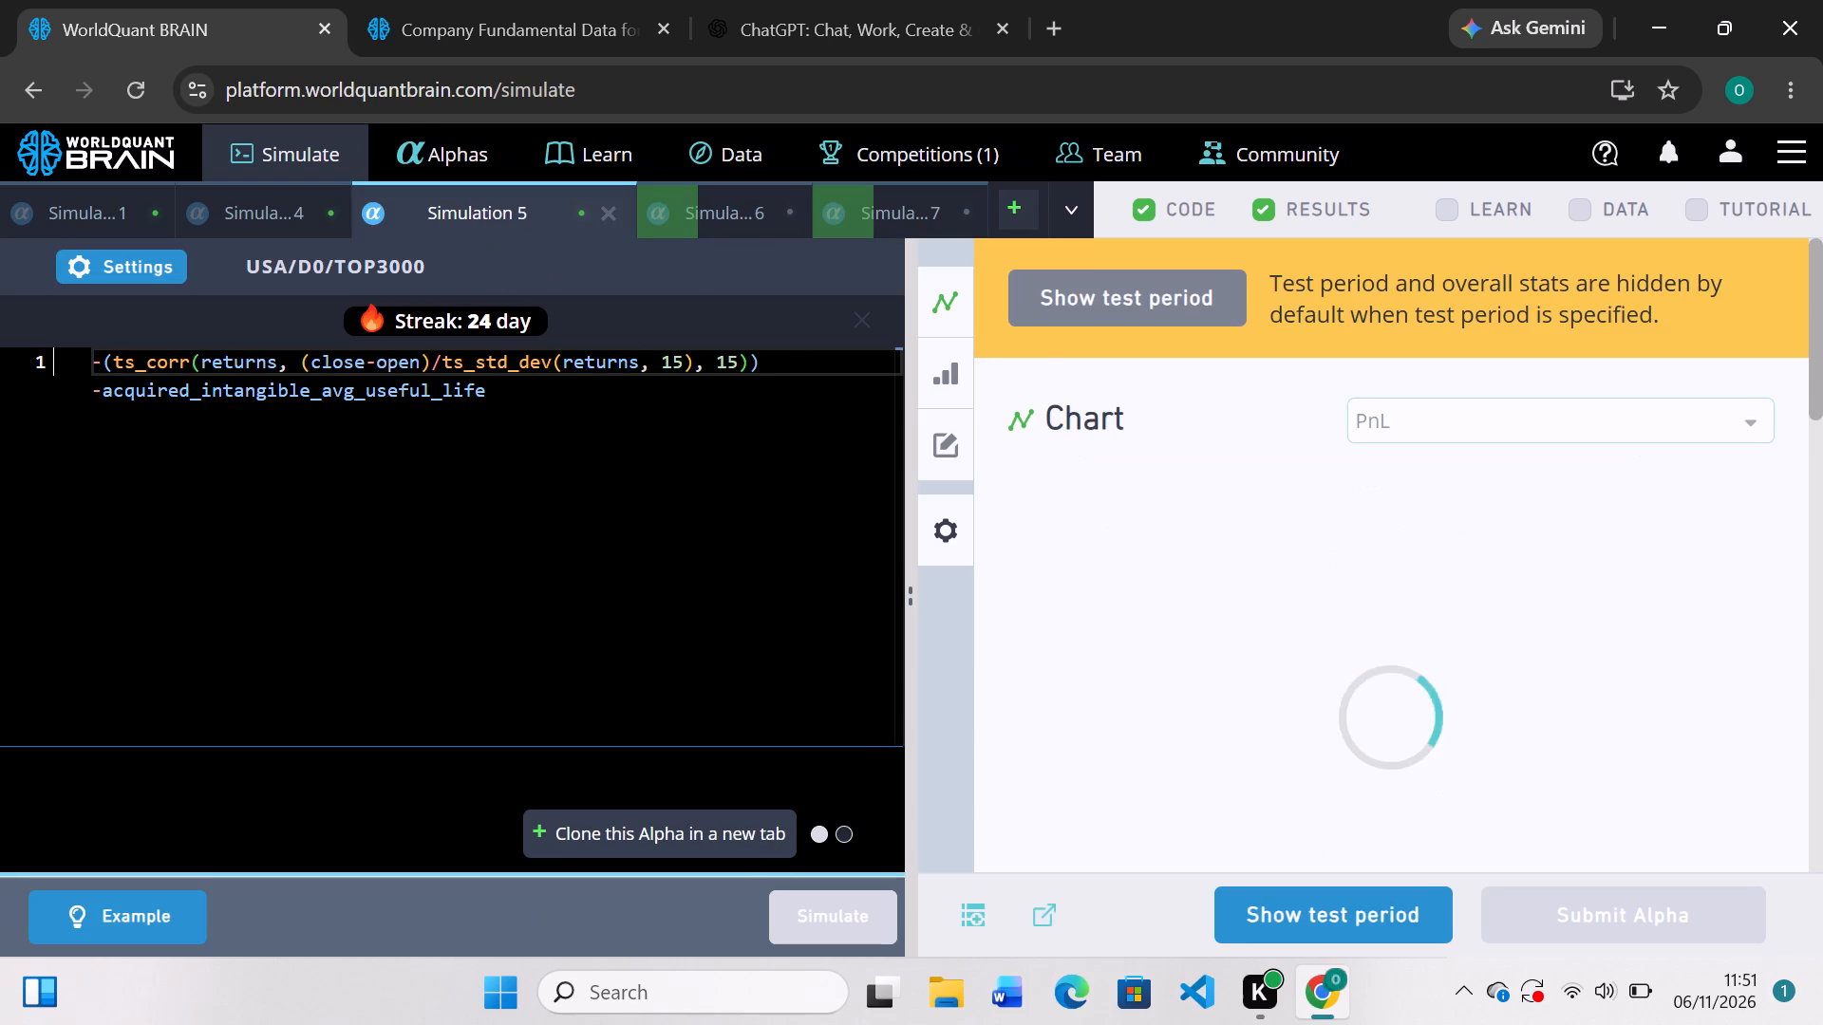
pyautogui.scroll(-2, 1196, 620)
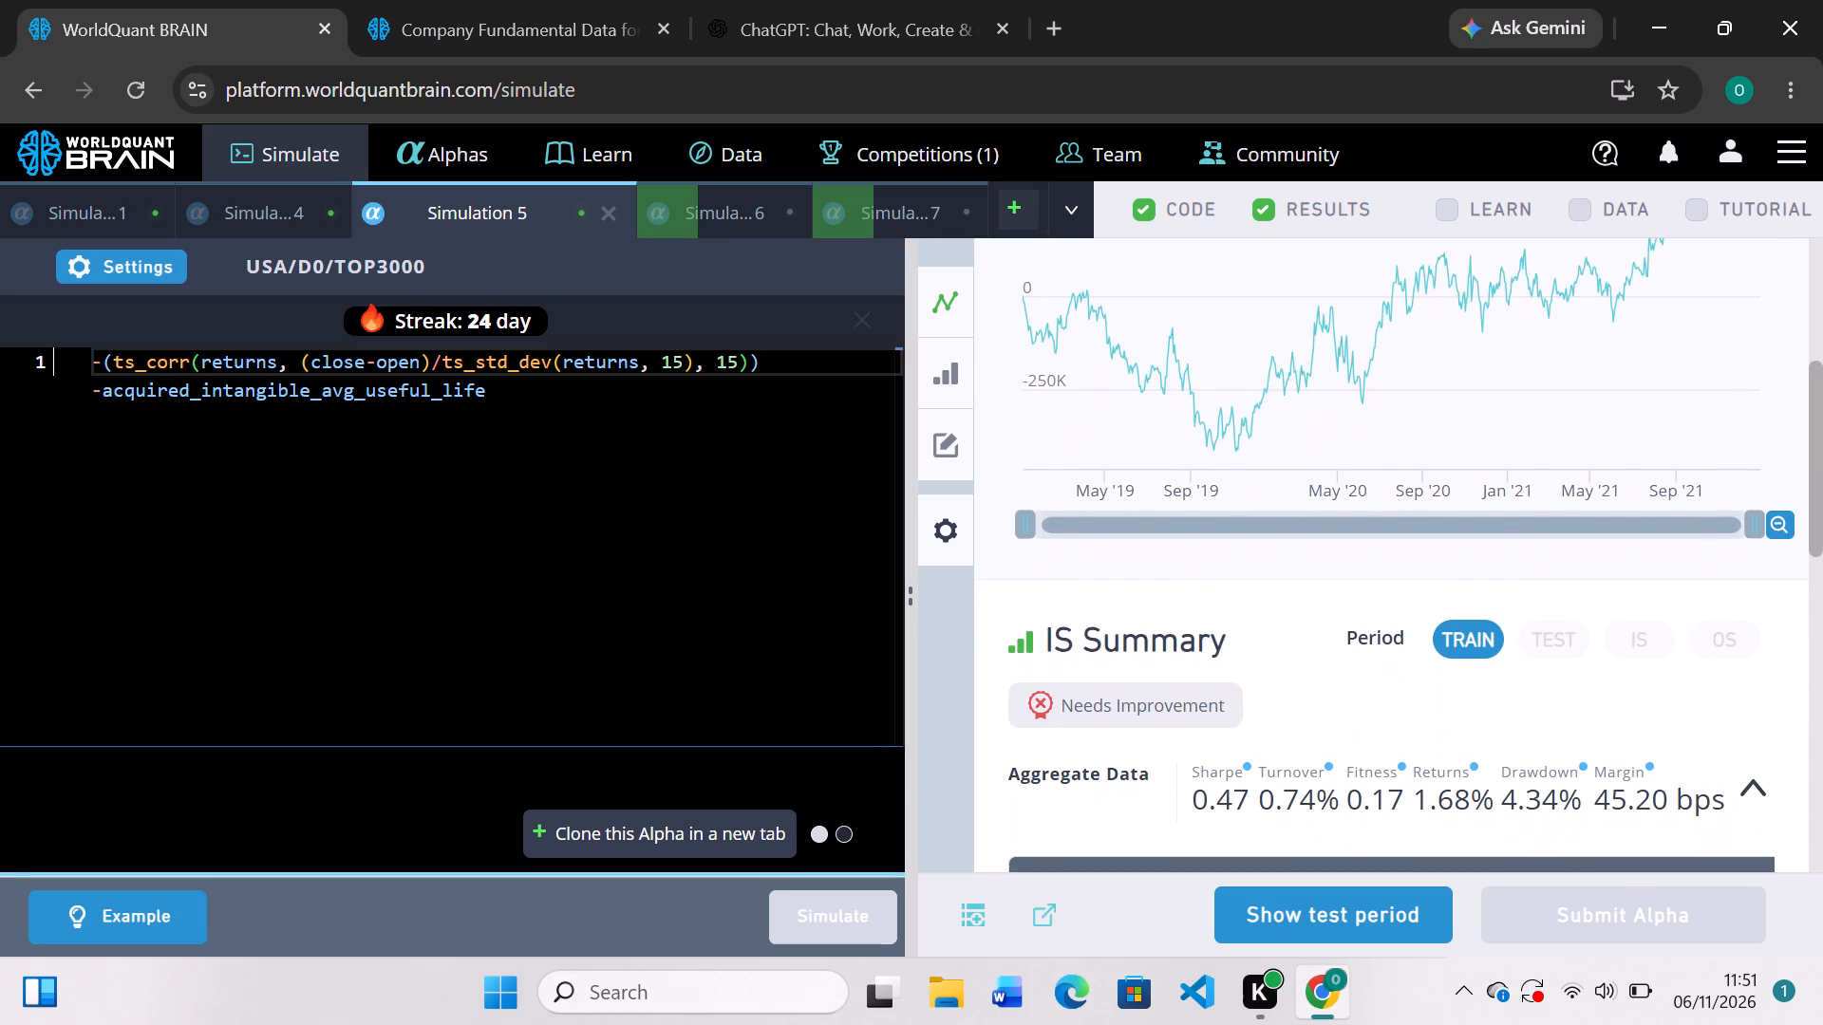
pyautogui.scroll(2, 1196, 620)
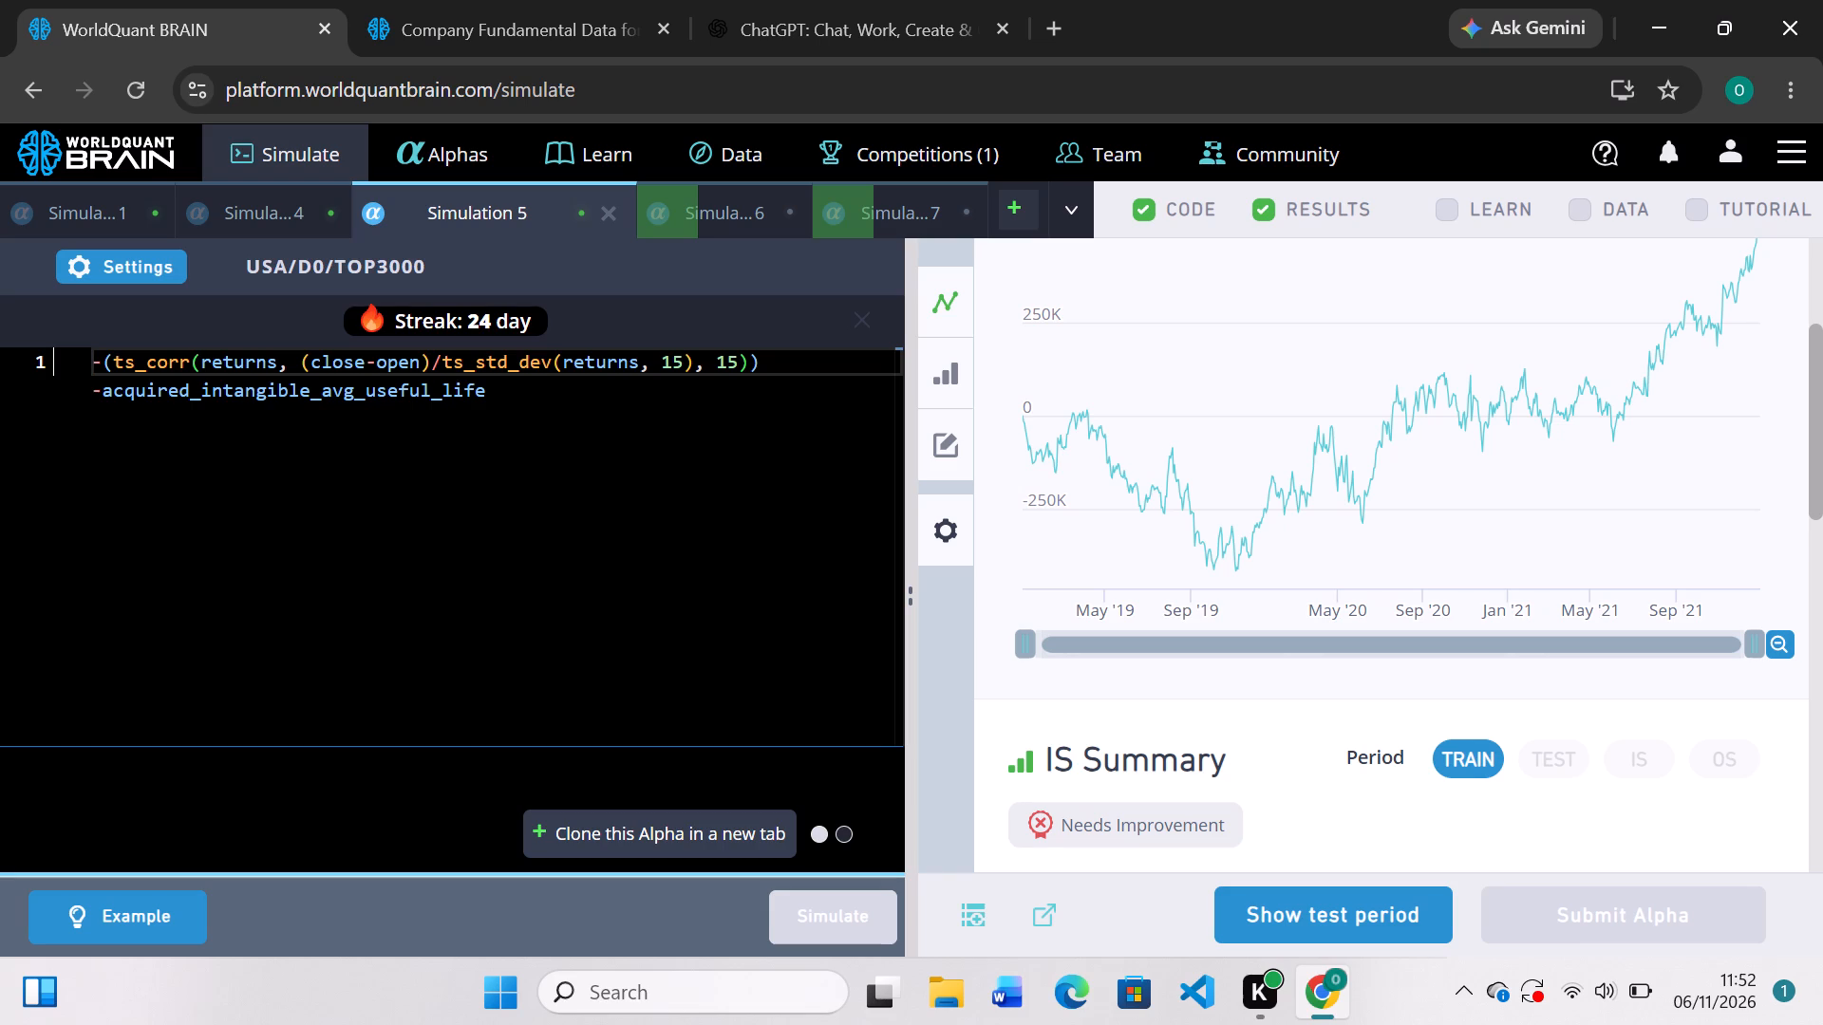
pyautogui.click(637, 450)
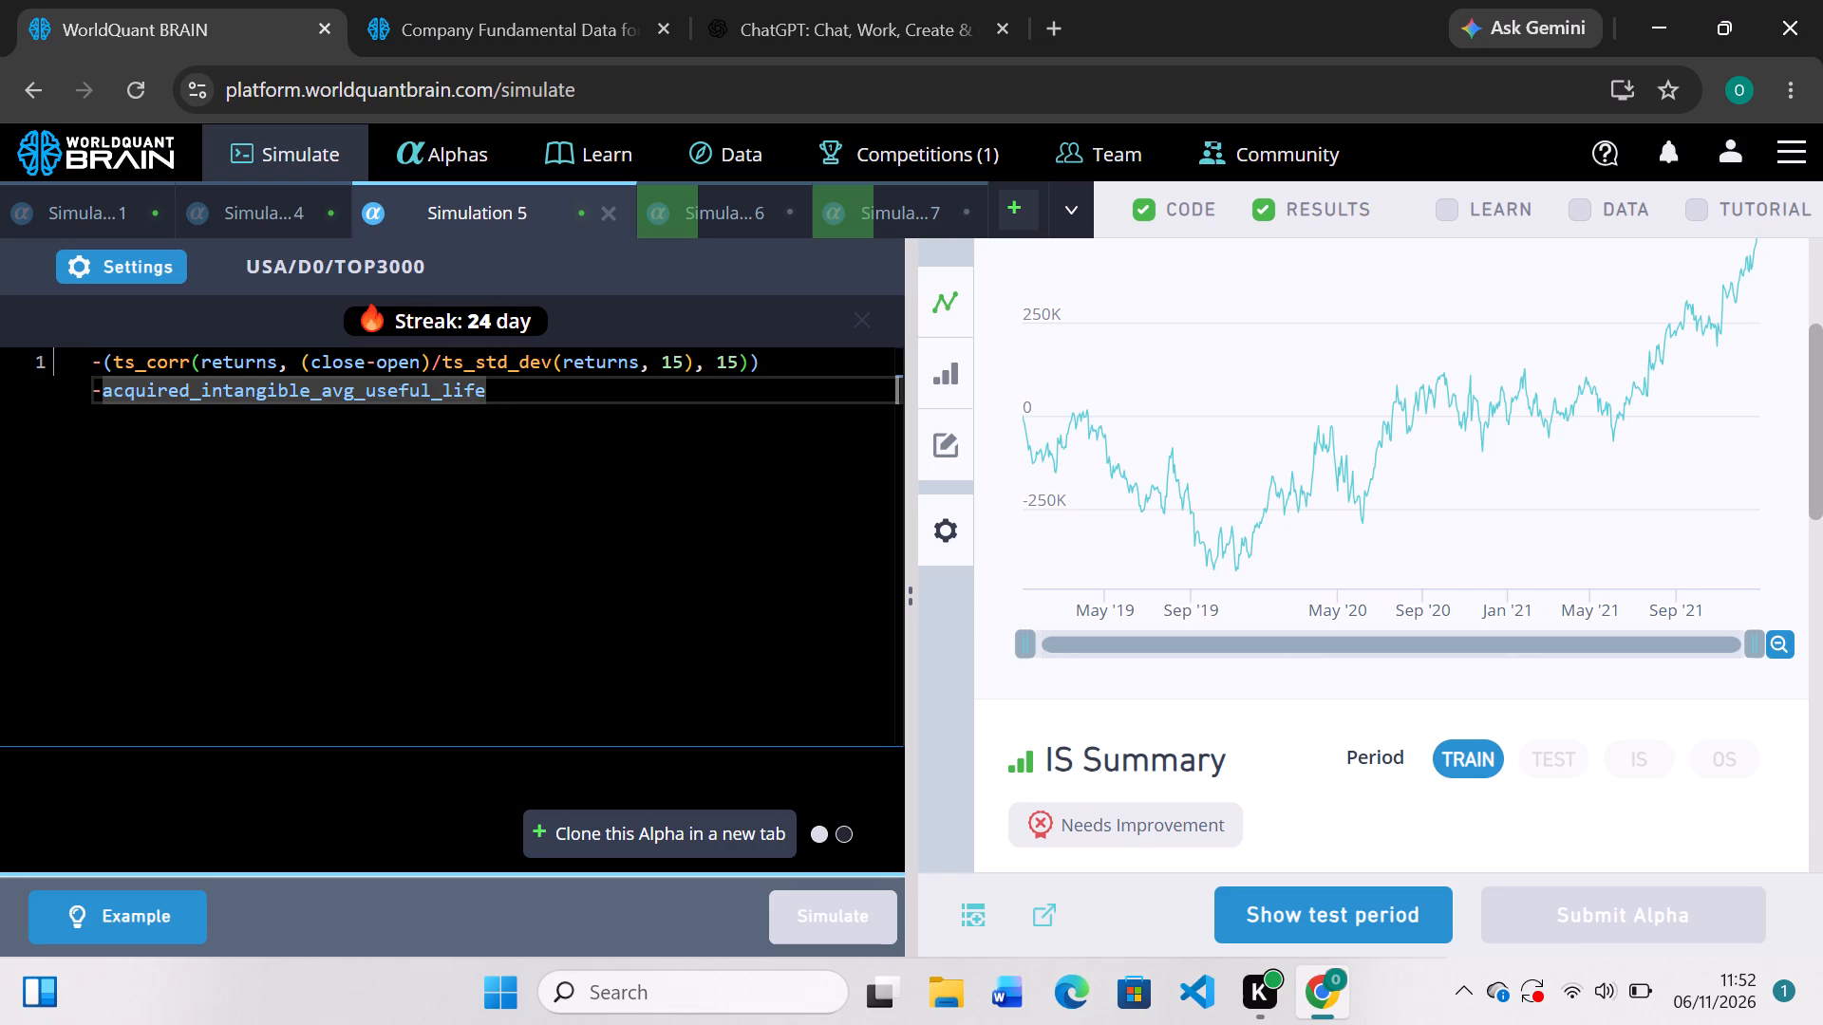
pyautogui.click(738, 360)
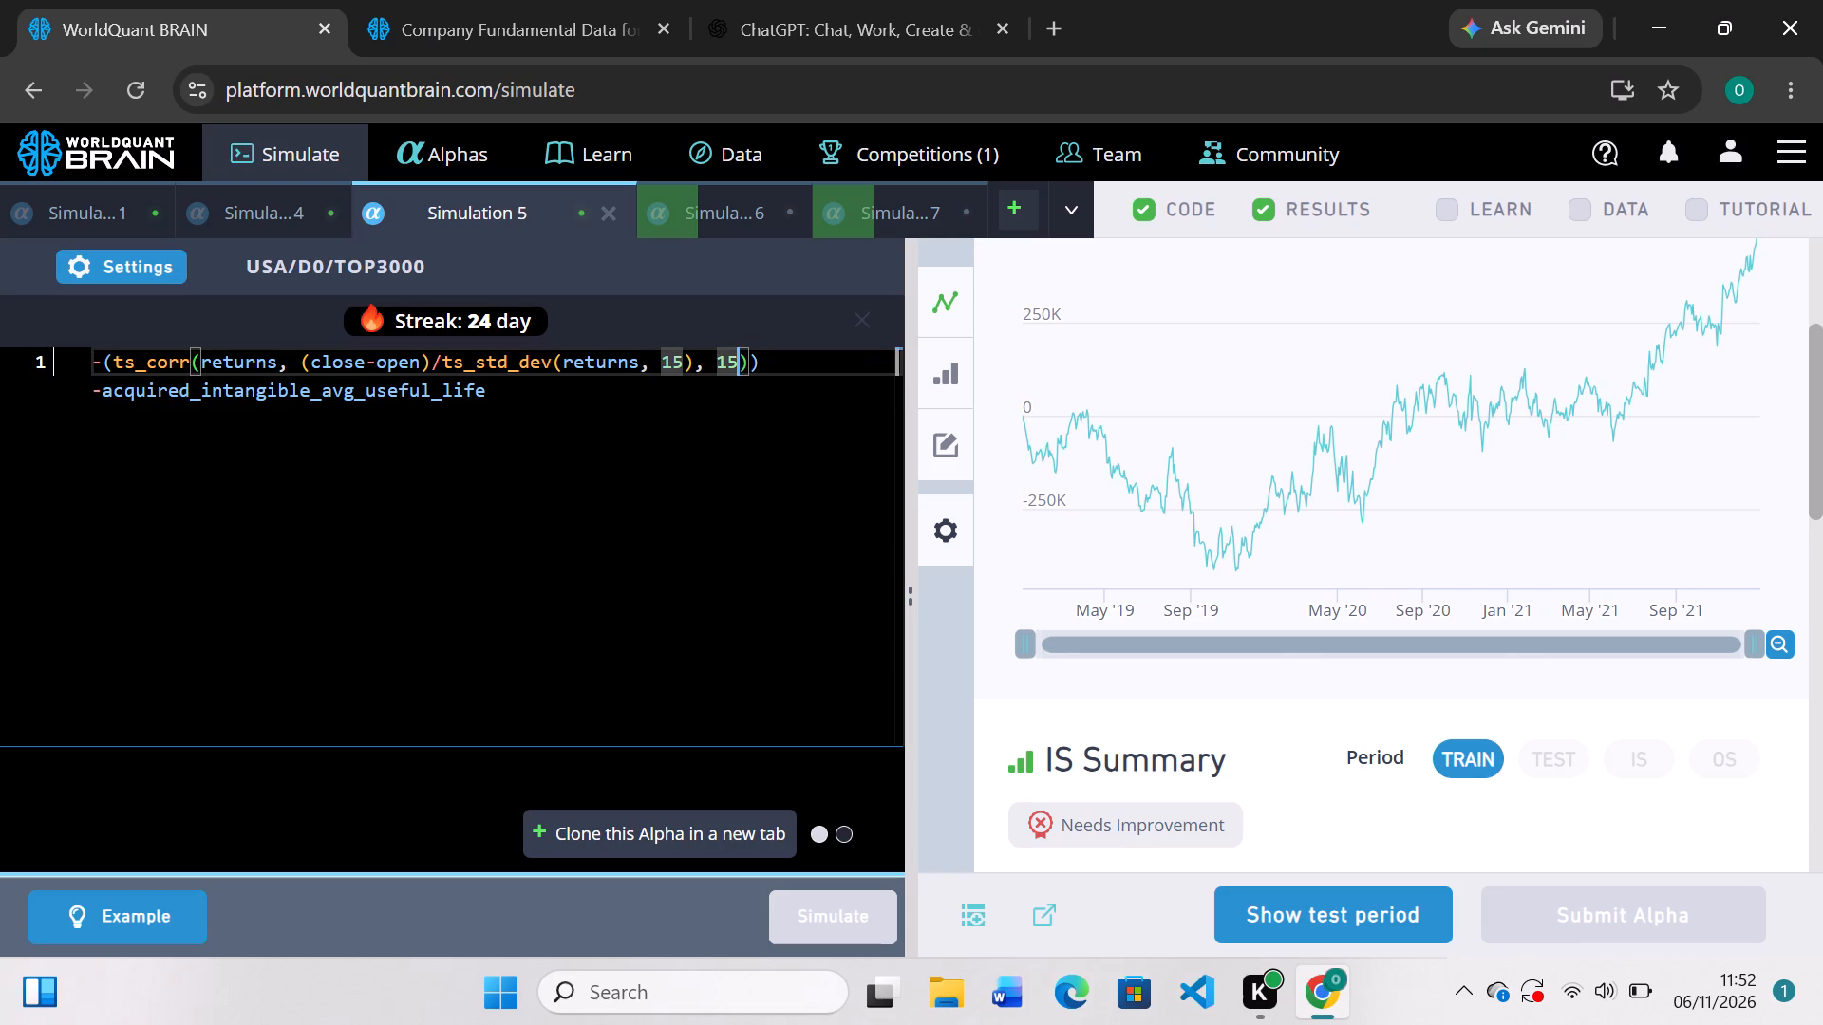
pyautogui.press('BackSpace')
pyautogui.press('BackSpace')
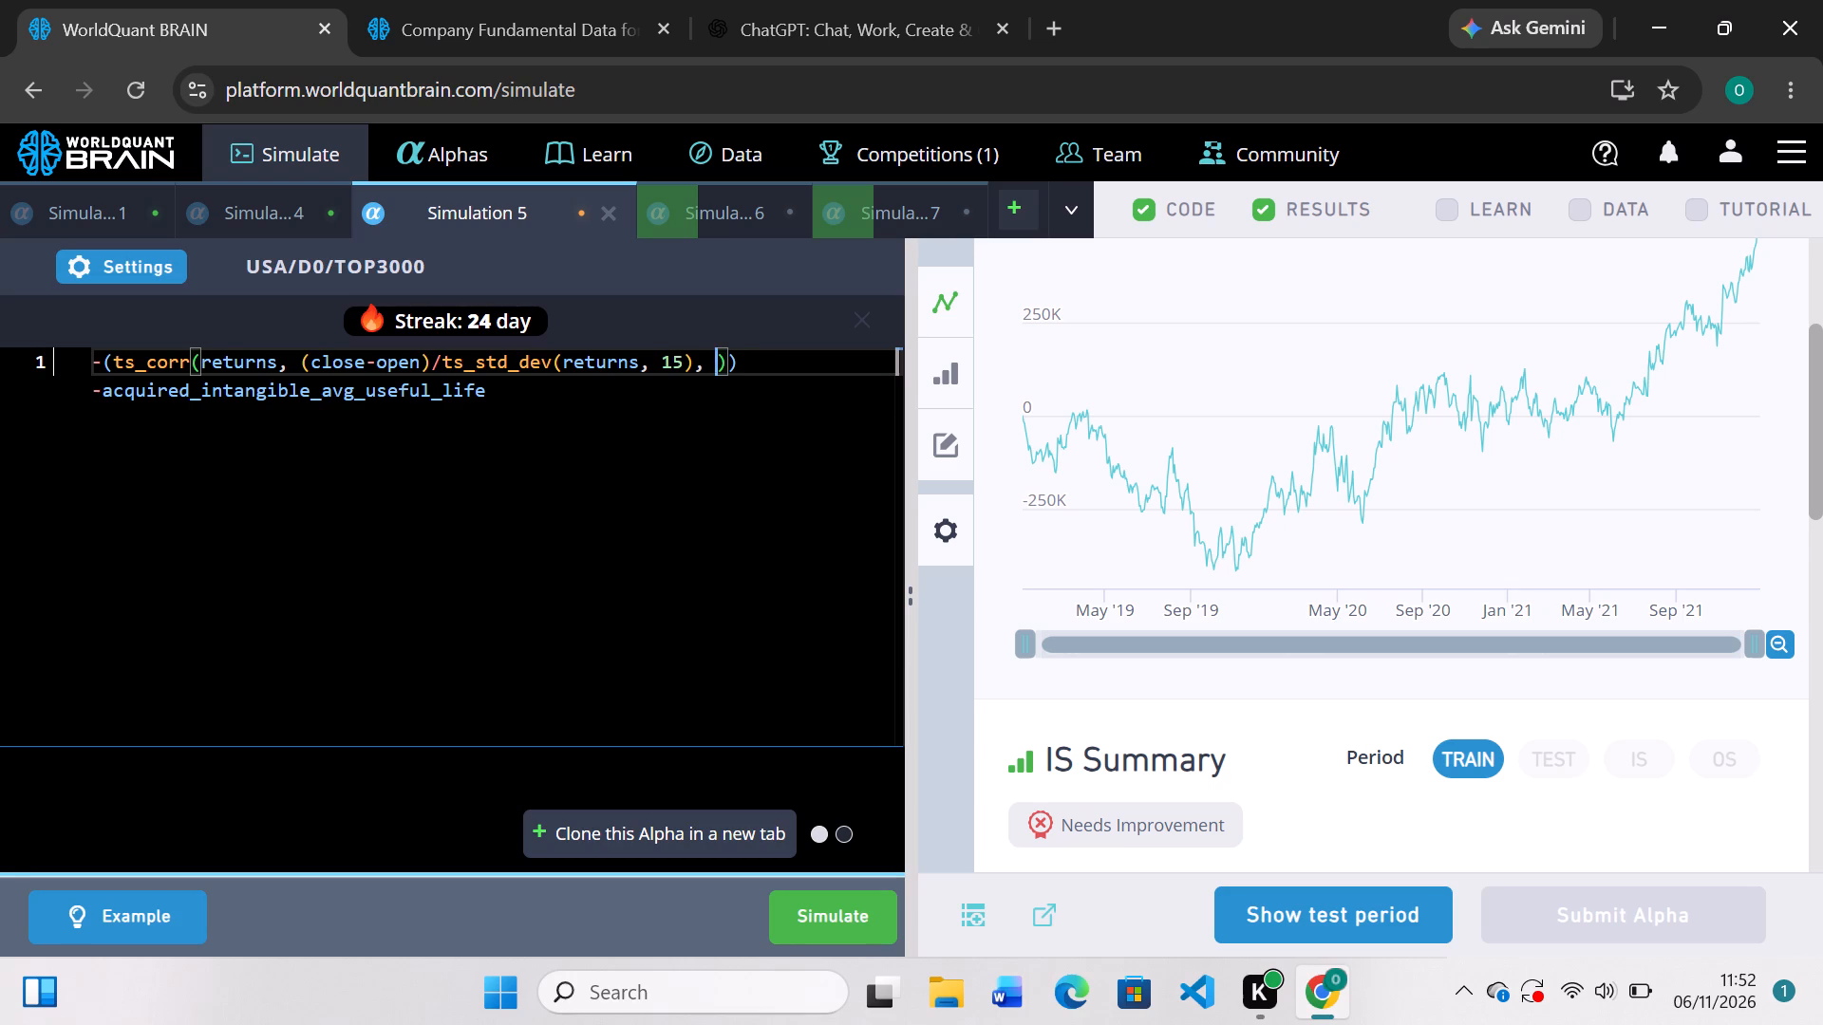
pyautogui.press('5')
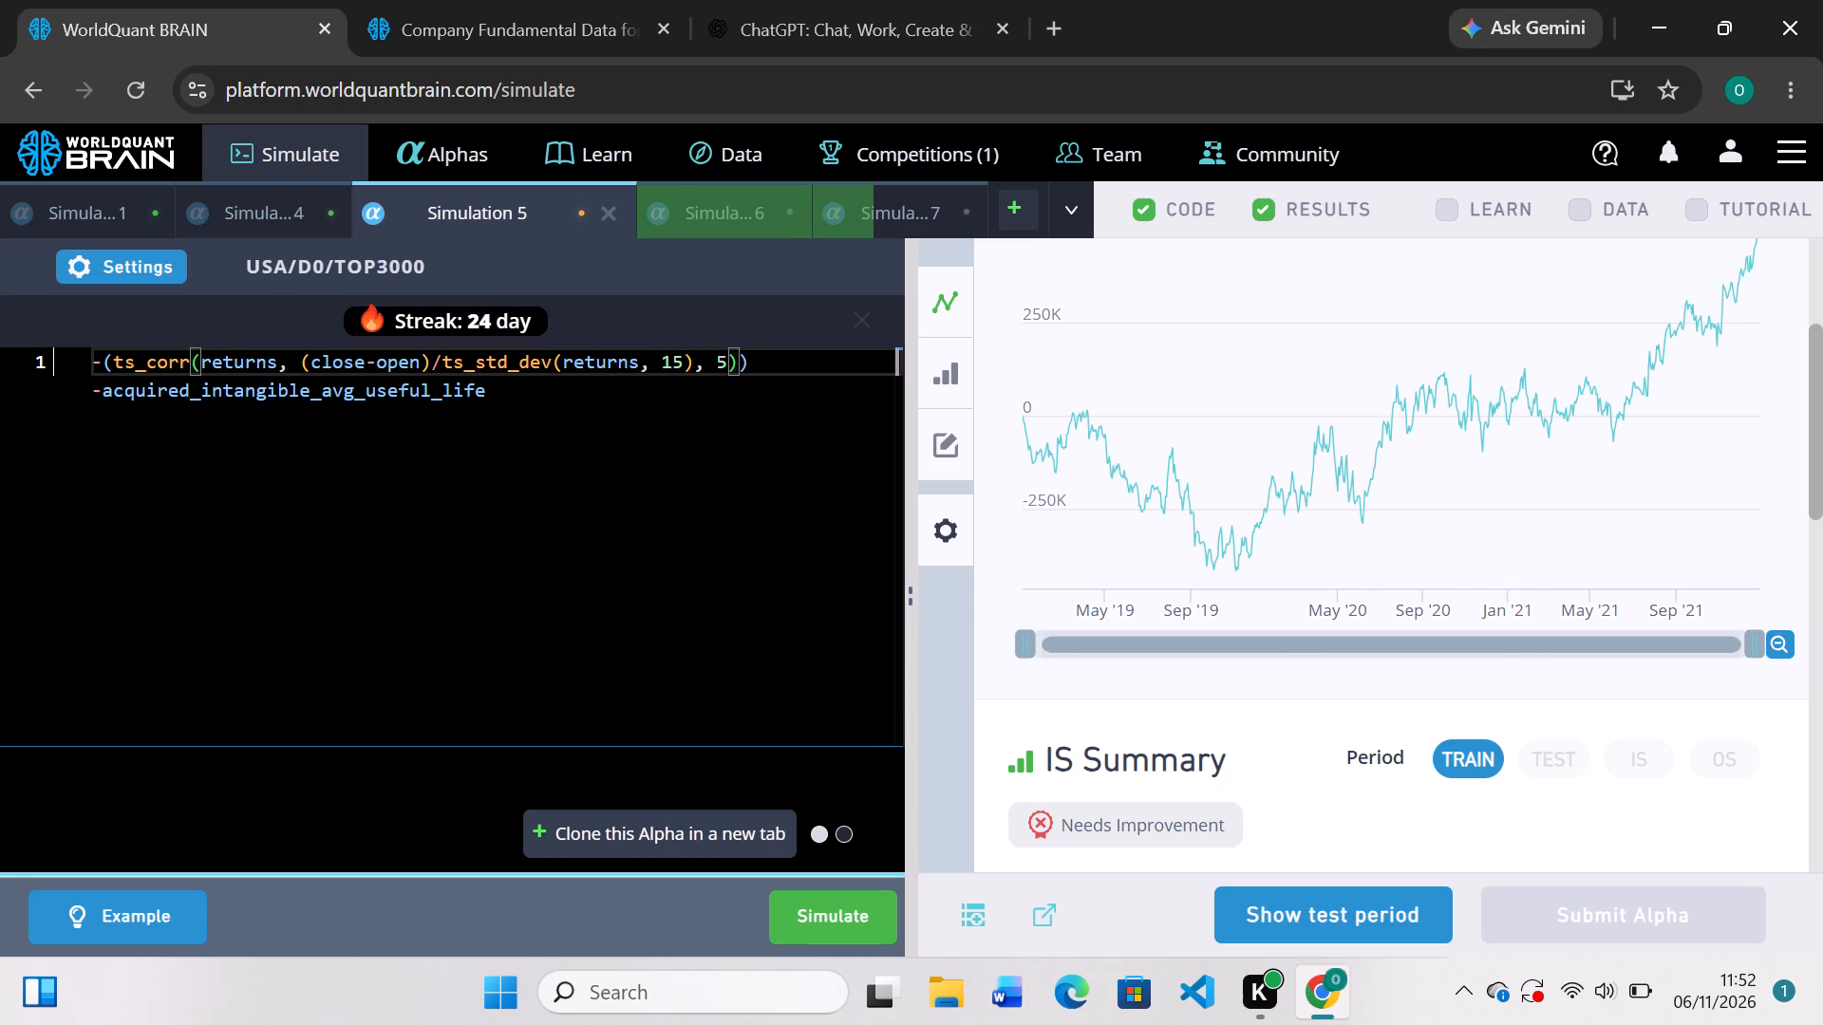
pyautogui.click(667, 354)
pyautogui.press('BackSpace')
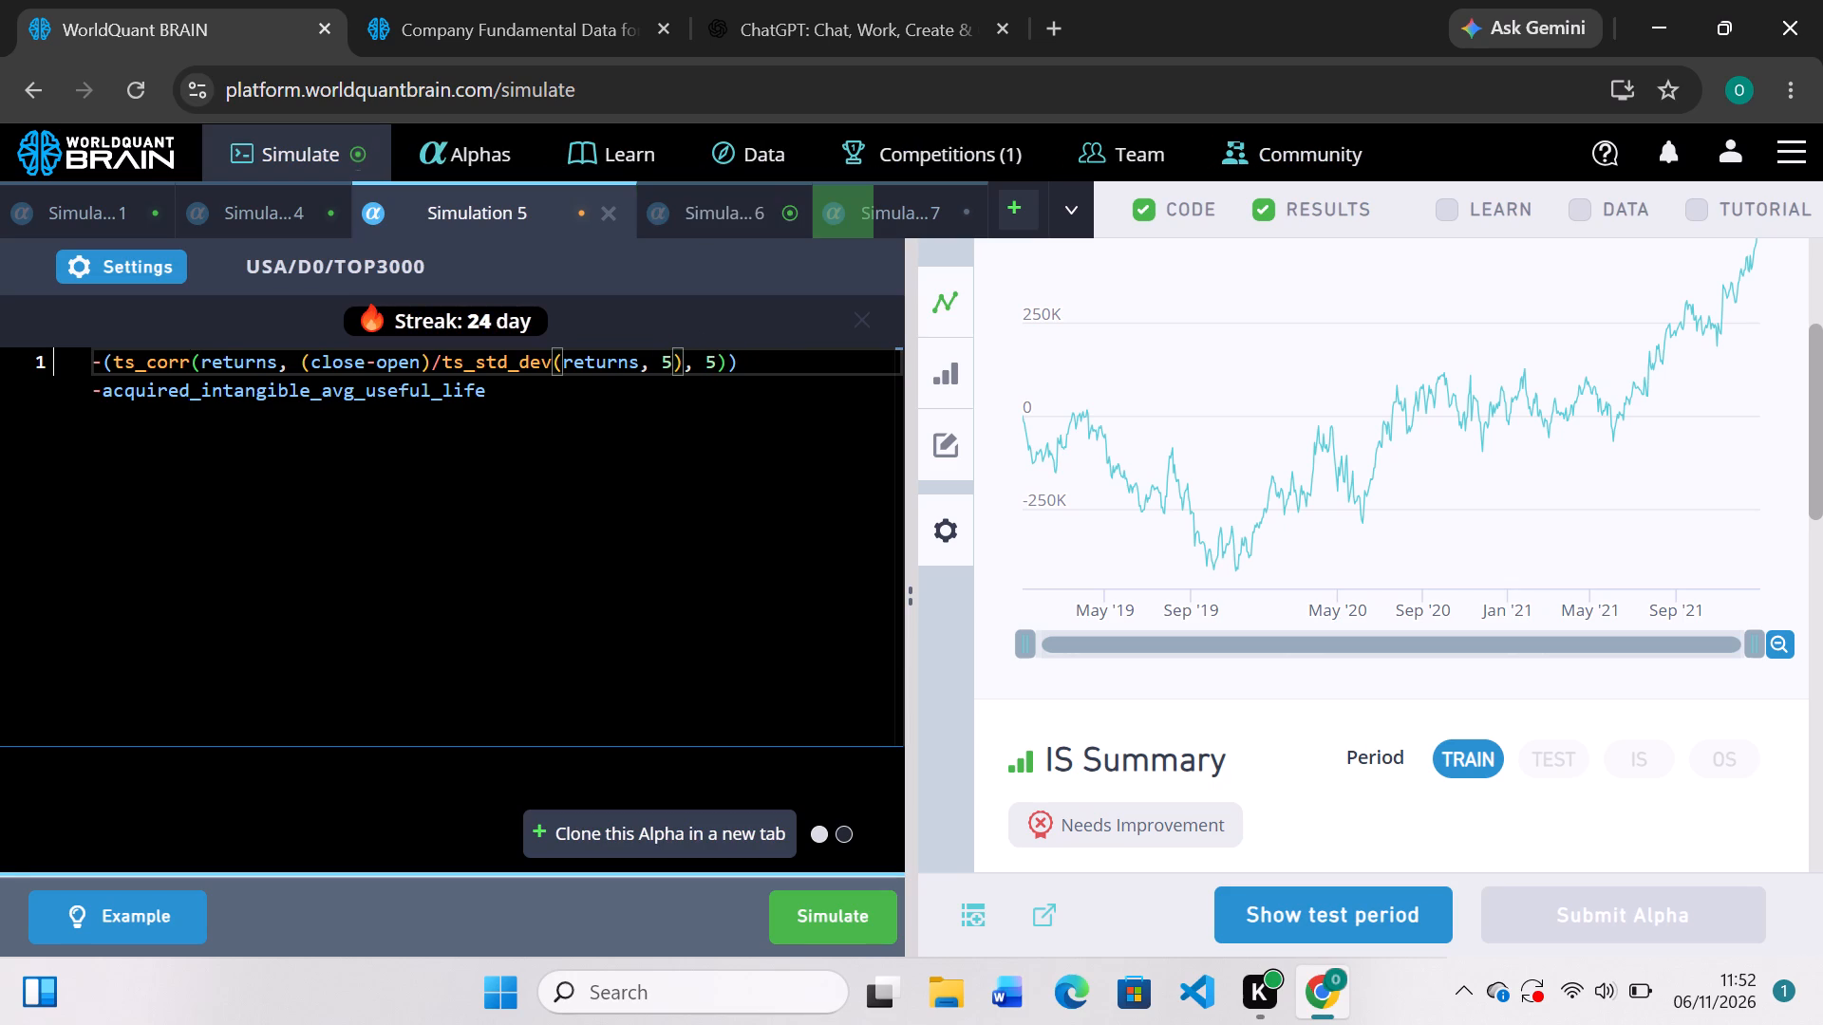
pyautogui.click(861, 935)
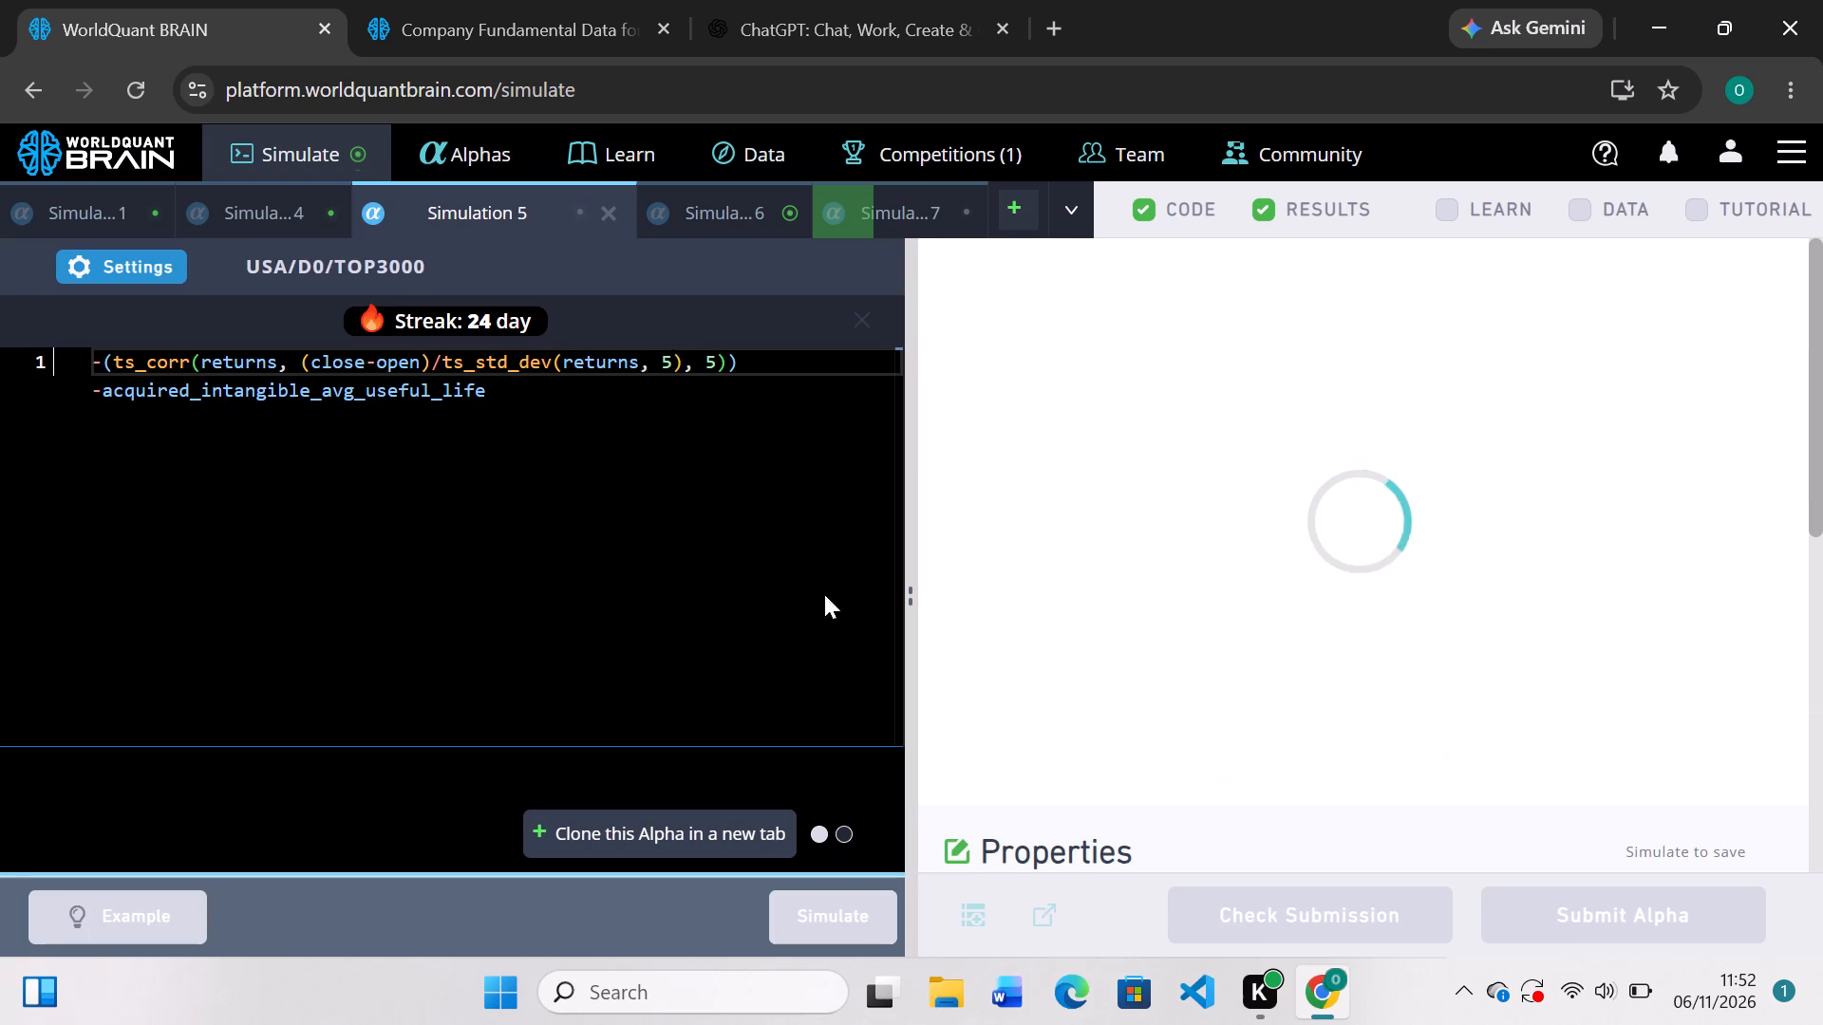
# Review Simulation 6's results, change the 10-day ts_corr term to use close-open and simulate it.
pyautogui.click(735, 210)
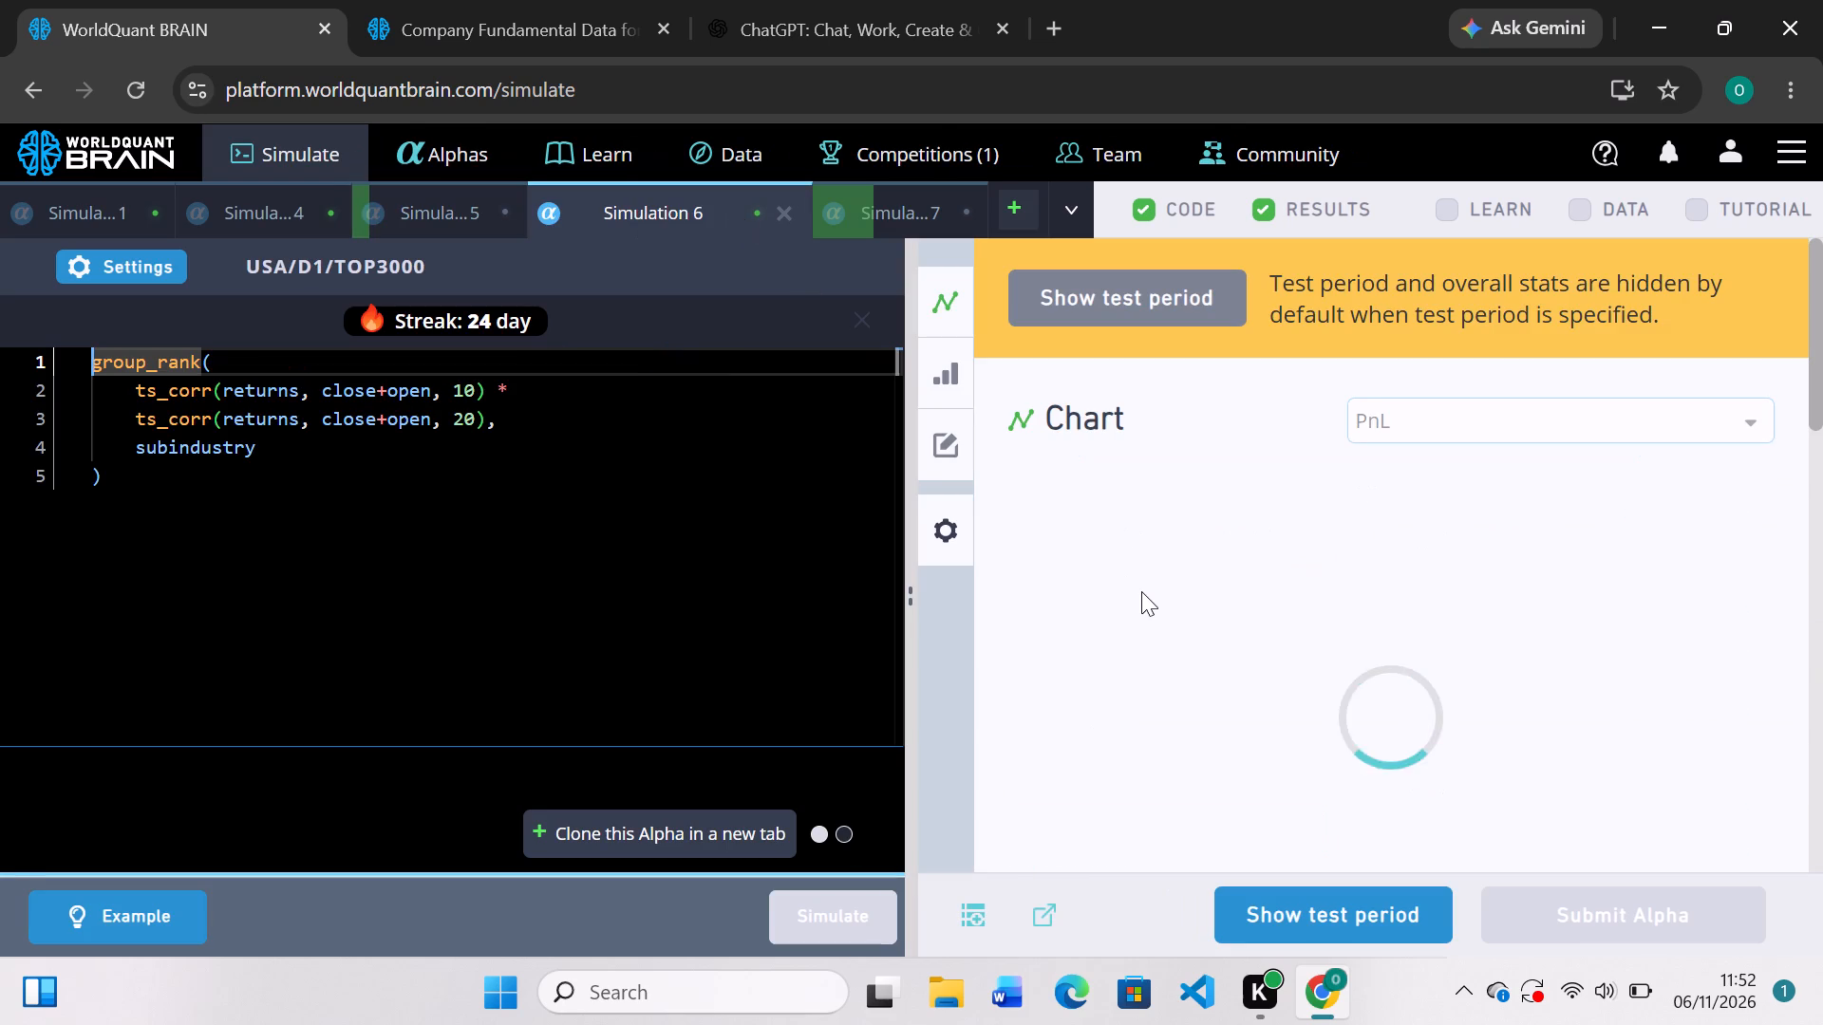
pyautogui.scroll(-2, 1356, 571)
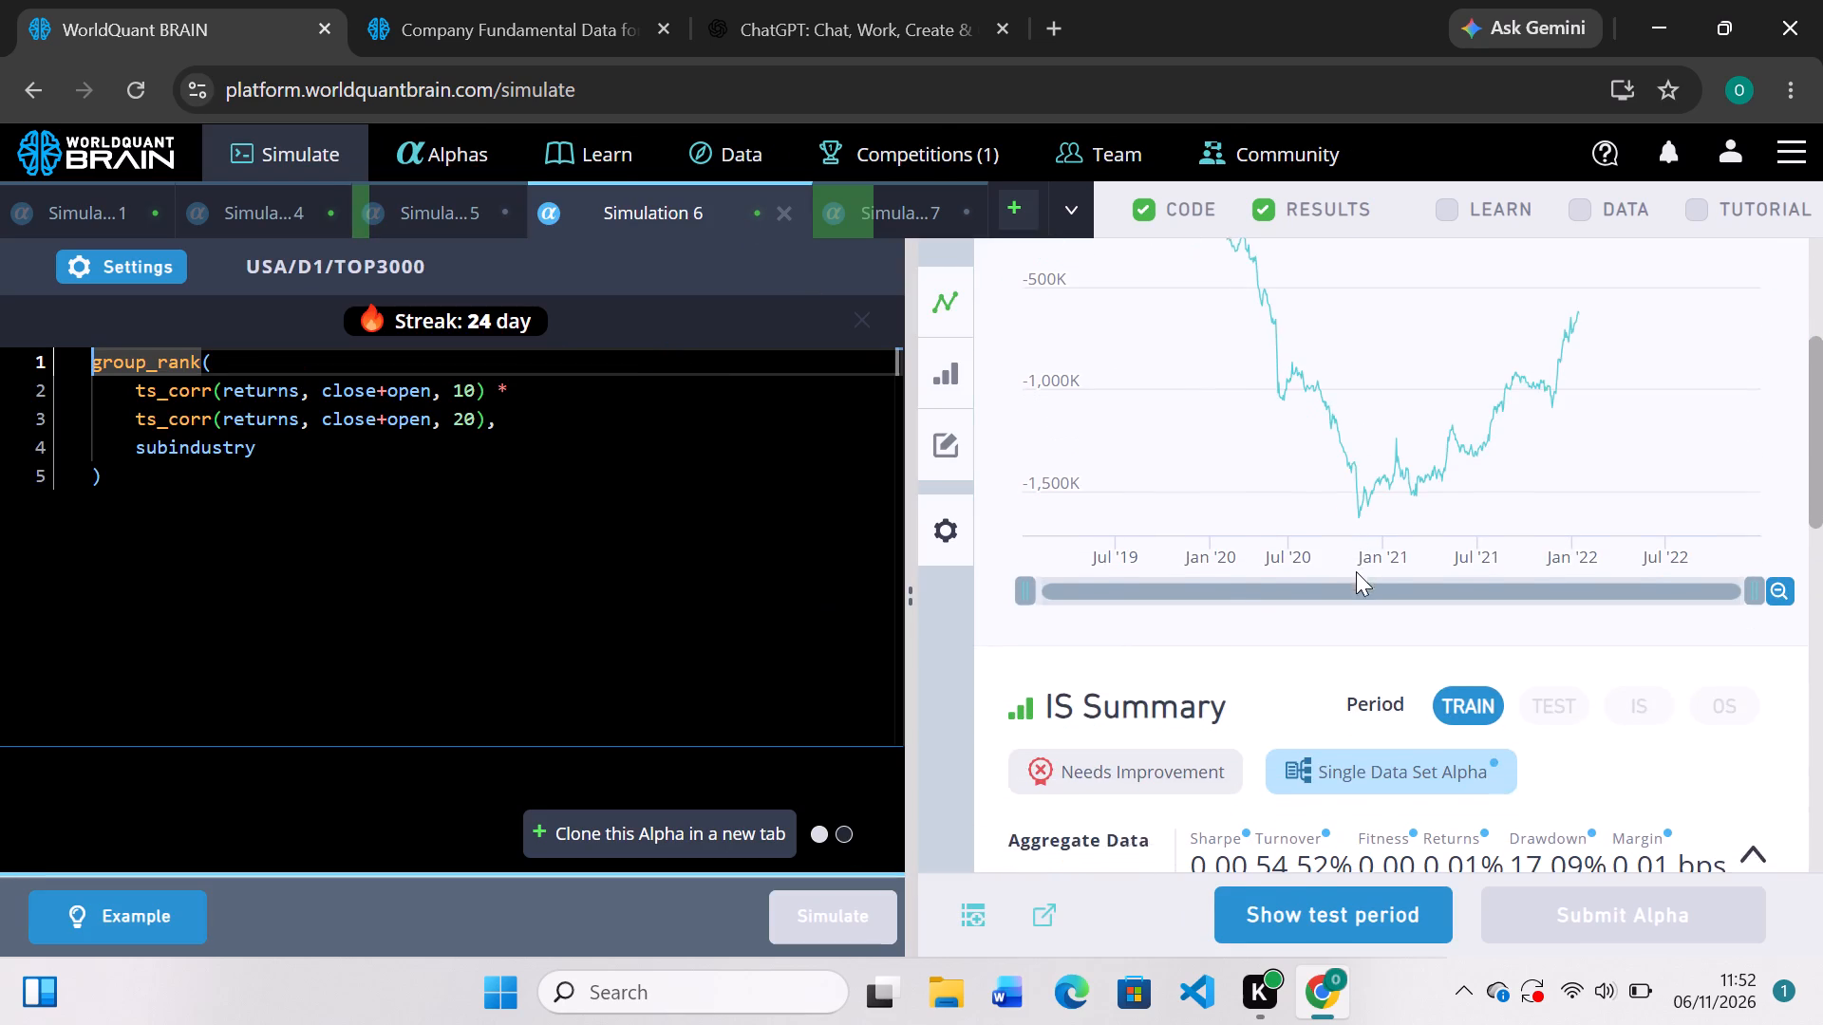
pyautogui.scroll(1, 1356, 571)
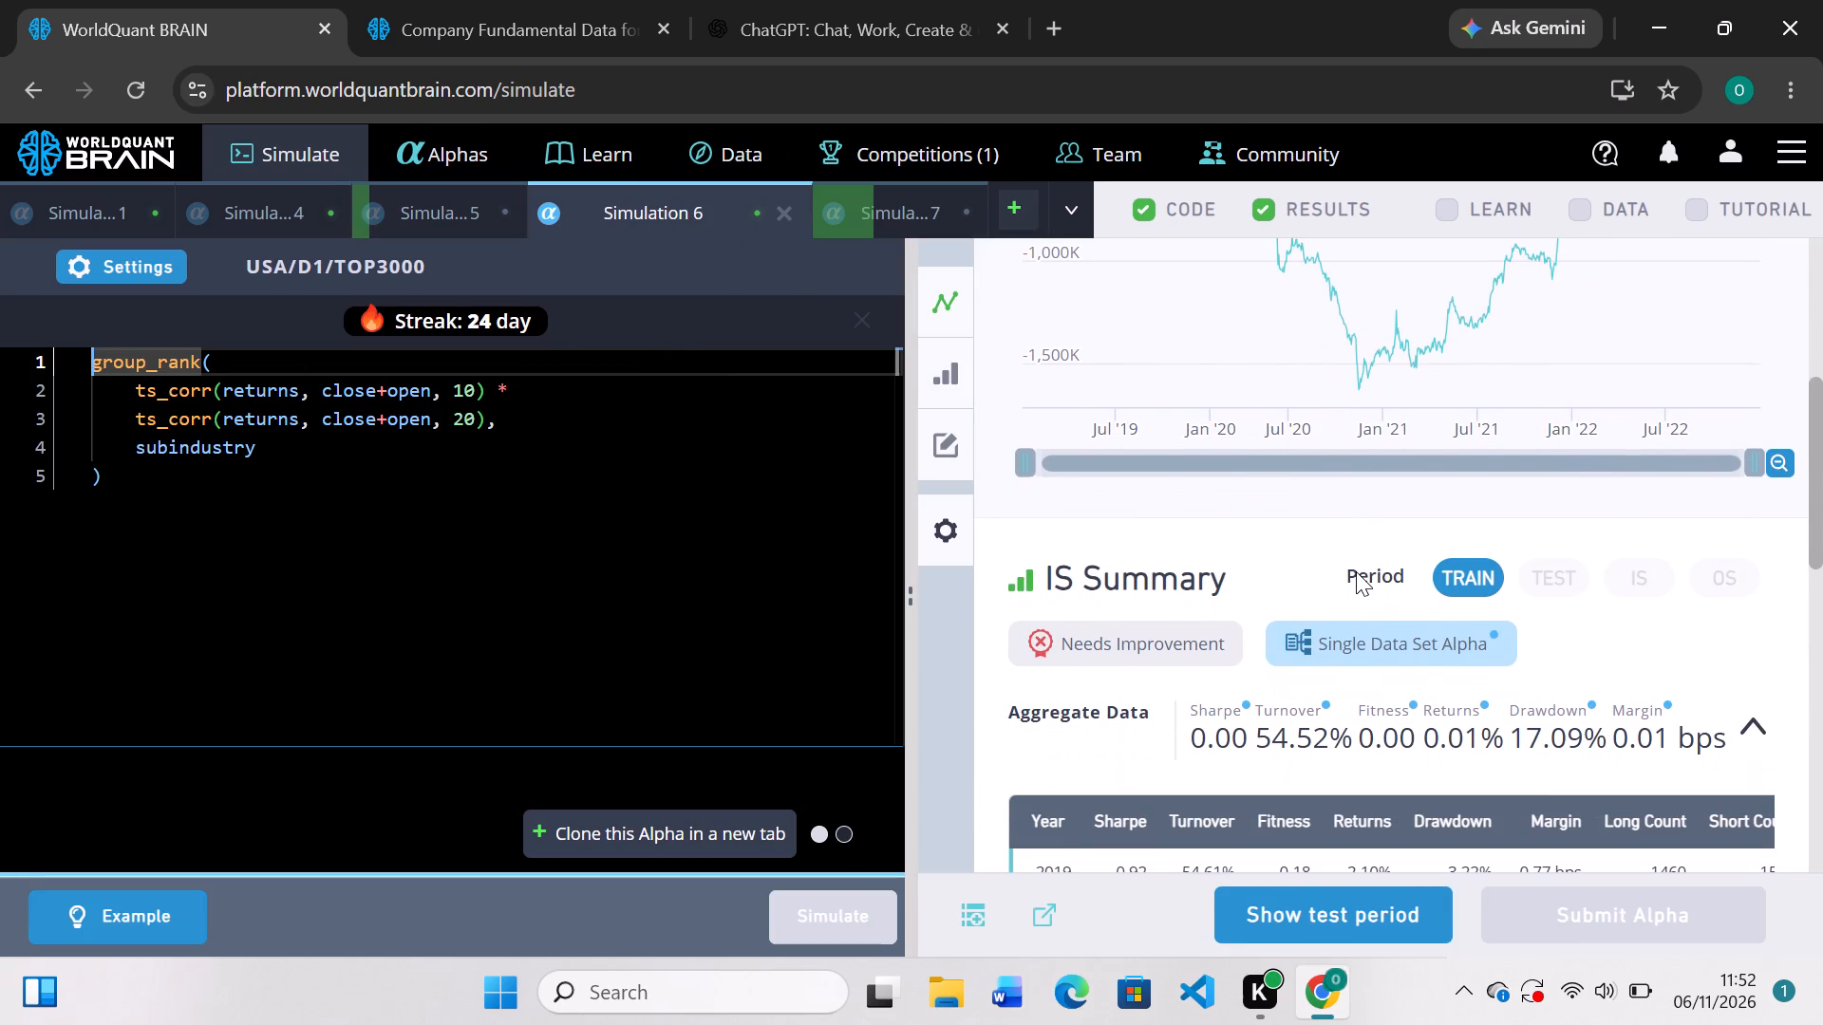
pyautogui.scroll(1, 1356, 571)
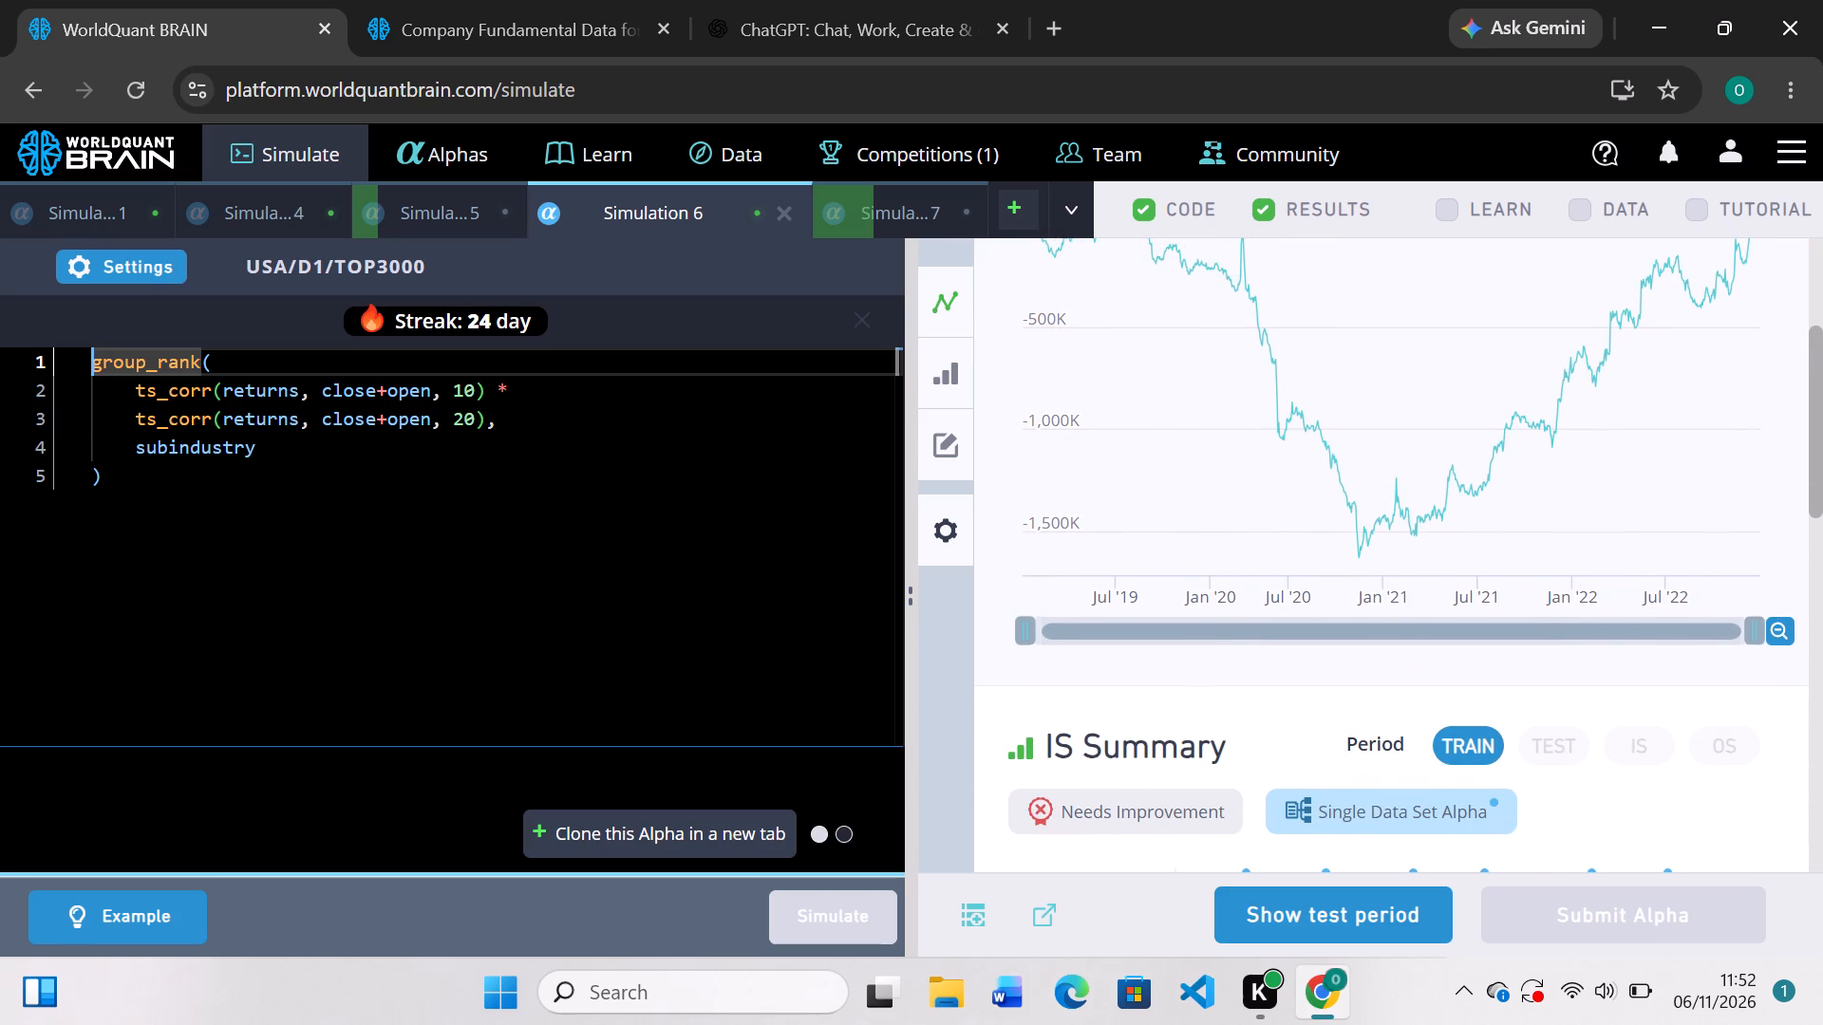
pyautogui.click(388, 391)
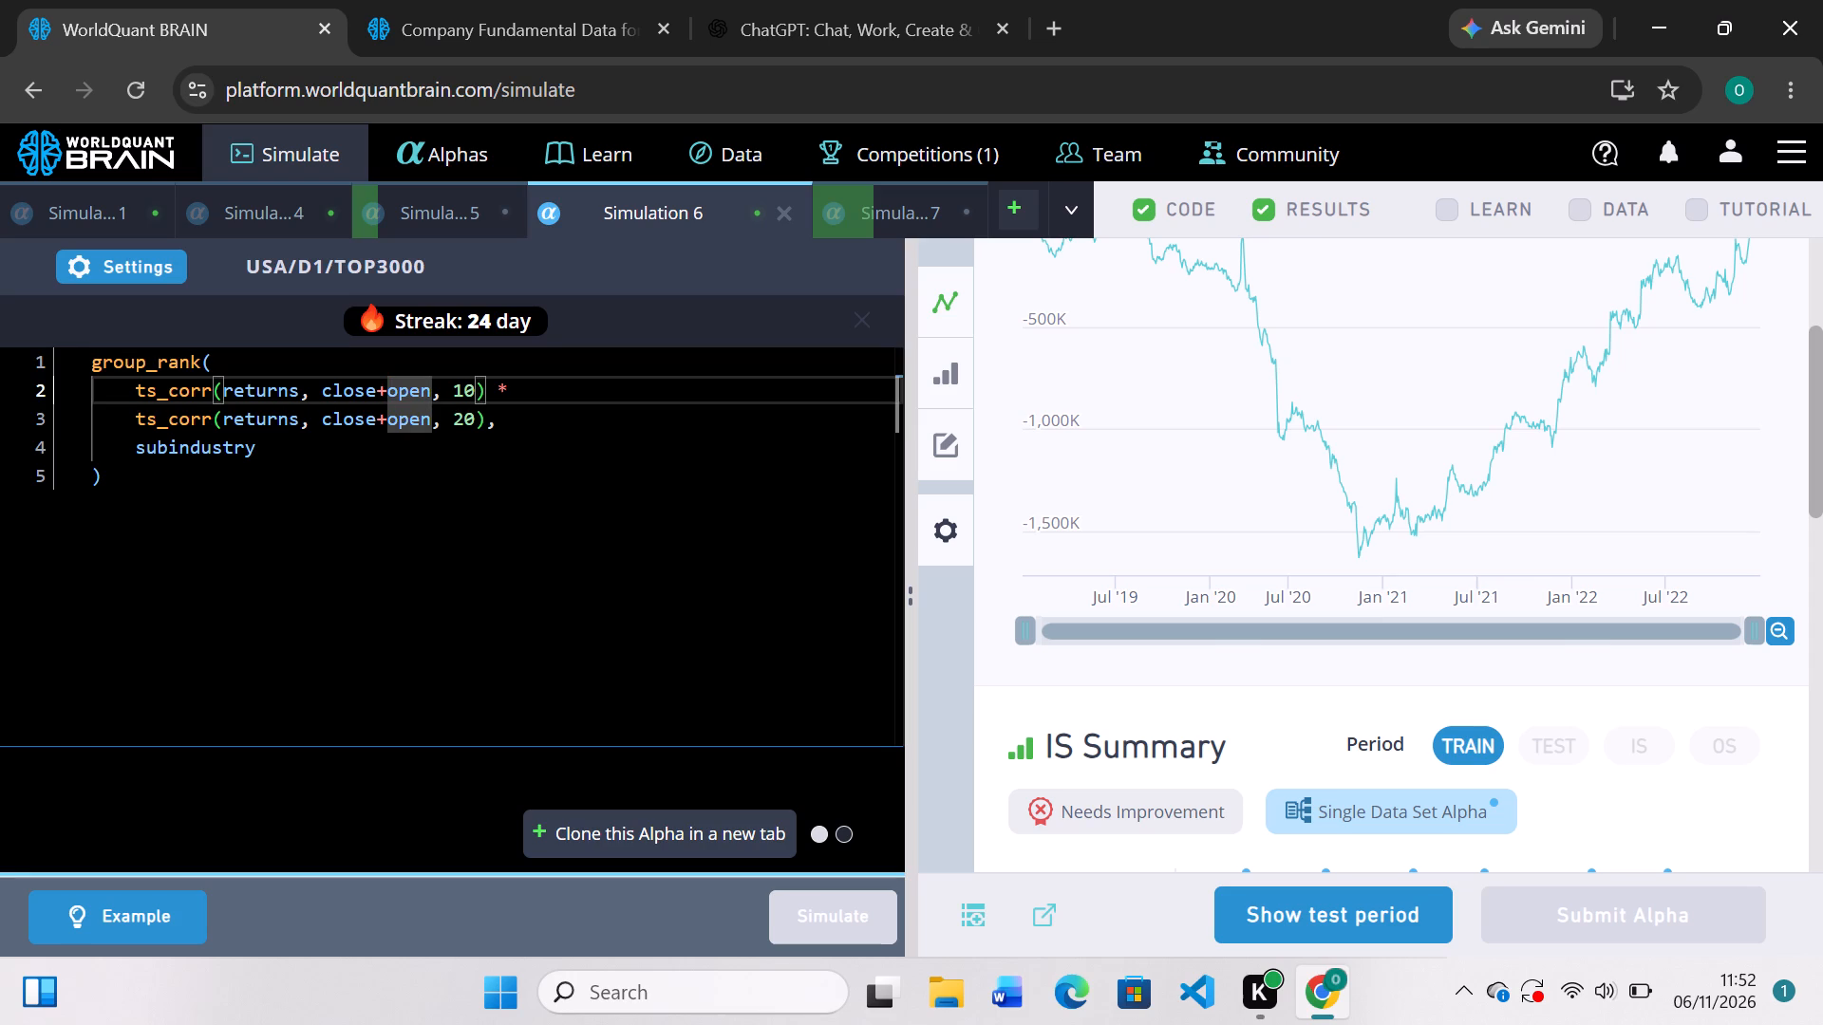
pyautogui.press('BackSpace')
pyautogui.press('-')
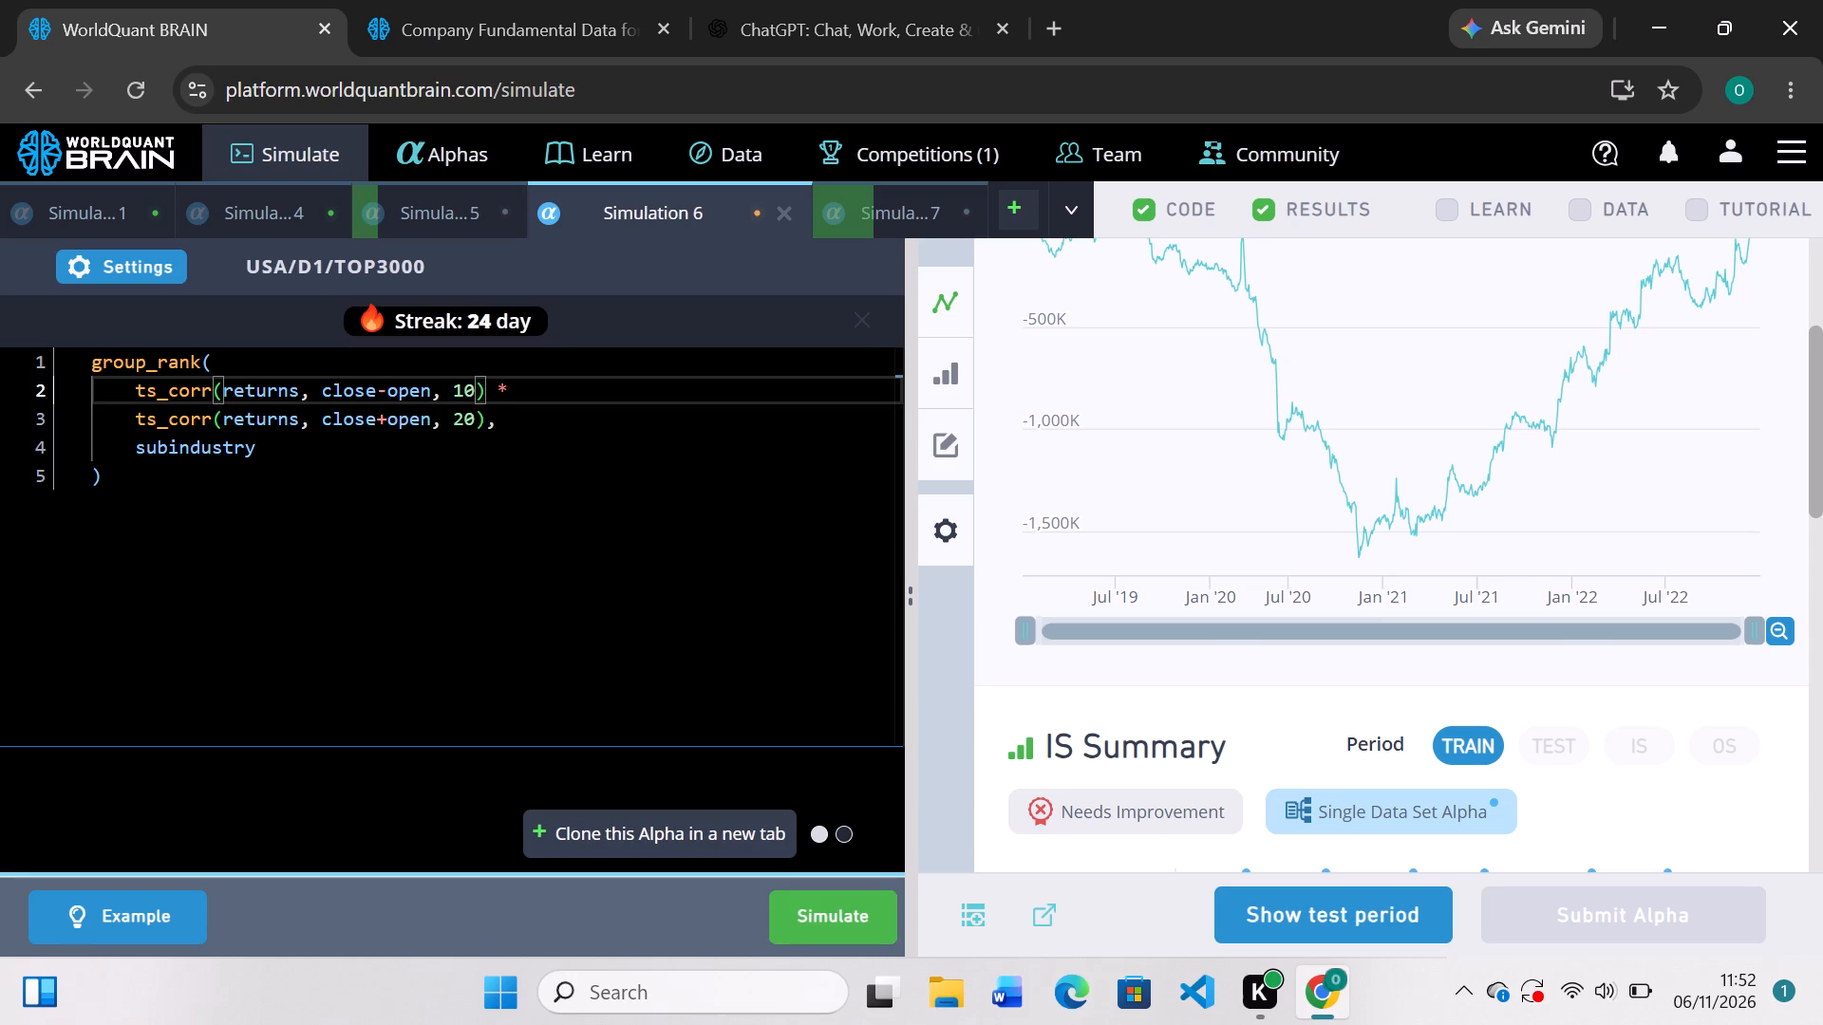
pyautogui.click(801, 904)
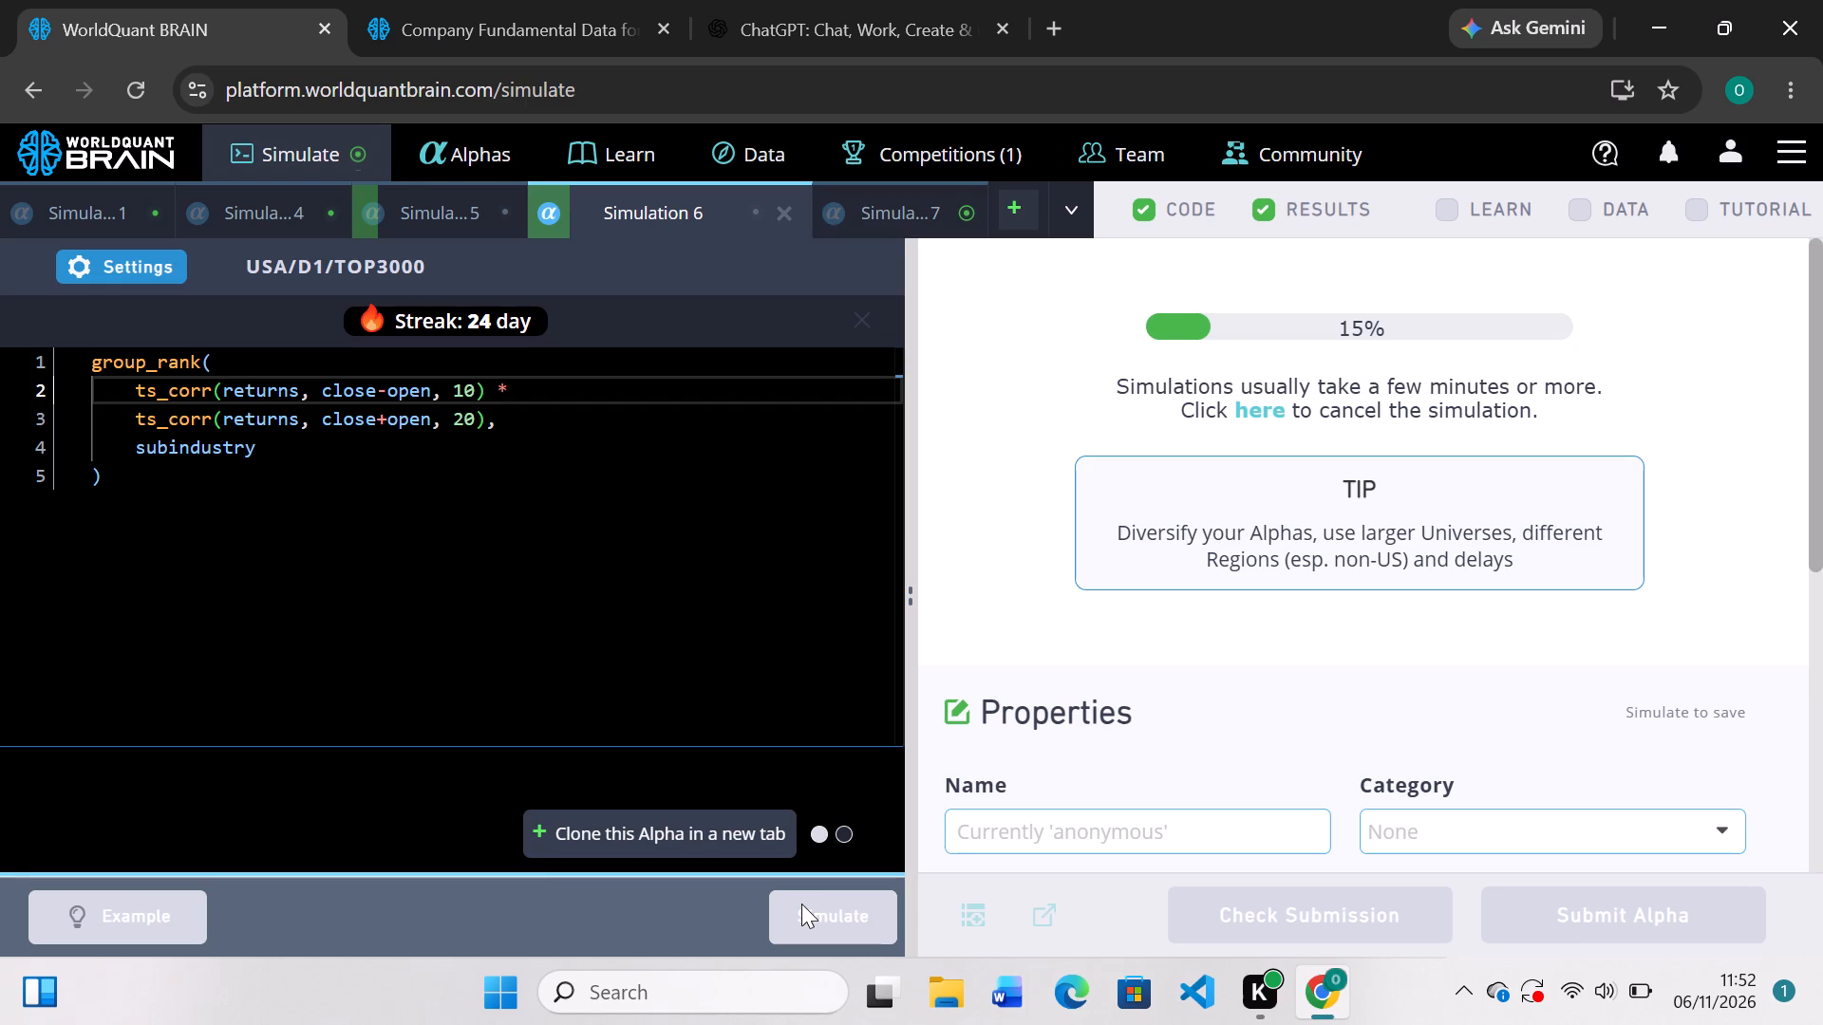
# Review Simulation 7's PnL chart and IS summary, change its expression to ts_mean(debt_lt/cash_st,500) and simulate it.
pyautogui.click(881, 194)
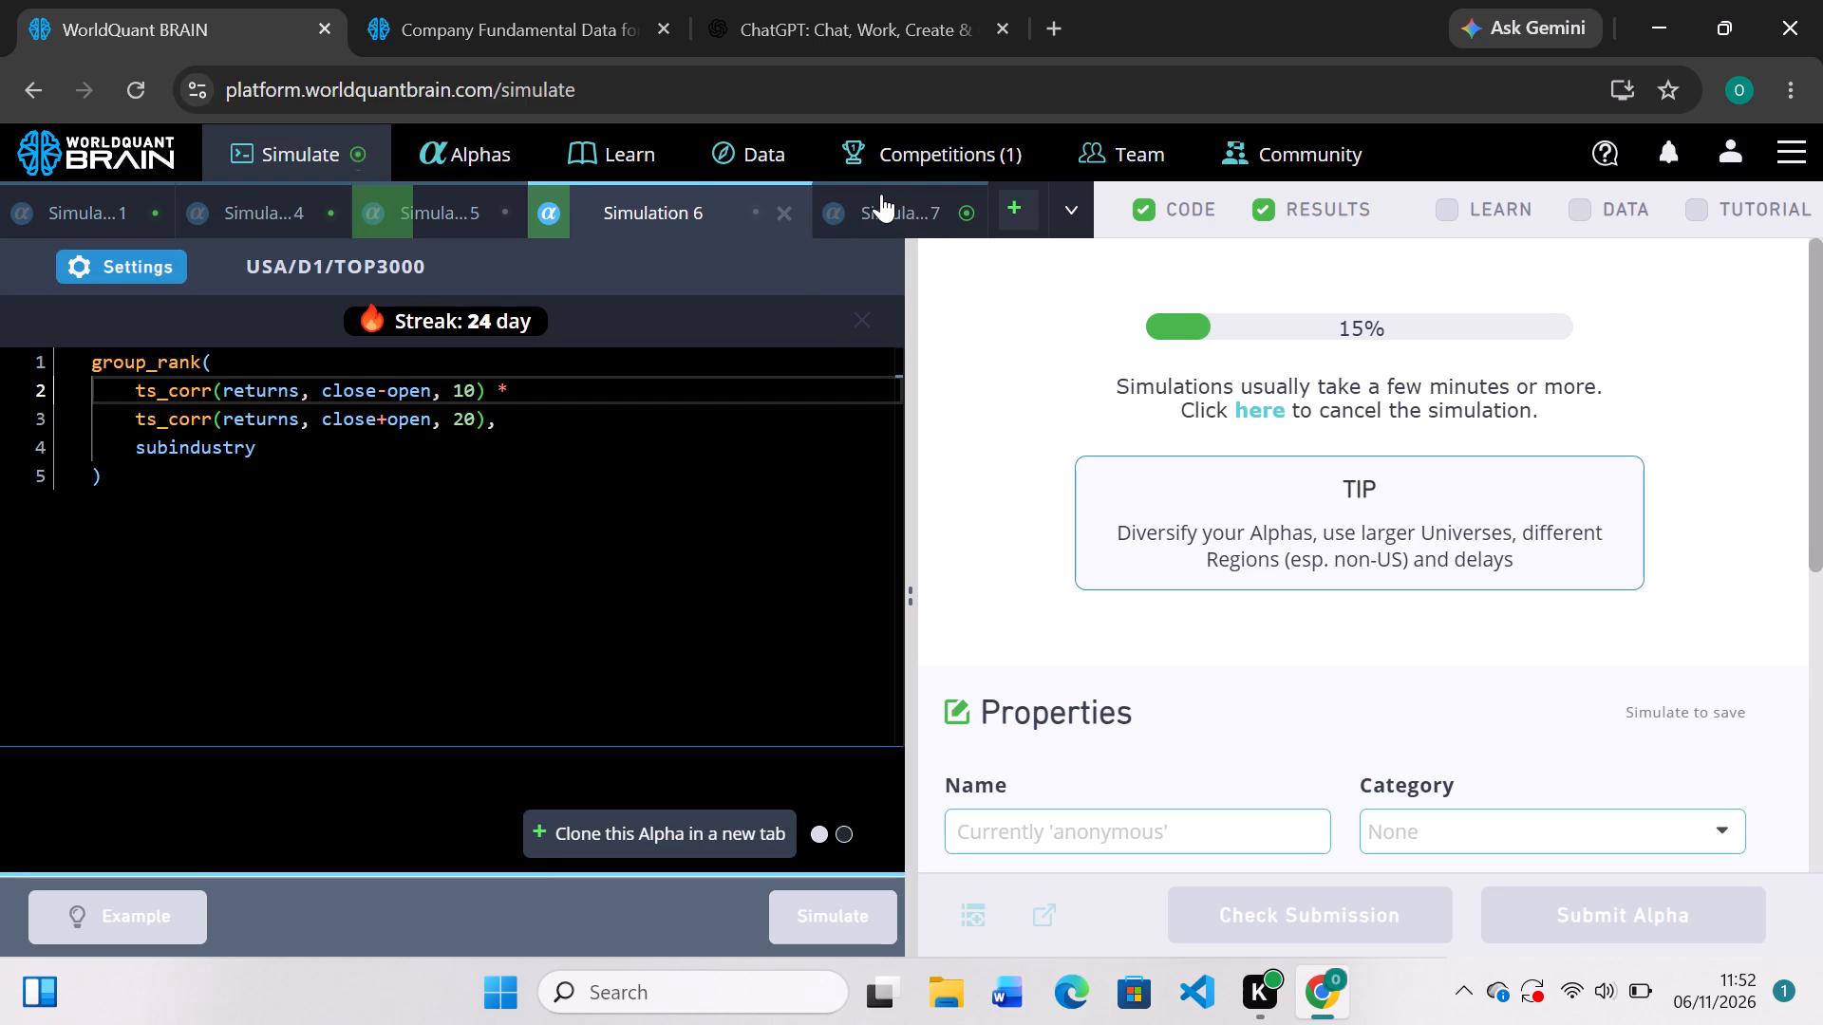
pyautogui.scroll(-2, 1260, 606)
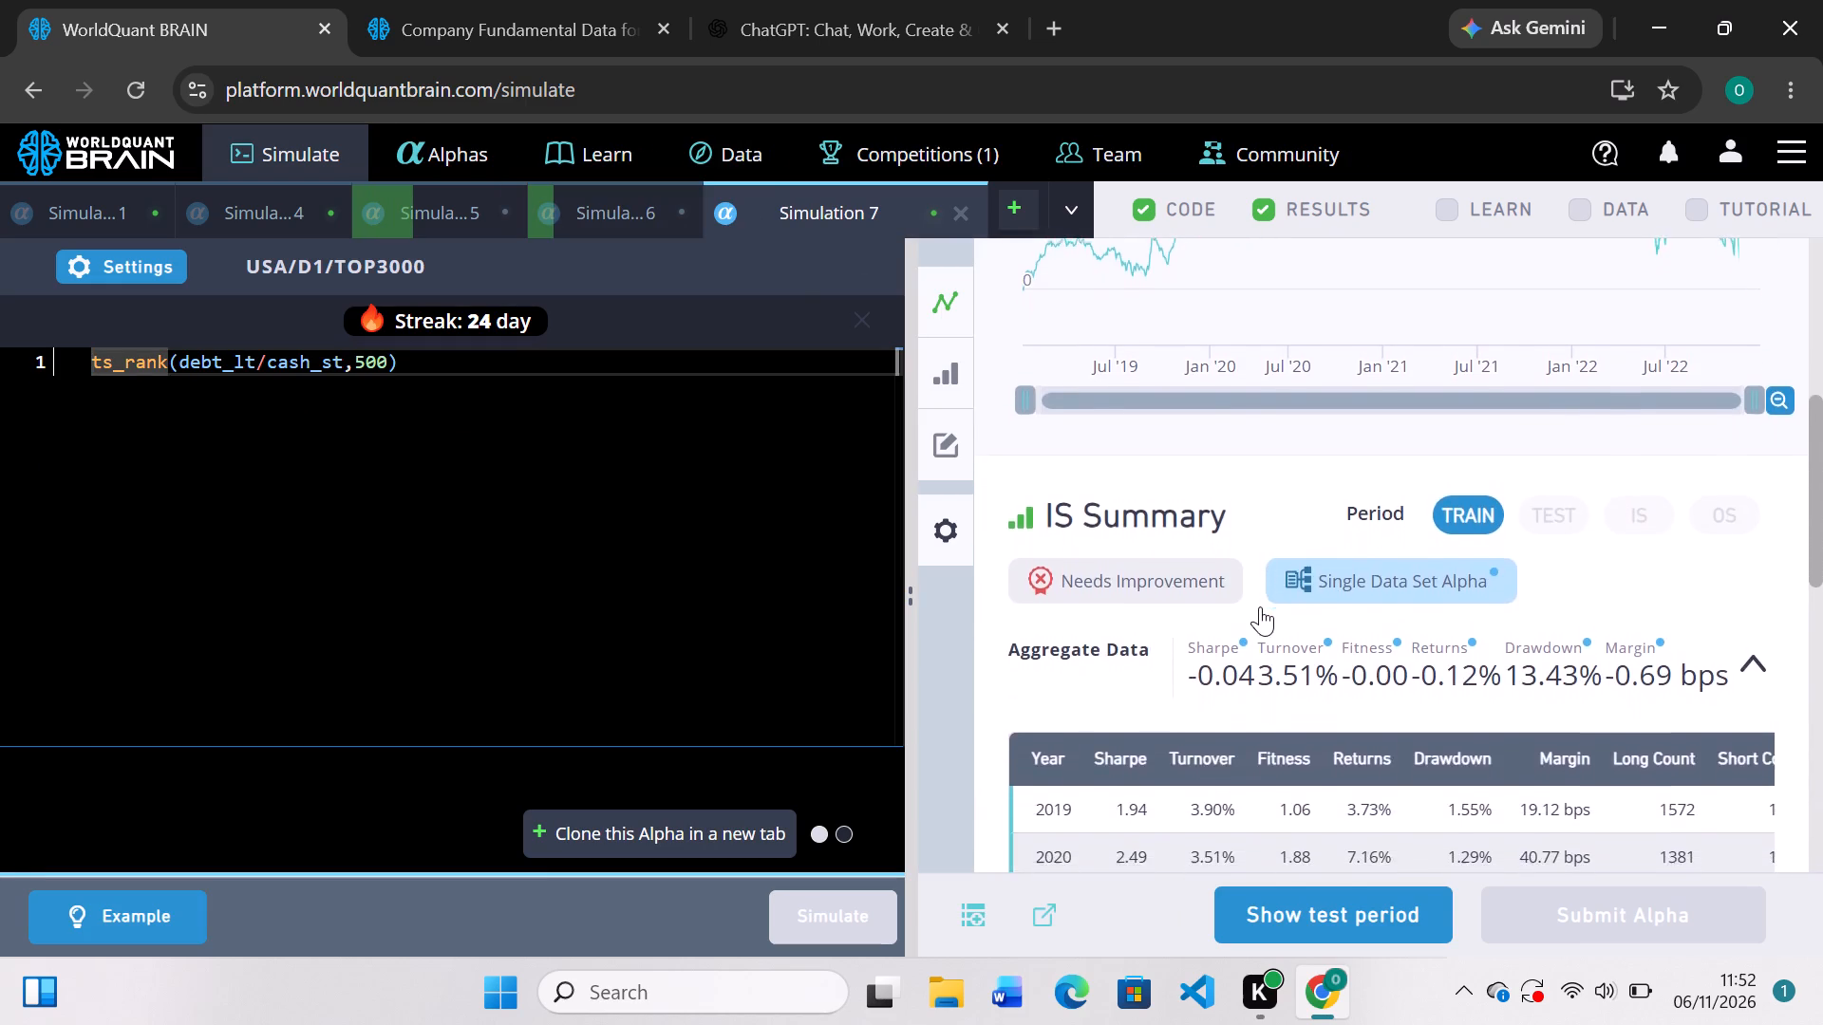
pyautogui.scroll(2, 1260, 606)
pyautogui.scroll(-3, 1260, 606)
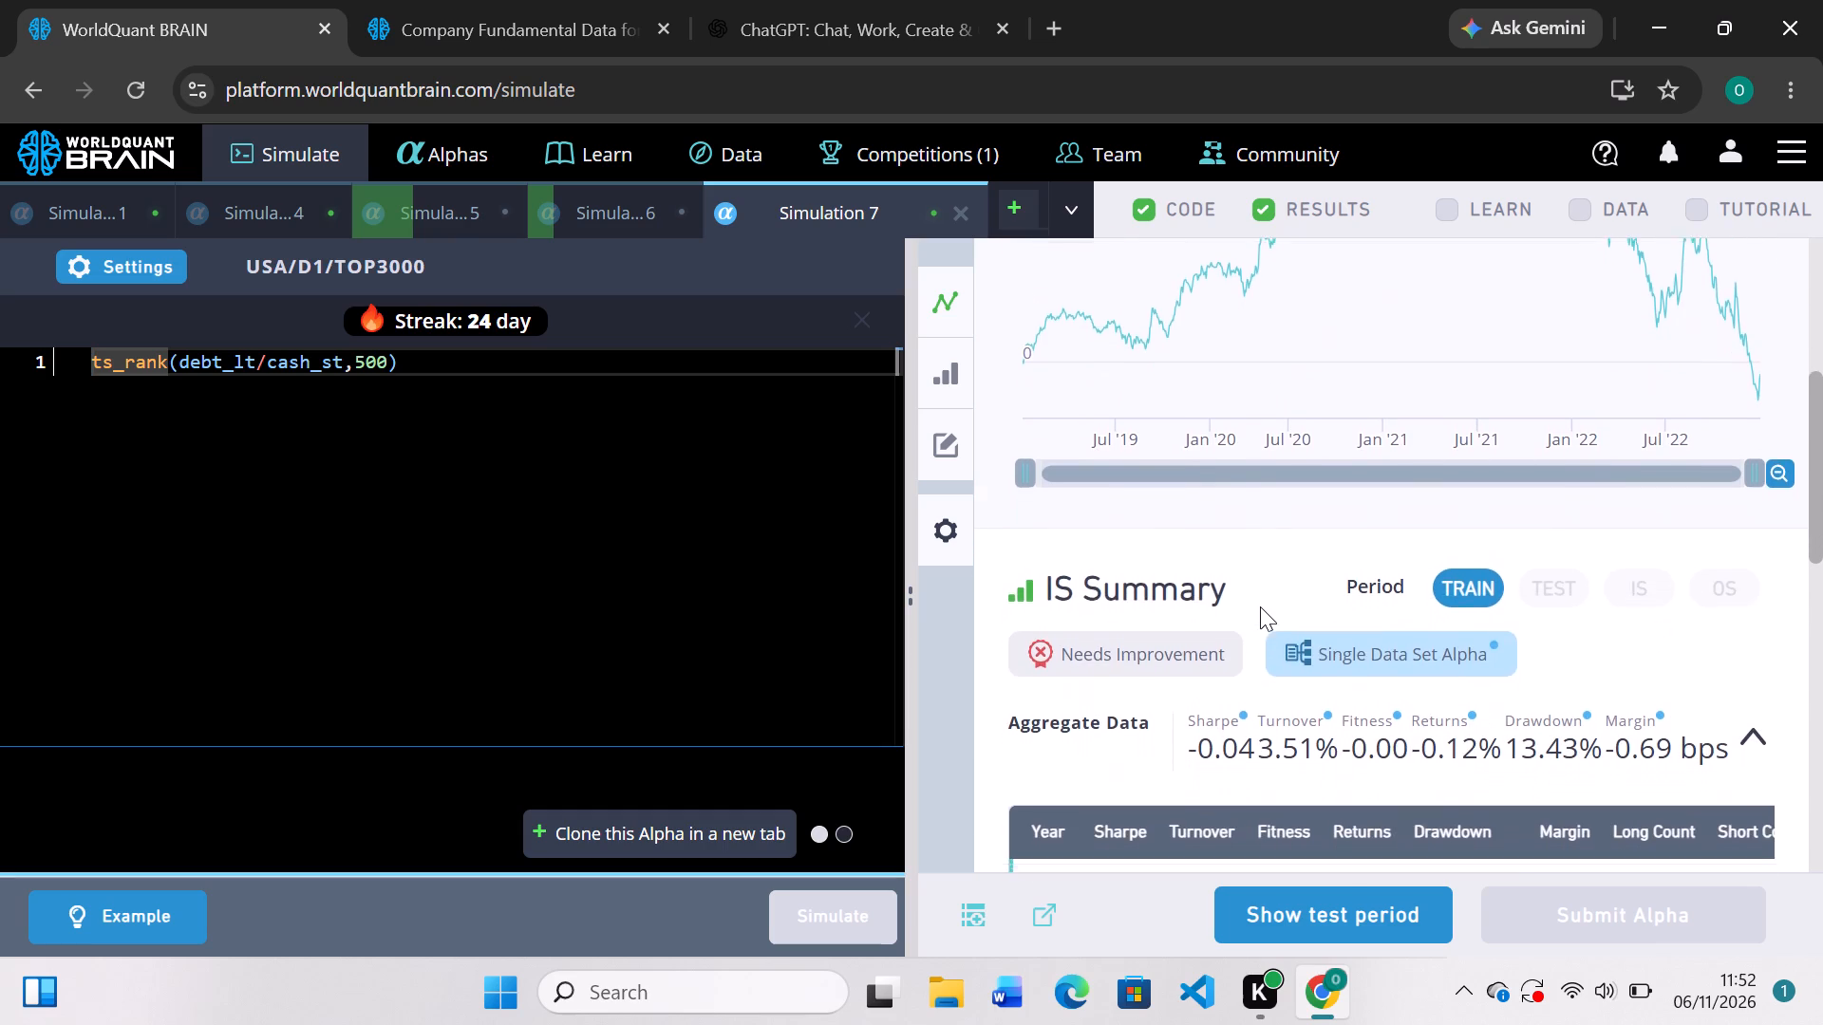
pyautogui.scroll(-1, 1260, 606)
pyautogui.scroll(3, 1260, 606)
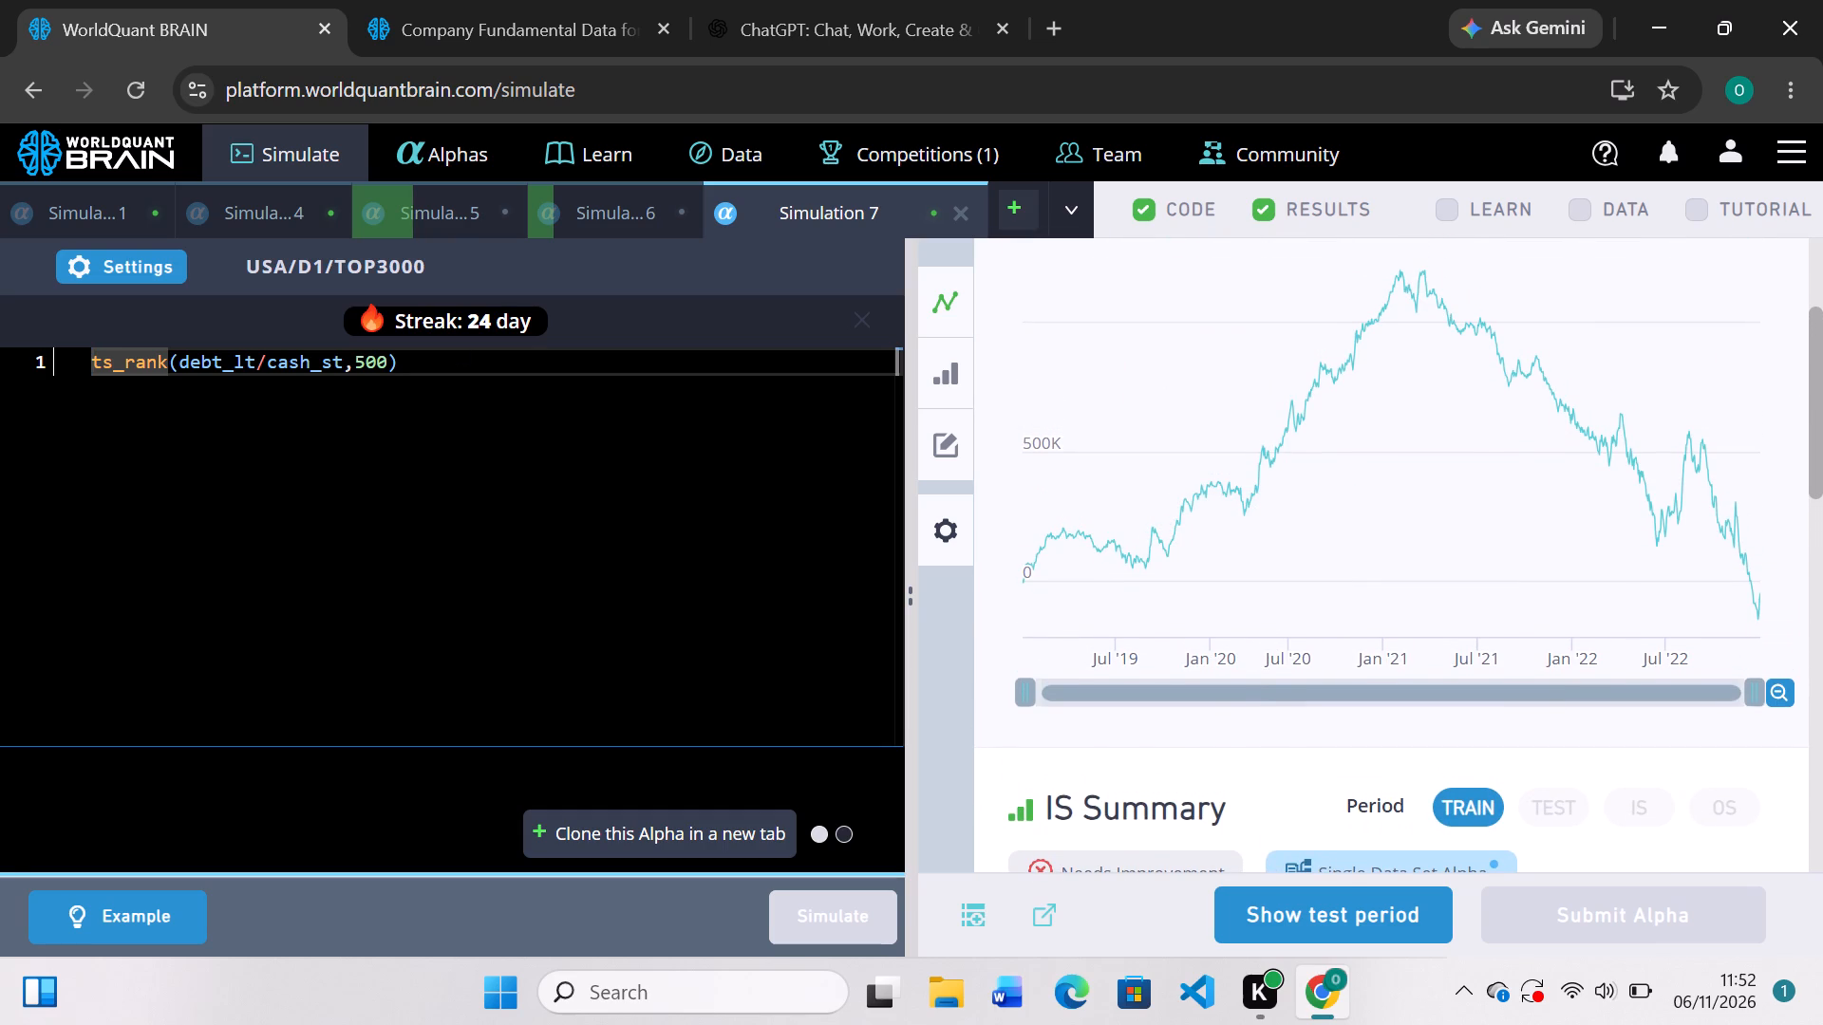
pyautogui.click(169, 360)
pyautogui.press('BackSpace')
pyautogui.press('BackSpace')
pyautogui.press('BackSpace')
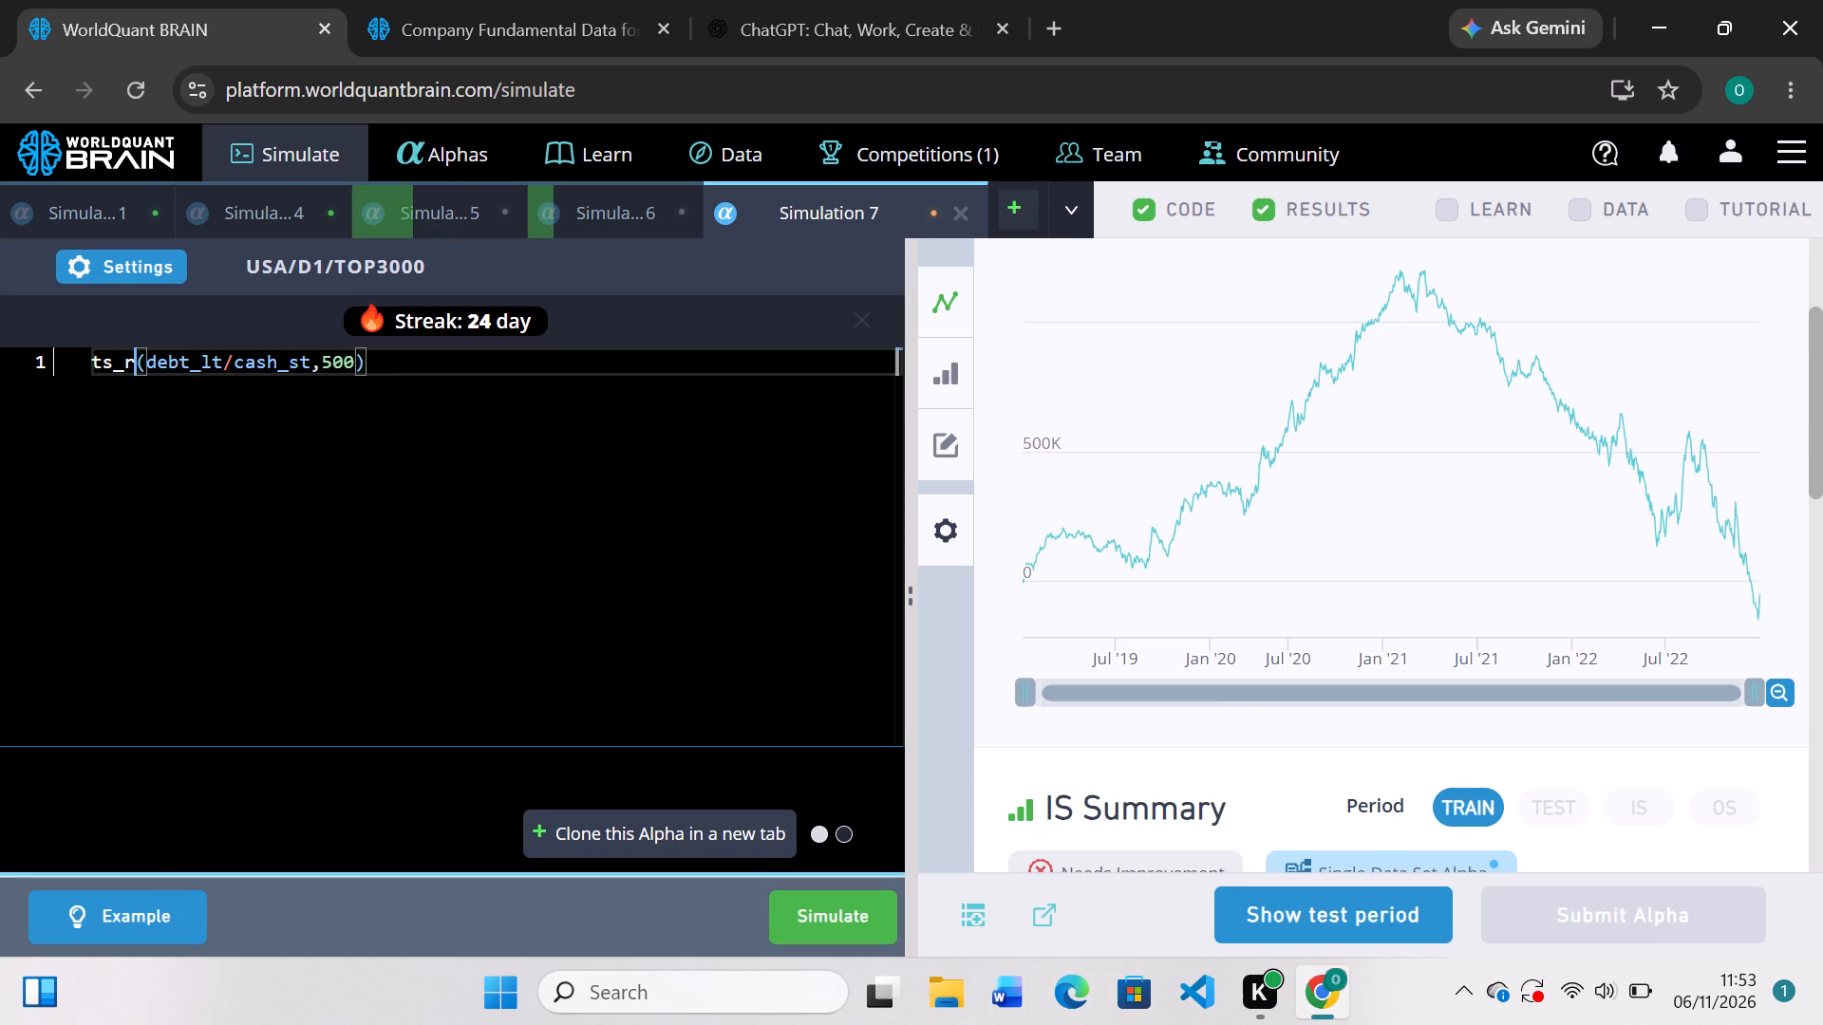
pyautogui.press('BackSpace')
pyautogui.write('mea')
pyautogui.press('n')
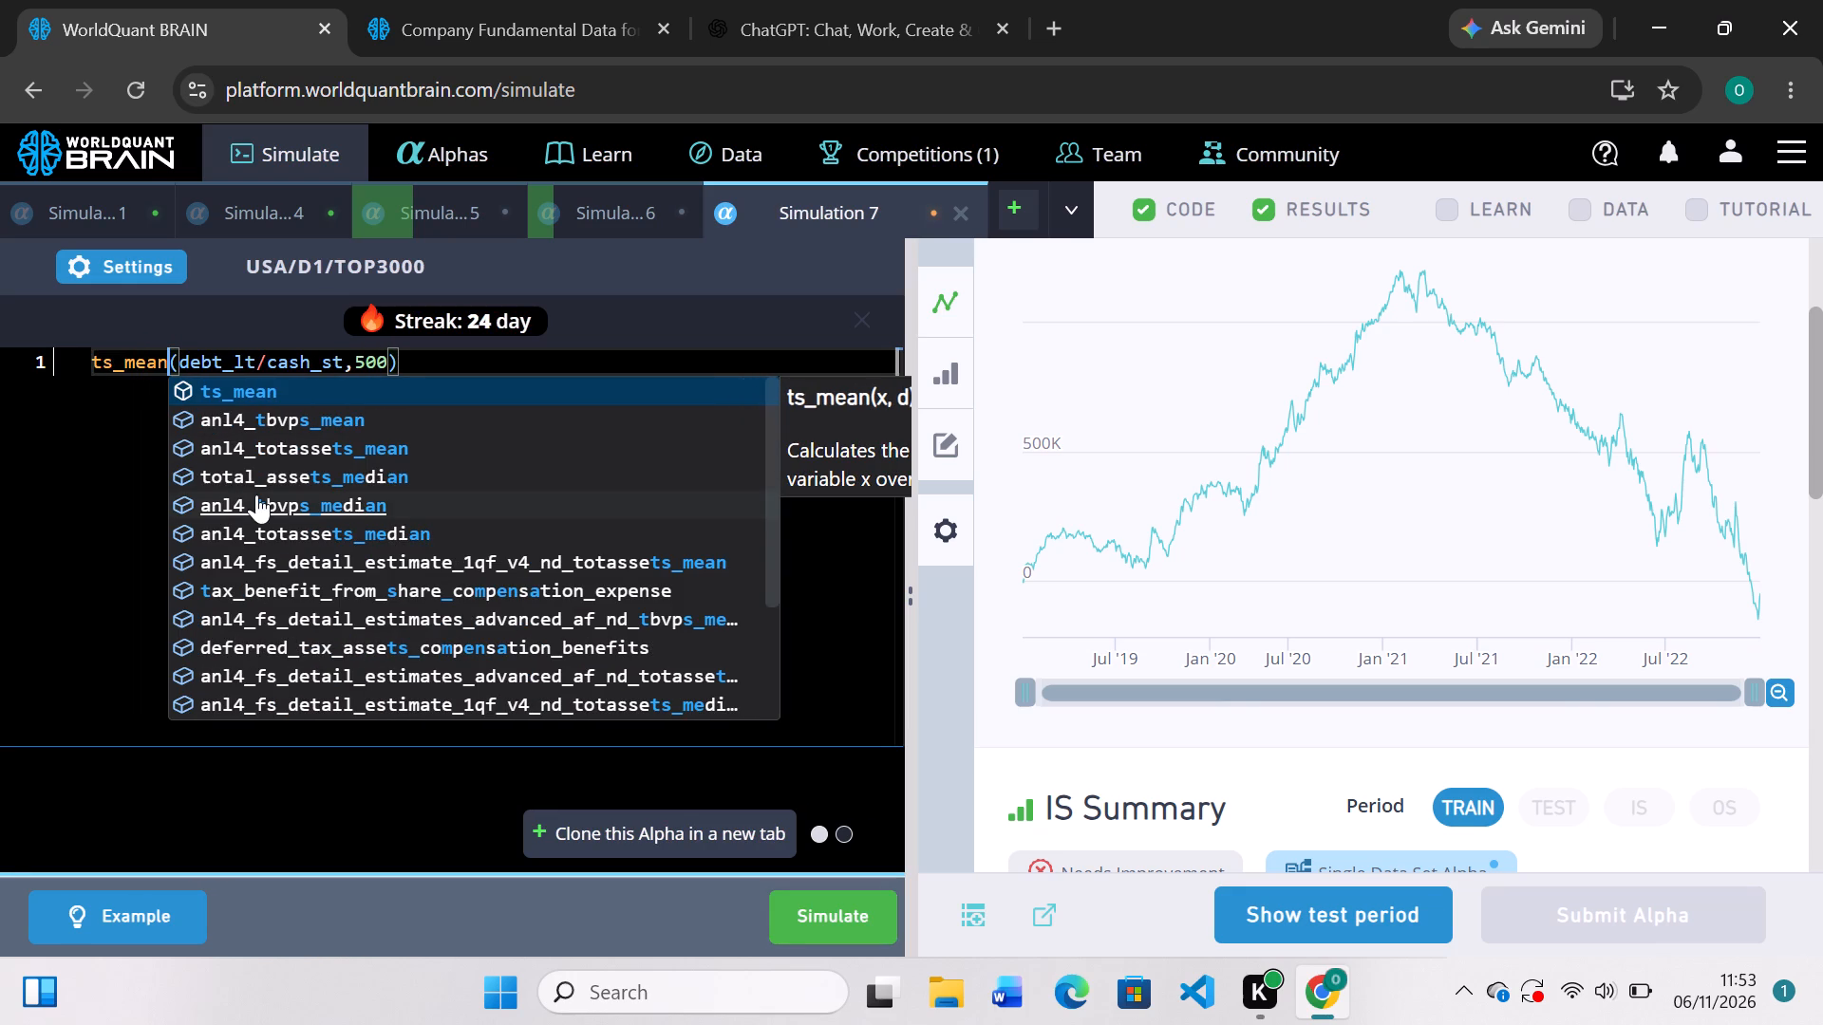
pyautogui.click(810, 904)
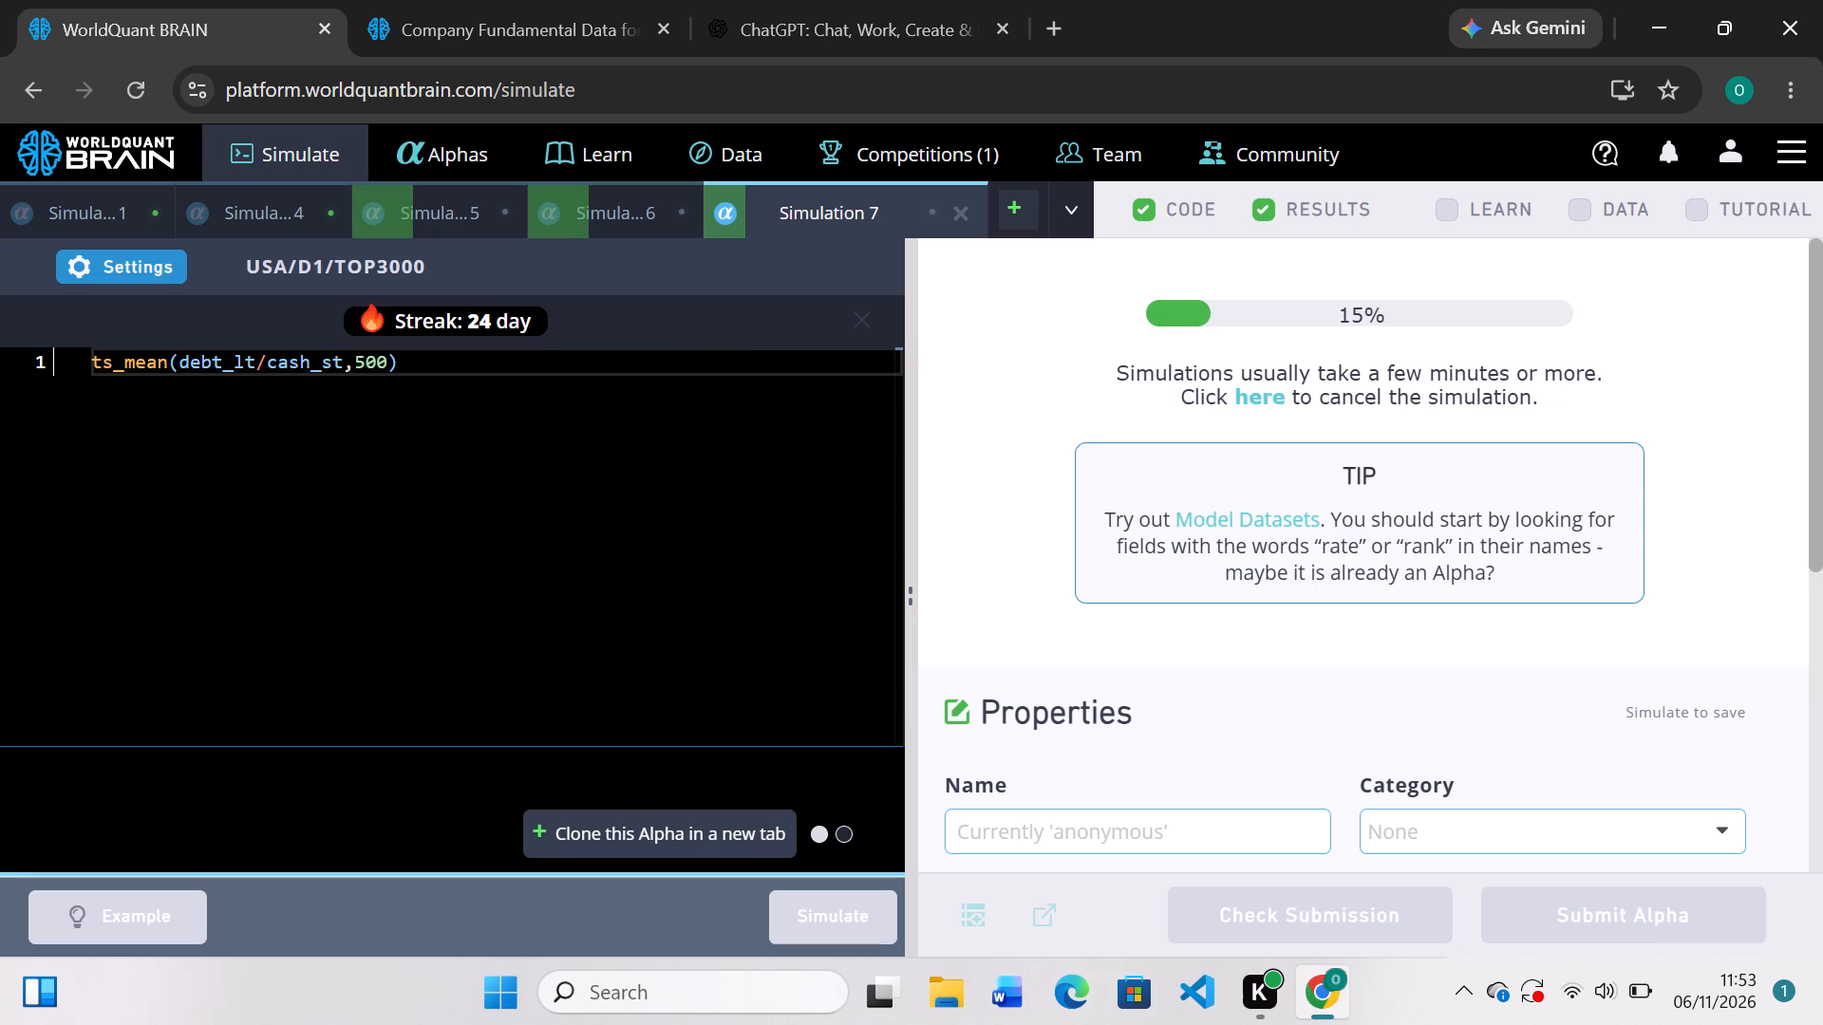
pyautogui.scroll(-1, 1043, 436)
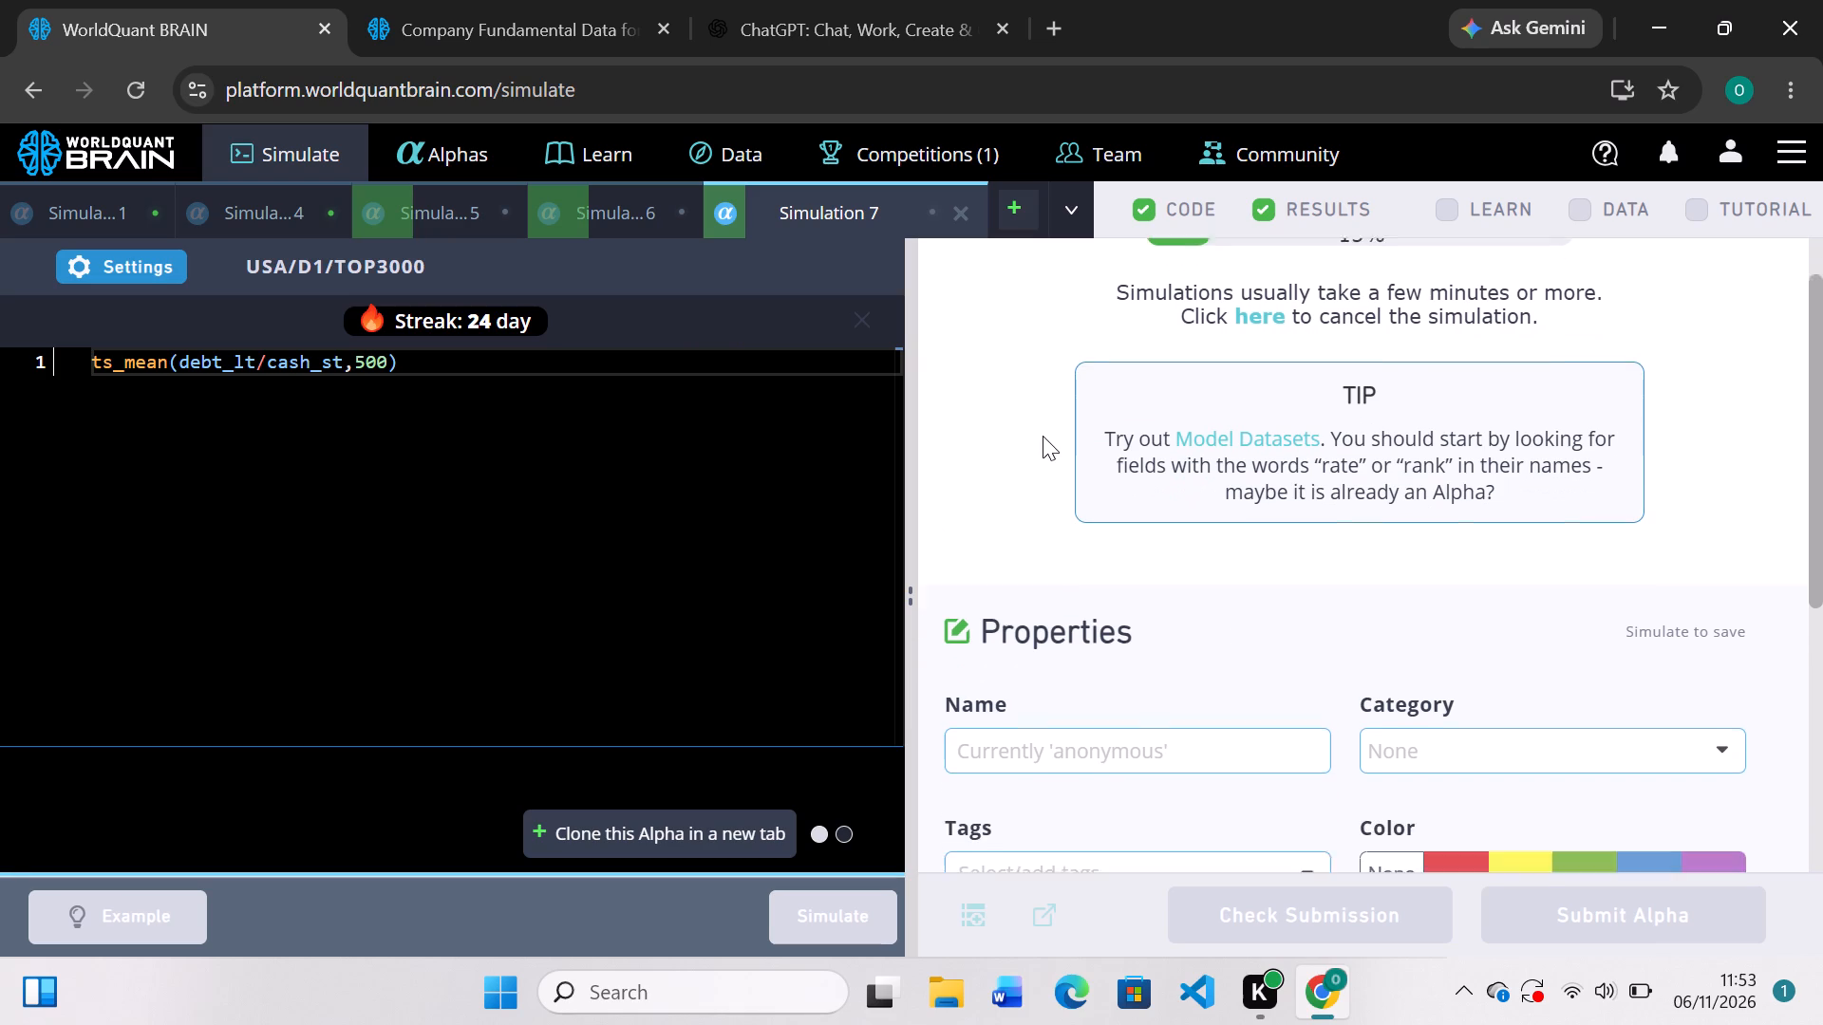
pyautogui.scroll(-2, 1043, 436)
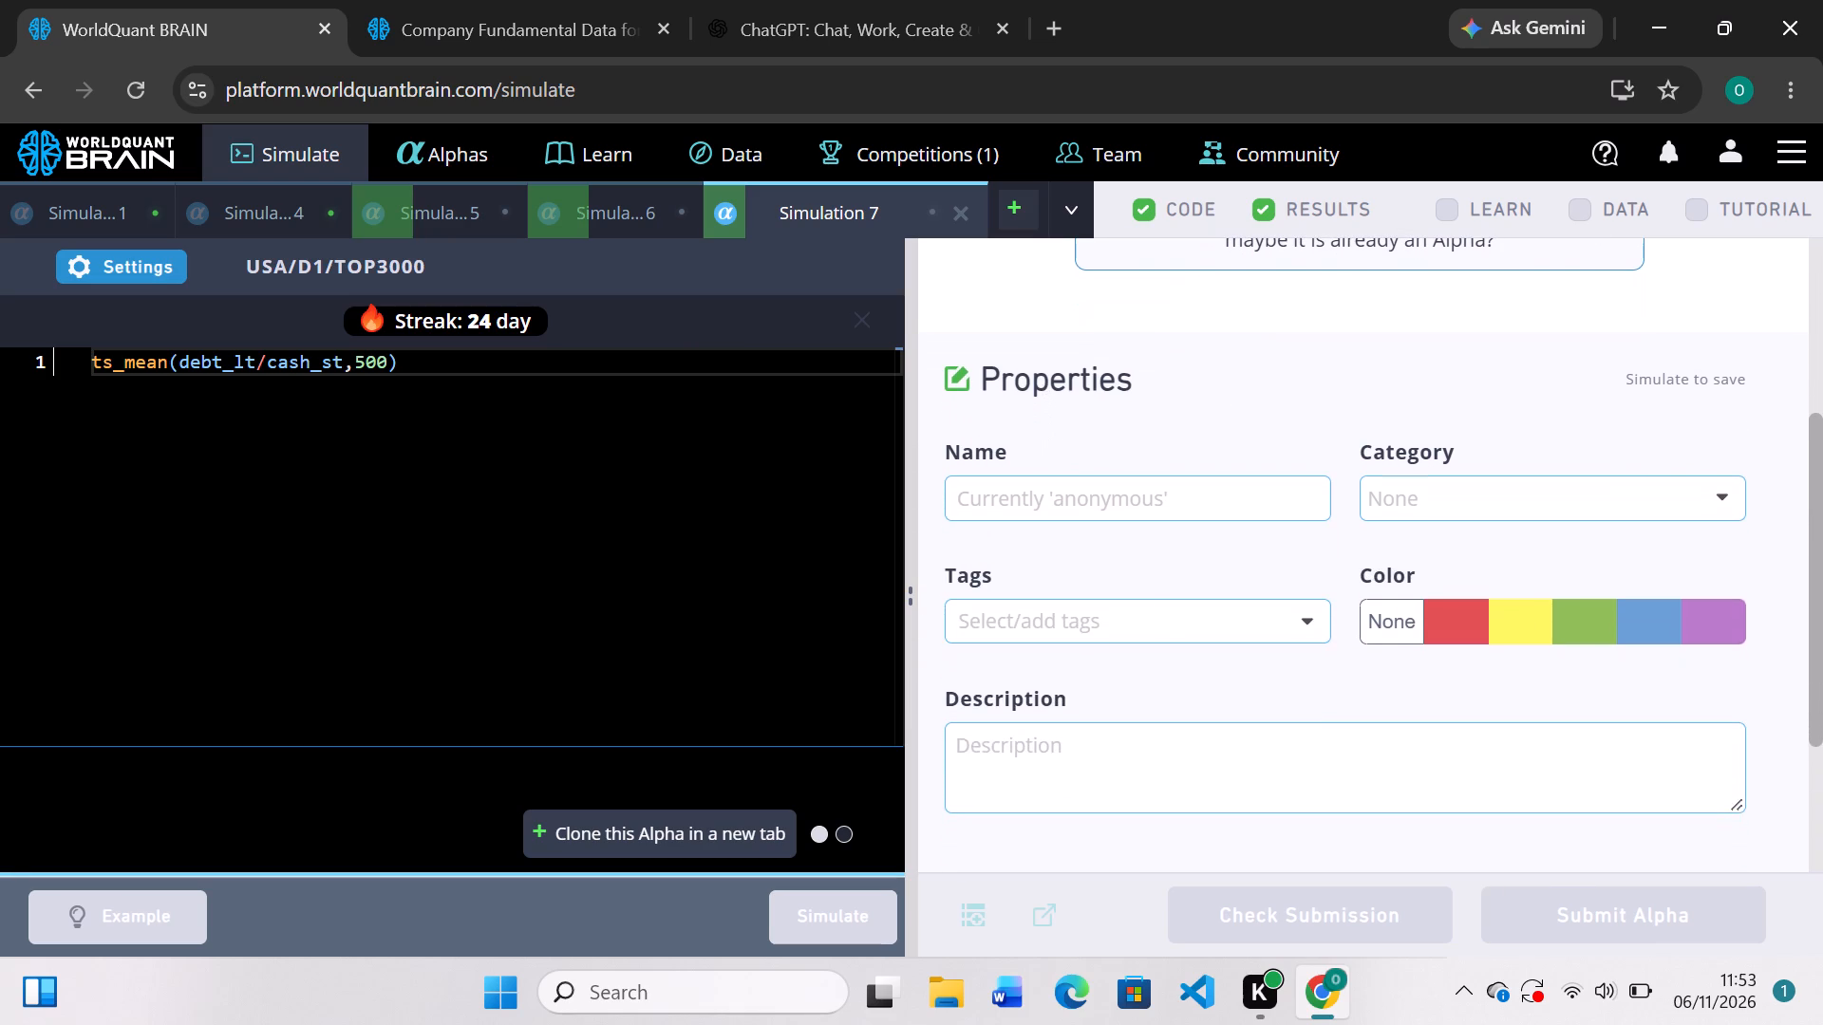
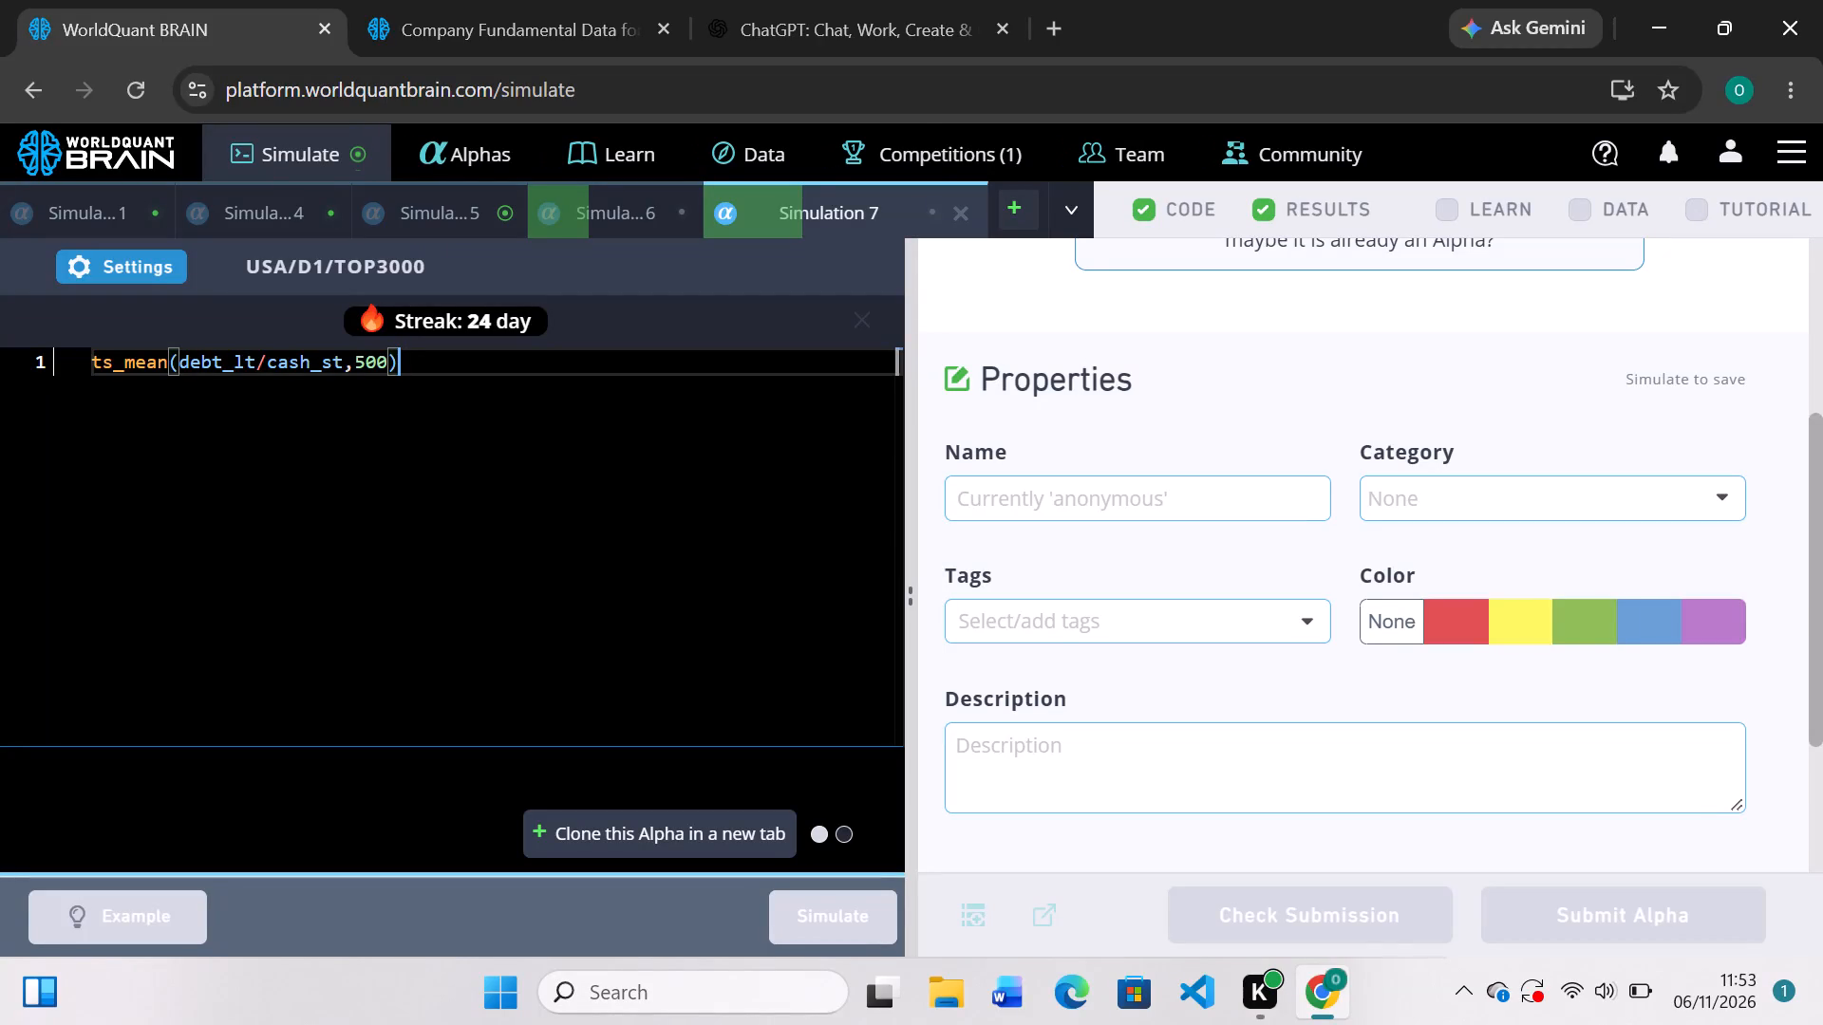
# In Simulation 5, replace the division before ts_std_dev with addition, giving (close-open)+ts_std_dev(returns, 5), and run the simulation.
pyautogui.click(433, 210)
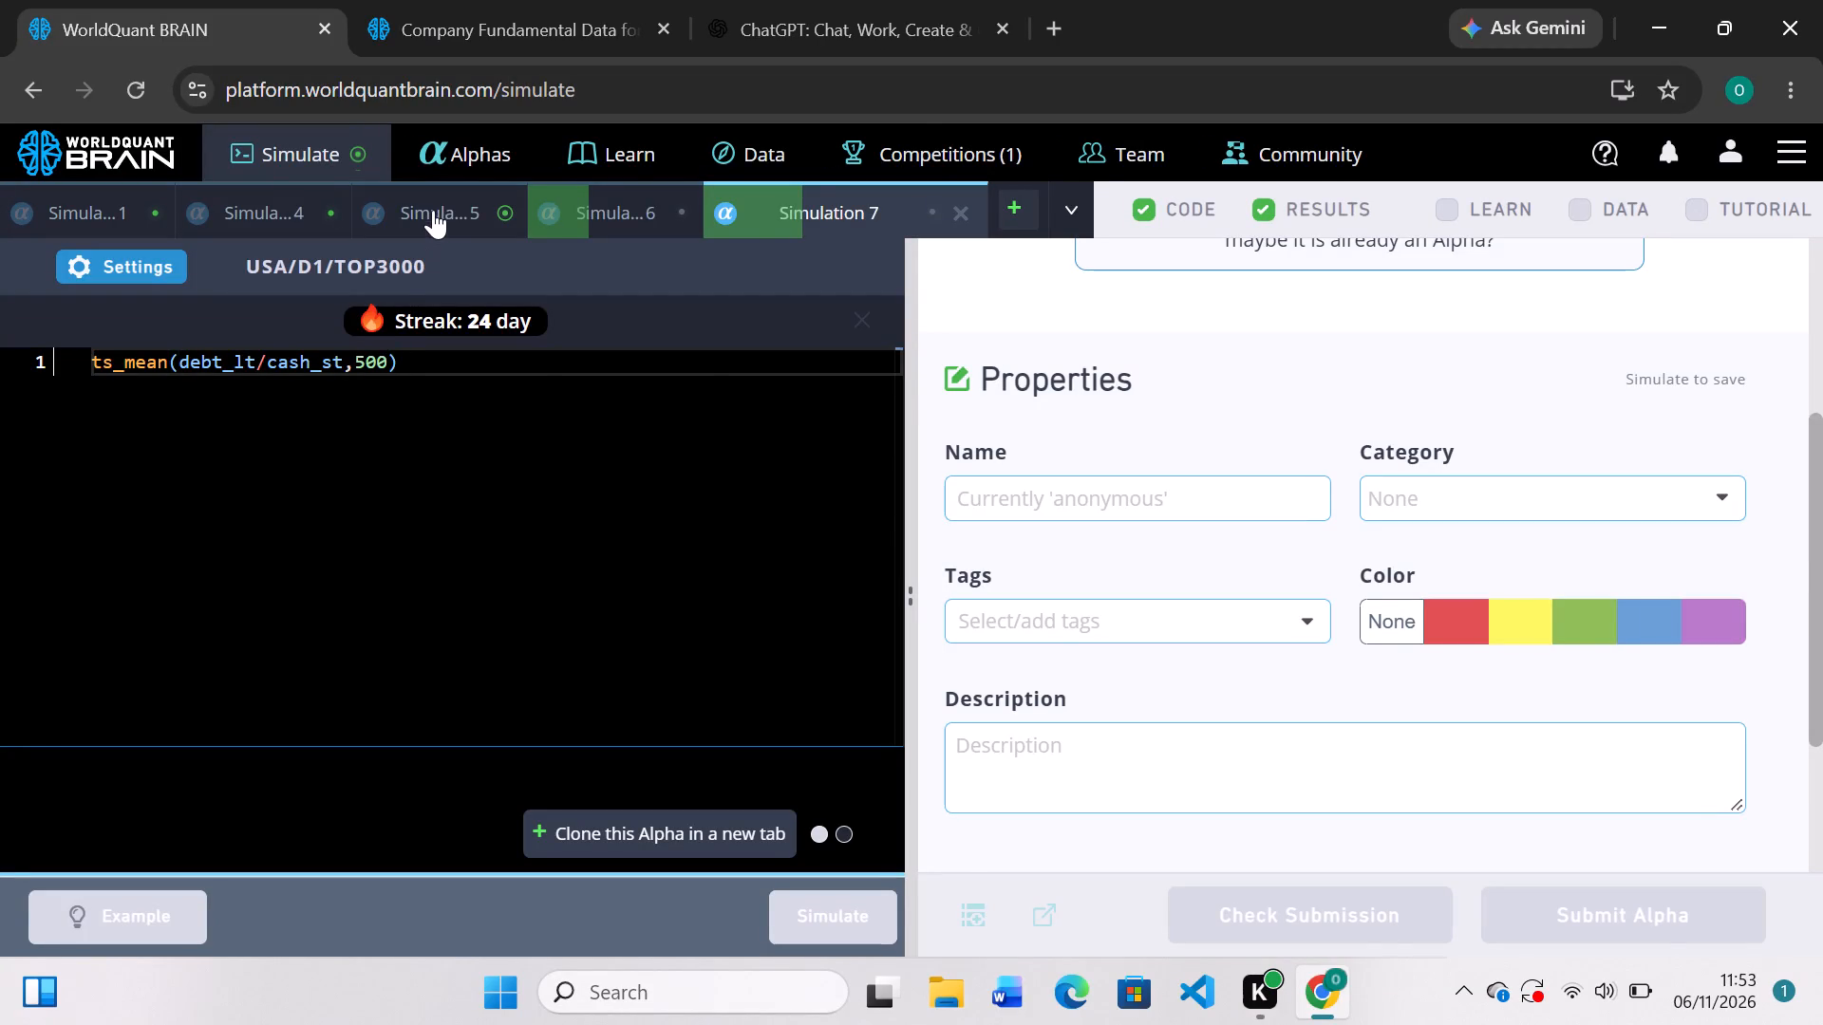
pyautogui.scroll(-2, 993, 475)
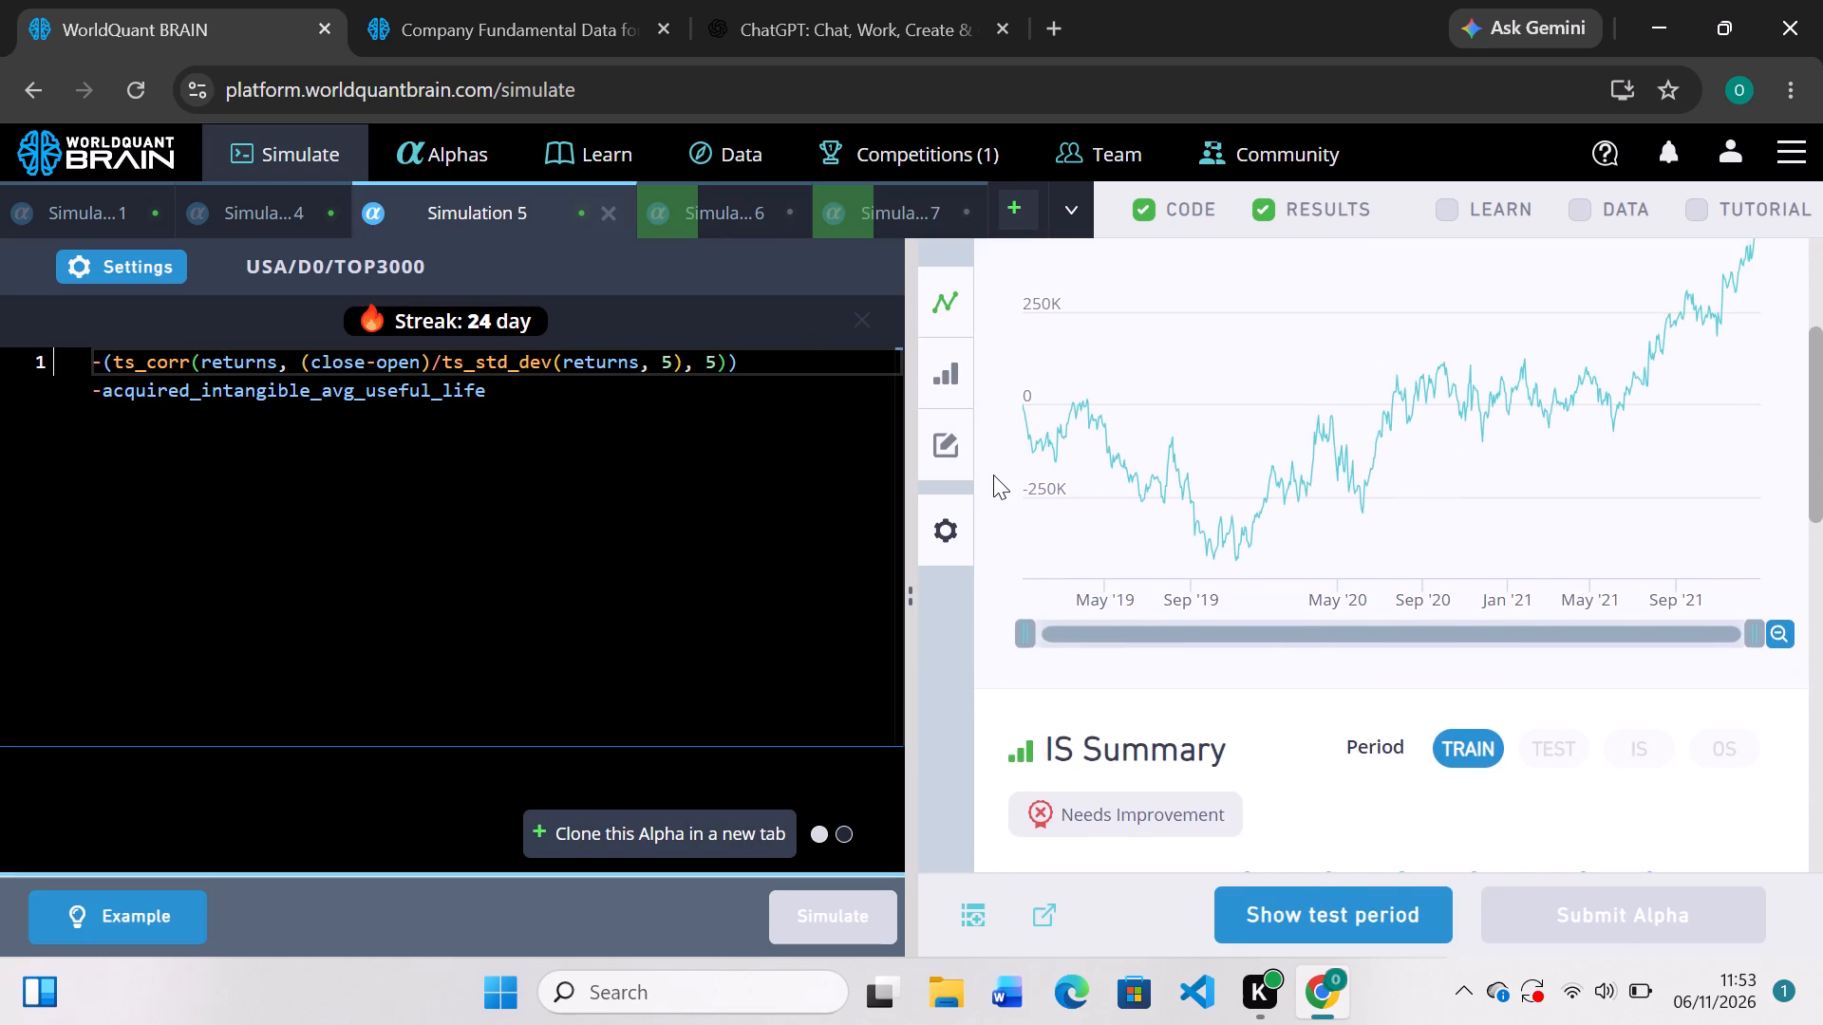
pyautogui.scroll(-2, 993, 475)
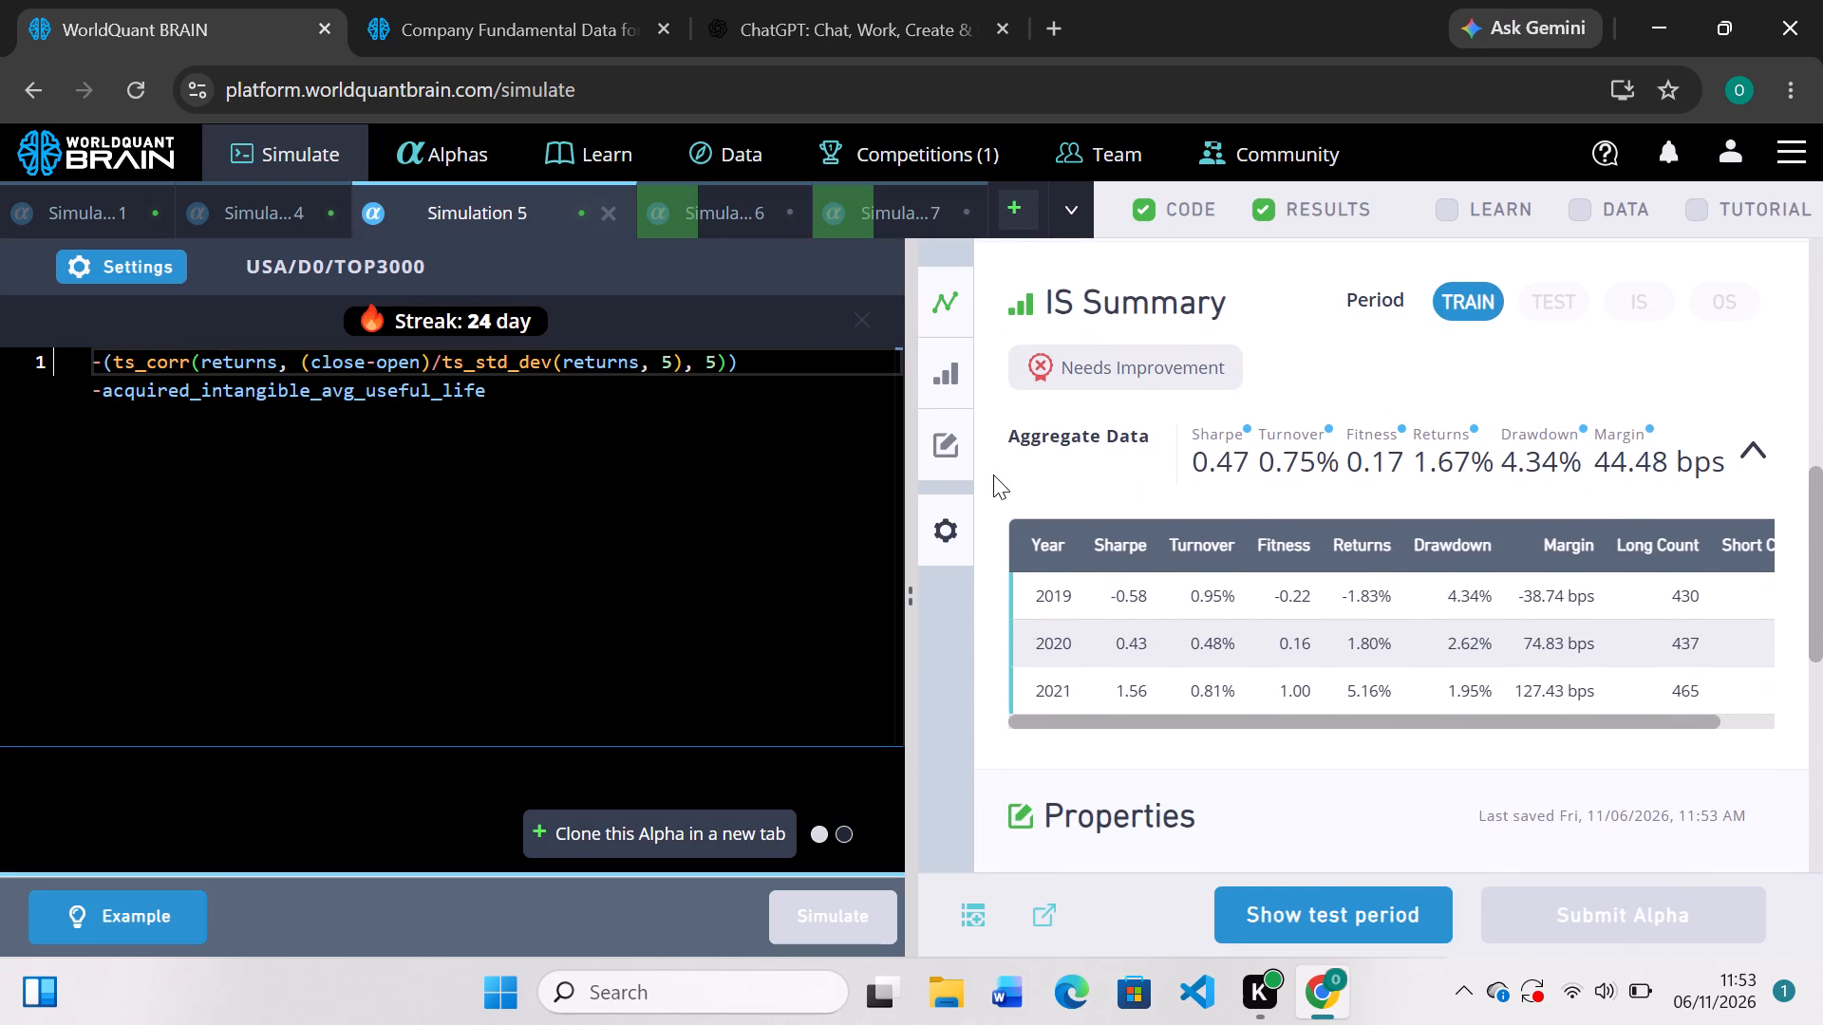
pyautogui.scroll(1, 993, 475)
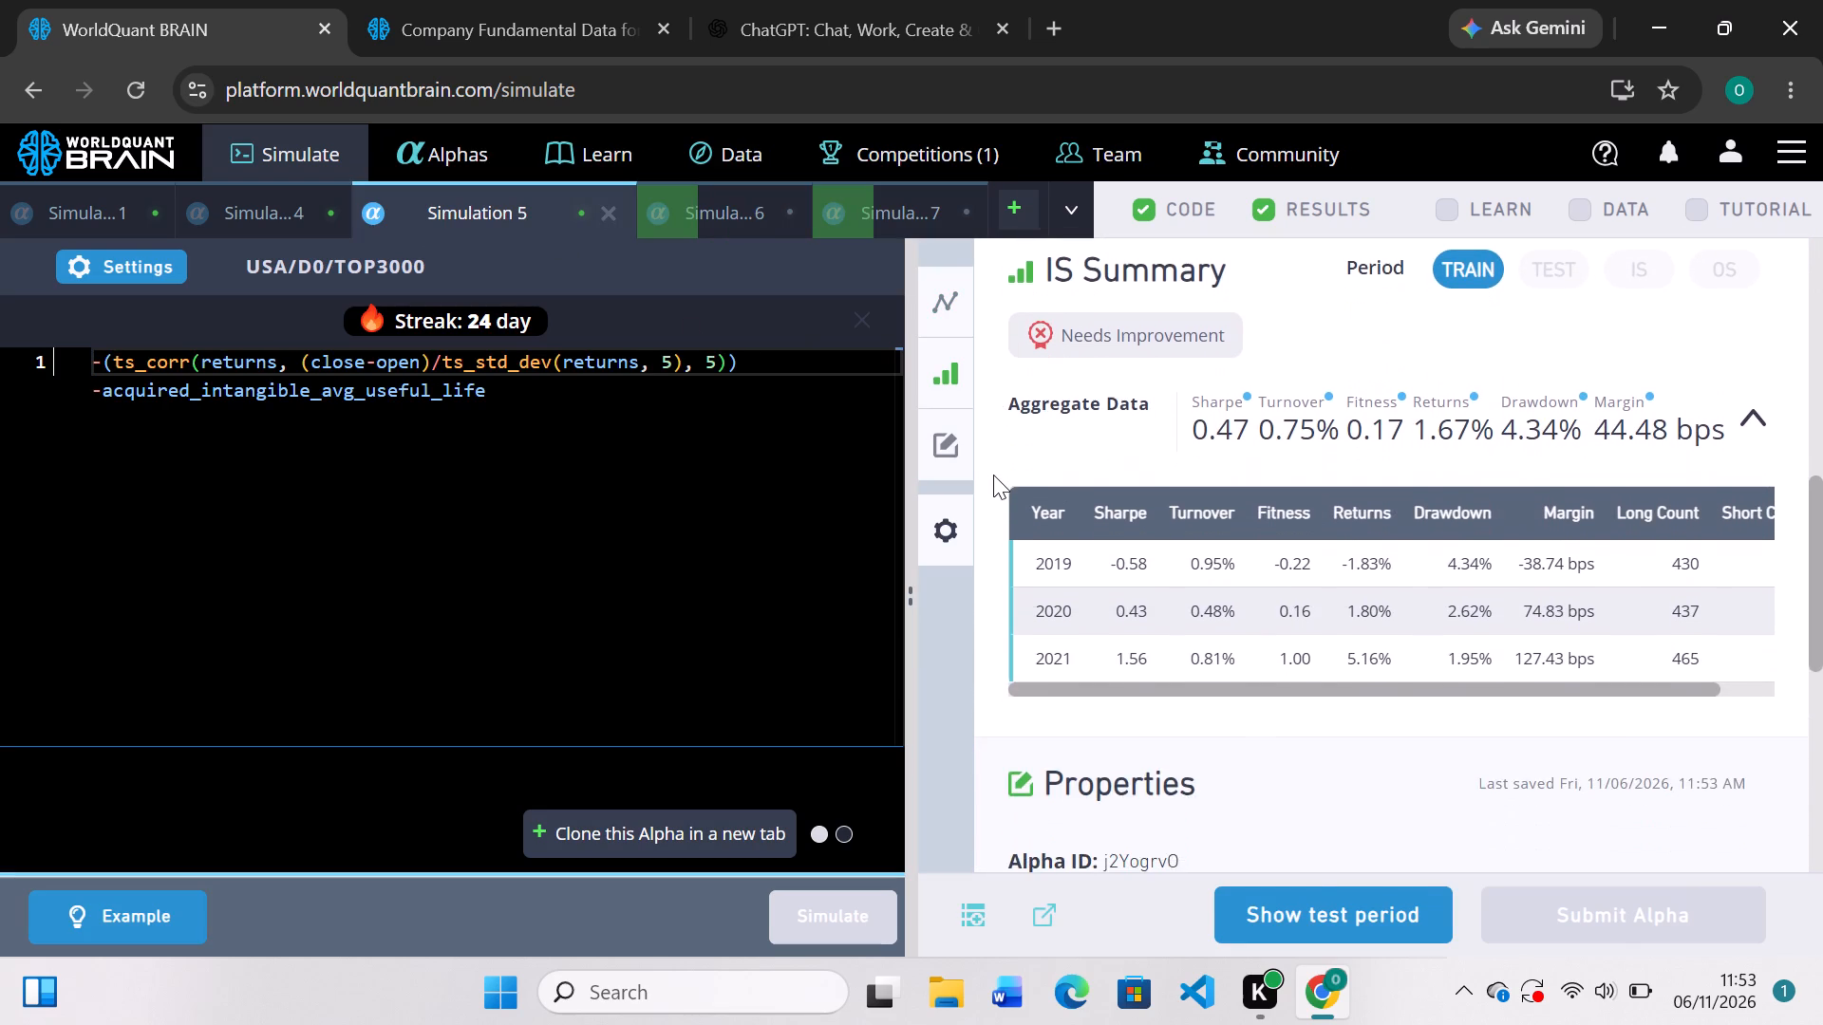
pyautogui.scroll(1, 993, 475)
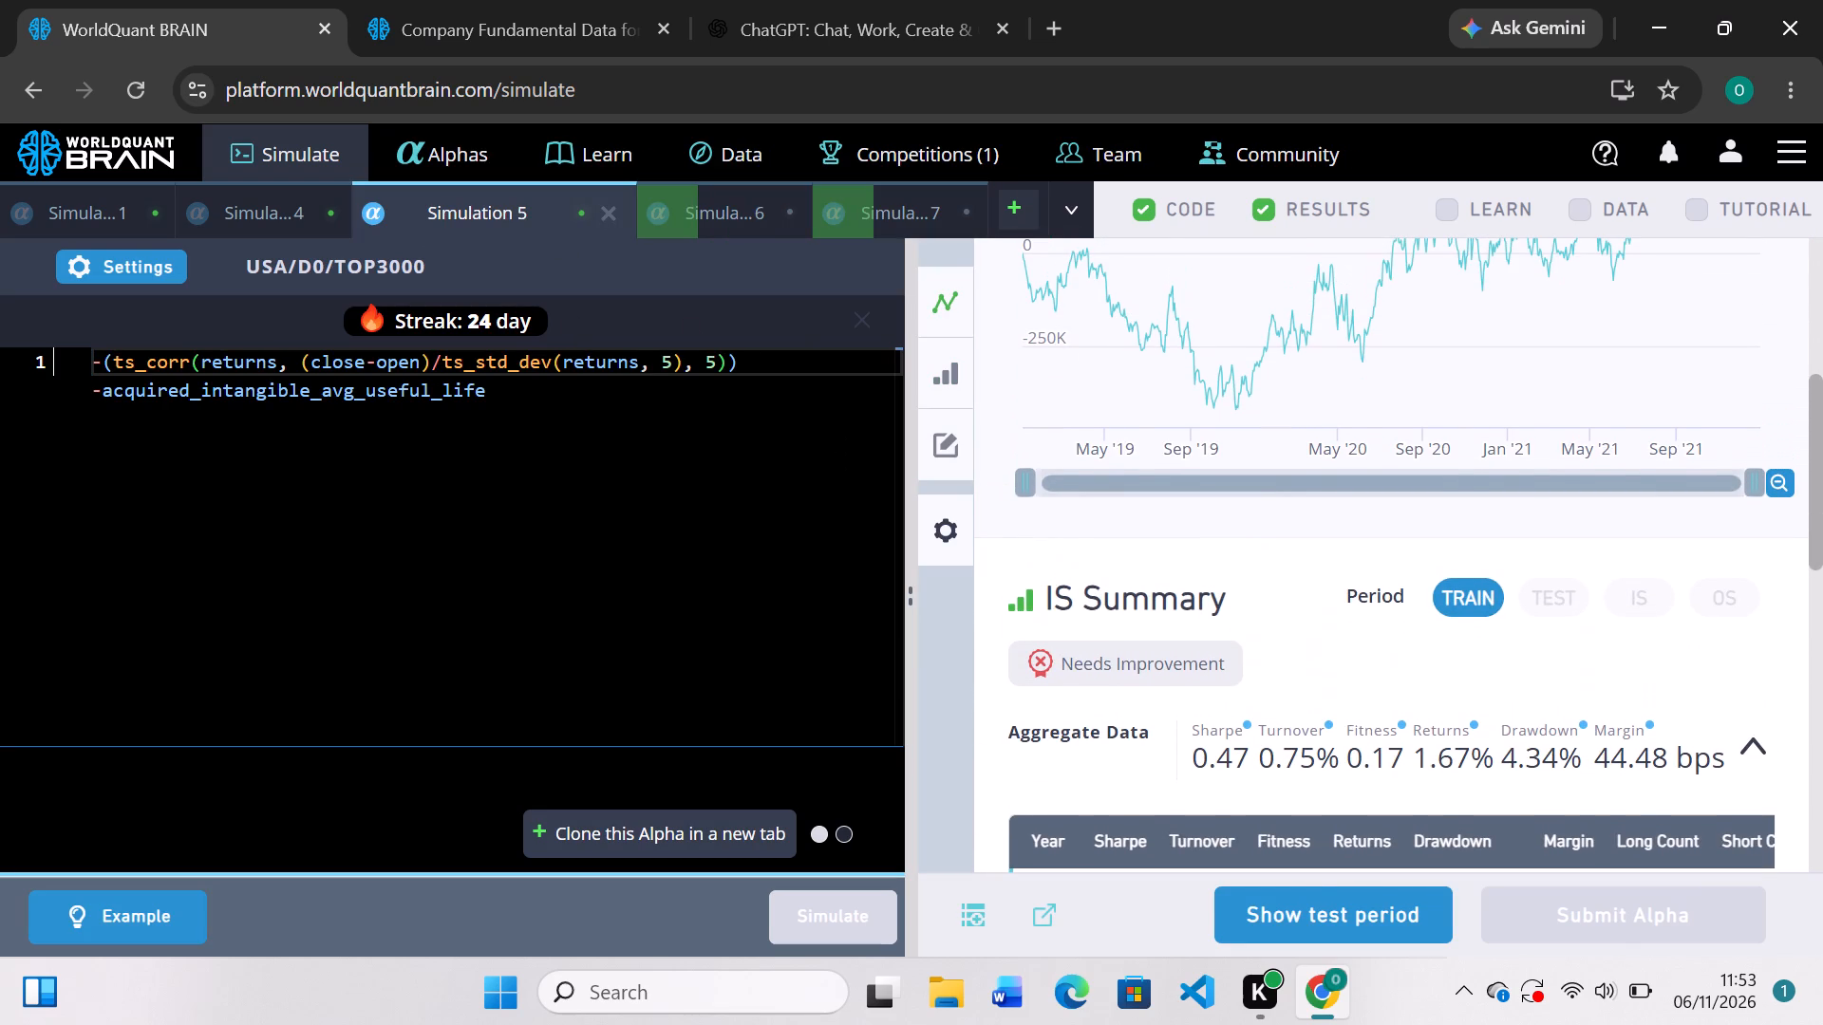
pyautogui.click(444, 361)
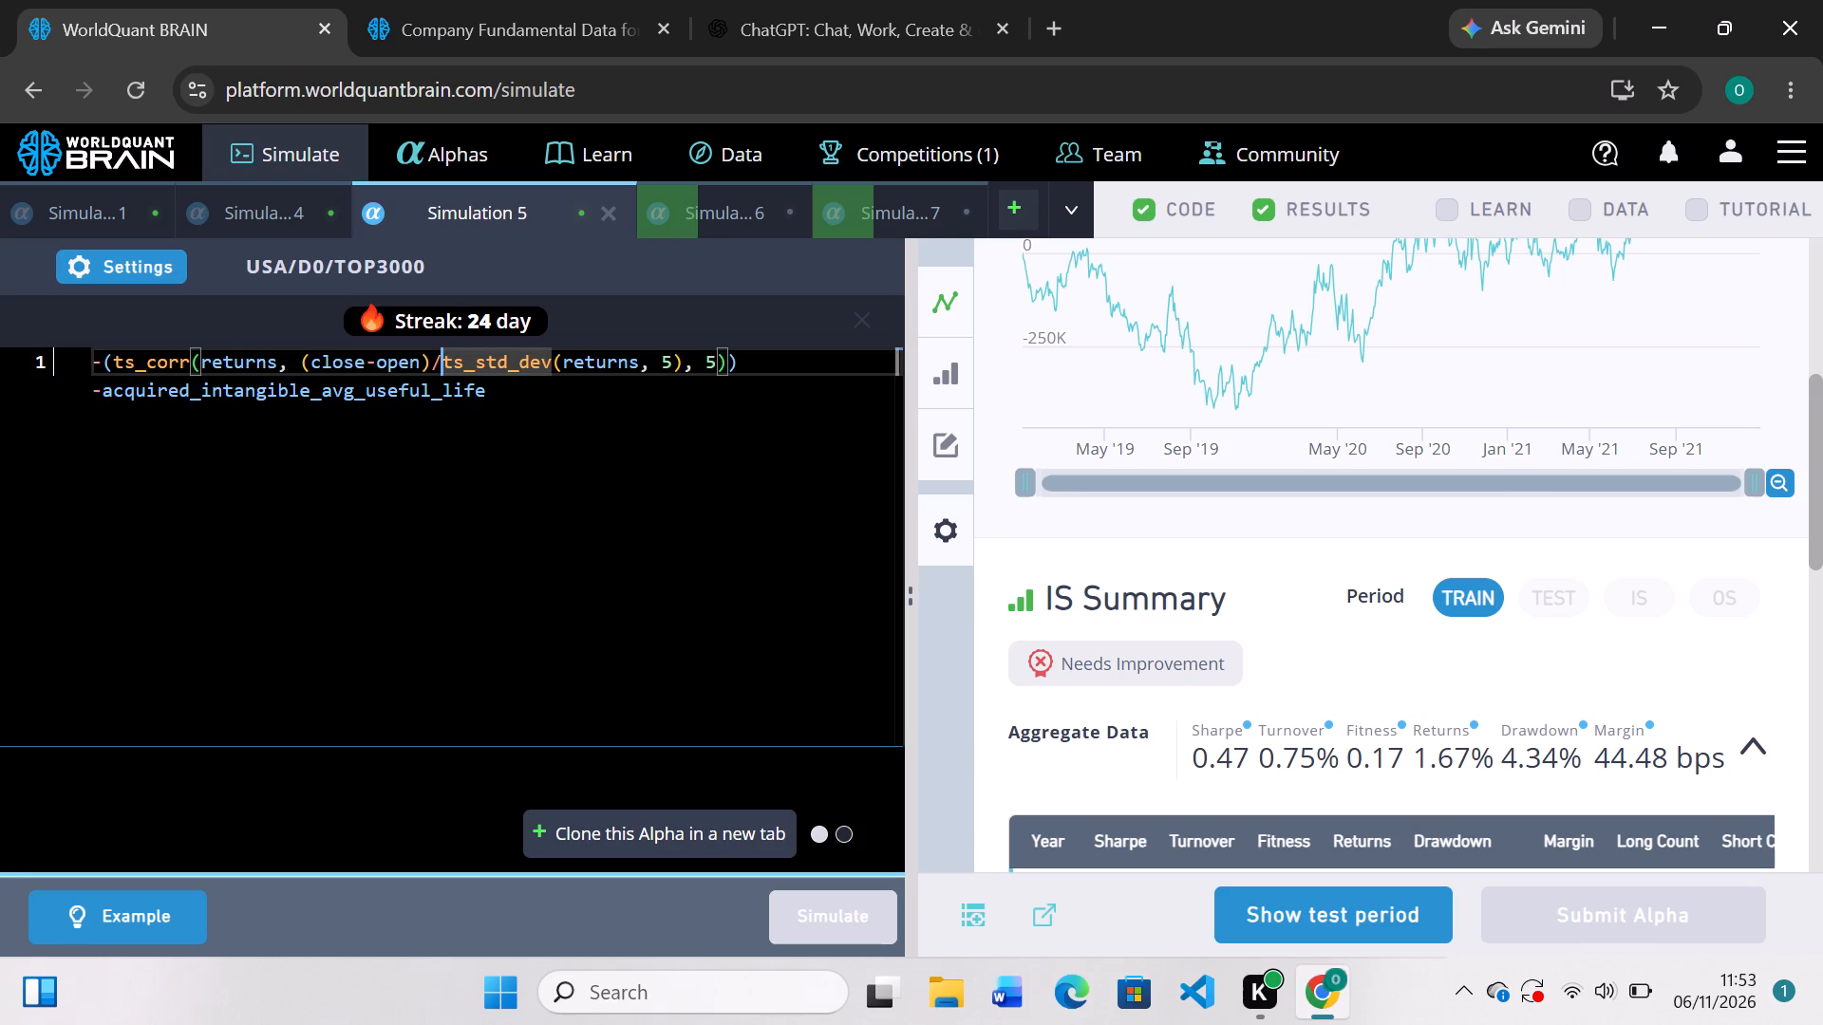
pyautogui.press('BackSpace')
pyautogui.hotkey('shift', '+')
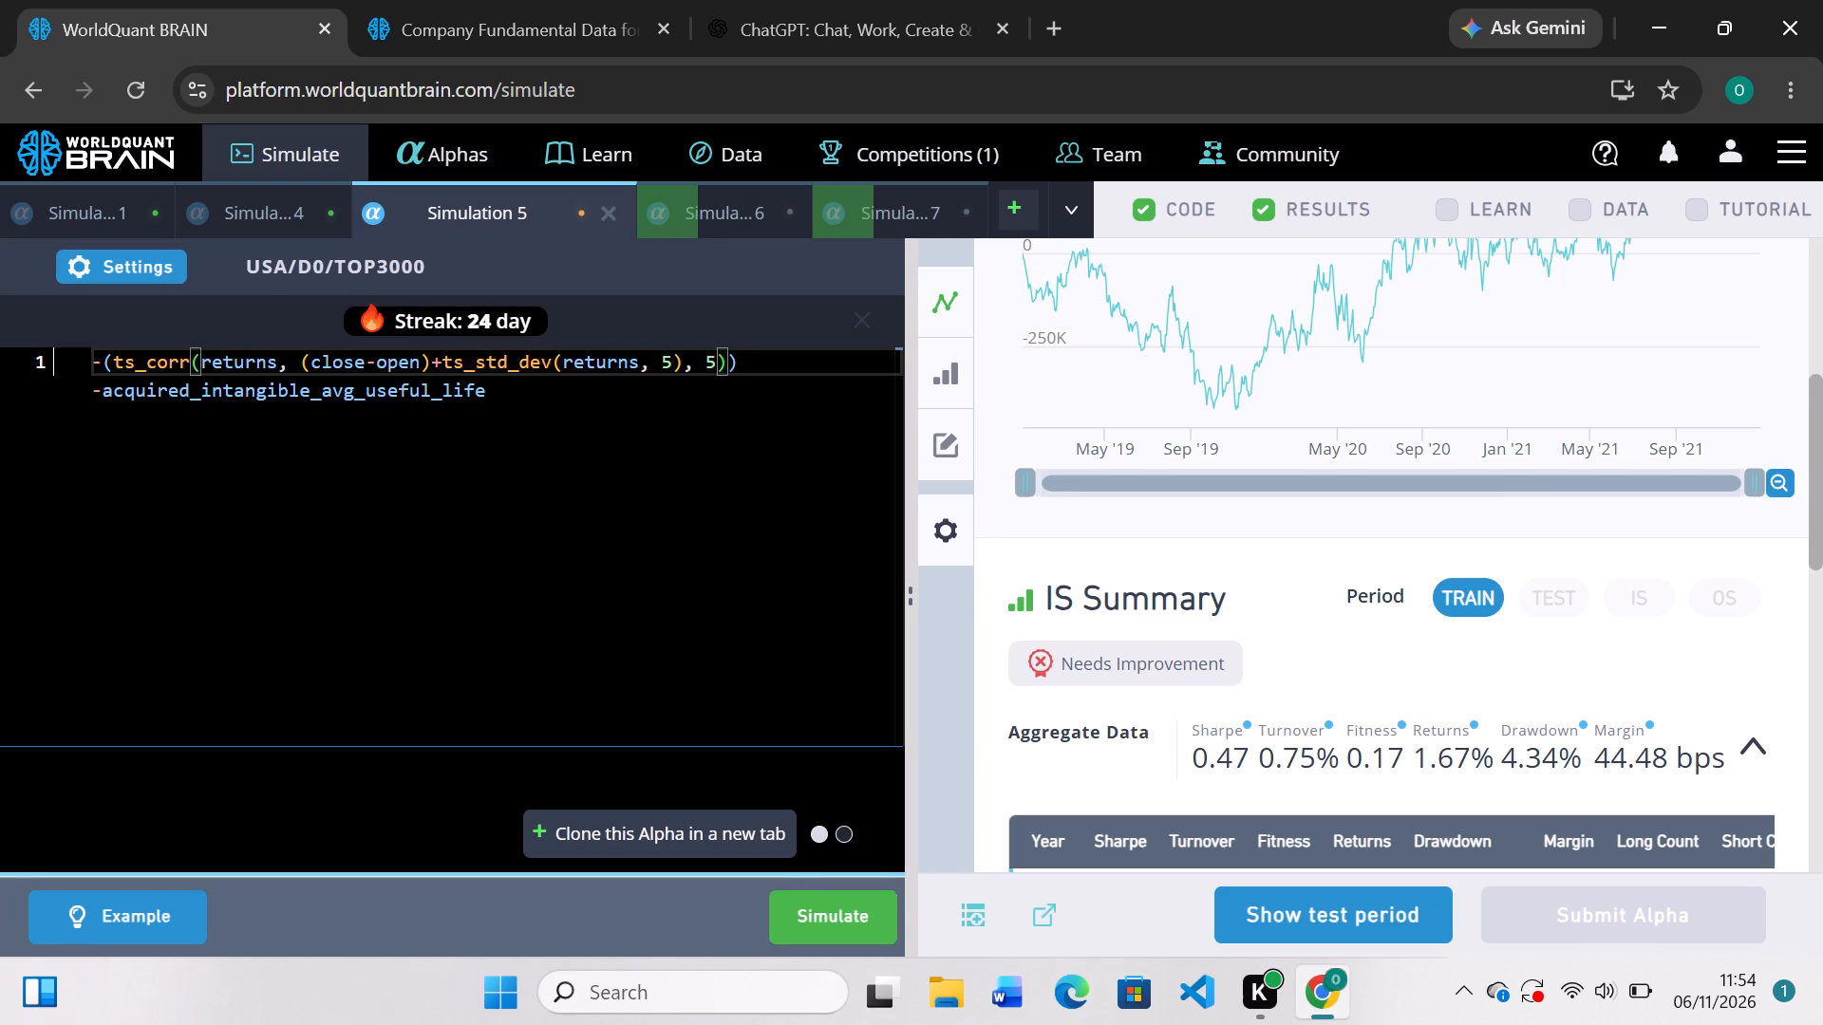
pyautogui.click(801, 924)
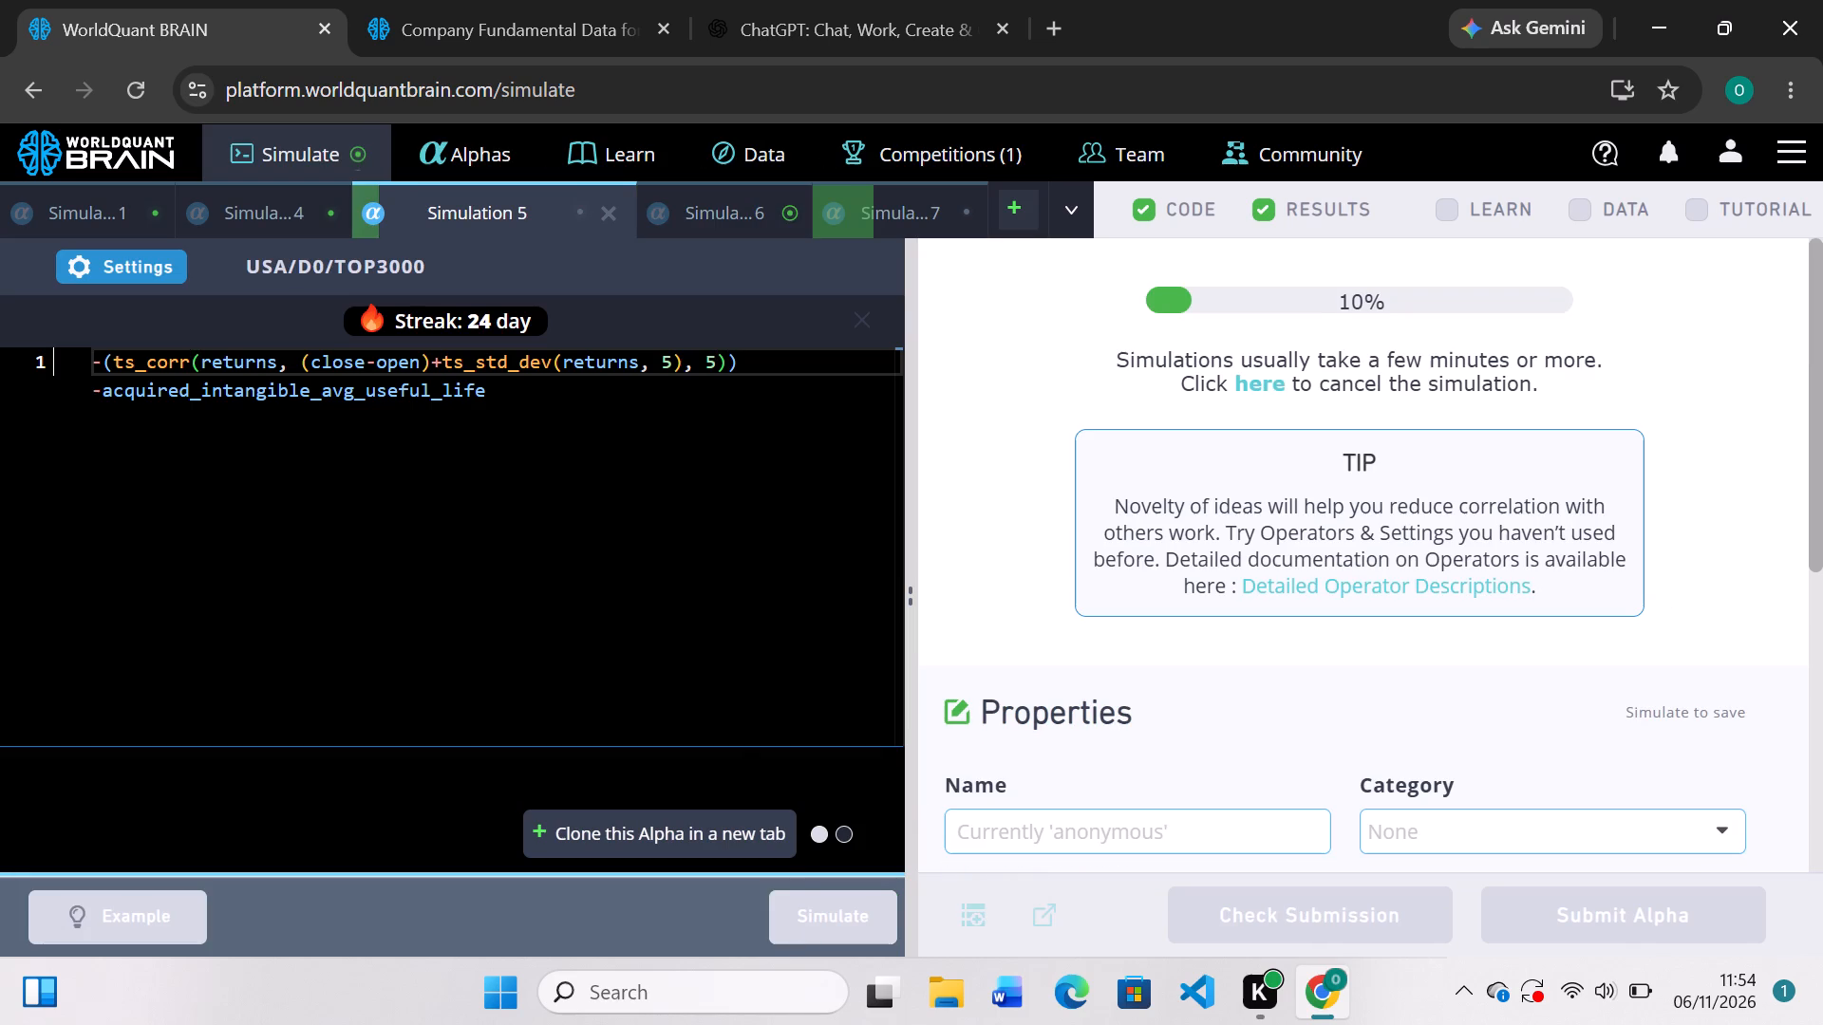
# Review the PnL charts of Simulation 6 and Simulation 7, along with the IS Summary of Simulation 7.
pyautogui.click(755, 213)
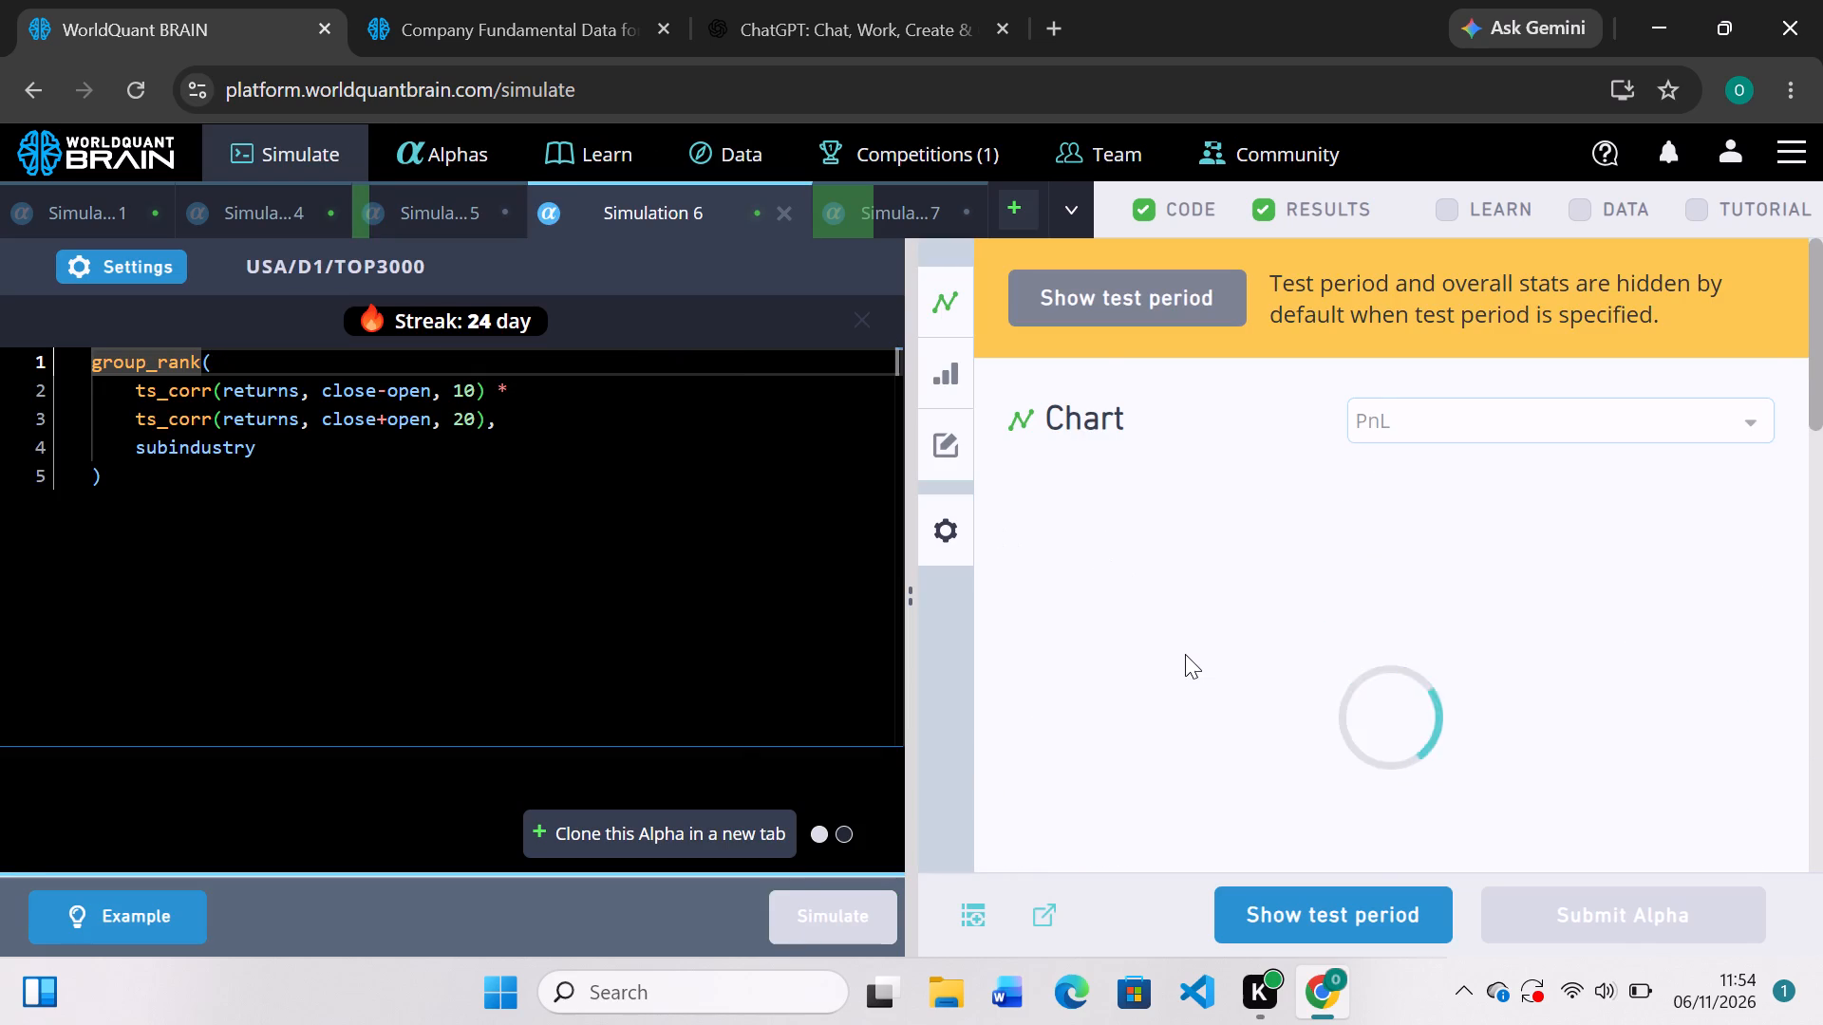
pyautogui.scroll(-2, 1185, 654)
pyautogui.scroll(2, 1185, 654)
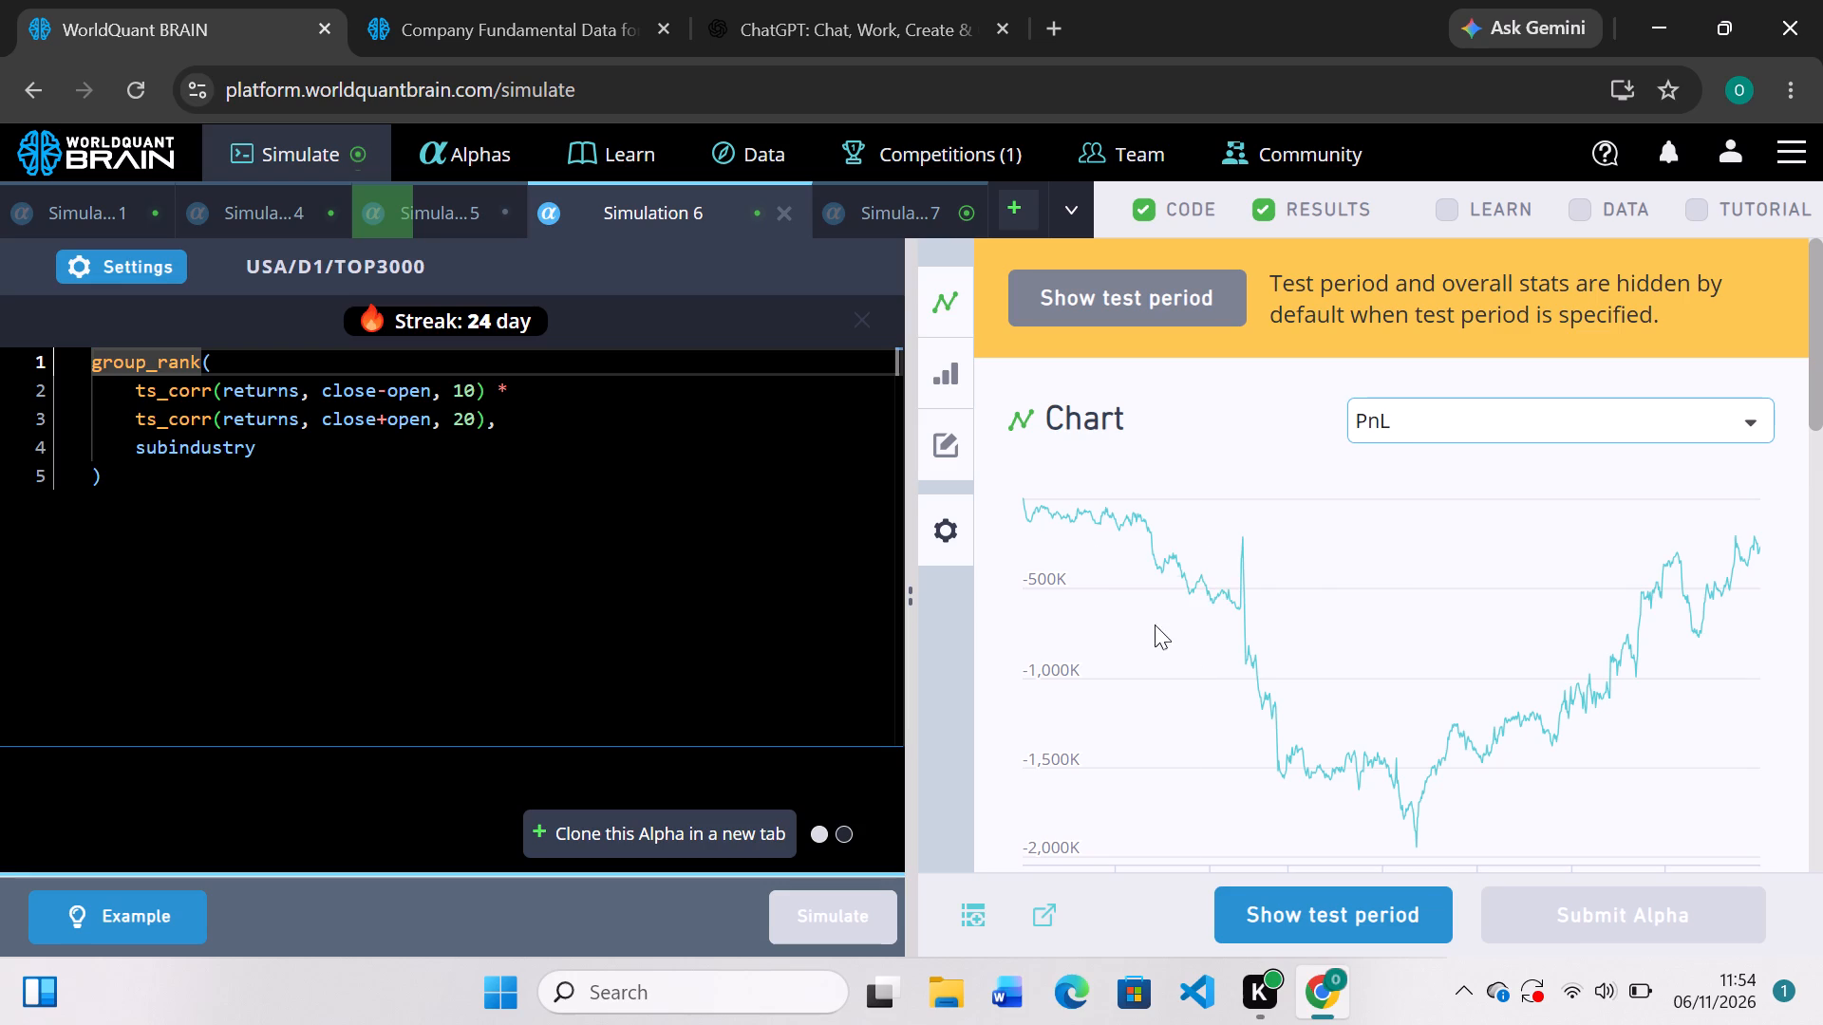
pyautogui.click(912, 219)
pyautogui.moveTo(1153, 570); pyautogui.dragTo(1272, 776)
pyautogui.scroll(-3, 1272, 776)
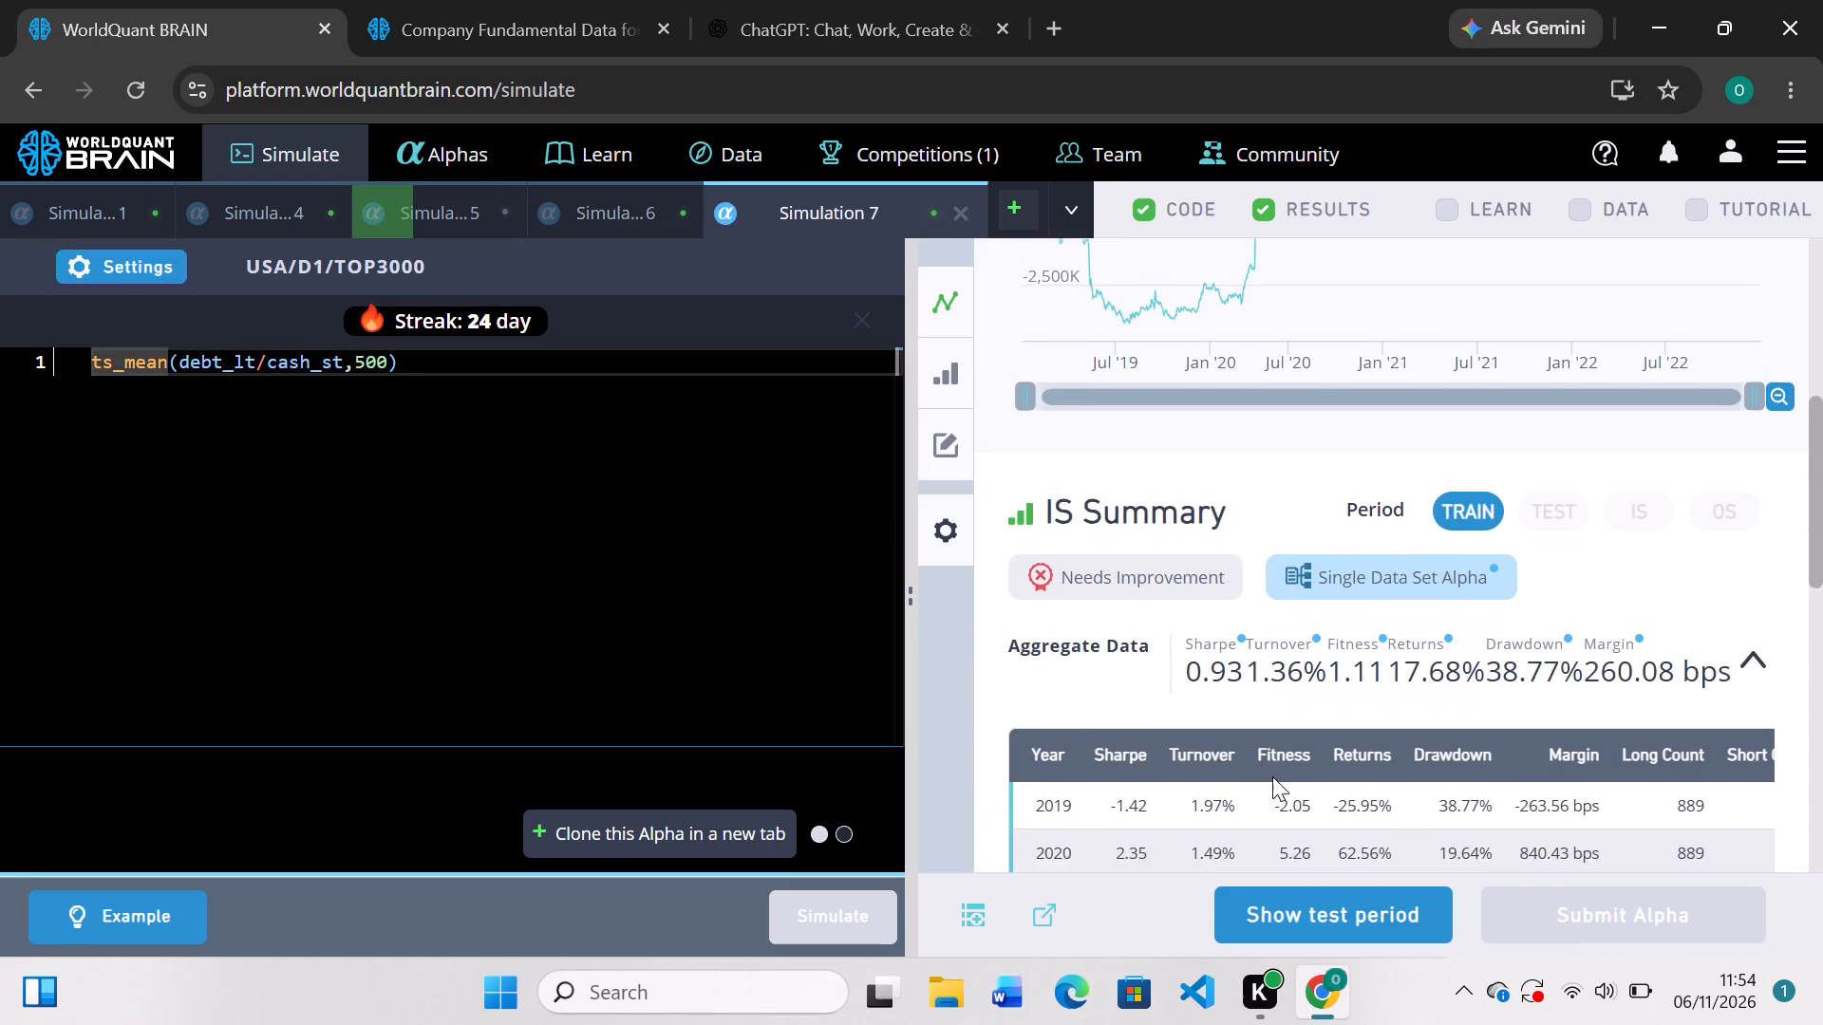
pyautogui.scroll(3, 1272, 776)
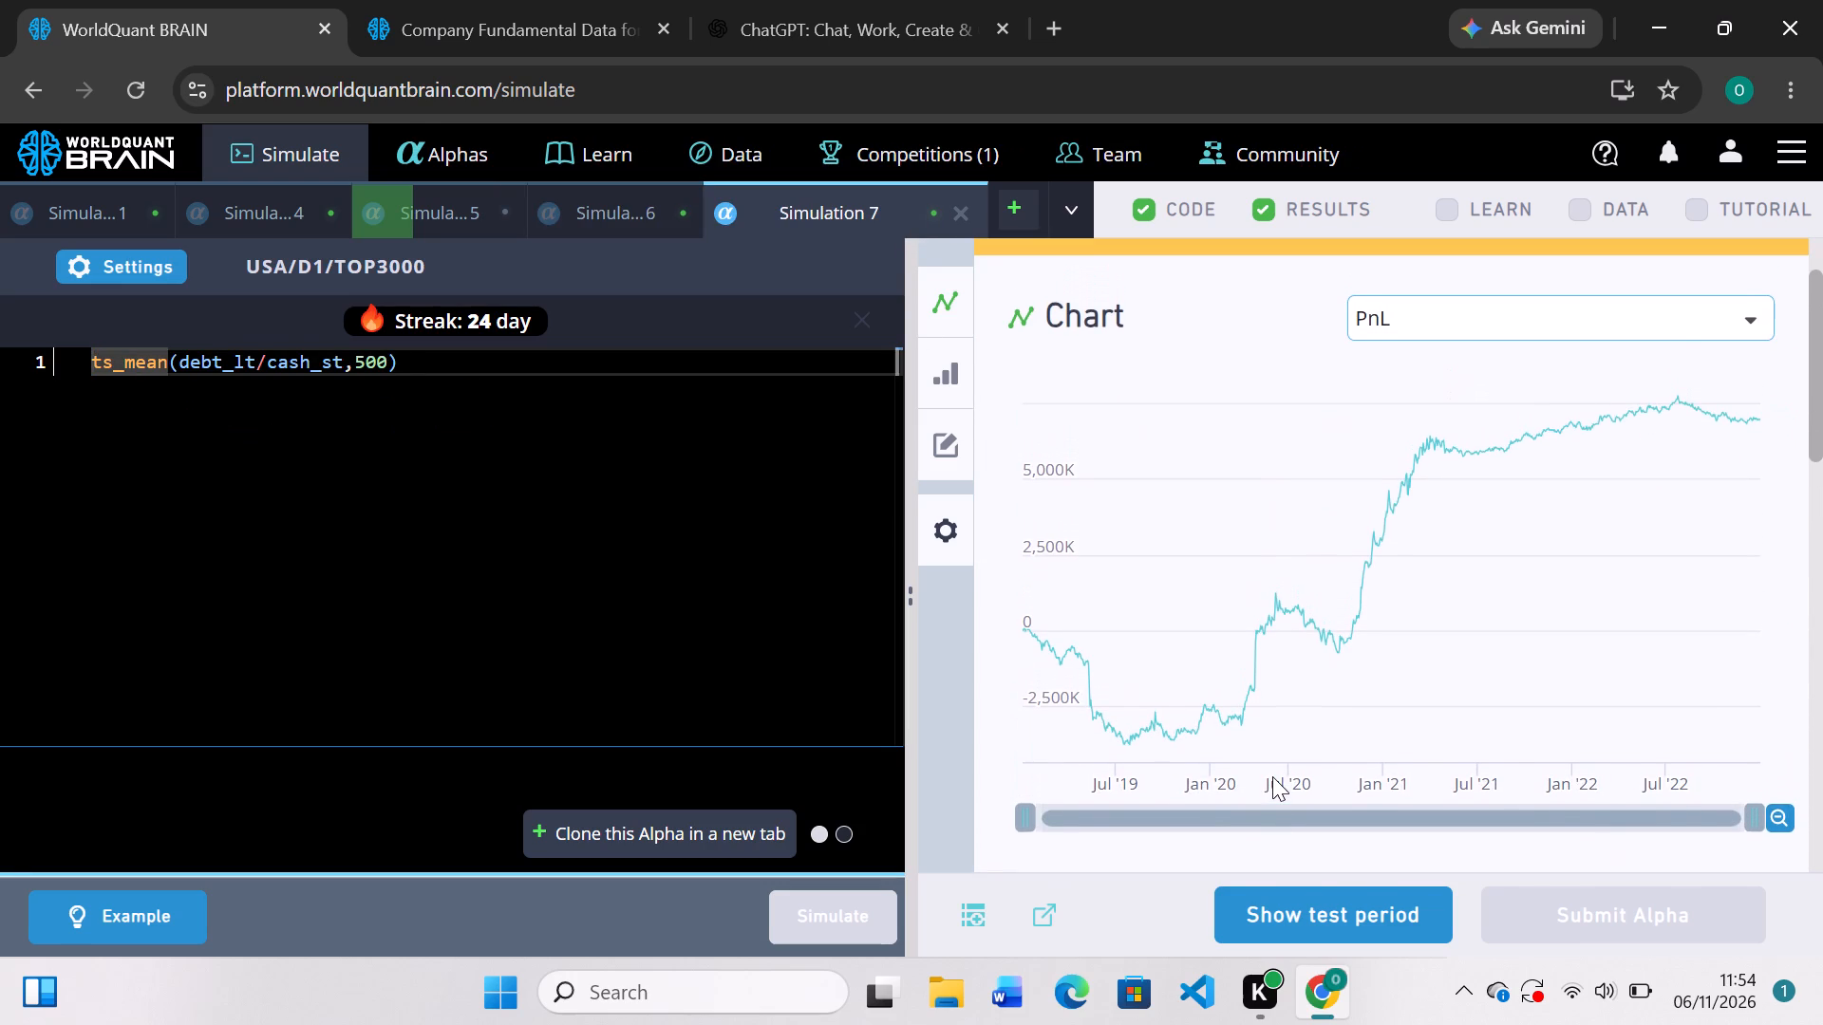
pyautogui.scroll(1, 1272, 776)
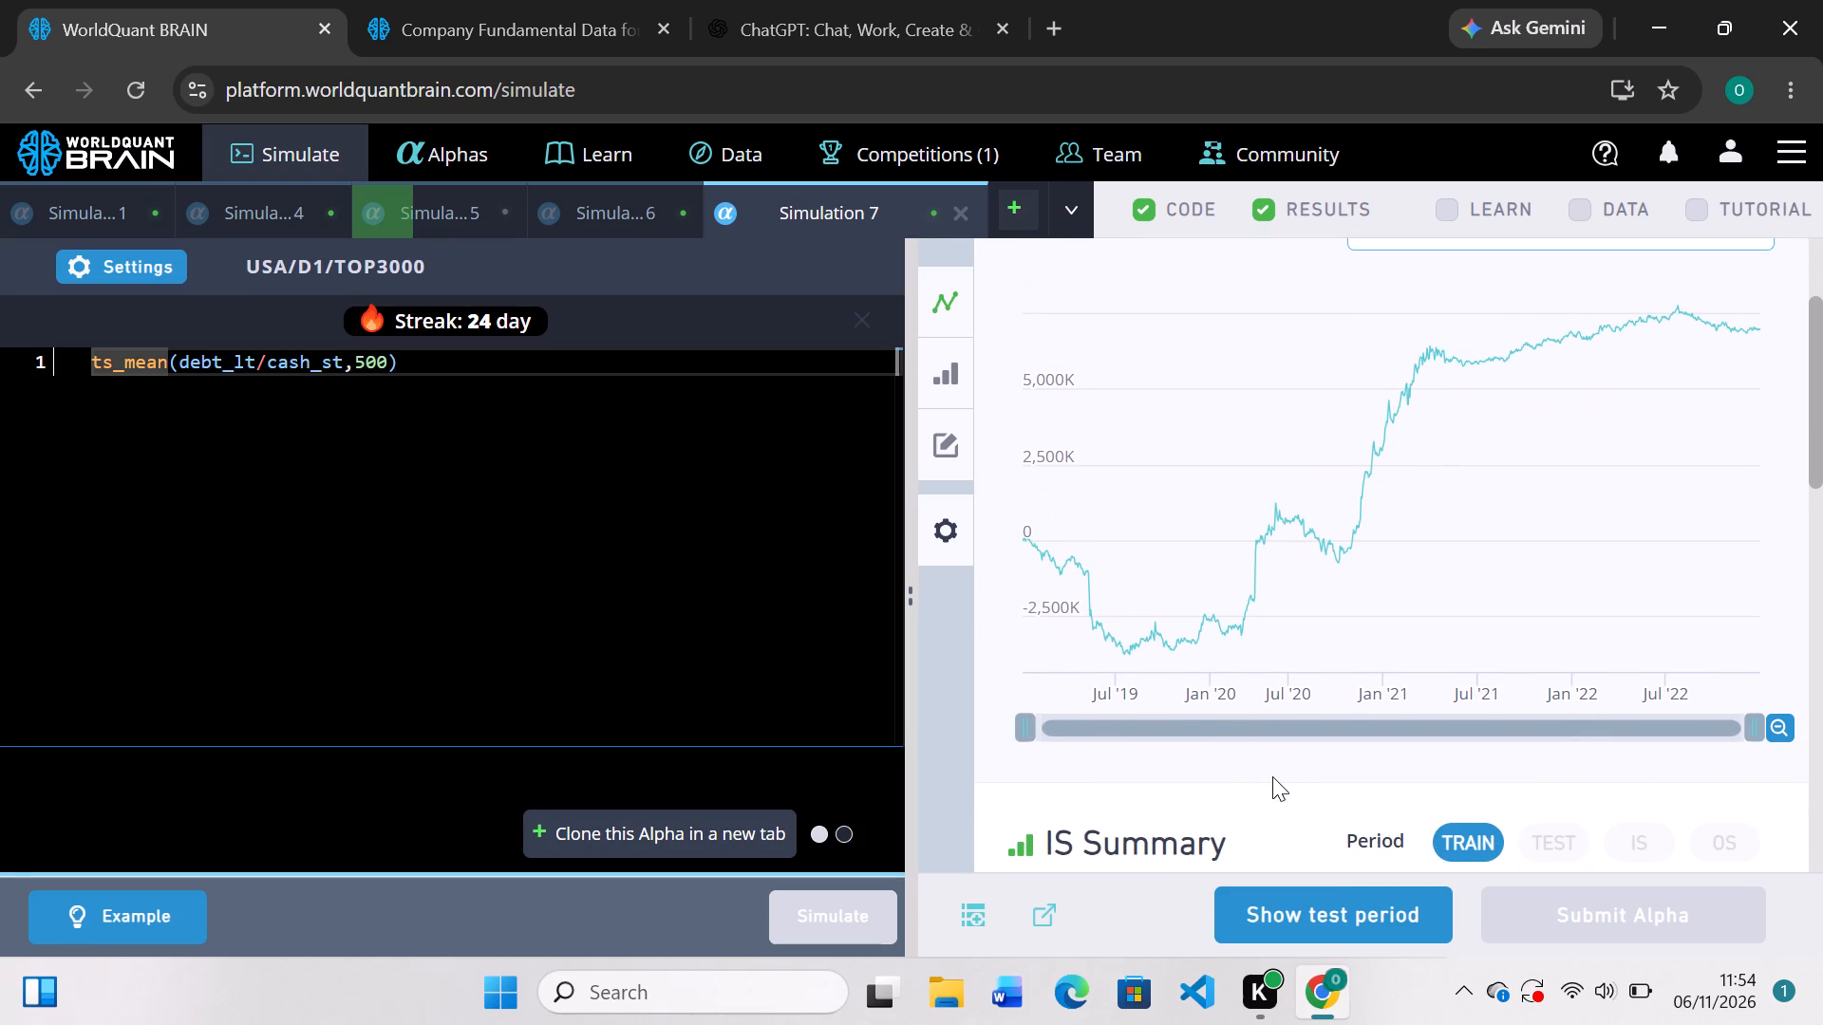
pyautogui.scroll(1, 1272, 776)
pyautogui.scroll(-1, 1272, 776)
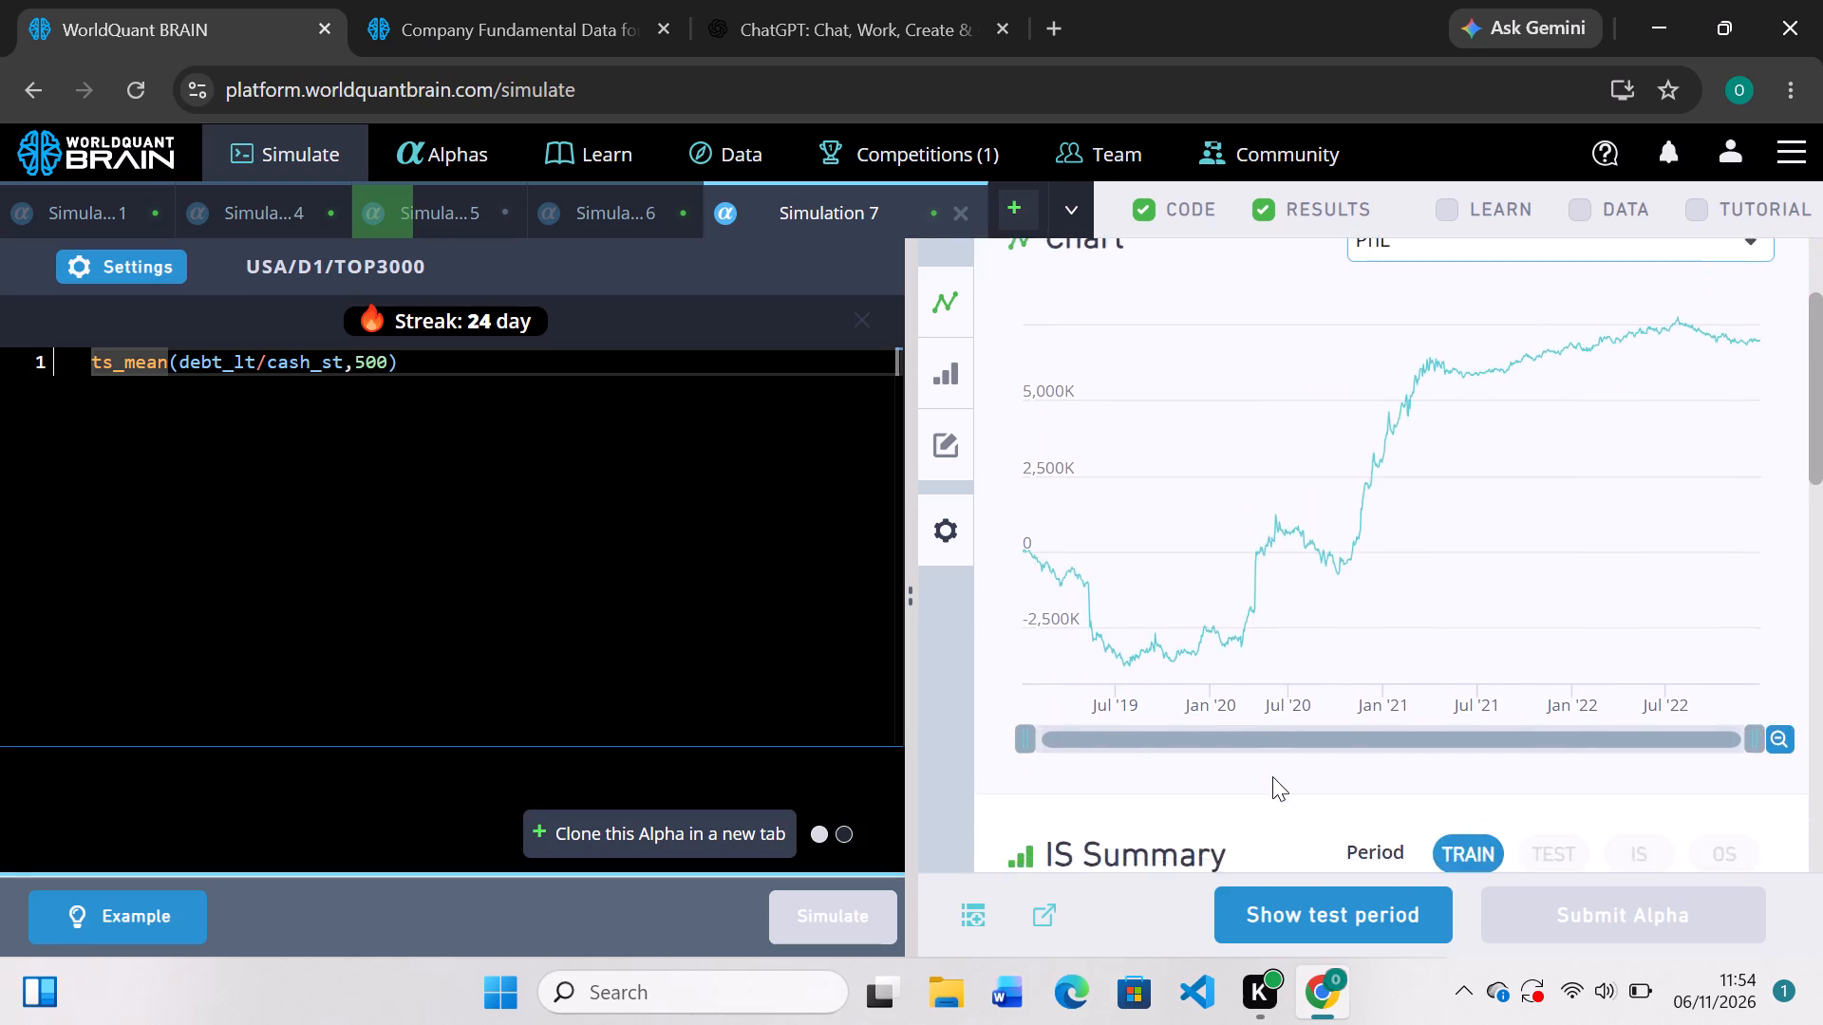
pyautogui.scroll(-1, 1272, 776)
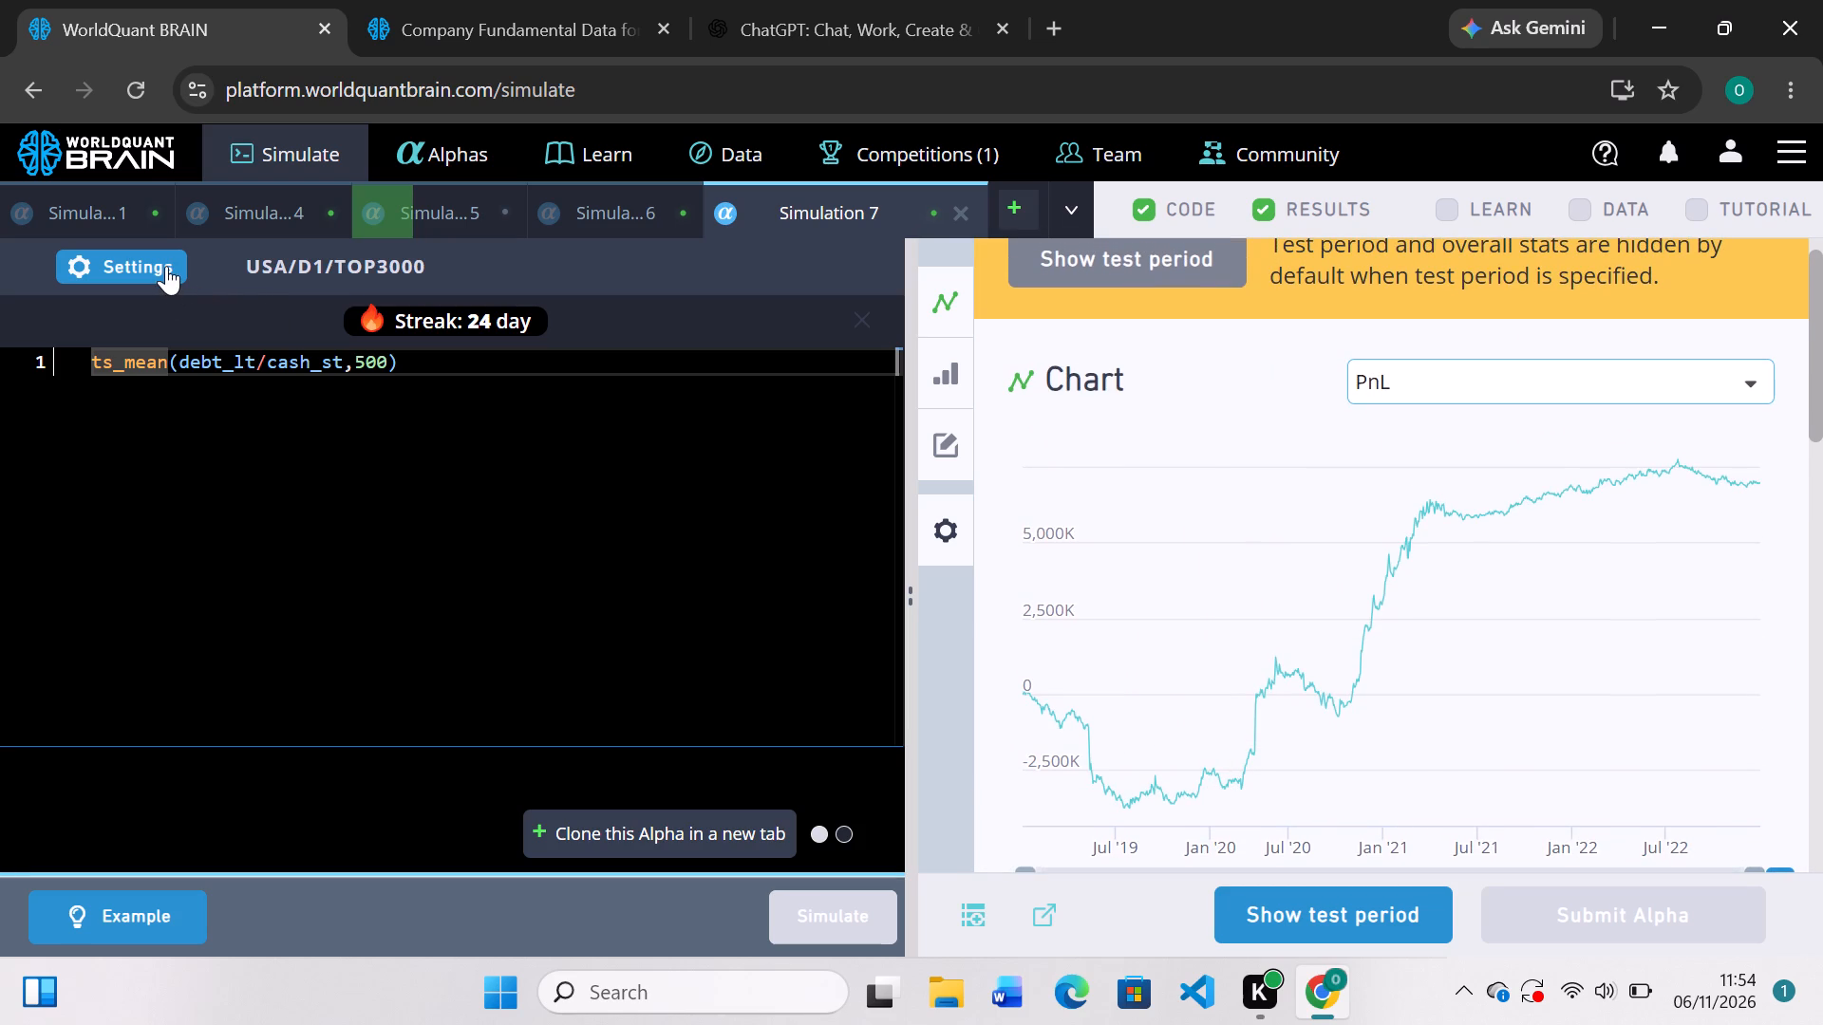
# Set the universe of Simulation 7 to TOP1000, apply the settings and rerun the simulation.
pyautogui.click(166, 266)
pyautogui.click(900, 586)
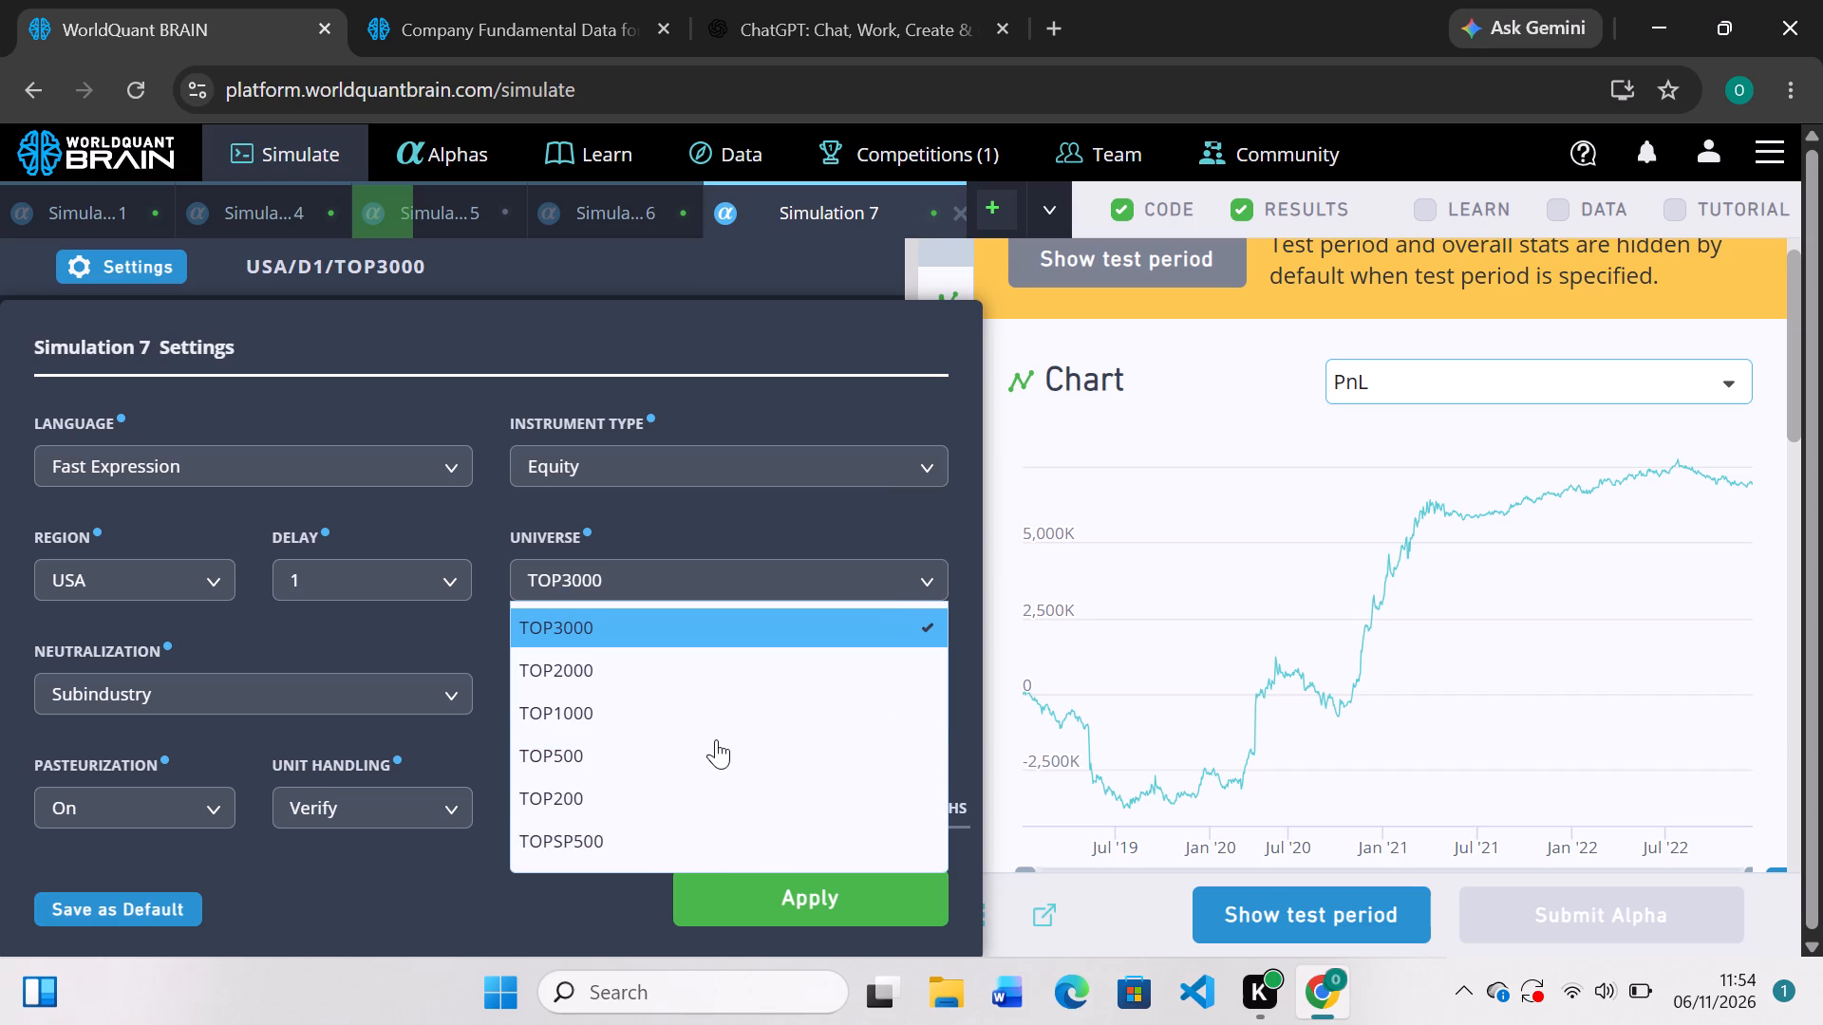
pyautogui.click(714, 715)
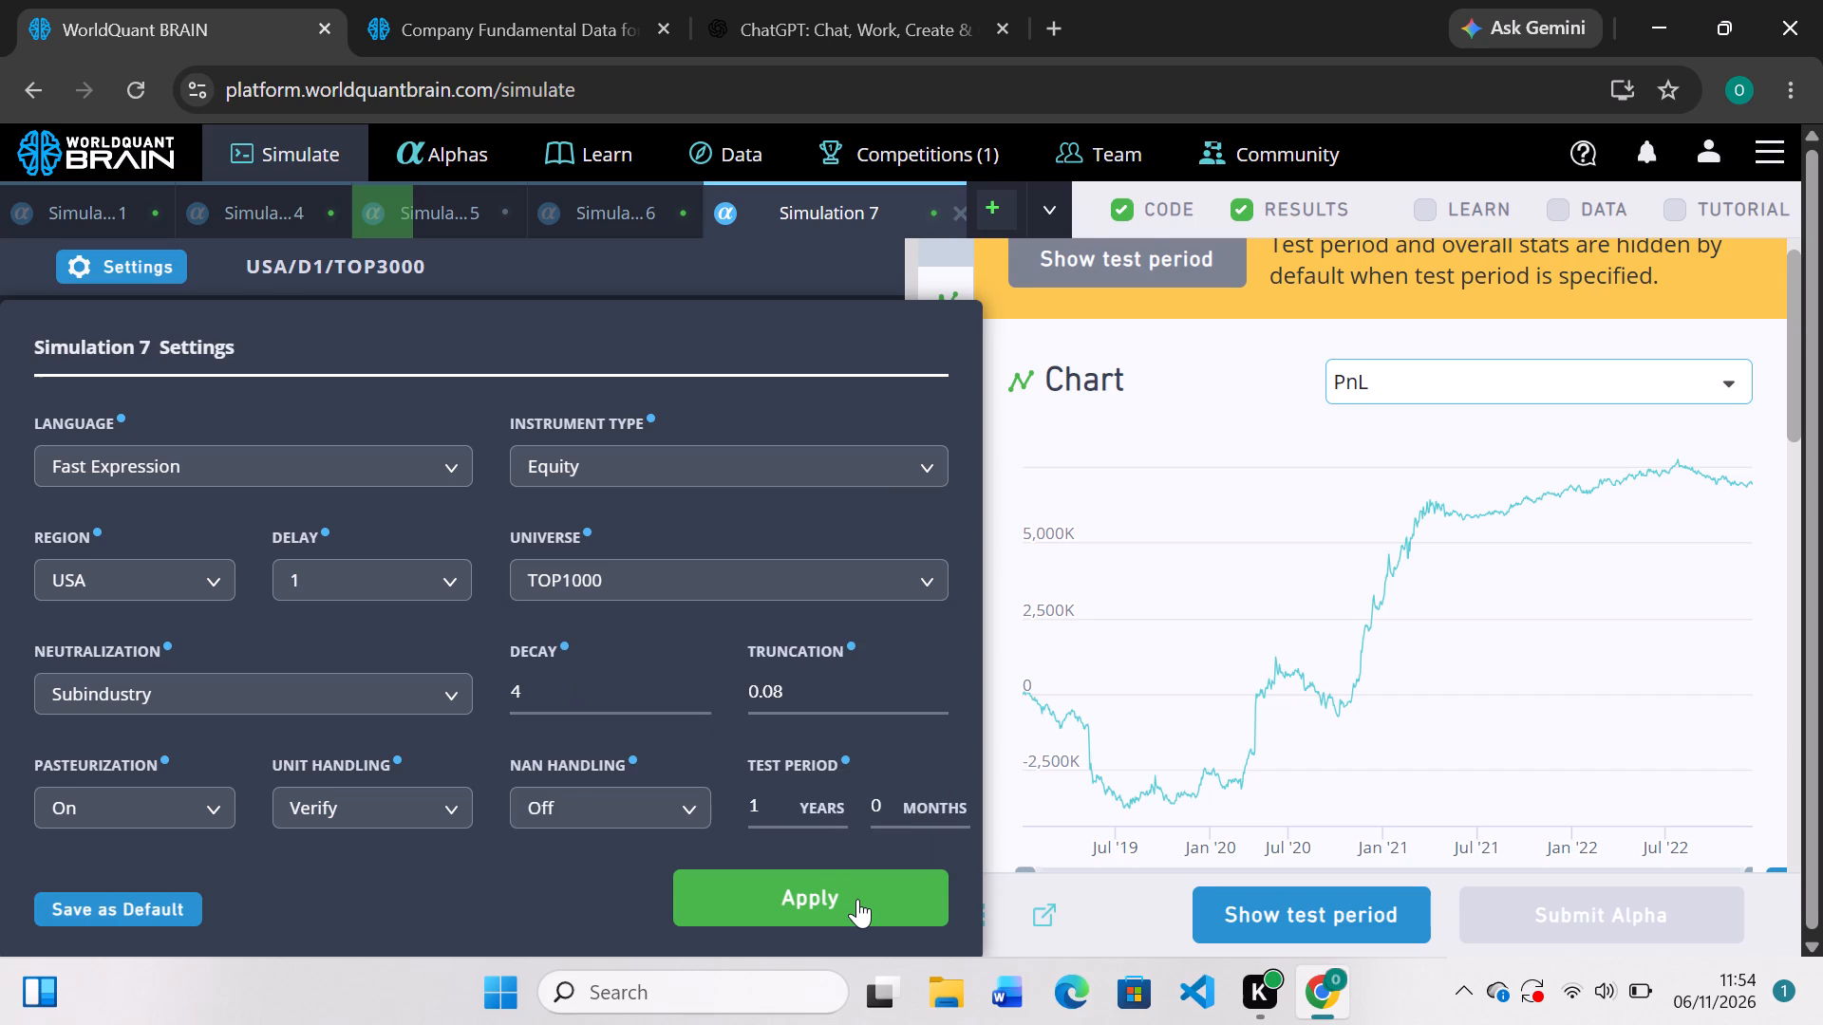
pyautogui.click(857, 899)
pyautogui.click(857, 899)
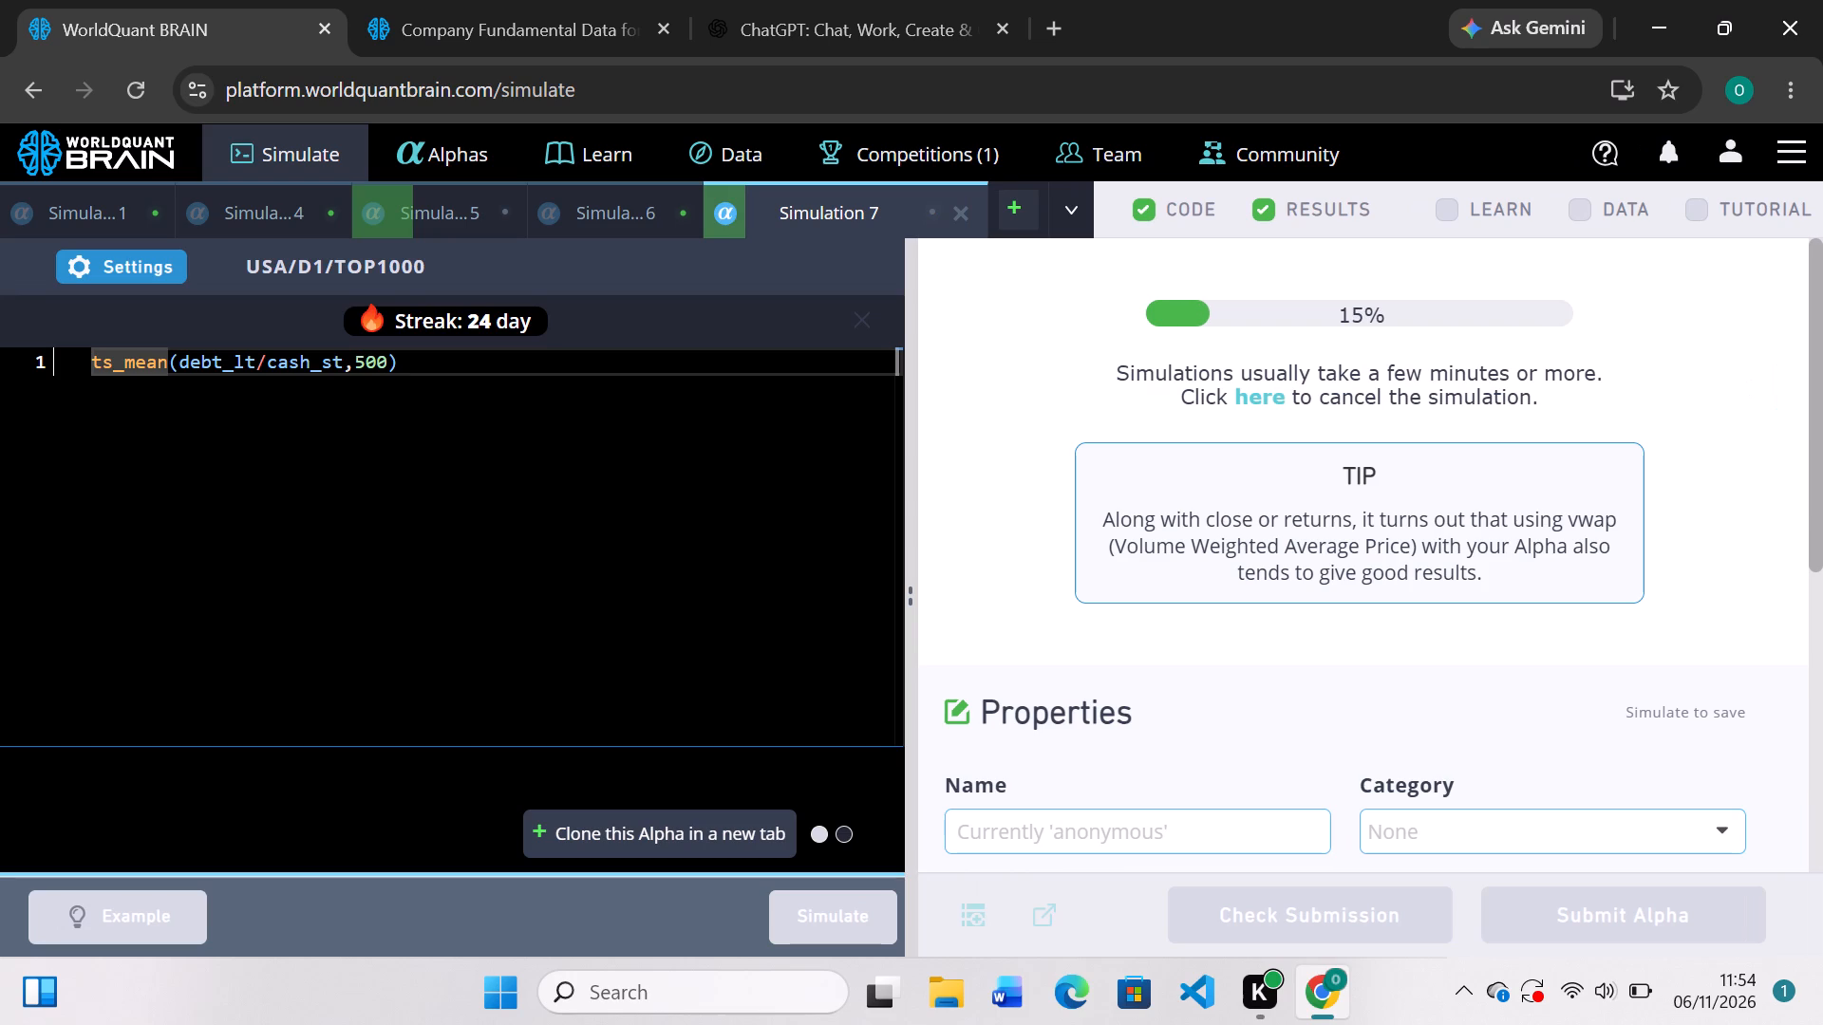
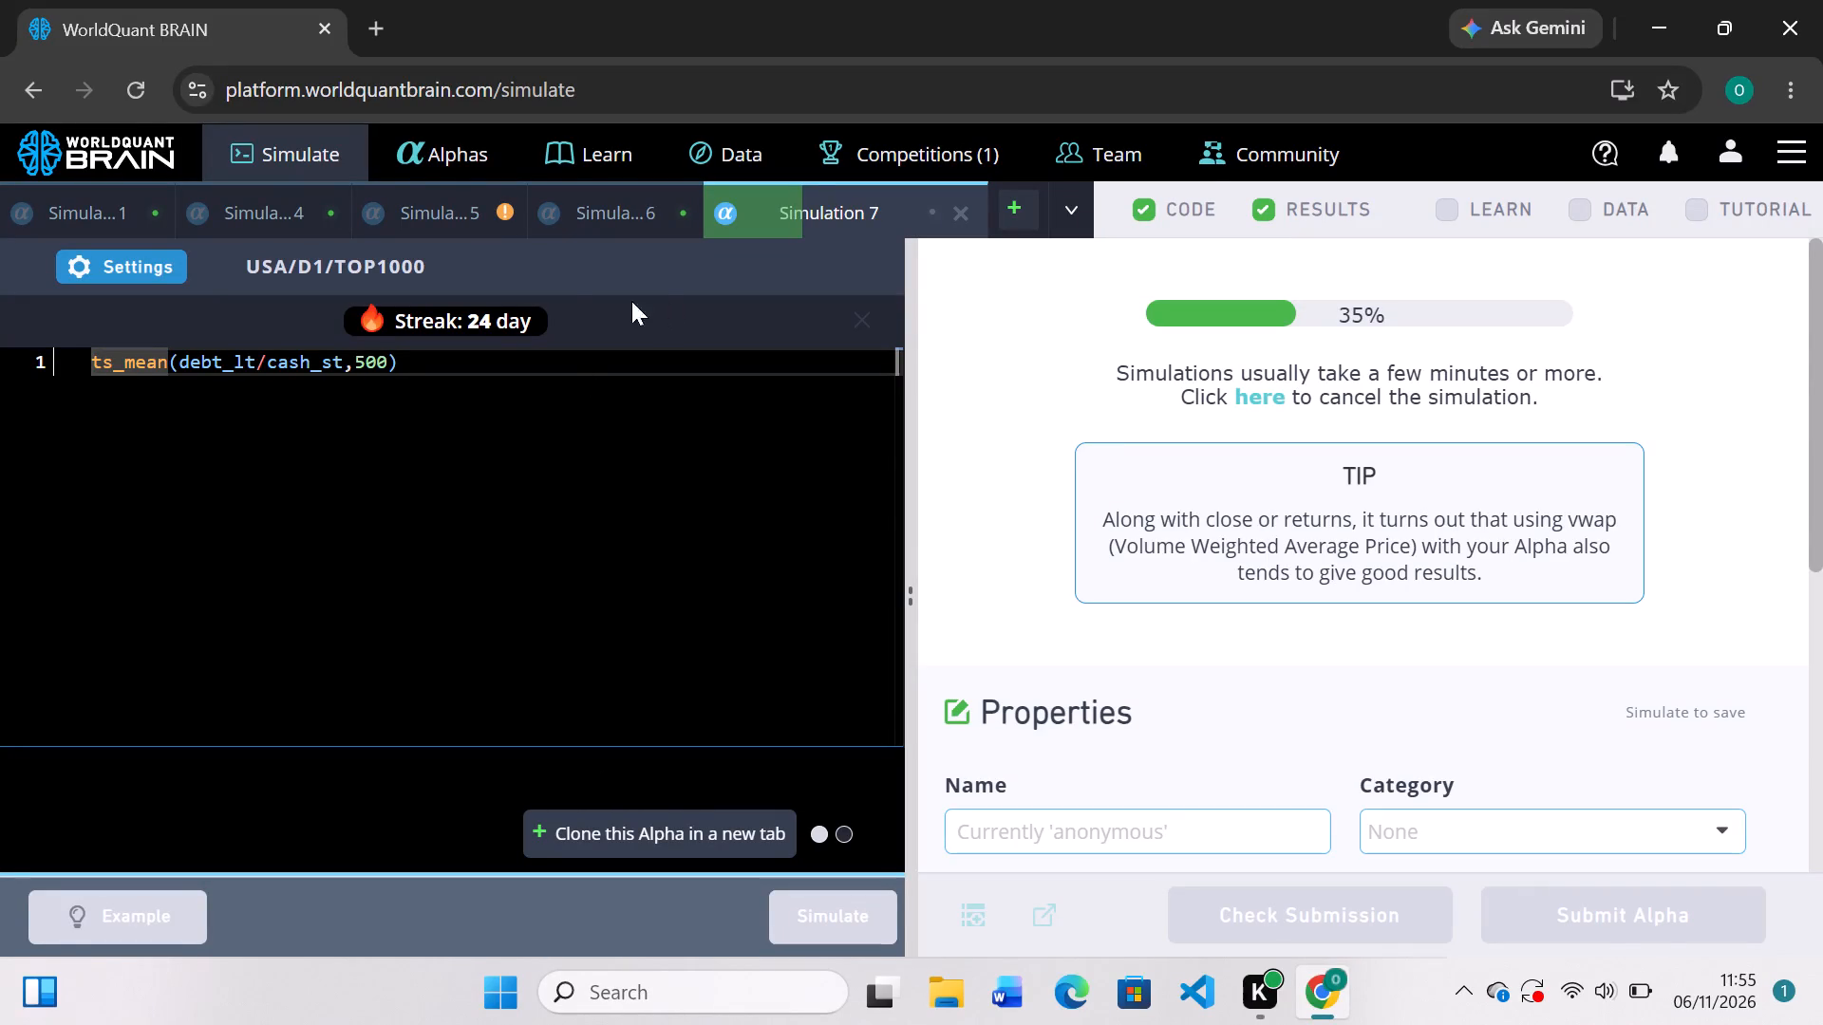
# Review the PnL chart and the IS Summary of Simulation 5, including its aggregate and yearly data.
pyautogui.click(446, 215)
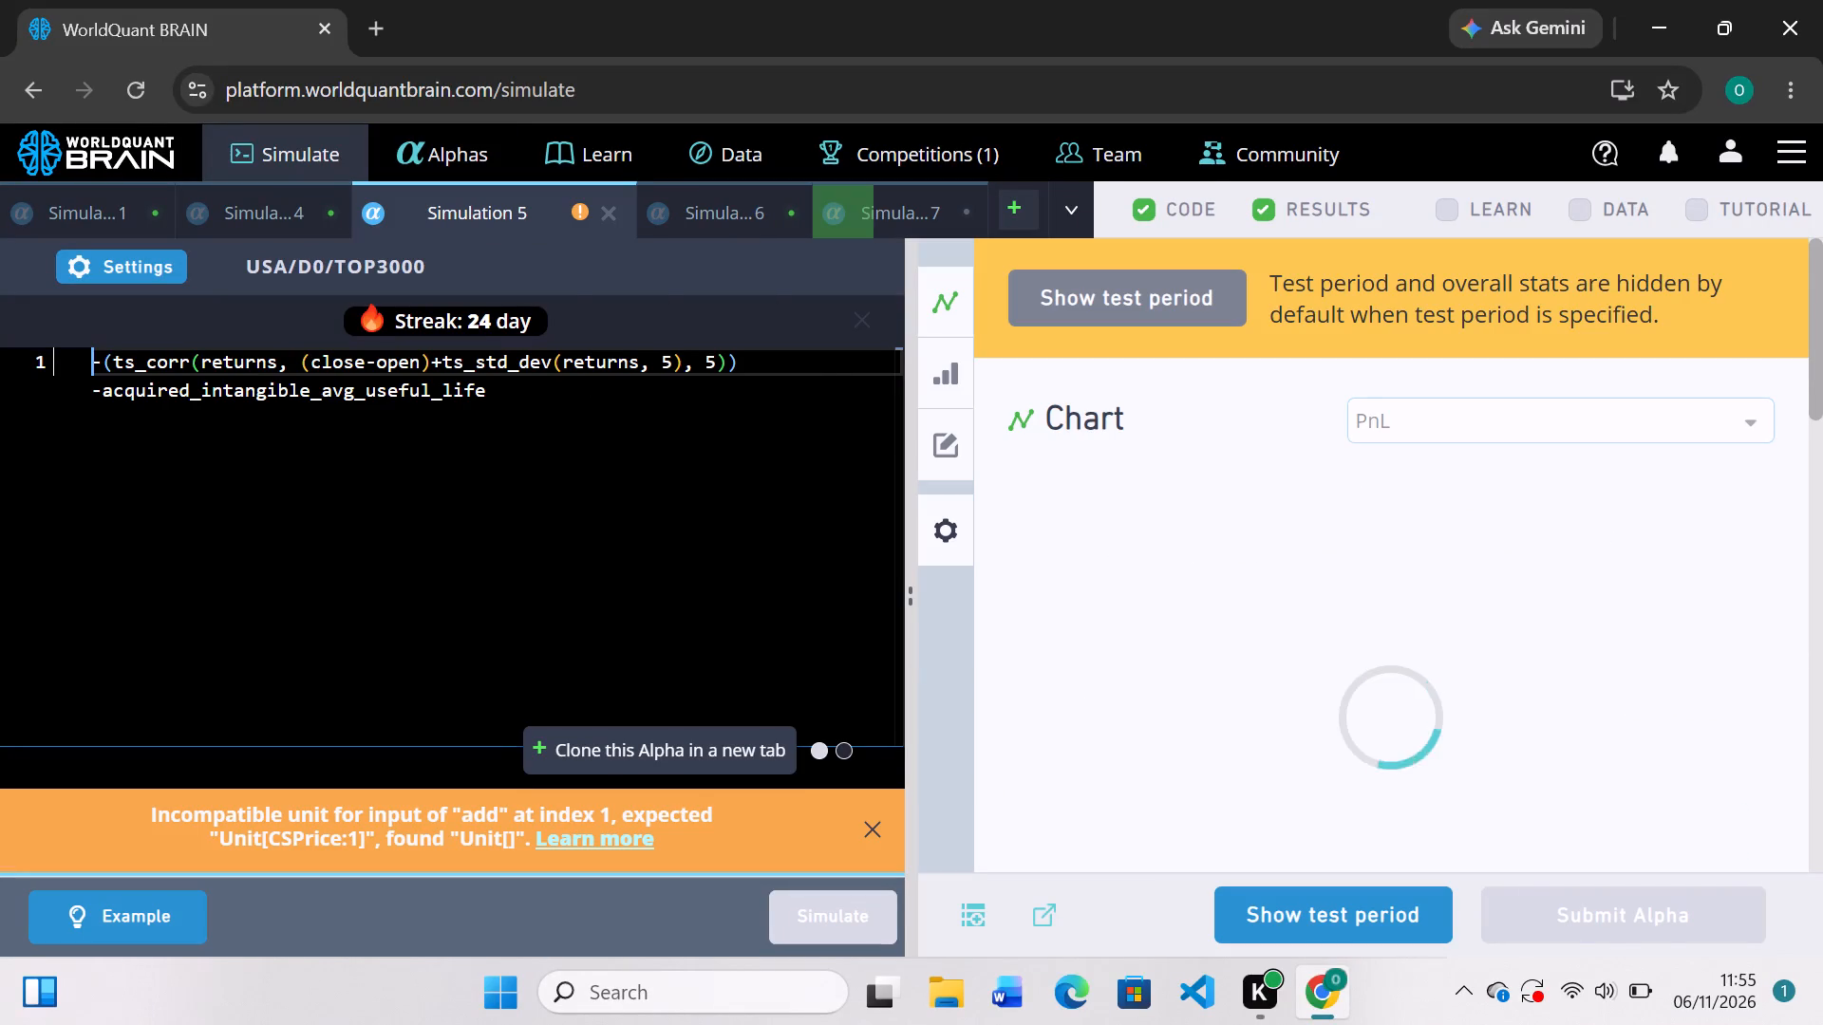
pyautogui.scroll(-2, 1009, 648)
pyautogui.scroll(1, 1009, 648)
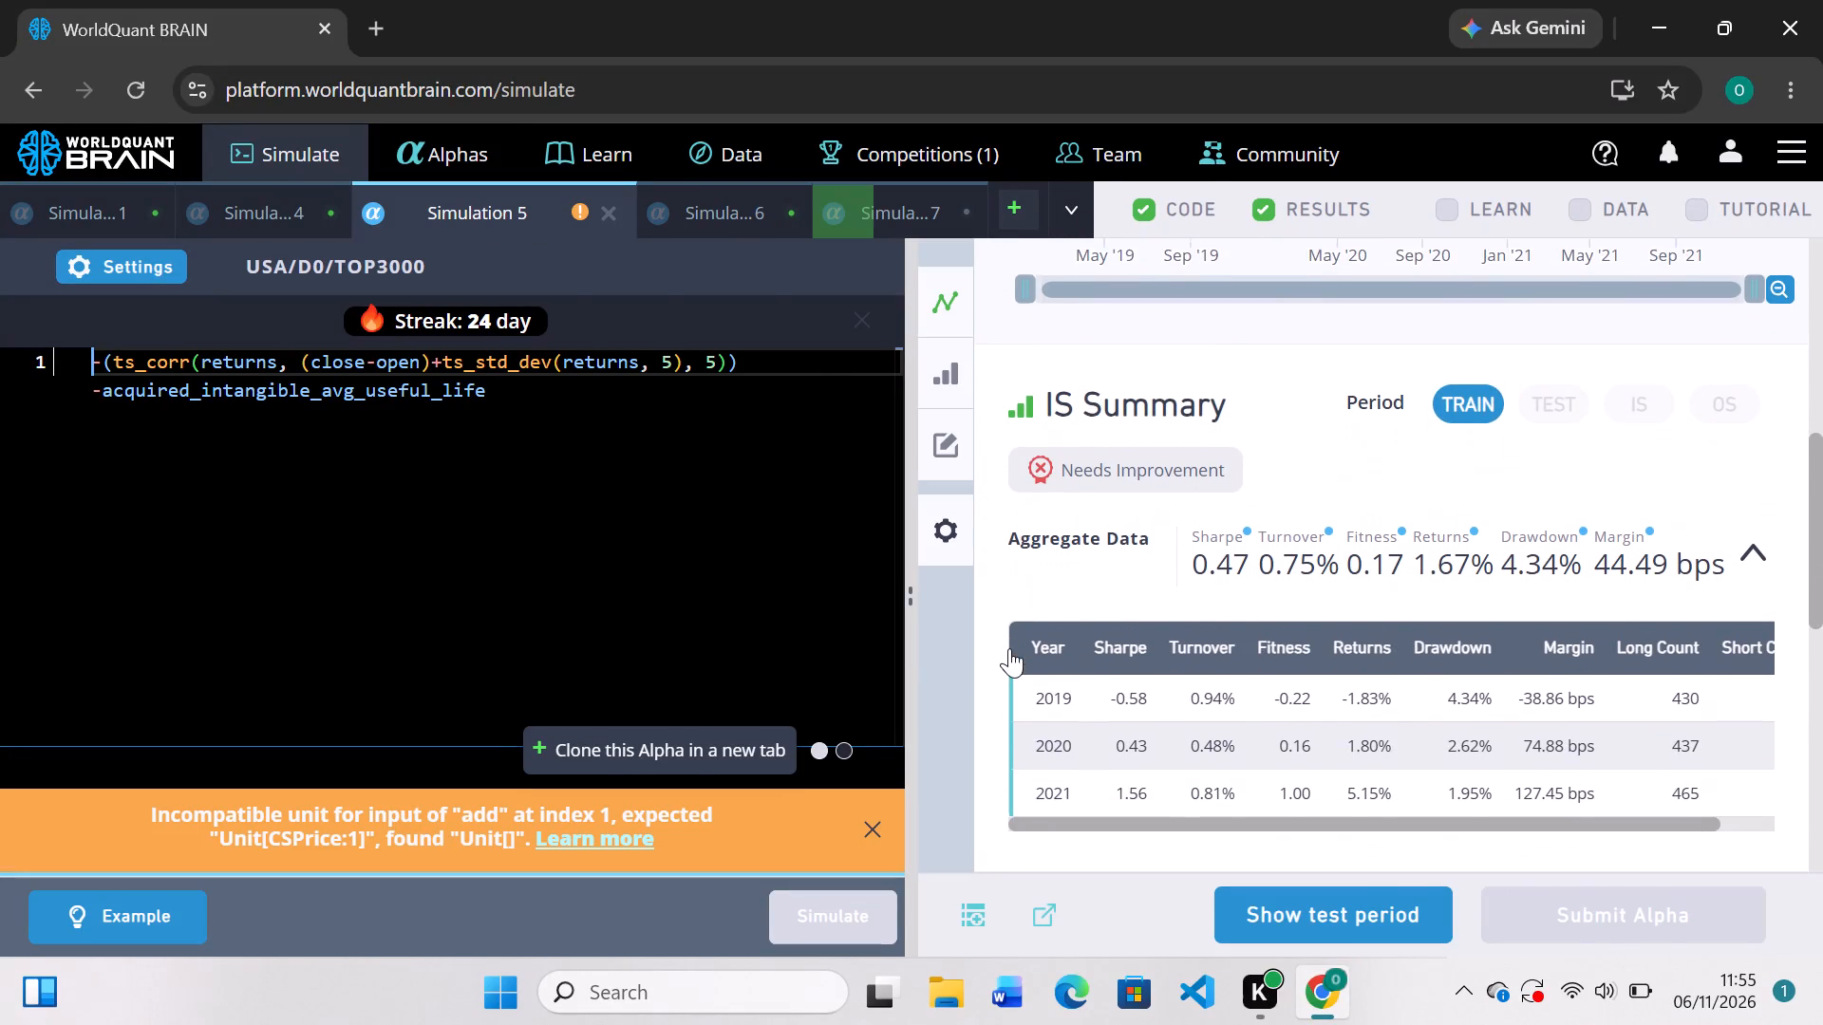
pyautogui.scroll(2, 1009, 648)
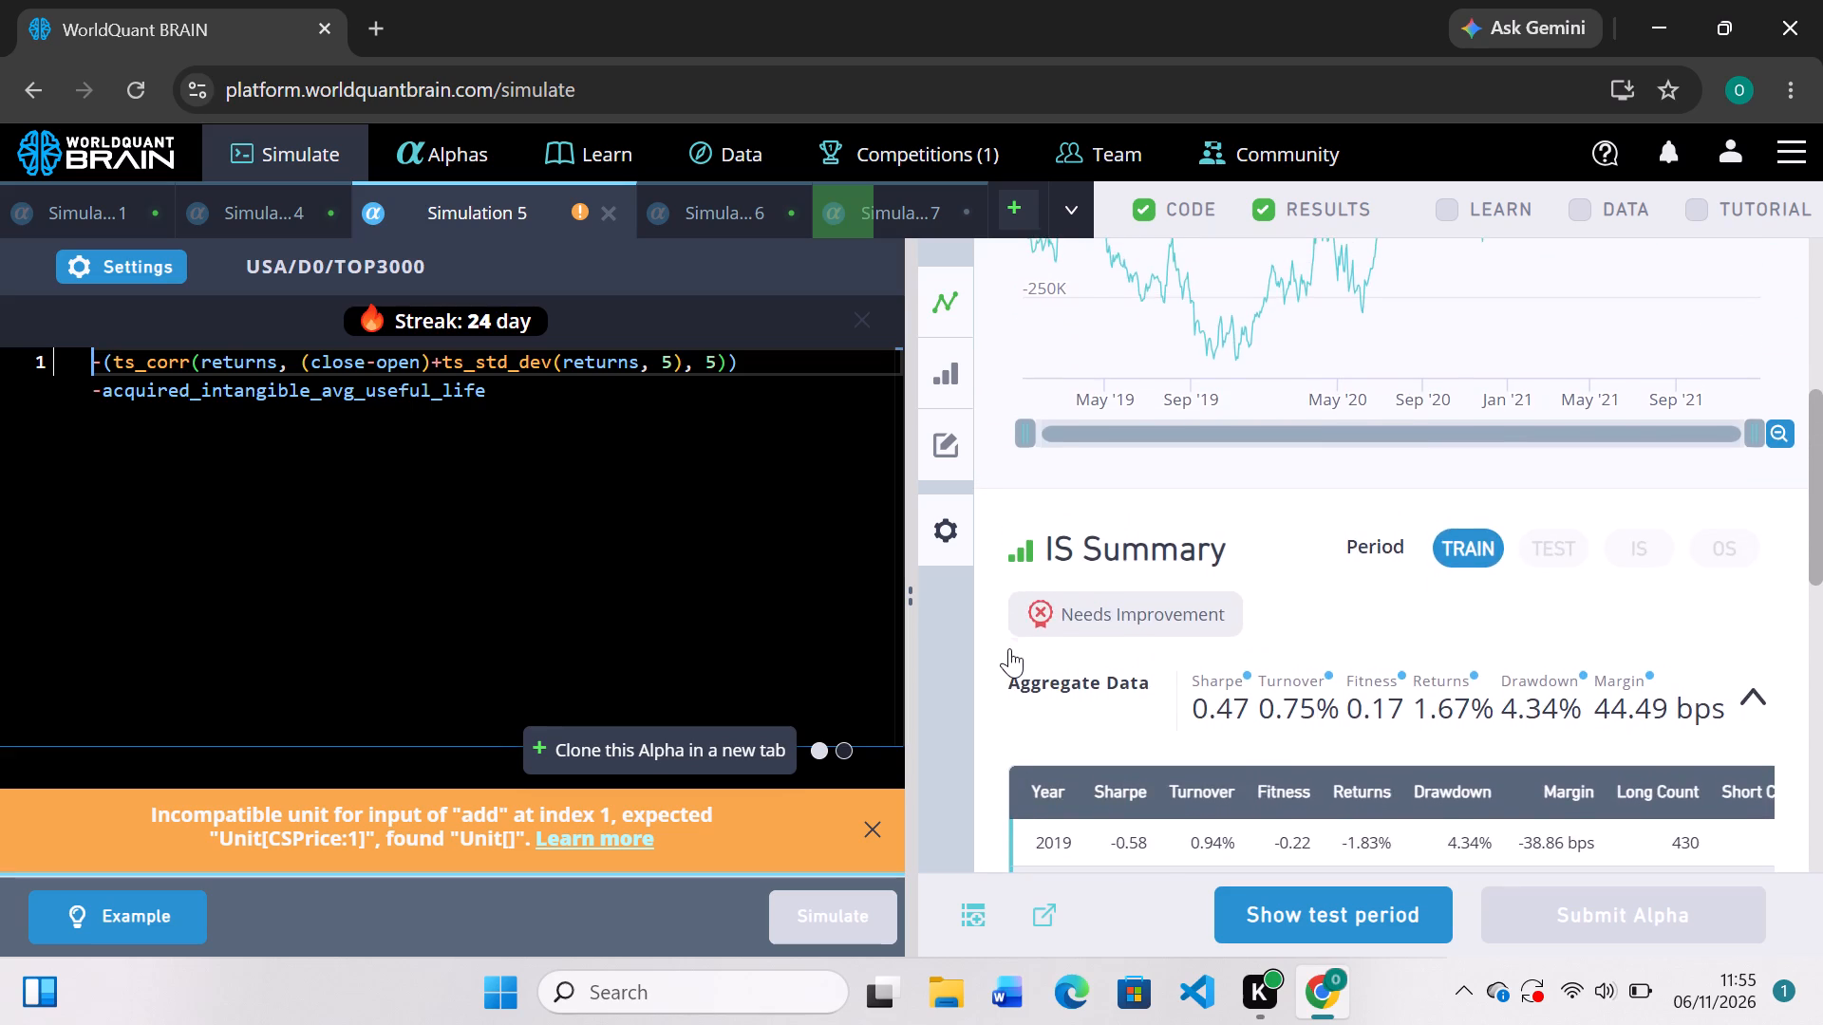
pyautogui.scroll(3, 1009, 648)
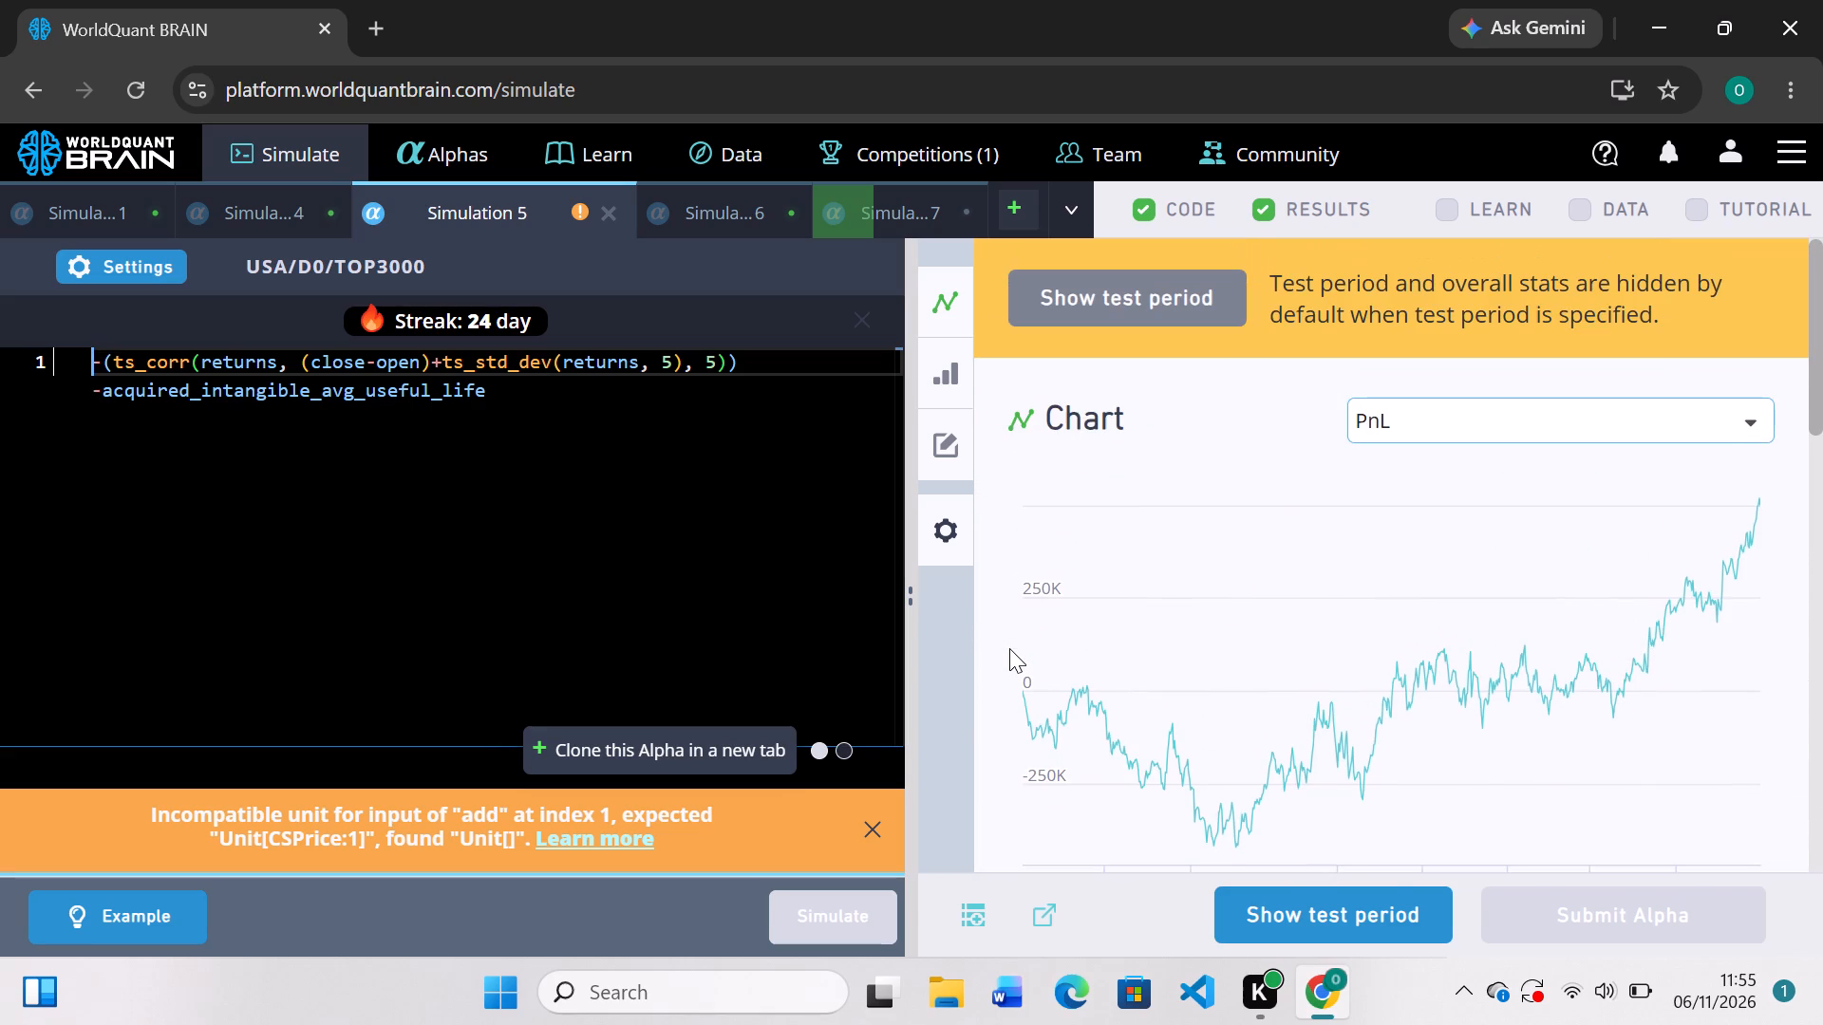
pyautogui.scroll(1, 1009, 648)
pyautogui.scroll(-3, 1009, 648)
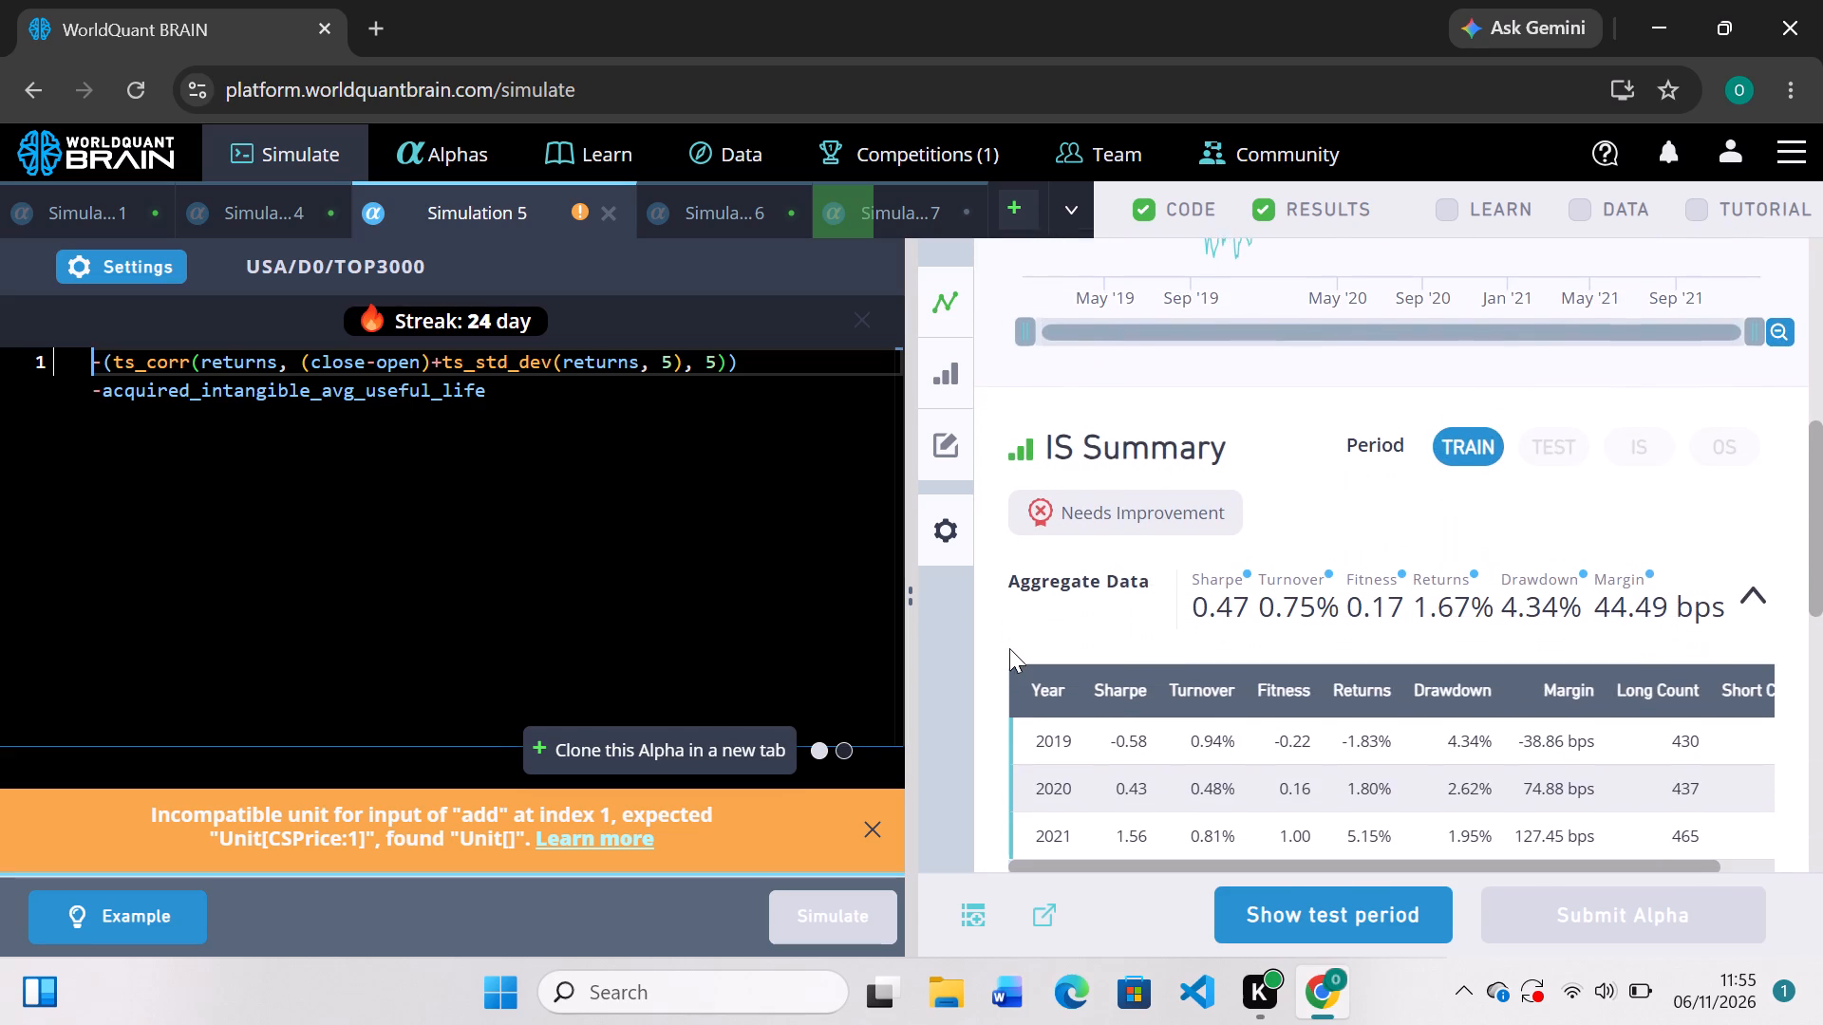
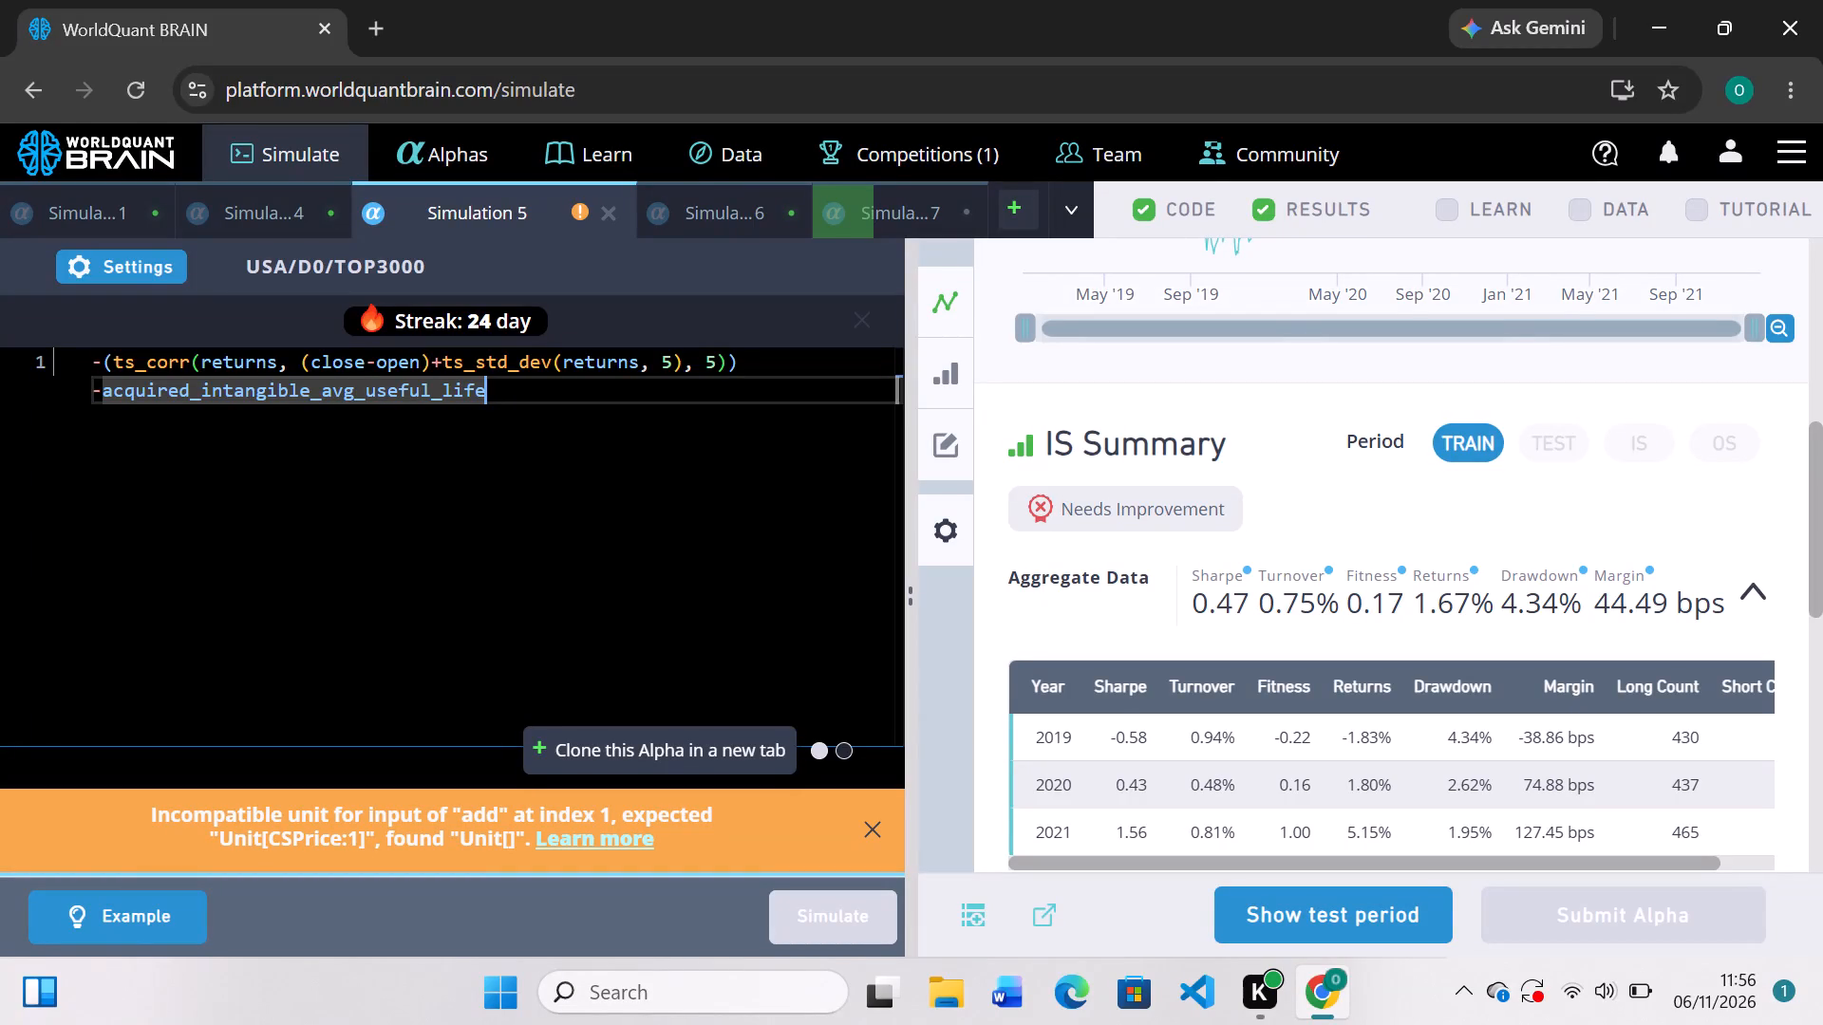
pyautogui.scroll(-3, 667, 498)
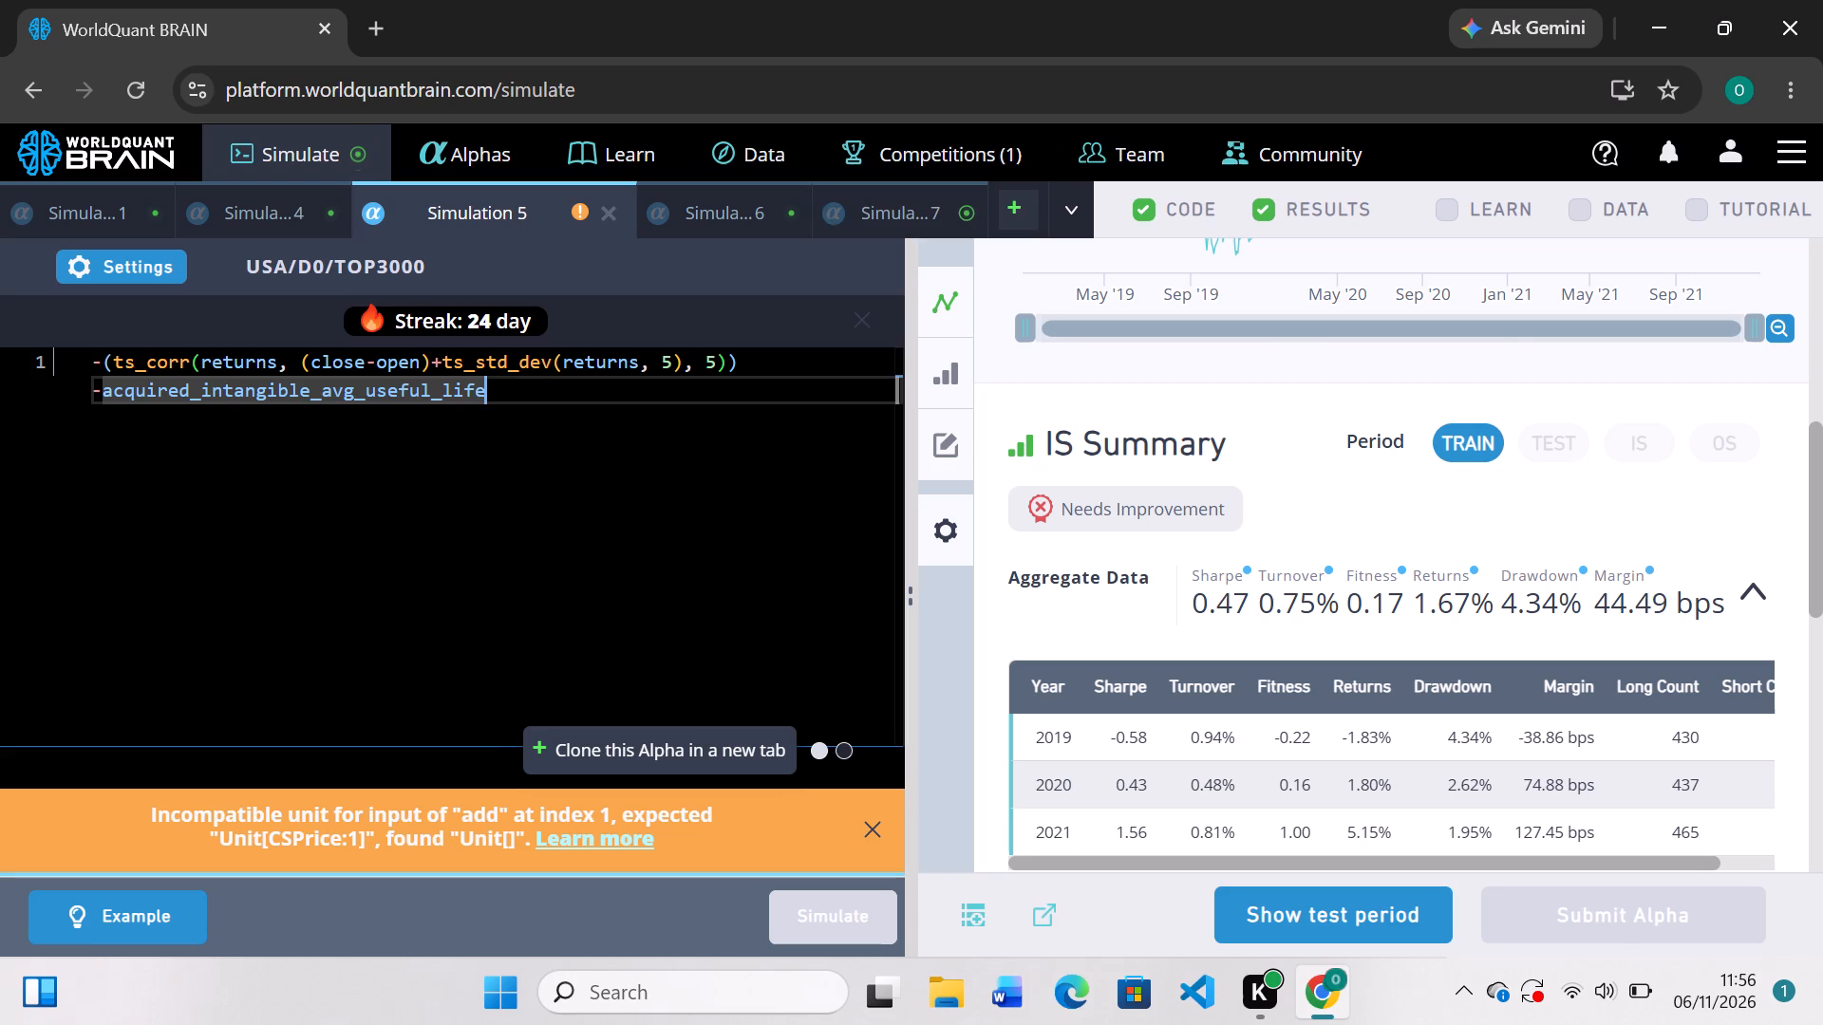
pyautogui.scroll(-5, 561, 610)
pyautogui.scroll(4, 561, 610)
# Set the universe of Simulation 5 to TOP500, apply the settings and rerun the simulation.
pyautogui.click(160, 259)
pyautogui.click(908, 567)
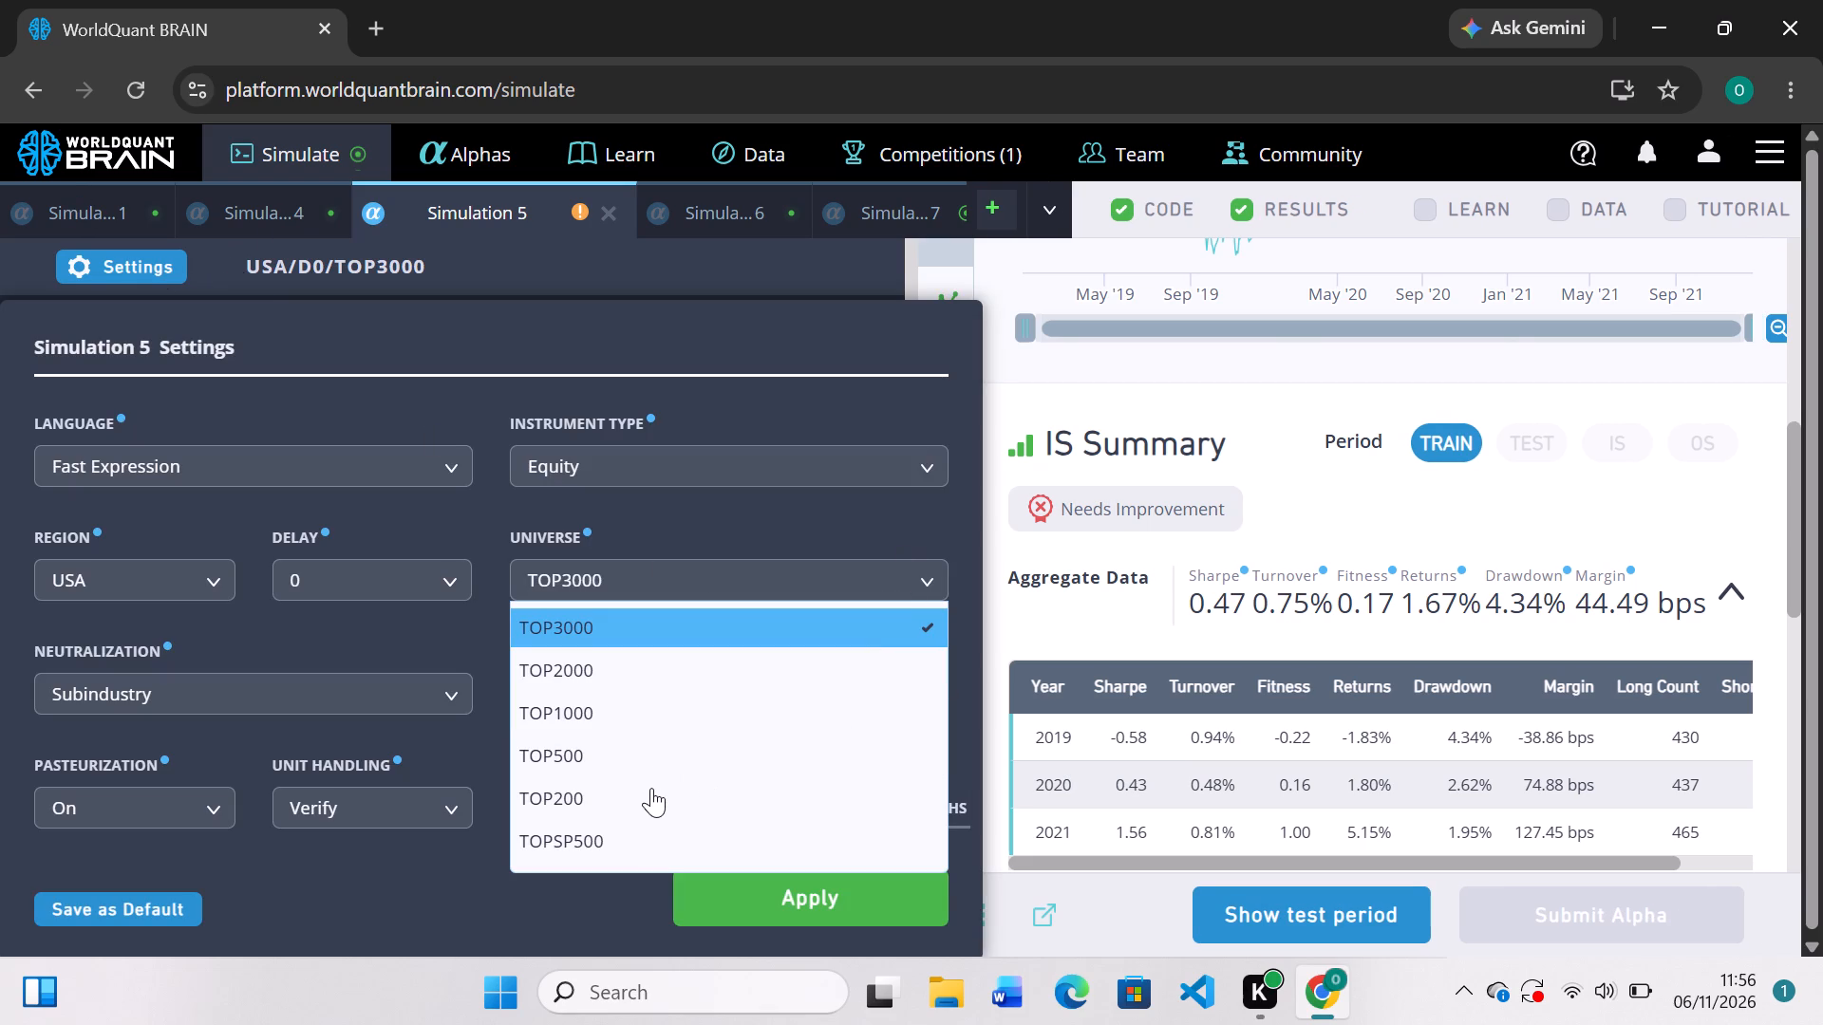
pyautogui.click(646, 746)
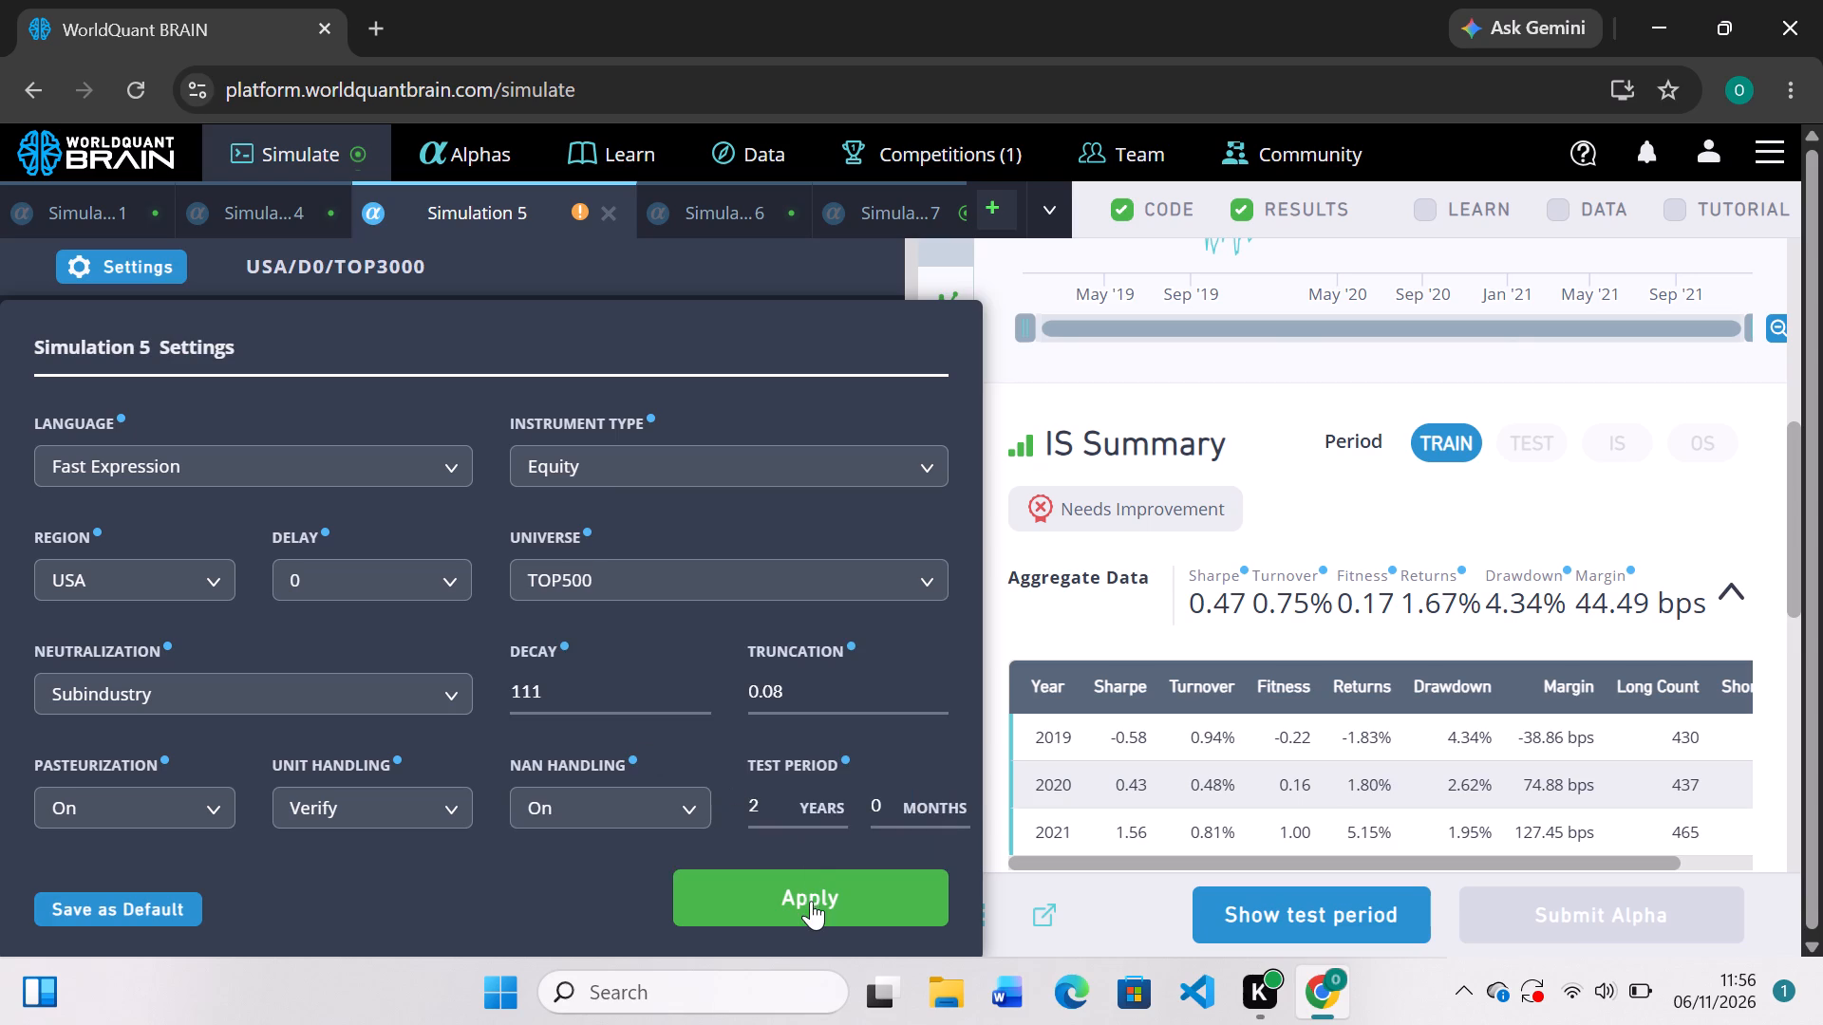
pyautogui.click(813, 906)
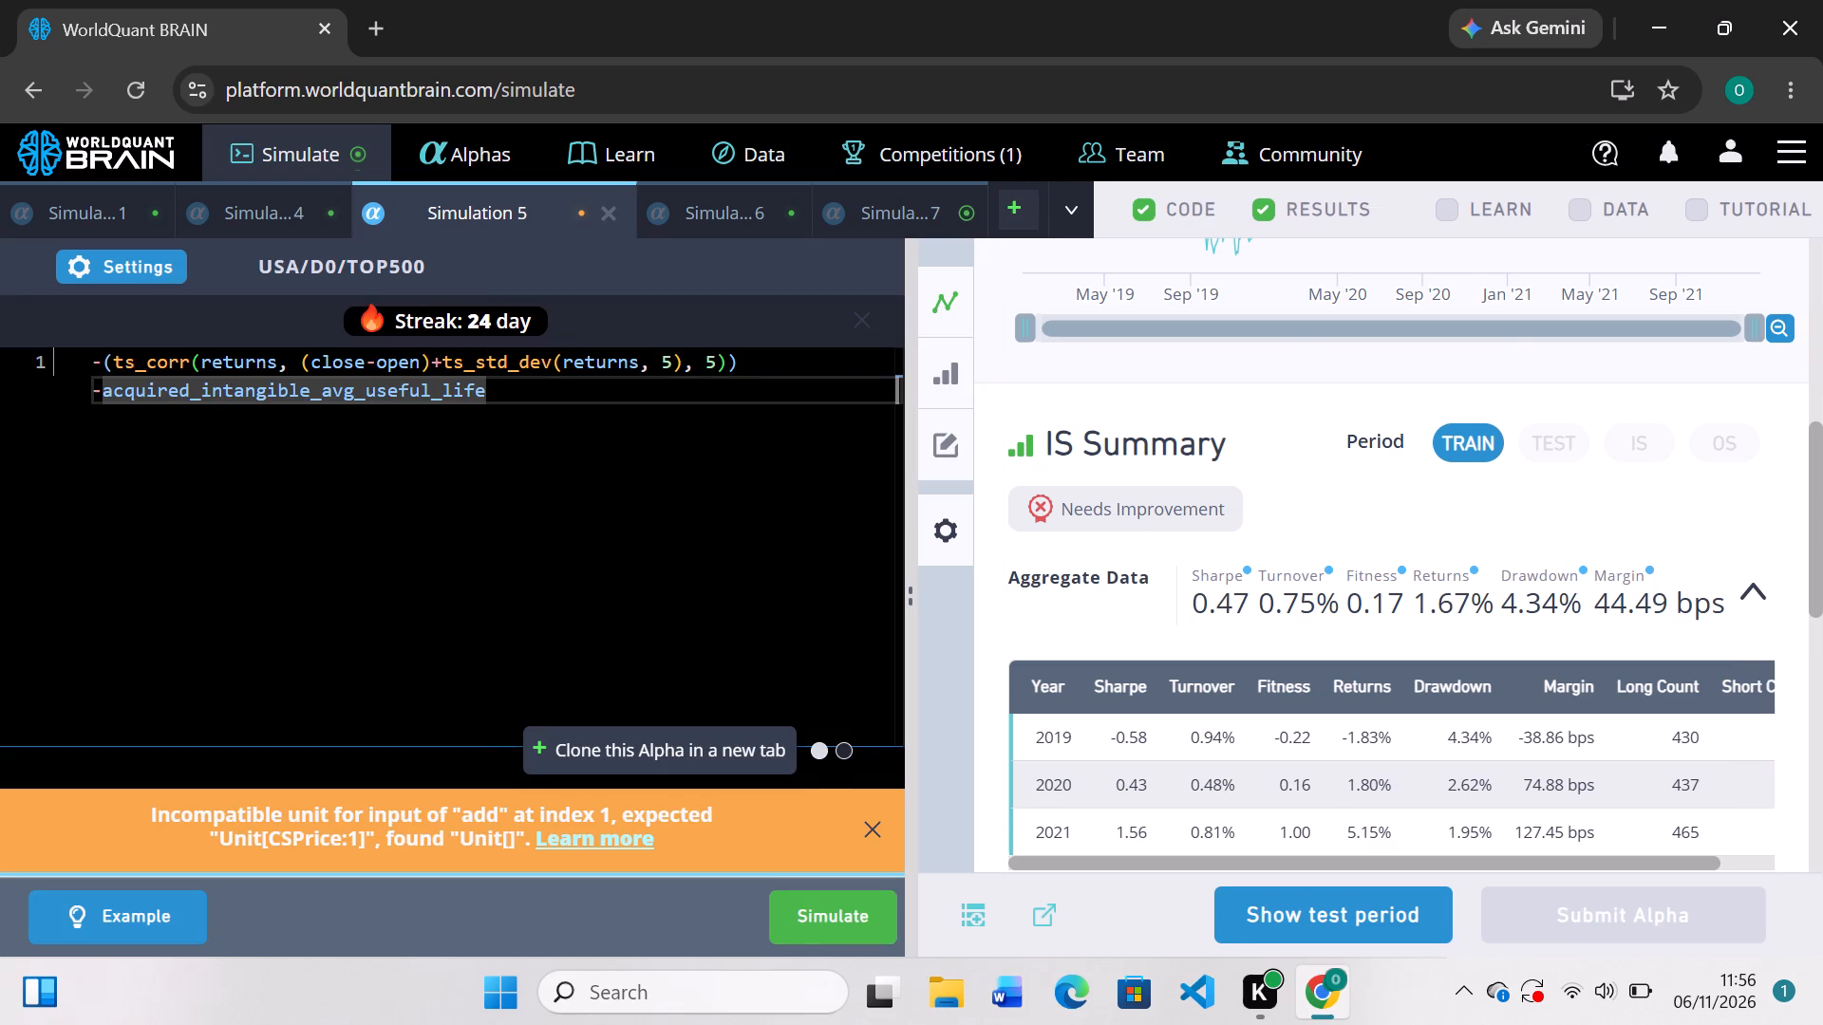
pyautogui.click(840, 918)
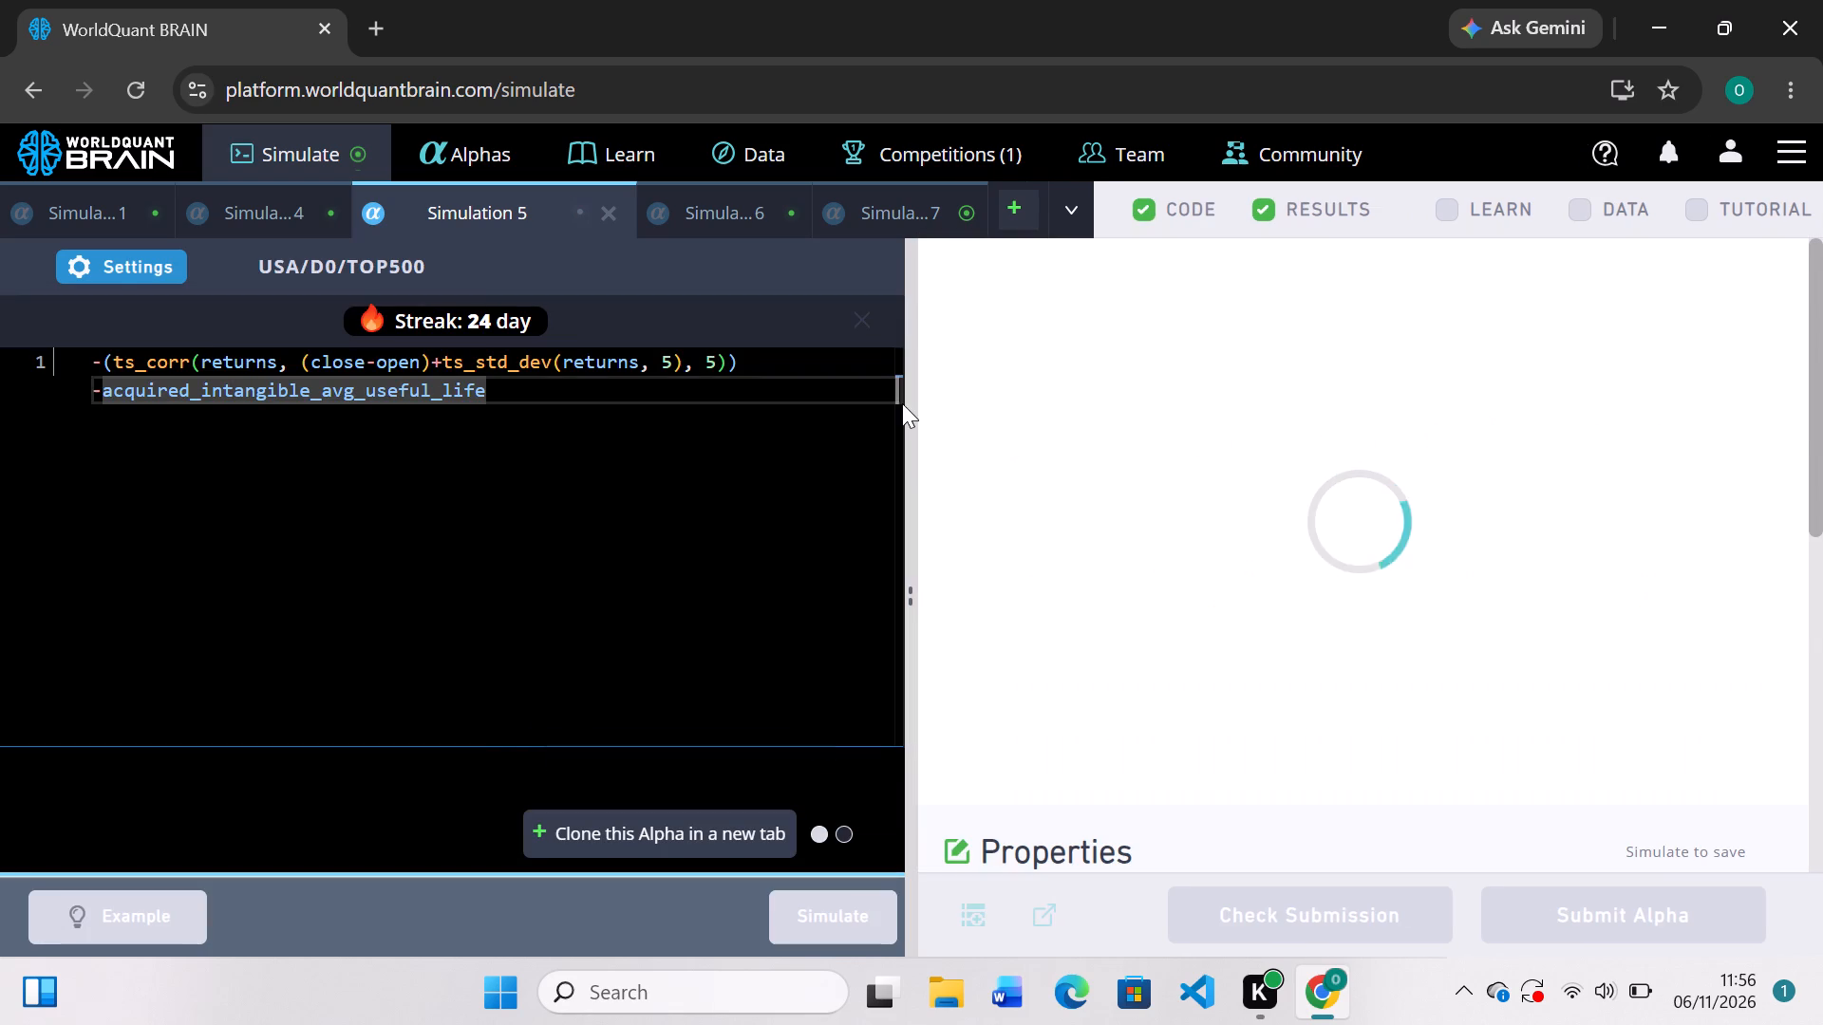
# Switch to Simulation 7, set its universe to TOP200 and rerun the ts_mean(debt_lt/cash_st,500) simulation.
pyautogui.click(882, 203)
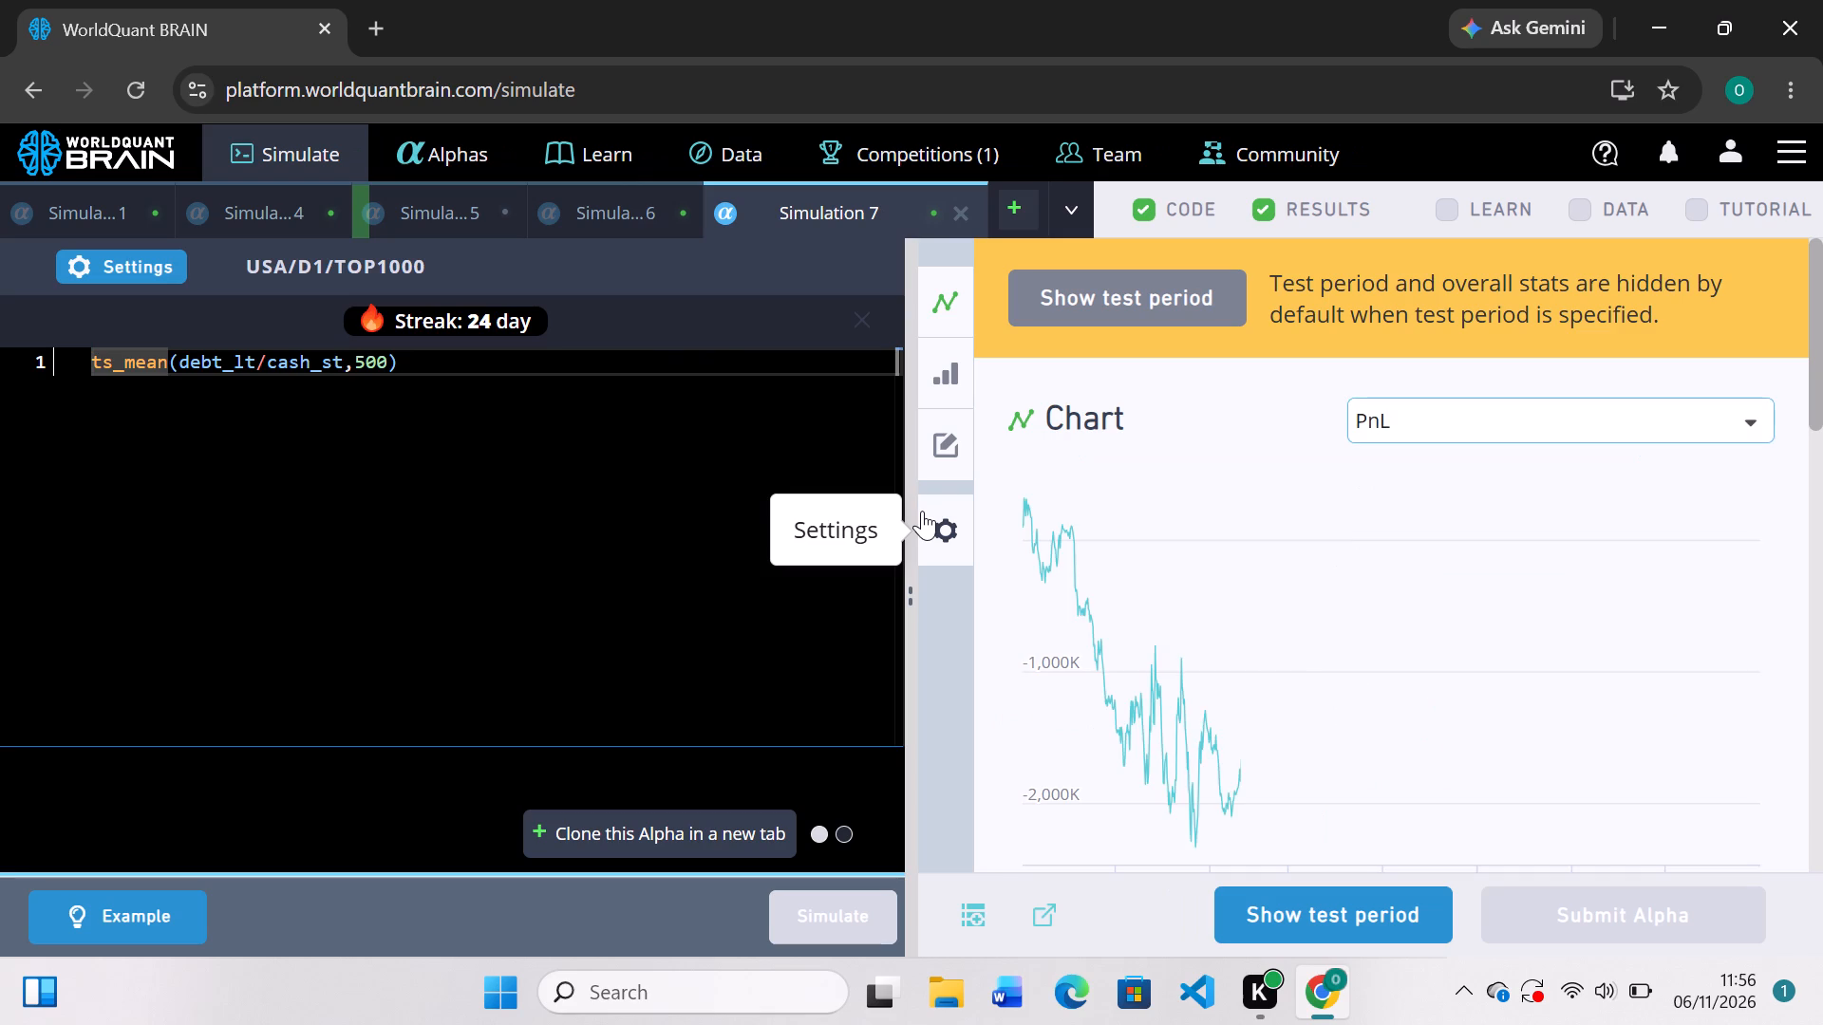
pyautogui.scroll(-2, 1258, 598)
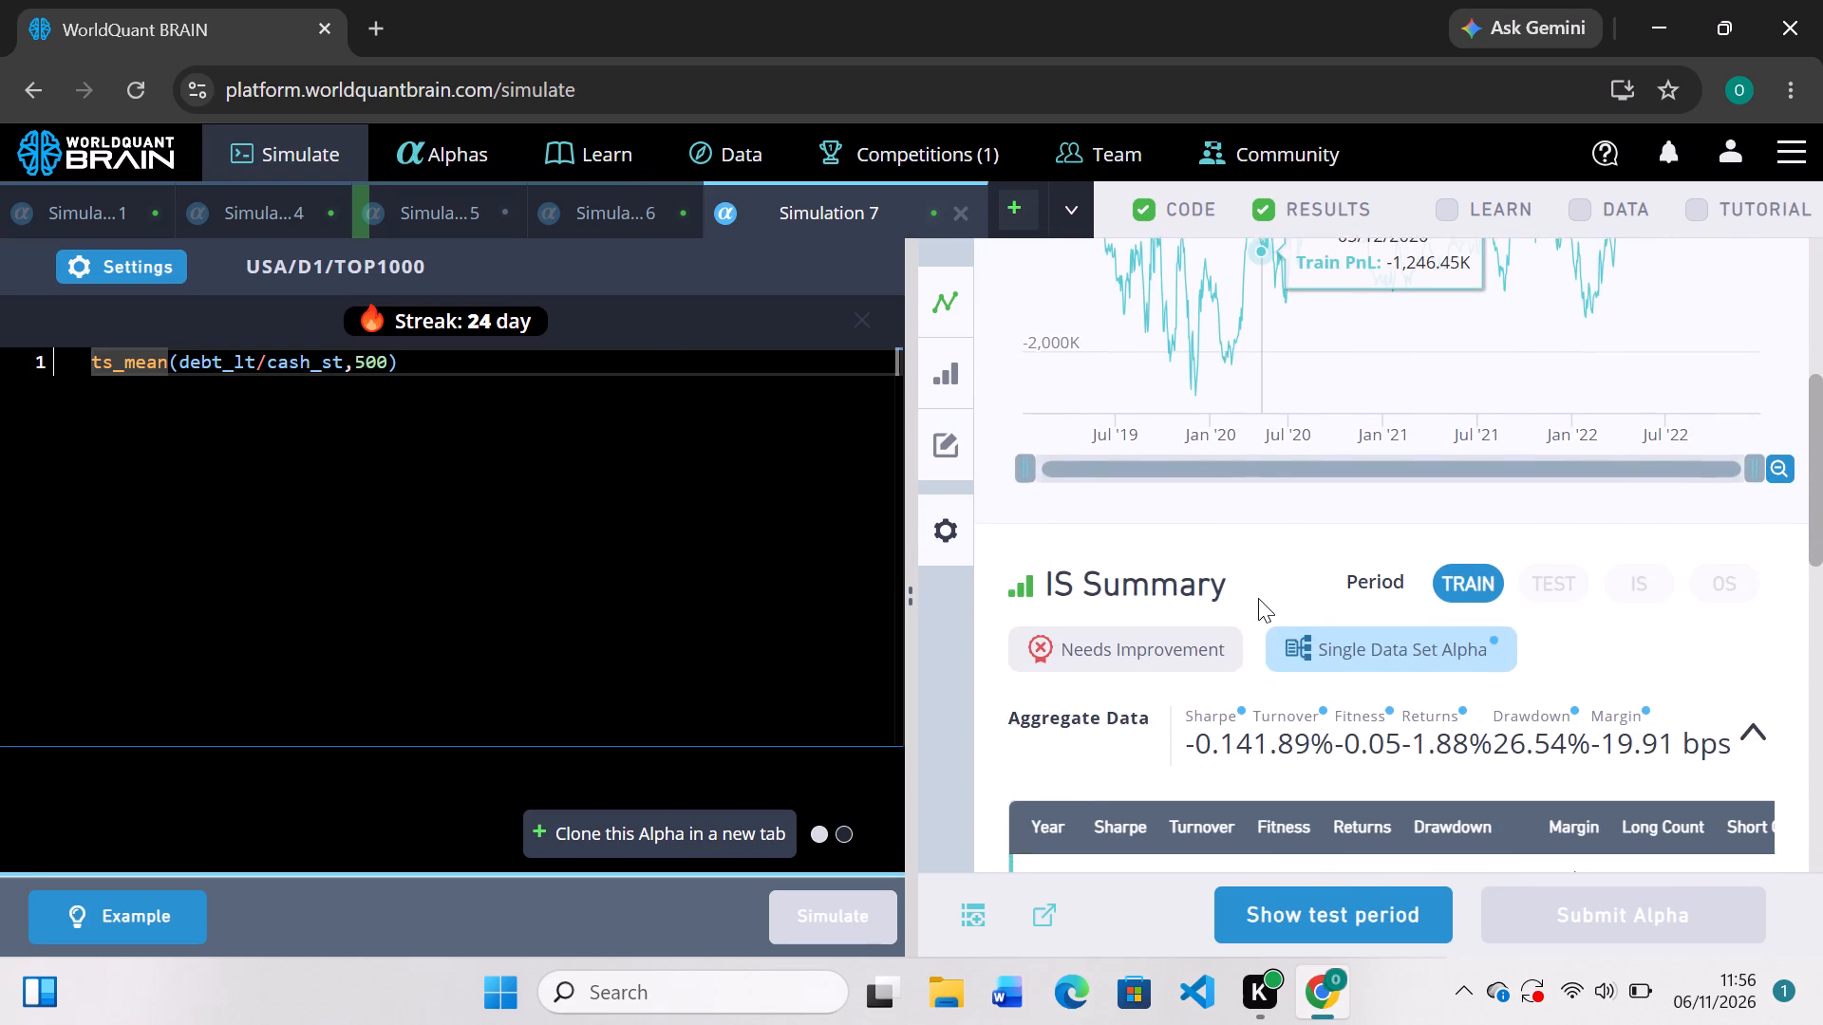
pyautogui.scroll(2, 1258, 598)
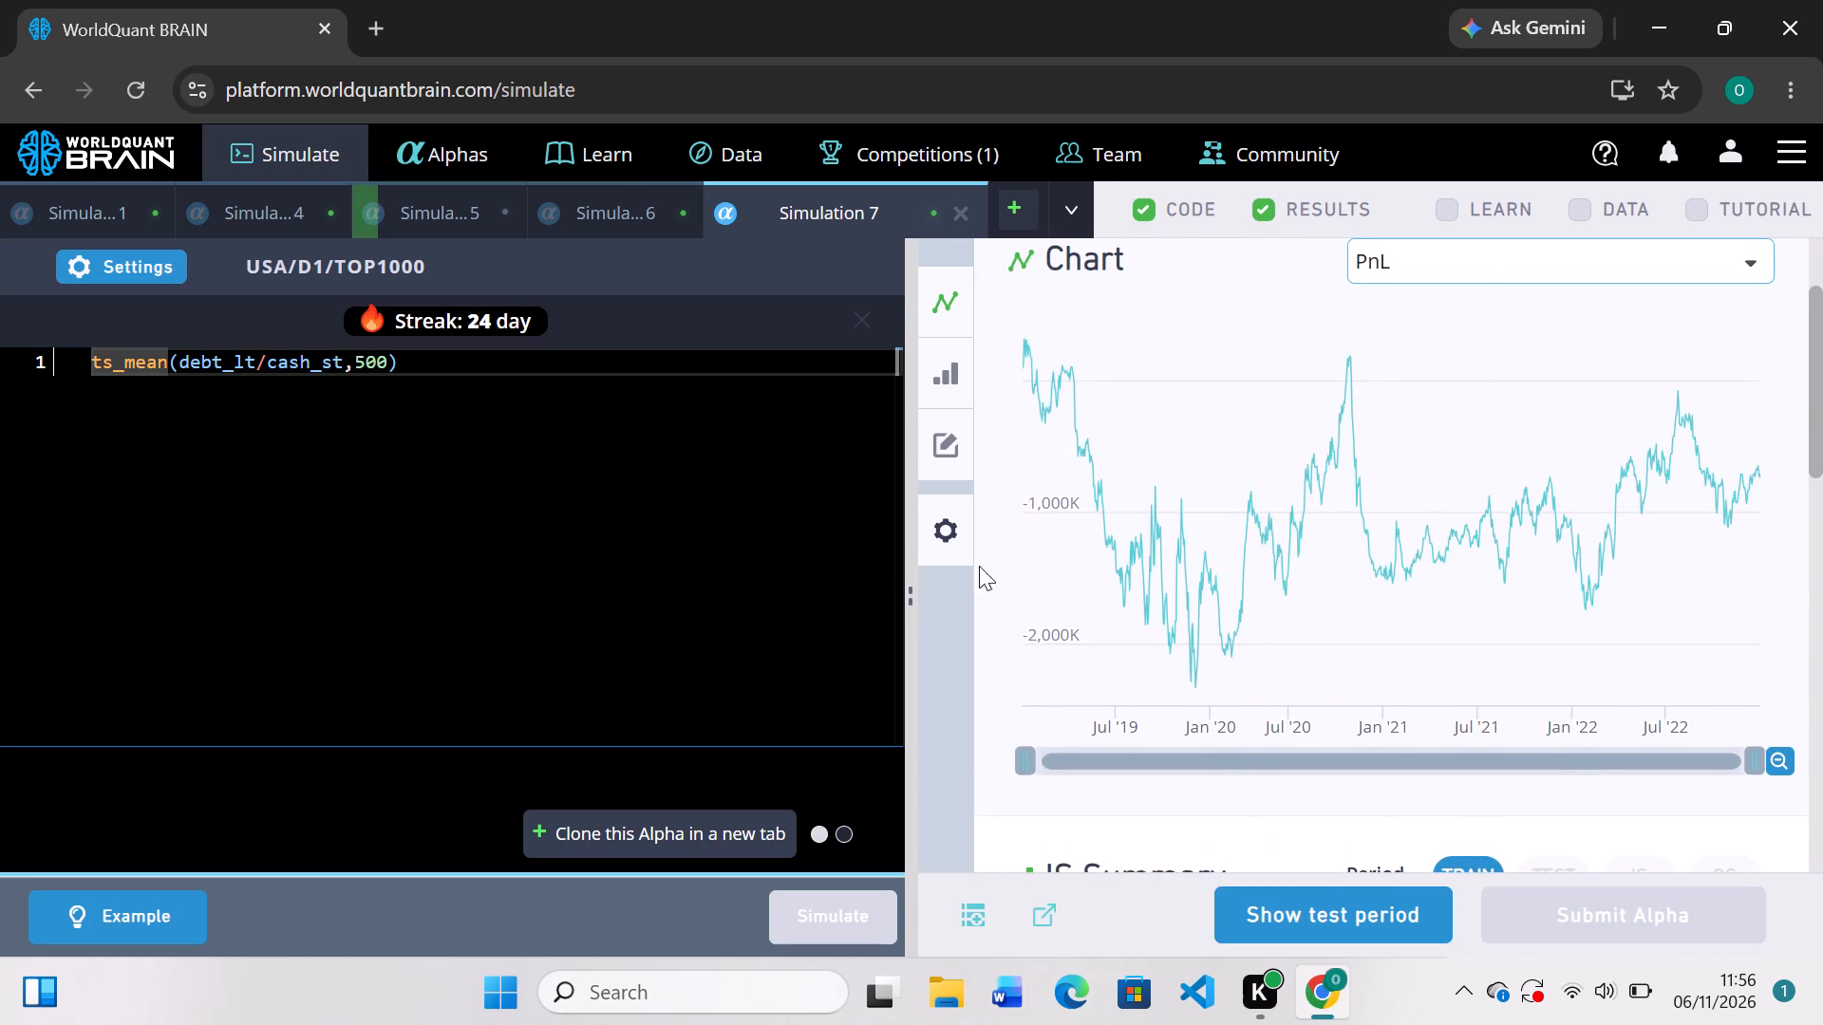
pyautogui.click(89, 252)
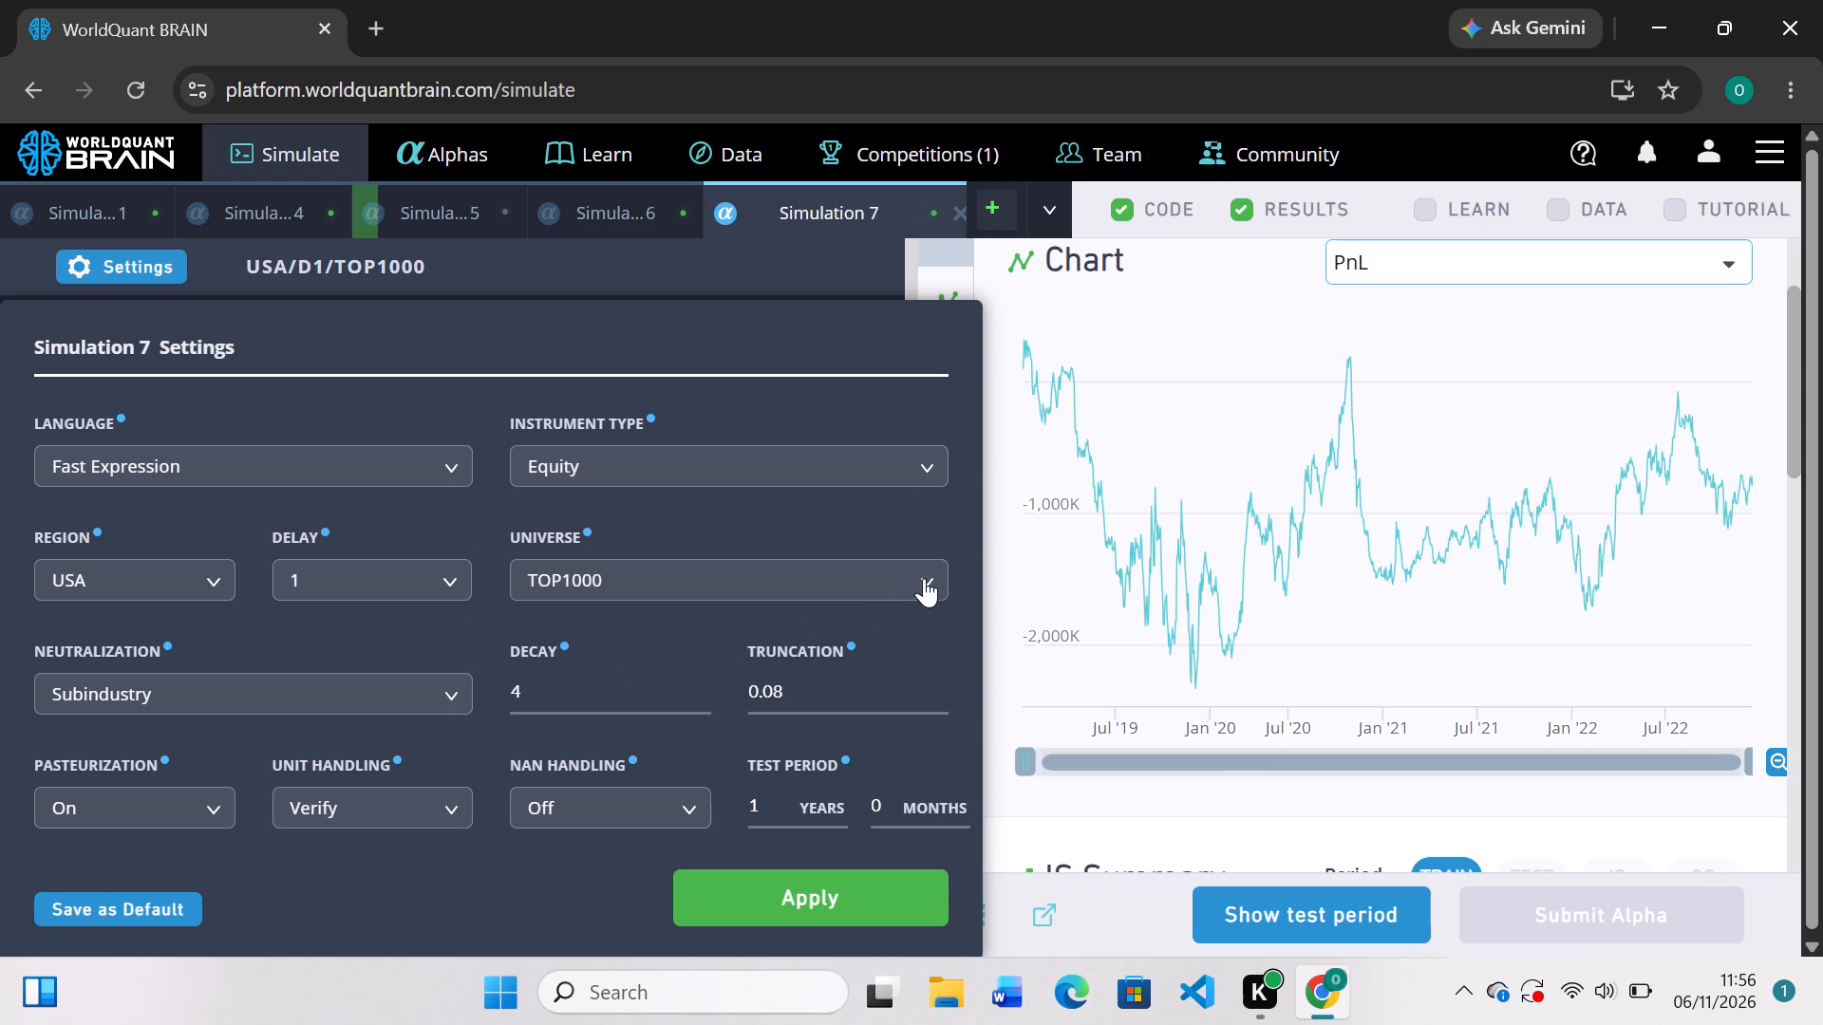
pyautogui.click(927, 578)
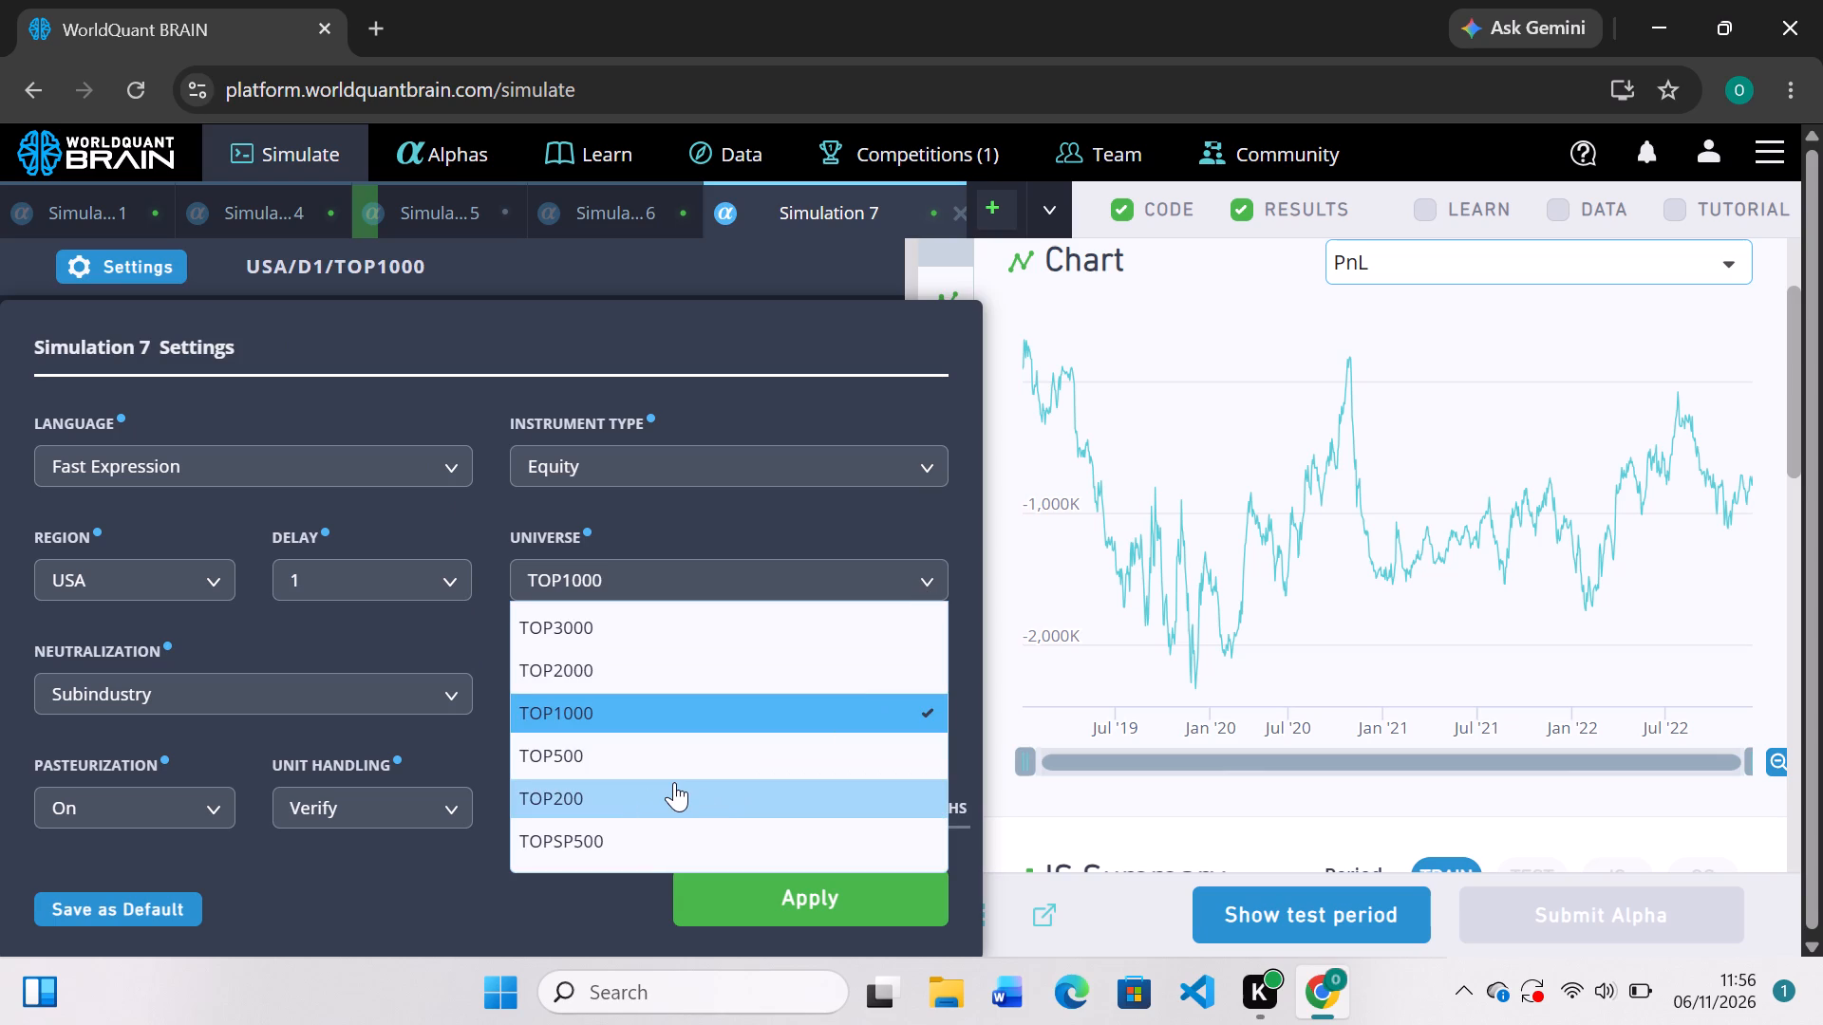
pyautogui.click(674, 782)
pyautogui.click(772, 904)
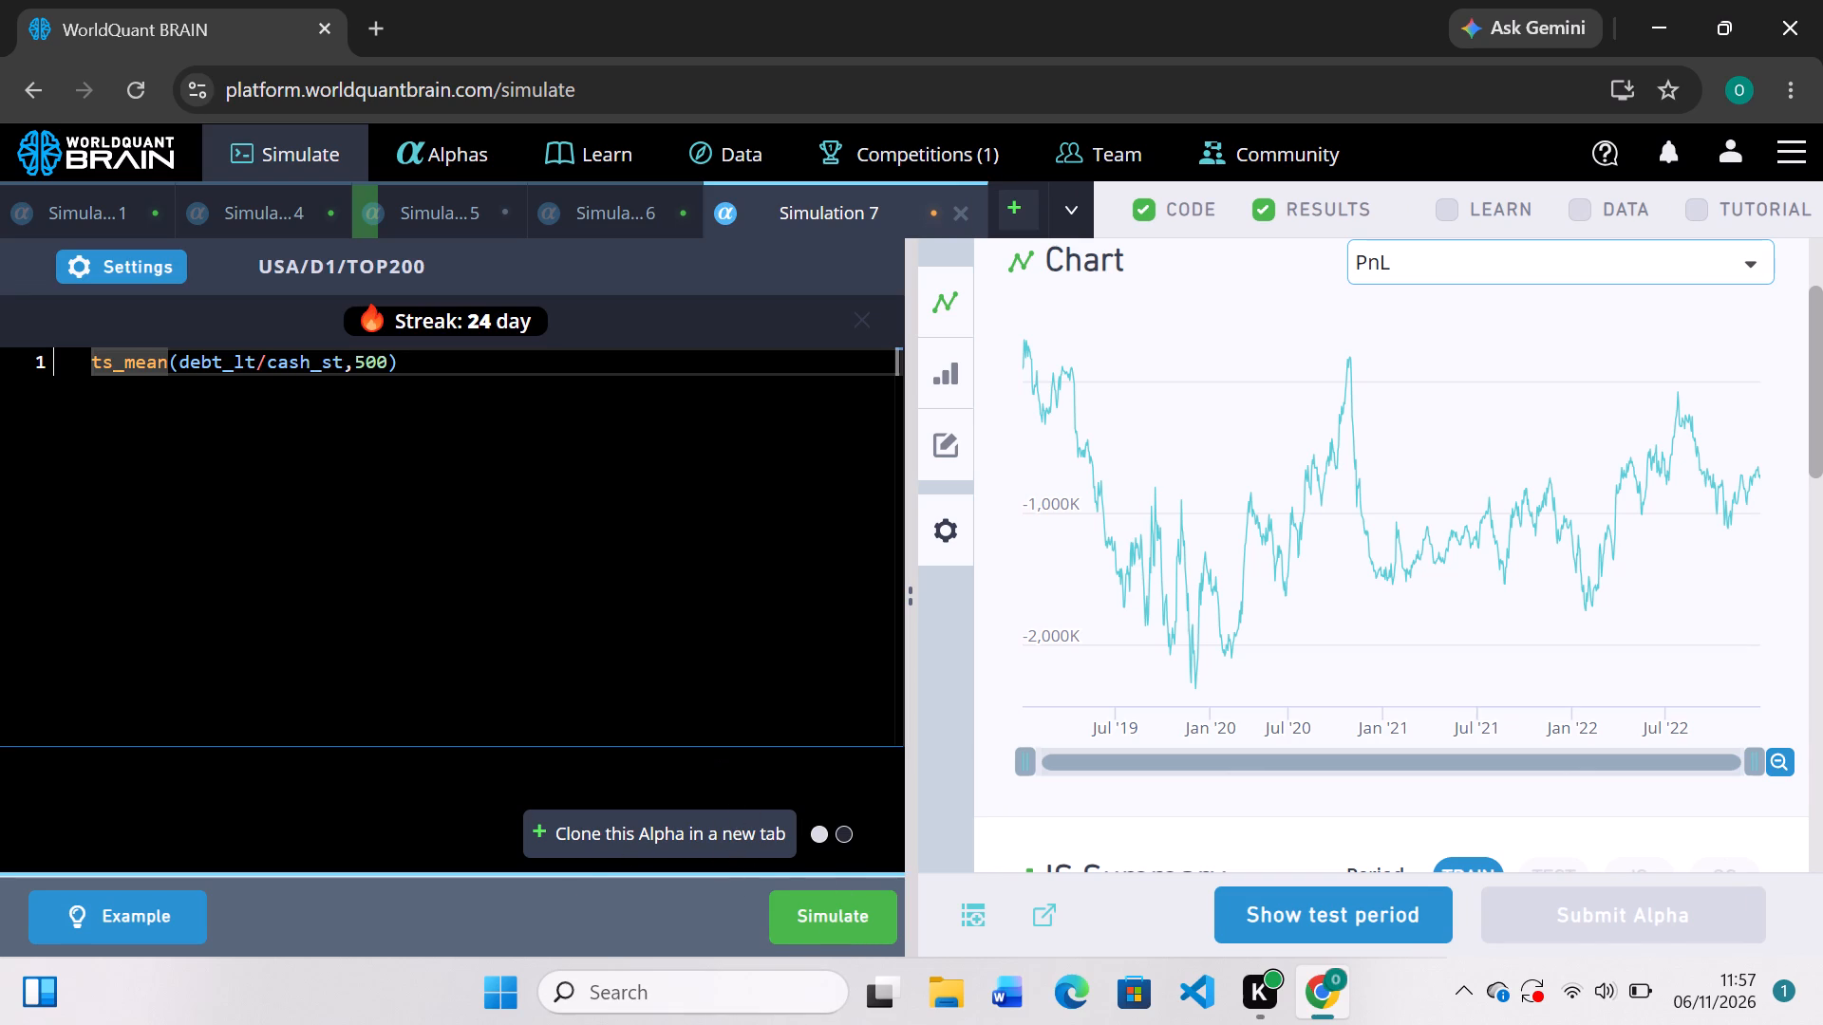
pyautogui.scroll(-1, 705, 720)
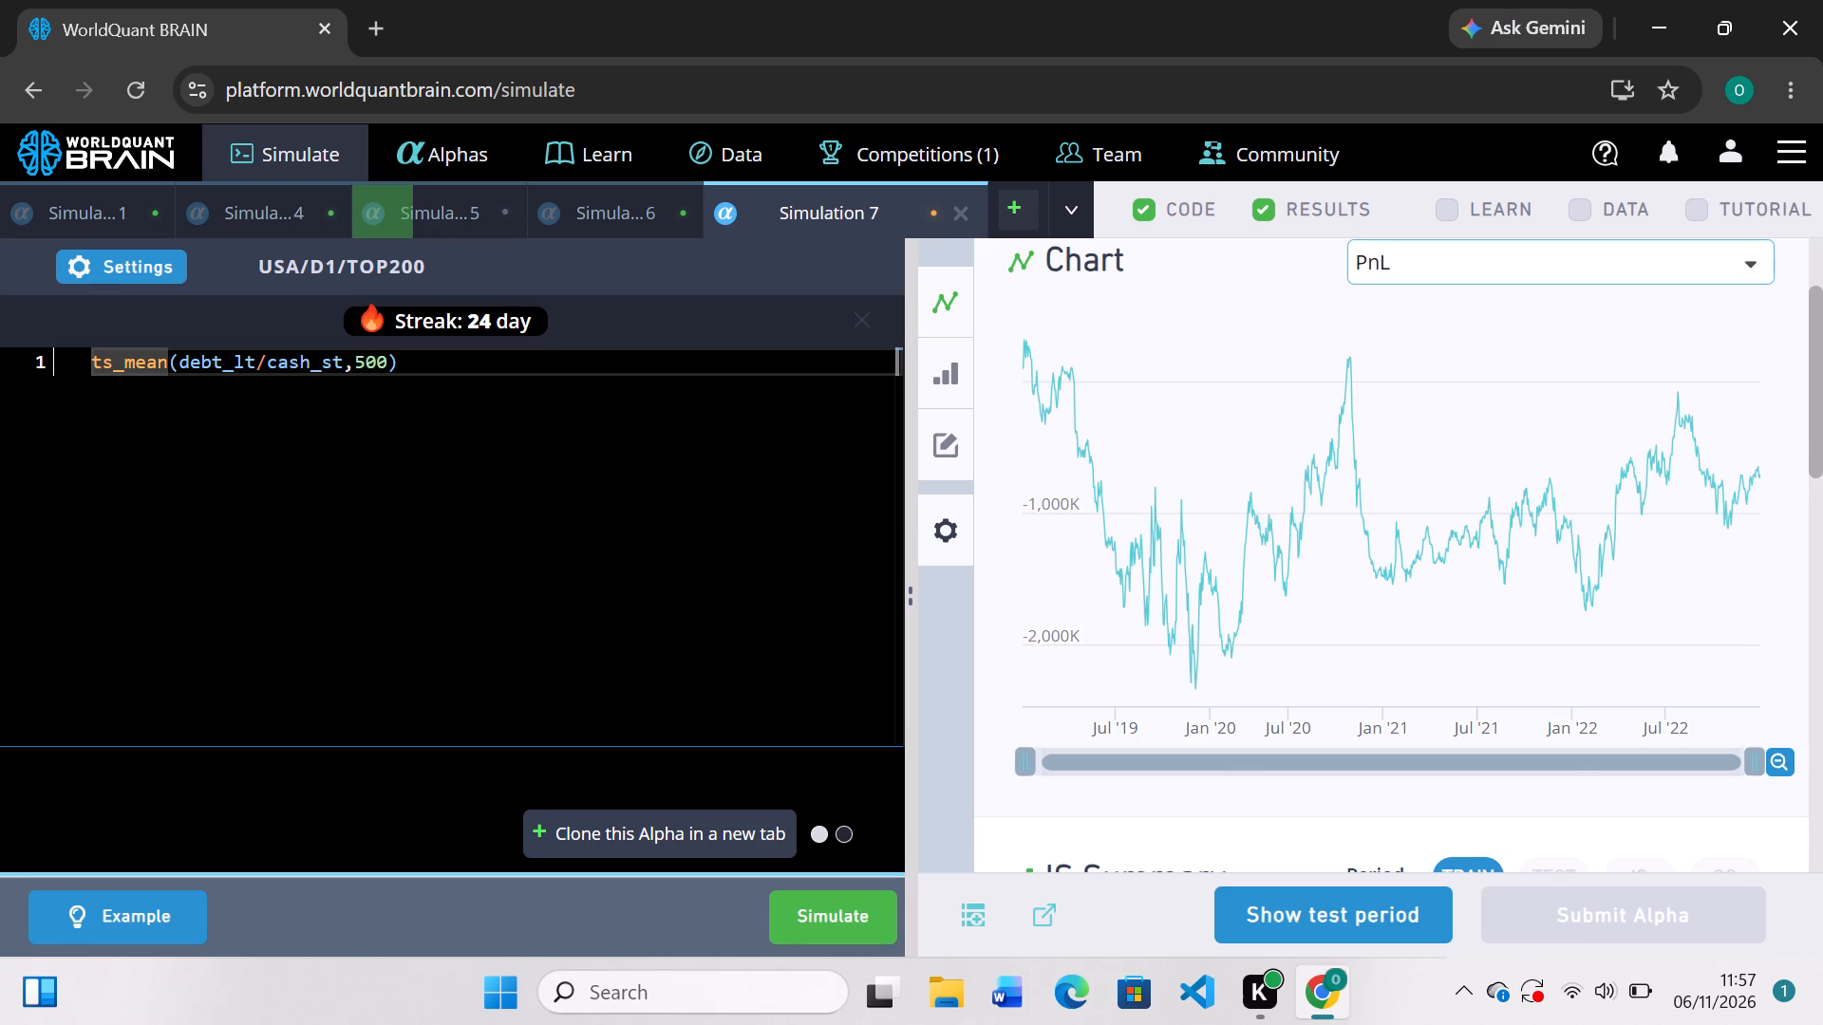
pyautogui.scroll(-1, 609, 416)
pyautogui.click(868, 907)
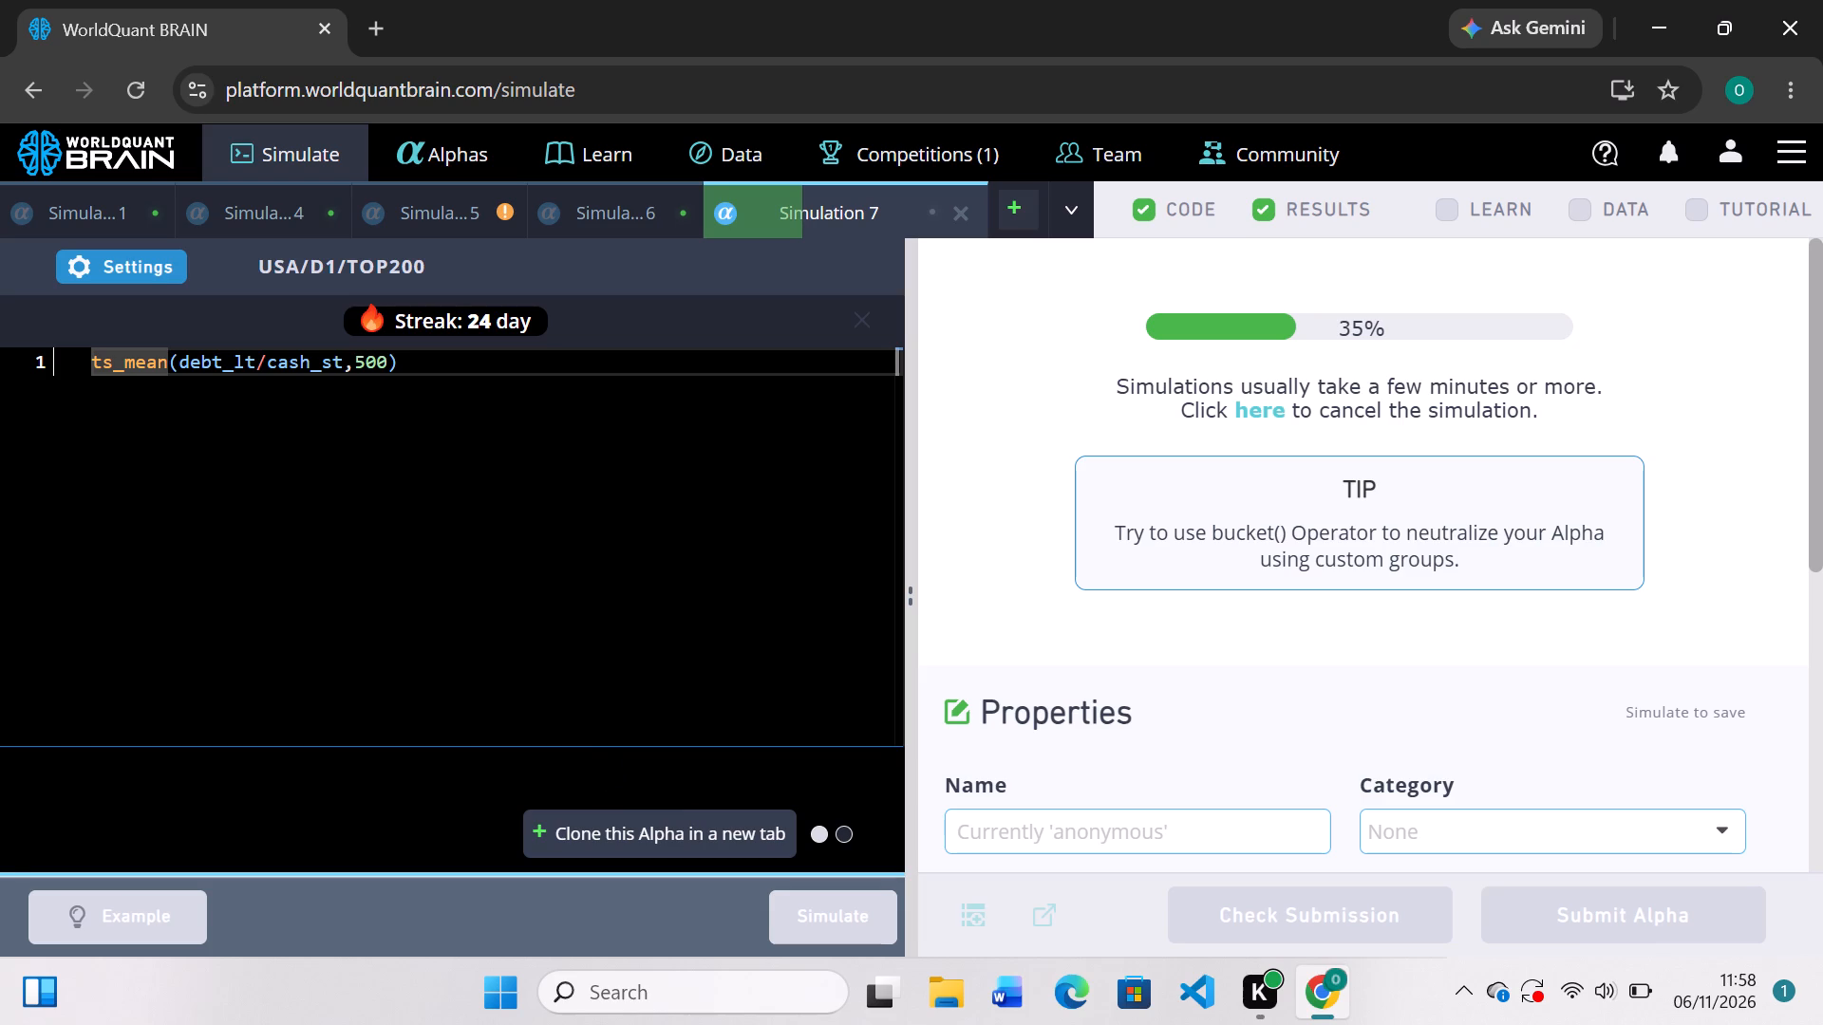
# After checking the results of Simulation 5, set its universe to TOP3000 and delay to 1, and rerun it.
pyautogui.click(440, 219)
pyautogui.scroll(-1, 1118, 574)
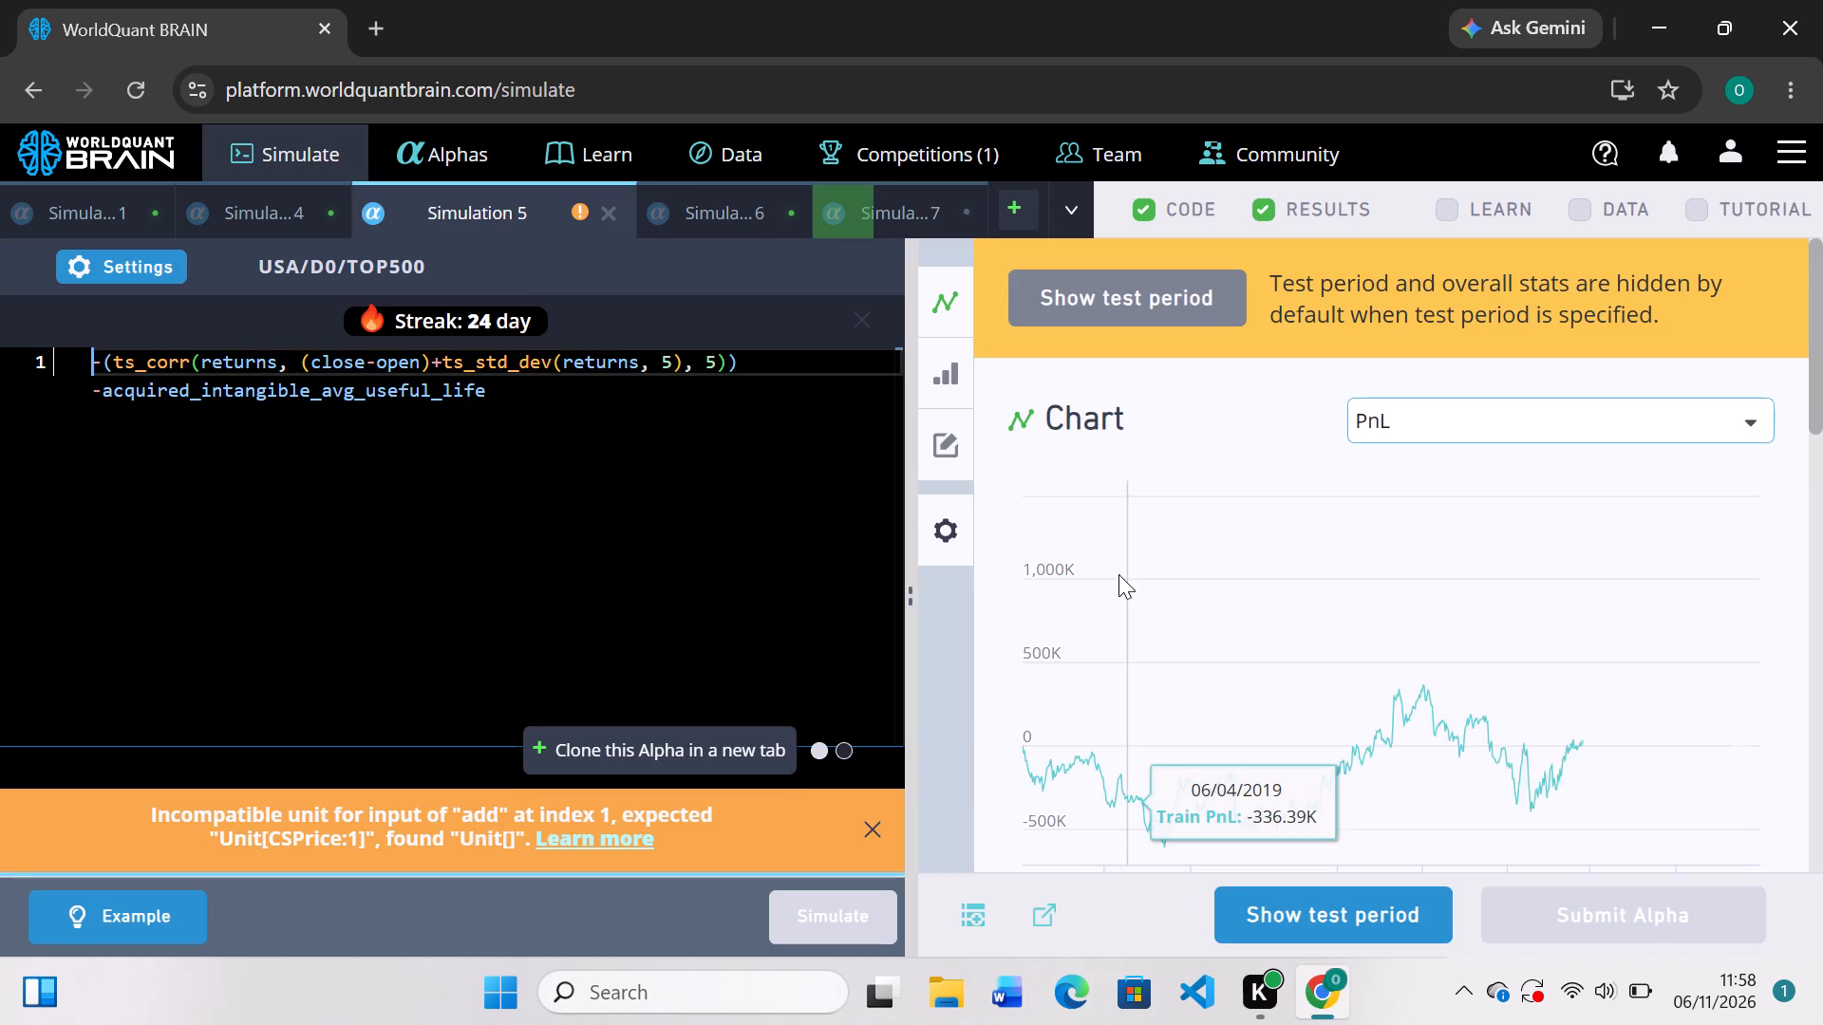
pyautogui.scroll(-1, 1118, 574)
pyautogui.hscroll(1, 1118, 574)
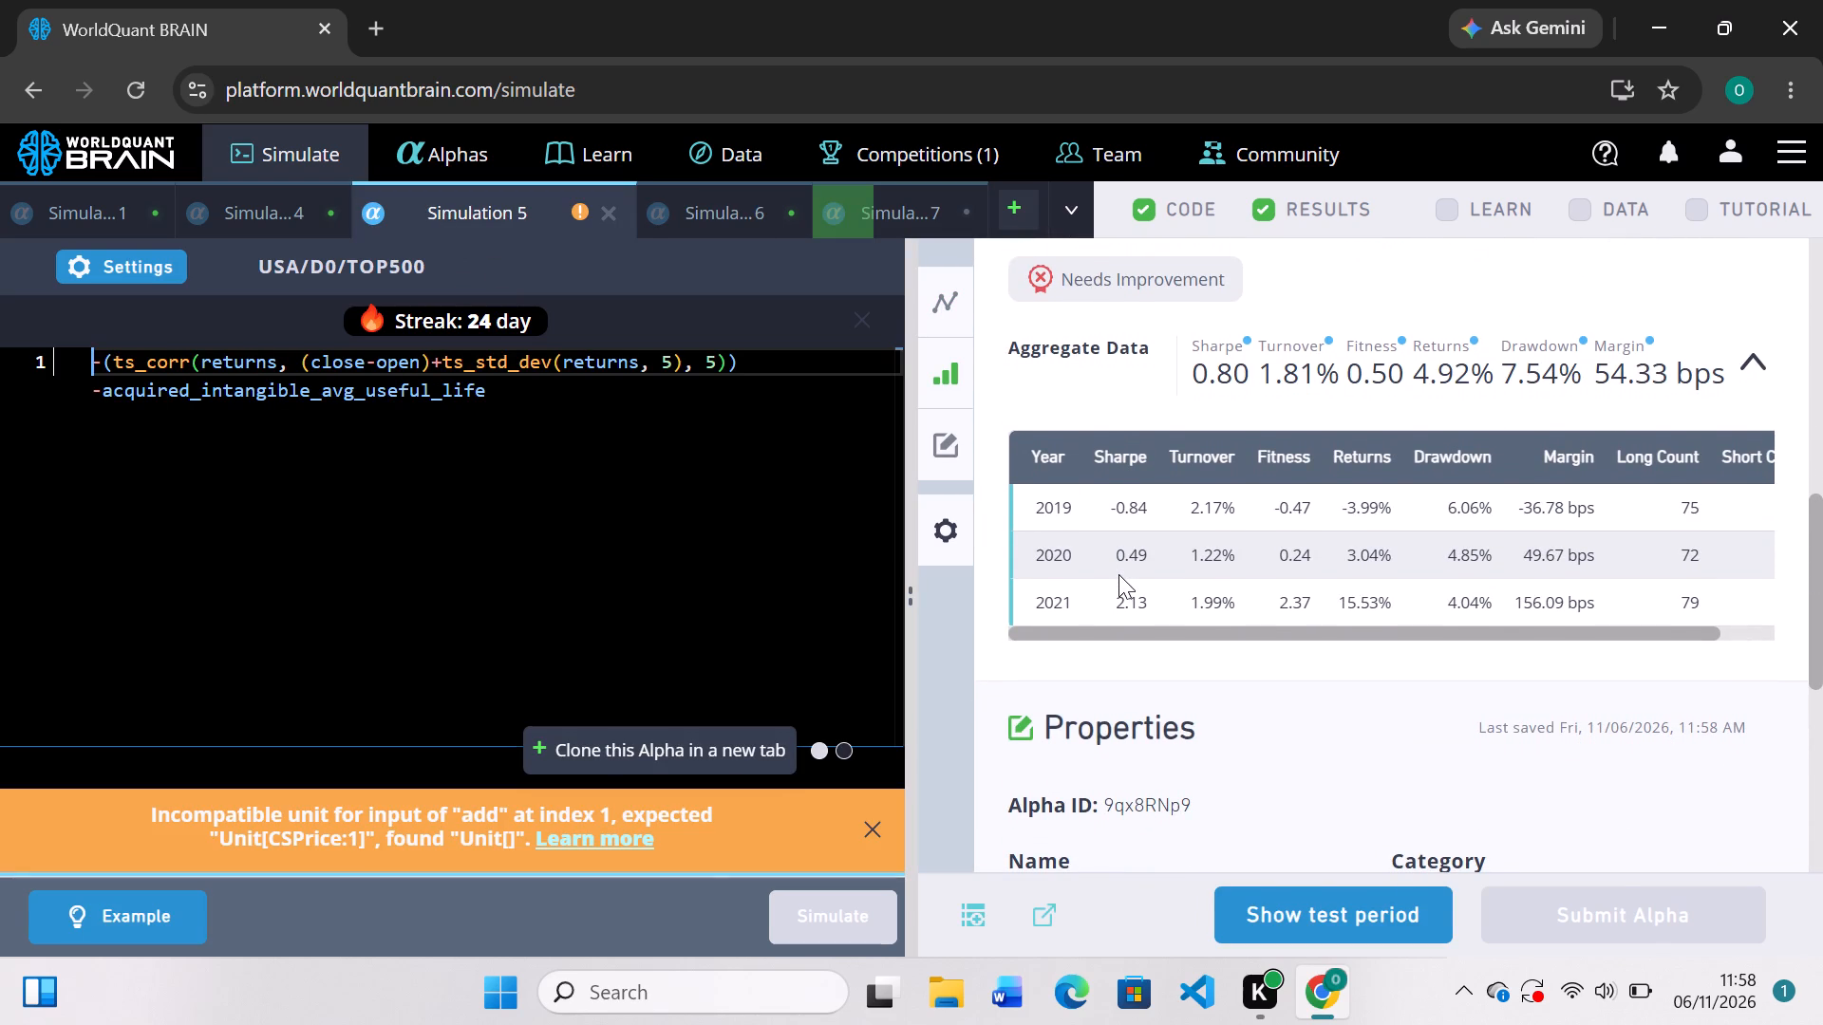
pyautogui.scroll(1, 1118, 574)
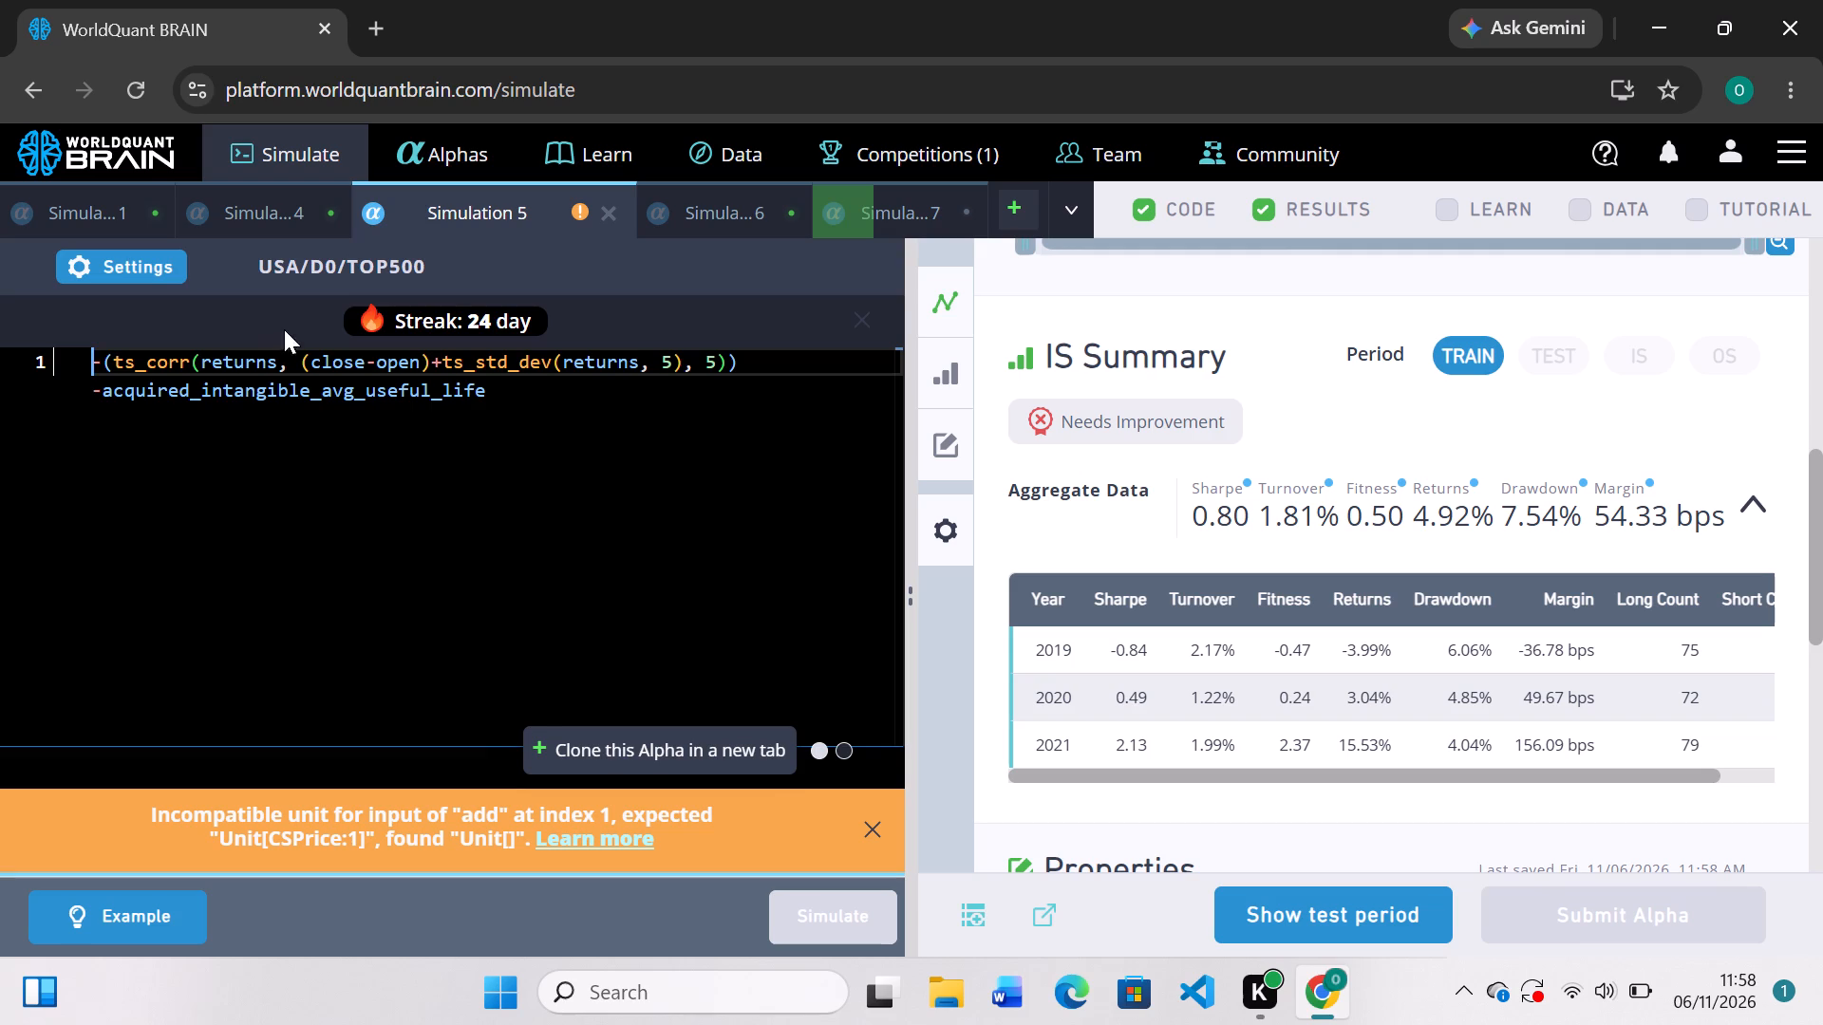
pyautogui.click(129, 267)
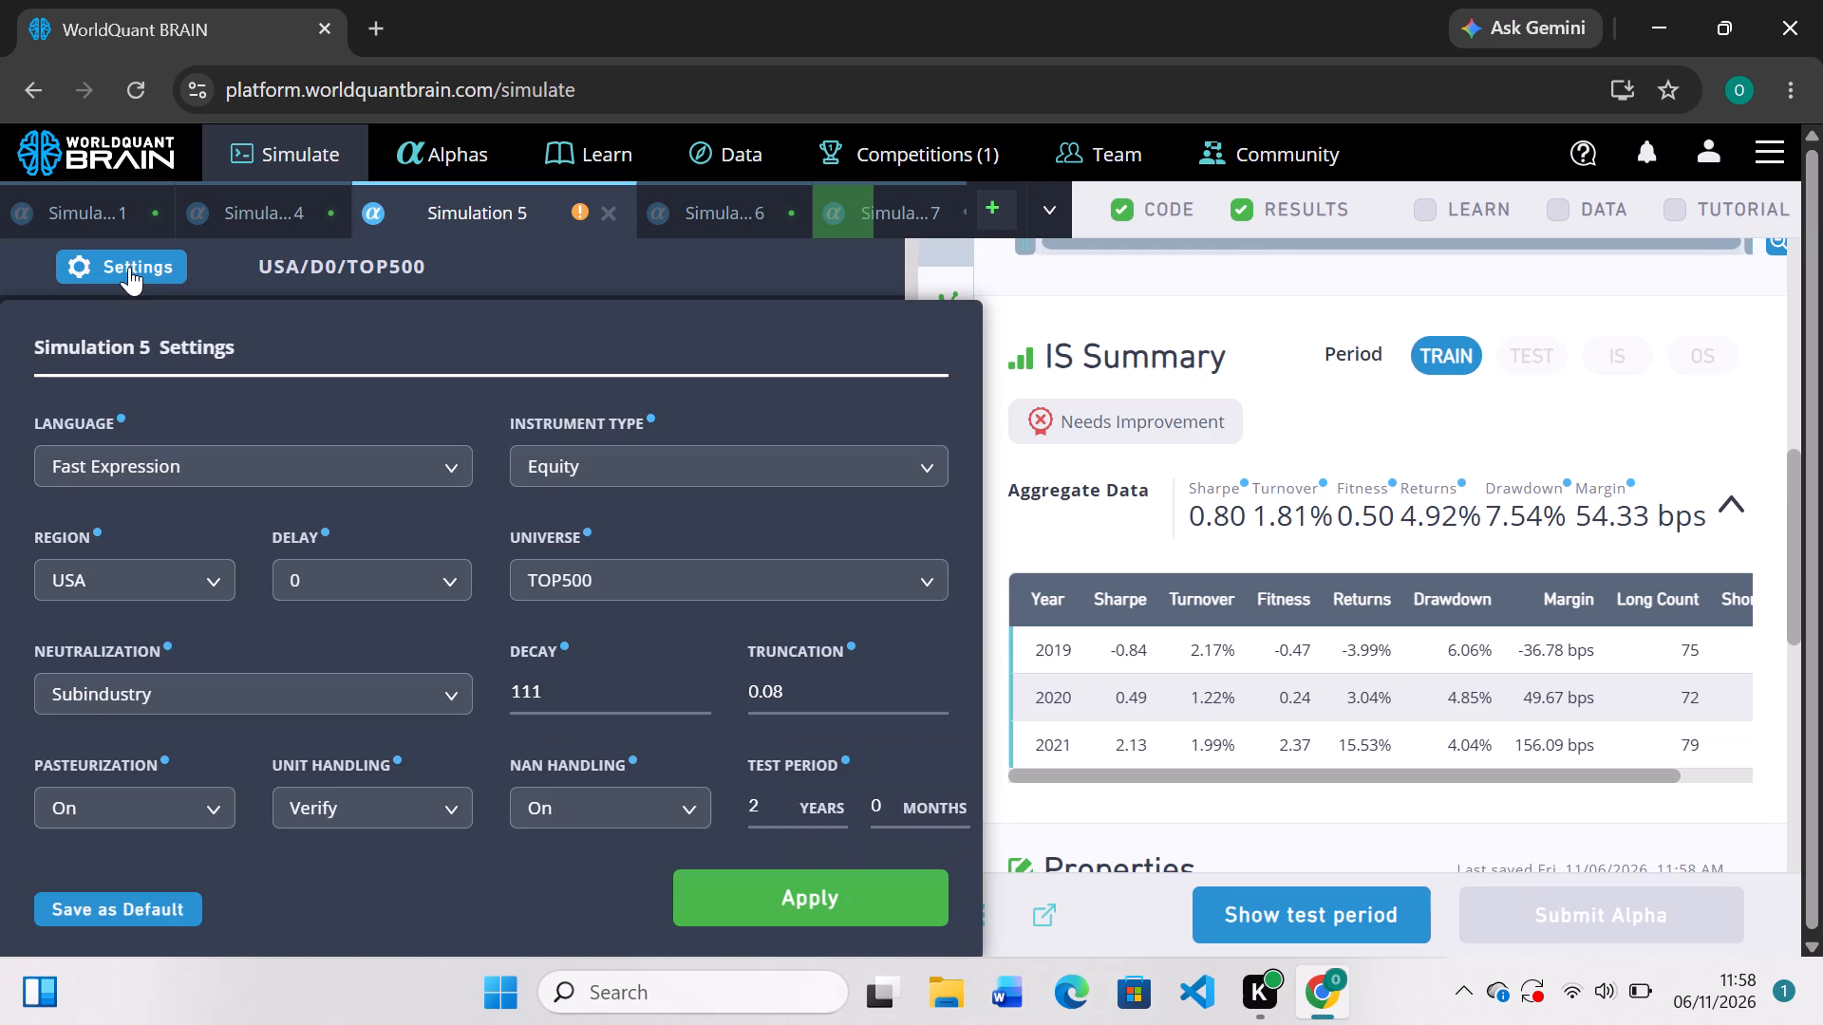
pyautogui.click(936, 581)
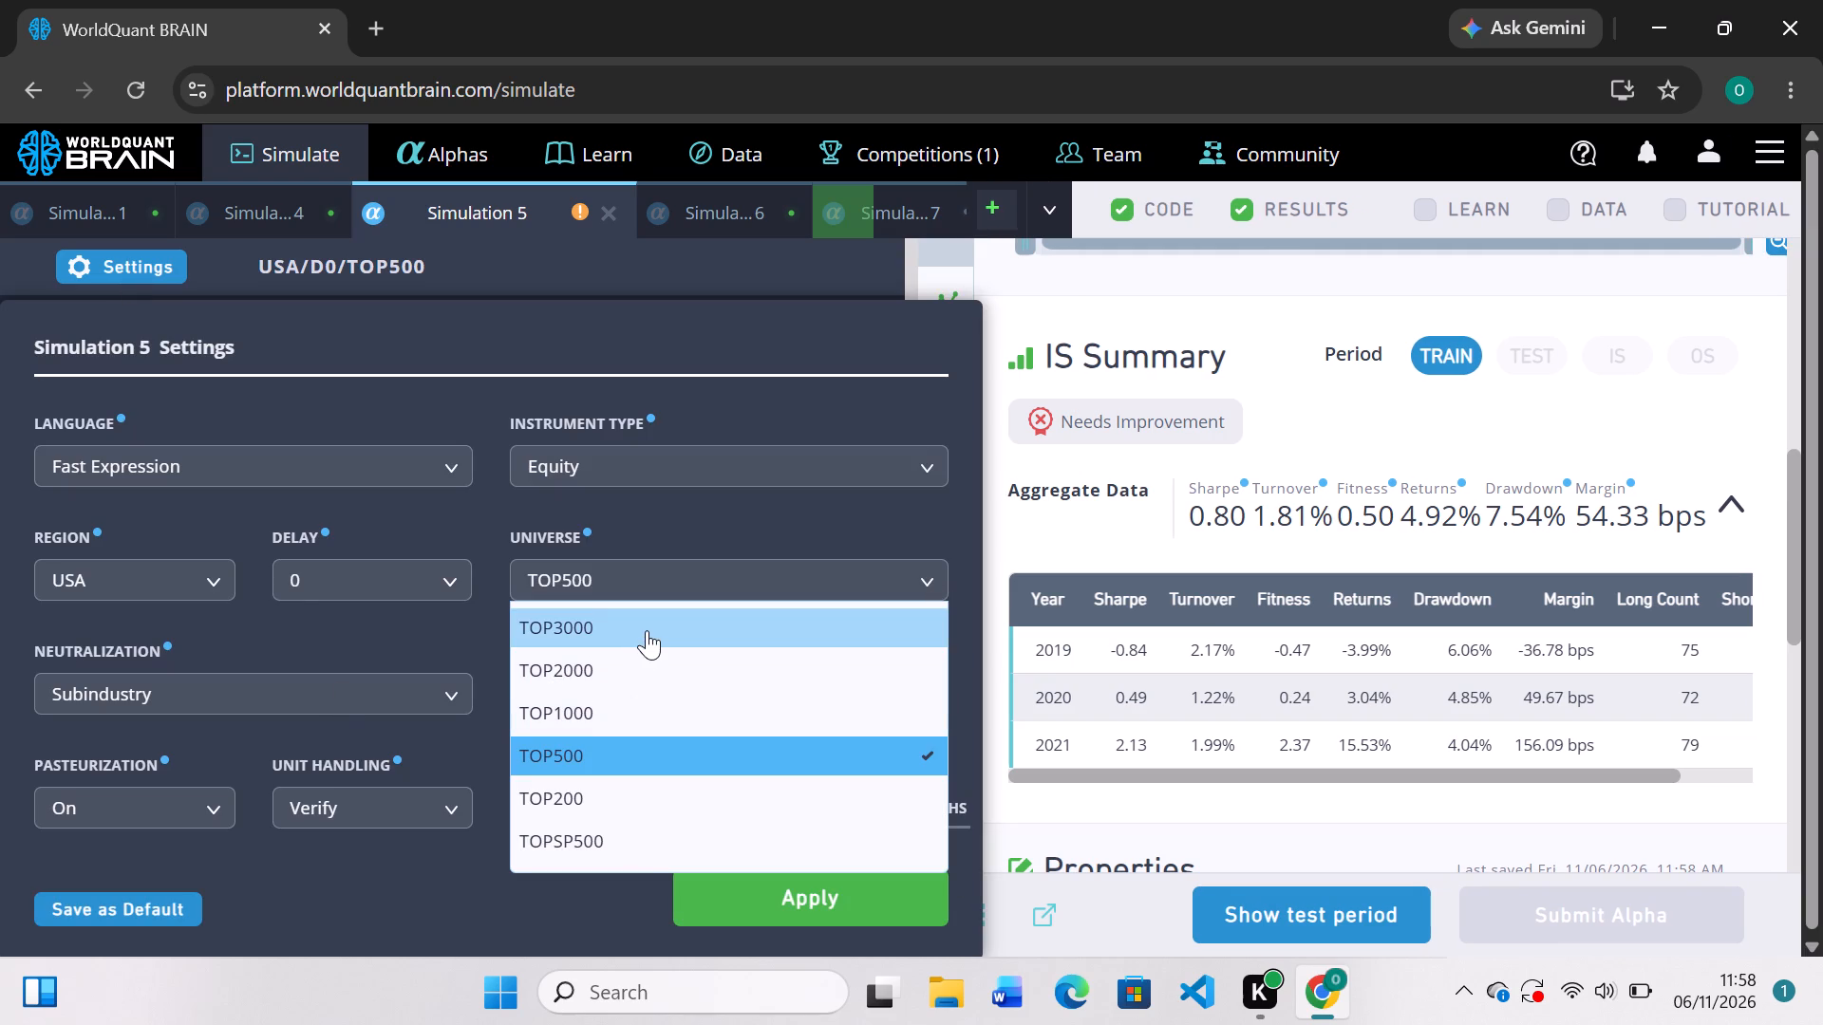
pyautogui.click(647, 630)
pyautogui.click(434, 578)
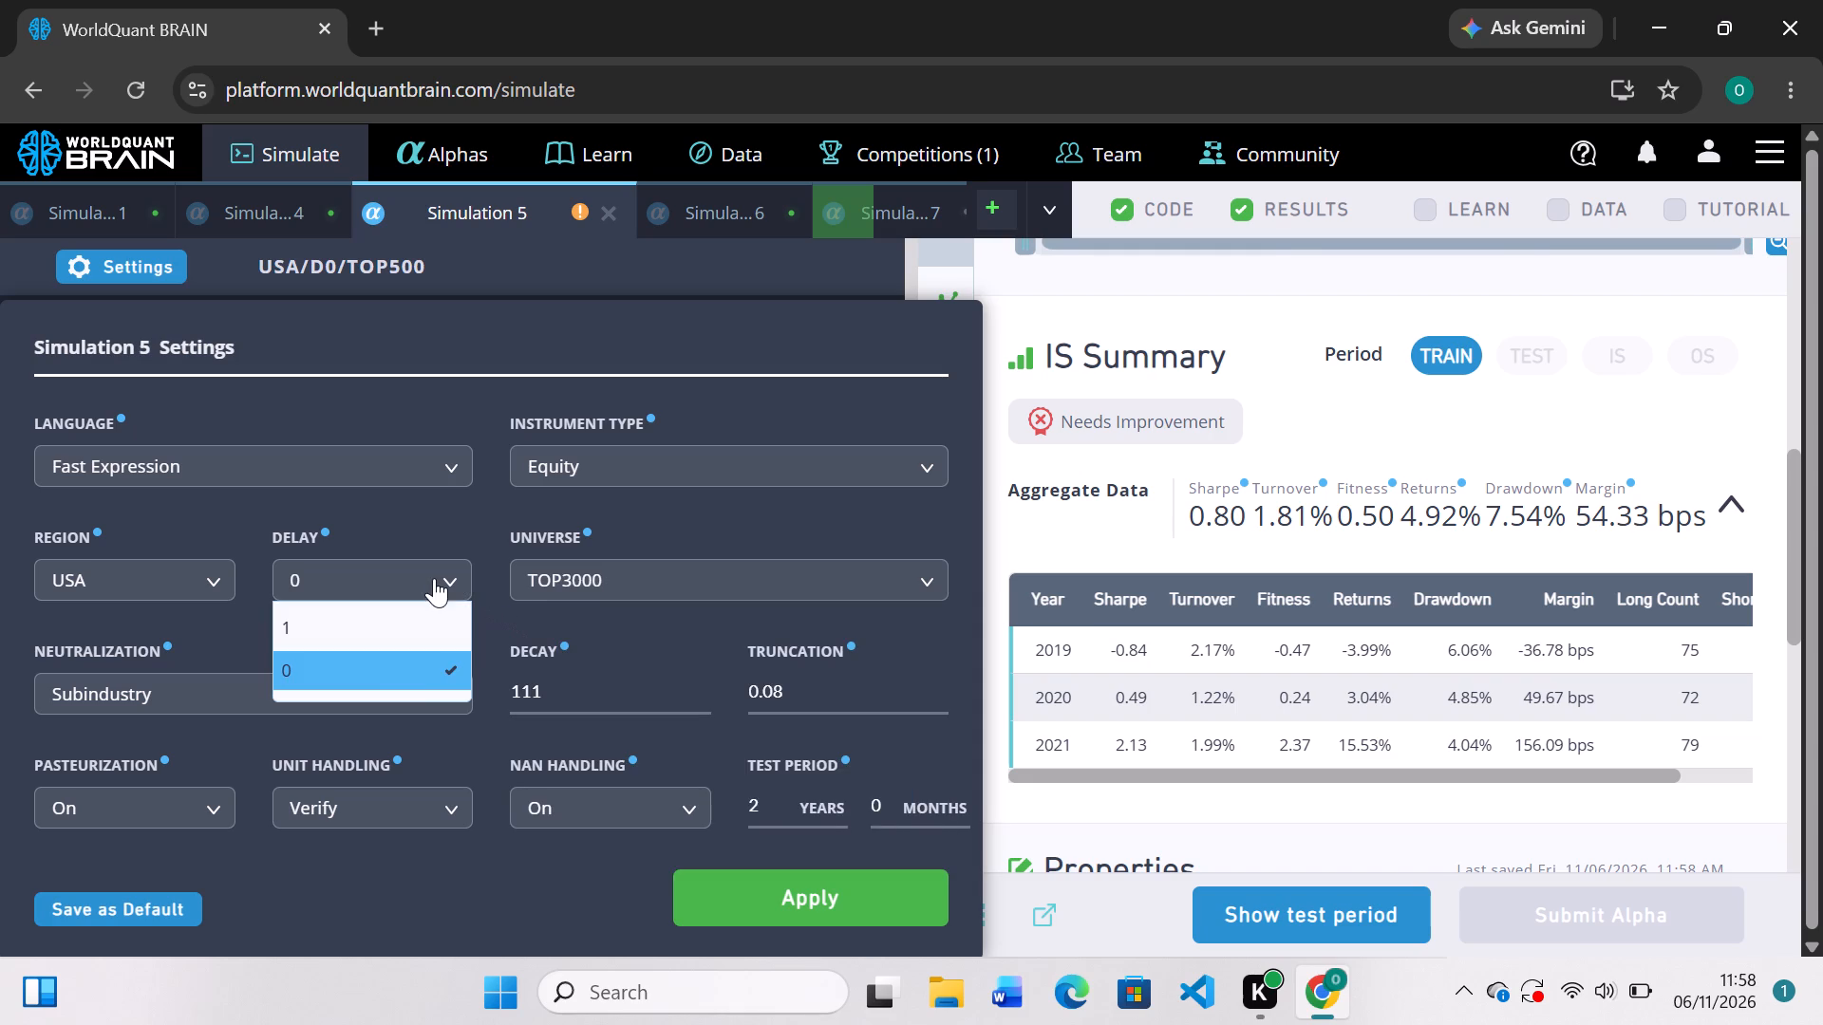
pyautogui.click(382, 619)
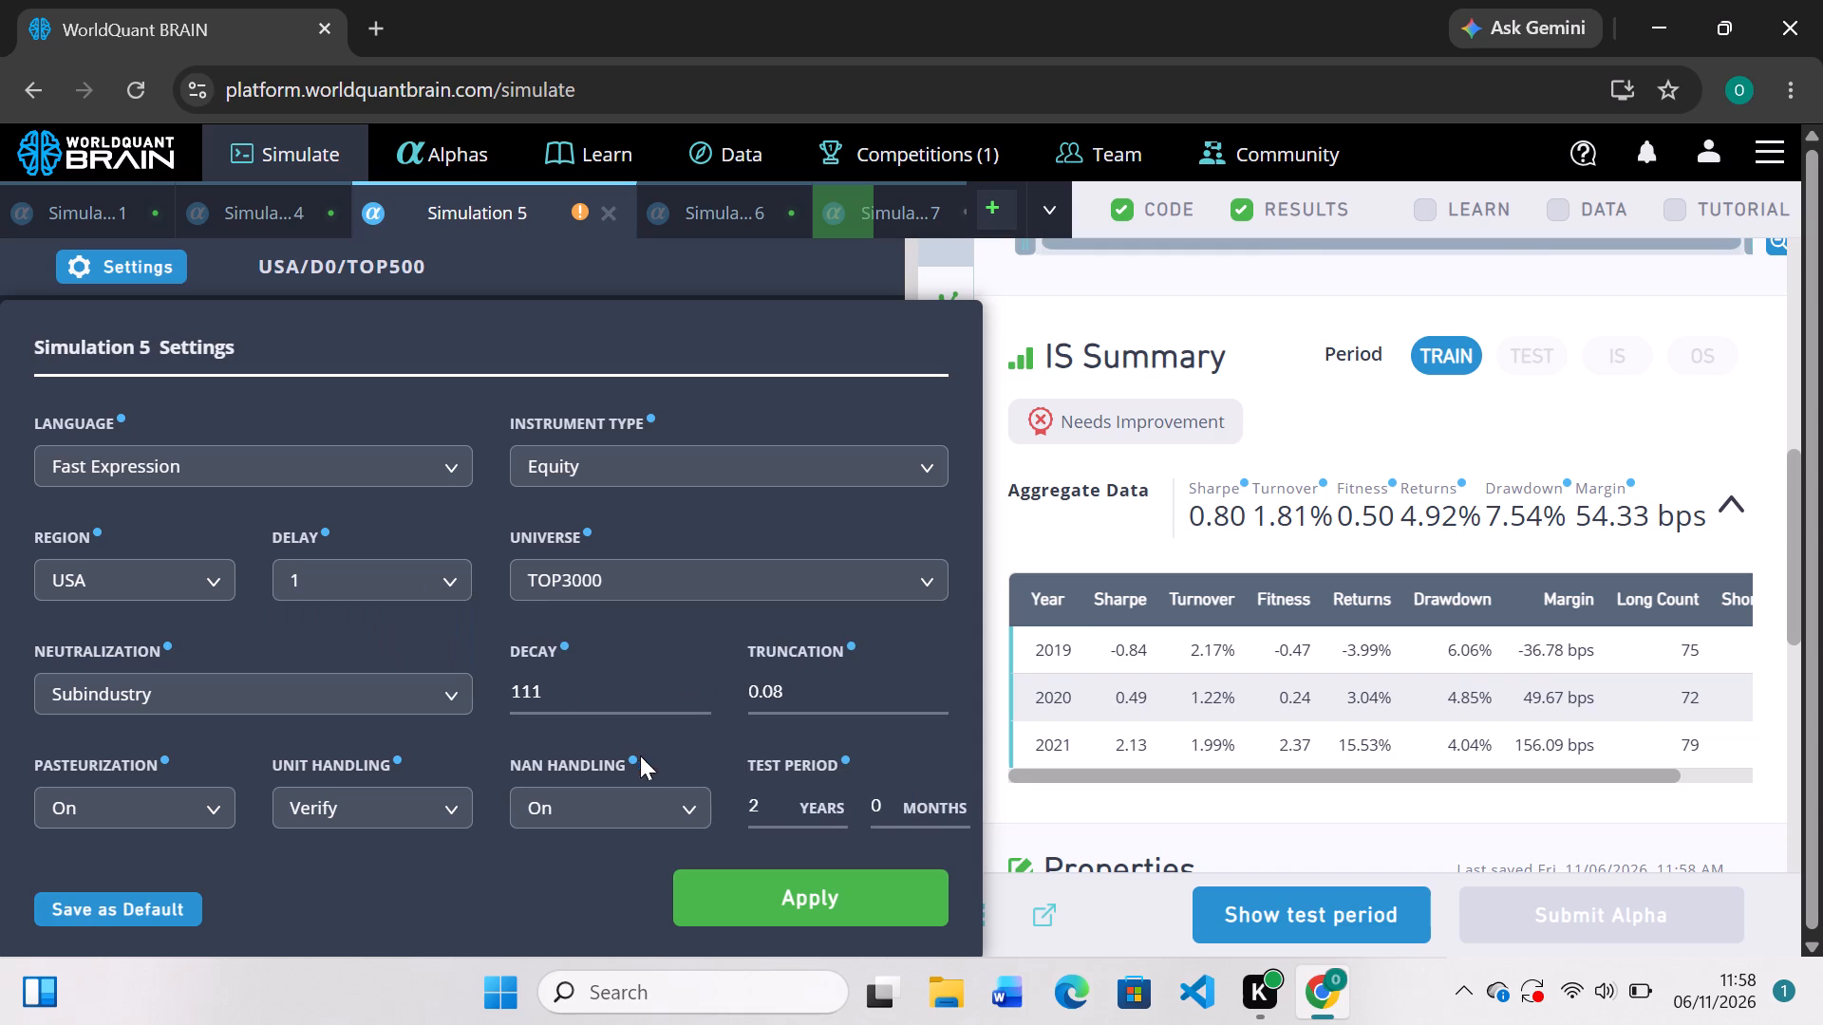
pyautogui.click(784, 883)
pyautogui.click(805, 924)
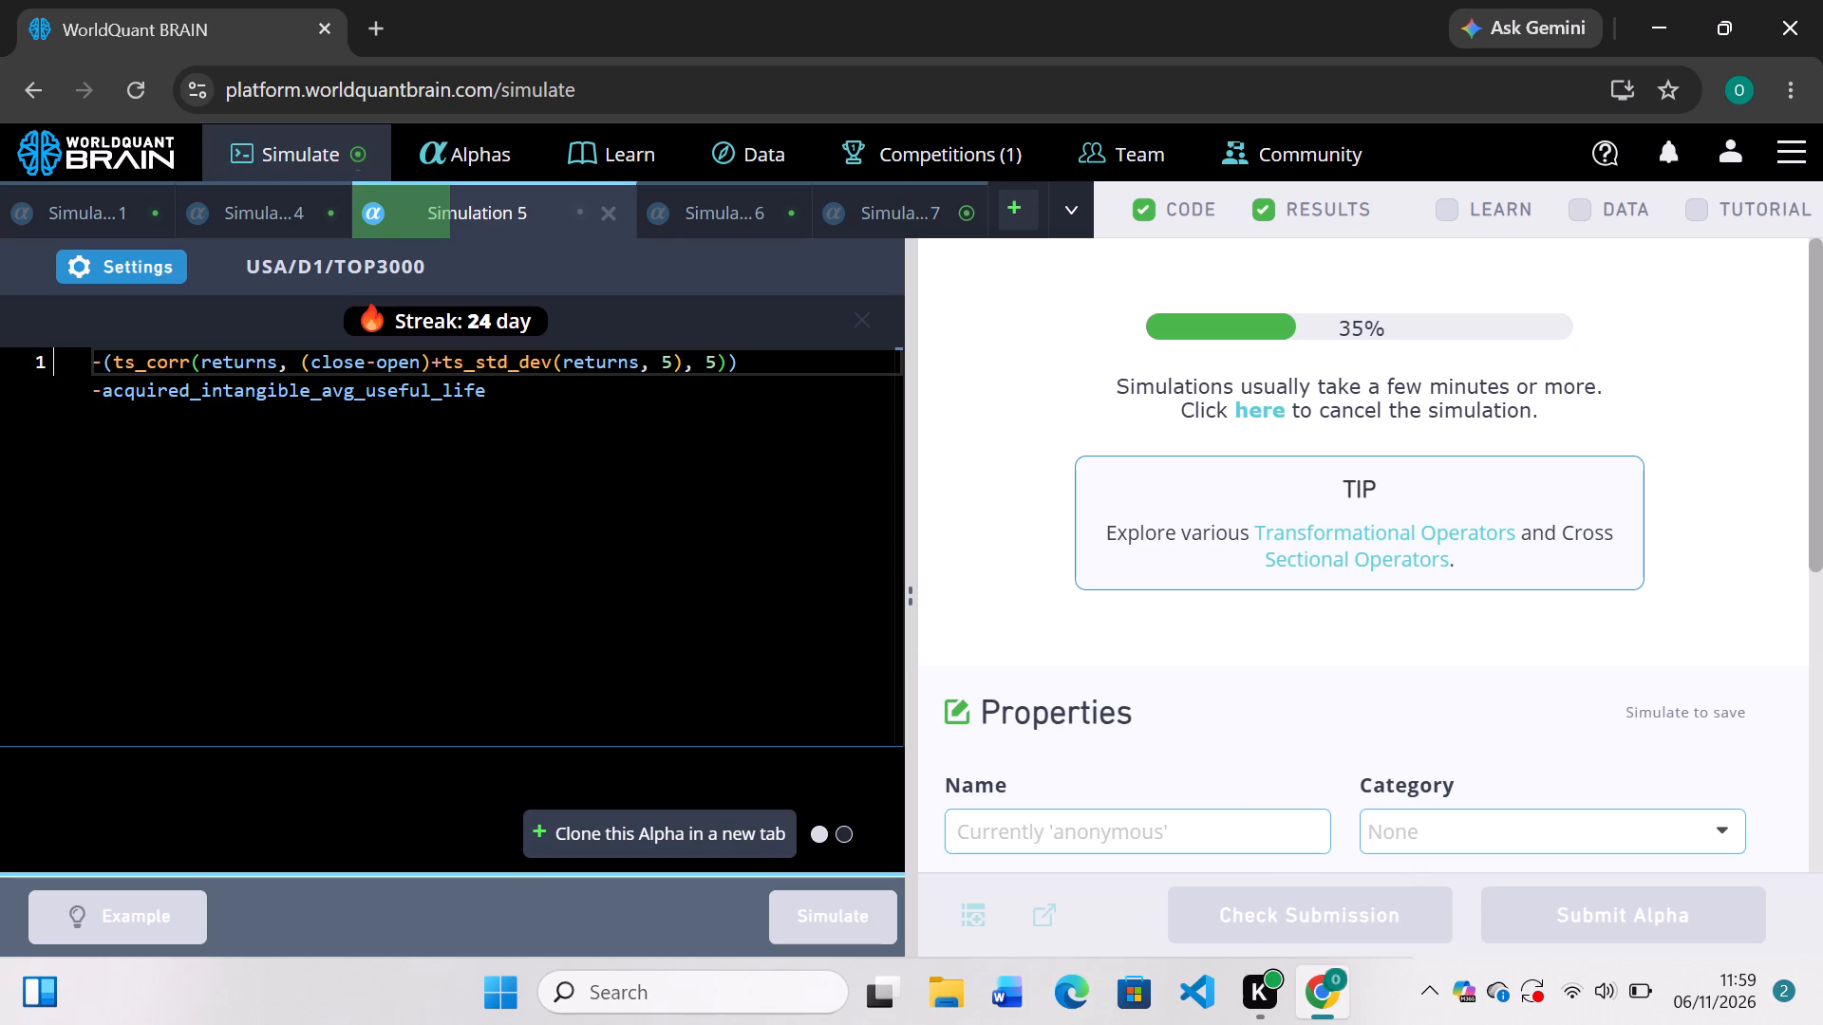
# After checking the results of Simulation 7, set its universe to TOP3000, decay to 109 and NaN handling to On, and rerun it.
pyautogui.click(880, 212)
pyautogui.scroll(-1, 1137, 612)
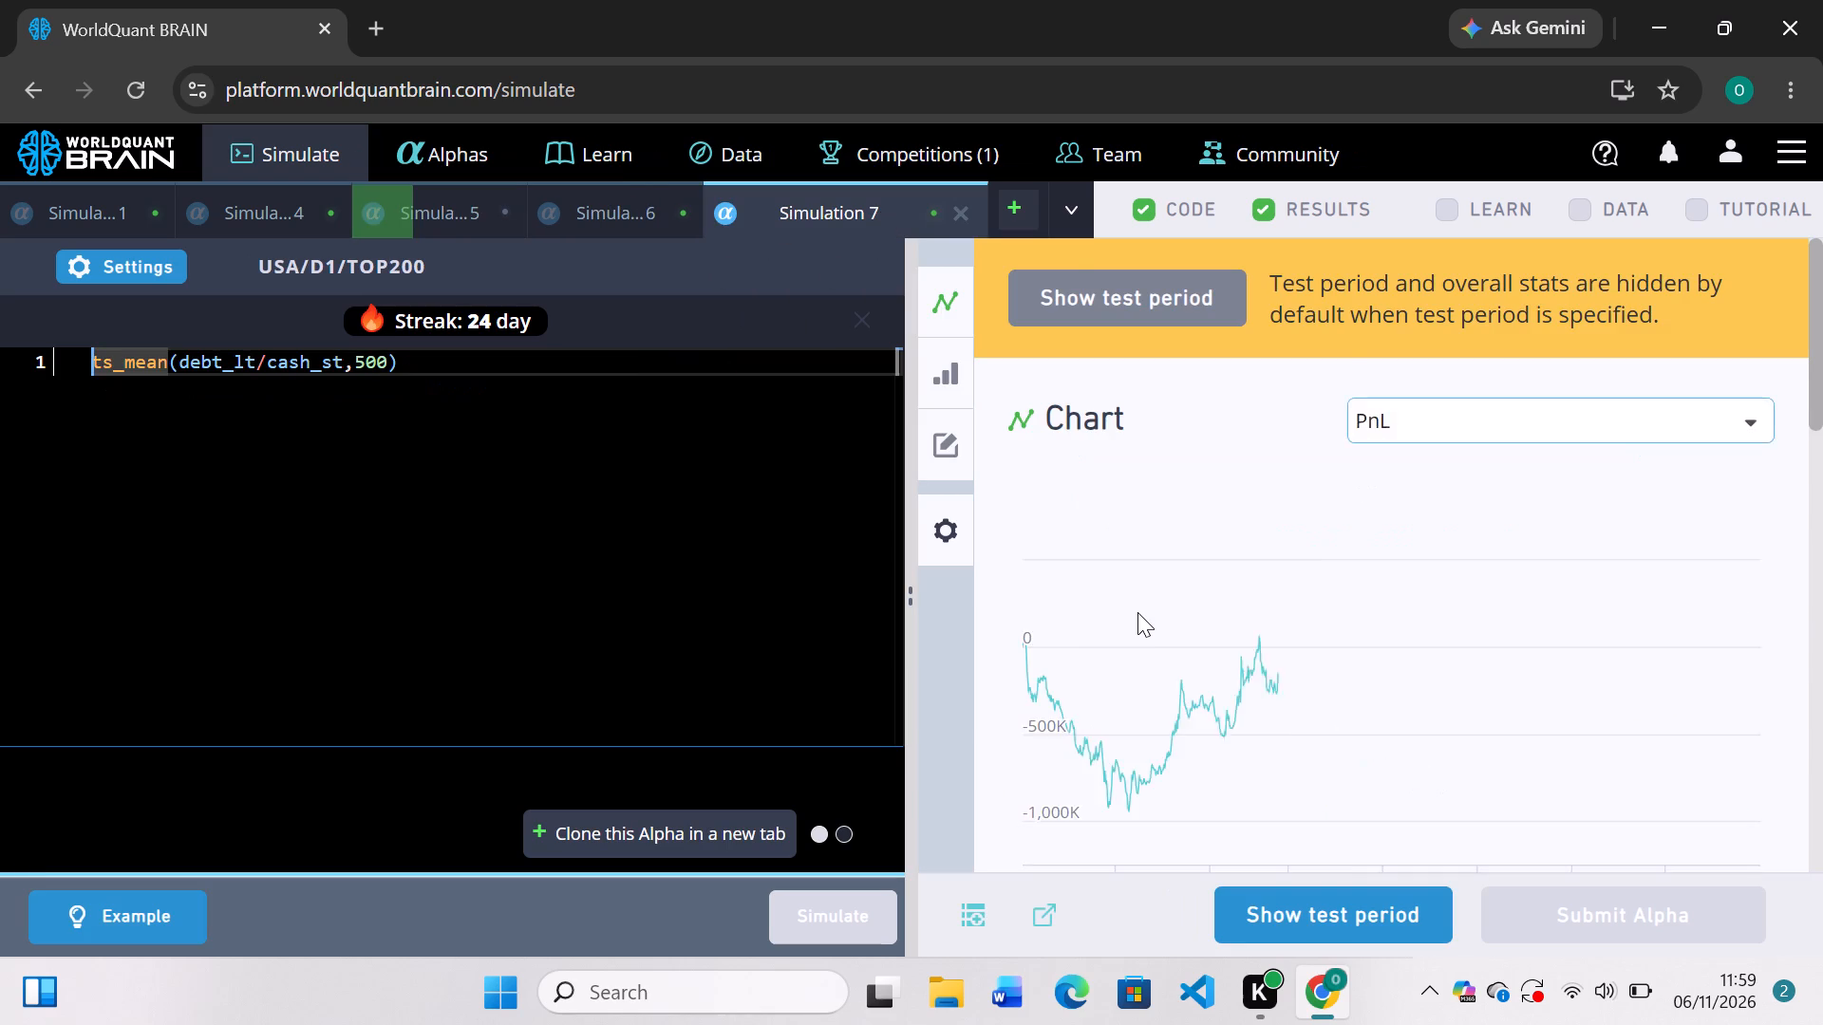
pyautogui.scroll(-1, 1137, 612)
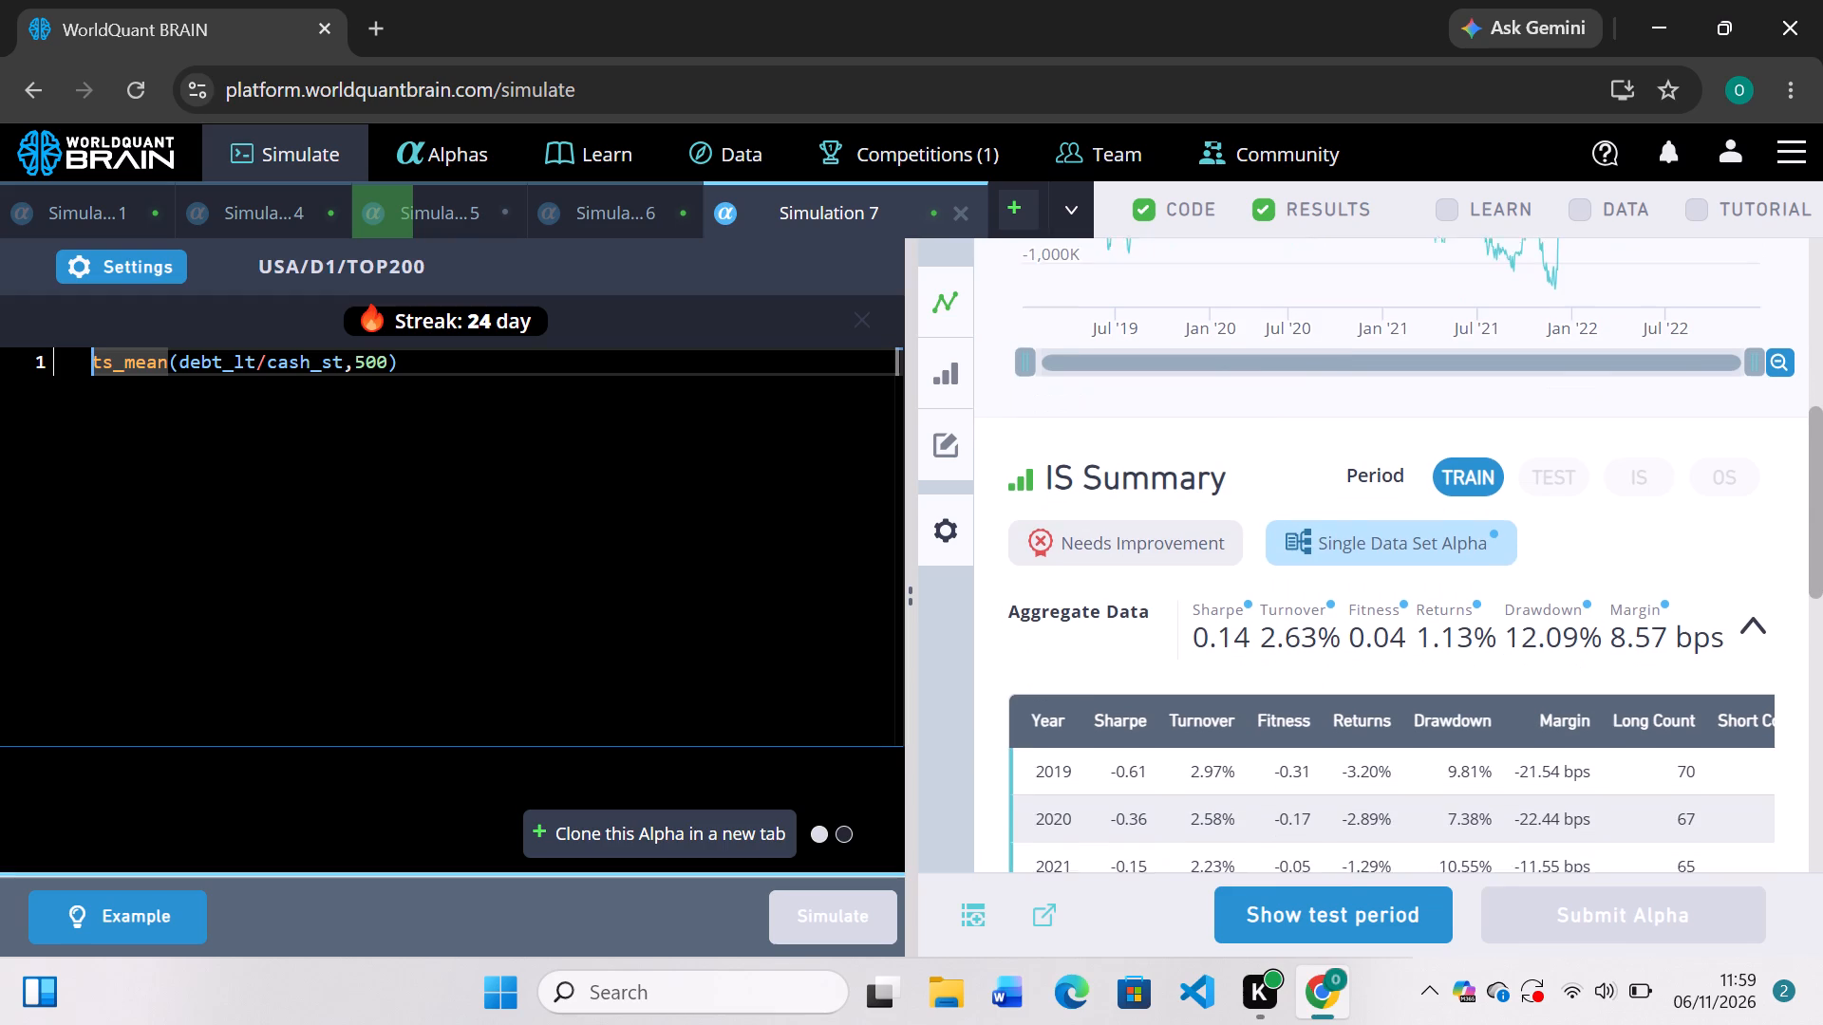
pyautogui.scroll(1, 1137, 612)
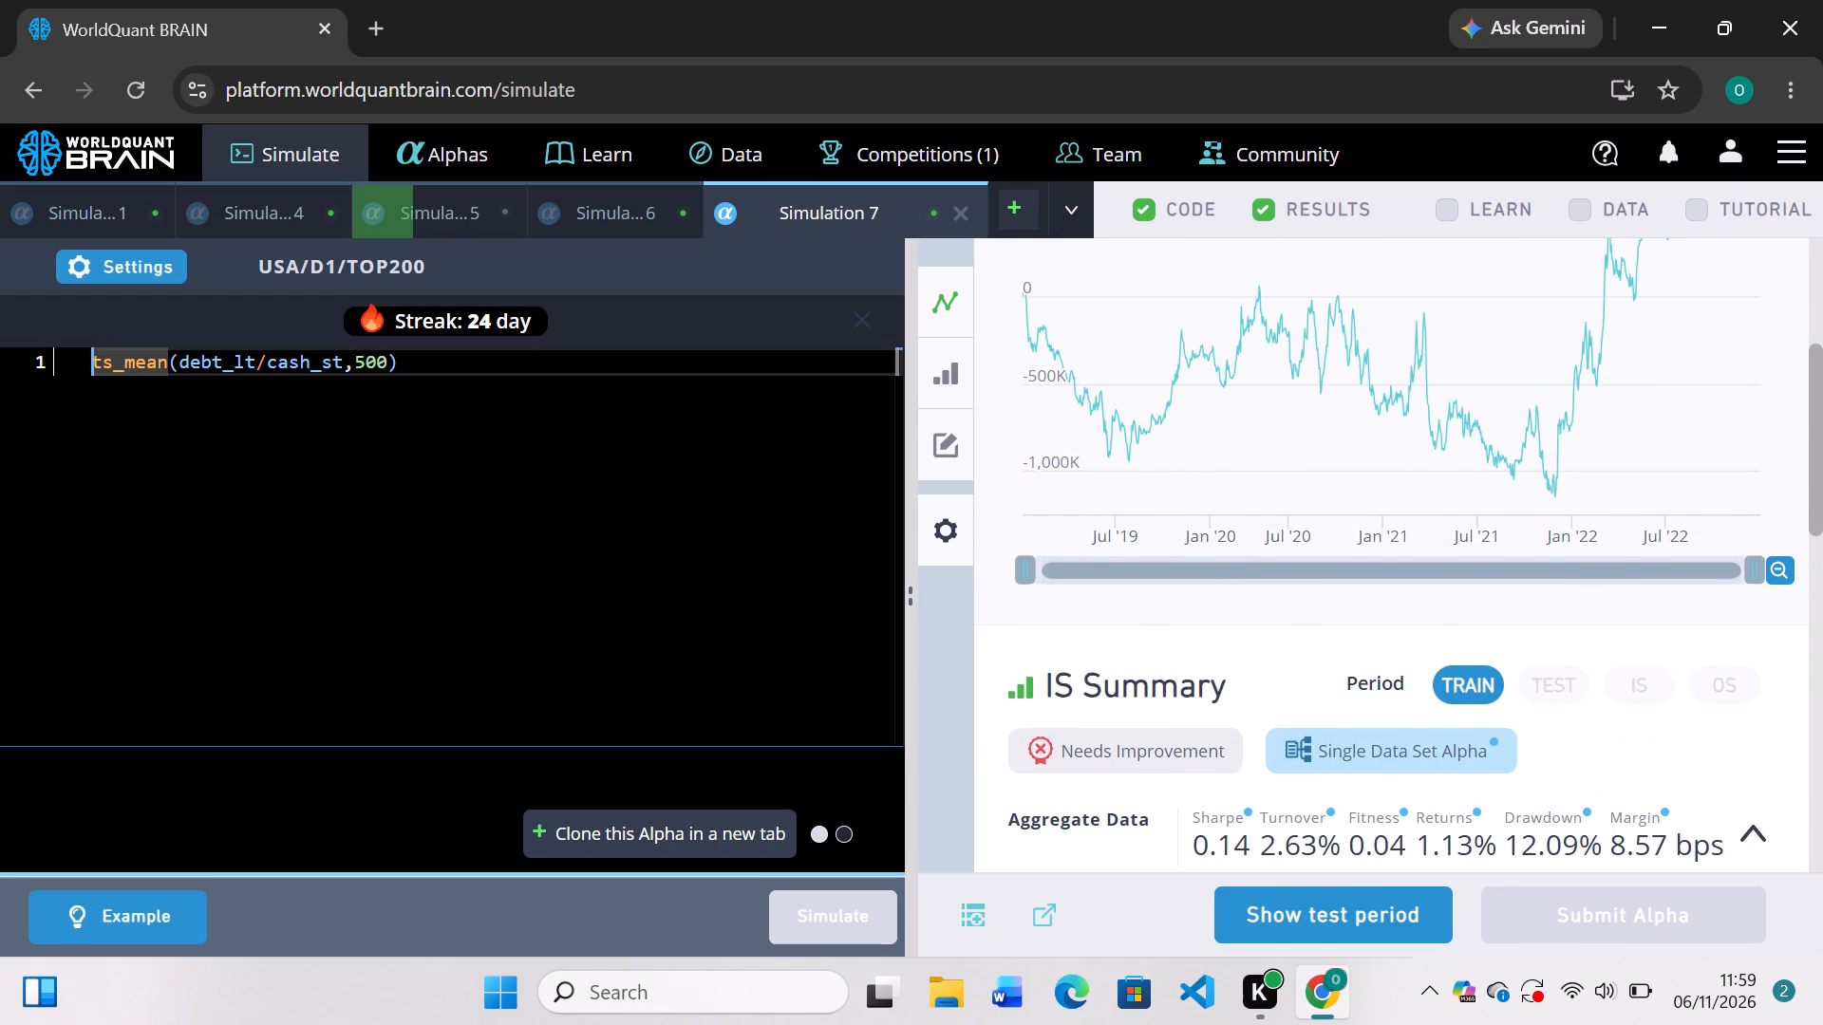
pyautogui.click(154, 269)
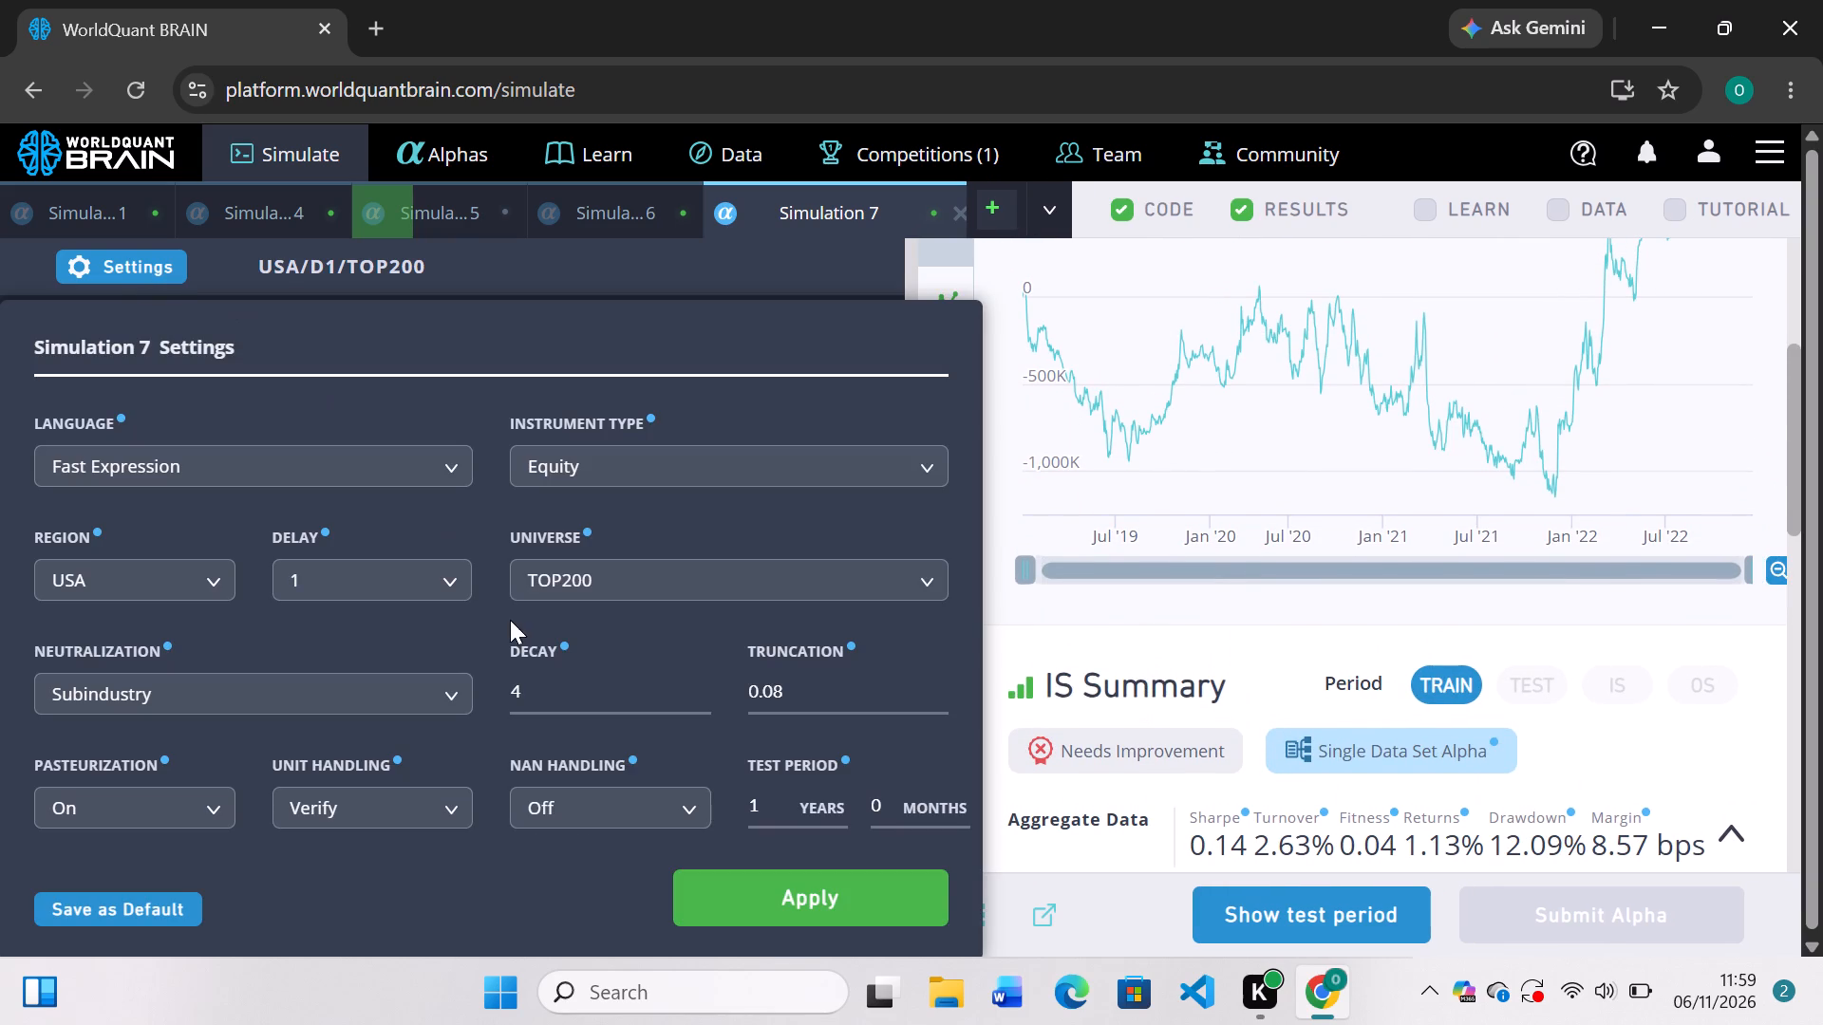
pyautogui.click(925, 579)
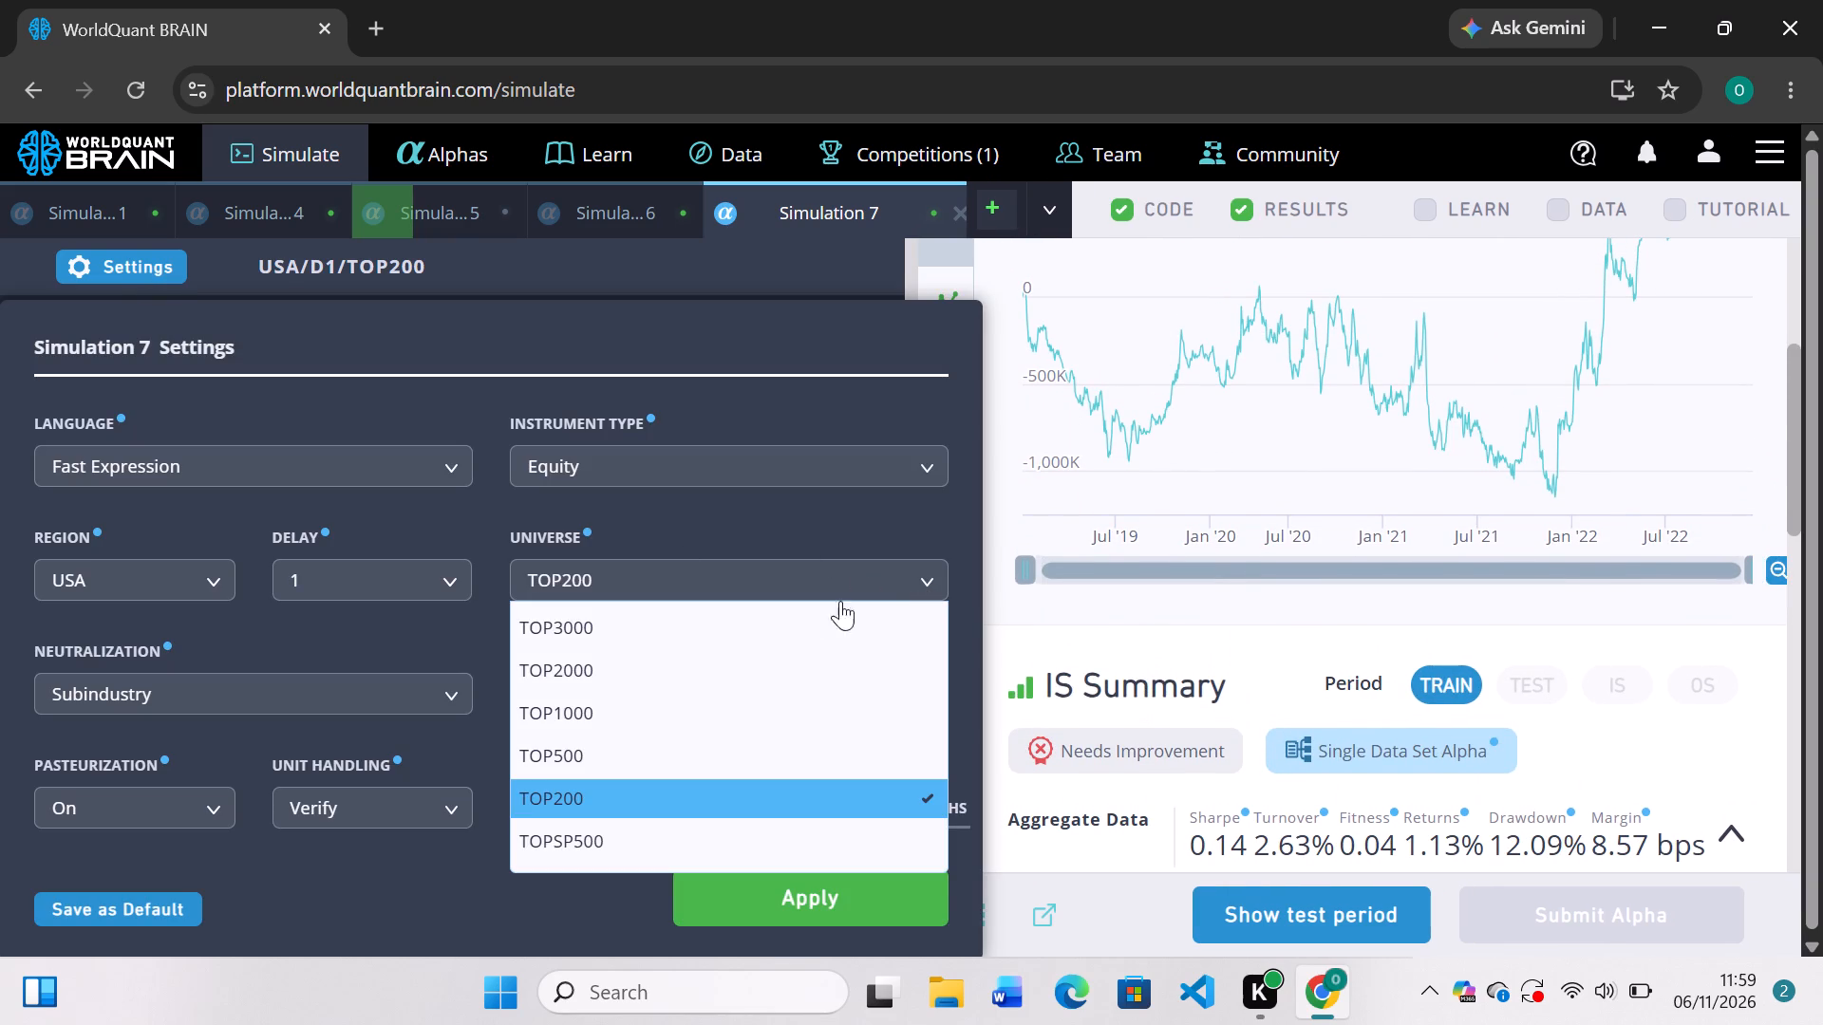
pyautogui.click(658, 630)
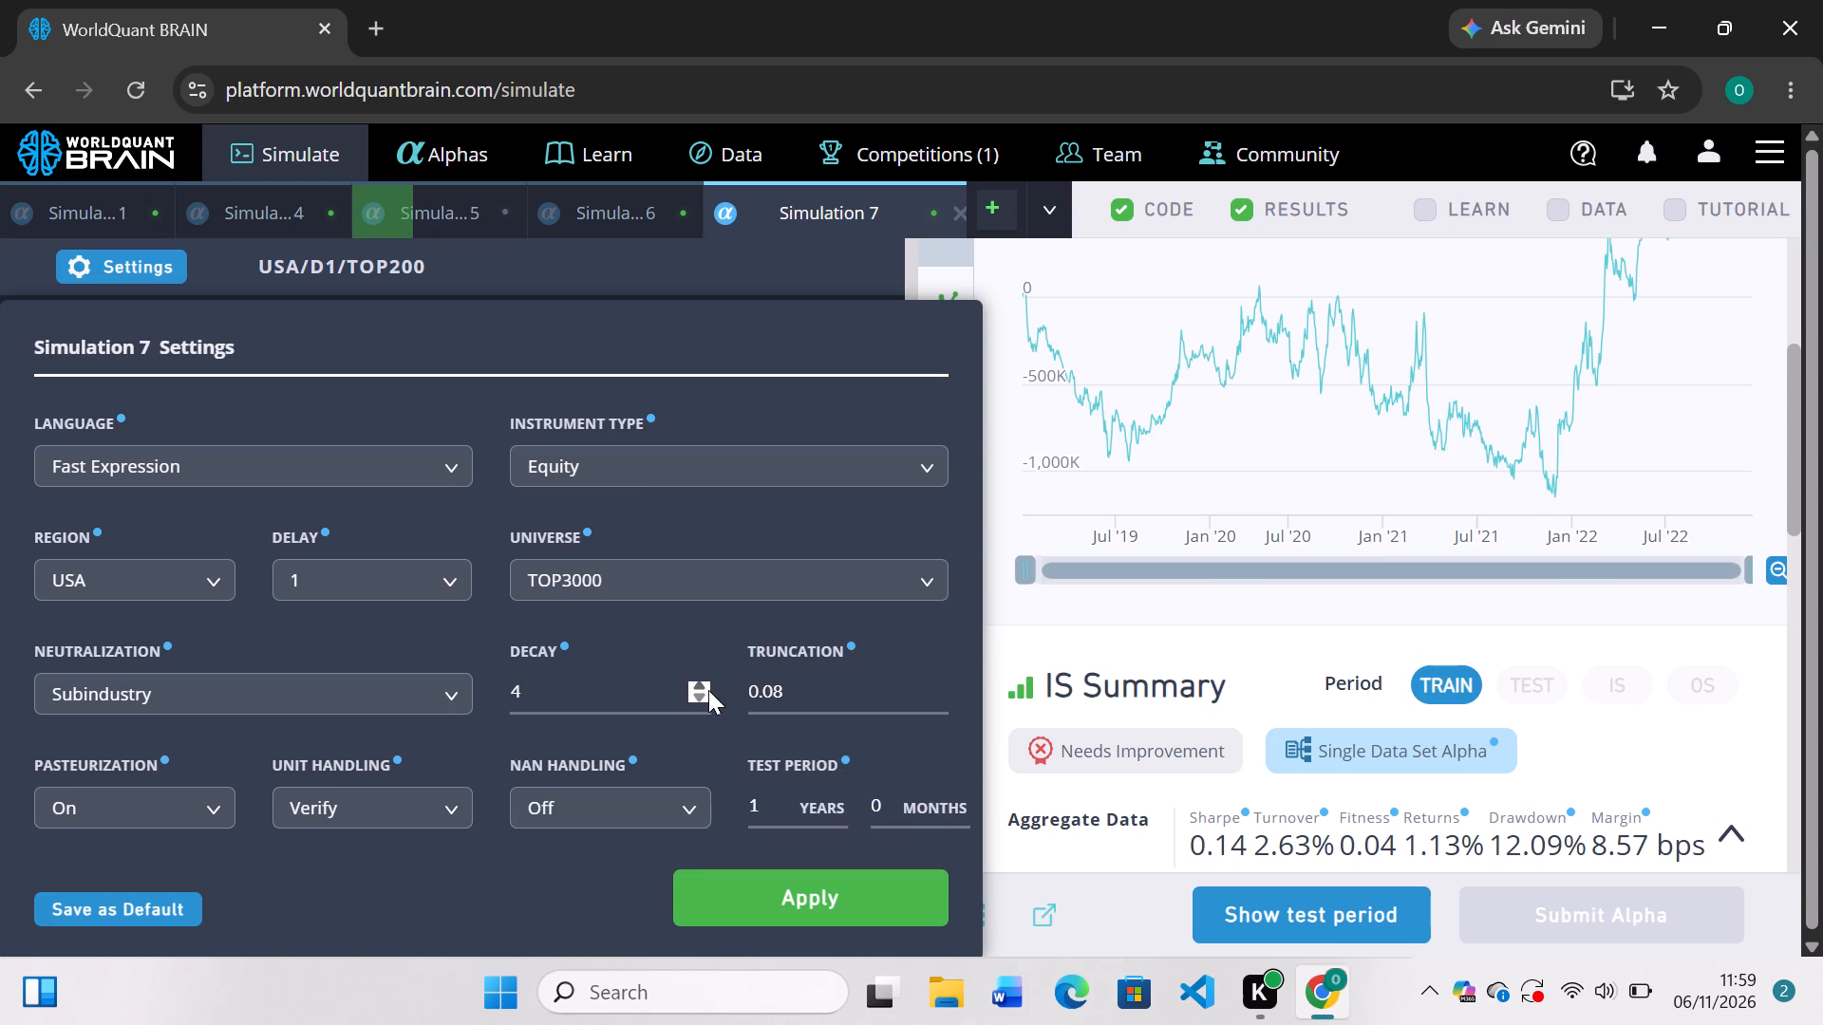
pyautogui.click(697, 684)
pyautogui.click(697, 805)
pyautogui.click(622, 858)
pyautogui.click(827, 904)
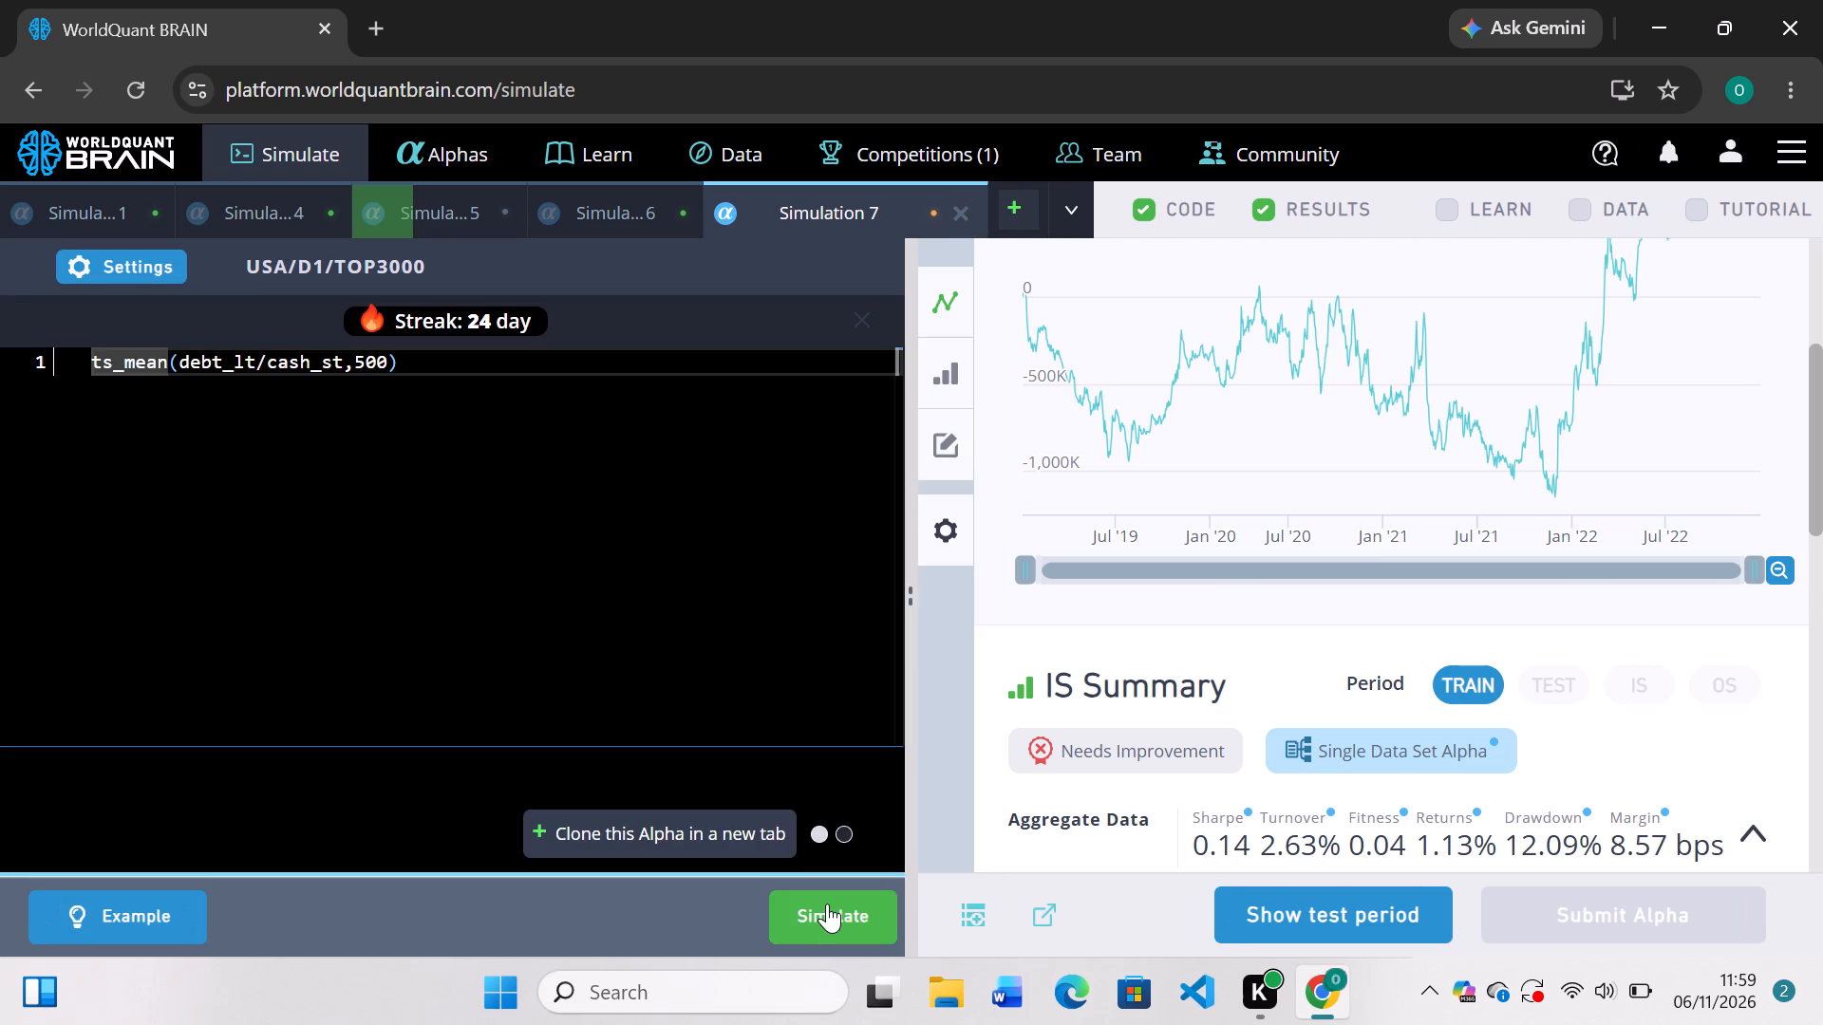
pyautogui.click(827, 904)
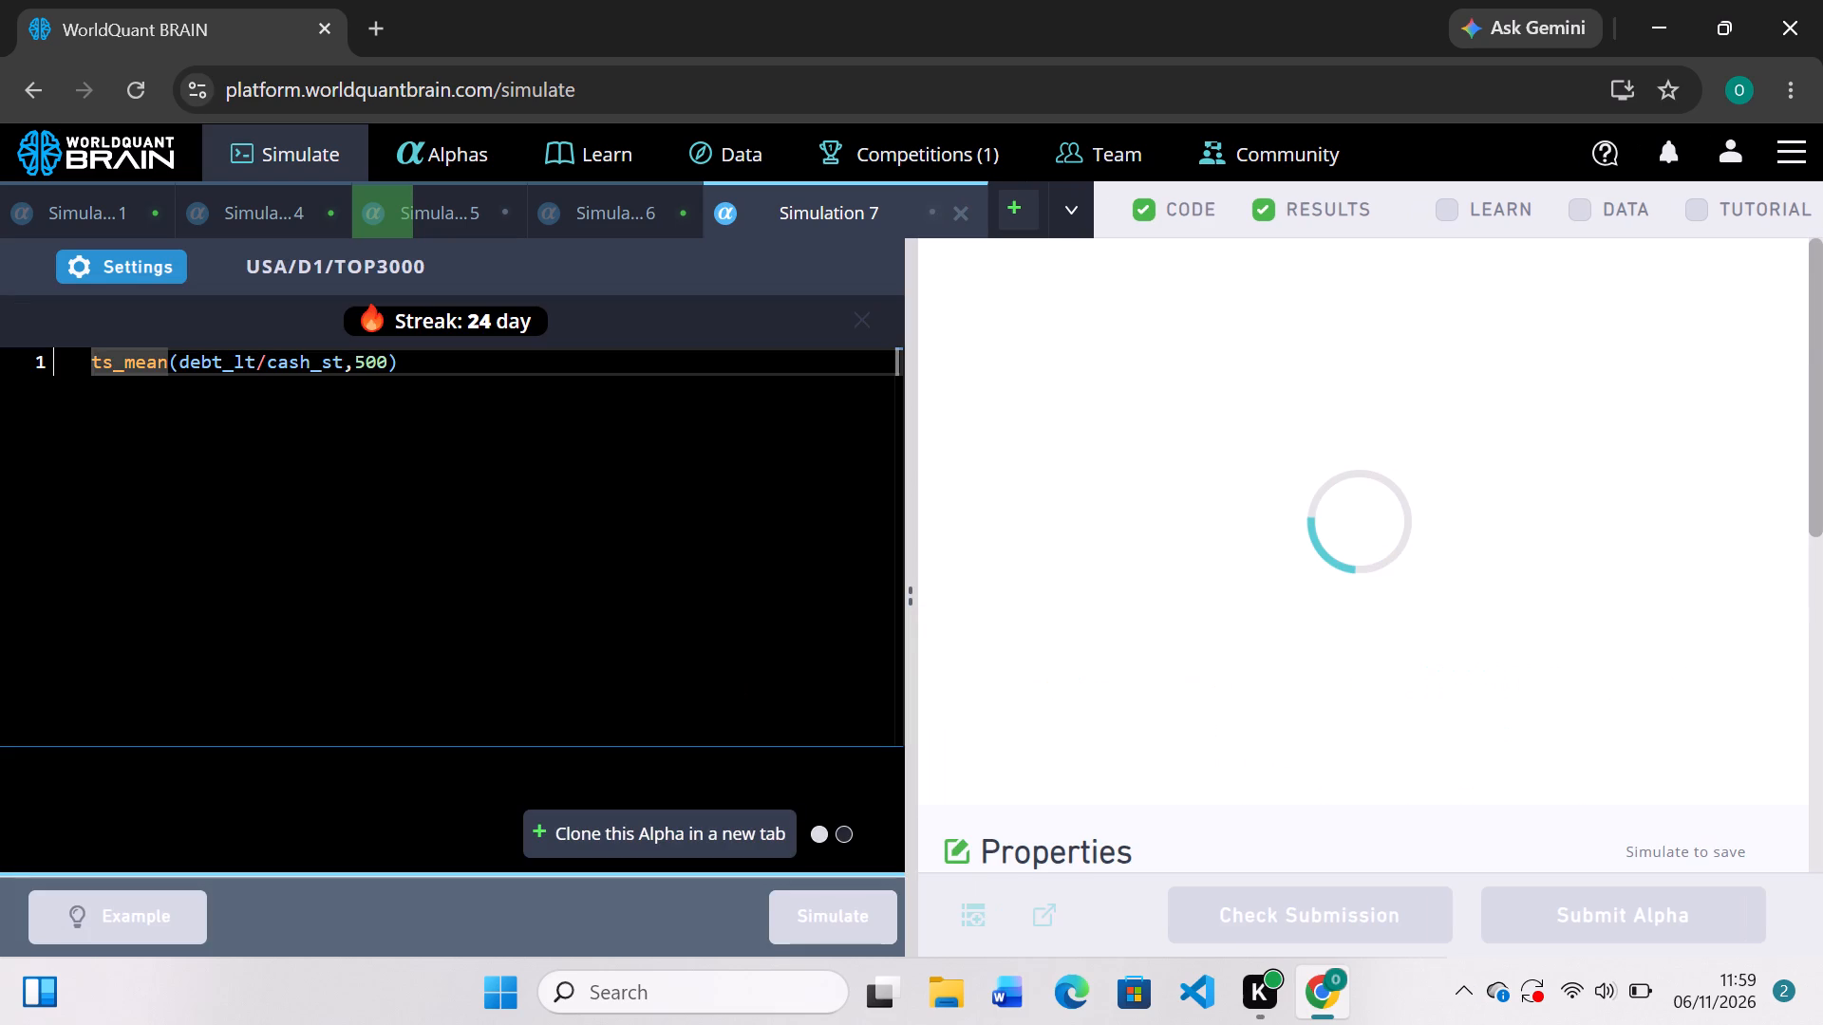
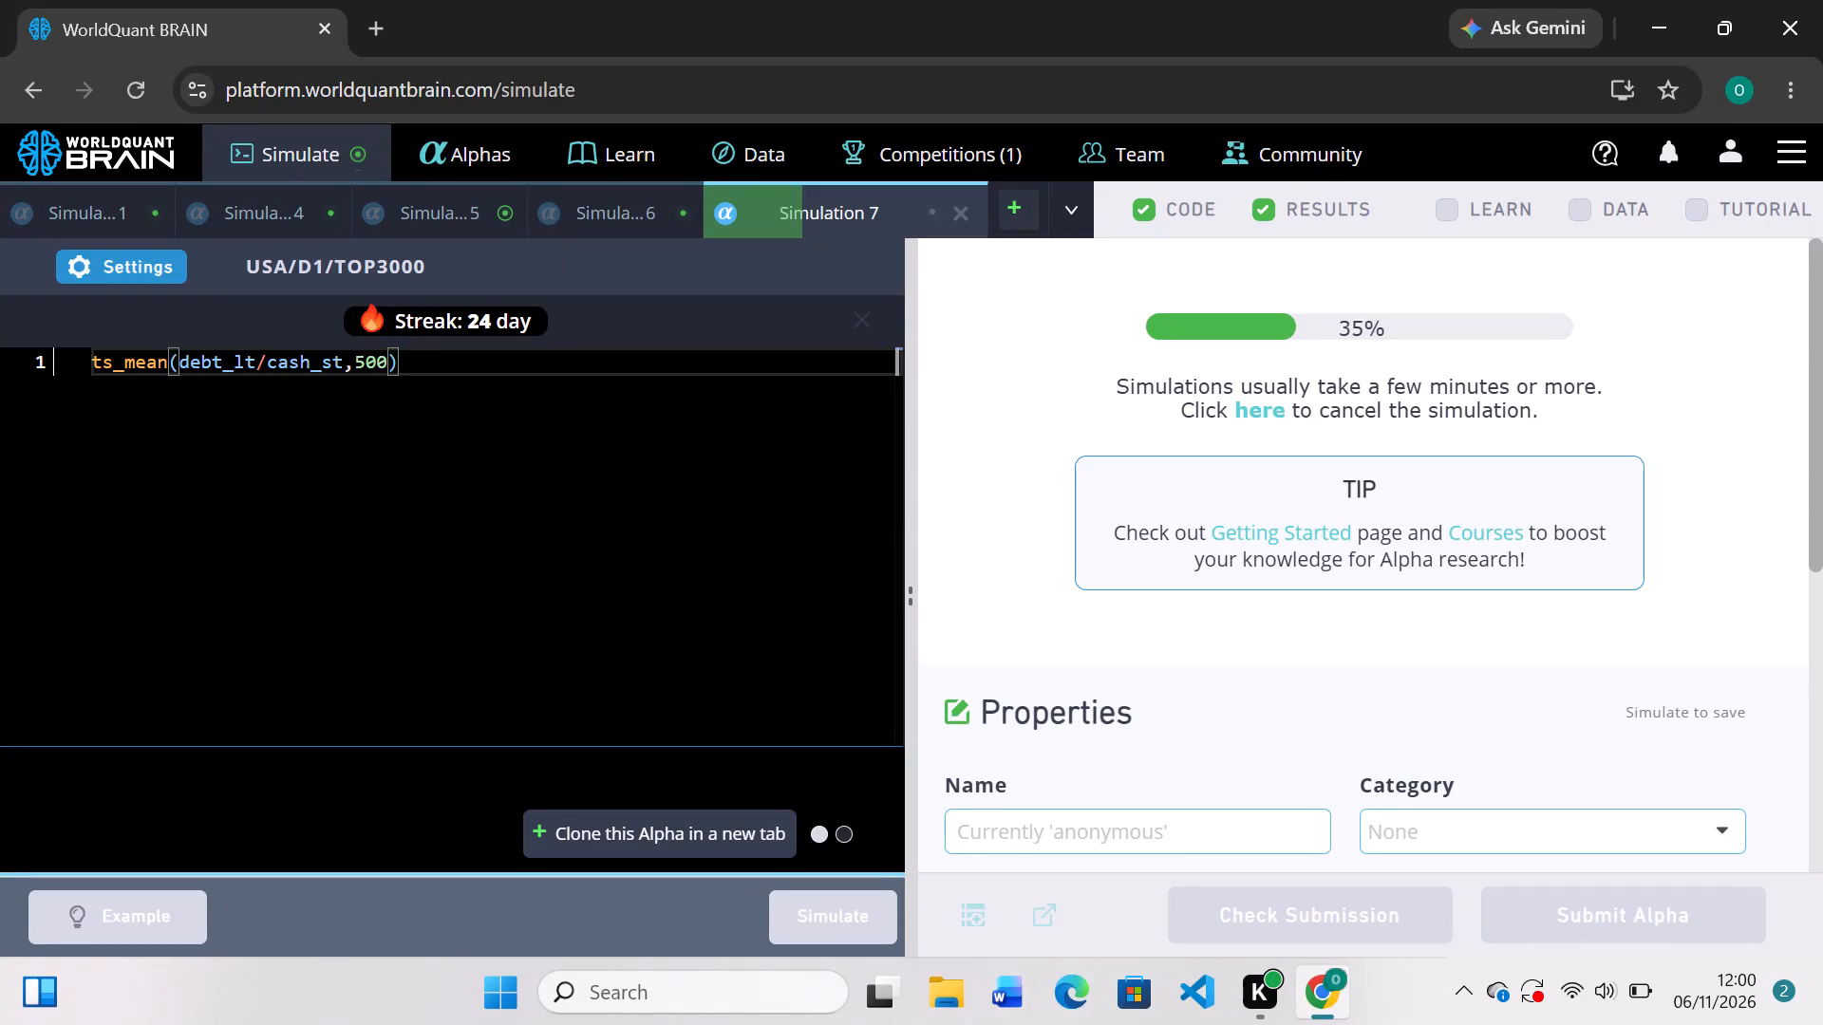
# Switch to Simulation 5 and review its PnL chart and IS Summary with the yearly figures.
pyautogui.click(481, 197)
pyautogui.scroll(-2, 1212, 457)
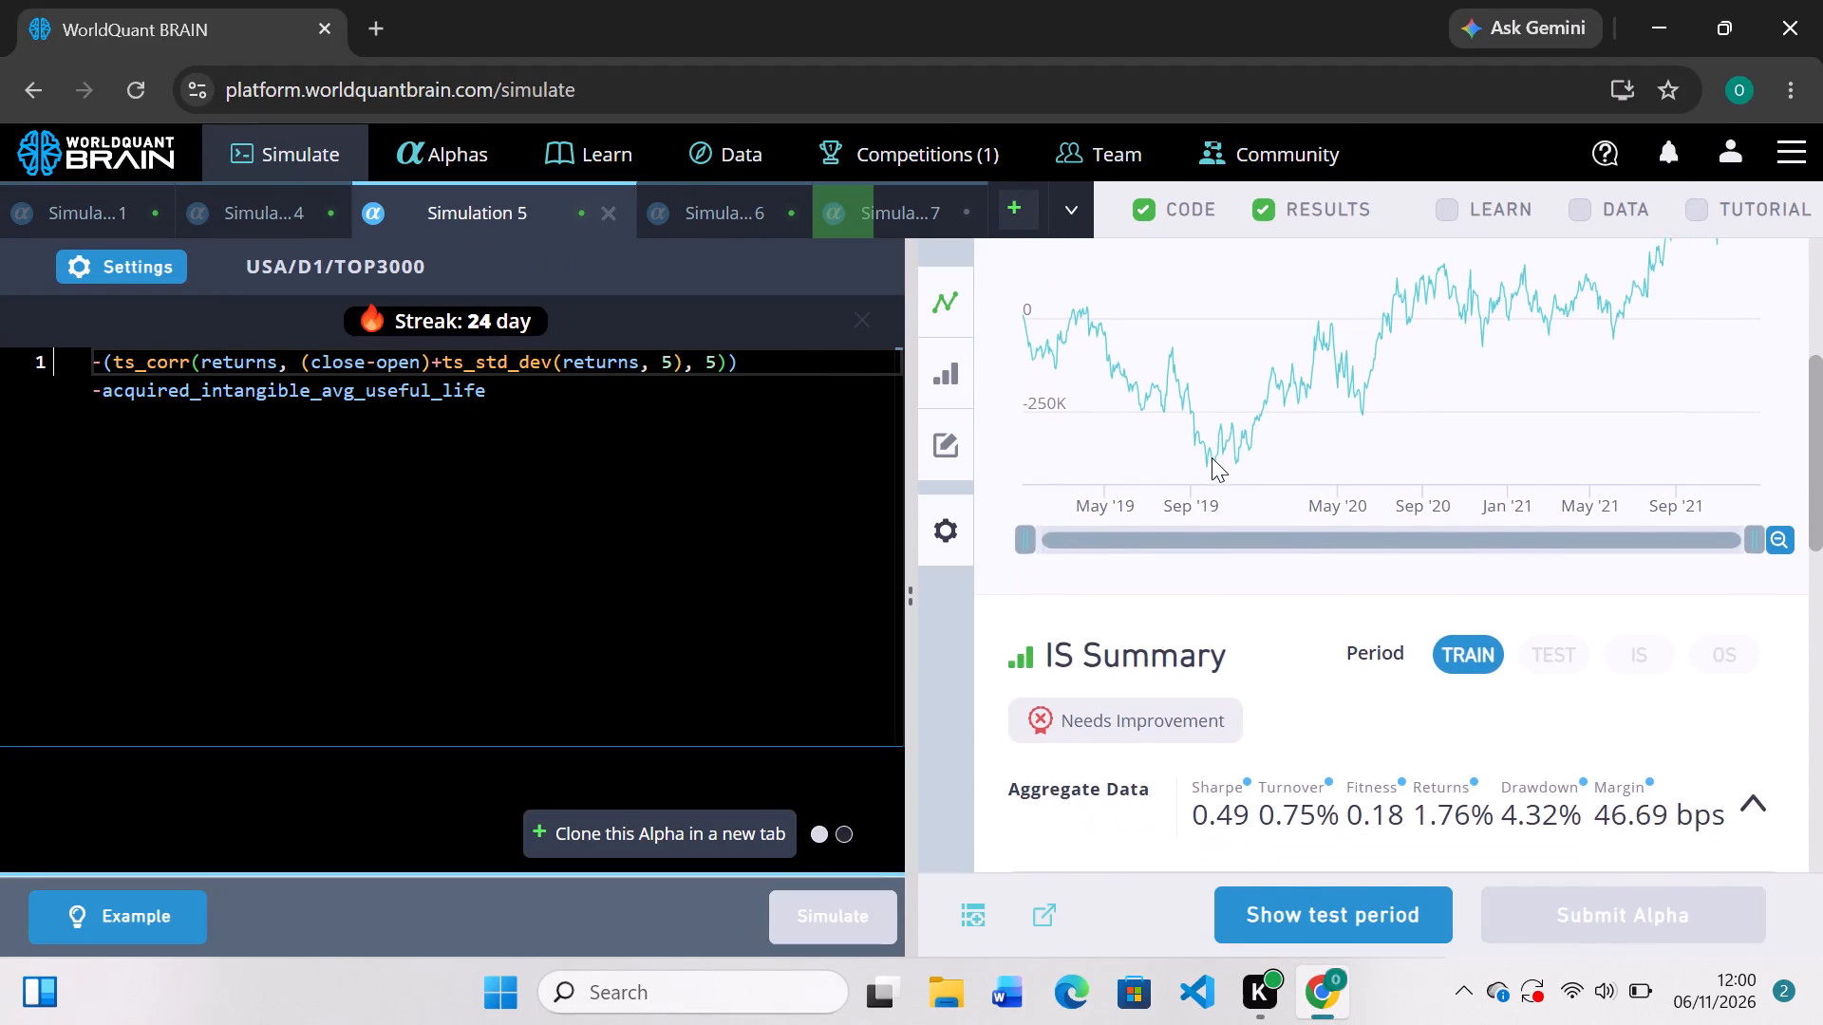
pyautogui.hscroll(1, 1212, 457)
pyautogui.scroll(1, 1212, 457)
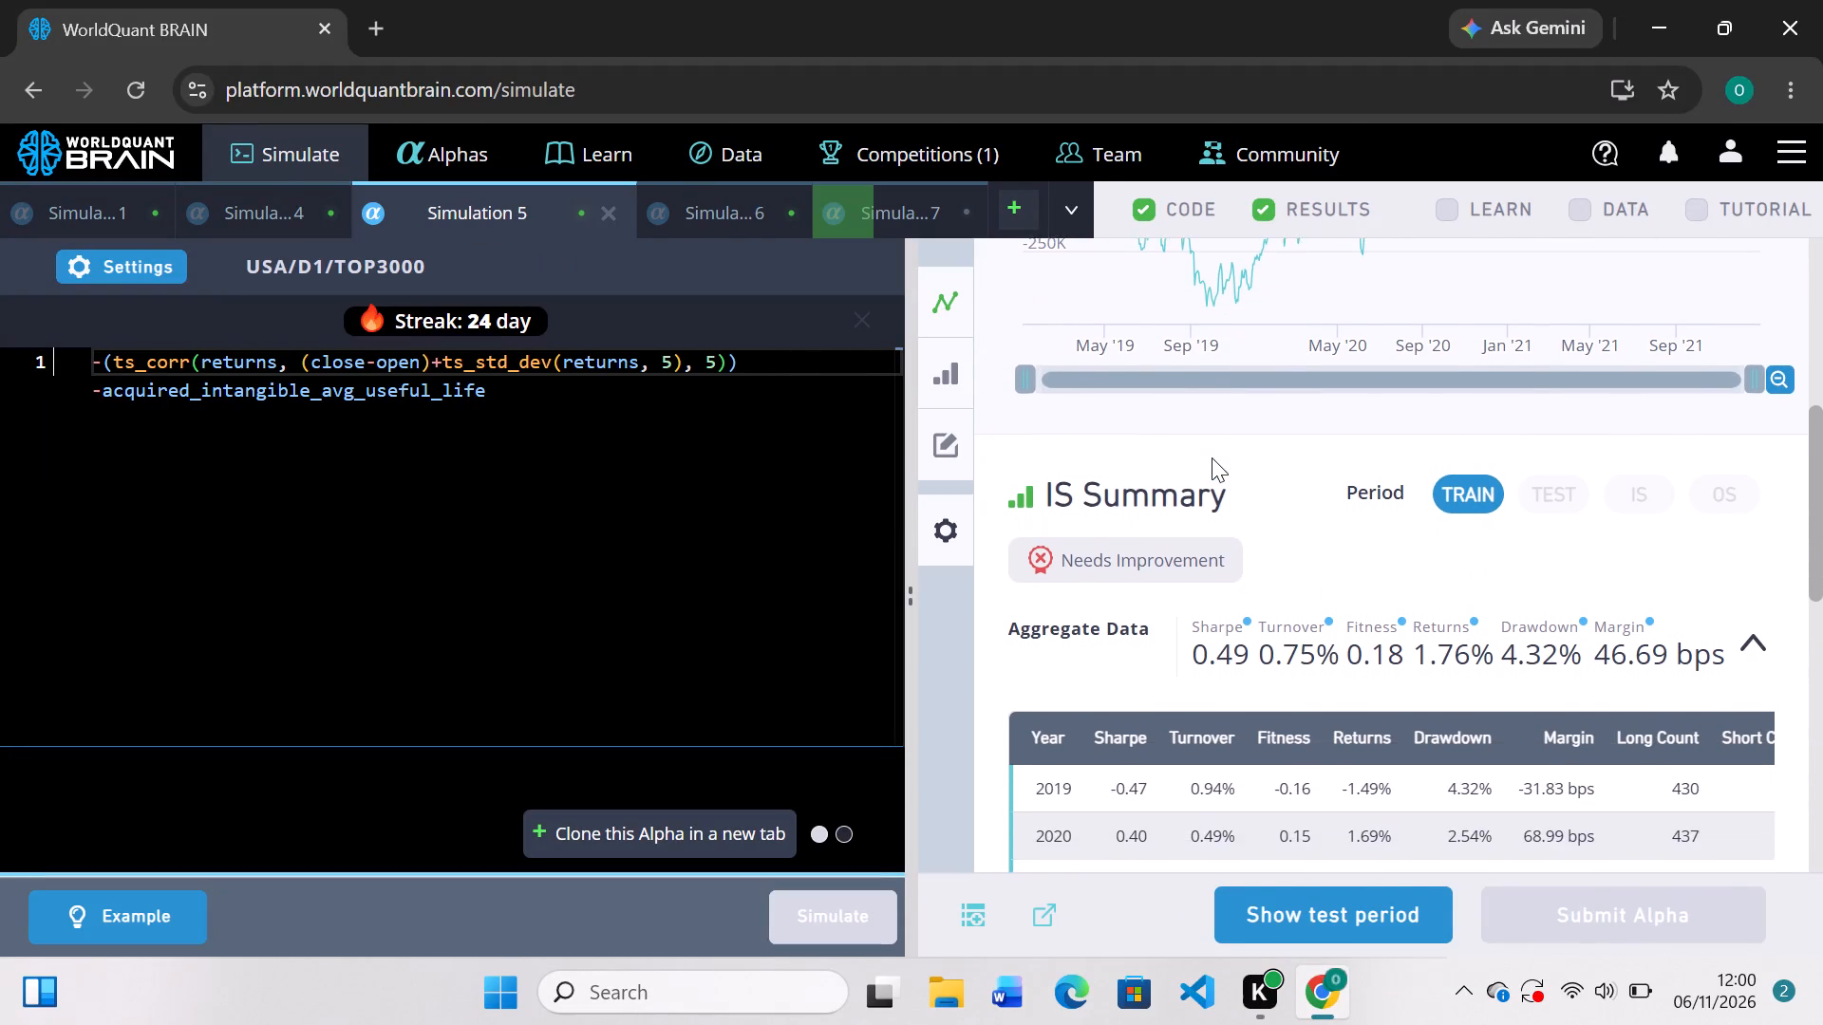
pyautogui.scroll(1, 1212, 457)
pyautogui.scroll(-2, 1212, 446)
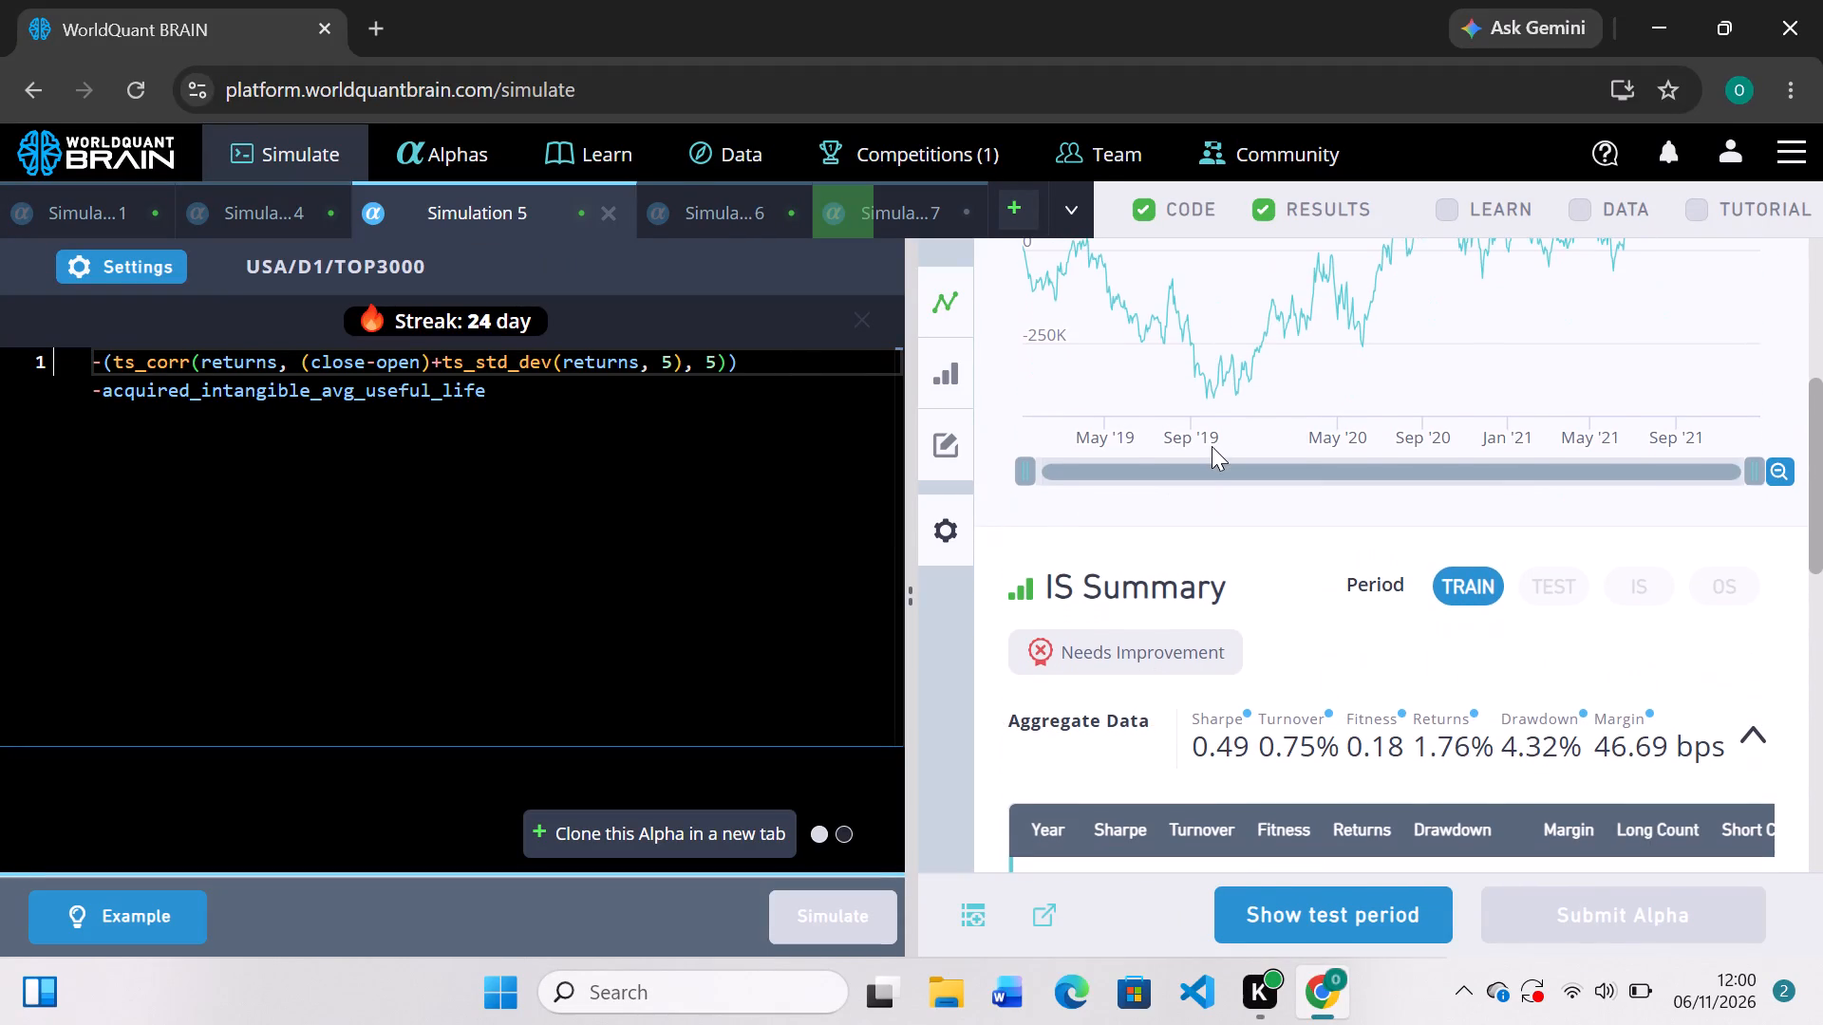
pyautogui.scroll(1, 1212, 446)
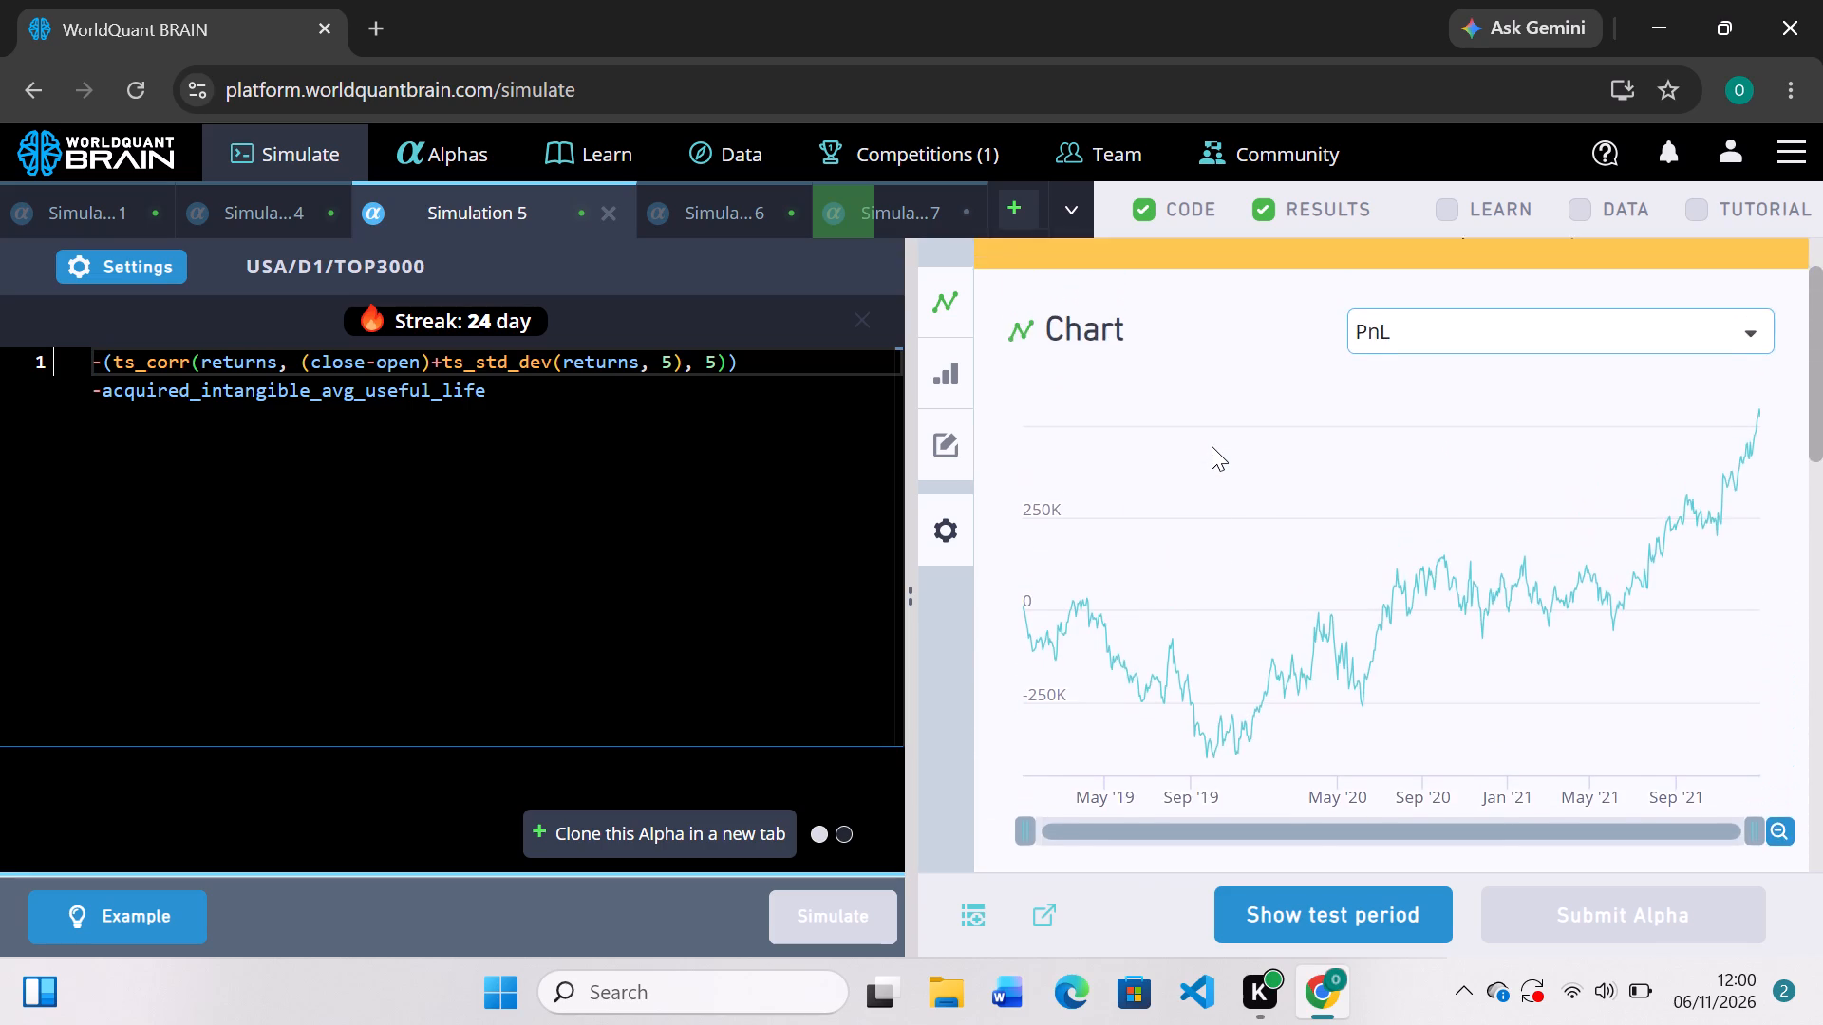
pyautogui.scroll(-1, 1212, 446)
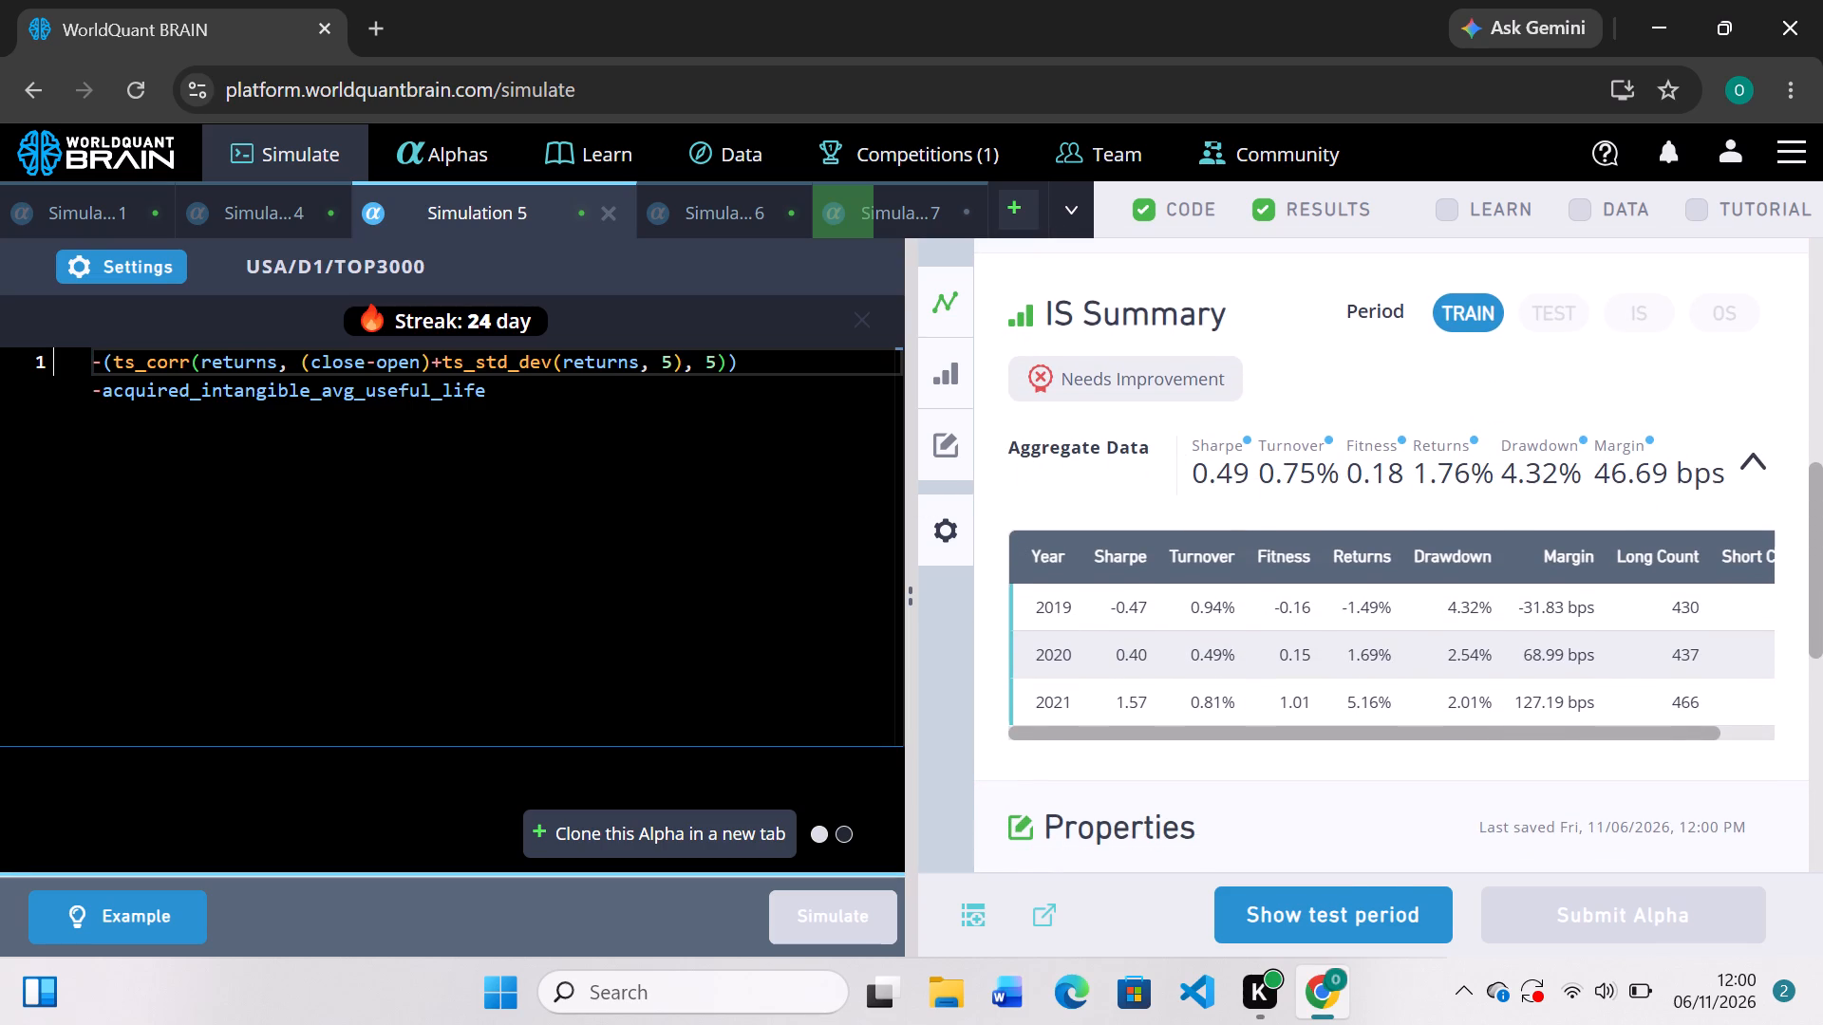
# In Simulation 5's expression, replace acquired_intangible_avg_useful_life with acquired_finite_intangible_assets_total and rerun the simulation.
pyautogui.click(496, 397)
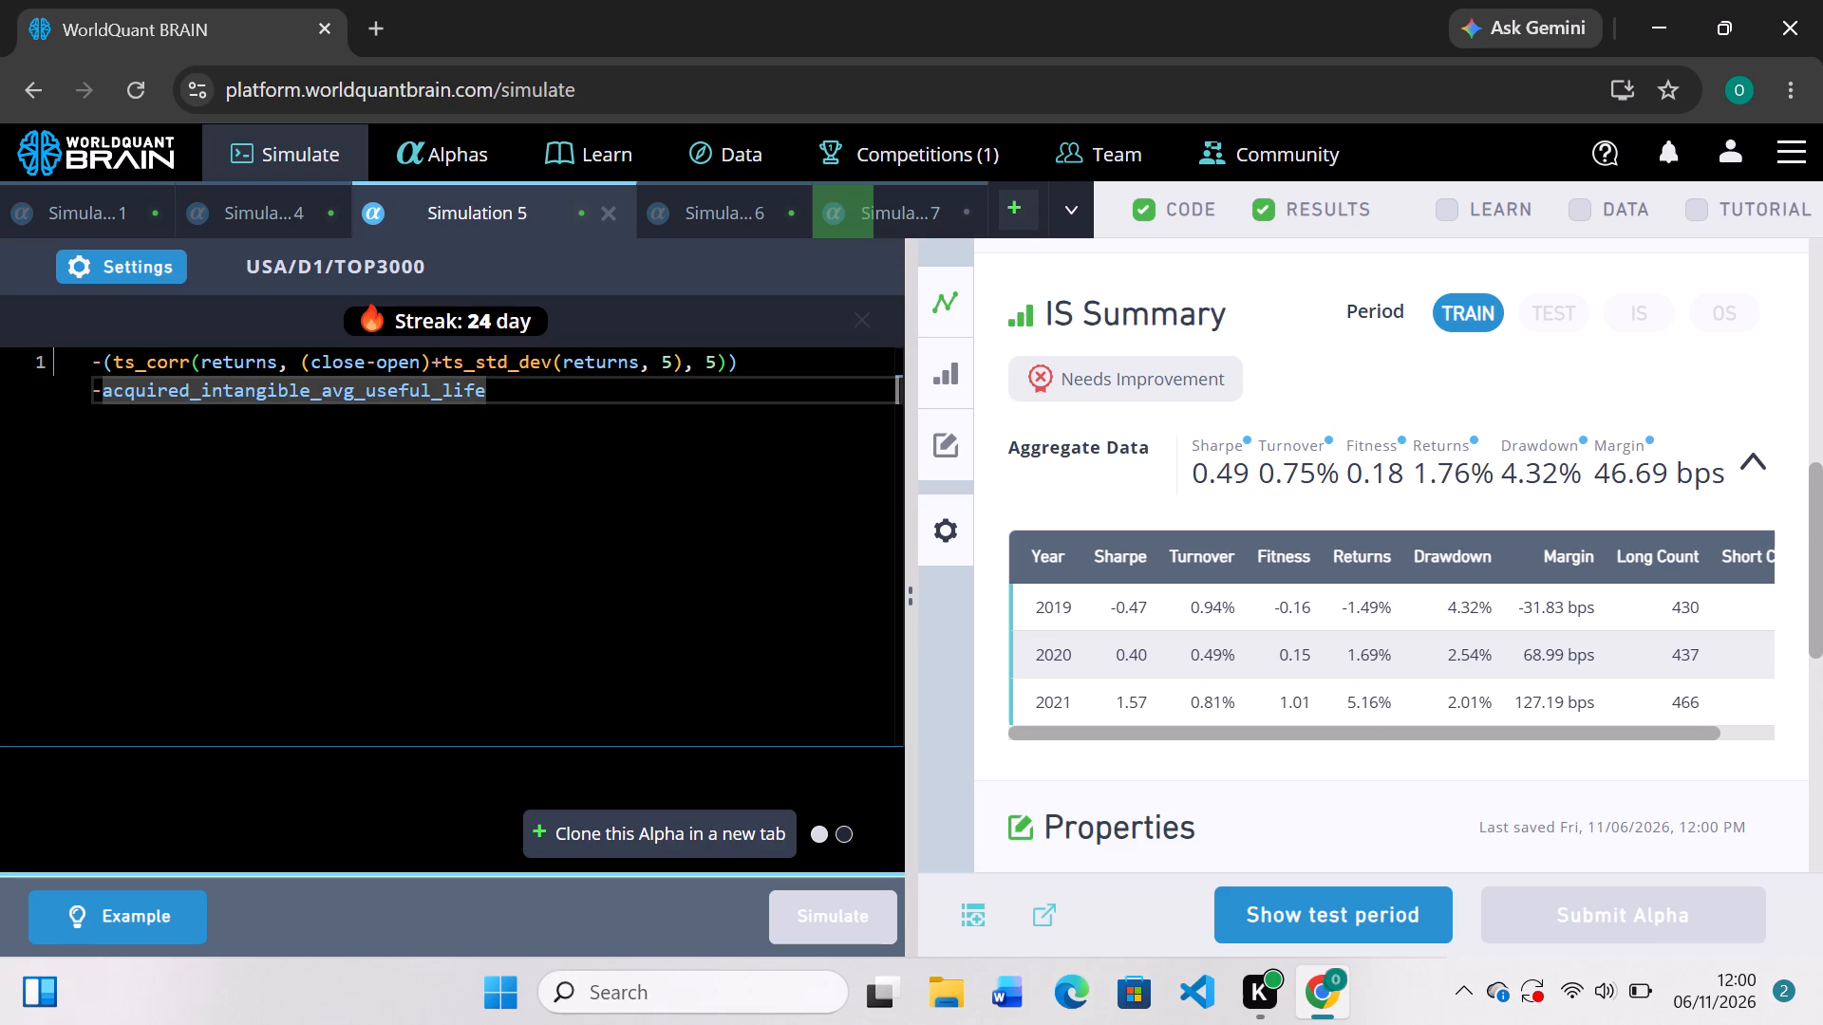
pyautogui.press('BackSpace')
pyautogui.press('BackSpace')
pyautogui.press('BackSpace')
pyautogui.press('BackSpace')
pyautogui.press('BackSpace')
pyautogui.press('BackSpace')
pyautogui.press('BackSpace')
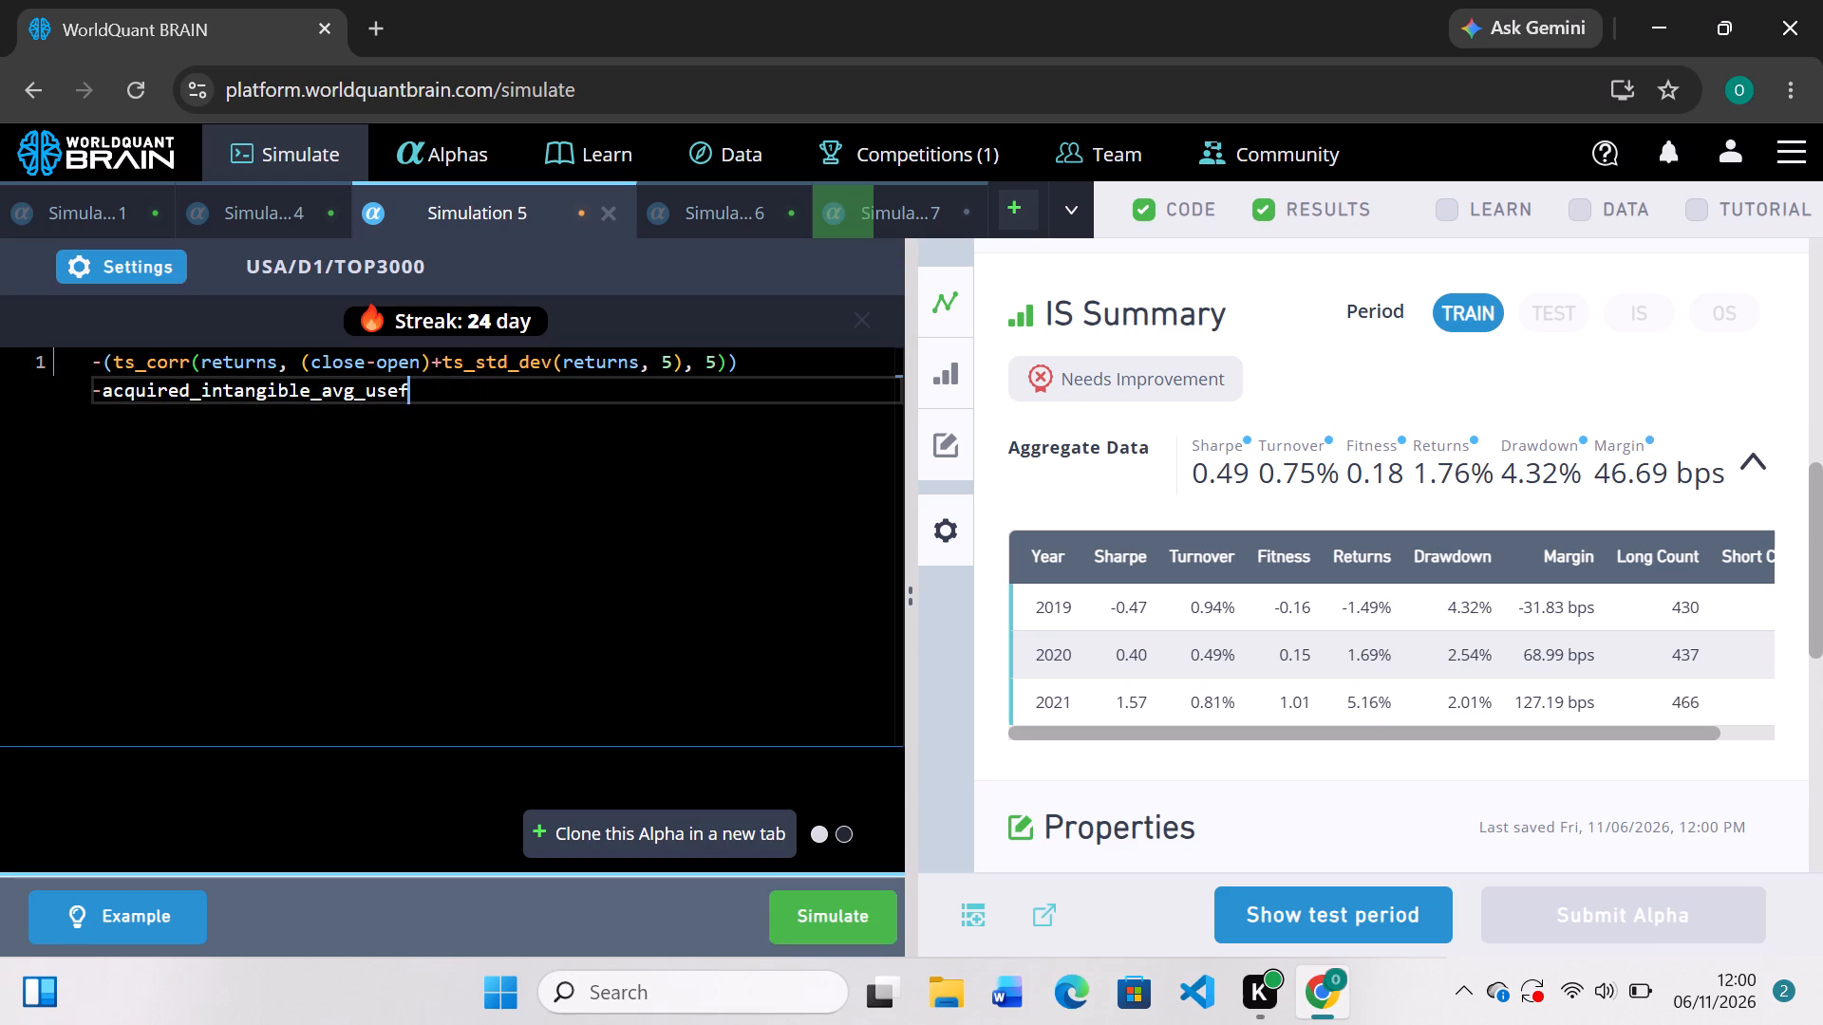
pyautogui.press('BackSpace')
pyautogui.press('BackSpace')
pyautogui.press('BackSpace')
pyautogui.press('BackSpace')
pyautogui.press('BackSpace')
pyautogui.press('BackSpace')
pyautogui.press('BackSpace')
pyautogui.press('BackSpace')
pyautogui.press('BackSpace')
pyautogui.hotkey('shift', '_')
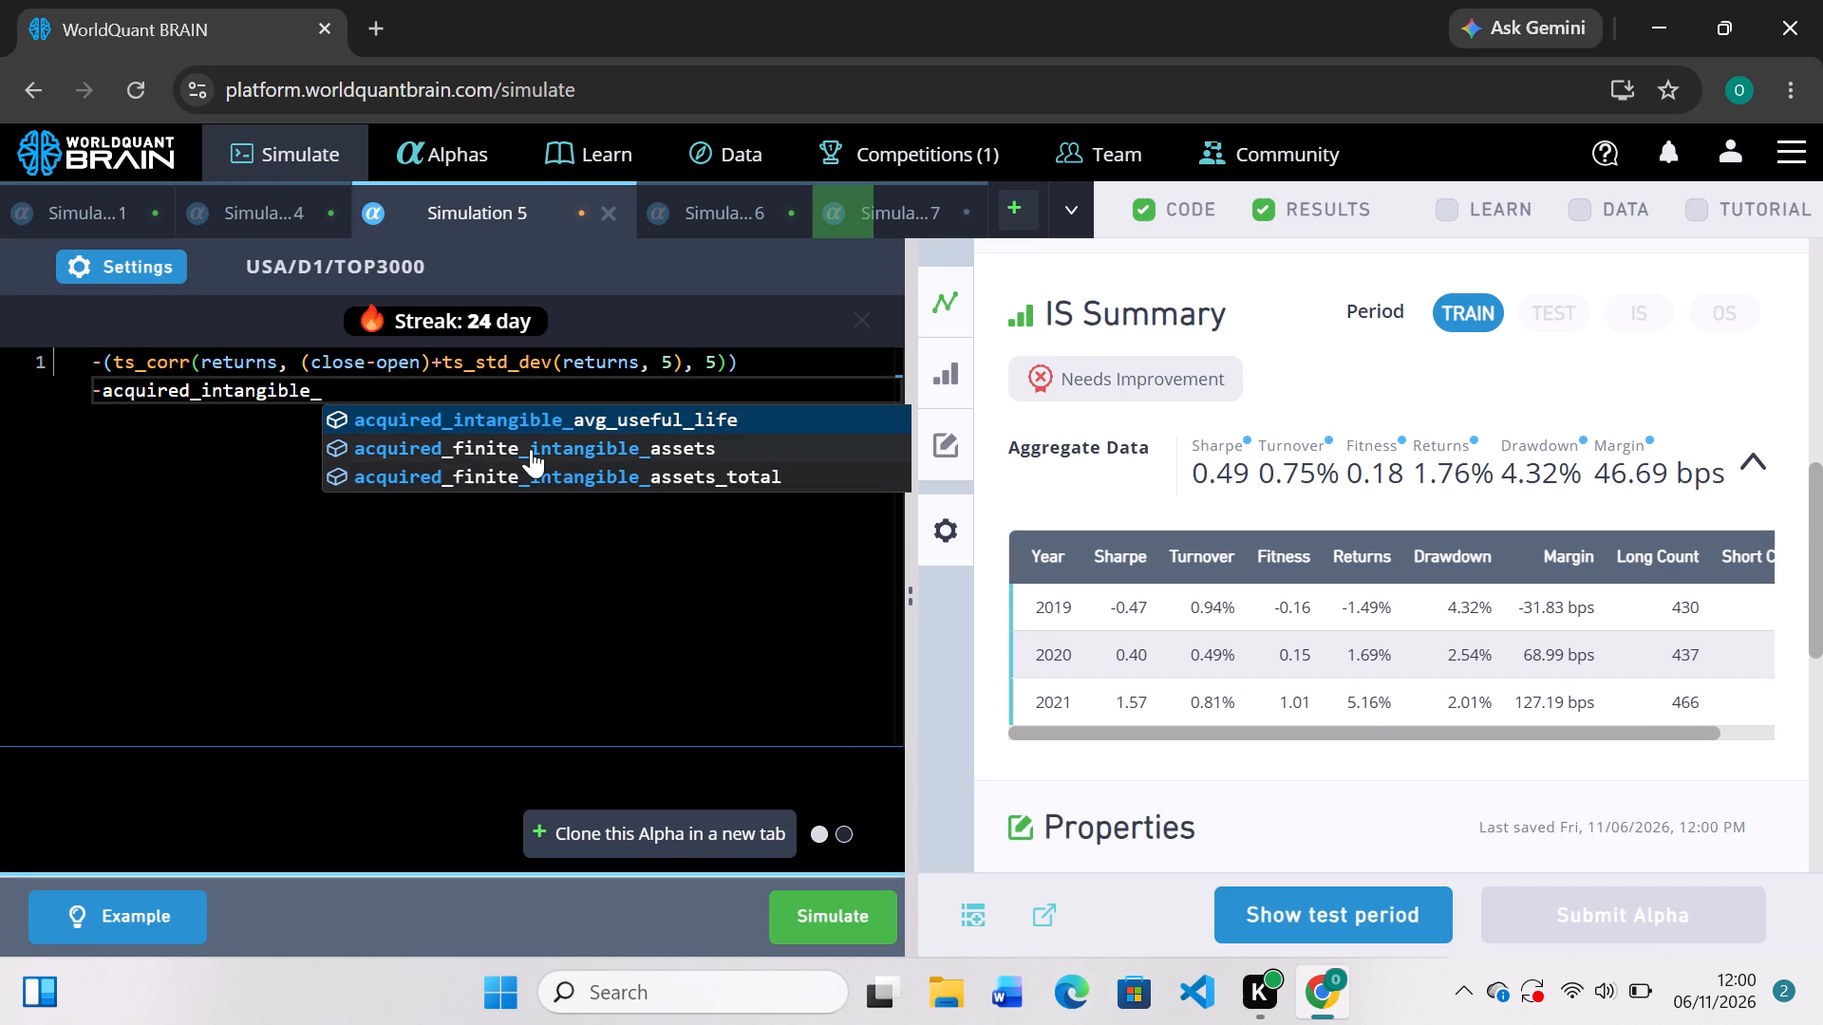
pyautogui.click(592, 475)
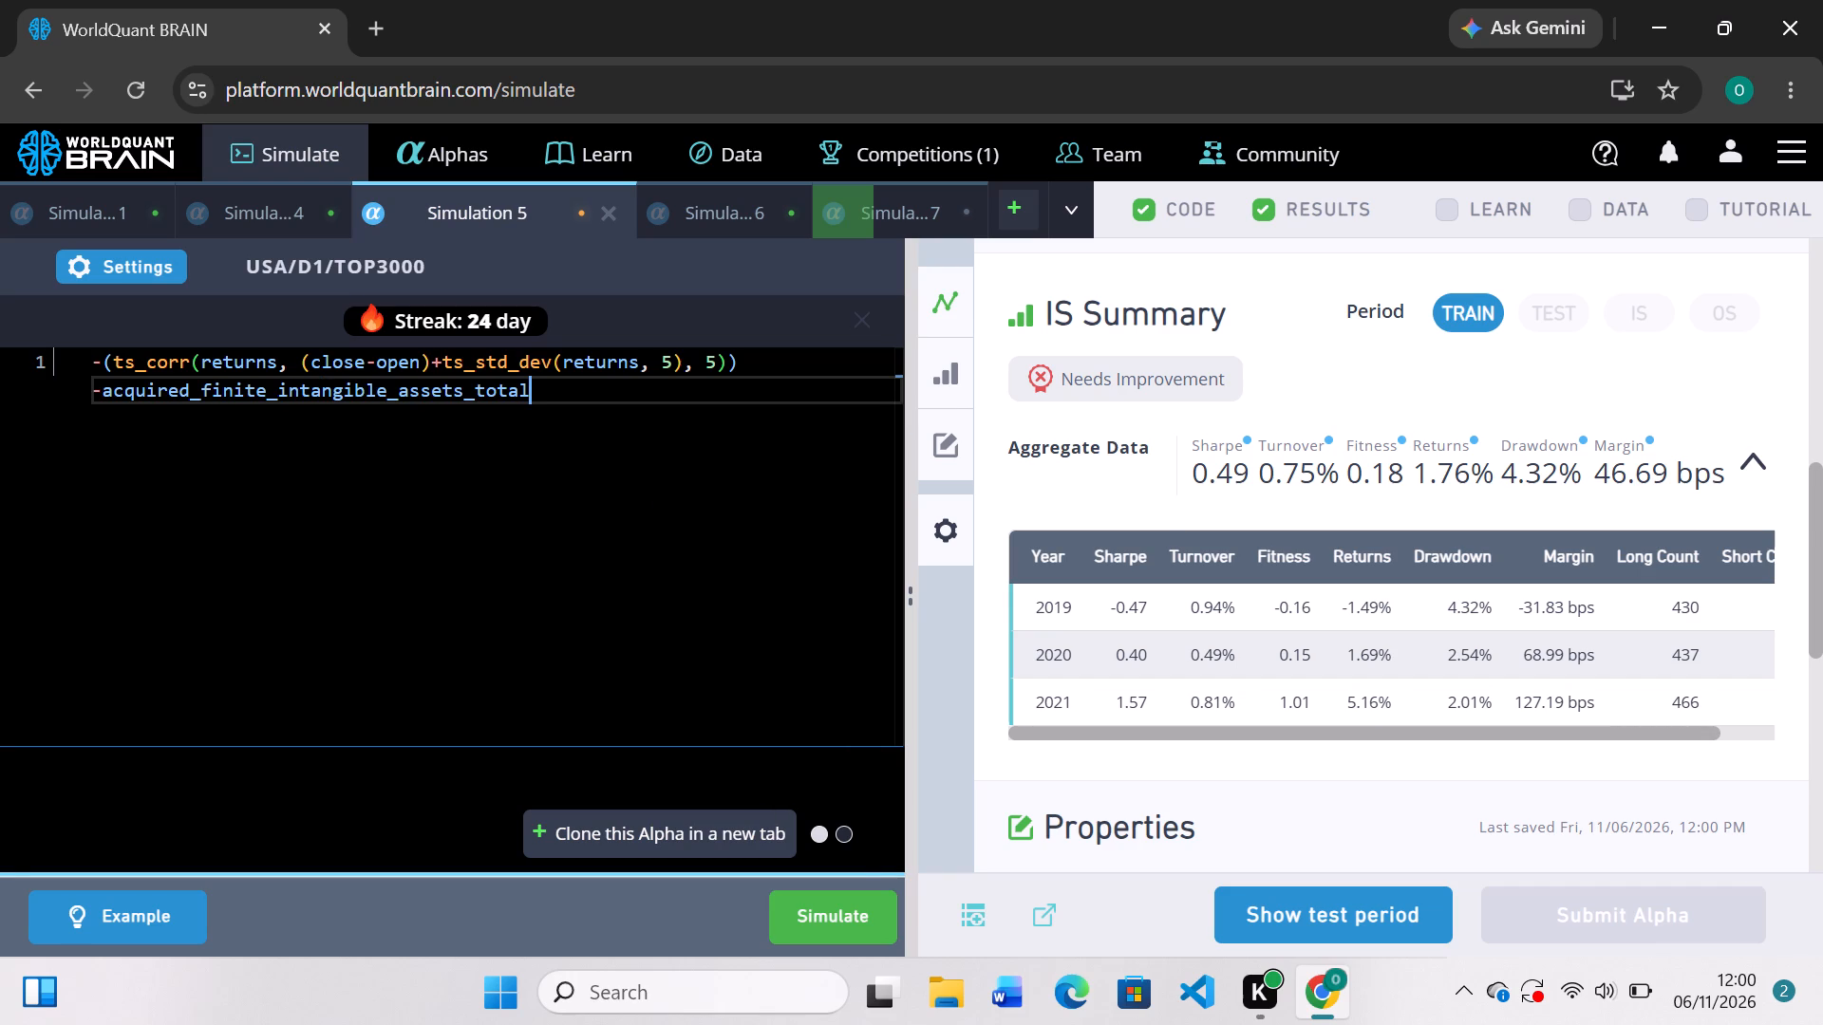
pyautogui.click(853, 898)
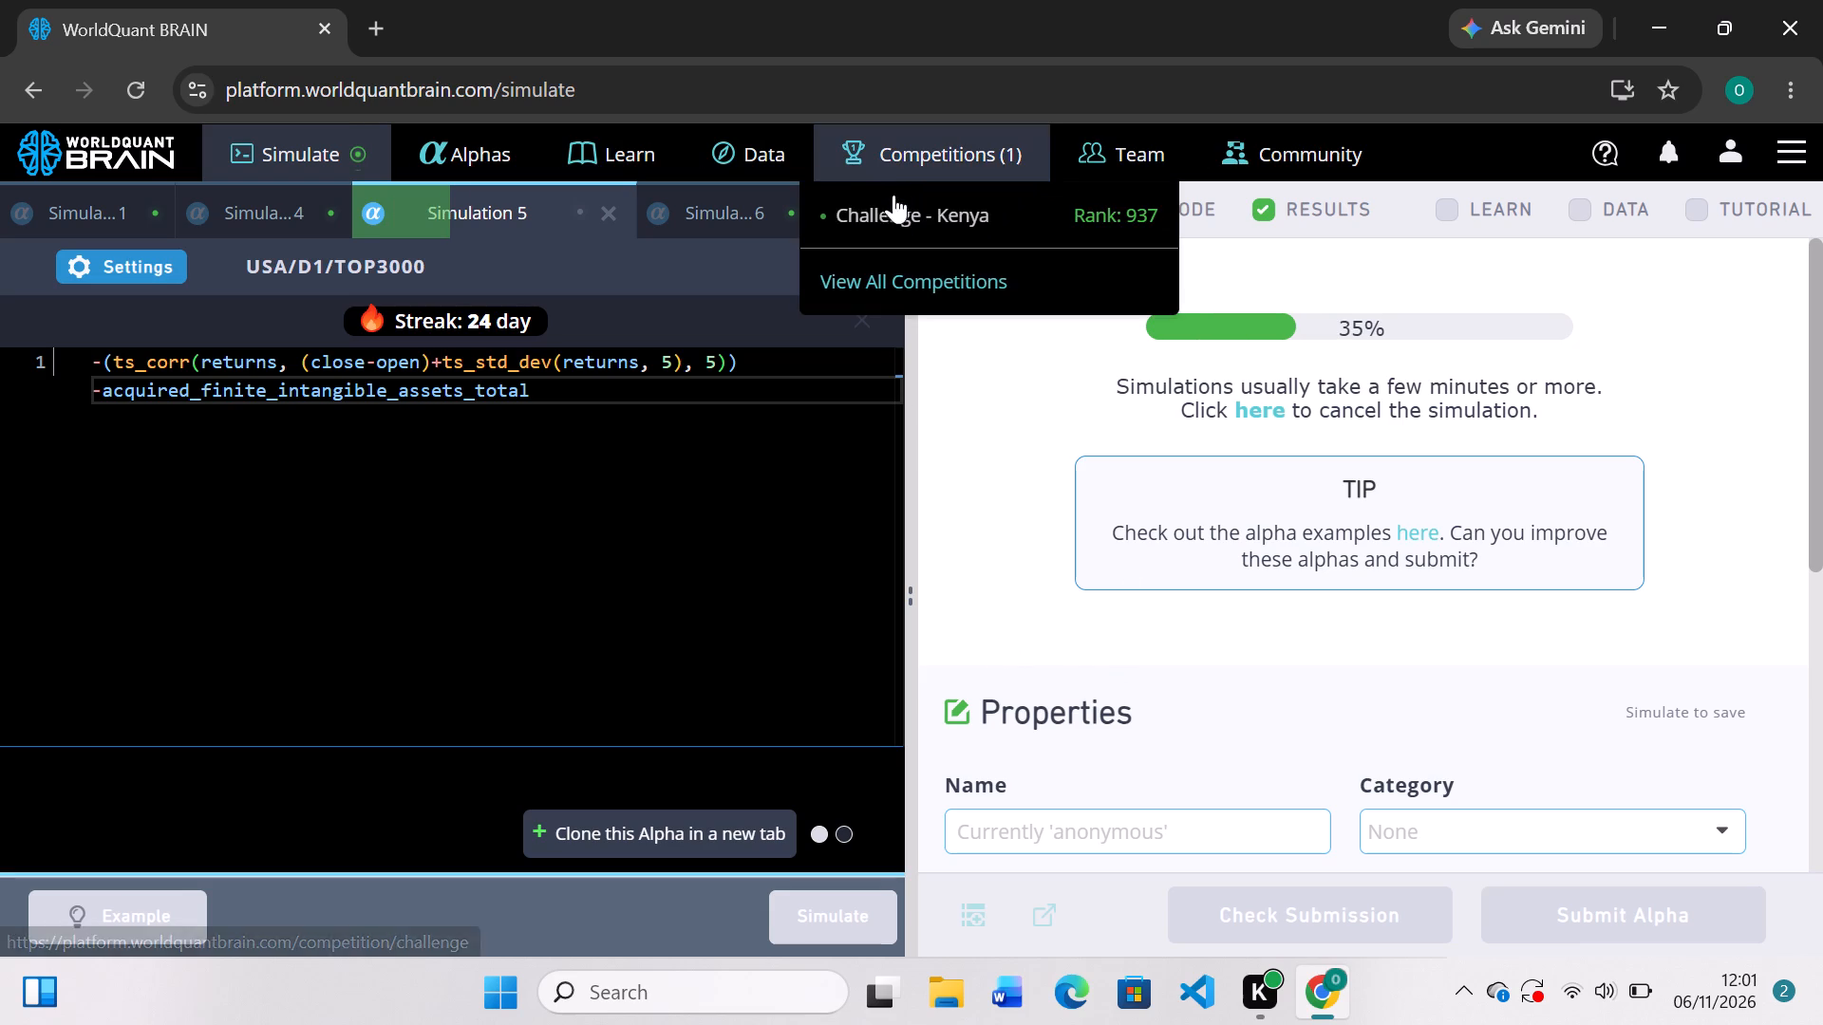
# After checking the results of Simulation 7, wrap its expression as rank(ts_mean(debt_lt/cash_st,500)) and rerun it.
pyautogui.click(869, 196)
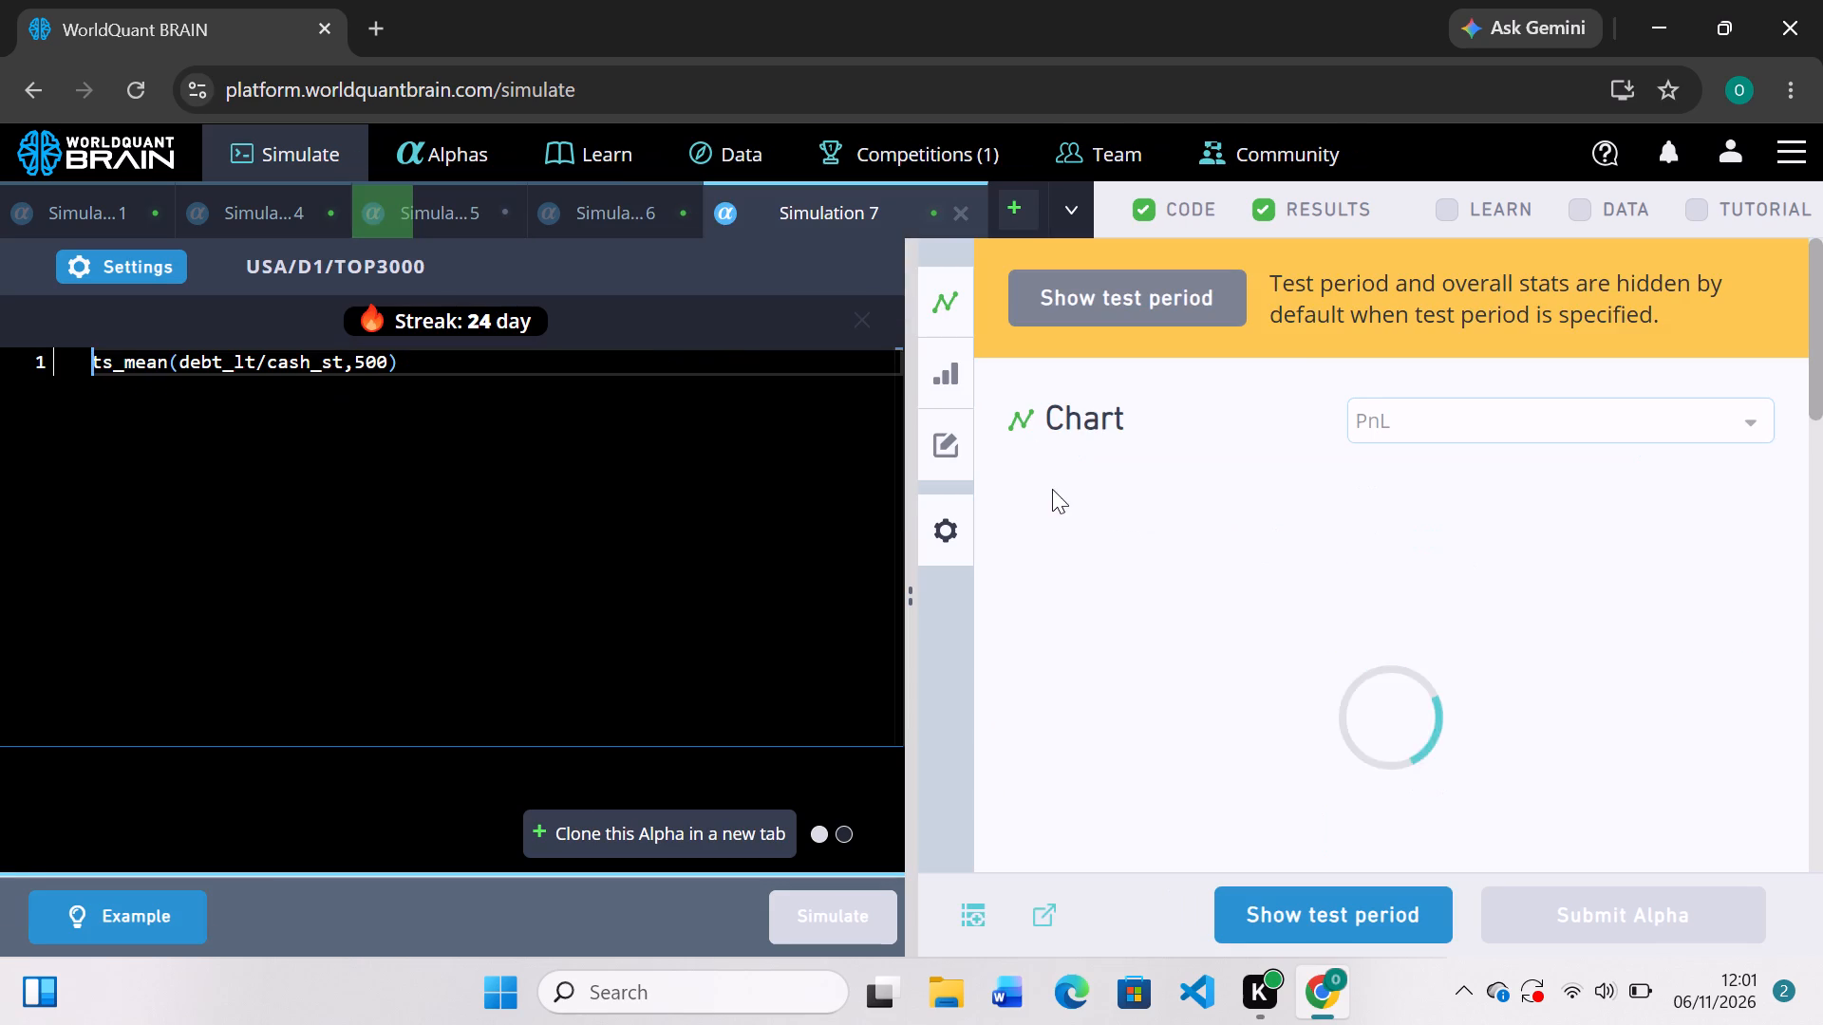
pyautogui.scroll(-2, 1197, 525)
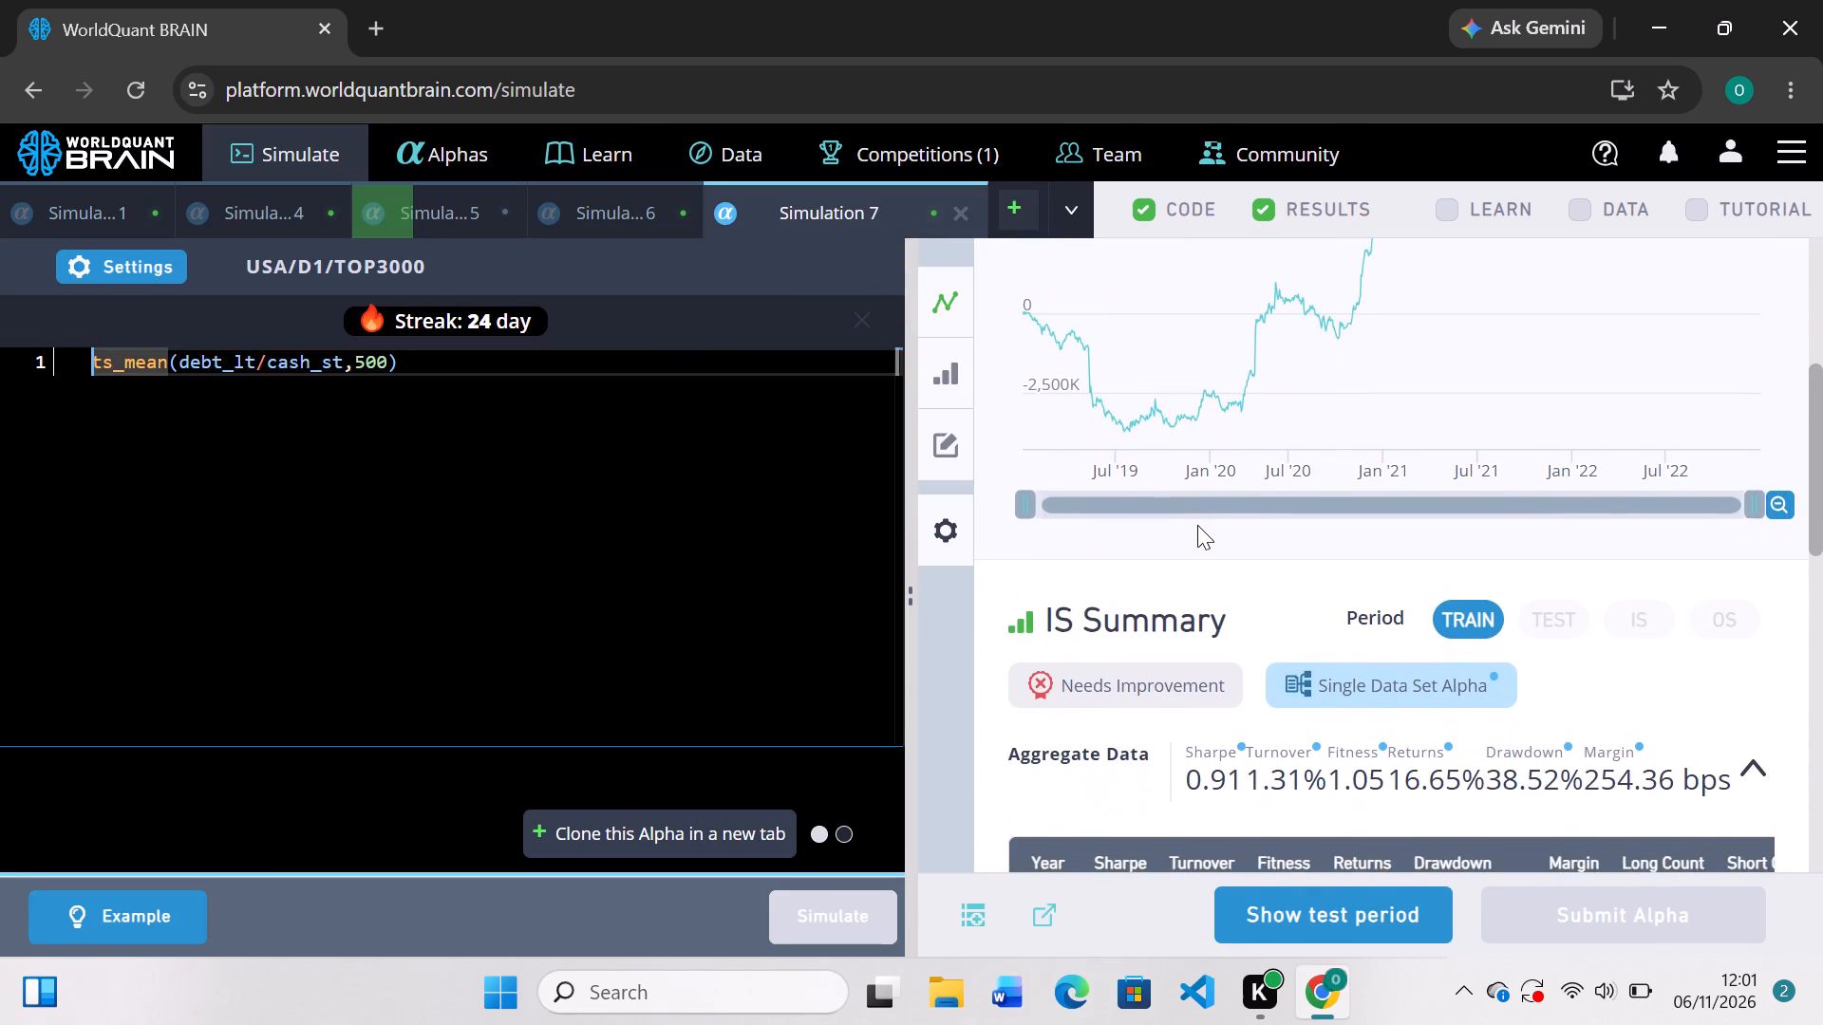
pyautogui.scroll(-1, 1197, 525)
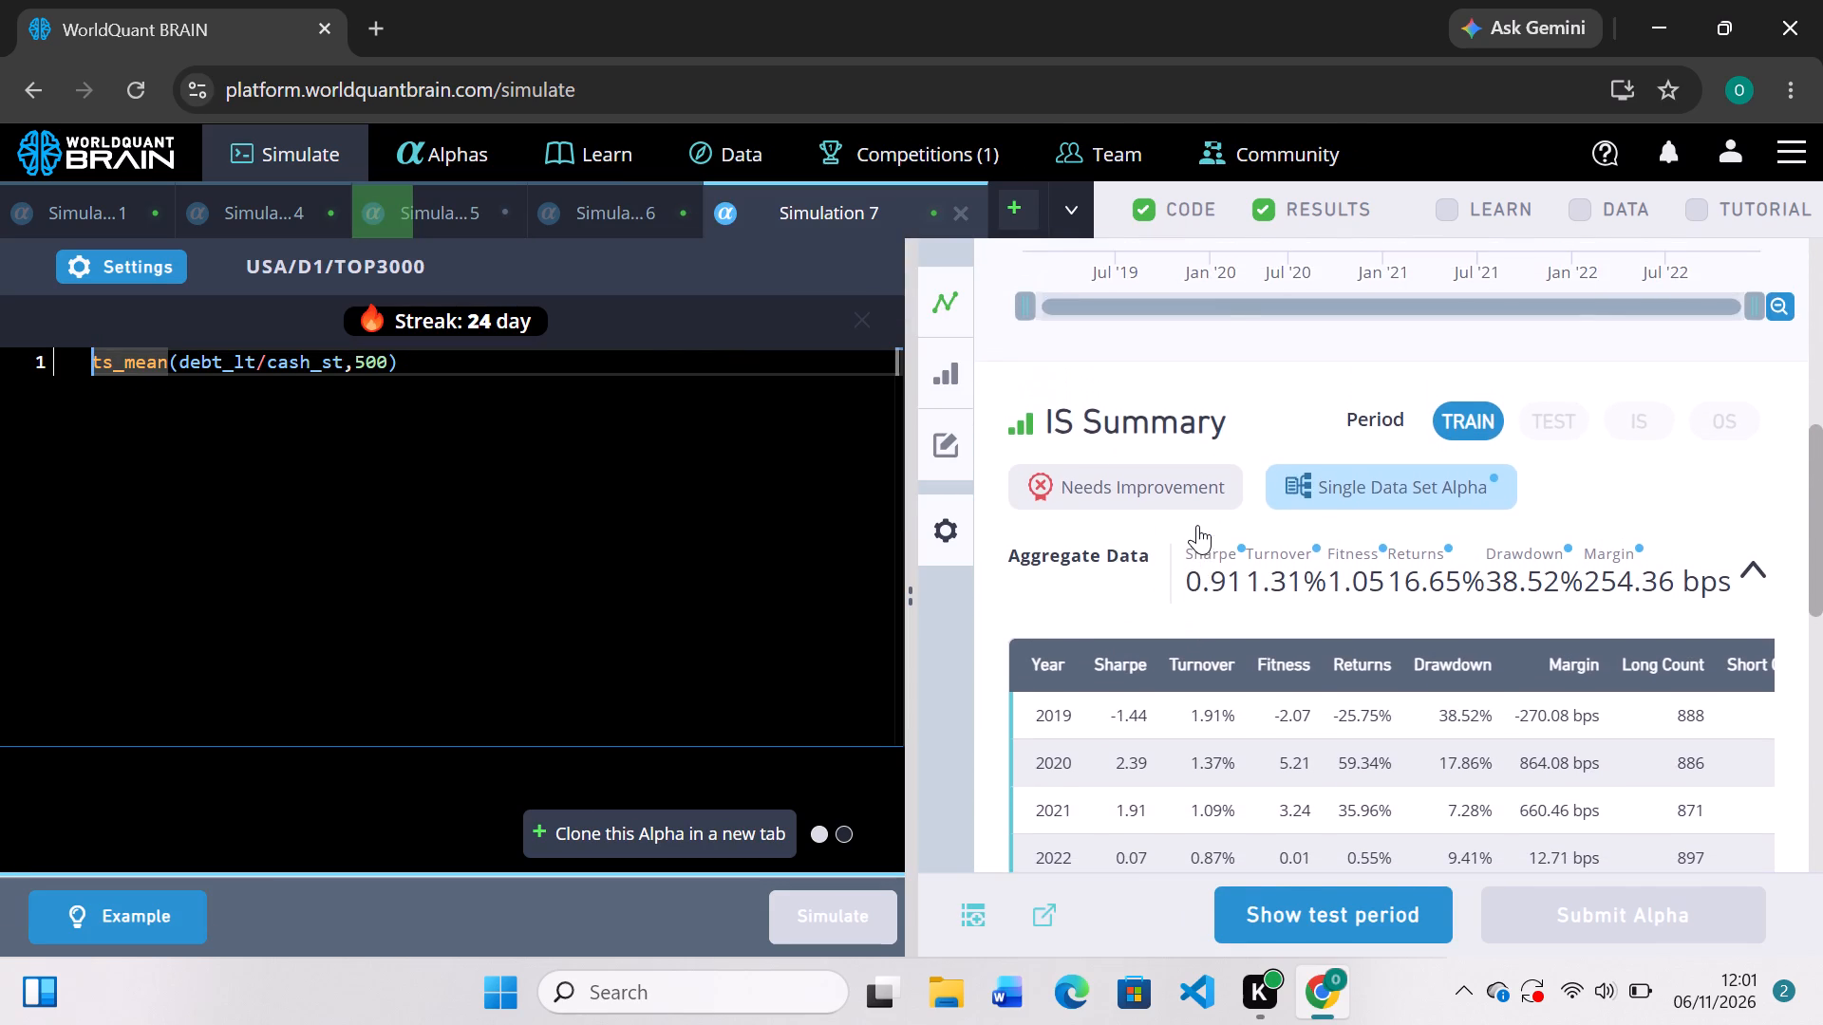
pyautogui.scroll(4, 1197, 525)
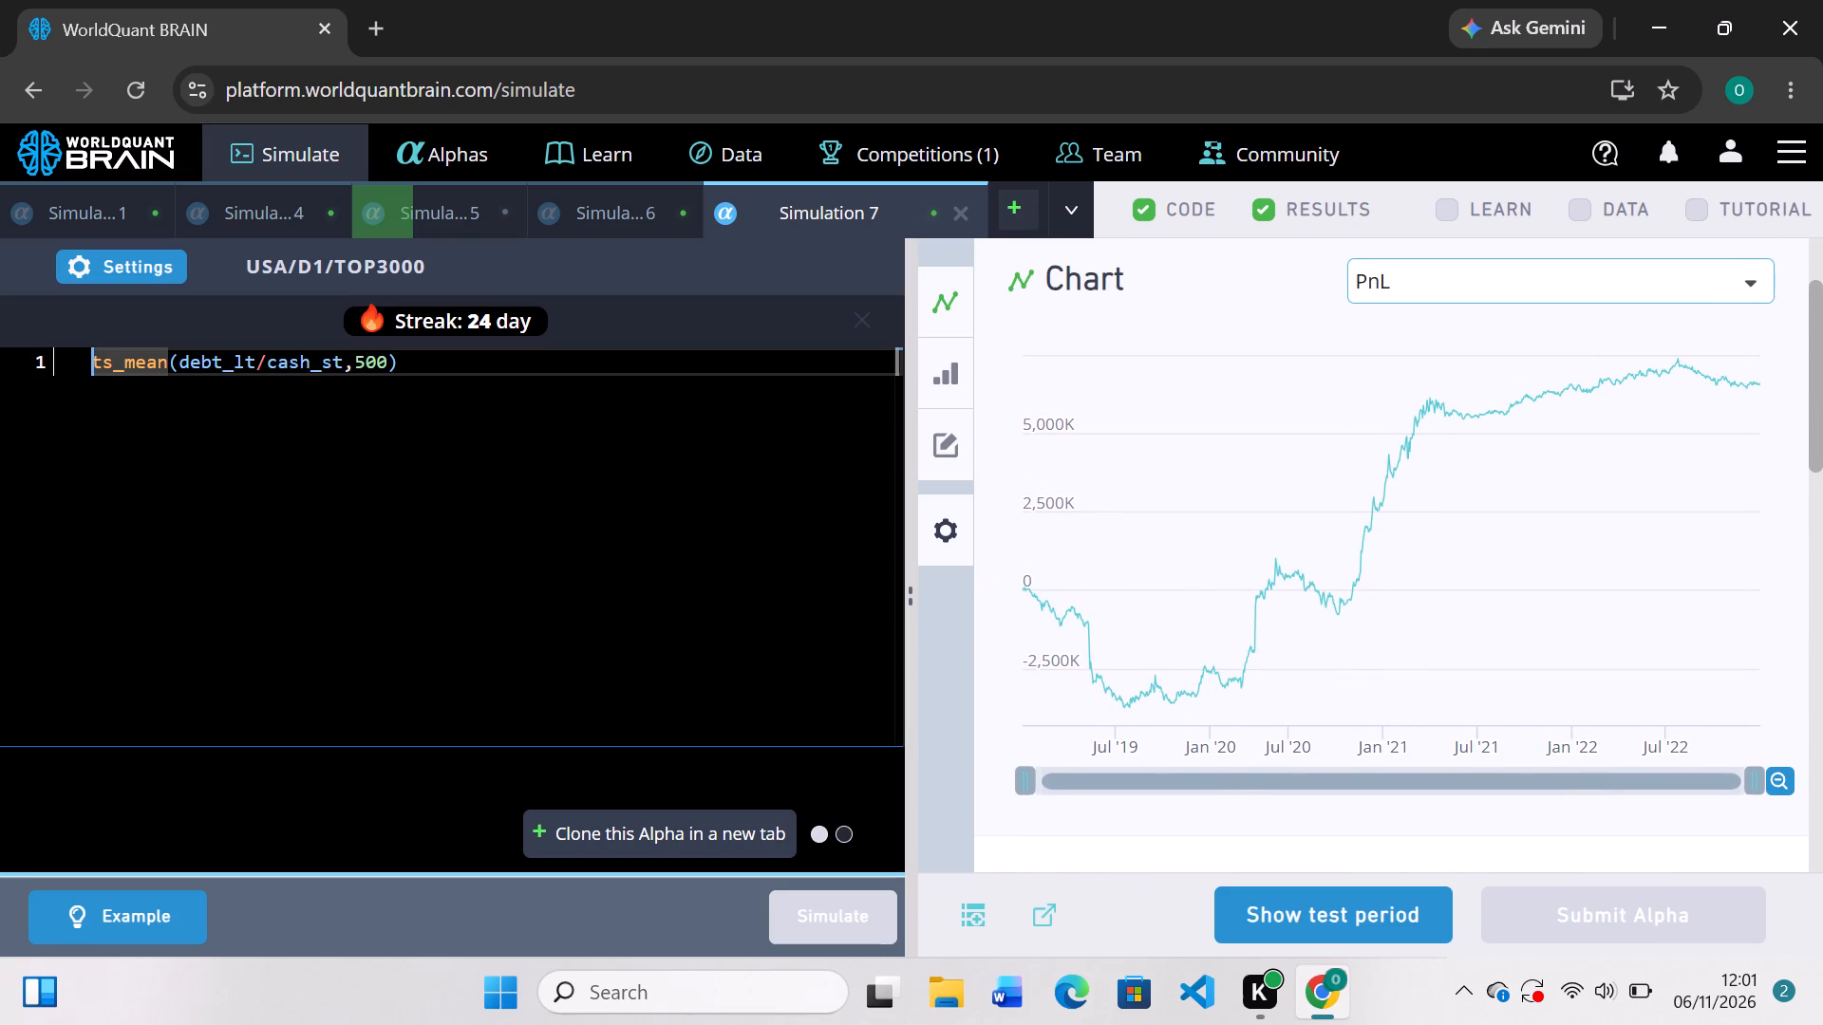
pyautogui.write('ra')
pyautogui.write('nk')
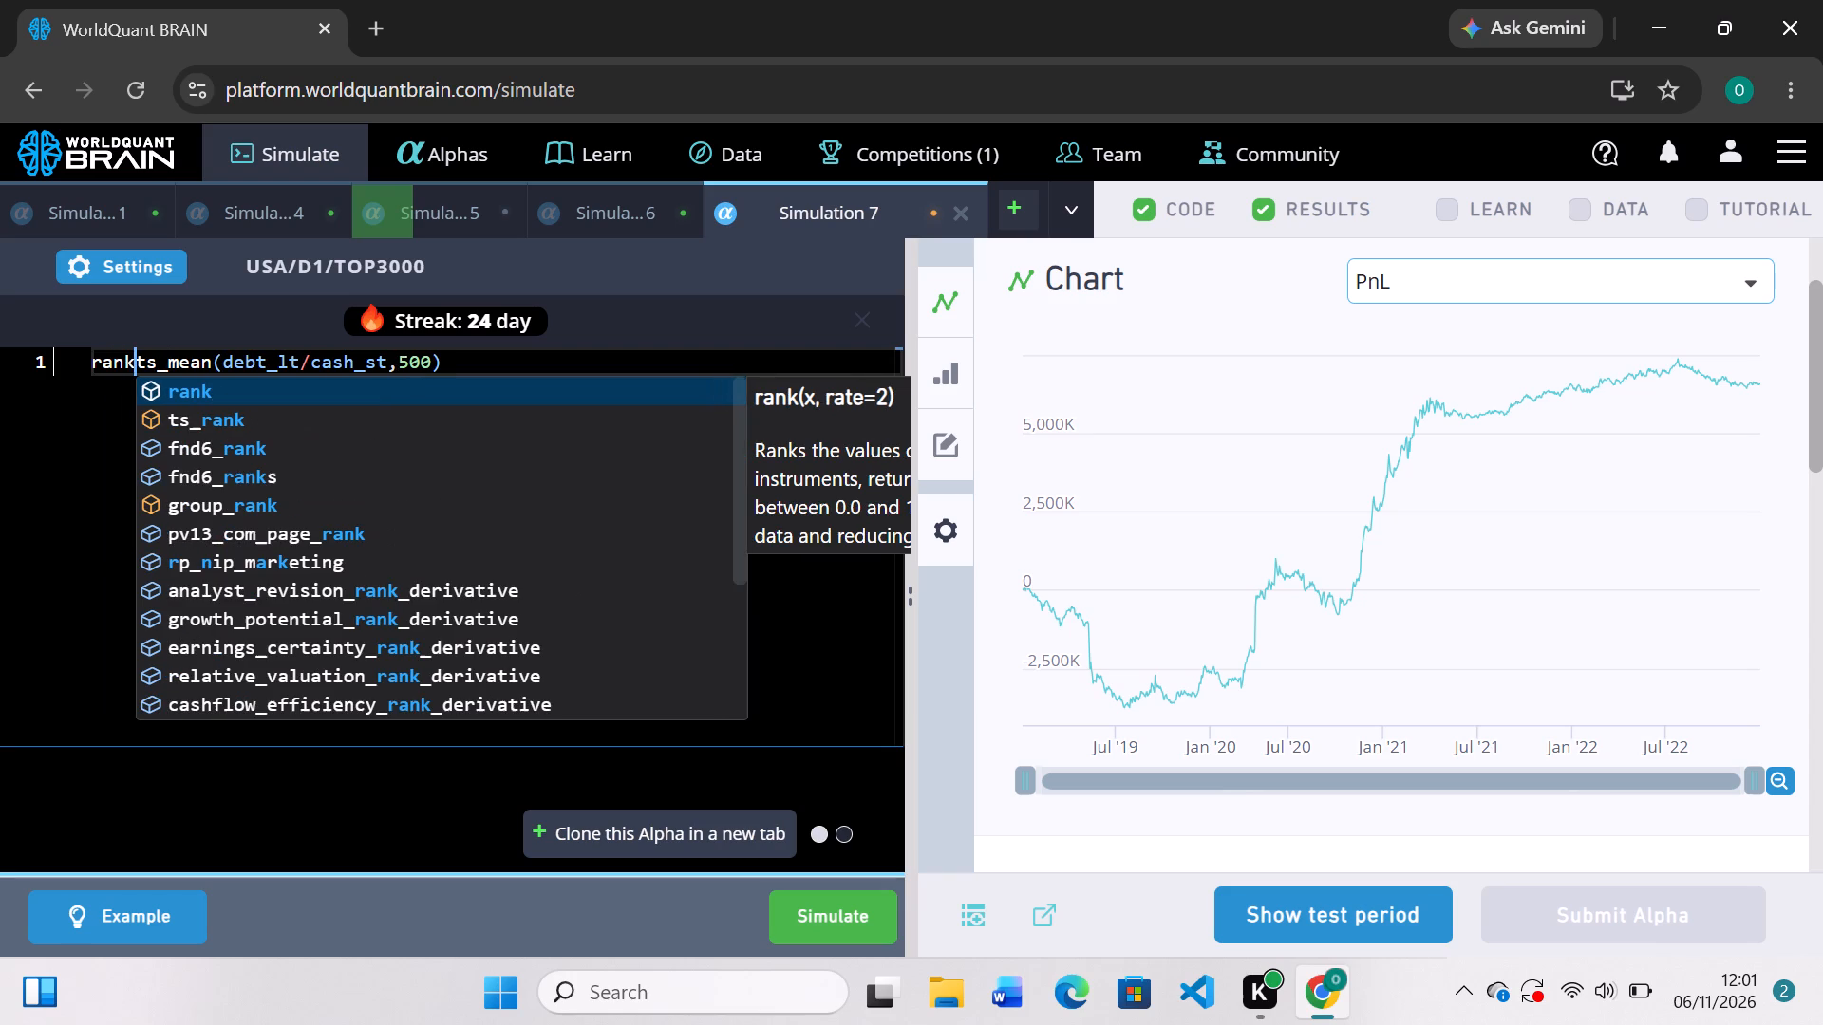
pyautogui.hotkey('shift', '(')
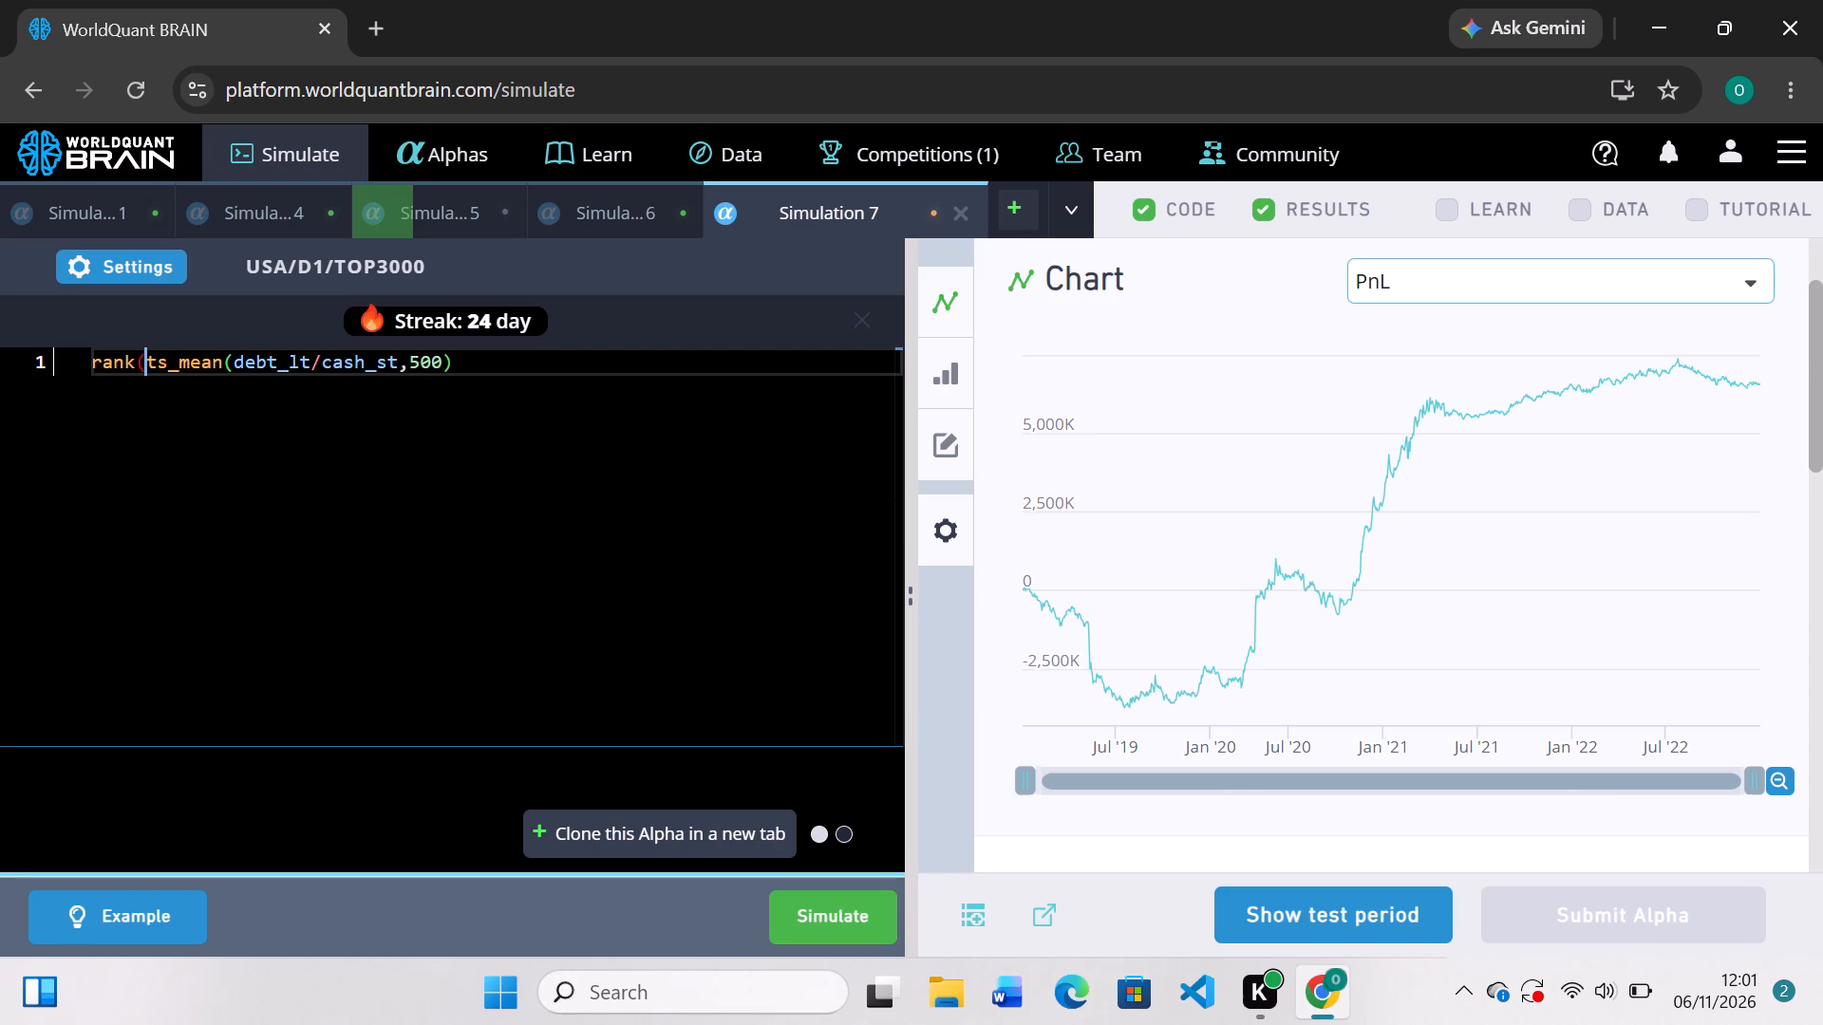
pyautogui.click(466, 374)
pyautogui.hotkey('shift', ')')
pyautogui.click(813, 905)
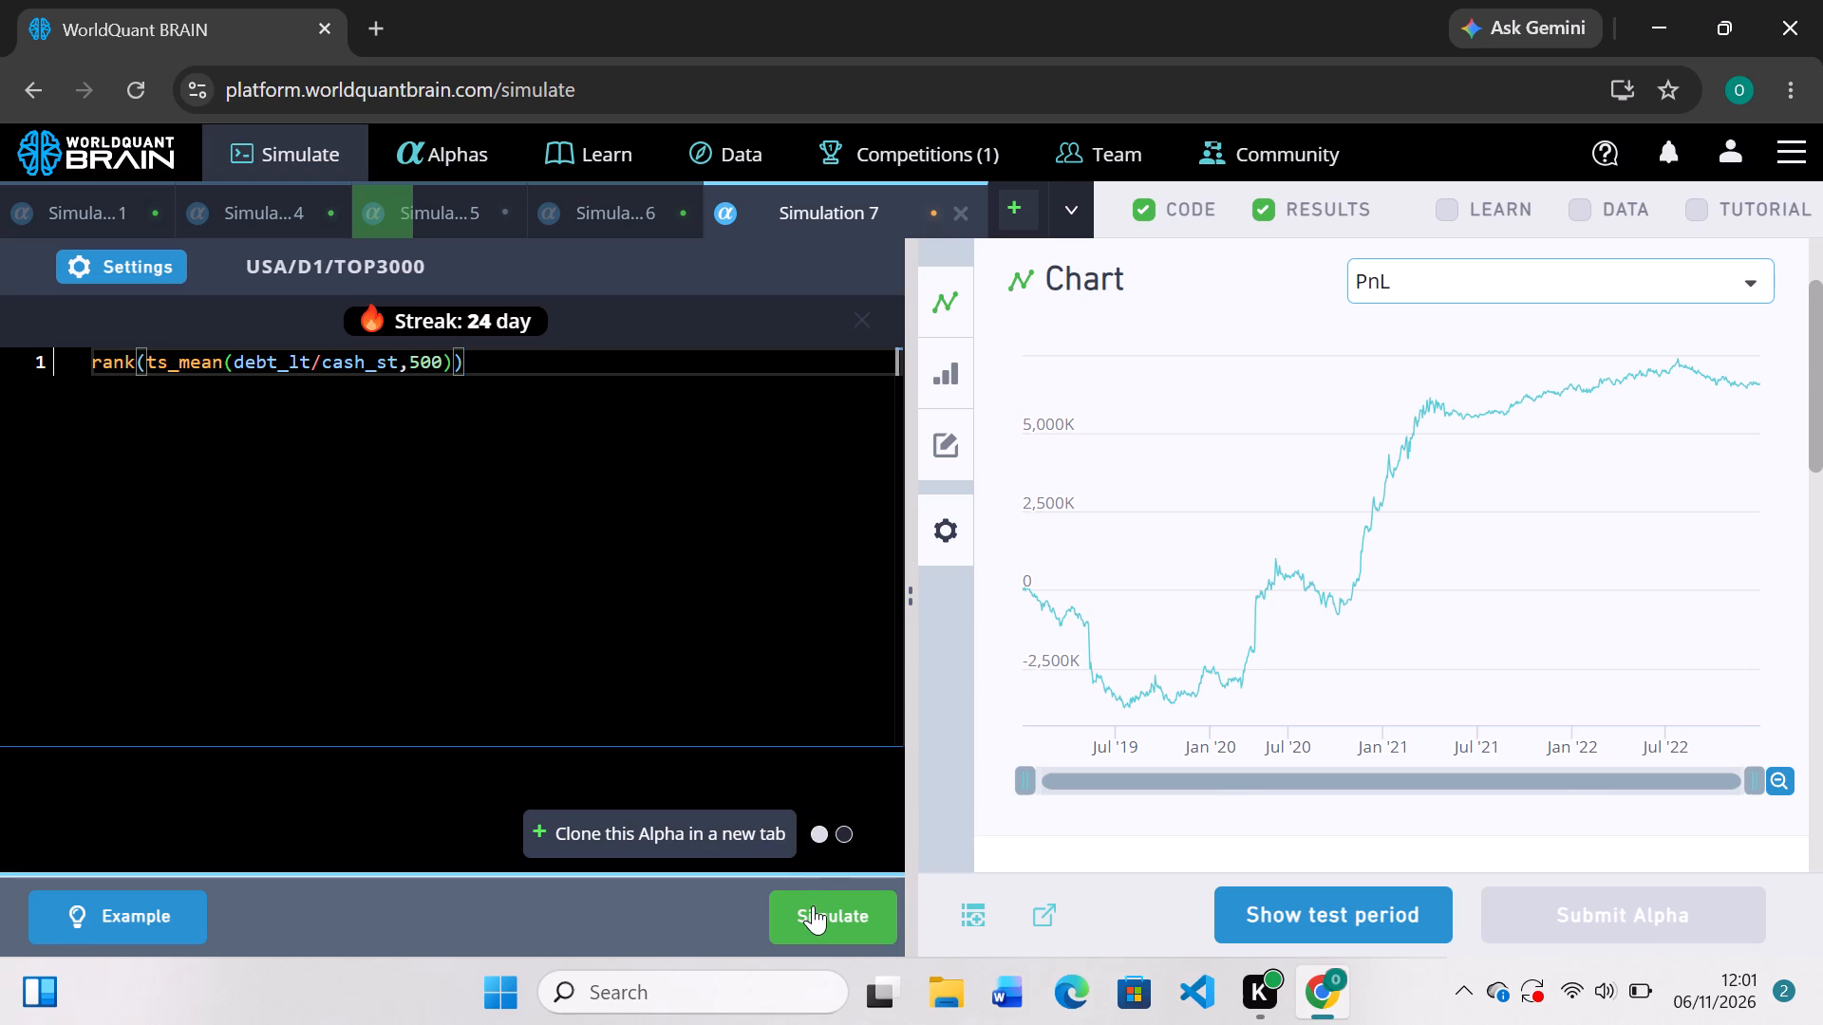
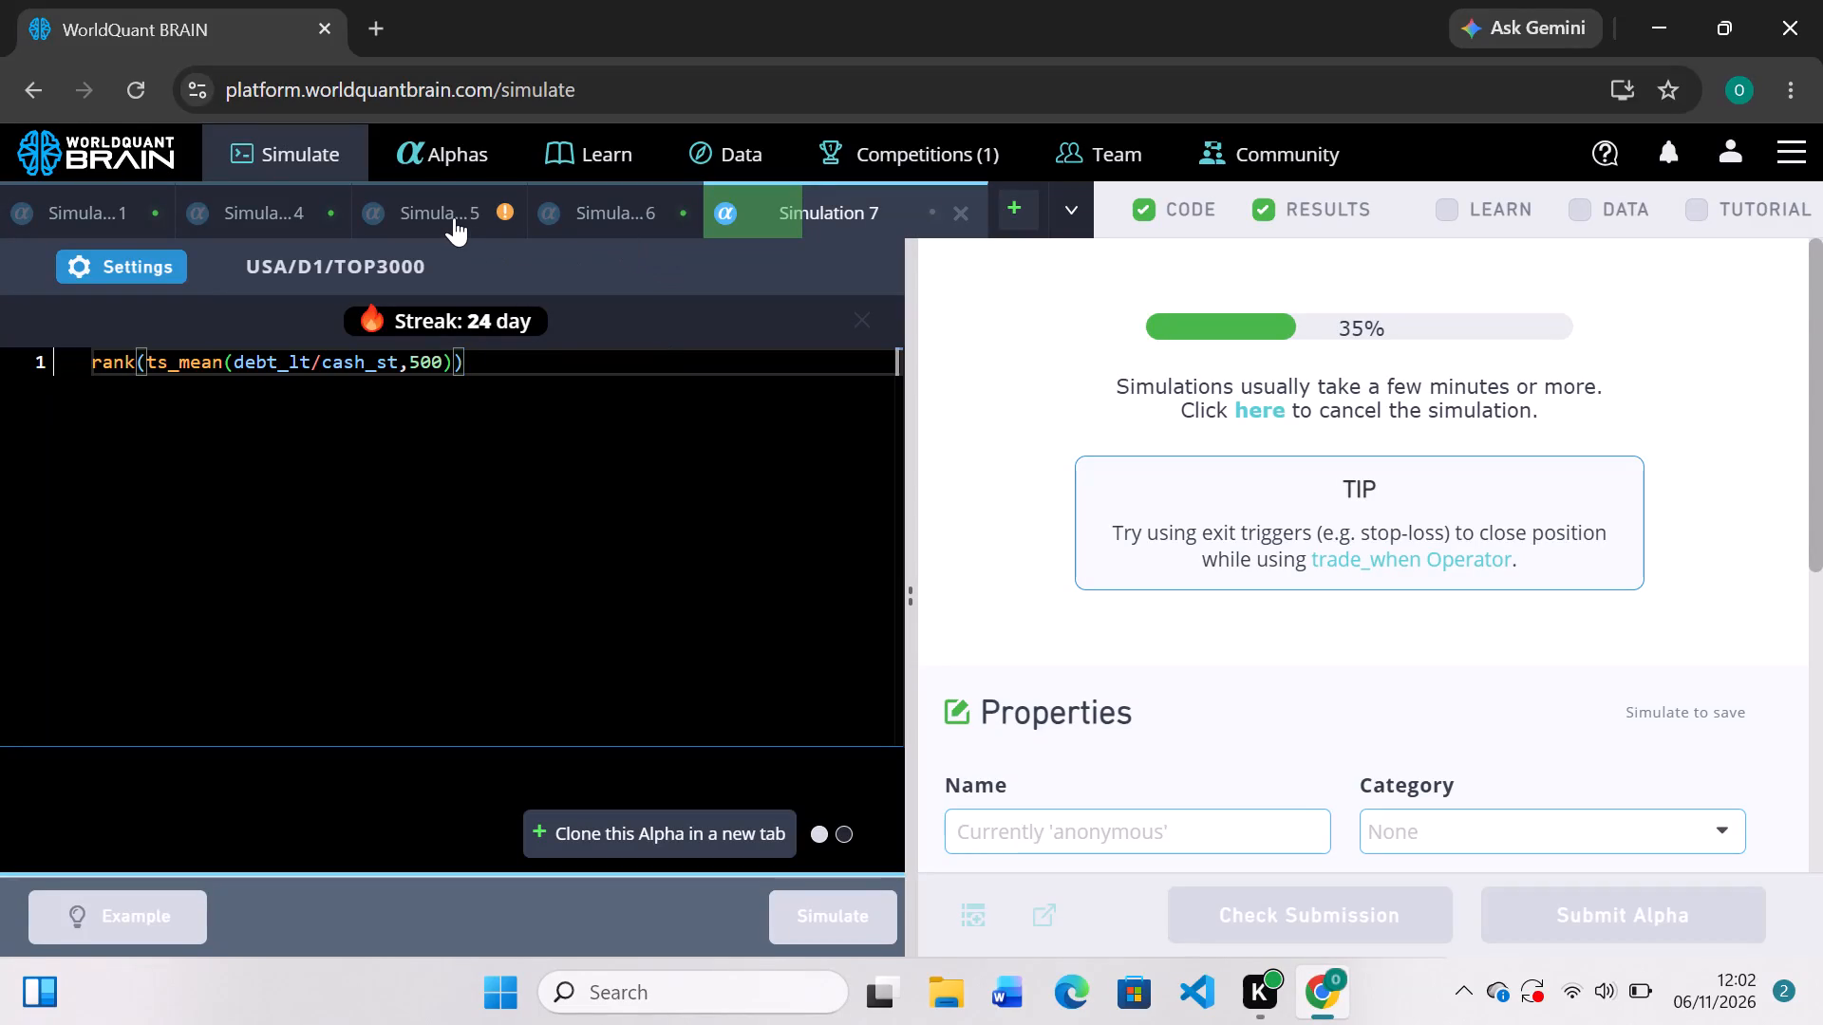
# After reviewing Simulation 5's results, replace the plus before ts_std_dev(returns, 5) with a minus and rerun the simulation.
pyautogui.click(448, 200)
pyautogui.scroll(-1, 1265, 613)
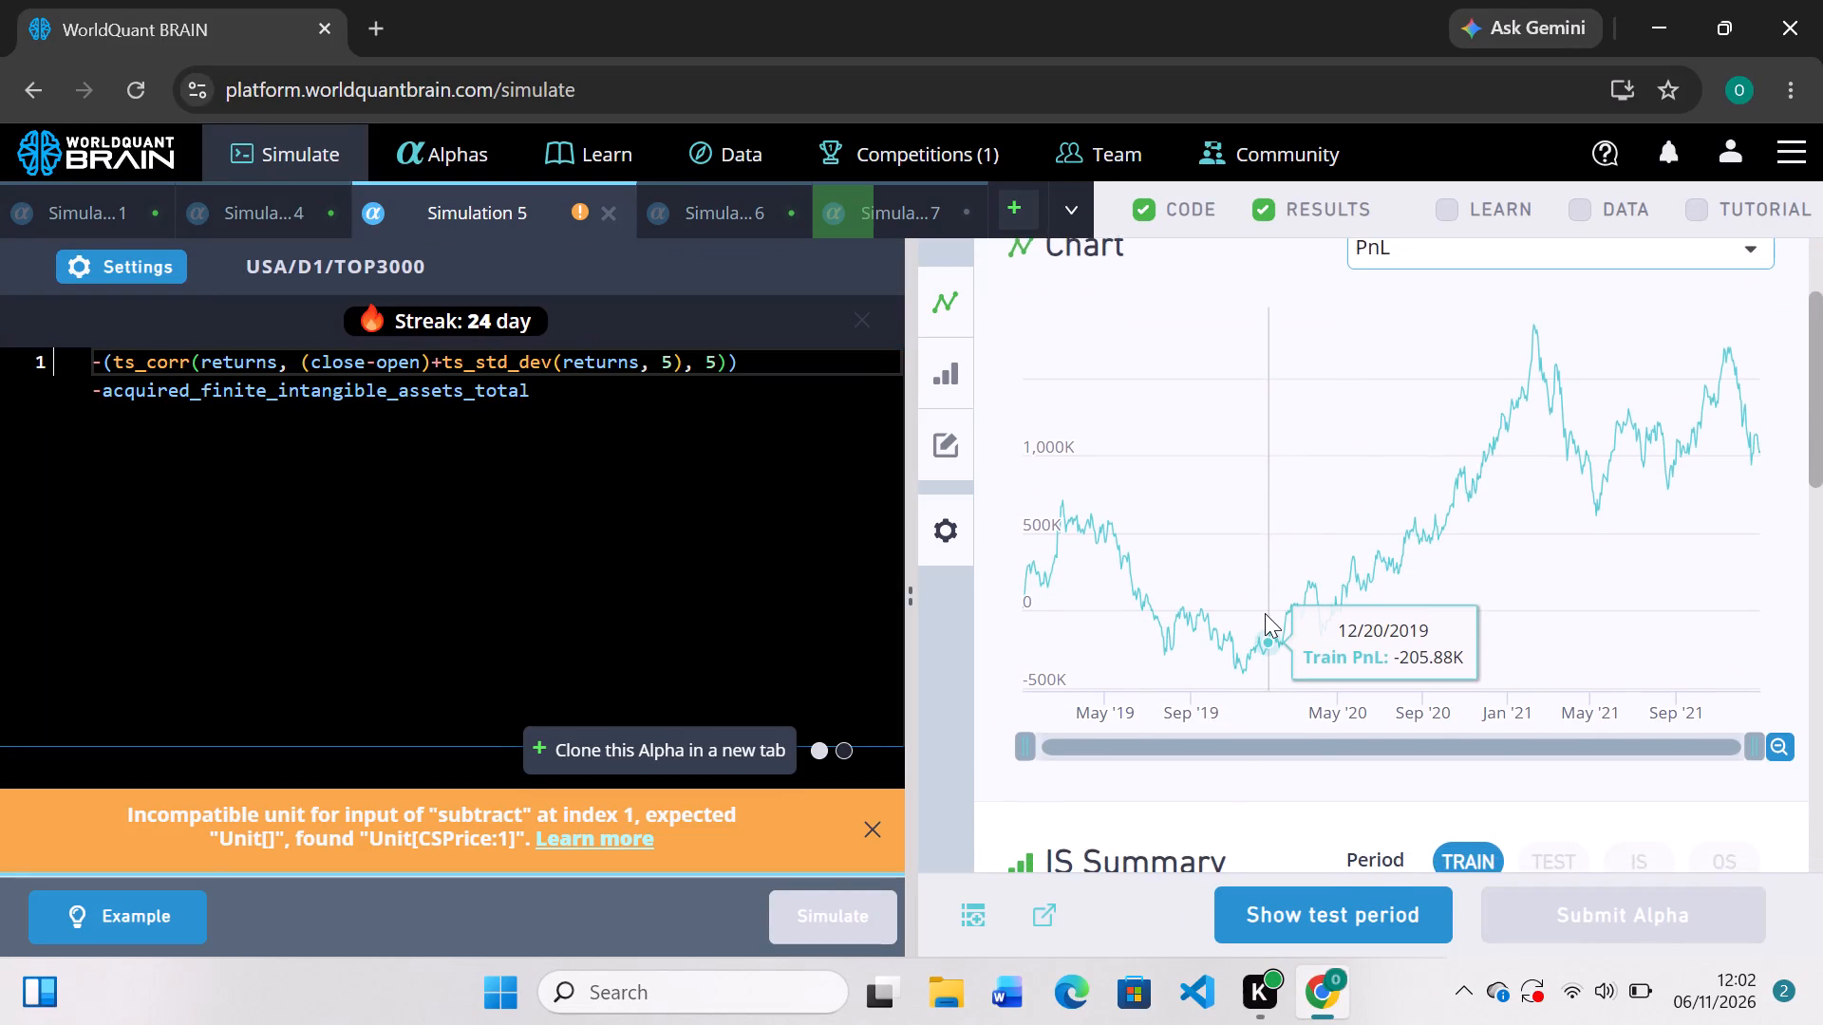
pyautogui.scroll(-1, 1265, 613)
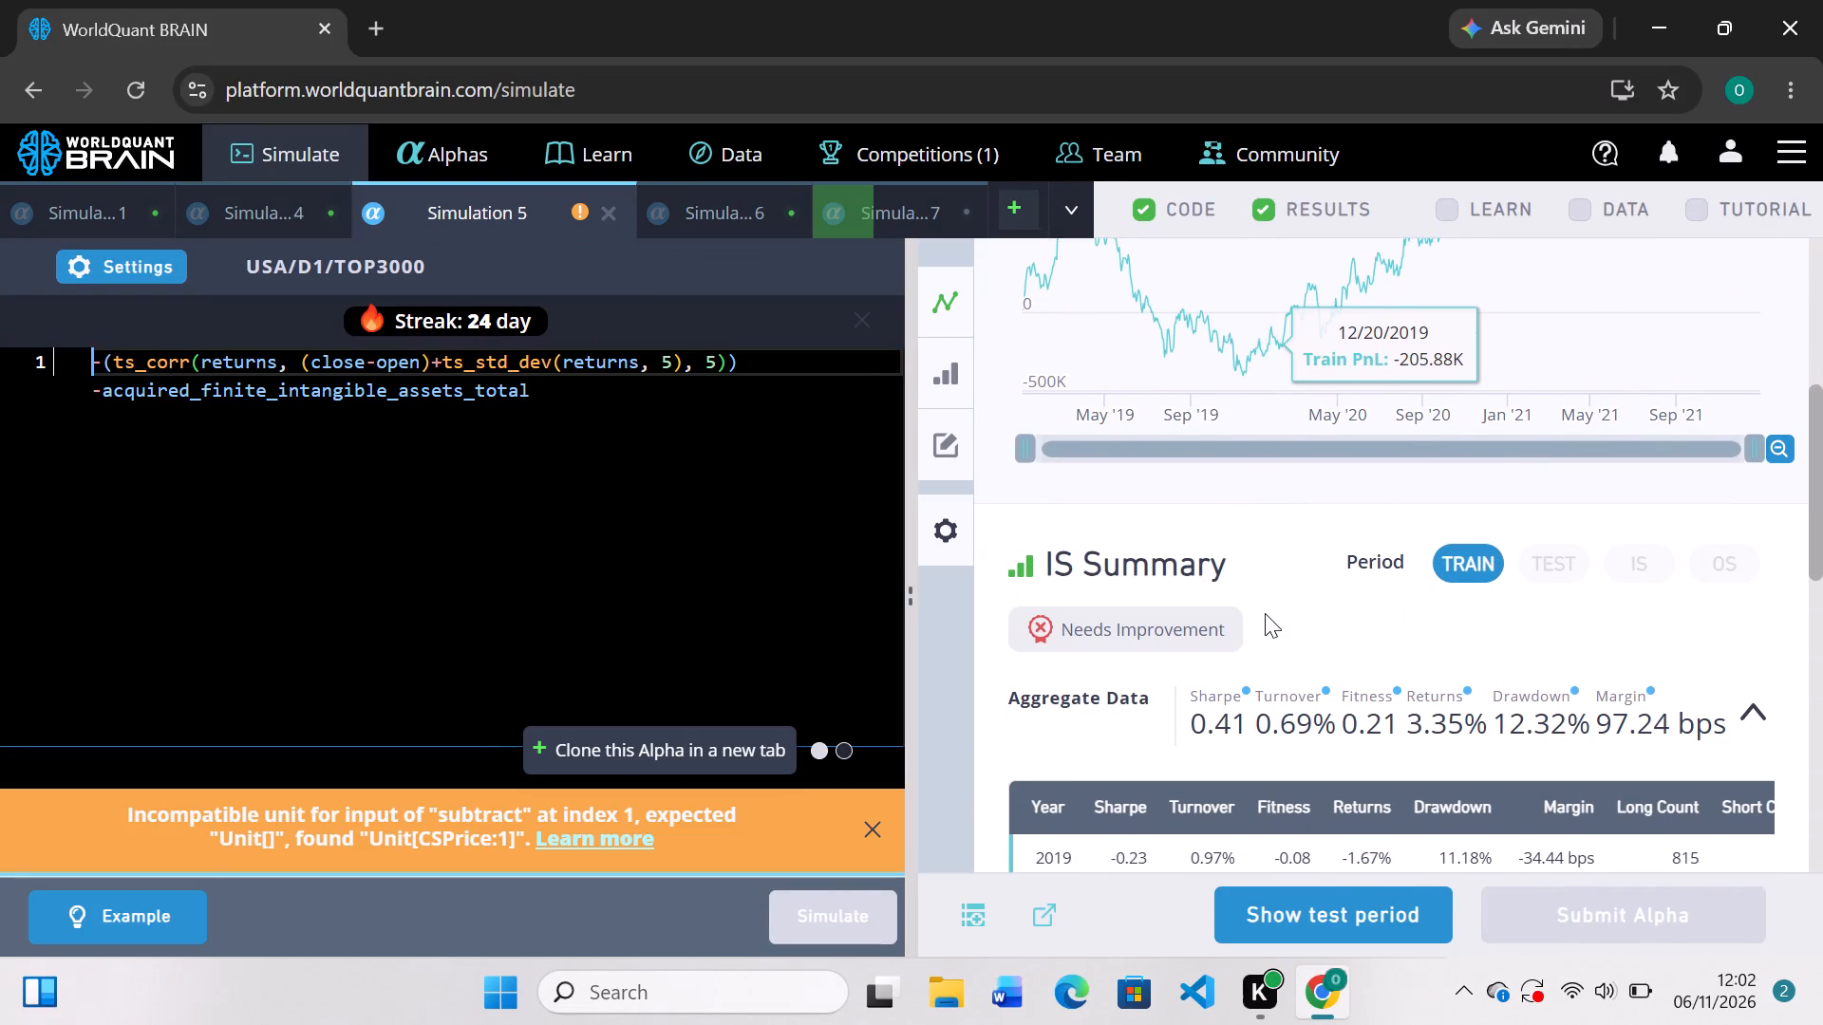
pyautogui.scroll(1, 1265, 613)
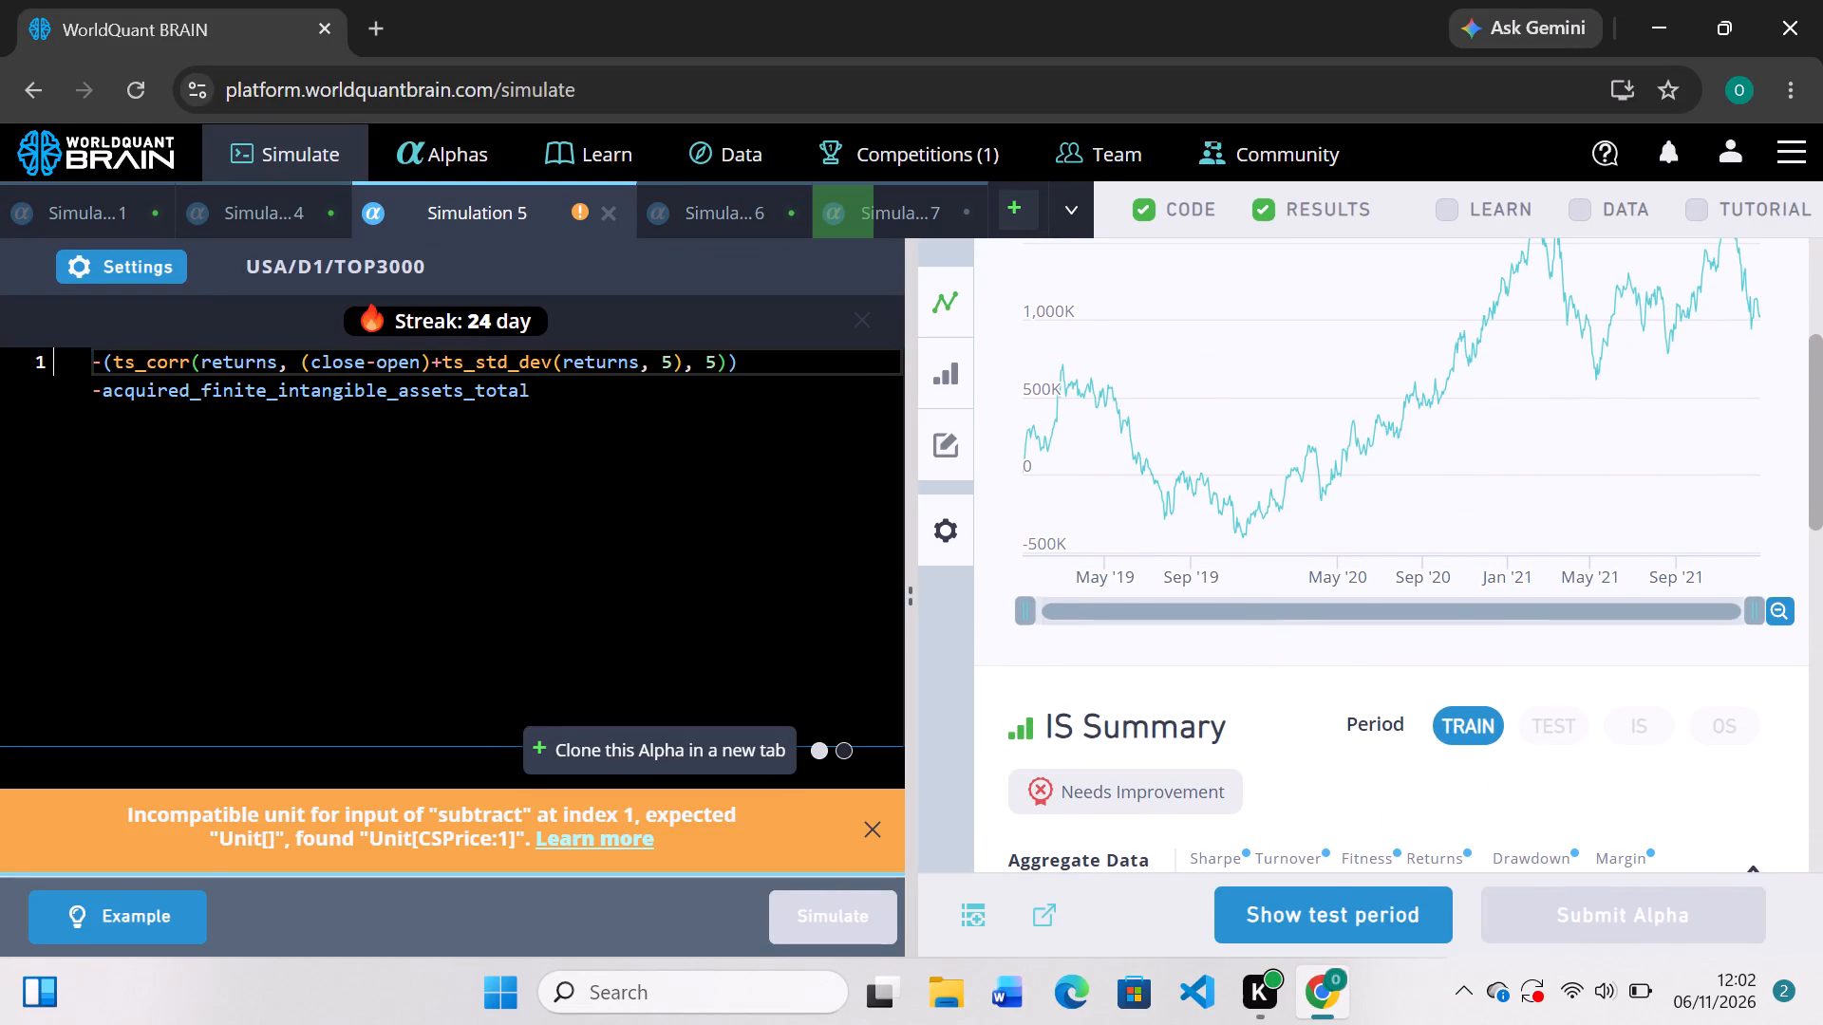
pyautogui.click(444, 365)
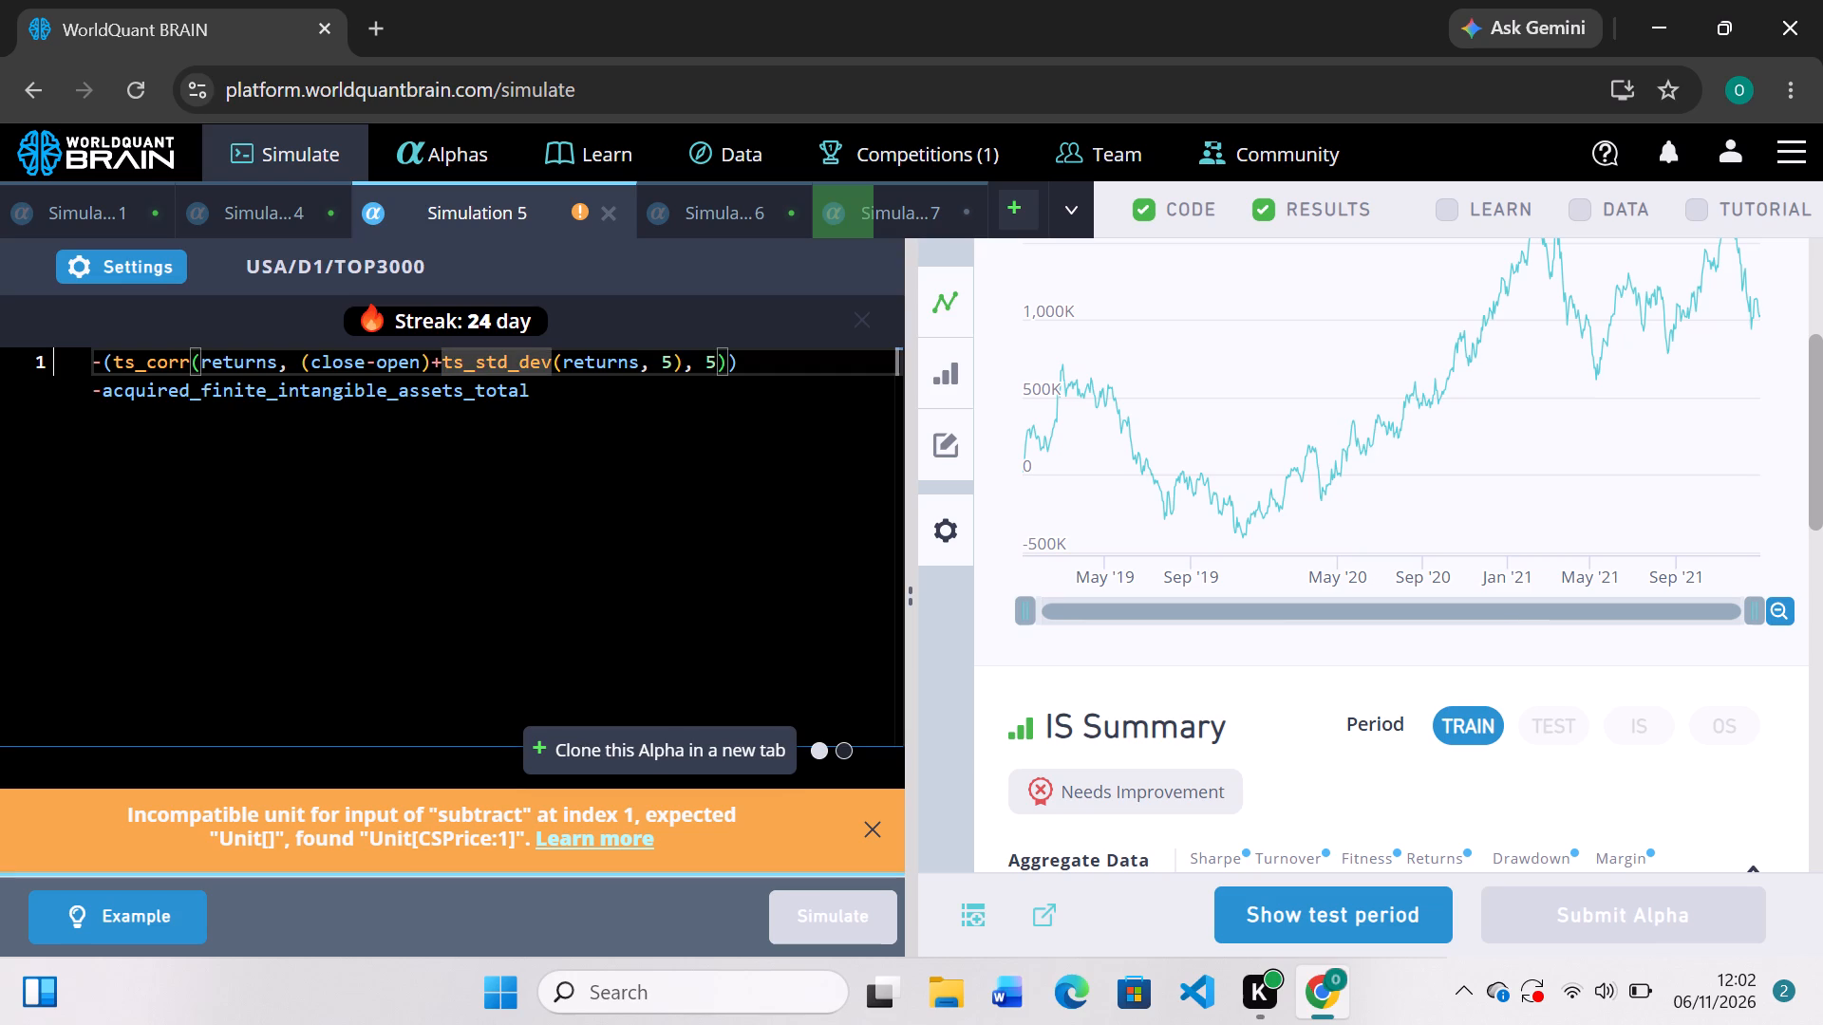
pyautogui.press('BackSpace')
pyautogui.press('-')
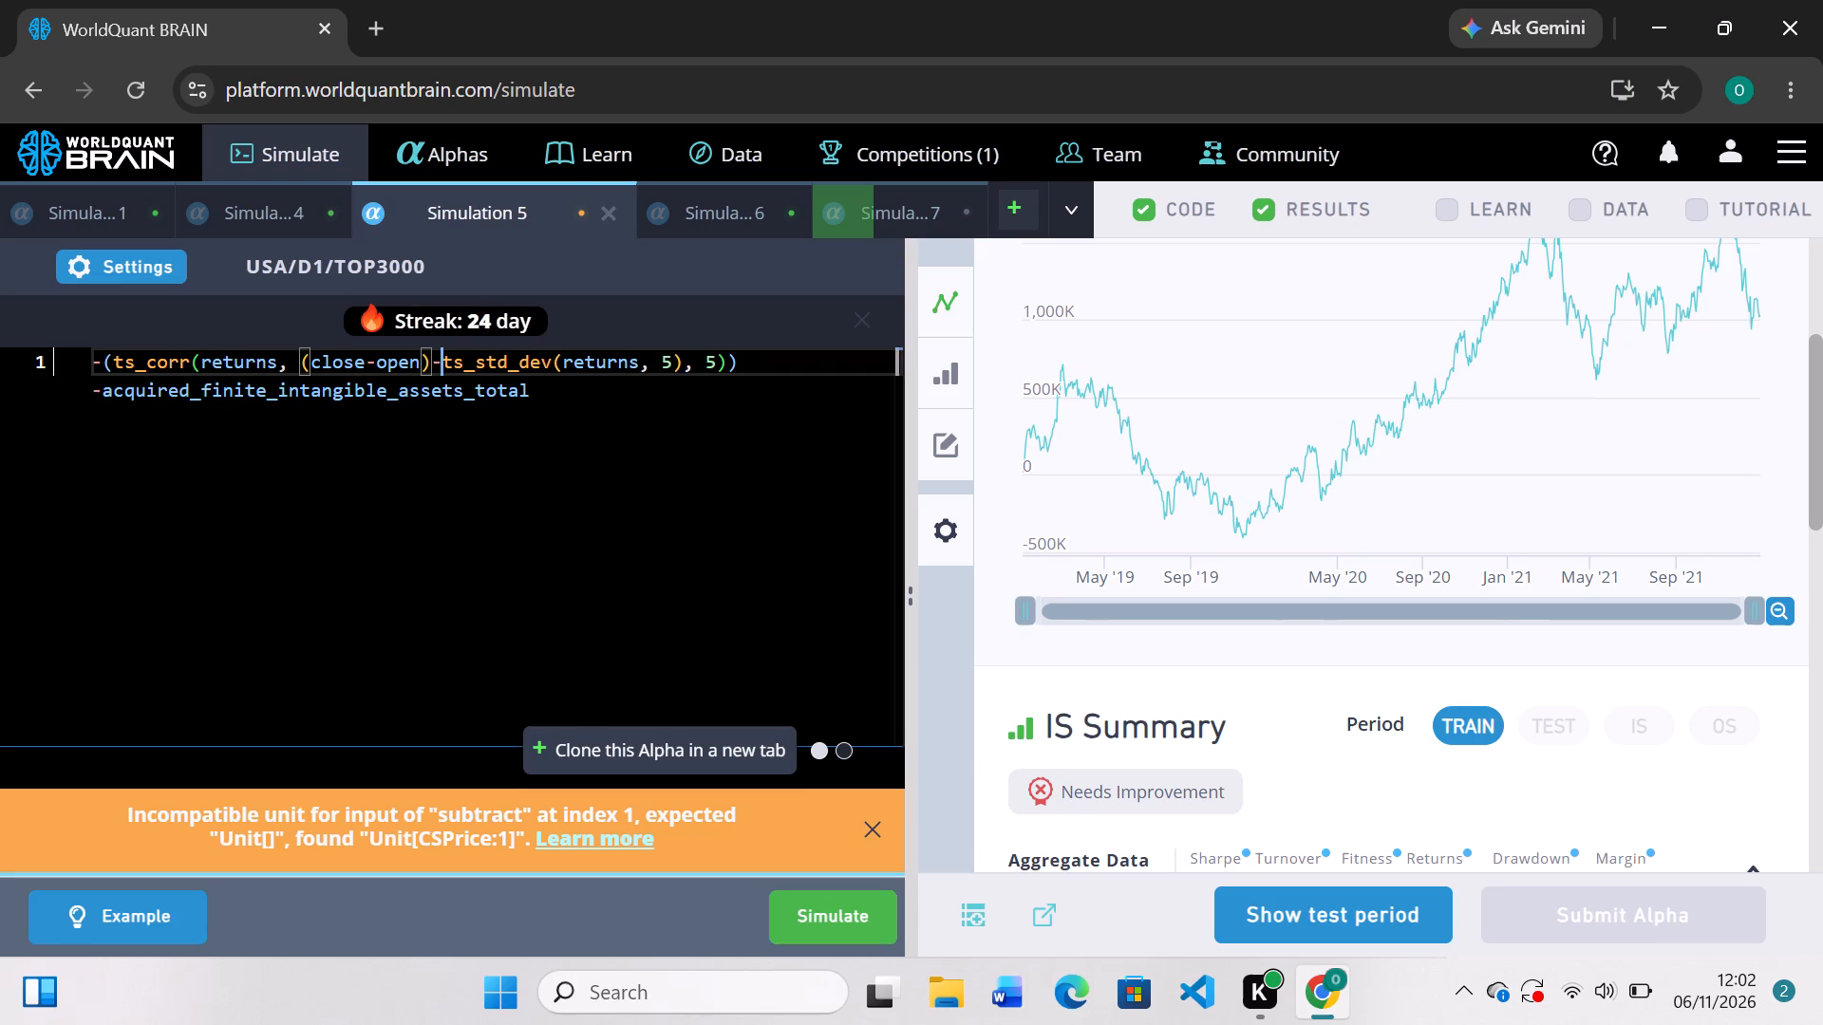
pyautogui.click(825, 922)
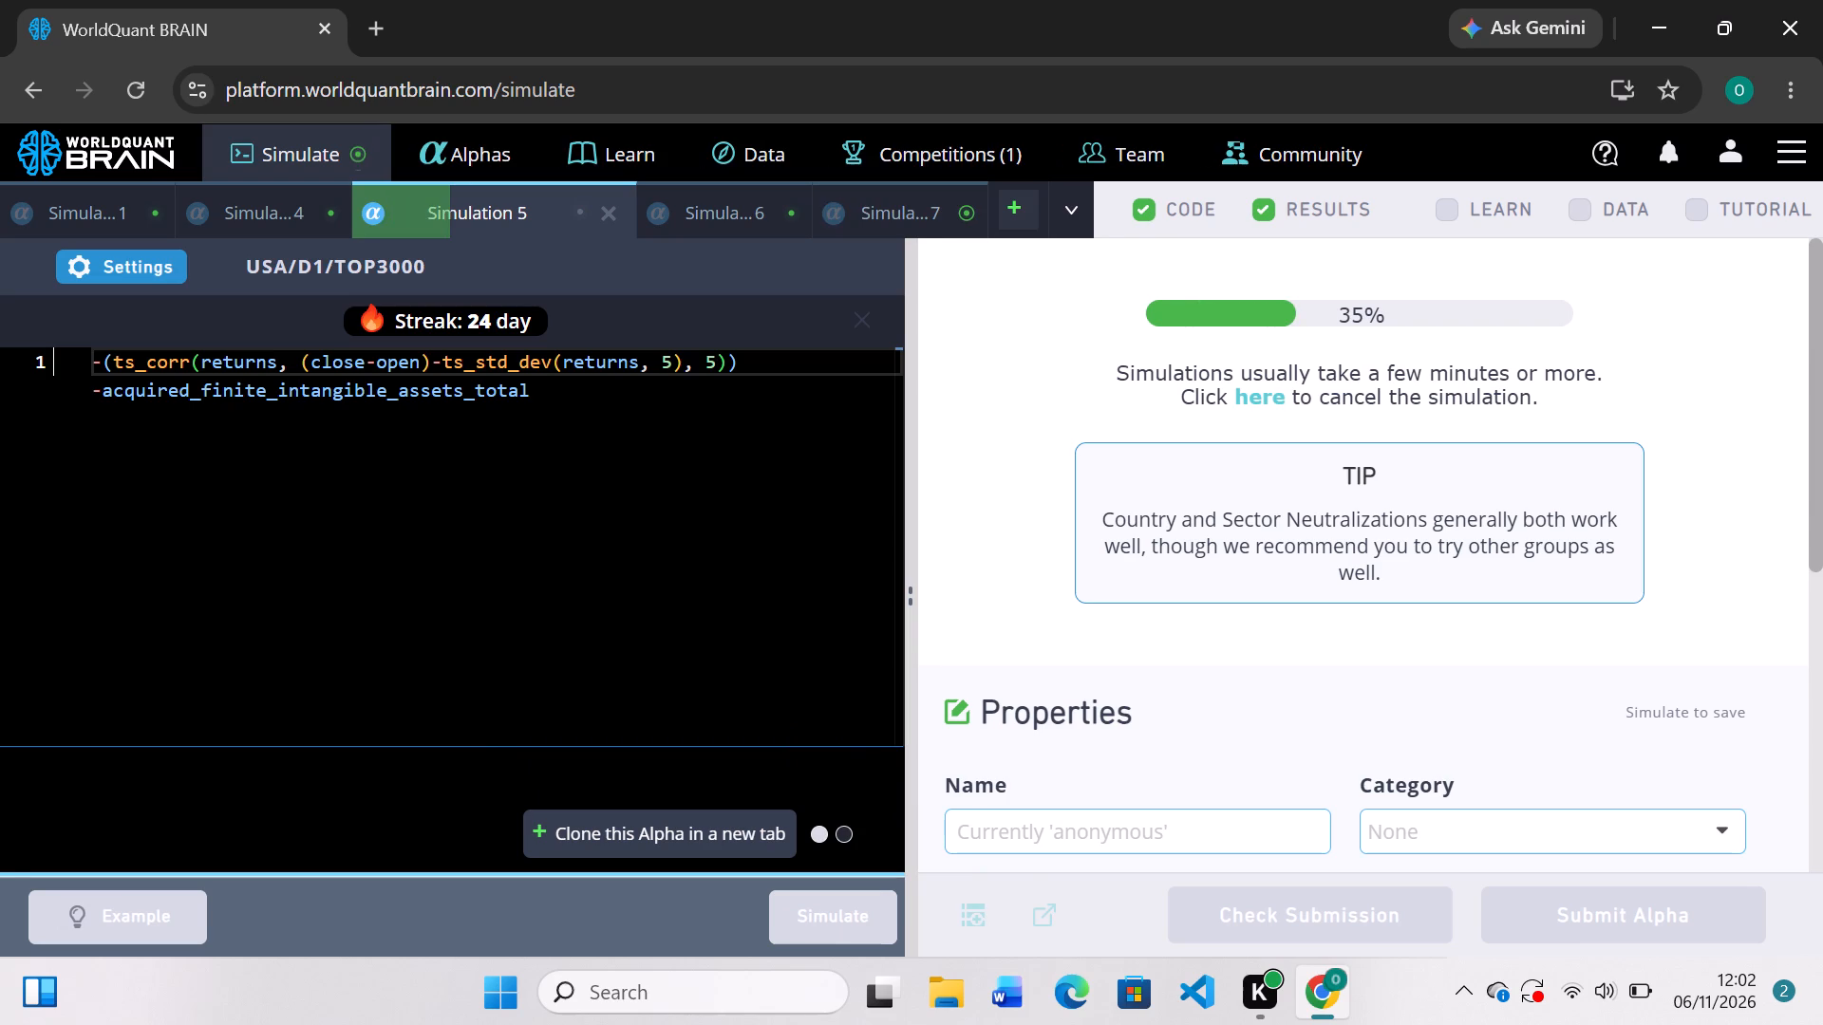
# Check Simulation 7's PnL chart and IS Summary, set its delay to 0 in the settings, and rerun it.
pyautogui.click(872, 208)
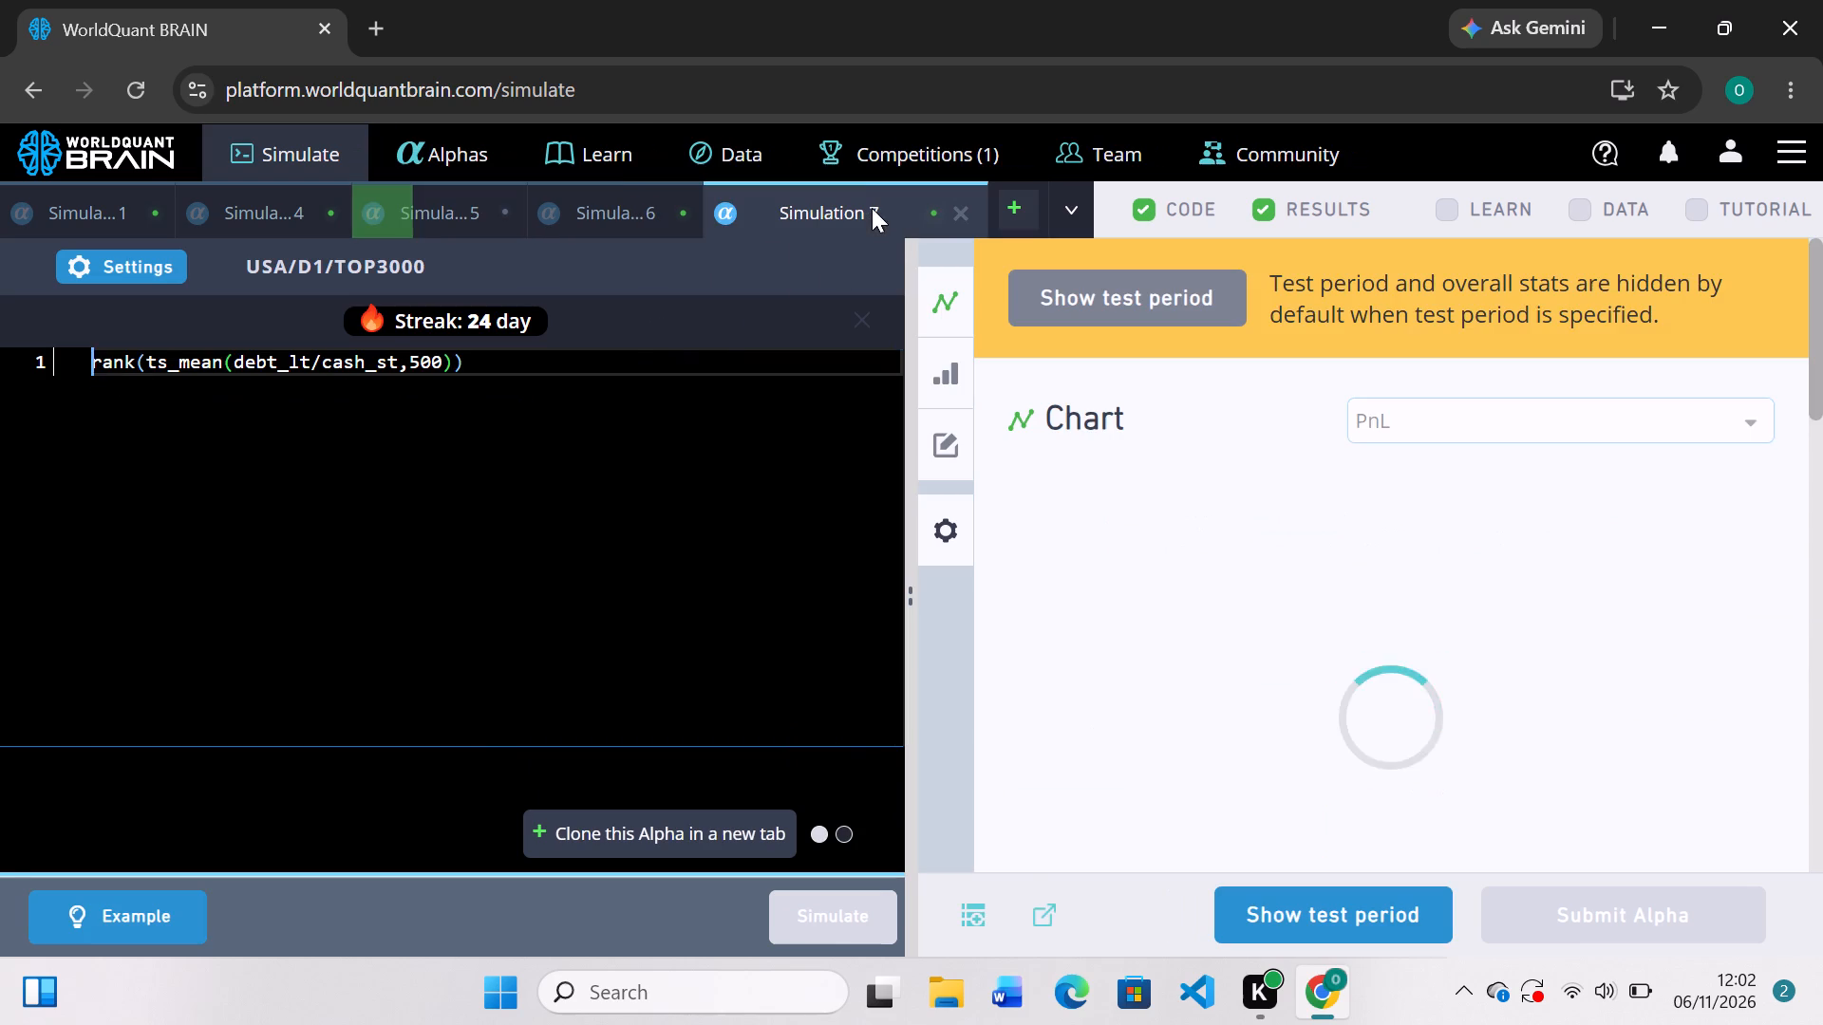
pyautogui.scroll(-2, 1162, 591)
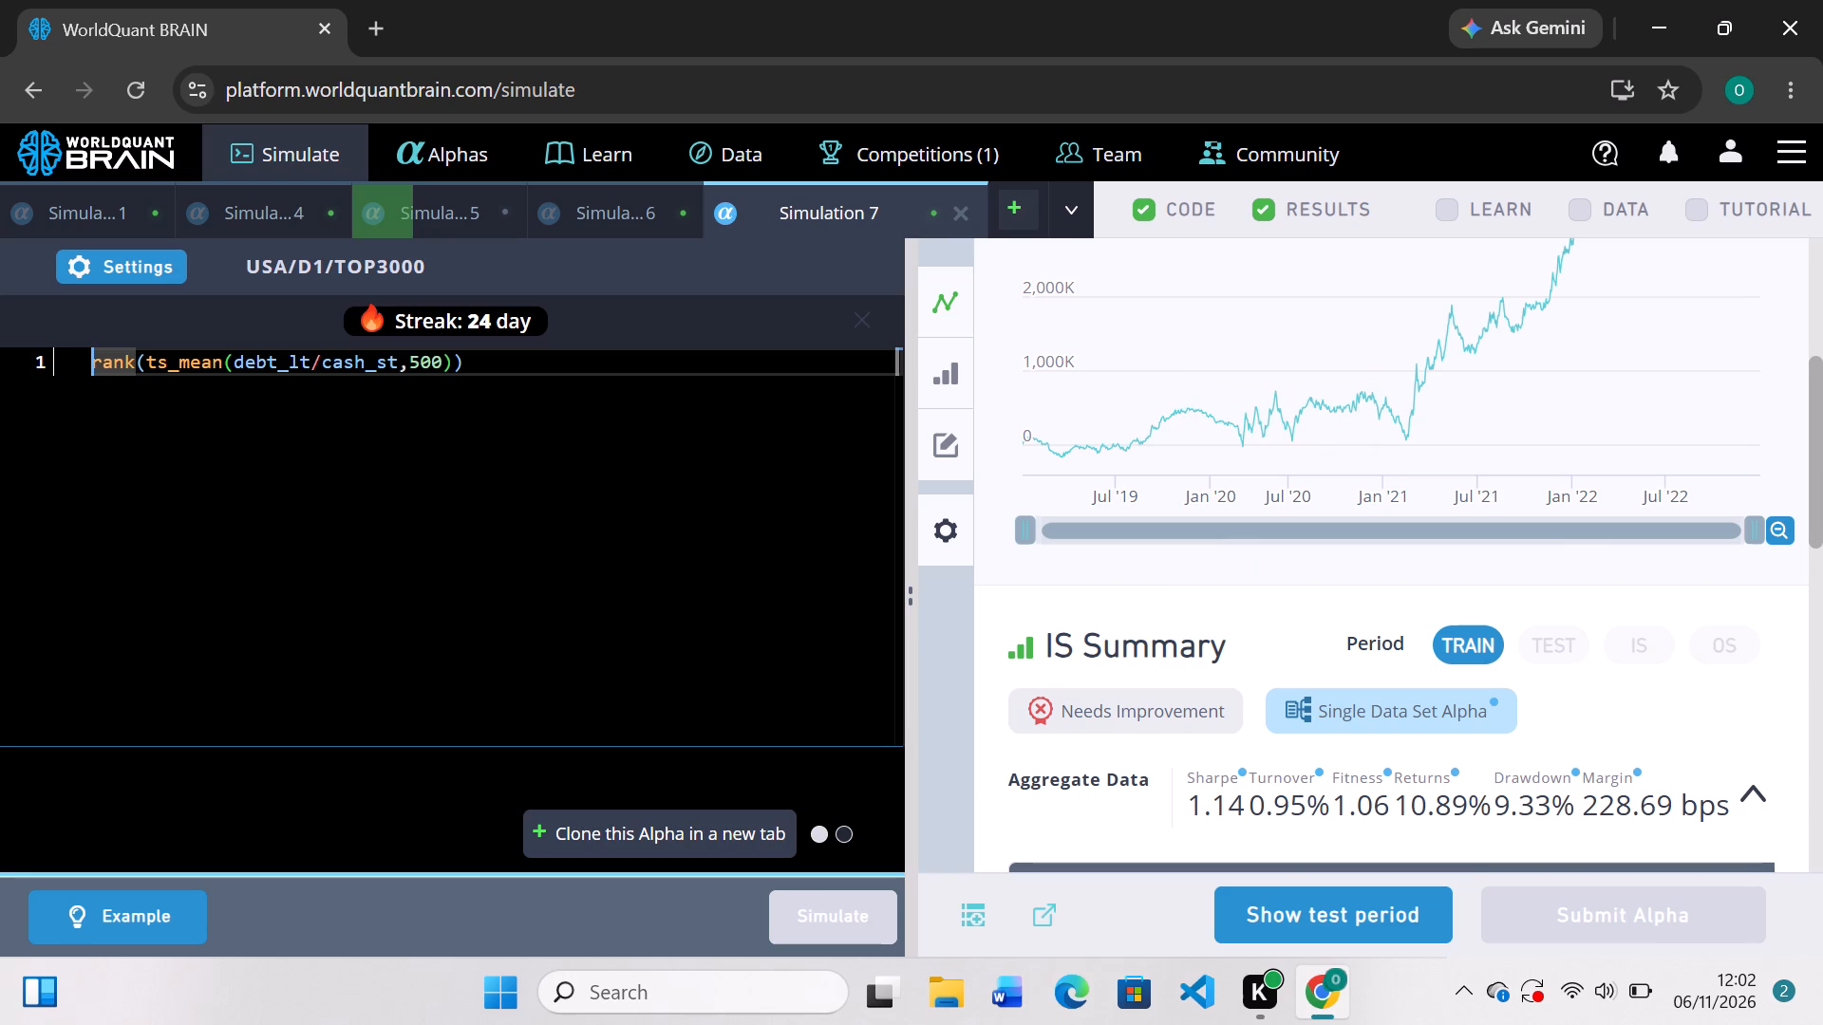
pyautogui.scroll(3, 1393, 526)
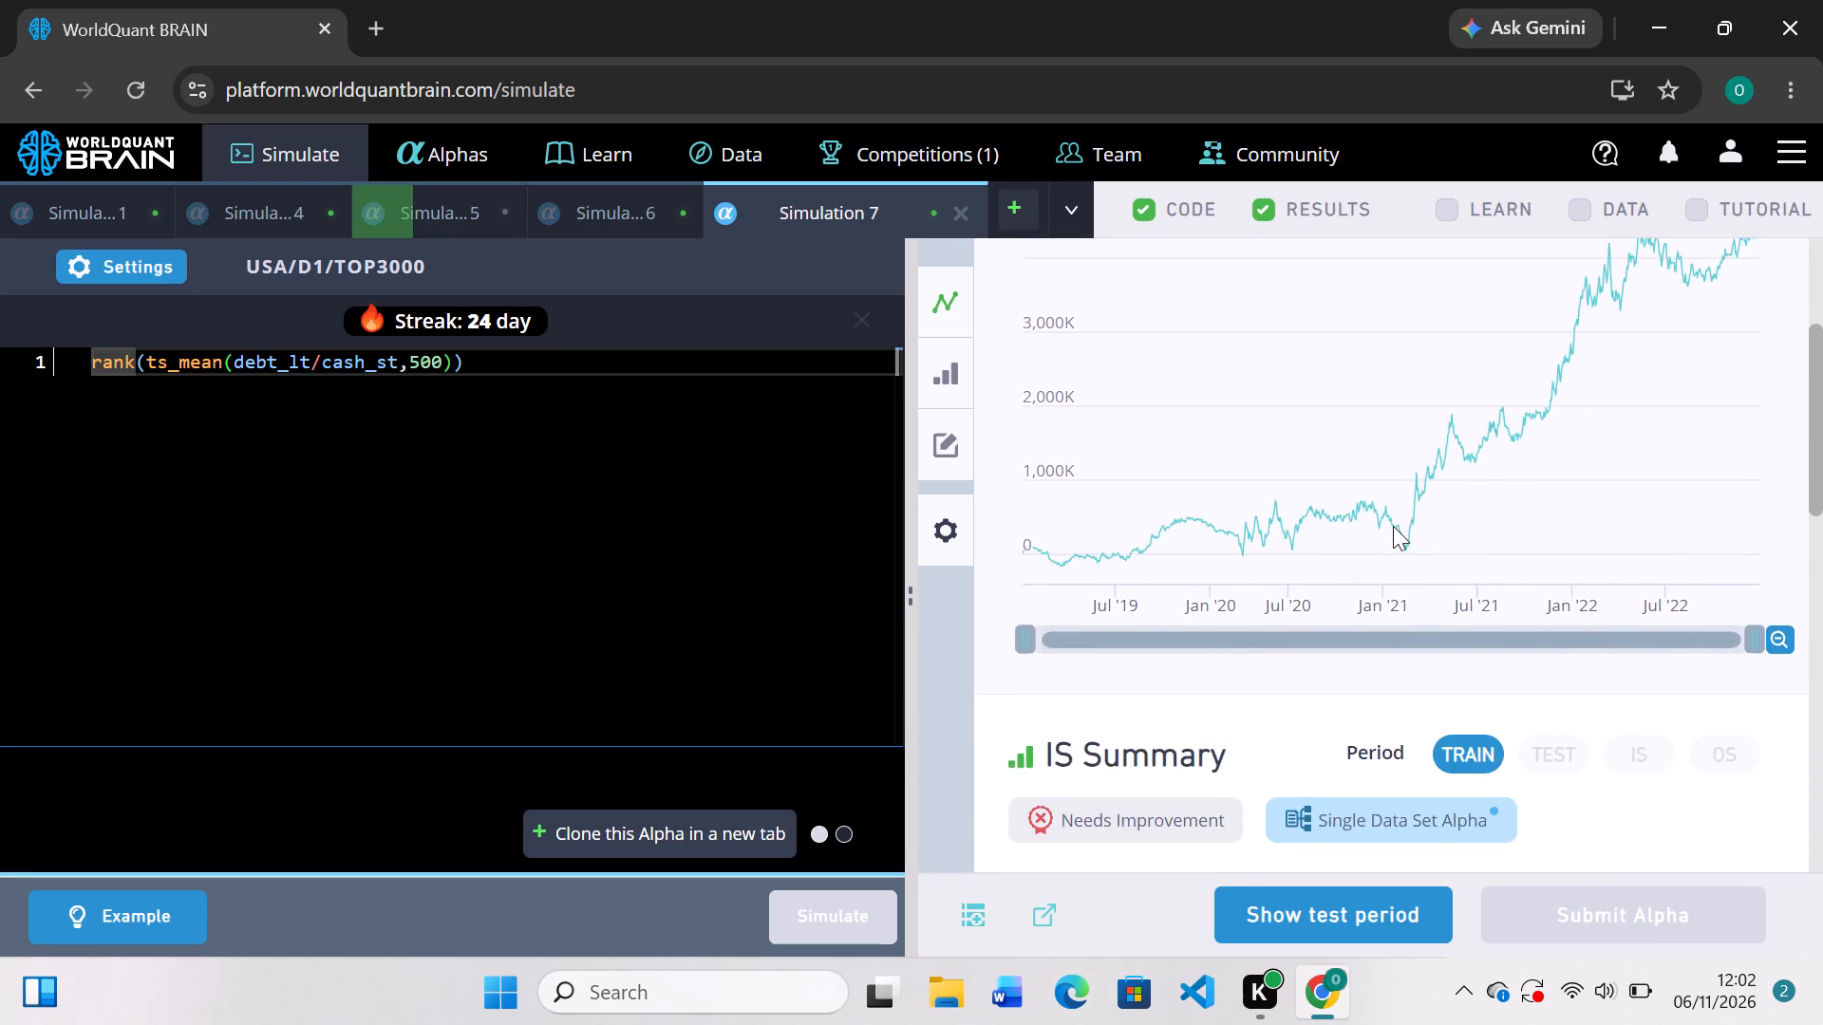
pyautogui.click(110, 257)
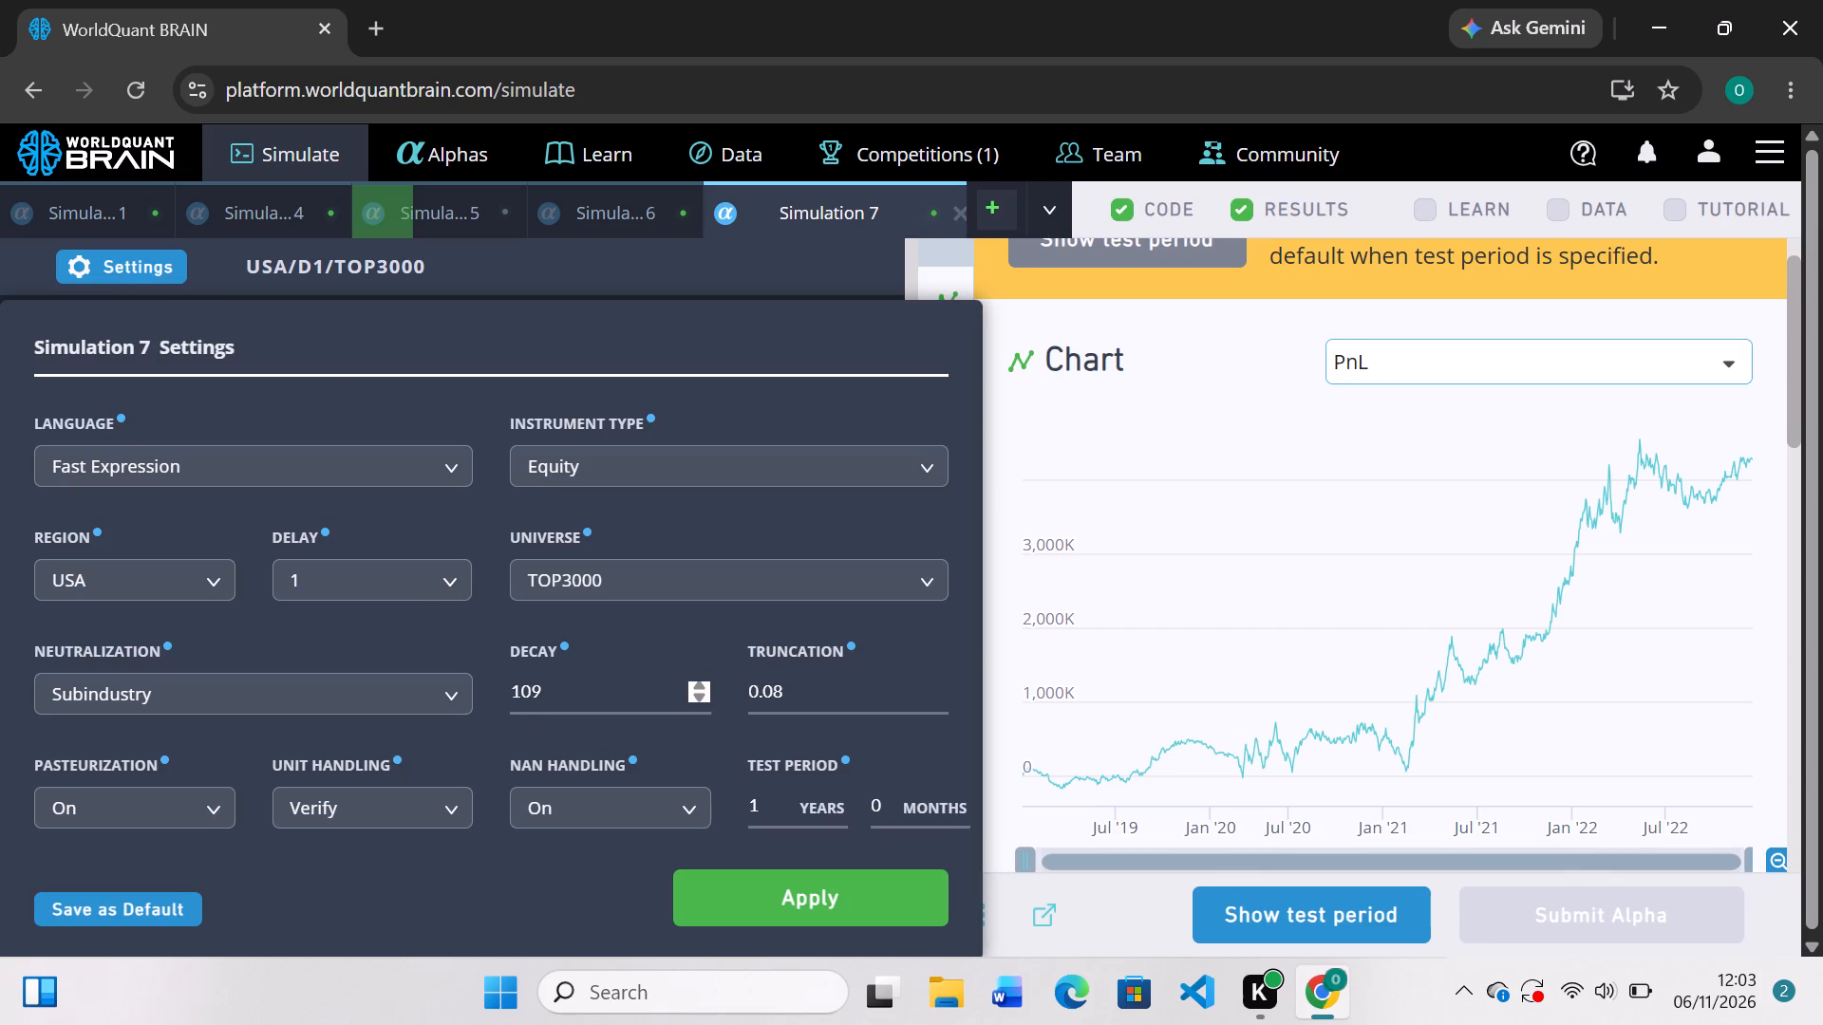
pyautogui.click(446, 586)
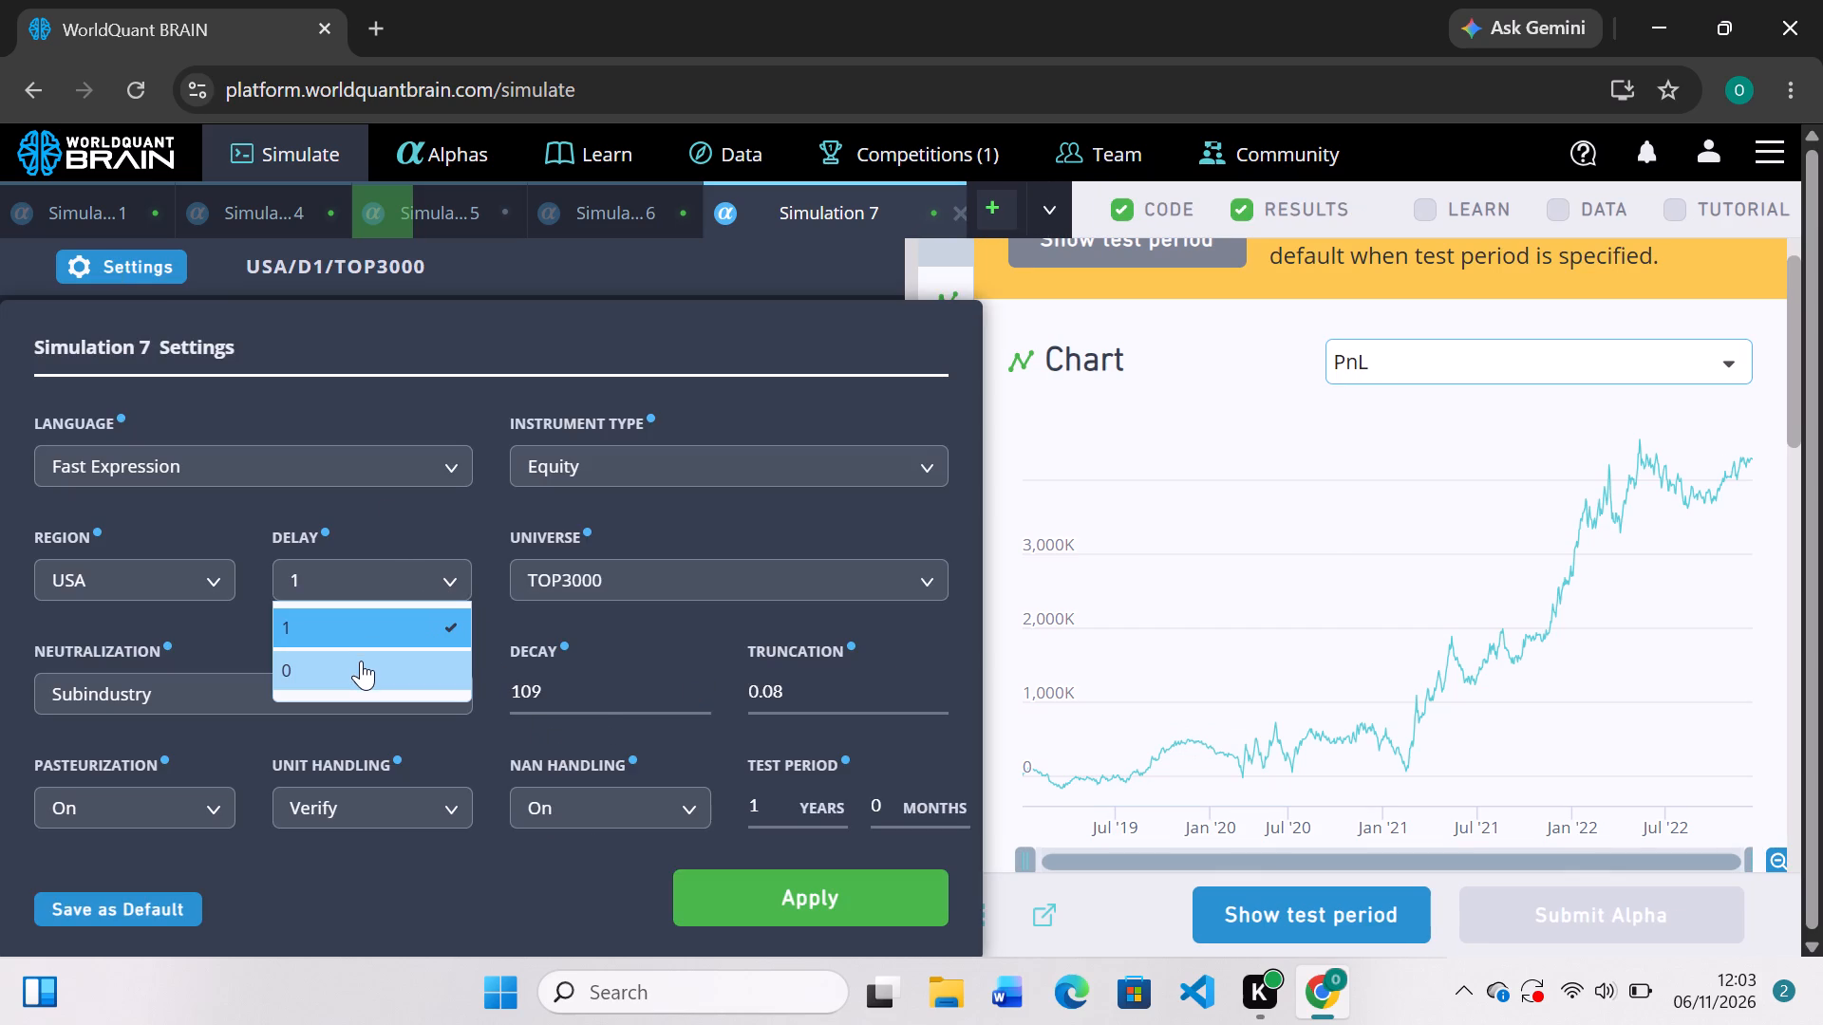
pyautogui.click(361, 661)
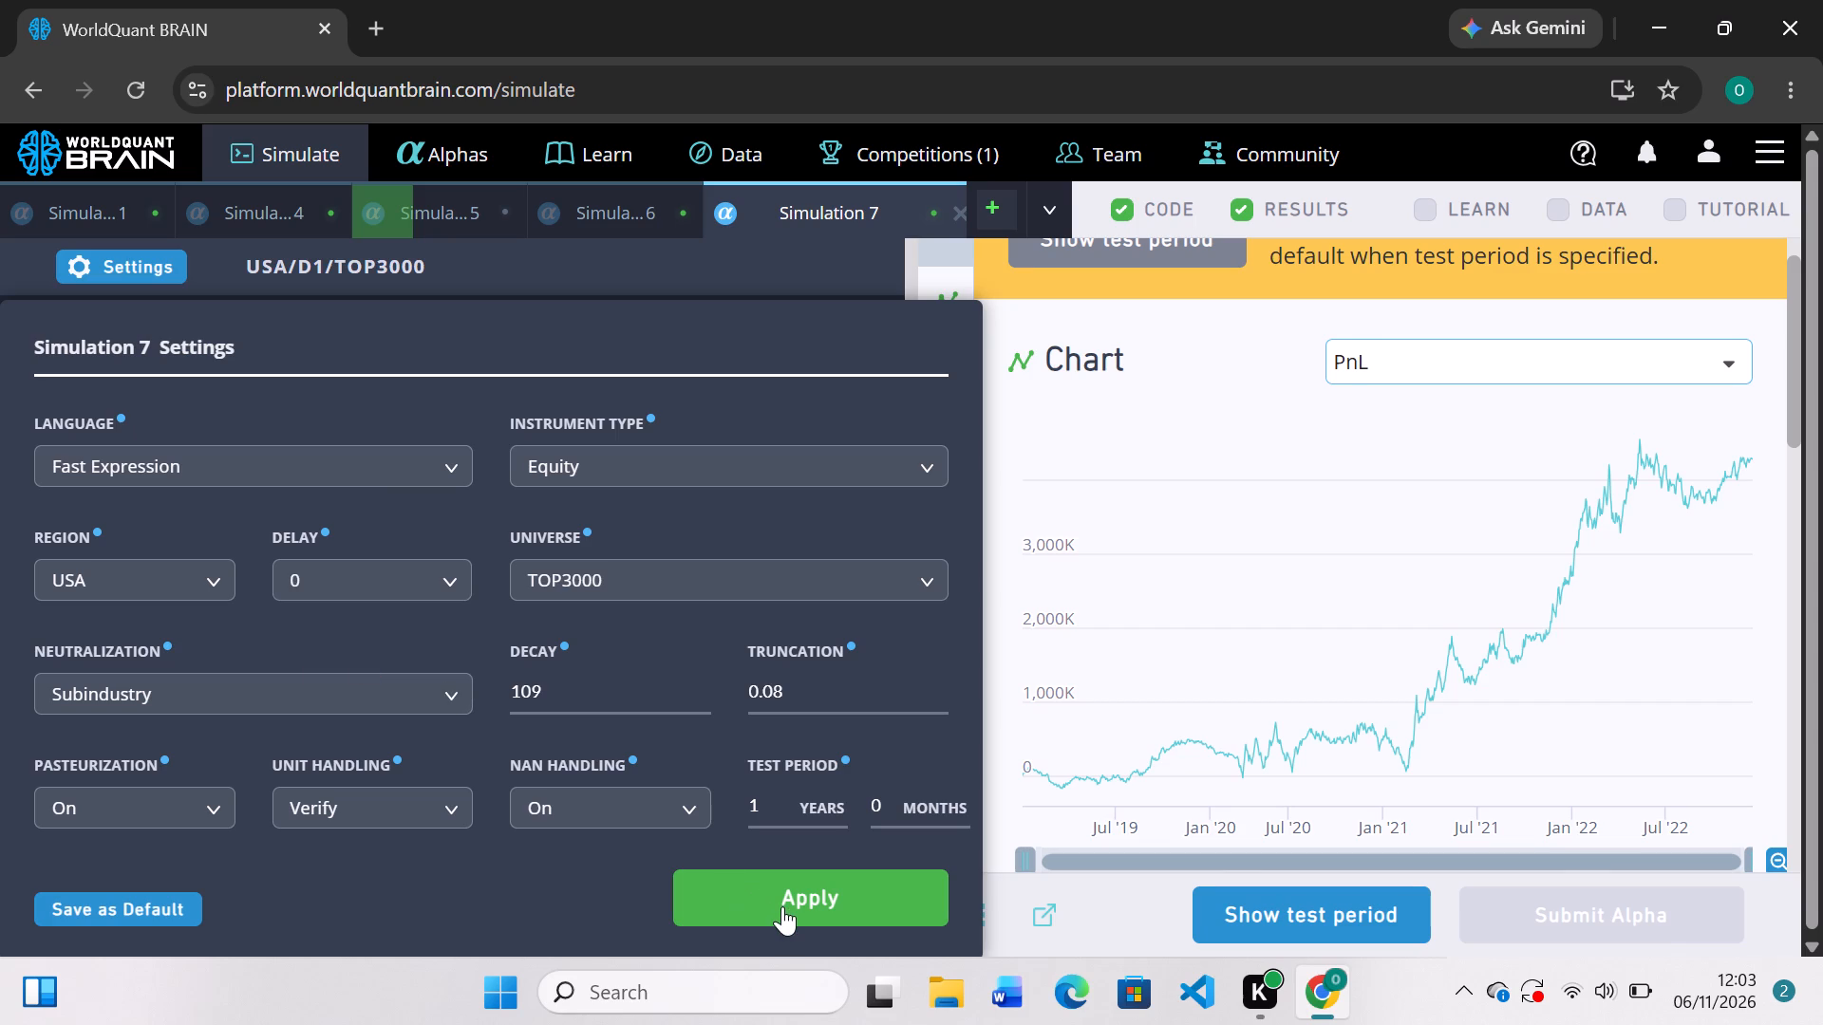
pyautogui.click(782, 906)
pyautogui.click(802, 904)
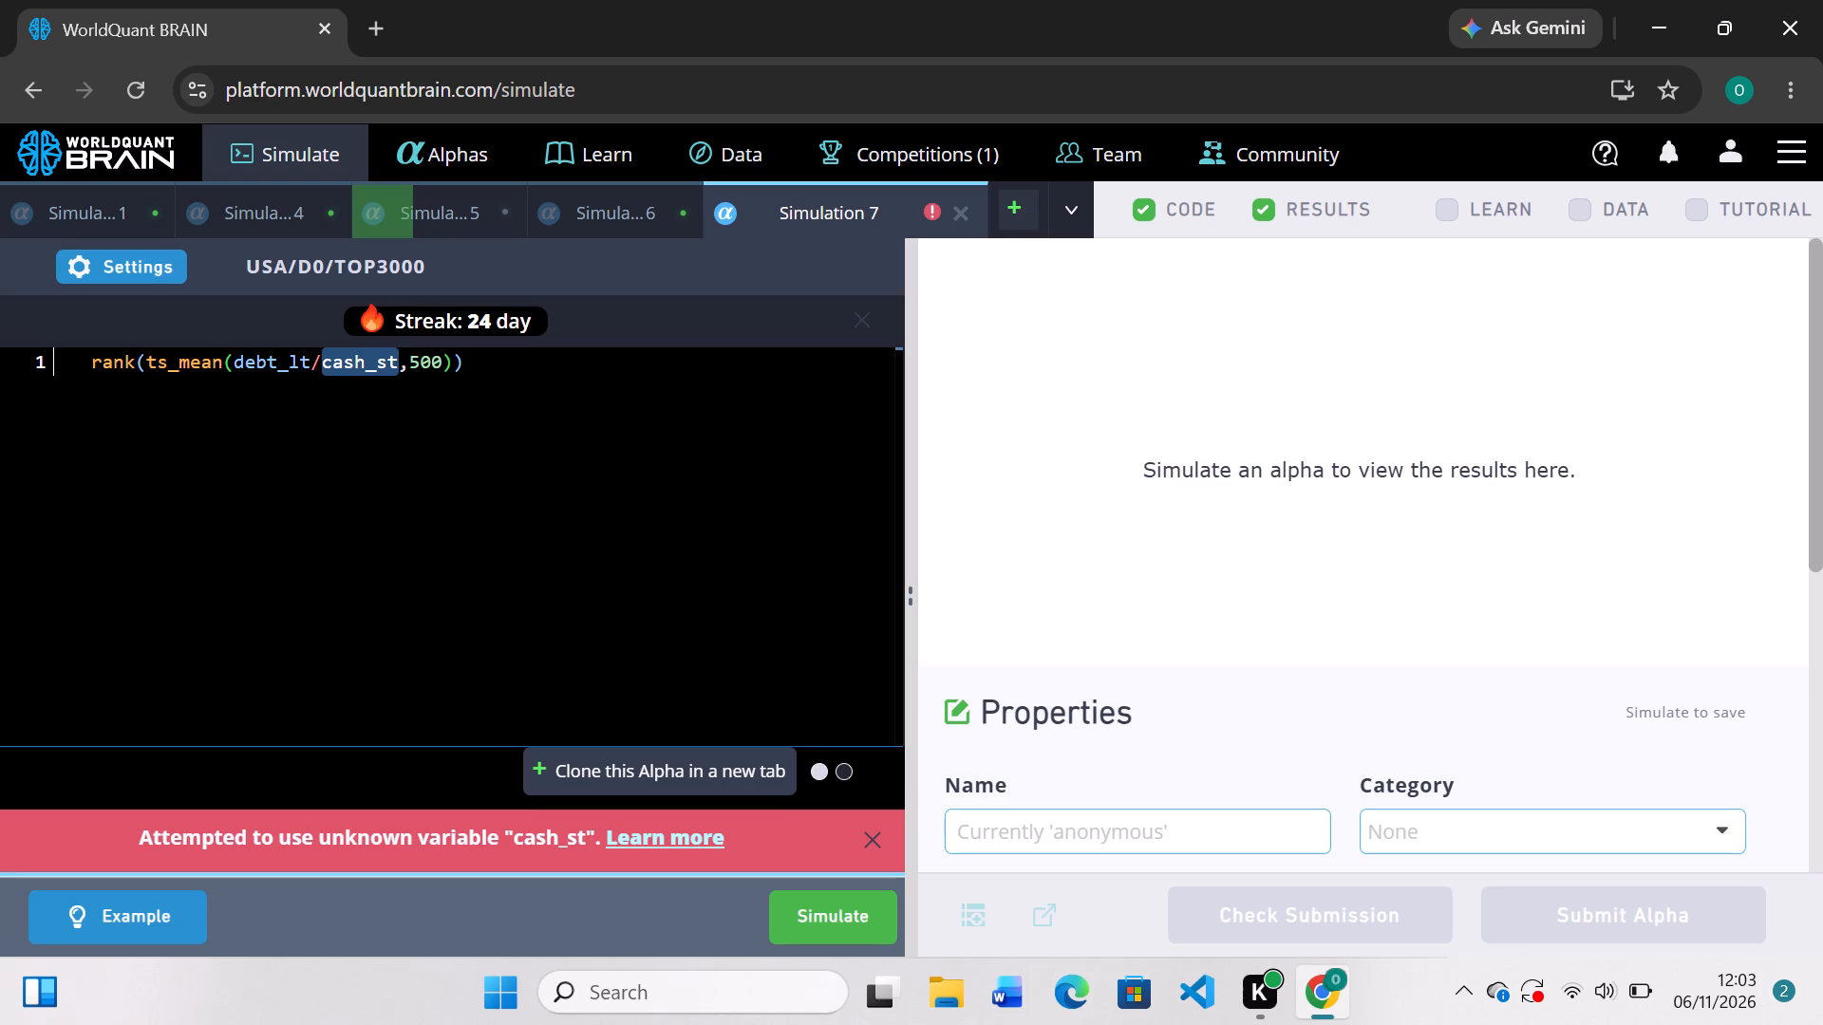
# In Simulation 7's expression, replace cash_st with the data field cash and rerun the simulation.
pyautogui.press('BackSpace')
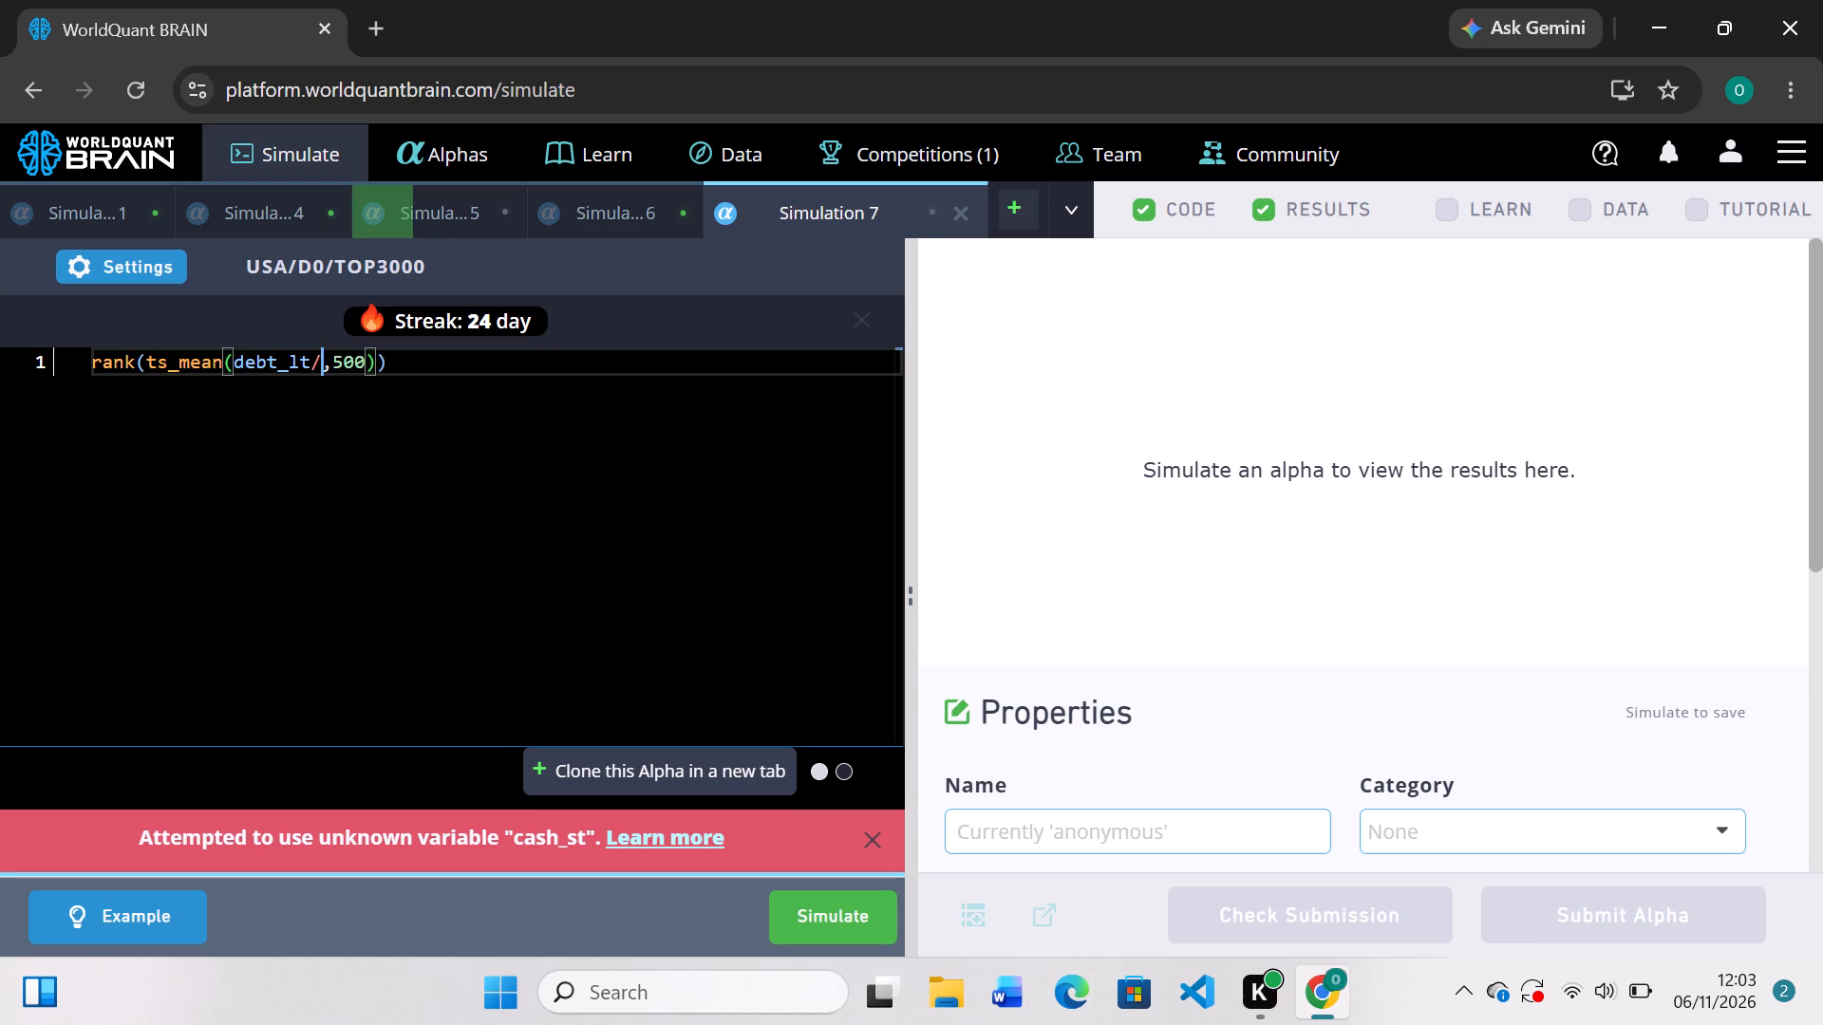
pyautogui.write('cas')
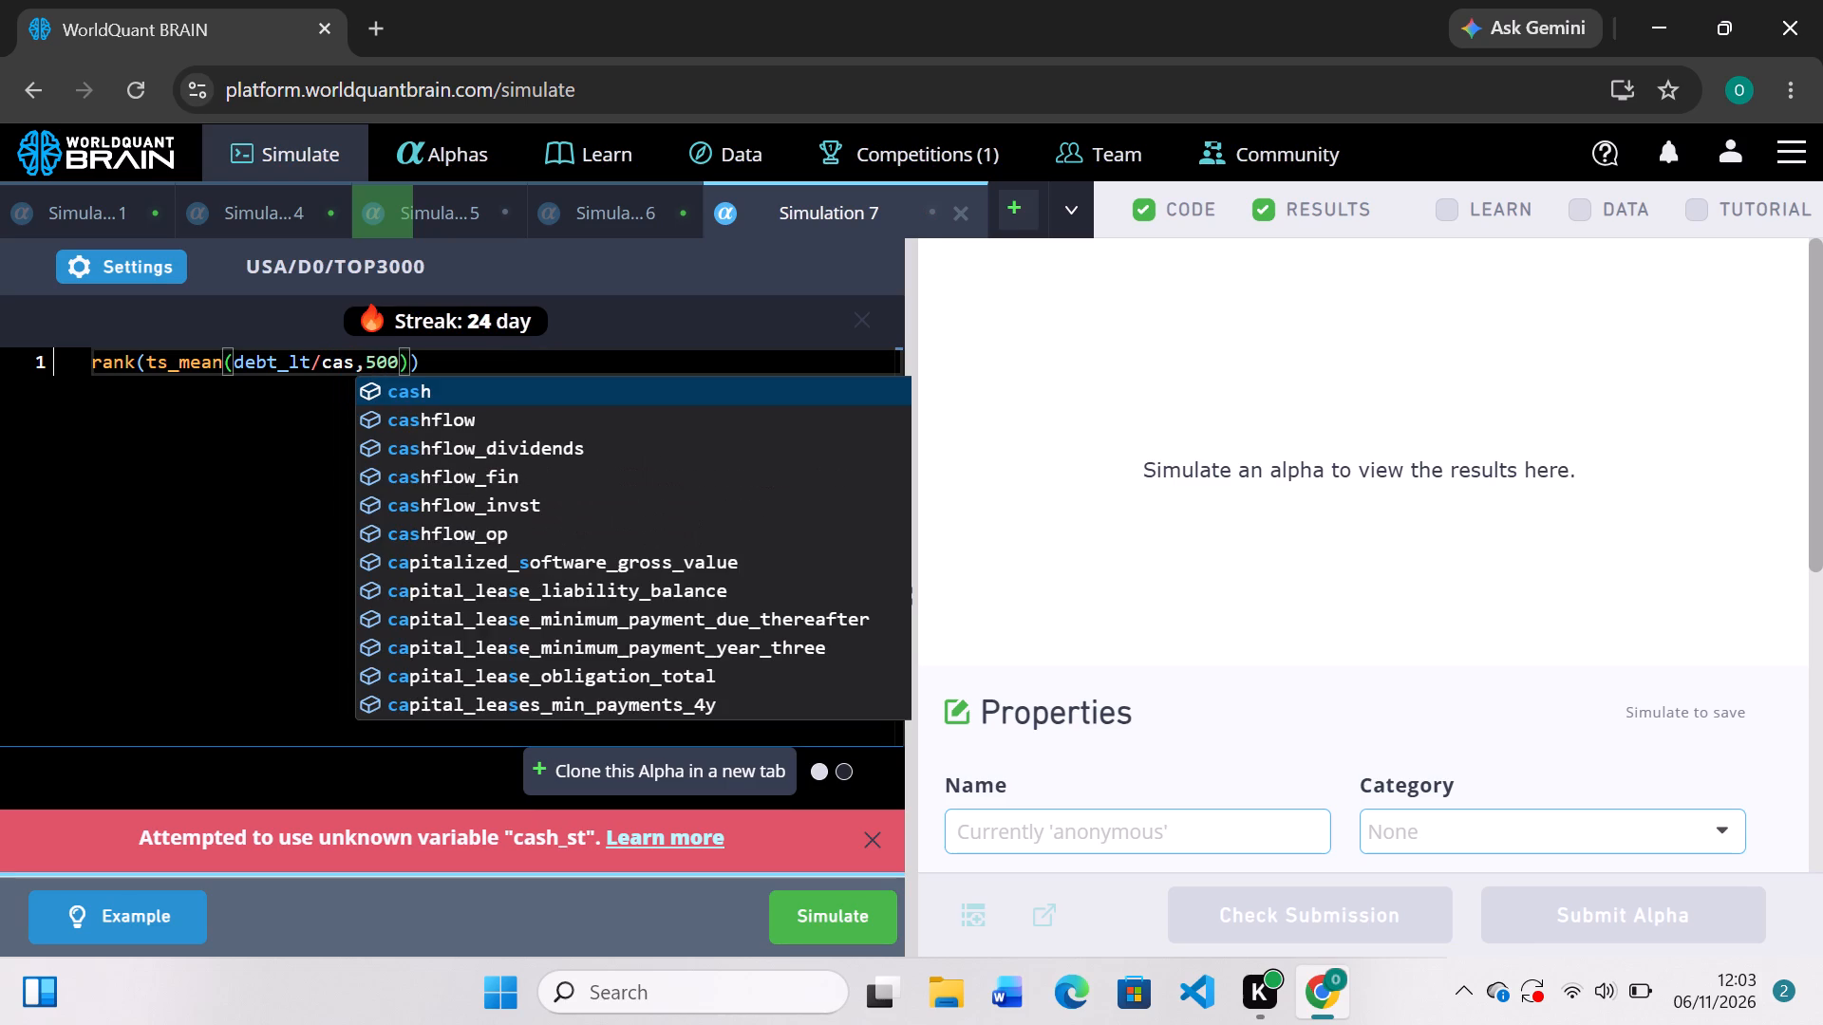
pyautogui.press('Tab')
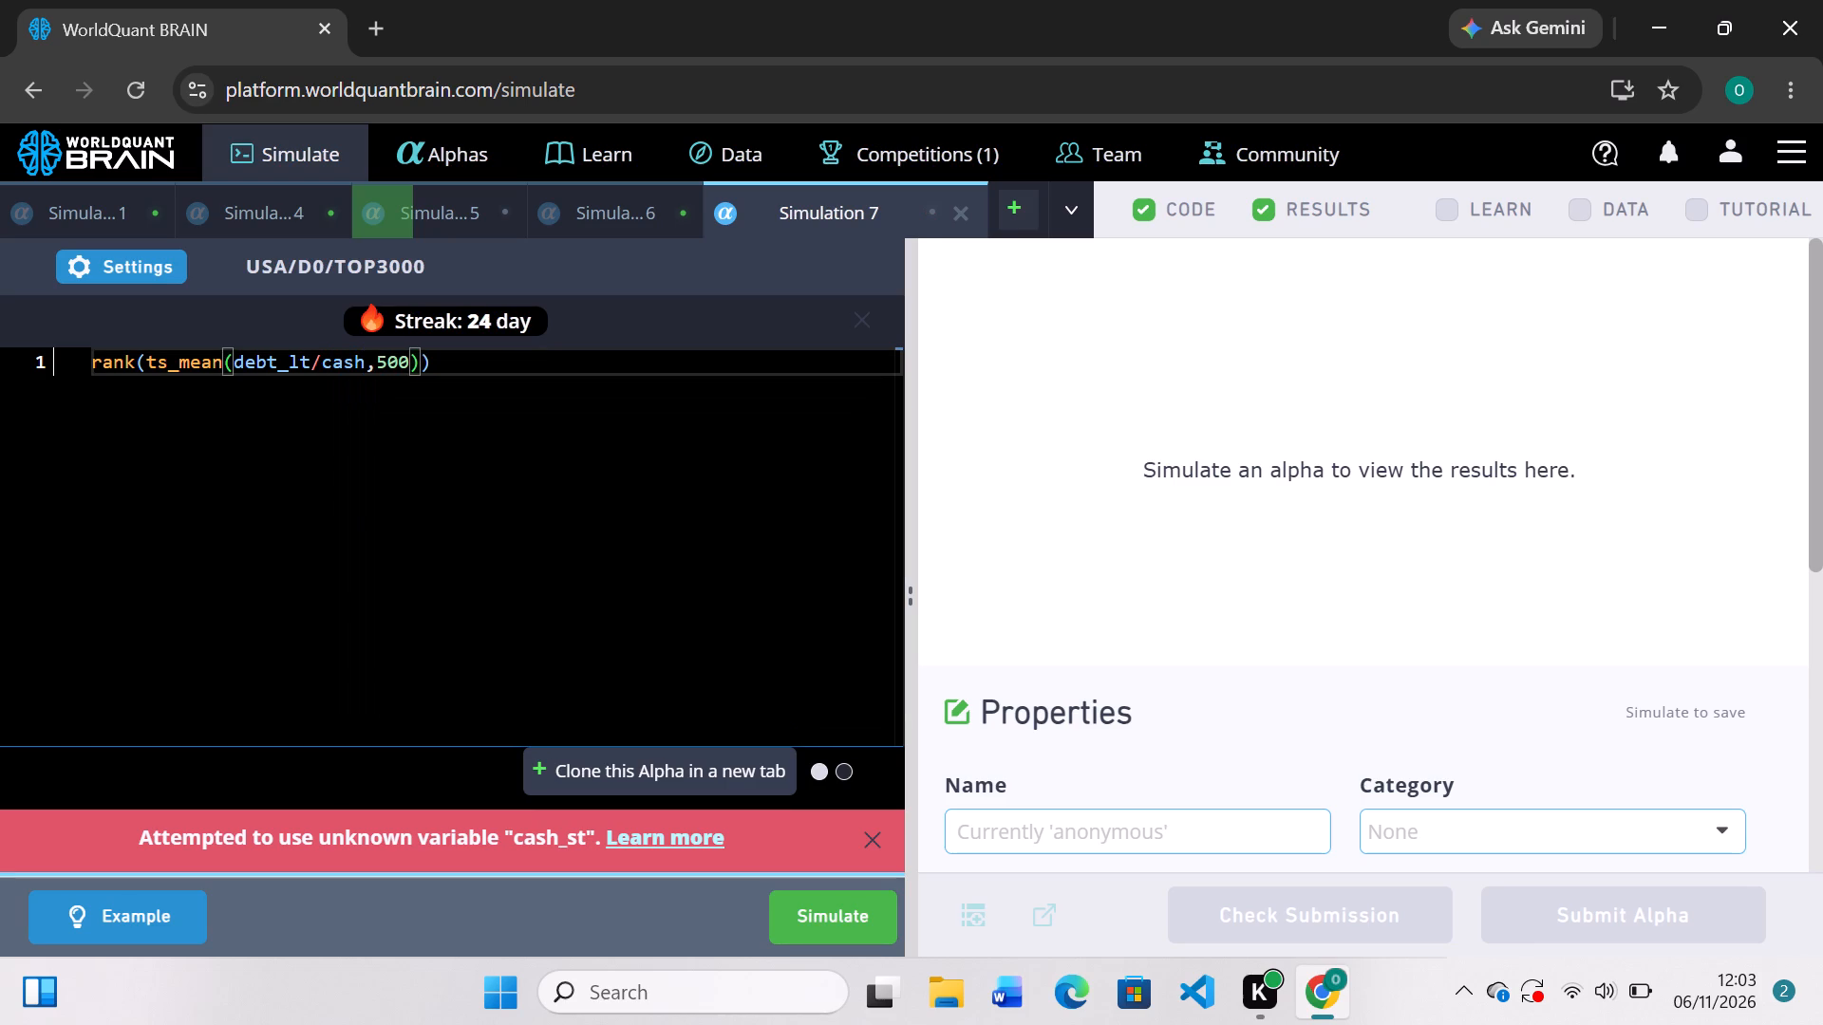
pyautogui.click(827, 924)
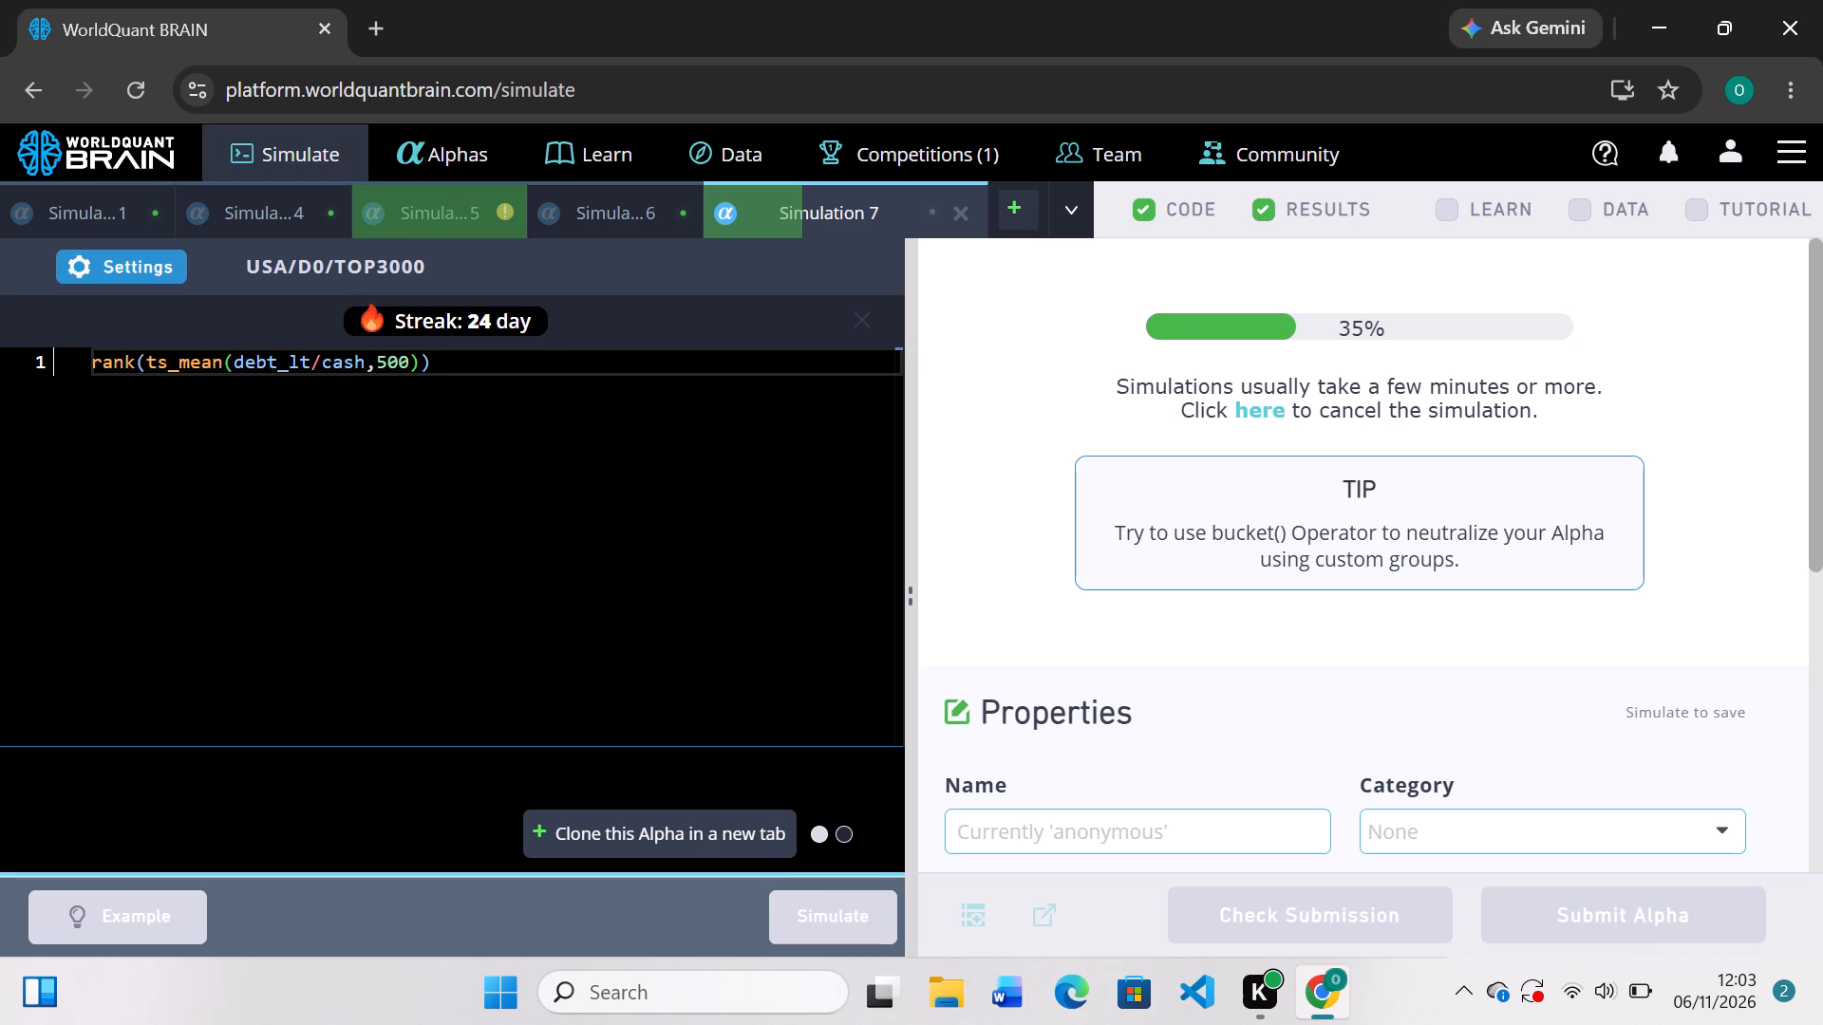
# After checking Simulation 5's PnL chart, delete the -acquired_finite_intangible_assets_total term, leaving only the negated ts_corr expression.
pyautogui.click(457, 223)
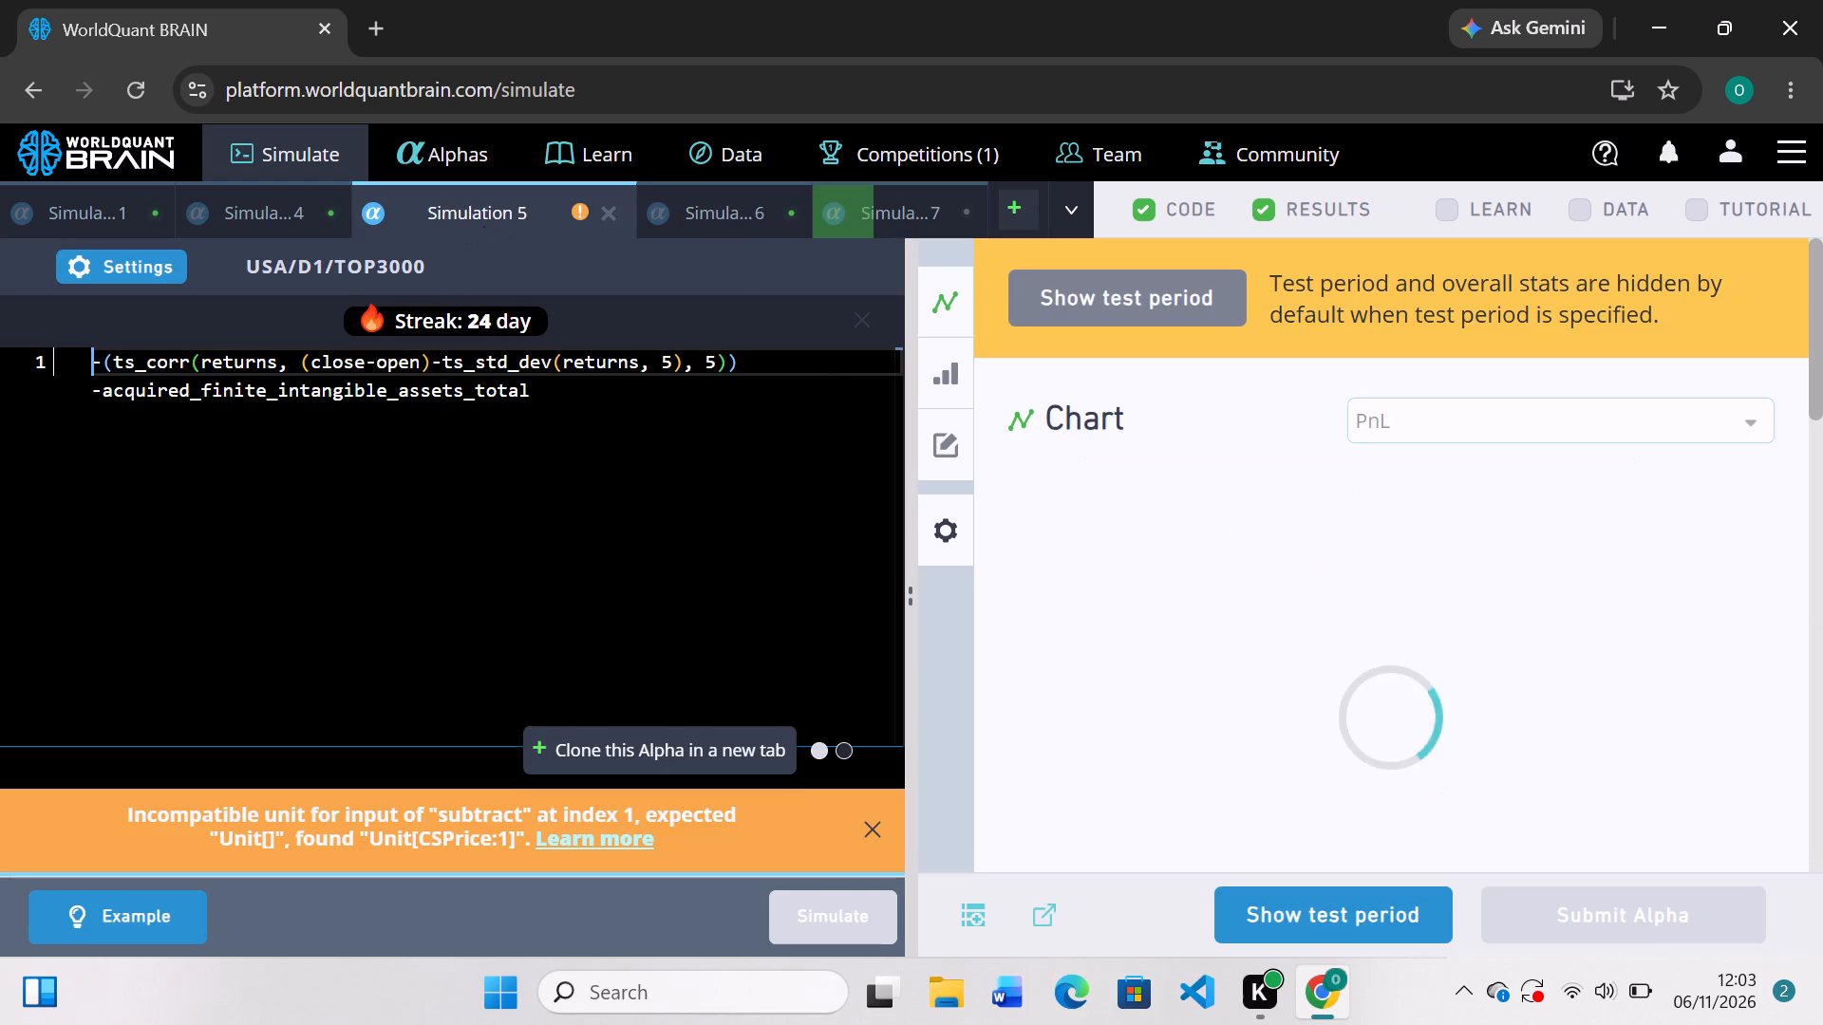
pyautogui.scroll(-2, 1173, 576)
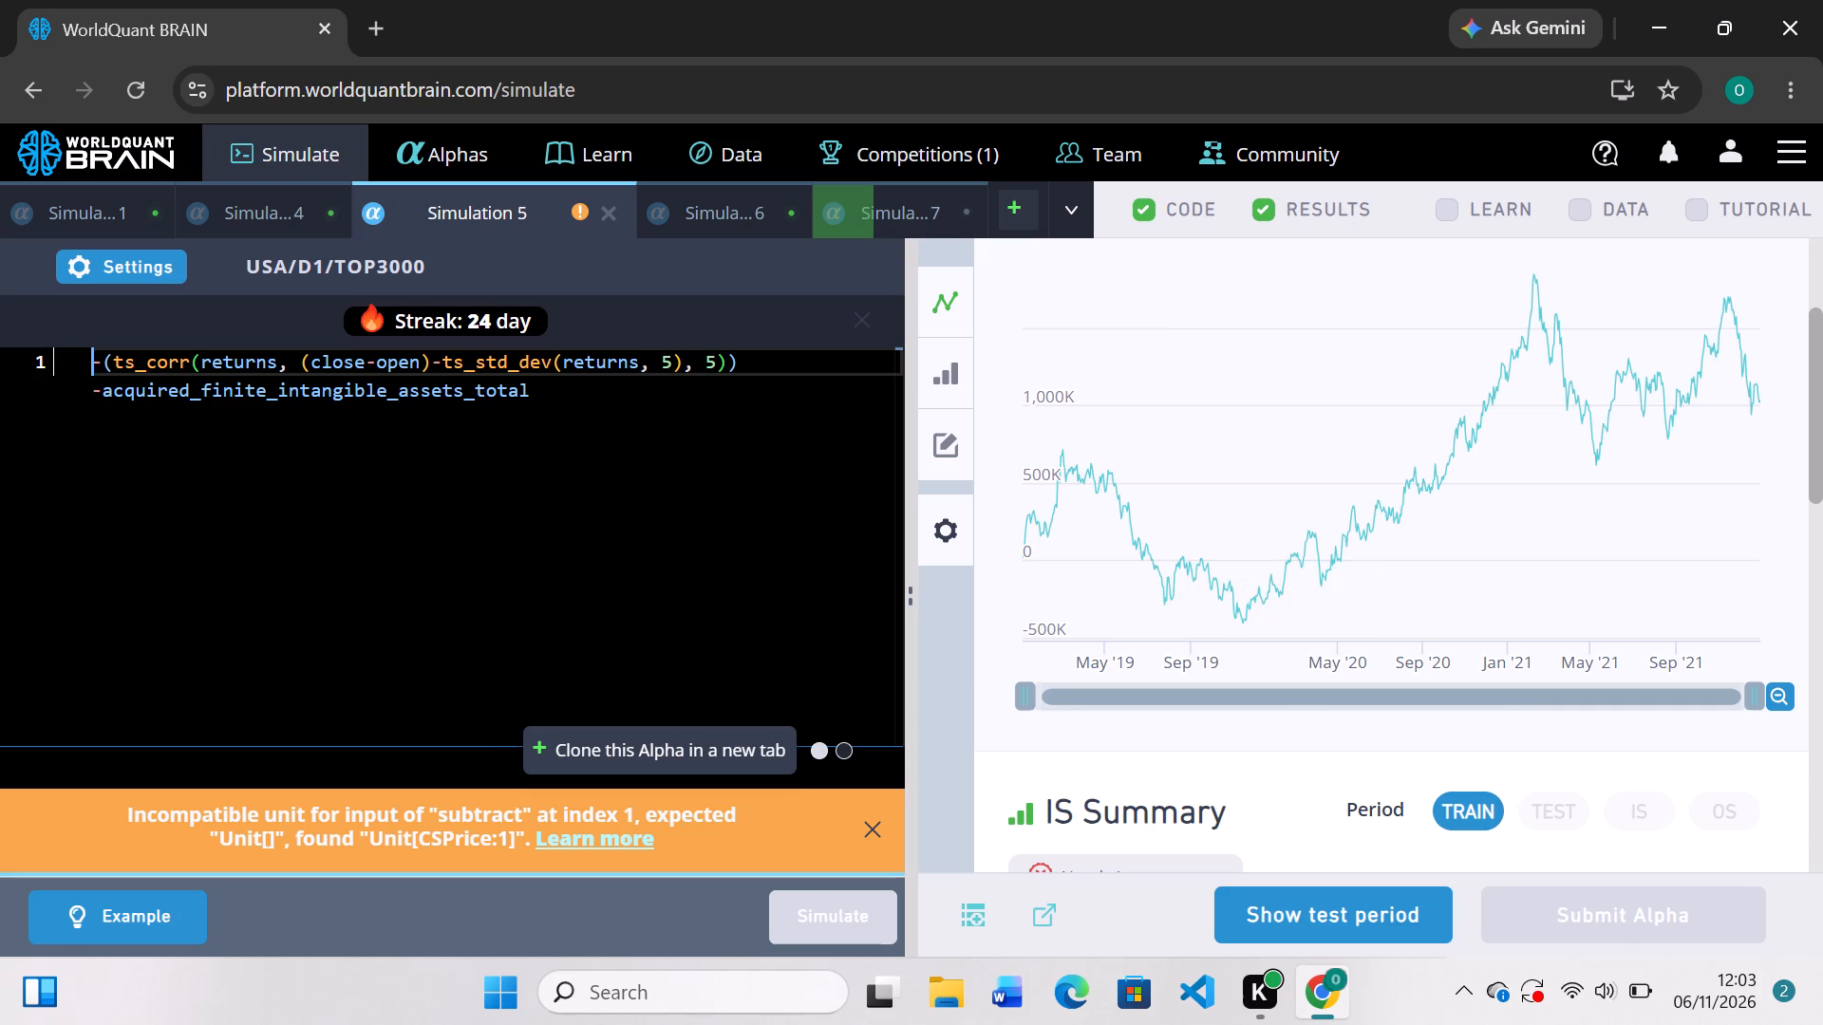
pyautogui.click(537, 393)
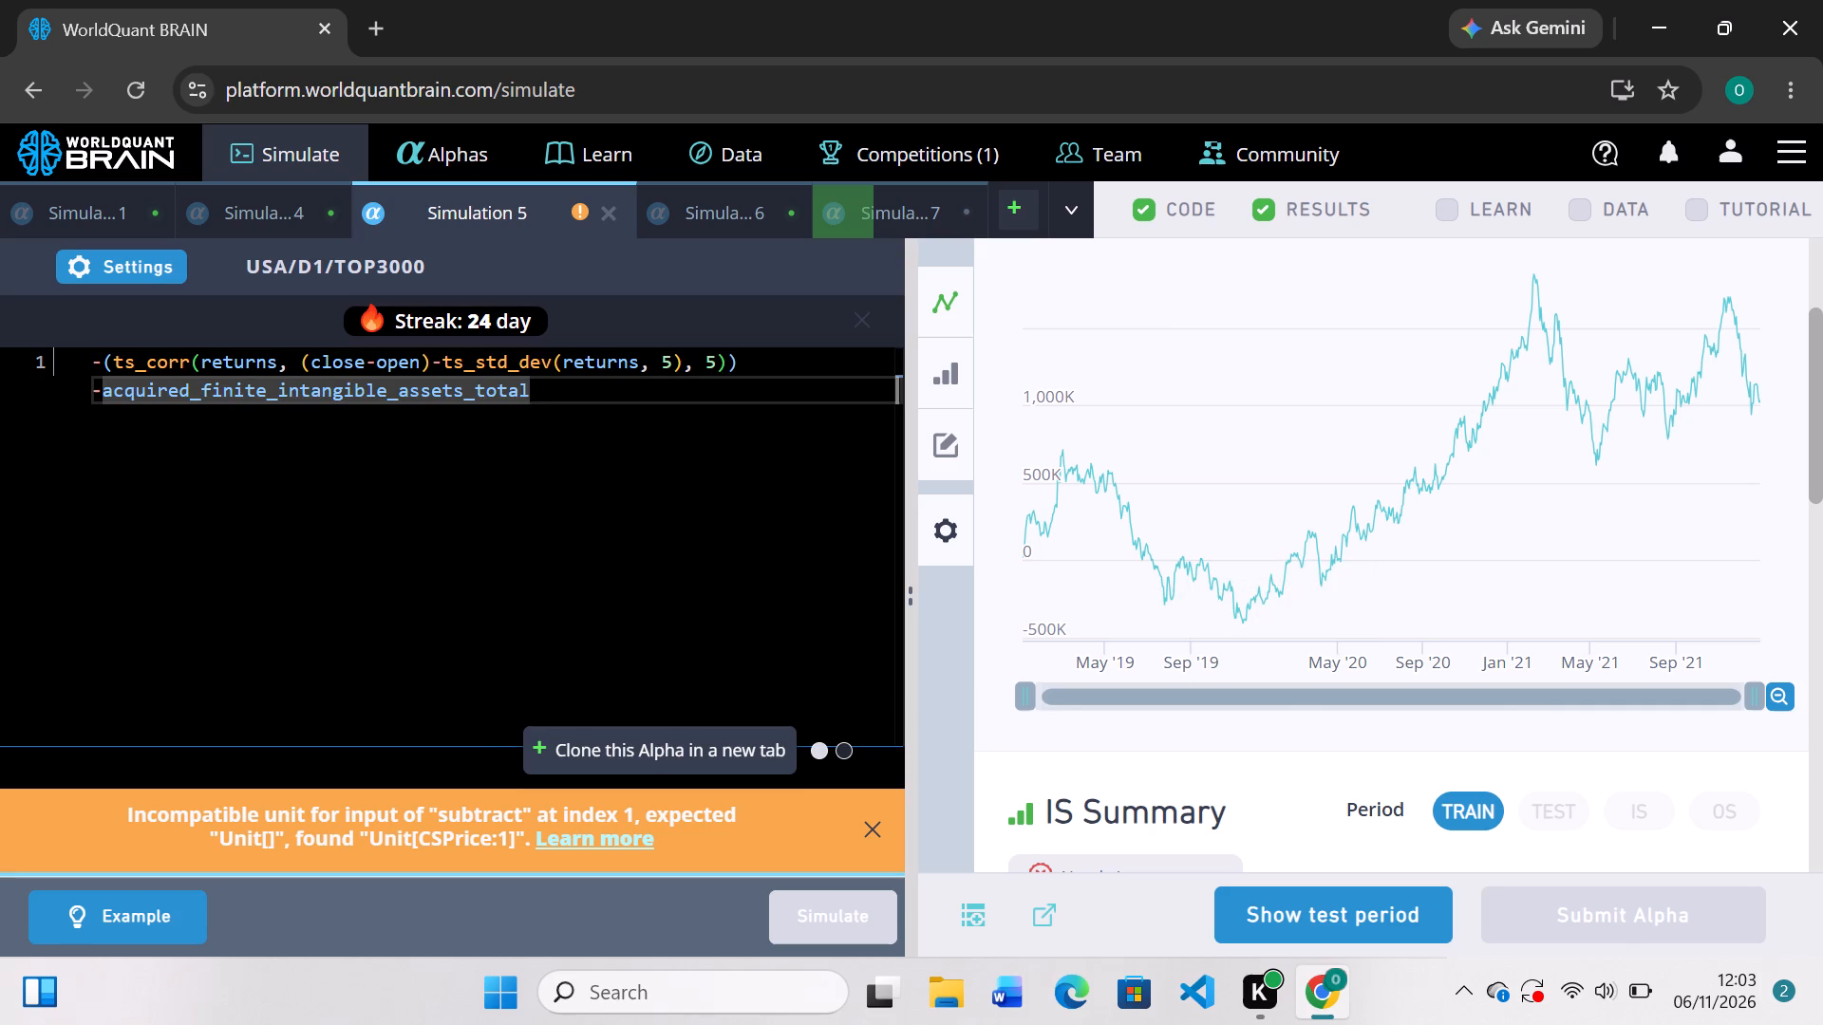
pyautogui.press('BackSpace')
pyautogui.press('BackSpace')
pyautogui.press('BackSpace')
pyautogui.press('BackSpace')
pyautogui.press('BackSpace')
pyautogui.press('BackSpace')
pyautogui.press('BackSpace')
pyautogui.press('BackSpace')
pyautogui.press('BackSpace')
pyautogui.press('BackSpace')
pyautogui.press('BackSpace')
pyautogui.press('BackSpace')
pyautogui.press('BackSpace')
pyautogui.press('BackSpace')
pyautogui.press('BackSpace')
pyautogui.press('BackSpace')
pyautogui.press('BackSpace')
pyautogui.press('BackSpace')
pyautogui.press('BackSpace')
pyautogui.press('BackSpace')
pyautogui.press('BackSpace')
pyautogui.press('BackSpace')
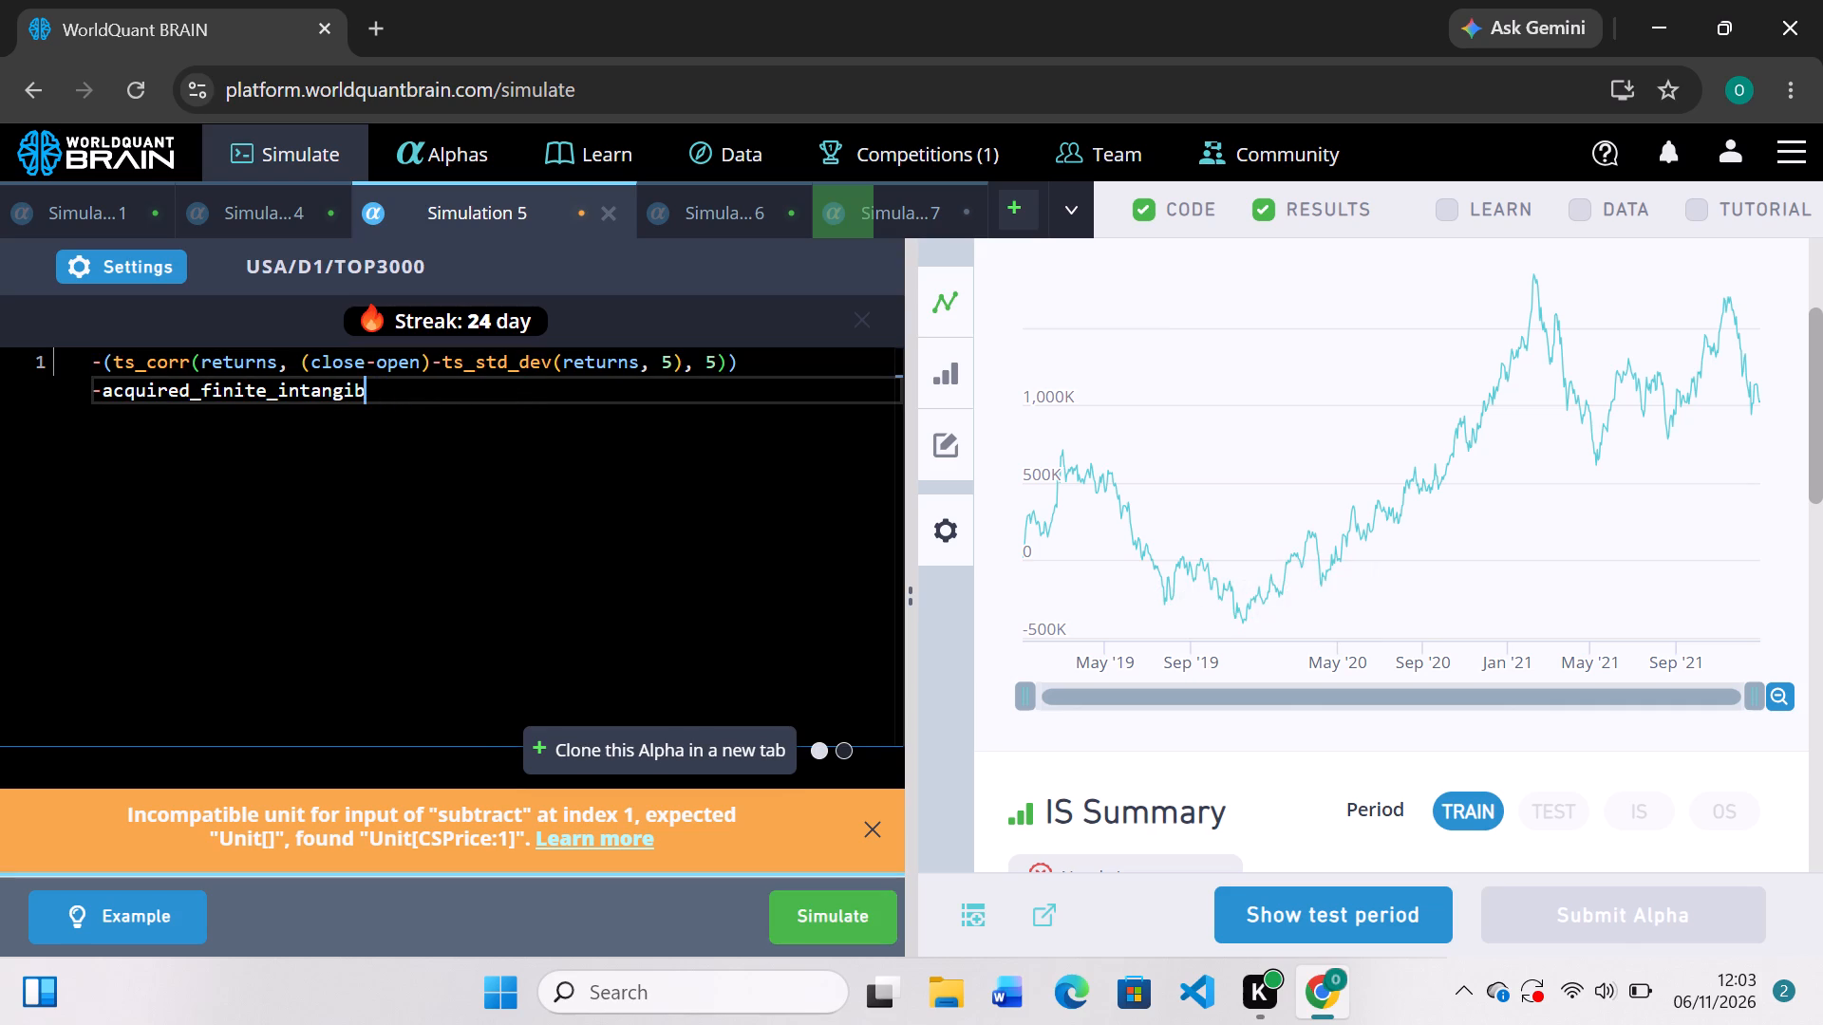
pyautogui.press('BackSpace')
pyautogui.press('BackSpace')
pyautogui.press('BackSpace')
pyautogui.press('BackSpace')
pyautogui.press('BackSpace')
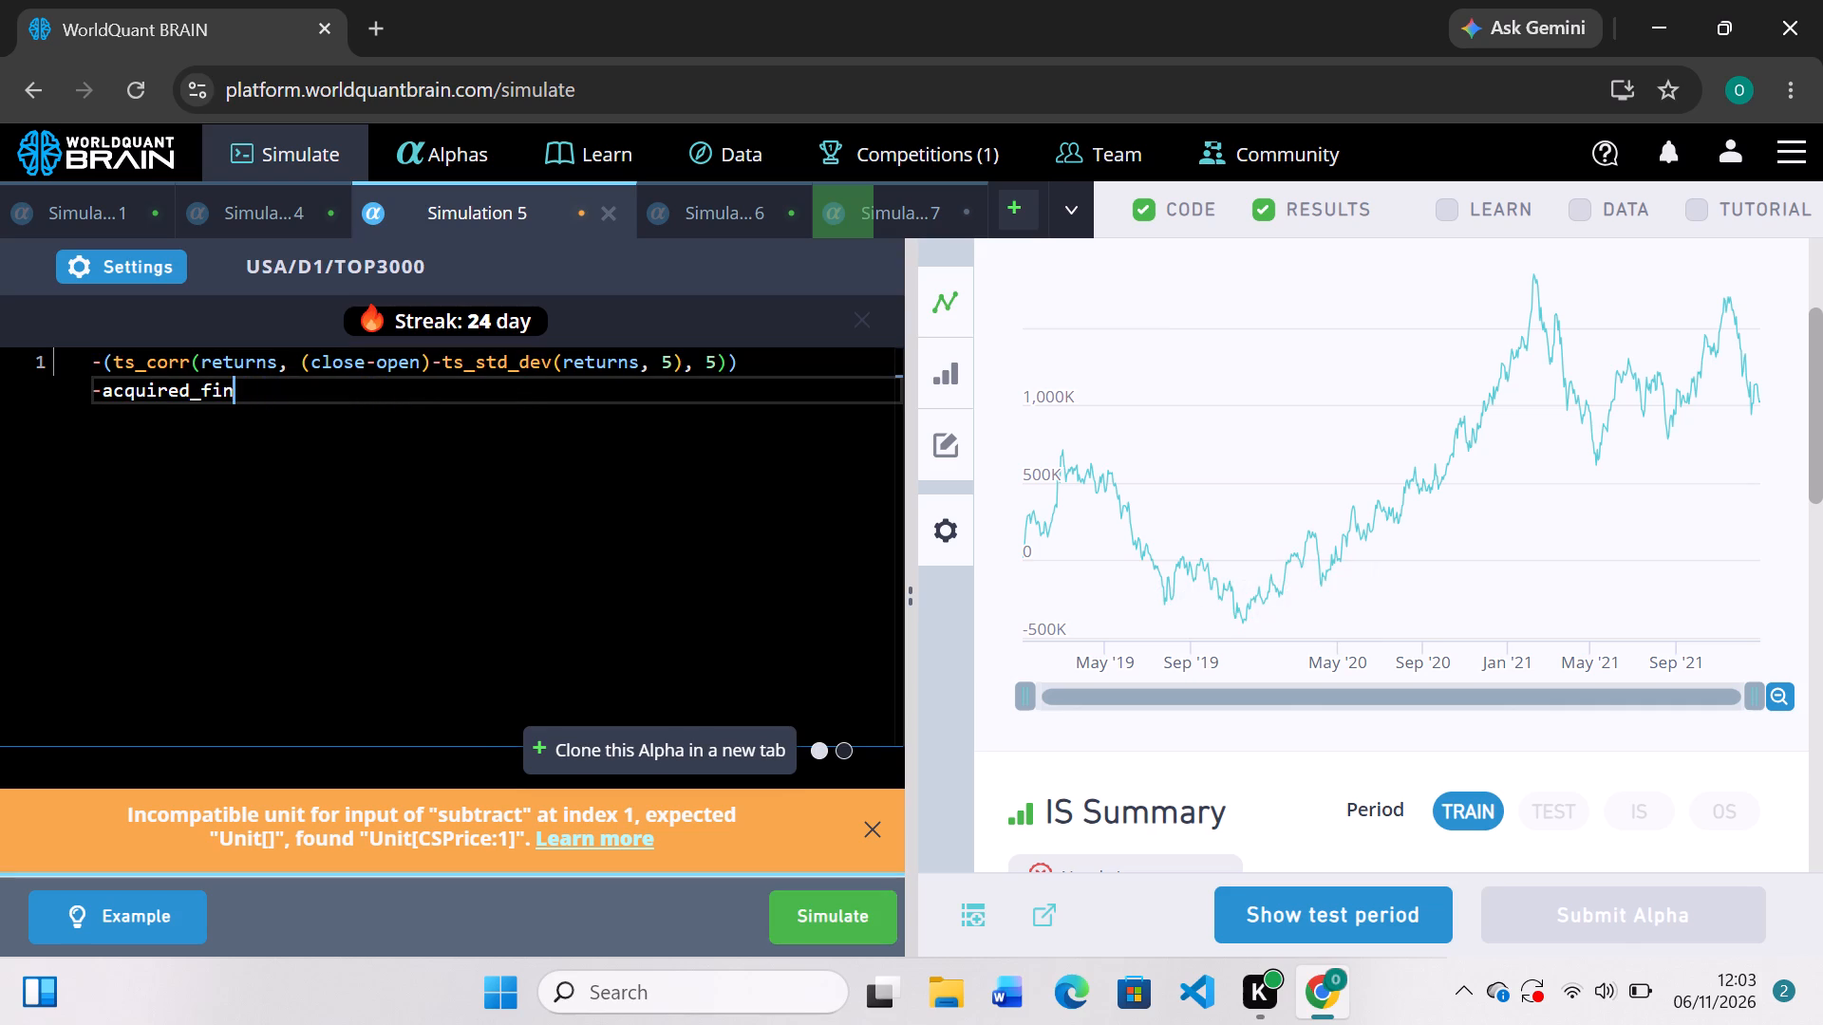
pyautogui.press('BackSpace')
pyautogui.press('BackSpace')
pyautogui.press('BackSpace')
pyautogui.press('BackSpace')
pyautogui.press('BackSpace')
pyautogui.press('BackSpace')
pyautogui.press('BackSpace')
pyautogui.press('BackSpace')
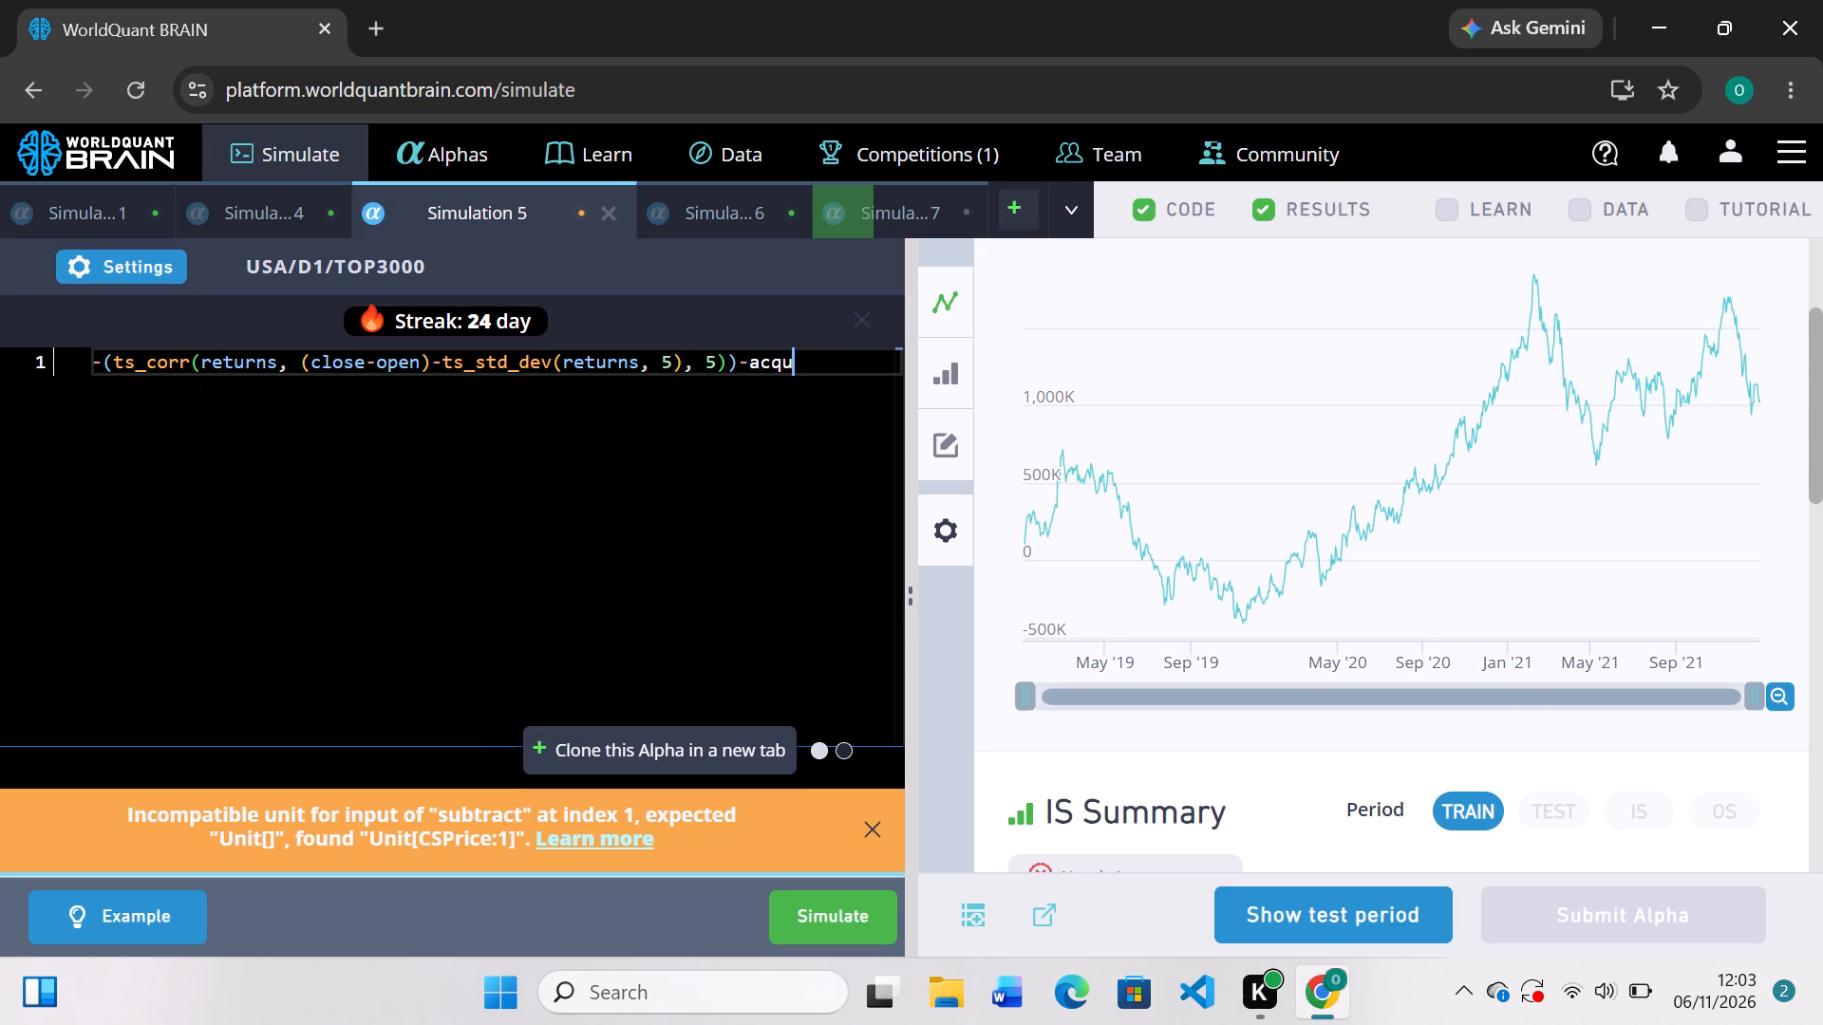
pyautogui.press('BackSpace')
pyautogui.press('BackSpace')
pyautogui.press('BackSpace')
pyautogui.press('BackSpace')
pyautogui.press('BackSpace')
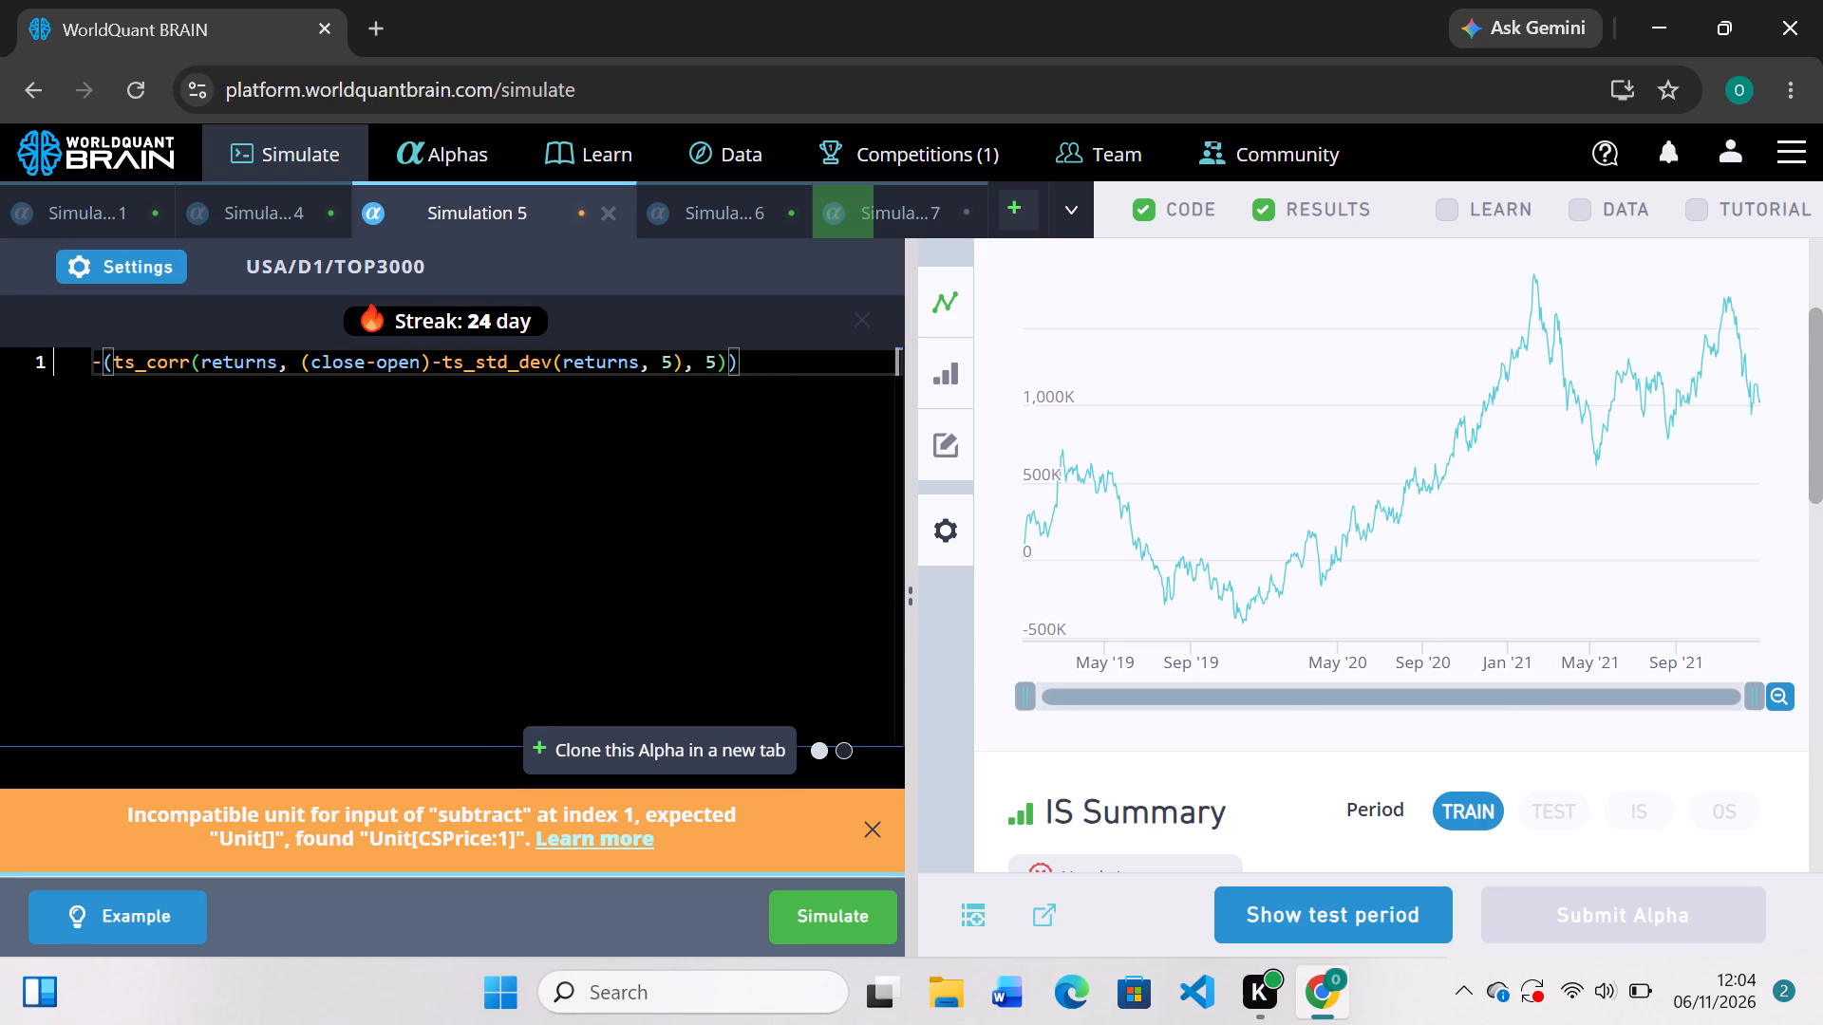
# Set Simulation 5's decay to 200, apply the settings and rerun the simulation.
pyautogui.click(106, 273)
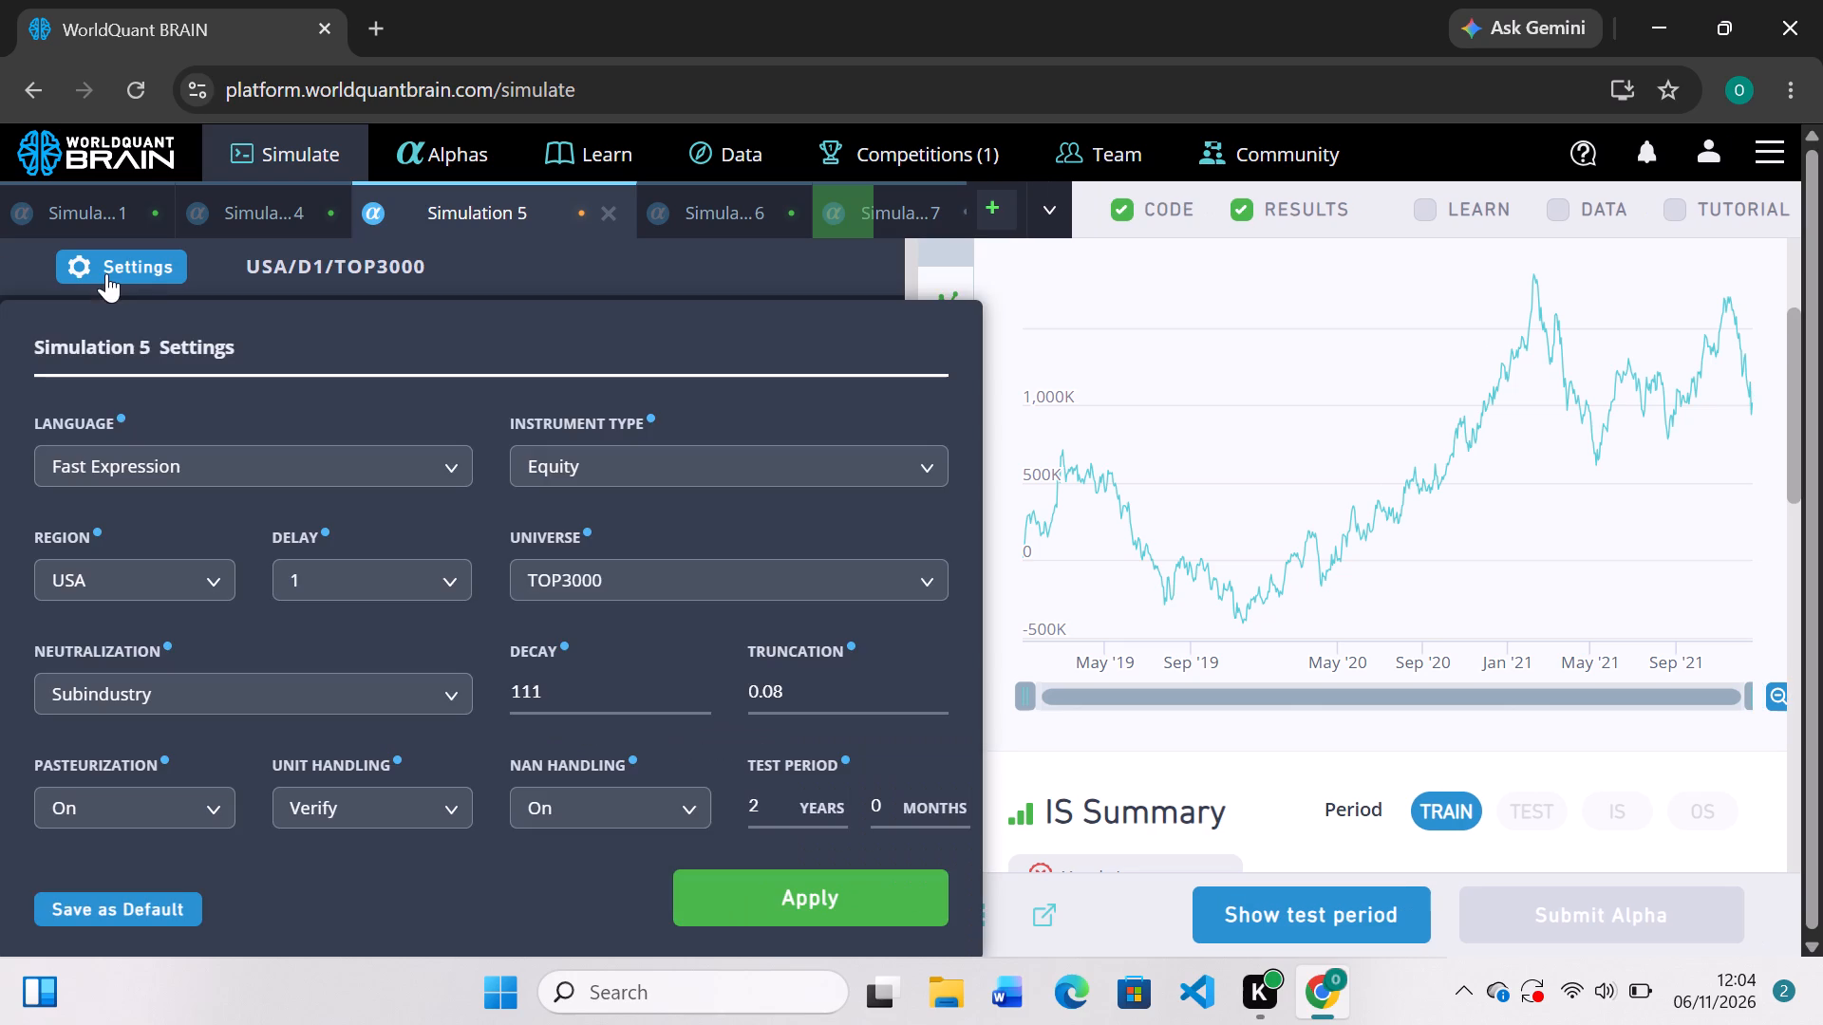
pyautogui.click(696, 688)
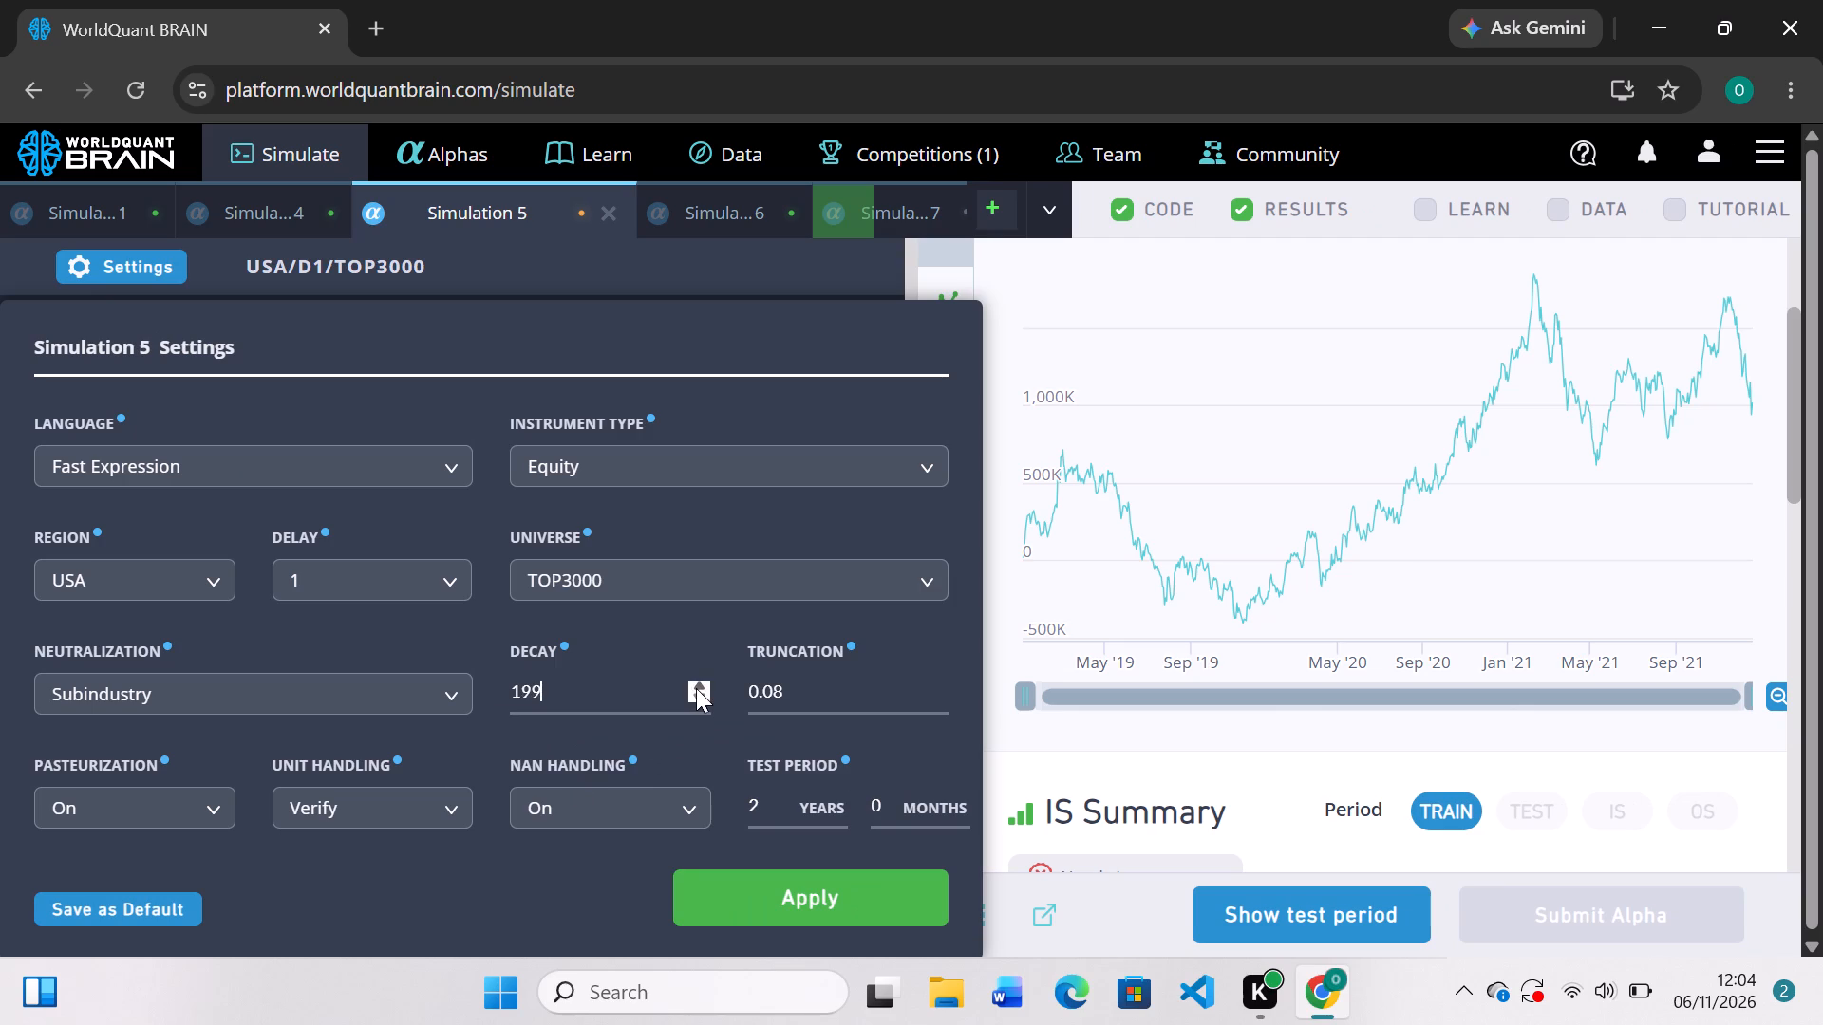
pyautogui.click(696, 688)
pyautogui.click(746, 874)
pyautogui.click(787, 901)
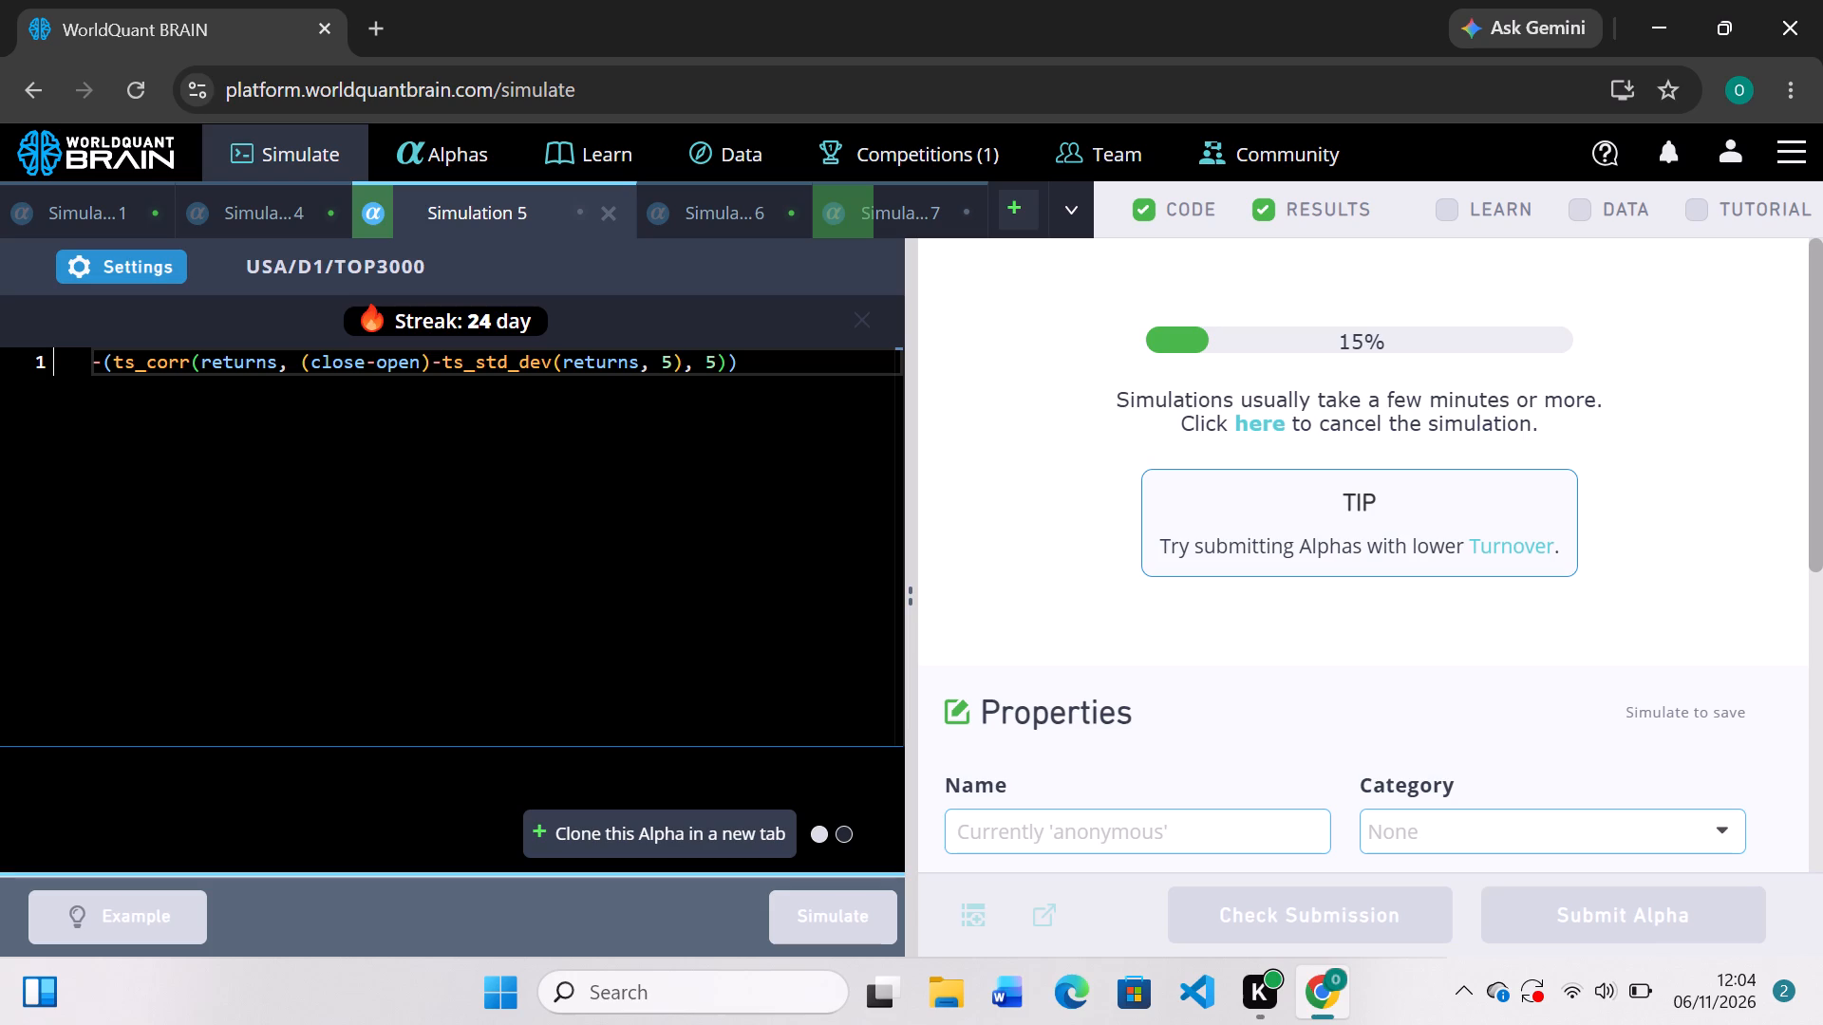
pyautogui.scroll(-1, 778, 535)
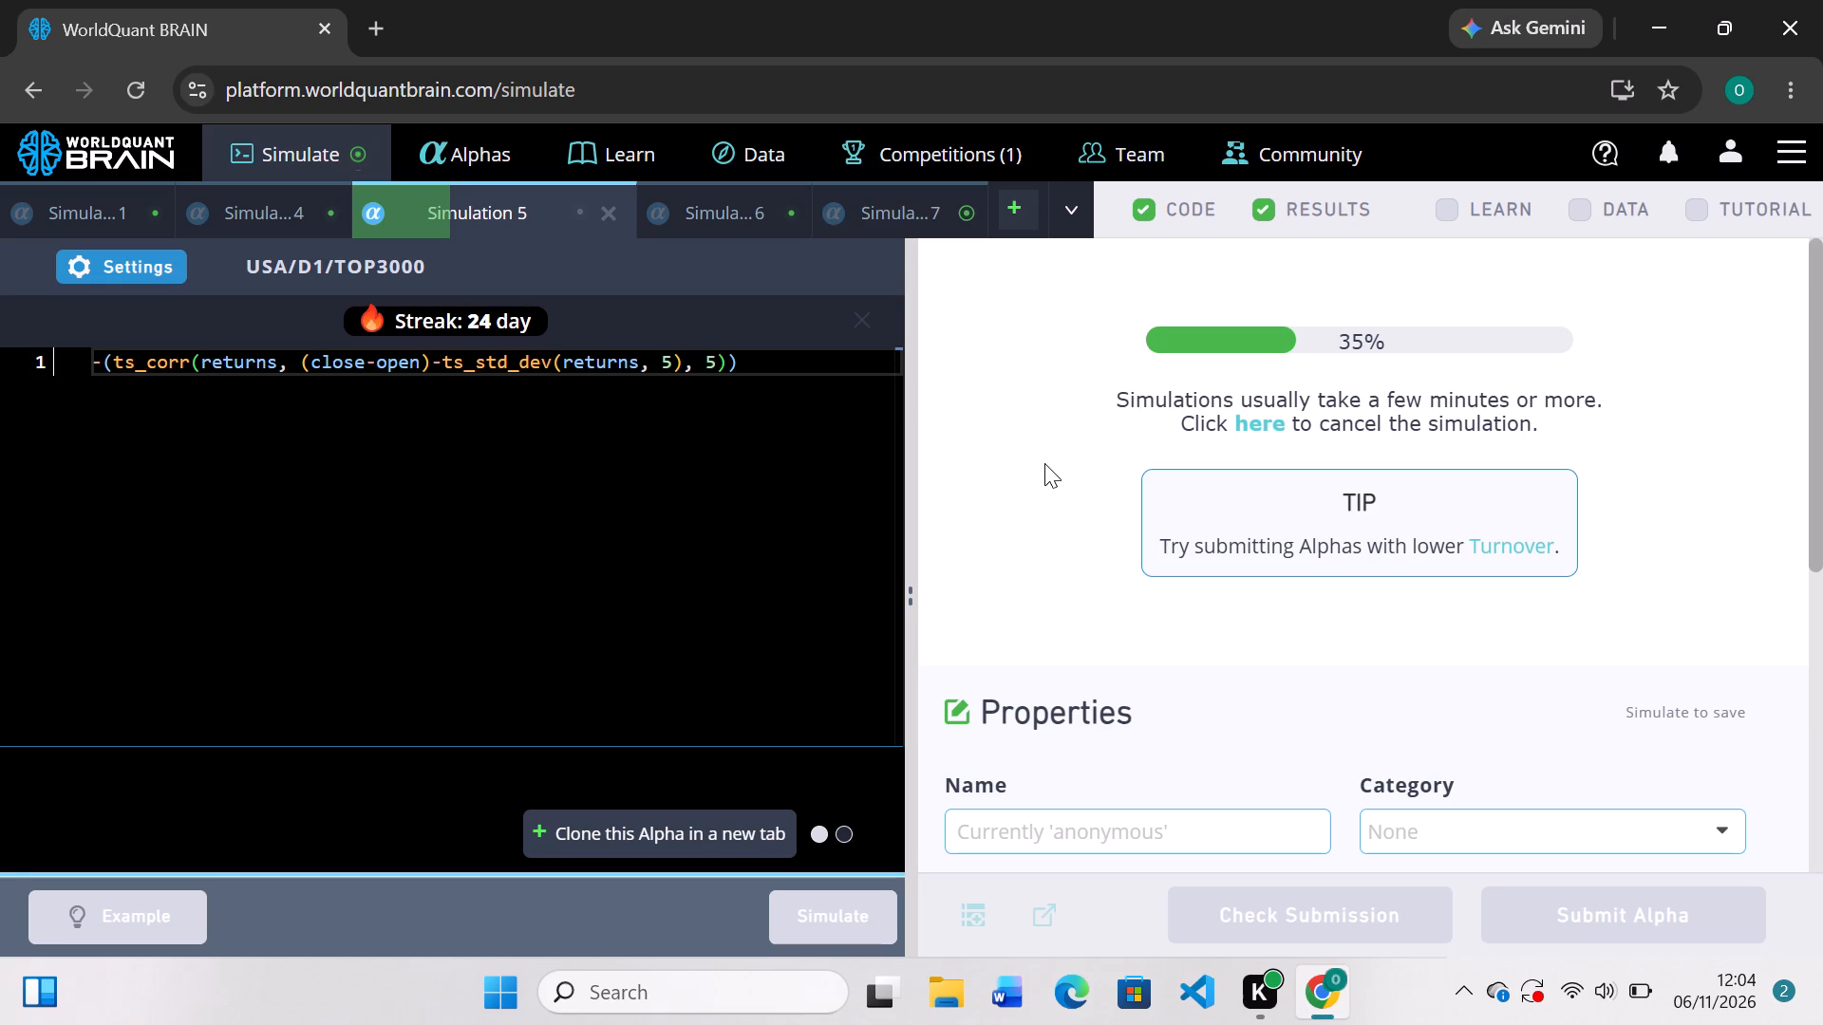
# After reviewing Simulation 7's IS Summary, change the ts_mean window to 5 and rerun the simulation.
pyautogui.click(904, 214)
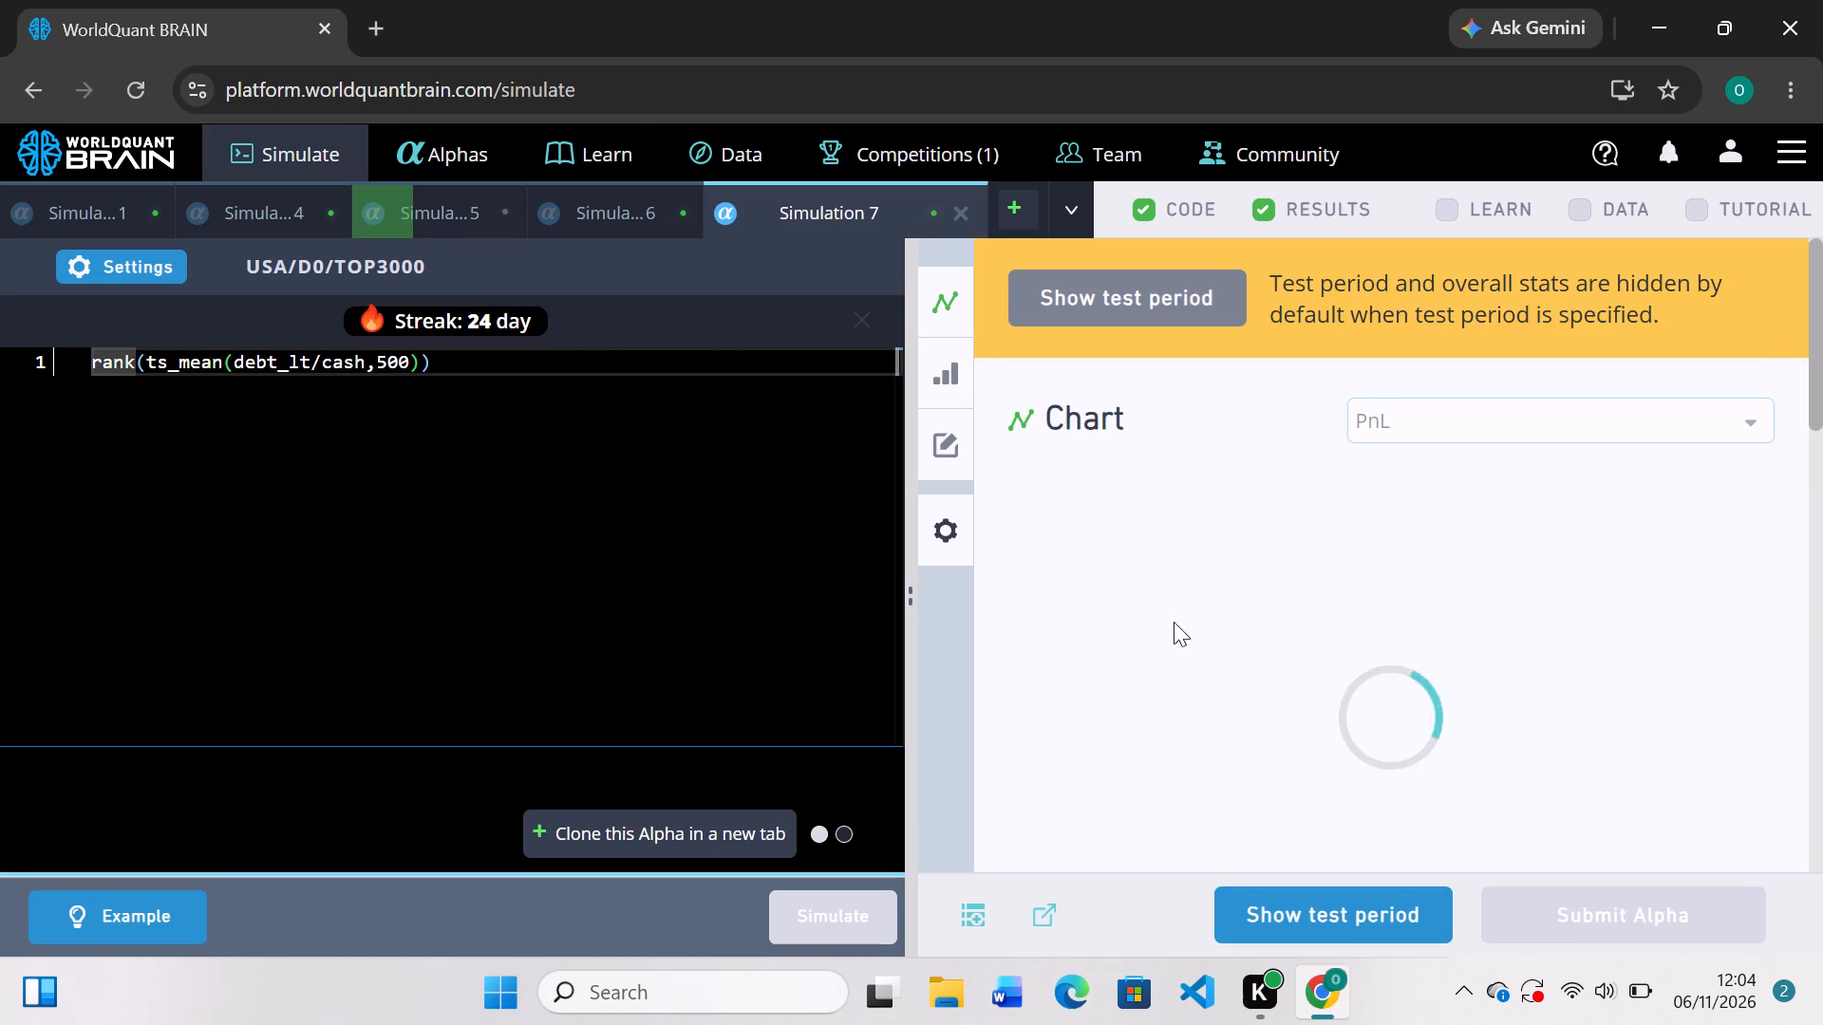
pyautogui.scroll(-3, 1193, 657)
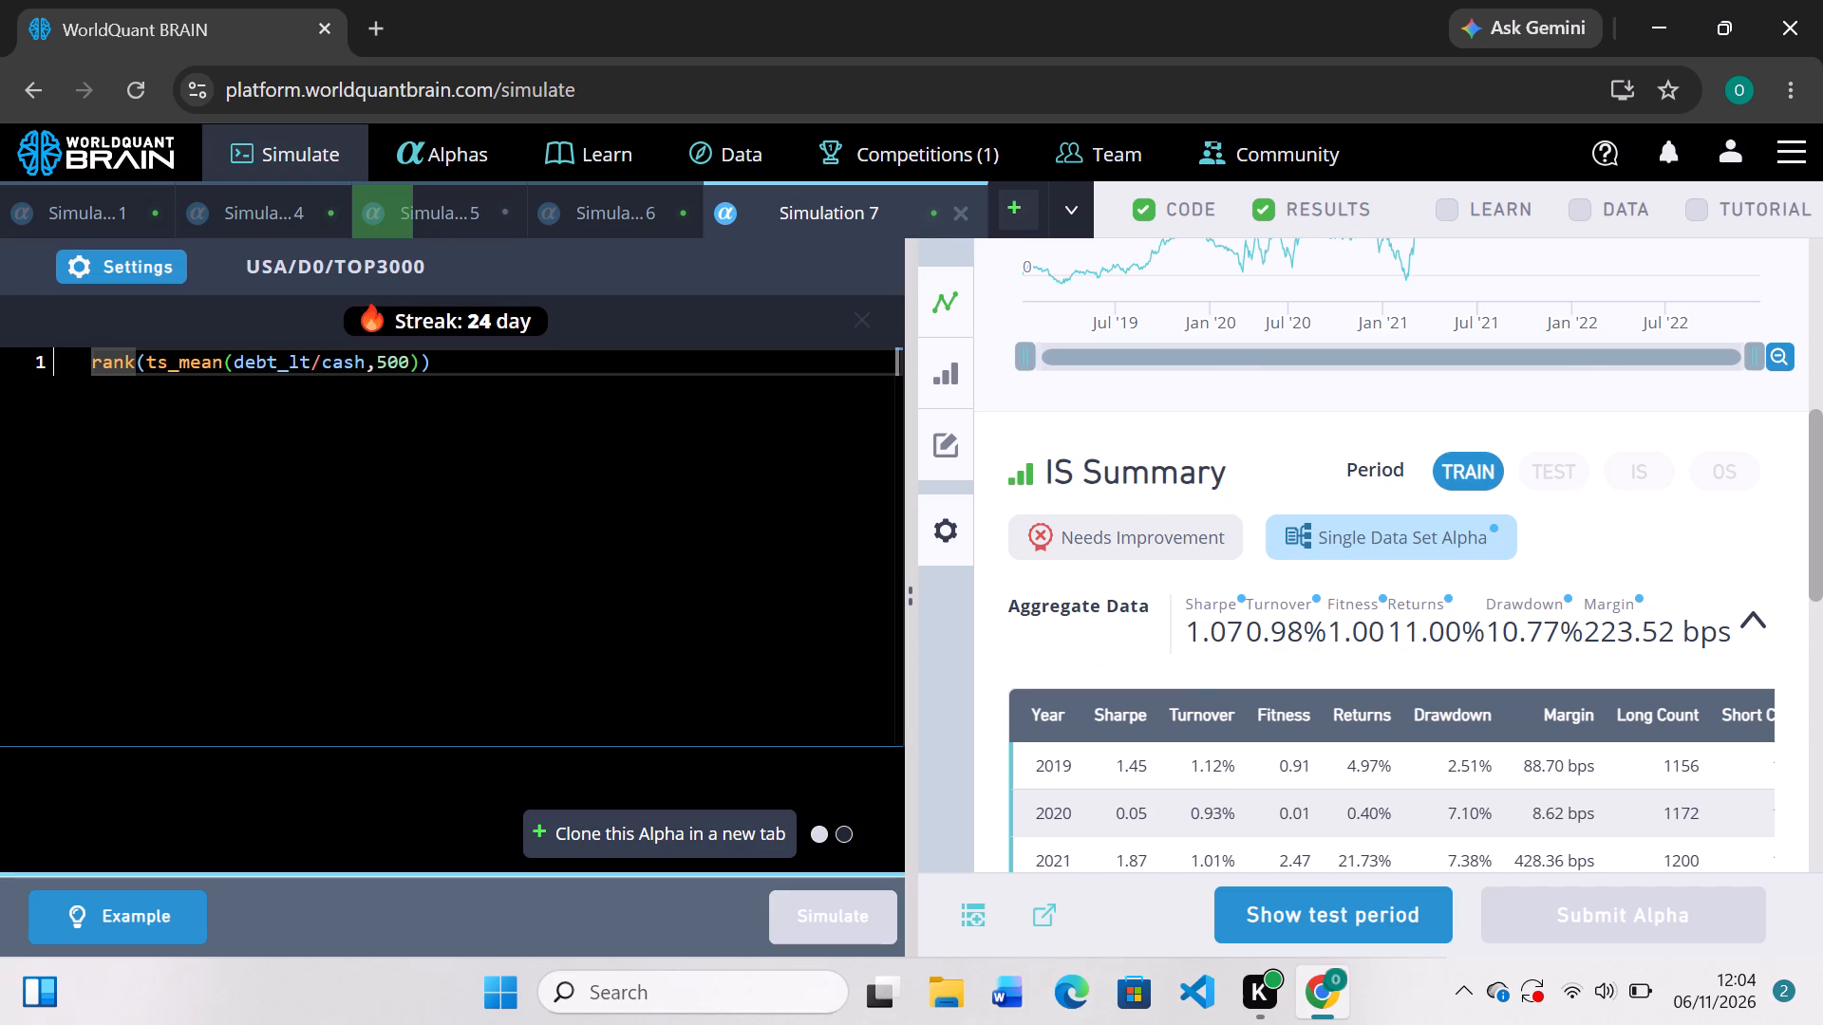
pyautogui.click(409, 362)
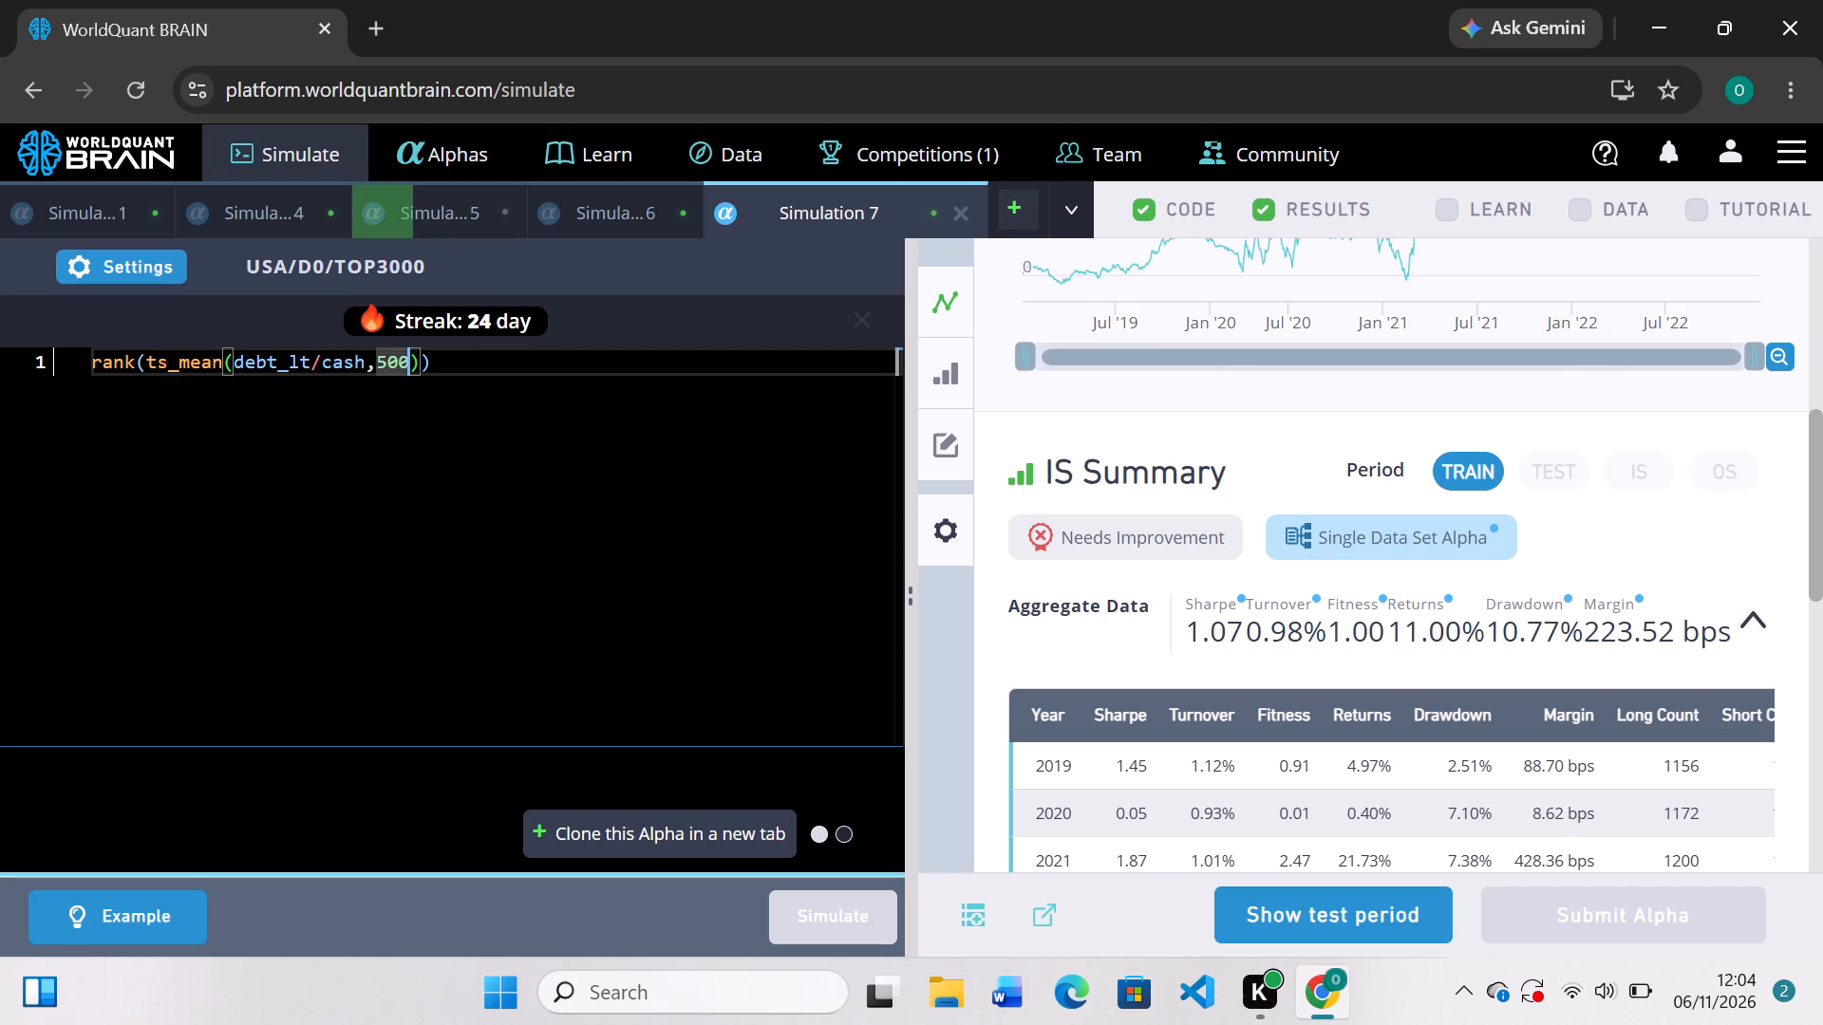
pyautogui.press('BackSpace')
pyautogui.press('BackSpace')
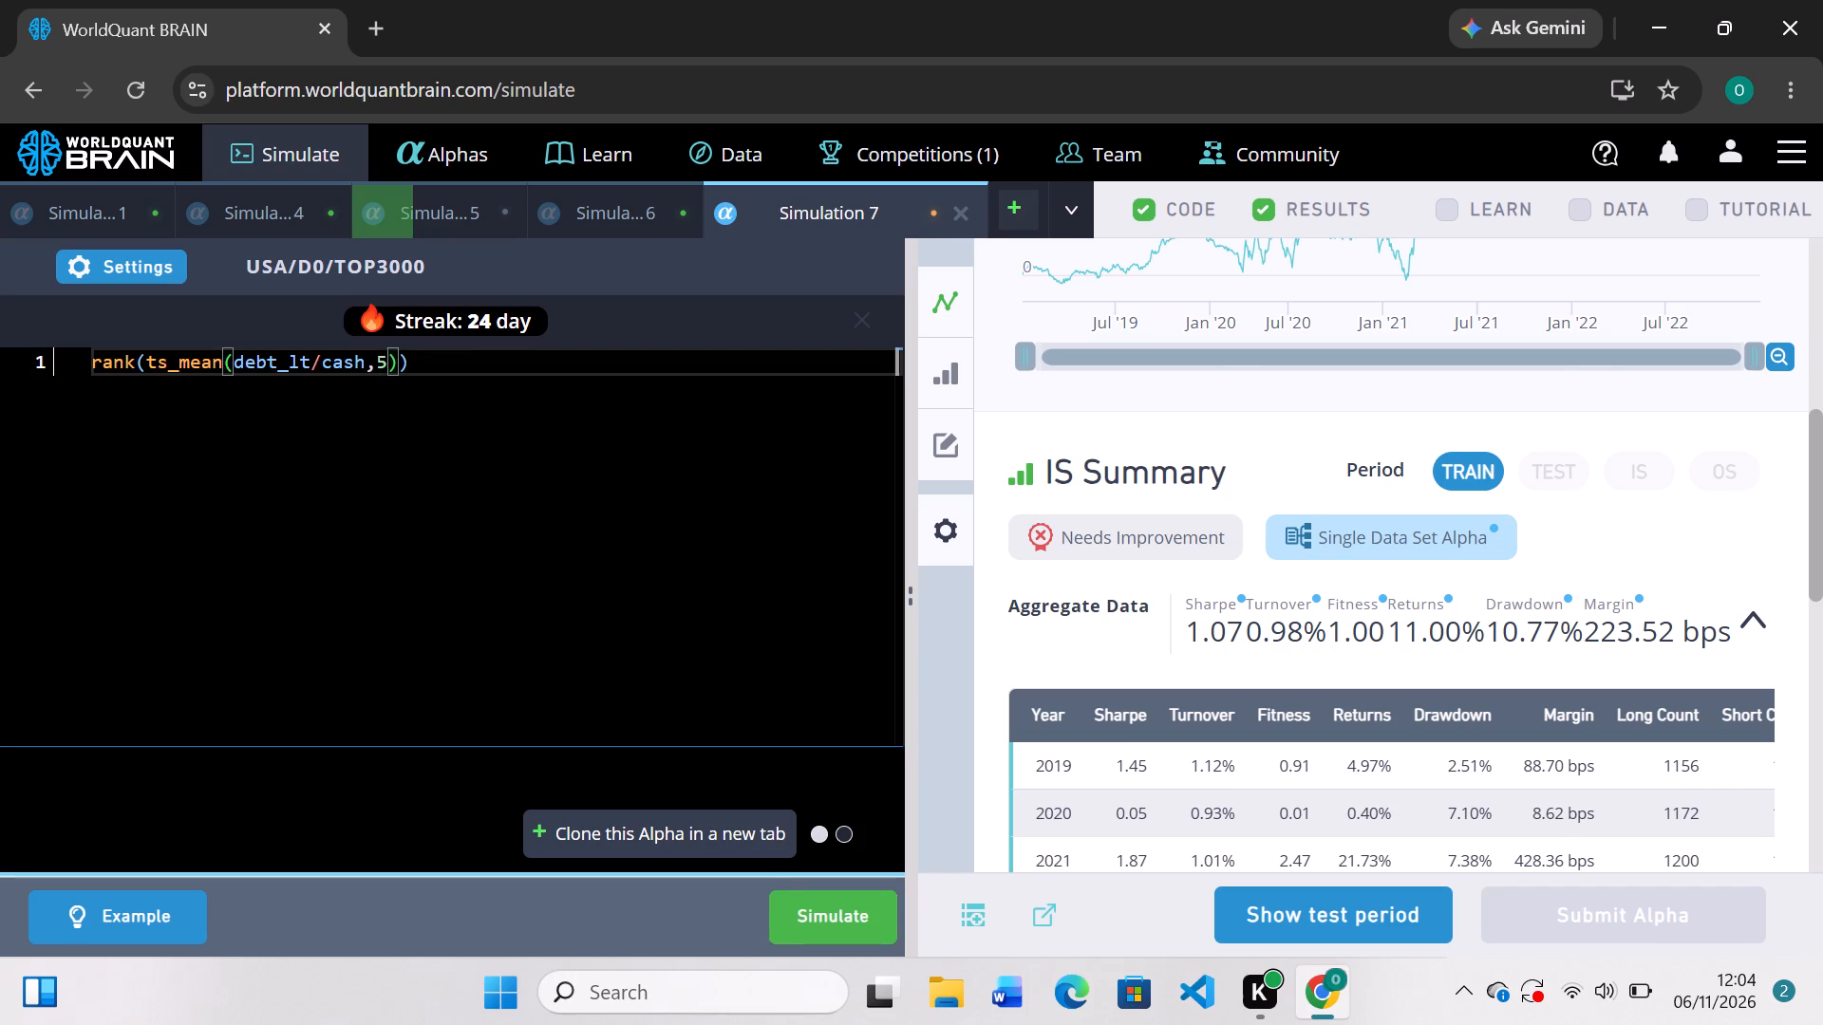
pyautogui.click(783, 895)
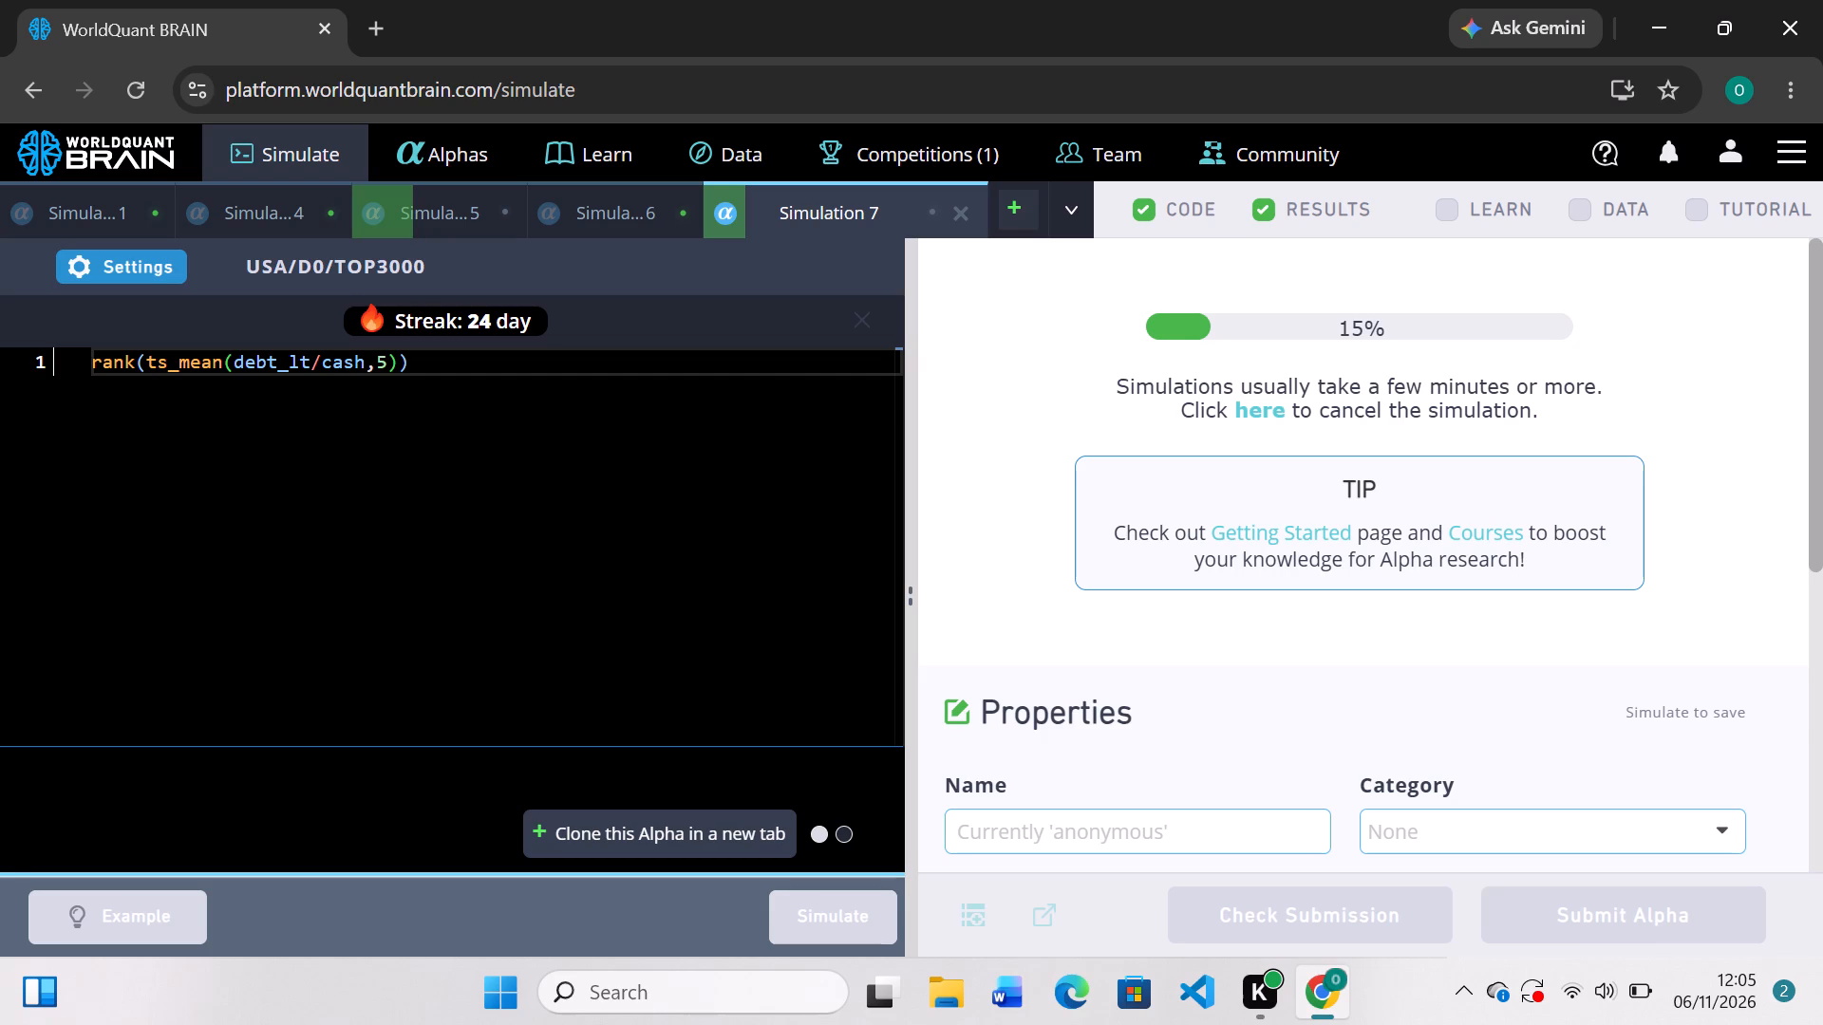
# After reviewing Simulation 1's results, delete scale(-rank(ts_mean(close/open,4)) from the start of its expression.
pyautogui.click(142, 214)
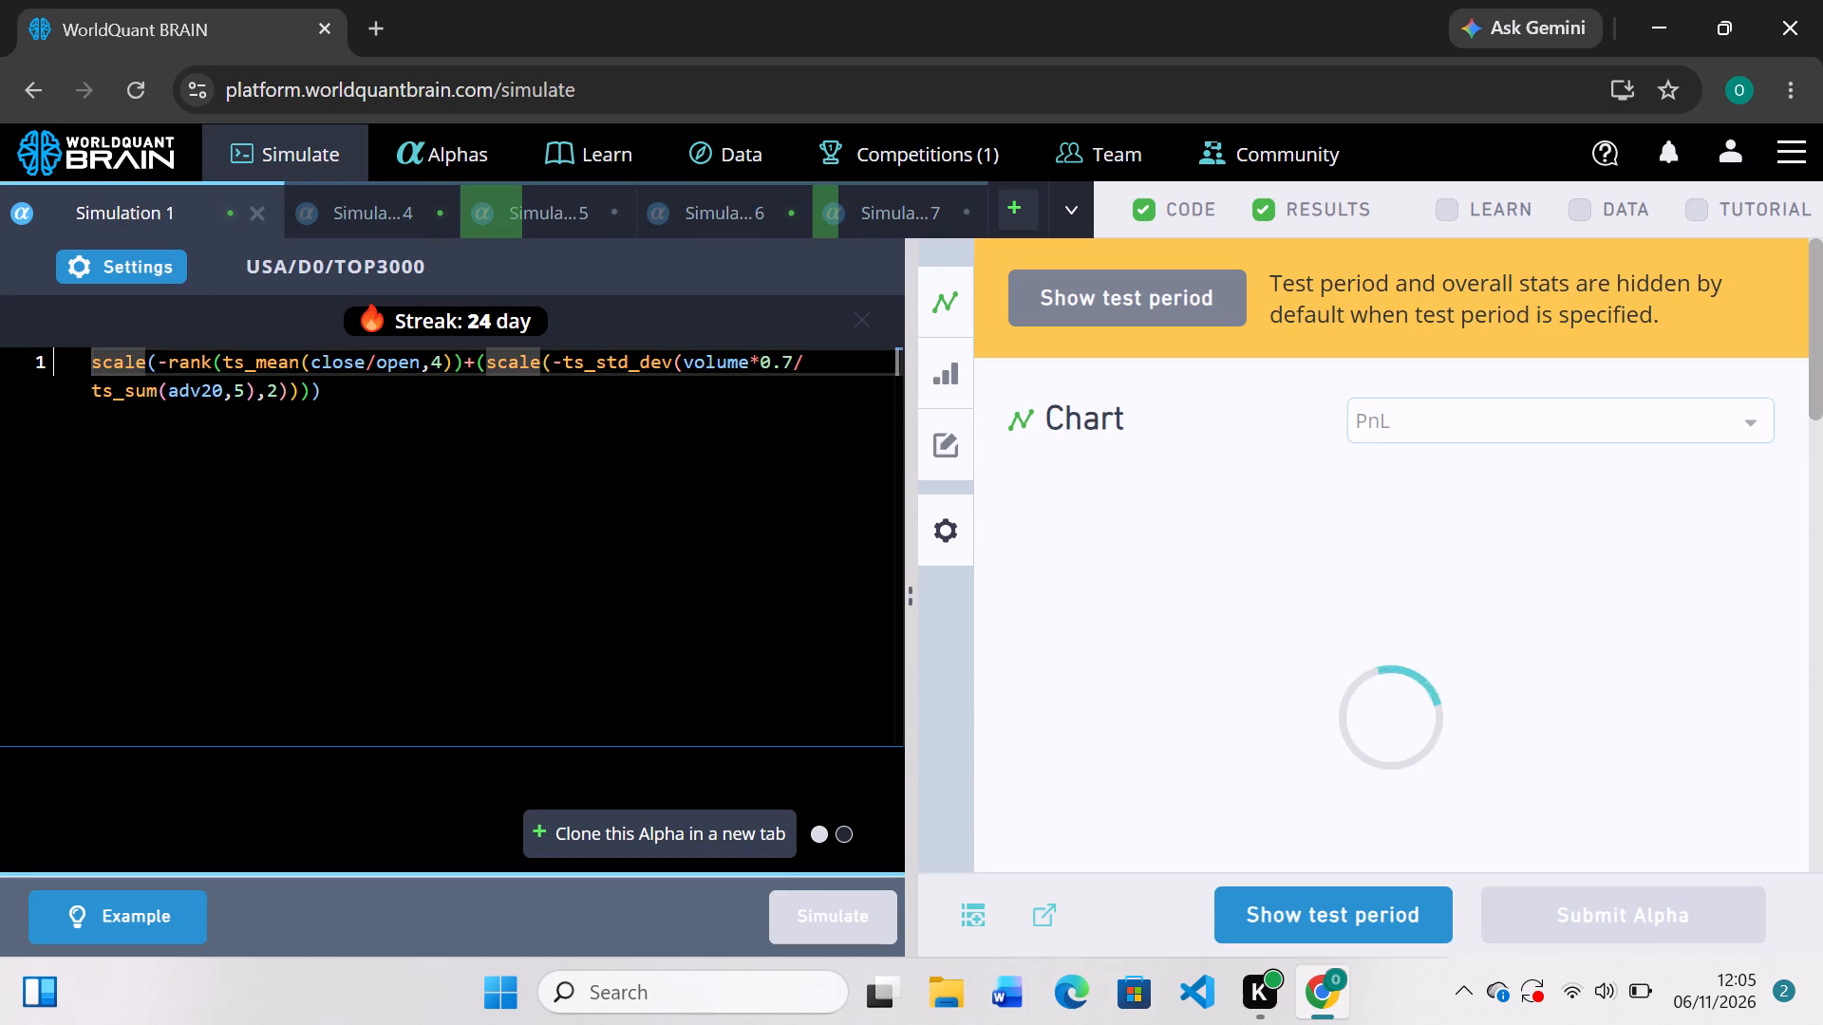
pyautogui.scroll(-2, 1146, 684)
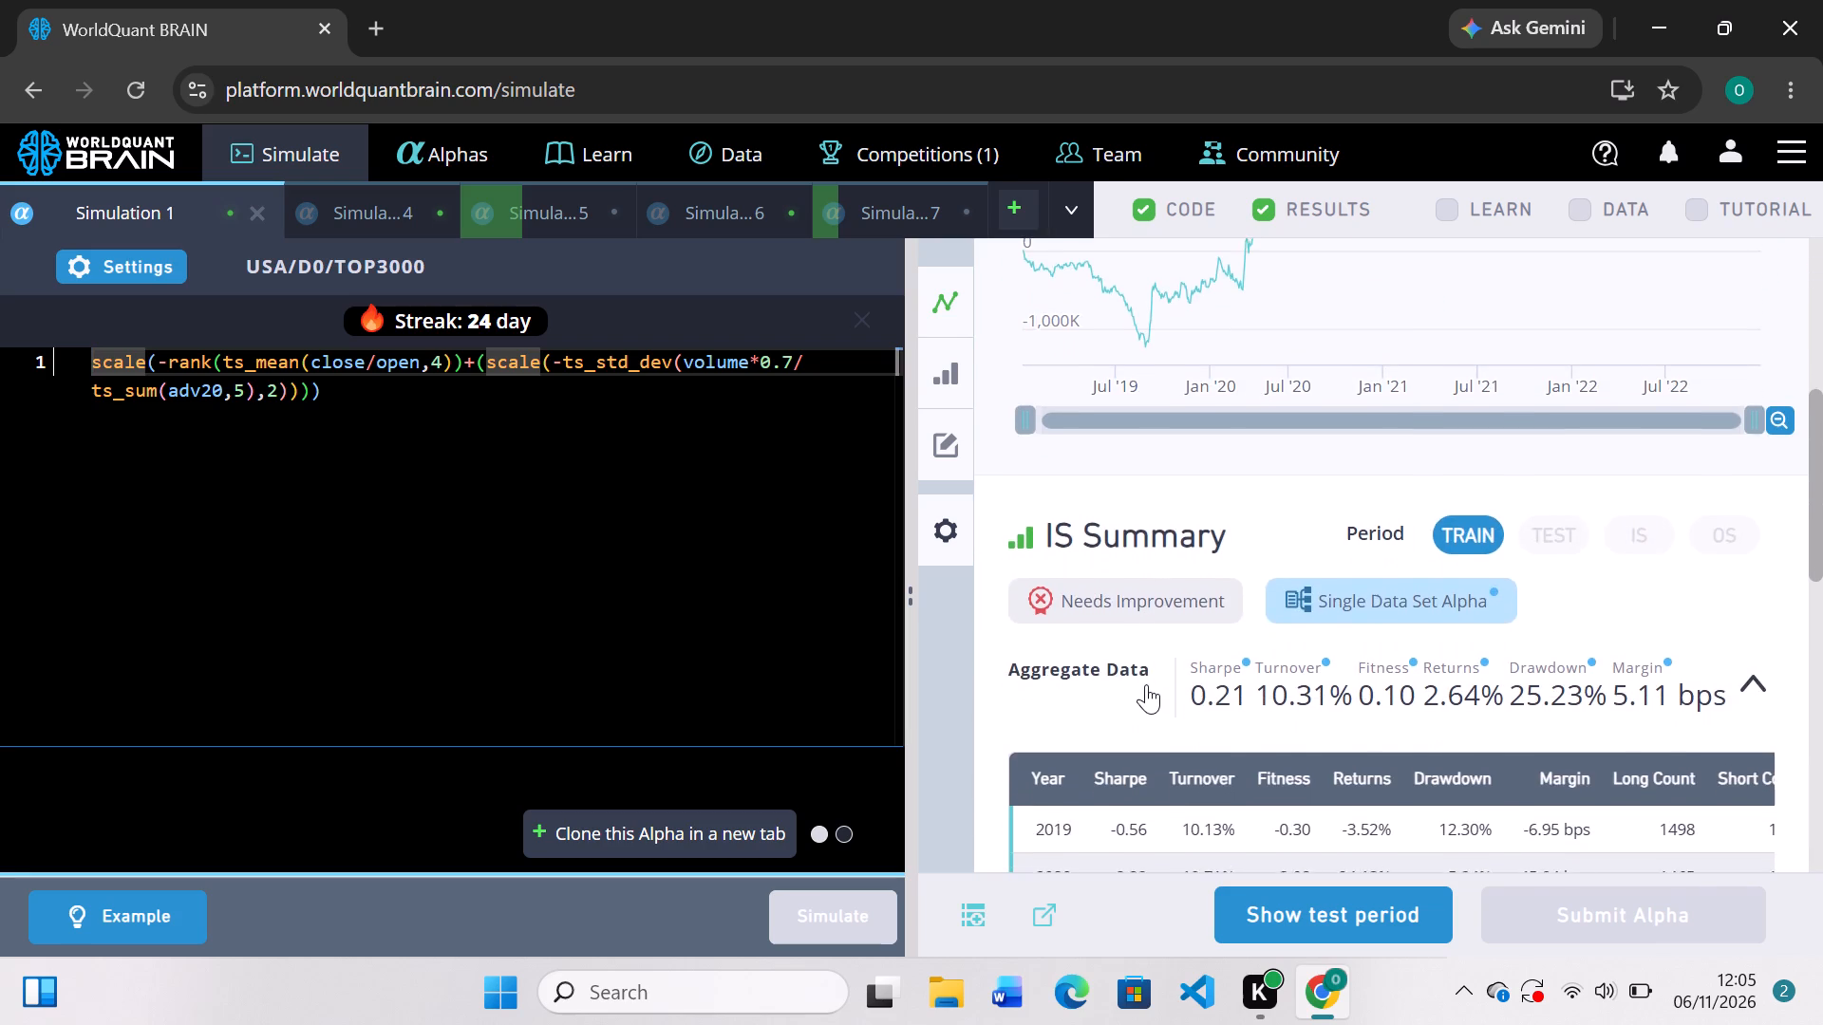
pyautogui.scroll(2, 1146, 684)
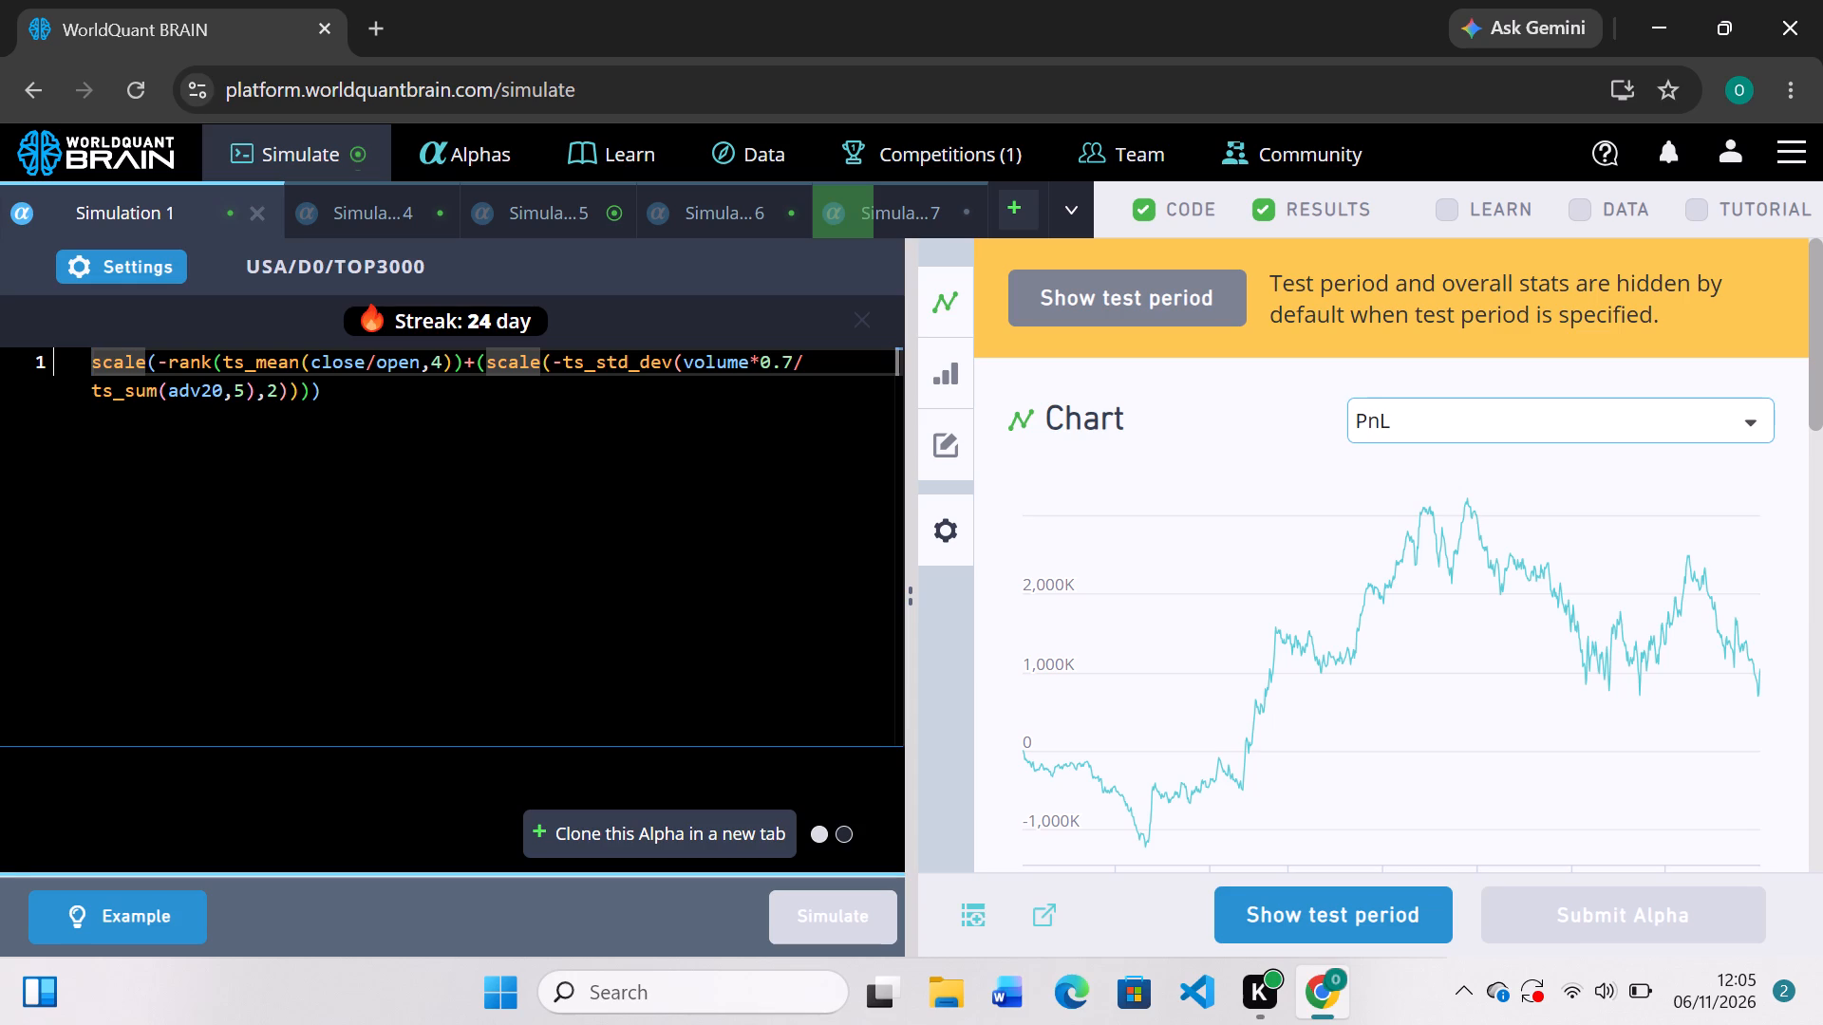
pyautogui.moveTo(464, 364); pyautogui.dragTo(92, 358)
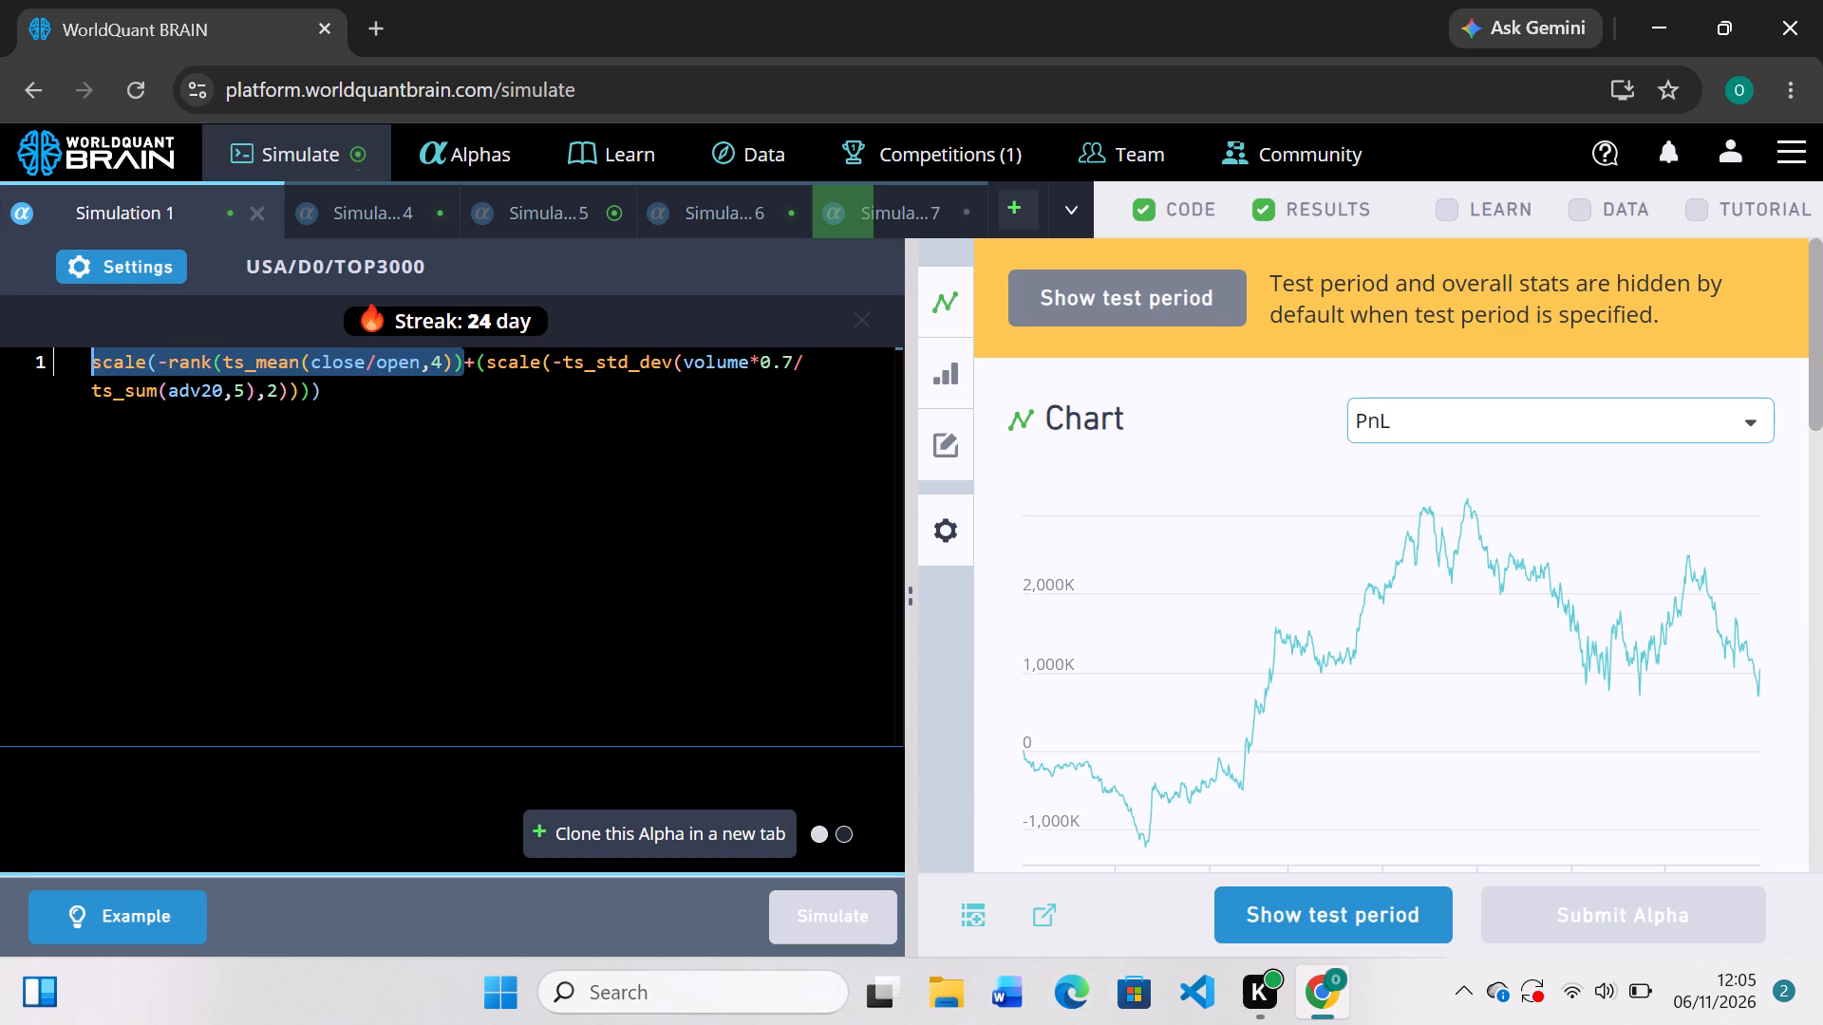
pyautogui.moveTo(92, 358); pyautogui.dragTo(87, 358)
pyautogui.press('Delete')
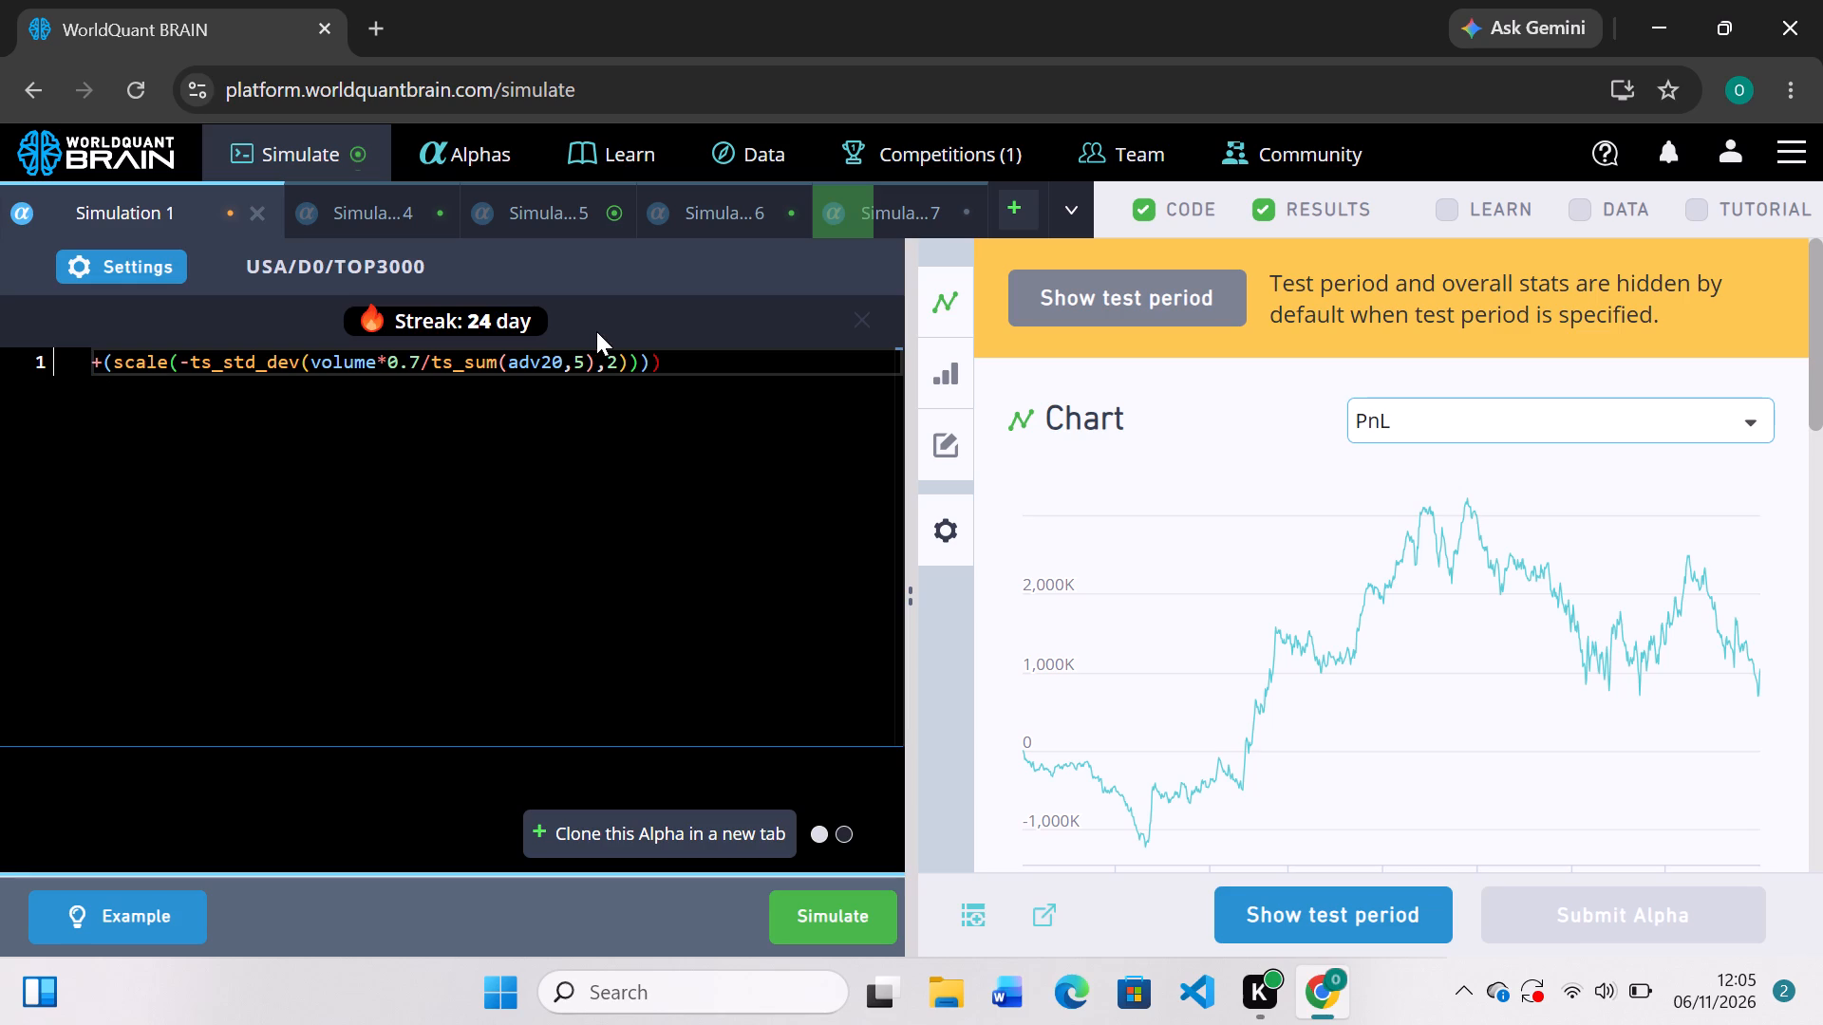
# After reviewing Simulation 5's PnL chart, remove the leading minus sign from its ts_corr expression.
pyautogui.click(557, 211)
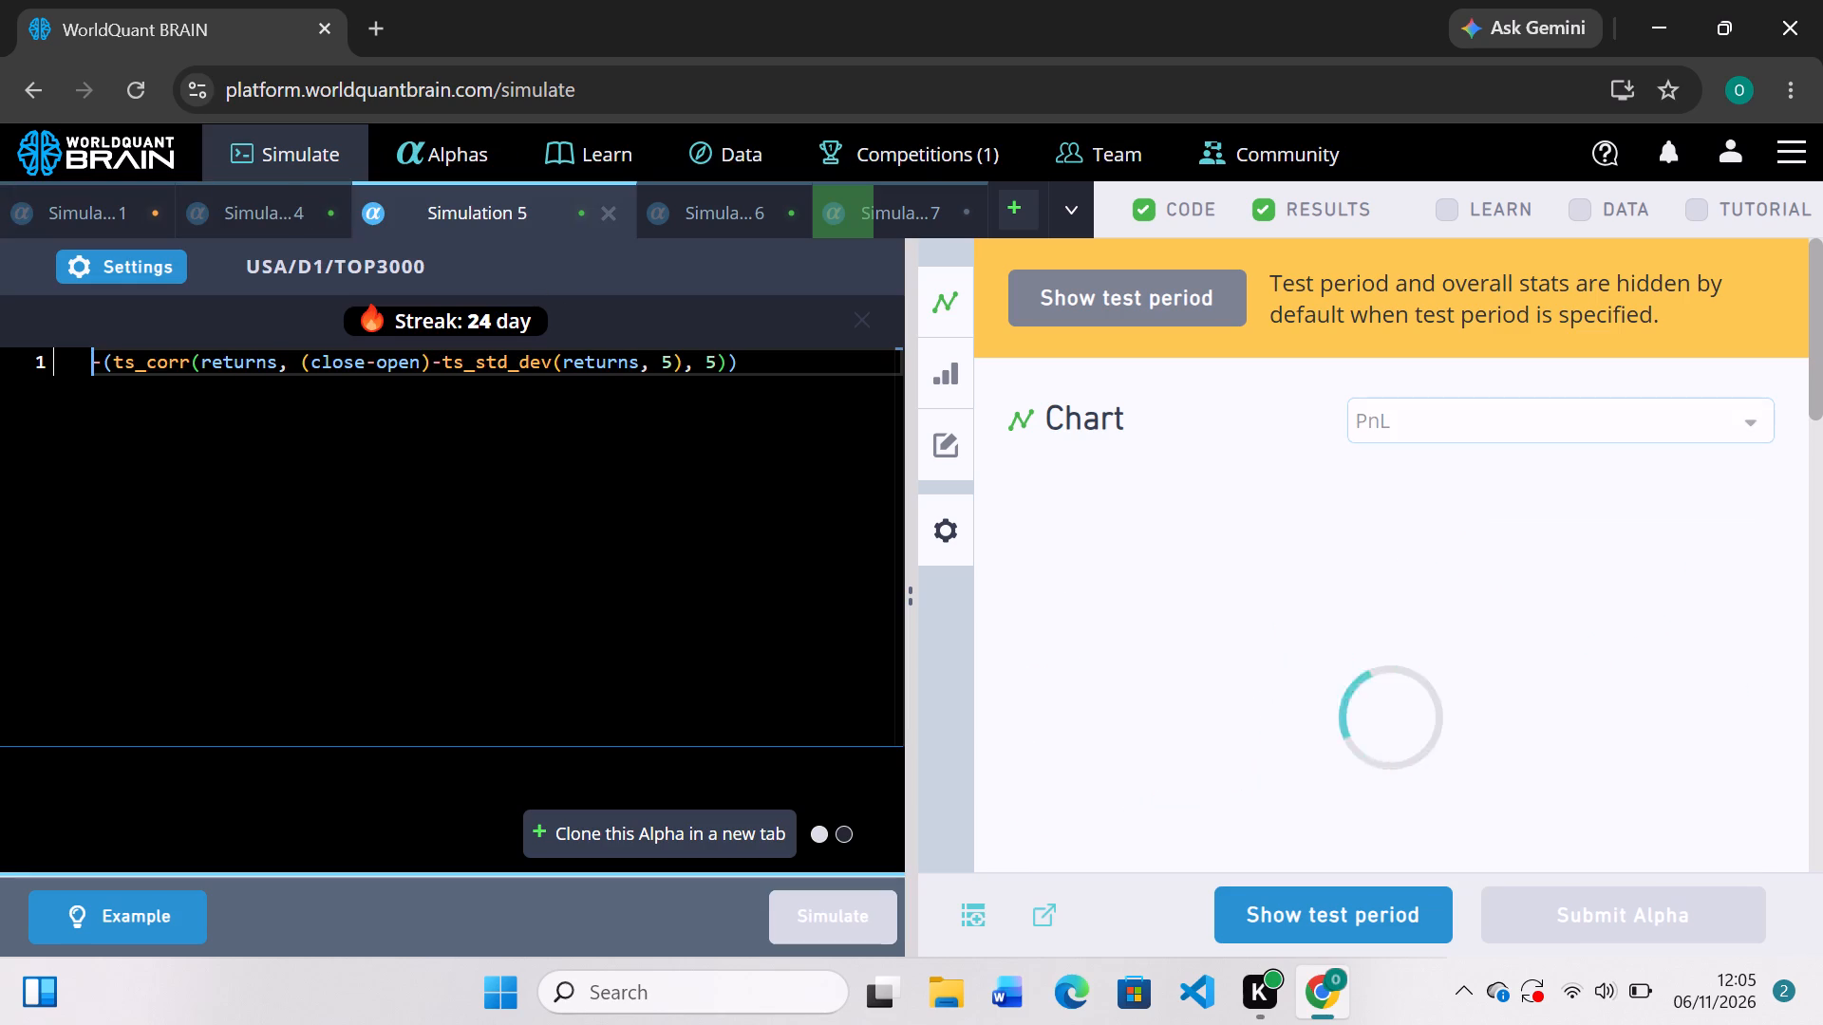
pyautogui.scroll(-1, 1160, 675)
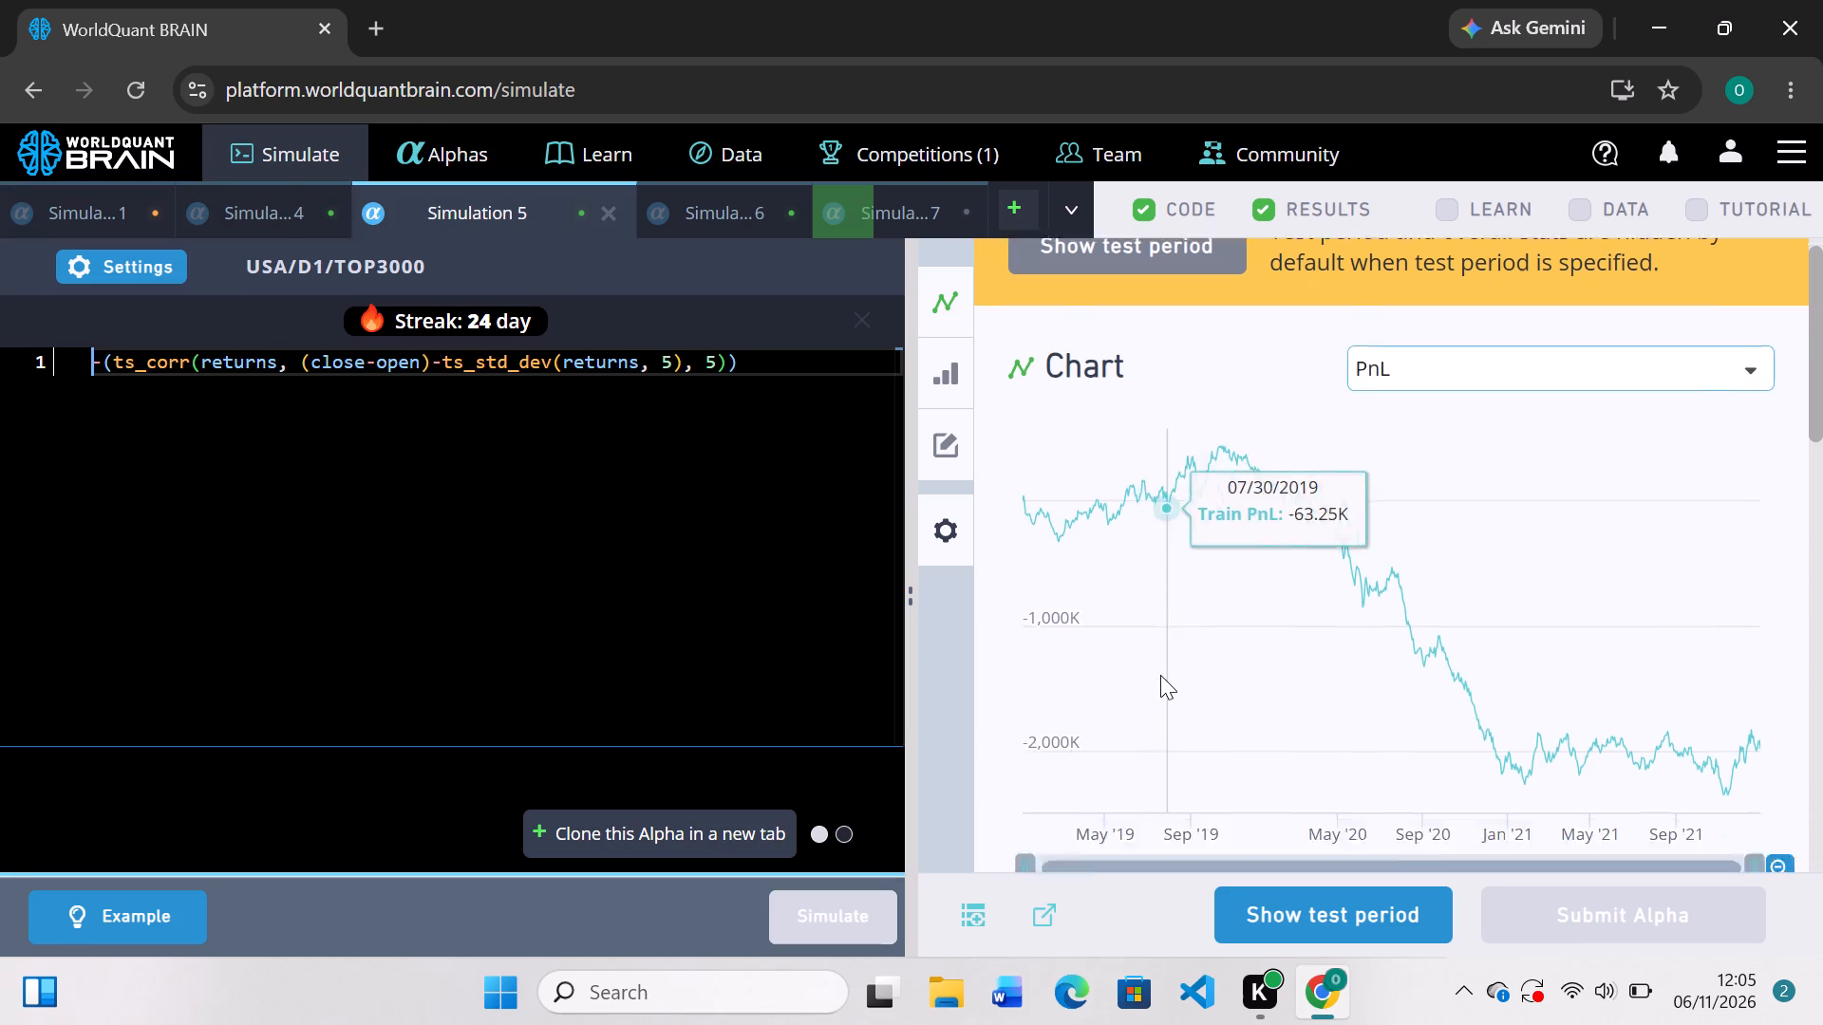
pyautogui.scroll(-1, 1160, 675)
pyautogui.scroll(2, 1160, 675)
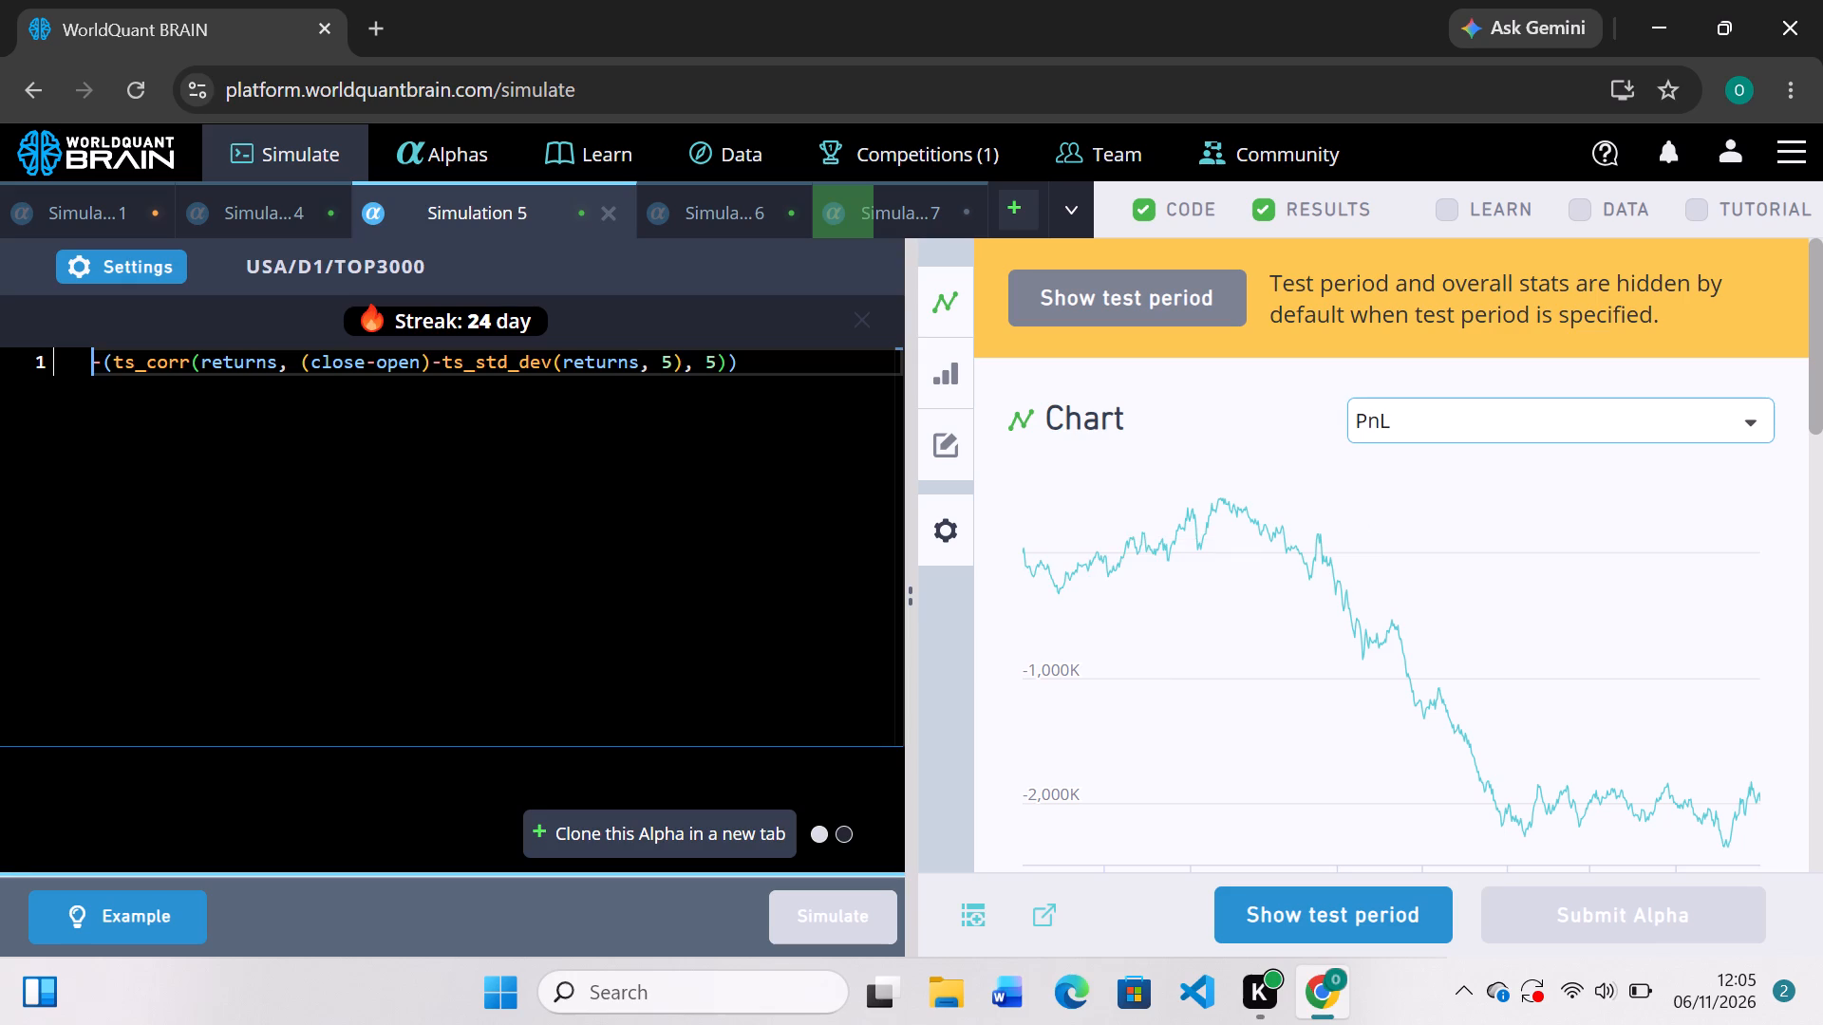
pyautogui.click(106, 366)
pyautogui.press('BackSpace')
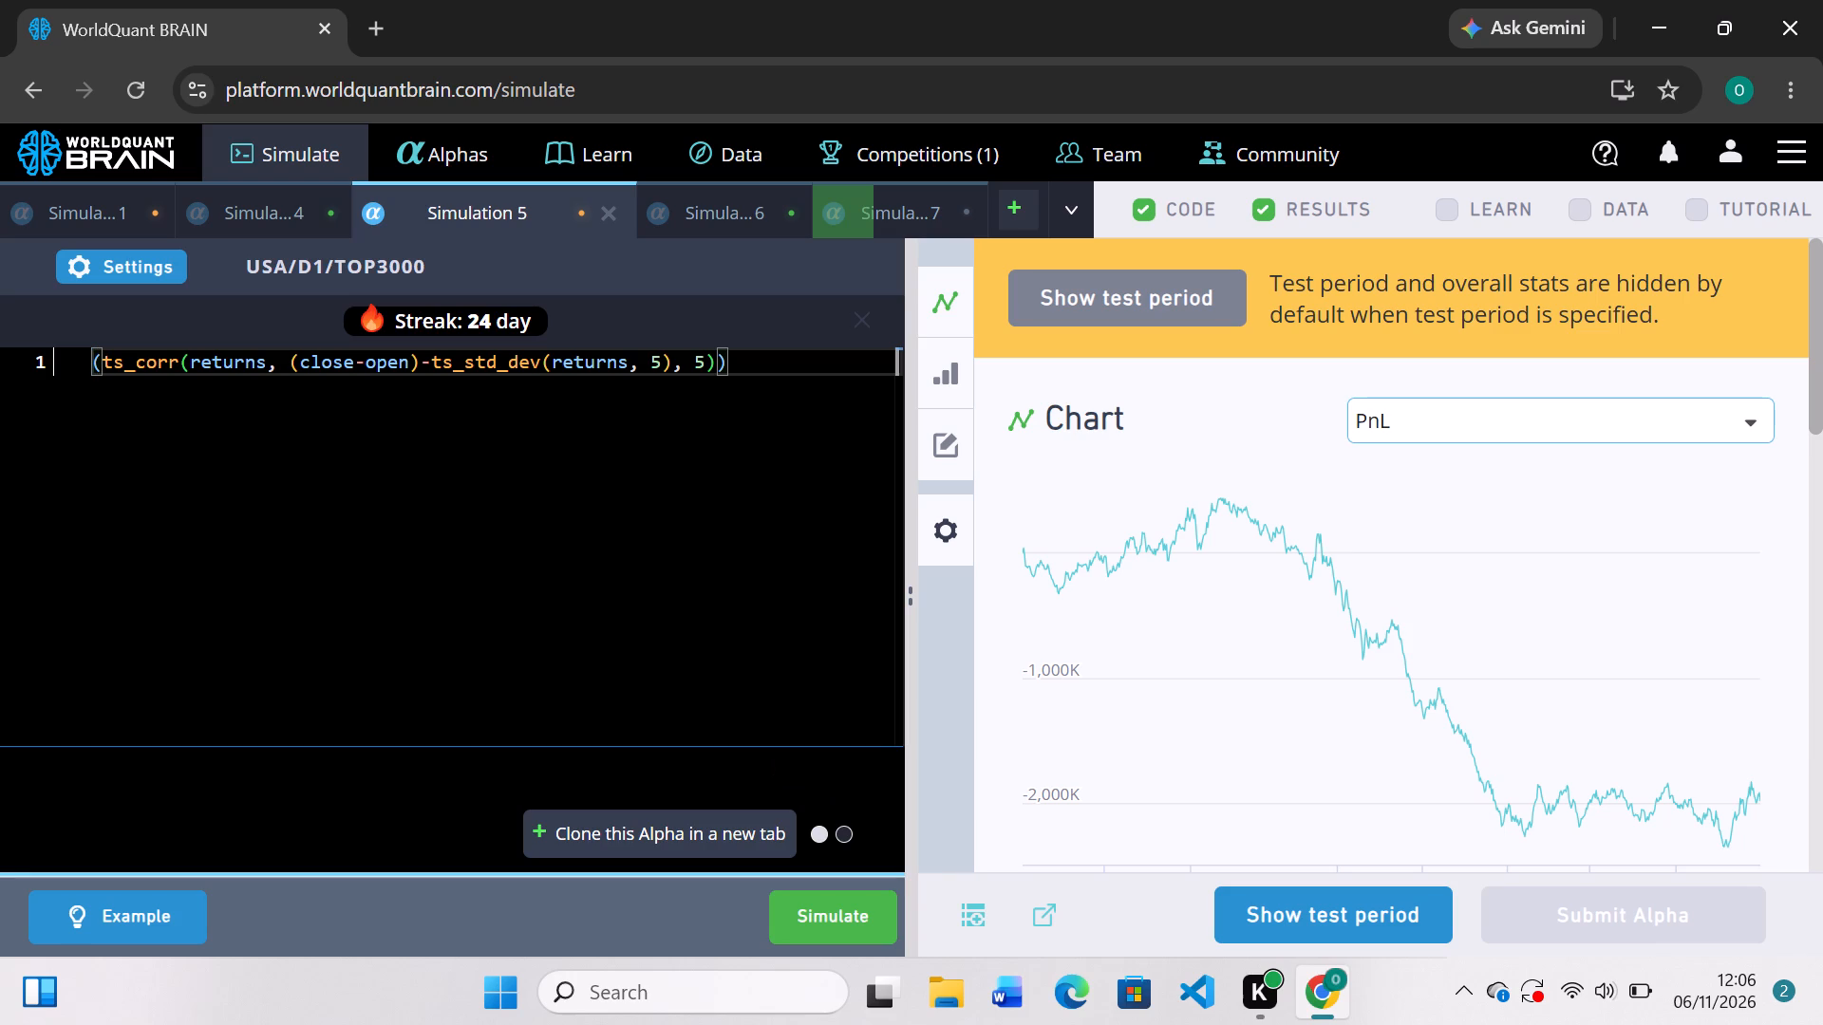
# In Simulation 5, replace returns inside ts_std_dev with the data field volume and rerun the simulation.
pyautogui.click(628, 363)
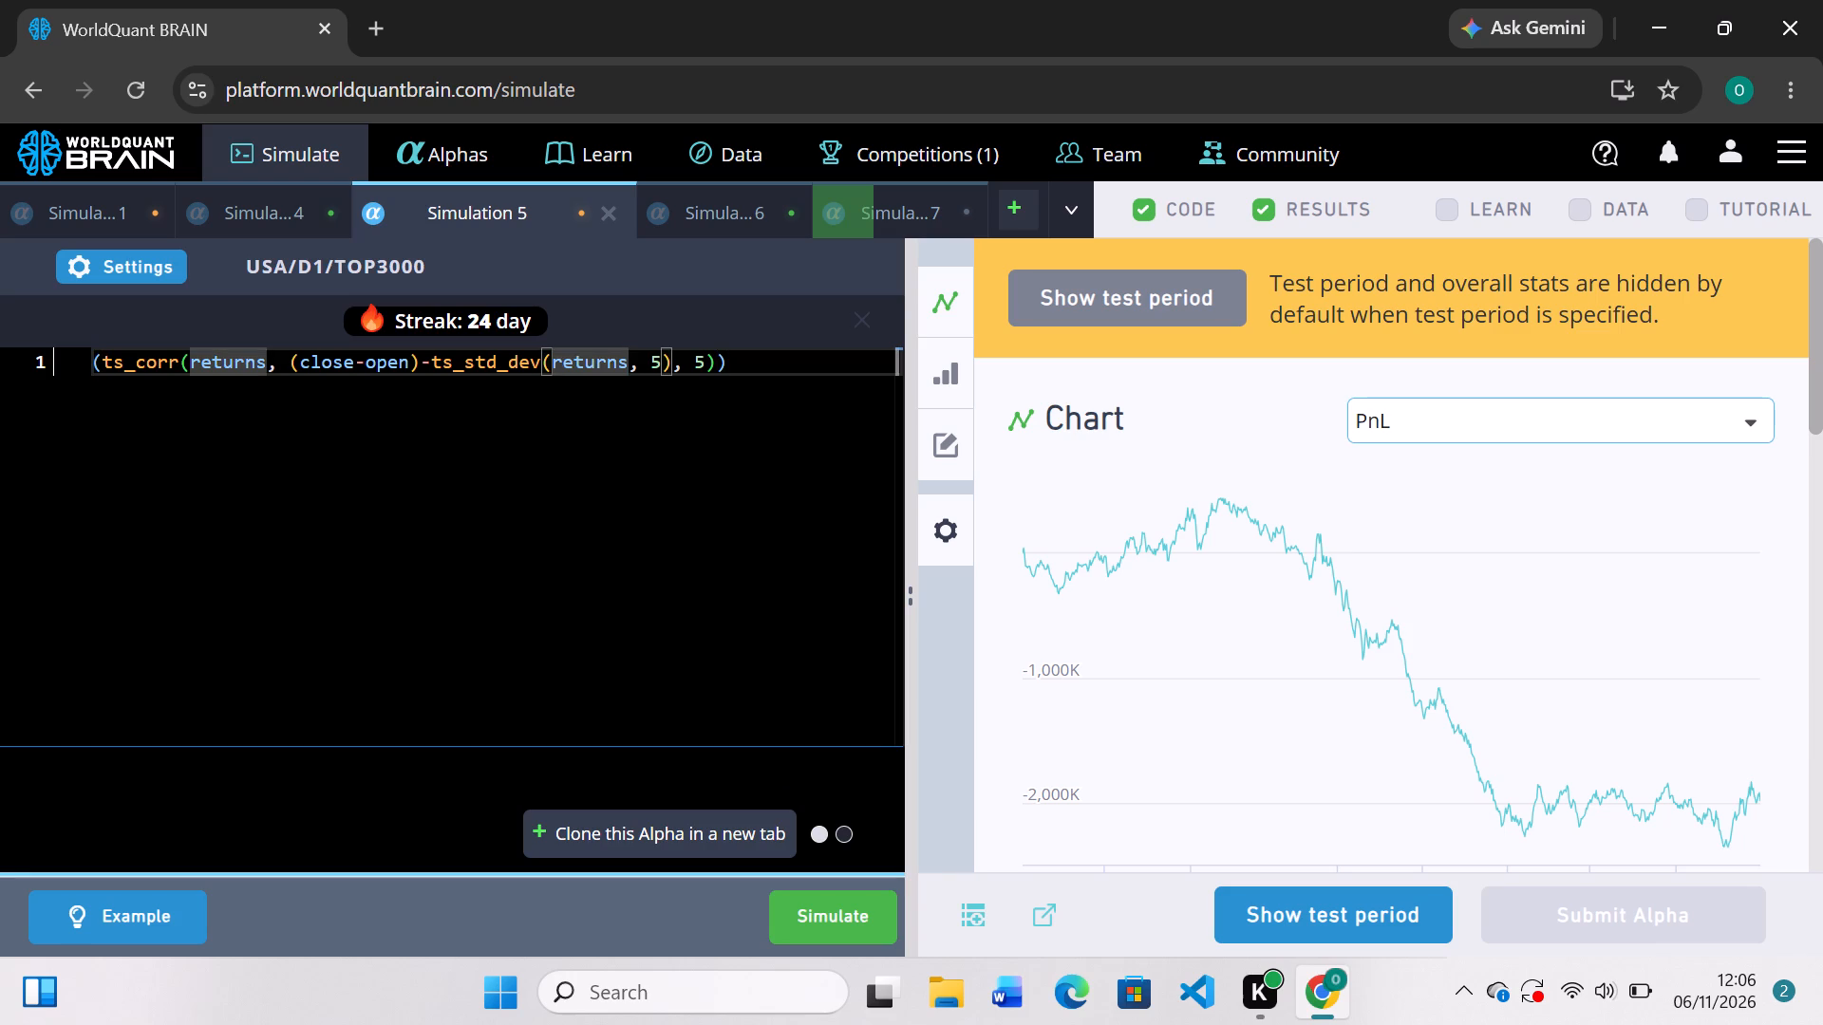
pyautogui.press('BackSpace')
pyautogui.press('BackSpace')
pyautogui.press('BackSpace')
pyautogui.press('BackSpace')
pyautogui.press('BackSpace')
pyautogui.press('BackSpace')
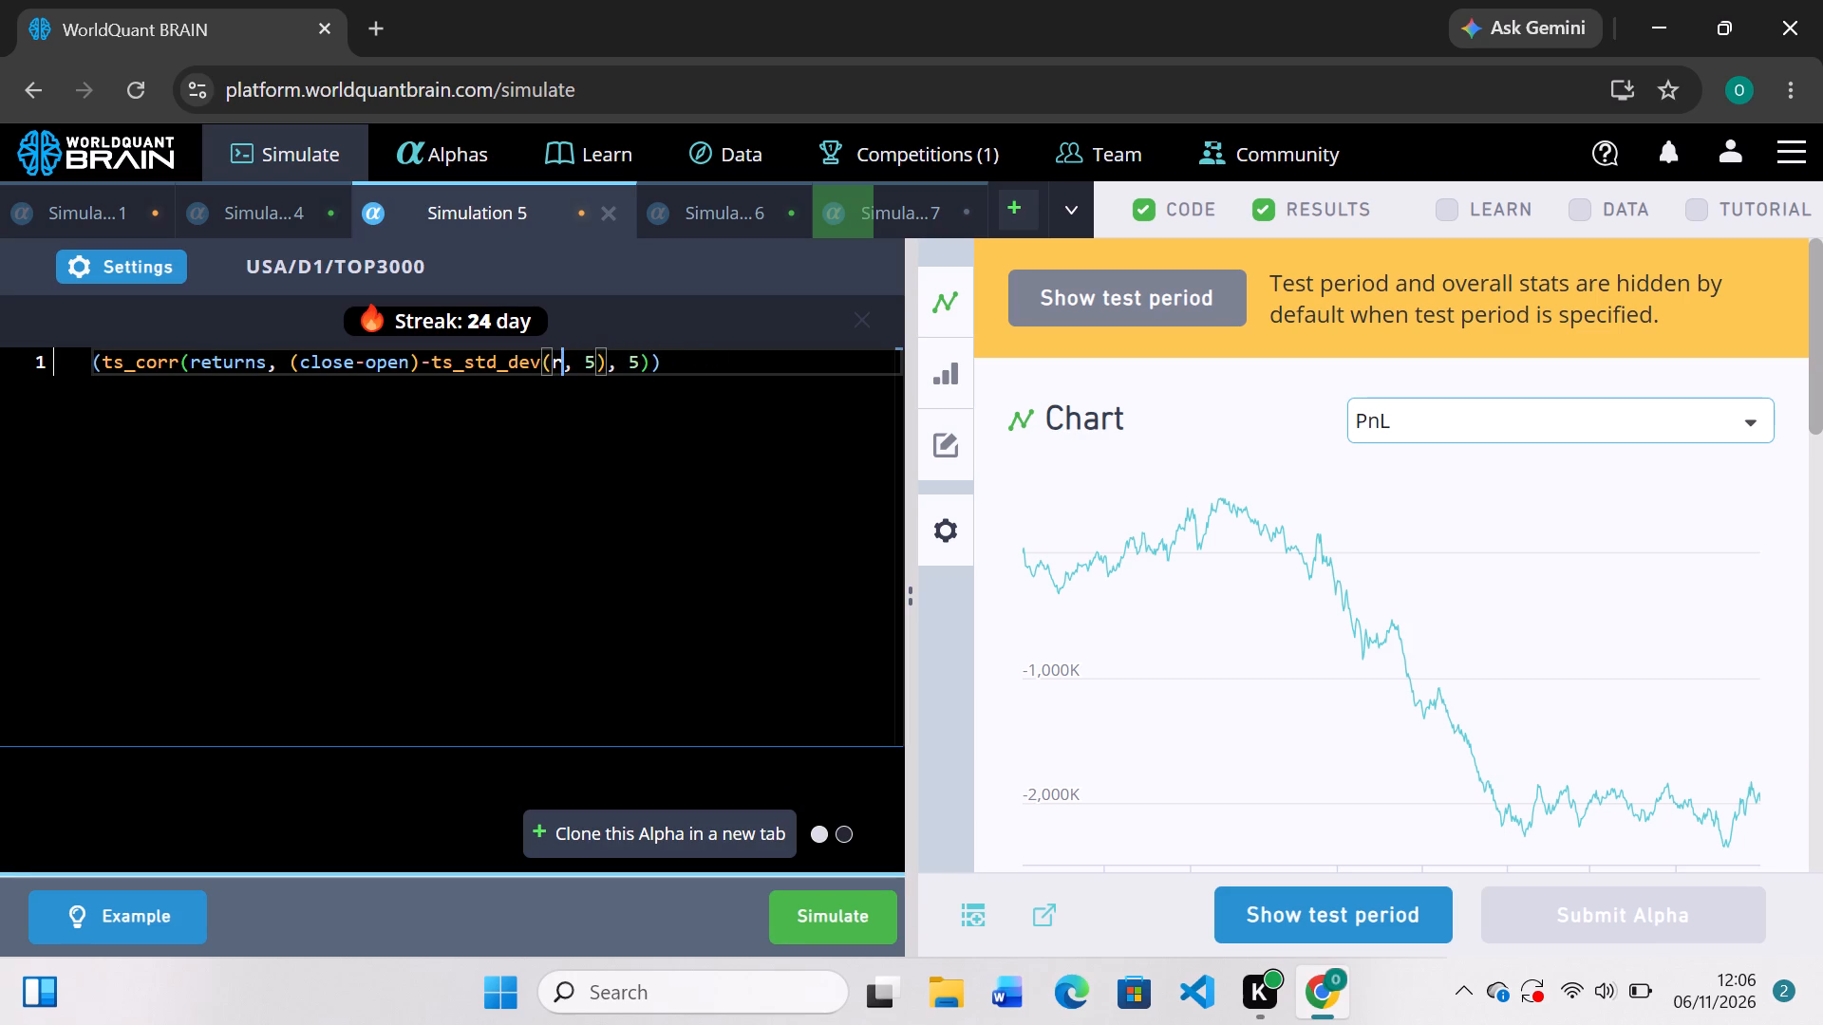
pyautogui.press('BackSpace')
pyautogui.write('volu')
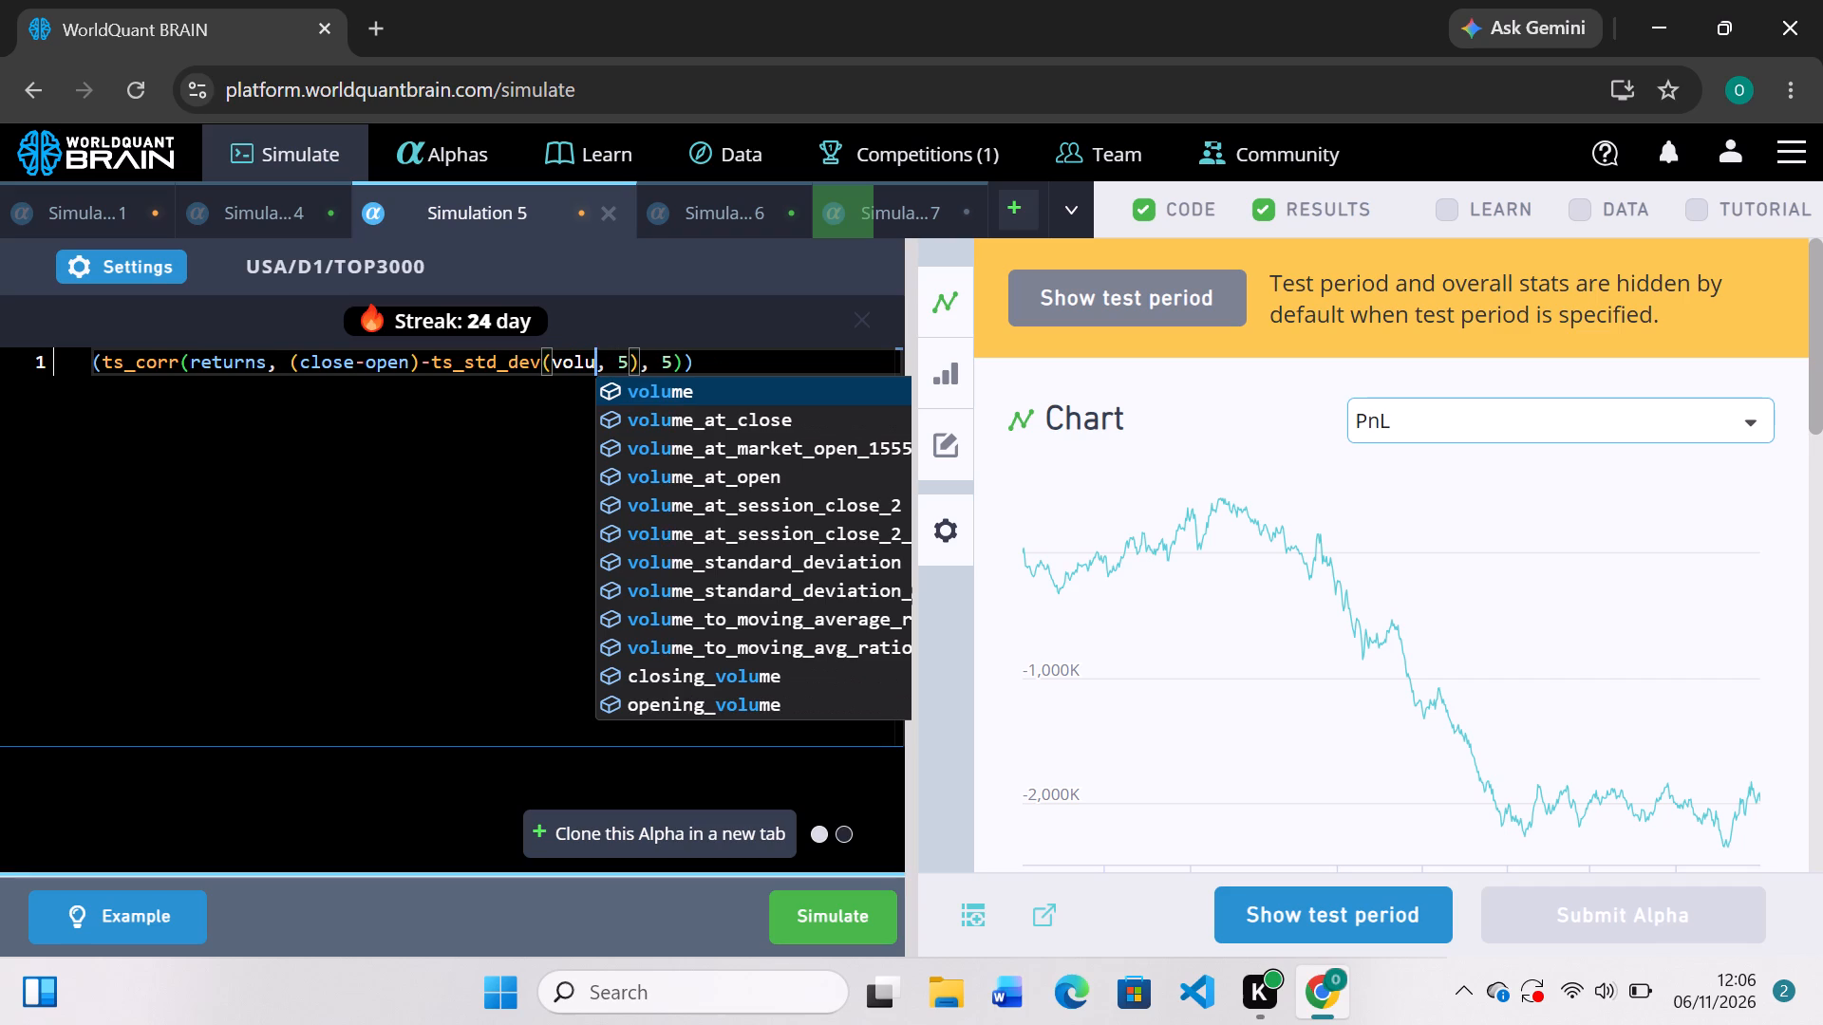
pyautogui.press('Tab')
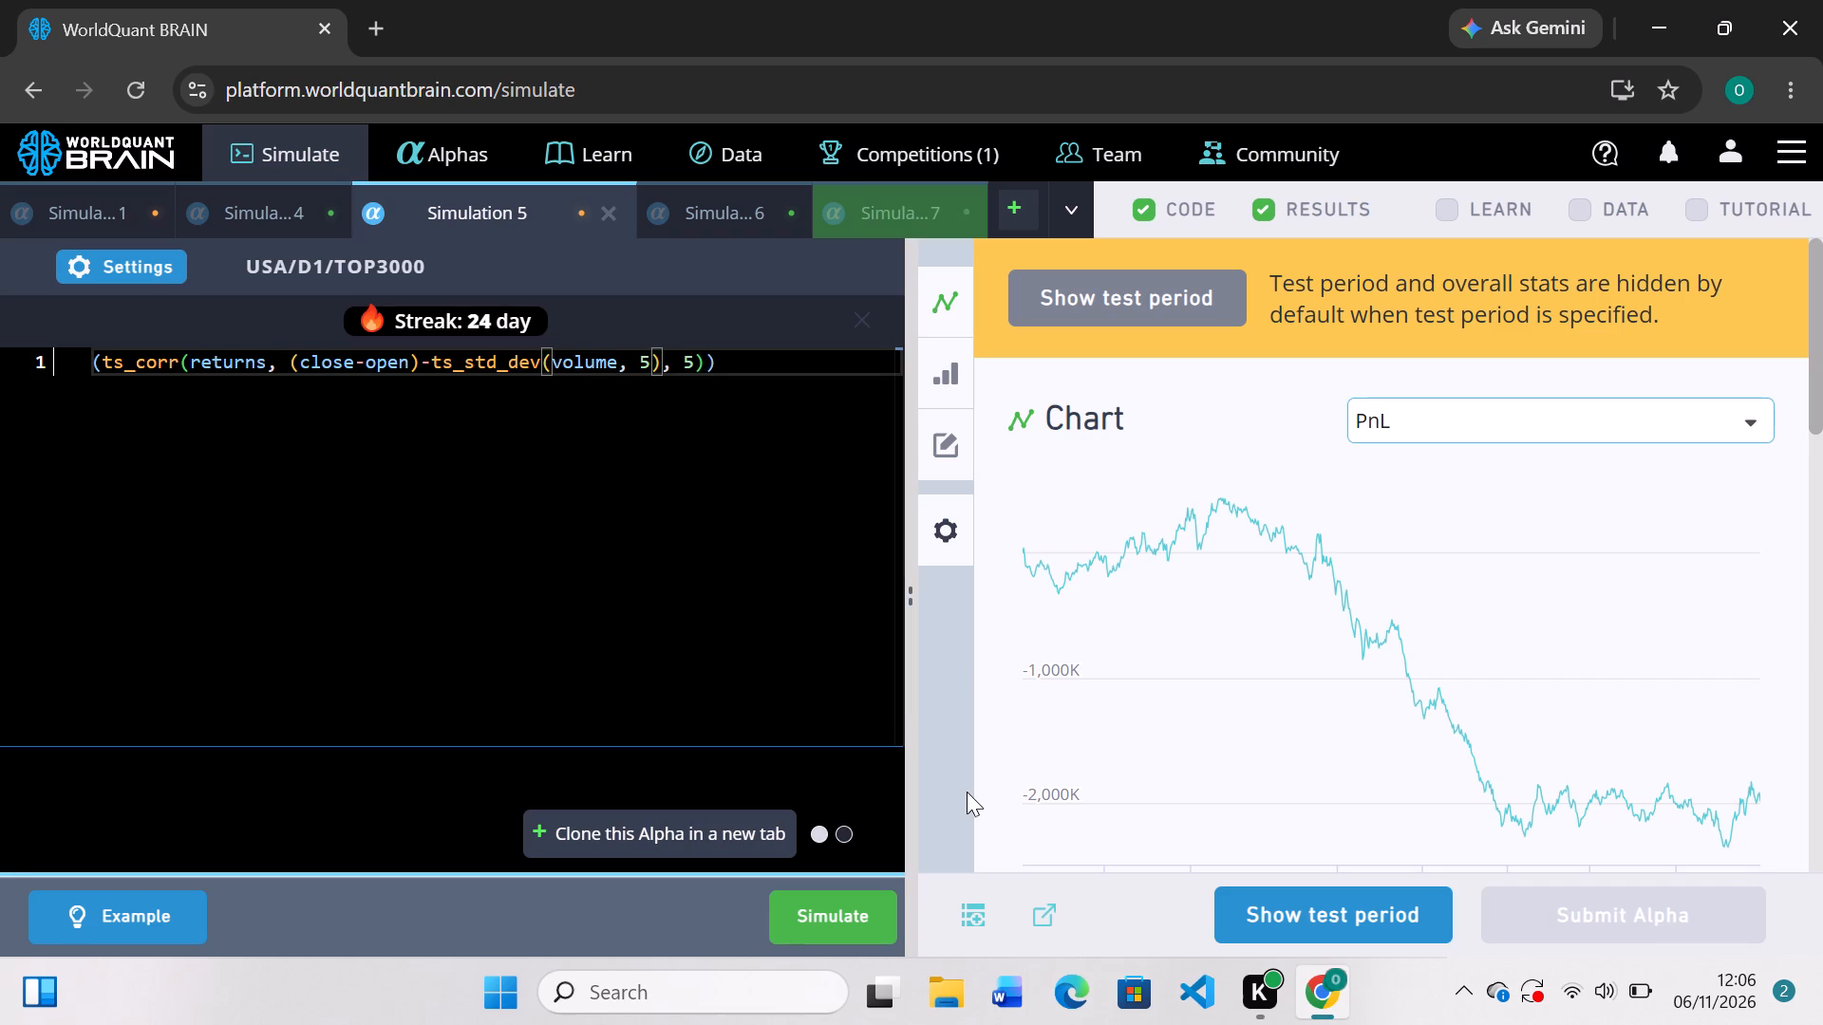
pyautogui.click(846, 920)
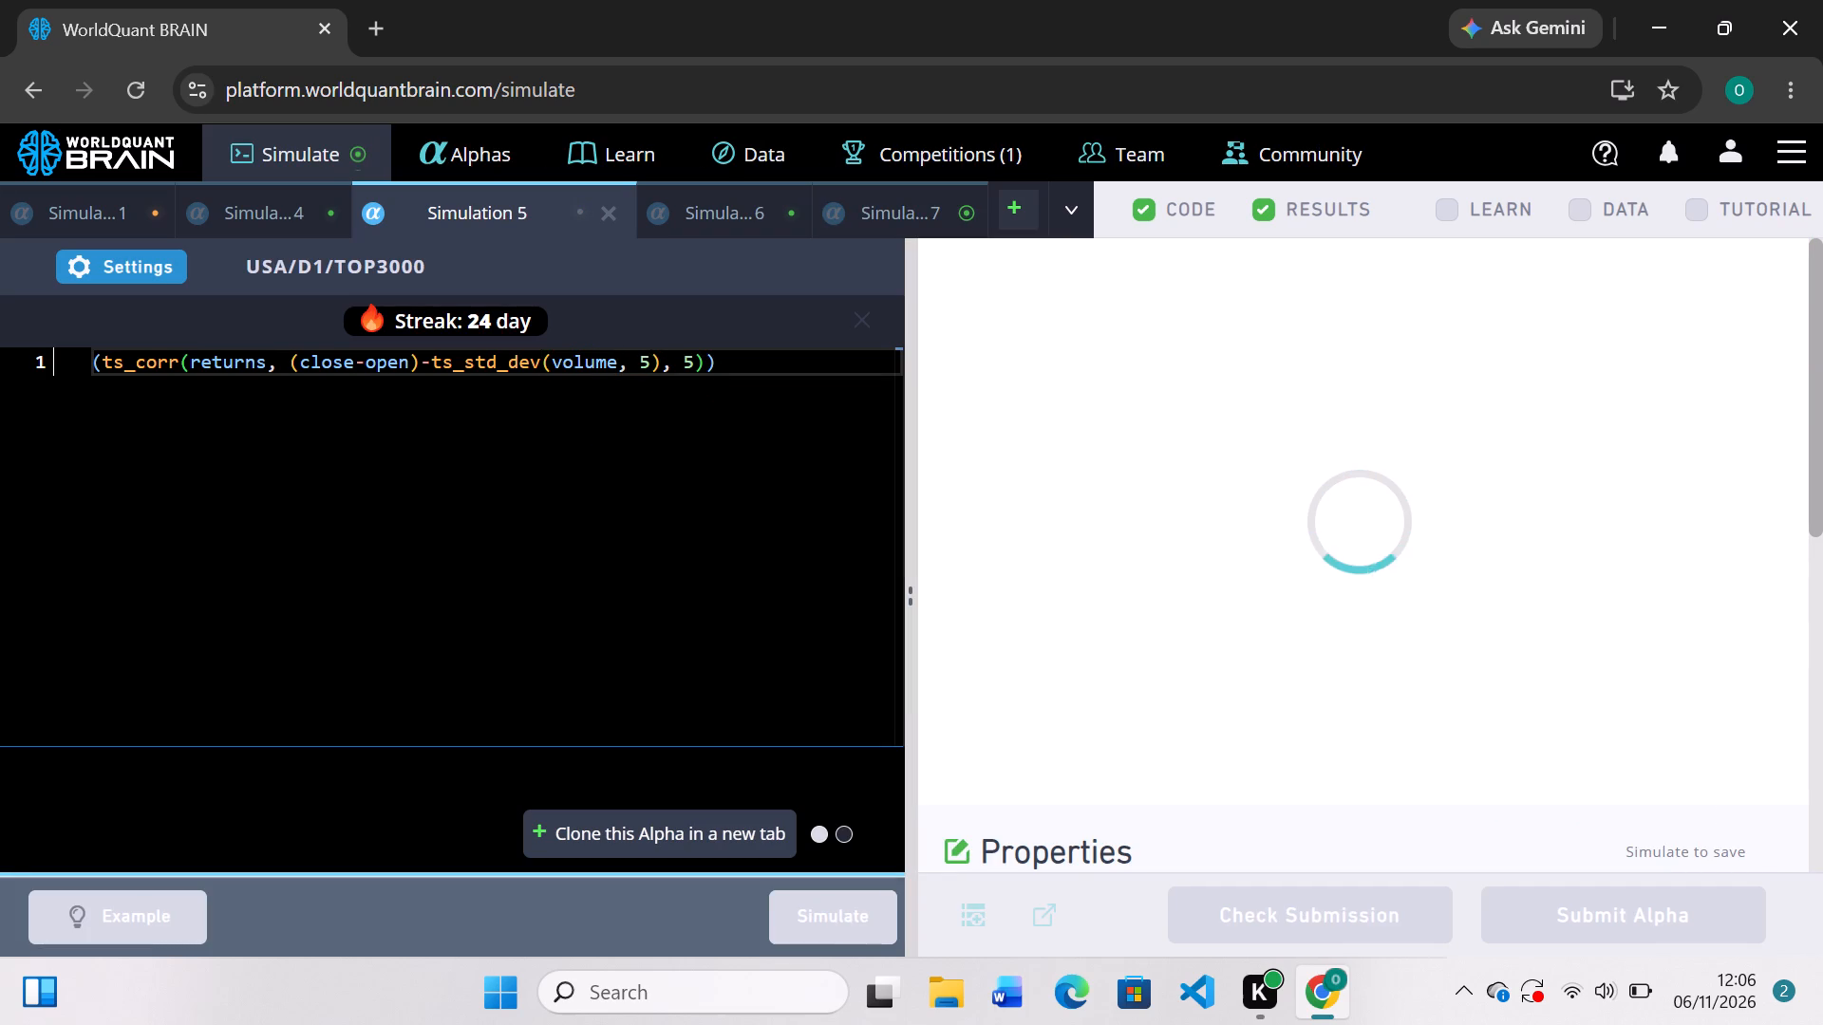
# Review Simulation 7's IS Summary, reveal the test period, and examine the failed checks in IS Testing Status.
pyautogui.click(865, 223)
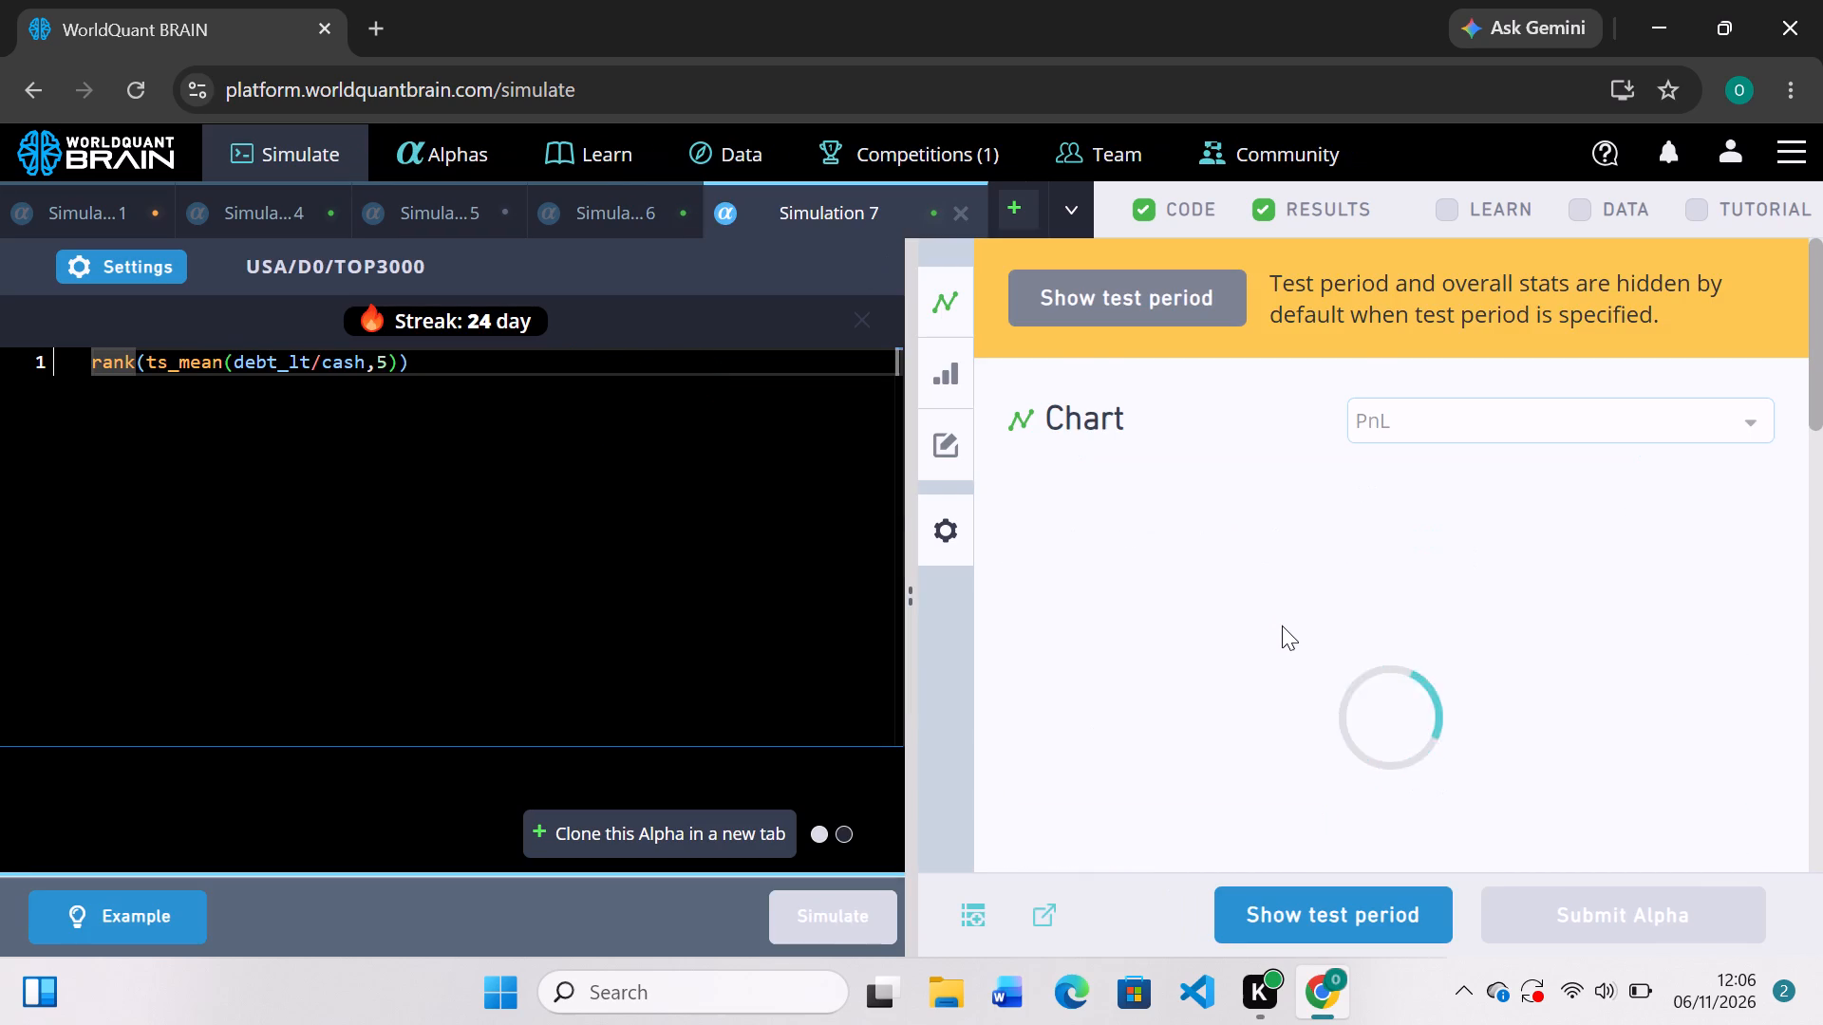
pyautogui.scroll(-3, 1286, 633)
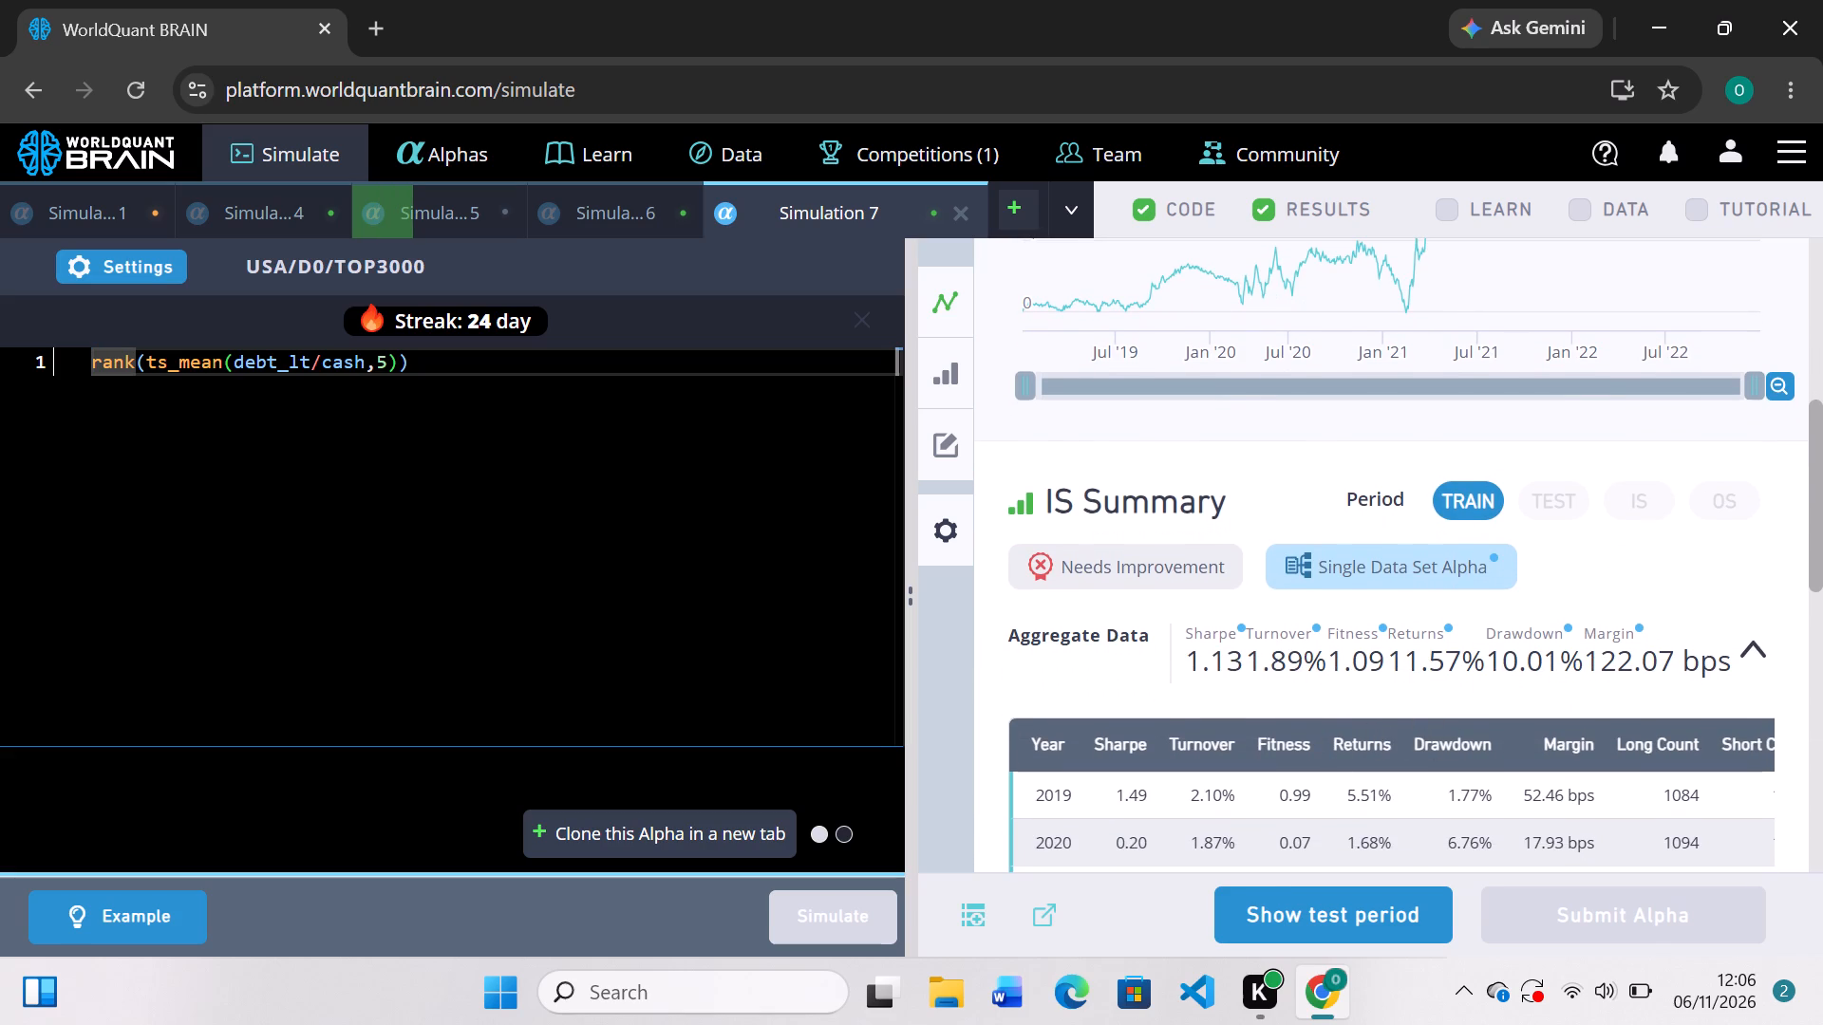
pyautogui.click(1318, 898)
pyautogui.scroll(-3, 1341, 702)
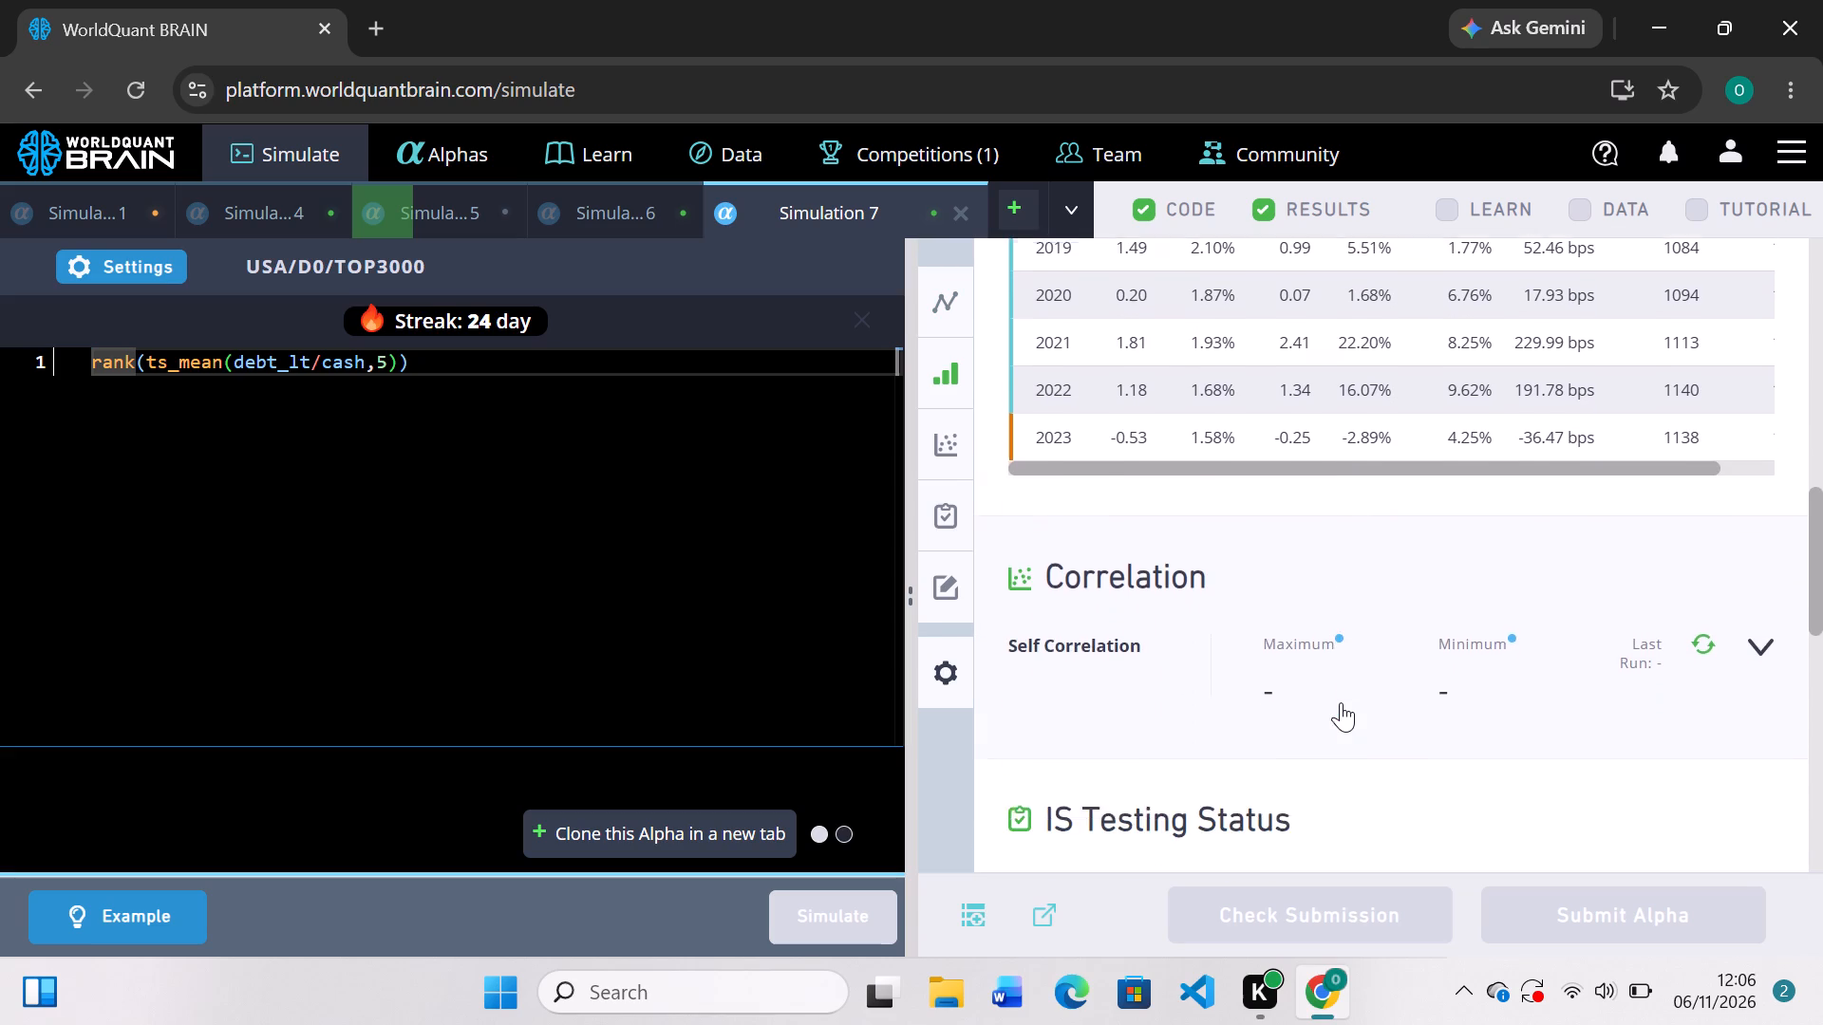
pyautogui.scroll(-1, 1341, 702)
pyautogui.click(1422, 685)
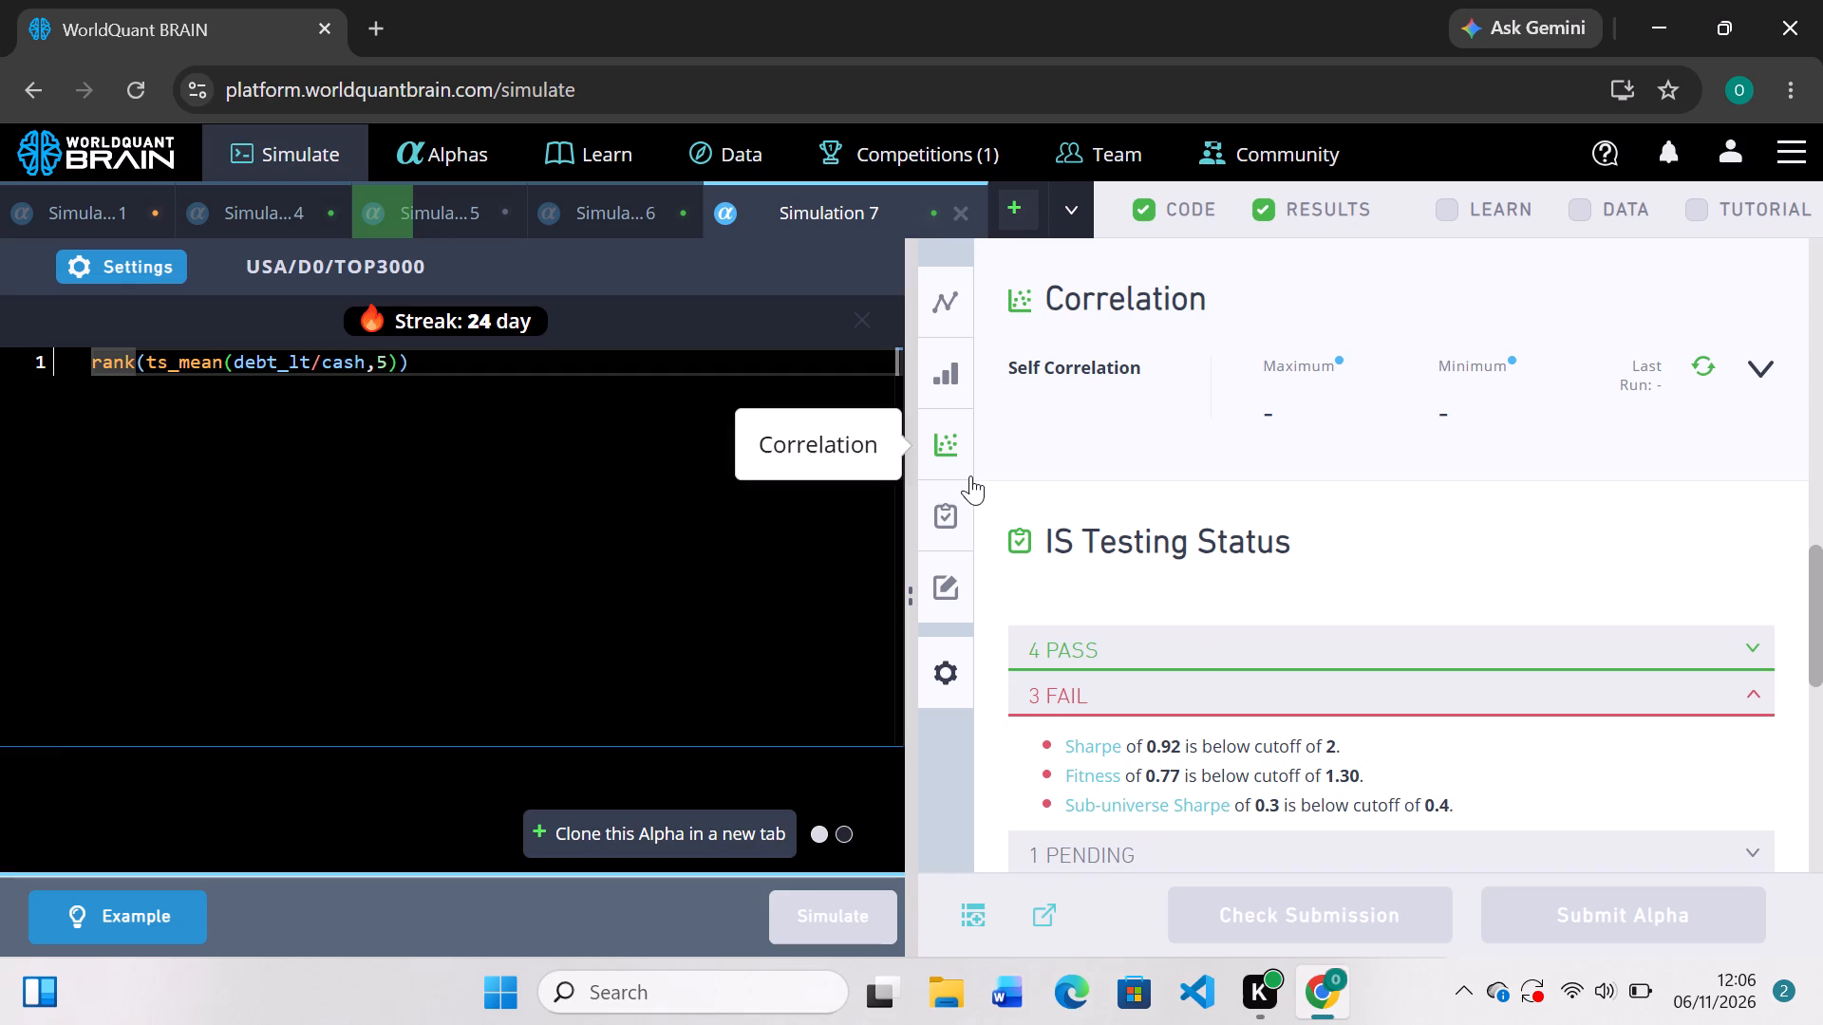
# Set Simulation 7's delay to 1 and apply the settings.
pyautogui.click(157, 258)
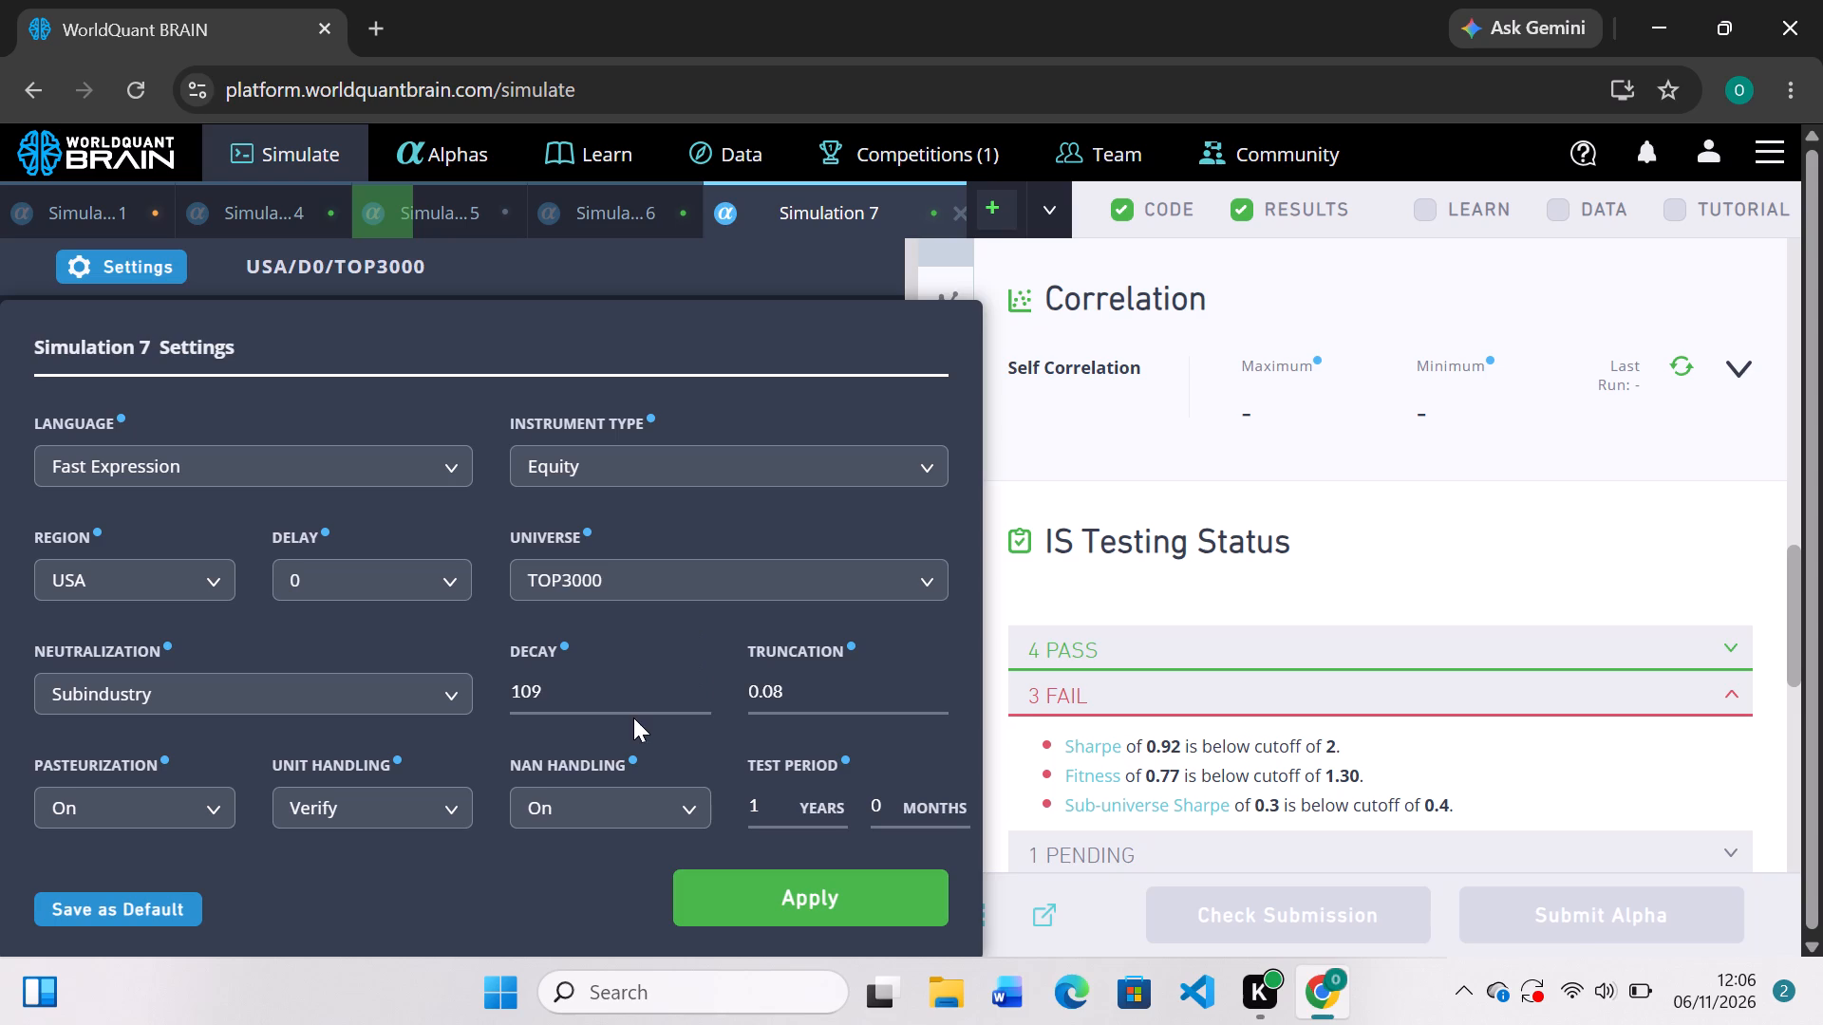
pyautogui.click(457, 585)
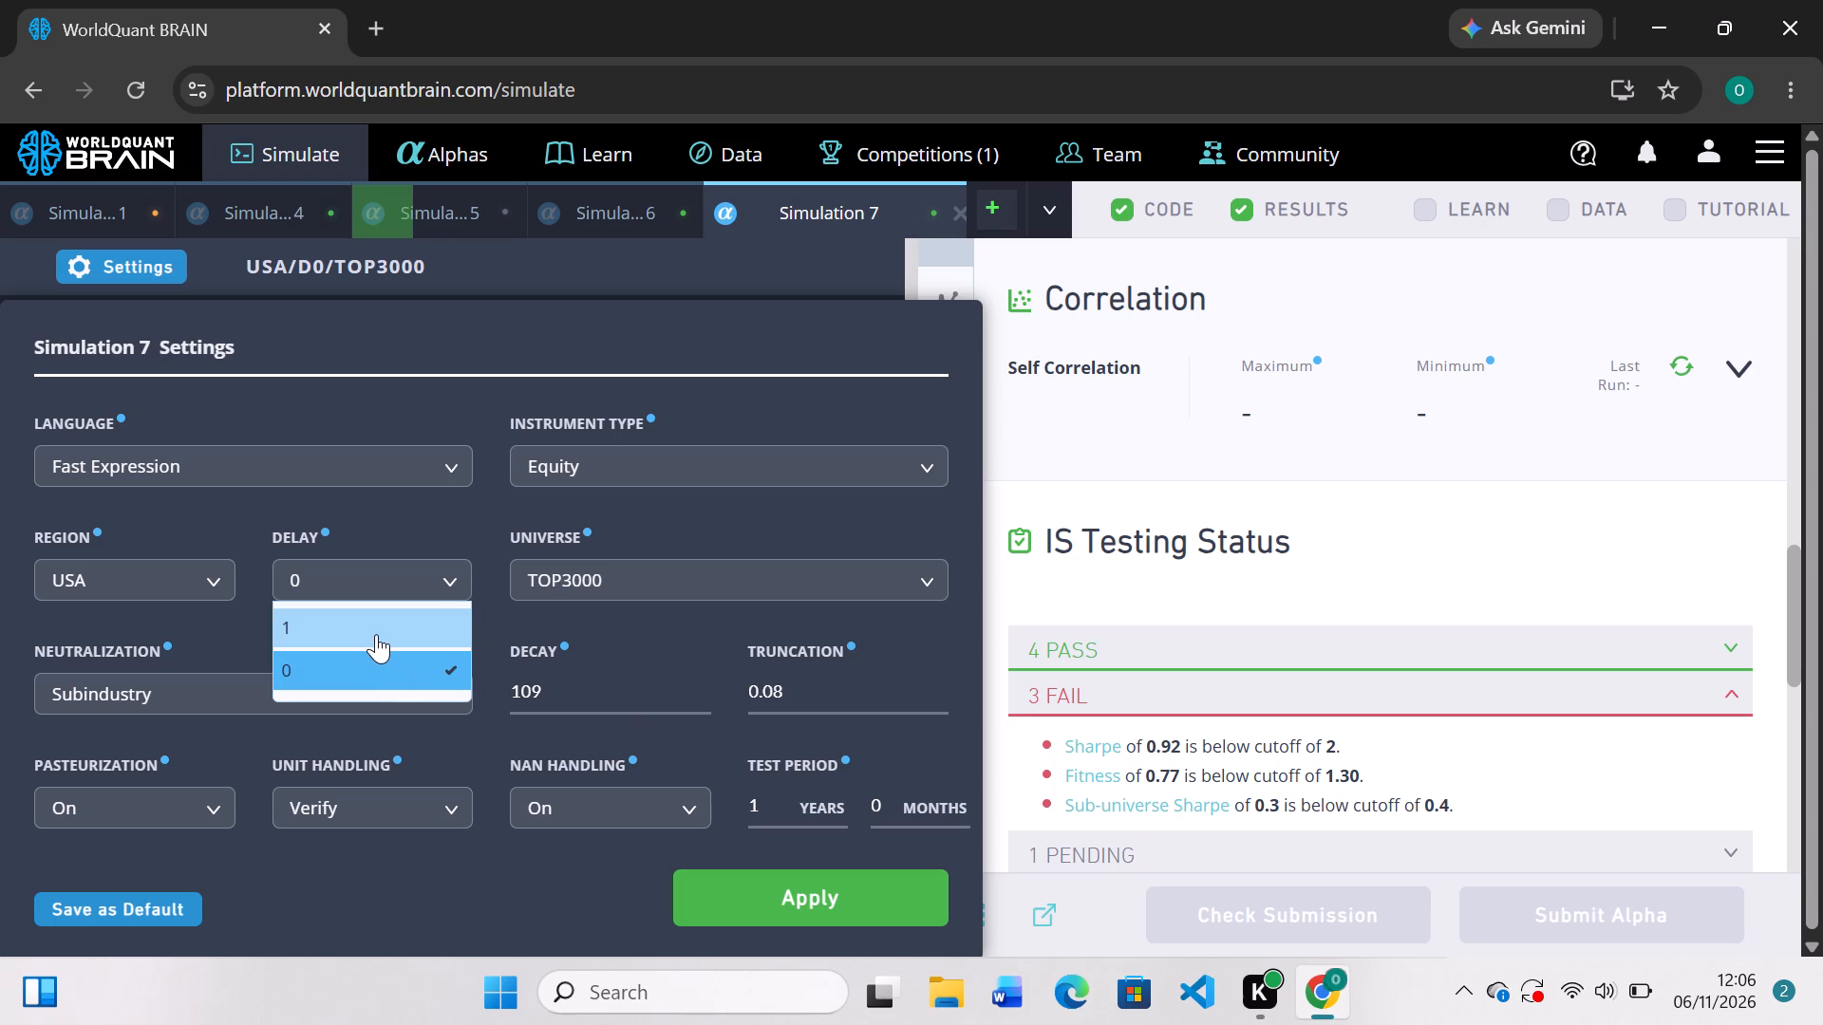
pyautogui.click(376, 632)
pyautogui.click(752, 894)
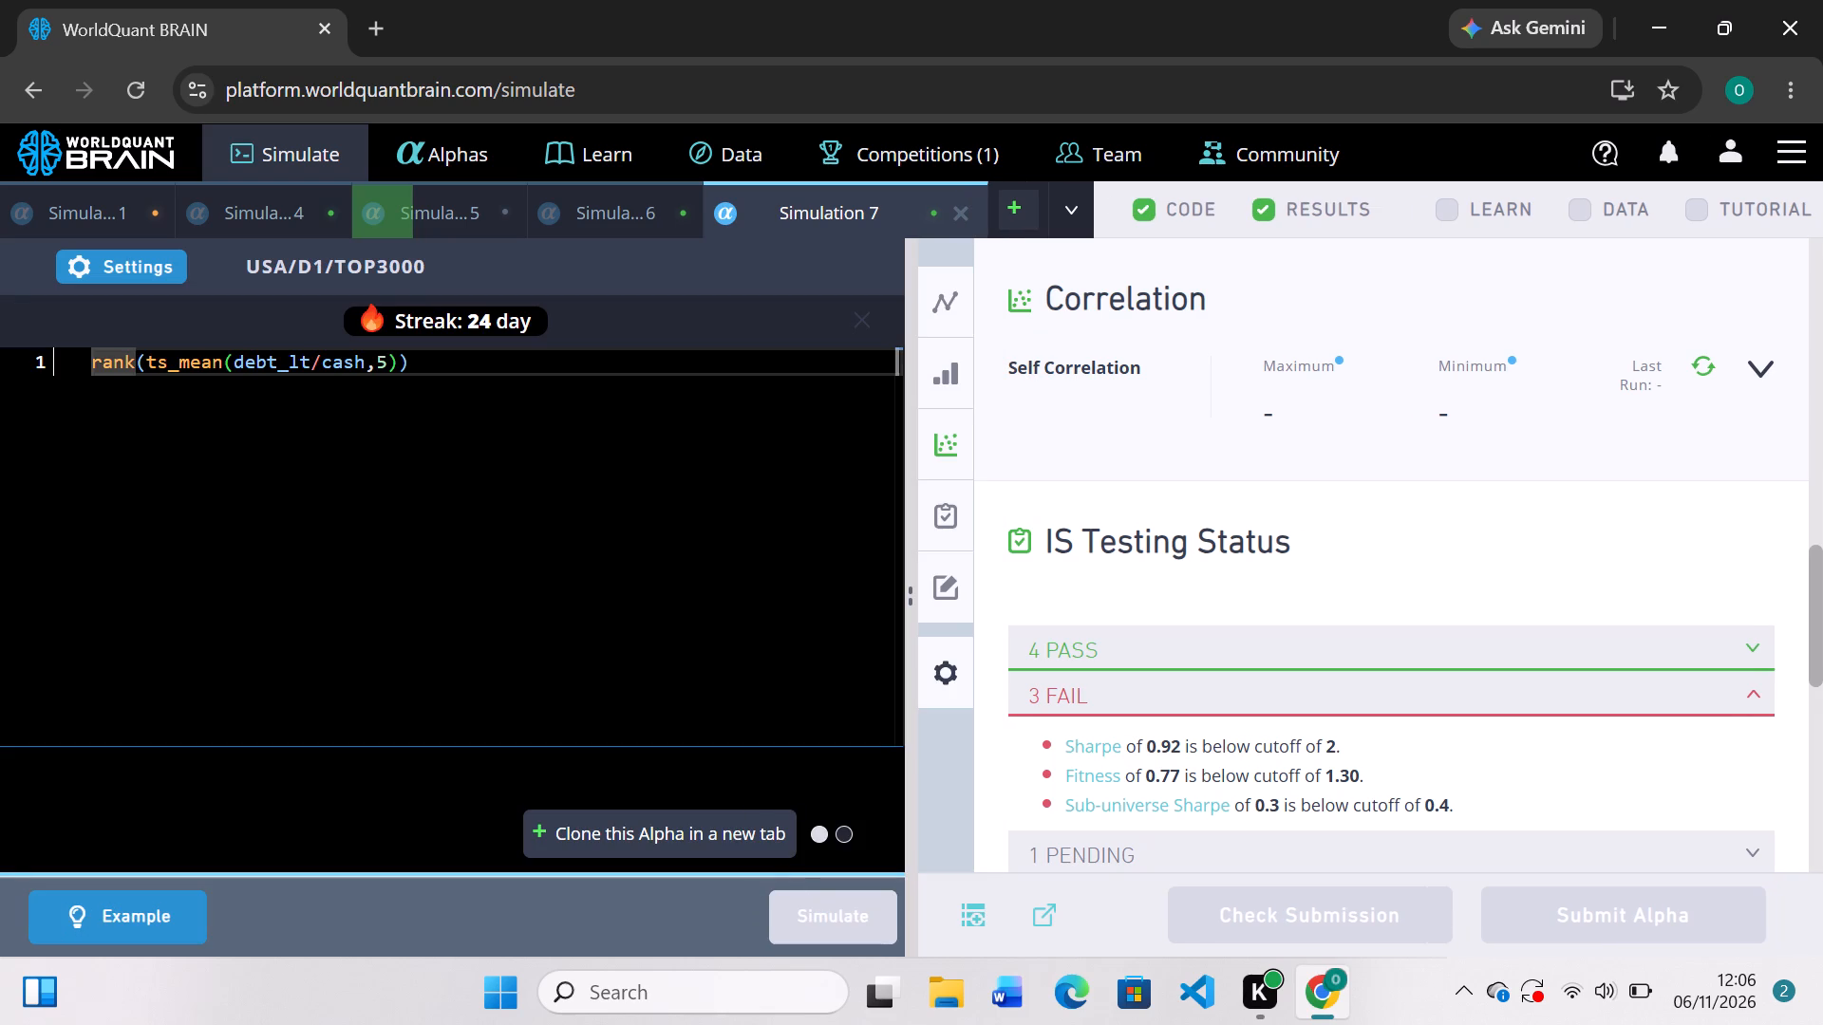
pyautogui.click(130, 246)
# Change the ts_mean window in Simulation 7's expression to 10 and rerun the simulation.
pyautogui.click(385, 366)
pyautogui.press('BackSpace')
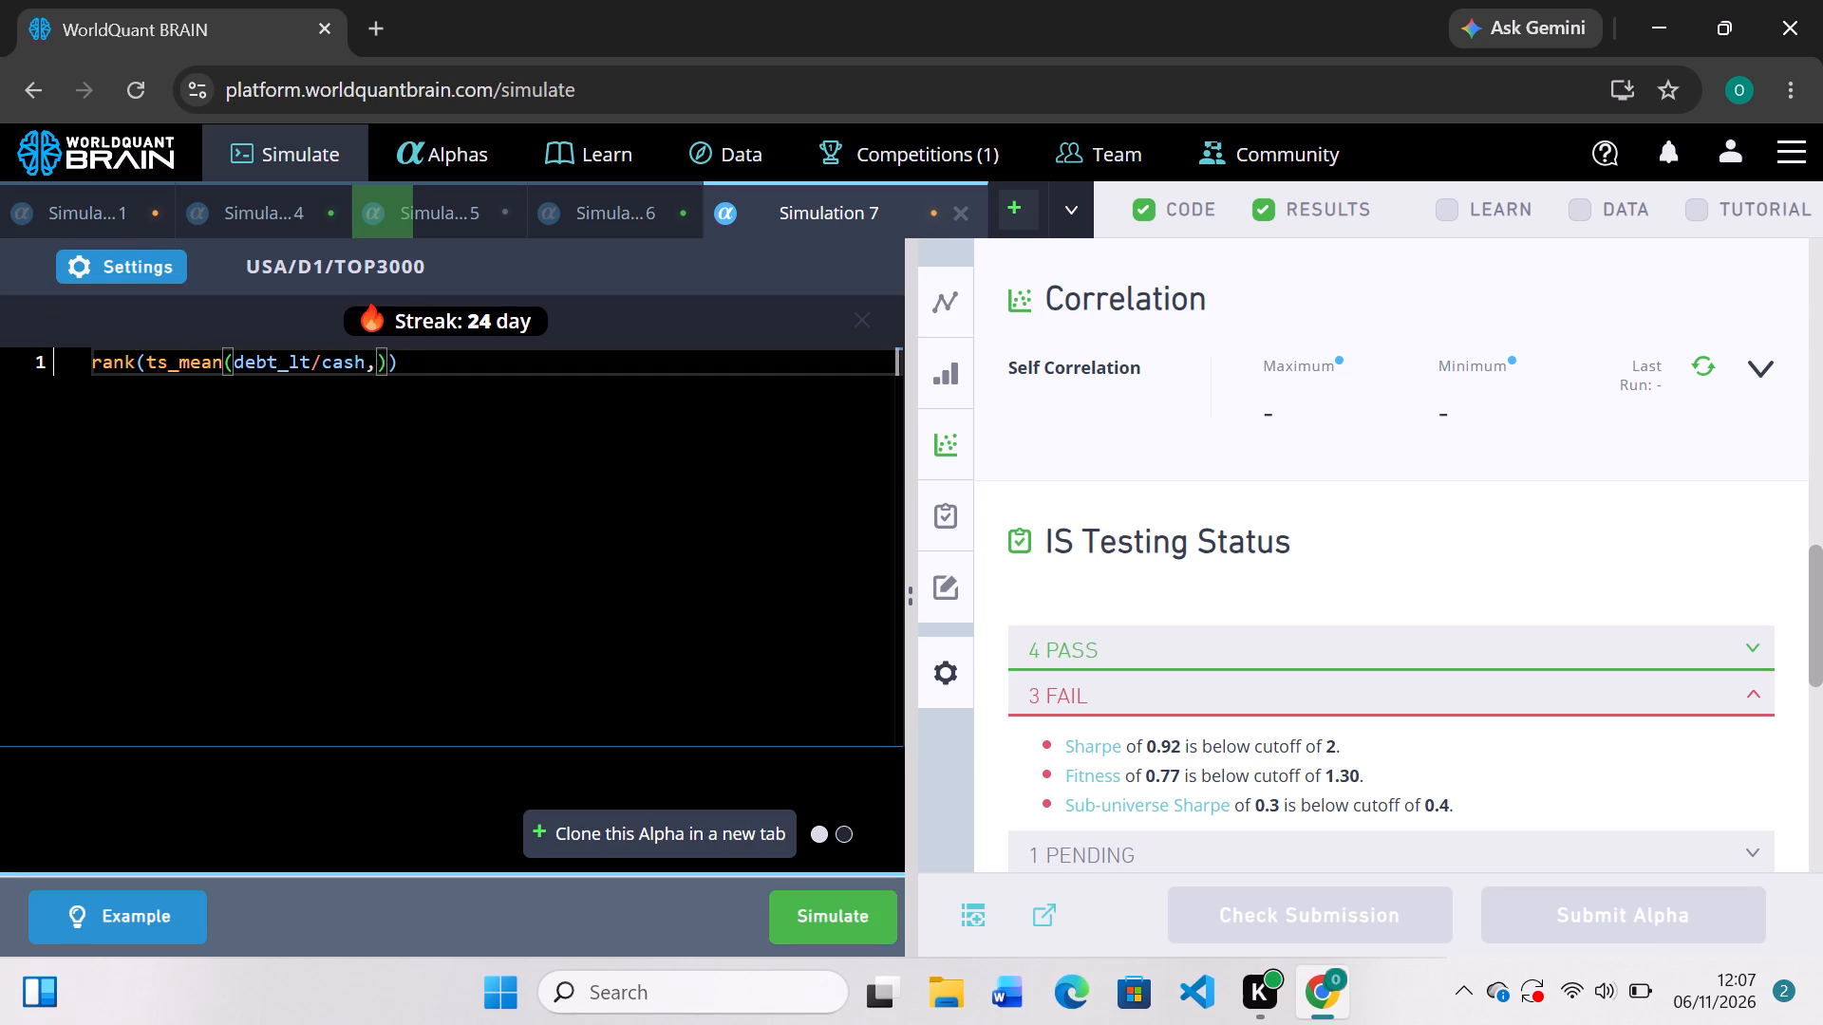
pyautogui.write('10')
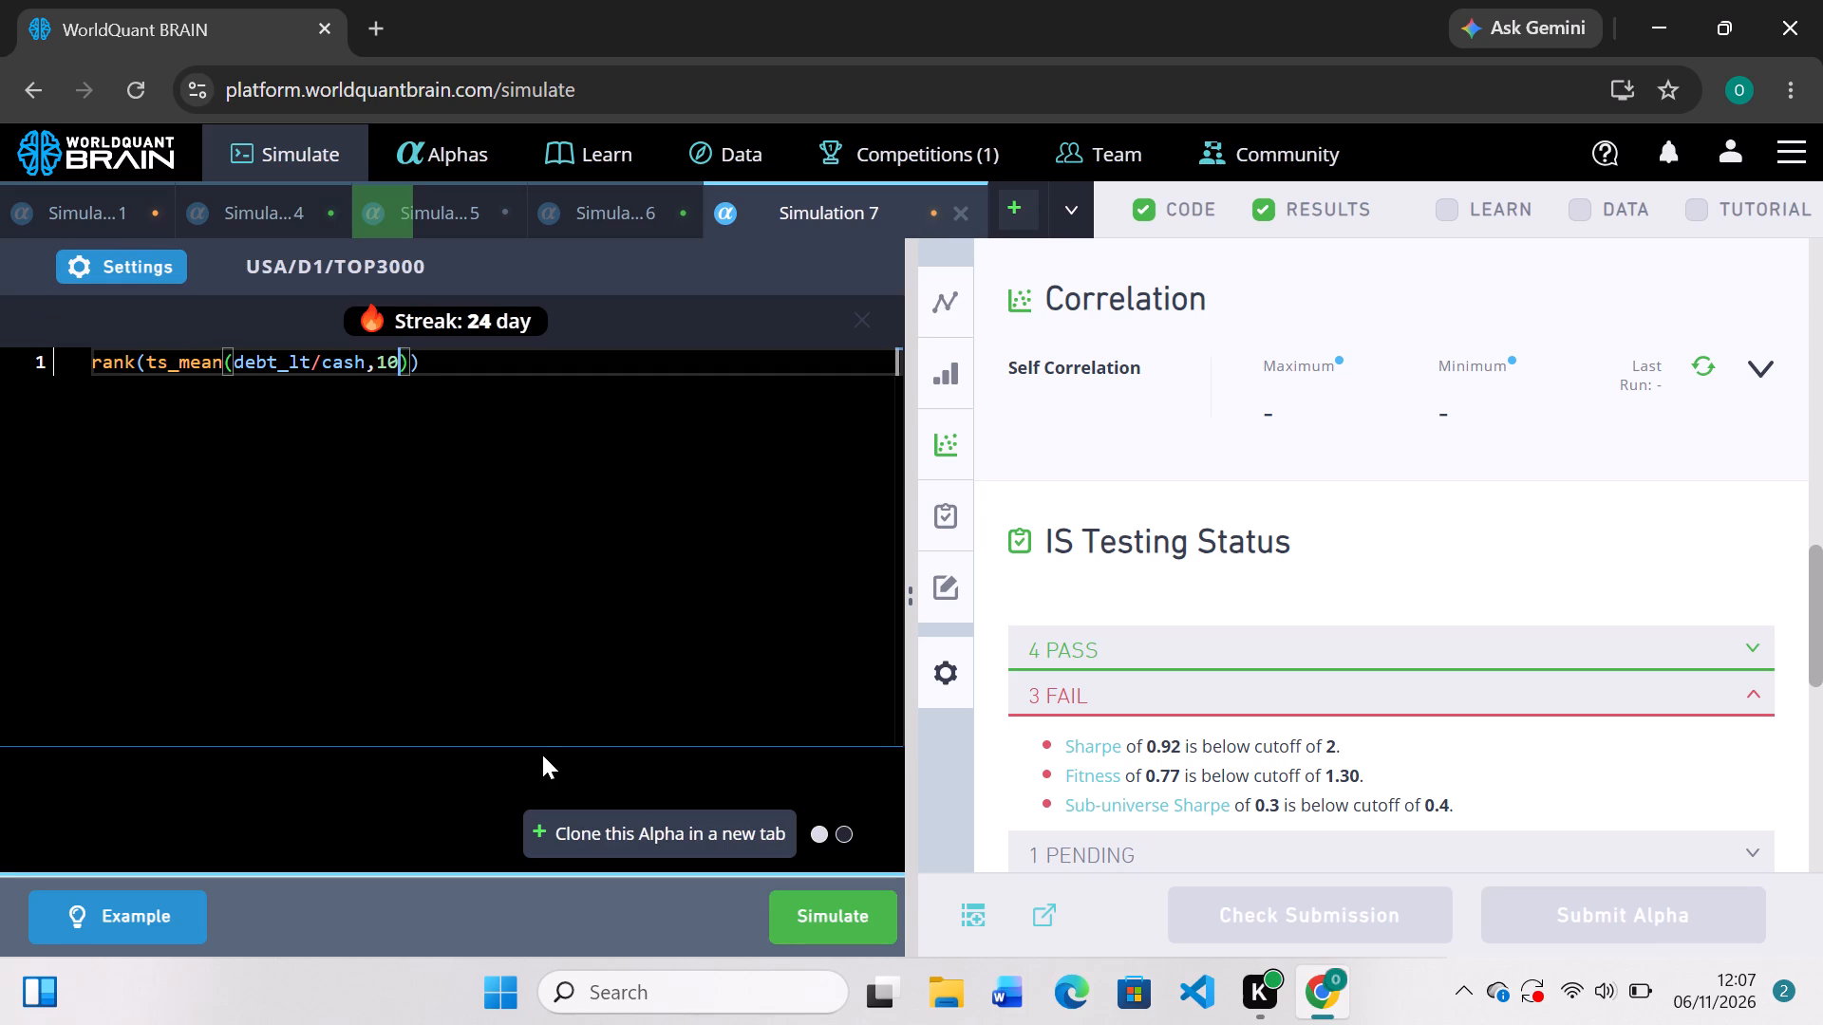
pyautogui.click(812, 909)
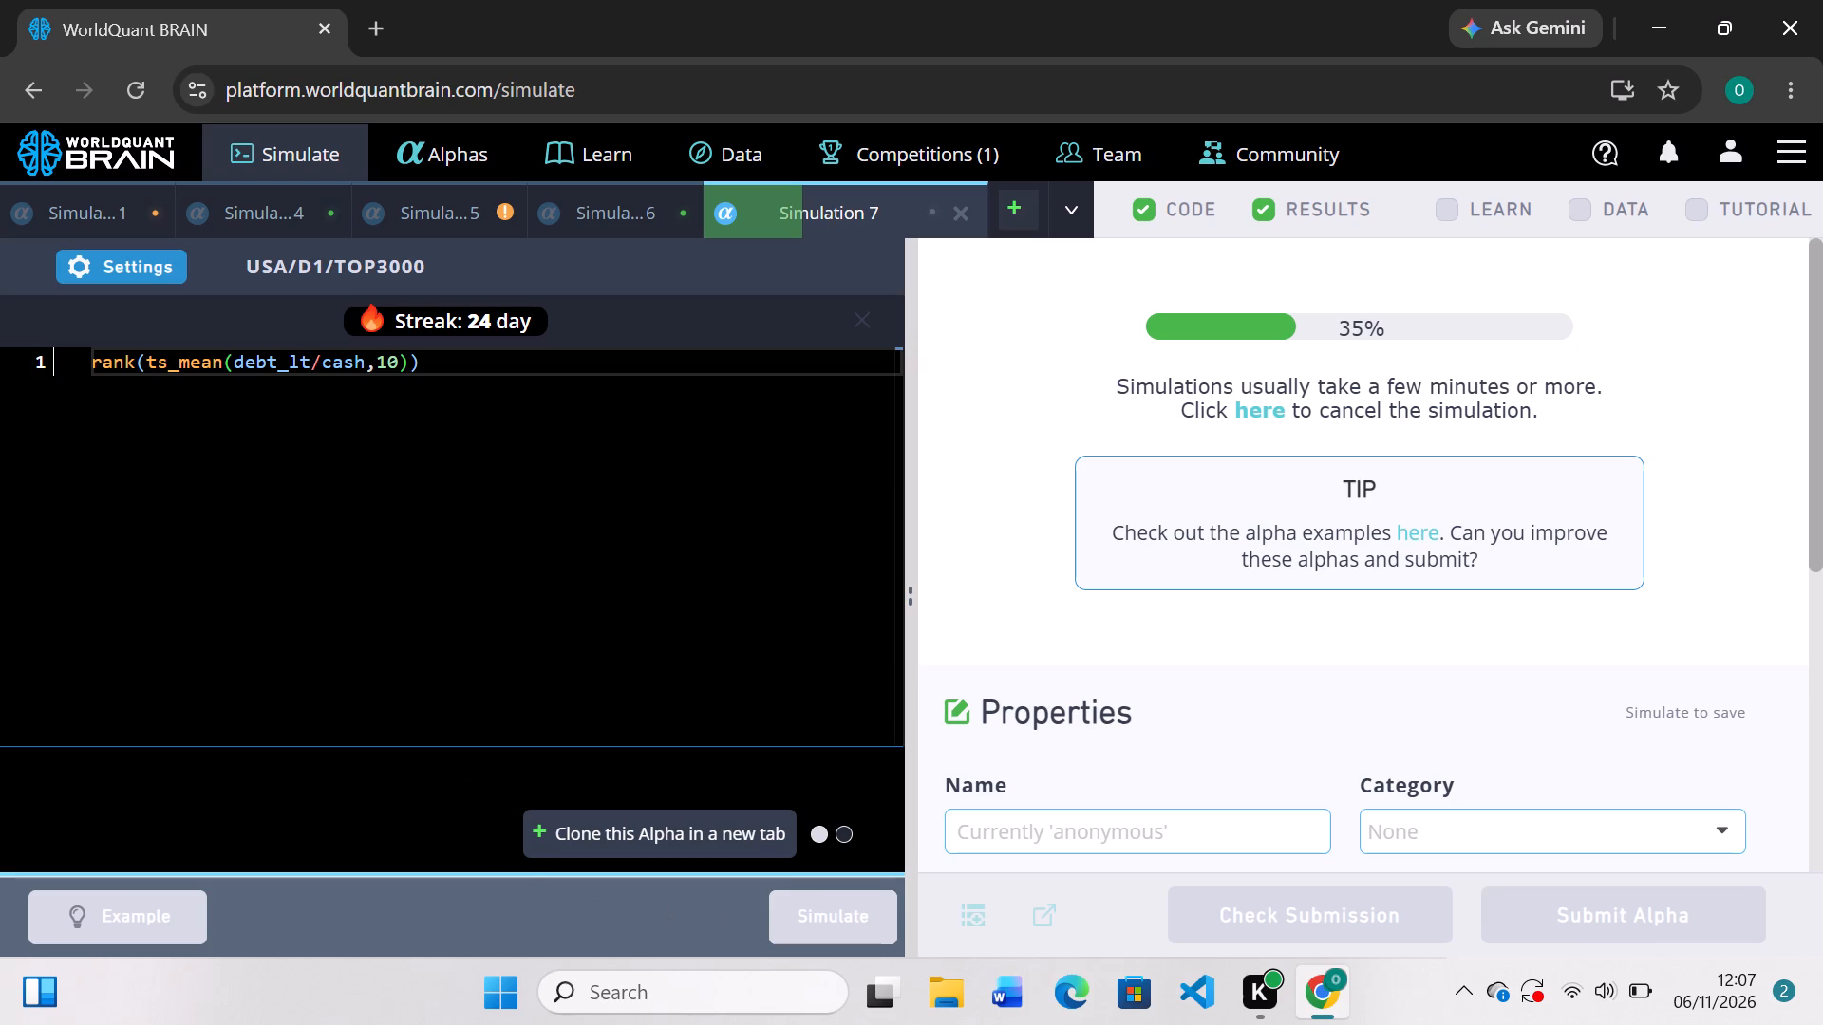
# In Simulation 5, replace volume inside ts_std_dev with the data field adv20 and rerun the simulation.
pyautogui.click(474, 217)
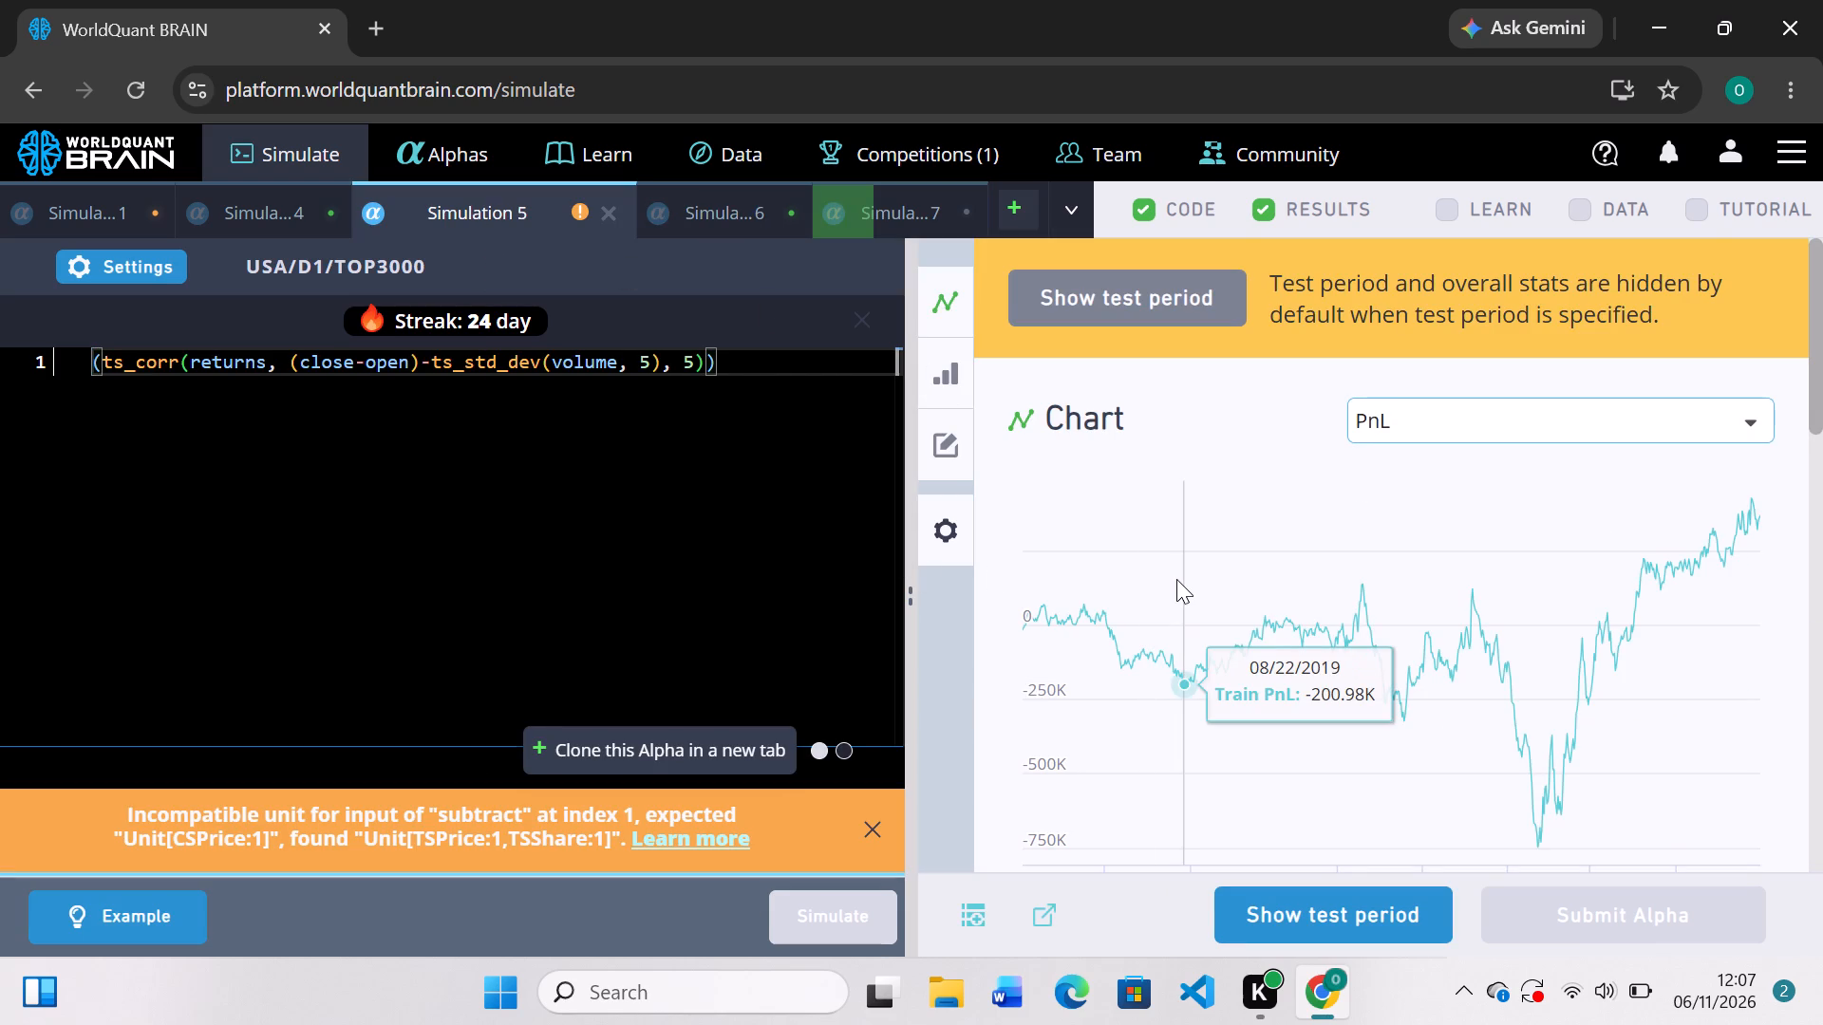
pyautogui.scroll(-1, 1176, 579)
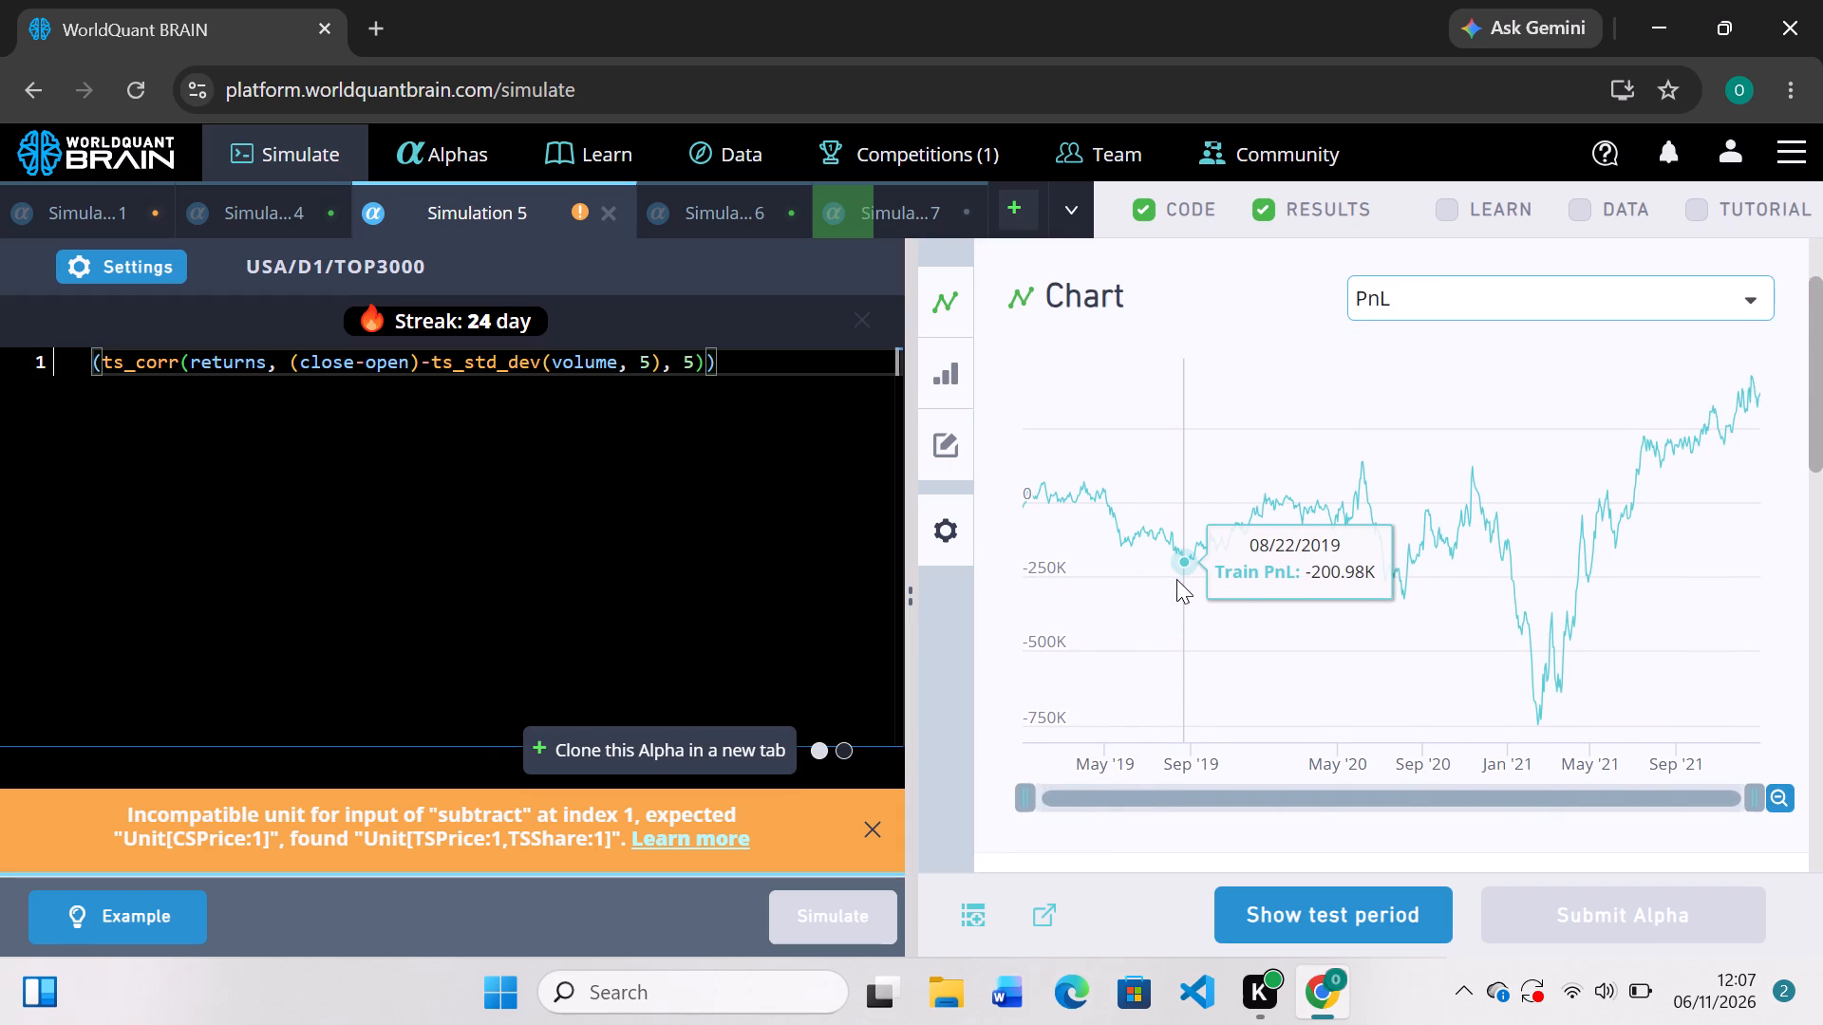
pyautogui.scroll(-1, 1328, 554)
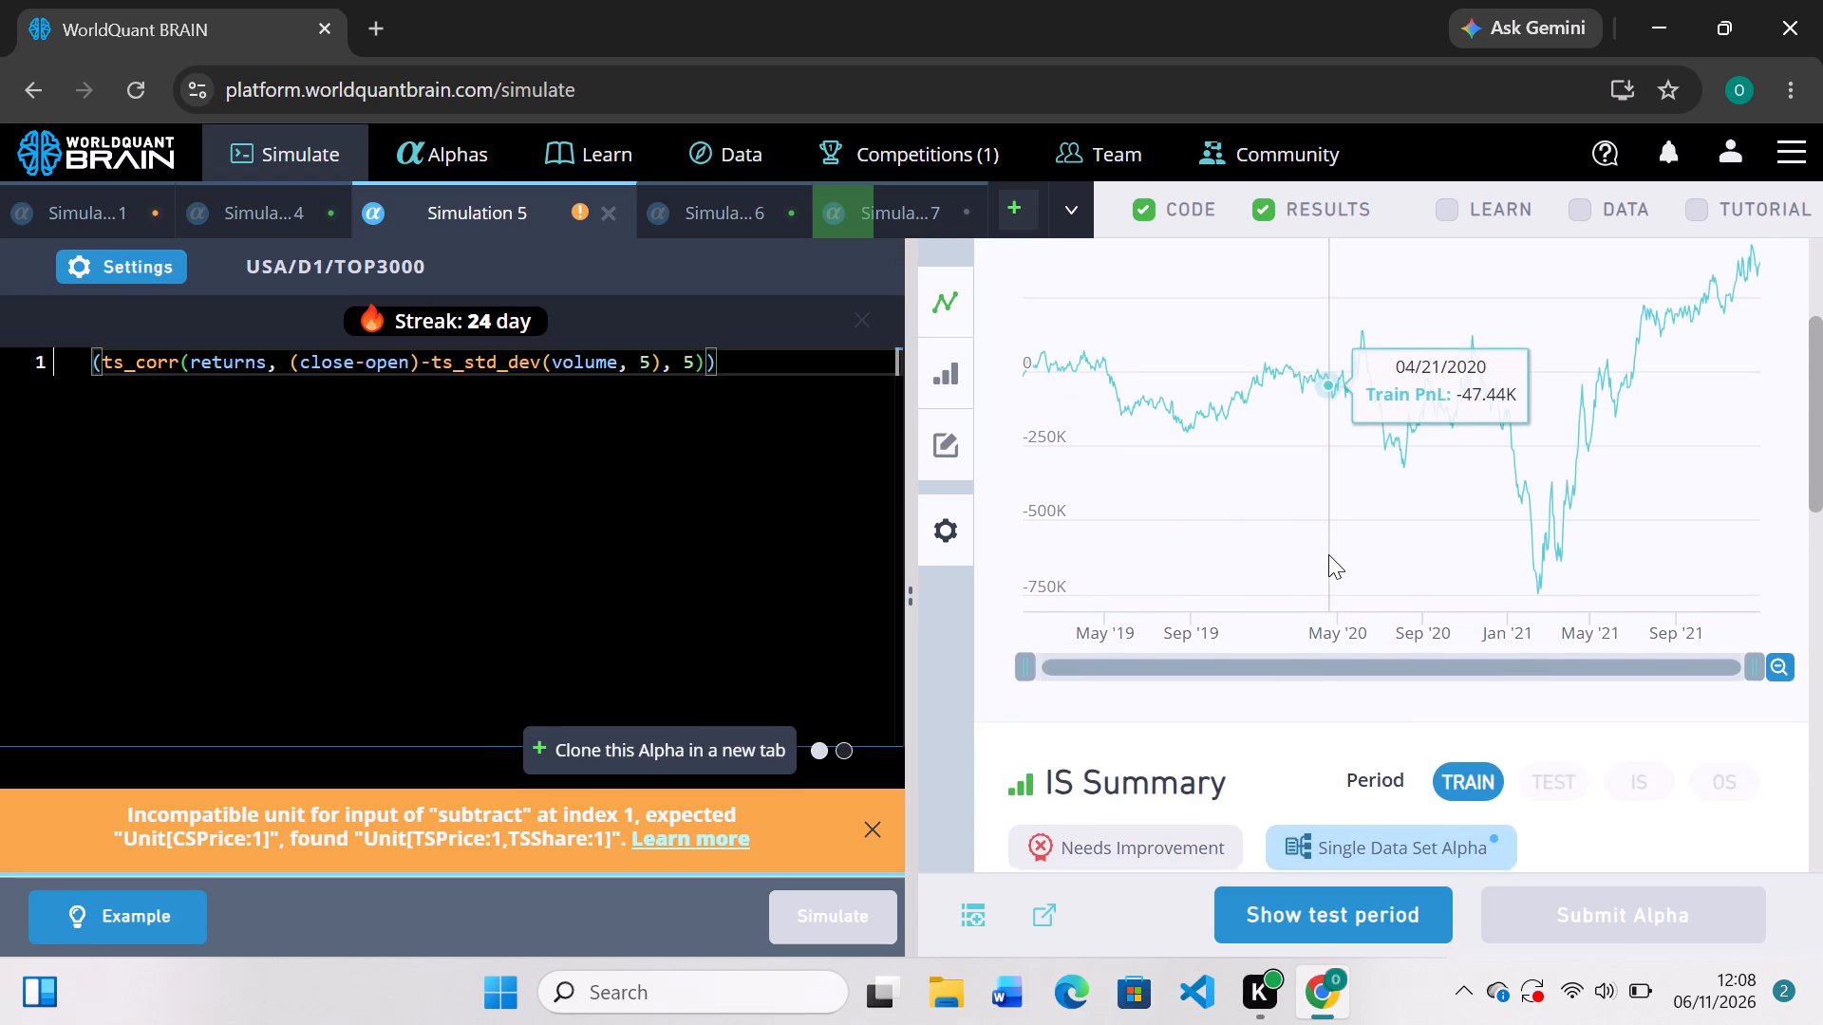
pyautogui.scroll(1, 1328, 554)
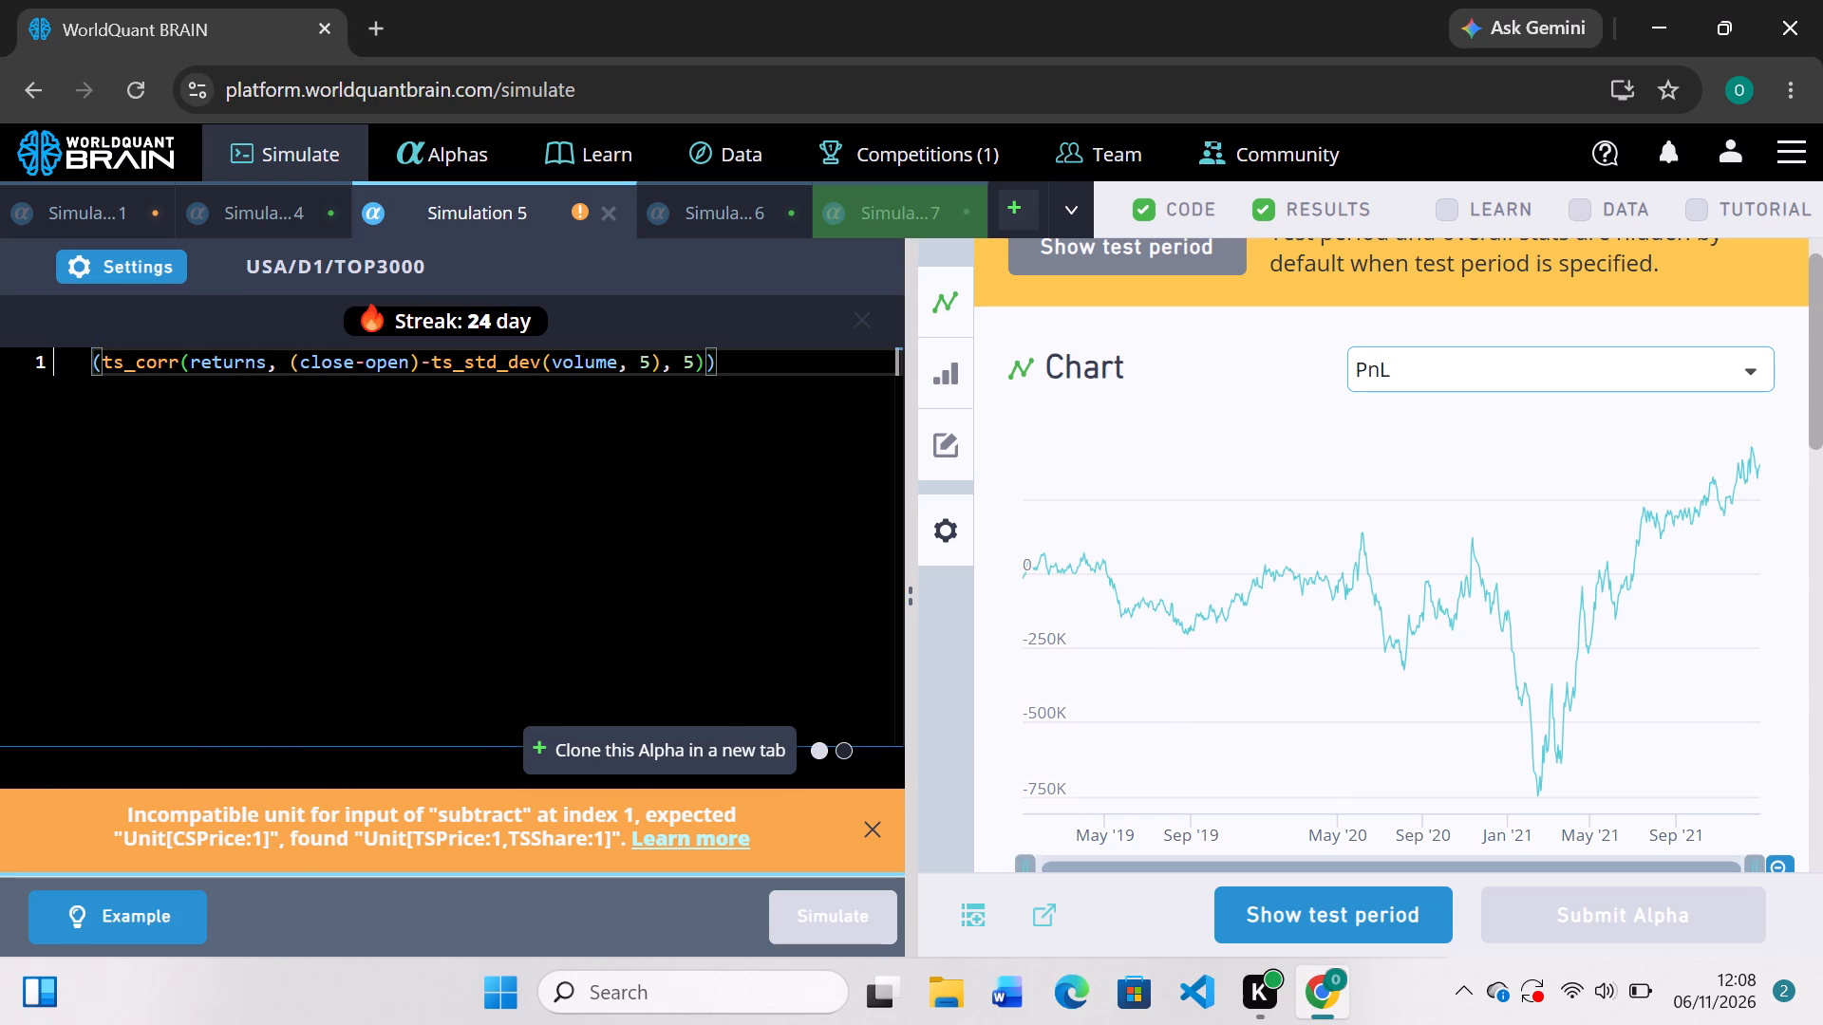
pyautogui.click(618, 364)
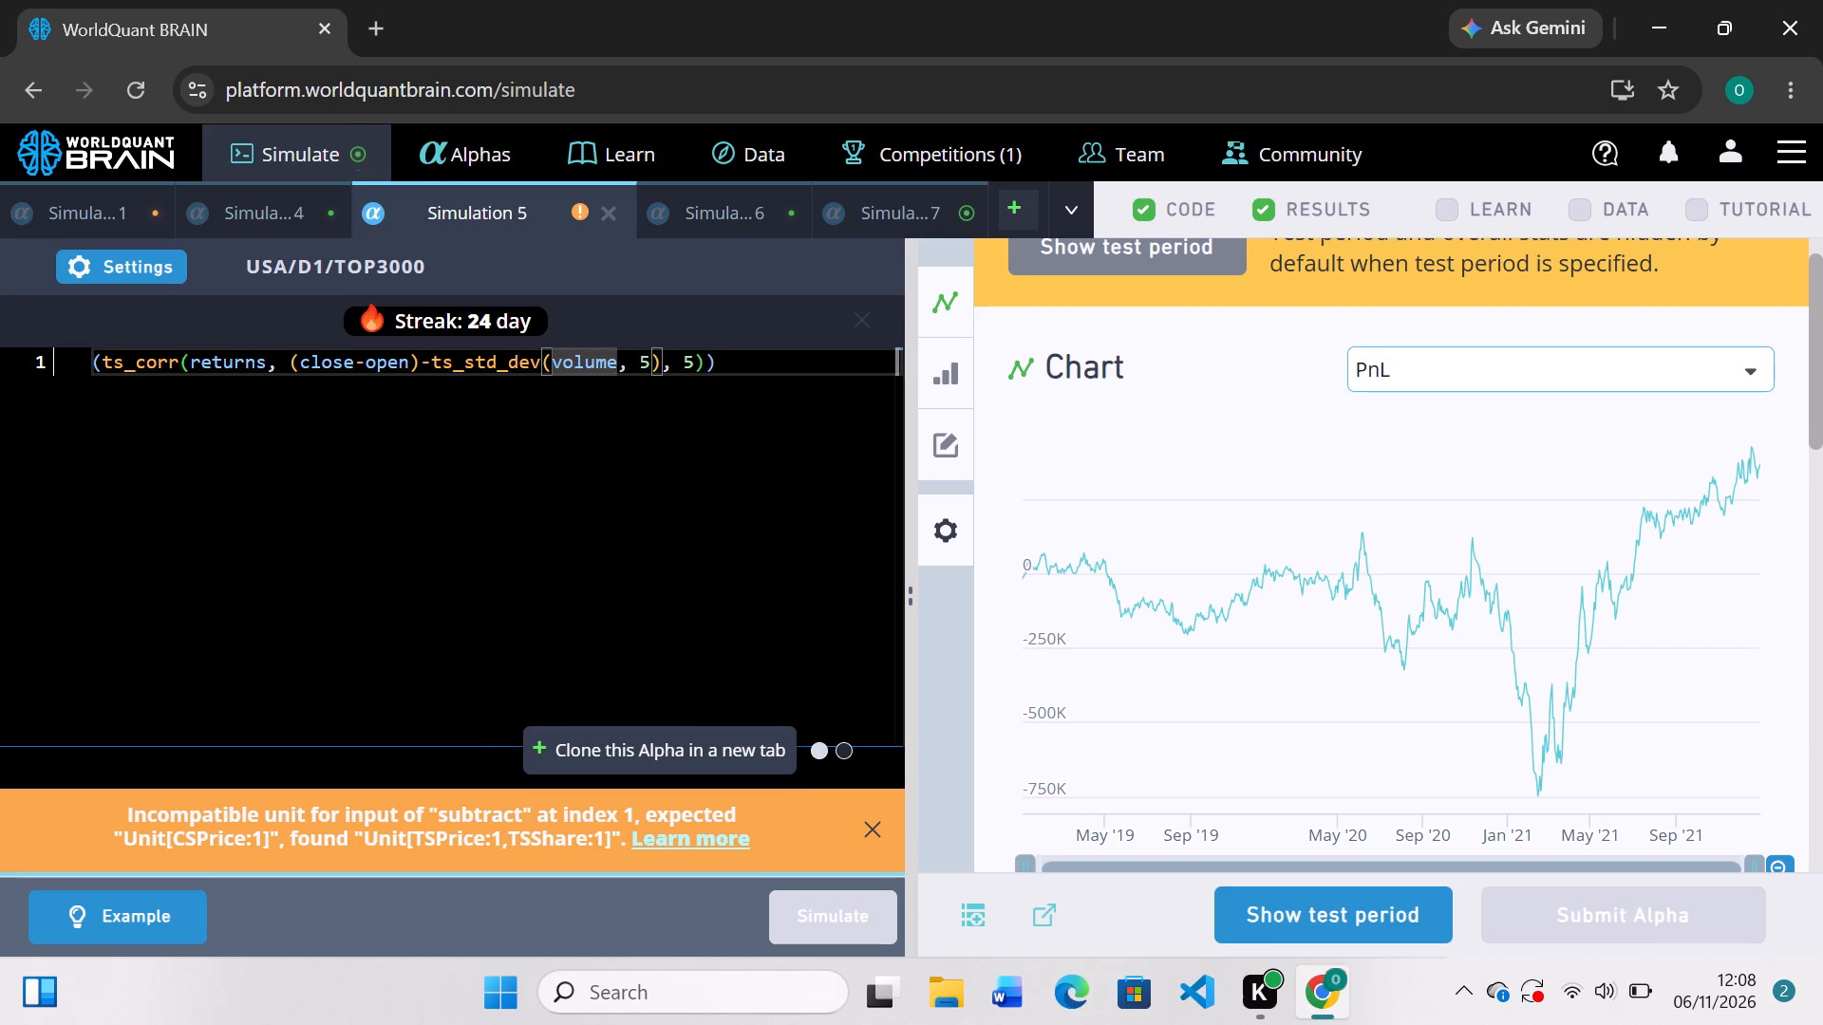
pyautogui.press('BackSpace')
pyautogui.press('BackSpace')
pyautogui.press('BackSpace')
pyautogui.press('BackSpace')
pyautogui.press('BackSpace')
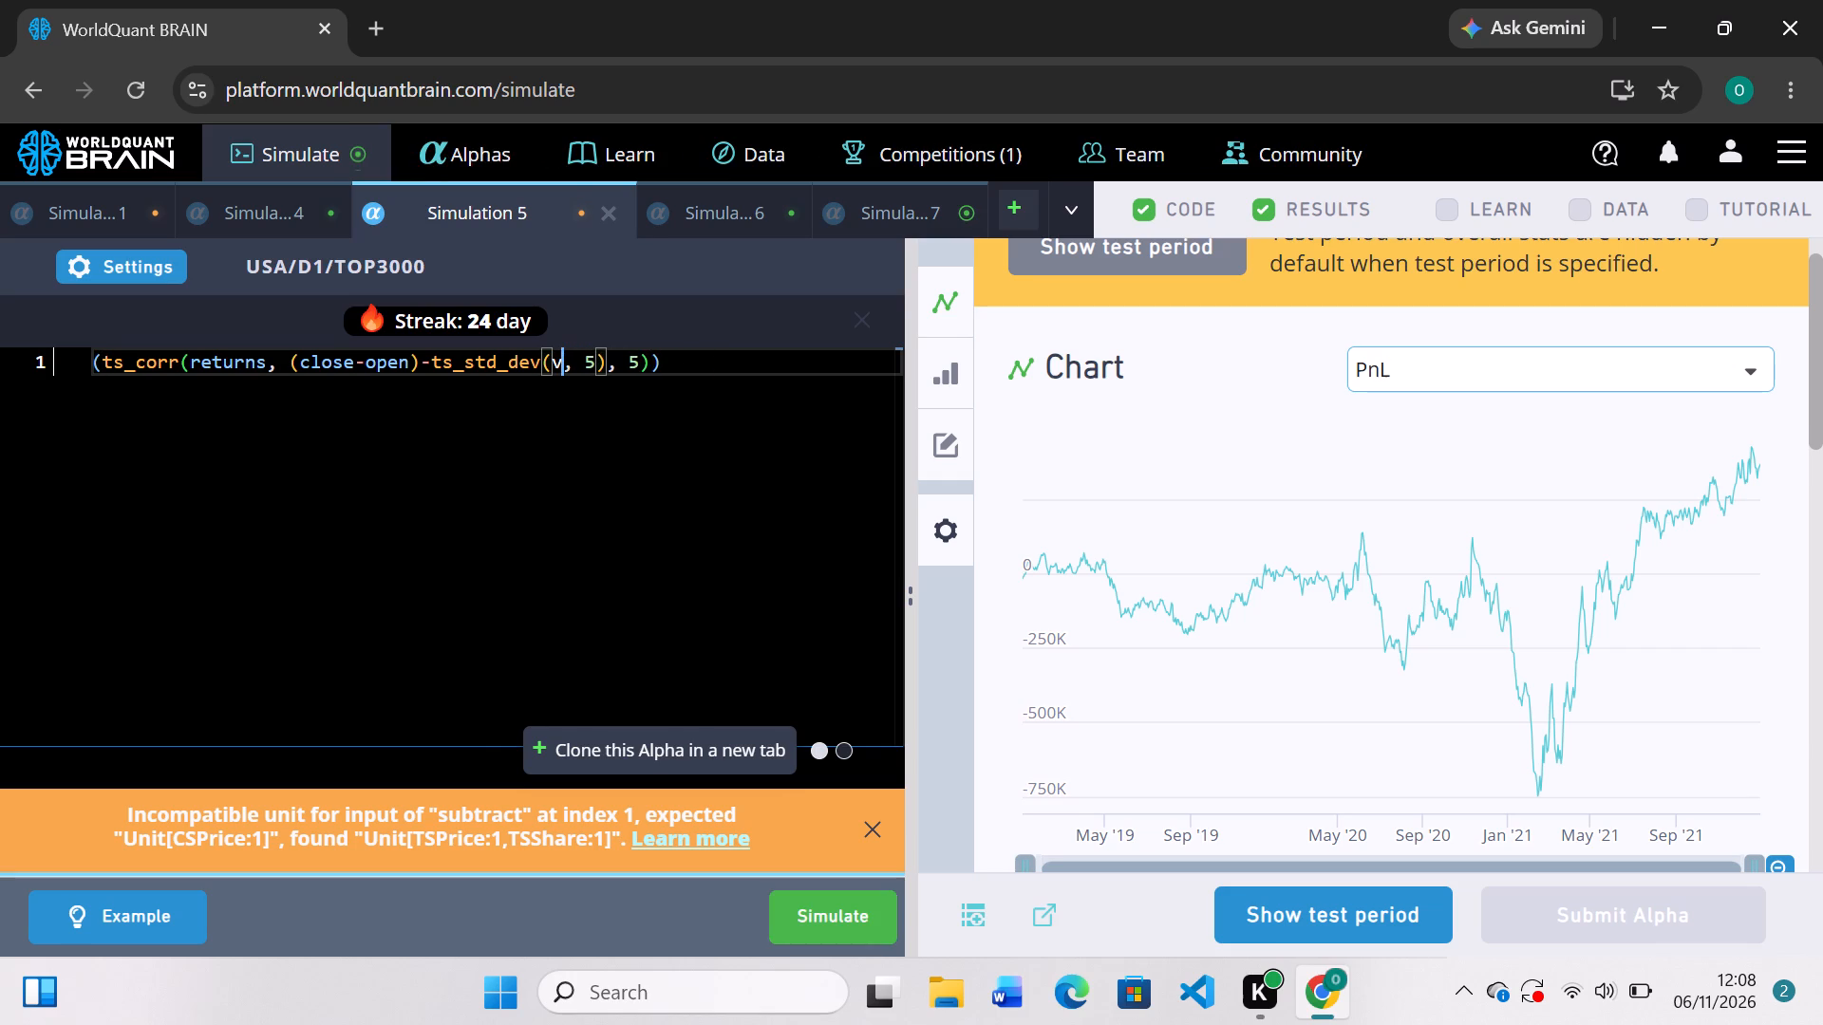
pyautogui.press('BackSpace')
pyautogui.press('a')
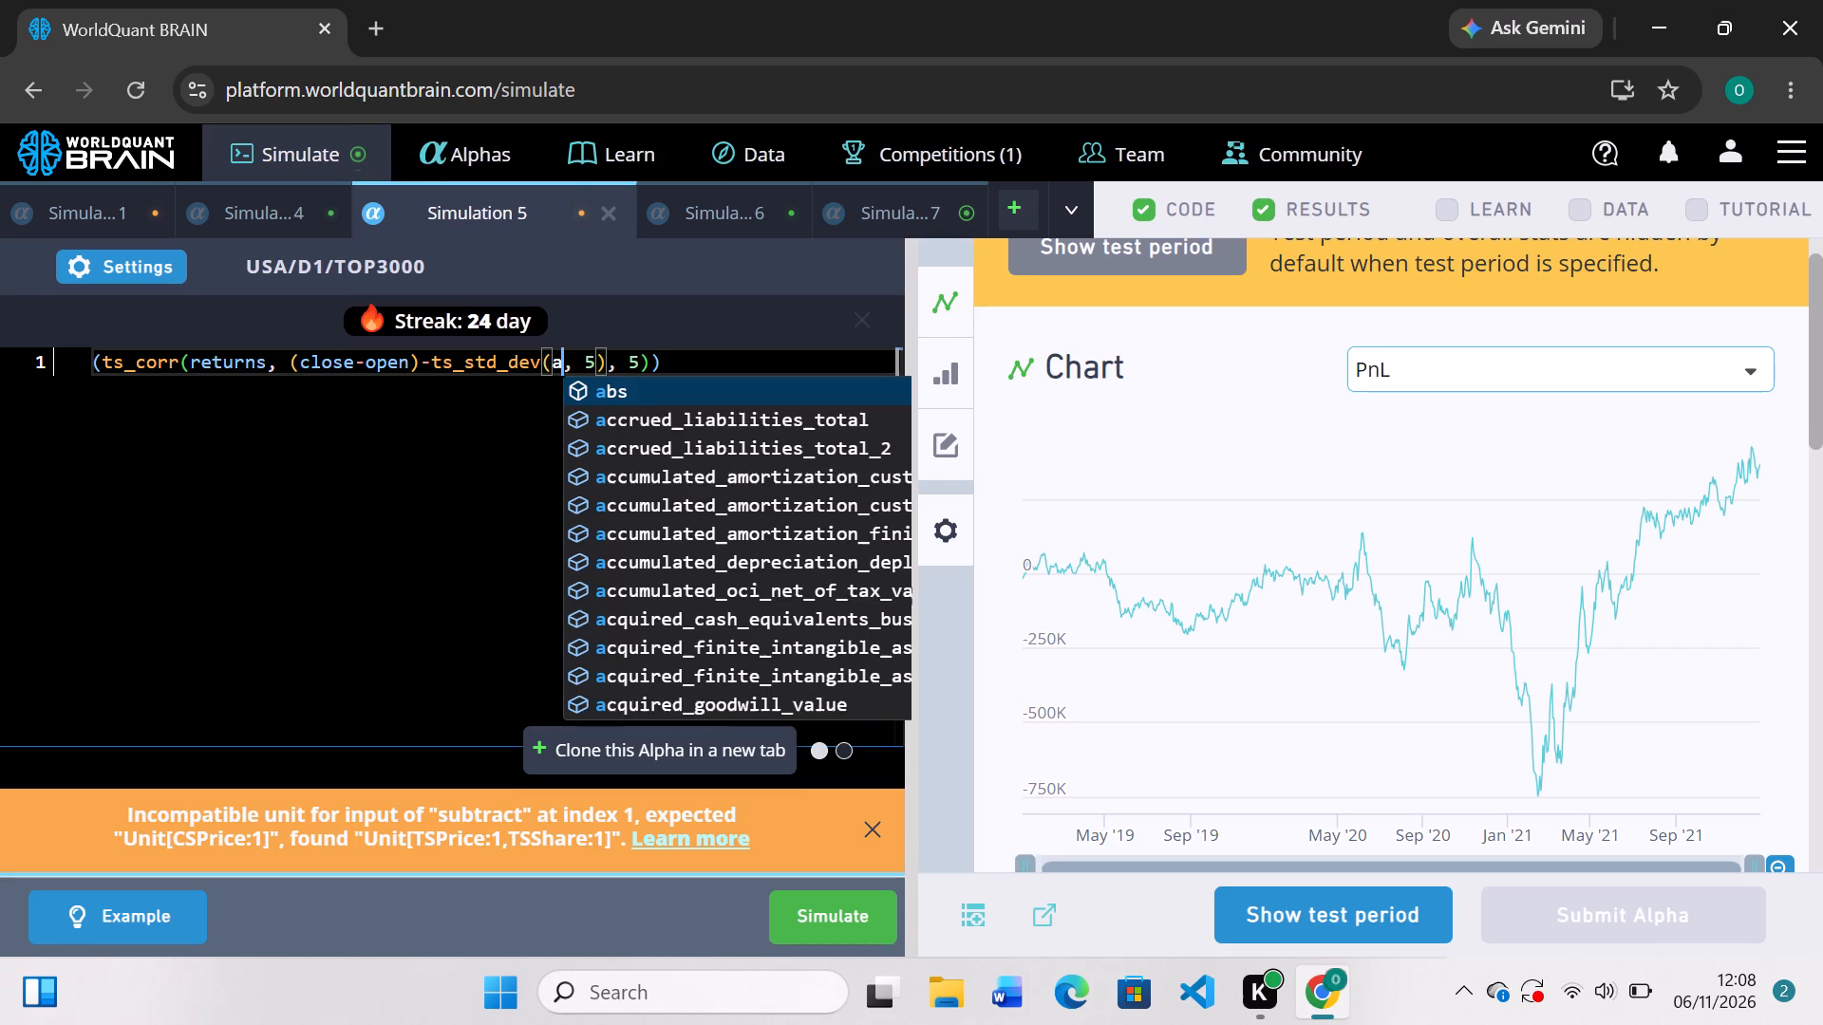
pyautogui.write('dv')
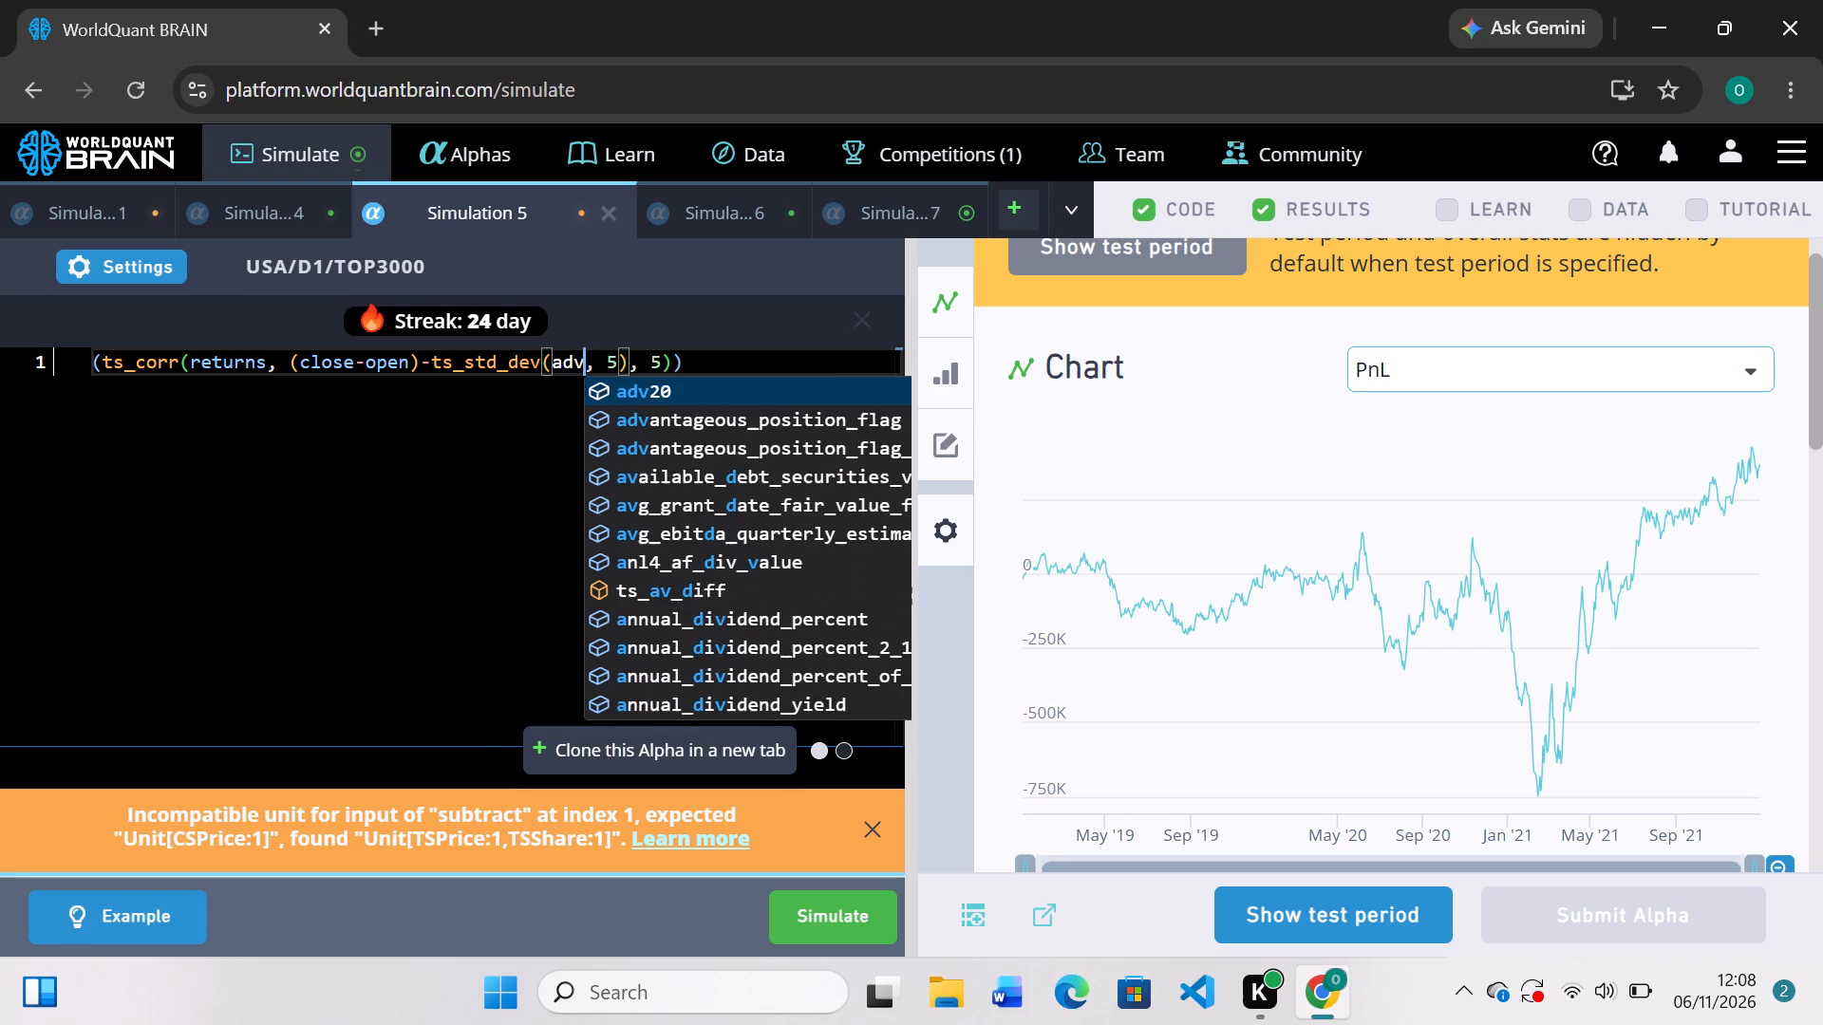
pyautogui.press('Tab')
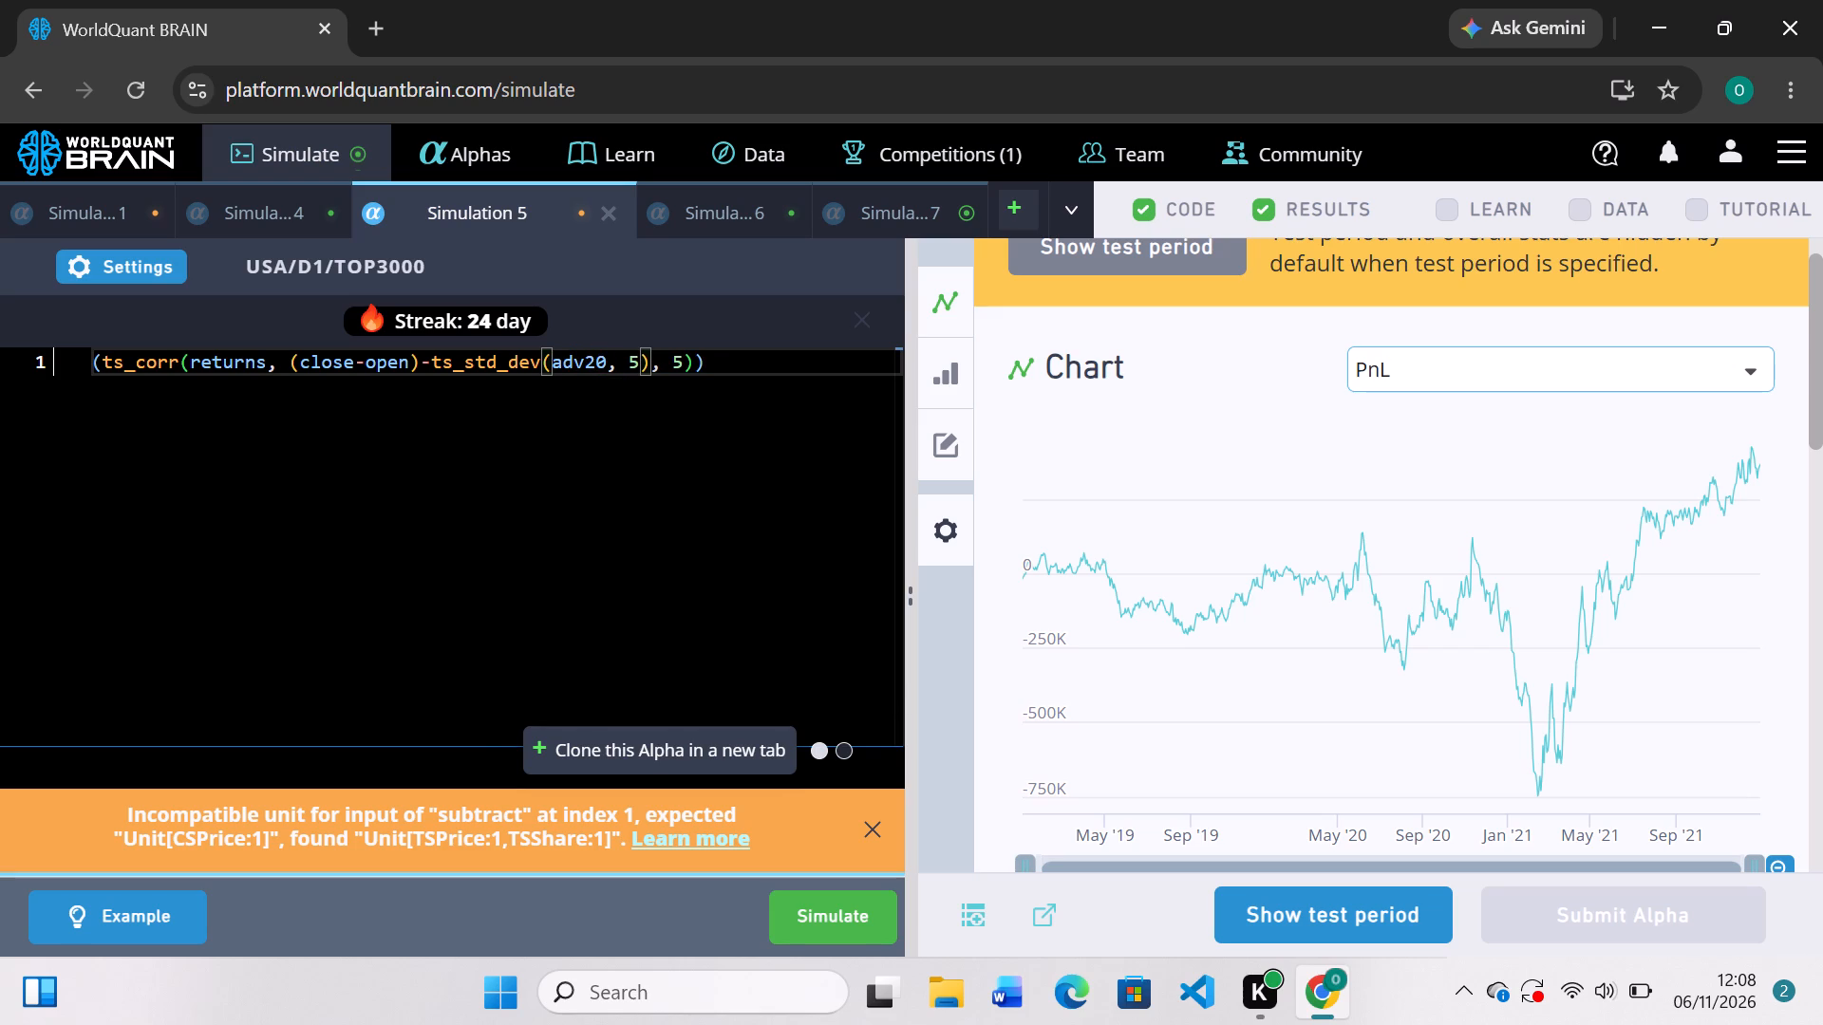
pyautogui.click(823, 903)
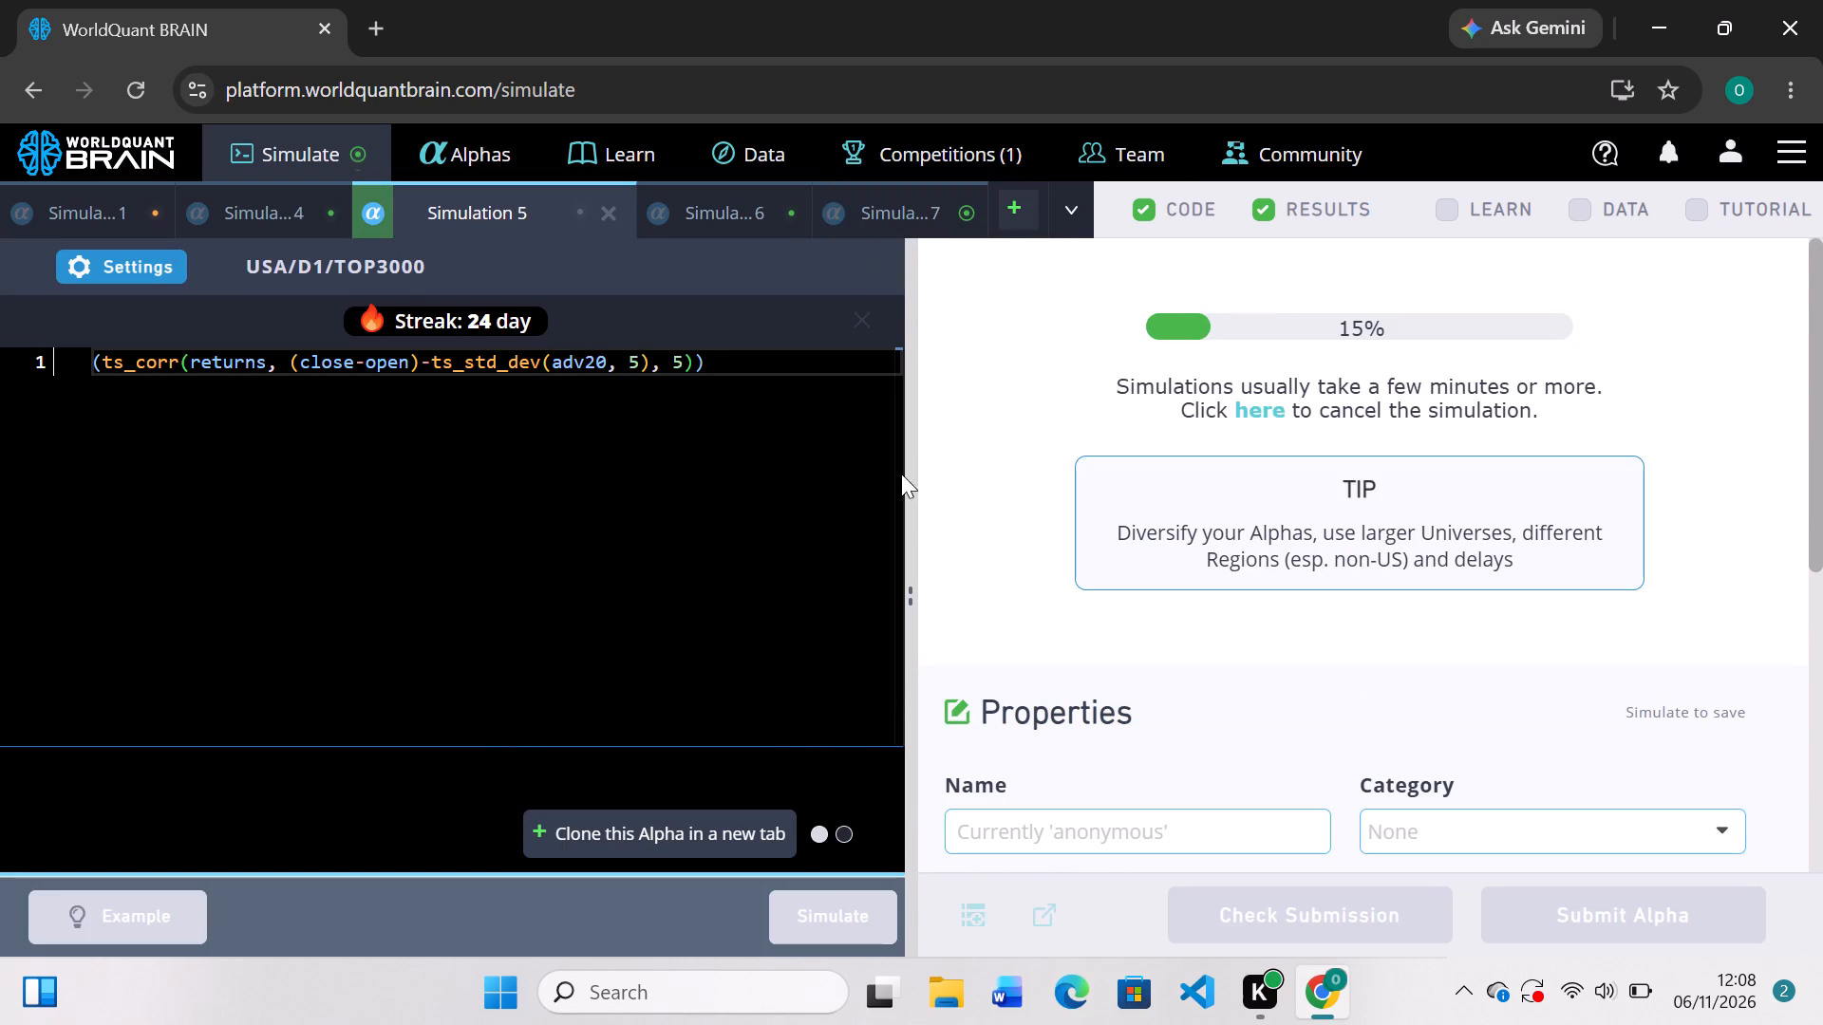
# Review Simulation 7's PnL chart and IS Summary, reveal the test period, and examine the failed checks in IS Testing Status.
pyautogui.click(900, 209)
pyautogui.scroll(-2, 1174, 609)
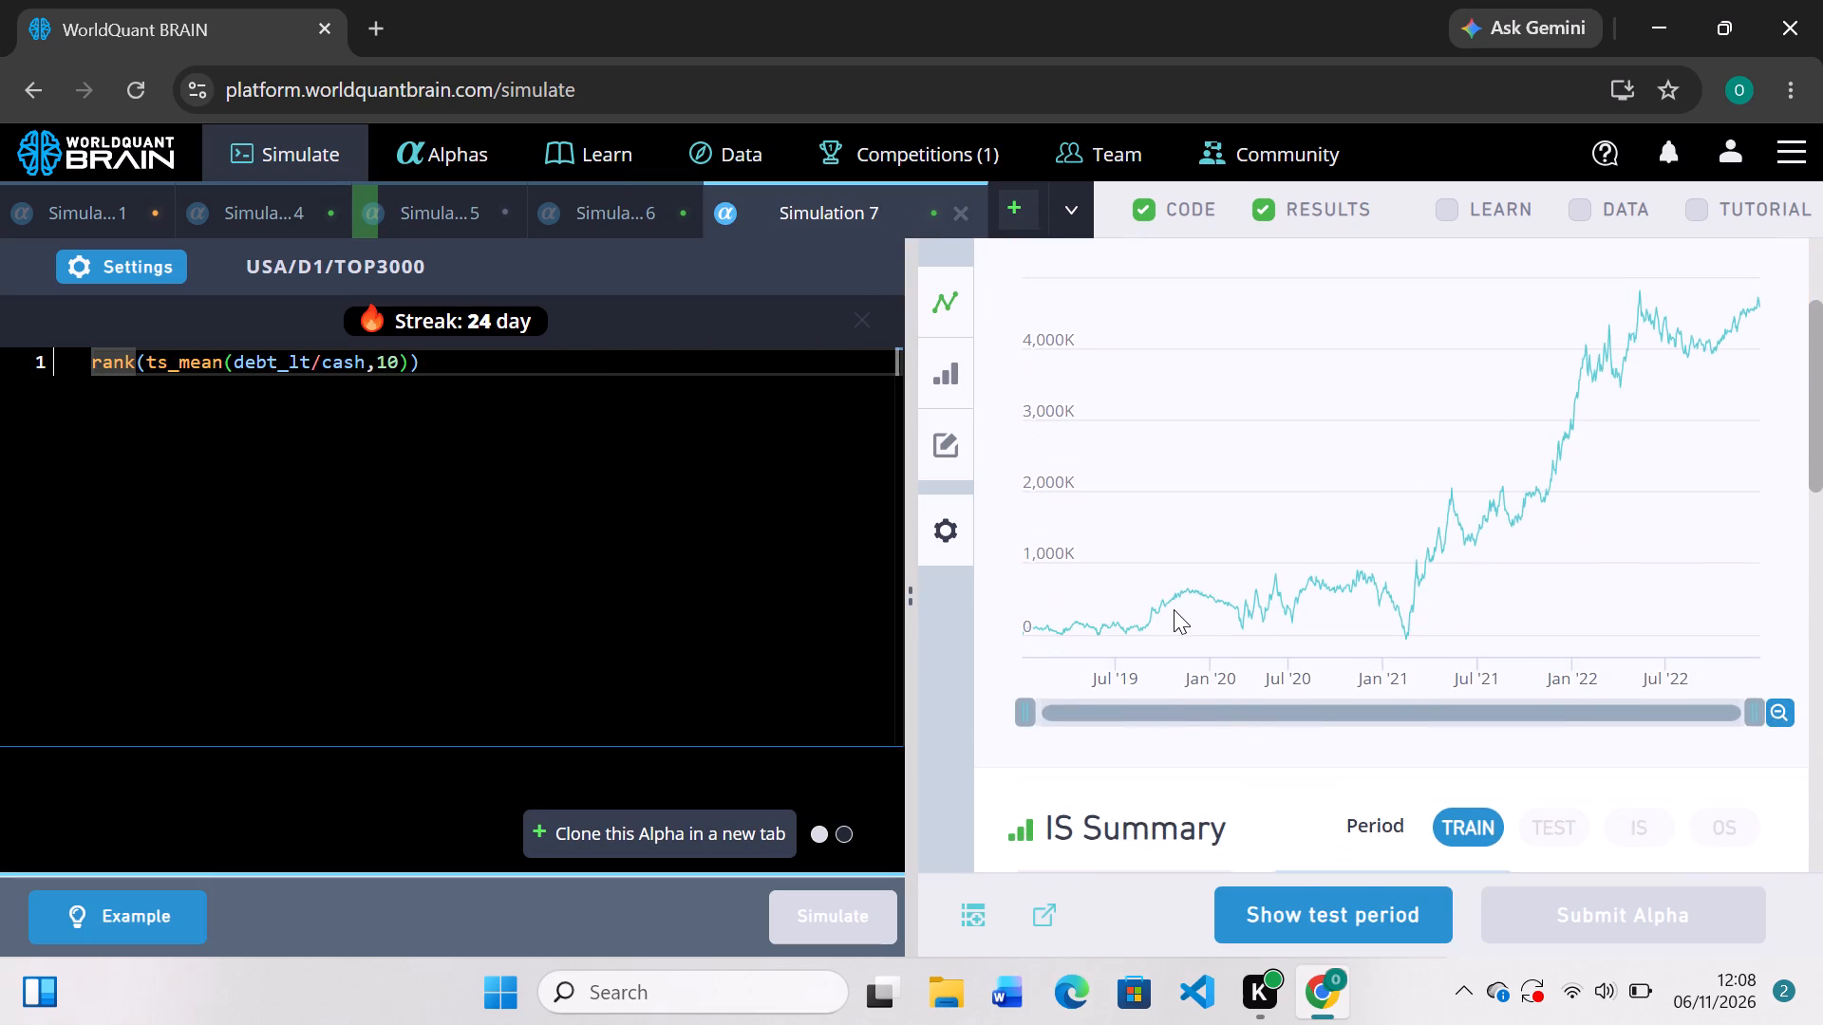
pyautogui.scroll(-2, 1174, 609)
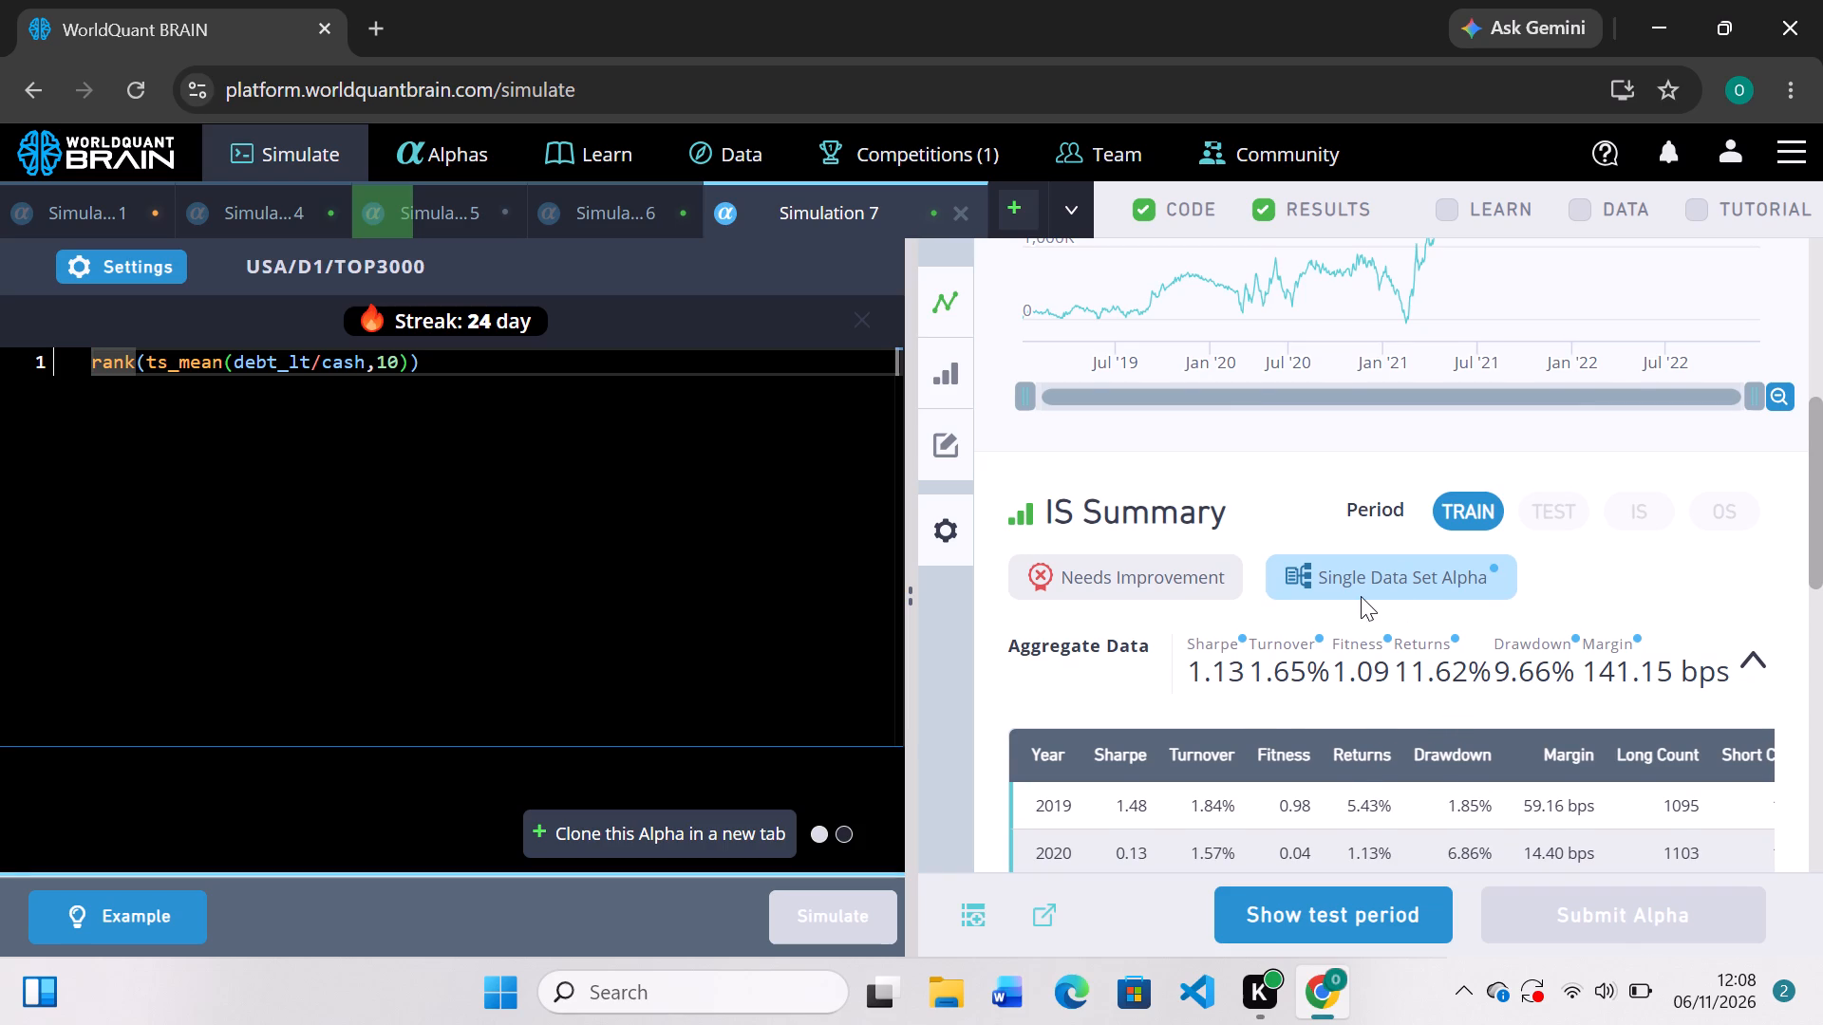
pyautogui.scroll(-2, 1361, 596)
pyautogui.scroll(1, 1361, 596)
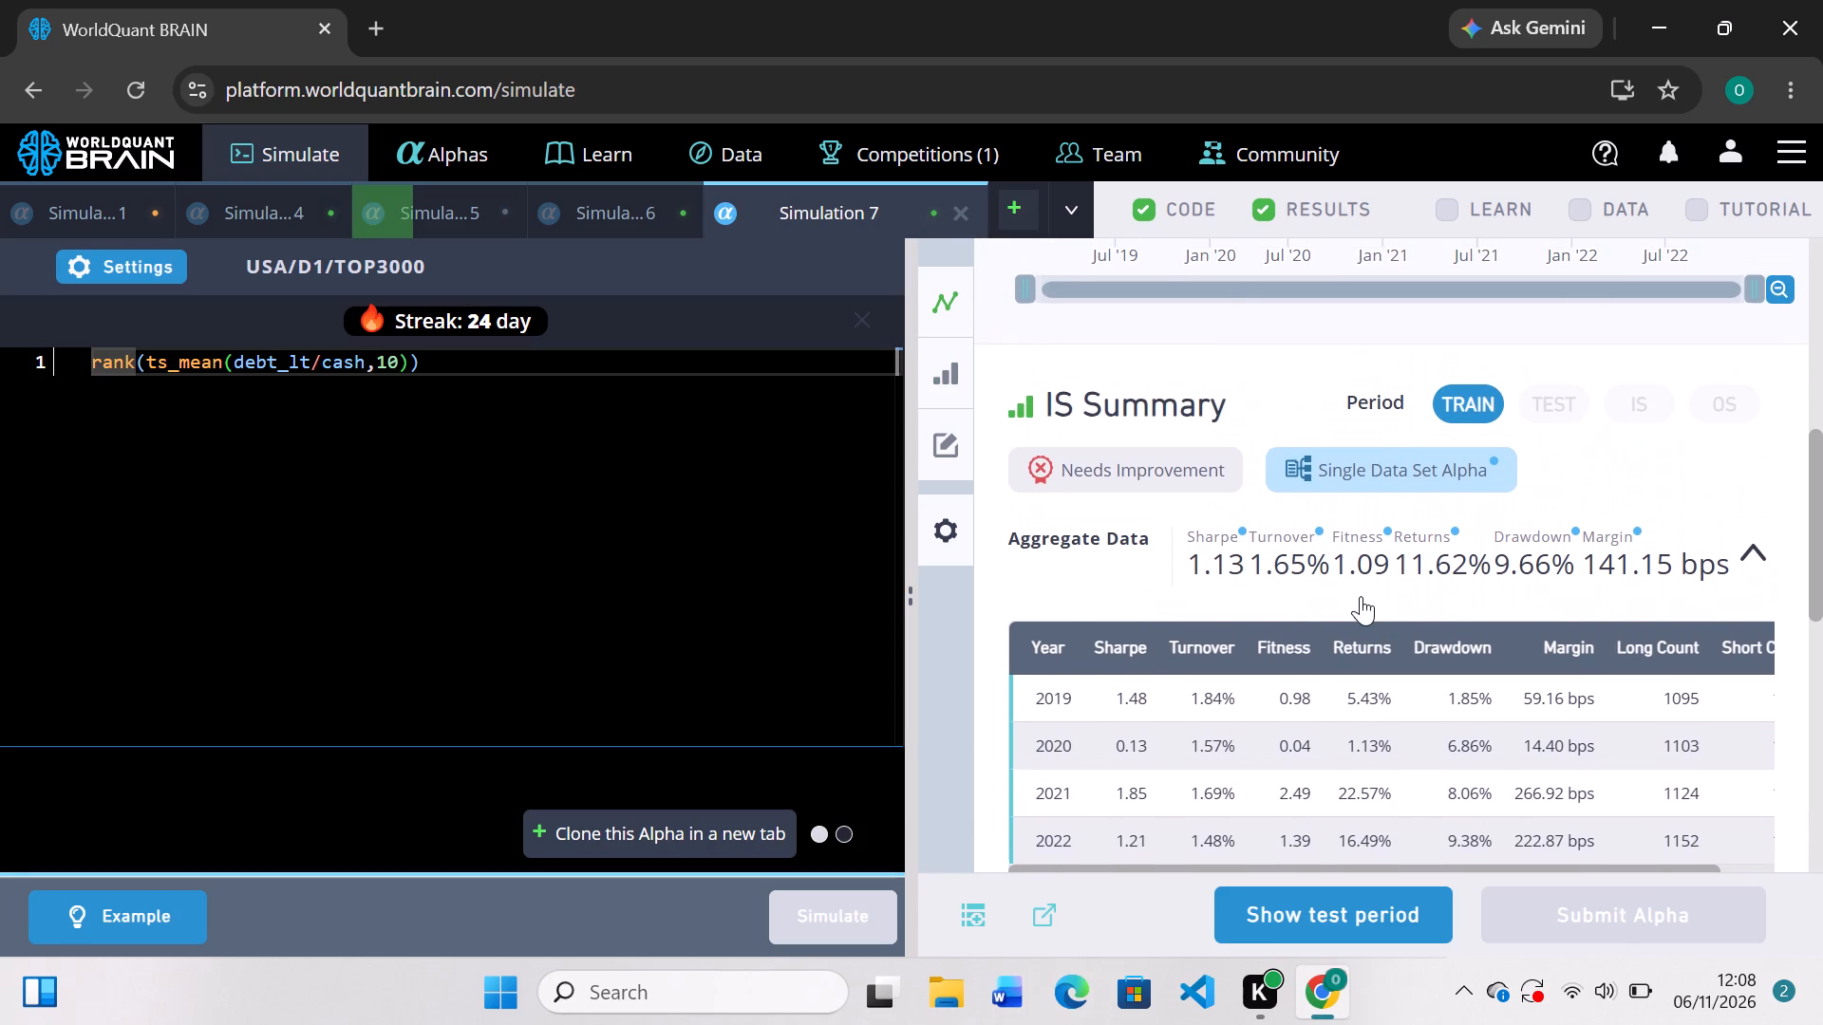
pyautogui.scroll(1, 1361, 596)
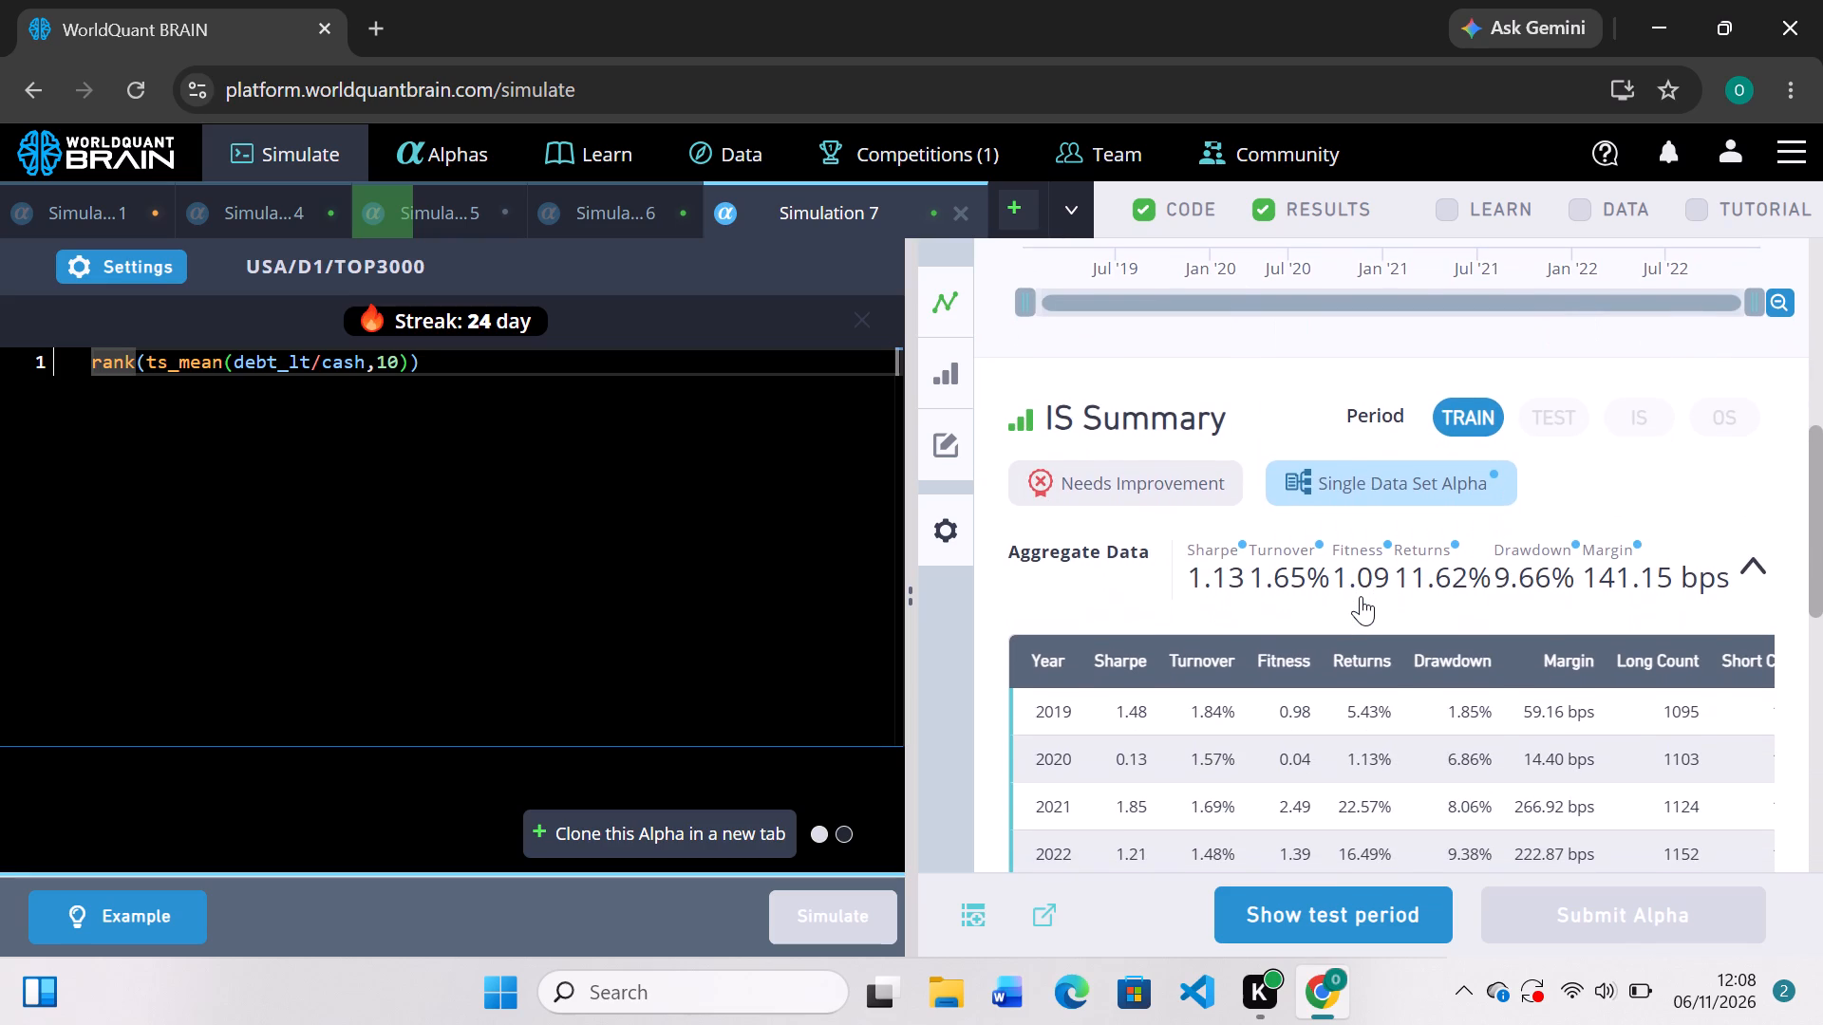
pyautogui.scroll(1, 1361, 596)
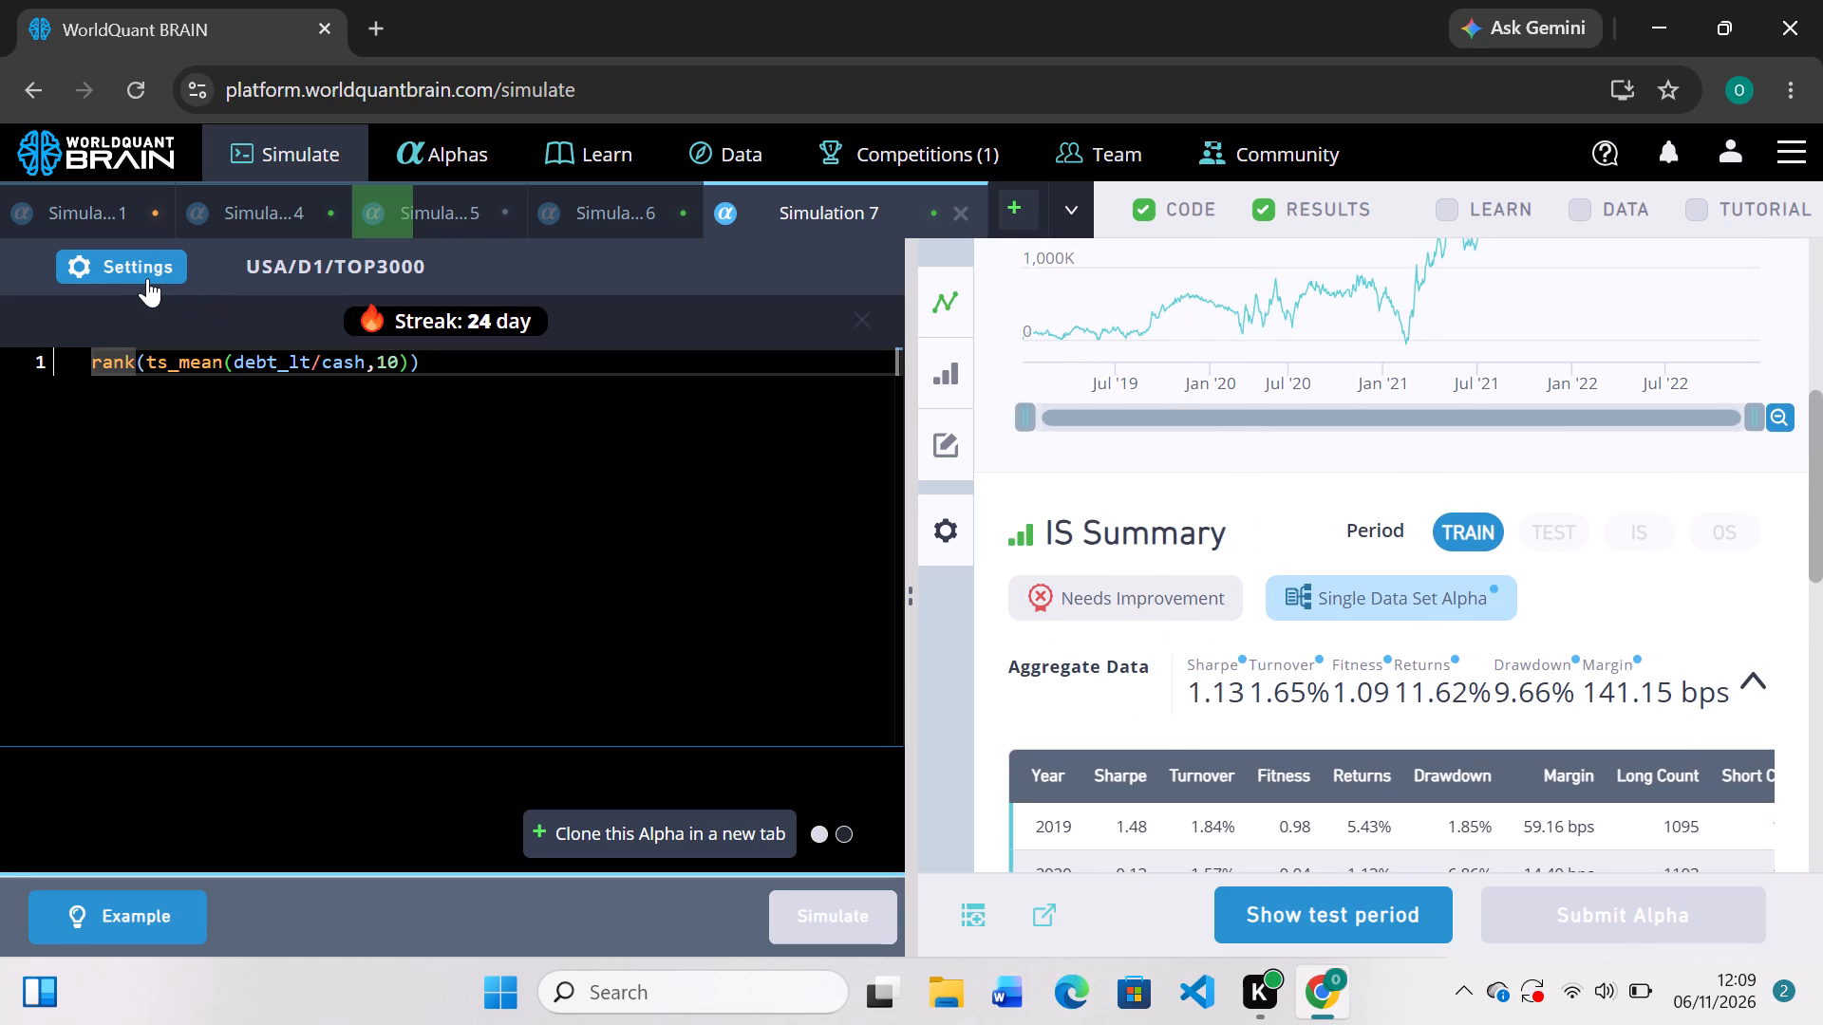
pyautogui.scroll(-2, 1199, 545)
pyautogui.click(1385, 930)
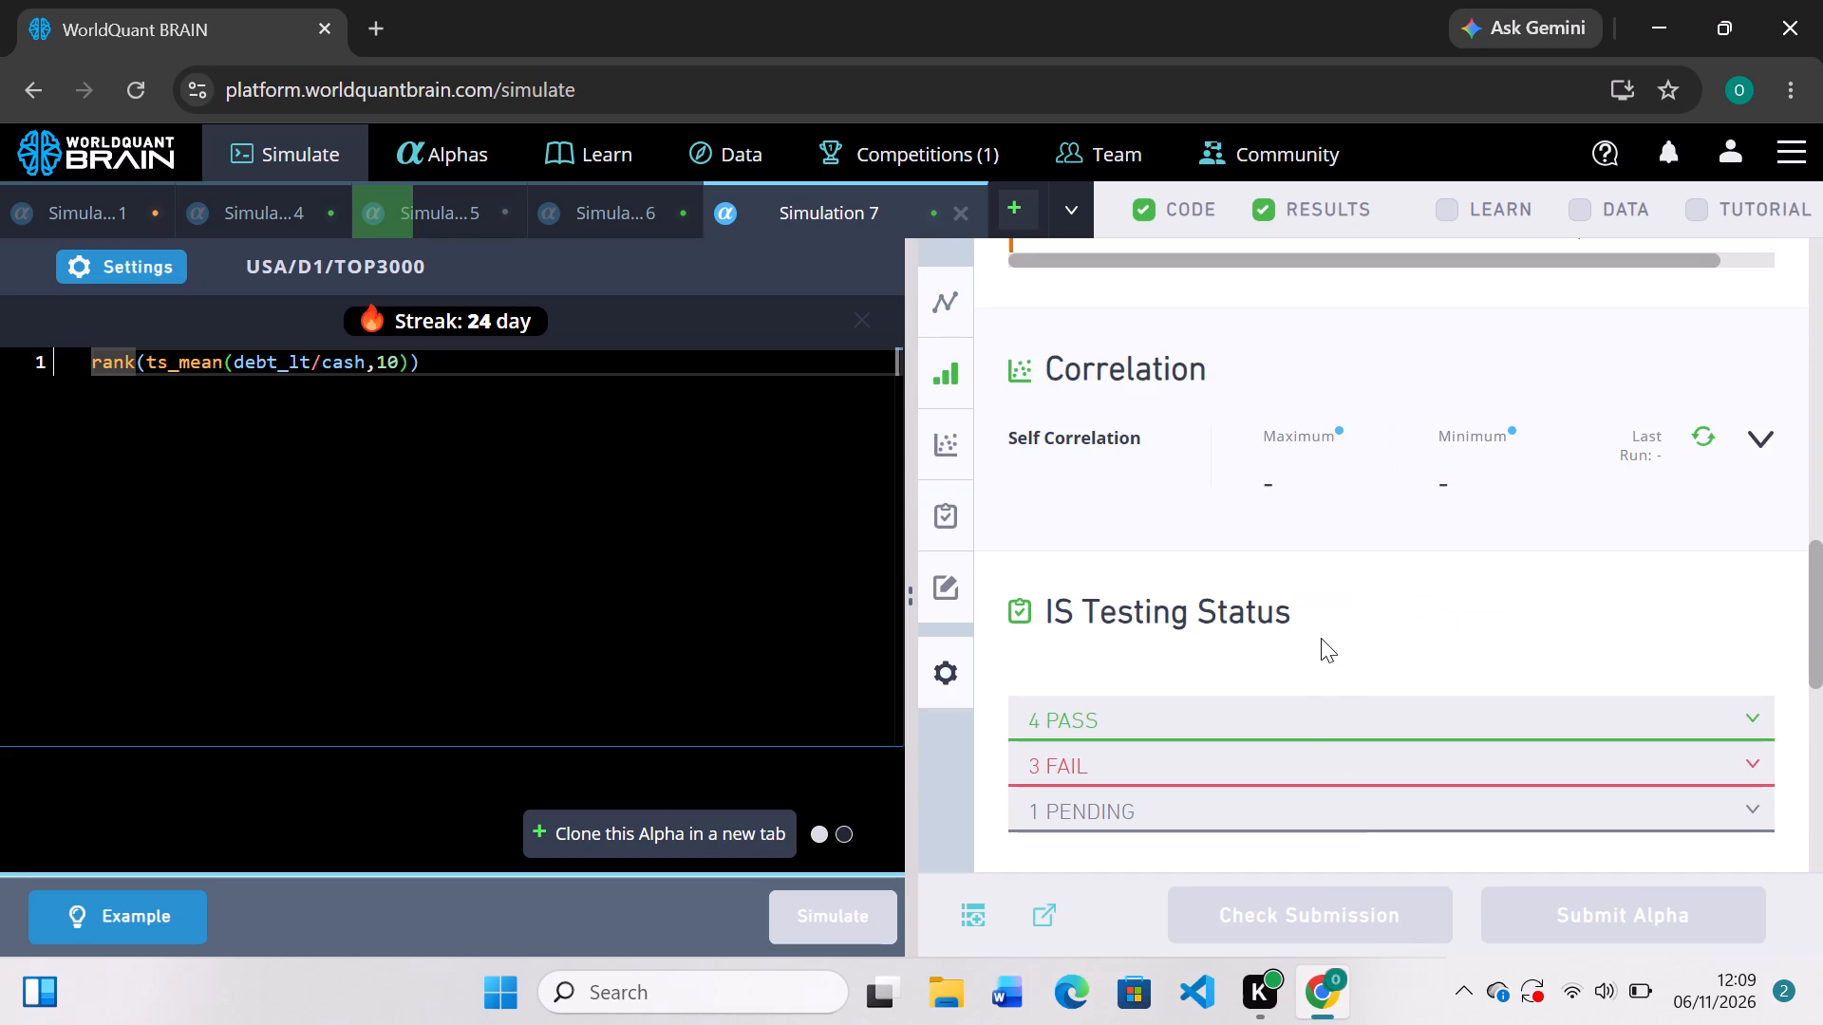
pyautogui.scroll(-1, 1321, 638)
pyautogui.click(1363, 627)
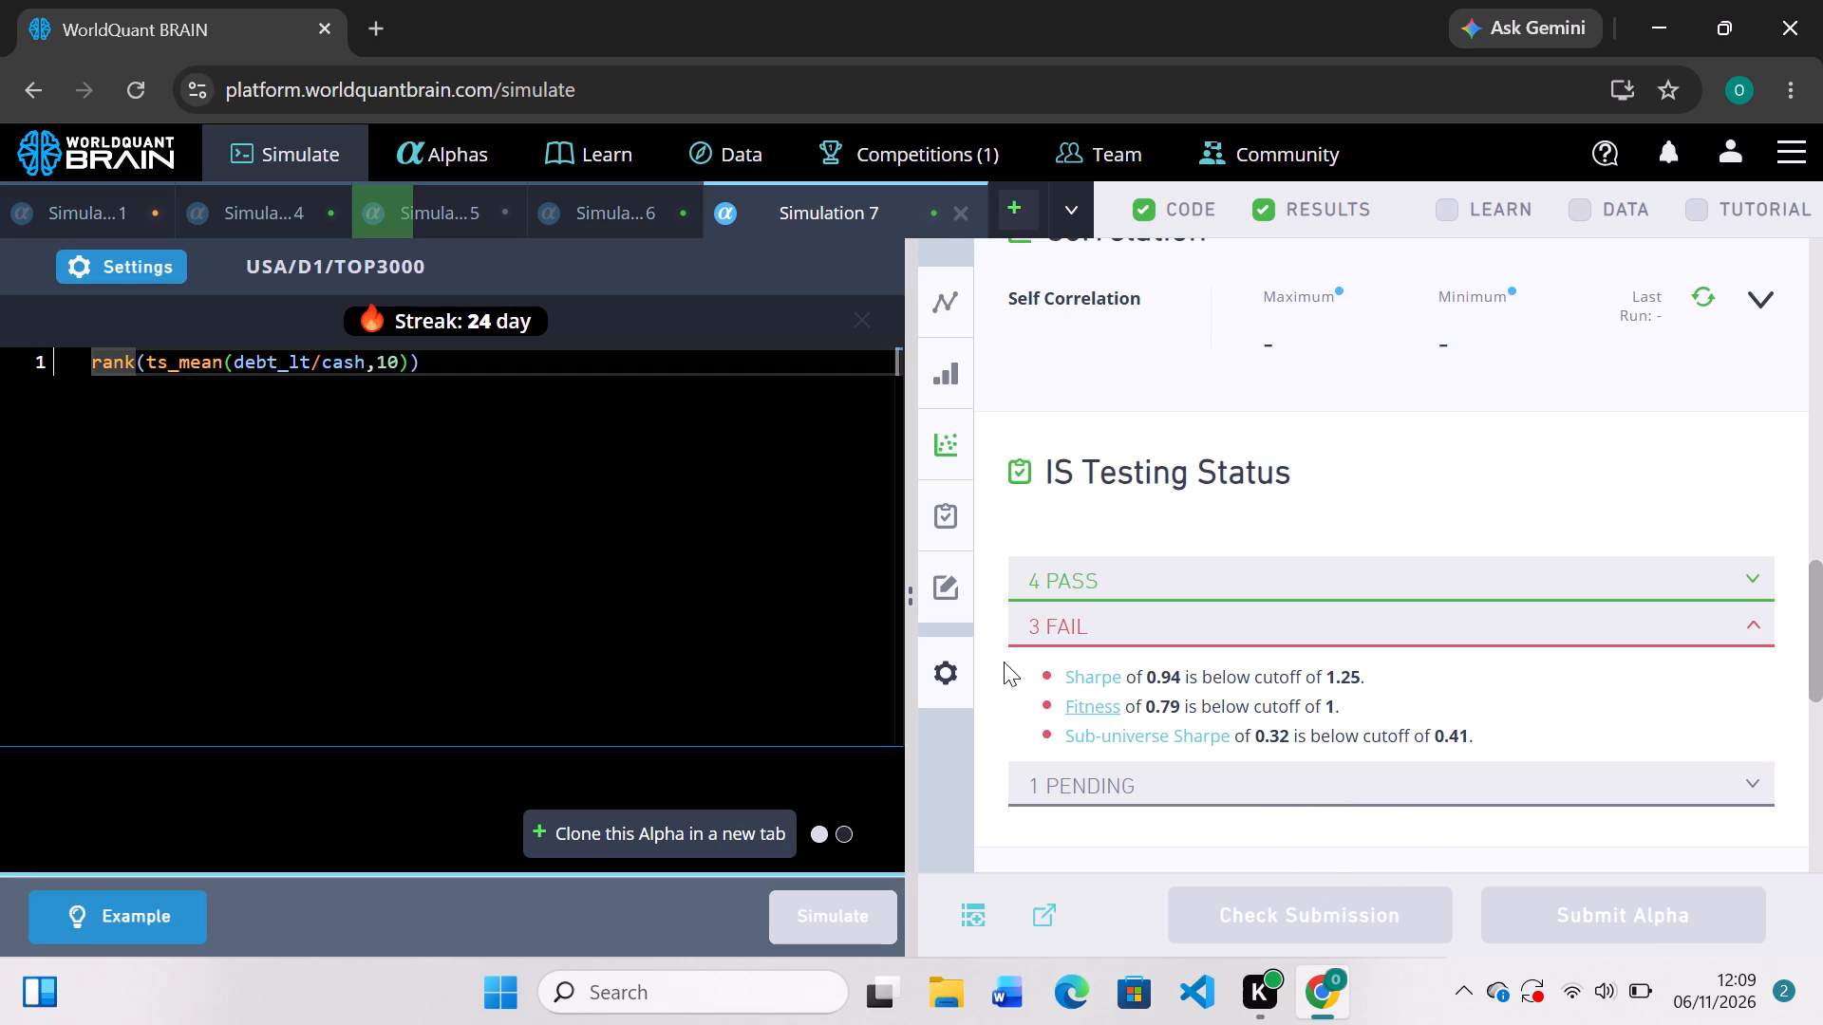
# Set Simulation 7's decay to 215, apply the settings, and rerun the simulation.
pyautogui.click(146, 265)
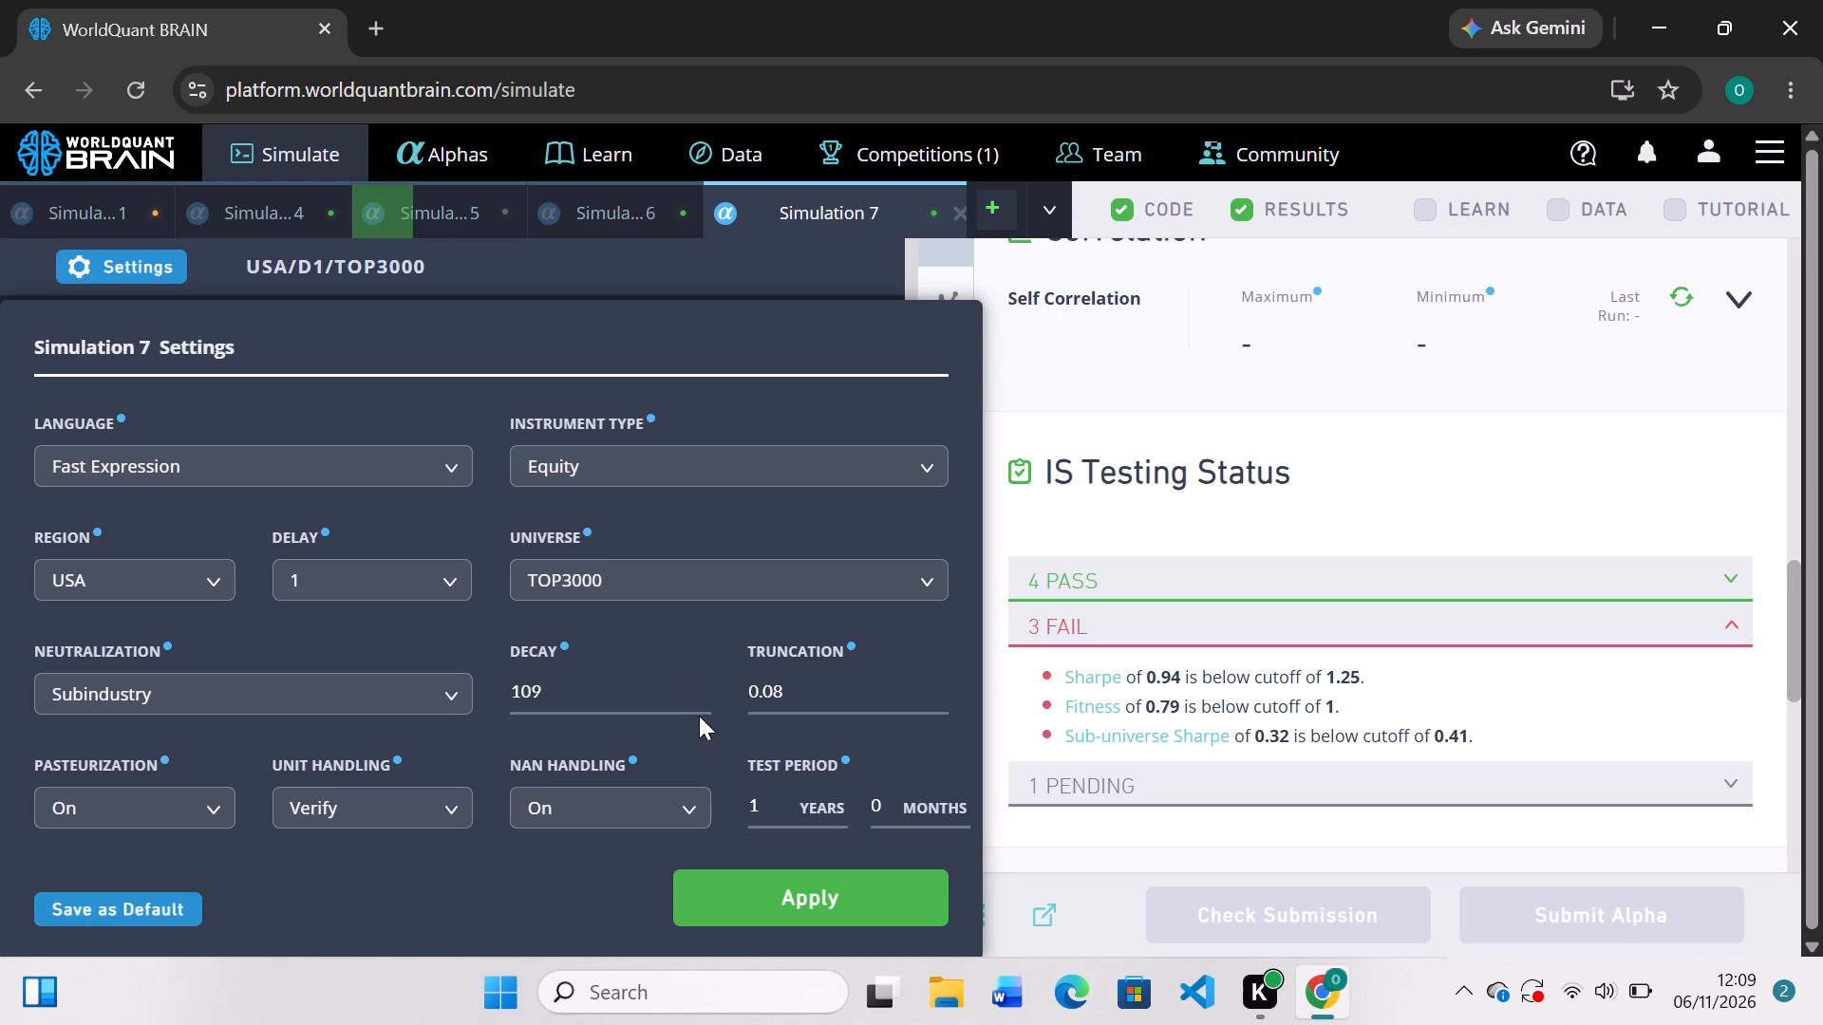
pyautogui.click(701, 682)
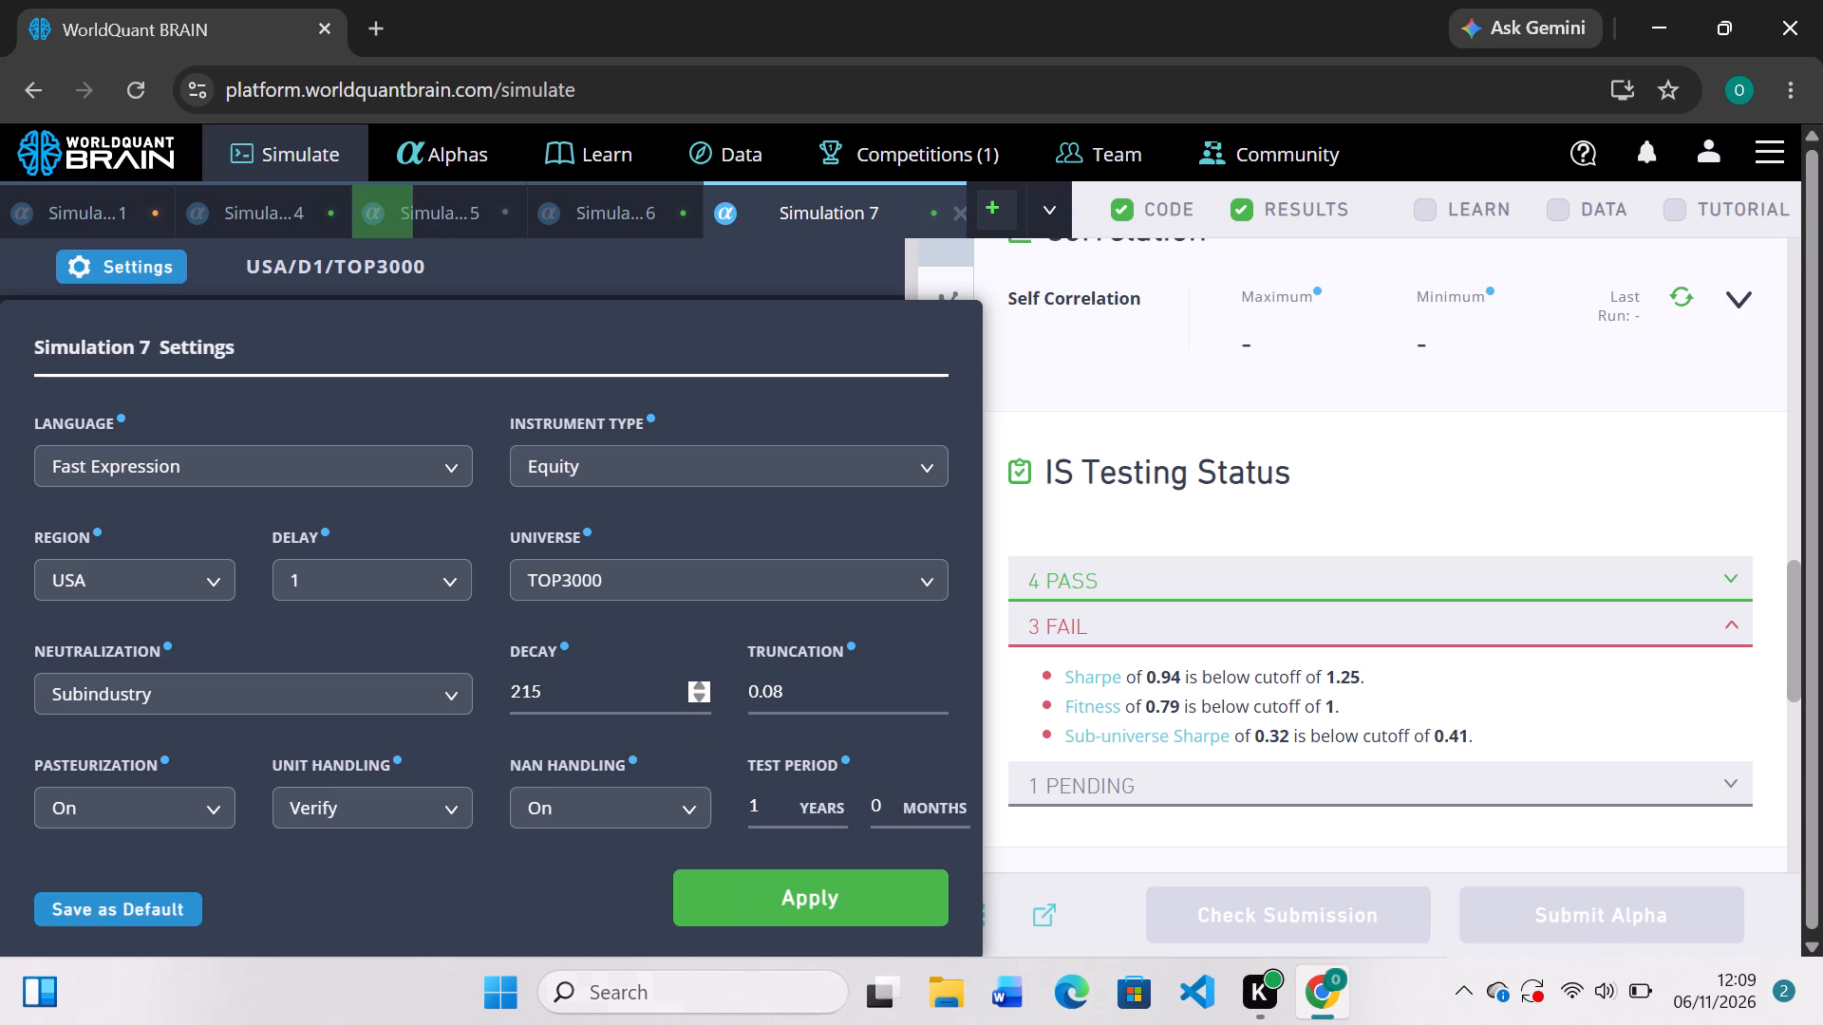
pyautogui.click(836, 915)
pyautogui.click(836, 915)
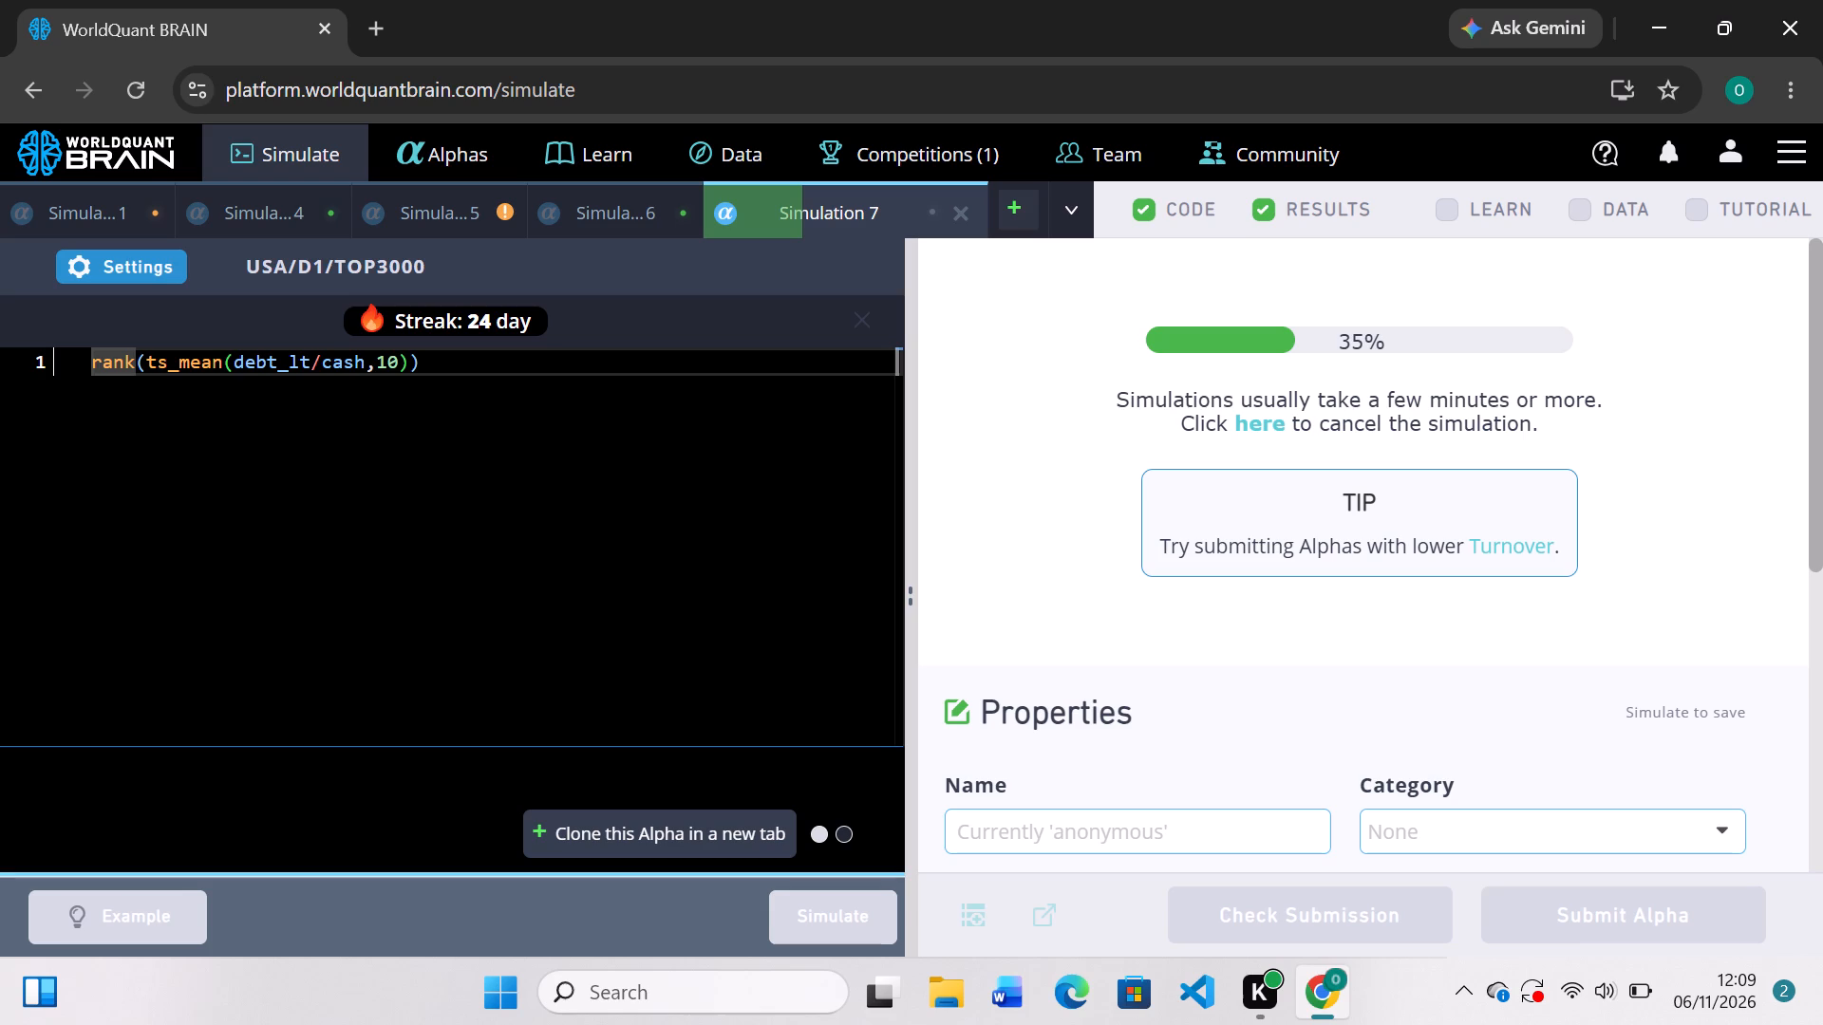
# Review Simulation 5's PnL chart, reveal the test period, and examine the yearly figures in its IS Summary.
pyautogui.click(478, 217)
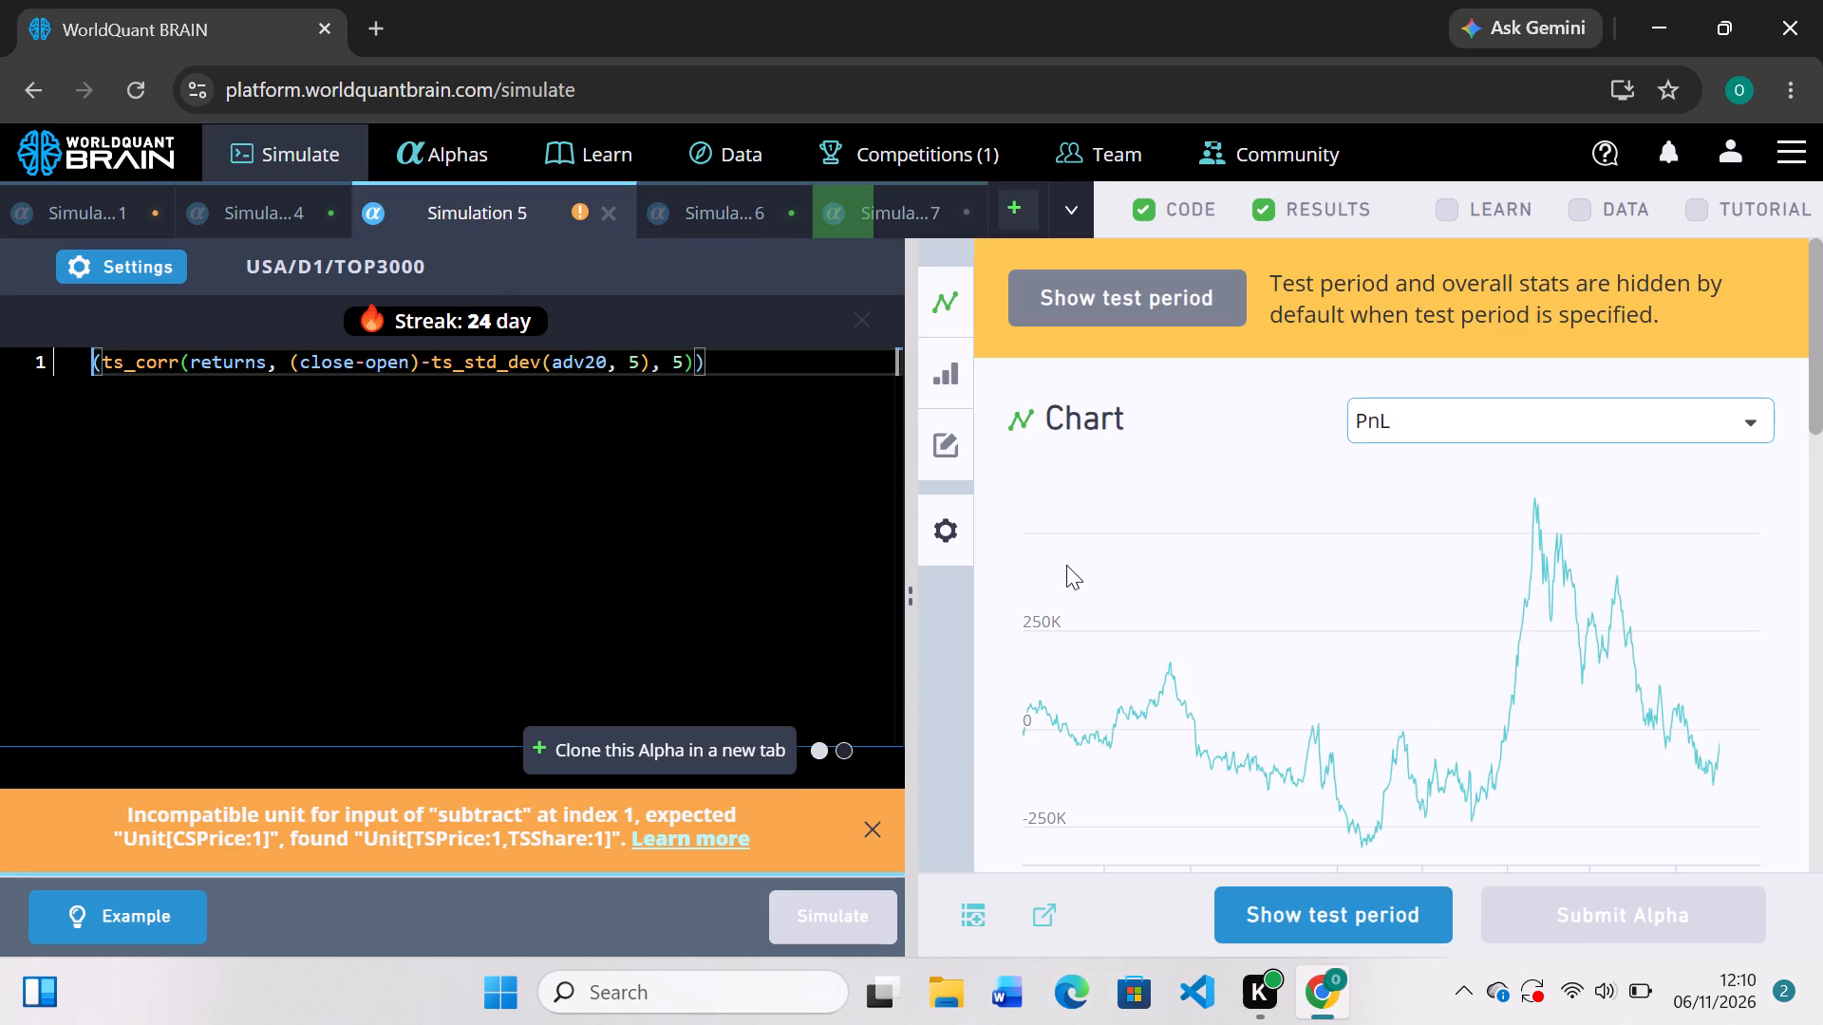
pyautogui.scroll(-2, 1066, 565)
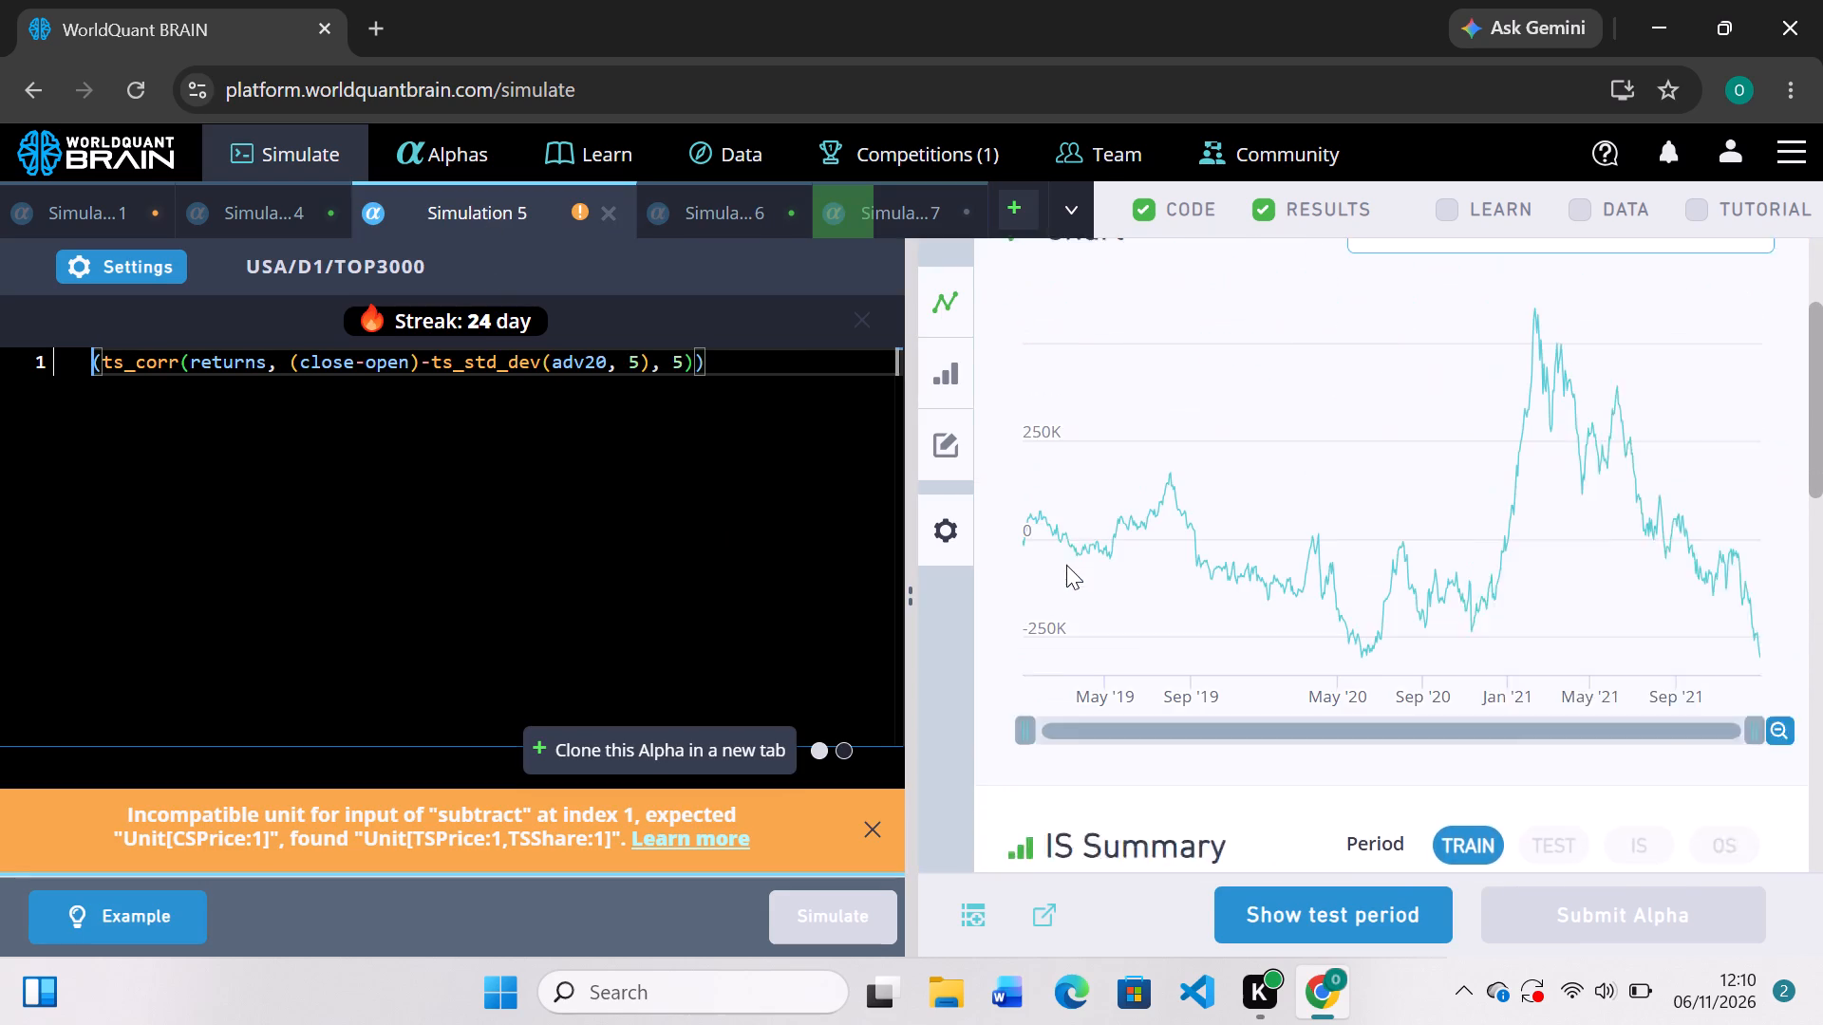
pyautogui.scroll(1, 1066, 565)
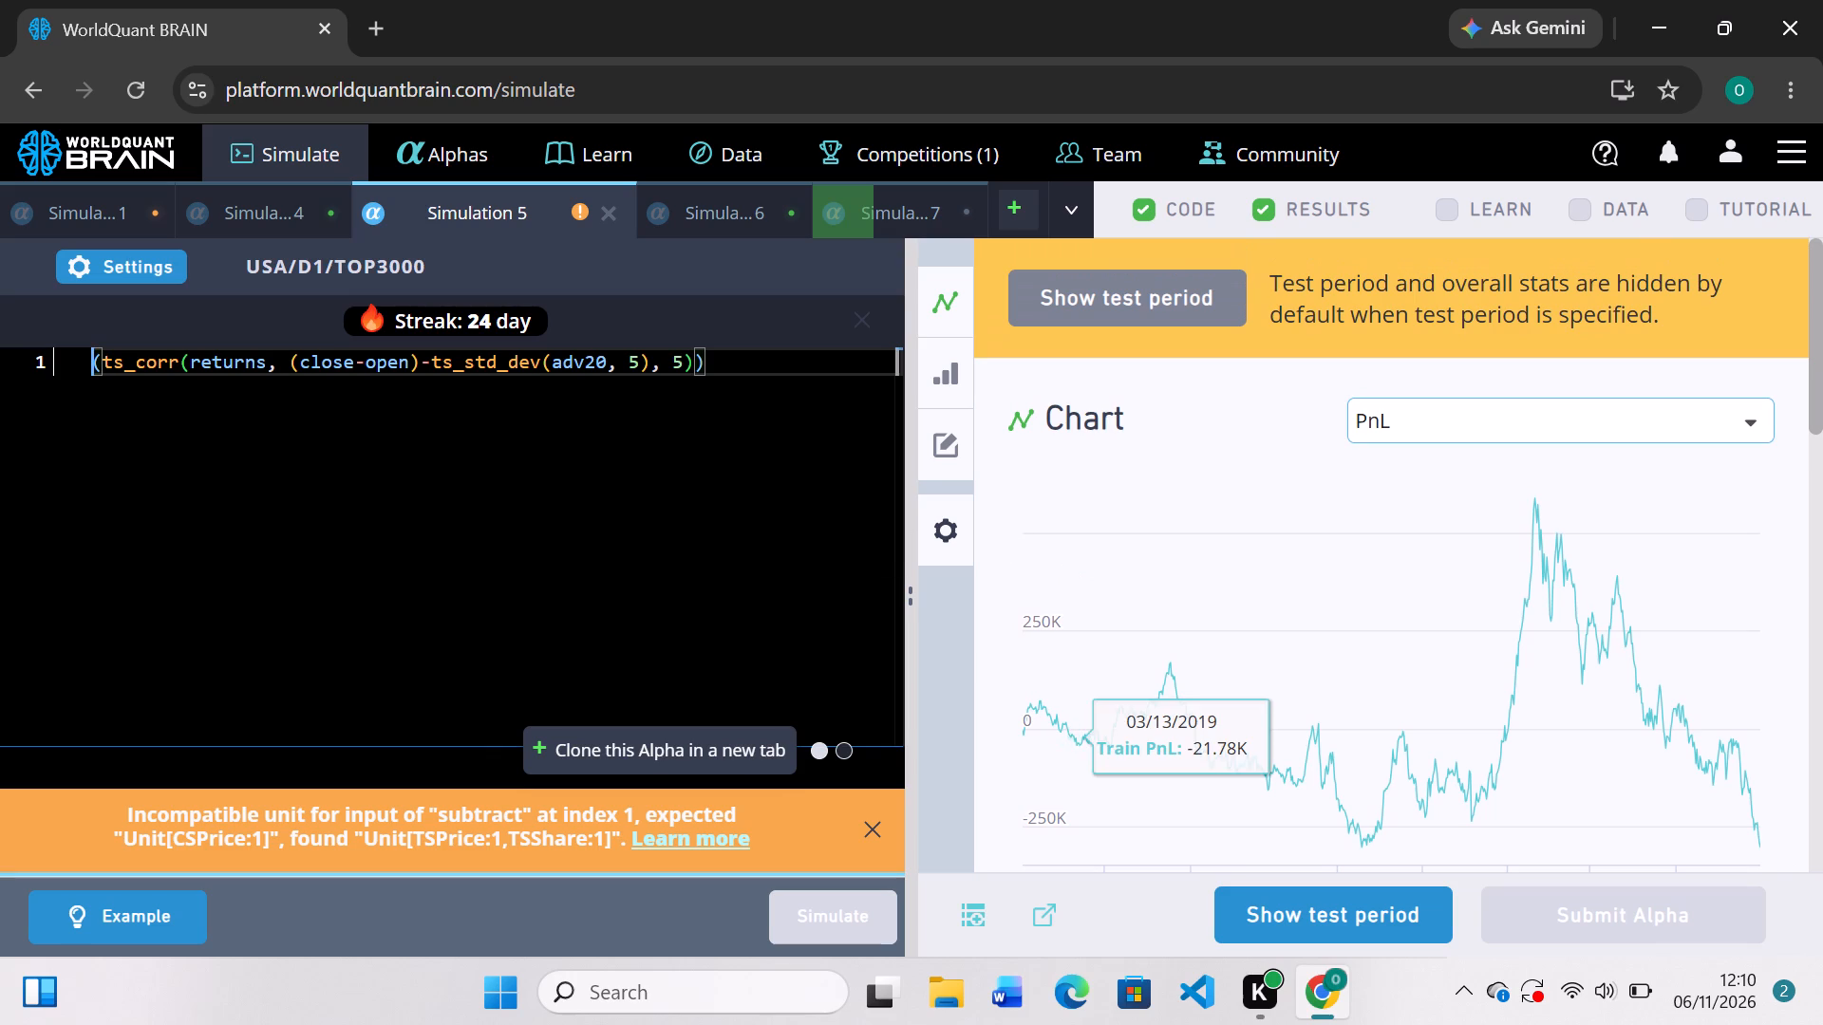
pyautogui.scroll(-3, 1269, 534)
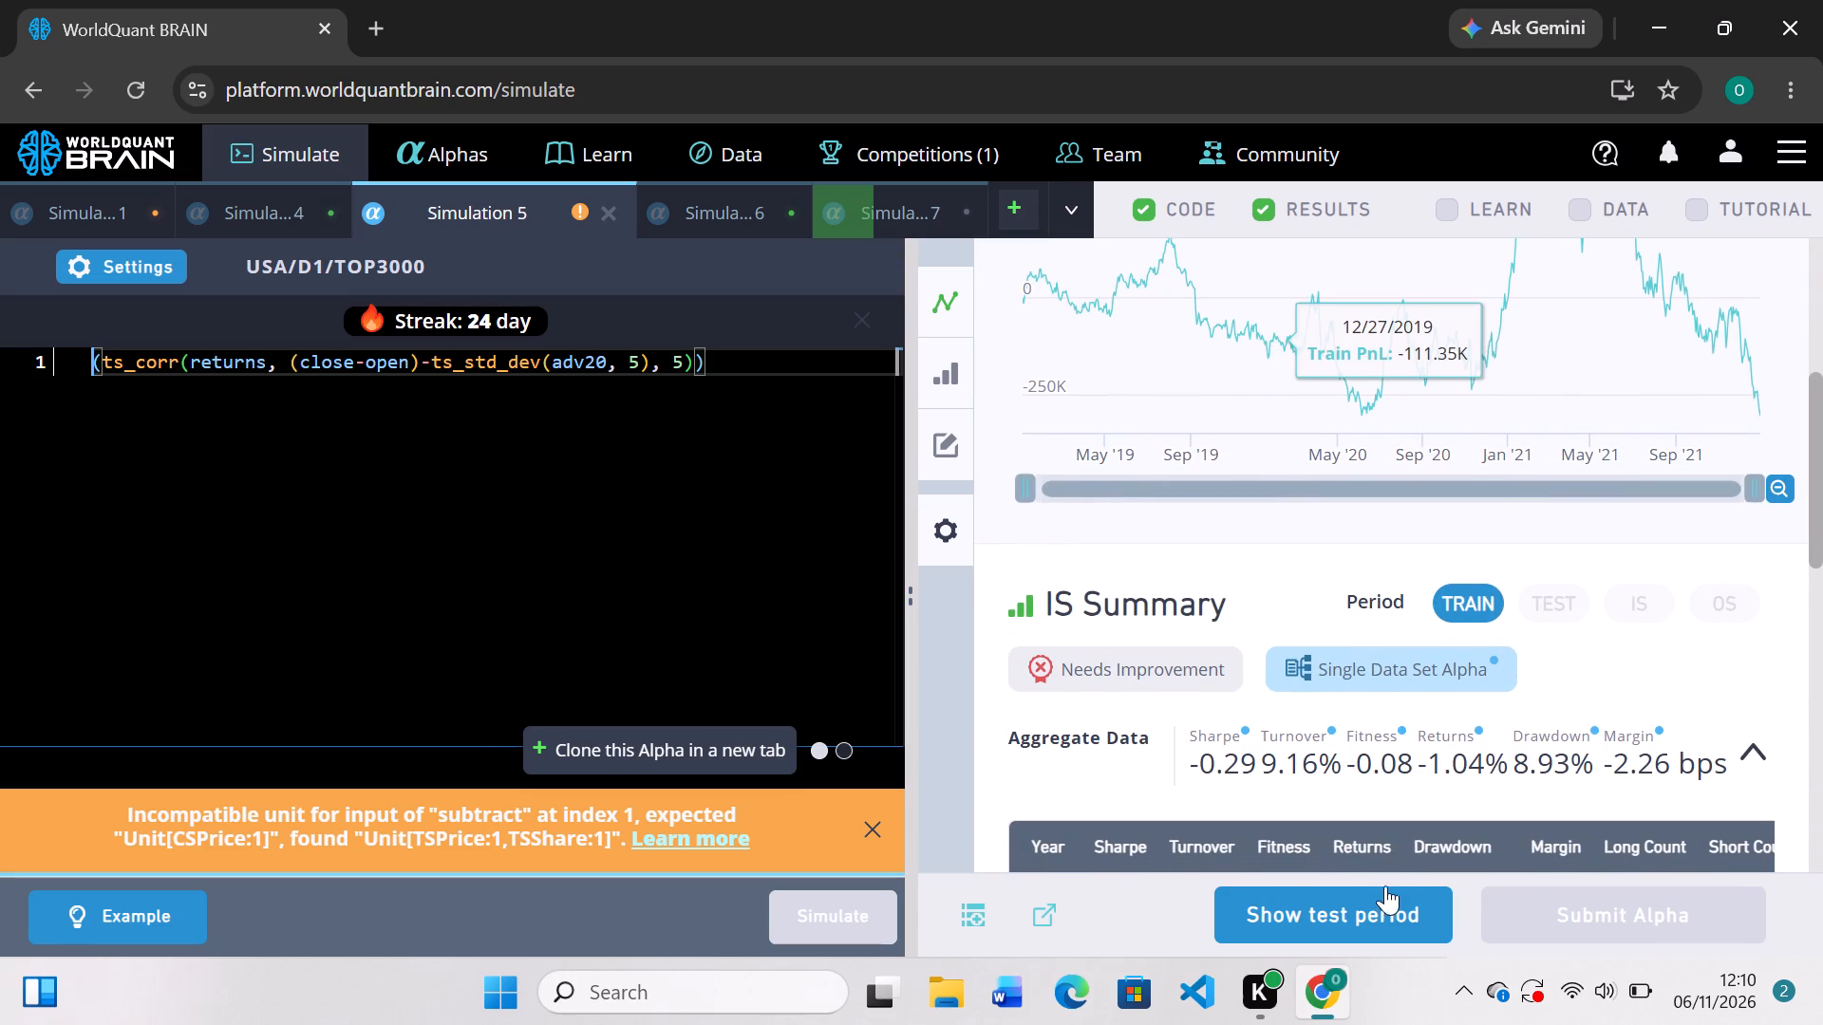
pyautogui.click(1375, 897)
pyautogui.scroll(-3, 1431, 694)
pyautogui.scroll(2, 1431, 694)
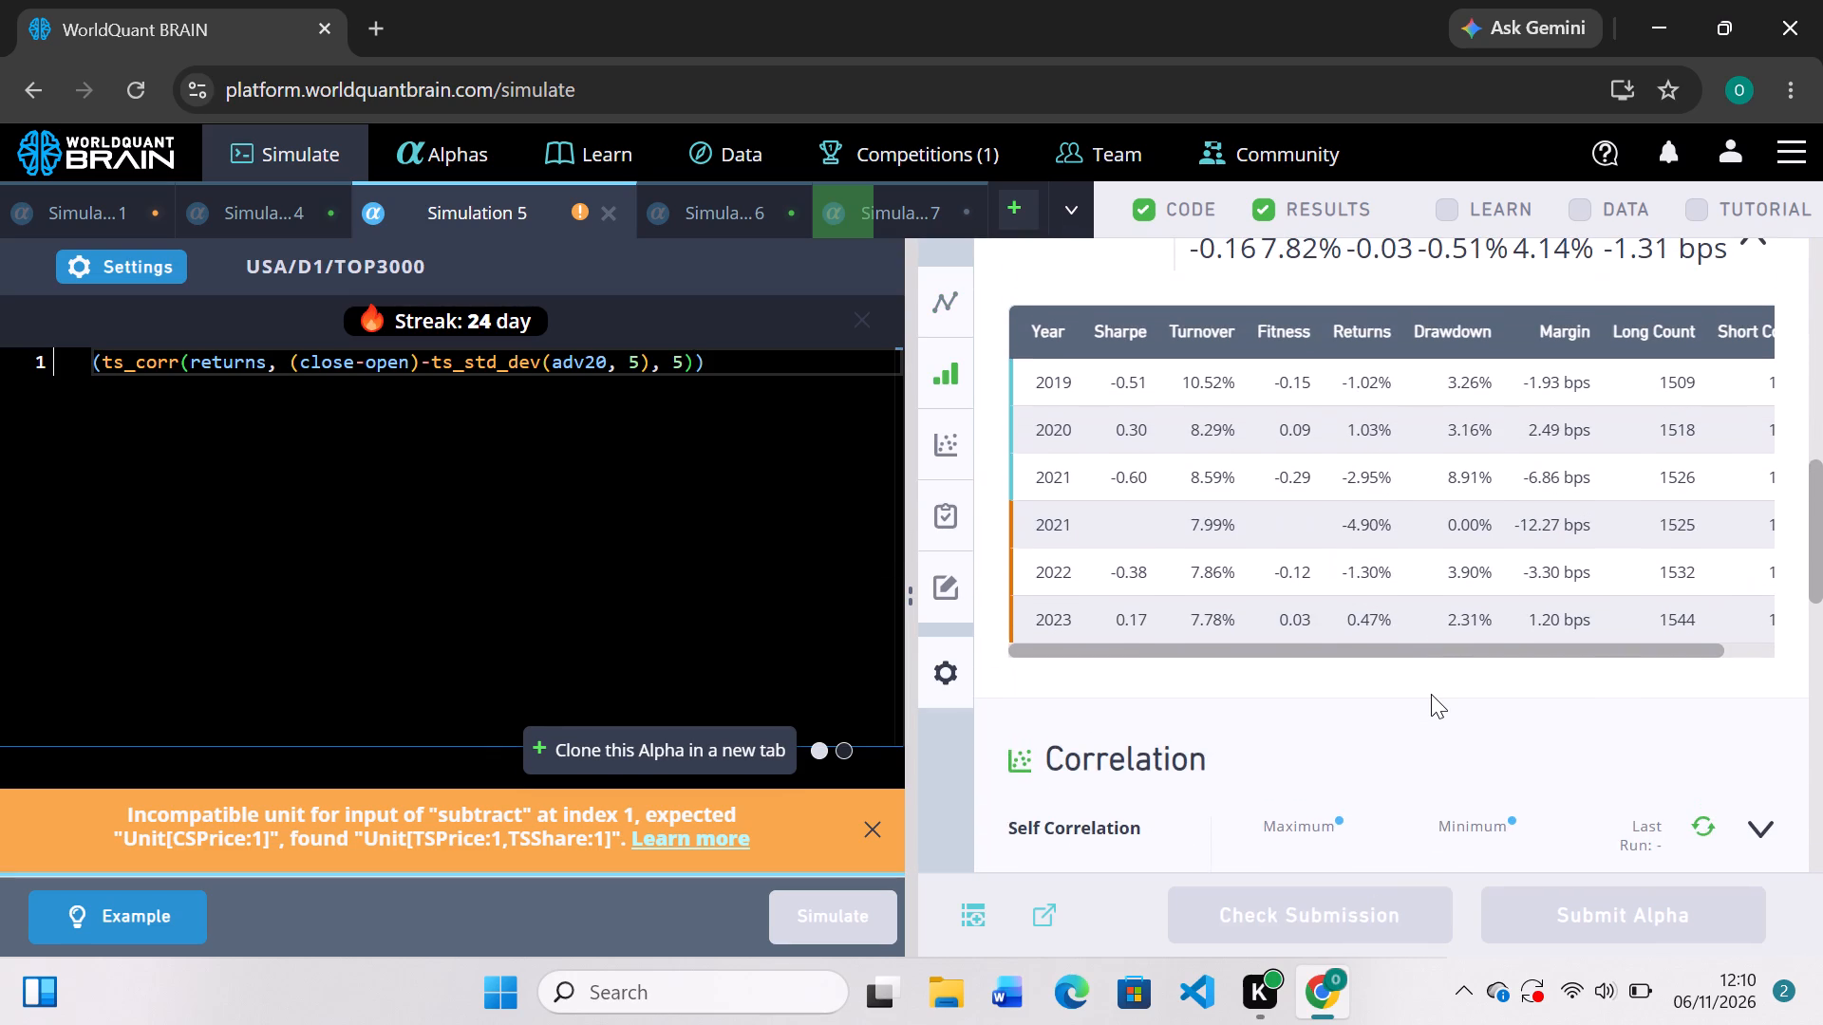
pyautogui.hscroll(-1, 1419, 522)
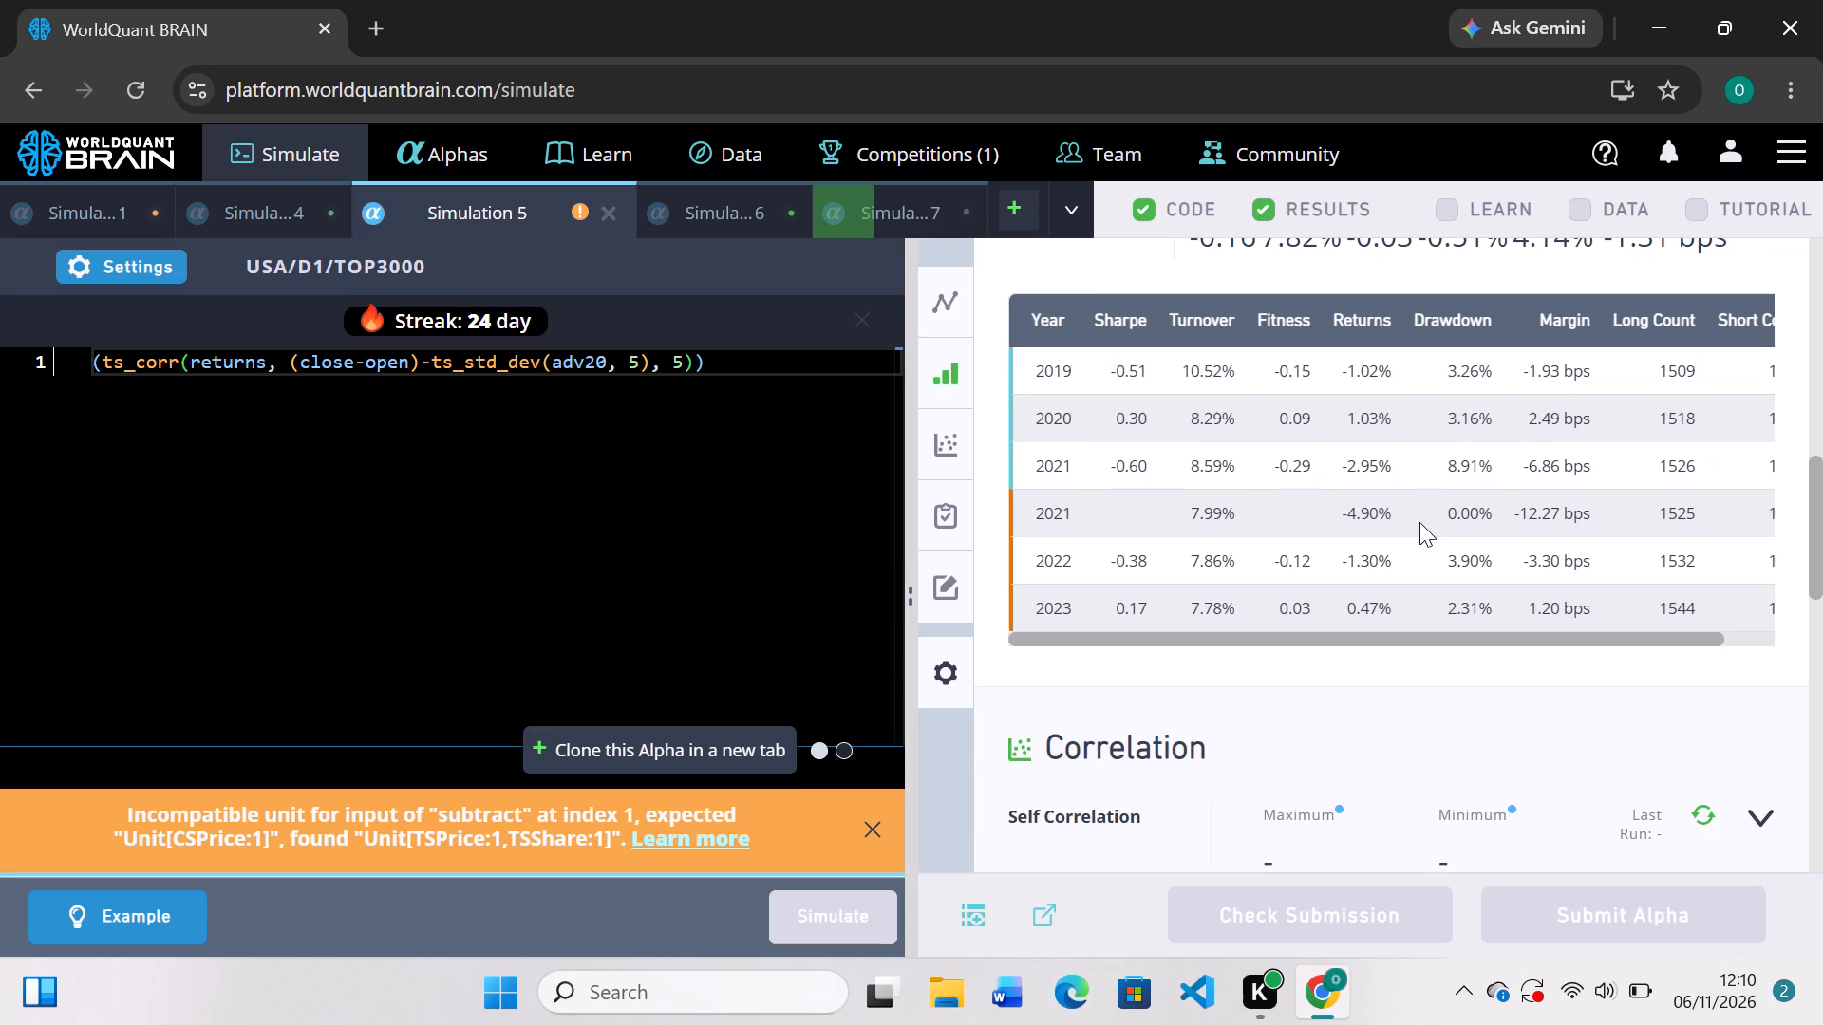
pyautogui.hscroll(-2, 1419, 522)
pyautogui.scroll(1, 1419, 522)
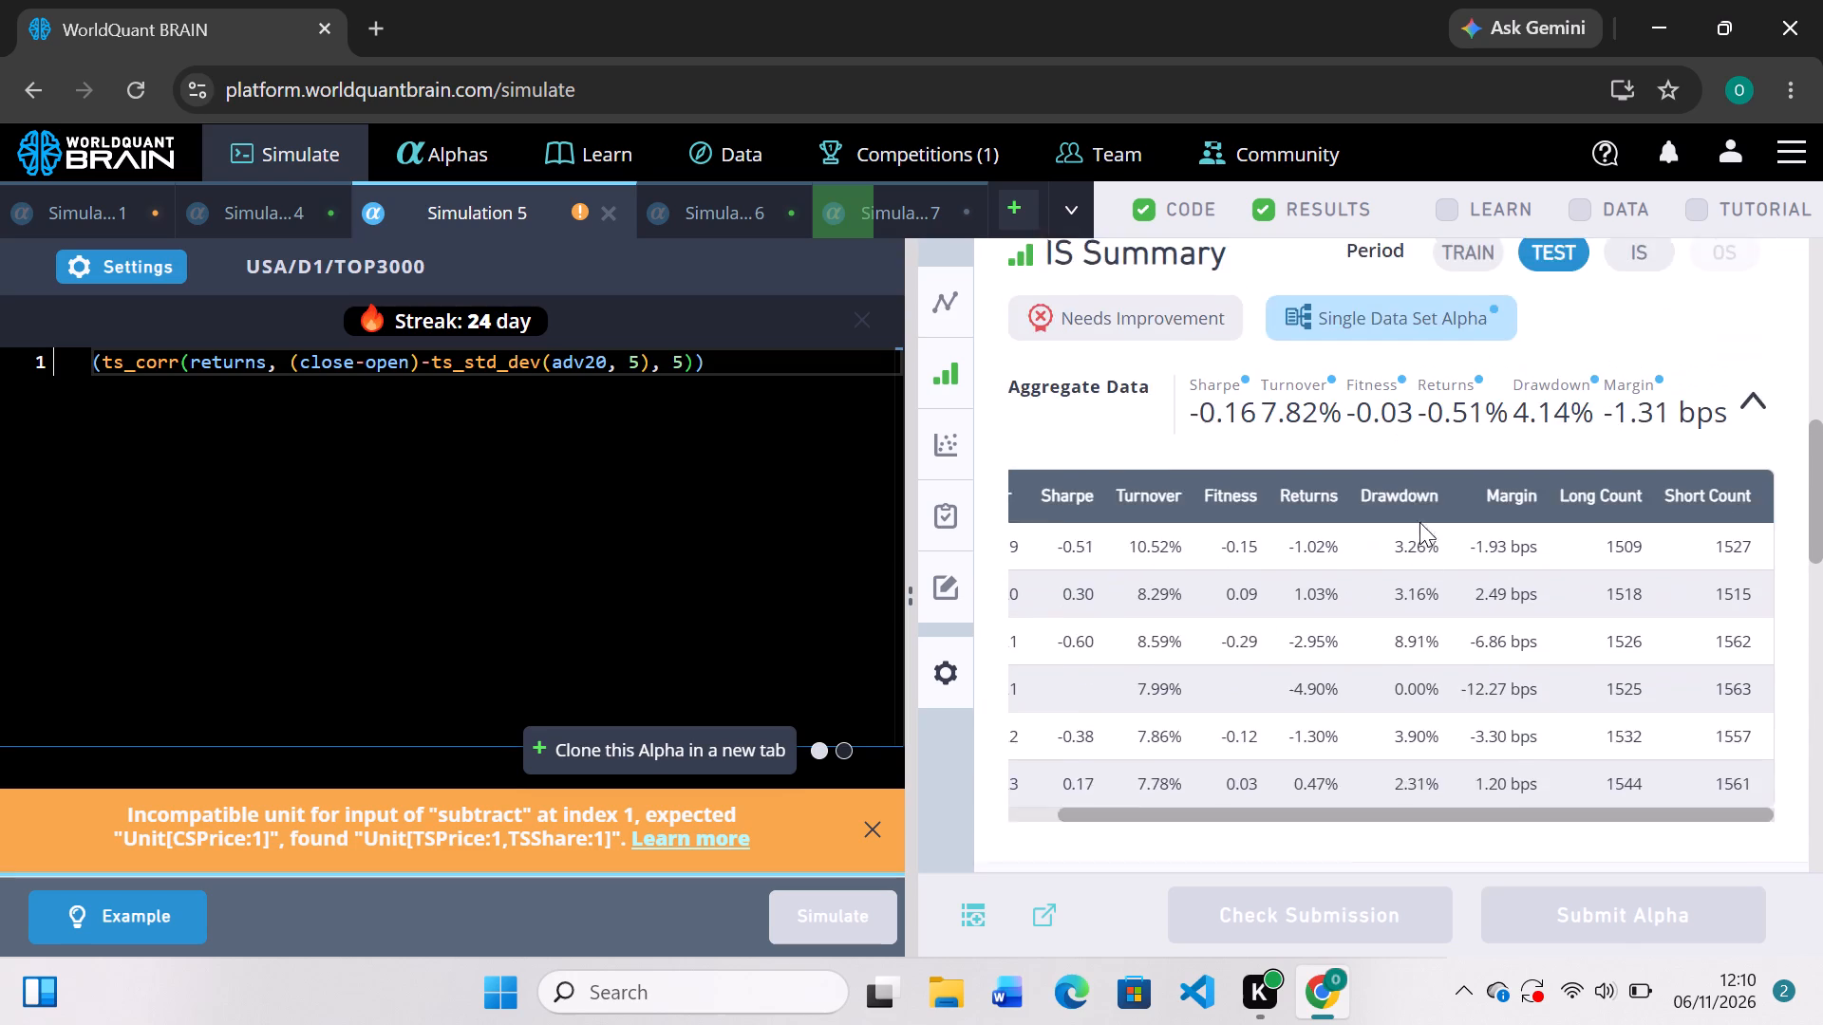
pyautogui.scroll(5, 1419, 522)
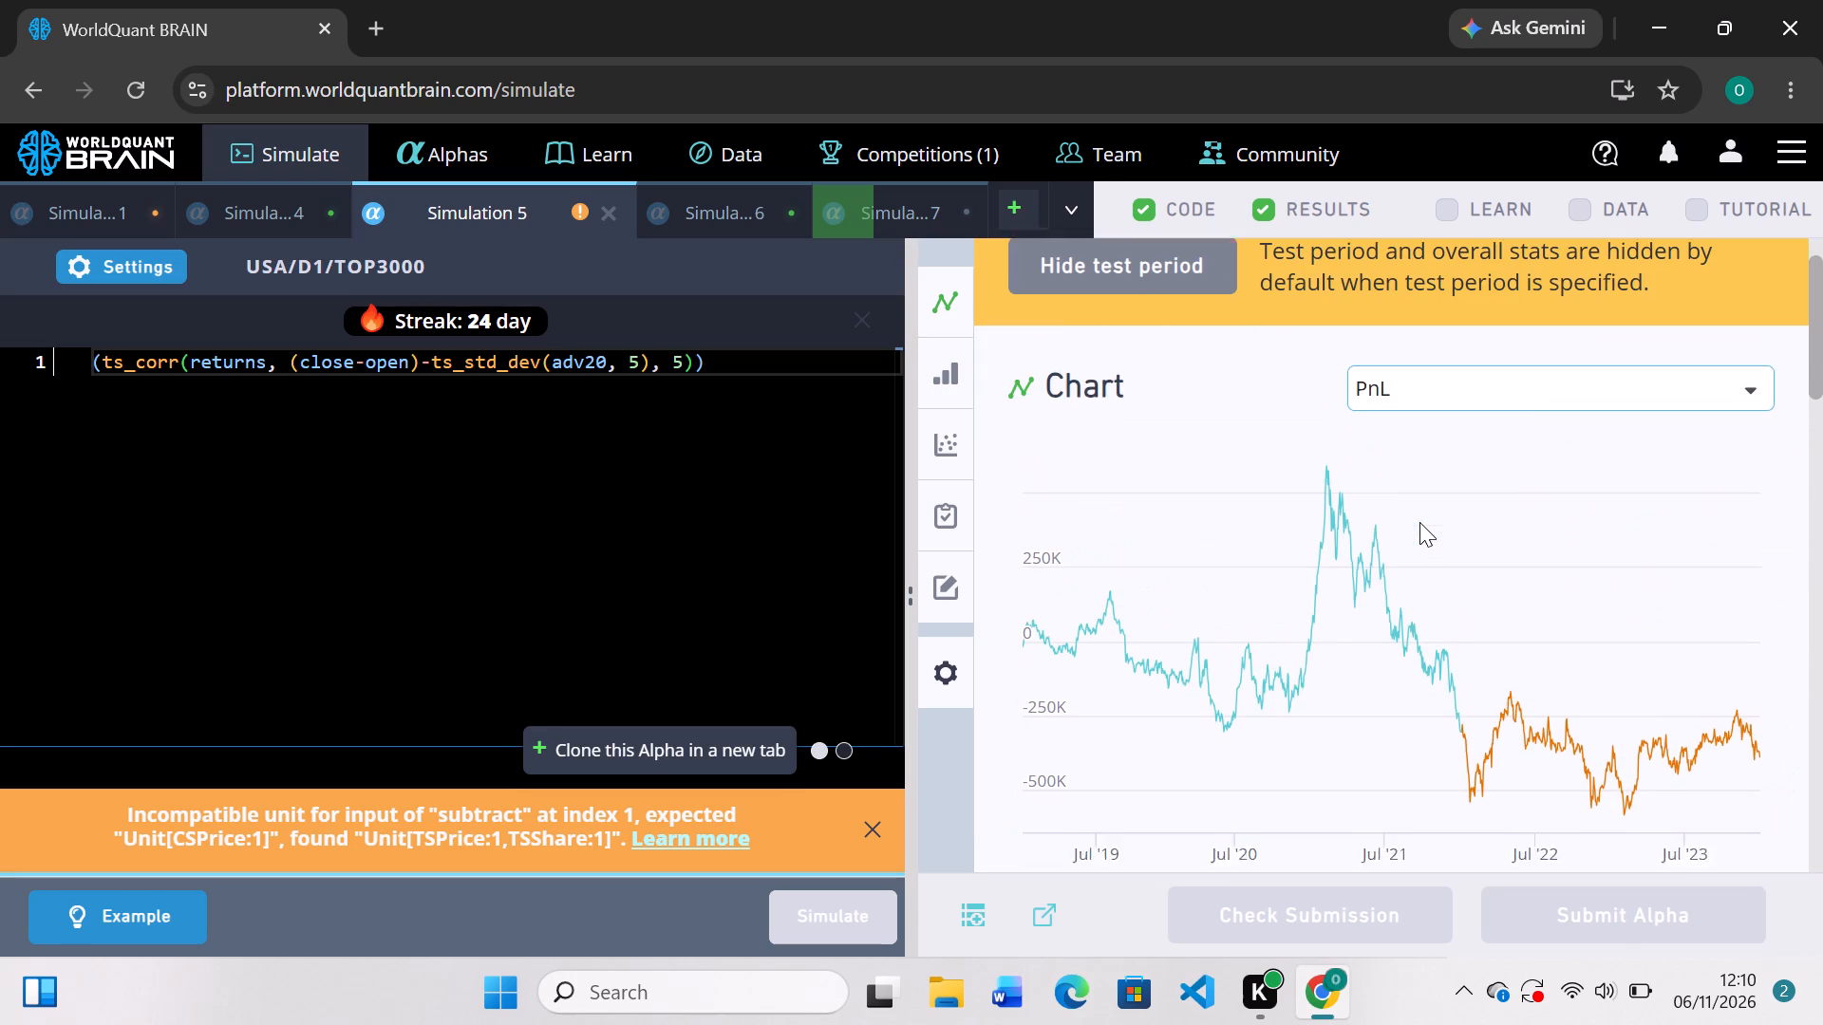
pyautogui.scroll(1, 1419, 522)
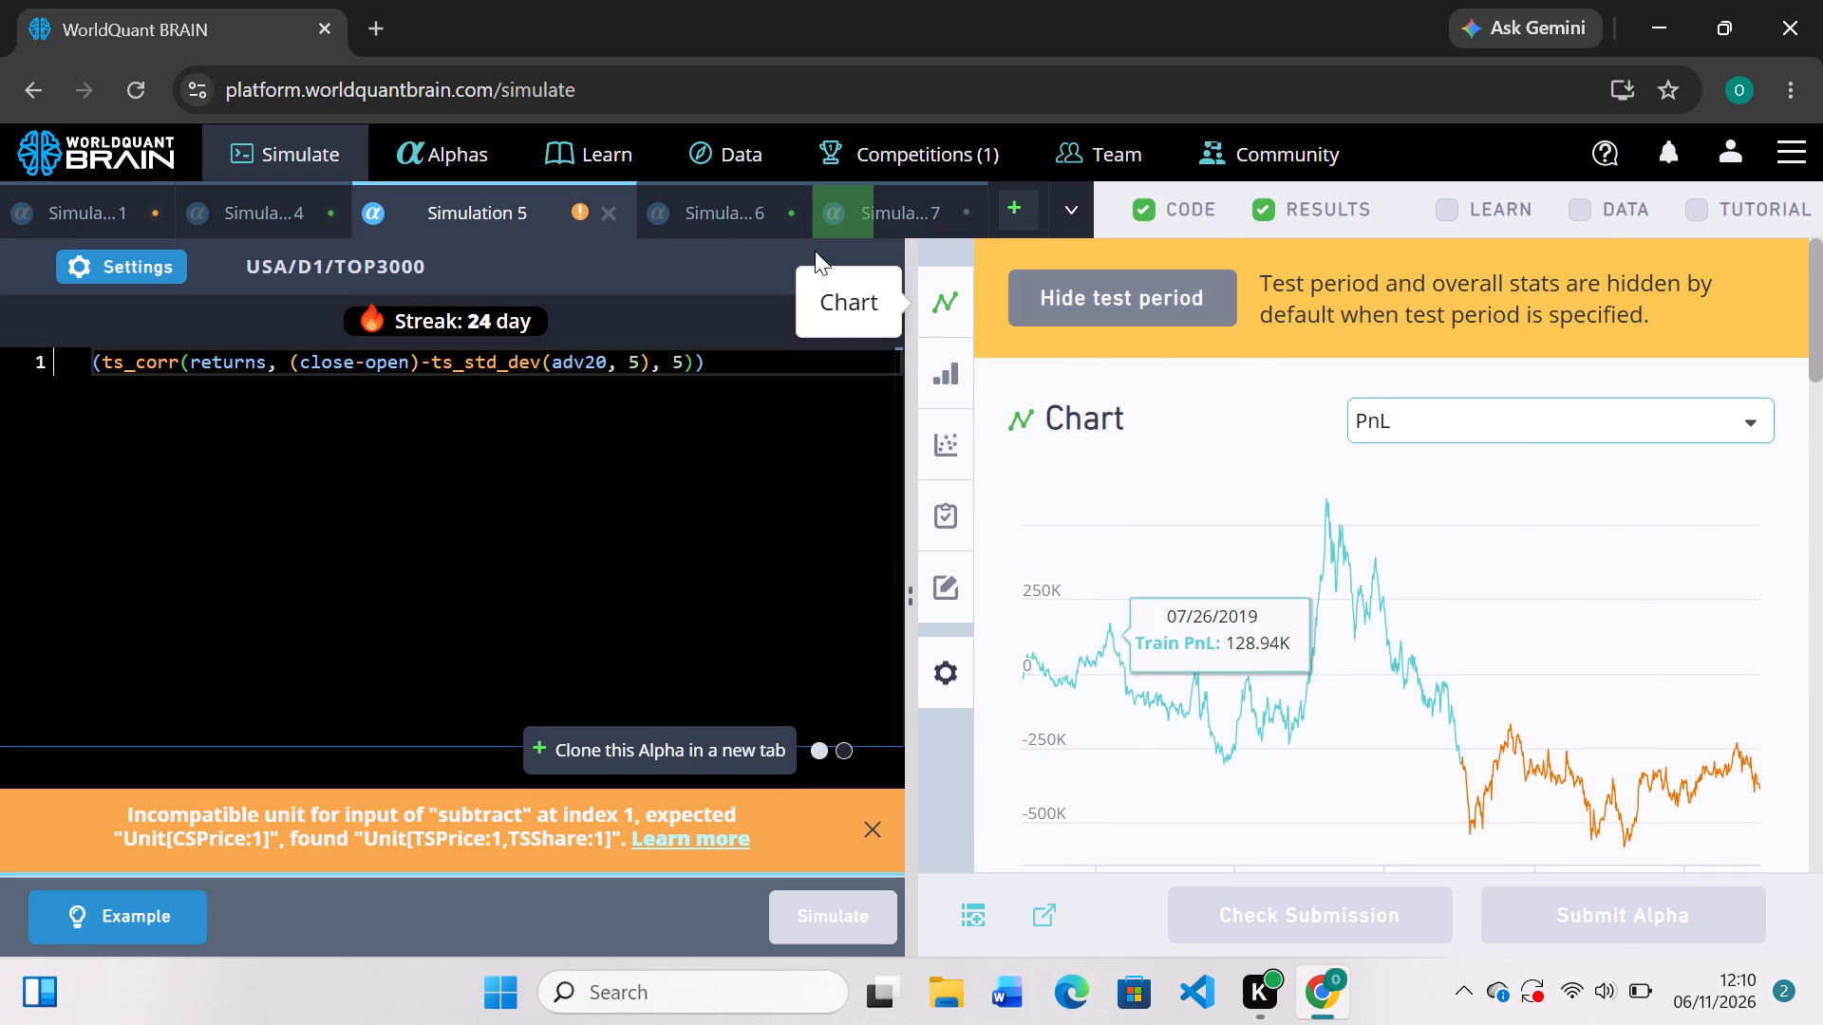
# Review the results of Simulation 6's group_rank expression, including its IS Summary.
pyautogui.click(705, 218)
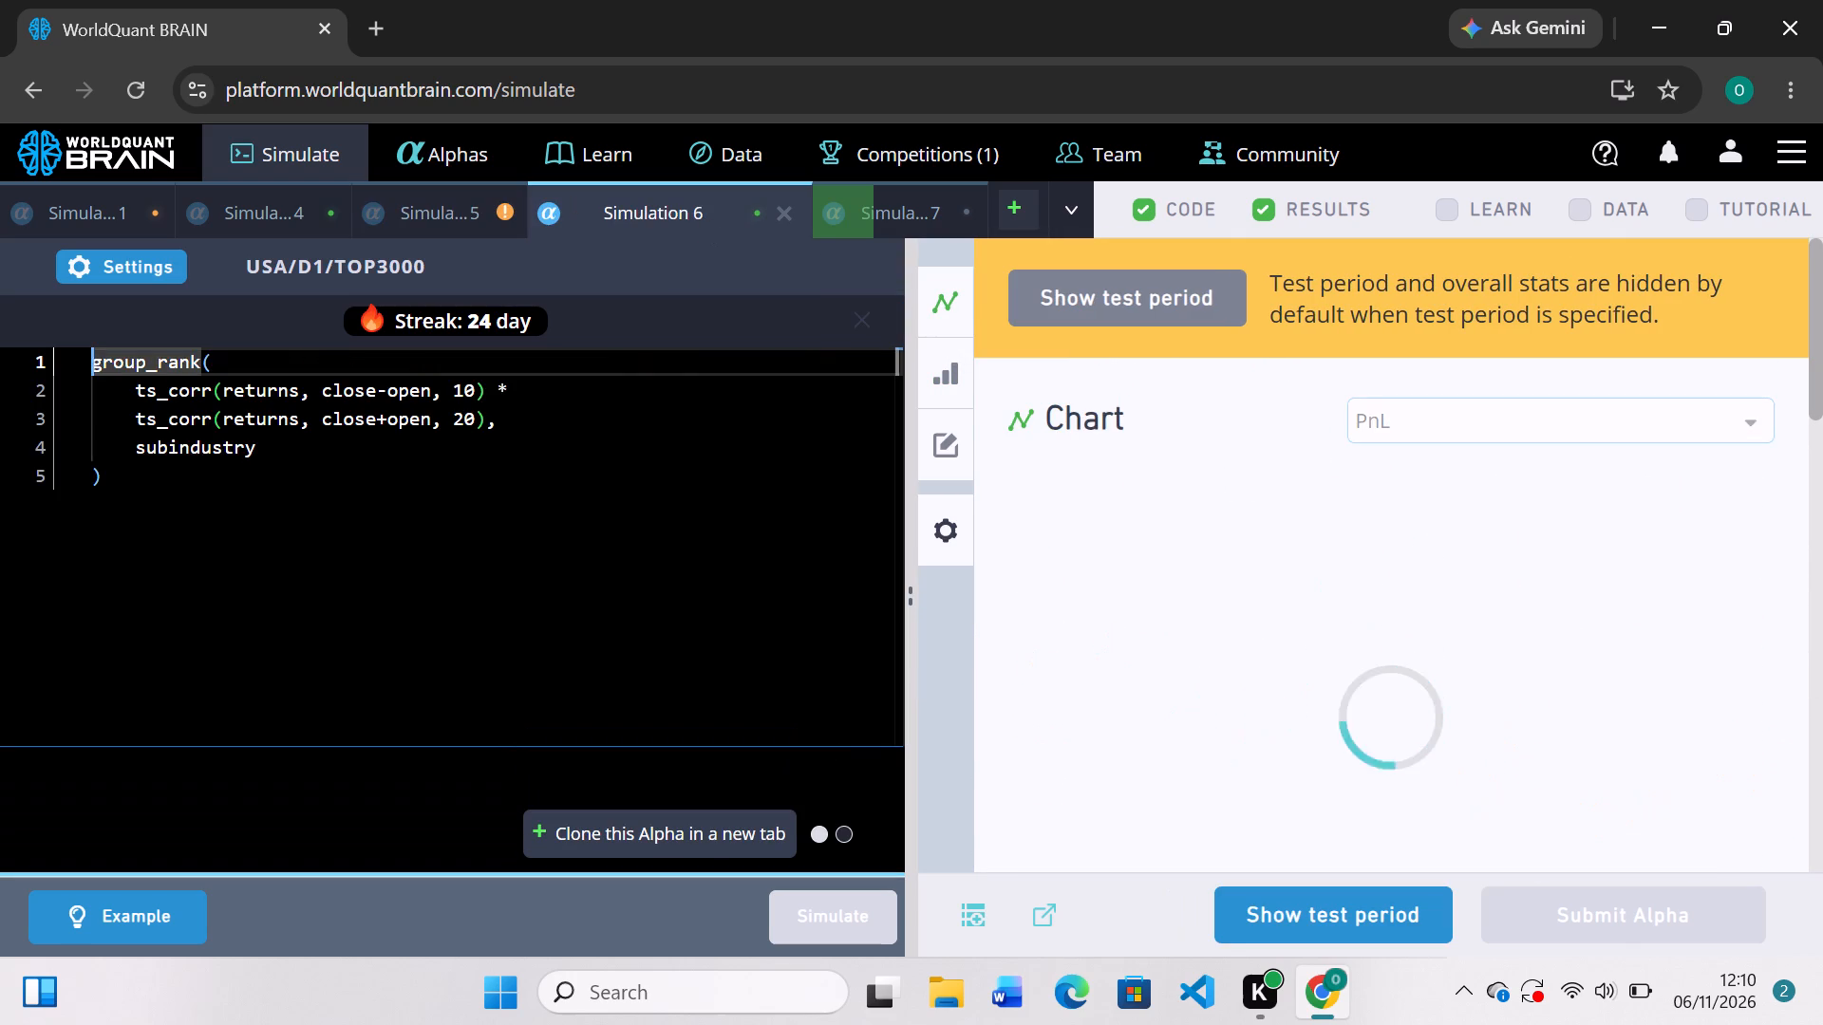
pyautogui.scroll(-2, 1167, 648)
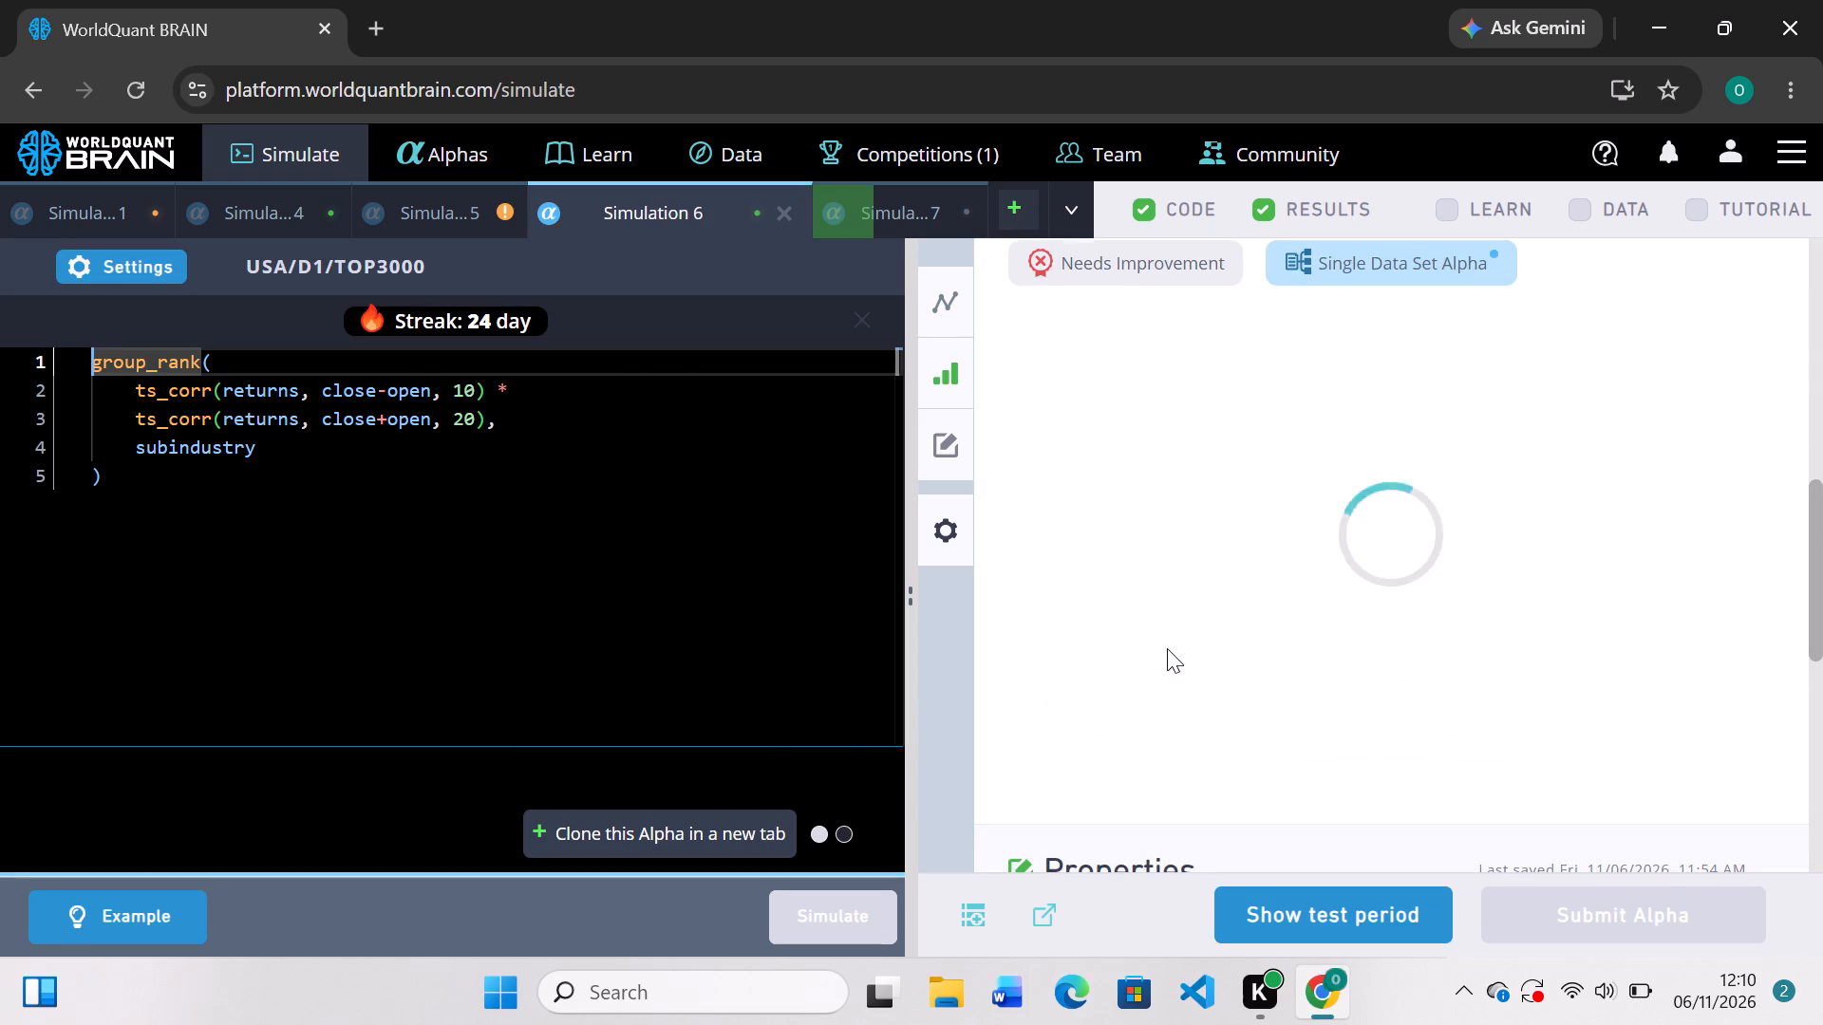
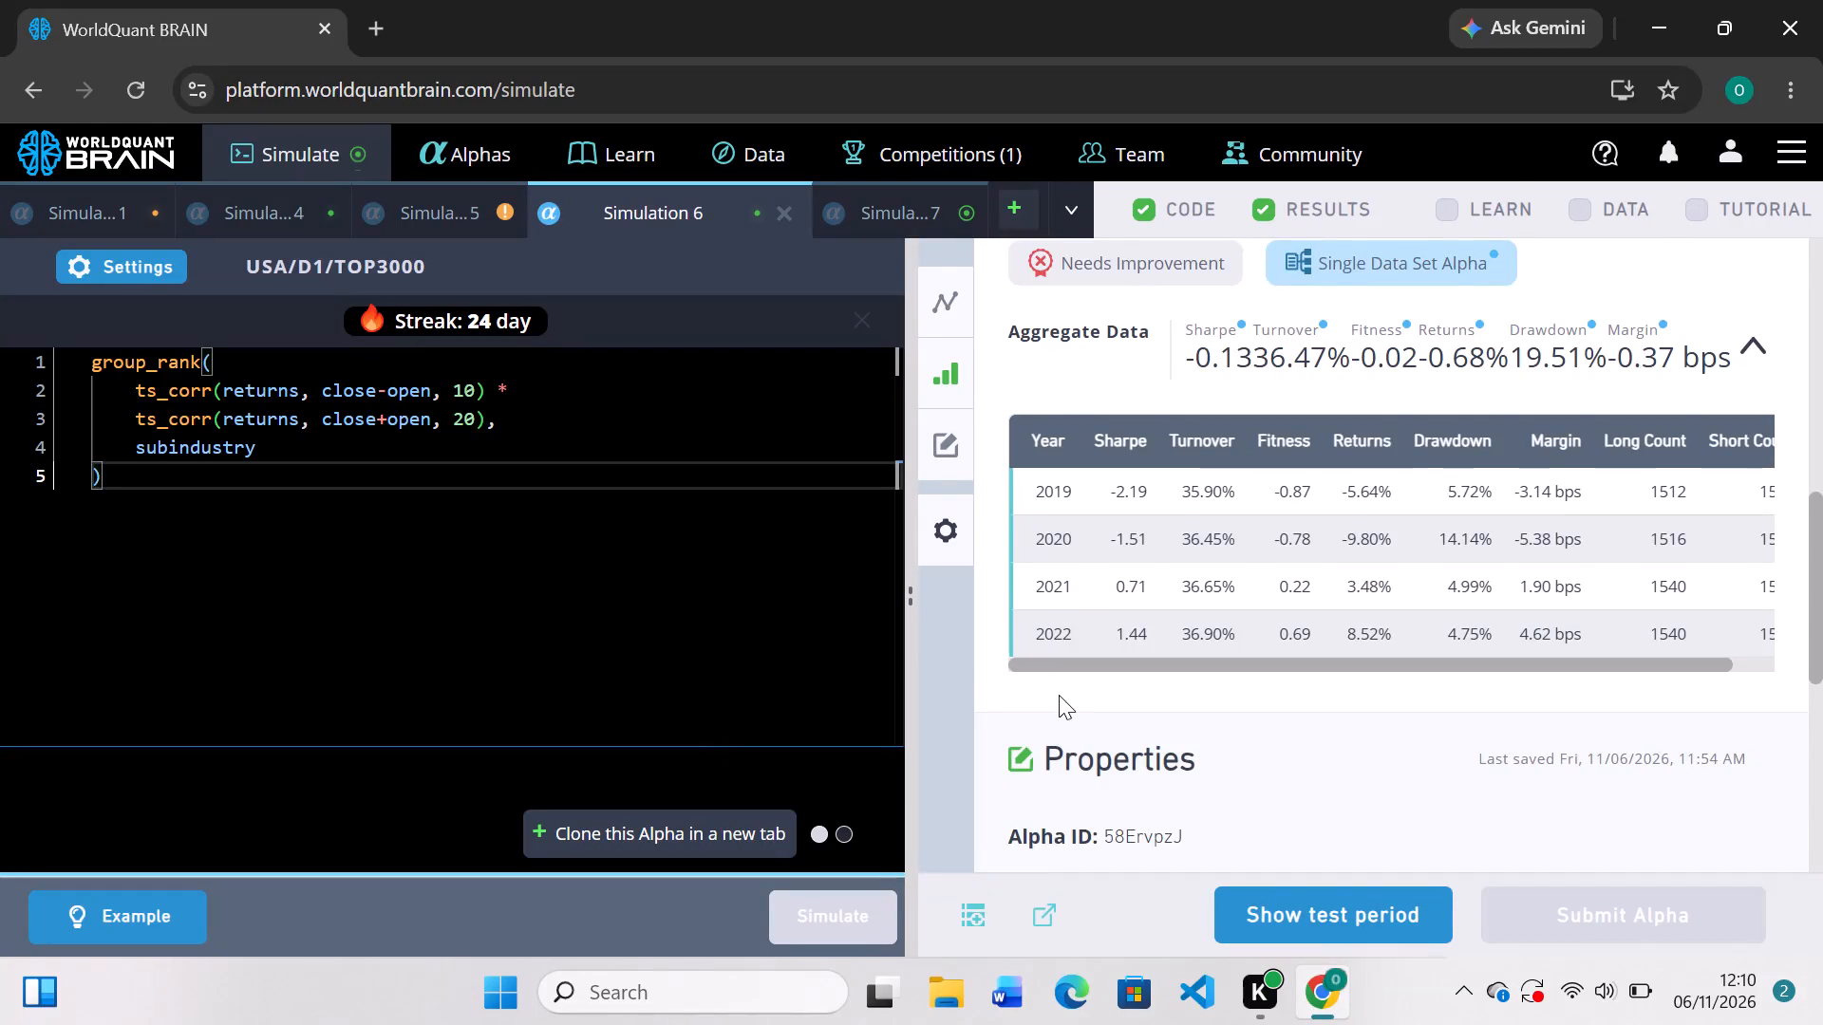
# Recheck the PnL chart and IS Summary of Simulation 6's group_rank expression.
pyautogui.scroll(4, 1059, 695)
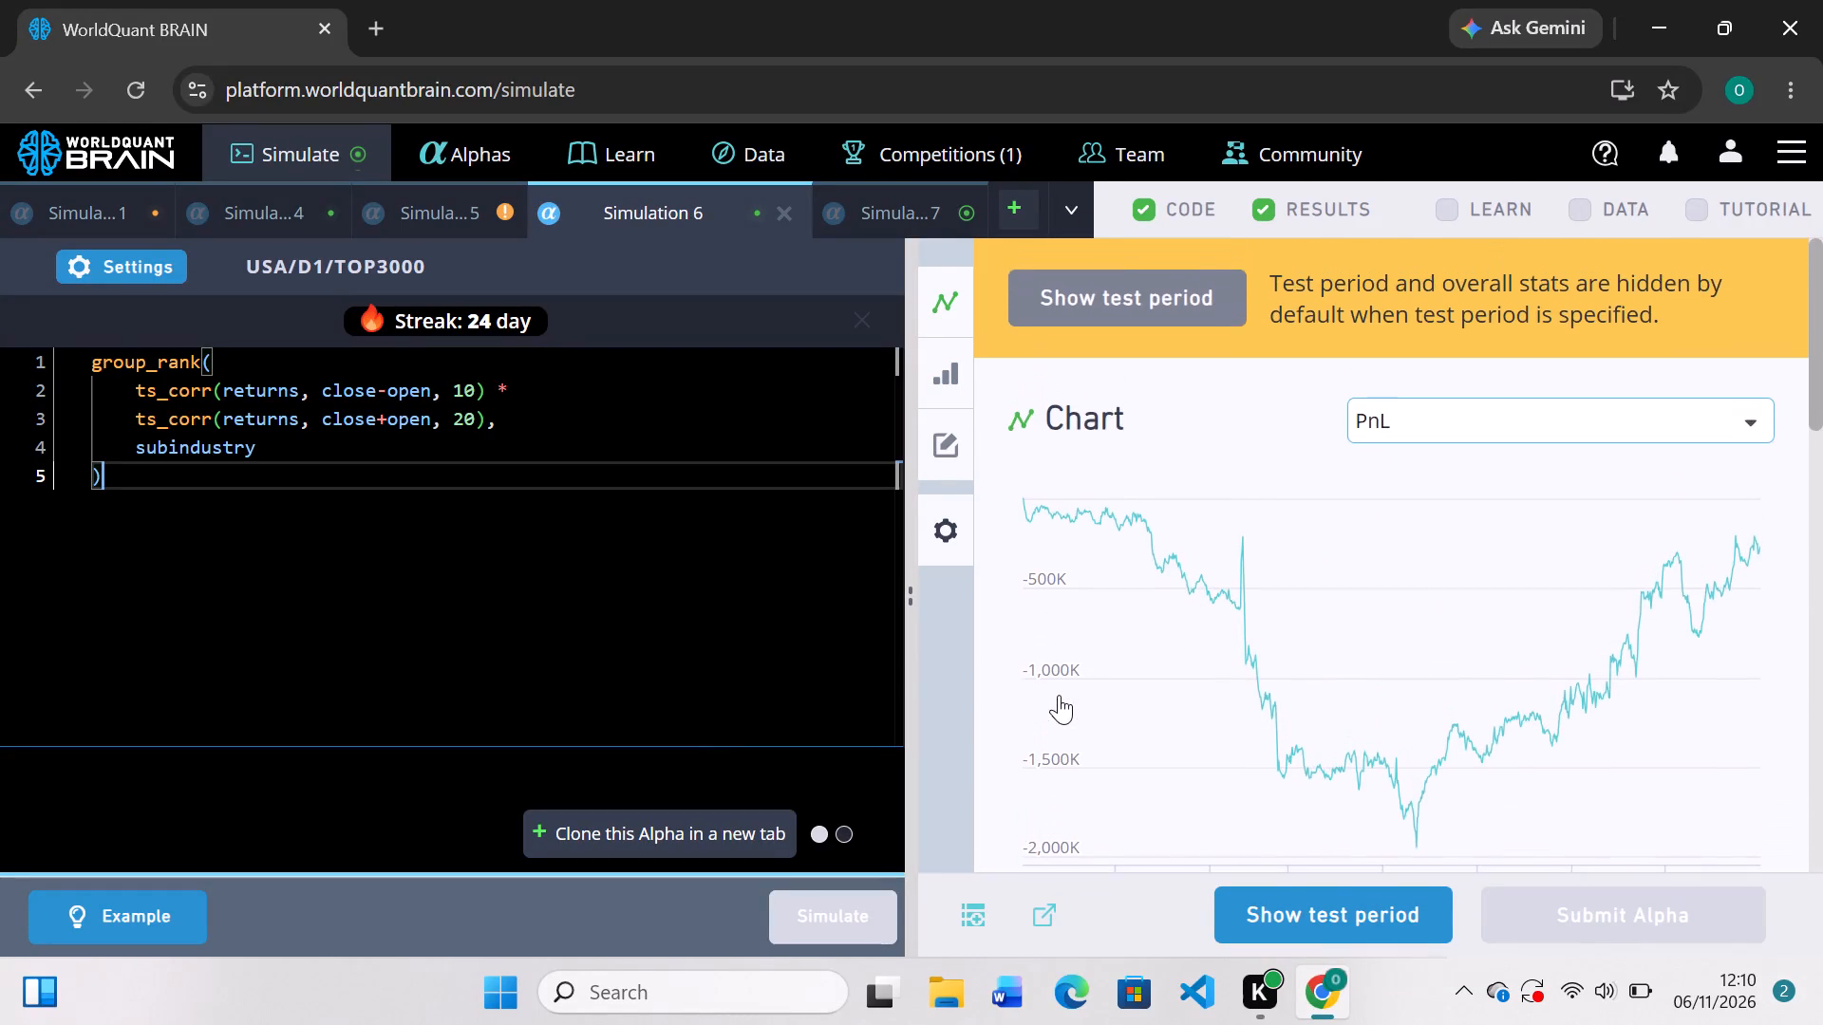
pyautogui.scroll(-2, 1059, 695)
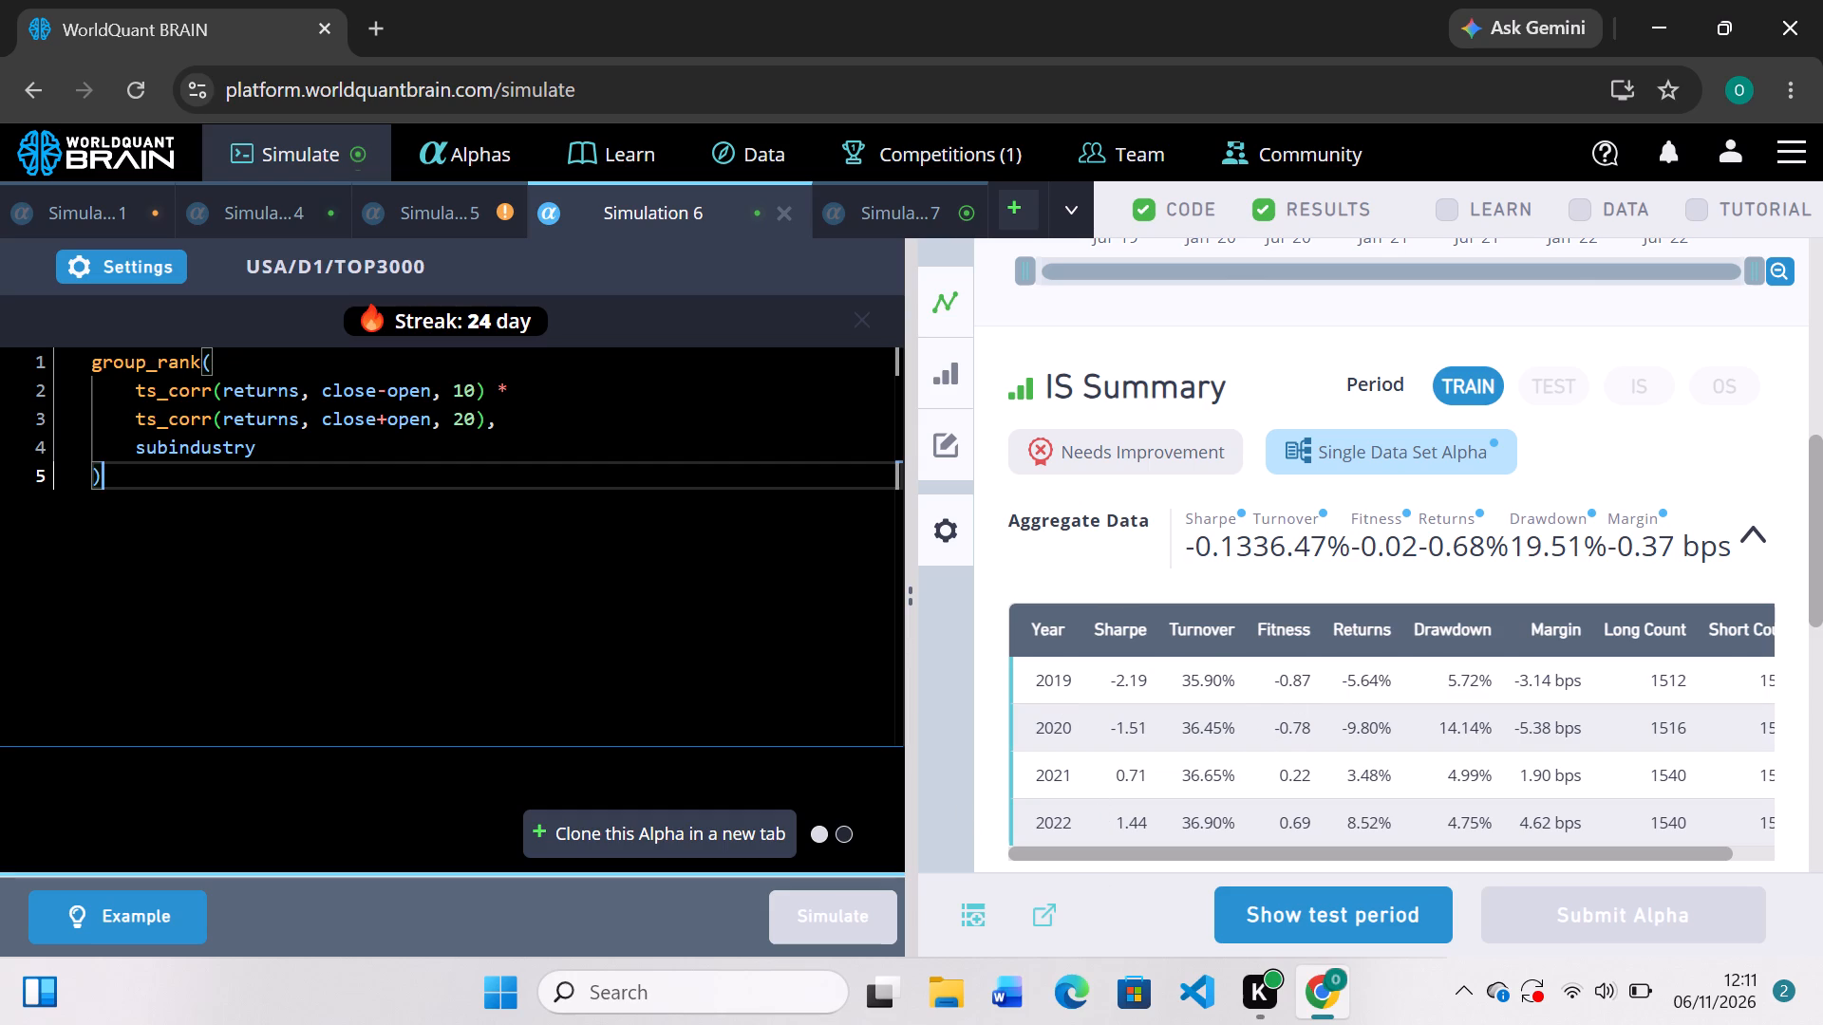
# Review Simulation 7's IS Summary with the test period revealed, run its self-correlation check, and examine the failed IS tests.
pyautogui.click(885, 213)
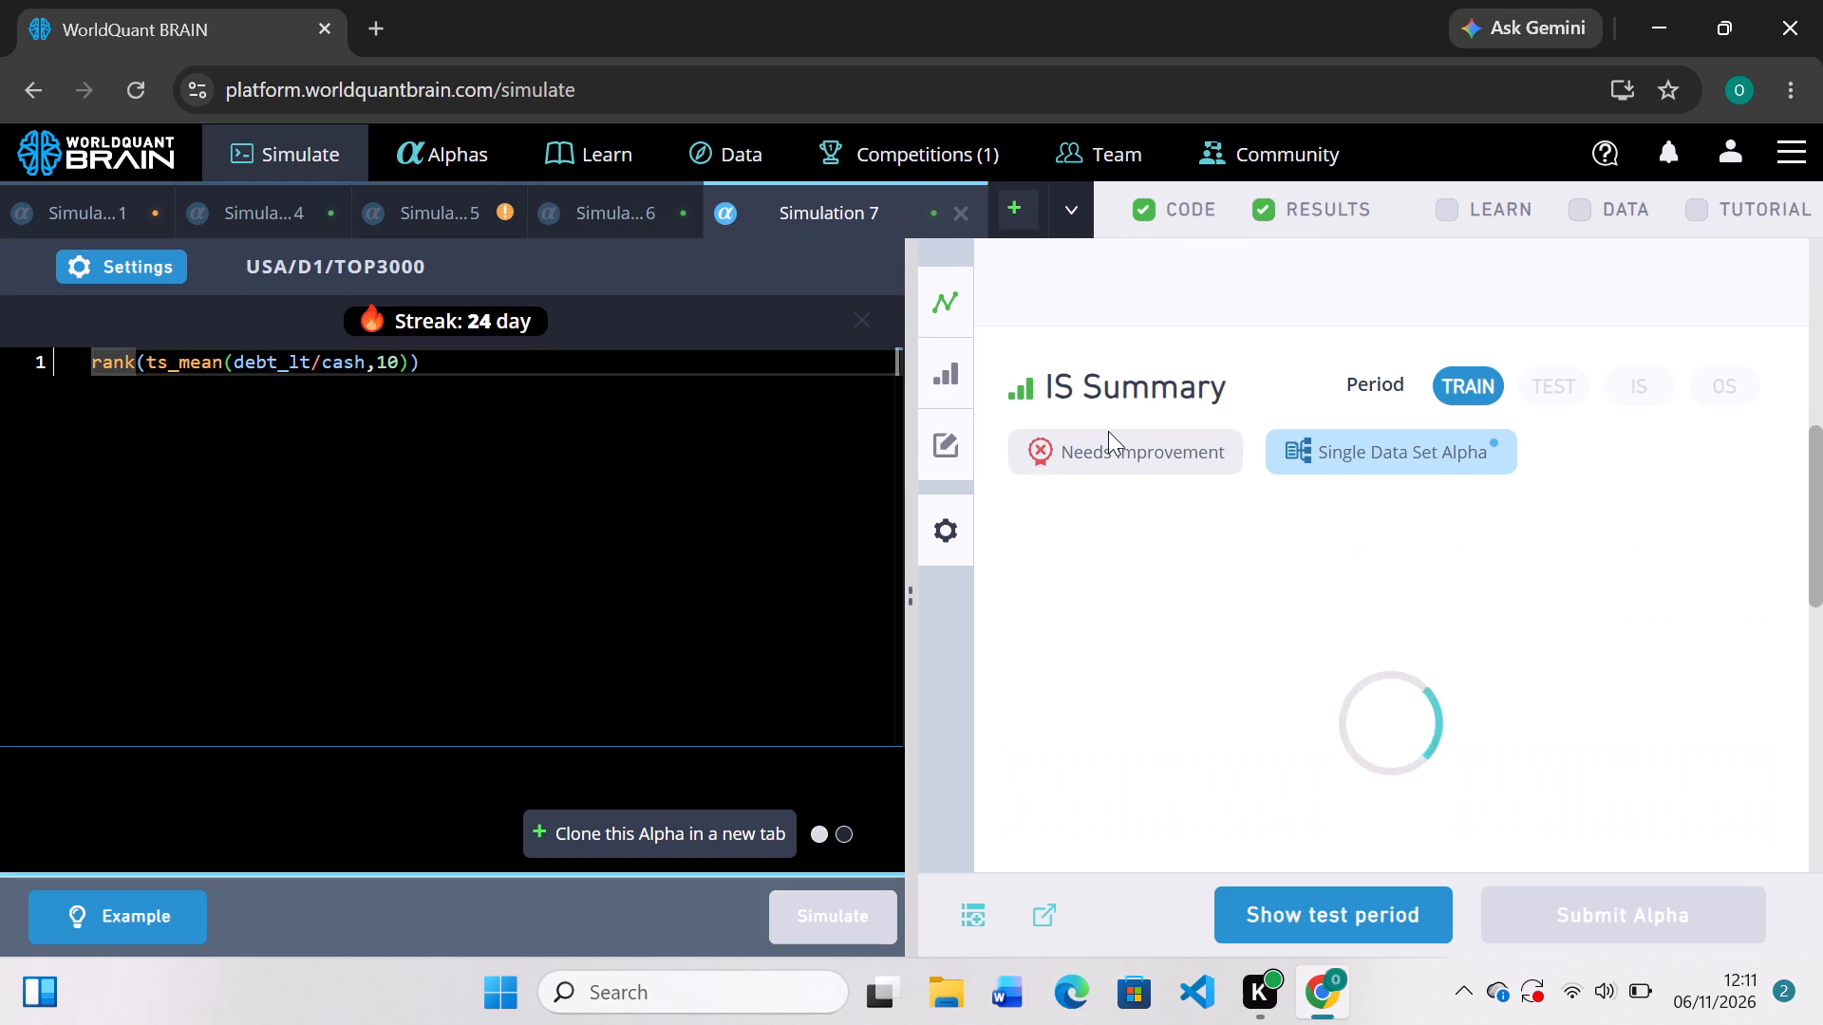
pyautogui.scroll(2, 1108, 431)
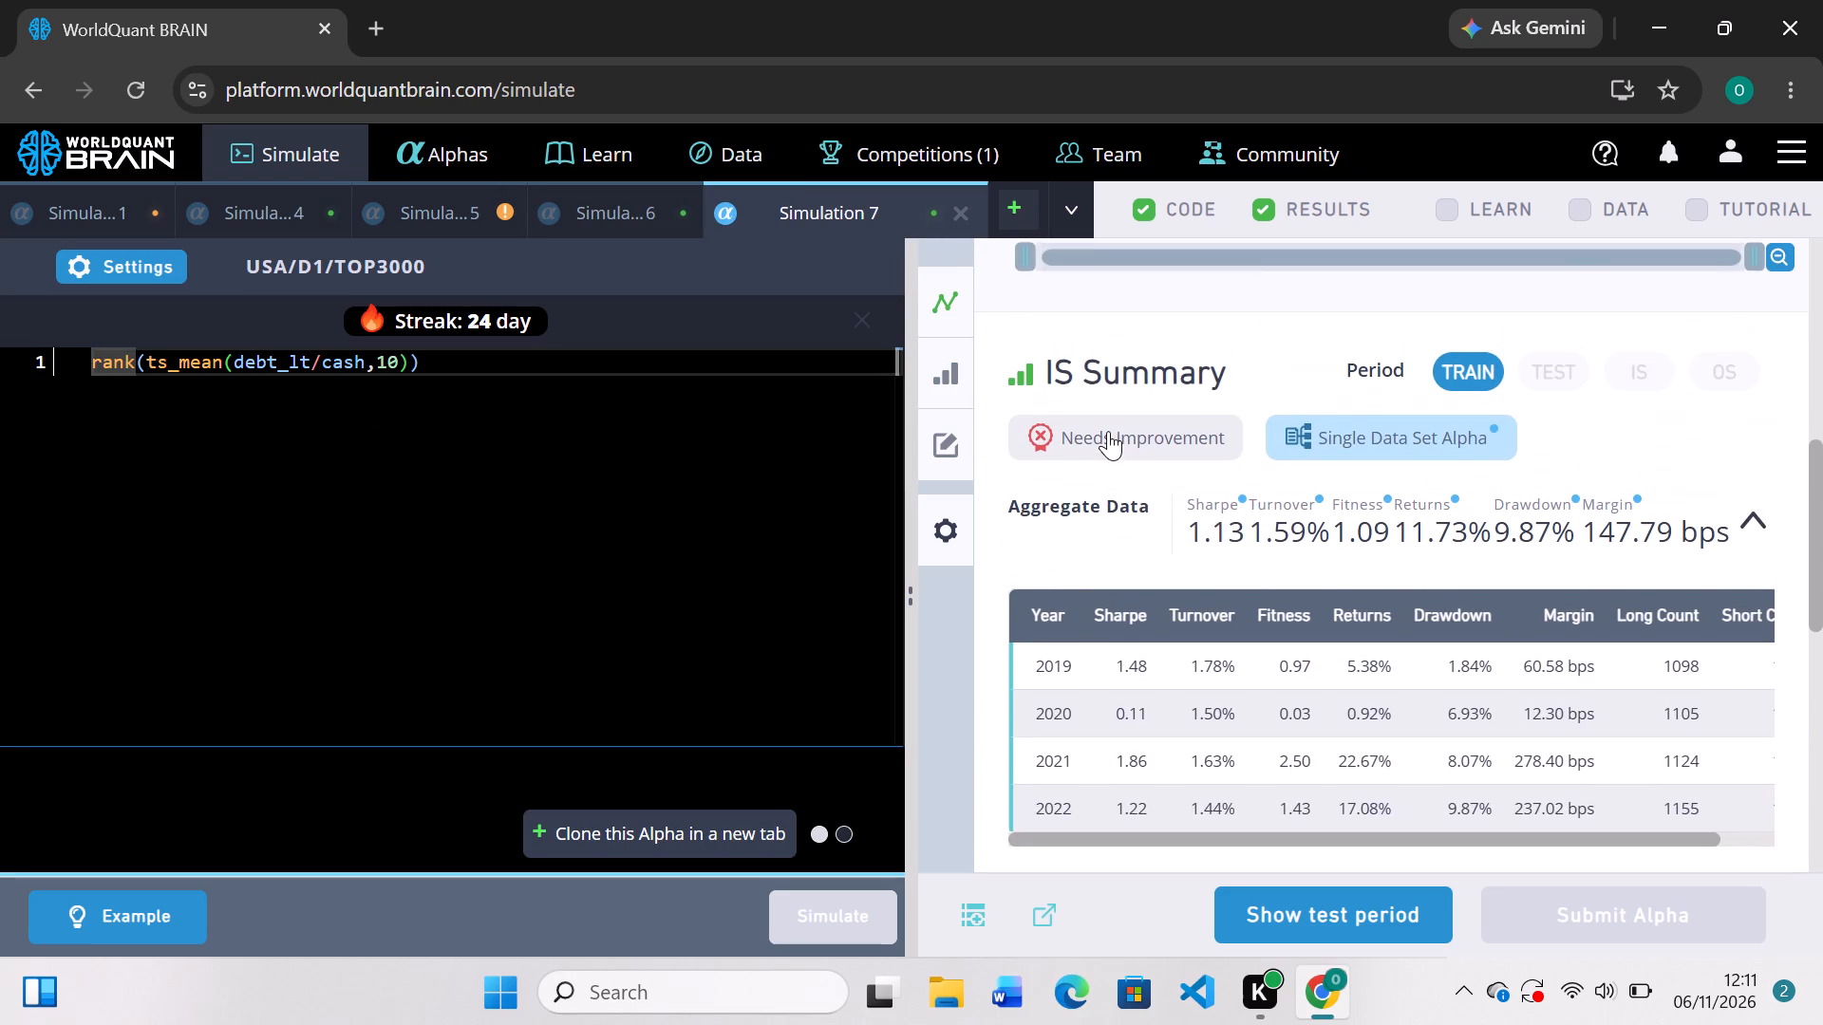
pyautogui.scroll(-2, 1111, 425)
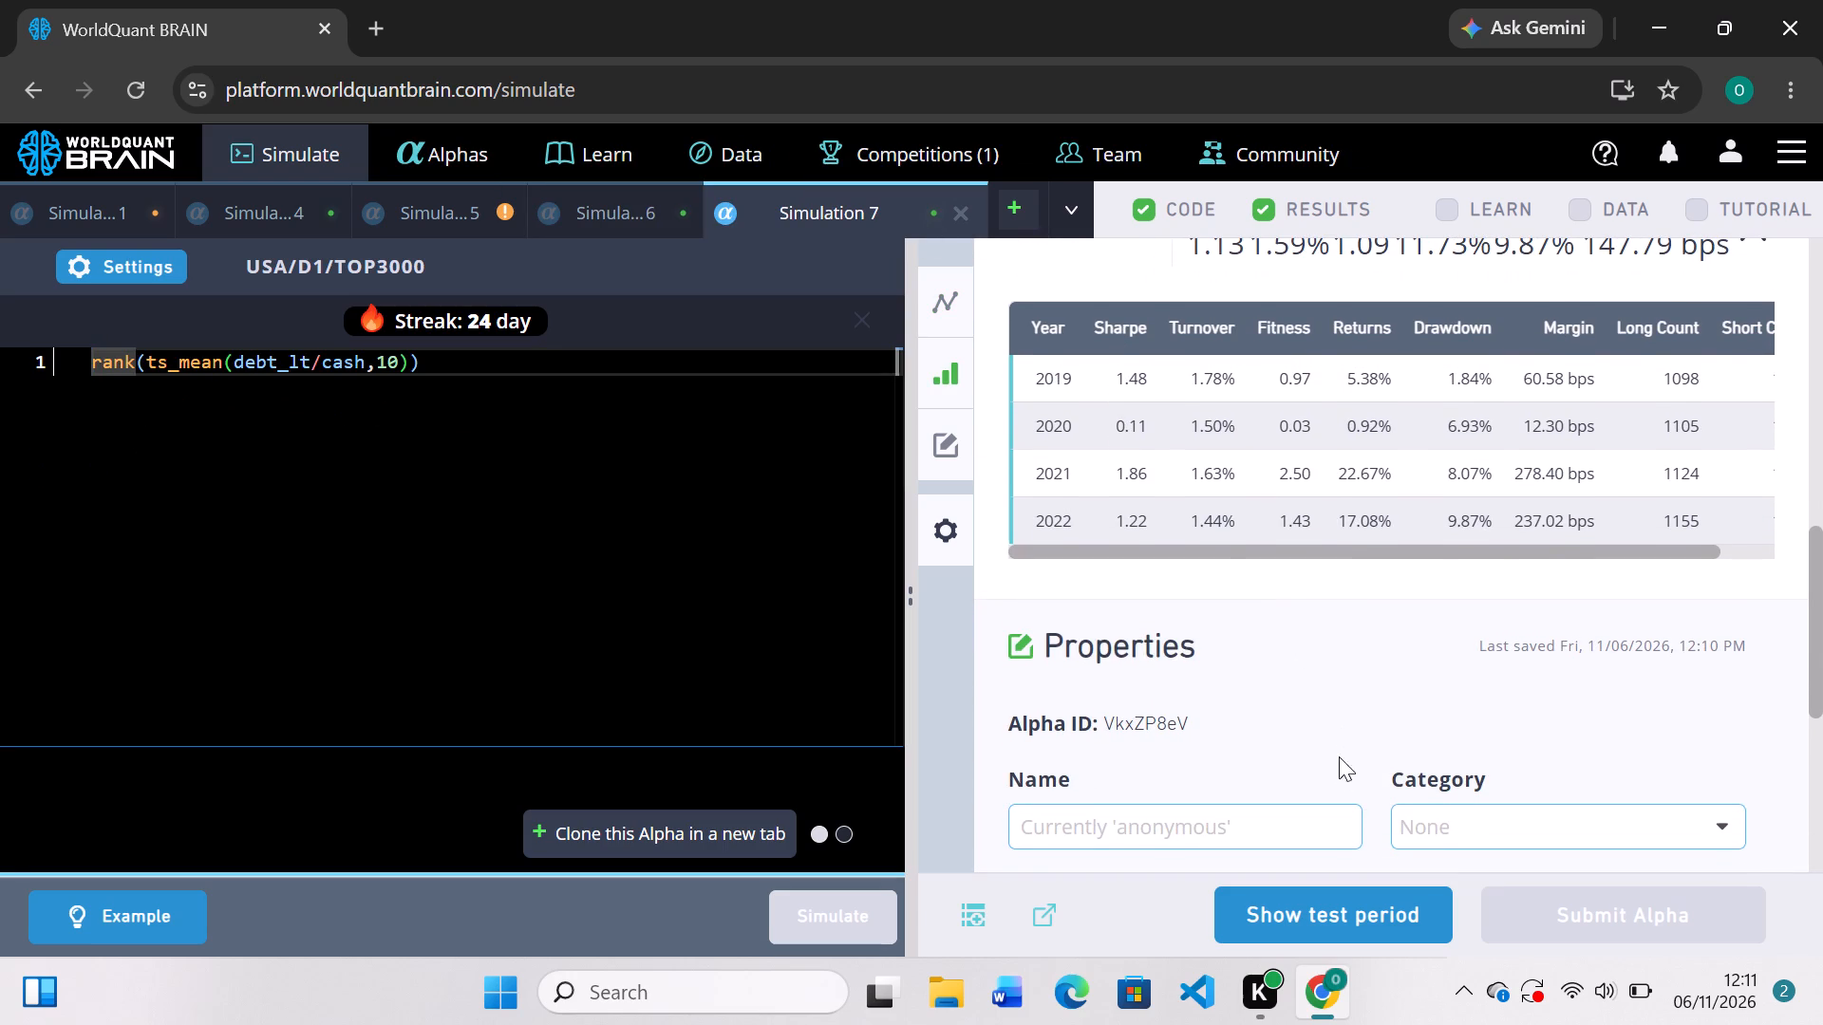
pyautogui.click(1363, 910)
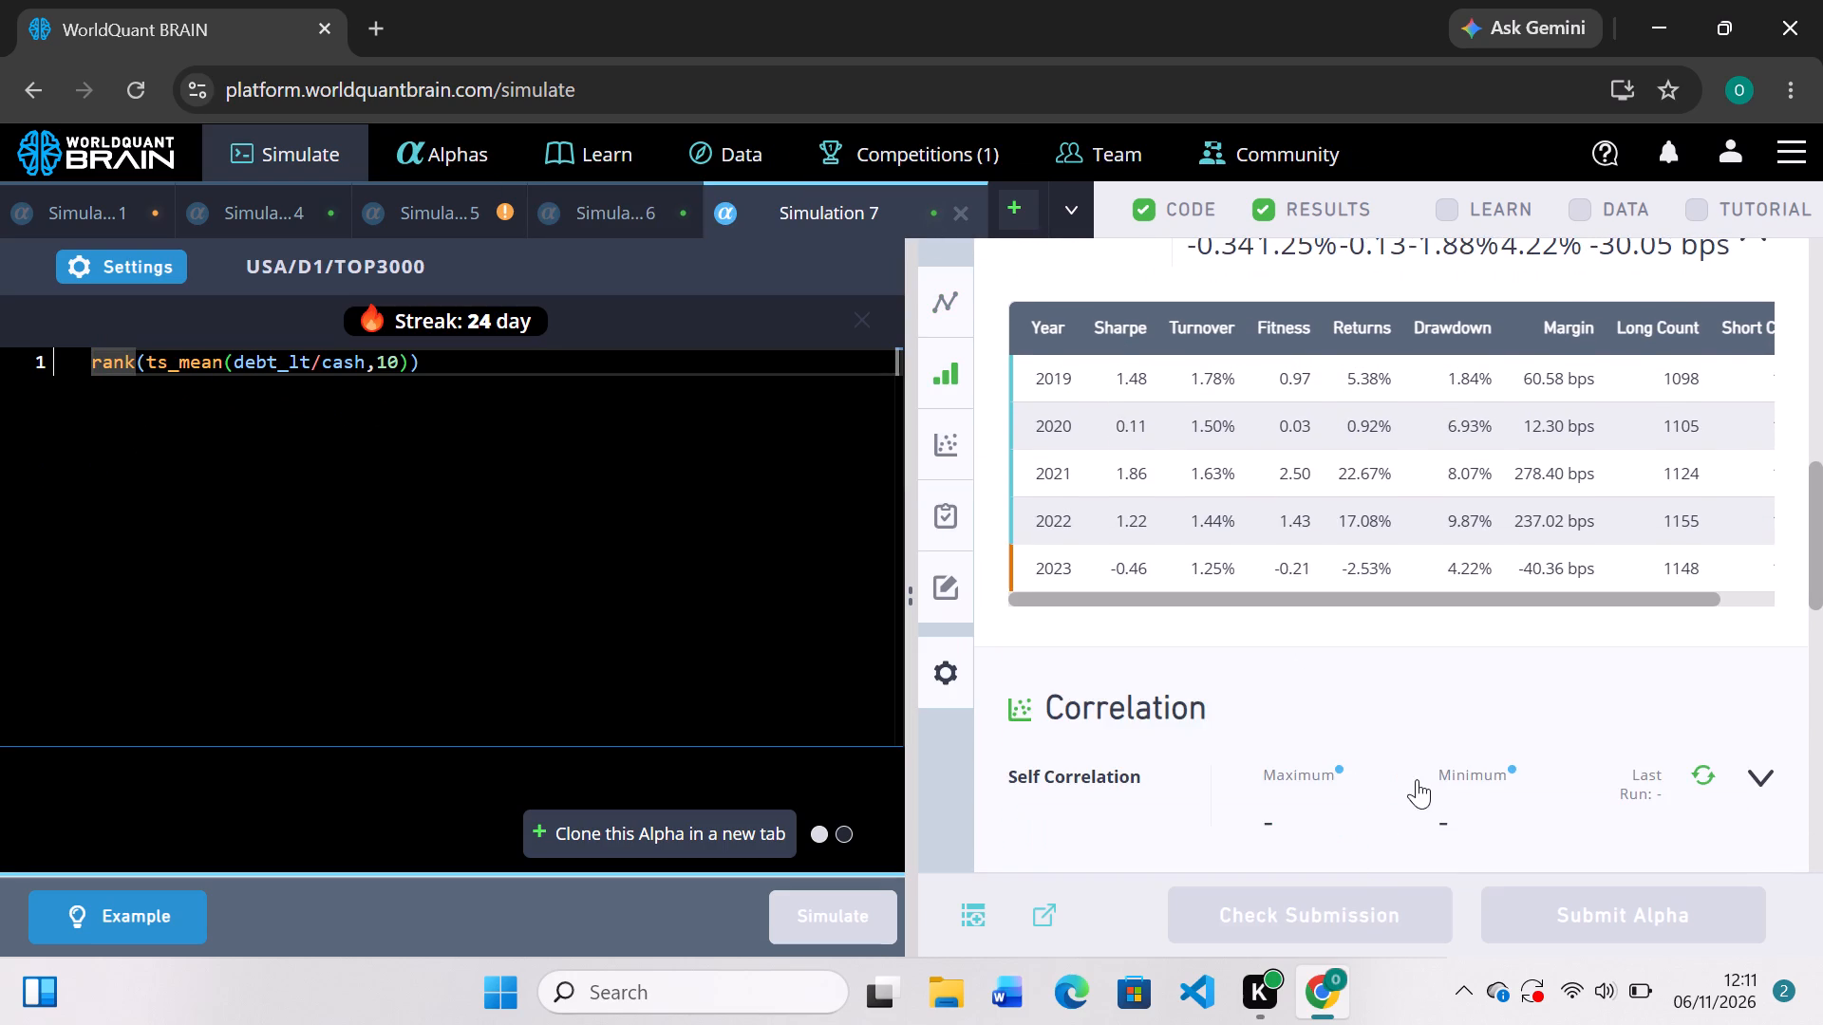
pyautogui.scroll(-2, 1417, 779)
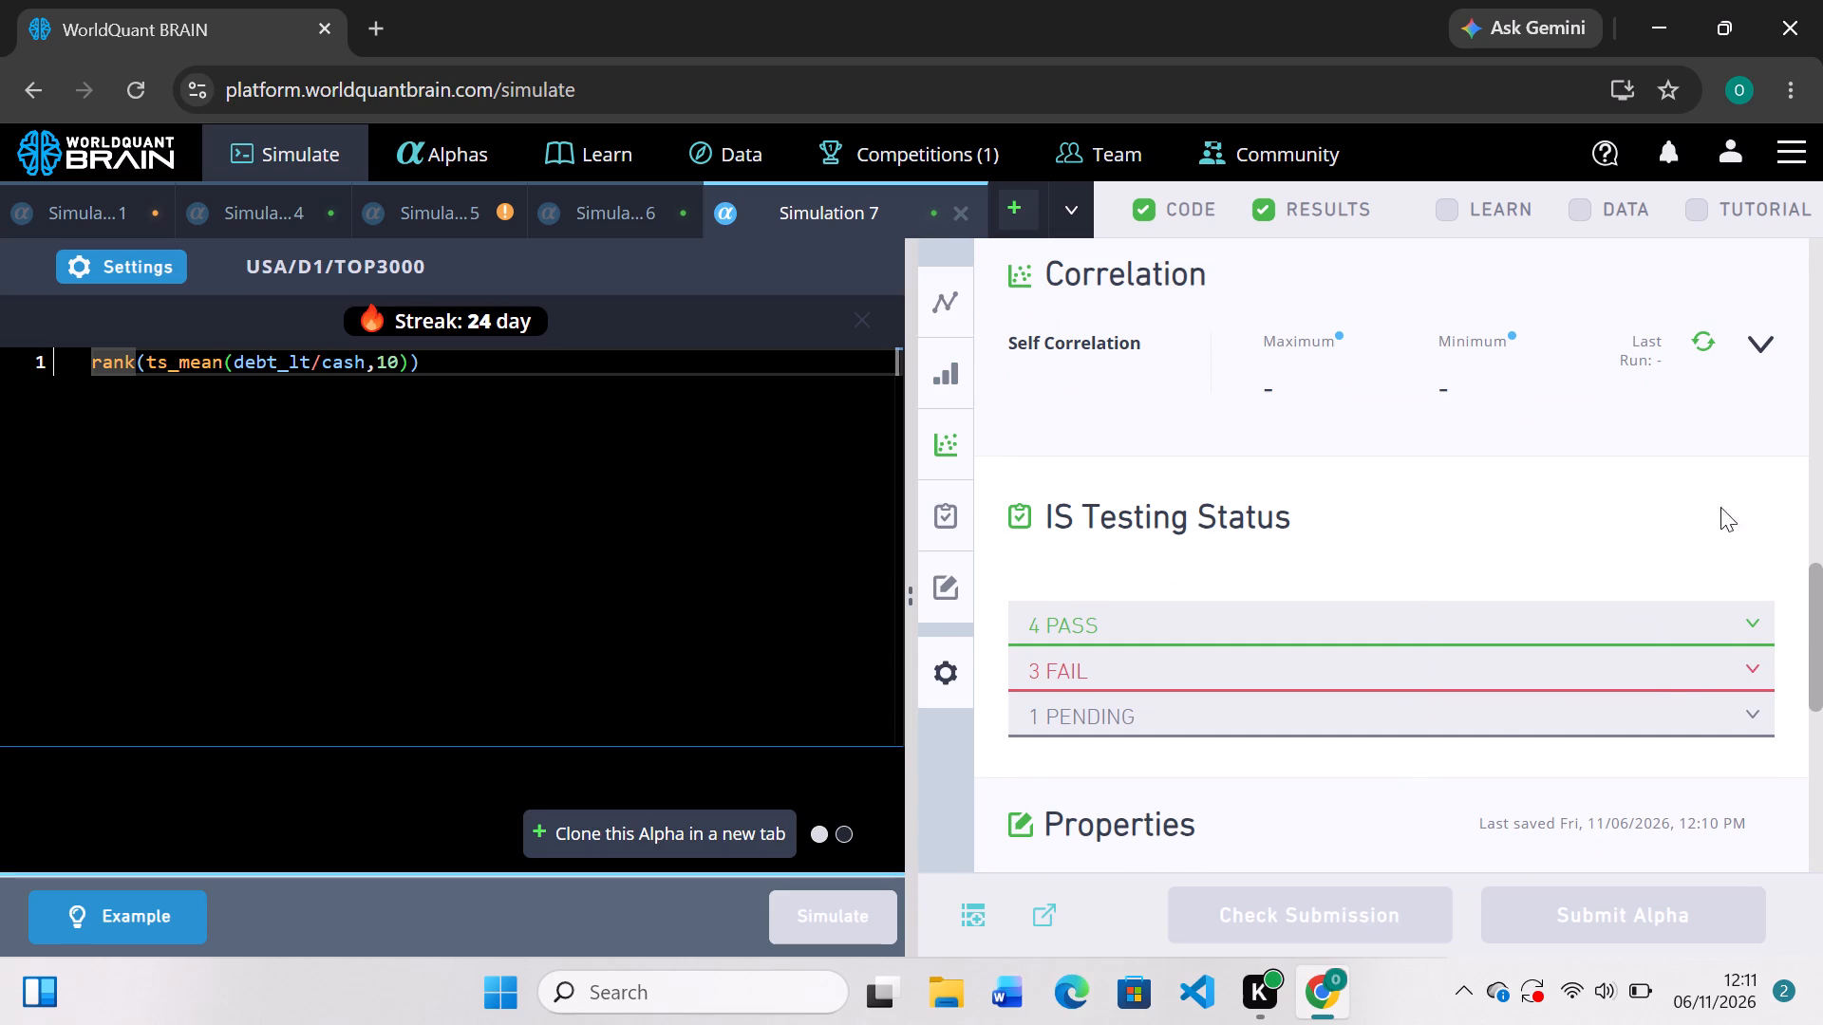
pyautogui.click(1694, 343)
pyautogui.click(1757, 662)
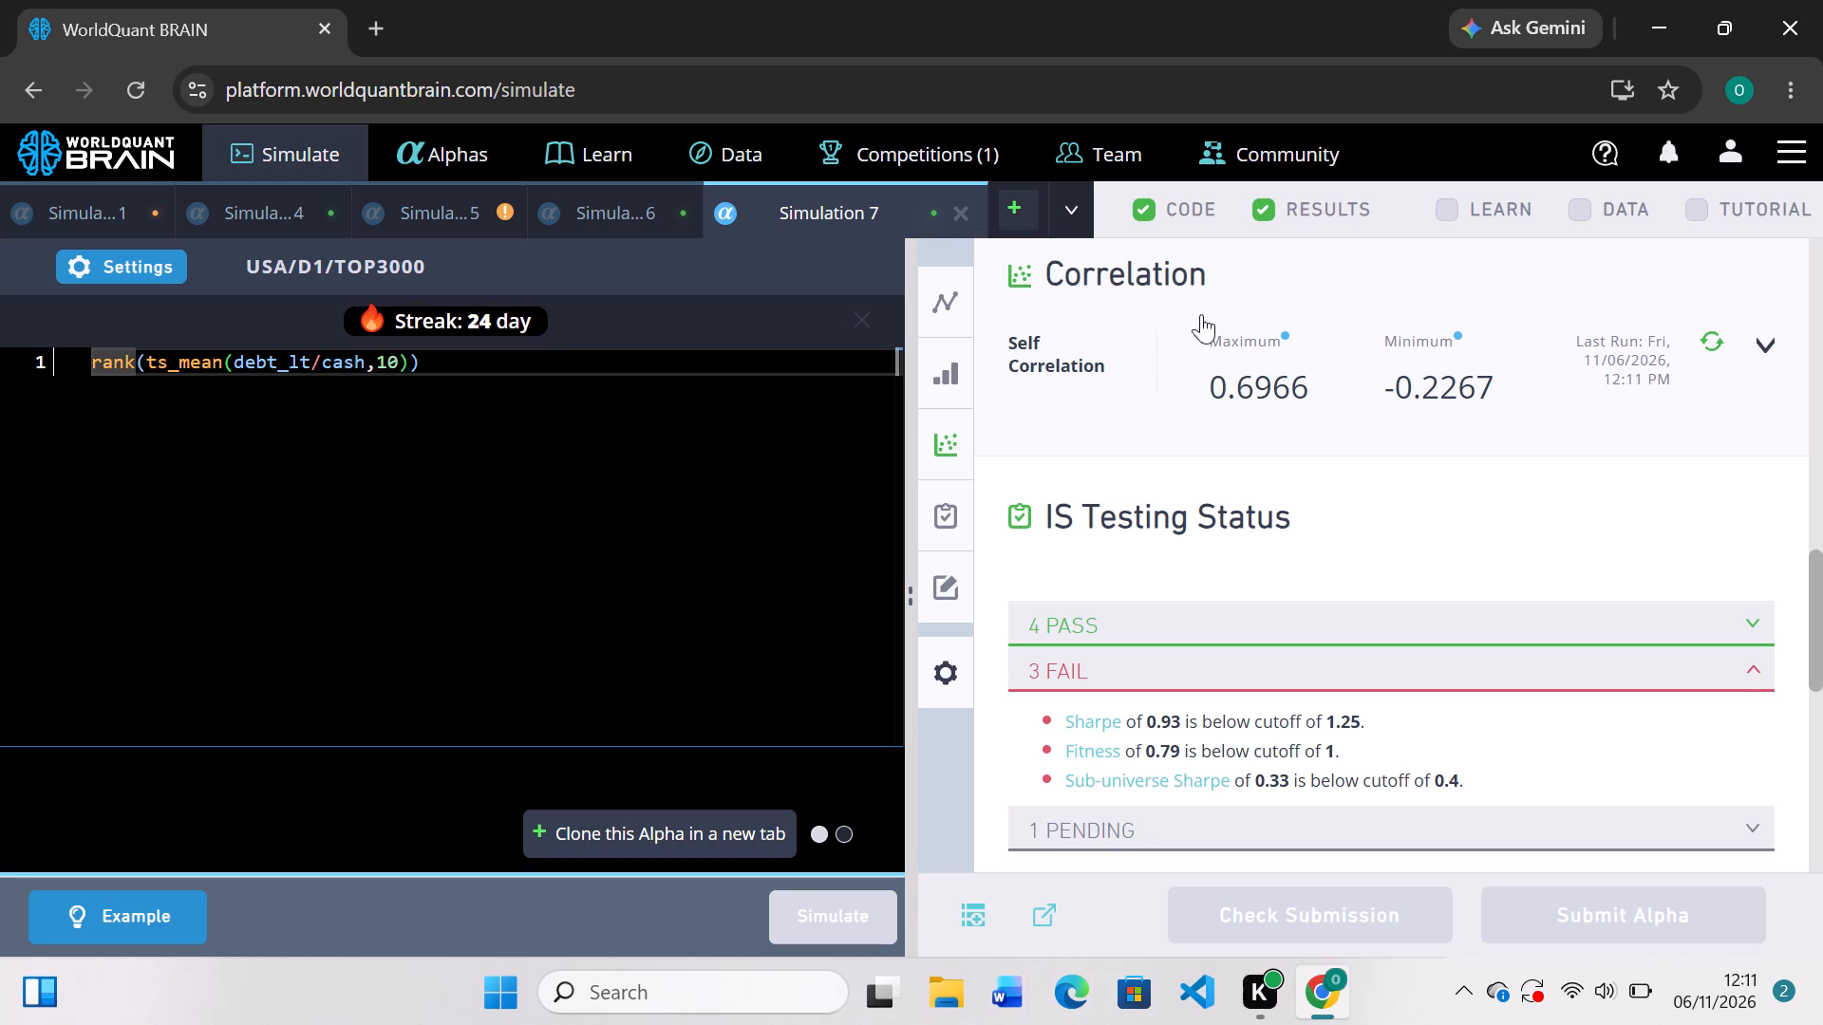
# Close Simulation 7.
pyautogui.click(970, 207)
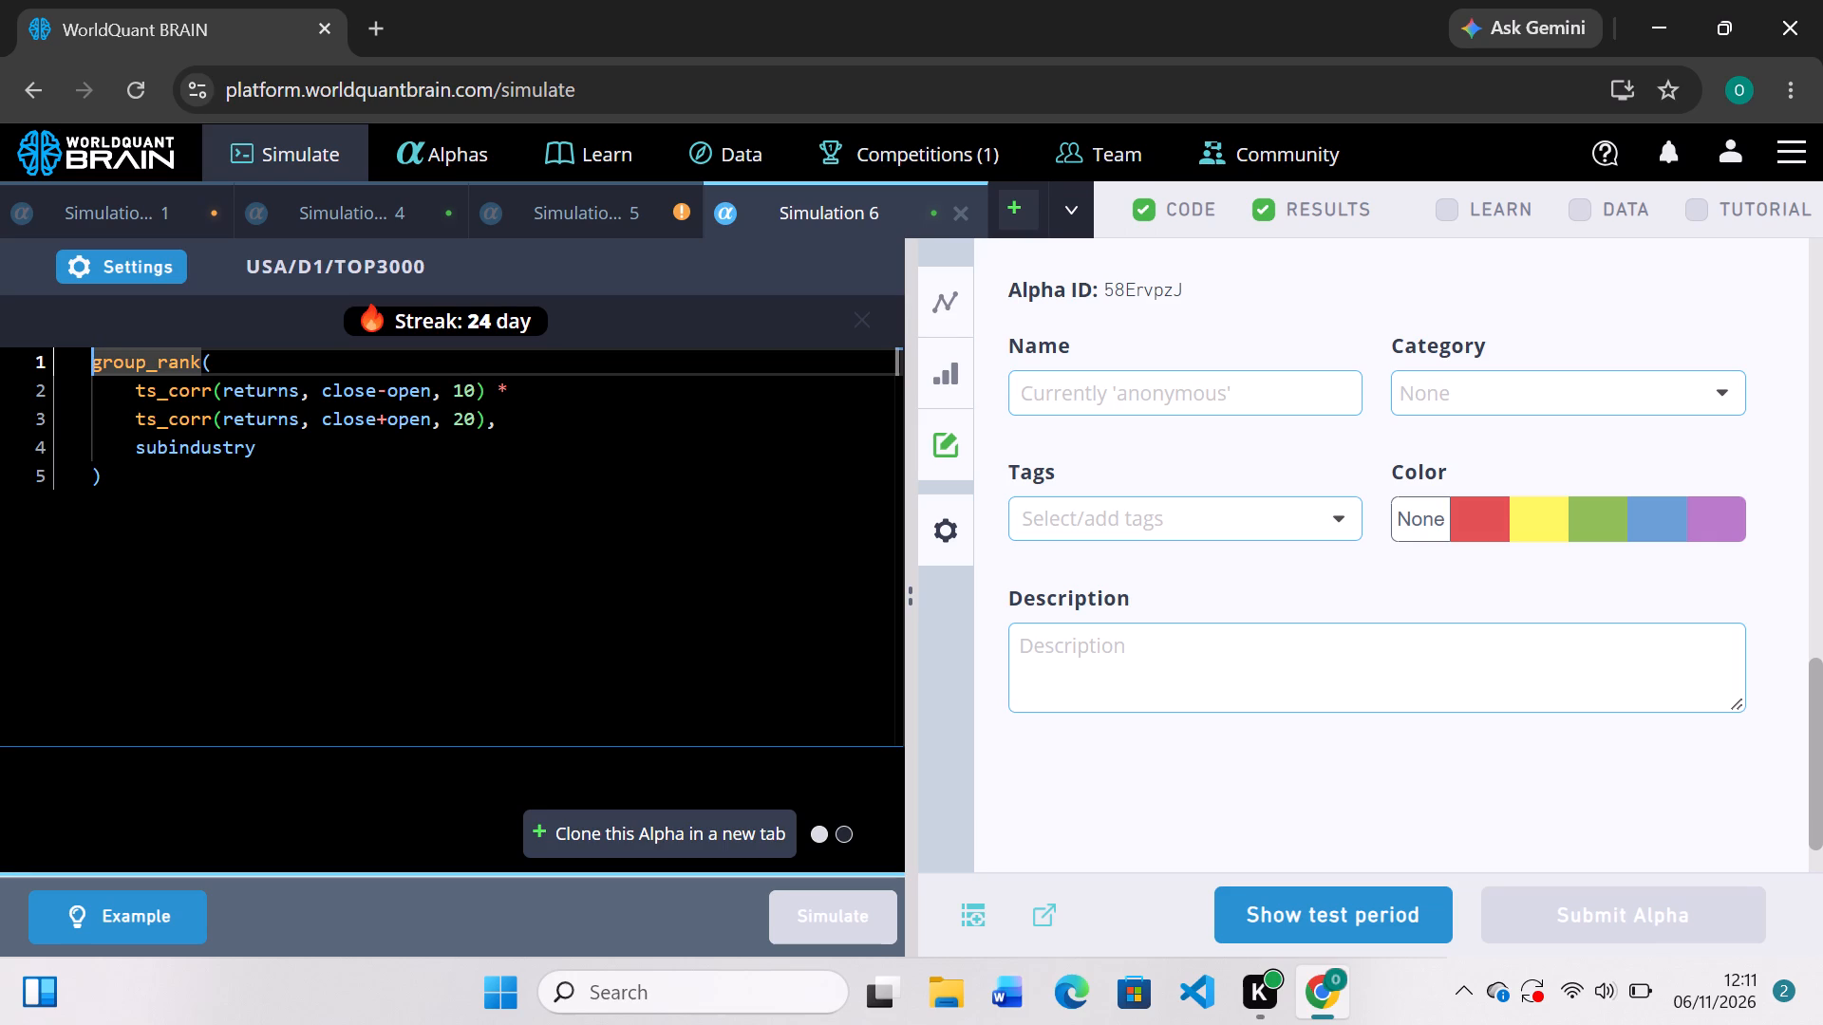
# Examine Simulation 5's failed checks in IS Testing Status and run its self-correlation check.
pyautogui.click(642, 197)
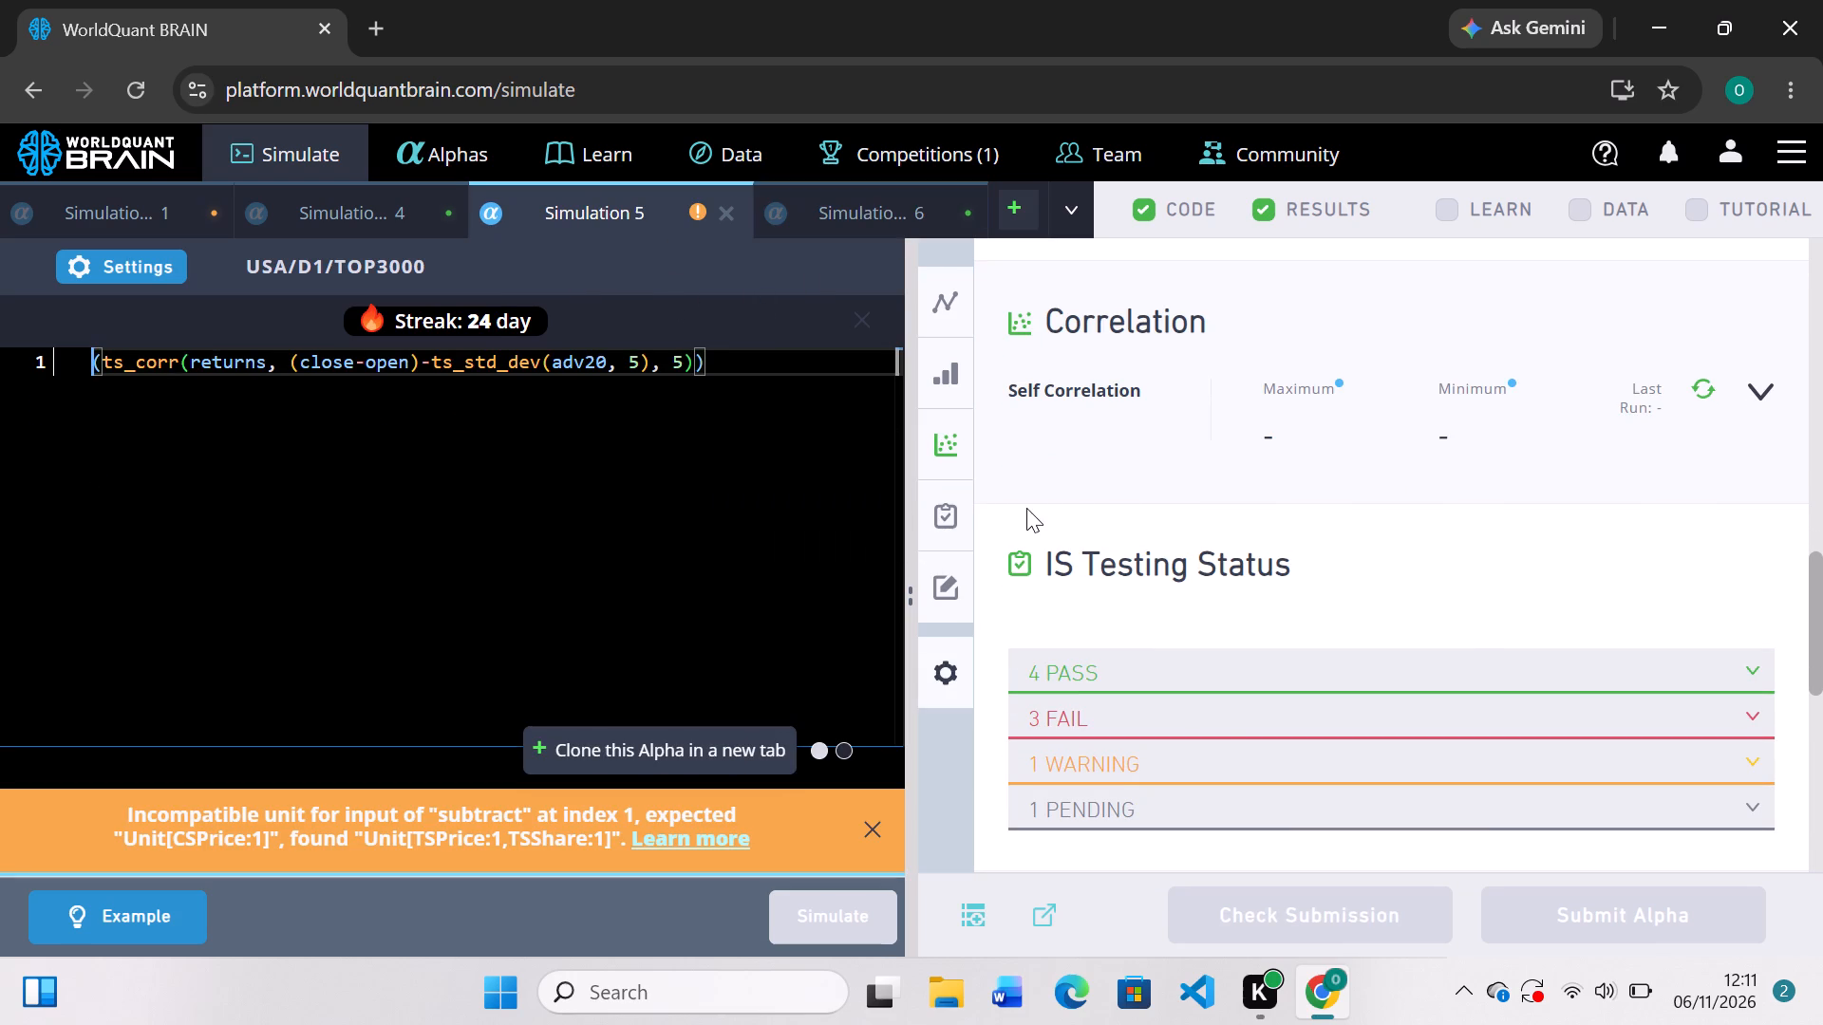
pyautogui.click(1222, 713)
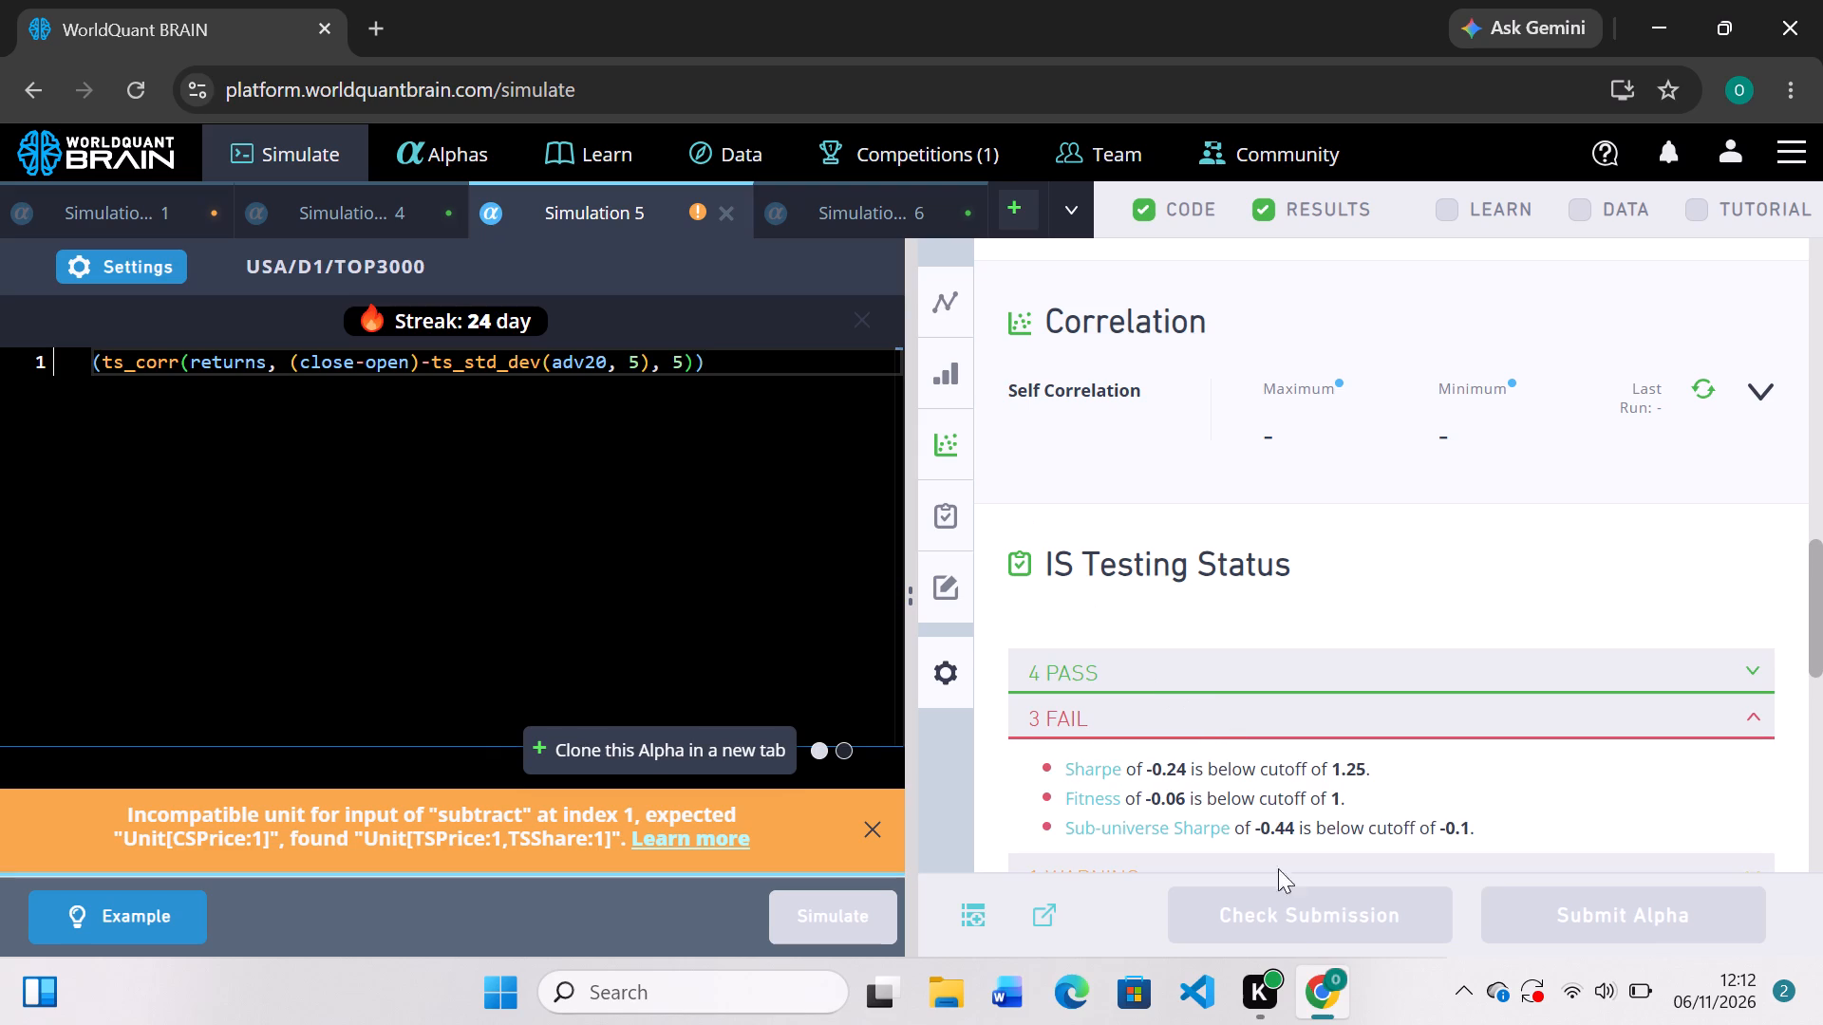
pyautogui.click(1702, 384)
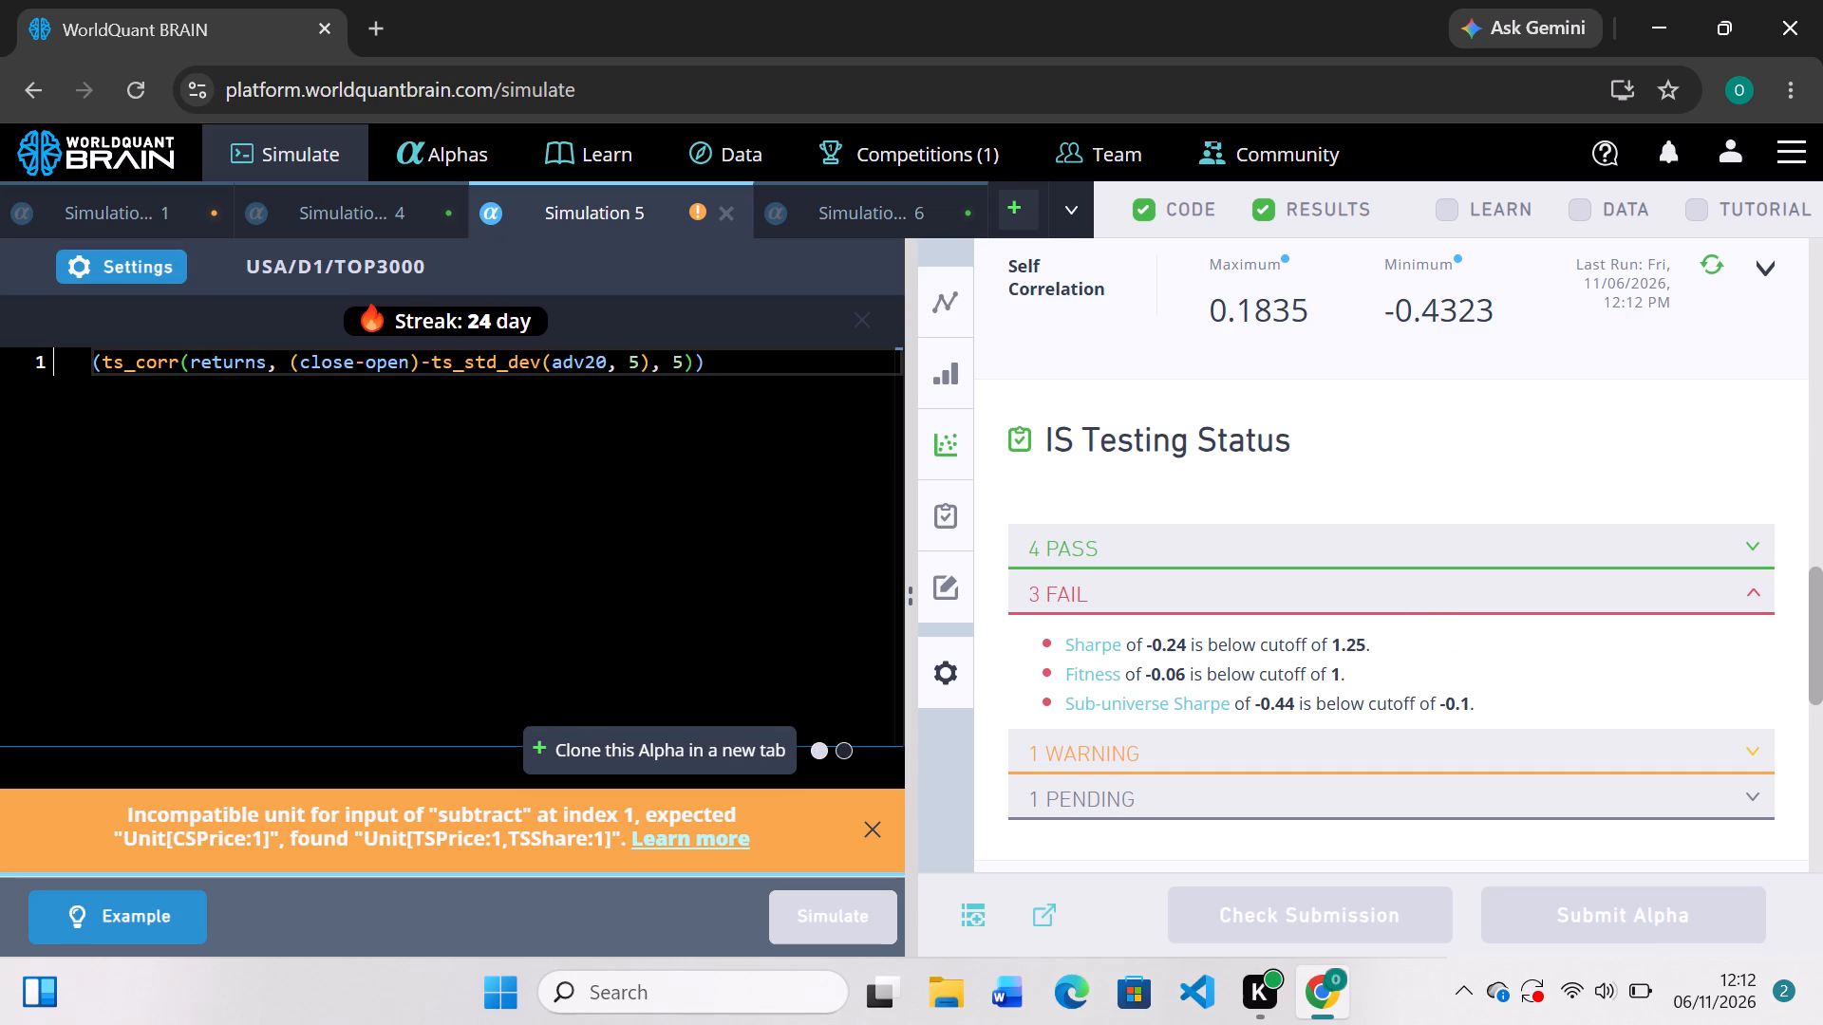
pyautogui.scroll(1, 1257, 692)
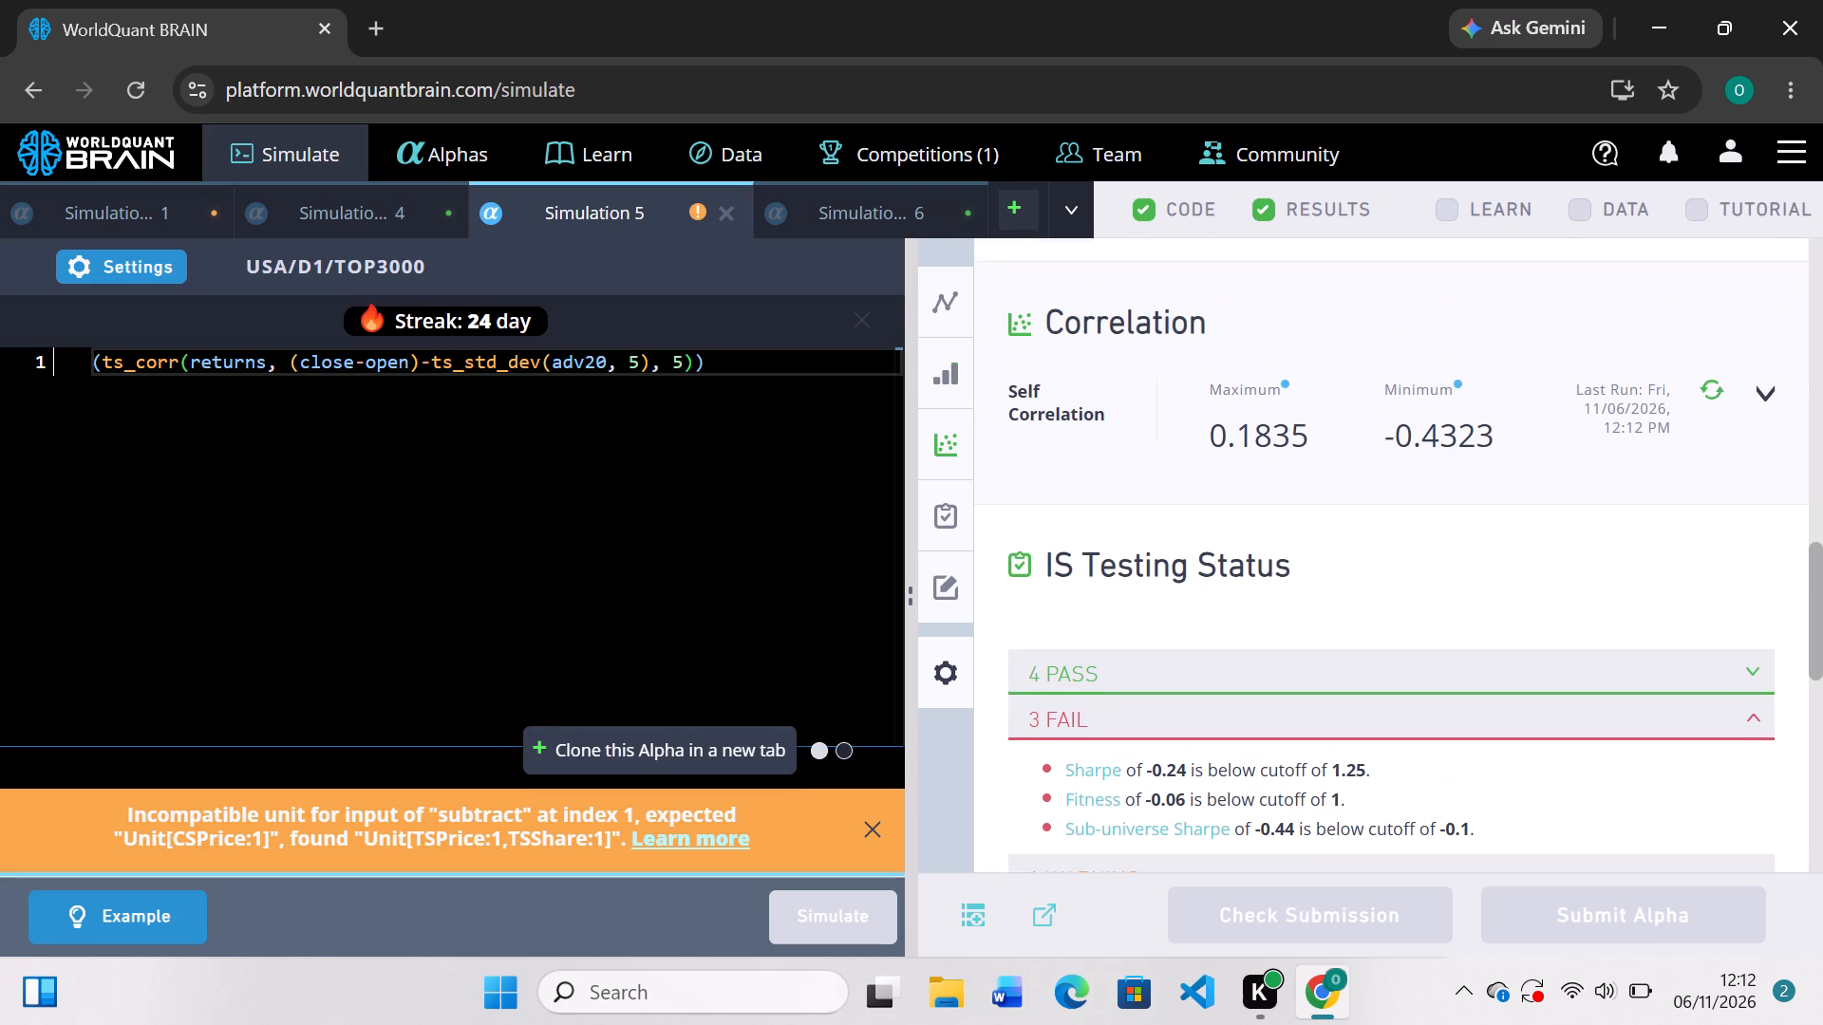
pyautogui.scroll(1, 1257, 692)
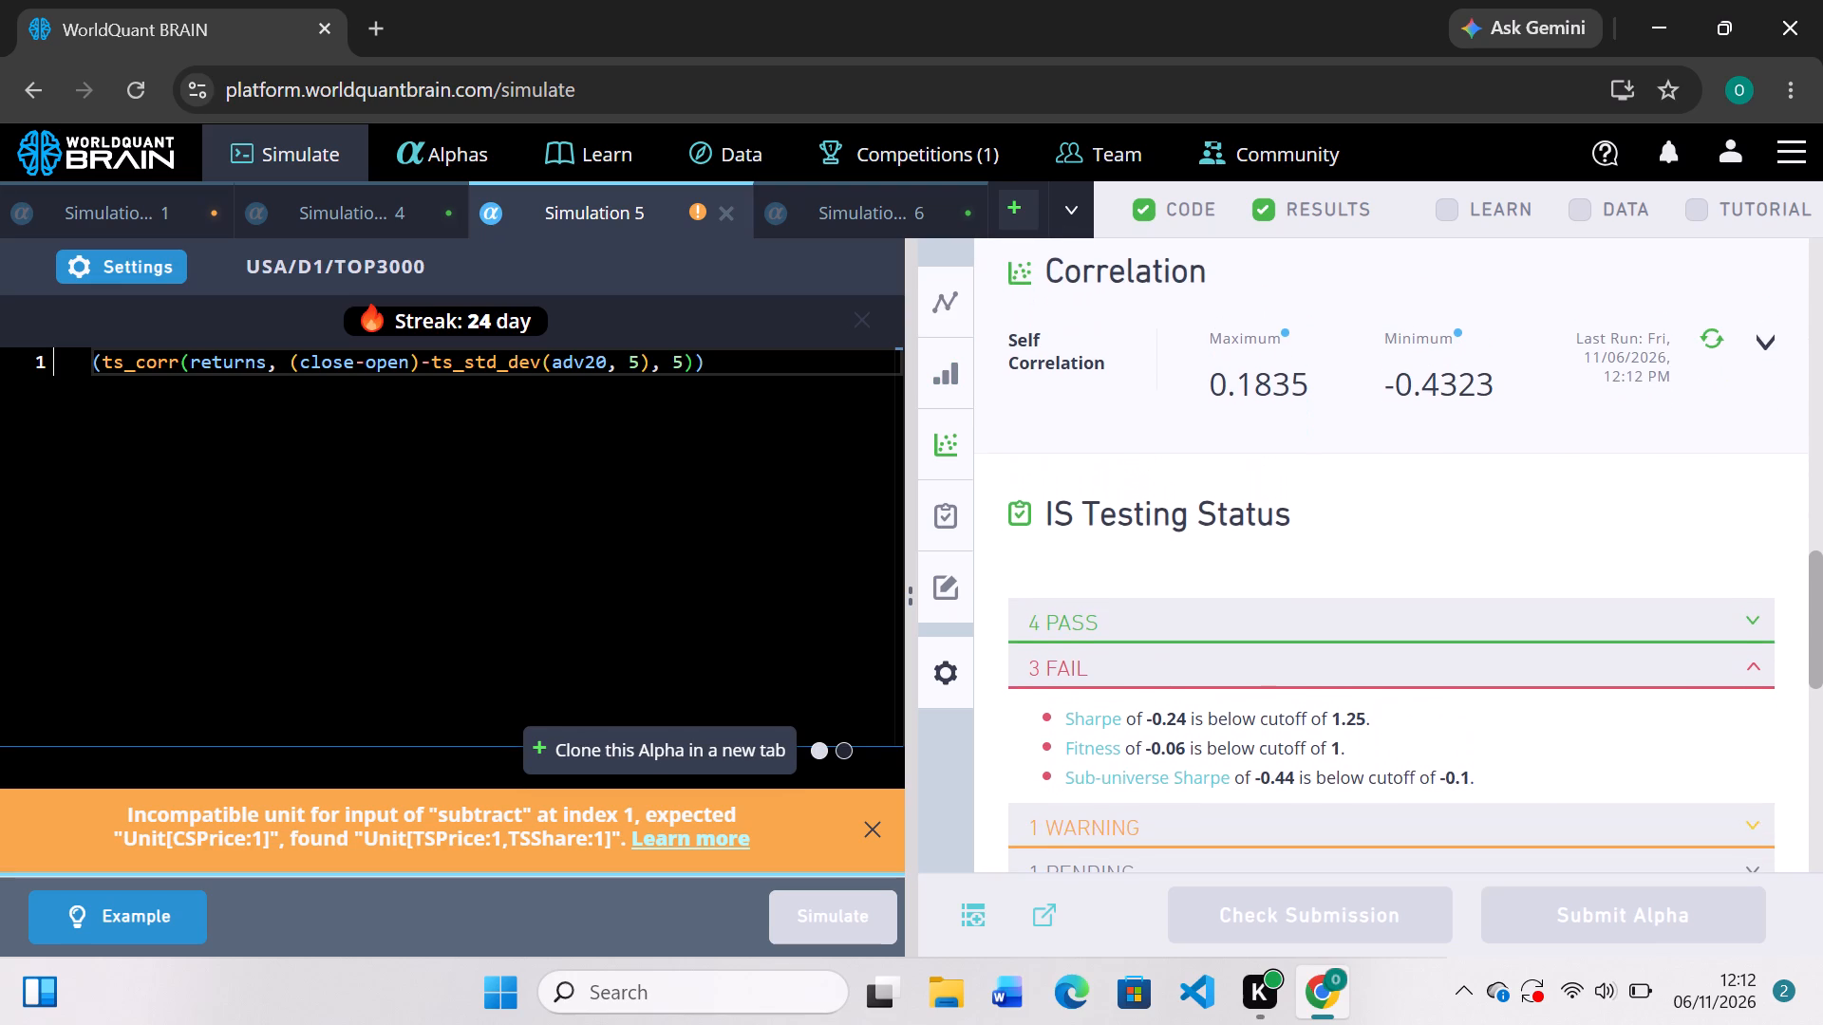
# Change close-open to close+open in Simulation 5's ts_corr expression and rerun the simulation.
pyautogui.click(363, 363)
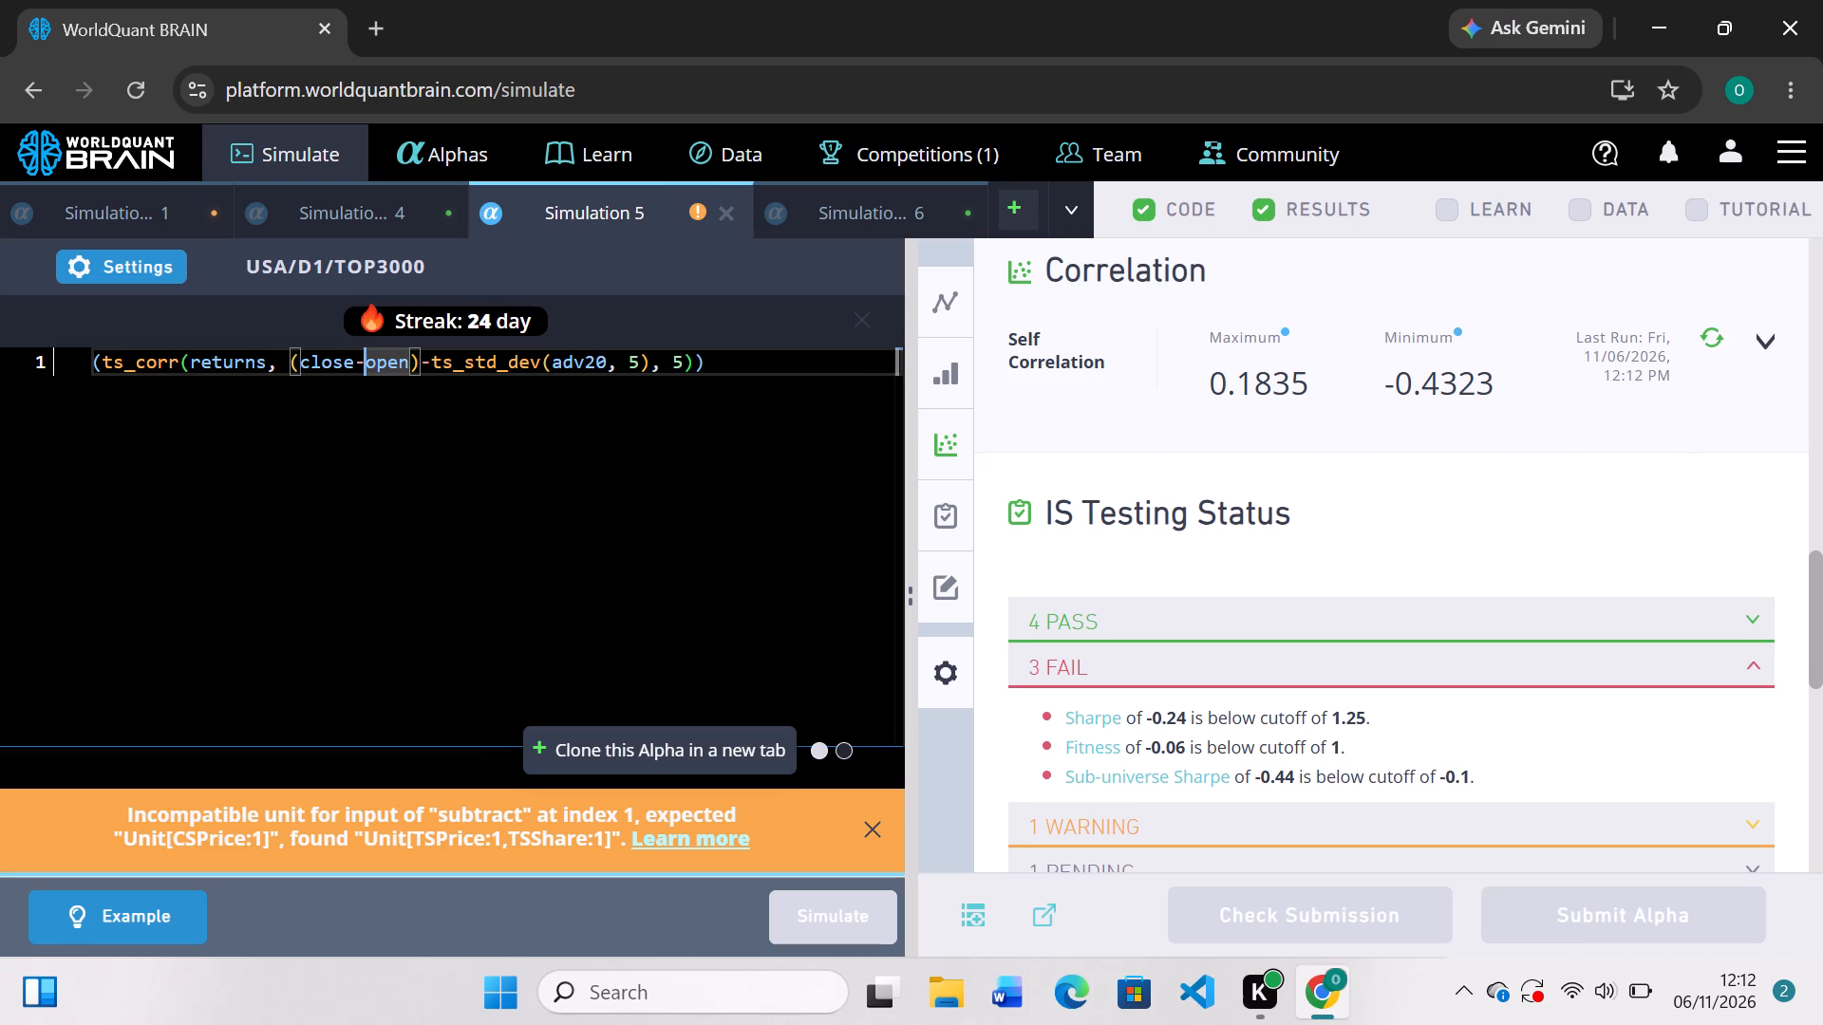
pyautogui.press('BackSpace')
pyautogui.hotkey('shift', '+')
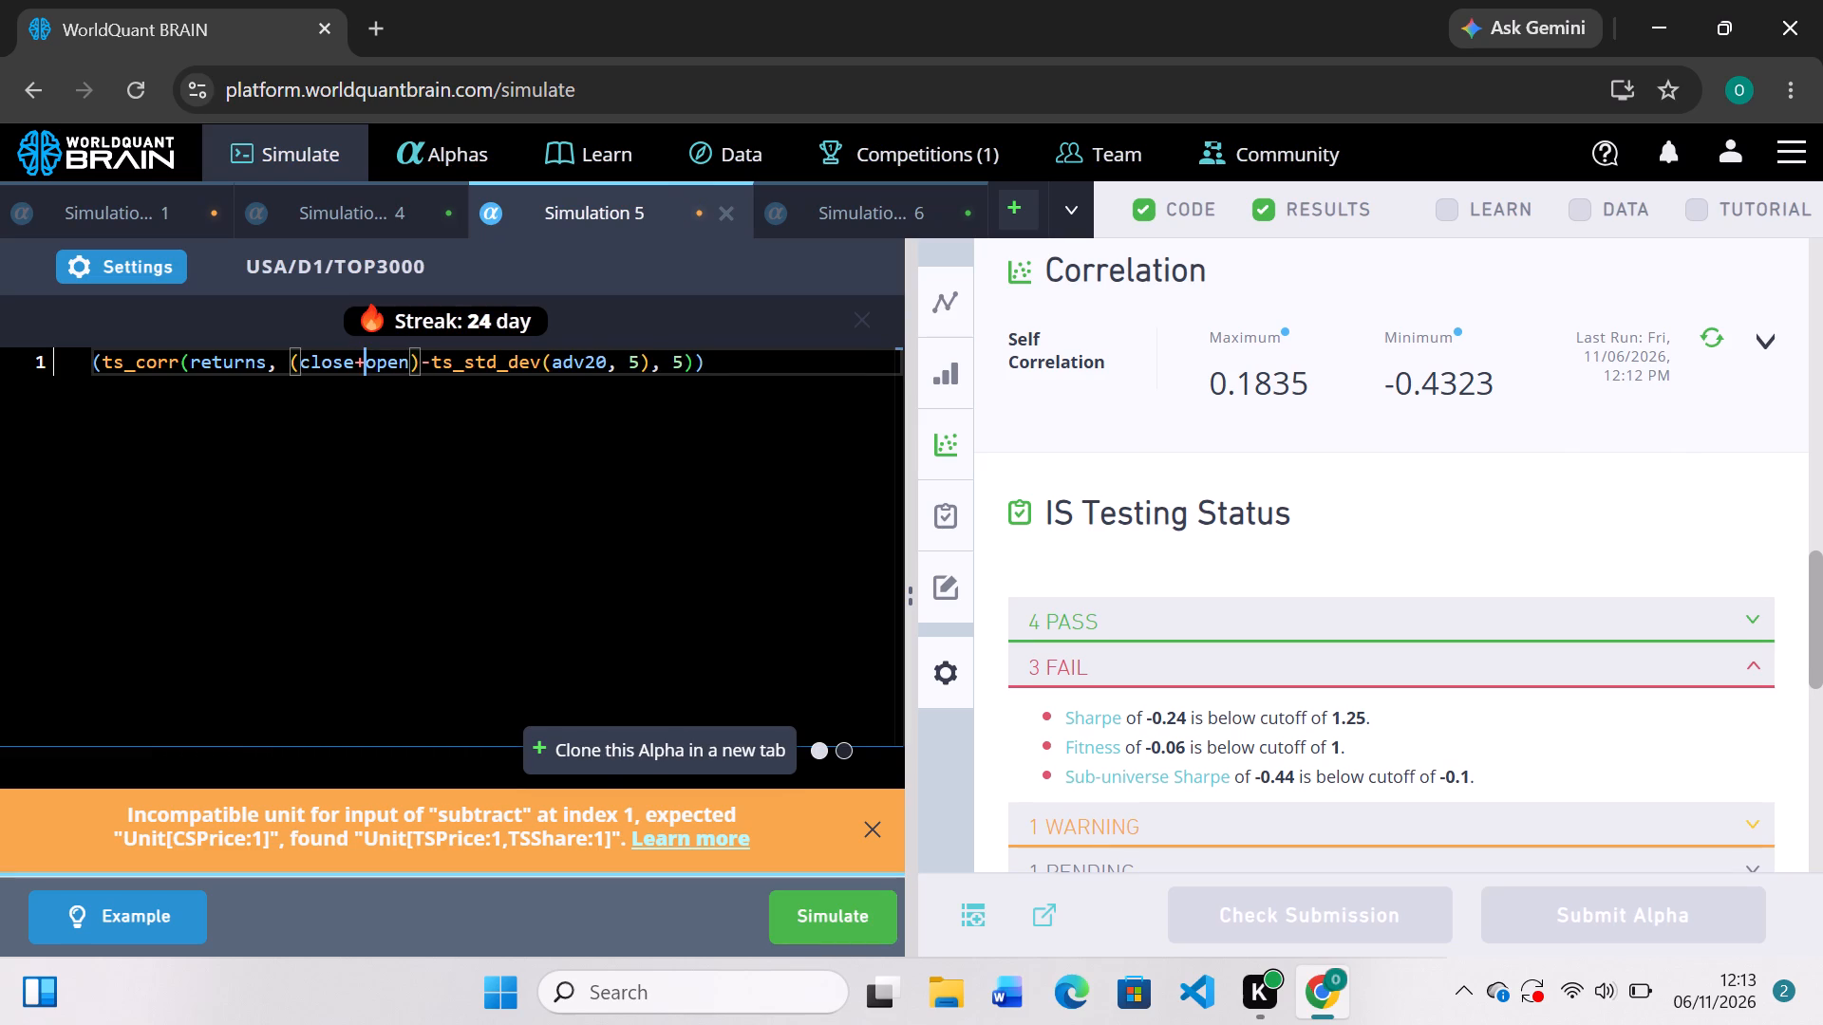
pyautogui.click(806, 920)
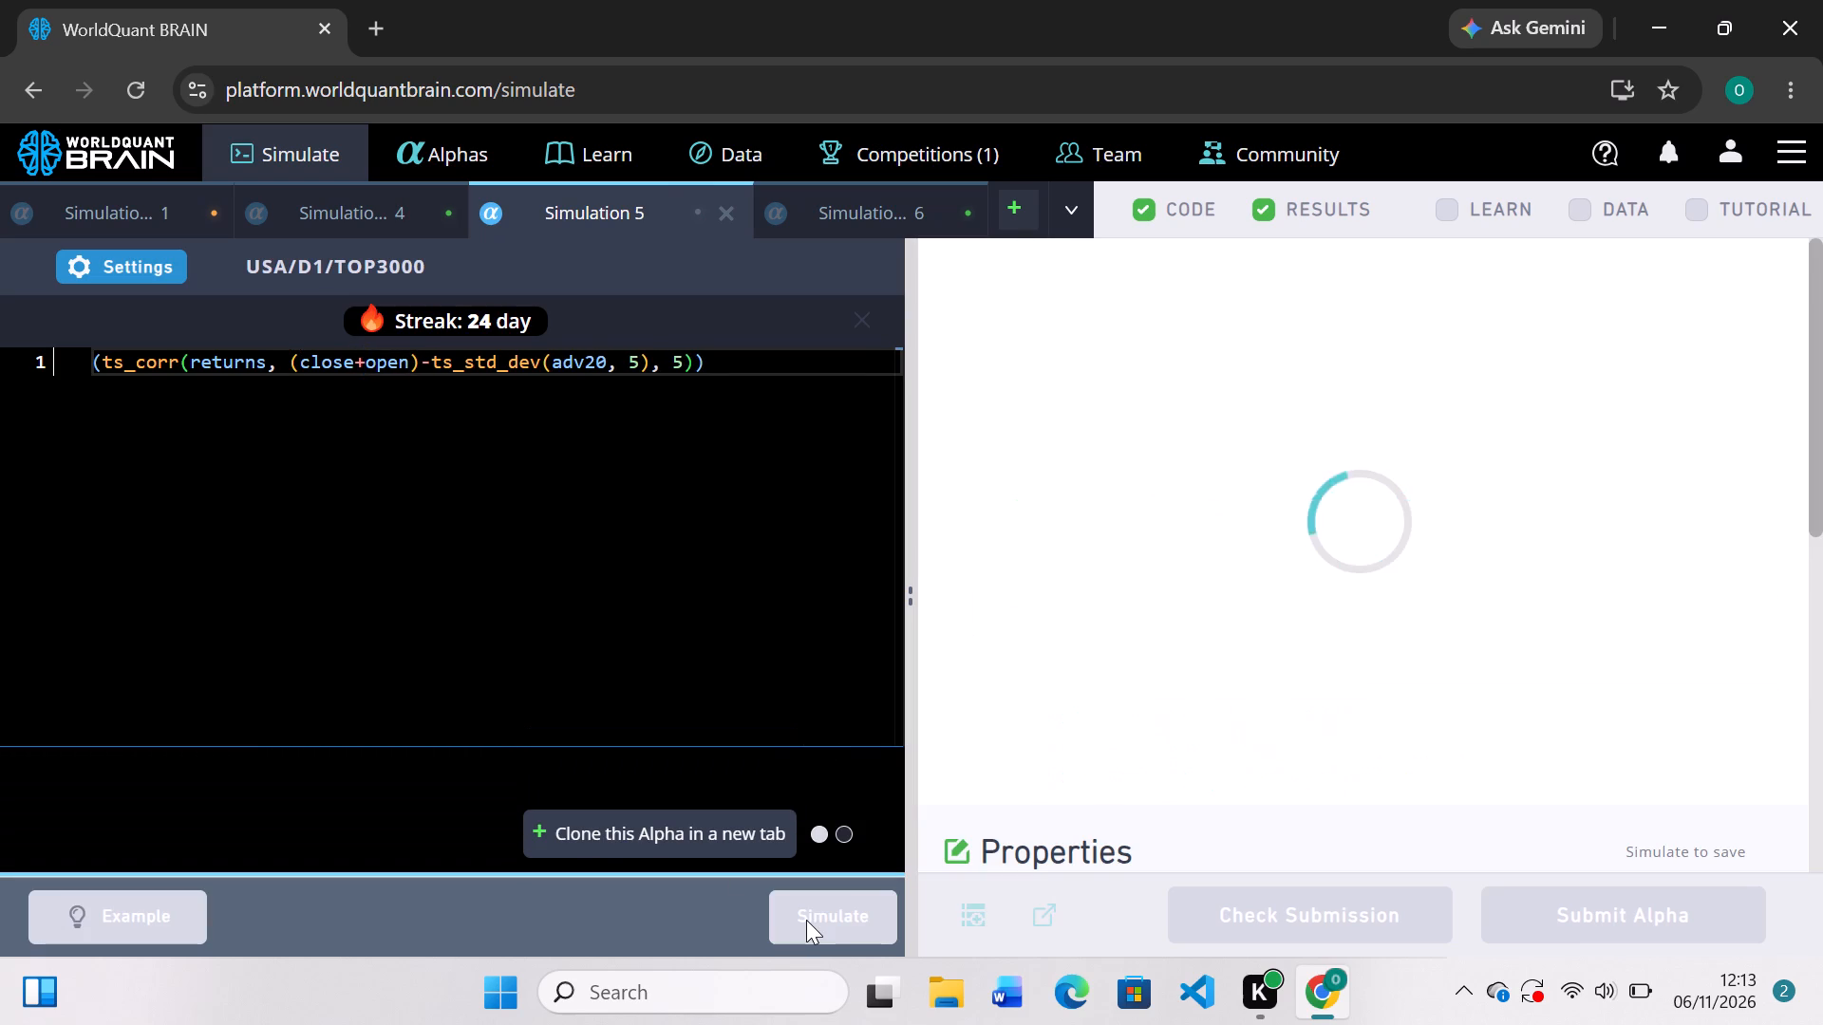
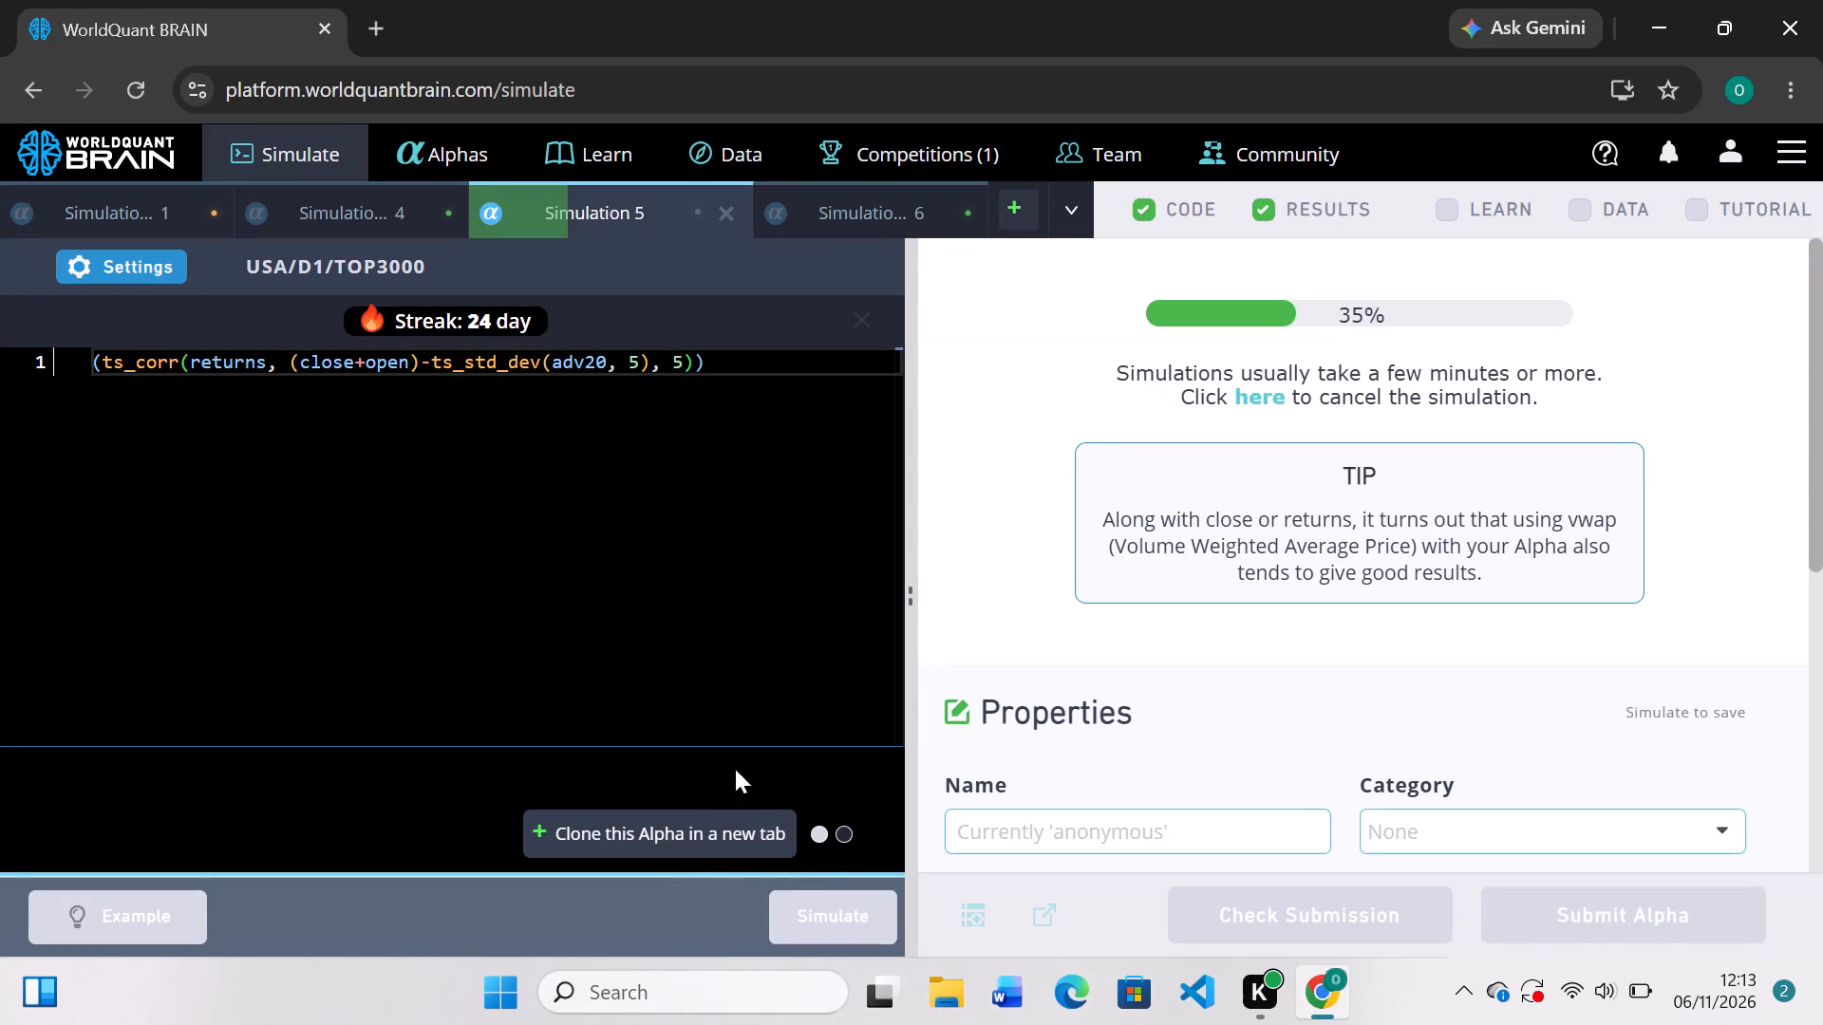
# Open the Challenge - Kenya competition leaderboard and check the user ranking and scores.
pyautogui.scroll(-2, 699, 620)
pyautogui.click(868, 208)
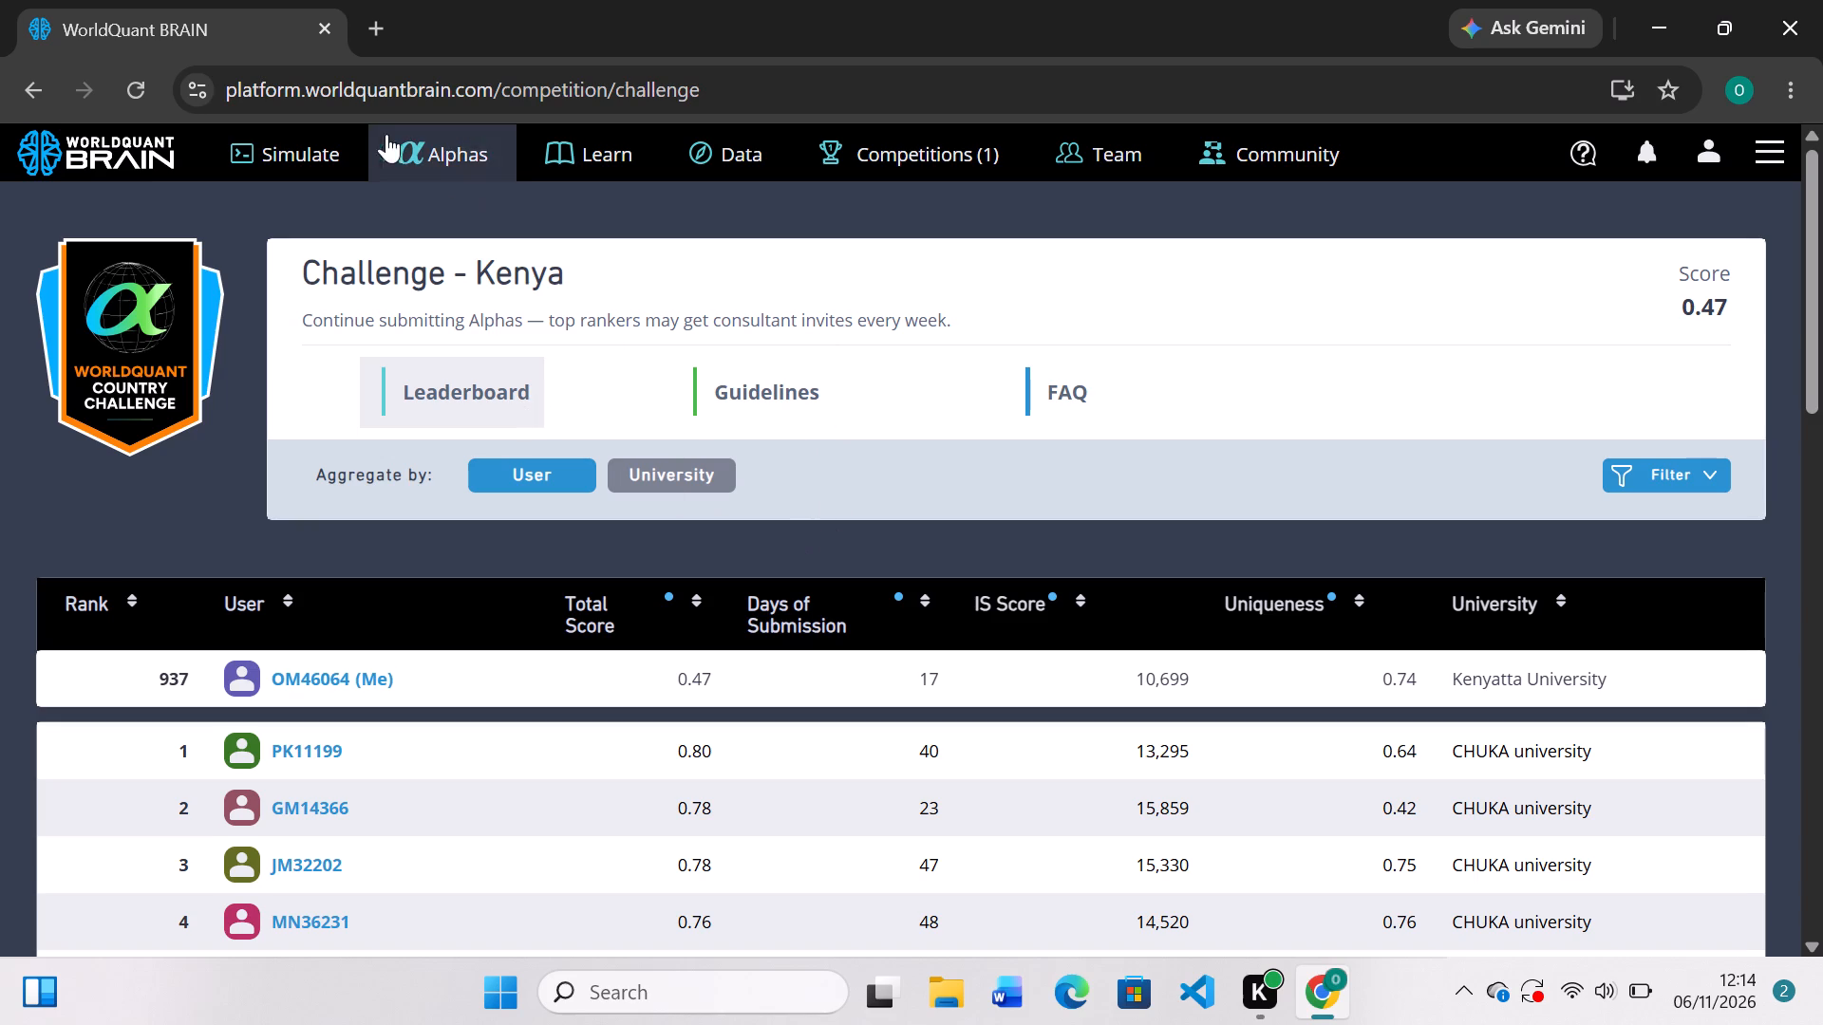
# Return to the simulations and review the PnL charts and expressions of Simulation 5 and Simulation 4, ending on Simulation 5.
pyautogui.click(299, 148)
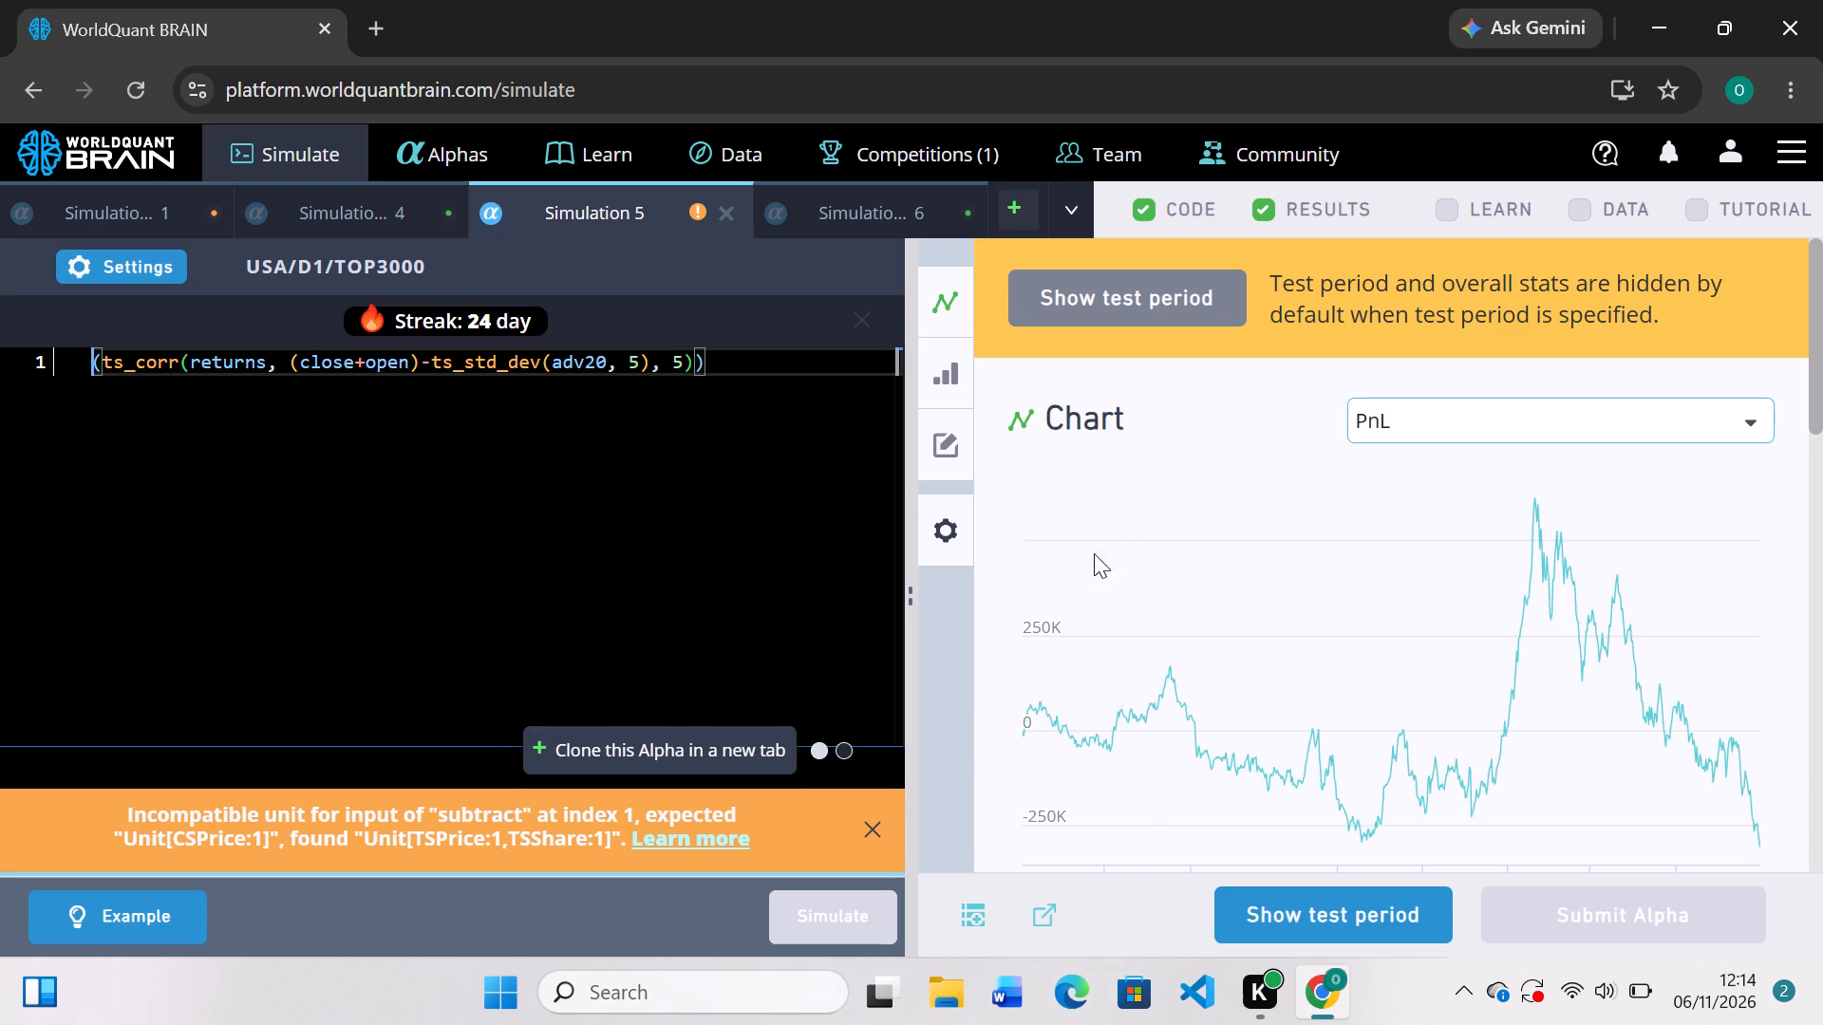
pyautogui.scroll(-2, 1169, 627)
pyautogui.scroll(2, 1169, 627)
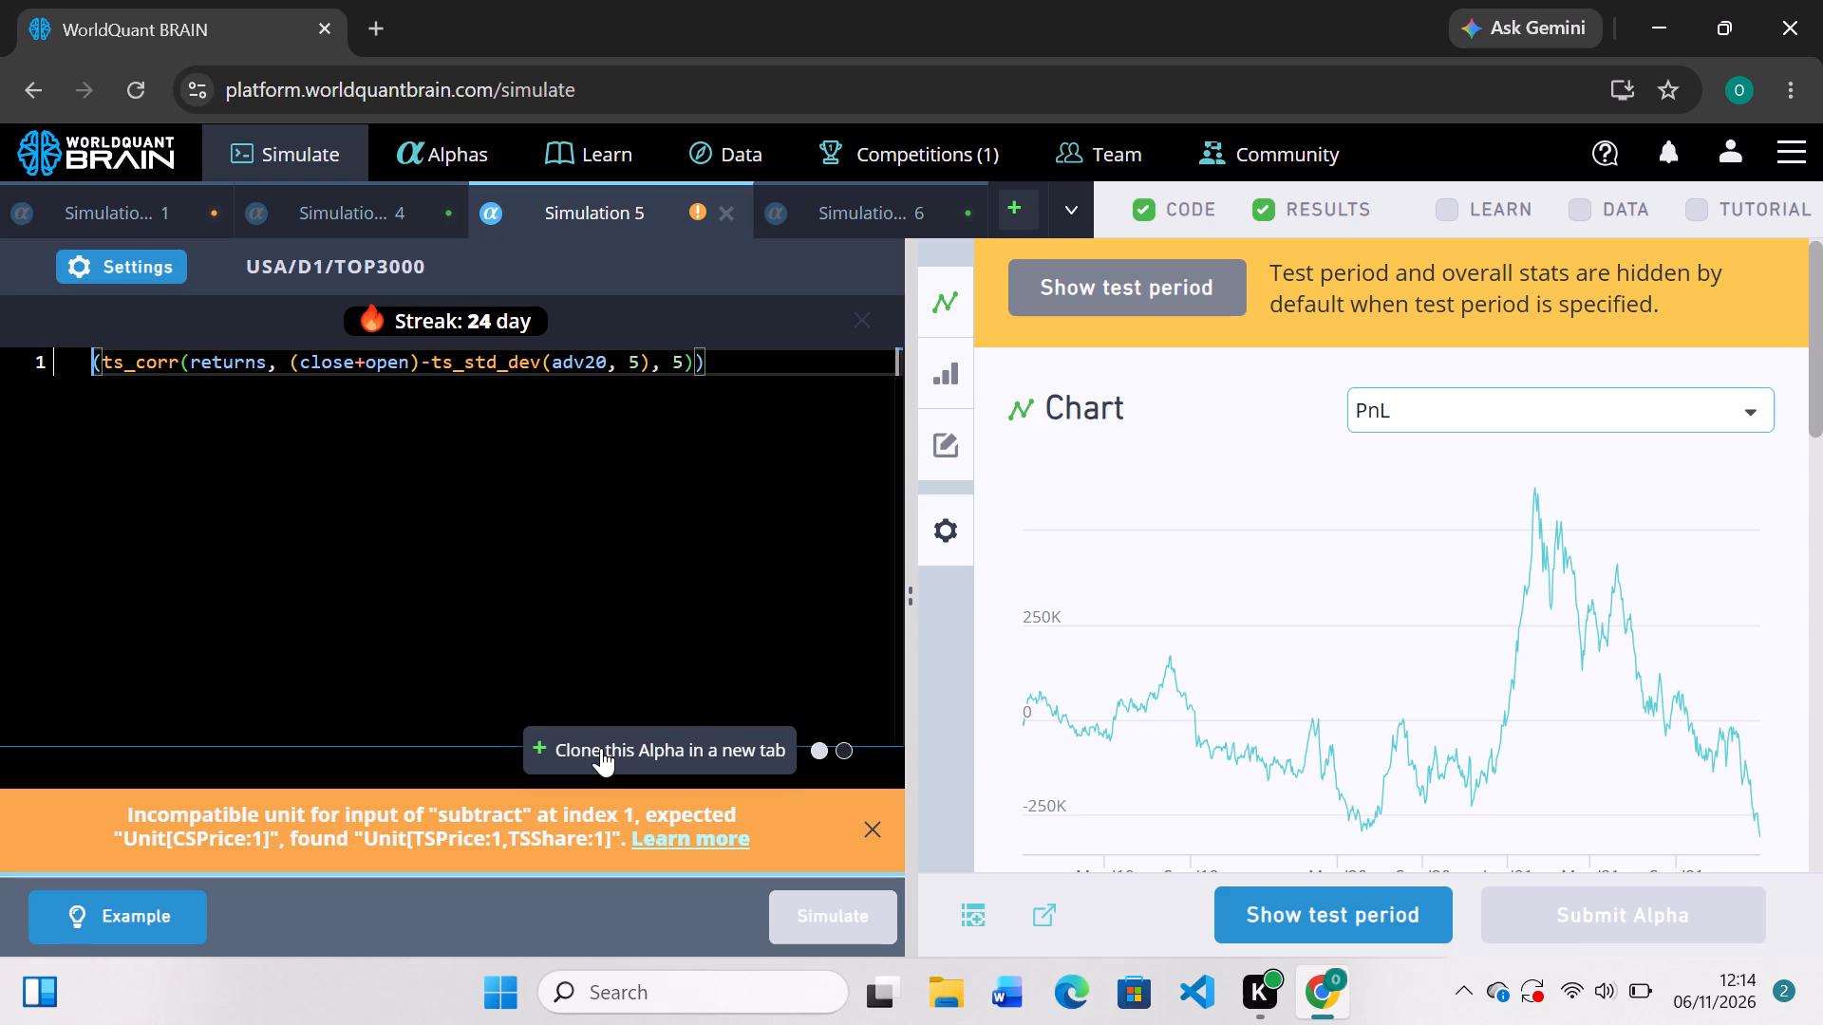
pyautogui.click(399, 197)
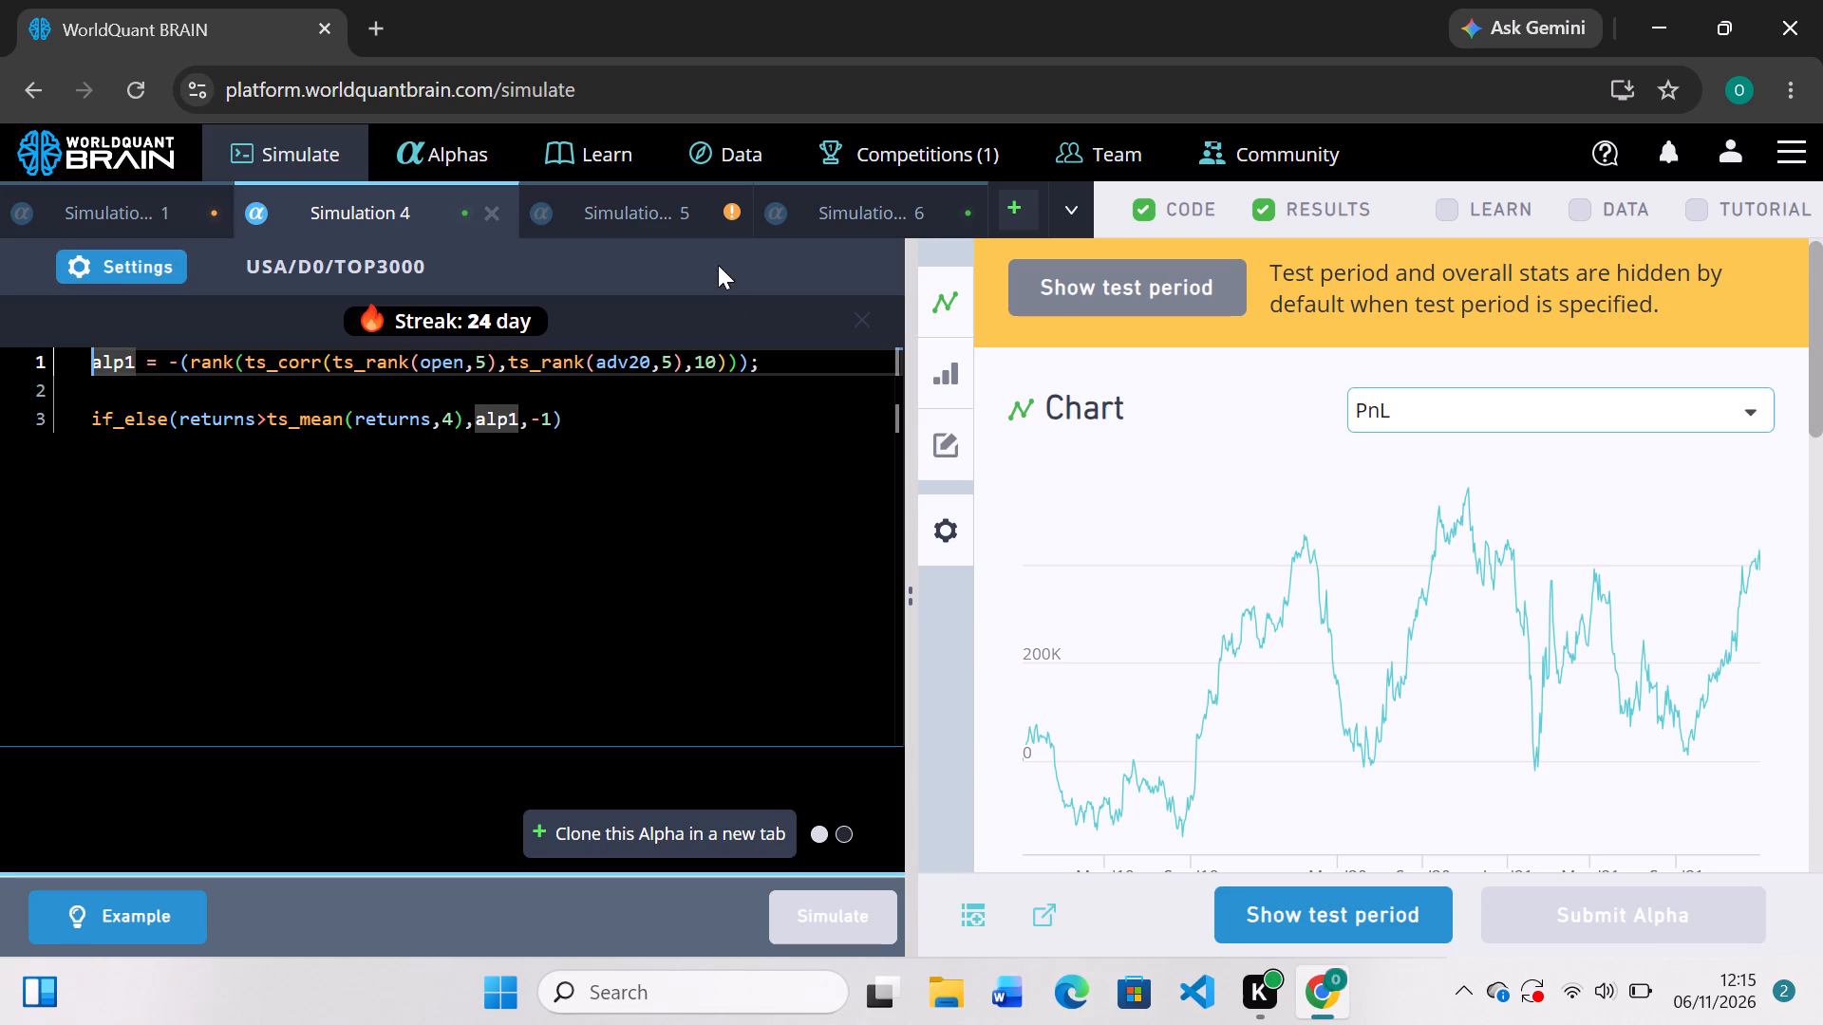
pyautogui.click(666, 225)
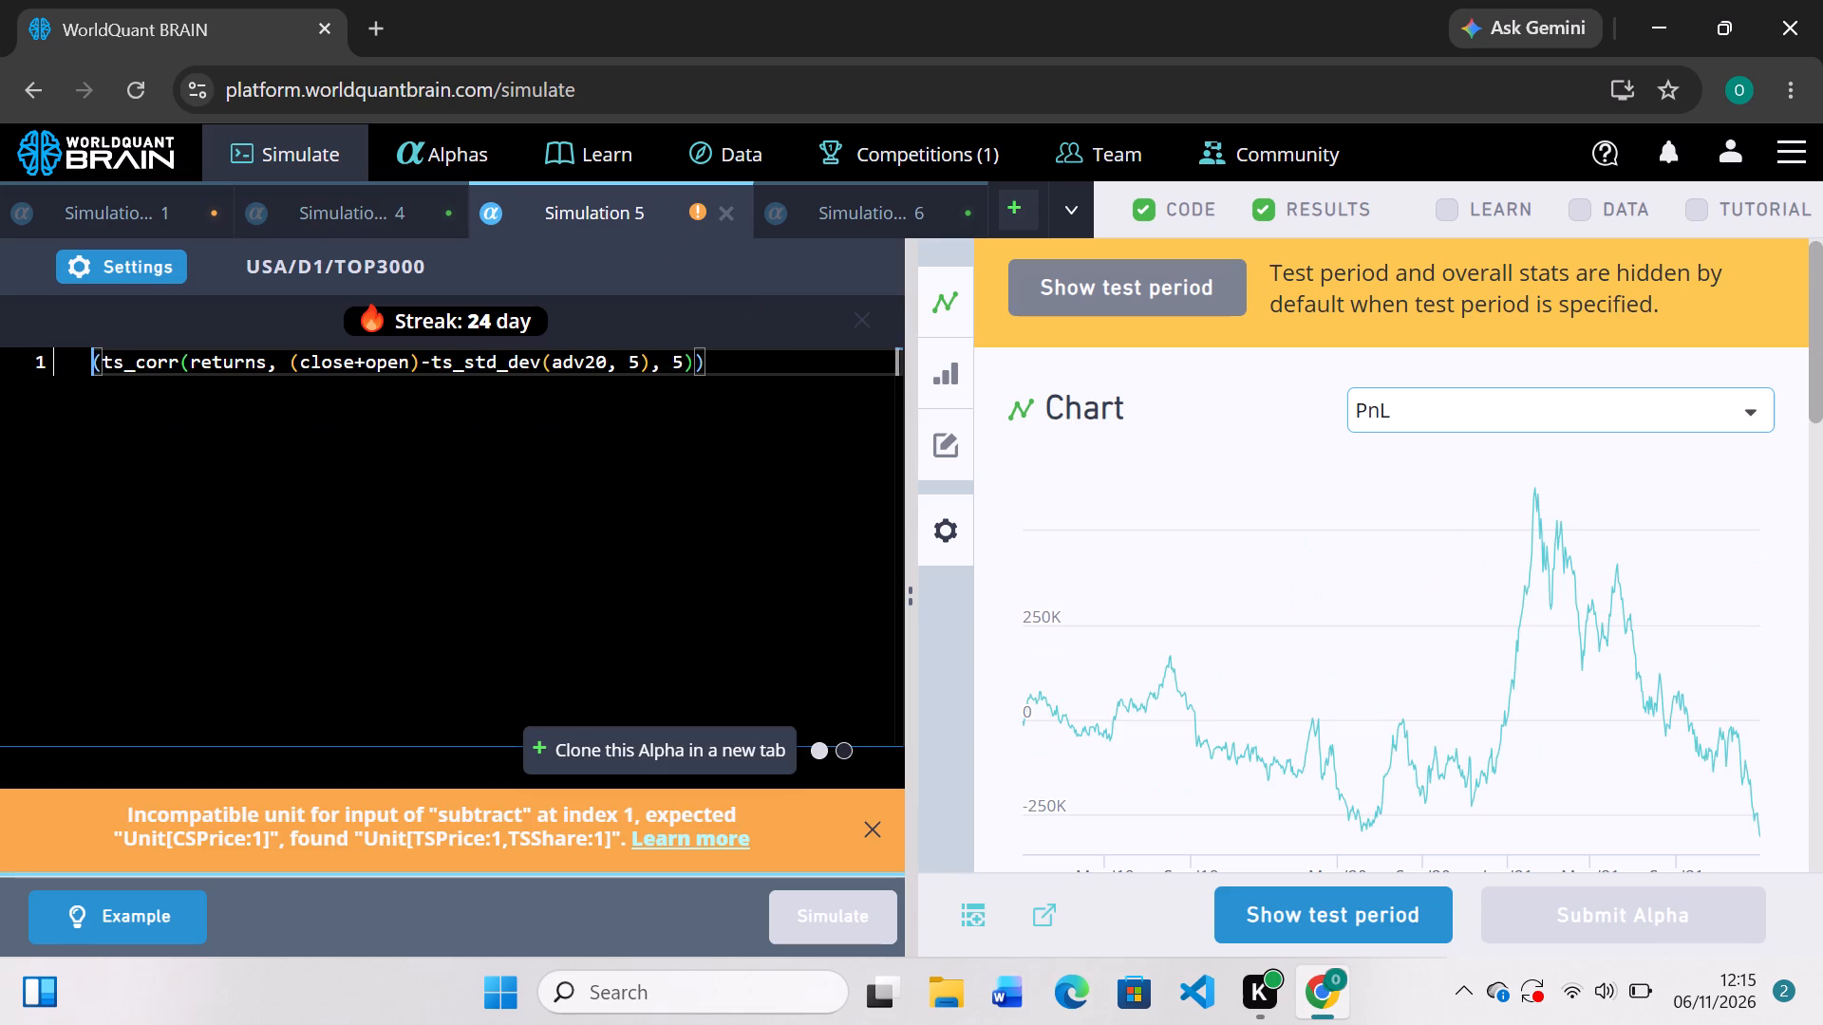
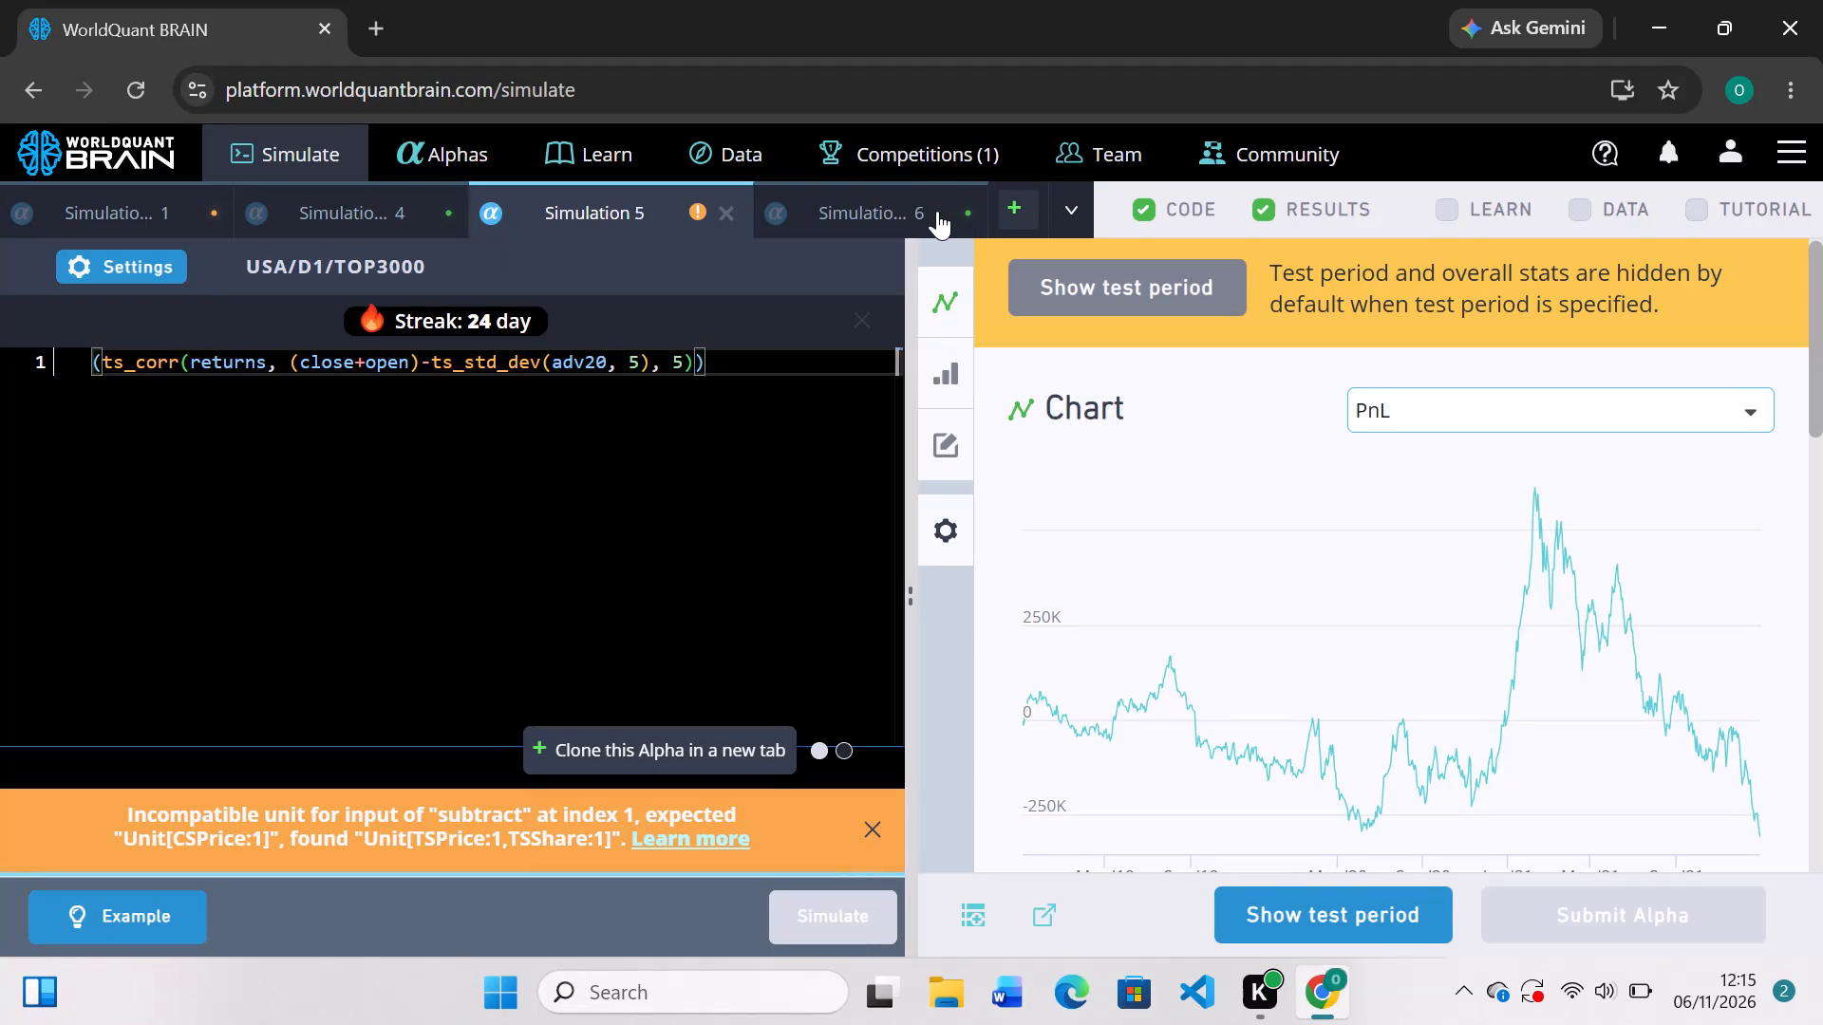
# Close the Simulation 6, Simulation 4 and Simulation 1 tabs, discarding unsimulated code, and keep only Simulation 5 open.
pyautogui.click(930, 208)
pyautogui.click(961, 207)
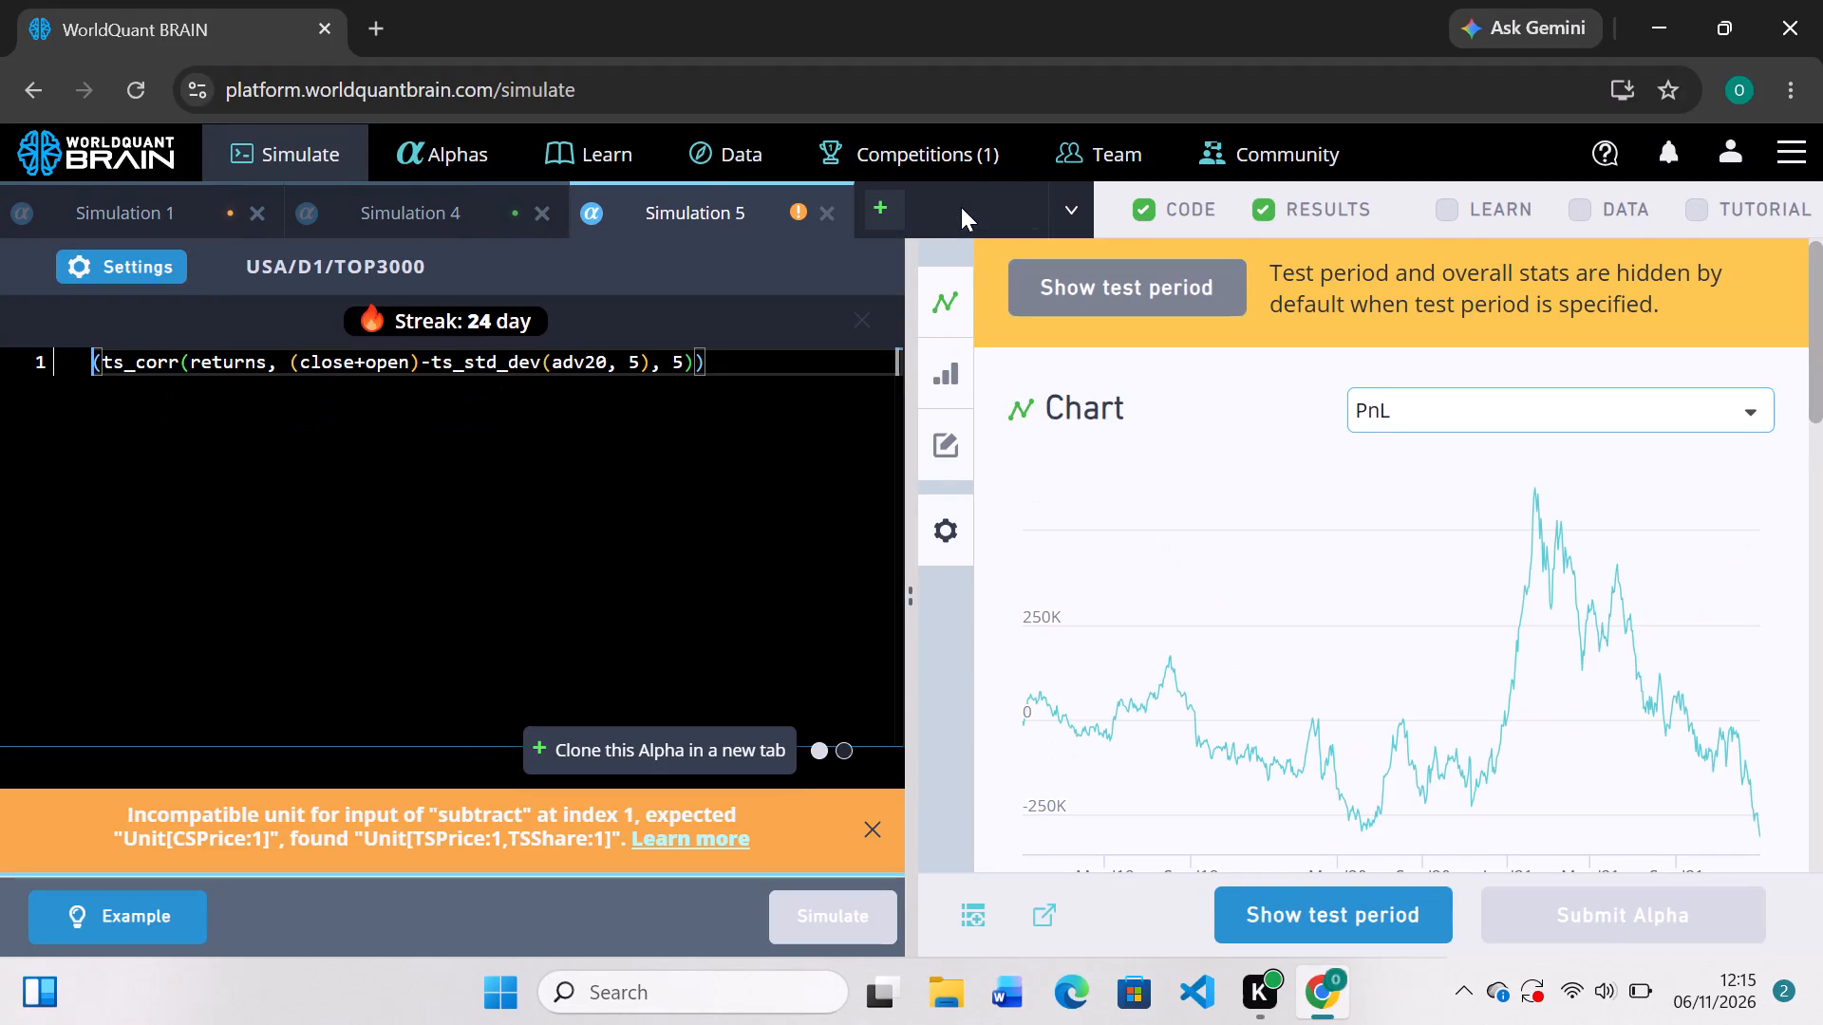
pyautogui.click(540, 213)
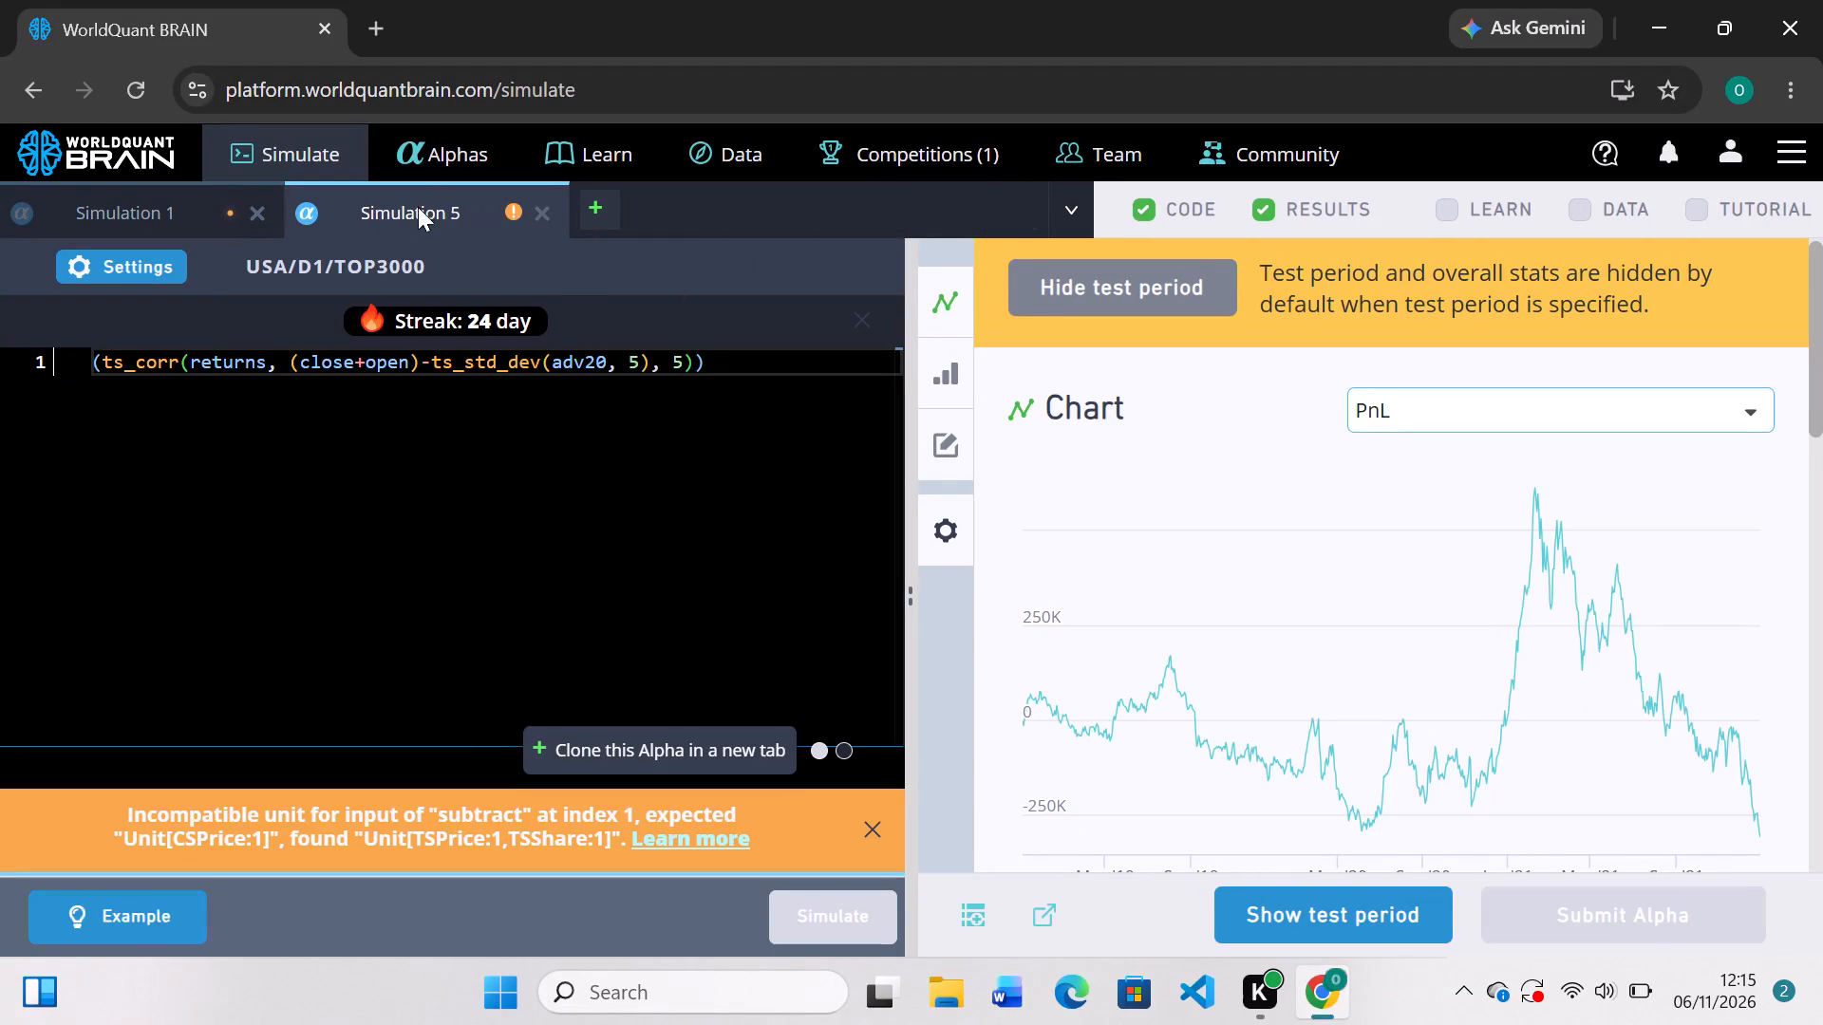
pyautogui.click(264, 209)
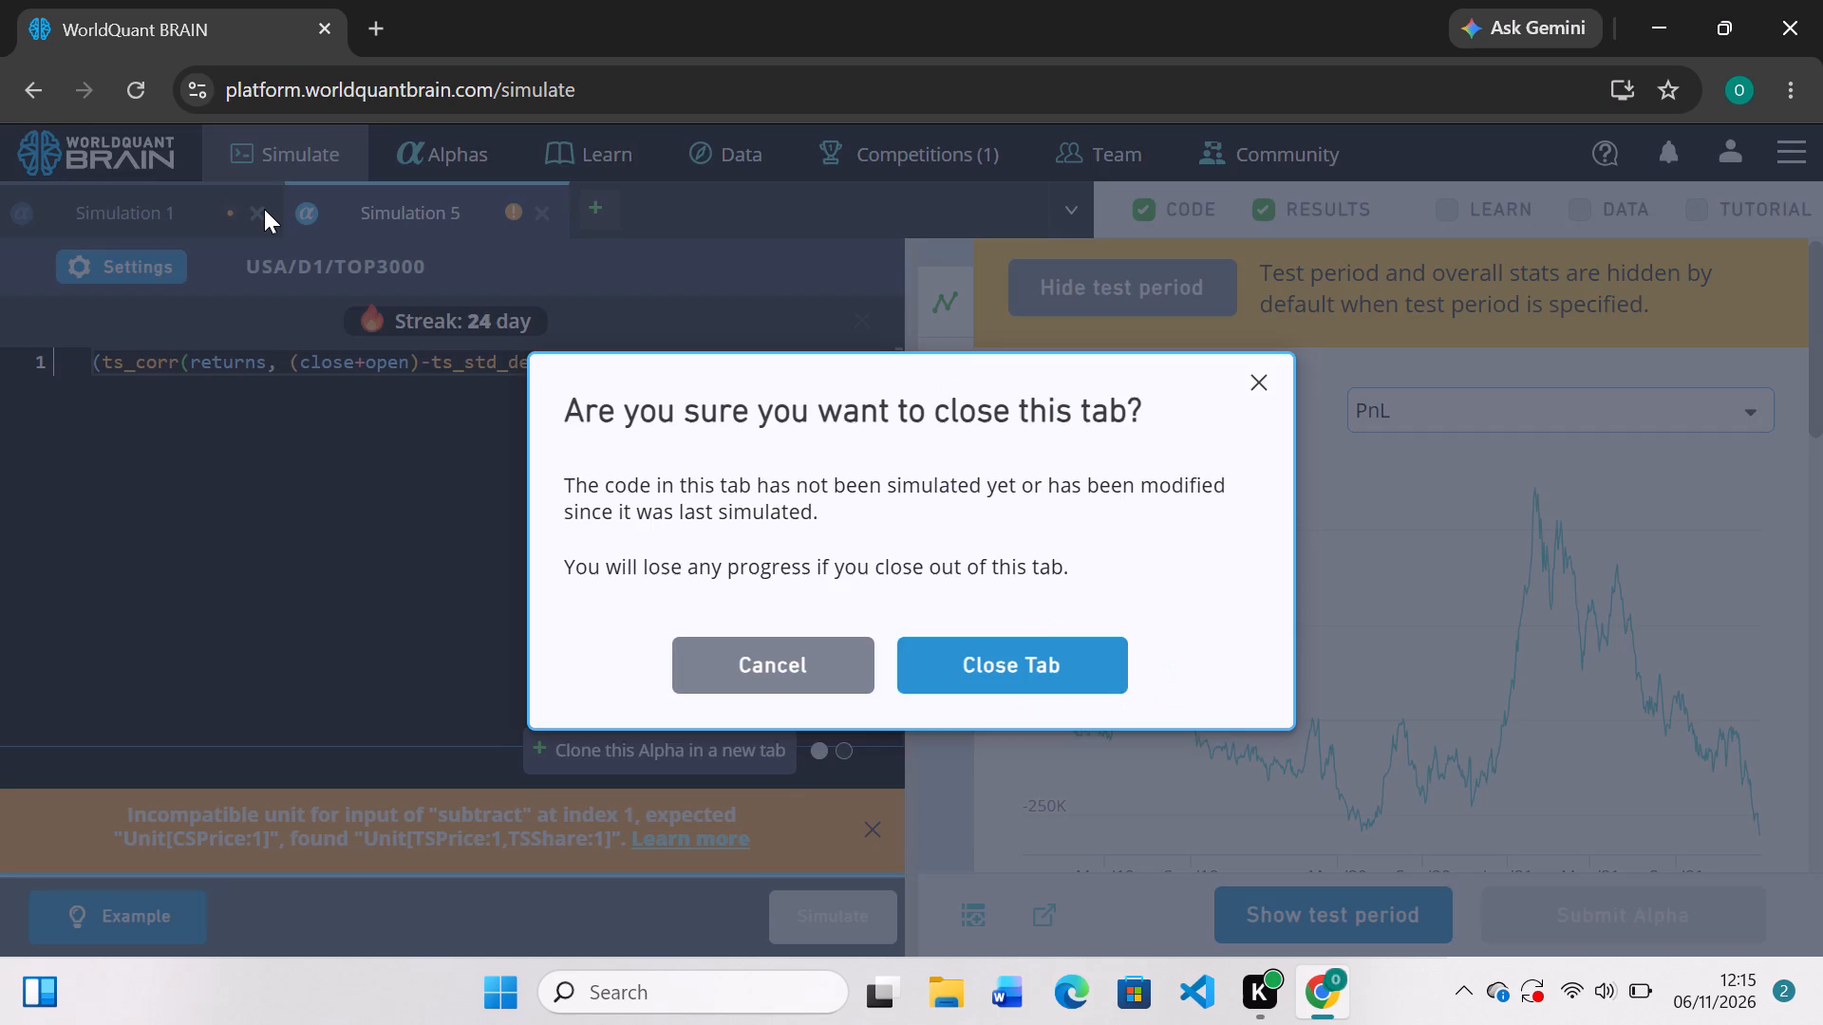
pyautogui.click(1079, 656)
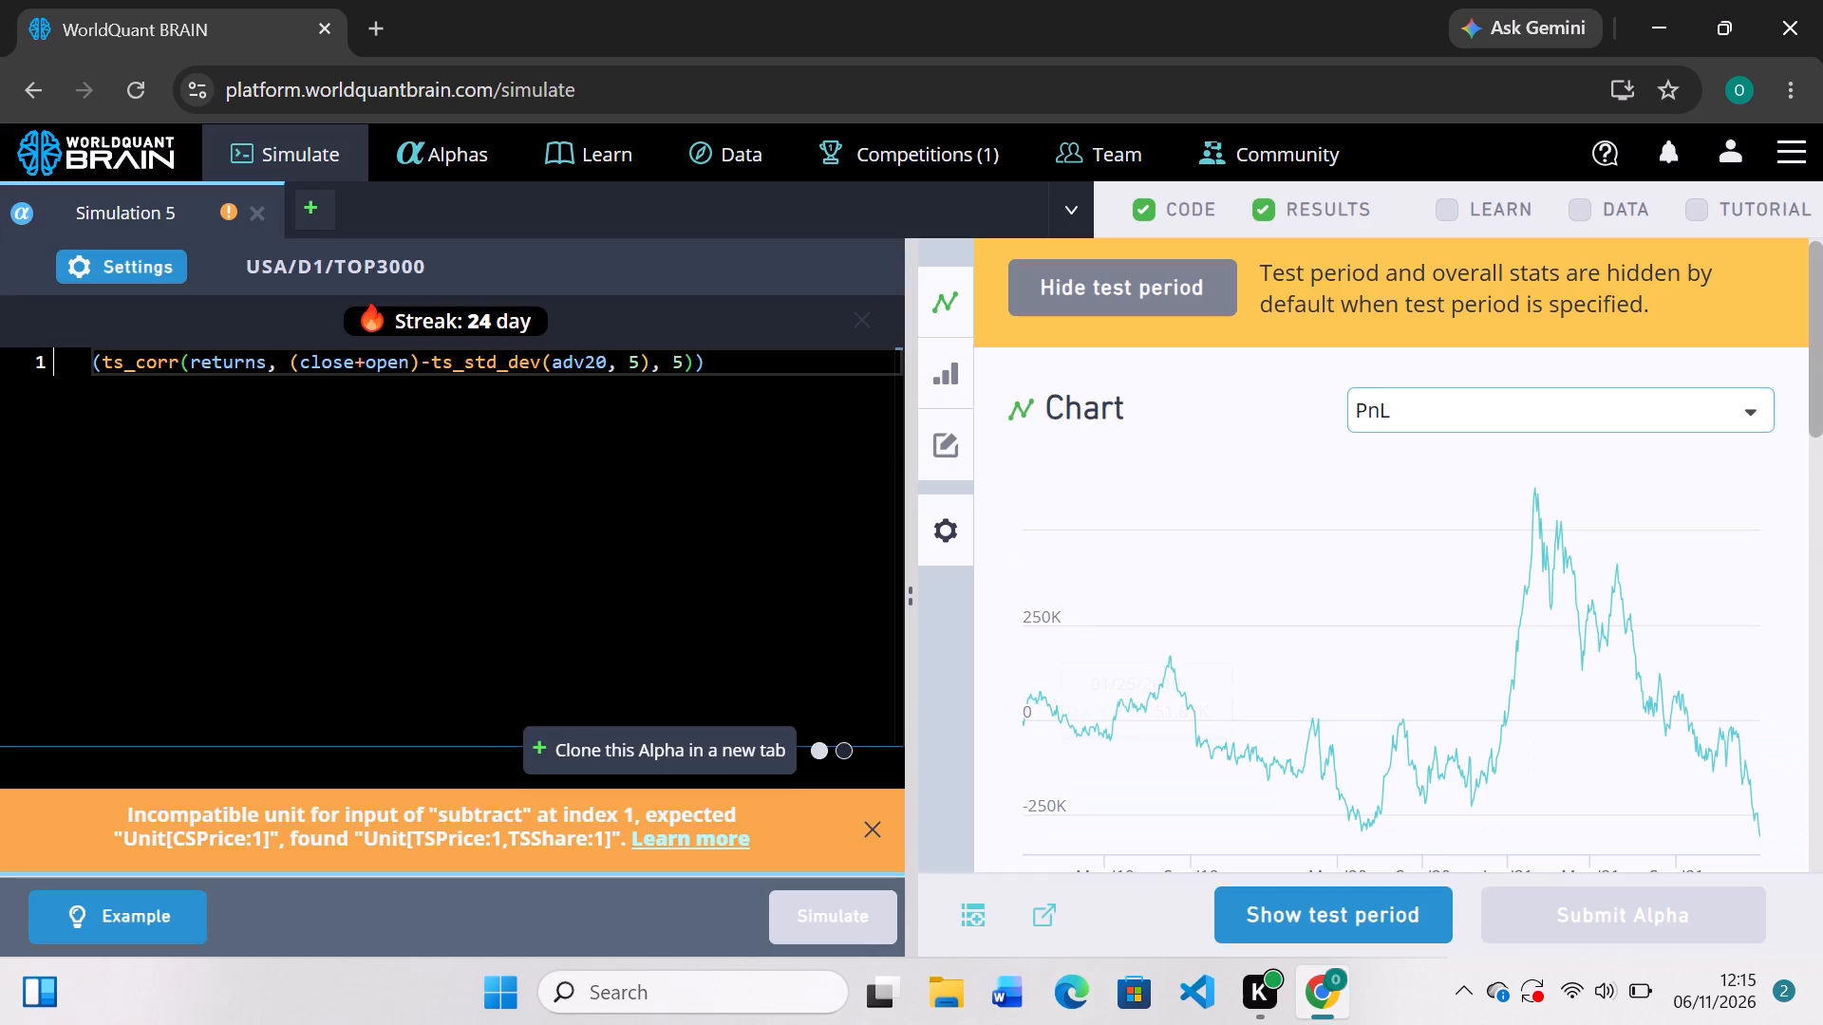
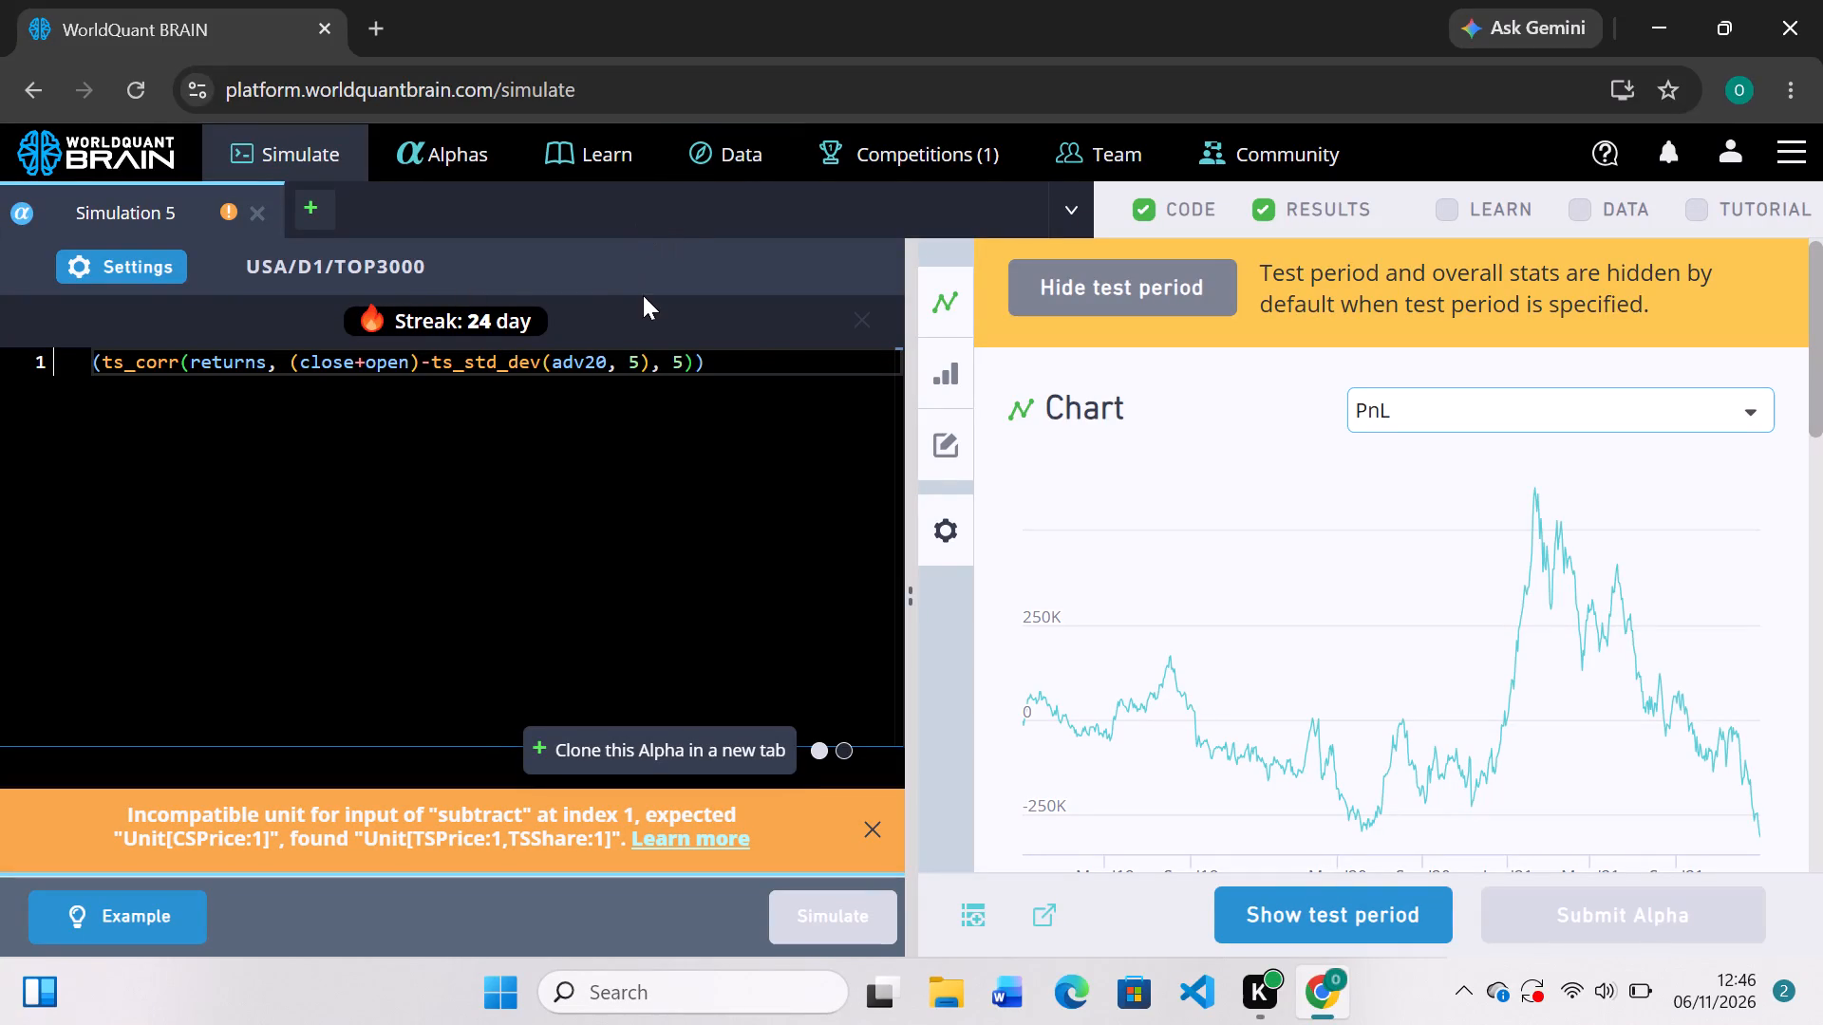
# Open a new browser tab alongside the WorldQuant BRAIN simulation page.
pyautogui.click(383, 19)
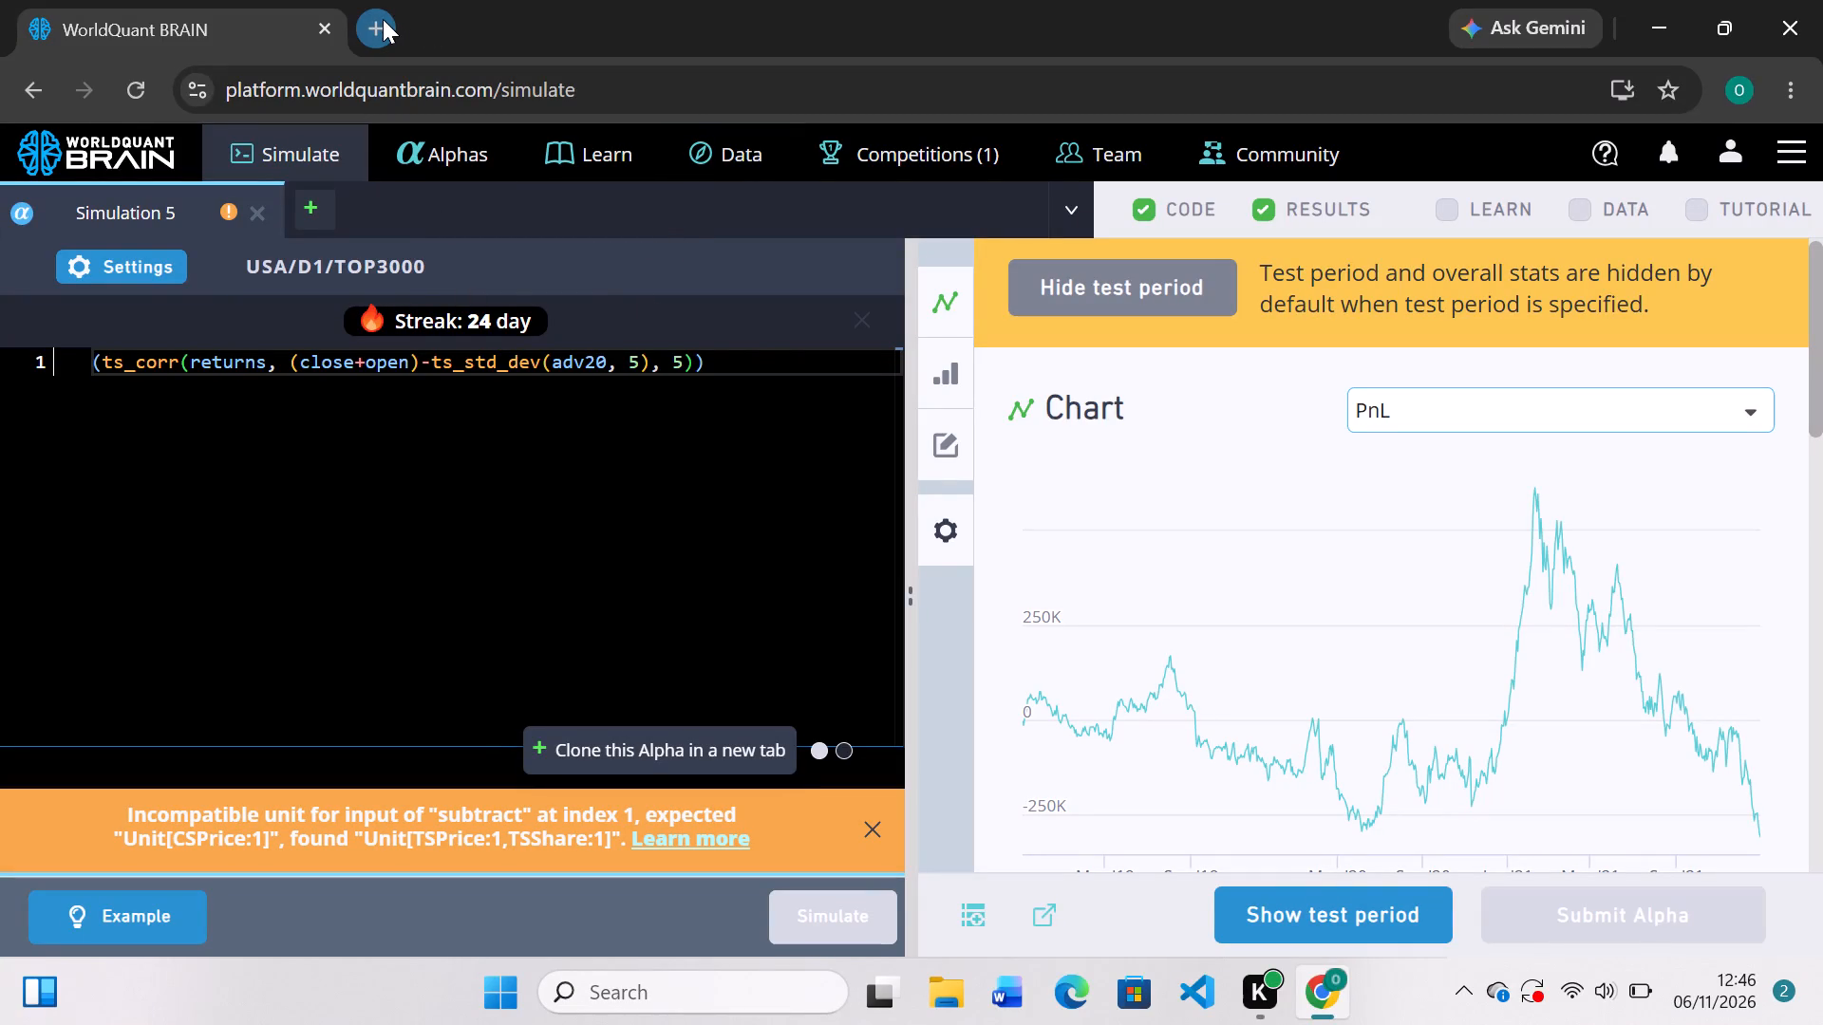